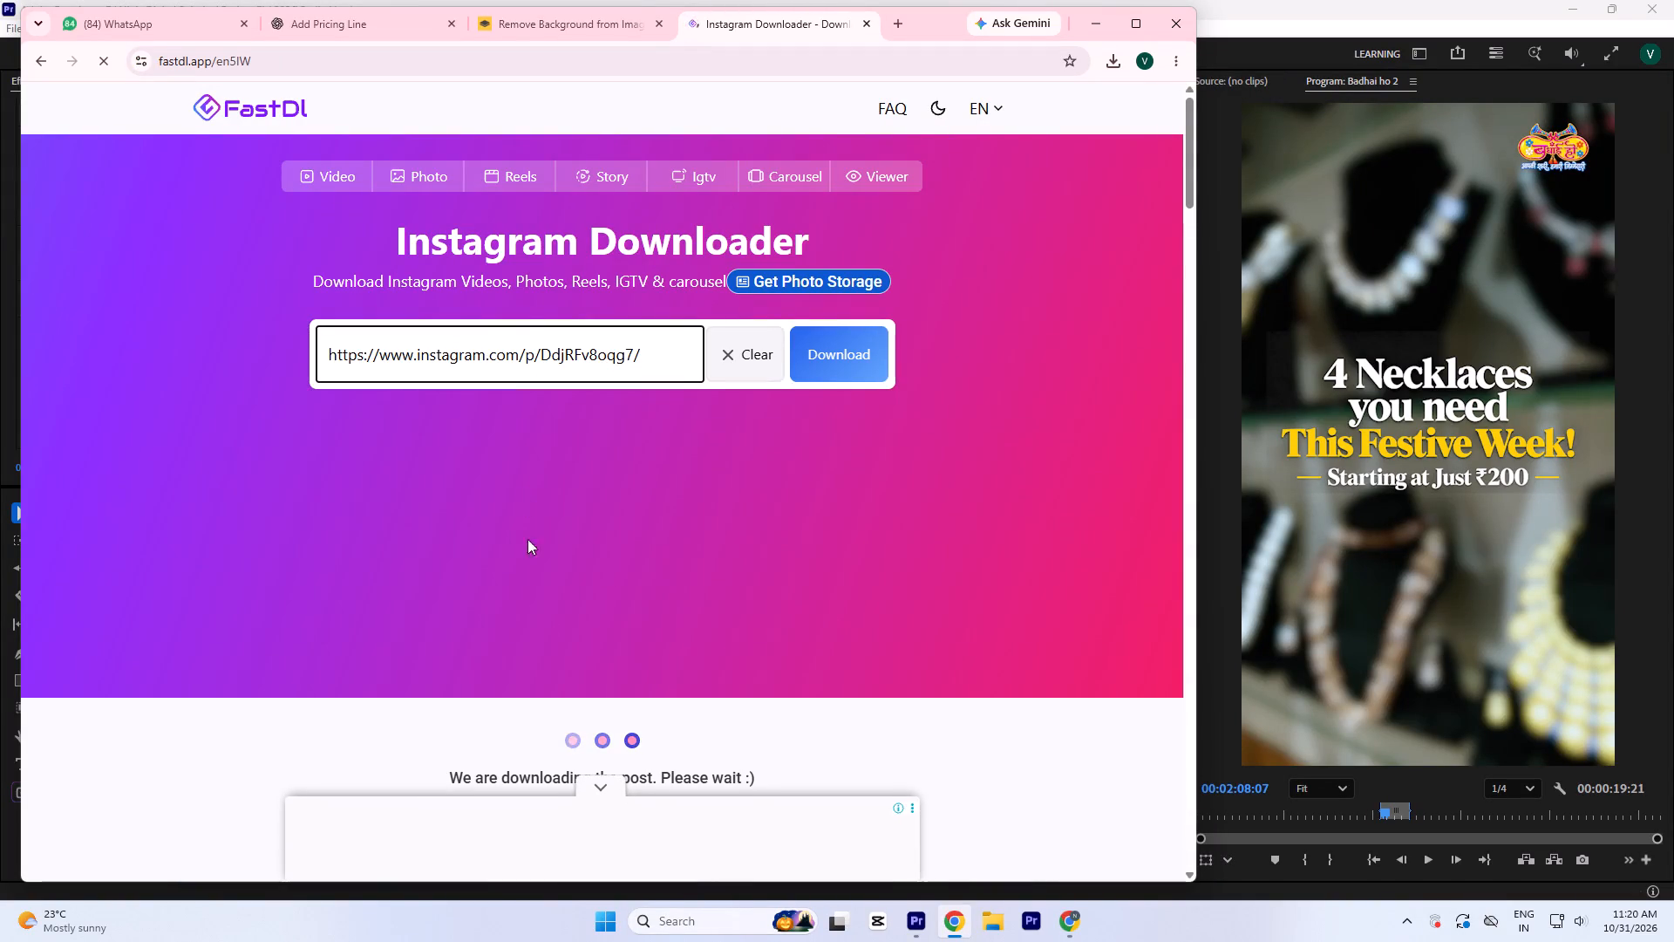
Download the Diwali decor reel from the loaded Instagram post, dismissing the ads that cover the page.
left_click(603, 791)
left_click(575, 608)
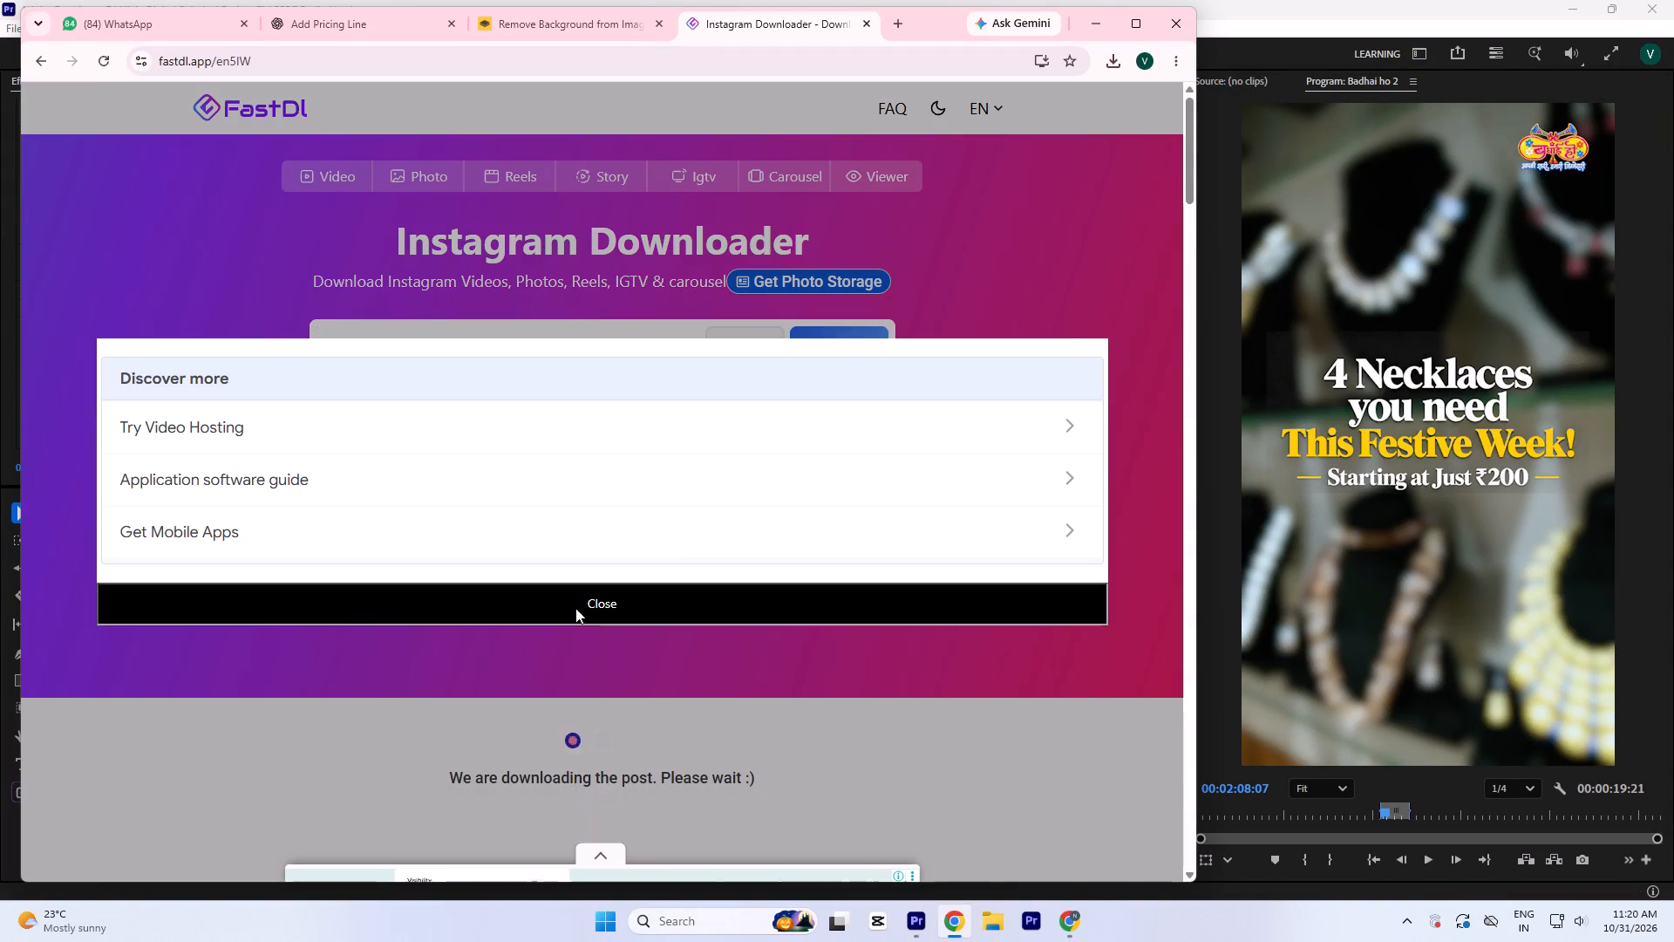
scroll(284, 602, "down", 4)
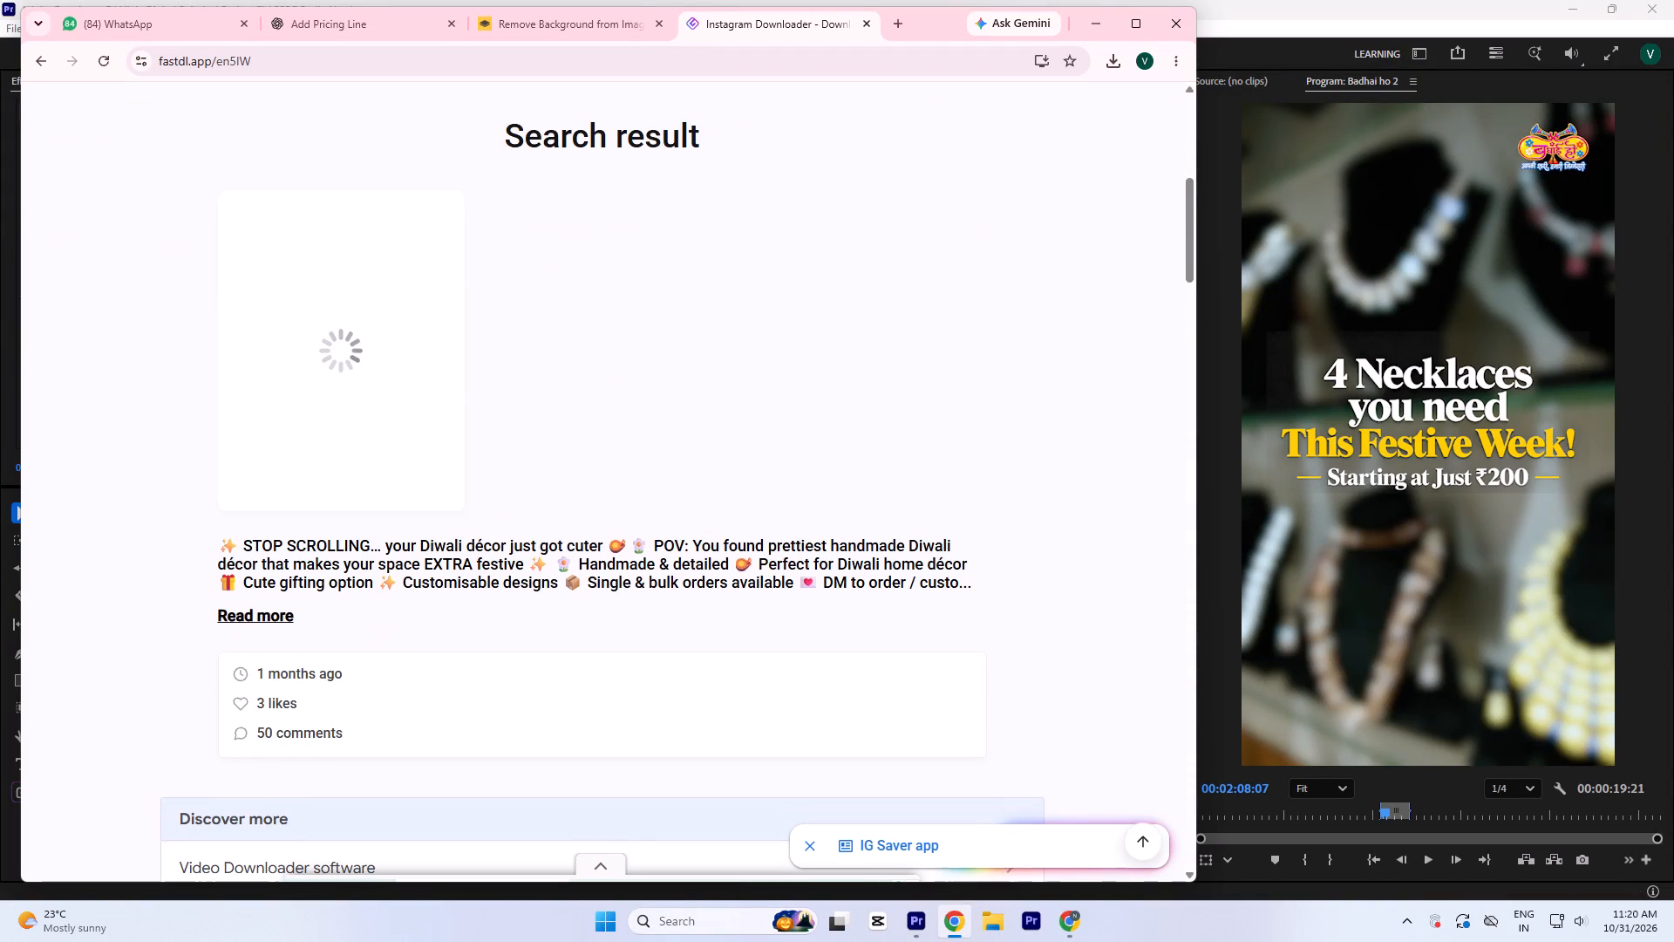
left_click(804, 838)
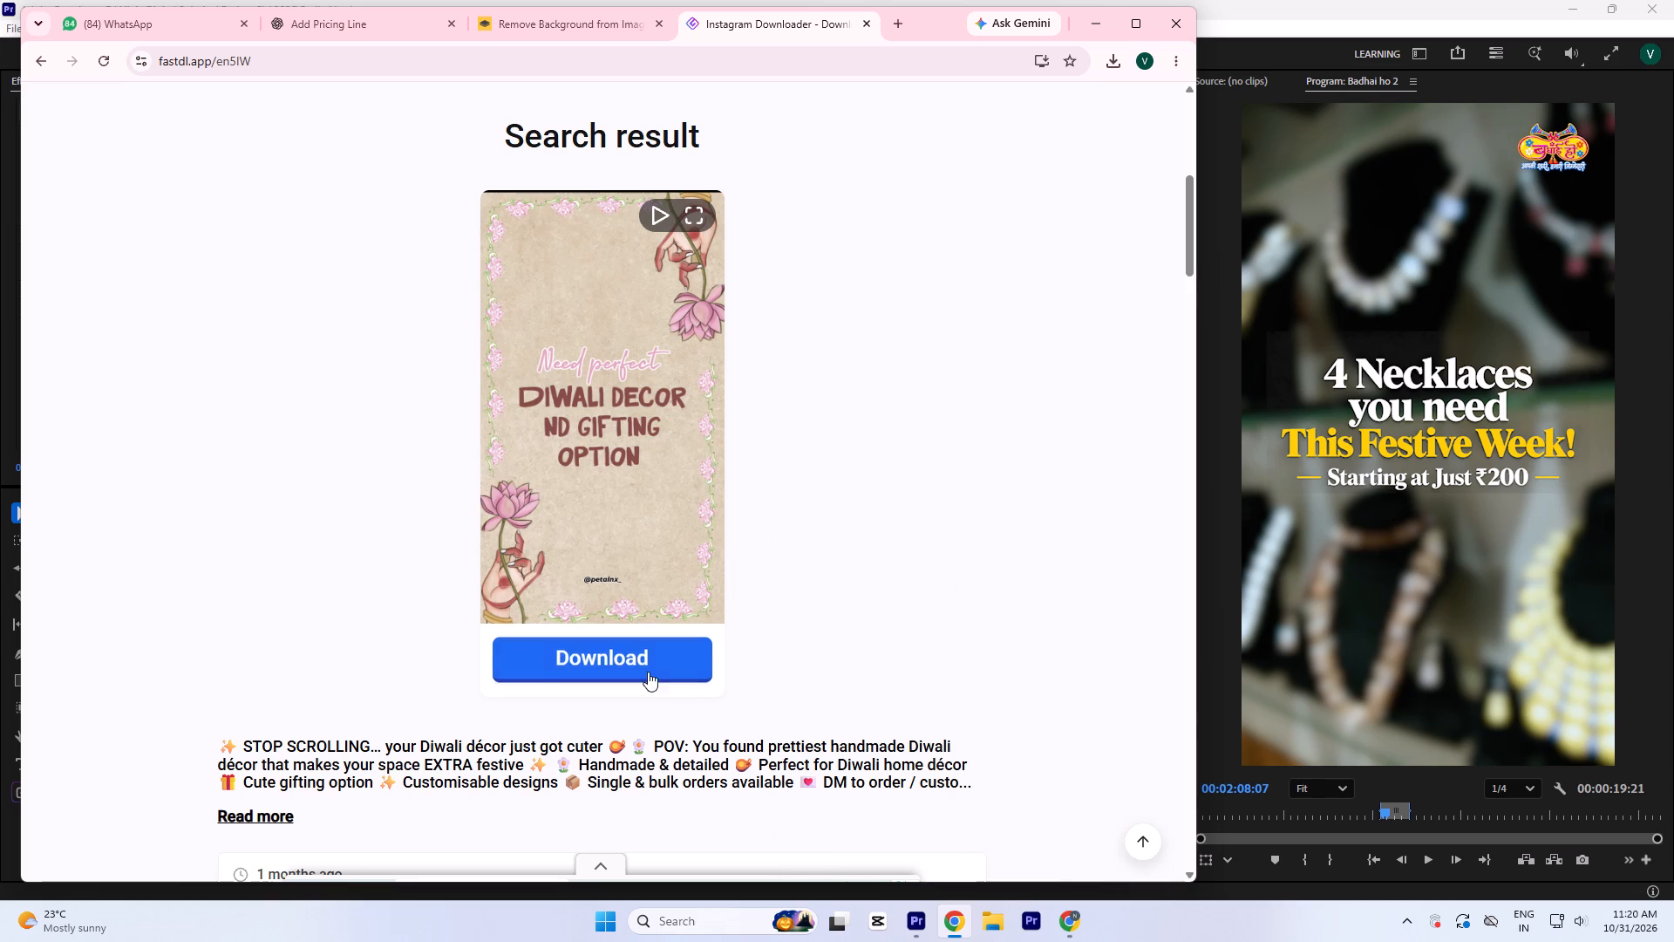
left_click(646, 670)
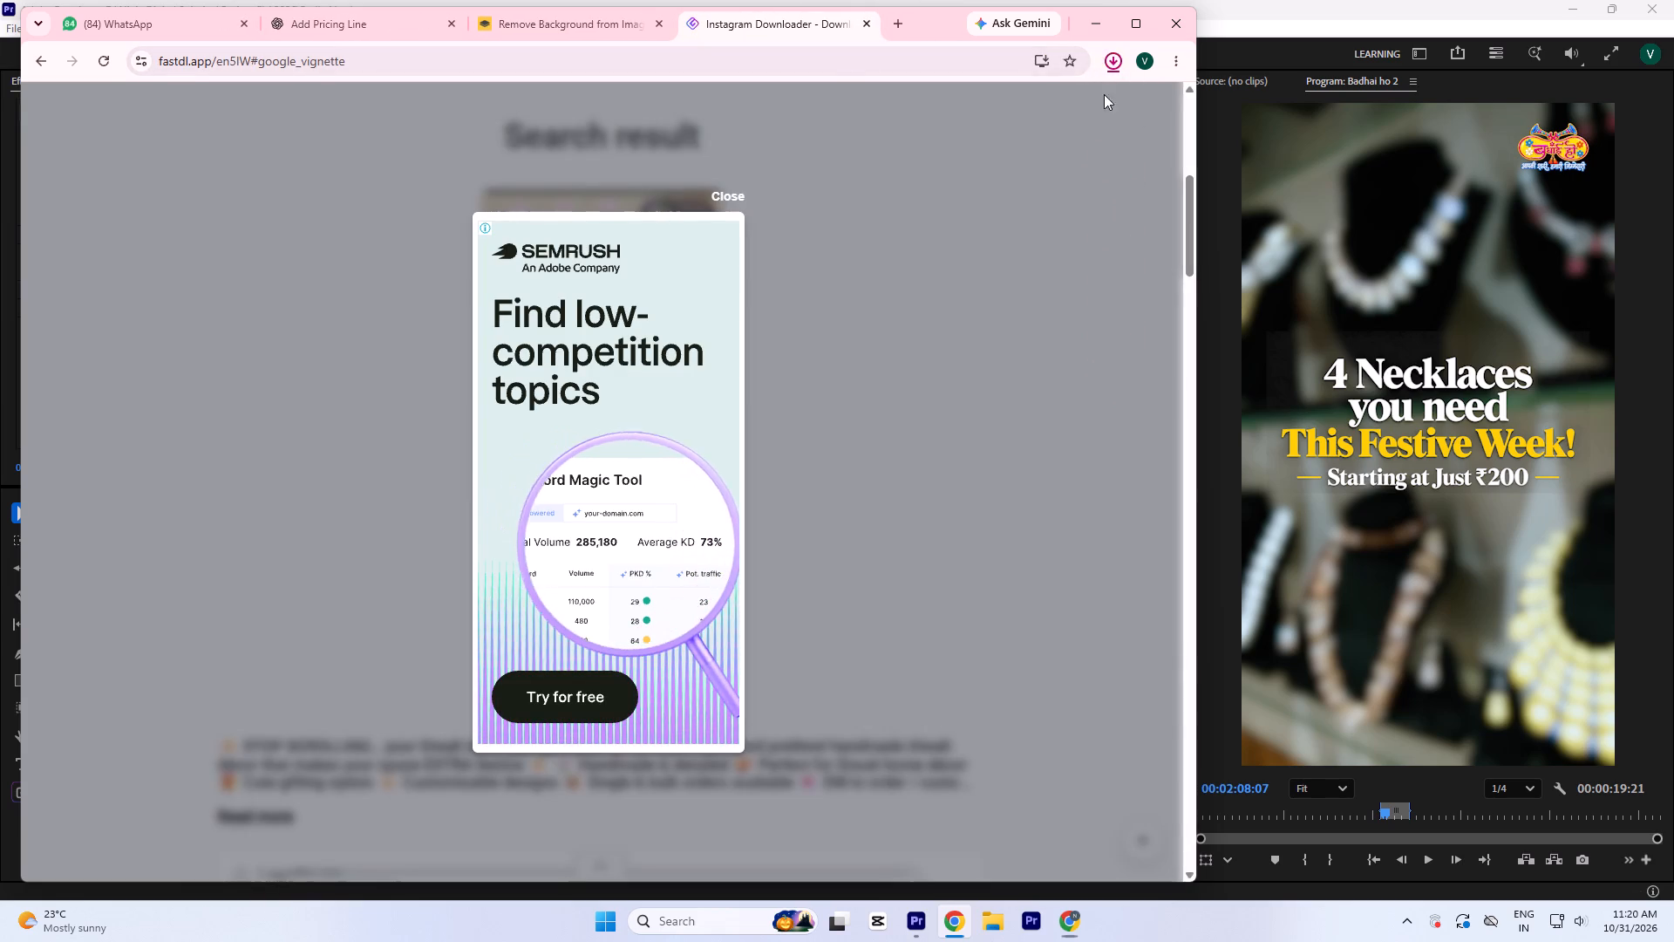
Cut the Destion item from the desktop, clearing the open windows out of the way, and open File Explorer to relocate it.
left_click(1093, 18)
left_click(1566, 6)
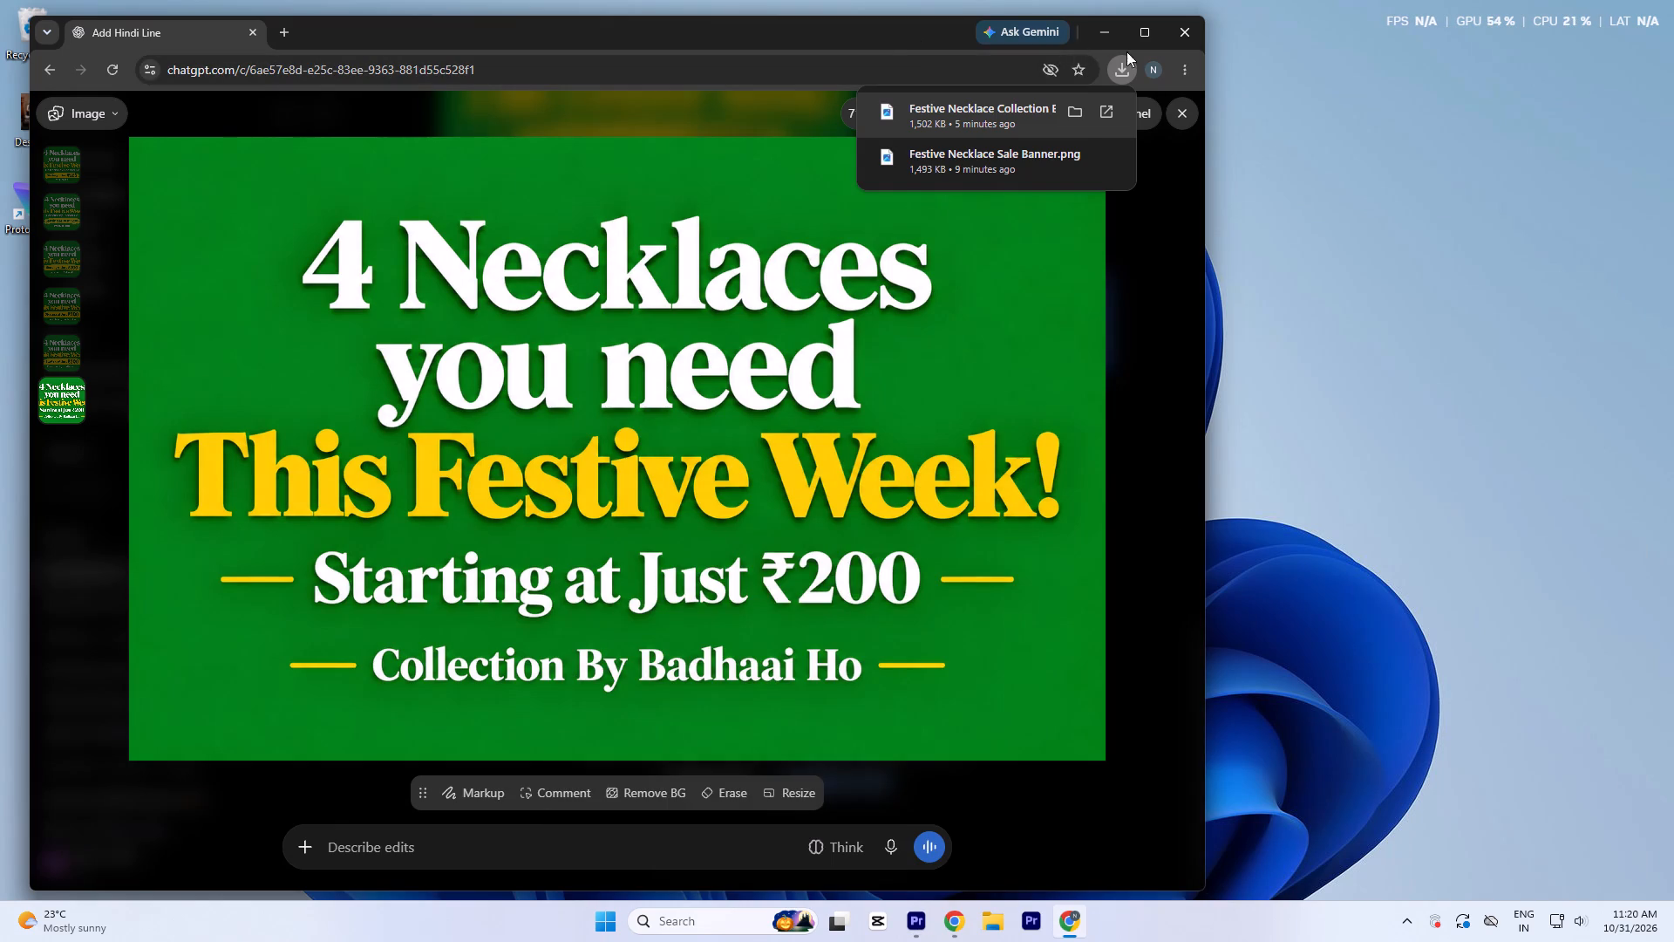
left_click(1106, 31)
left_click(27, 119)
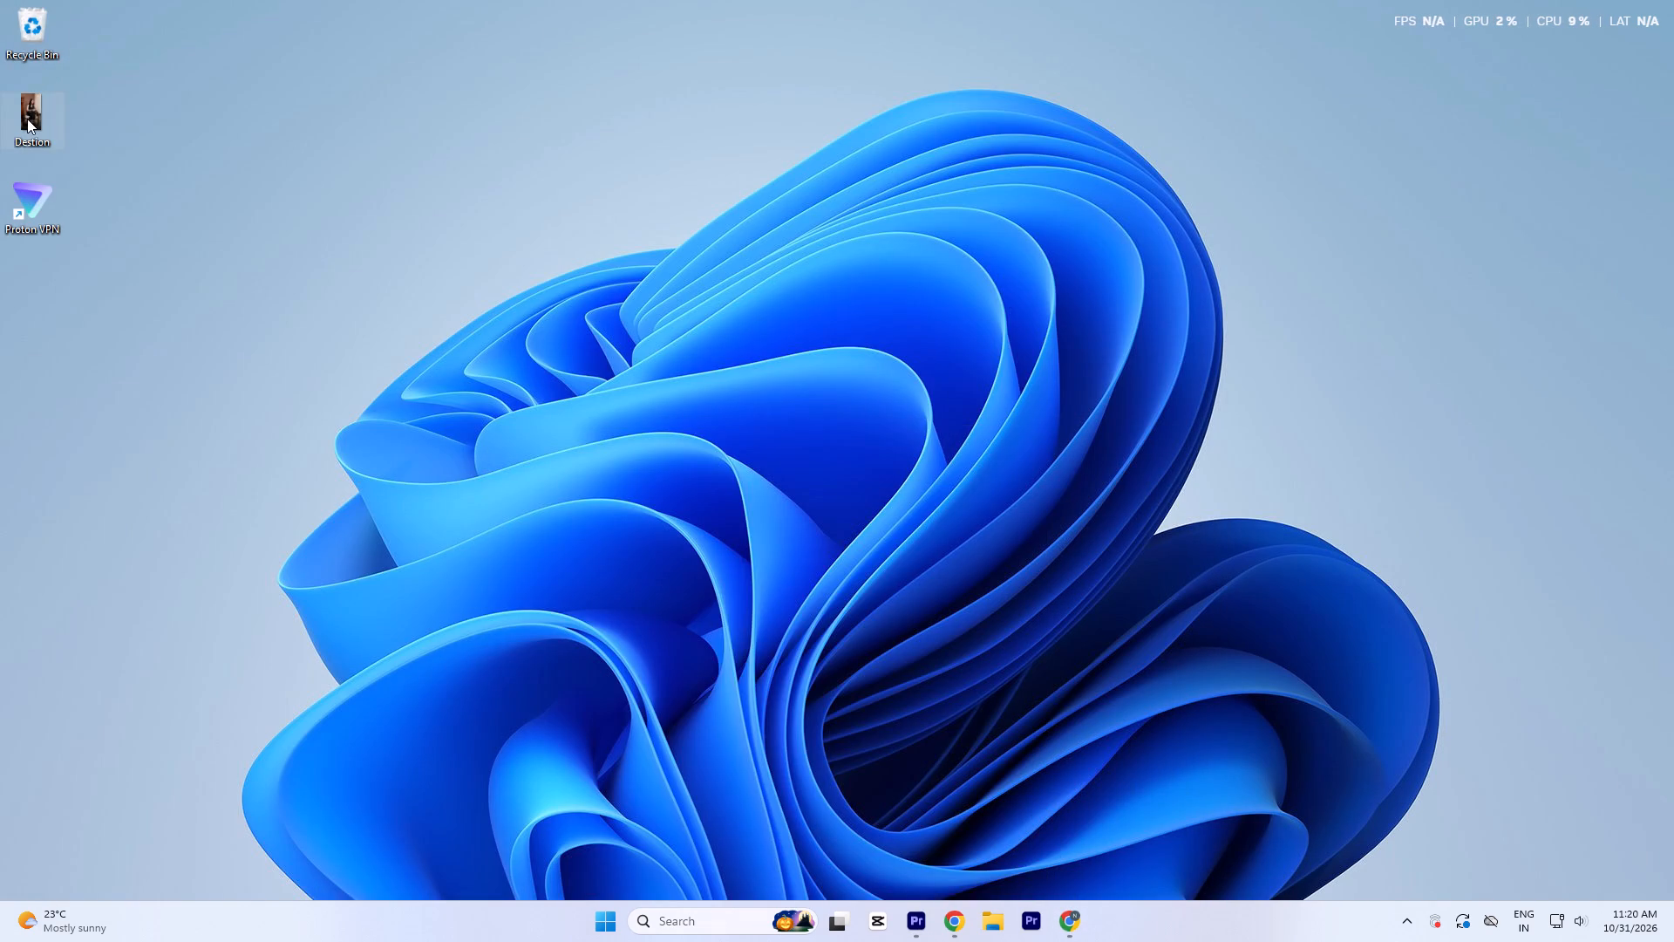
key("ctrl+x")
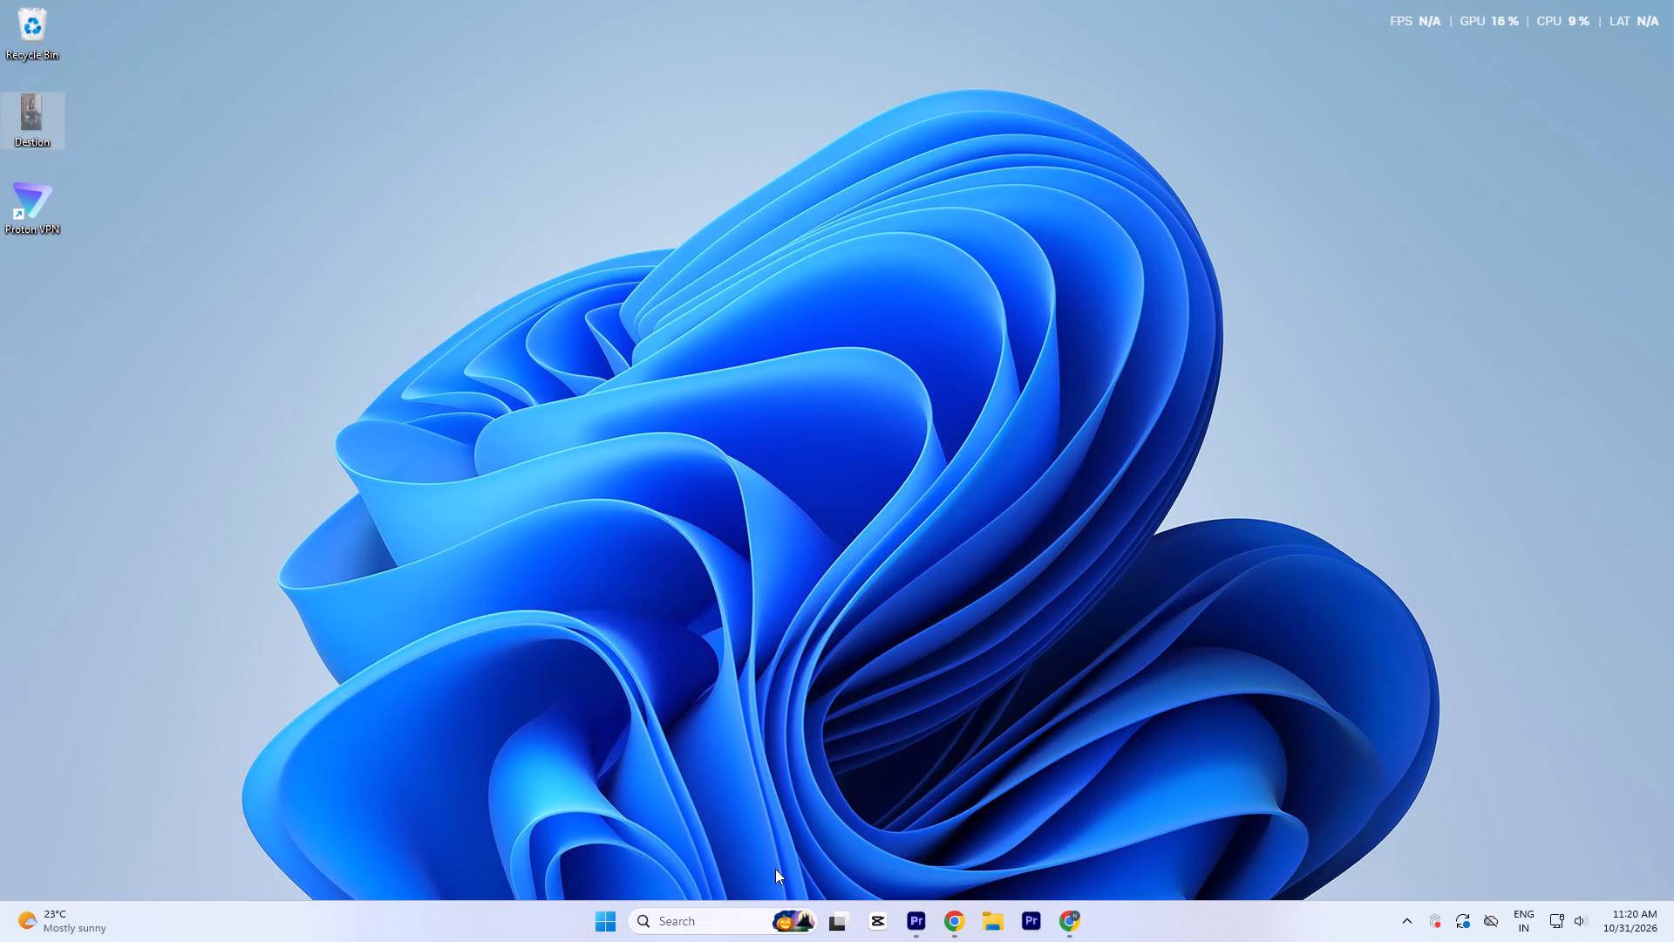
left_click(998, 926)
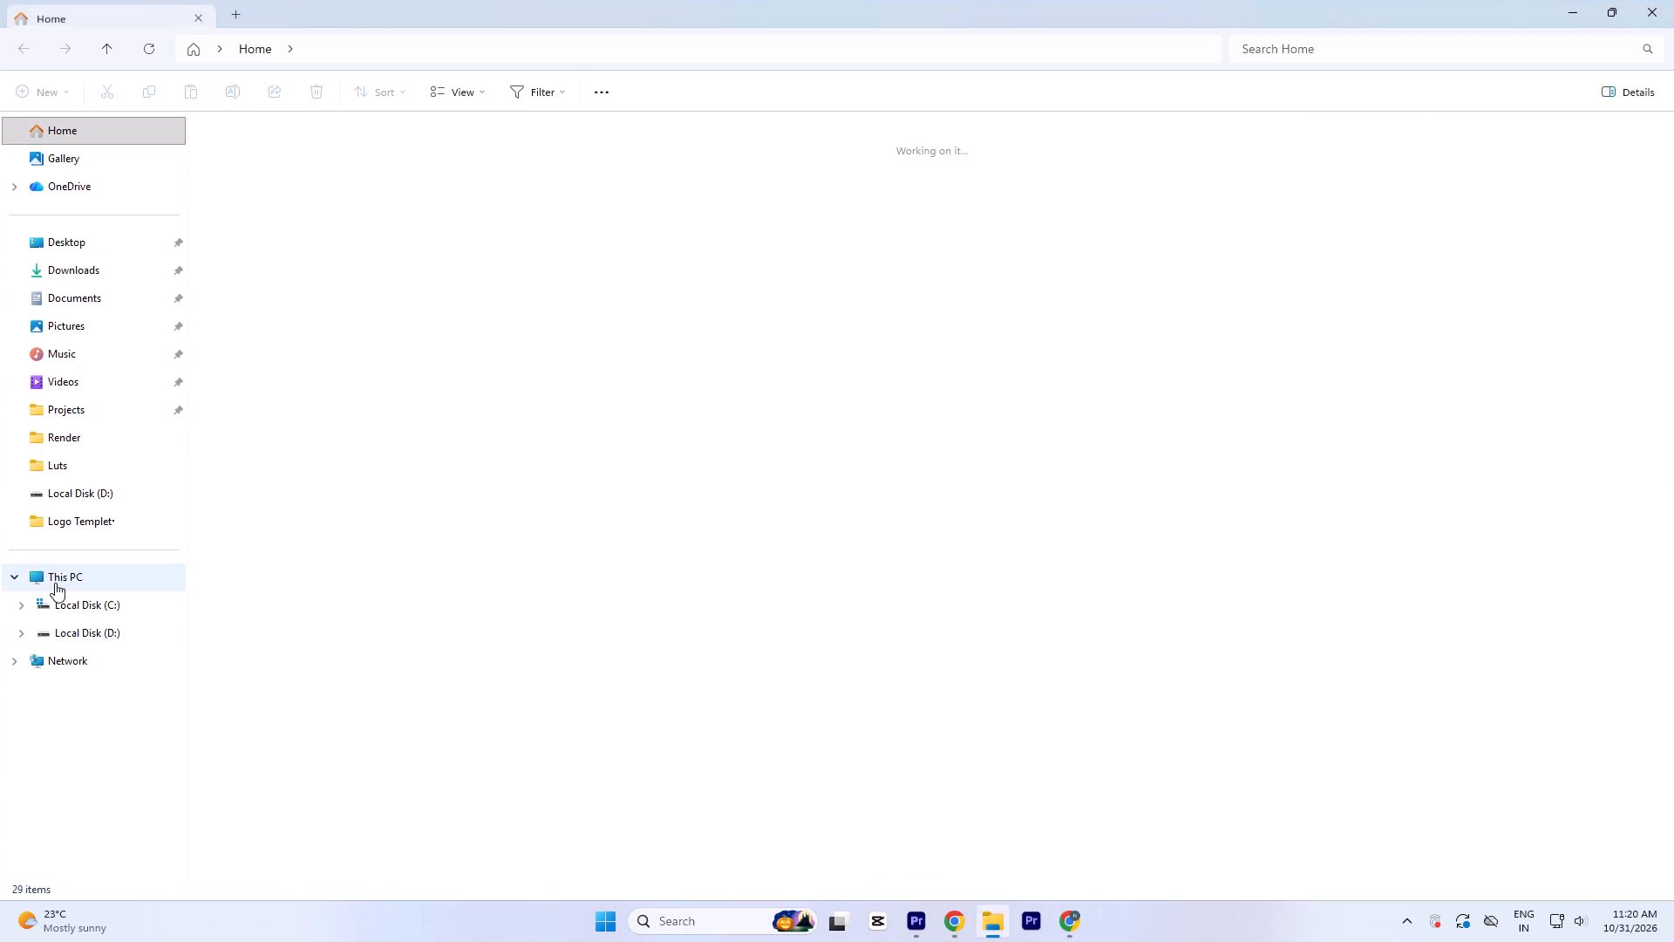
Open the Render folder and paste the copied Destion video into it.
left_click(55, 583)
left_click(113, 443)
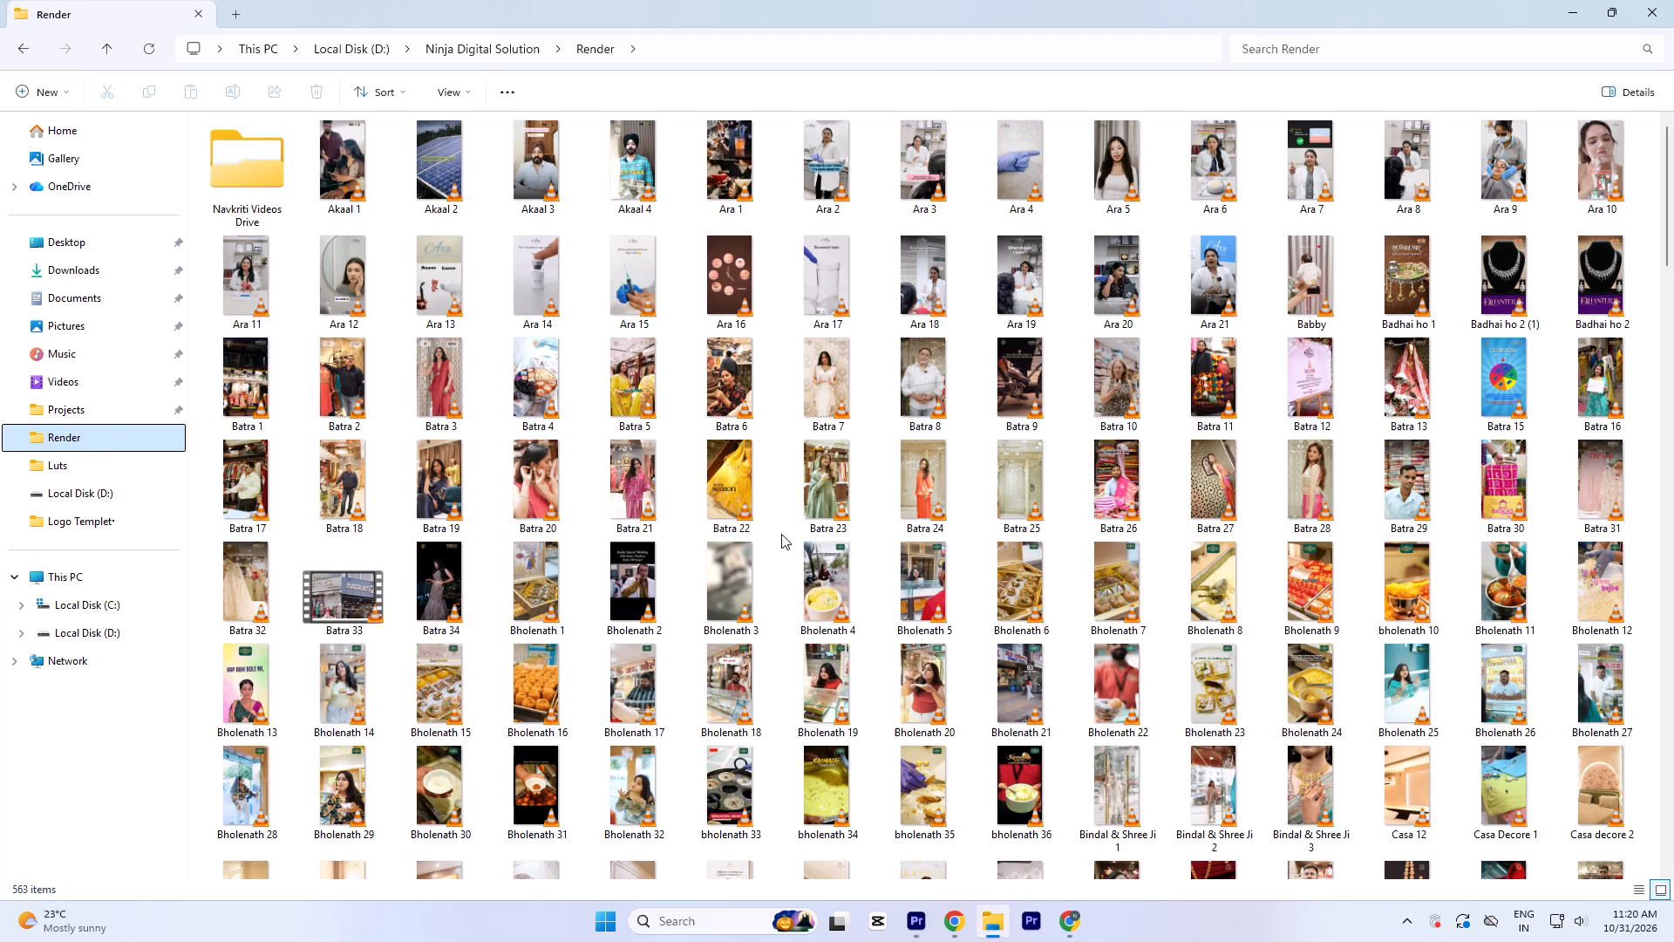
left_click(781, 534)
key("ctrl+v")
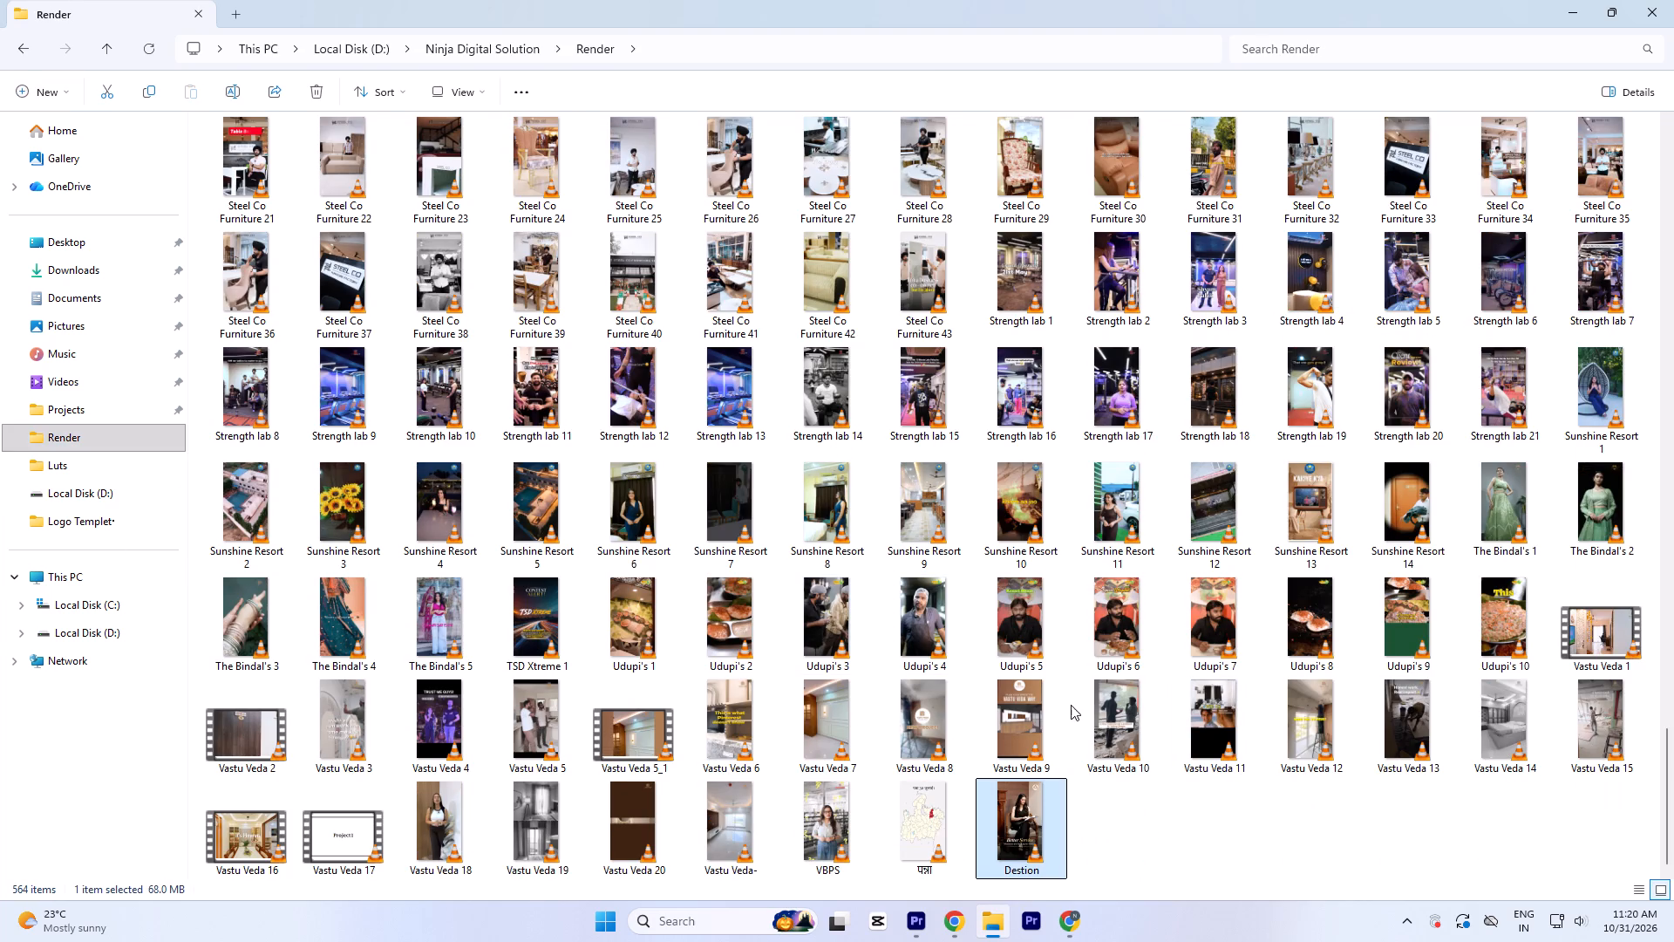
Search the Render folder for "ba" and delete the Badhai ho 2 video.
scroll(1107, 655, "up", 4)
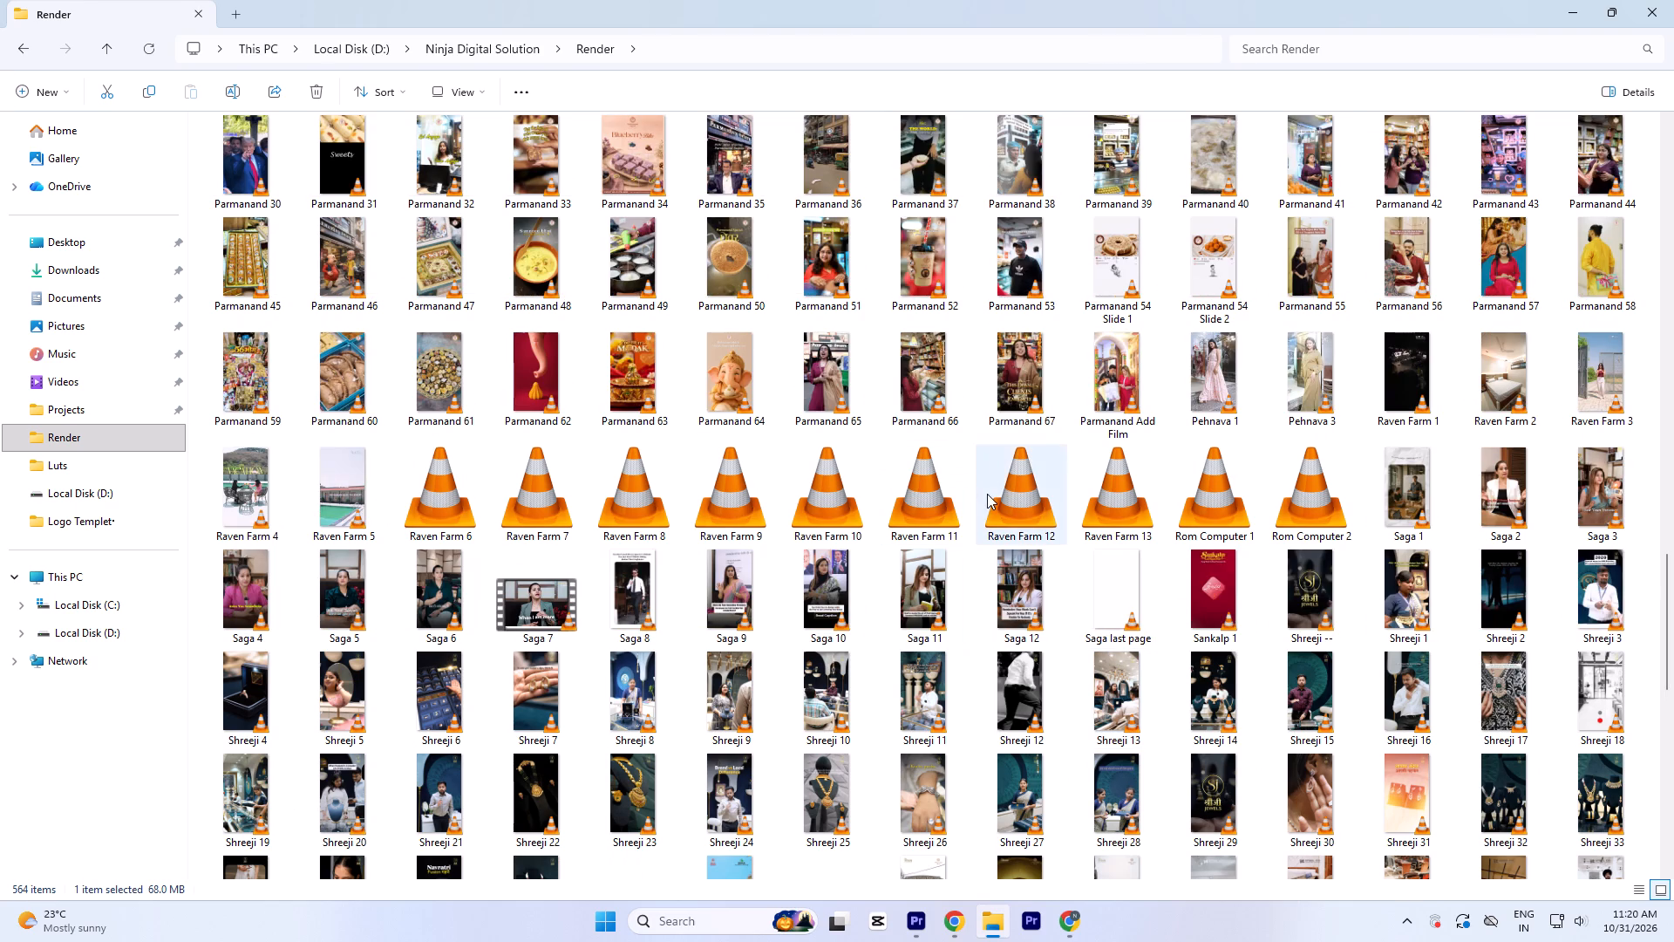
scroll(995, 560, "up", 4)
scroll(709, 466, "up", 5)
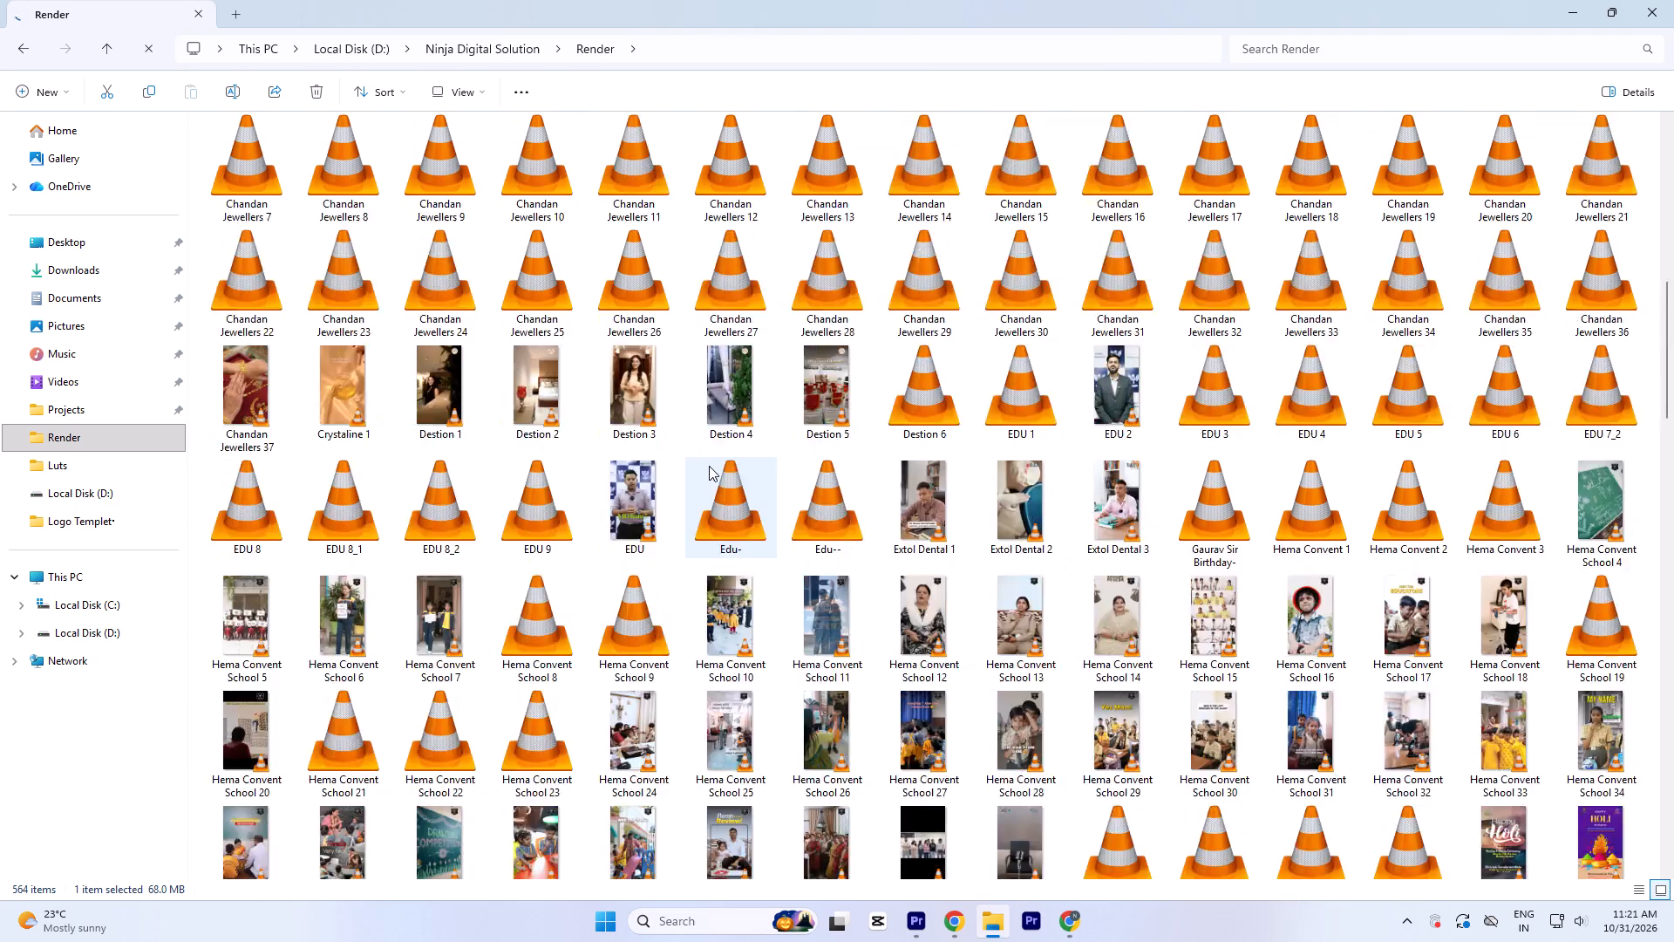
left_click(1443, 51)
type("ba")
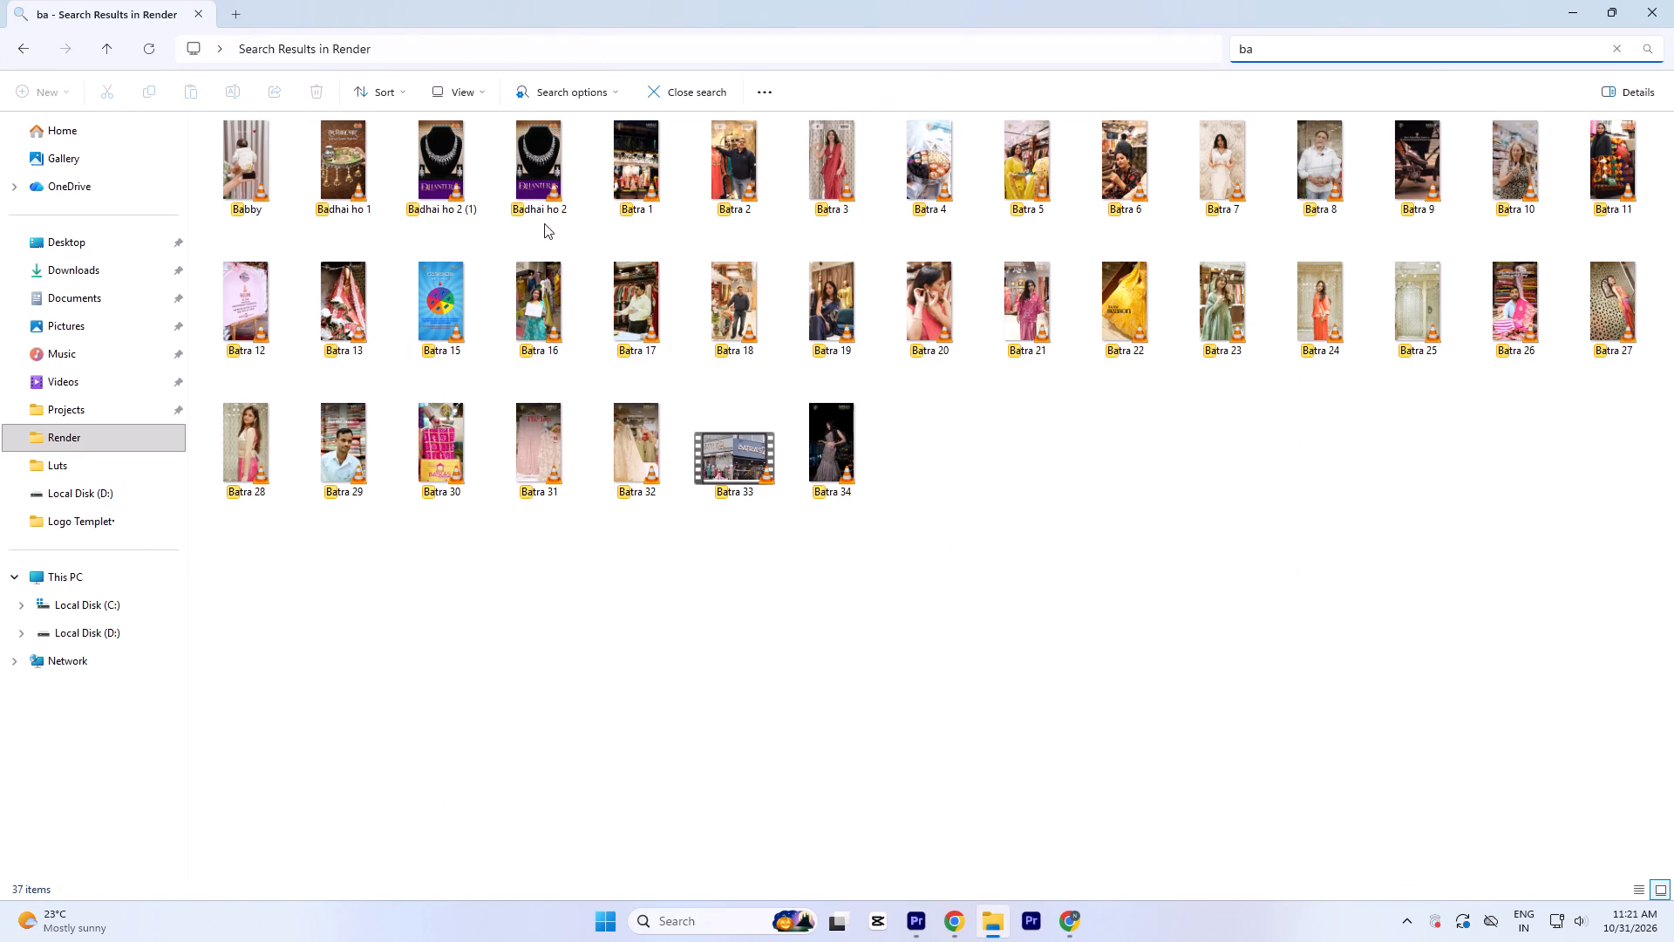
left_click(432, 140)
left_click(528, 174)
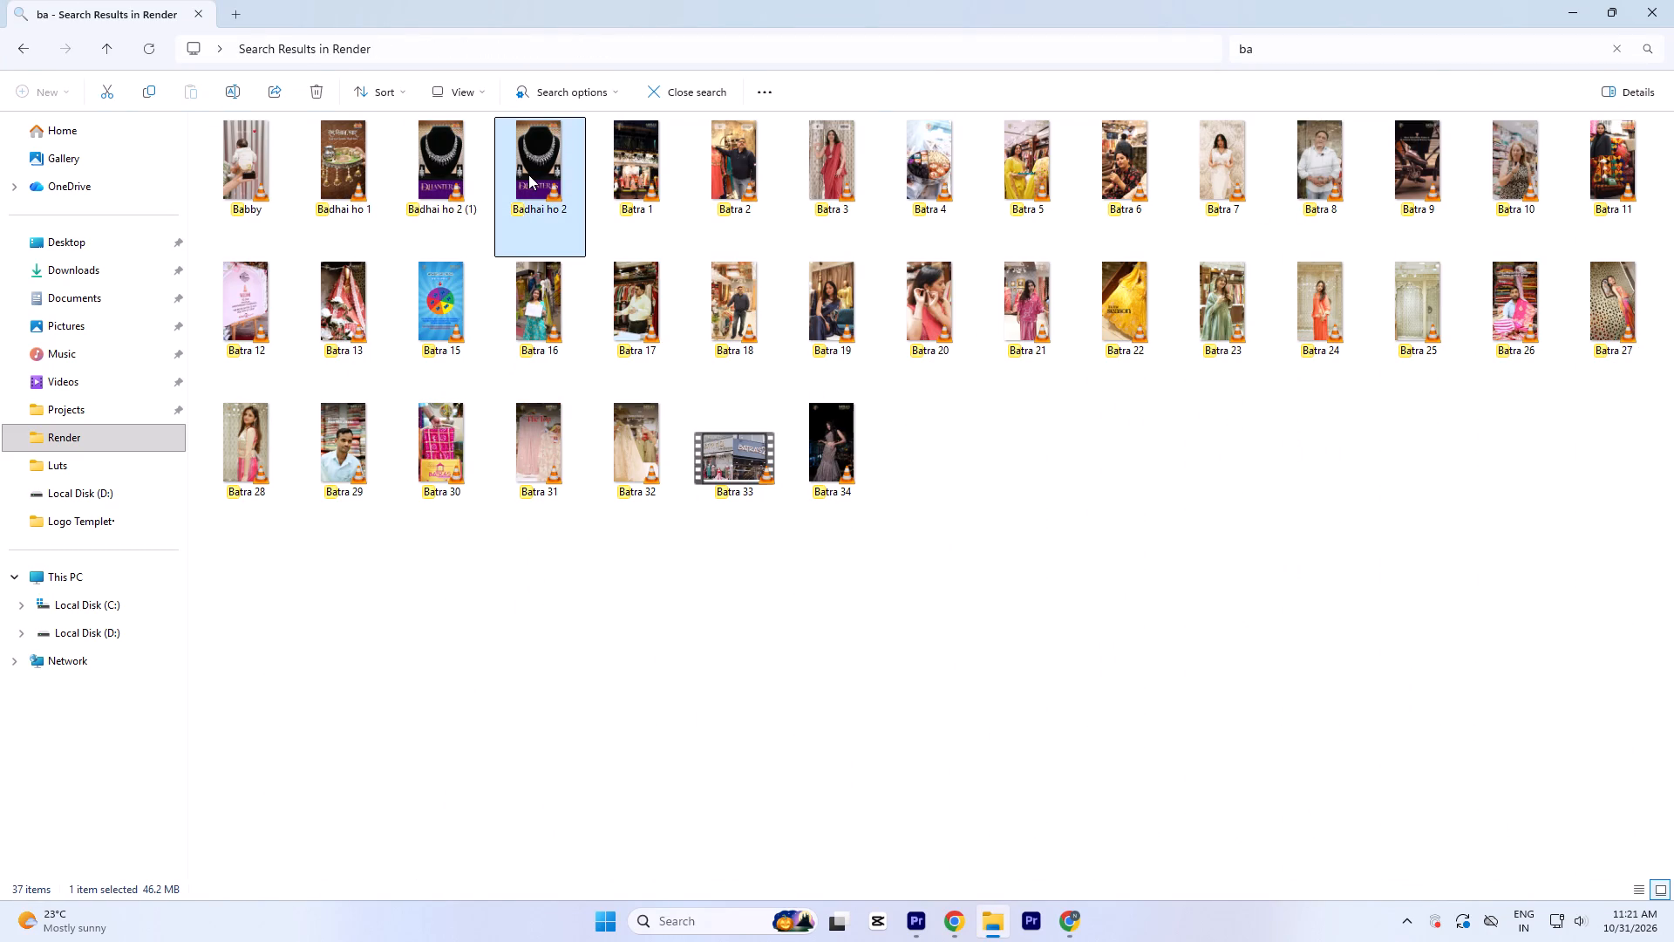
key("Delete")
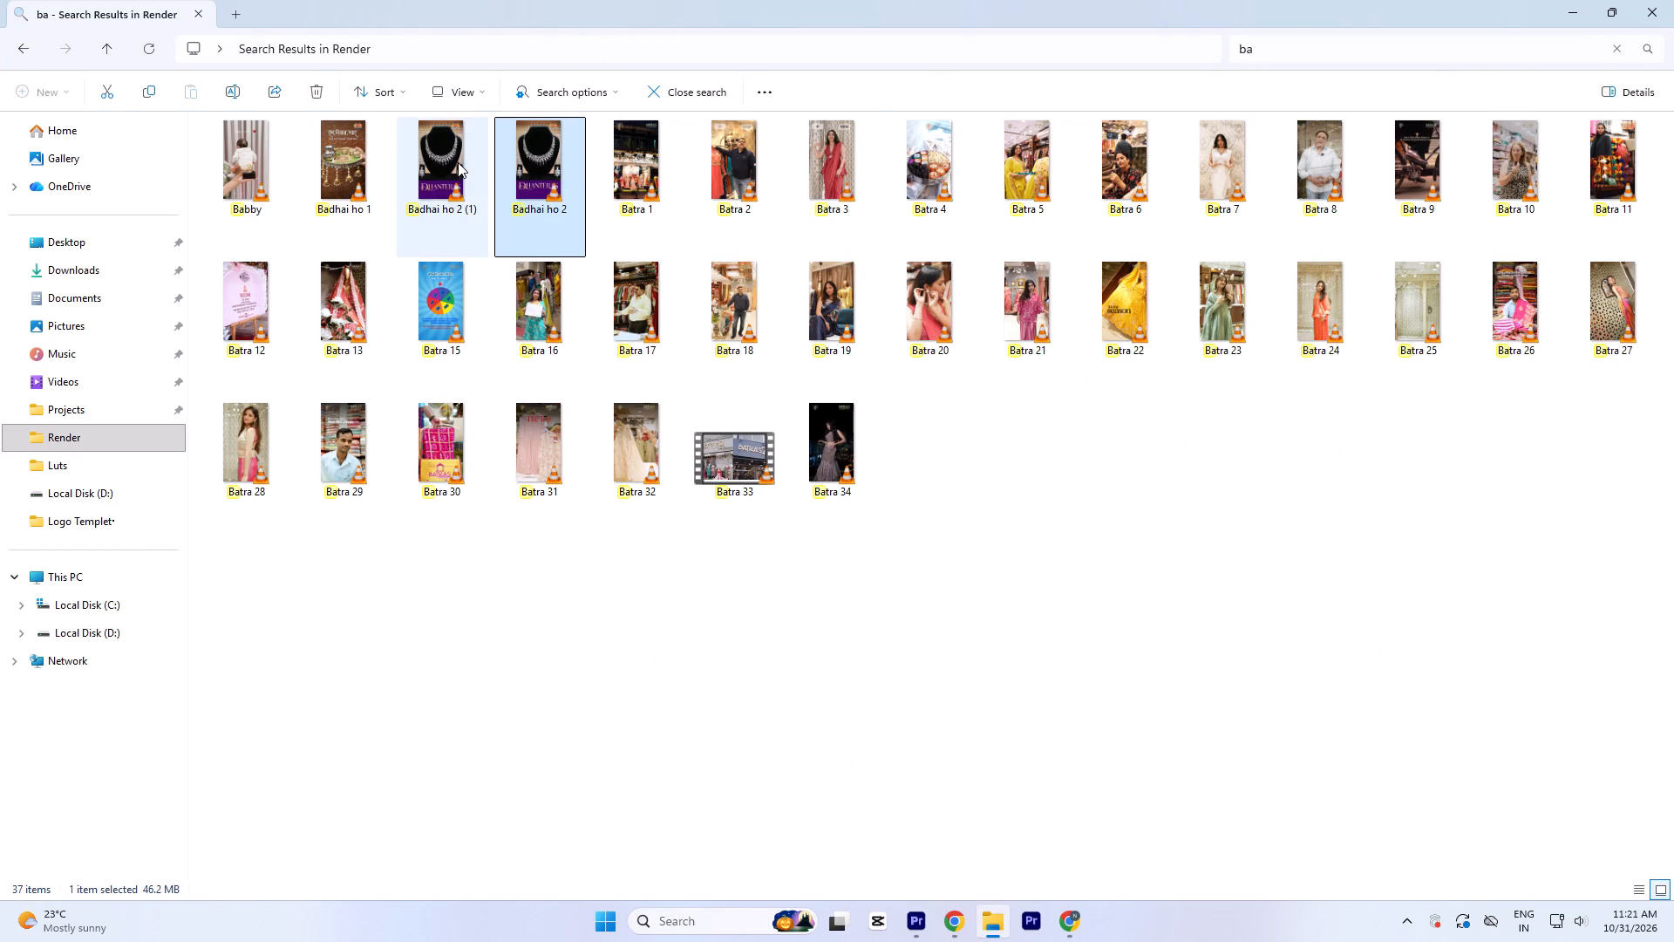
Open the Badhai ho 2 (1) video in VLC, examine its opening title at about two seconds, and close the player.
double_click(458, 162)
key("space")
left_click(314, 854)
left_click_drag(250, 851, 228, 855)
left_click(216, 855)
left_click_drag(211, 857, 262, 878)
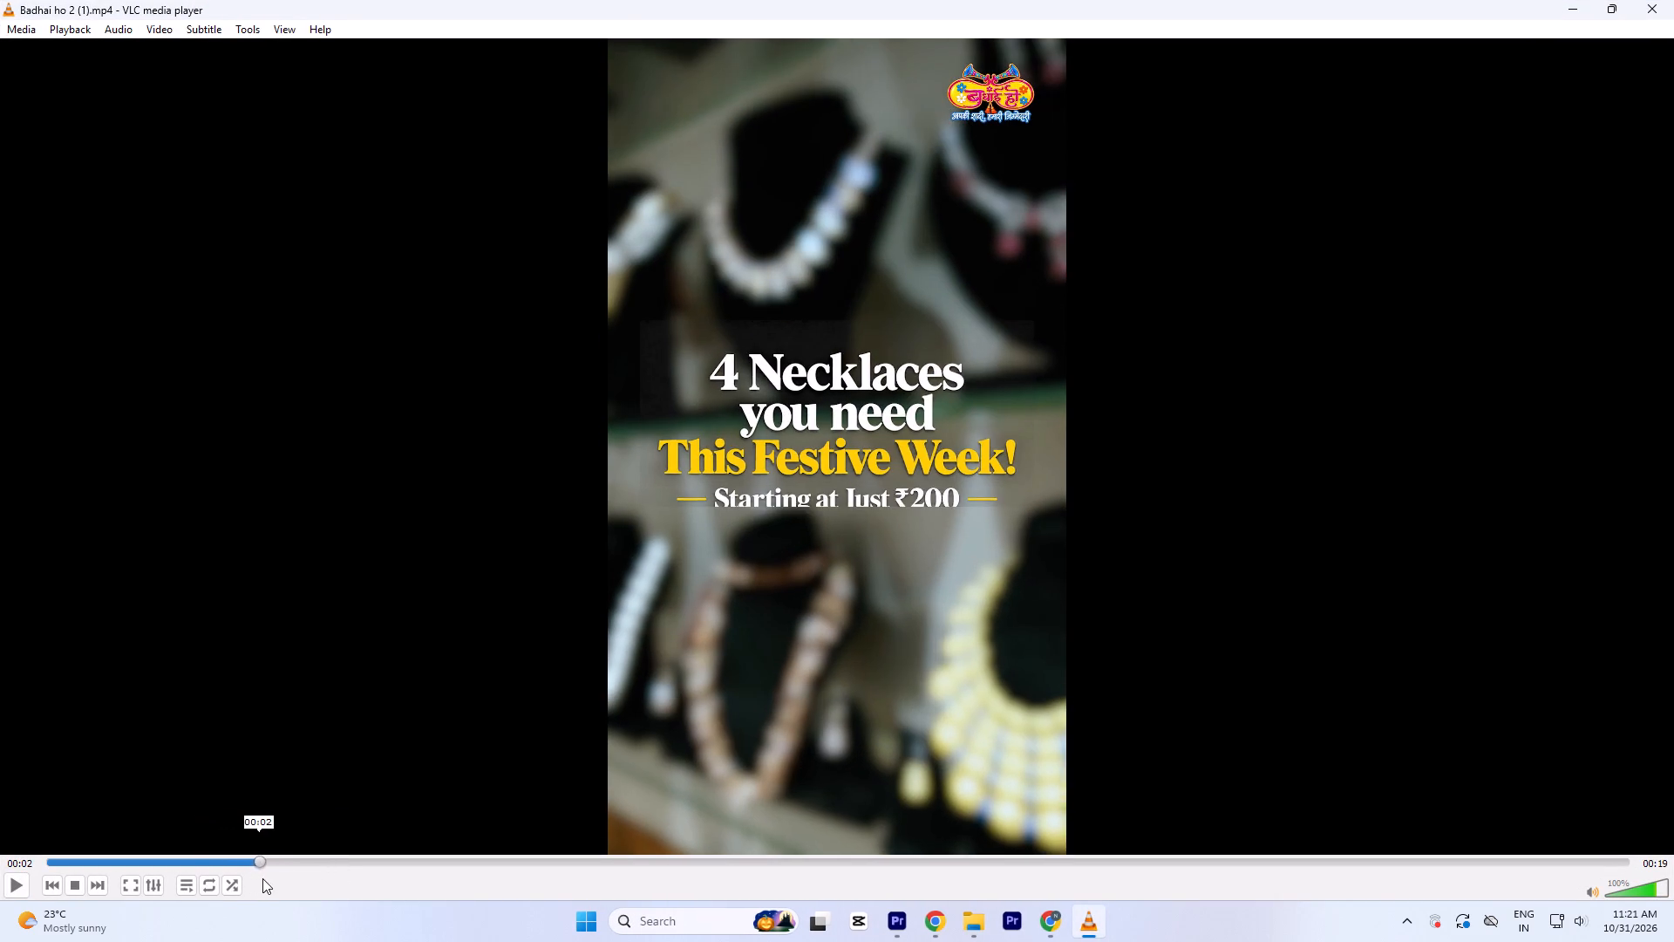
left_click_drag(262, 878, 267, 880)
left_click(1656, 0)
Rename the Badhai ho 2 (1) video as Badhai ho 2.
left_click(453, 212)
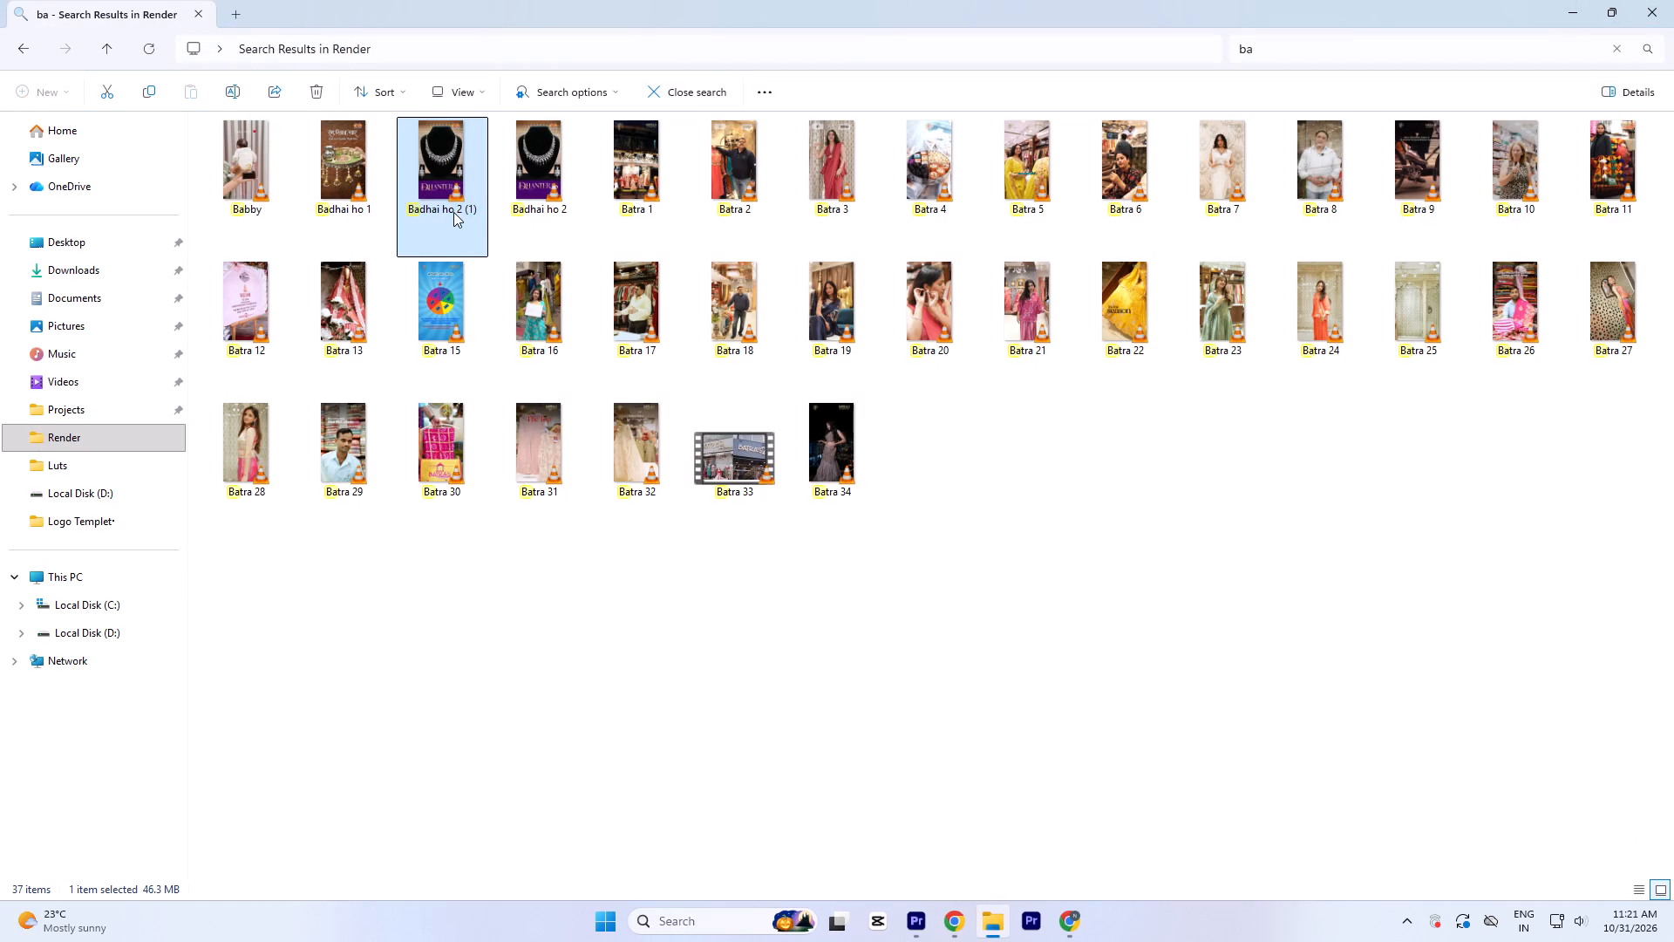
key("Right")
key("Right")
key("BackSpace")
key("BackSpace")
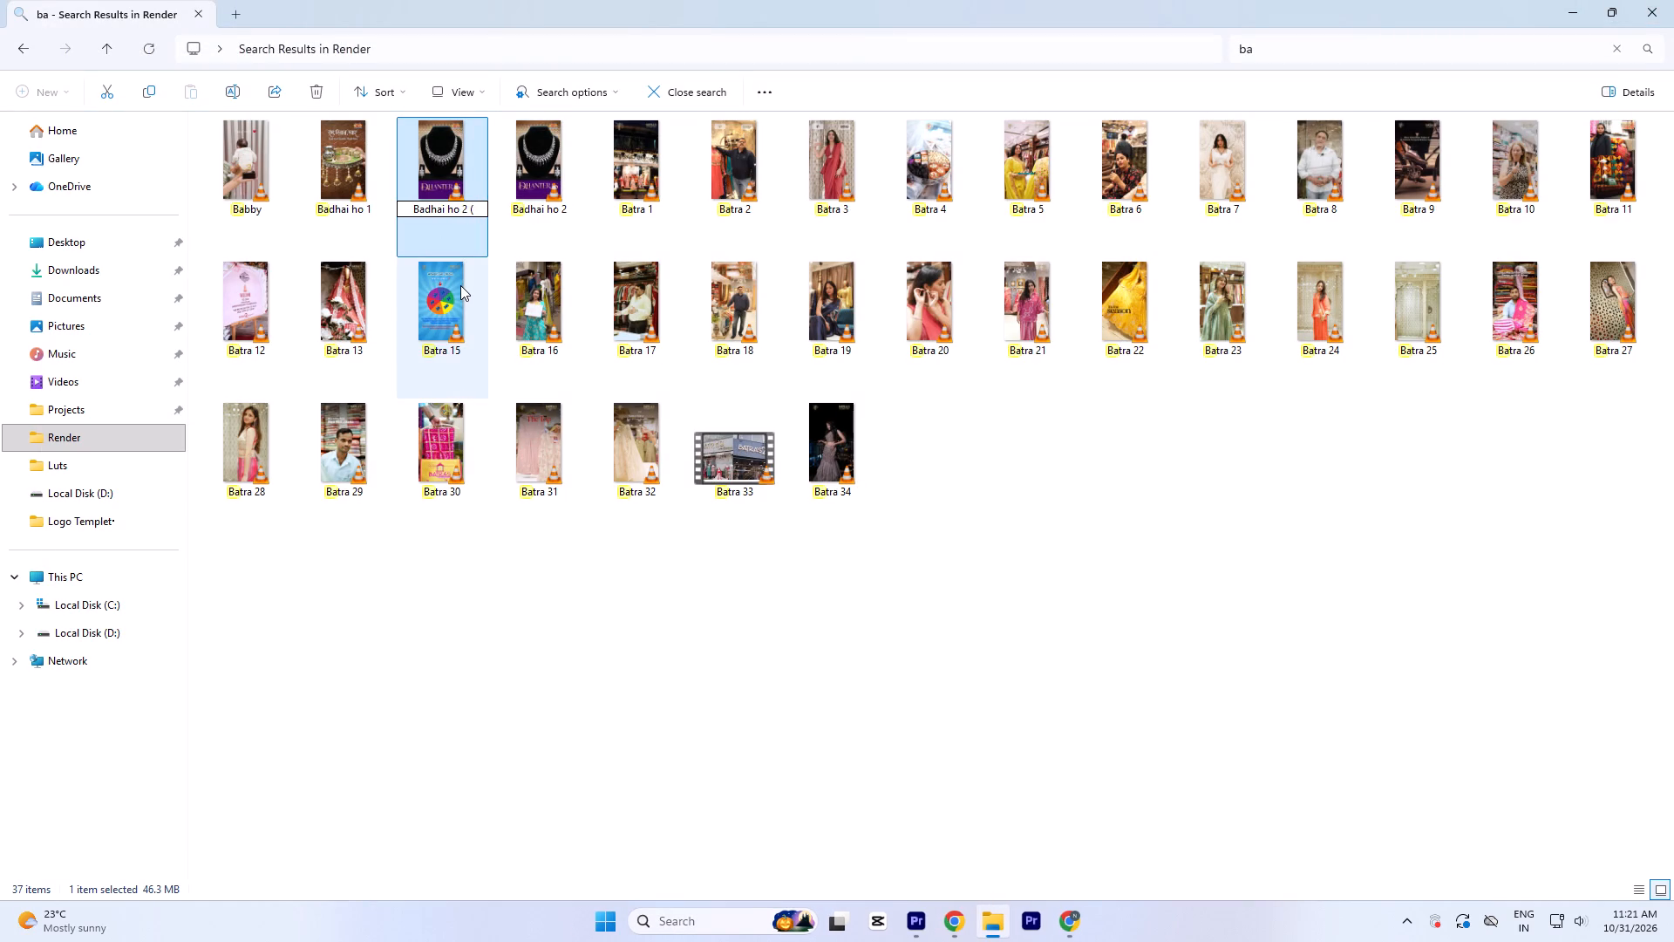
key("BackSpace")
left_click(575, 176)
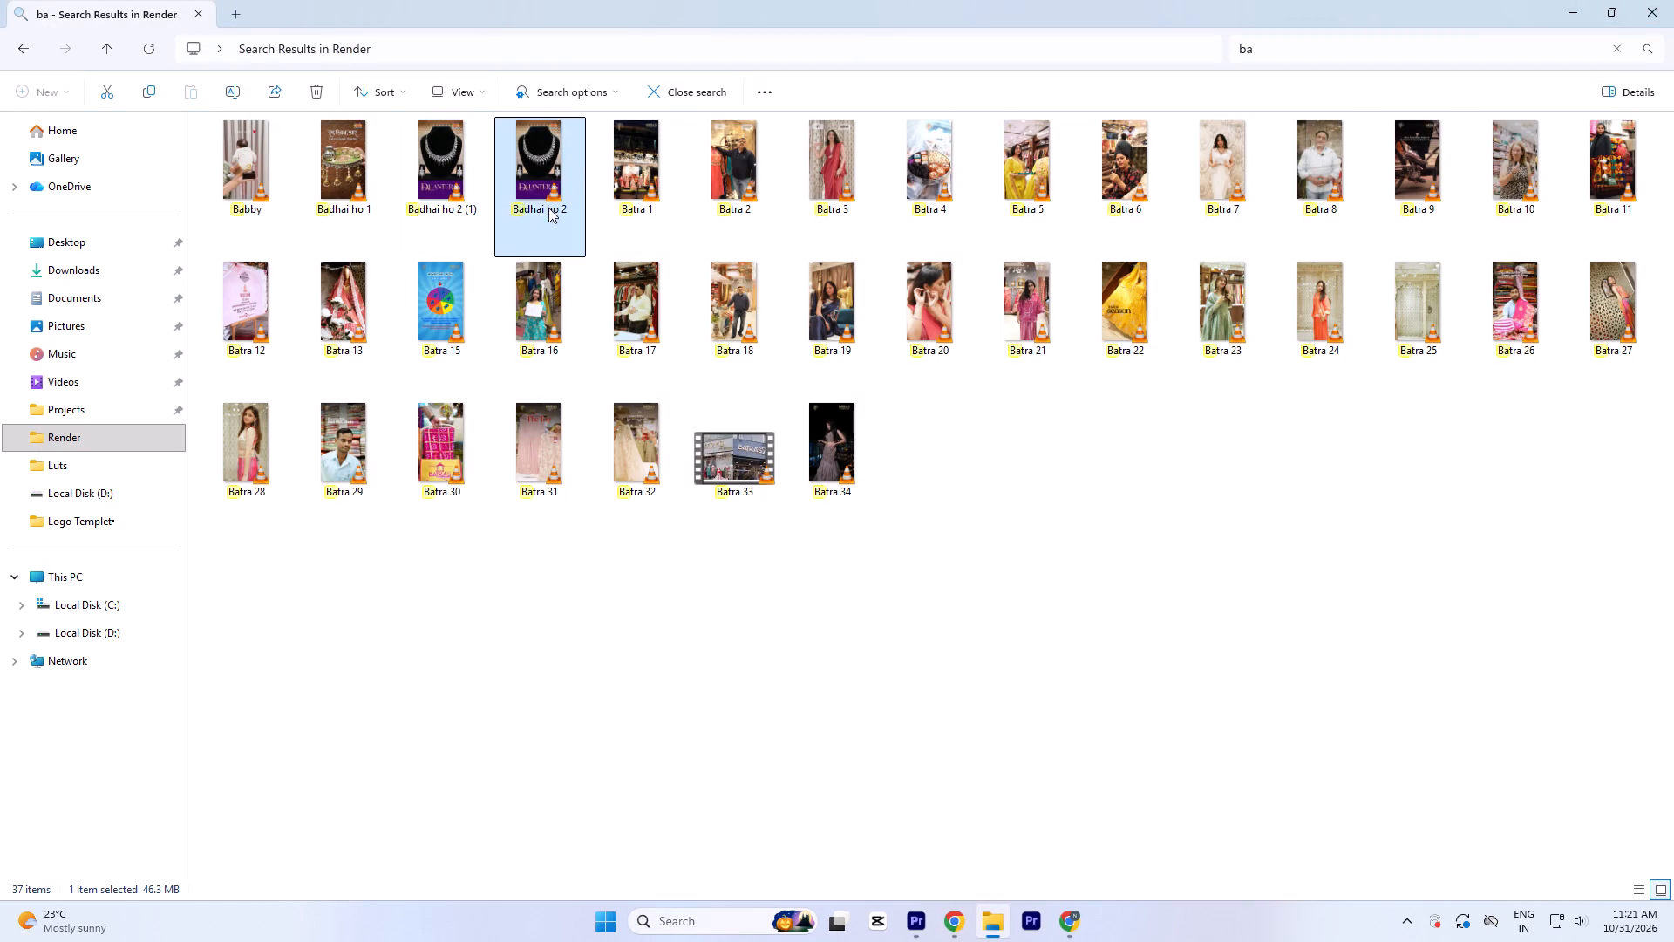
Search the Render folder for "bad", copy the Badhai ho 2 video's file name, and close the window.
left_click(1623, 48)
left_click(1508, 51)
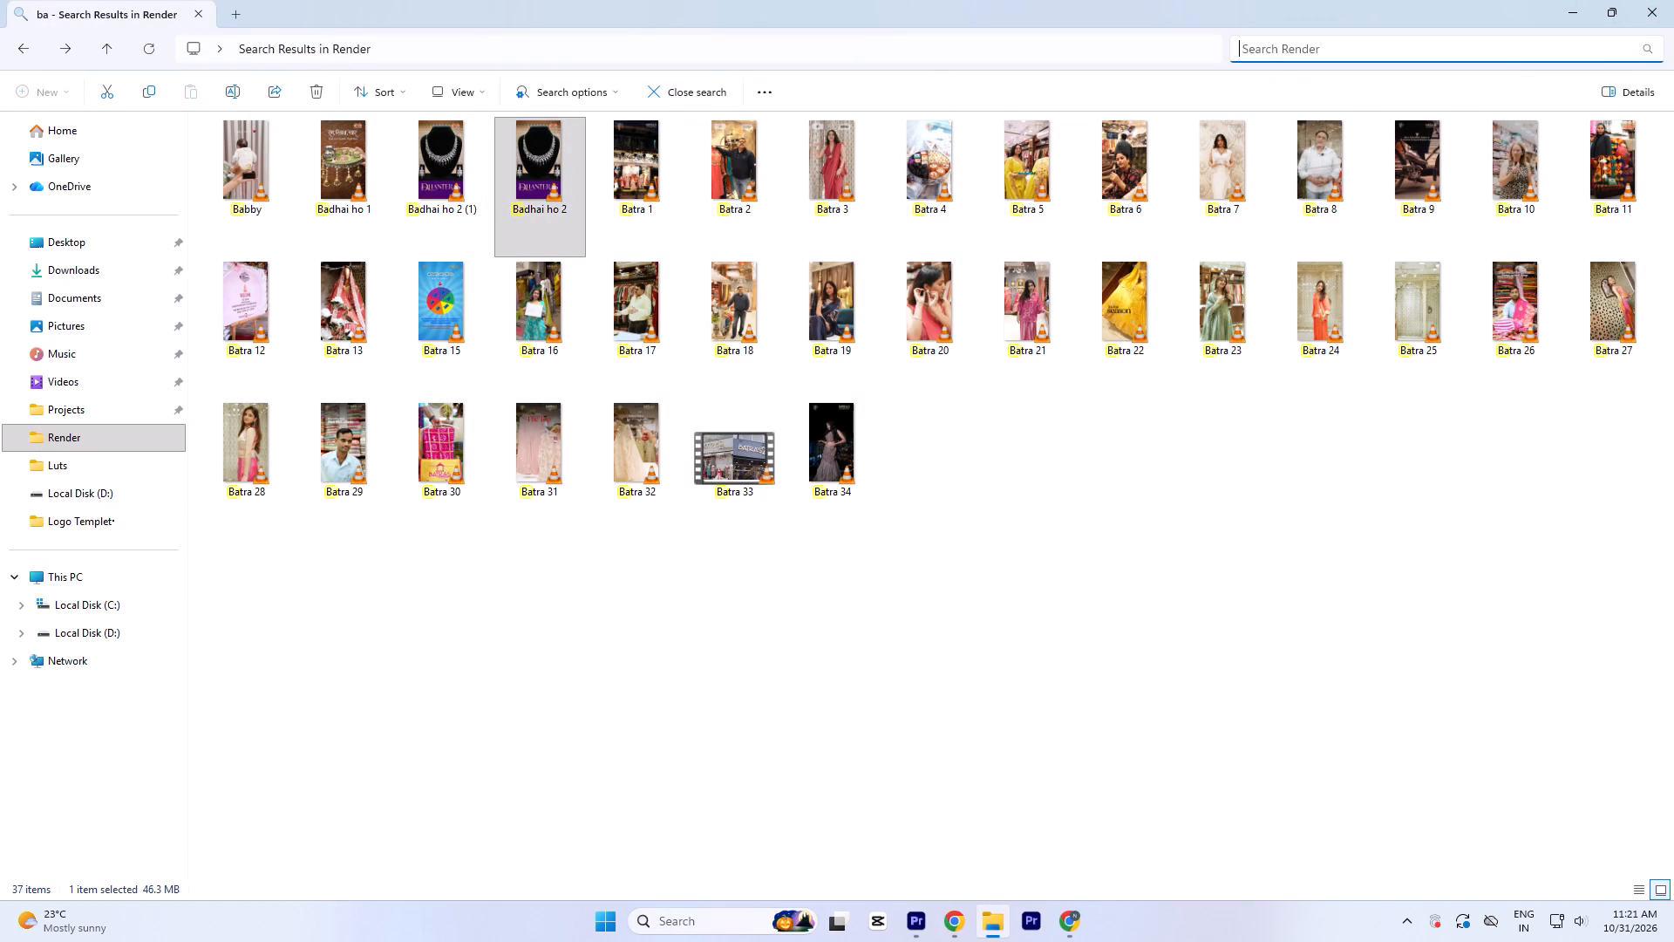
type("bad")
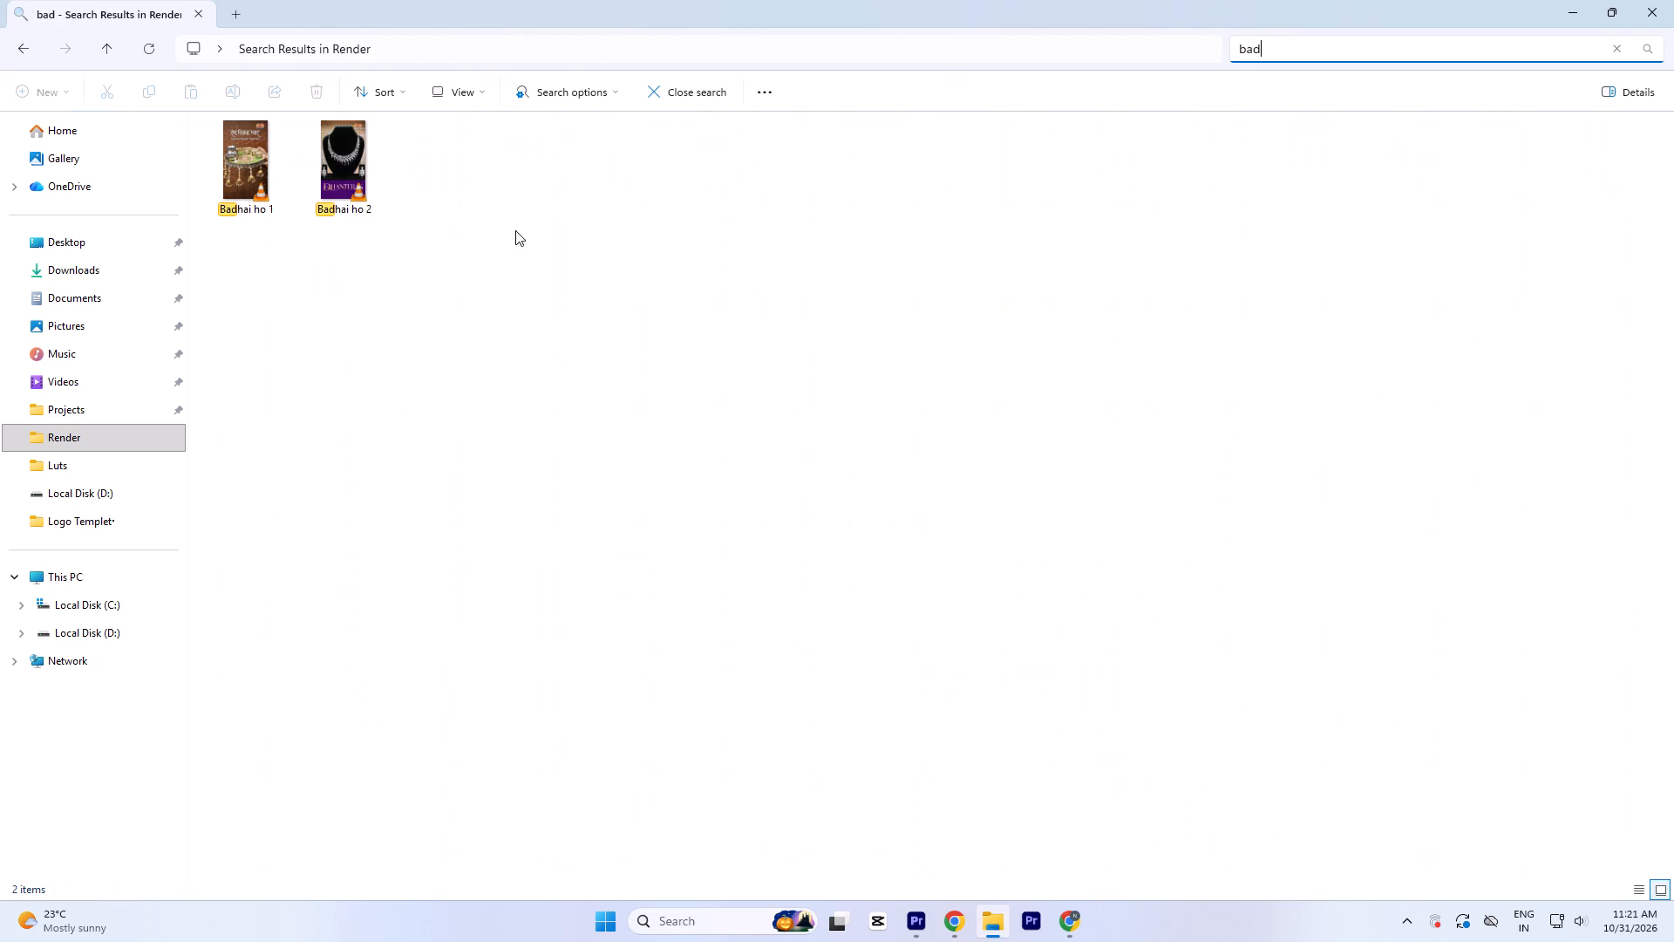
left_click(348, 208)
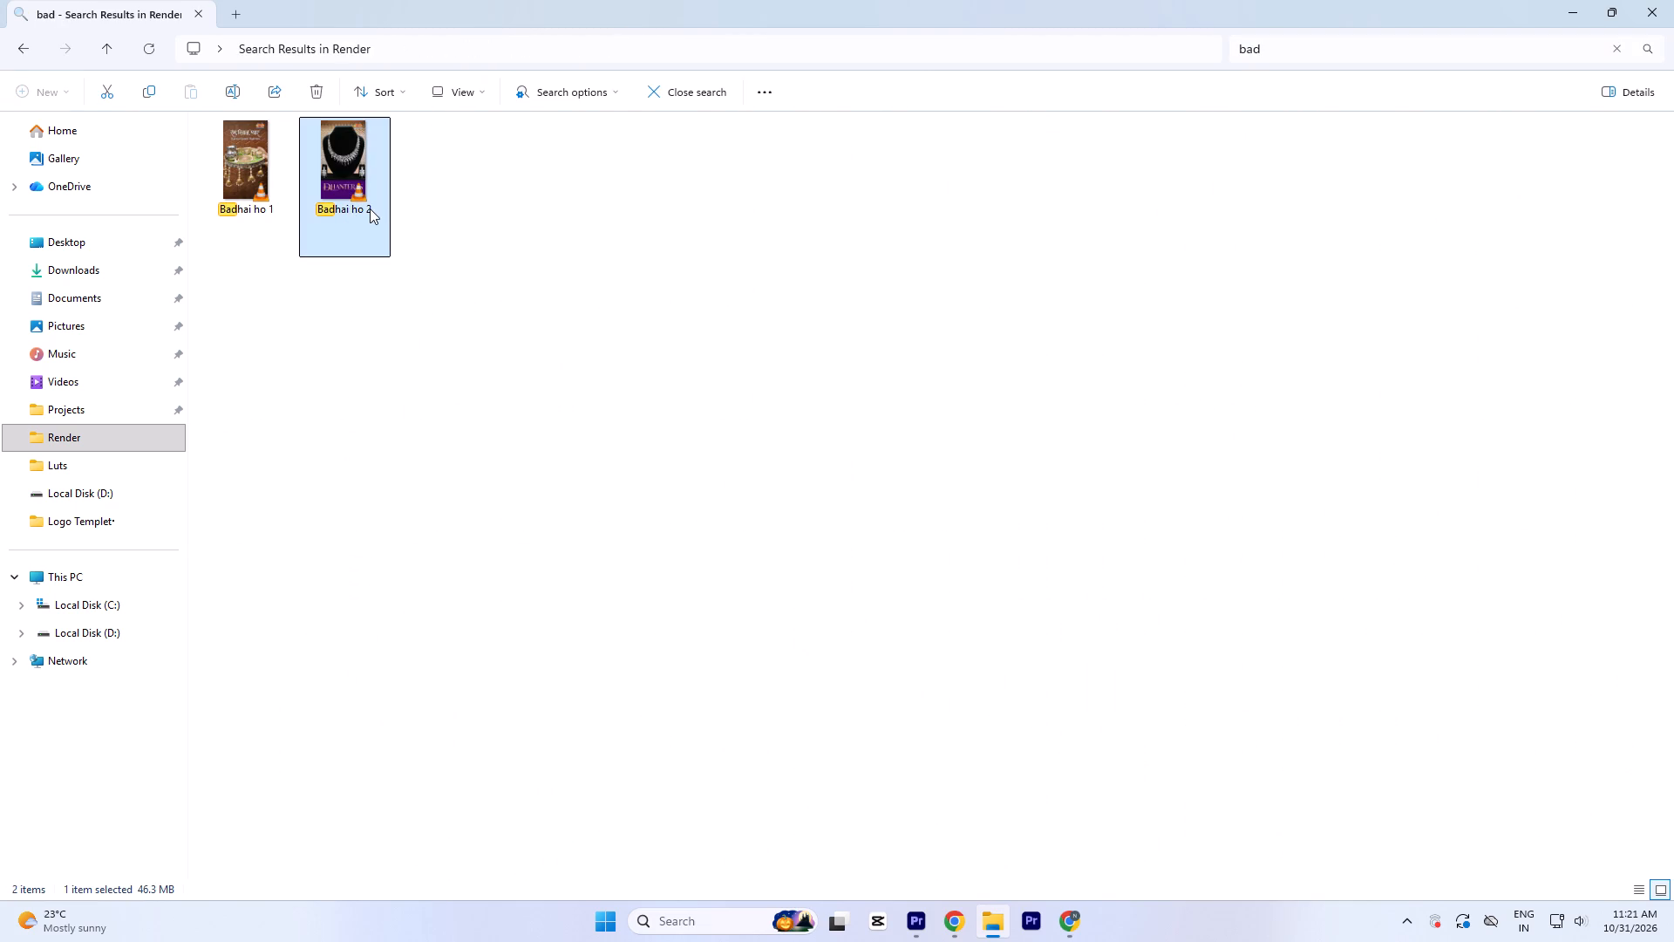
left_click(370, 208)
key("ctrl+c")
key("ctrl+c")
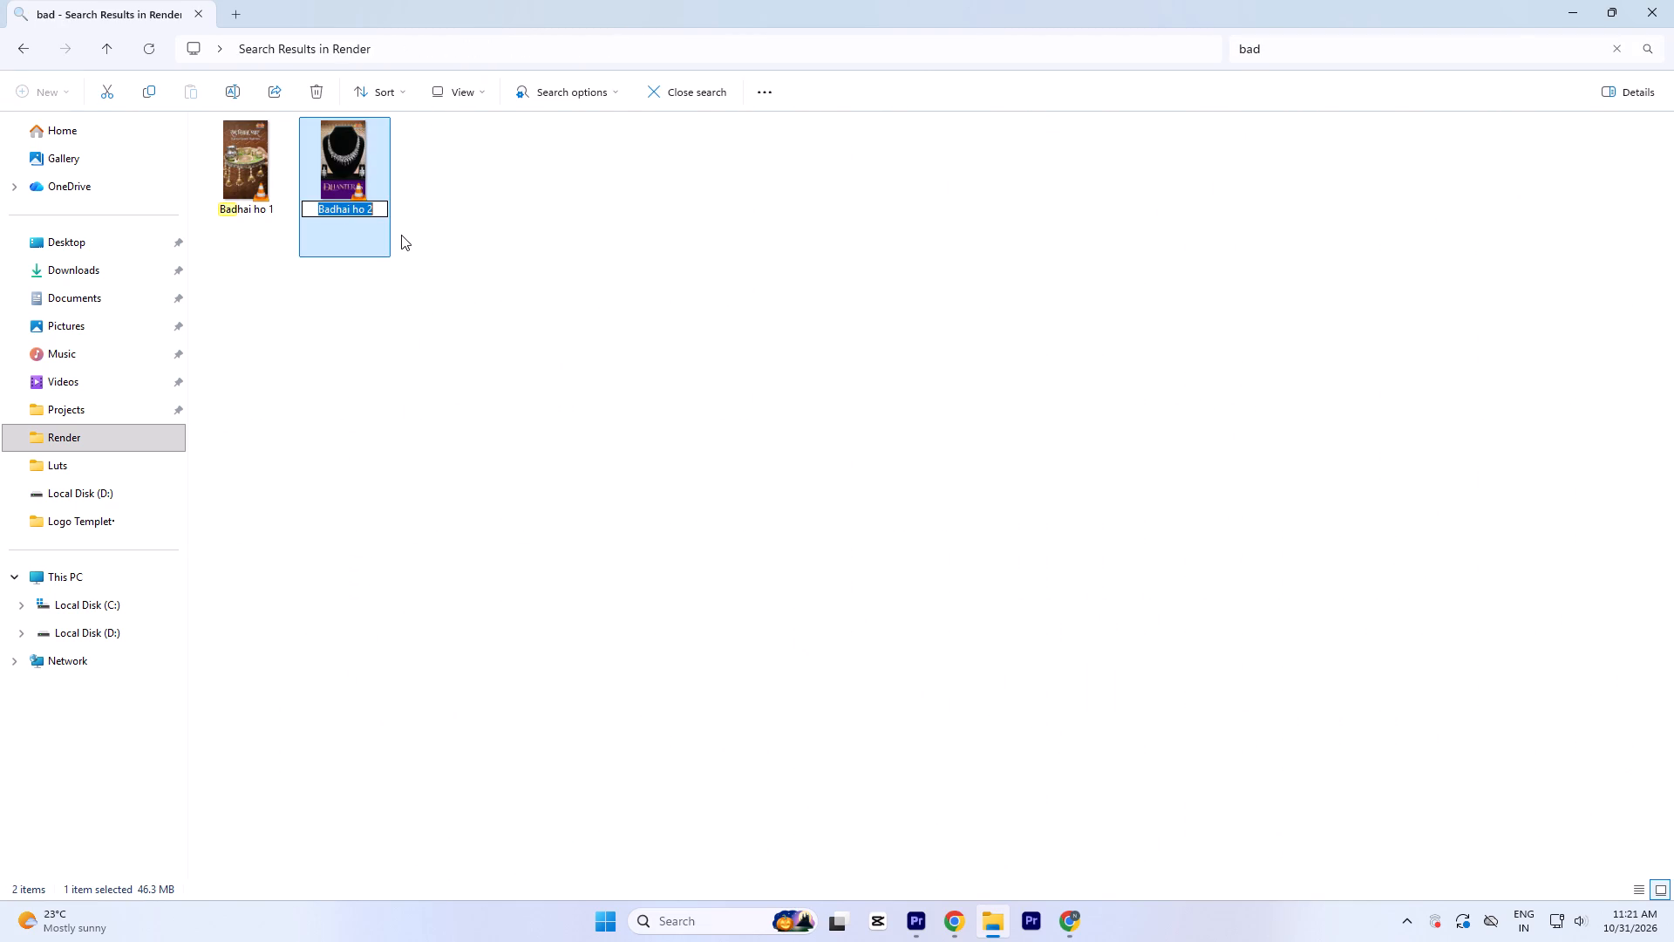
left_click(515, 231)
left_click(1661, 0)
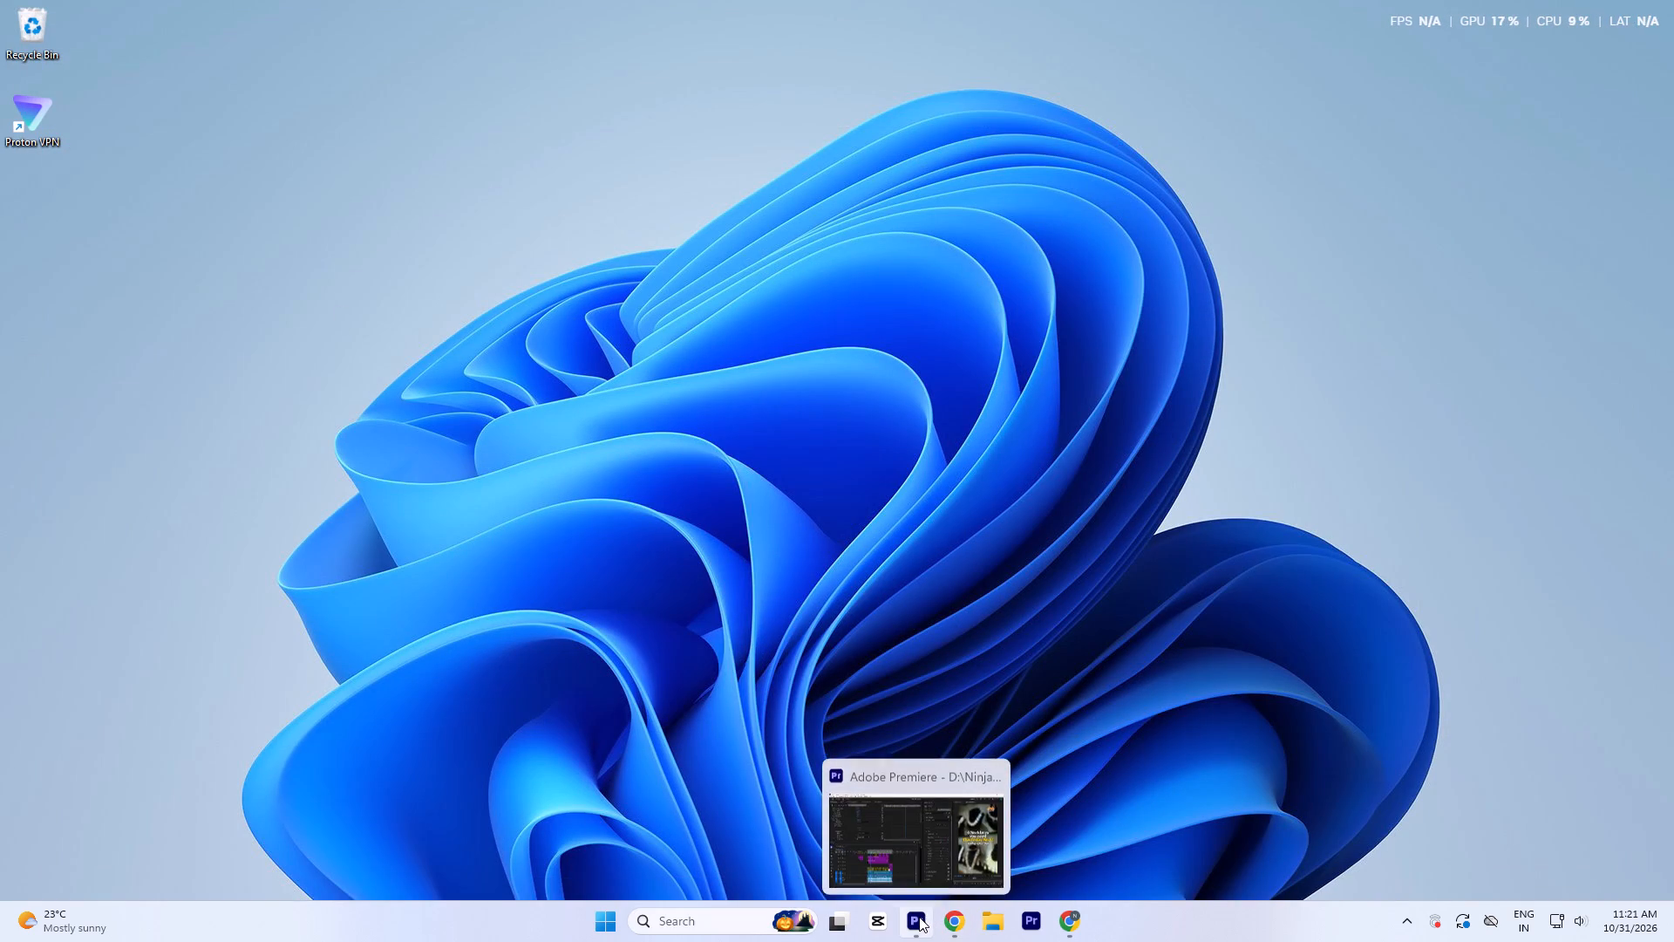
Switch to Premiere and start a new sequence in the Seq bin, named Badhai ho 3.
left_click(919, 917)
left_click(470, 85)
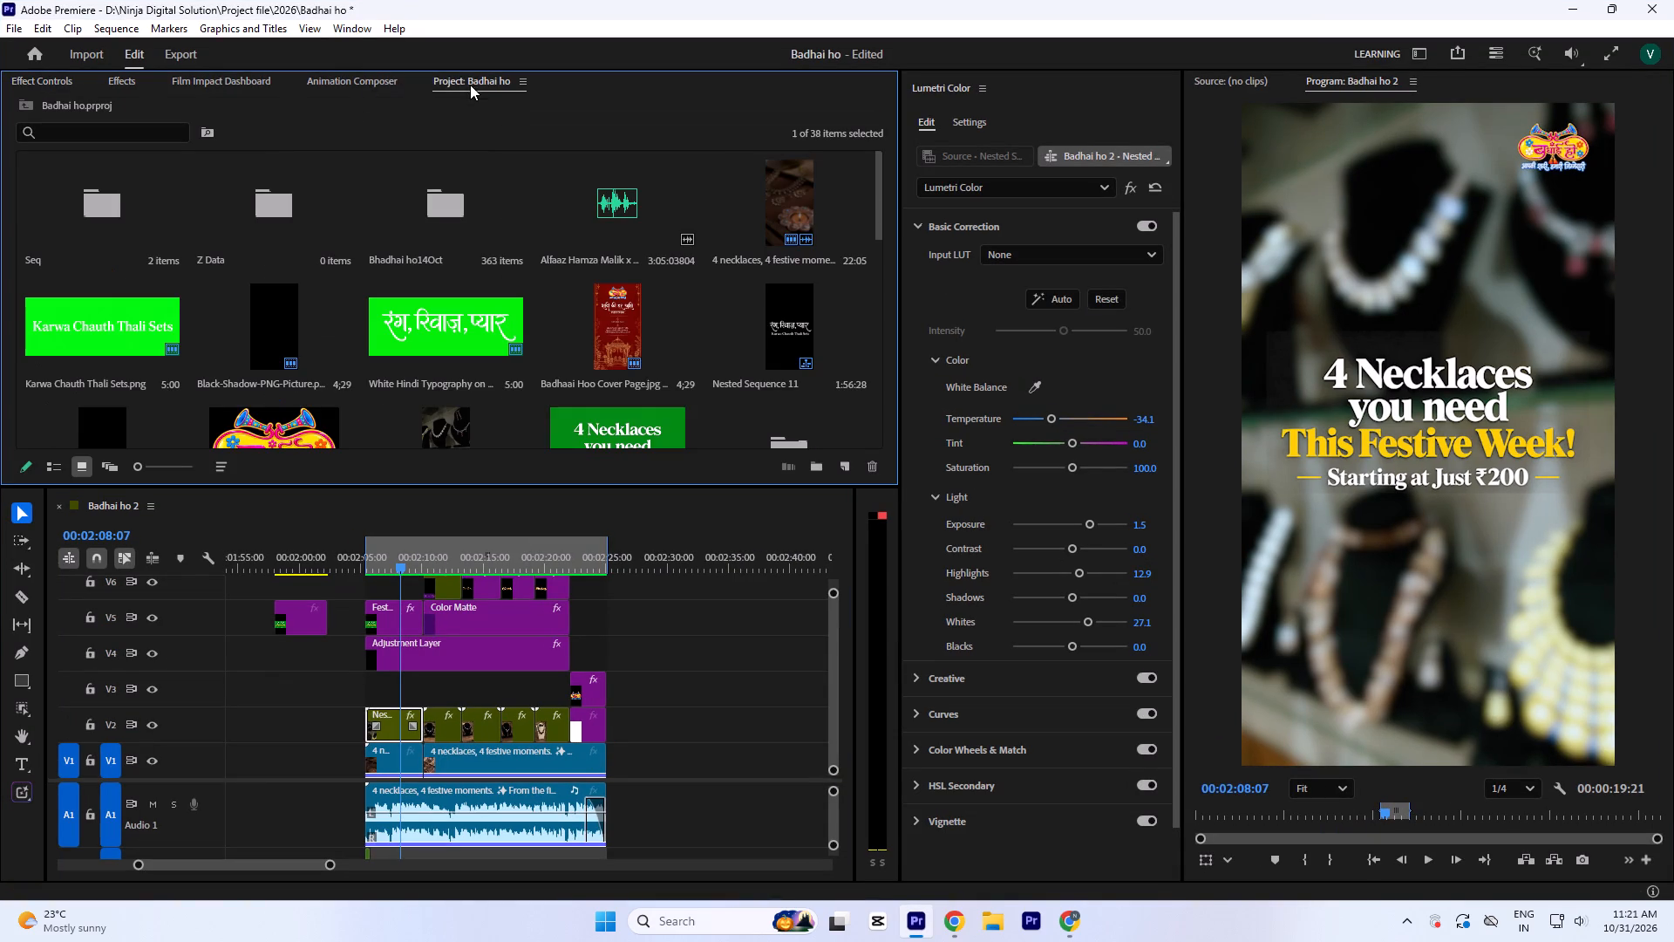
scroll(224, 330, "up", 3)
left_click(151, 242)
left_click(845, 469)
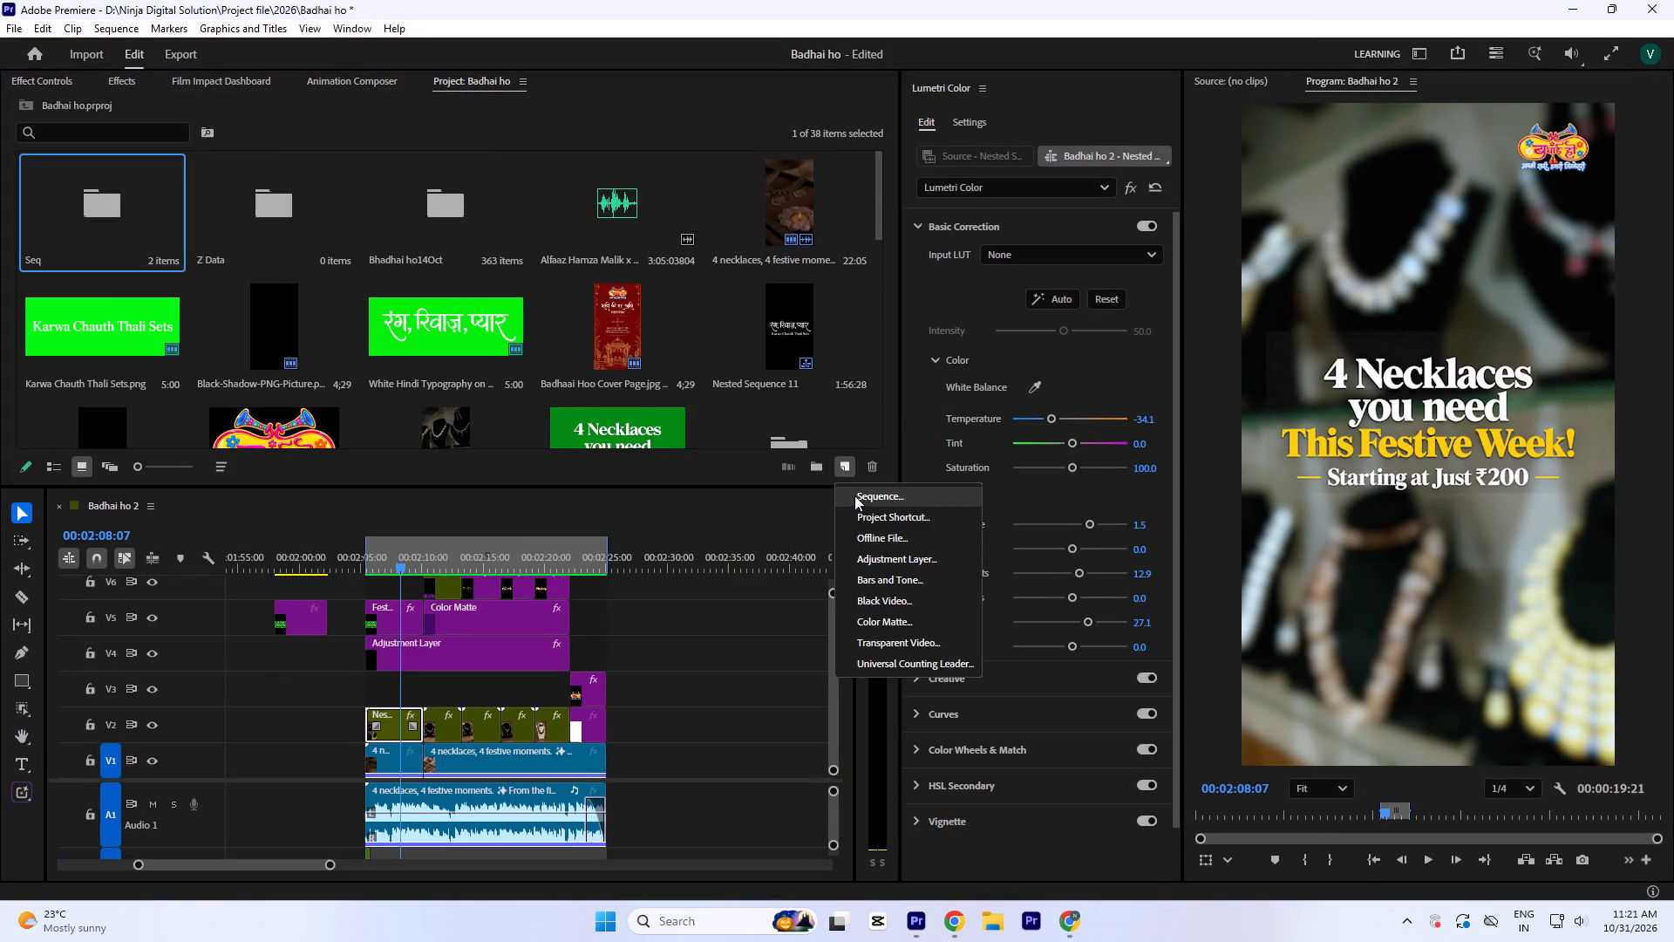
left_click(854, 496)
key("ctrl+v")
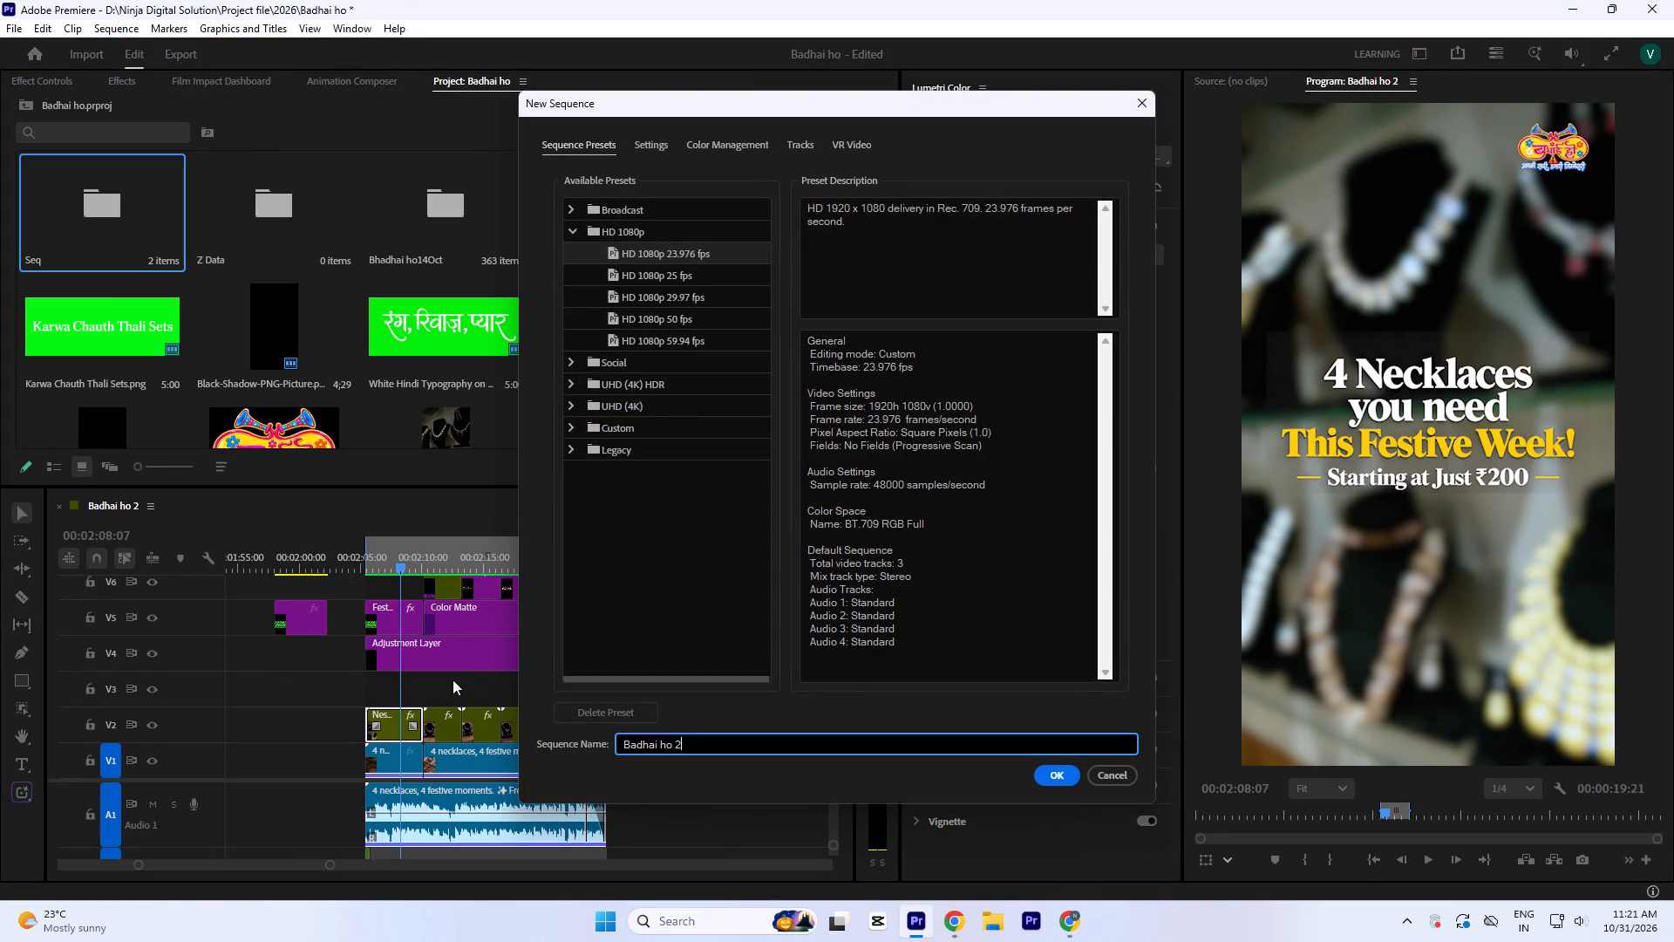
key("BackSpace")
key("3")
Create the sequence with a 30.00 frames/second timebase and a 1080 by 1920 frame size, and save the project.
left_click(646, 142)
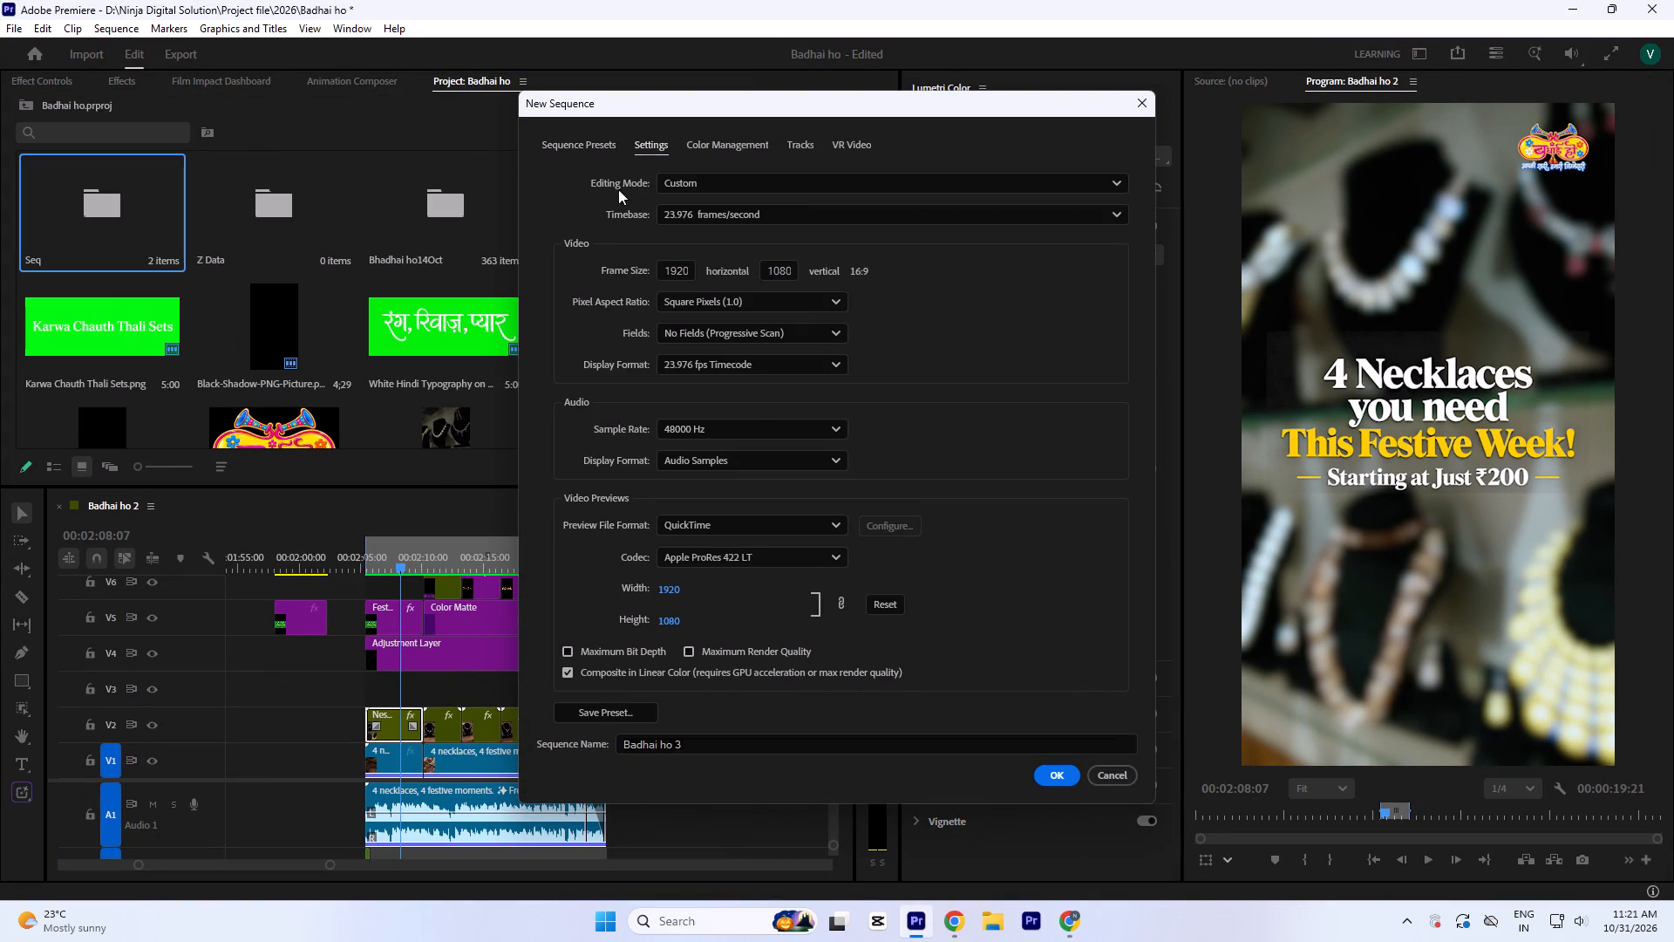
left_click(695, 208)
left_click(758, 418)
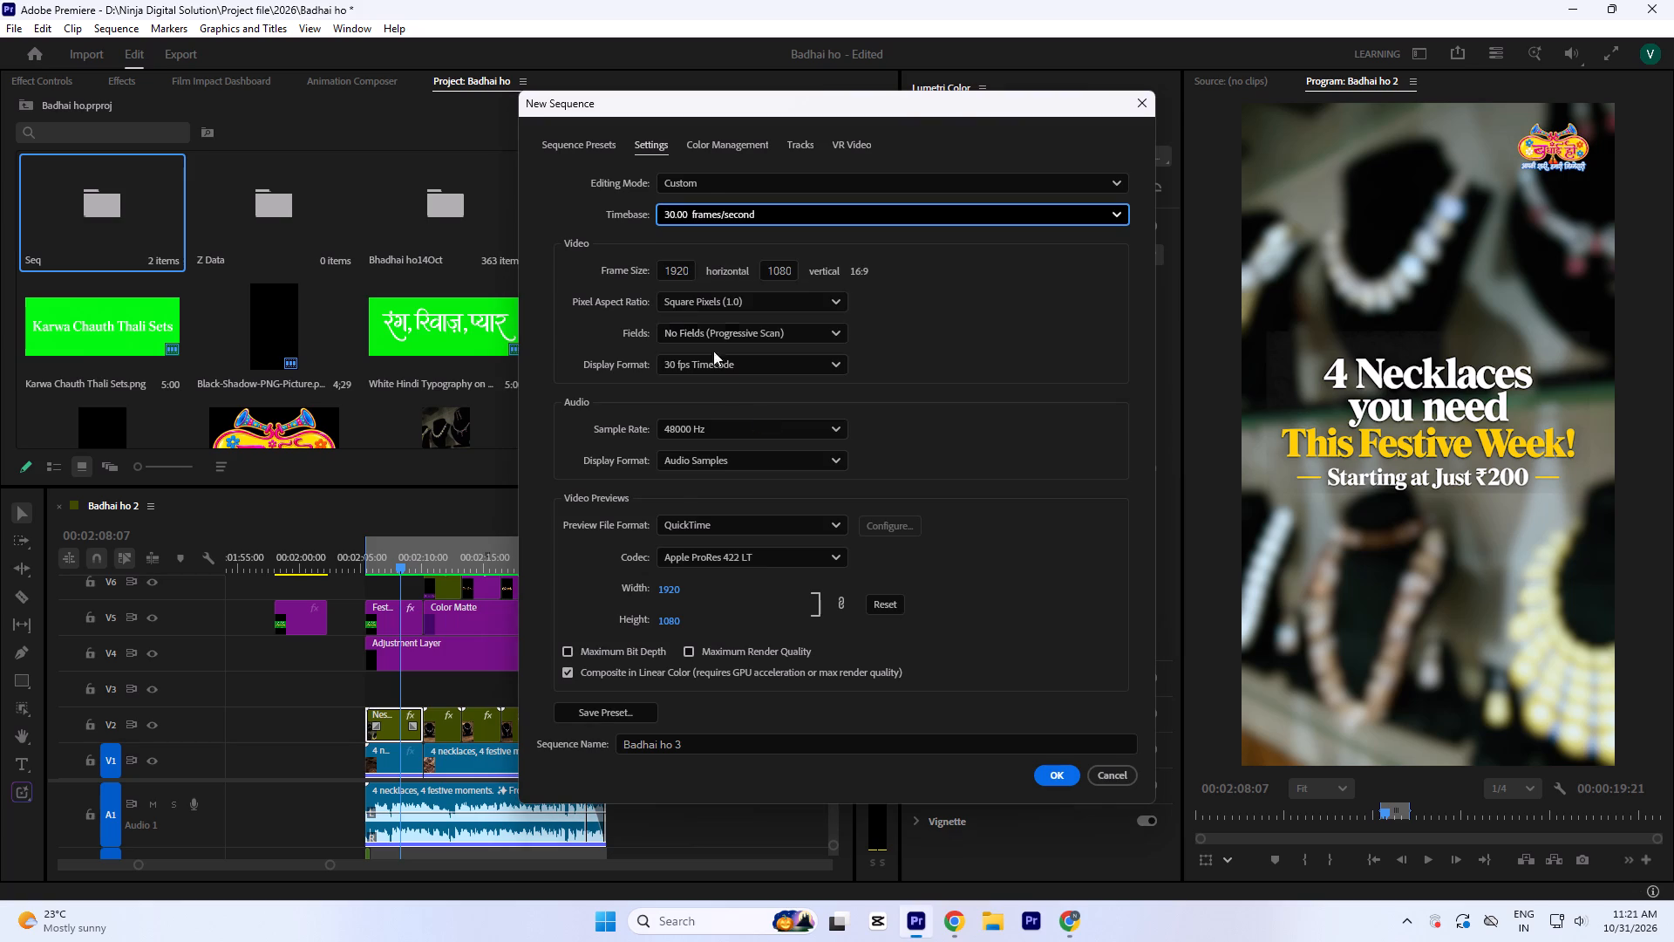
left_click(682, 275)
key("BackSpace")
key("BackSpace")
key("Right")
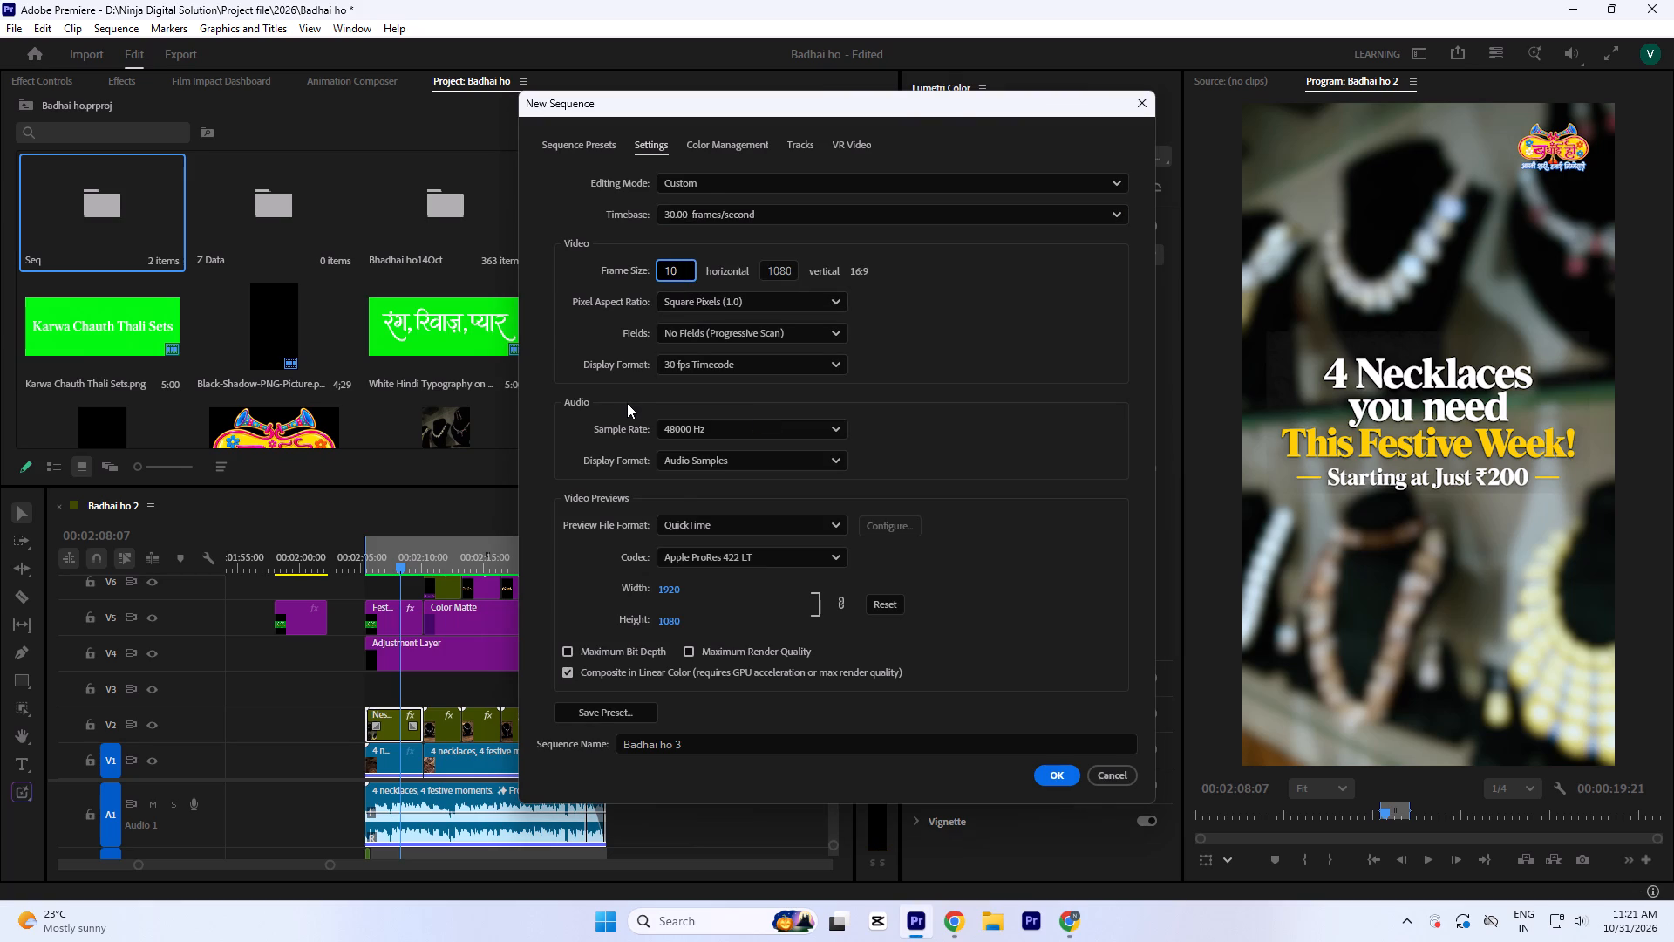
key("8")
key("0")
left_click(779, 275)
key("Right")
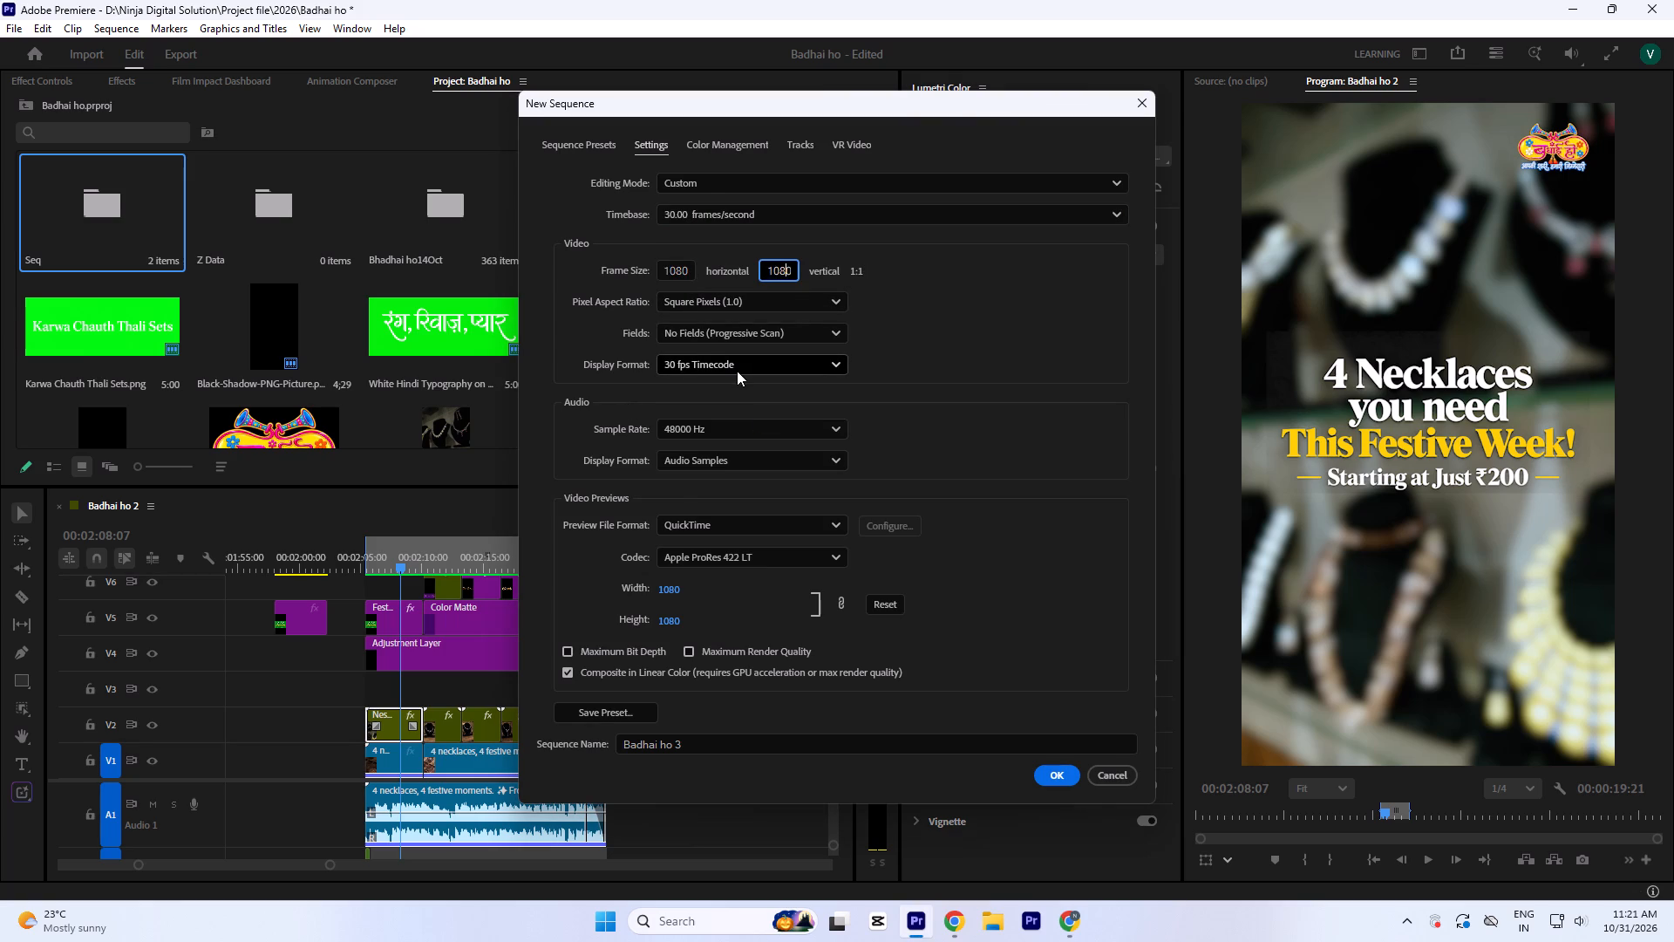
key("BackSpace")
key("BackSpace")
type("92")
left_click(976, 290)
key("Return")
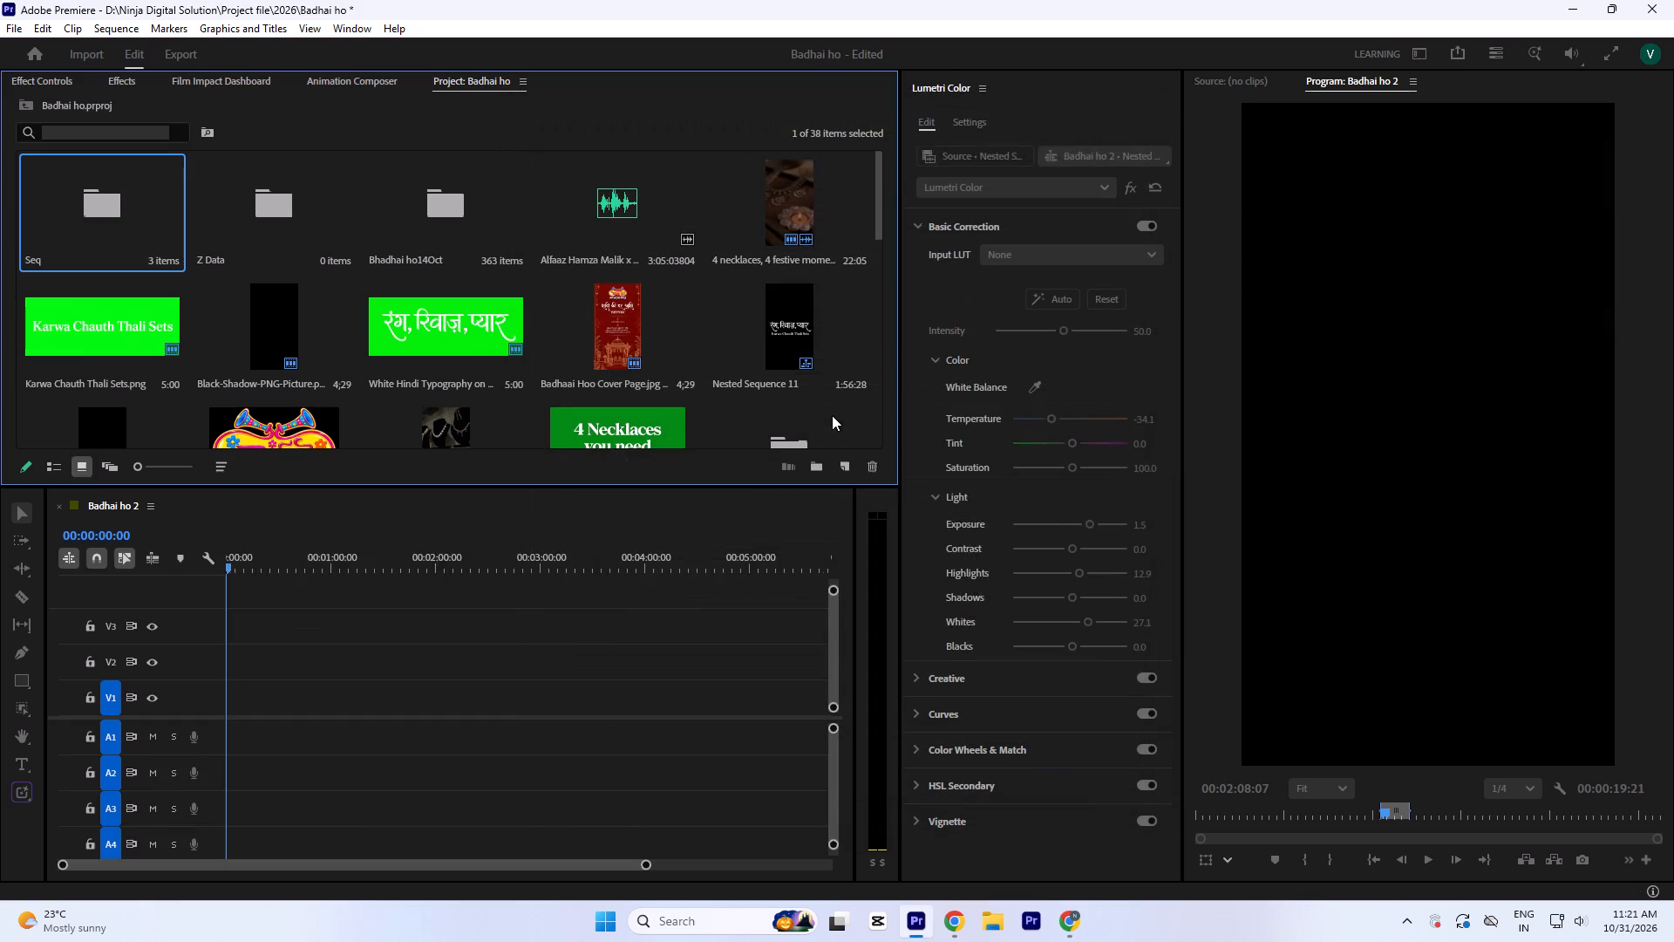
key("ctrl+s")
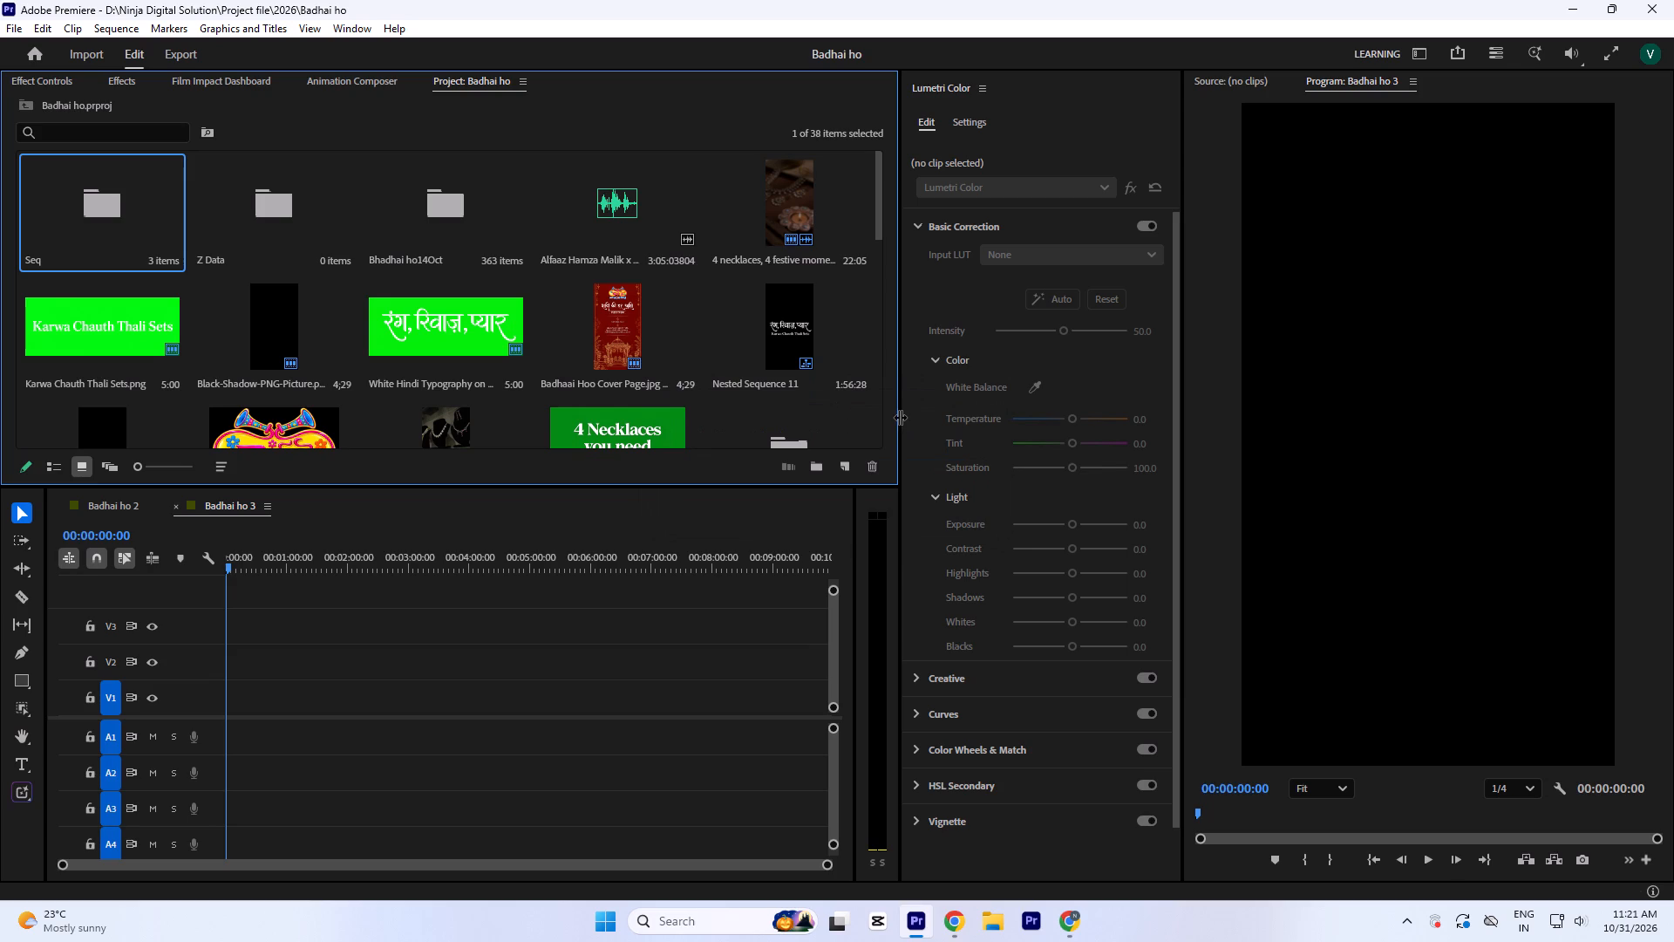
Widen the Project and Timeline areas, leaving Lumetri Color and the audio meters as narrow strips.
left_click_drag(900, 417, 1161, 559)
left_click(1108, 583)
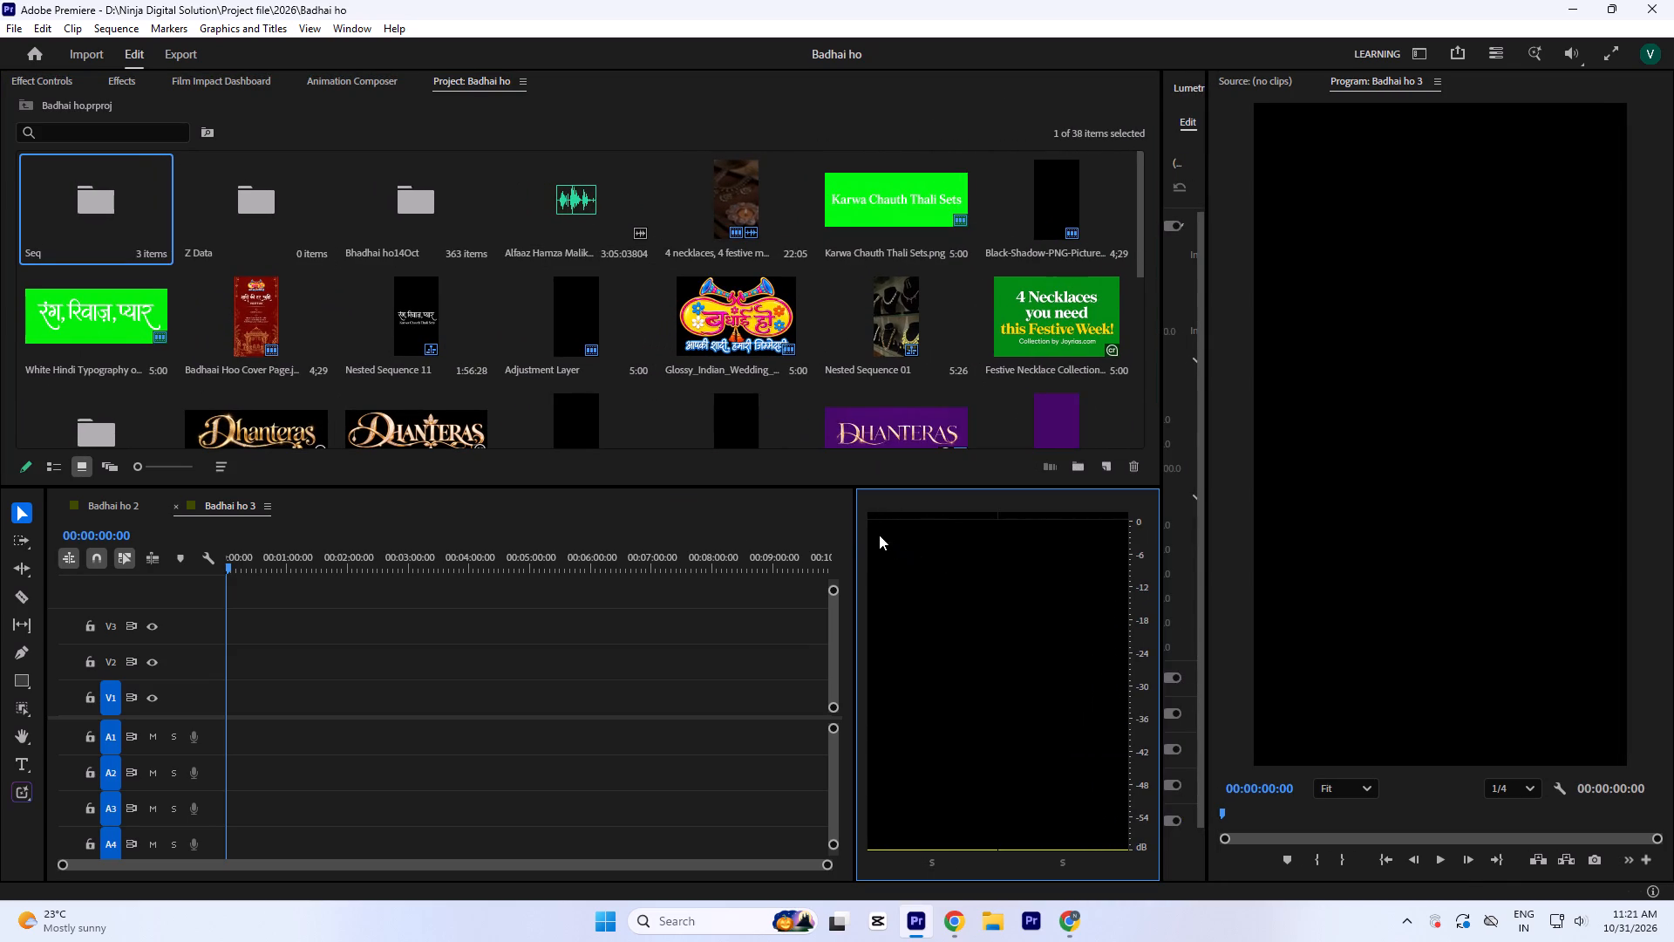
left_click_drag(854, 522, 1312, 553)
left_click_drag(1205, 556, 1195, 565)
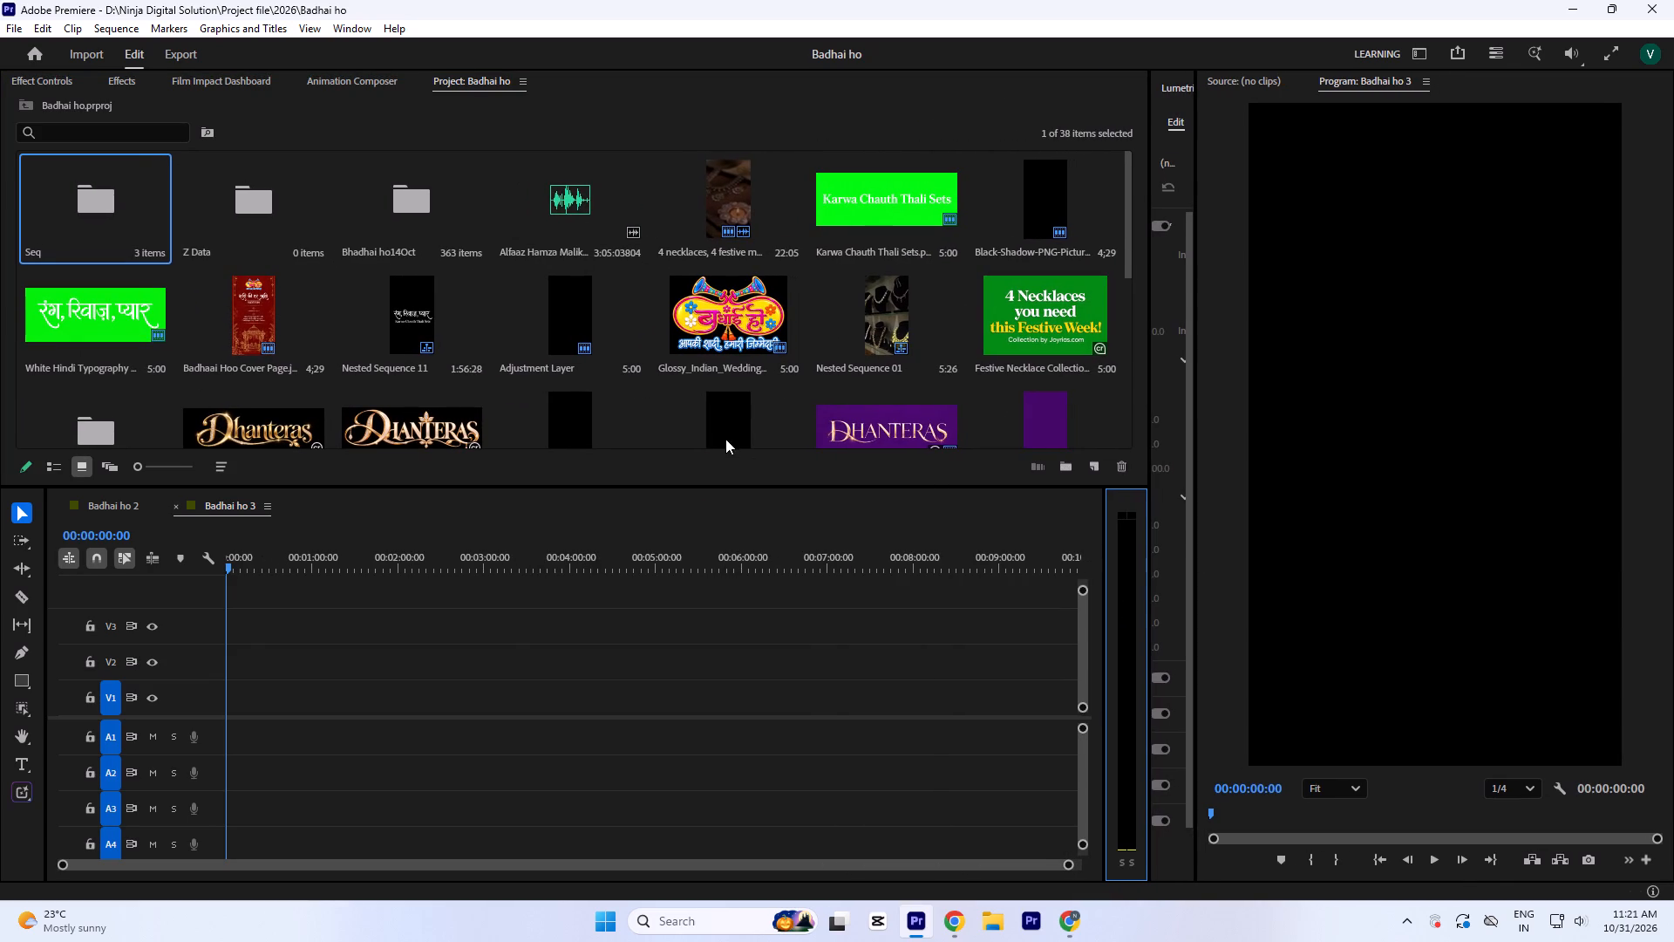
Move everything except the Seq and Bhadhai ho14Oct bins and the Adjustment Layer into the Z Data bin, and save the project.
scroll(732, 412, "up", 4)
left_click(713, 242)
left_click(606, 219)
key("grave")
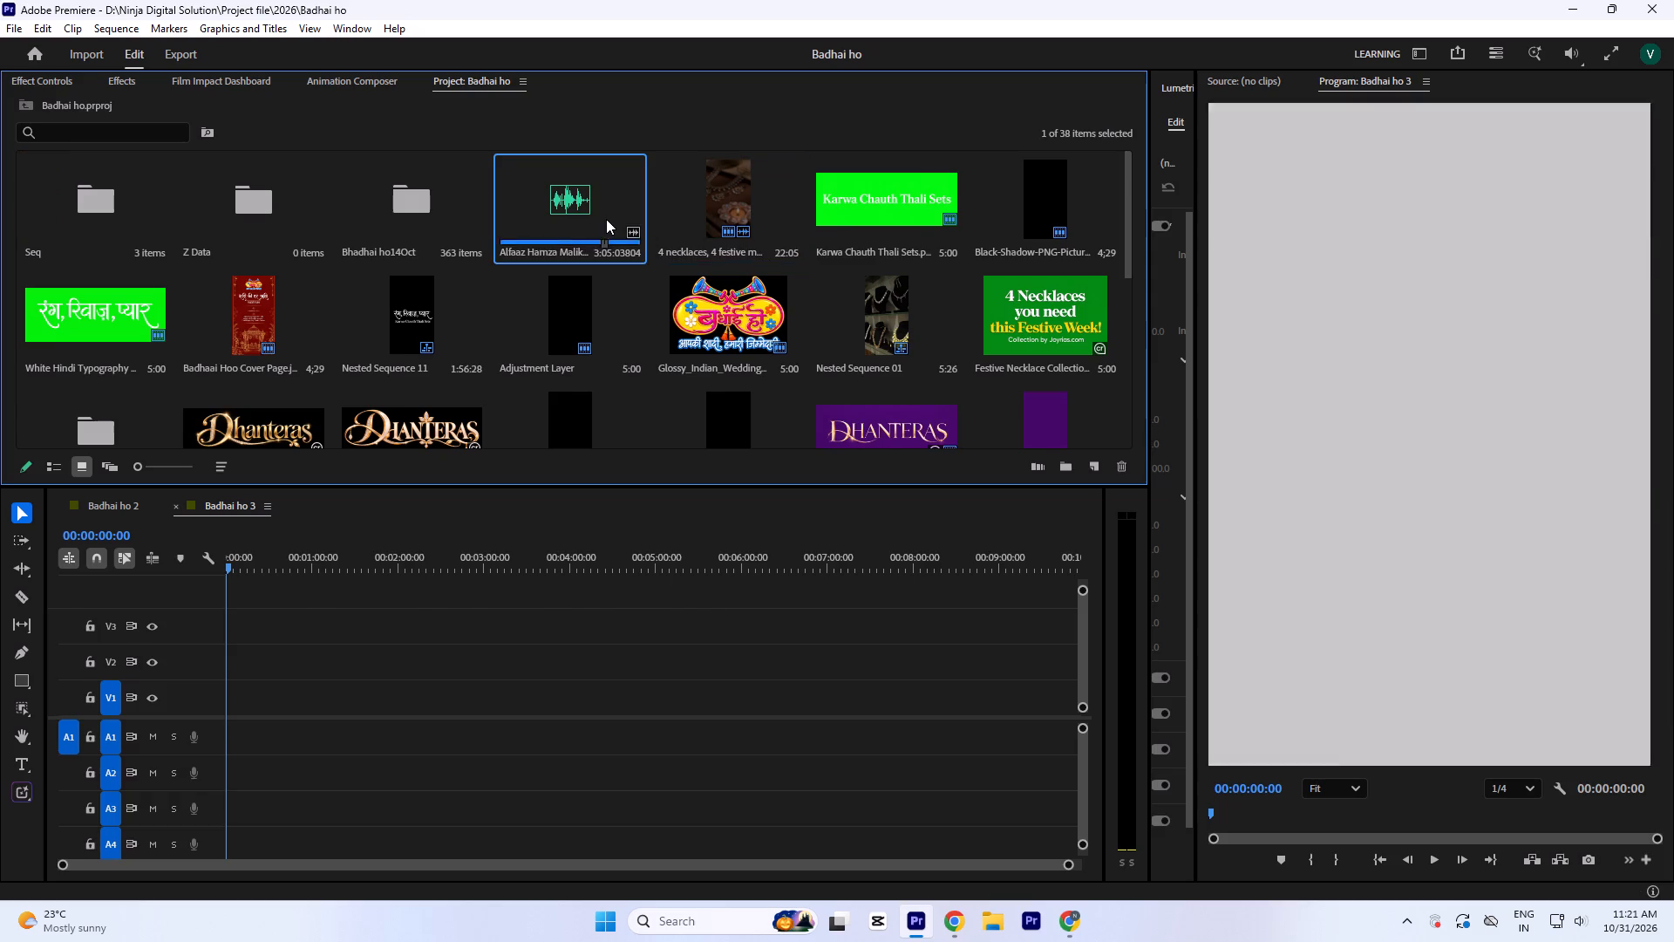
left_click(1238, 550, "ctrl+shift")
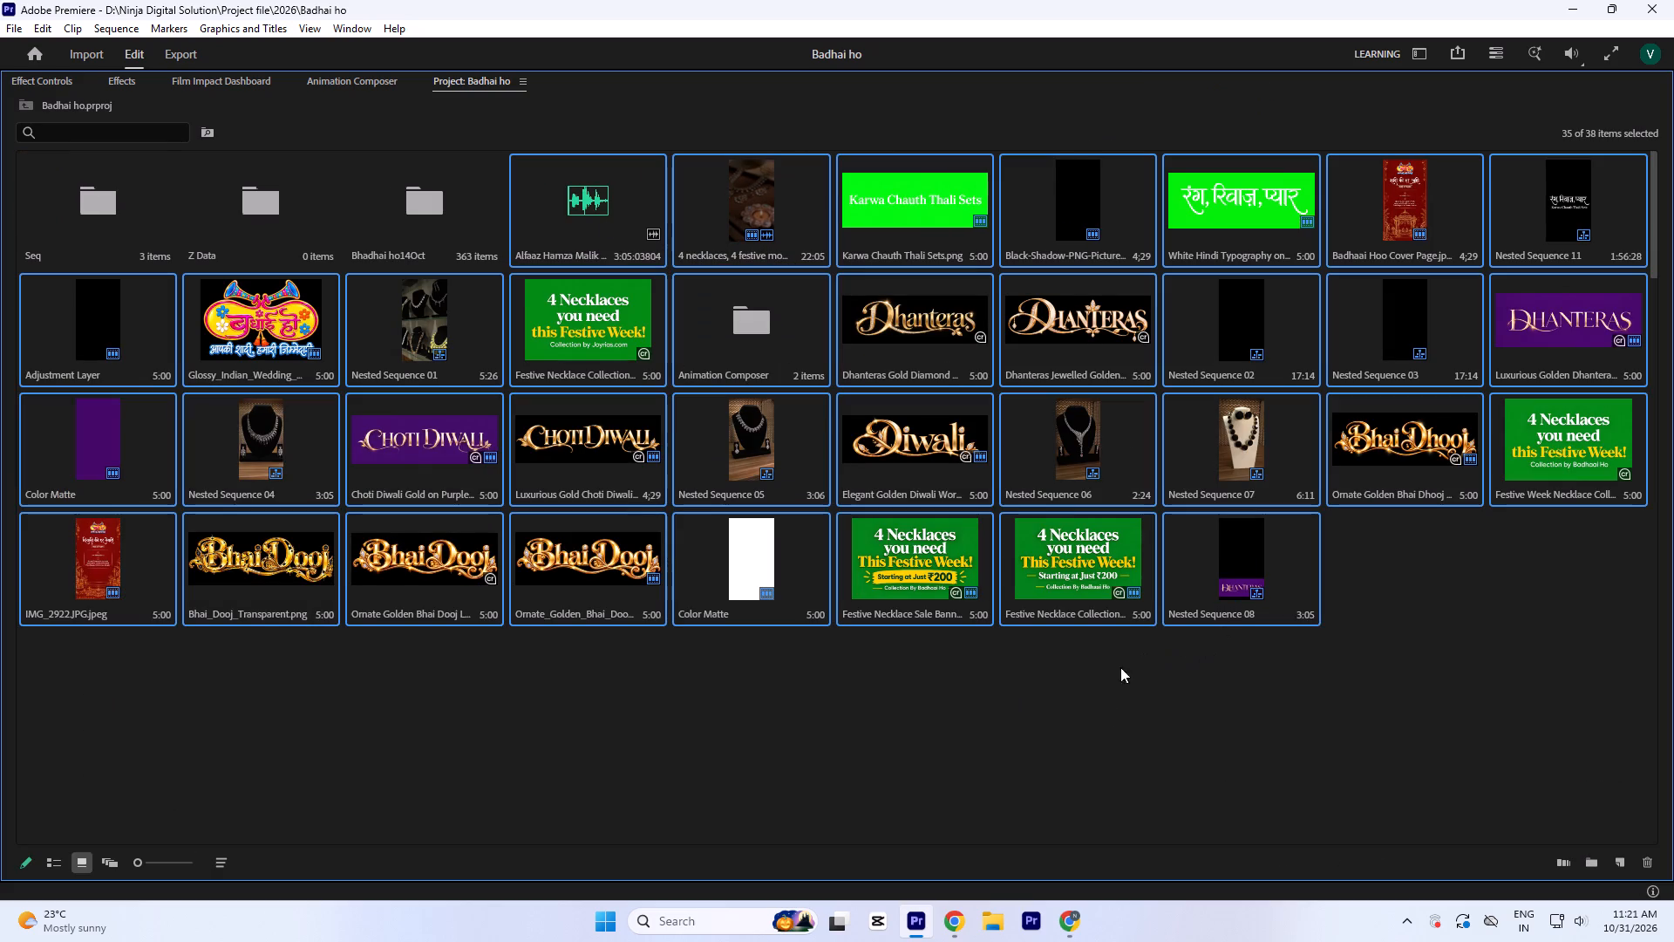
scroll(951, 683, "up", 5)
left_click(109, 311, "ctrl")
left_click_drag(262, 314, 262, 236)
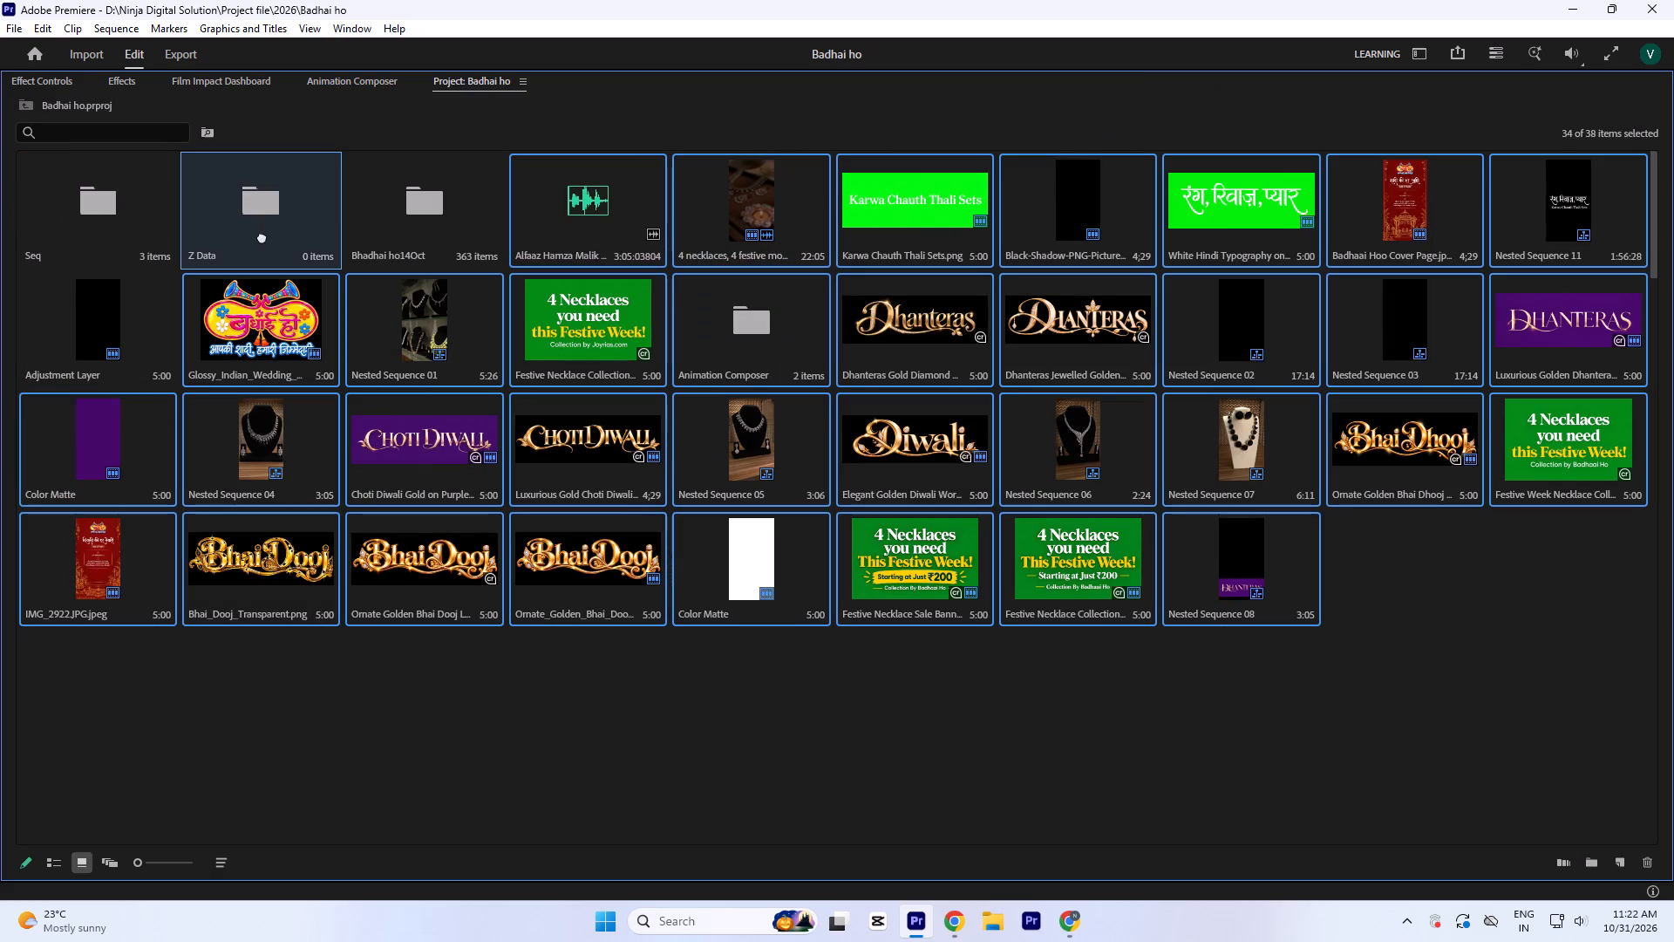
left_click_drag(262, 236, 262, 216)
left_click(476, 506)
key("grave")
key("ctrl+d")
key("ctrl+s")
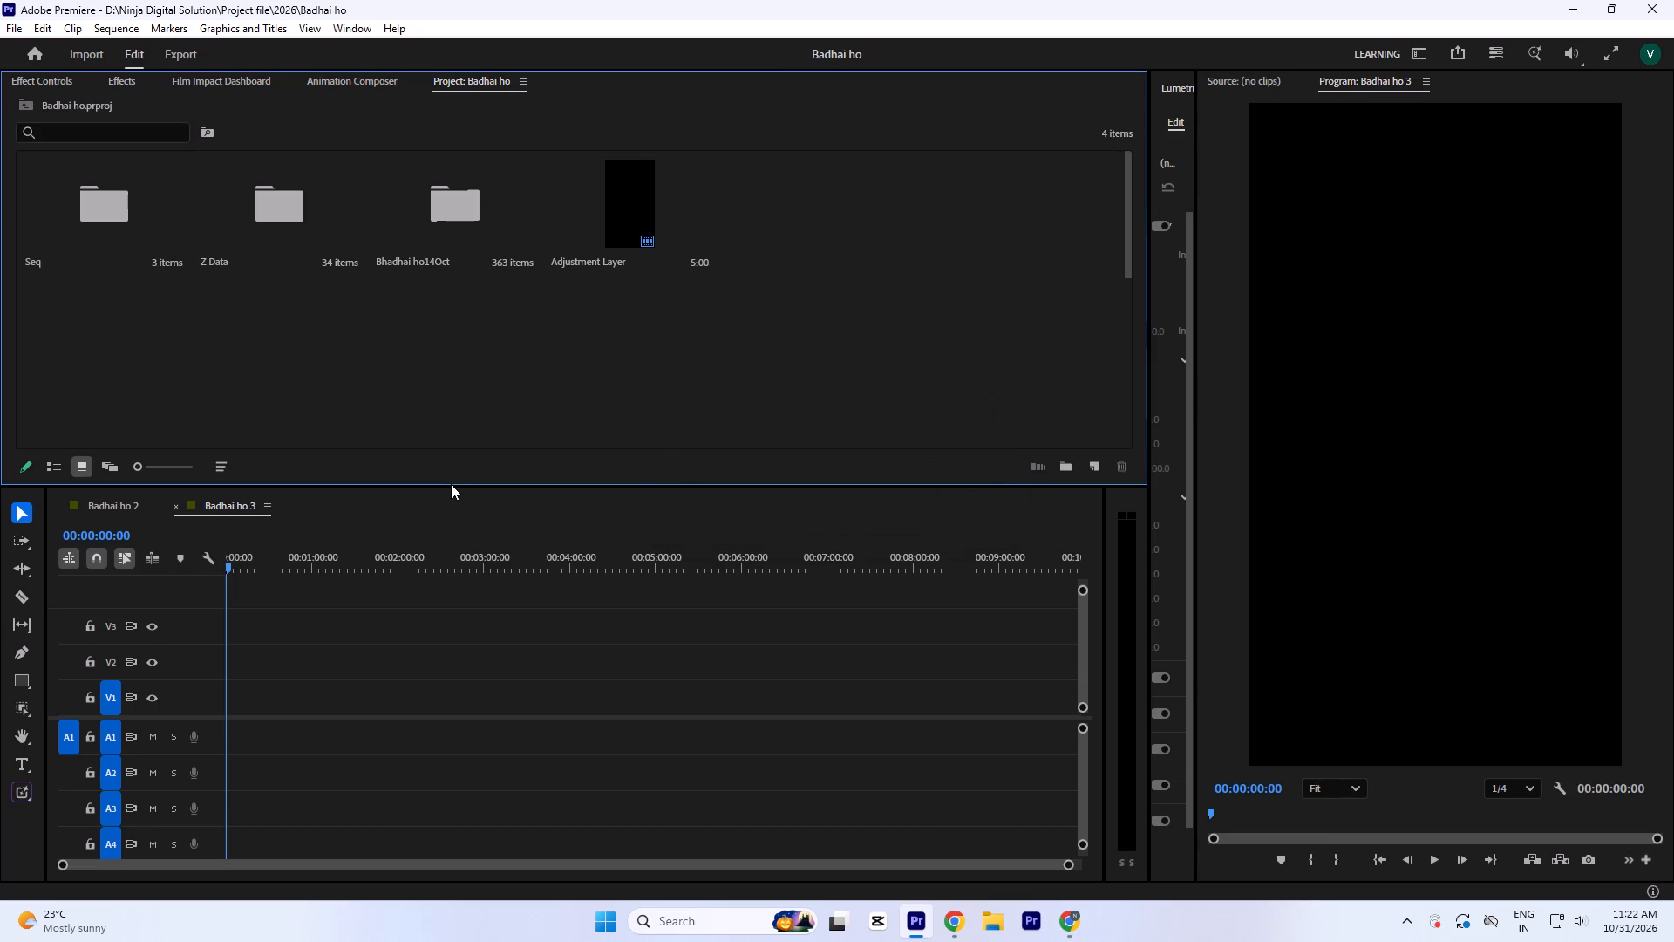
Bring the downloaded STOP SCROLLING Diwali décor MP4 from Chrome's recent downloads into the root of the Badhai ho project in Premiere.
left_click(536, 402)
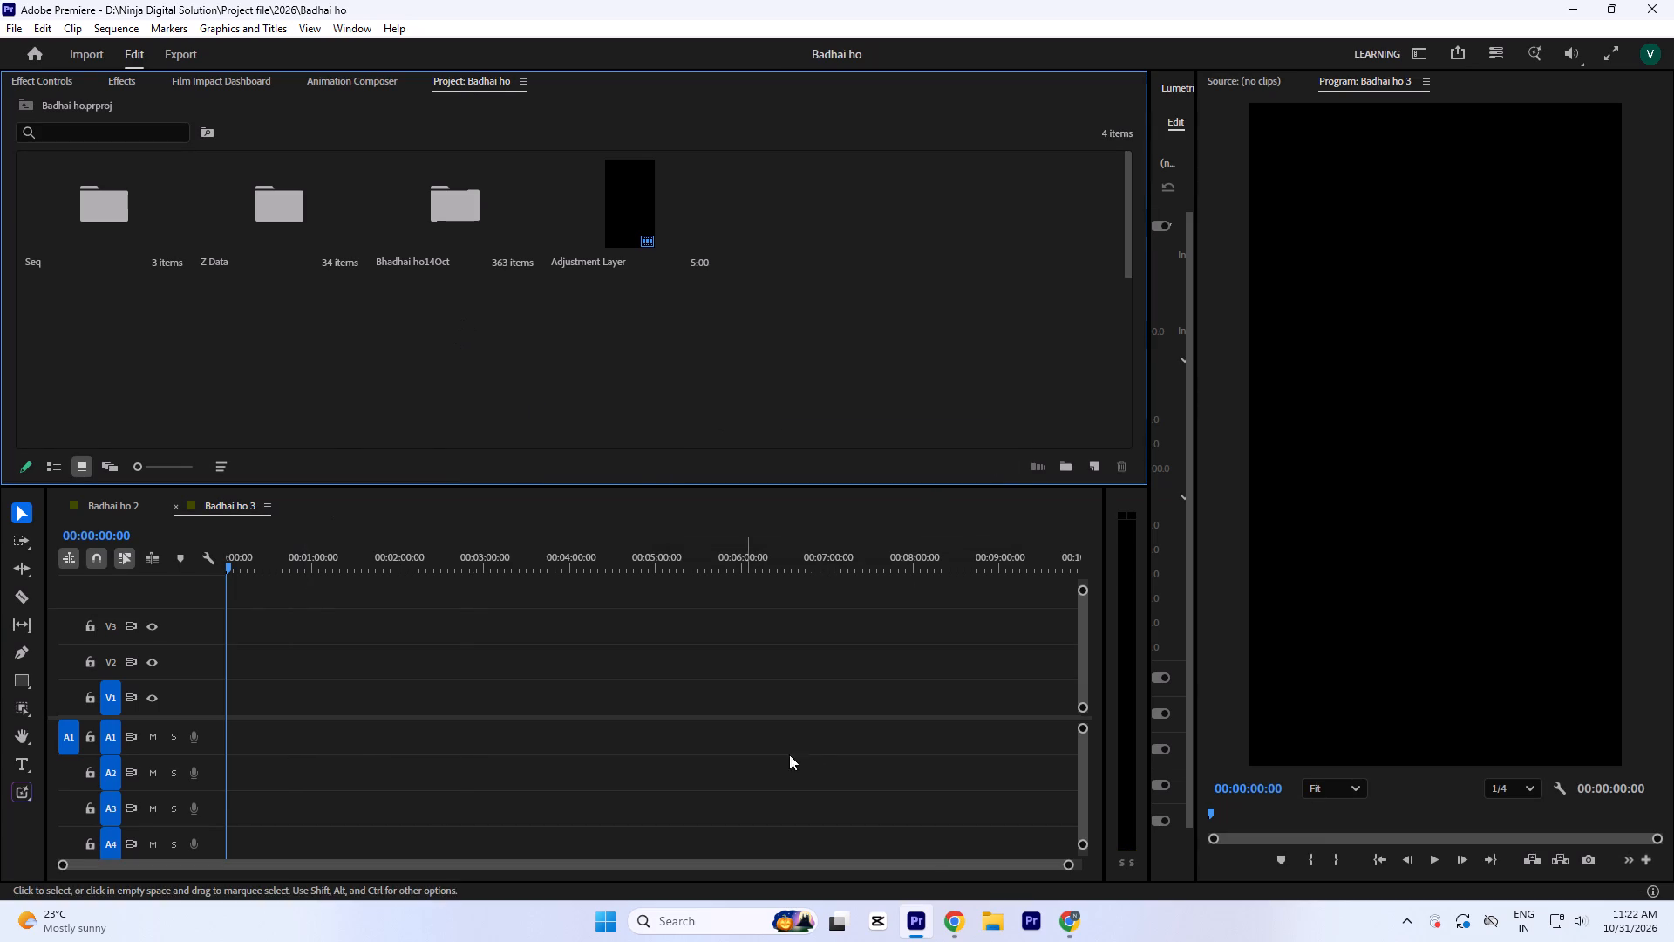
left_click(956, 918)
left_click(732, 195)
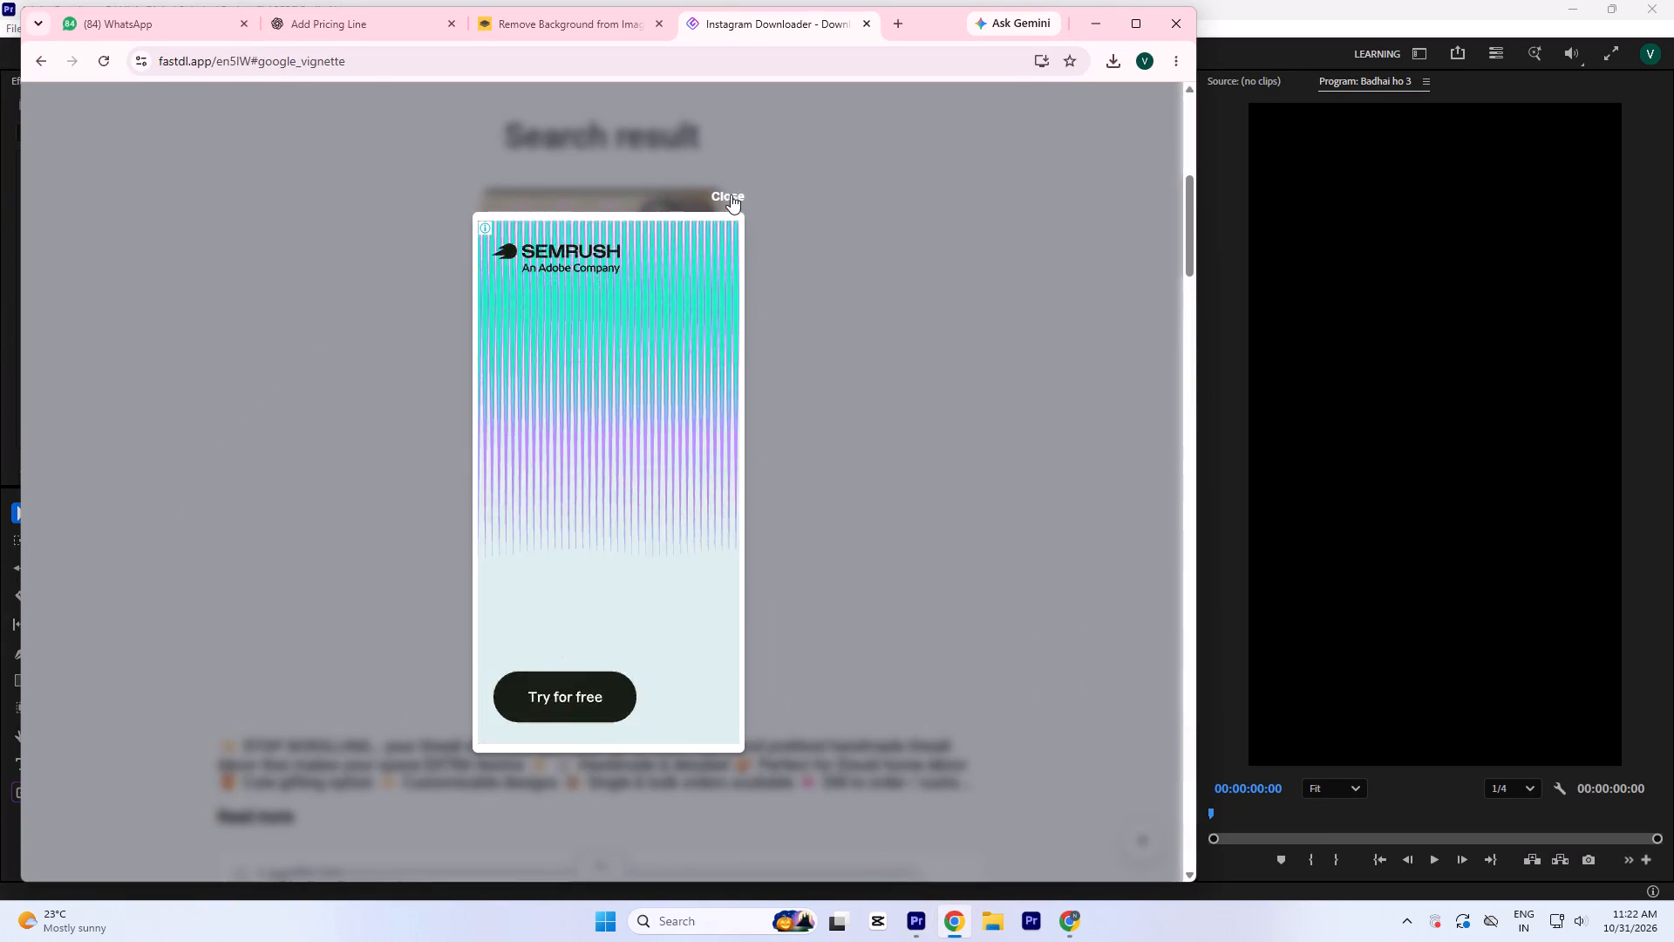
left_click(1113, 62)
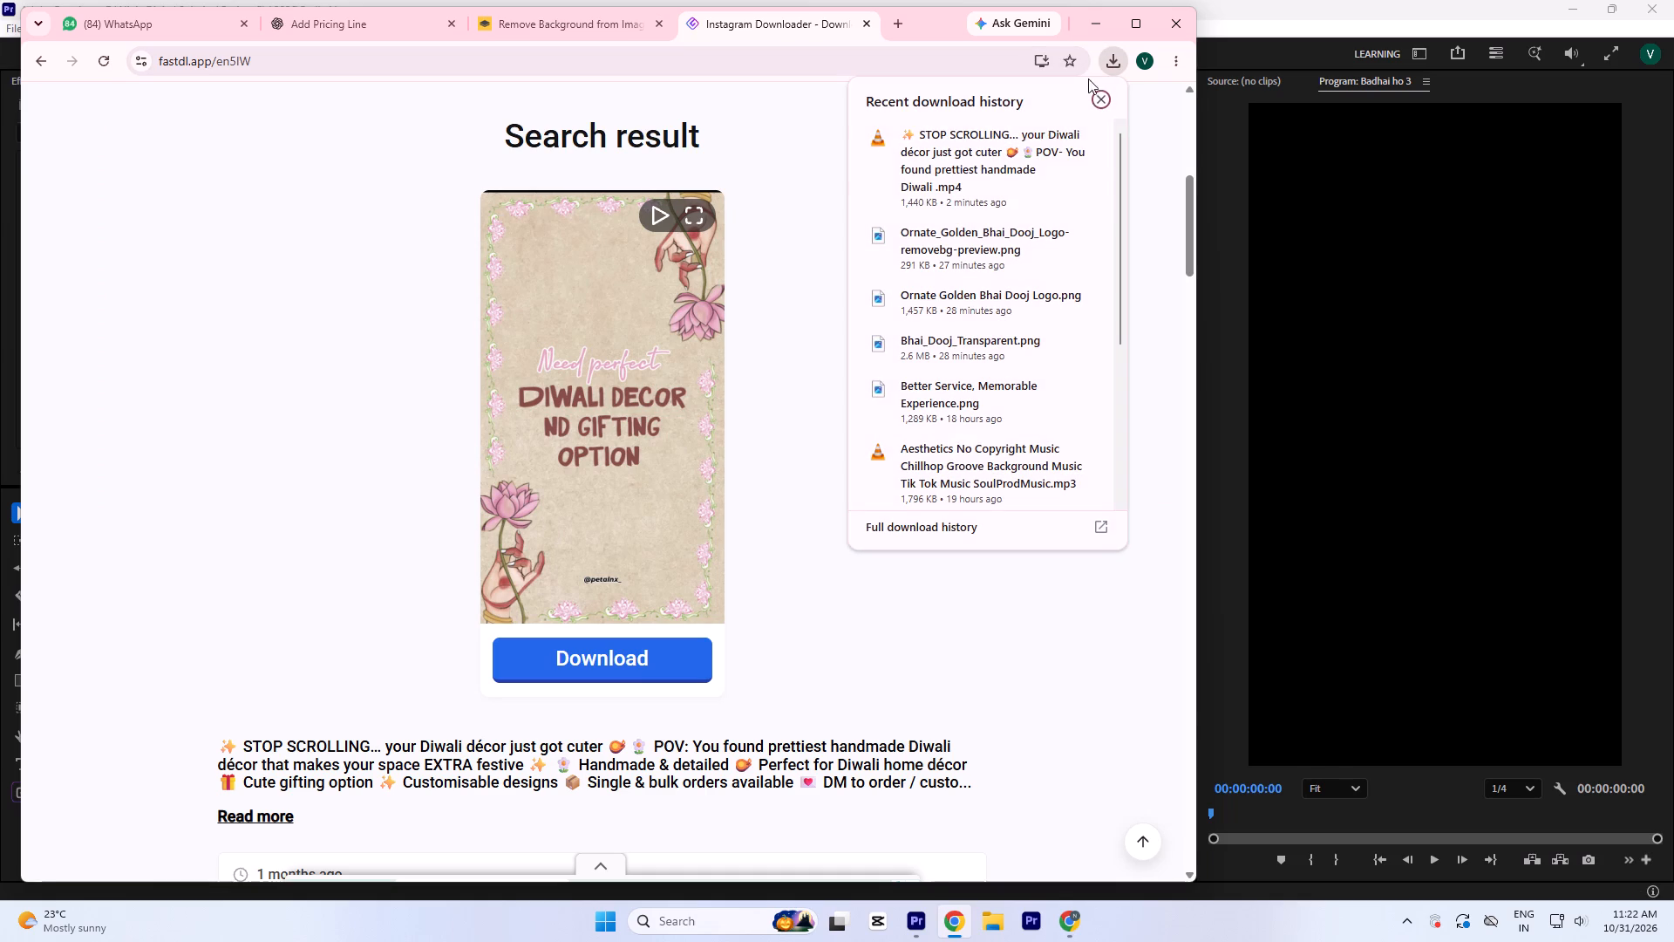
left_click_drag(927, 167, 915, 918)
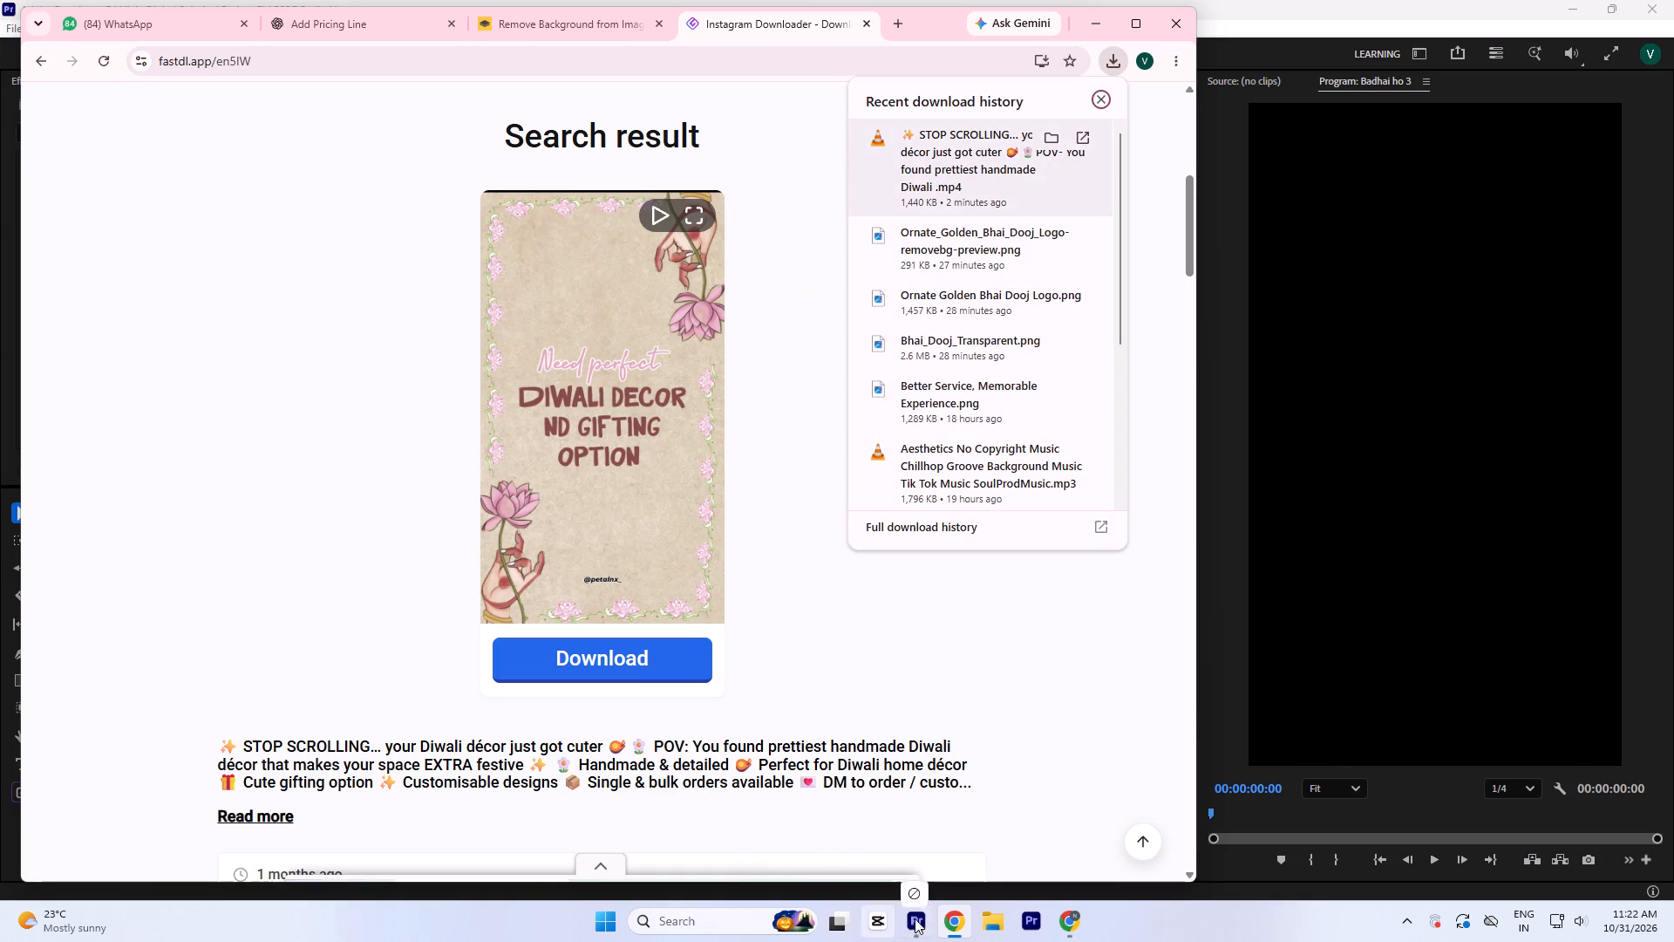
left_click_drag(915, 918, 228, 713)
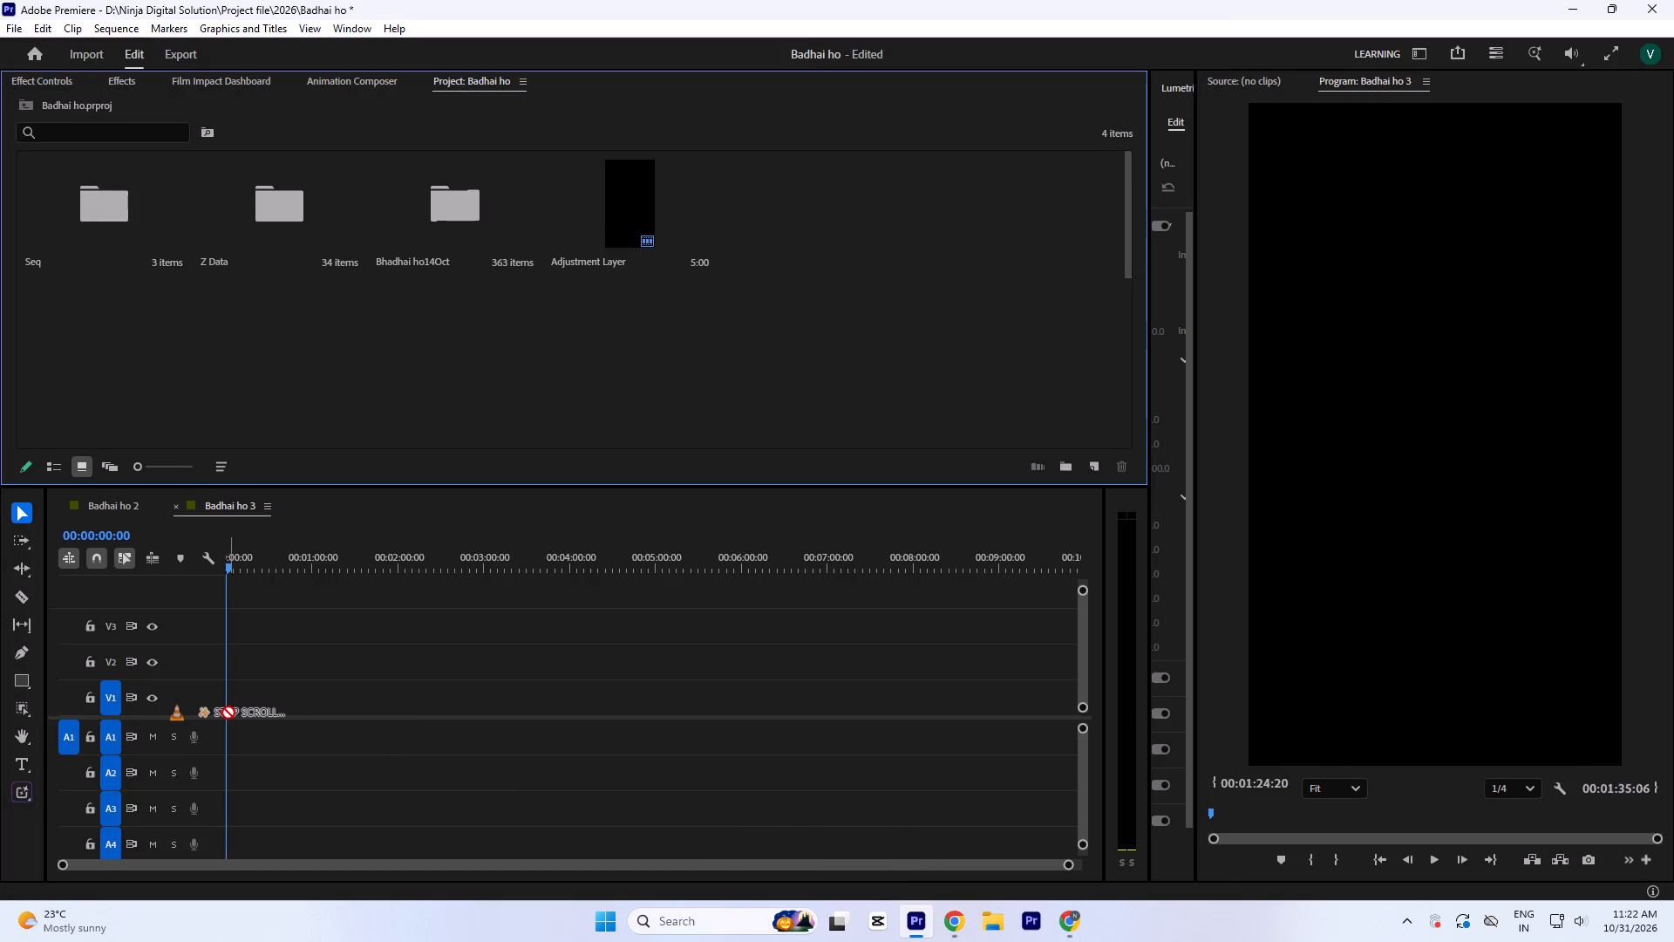
left_click_drag(228, 713, 644, 318)
Place the STOP SCROLLING reel at the start of V1 and A1 in Badhai ho 3, keeping the existing sequence settings.
left_click_drag(797, 171, 221, 706)
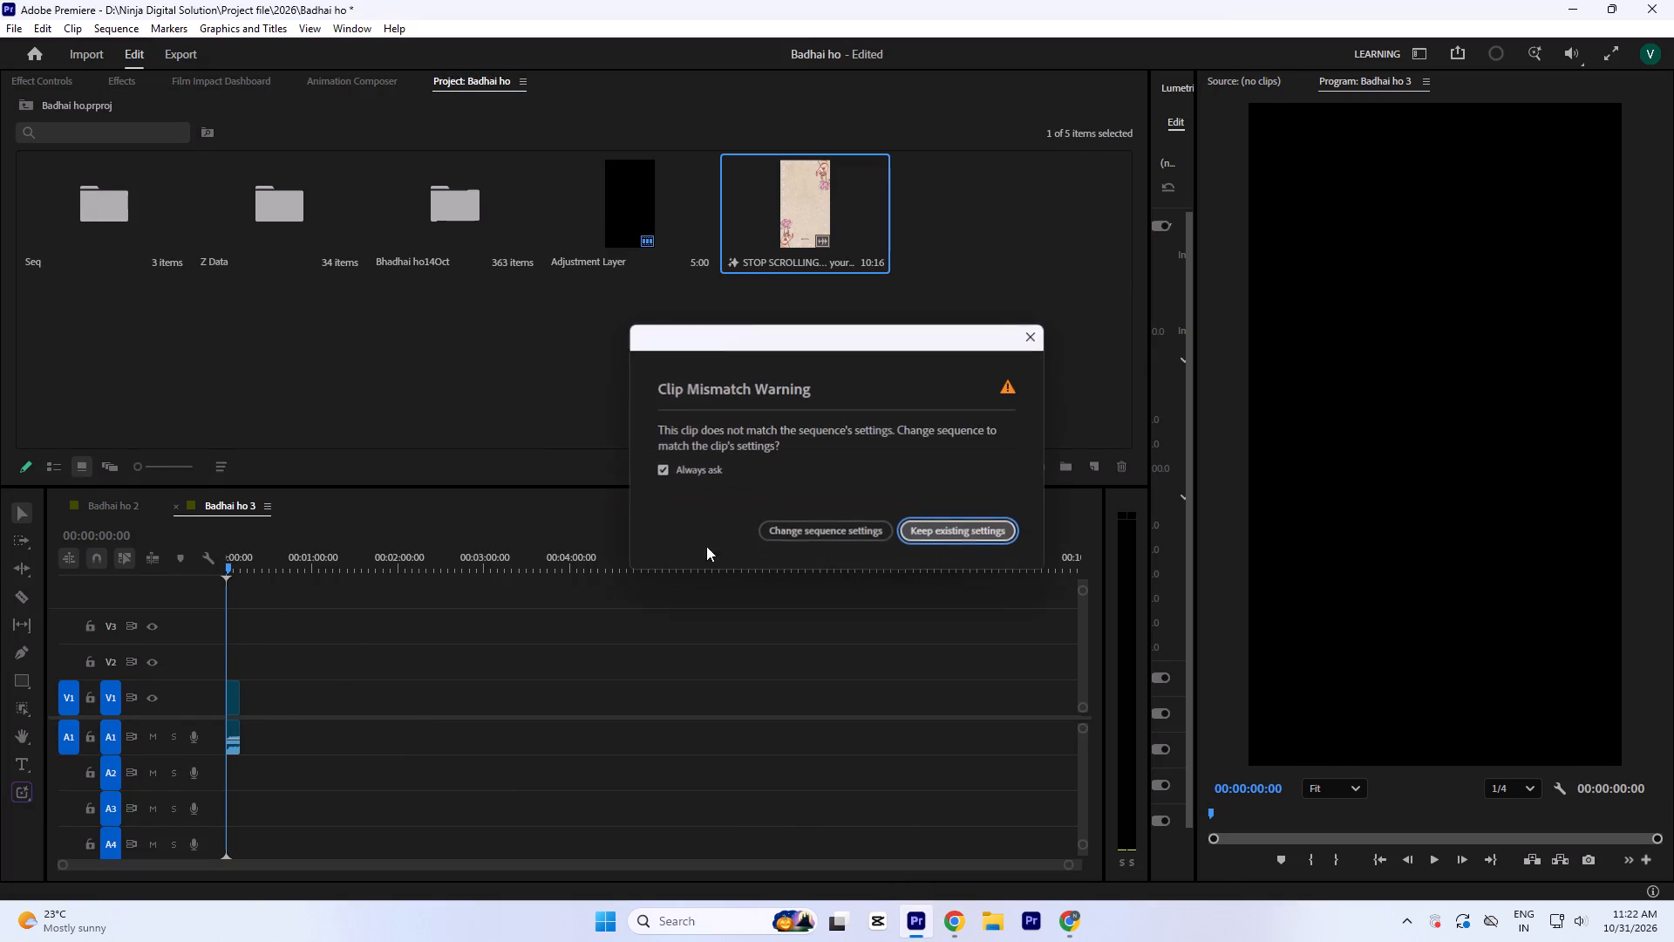
left_click(957, 528)
Mark an In point near the start of the reel in the Badhai ho 3 sequence.
left_click_drag(235, 558, 237, 585)
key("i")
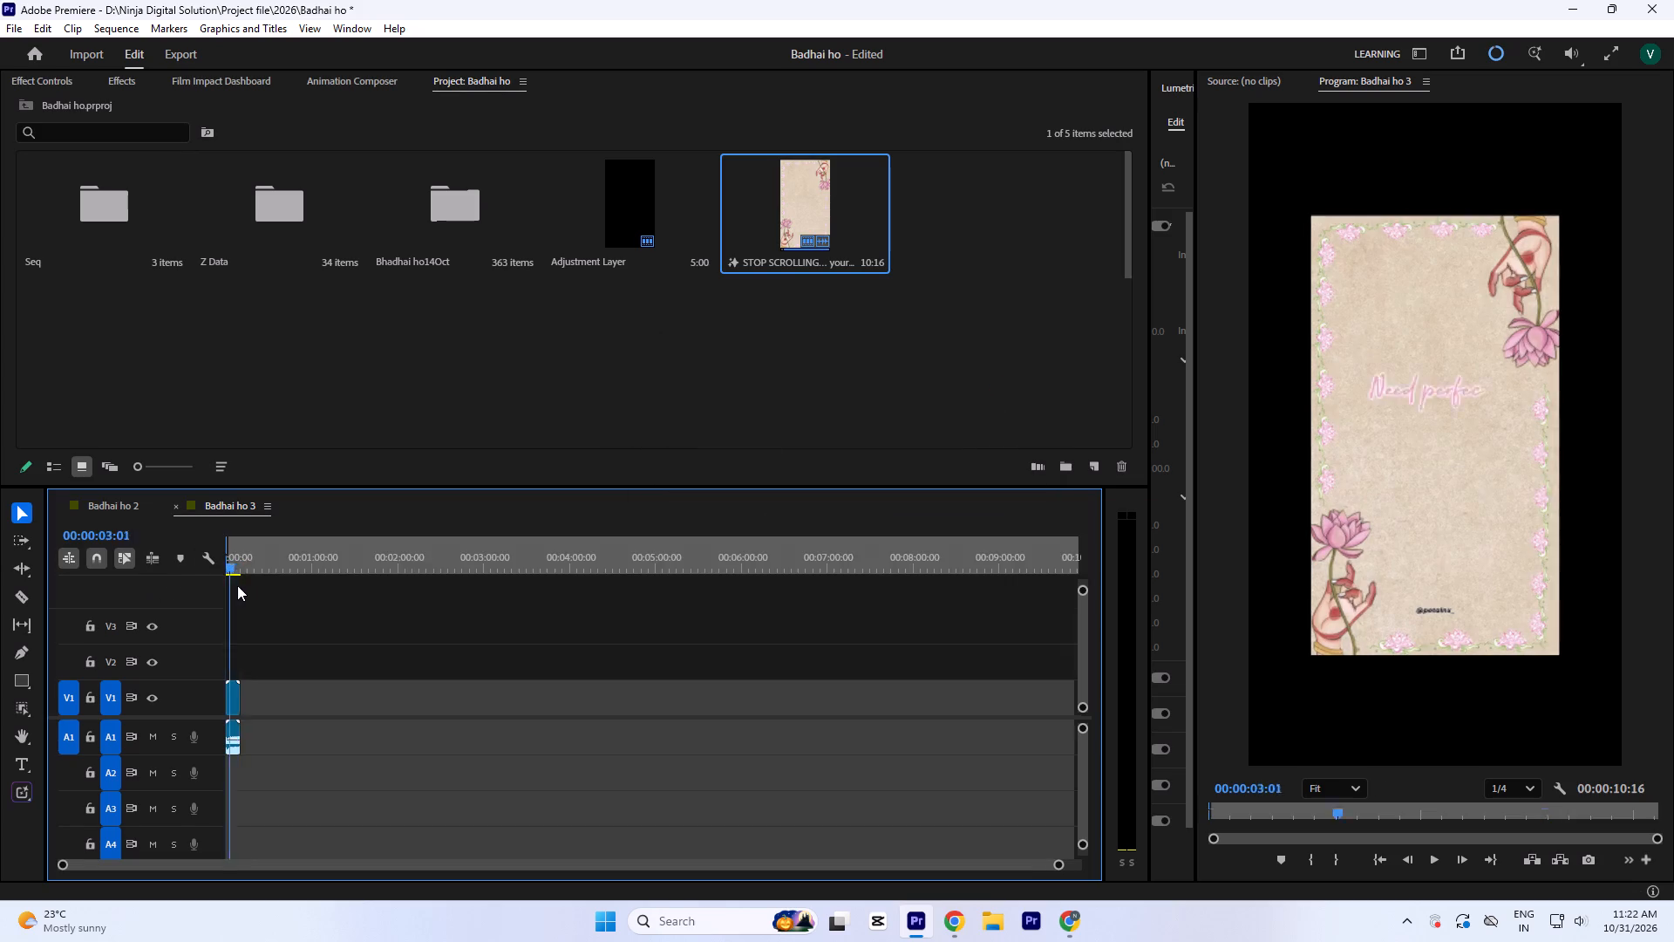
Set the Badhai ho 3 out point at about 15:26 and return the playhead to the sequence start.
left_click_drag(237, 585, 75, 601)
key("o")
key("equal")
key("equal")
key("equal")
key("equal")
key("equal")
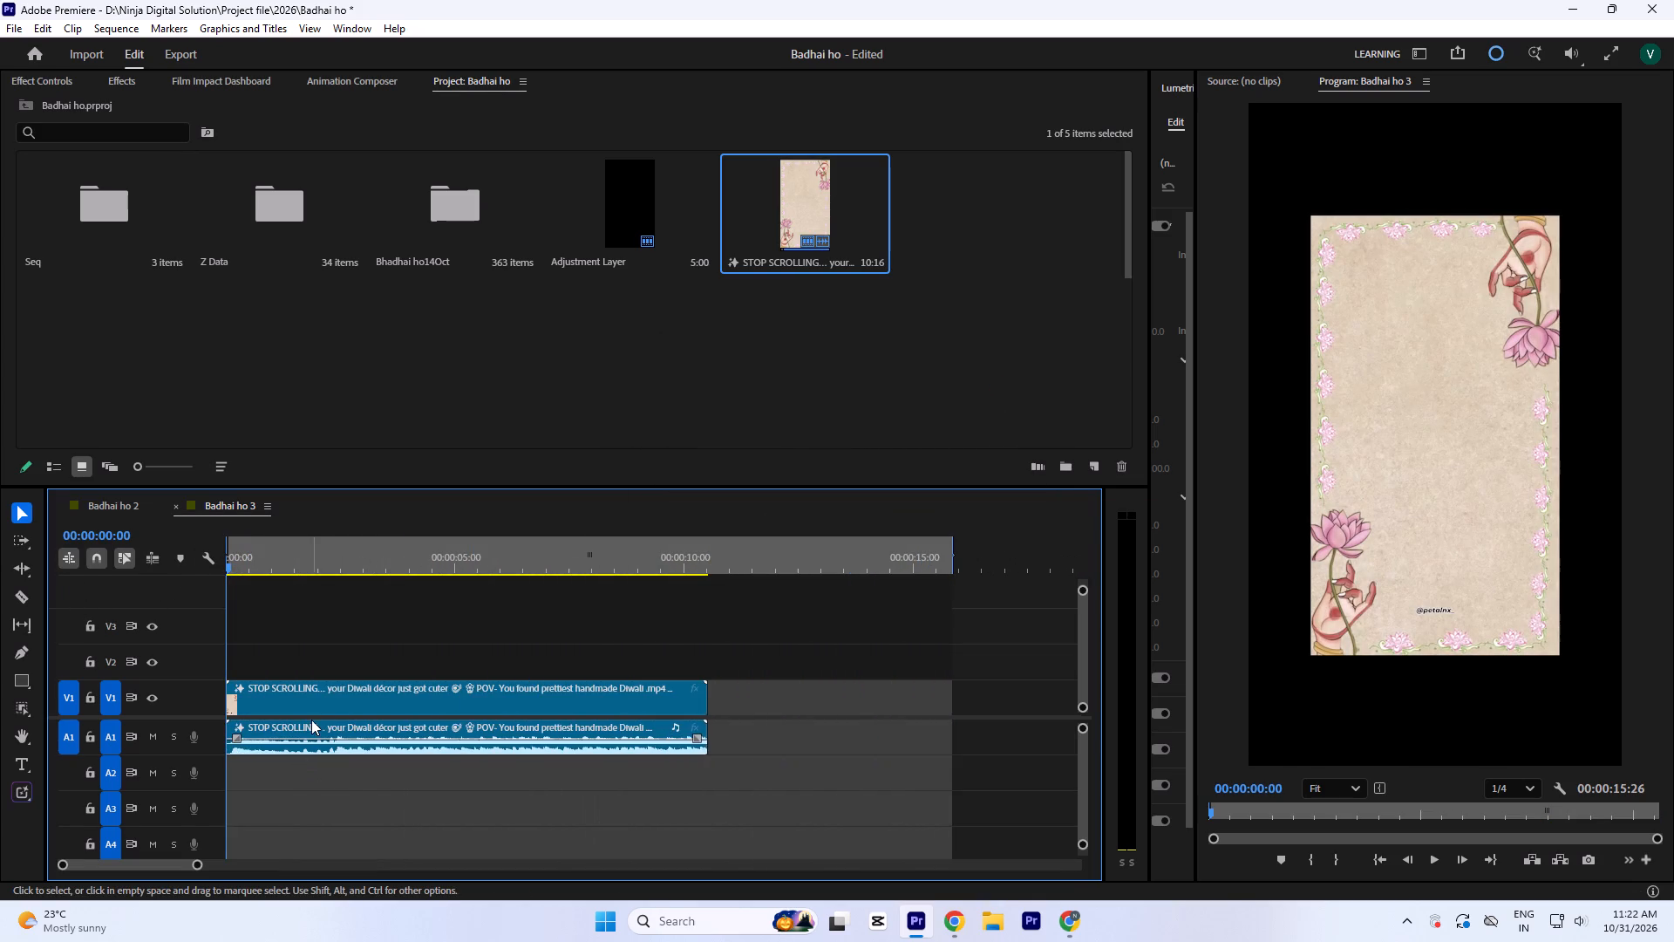
Scale the STOP SCROLLING clip to fill the vertical frame and expand the Audio 1 track.
left_click(299, 705)
key("a")
double_click(215, 737)
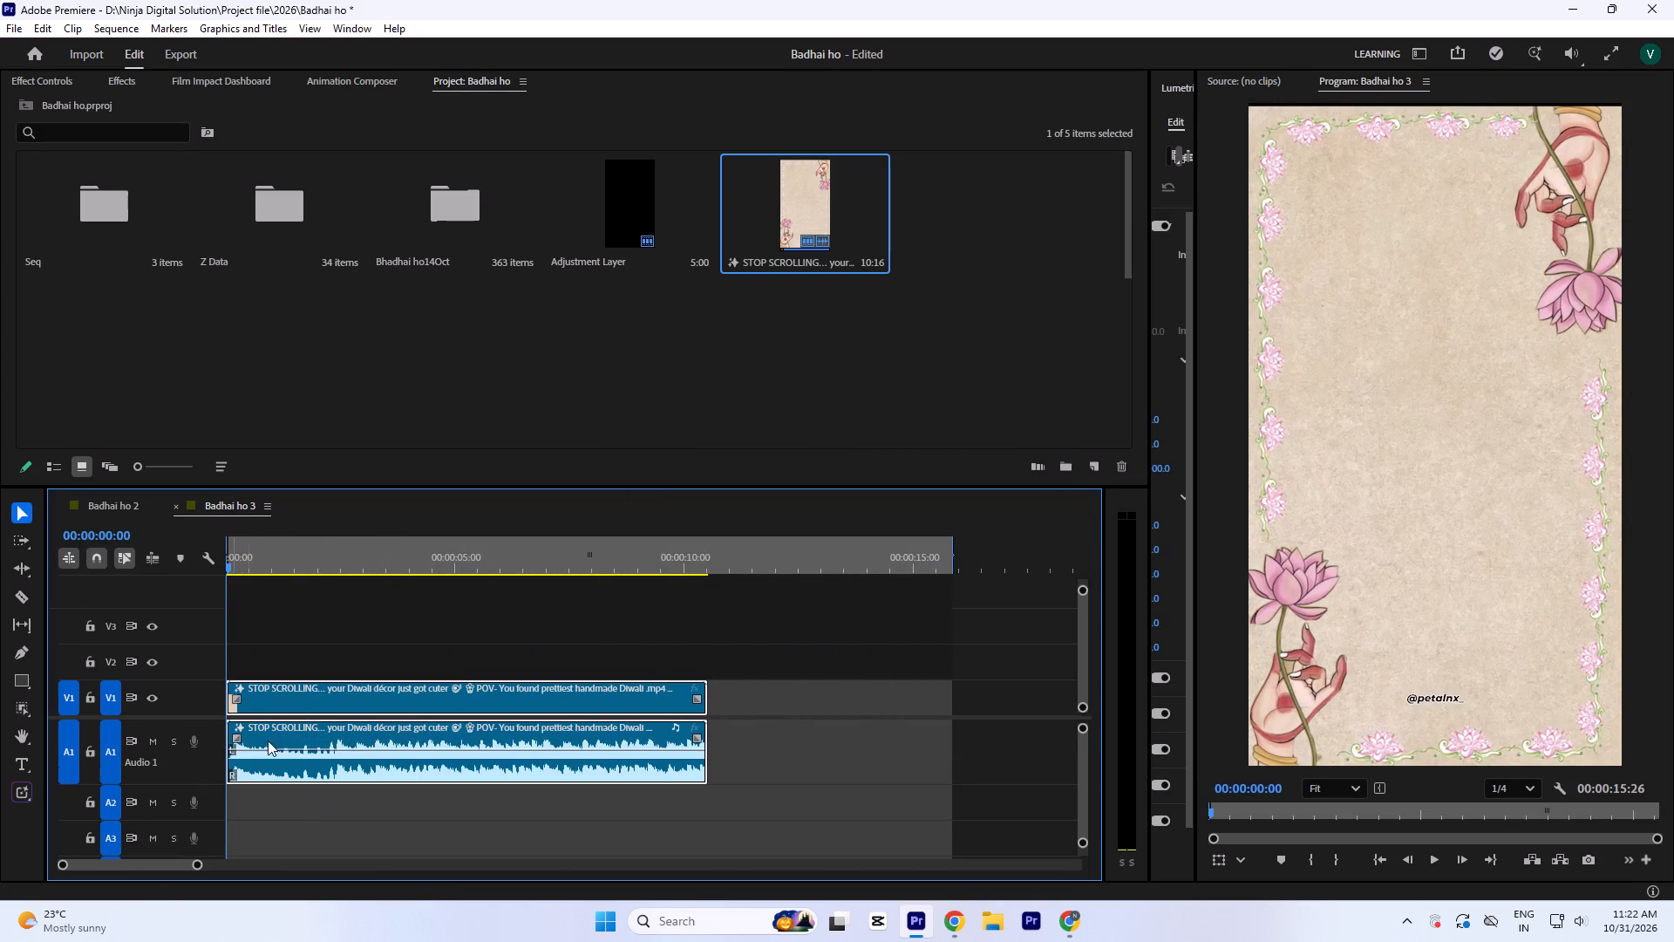
Set the Badhai ho 3 out point at about 22:18 and return the playhead to the sequence start.
left_click(917, 550)
key("minus")
left_click_drag(745, 551, 0, 605)
key("o")
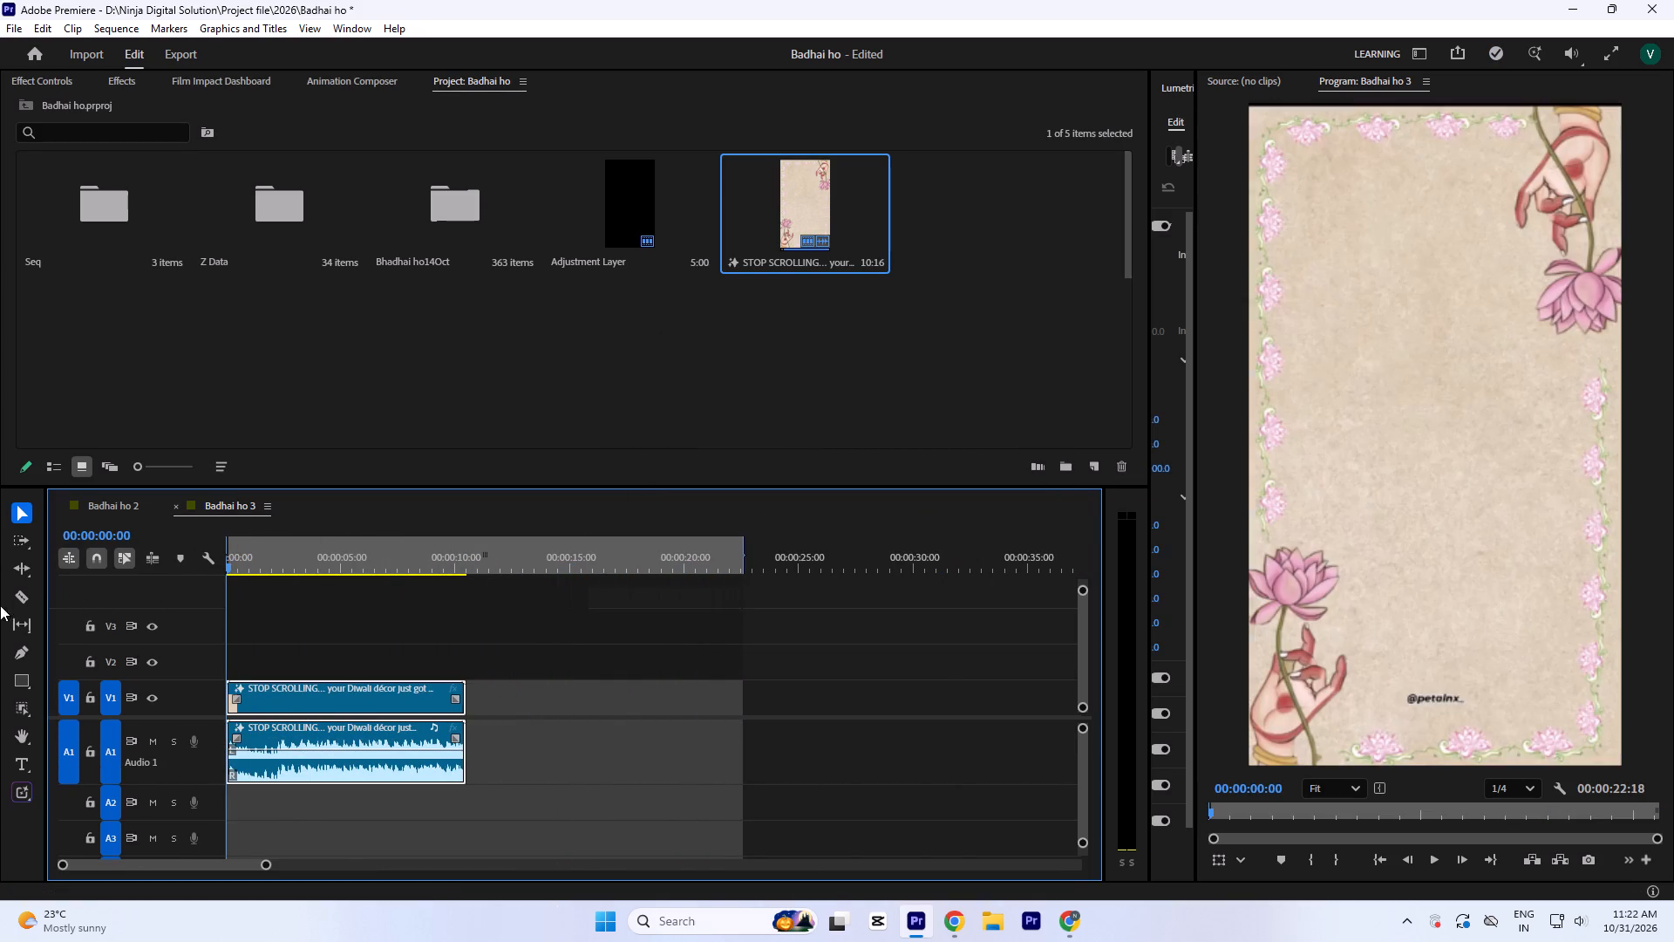
left_click_drag(0, 605, 0, 586)
Play the STOP SCROLLING clip from its start to about 3:10, pausing to examine the title text and first product shot.
key("equal")
key("equal")
key("space")
key("equal")
key("equal")
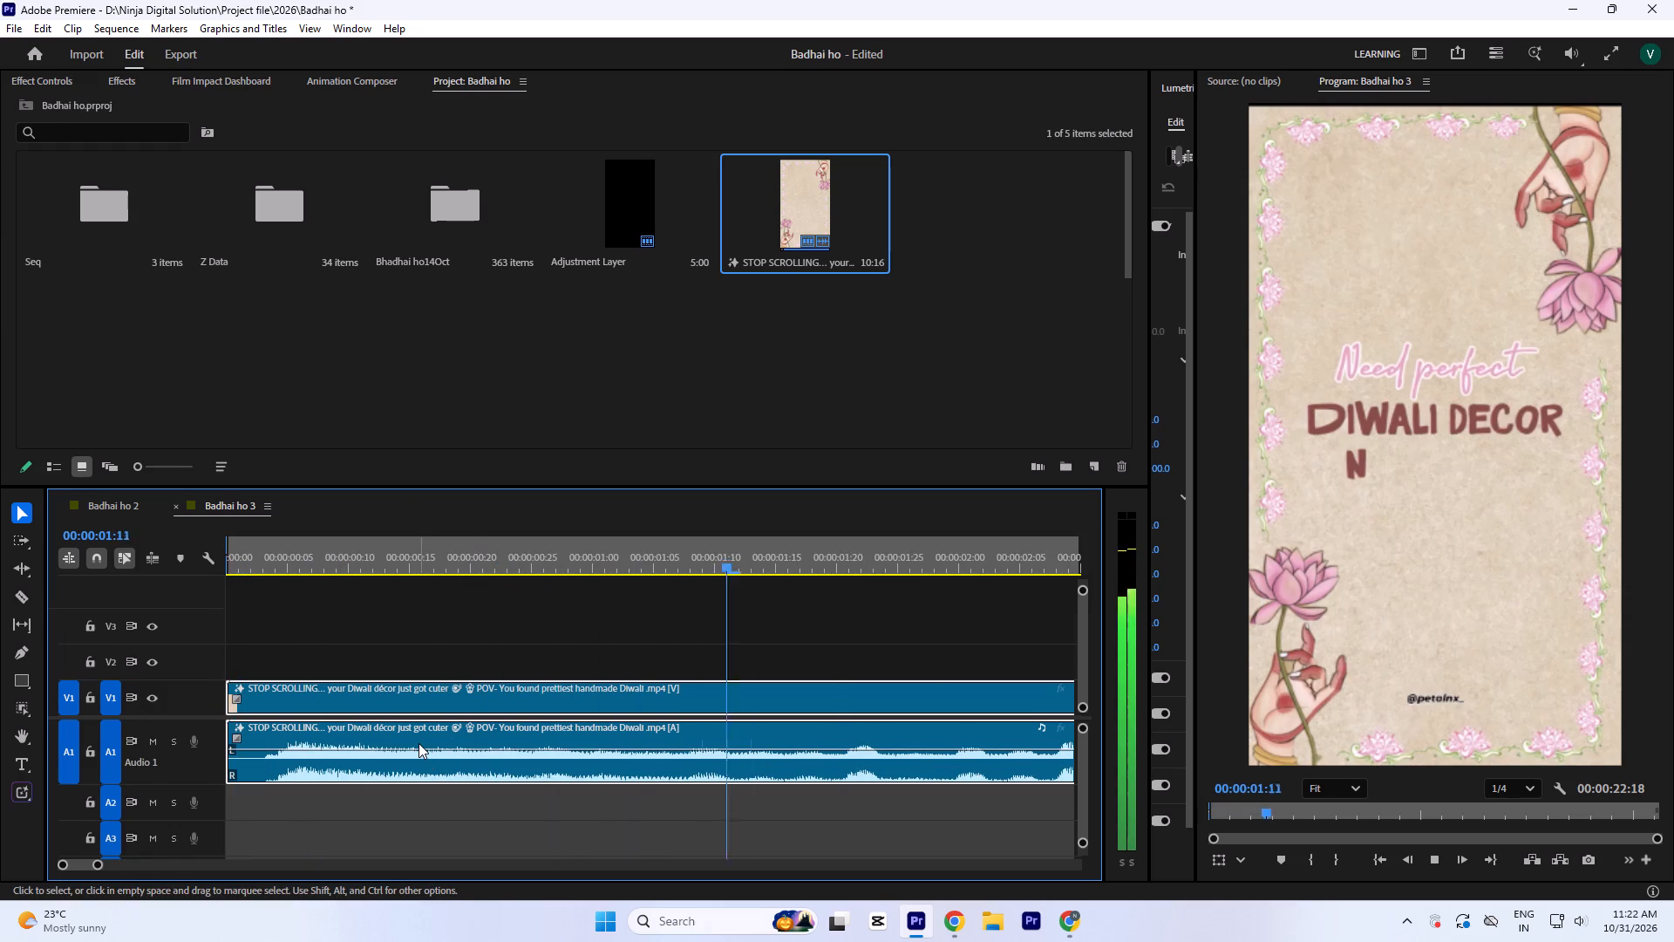
key("space")
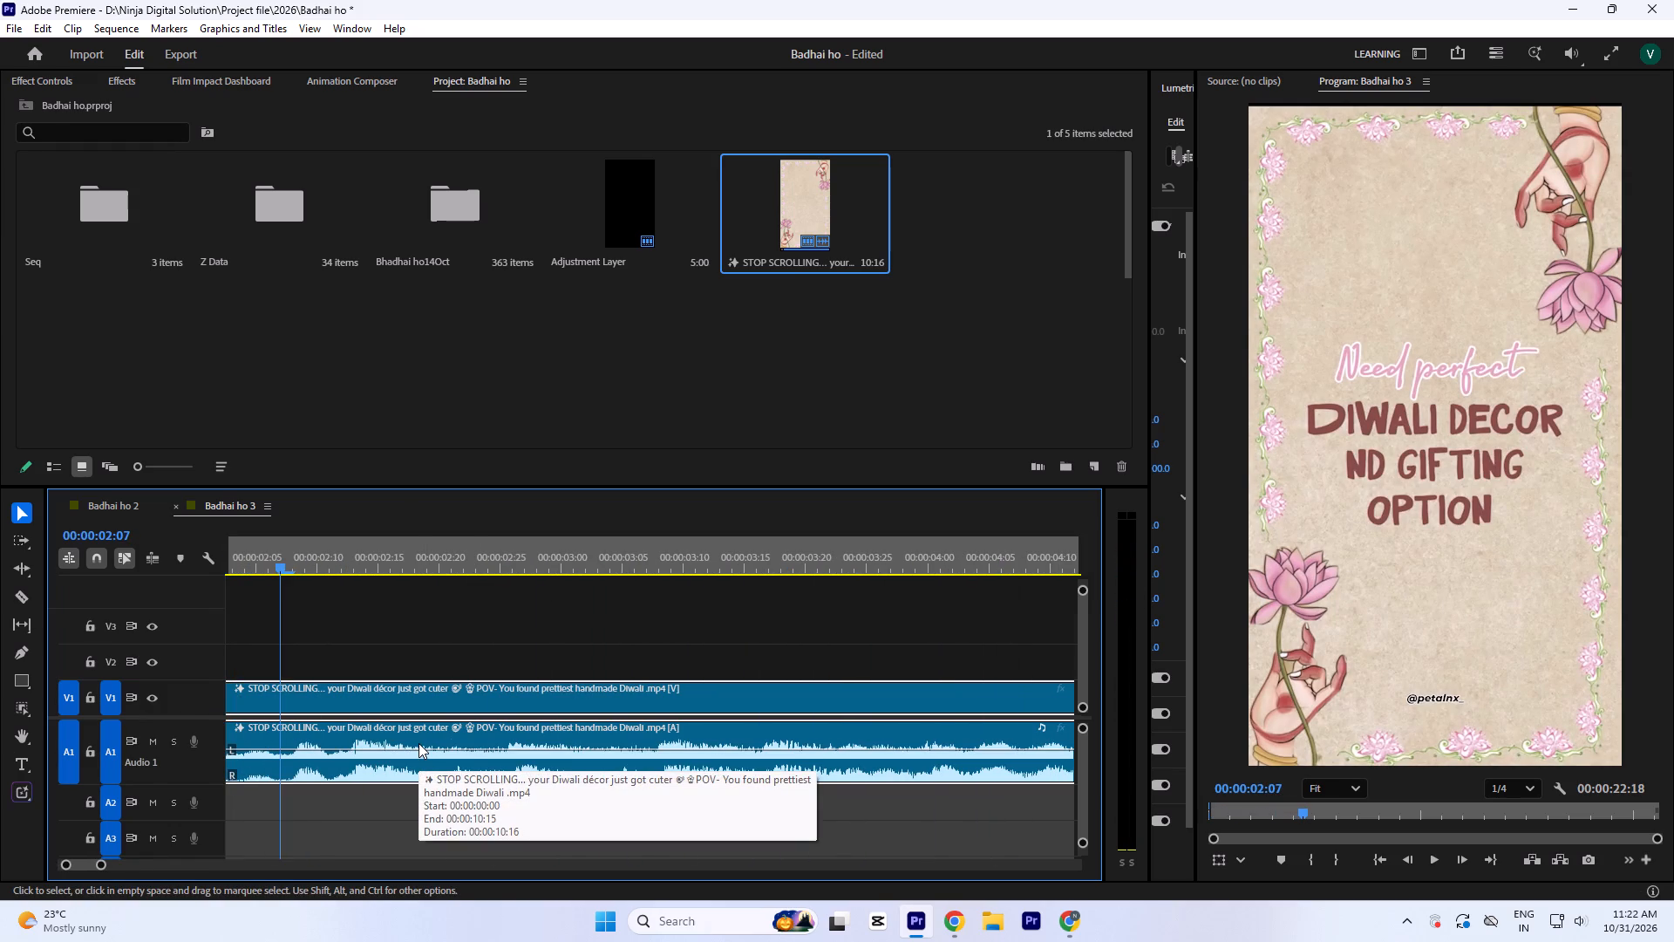
key("space")
key("space")
key("space")
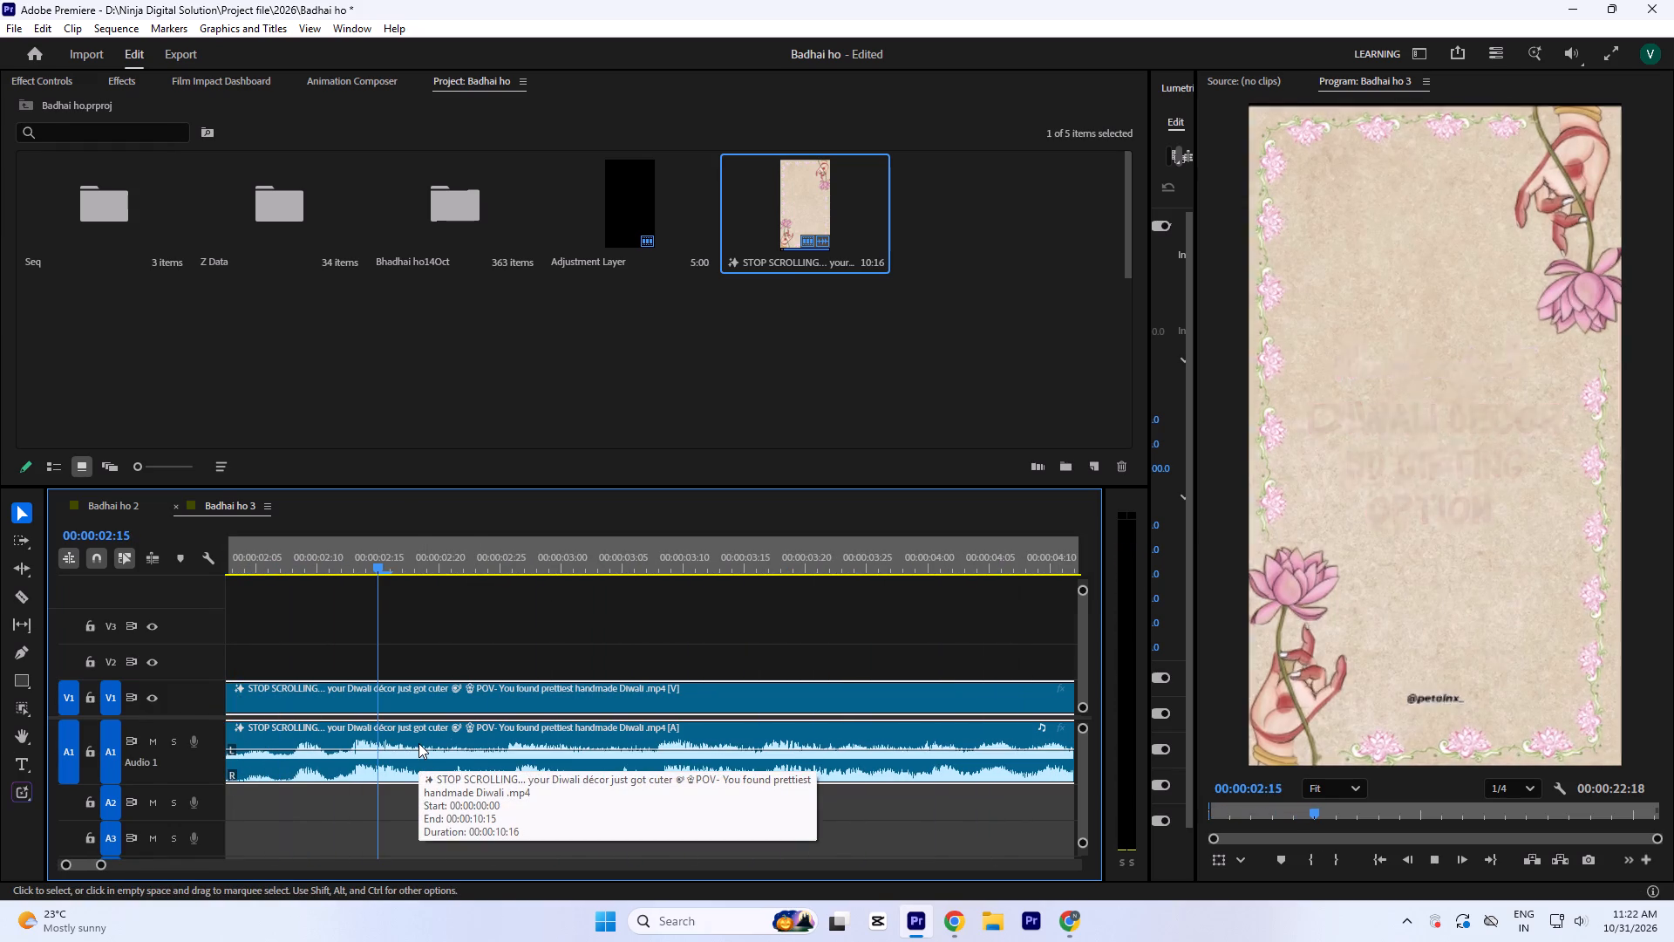
key("space")
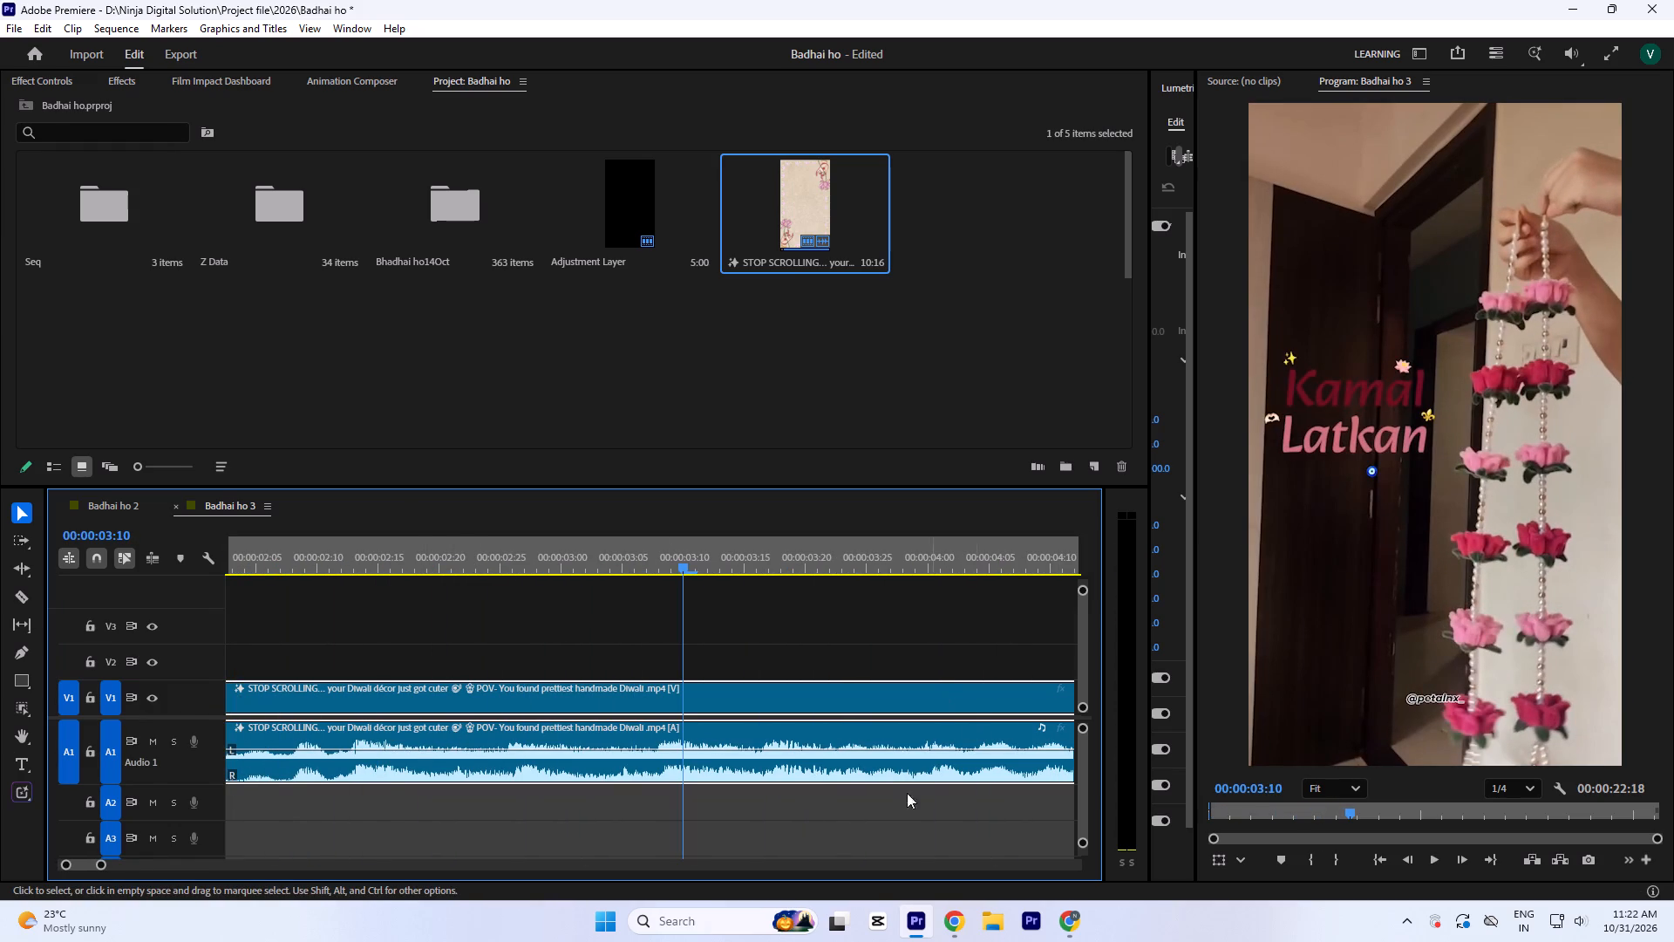
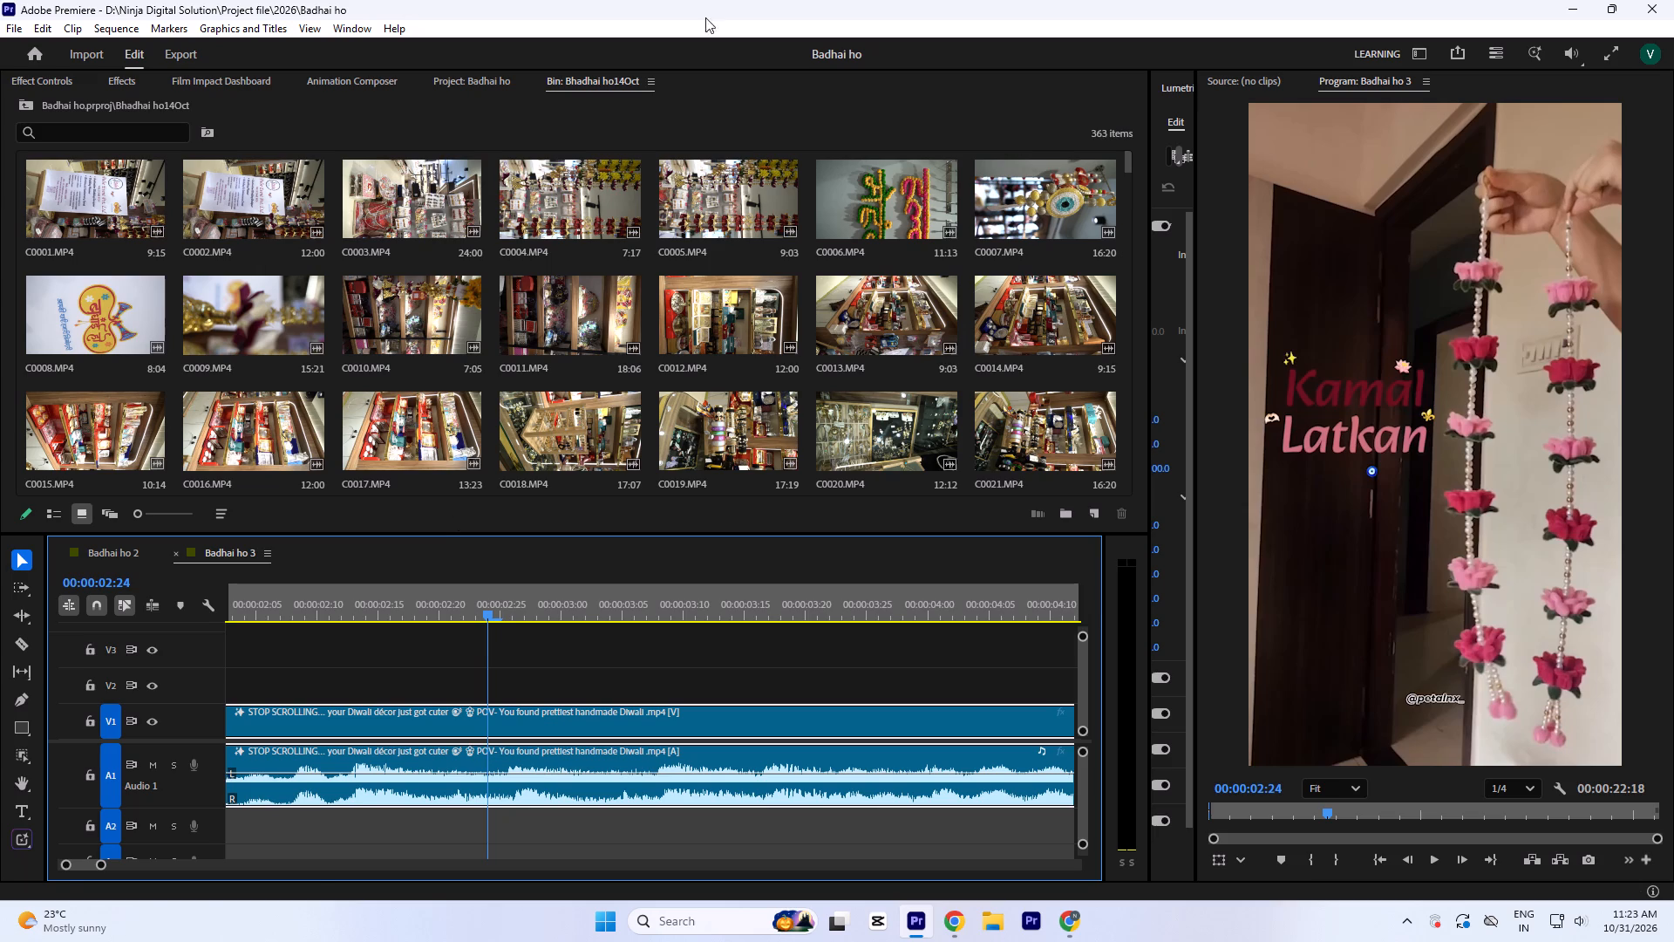
Move the playhead to 00:00:02:26 in the STOP SCROLLING clip to examine the Kamal Latkan shot.
left_click(518, 599)
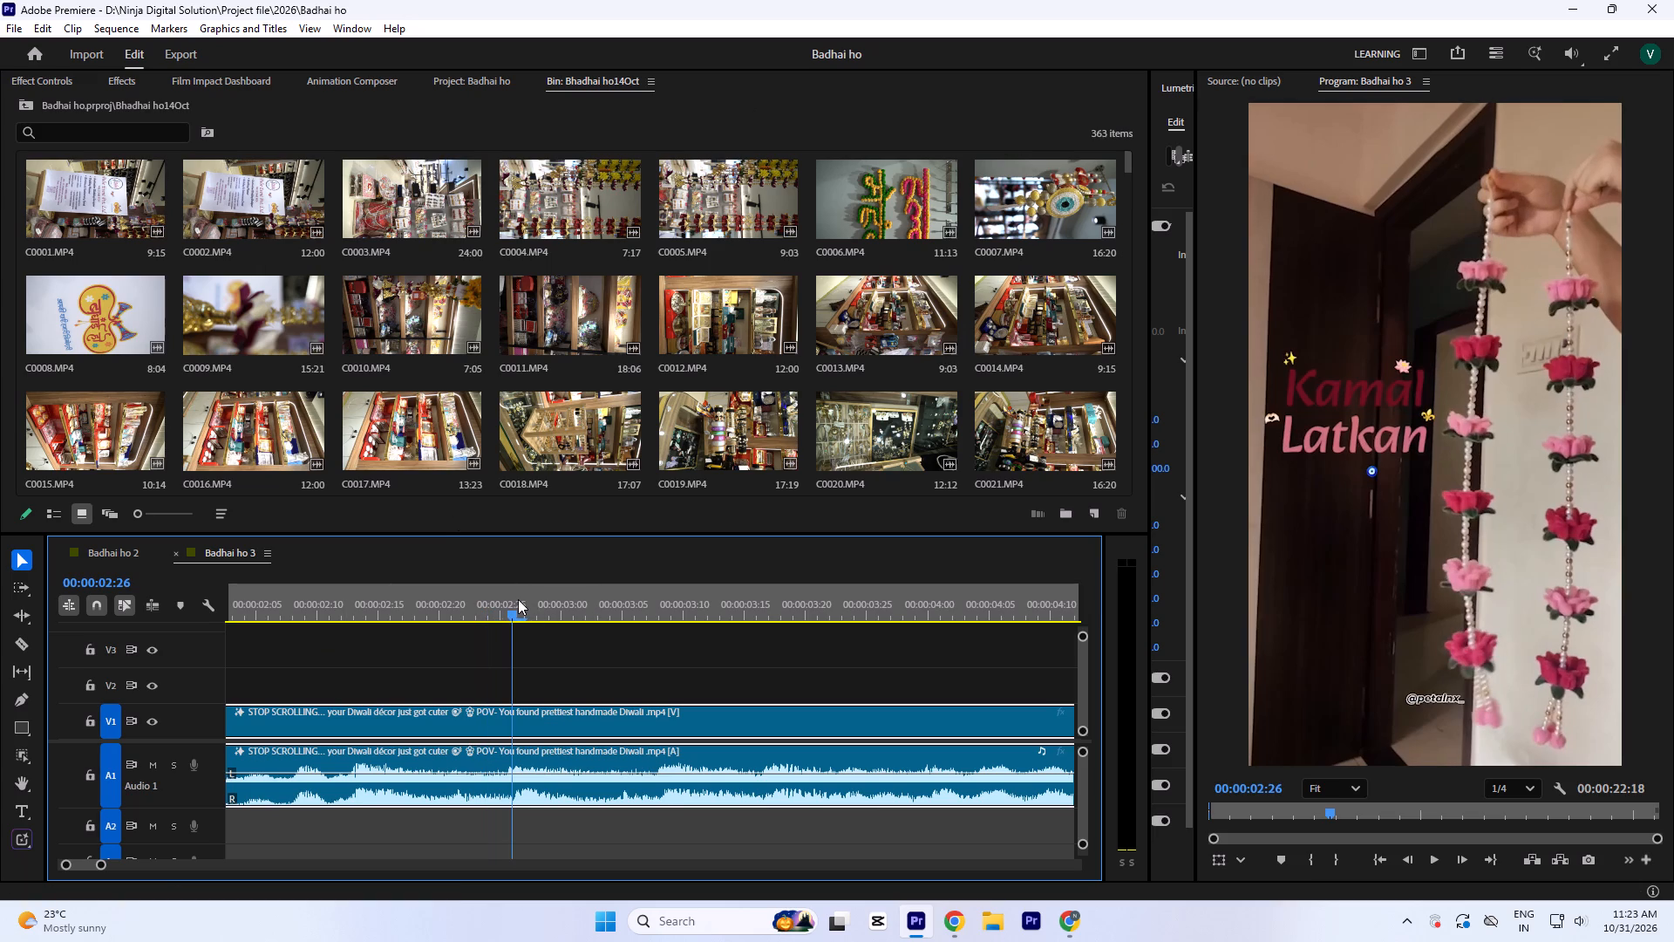
key("equal")
key("equal")
key("equal")
key("equal")
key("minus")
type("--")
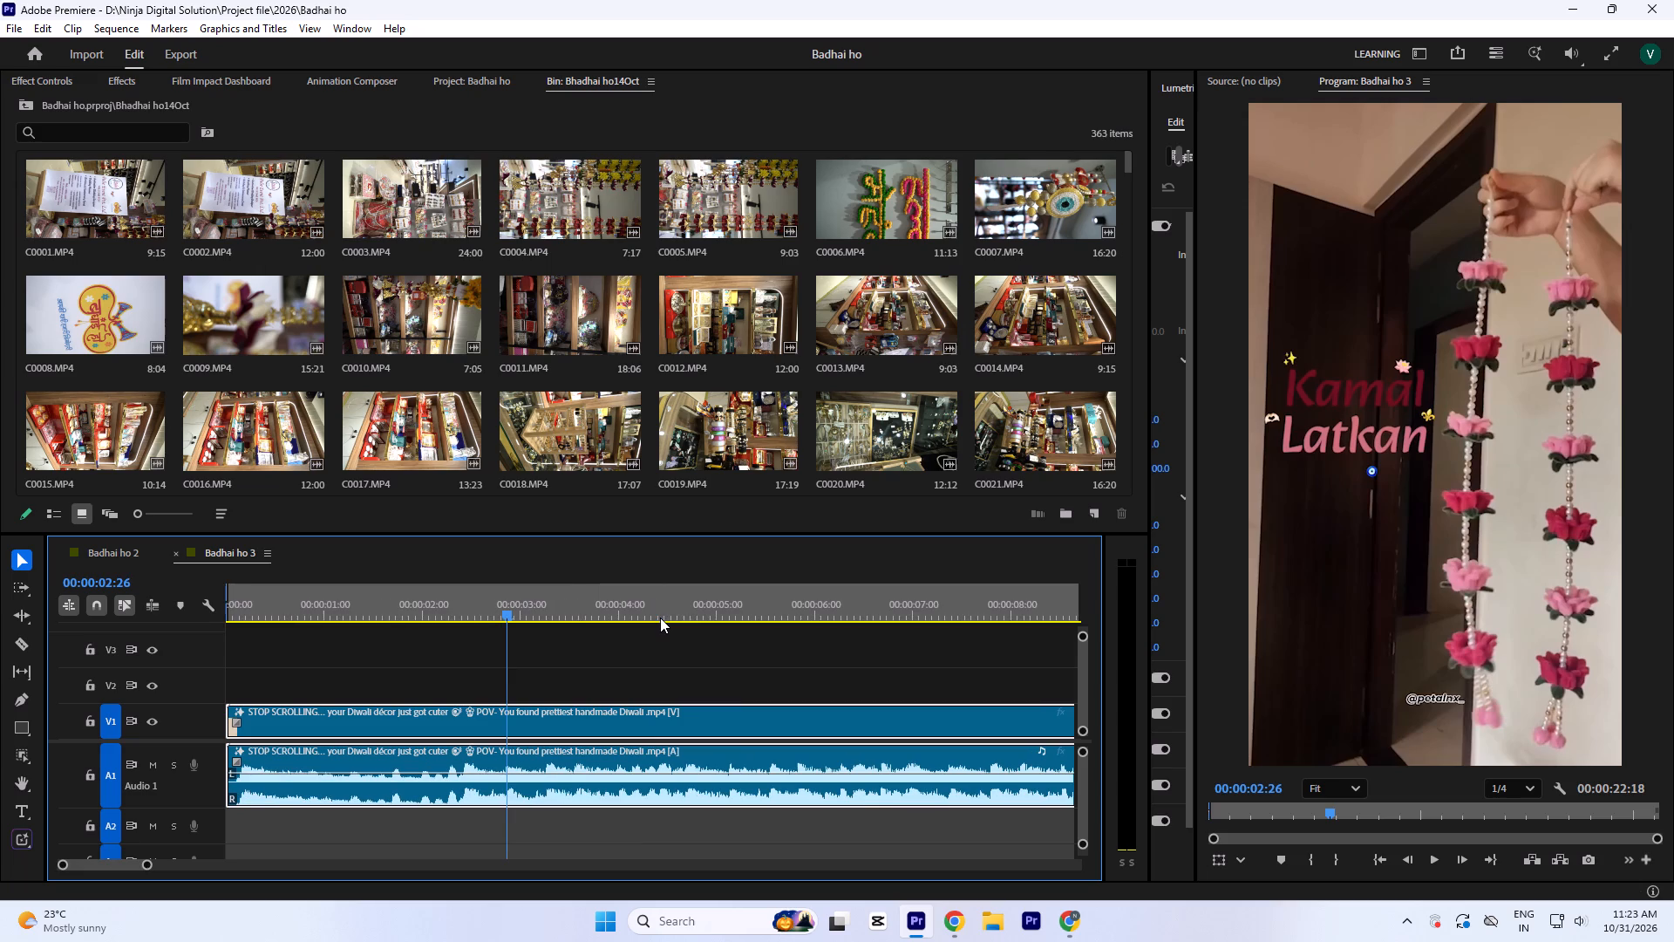
Replay the STOP SCROLLING clip from the sequence start, pausing at about 1:18 to examine the animated Diwali decor title text.
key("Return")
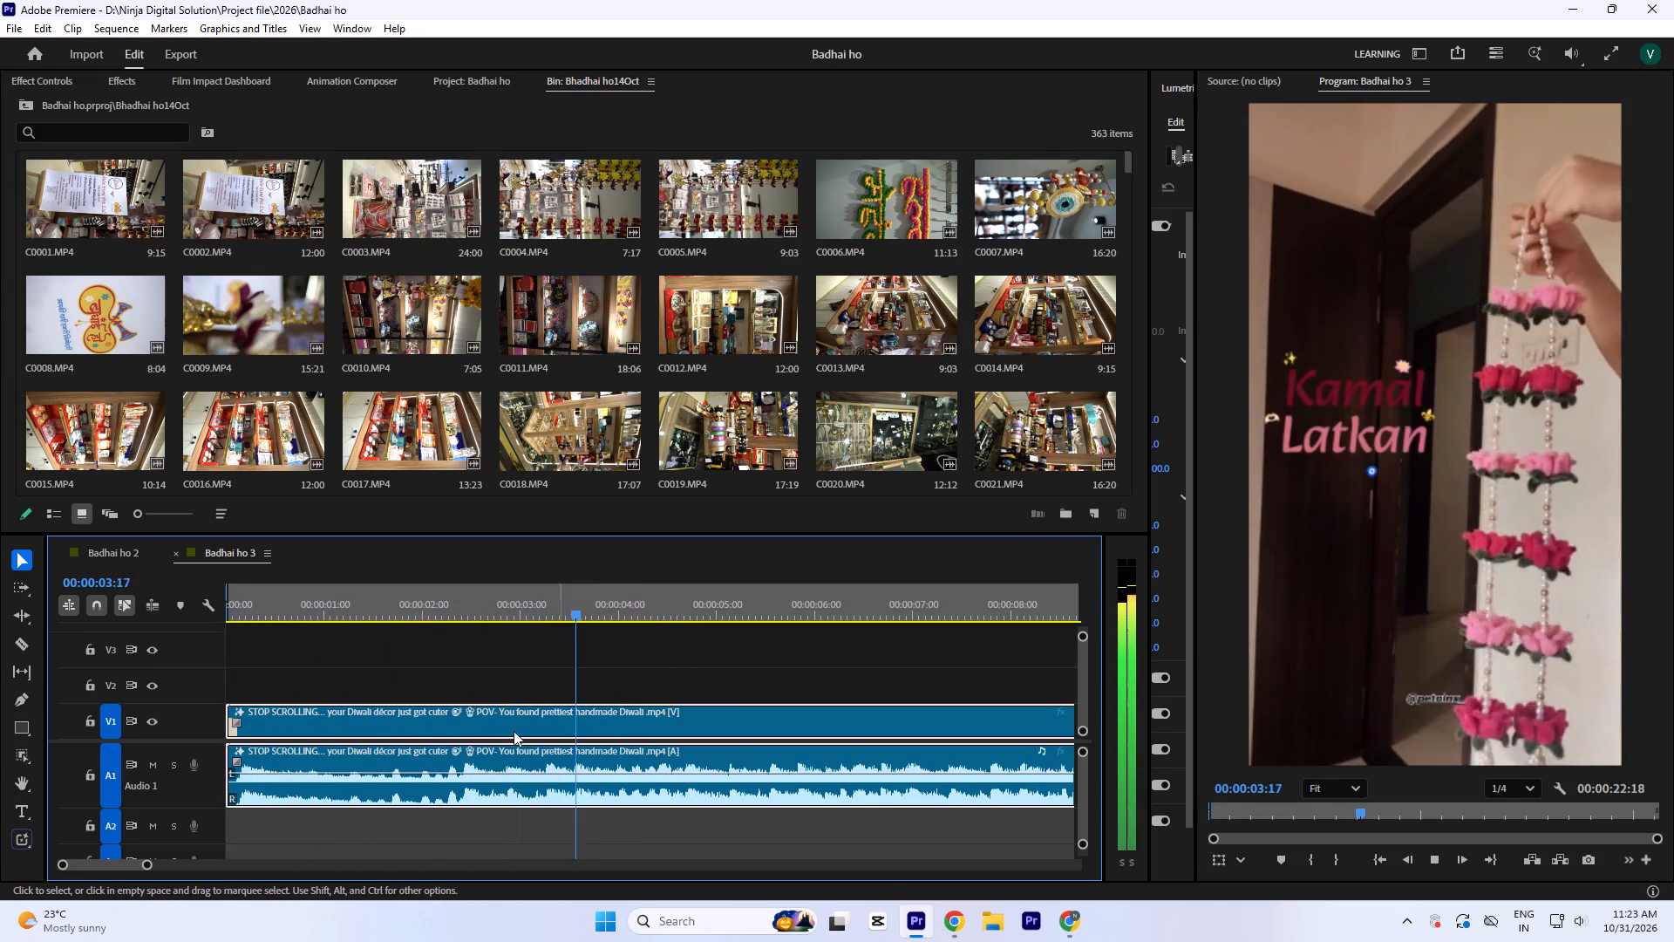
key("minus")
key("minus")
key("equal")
left_click_drag(330, 592, 126, 623)
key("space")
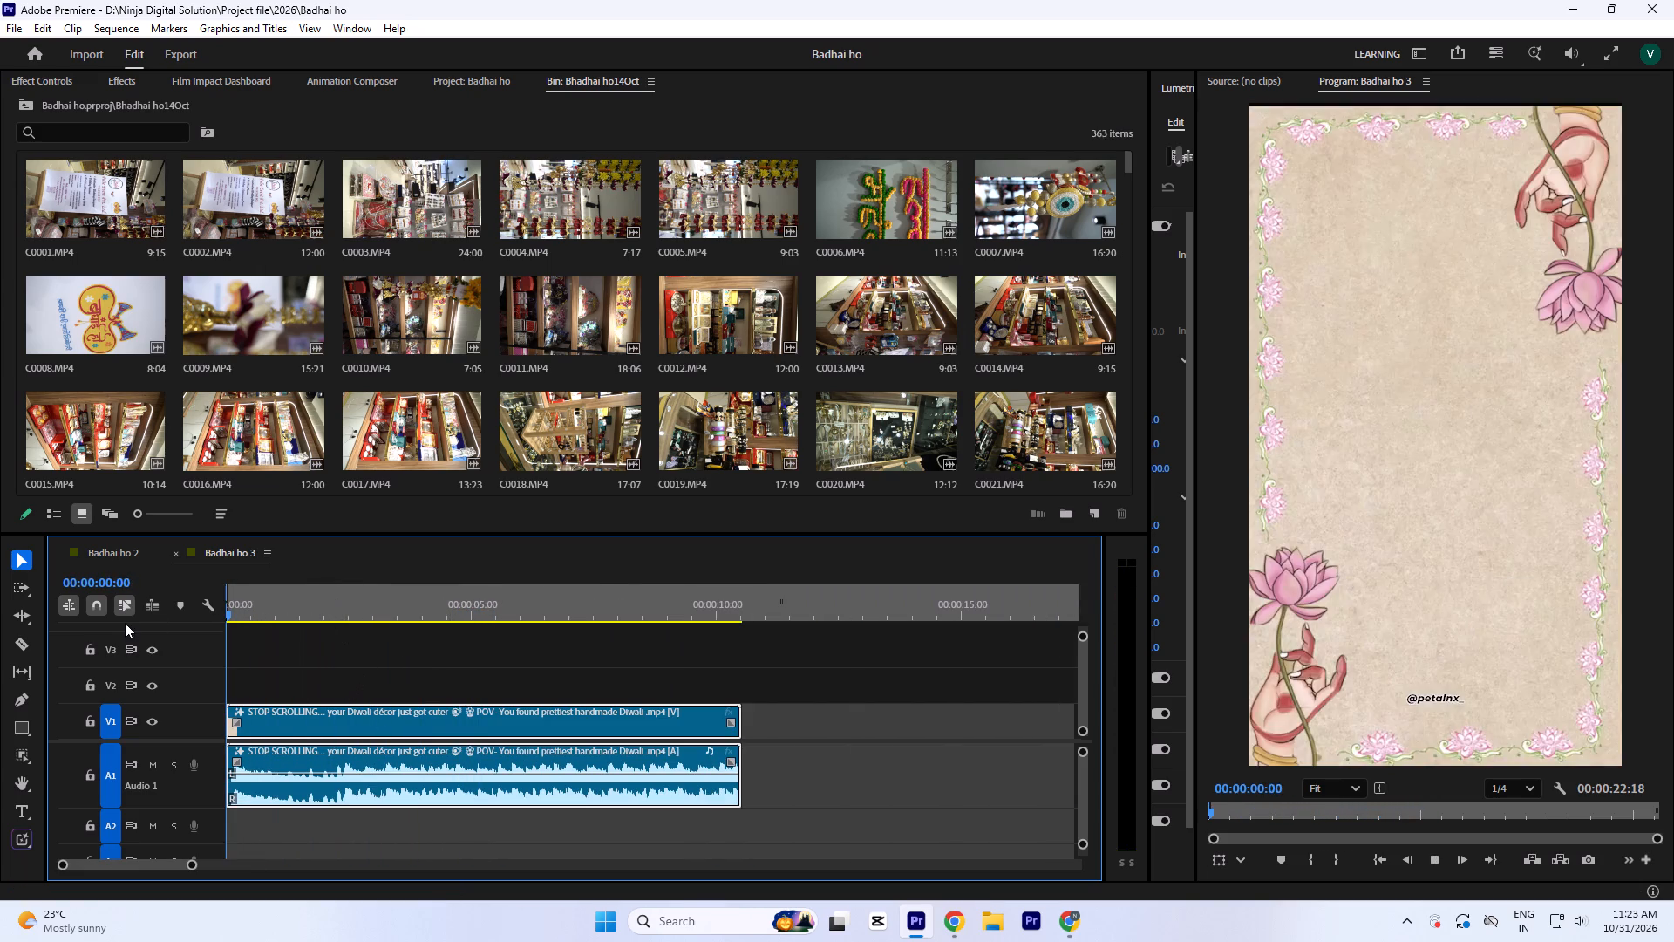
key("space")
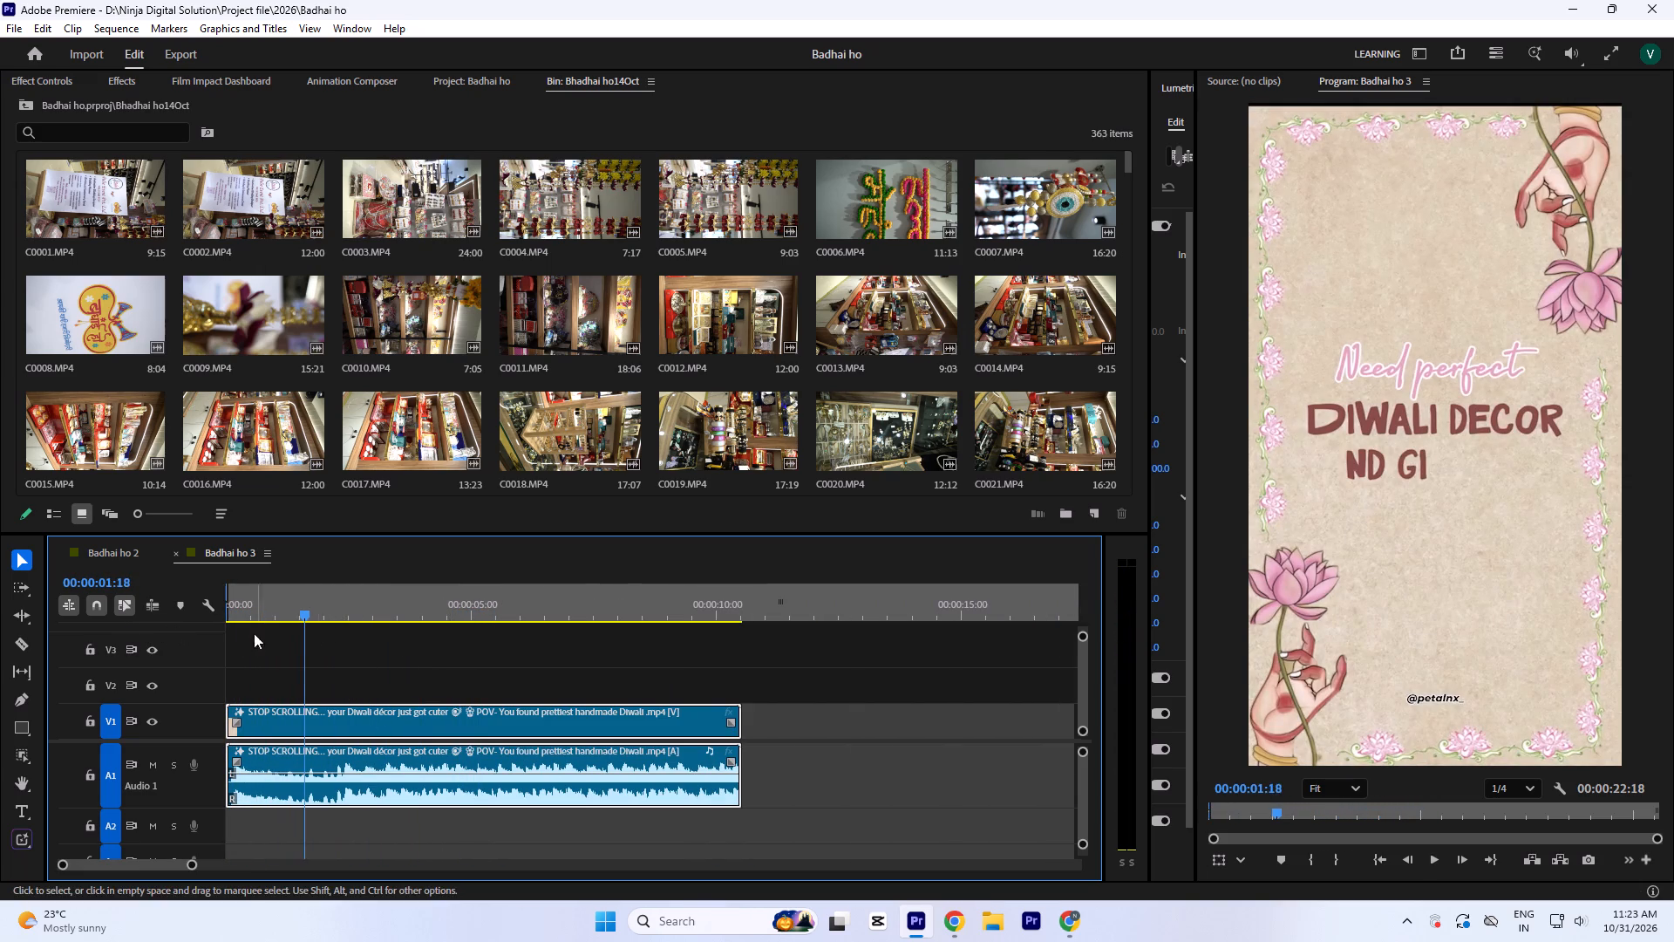
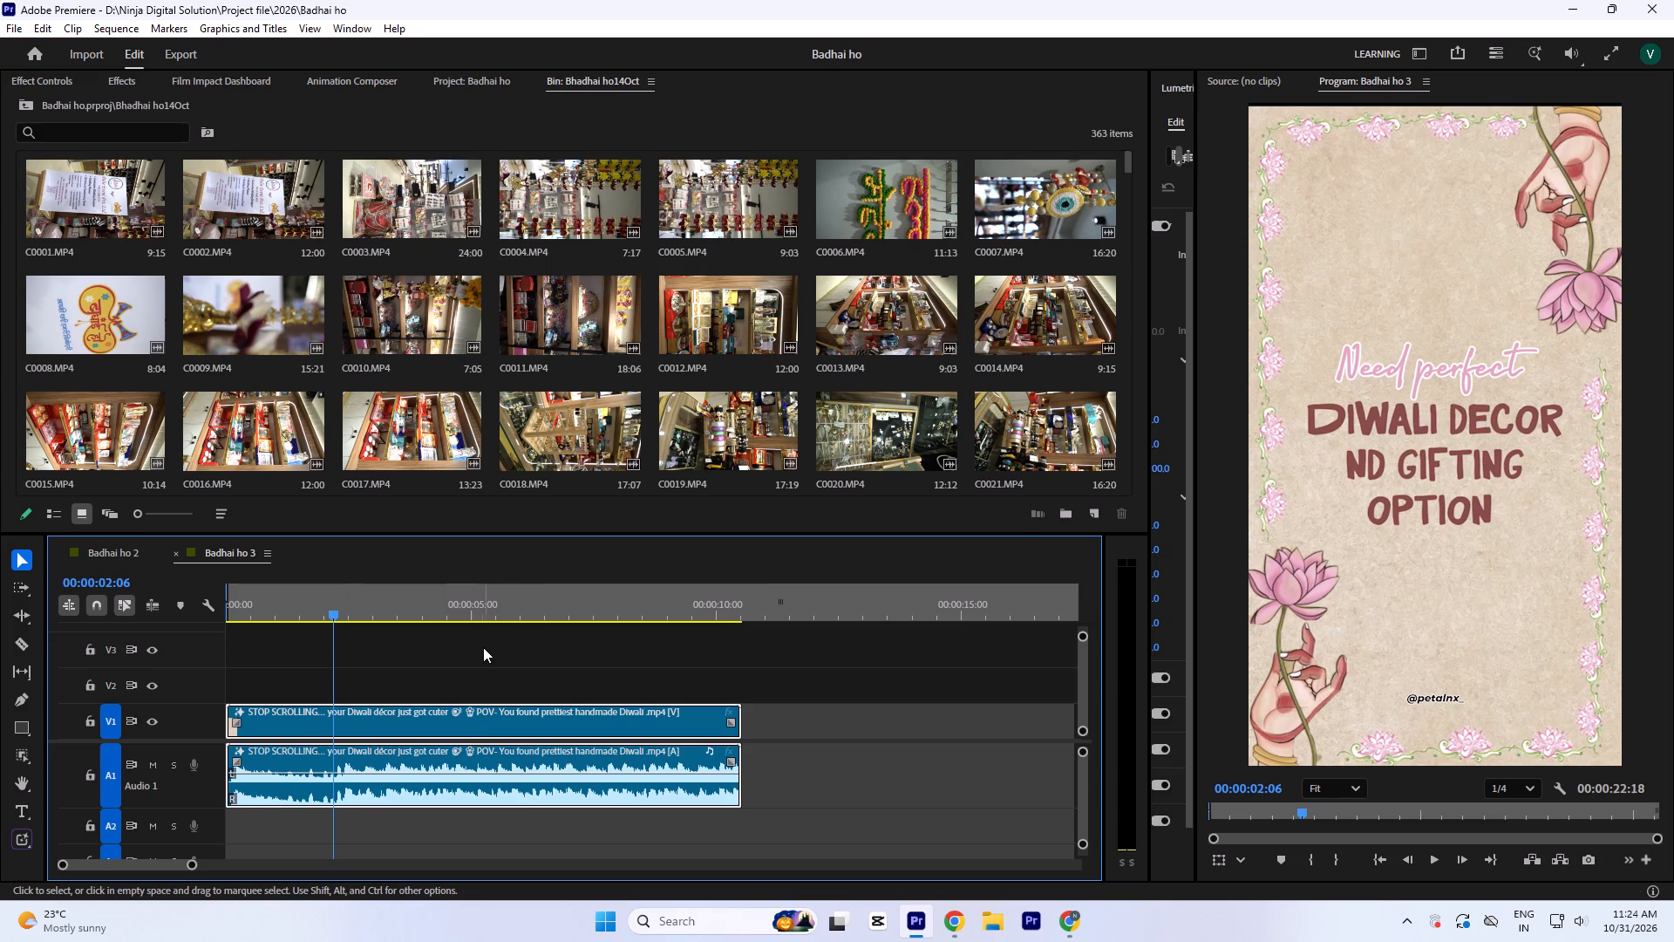
Unlink the audio from the video of the STOP SCROLLING clip in the Badhai ho 3 sequence.
left_click(544, 735)
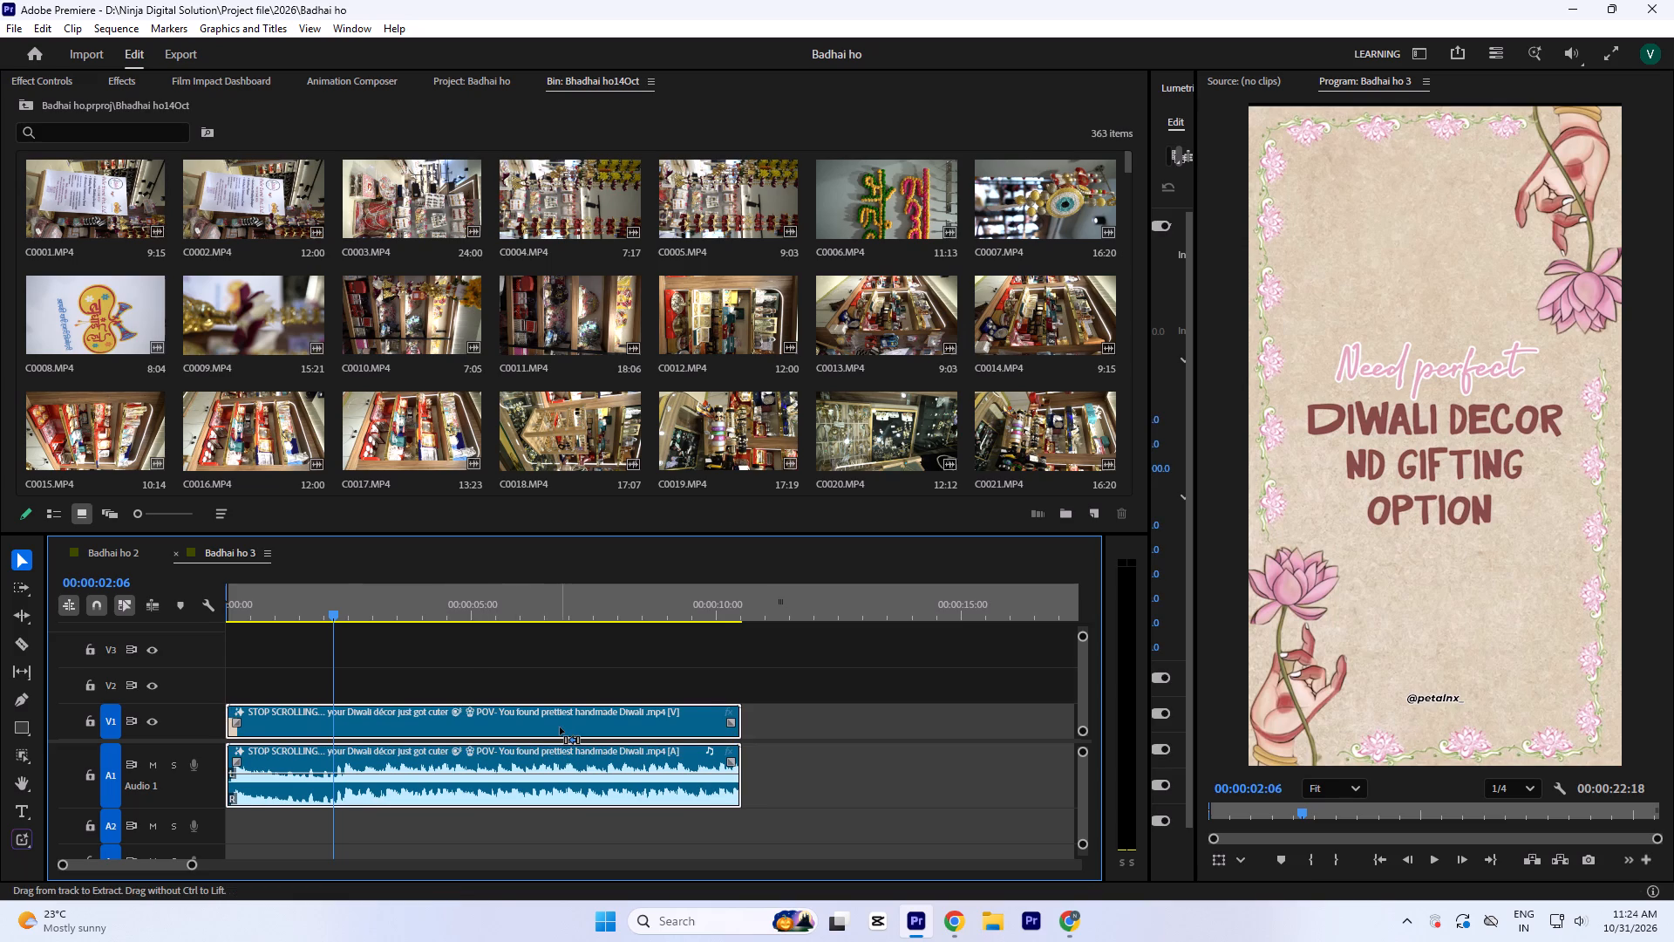
key("ctrl+l")
Play the reference reel onward from 00:00:02:06, finishing with the playhead on the Handcrafted Toran shot at 00:00:08:22.
key("space")
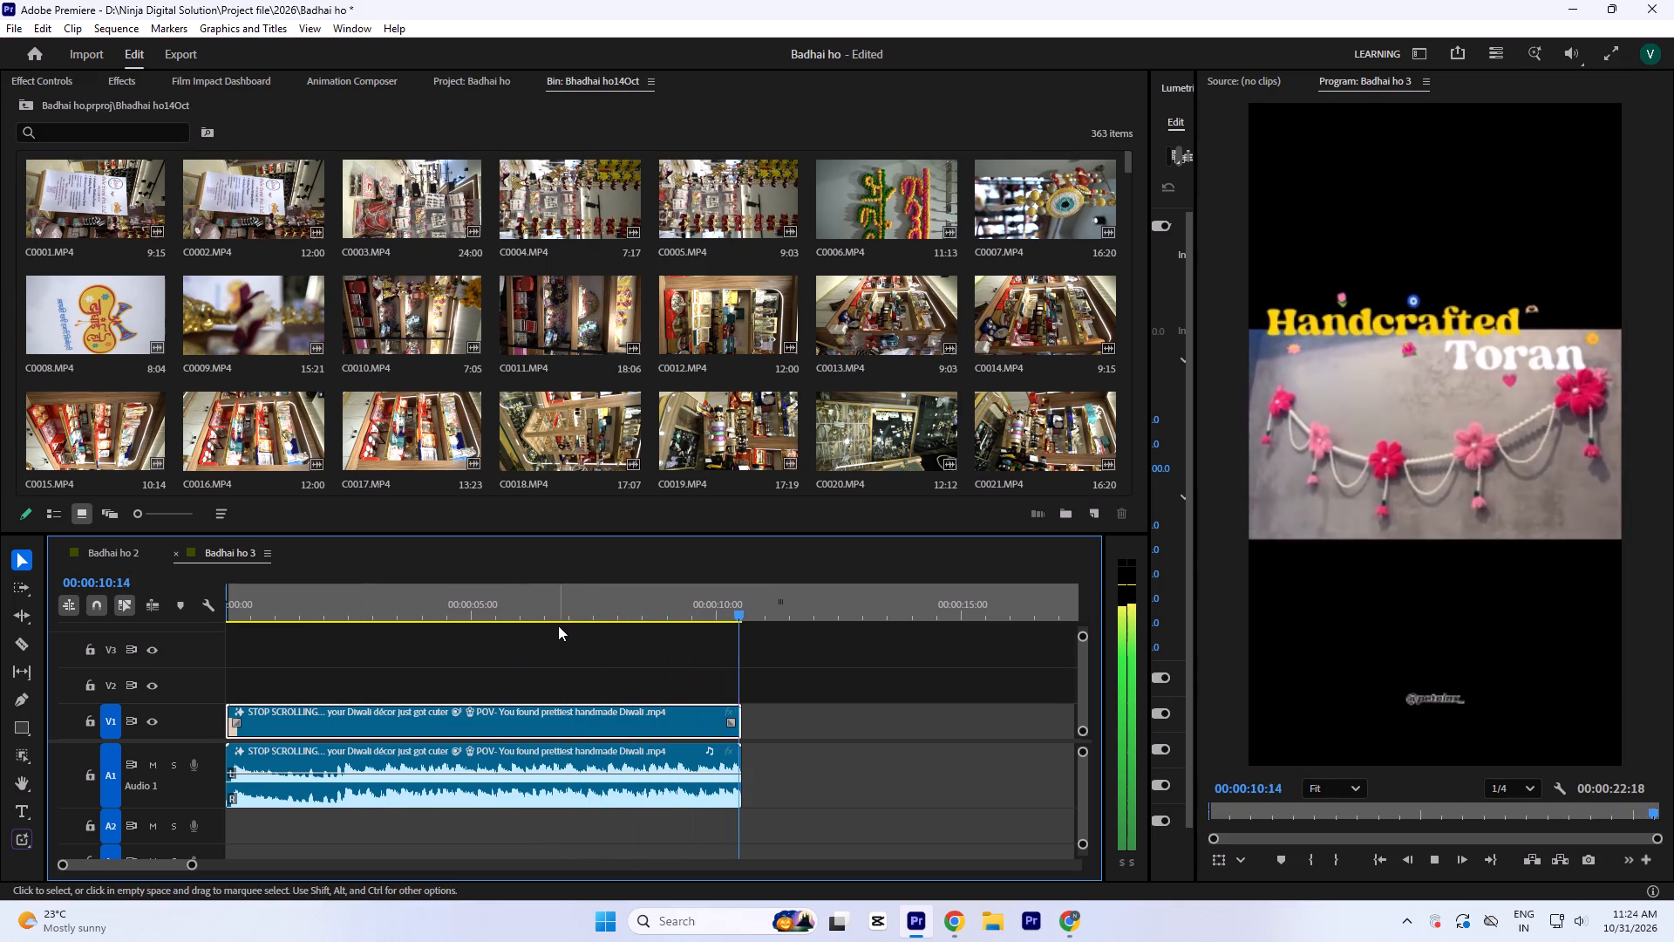
left_click(657, 601)
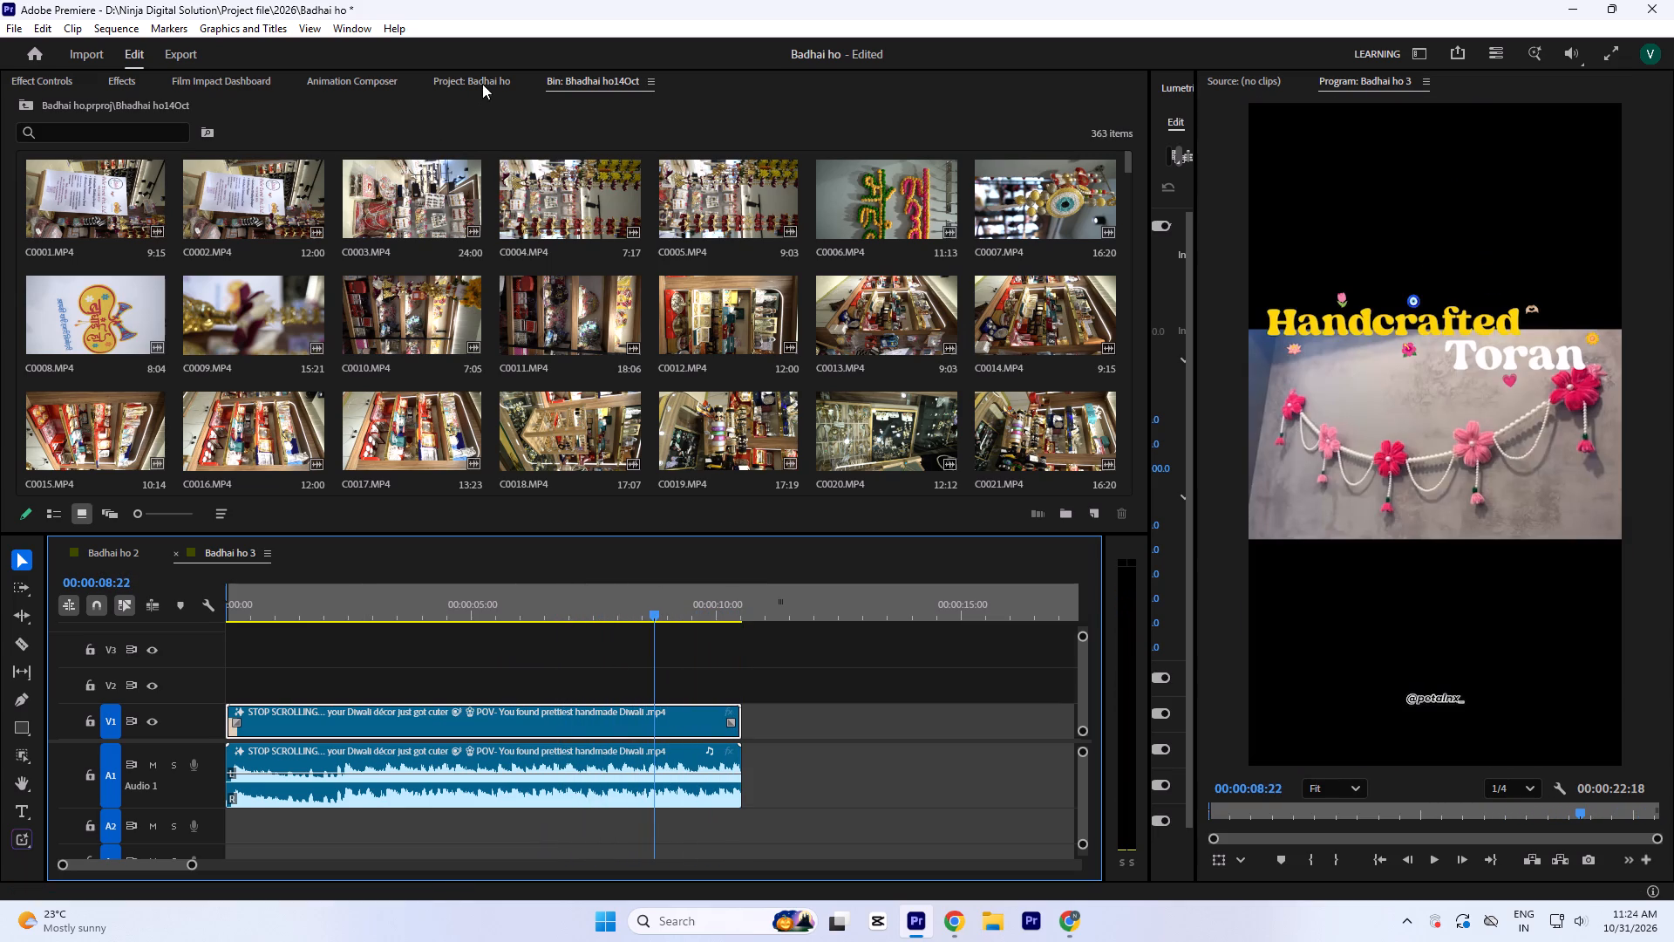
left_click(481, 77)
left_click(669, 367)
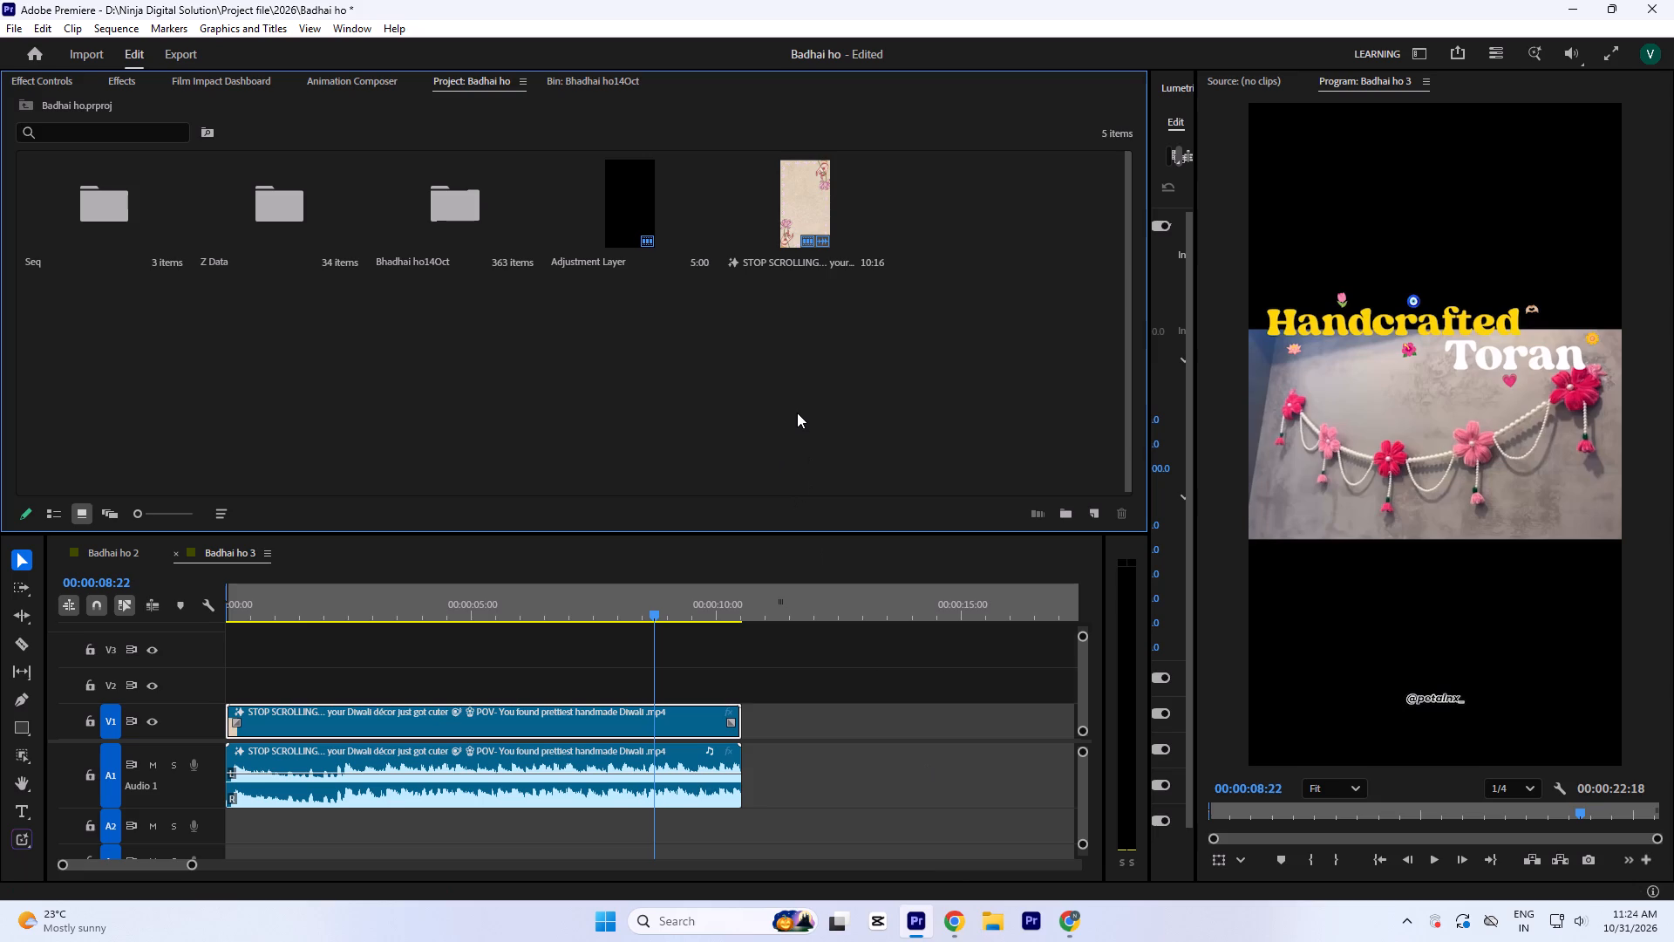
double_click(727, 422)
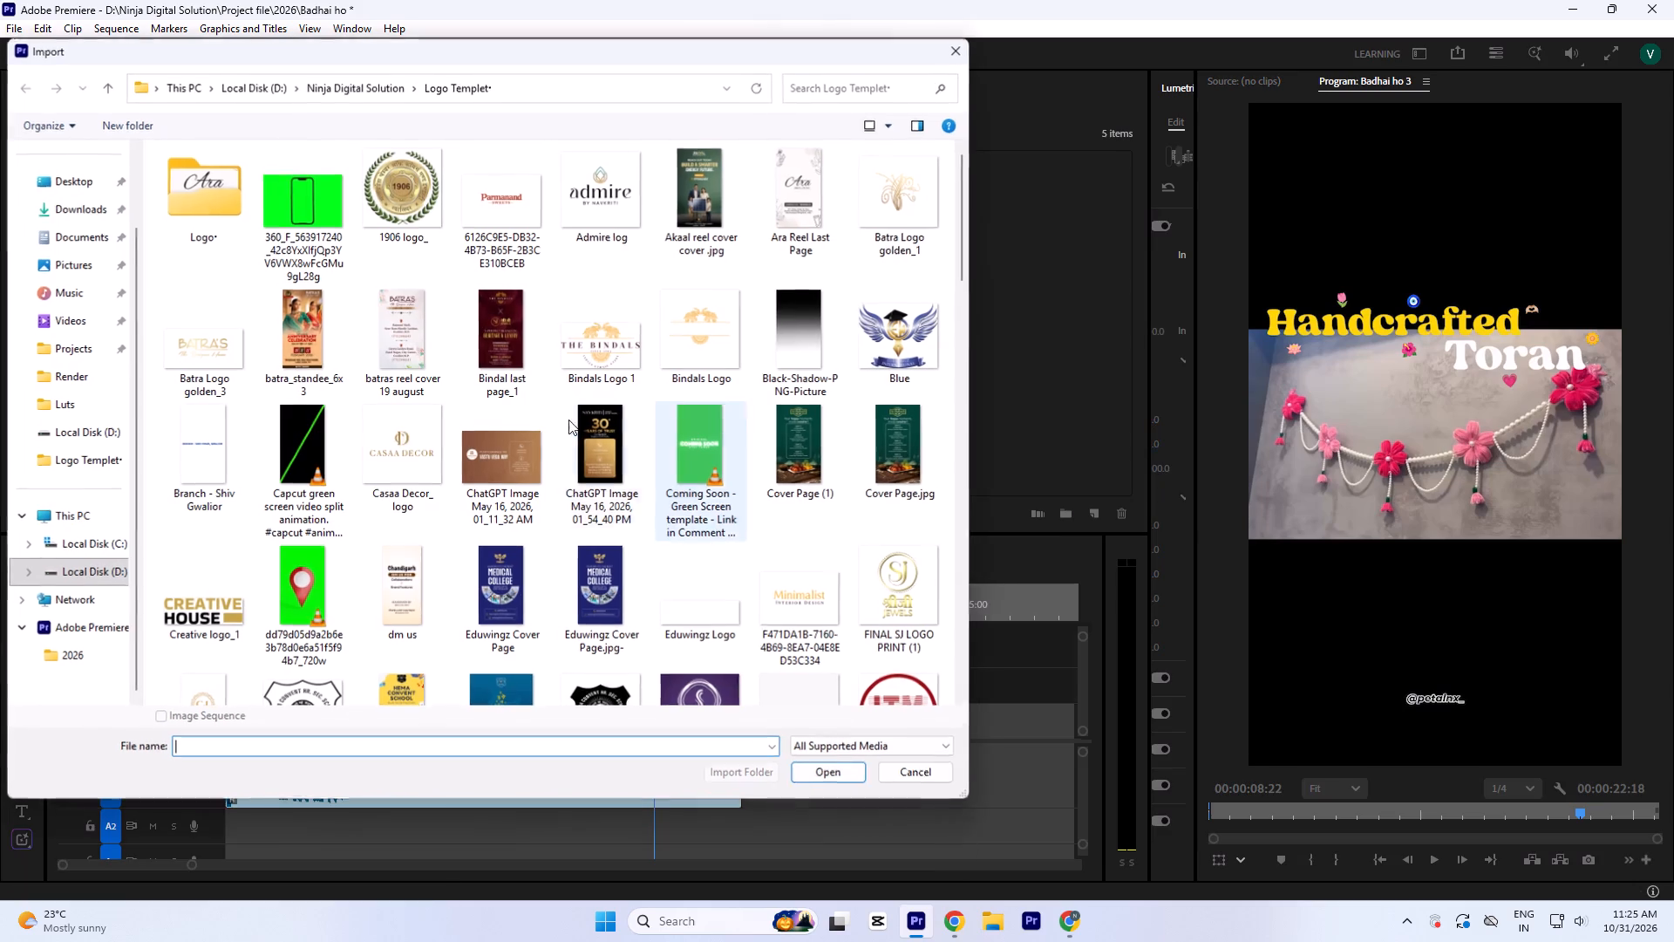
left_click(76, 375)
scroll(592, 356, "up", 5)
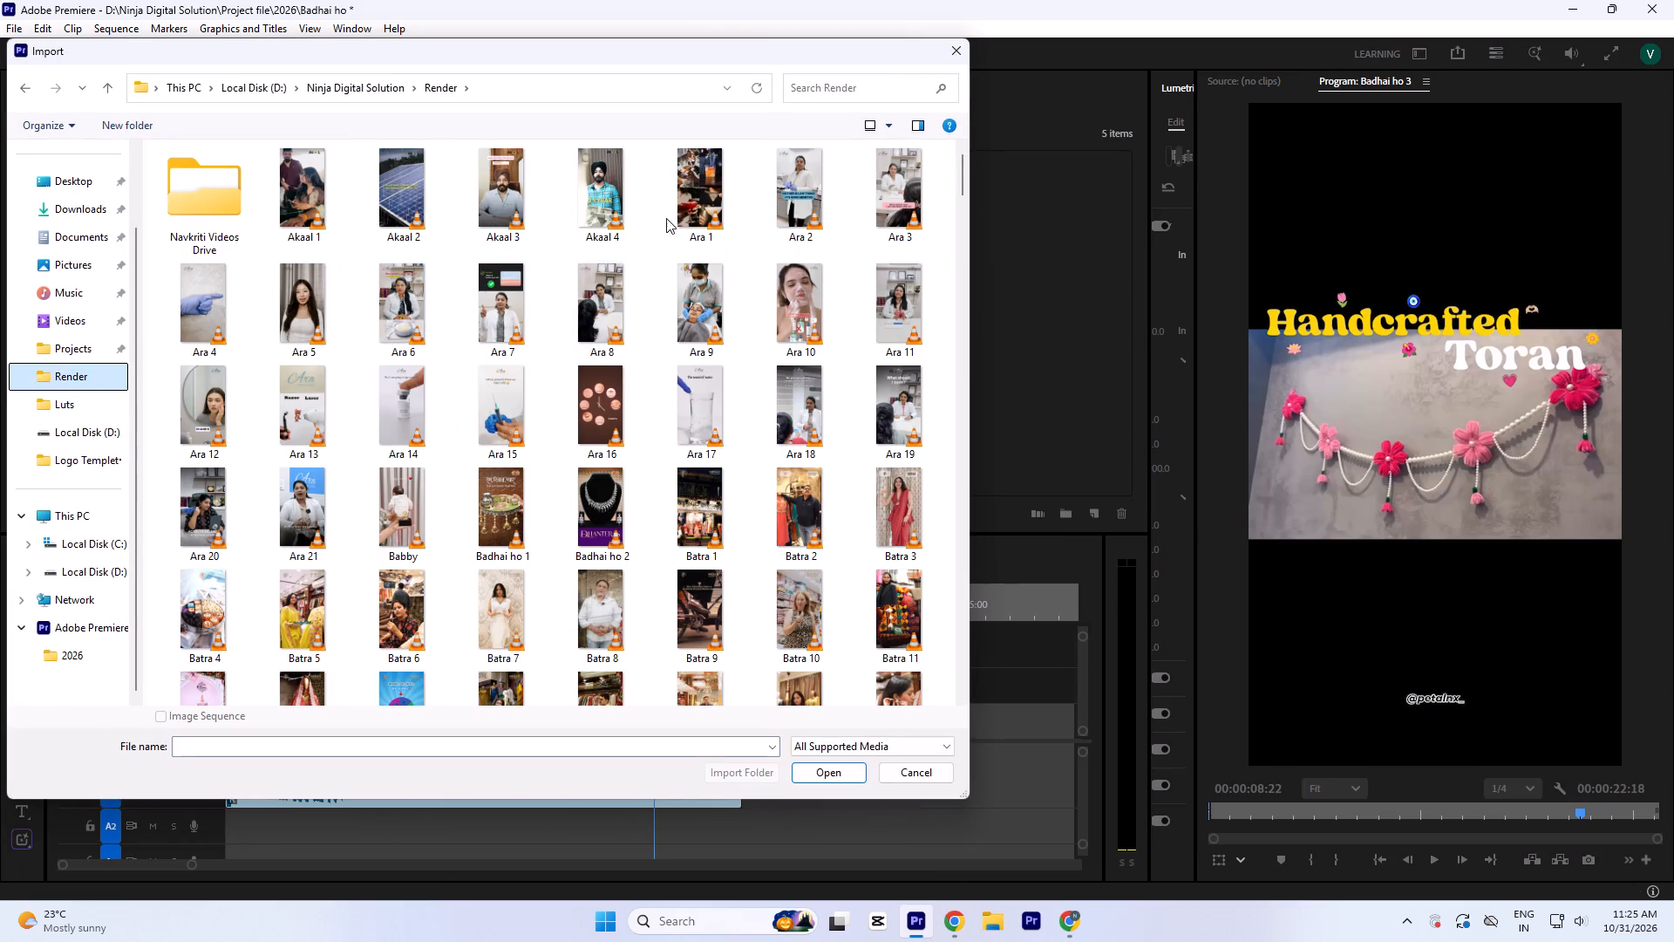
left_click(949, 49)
Save the Badhai ho project.
left_click(983, 915)
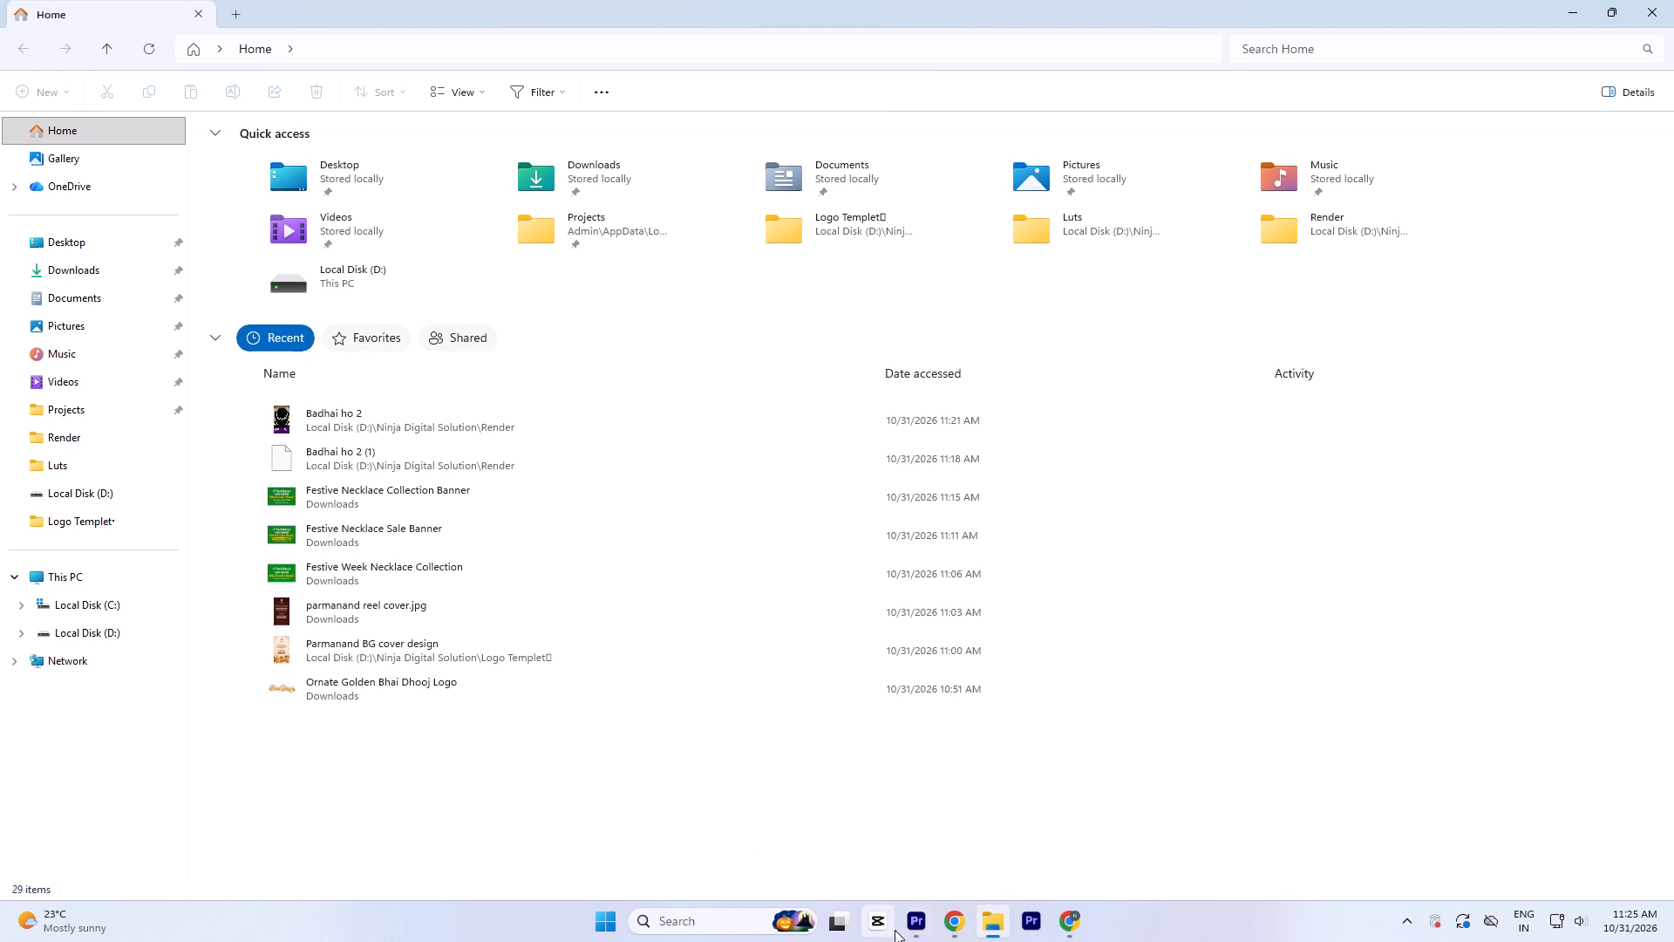
left_click(919, 932)
key("ctrl+s")
Switch to File Explorer and search the Render folder for "parmanand".
left_click(993, 909)
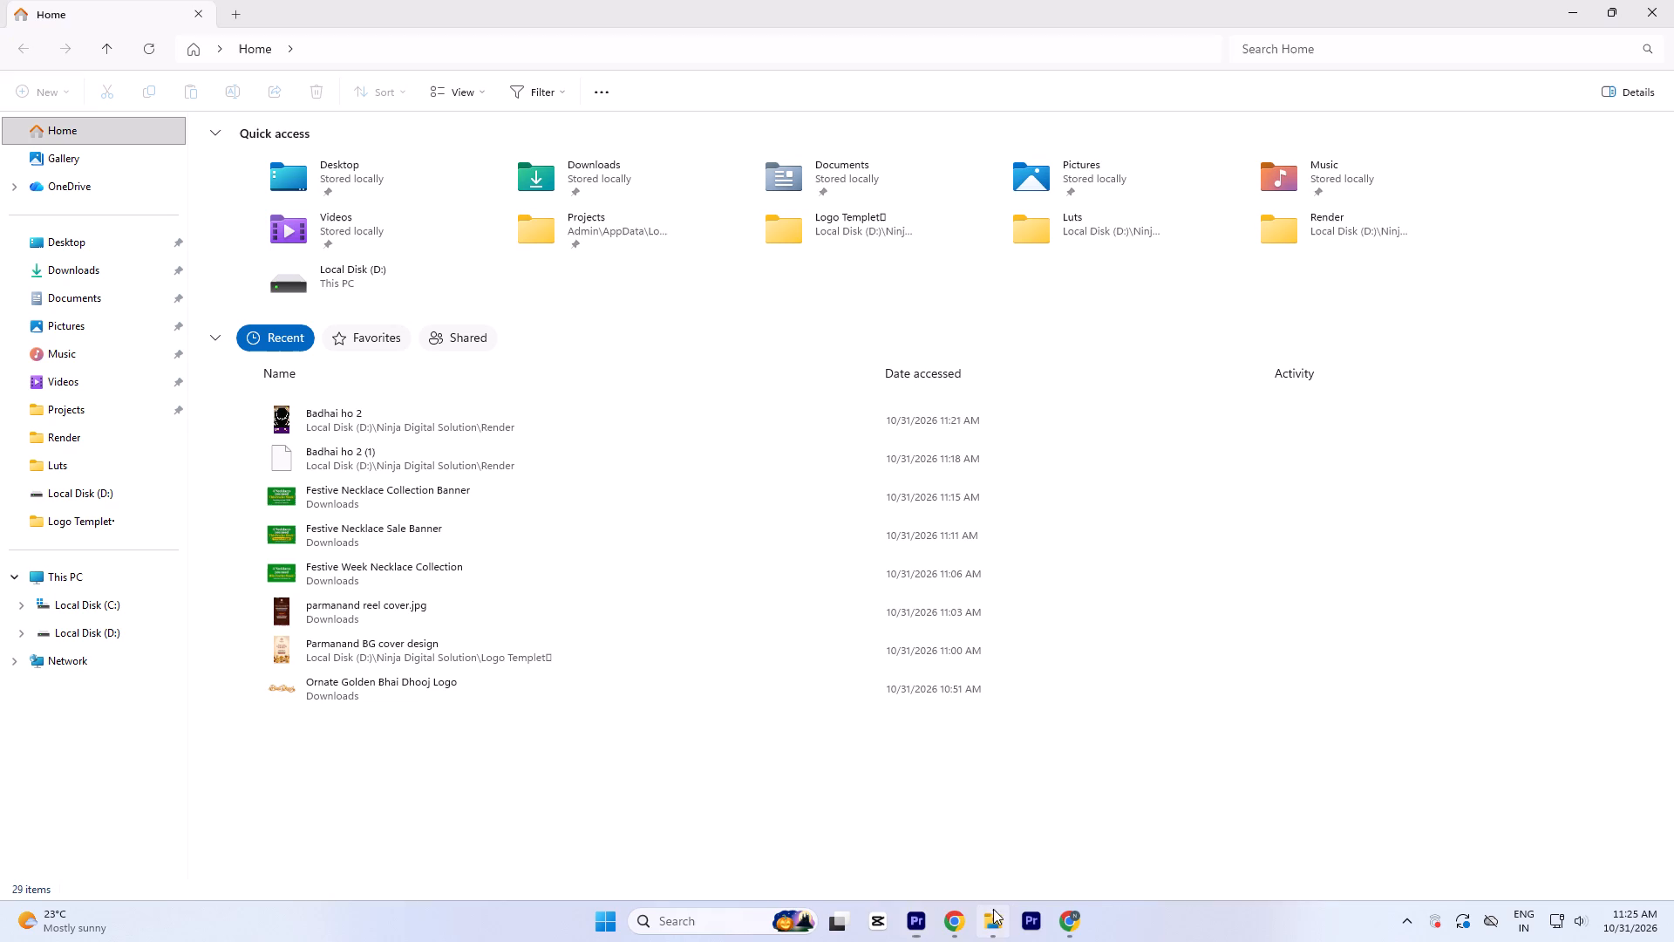
left_click(70, 564)
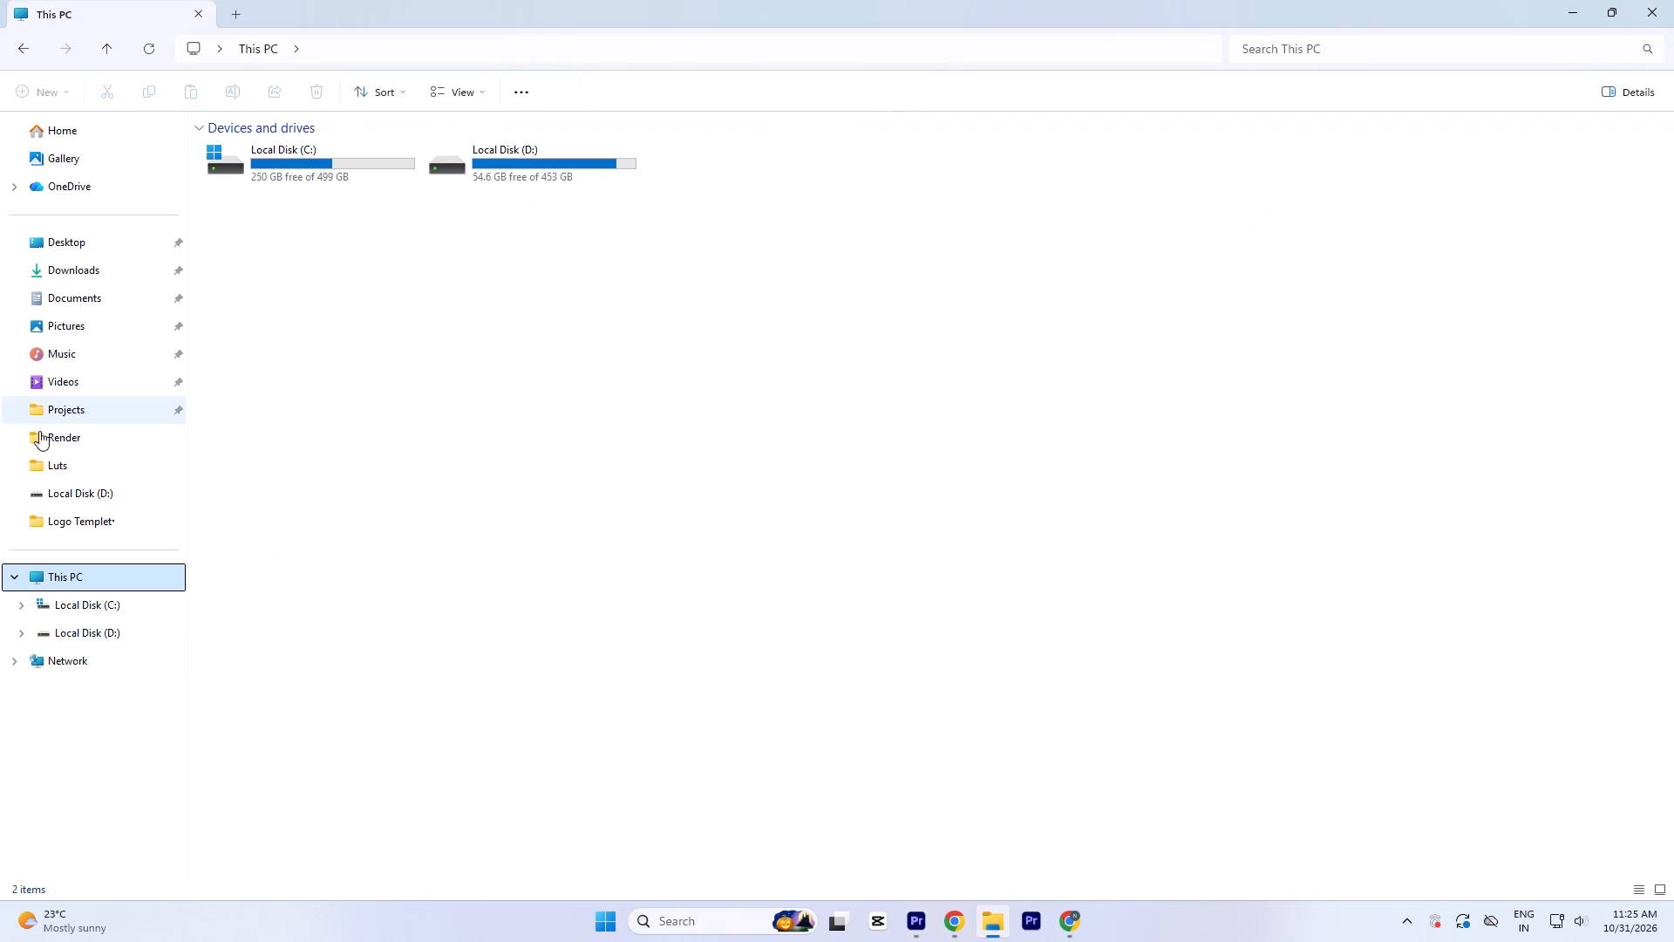
left_click(61, 431)
scroll(551, 481, "up", 2)
scroll(789, 604, "down", 1)
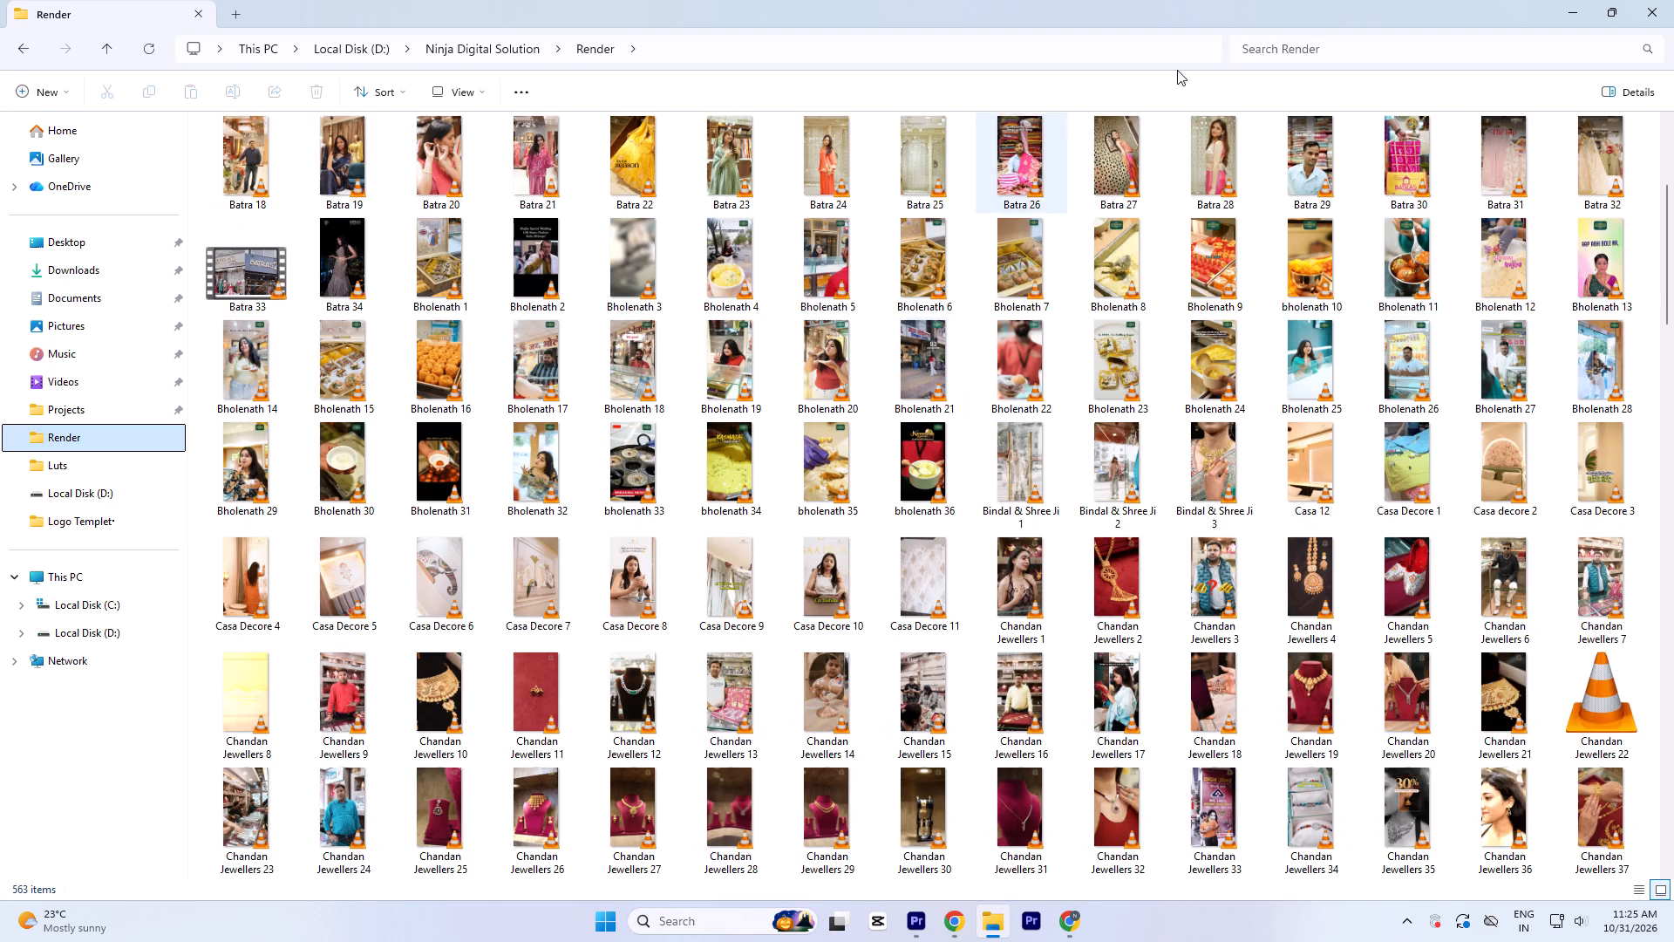
left_click(1298, 46)
key("o")
key("BackSpace")
key("BackSpace")
type("par")
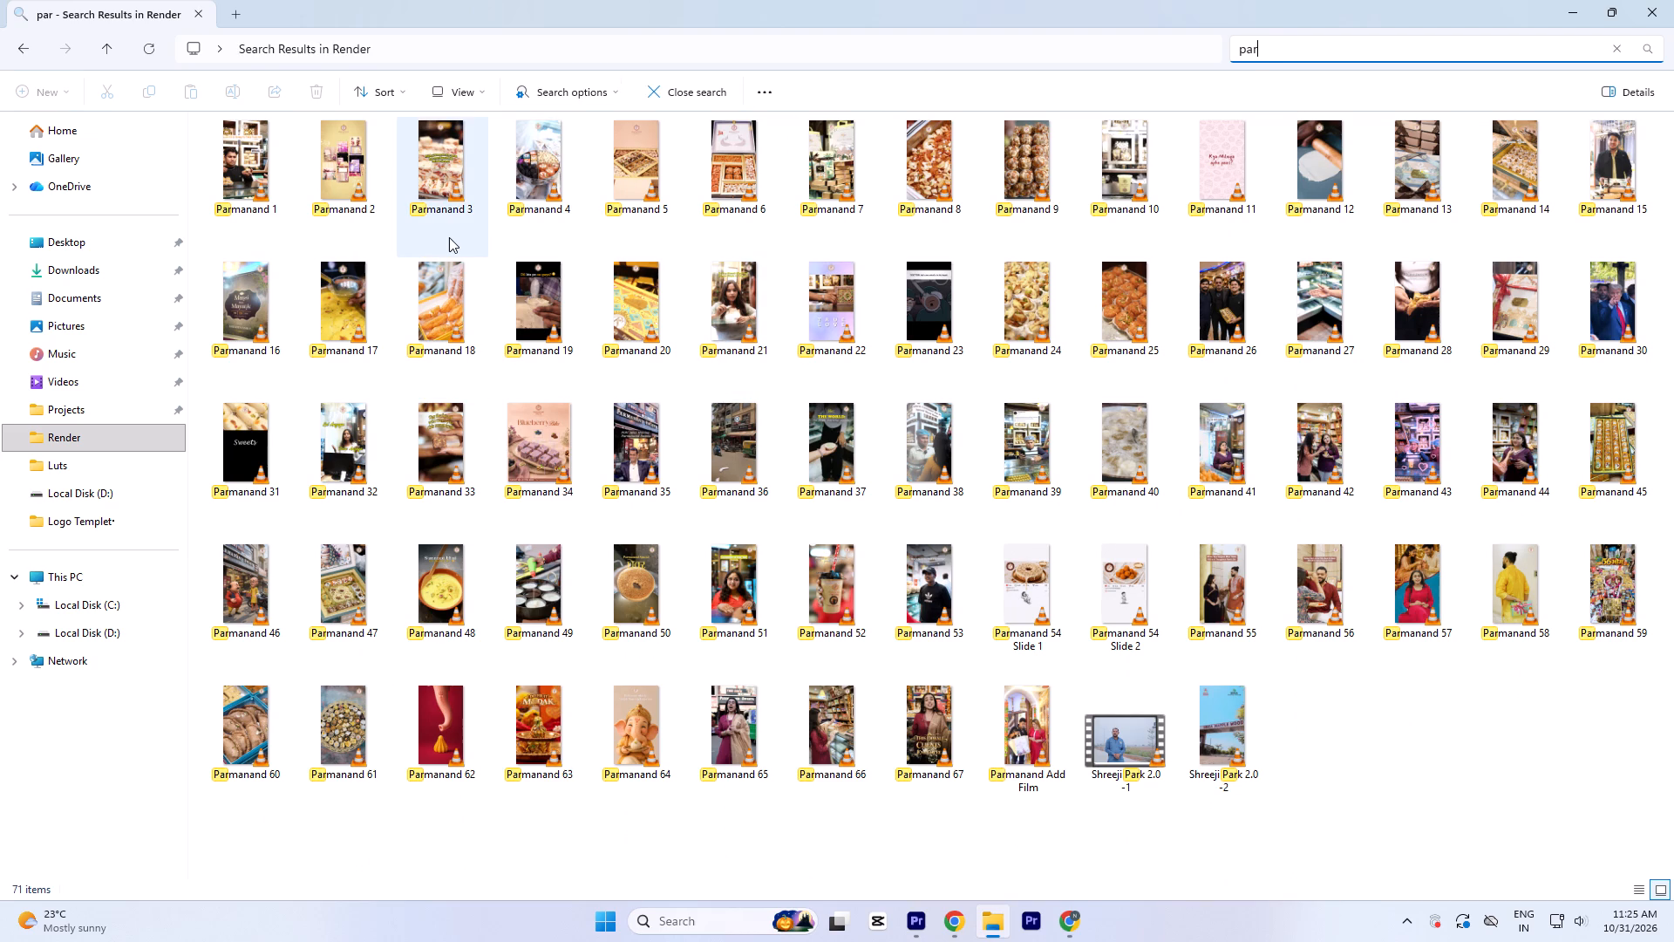
type("man")
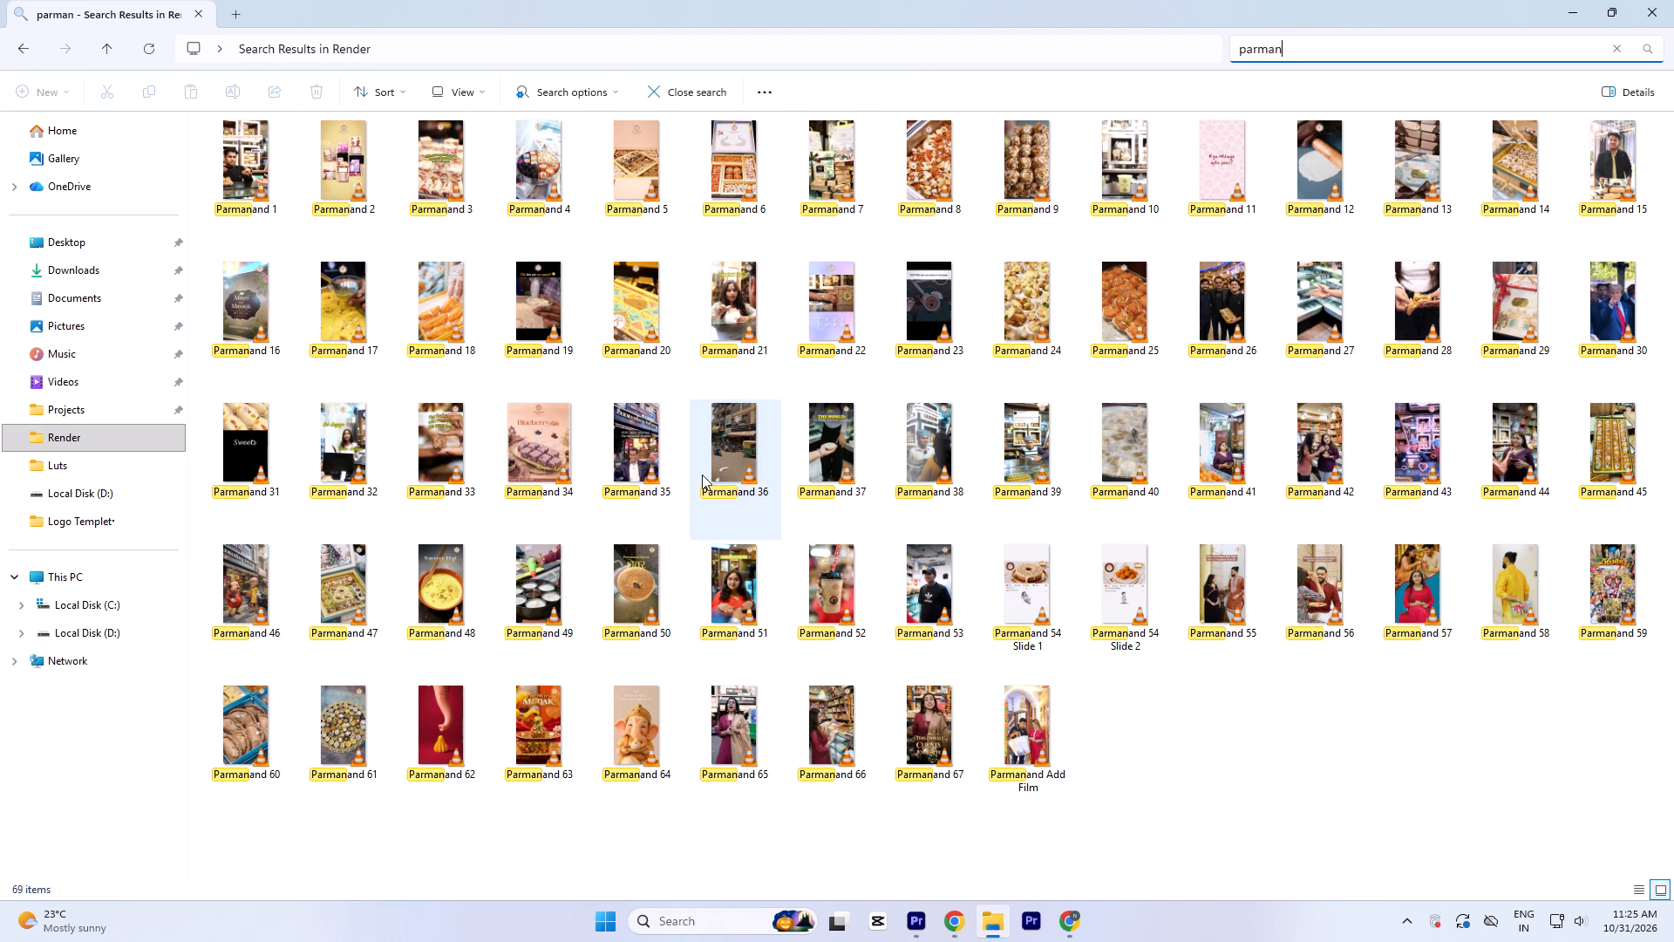
type("and")
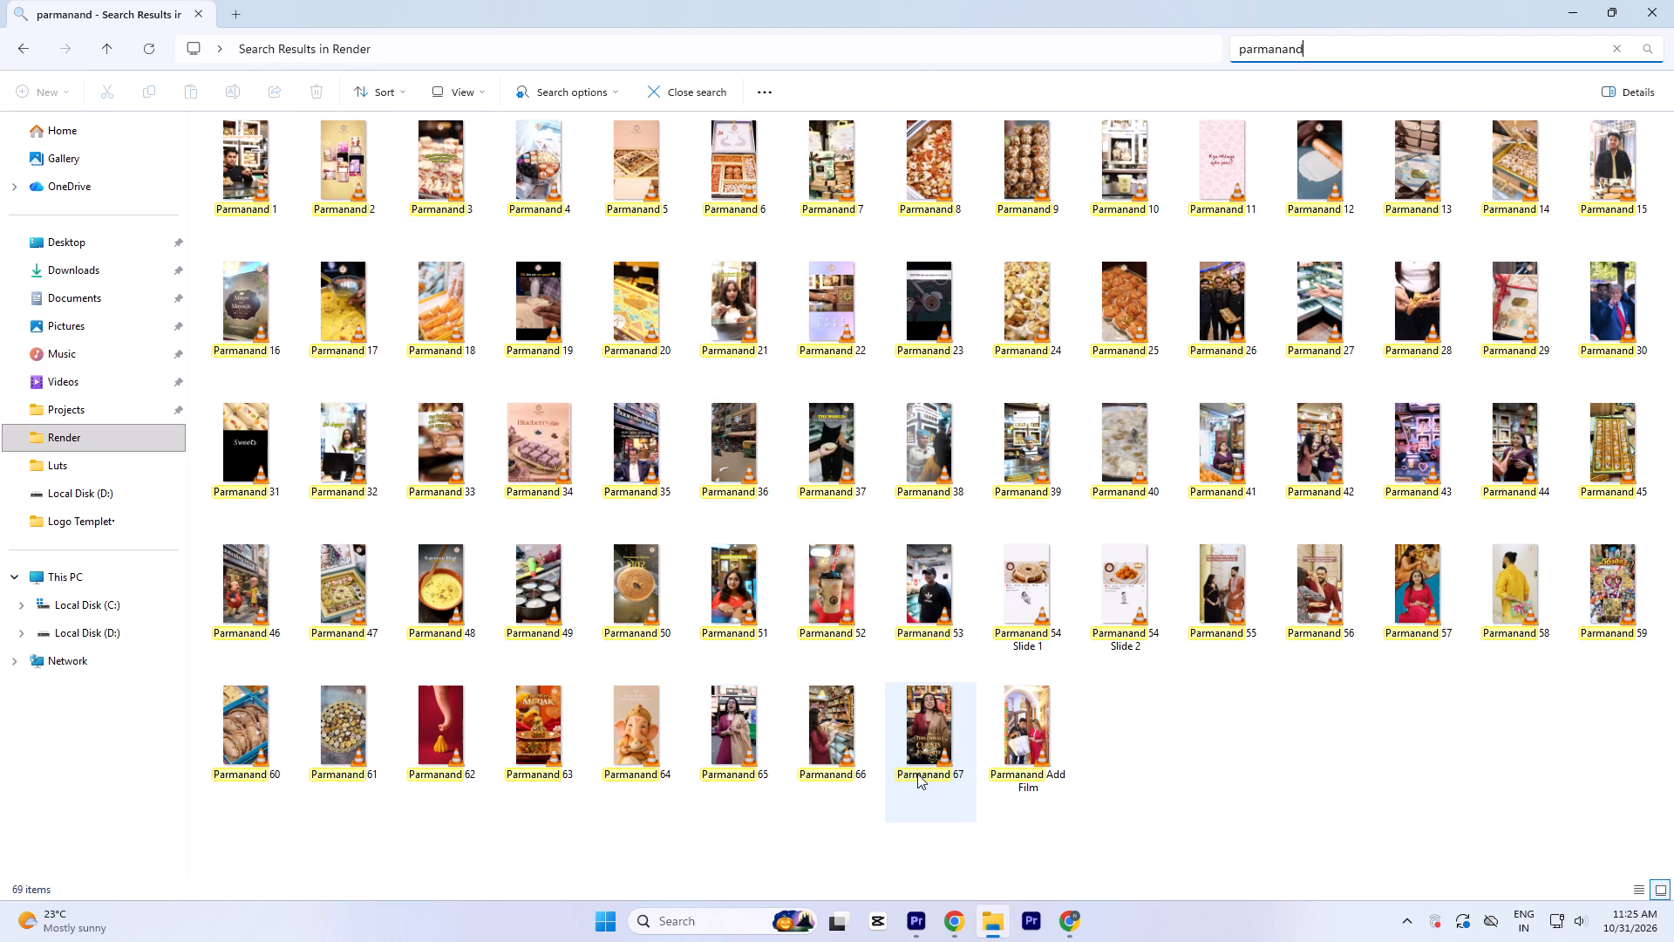
Preview the Parmanand 67 video in VLC, skipping ahead to examine the sweet box shots, and close the player.
double_click(927, 734)
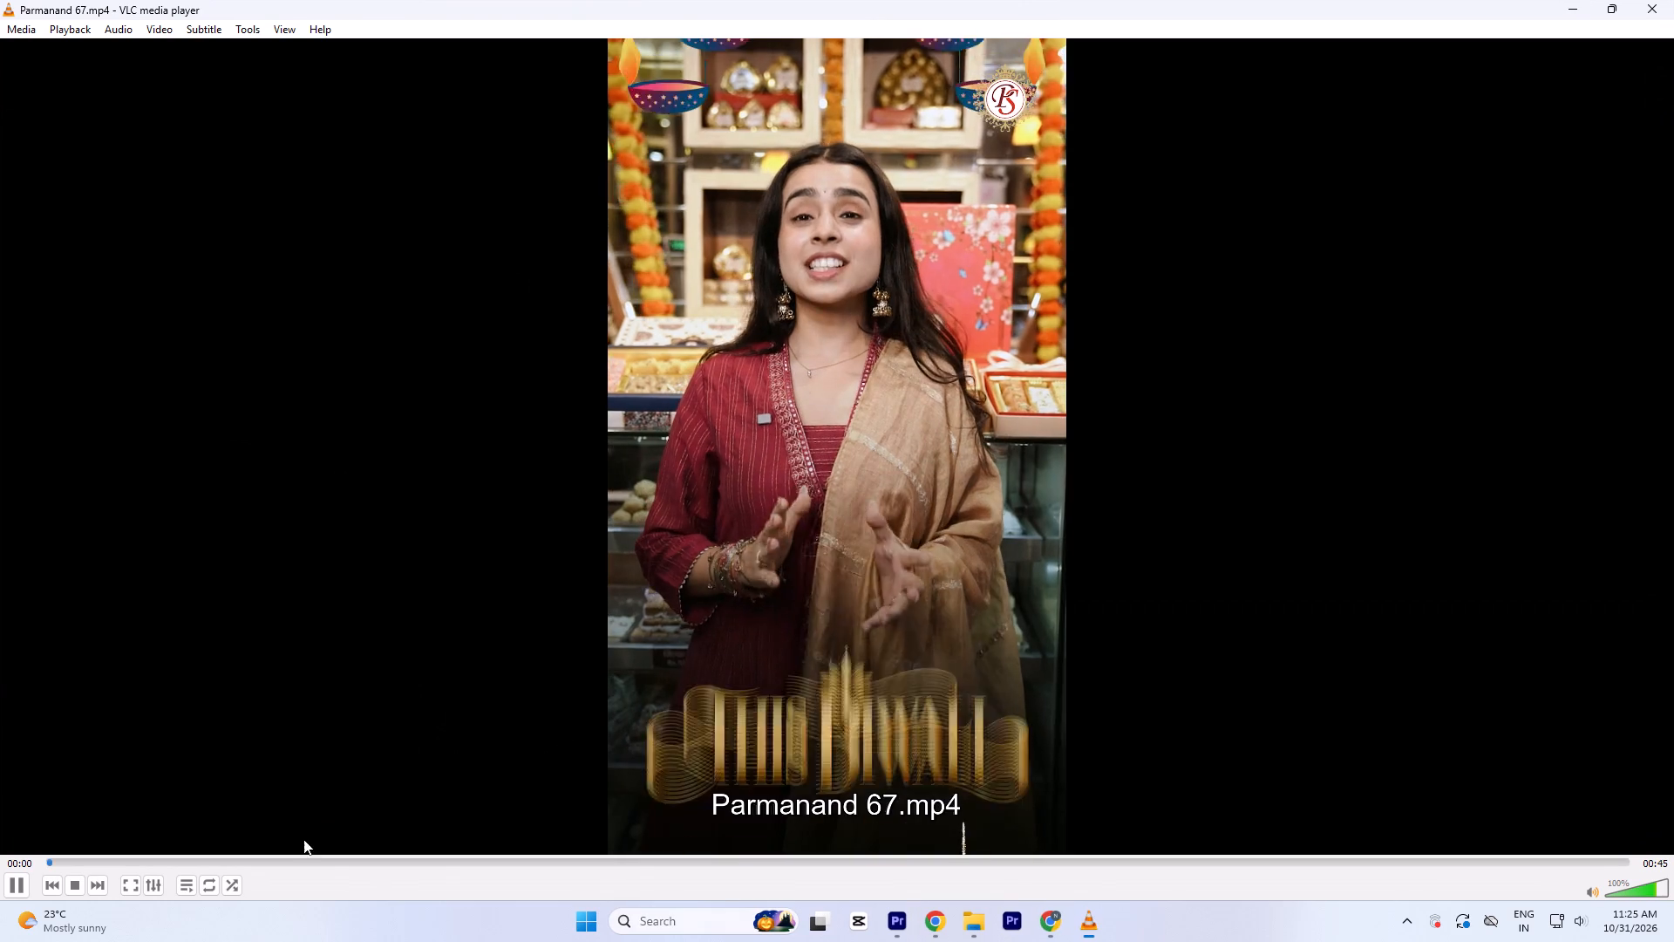
key("space")
left_click_drag(340, 876, 374, 884)
left_click(372, 857)
key("space")
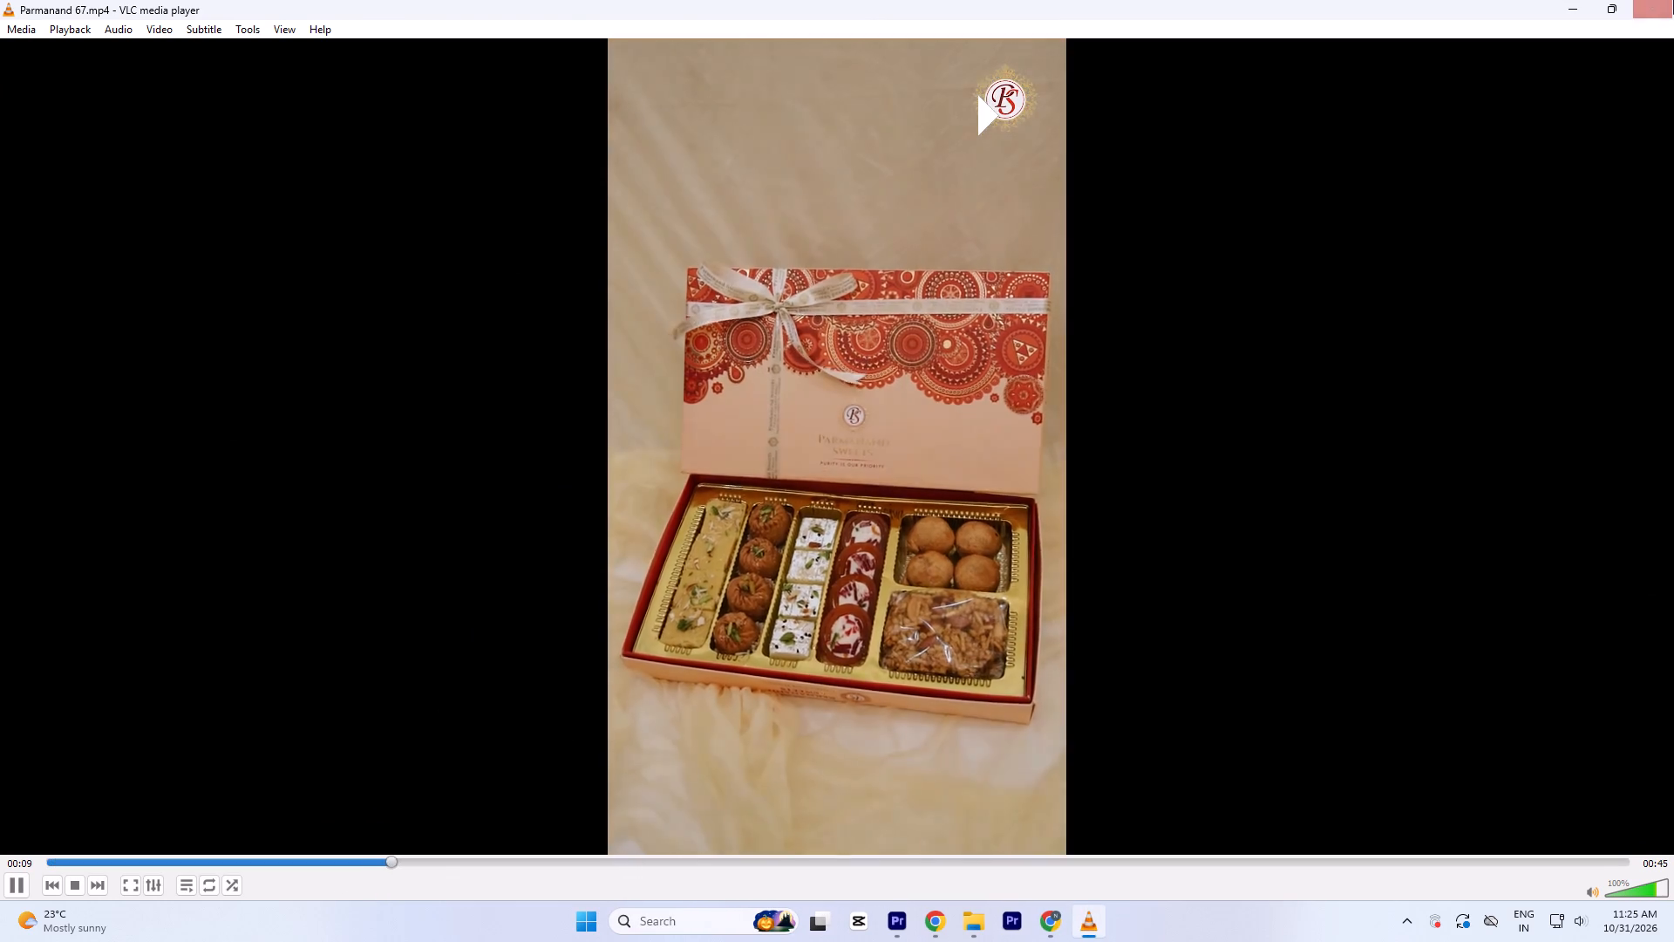
left_click(1672, 0)
Preview the Parmanand 66 video in VLC, skipping ahead through its gift box shots, and close the player.
double_click(828, 710)
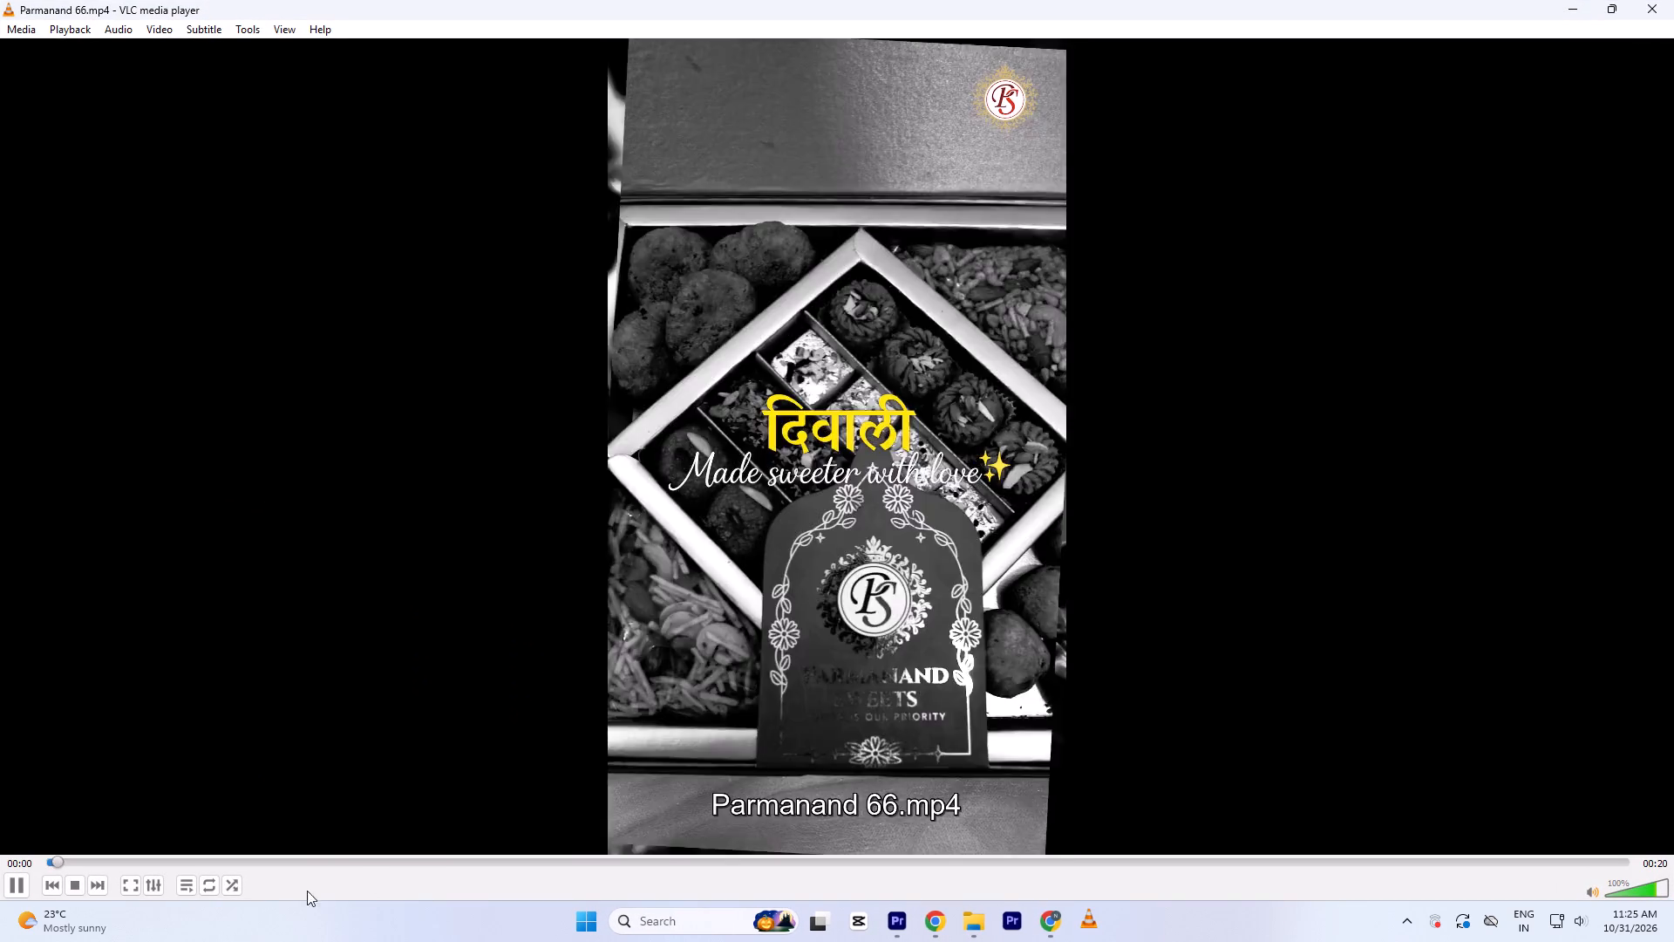
left_click_drag(310, 858, 343, 857)
left_click(574, 856)
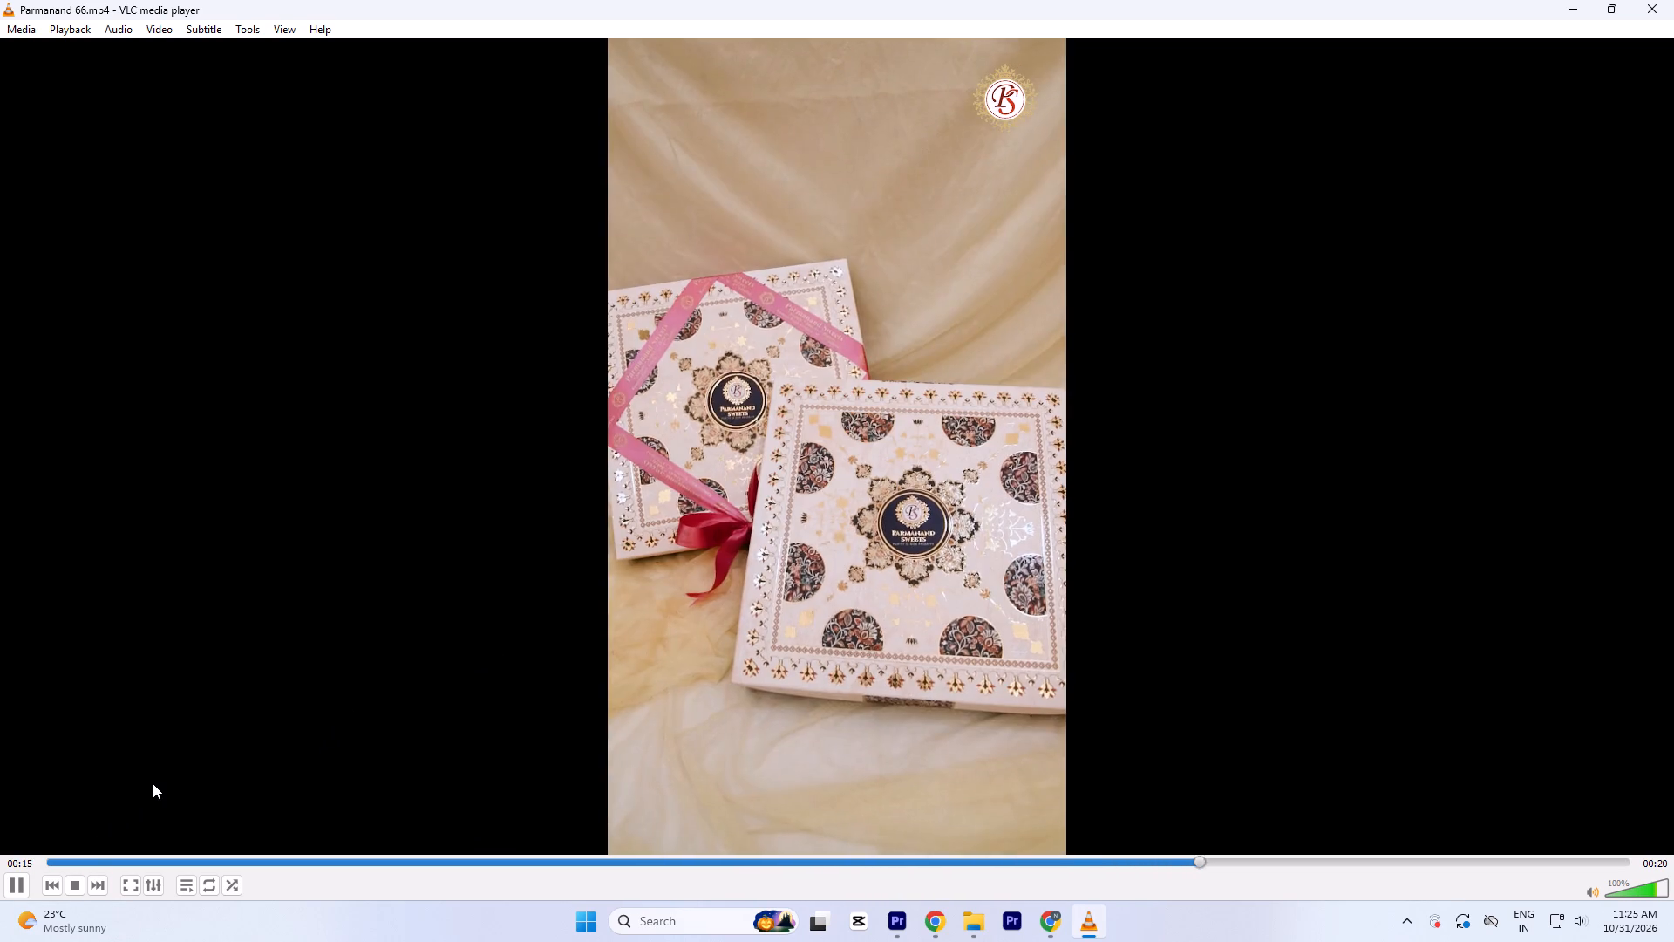
key("space")
left_click(1665, 0)
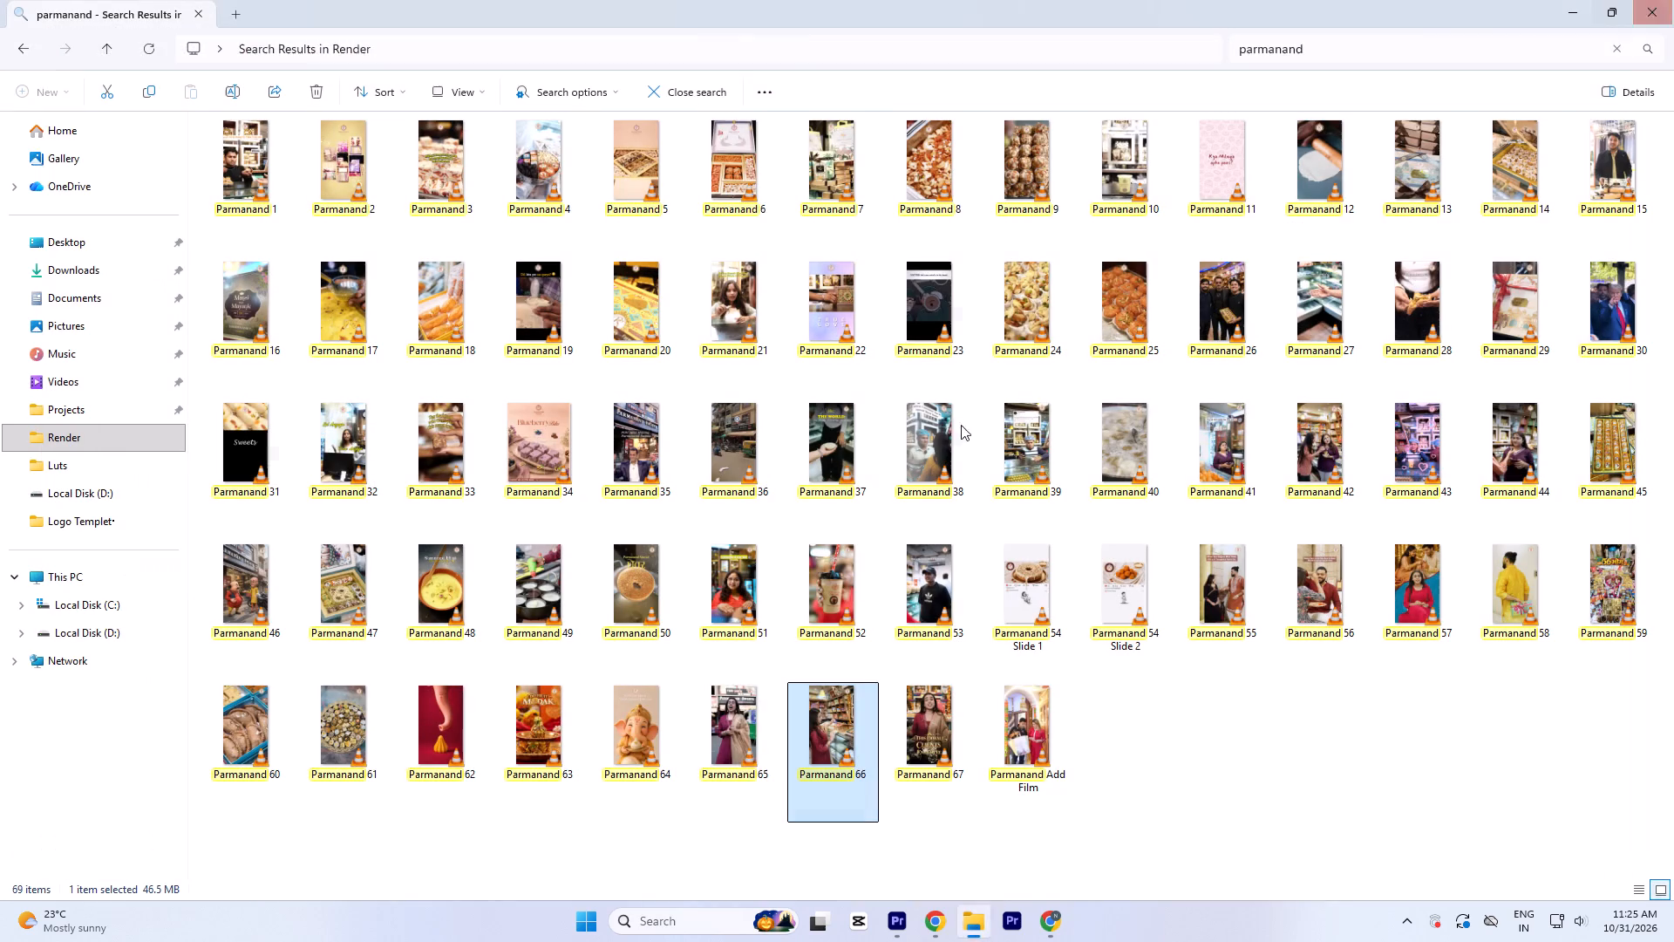
Return to Premiere and play the Badhai ho 3 sequence from the start to review the reference reel's shots.
left_click(923, 924)
left_click_drag(699, 579, 720, 597)
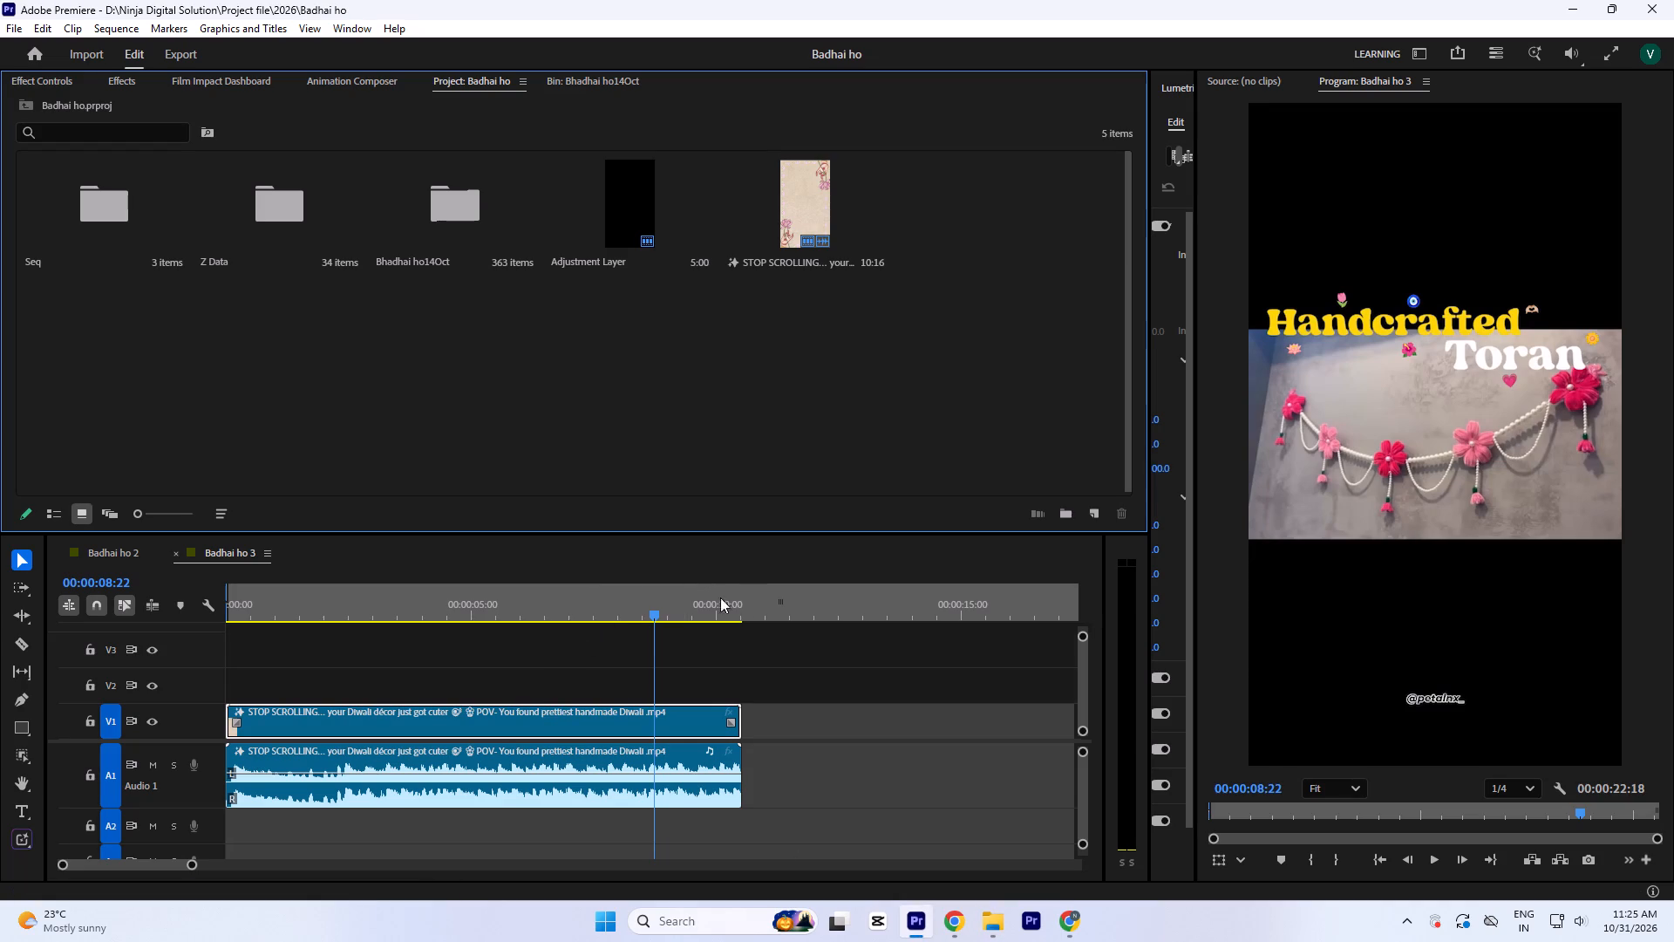
left_click_drag(720, 597, 755, 612)
left_click_drag(752, 604, 738, 622)
left_click(735, 611)
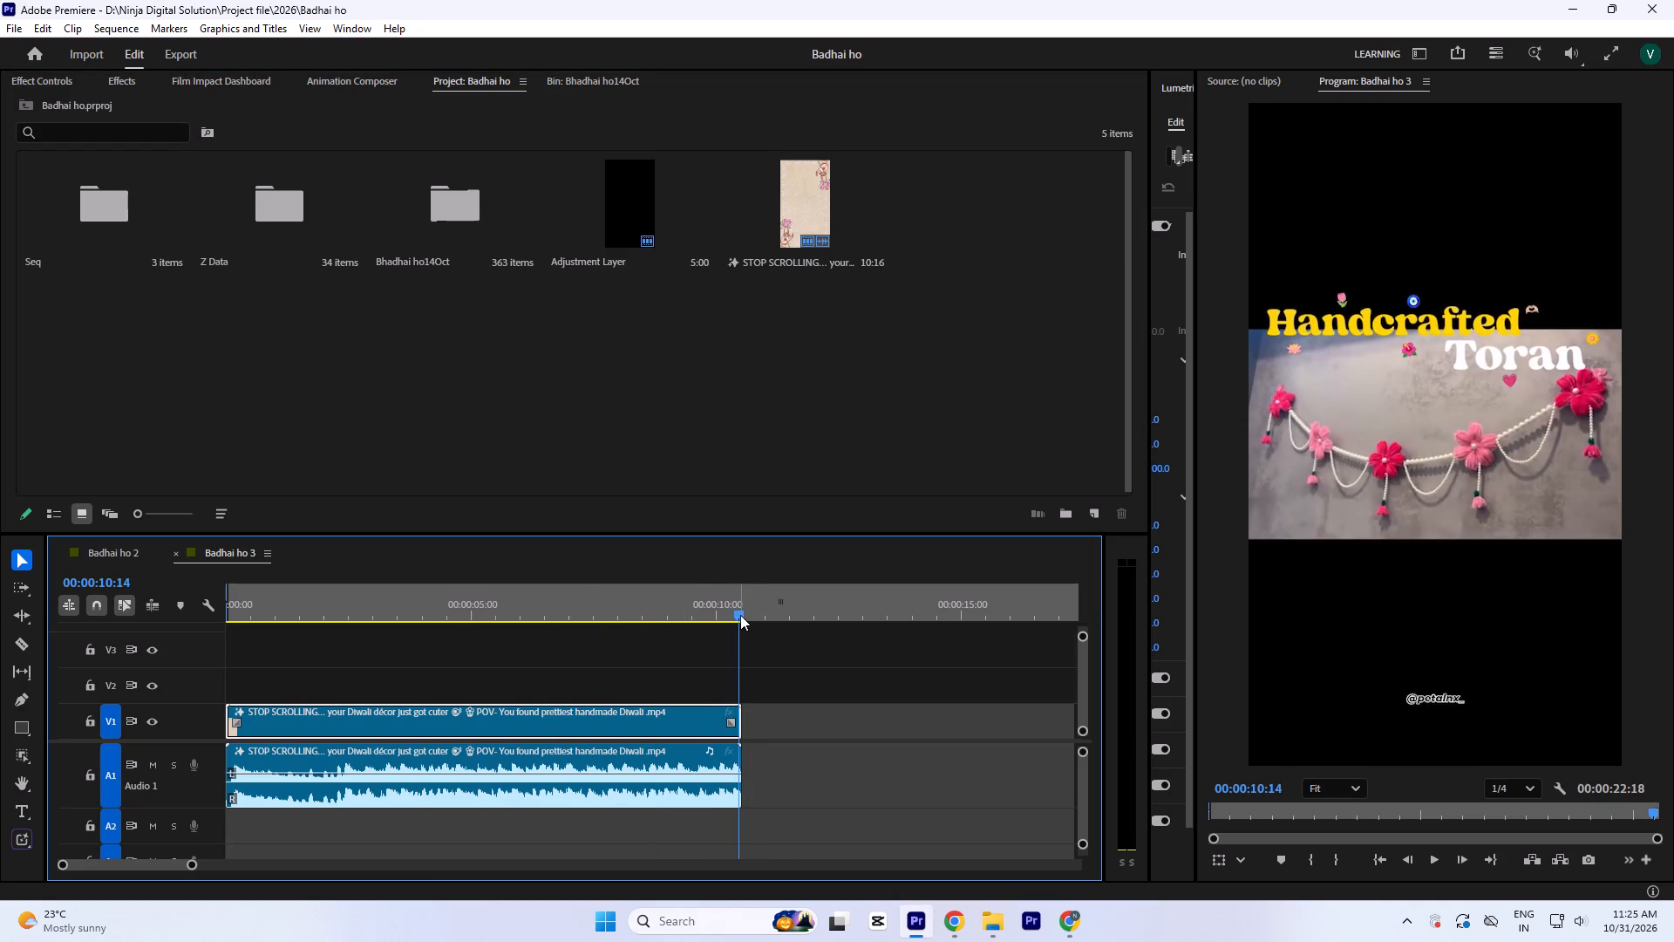
key("Return")
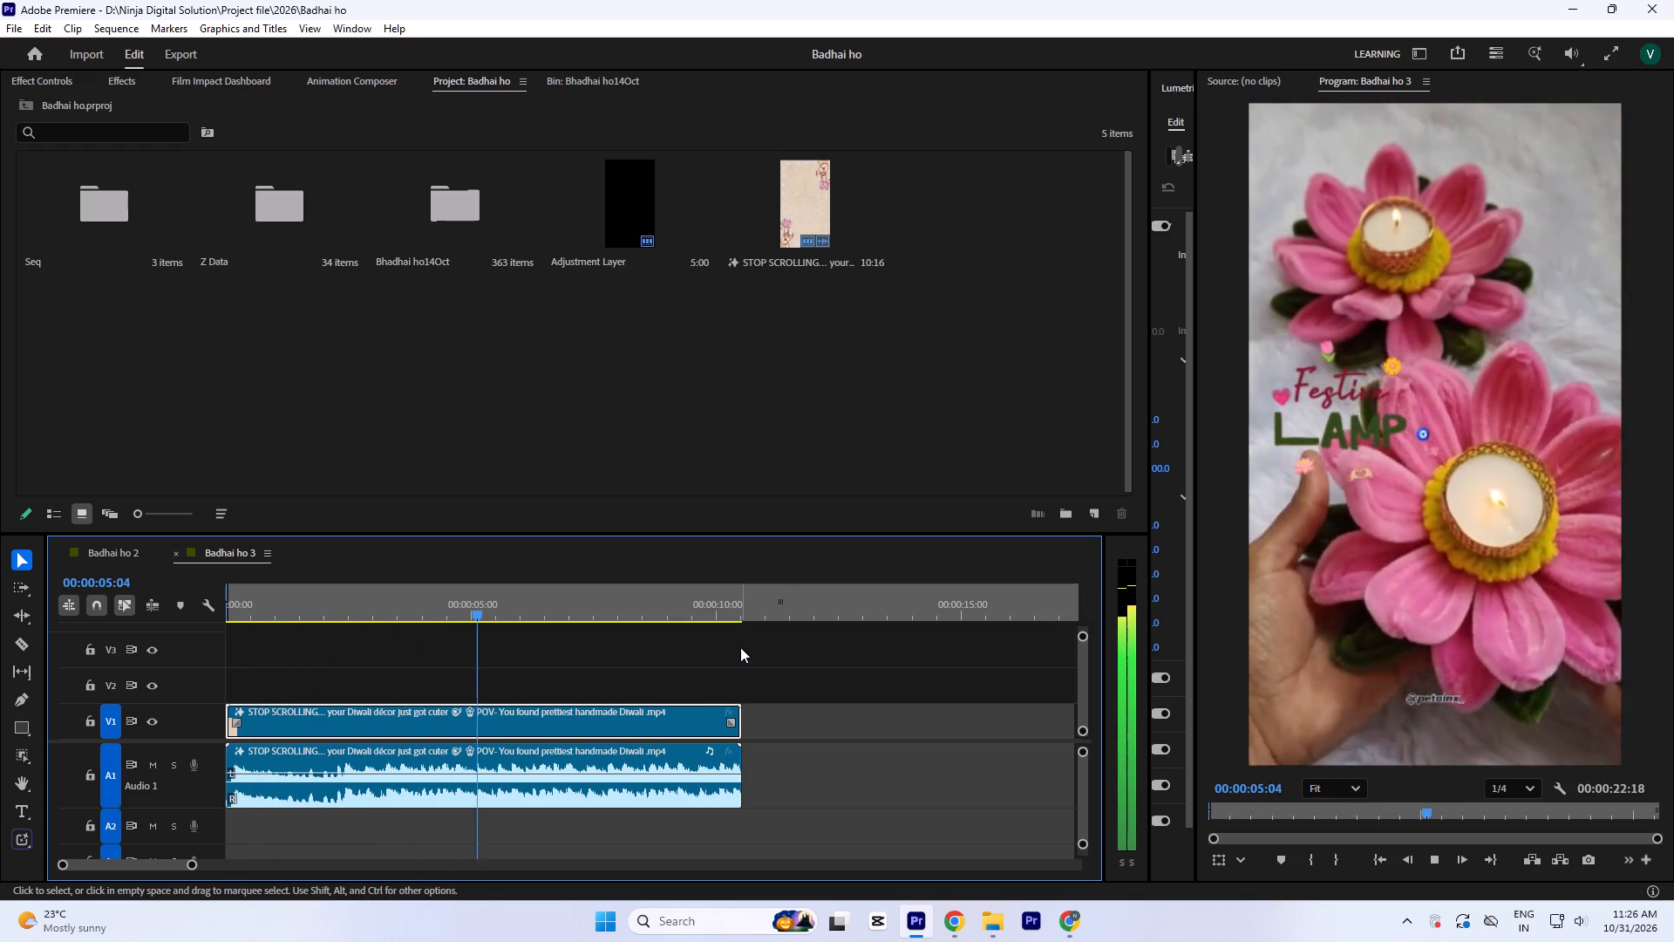
right_click(632, 725)
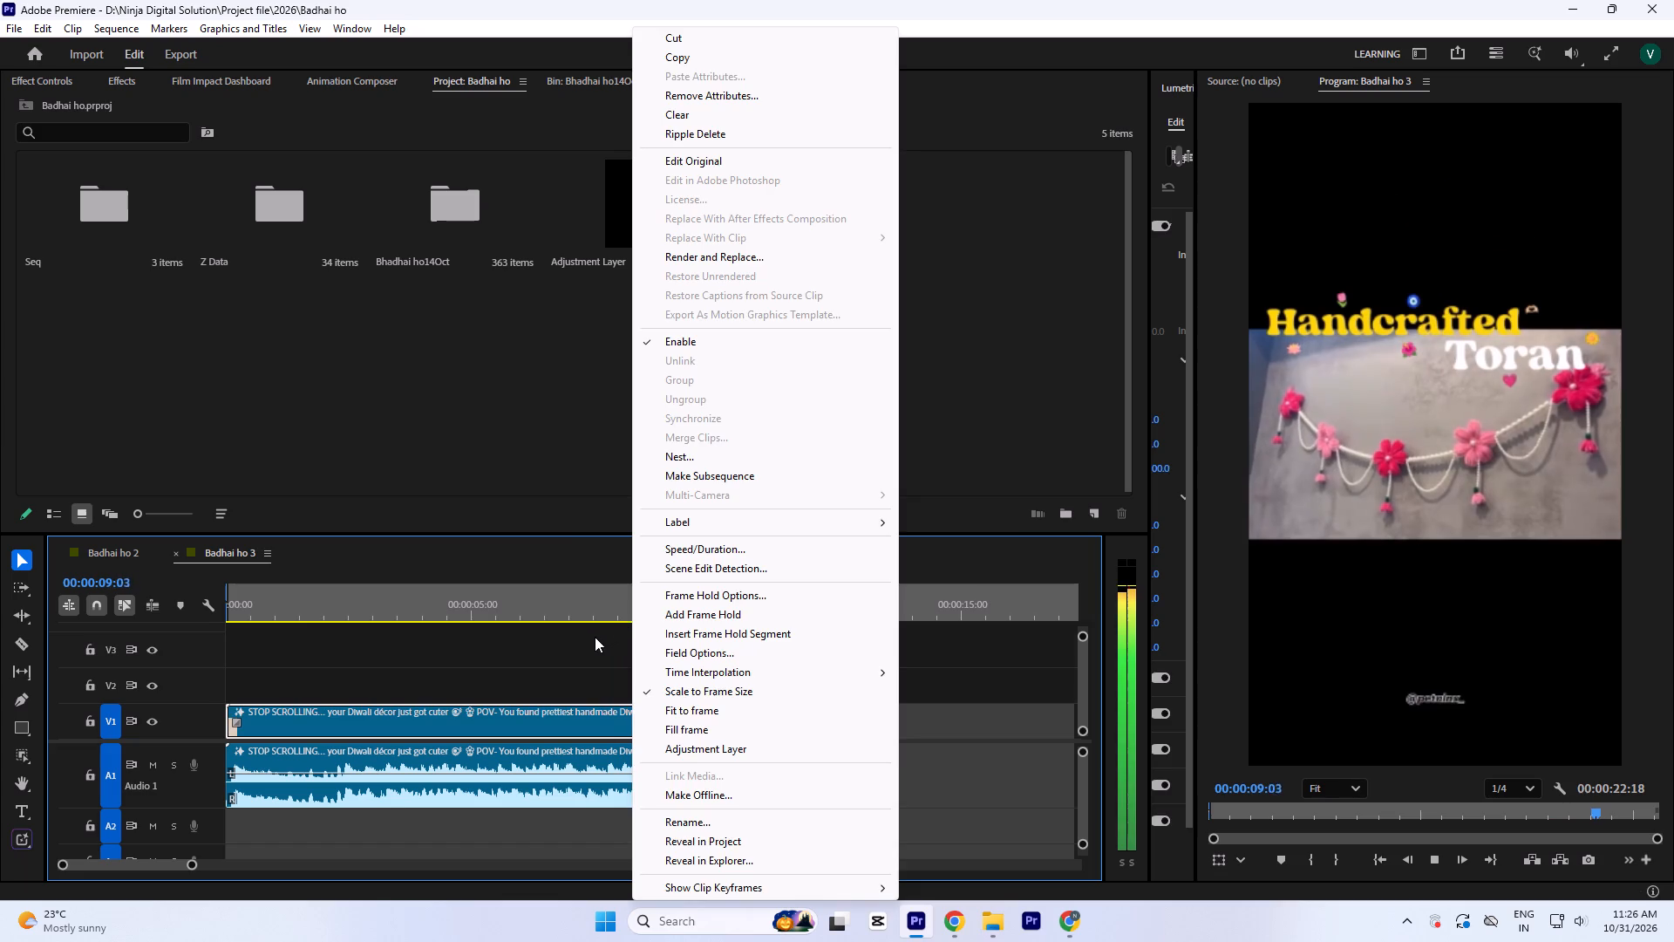
left_click(593, 638)
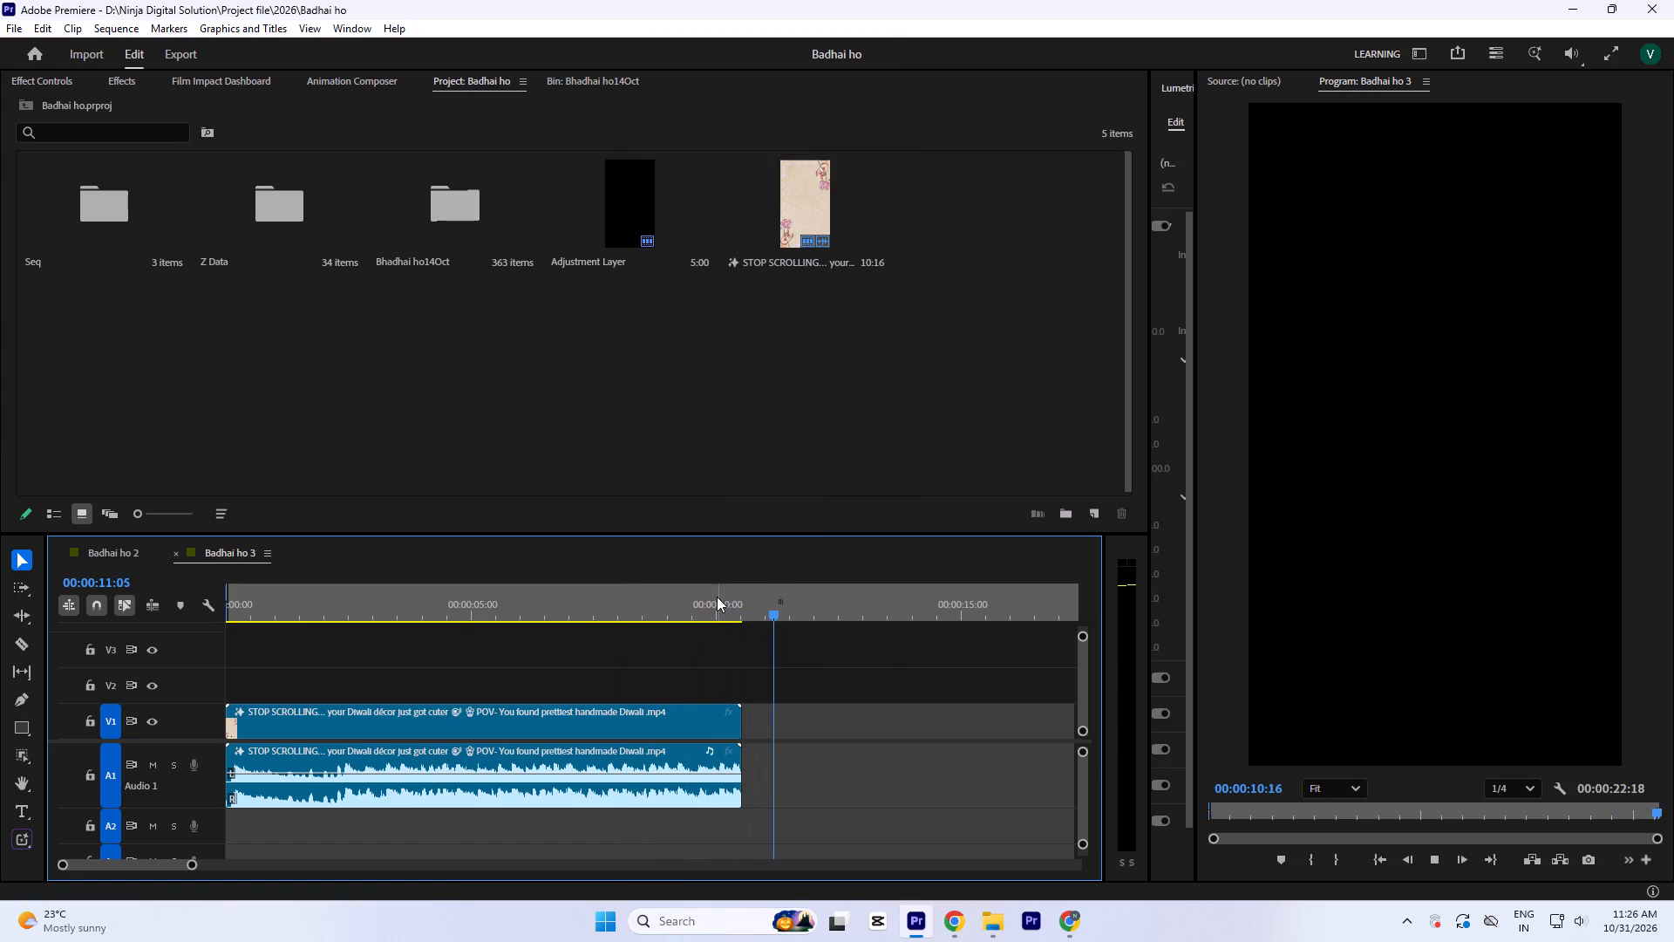
Move the playhead back to the Flower Lantern shot at 00:00:07:19 and play it through to 00:00:08:13.
left_click(717, 596)
left_click(602, 610)
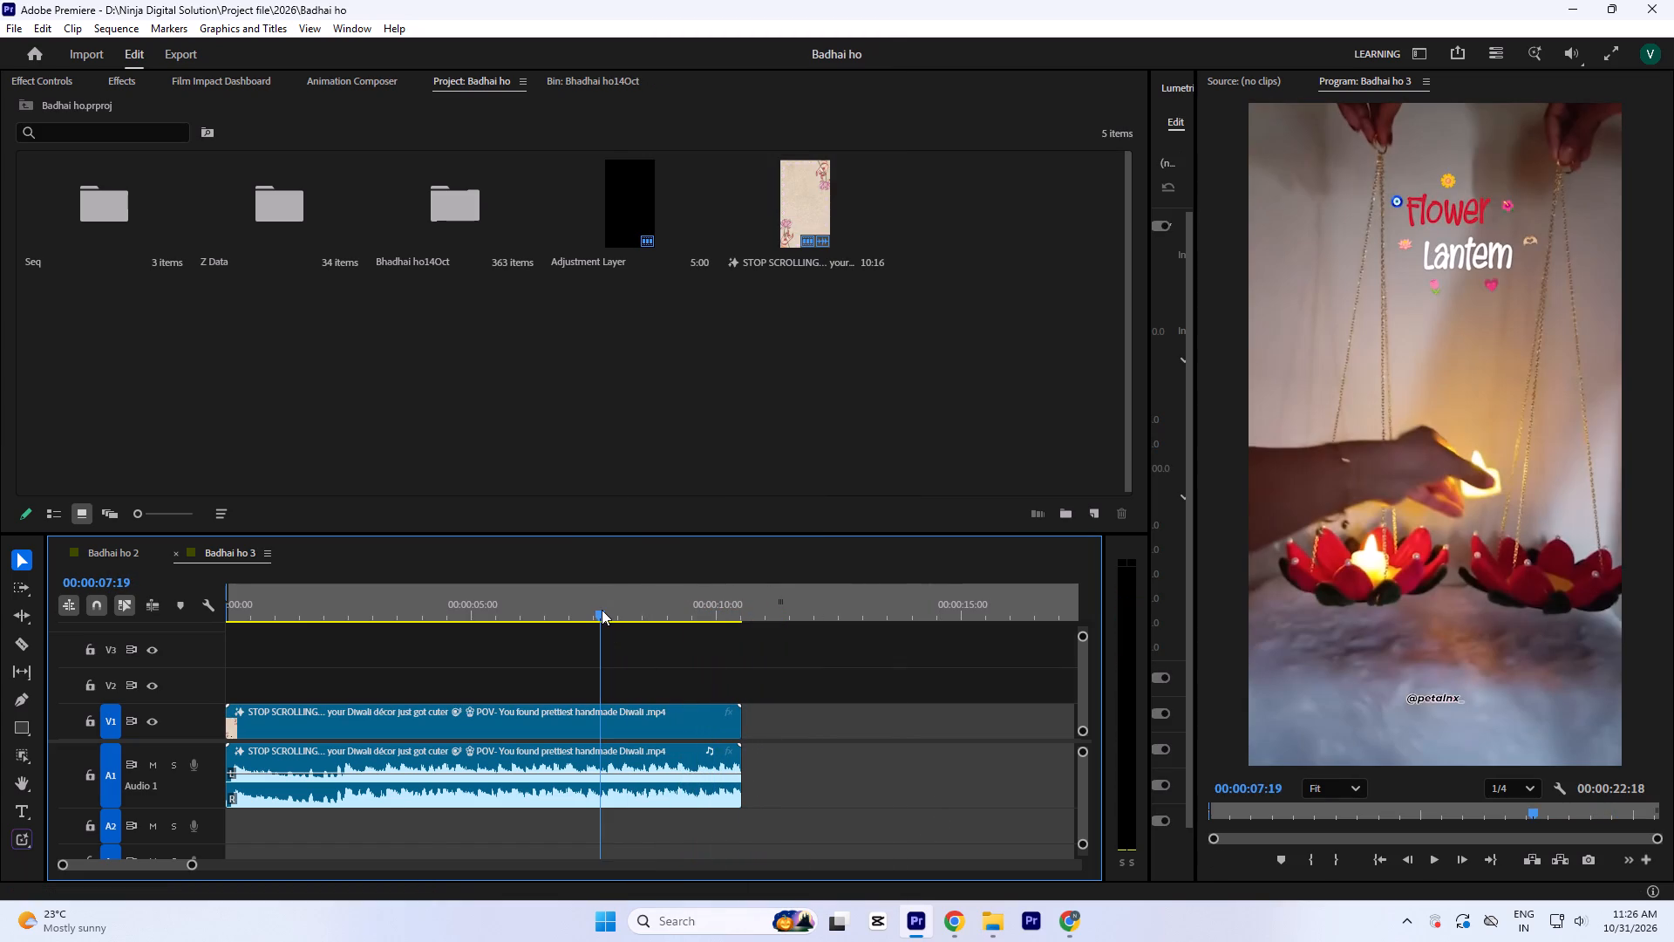
left_click(426, 584)
key("space")
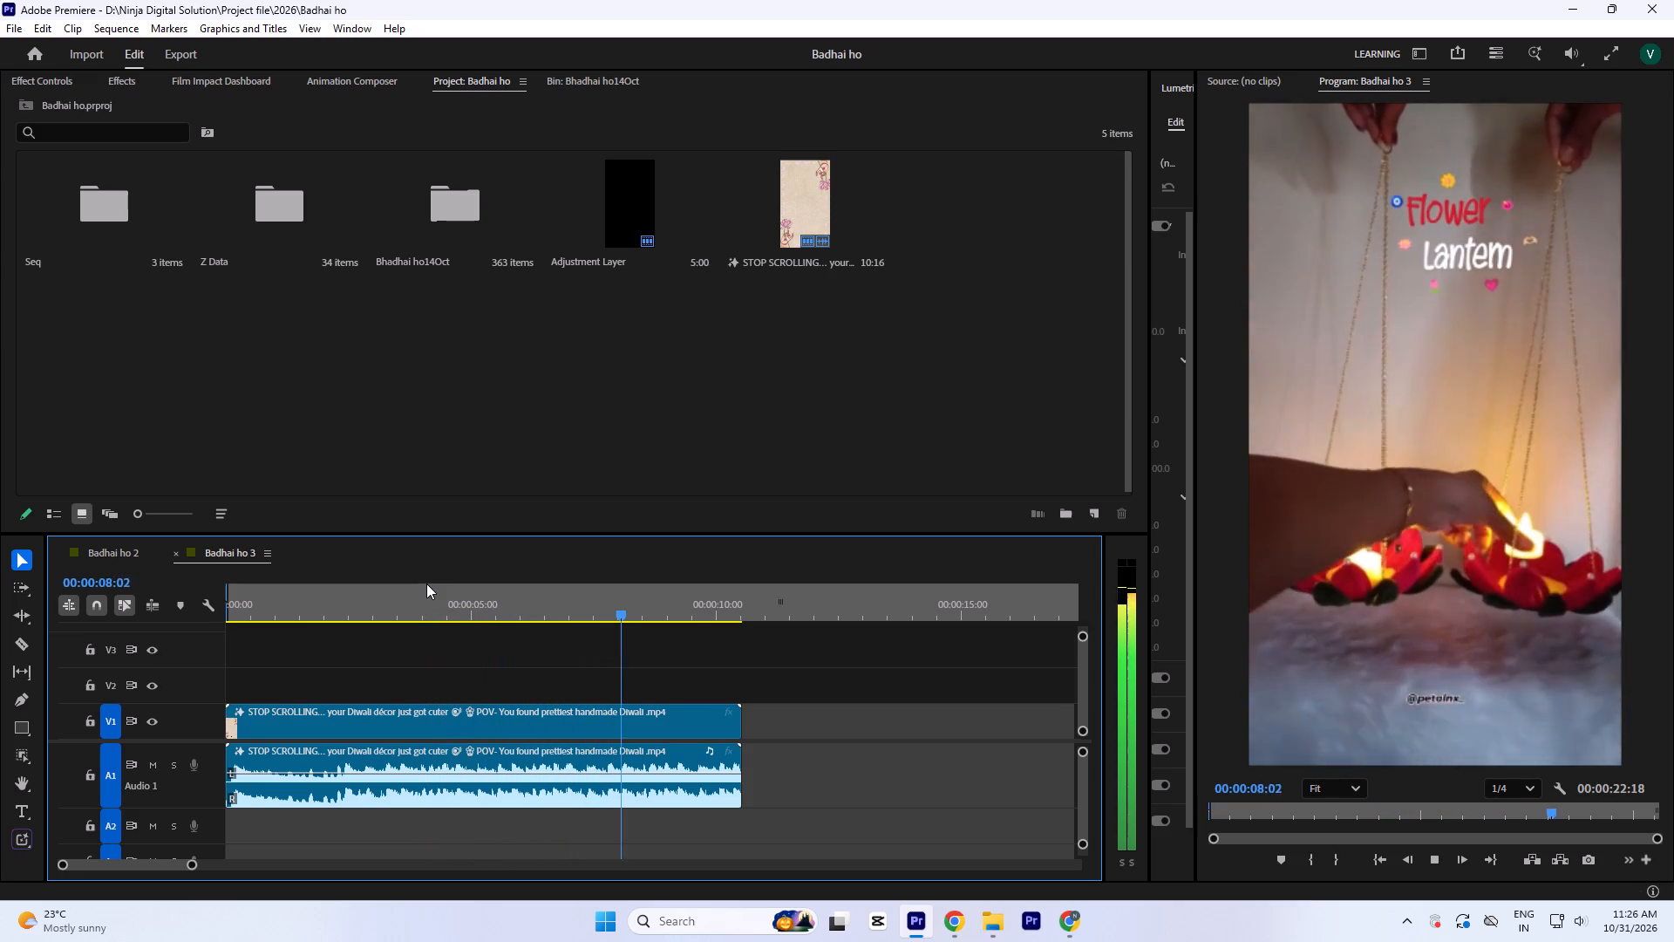
key("space")
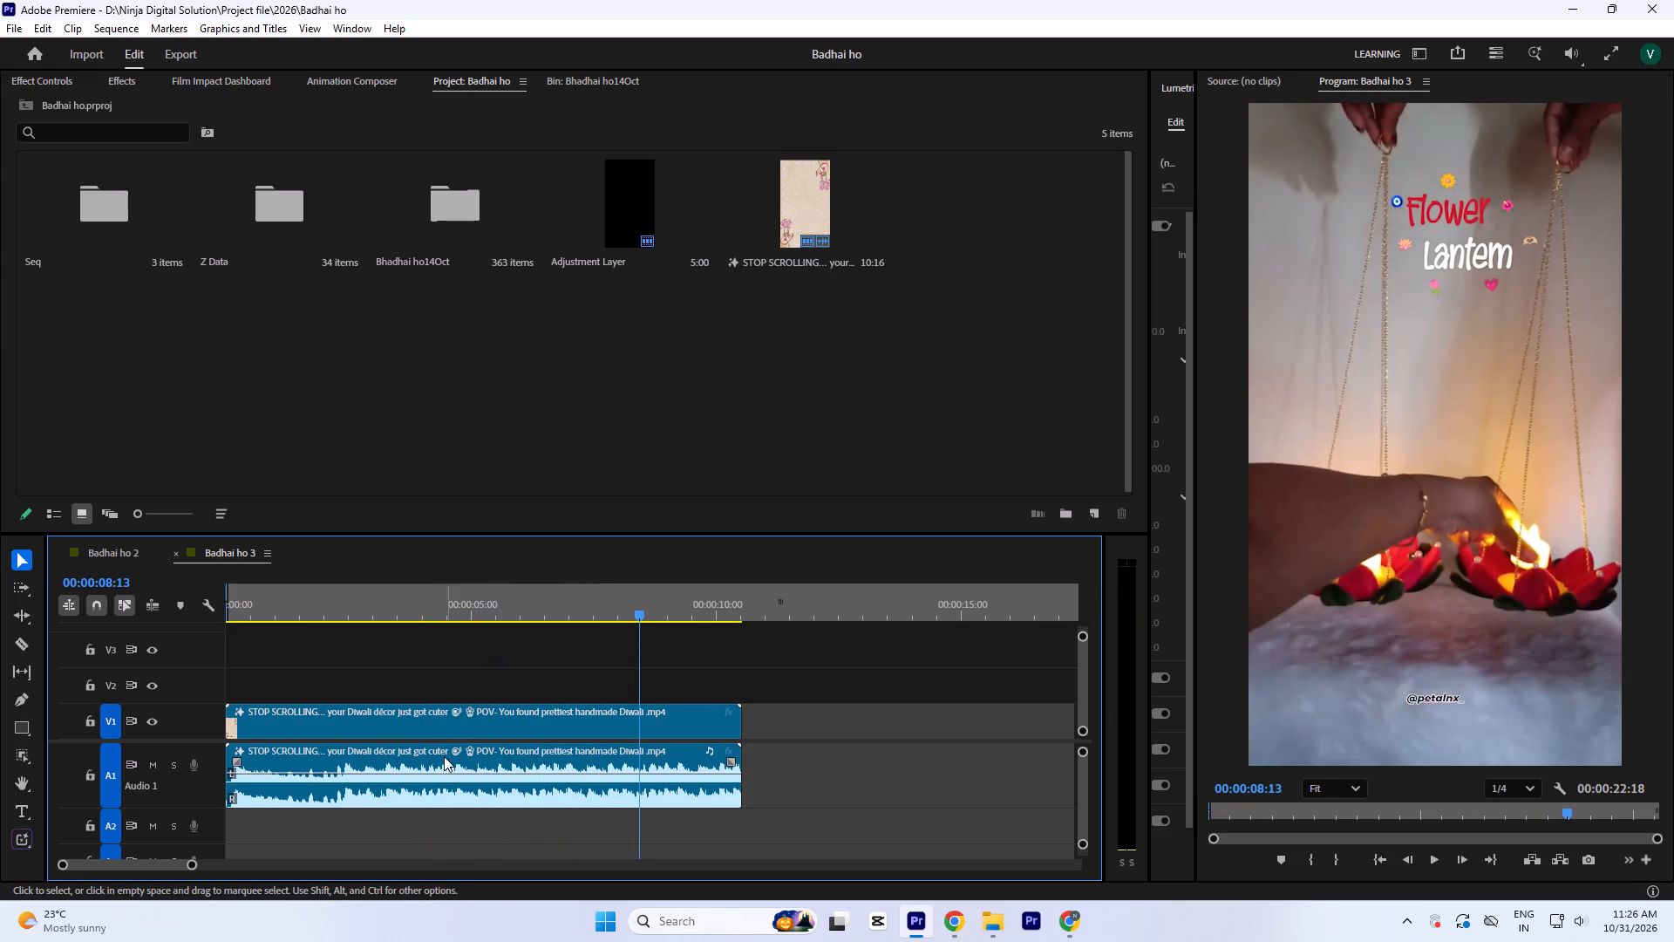
Switch to File Explorer and search the Downloads folder for "chad".
left_click(990, 920)
left_click(86, 275)
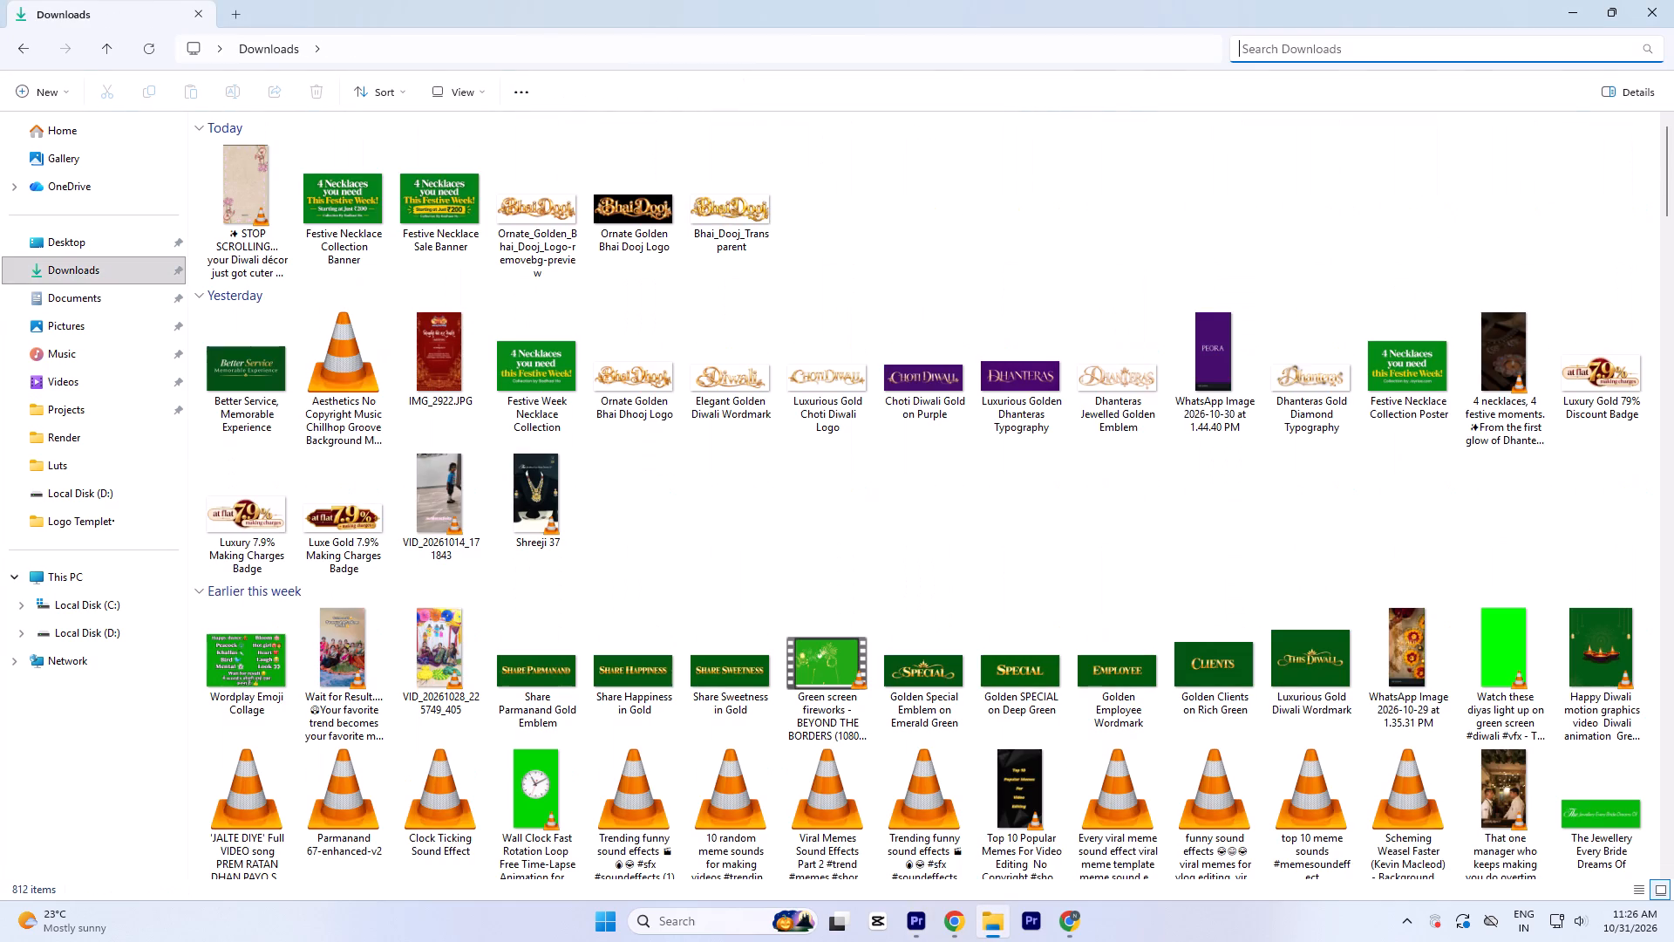
left_click(1262, 39)
type("cha")
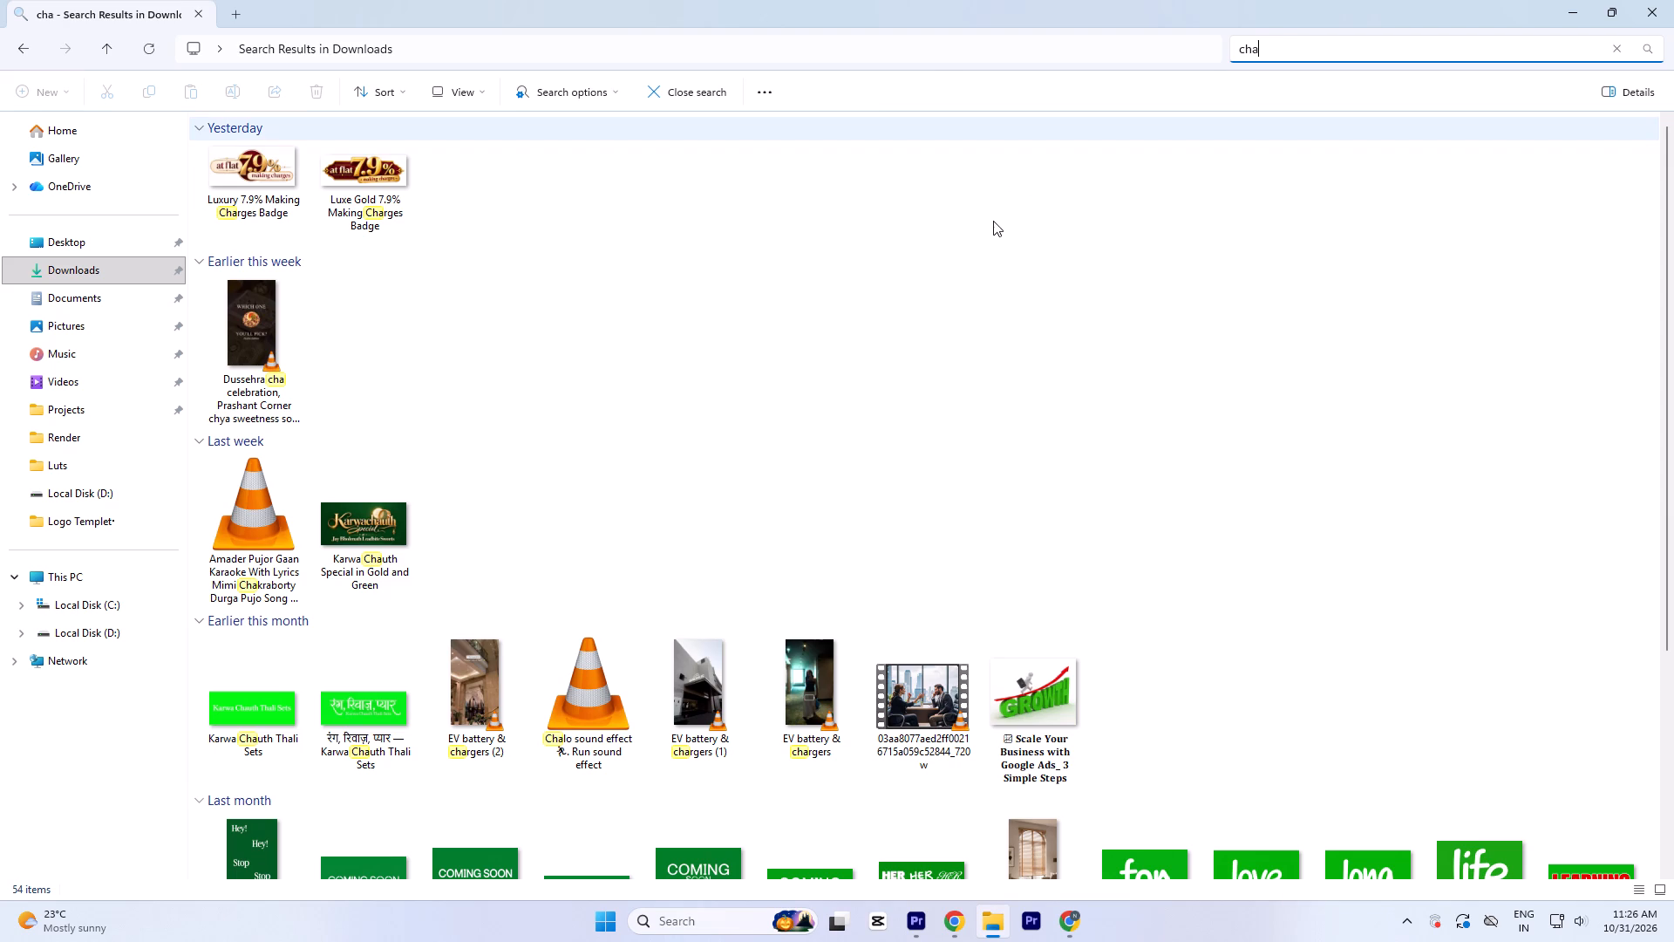
type("da")
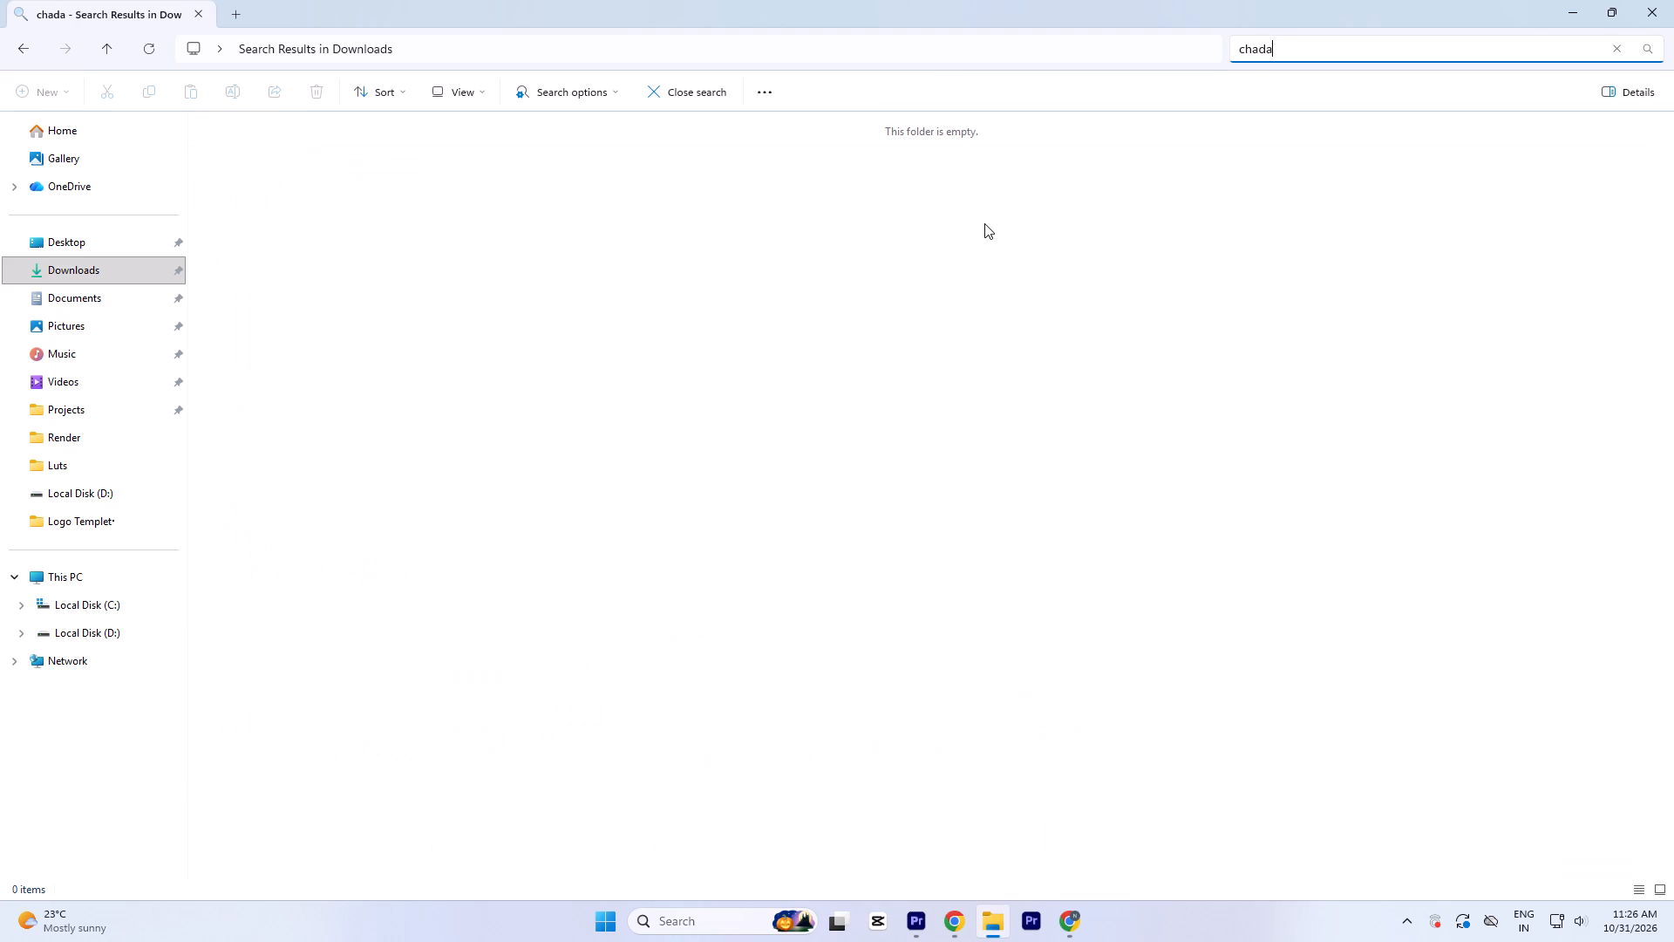
key("BackSpace")
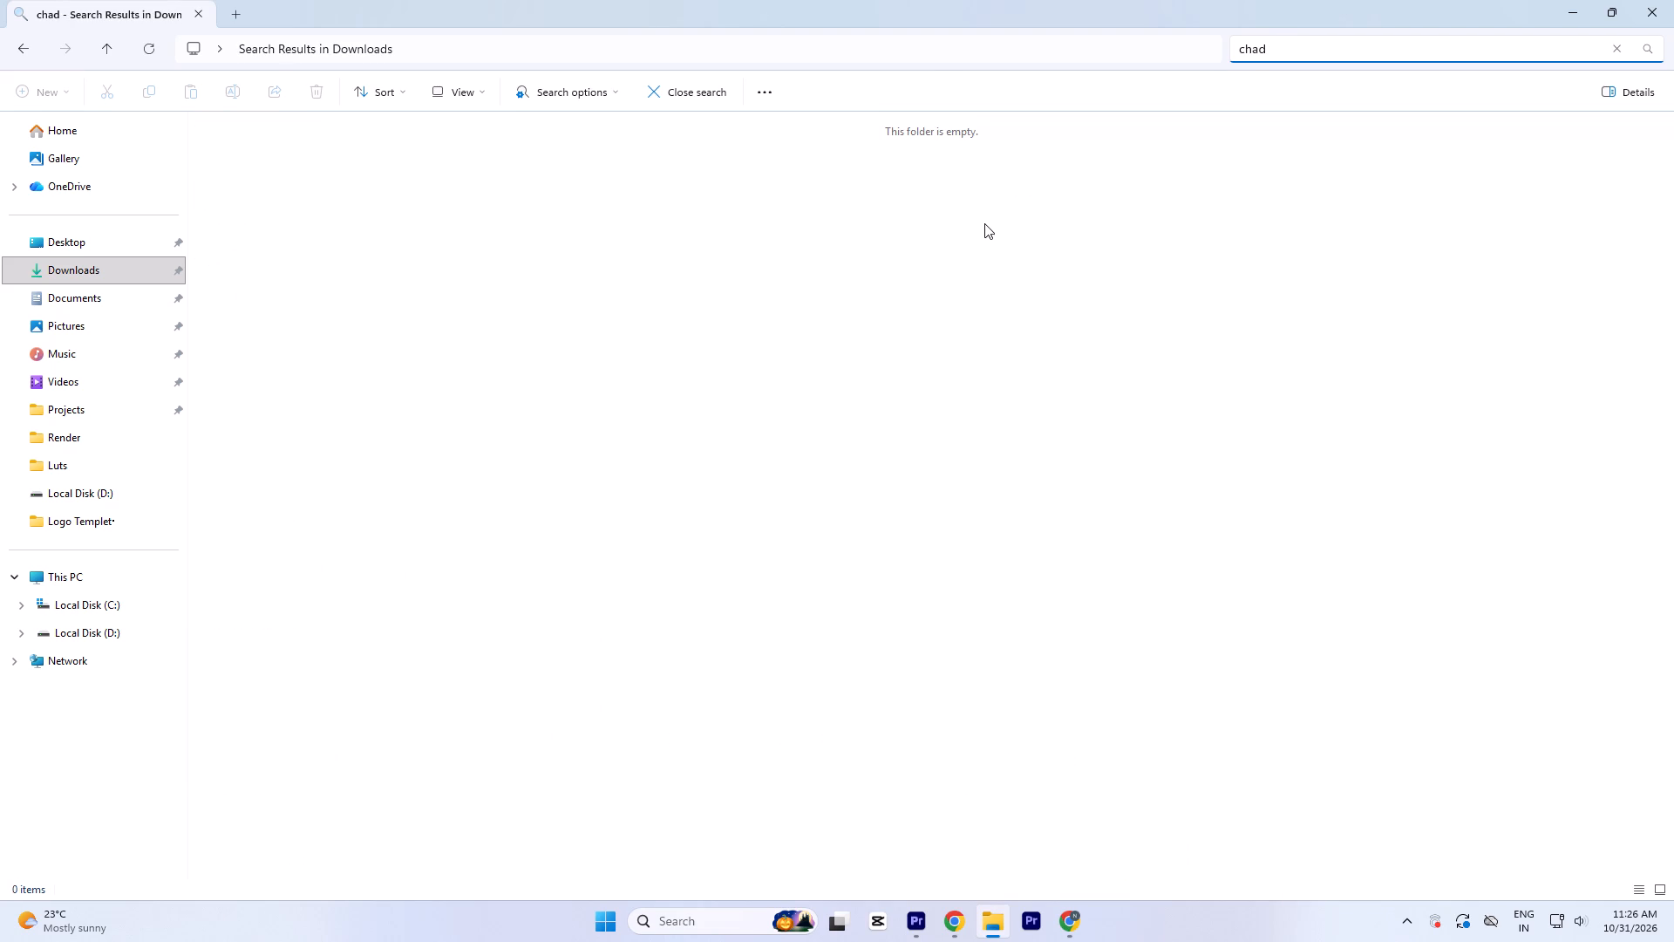
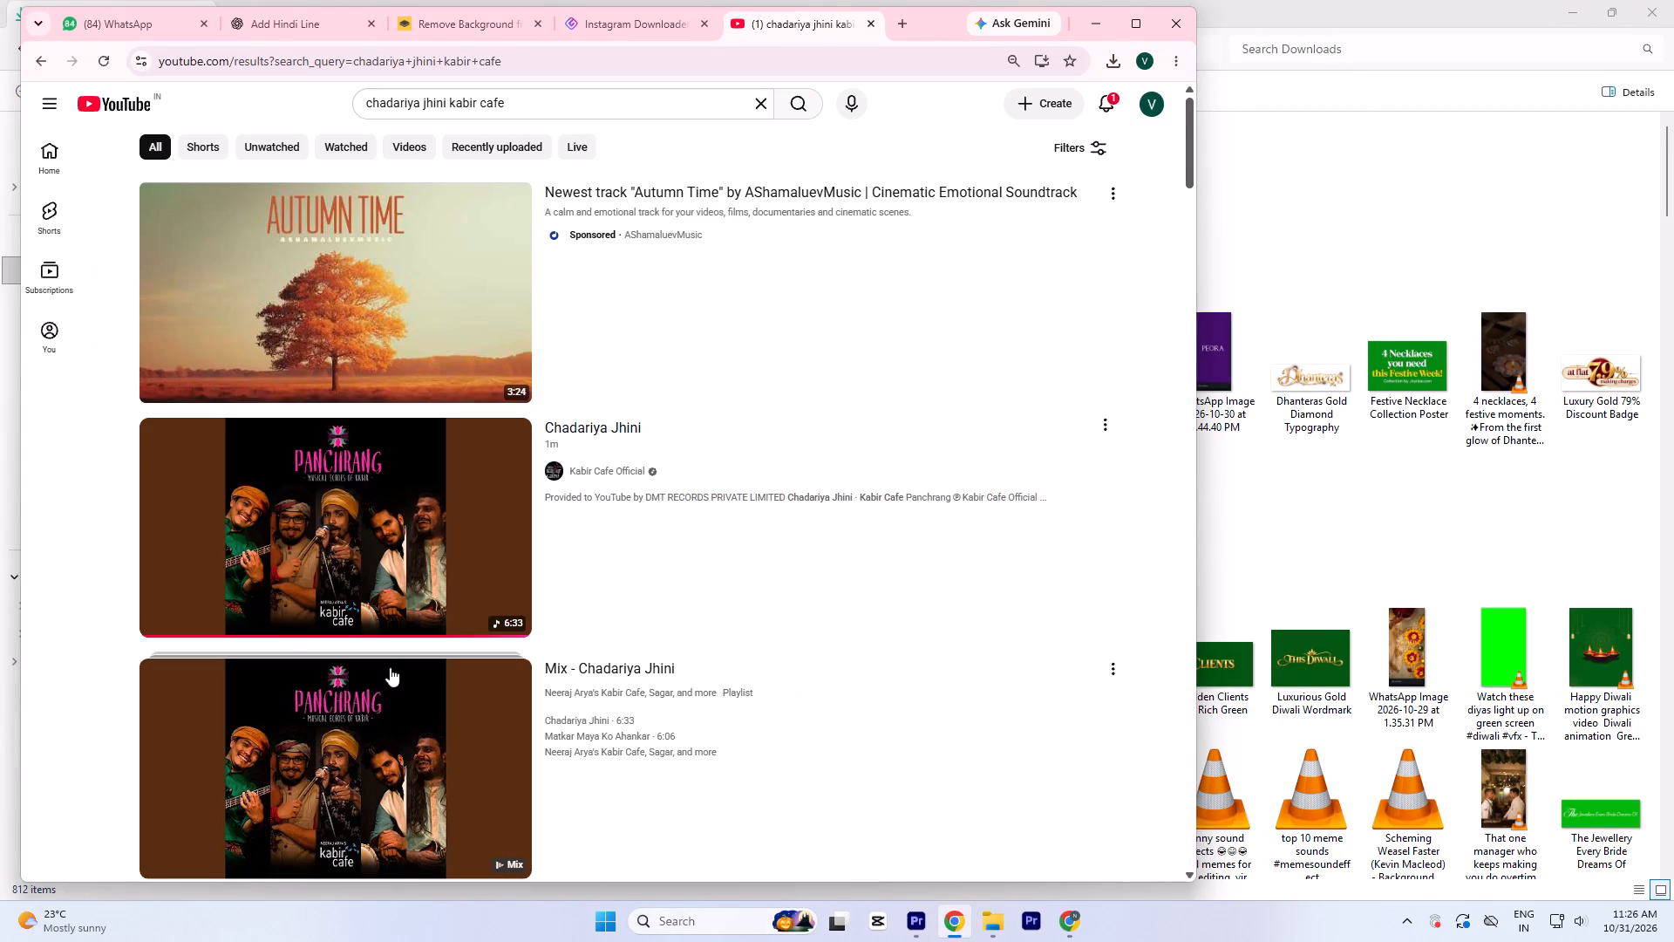
Open Kabir Cafe's Chadariya Jhini from the YouTube results, reloading it past the ads, and skip ahead to about 0:38.
left_click(378, 603)
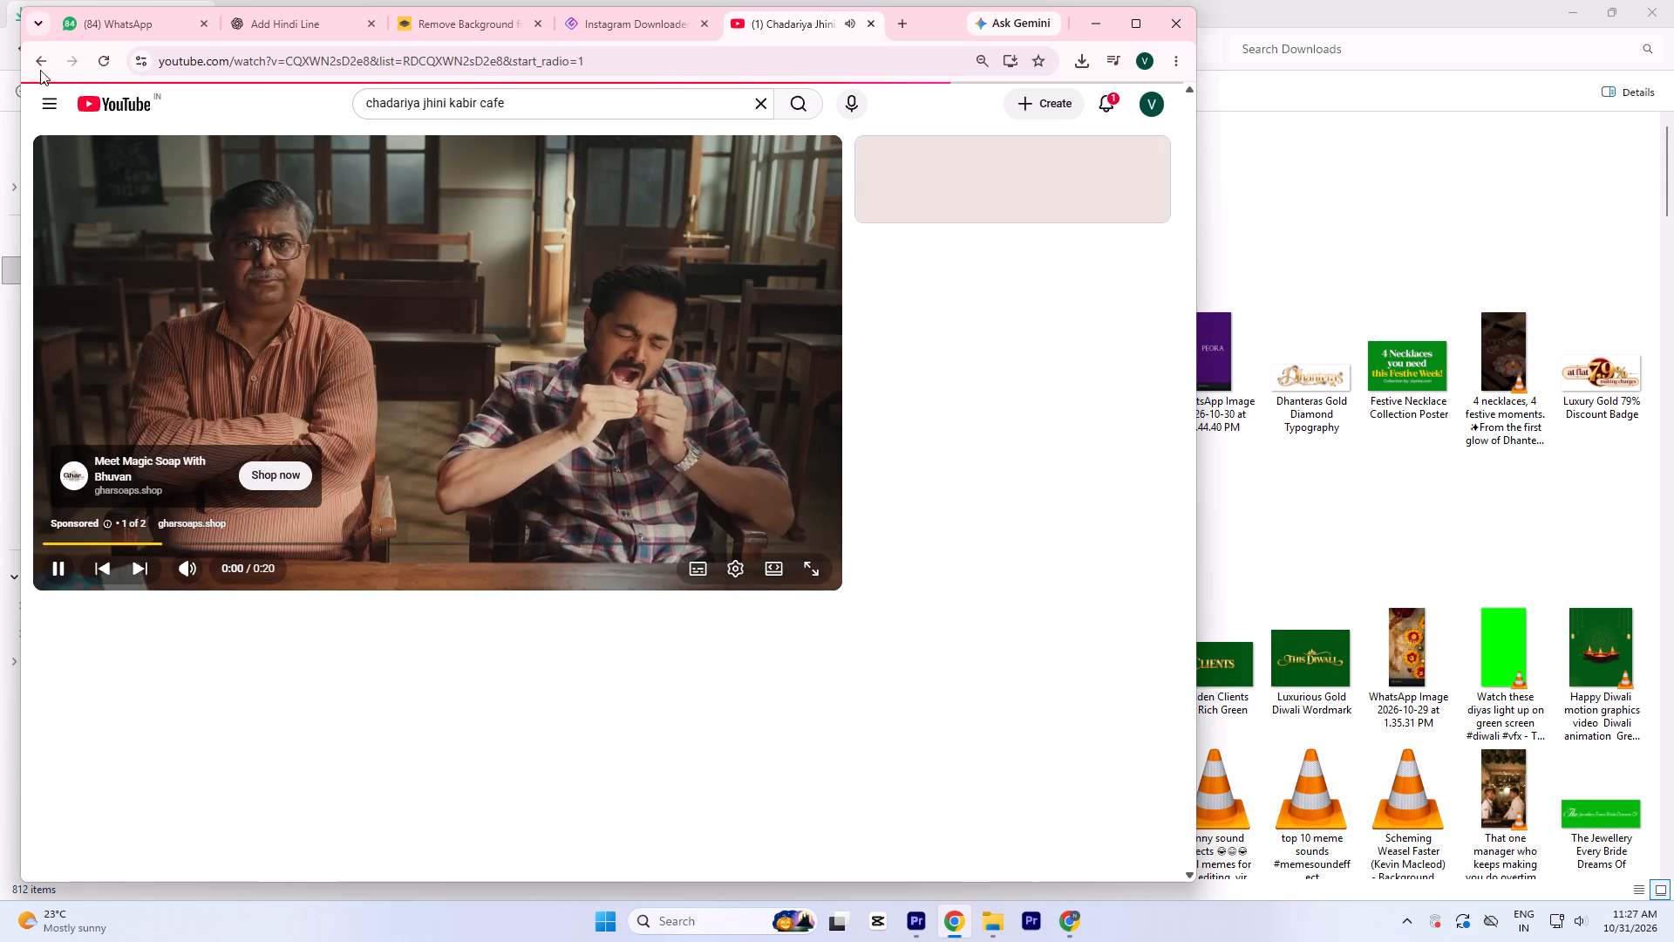
left_click(17, 57)
left_click(37, 58)
left_click(435, 548)
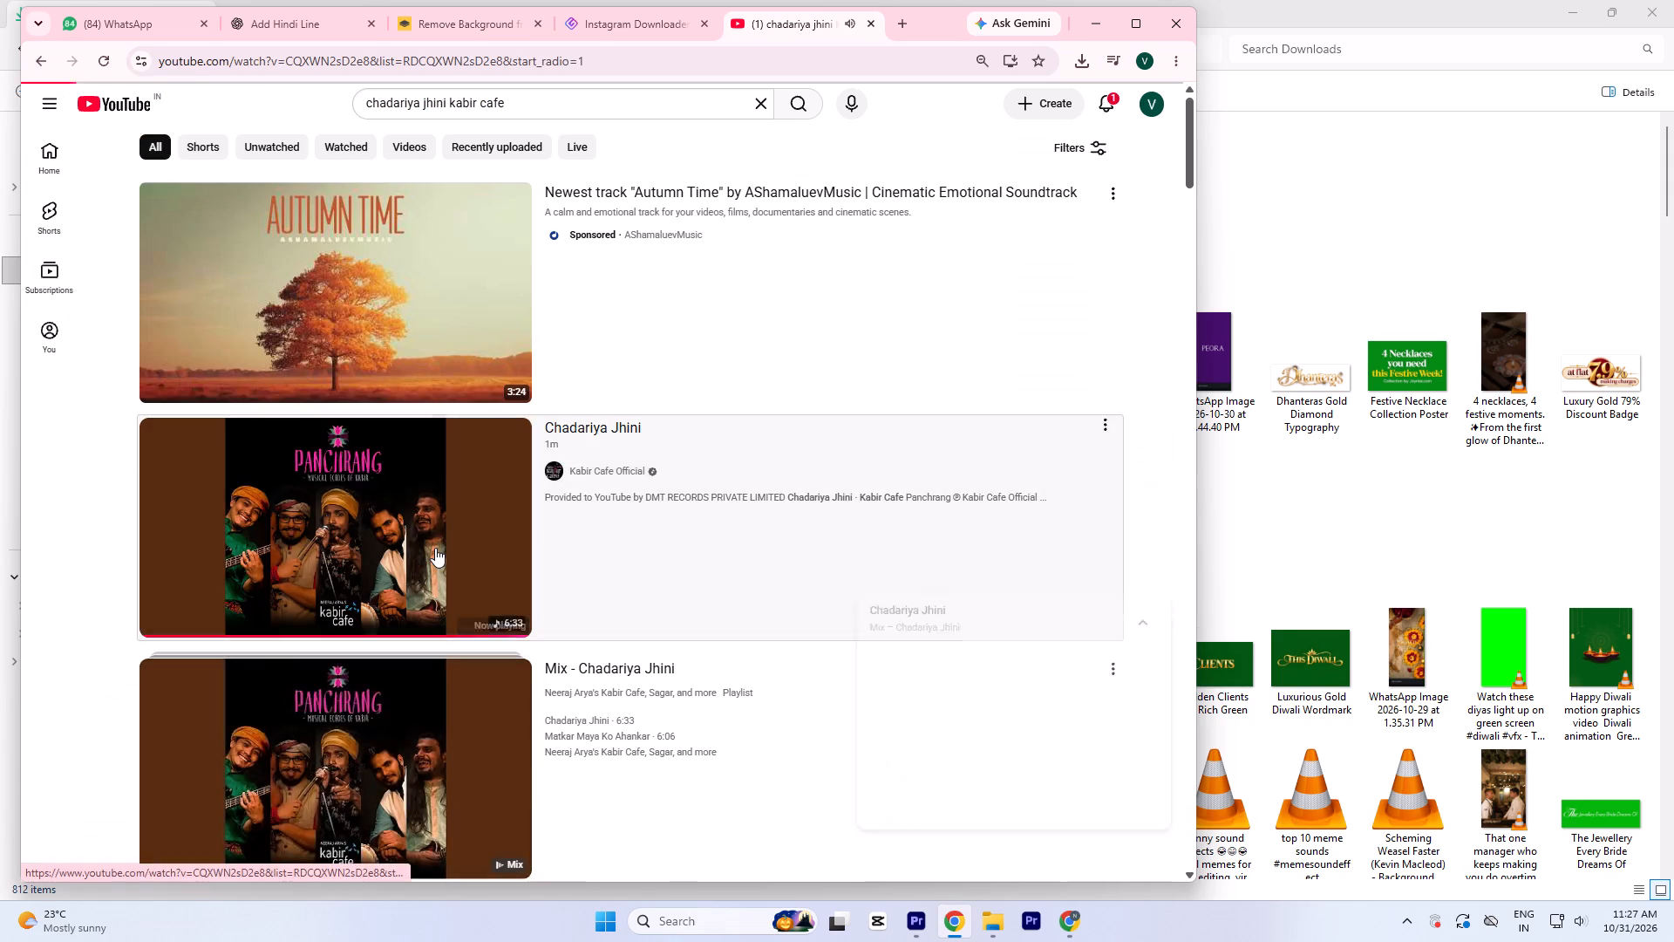
left_click(38, 60)
left_click(363, 434)
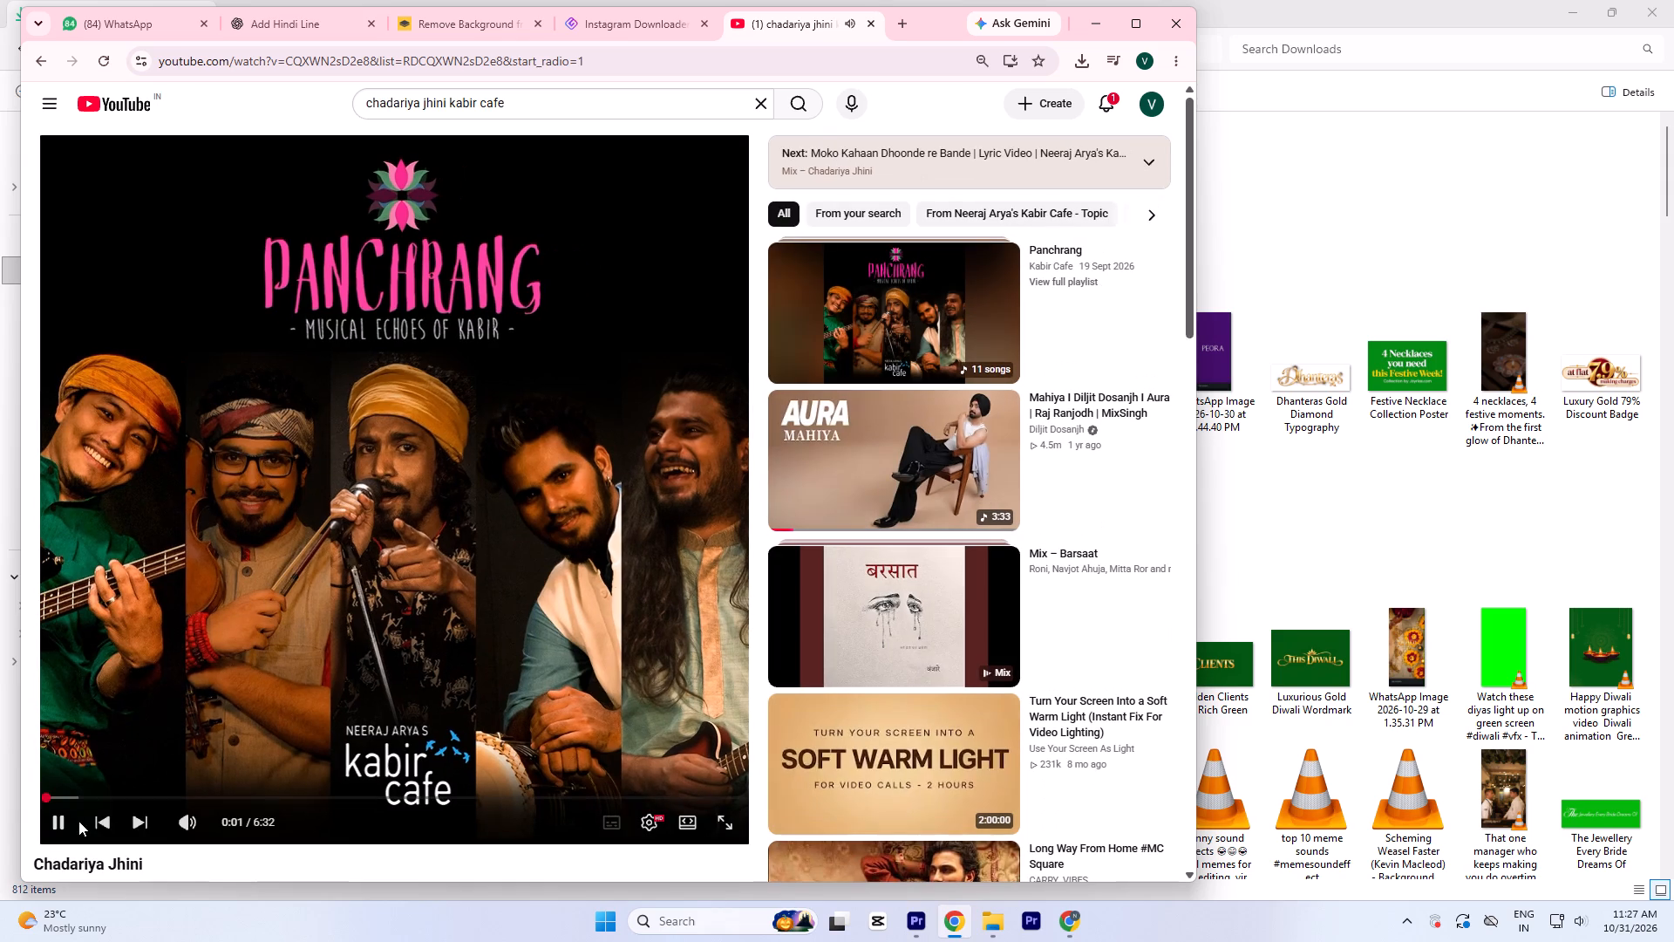
left_click(72, 796)
left_click(113, 798)
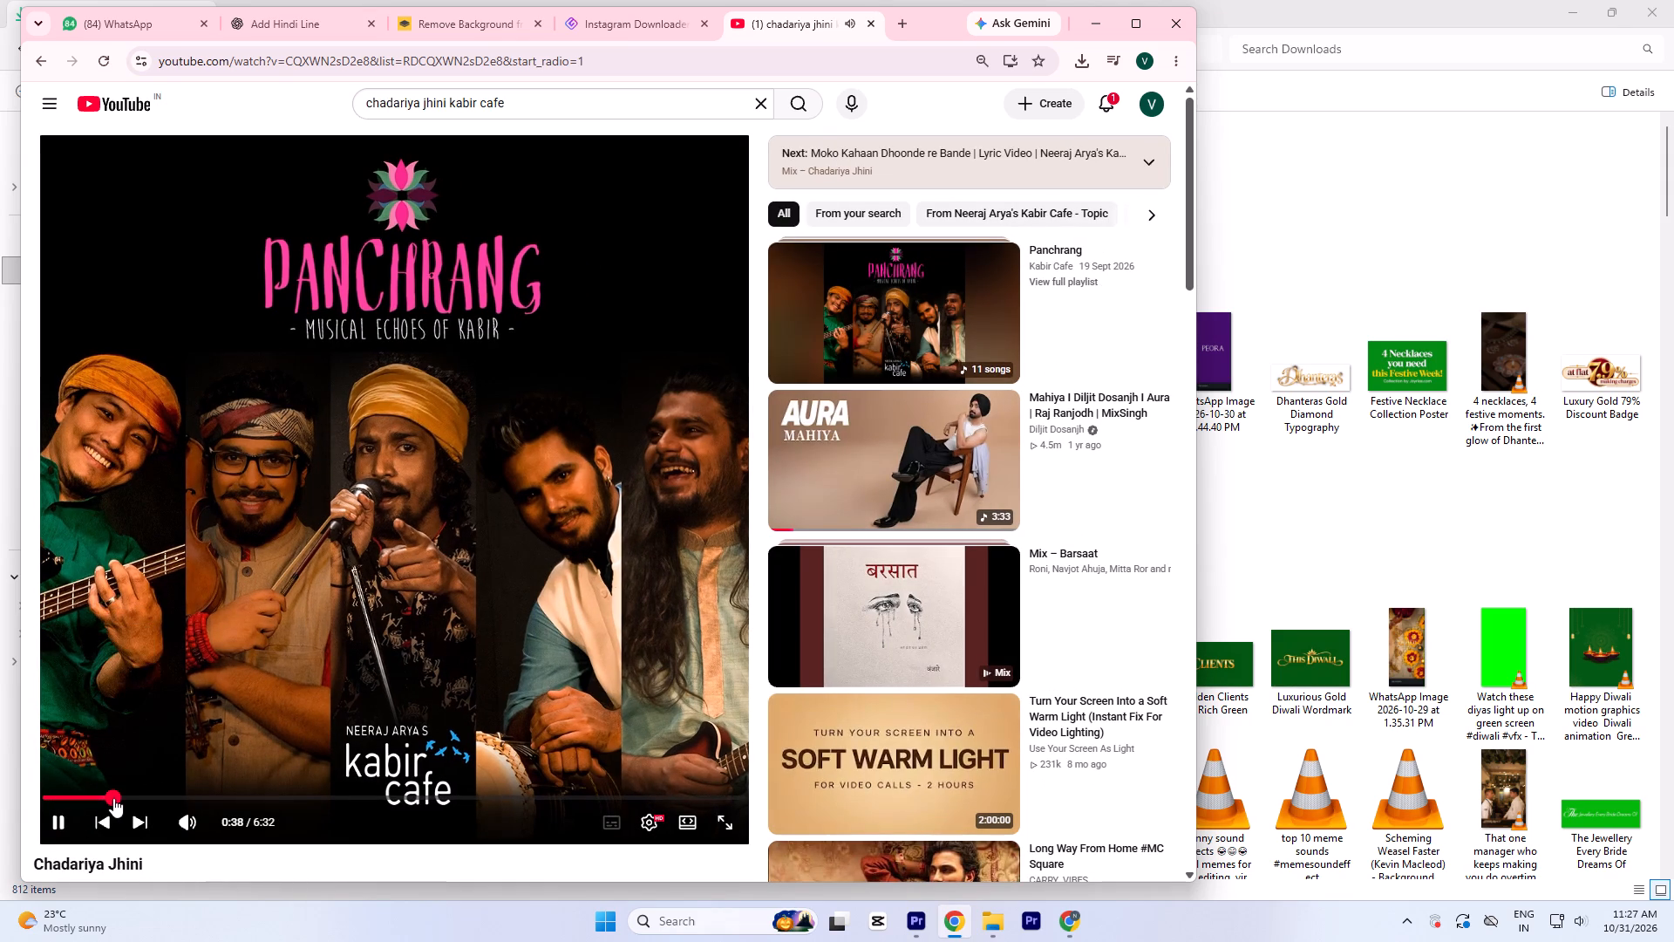
Copy the share link of the Chadariya Jhini video.
scroll(268, 661, "down", 4)
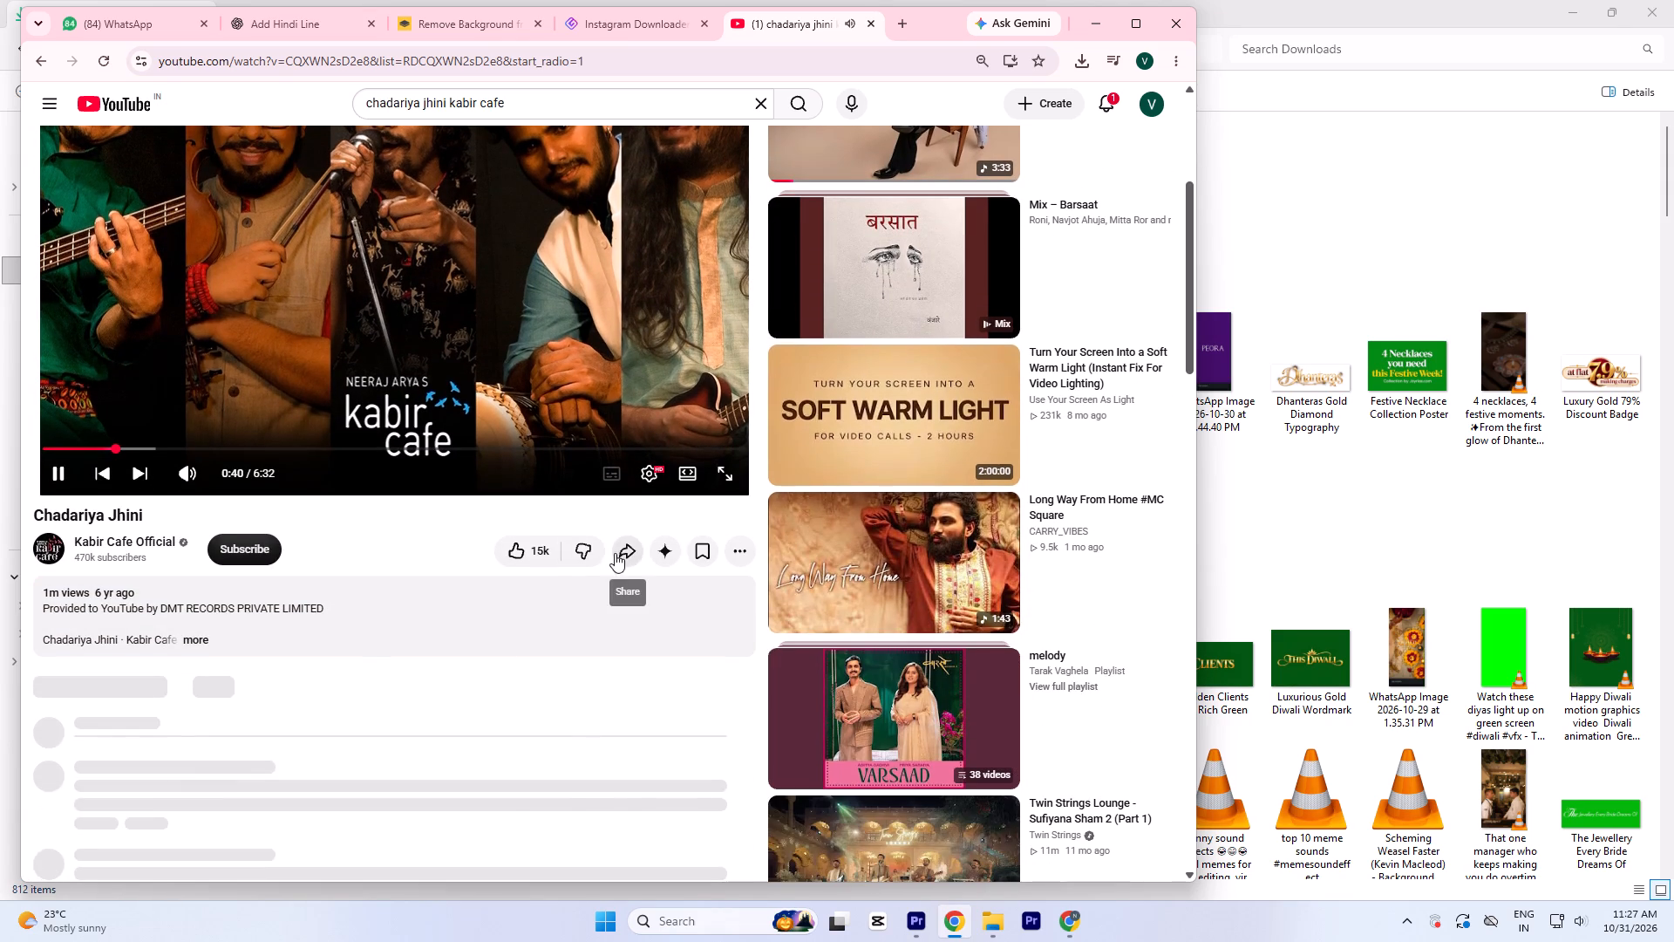
left_click(620, 553)
left_click(743, 509)
left_click(768, 373)
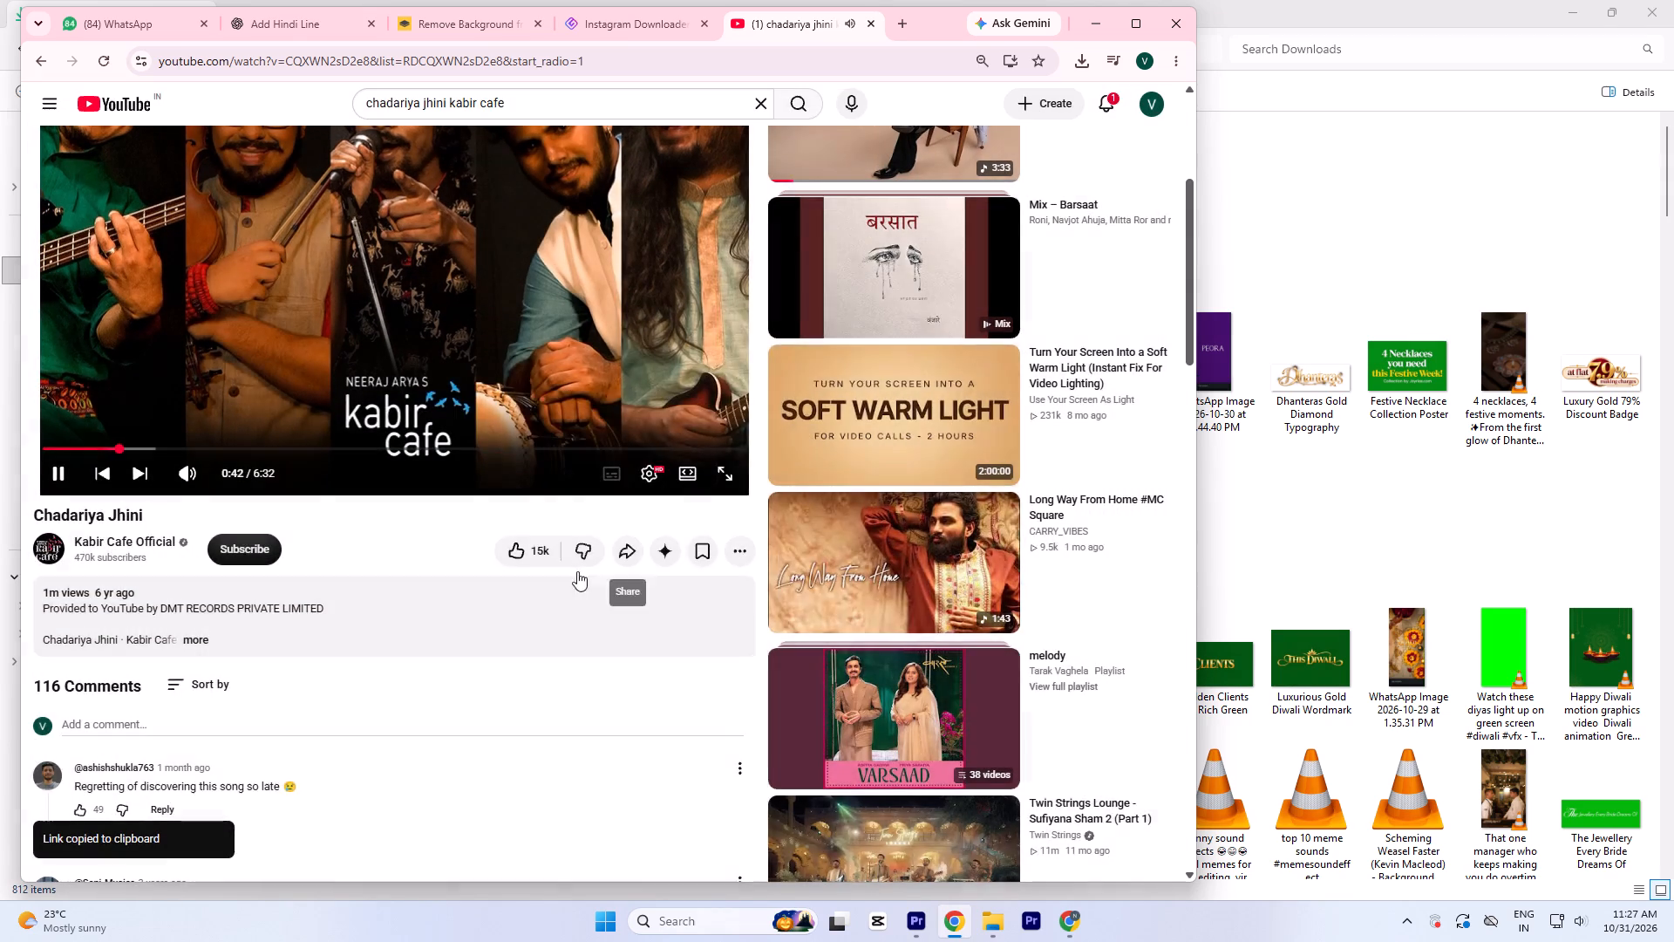
Sample the song at several points up to about 1:20, return to about 0:25 and pause playback.
scroll(555, 600, "up", 3)
left_click(137, 713)
left_click(166, 706)
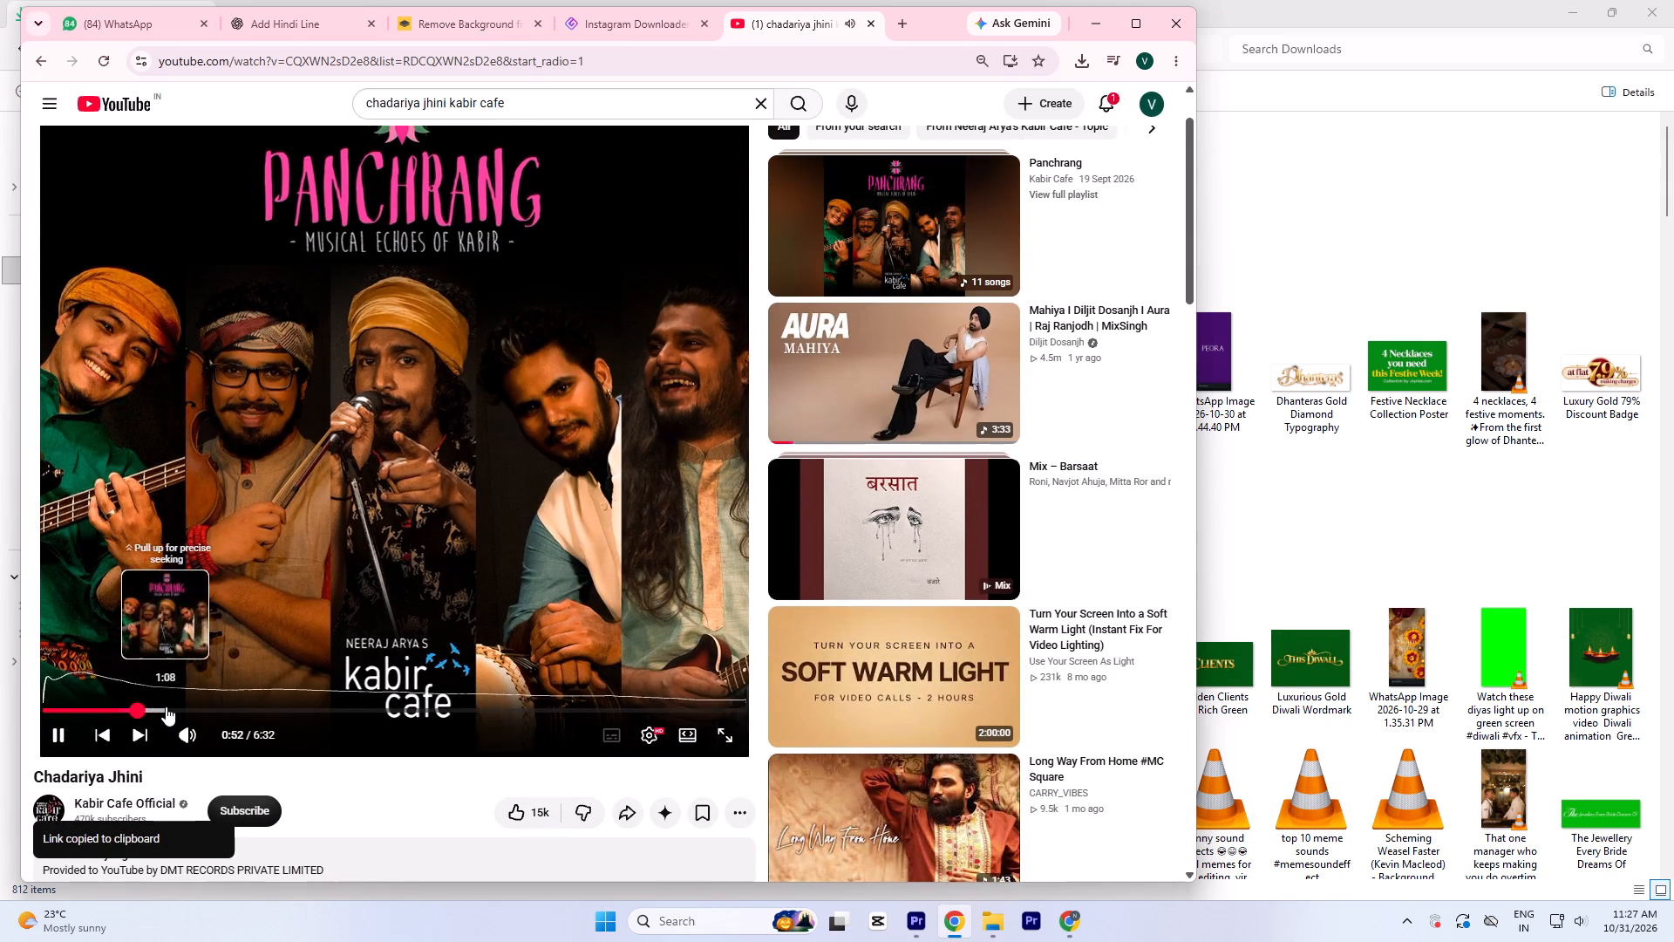
left_click(186, 706)
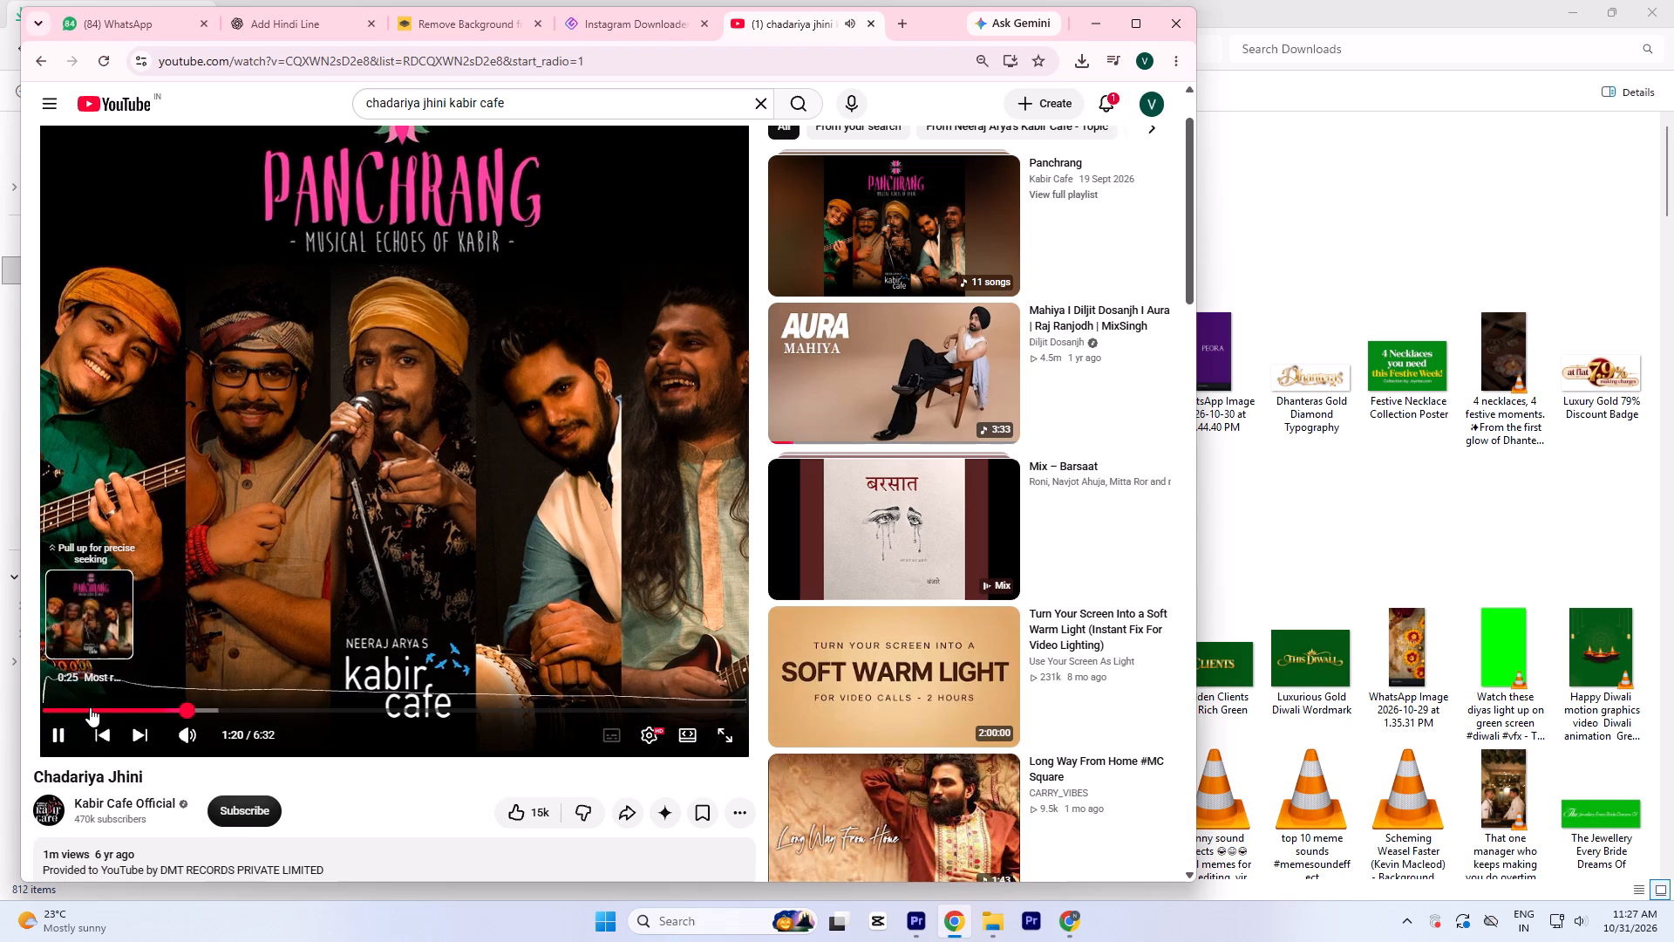
left_click(90, 707)
left_click(308, 509)
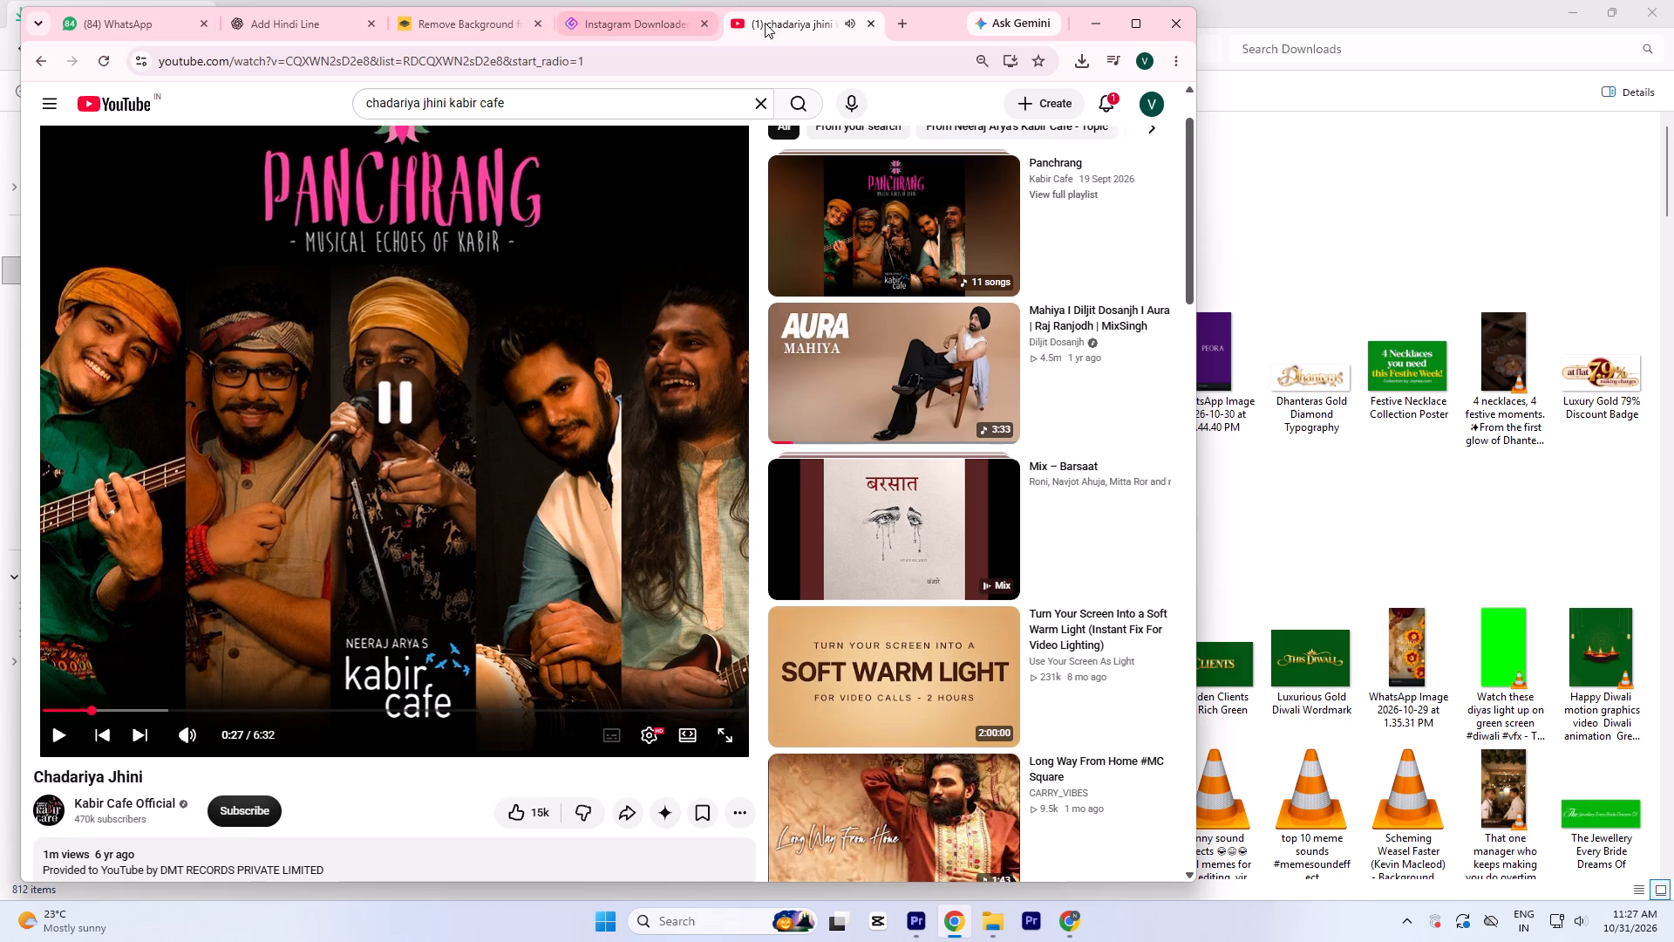
Open YTMP3 in a new tab, convert the copied Chadariya Jhini link to MP3, download it and close the ad tab.
left_click(903, 20)
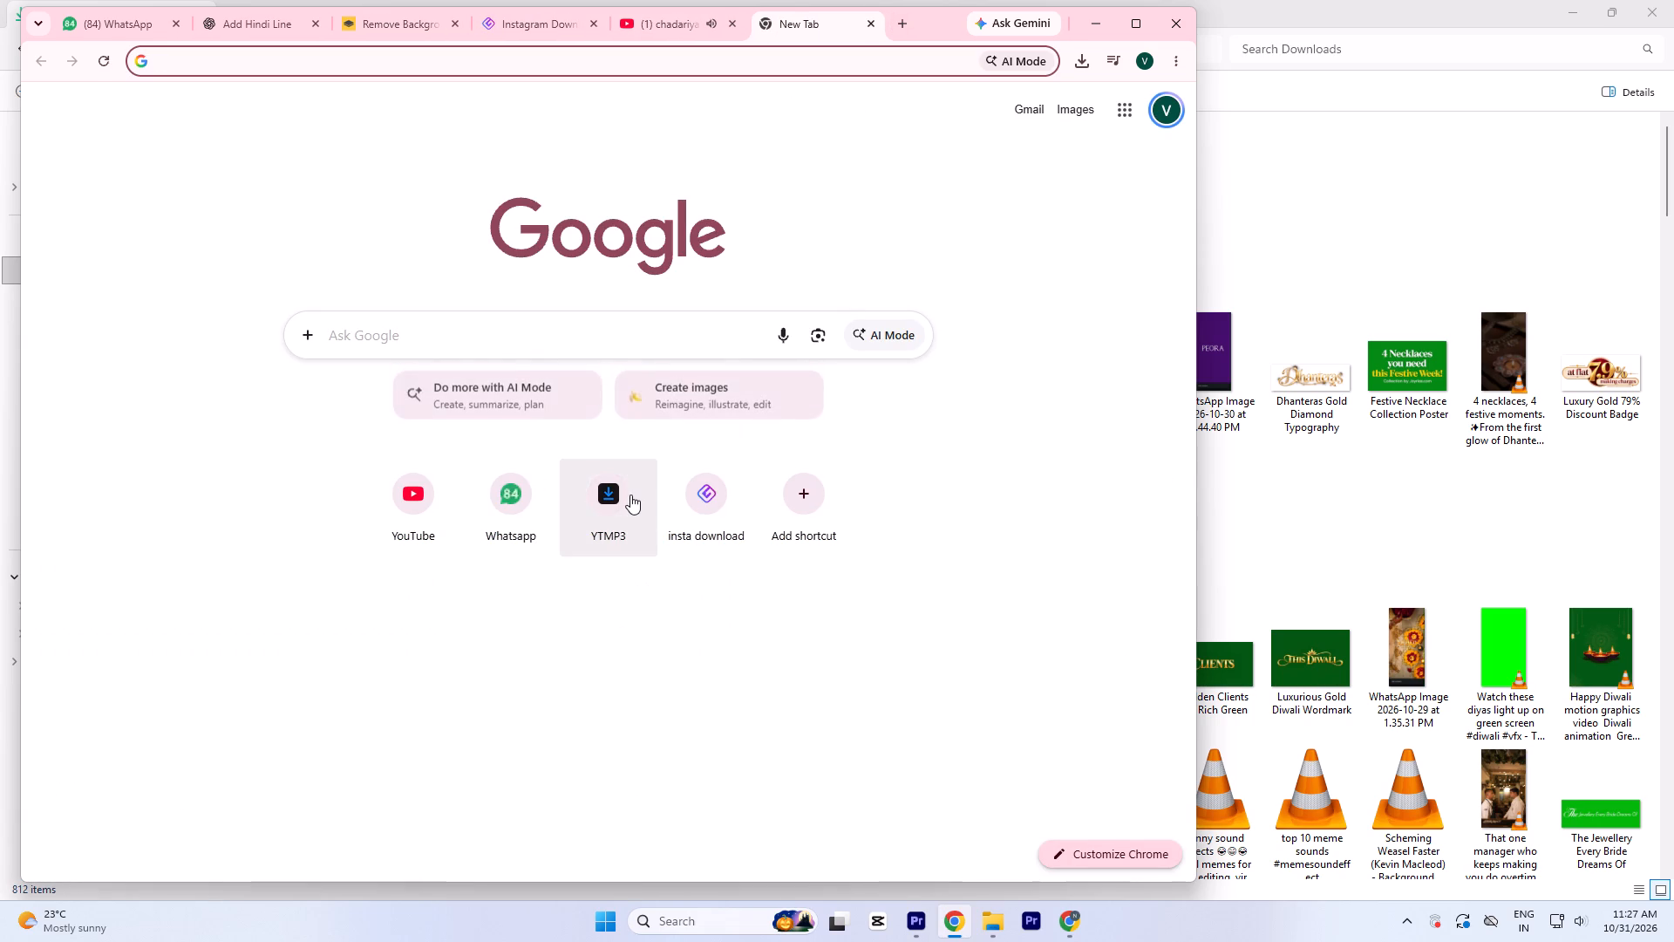
left_click(630, 495)
left_click(466, 242)
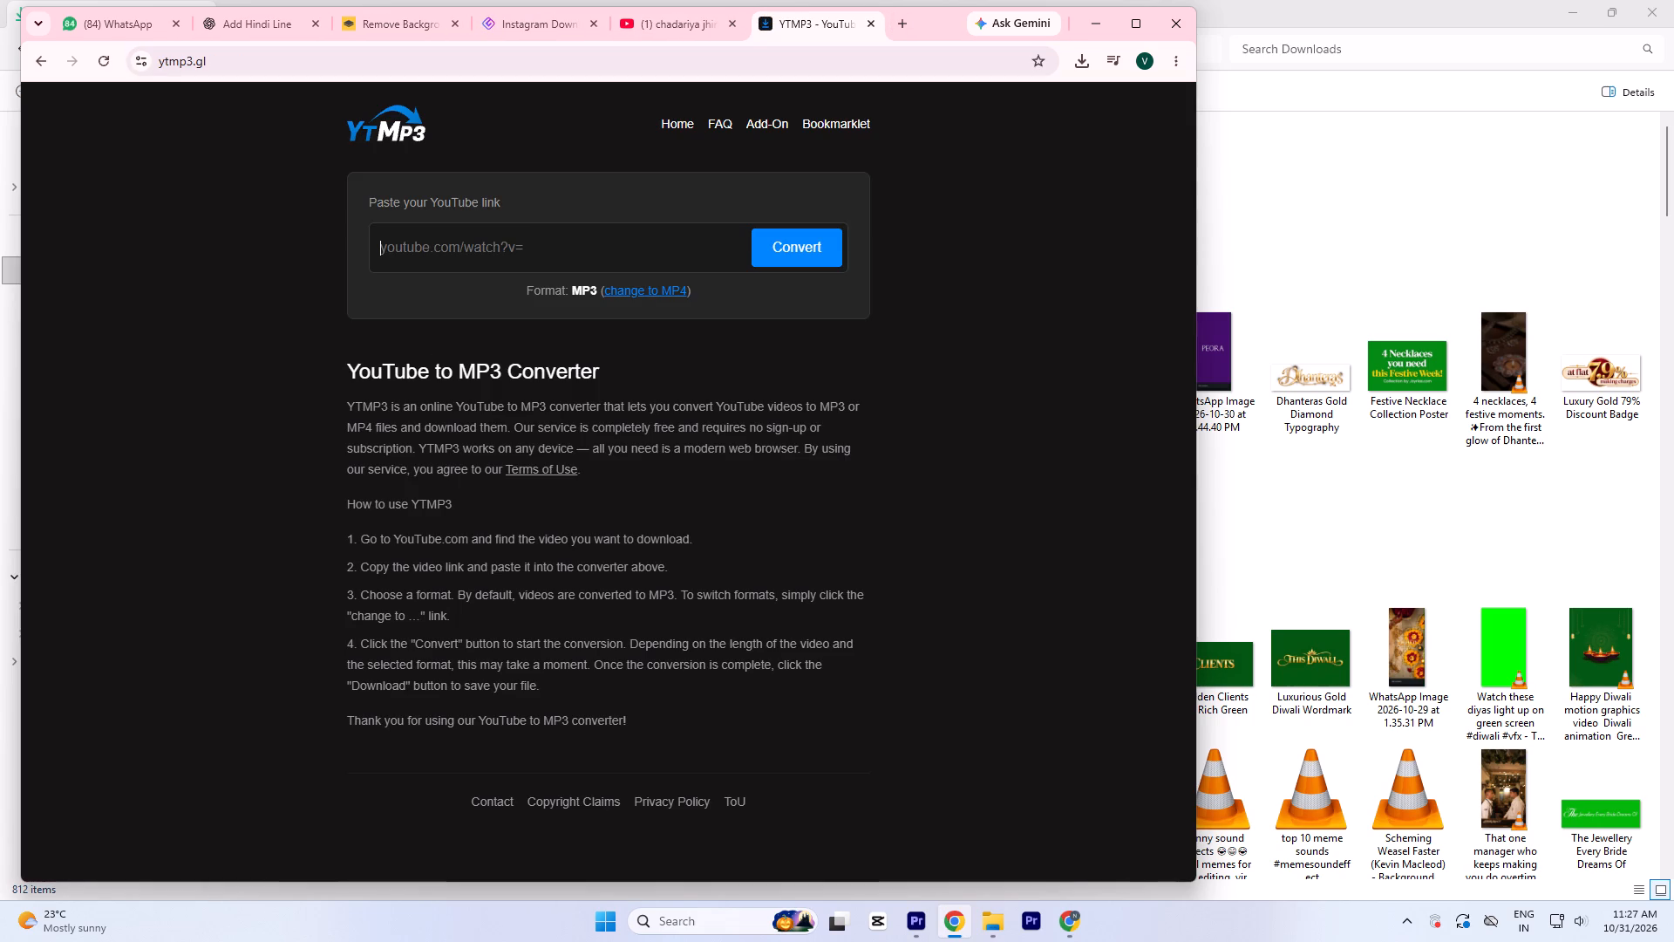
key("ctrl+v")
left_click(810, 242)
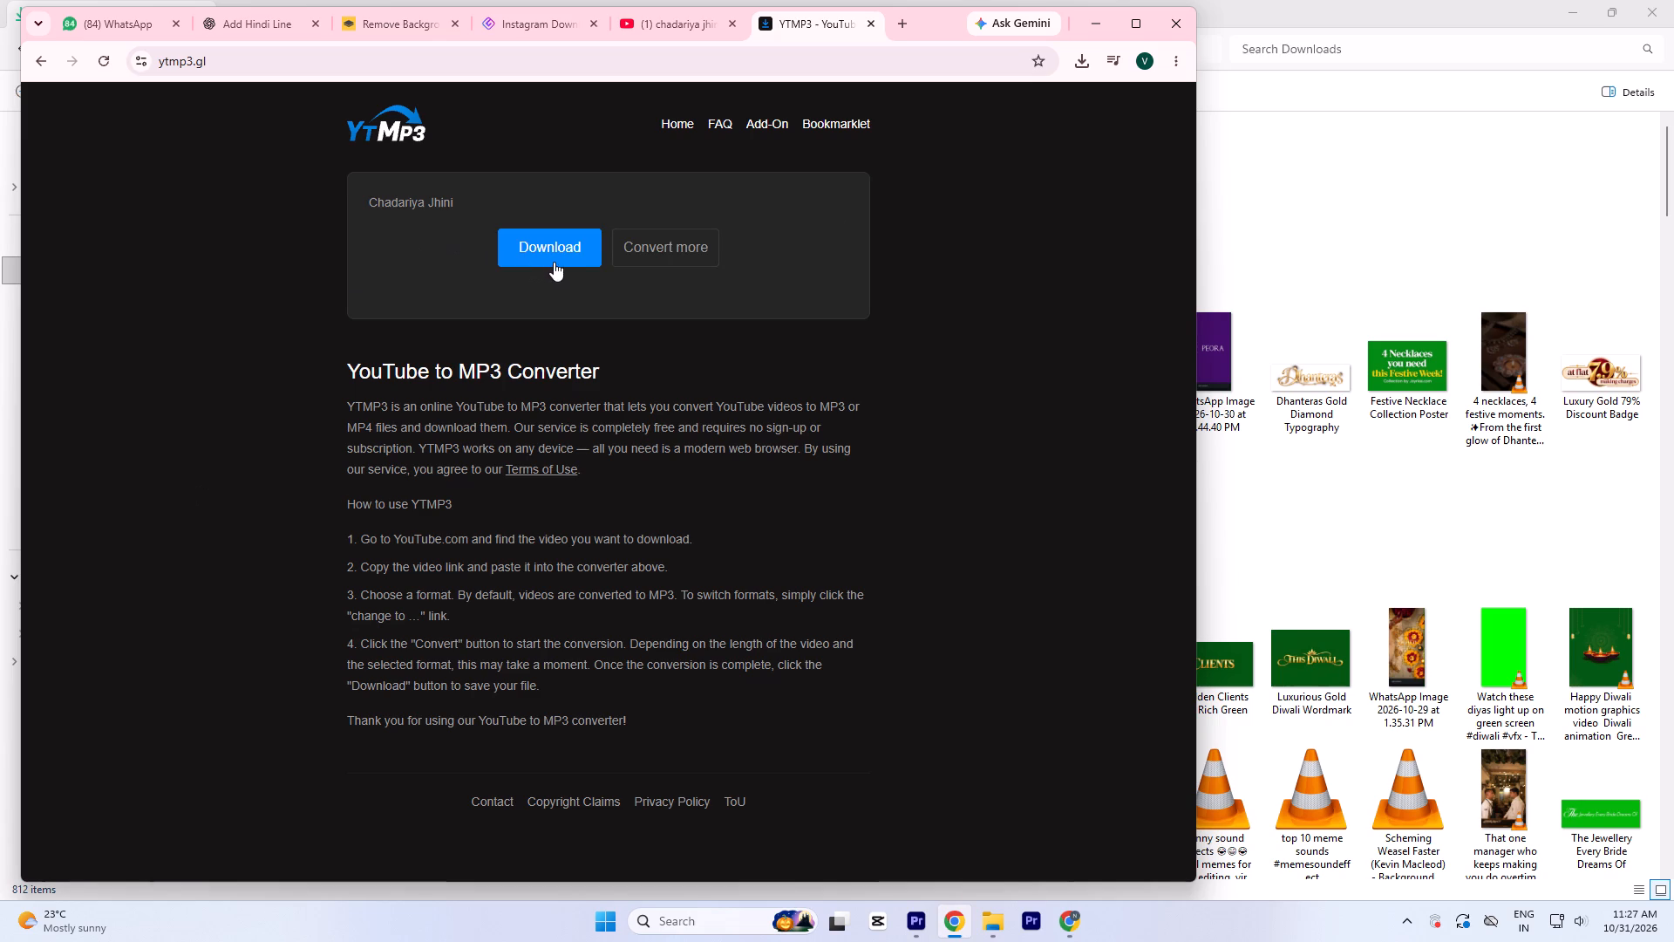
left_click(551, 258)
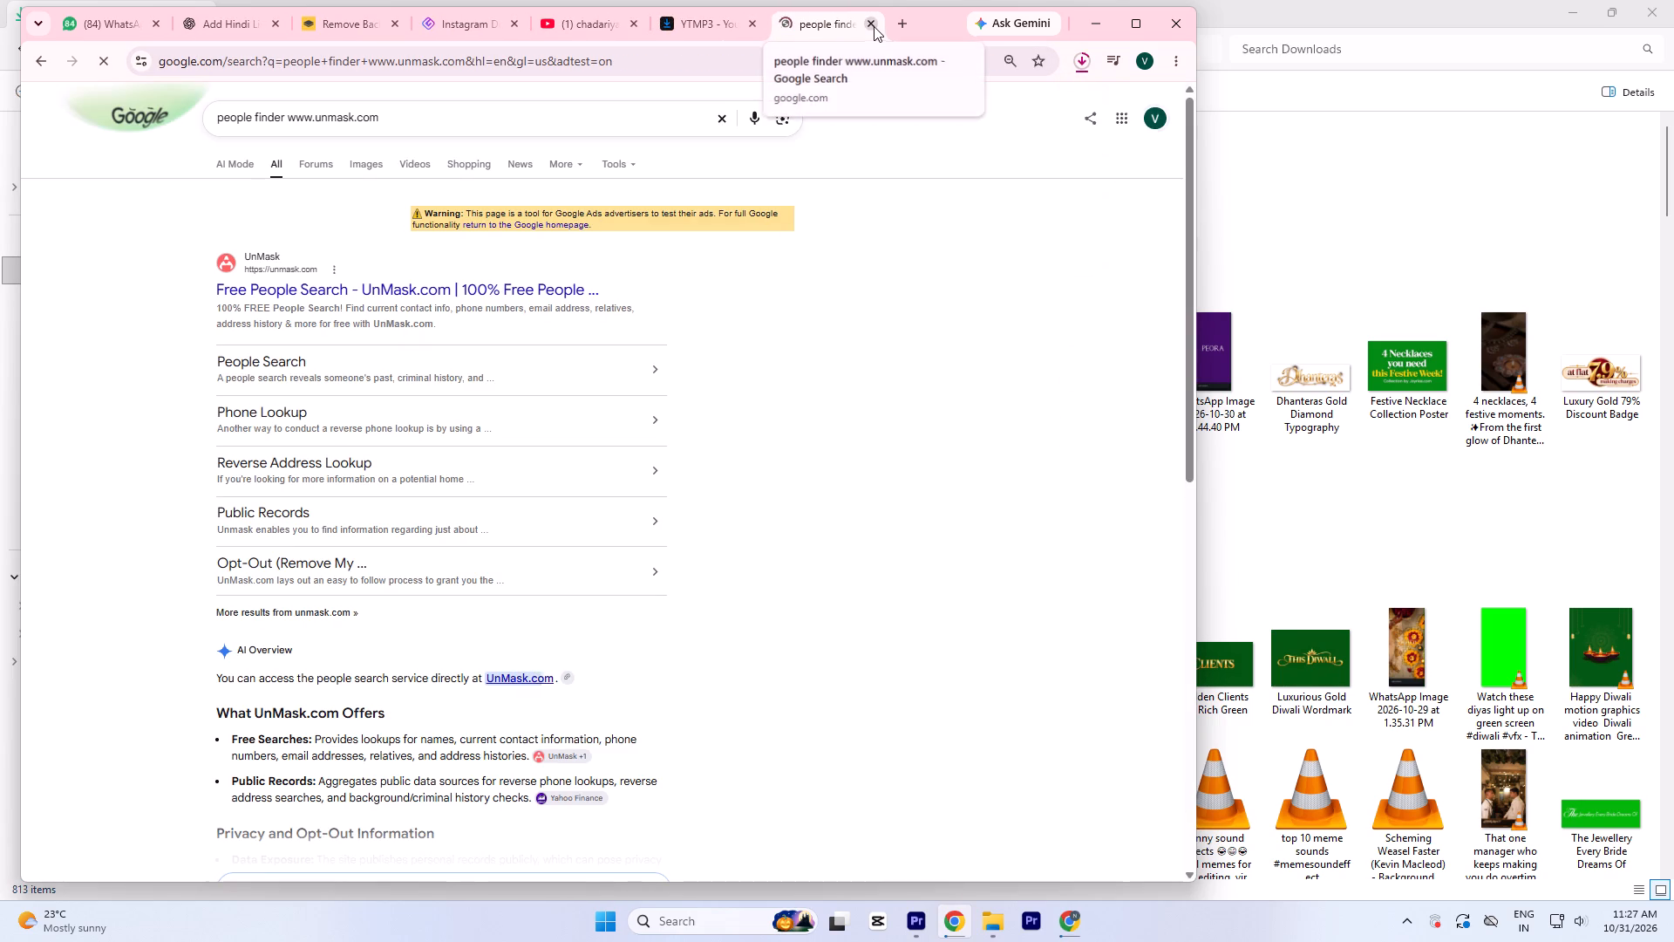
left_click(874, 26)
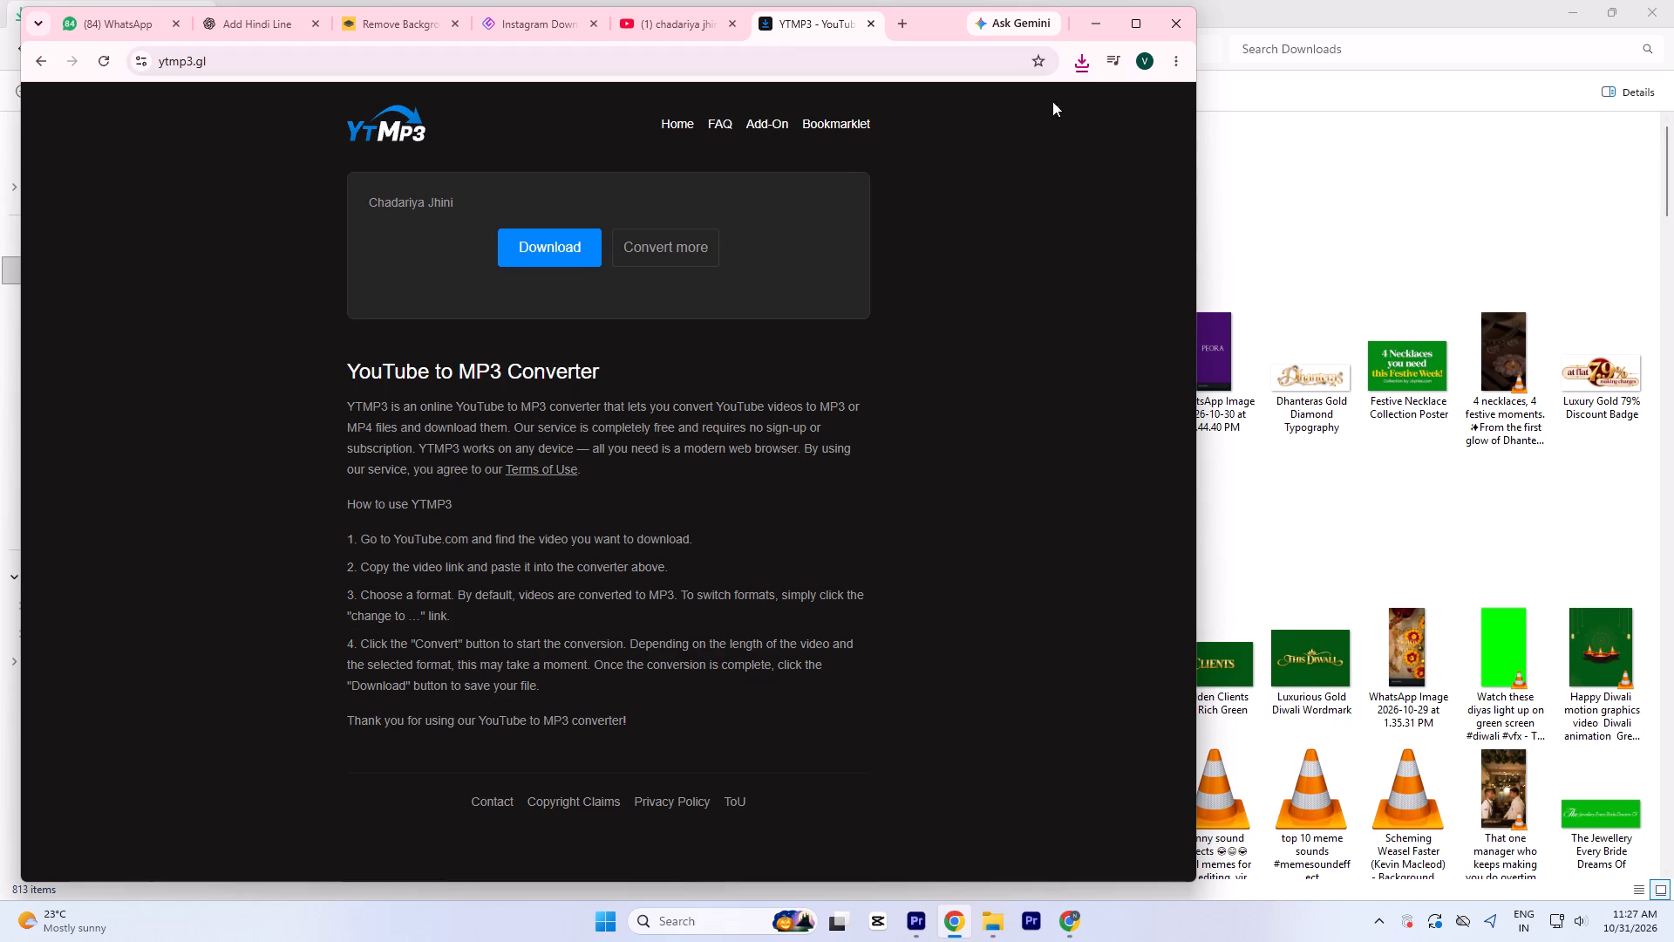
Import the downloaded Chadariya Jhini.mp3 from the browser's recent downloads into the Badhai ho project in Premiere.
left_click(1083, 51)
left_click_drag(934, 140, 926, 941)
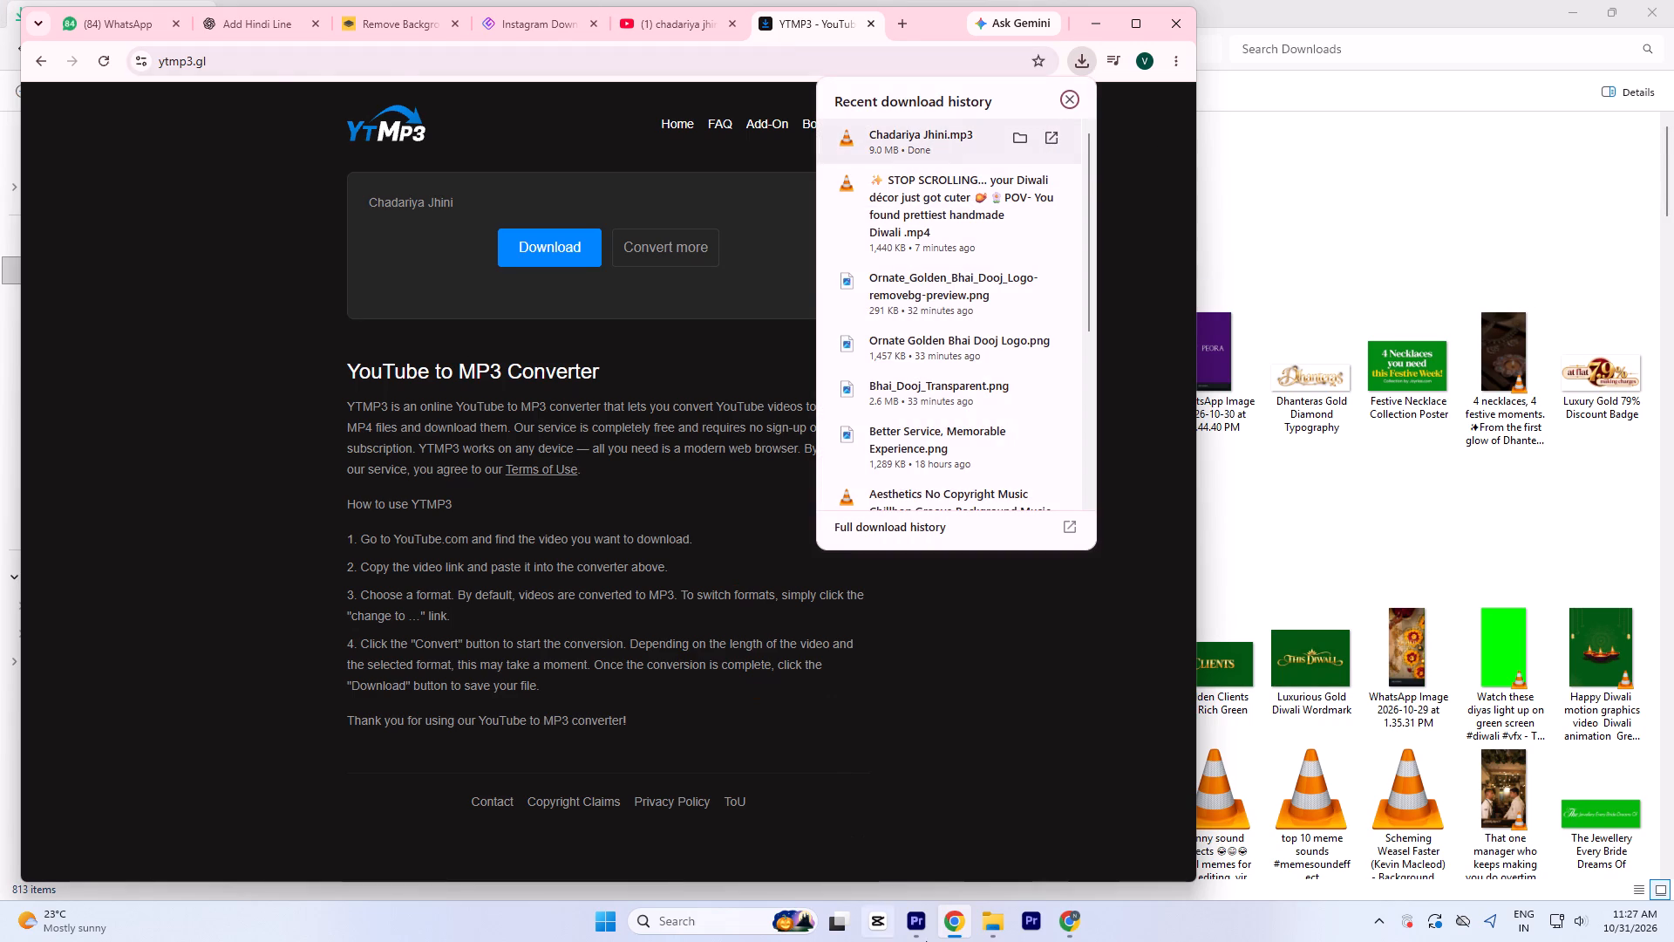
left_click_drag(926, 941, 729, 377)
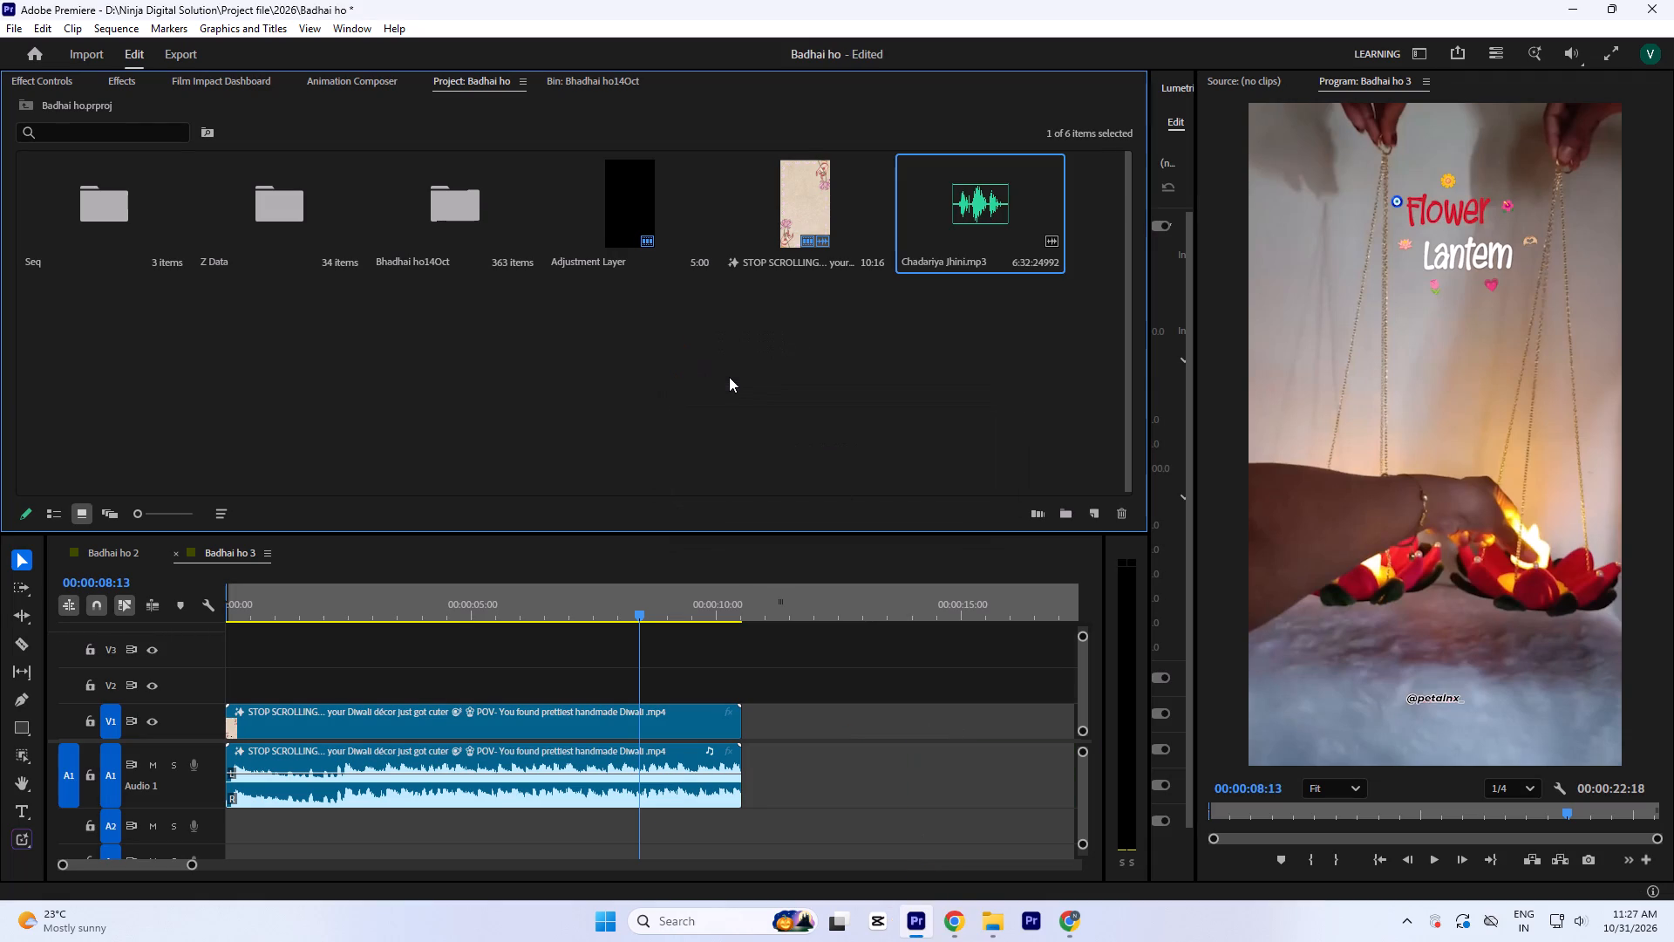
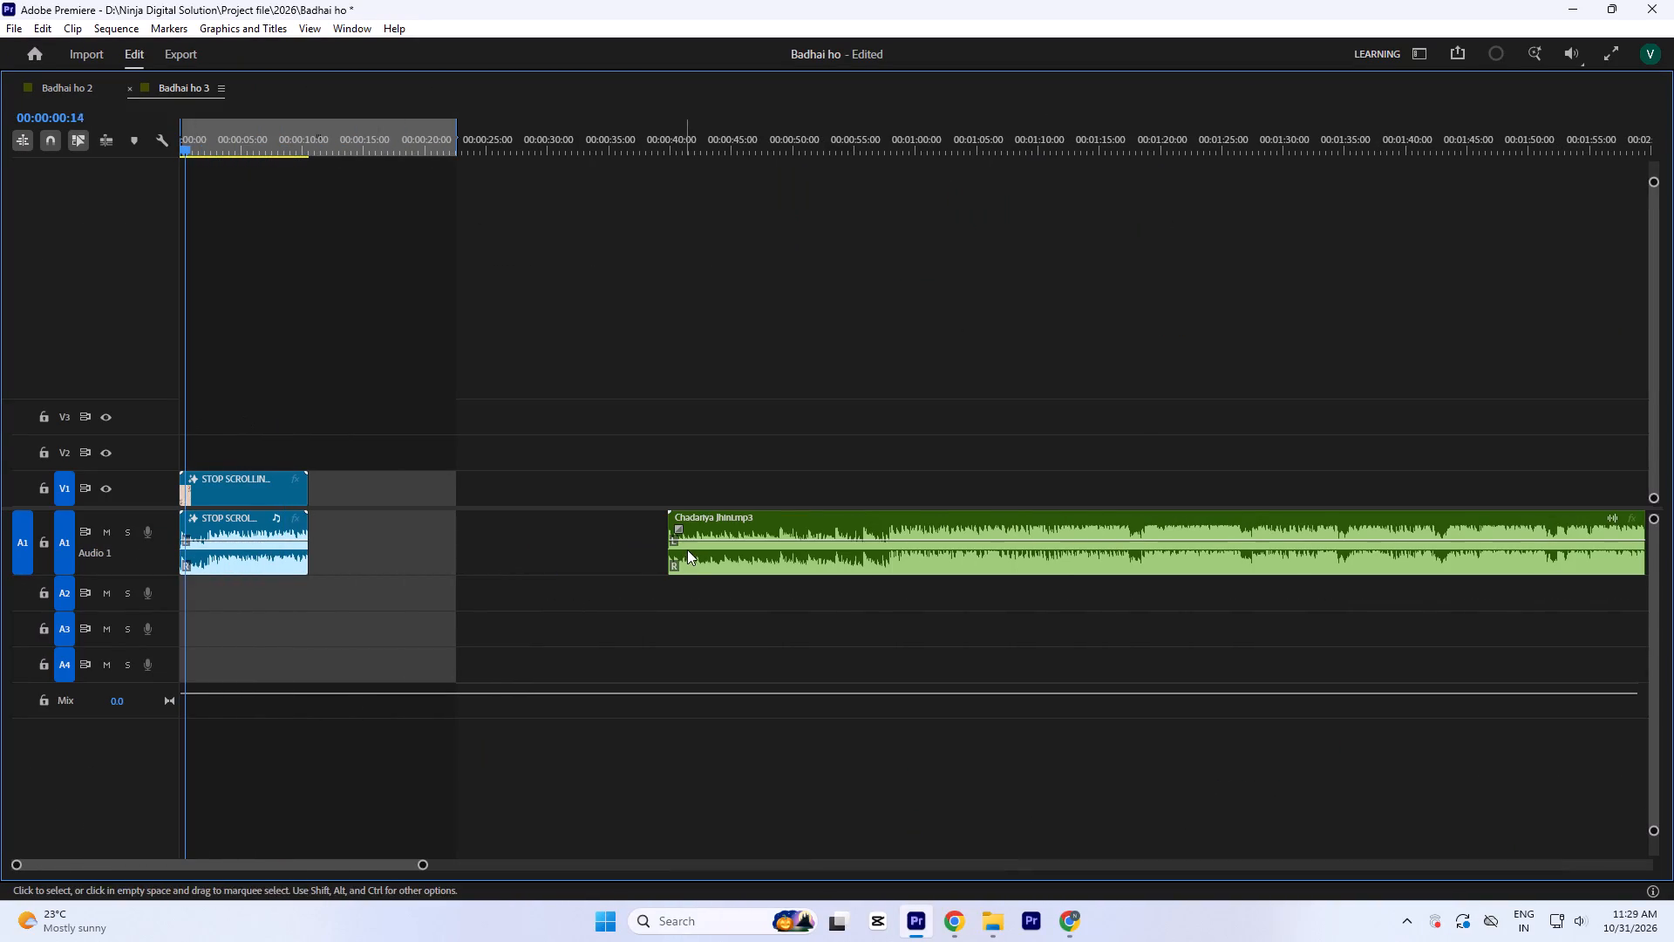
Trim about 10 seconds off the start of Chadariya Jhini.mp3 and place it at the sequence start on an expanded A2 track.
left_click_drag(667, 575, 789, 571)
key("space")
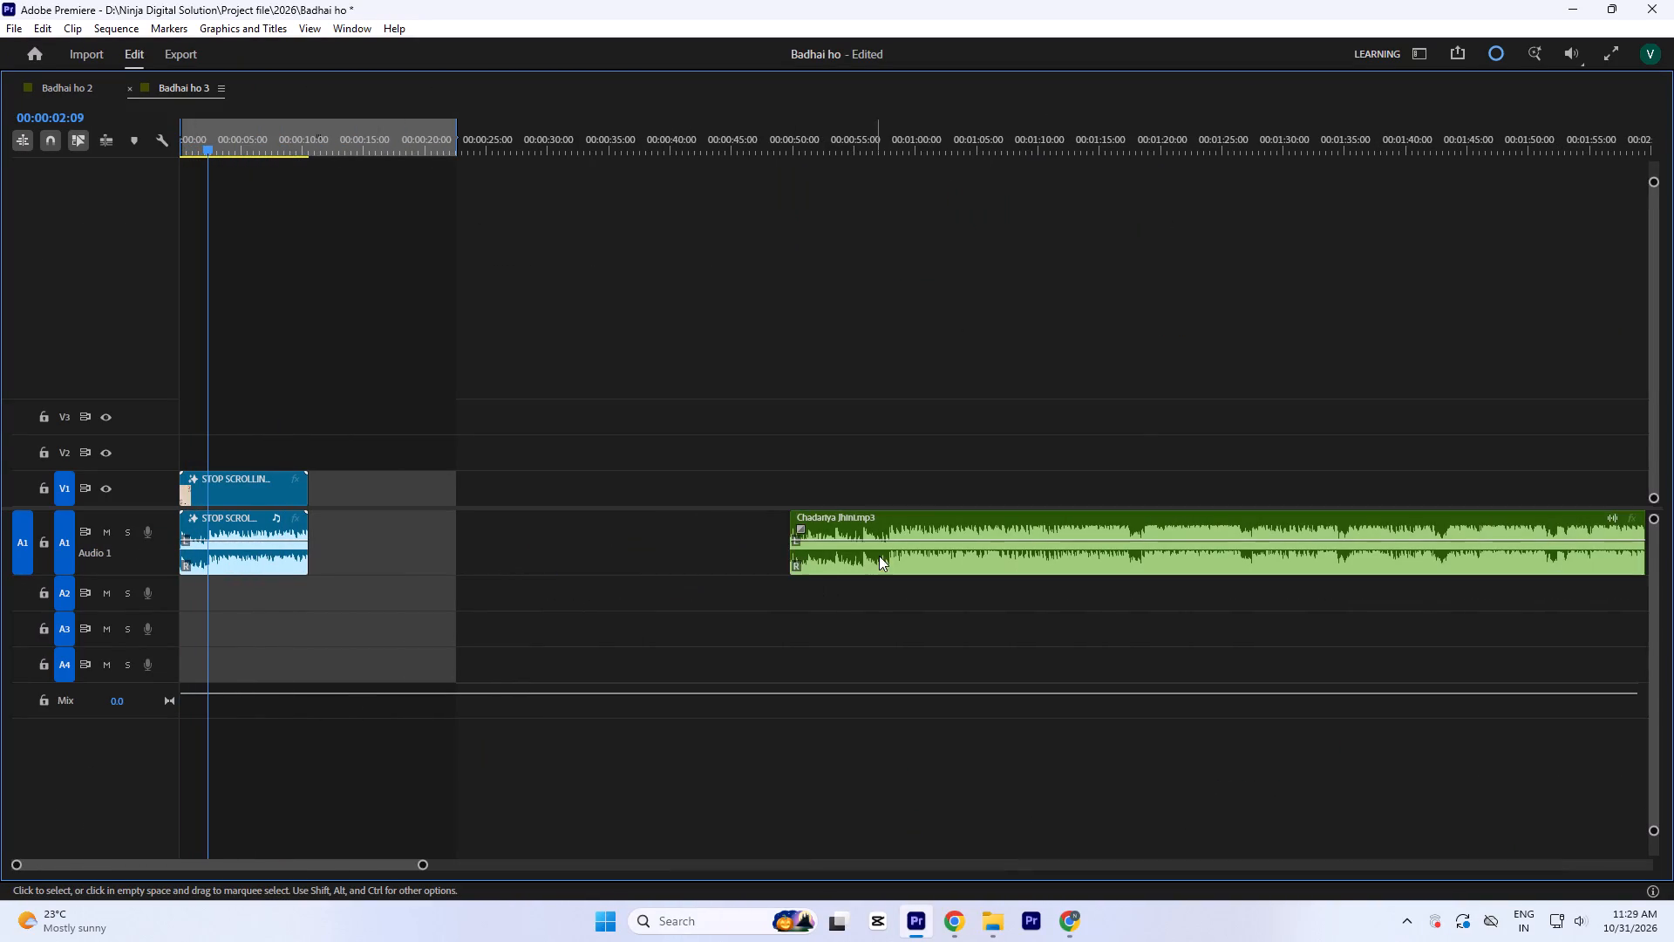
left_click_drag(879, 556, 196, 604)
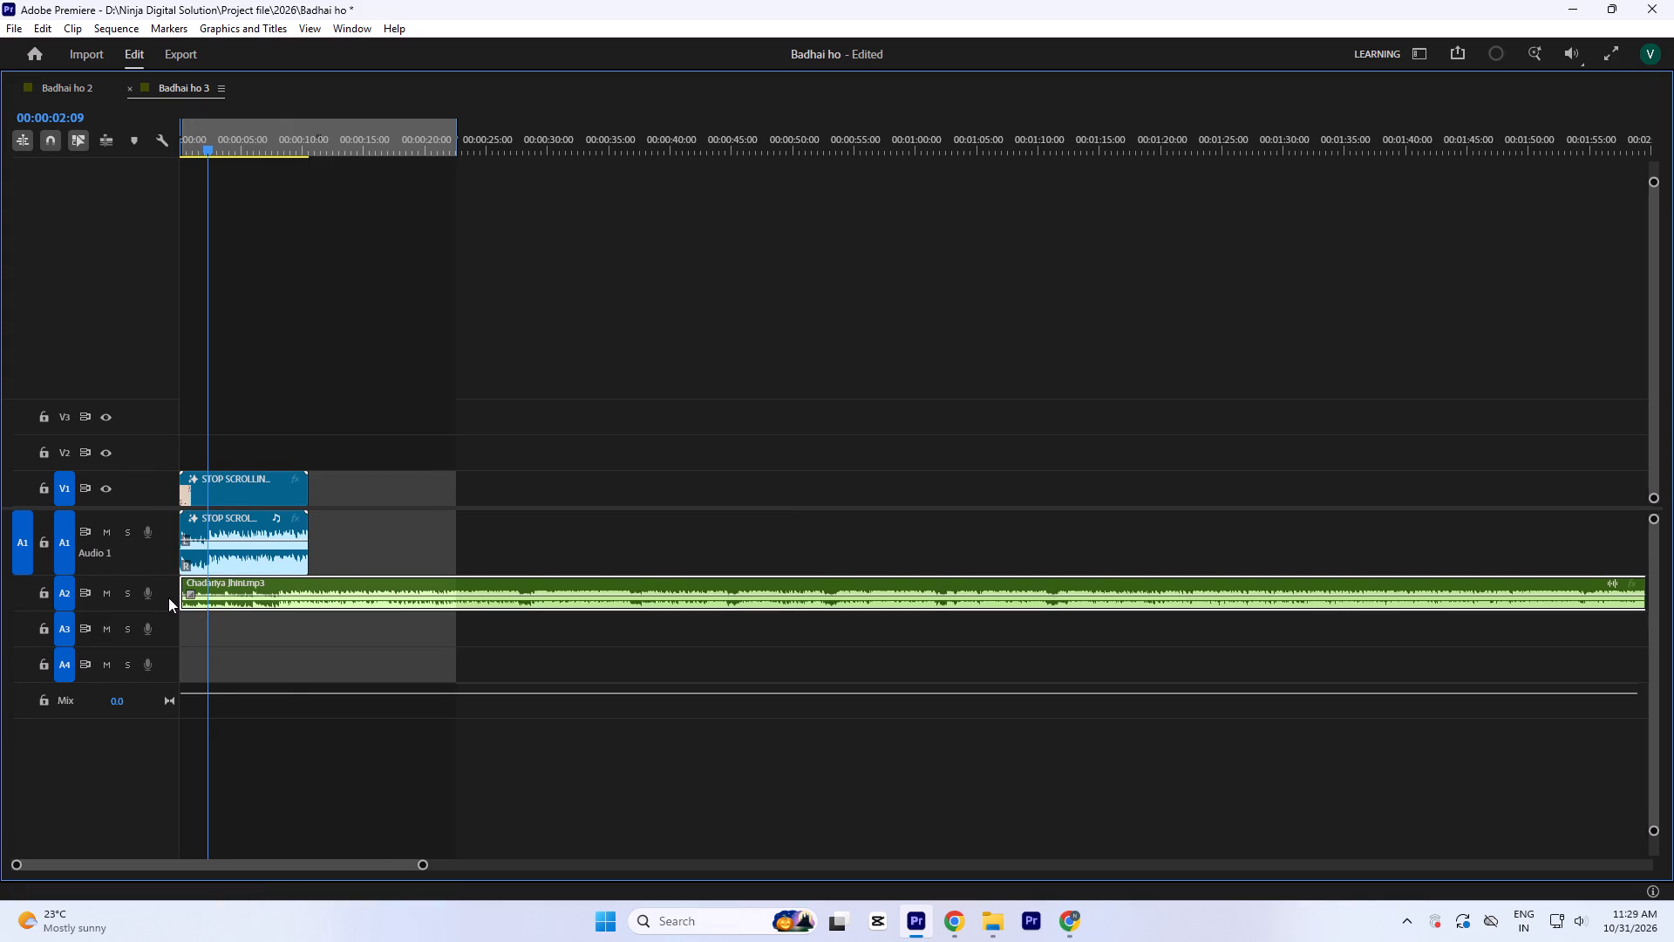
double_click(168, 597)
Trim the song's start twice more, by about 4 and 2.5 seconds, and slide it back to the sequence start.
key("equal")
key("equal")
key("equal")
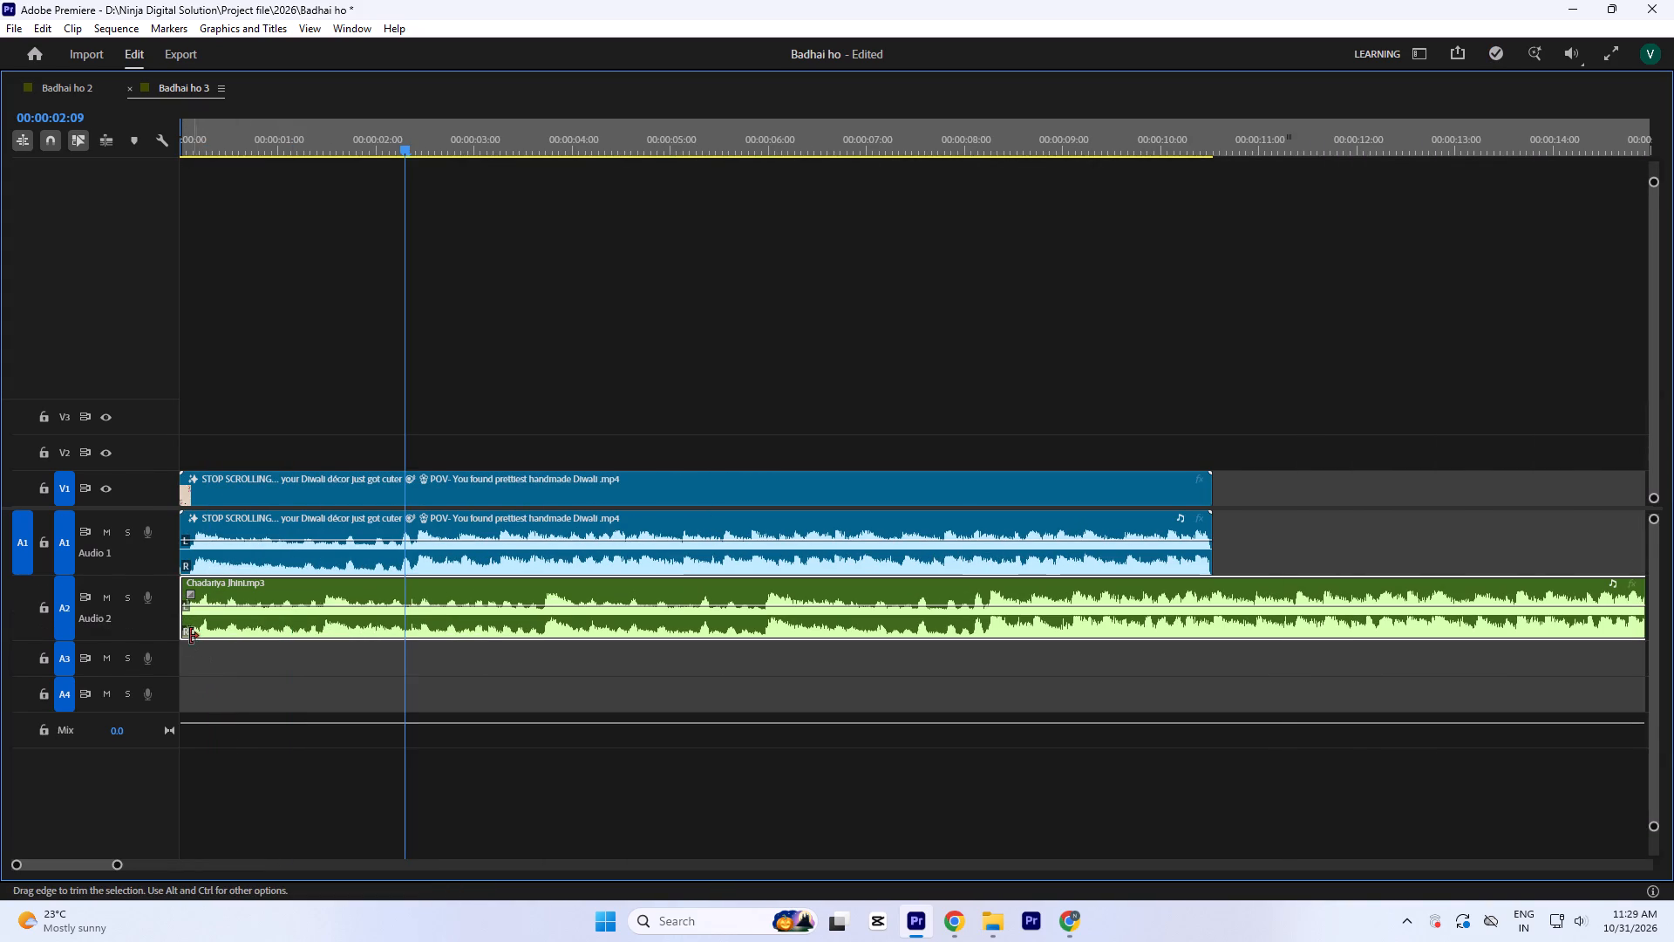
left_click_drag(186, 630, 602, 639)
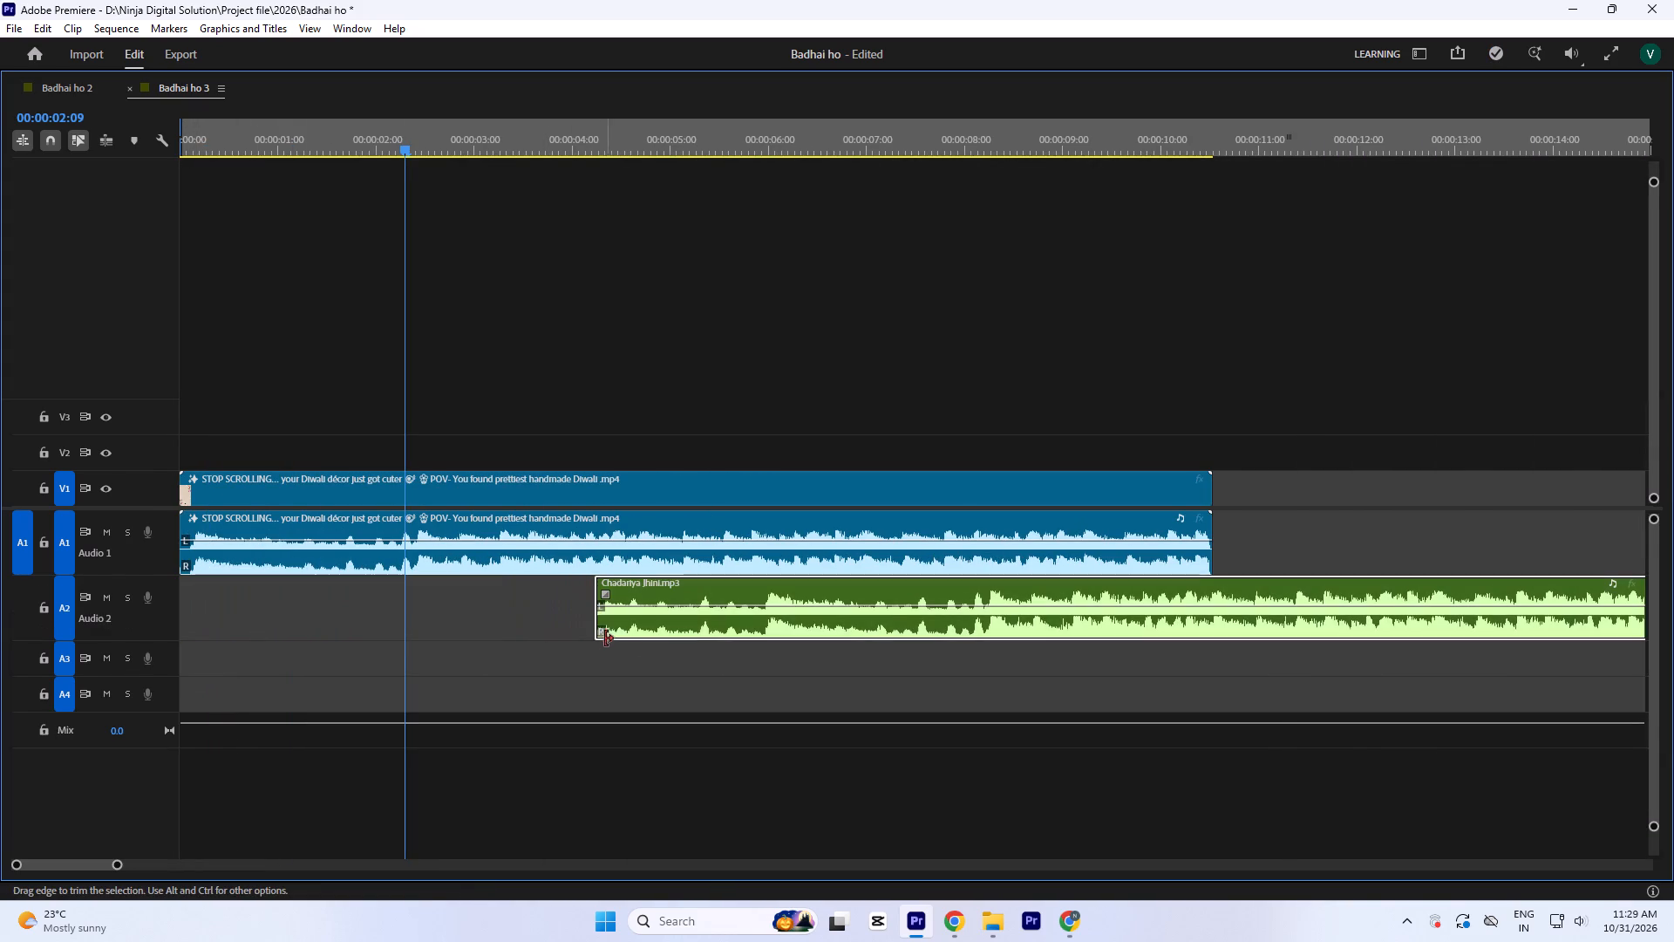
left_click_drag(741, 619, 359, 621)
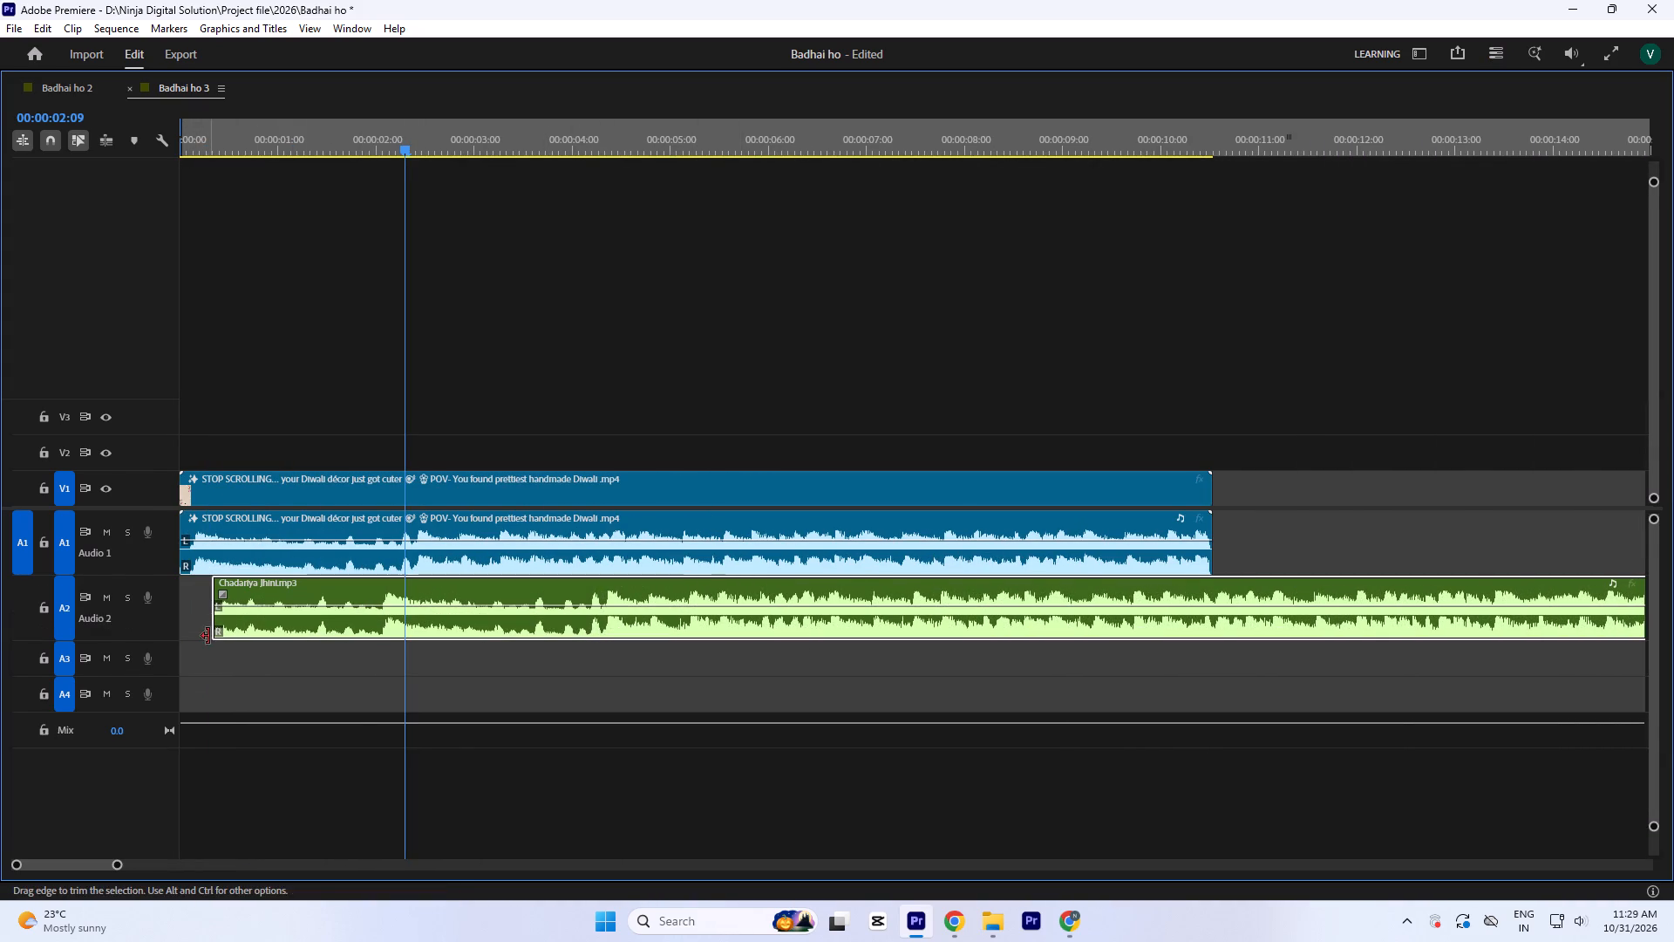
left_click_drag(208, 636, 457, 627)
left_click_drag(551, 617, 247, 617)
key("minus")
key("equal")
key("equal")
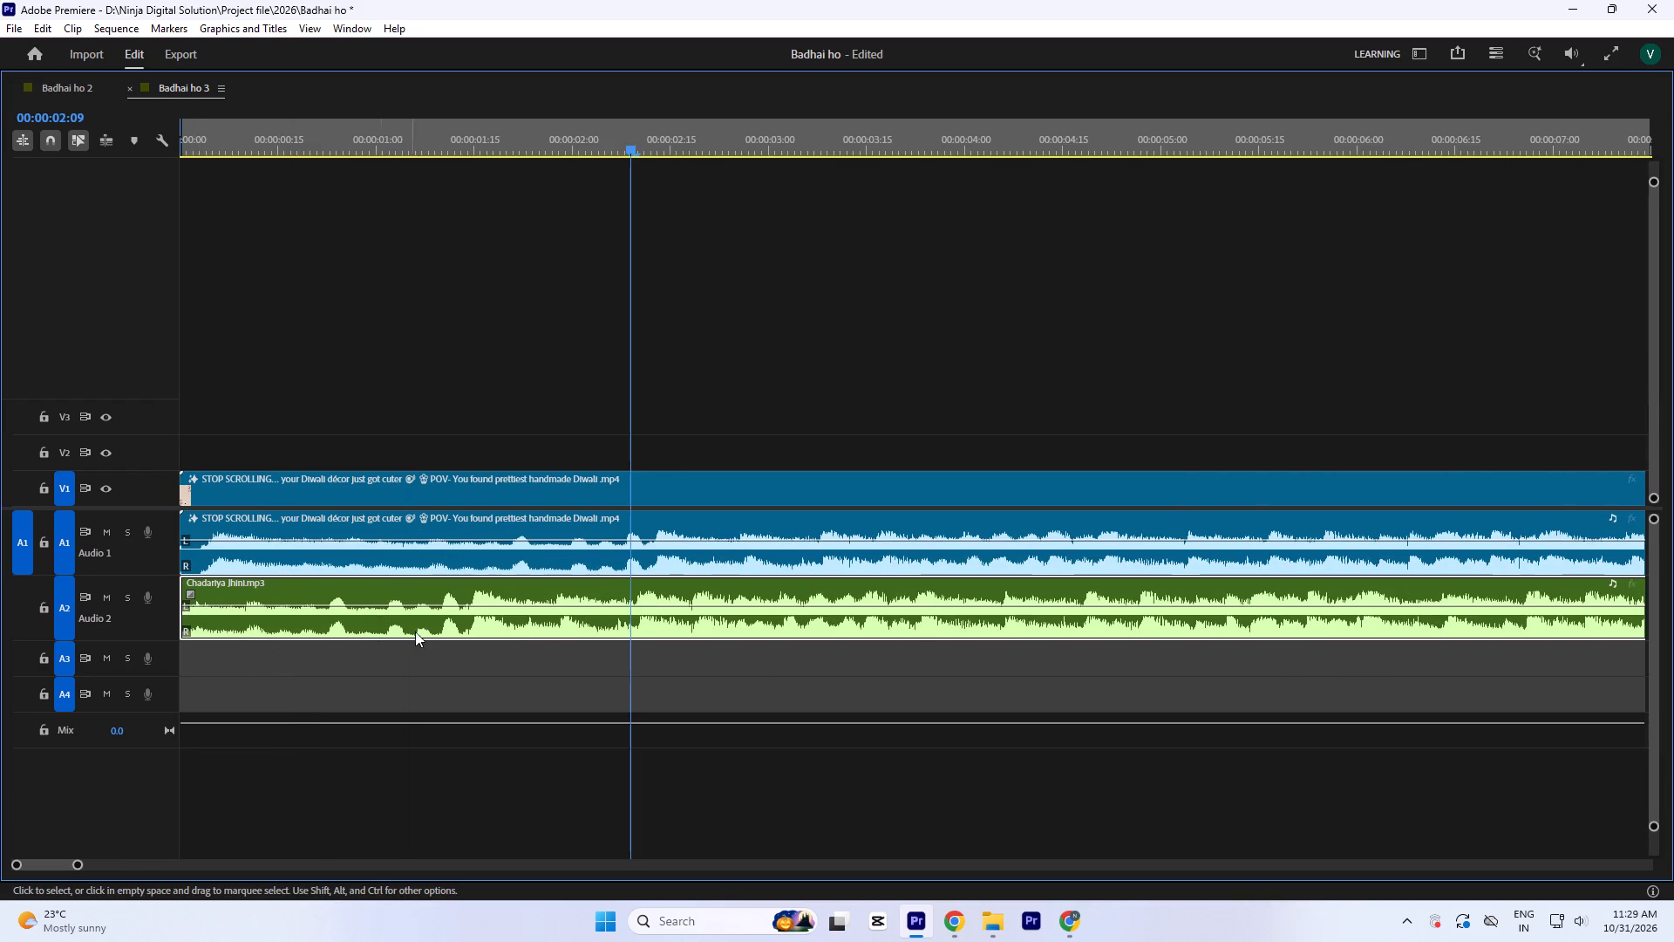
Slide the song to line its waveform peaks up with the reel audio, and extend its head to the sequence start.
left_click_drag(431, 626, 582, 617)
left_click_drag(509, 630, 536, 627)
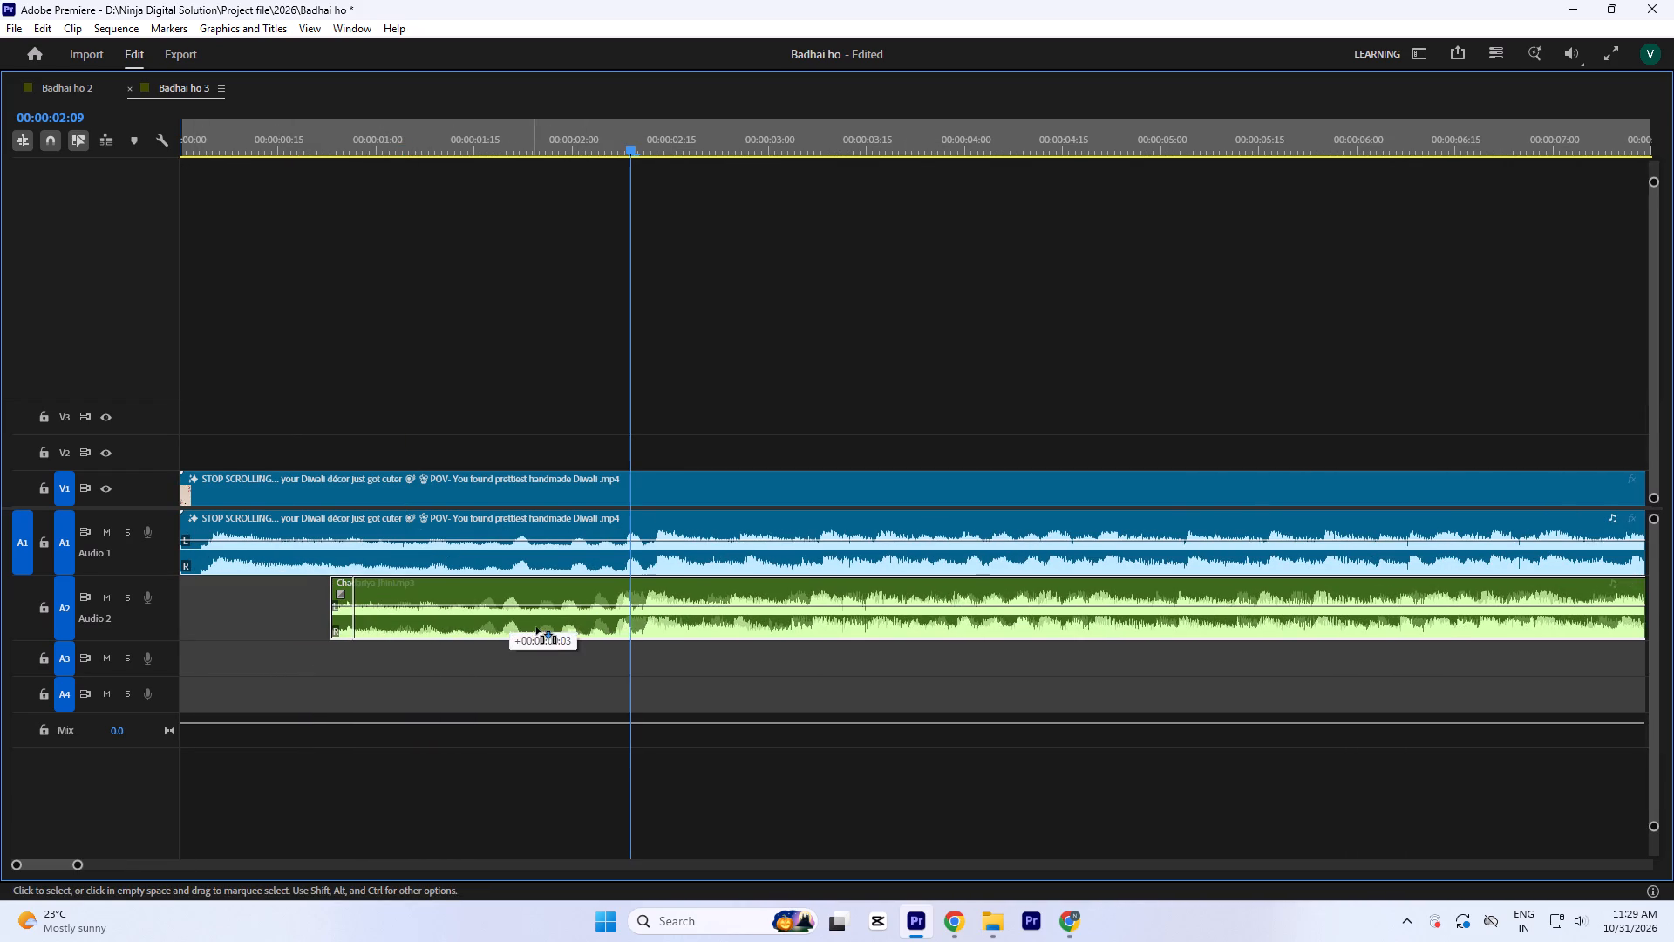
left_click_drag(536, 627, 539, 627)
left_click(514, 140)
key("equal")
key("equal")
key("equal")
key("equal")
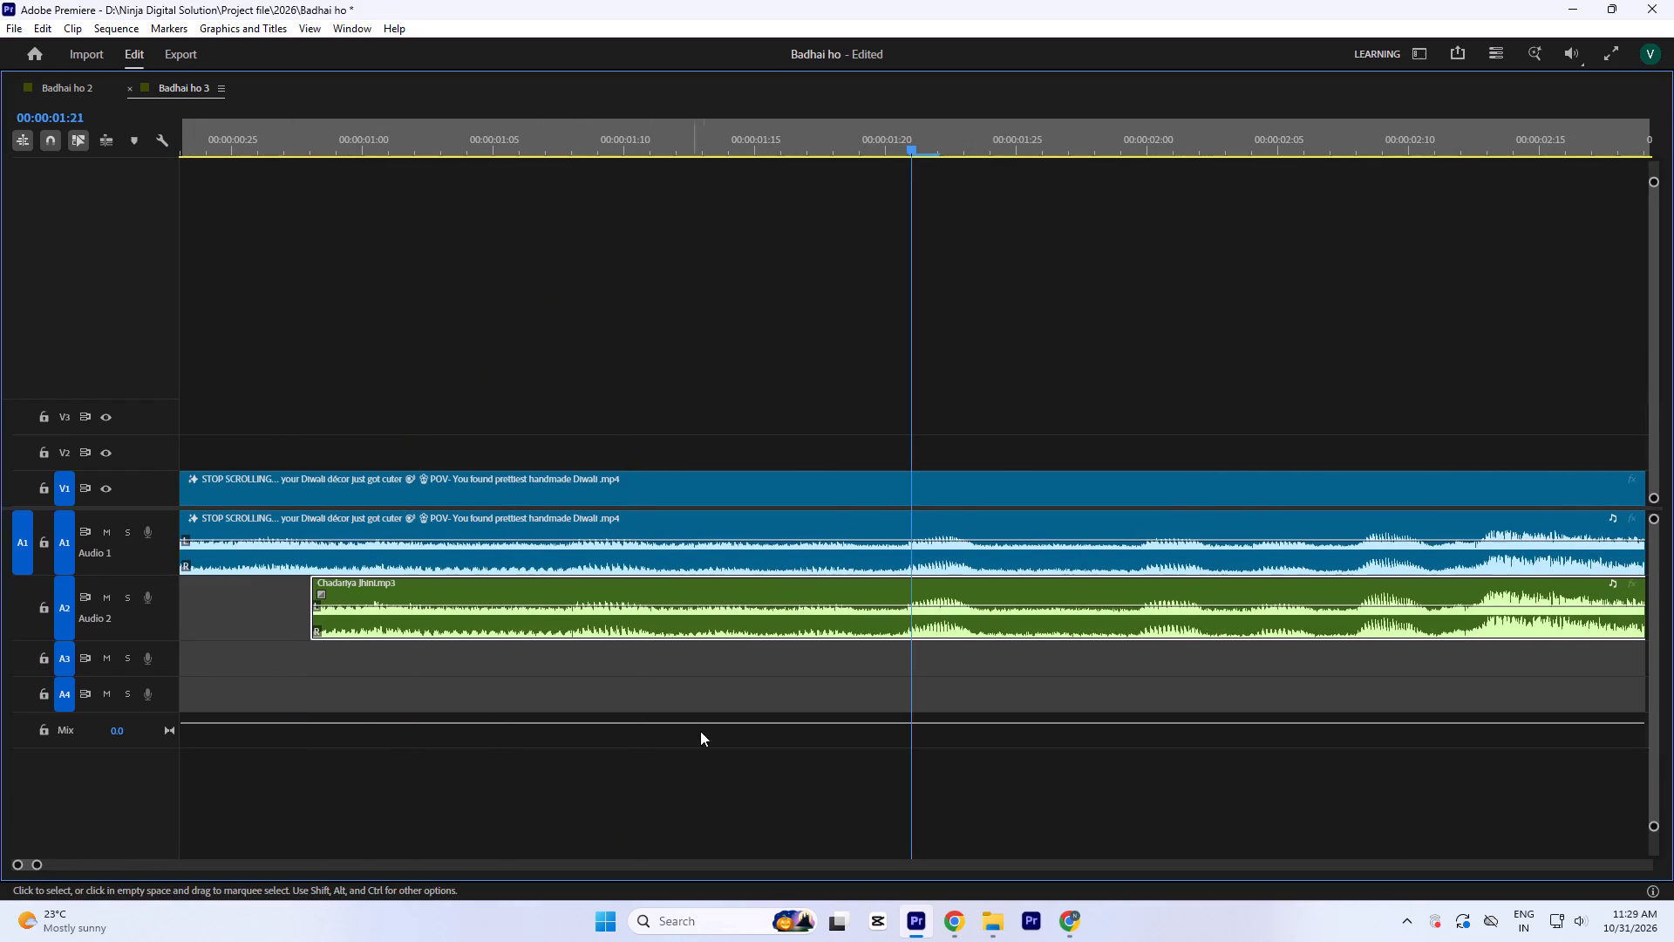
key("minus")
left_click_drag(549, 634, 0, 622)
Trim the song's head by about one frame and slide the song back to the sequence start.
left_click(251, 140)
key("equal")
key("equal")
key("equal")
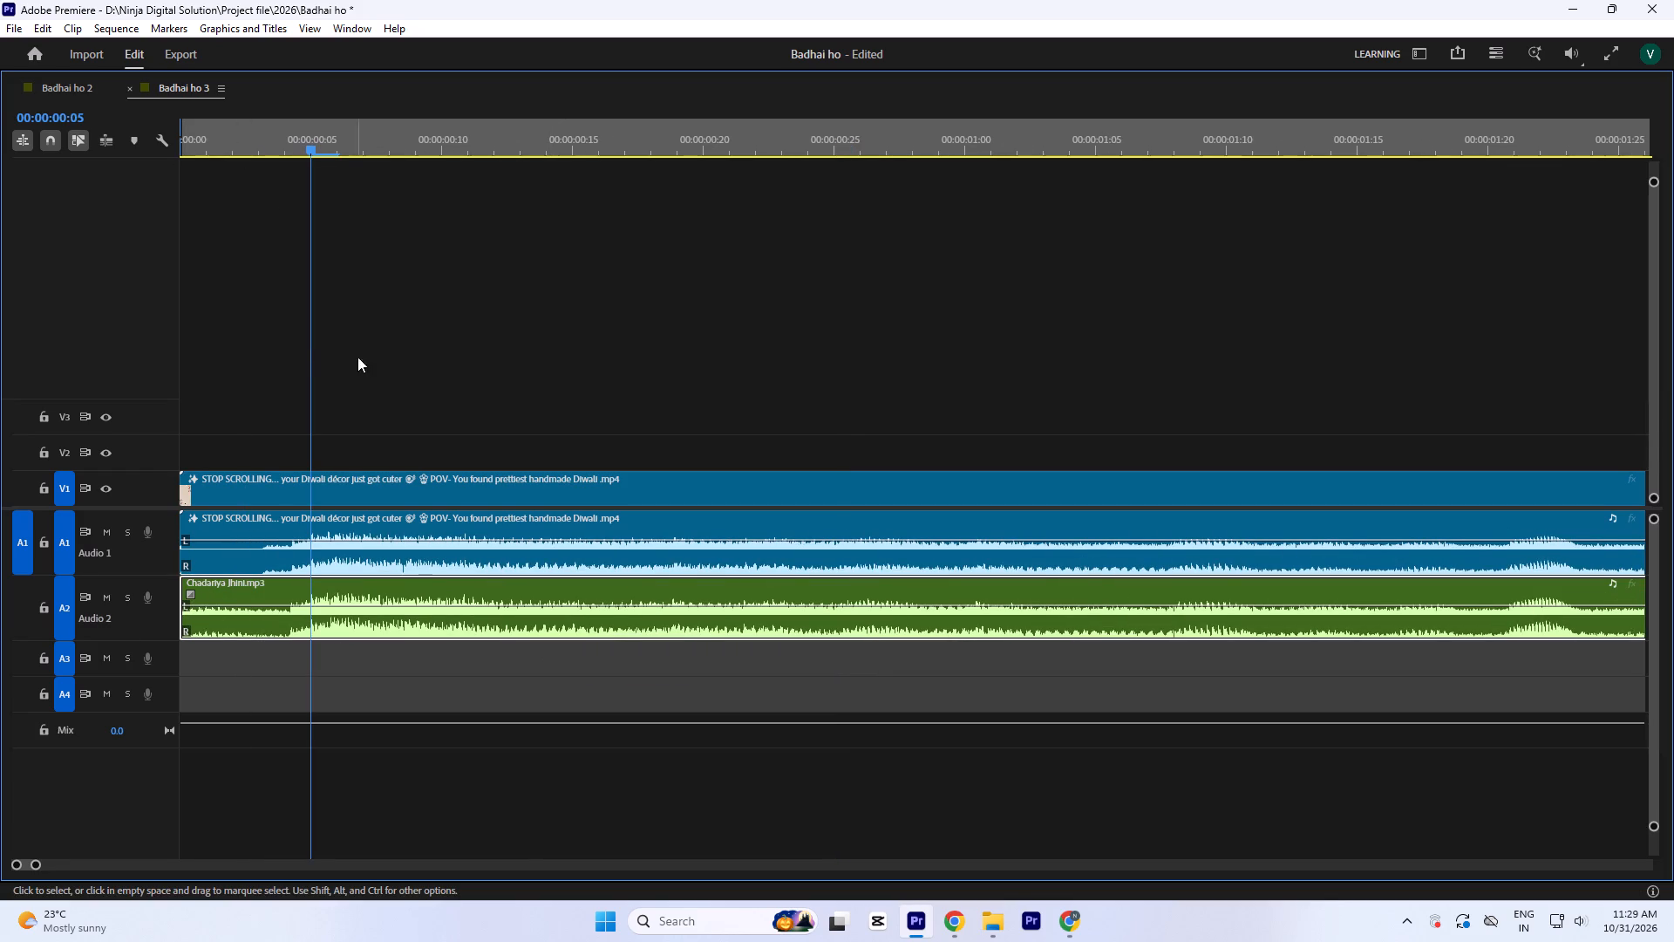
left_click(272, 125)
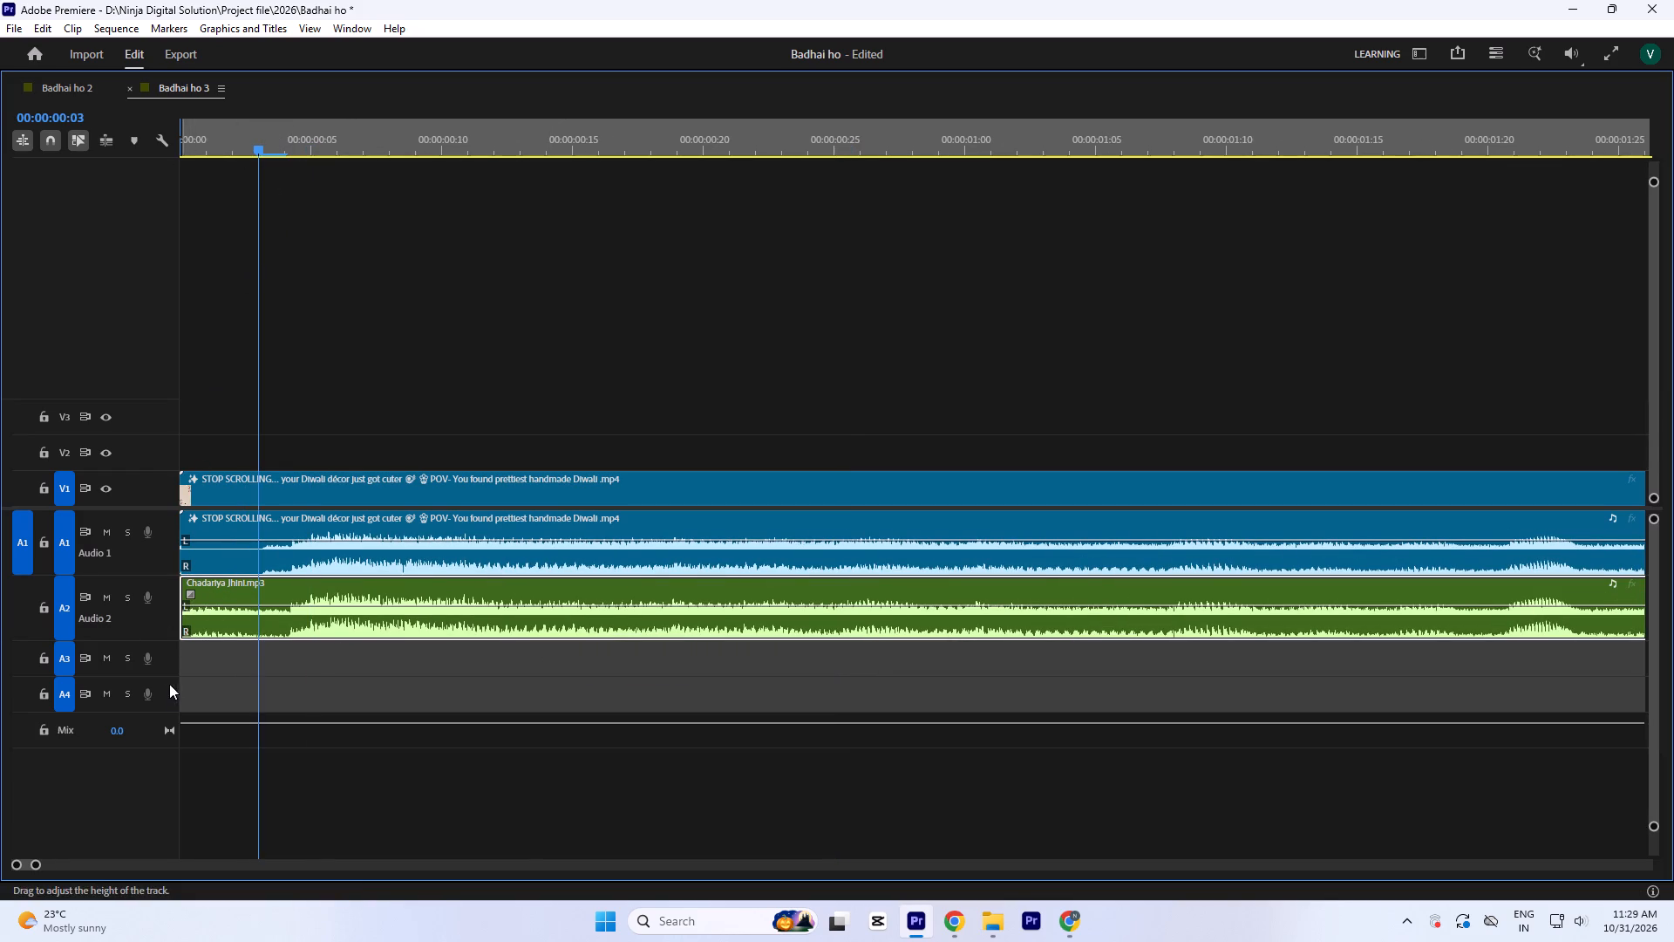
left_click_drag(184, 633, 216, 637)
left_click_drag(252, 627, 242, 625)
left_click_drag(241, 625, 225, 623)
key("minus")
key("minus")
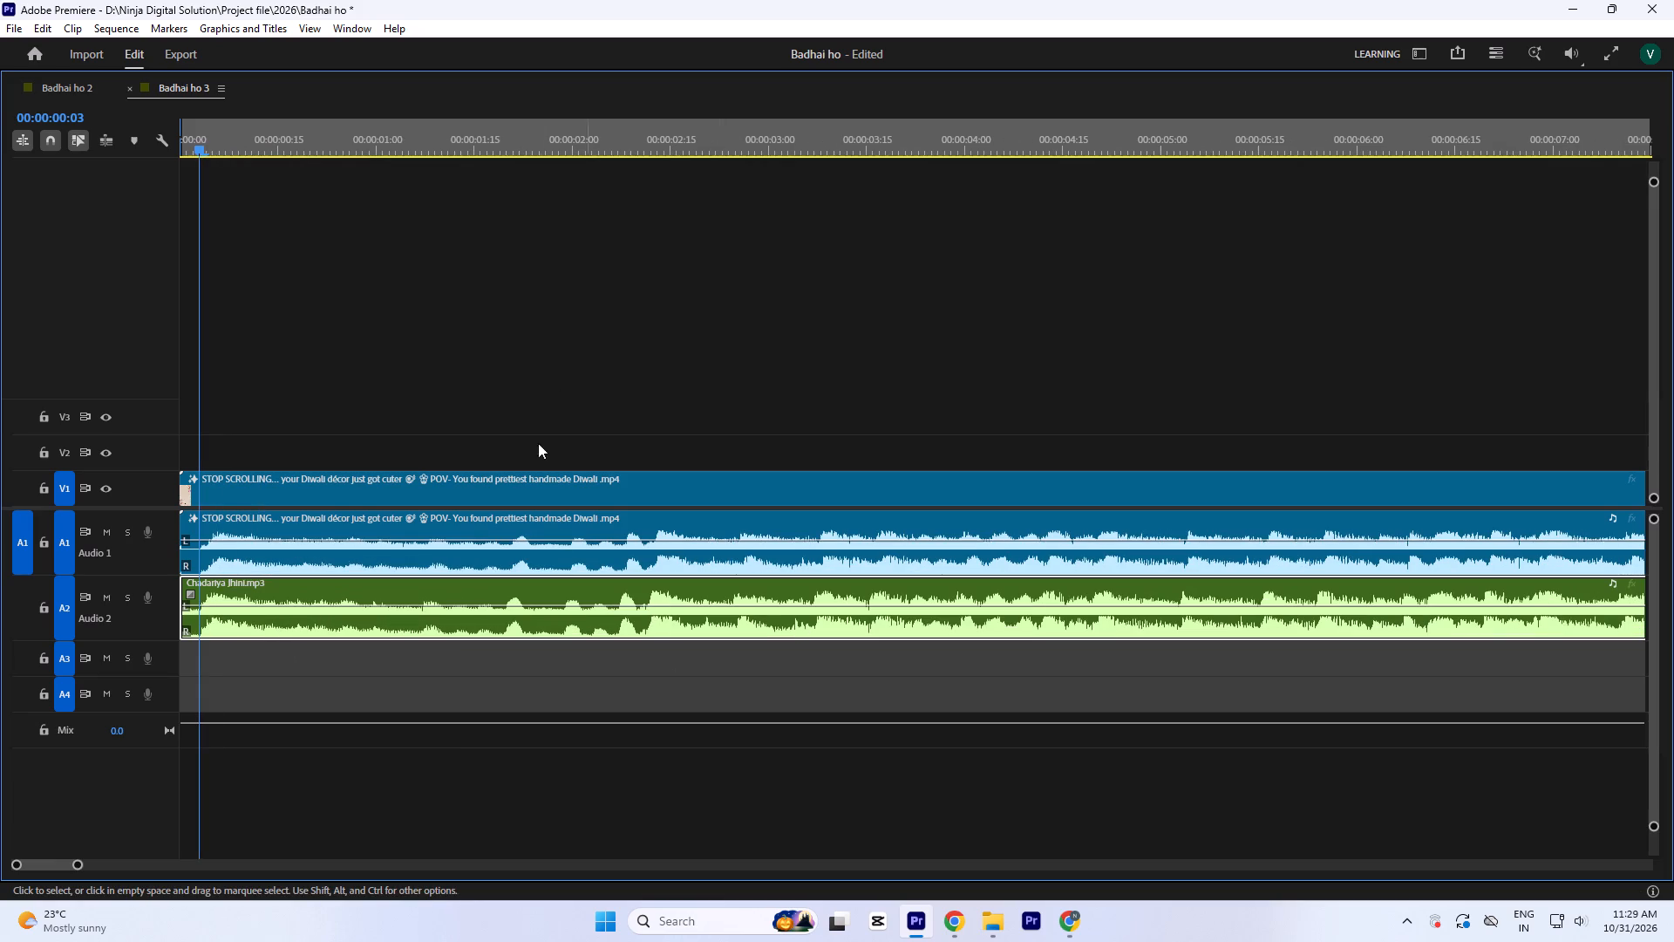
Shift the song one frame later to match its peaks with the reel audio around 00:00:02:08.
left_click(630, 147)
key("equal")
key("equal")
key("equal")
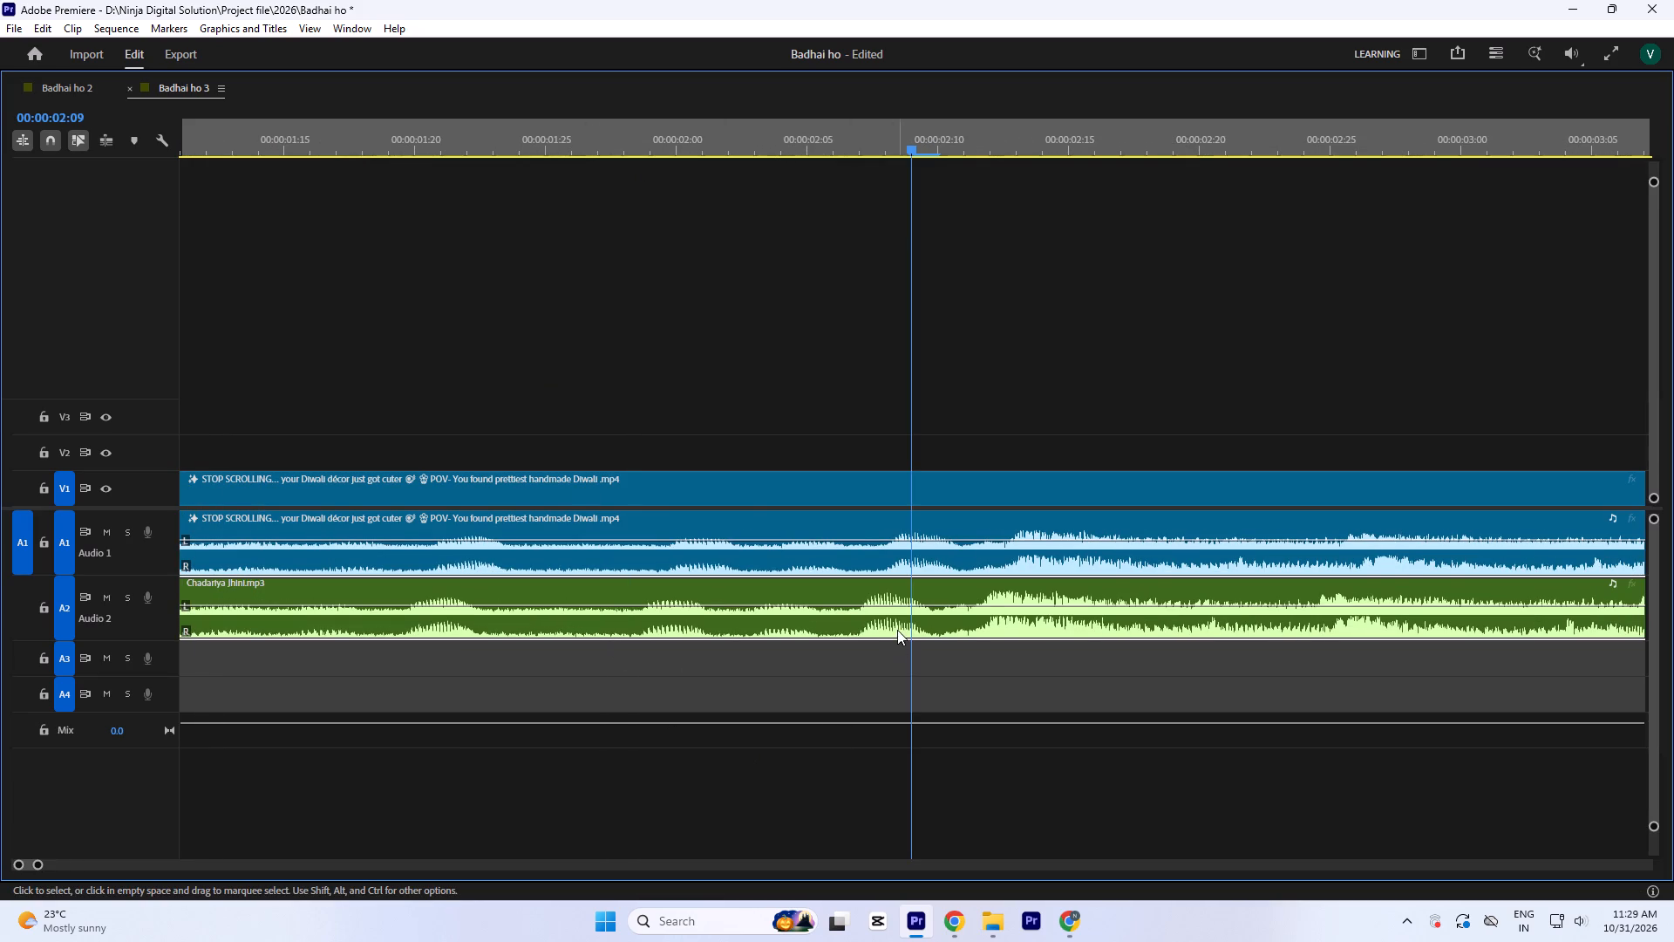
left_click_drag(899, 629, 926, 629)
left_click_drag(885, 140, 871, 148)
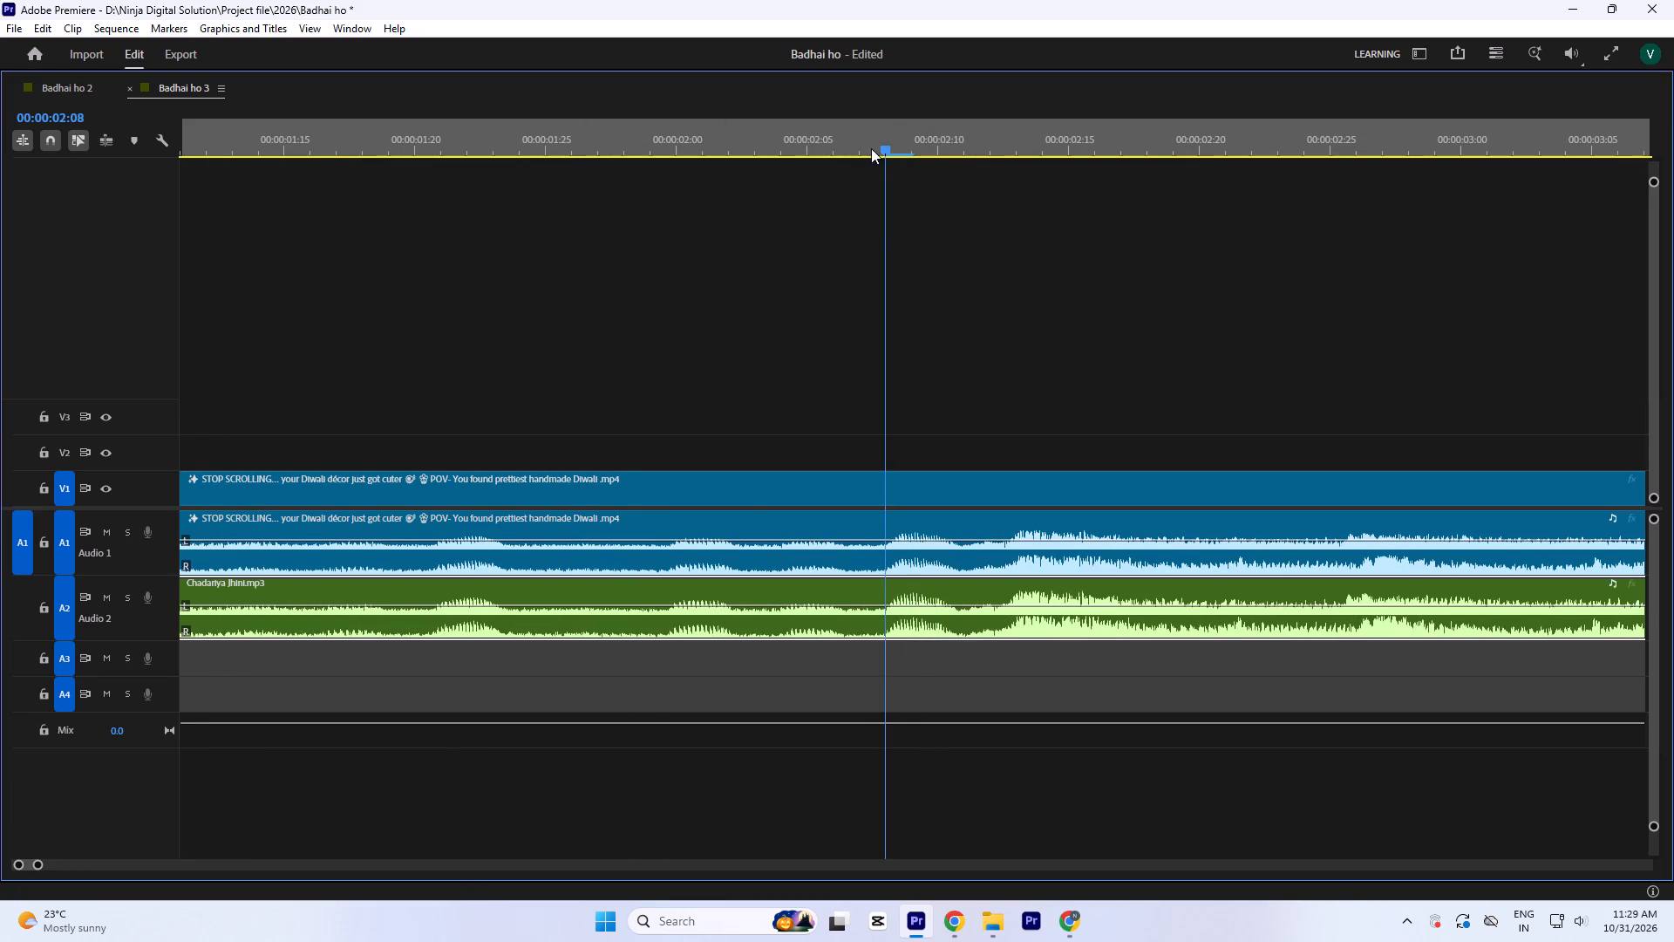
left_click_drag(871, 148, 602, 246)
Play the overlapping reel audio and song, examining their sync from about 00:00:01:20.
key("minus")
key("minus")
key("minus")
key("space")
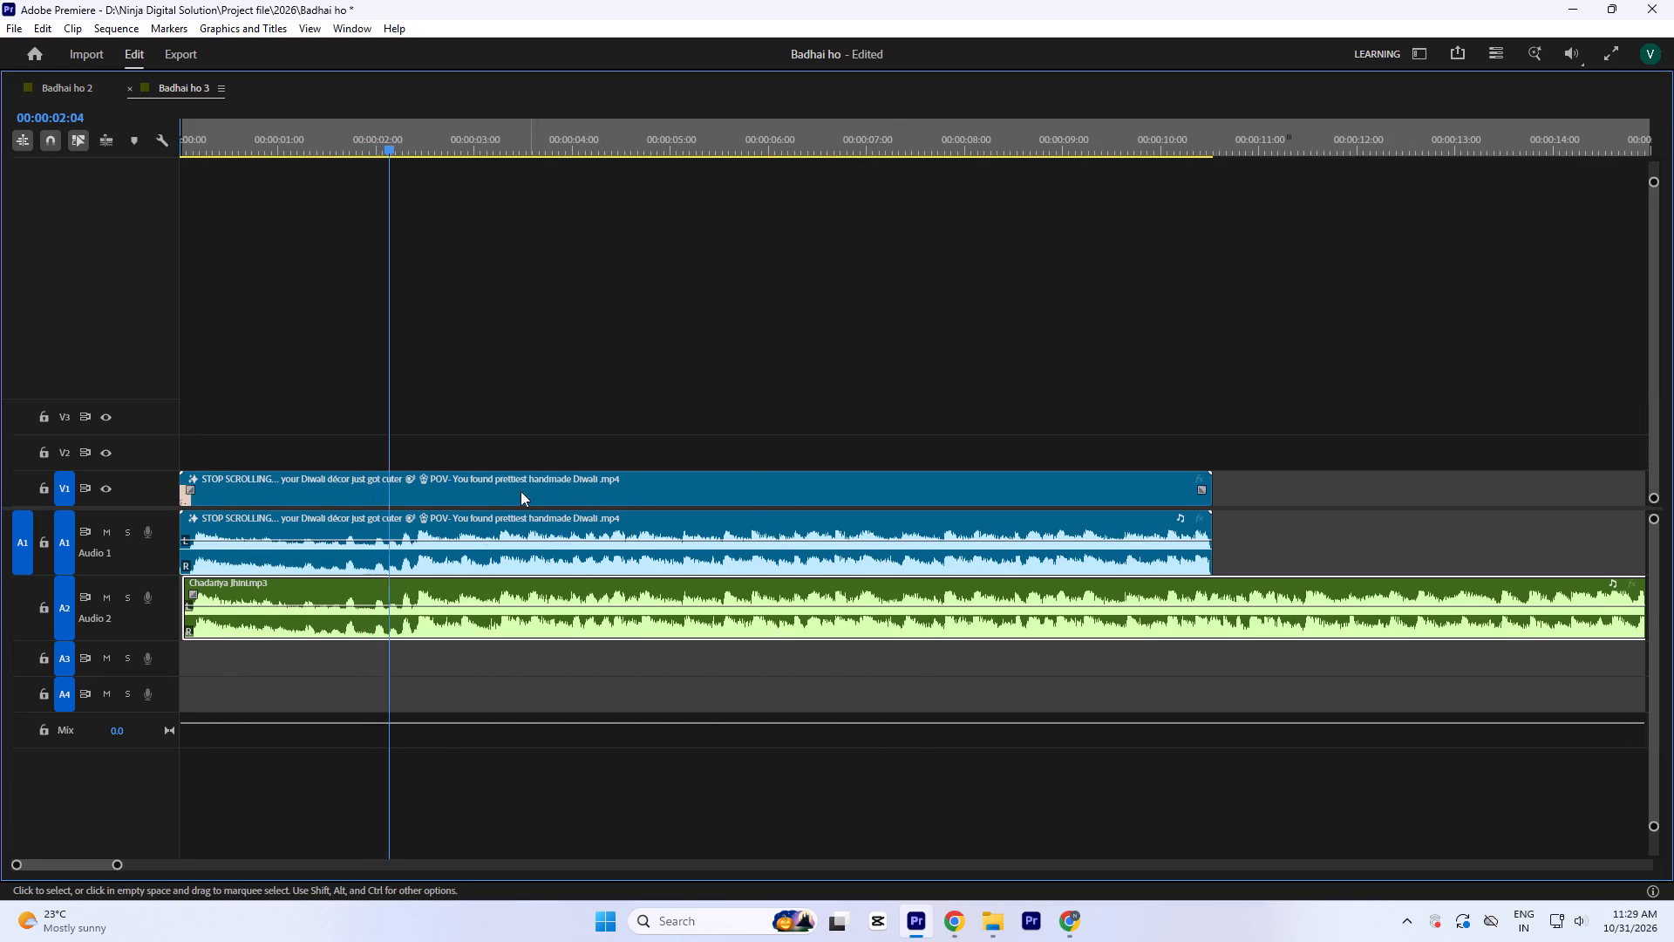
key("space")
left_click(360, 137)
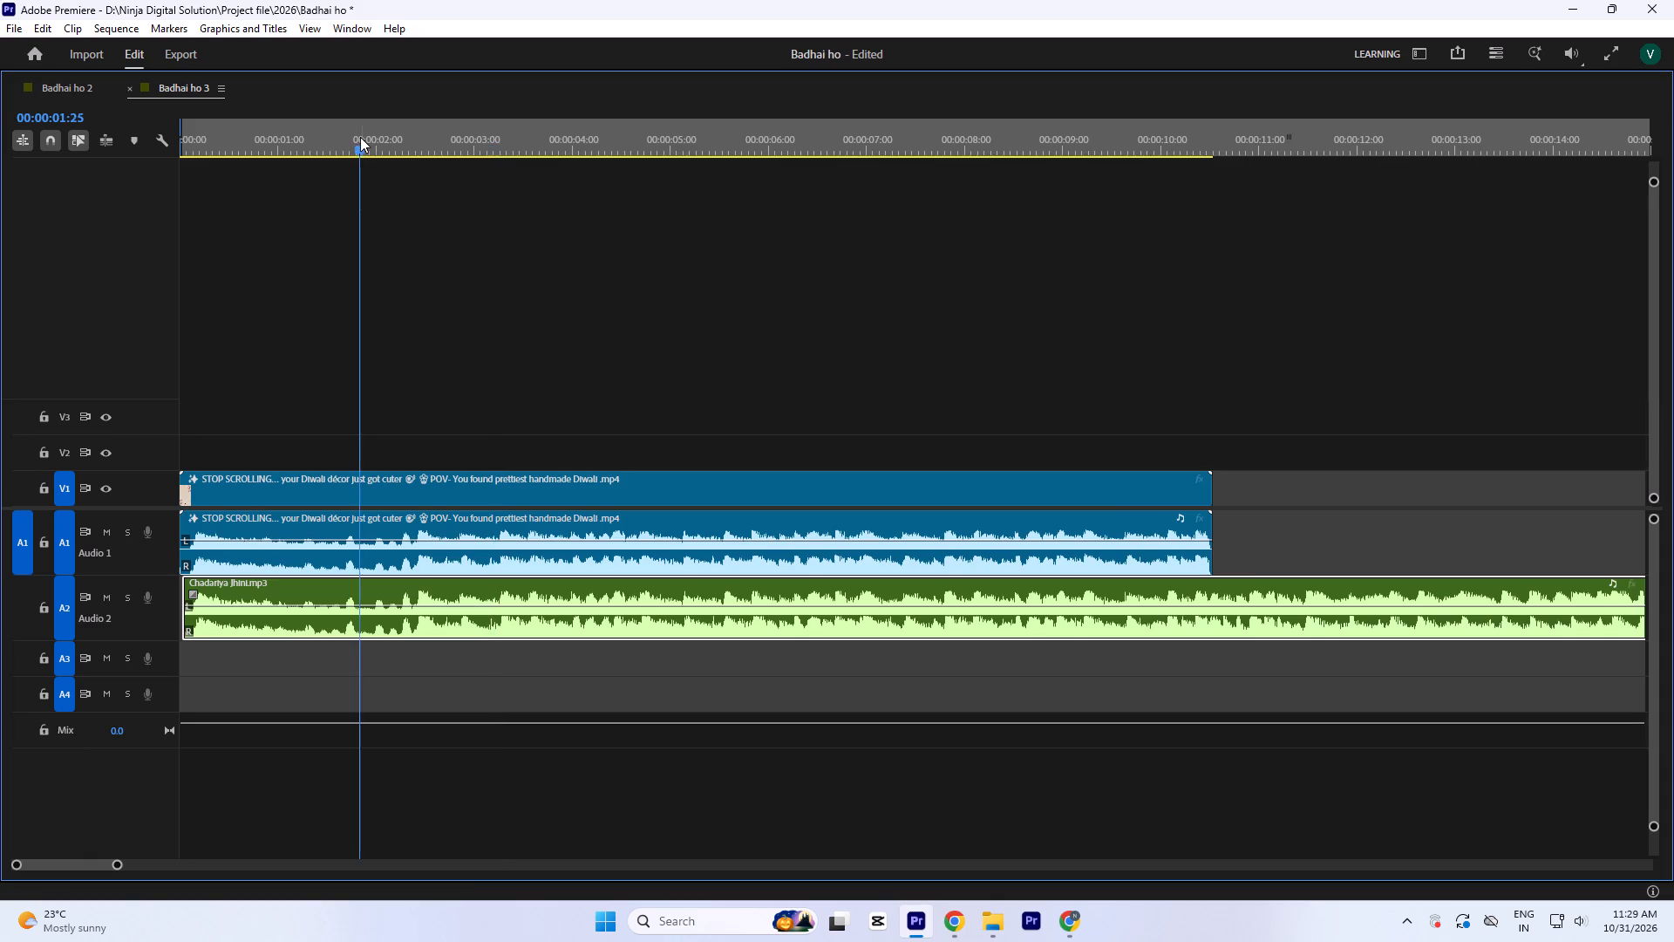
key("equal")
key("equal")
key("equal")
key("equal")
key("equal")
left_click(778, 140)
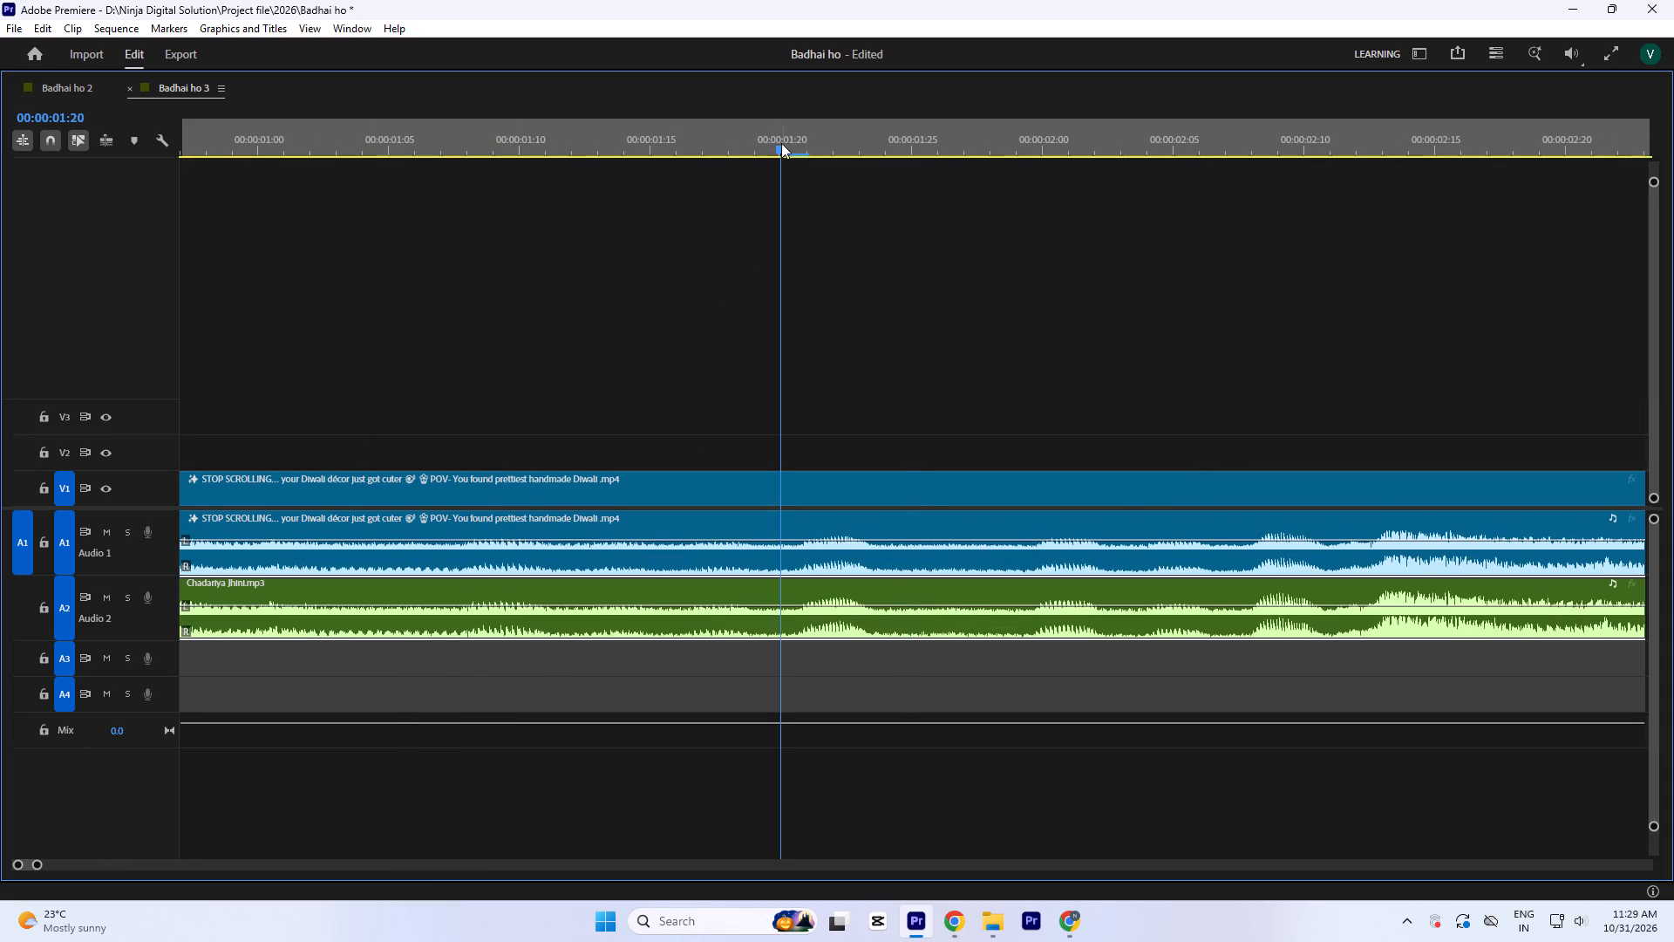
key("grave")
key("Tab")
type("--")
key("minus")
key("minus")
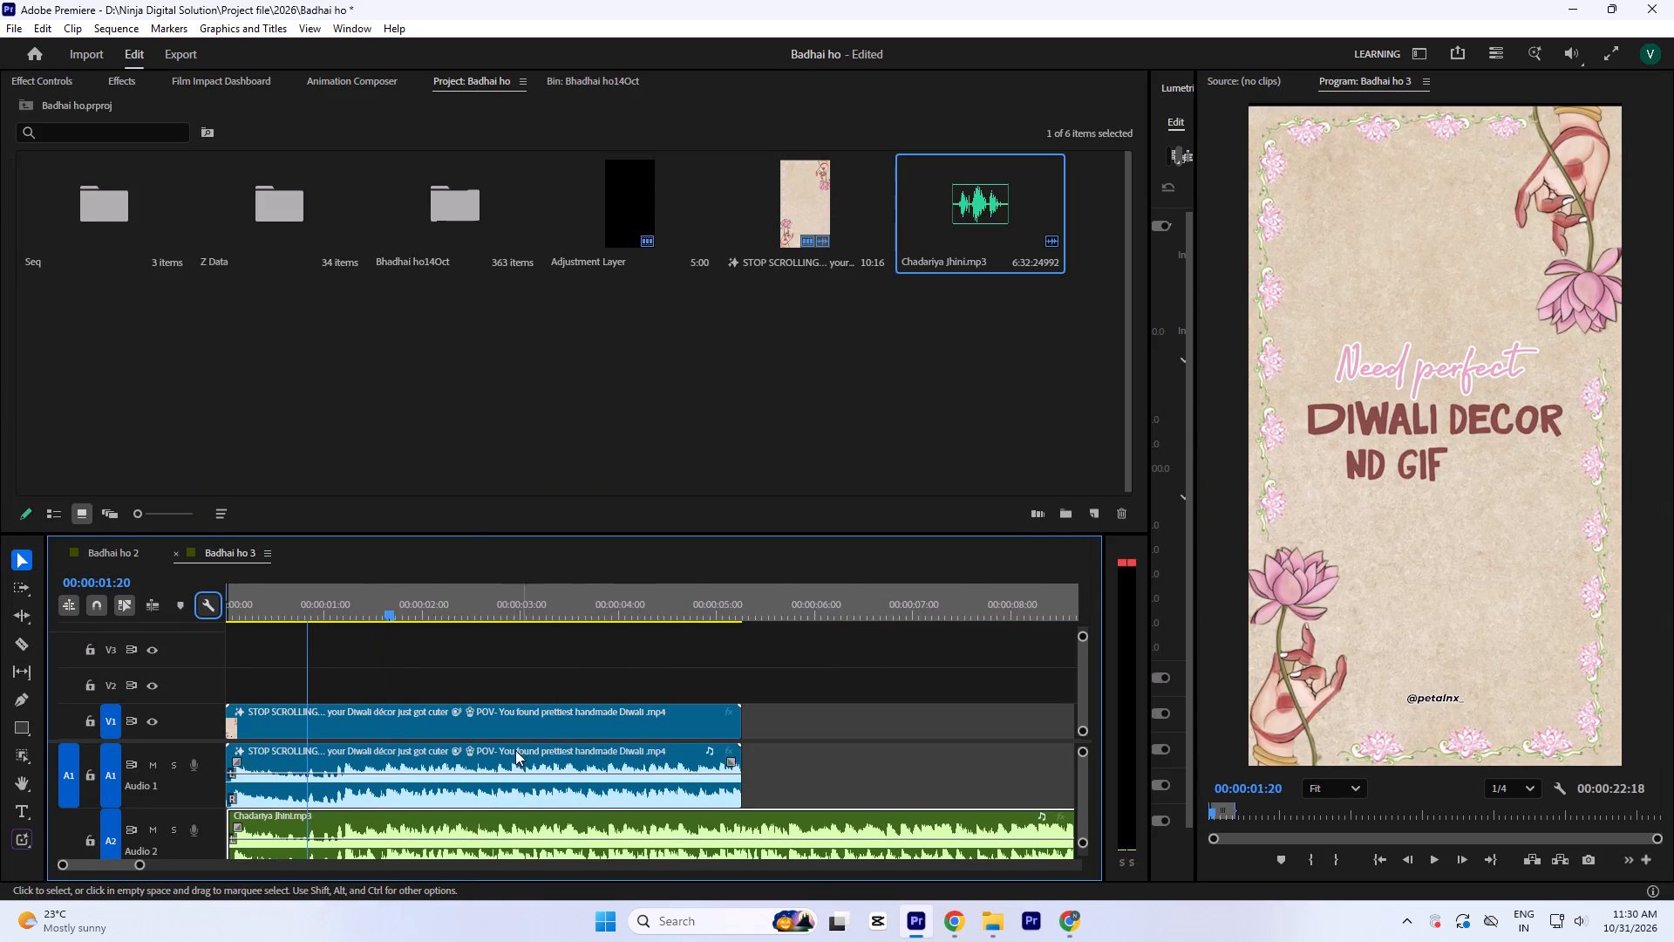
key("space")
left_click(308, 604)
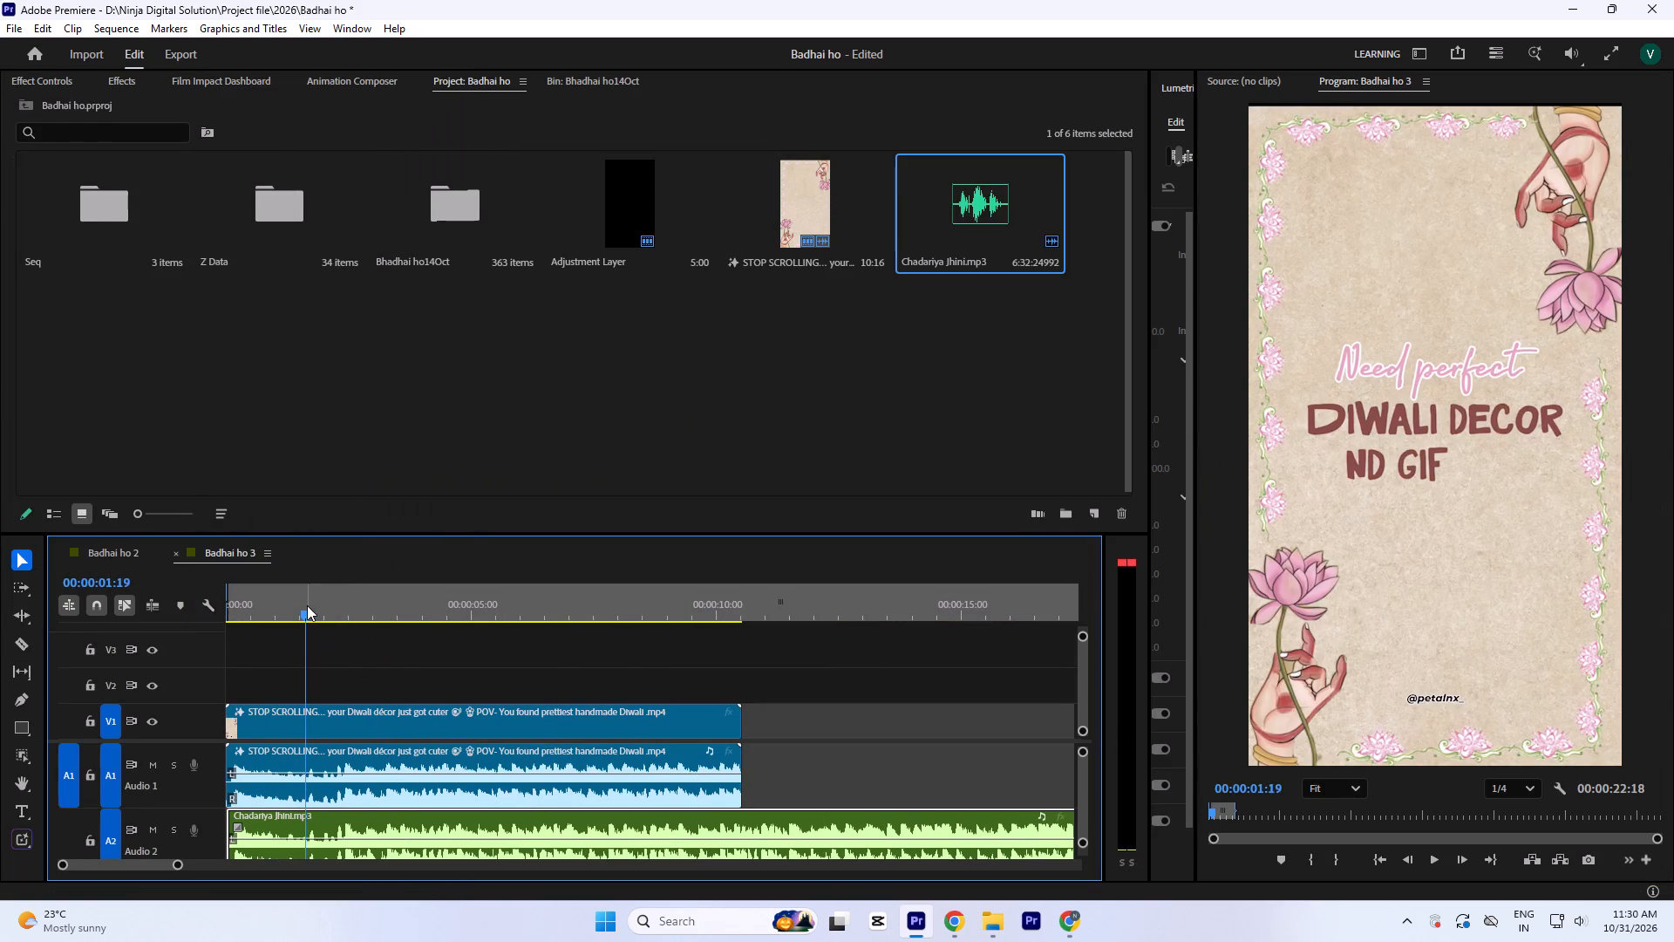
key("space")
key("space")
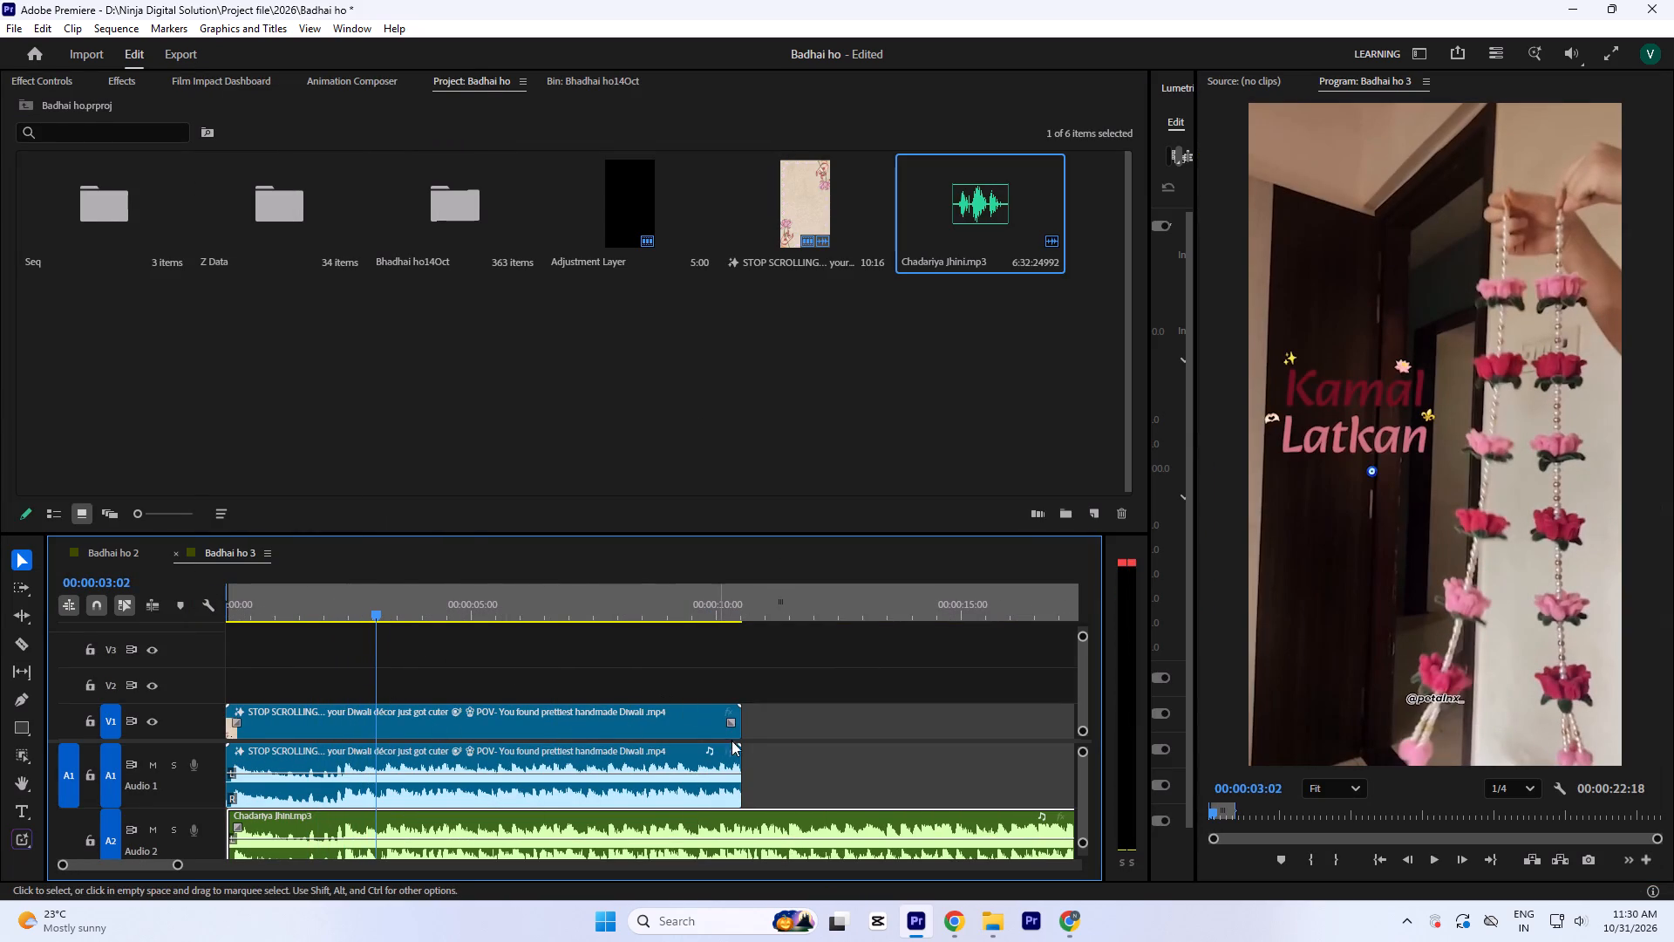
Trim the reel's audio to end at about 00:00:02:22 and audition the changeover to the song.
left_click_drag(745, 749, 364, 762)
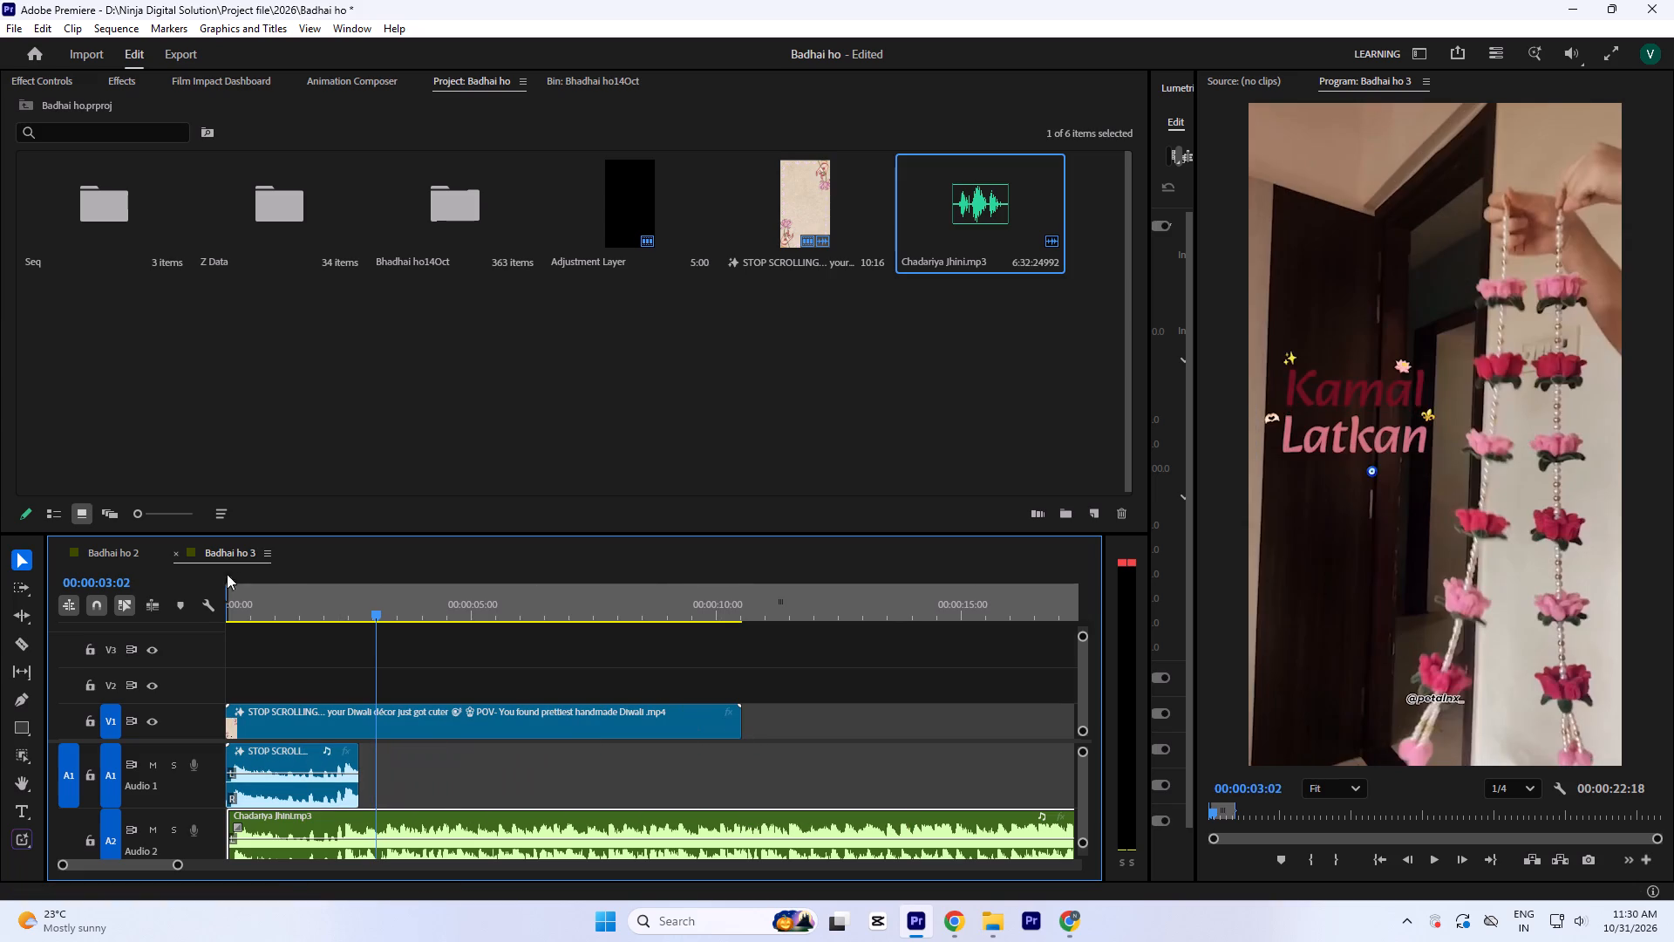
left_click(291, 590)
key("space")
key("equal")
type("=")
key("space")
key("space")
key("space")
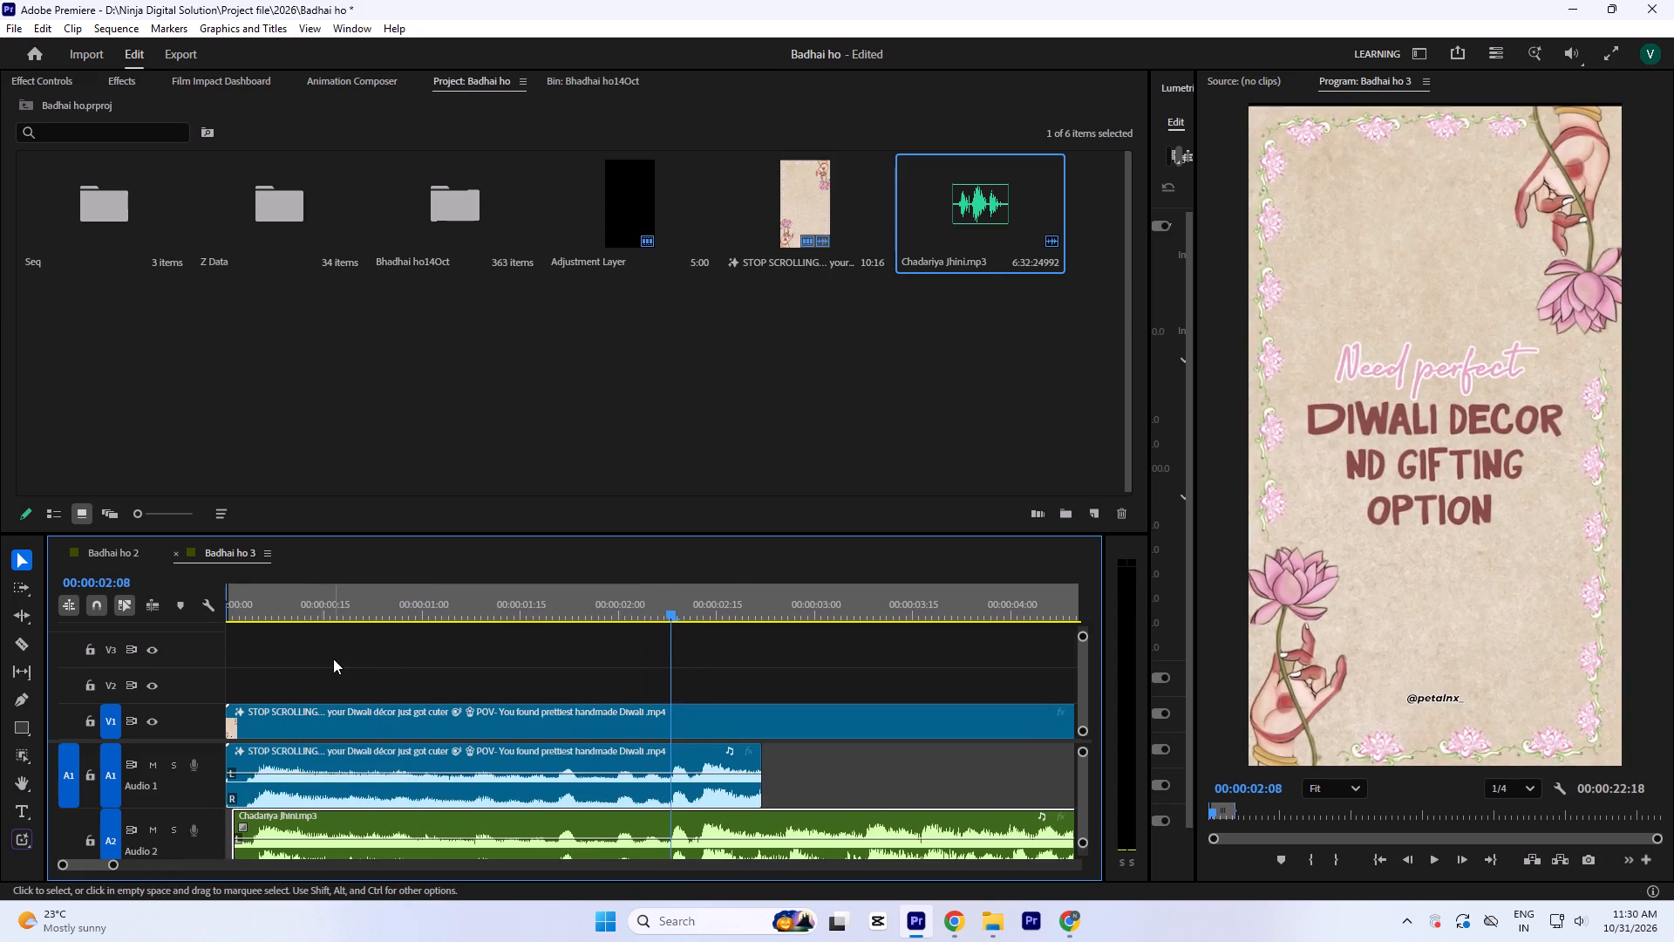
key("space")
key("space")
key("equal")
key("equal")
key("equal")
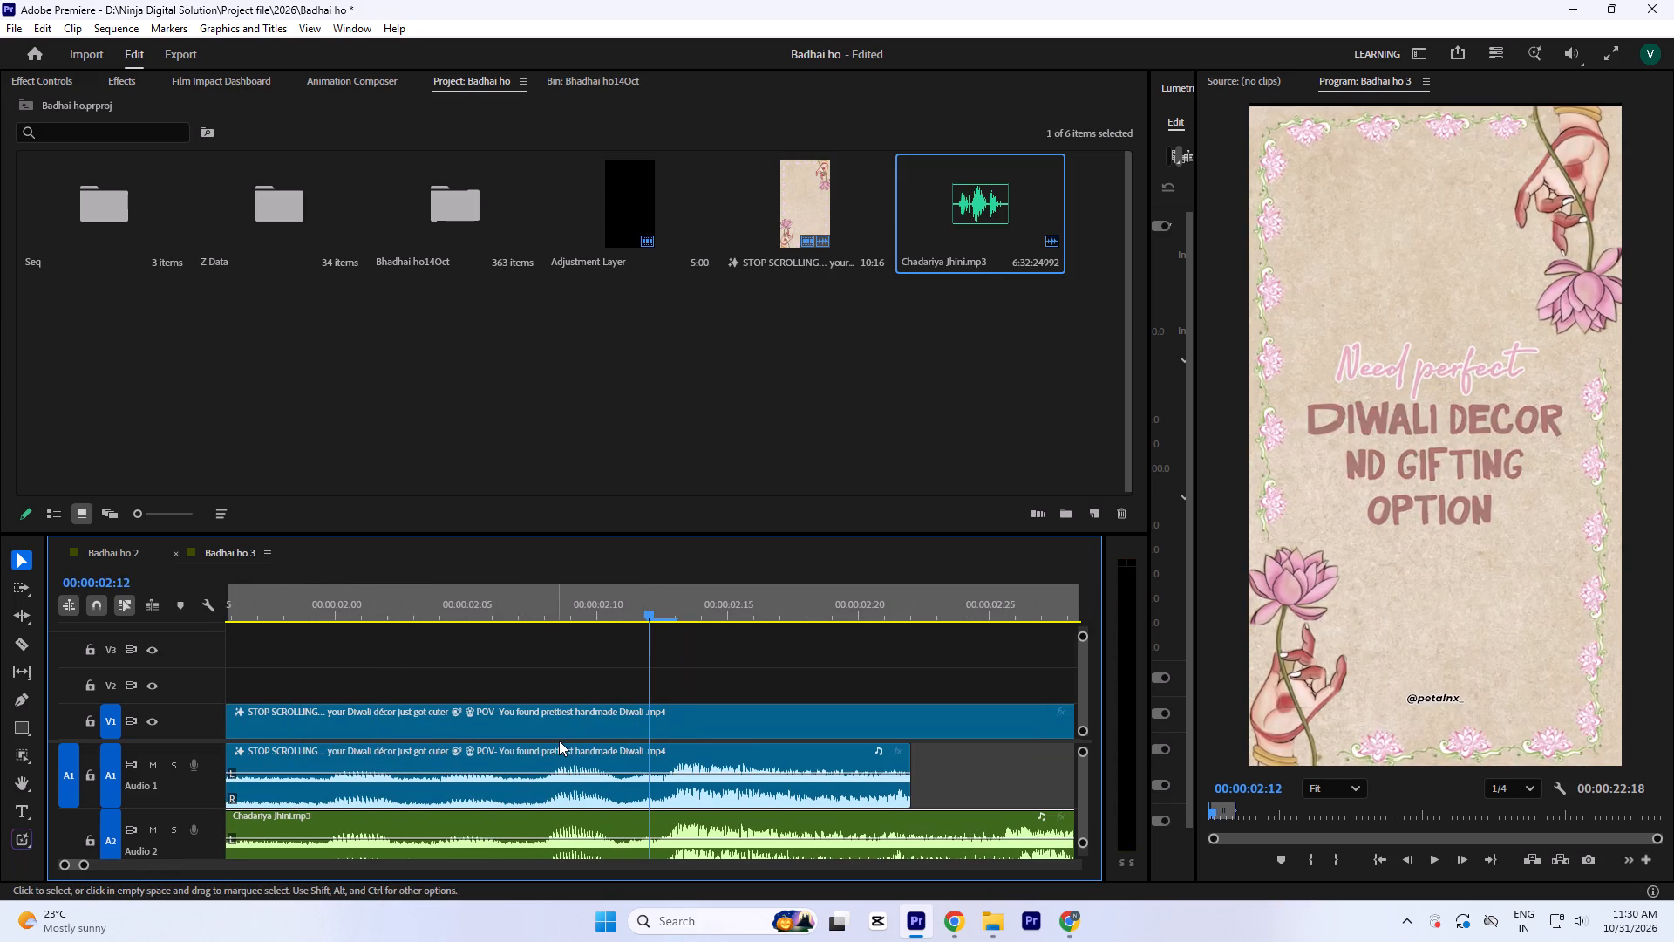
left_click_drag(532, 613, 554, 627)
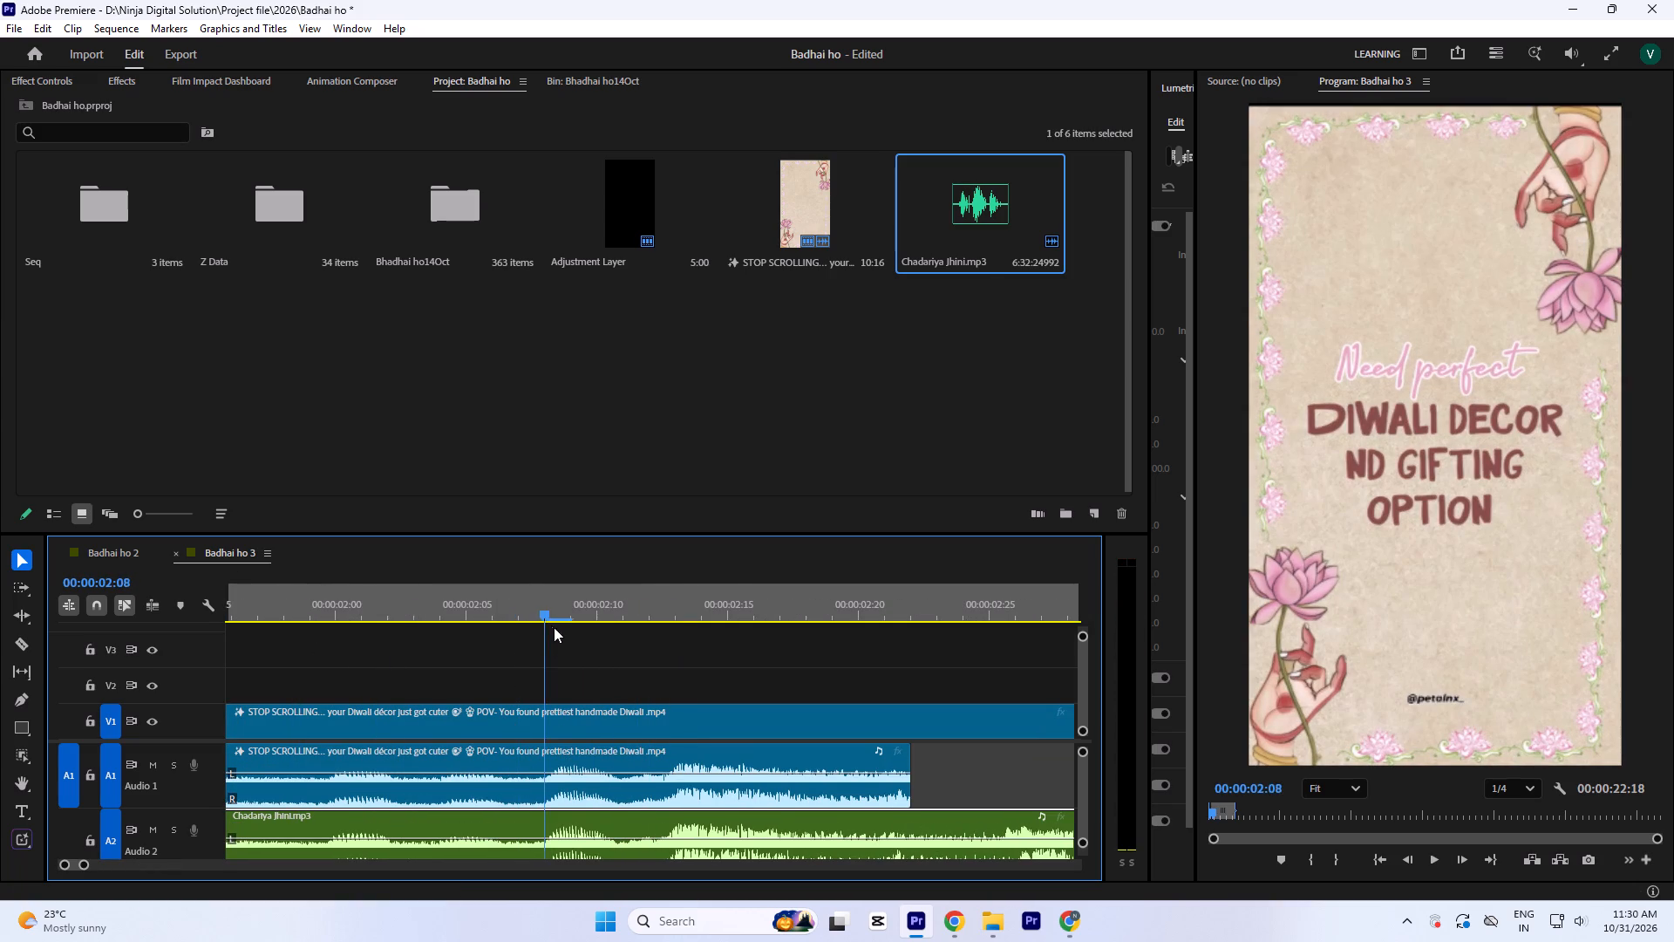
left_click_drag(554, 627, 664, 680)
Trim the end of the reel's audio to 00:00:01:26 without changing its video.
type("`=")
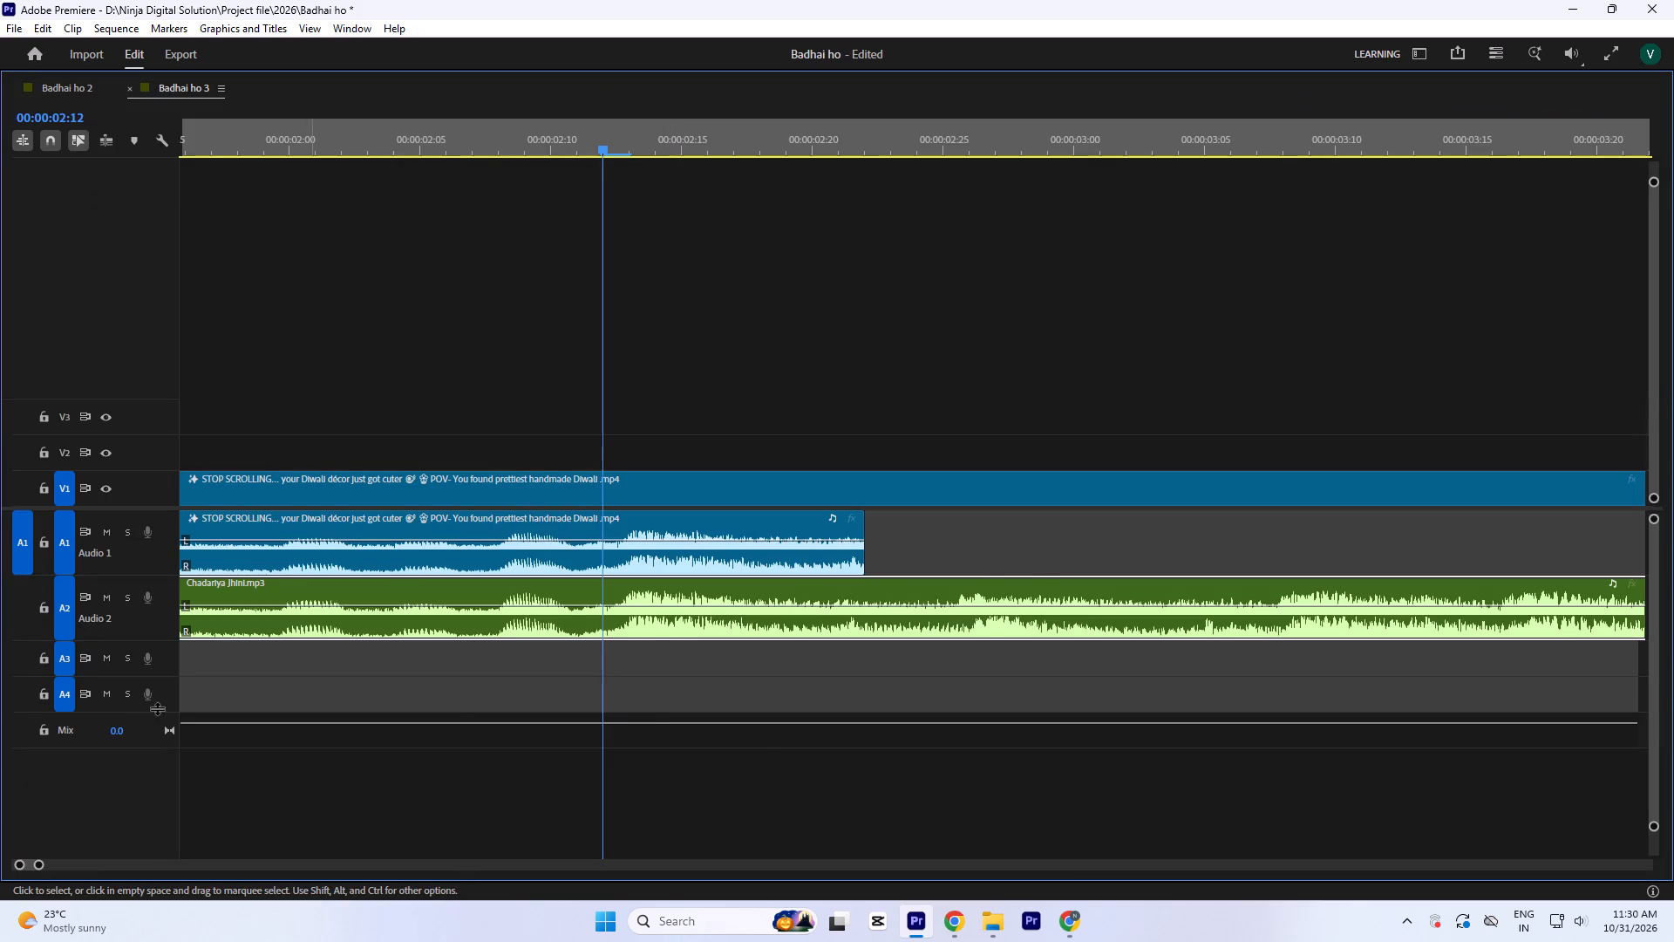
key("minus")
key("minus")
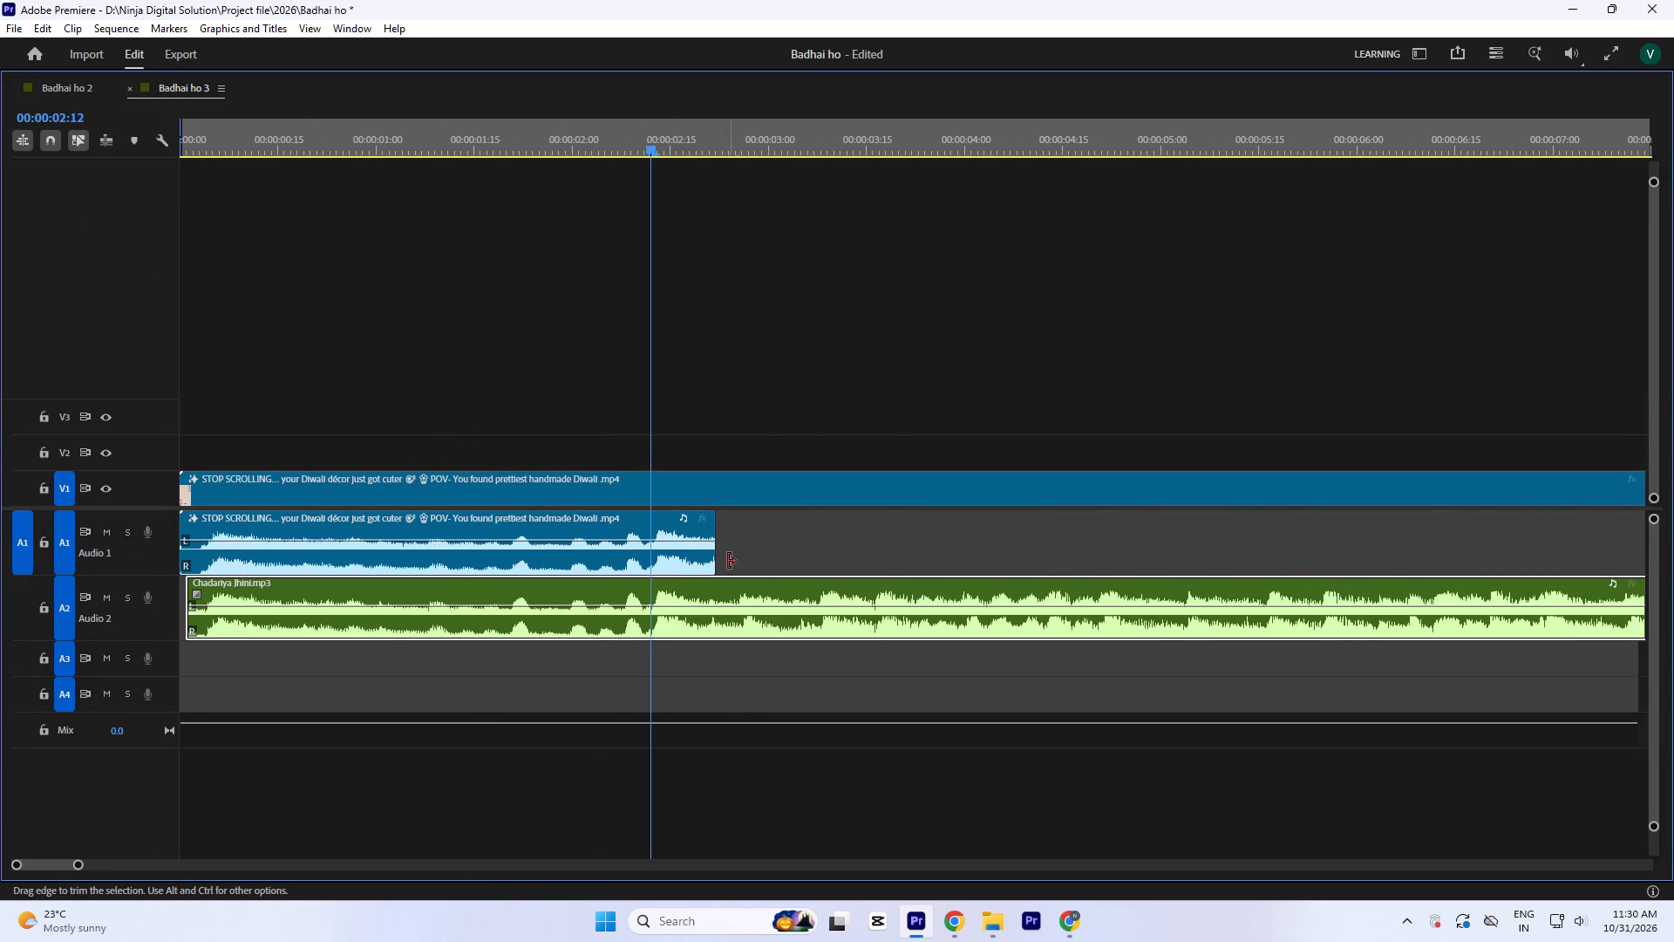
left_click_drag(725, 557, 510, 577)
left_click(514, 149)
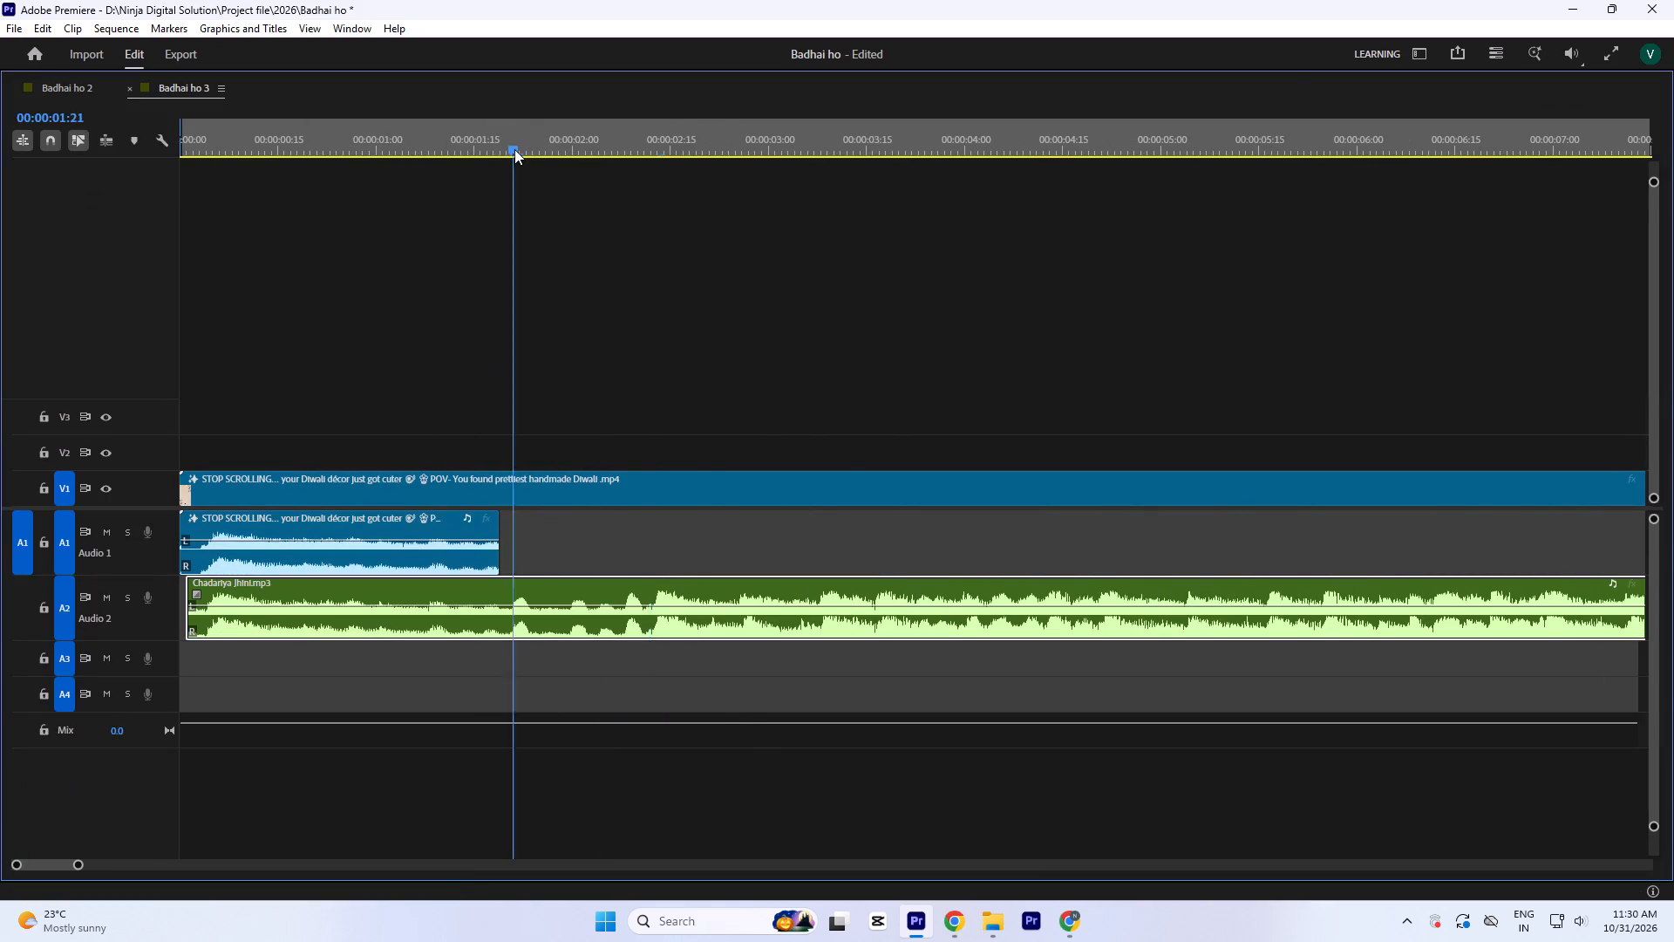
key("equal")
key("equal")
key("equal")
key("equal")
key("equal")
left_click_drag(859, 556, 940, 558)
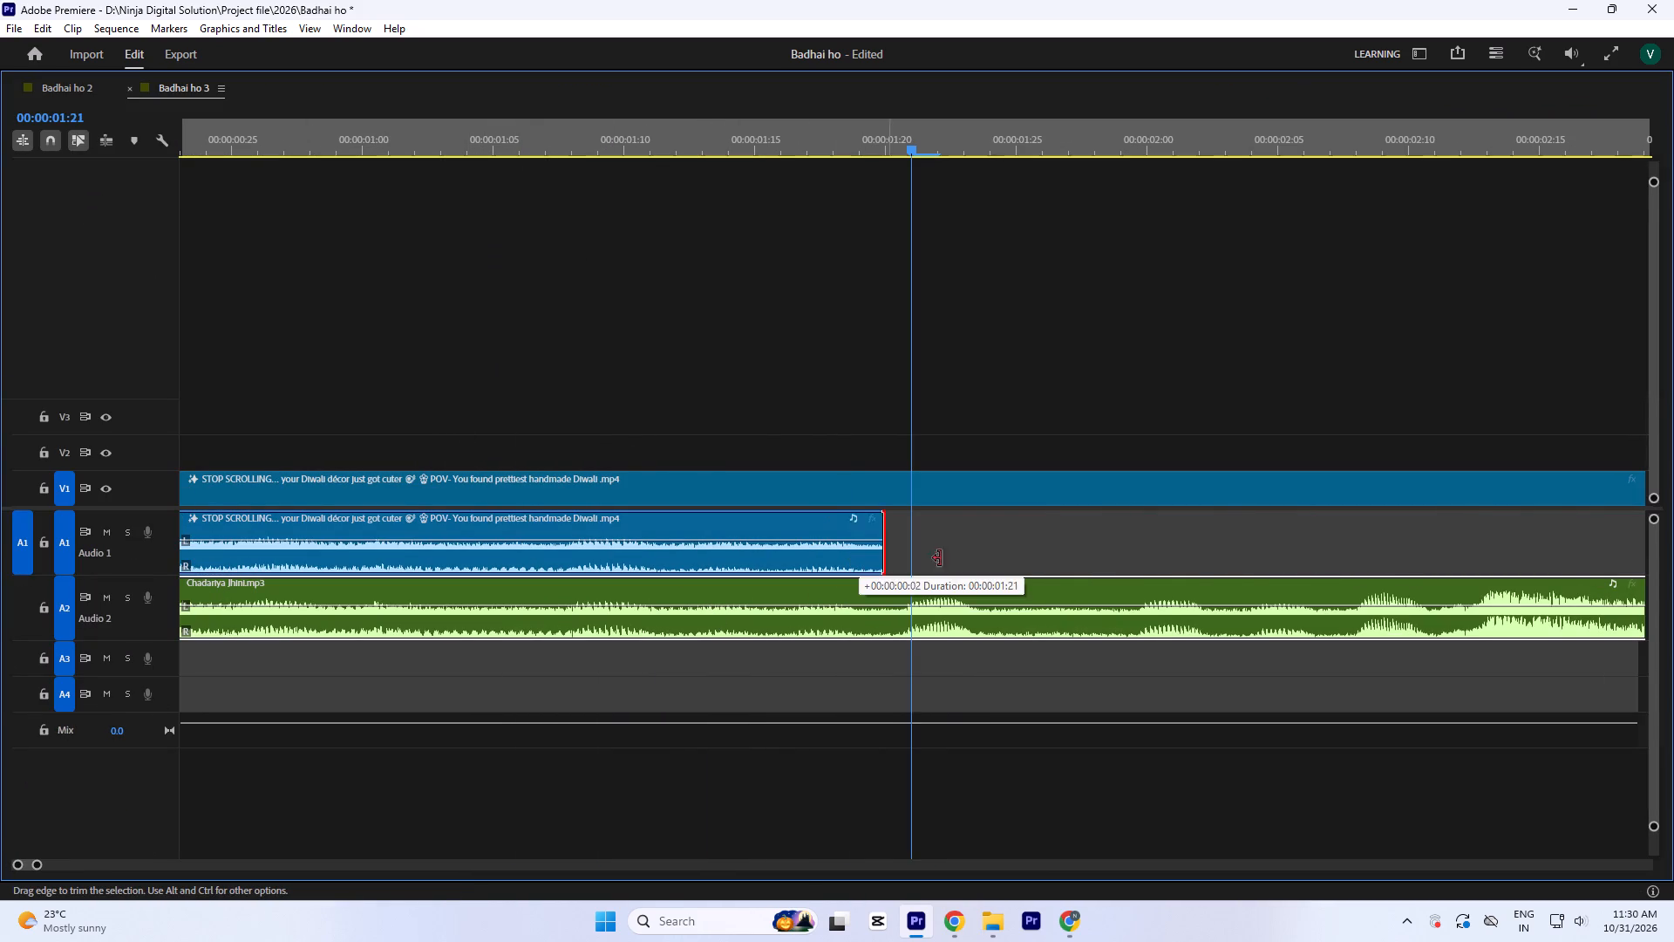
left_click_drag(940, 558, 1044, 547)
Split the song at 00:00:01:26 and delete the part before the cut.
left_click(1063, 140)
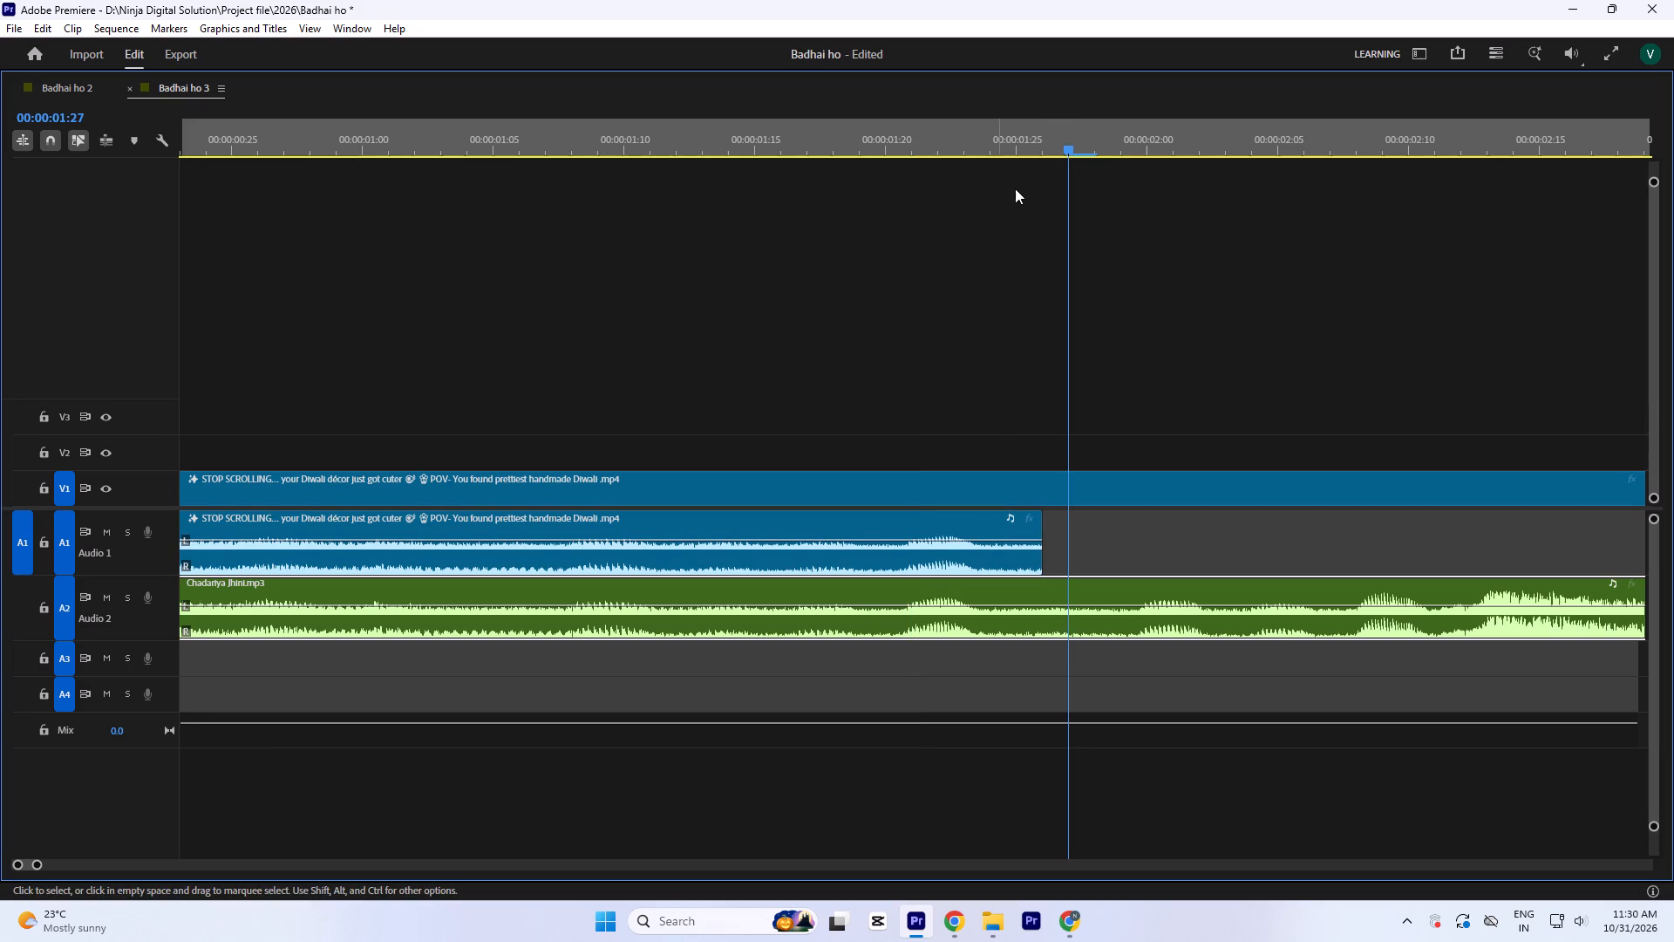
left_click(1039, 133)
key("k")
left_click(854, 631)
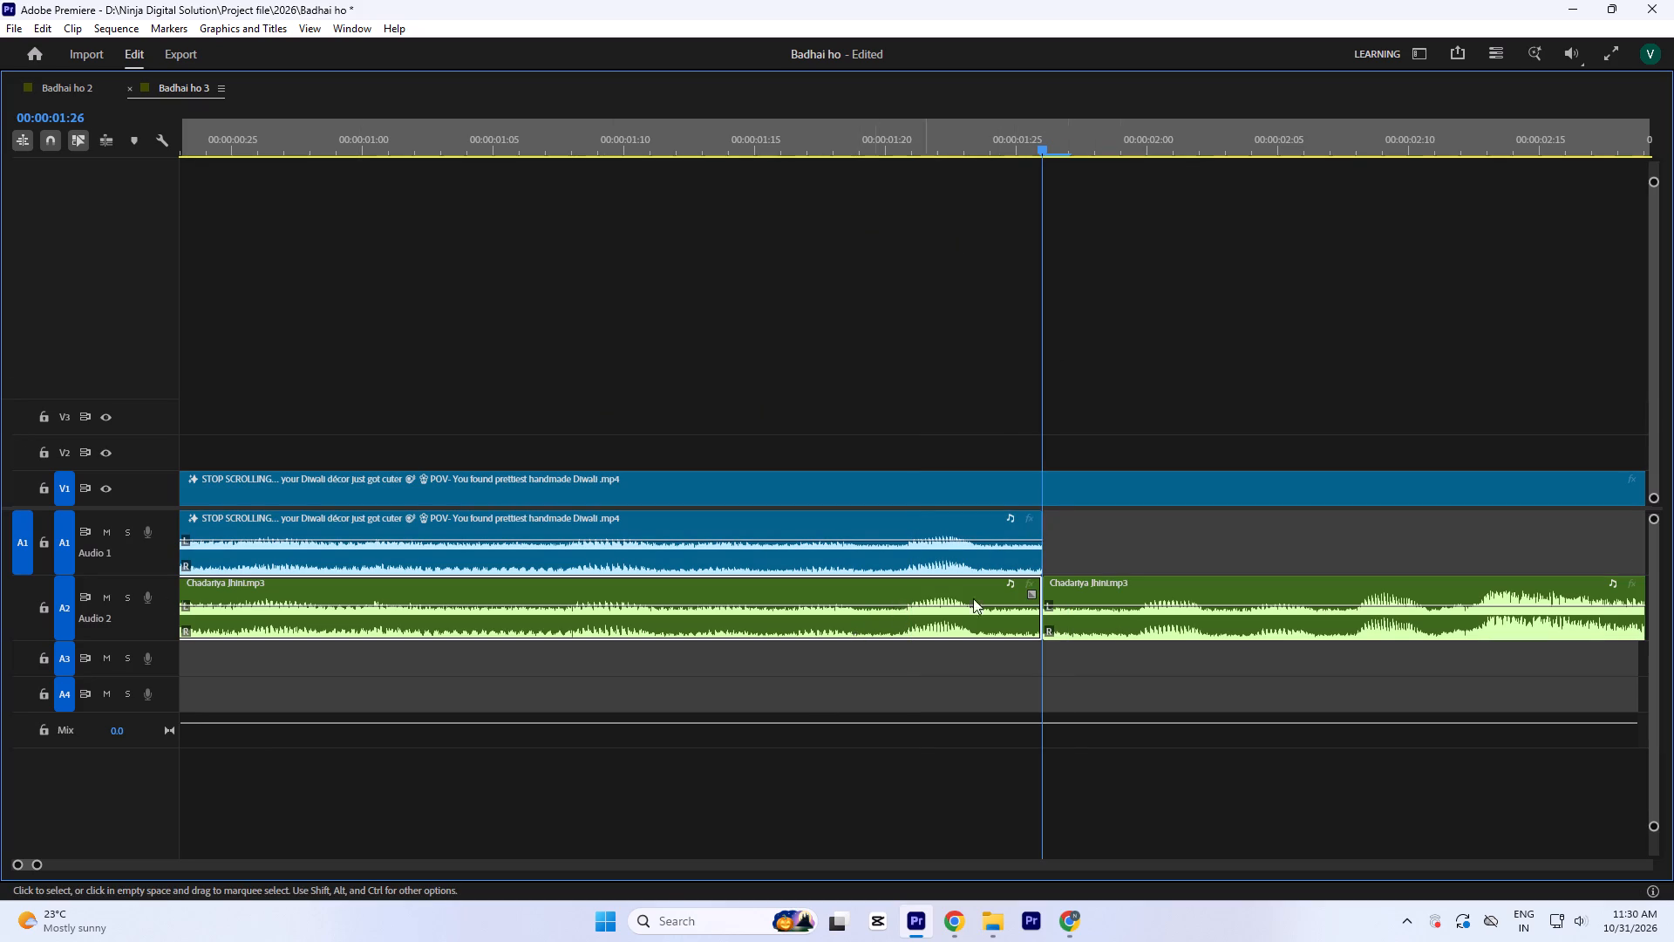
key("Delete")
Move the remaining song clip up to A1, directly after the reel audio.
key("minus")
key("minus")
key("minus")
left_click_drag(636, 582, 637, 562)
Apply the default audio transition between the reel audio and the song, removing the fade from the reel audio's start.
key("equal")
left_click_drag(655, 659, 364, 540)
key("shift+d")
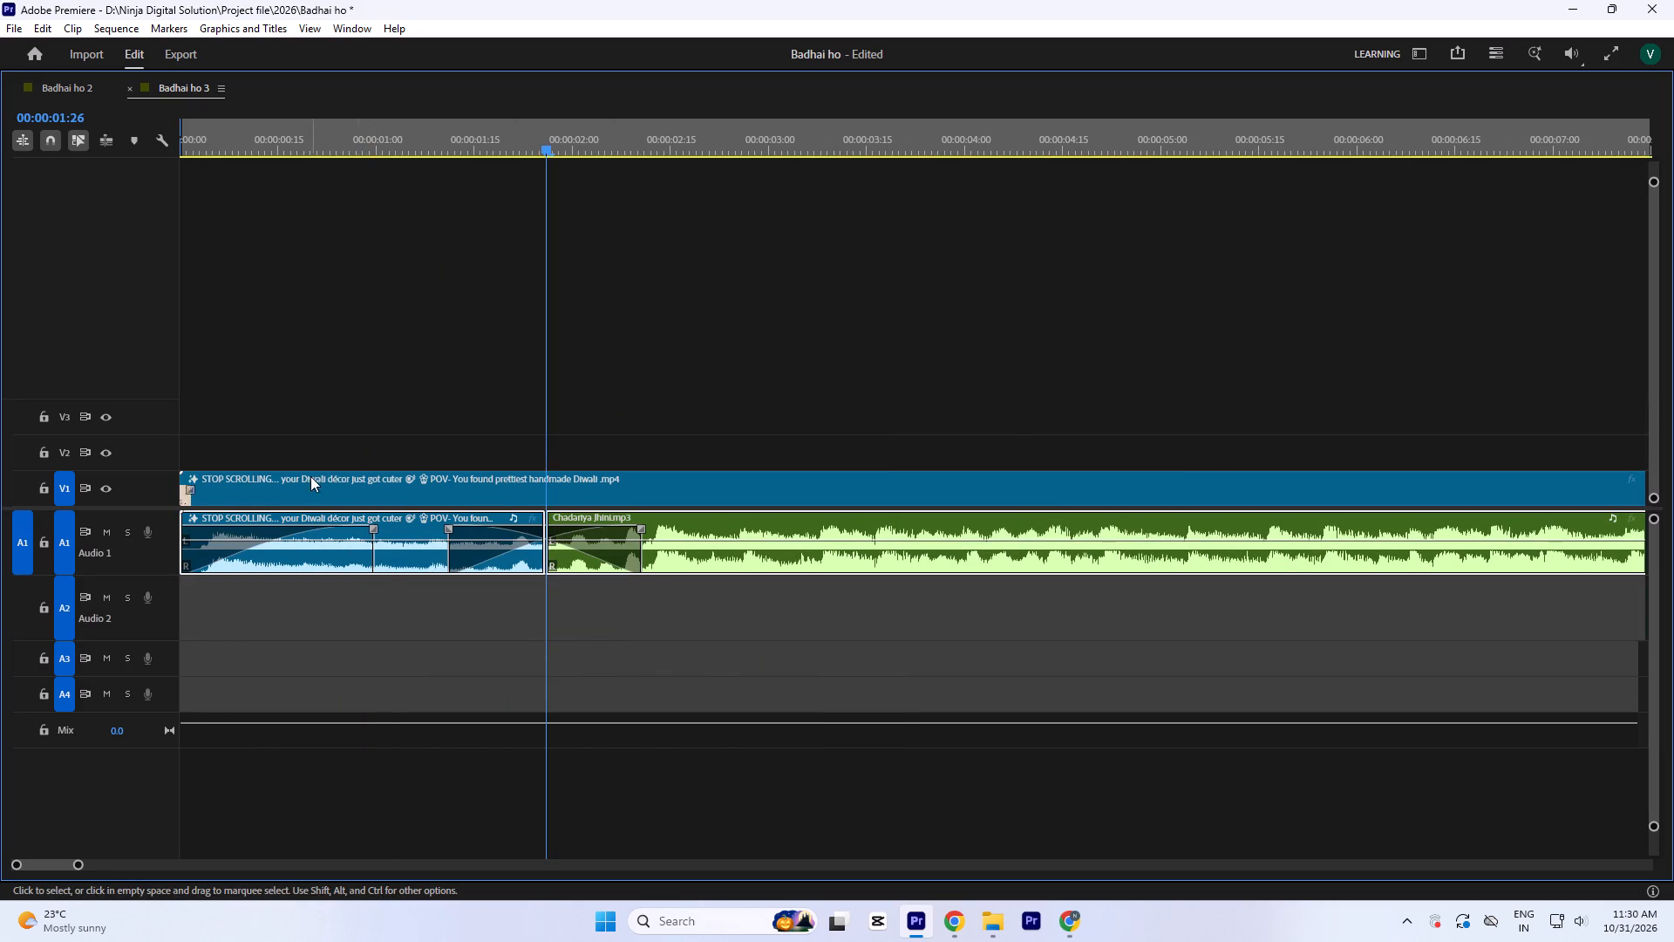
left_click(212, 549)
key("Delete")
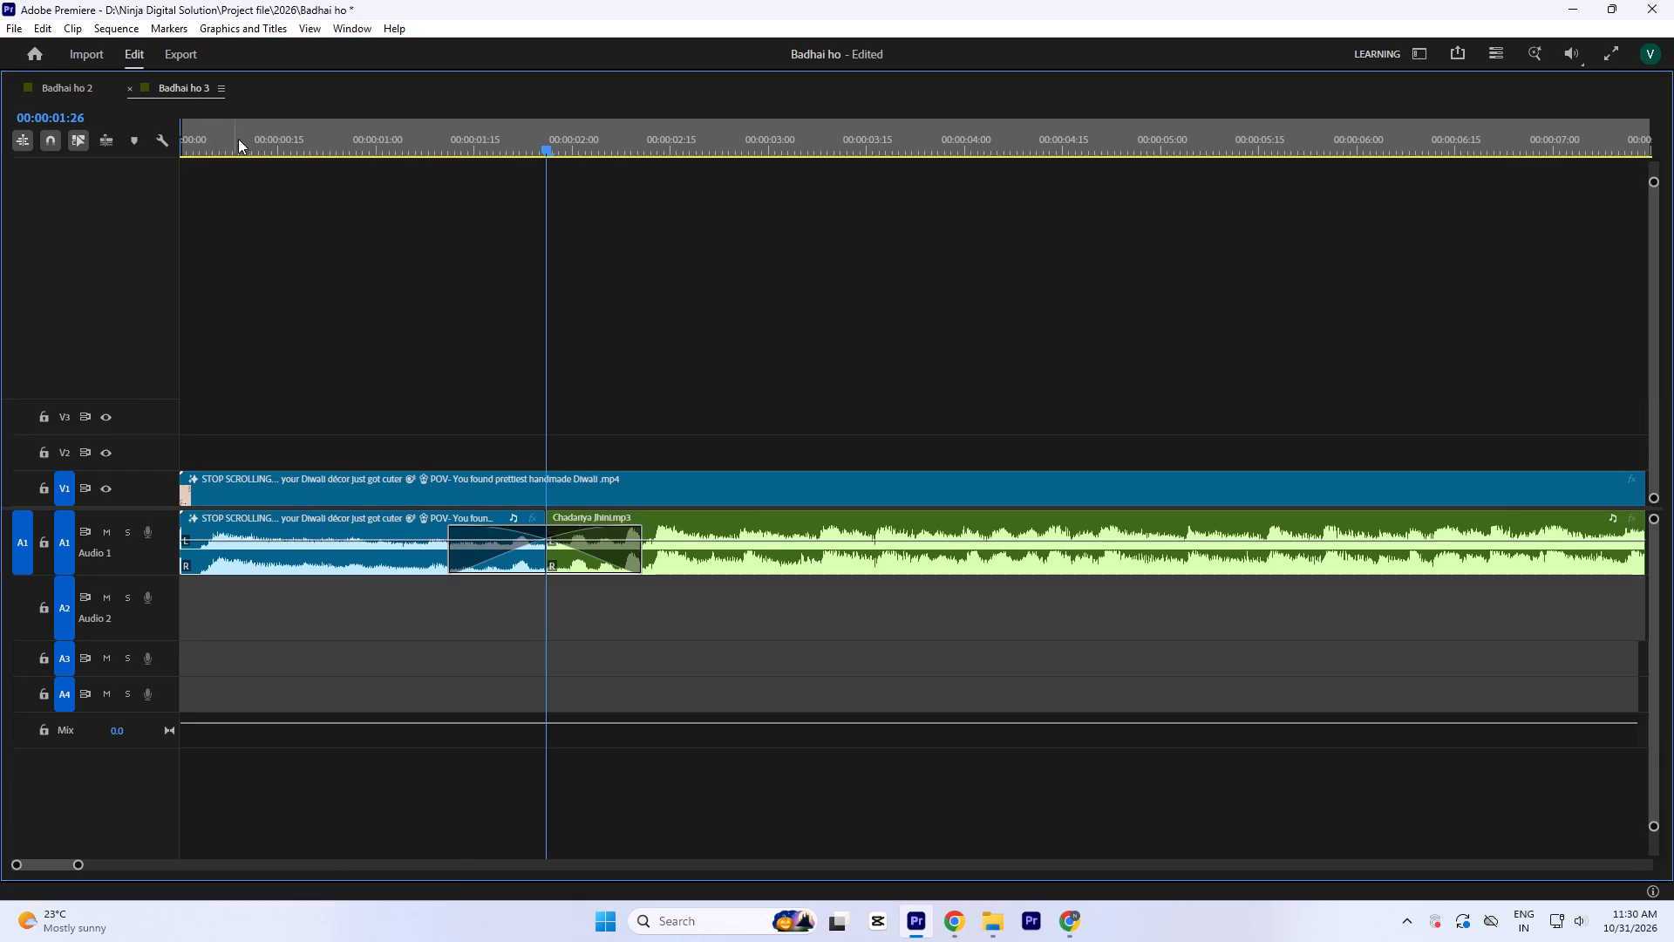
Audition the opening from the sequence start, return to 00:00:00:00 and save the project.
left_click_drag(240, 139, 102, 167)
type("`==")
key("equal")
key("equal")
key("equal")
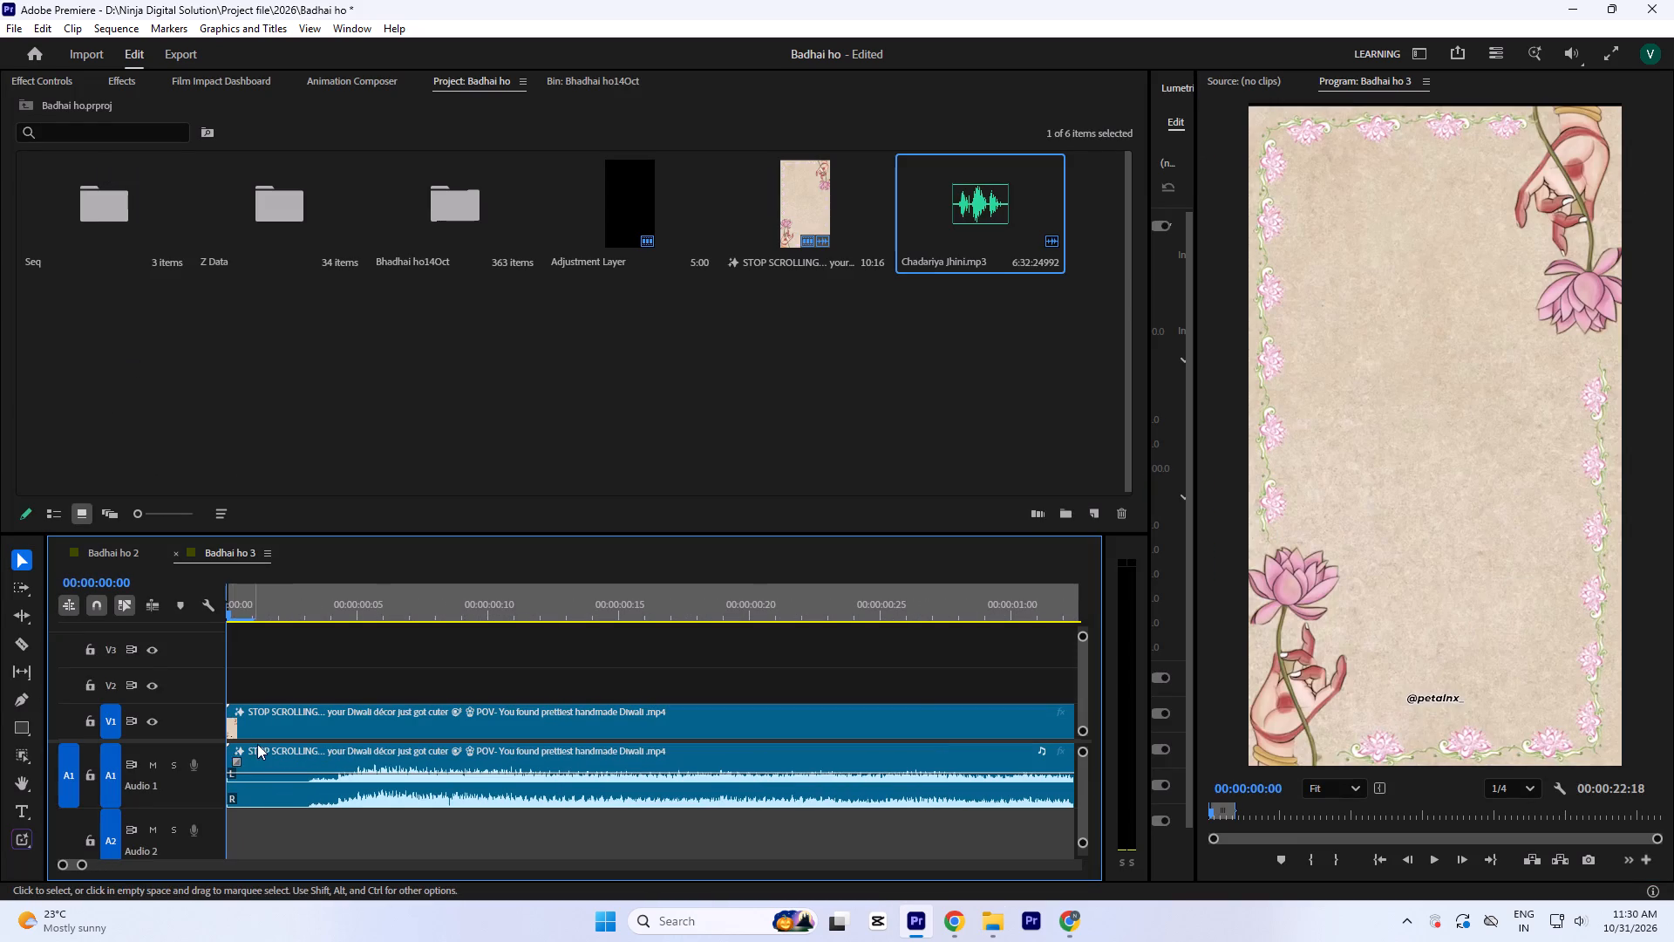
left_click(283, 666)
key("space")
key("space")
left_click_drag(316, 590, 148, 631)
key("ctrl+s")
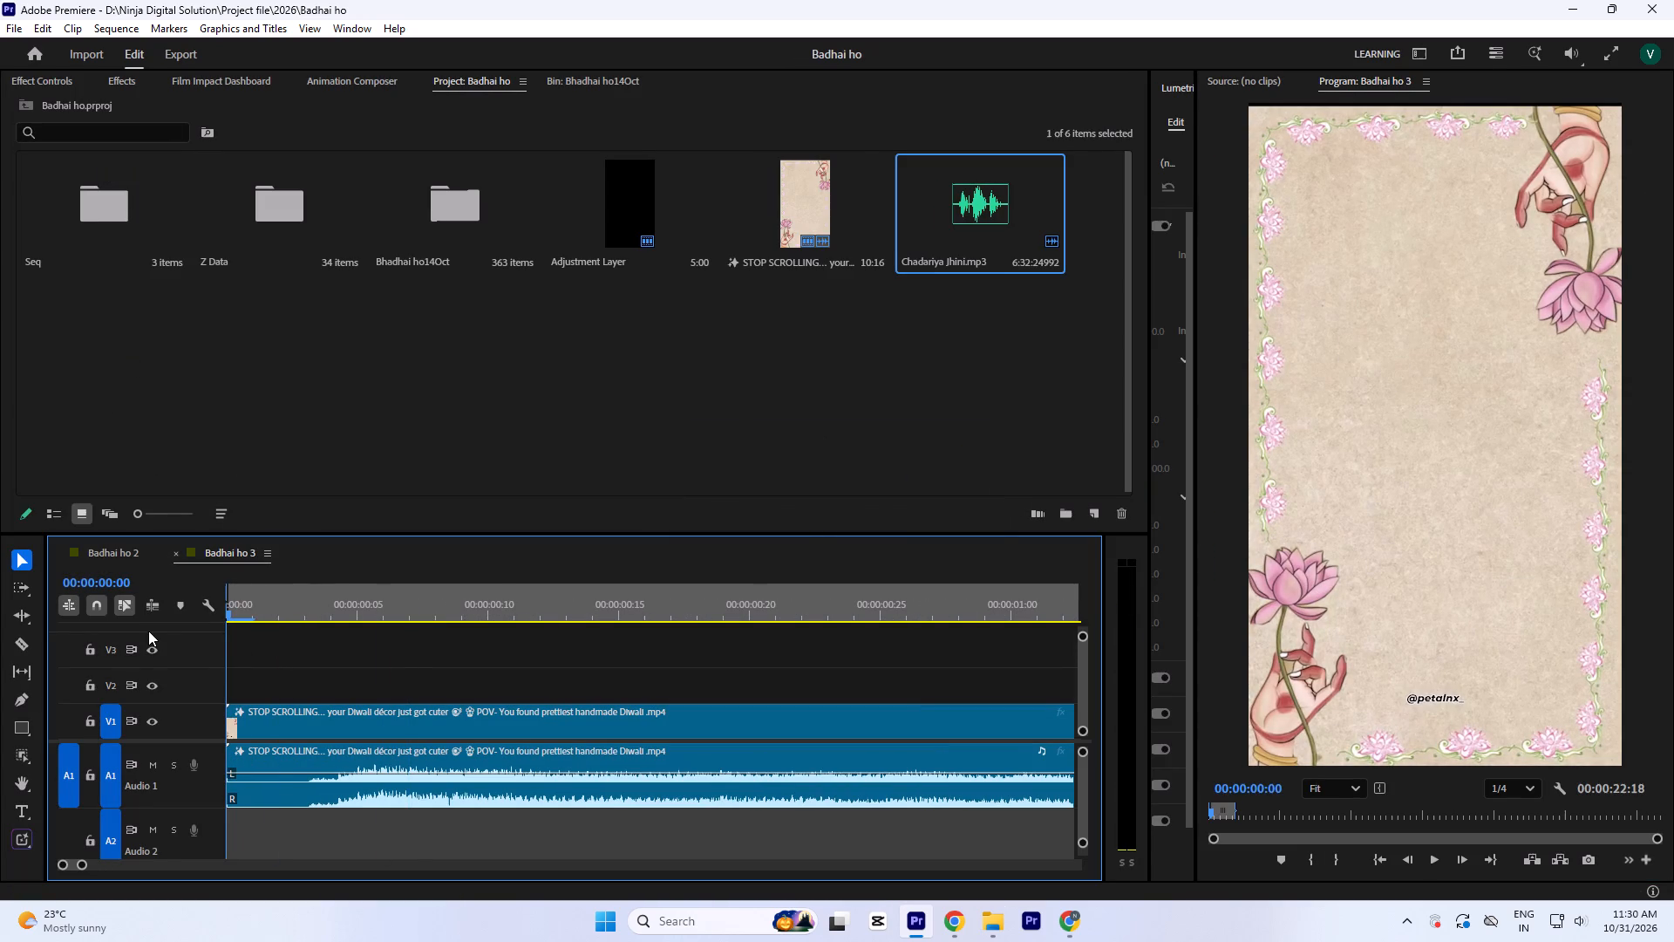
Trim the reel video on V1 to end with its audio at 00:00:01:26 and play the opening.
type("--")
key("minus")
key("minus")
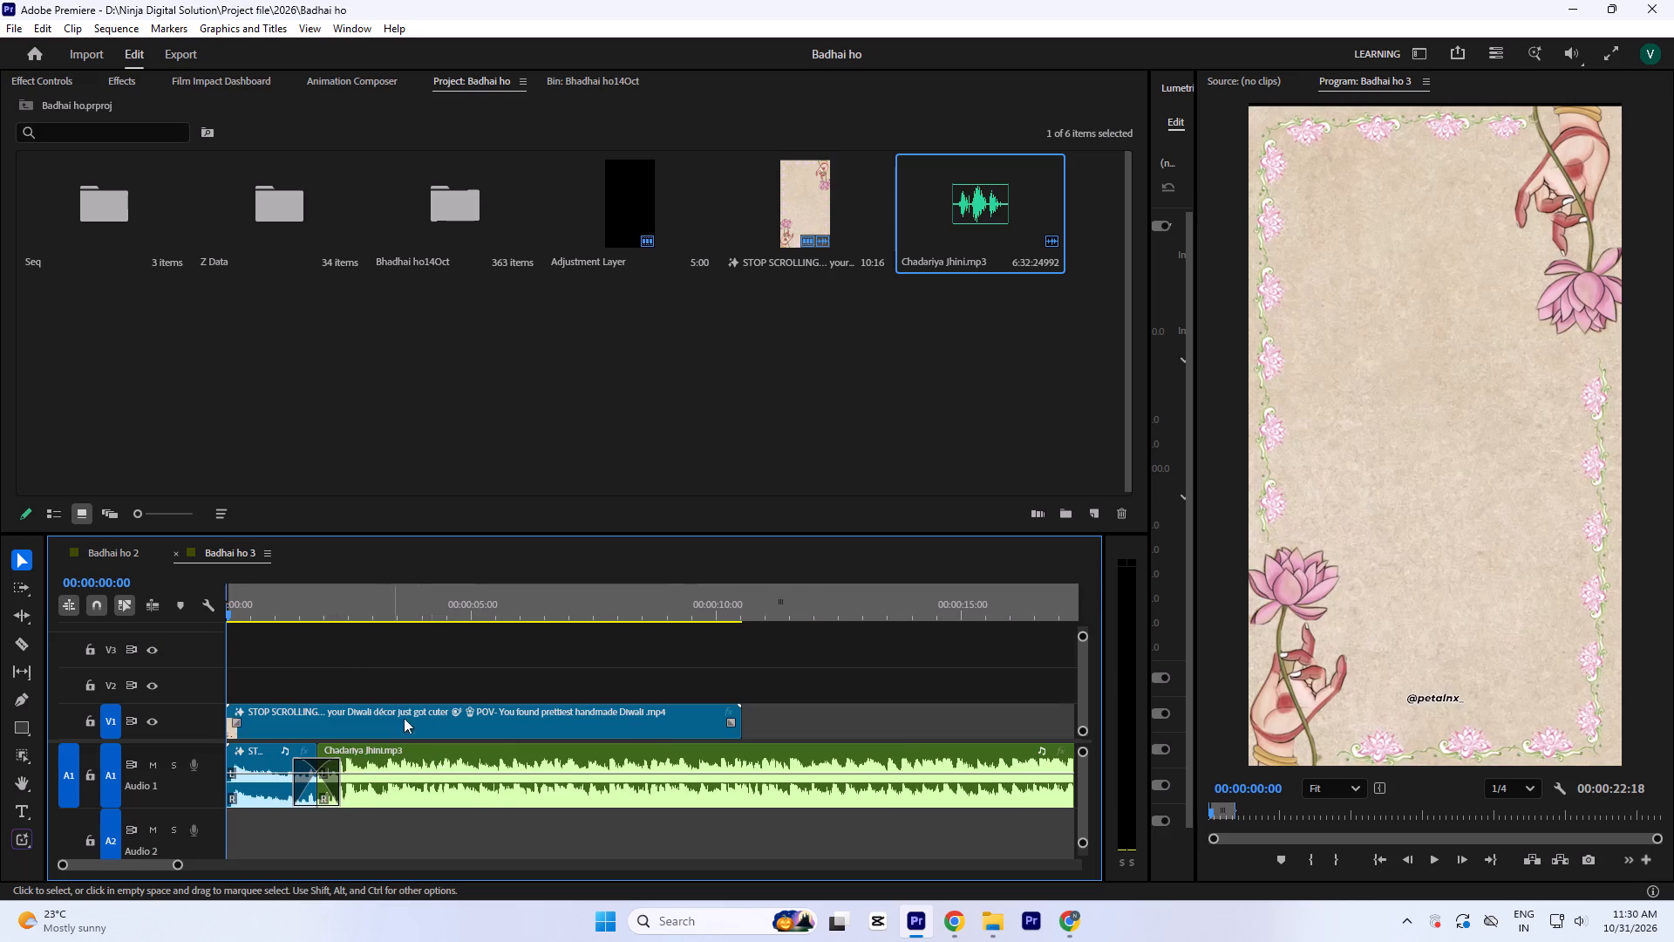
left_click_drag(750, 720, 318, 707)
key("equal")
key("equal")
key("space")
key("space")
key("equal")
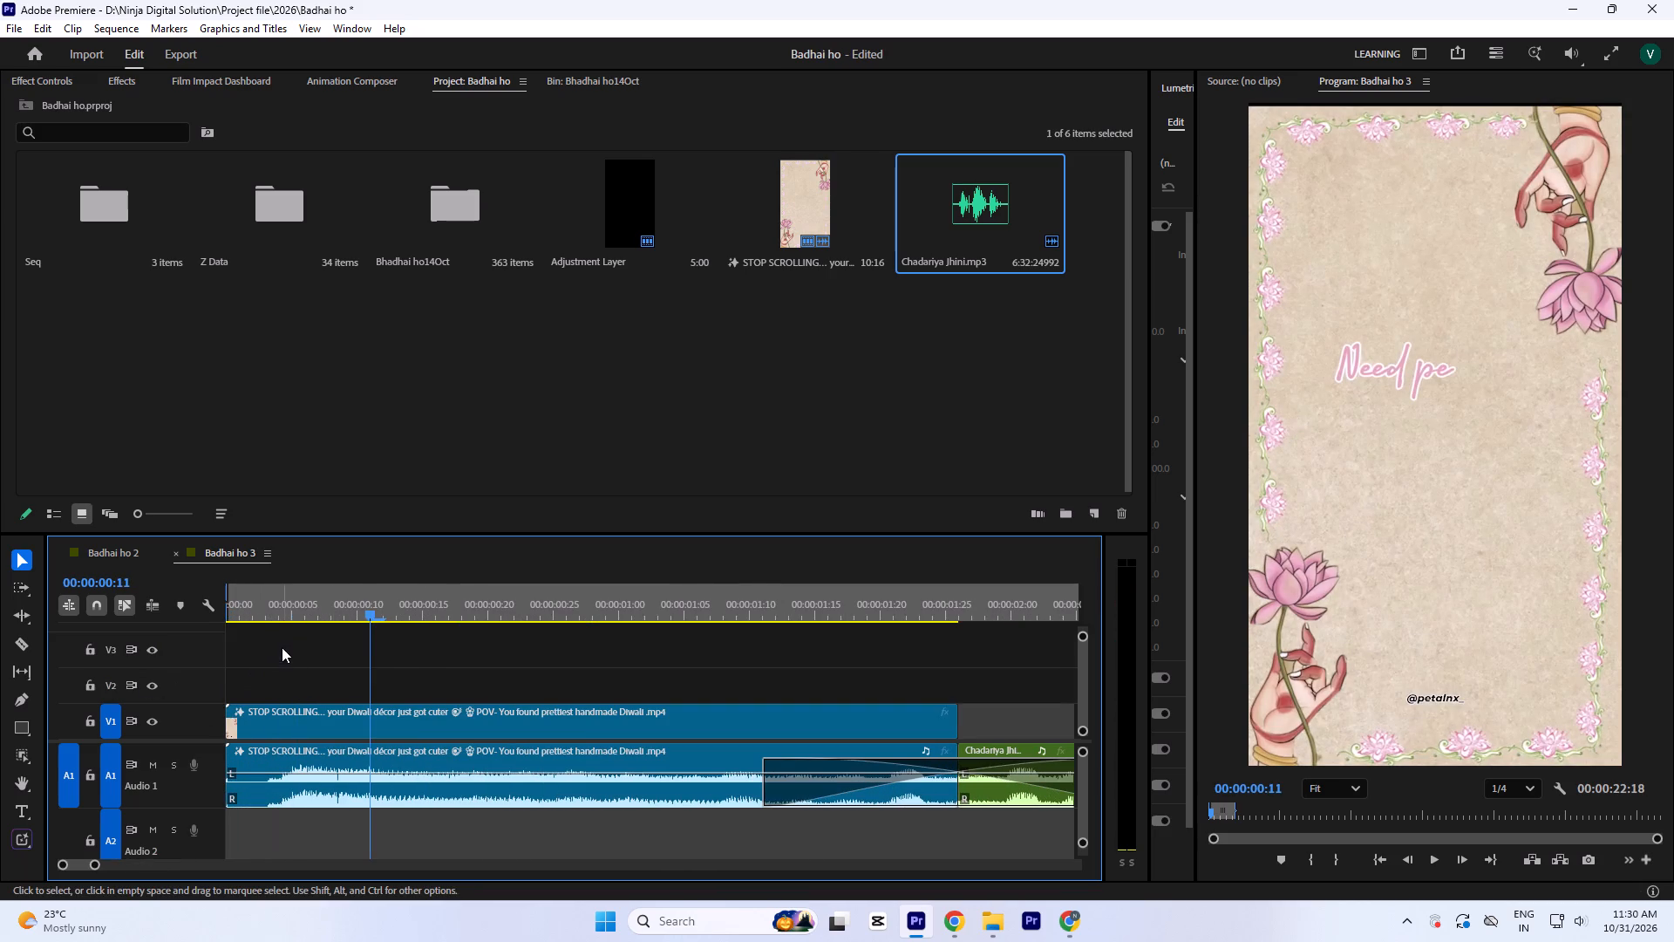
Duplicate the reel video from V1 onto V2 at the sequence start and add a frame hold at 00:00:00:00.
left_click_drag(345, 603, 103, 652)
left_click_drag(309, 723, 308, 696, "alt")
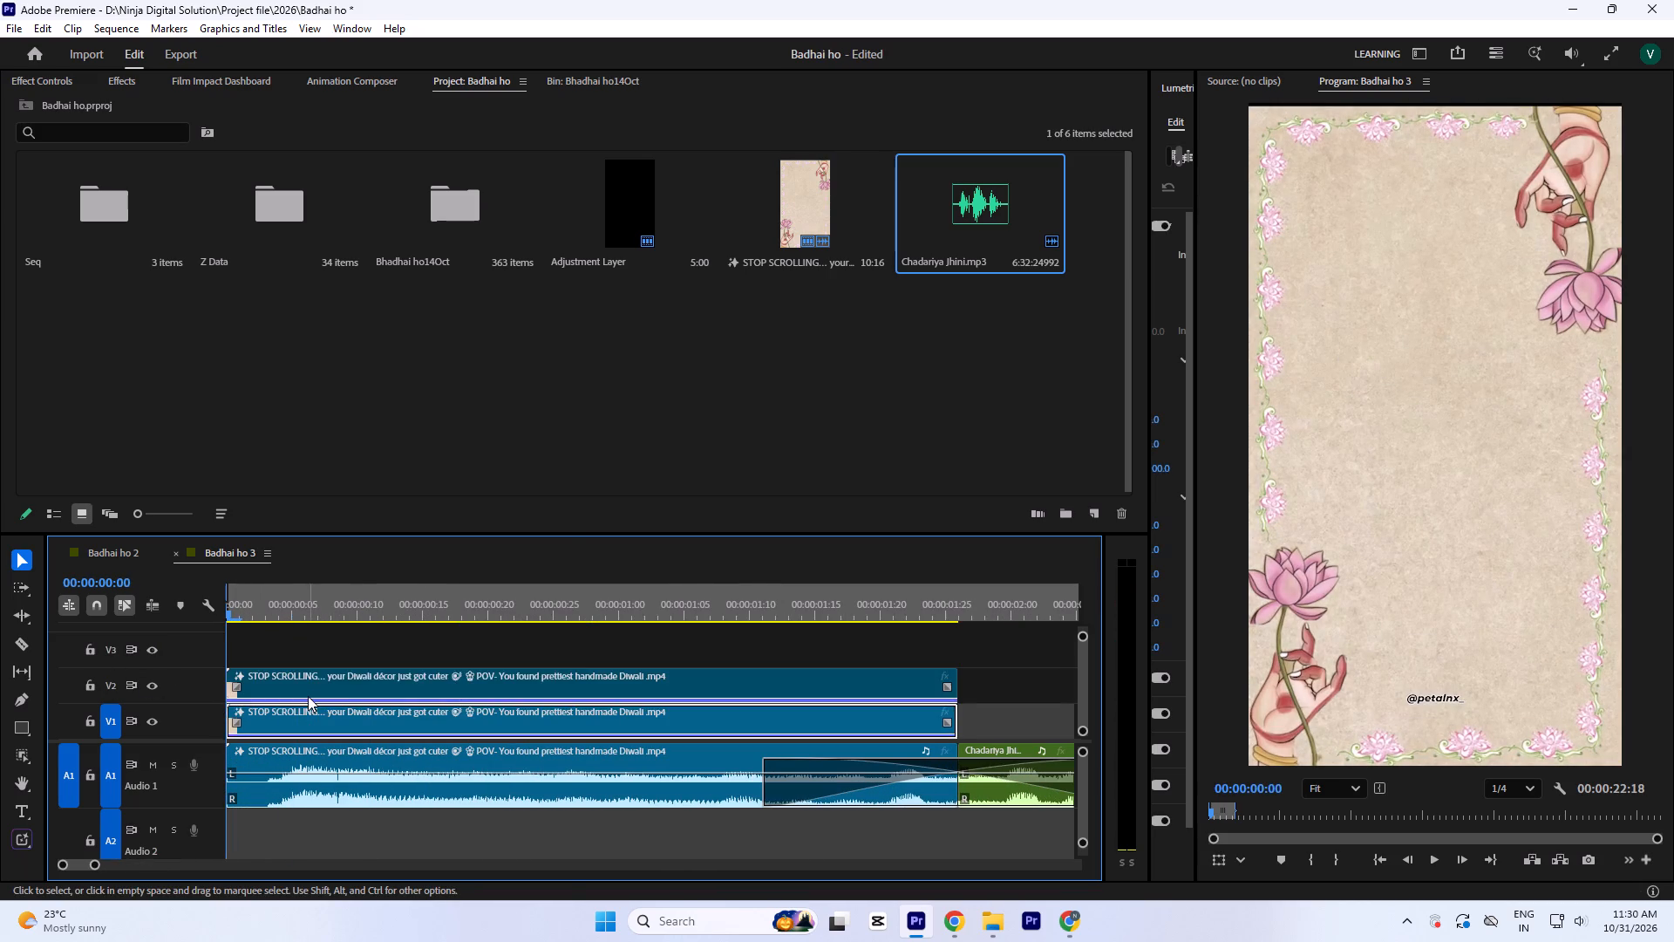
right_click(308, 696)
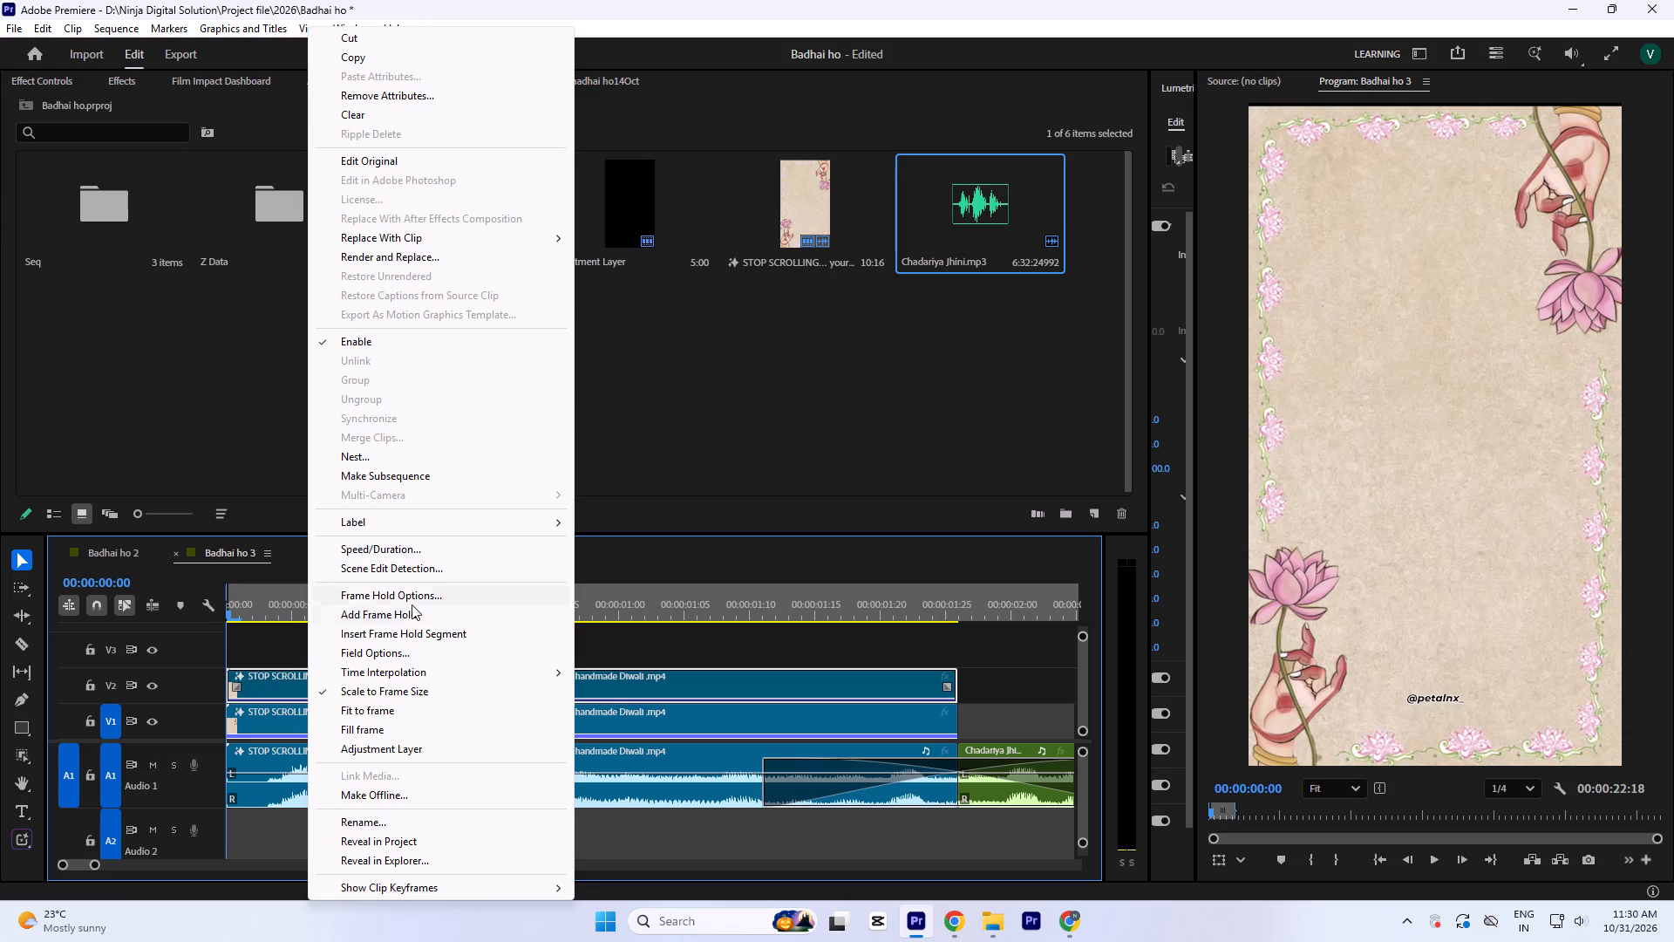
left_click(409, 610)
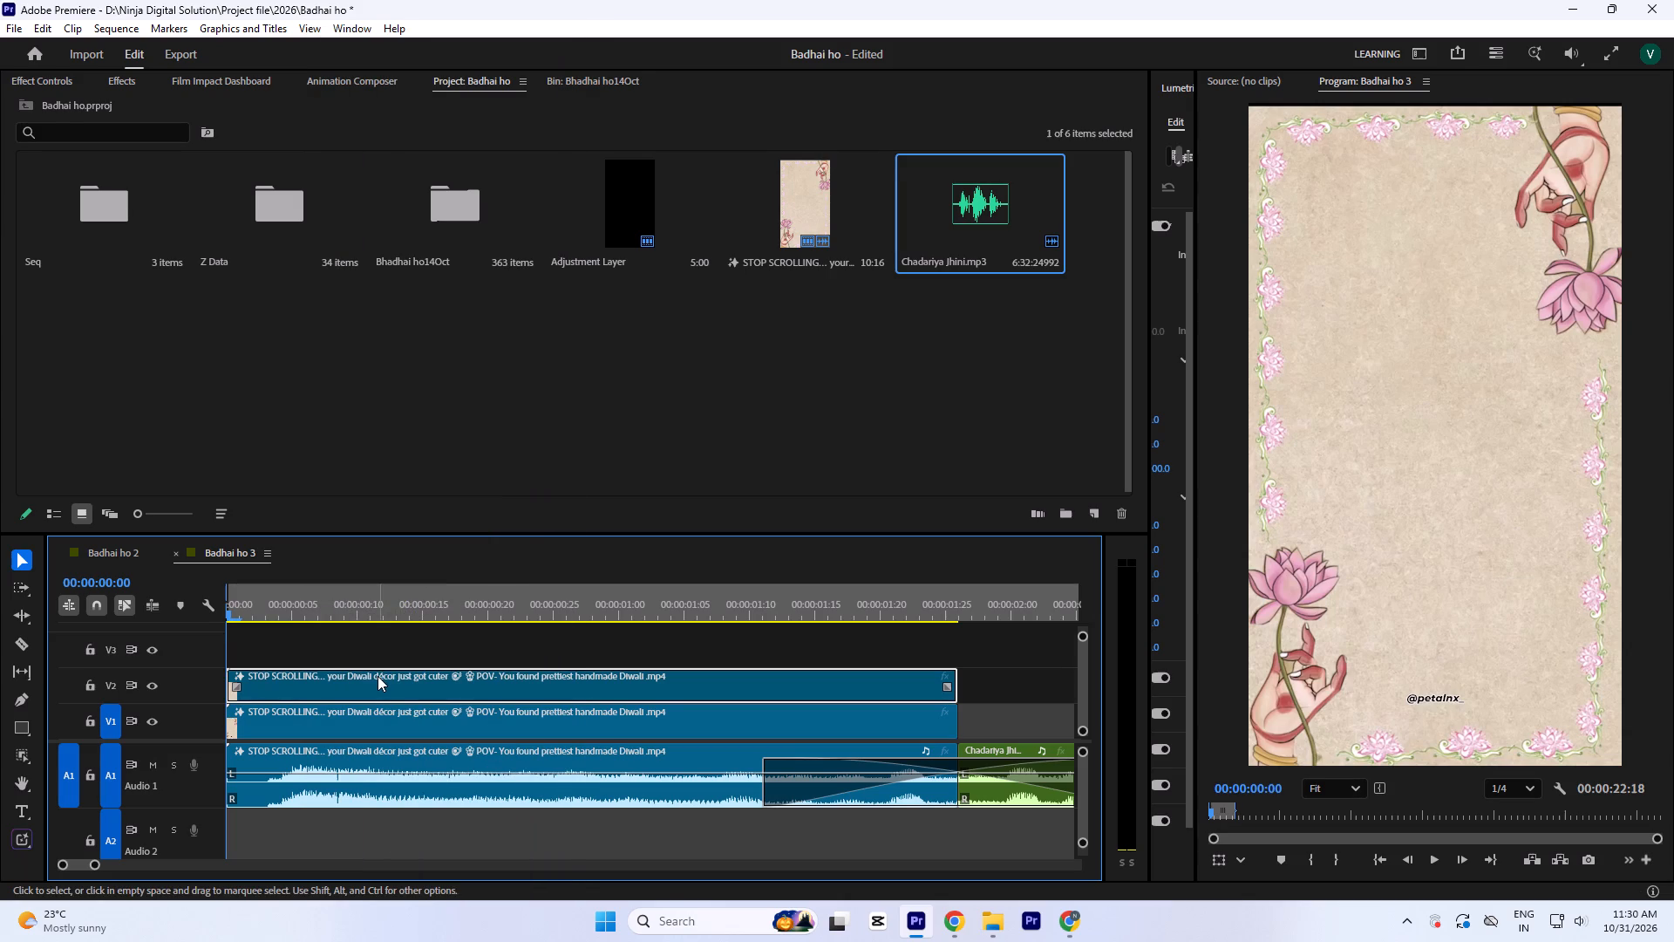
Shift the frozen reel copy on V2 five frames later, past the V1 clip's end, and set its Crop Top to 83%.
left_click(436, 589)
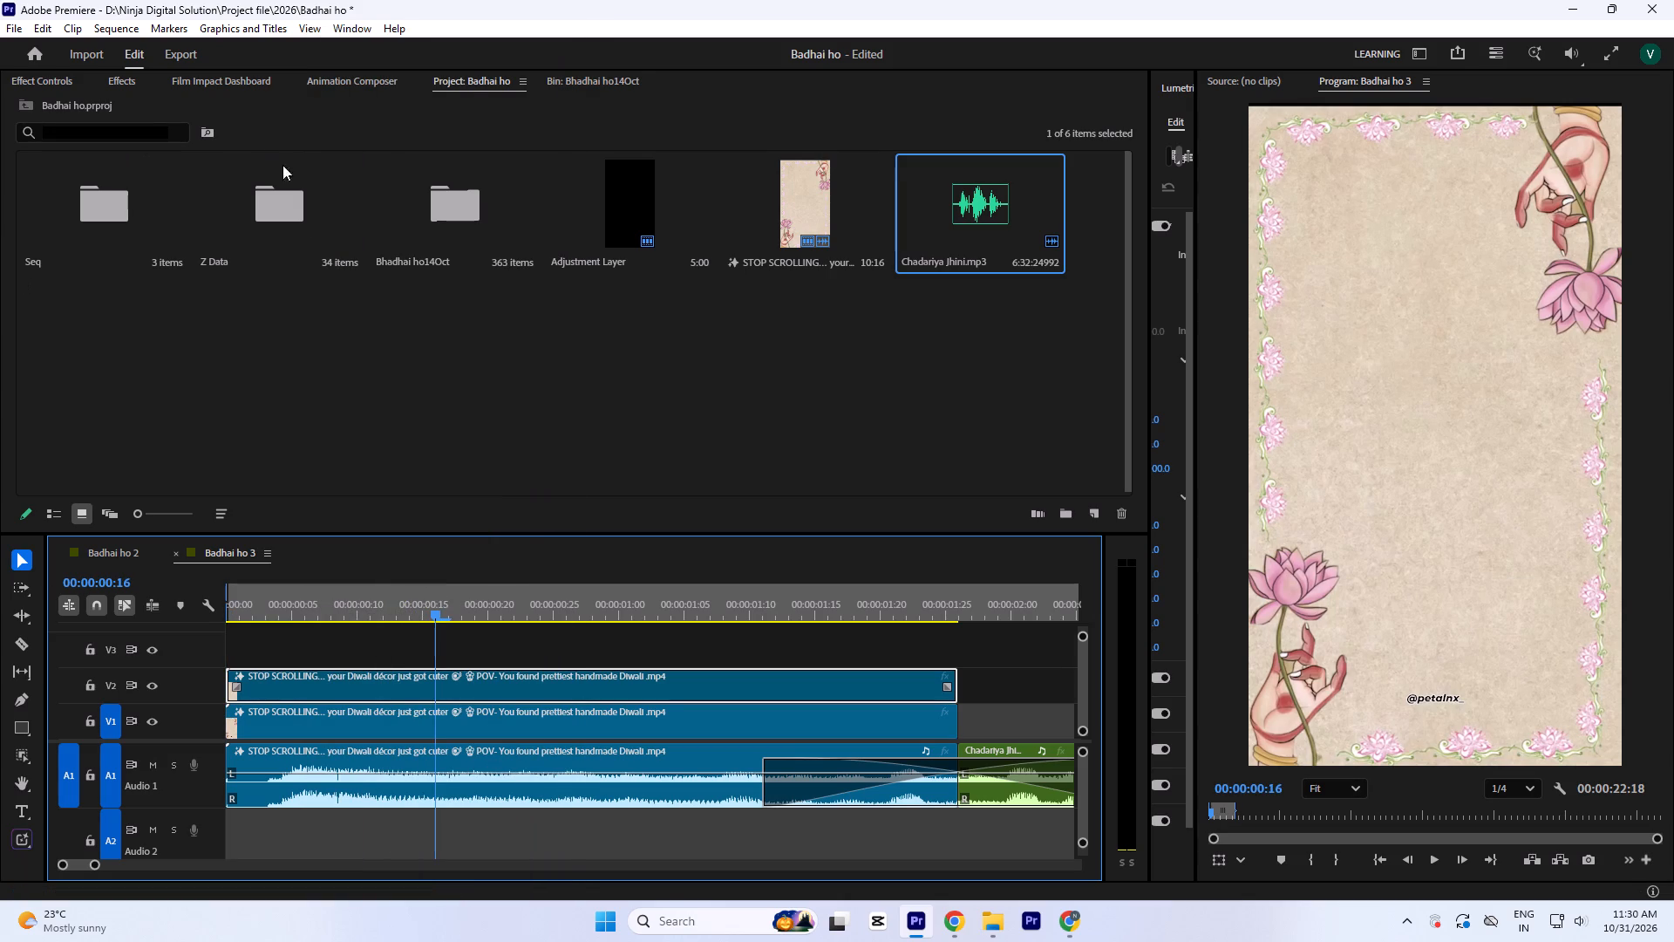
left_click_drag(852, 693, 911, 687)
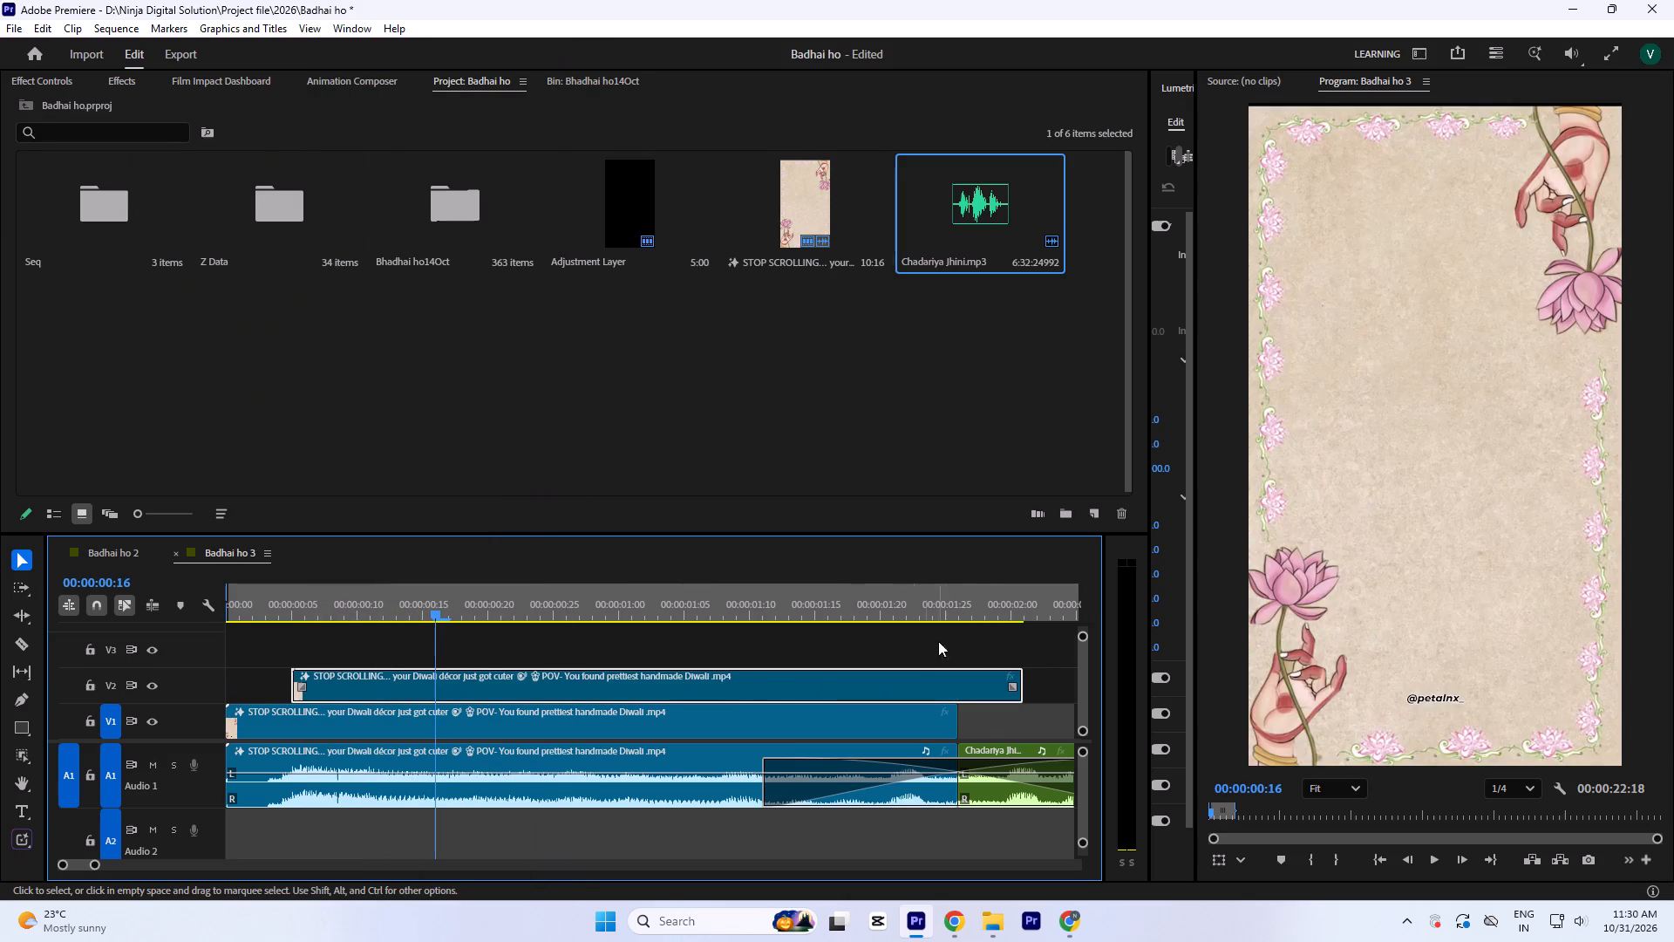
left_click(982, 600)
left_click(57, 78)
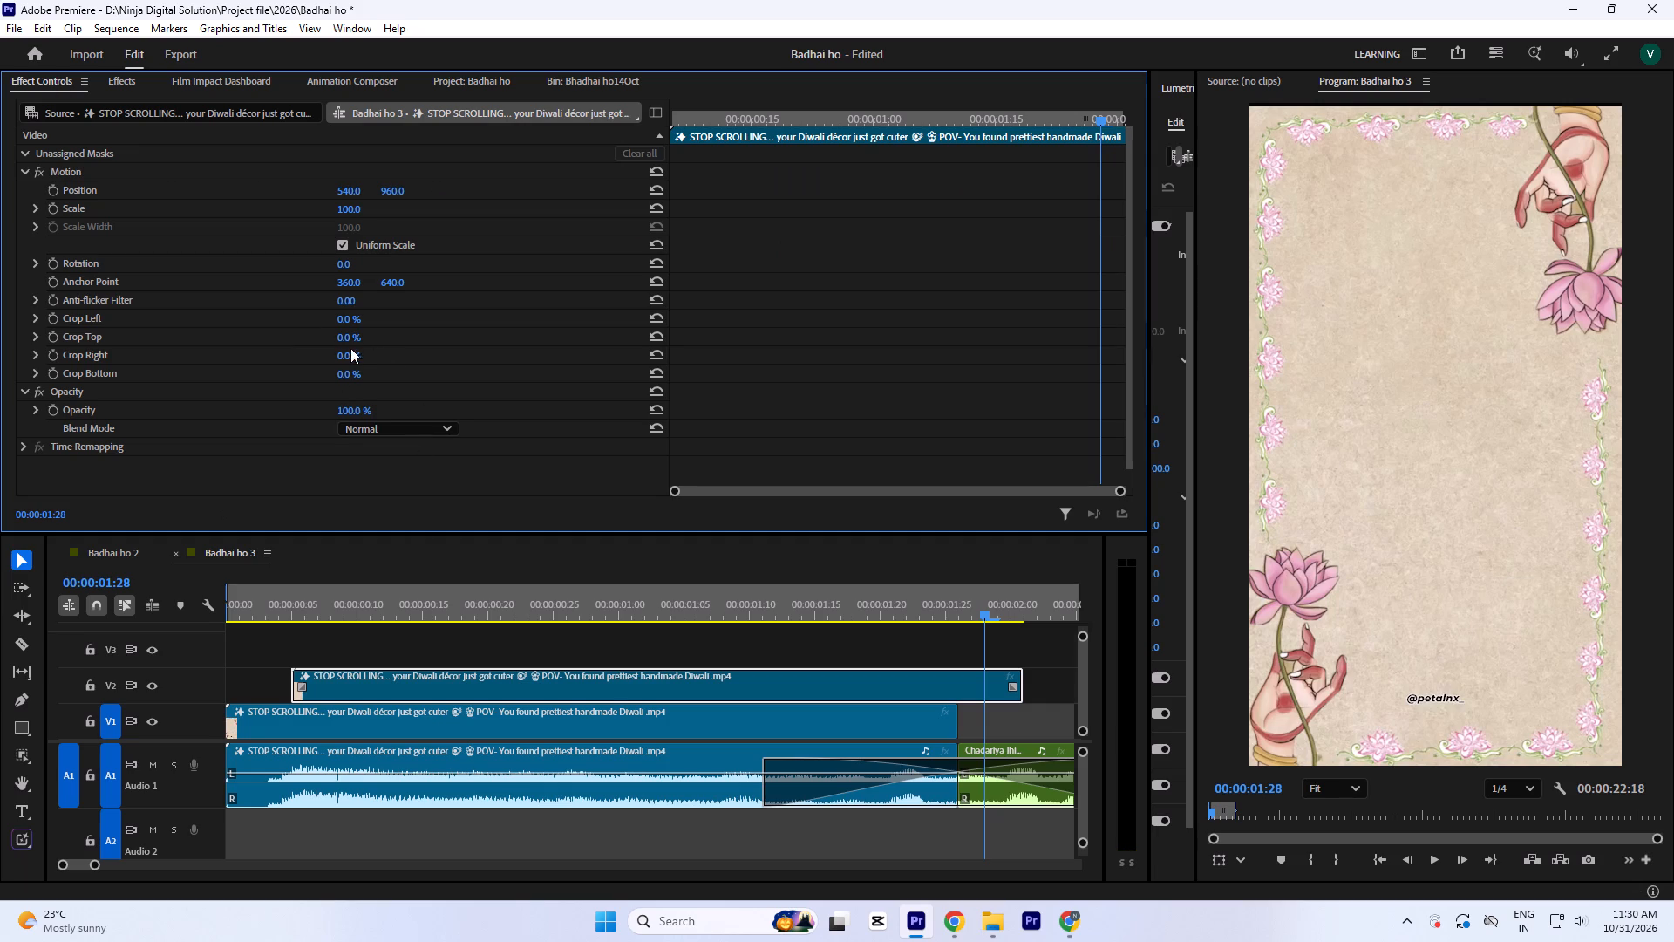
left_click(348, 341)
key("Up")
key("Up")
key("Up")
key("Up")
key("Up")
key("Up")
key("Up")
key("Up")
key("Up")
key("Up")
key("Up")
key("Up")
key("Up")
key("Up")
key("Up")
key("Up")
key("Up")
key("Up")
key("Up")
key("Up")
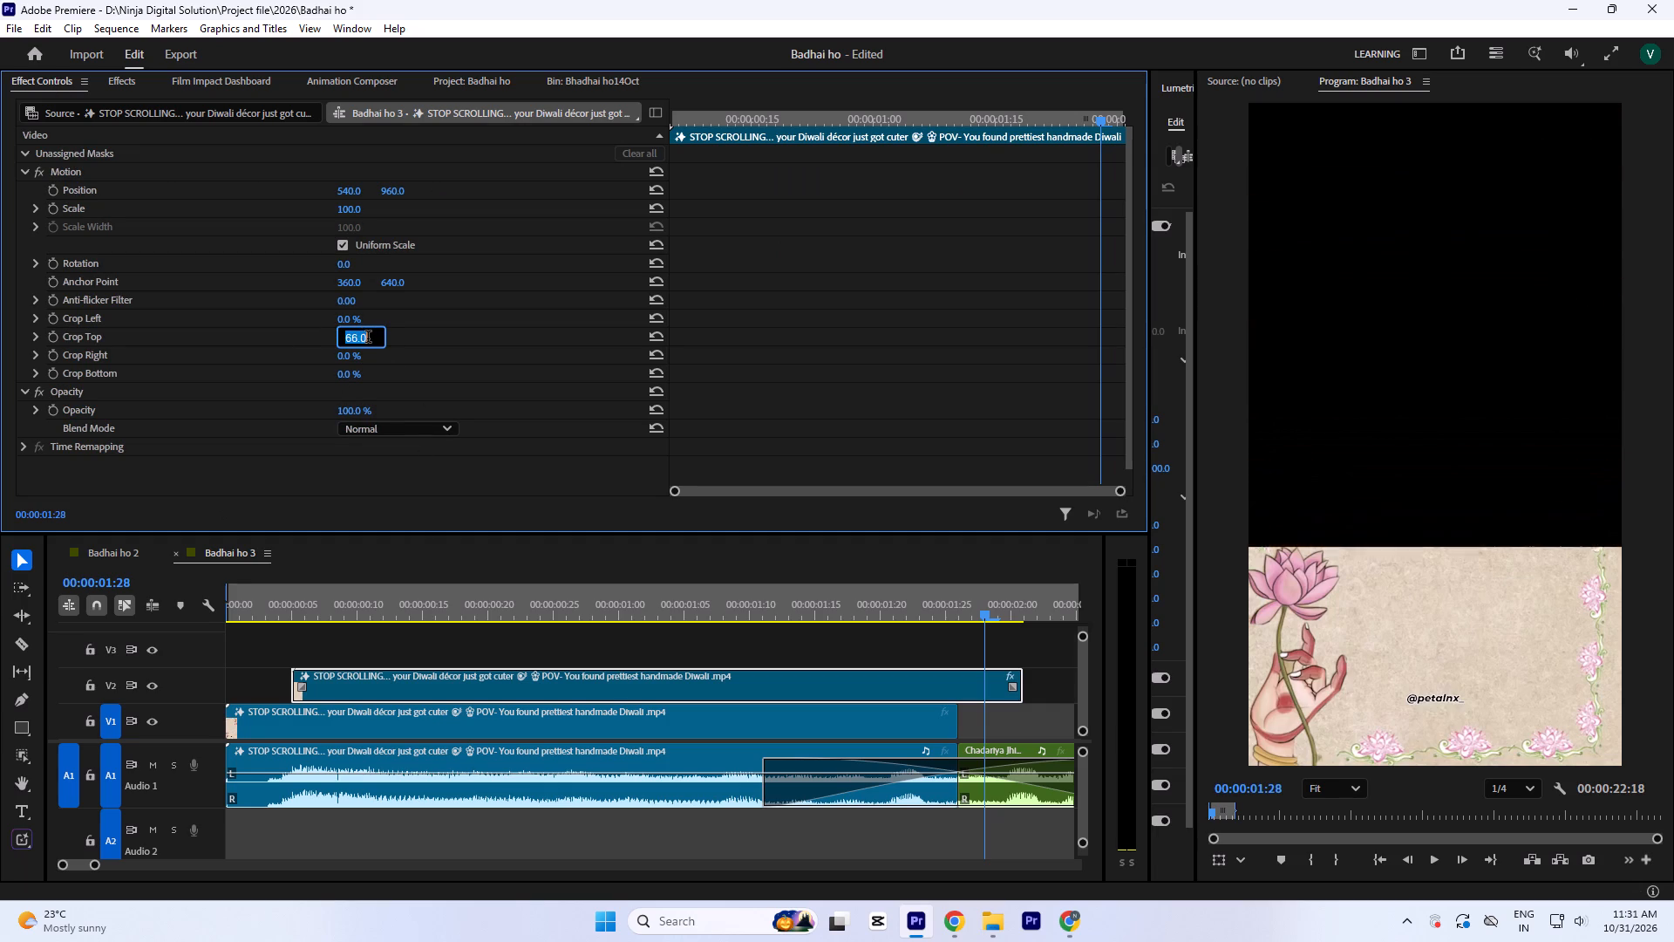
key("Up")
key("Up")
key("Up")
key("Up")
key("Up")
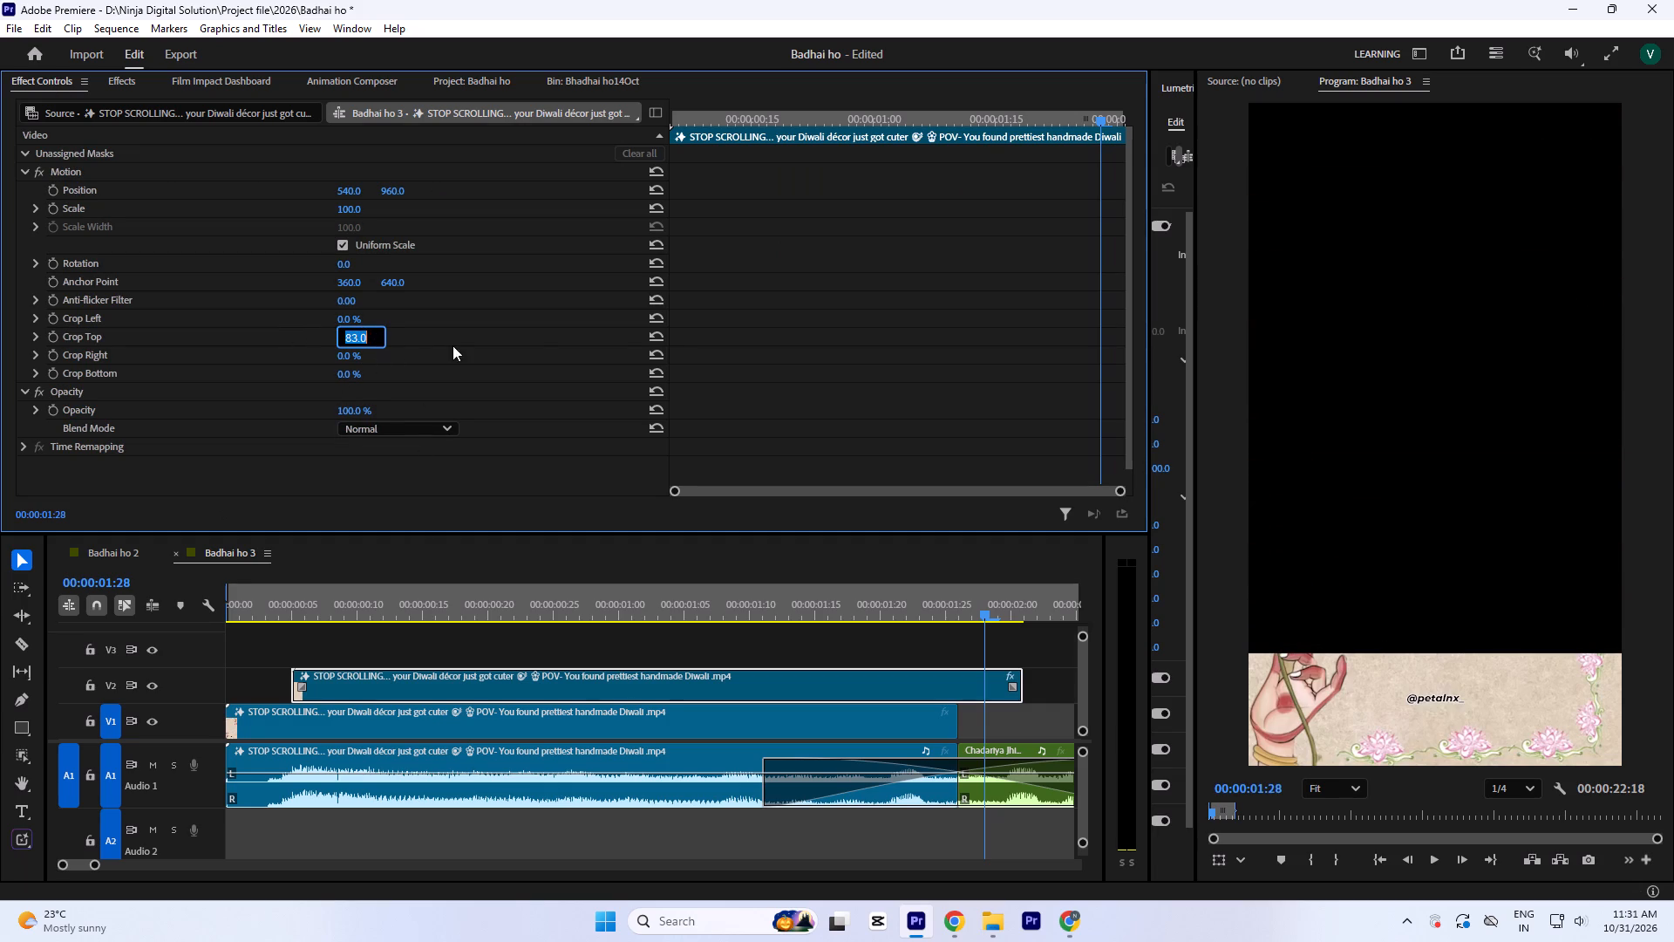
left_click(729, 304)
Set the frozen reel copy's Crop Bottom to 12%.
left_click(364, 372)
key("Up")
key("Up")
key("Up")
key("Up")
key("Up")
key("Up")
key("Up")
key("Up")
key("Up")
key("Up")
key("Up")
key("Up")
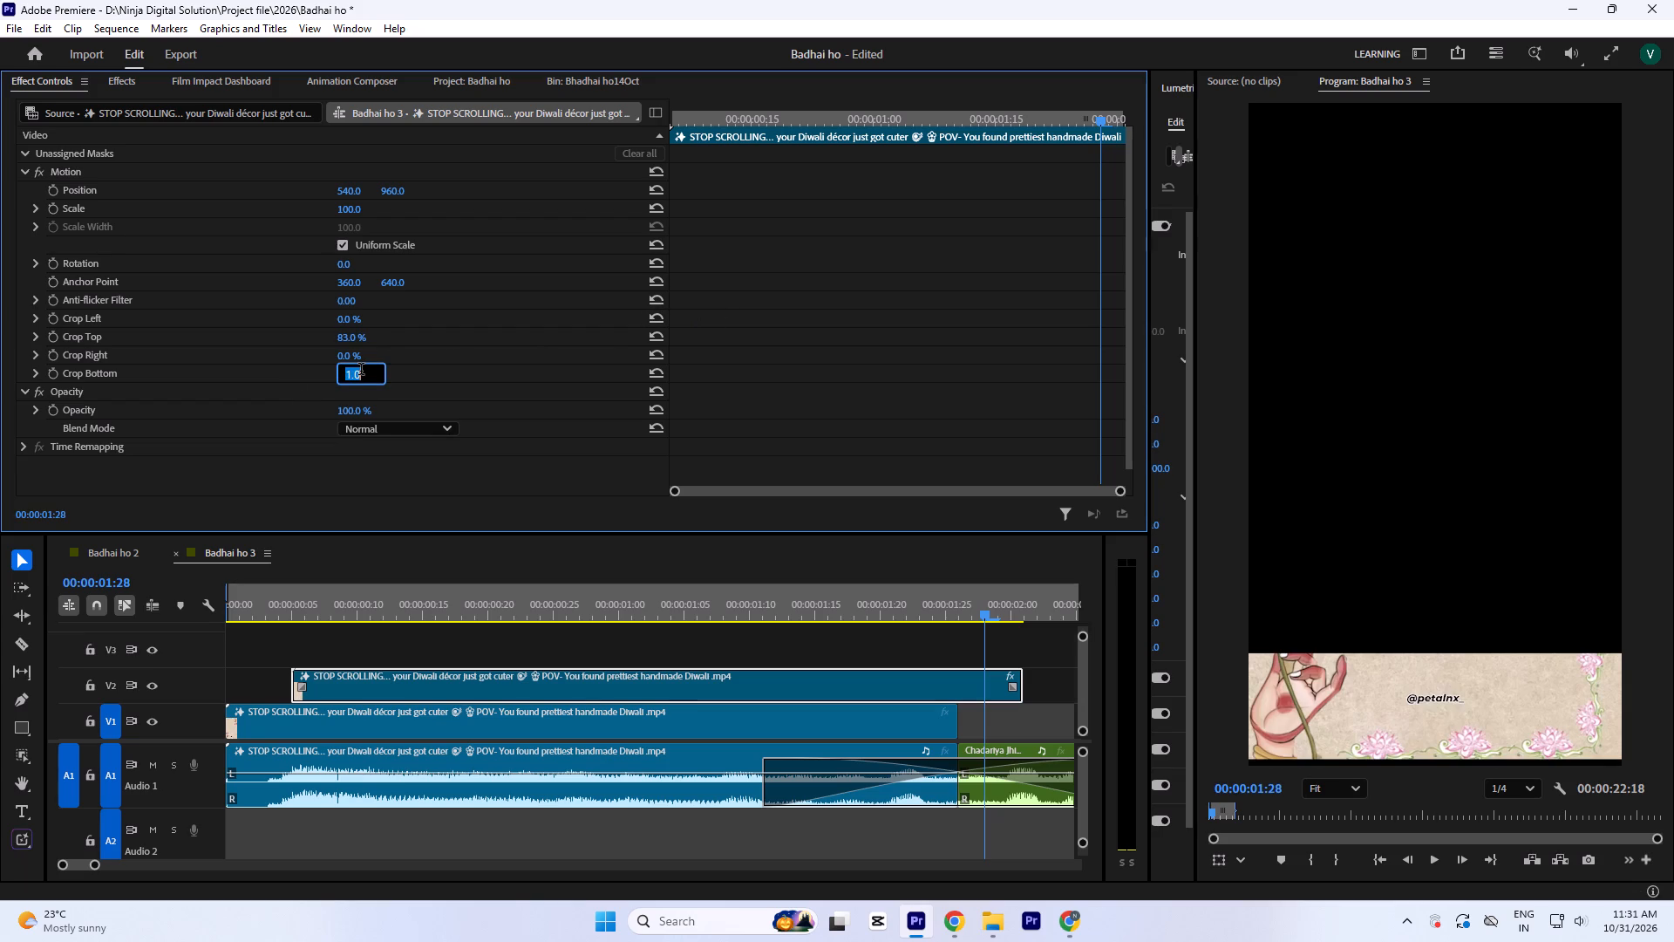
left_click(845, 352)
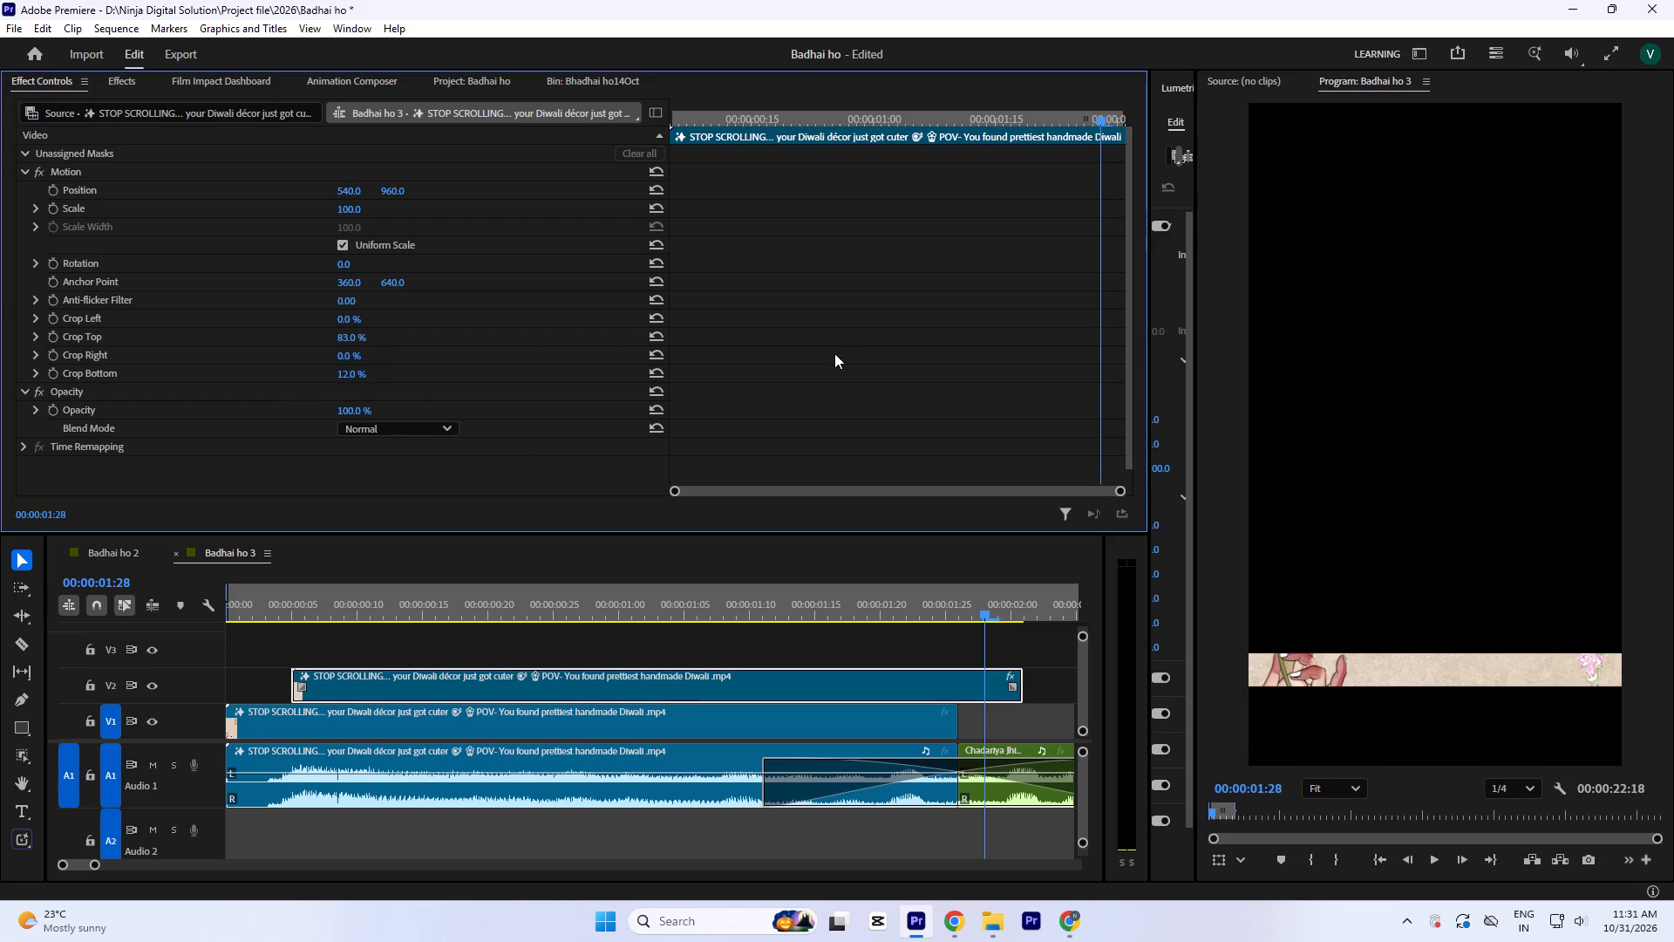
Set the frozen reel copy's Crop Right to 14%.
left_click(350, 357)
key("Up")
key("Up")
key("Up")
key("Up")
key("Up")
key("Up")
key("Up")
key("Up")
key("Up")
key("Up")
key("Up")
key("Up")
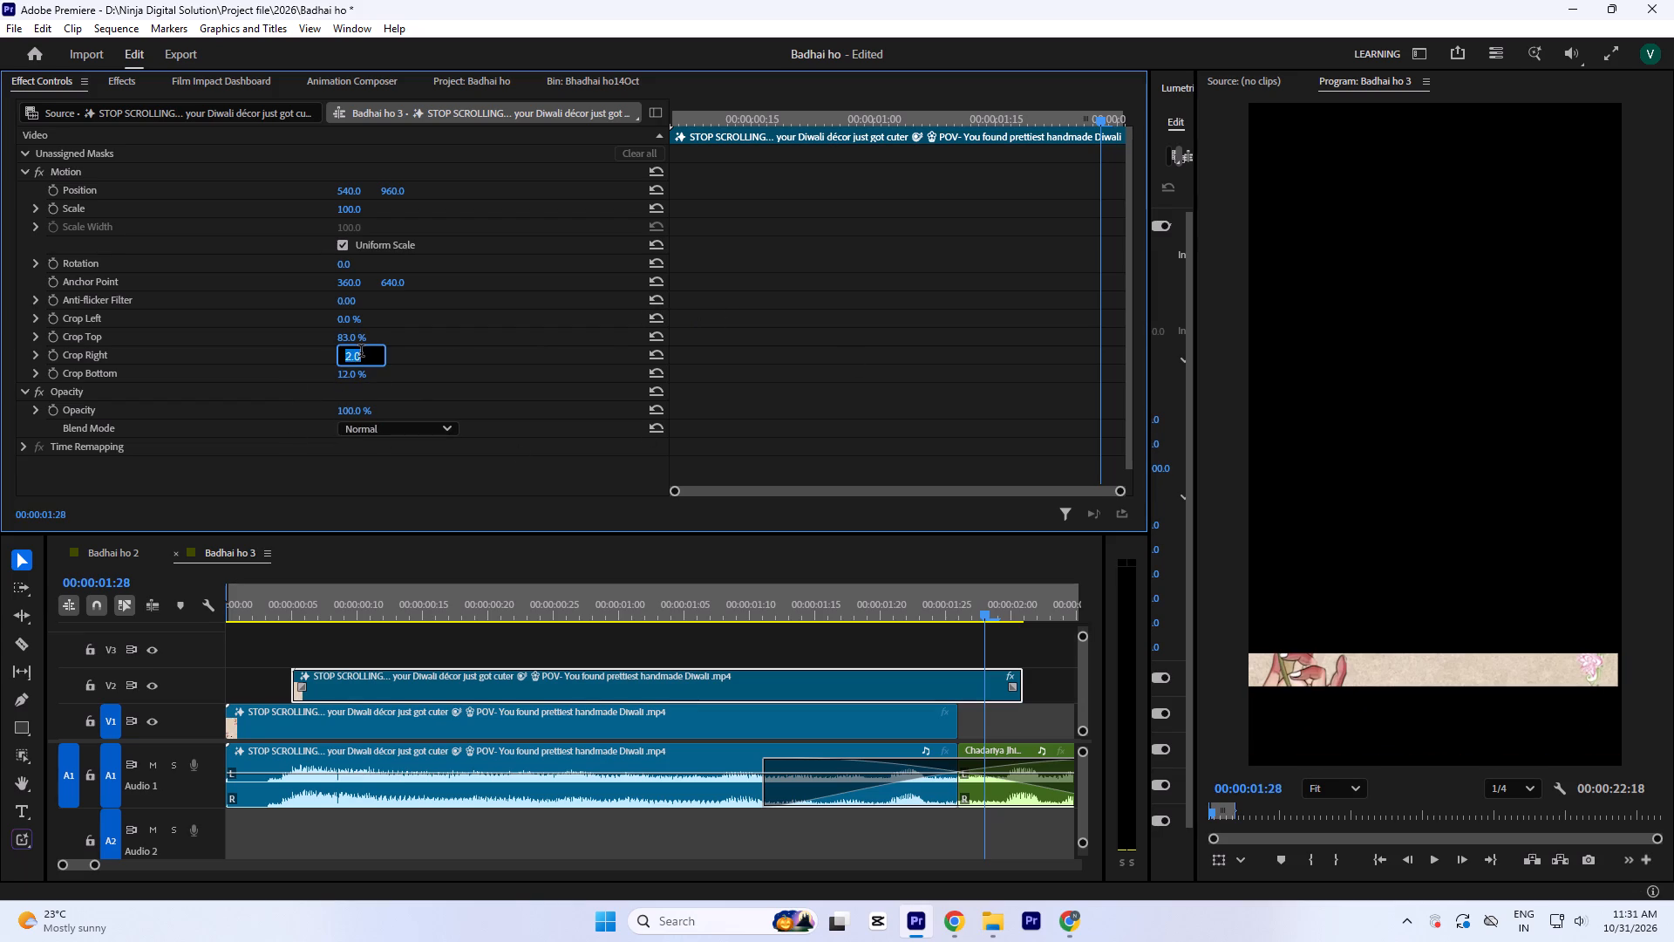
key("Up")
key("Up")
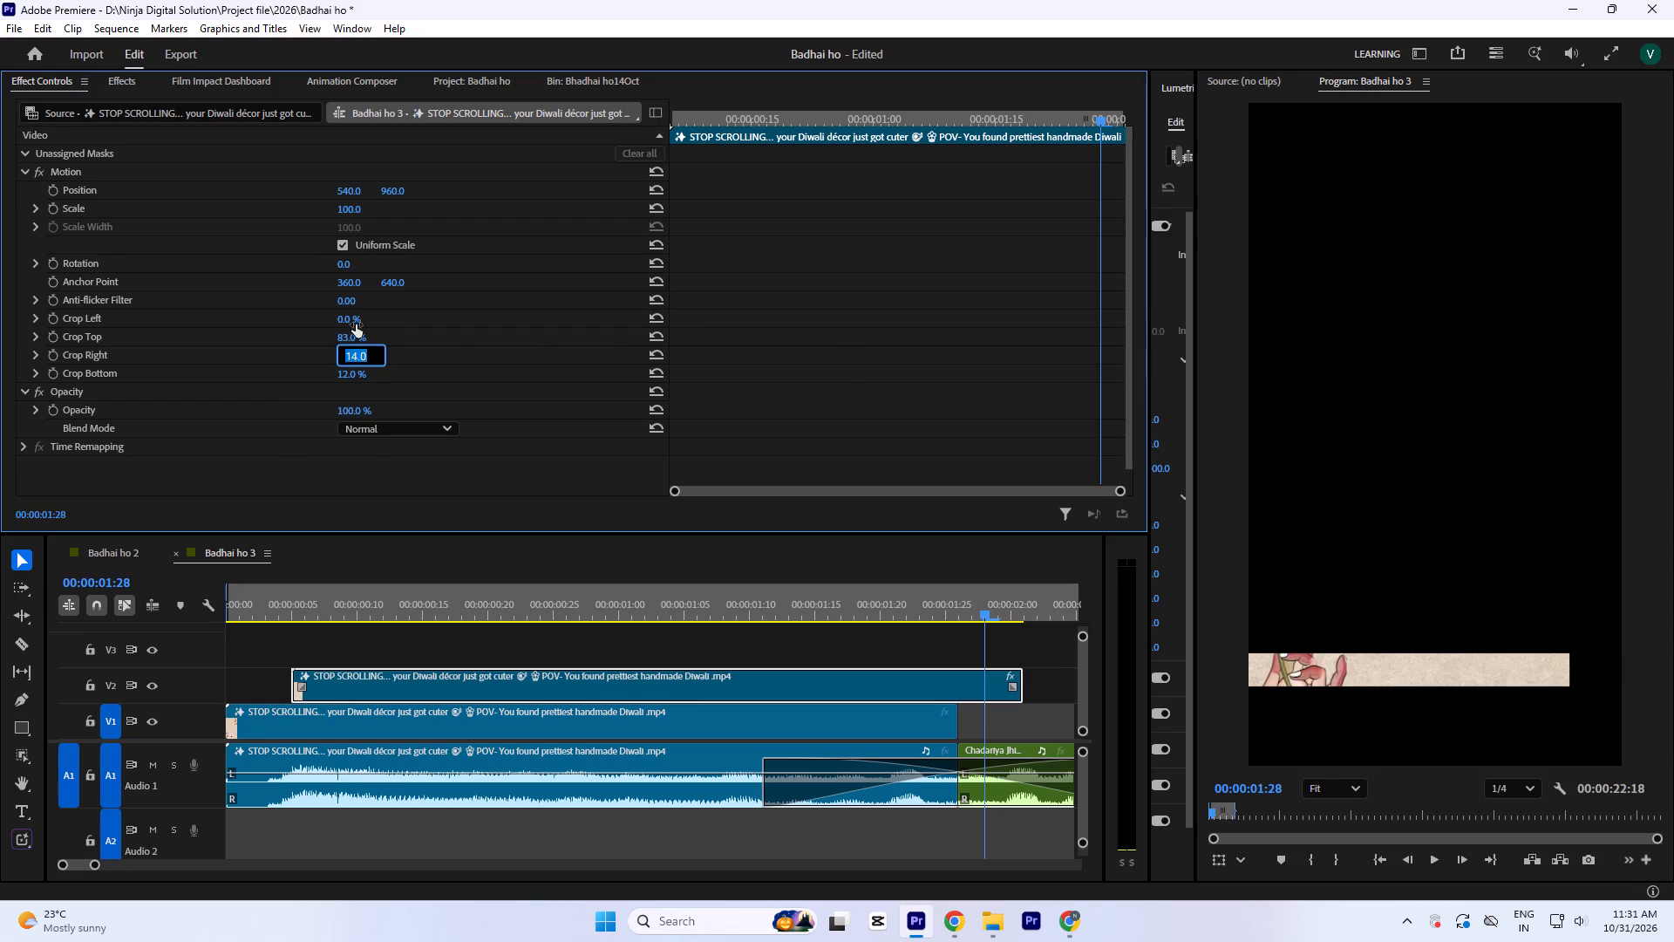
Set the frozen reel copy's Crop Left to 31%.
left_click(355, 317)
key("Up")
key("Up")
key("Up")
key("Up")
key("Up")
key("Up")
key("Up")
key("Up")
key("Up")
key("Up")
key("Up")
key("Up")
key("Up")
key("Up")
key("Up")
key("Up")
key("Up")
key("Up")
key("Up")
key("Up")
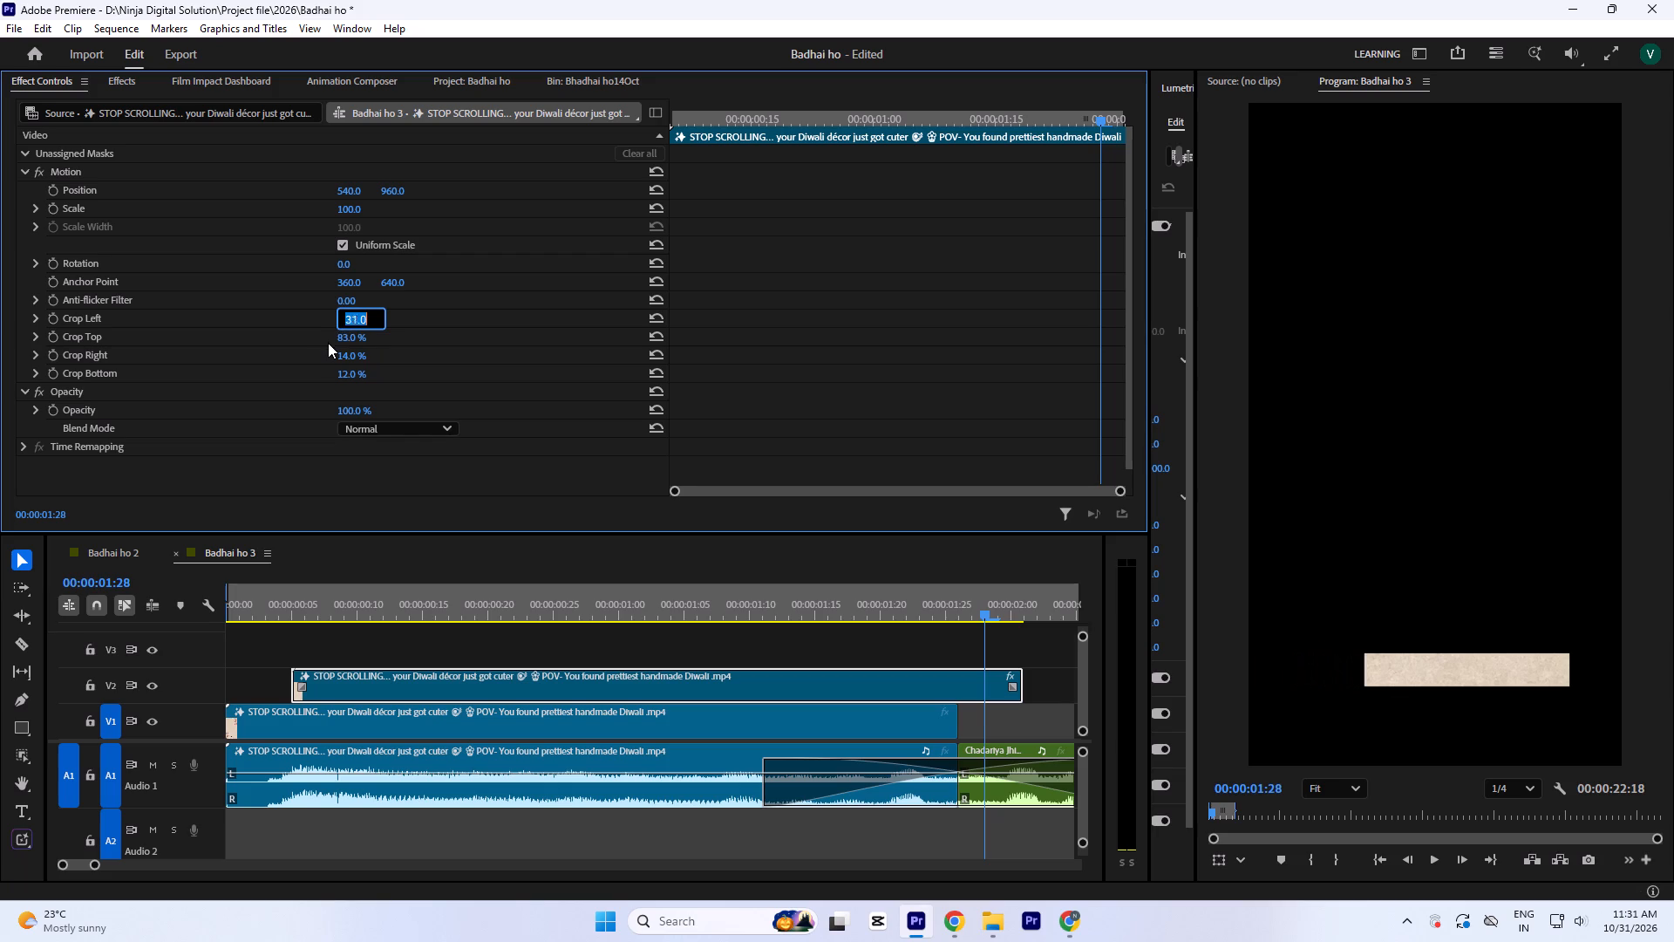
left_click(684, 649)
Move the frozen copy back to the sequence start on V2 and set its vertical position to 727 over the reel.
left_click_drag(716, 682, 572, 687)
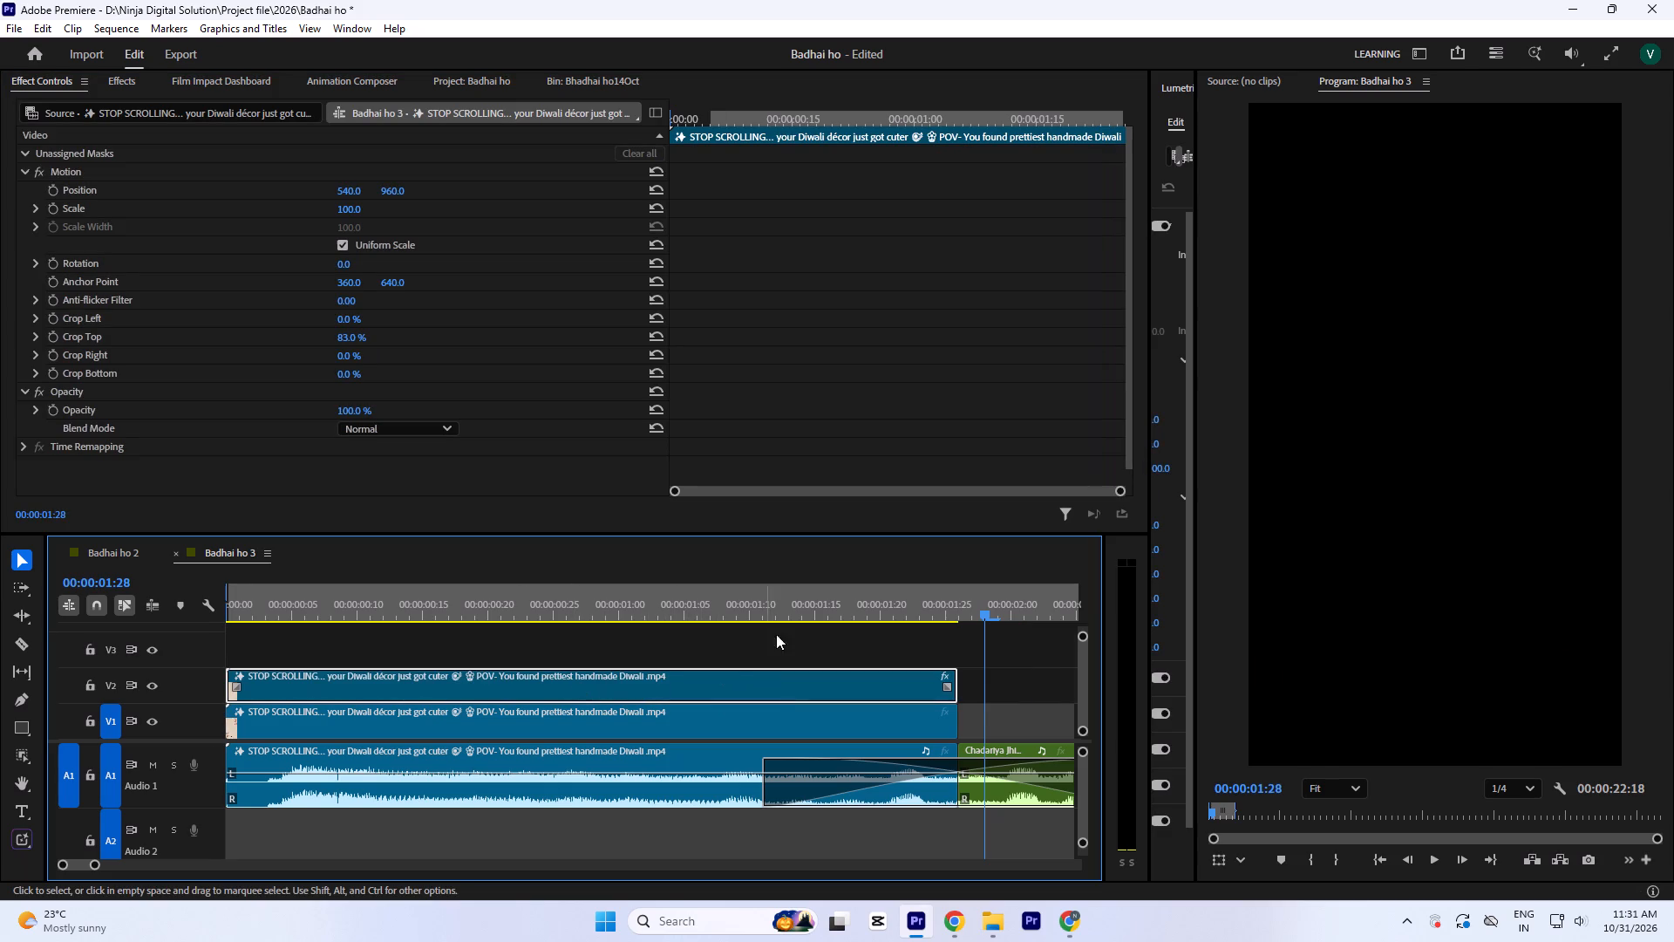
left_click(755, 587)
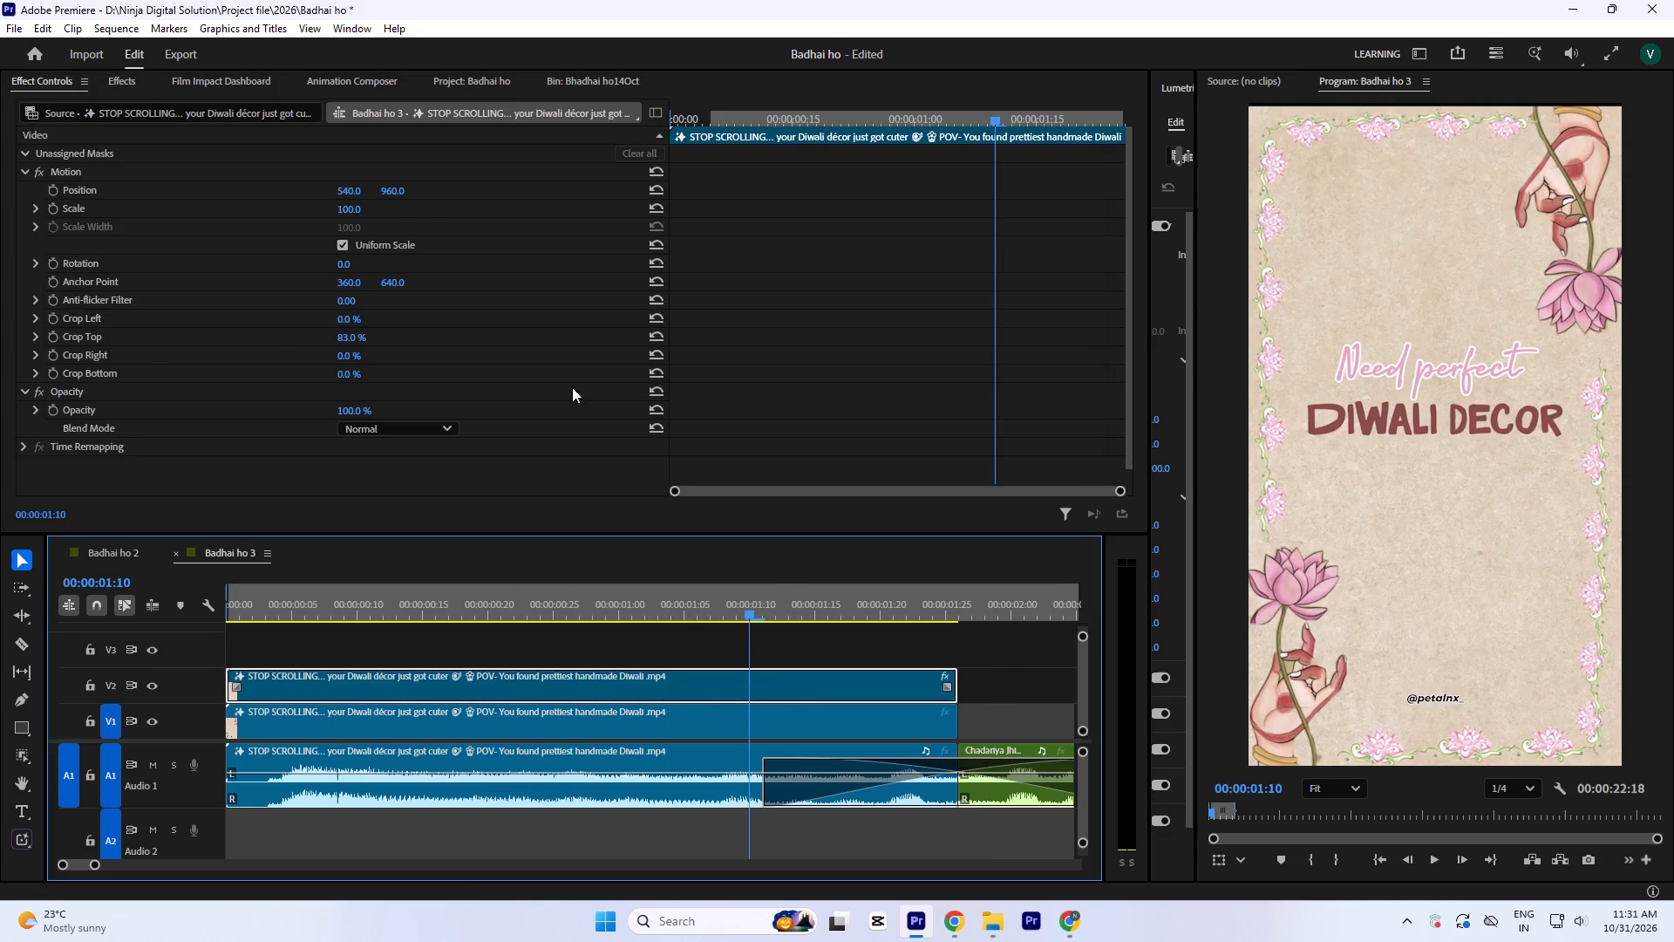
left_click_drag(398, 194, 400, 250)
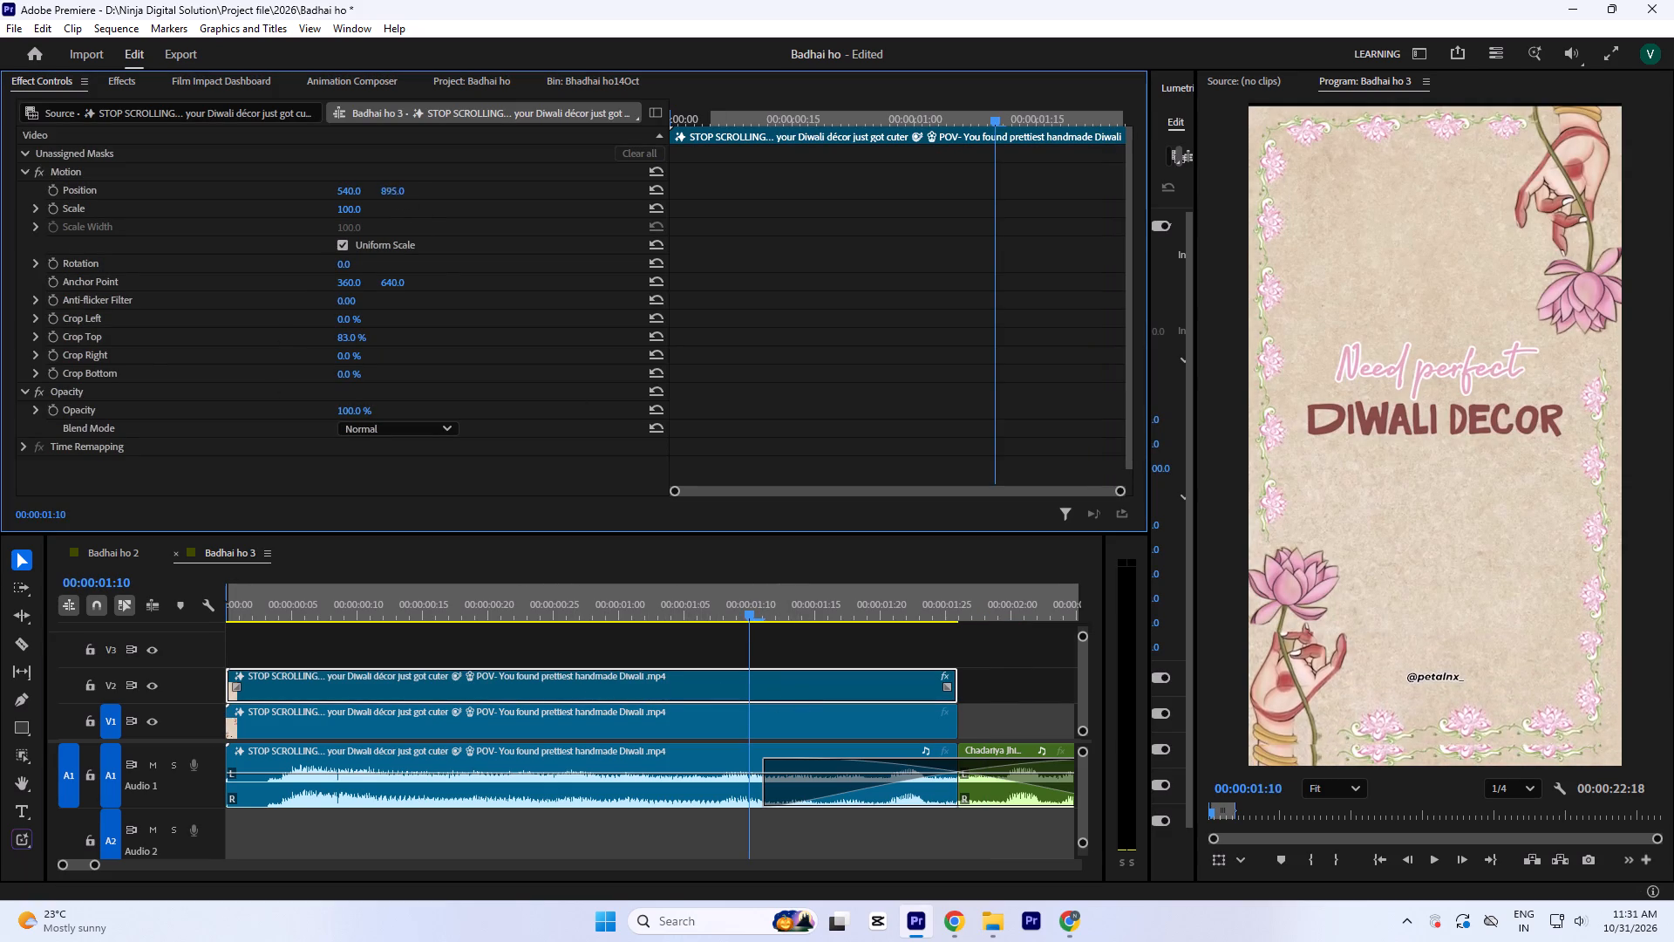
left_click_drag(400, 250, 396, 396)
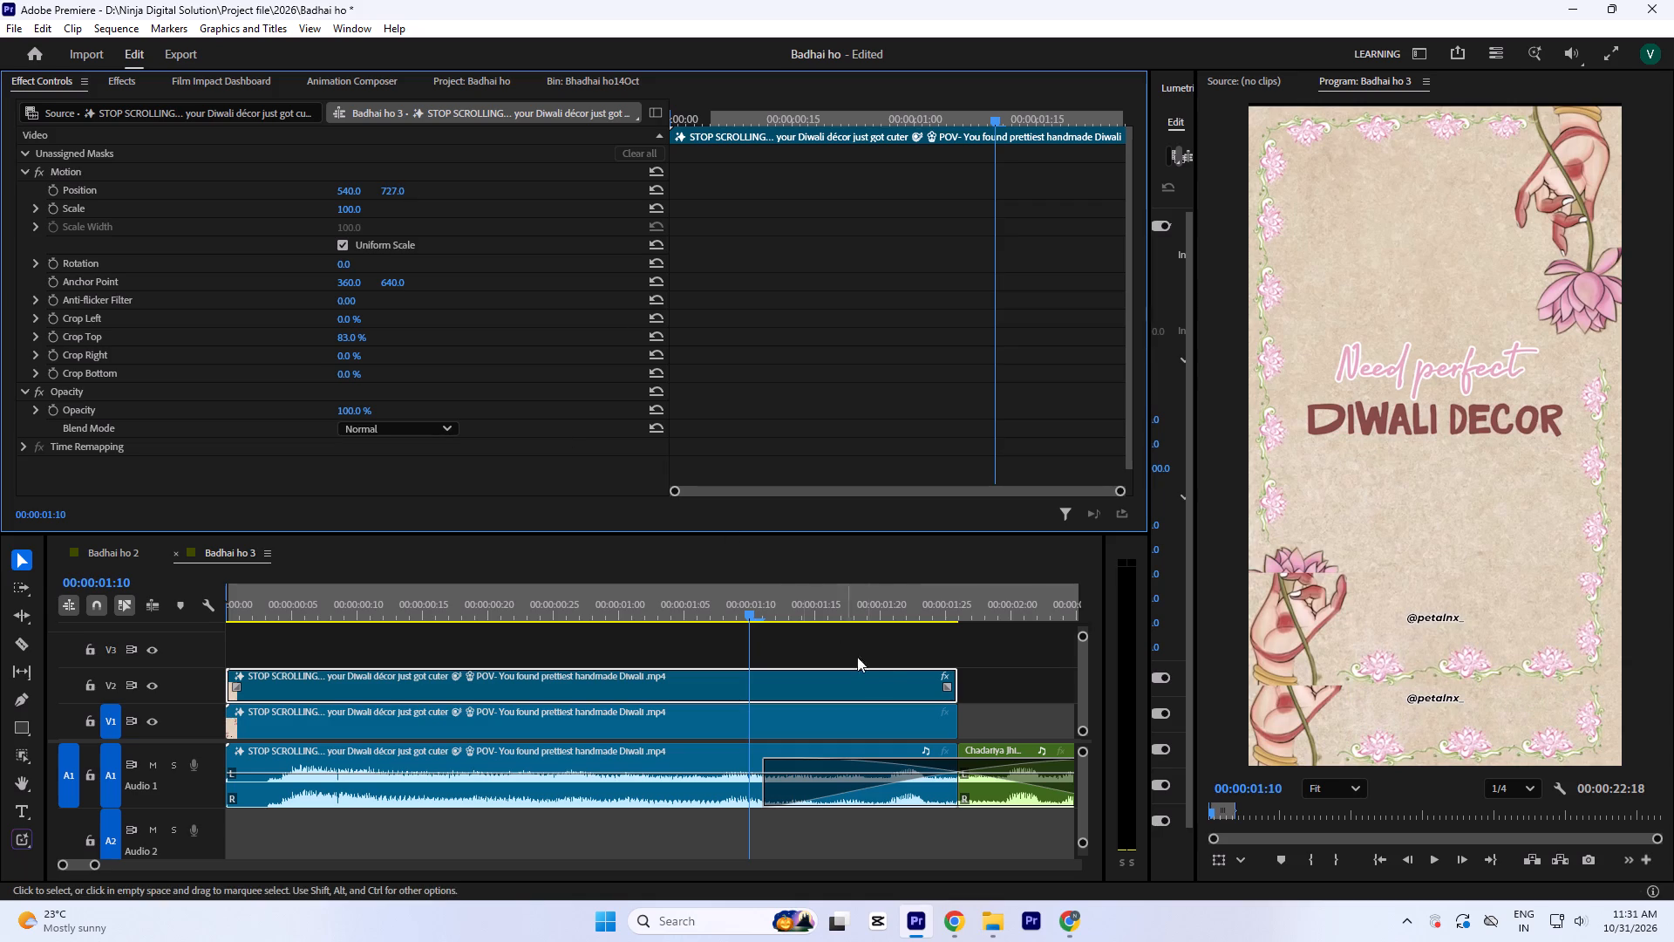
Move the frozen copy to V3, starting at 00:00:00:05, and set its Crop Top to 91%.
left_click_drag(886, 673, 951, 665)
left_click(956, 663)
left_click(989, 584)
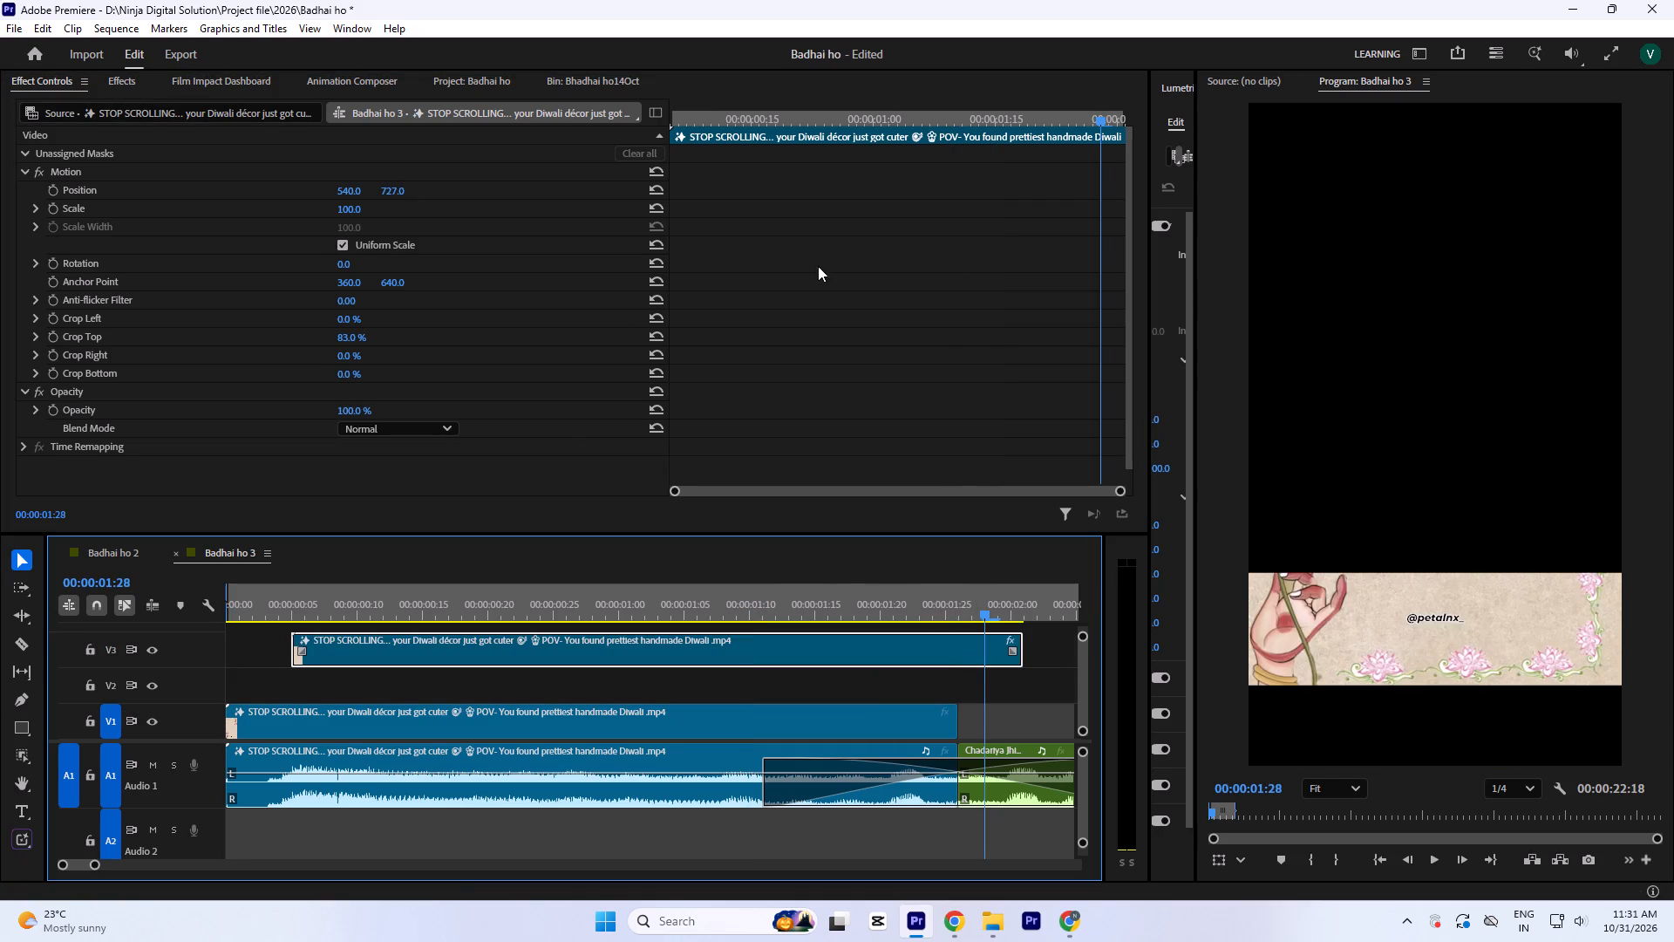
left_click(349, 351)
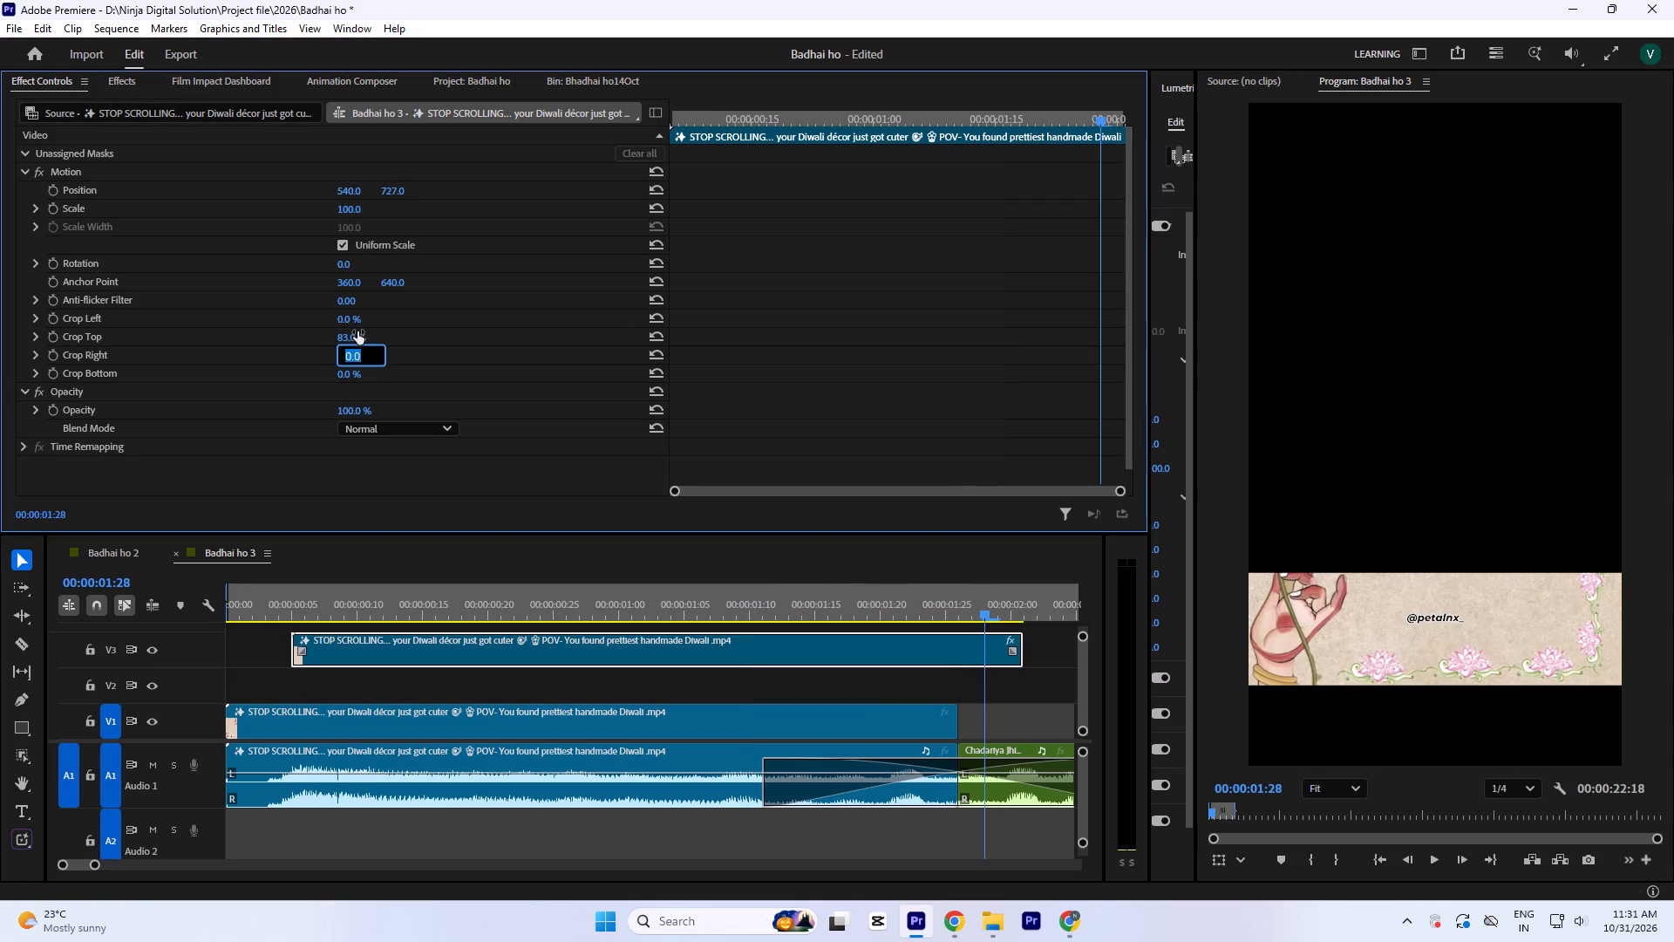
left_click(357, 331)
key("Up")
key("Up")
key("Up")
key("Up")
key("Up")
key("Up")
key("Up")
key("Up")
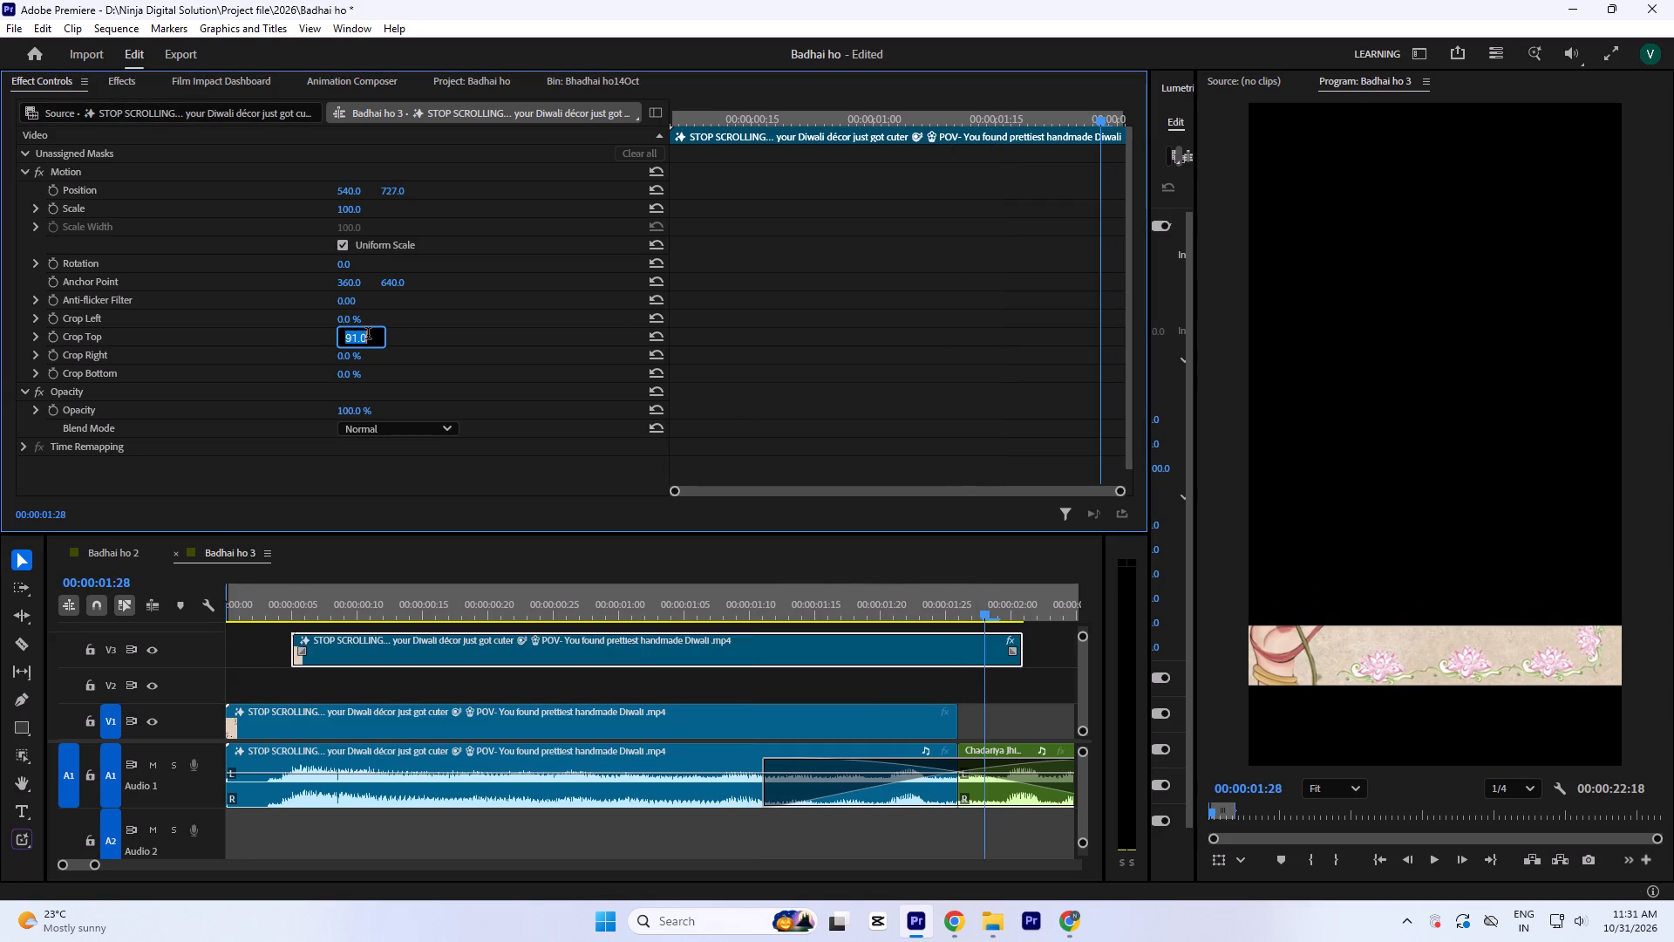
left_click(902, 296)
Set the frozen copy's Crop Bottom to 6%.
left_click(357, 372)
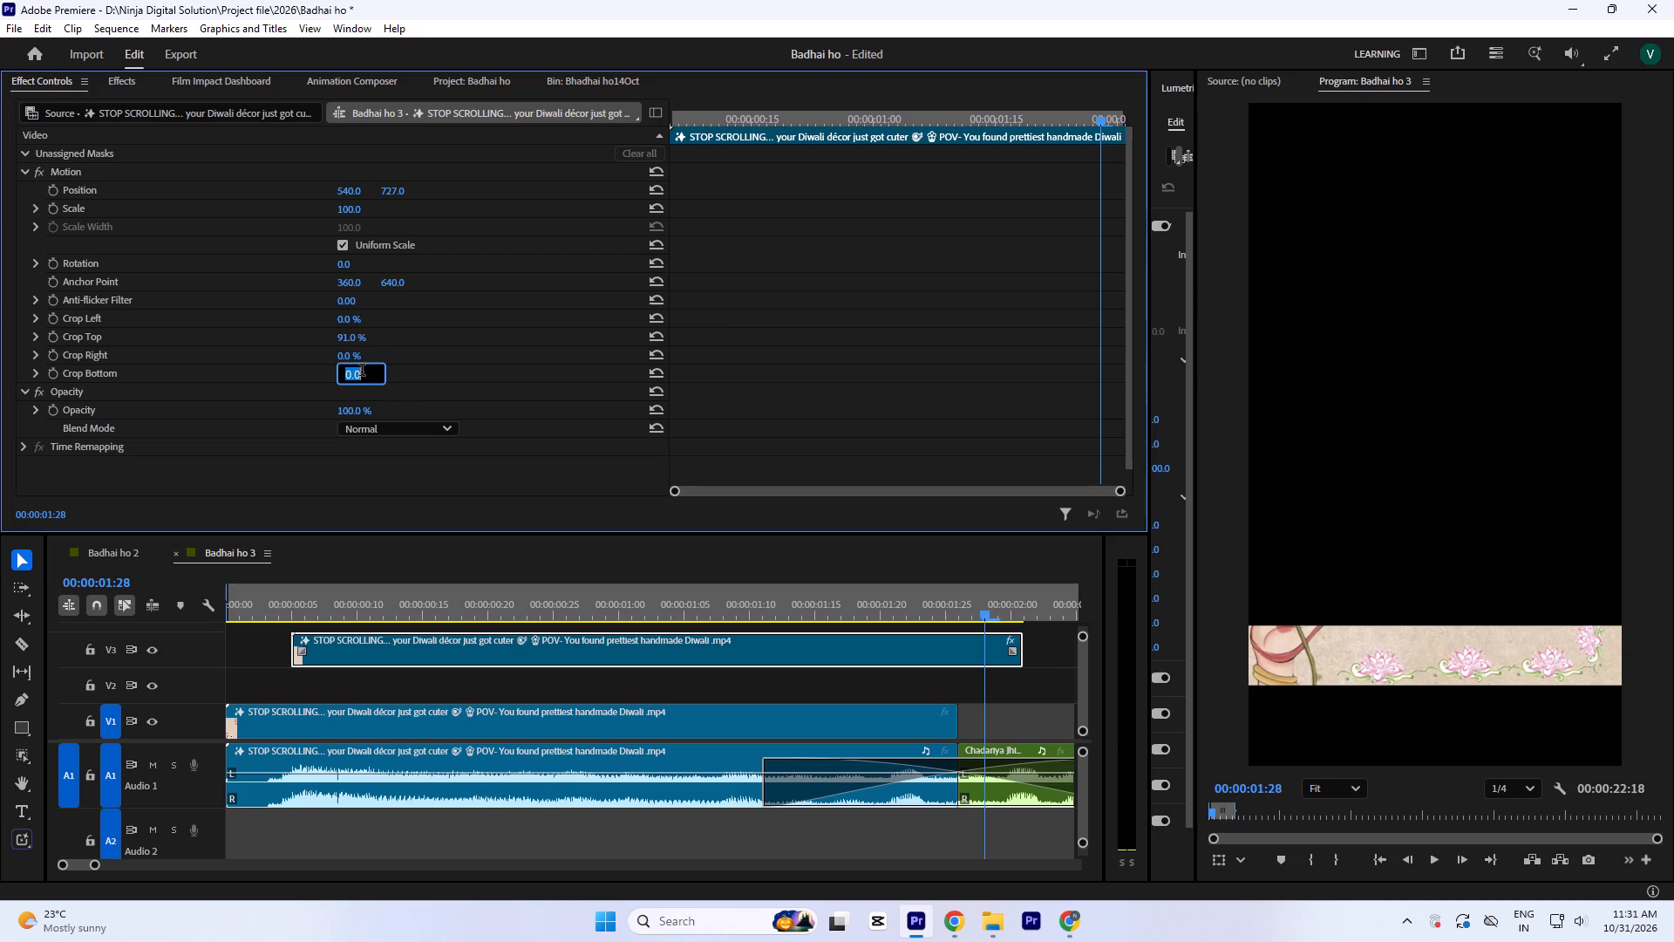
key("Up")
key("Up")
key("Up")
key("Up")
key("Up")
key("Up")
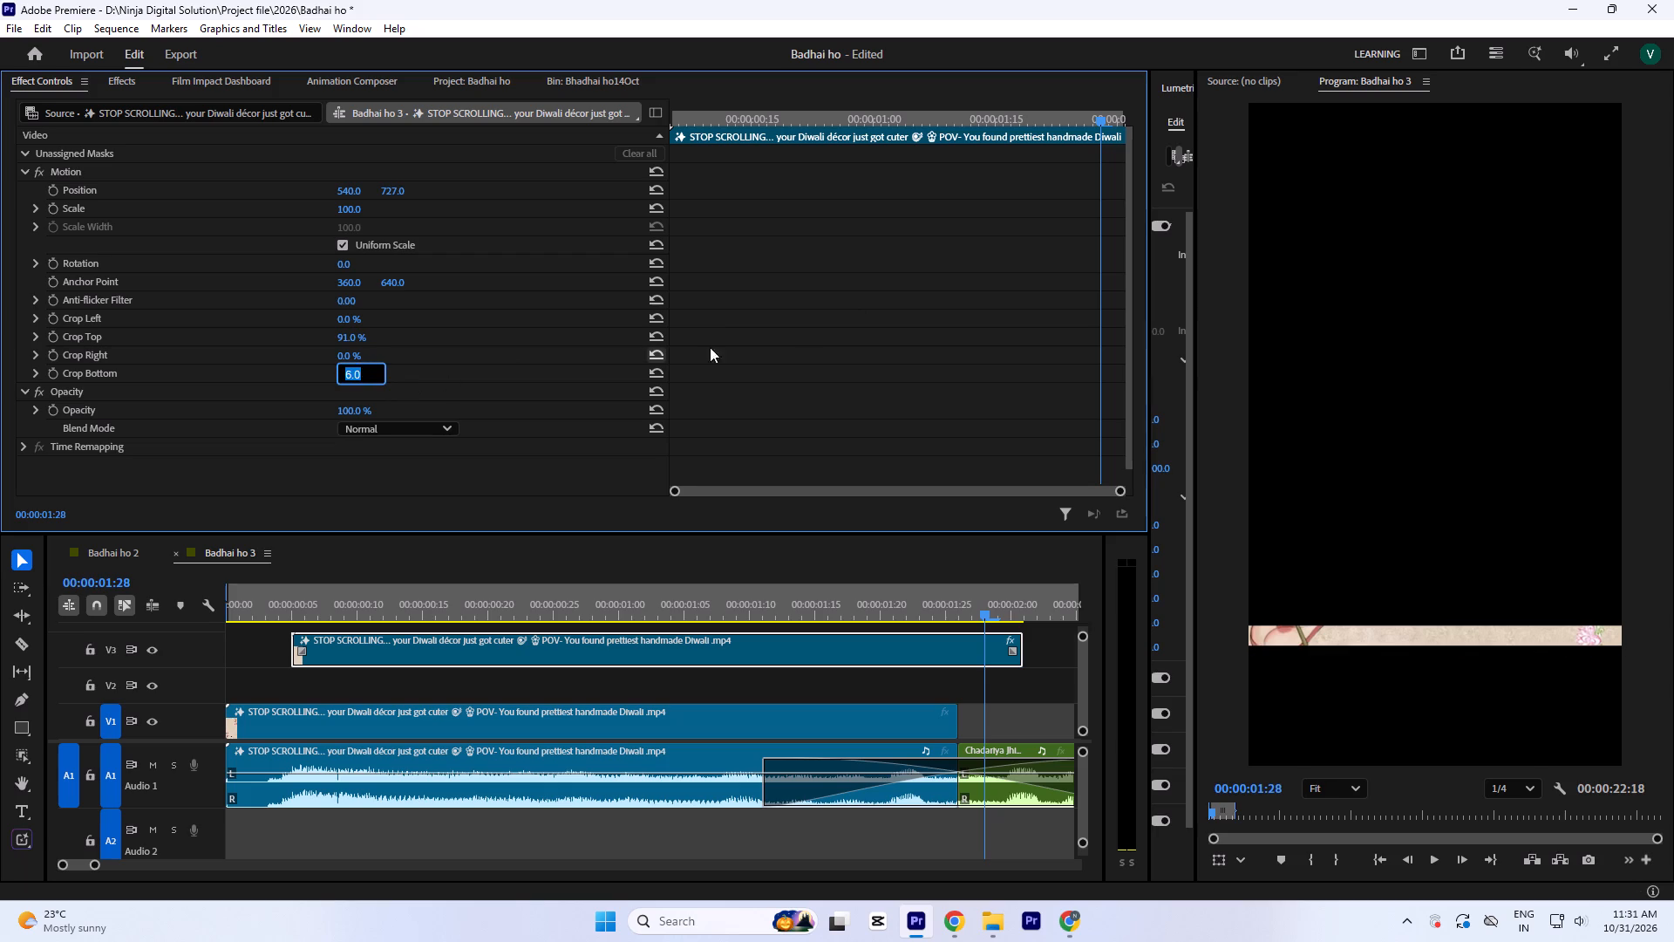
left_click(974, 287)
Set the frozen copy's Crop Right to 22%.
left_click(351, 354)
key("Up")
key("Up")
key("Up")
key("Up")
key("Up")
key("Up")
key("Up")
key("Up")
key("Up")
key("Up")
key("Up")
key("Up")
key("Up")
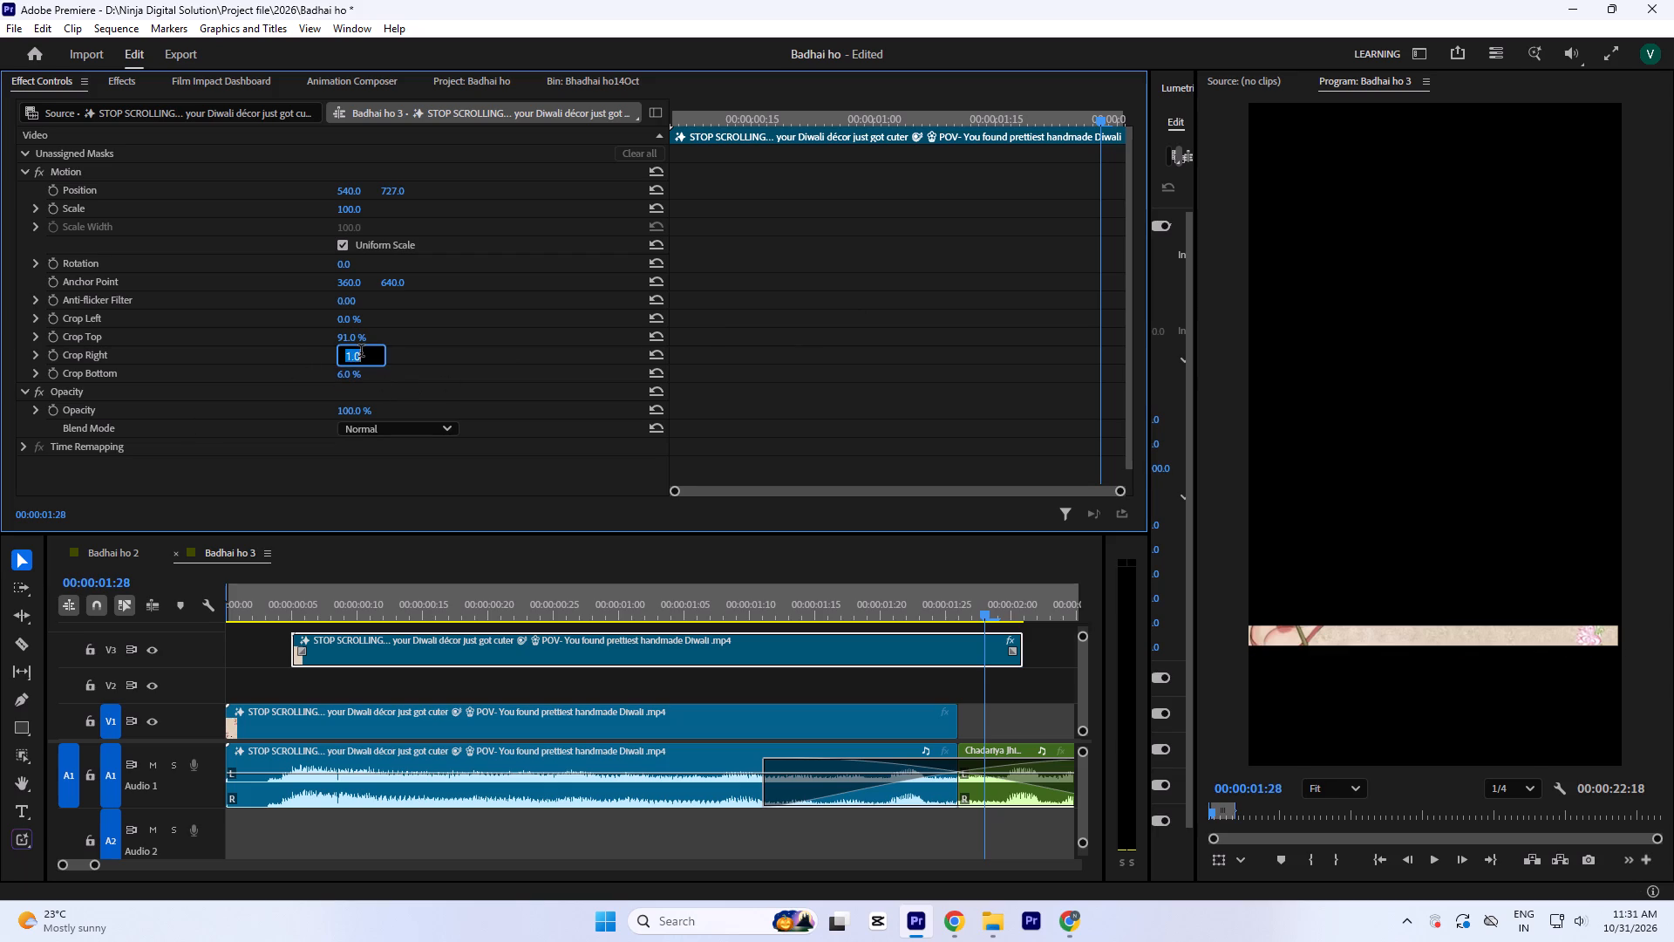
key("Up")
key("Up")
key("Up")
key("Up")
key("Up")
key("Up")
key("Up")
key("Up")
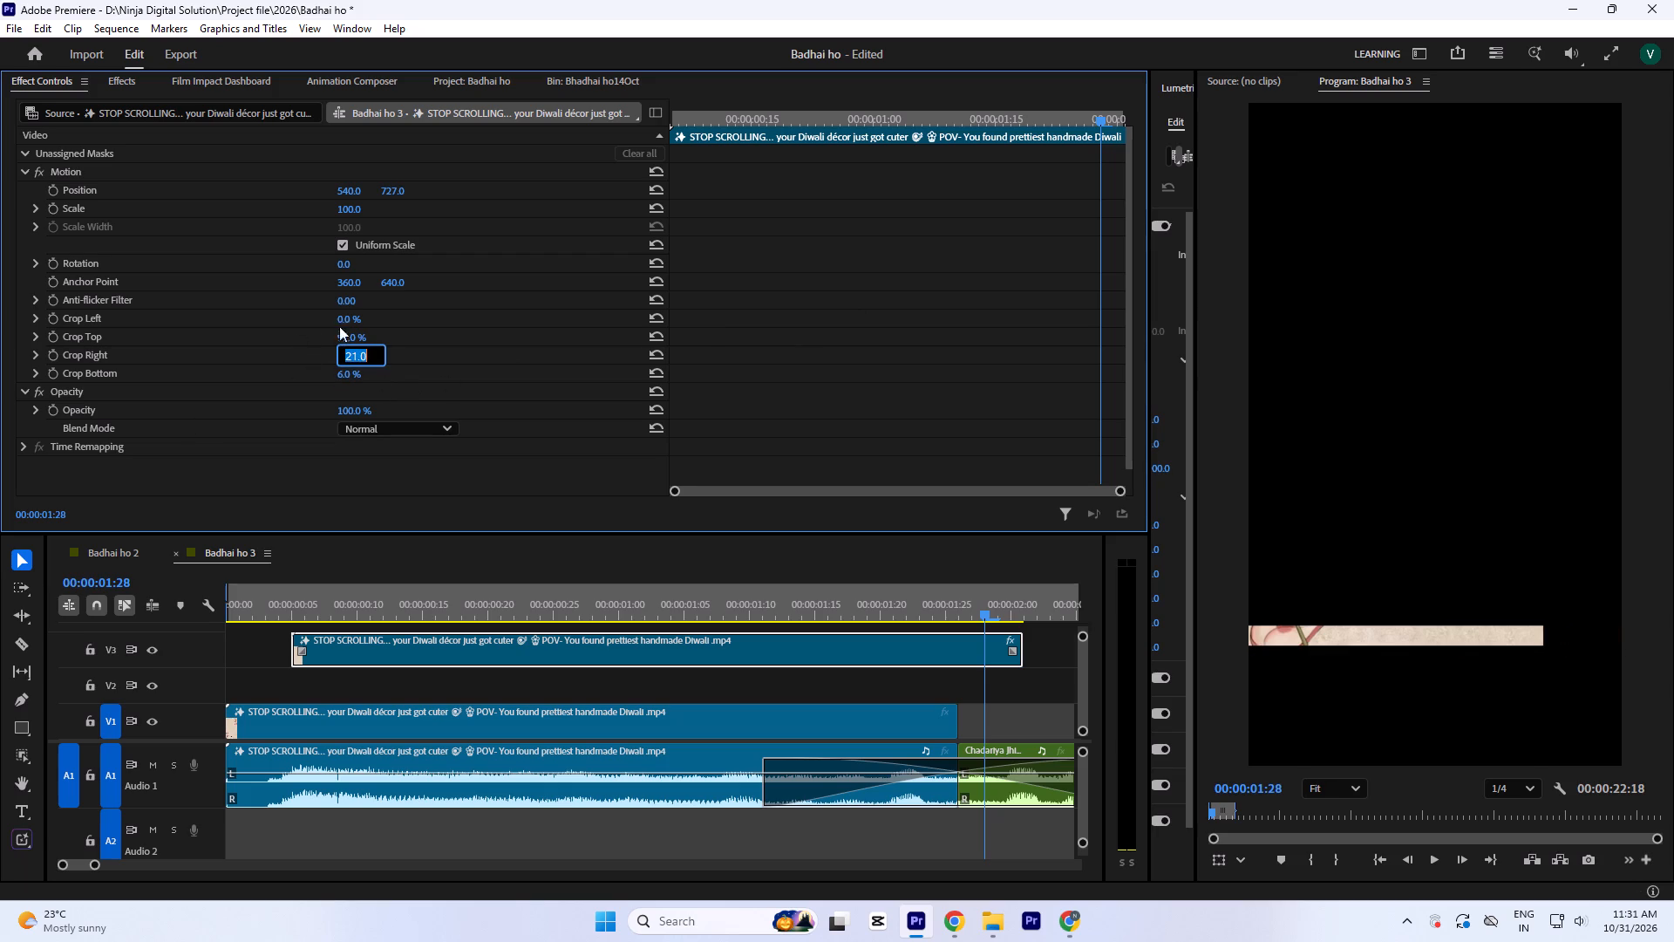
key("Up")
Set the frozen copy's Crop Left to 29%, keeping only a small patch of plain paper background.
left_click(354, 318)
key("Up")
key("Up")
key("Up")
key("Up")
key("Up")
key("Up")
key("Up")
key("Up")
key("Up")
key("Up")
key("Up")
key("Up")
key("Up")
key("Up")
key("Up")
key("Up")
key("Up")
key("Up")
key("Up")
key("Up")
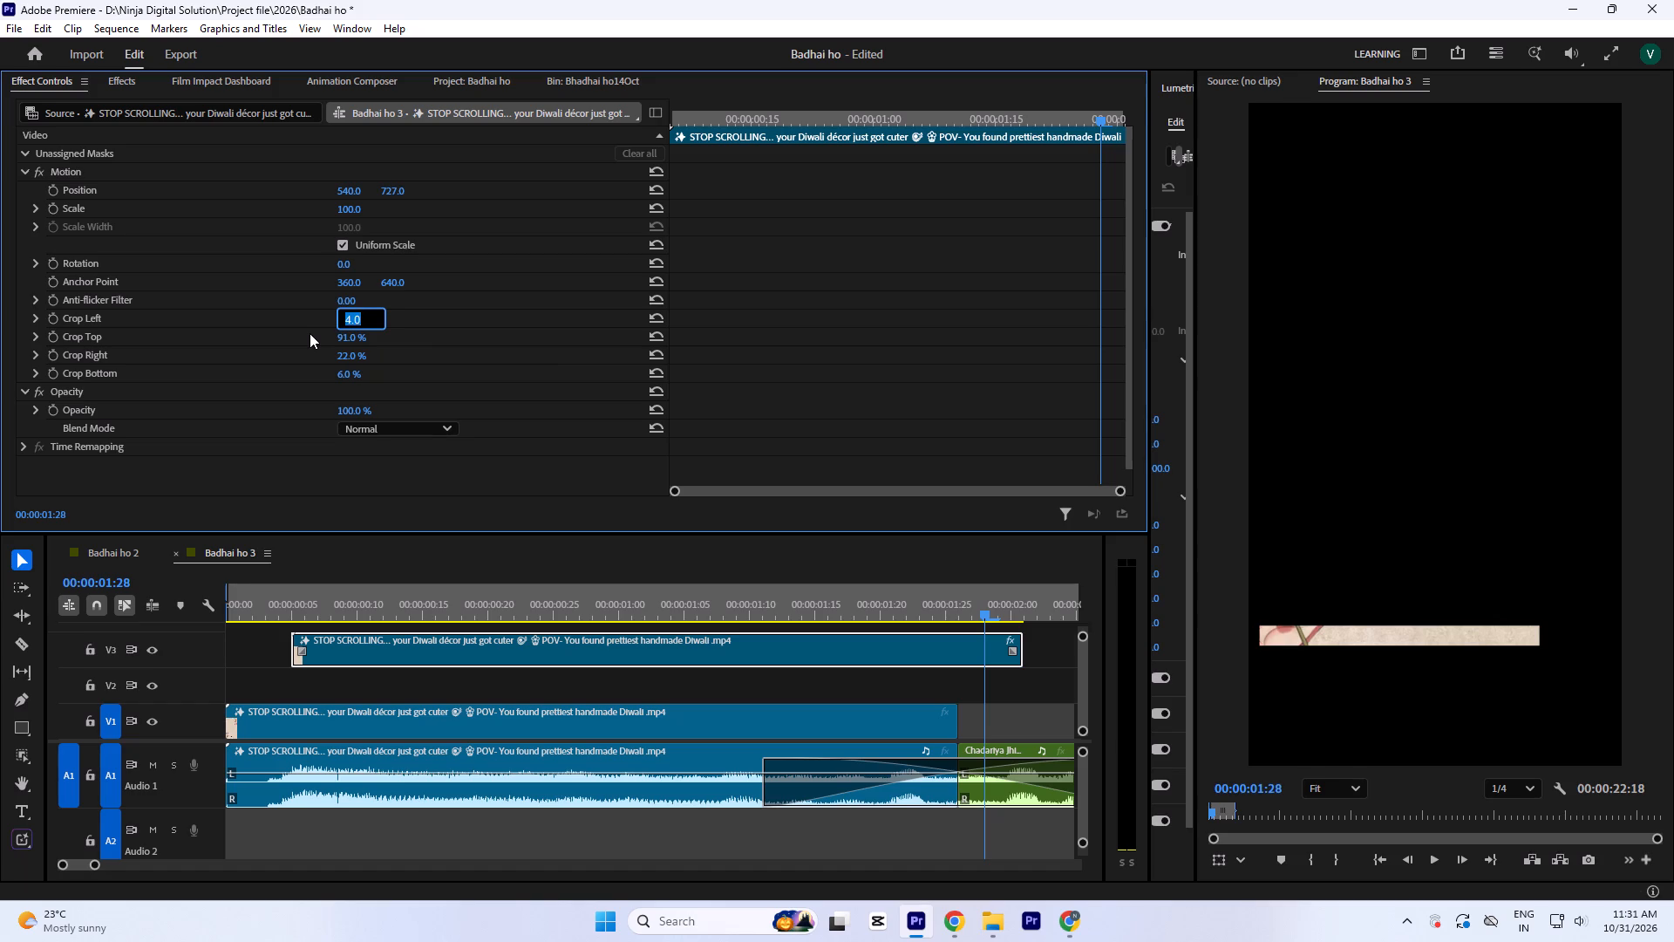
key("Up")
left_click(1013, 688)
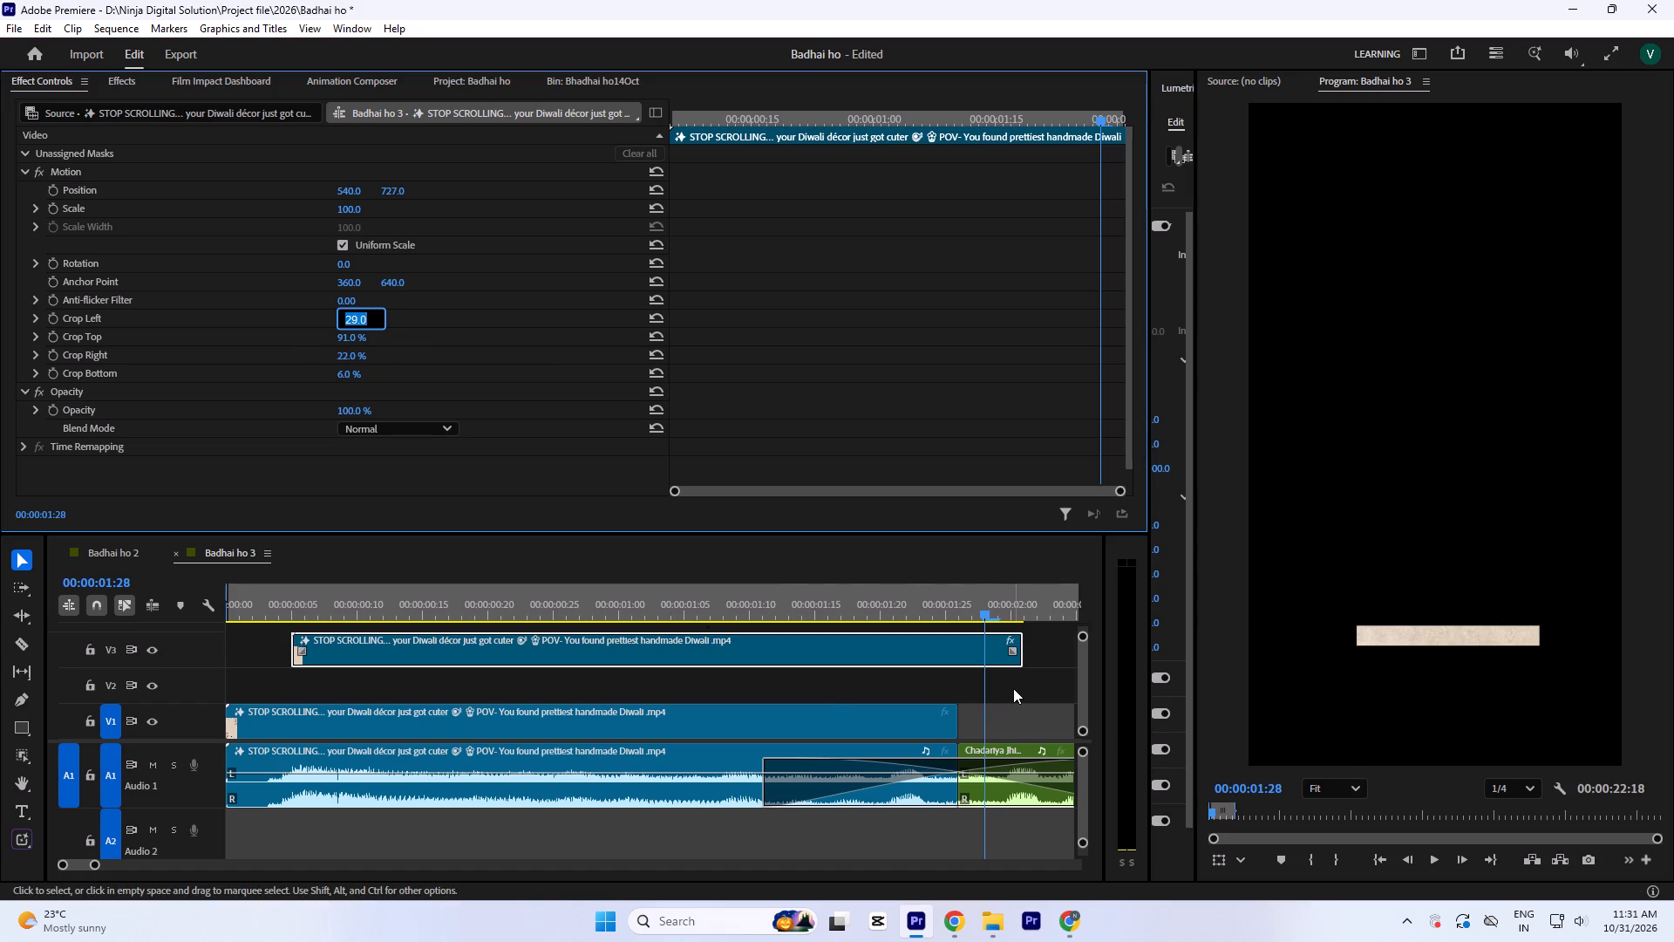
Nest the cropped frozen copy on V3 into its own sequence, keeping the default name.
left_click(939, 650)
key("n")
key("Return")
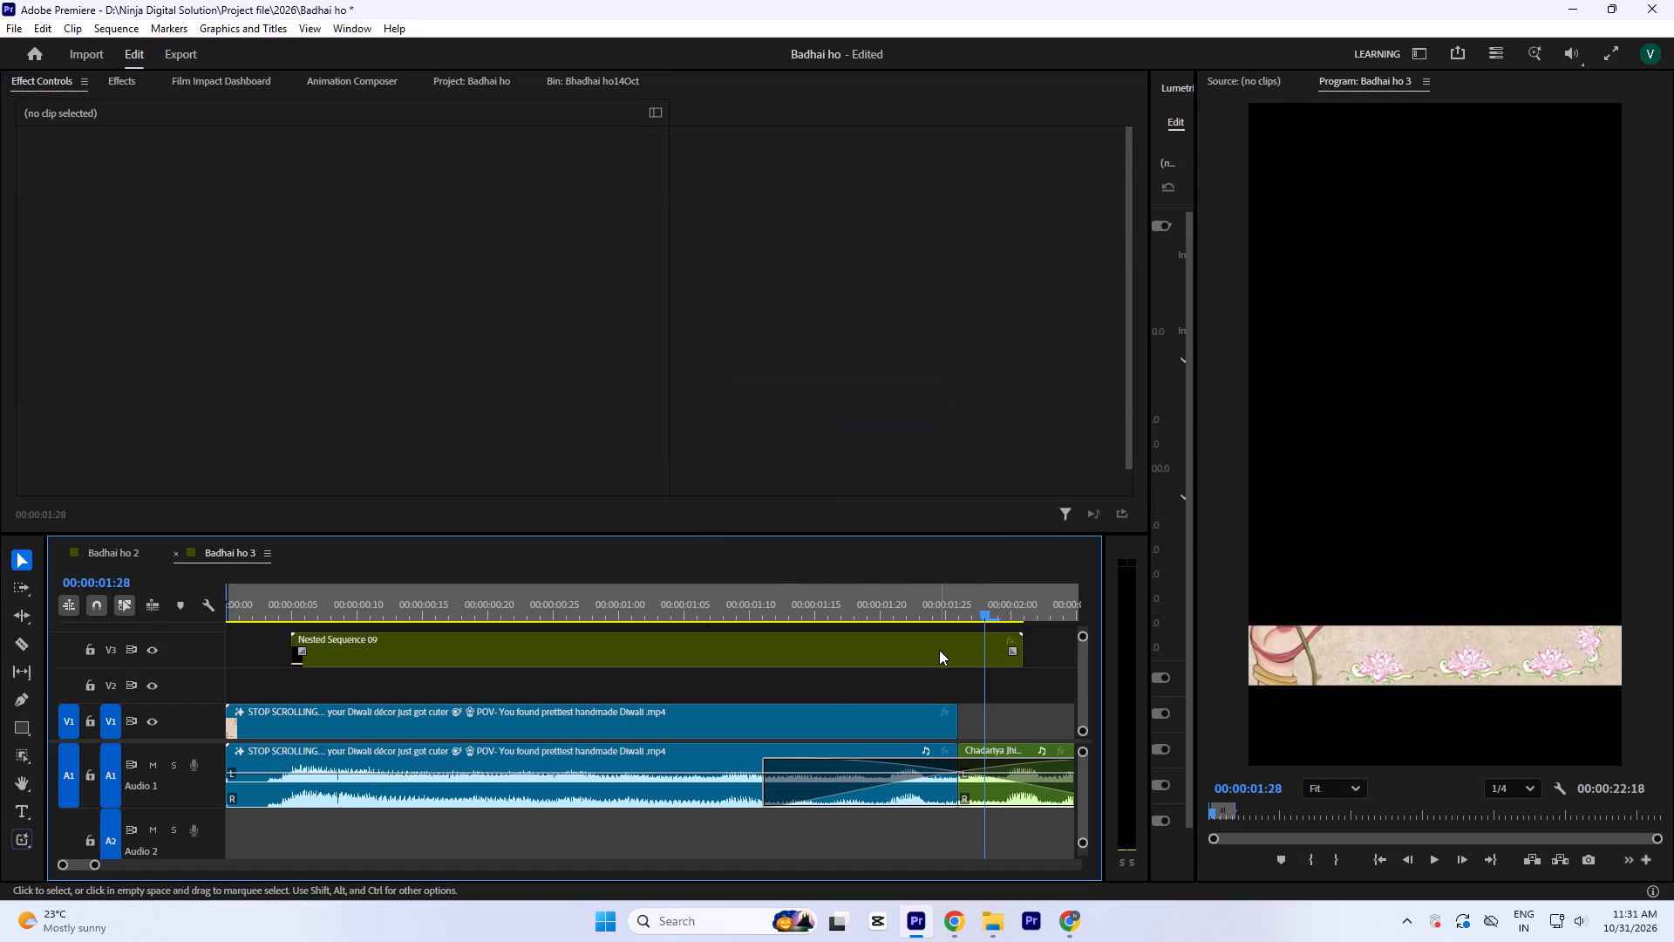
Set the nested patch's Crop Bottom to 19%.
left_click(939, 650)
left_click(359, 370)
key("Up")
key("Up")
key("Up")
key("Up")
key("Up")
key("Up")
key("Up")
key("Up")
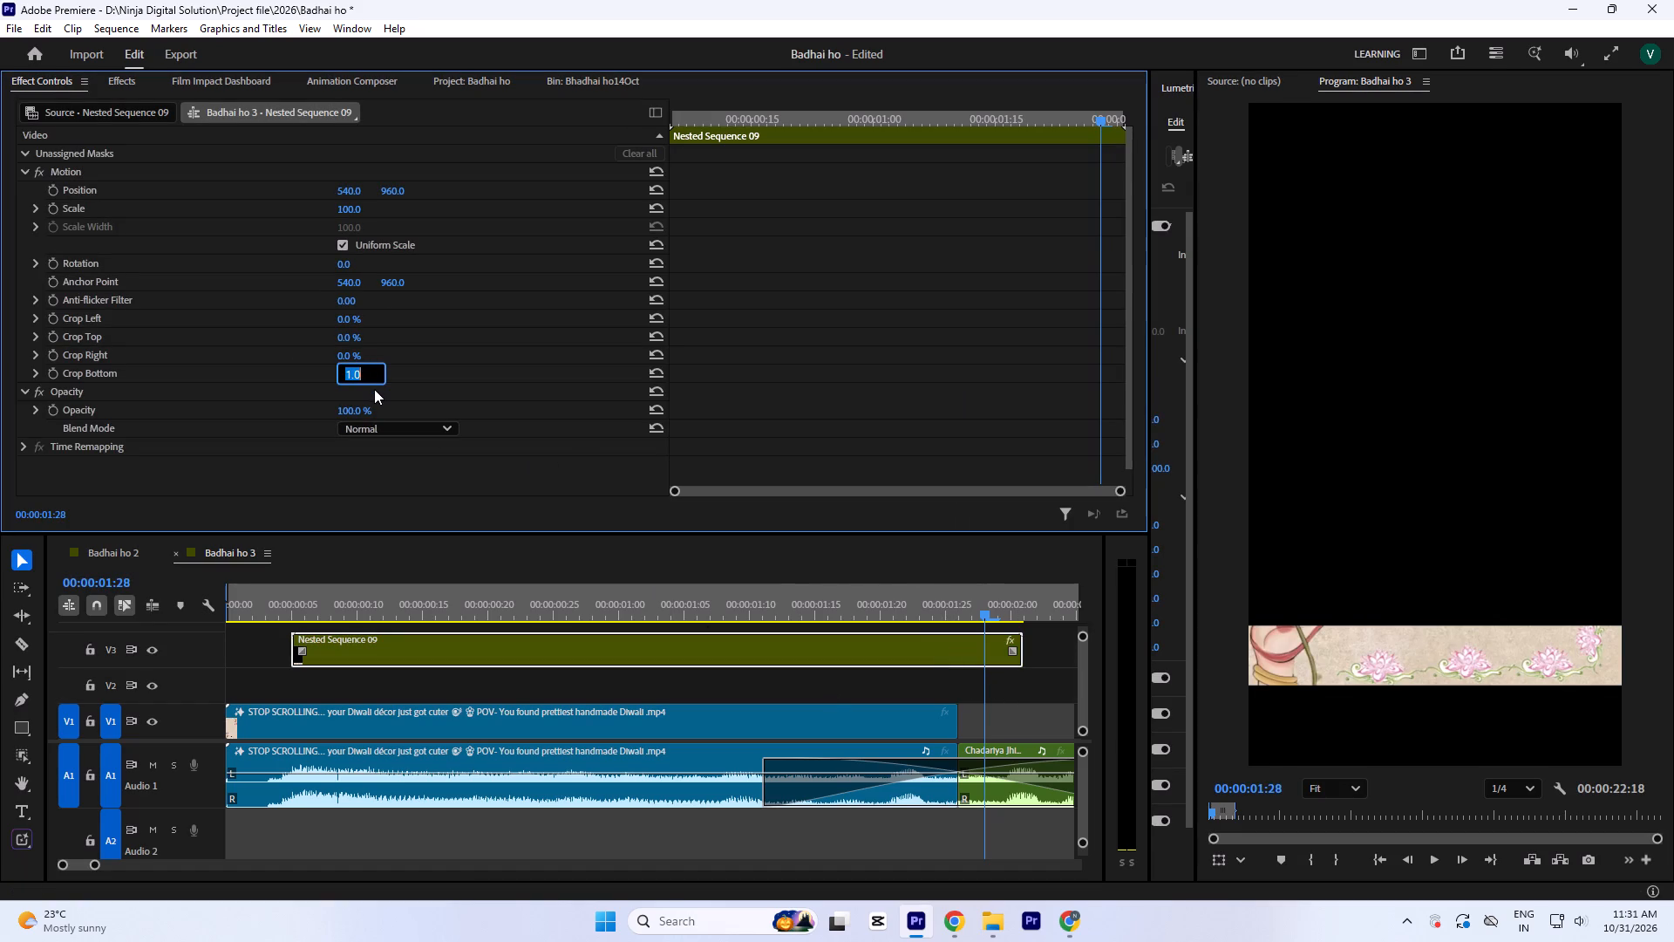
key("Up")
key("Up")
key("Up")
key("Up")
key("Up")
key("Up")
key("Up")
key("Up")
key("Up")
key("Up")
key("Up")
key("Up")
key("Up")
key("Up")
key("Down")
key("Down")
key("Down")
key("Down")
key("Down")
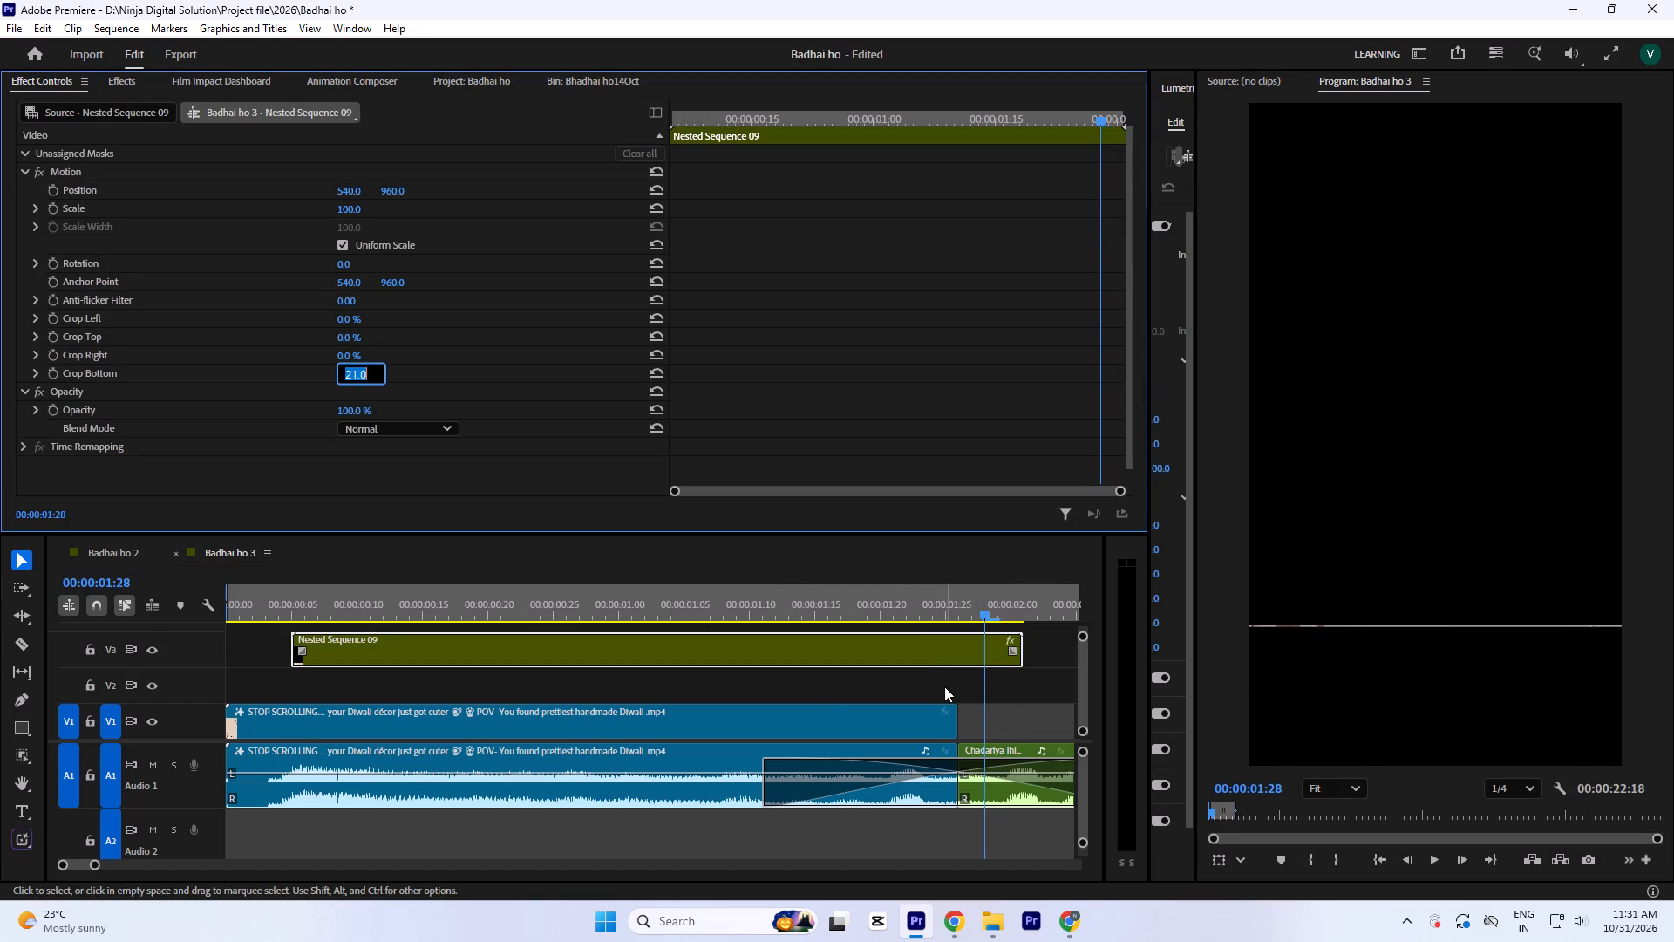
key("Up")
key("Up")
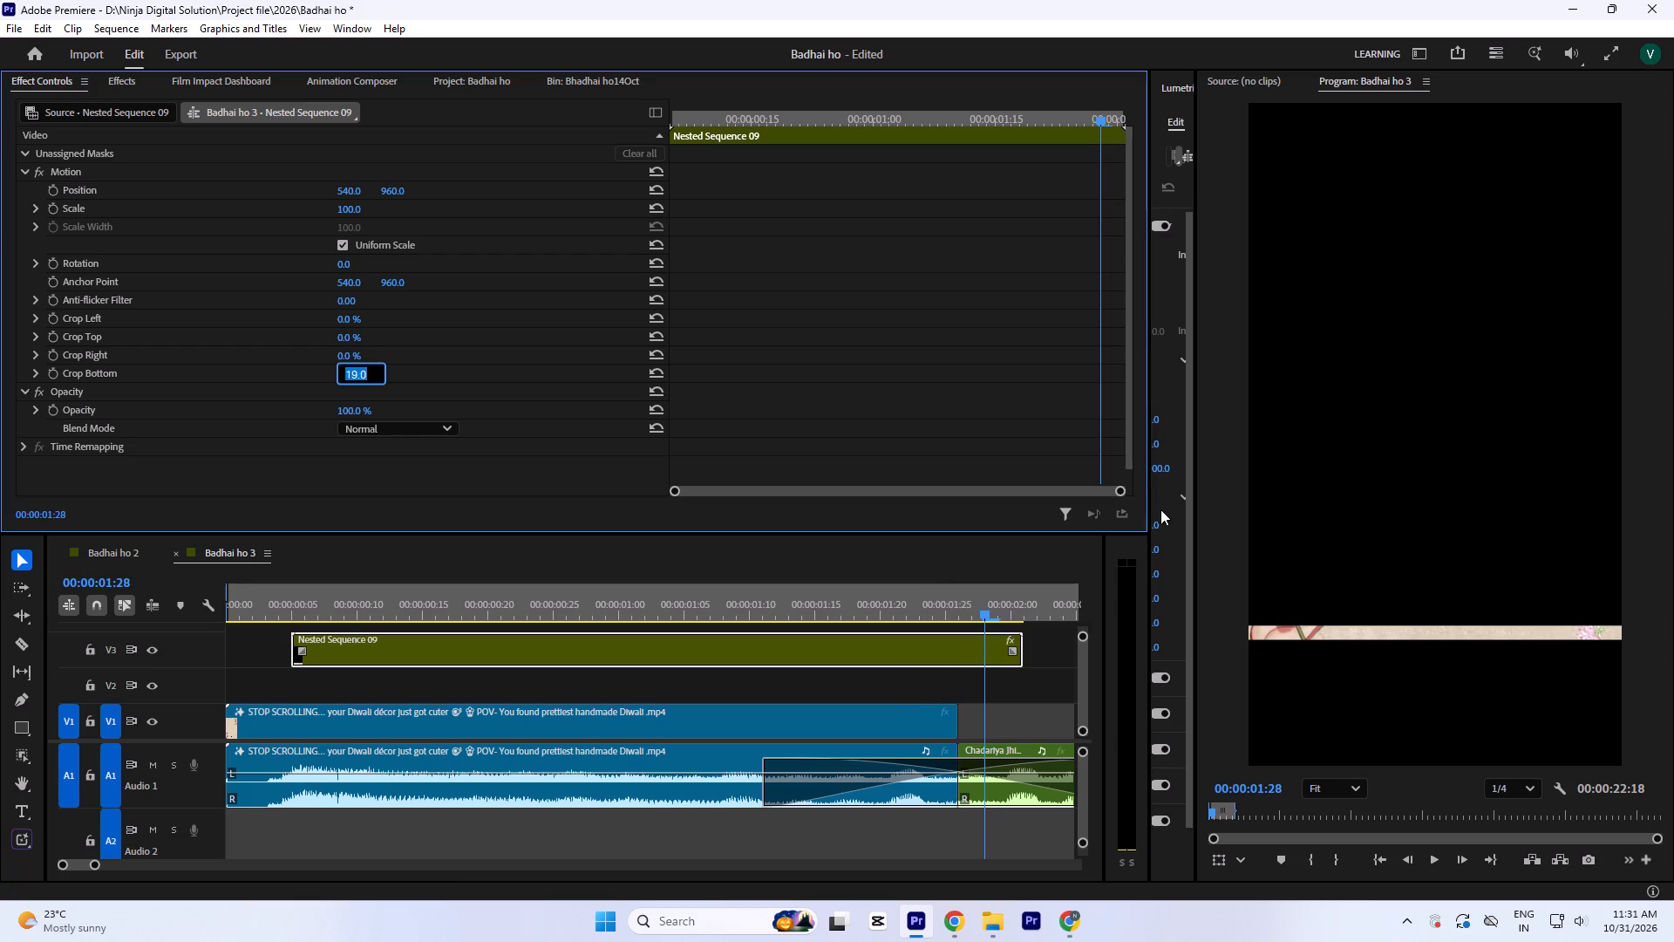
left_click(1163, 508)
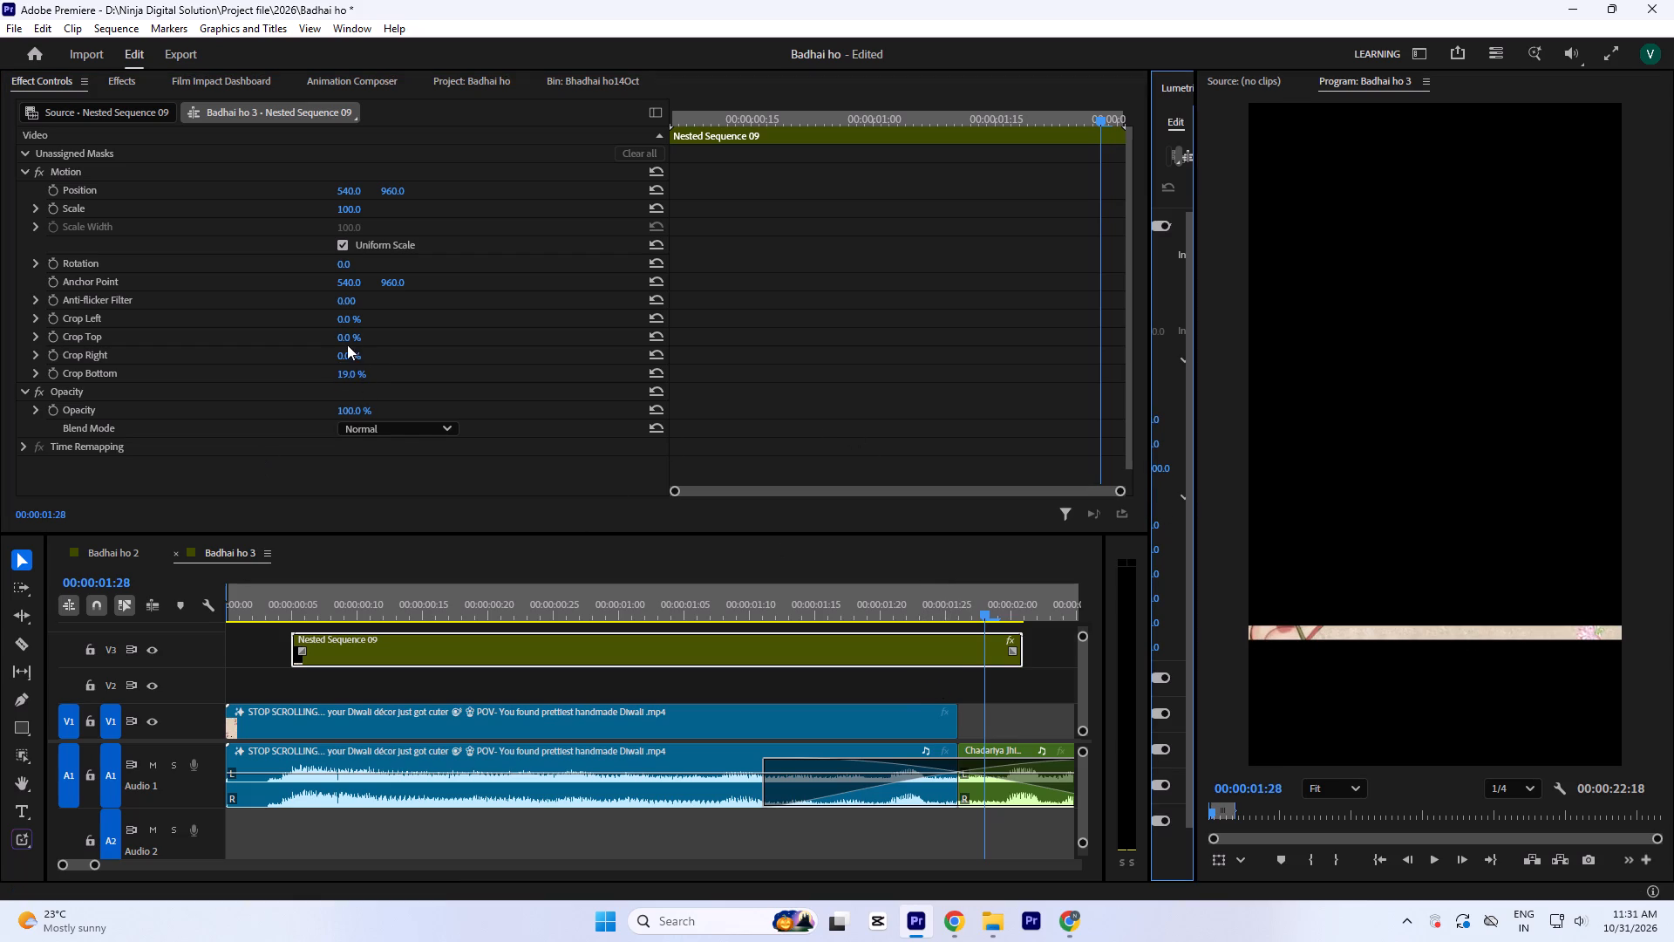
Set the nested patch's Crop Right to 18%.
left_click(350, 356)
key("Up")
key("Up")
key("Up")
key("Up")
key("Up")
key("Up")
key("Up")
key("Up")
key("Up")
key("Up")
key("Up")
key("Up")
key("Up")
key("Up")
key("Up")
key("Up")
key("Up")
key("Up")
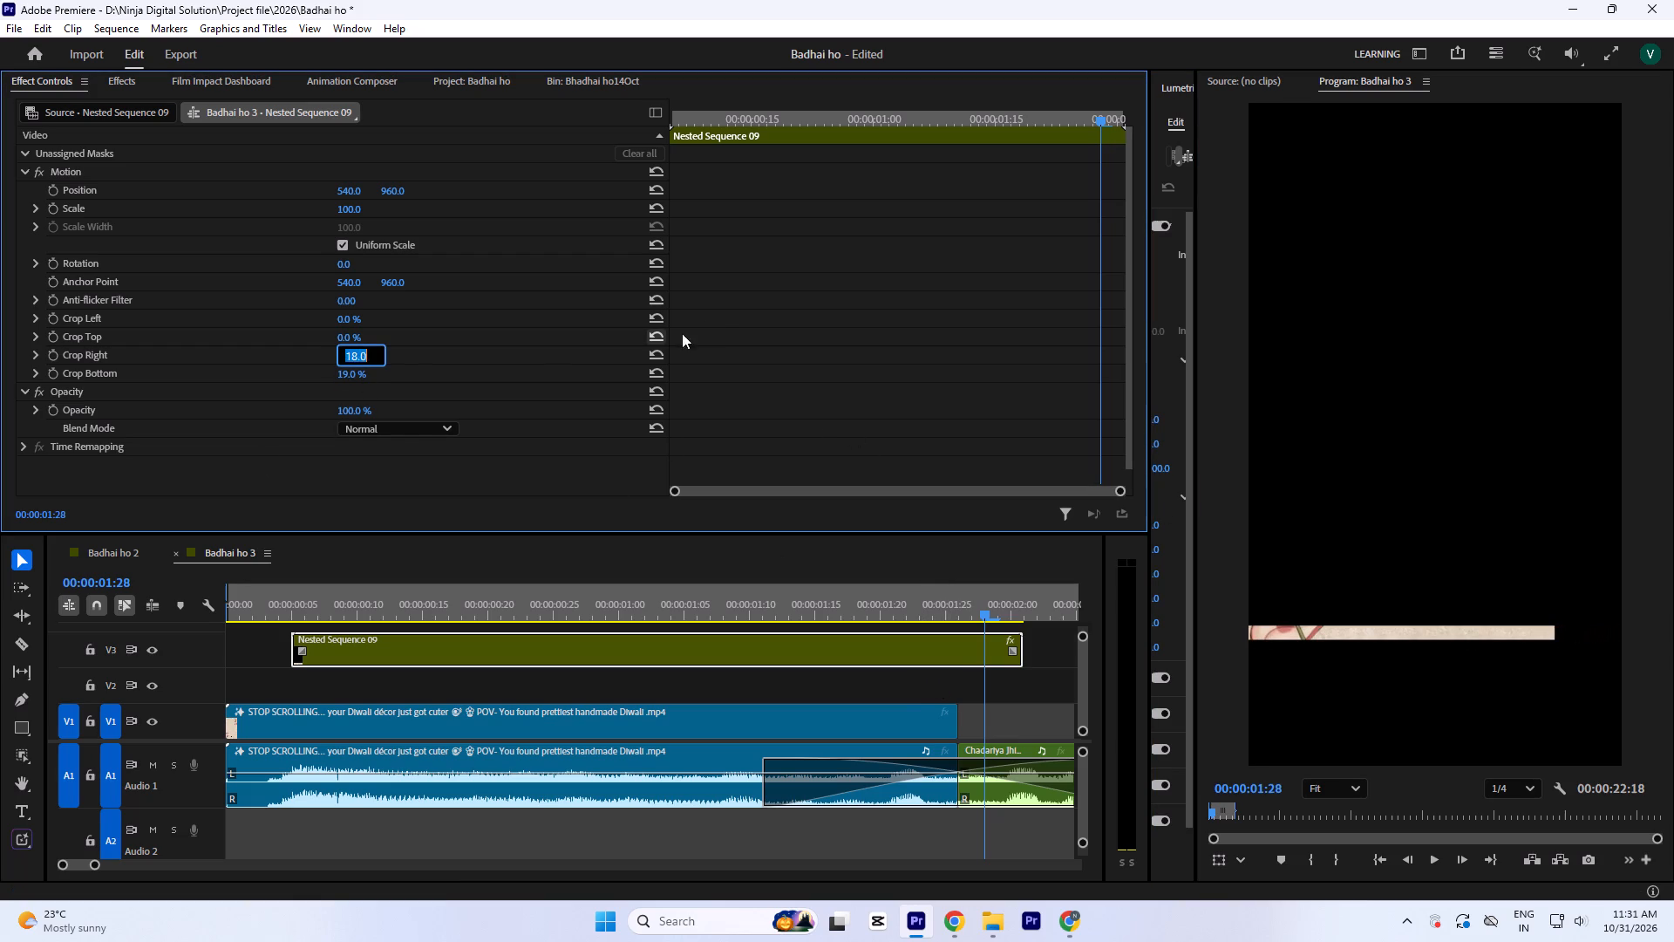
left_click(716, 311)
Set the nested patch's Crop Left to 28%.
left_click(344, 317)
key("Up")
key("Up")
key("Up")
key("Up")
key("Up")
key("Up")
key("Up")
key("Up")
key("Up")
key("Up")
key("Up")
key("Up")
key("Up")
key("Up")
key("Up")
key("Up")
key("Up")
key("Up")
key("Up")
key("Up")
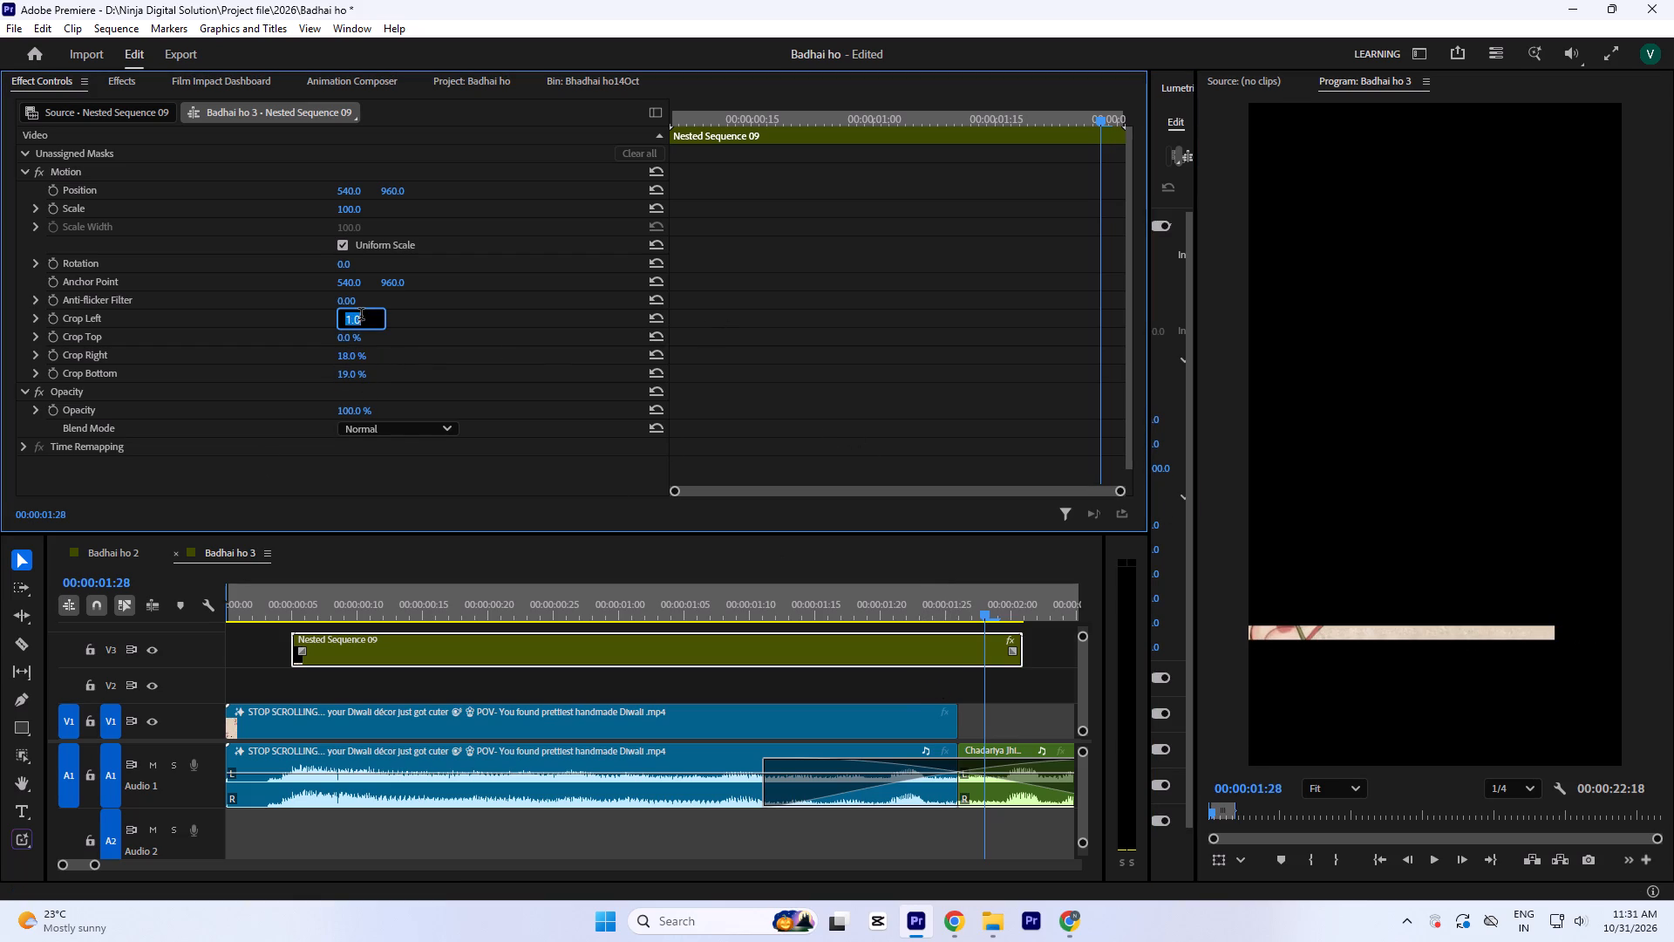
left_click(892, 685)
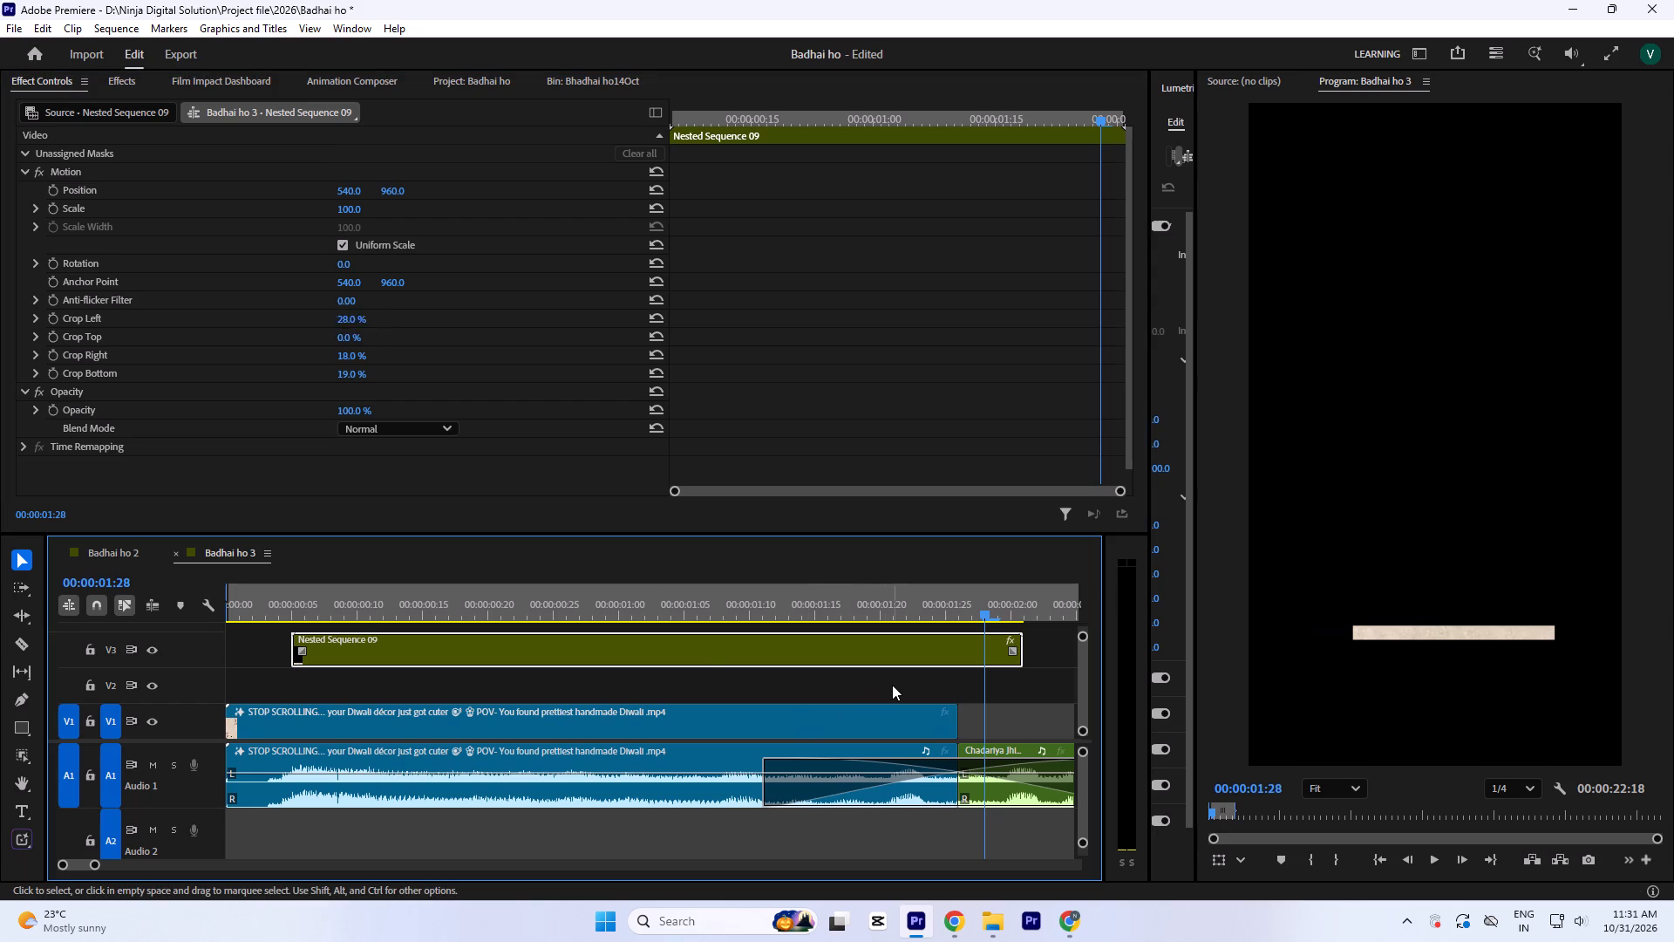
Move the nested patch down to V2, starting at the beginning of the sequence, and park the playhead at 00:00:01:12.
left_click_drag(907, 664, 740, 679)
left_click(783, 590)
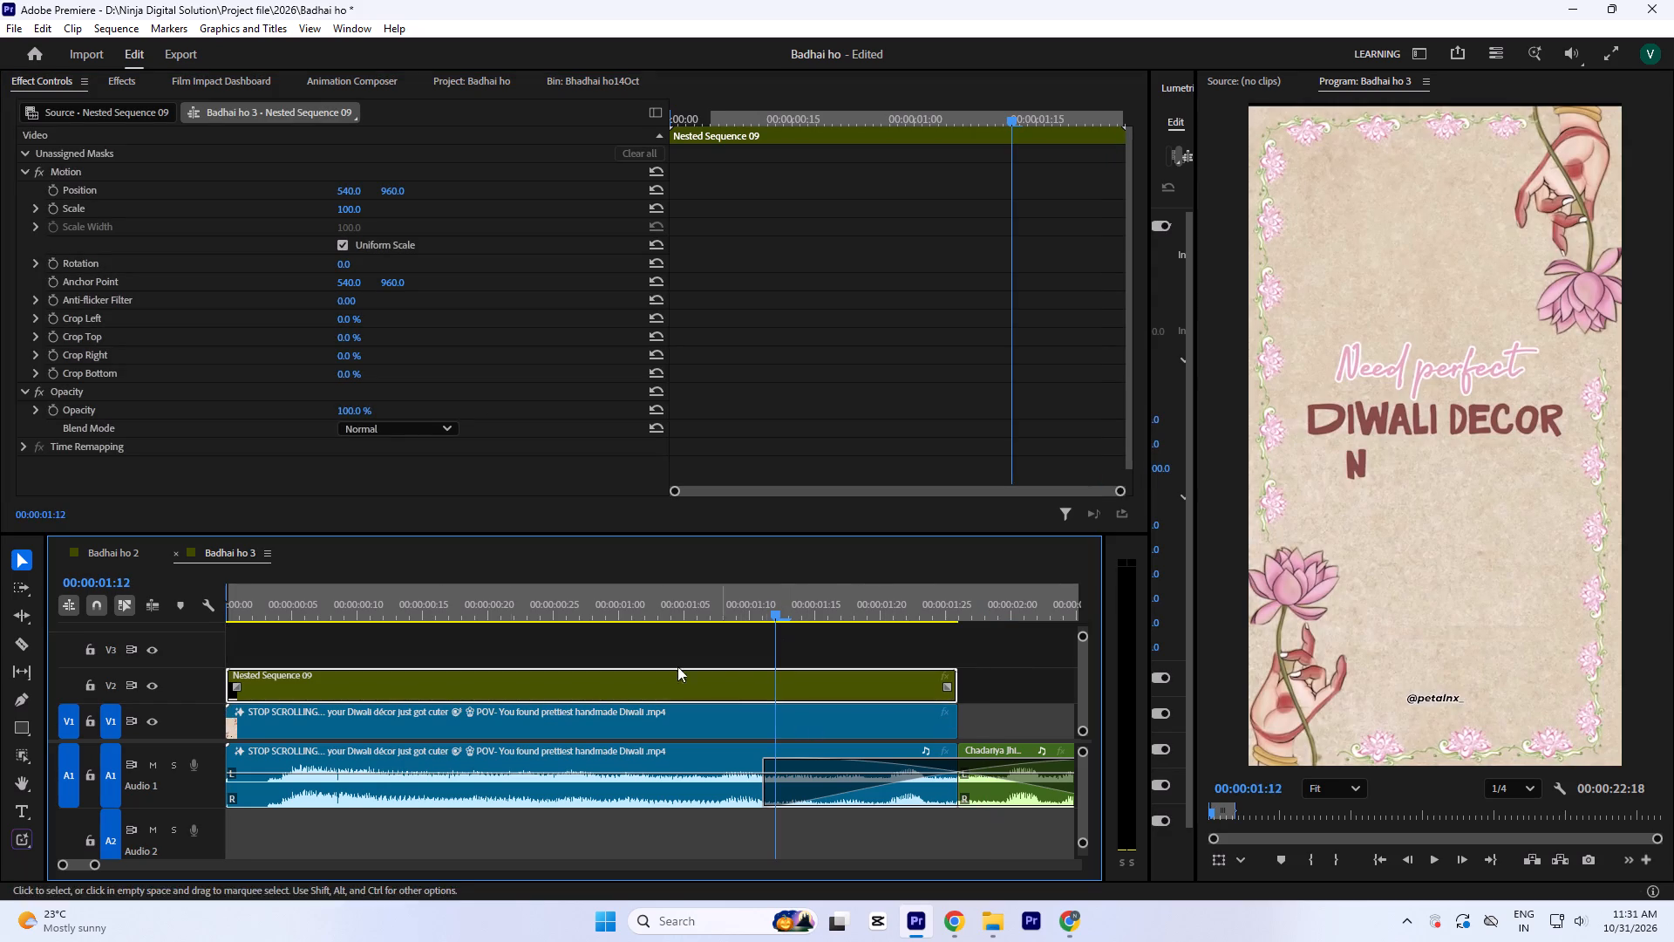
left_click_drag(394, 192, 394, 191)
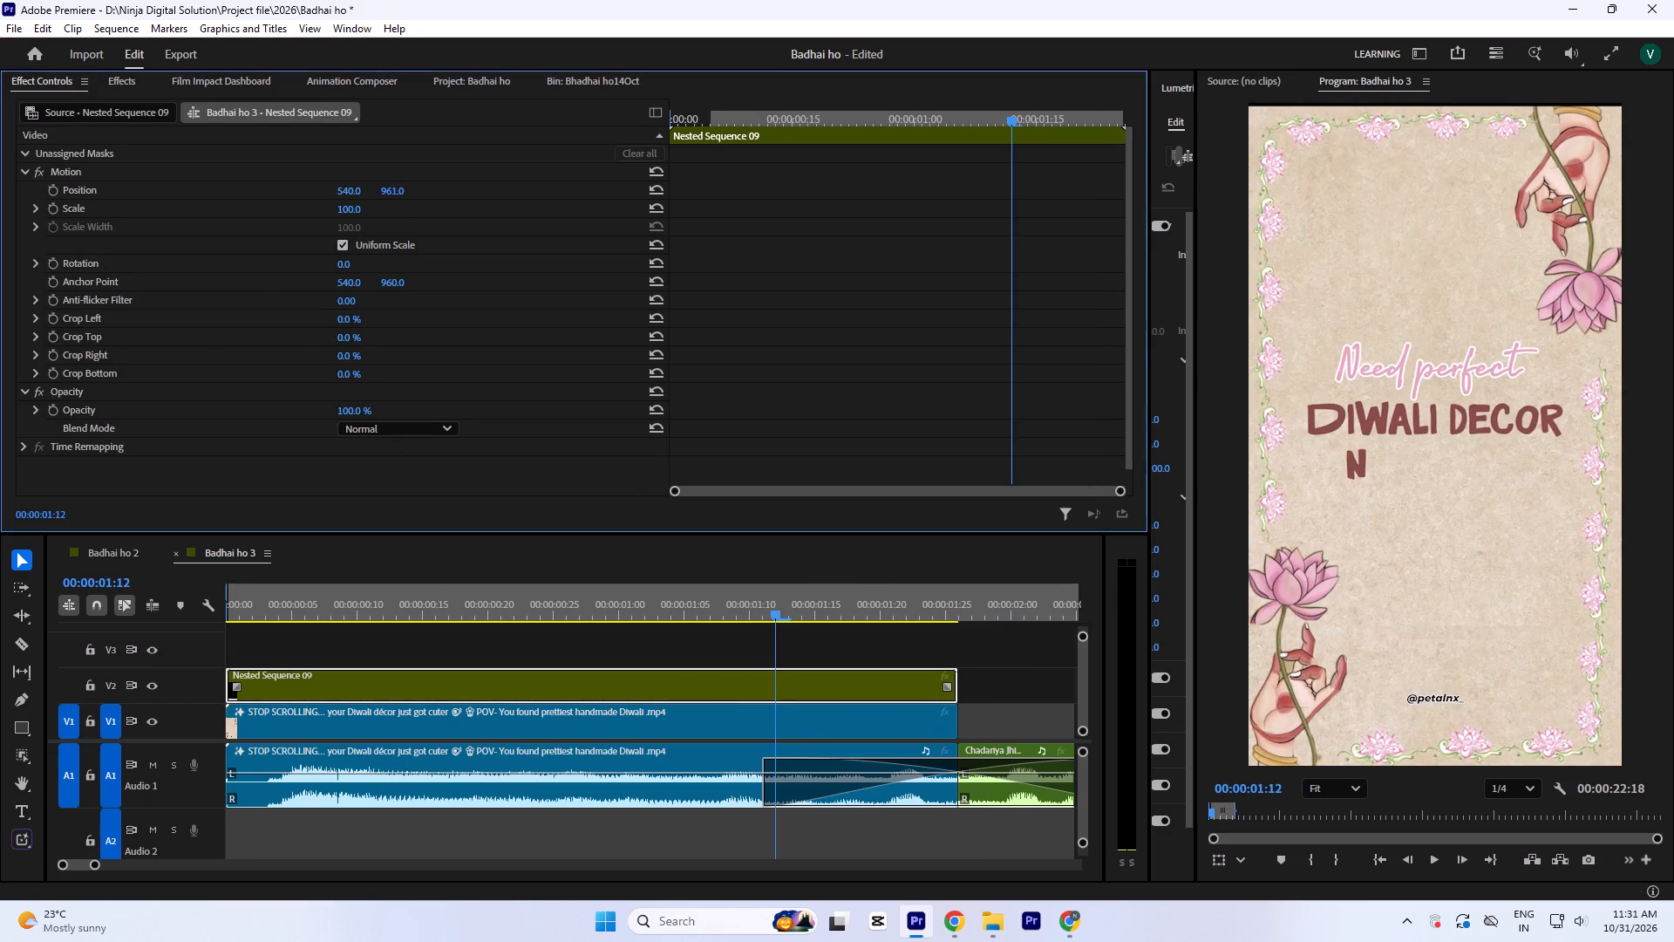
left_click_drag(394, 191, 393, 100)
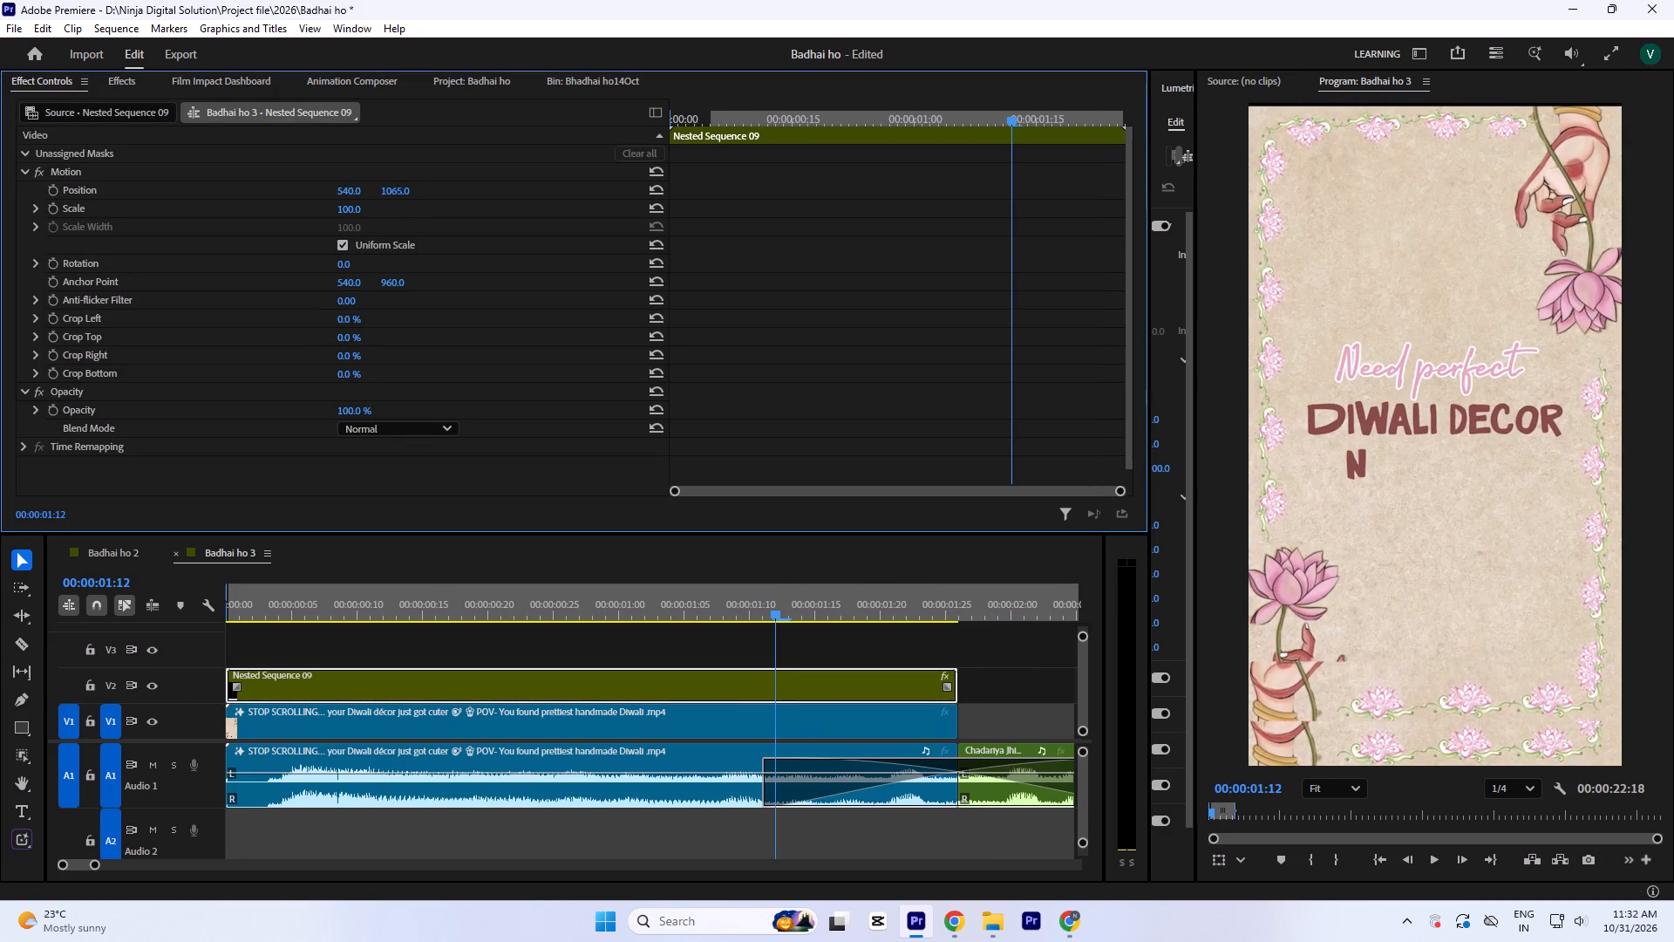
left_click_drag(393, 100, 412, 33)
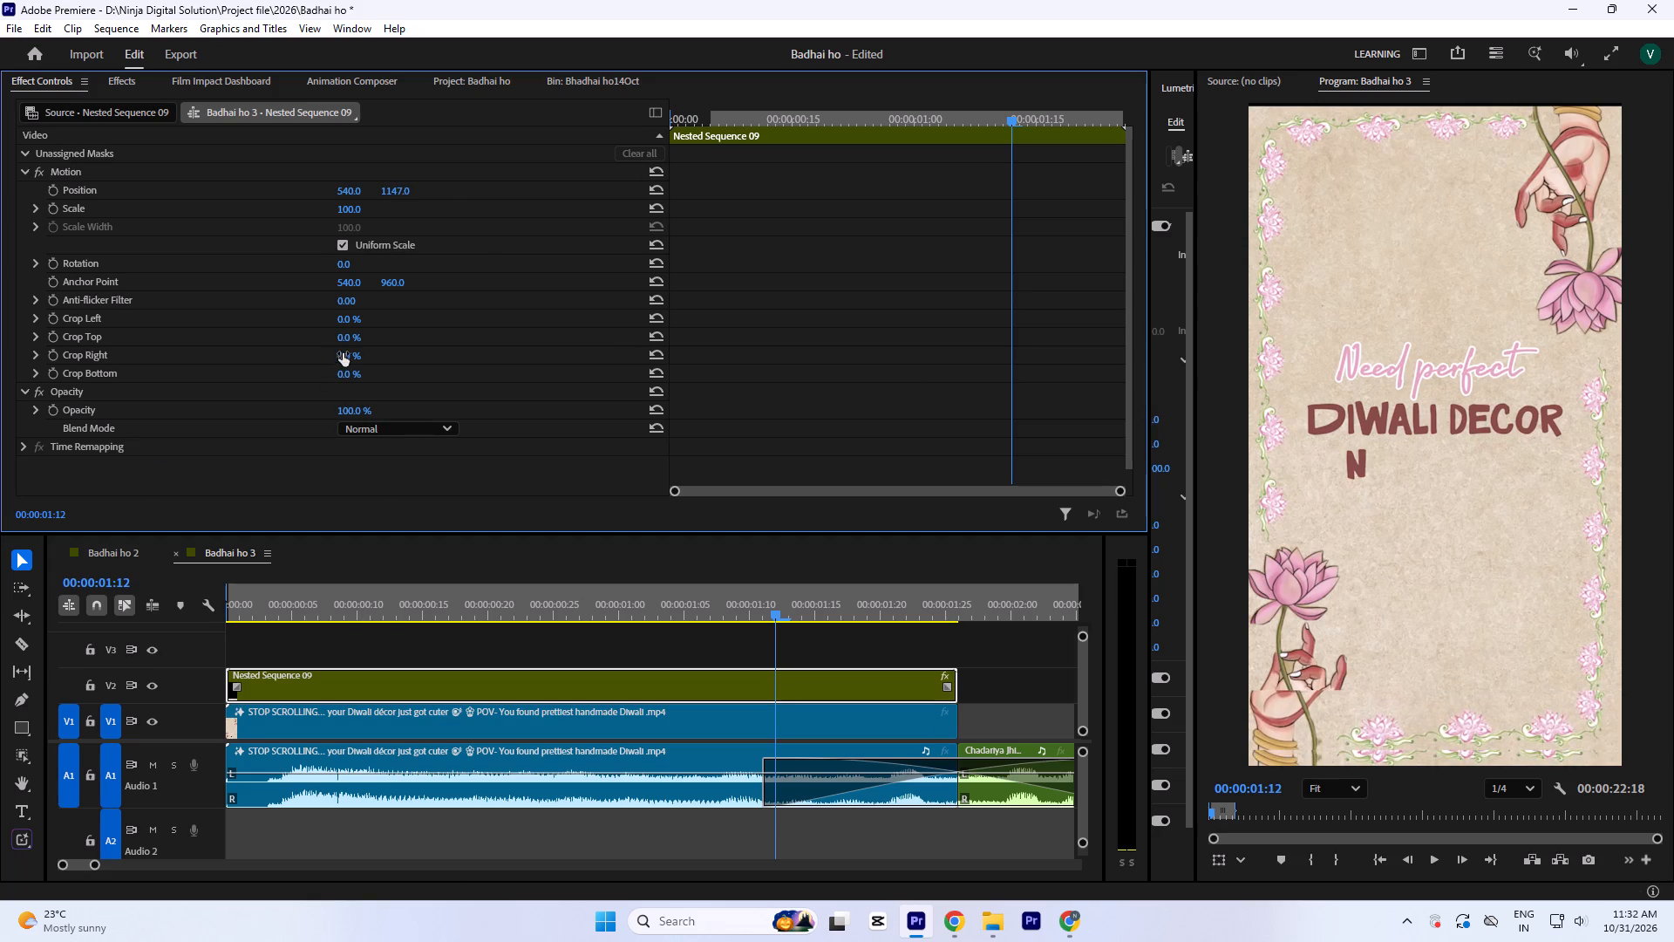
Set the nested patch's Crop Right to 29%.
left_click(344, 352)
key("Up")
key("Up")
key("Up")
key("Up")
key("Up")
key("Up")
key("Up")
key("Up")
key("Up")
key("Up")
key("Up")
key("Up")
key("Up")
key("Up")
key("Up")
key("Up")
key("Up")
key("Up")
key("Up")
key("Up")
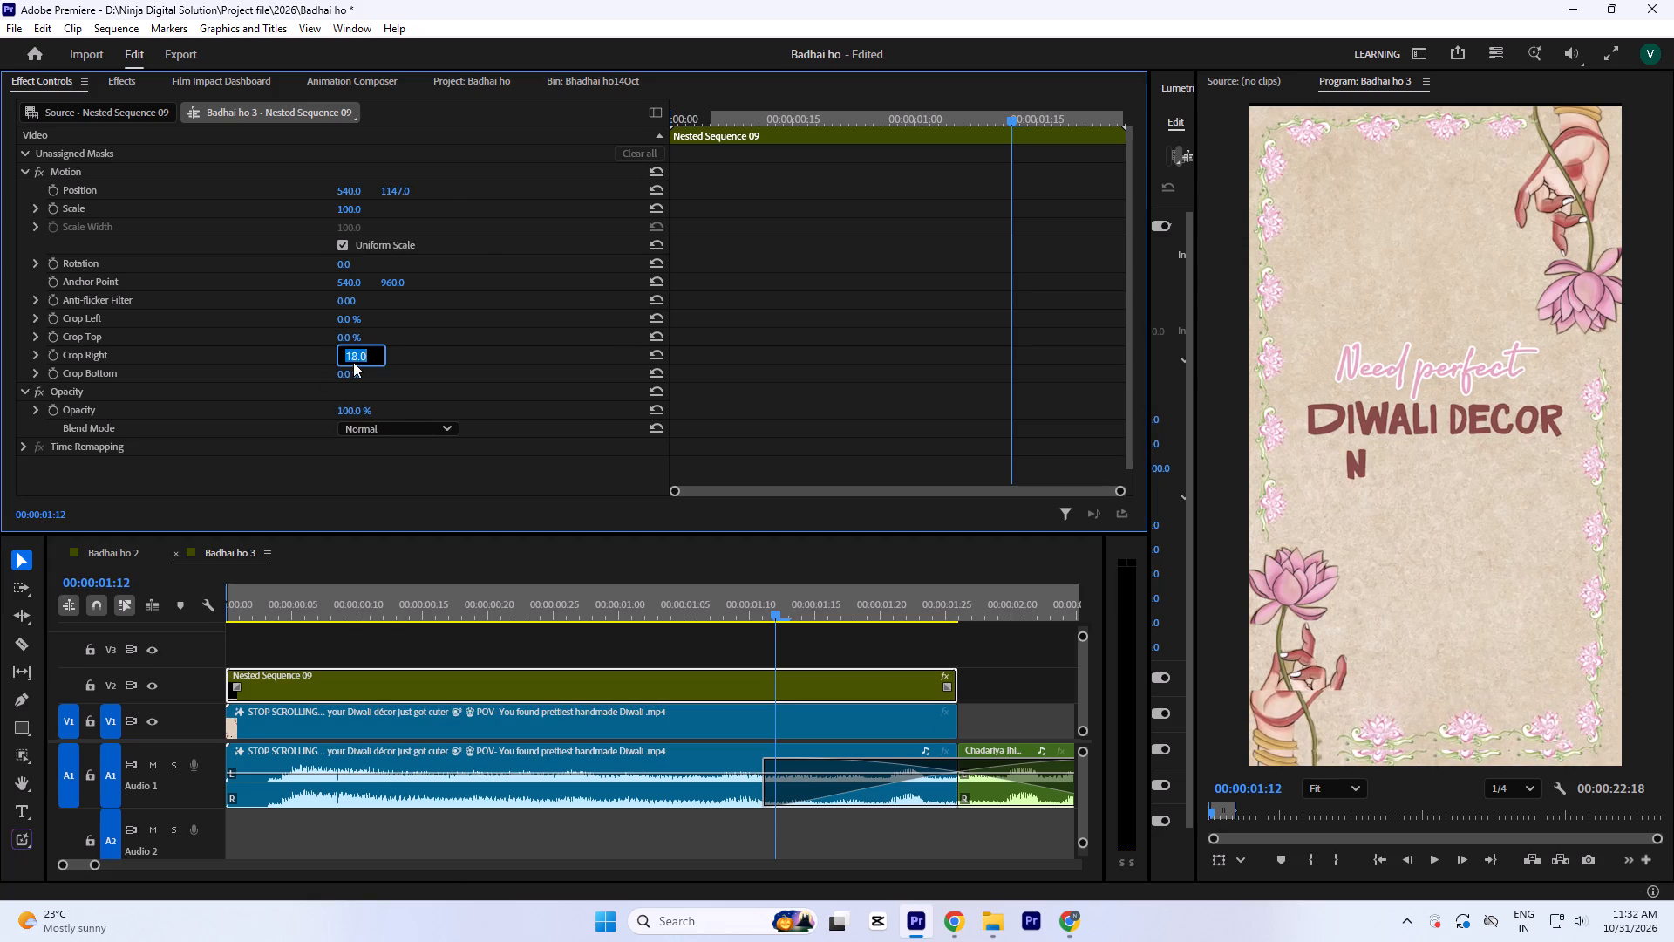
key("Down")
key("Down")
key("Up")
key("Up")
key("Up")
key("Up")
key("Up")
key("Up")
key("Up")
key("Up")
key("Up")
key("Up")
key("Up")
key("Up")
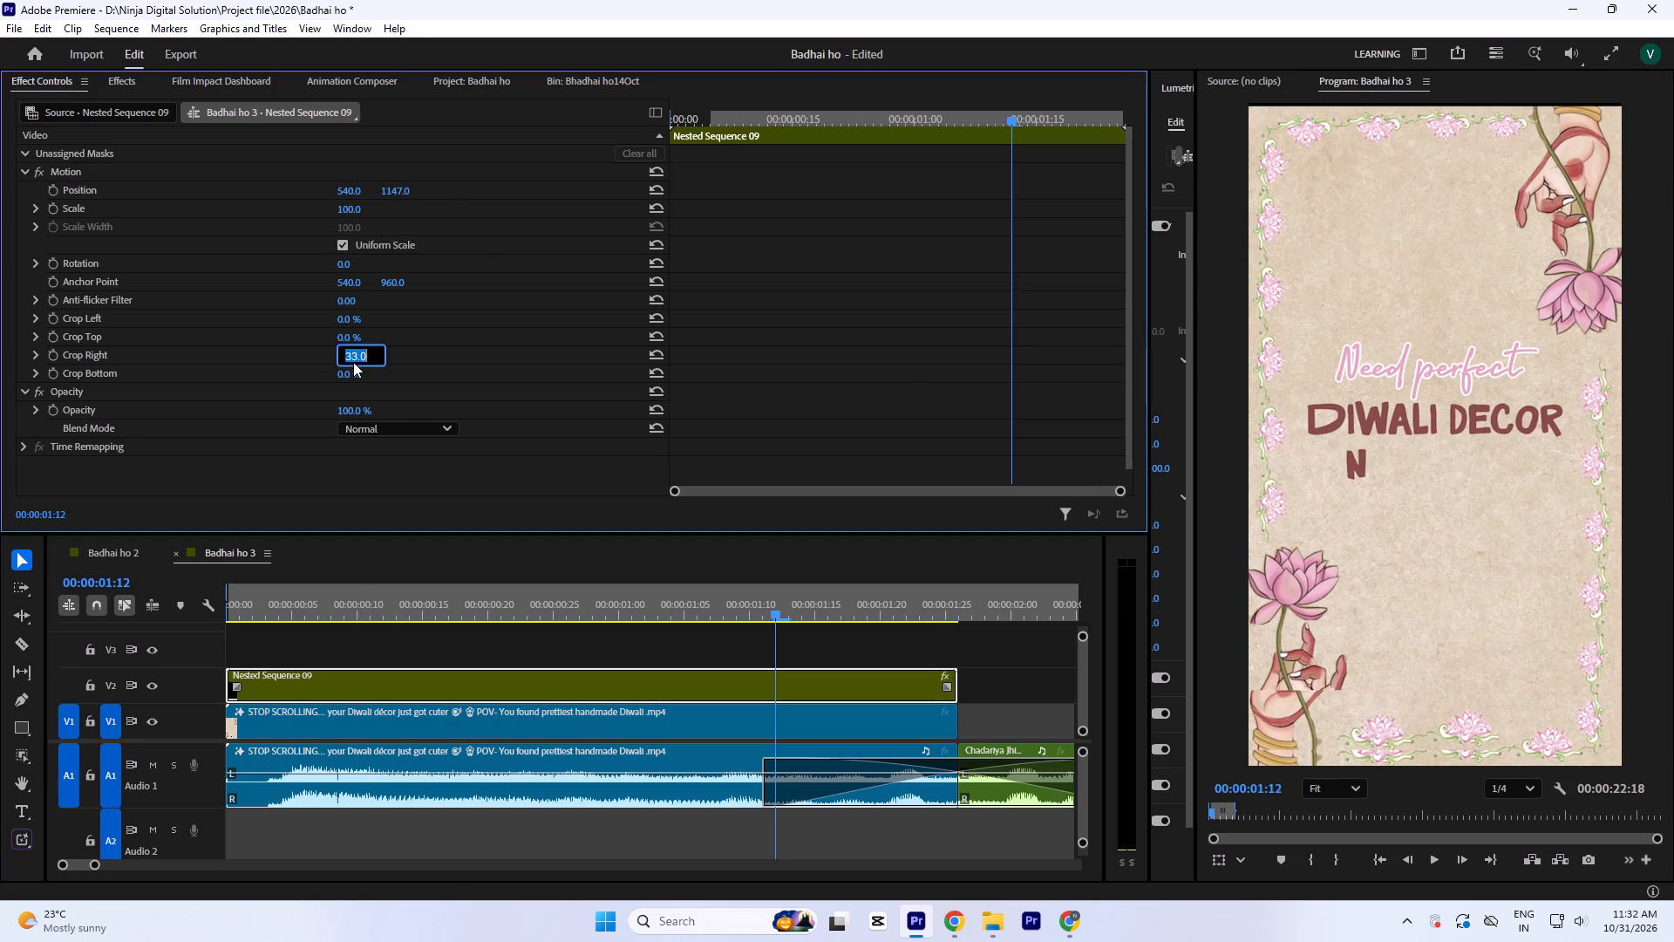
key("Down")
key("Down")
key("Down")
key("Down")
key("Down")
key("Down")
key("Down")
key("Down")
key("Down")
key("Down")
key("Down")
key("Down")
key("Down")
key("Up")
left_click_drag(494, 366, 487, 366)
left_click(353, 366)
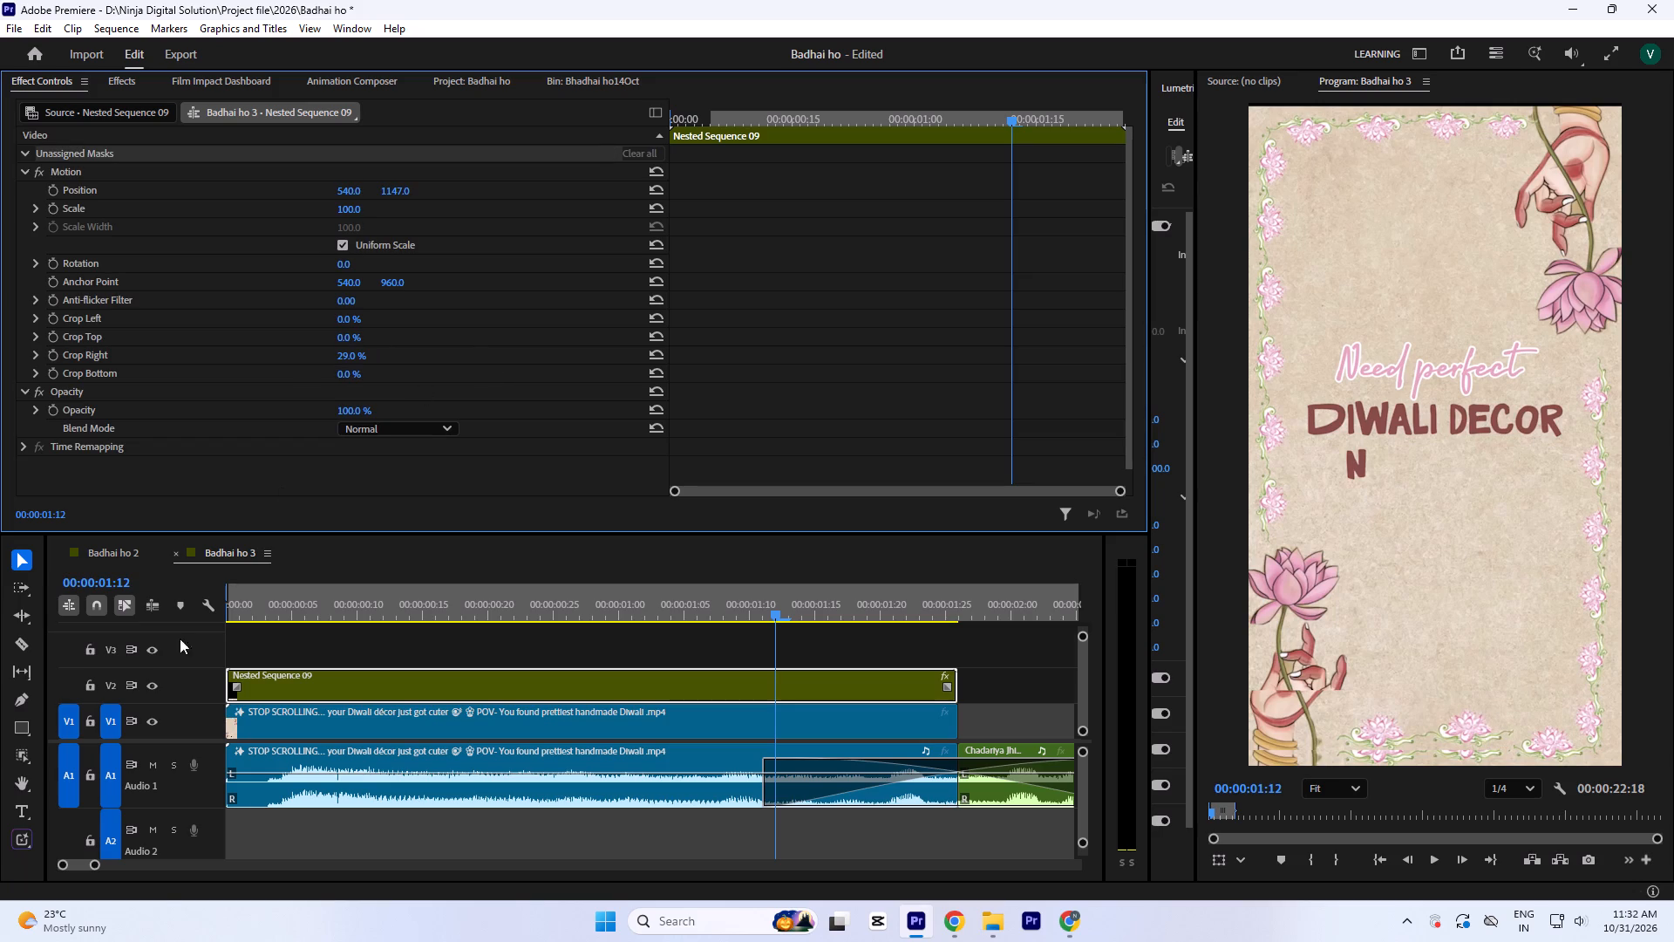
Hide the V1 track's output so that only the nested patch on V2 shows in the preview.
left_click(157, 727)
left_click(157, 727)
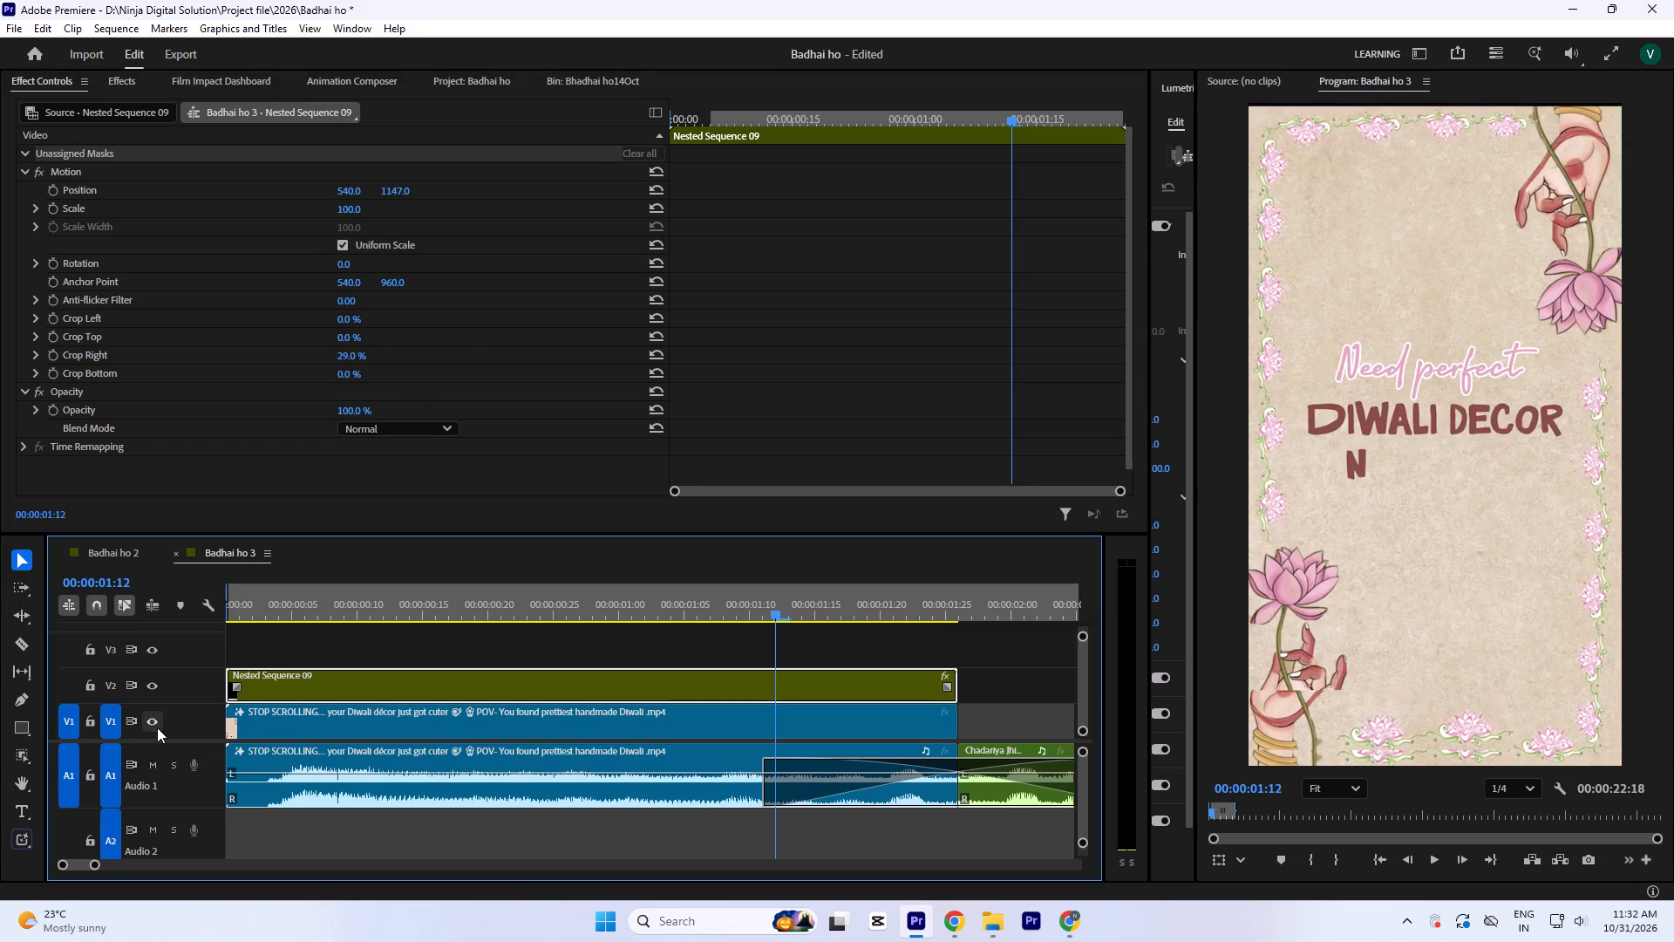
left_click(157, 727)
left_click(157, 727)
left_click(157, 727)
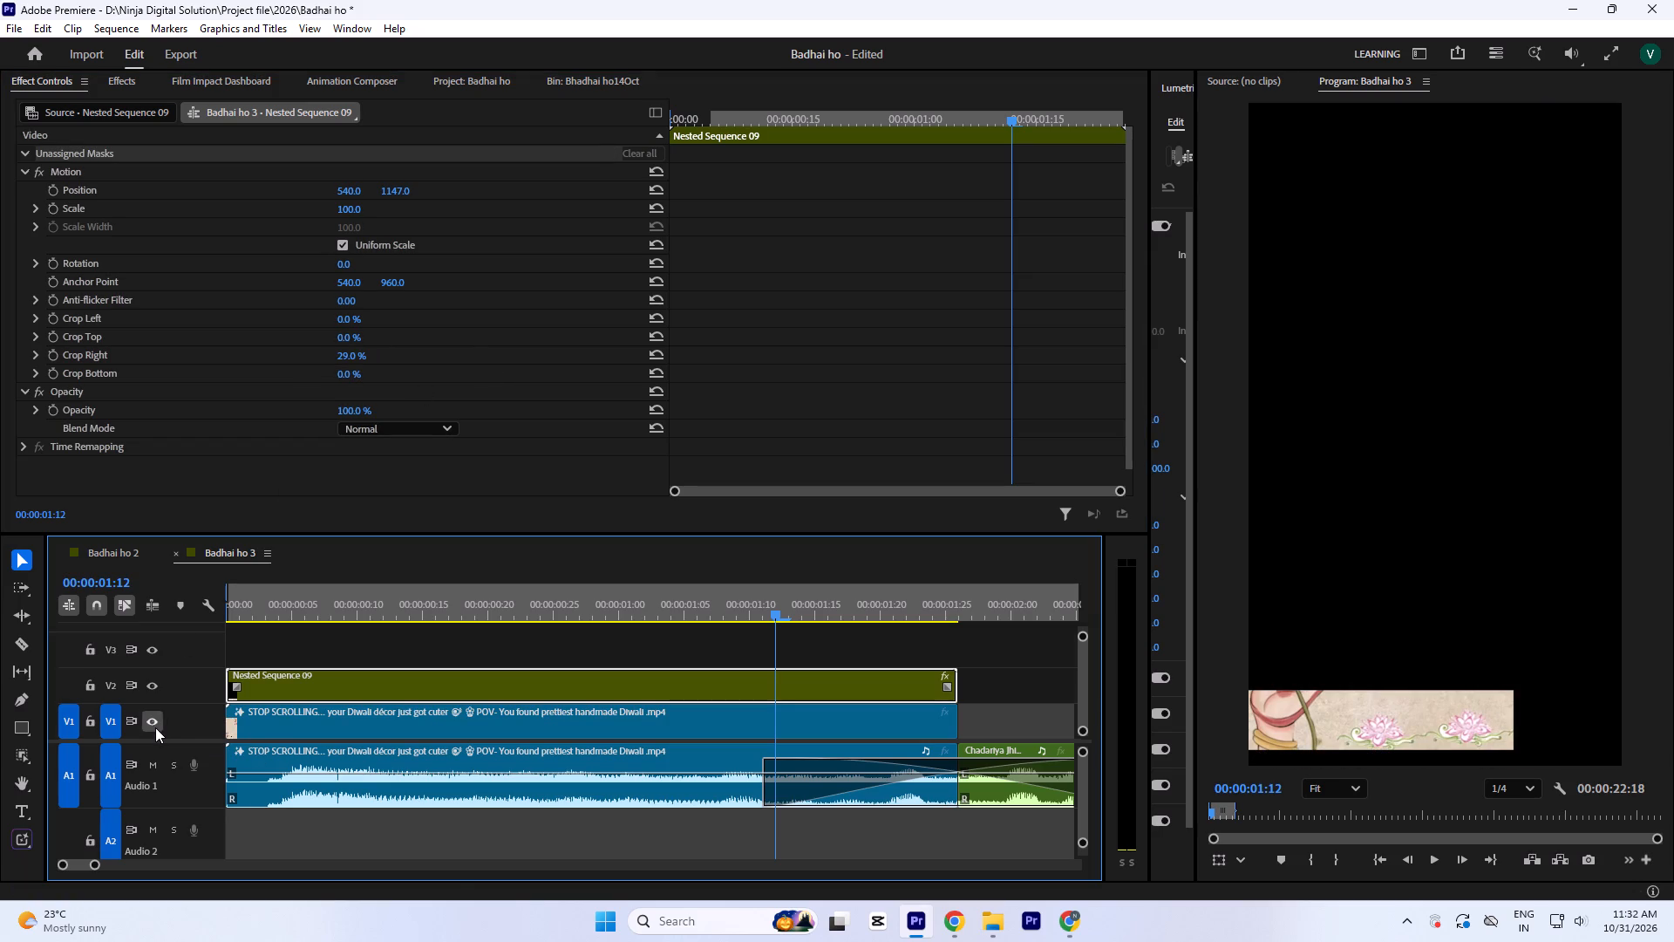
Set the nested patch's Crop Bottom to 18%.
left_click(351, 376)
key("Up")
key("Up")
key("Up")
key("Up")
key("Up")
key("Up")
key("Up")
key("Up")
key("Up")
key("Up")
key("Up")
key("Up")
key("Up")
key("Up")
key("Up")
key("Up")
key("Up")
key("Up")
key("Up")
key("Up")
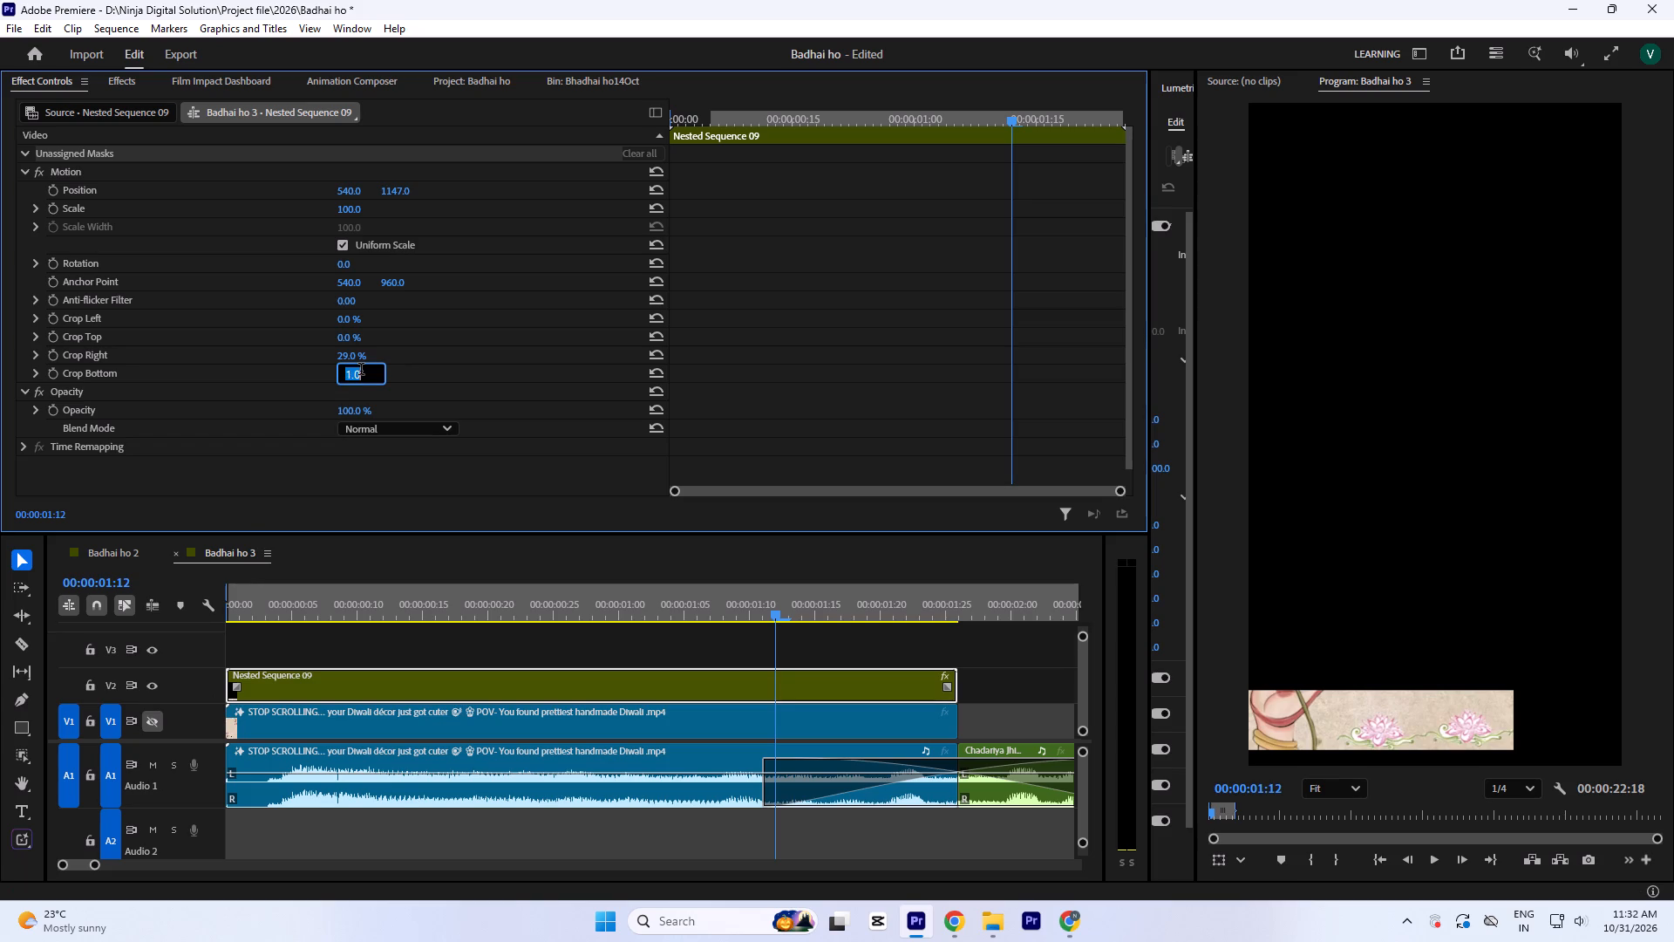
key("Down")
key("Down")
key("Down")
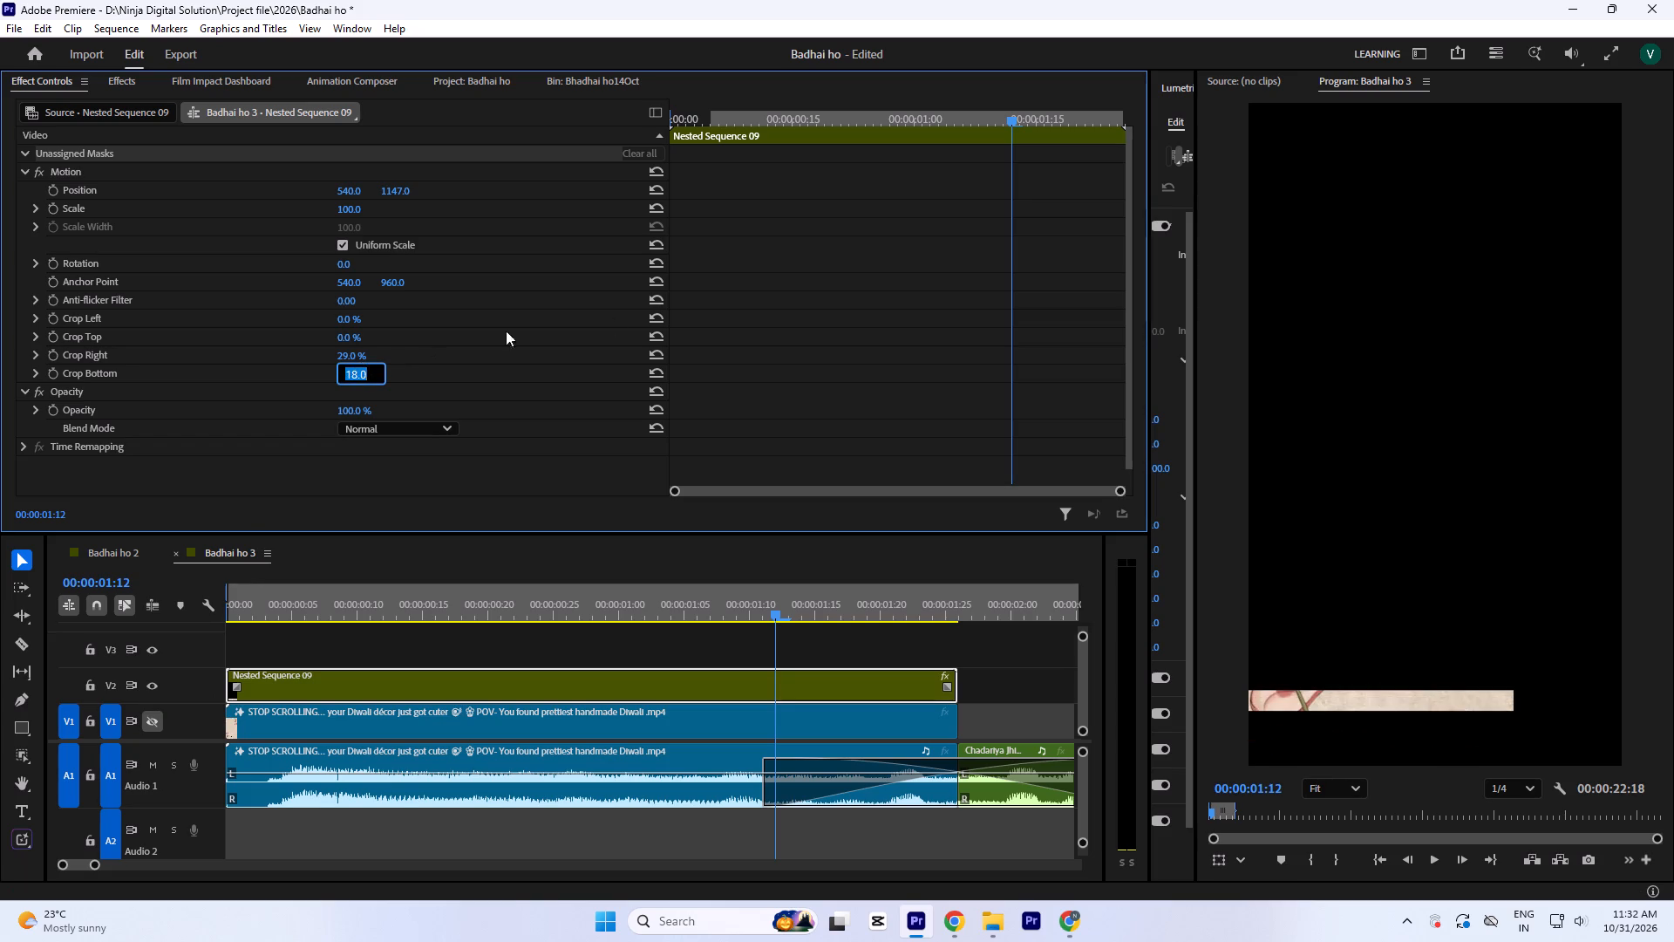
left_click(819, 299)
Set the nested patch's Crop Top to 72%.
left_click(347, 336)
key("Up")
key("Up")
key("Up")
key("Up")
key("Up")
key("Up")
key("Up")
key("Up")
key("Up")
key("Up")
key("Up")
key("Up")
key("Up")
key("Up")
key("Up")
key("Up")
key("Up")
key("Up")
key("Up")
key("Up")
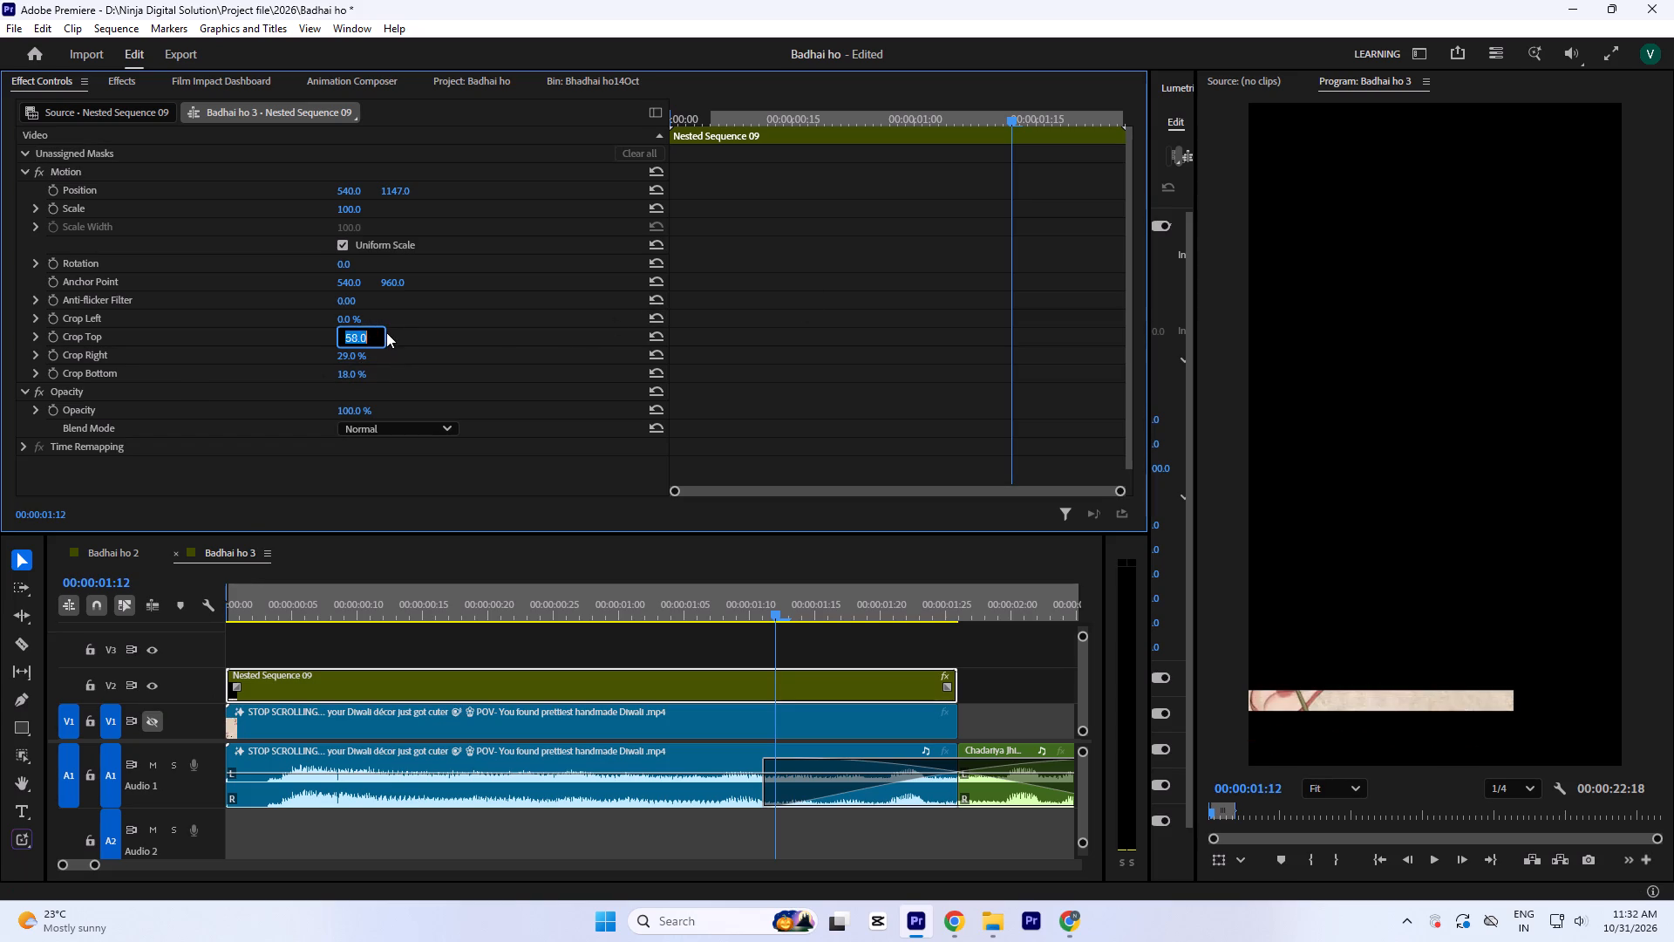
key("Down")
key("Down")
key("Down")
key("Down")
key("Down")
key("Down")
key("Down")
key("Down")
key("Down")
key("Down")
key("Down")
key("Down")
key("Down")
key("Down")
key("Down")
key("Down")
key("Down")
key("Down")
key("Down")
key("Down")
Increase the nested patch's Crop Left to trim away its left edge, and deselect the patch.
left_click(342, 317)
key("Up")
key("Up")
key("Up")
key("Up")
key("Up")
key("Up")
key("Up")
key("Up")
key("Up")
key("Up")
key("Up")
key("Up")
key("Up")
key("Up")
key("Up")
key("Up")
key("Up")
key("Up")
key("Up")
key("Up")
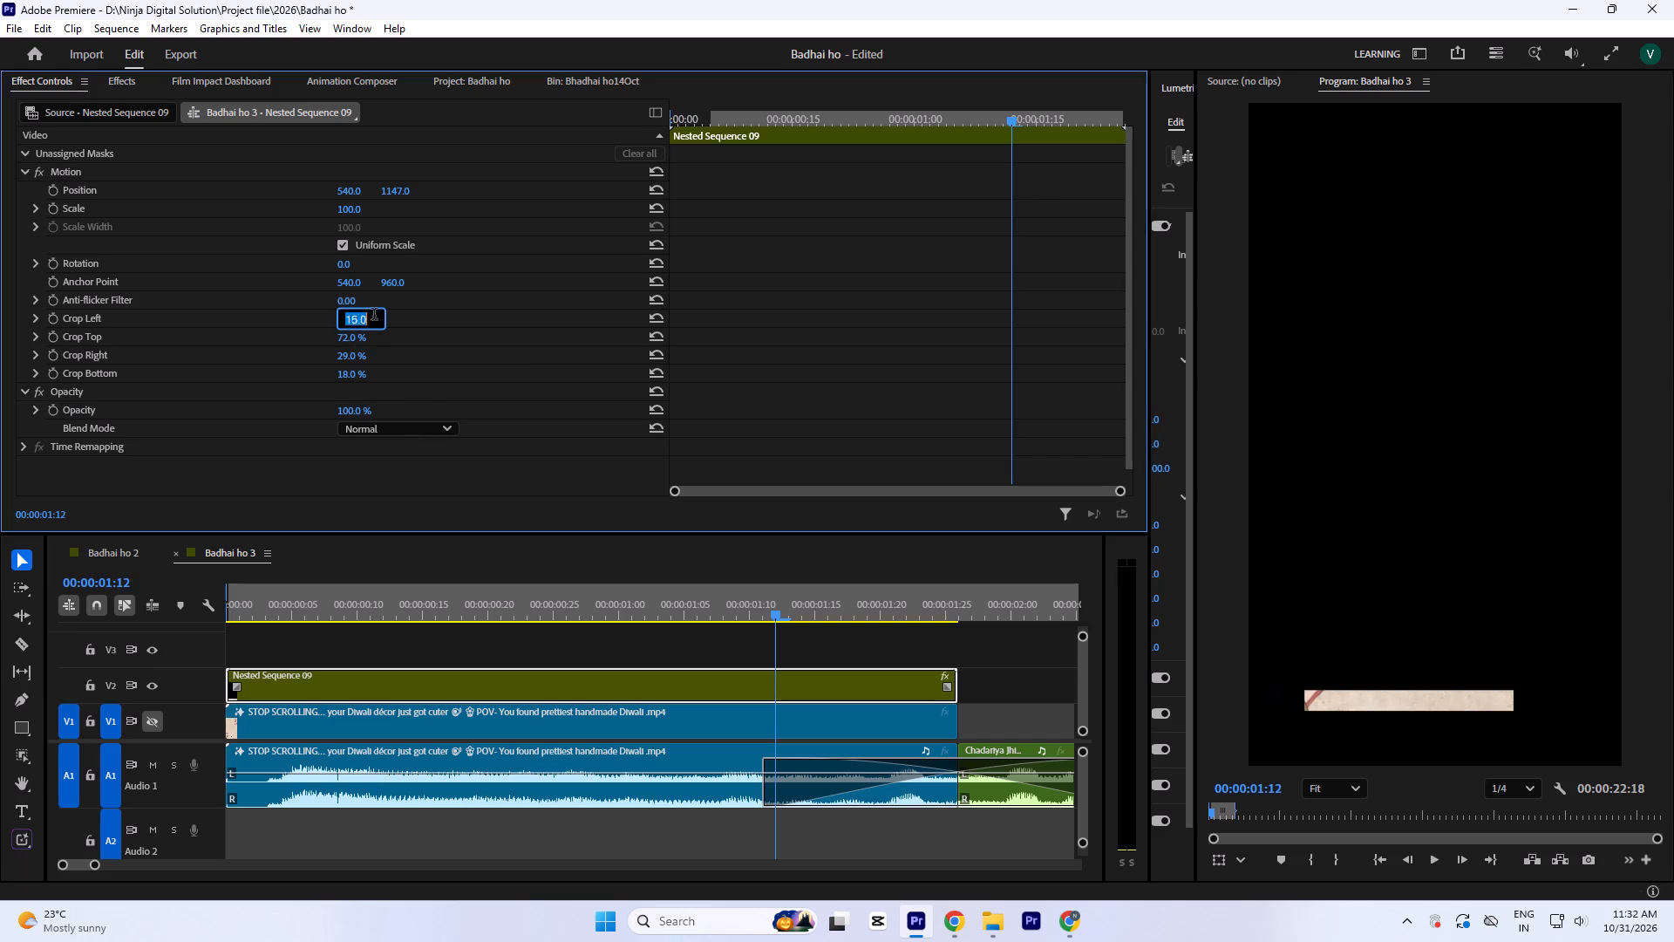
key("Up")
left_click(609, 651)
Toggle the V2 track's output off and on, and turn the V1 track's output back on.
left_click(149, 692)
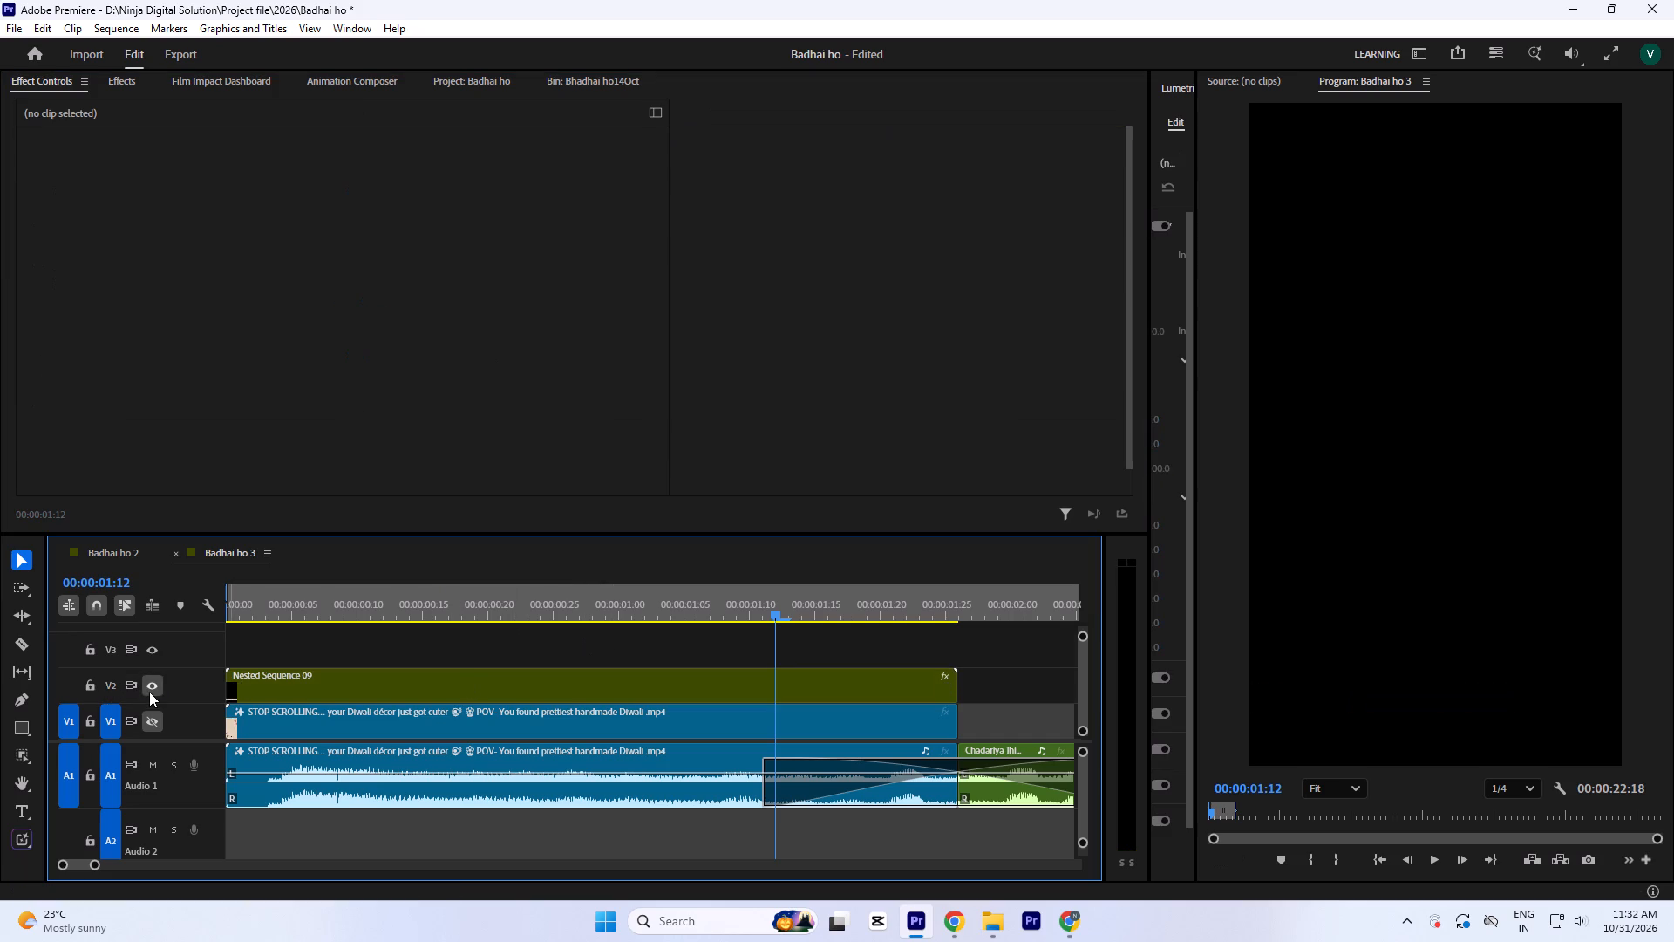
left_click(149, 692)
left_click(150, 723)
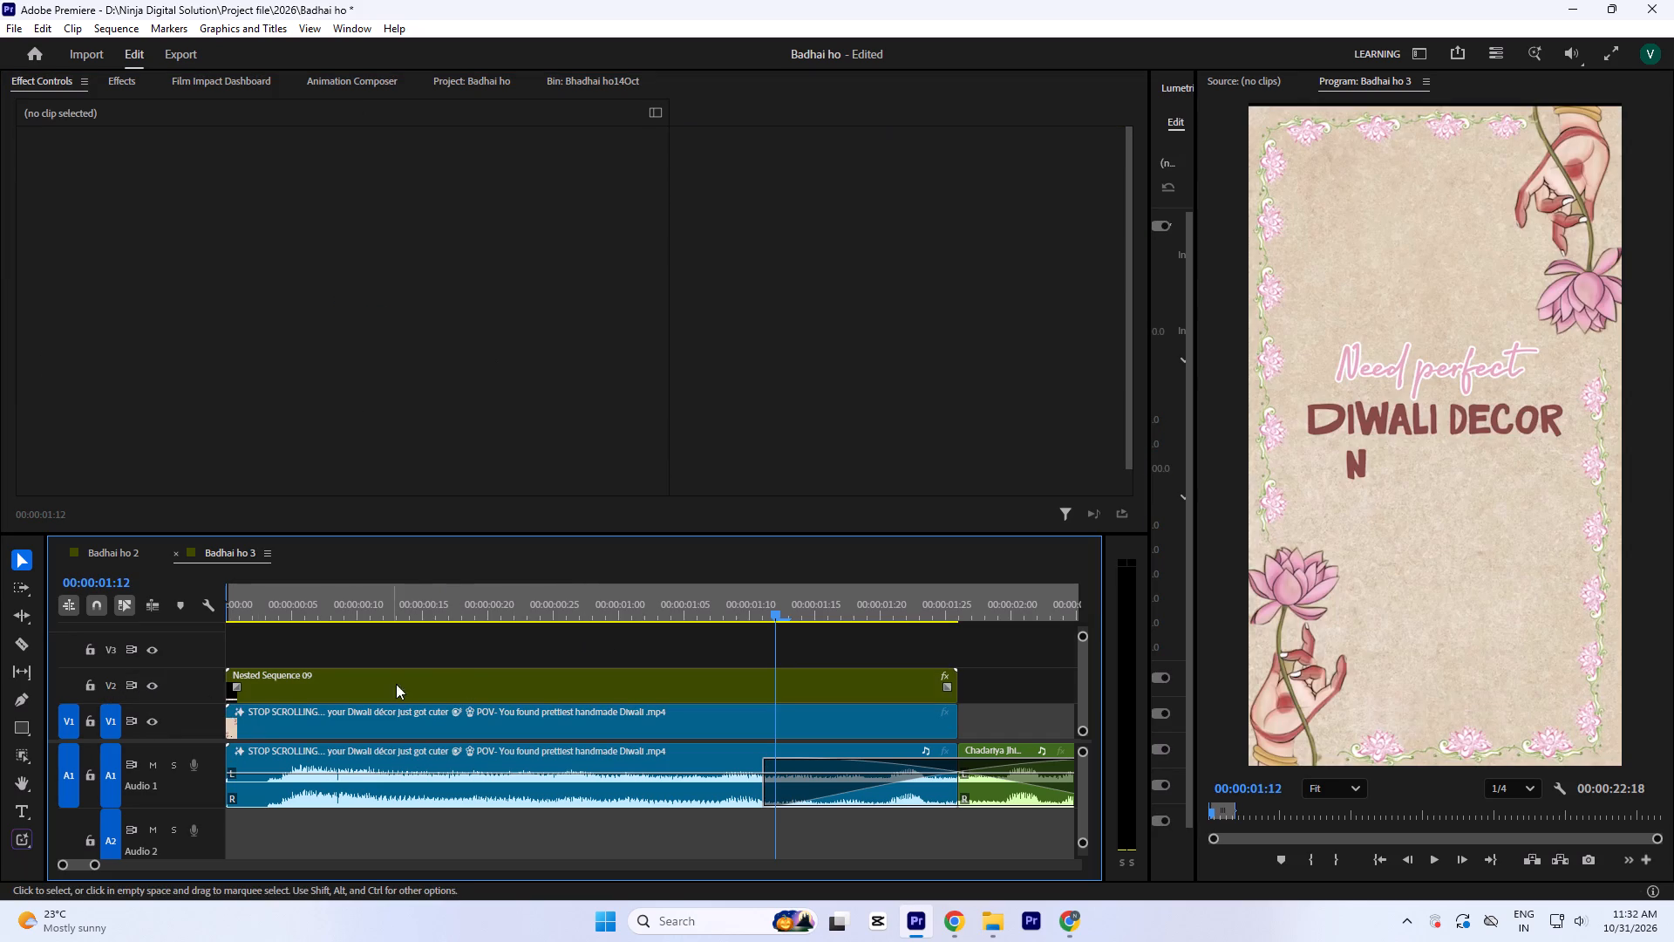
Nest the V1 décor video and the V2 patch together into one clip, keeping the default name.
left_click(457, 652)
left_click_drag(505, 645, 539, 716)
key("n")
key("Return")
left_click(589, 705)
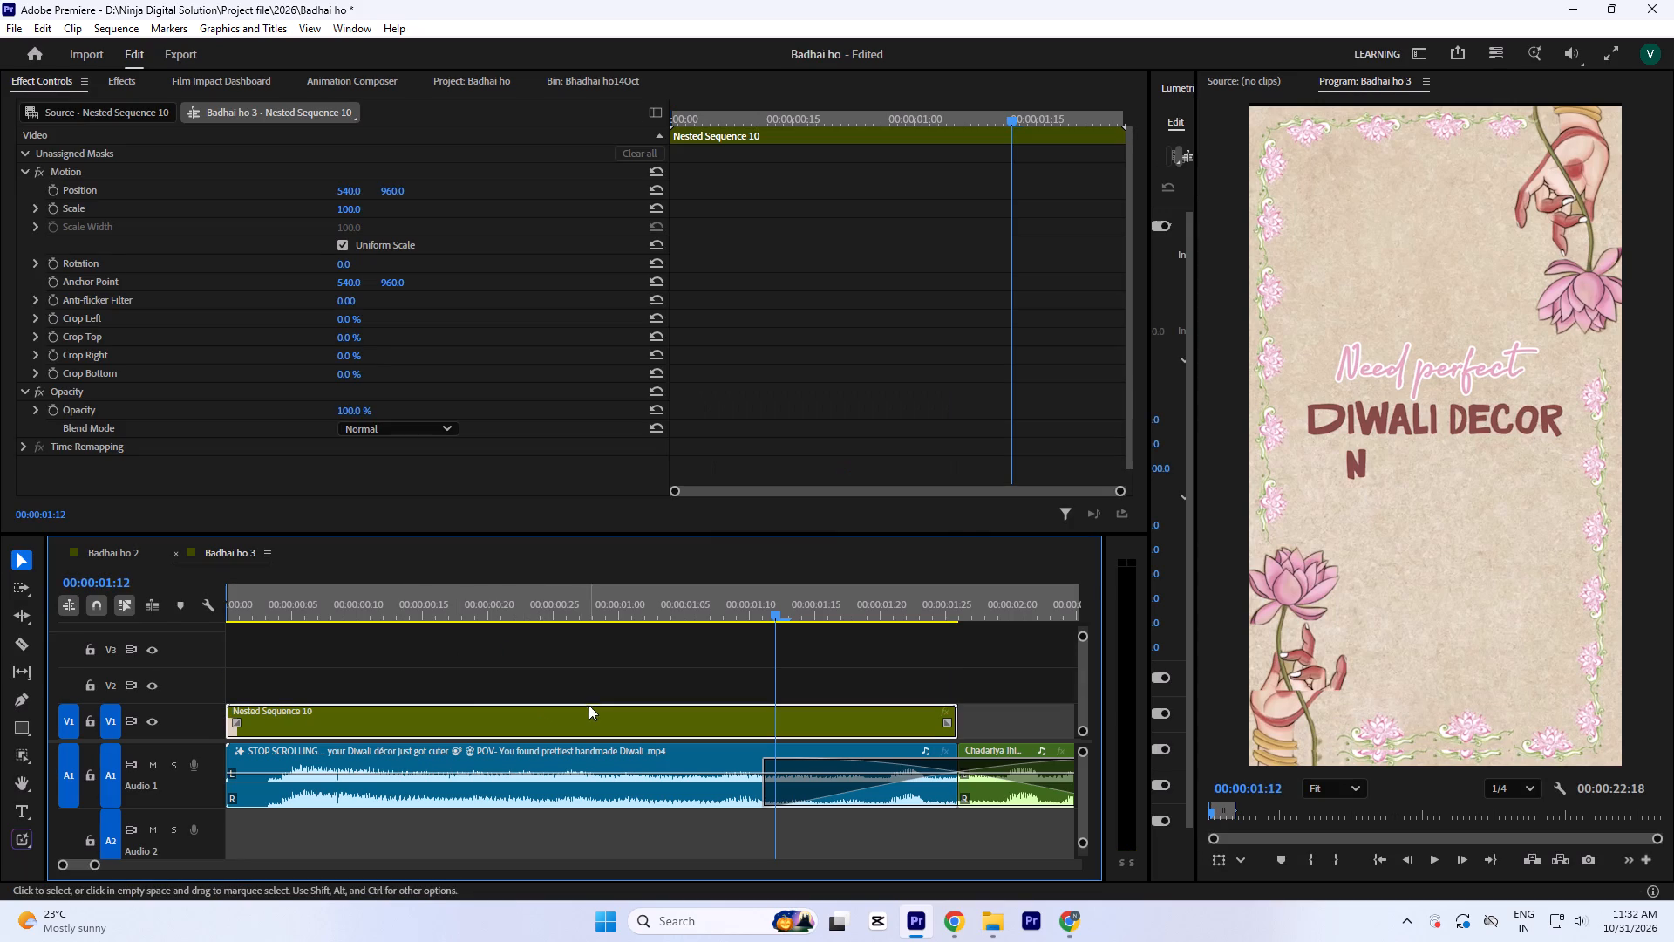
Play the sequence from the start through the change to the Chadariya Jhini song to check the nested clip.
left_click_drag(269, 570, 266, 582)
left_click_drag(282, 609, 170, 634)
key("space")
key("space")
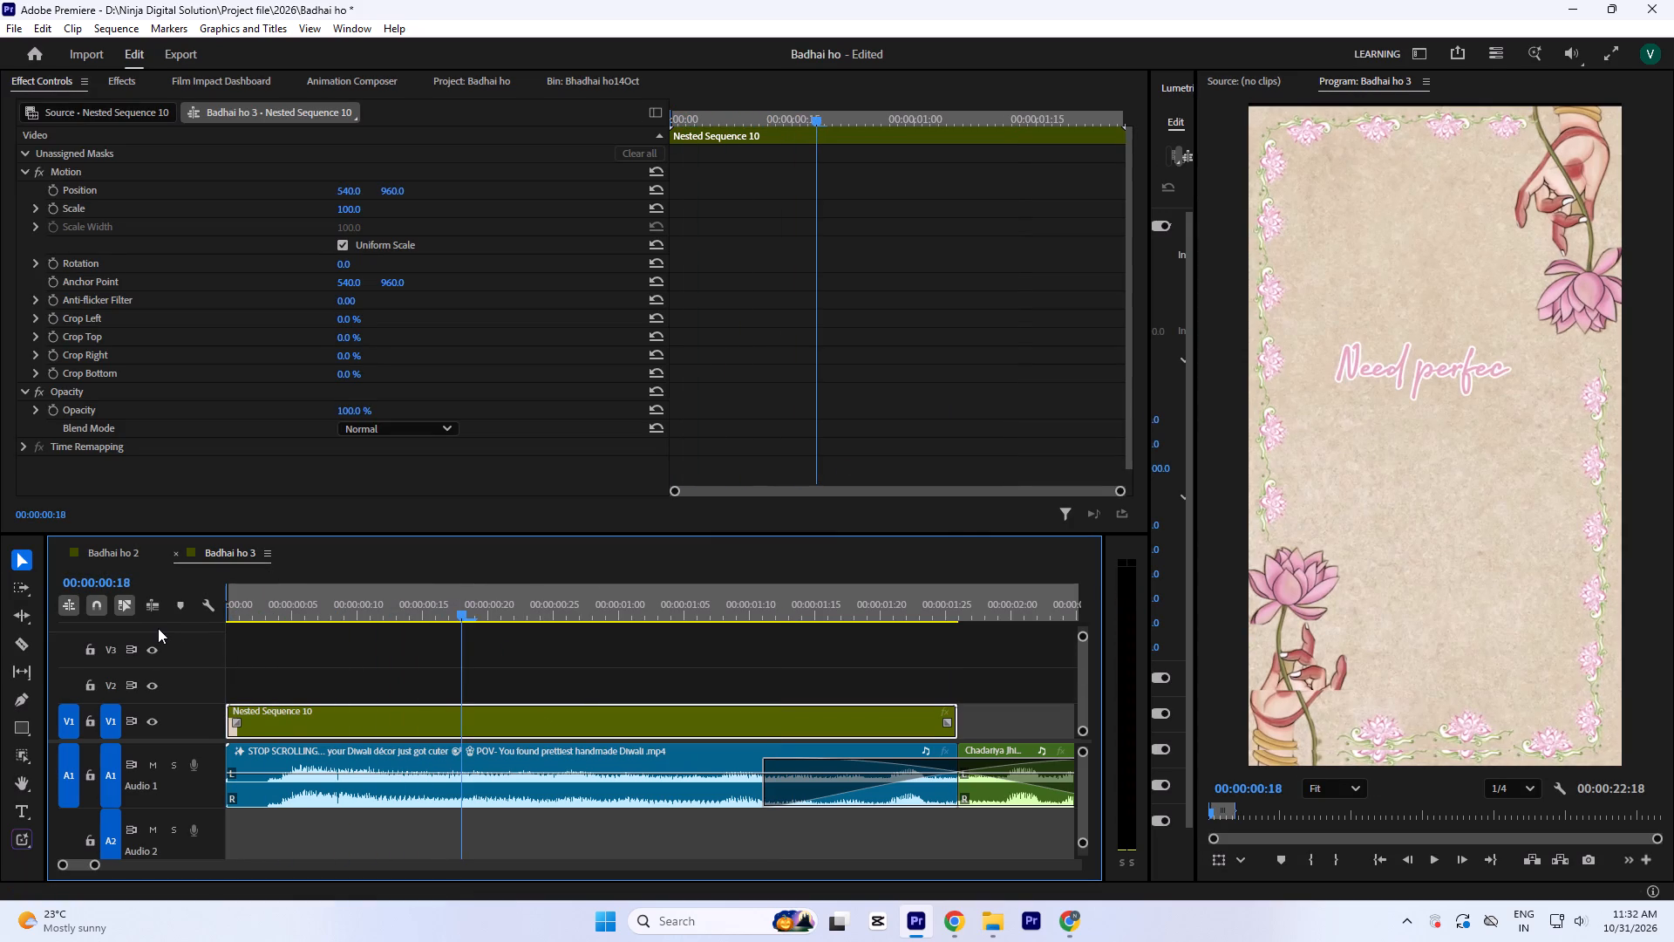
key("space")
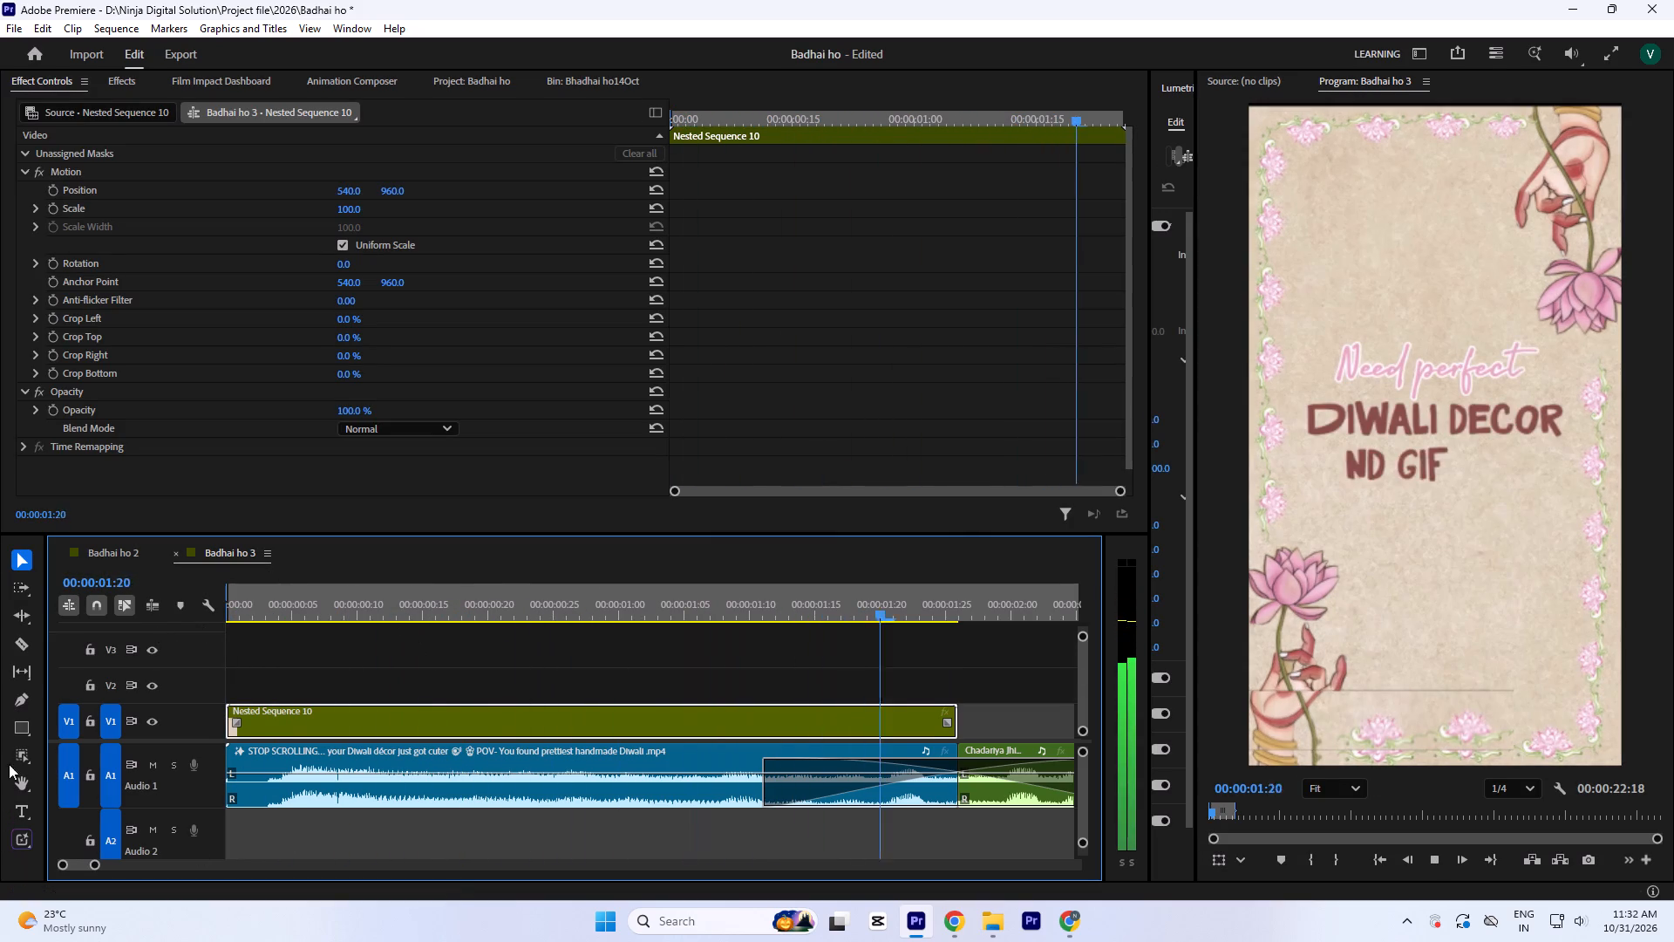
key("space")
key("equal")
key("minus")
left_click_drag(392, 590, 427, 611)
key("space")
key("space")
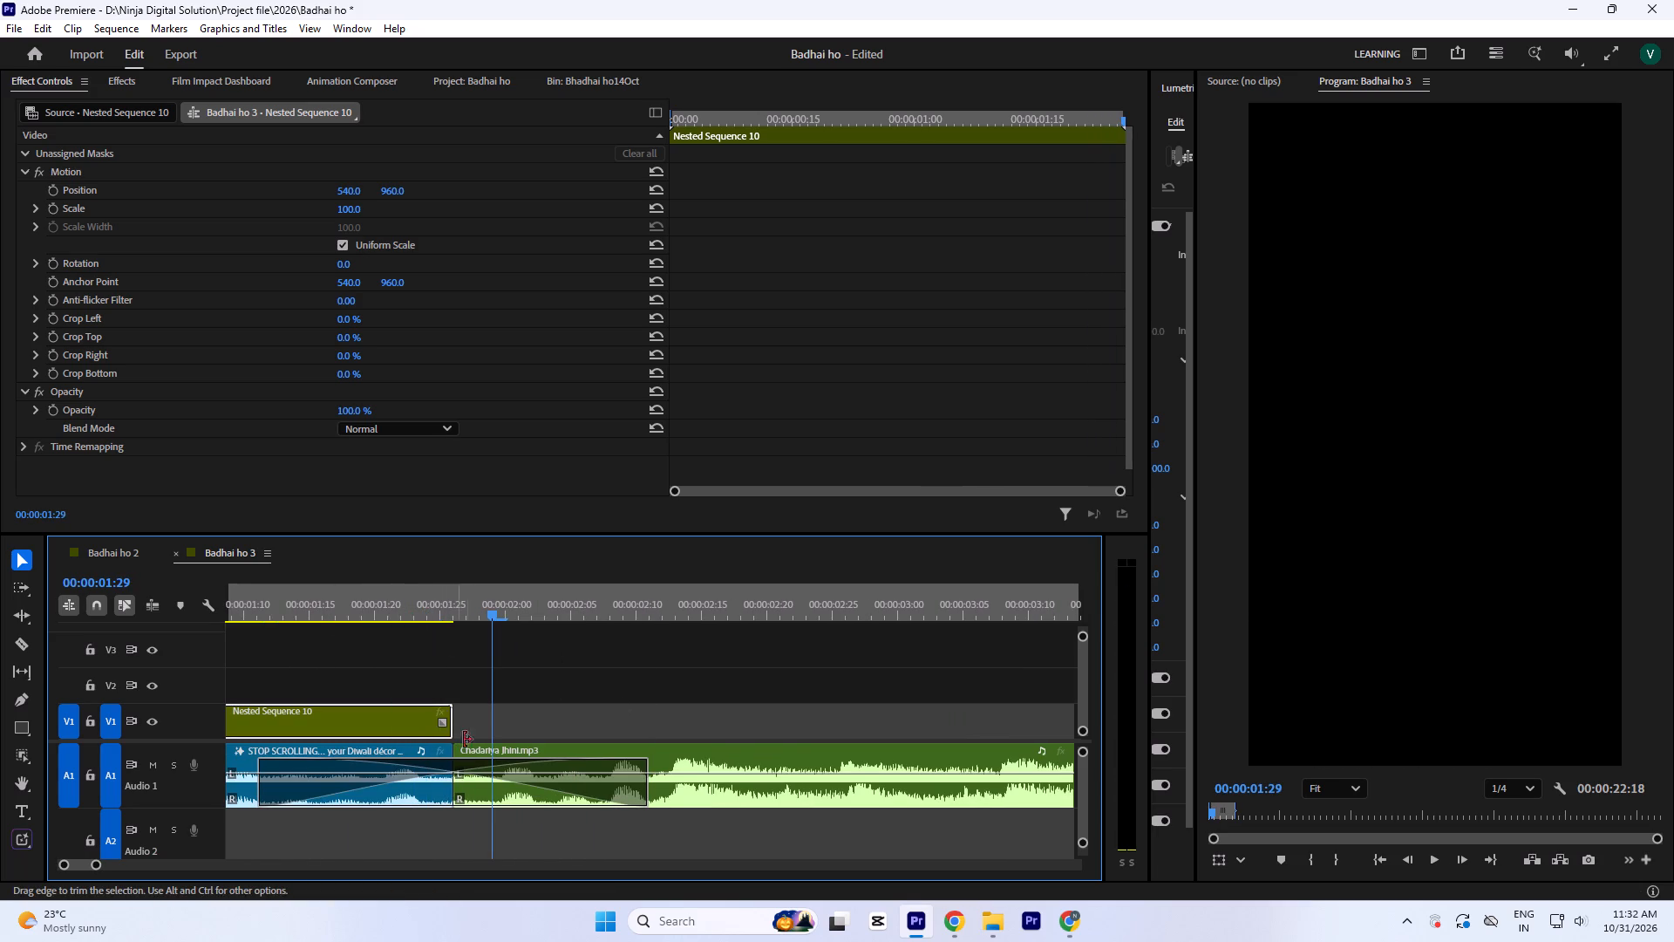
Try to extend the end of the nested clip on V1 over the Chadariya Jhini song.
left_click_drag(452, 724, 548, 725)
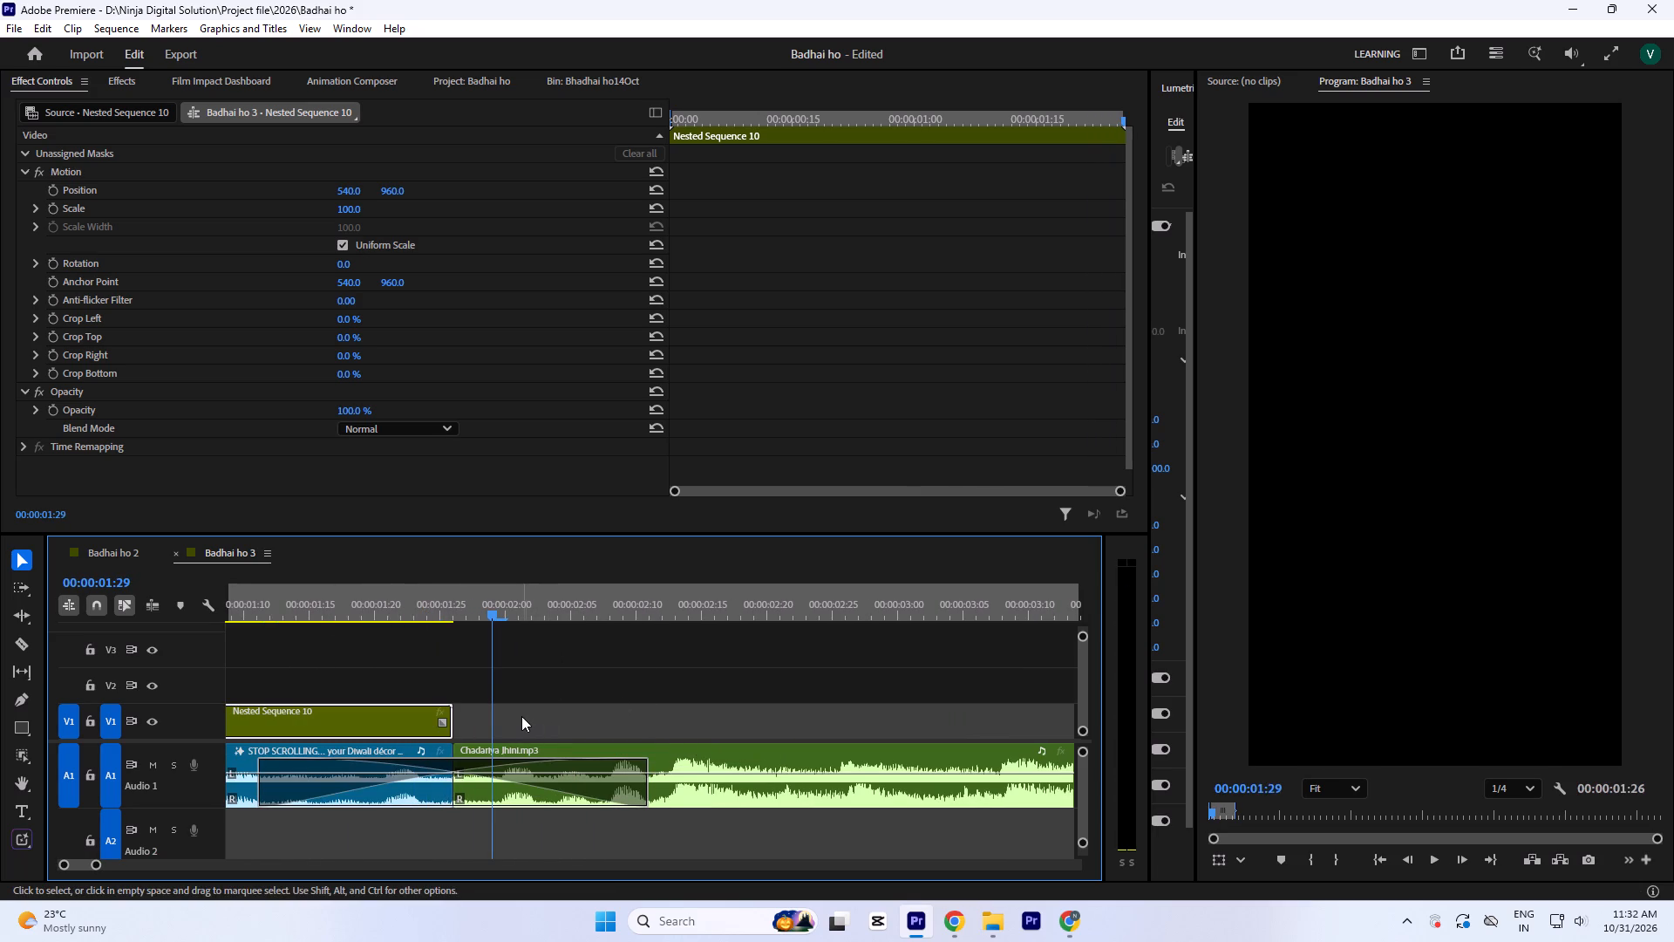
Open Nested Sequence 09 from inside the V1 nested clip and extend its décor video to 00:00:04:06.
double_click(404, 732)
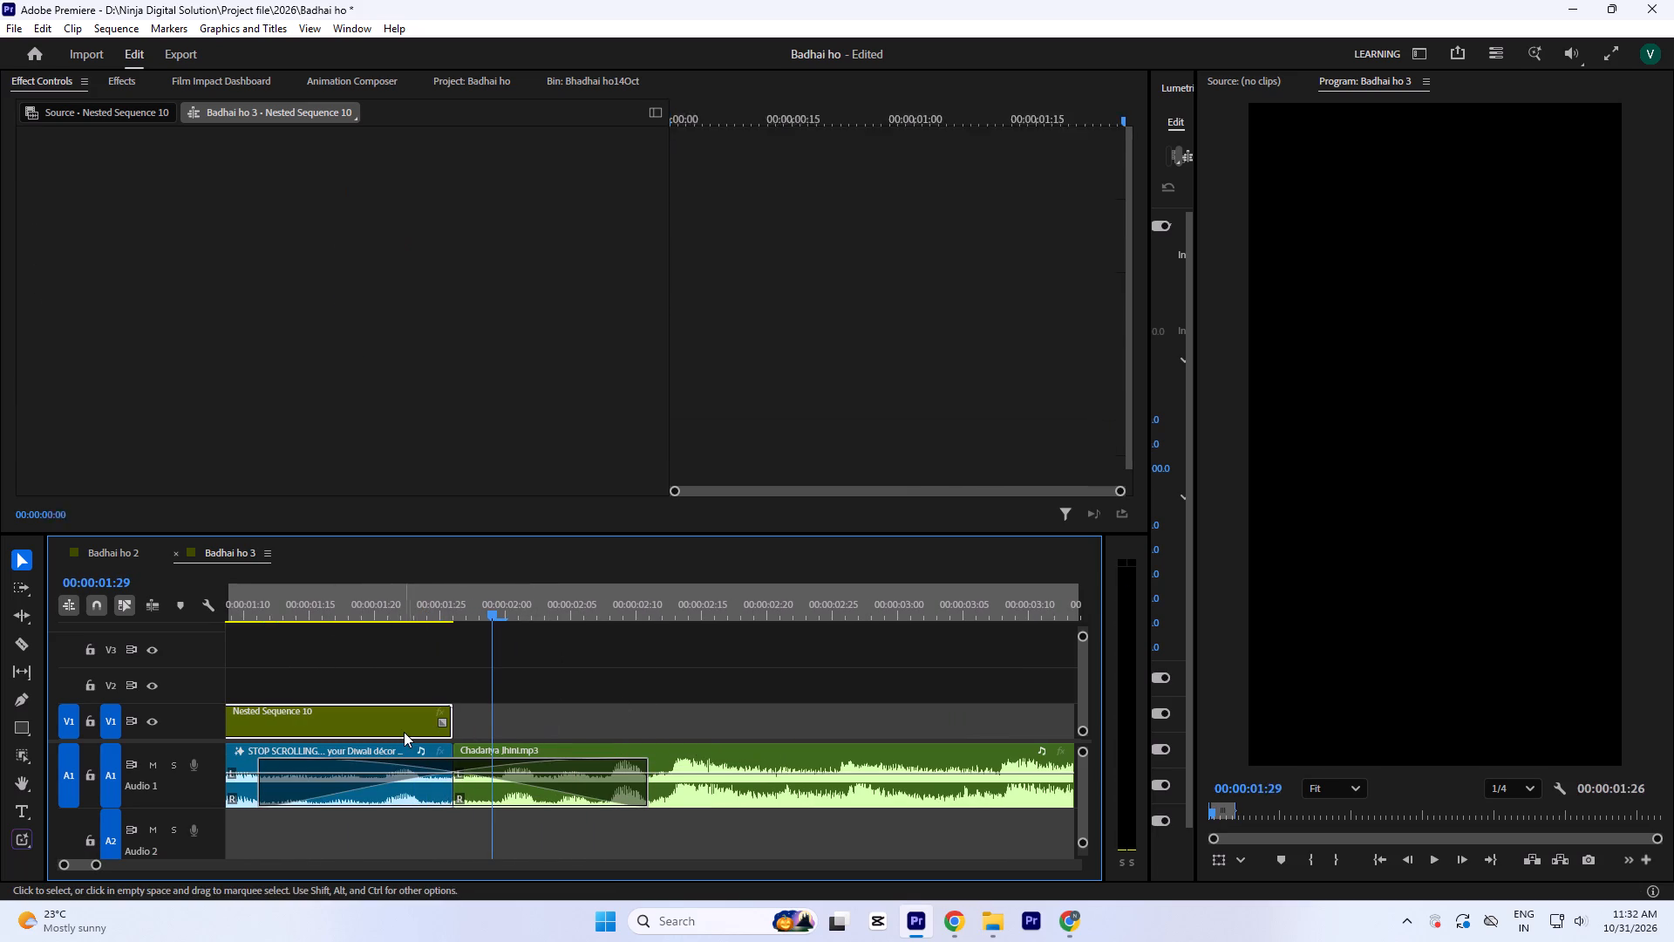
key("minus")
left_click_drag(652, 741, 607, 688)
left_click_drag(725, 729, 591, 673)
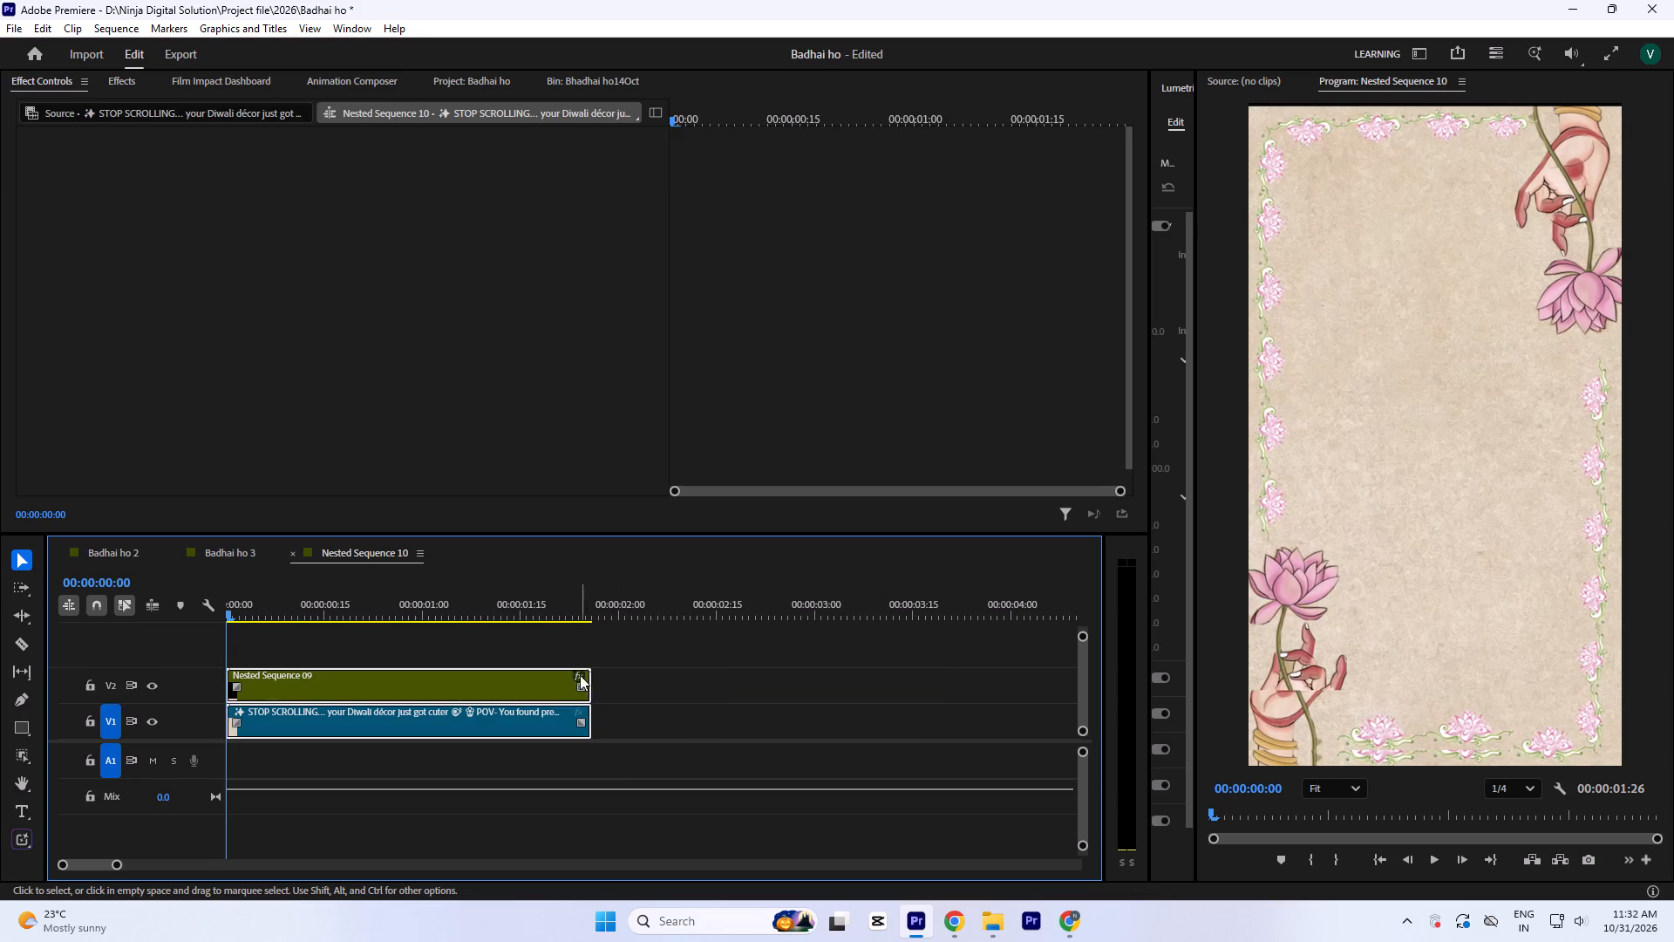
left_click_drag(597, 694, 910, 695)
left_click(796, 690)
double_click(569, 691)
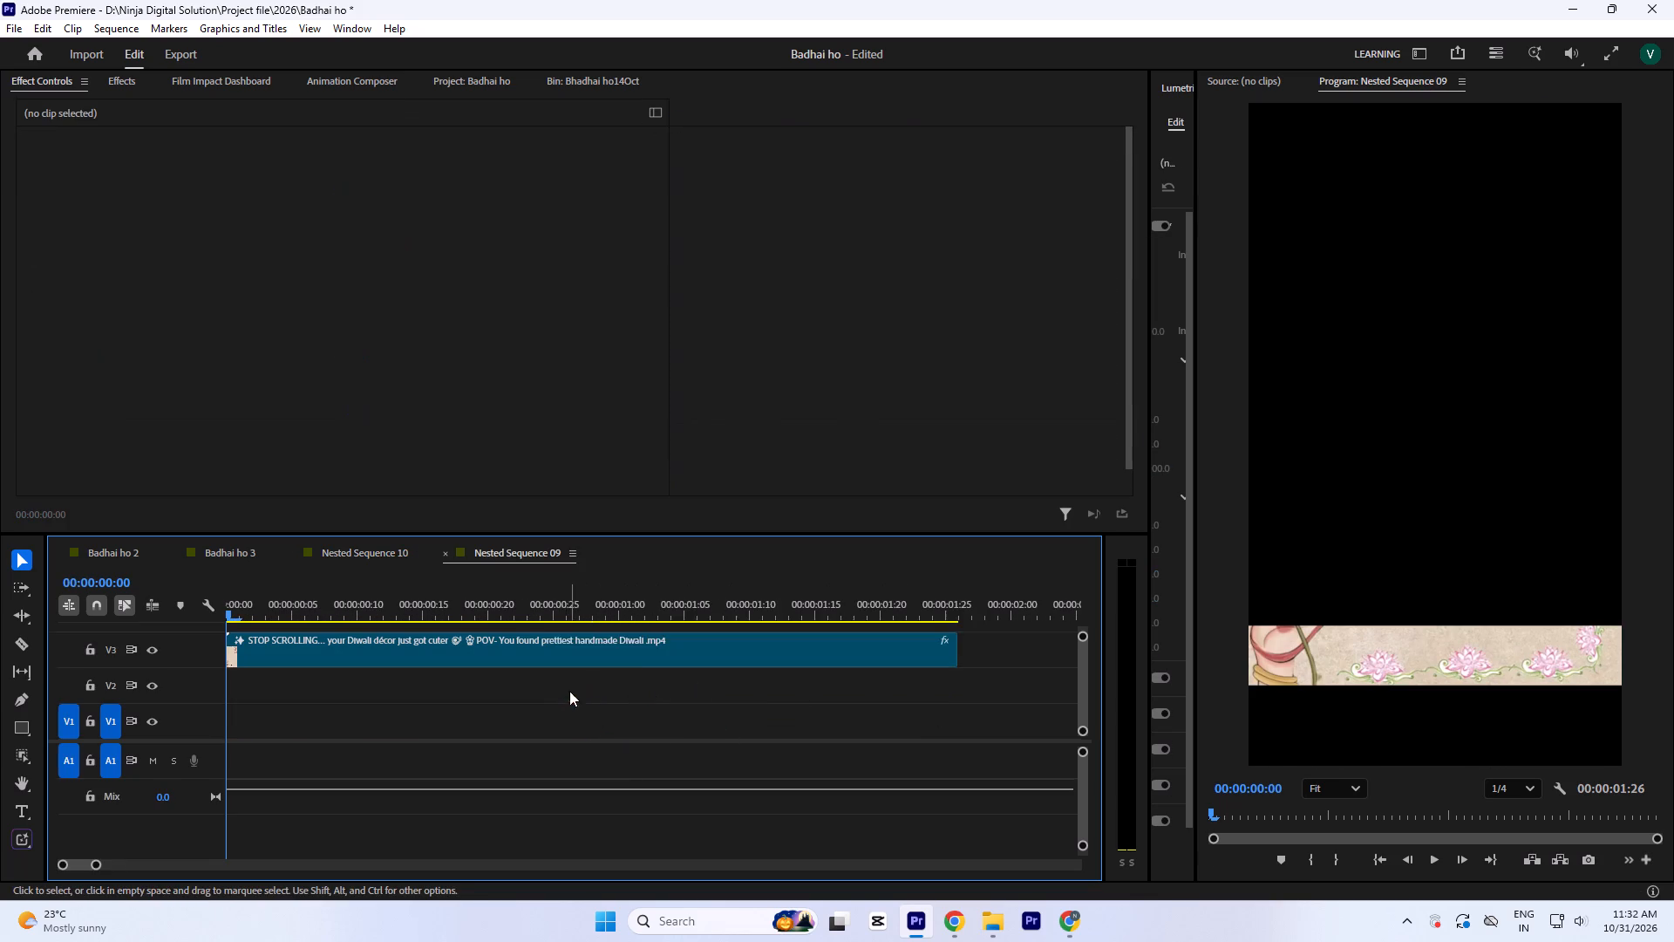
key("minus")
left_click_drag(580, 657, 1035, 665)
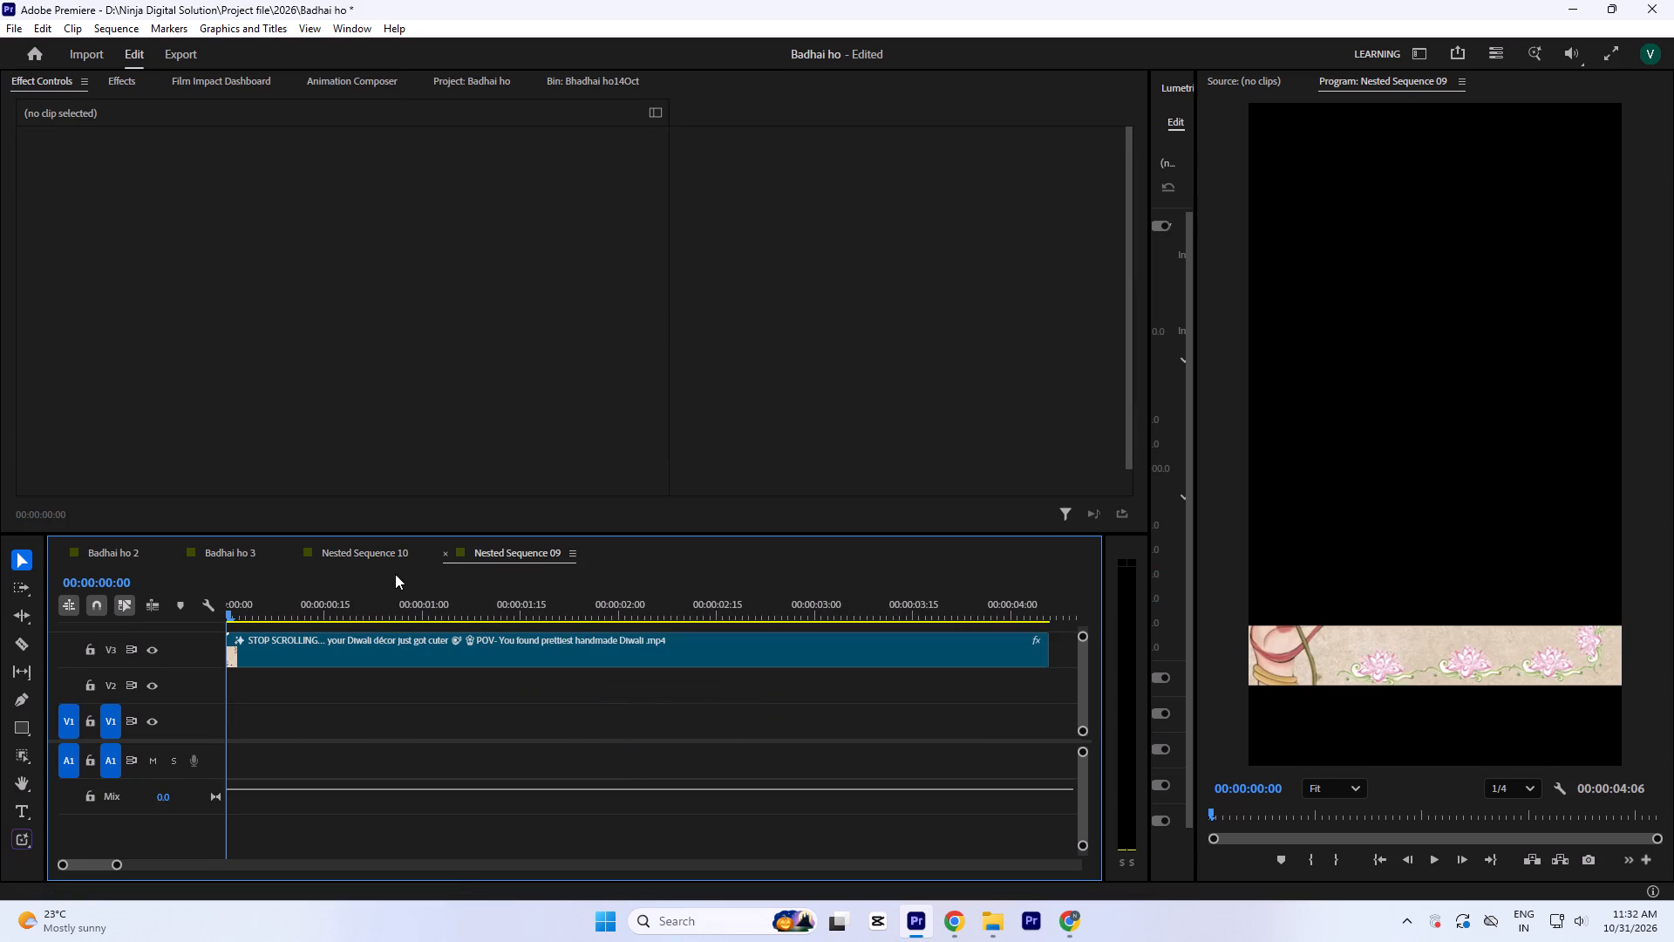
Back in Nested Sequence 10, extend the patch and the décor video to 00:00:04:04, and return to Badhai ho 3.
left_click(447, 546)
left_click_drag(722, 715, 532, 676)
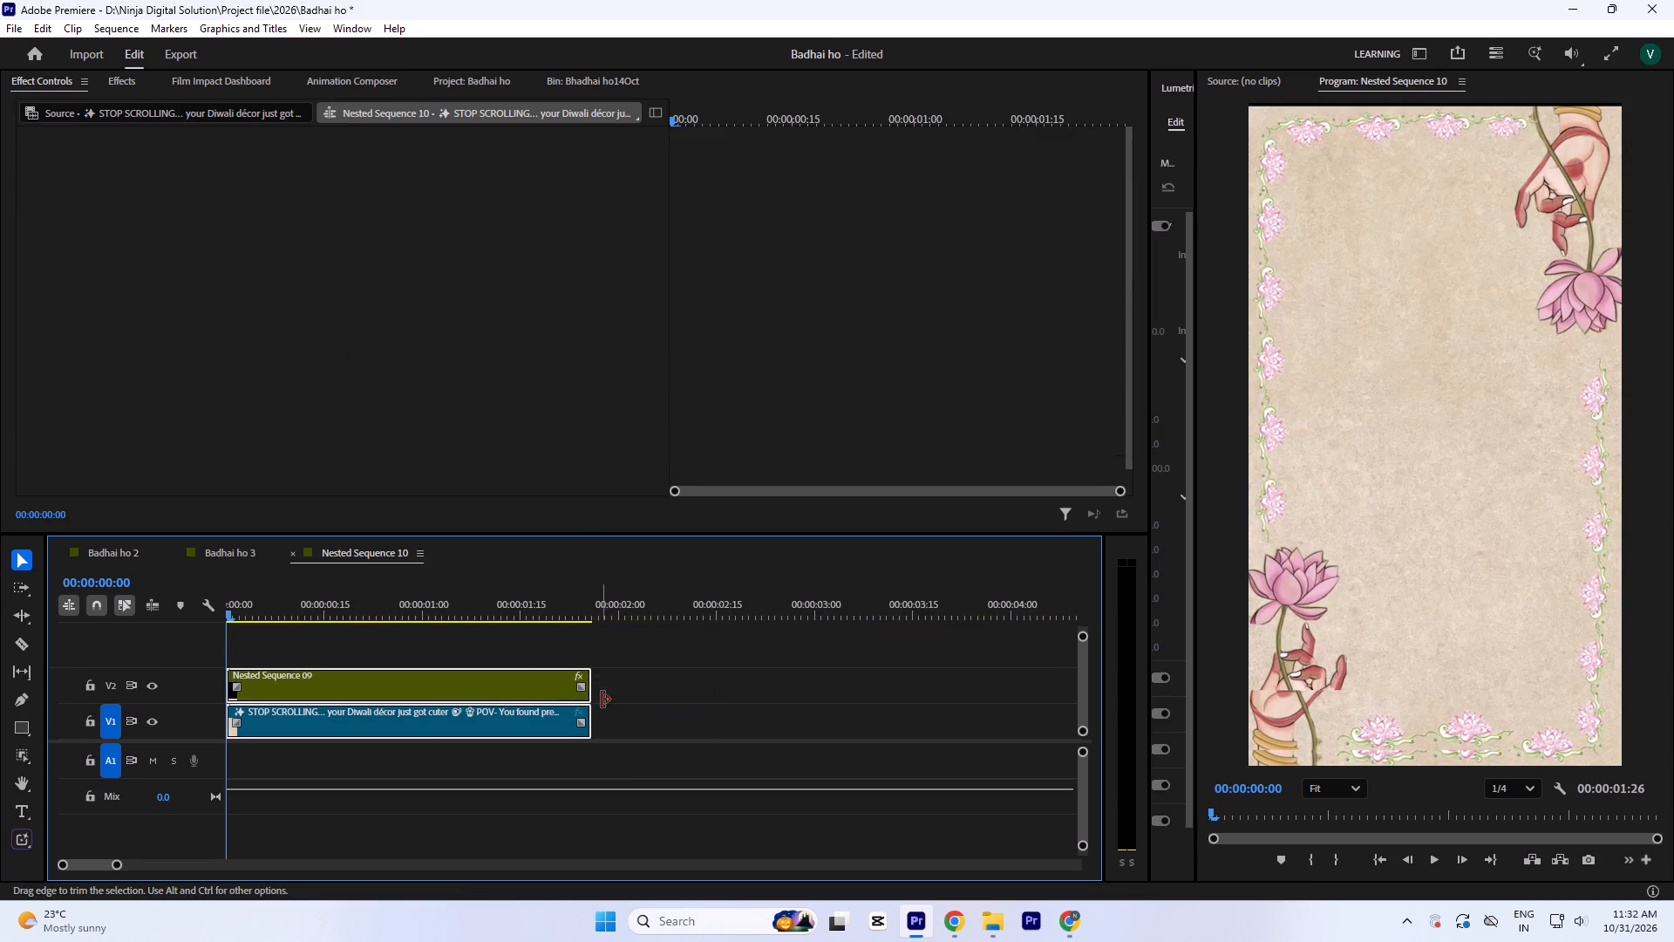
left_click_drag(595, 702, 1041, 710)
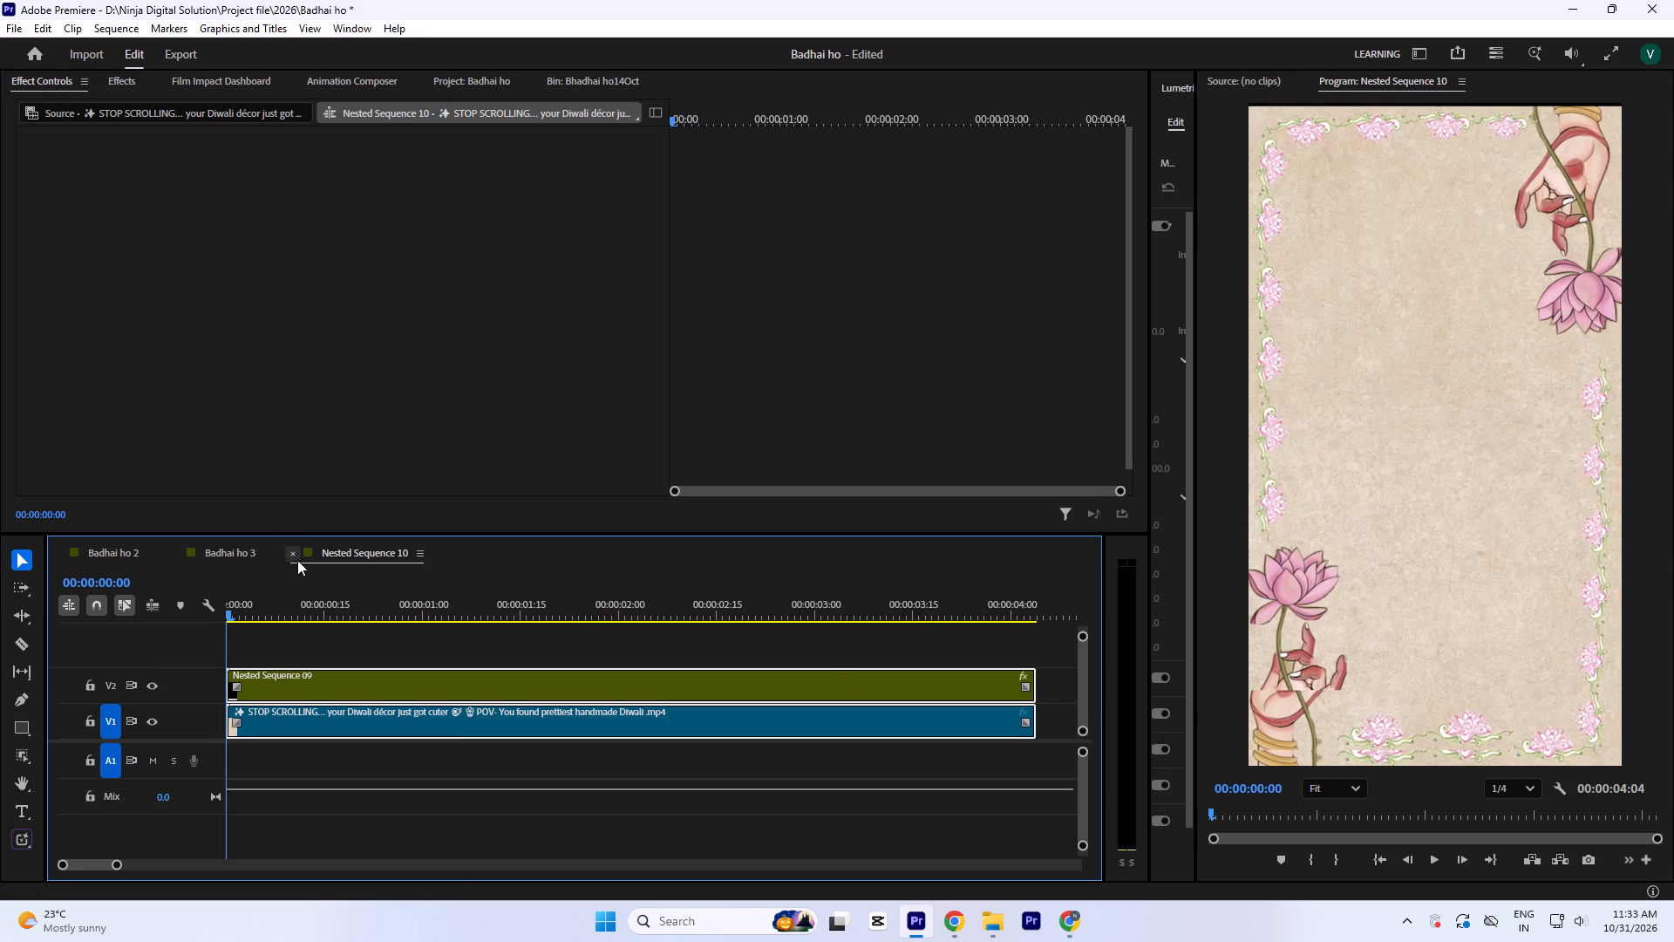
left_click(294, 556)
Return the Badhai ho 3 playhead to 00:00:00:00 and reopen Nested Sequence 10 from its clip on V1.
left_click(418, 607)
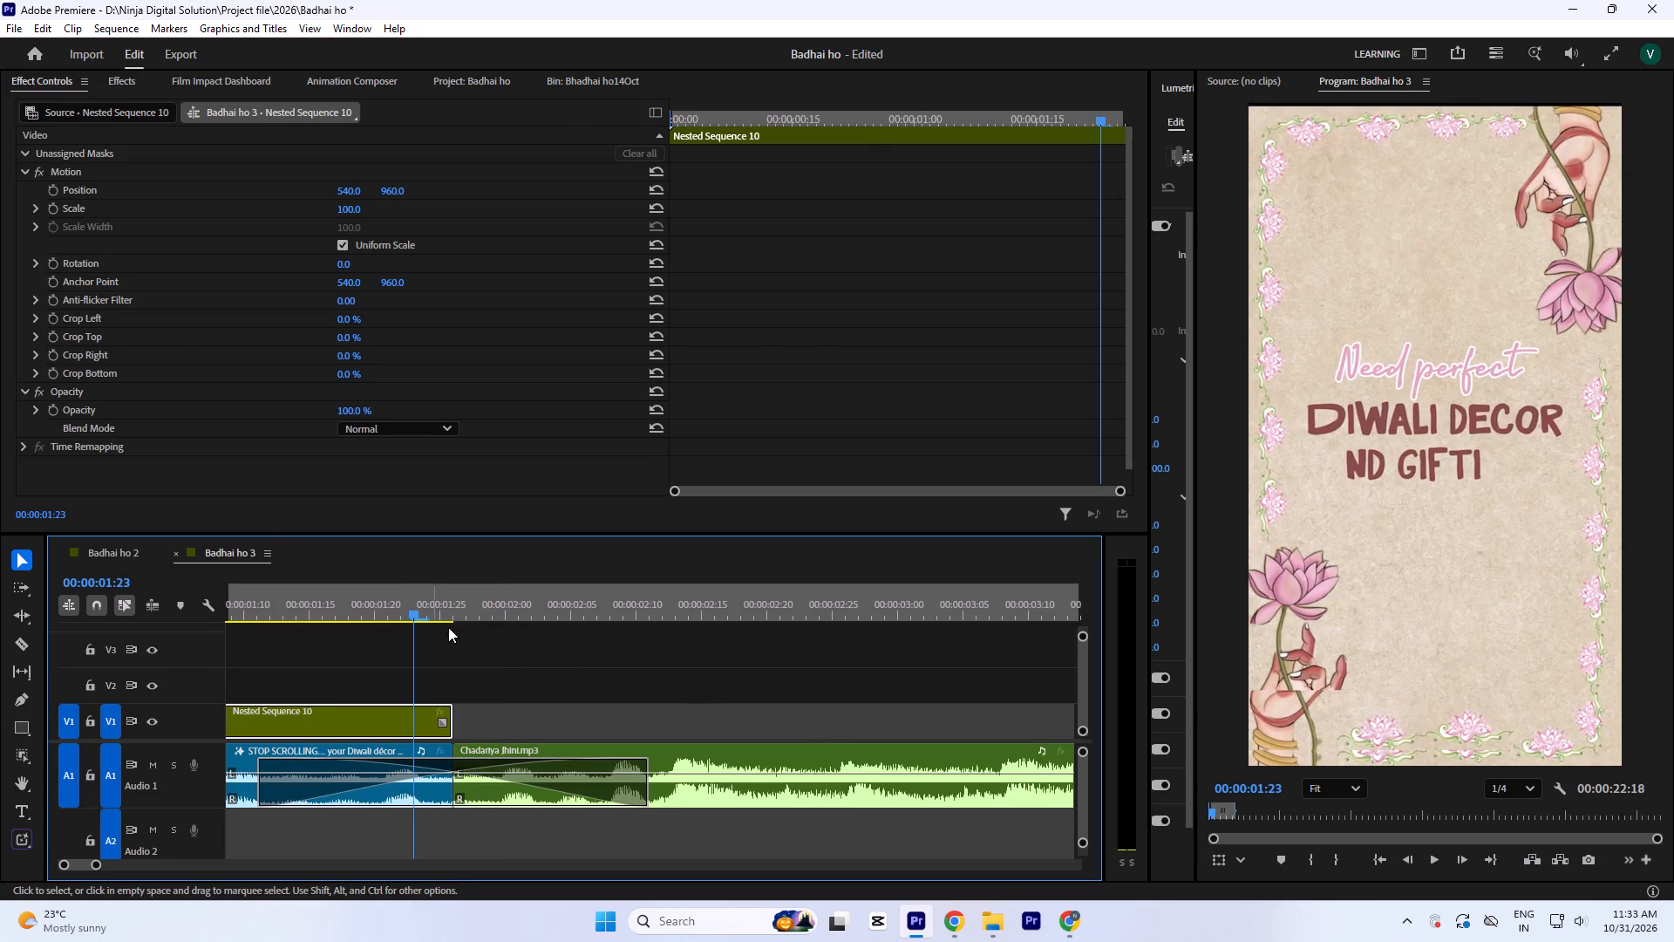
left_click(564, 665)
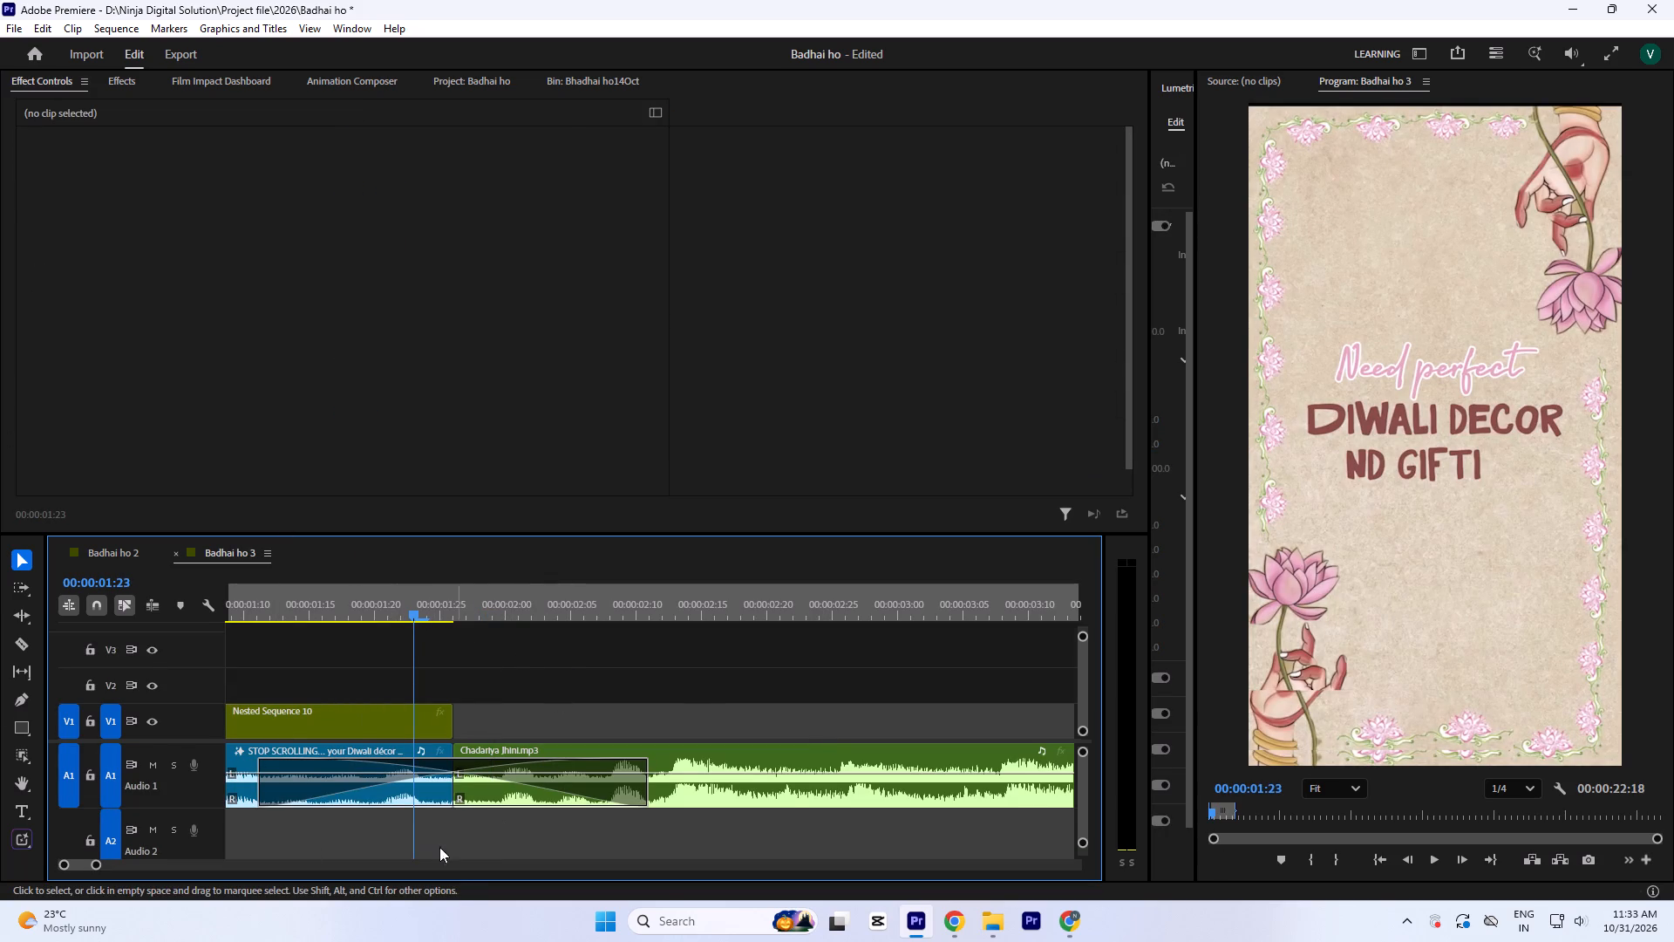
key("minus")
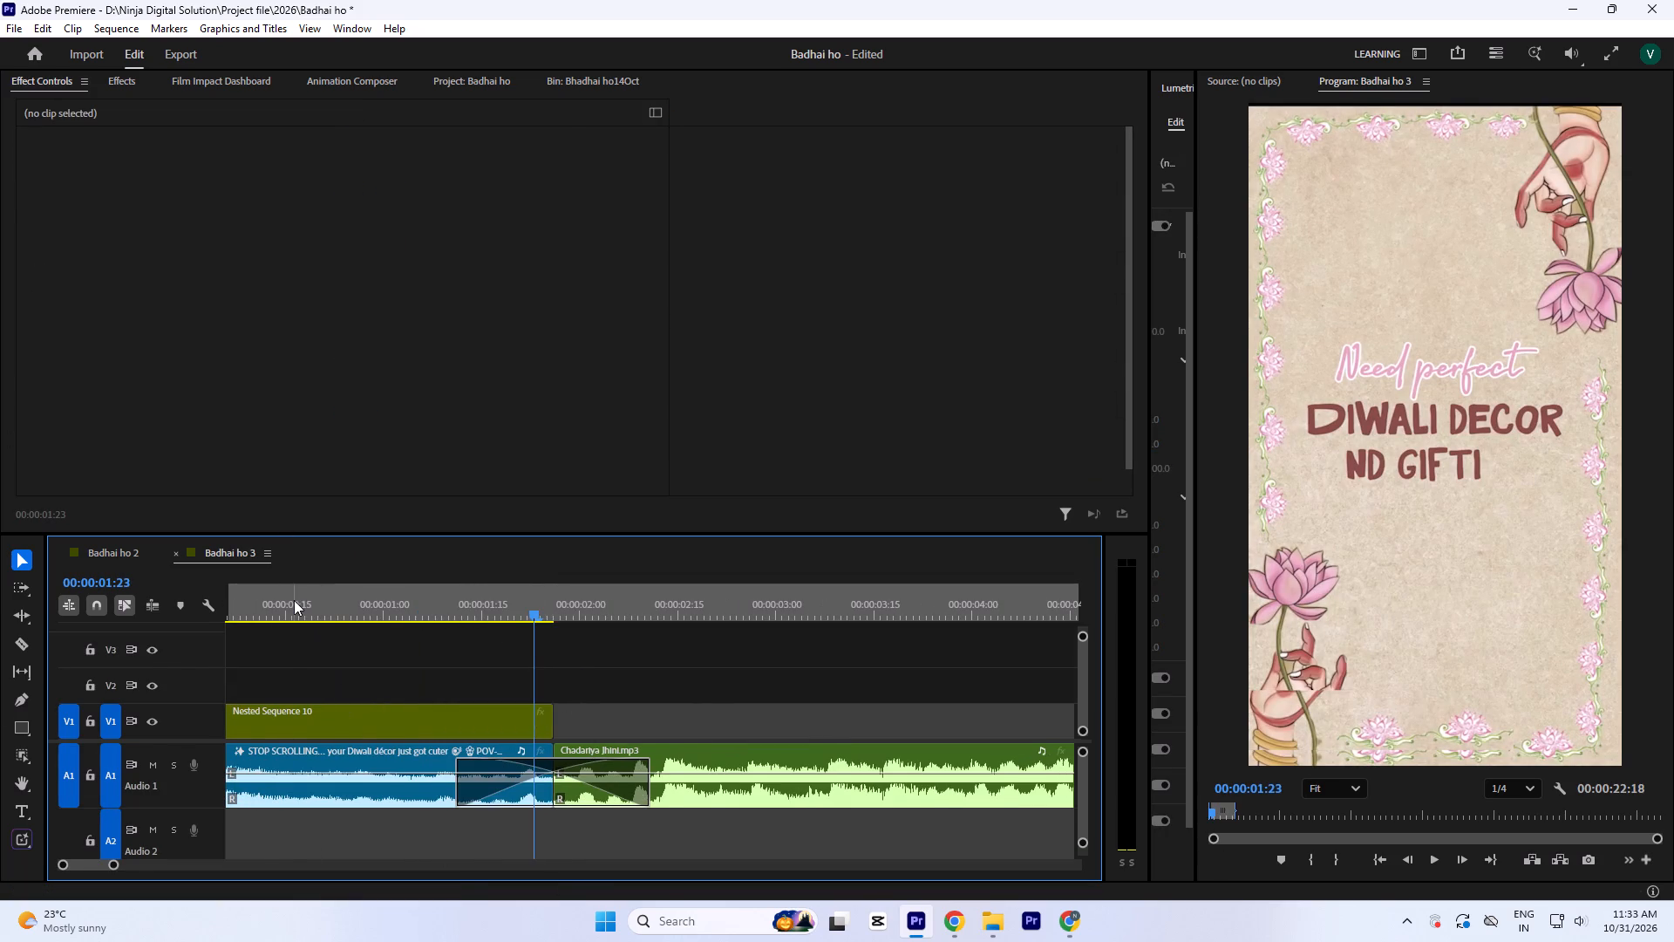
left_click(294, 600)
key("minus")
left_click_drag(278, 601, 197, 652)
key("equal")
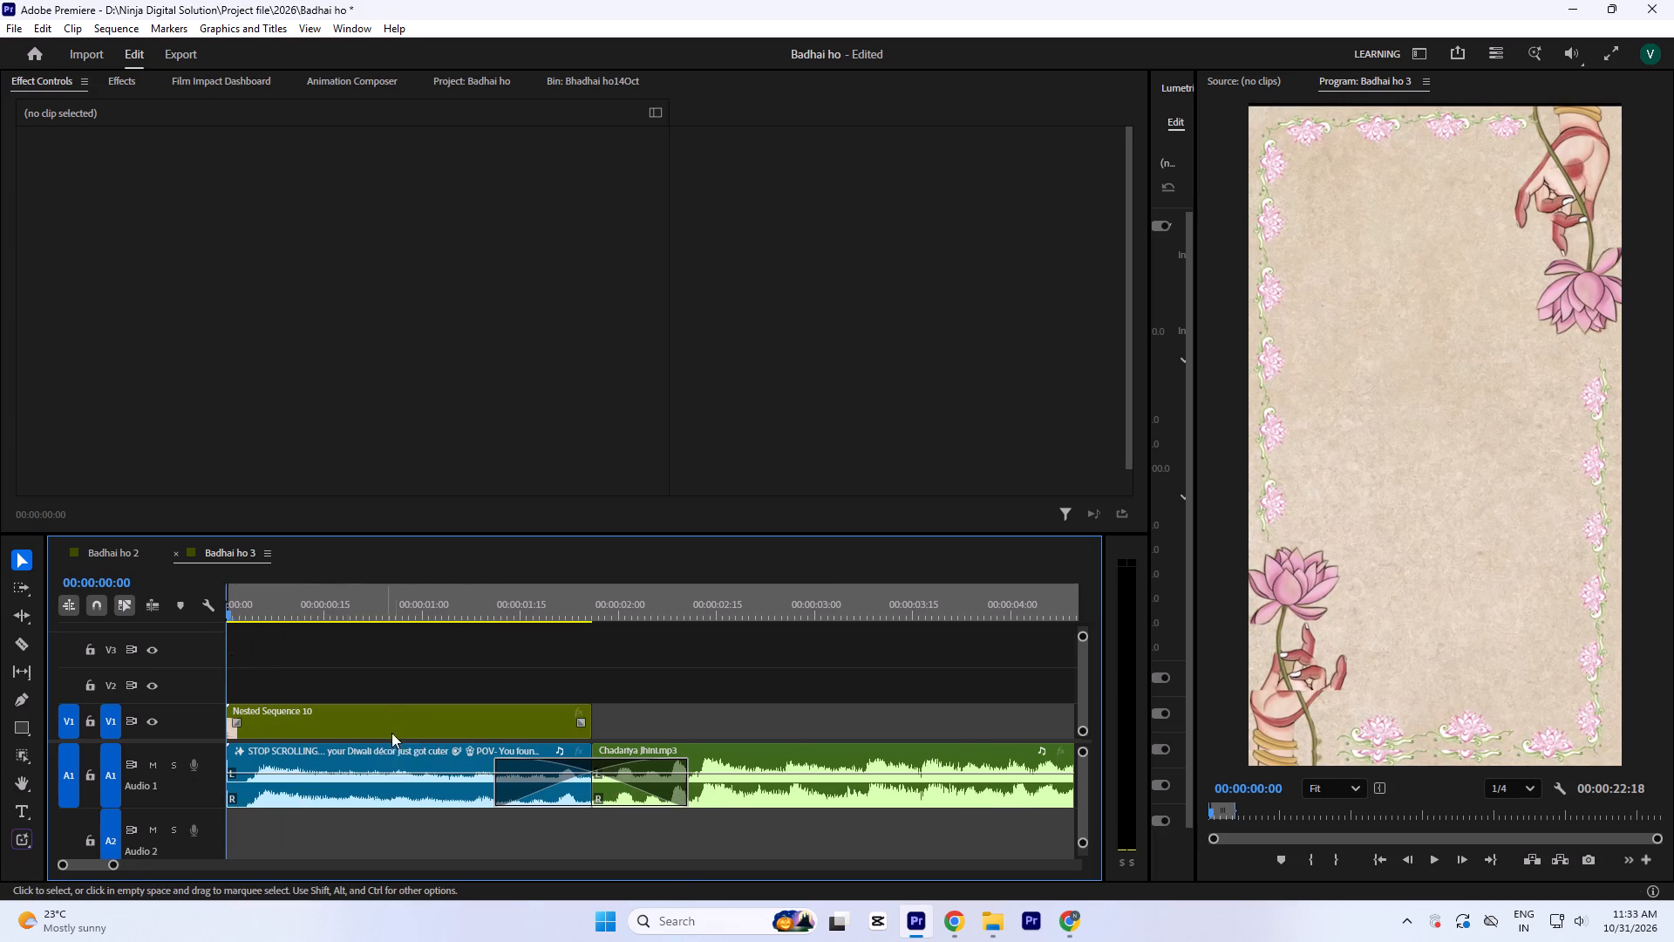
double_click(384, 727)
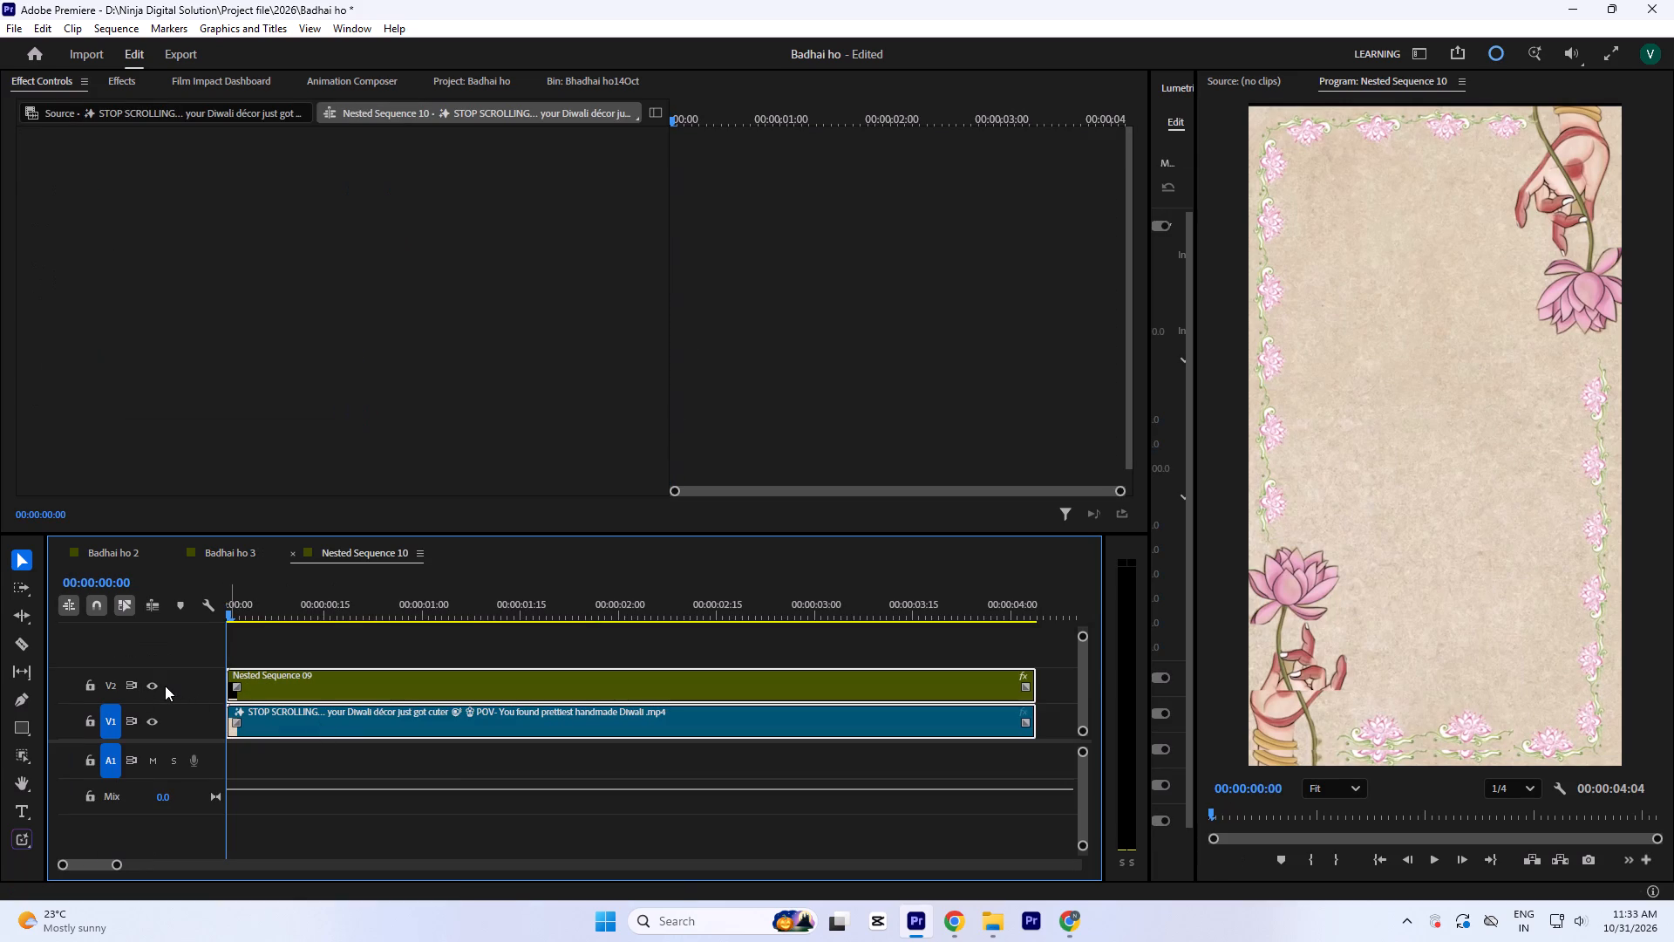
Toggle the V2 track's output off and on to compare the watermark area with and without the patch.
left_click(165, 686)
left_click(154, 685)
left_click(155, 685)
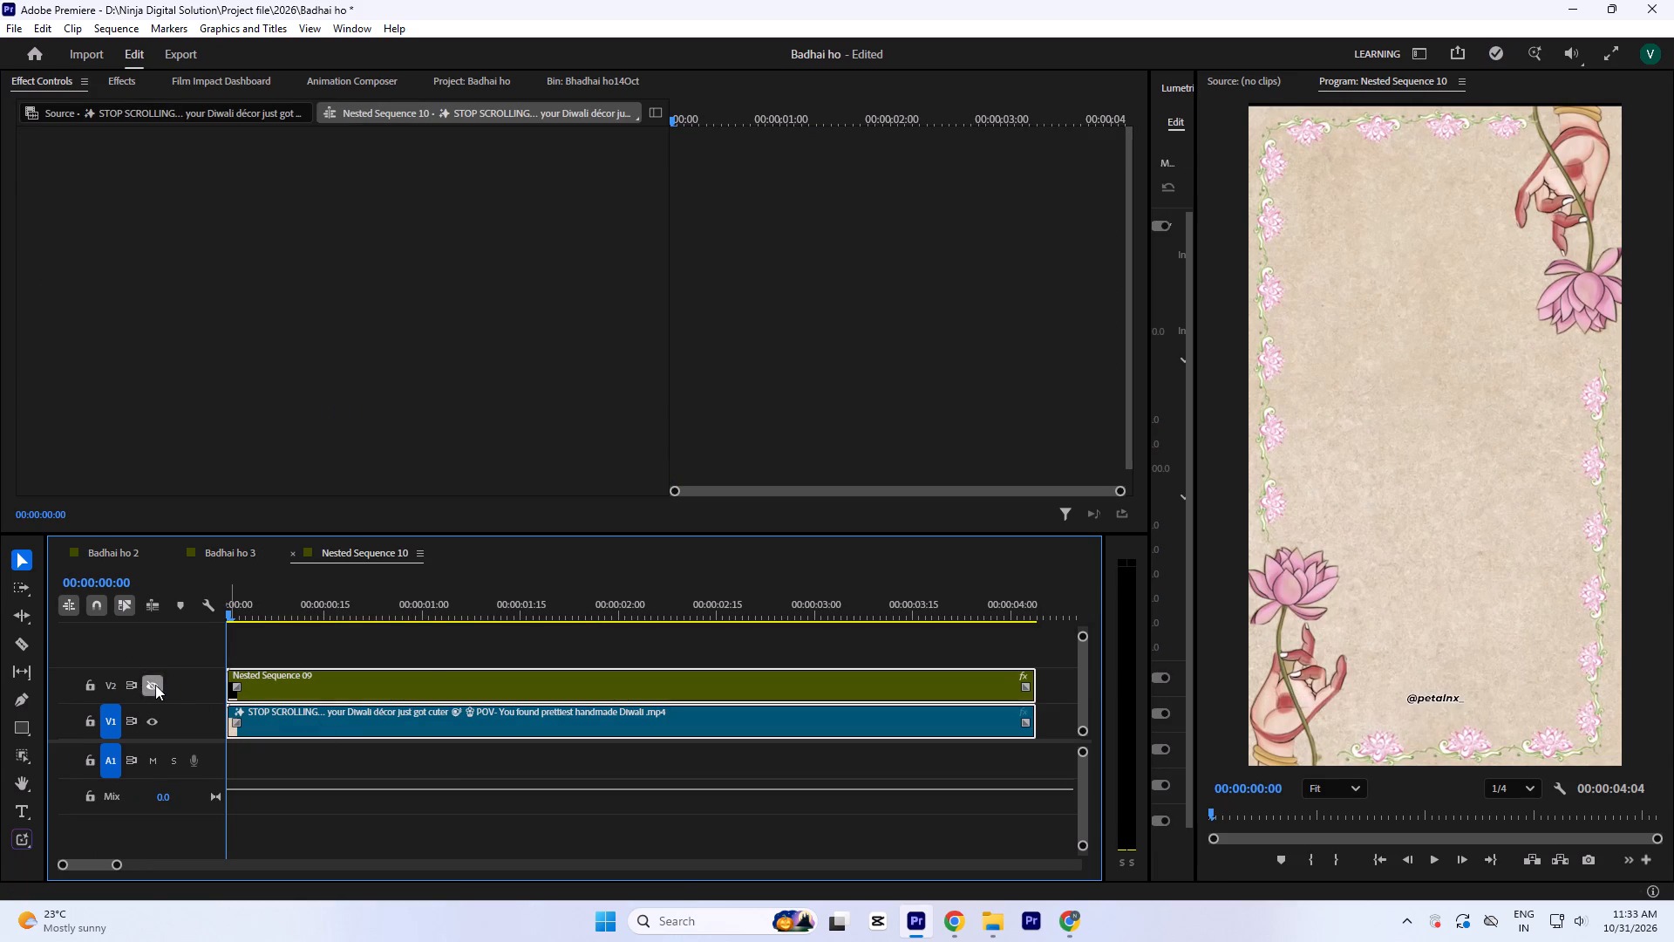
Park the playhead at 00:00:00:26 in Nested Sequence 10 and hide the V1 track's output.
left_click(420, 658)
left_click(399, 597)
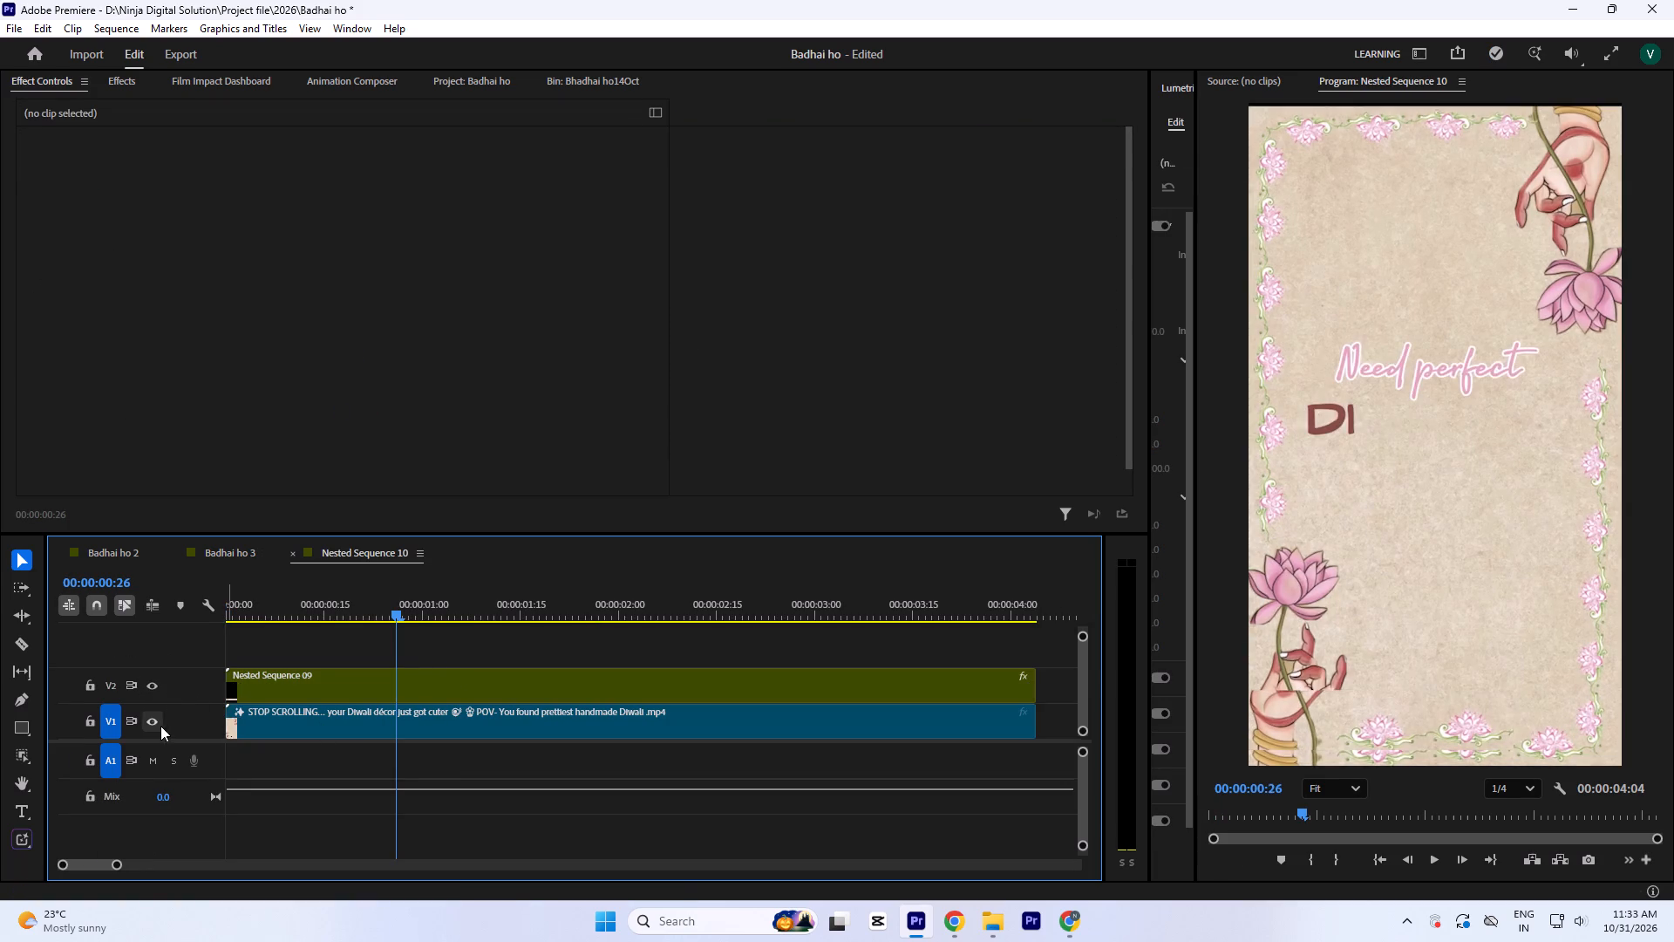
left_click(151, 728)
Set Crop Bottom to 19% on the Nested Sequence 09 patch on V2.
left_click(353, 687)
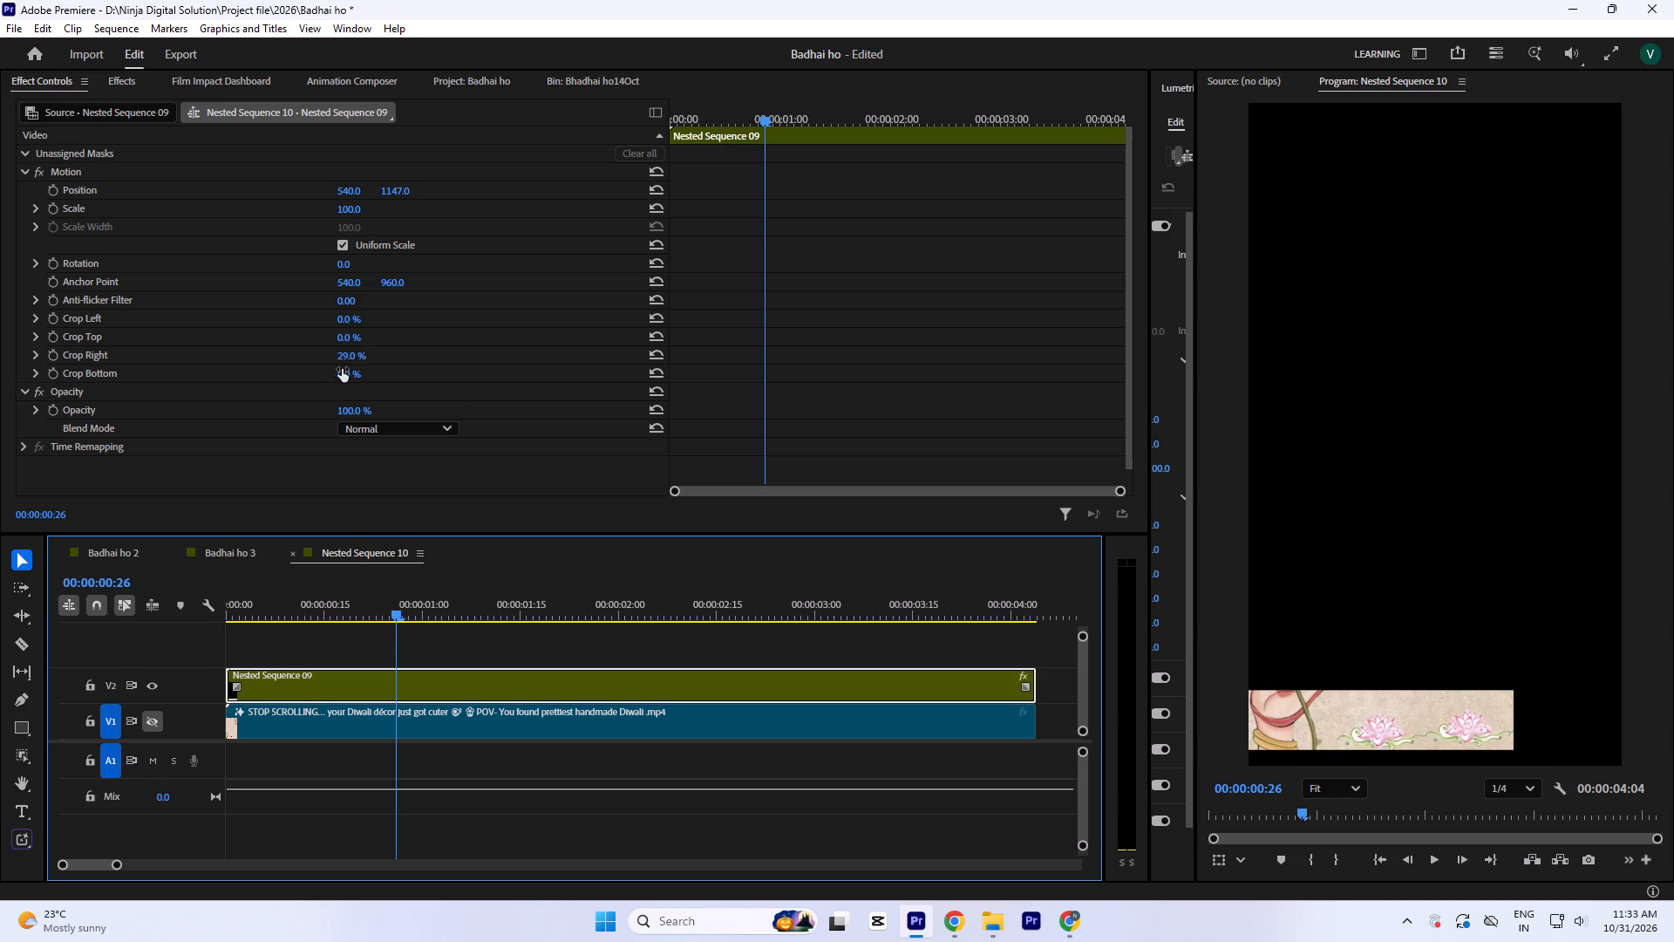
left_click(351, 374)
key("Up")
key("Up")
key("Up")
key("Up")
key("Up")
key("Up")
key("Up")
key("Up")
key("Up")
key("Up")
key("Up")
key("Up")
key("Up")
key("Up")
key("Up")
key("Up")
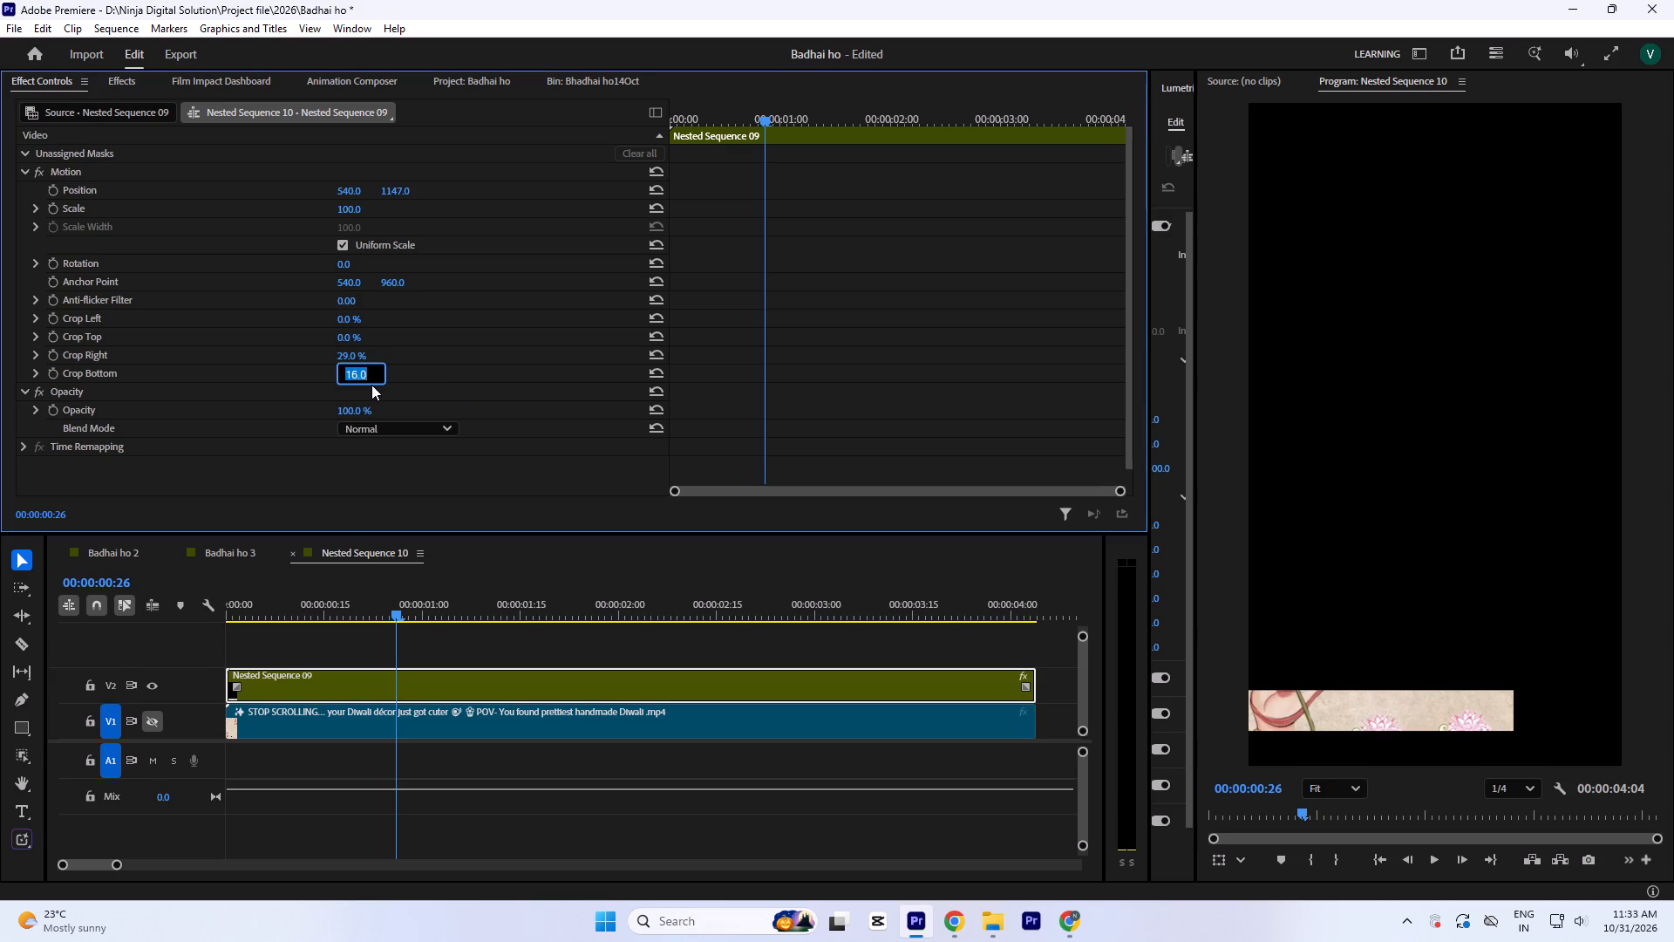
key("Up")
key("Up")
key("Up")
left_click(908, 302)
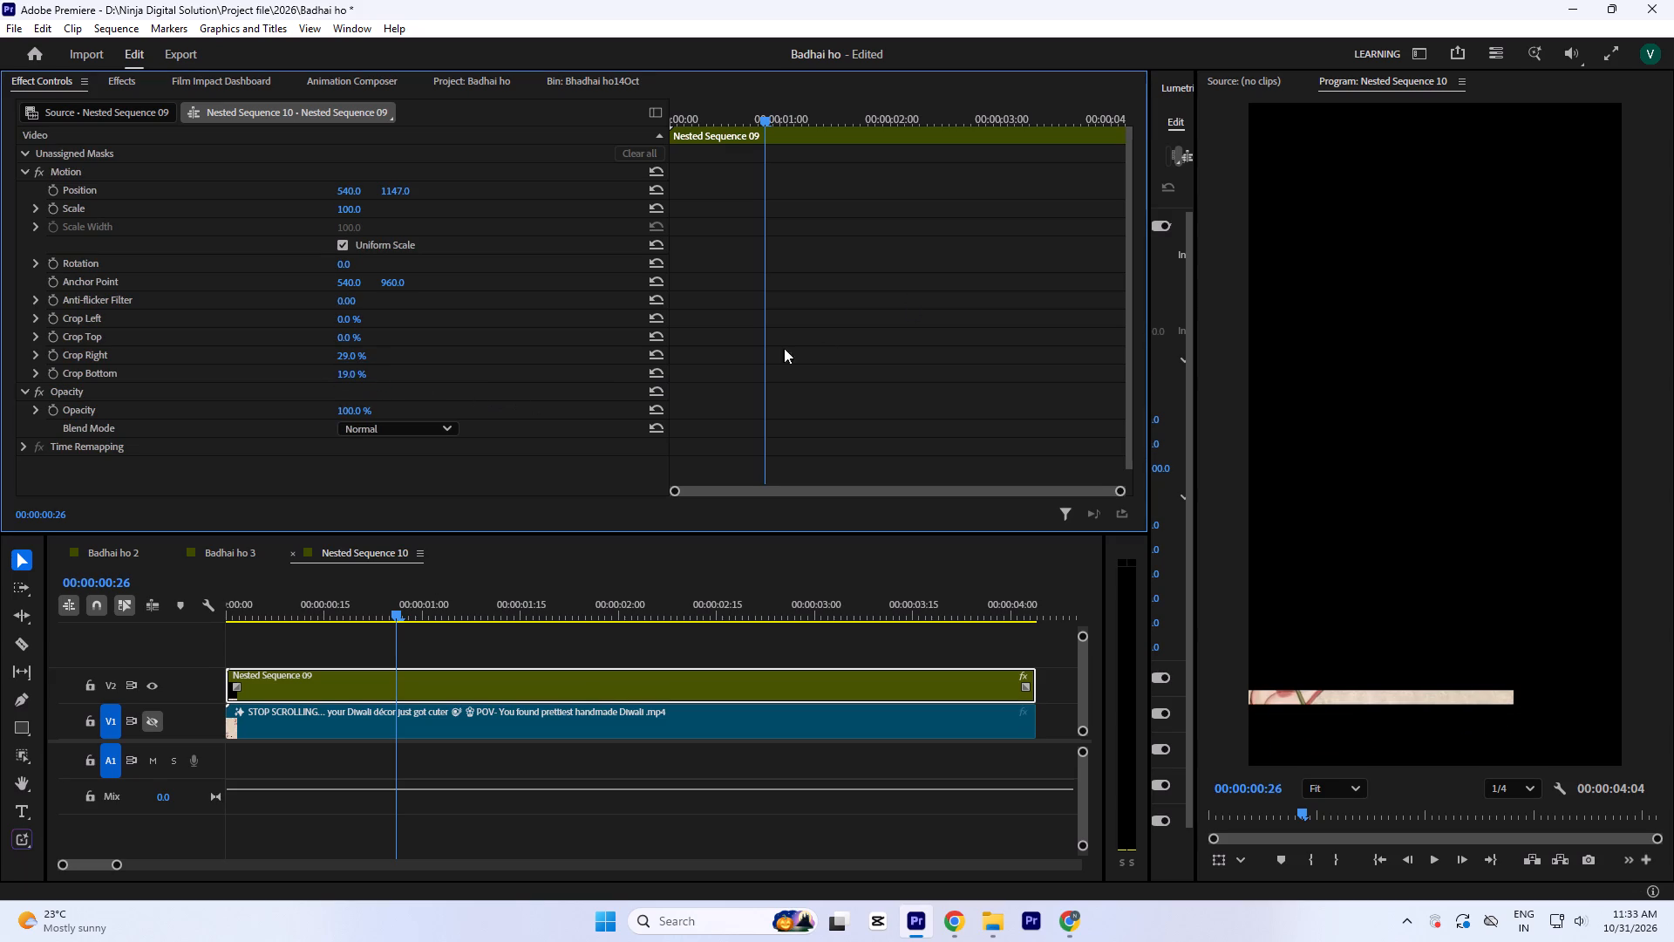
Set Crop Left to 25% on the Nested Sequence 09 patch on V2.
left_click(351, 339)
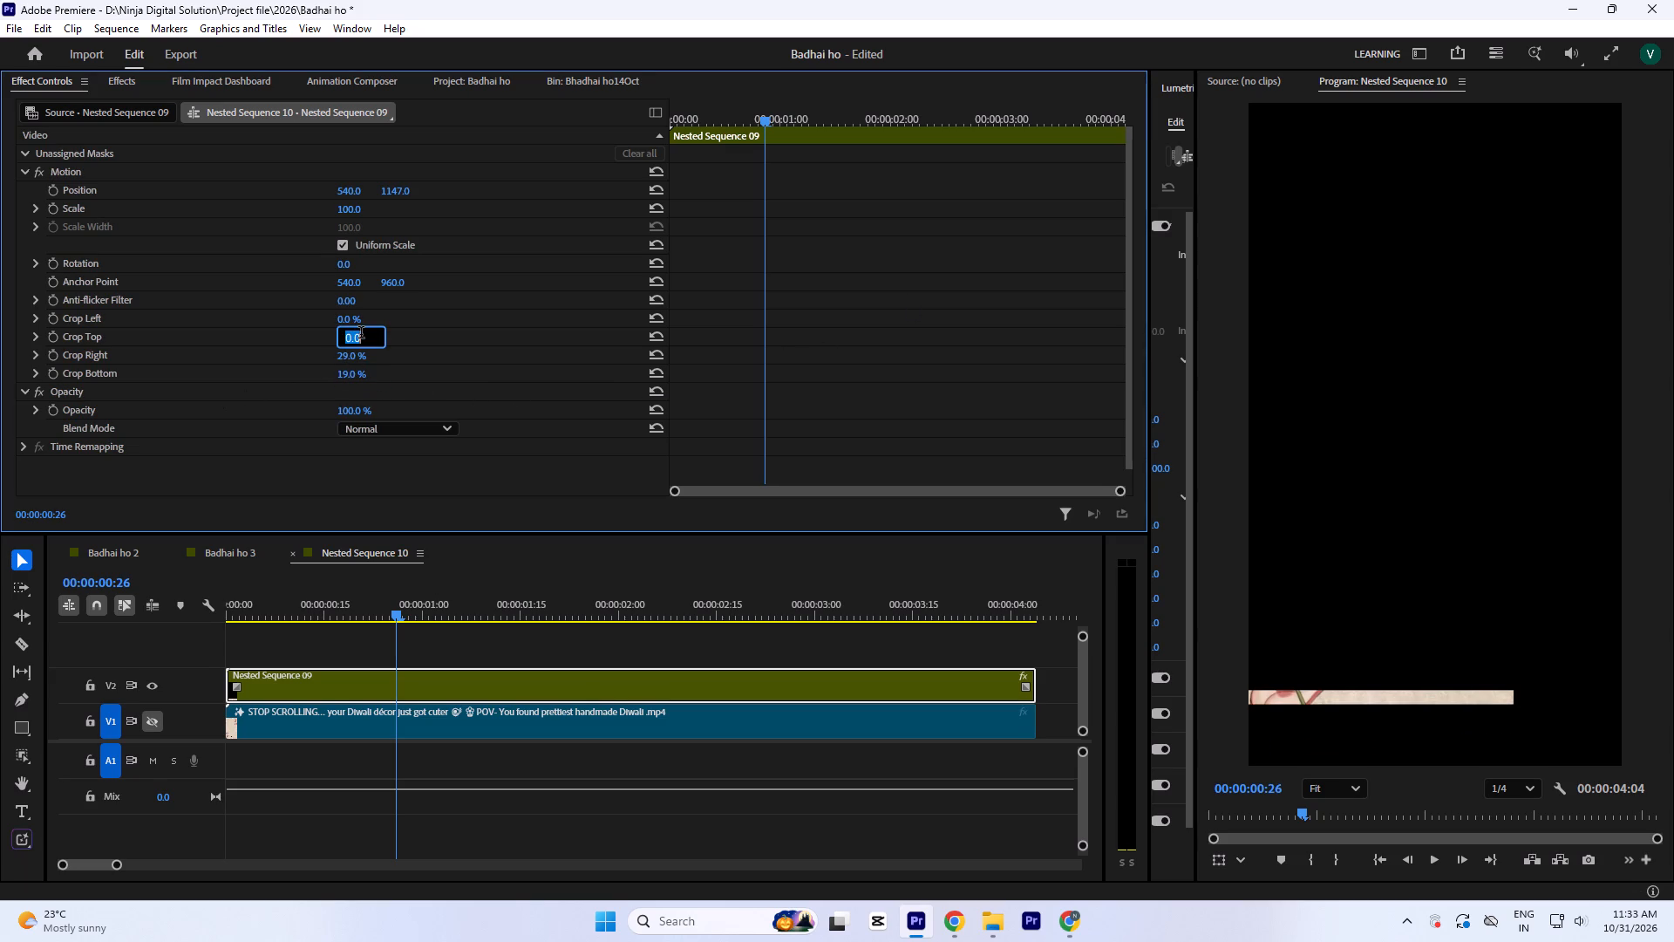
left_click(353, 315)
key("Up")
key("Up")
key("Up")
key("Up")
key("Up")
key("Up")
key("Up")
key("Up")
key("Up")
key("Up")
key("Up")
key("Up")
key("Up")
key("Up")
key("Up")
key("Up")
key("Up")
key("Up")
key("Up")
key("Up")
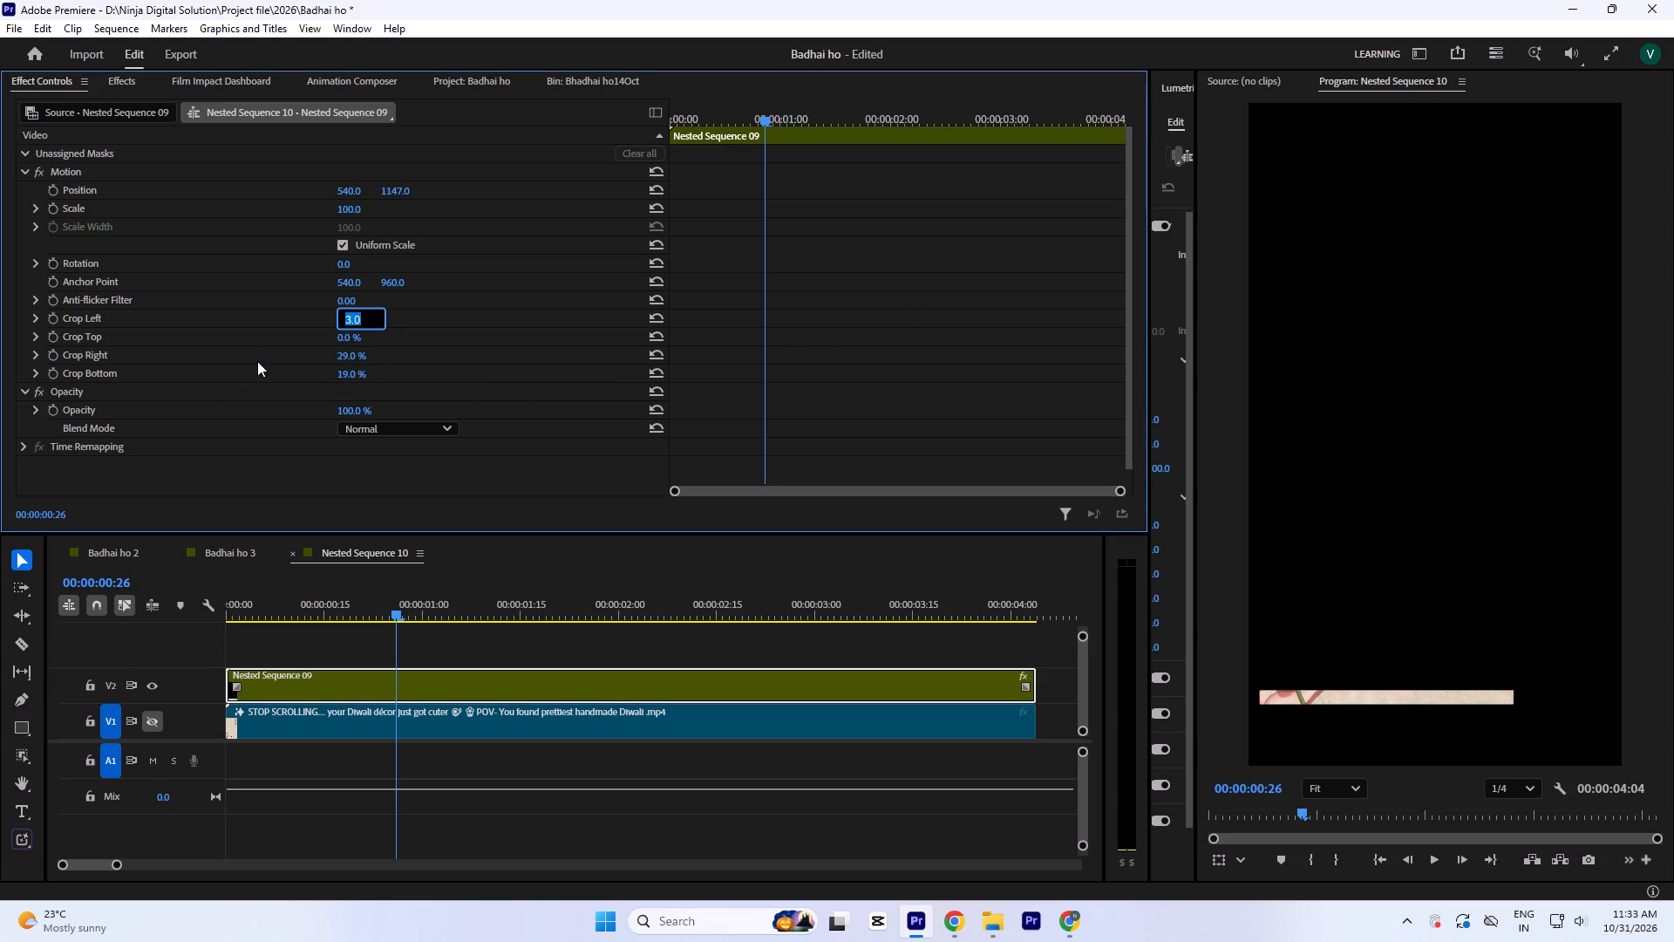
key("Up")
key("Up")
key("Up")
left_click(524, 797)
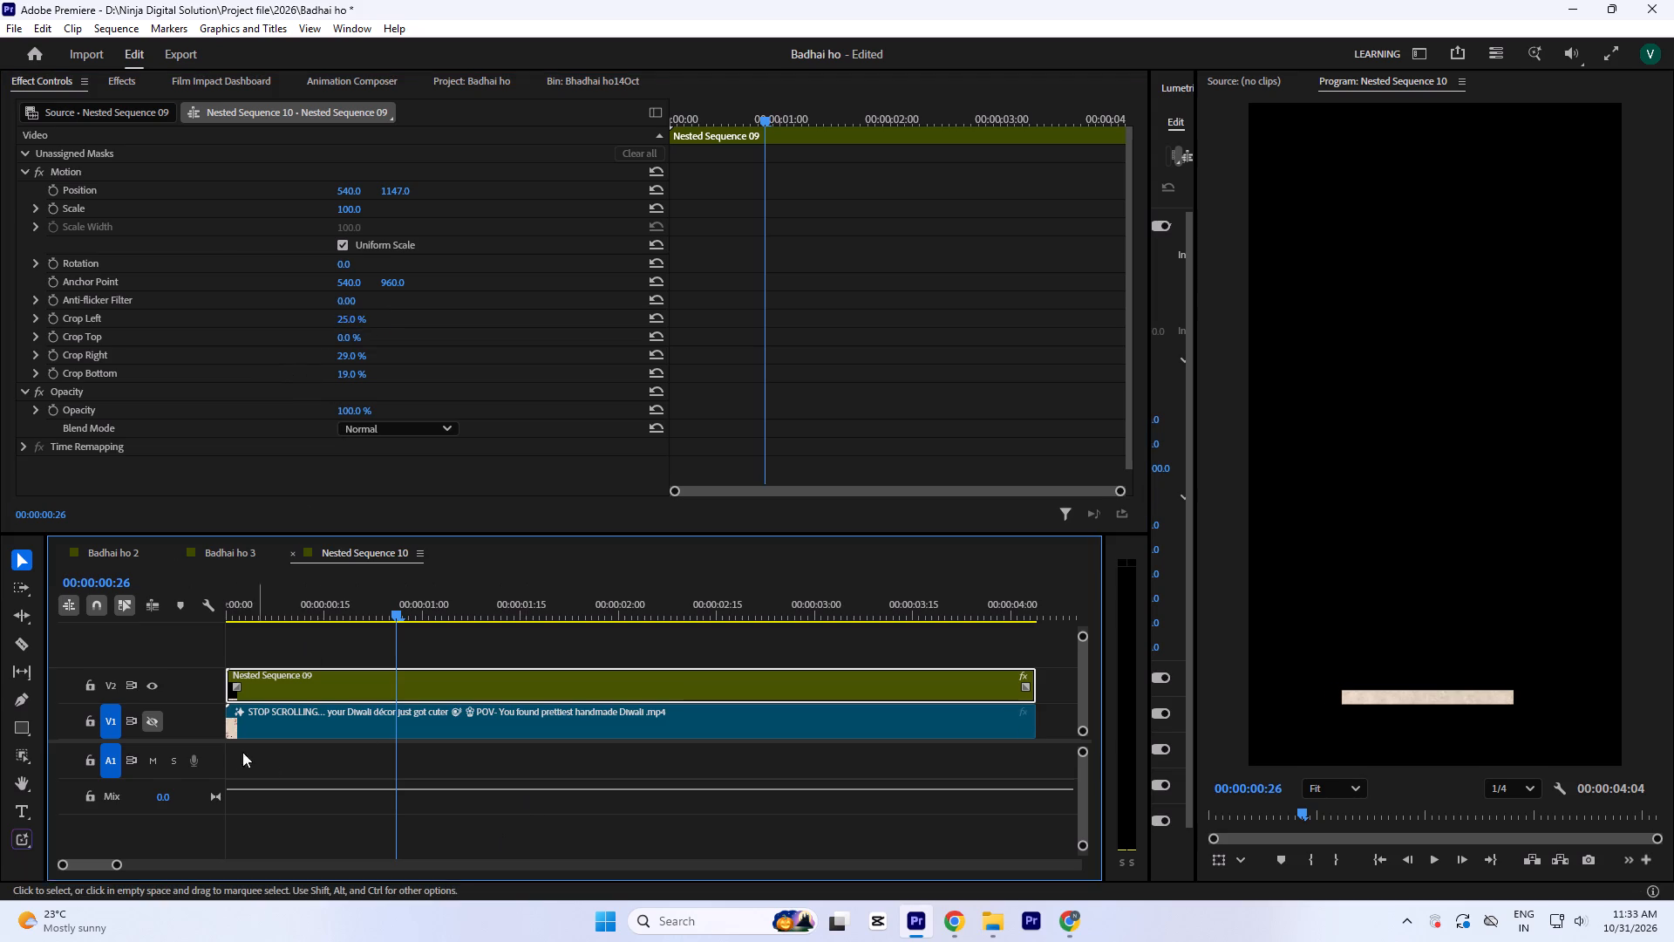
Show the V1 track again, close Nested Sequence 10, and check the Badhai ho 3 frame at 00:00:01:06.
left_click(157, 721)
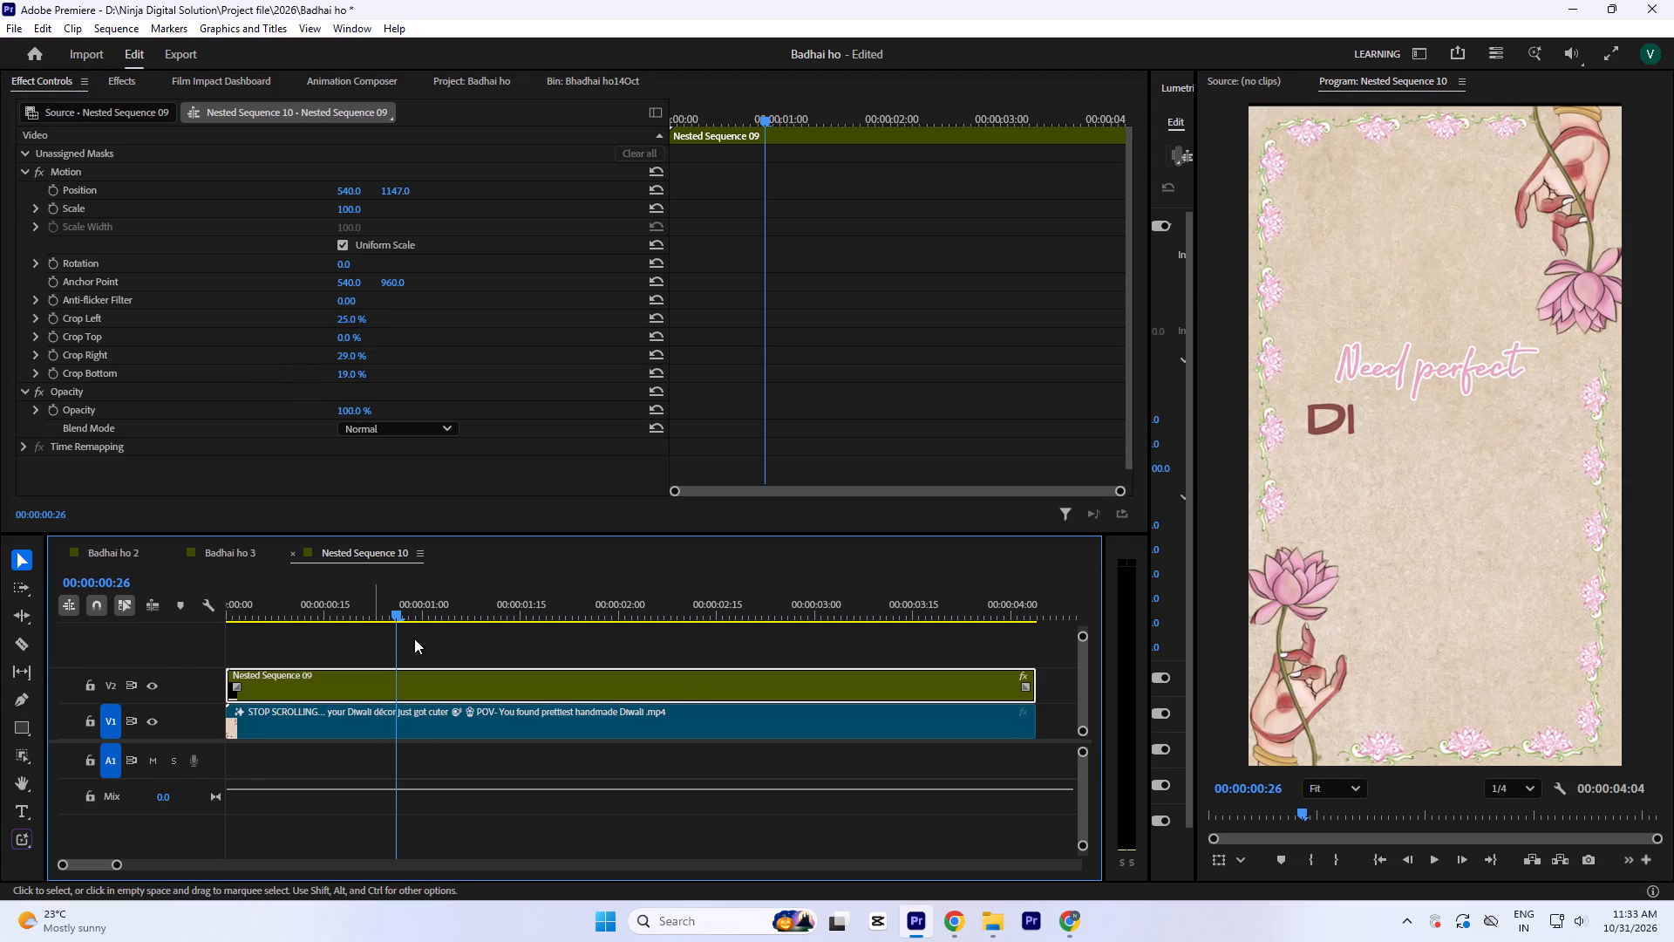
left_click(289, 552)
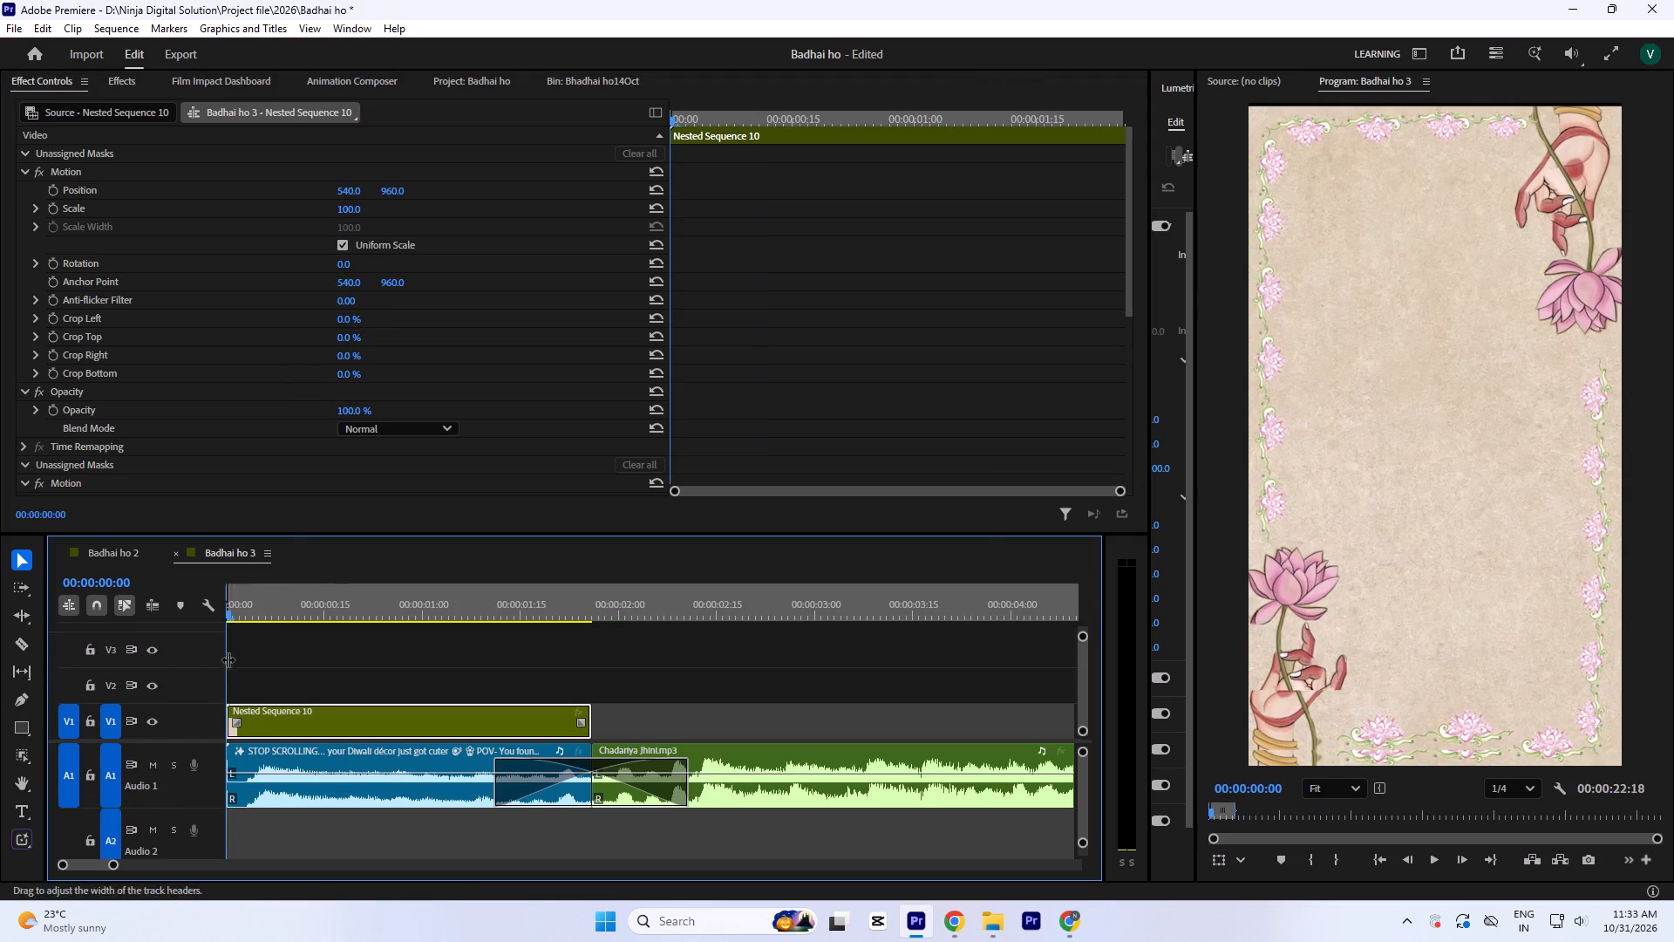
left_click(444, 676)
left_click(460, 712)
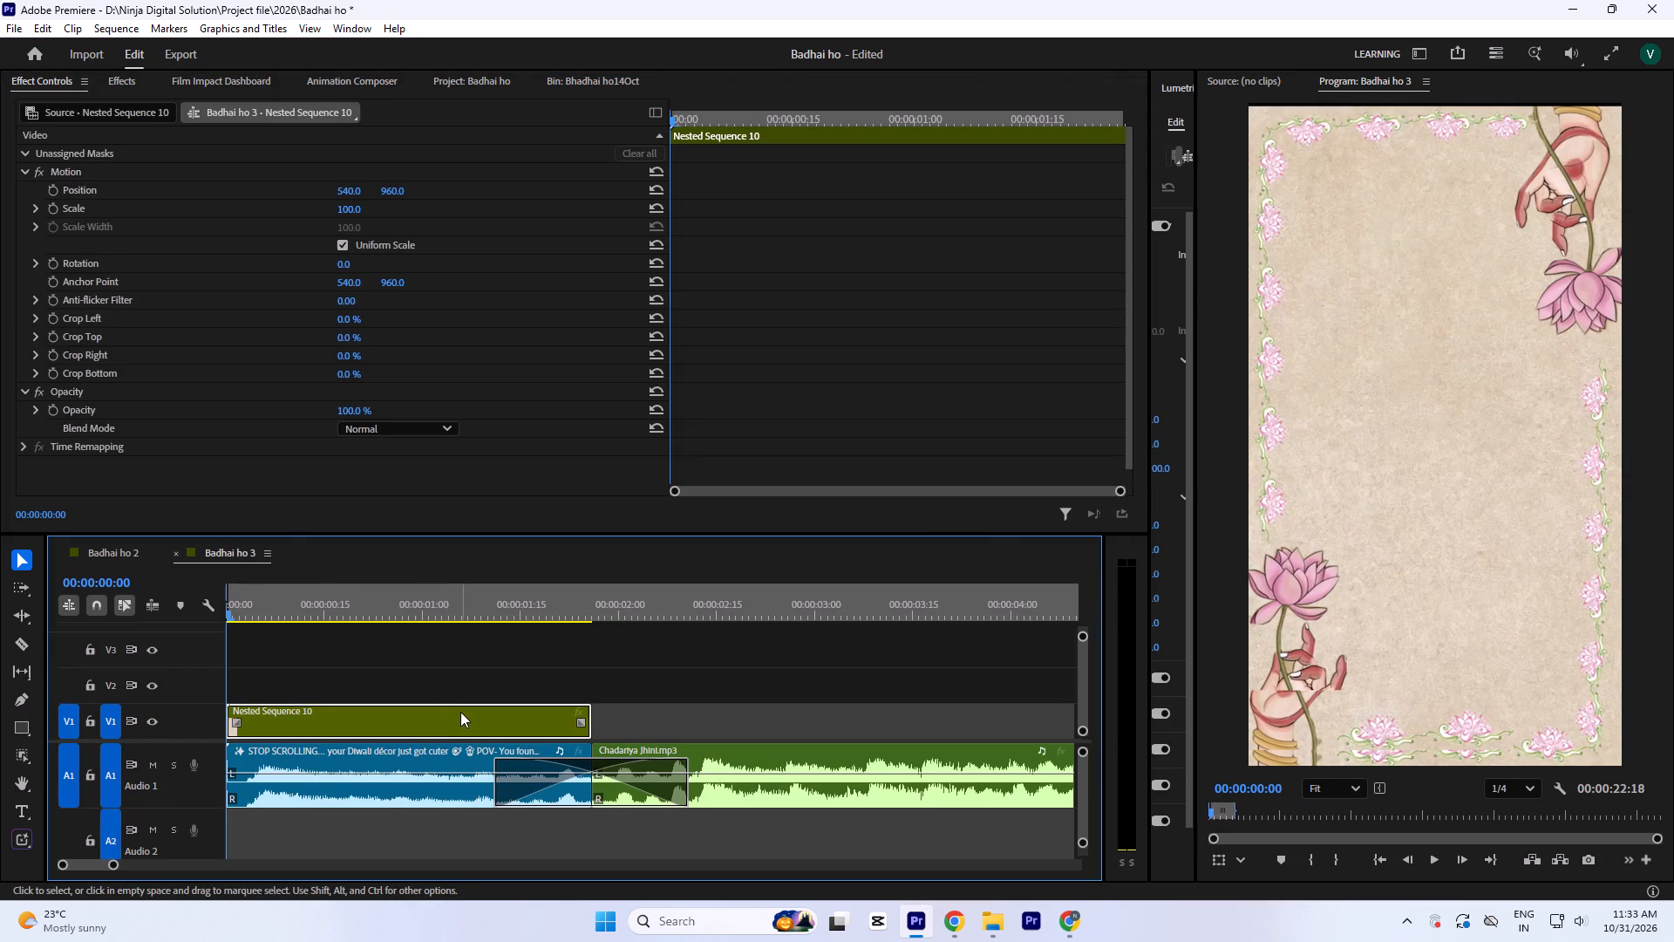
left_click(461, 595)
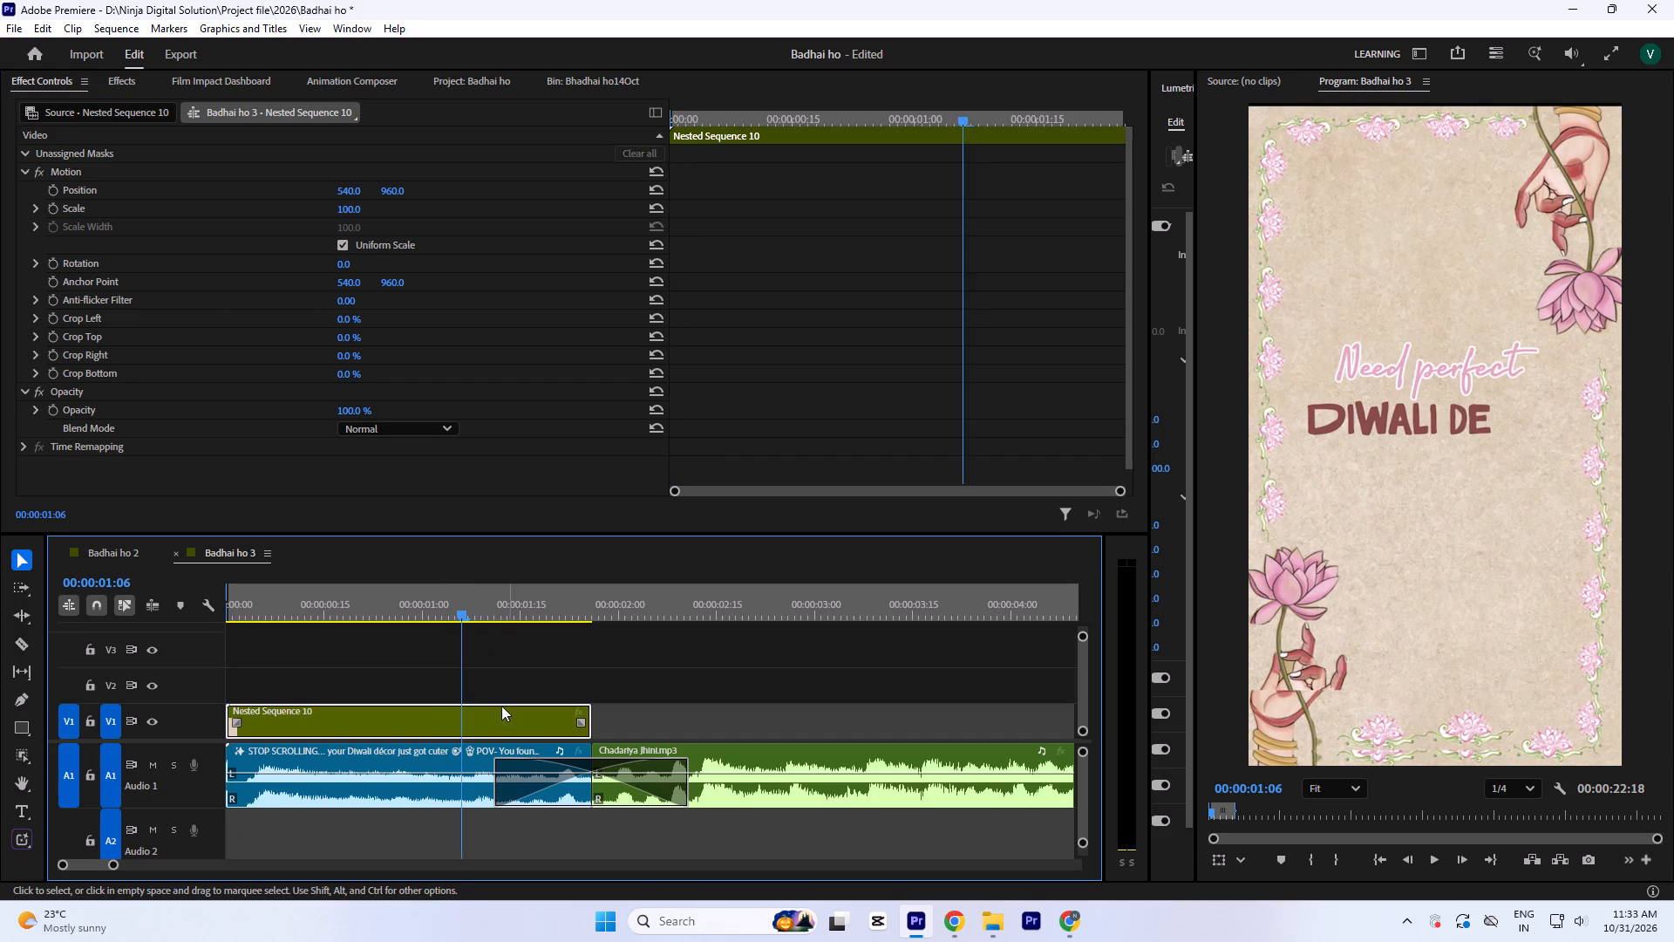
Reopen Nested Sequence 10 from its clip on V1 of Badhai ho 3 and hide its V1 track's output.
double_click(484, 732)
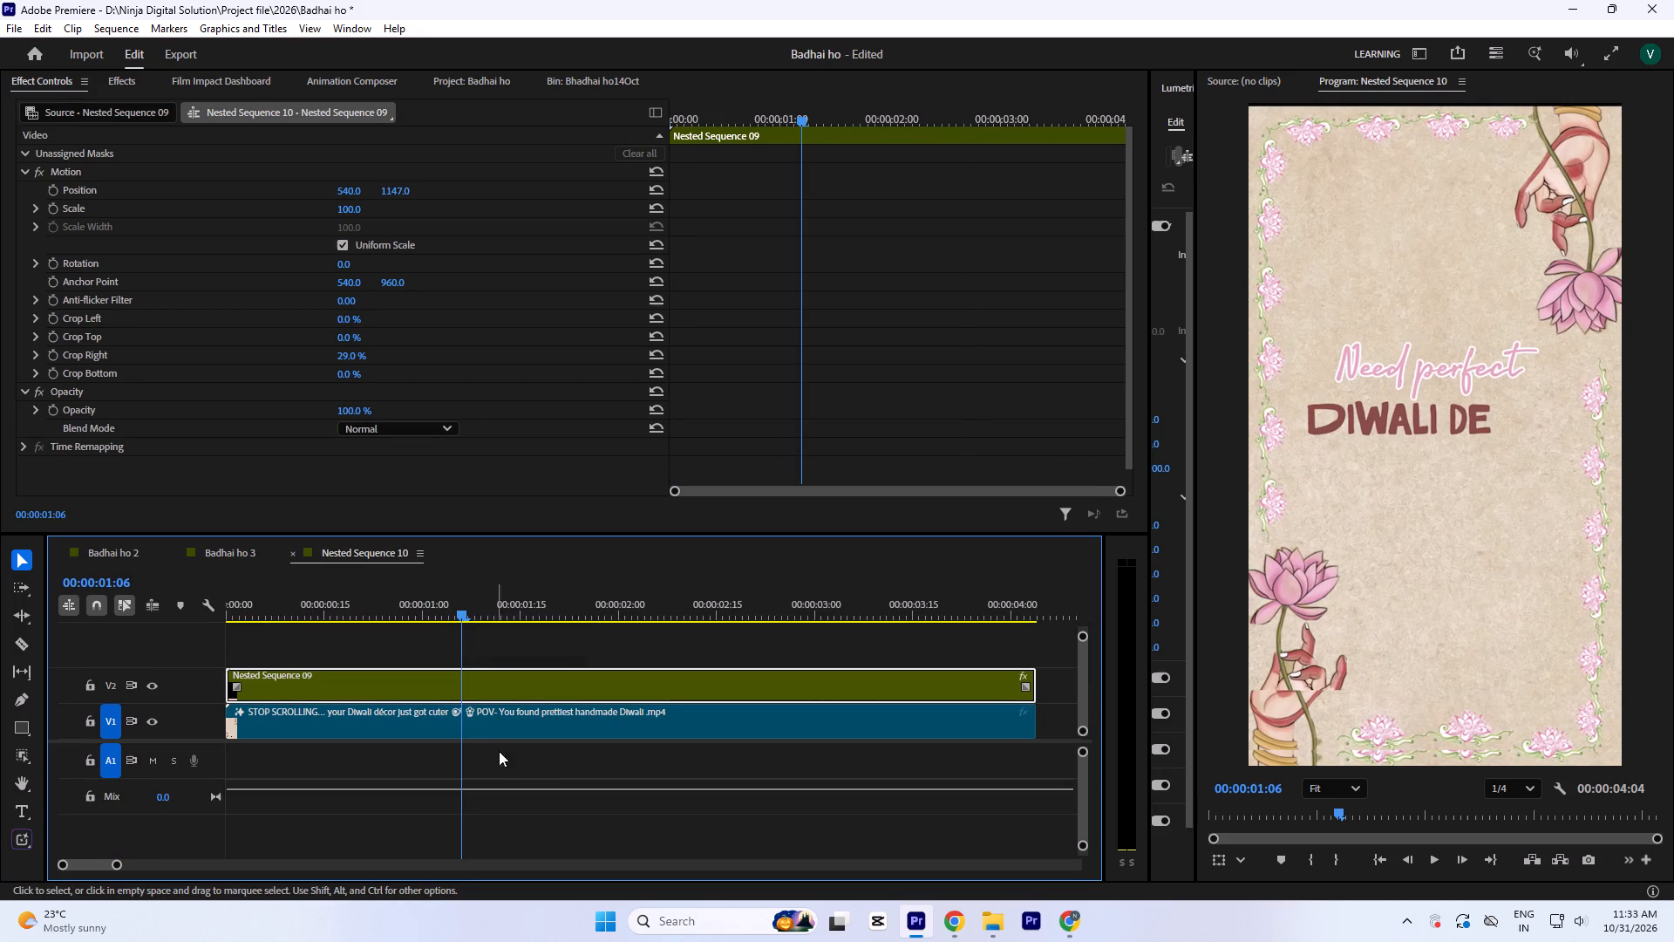
left_click(538, 764)
left_click(147, 725)
Open Nested Sequence 09 and copy its cropped Diwali décor clip onto V3 at the start of Nested Sequence 10.
left_click(407, 685)
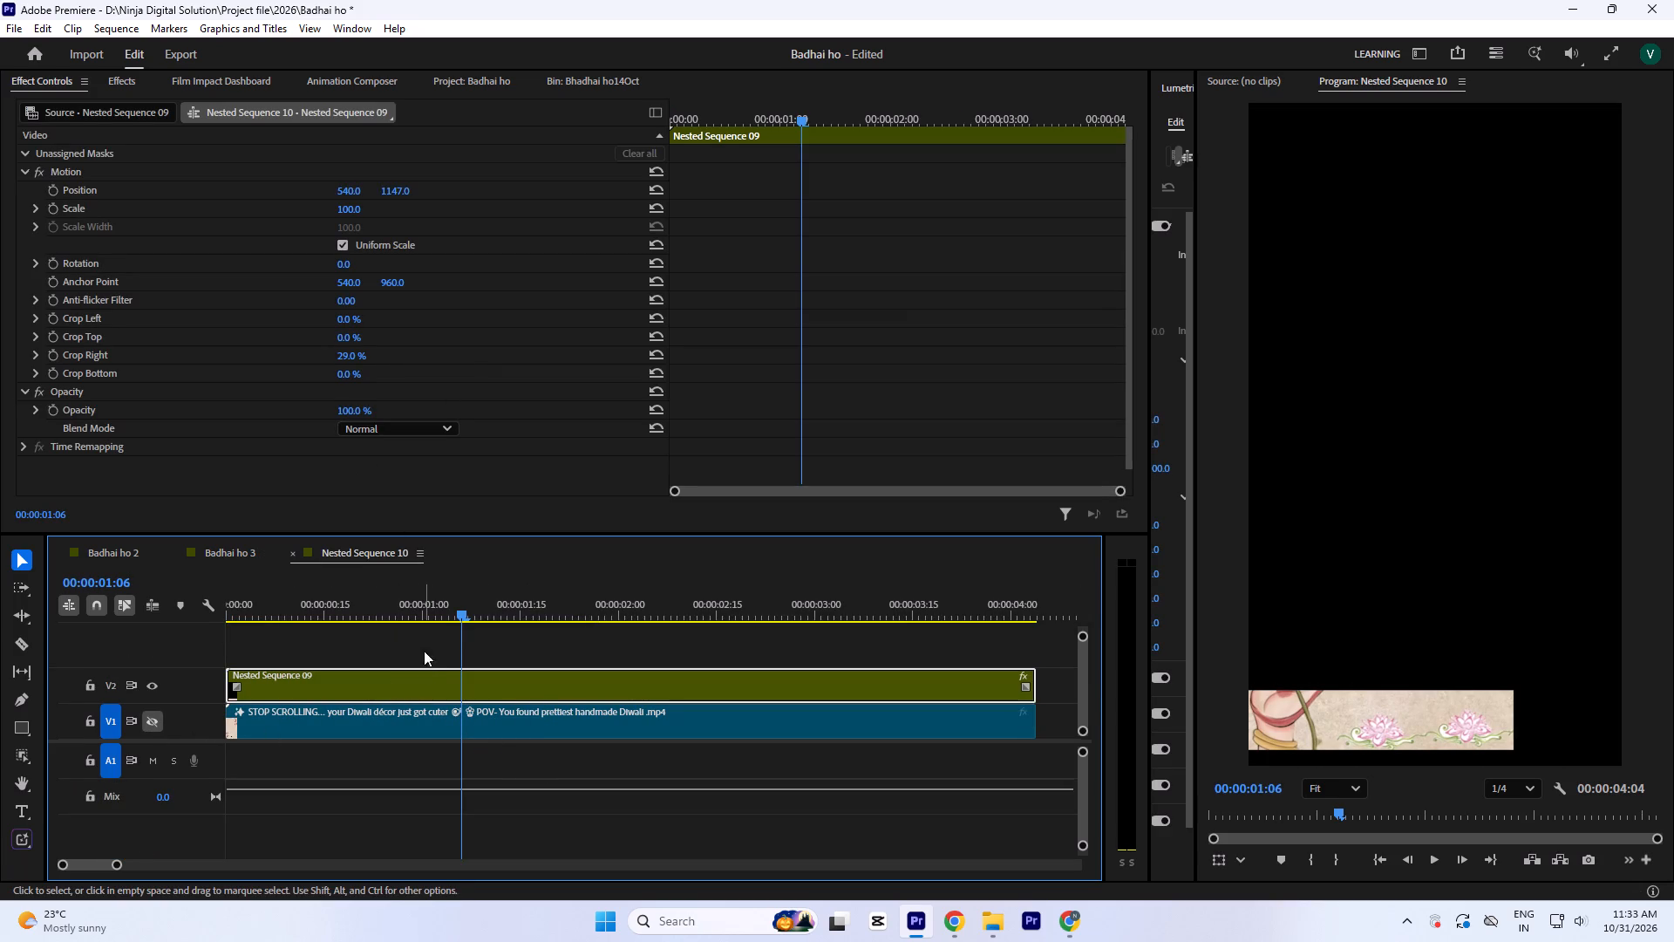
double_click(425, 669)
left_click_drag(381, 655, 384, 549)
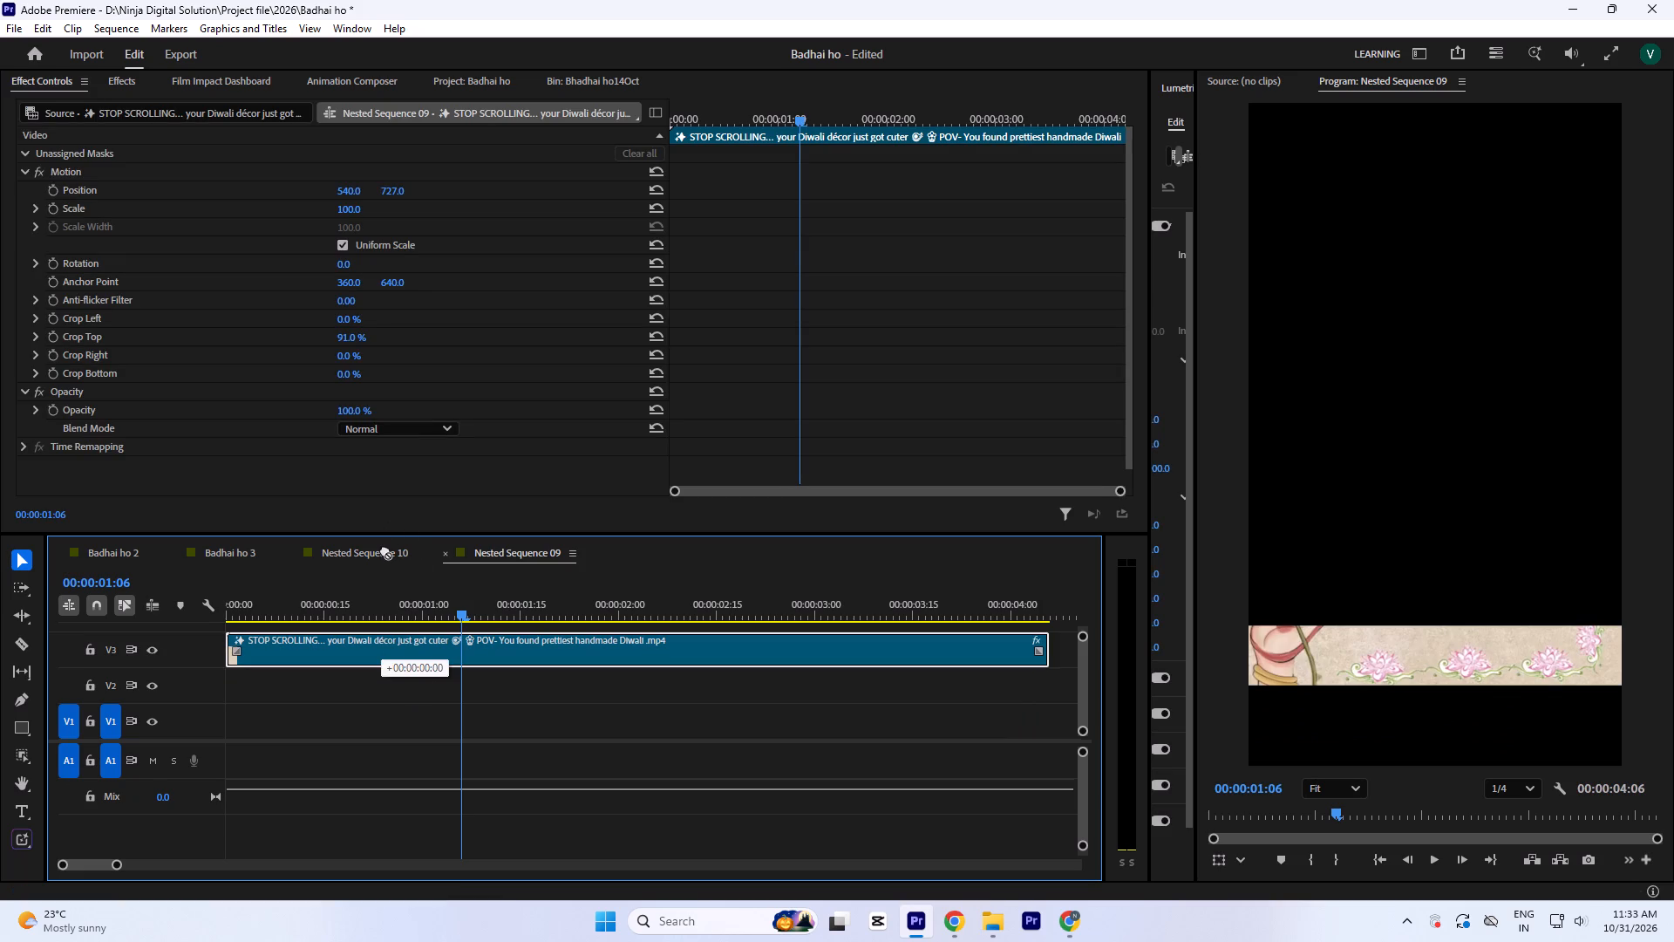
left_click_drag(384, 549, 389, 658)
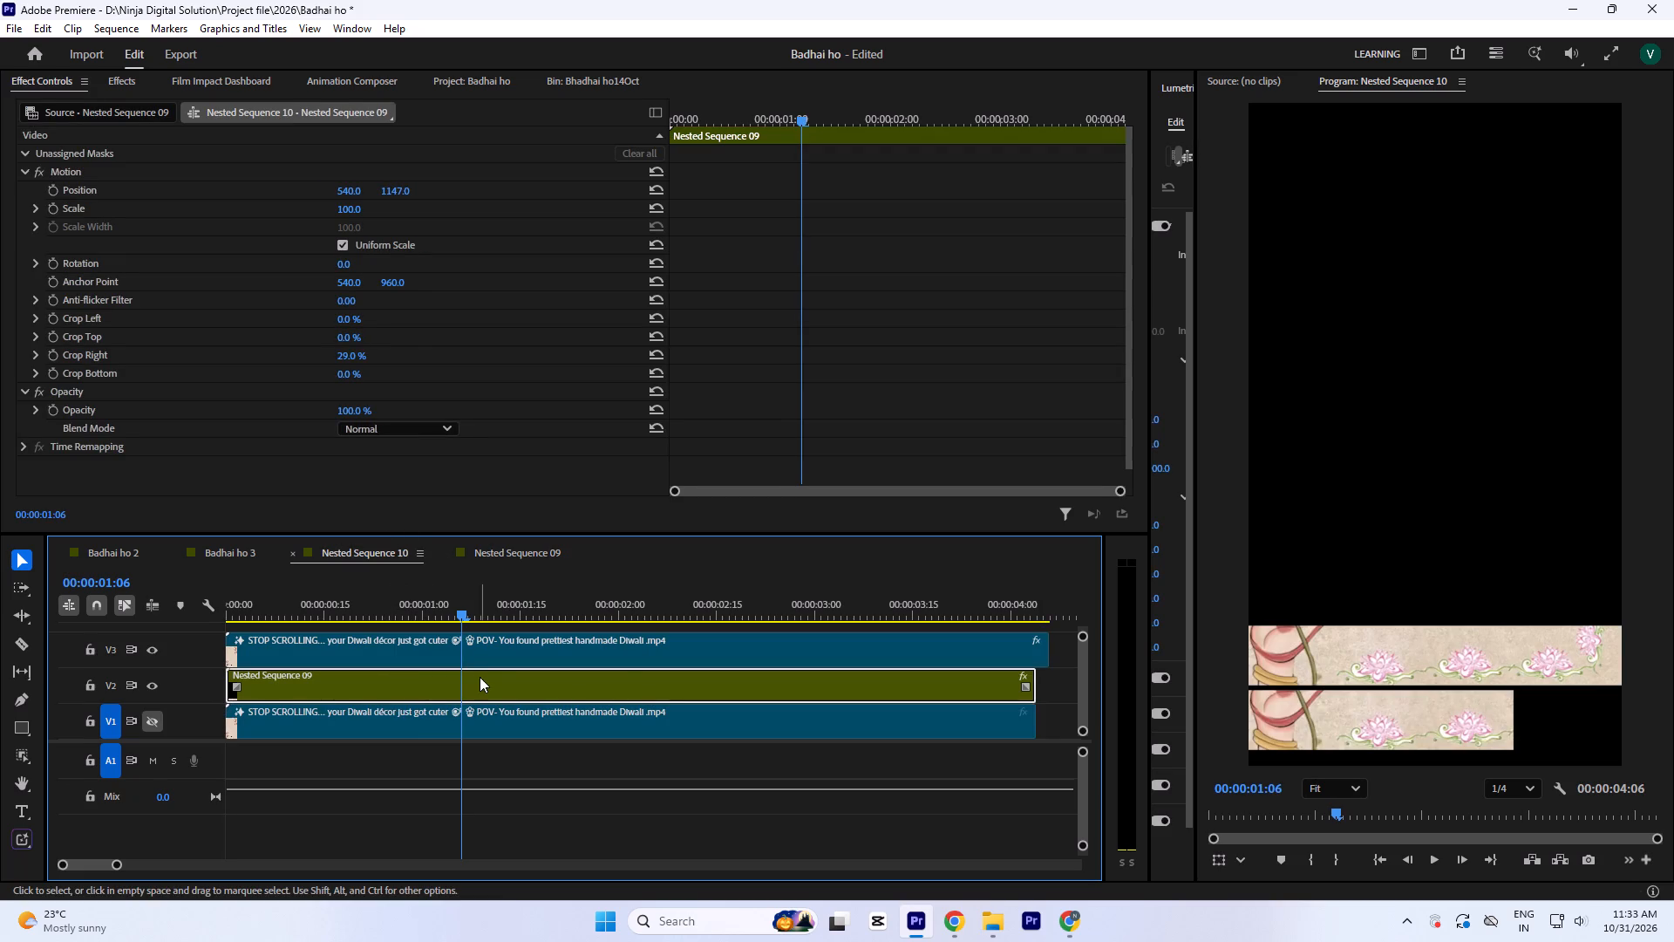
Replace the Nested Sequence 09 clip on V2 with the copied décor clip, trimming its end to match the V1 clip.
left_click(480, 677)
key("Delete")
left_click_drag(1047, 662, 1020, 663)
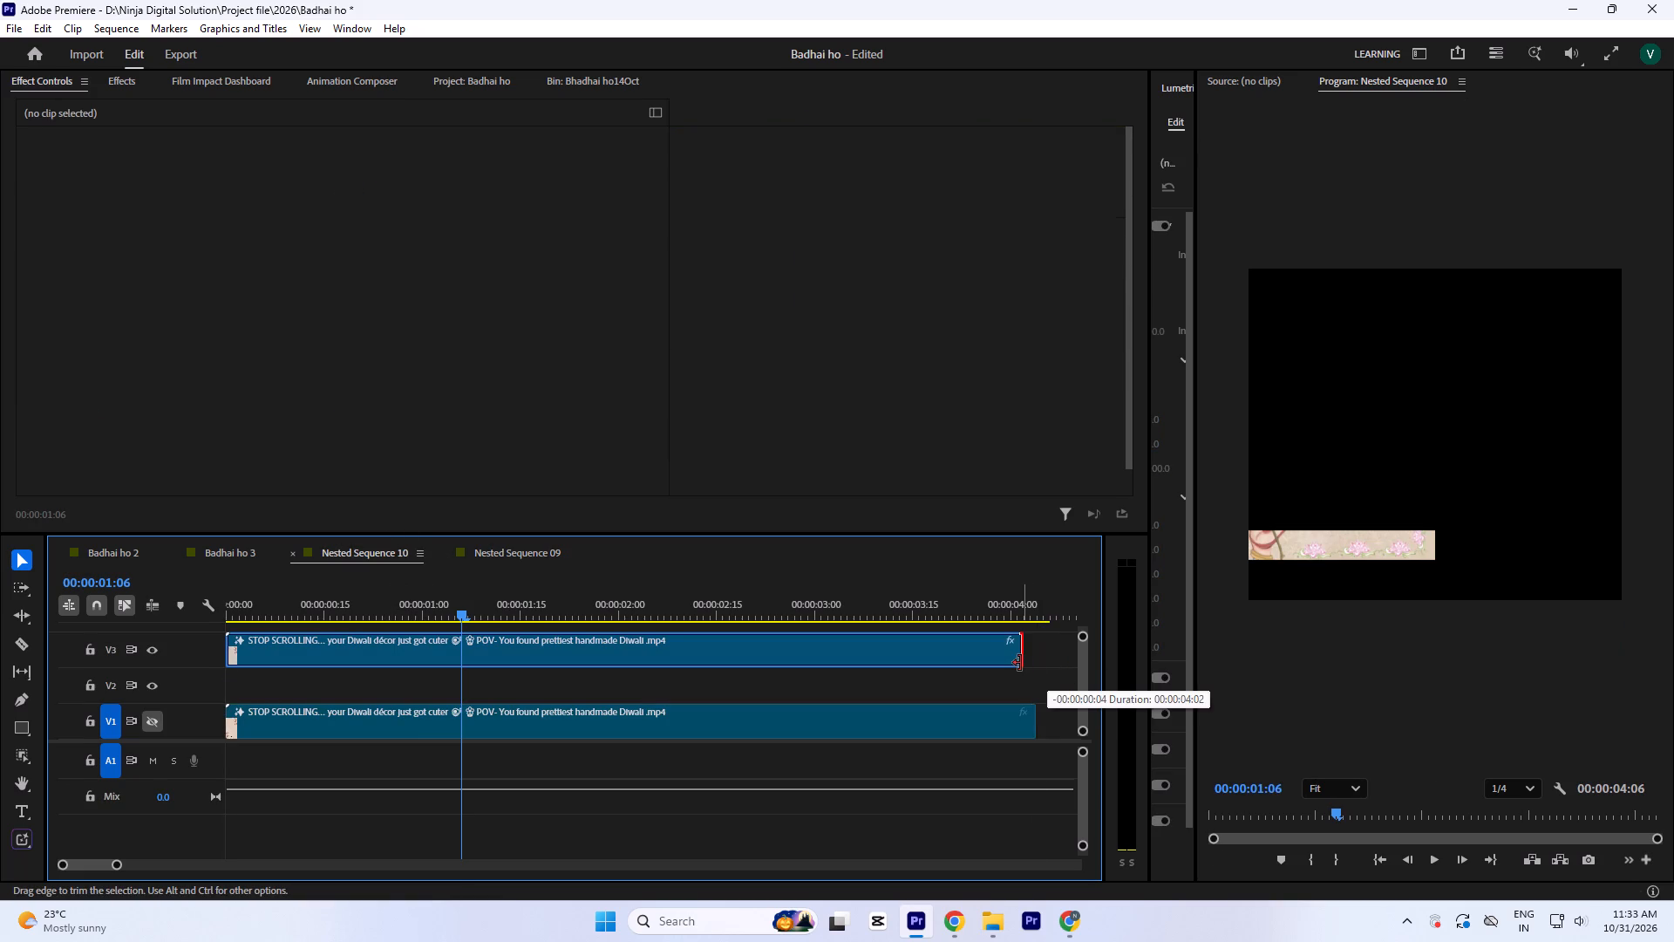
left_click_drag(1020, 663, 1029, 667)
left_click_drag(1008, 659, 1010, 684)
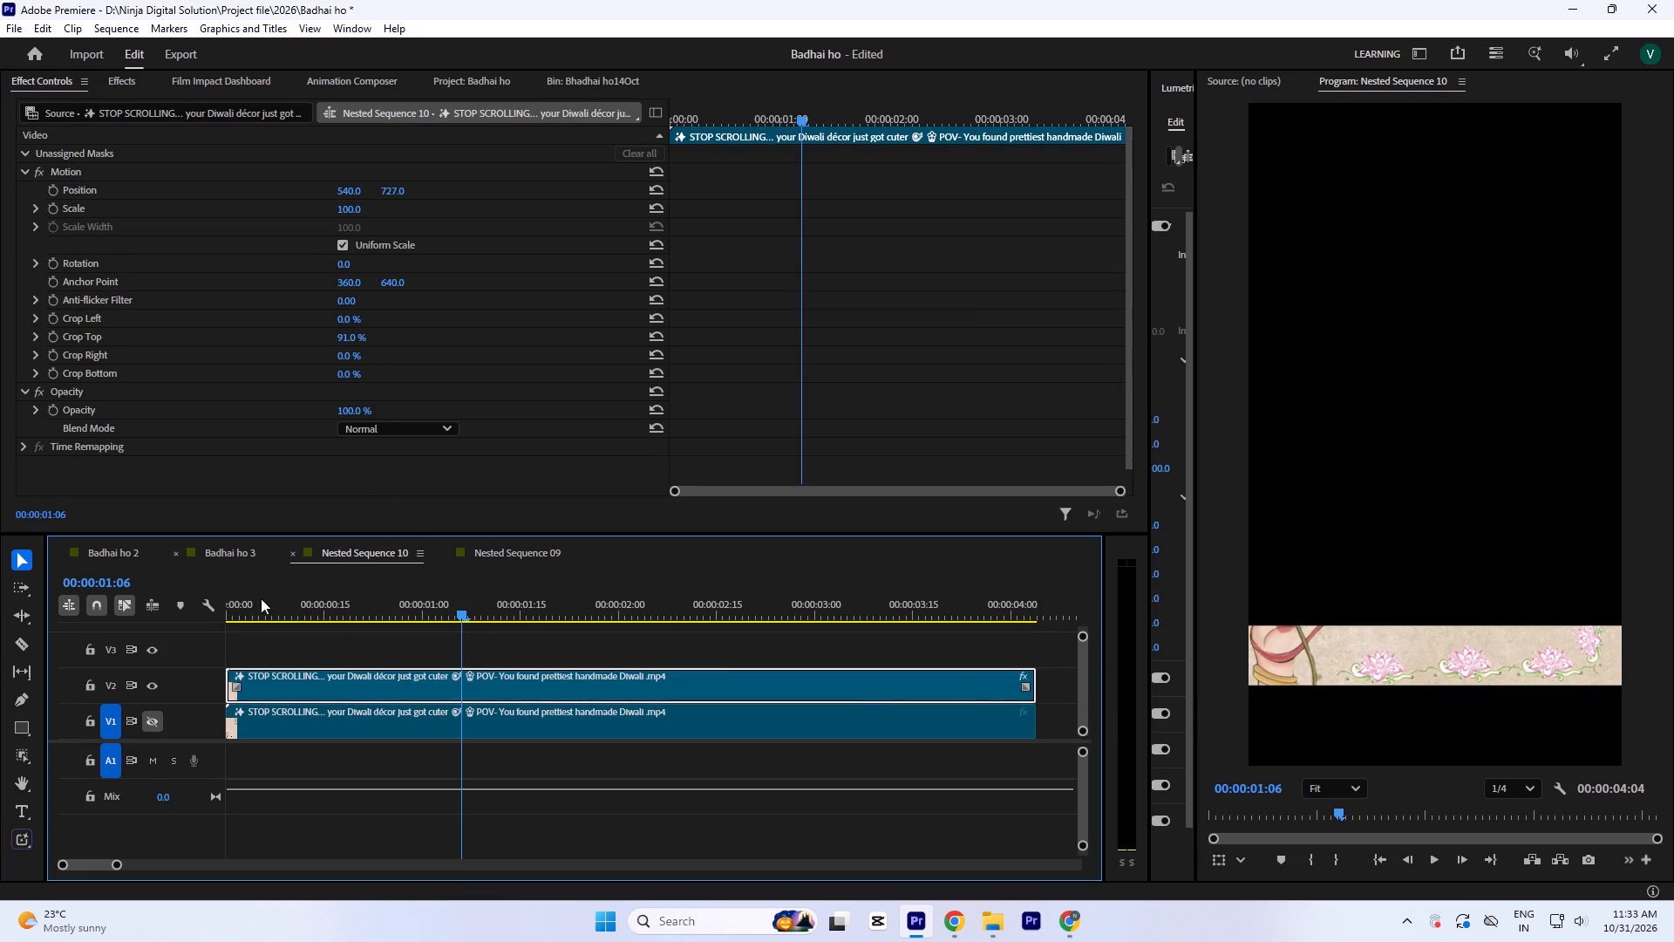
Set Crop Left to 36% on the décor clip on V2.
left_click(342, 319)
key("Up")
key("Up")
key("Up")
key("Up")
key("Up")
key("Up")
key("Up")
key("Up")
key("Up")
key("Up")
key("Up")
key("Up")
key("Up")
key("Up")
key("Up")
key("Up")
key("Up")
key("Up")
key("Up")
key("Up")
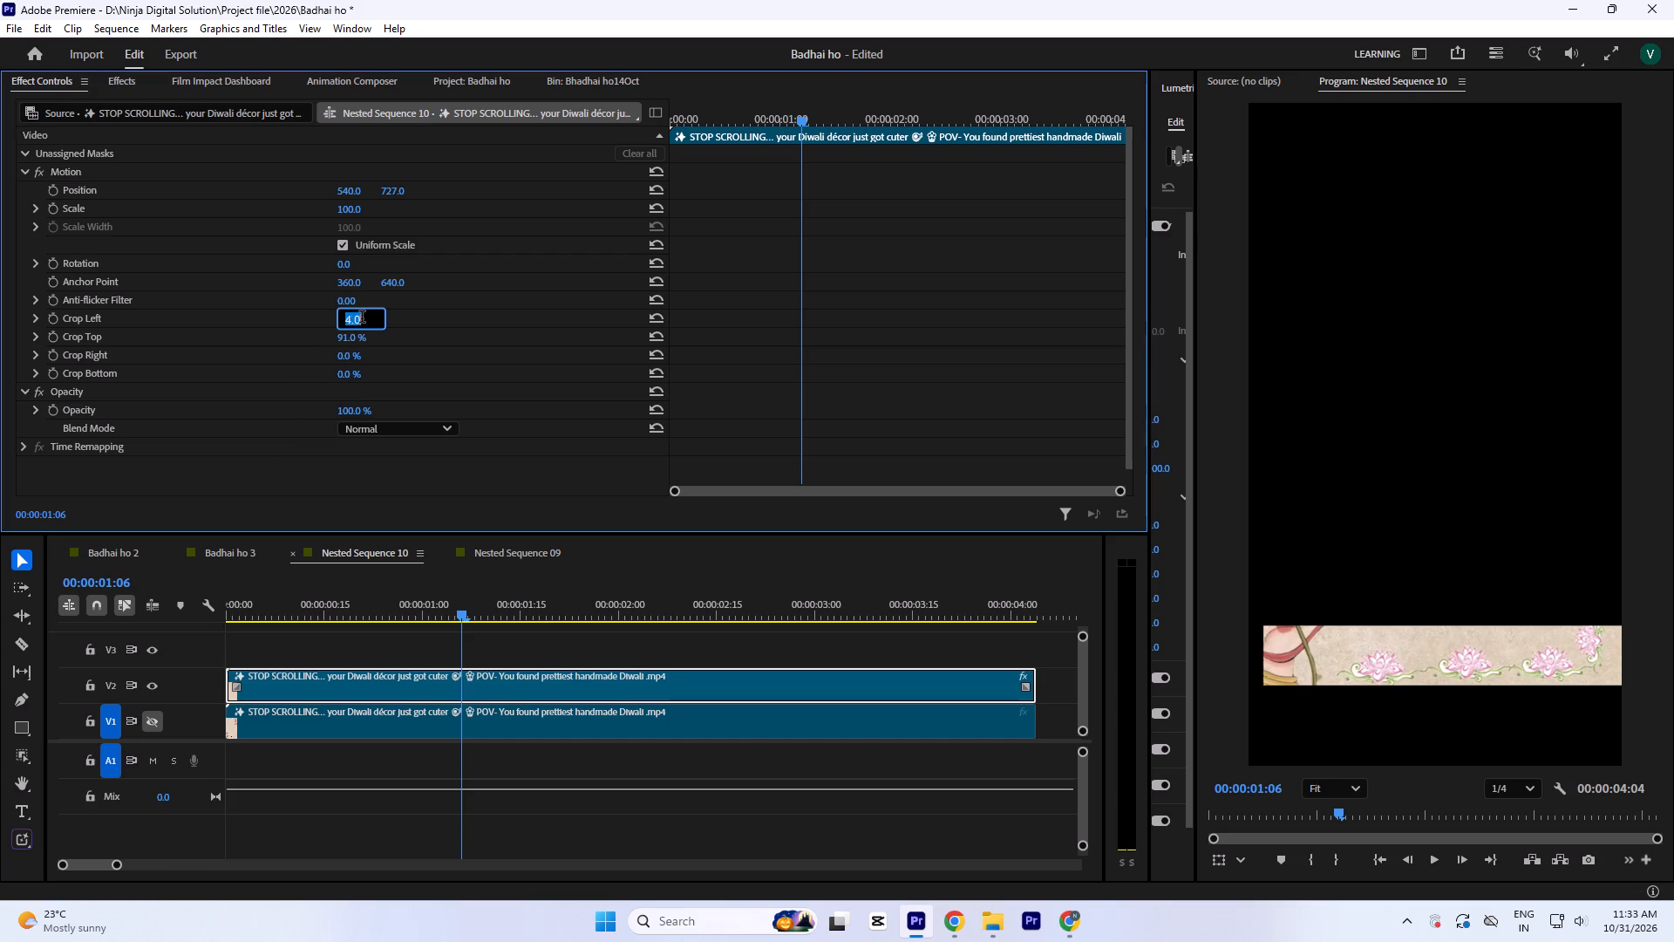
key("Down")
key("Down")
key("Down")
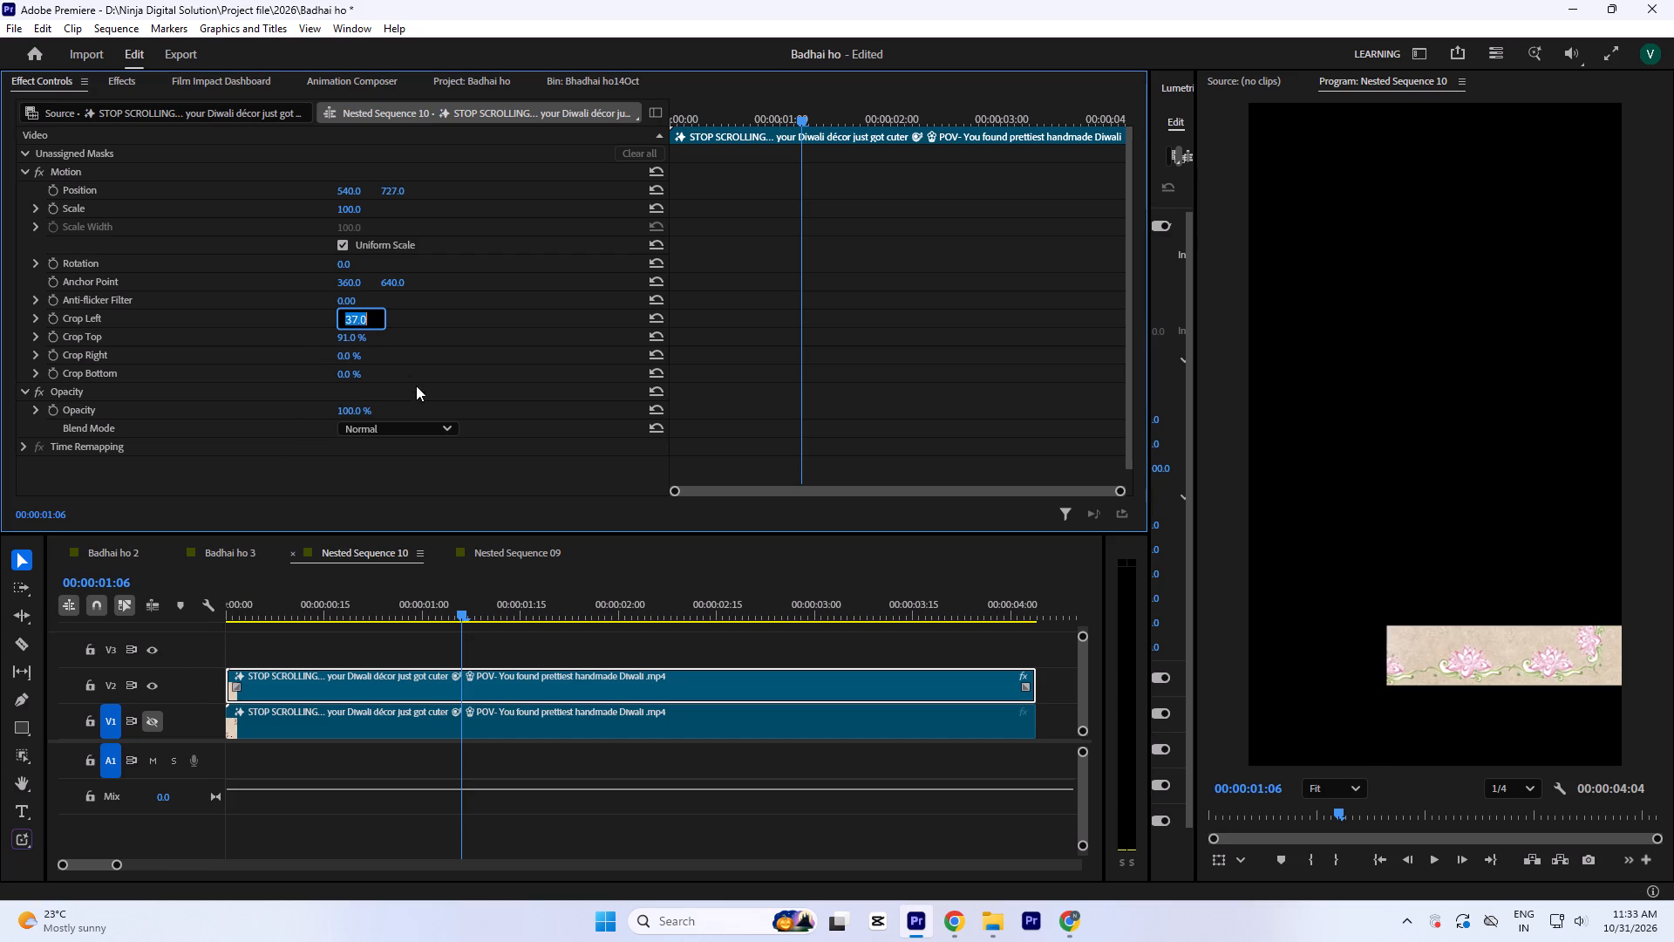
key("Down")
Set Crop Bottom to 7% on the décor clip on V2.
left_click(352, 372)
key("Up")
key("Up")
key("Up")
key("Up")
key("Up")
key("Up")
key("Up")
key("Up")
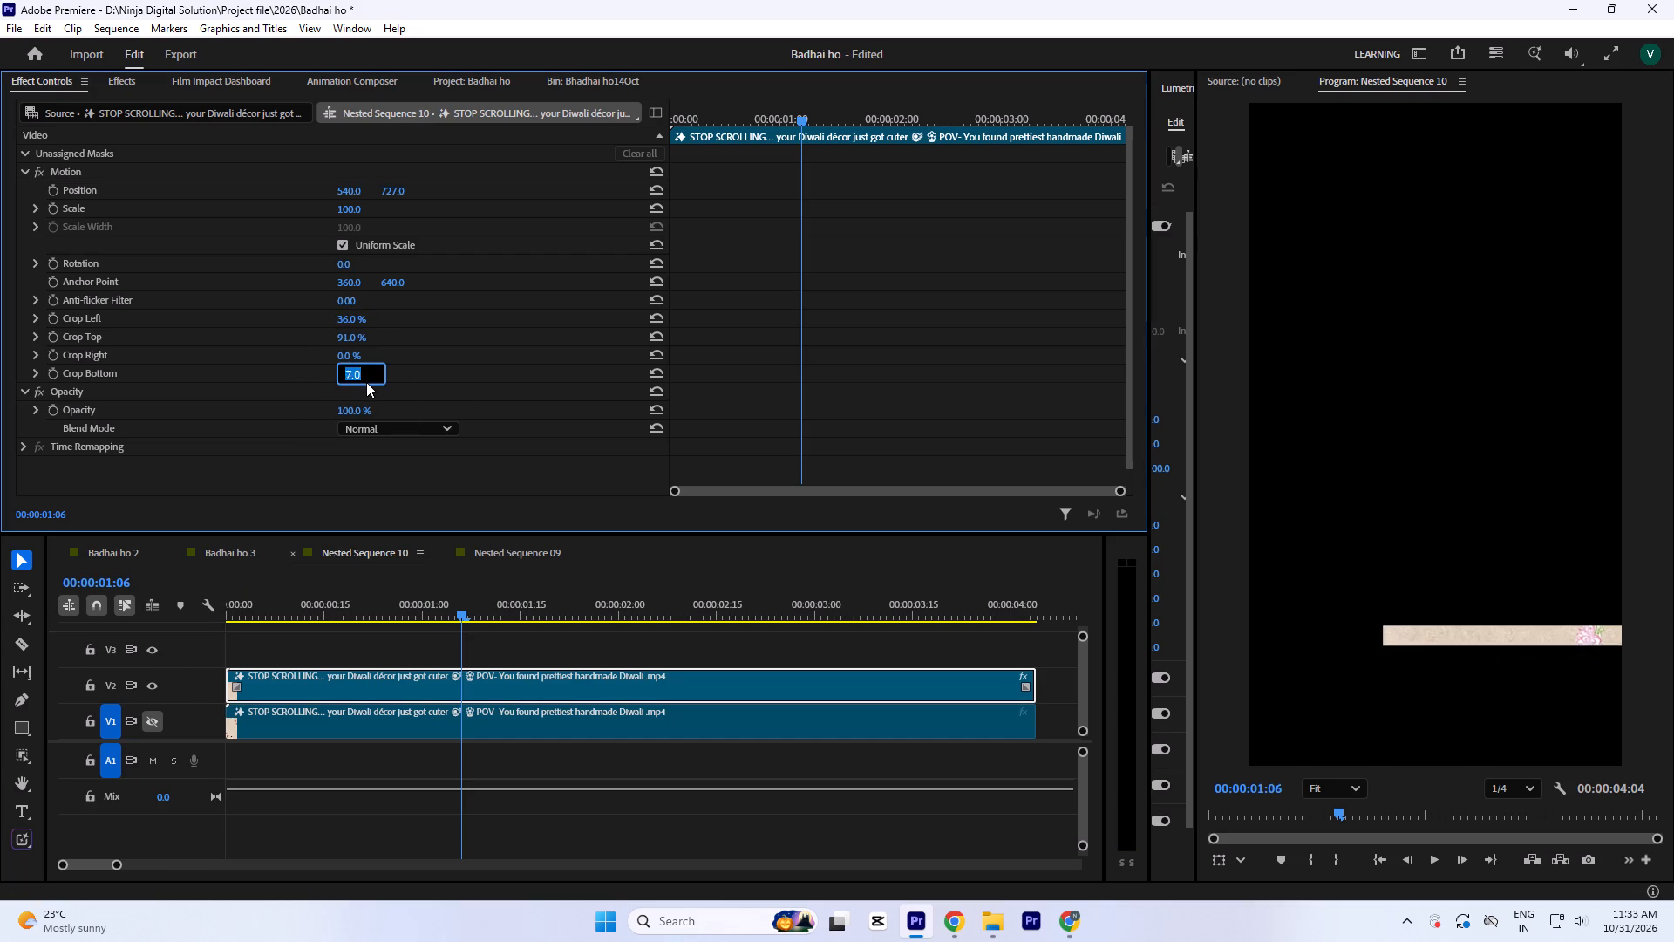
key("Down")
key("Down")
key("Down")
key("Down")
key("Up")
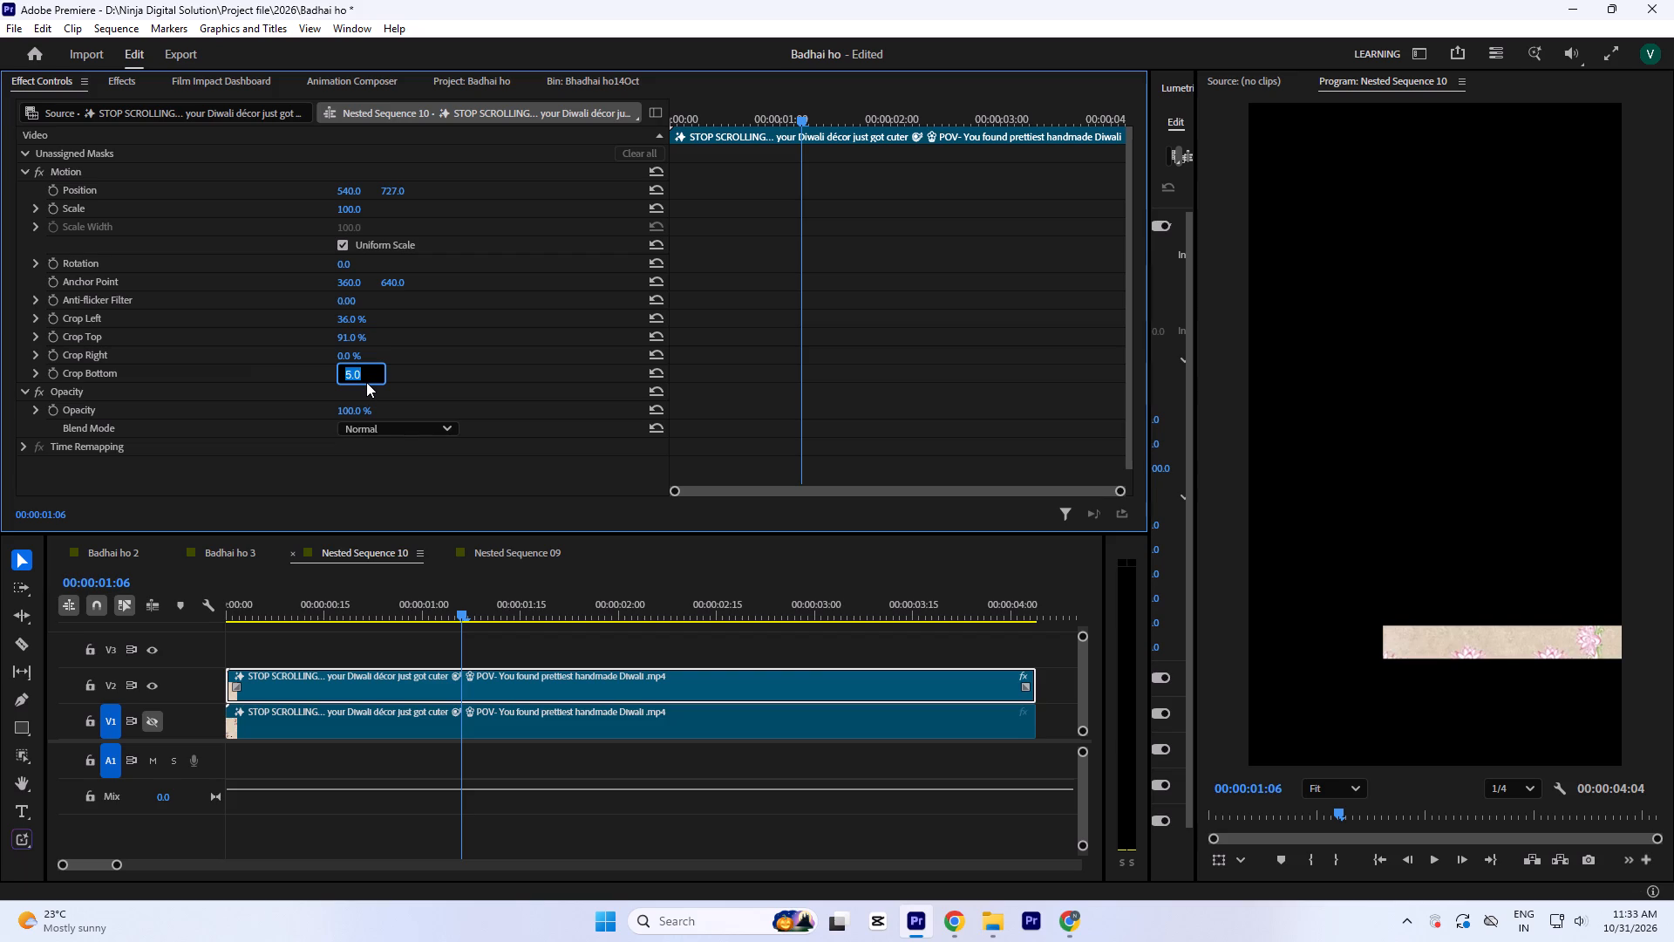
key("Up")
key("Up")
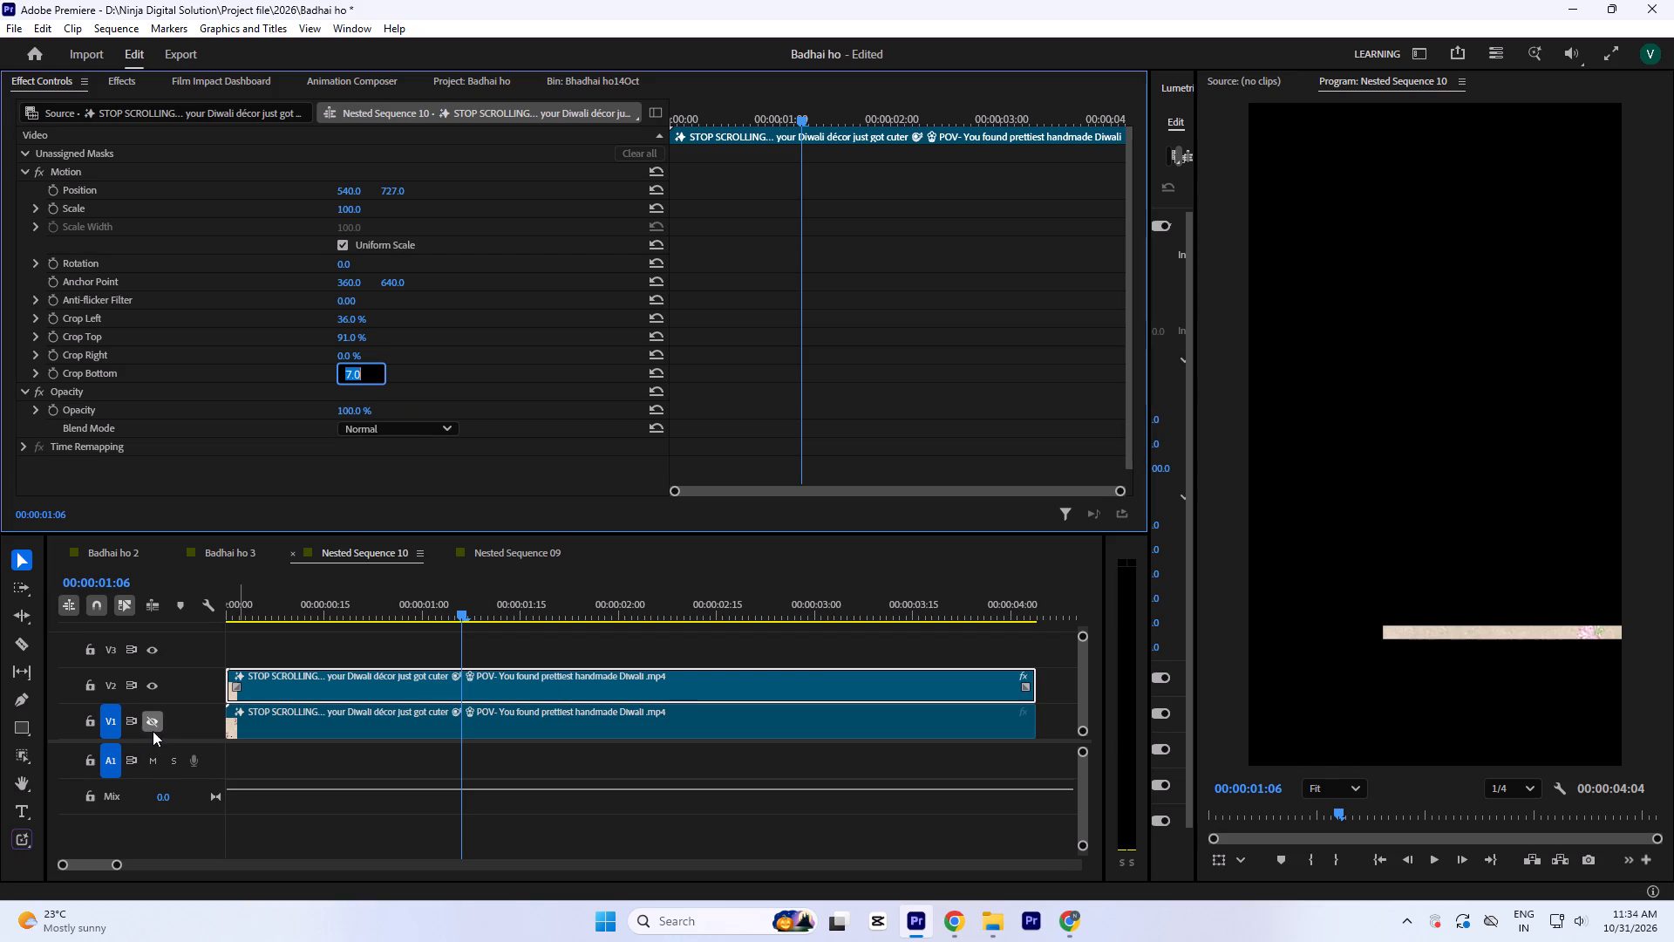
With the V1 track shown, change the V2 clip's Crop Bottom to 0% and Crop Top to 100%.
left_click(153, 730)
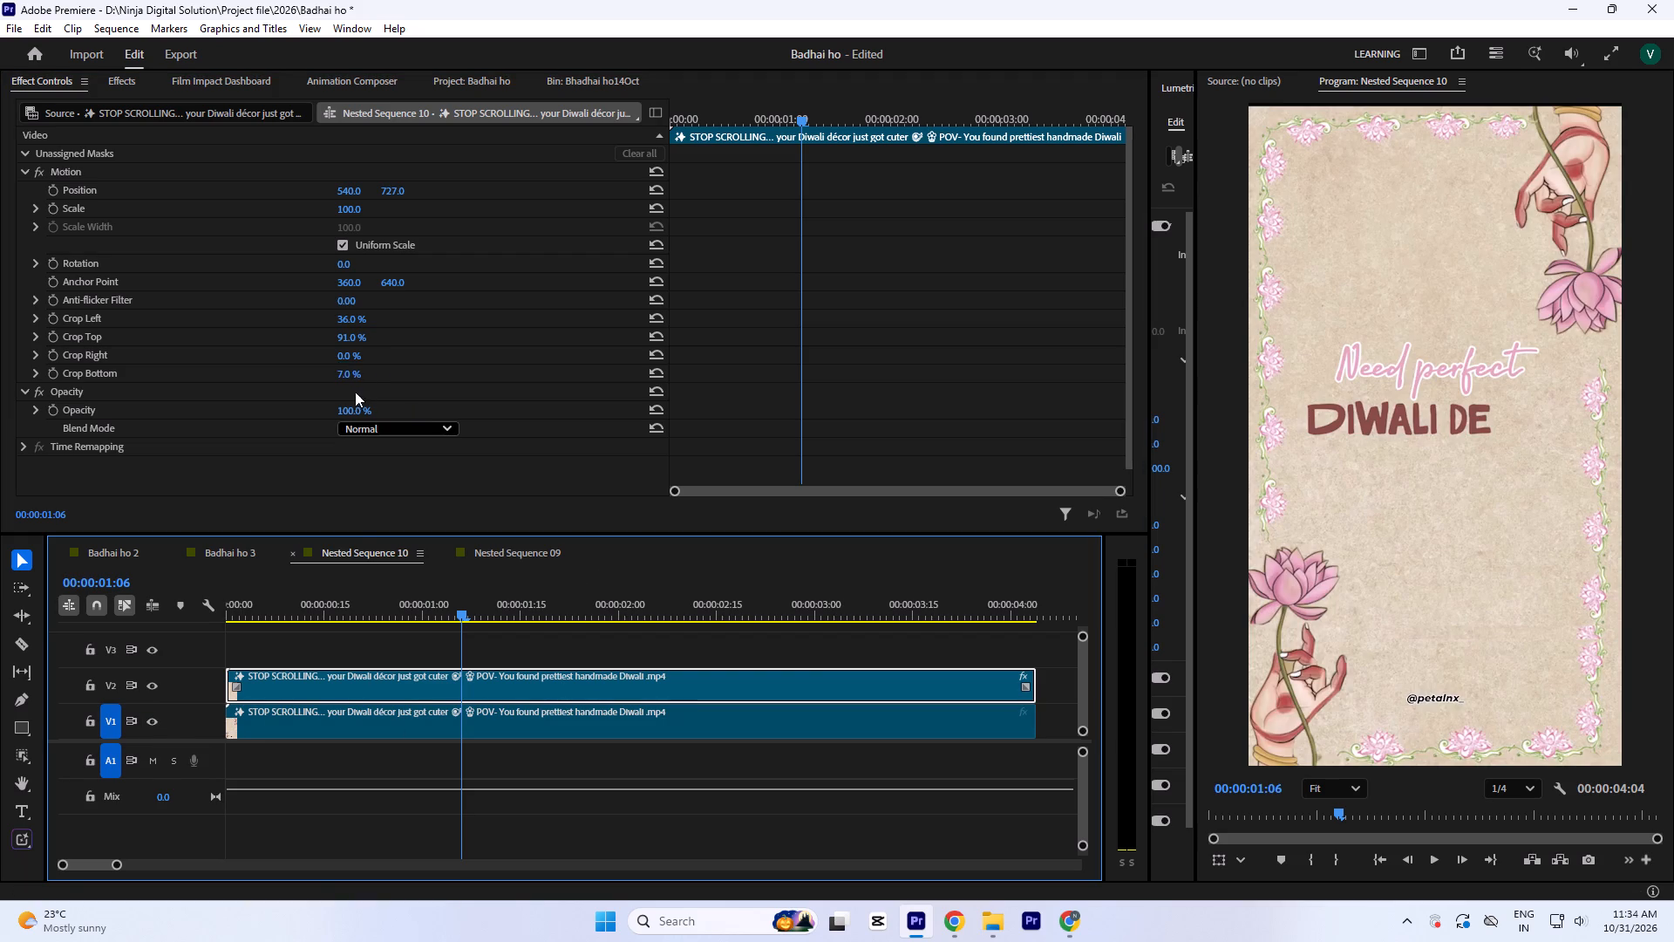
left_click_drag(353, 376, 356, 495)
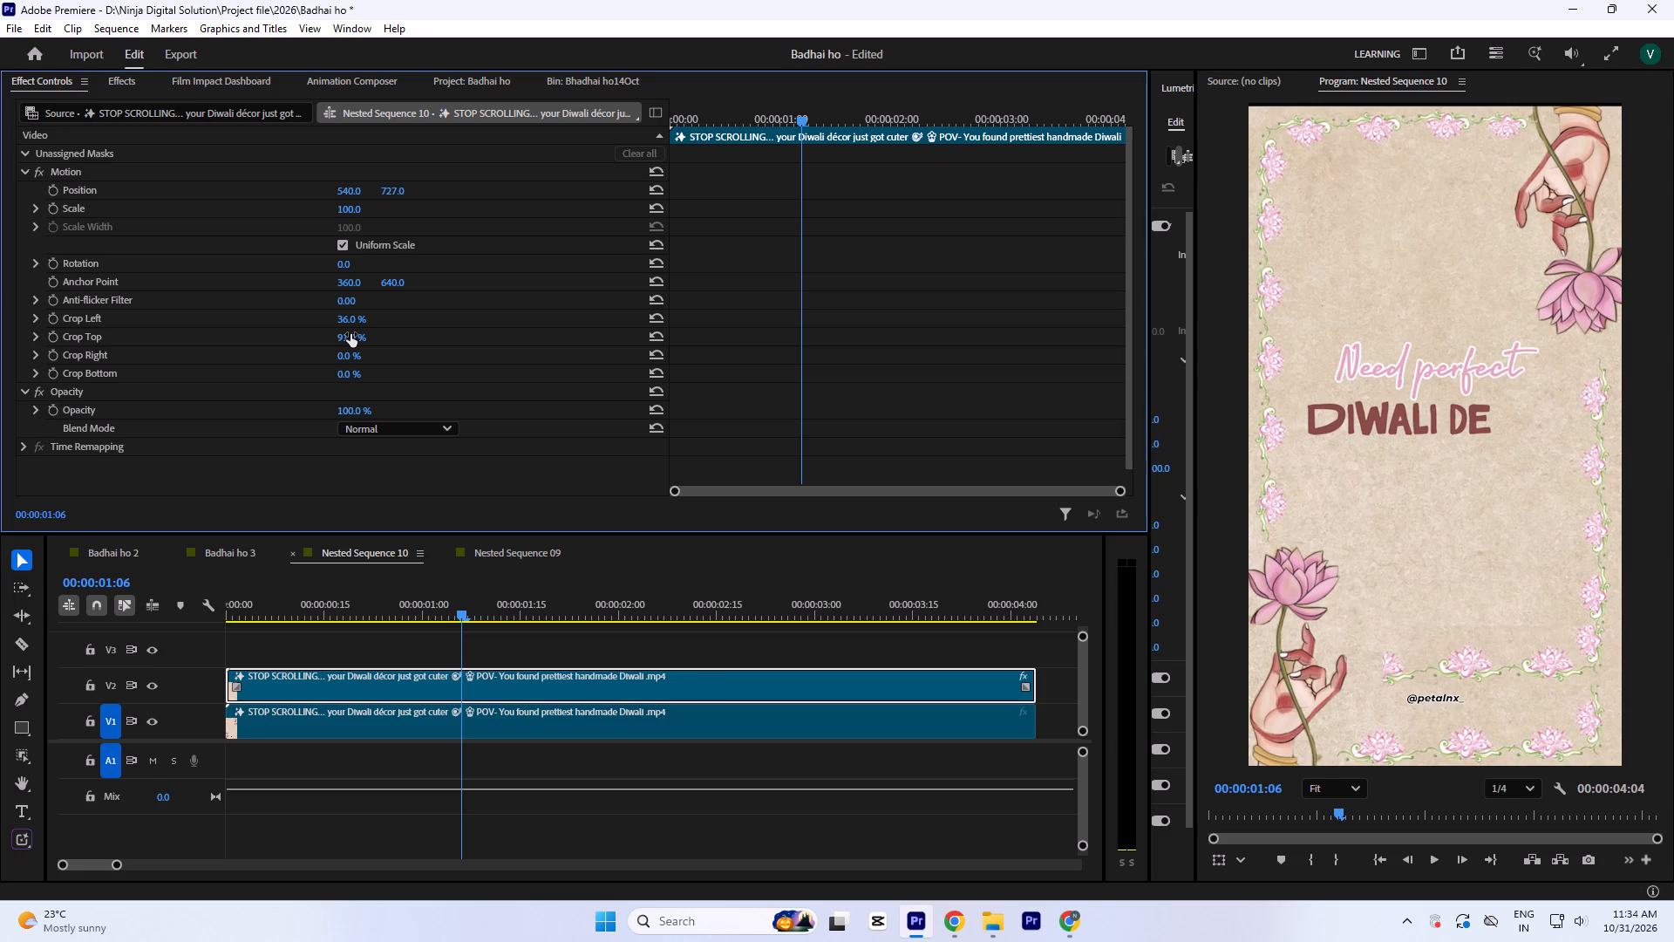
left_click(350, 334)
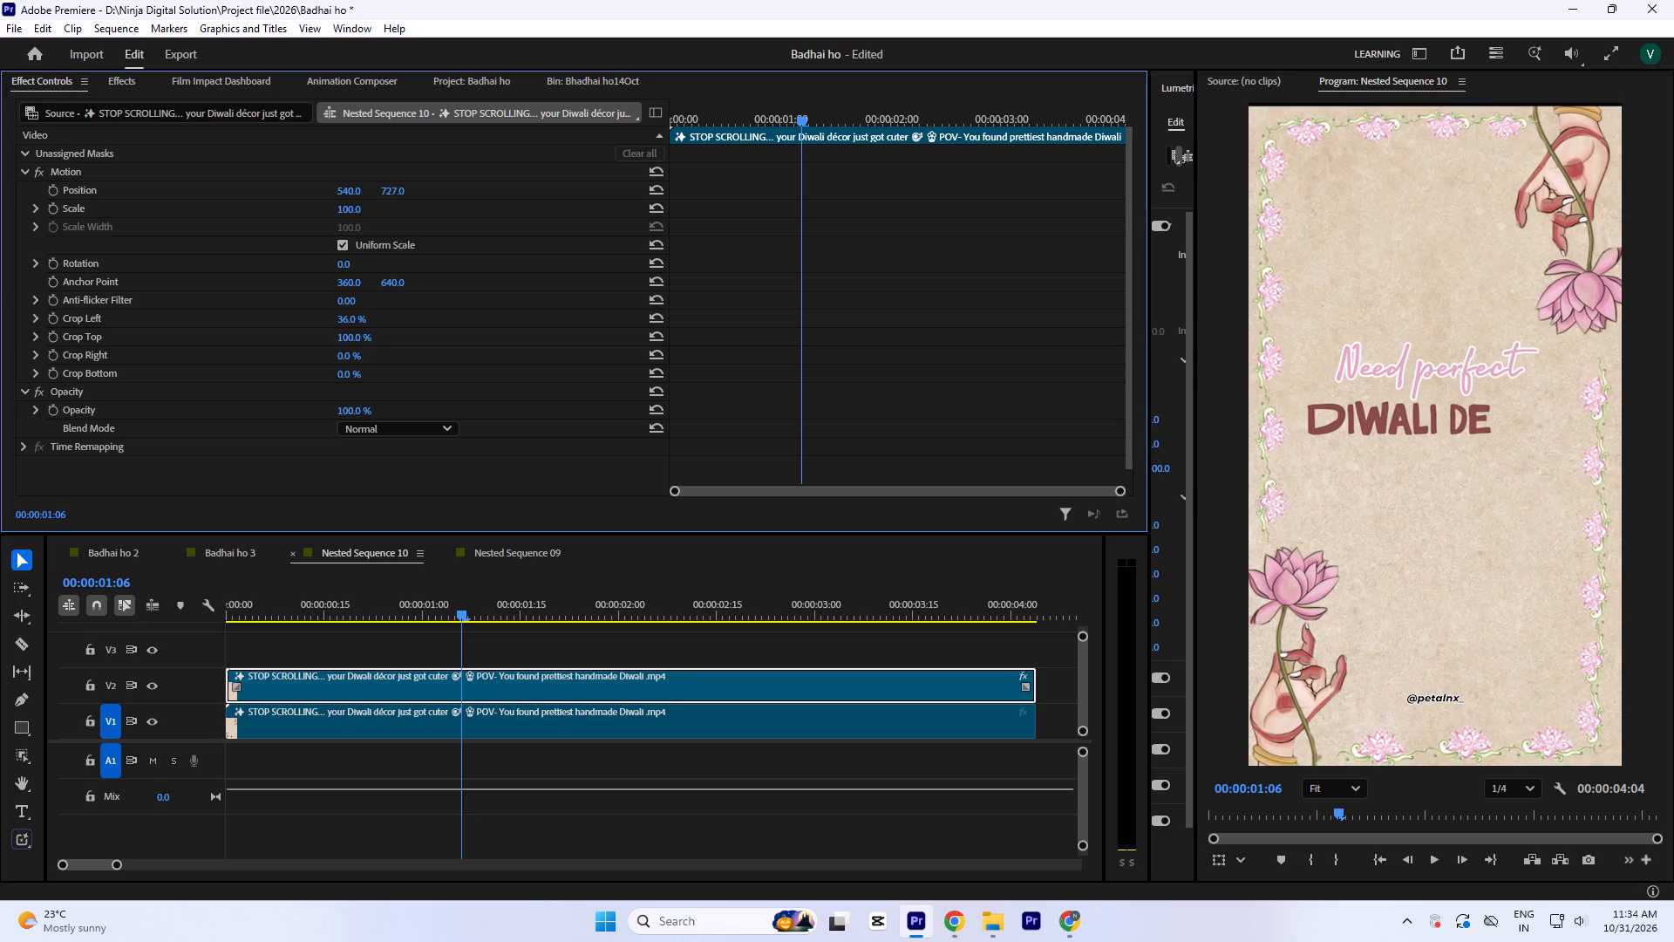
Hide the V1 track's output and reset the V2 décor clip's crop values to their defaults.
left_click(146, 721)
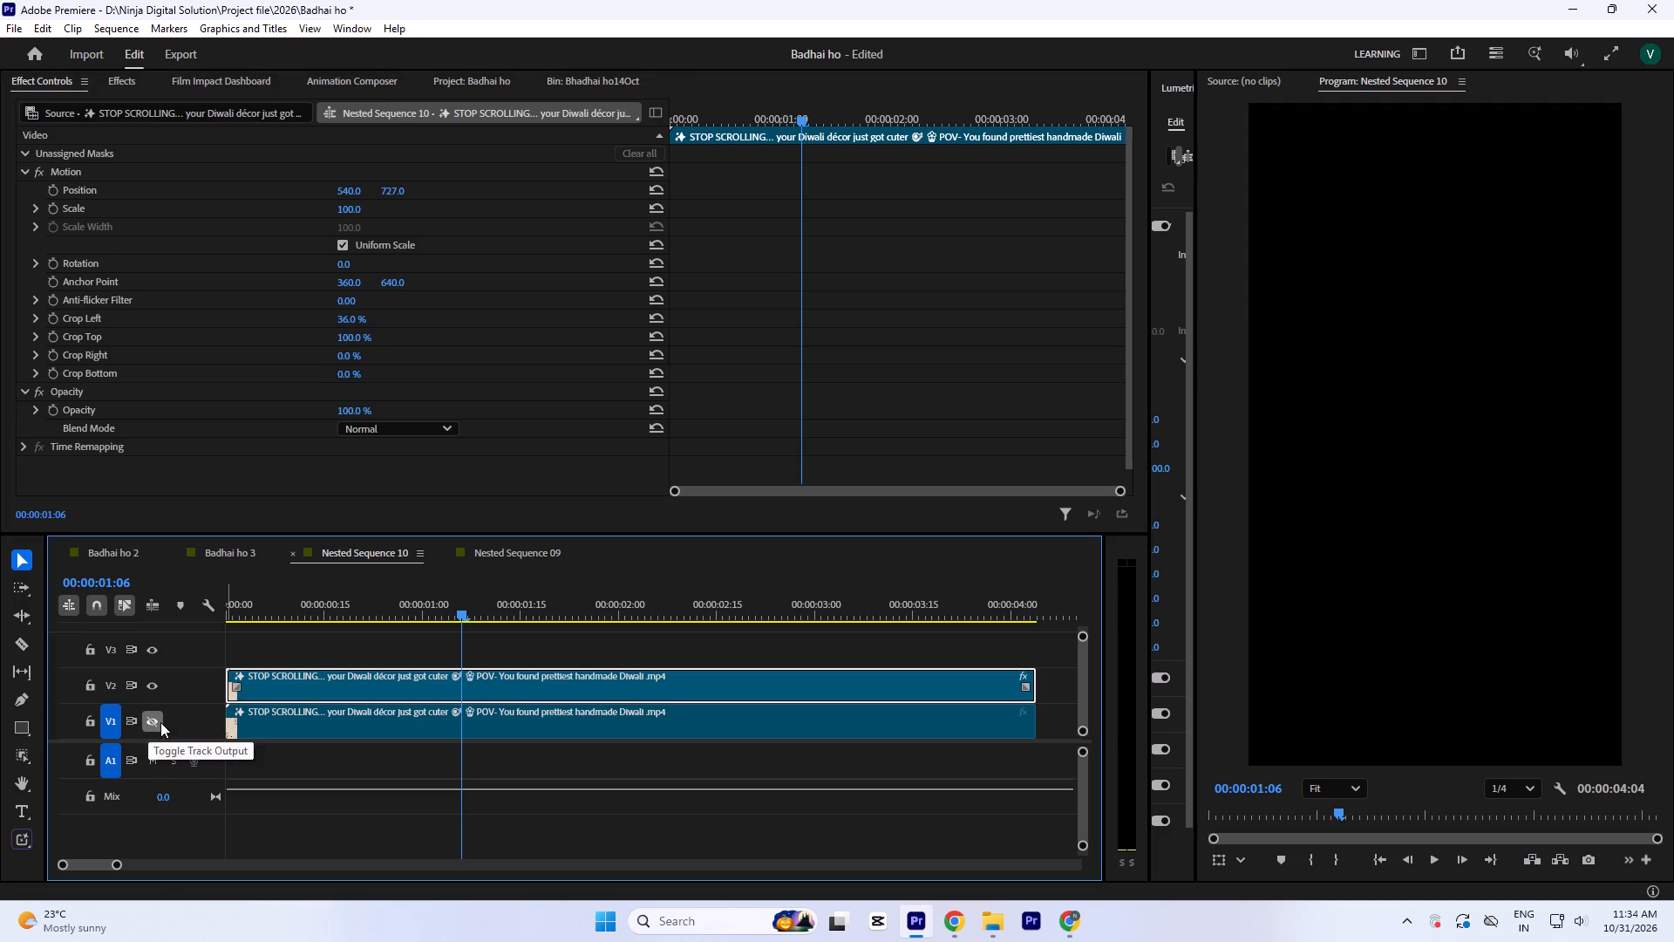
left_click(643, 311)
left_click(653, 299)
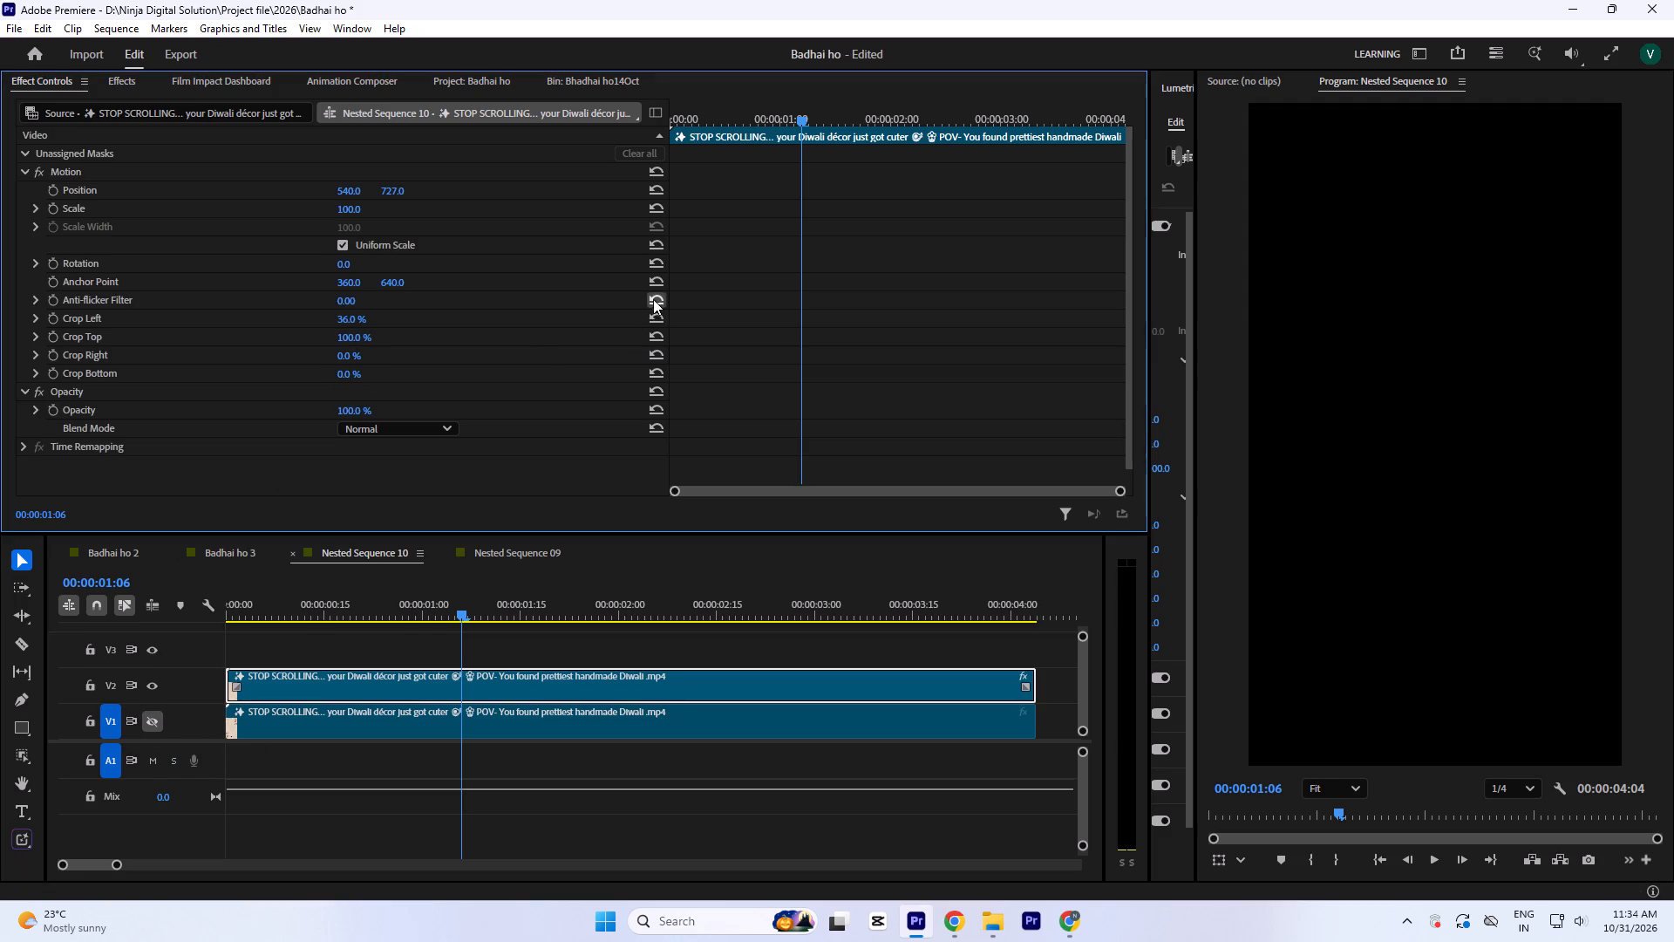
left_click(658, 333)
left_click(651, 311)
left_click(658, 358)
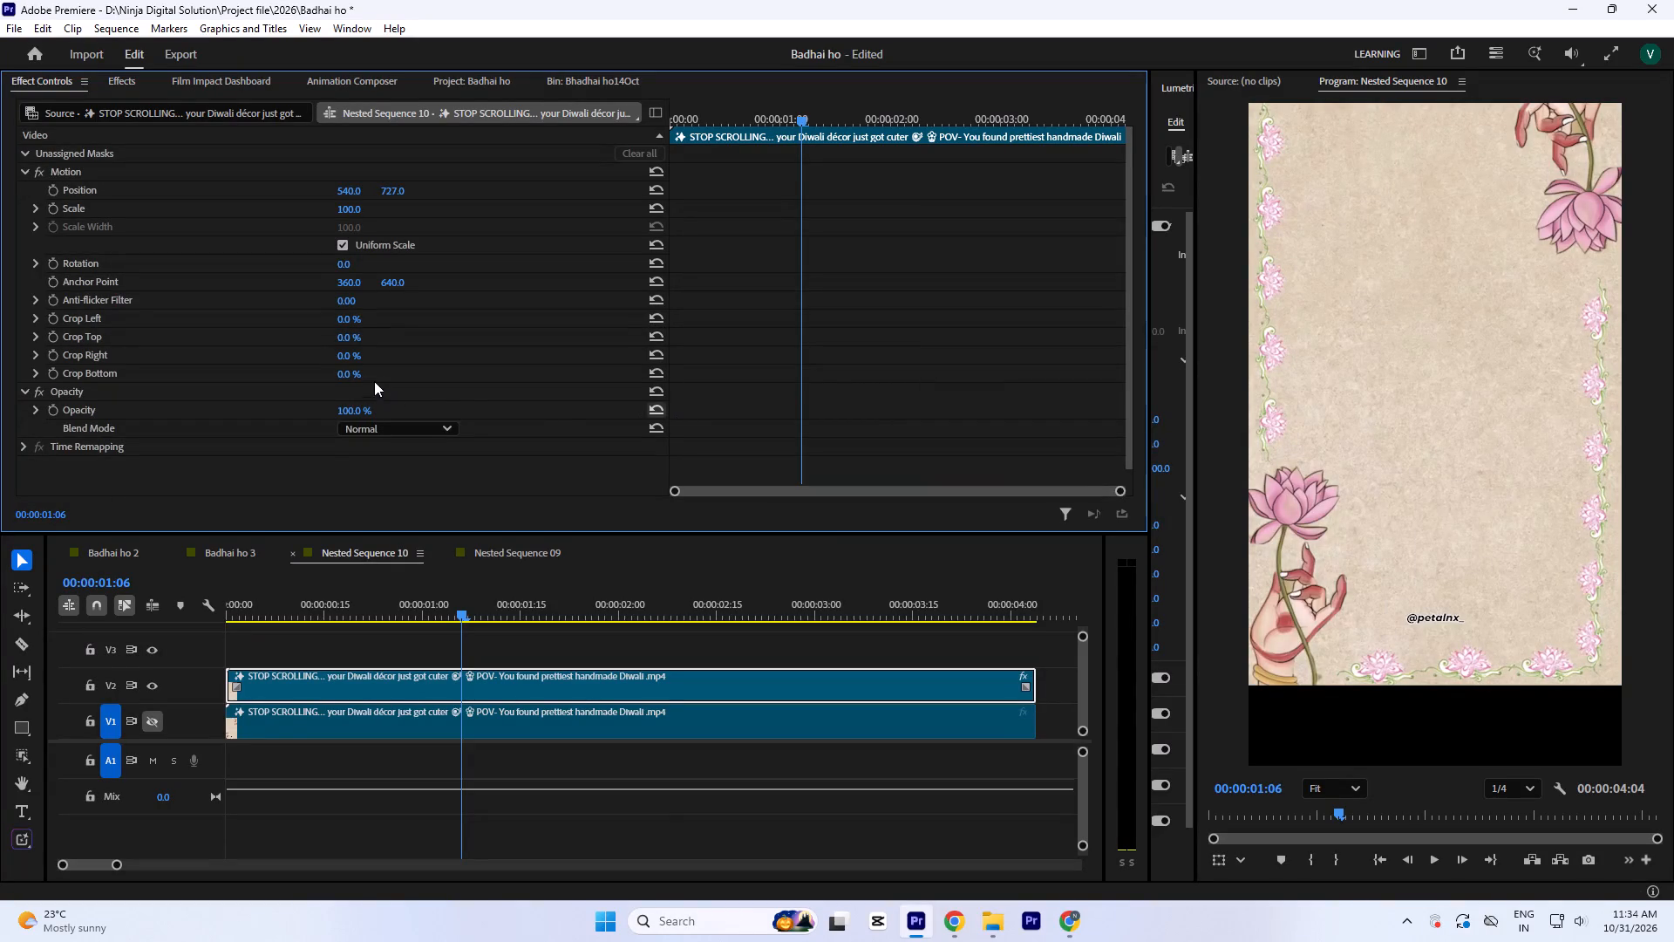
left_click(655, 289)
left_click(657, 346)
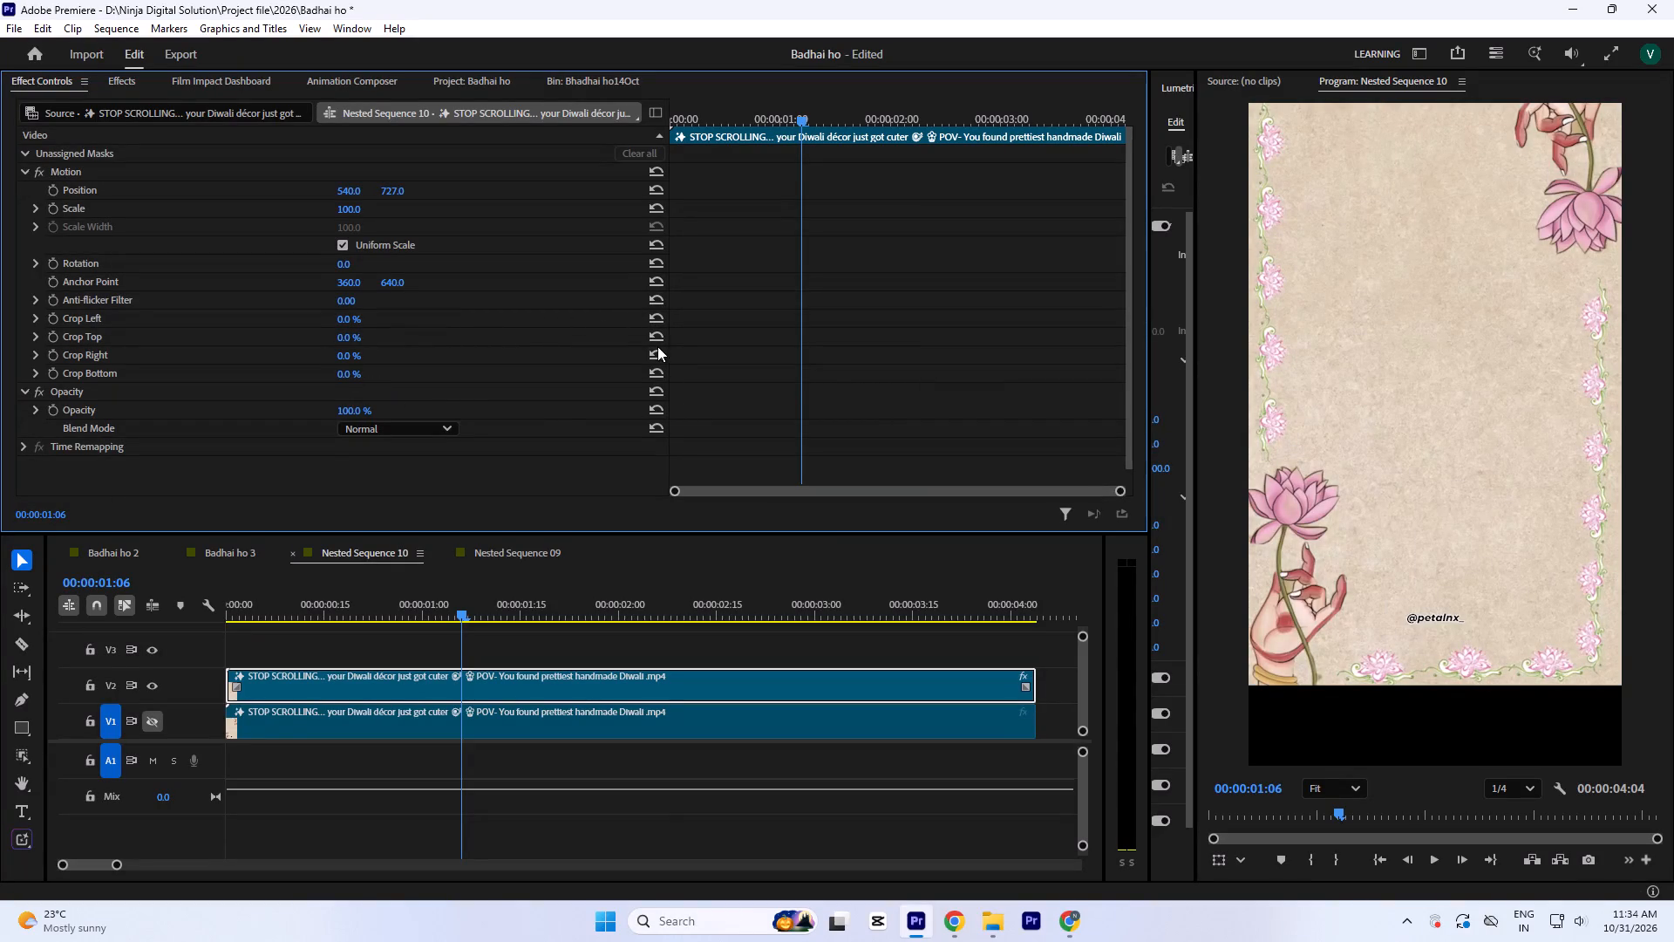
Set Crop Top to 83% on the décor clip on V2.
left_click(346, 336)
key("Up")
key("Up")
key("Up")
key("Up")
key("Up")
key("Up")
key("Up")
key("Up")
key("Up")
key("Up")
key("Up")
key("Up")
key("Up")
key("Up")
key("Up")
key("Up")
key("Up")
key("Up")
key("Up")
key("Up")
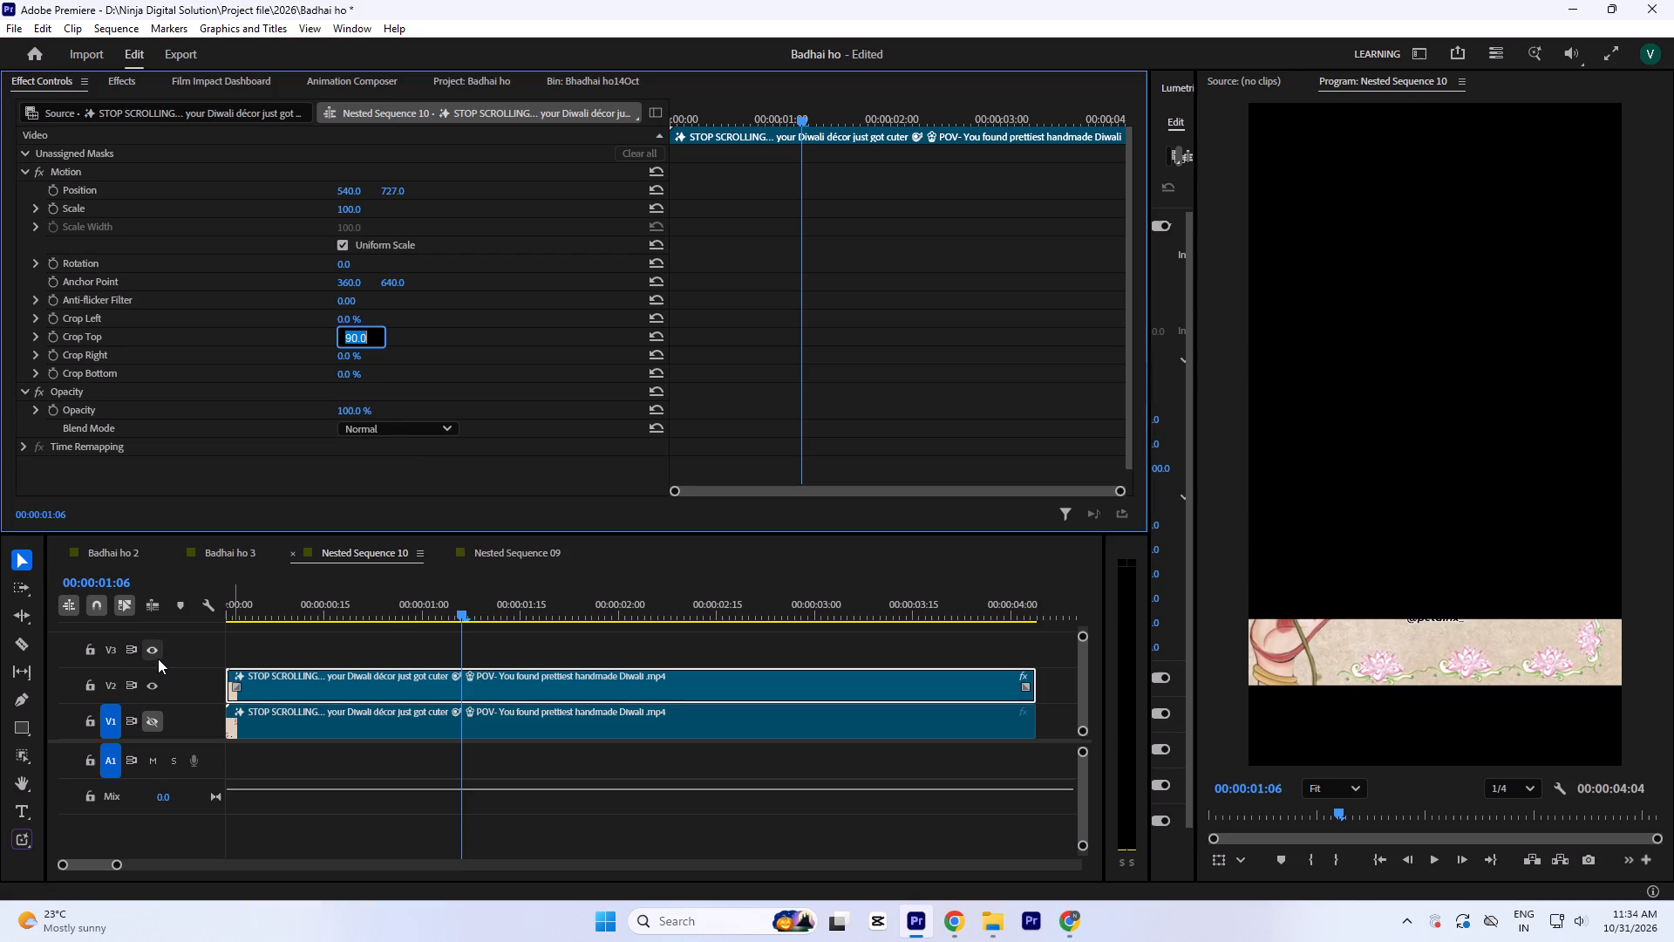
key("Up")
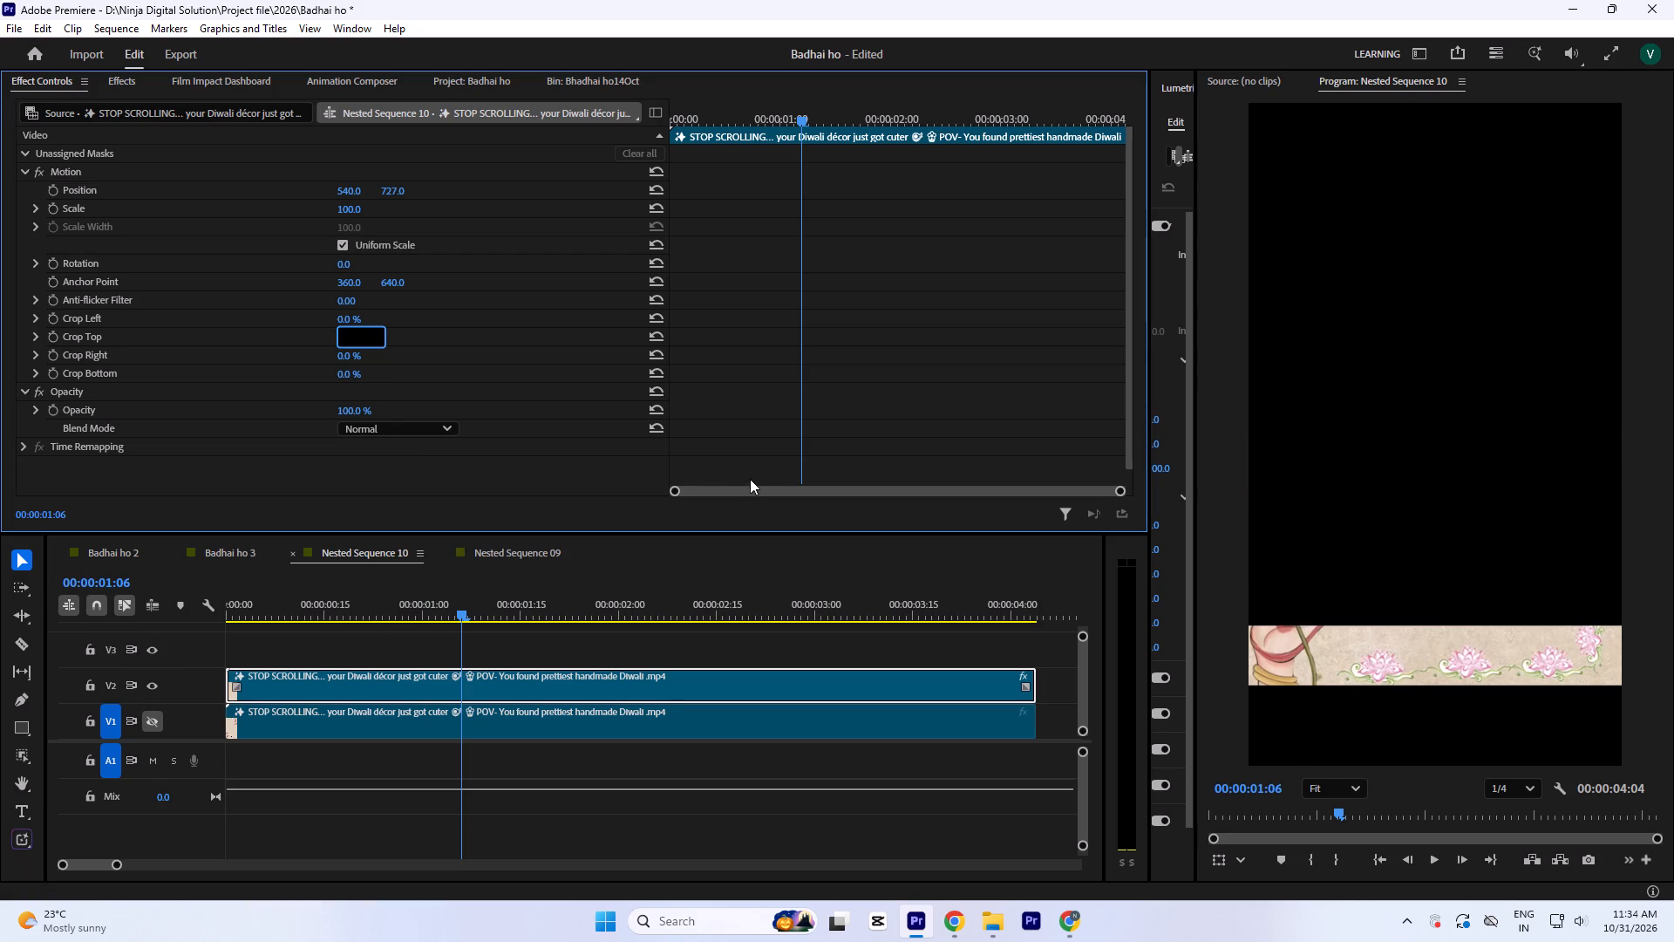
key("Down")
key("Down")
key("Down")
key("Down")
key("Down")
key("Down")
key("Down")
key("Down")
left_click(813, 378)
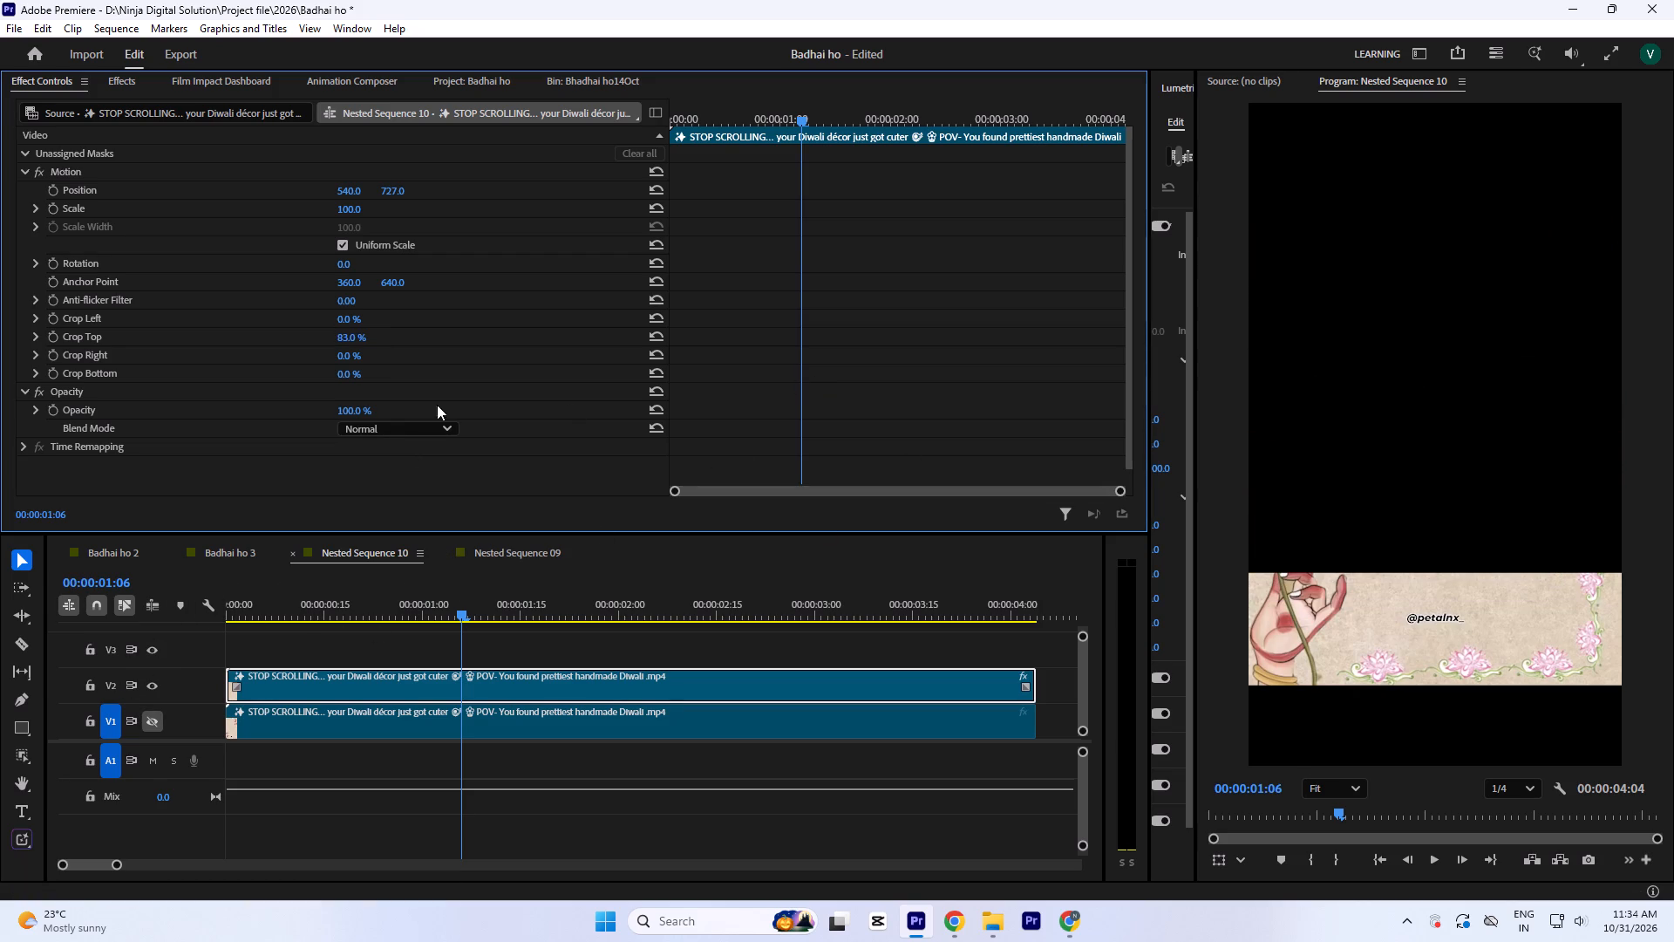
Set Crop Bottom to 13% on the décor clip on V2.
left_click(351, 378)
key("Up")
key("Up")
key("Up")
key("Up")
key("Up")
key("Up")
key("Up")
key("Up")
key("Up")
key("Up")
key("Up")
key("Up")
key("Up")
key("Up")
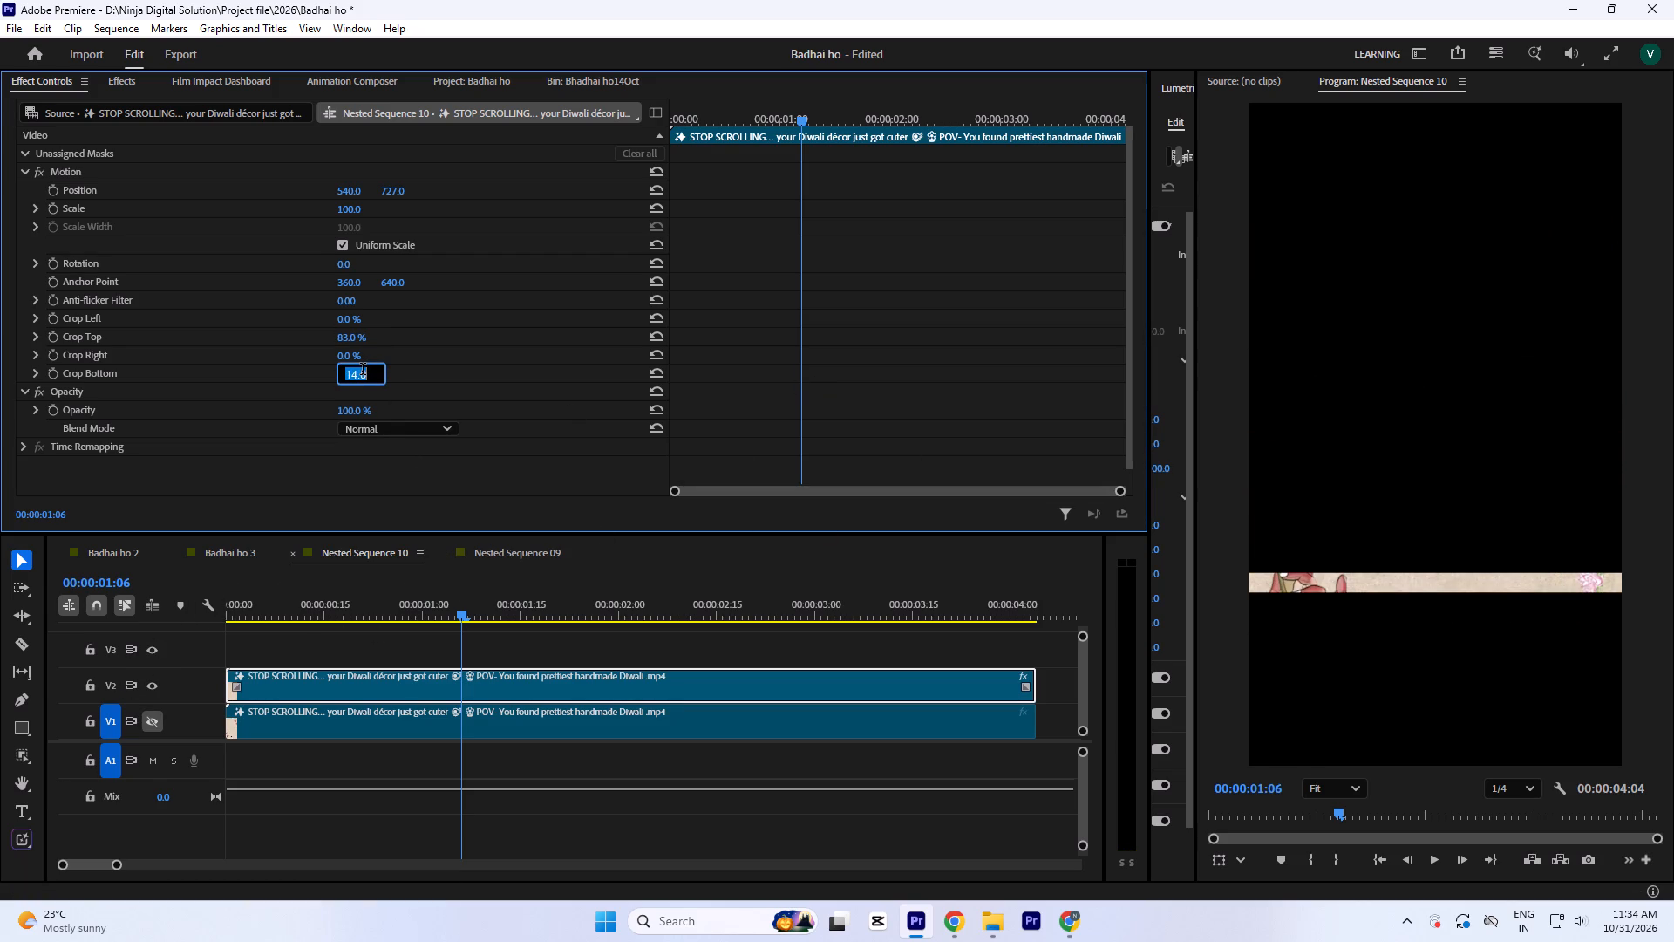
key("Down")
left_click(816, 352)
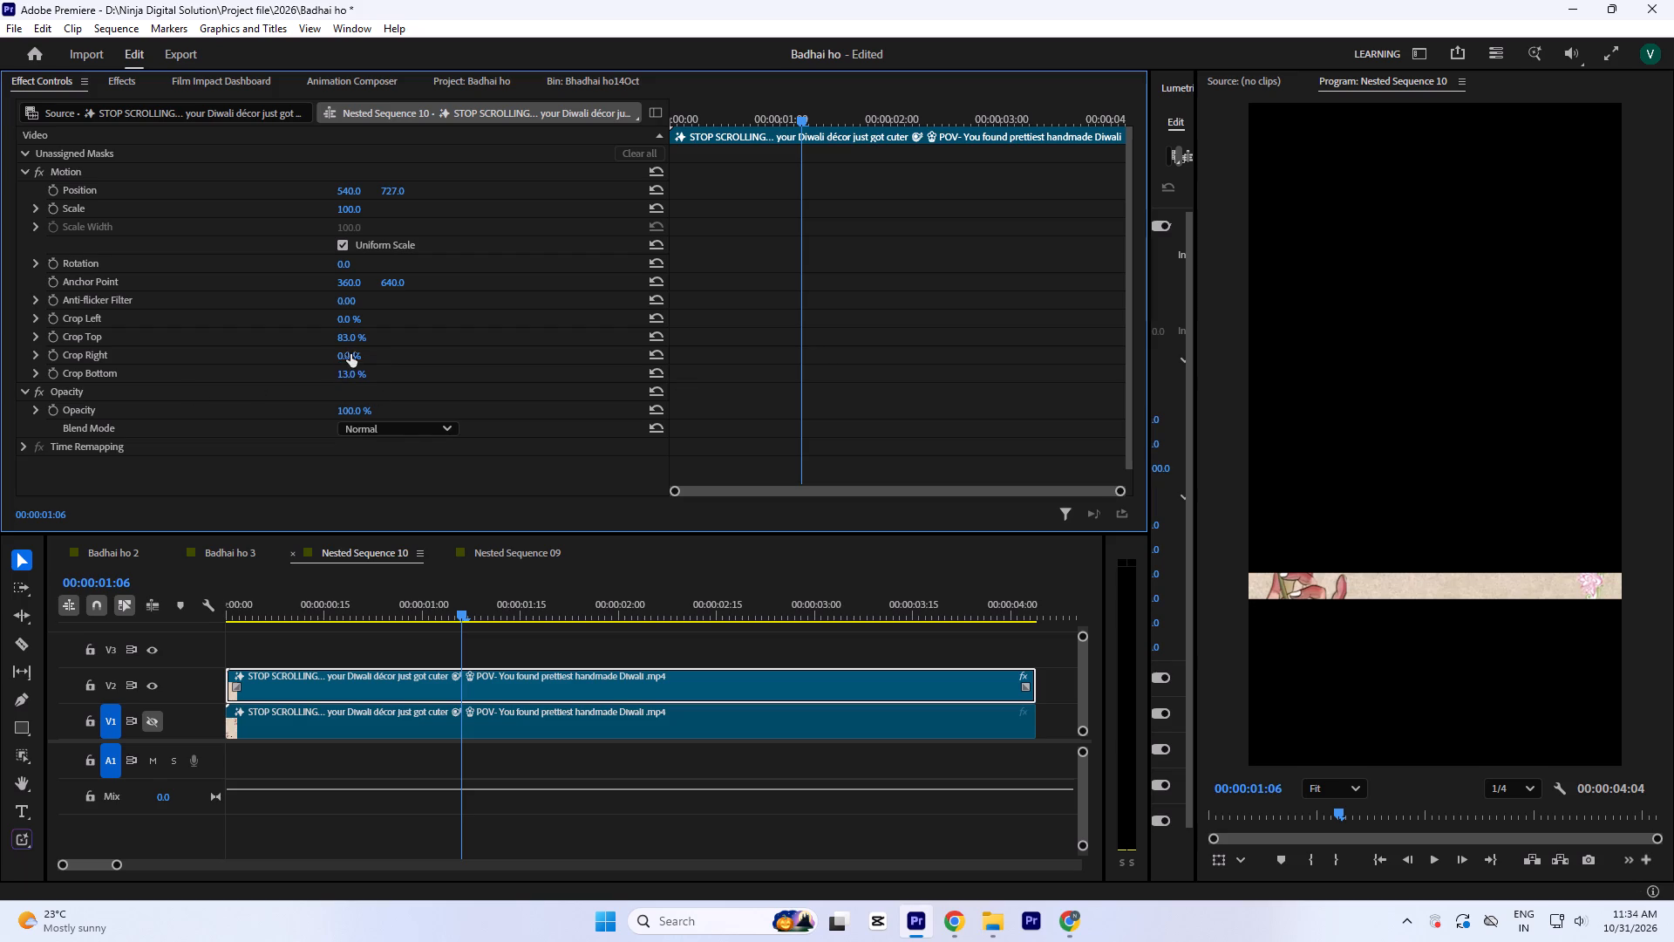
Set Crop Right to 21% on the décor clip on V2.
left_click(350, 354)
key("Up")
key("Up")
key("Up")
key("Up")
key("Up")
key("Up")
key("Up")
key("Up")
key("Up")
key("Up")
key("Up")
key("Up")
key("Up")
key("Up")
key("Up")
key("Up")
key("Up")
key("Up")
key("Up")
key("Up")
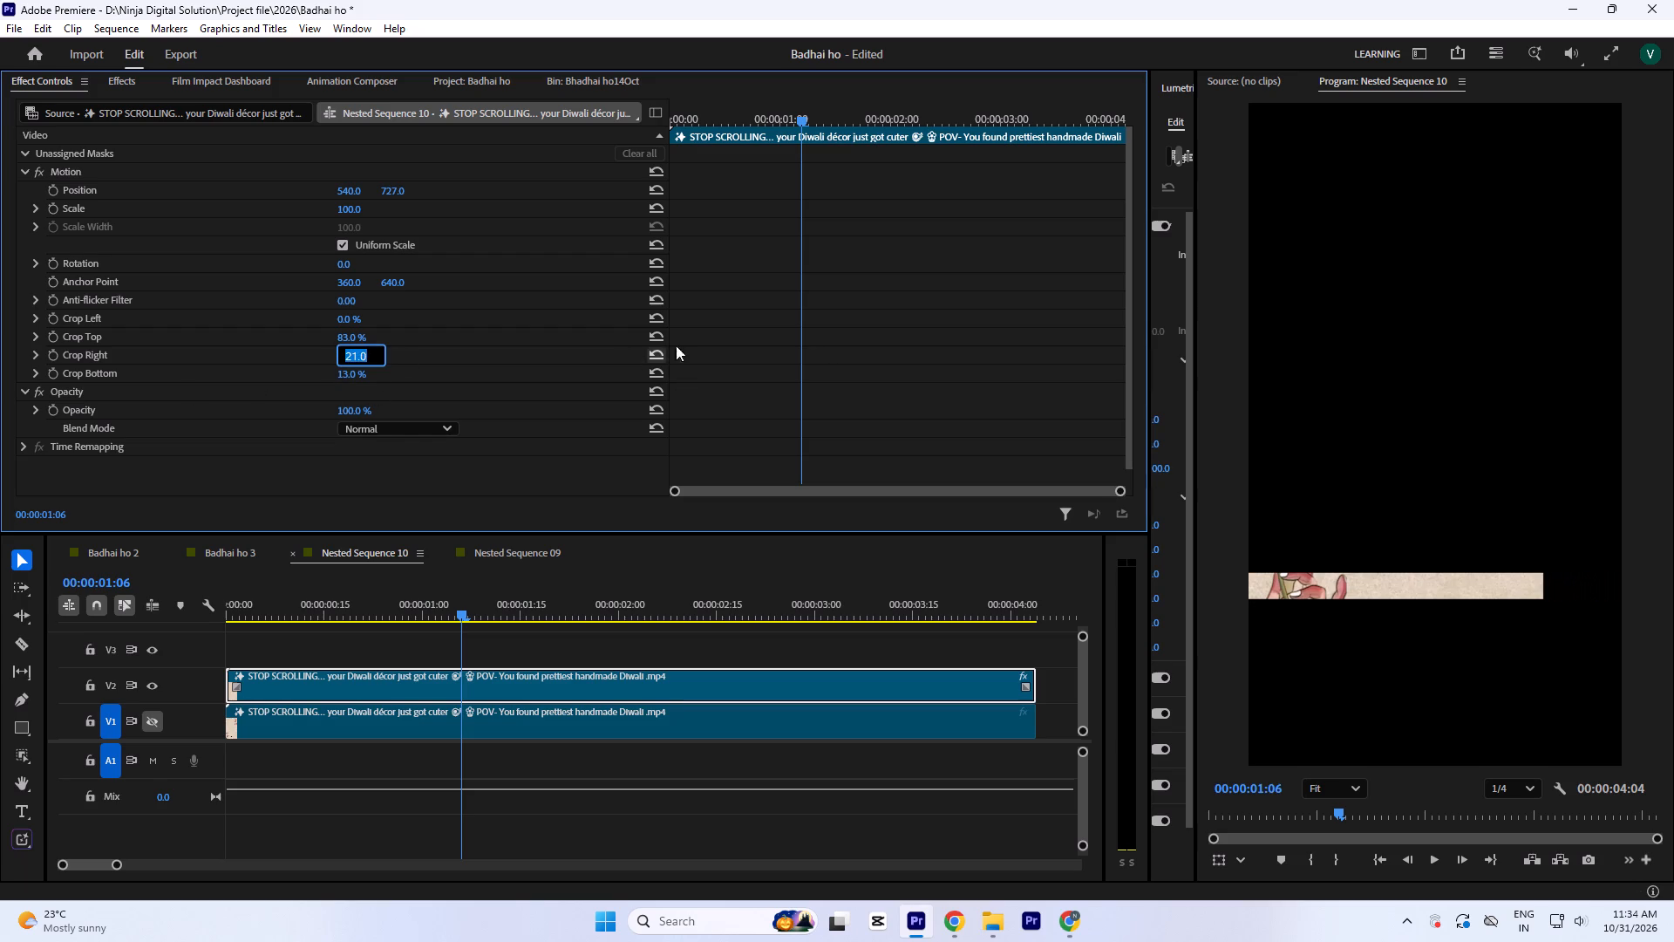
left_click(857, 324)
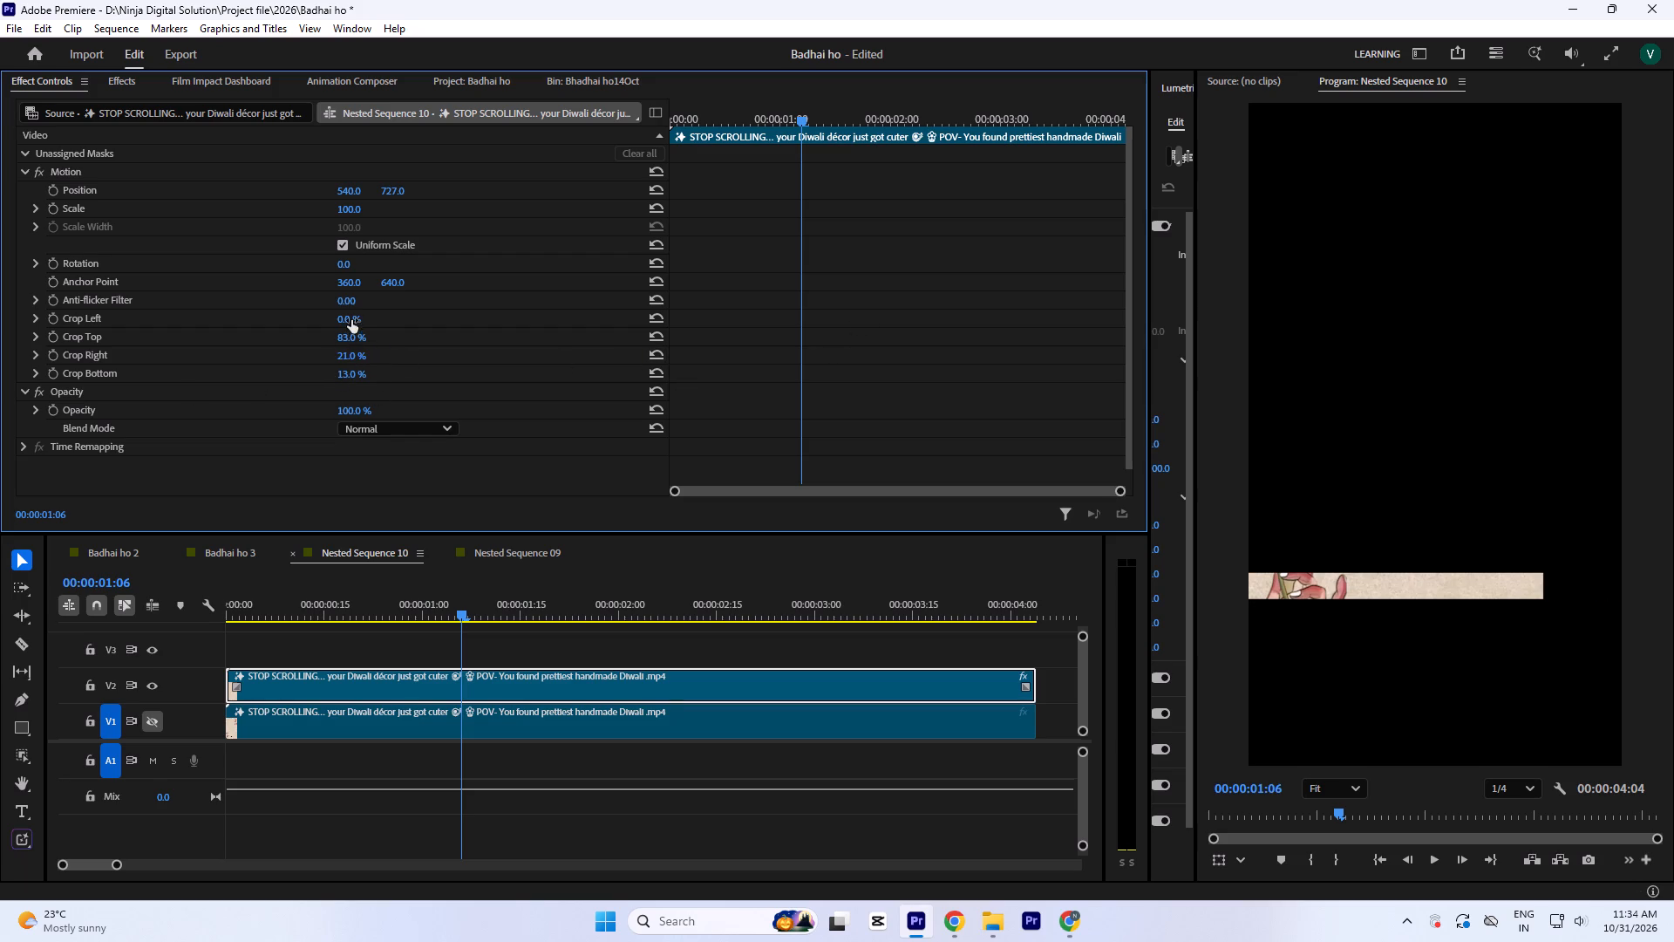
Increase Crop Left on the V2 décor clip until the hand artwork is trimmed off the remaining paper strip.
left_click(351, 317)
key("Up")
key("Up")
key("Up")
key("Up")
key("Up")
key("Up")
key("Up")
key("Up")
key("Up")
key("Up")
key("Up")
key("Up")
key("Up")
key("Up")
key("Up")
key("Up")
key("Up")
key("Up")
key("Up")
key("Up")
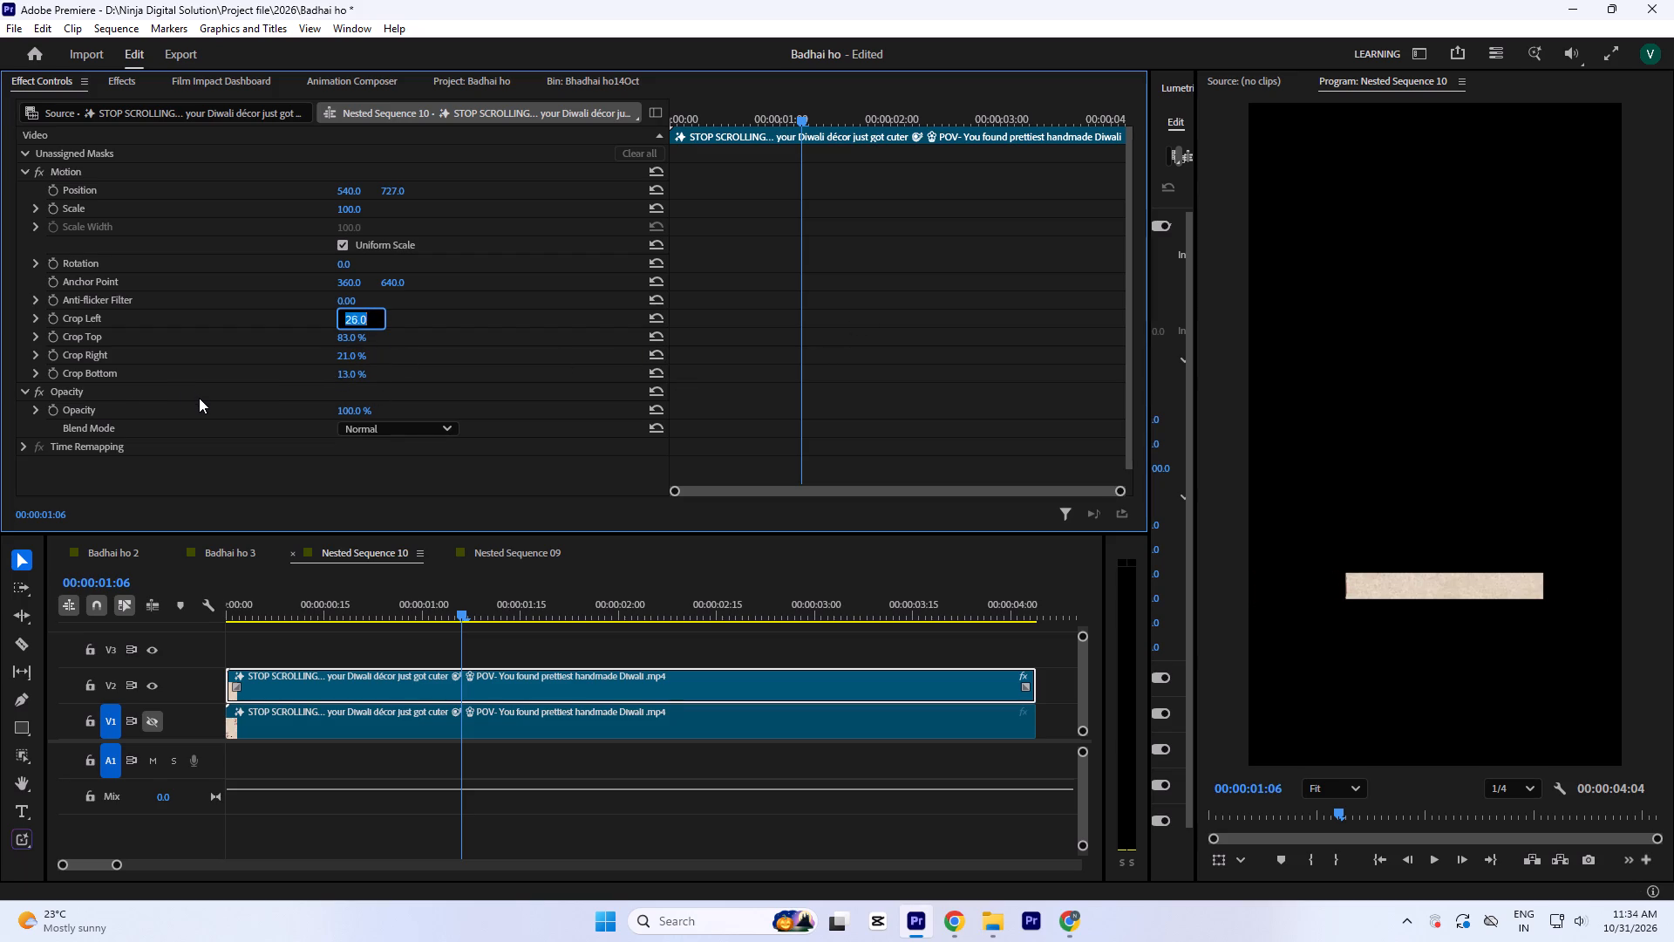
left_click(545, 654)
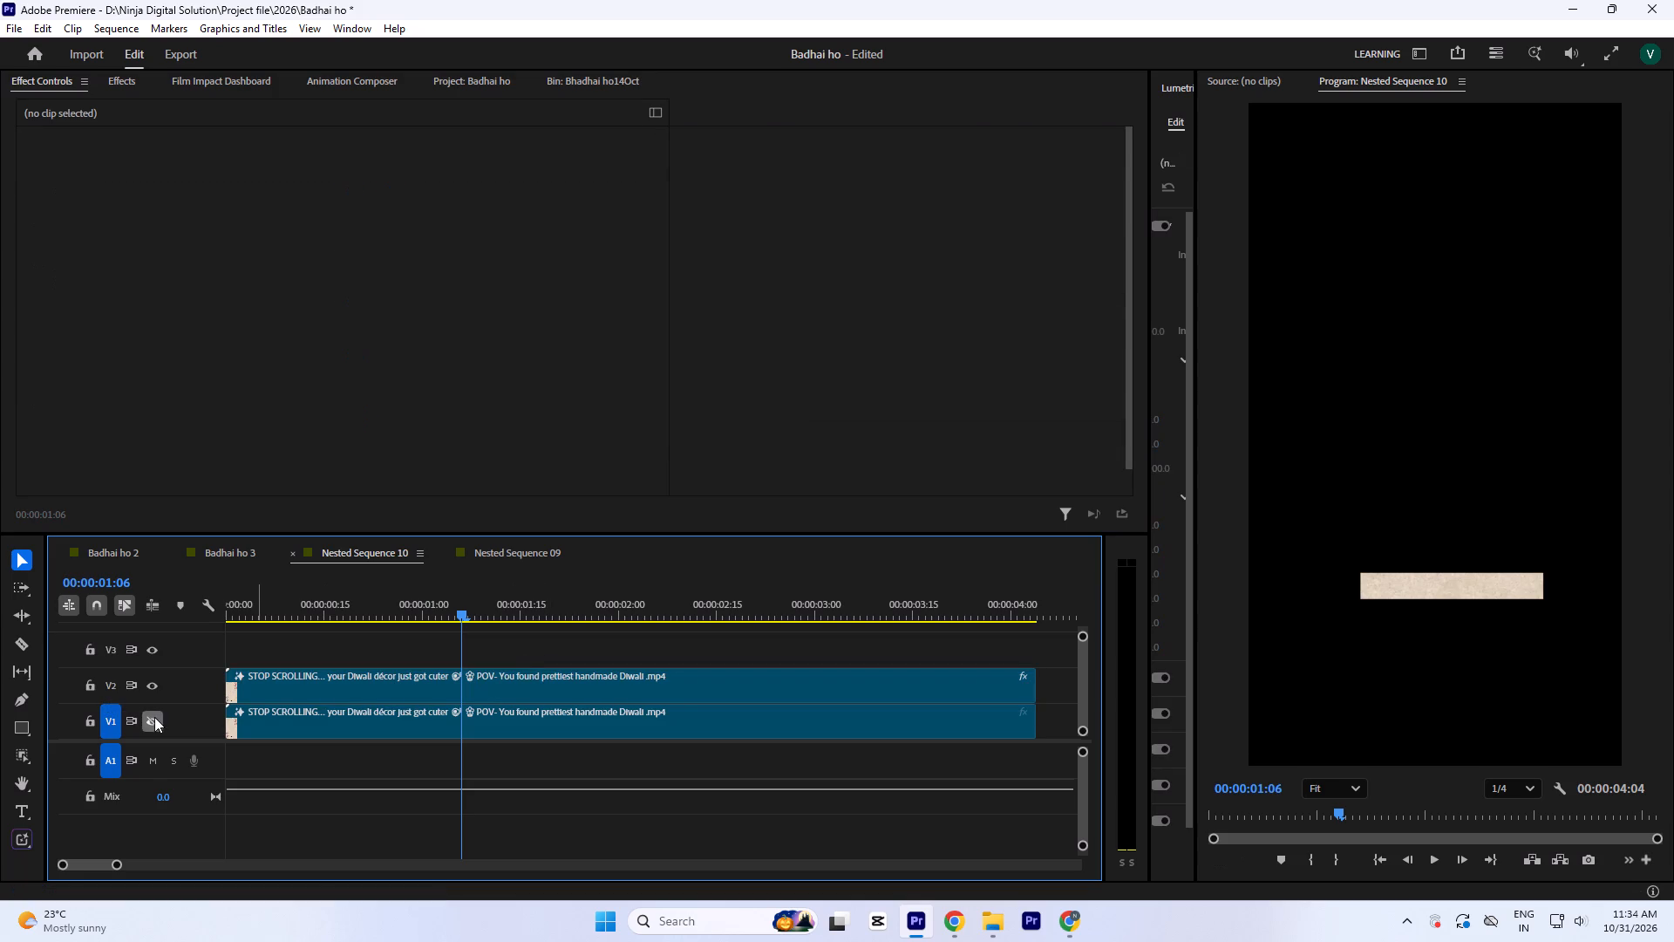
Show the V1 track's output again.
left_click(154, 717)
Scale the V2 décor clip down to 45 and lower its vertical position to 1417, over the watermark area.
left_click(519, 681)
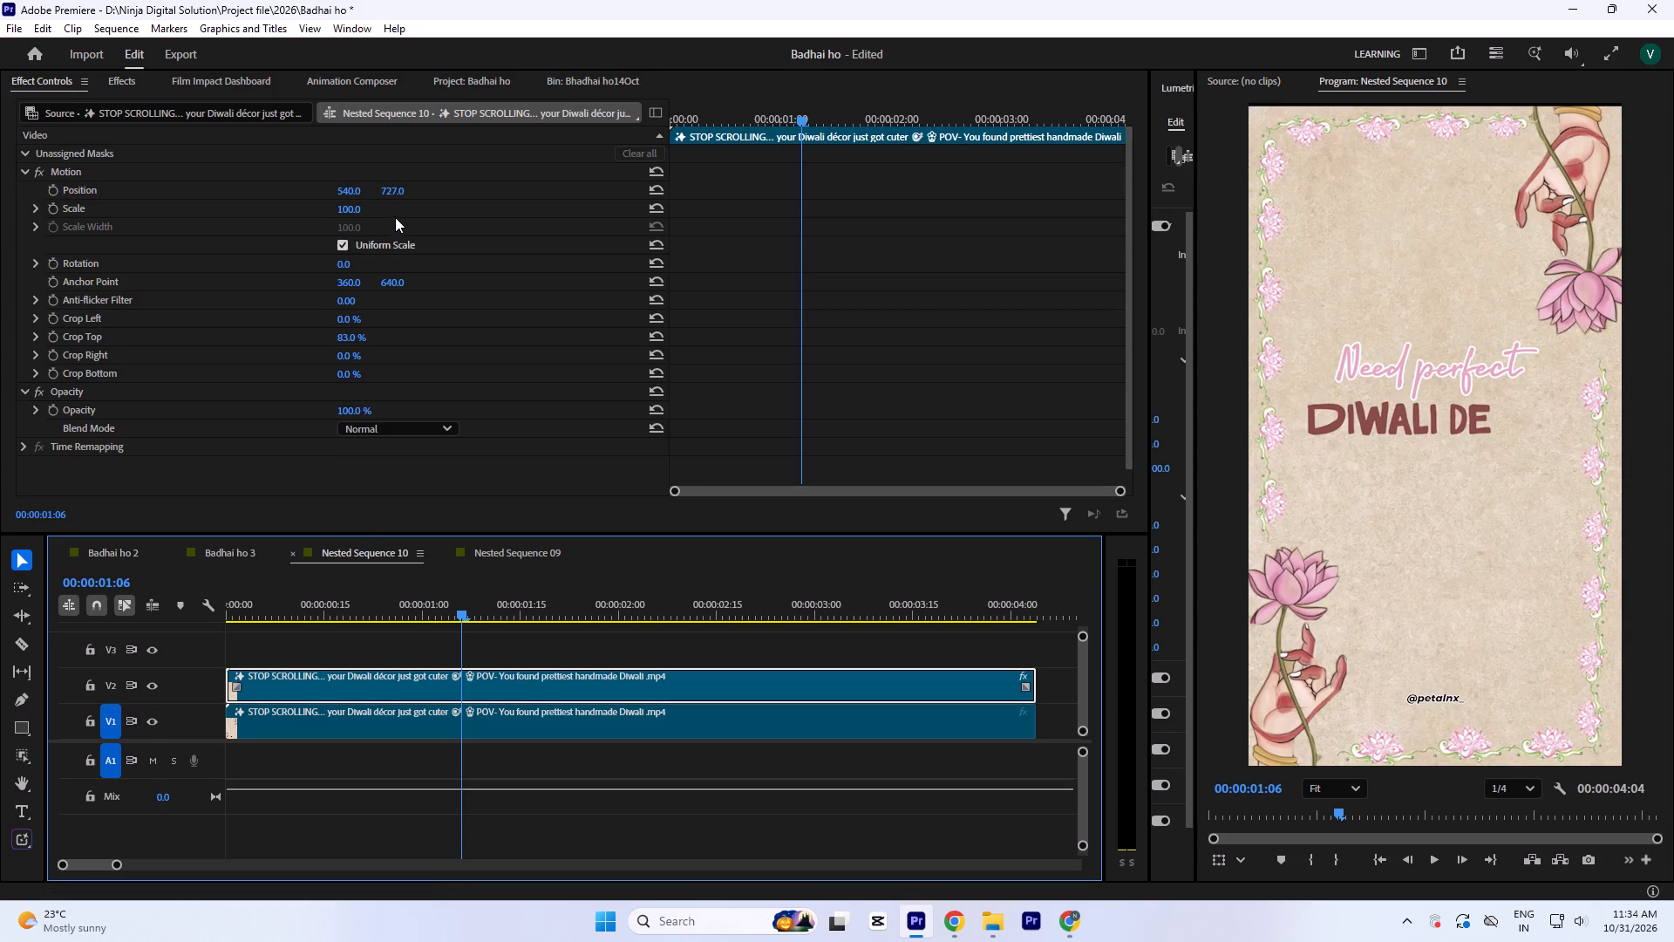
left_click_drag(397, 191, 382, 60)
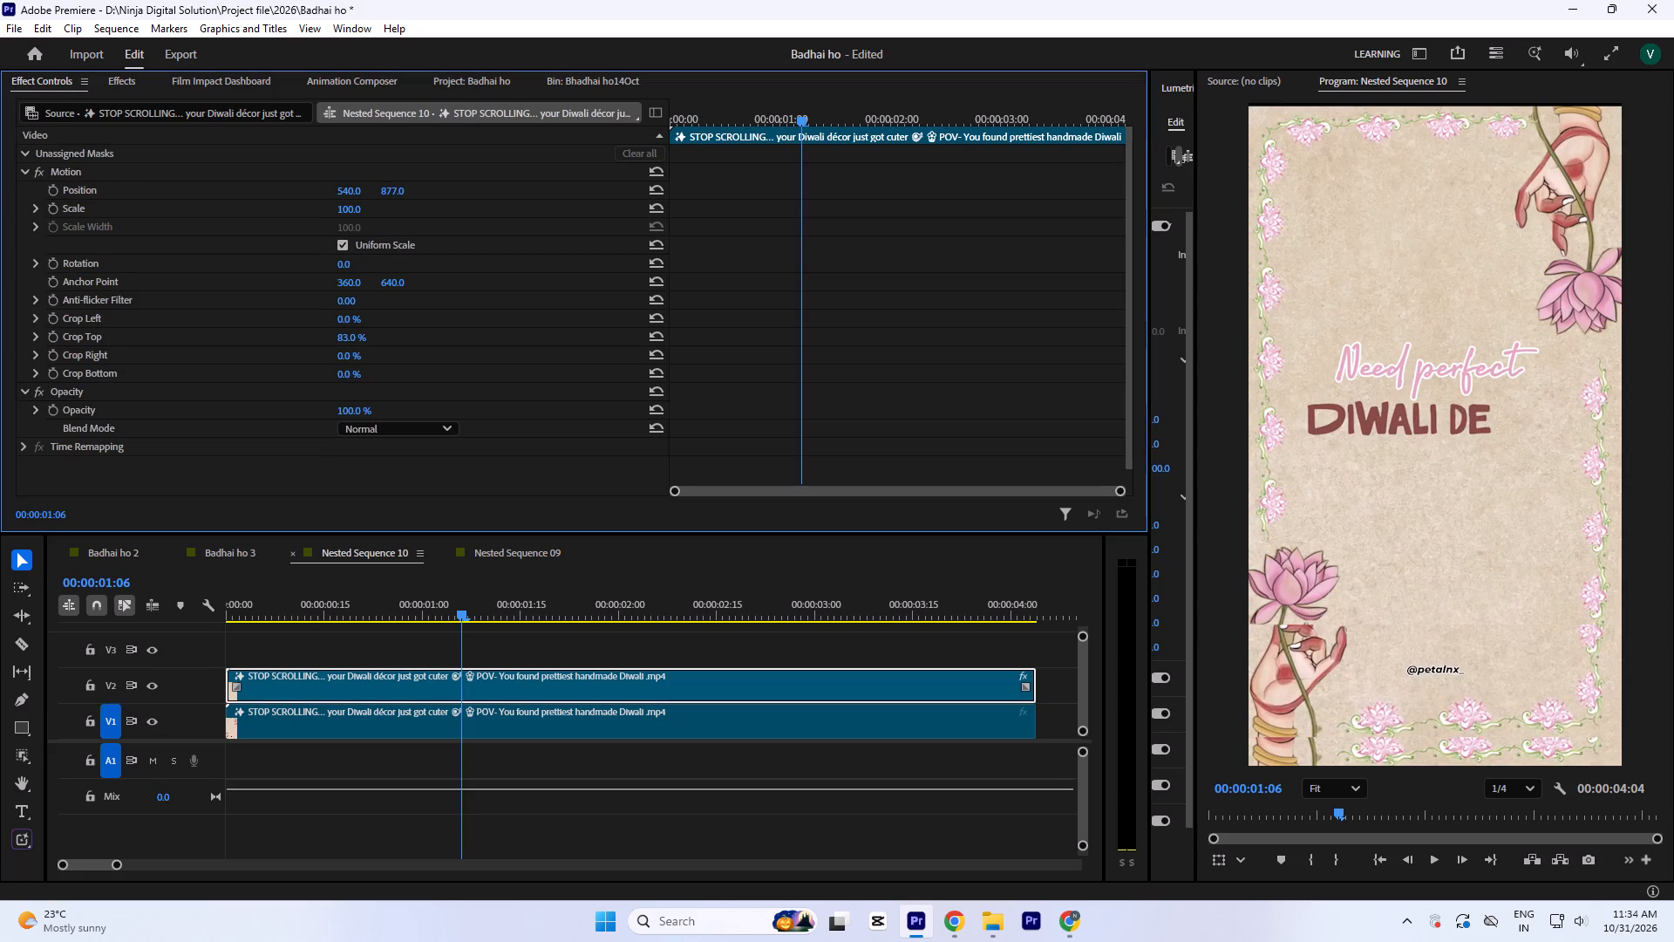
left_click_drag(382, 60, 382, 84)
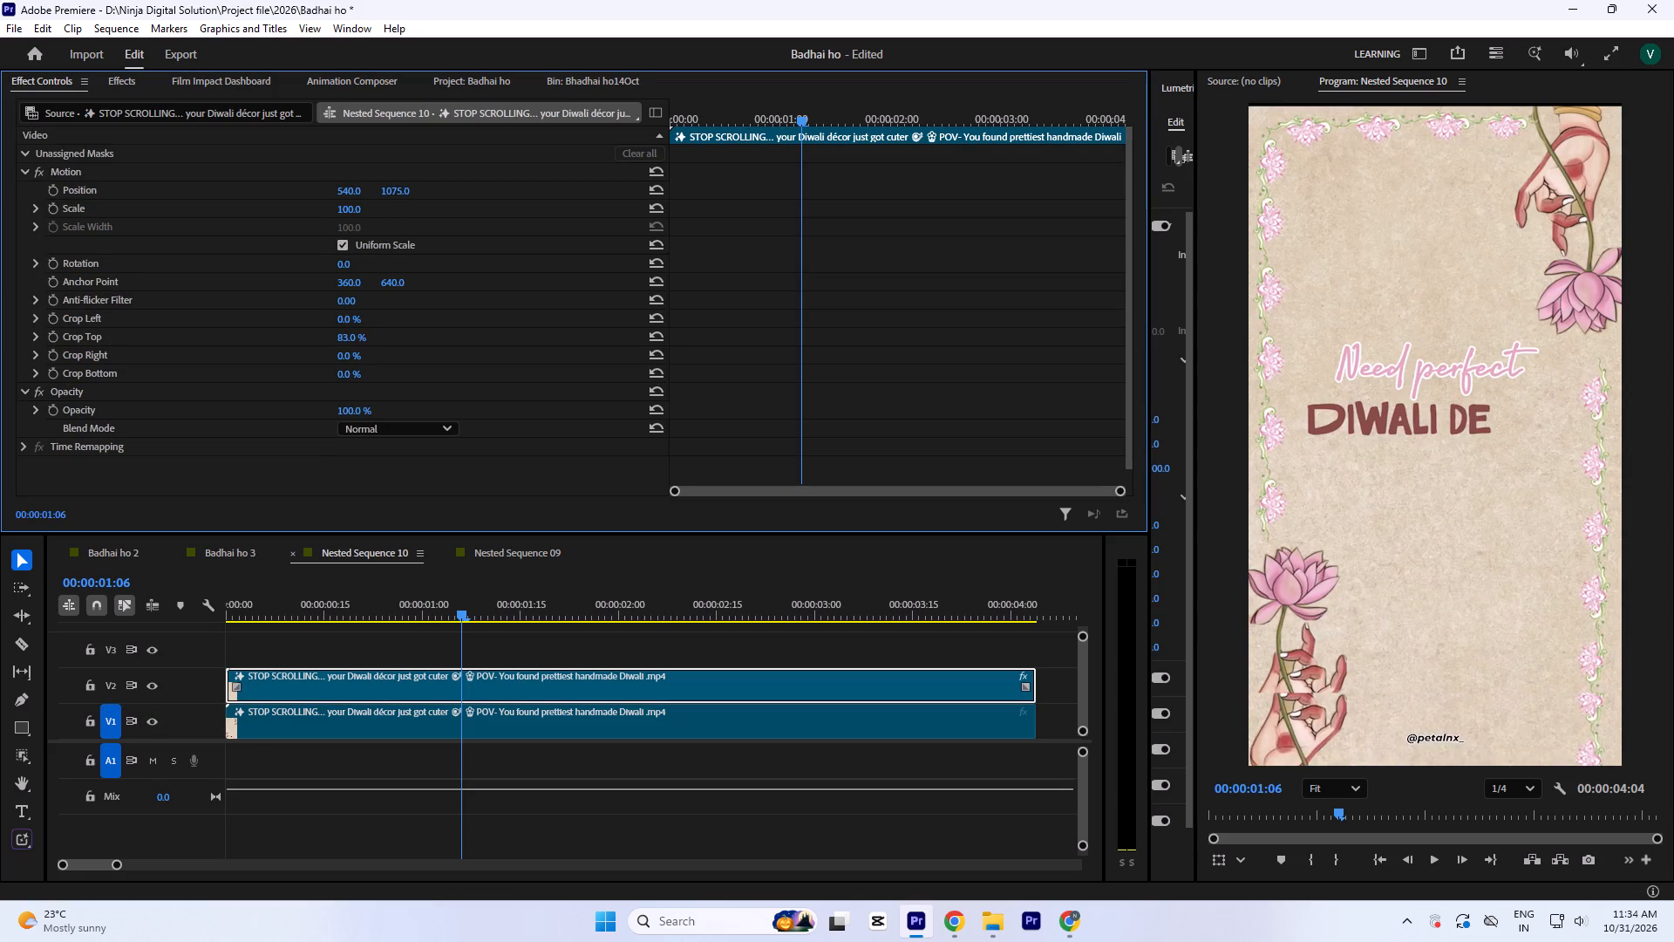
left_click_drag(382, 84, 382, 85)
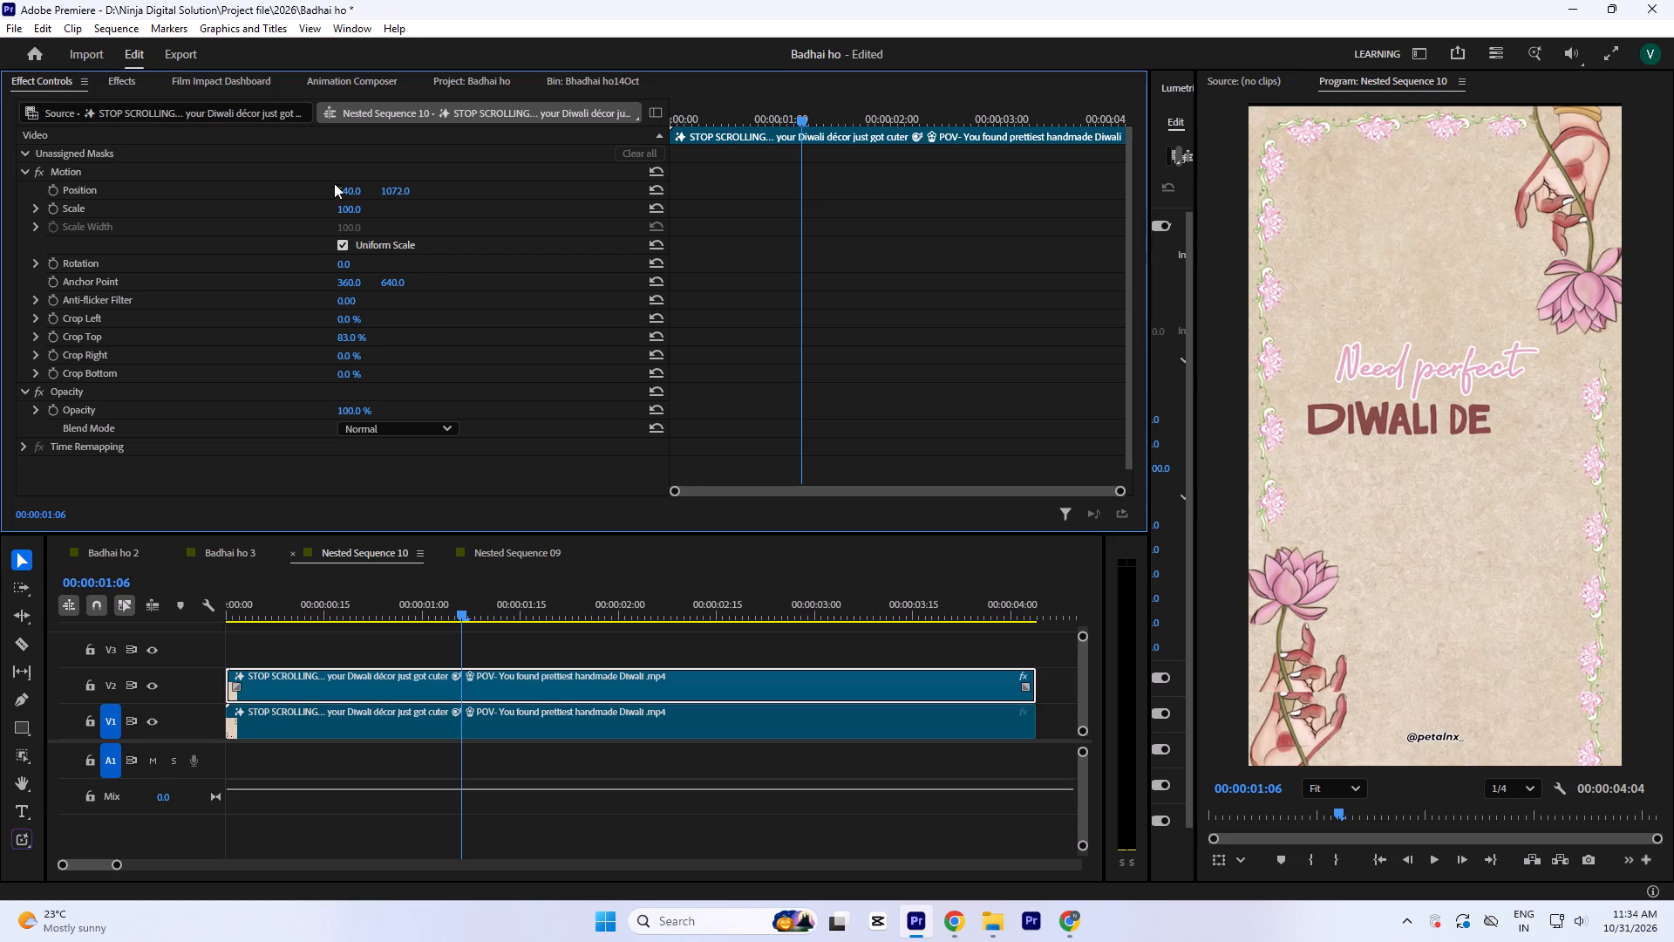
left_click_drag(350, 205, 354, 235)
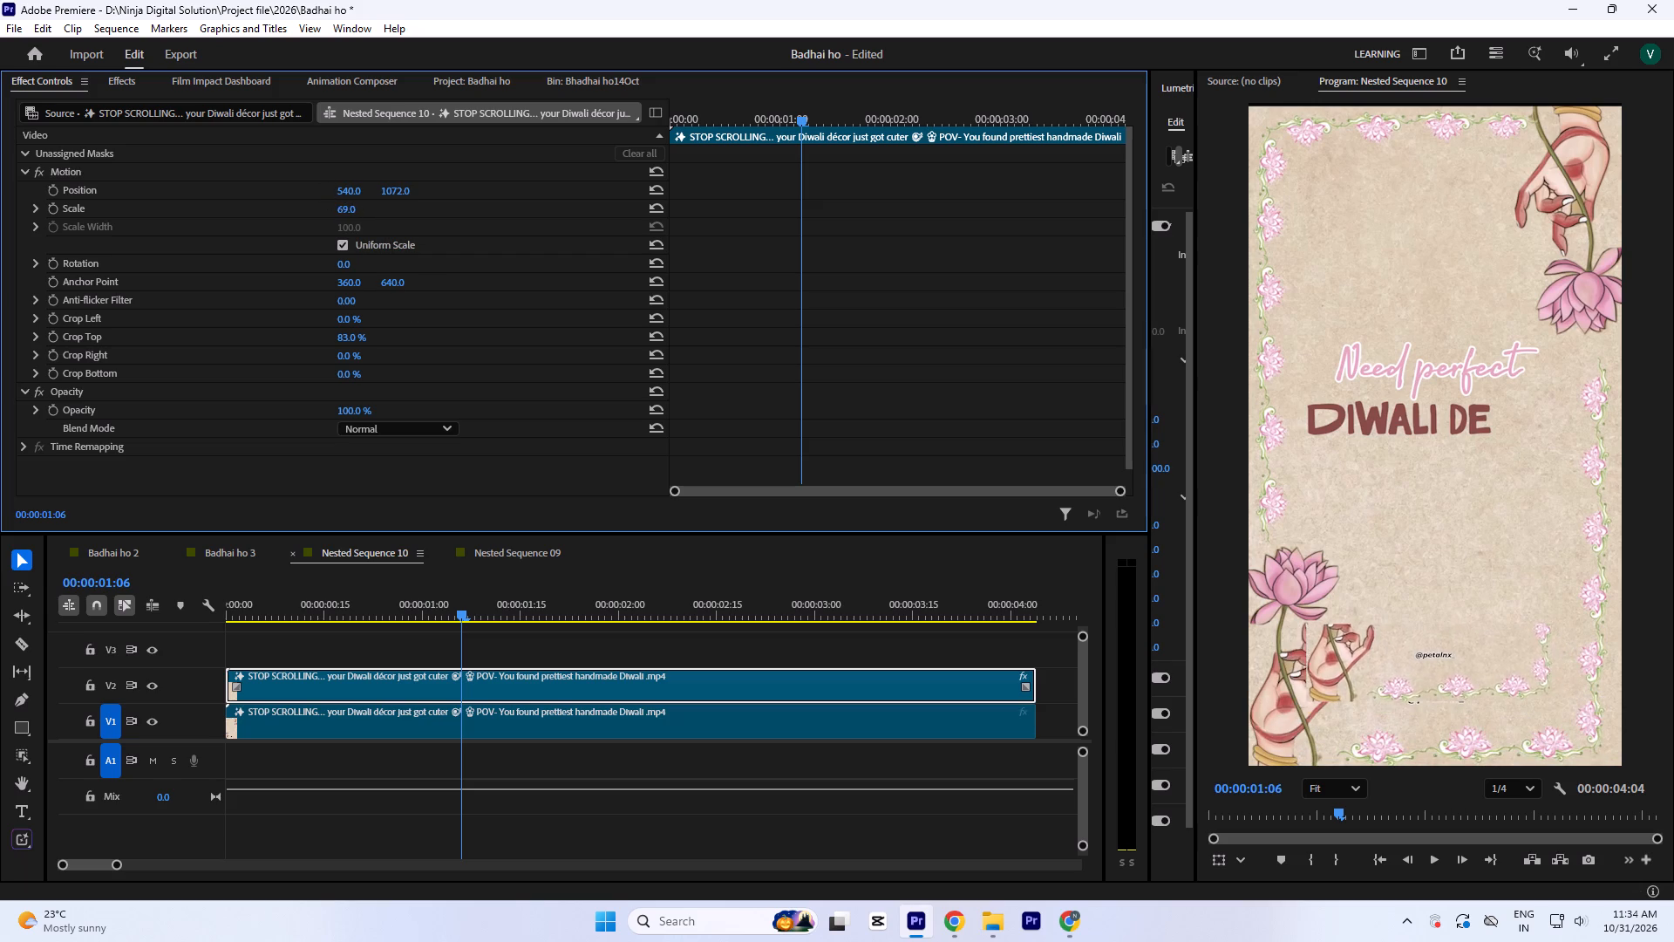
left_click_drag(354, 235, 371, 263)
left_click_drag(400, 190, 397, 176)
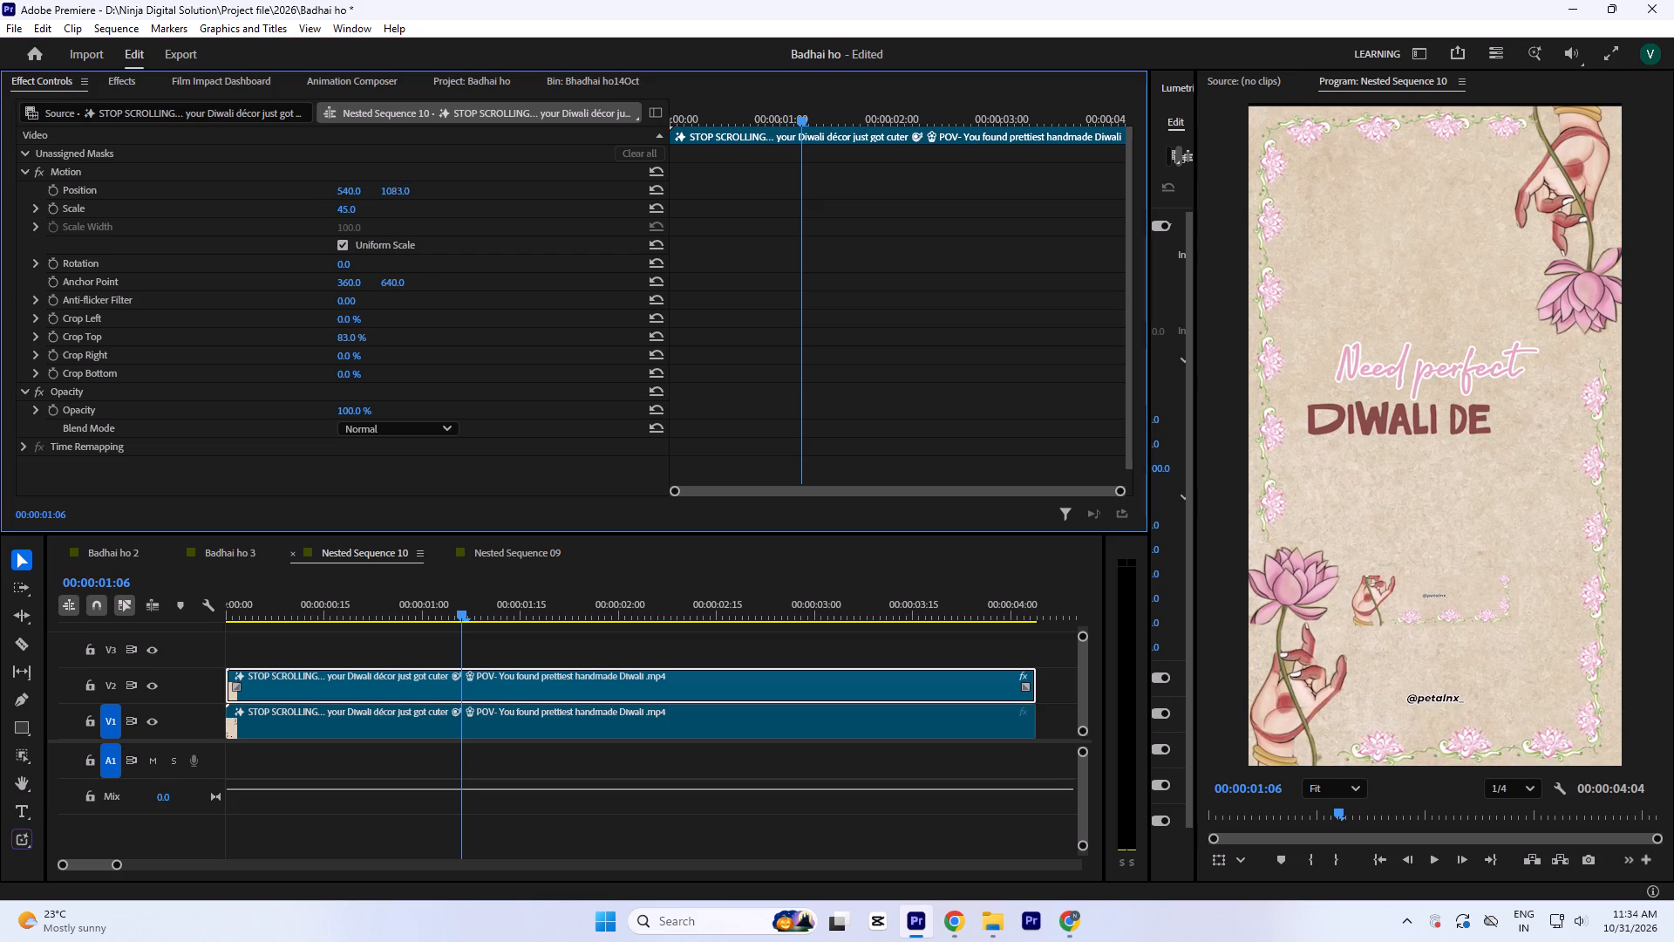
left_click_drag(397, 176, 401, 78)
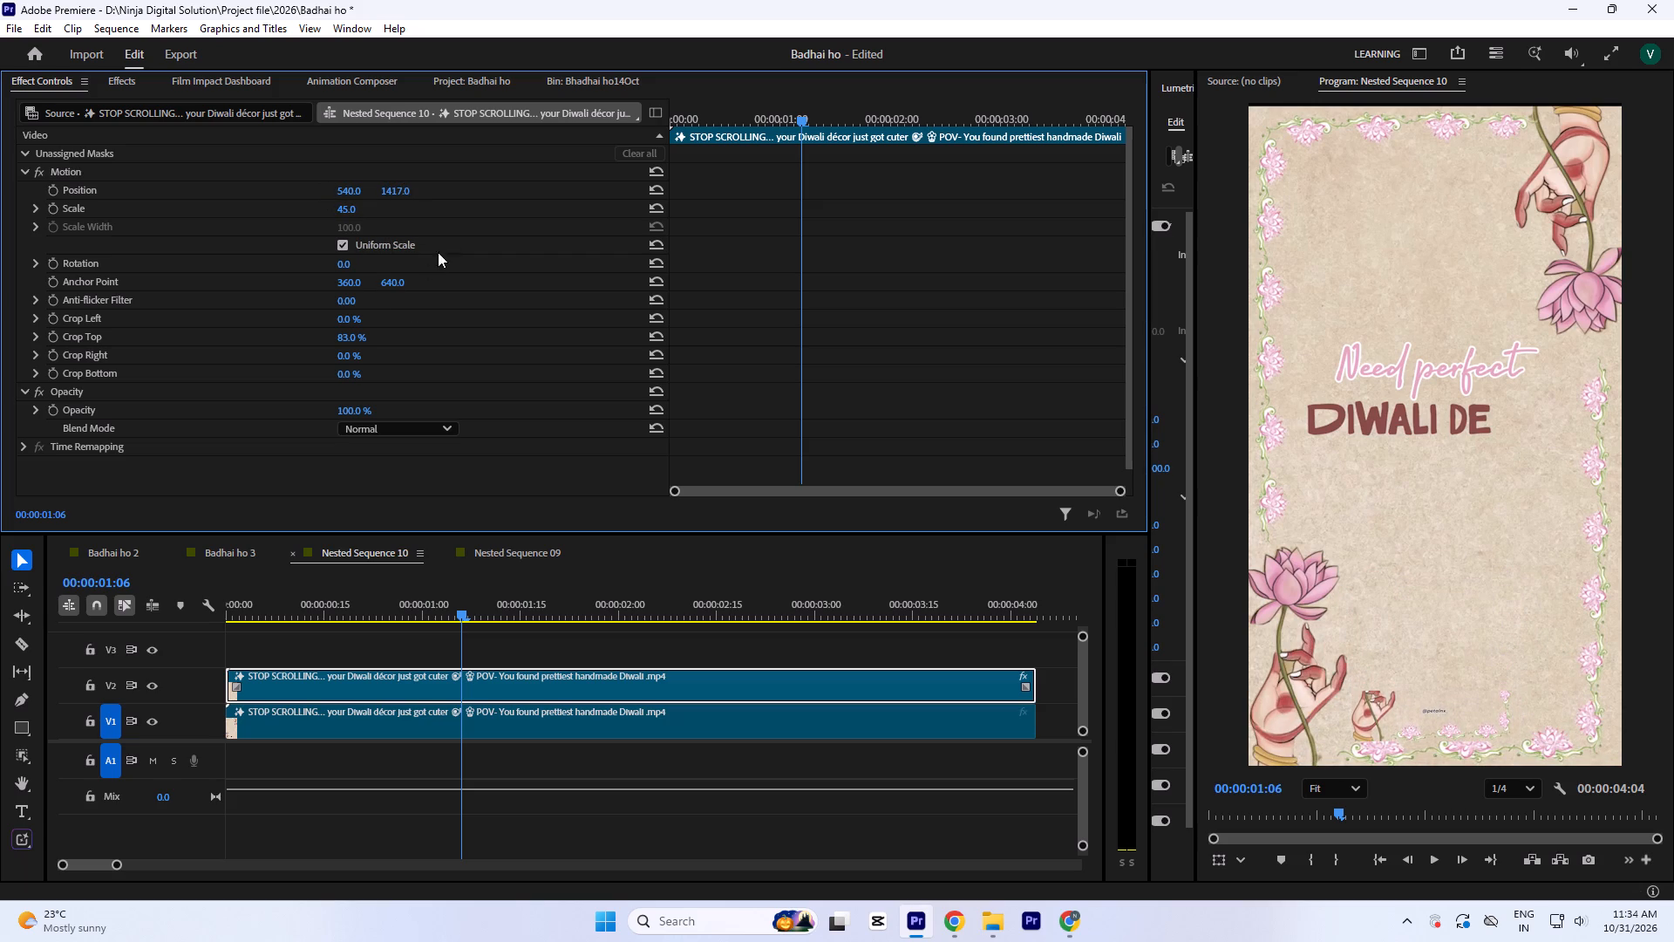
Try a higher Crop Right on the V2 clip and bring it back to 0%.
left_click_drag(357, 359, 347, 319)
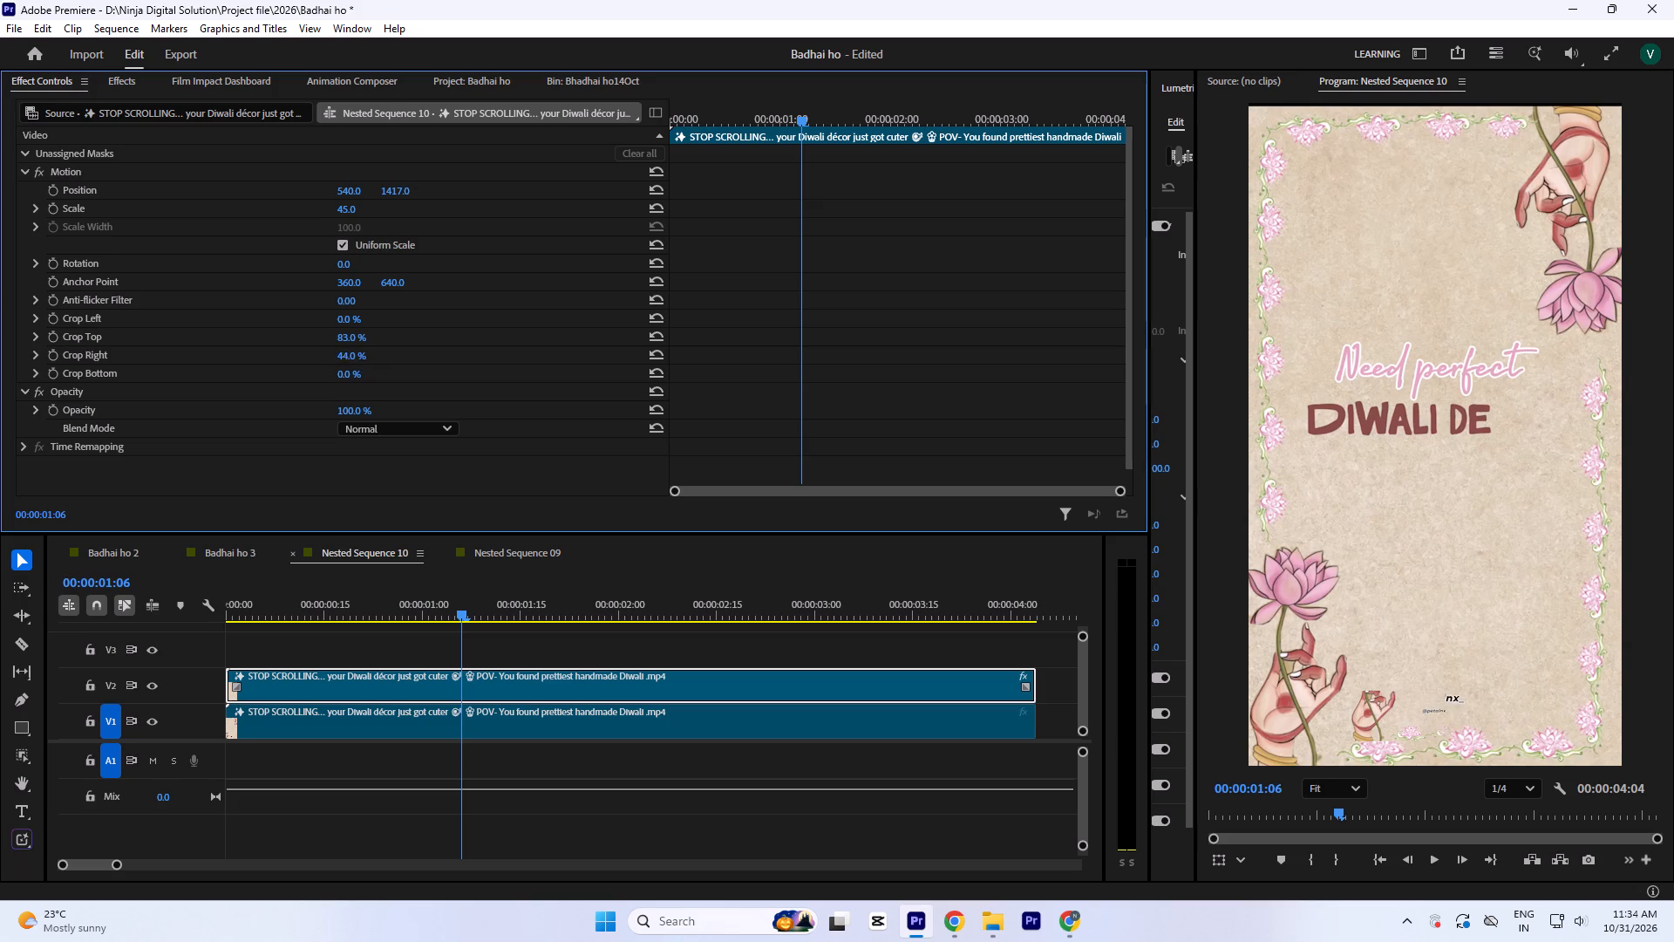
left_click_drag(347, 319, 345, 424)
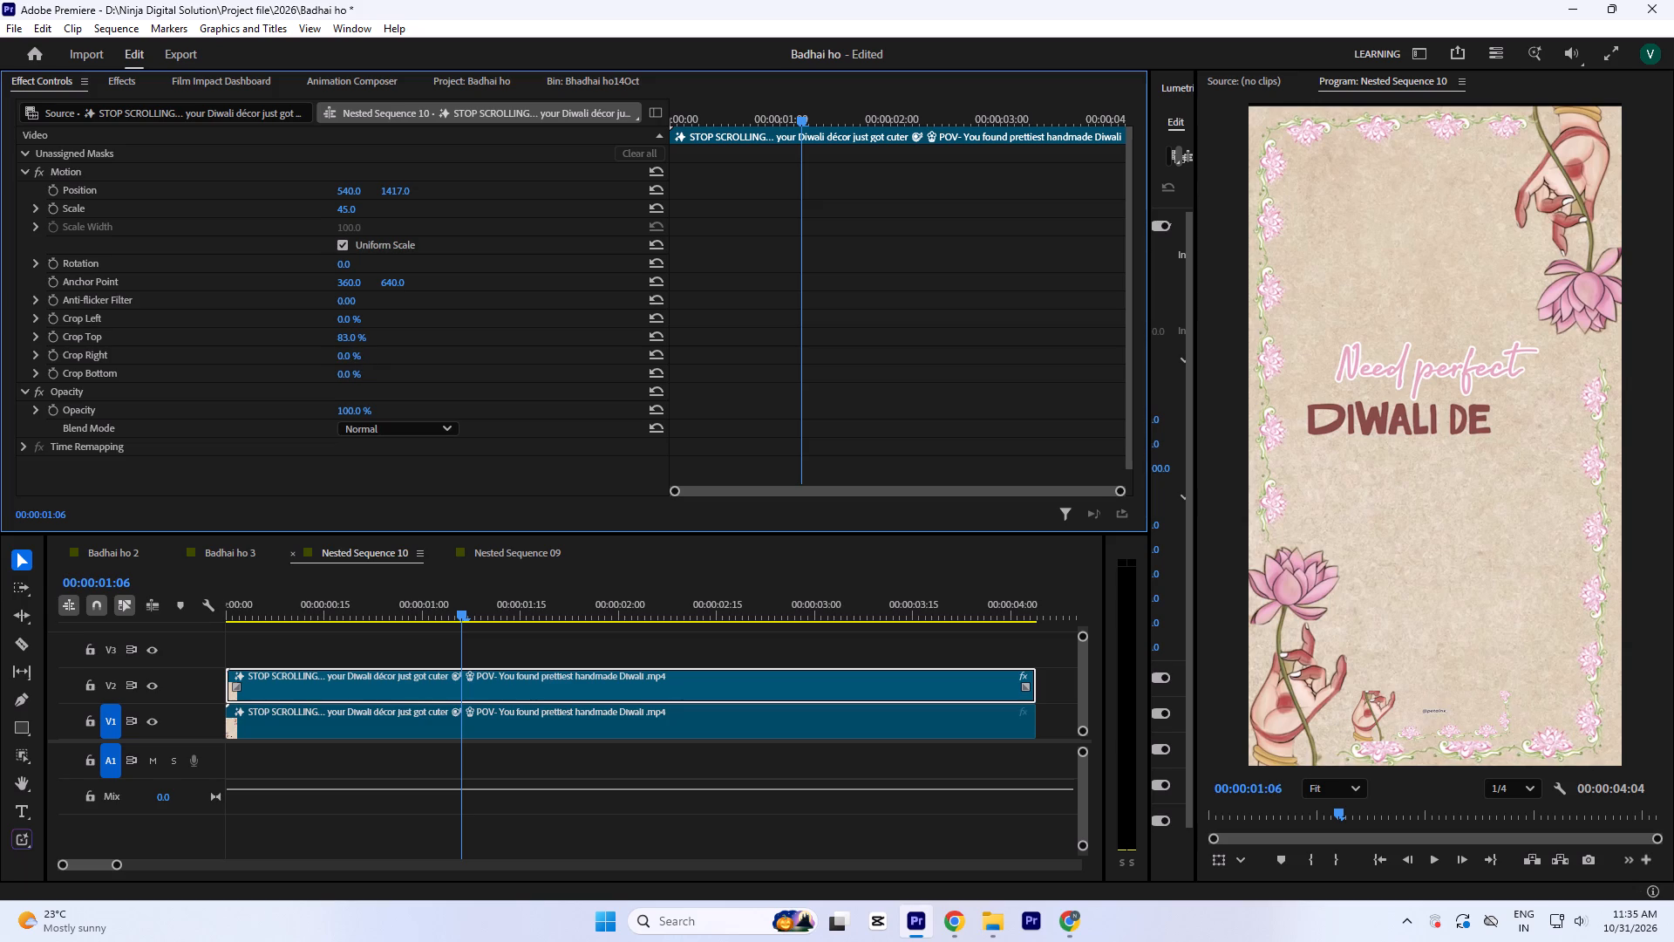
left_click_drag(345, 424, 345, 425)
Set the V2 clip's Crop Bottom to 12% and its vertical position to 1426.
left_click_drag(350, 372, 345, 423)
left_click_drag(345, 423, 349, 422)
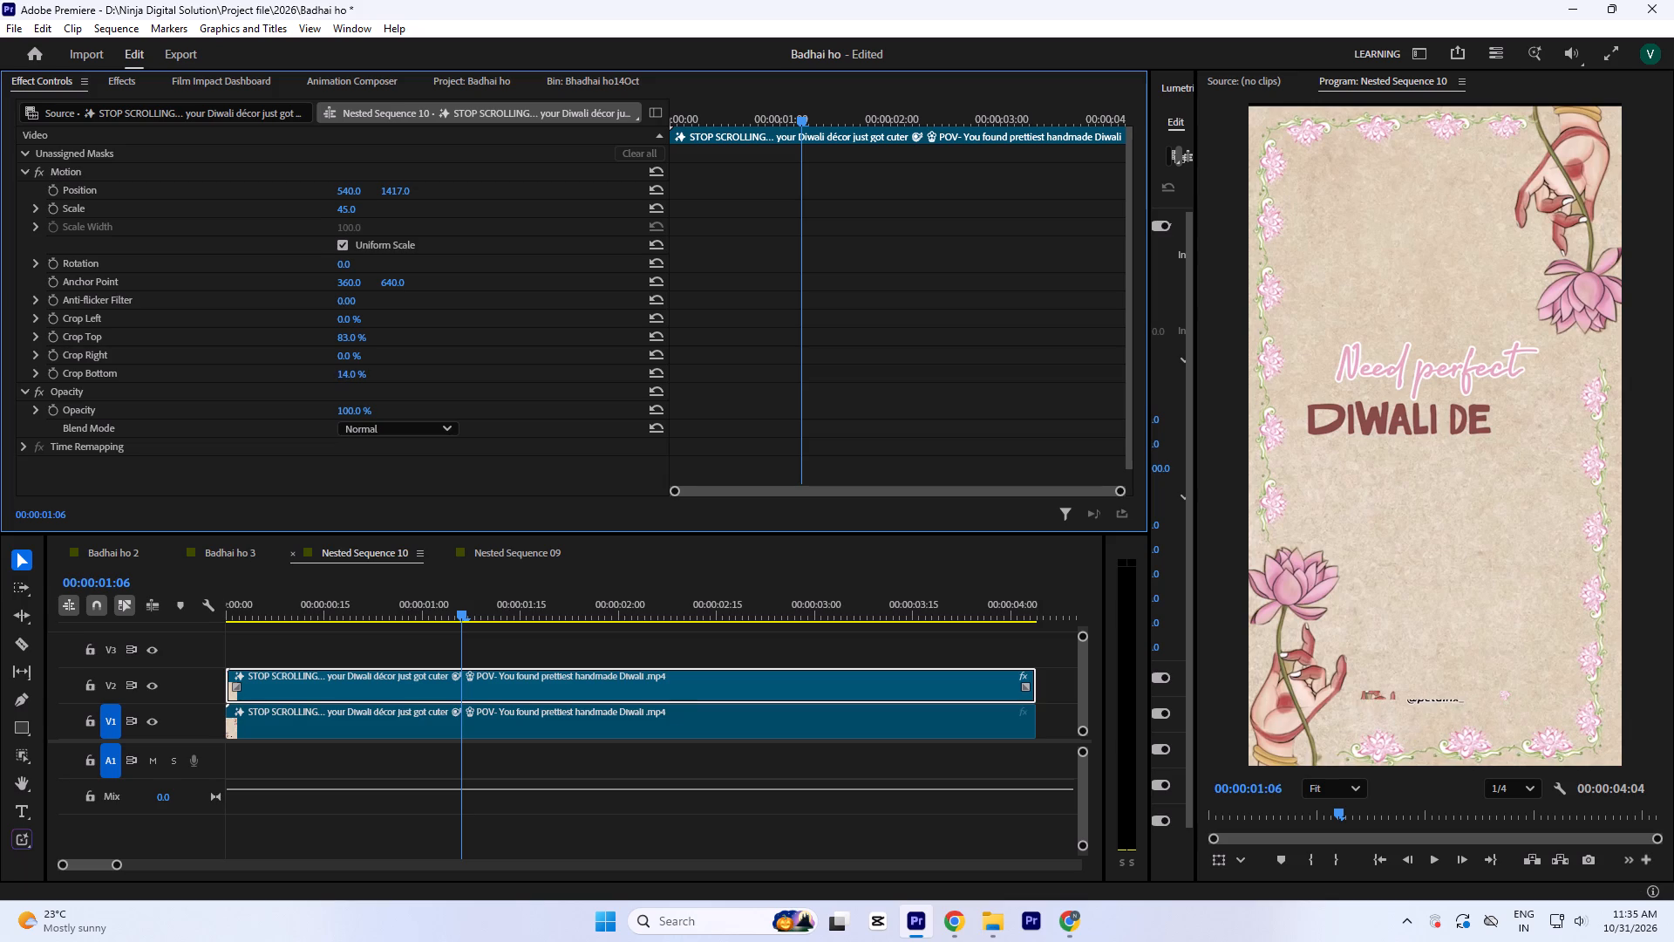
left_click_drag(349, 422, 349, 424)
left_click_drag(401, 189, 400, 181)
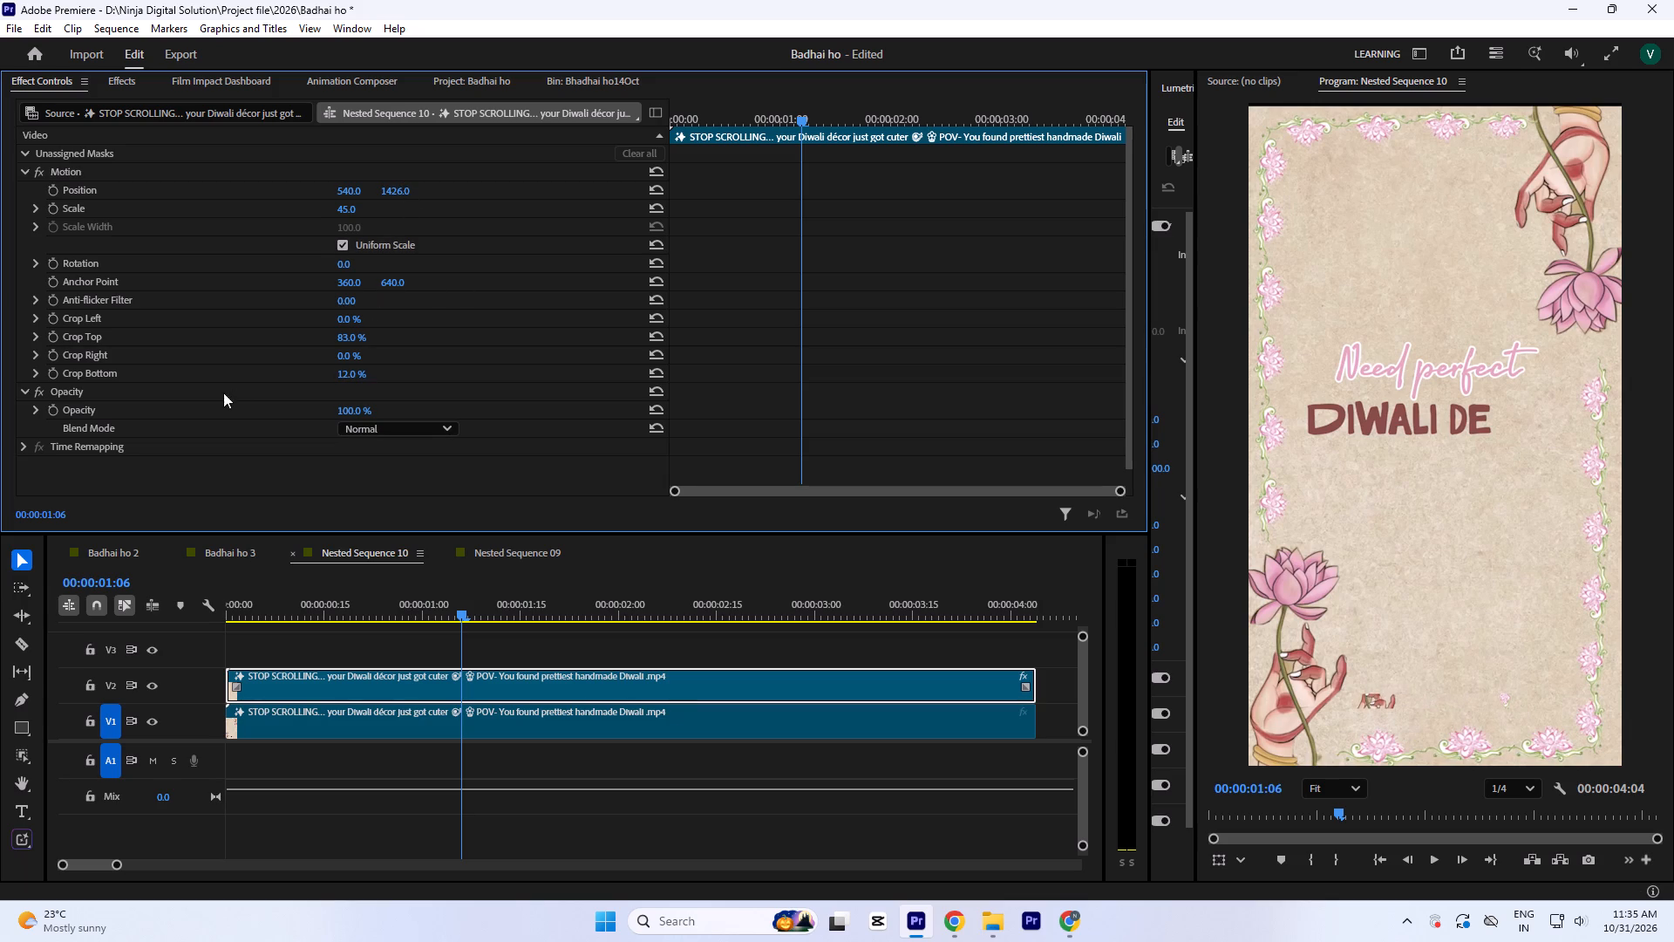
Set Crop Right to 15% on the V2 clip.
left_click(342, 349)
key("Up")
key("Up")
key("Up")
key("Up")
key("Up")
key("Up")
key("Up")
key("Up")
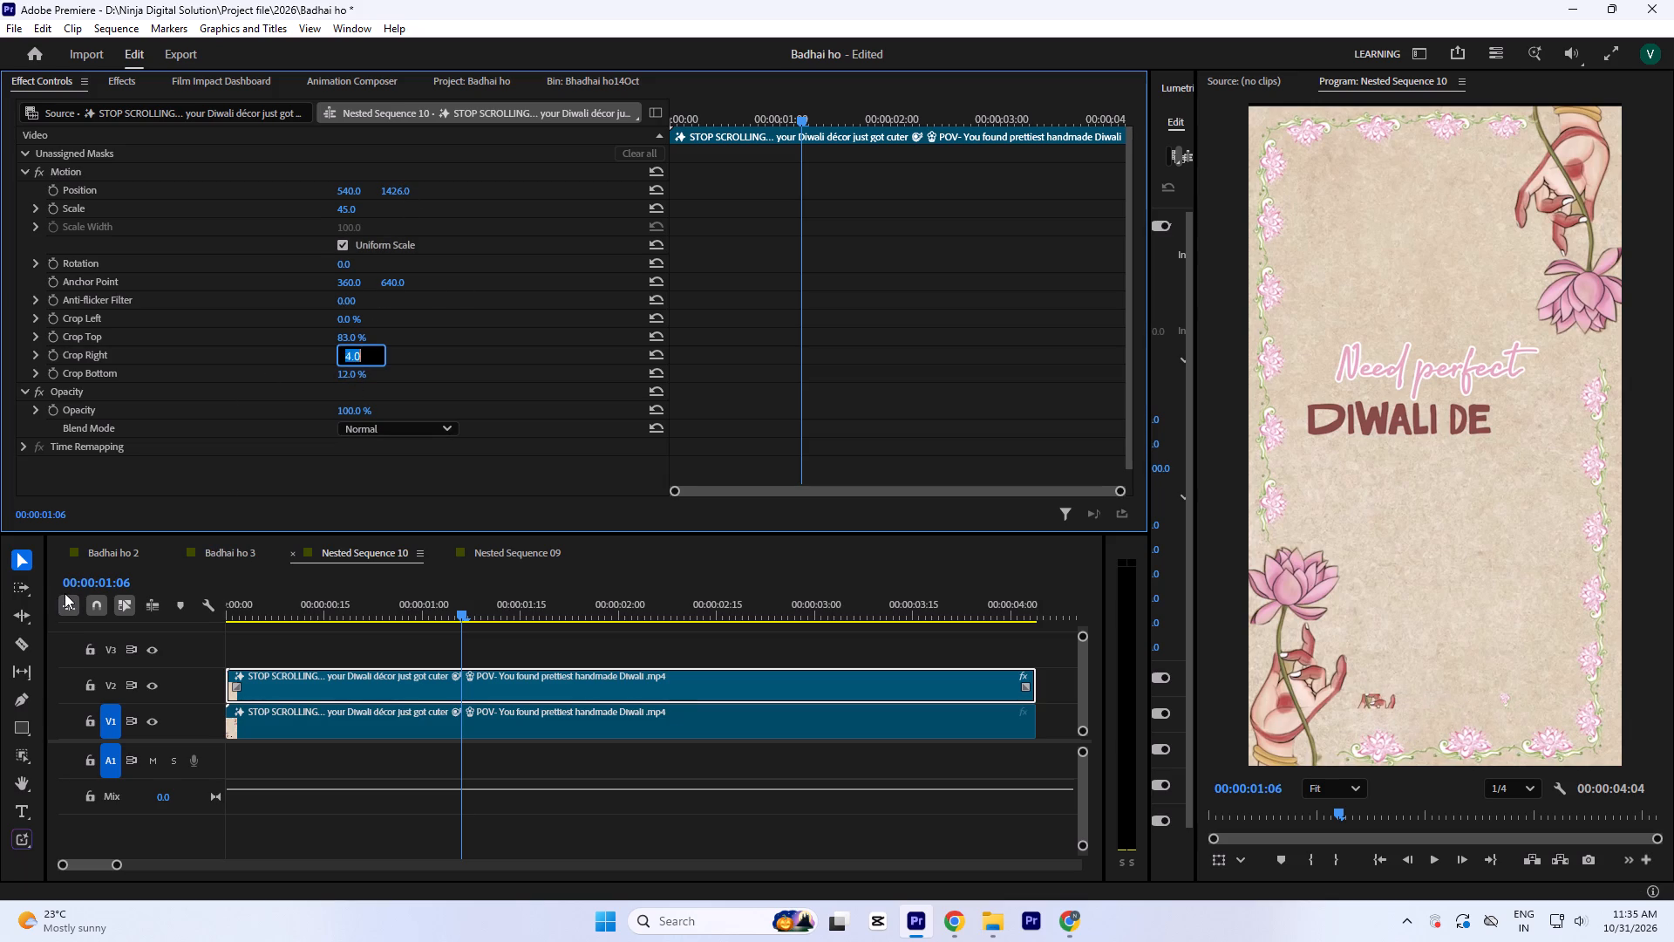
key("Up")
key("Up")
key("Up")
key("Up")
key("Up")
key("Up")
key("Up")
left_click(786, 347)
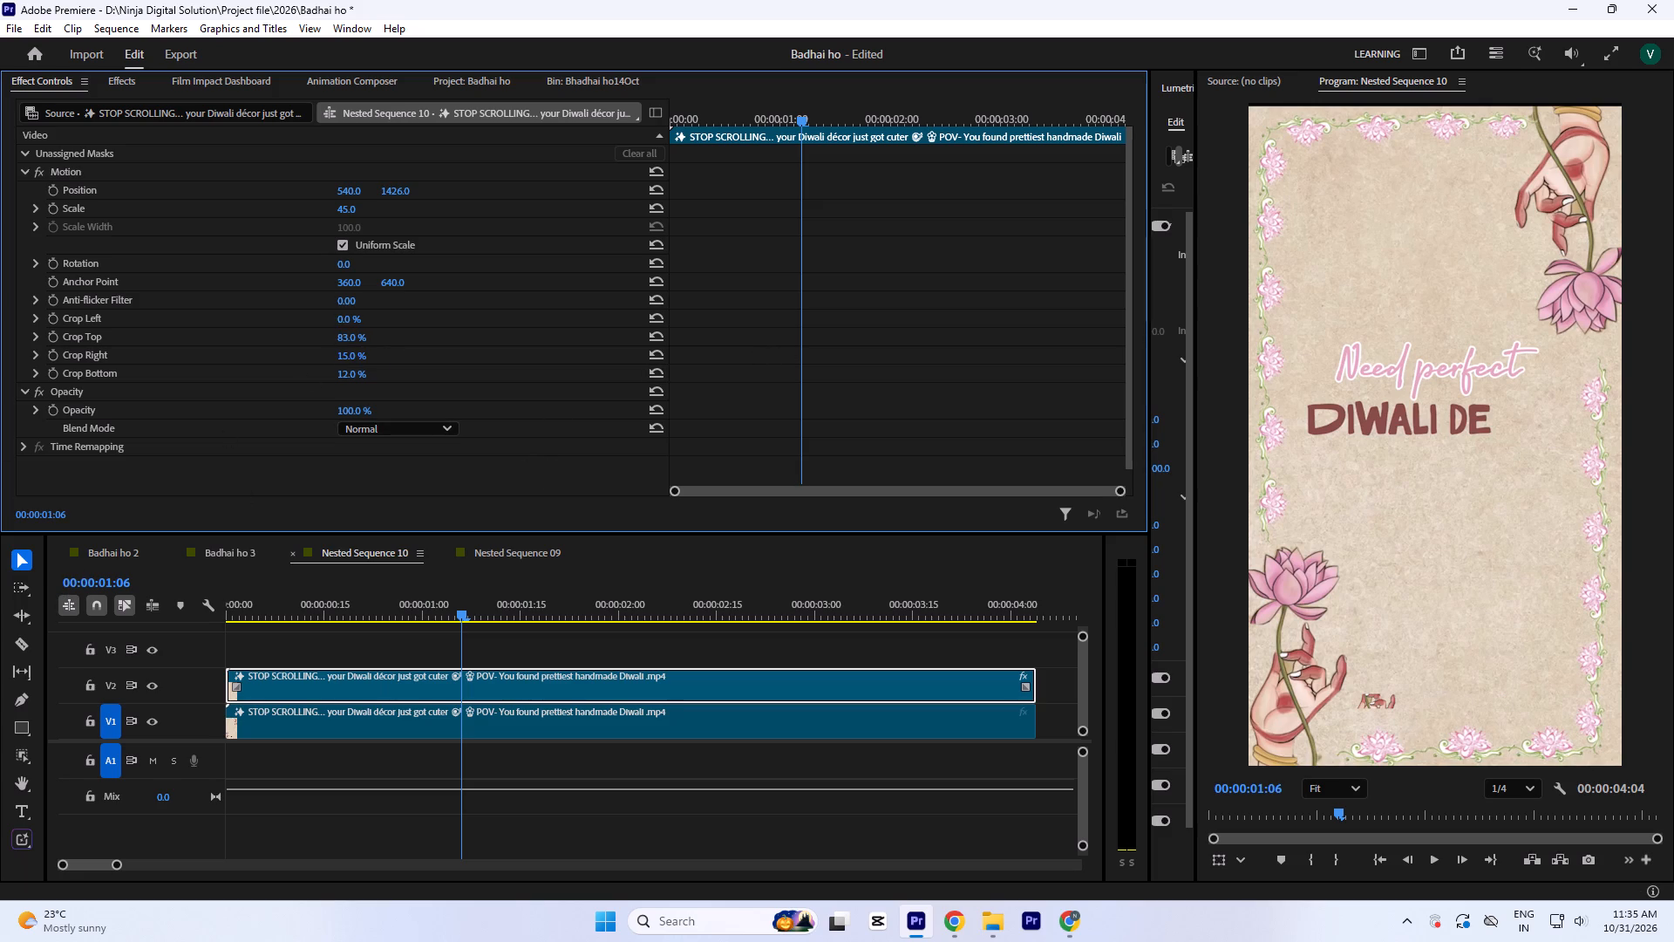
Raise Crop Left on the V2 clip past 25% until the leftover hand artwork is trimmed off the watermark patch.
left_click(341, 317)
key("Up")
key("Up")
key("Up")
key("Up")
key("Up")
key("Up")
key("Up")
key("Up")
key("Up")
key("Up")
key("Up")
key("Up")
key("Up")
key("Up")
key("Up")
key("Up")
key("Up")
key("Up")
key("Up")
key("Up")
key("Up")
key("Up")
key("Up")
key("Up")
left_click(580, 649)
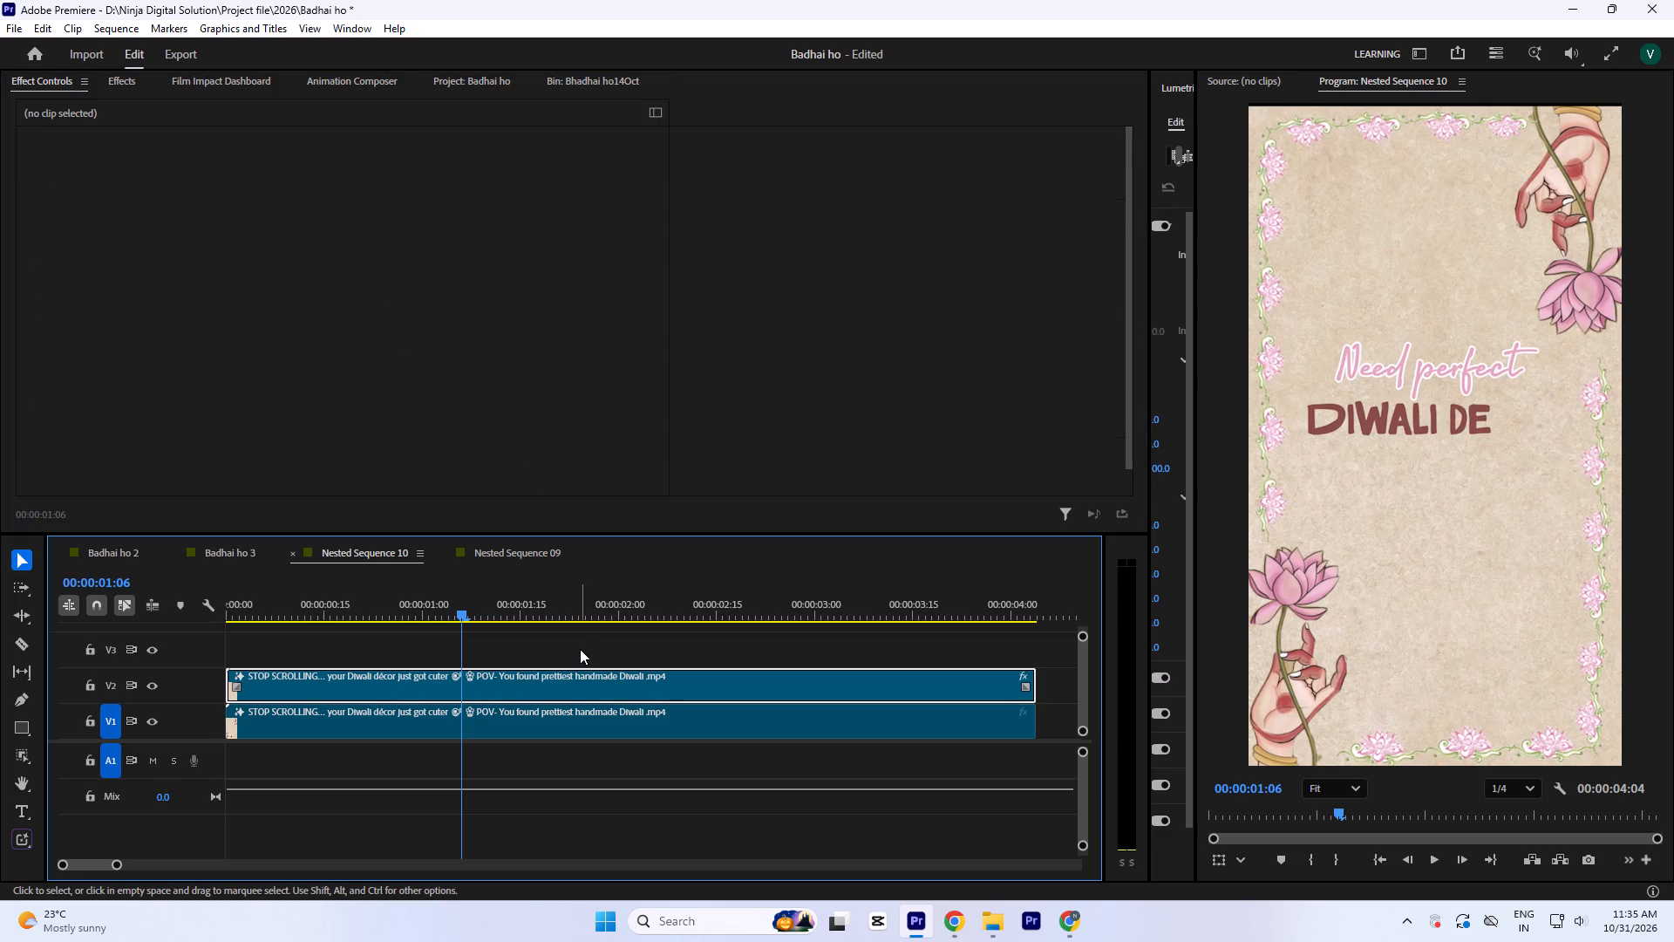
Return to the Badhai ho 3 sequence and close the Nested Sequence 09 and Nested Sequence 10 timelines.
left_click(231, 557)
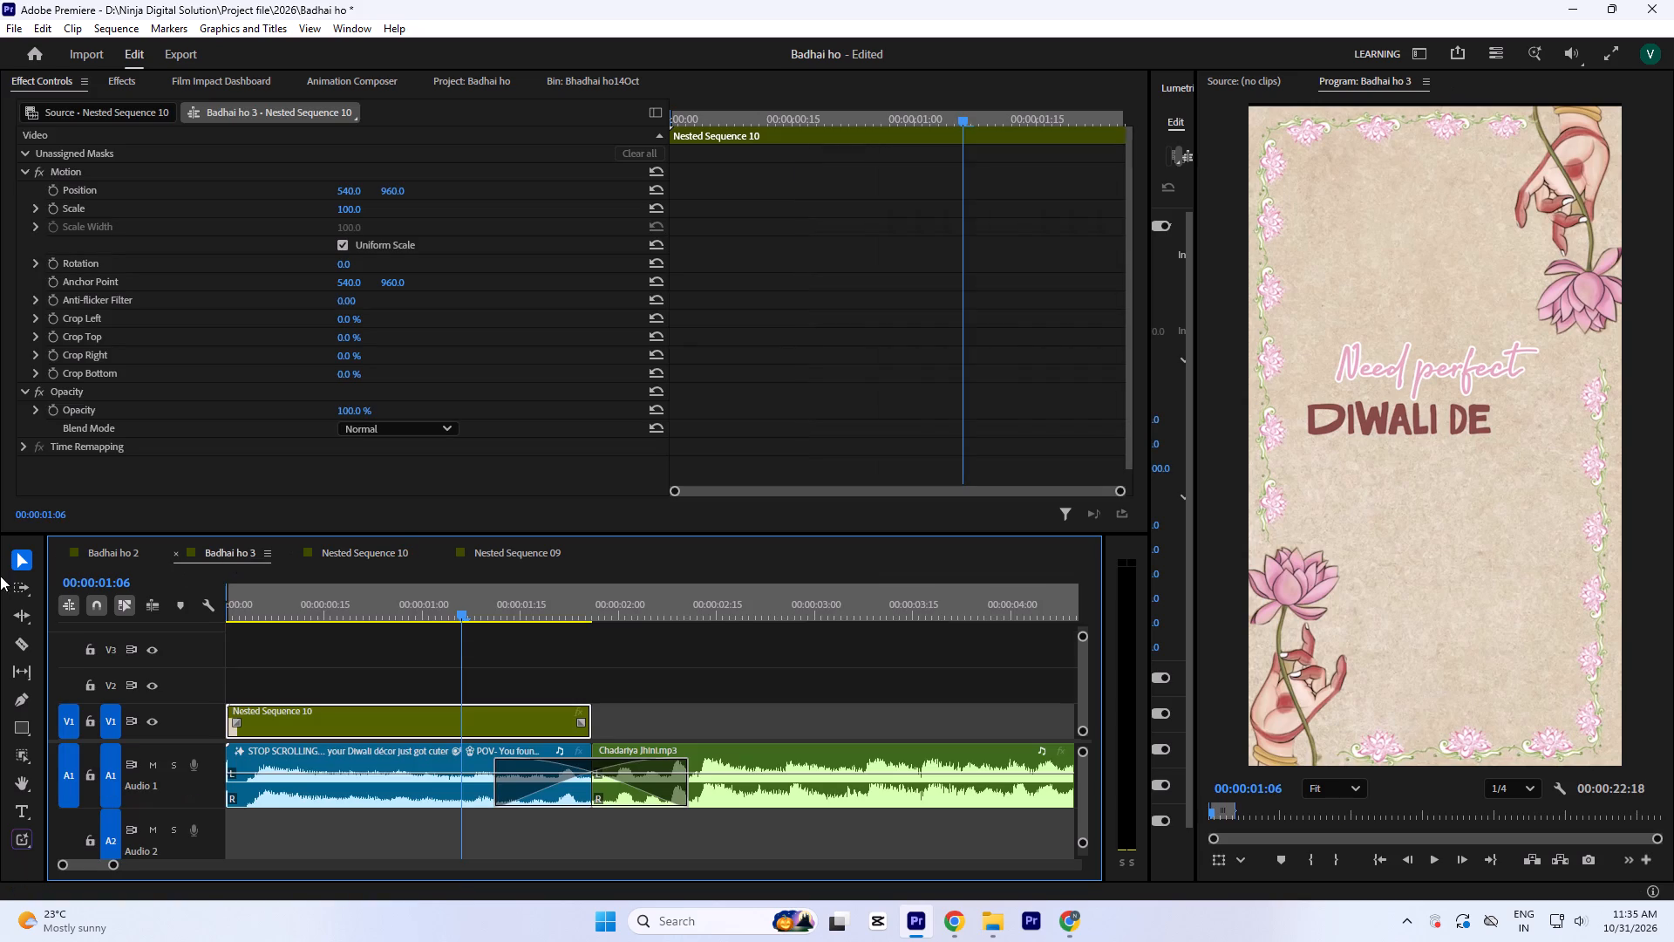
left_click(440, 556)
left_click(296, 556)
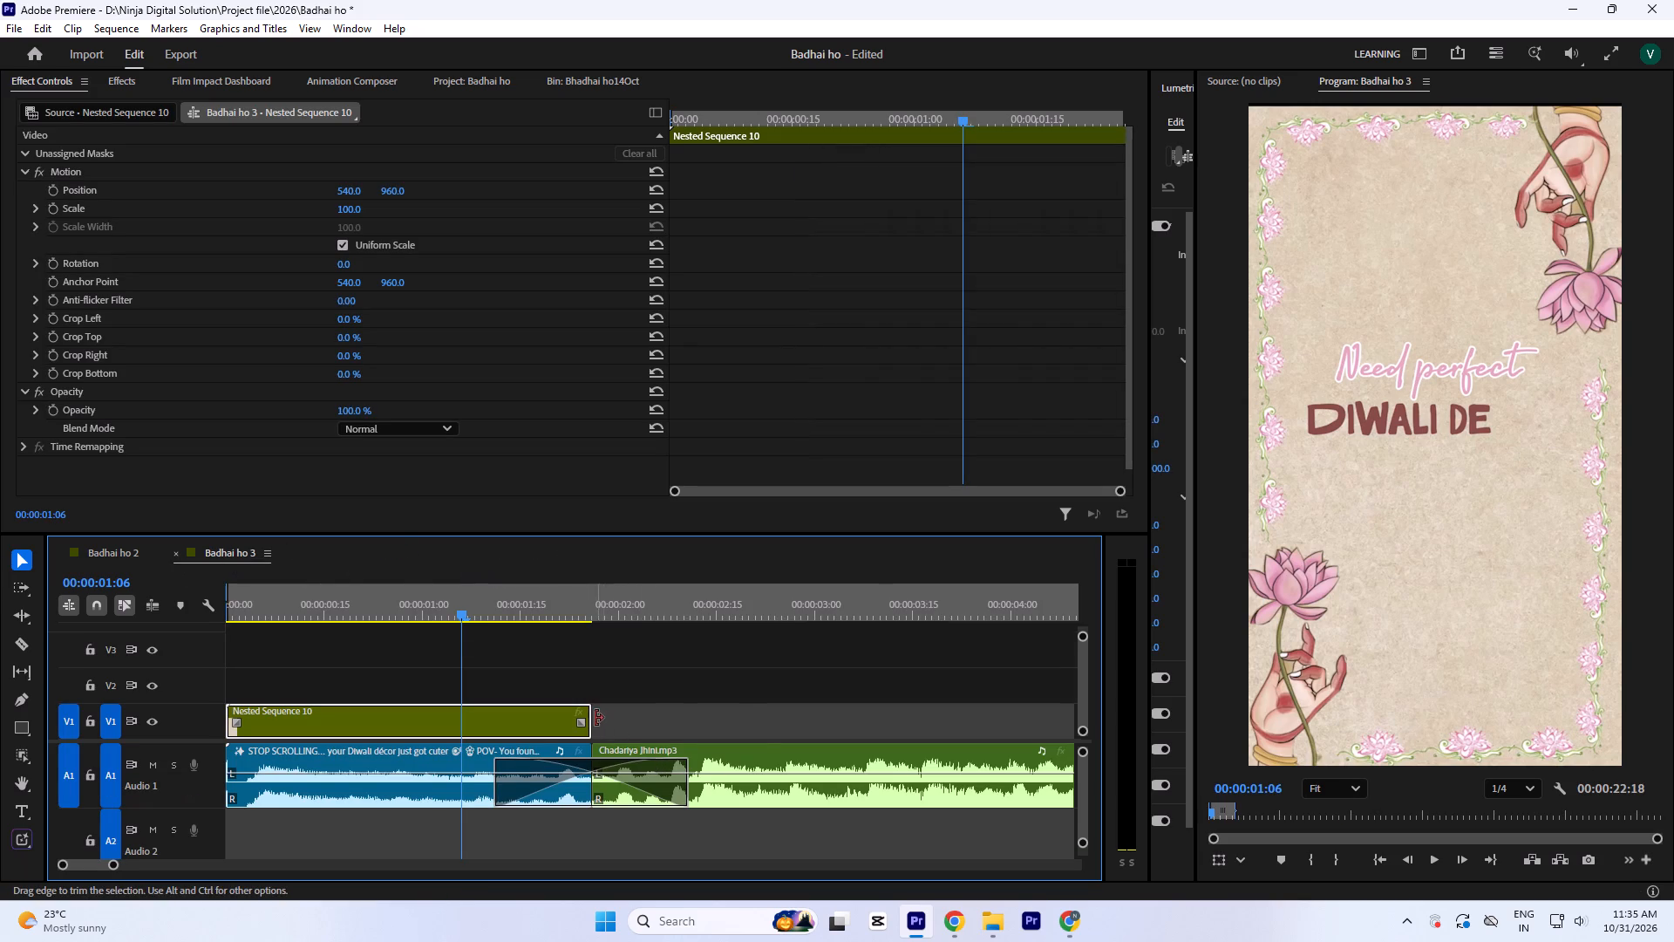
Extend the end of the Nested Sequence 10 clip on V1 to about 00:00:03:10, checking the added frames.
left_click_drag(597, 717, 752, 730)
left_click(657, 599)
left_click_drag(664, 602, 710, 625)
left_click_drag(717, 610, 732, 624)
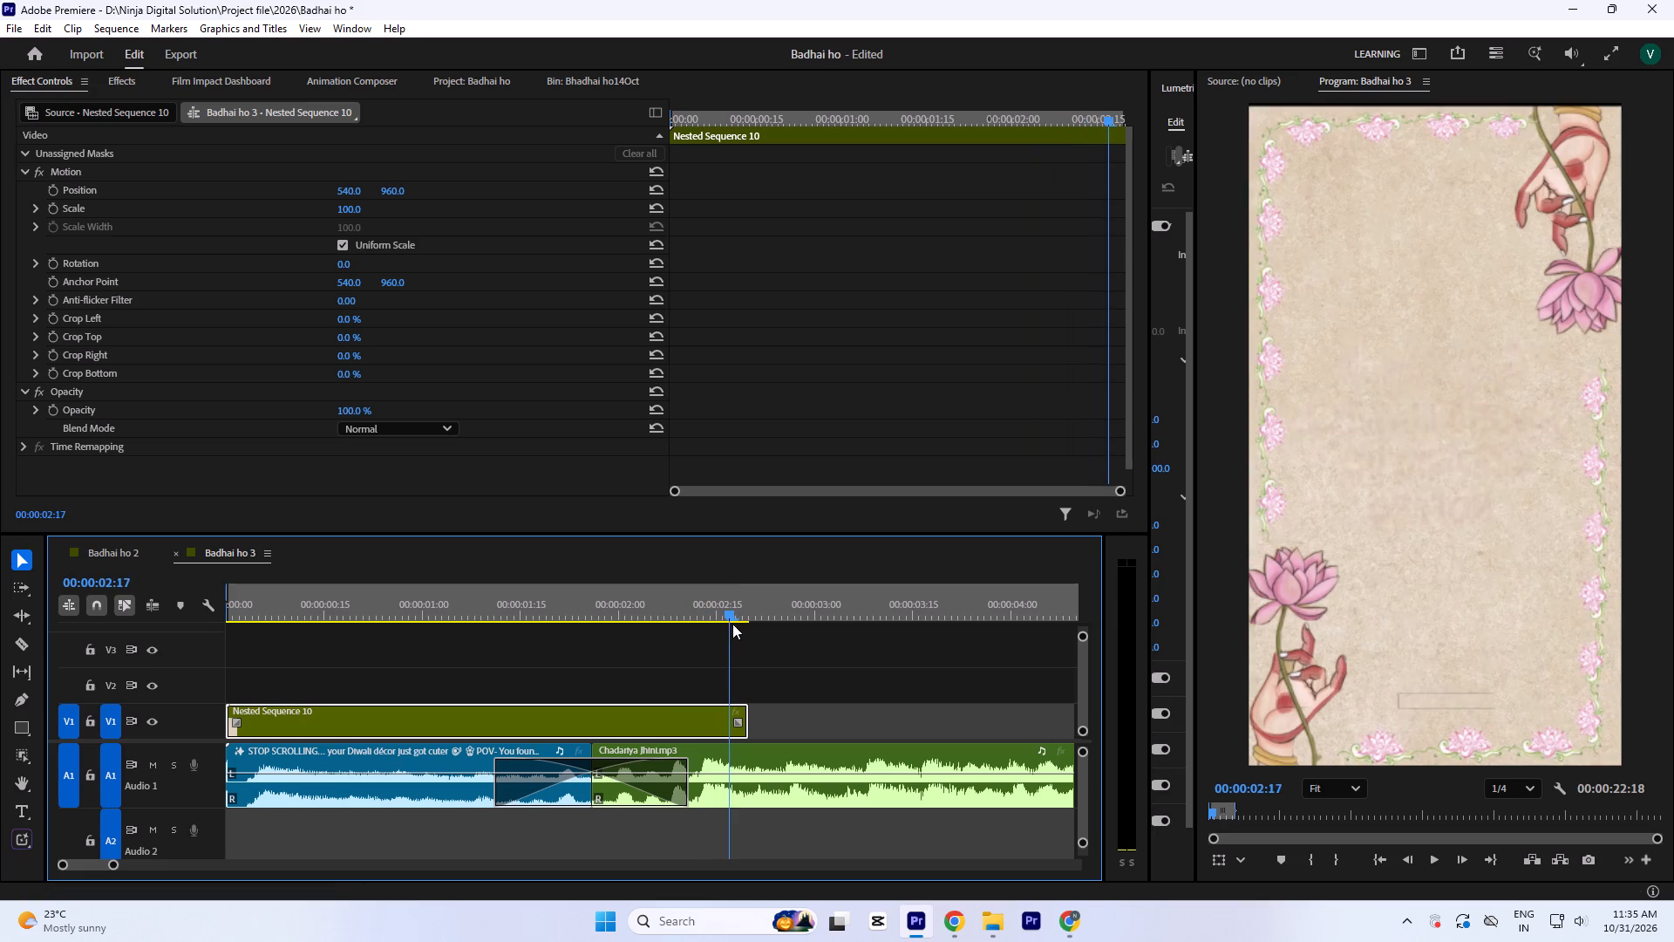
left_click_drag(732, 624, 735, 625)
left_click_drag(752, 732, 890, 736)
left_click_drag(744, 599, 762, 611)
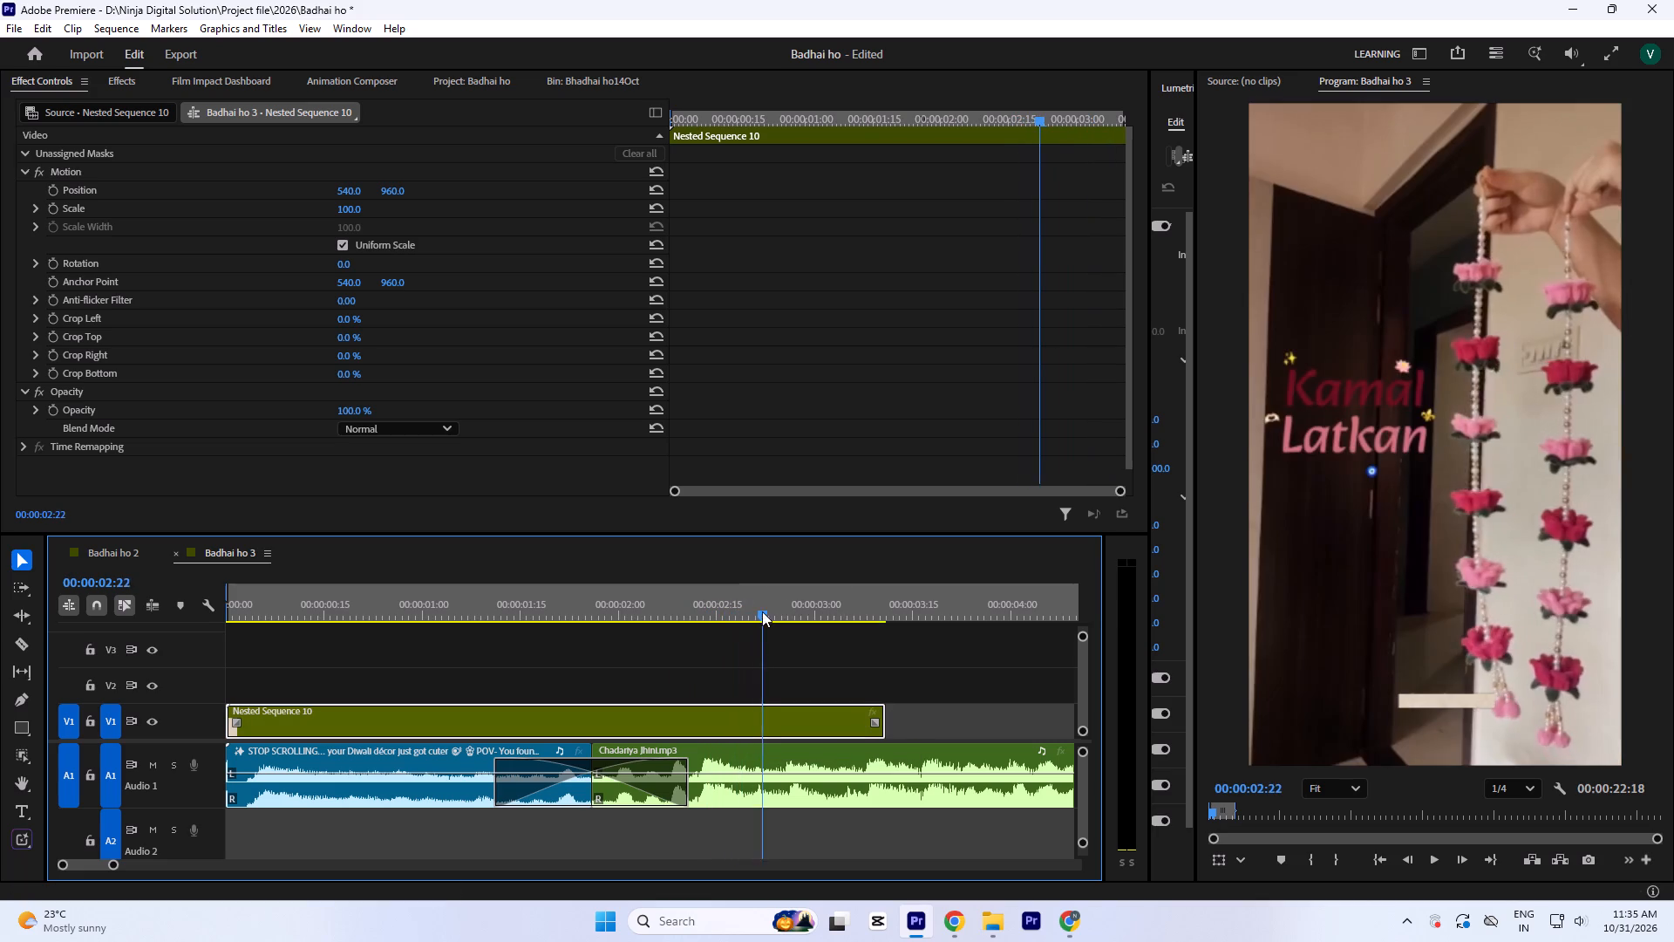
left_click_drag(762, 611, 732, 620)
key("Left")
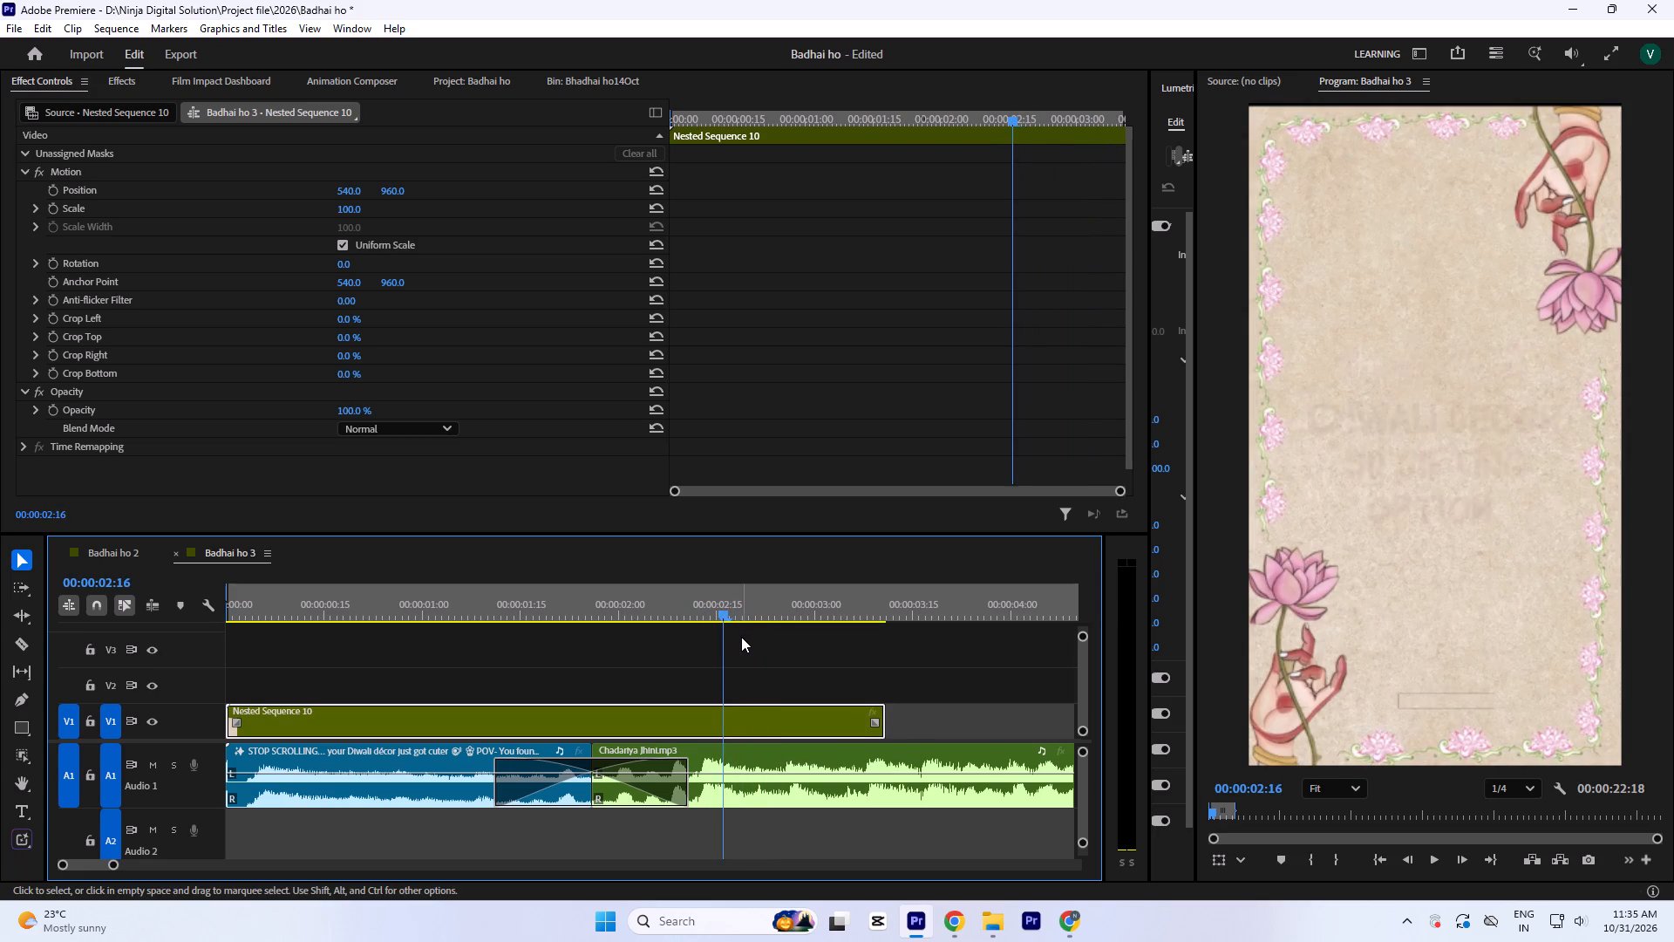
key("Right")
key("Right")
key("Right")
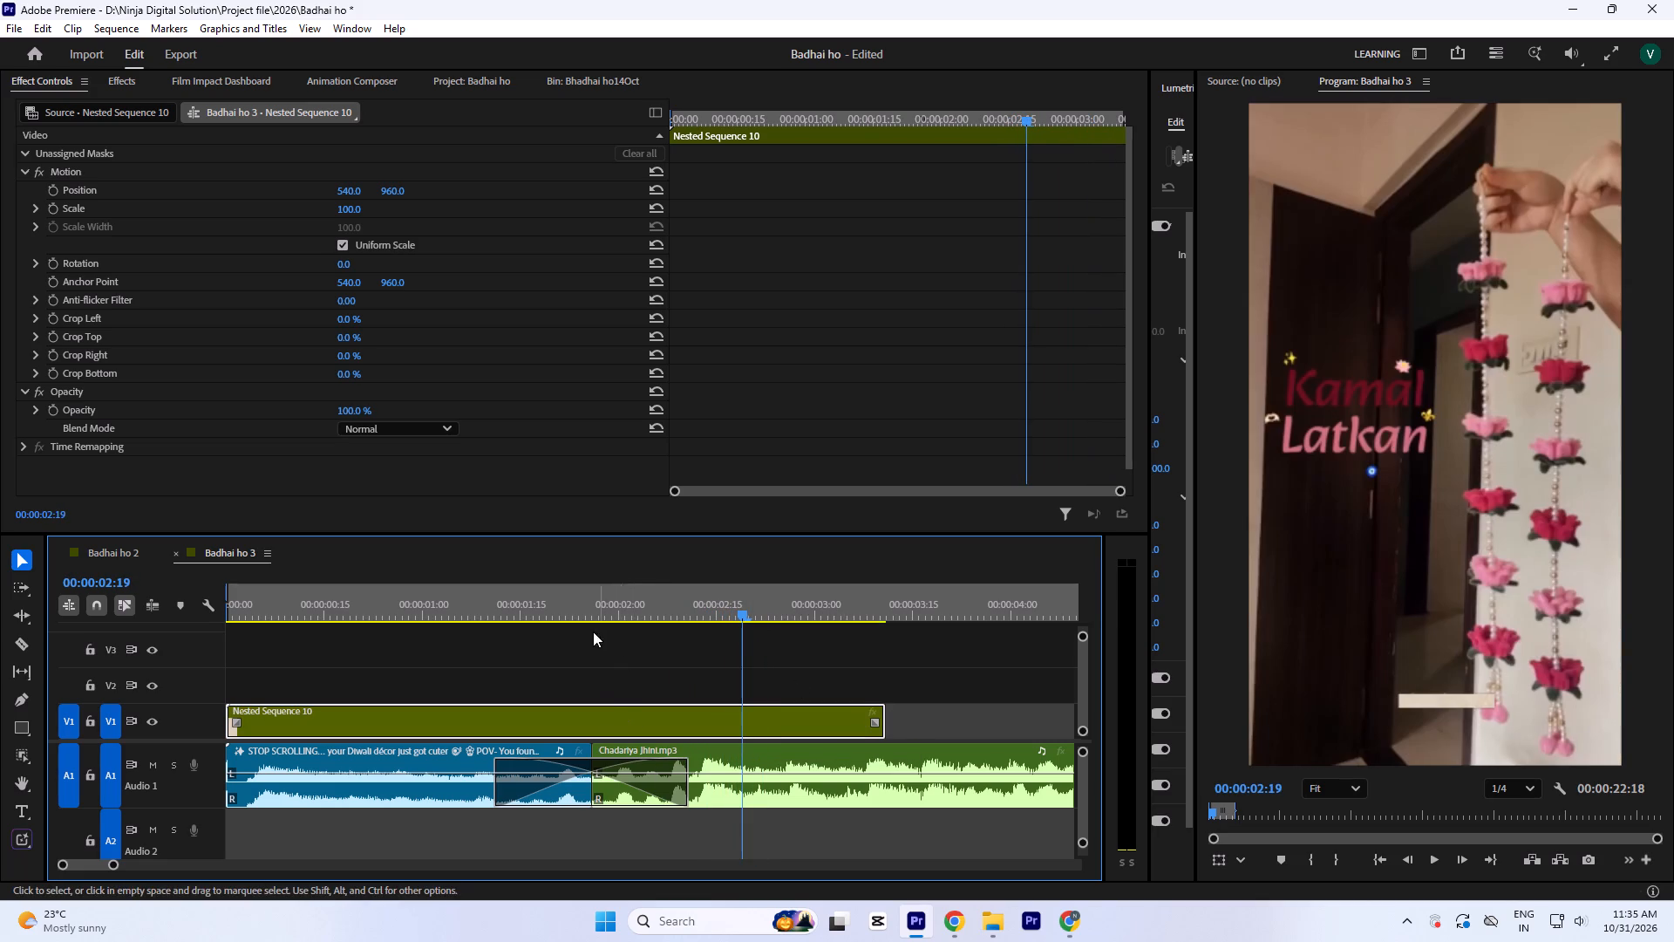
Play the Badhai ho 3 opening from the start to review the patched title card with its audio.
left_click(554, 584)
left_click_drag(526, 580, 0, 620)
left_click_drag(262, 595, 160, 622)
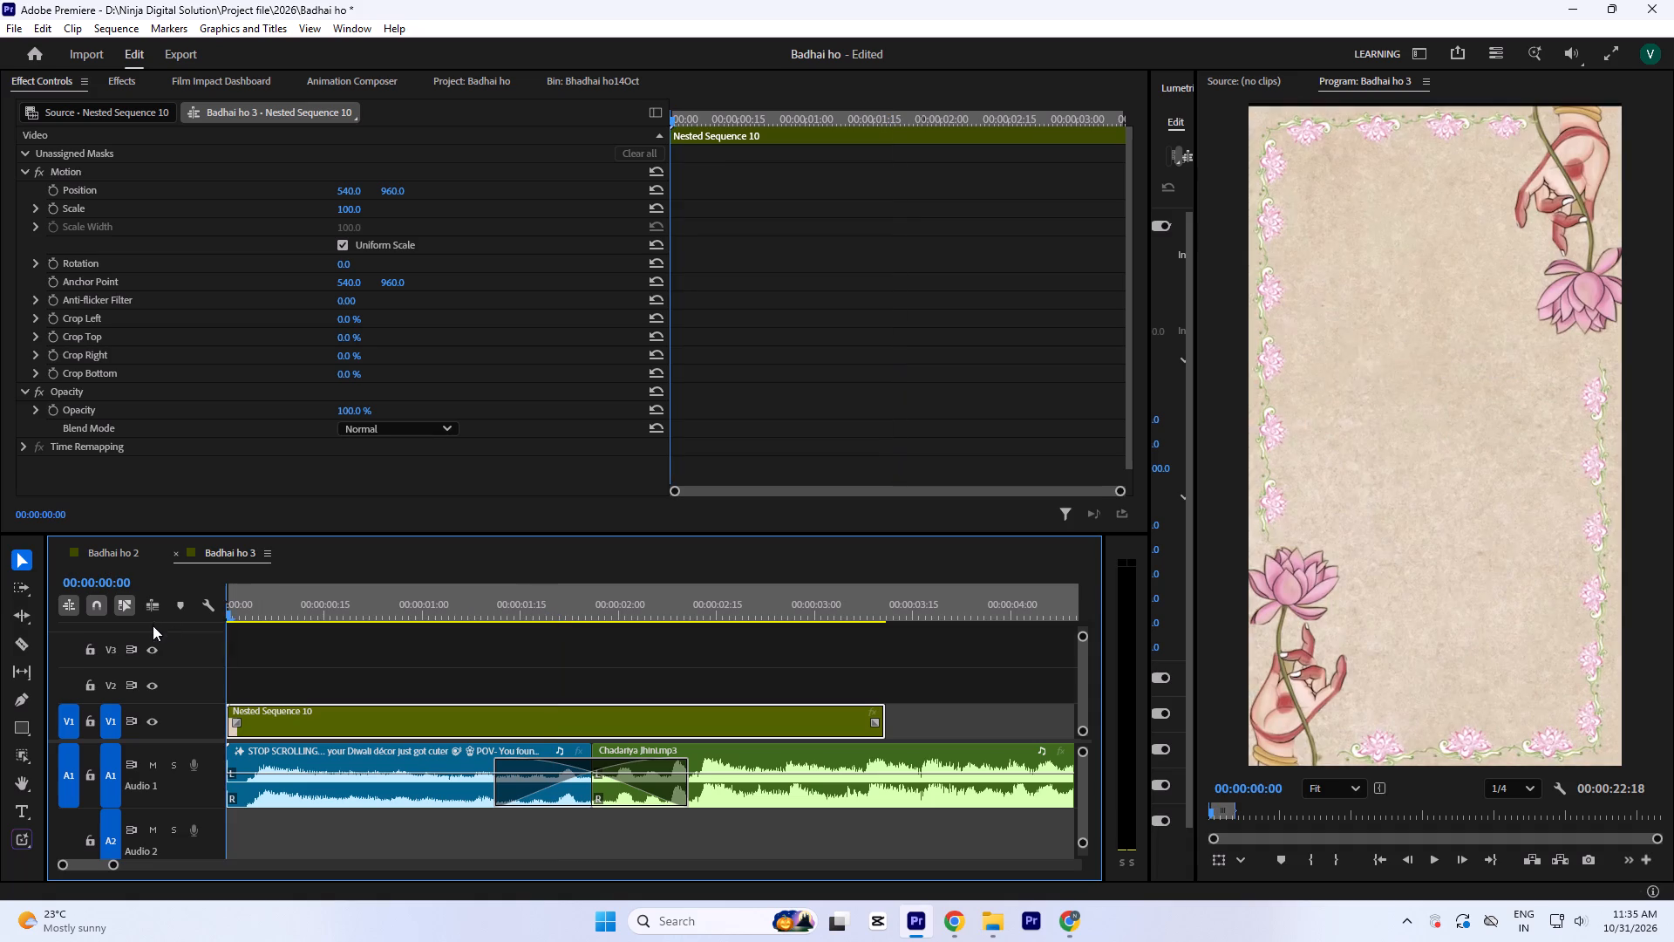
key("space")
key("space")
key("space")
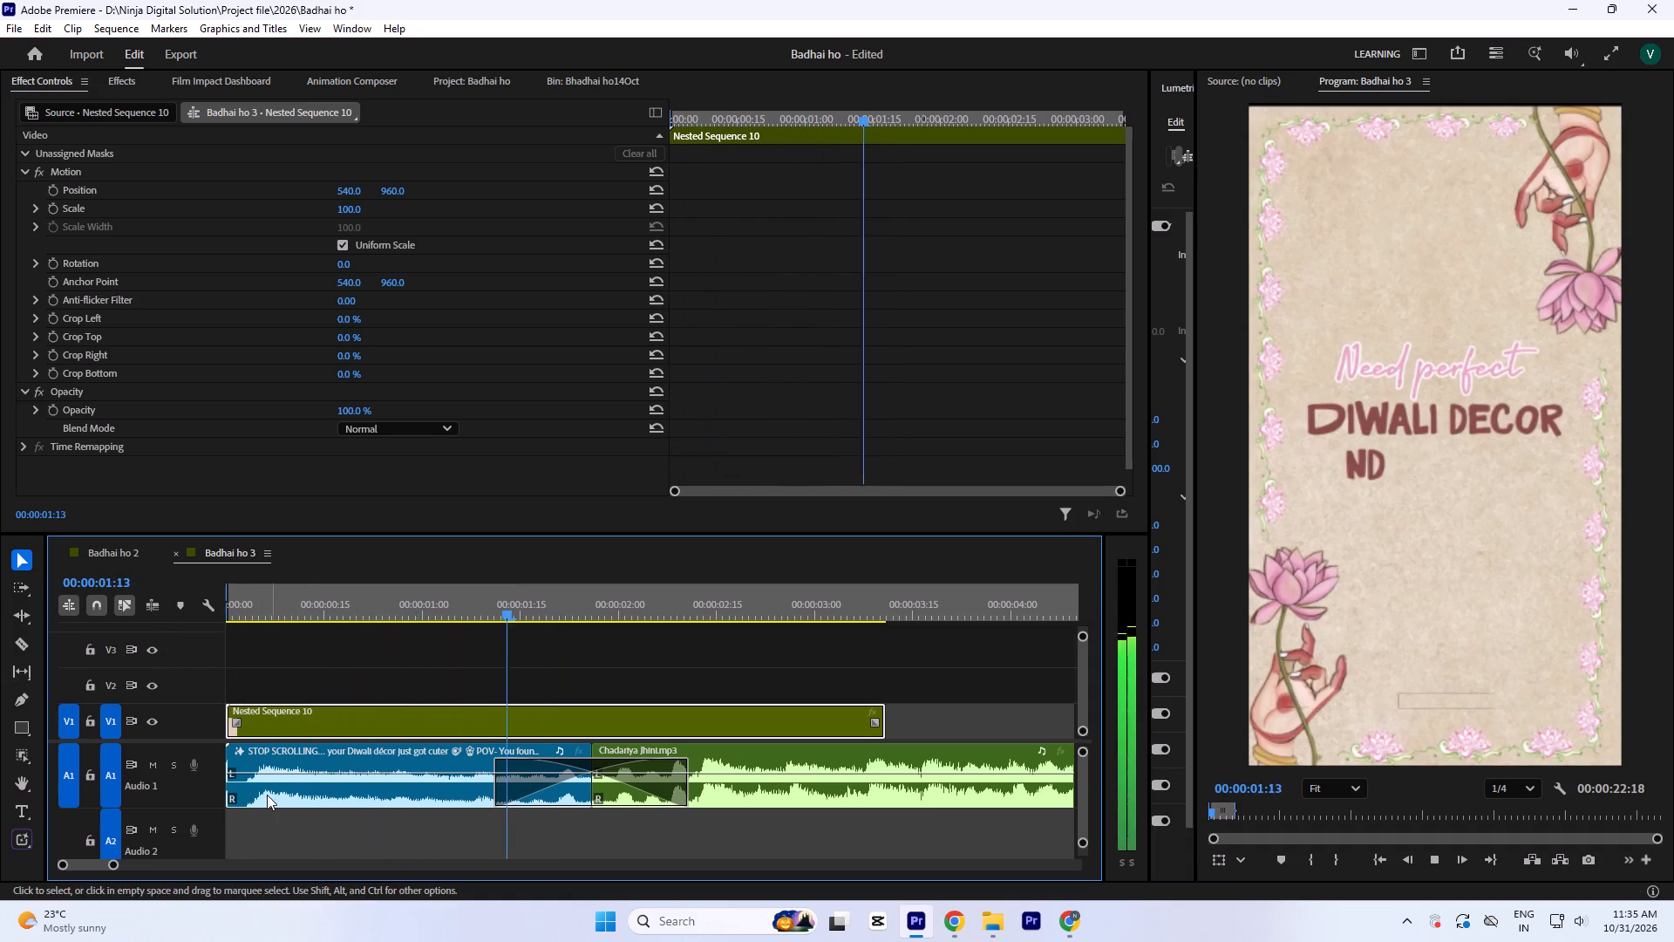
key("space")
left_click_drag(423, 600, 37, 638)
key("space")
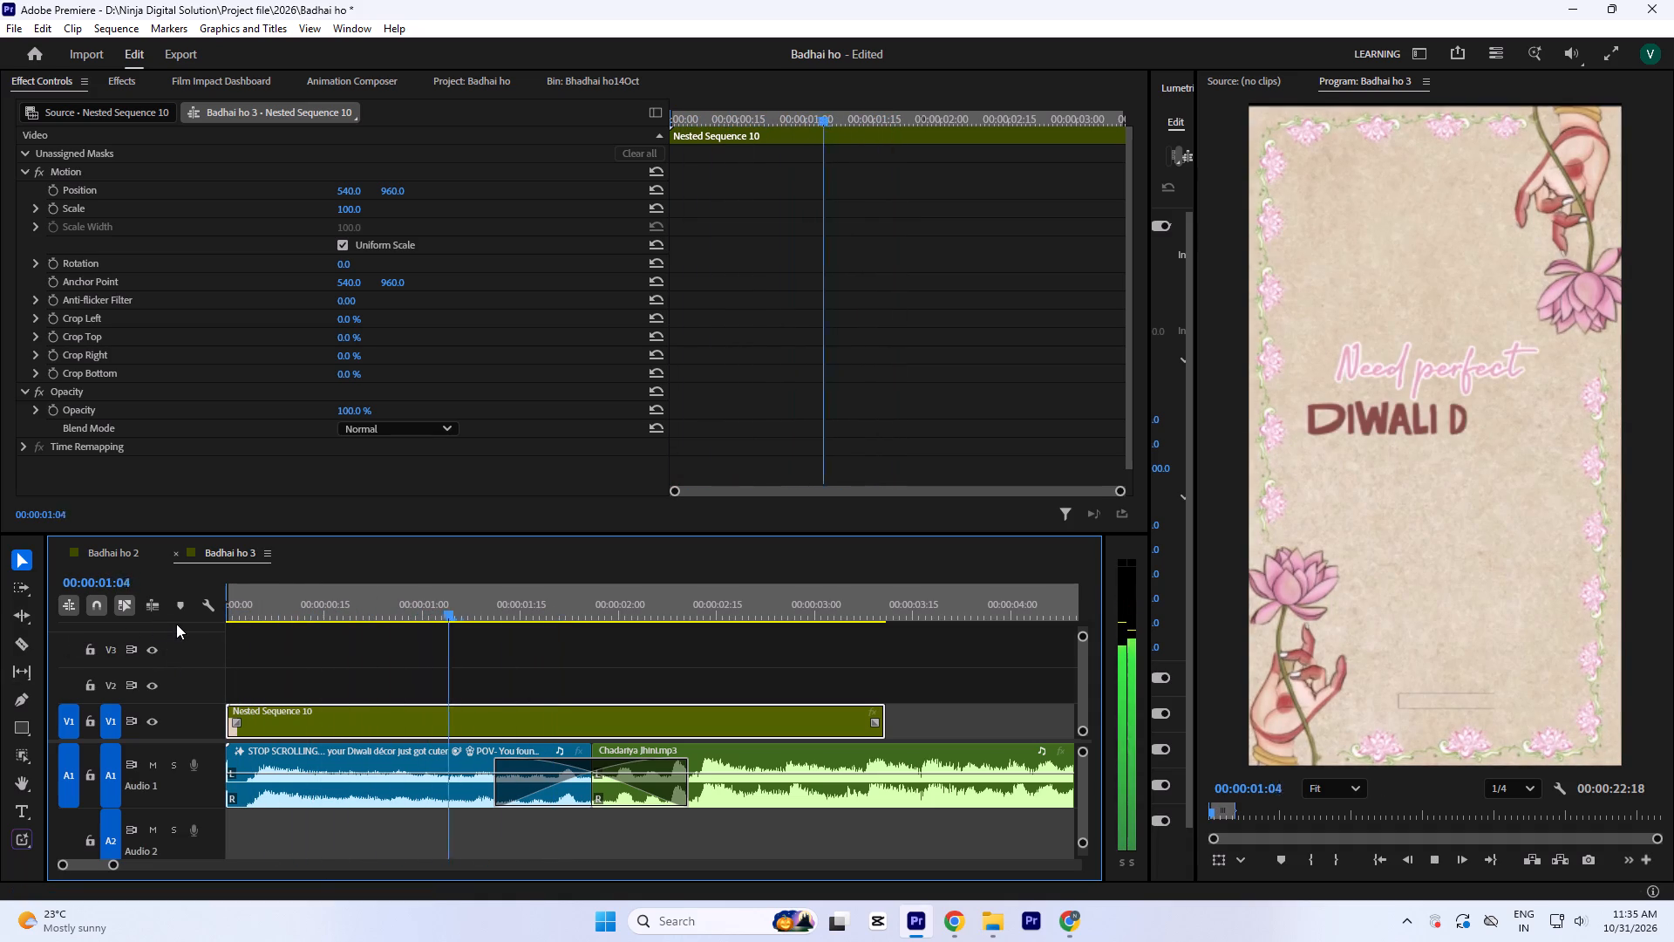
key("space")
Delete the décor clip's original audio from A1.
left_click(466, 800)
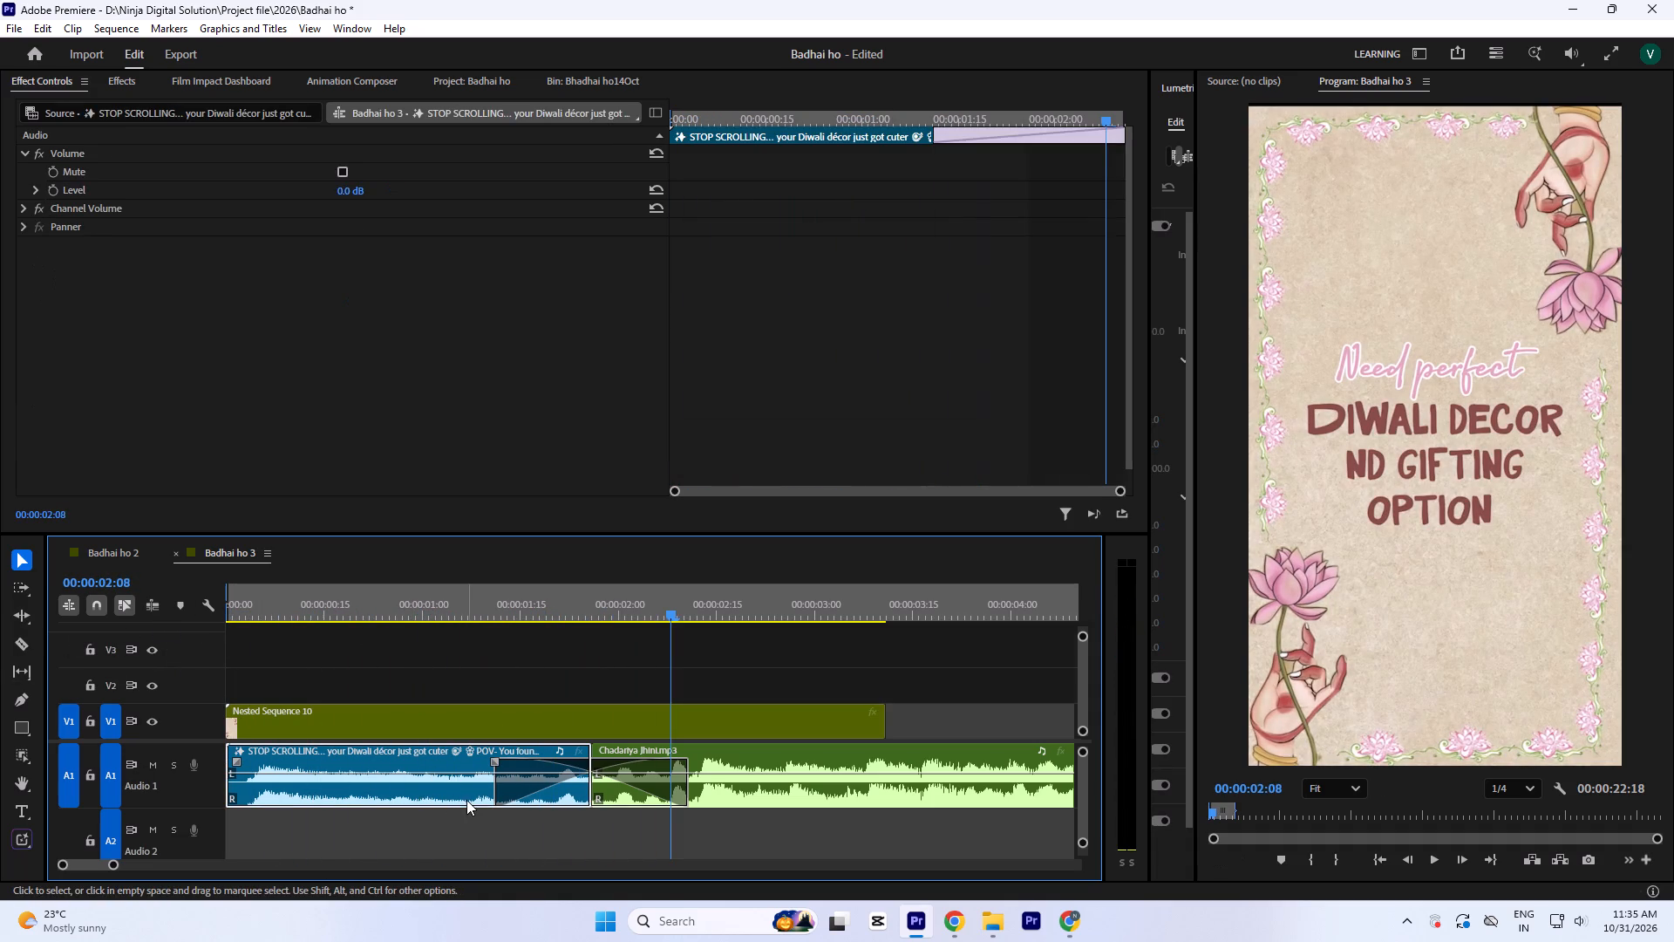
key("Delete")
Extend the start of the Chadariya Jhini song on A1 back to the sequence start and play it from the beginning.
left_click_drag(587, 801, 0, 795)
key("Return")
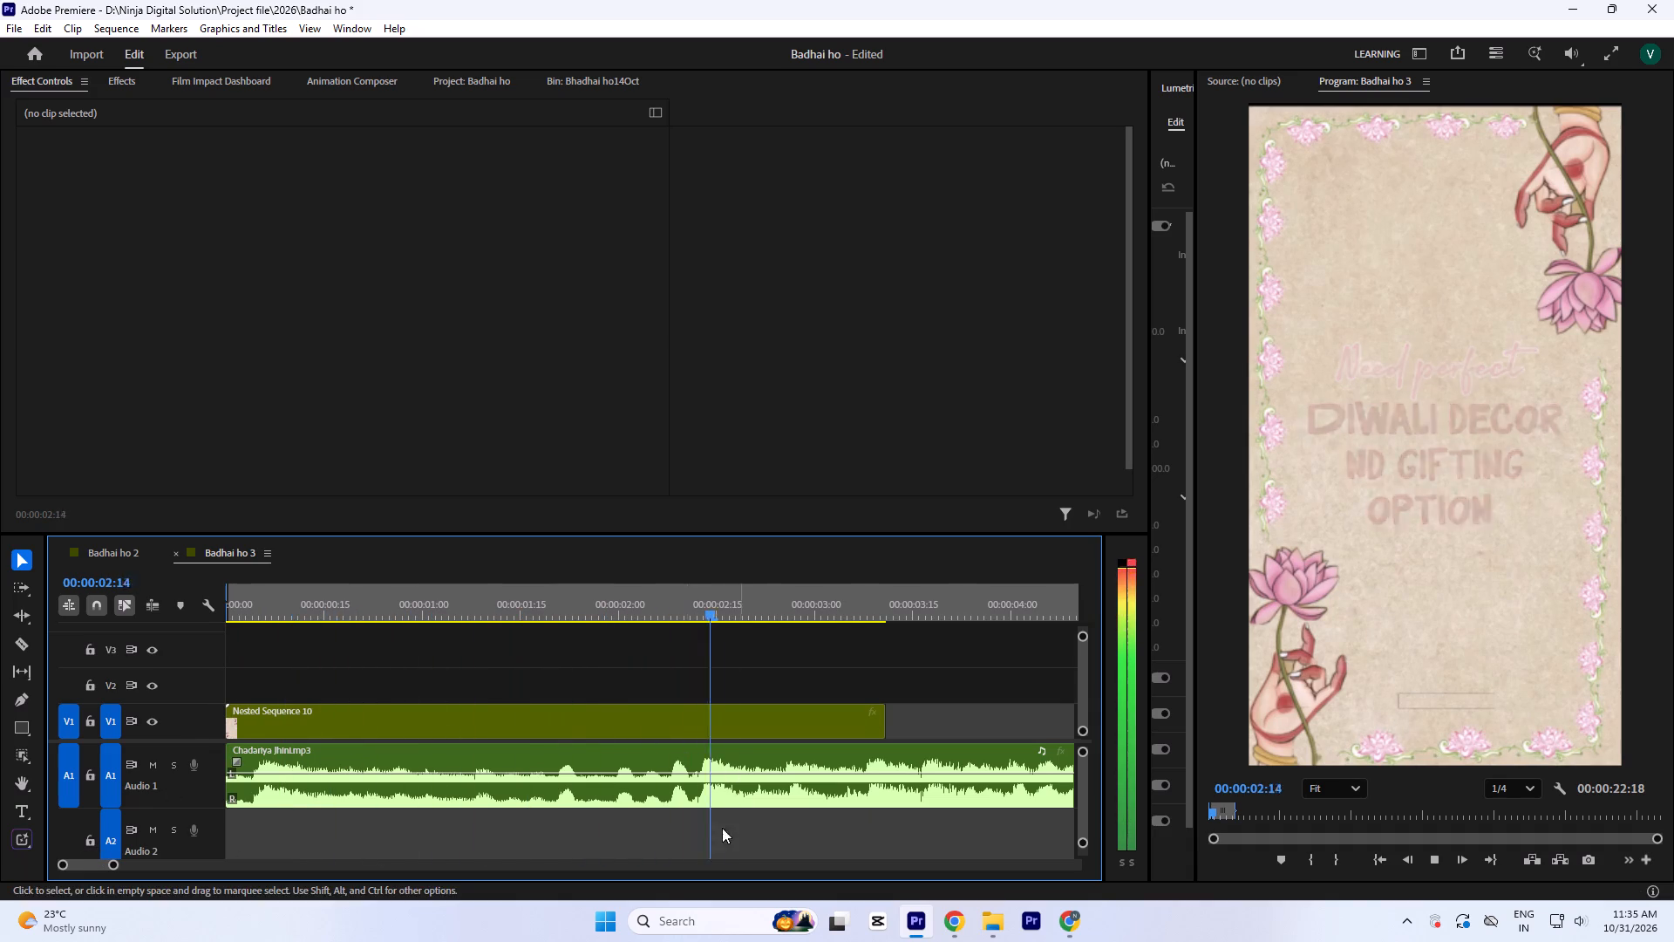
Play the Badhai ho 3 opening from the start and check the title card against the song.
key("space")
left_click_drag(686, 591, 718, 614)
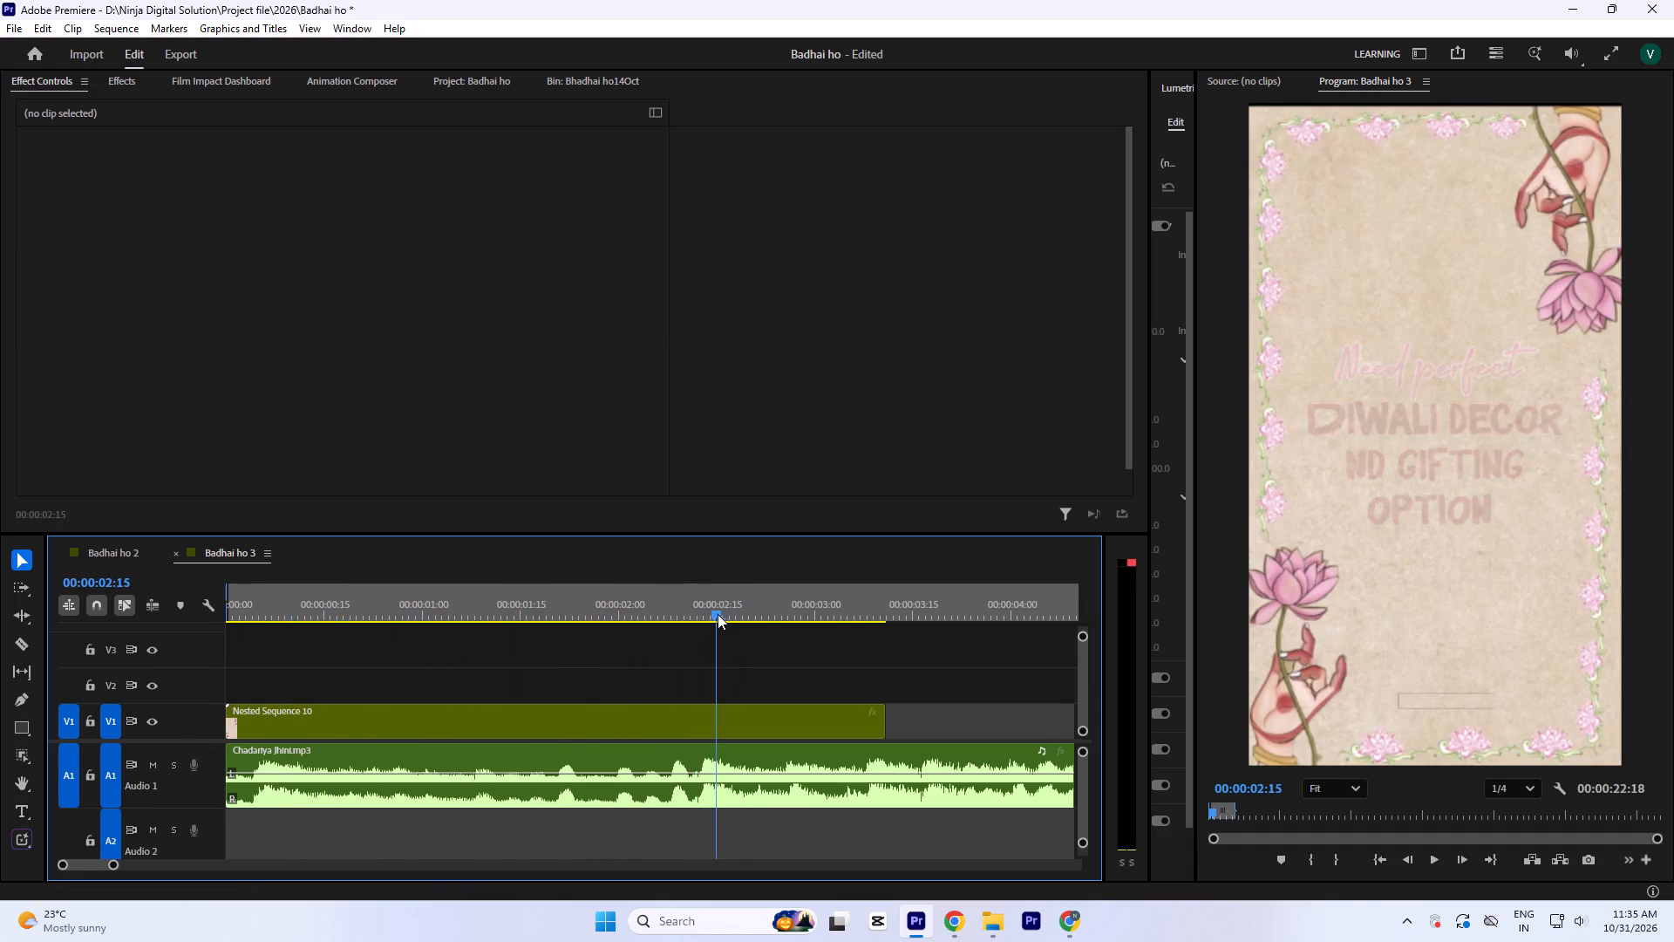
left_click_drag(718, 614, 747, 638)
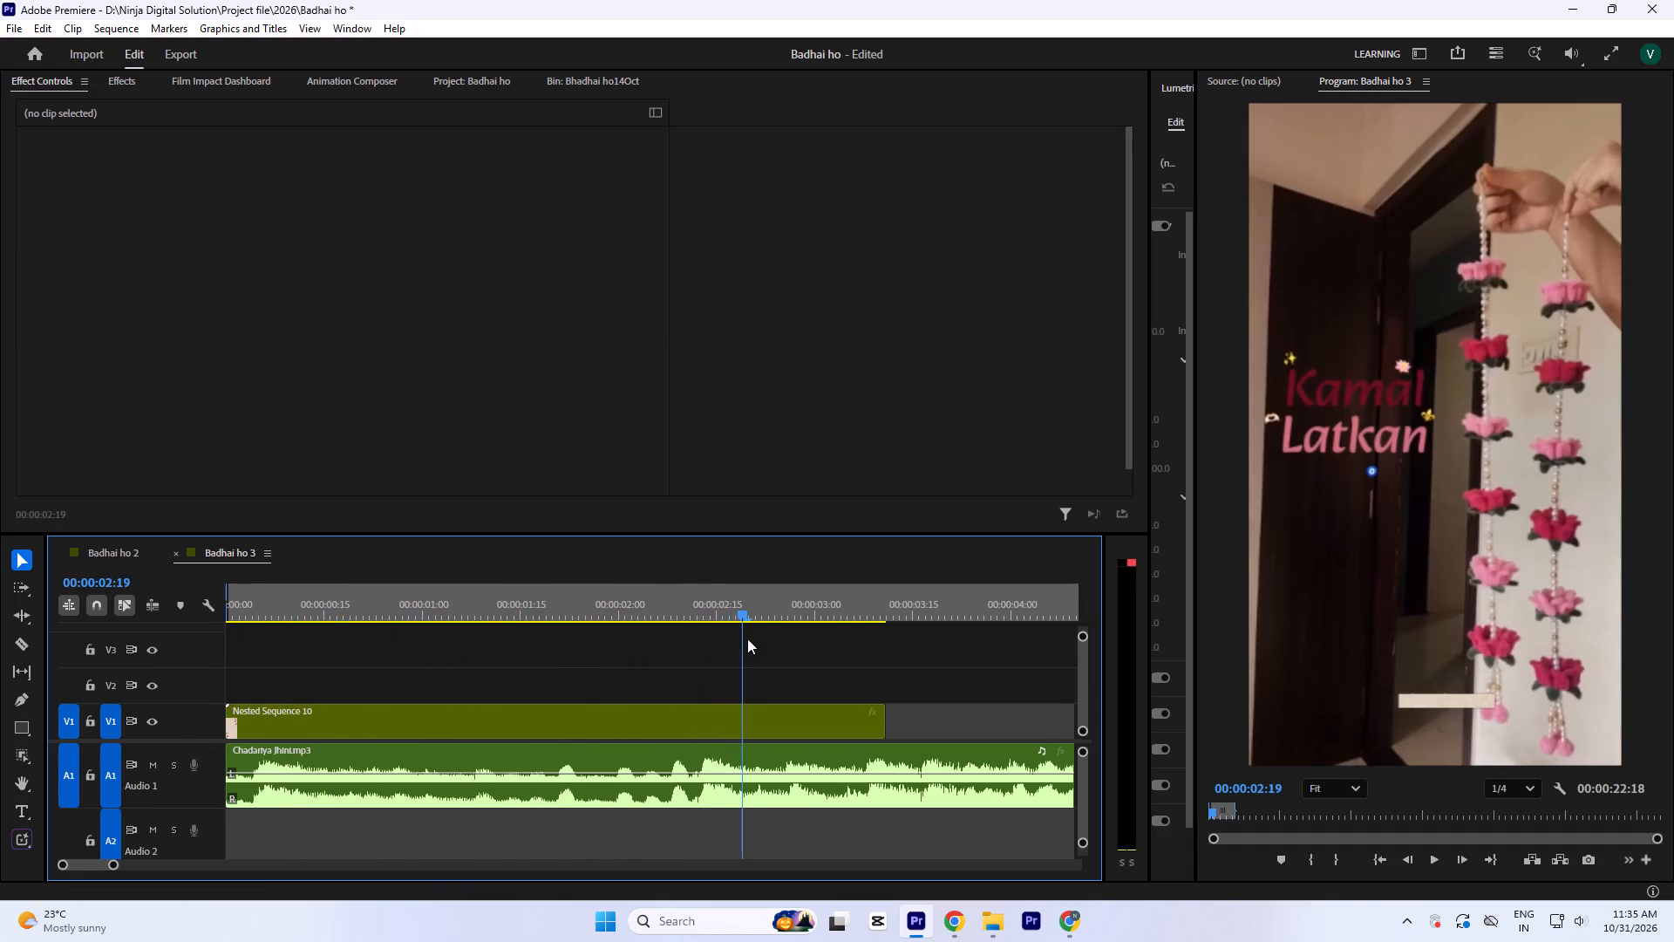
left_click_drag(747, 638, 98, 722)
key("space")
key("space")
left_click_drag(265, 611, 225, 624)
key("space")
key("space")
key("equal")
key("equal")
key("equal")
left_click_drag(330, 604, 223, 645)
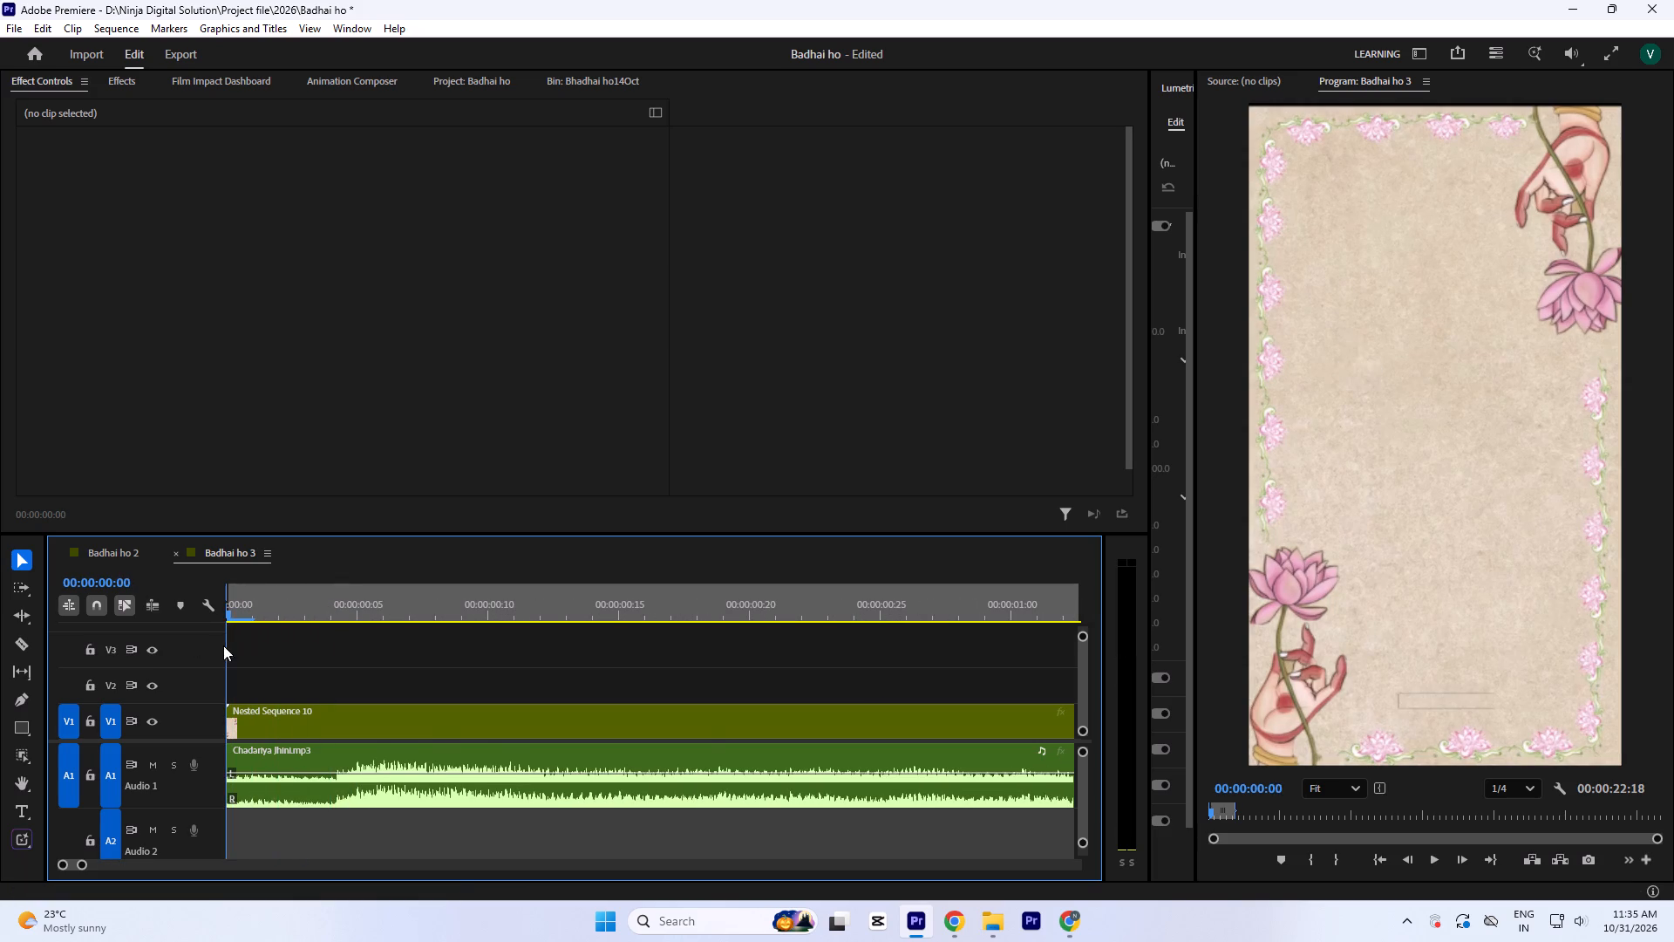
left_click_drag(223, 645, 526, 682)
key("minus")
key("minus")
Add a clip marker to the nested sequence on V1 at 00:00:02:19, on the Kamal Latkan shot just after the cut.
left_click_drag(634, 576, 762, 615)
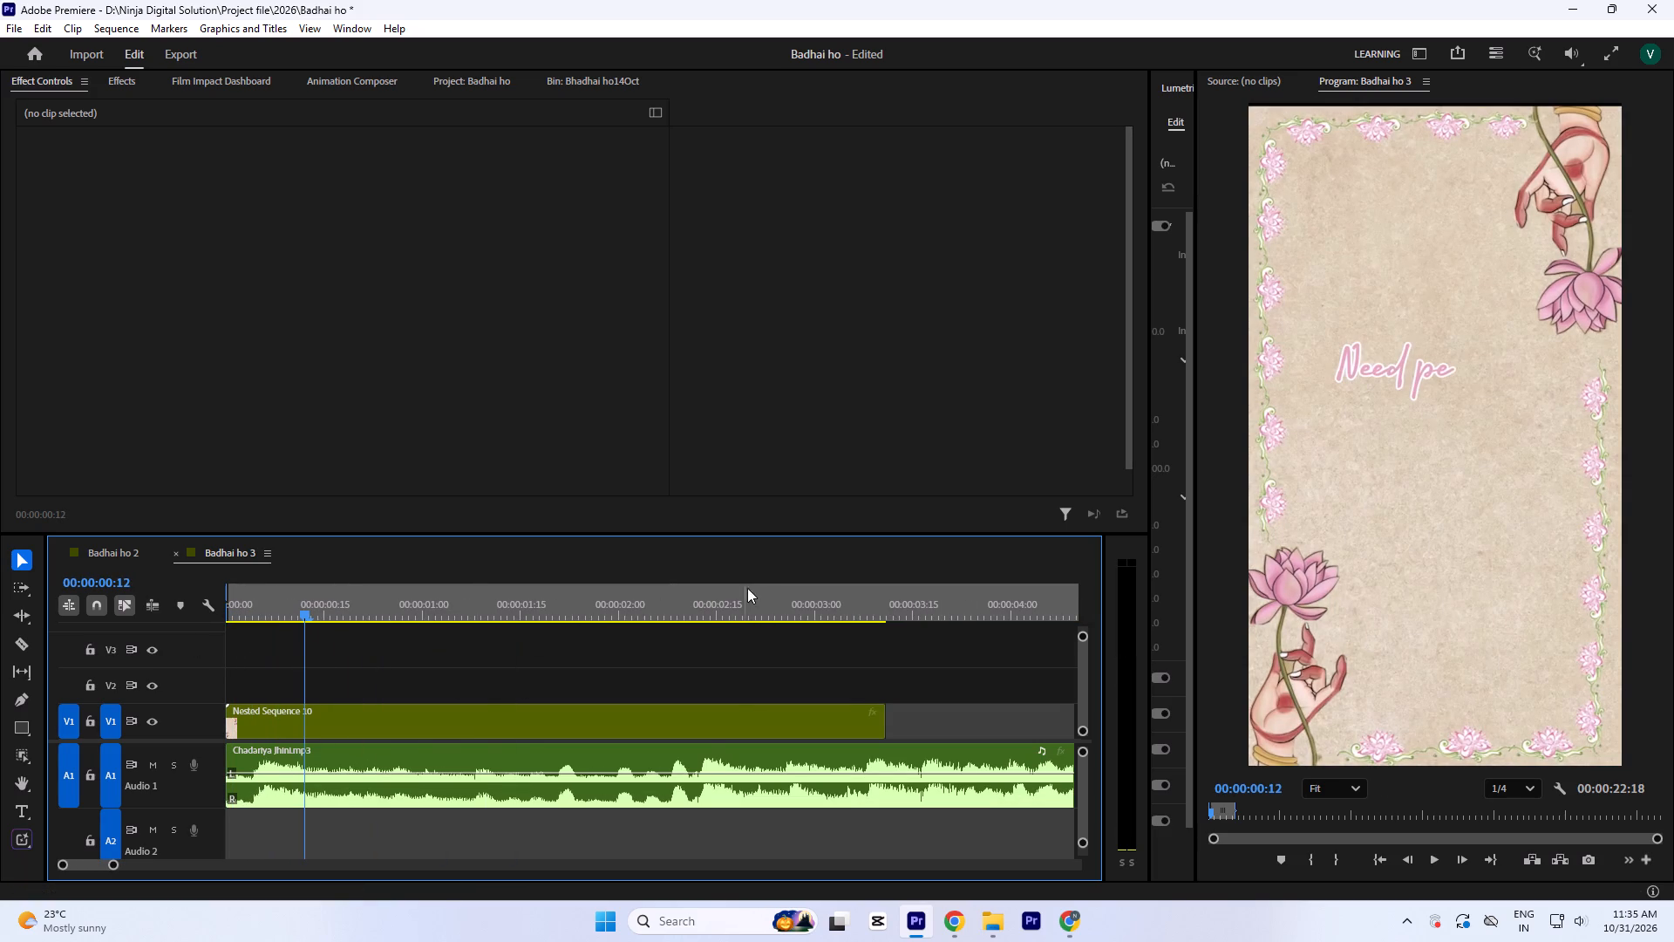
left_click_drag(752, 578, 793, 604)
left_click_drag(815, 605, 746, 640)
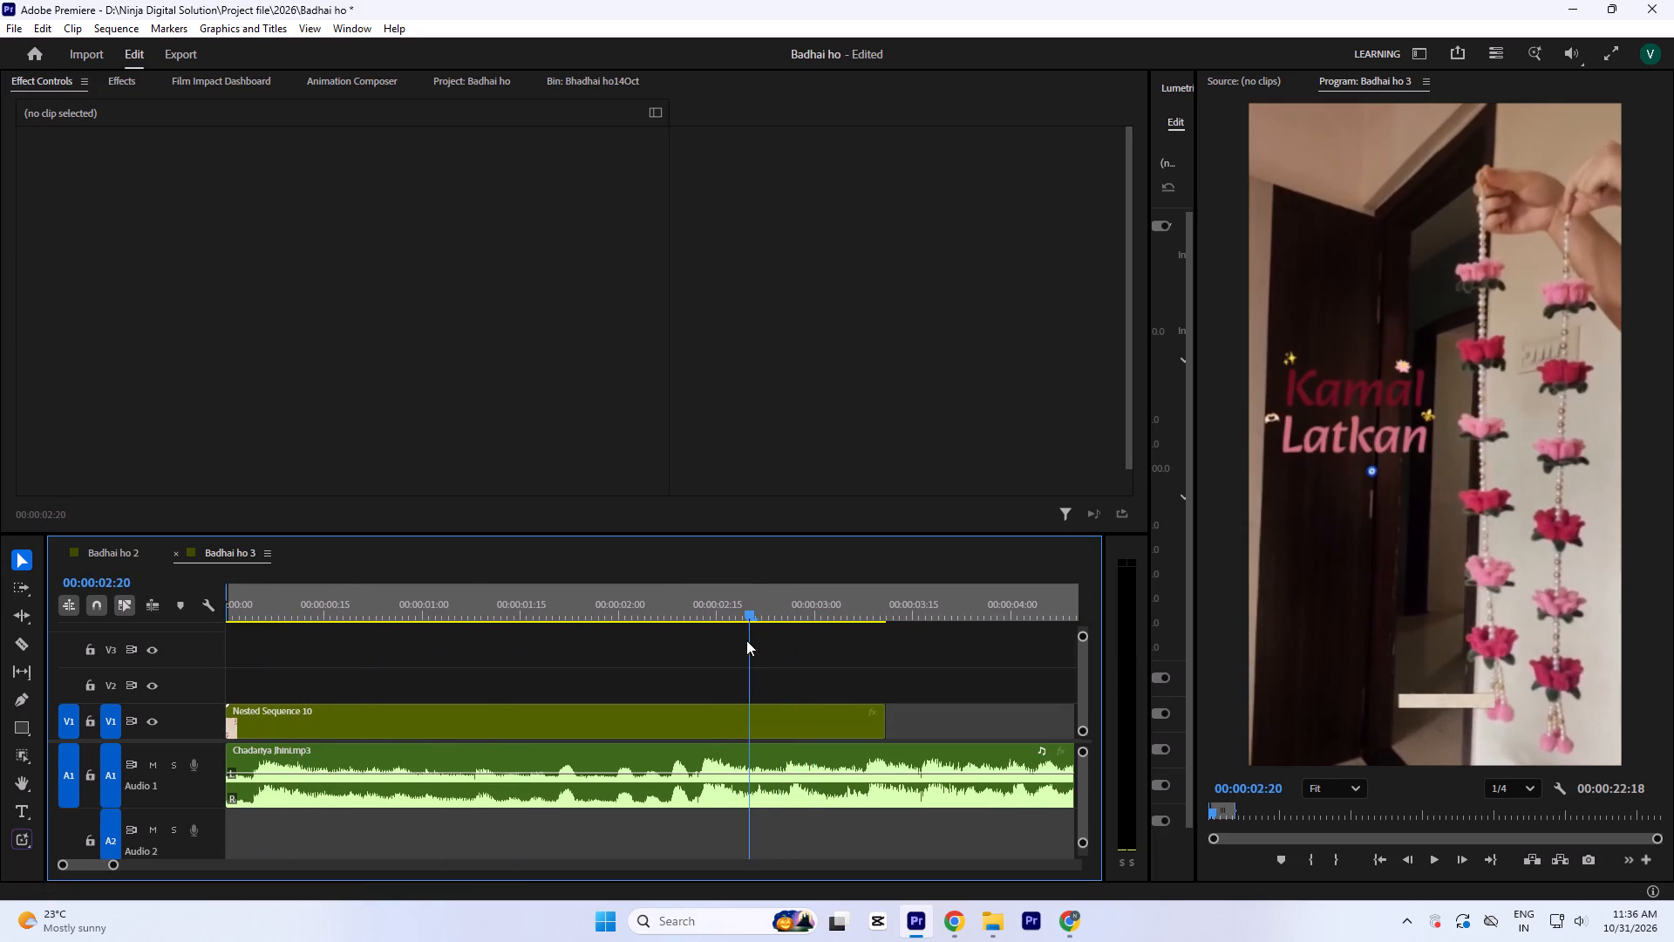
left_click_drag(746, 640, 733, 654)
key("Right")
key("Right")
left_click(774, 713)
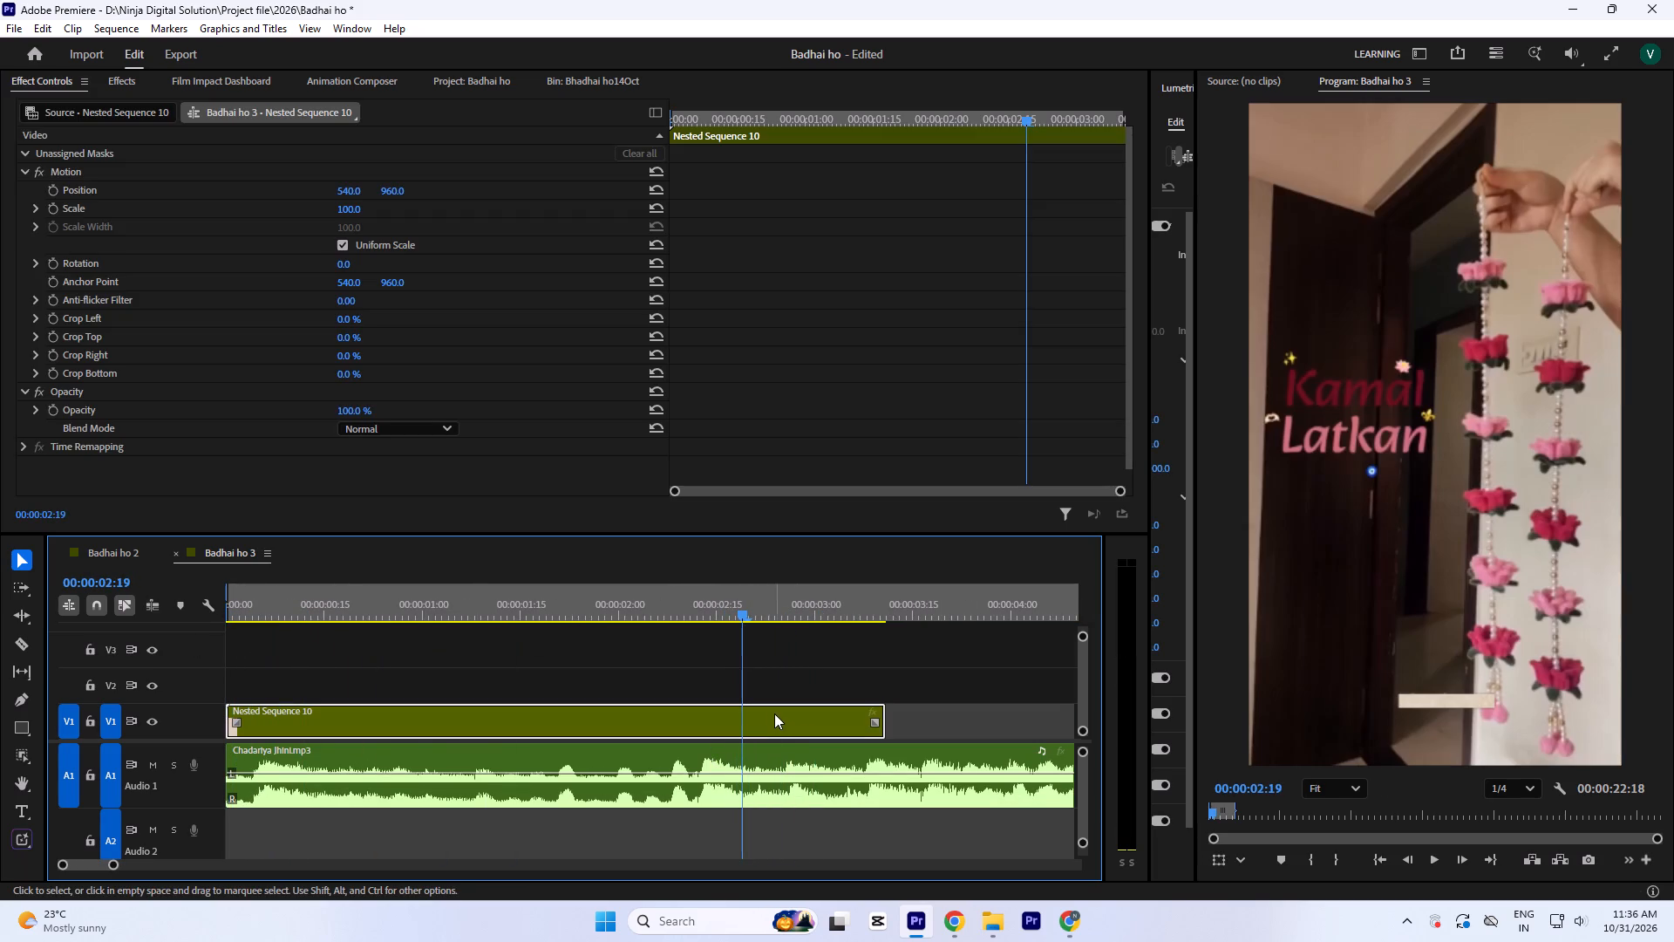
key("m")
left_click(518, 665)
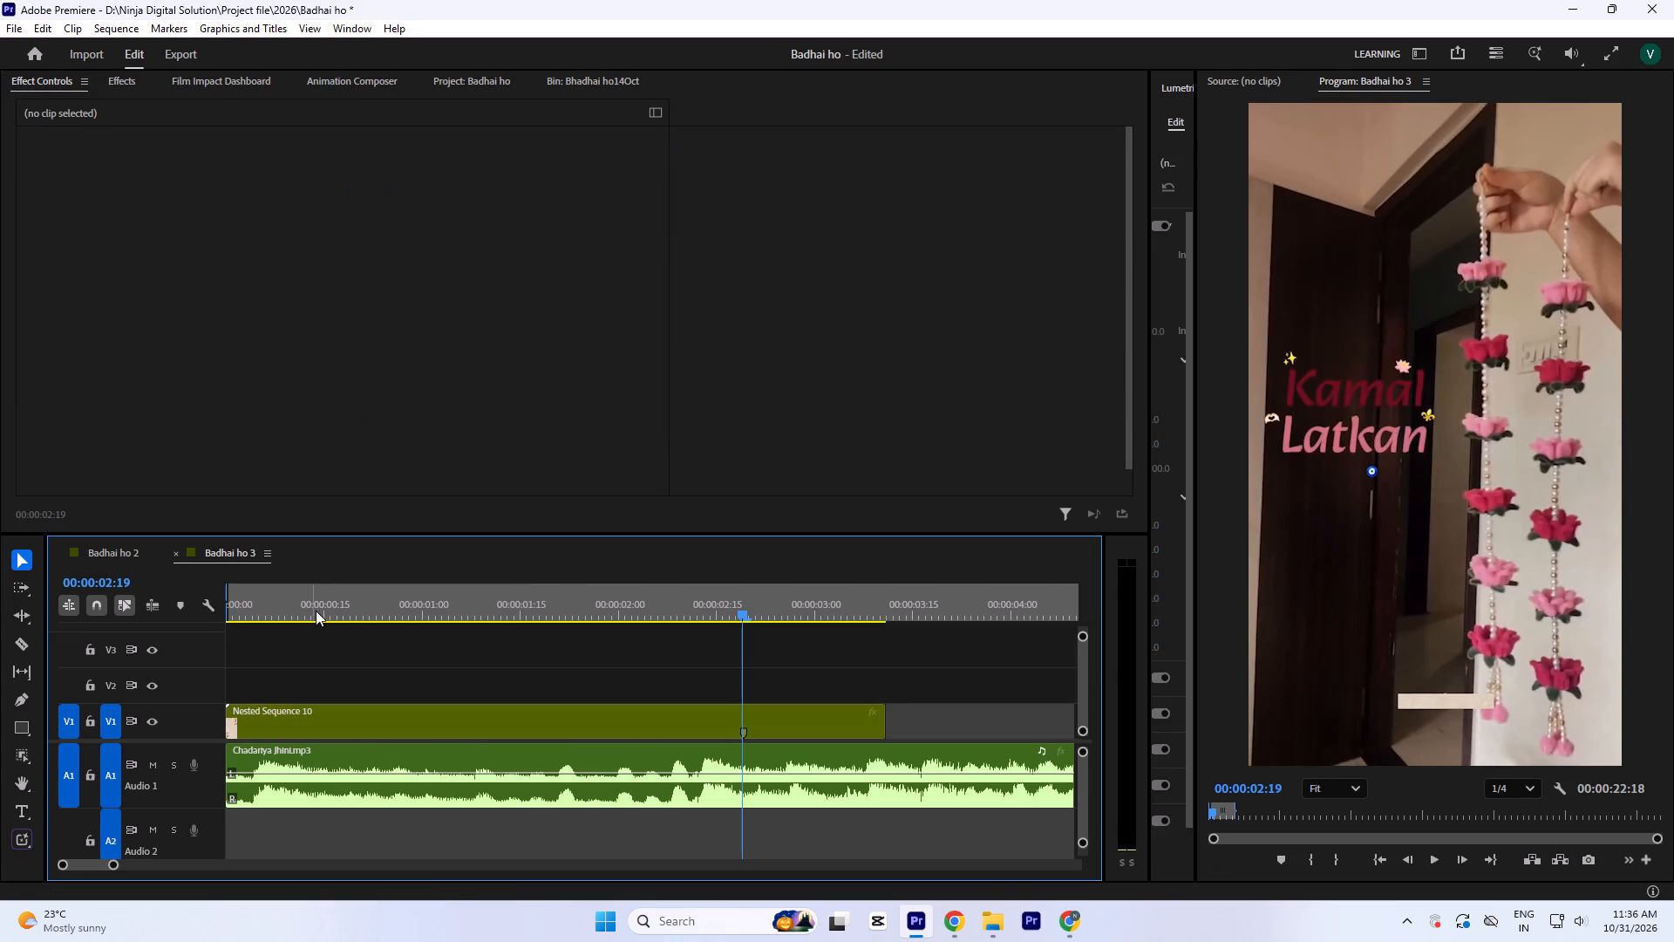
Listen to the song's opening and park the playhead on the beat at 00:00:02:13.
left_click_drag(322, 597, 152, 622)
key("space")
key("space")
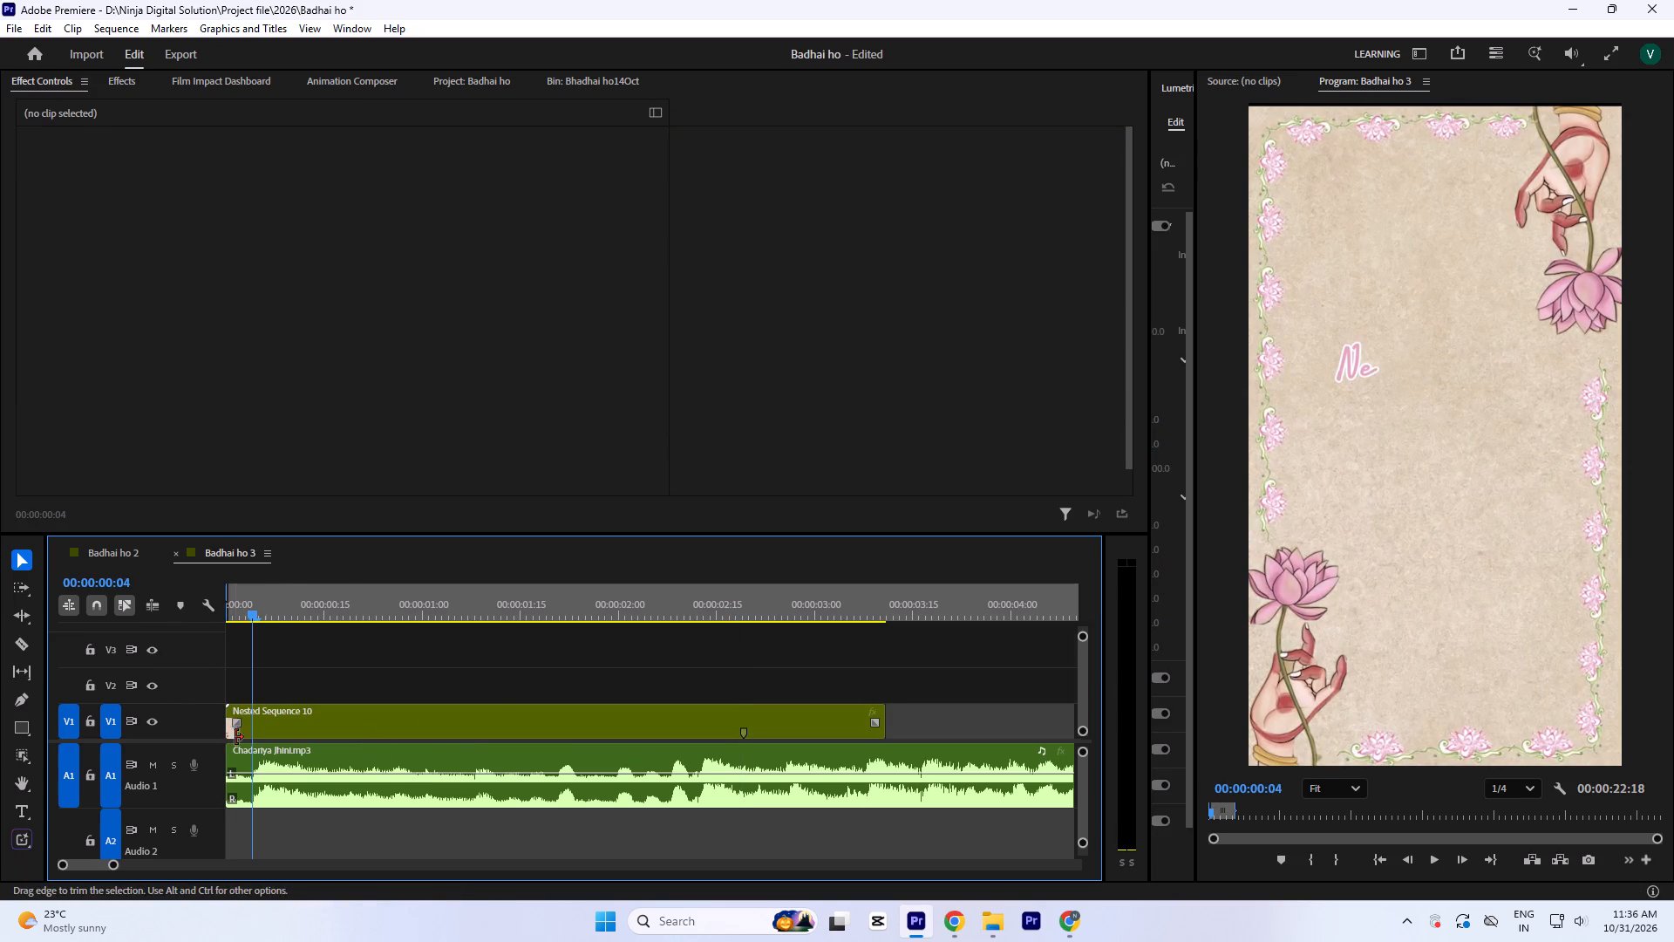
left_click(639, 612)
key("space")
key("space")
key("space")
key("space")
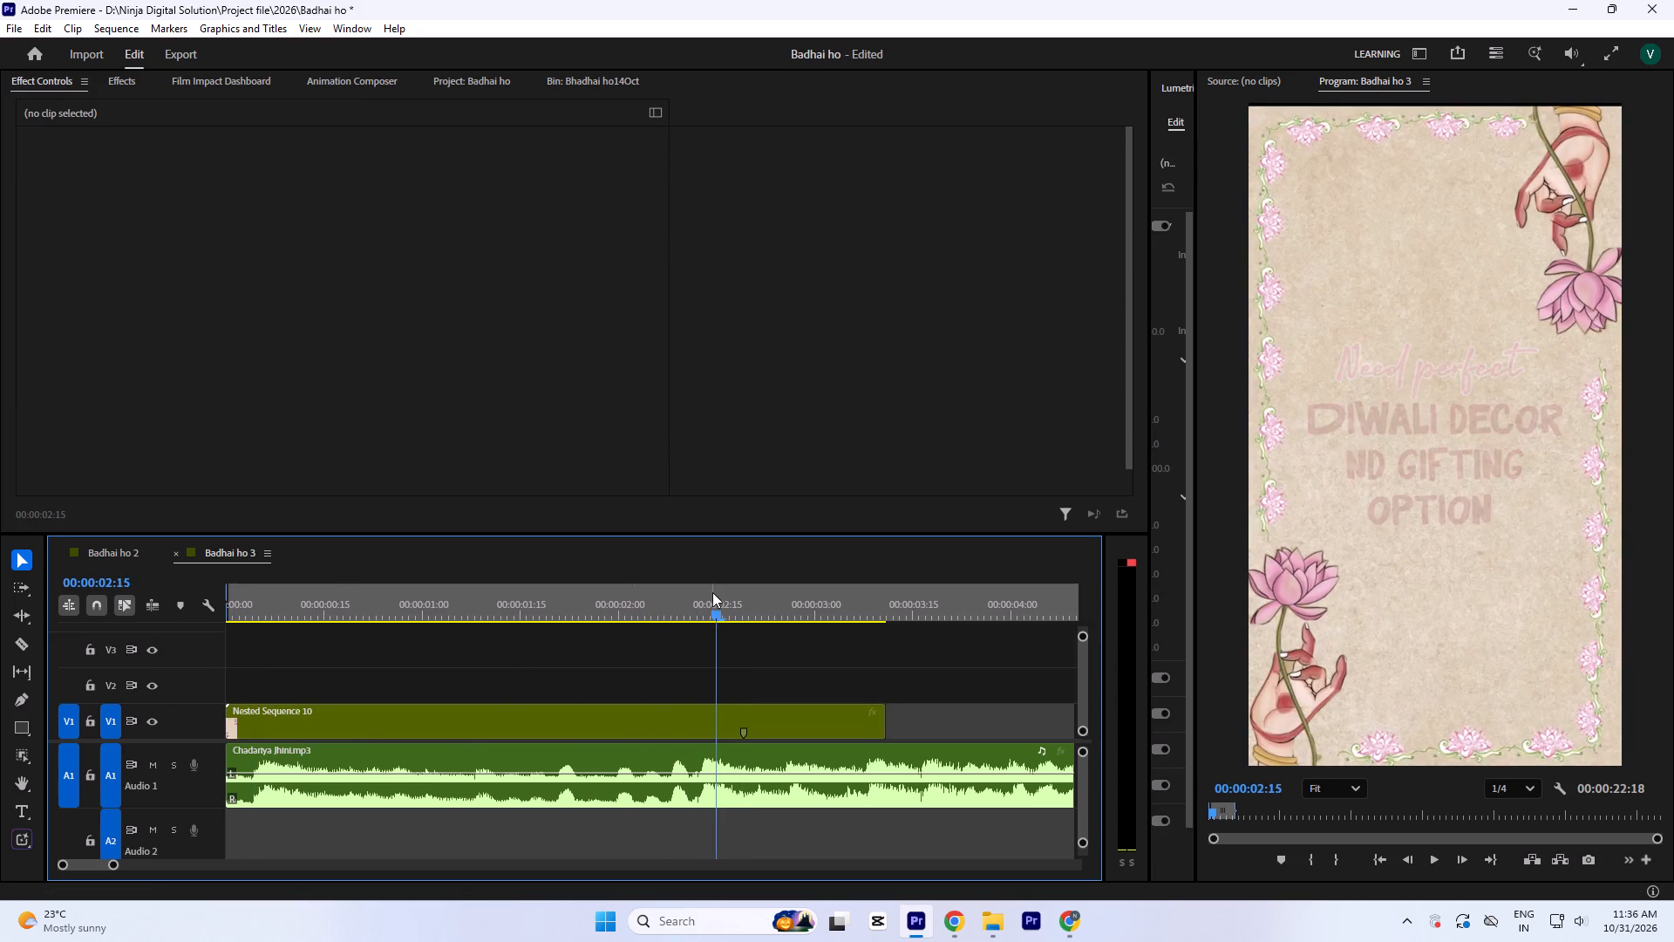
left_click_drag(711, 592, 708, 612)
key("equal")
key("equal")
key("equal")
key("equal")
key("equal")
key("minus")
key("minus")
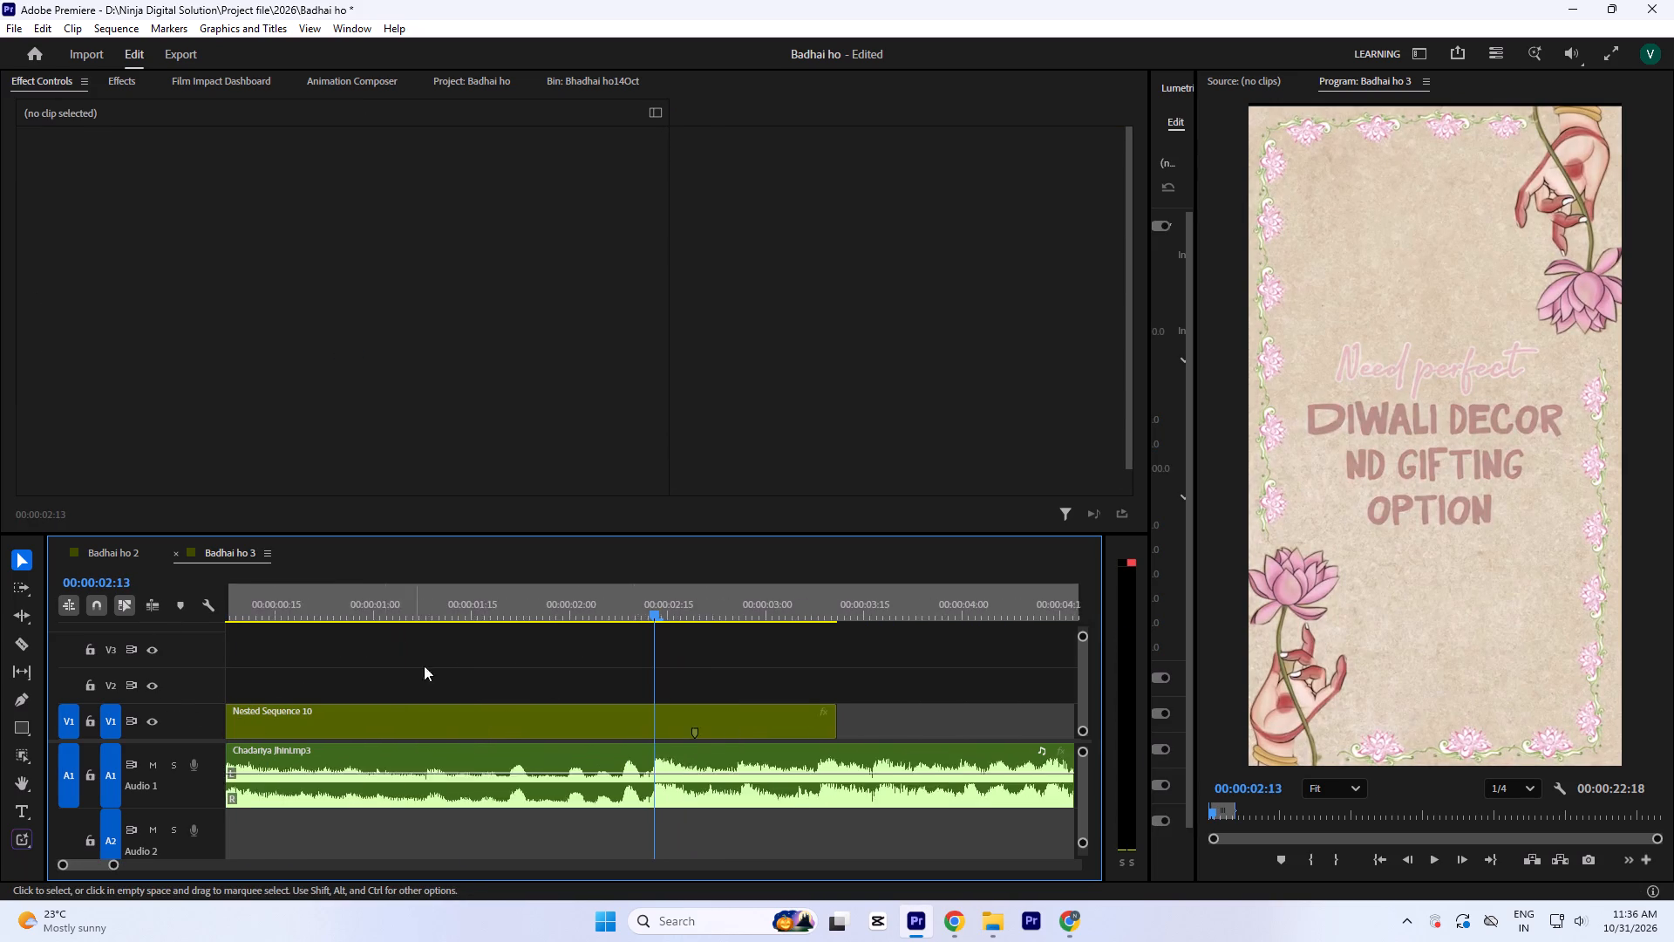
key("minus")
key("minus")
key("equal")
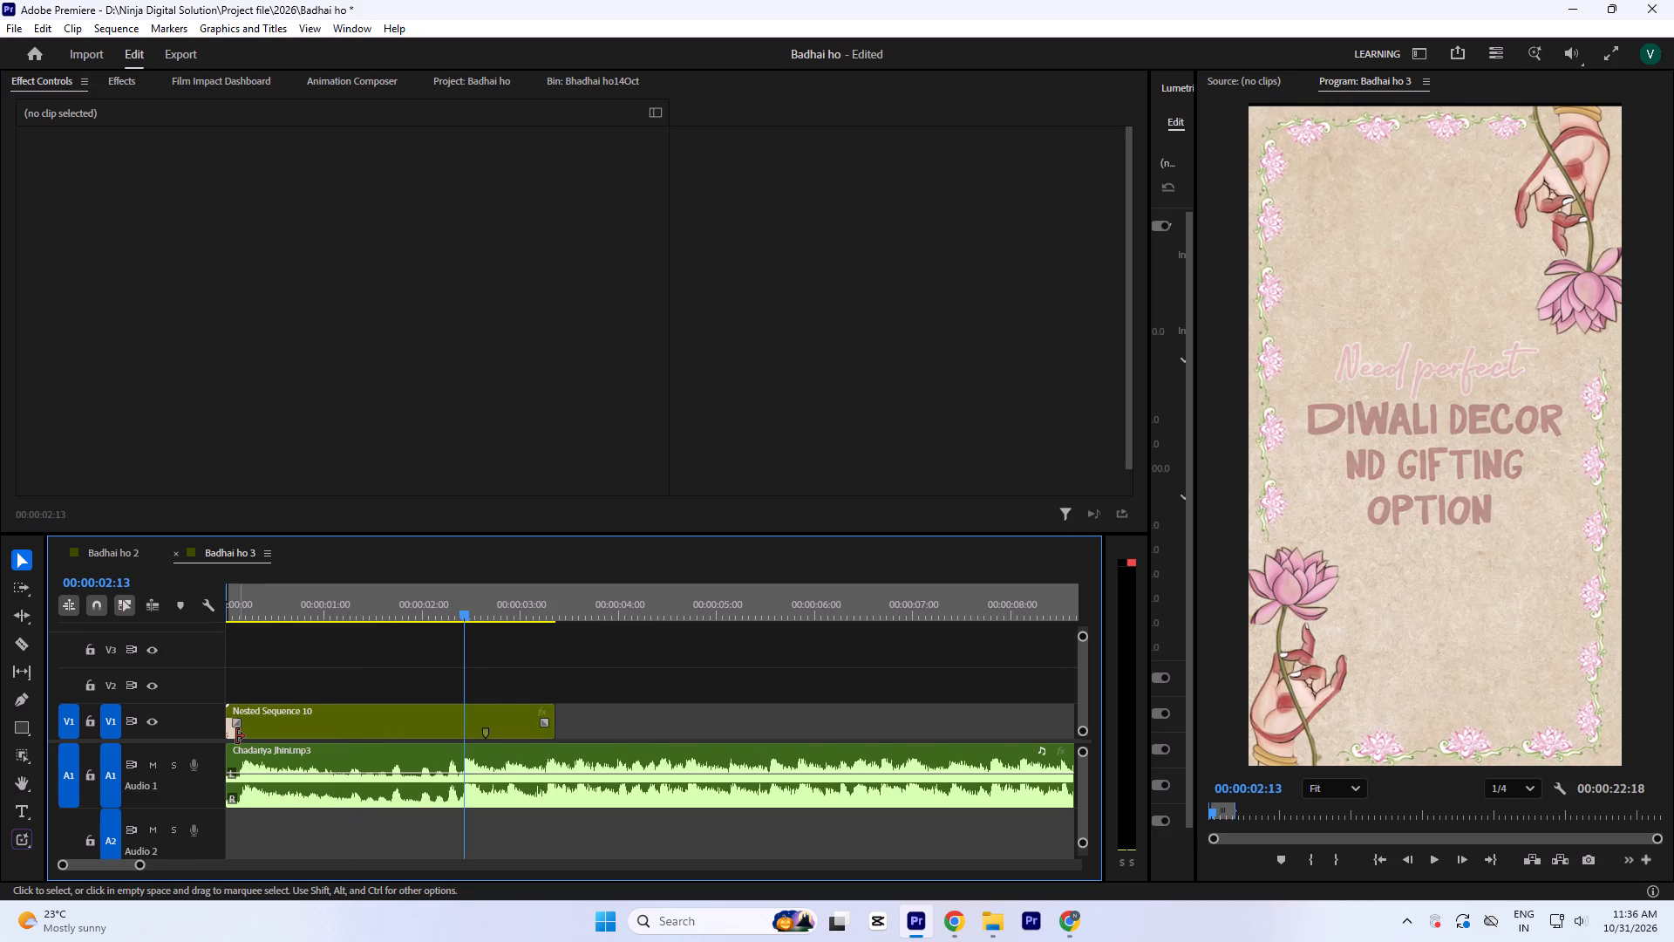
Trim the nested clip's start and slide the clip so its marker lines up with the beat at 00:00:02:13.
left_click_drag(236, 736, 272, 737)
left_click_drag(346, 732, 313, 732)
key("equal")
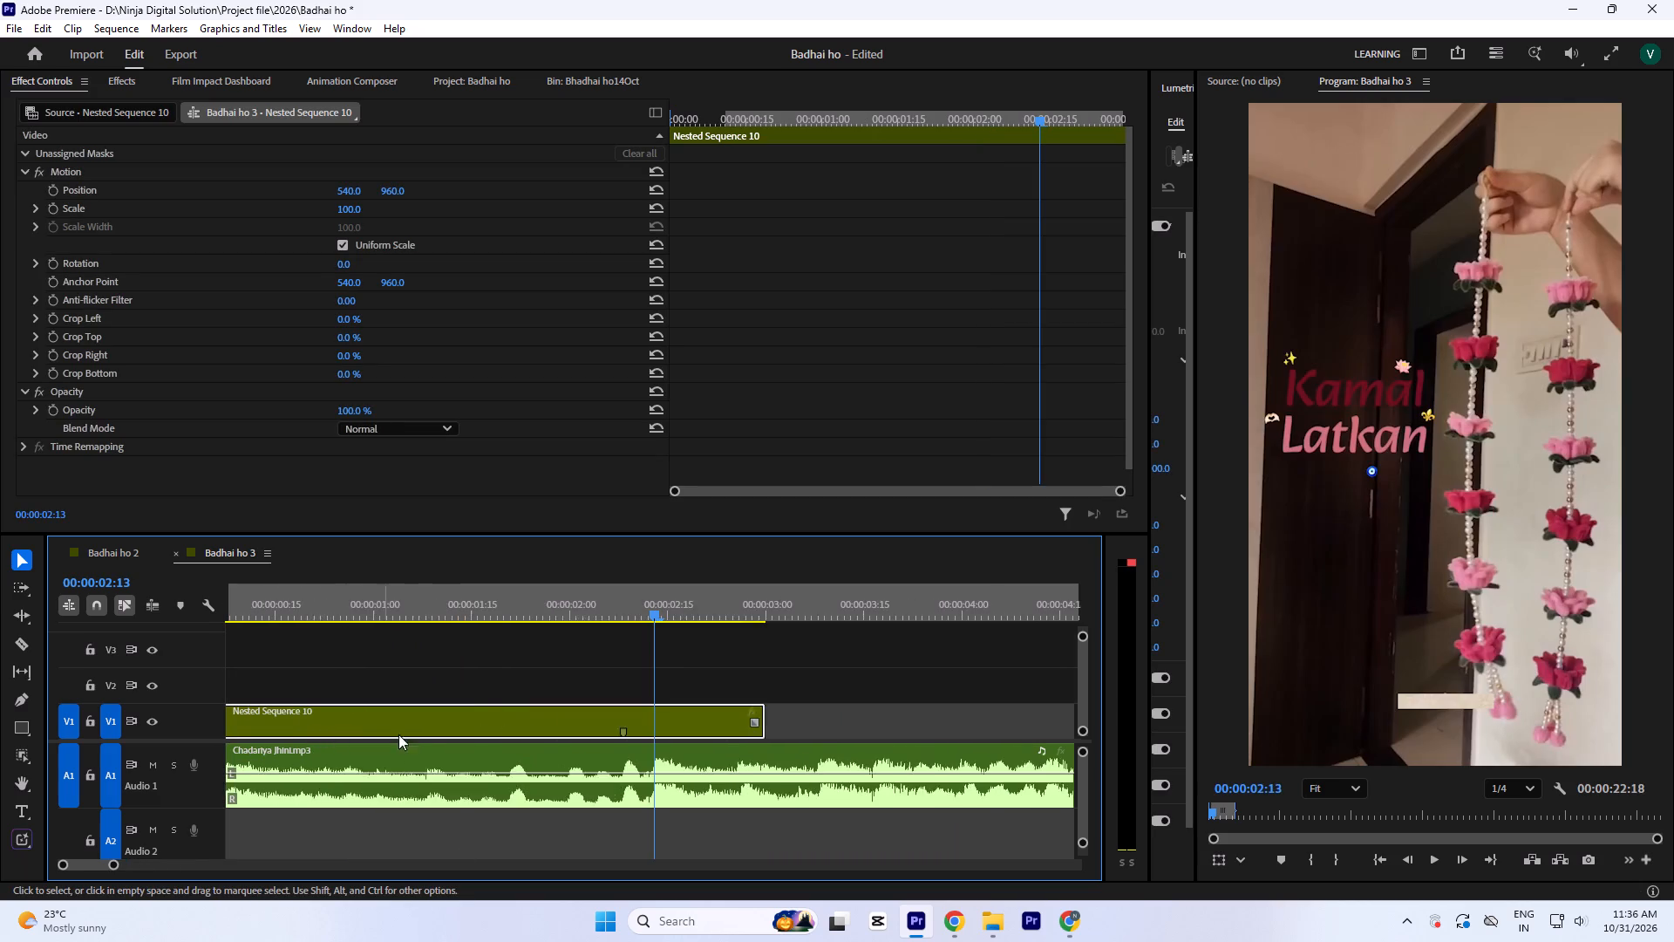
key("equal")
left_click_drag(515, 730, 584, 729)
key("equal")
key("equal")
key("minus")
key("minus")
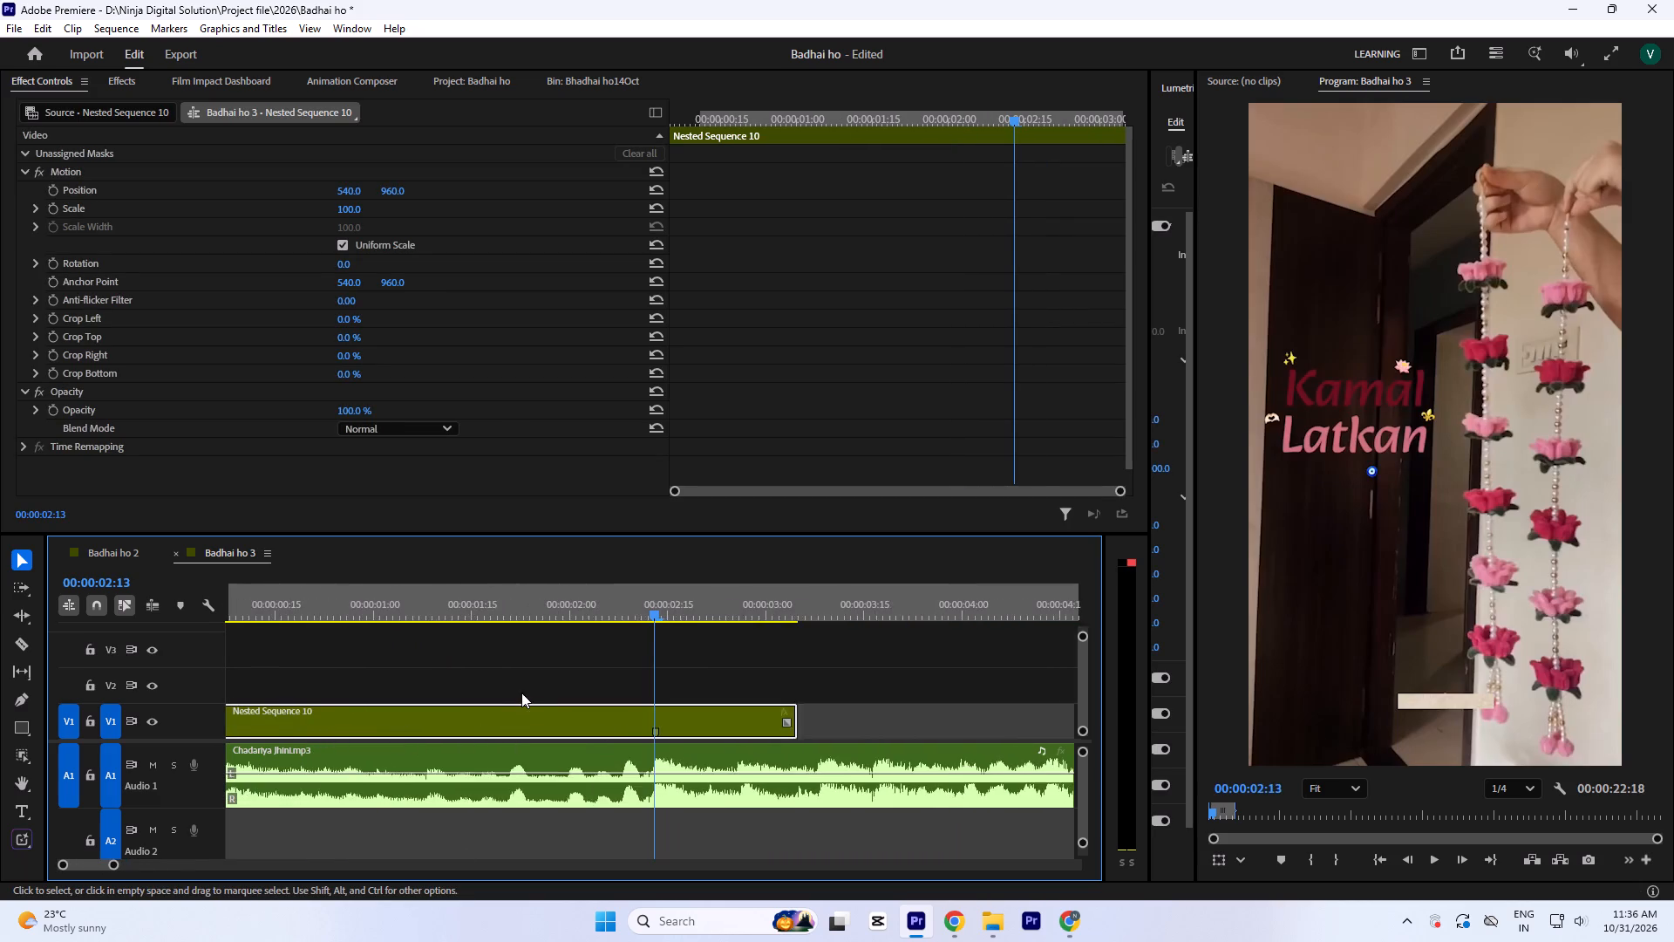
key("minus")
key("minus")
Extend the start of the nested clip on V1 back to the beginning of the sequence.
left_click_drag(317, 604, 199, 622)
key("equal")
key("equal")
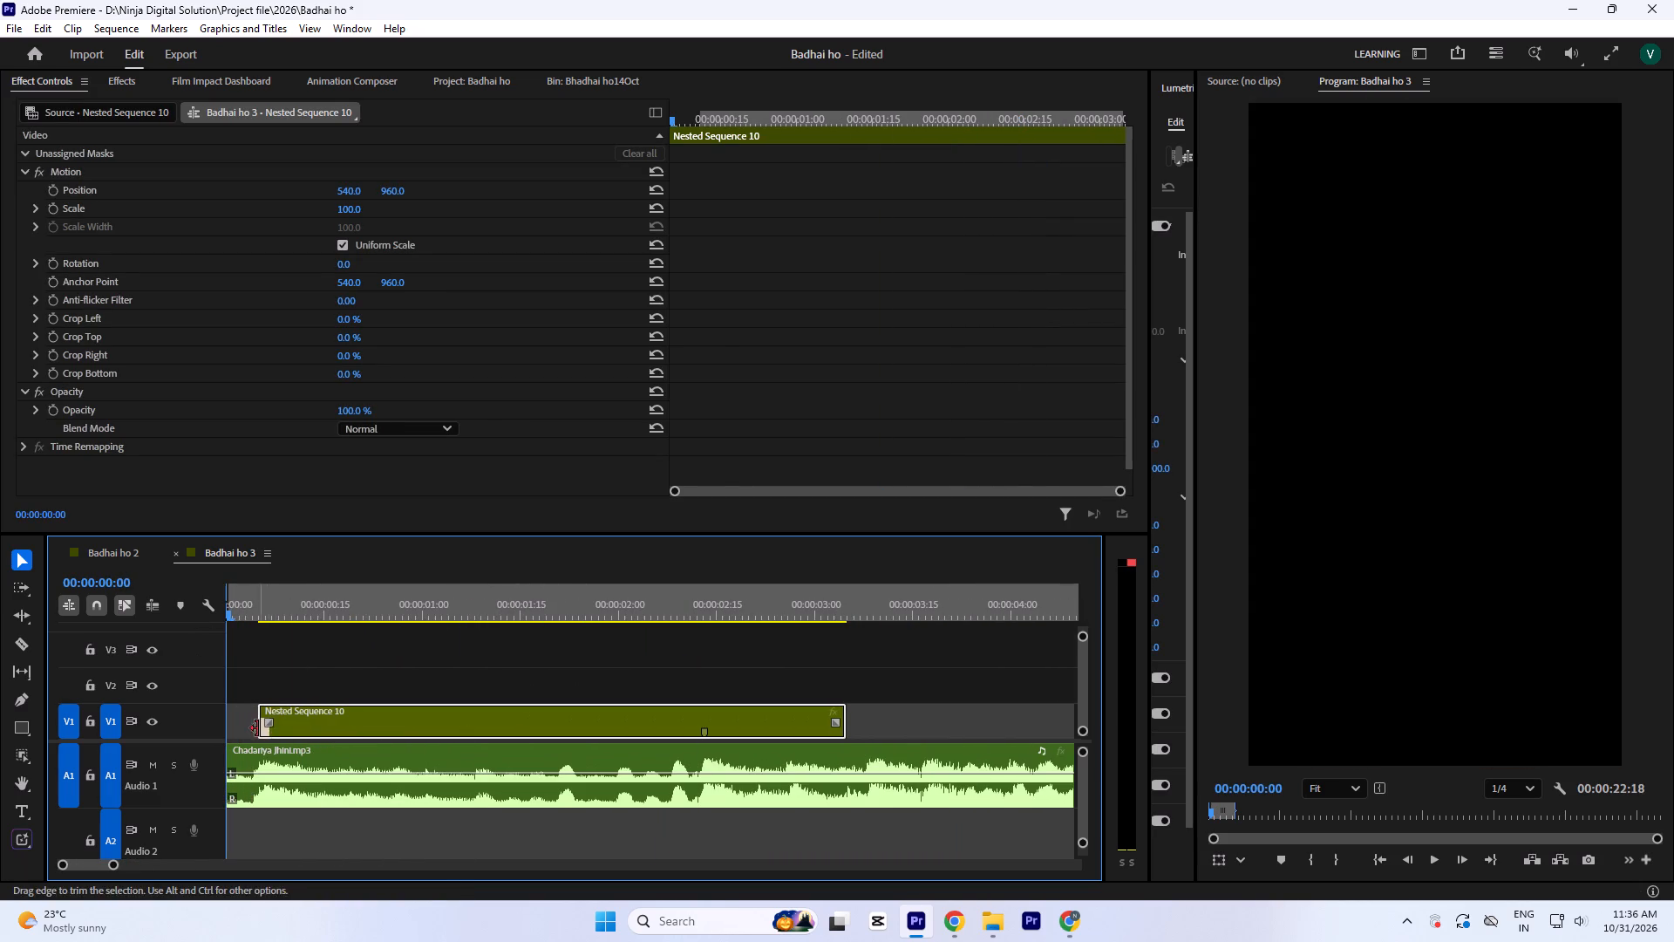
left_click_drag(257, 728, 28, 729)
Play the realigned opening from the start to check the cut against the beat.
key("space")
key("minus")
key("space")
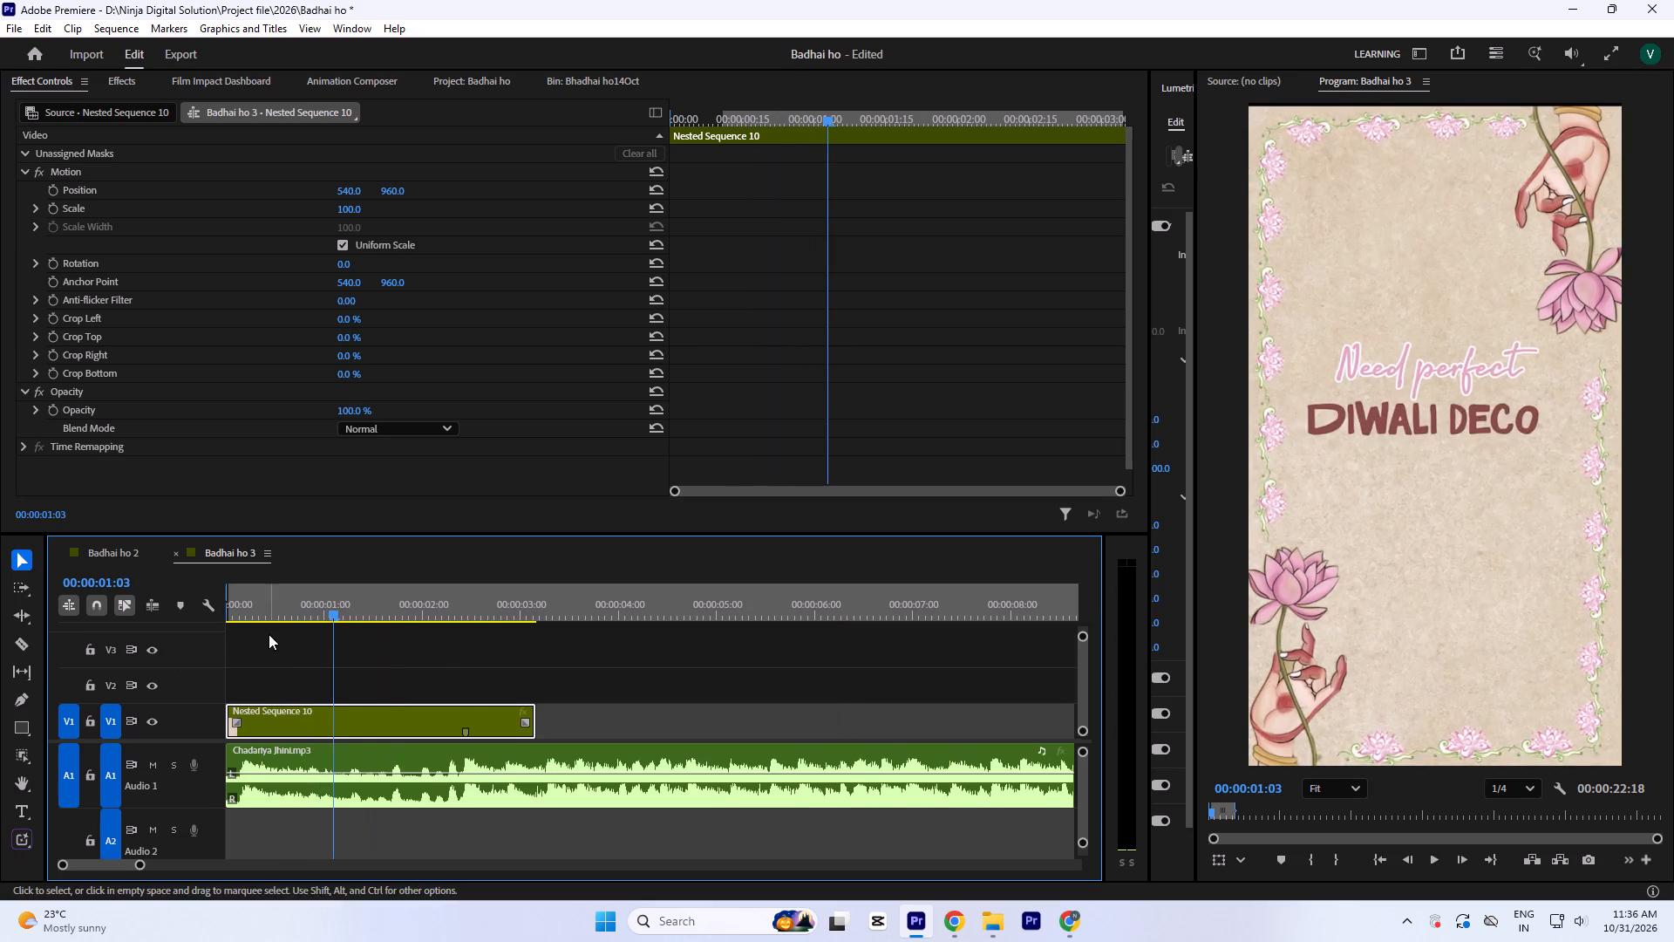
left_click_drag(280, 607, 24, 628)
key("space")
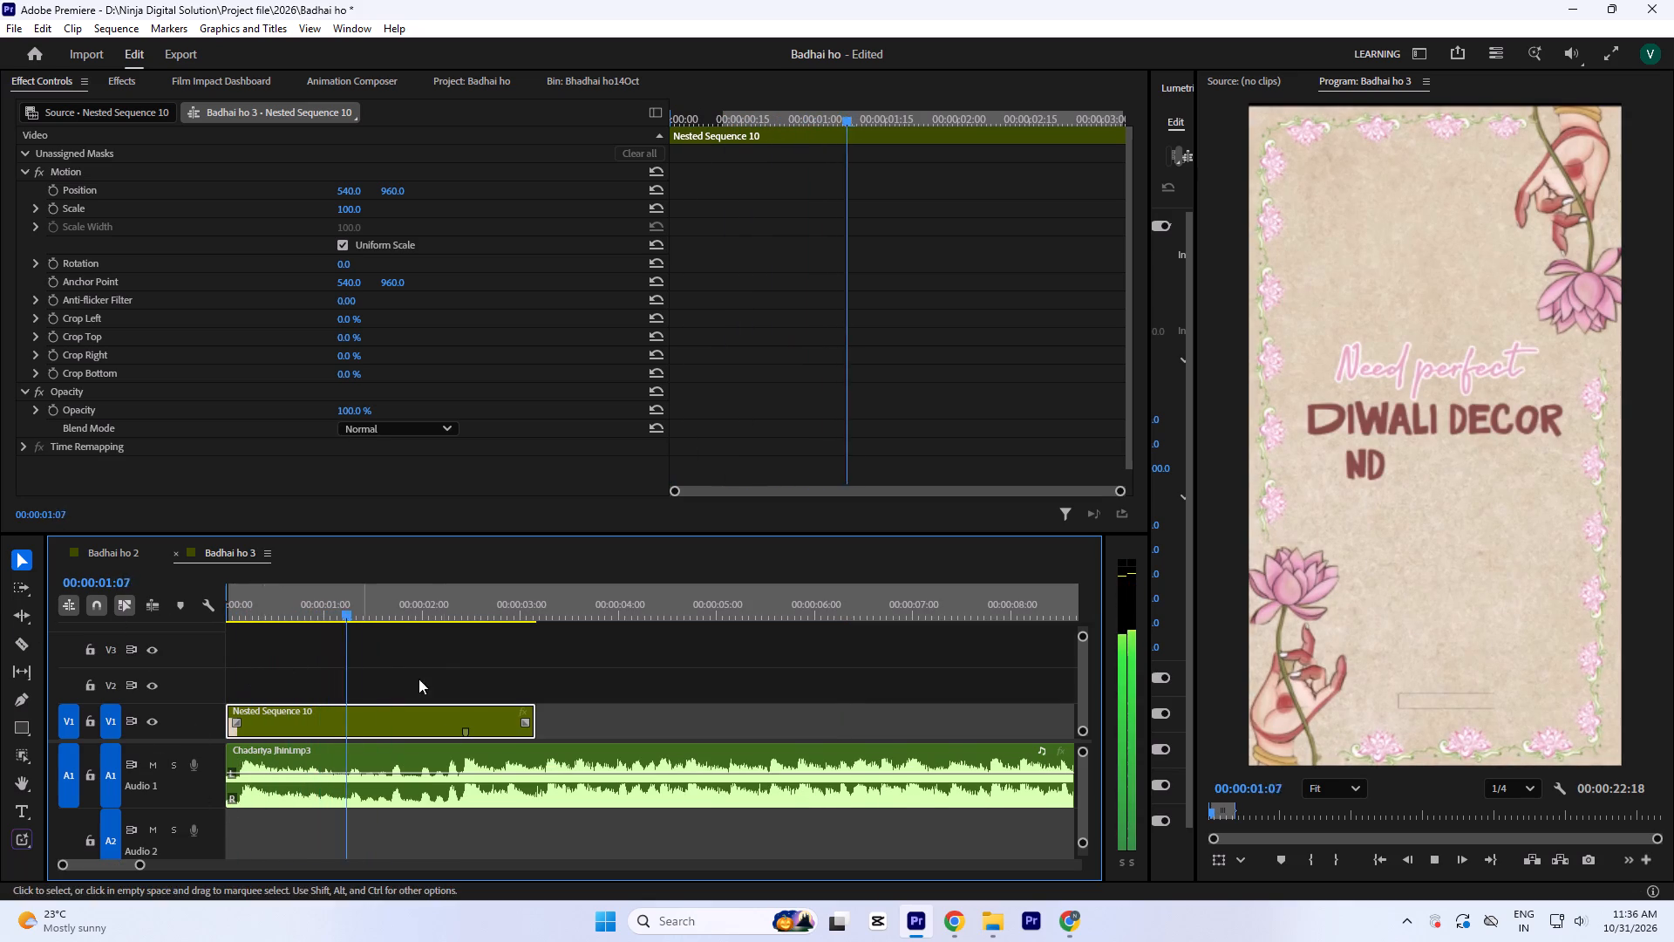
key("space")
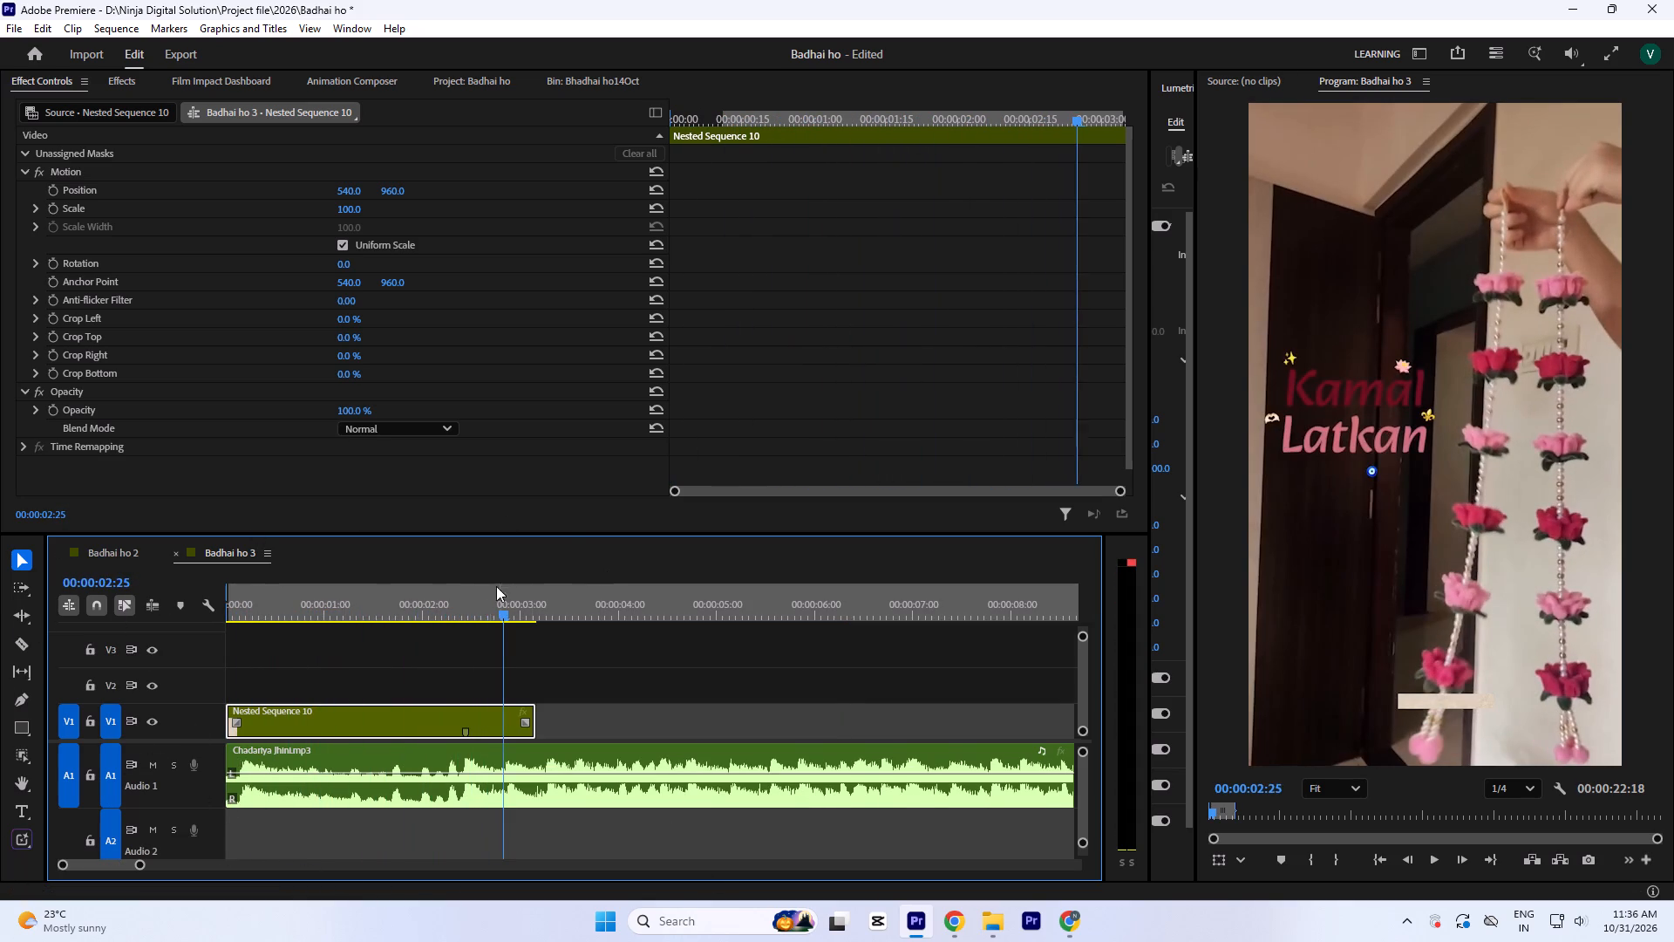
Examine the frames between 00:00:01:27 and 00:00:02:13 to see how the title text fades before the cut.
left_click_drag(481, 582, 452, 607)
left_click_drag(450, 606, 445, 623)
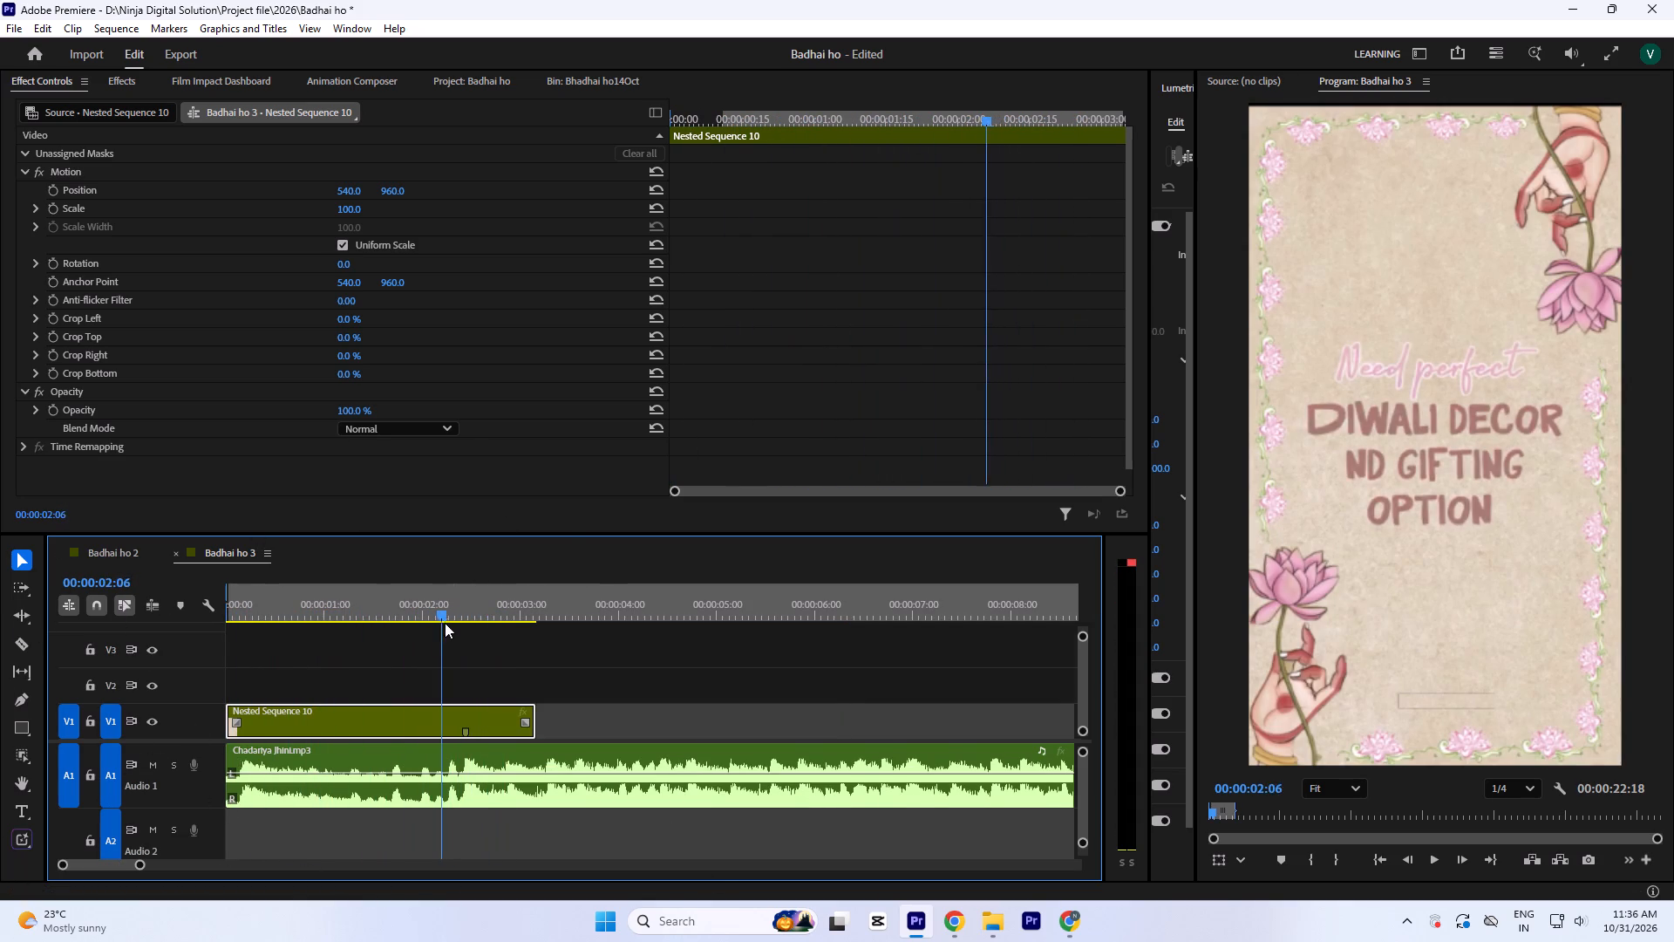
left_click_drag(445, 623, 448, 646)
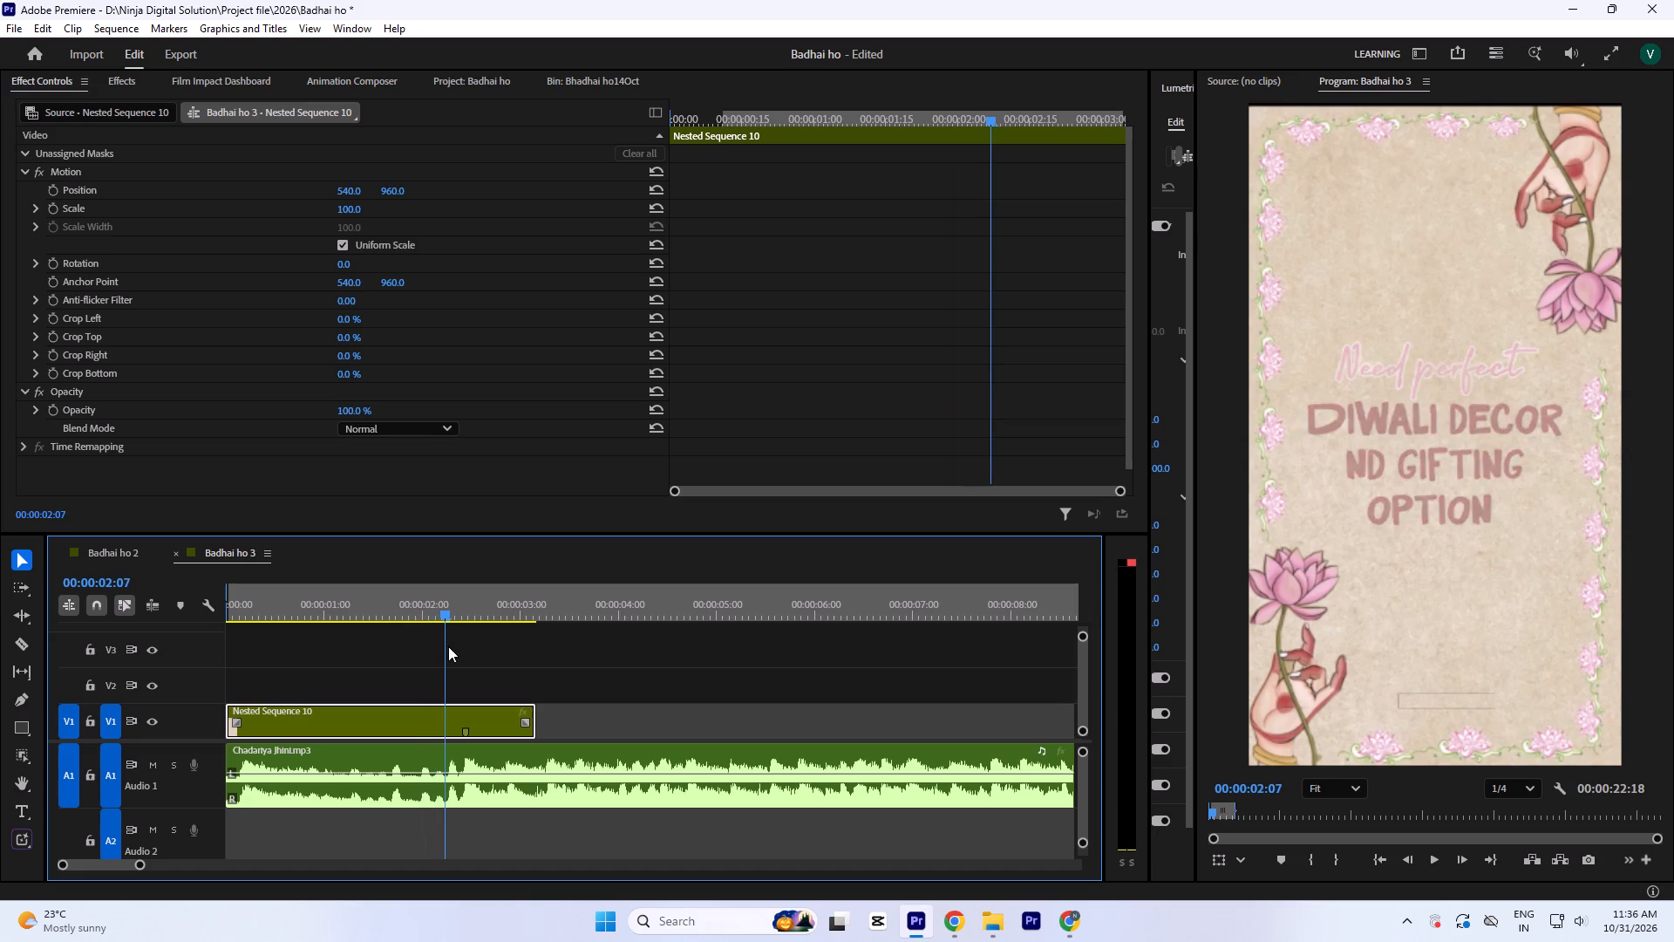
left_click_drag(448, 646, 466, 652)
key("equal")
key("equal")
key("equal")
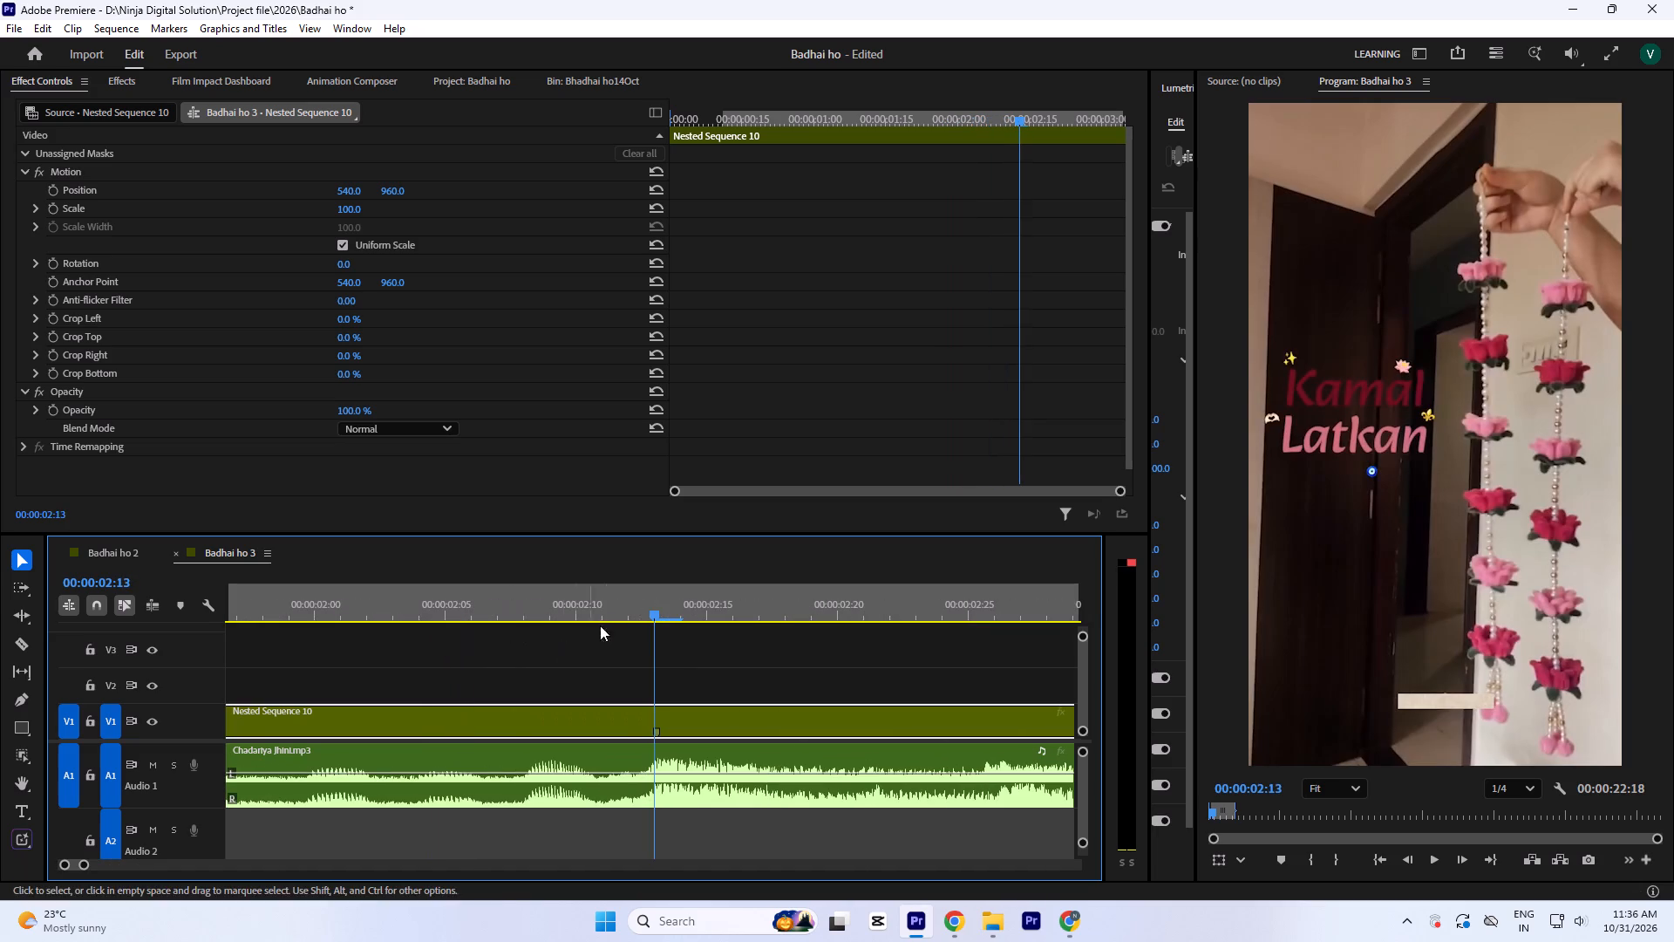
left_click(616, 586)
left_click_drag(630, 604, 478, 625)
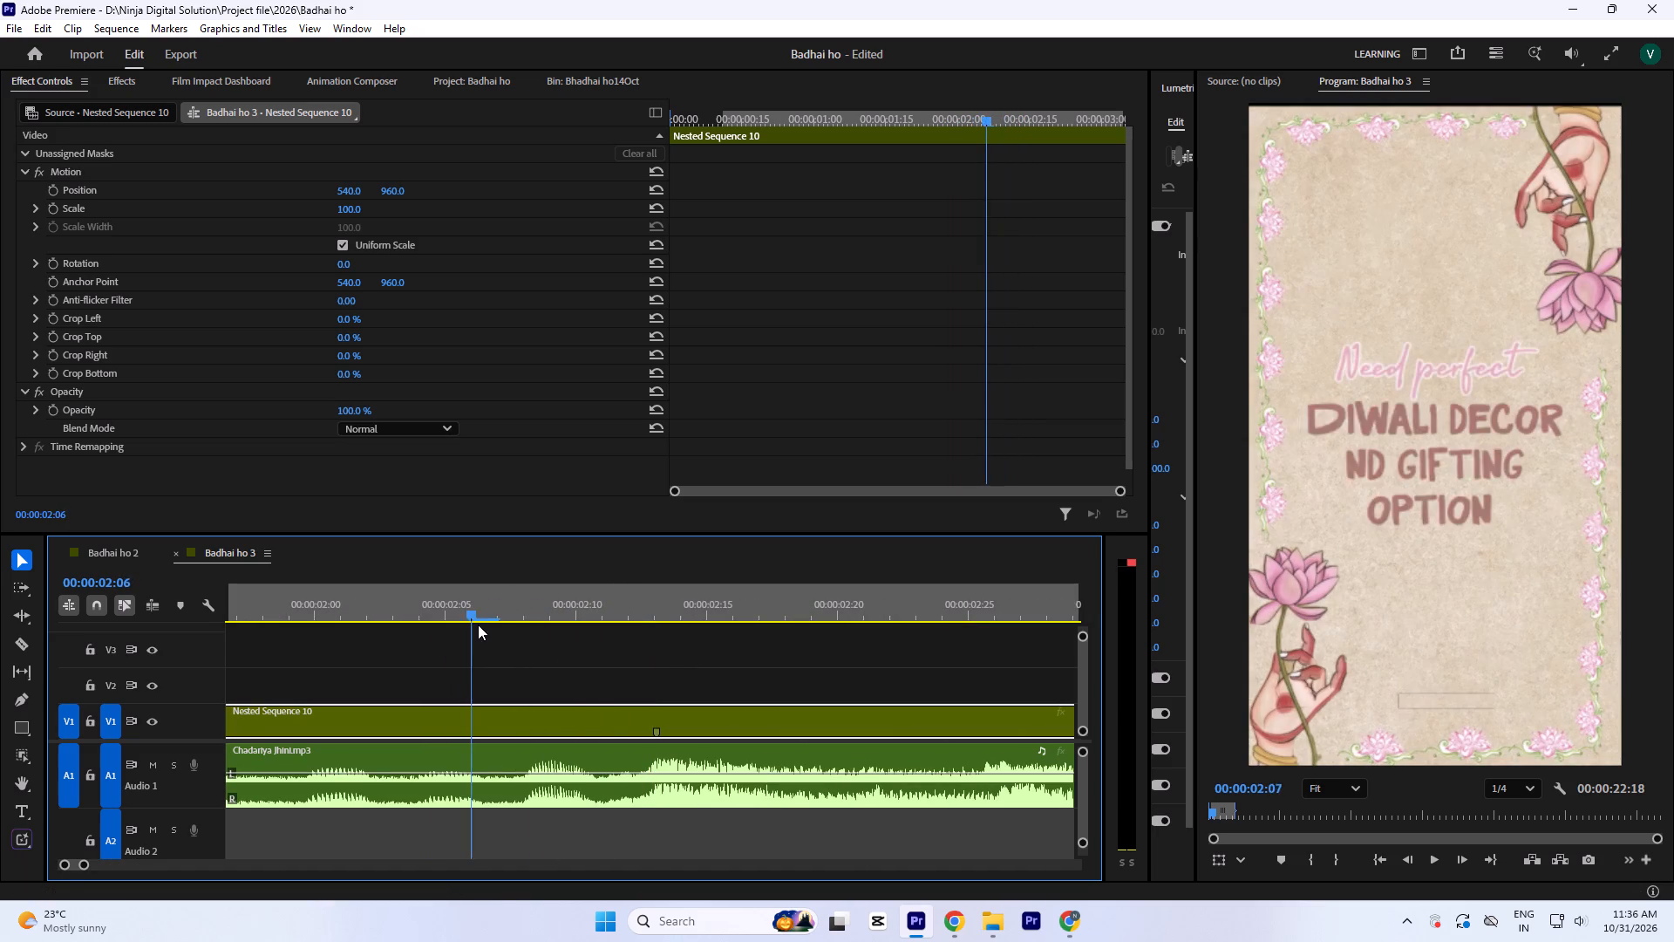
left_click_drag(478, 625, 439, 628)
key("Right")
key("Left")
key("Left")
key("Left")
key("Left")
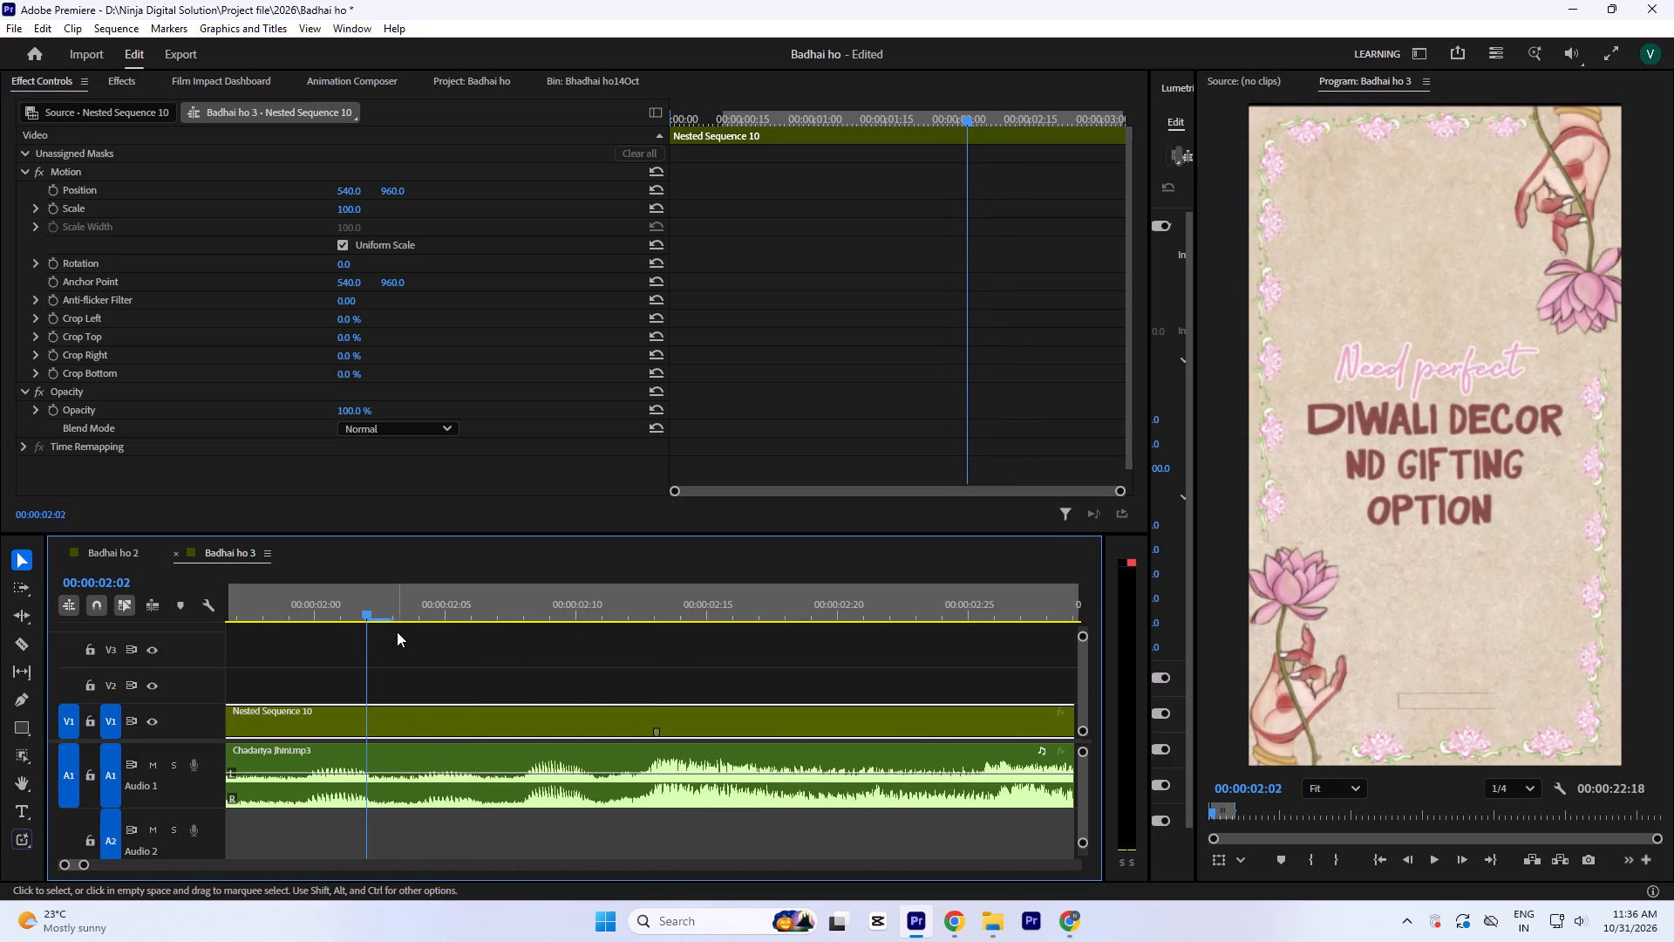
key("Left")
key("Left")
key("Left")
key("Left")
key("Left")
key("Right")
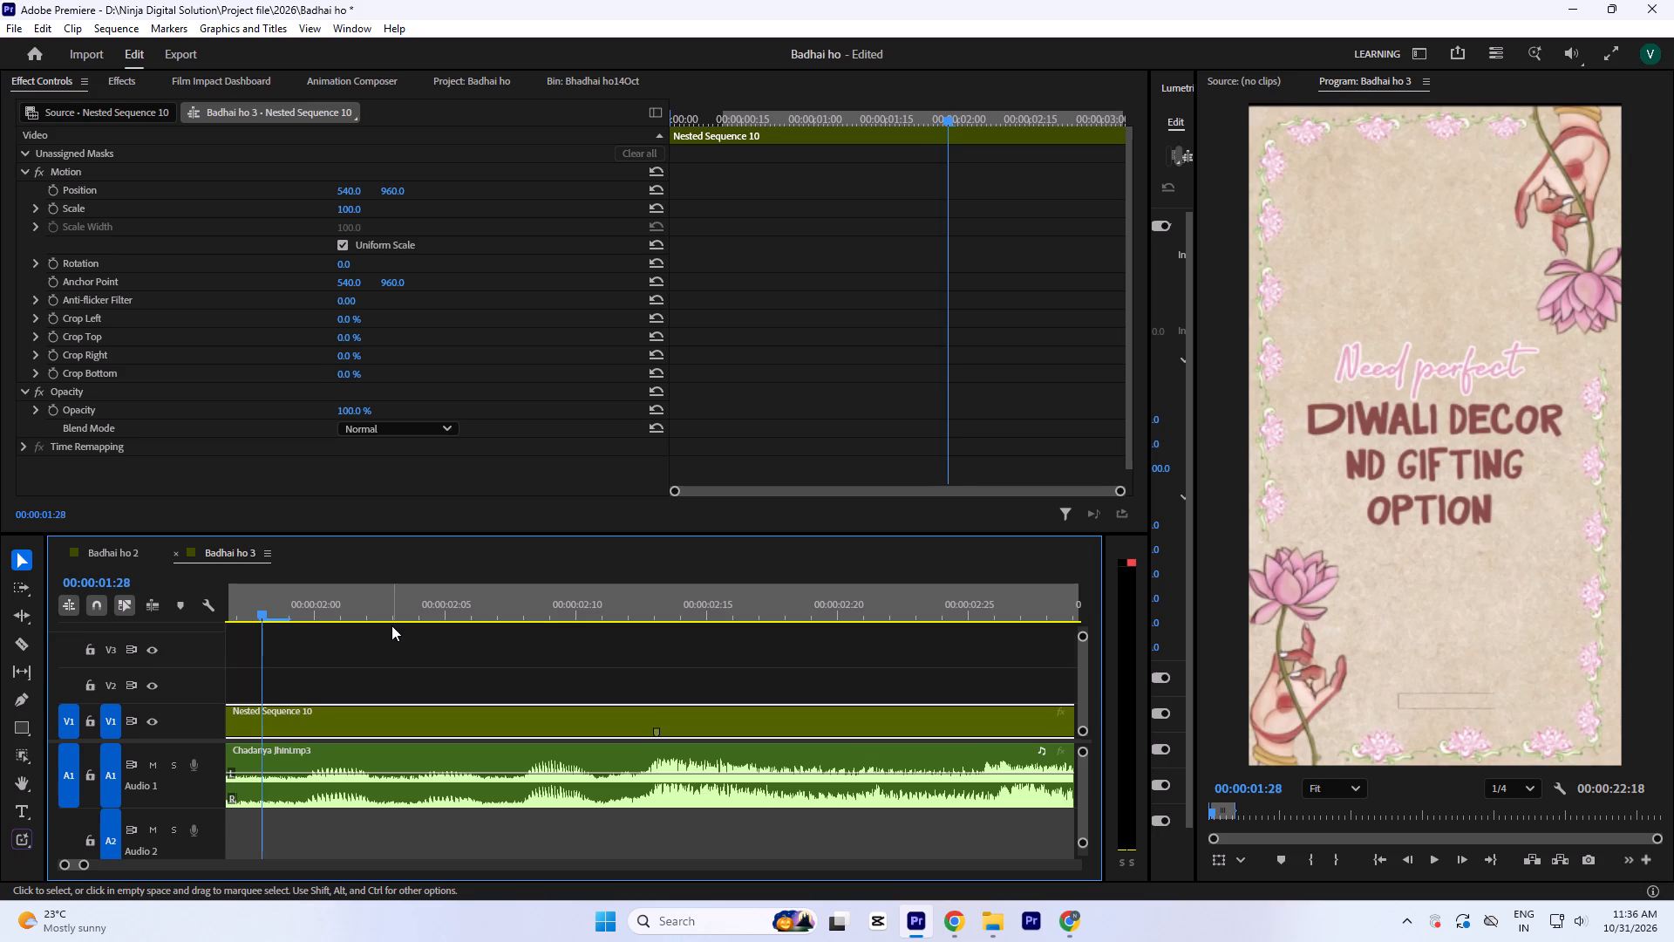
key("Right")
key("Right")
key("Right")
key("Right")
key("Right")
key("Right")
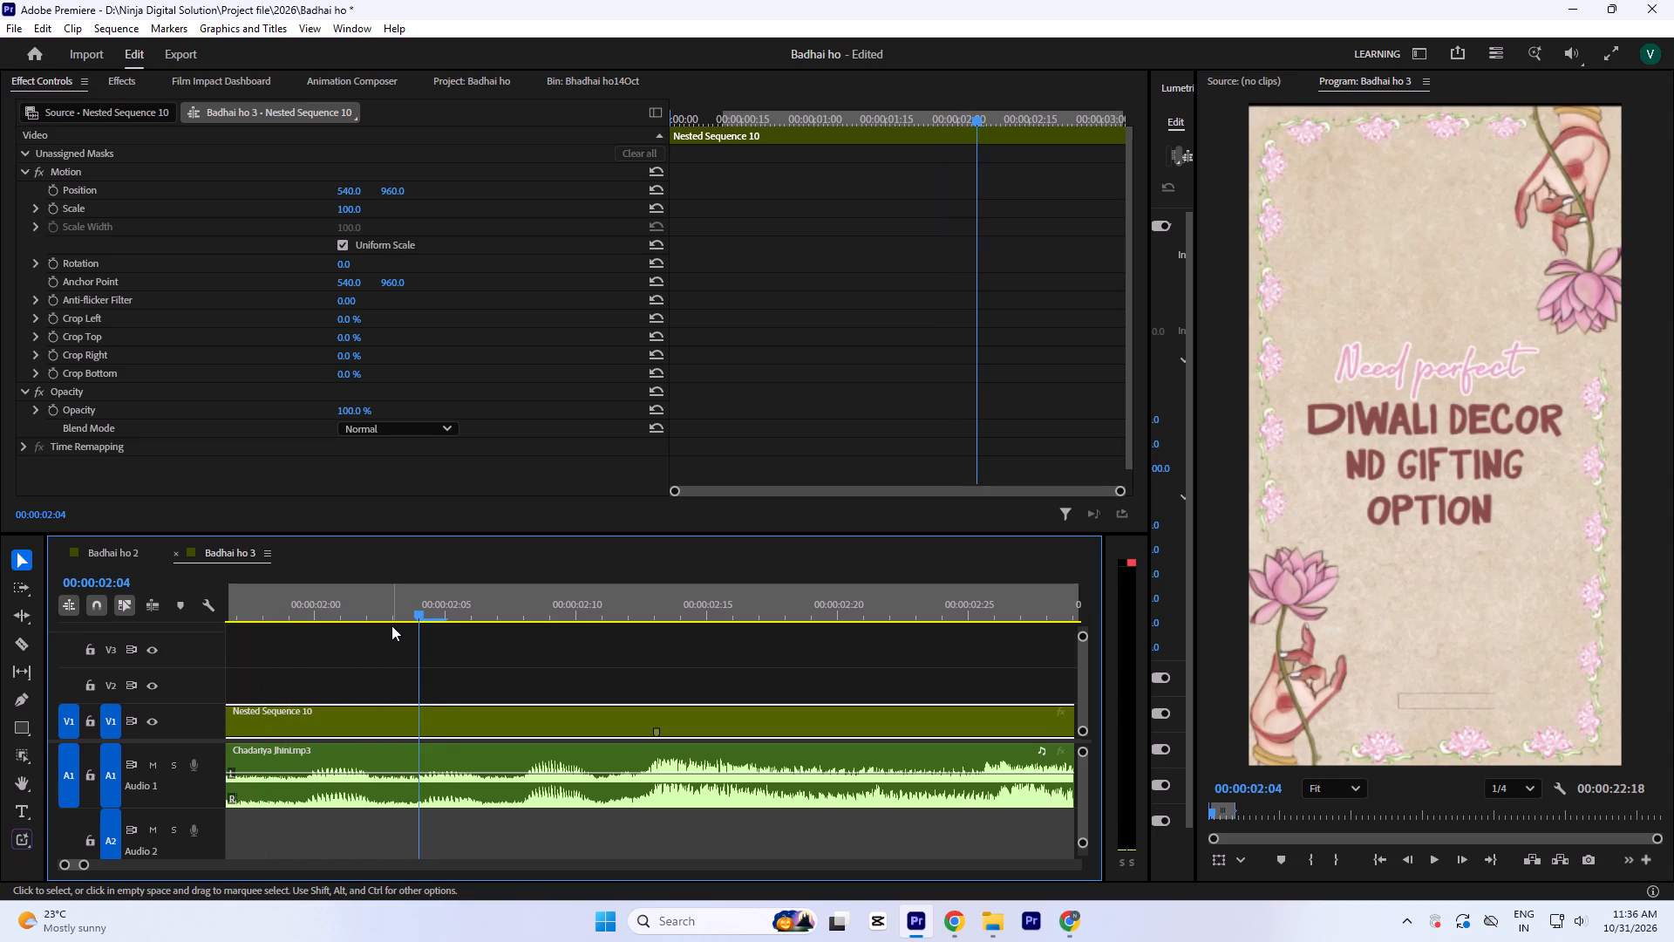
key("Right")
key("Left")
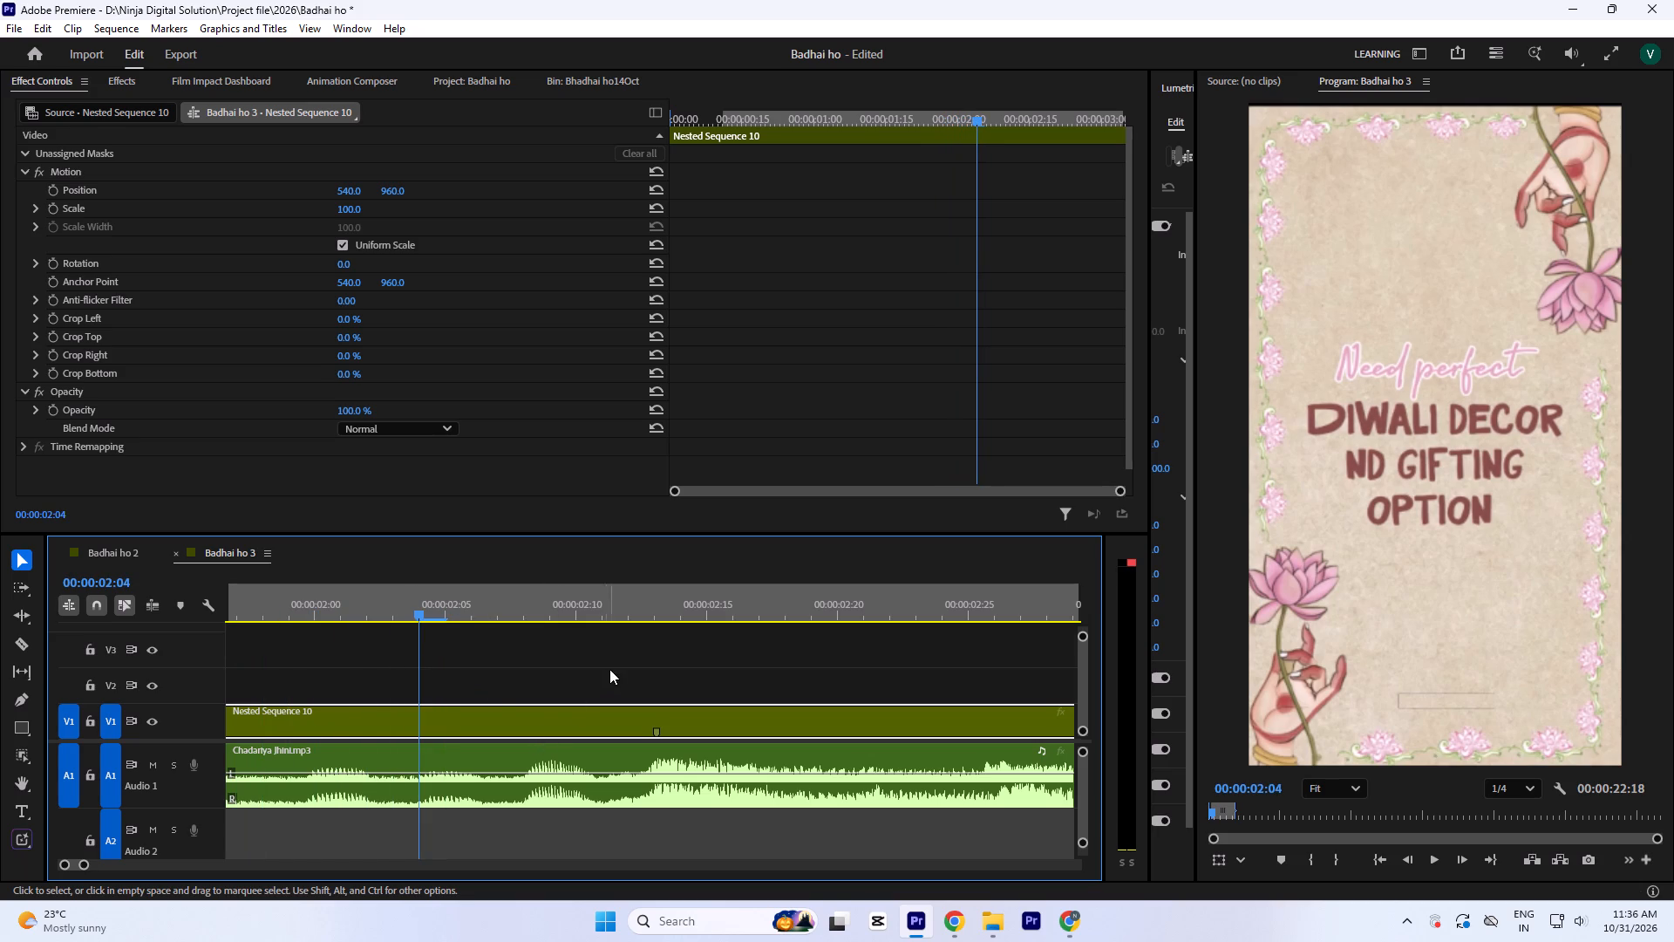
left_click(609, 669)
key("minus")
left_click_drag(945, 731, 654, 741)
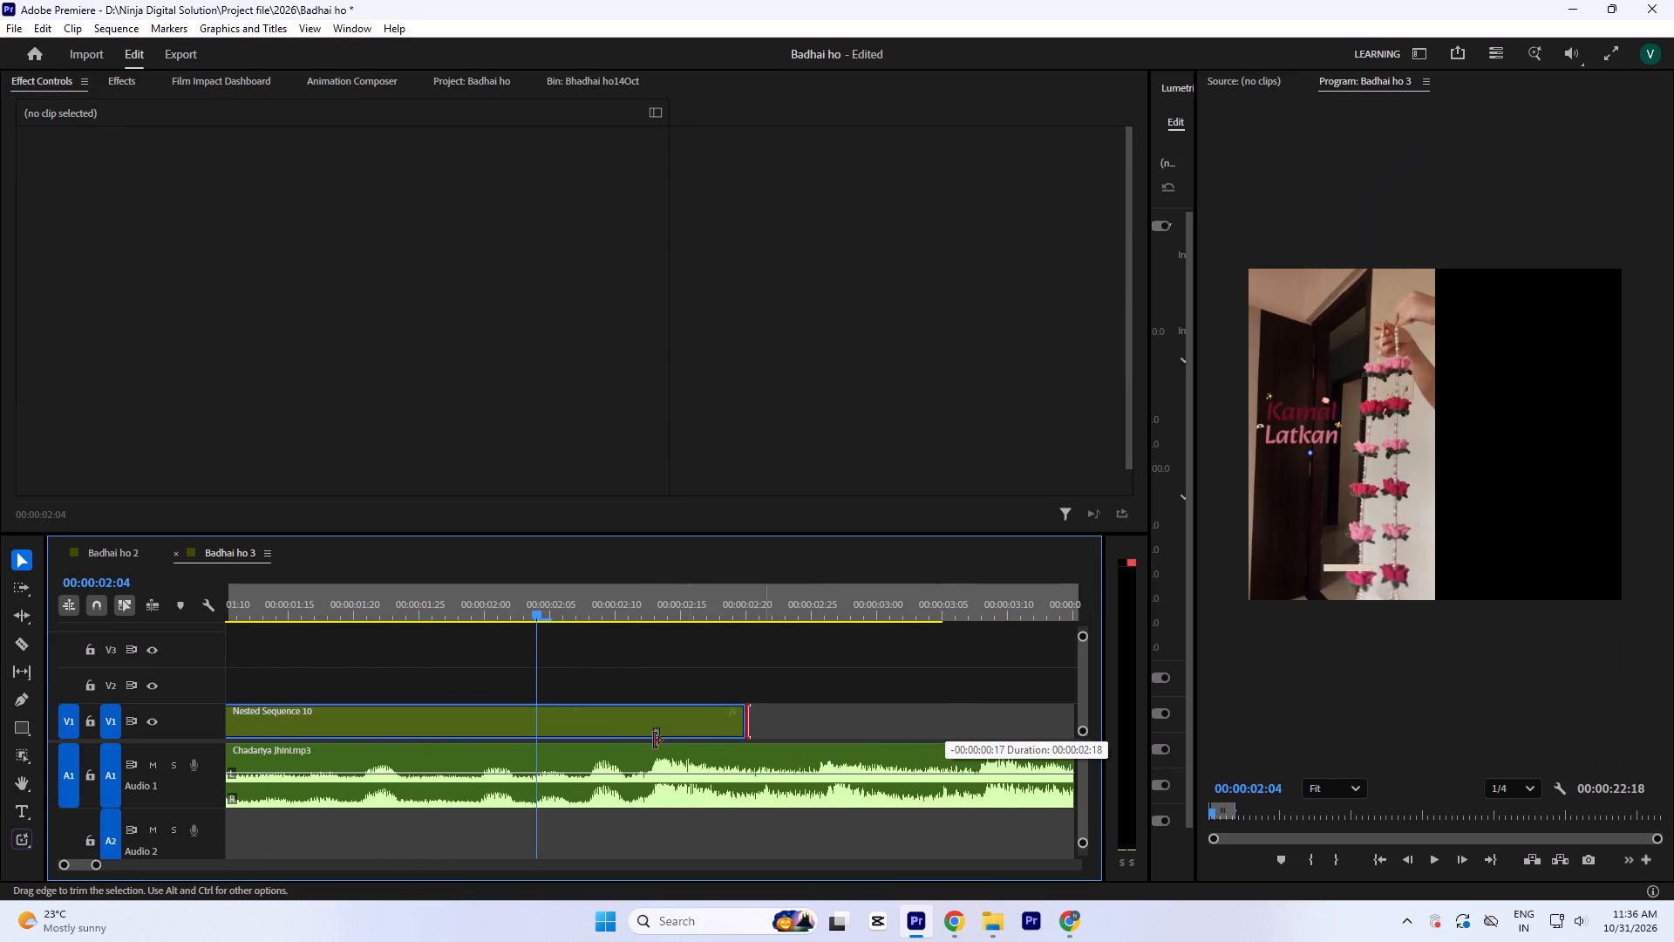
left_click_drag(654, 741, 540, 747)
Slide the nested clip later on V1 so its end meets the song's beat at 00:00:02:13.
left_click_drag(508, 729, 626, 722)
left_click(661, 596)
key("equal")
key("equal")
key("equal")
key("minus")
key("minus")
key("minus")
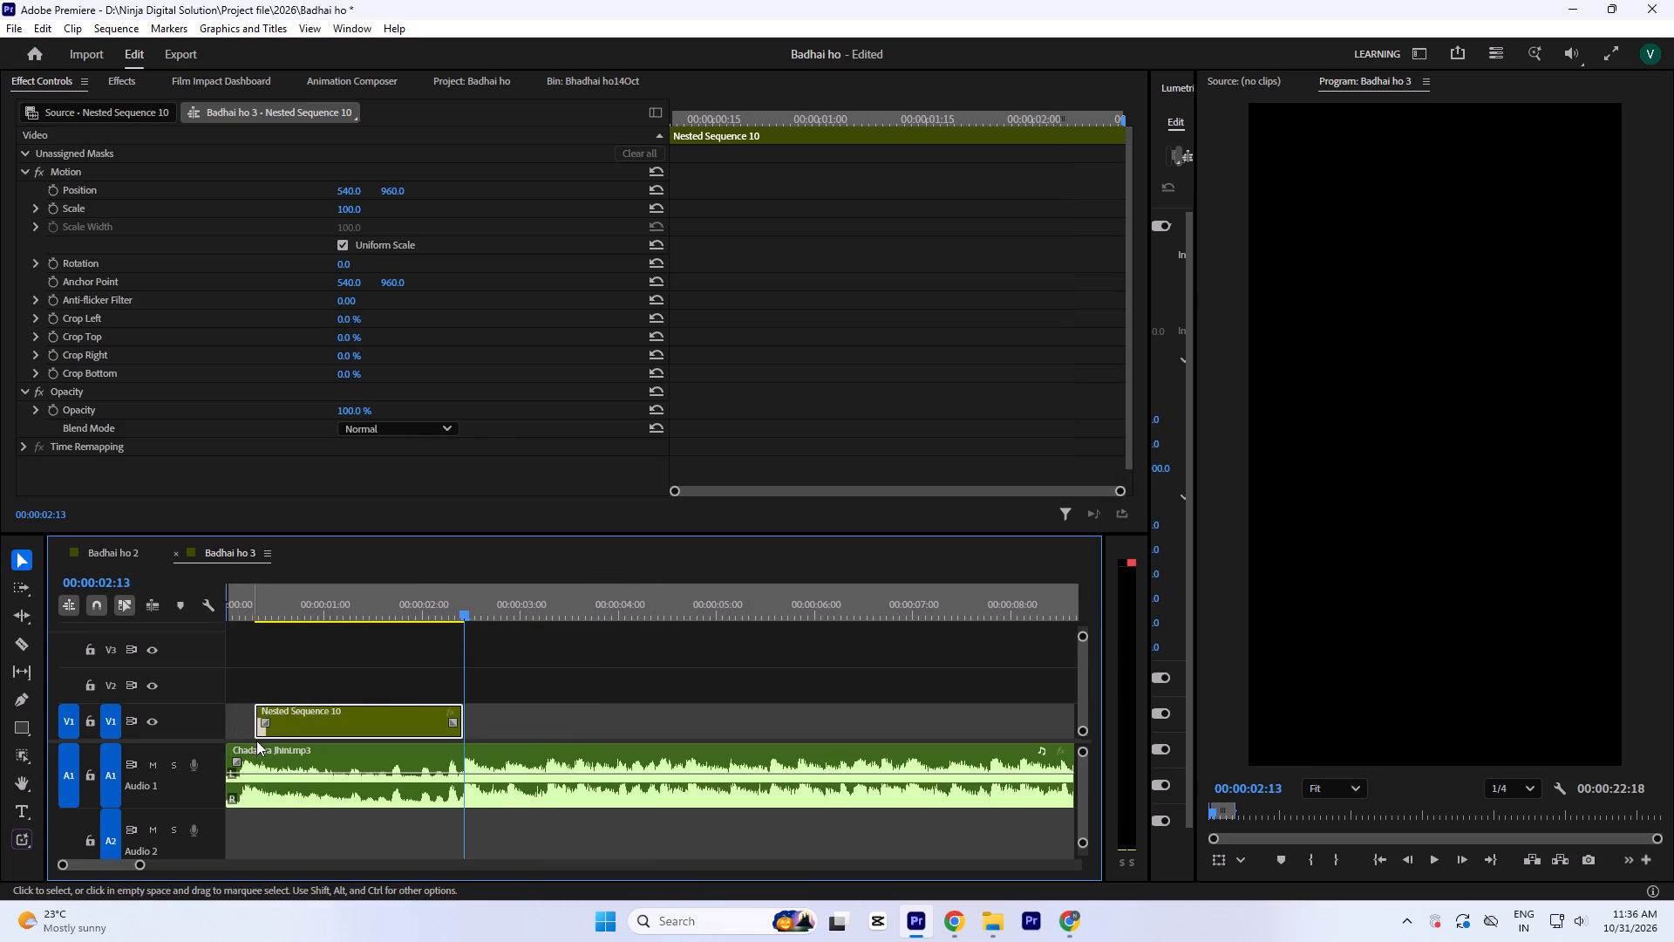
Extend the nested clip's start back to its first available frame and move the clip to the sequence start.
left_click_drag(255, 731, 122, 727)
left_click_drag(252, 615, 145, 631)
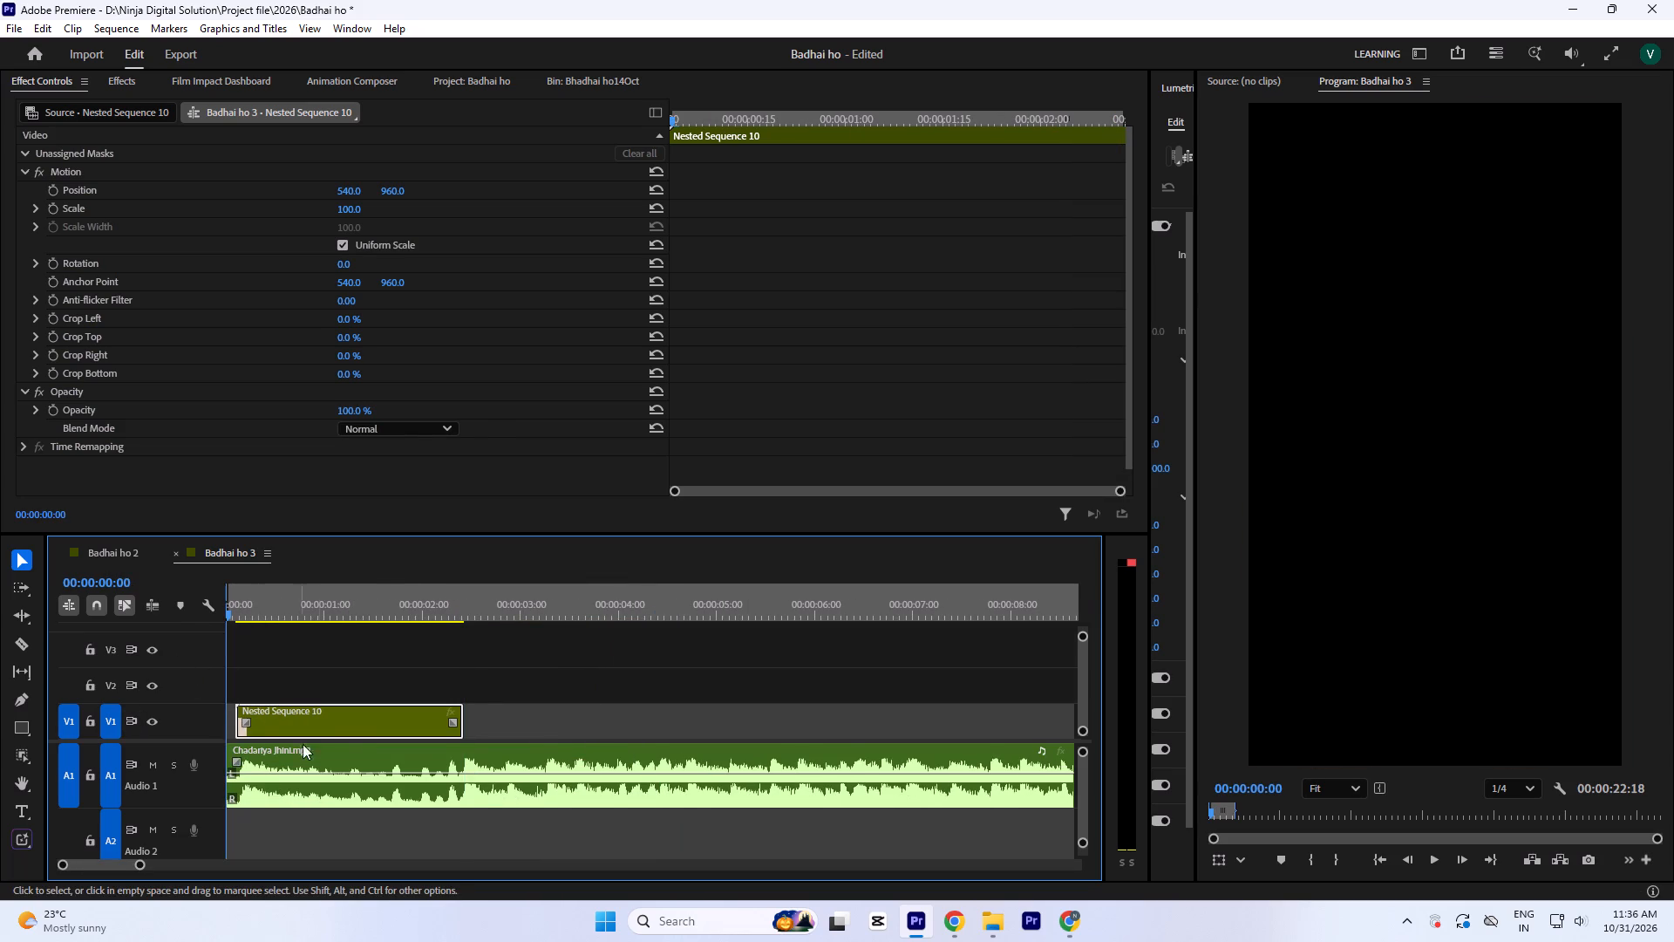
key("equal")
left_click_drag(373, 726, 340, 729)
Extend the end of the nested title card clip on V1 to the beat at 00:00:02:13.
left_click(703, 611)
key("equal")
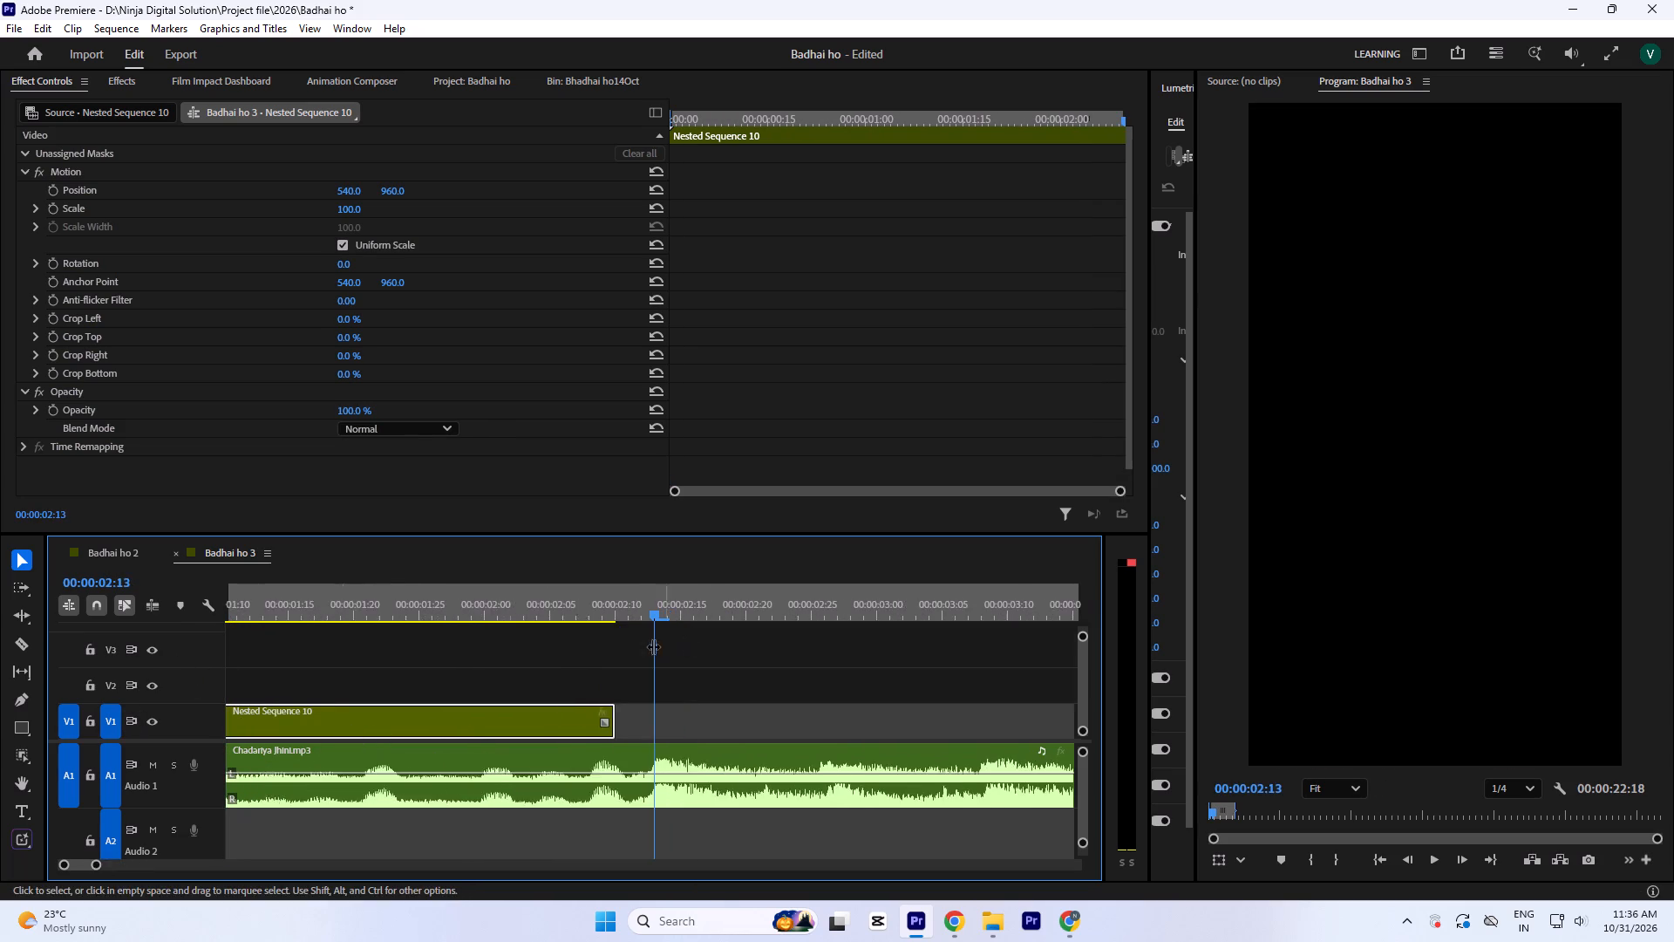
key("equal")
key("equal")
key("equal")
left_click_drag(582, 723, 658, 727)
key("minus")
key("minus")
key("minus")
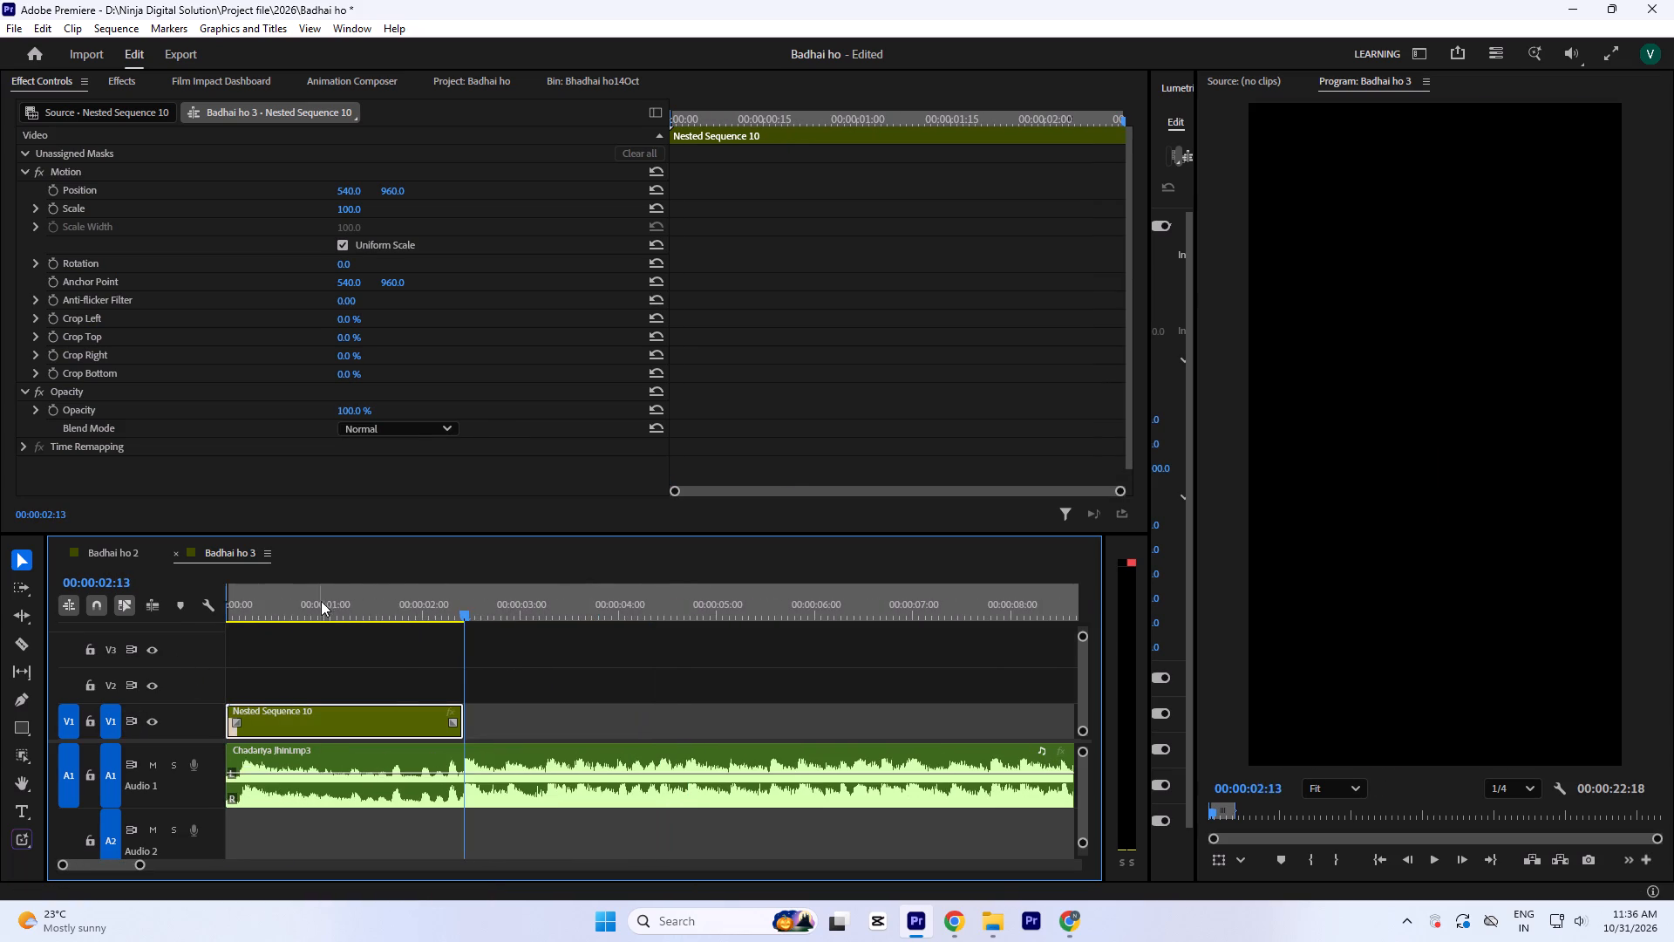
Play the trimmed title card from the sequence start with the song and save the project.
left_click_drag(319, 603, 93, 630)
key("space")
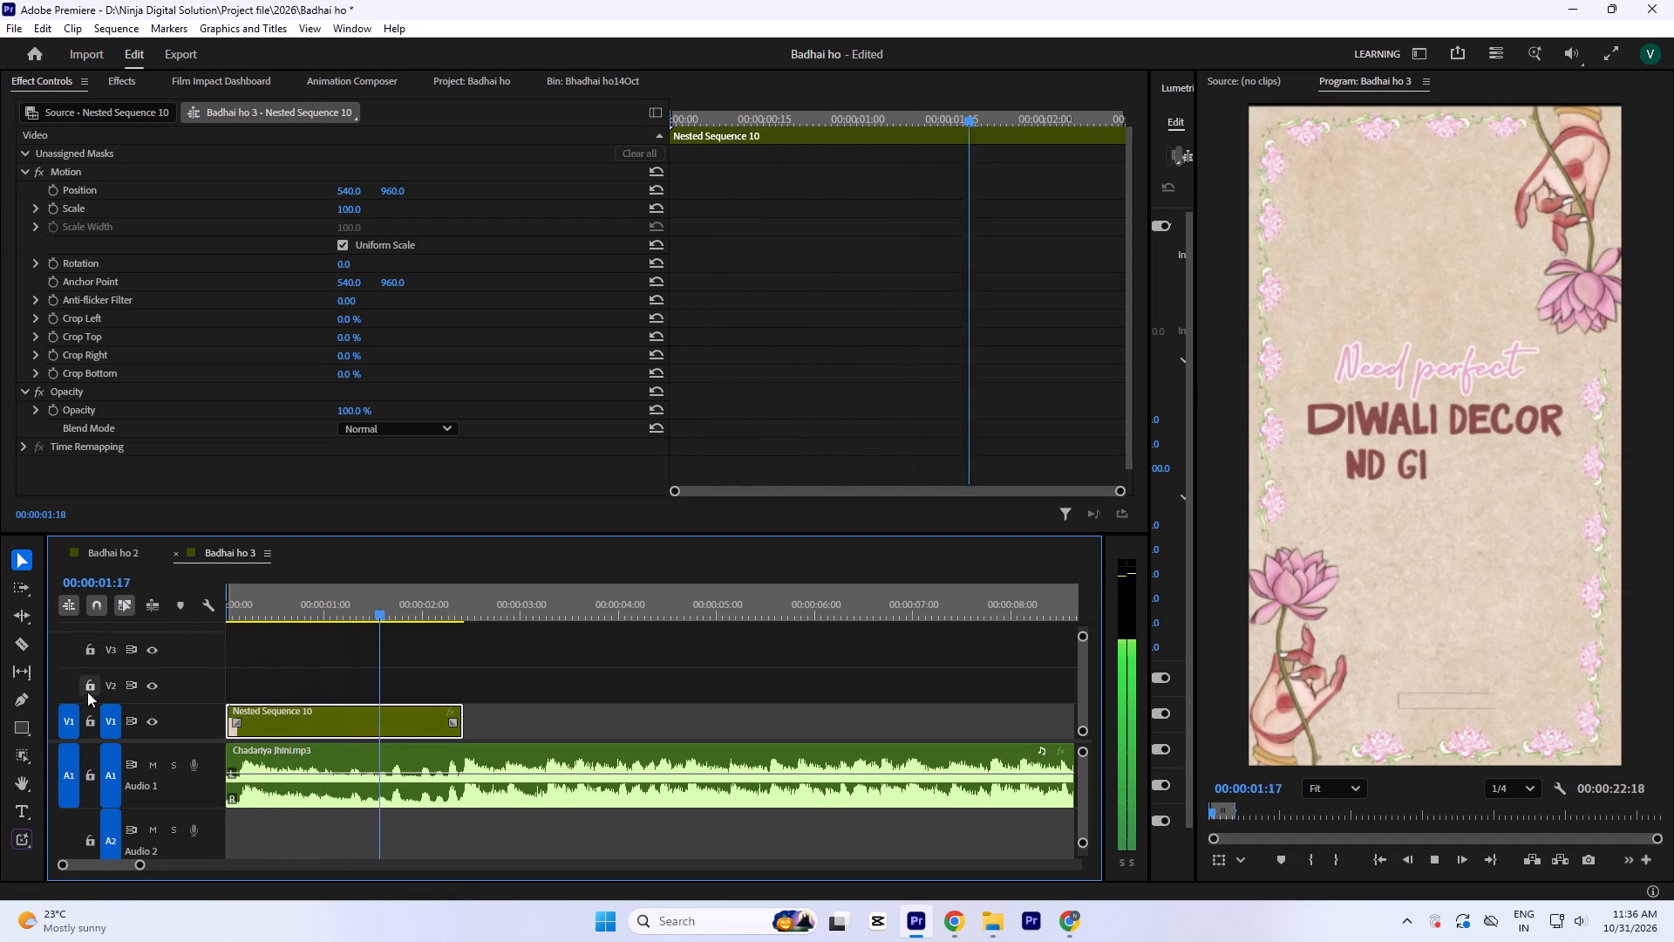
key("space")
key("ctrl+s")
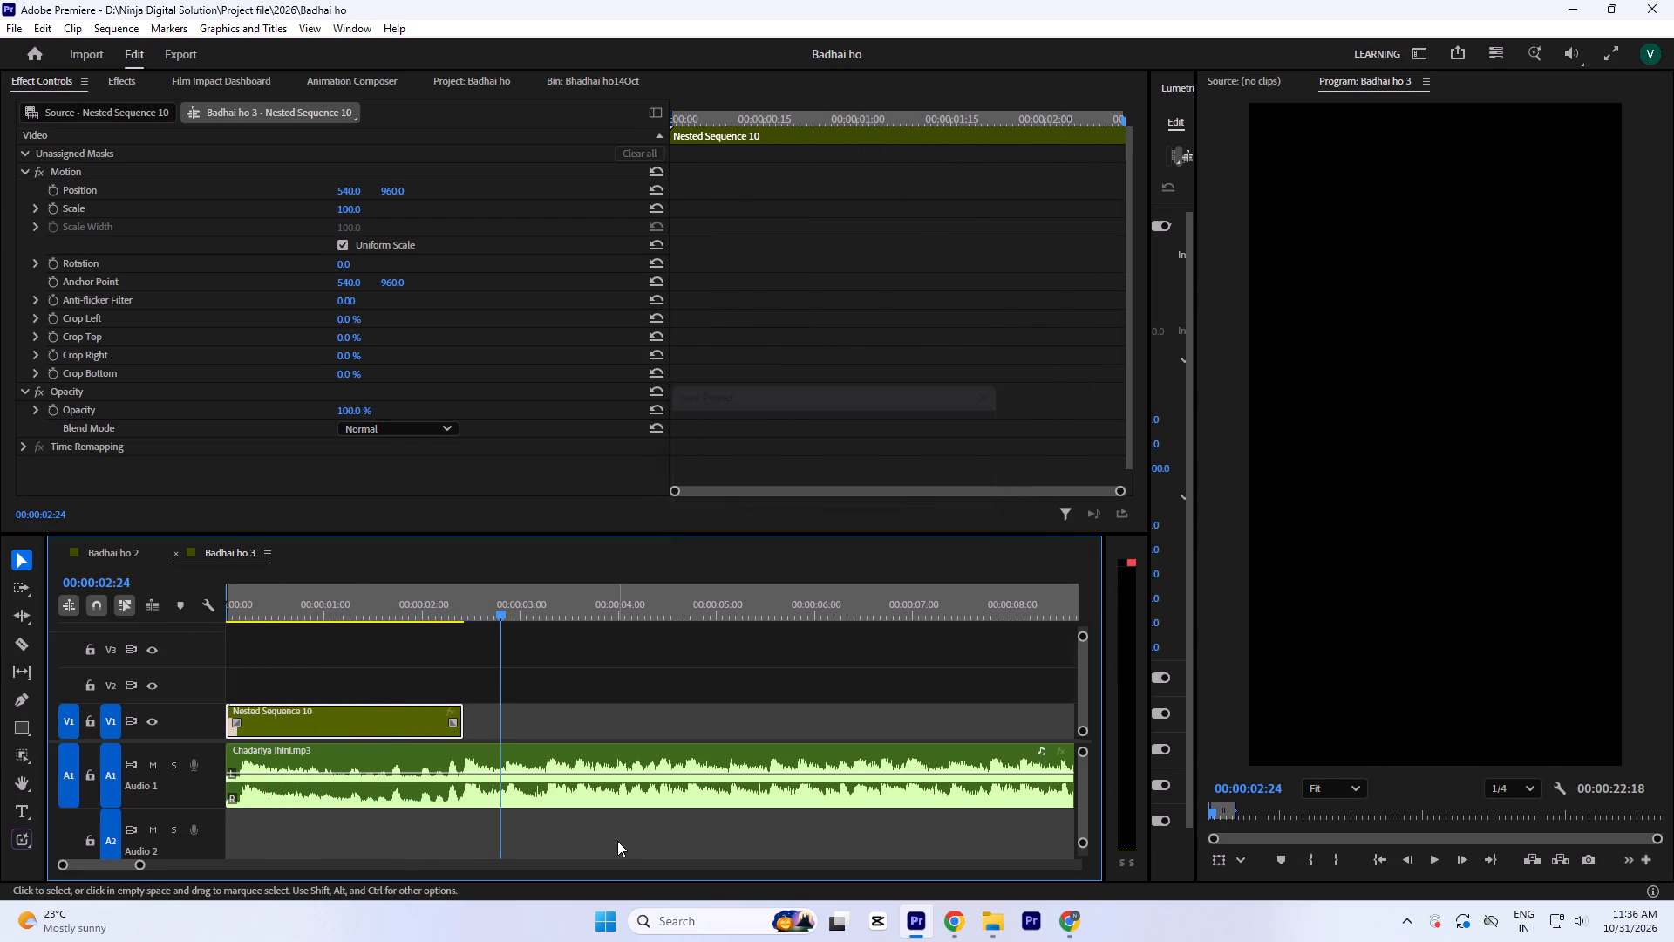
Replay the title card and song from the start of the sequence.
key("Return")
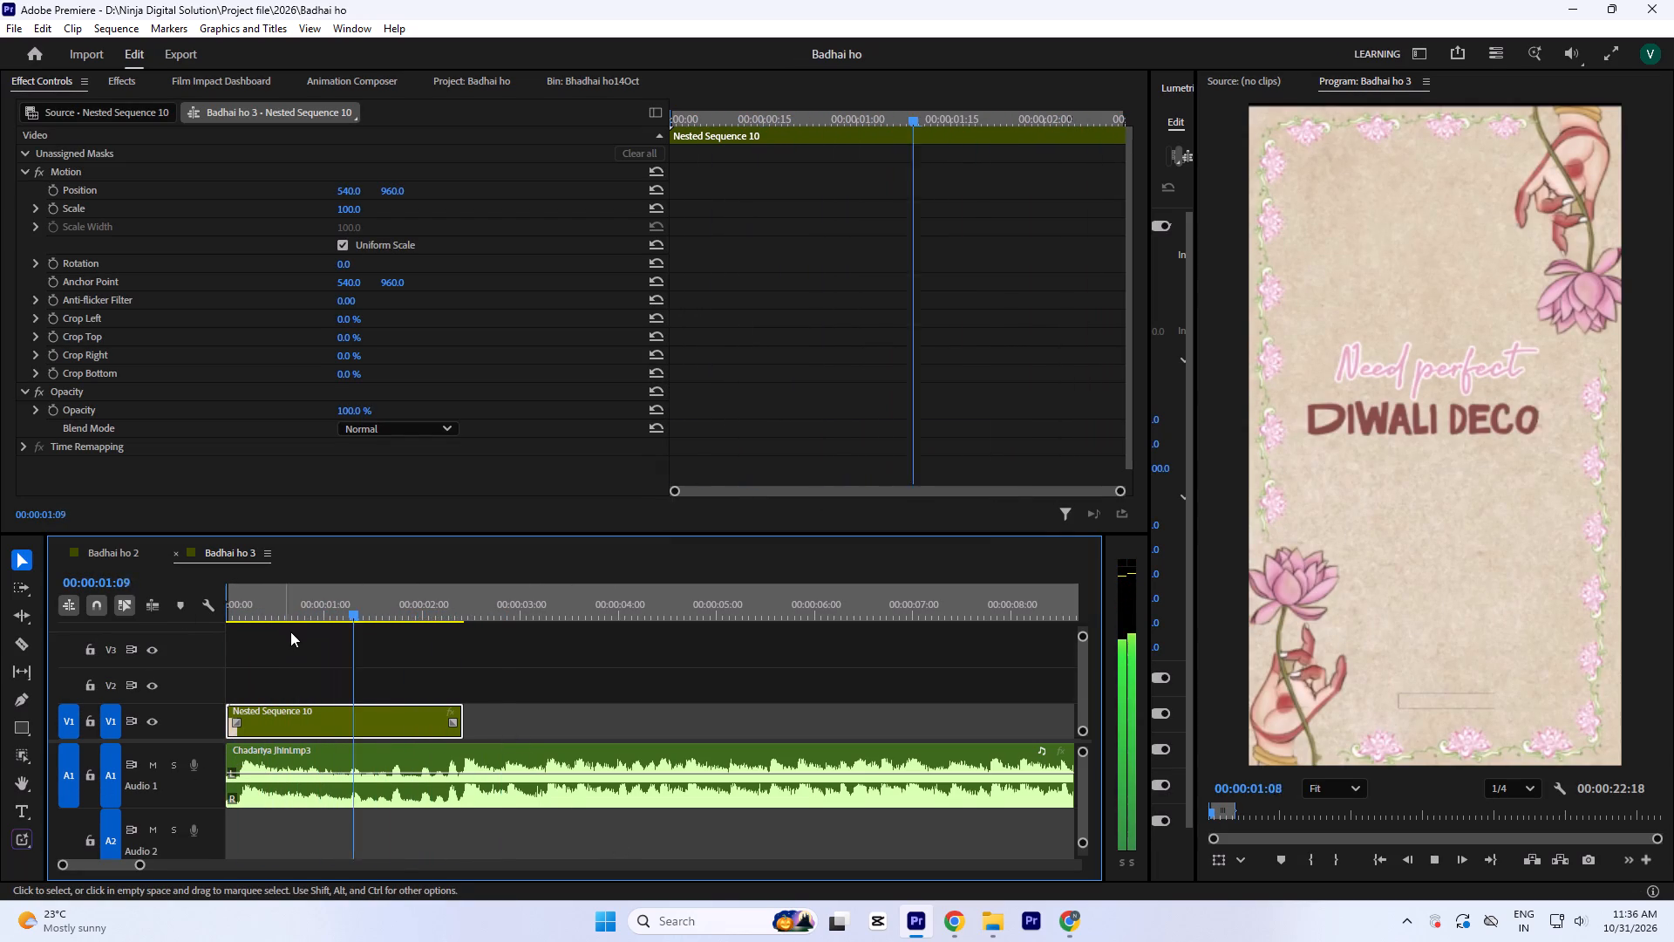
key("minus")
key("space")
Trim the end of the Chadariya Jhini song on A1 back to about 20 seconds and save the project.
type("`")
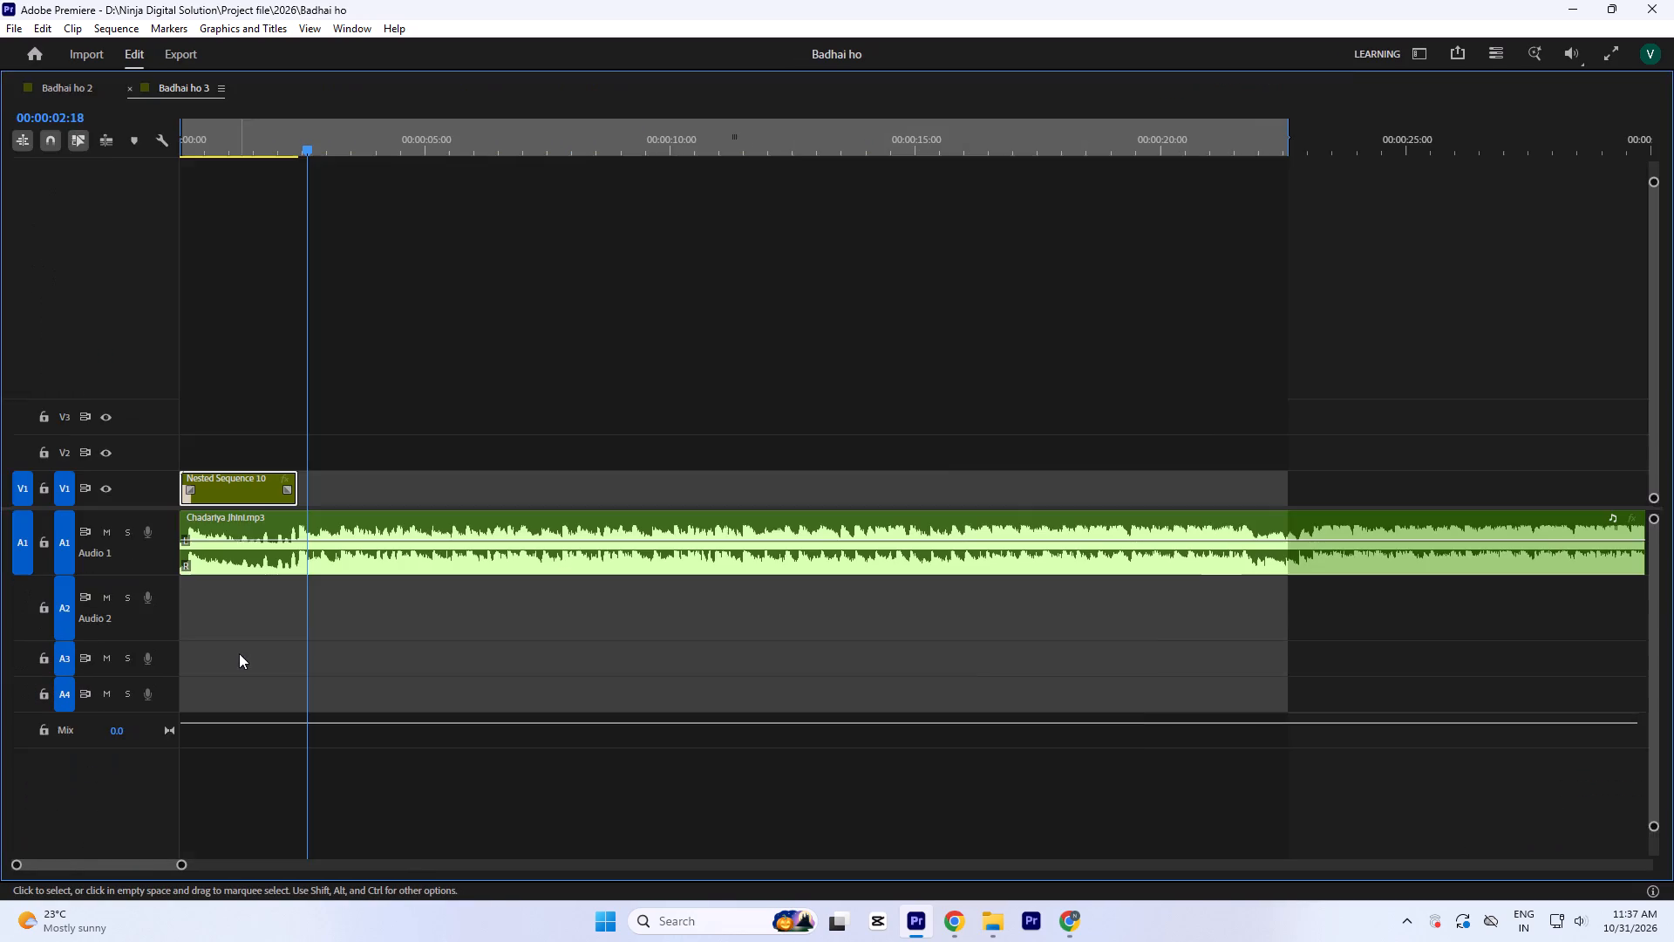
key("ctrl+s")
key("minus")
key("minus")
key("minus")
key("minus")
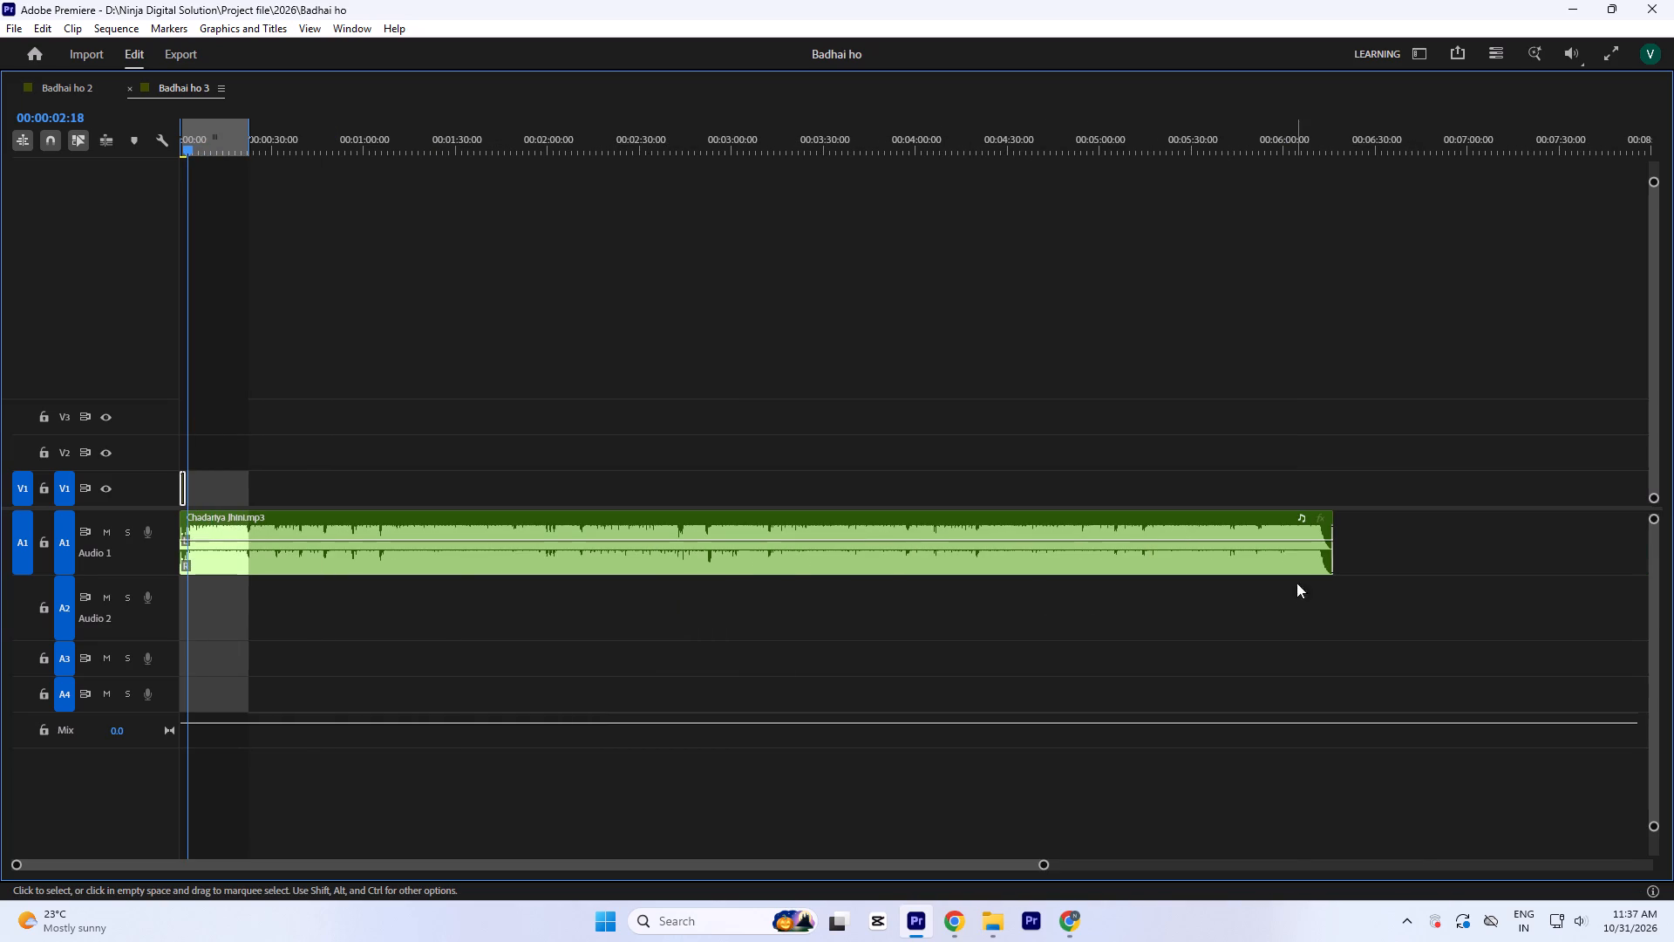
left_click_drag(1337, 570, 243, 577)
key("equal")
key("equal")
type("==`")
key("ctrl+s")
Play the sequence from the start to review the title card with the shortened song.
left_click_drag(247, 595, 162, 611)
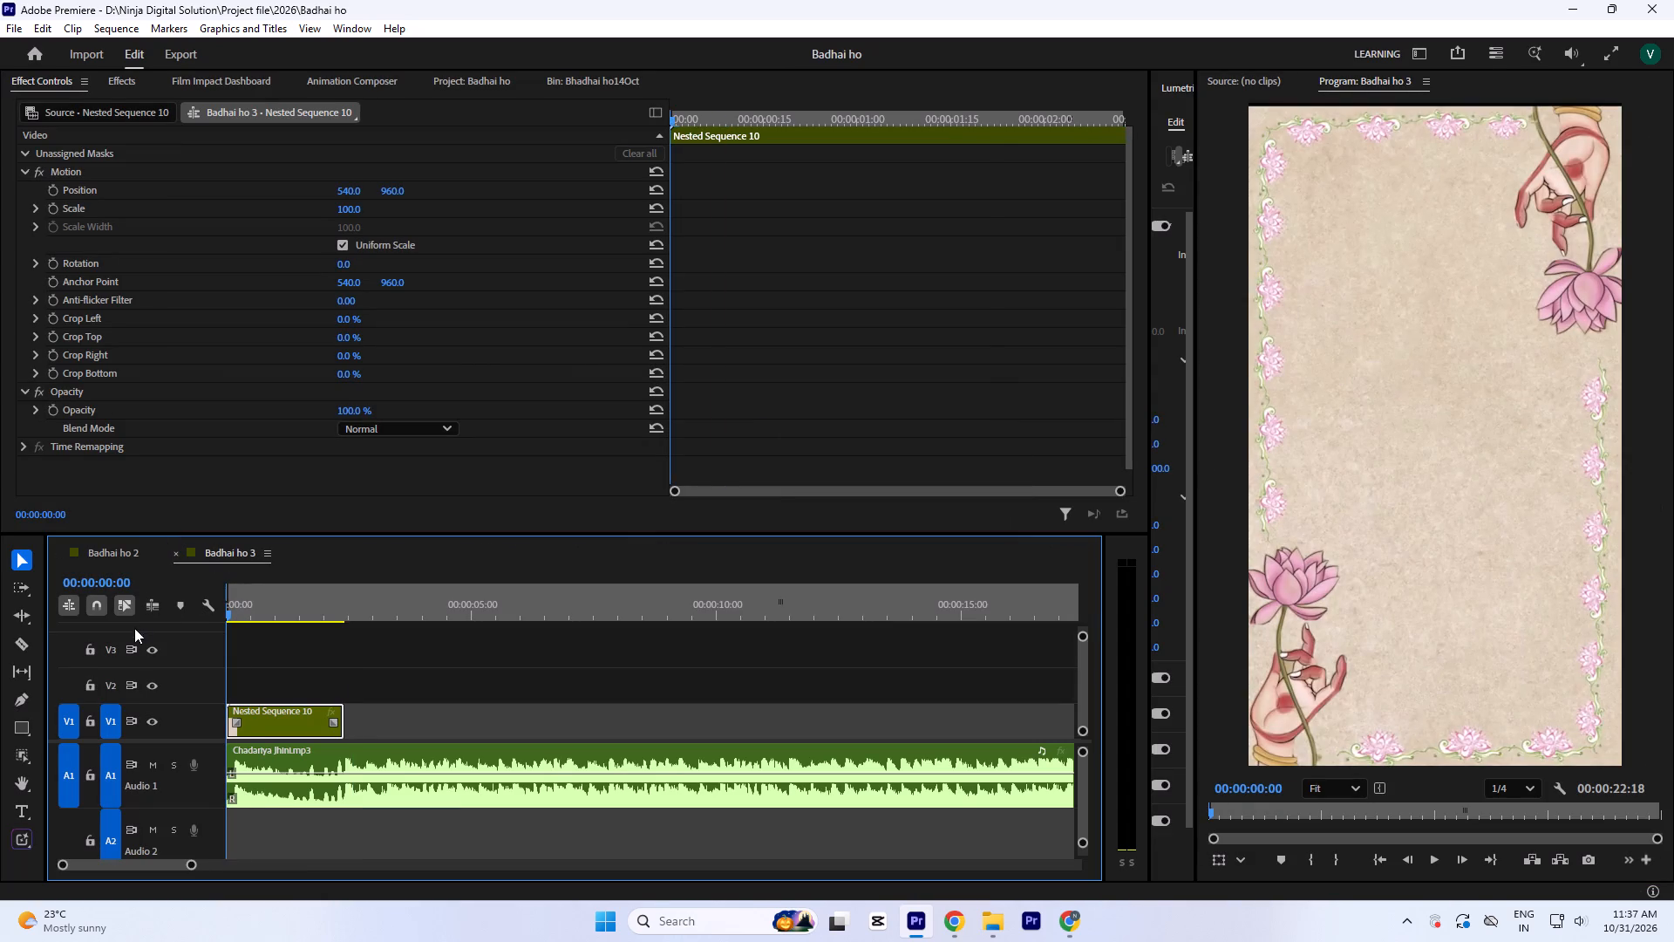
key("Return")
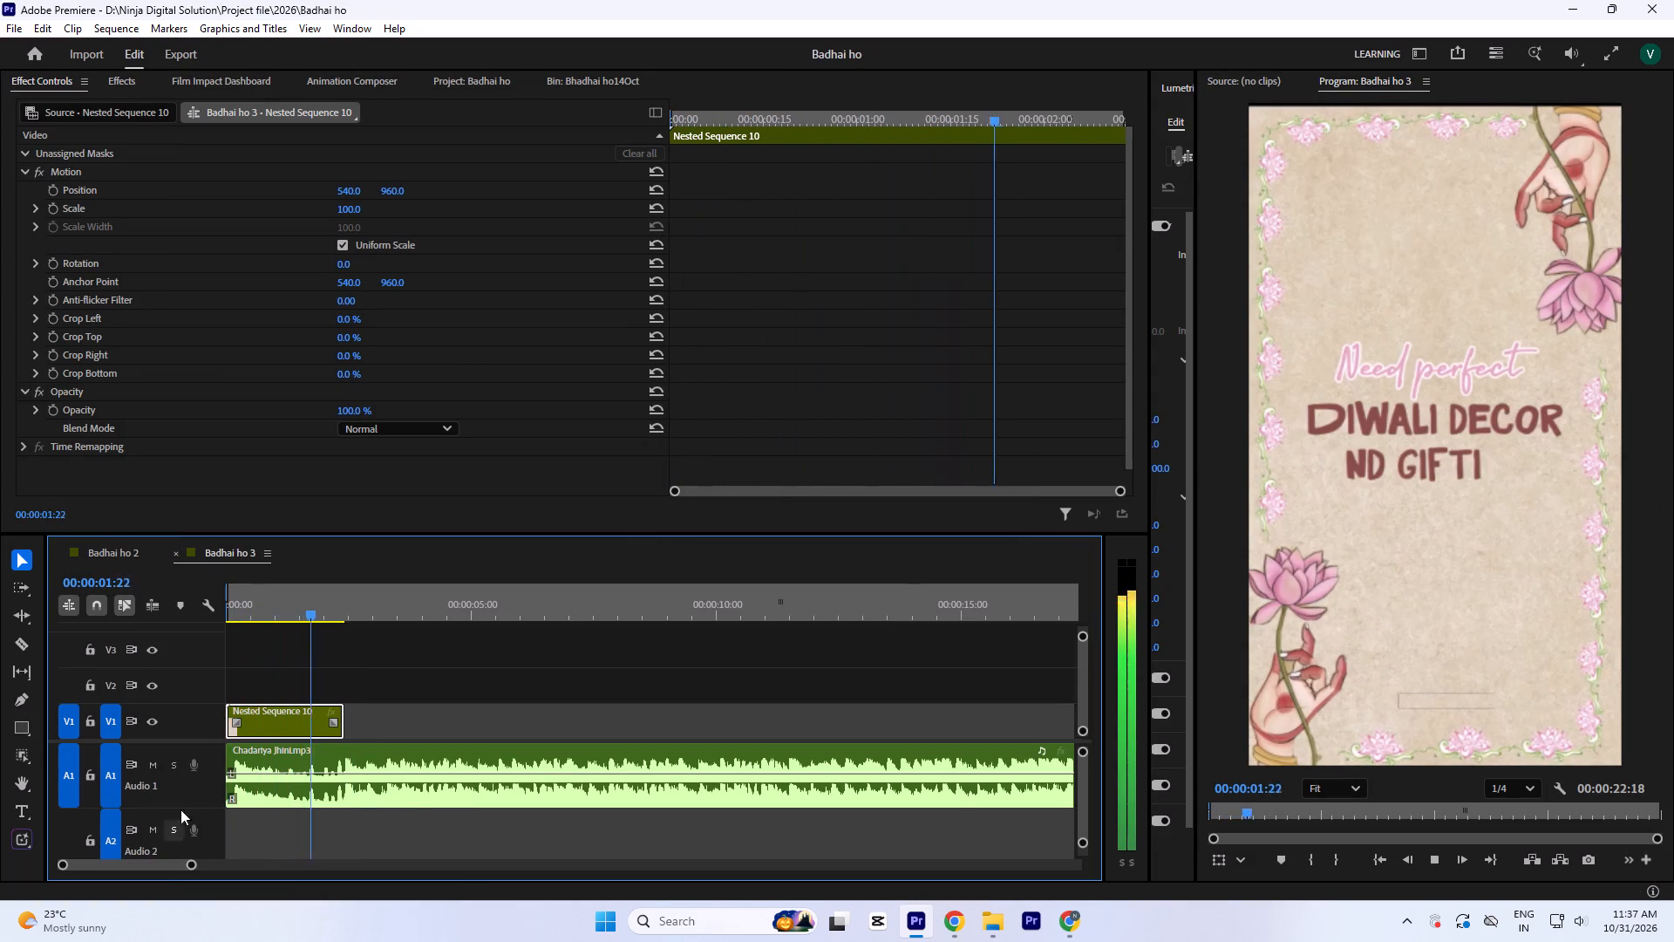
key("space")
key("space")
key("space")
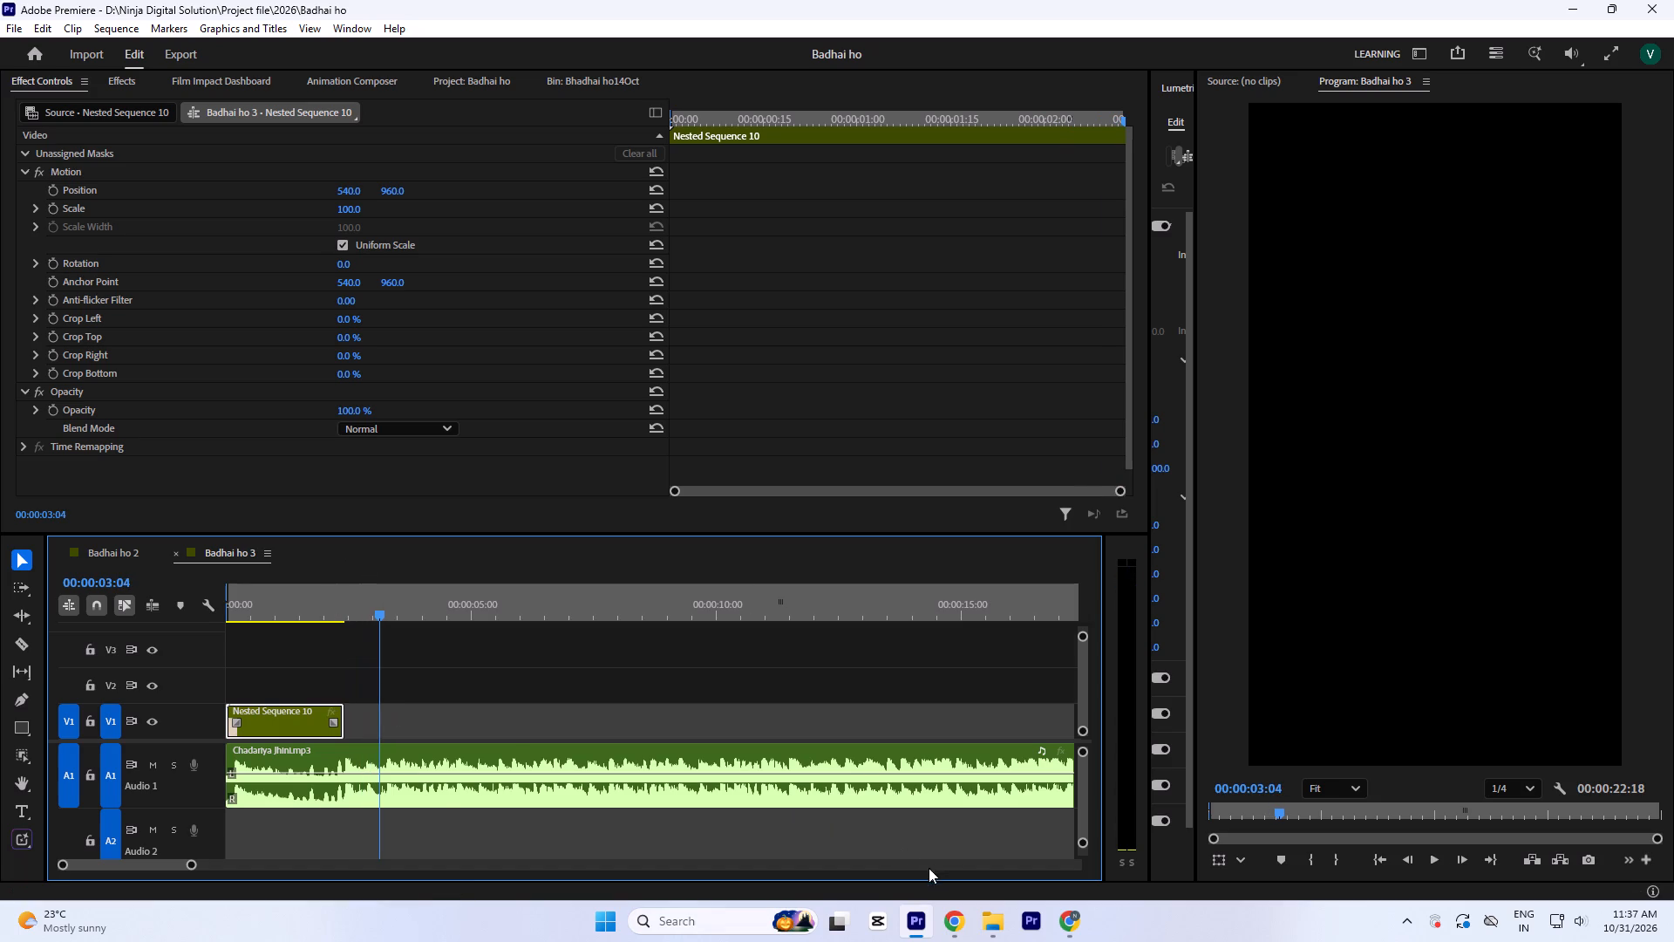
Adjust the computer's sound volume in the Windows quick settings.
left_click(1579, 924)
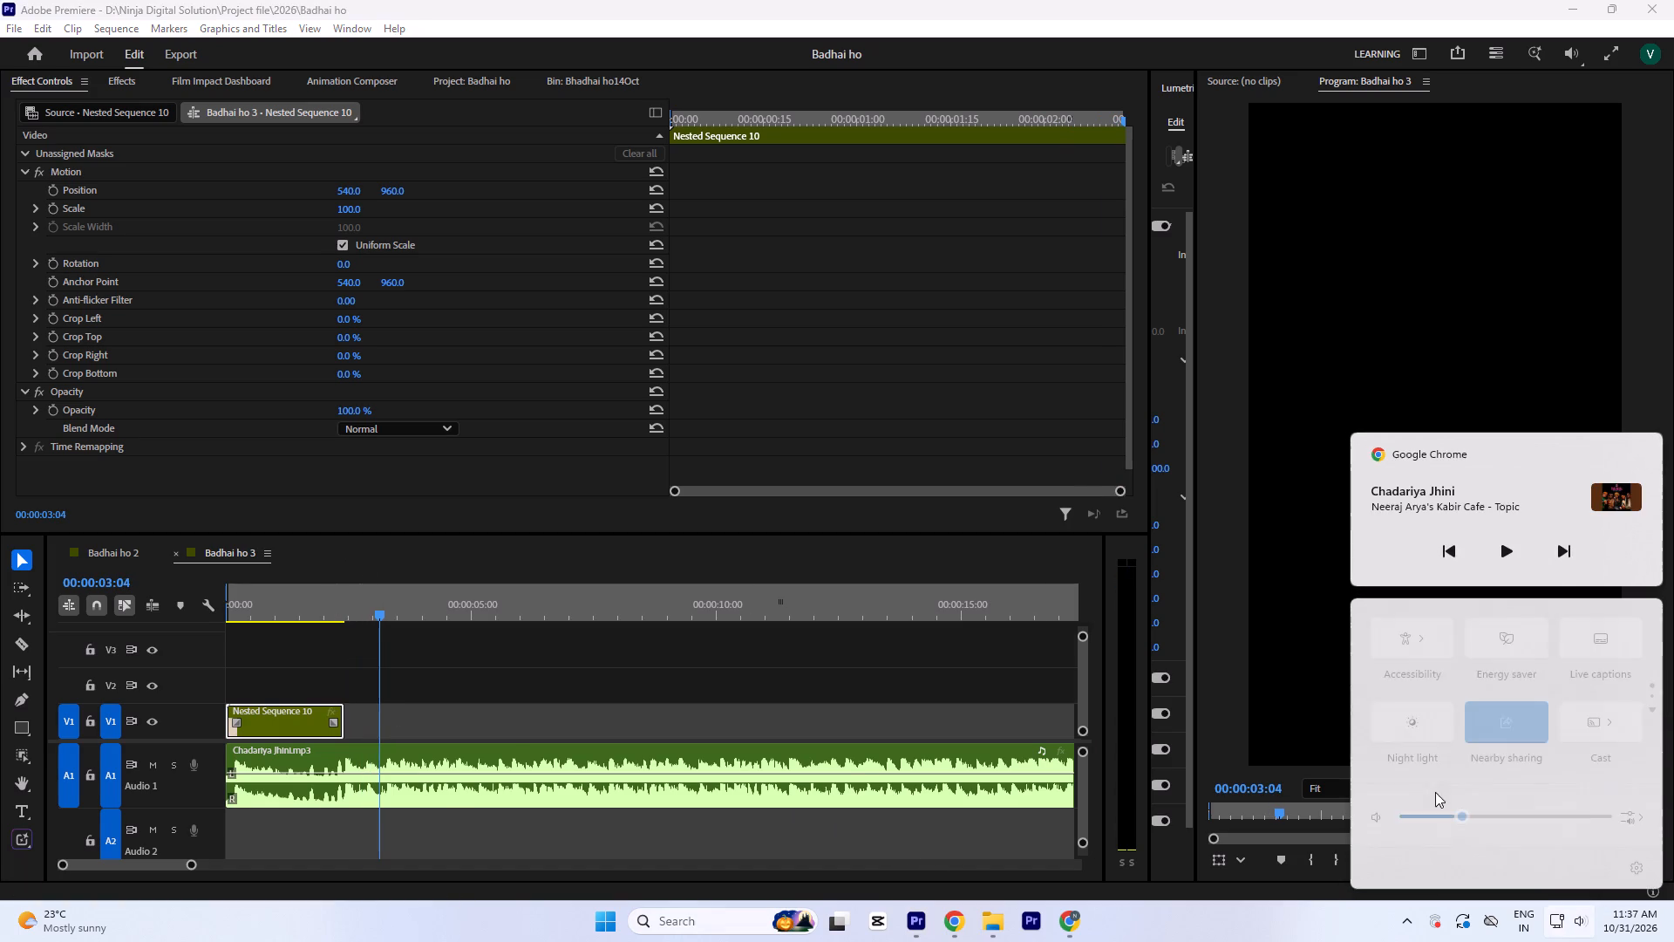
left_click(1455, 817)
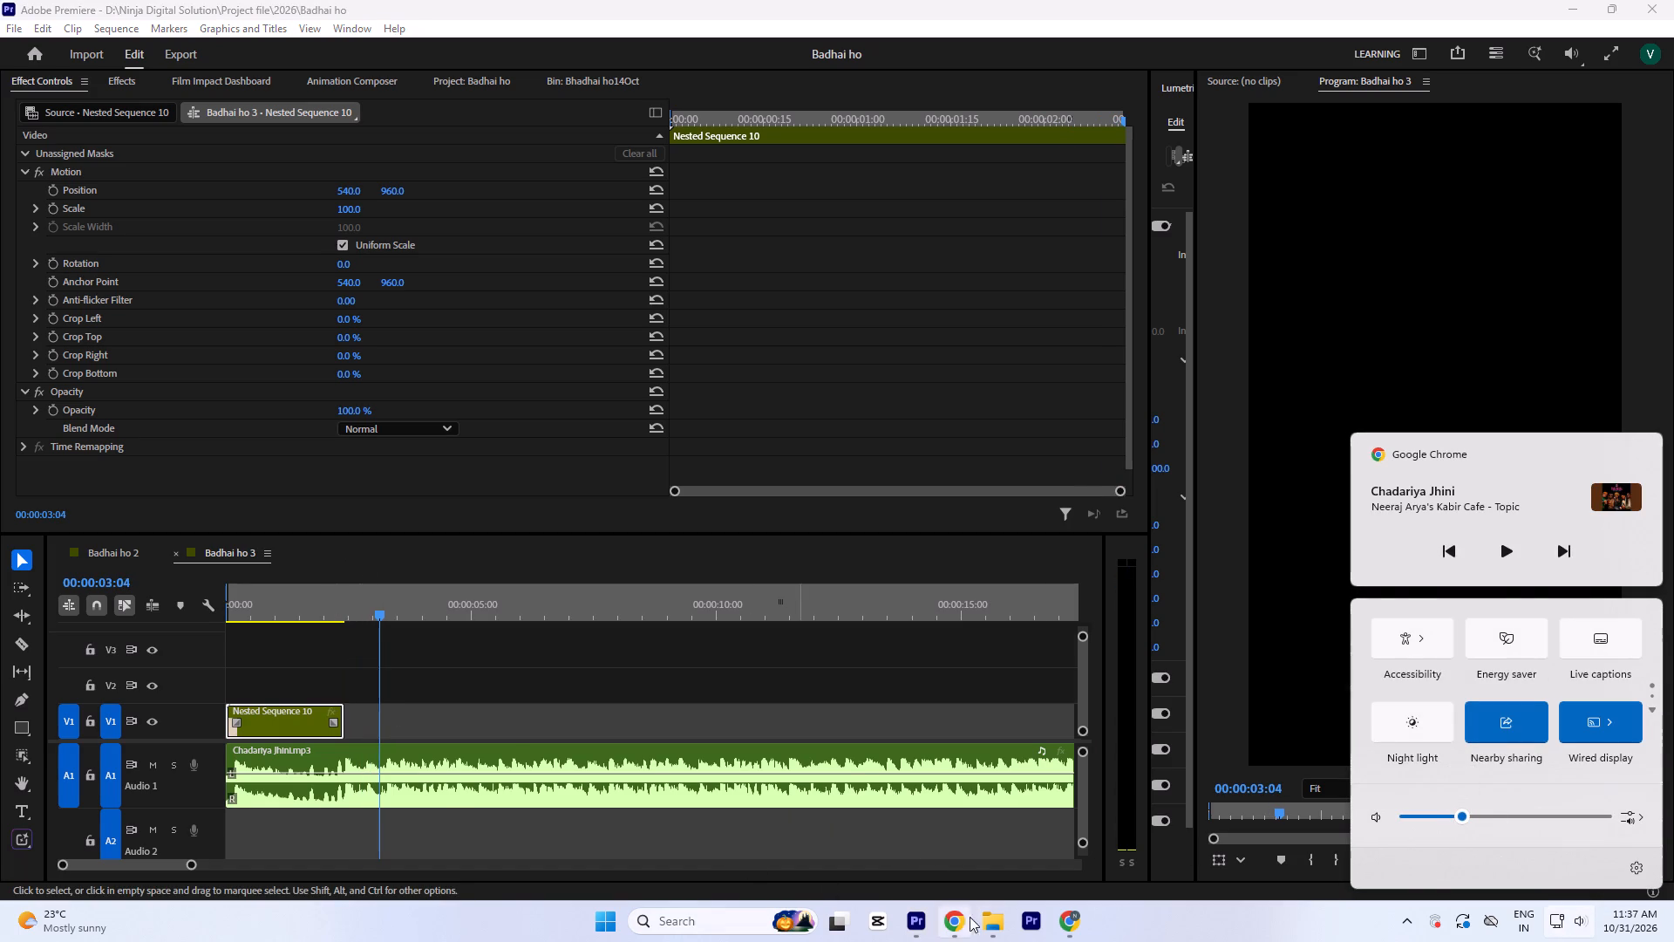
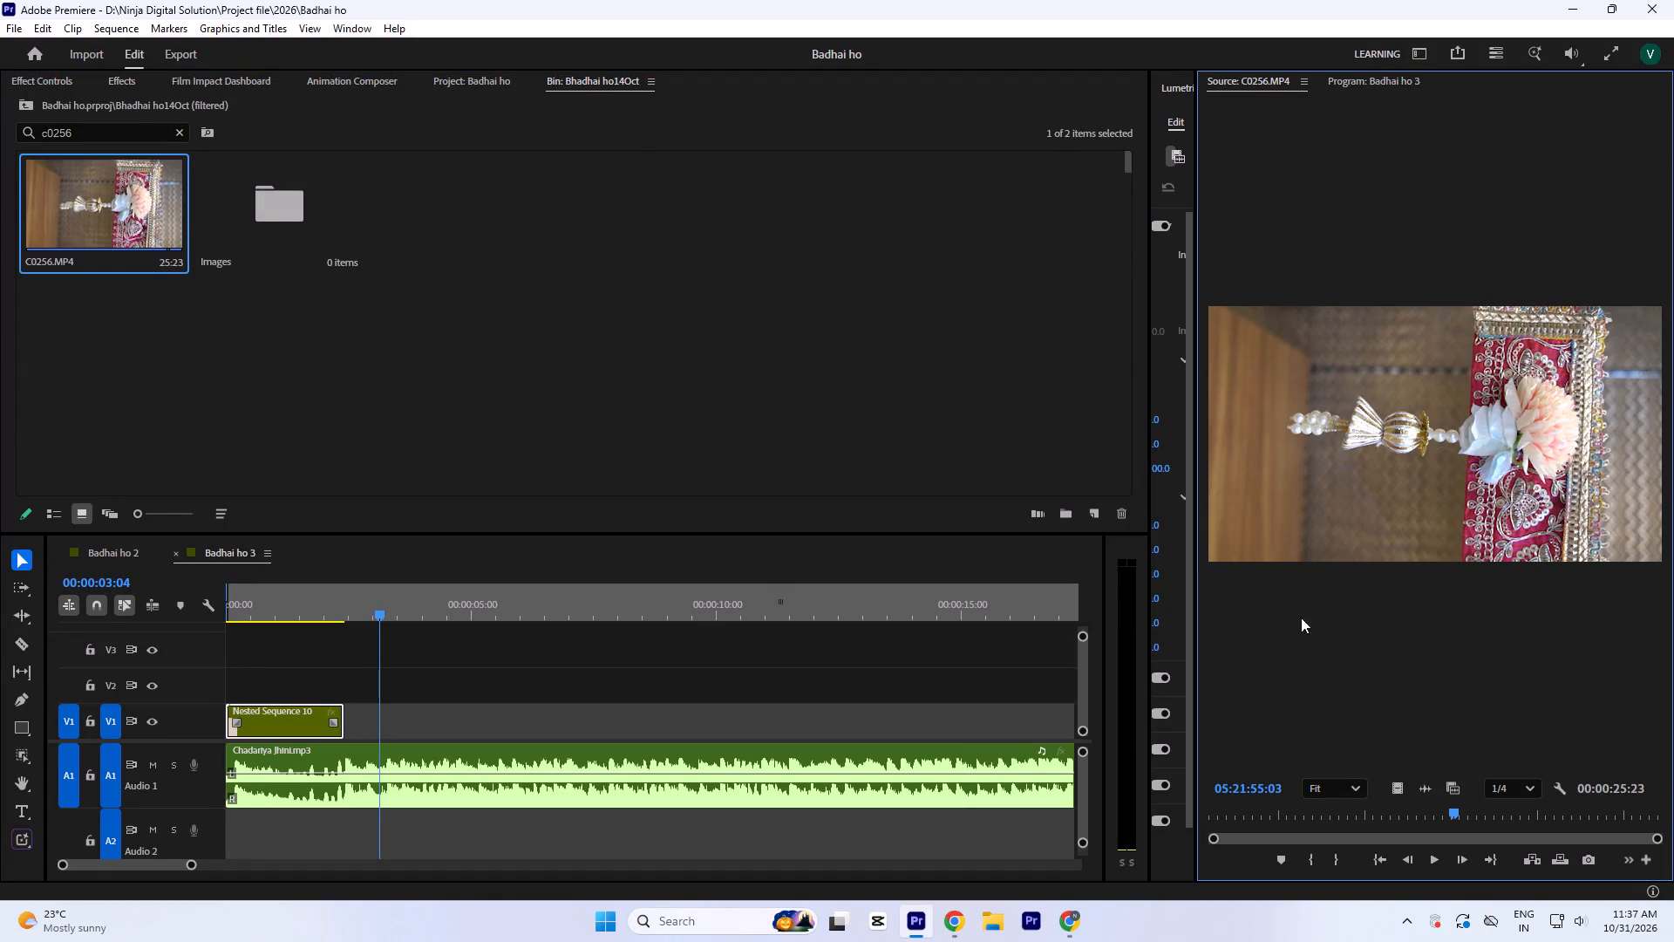
Place only the video of the source clip C0256.MP4 on V2 in the Badhai ho 3 sequence, past the song's end.
left_click_drag(1397, 797, 1327, 790)
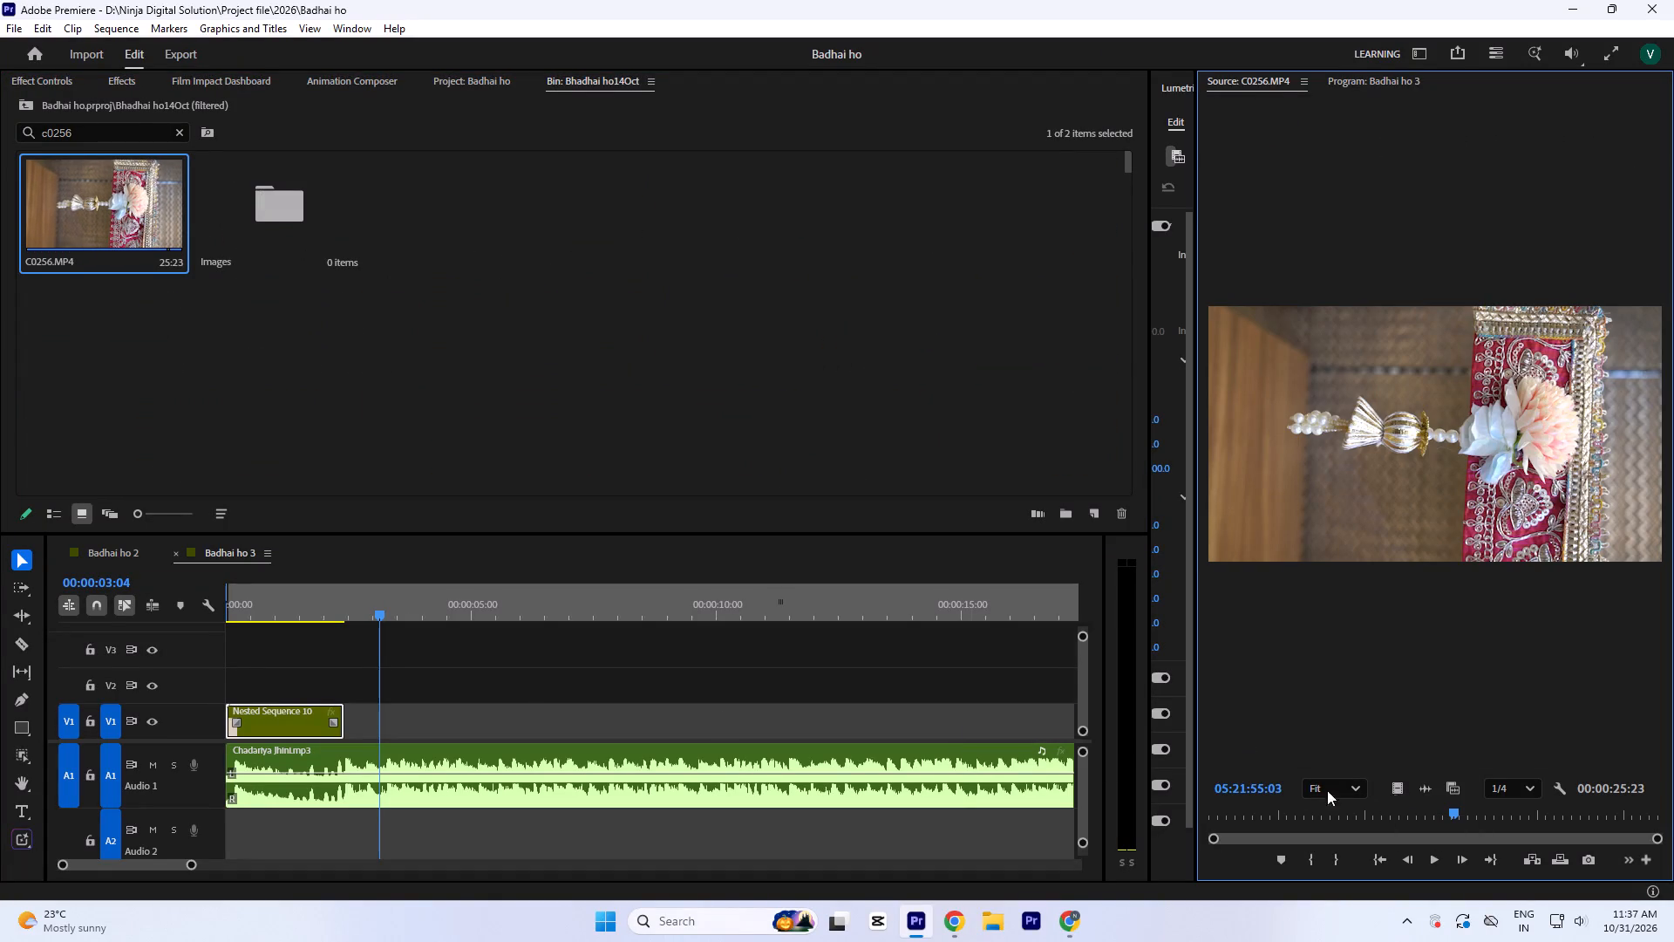
left_click_drag(1327, 790, 516, 695)
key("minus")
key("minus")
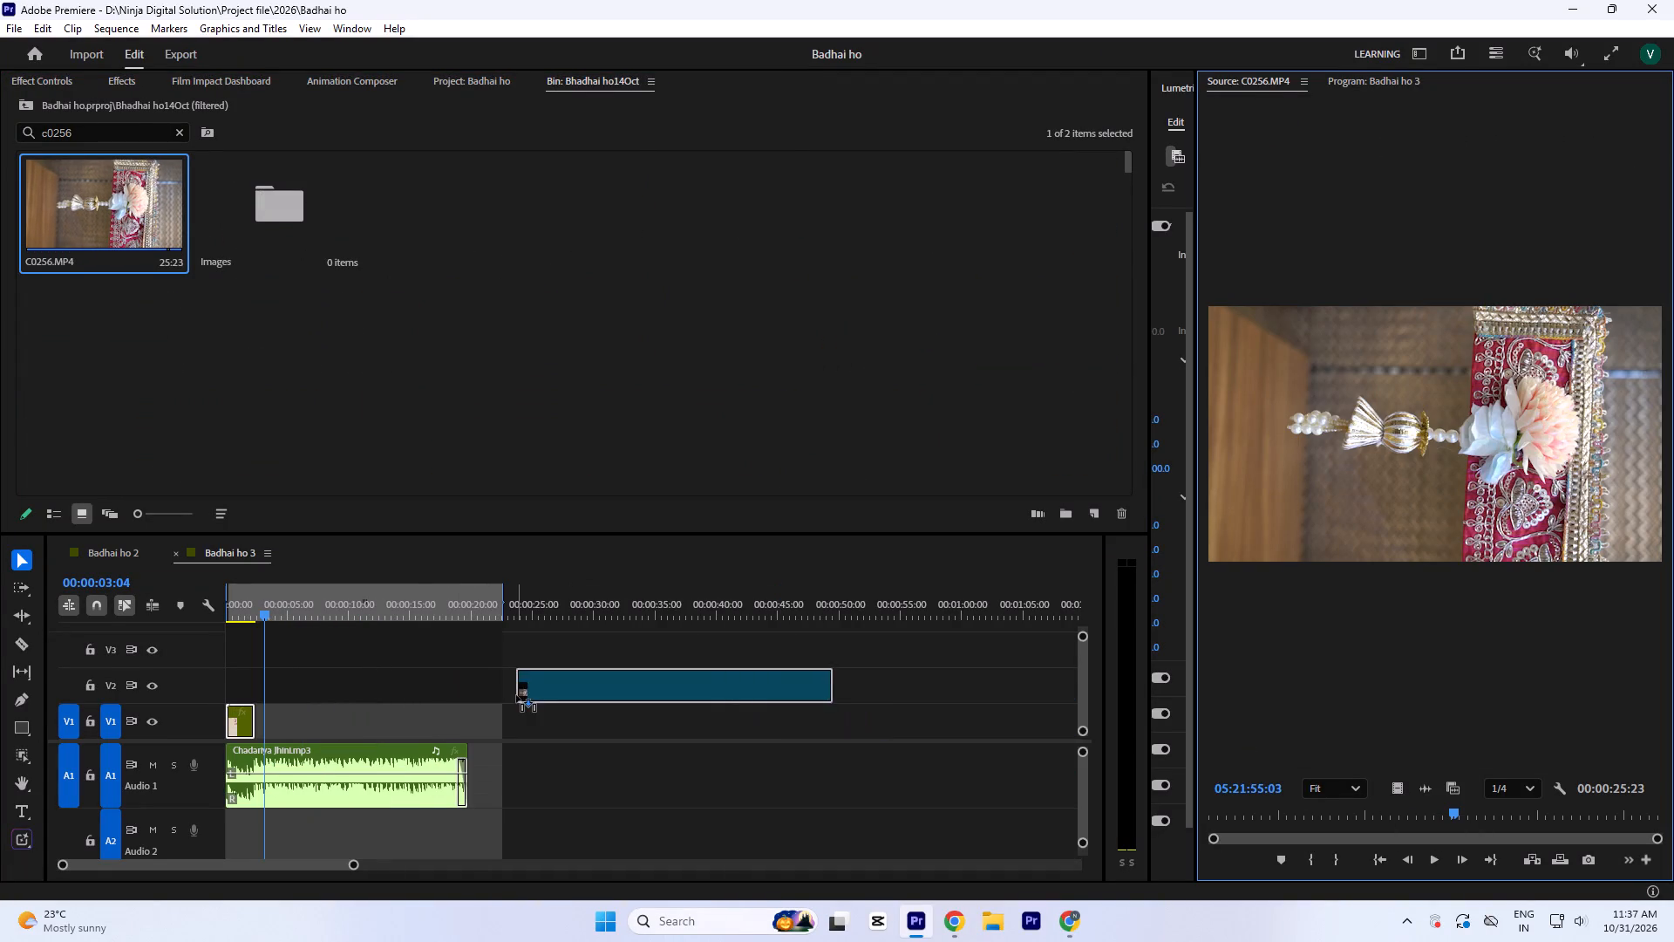
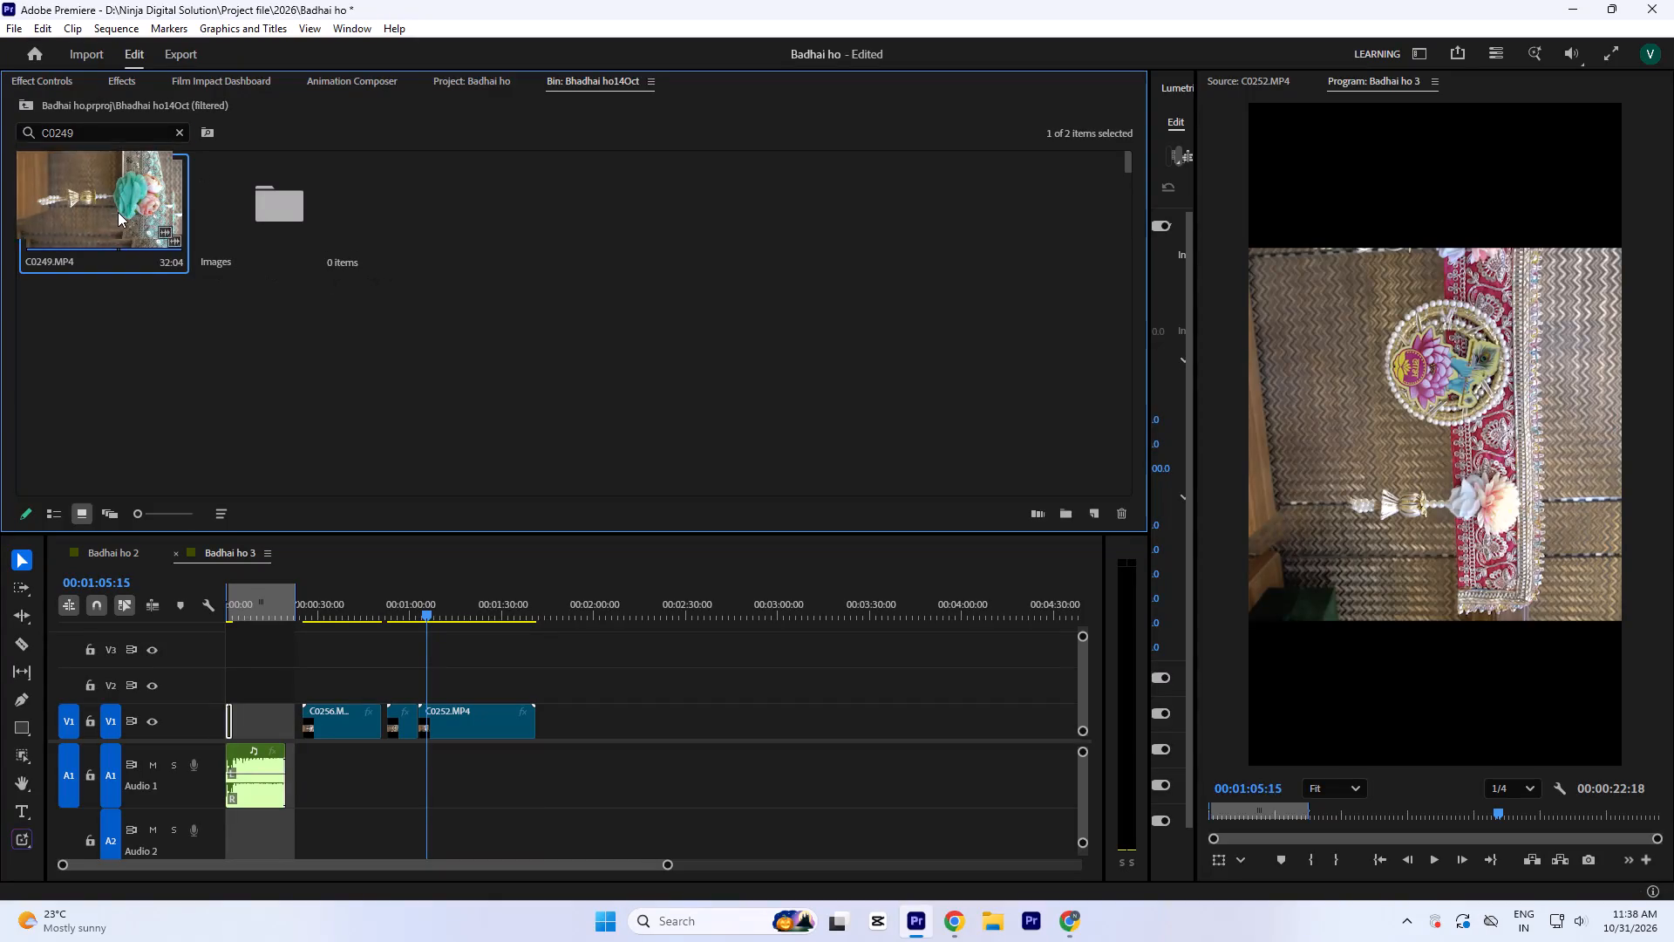
Place only the video of C0249.MP4 on V1 in the empty space after C0252.MP4, starting at about 00:02:00.
left_click_drag(1391, 793, 598, 713)
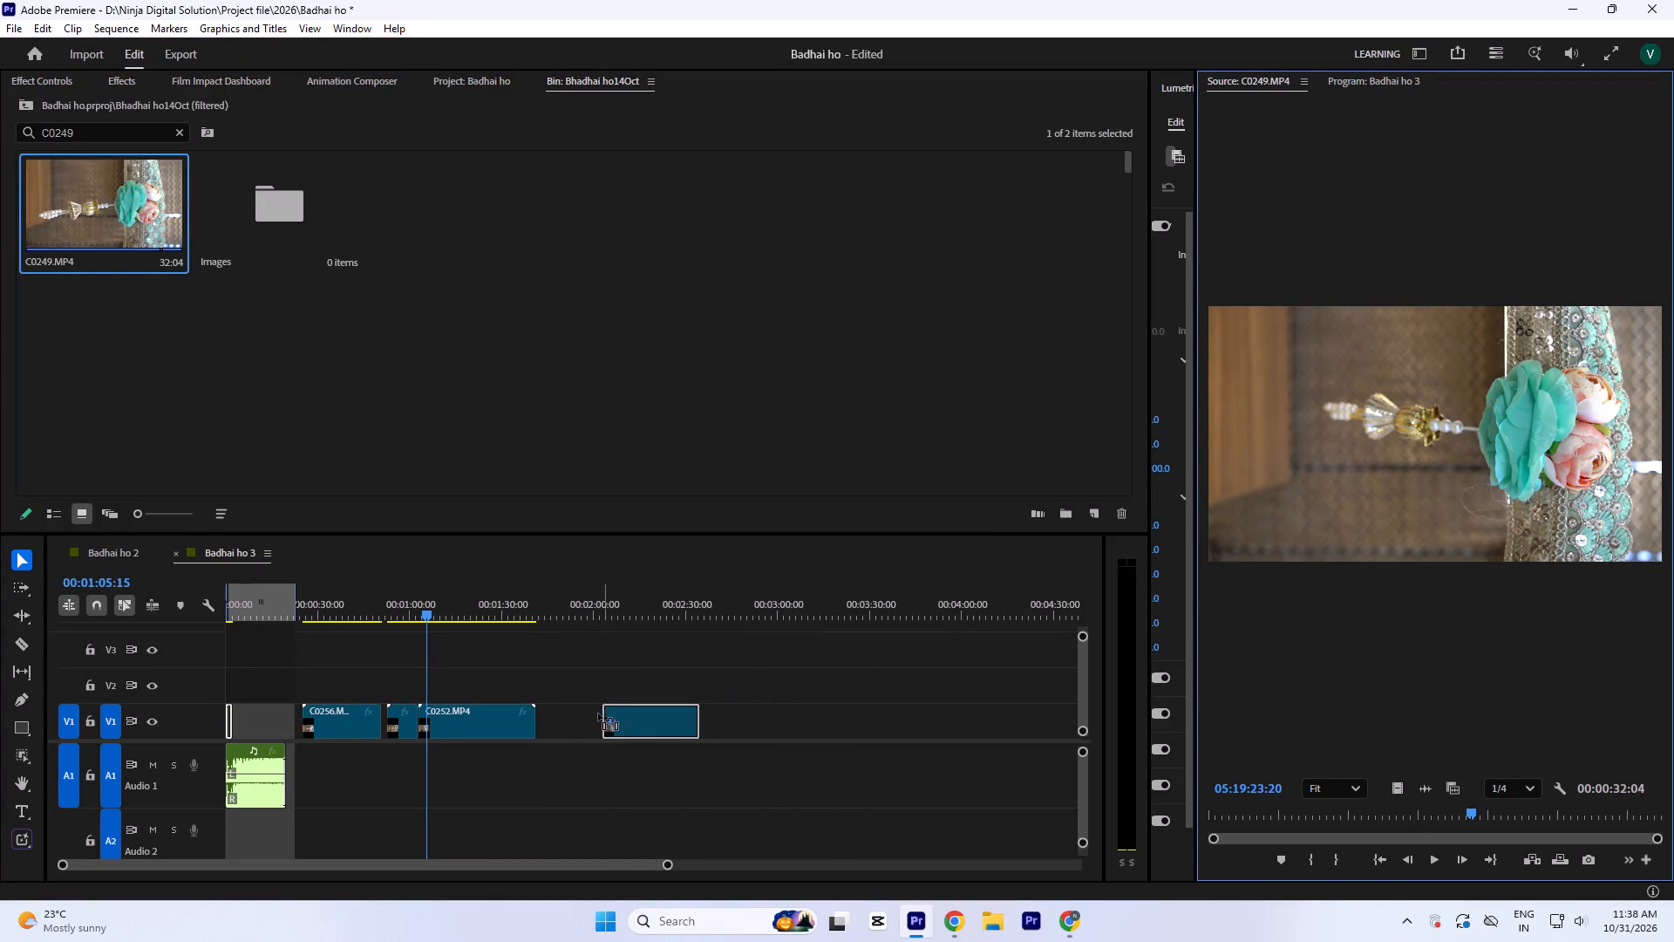
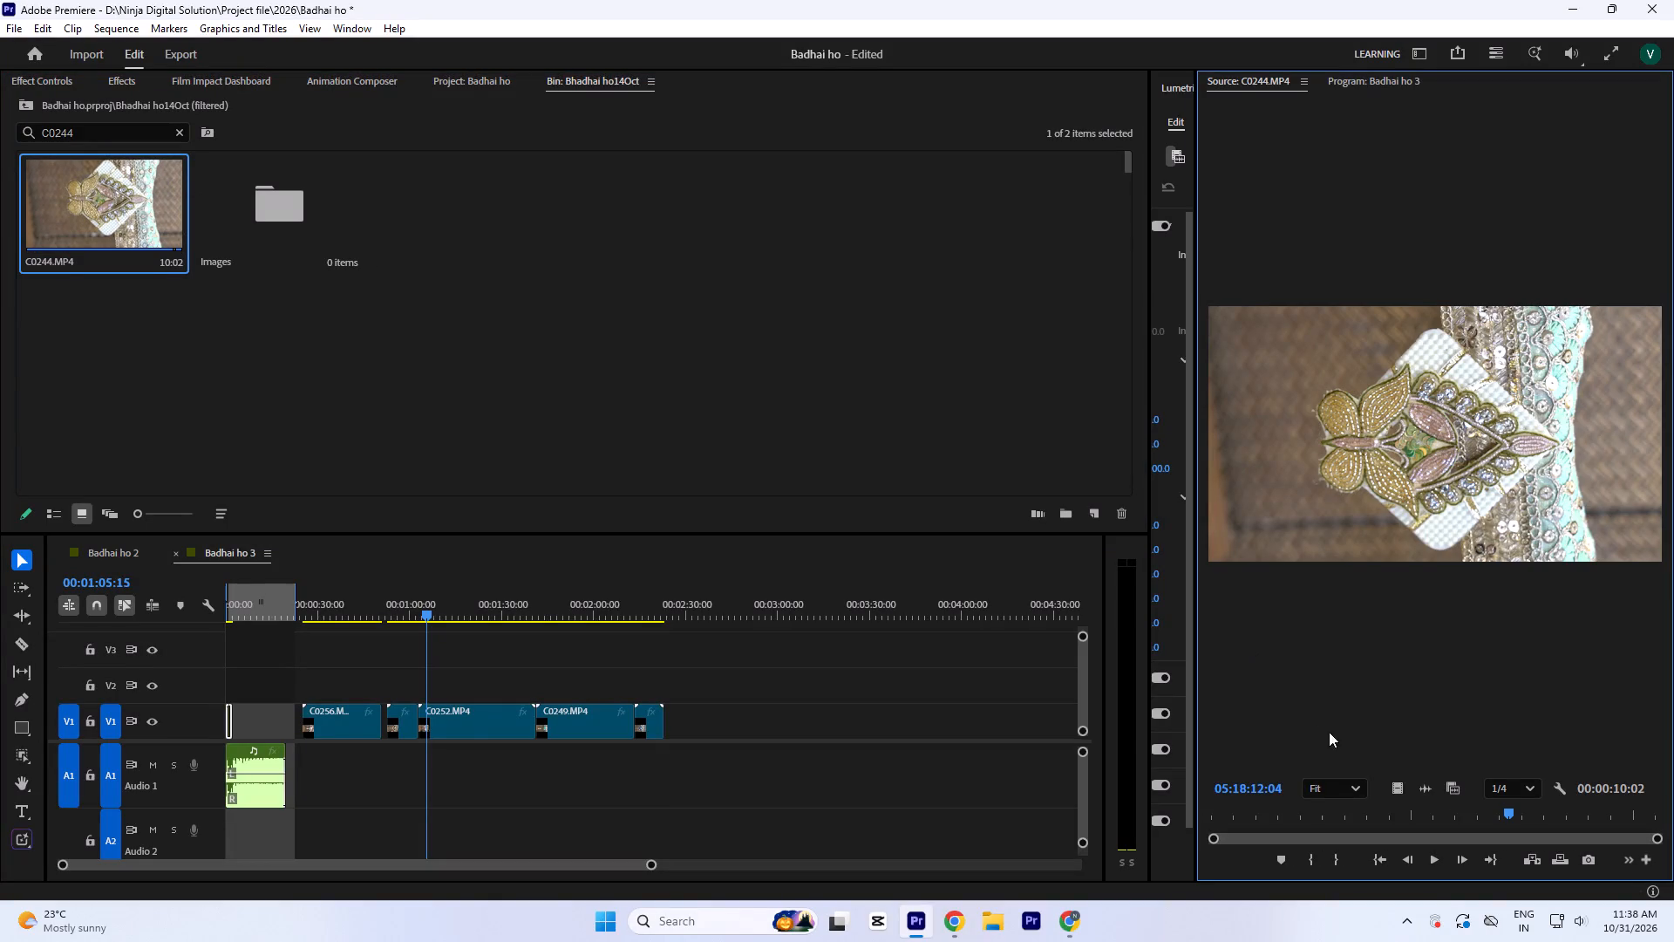
Place only the video of C0244.MP4 on V1 in the empty space after the last clip, starting at about 00:02:27.
left_click_drag(1395, 792, 677, 721)
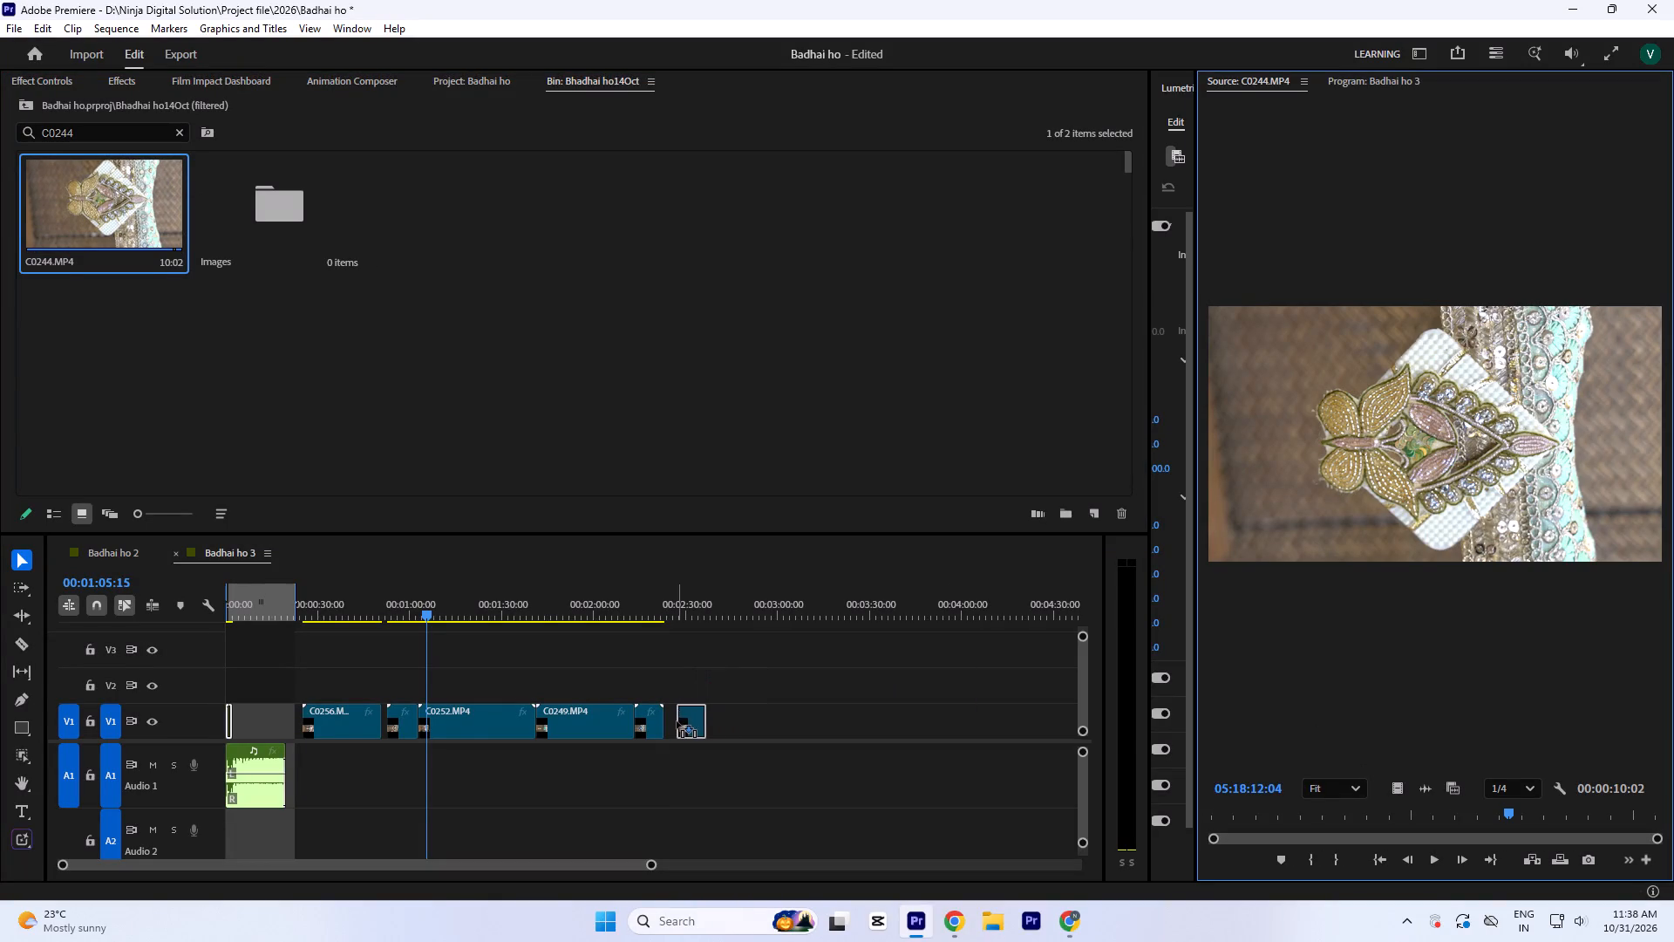
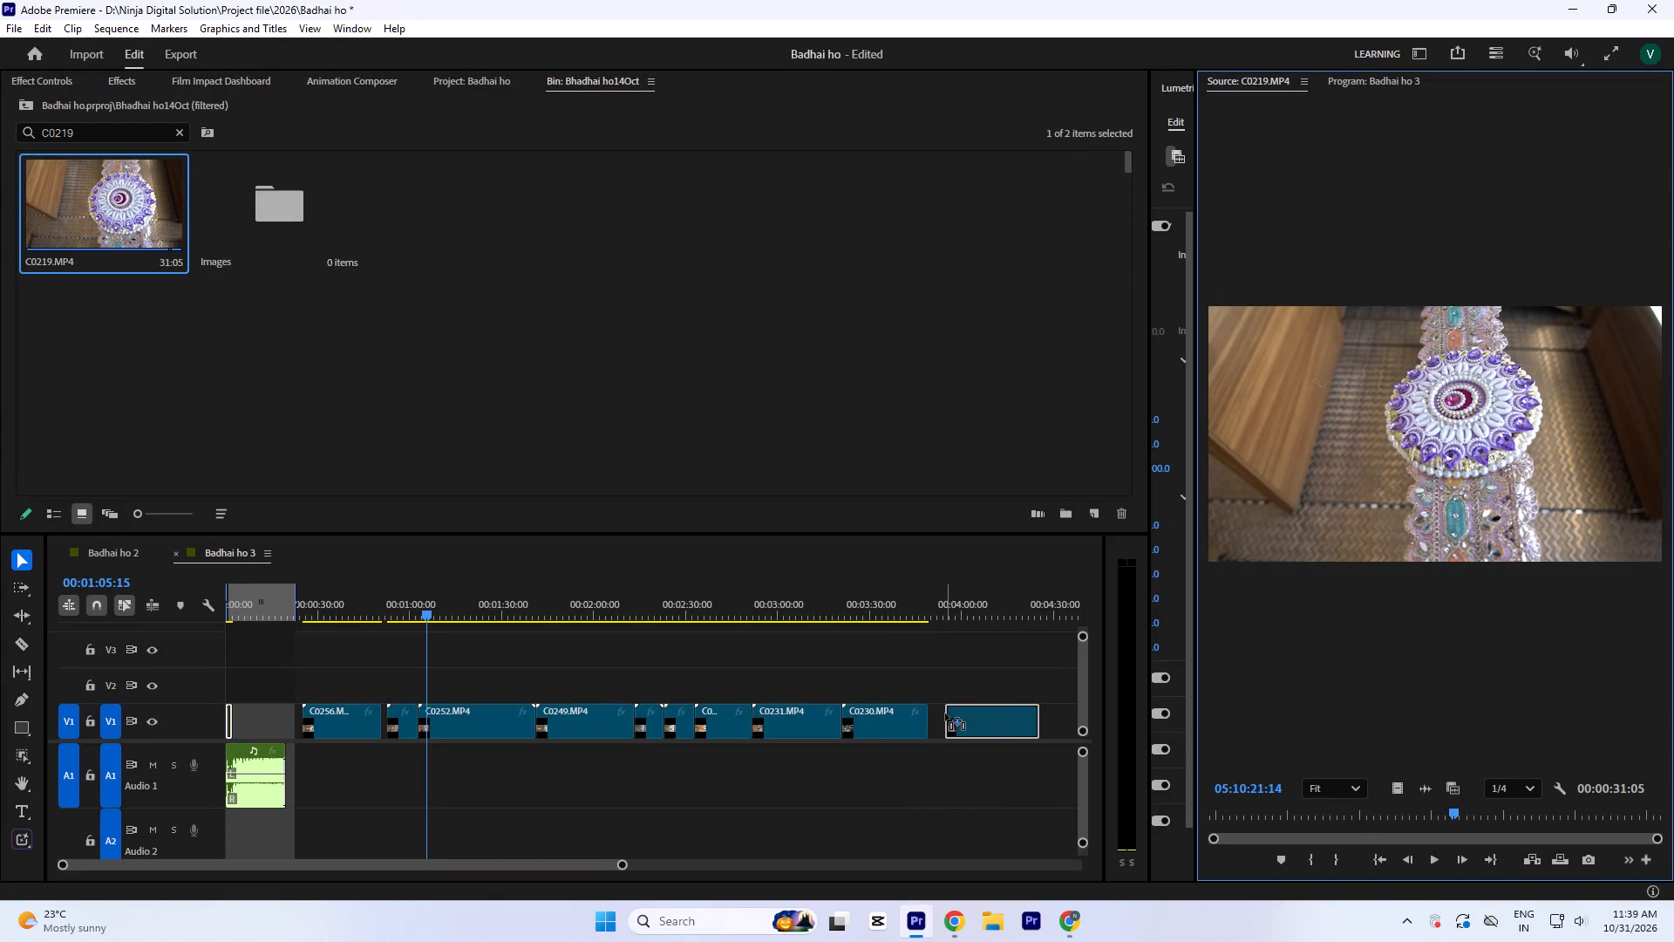
Move C0219.MP4 on V1 so that it starts directly at the end of C0230.MP4.
left_click_drag(945, 713, 928, 719)
Set the rotation of C0256.MP4, the first décor clip on V1, to -90°.
left_click(332, 601)
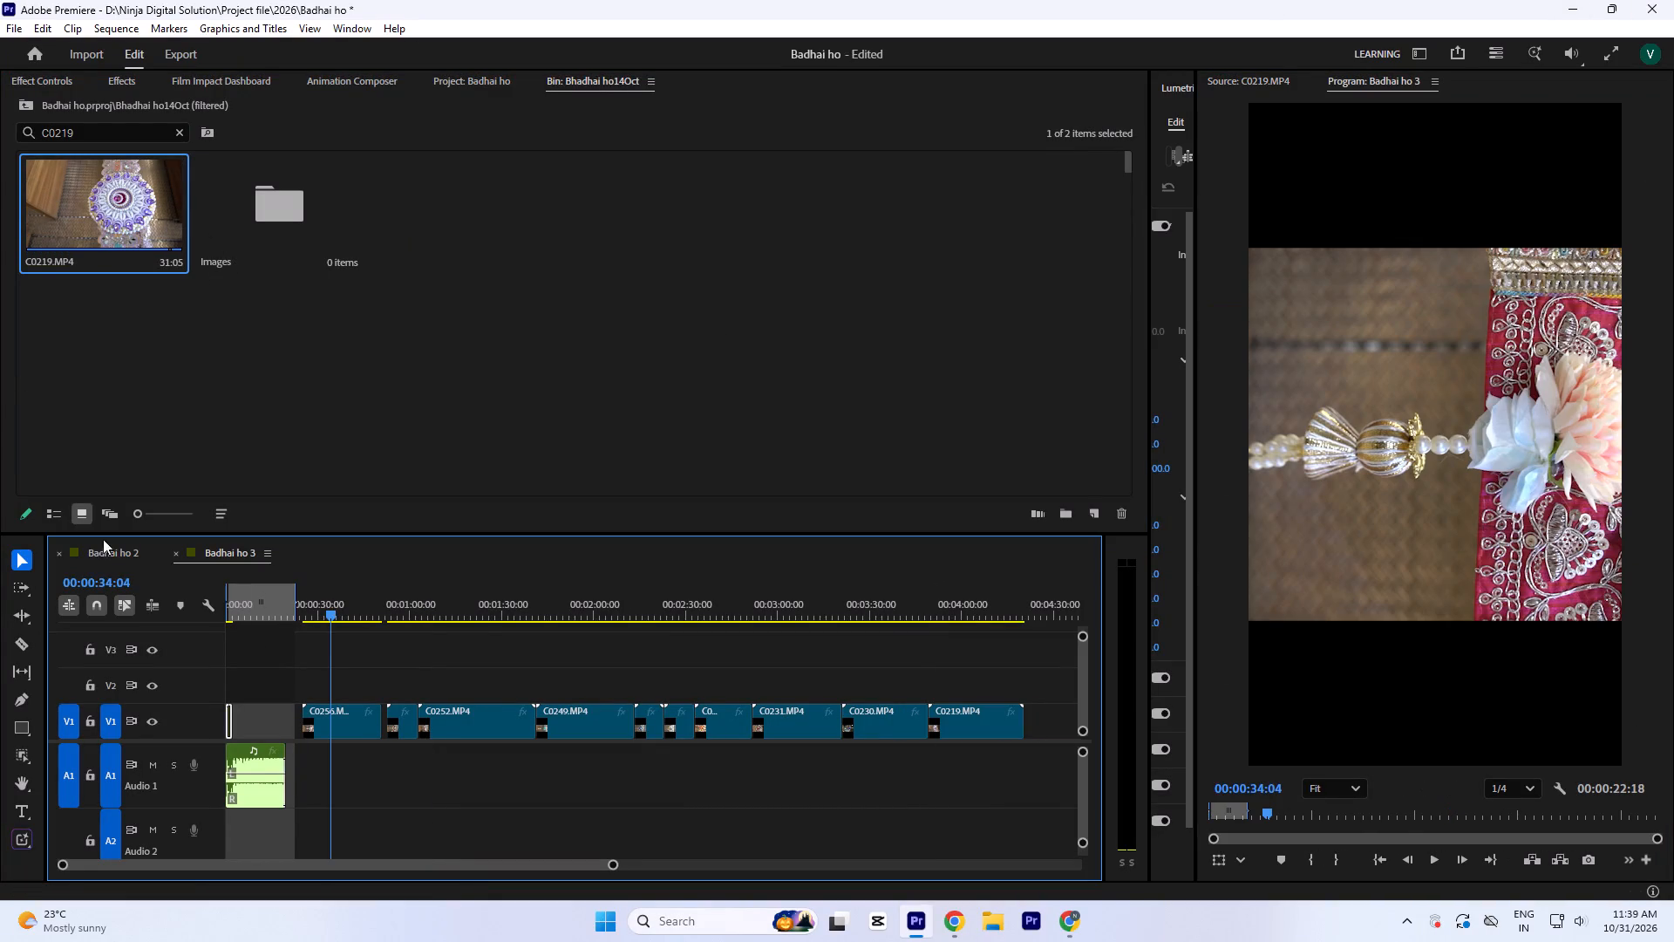
left_click(337, 716)
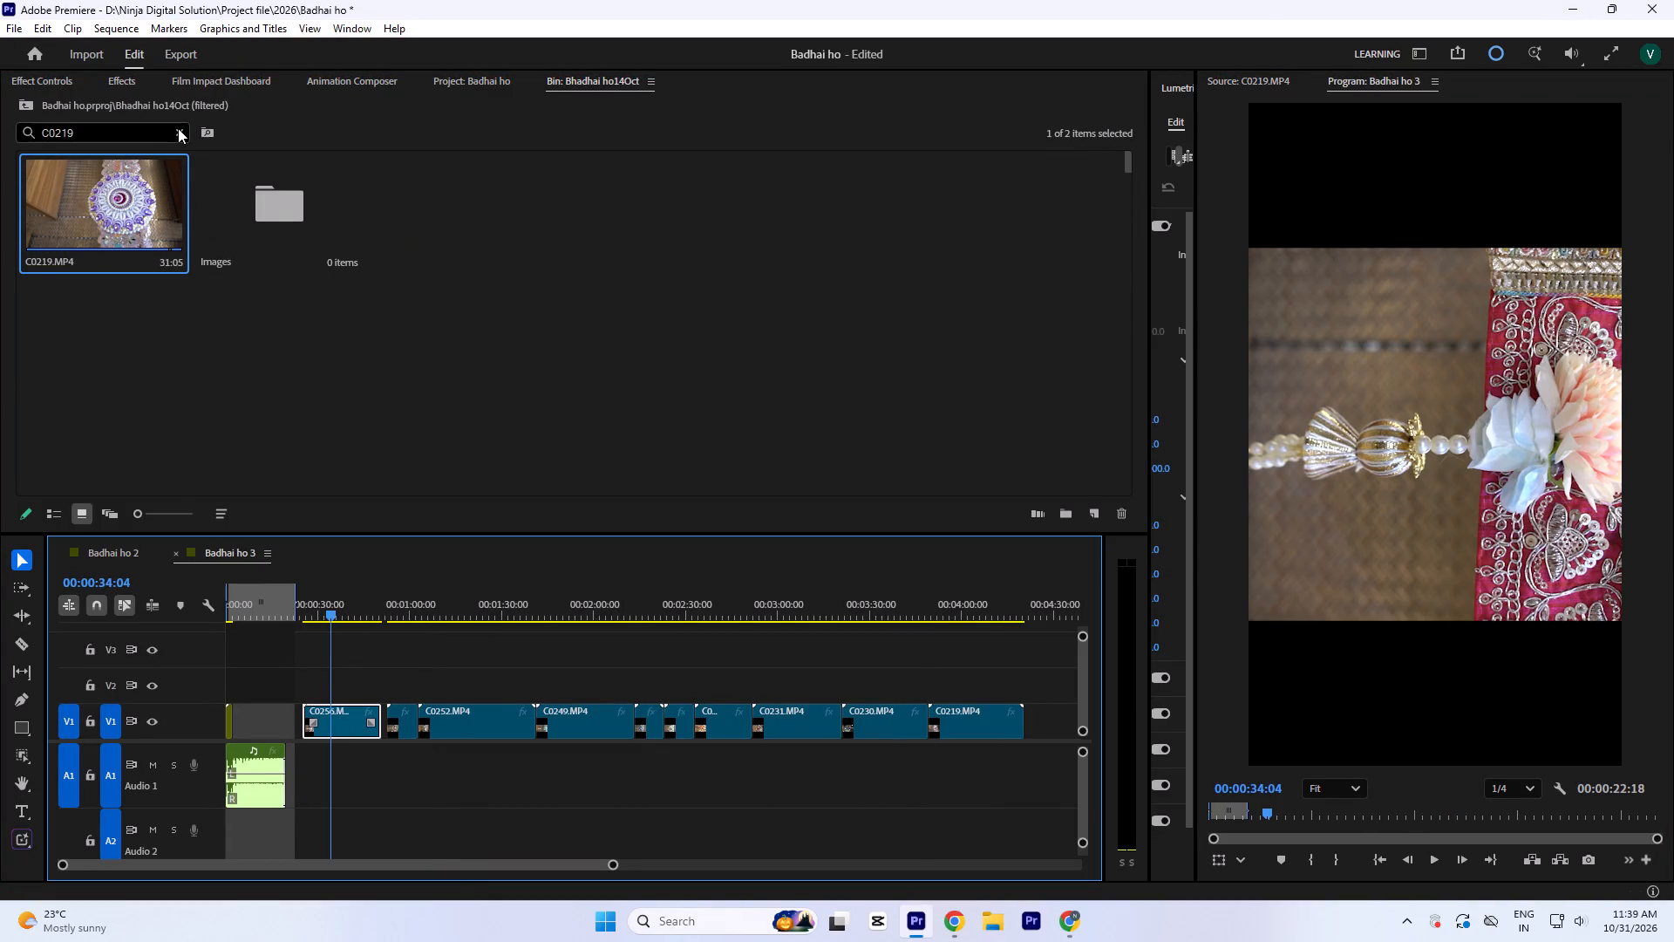
left_click(178, 128)
left_click(58, 87)
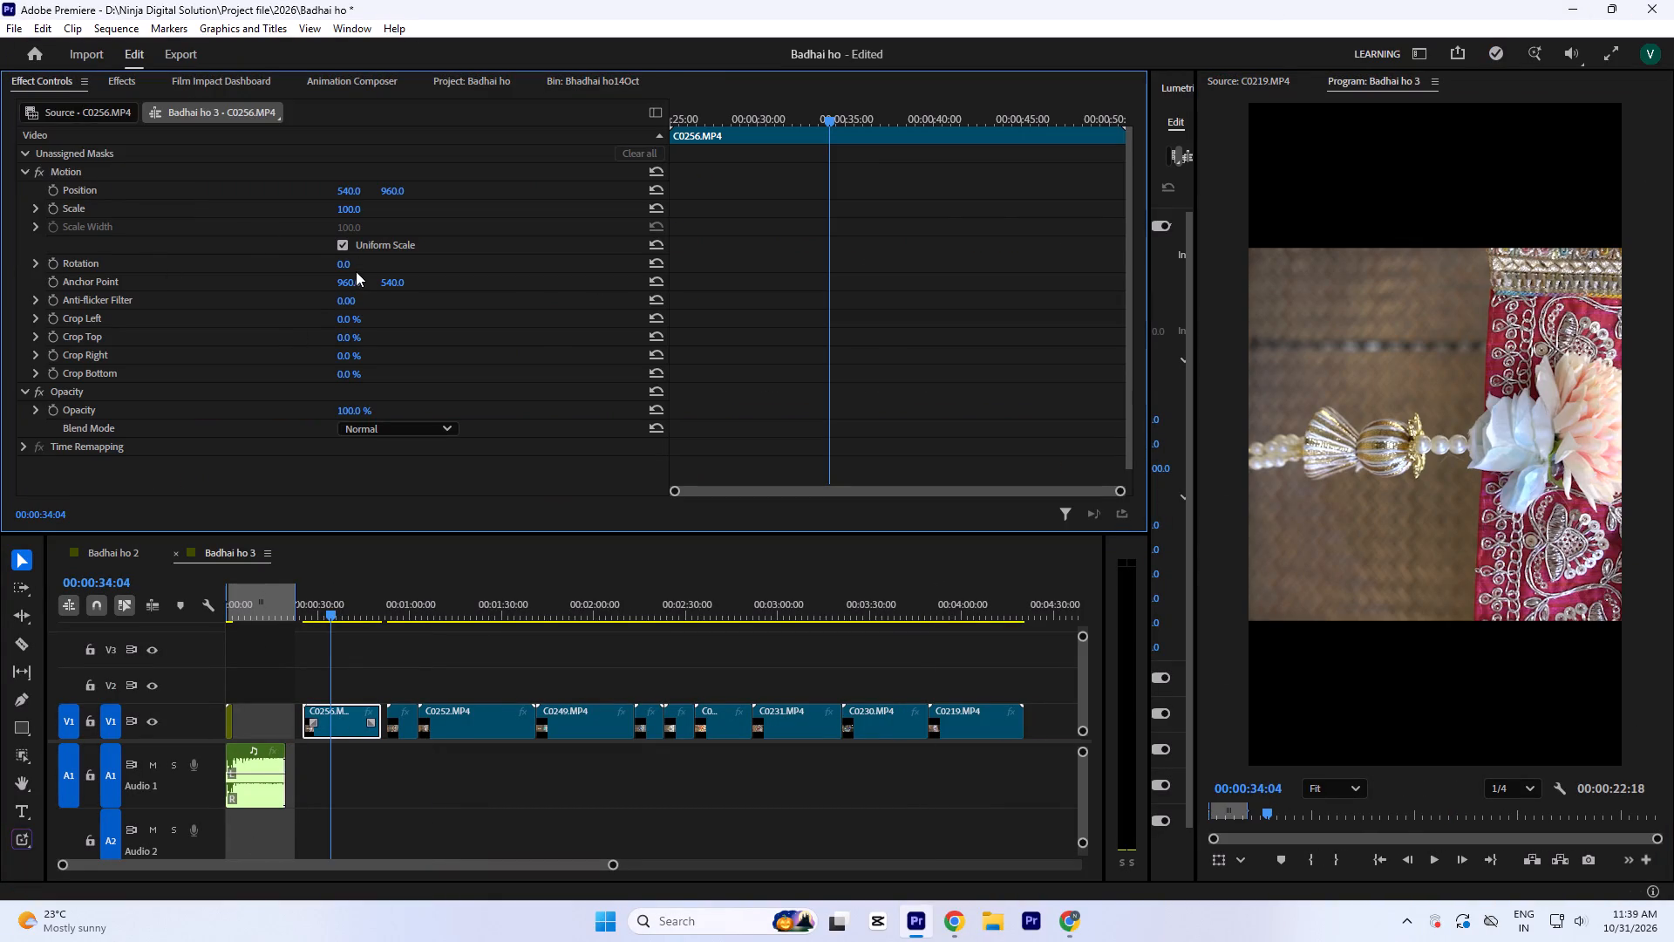
left_click(344, 264)
key("minus")
key("9")
key("0")
left_click(1109, 190)
Copy C0256.MP4's attributes onto all V1 clips from C0252.MP4 through C0219.MP4 and save the project.
right_click(327, 729)
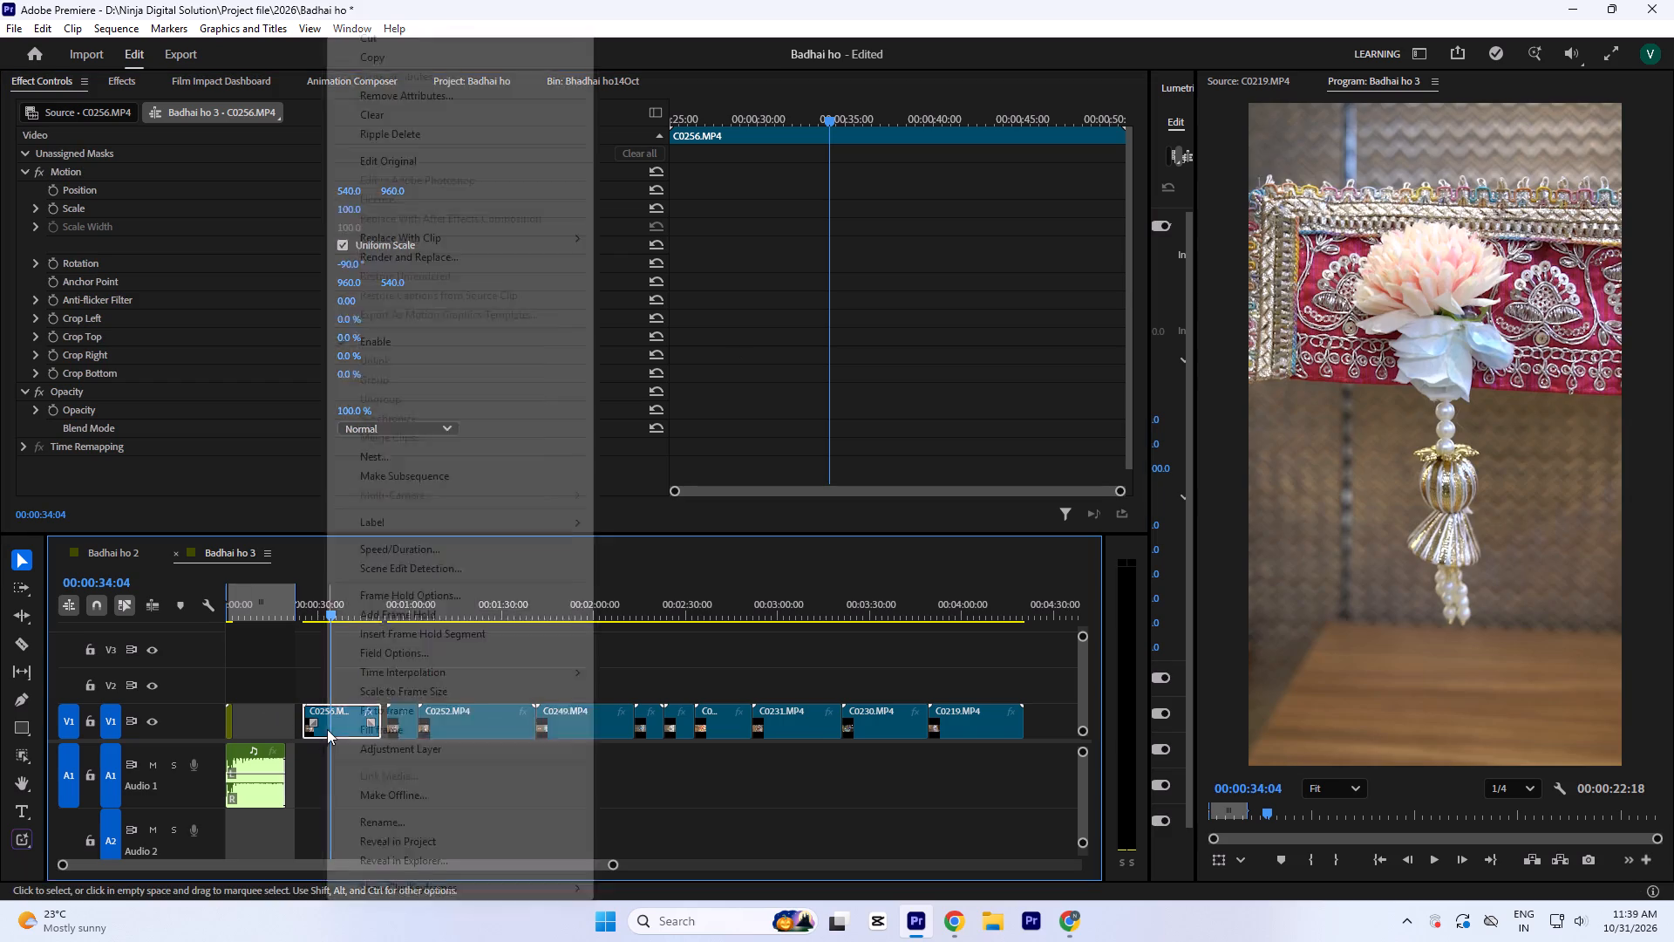
left_click(386, 58)
left_click_drag(423, 672, 971, 765)
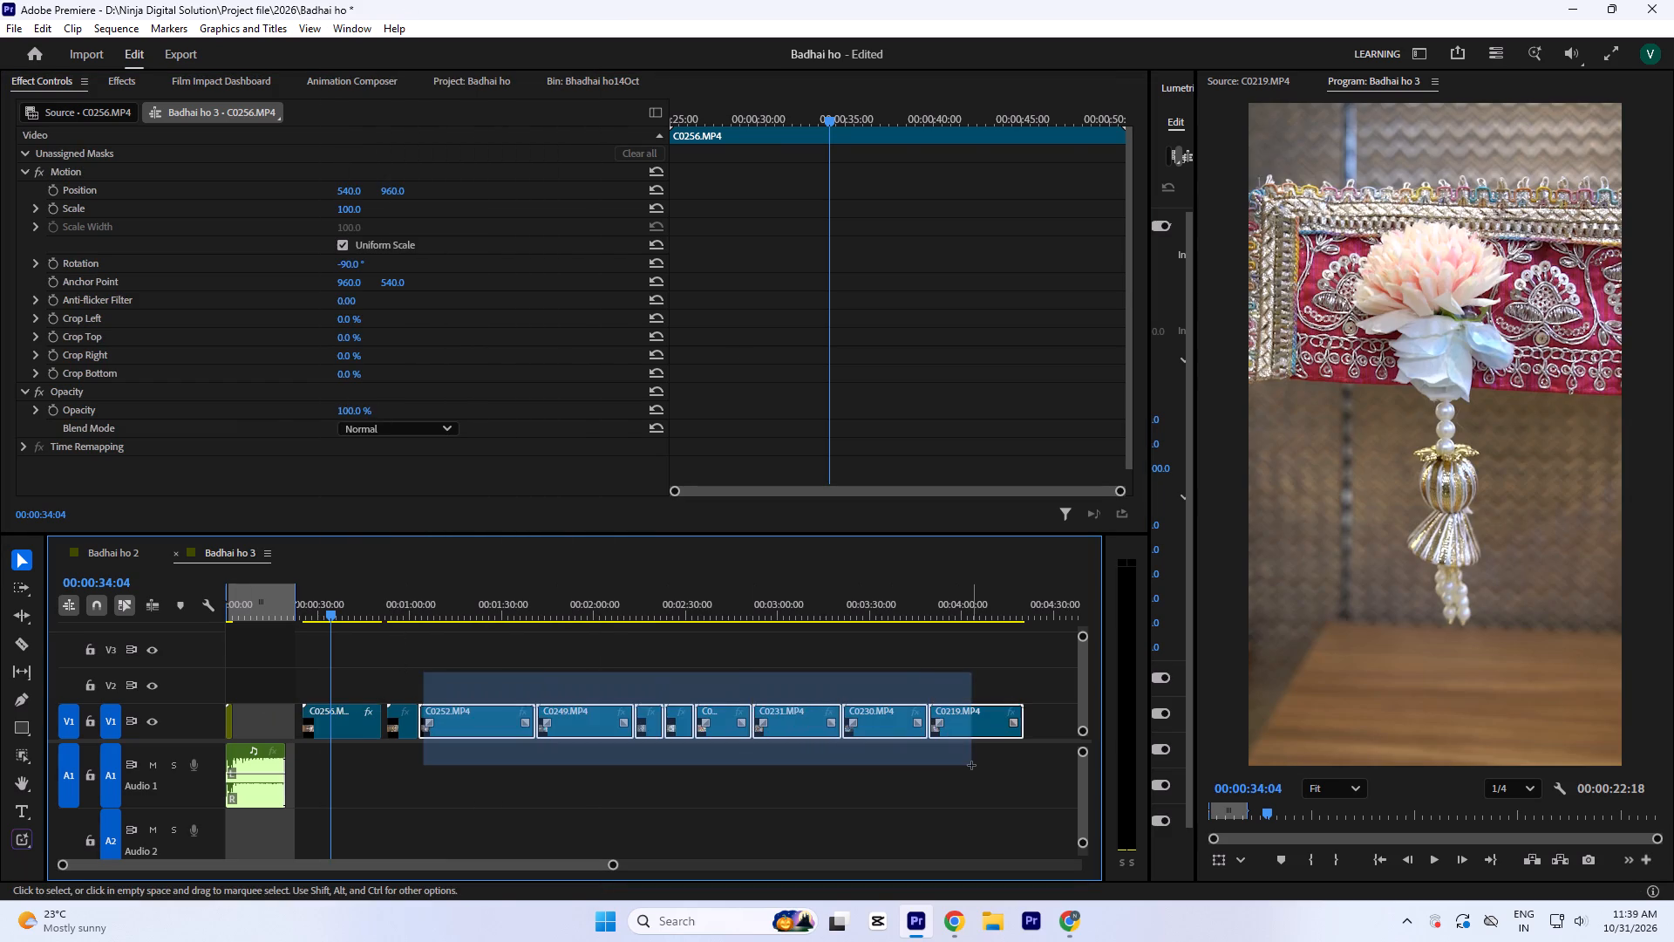
left_click_drag(971, 765, 970, 762)
right_click(970, 725)
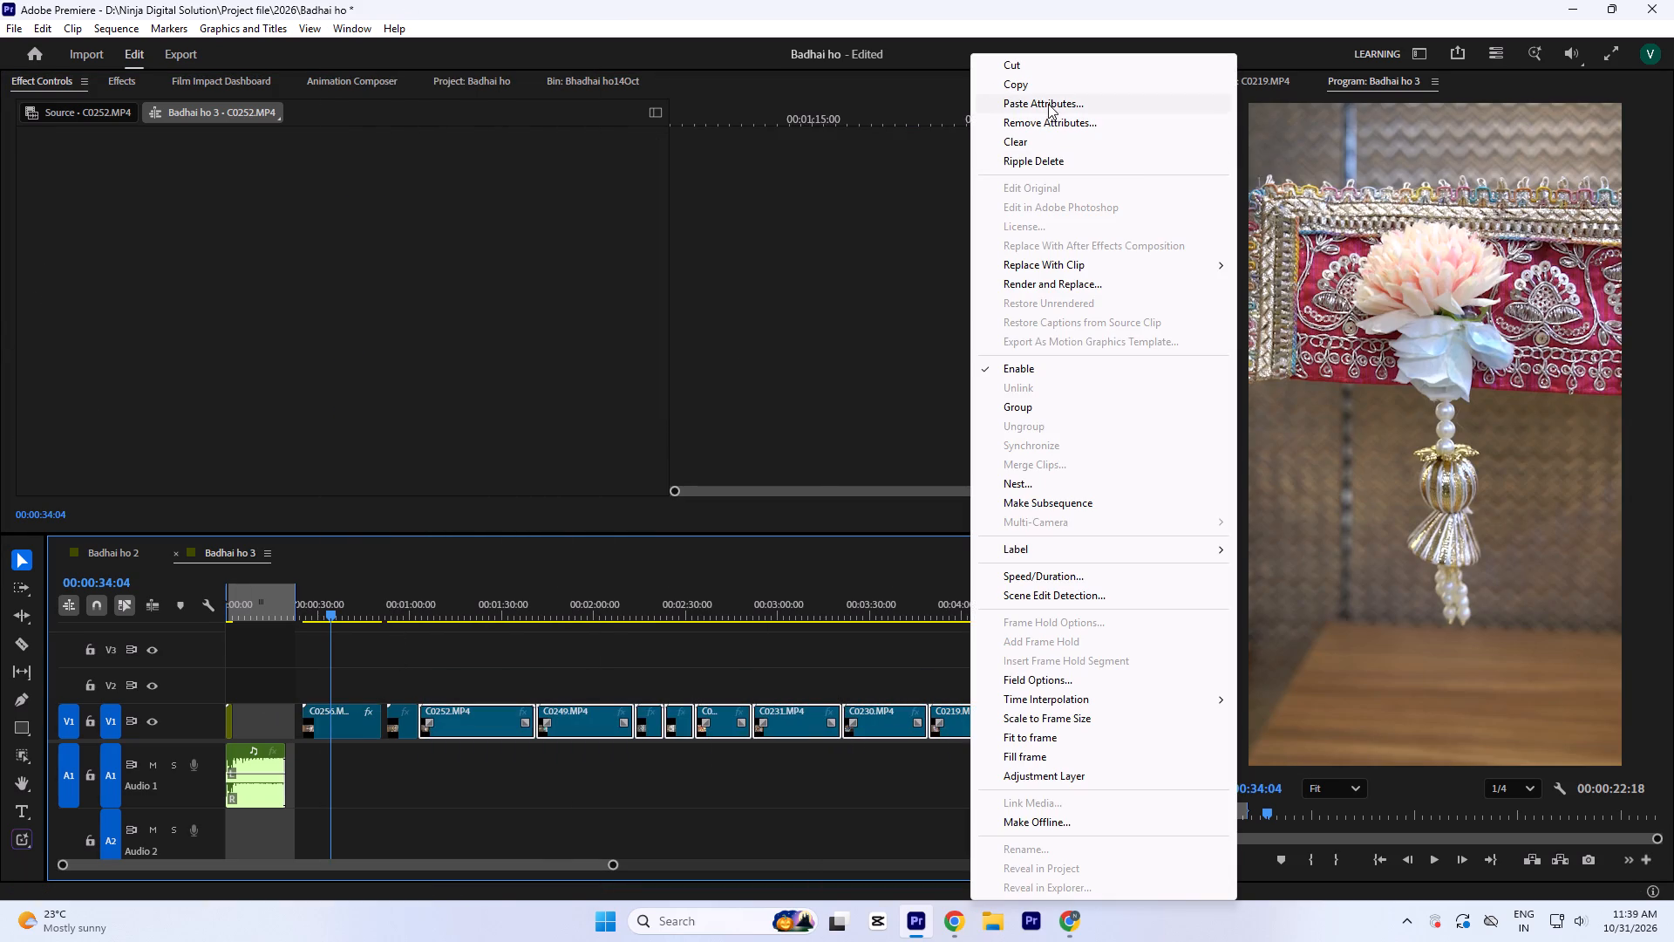
left_click(1048, 104)
key("Return")
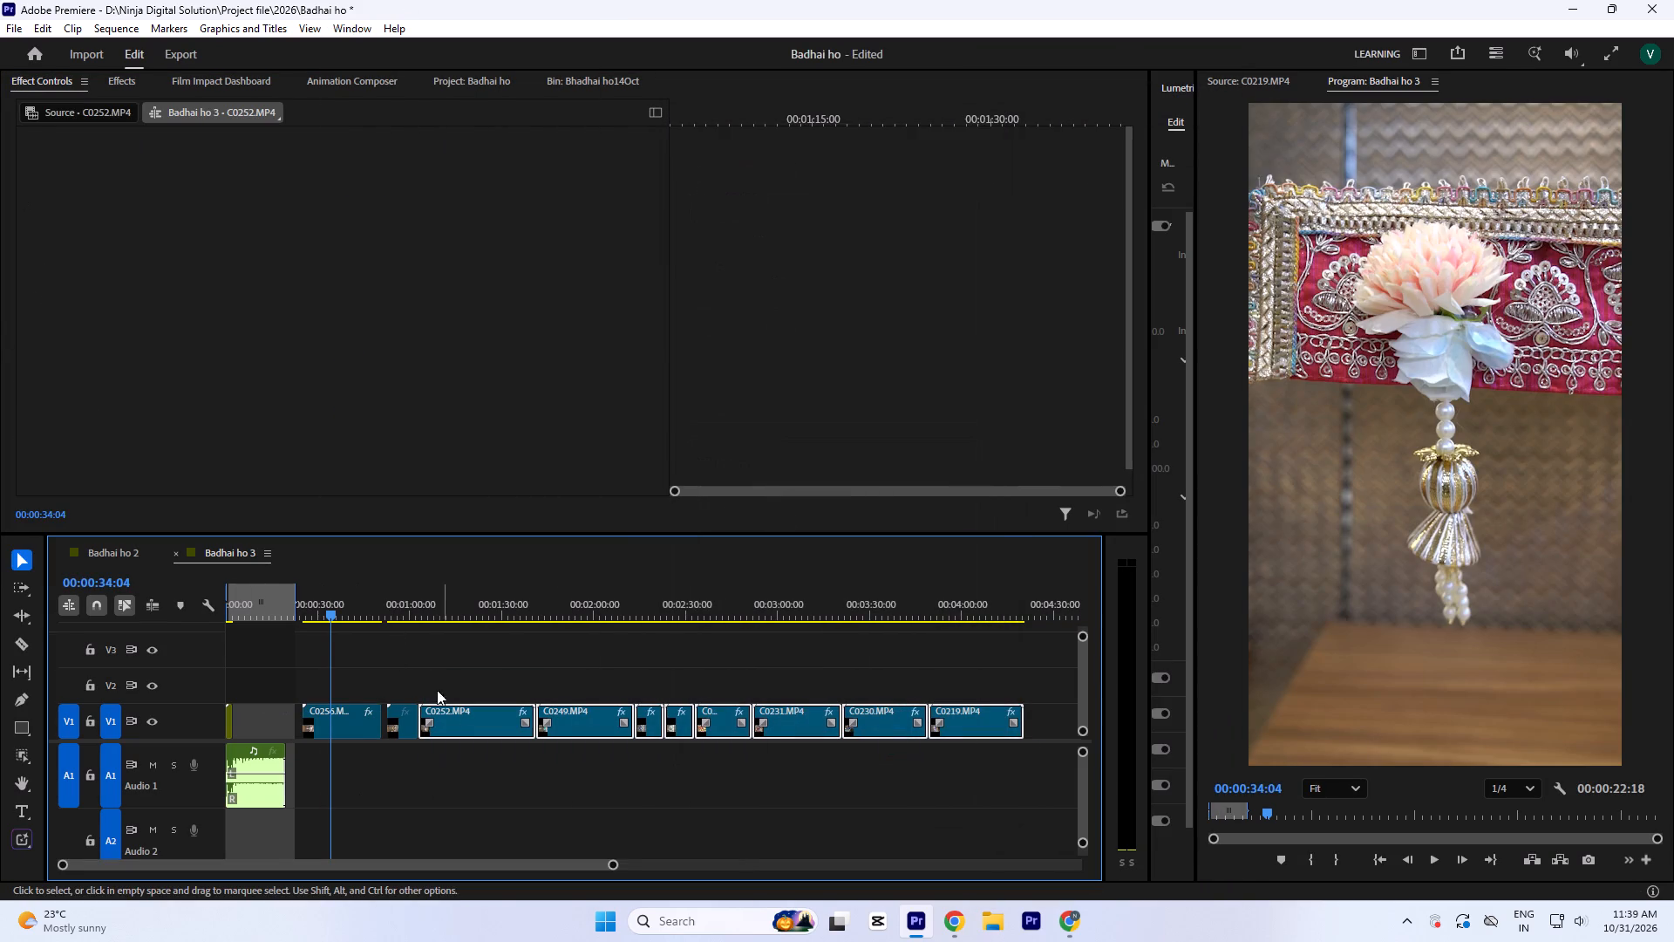
left_click(431, 679)
key("ctrl+s")
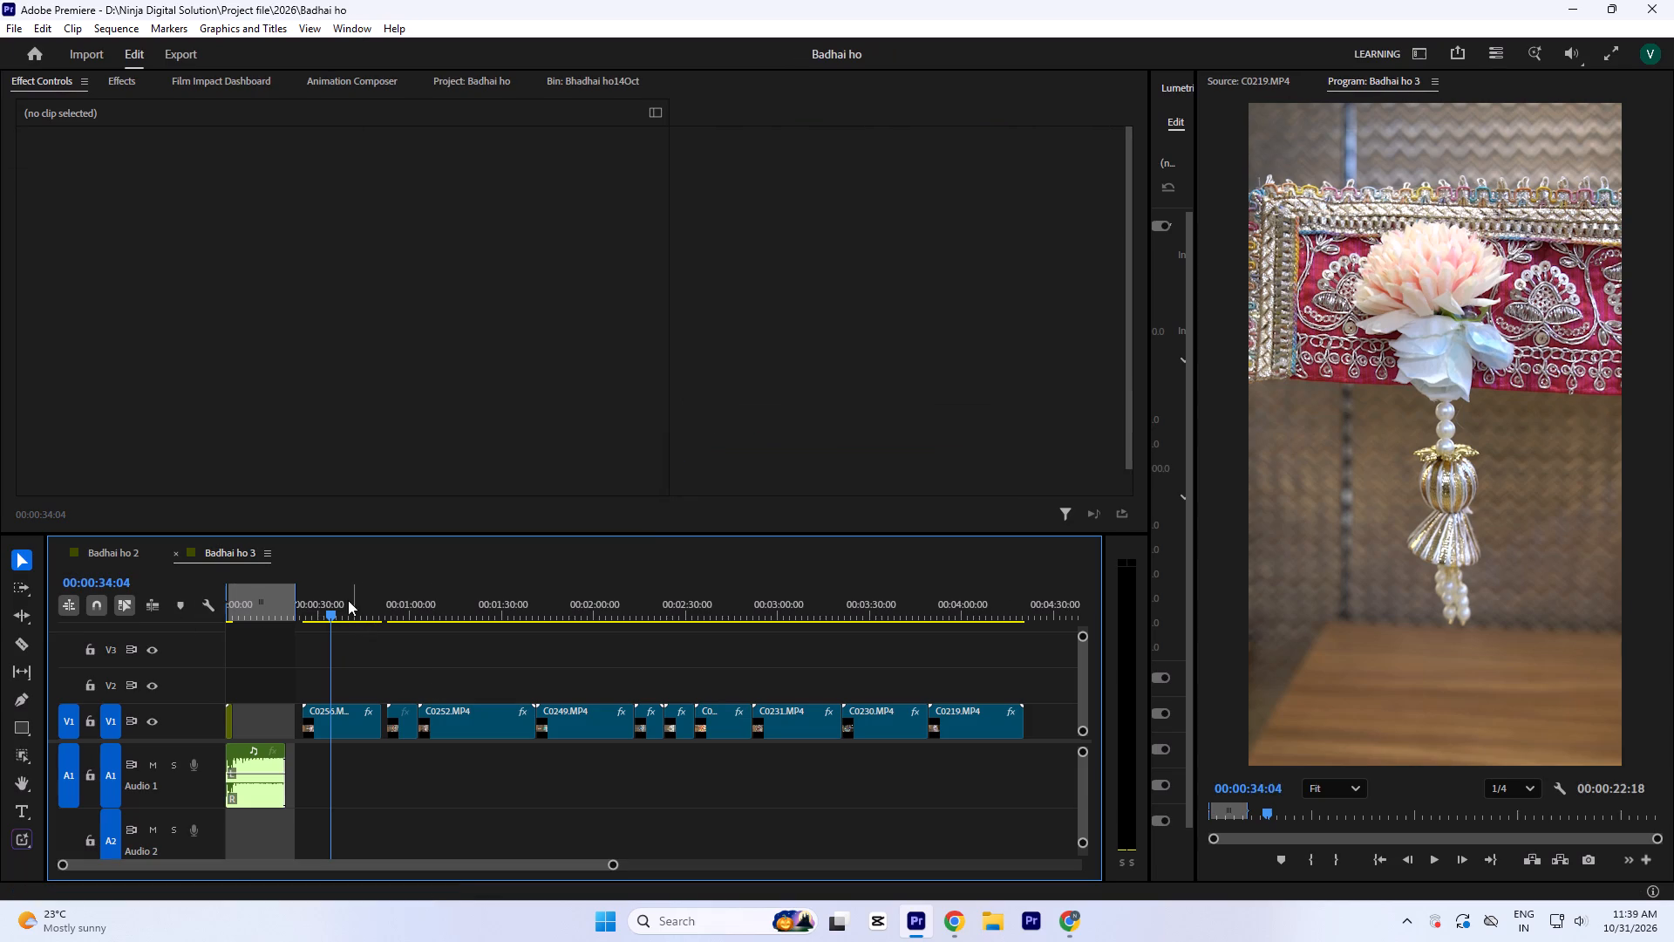
Review the décor clips' orientation across the whole sequence and play back the opening title card.
left_click_drag(347, 600, 398, 736)
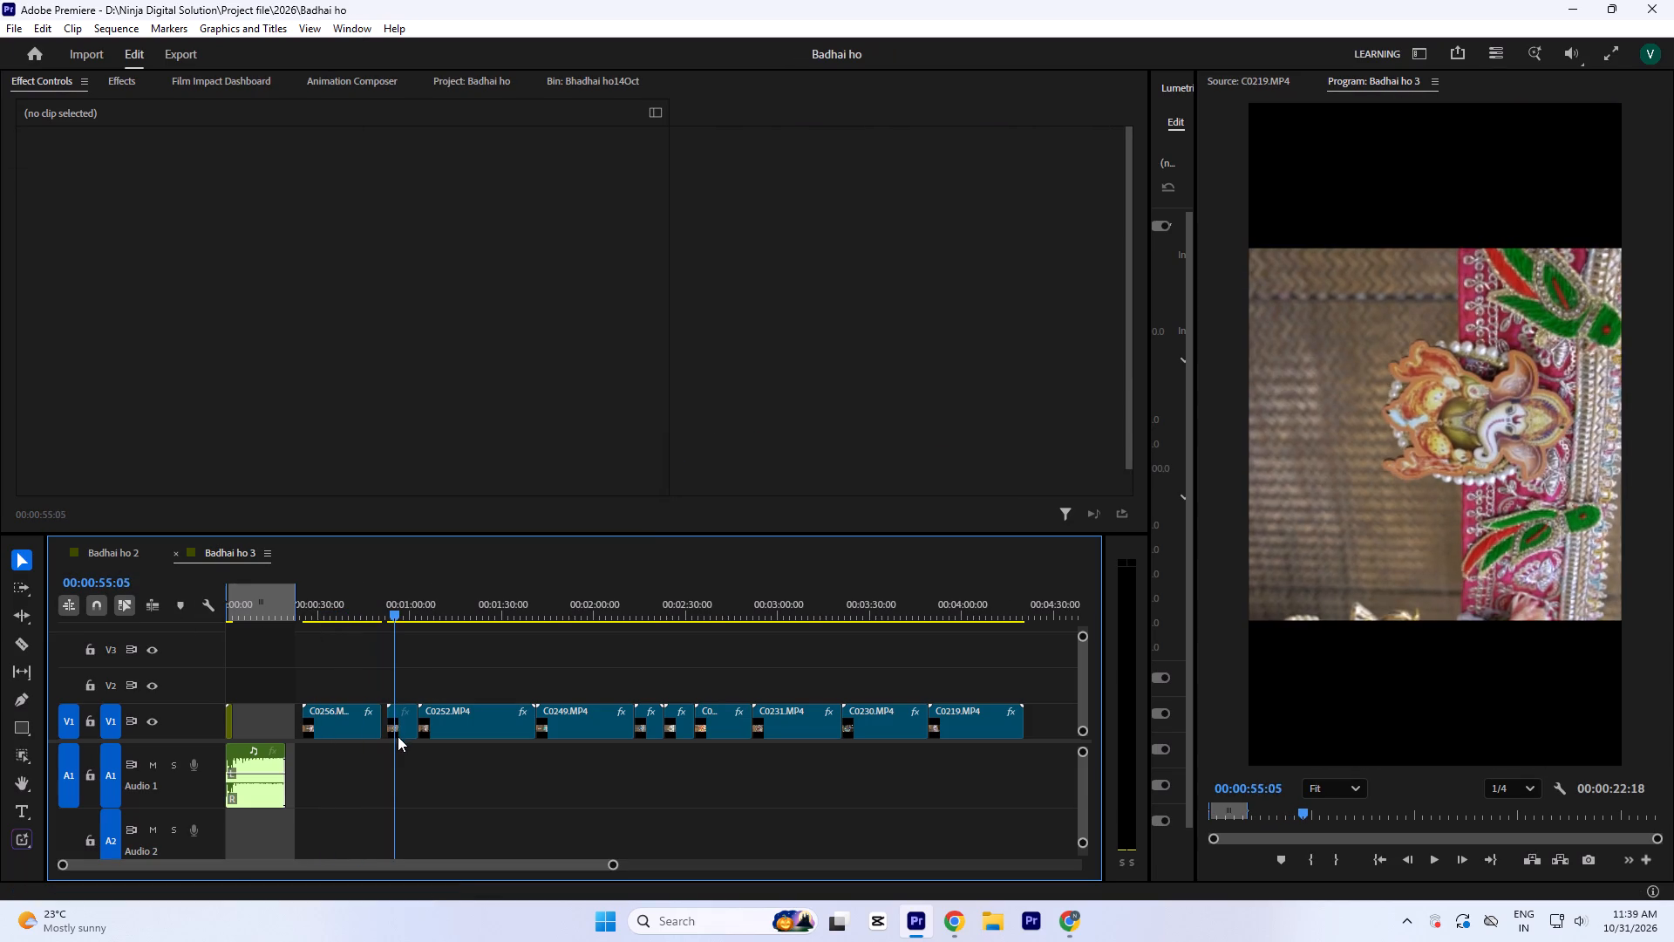
left_click_drag(398, 736, 478, 782)
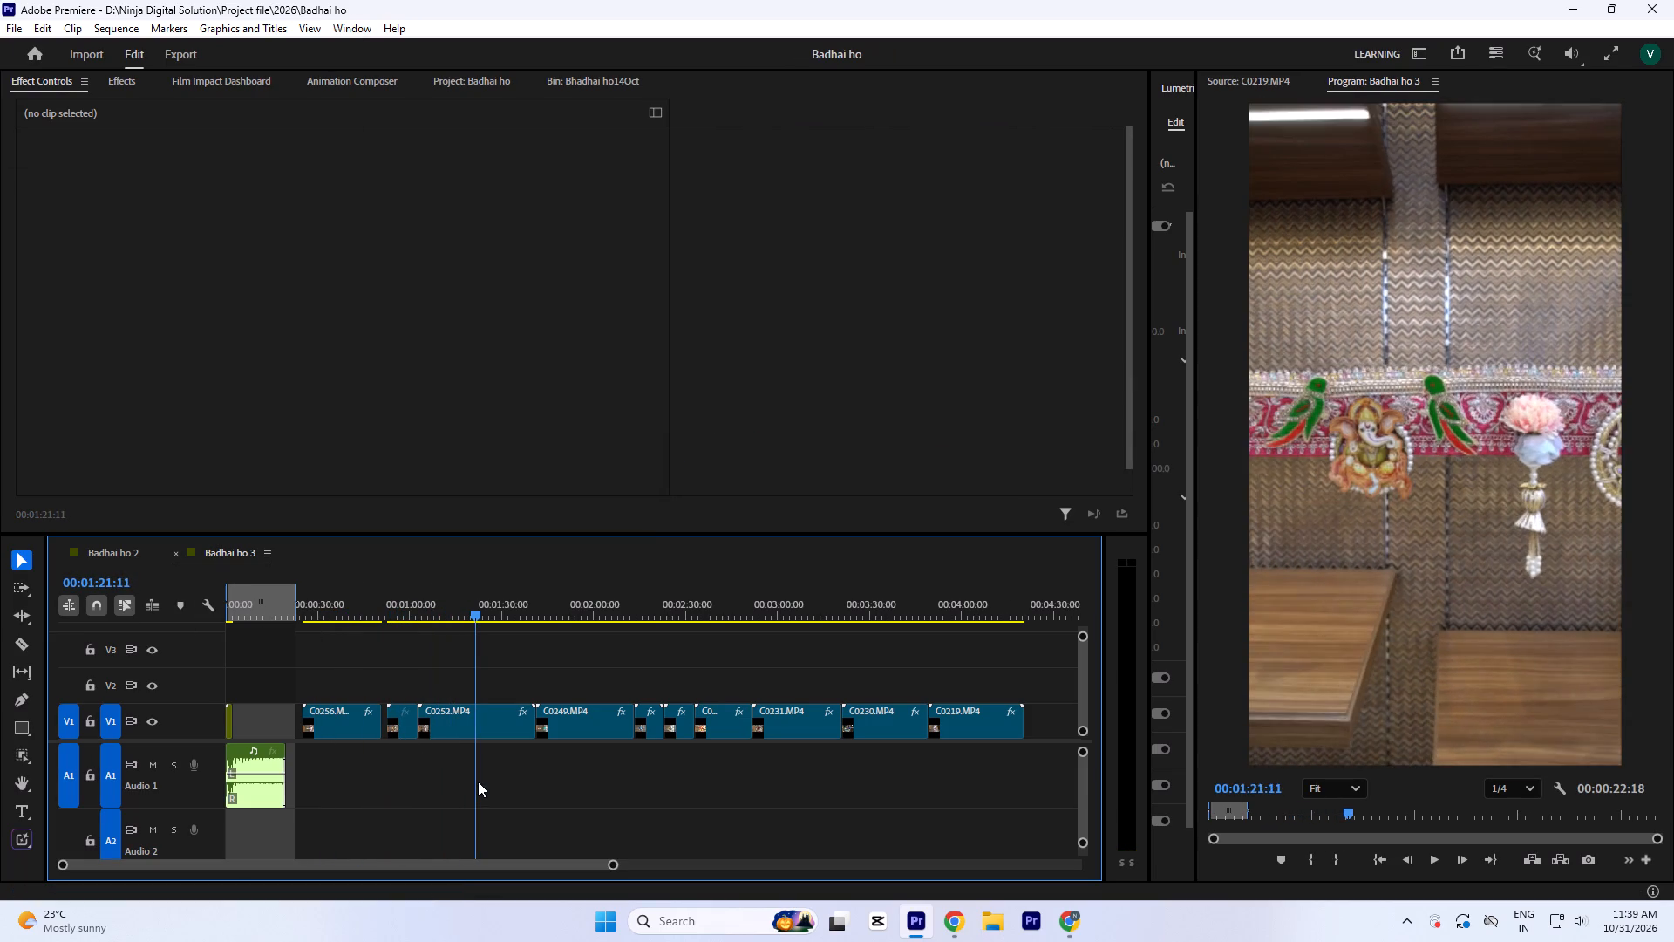
left_click_drag(478, 782, 636, 761)
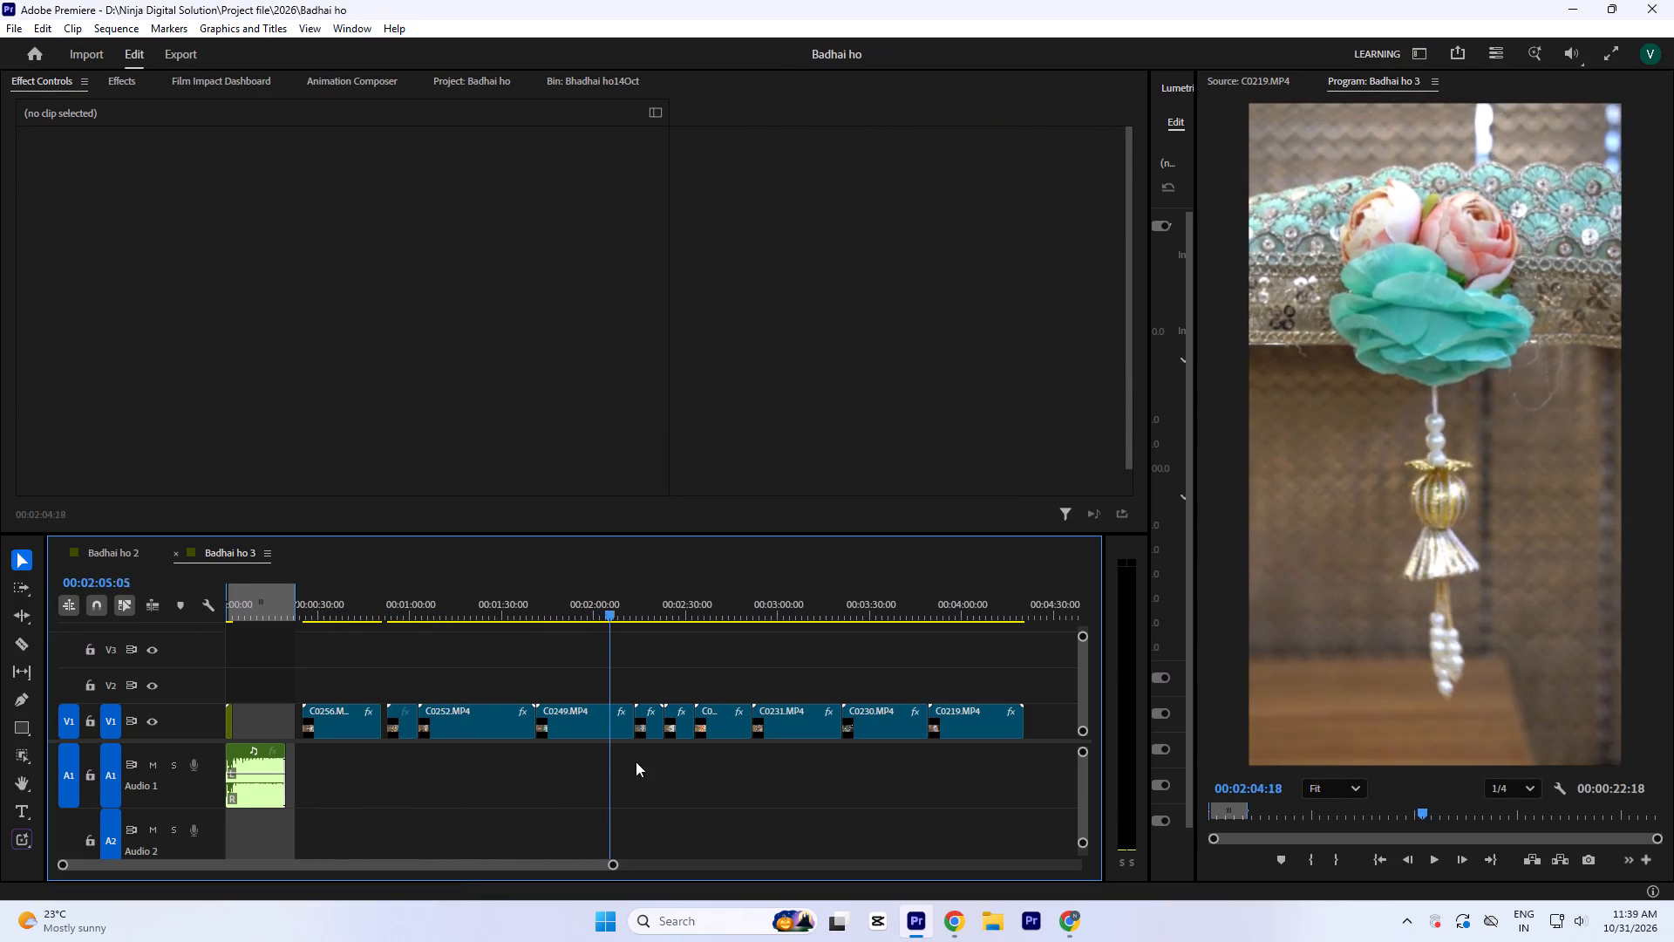
left_click_drag(636, 761, 806, 734)
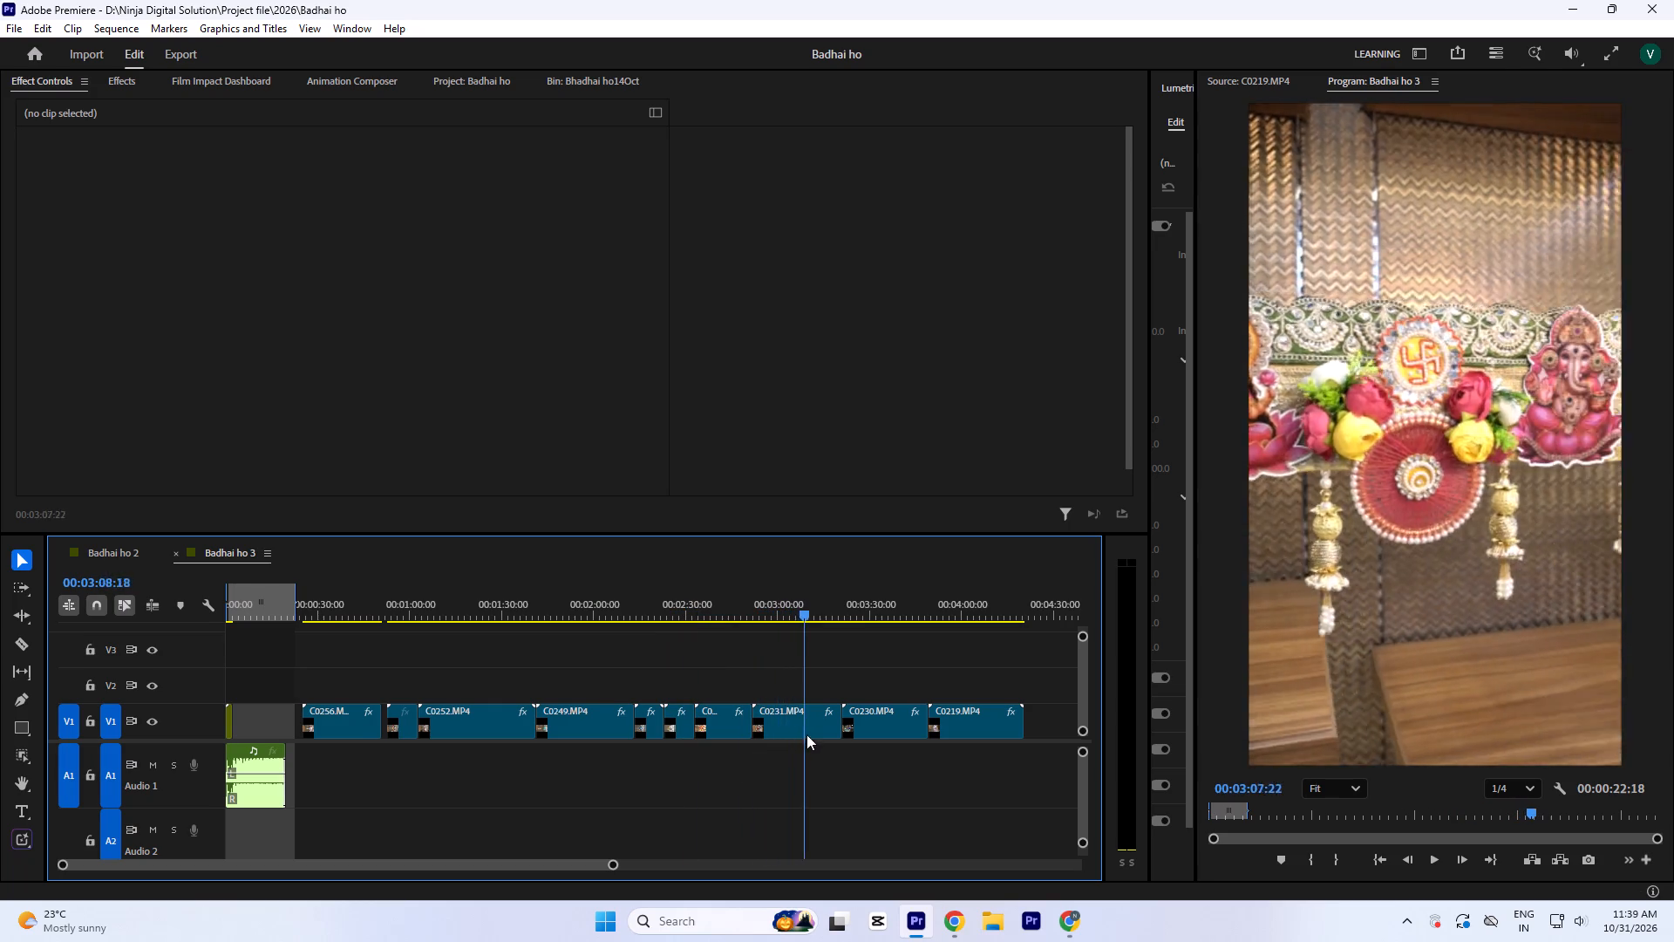
left_click_drag(806, 734, 964, 693)
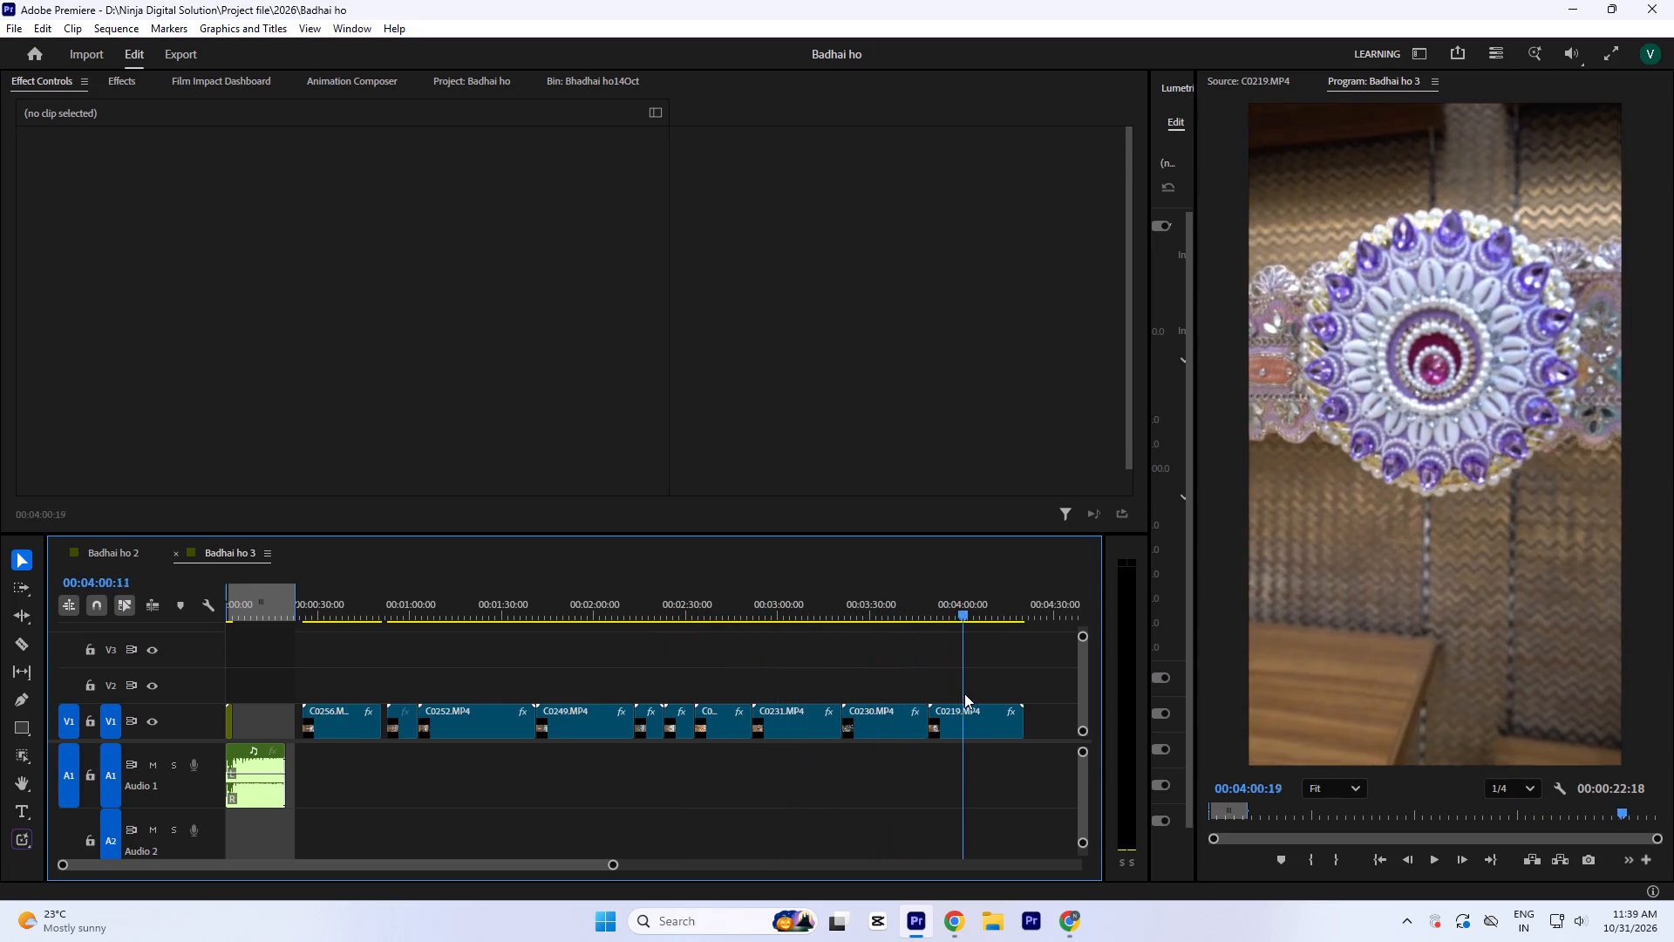
left_click_drag(964, 693, 0, 749)
key("ctrl+s")
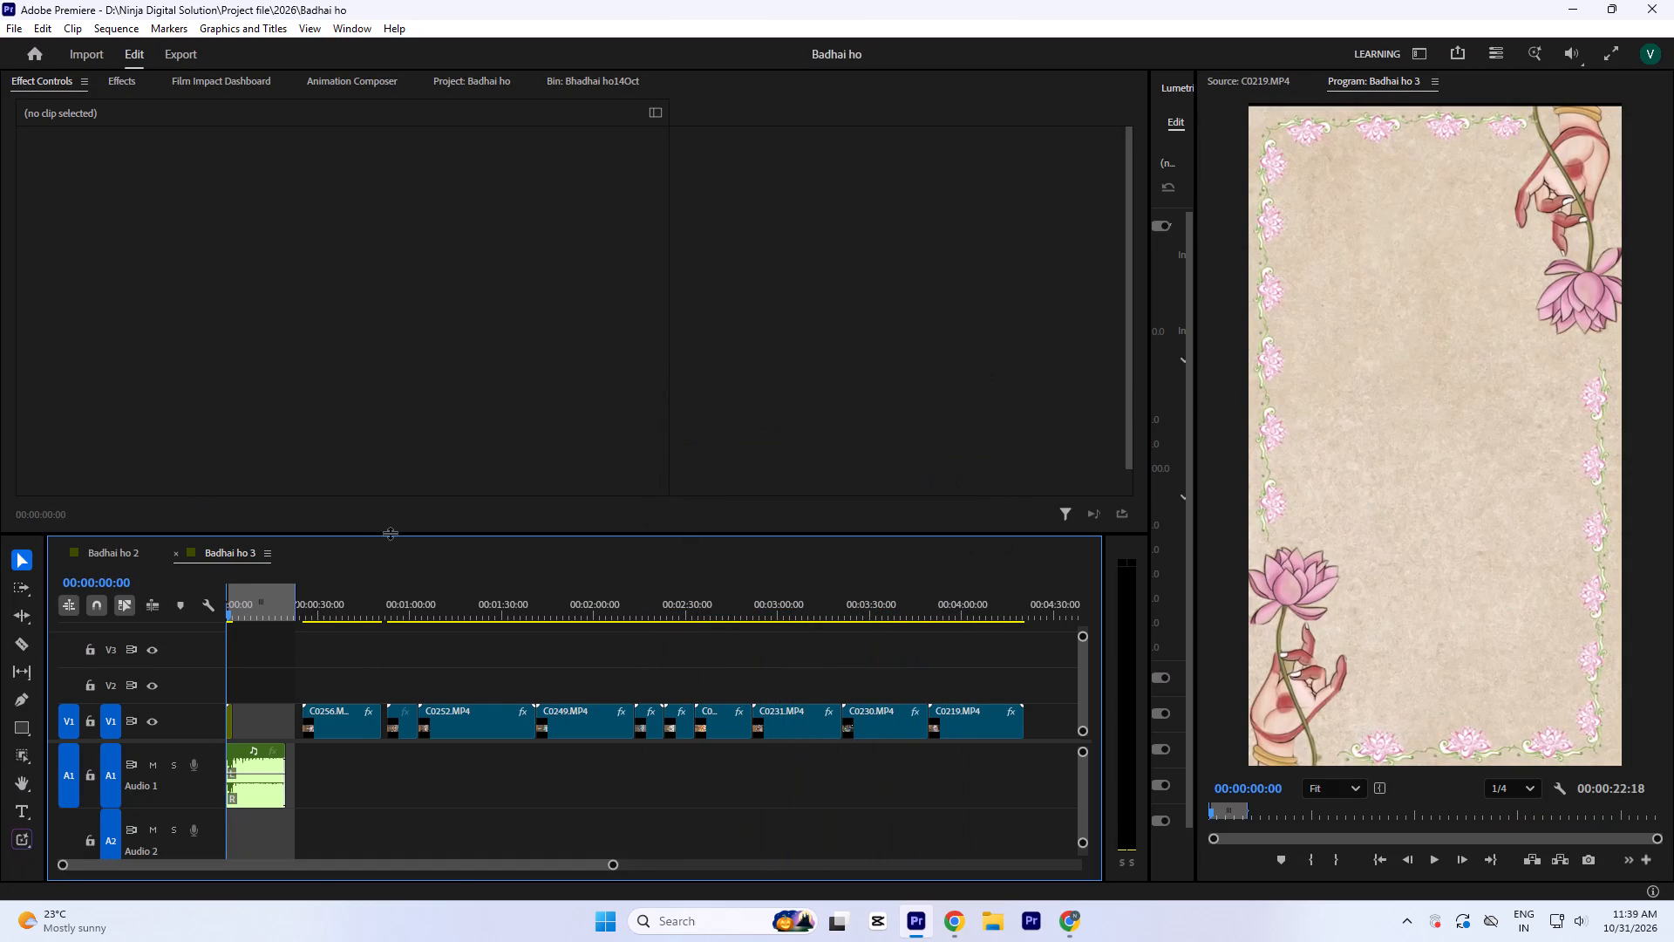
key("equal")
key("equal")
type("=")
key("space")
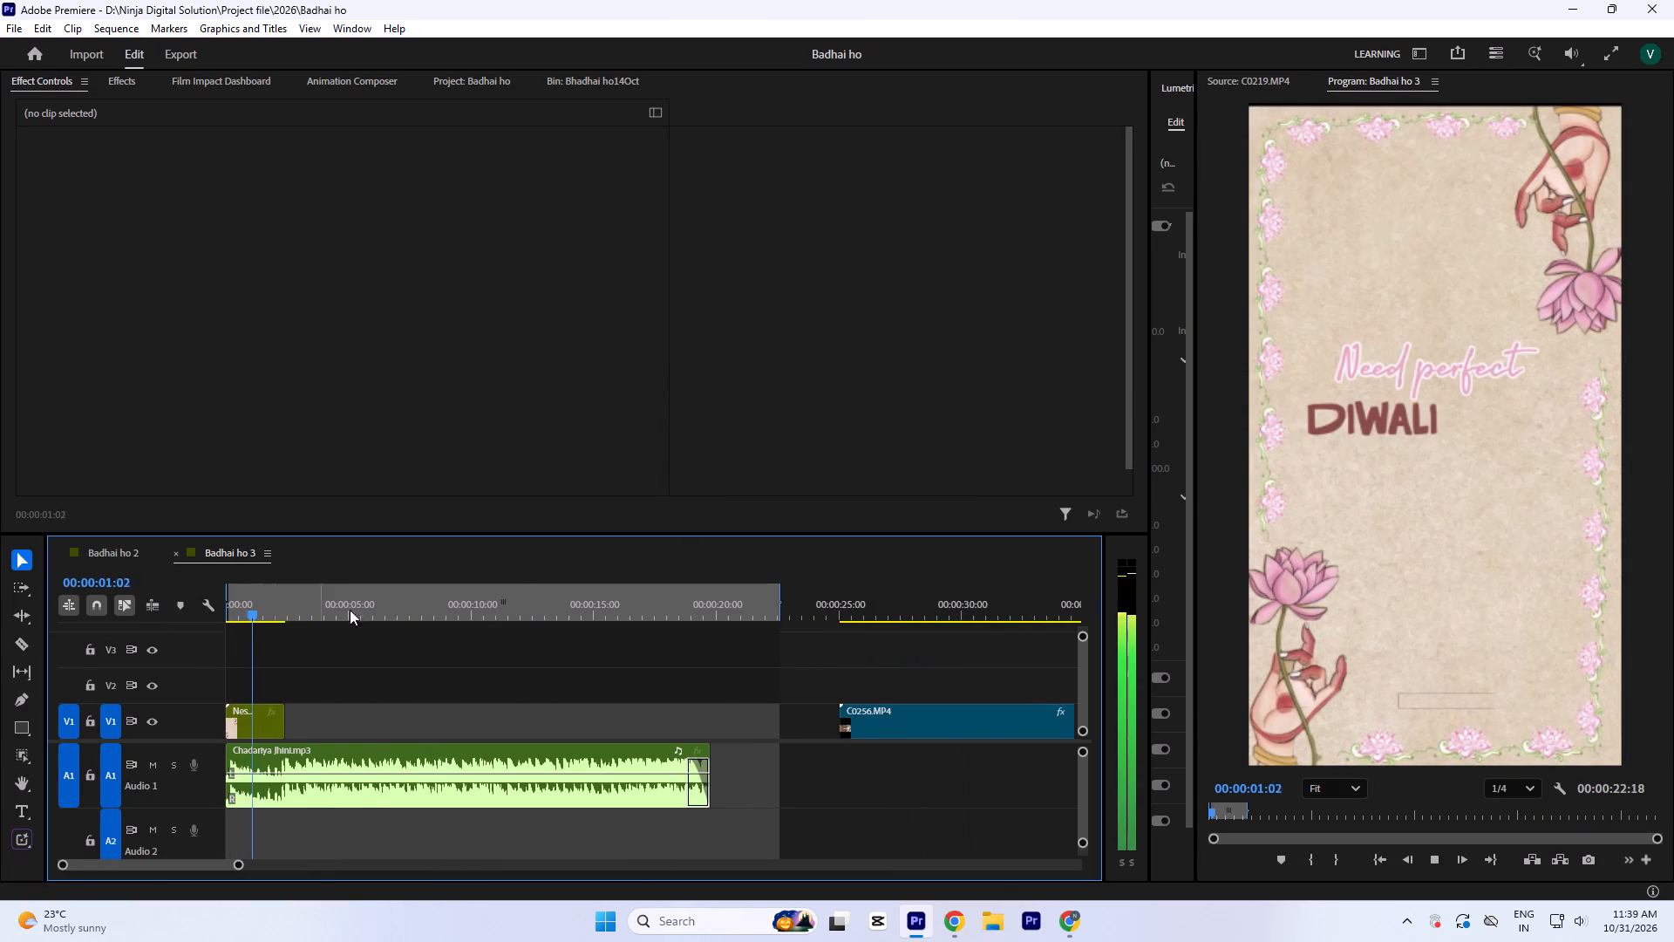
key("space")
Reveal C0256.MP4 in its bin, browse back to the earliest footage and preview the C0008.MP4 logo clip.
left_click(956, 596)
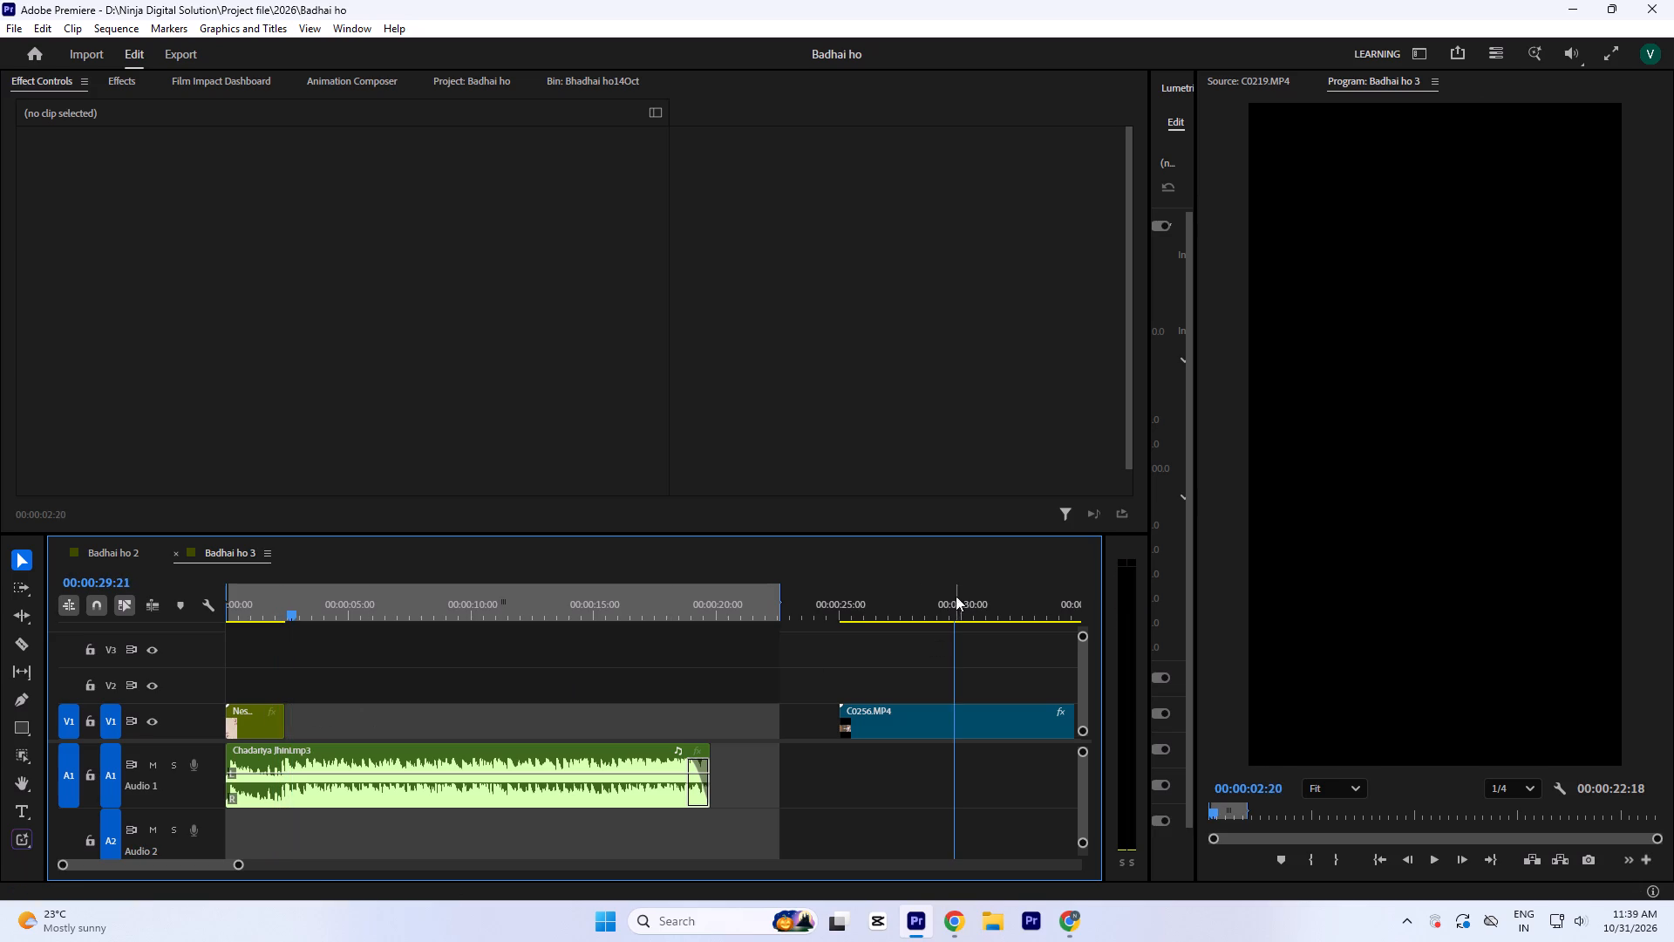
left_click(932, 727)
key("r")
scroll(629, 321, "up", 12)
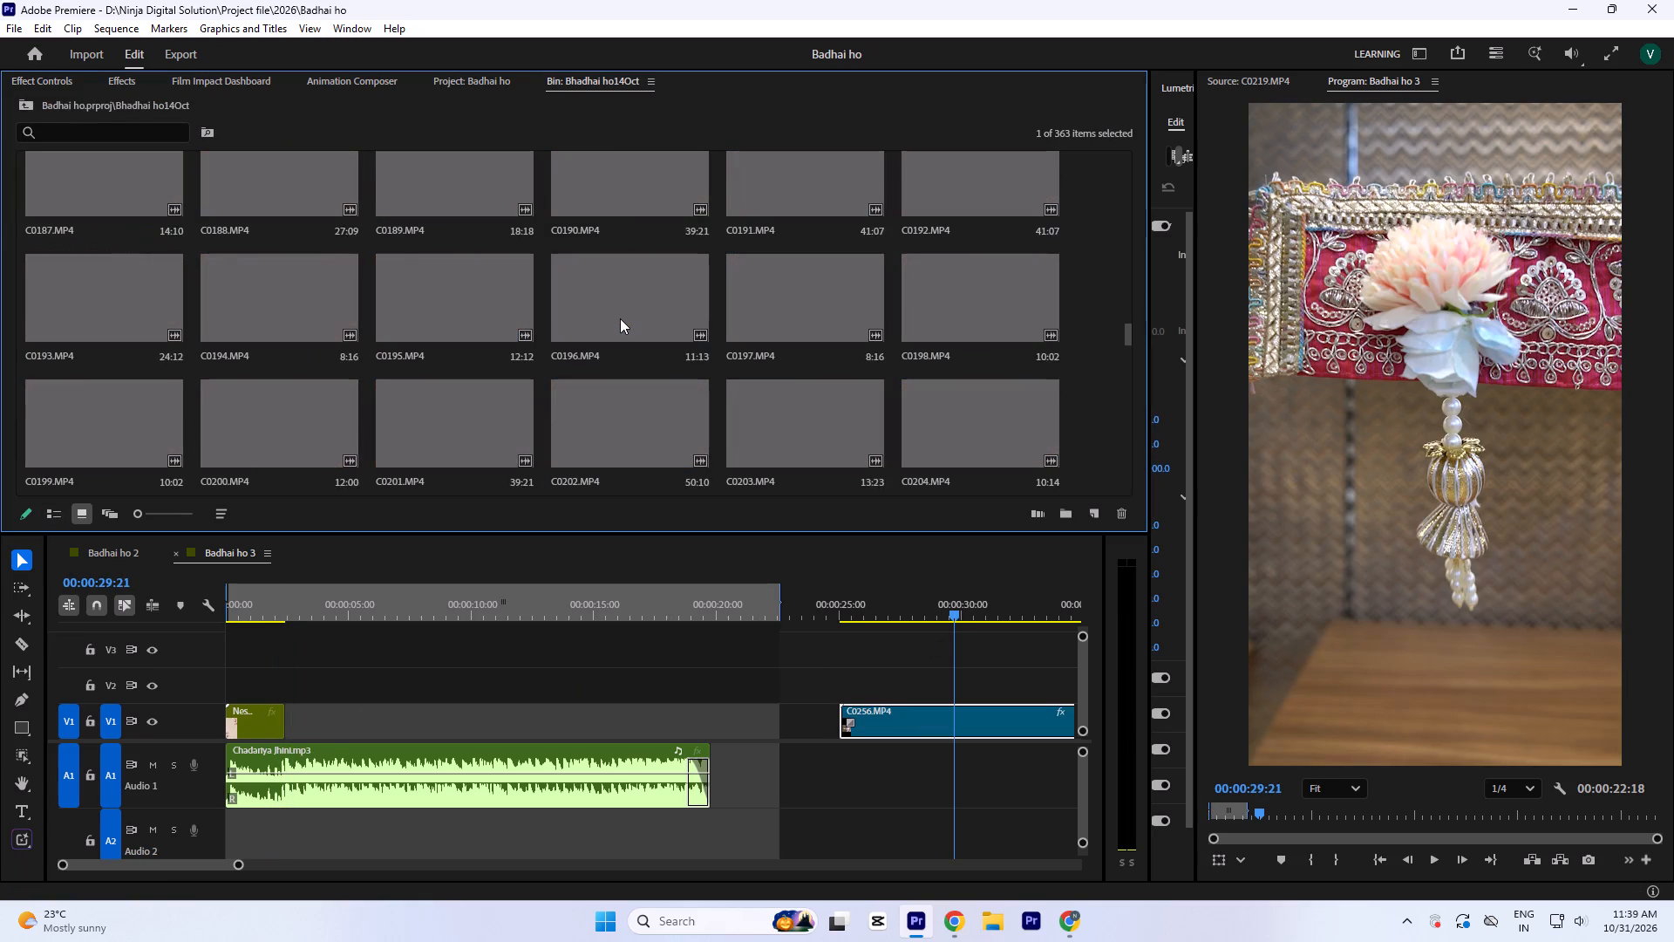
scroll(620, 318, "up", 9)
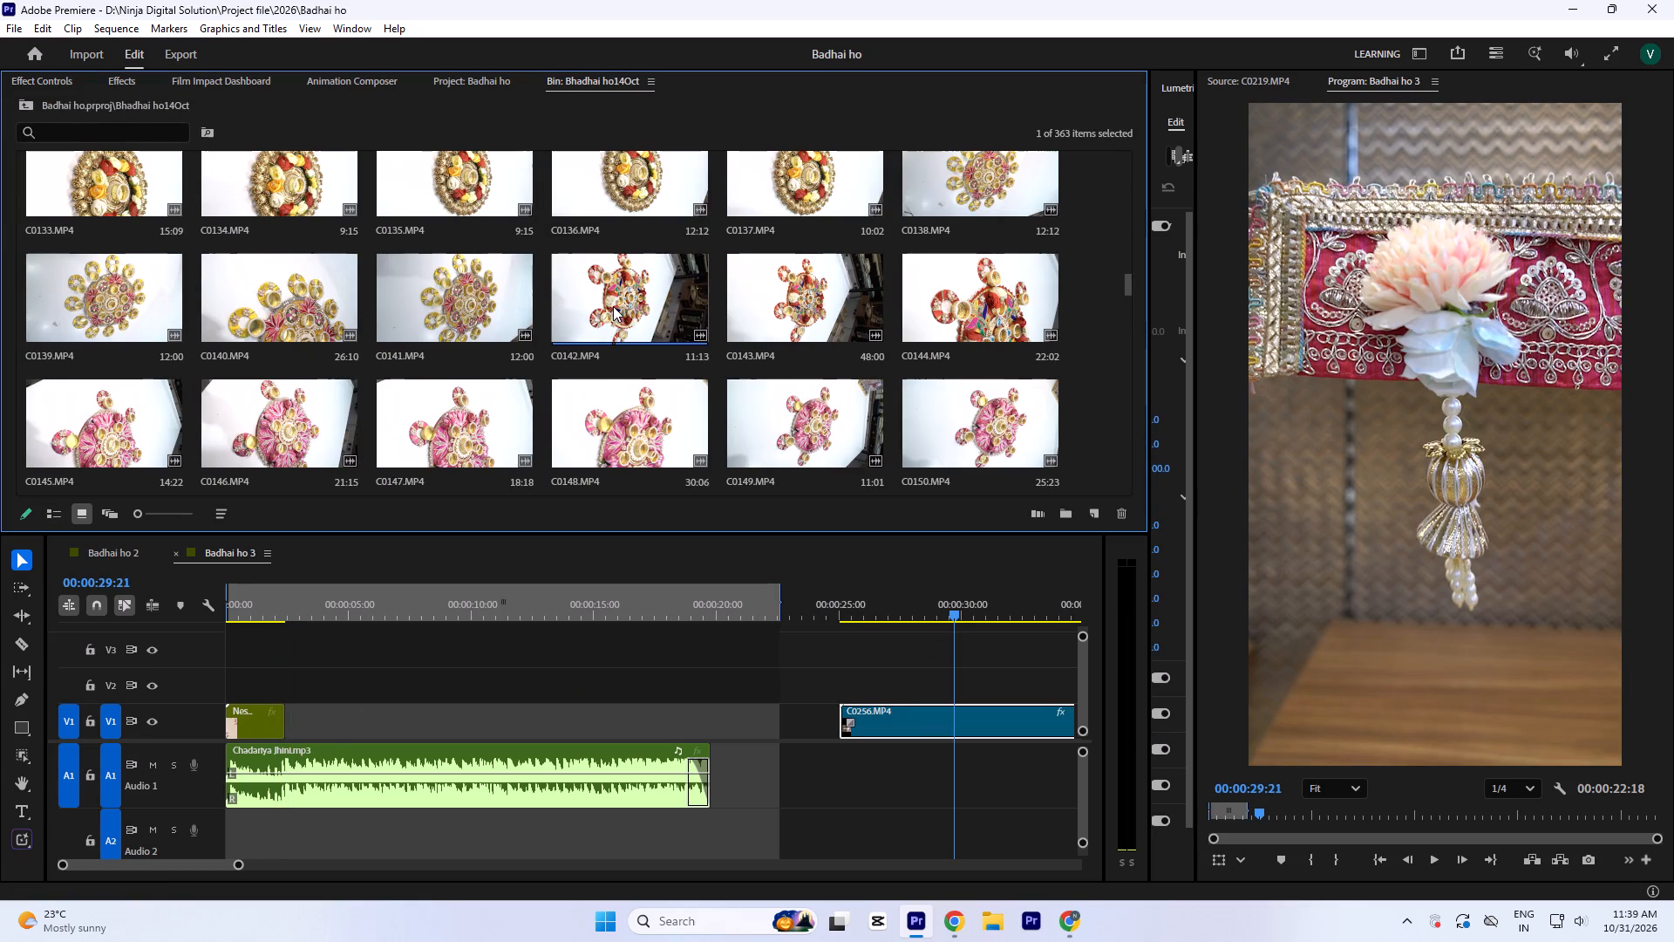
scroll(600, 269, "up", 16)
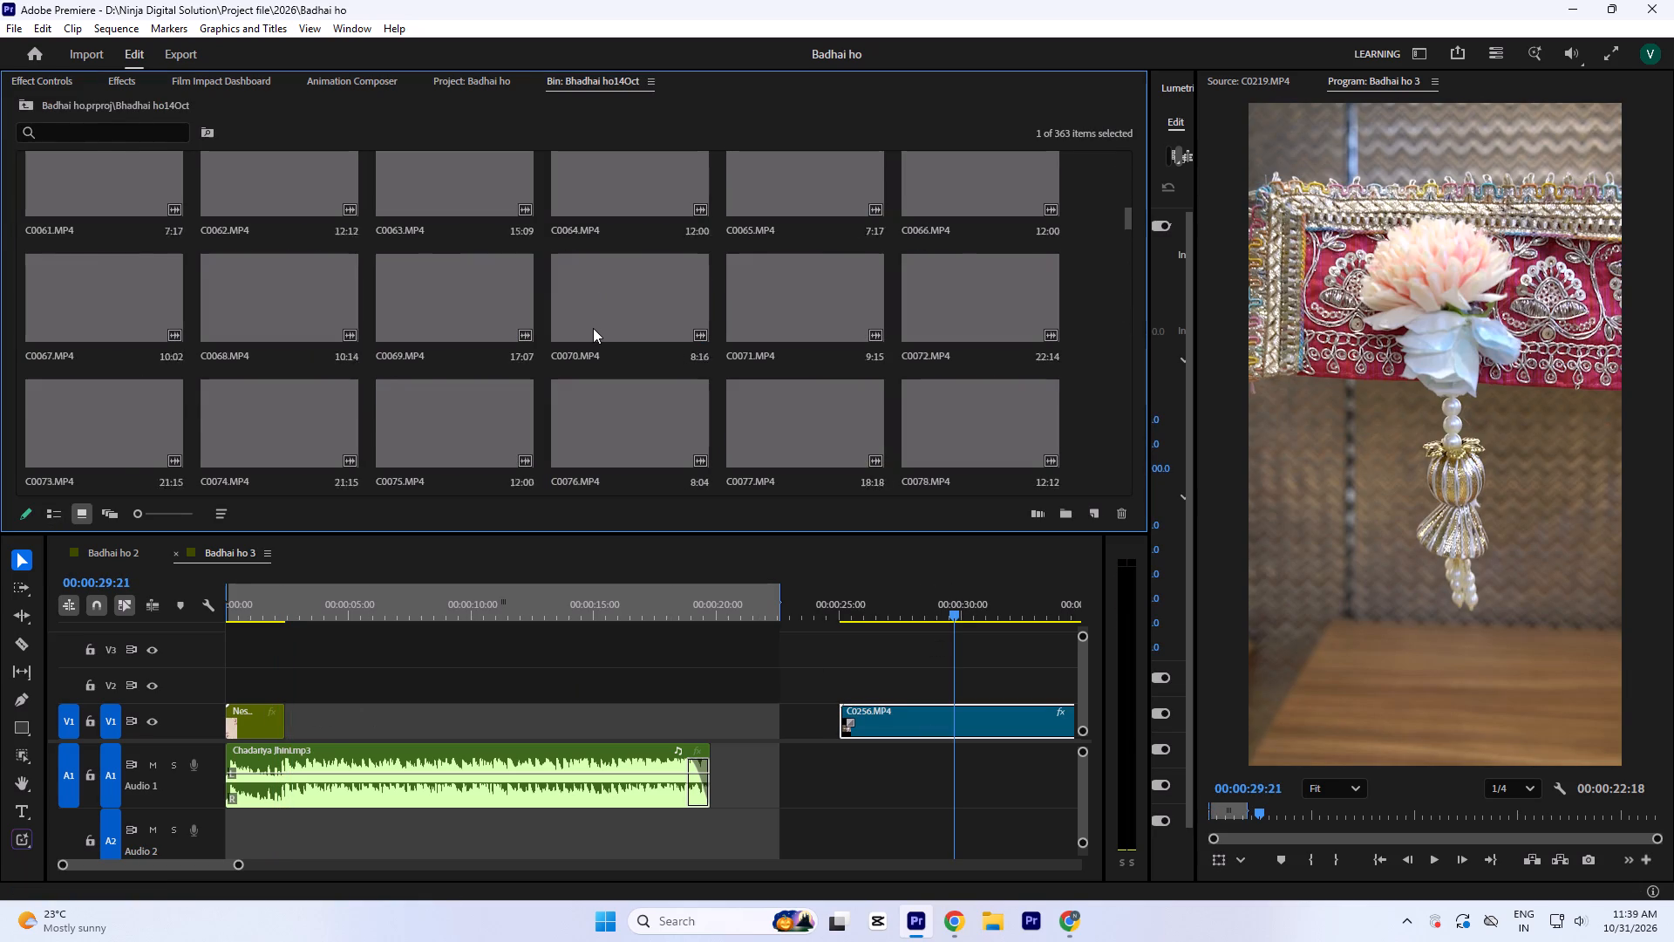
scroll(593, 328, "up", 20)
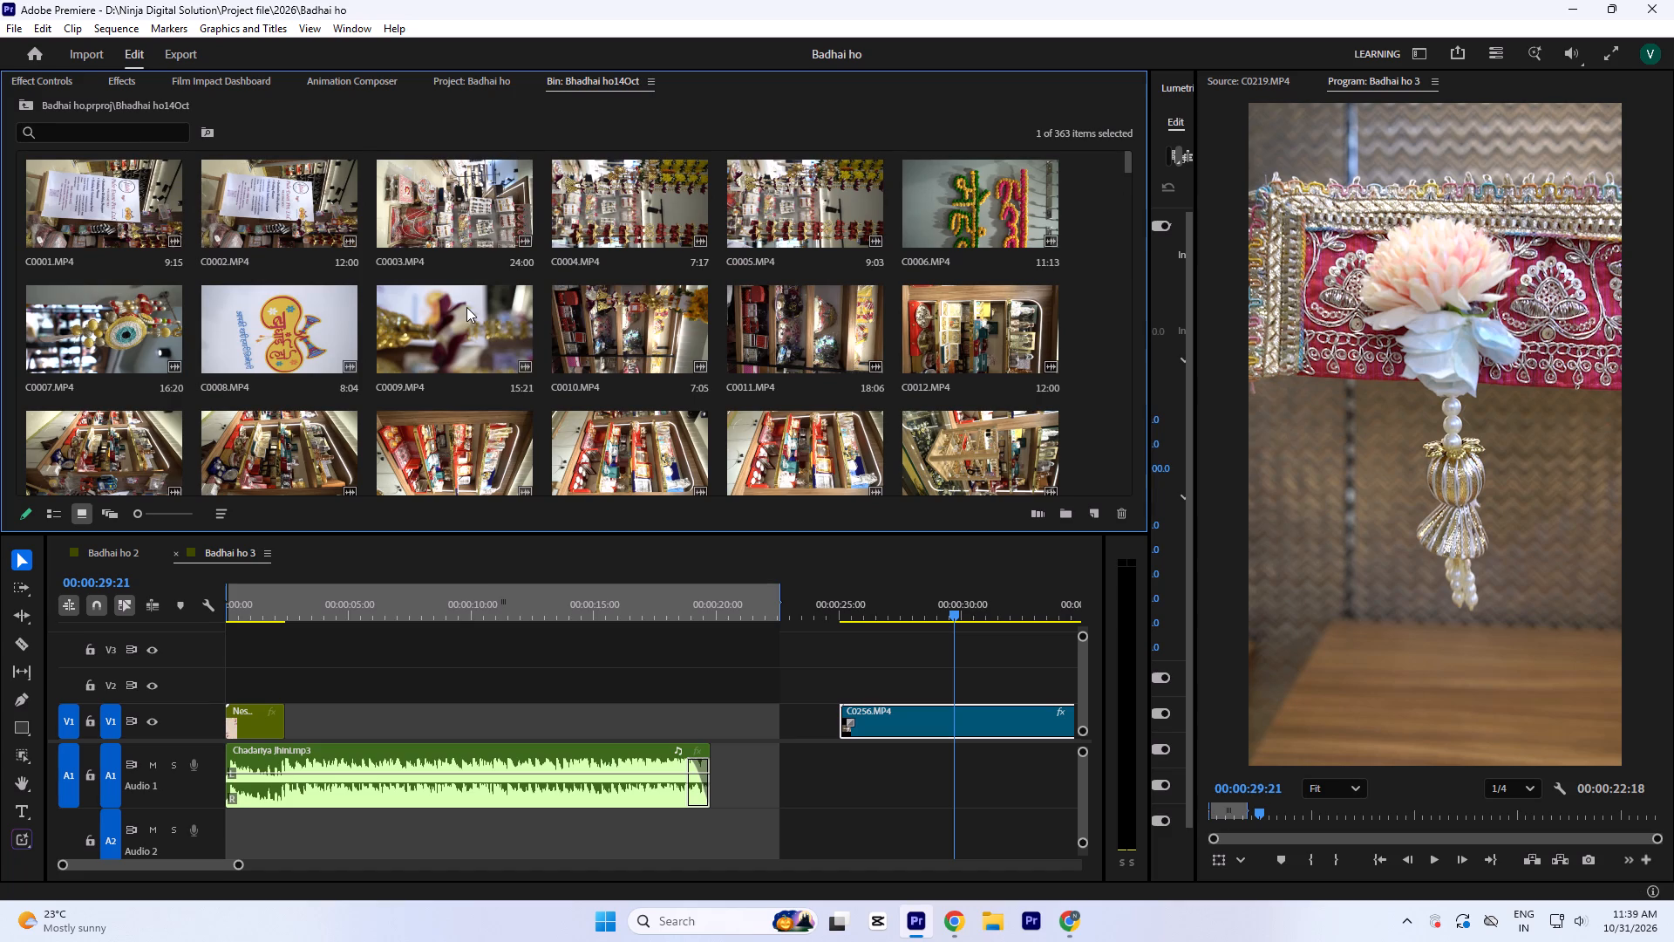
scroll(466, 307, "down", 1)
scroll(466, 307, "up", 3)
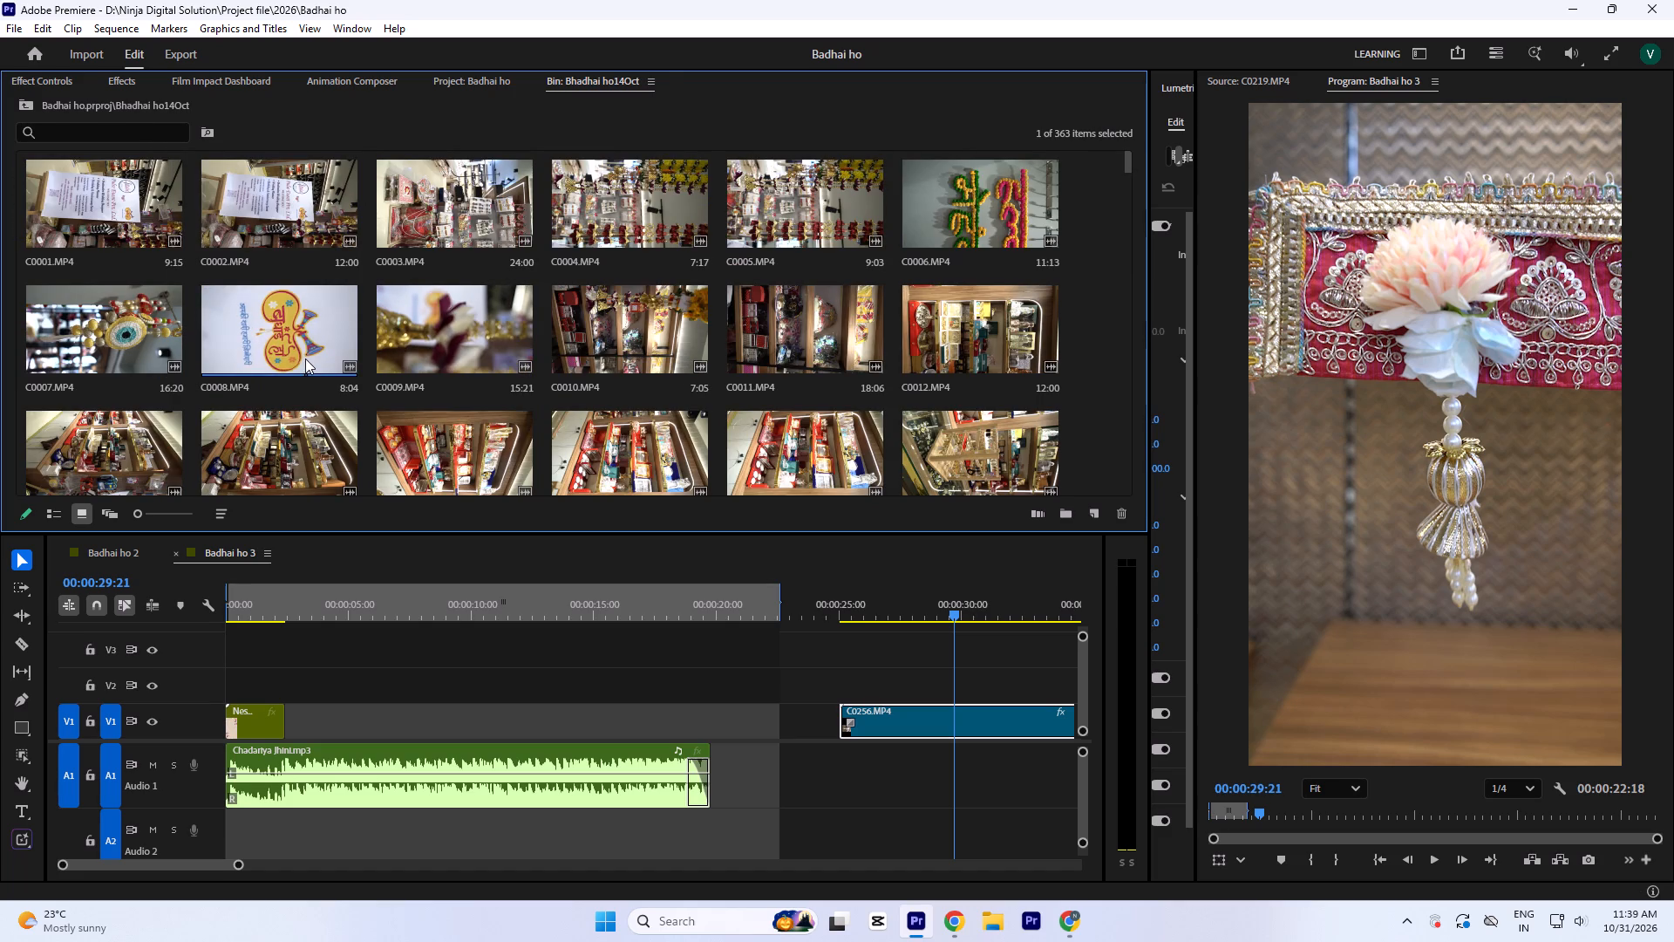
double_click(277, 330)
key("space")
left_click_drag(1442, 823, 1473, 826)
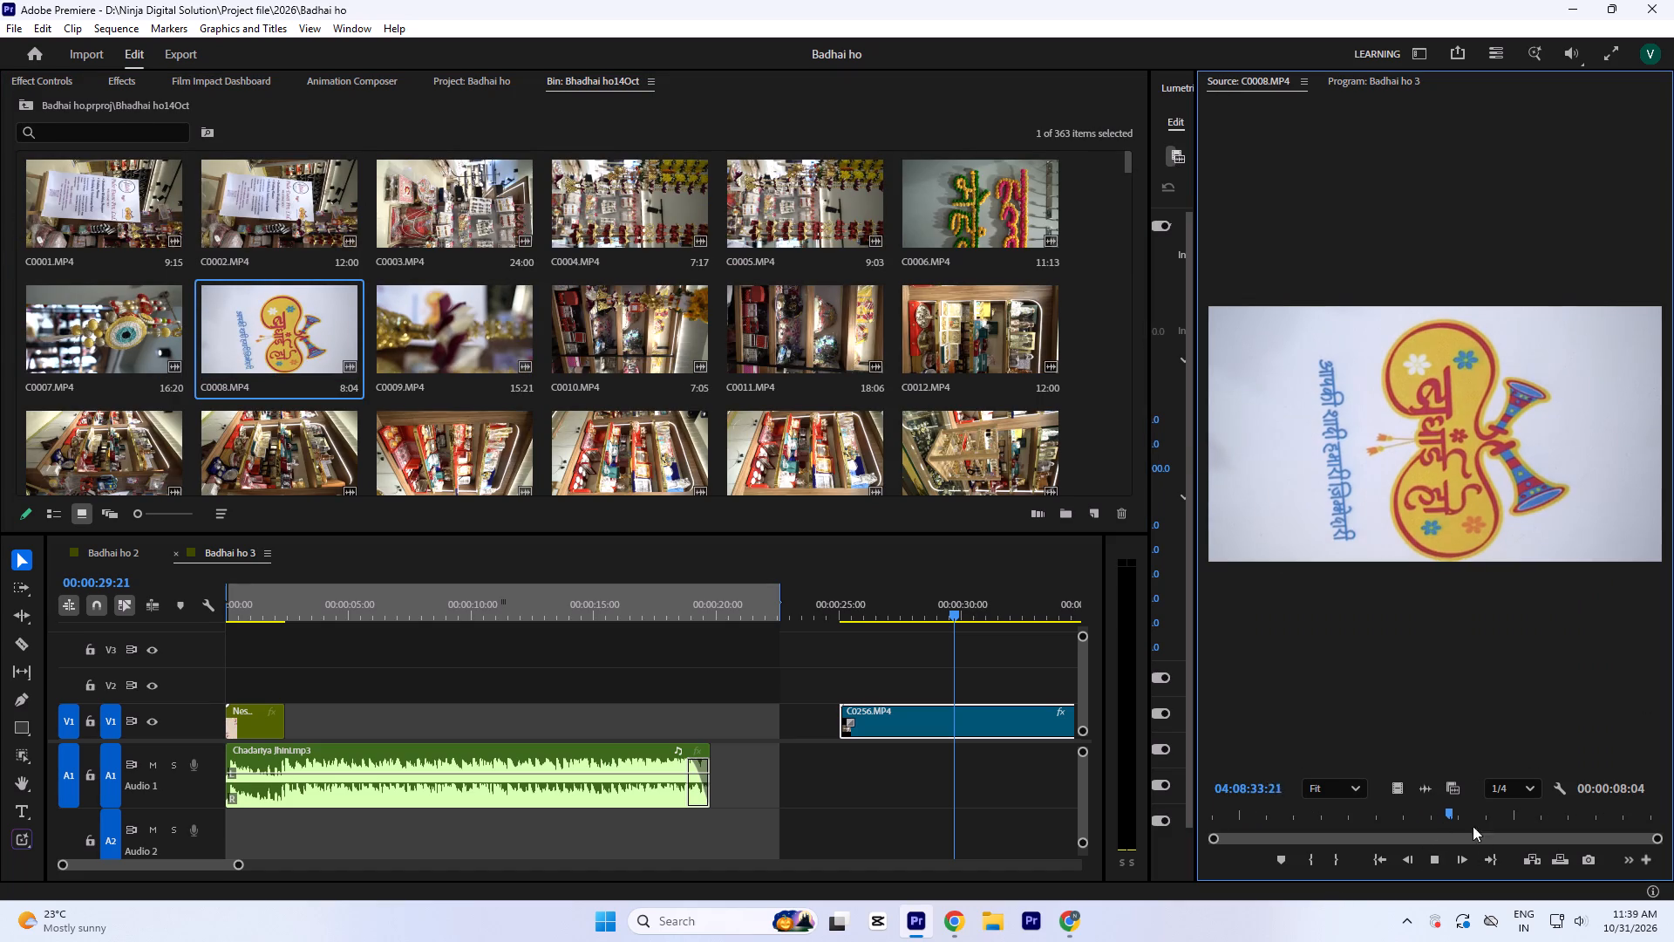
left_click_drag(1473, 826, 1623, 836)
Browse the bin's footage for further décor shots, previewing C0218.MP4, C0219.MP4, C0213.MP4 and C0230.MP4.
scroll(540, 382, "down", 6)
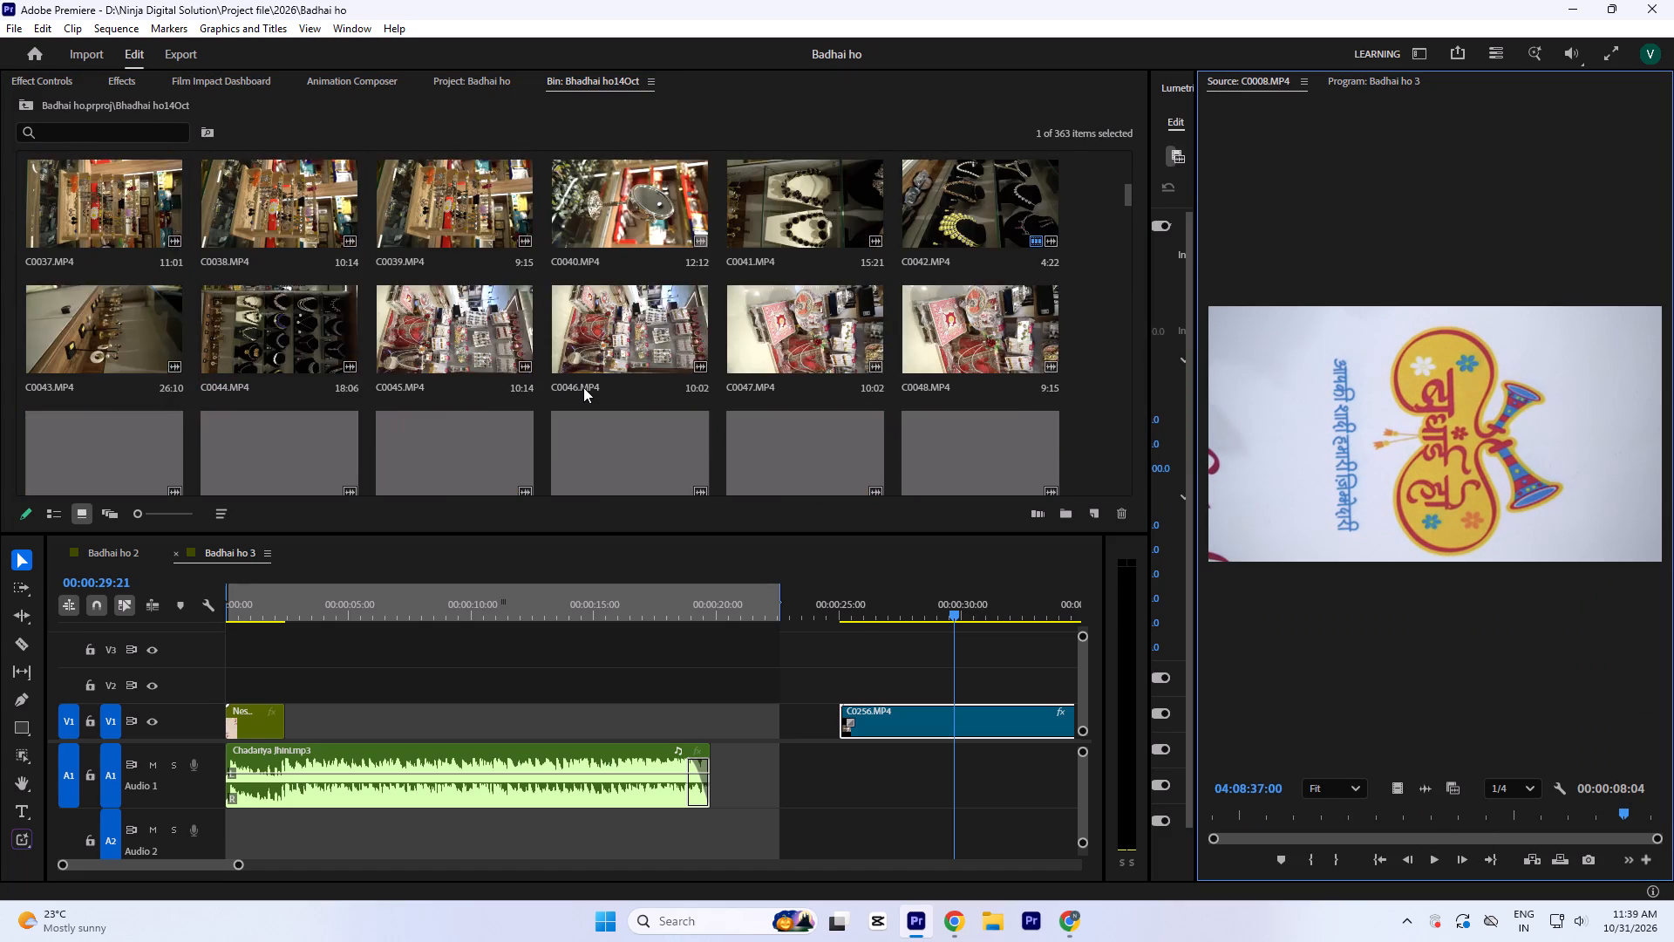
scroll(583, 387, "down", 4)
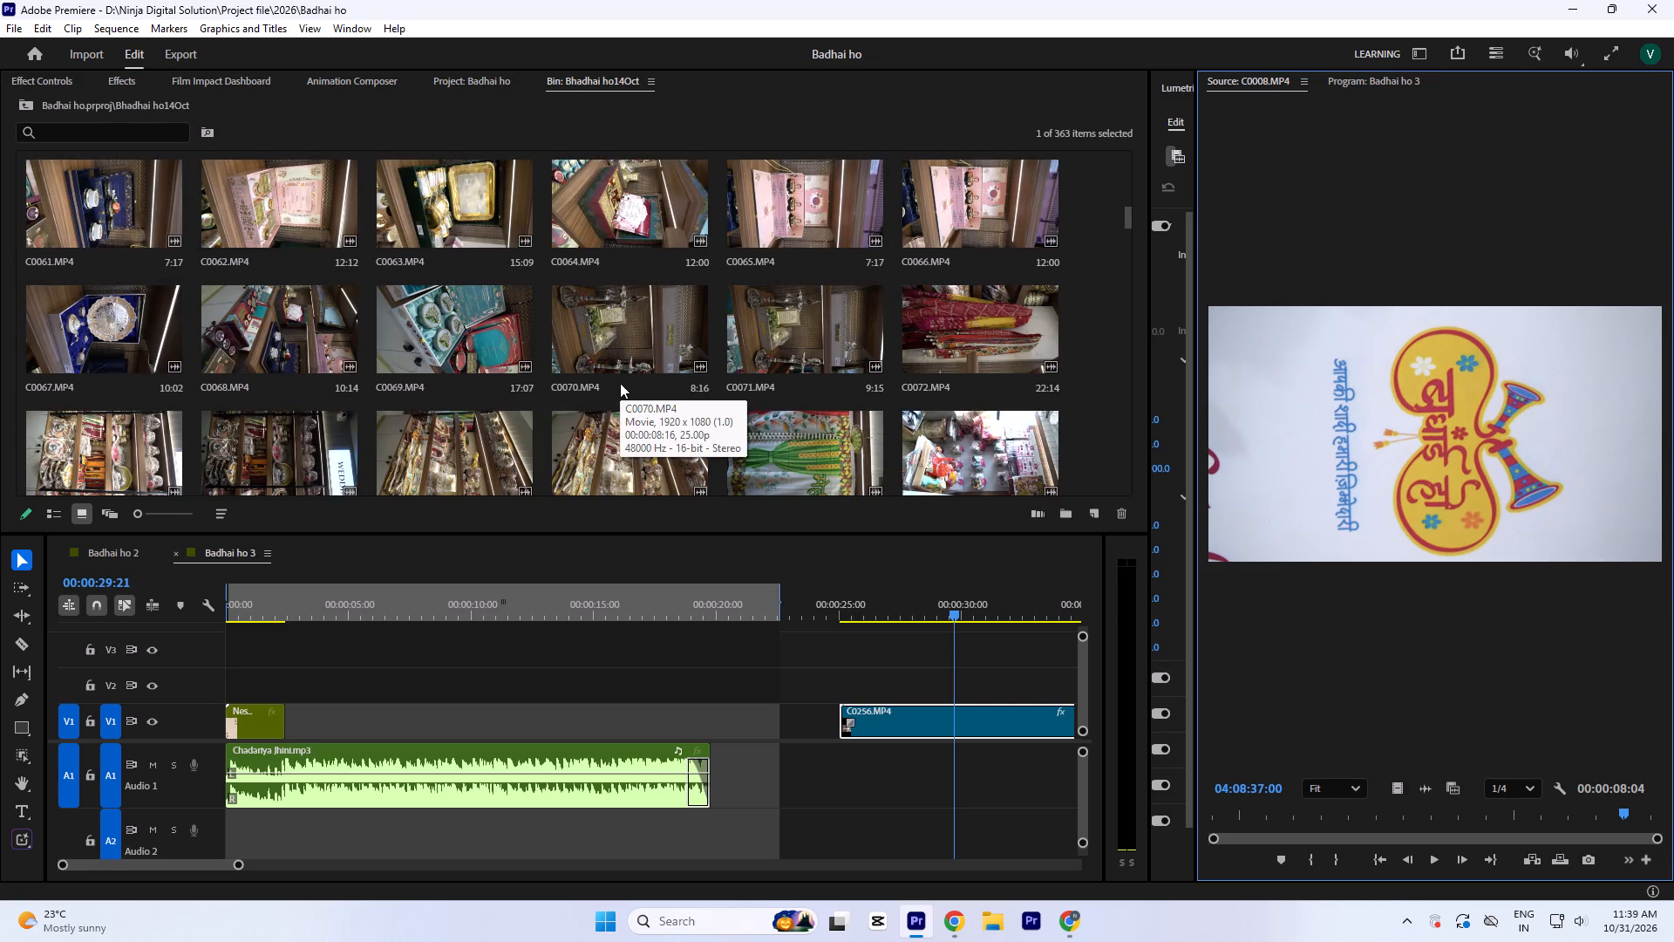
scroll(486, 371, "down", 4)
scroll(570, 375, "down", 1)
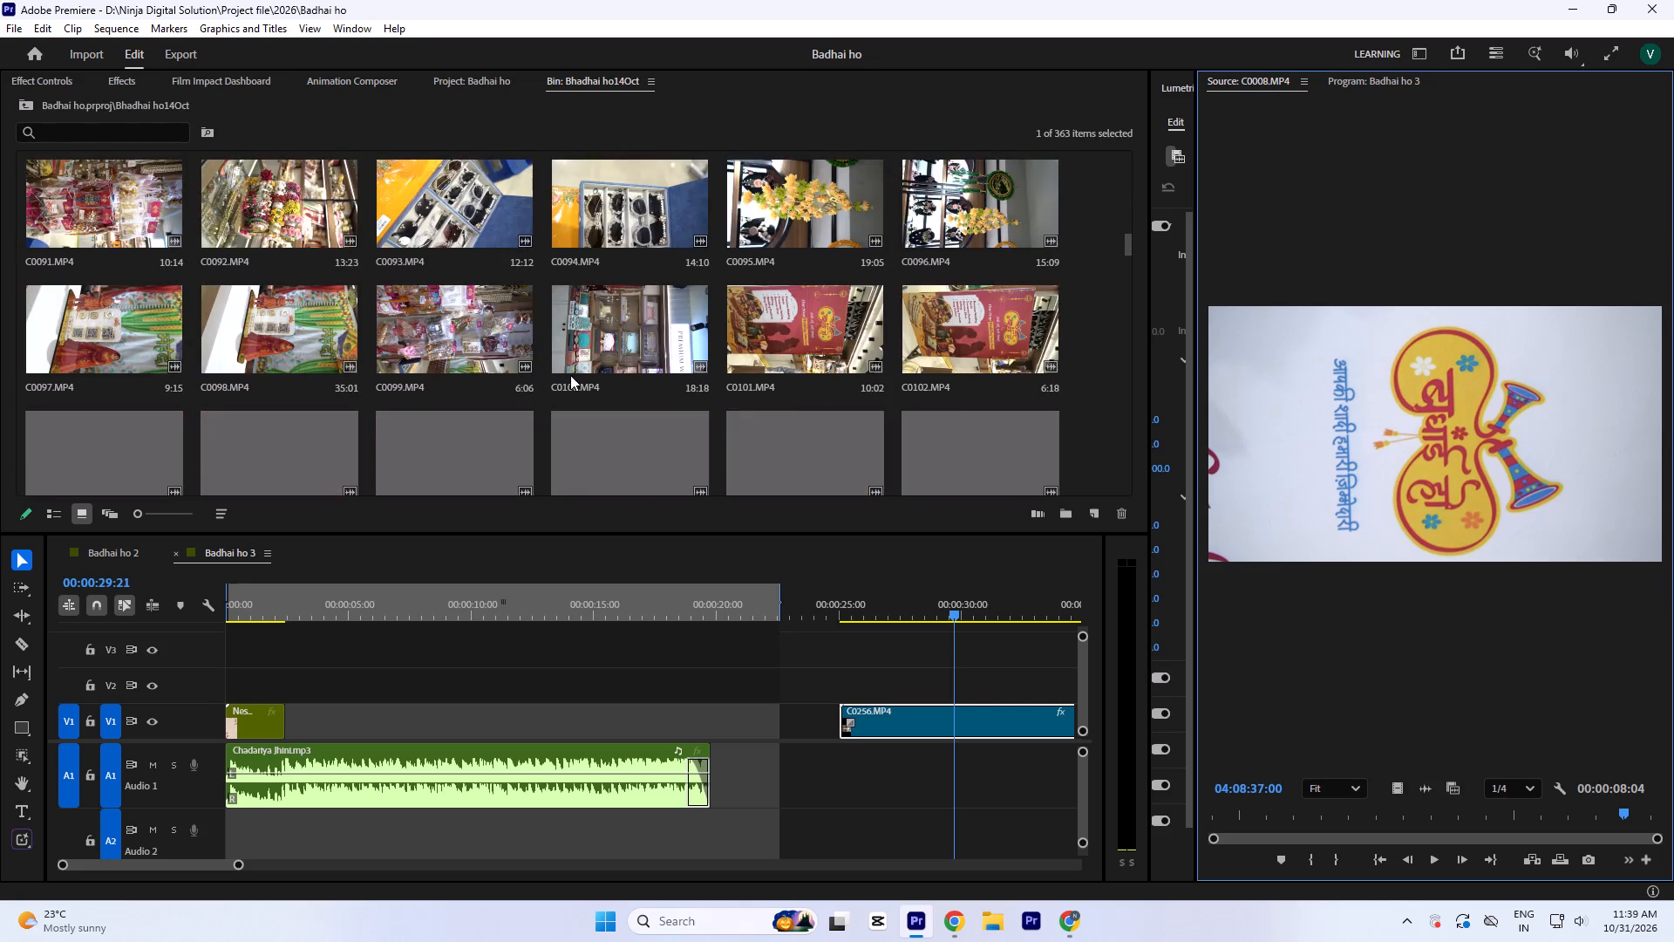
scroll(570, 375, "down", 3)
scroll(694, 385, "down", 2)
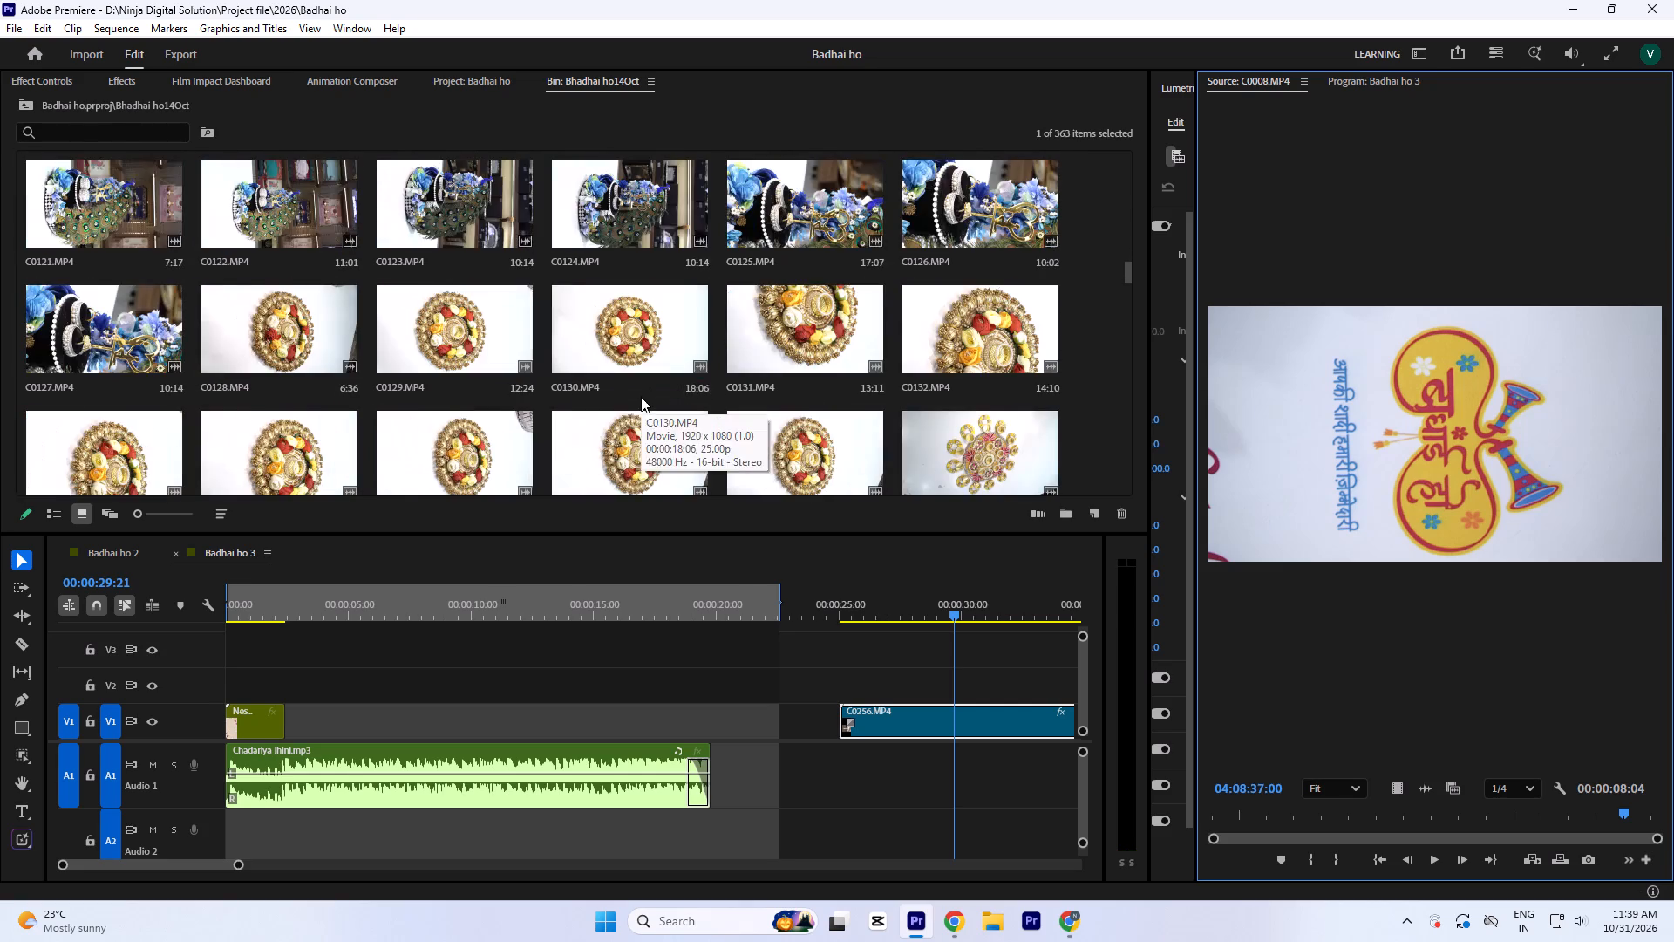
scroll(619, 407, "down", 4)
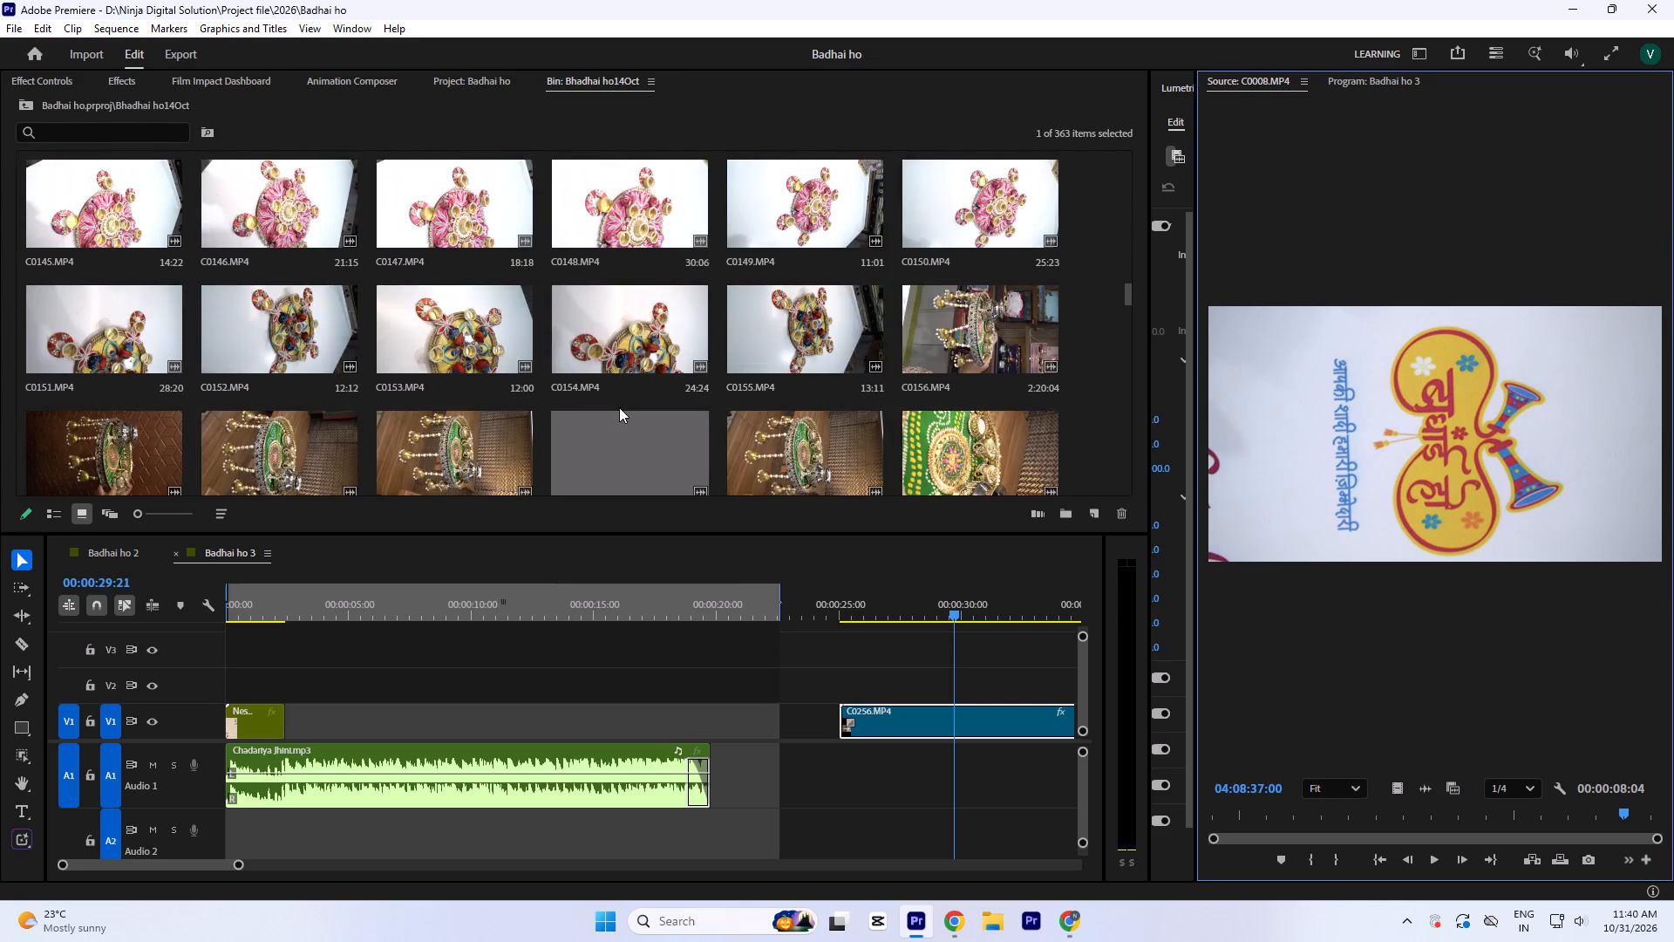
scroll(619, 407, "down", 9)
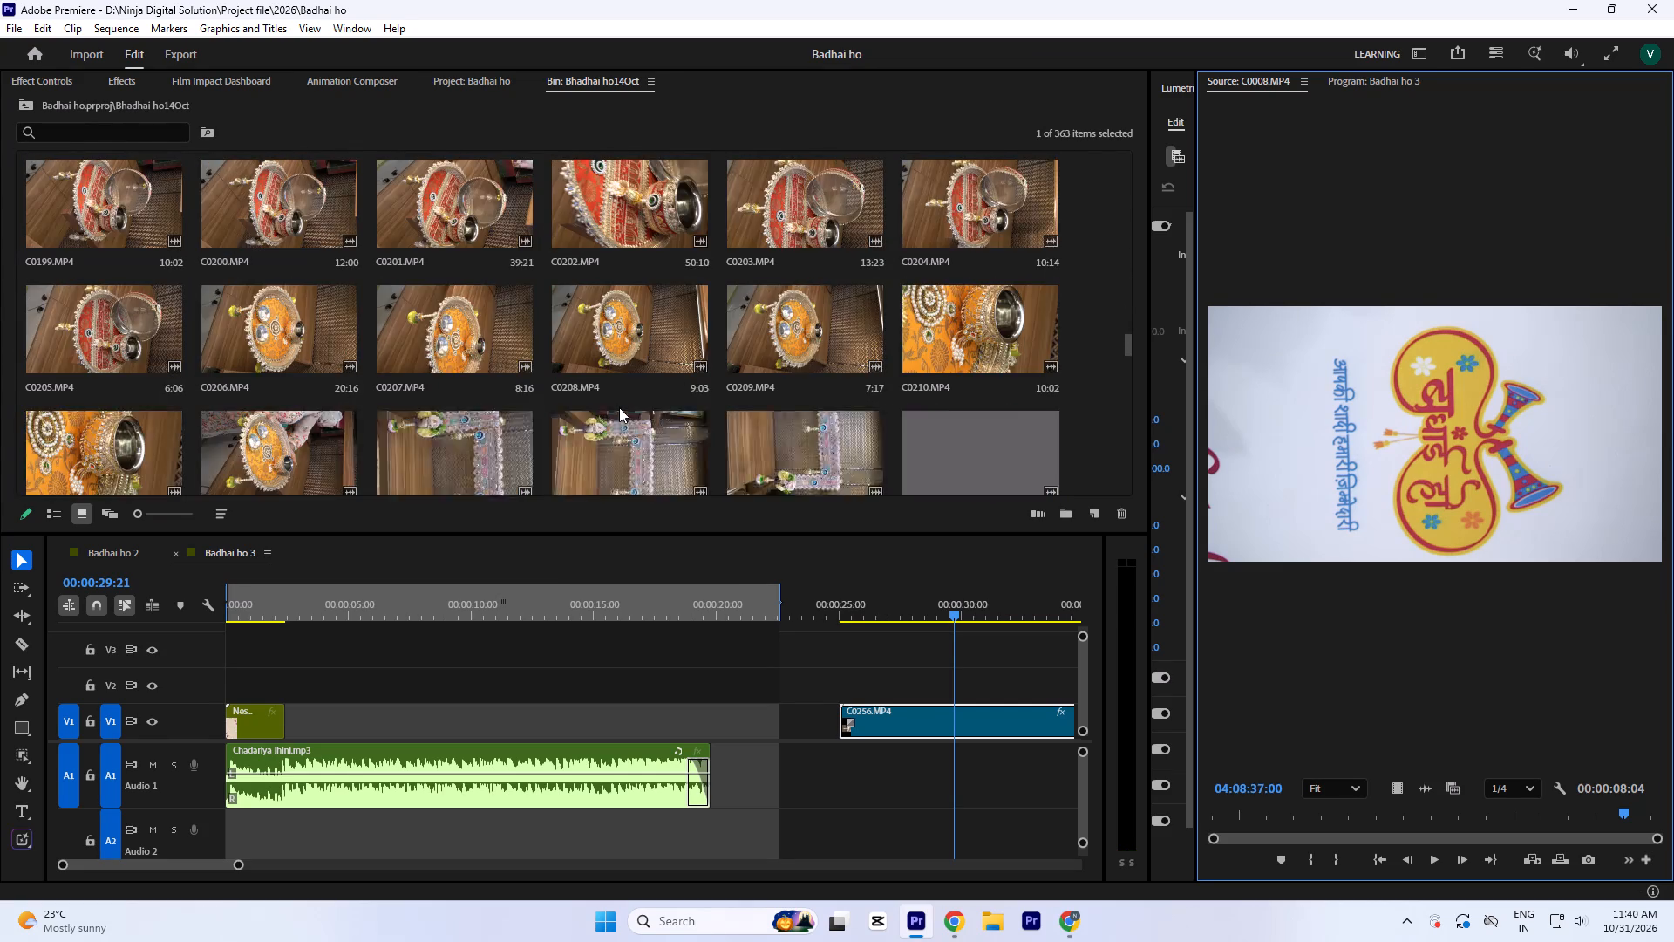
scroll(619, 407, "down", 2)
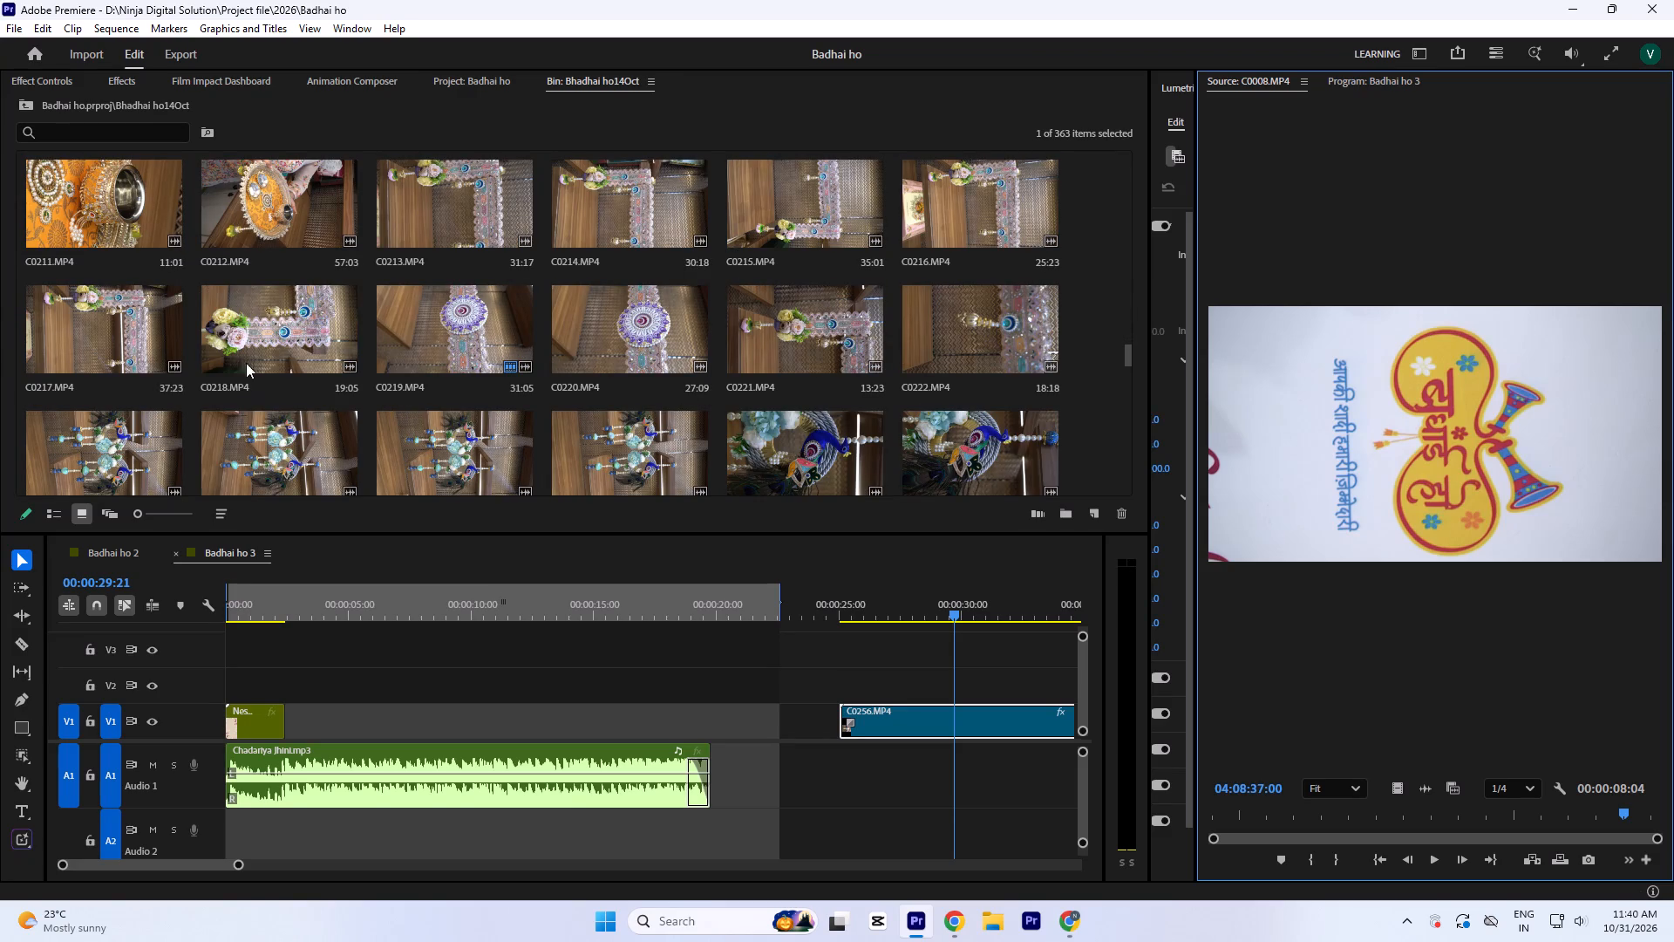
double_click(276, 336)
double_click(462, 318)
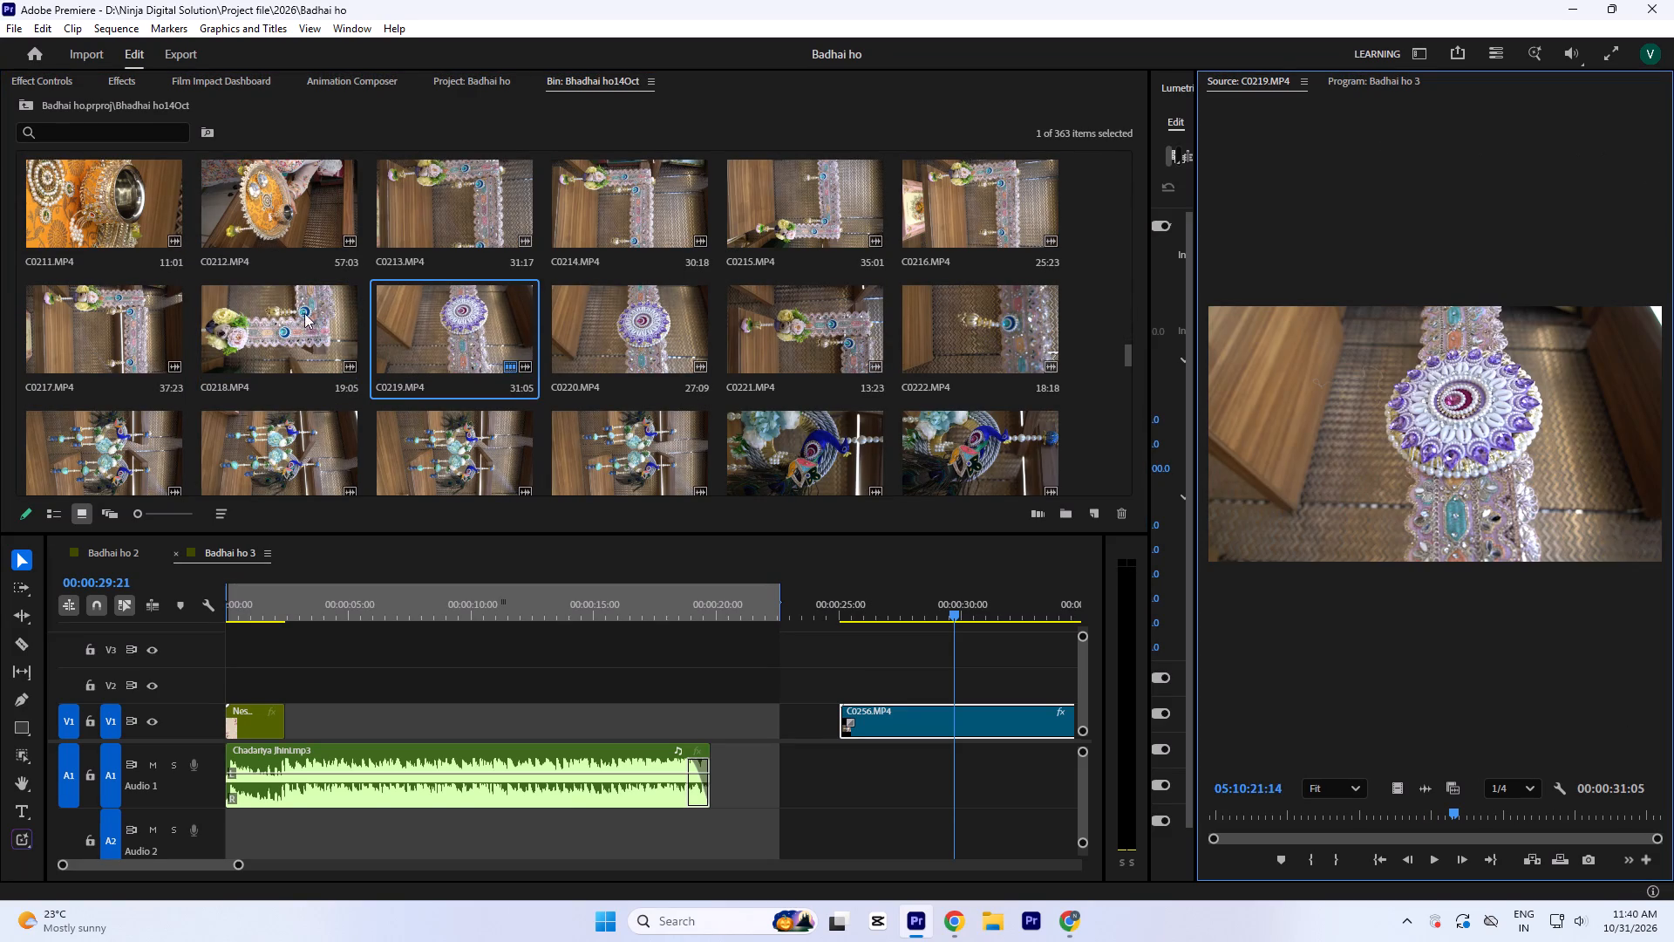
scroll(667, 344, "up", 1)
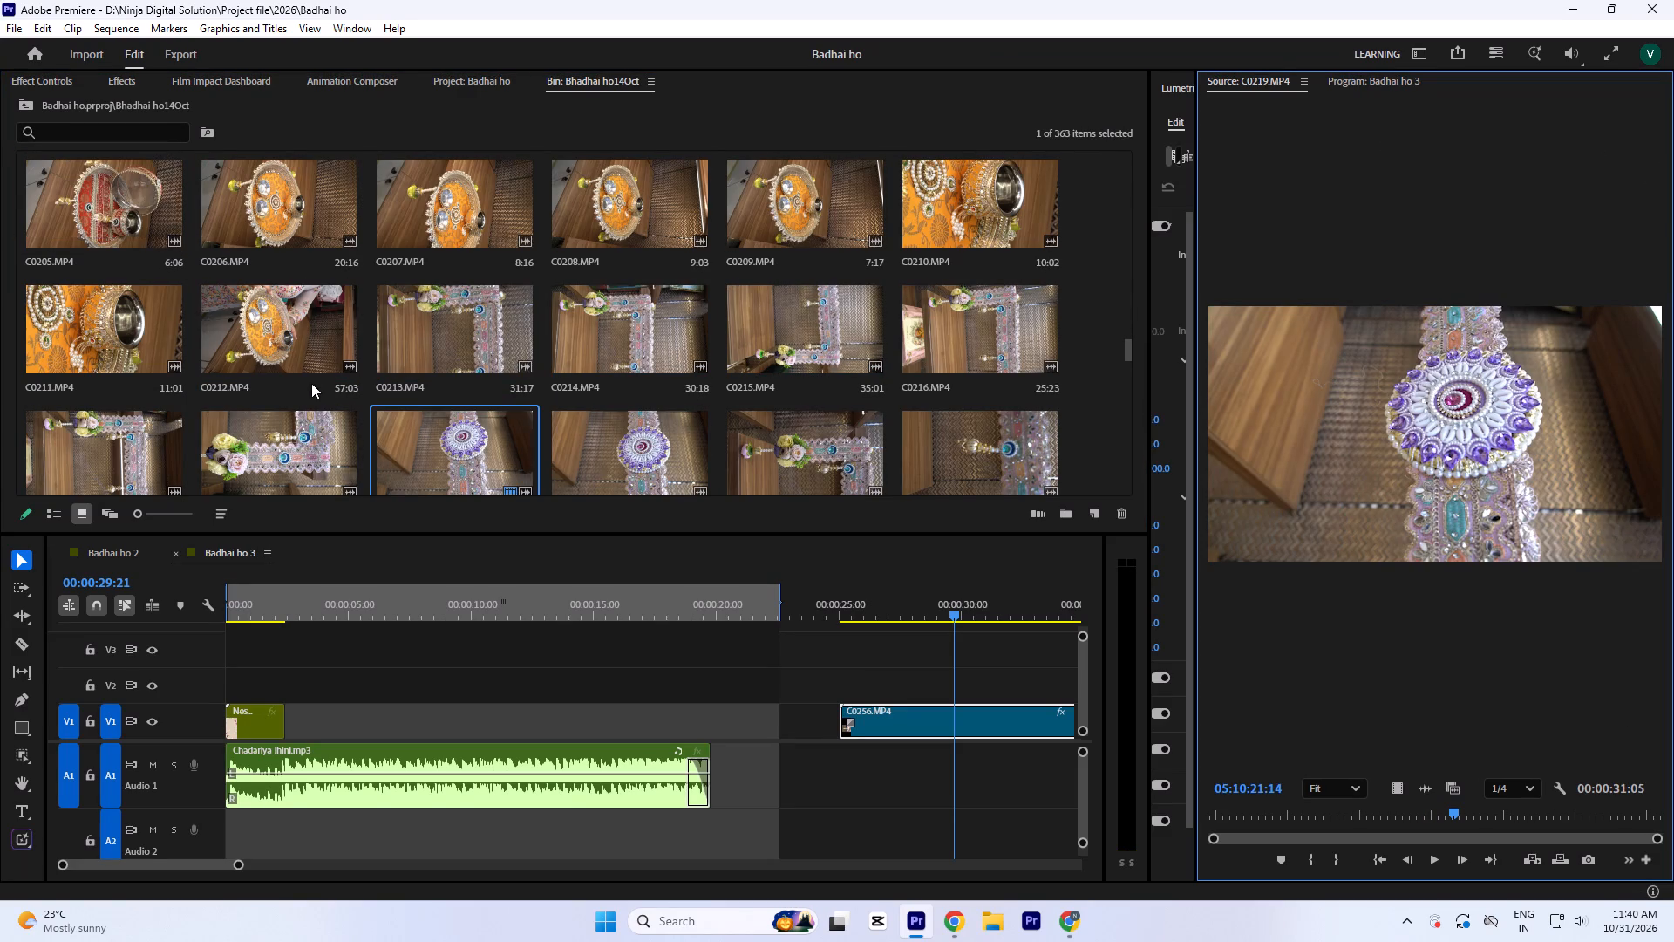
double_click(457, 318)
scroll(454, 318, "down", 1)
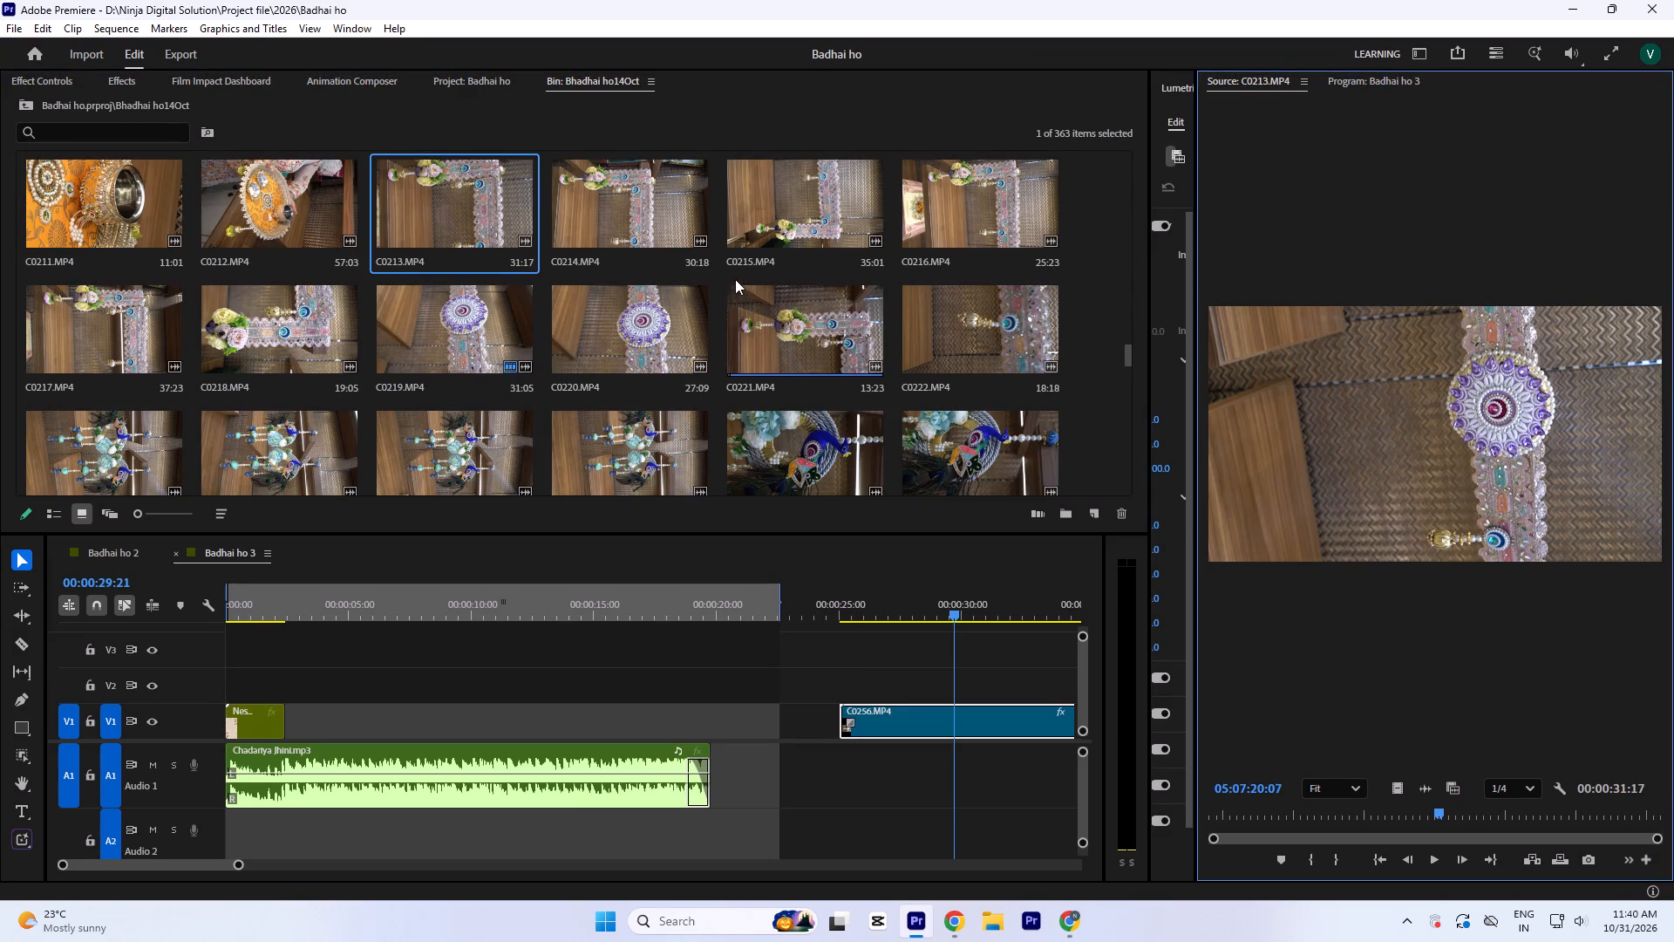
scroll(749, 289, "down", 2)
scroll(336, 386, "down", 1)
double_click(286, 211)
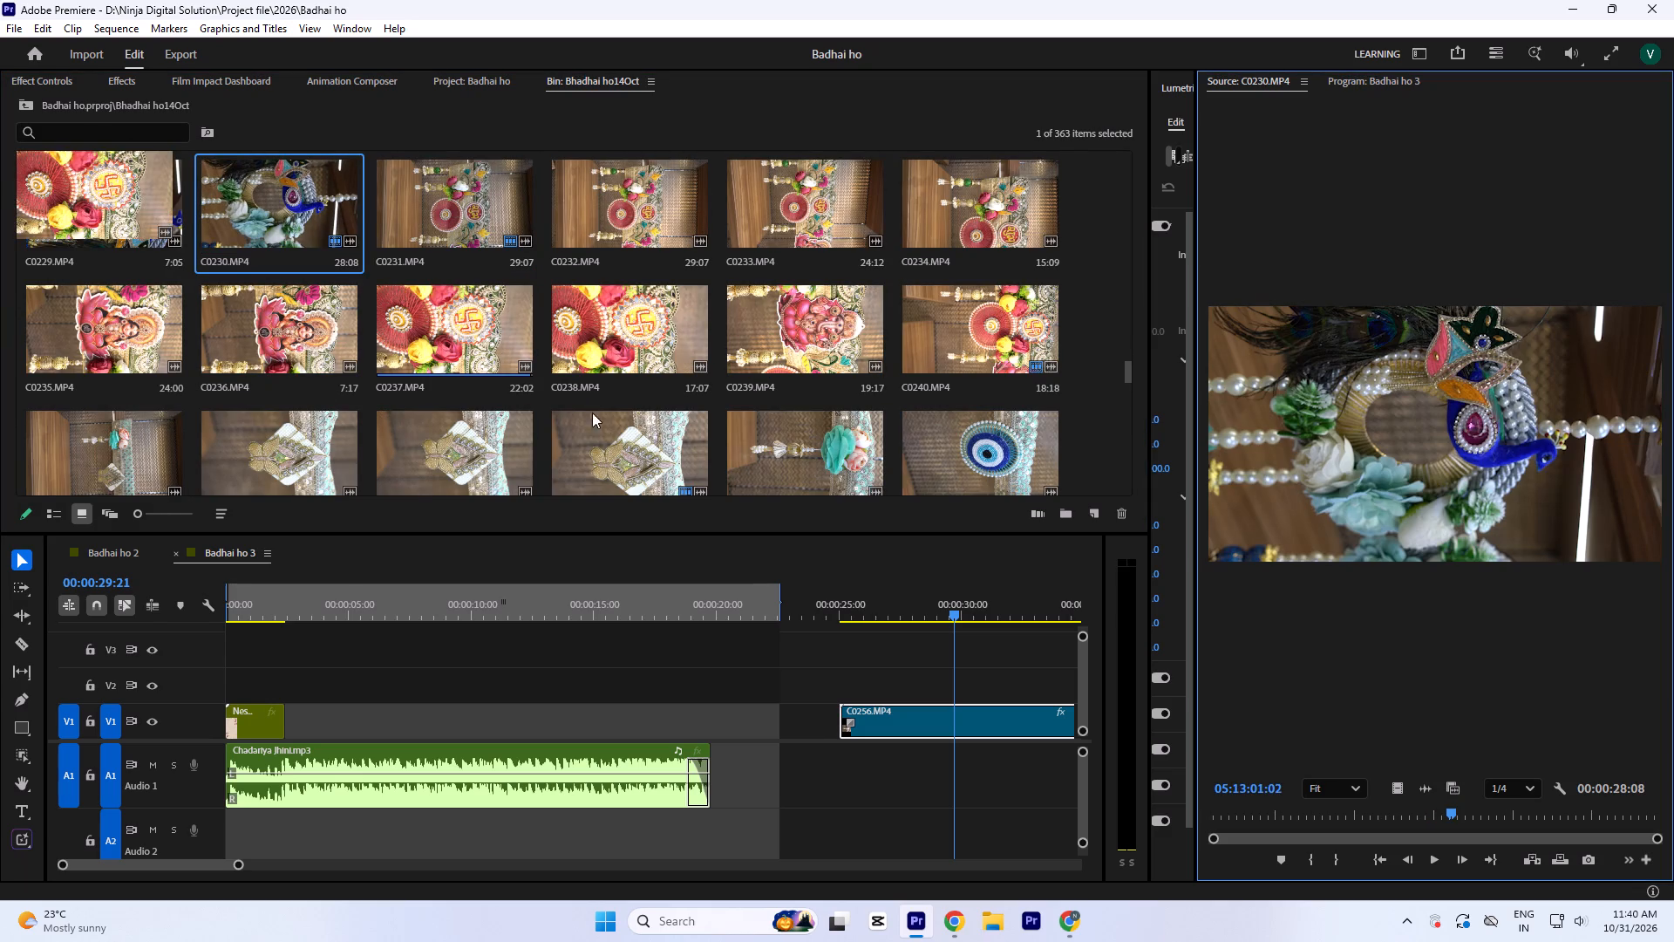
Review the décor clips already on V1, scrubbing through to the peacock wreath shot in C0230.MP4.
left_click(972, 610)
key("minus")
key("minus")
left_click_drag(539, 628, 574, 624)
left_click_drag(565, 588, 903, 686)
key("minus")
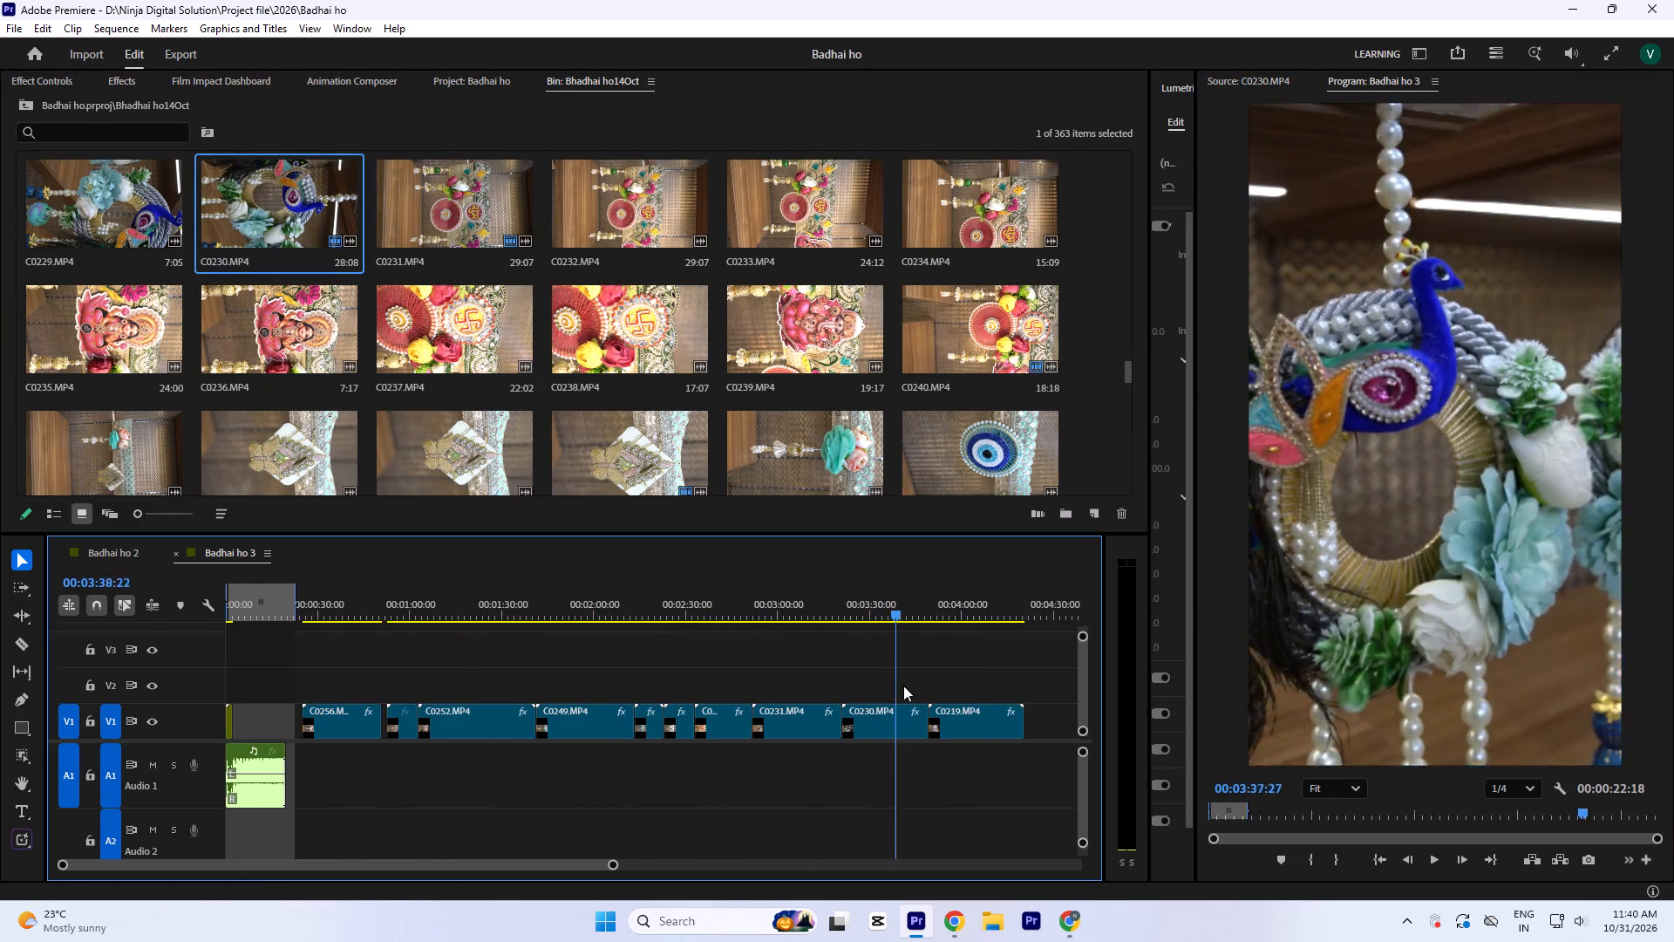
left_click_drag(903, 686, 919, 686)
key("minus")
Browse the Bhadhai ho14Oct bin's remaining footage from the décor shots through to its last clips.
scroll(527, 411, "down", 3)
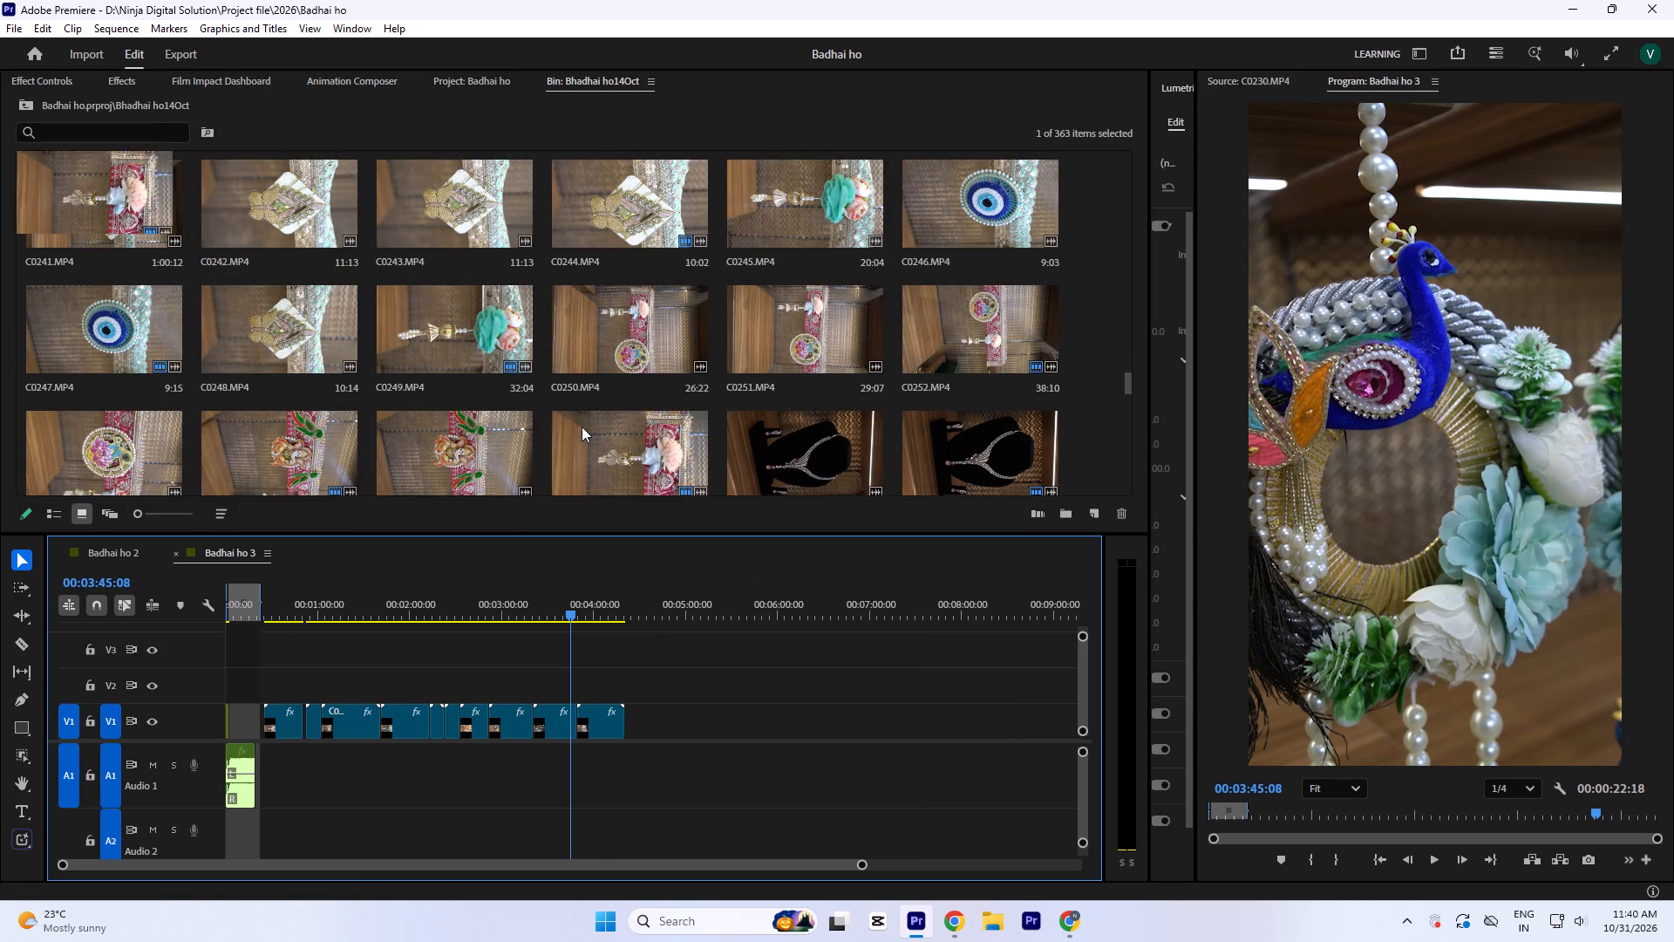
scroll(615, 359, "down", 3)
scroll(547, 406, "down", 1)
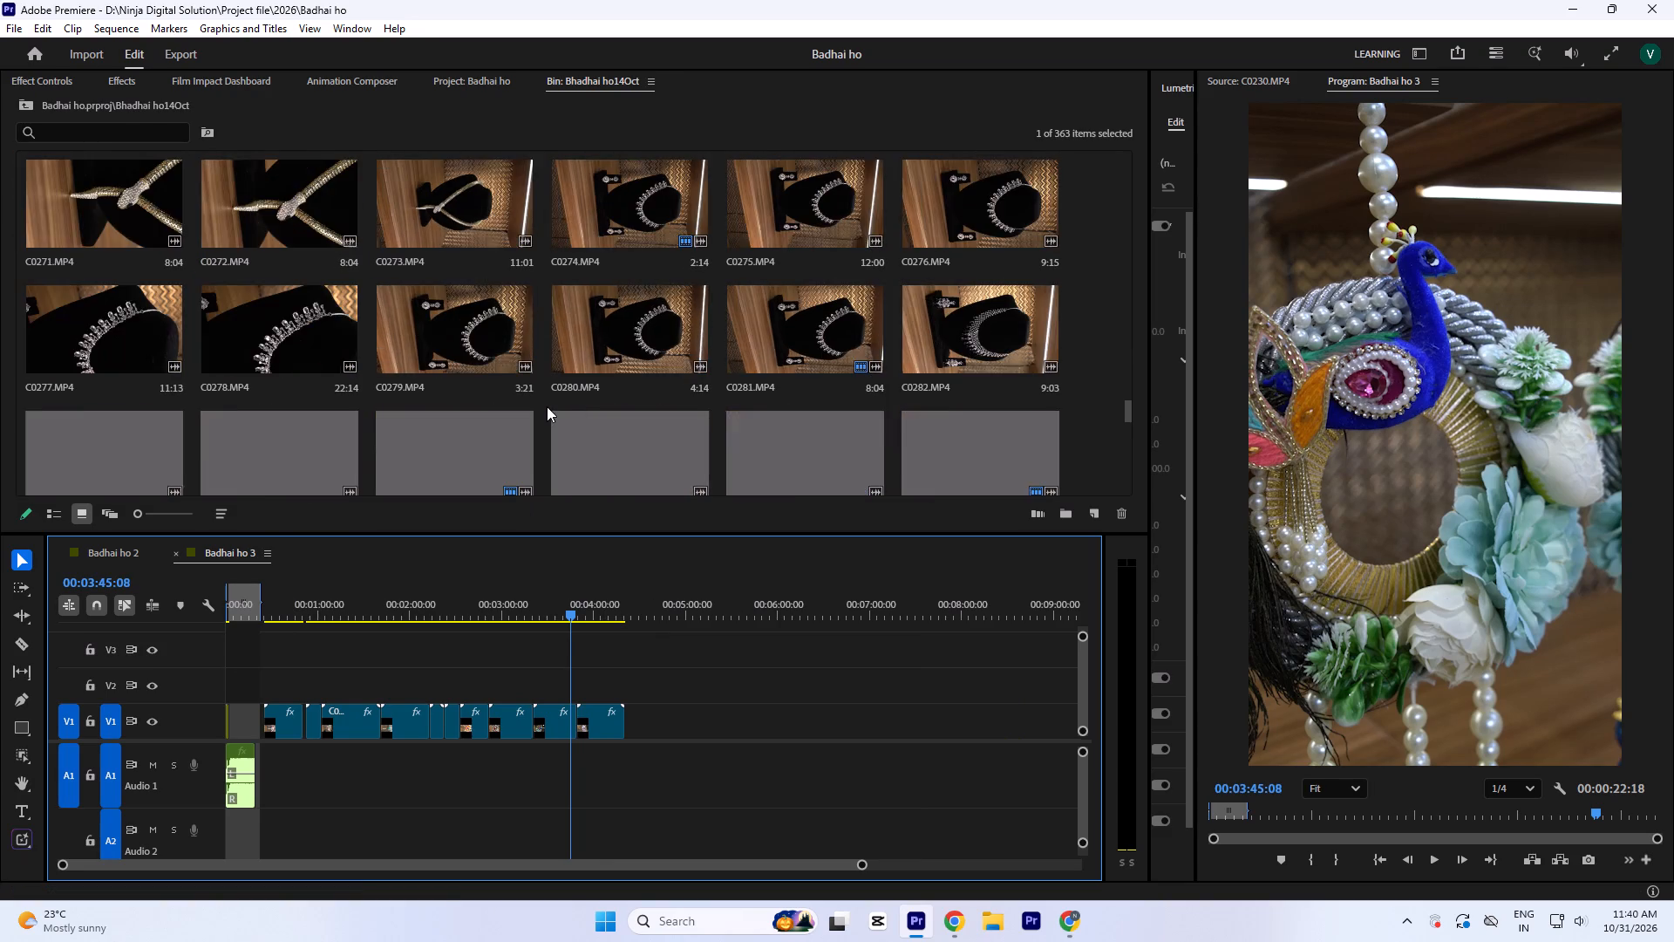
scroll(547, 406, "down", 9)
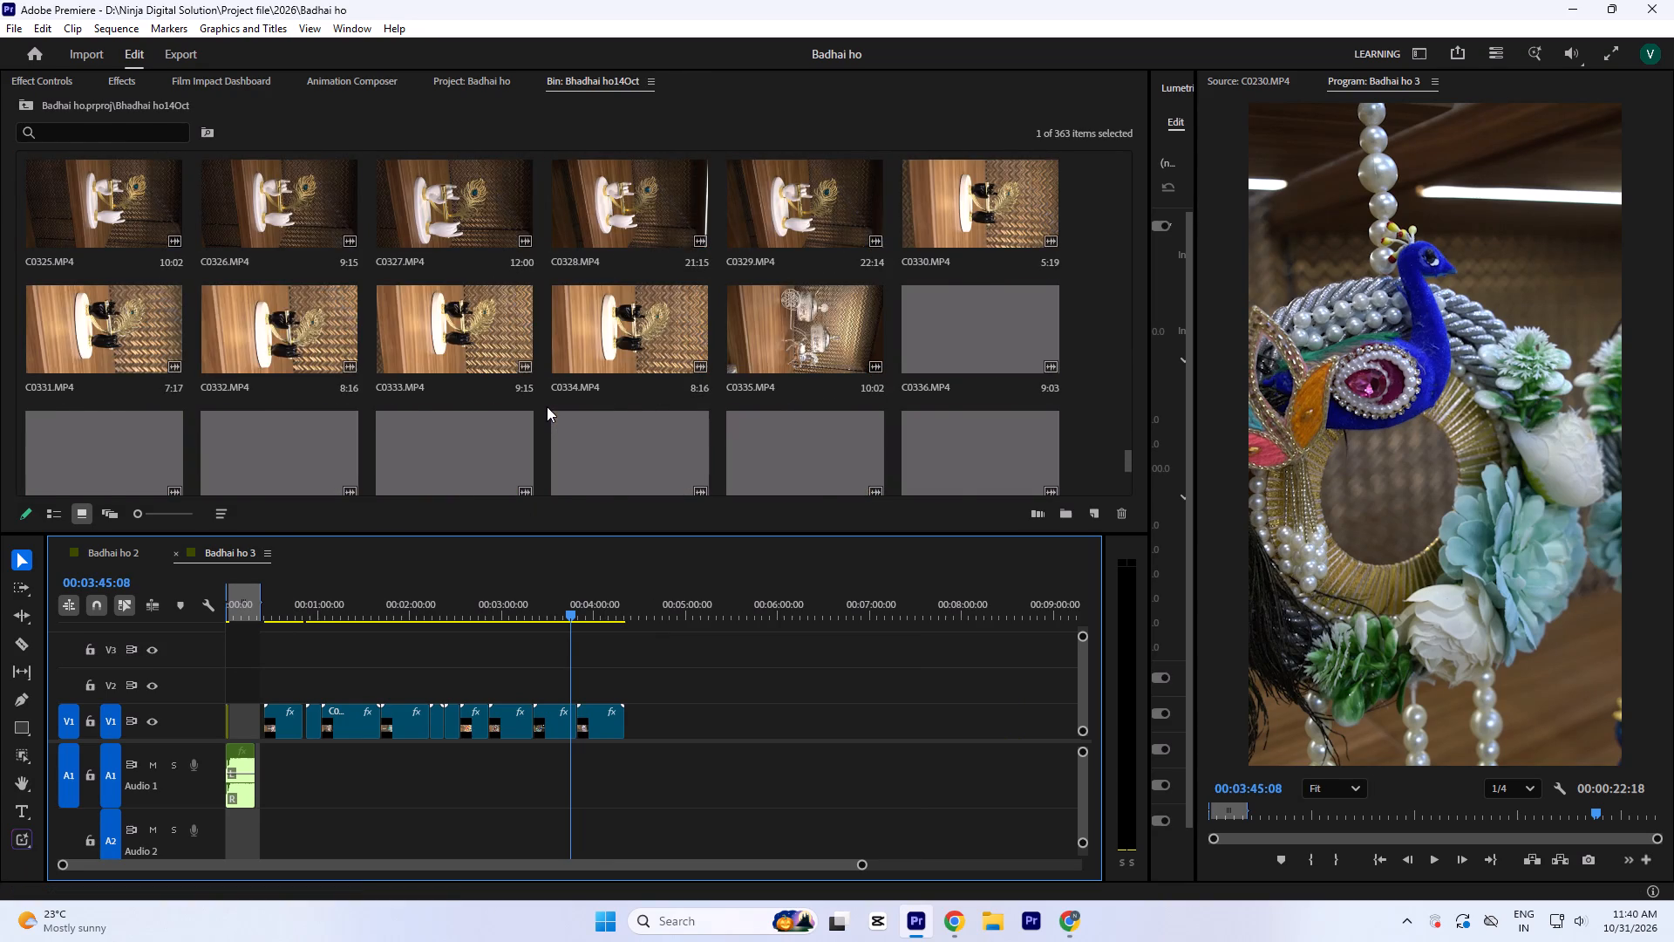
scroll(547, 406, "down", 7)
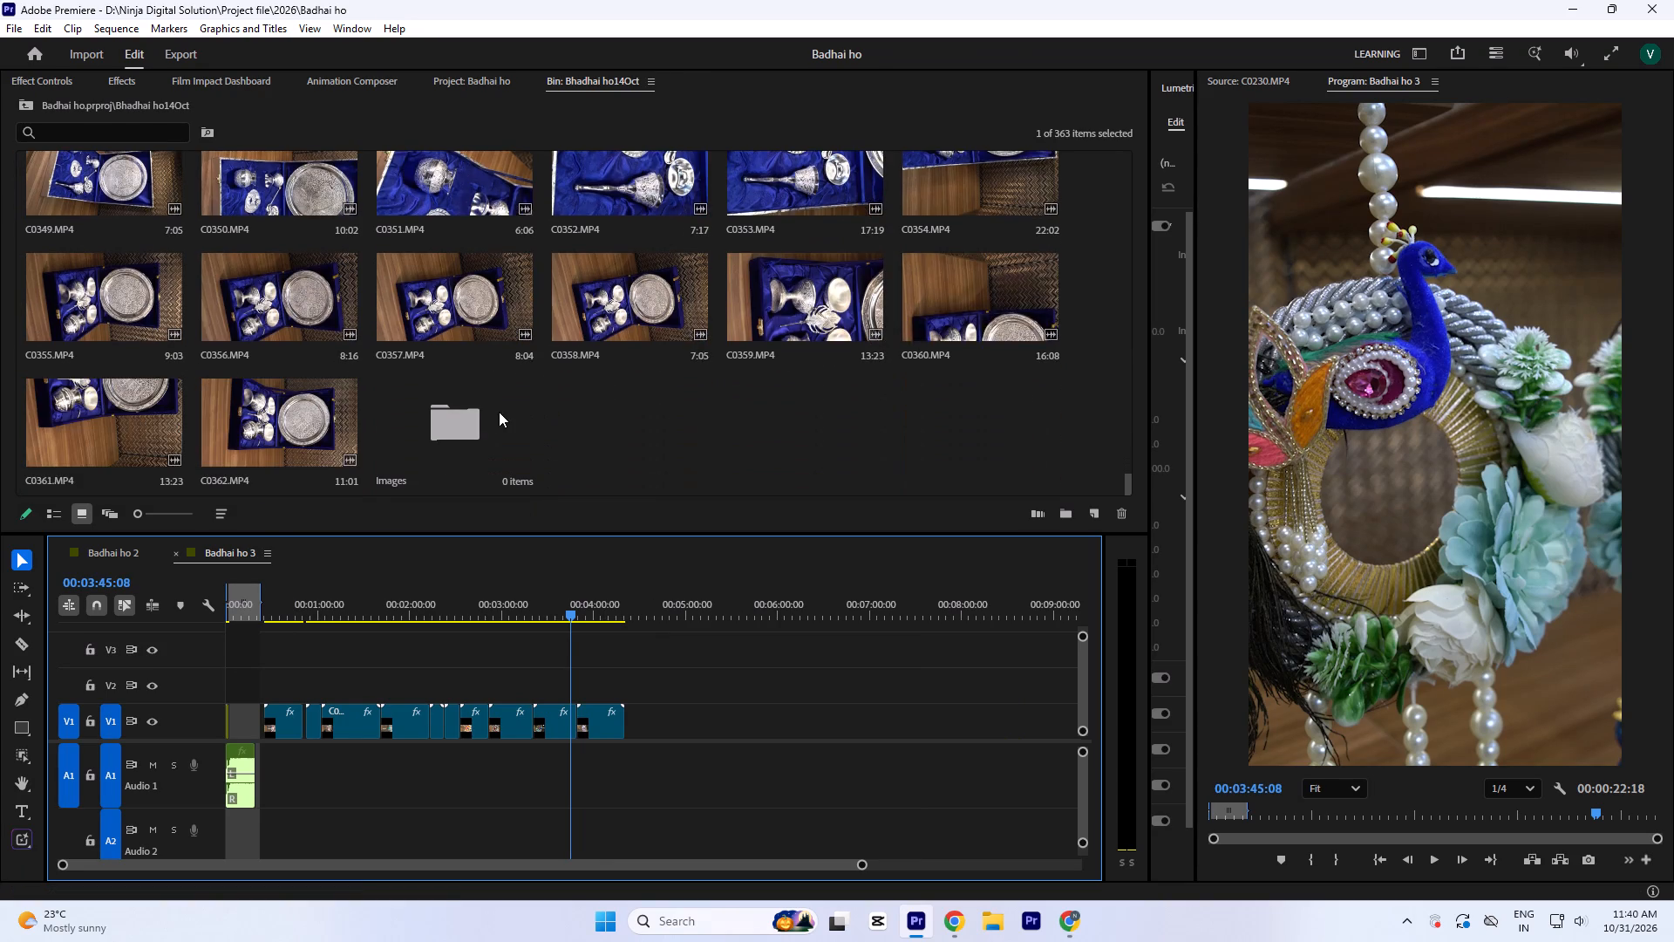
Browse back to the earlier décor footage in the bin and preview C0213.MP4.
scroll(499, 412, "up", 13)
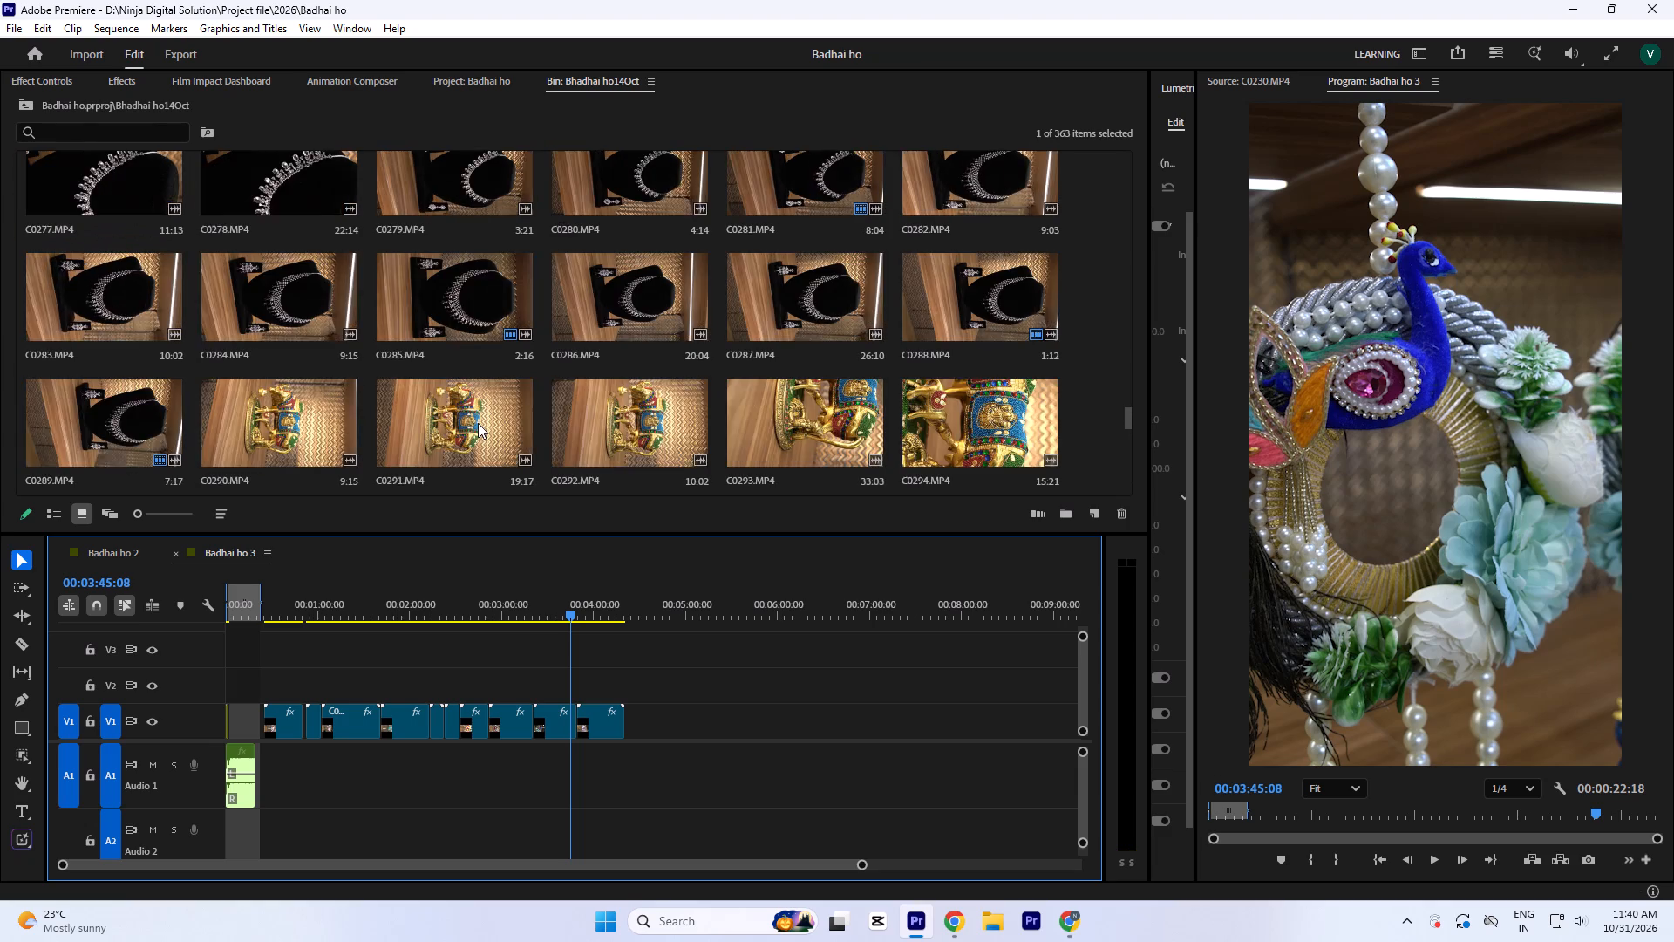
scroll(478, 423, "up", 7)
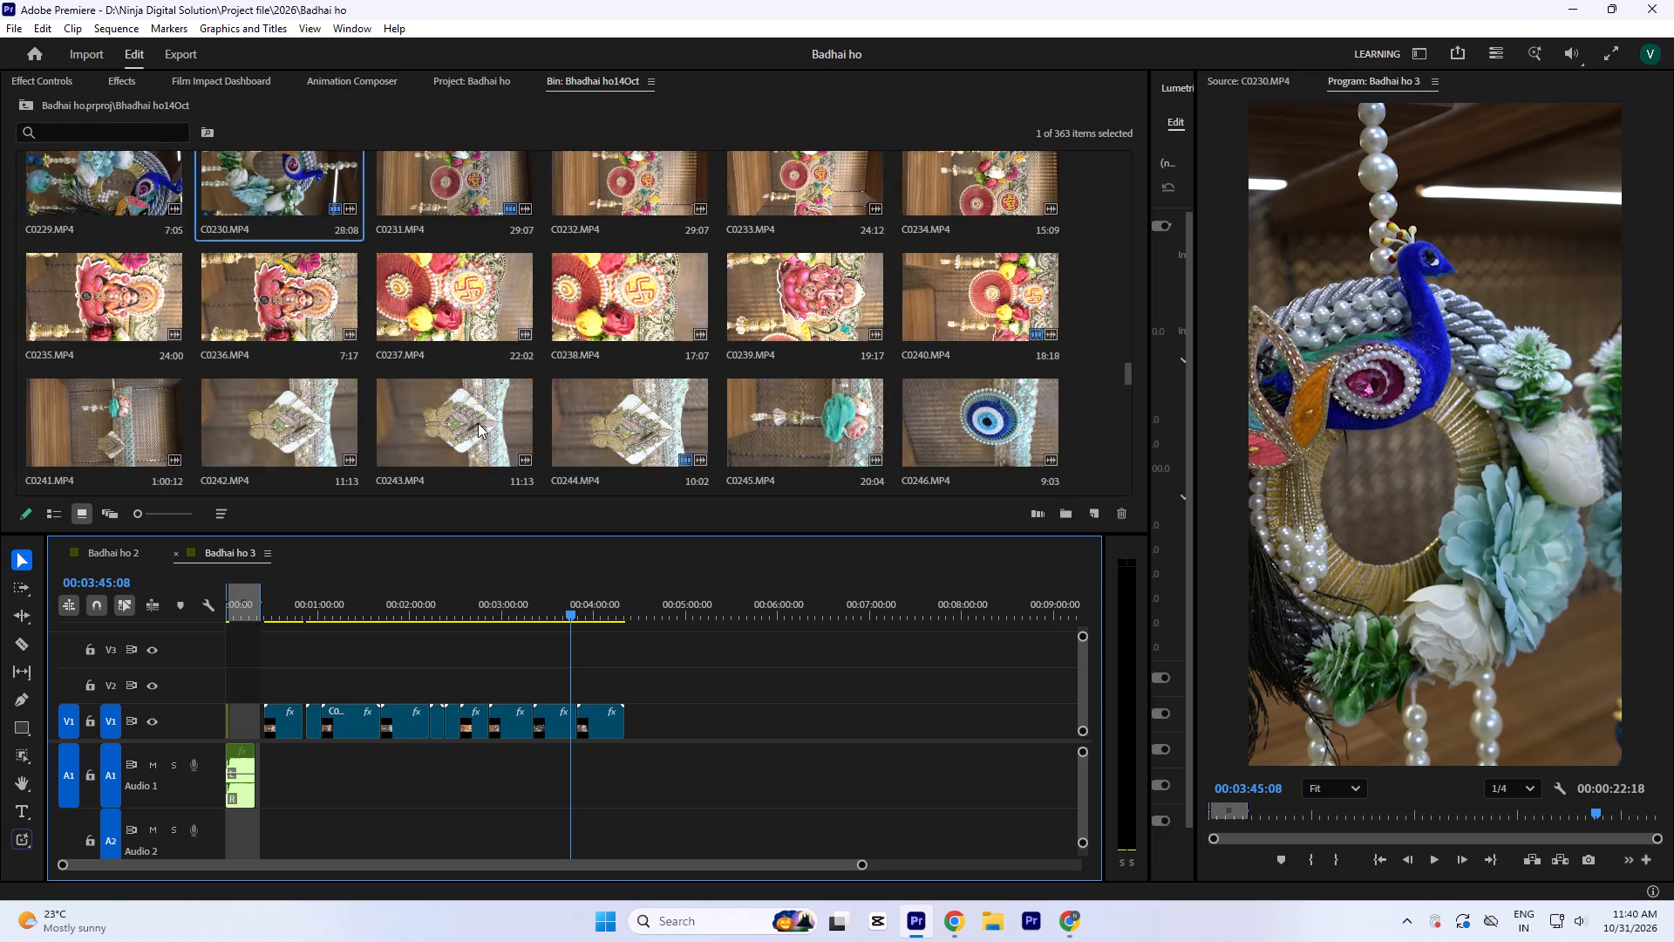
scroll(478, 423, "up", 5)
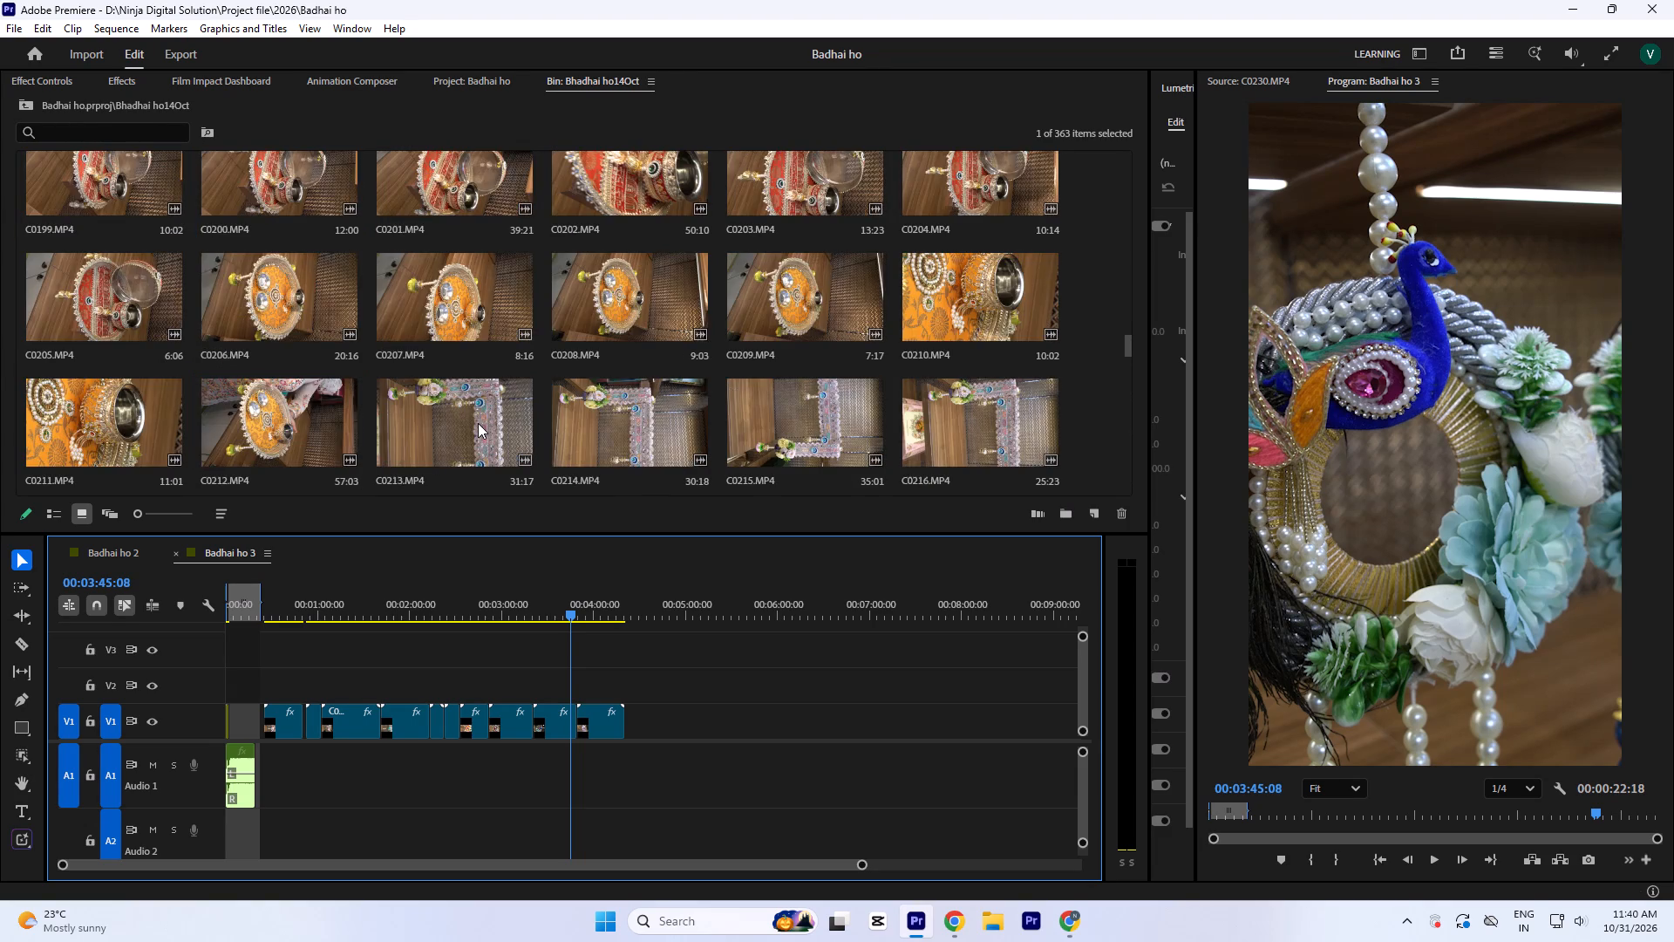
scroll(478, 423, "down", 2)
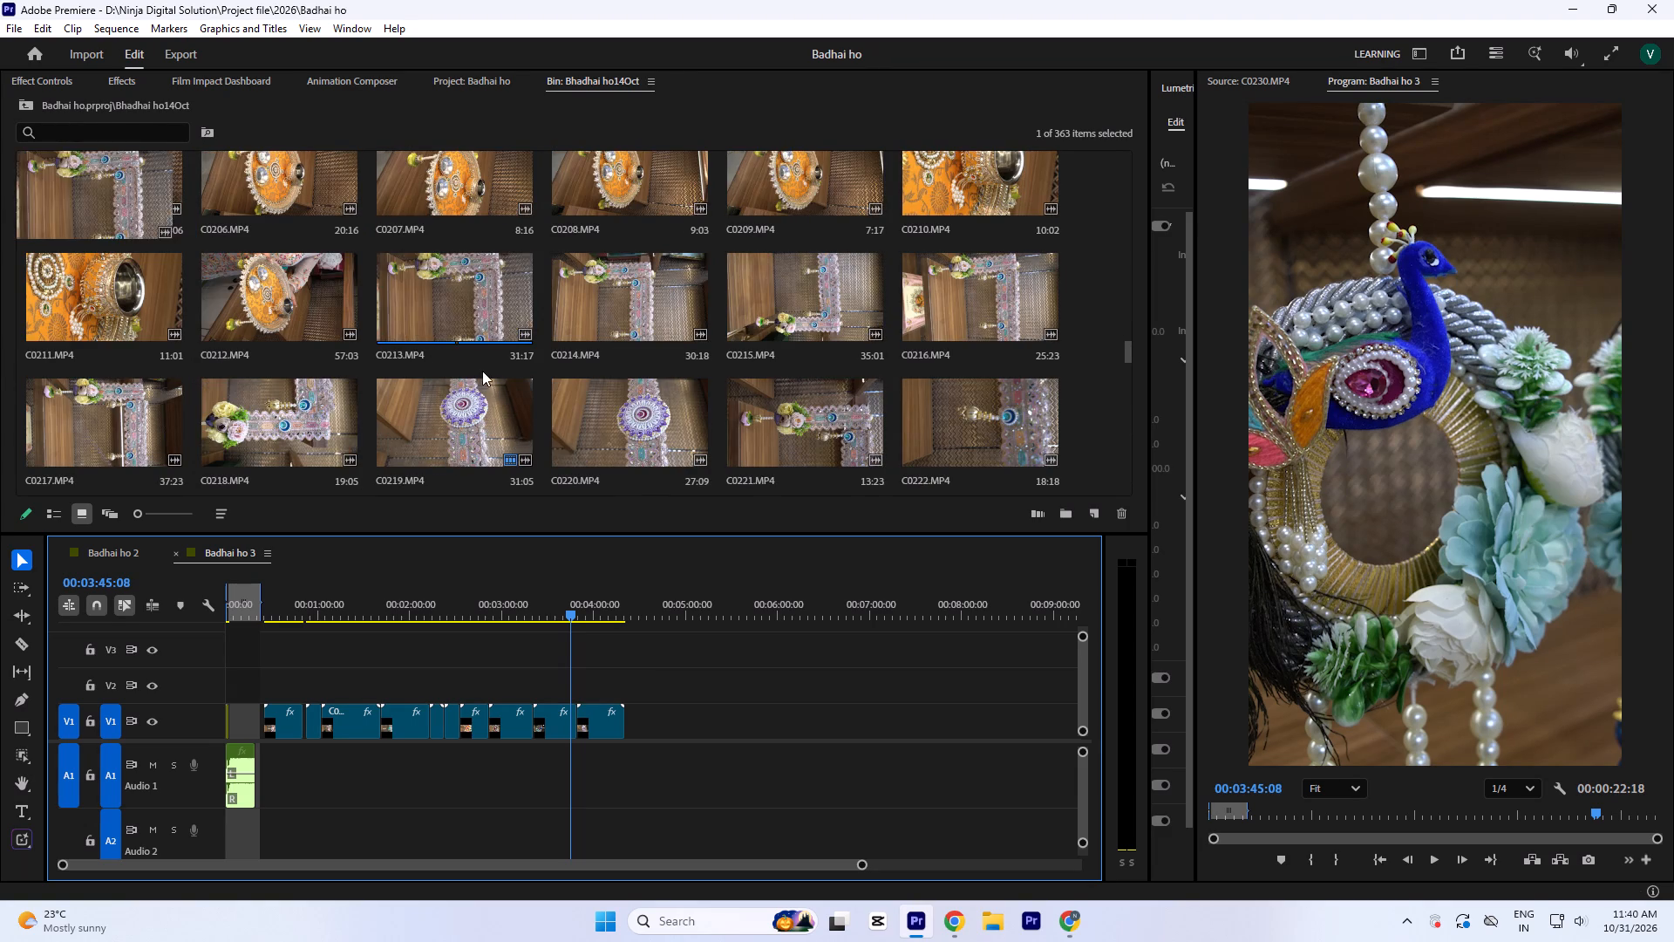
scroll(500, 395, "up", 1)
double_click(449, 288)
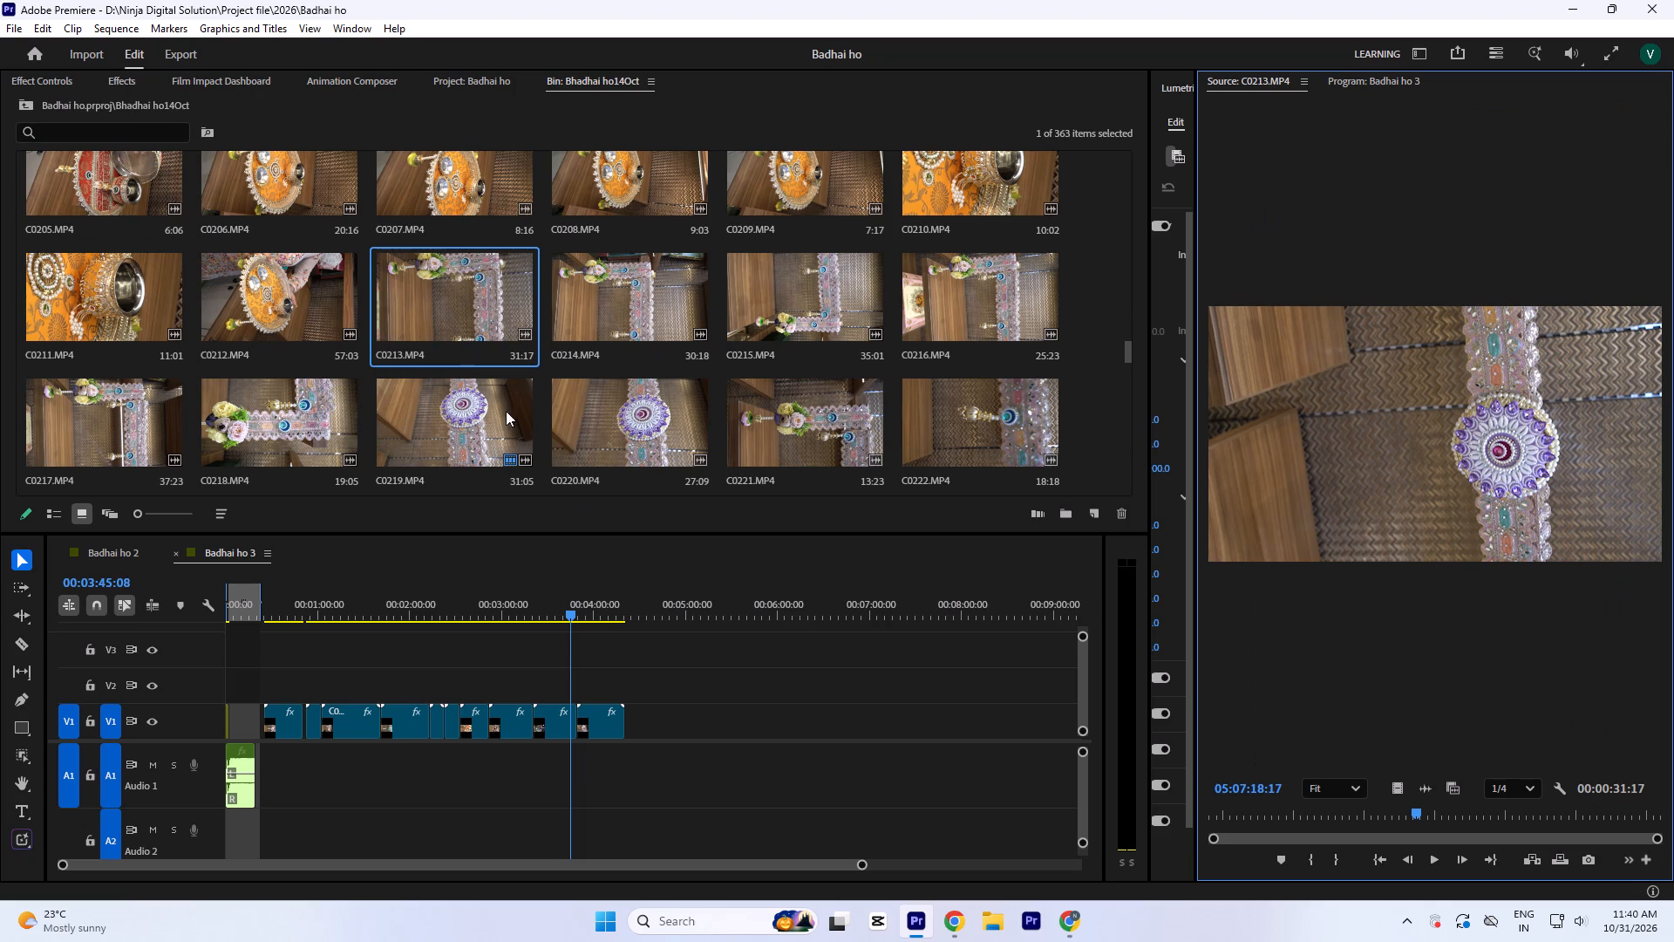
Place the playhead at 00:00:02:13, where the Nested Sequence 10 title card ends on V1.
left_click(358, 597)
key("minus")
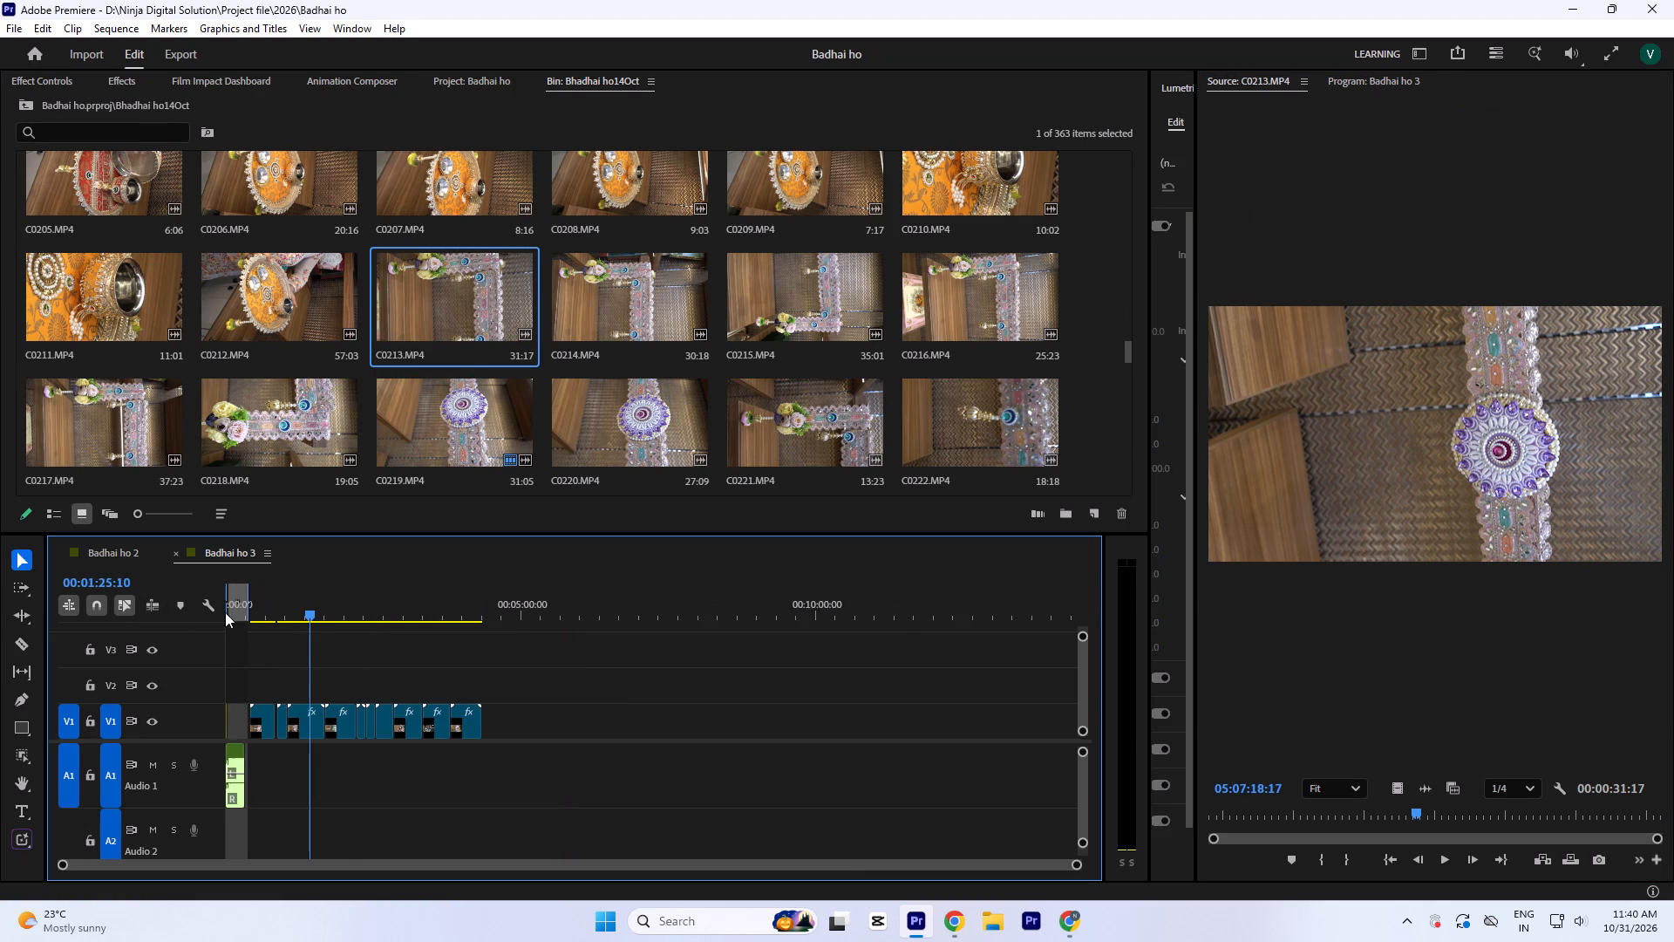
left_click_drag(235, 615, 160, 633)
key("equal")
key("equal")
key("equal")
key("equal")
key("equal")
left_click(312, 613)
key("equal")
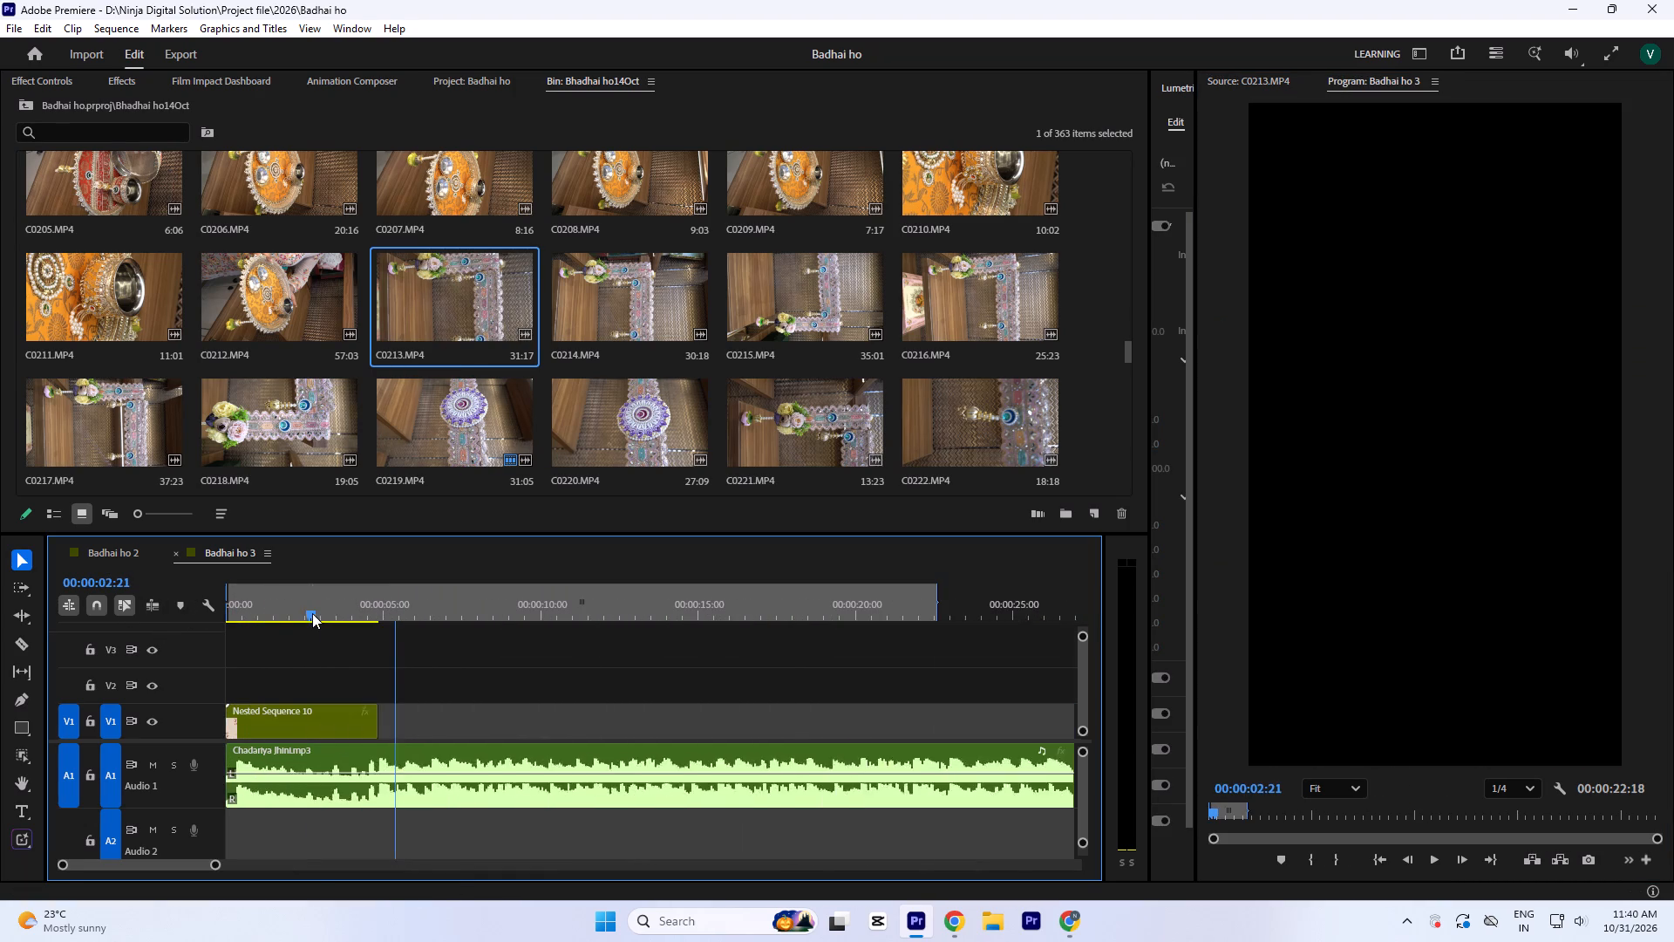
key("equal")
key("equal")
left_click(582, 600)
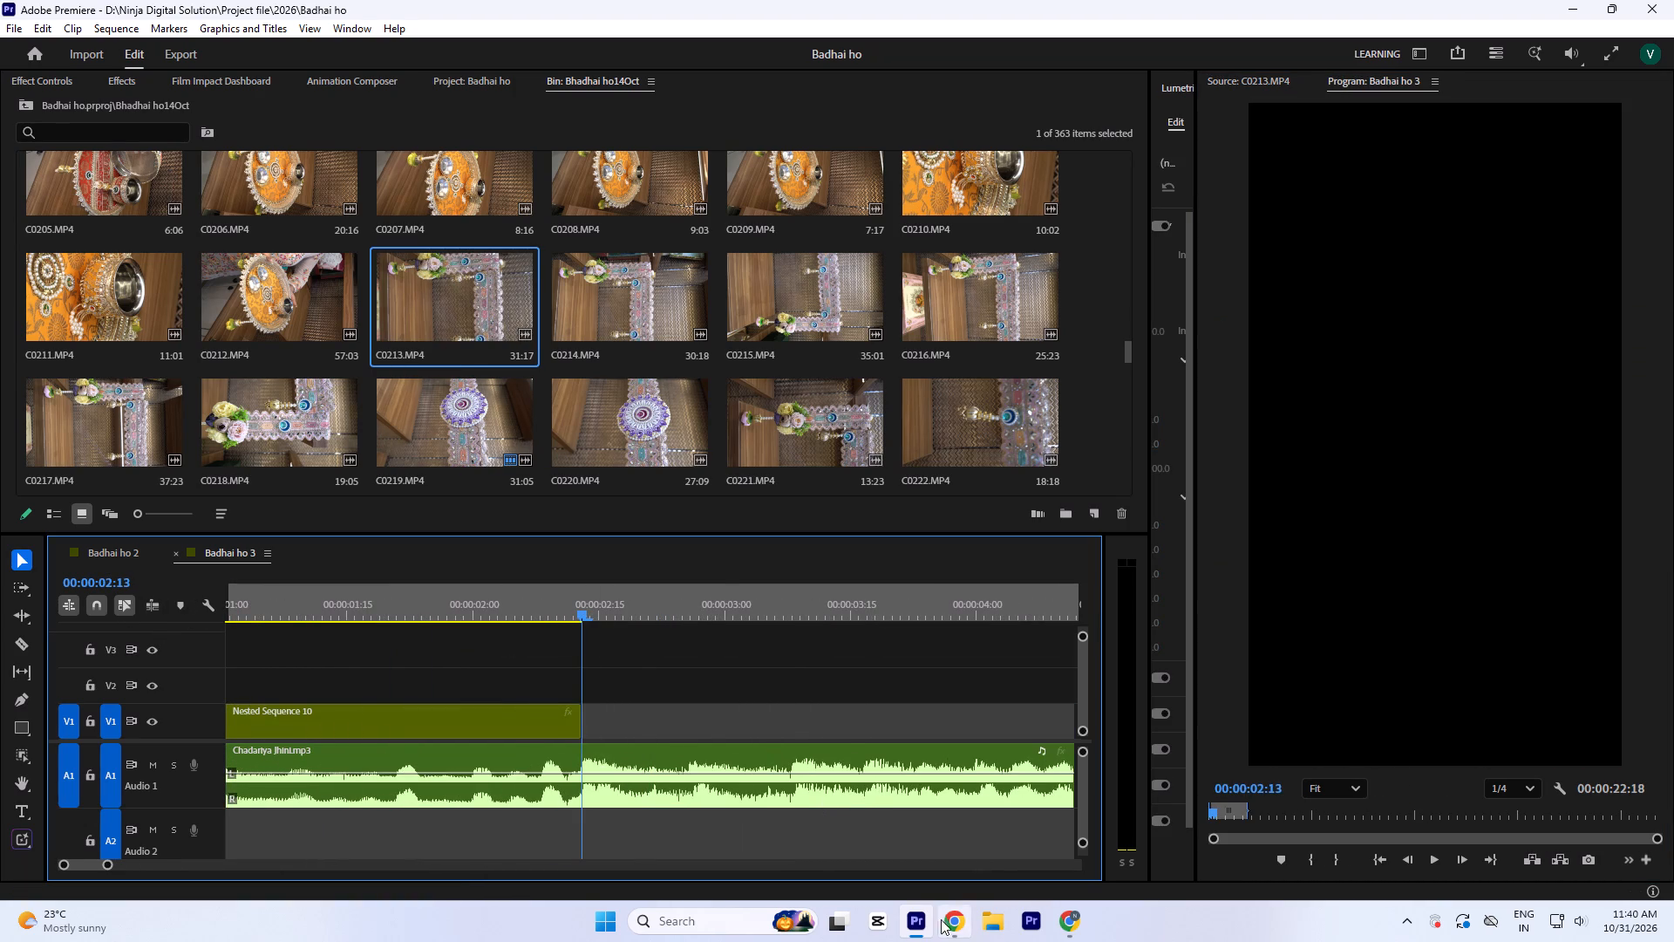
key("minus")
key("minus")
Open the STOP SCROLLING Diwali décor reference video from the project, play it and examine its Kamal Latkan shot.
left_click(483, 83)
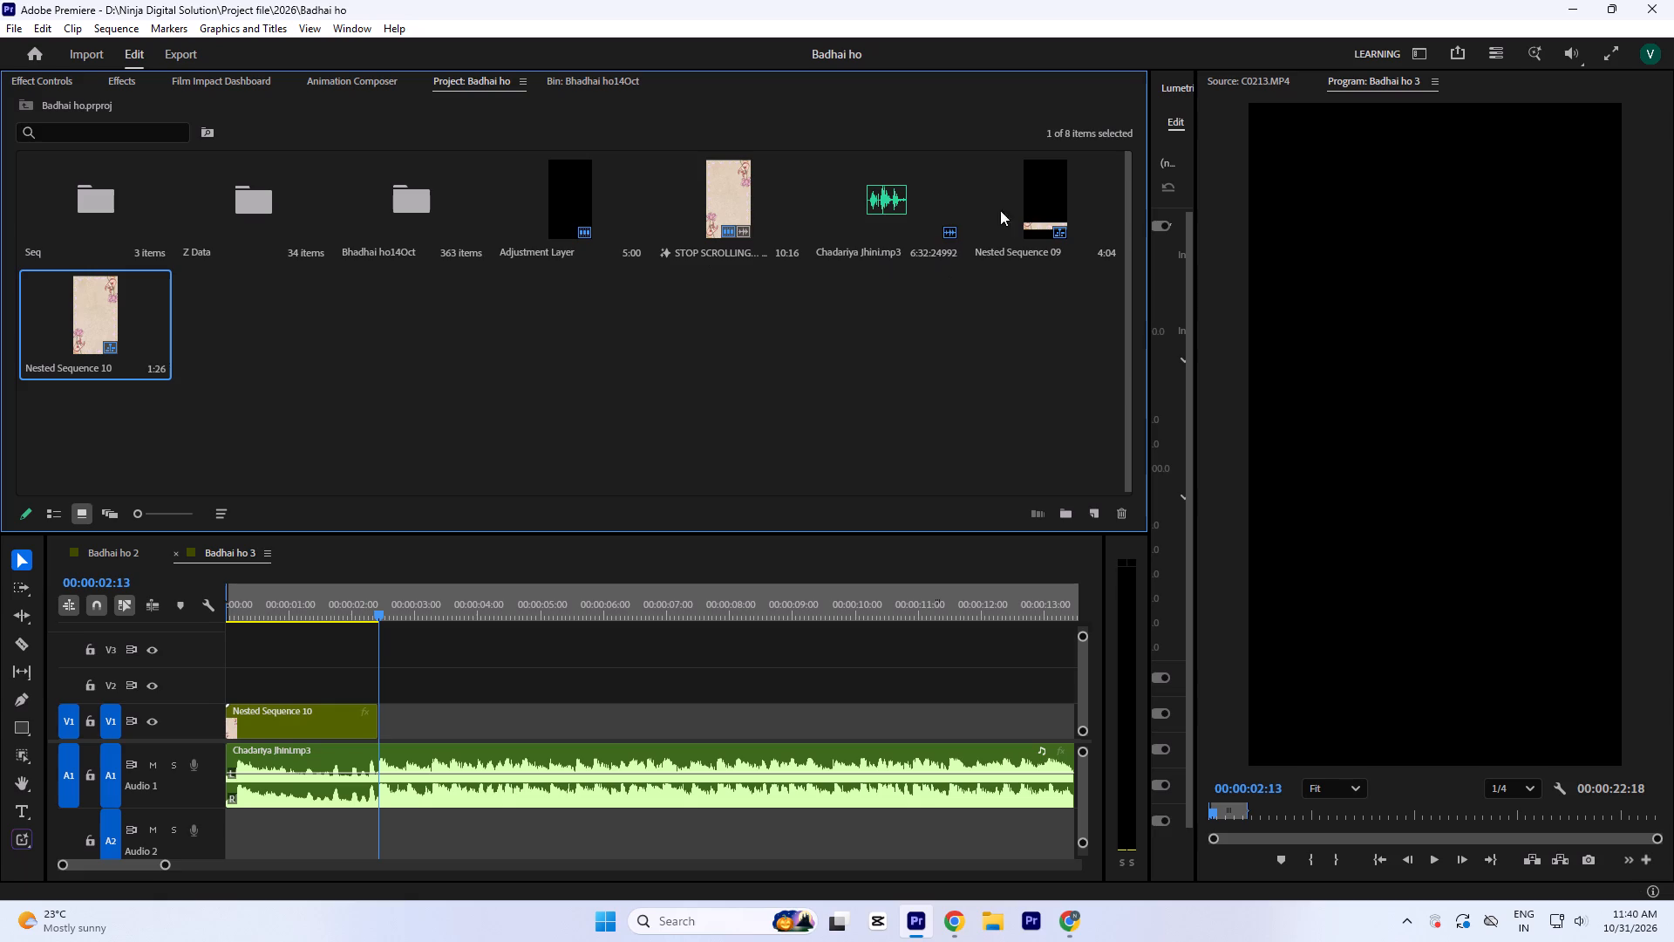
double_click(723, 198)
key("space")
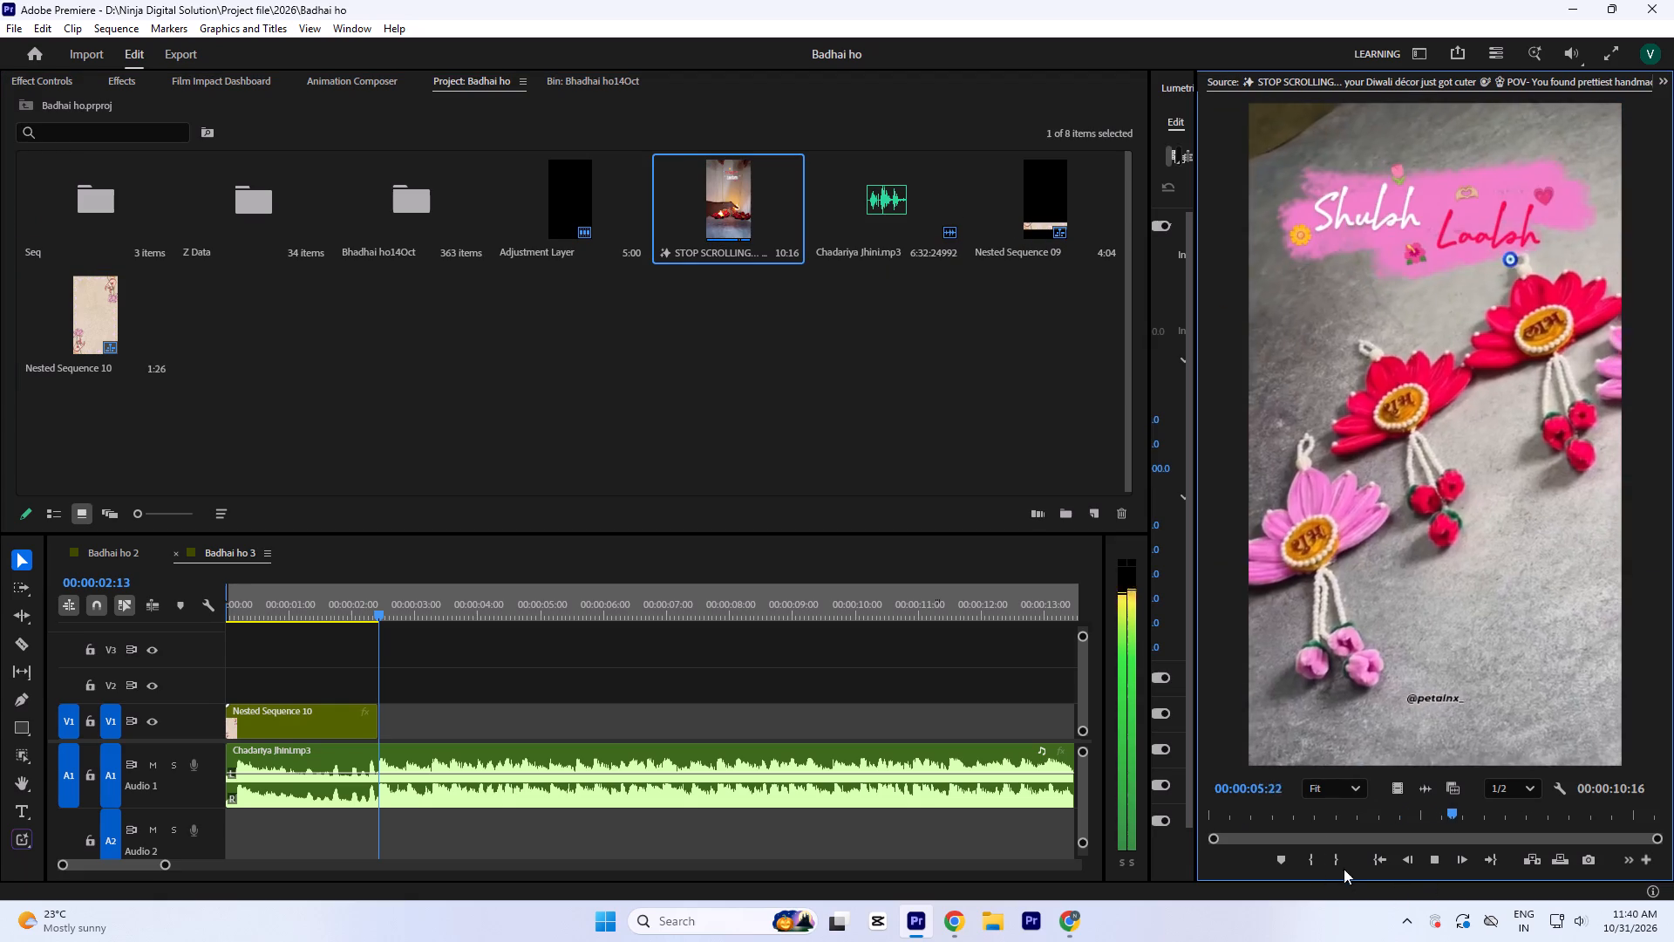
left_click_drag(1436, 829, 1328, 843)
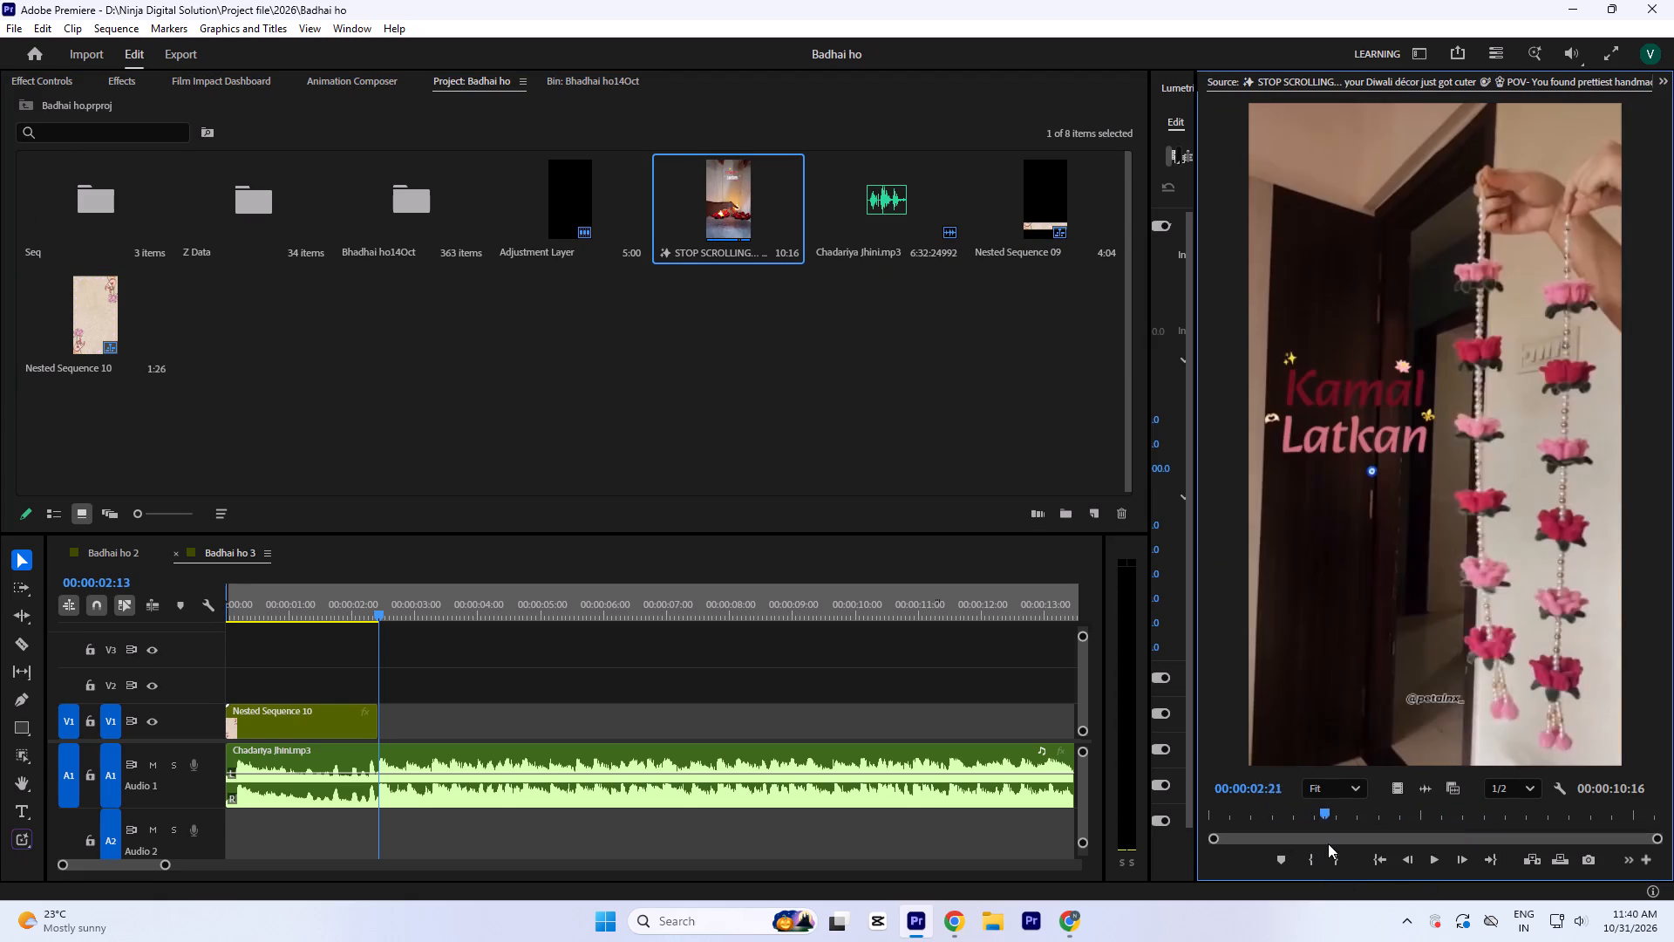
left_click_drag(1328, 843, 1354, 847)
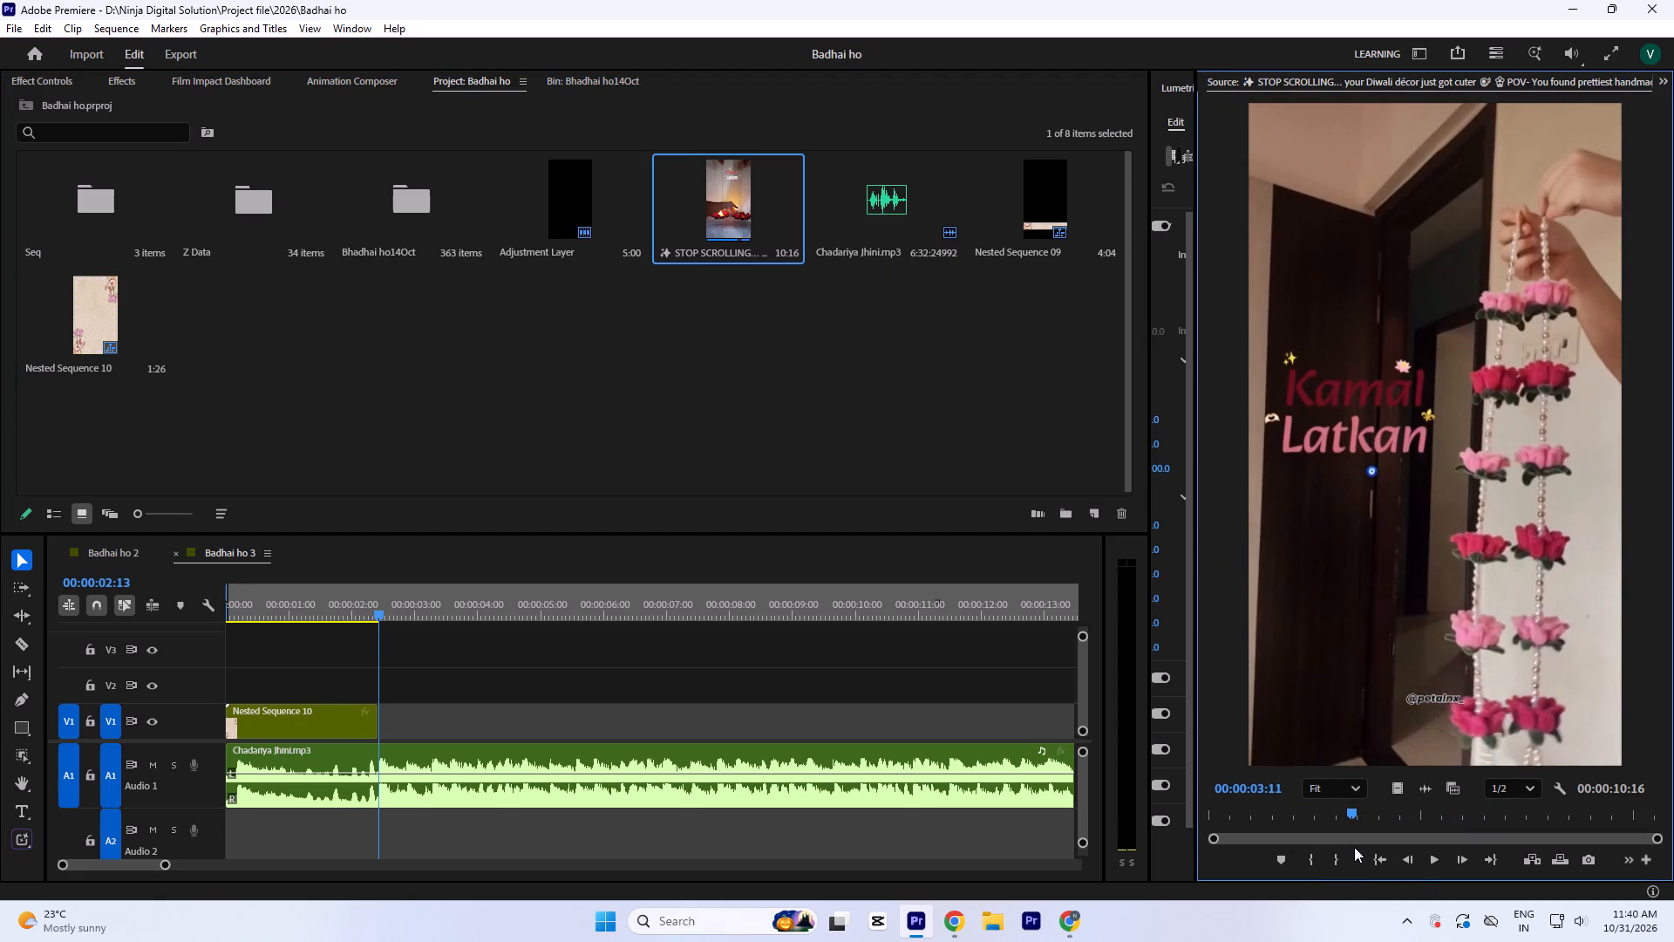
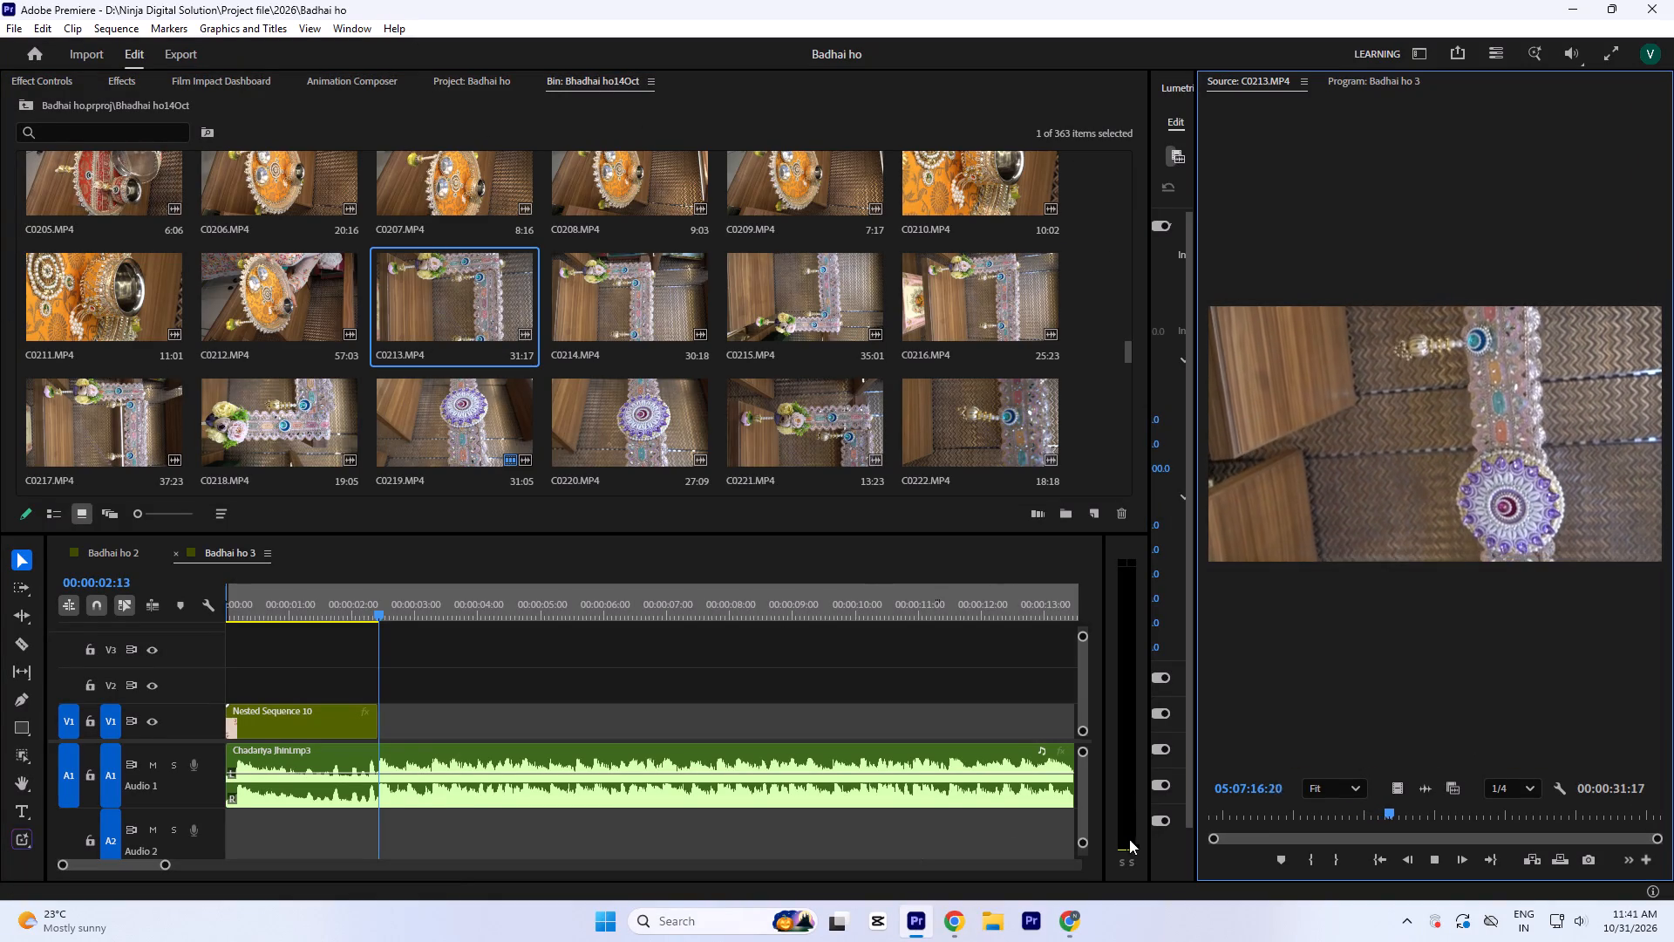
Scrub through C0213.MP4 and C0214.MP4 to examine the beaded hanging with the round purple medallion.
left_click_drag(1129, 839, 1171, 837)
left_click_drag(1292, 819, 1664, 867)
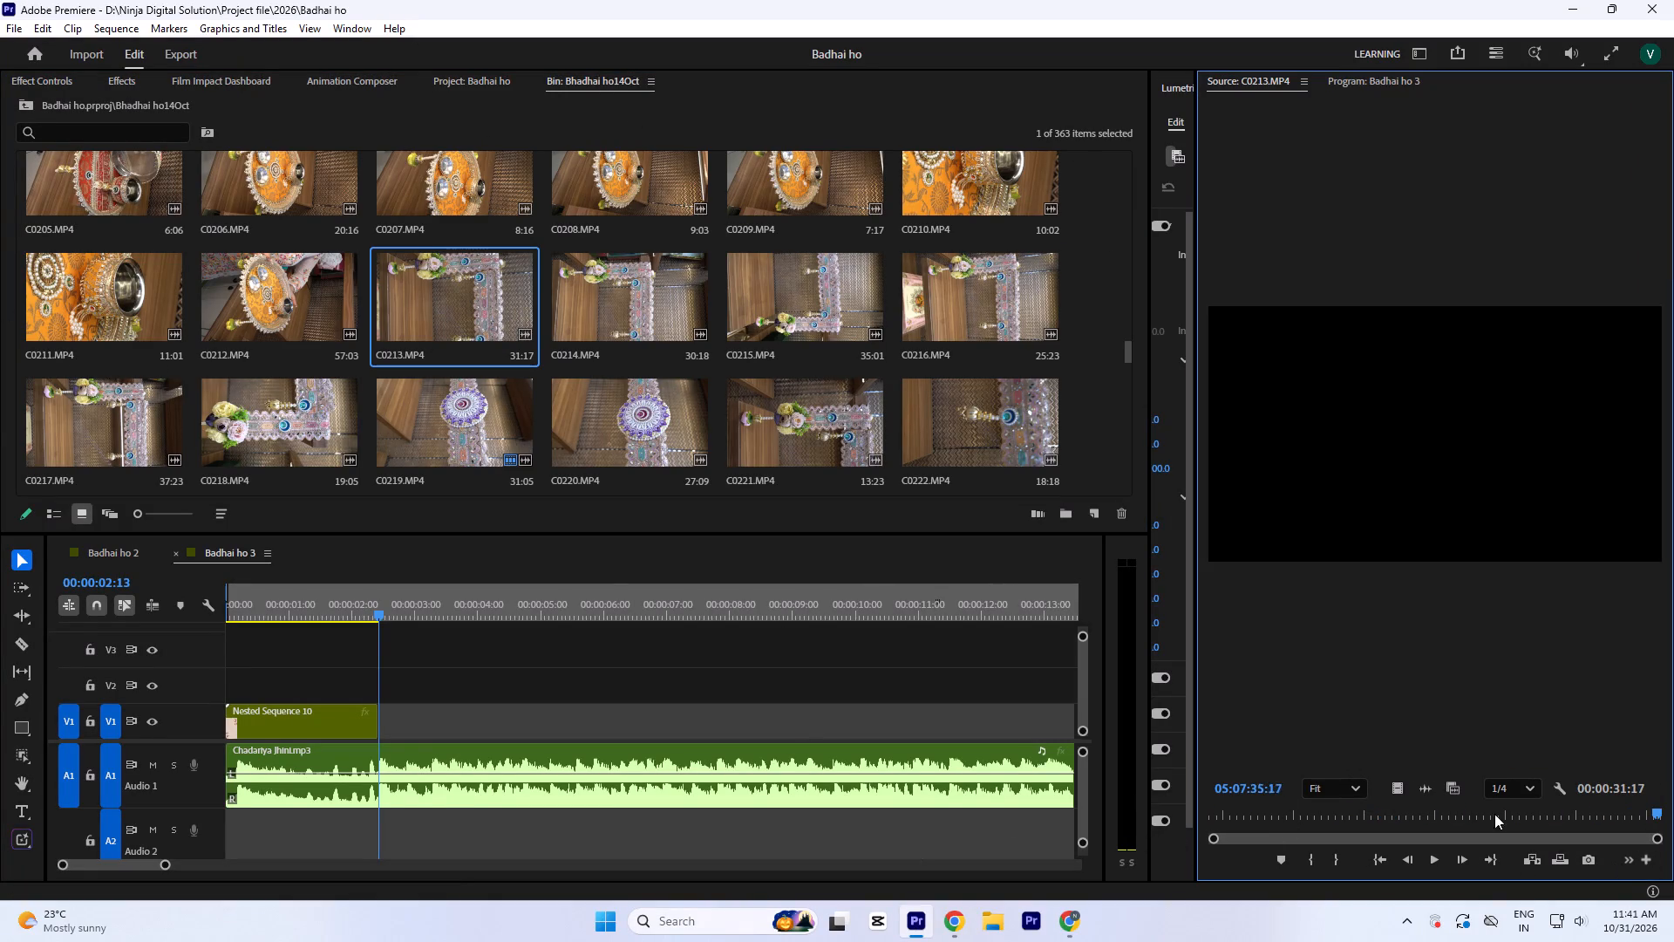
key("space")
double_click(609, 300)
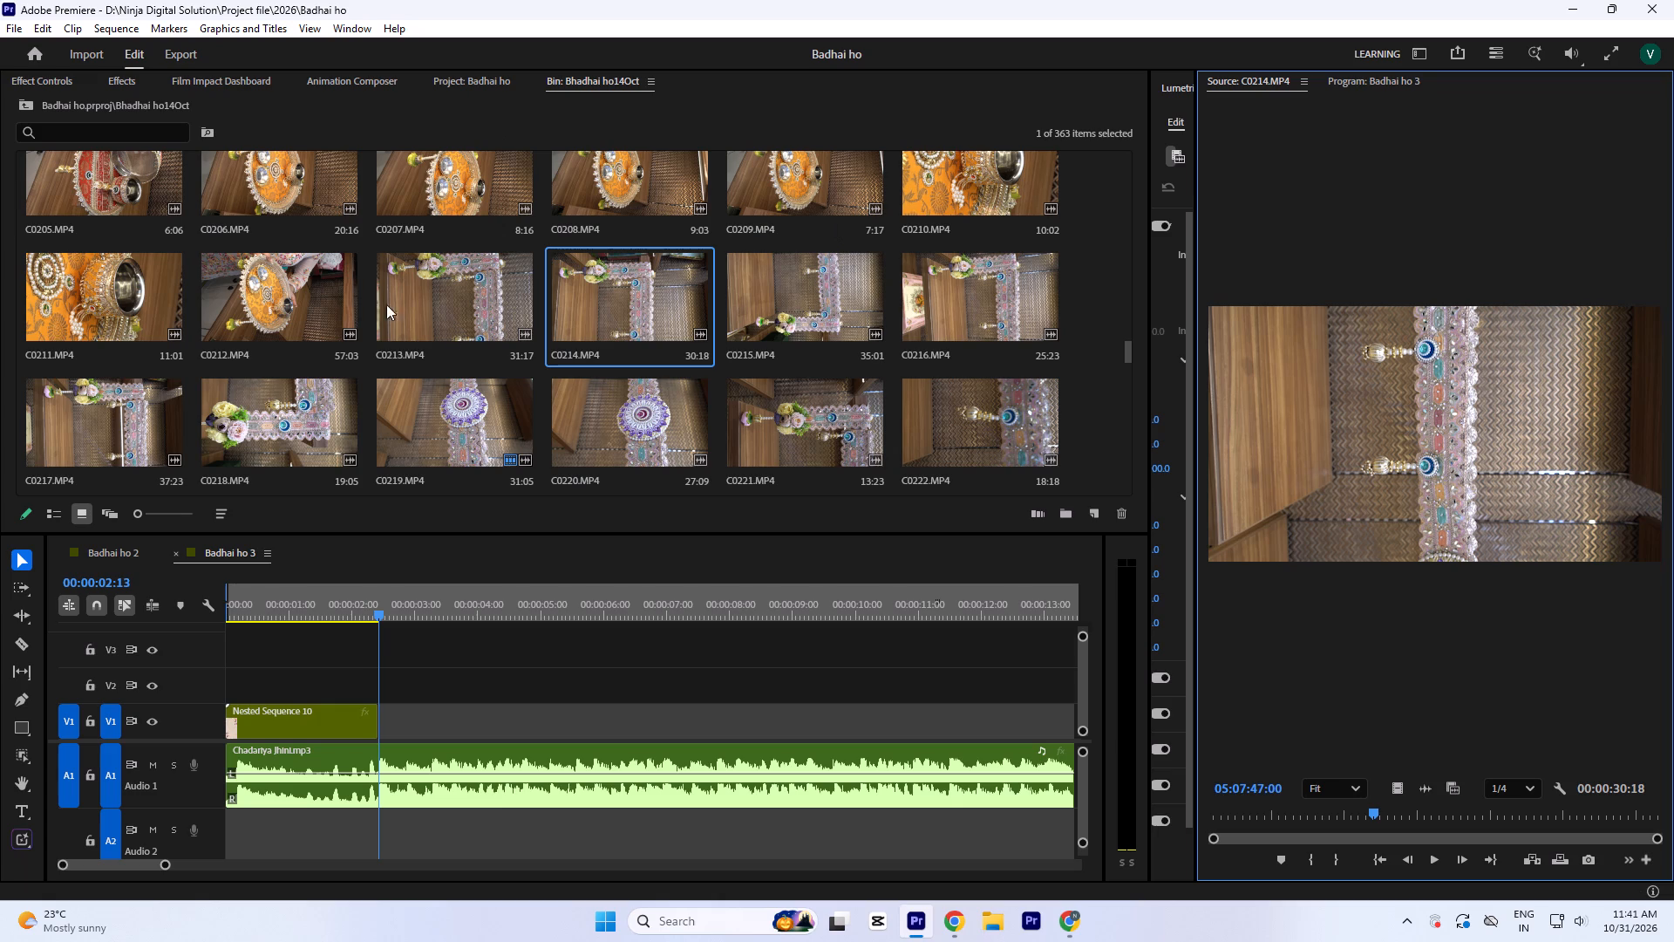
left_click_drag(1300, 823, 1358, 835)
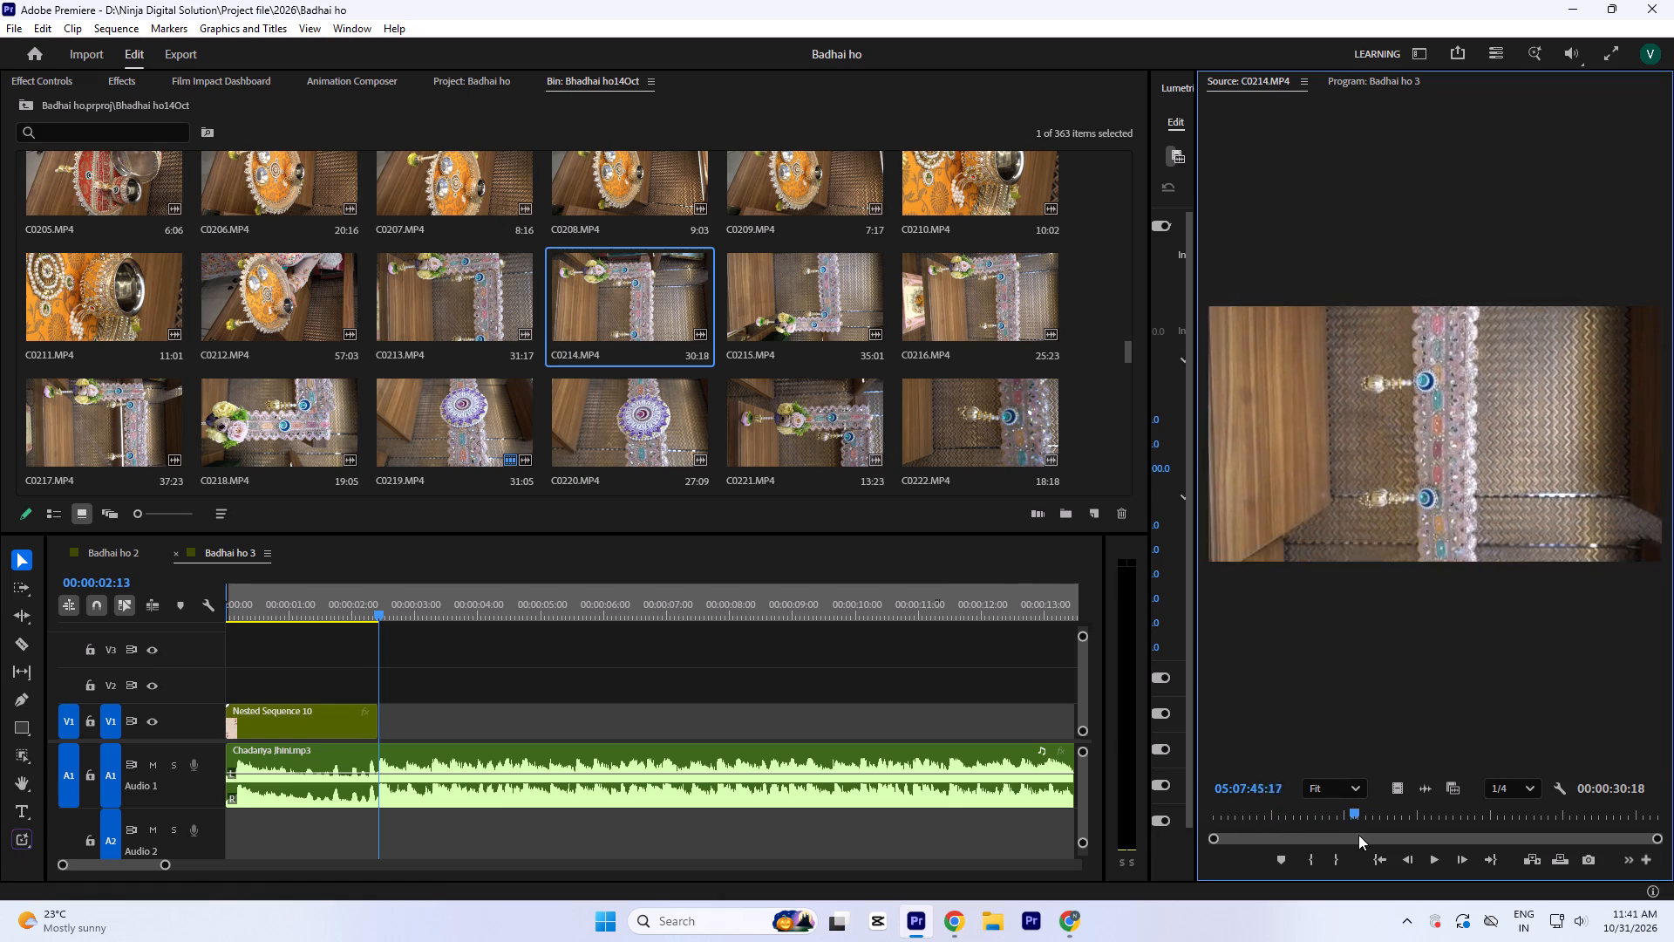
left_click_drag(1358, 835, 1463, 844)
key("space")
Preview C0220.MP4, C0221.MP4, C0219.MP4 and C0218.MP4 to examine the closer shots of the medallion and floral corner.
scroll(627, 424, "down", 1)
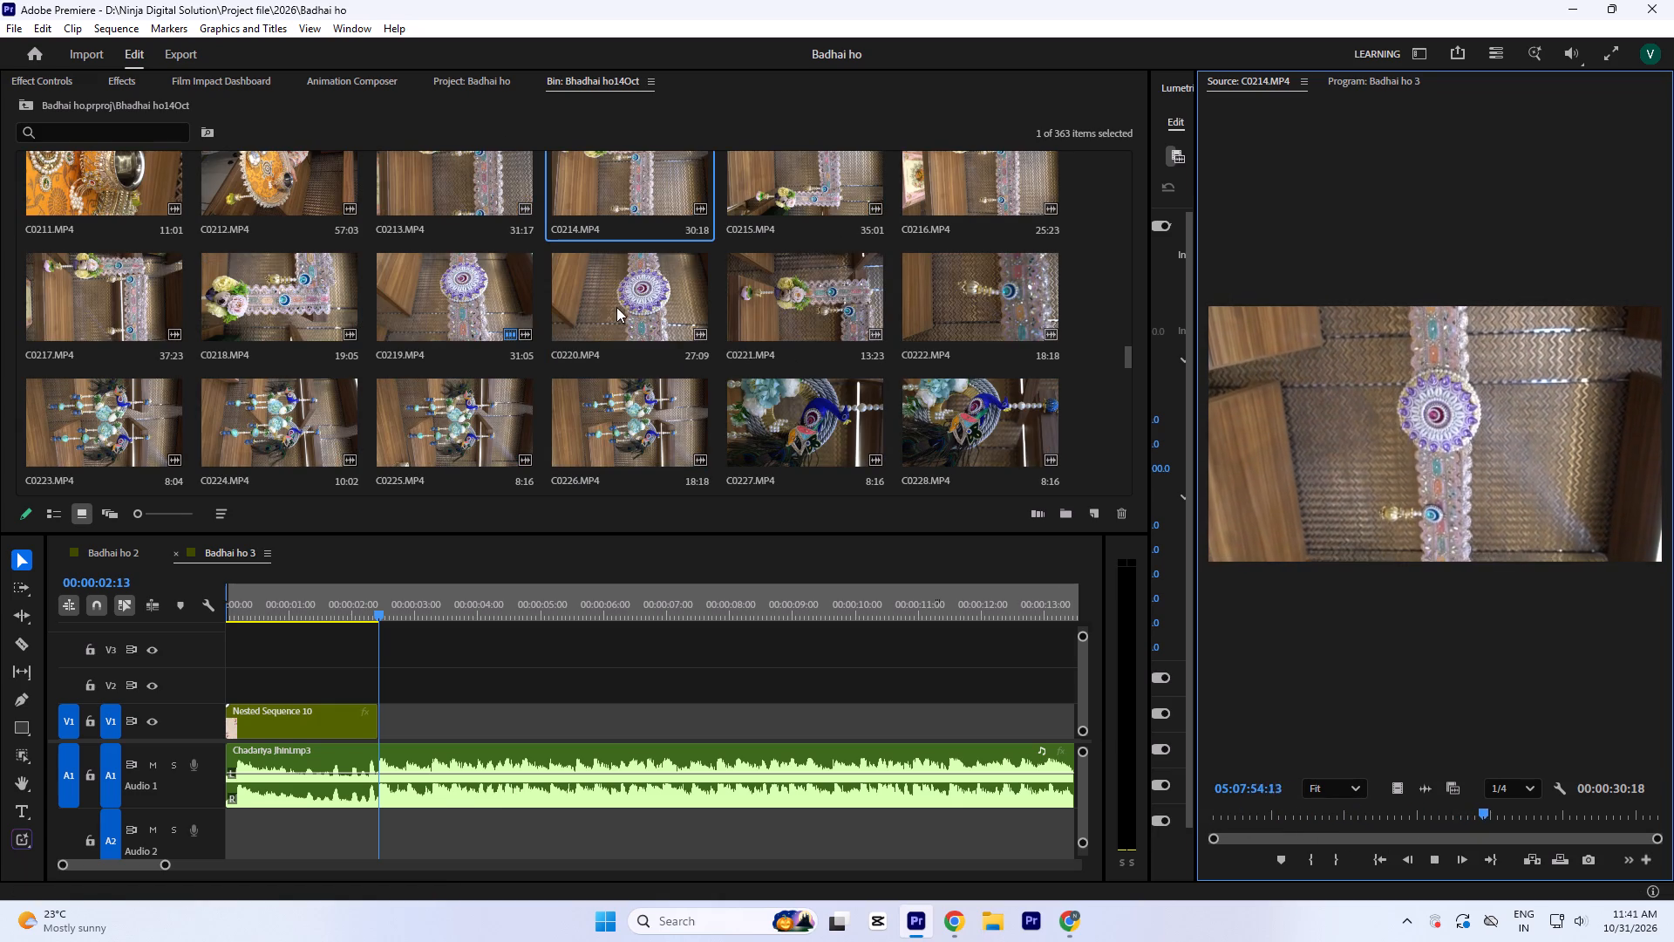
double_click(614, 304)
key("space")
left_click_drag(1407, 822, 1498, 829)
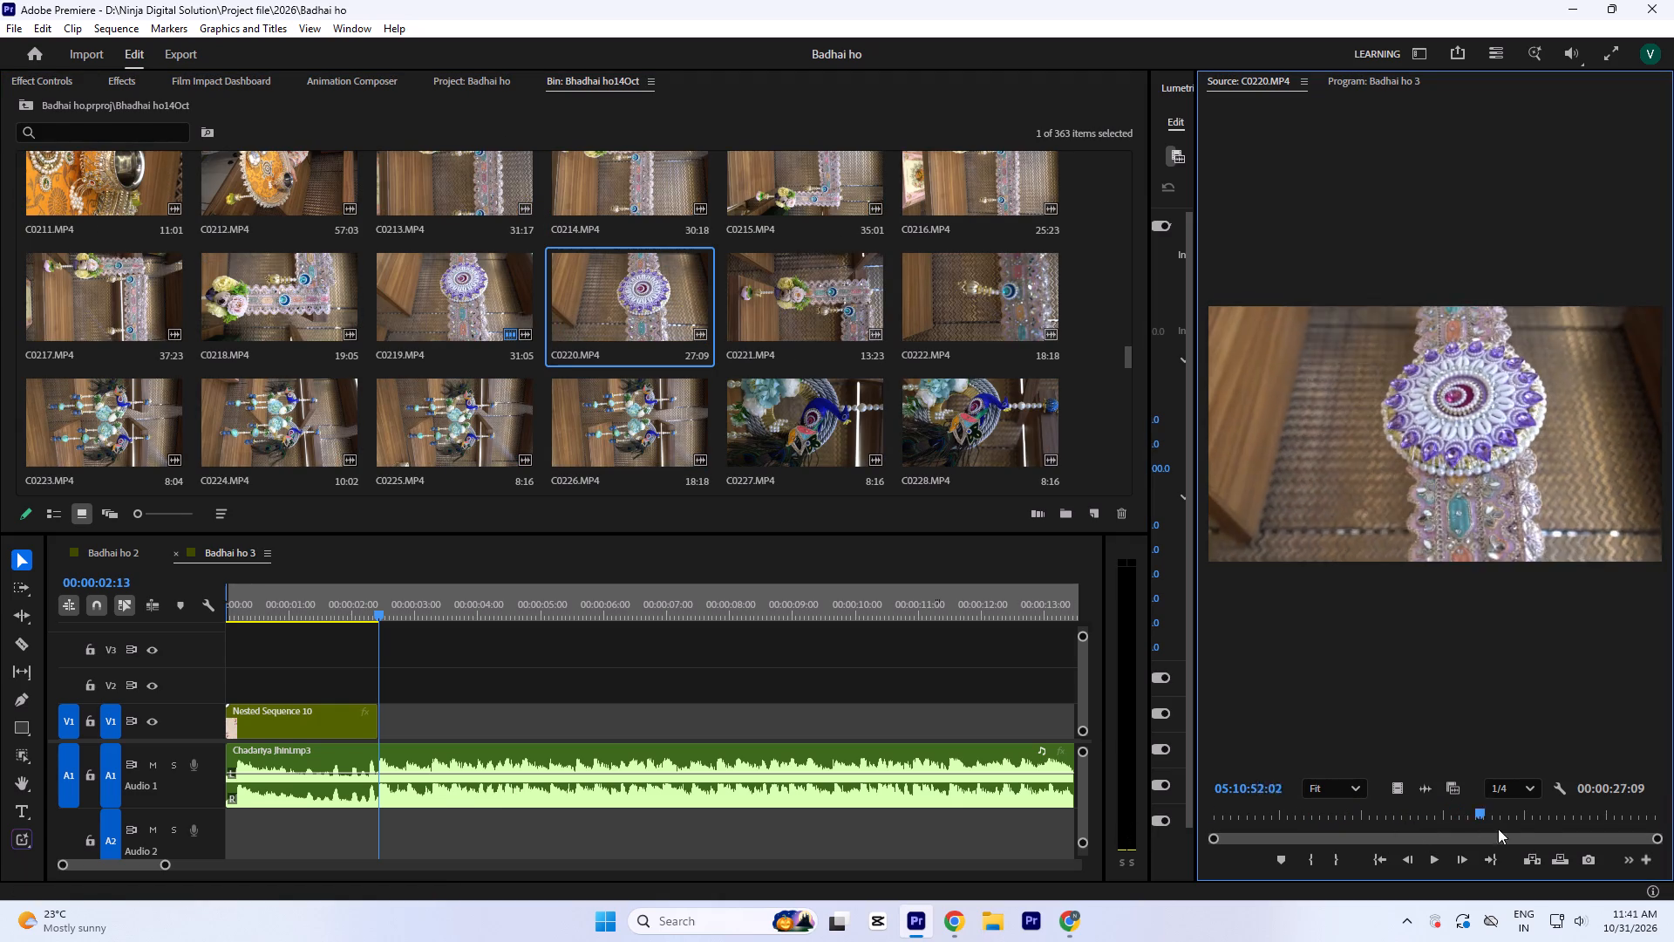
left_click_drag(1498, 829, 1595, 825)
double_click(800, 310)
key("space")
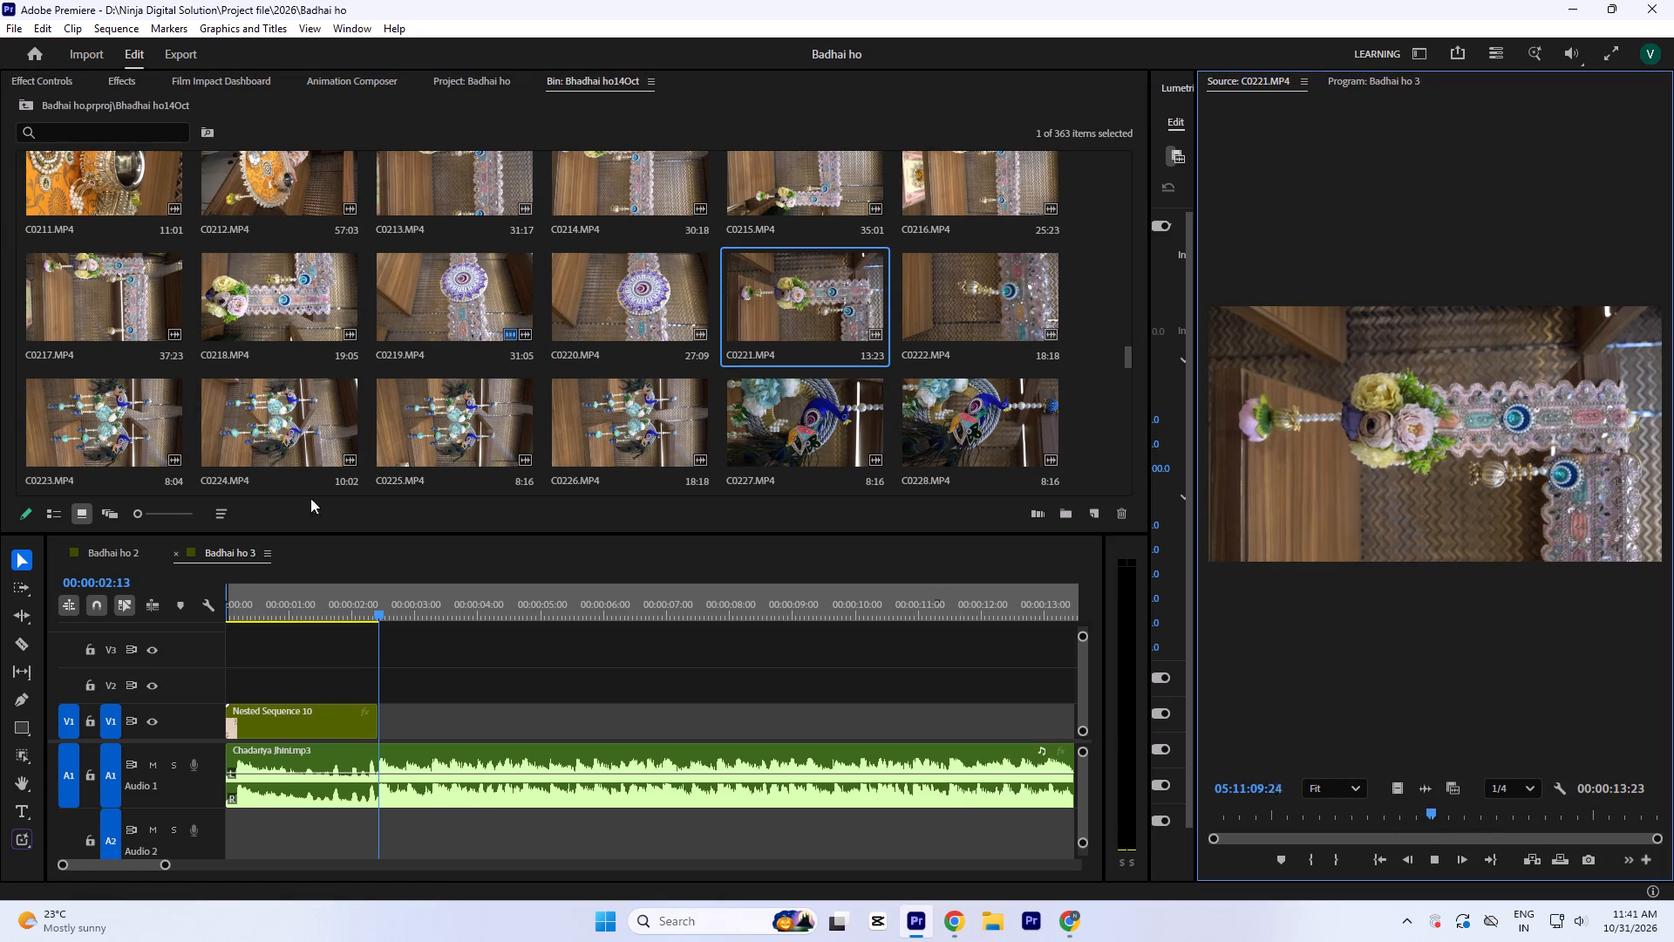
double_click(425, 307)
key("space")
double_click(281, 304)
key("space")
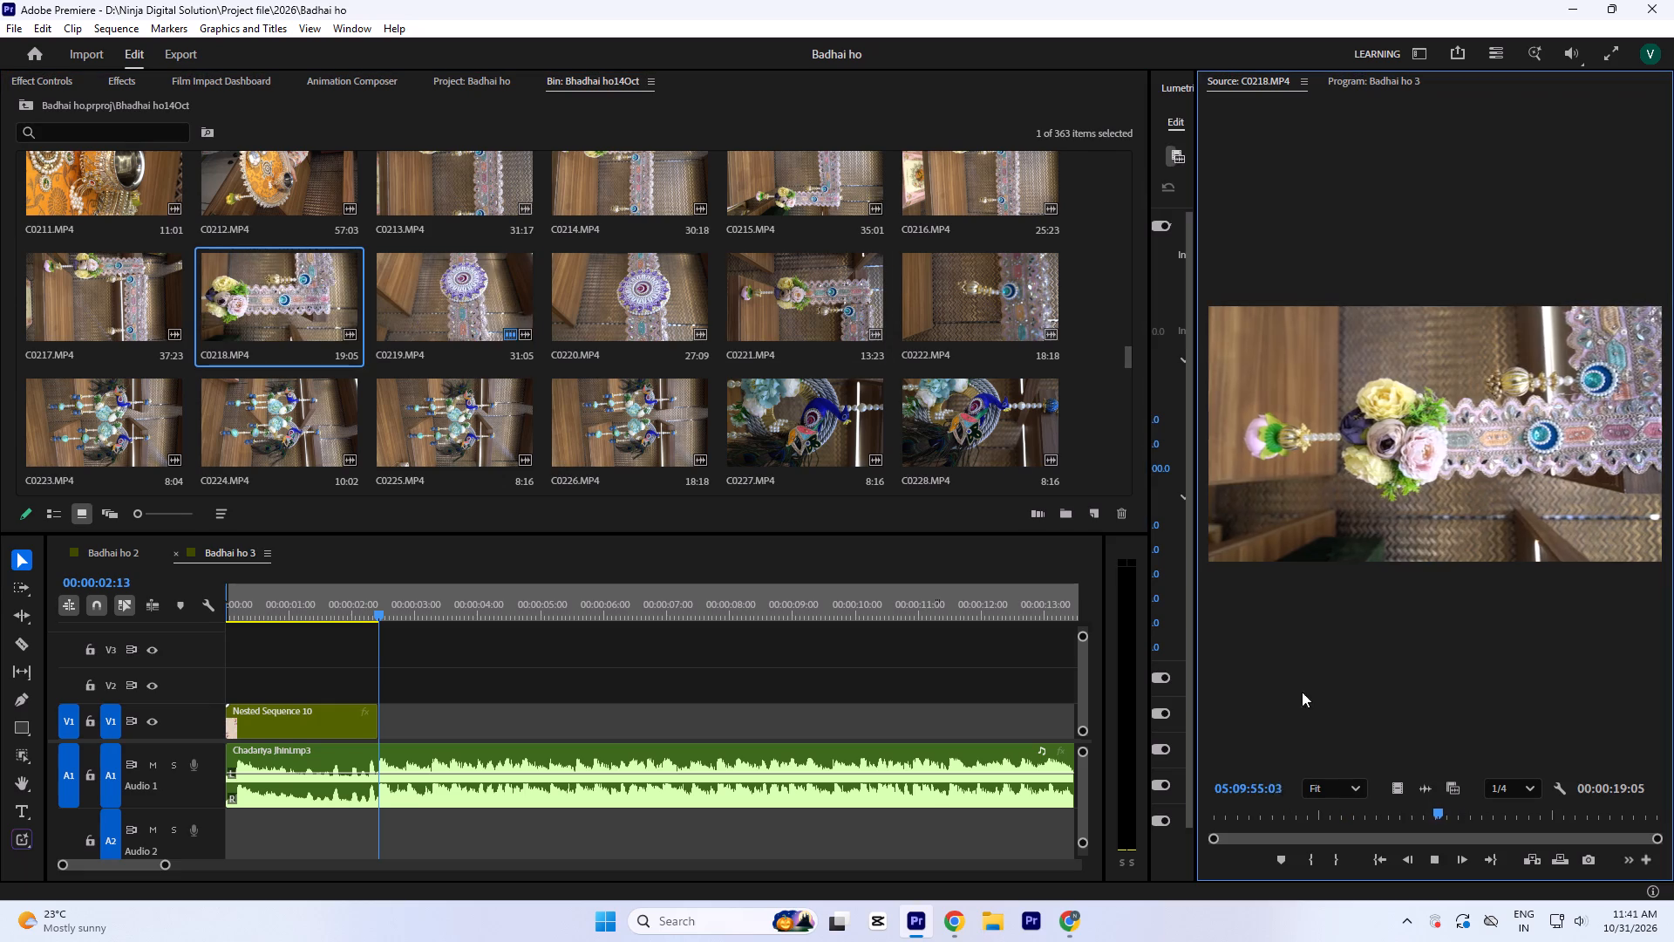
left_click_drag(1415, 819, 1589, 820)
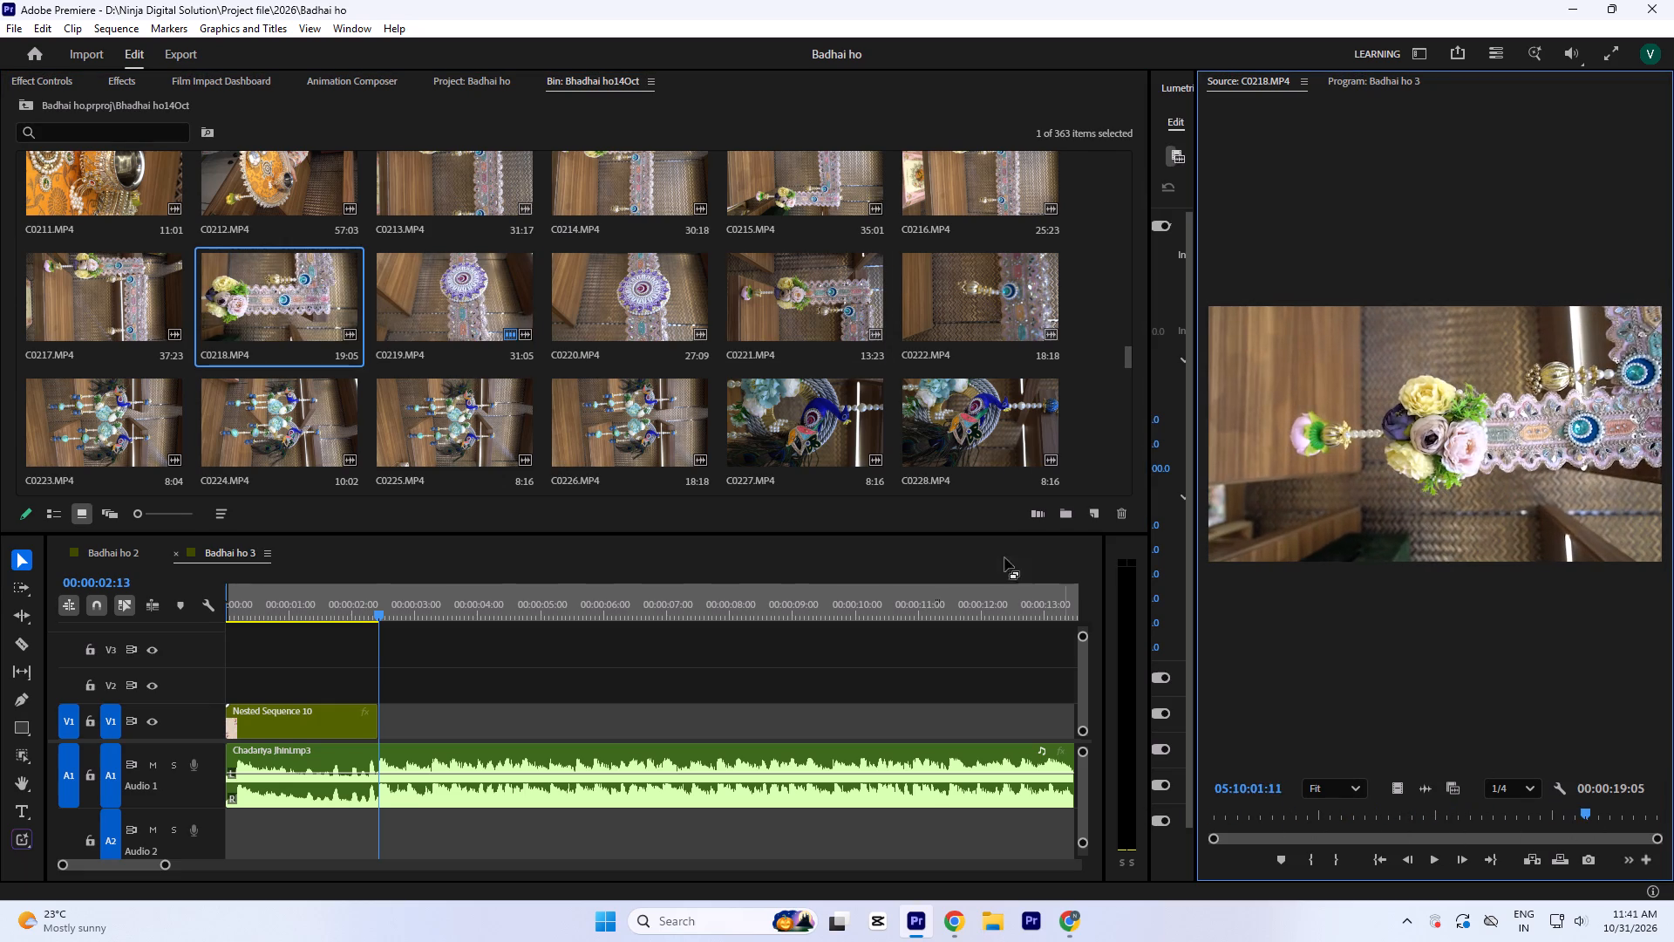
Review C0213.MP4 and C0214.MP4 again, comparing the wide shots along the beaded hanging.
scroll(794, 368, "up", 1)
double_click(451, 300)
key("space")
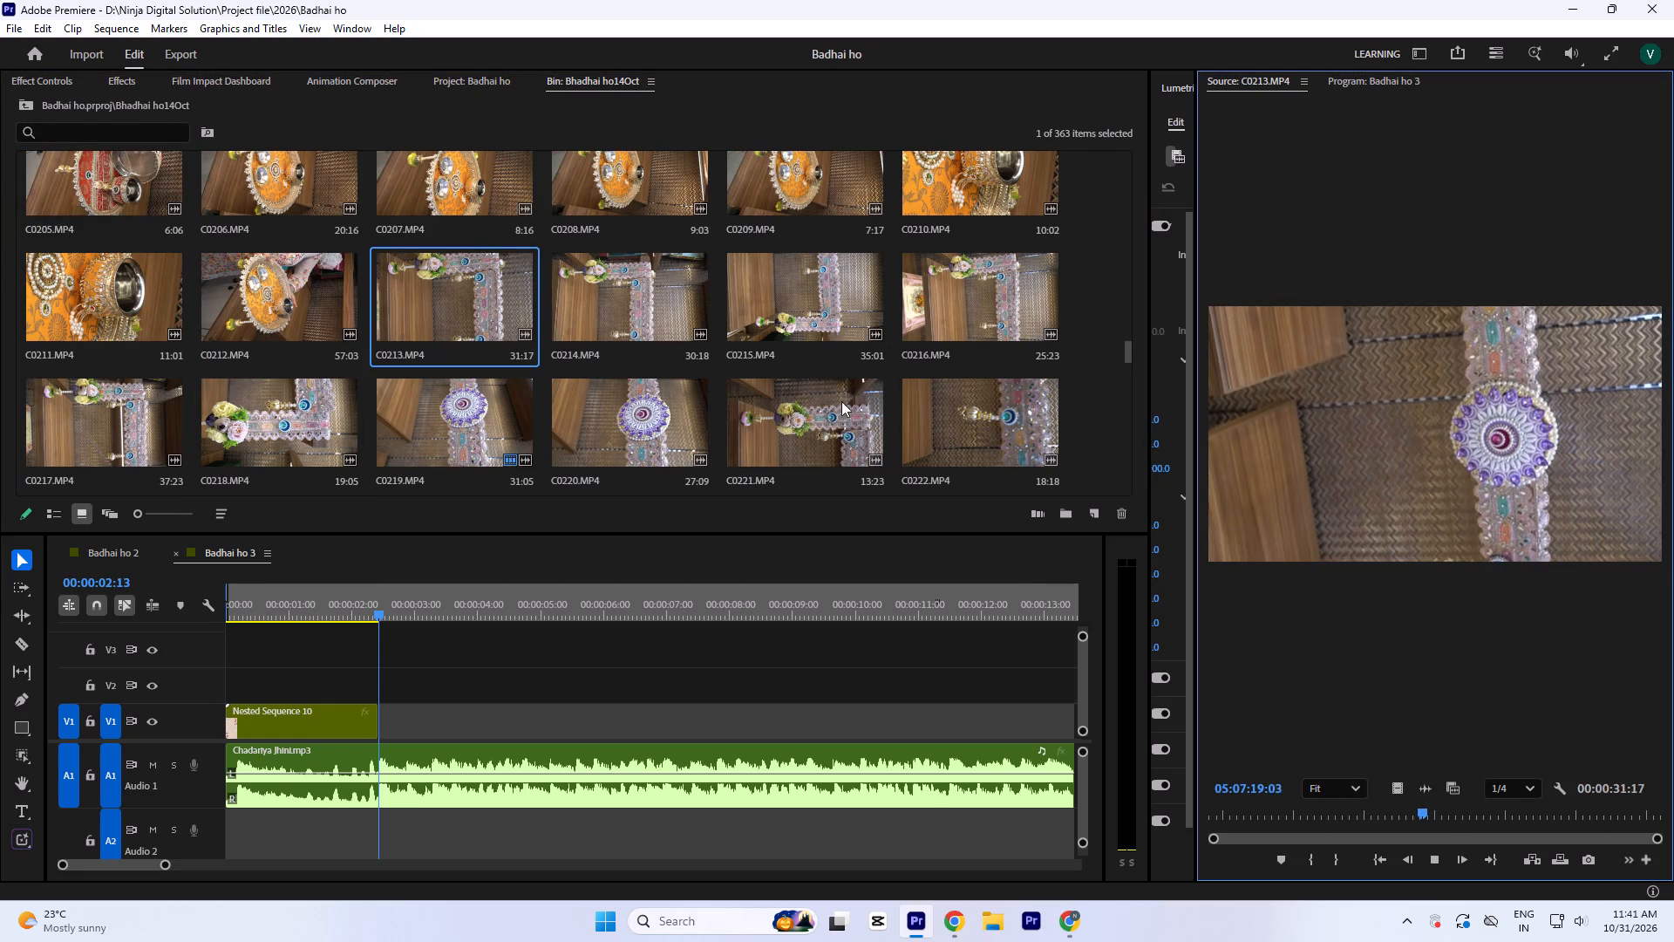
left_click_drag(1337, 822, 1371, 818)
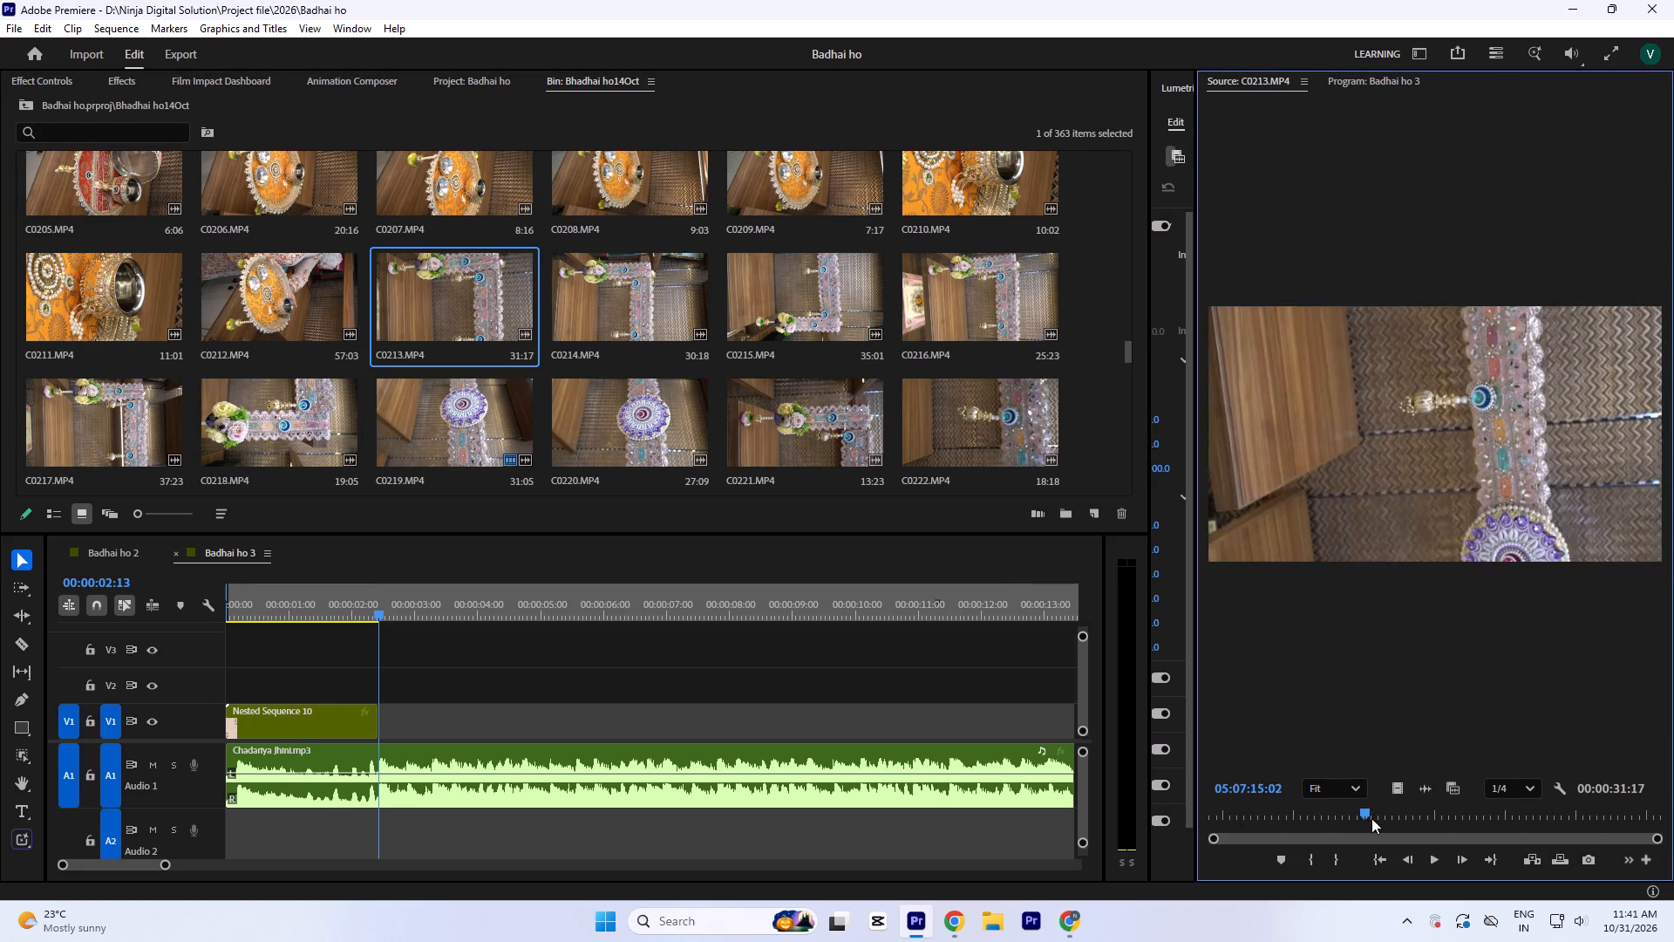
left_click_drag(1371, 818, 1588, 842)
key("space")
double_click(629, 291)
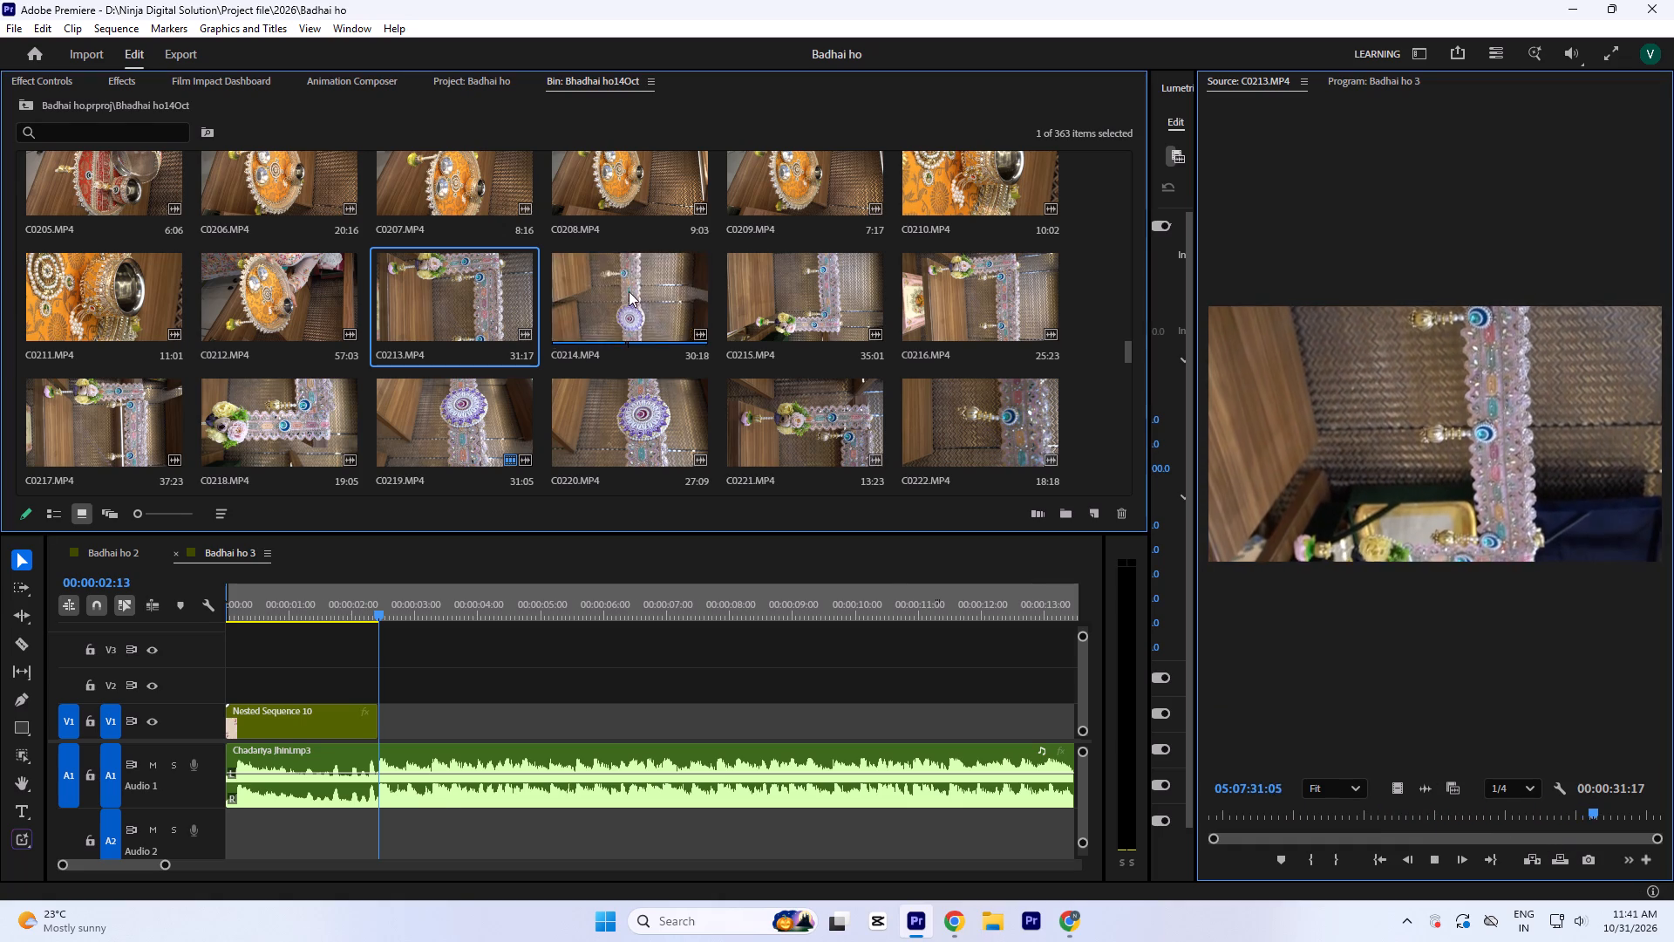
key("space")
left_click_drag(1423, 831, 1255, 852)
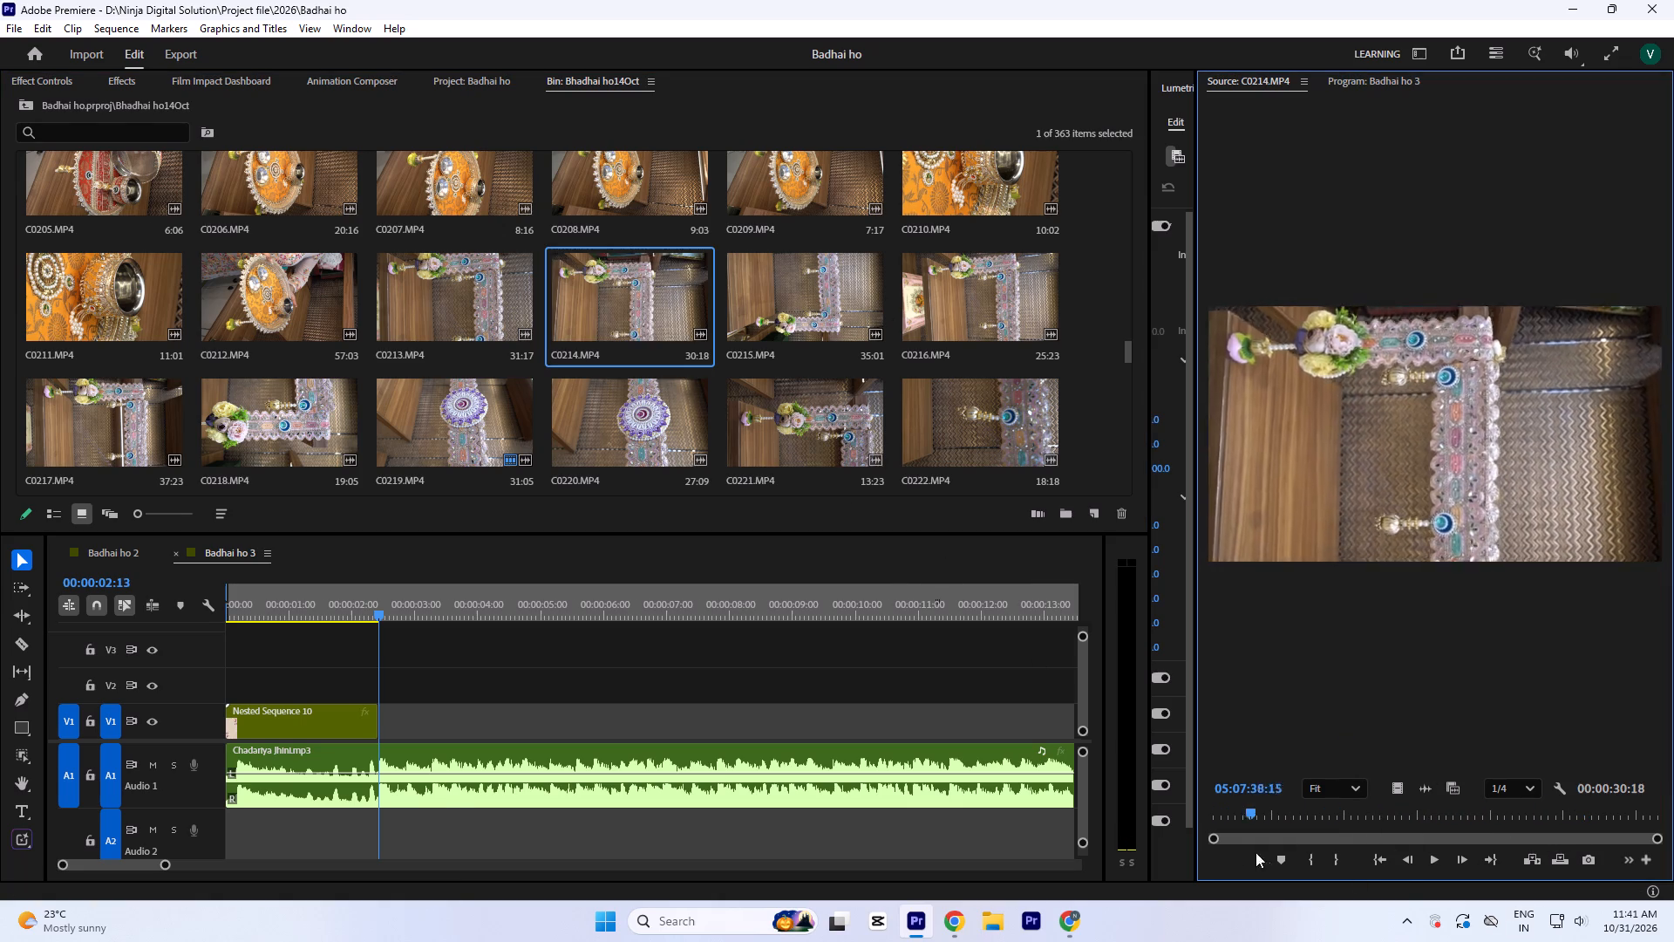
left_click_drag(1255, 852, 1496, 883)
key("space")
Preview C0216.MP4, C0221.MP4 and C0222.MP4 to examine the floral corner and tassel shots of the beaded hanging.
double_click(928, 301)
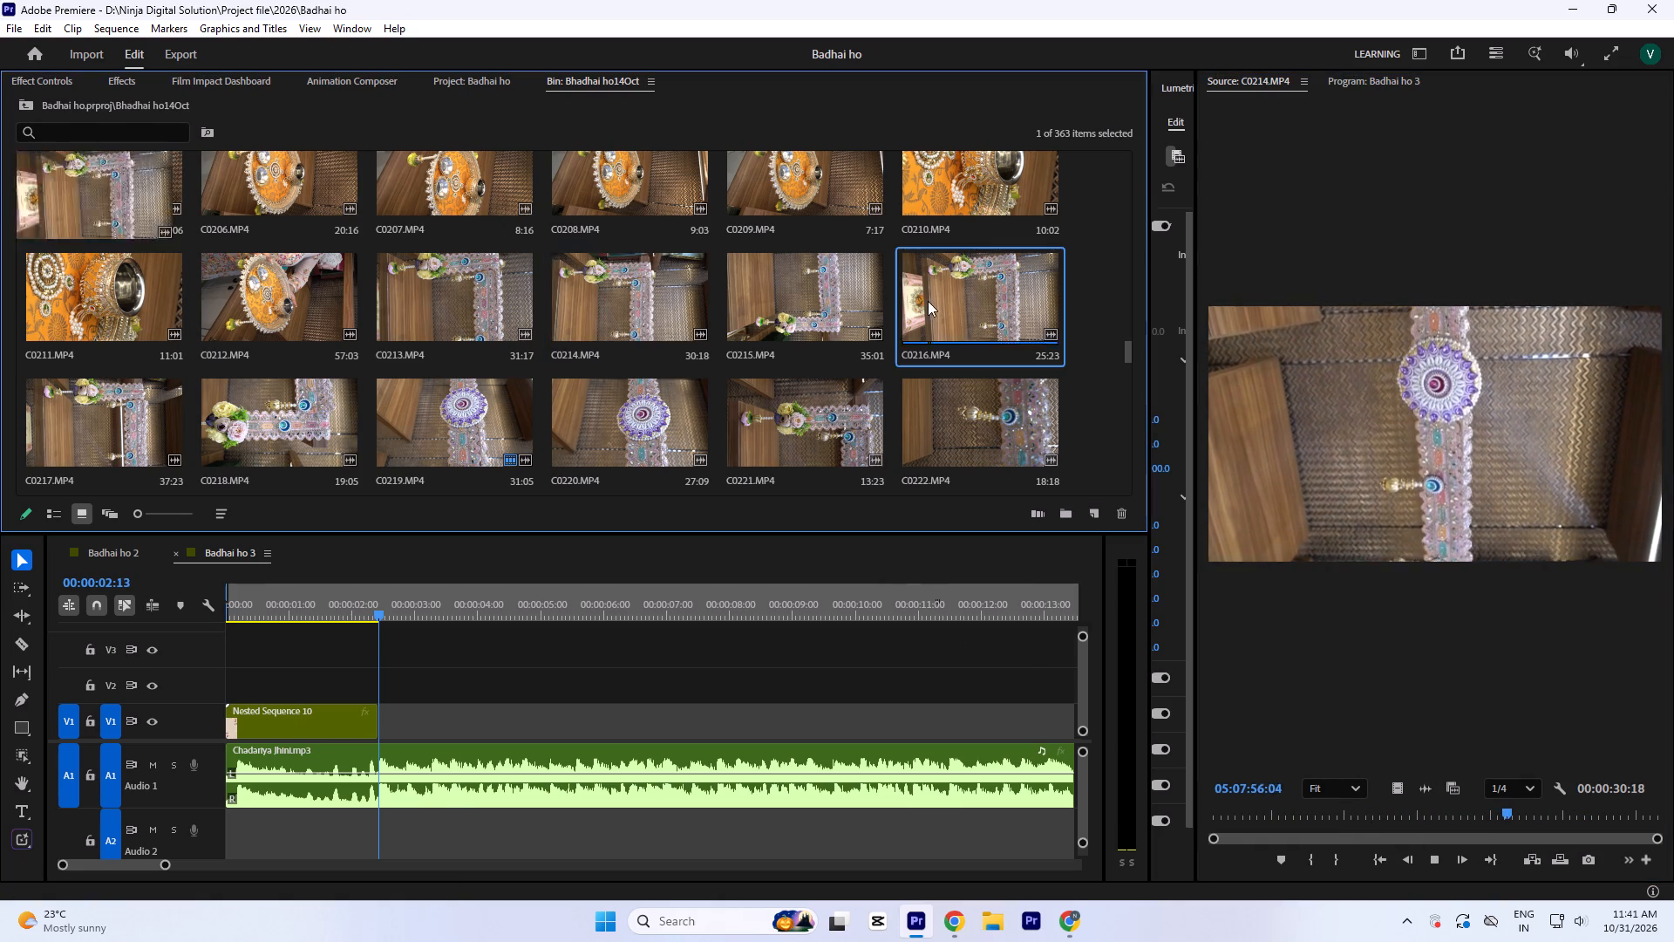
key("space")
scroll(841, 365, "down", 1)
double_click(772, 297)
key("space")
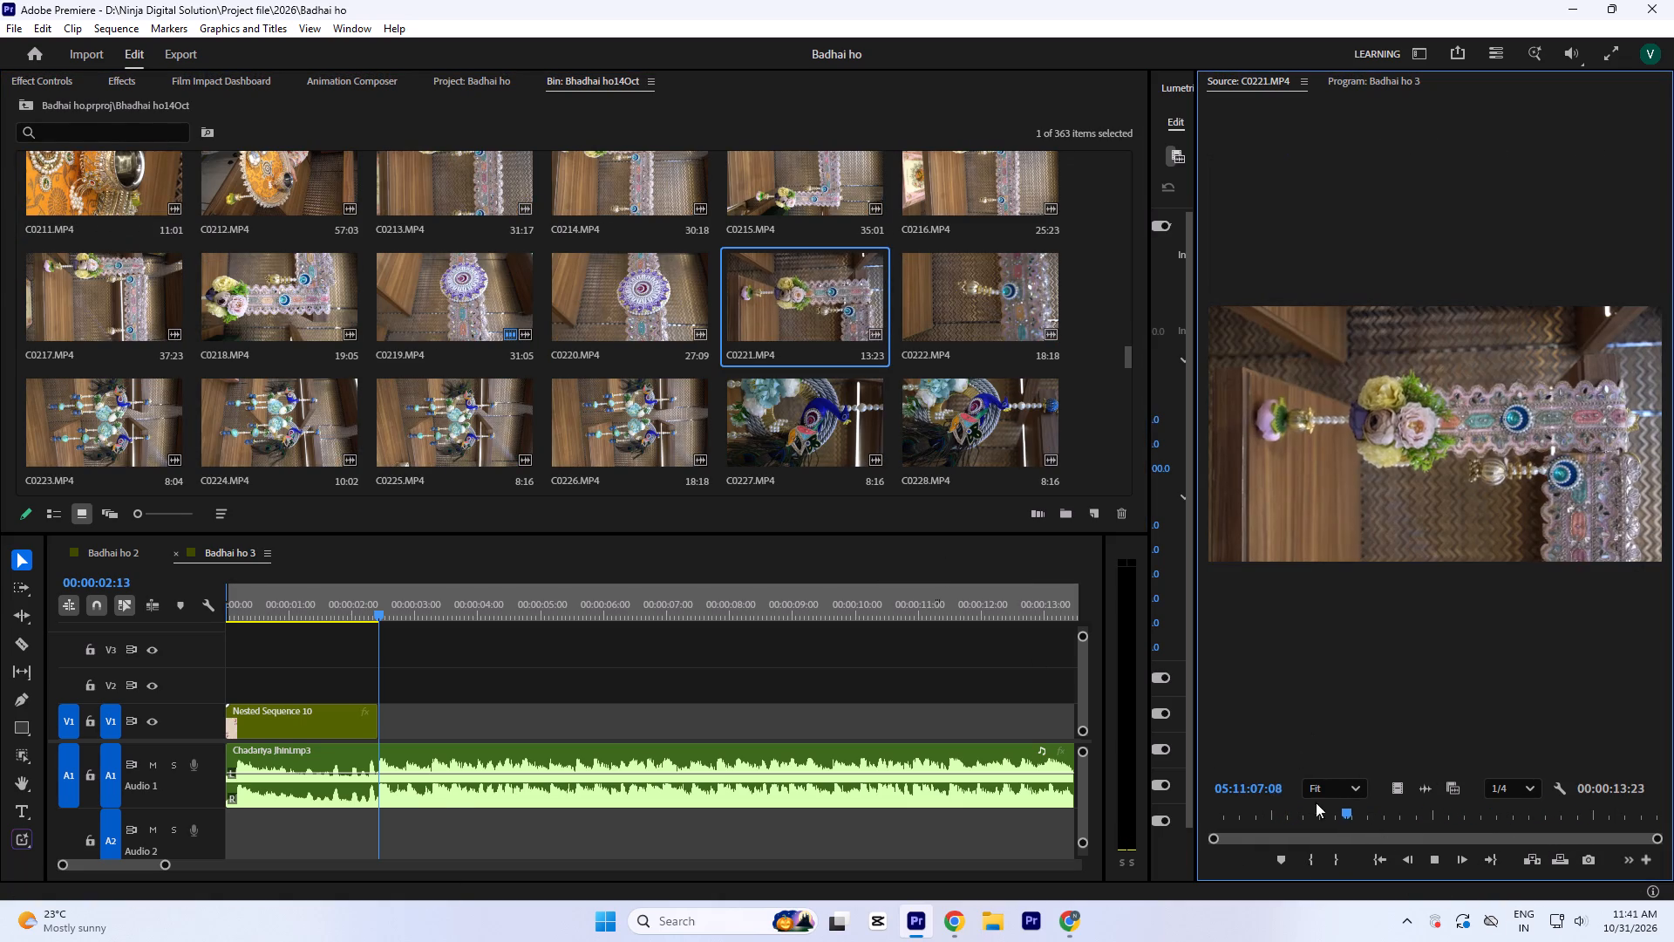
left_click_drag(1375, 823, 1451, 850)
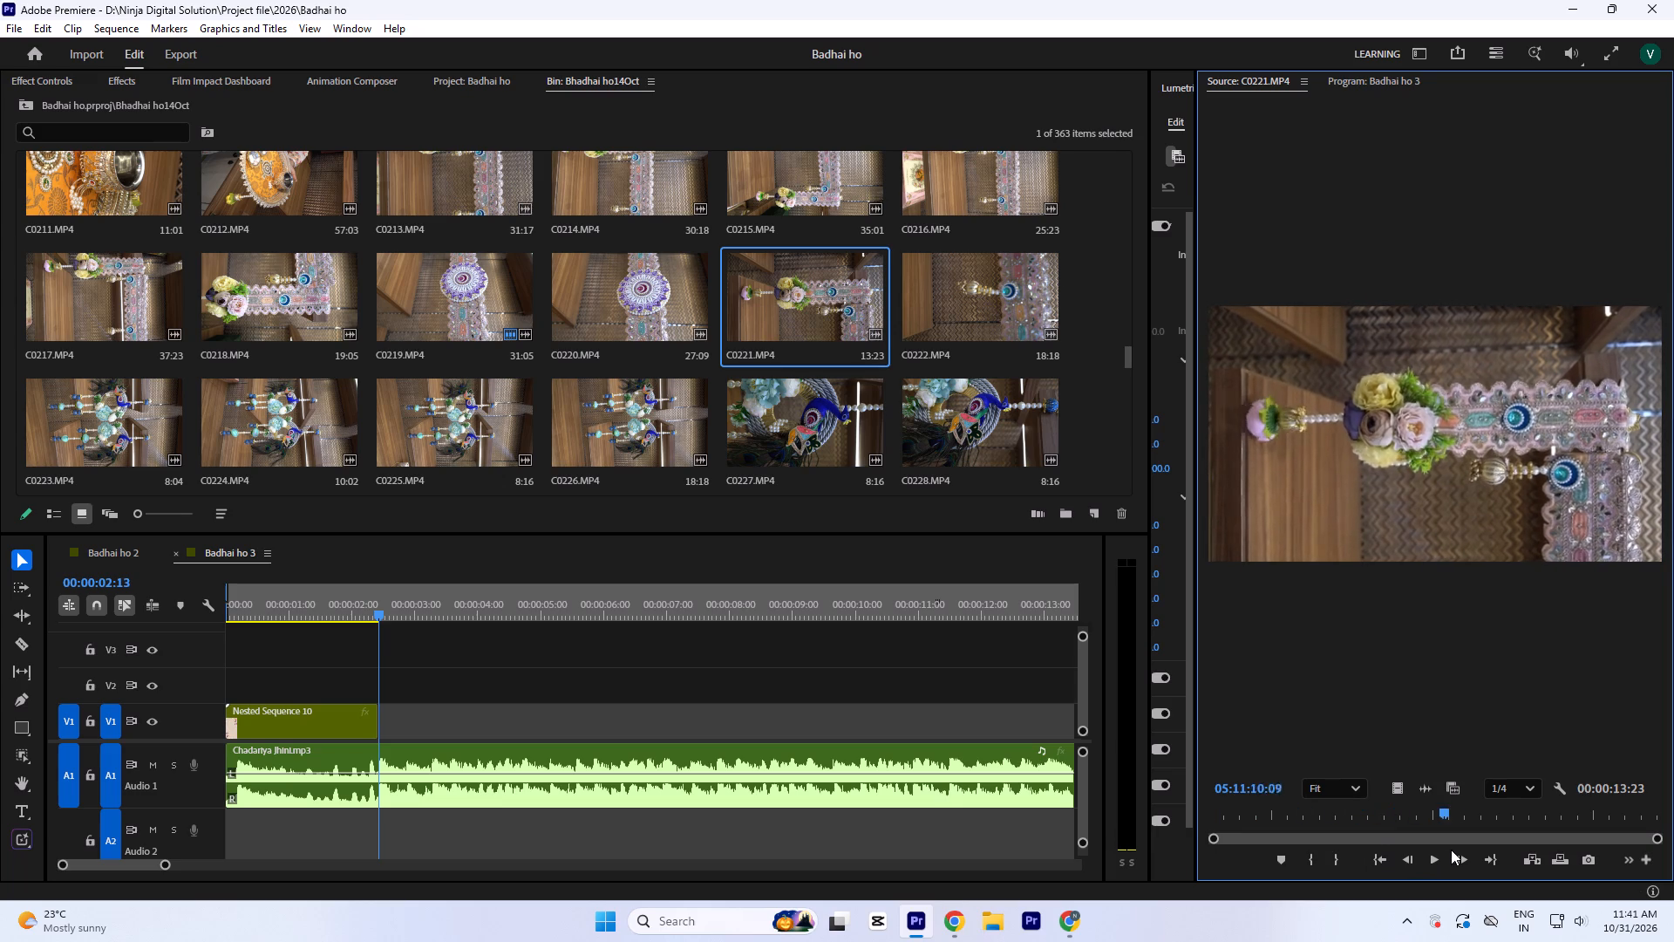
left_click_drag(1451, 850, 1506, 833)
double_click(980, 305)
key("space")
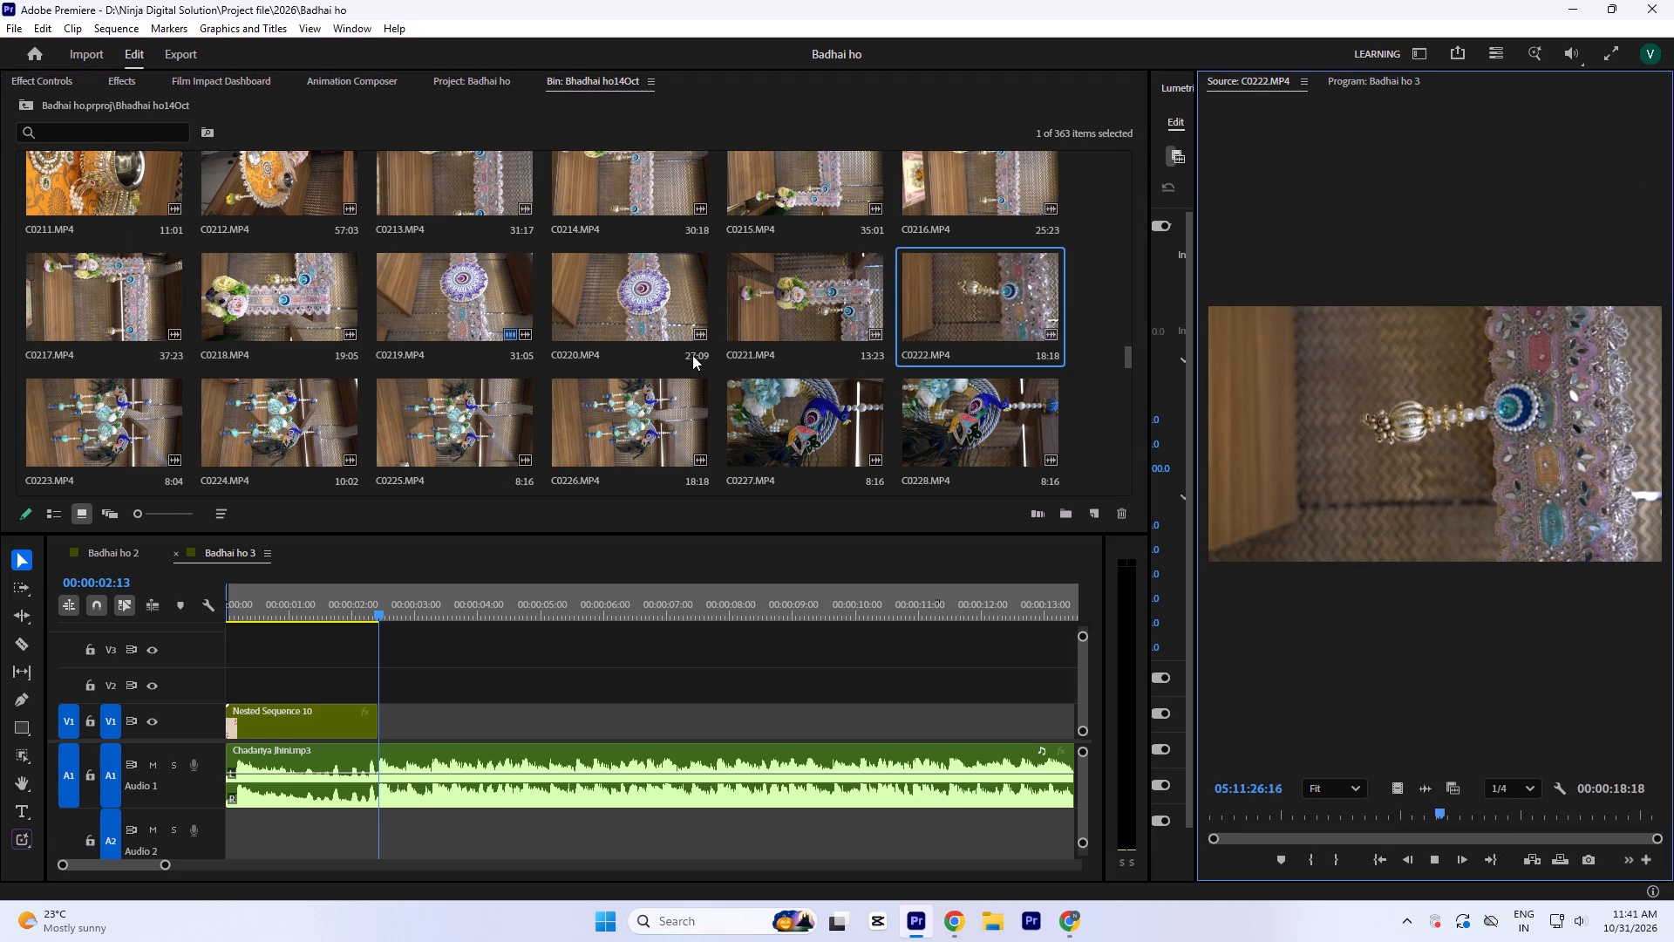
Preview the blue peacock hangings in C0225.MP4 and scrub through the red Ganesha hanging in C0231.MP4.
scroll(675, 352, "down", 1)
double_click(423, 301)
key("space")
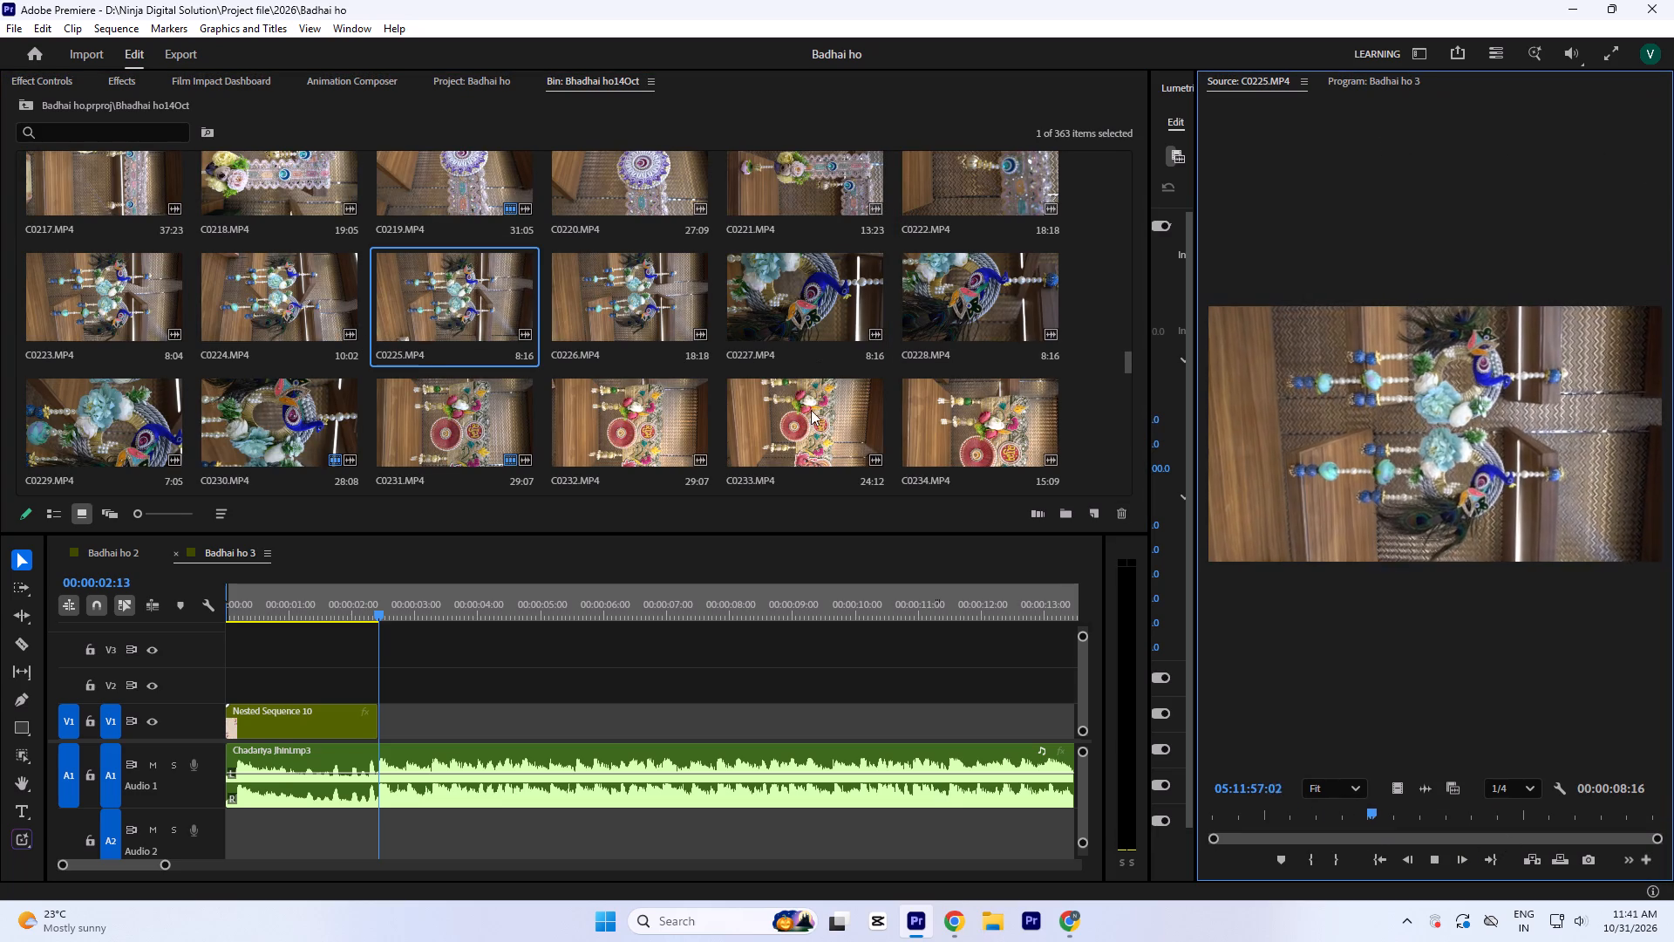
scroll(330, 391, "down", 1)
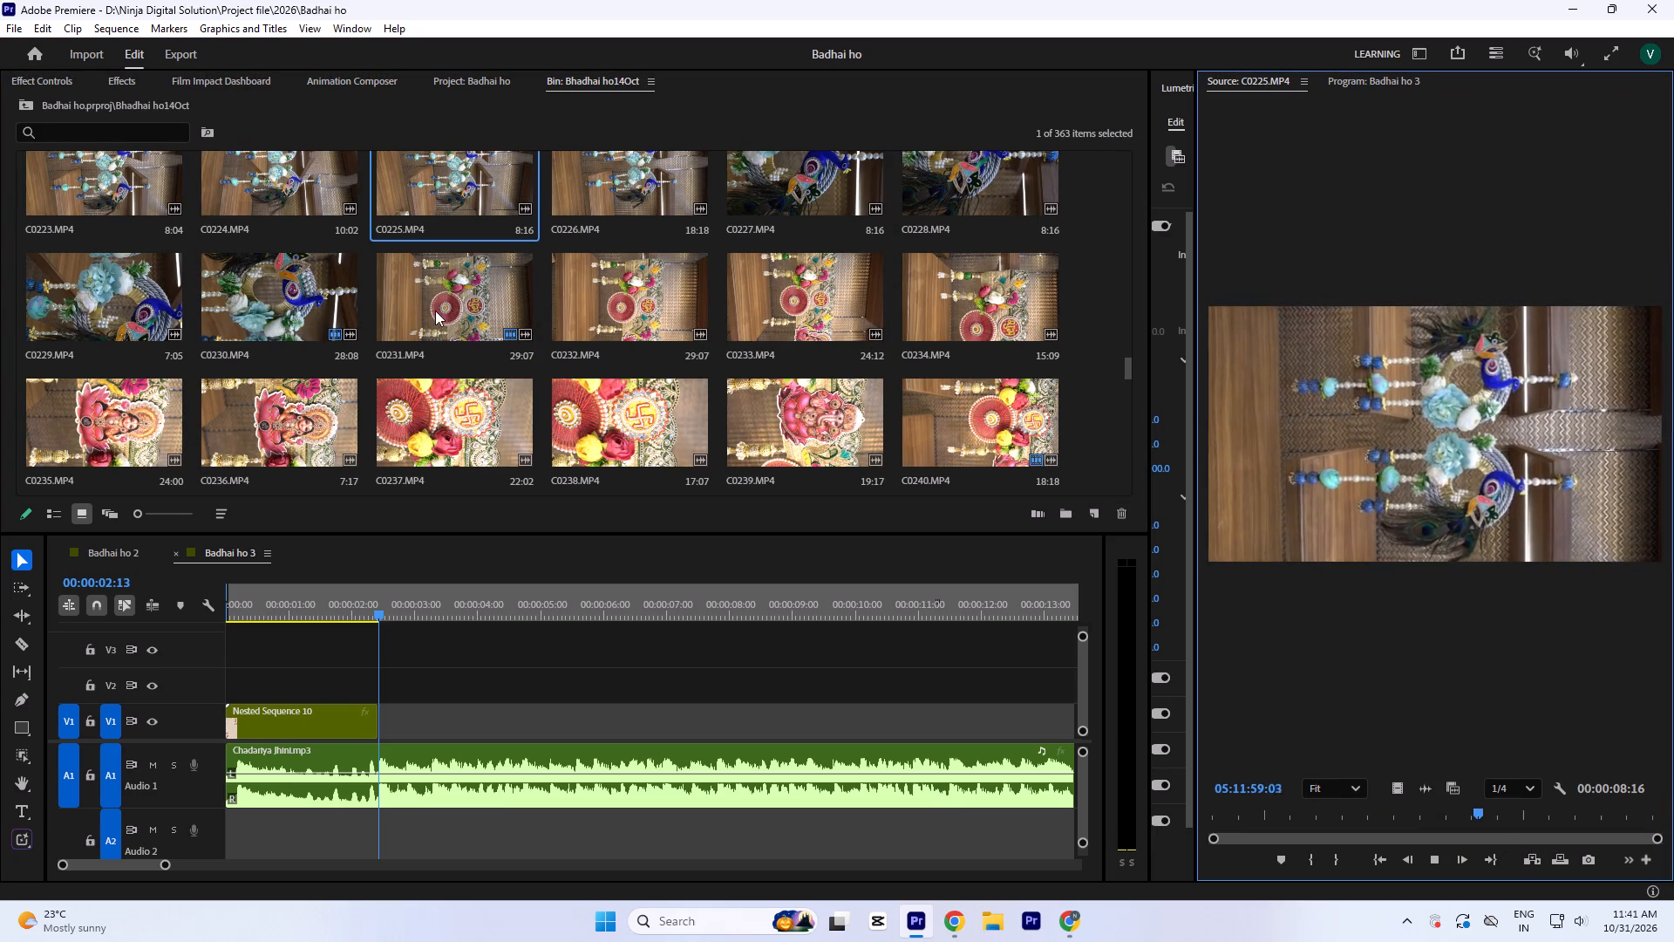
double_click(436, 311)
key("space")
left_click_drag(1391, 820, 1215, 834)
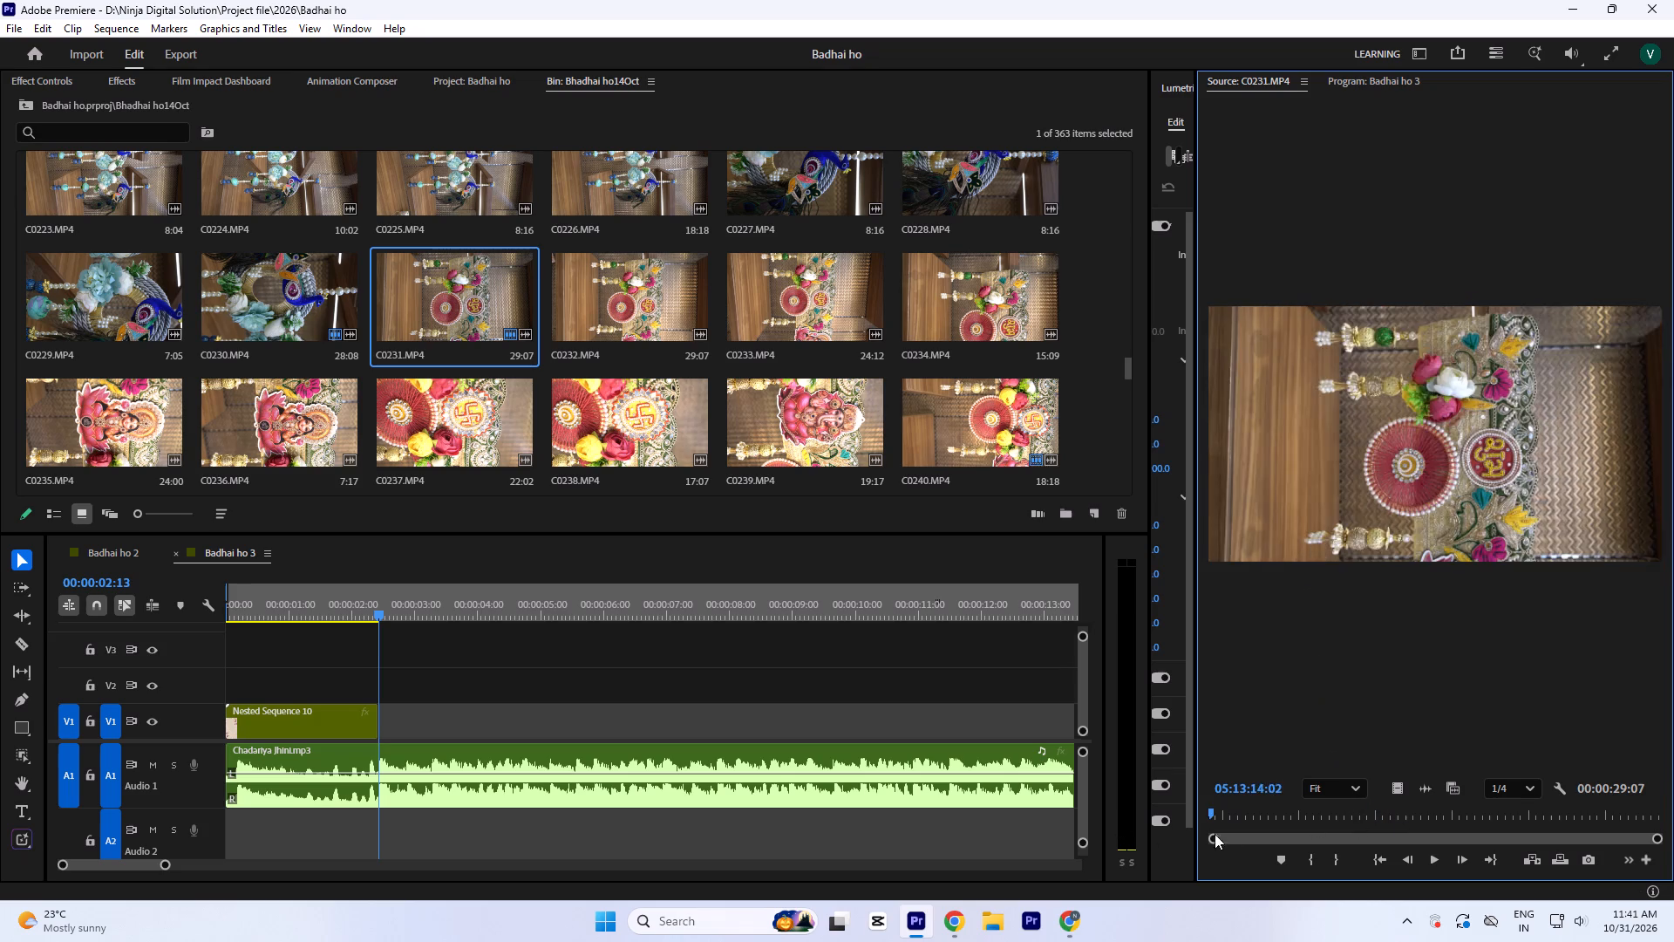
left_click_drag(1215, 834, 1521, 844)
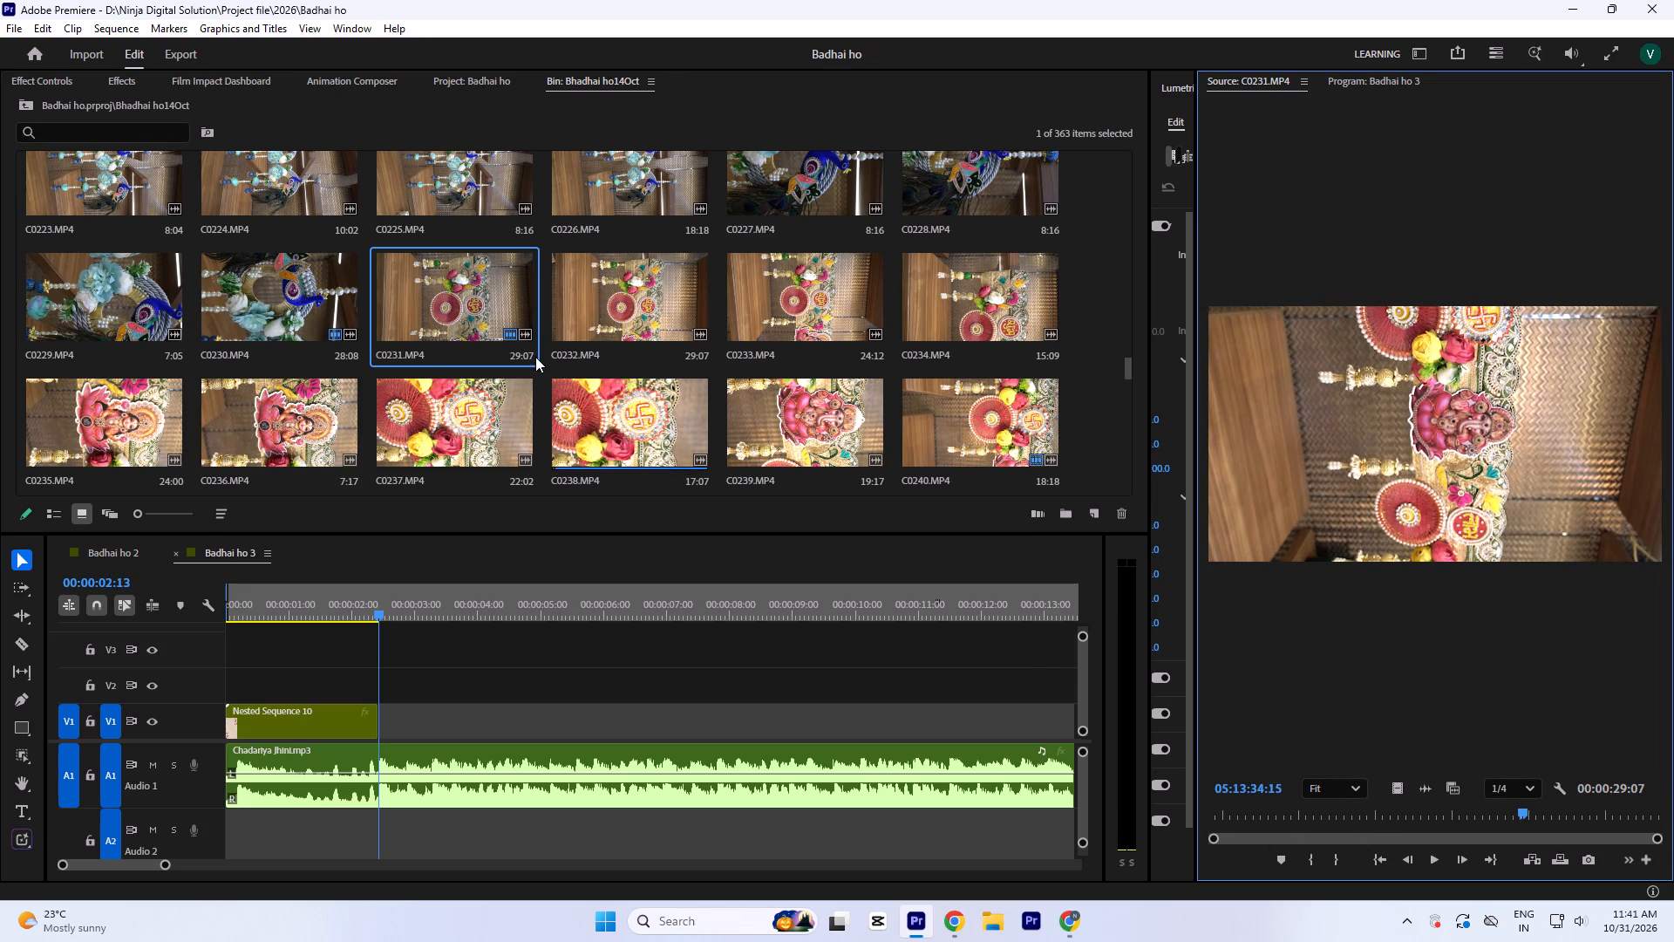
Preview C0256.MP4 and C0255.MP4 to examine the pink hanging's flower tassel and Ganesha motif shots.
scroll(535, 357, "down", 1)
scroll(633, 386, "down", 1)
scroll(778, 408, "down", 1)
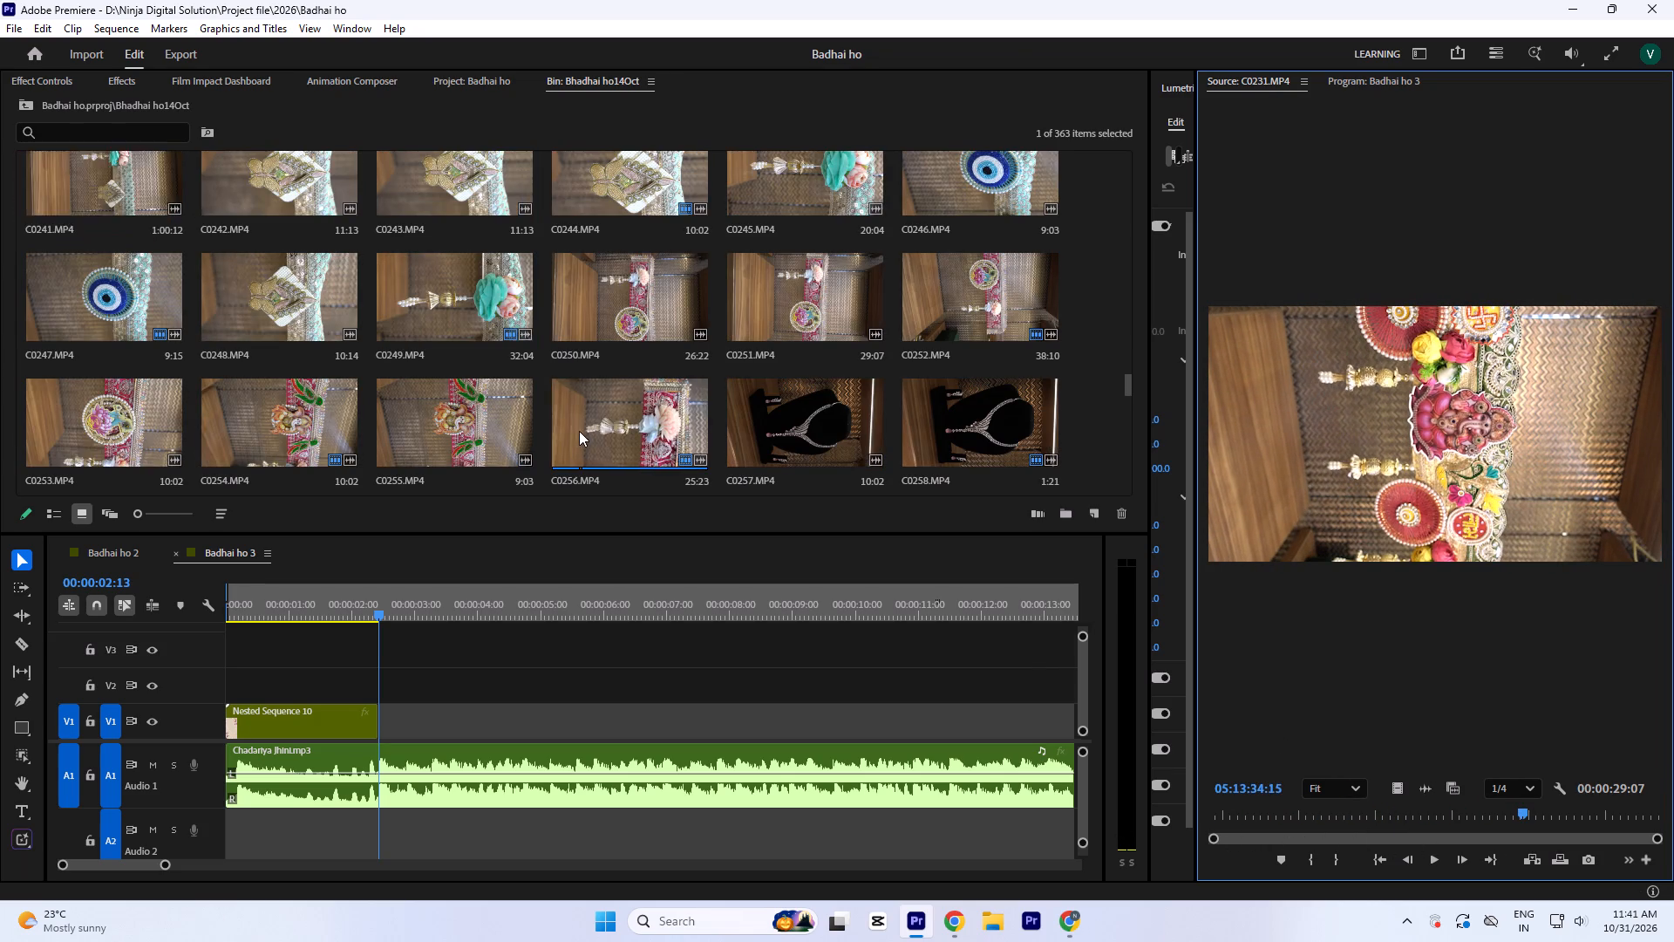
scroll(579, 431, "down", 1)
double_click(622, 302)
key("space")
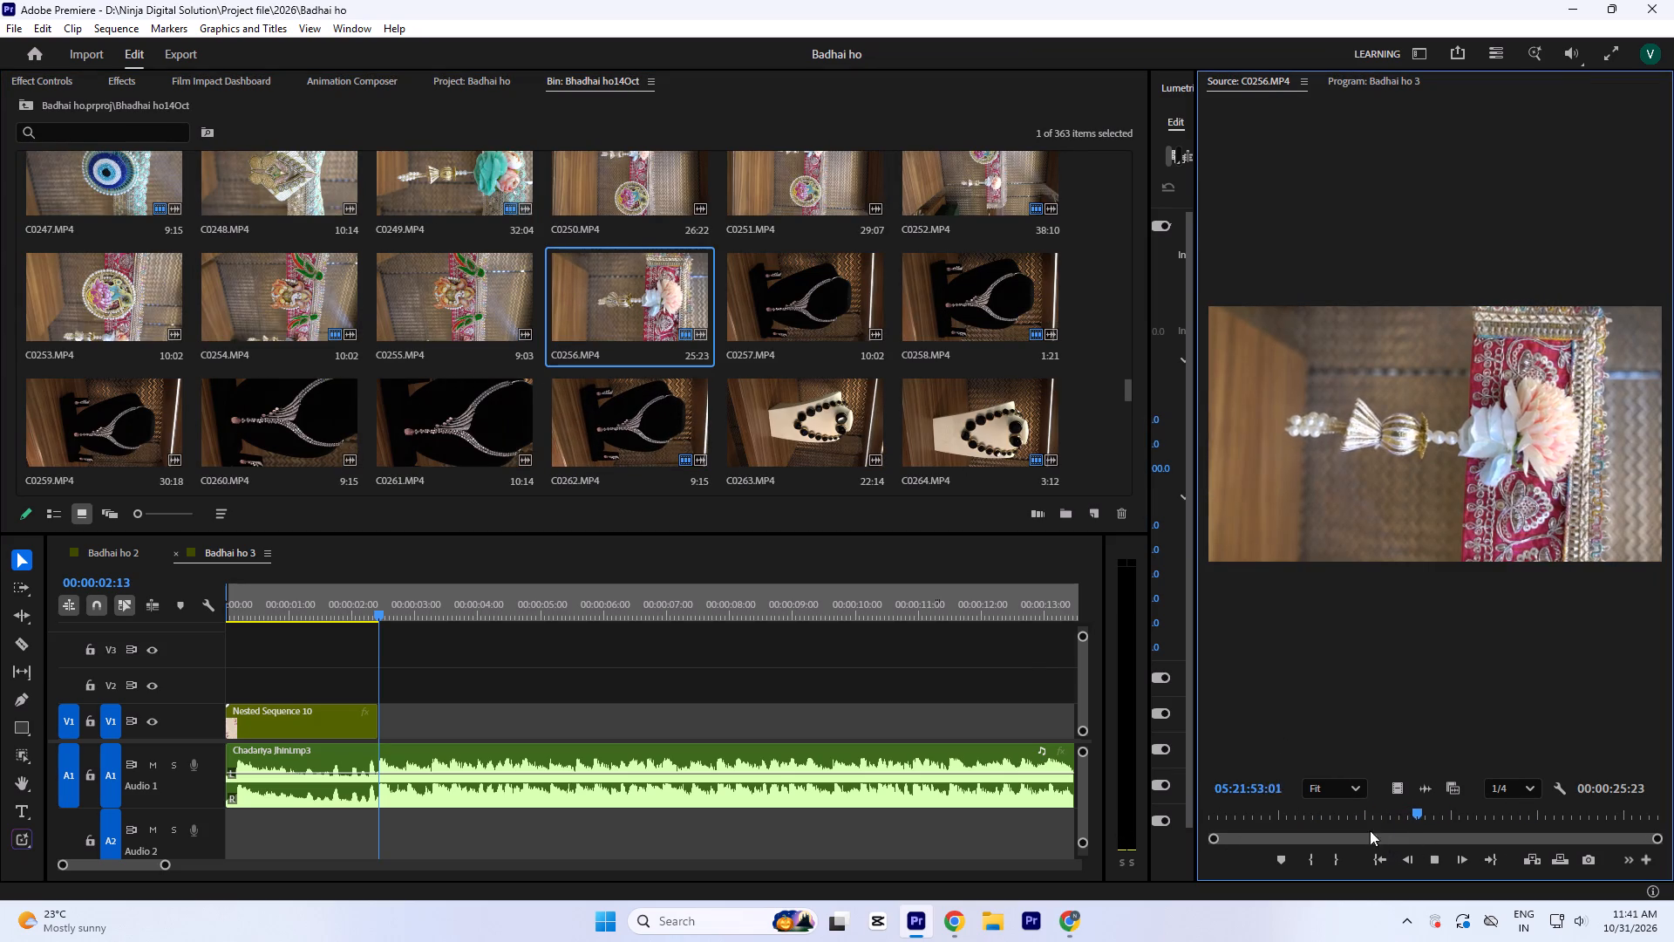
left_click_drag(1369, 822, 1569, 852)
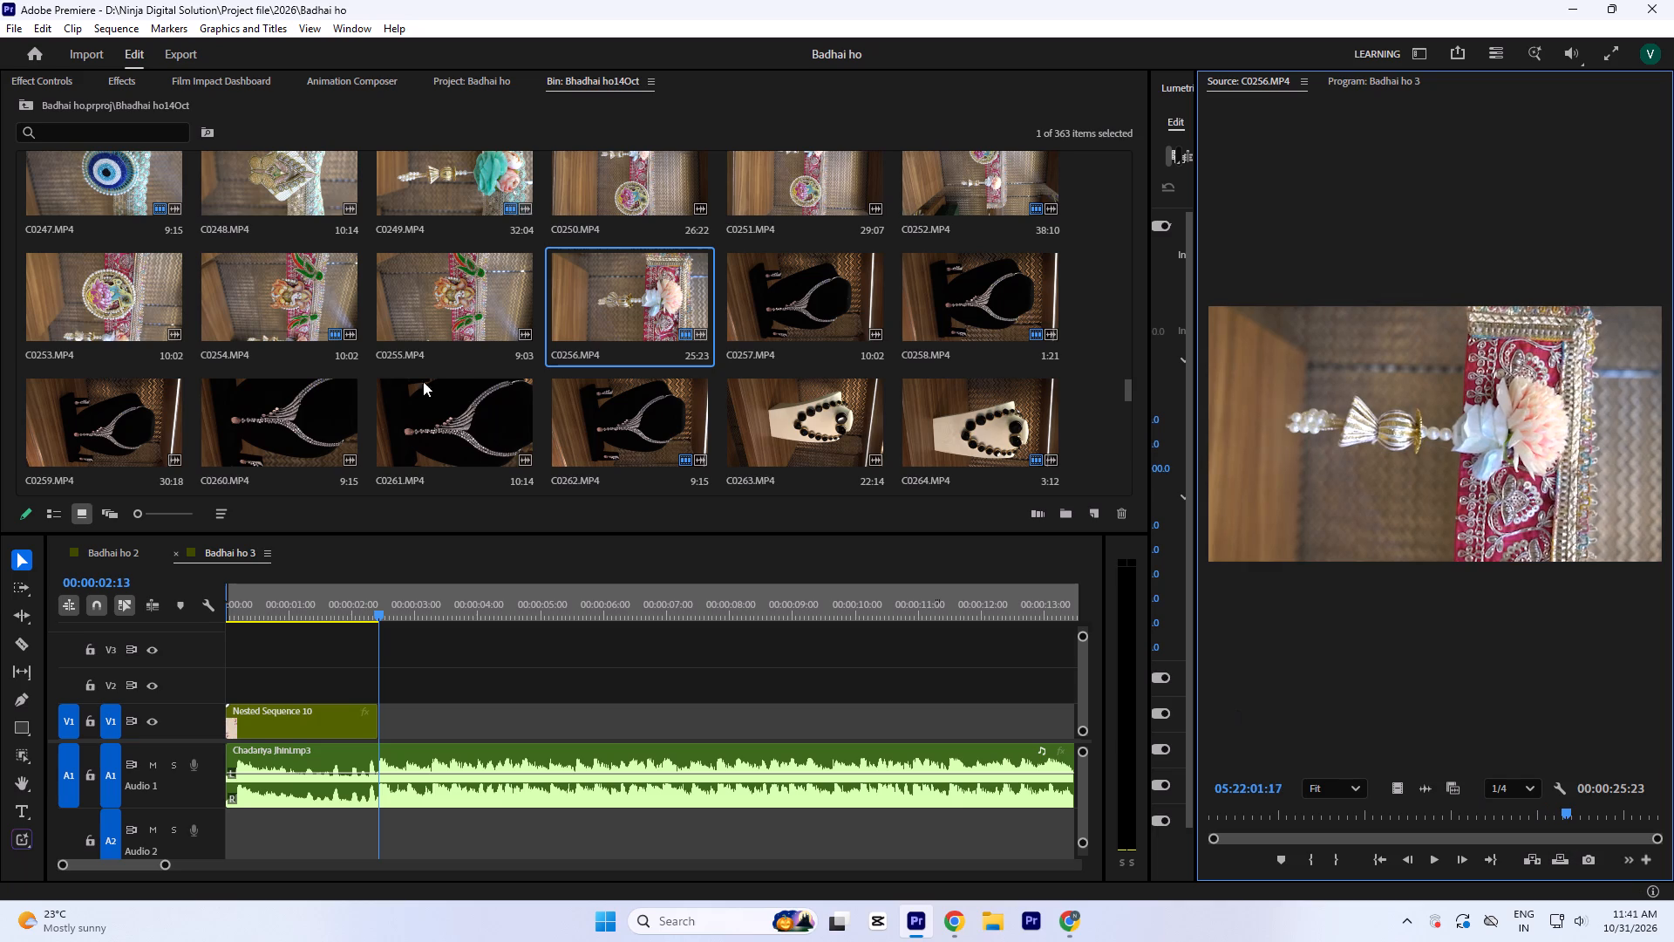
double_click(471, 304)
key("space")
left_click_drag(1388, 818, 1136, 822)
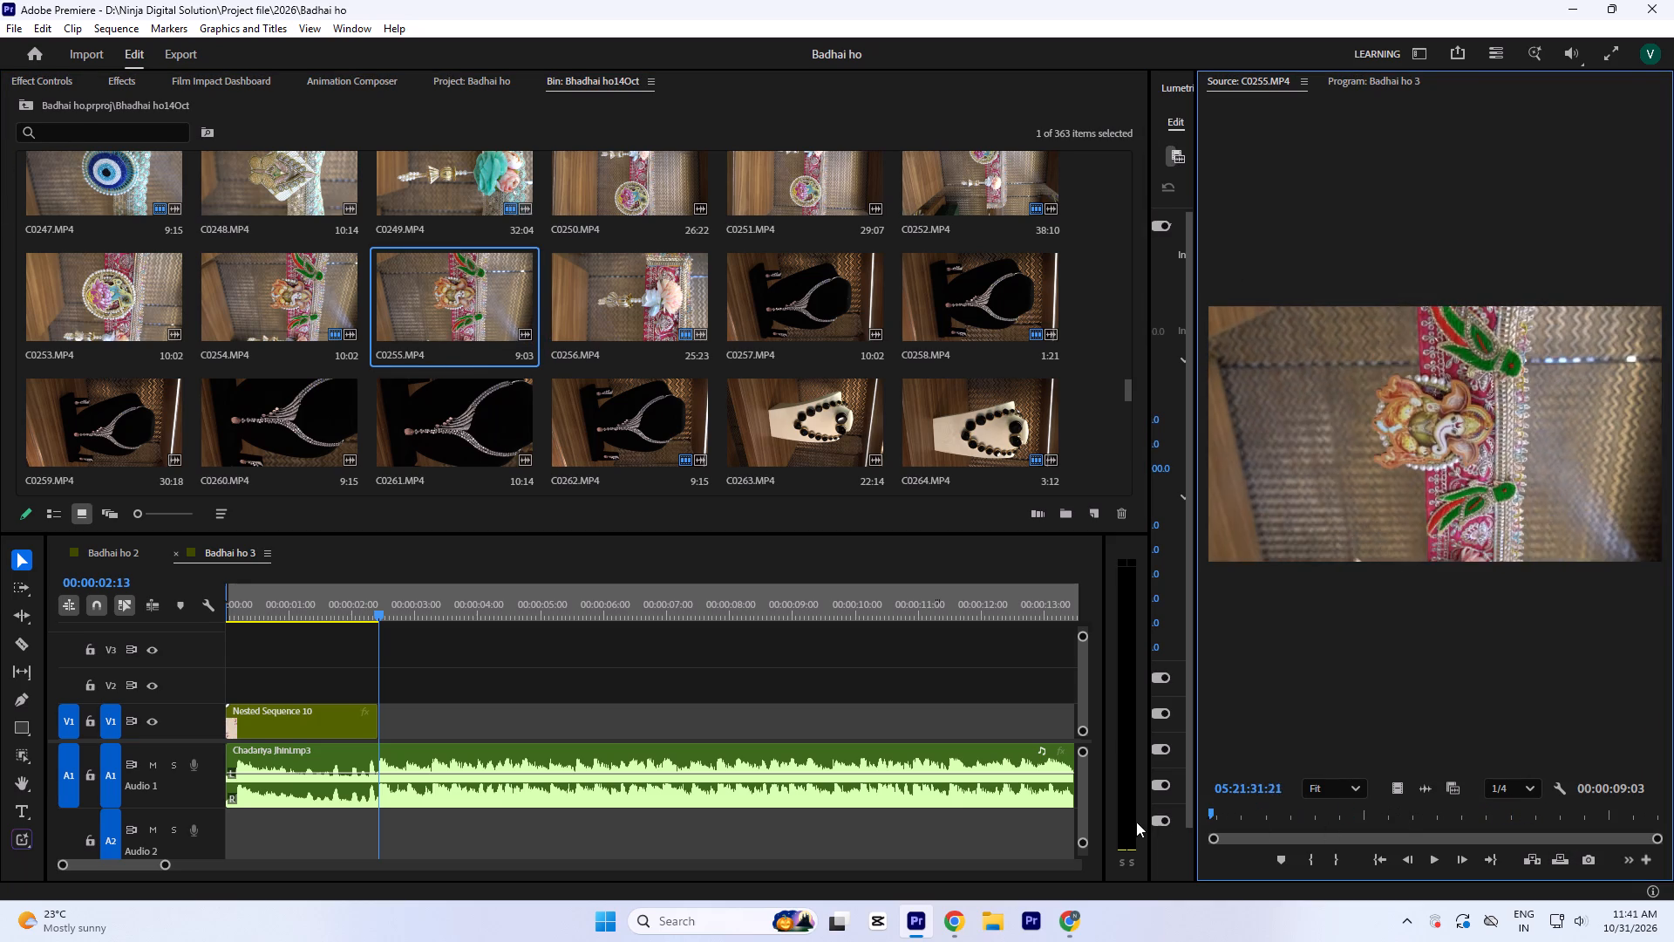
left_click_drag(1136, 822, 1599, 867)
Preview the Ganesha and butterfly motif close-ups in C0254.MP4, C0248.MP4, C0244.MP4 and C0239.MP4.
scroll(296, 413, "up", 1)
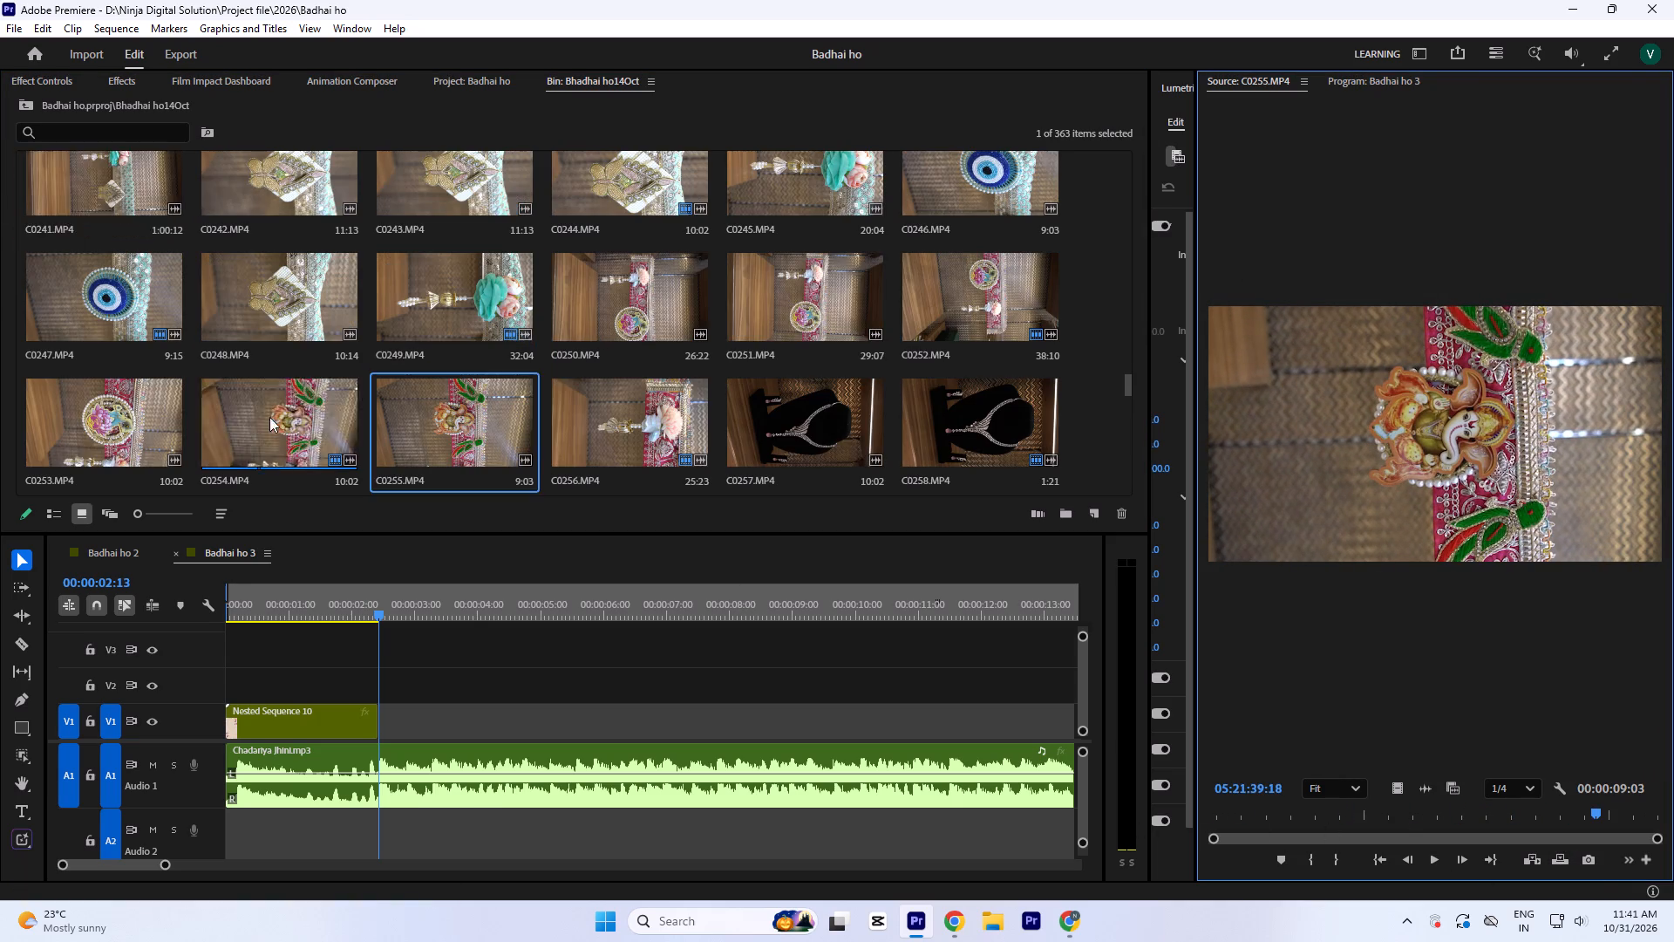
double_click(280, 418)
key("space")
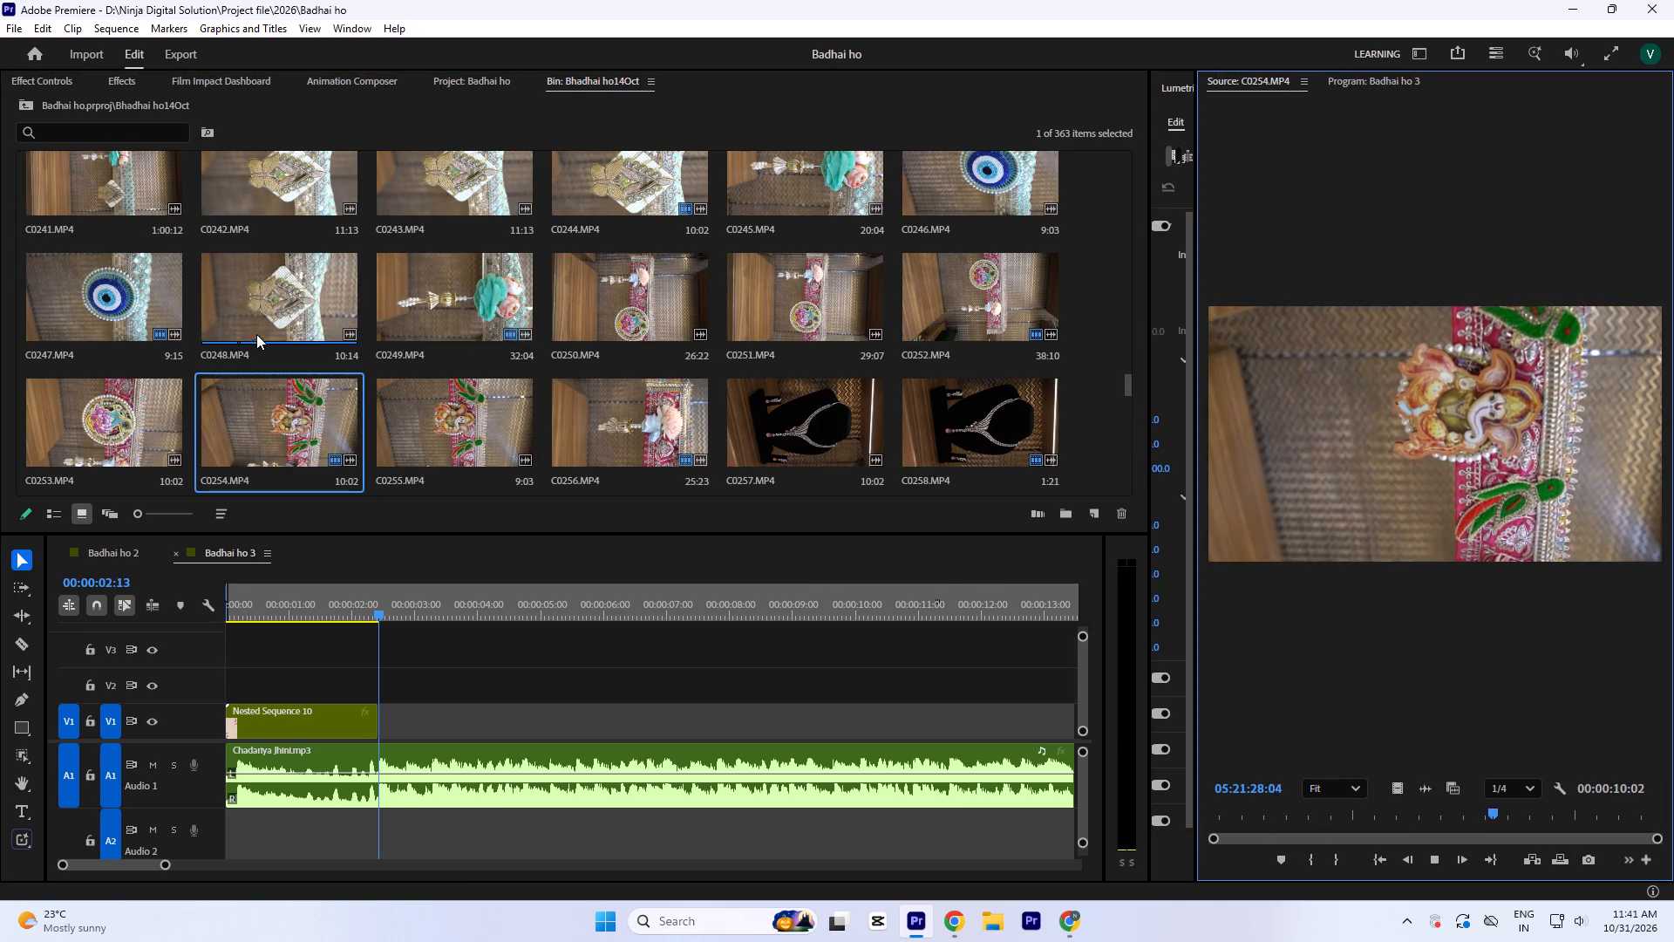
double_click(249, 296)
key("space")
scroll(623, 326, "up", 1)
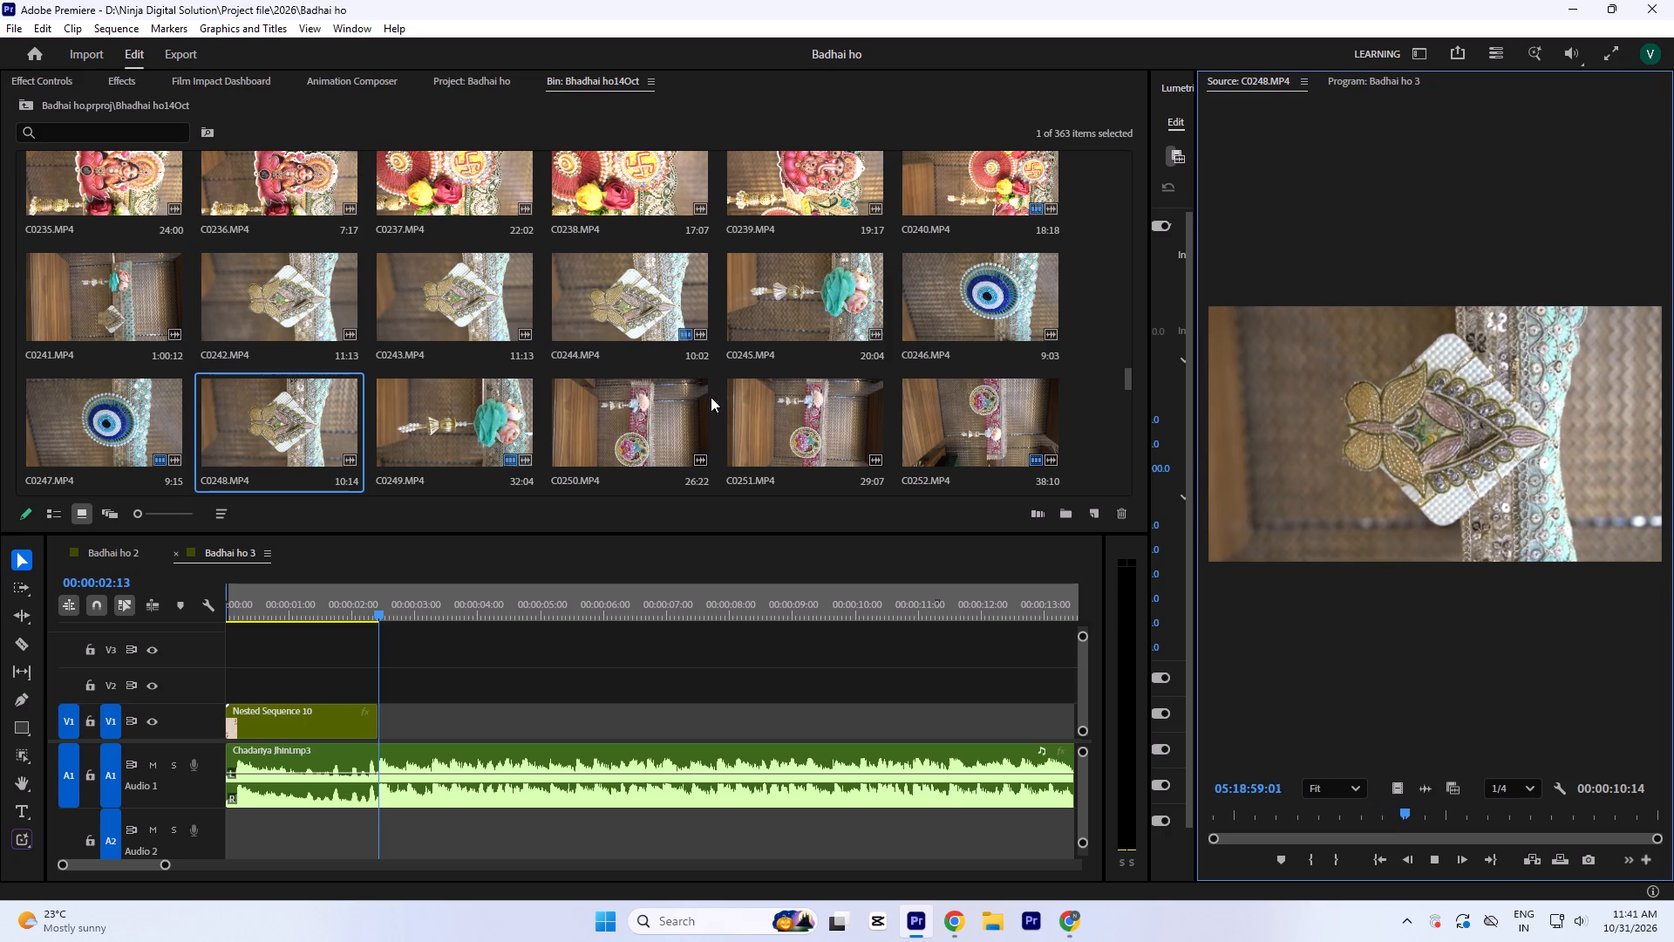
double_click(613, 284)
key("space")
scroll(761, 315, "up", 2)
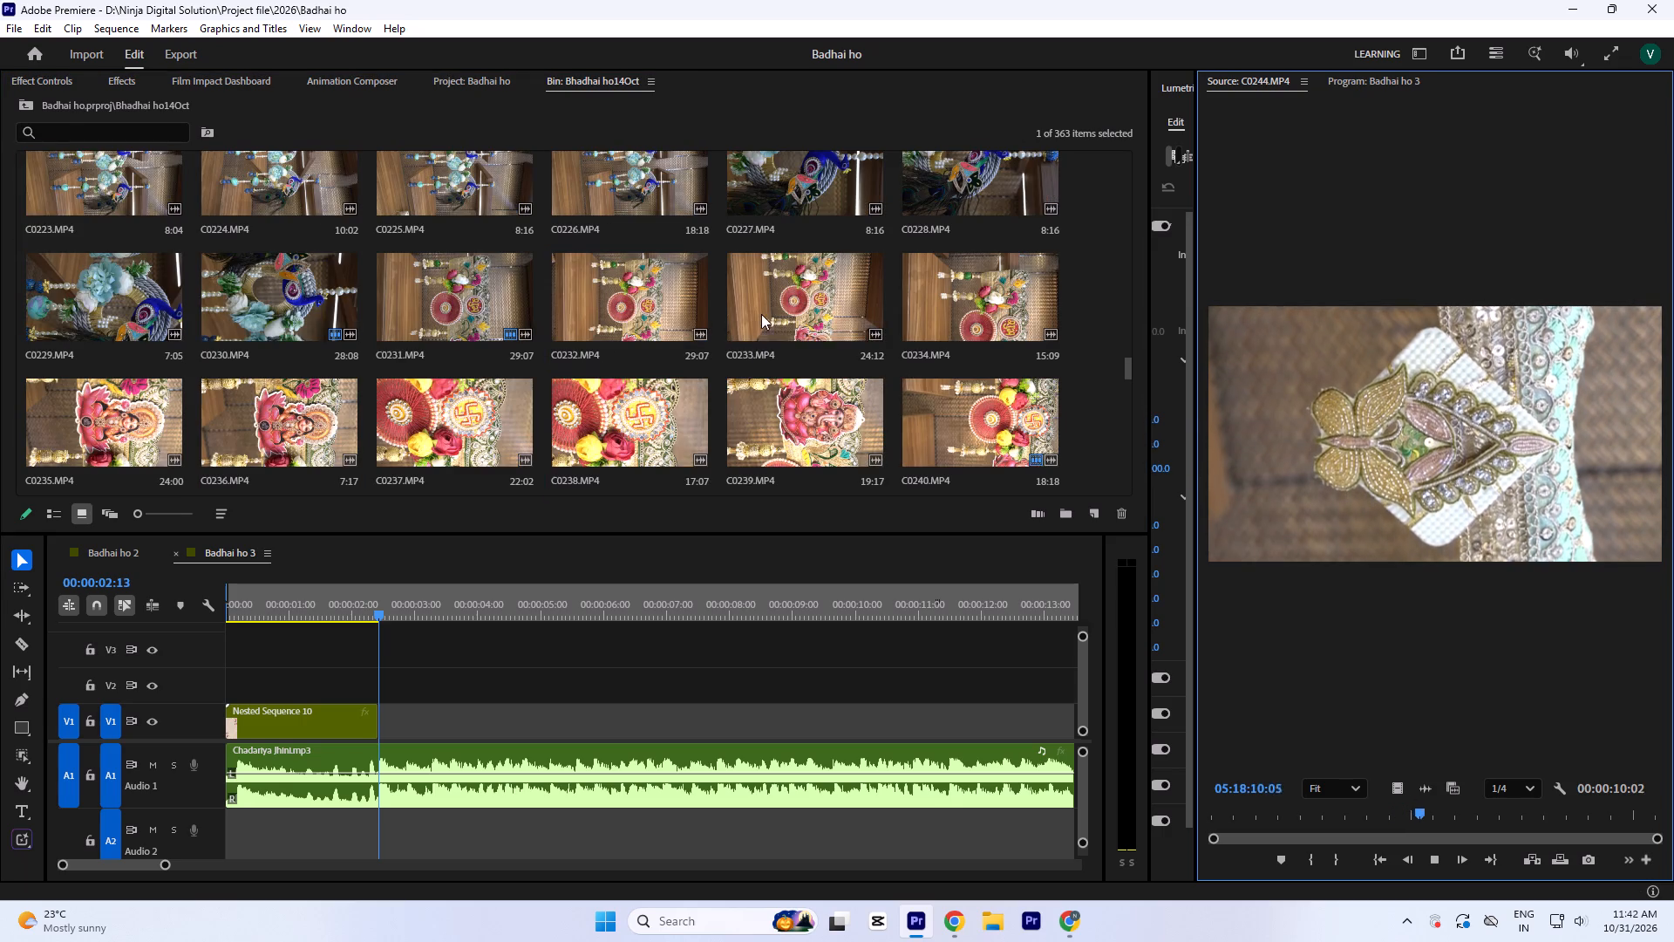
double_click(820, 418)
Browse the Bhadhai ho14Oct bin from the beaded hanging clips through to the figurine and silverware footage.
scroll(355, 397, "up", 1)
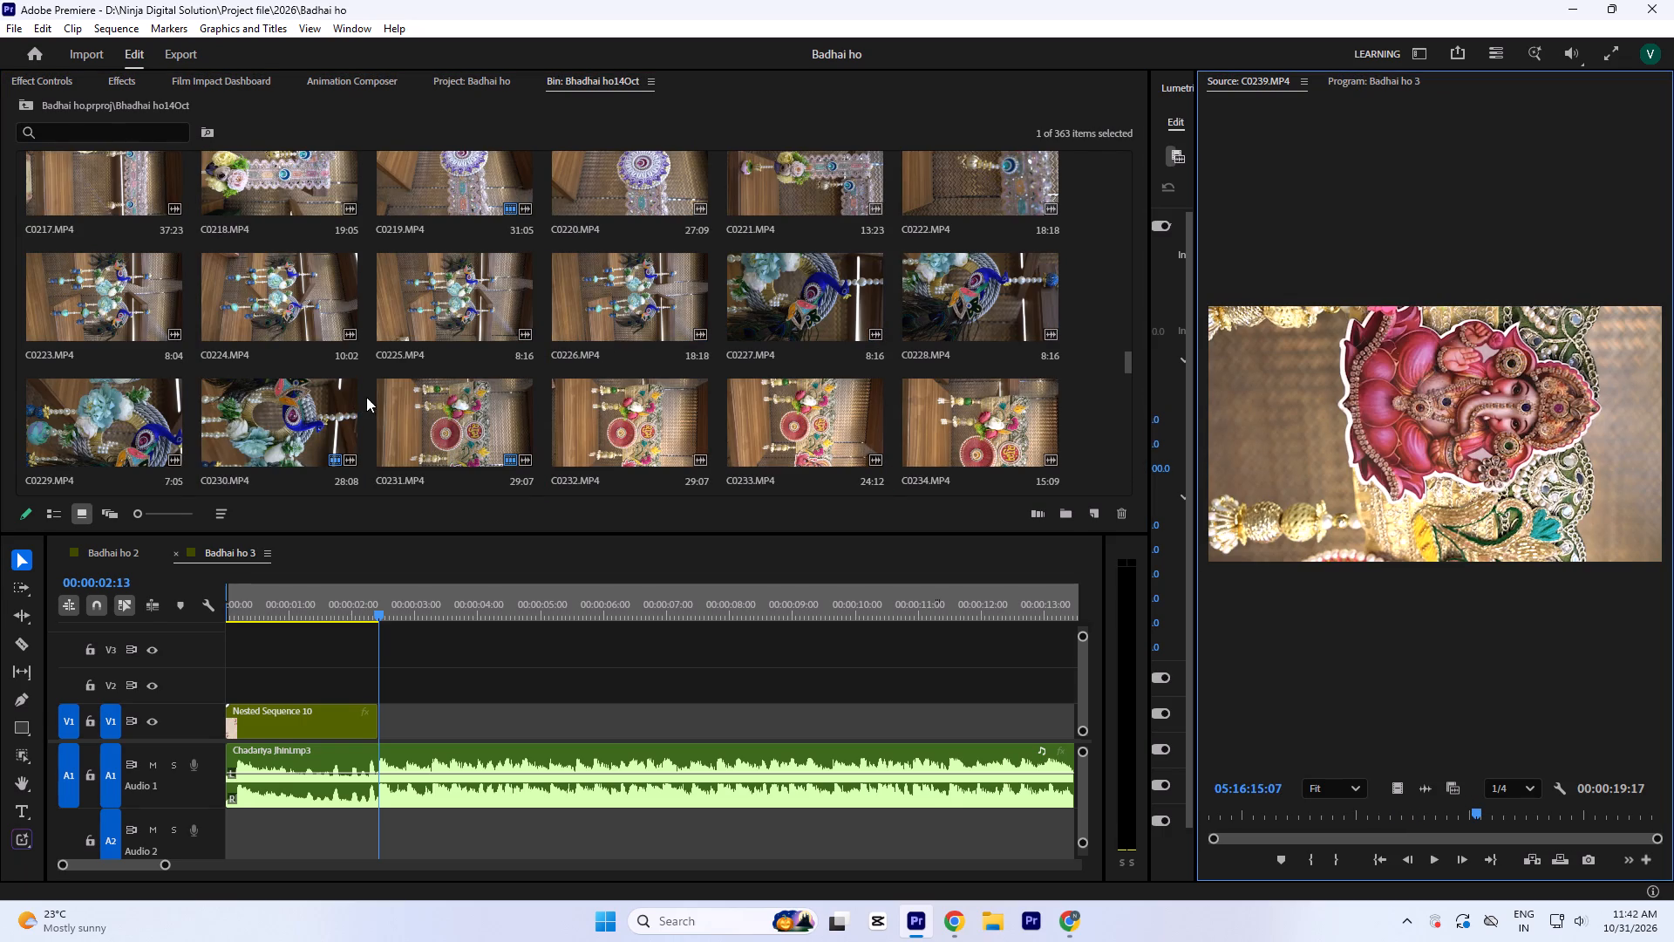
scroll(503, 396, "up", 1)
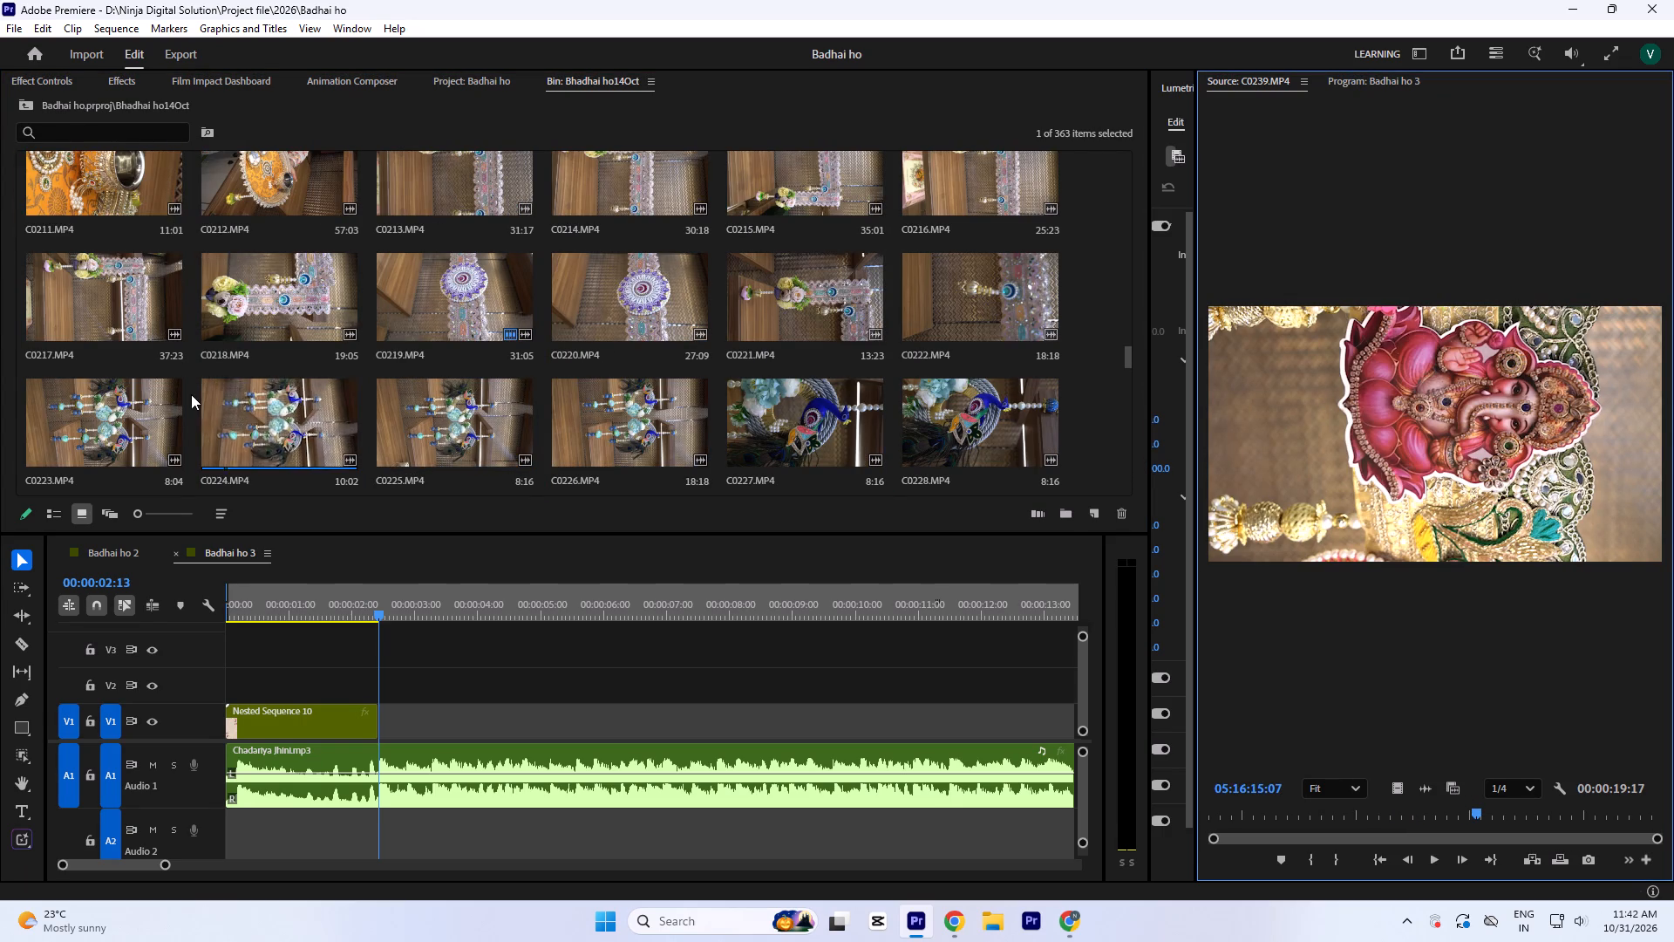
scroll(184, 392, "up", 1)
scroll(316, 331, "down", 2)
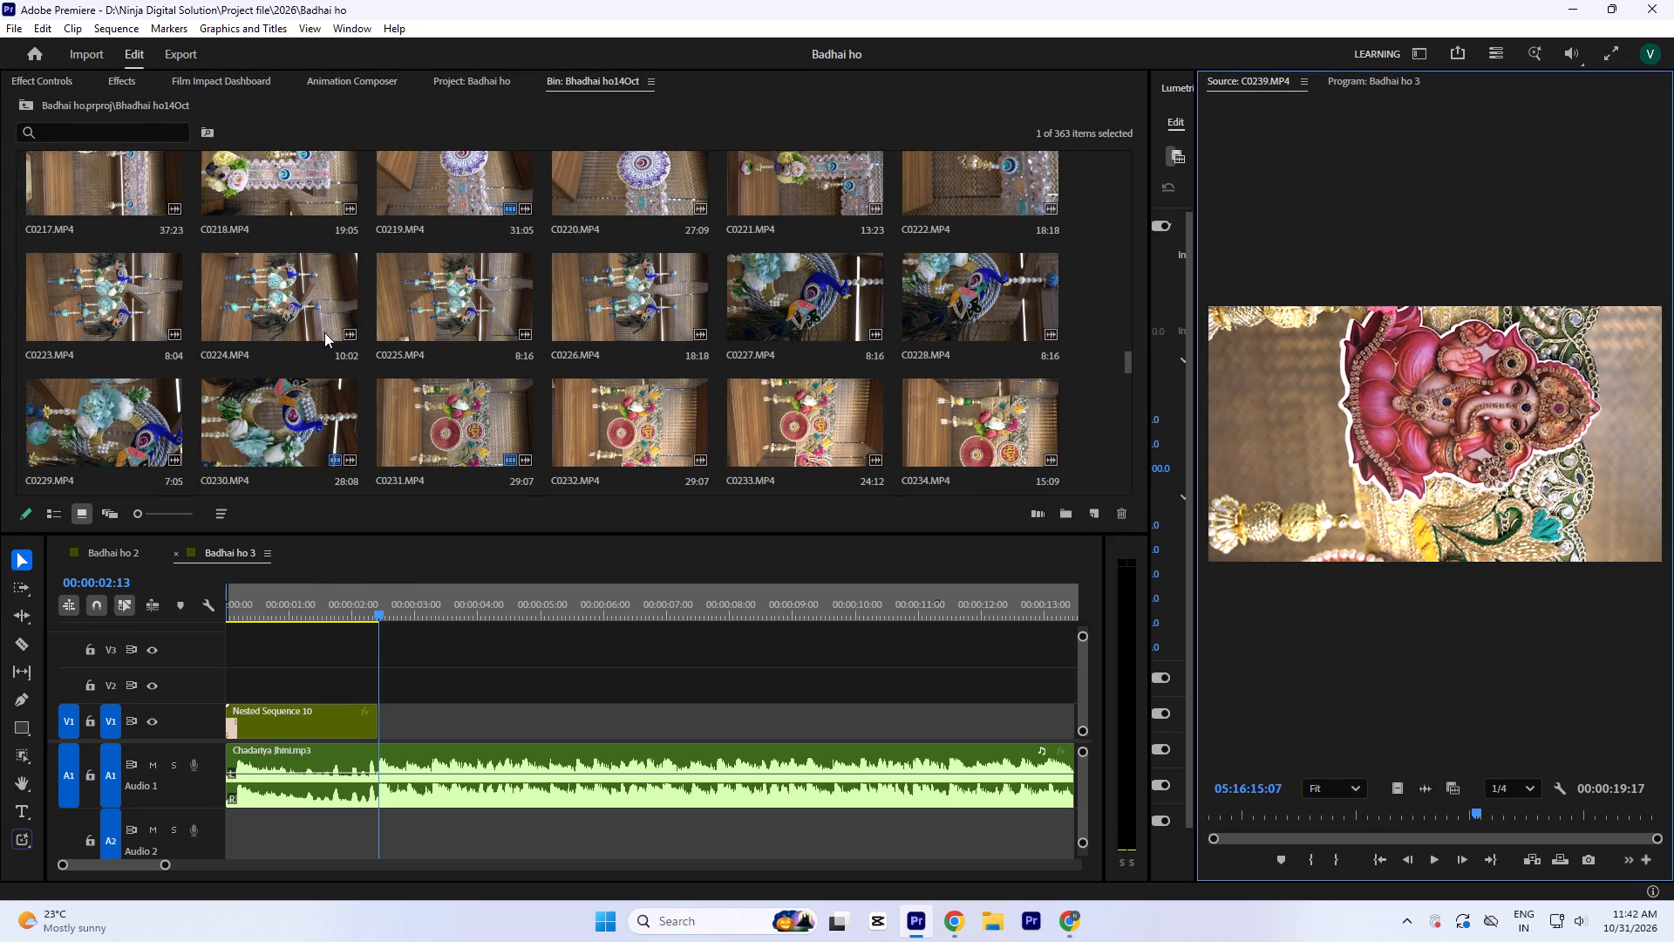
scroll(324, 332, "down", 17)
scroll(324, 332, "down", 5)
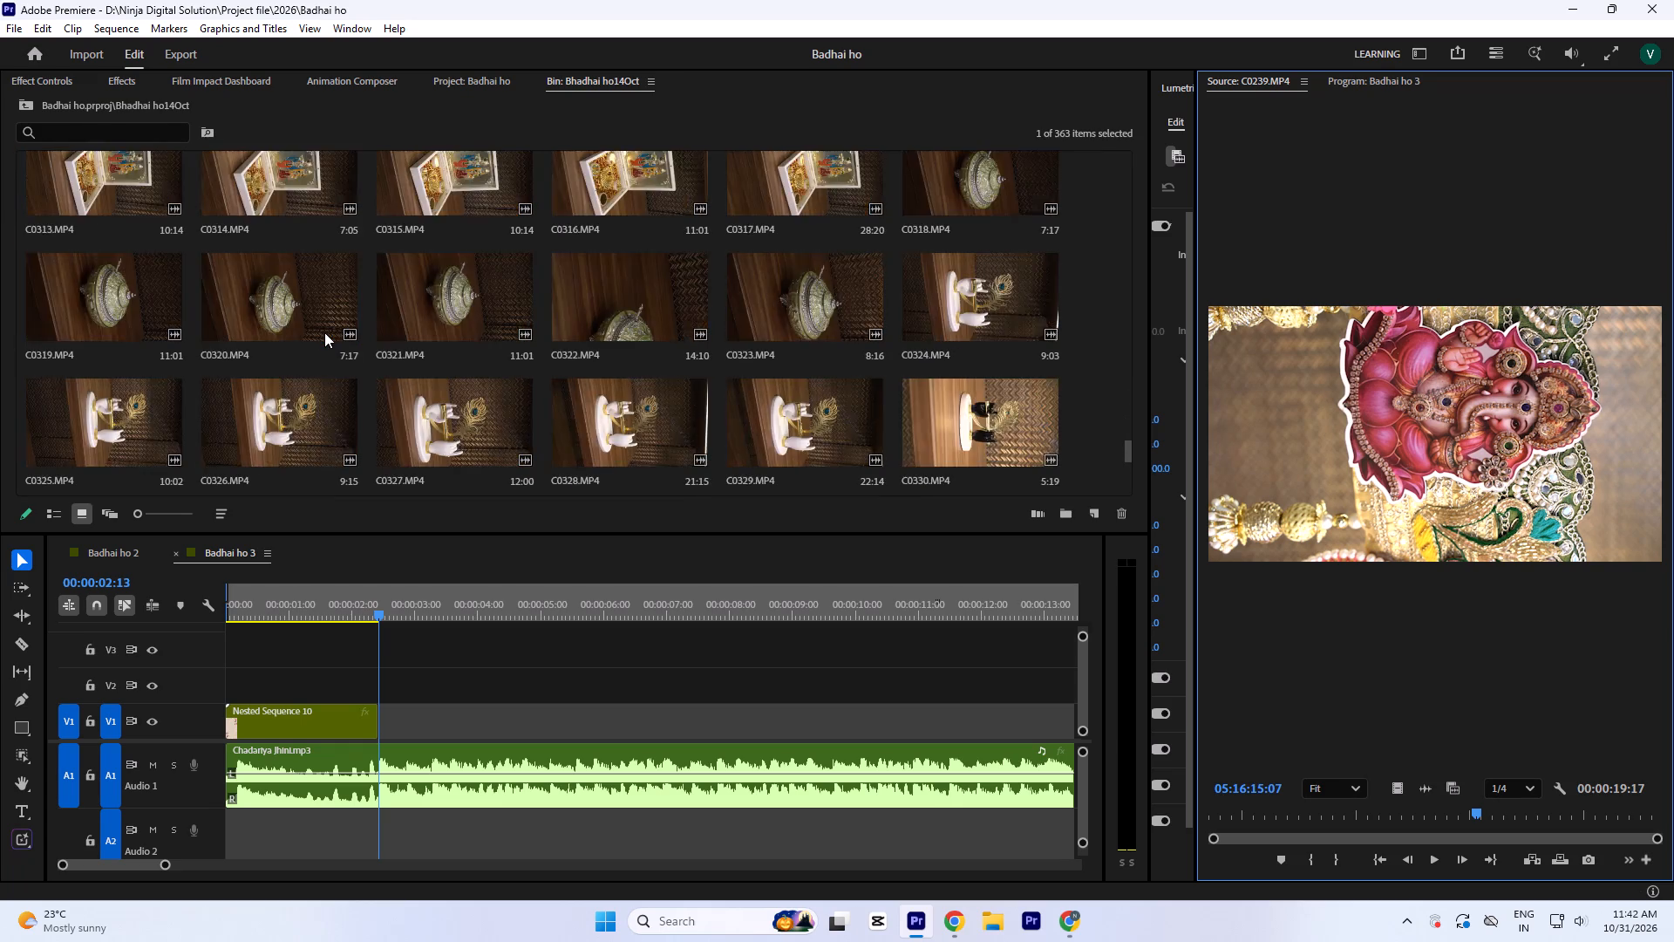
scroll(324, 332, "down", 17)
Return to the pink hanging clips in the bin and scrub through the flower tassel shot in C0256.MP4.
scroll(324, 332, "up", 5)
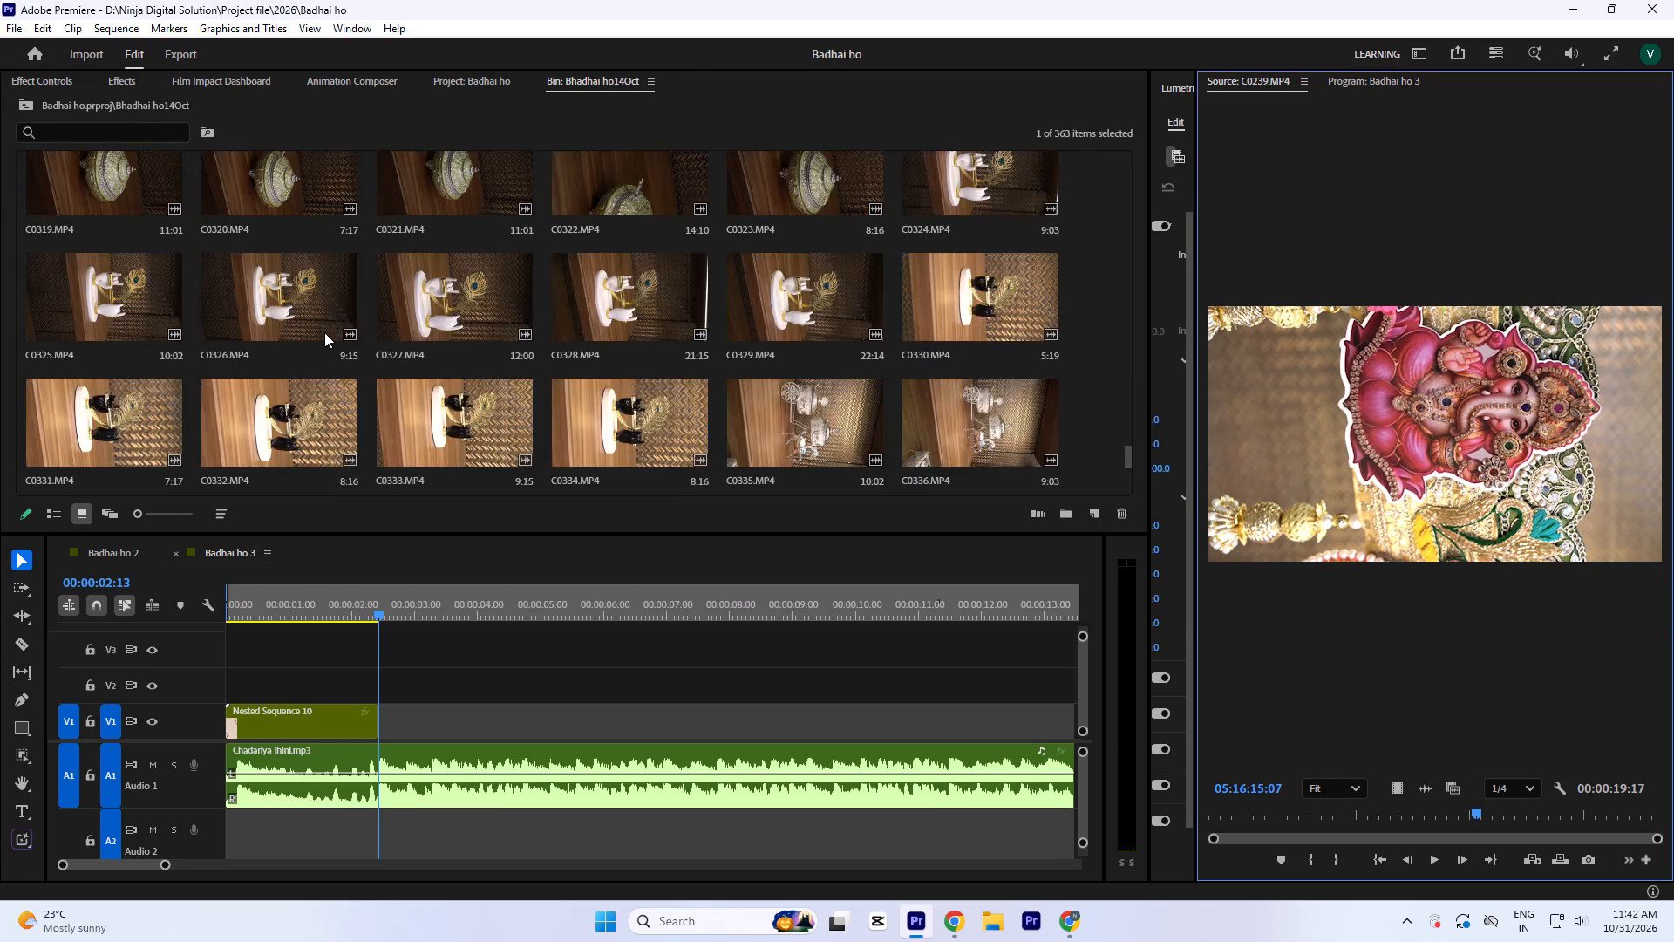
scroll(324, 332, "up", 7)
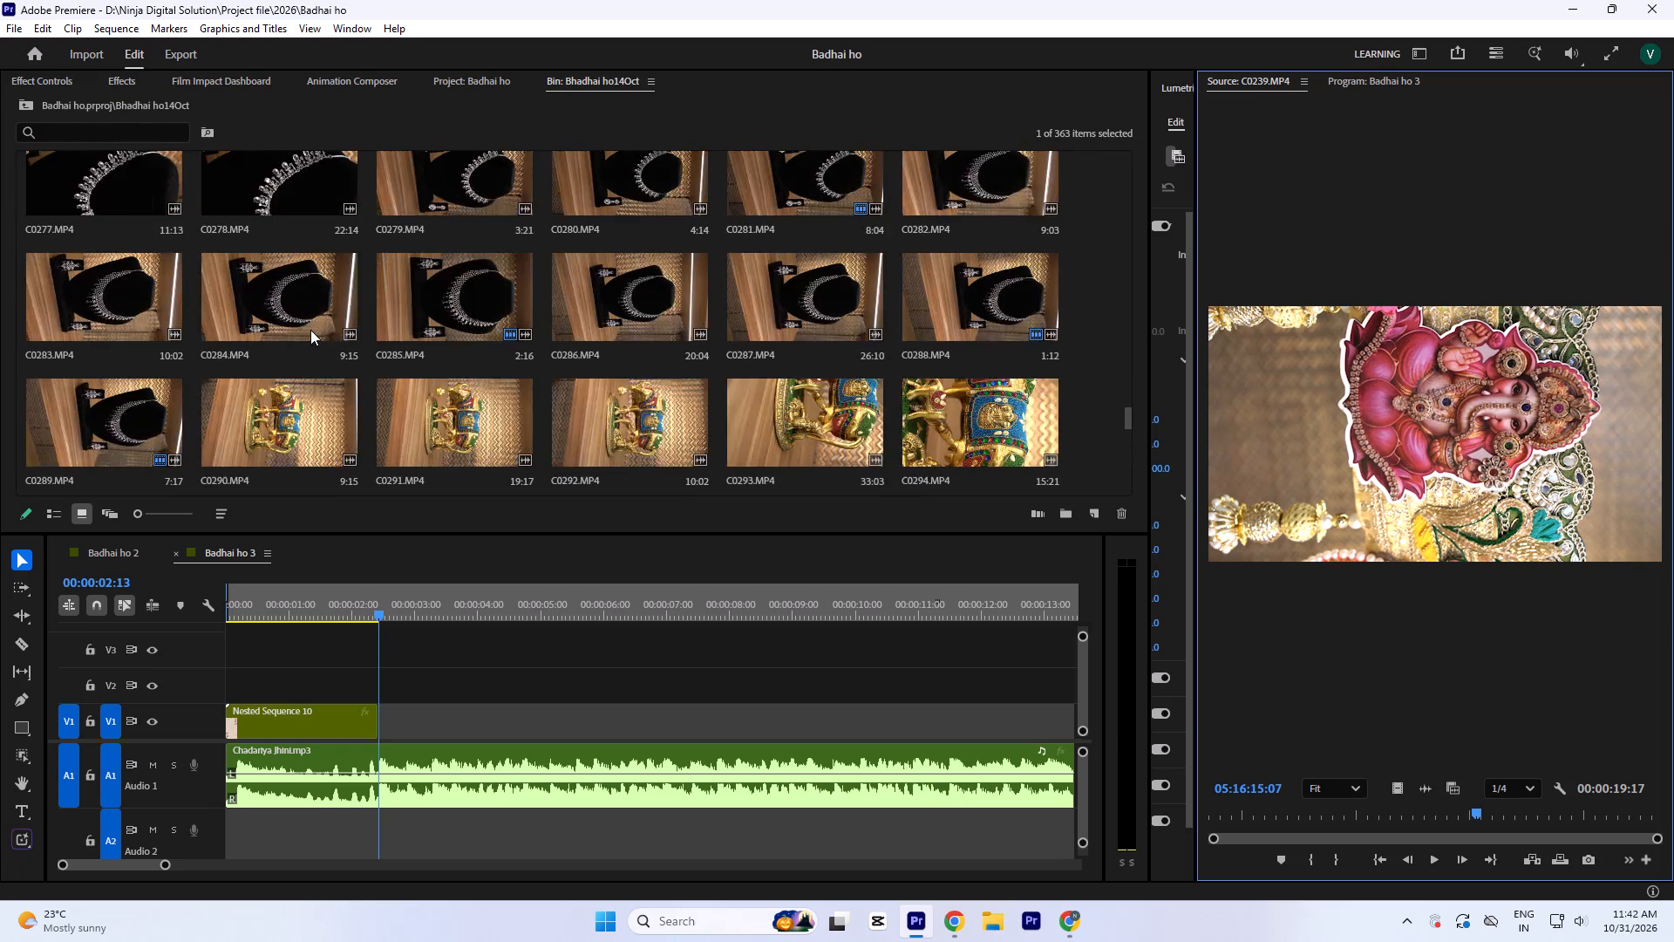
scroll(310, 330, "up", 5)
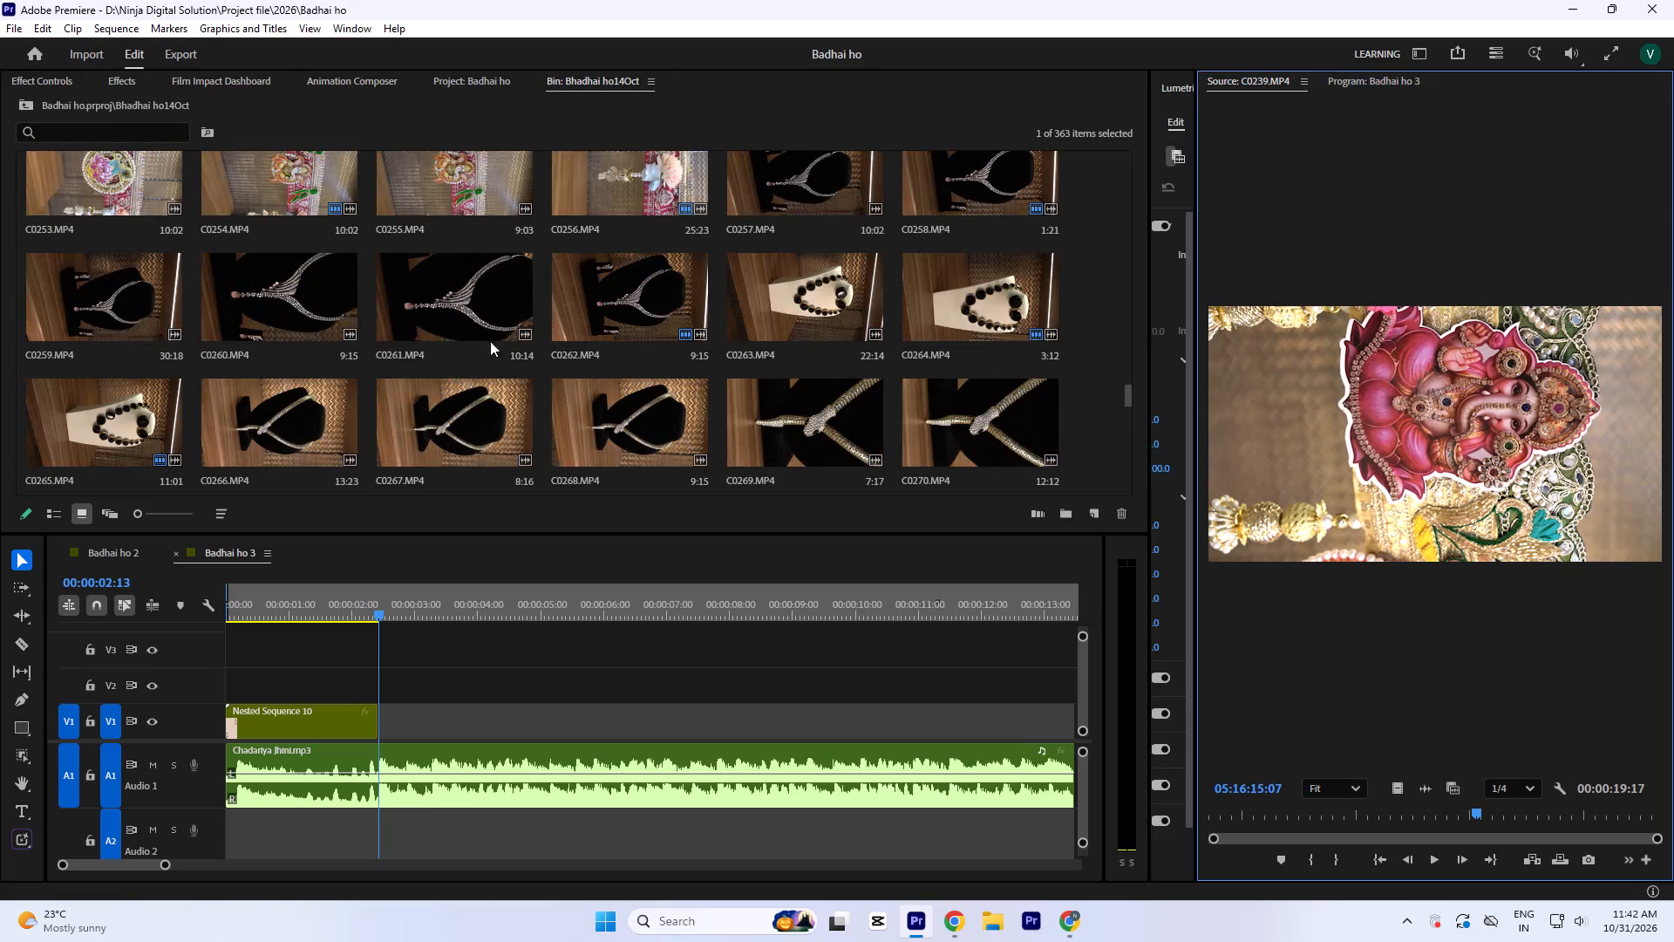
double_click(600, 309)
key("space")
left_click_drag(1358, 810, 1369, 813)
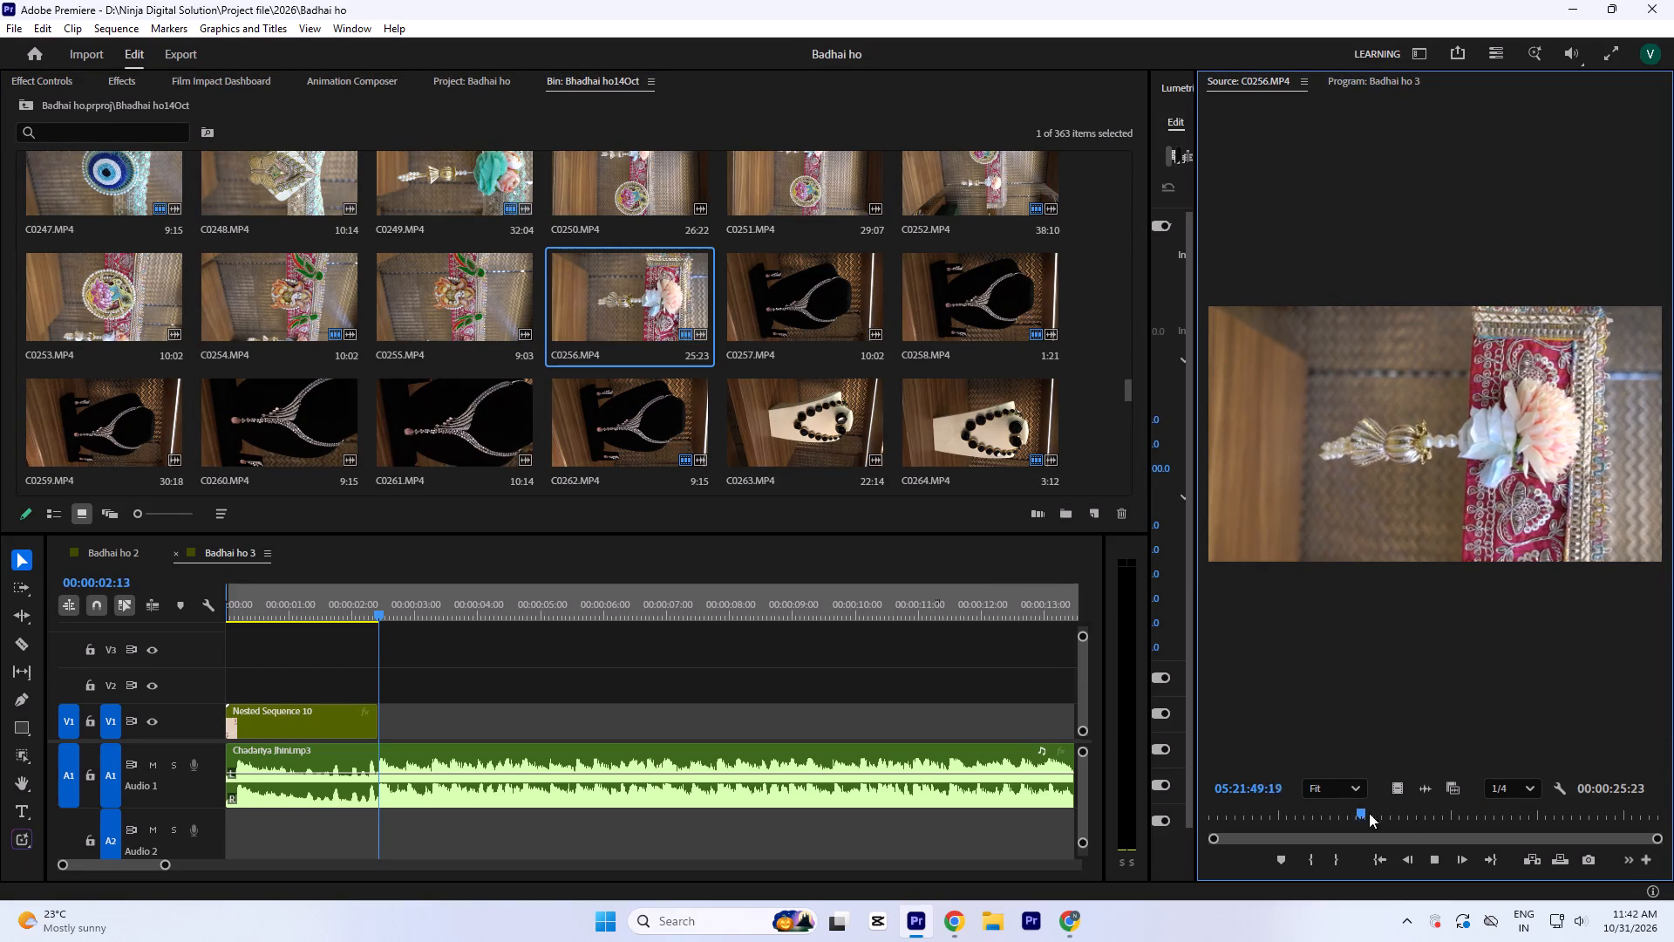
left_click_drag(1369, 813, 1541, 835)
Scrub through the red Ganesha hanging shot in C0232.MP4 from its start.
scroll(447, 288, "up", 1)
scroll(663, 379, "up", 1)
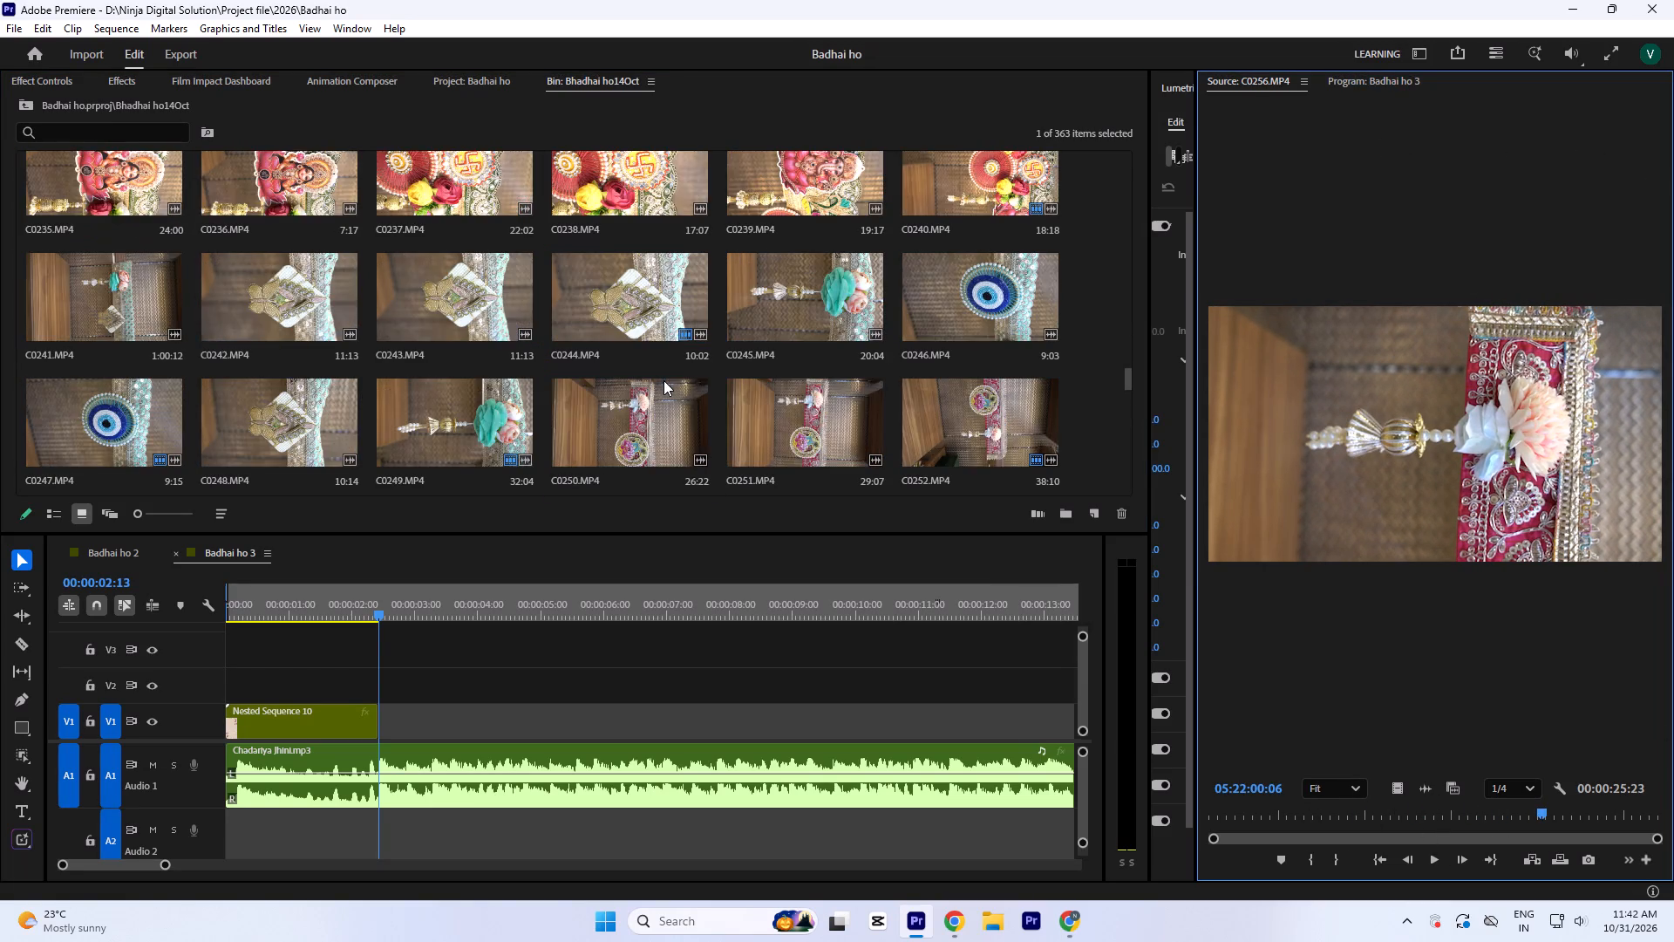
scroll(663, 380, "up", 2)
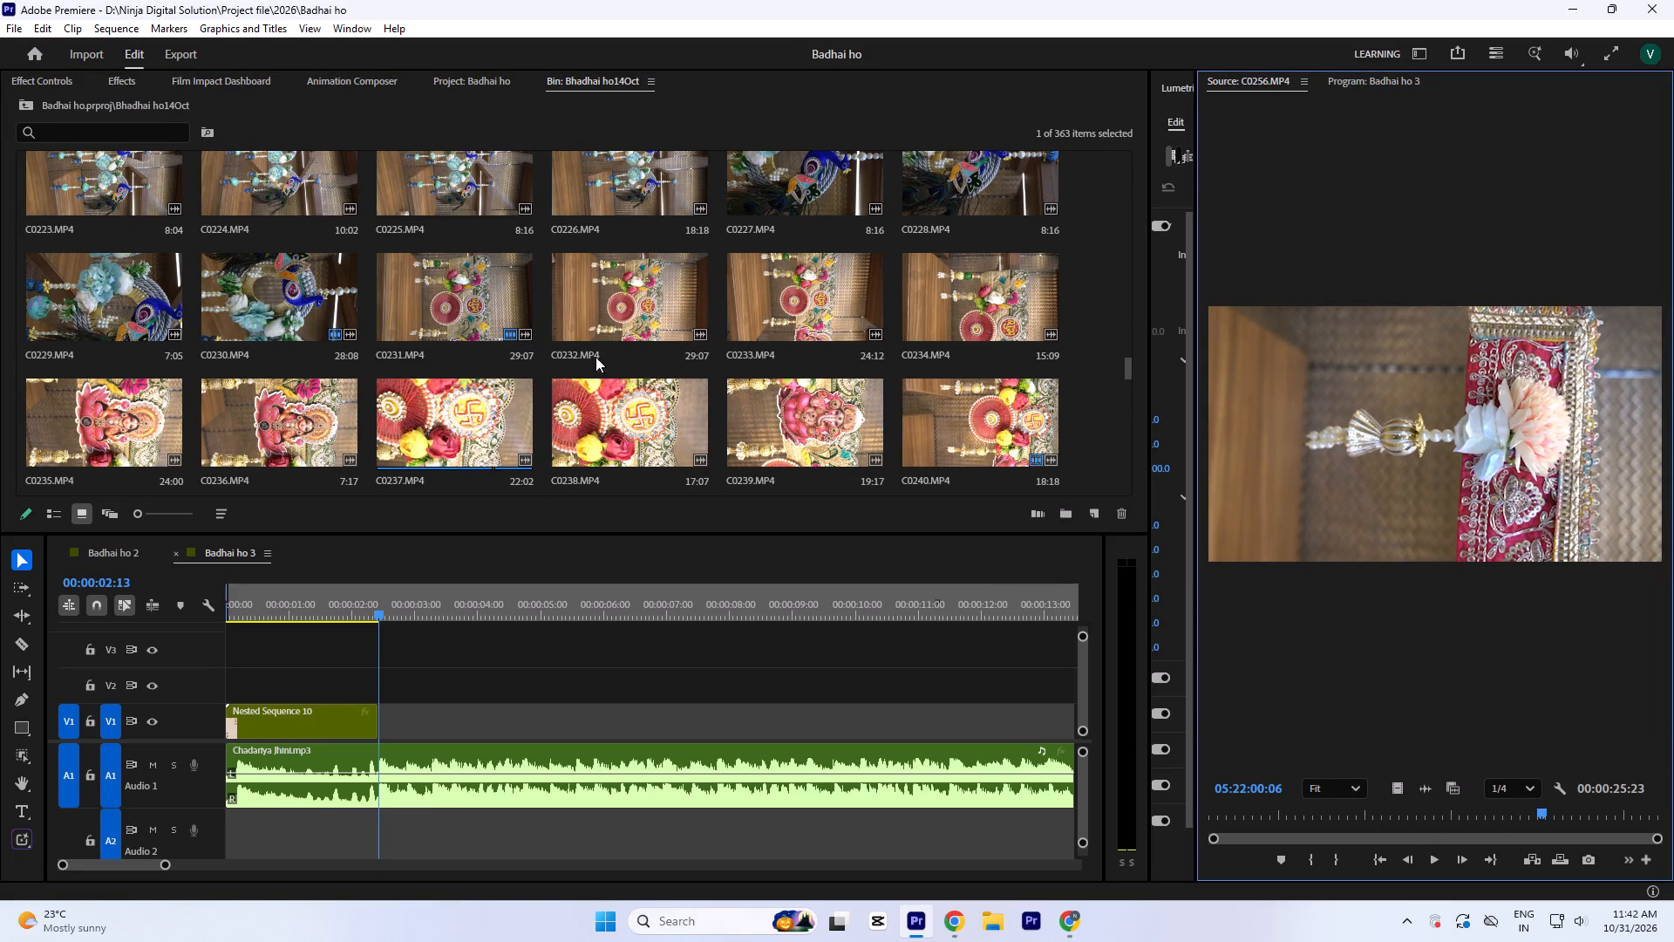
double_click(629, 310)
left_click_drag(1391, 819, 1207, 809)
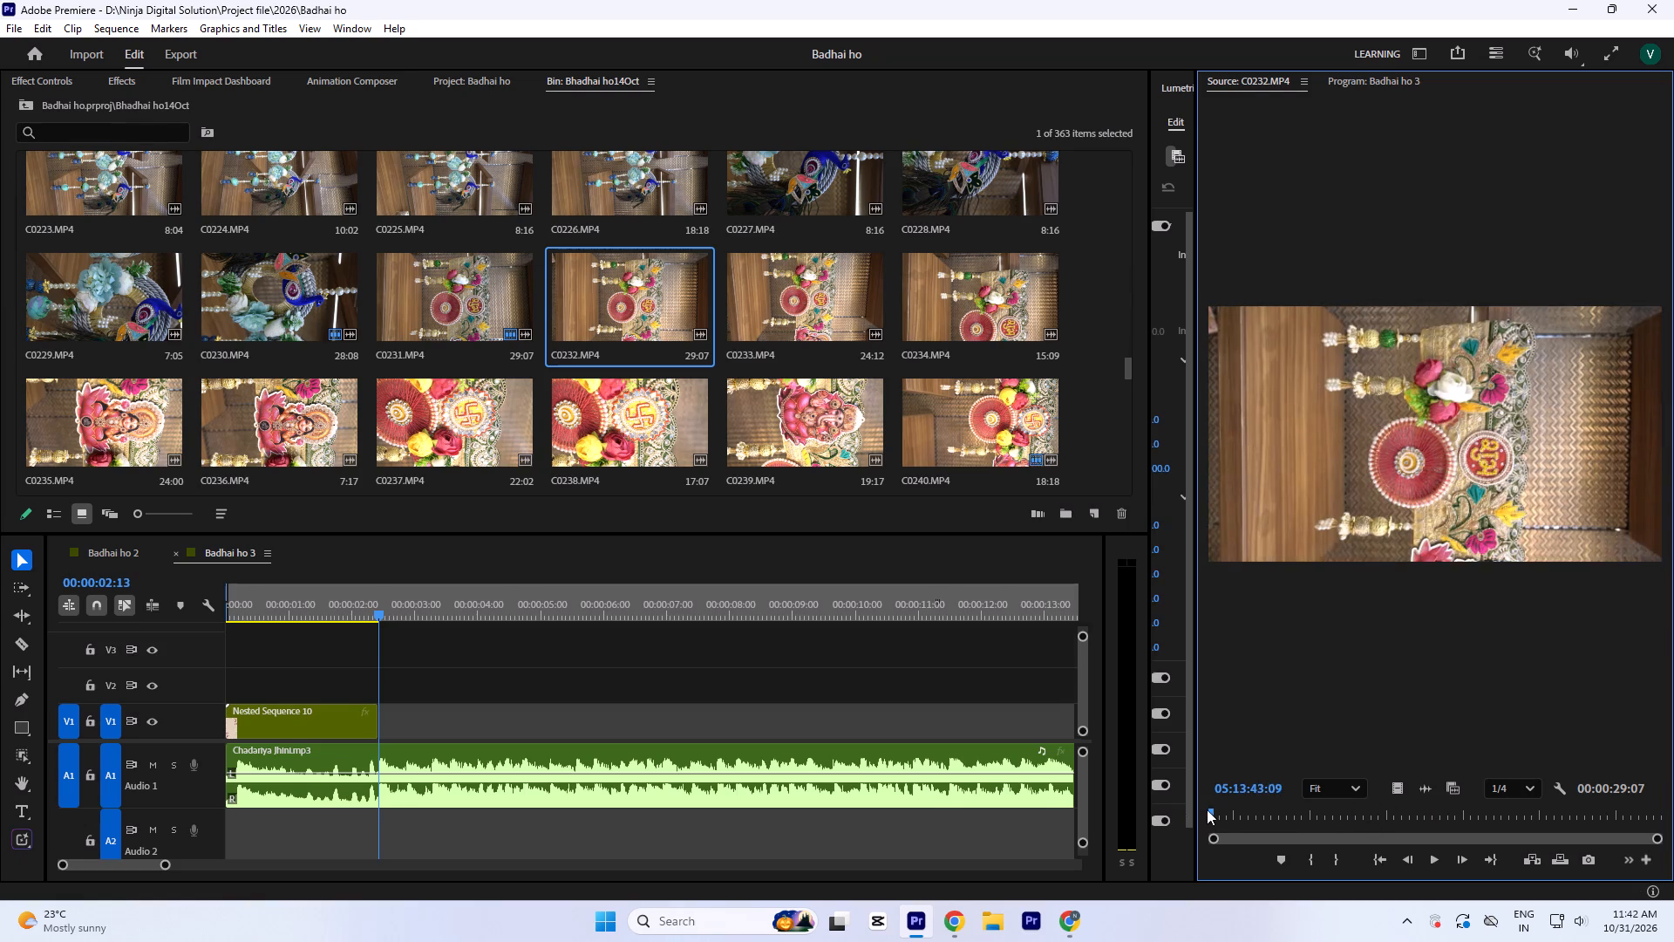
left_click_drag(1207, 809, 1478, 823)
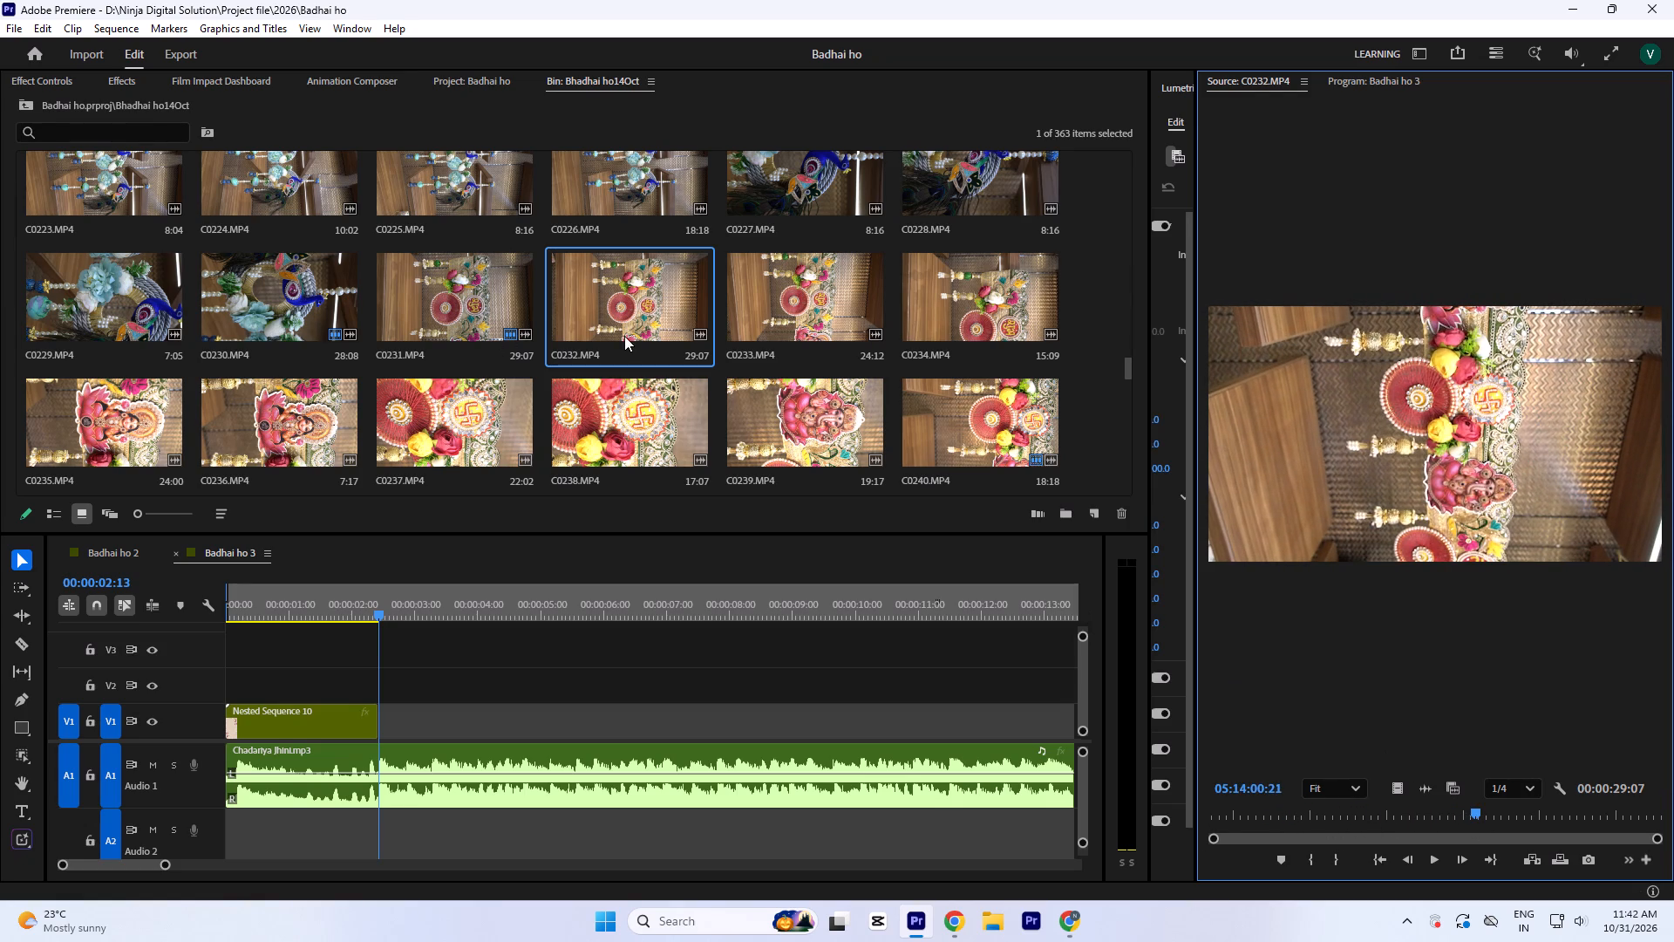
Preview the blue peacock wreath close-ups in C0227.MP4, C0230.MP4 and C0229.MP4.
scroll(624, 336, "up", 1)
double_click(774, 311)
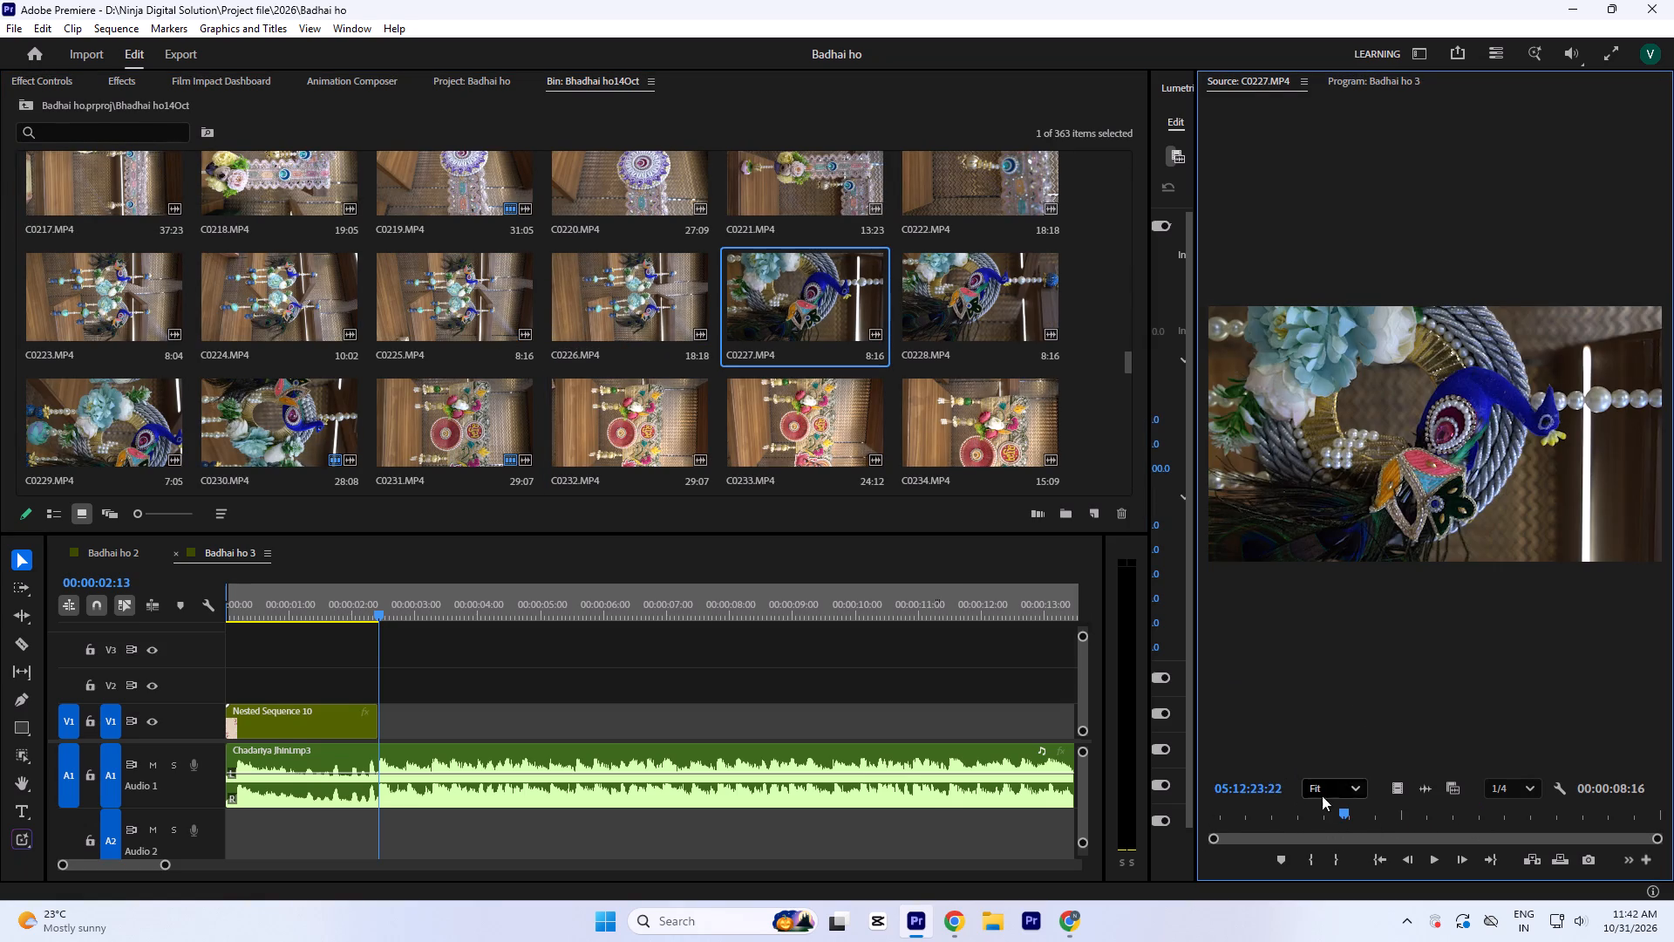
left_click_drag(1327, 819, 1475, 829)
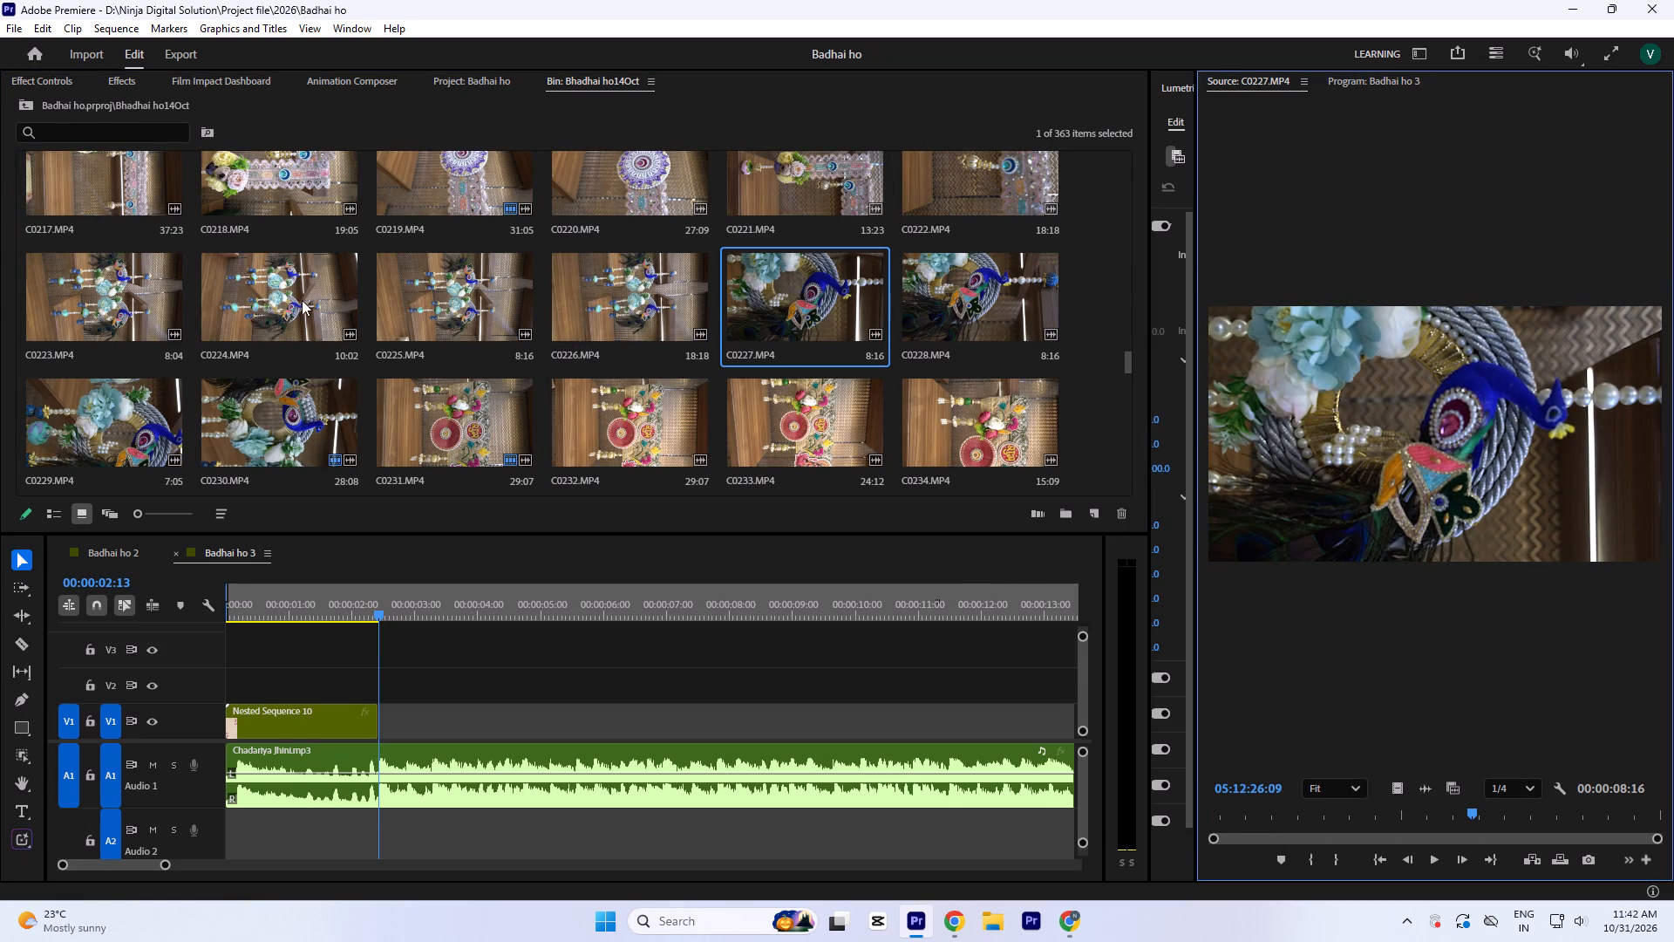
scroll(296, 323, "down", 1)
double_click(282, 312)
key("space")
left_click_drag(1358, 816, 1187, 816)
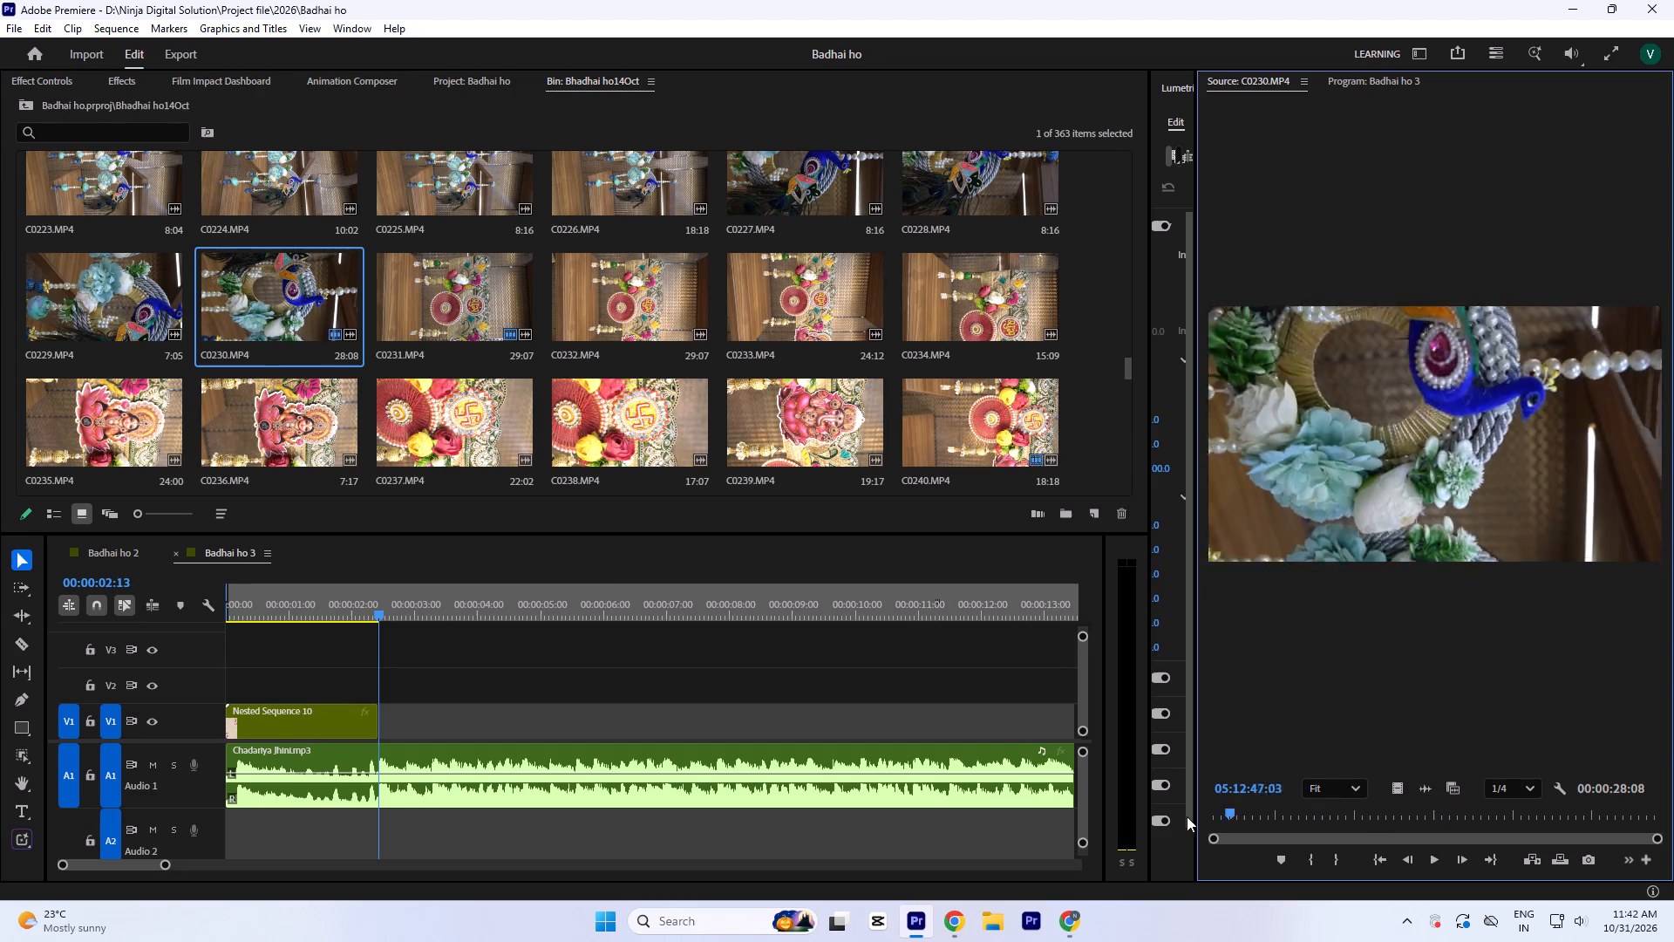
left_click_drag(1187, 816, 1467, 798)
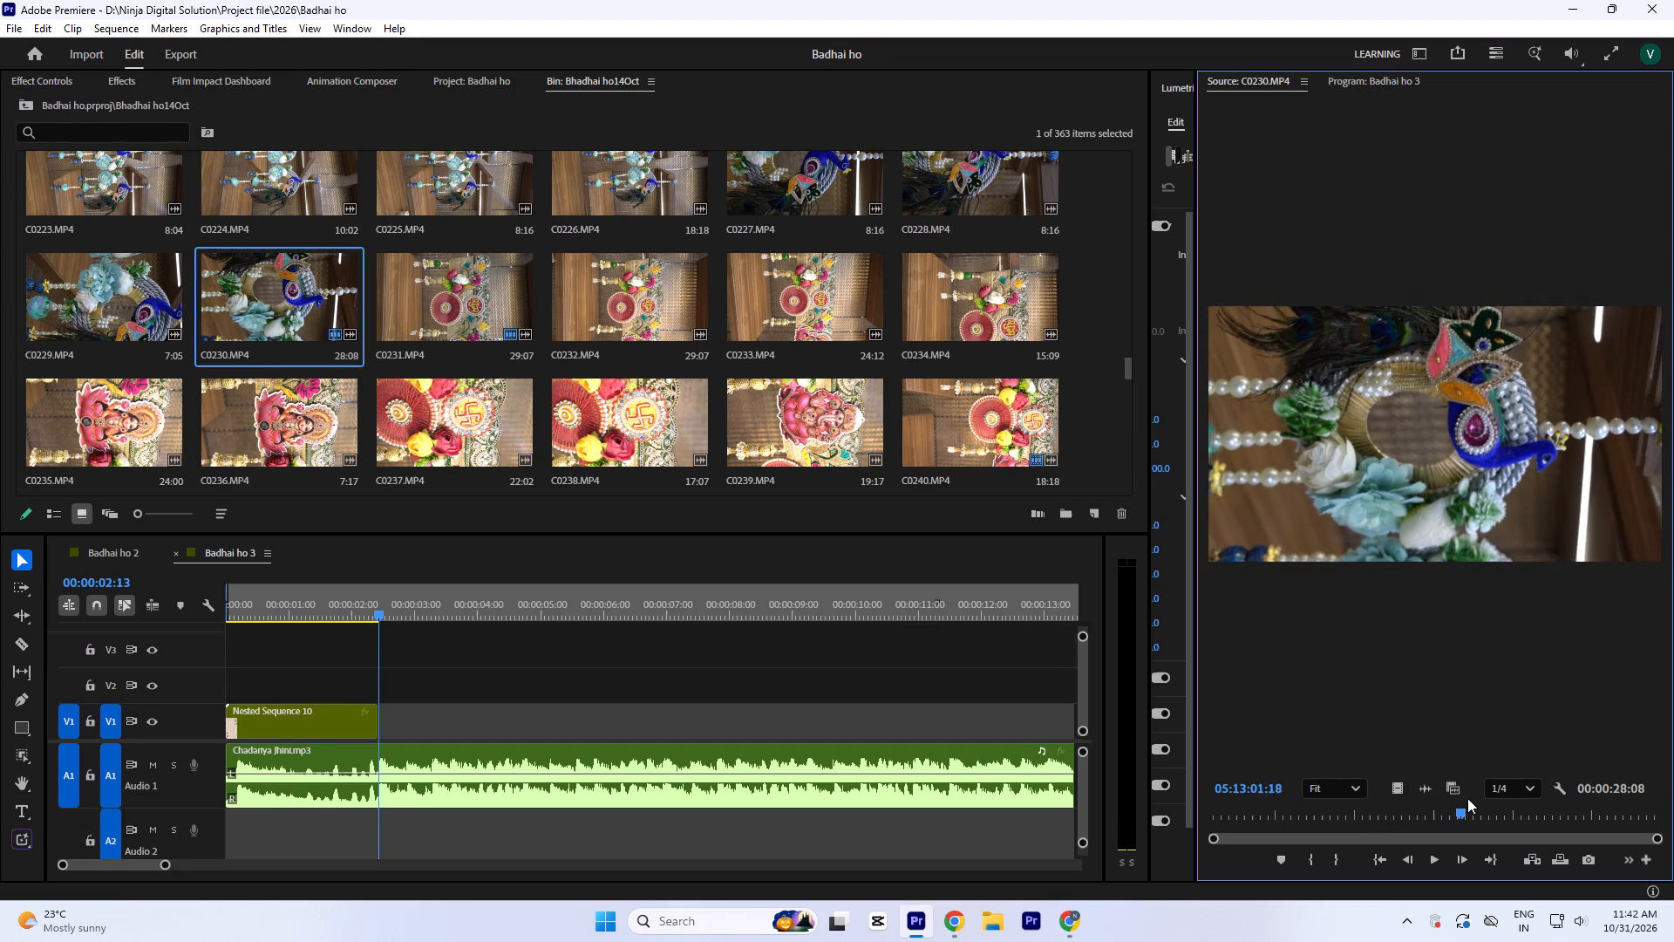
left_click_drag(1467, 798, 1574, 789)
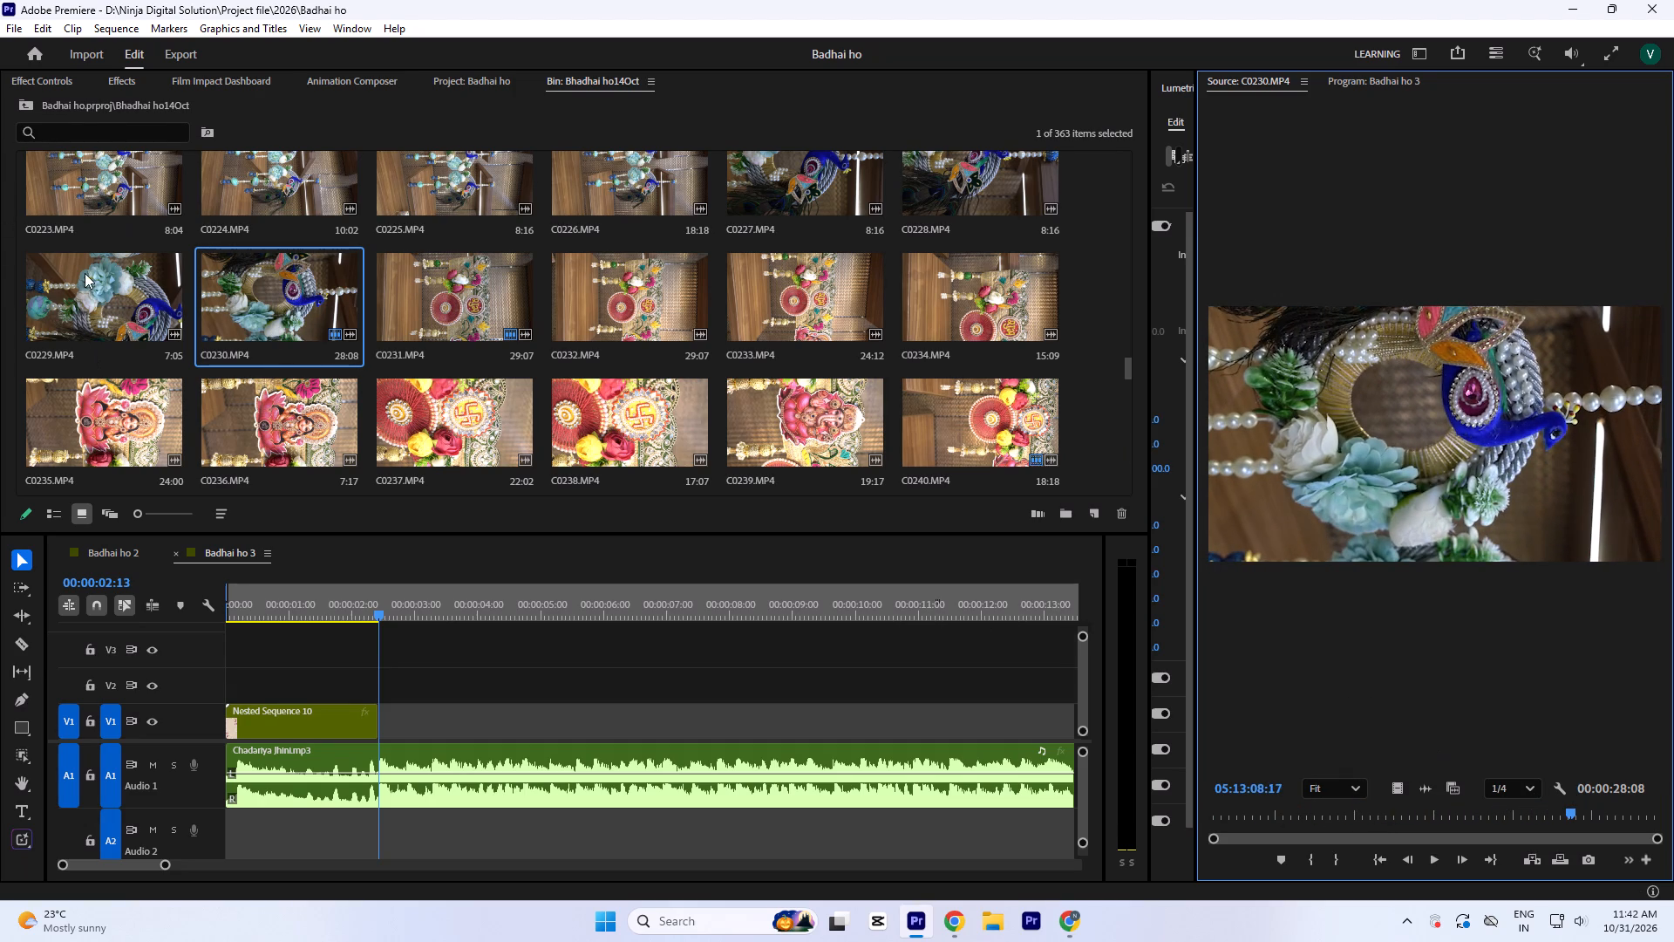
double_click(85, 273)
key("space")
left_click_drag(1258, 810, 1514, 899)
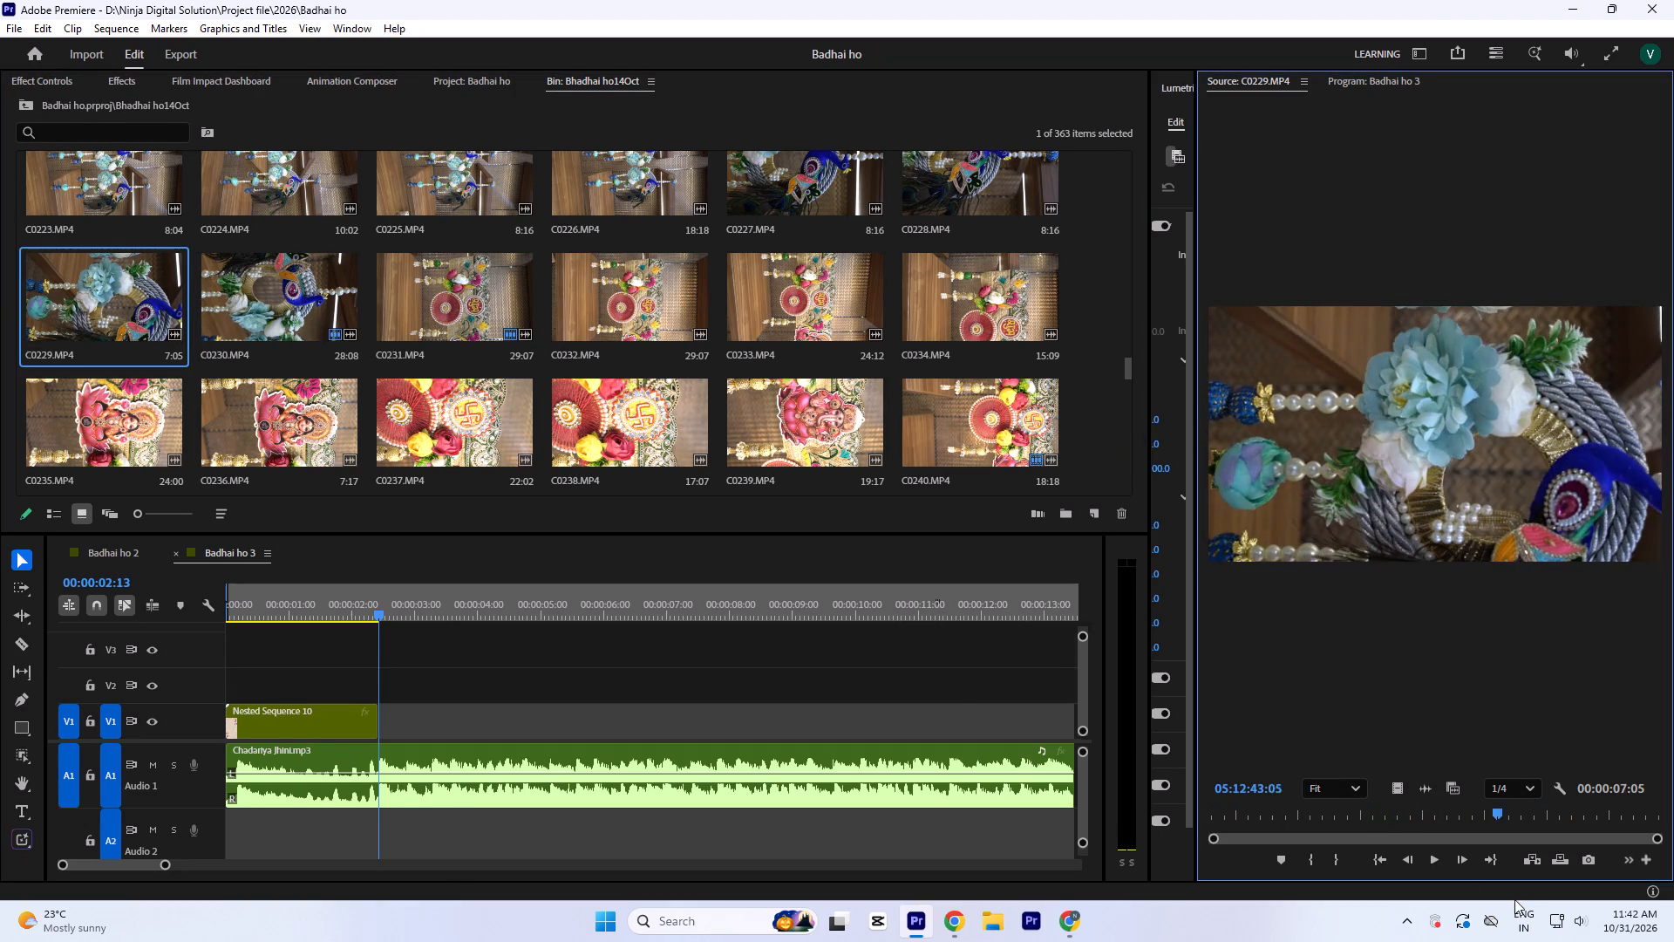
left_click_drag(1514, 899, 1592, 911)
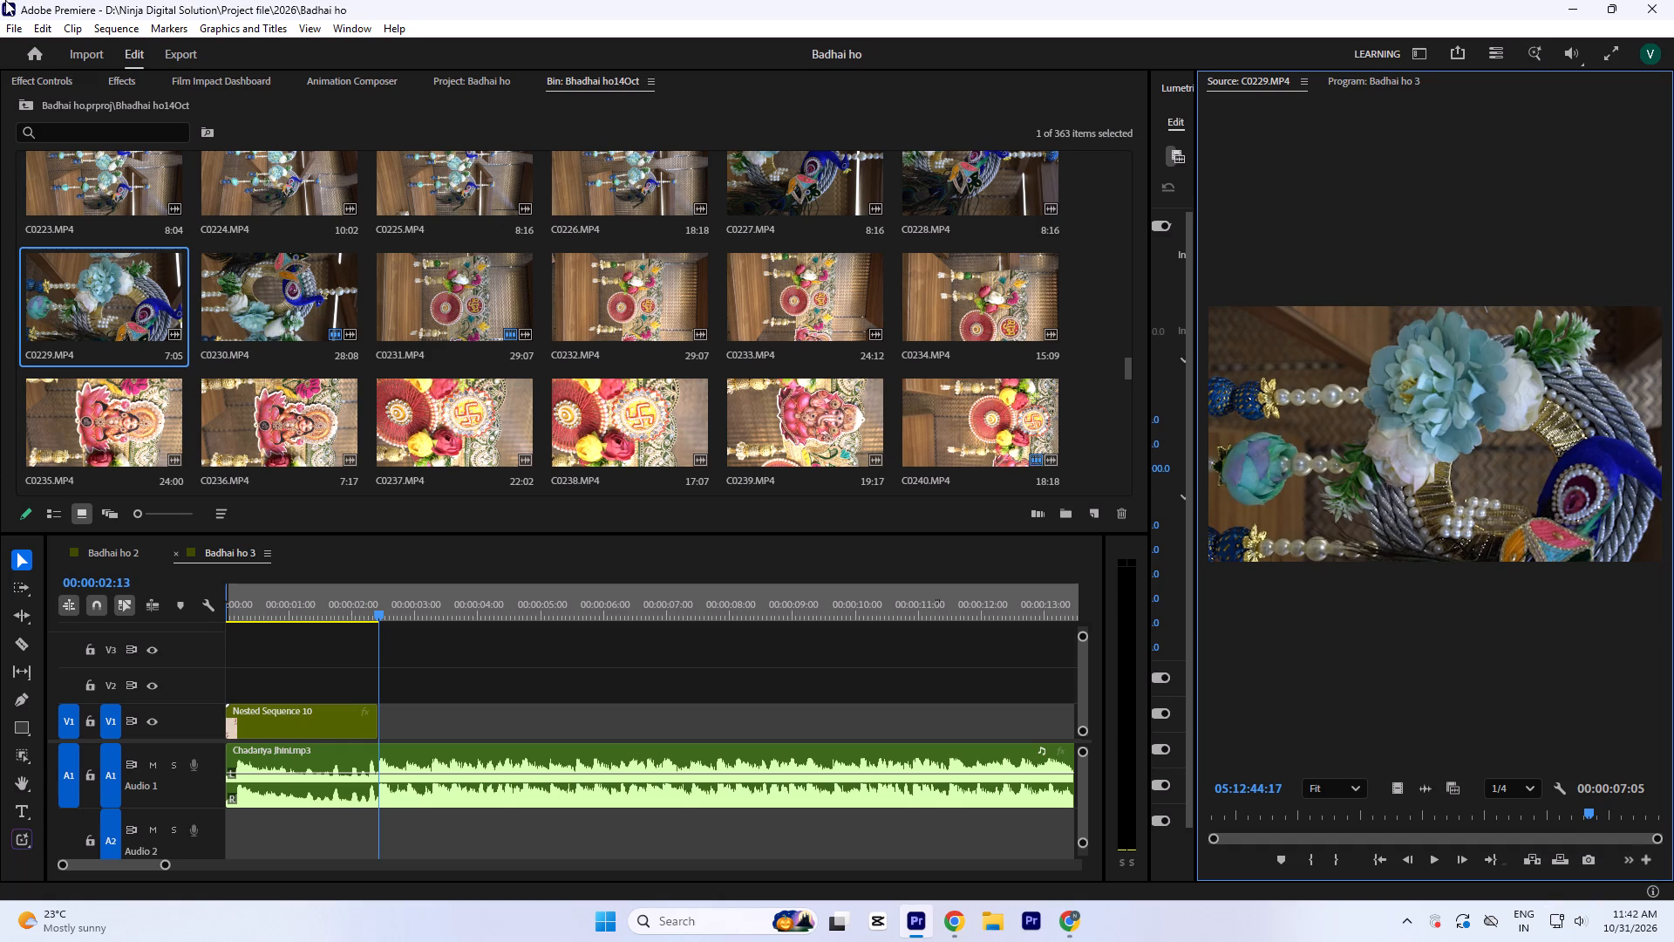
Compare the peacock wreath close-ups in C0227.MP4 and C0228.MP4 by scrubbing through both, then recheck C0227.MP4.
scroll(757, 347, "up", 1)
double_click(784, 301)
key("space")
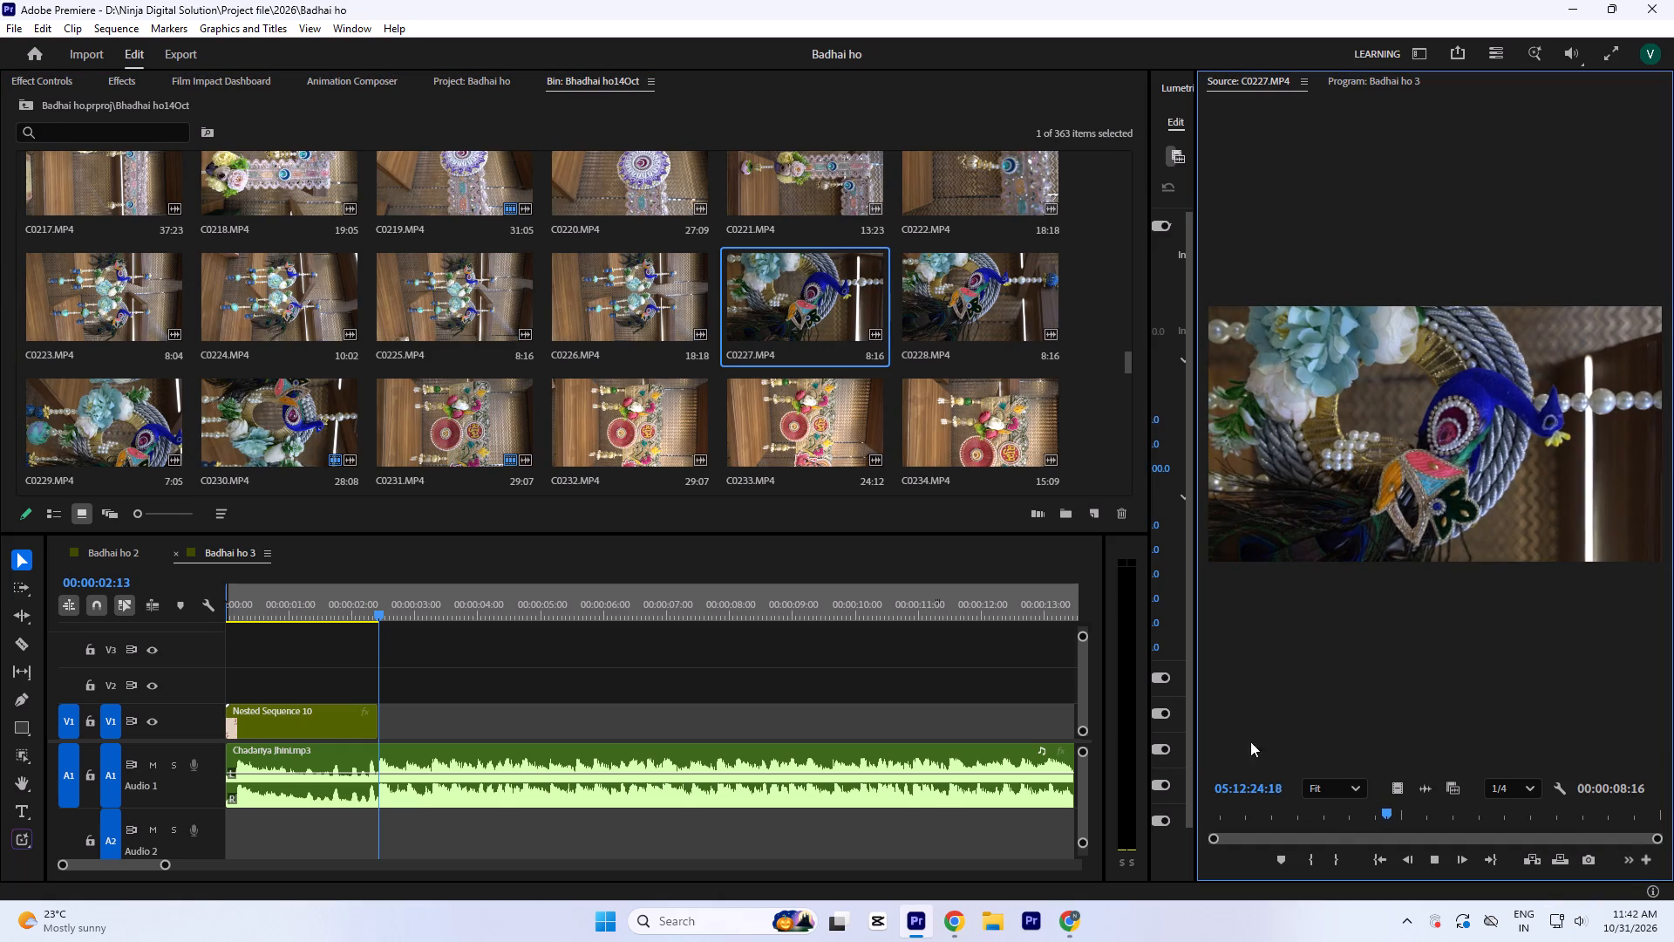
left_click_drag(1336, 834, 1151, 814)
left_click_drag(1278, 811, 1290, 840)
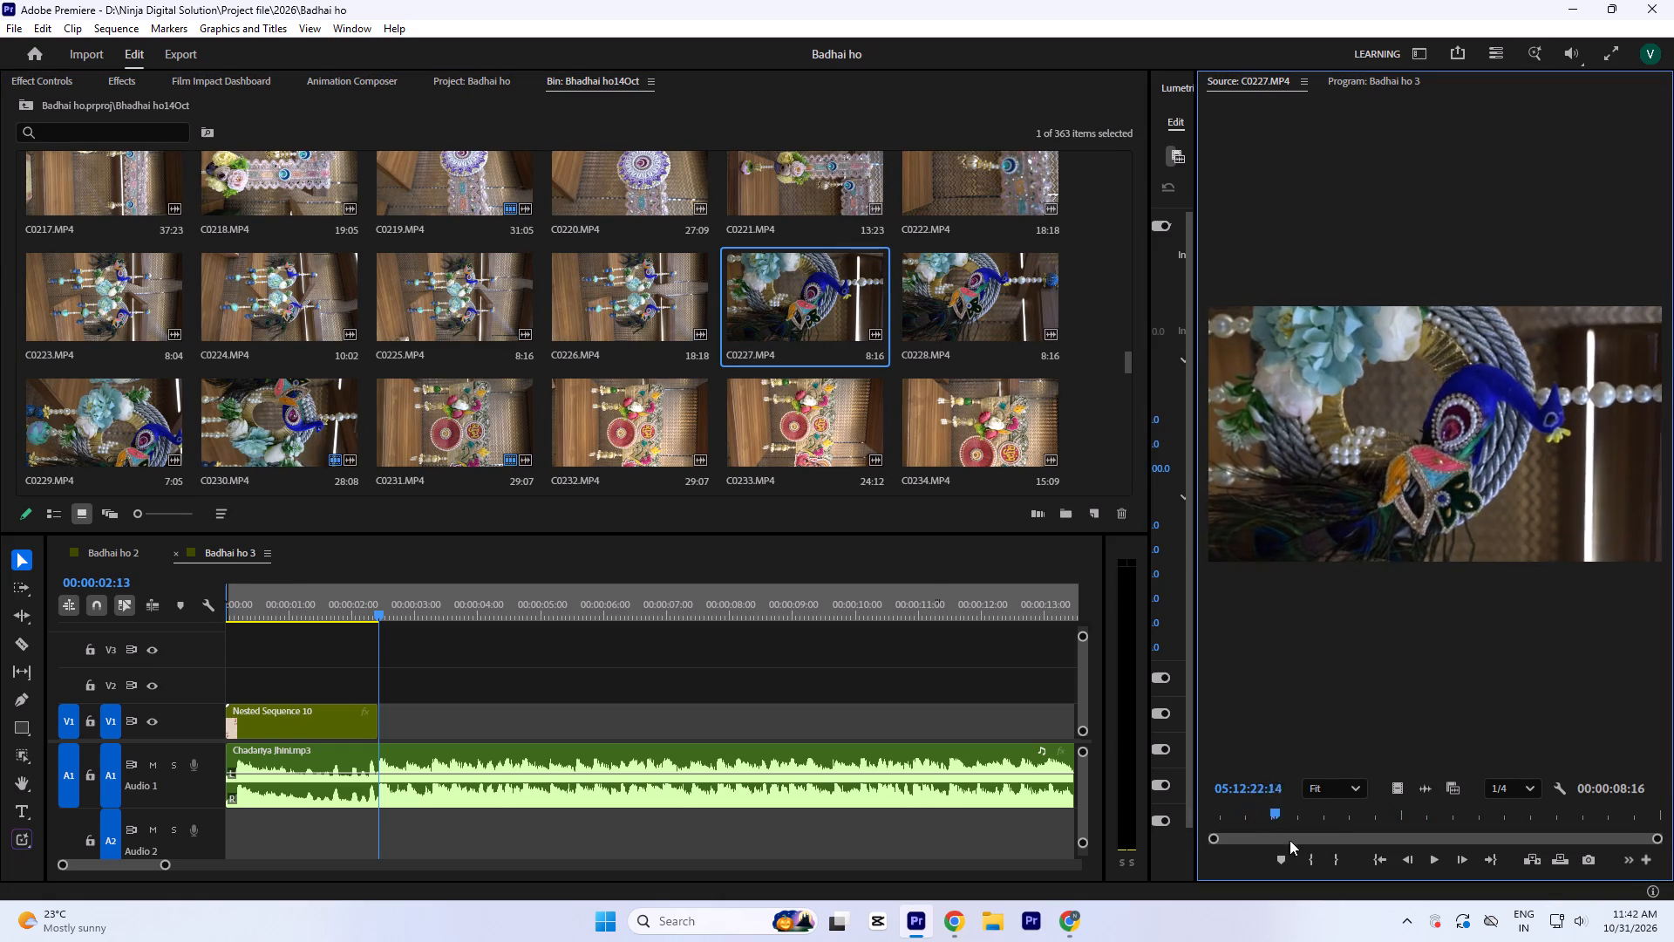
left_click_drag(1290, 840, 1494, 857)
double_click(950, 277)
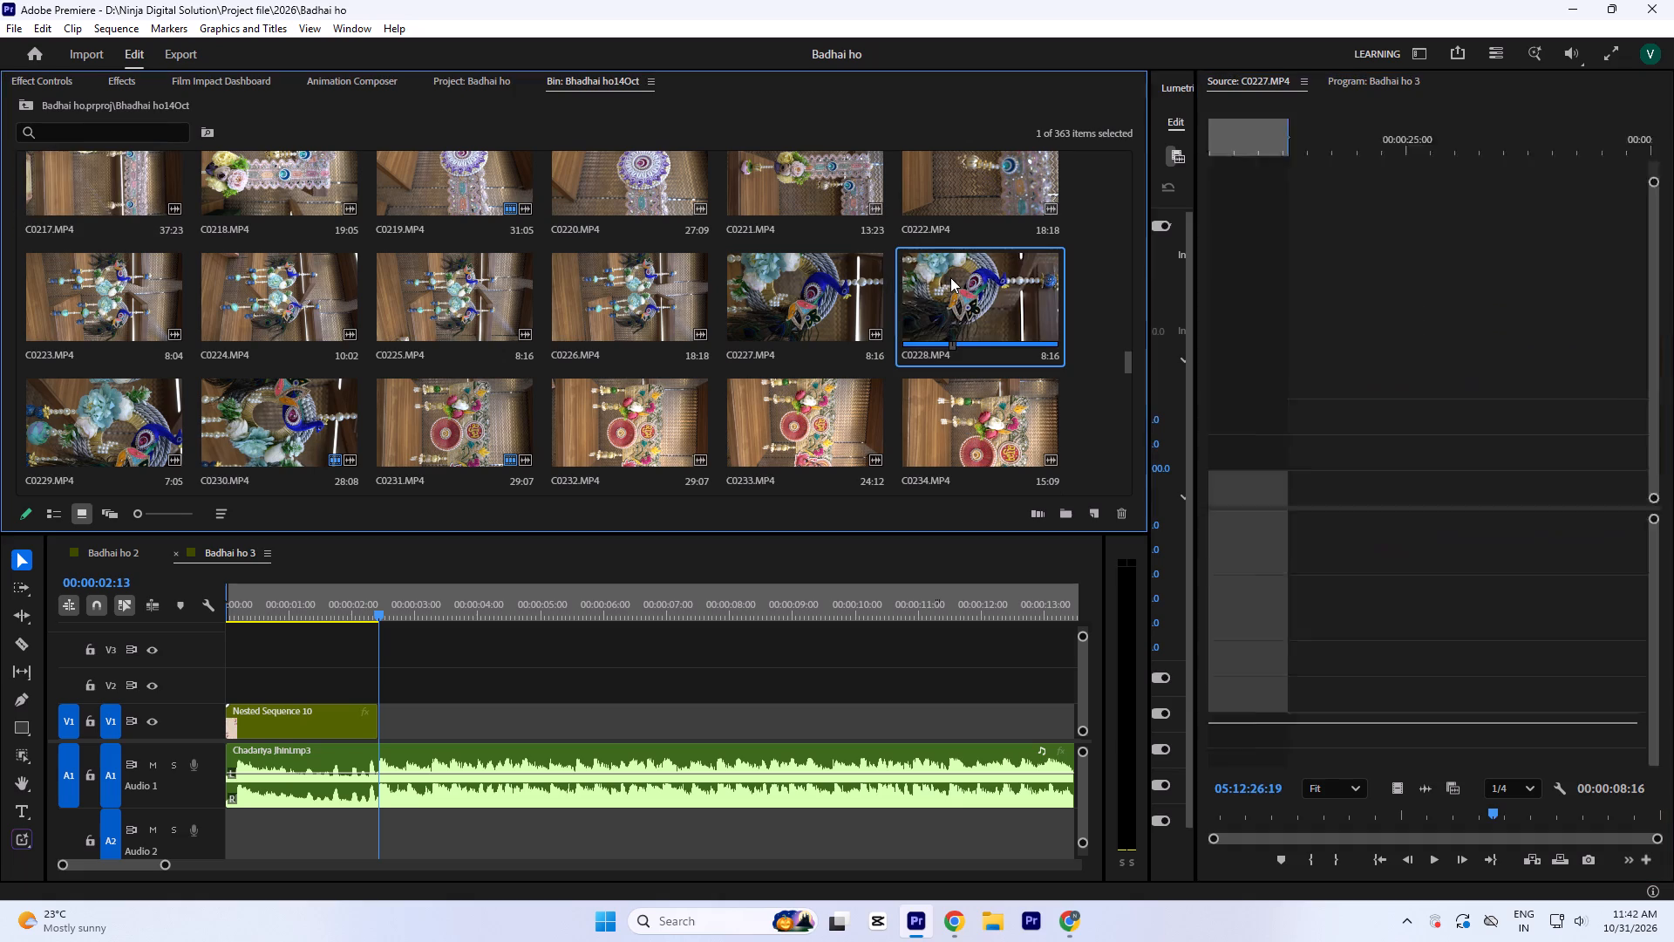
key("space")
left_click_drag(1341, 868, 1178, 863)
left_click_drag(1354, 824, 1287, 828)
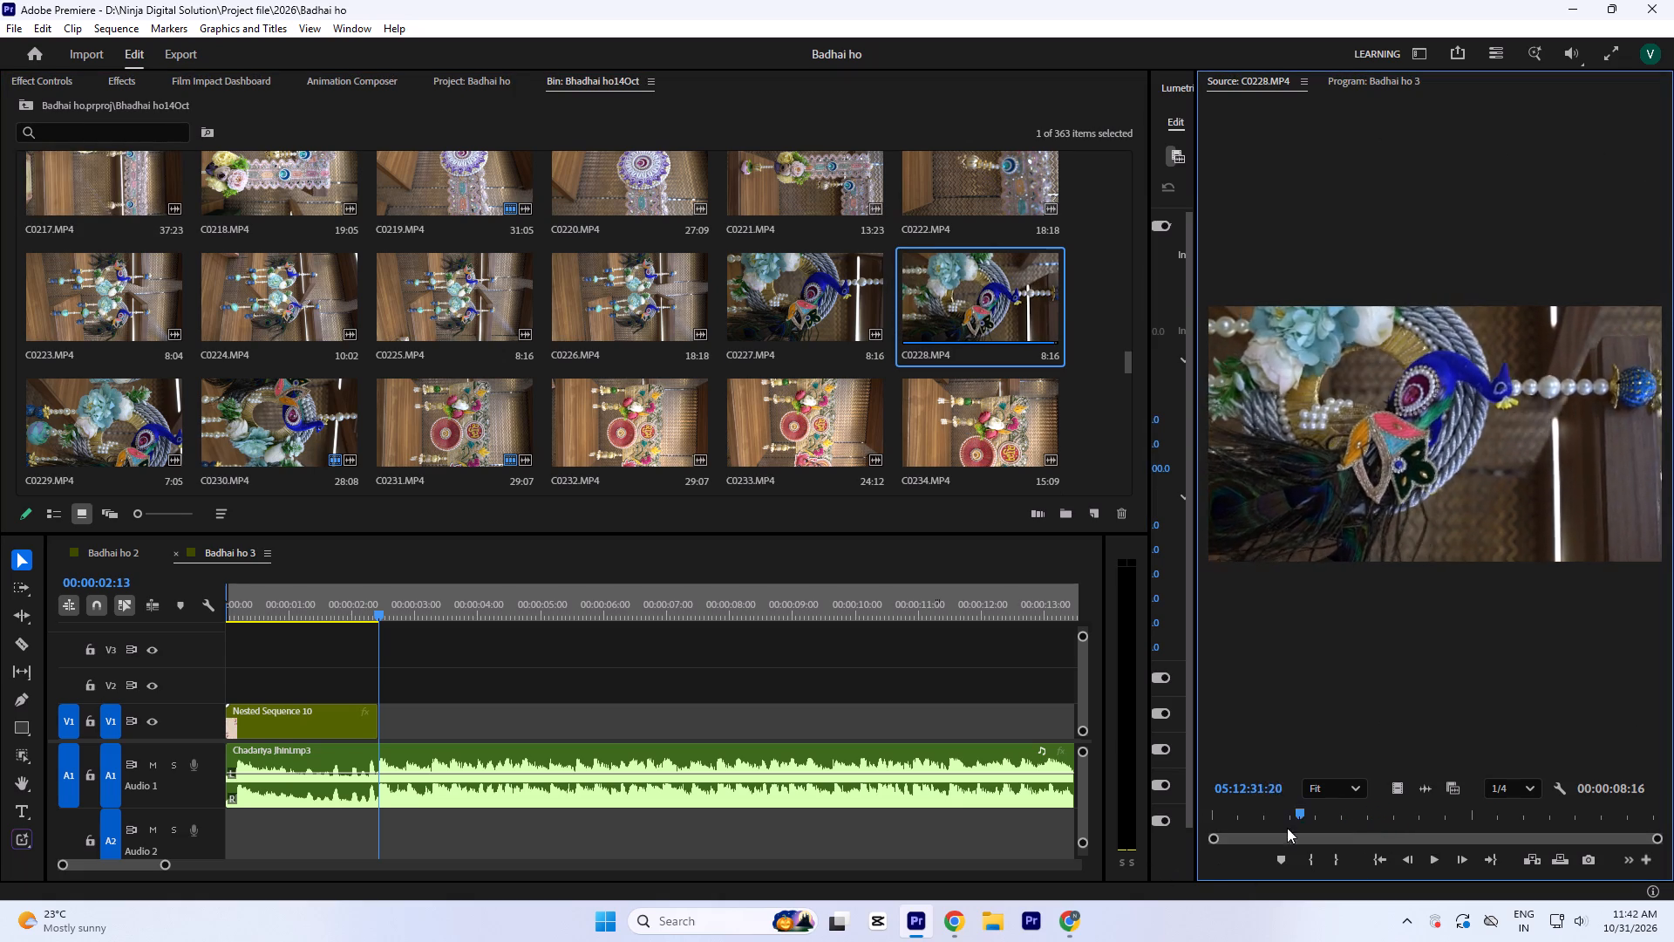
left_click_drag(1287, 828, 1615, 850)
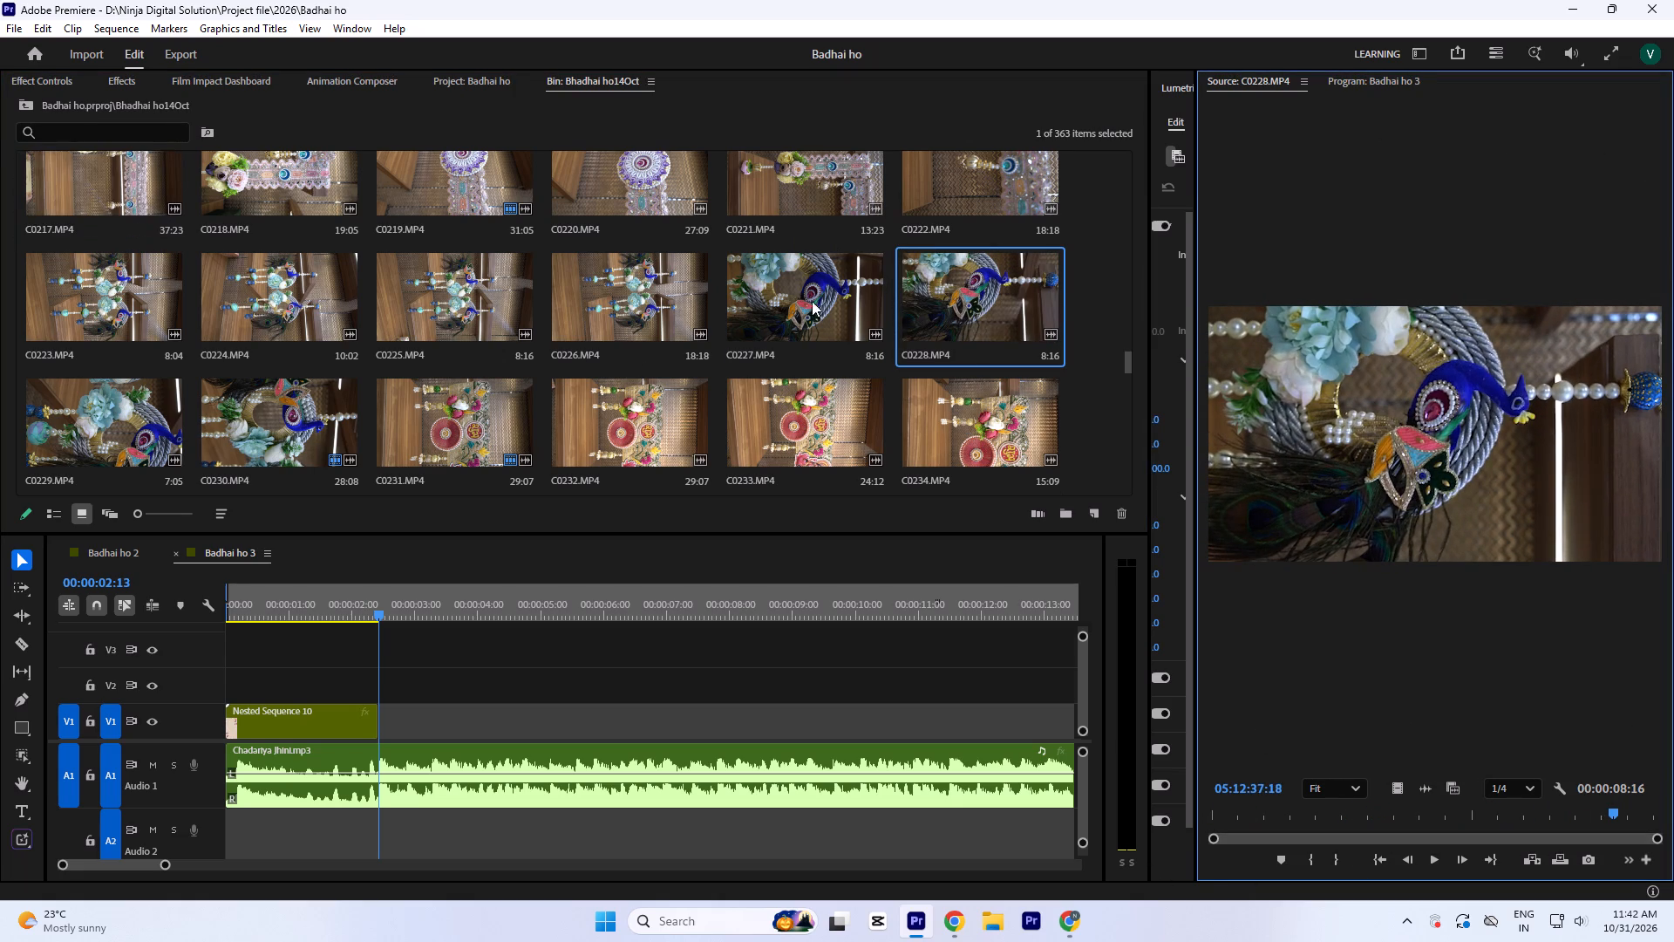
double_click(800, 297)
left_click_drag(1377, 831, 1377, 835)
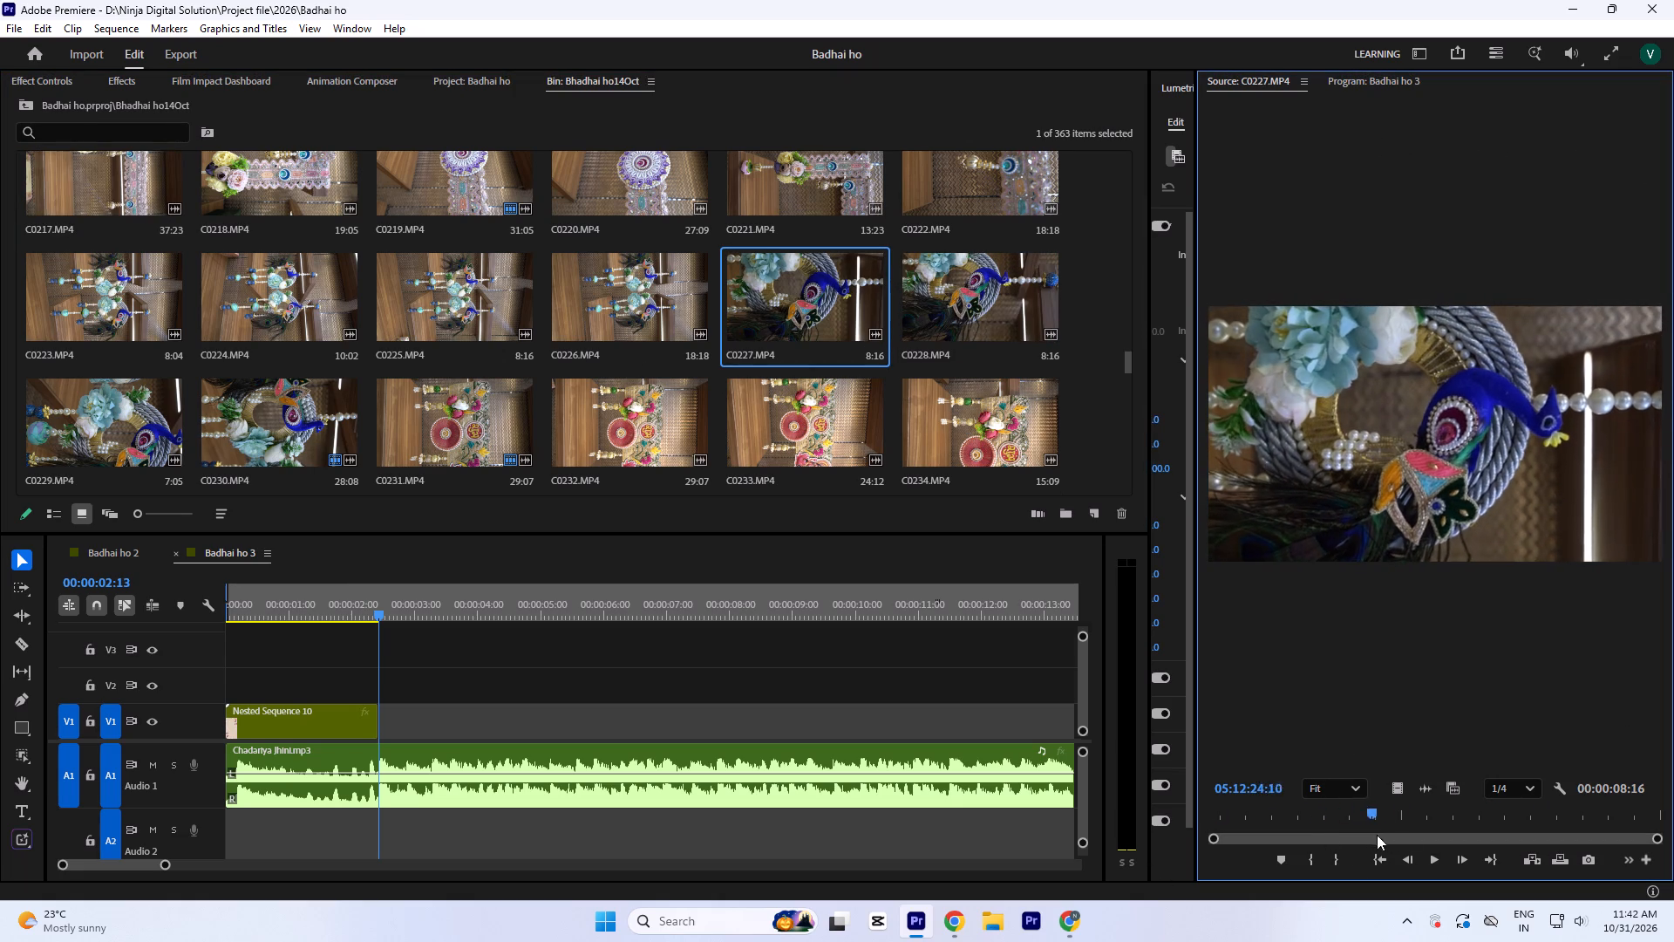
left_click_drag(1377, 835, 1439, 844)
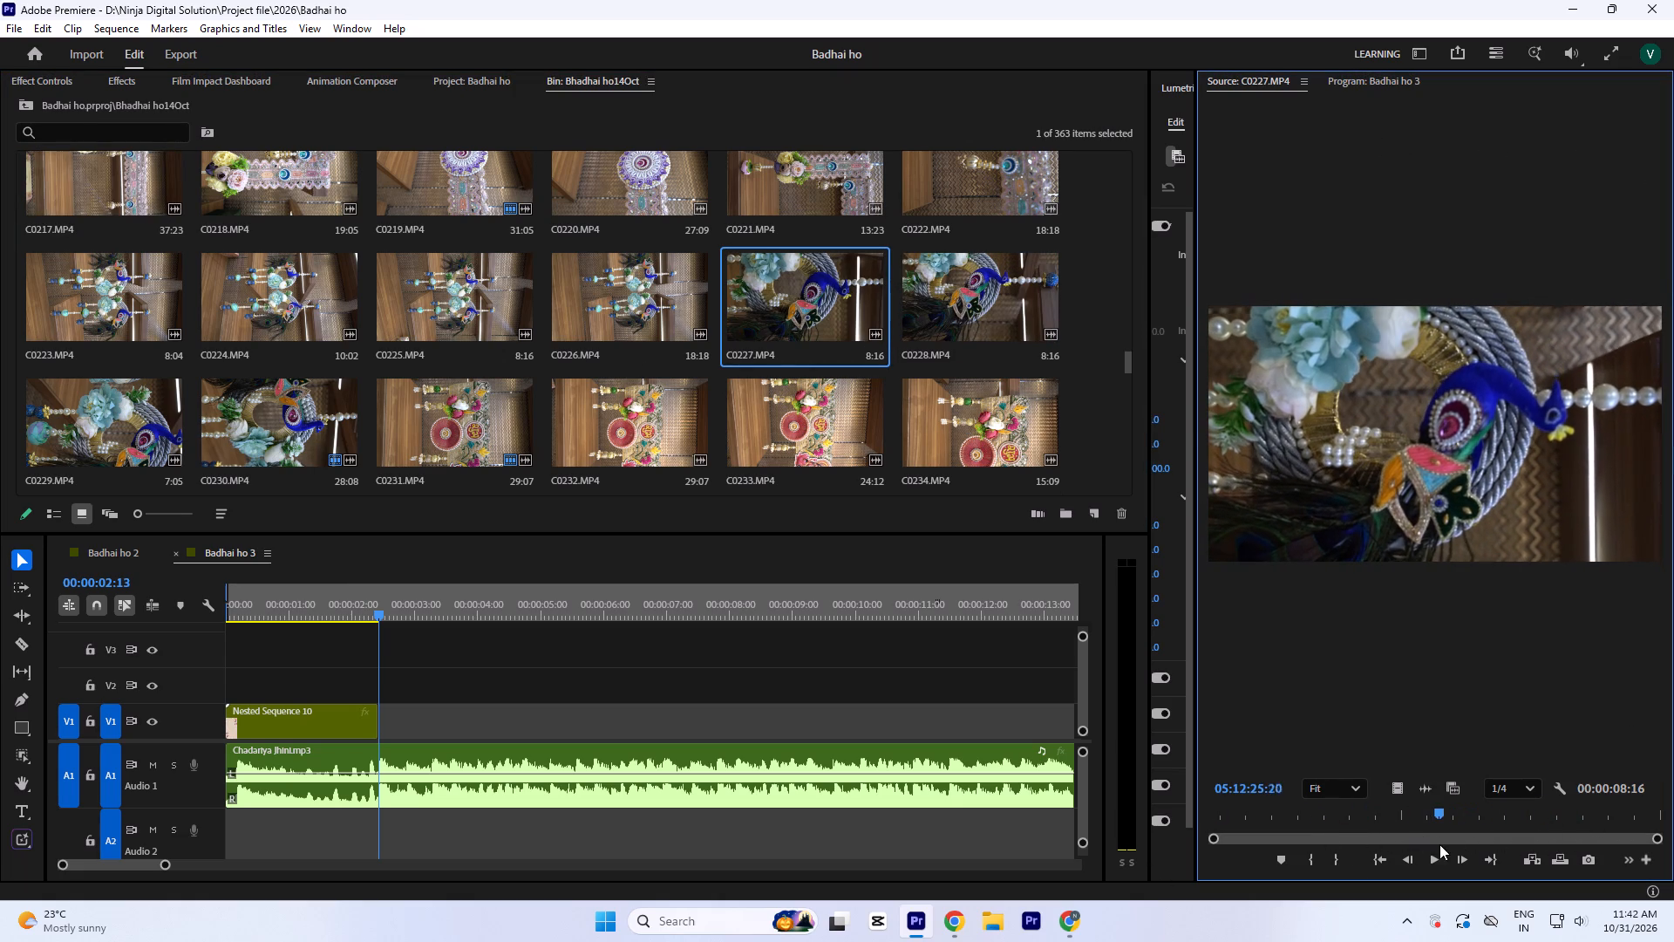
left_click_drag(1439, 844, 1438, 844)
Scrub through the wide shots of the paired peacock hangings in C0226.MP4 and C0225.MP4.
double_click(600, 317)
key("space")
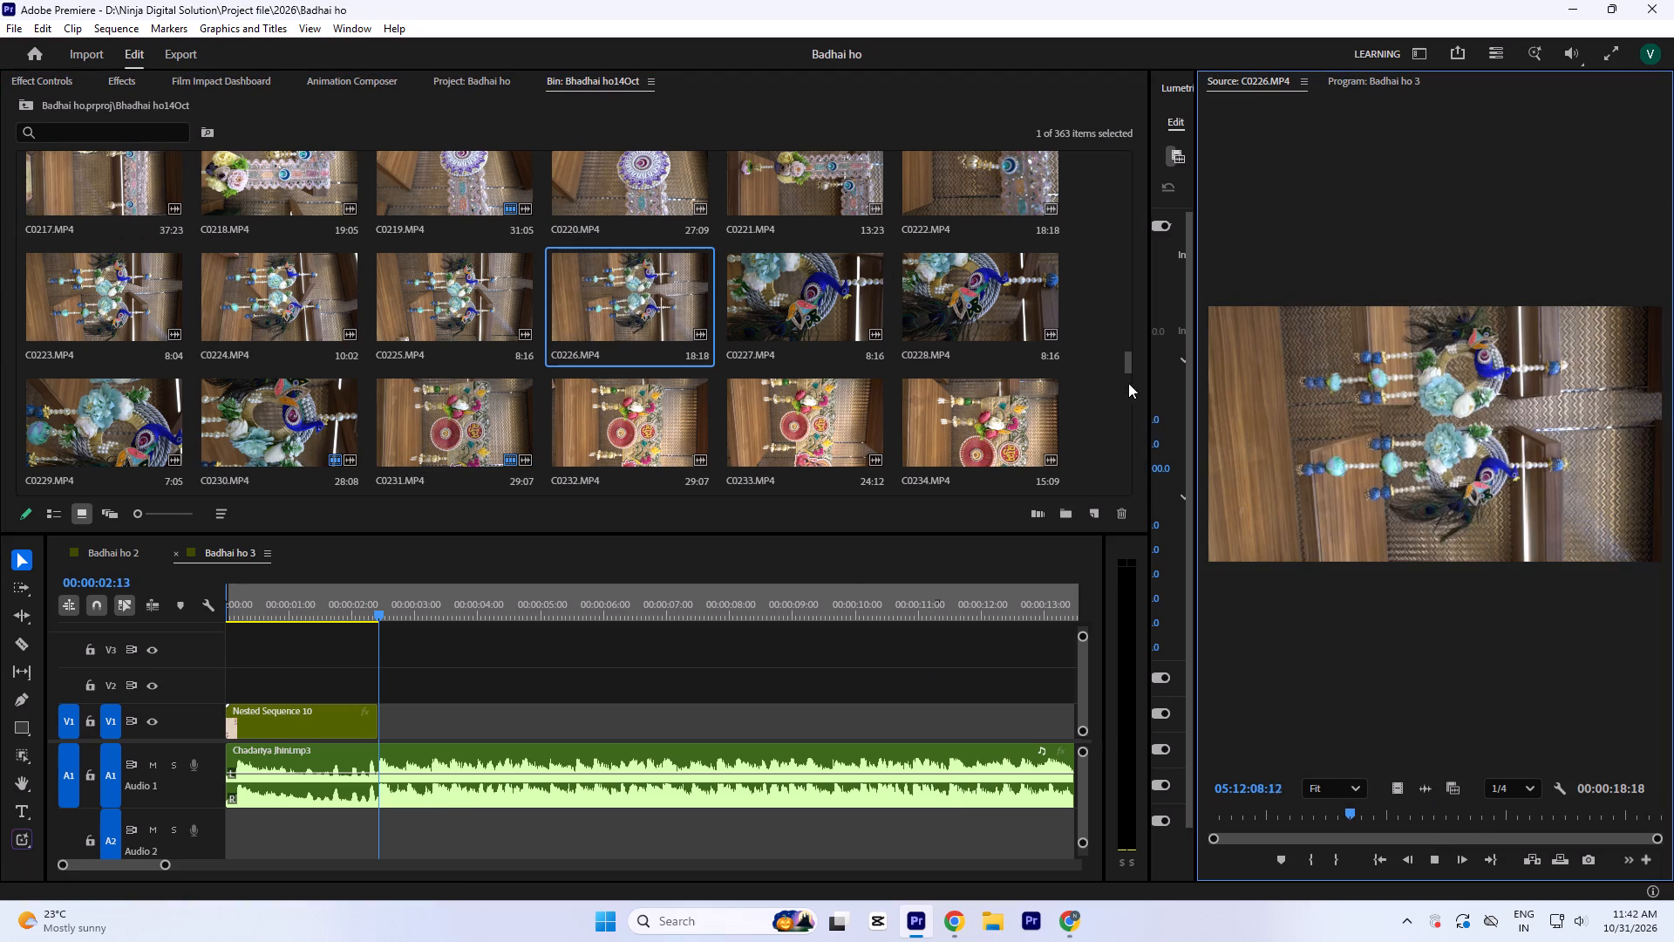
left_click_drag(1329, 811, 1556, 848)
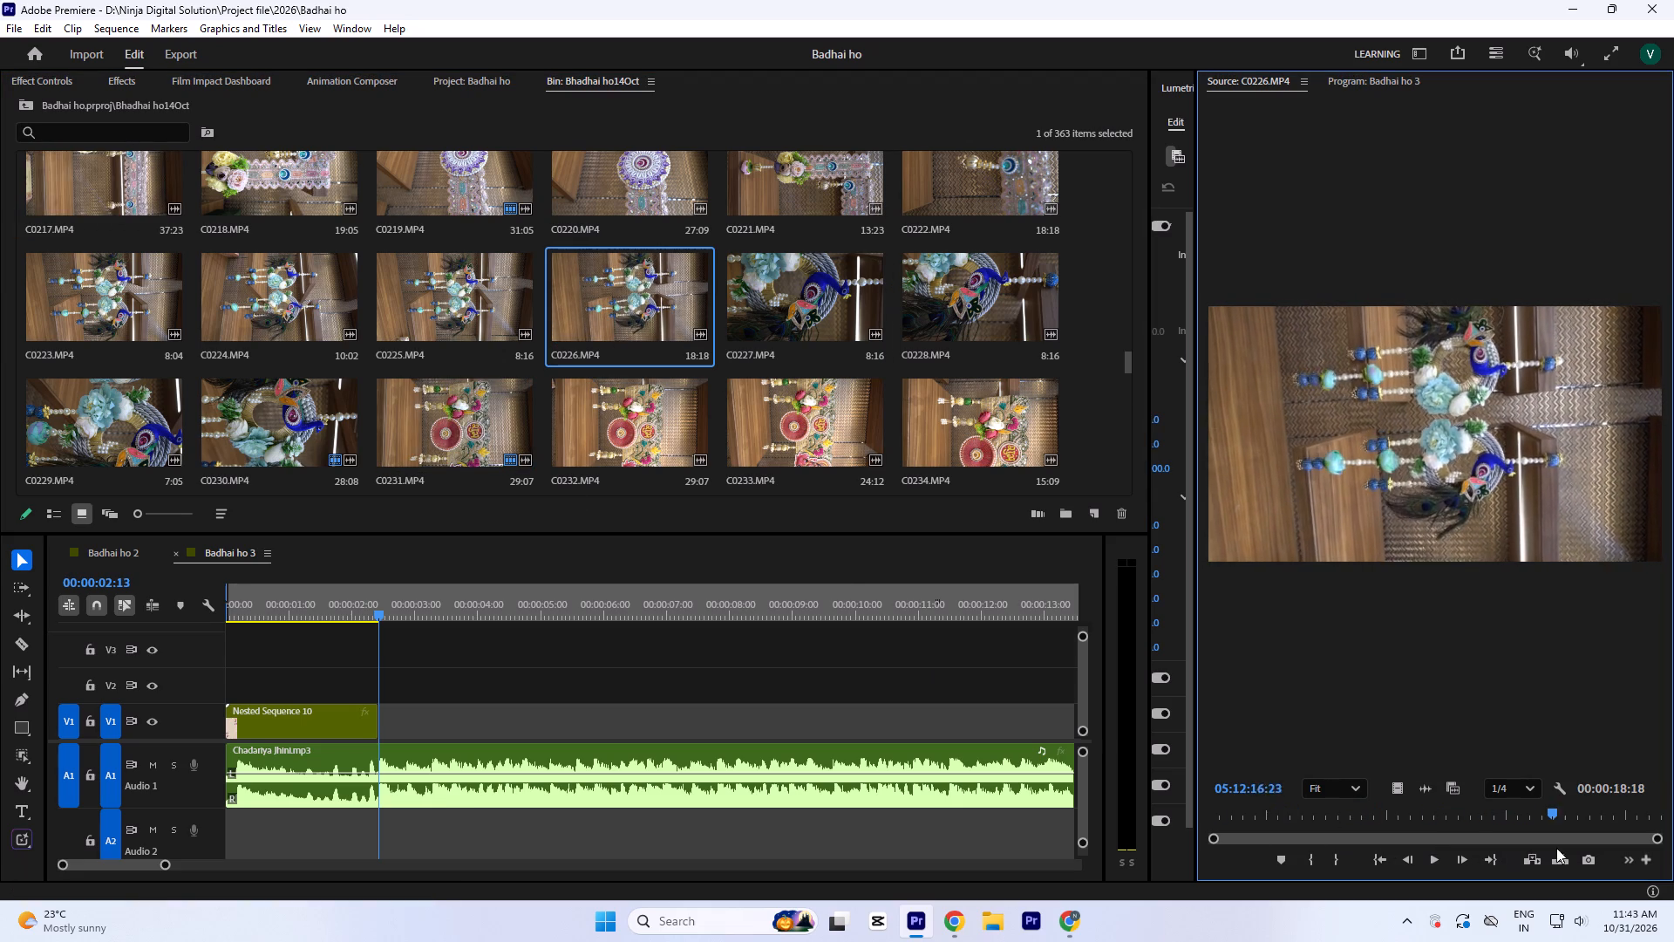
left_click_drag(1556, 848, 1459, 863)
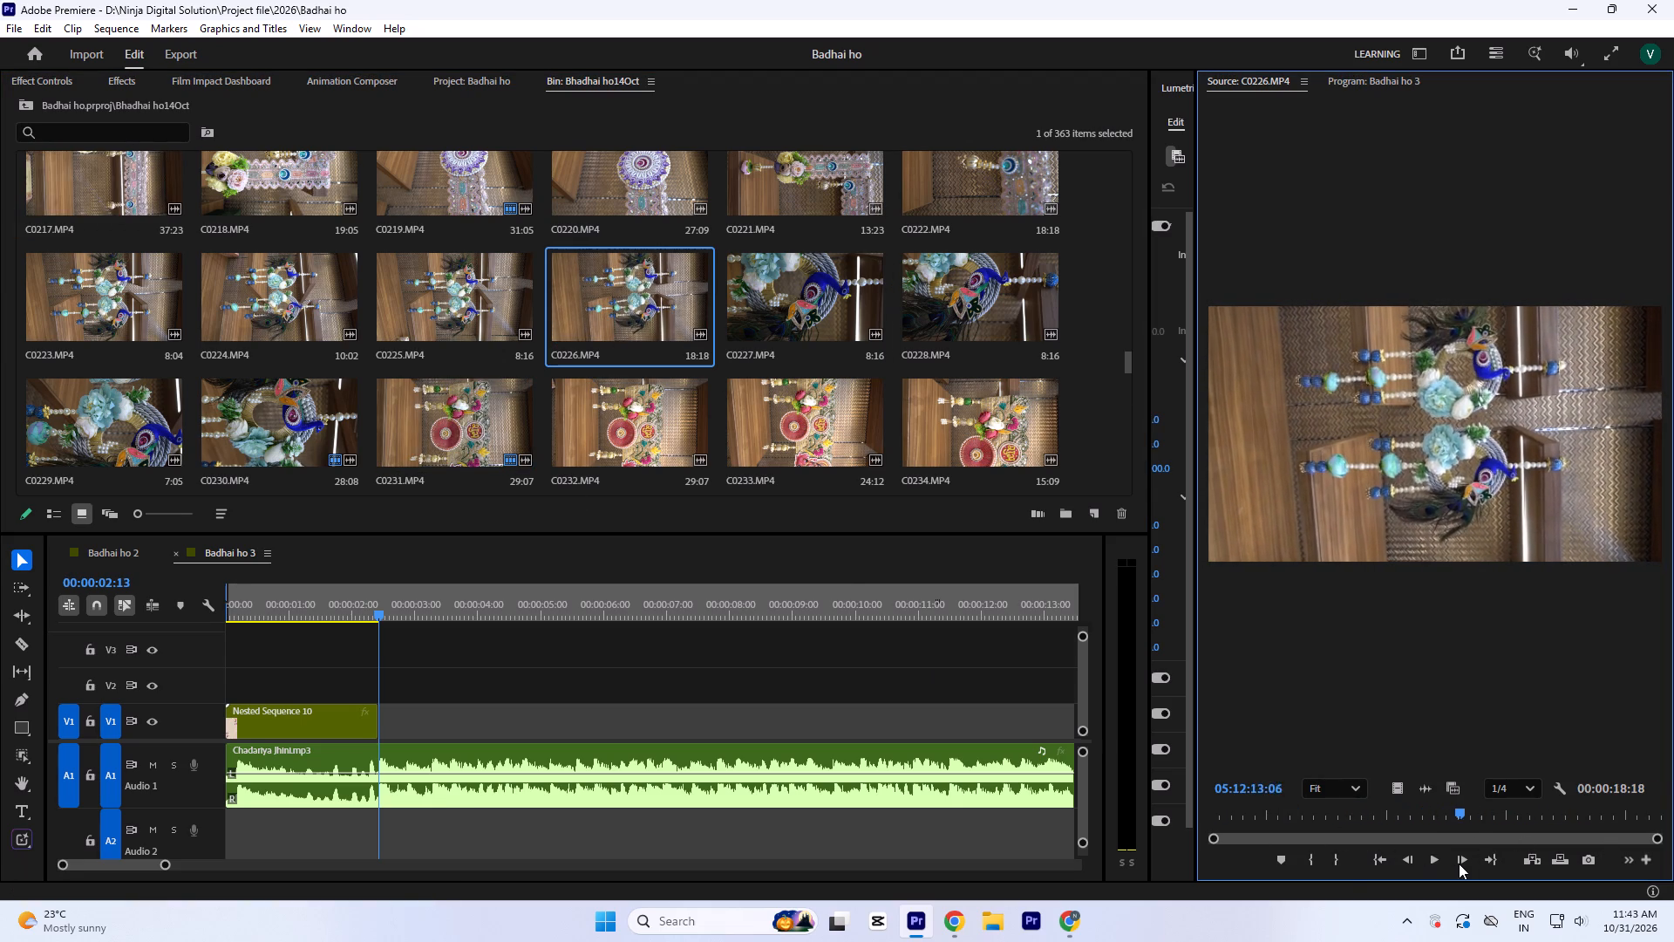
left_click_drag(1459, 863, 1297, 876)
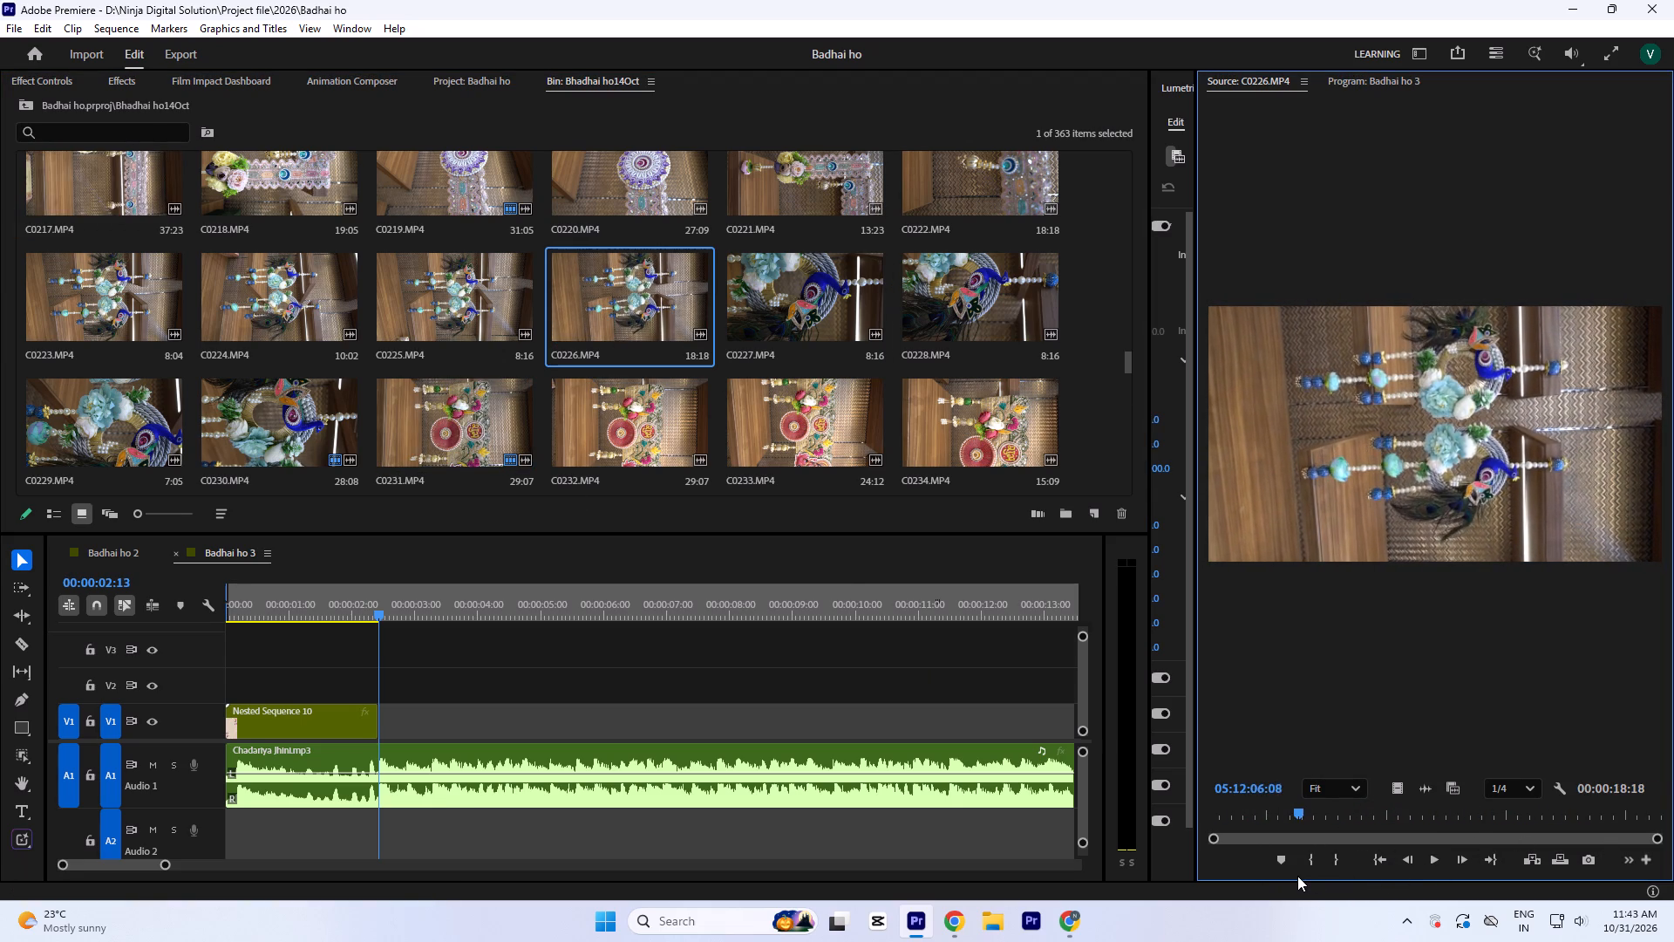
left_click_drag(1297, 876, 1295, 876)
double_click(452, 286)
key("space")
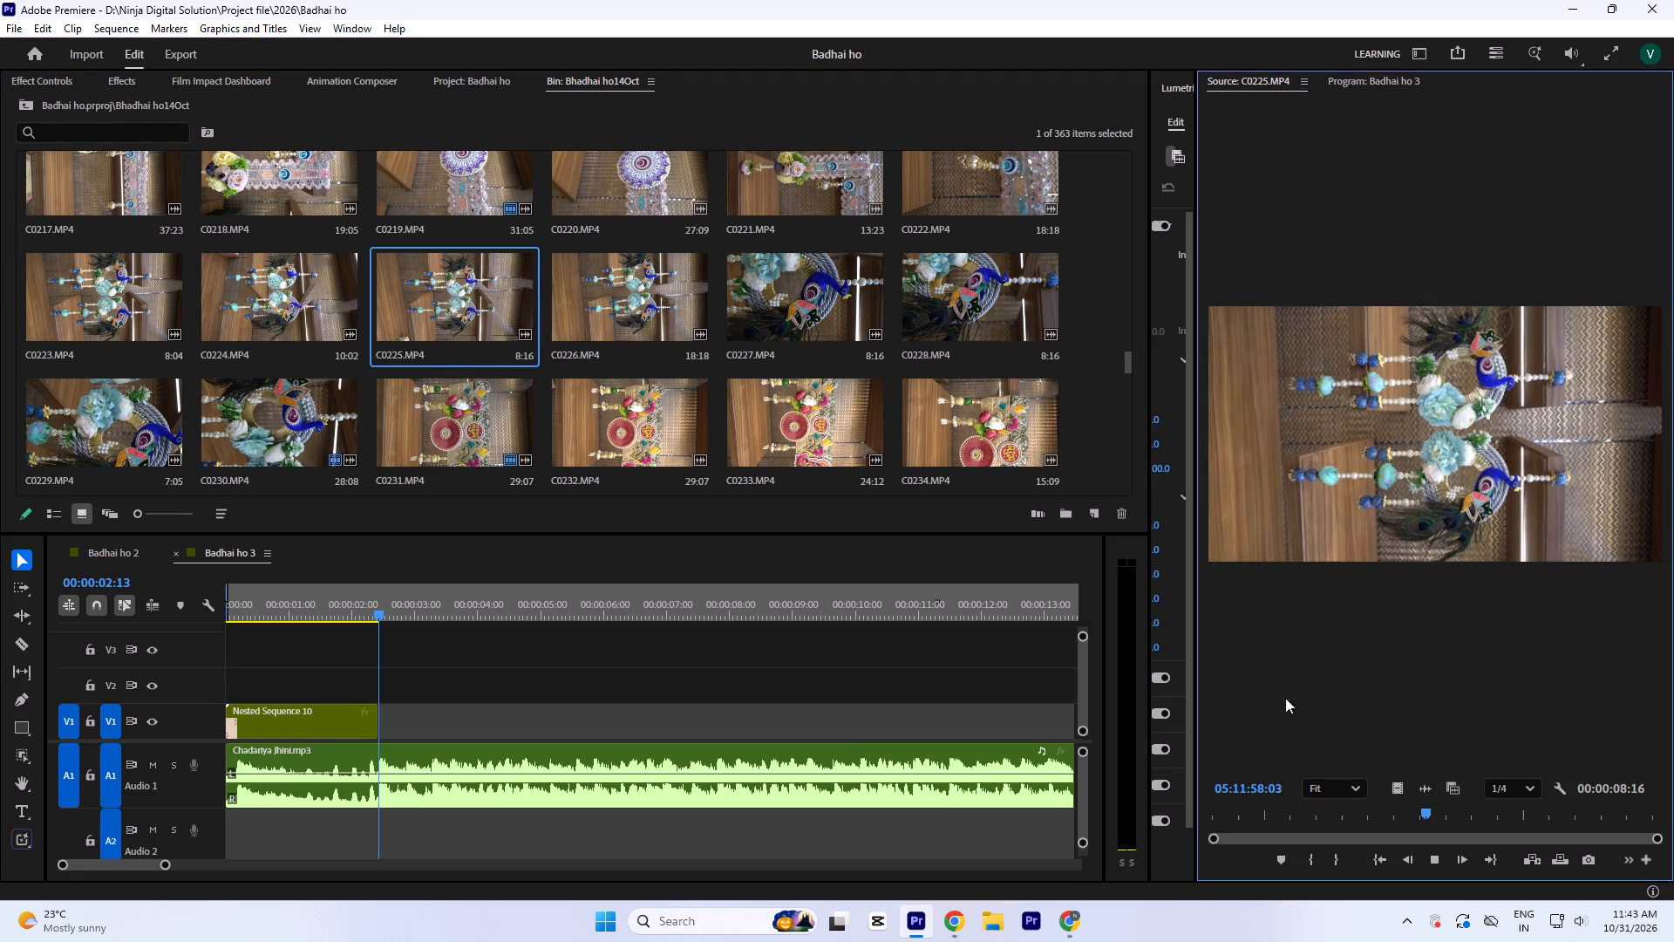
left_click_drag(1375, 822, 1630, 877)
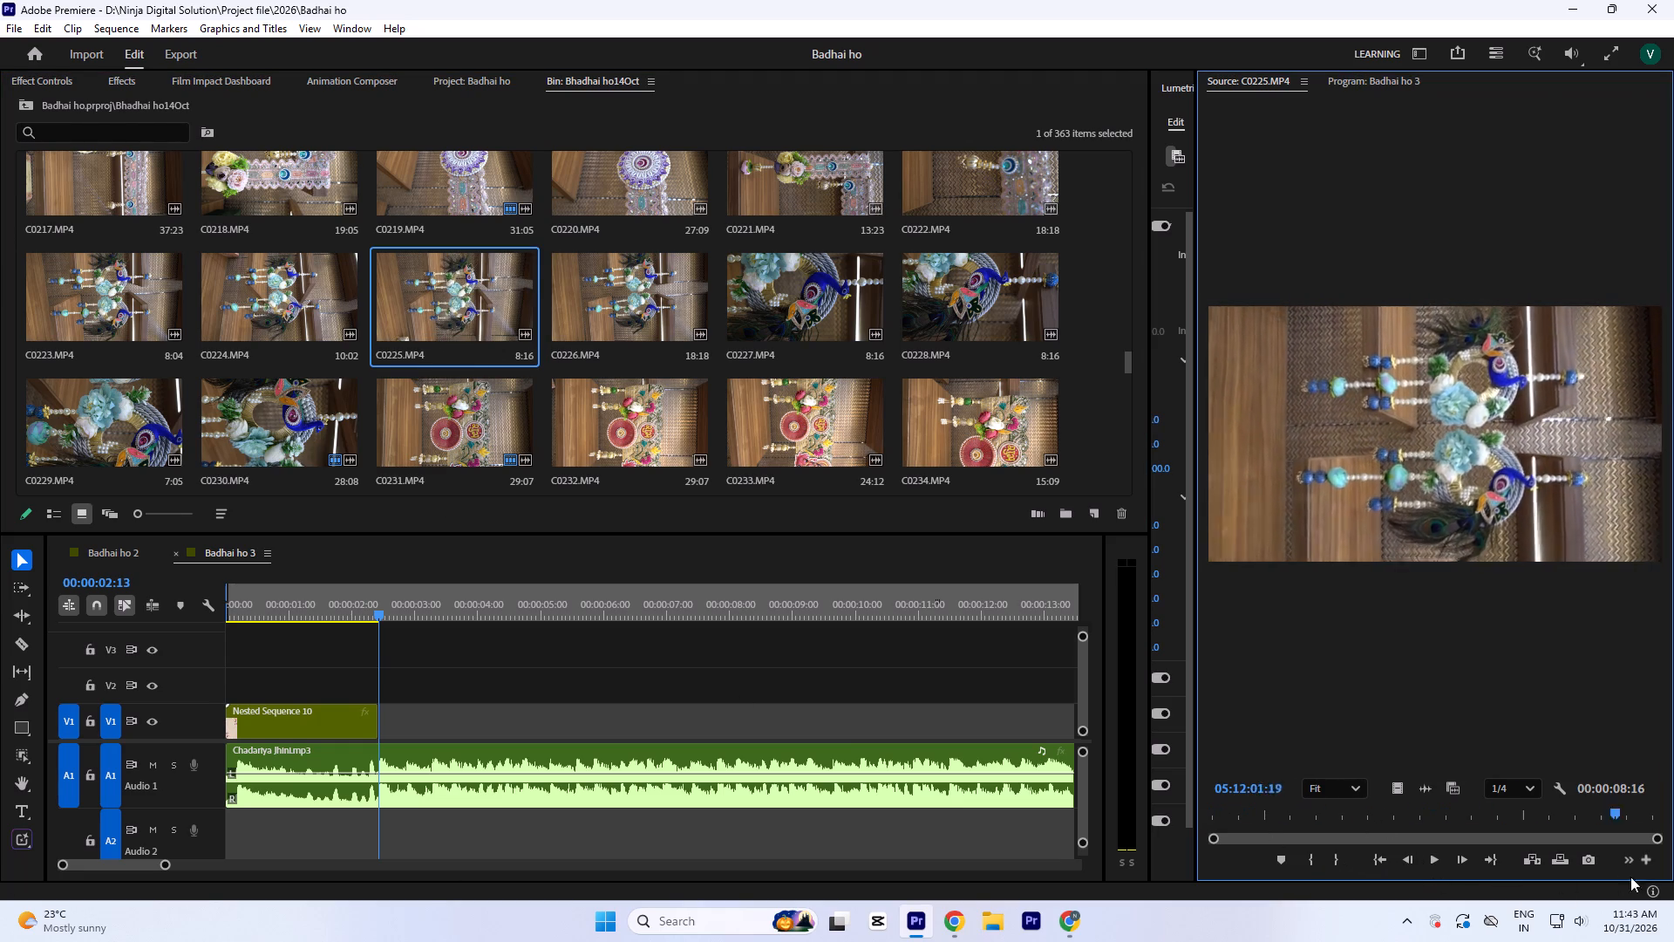
left_click_drag(1630, 877, 1426, 900)
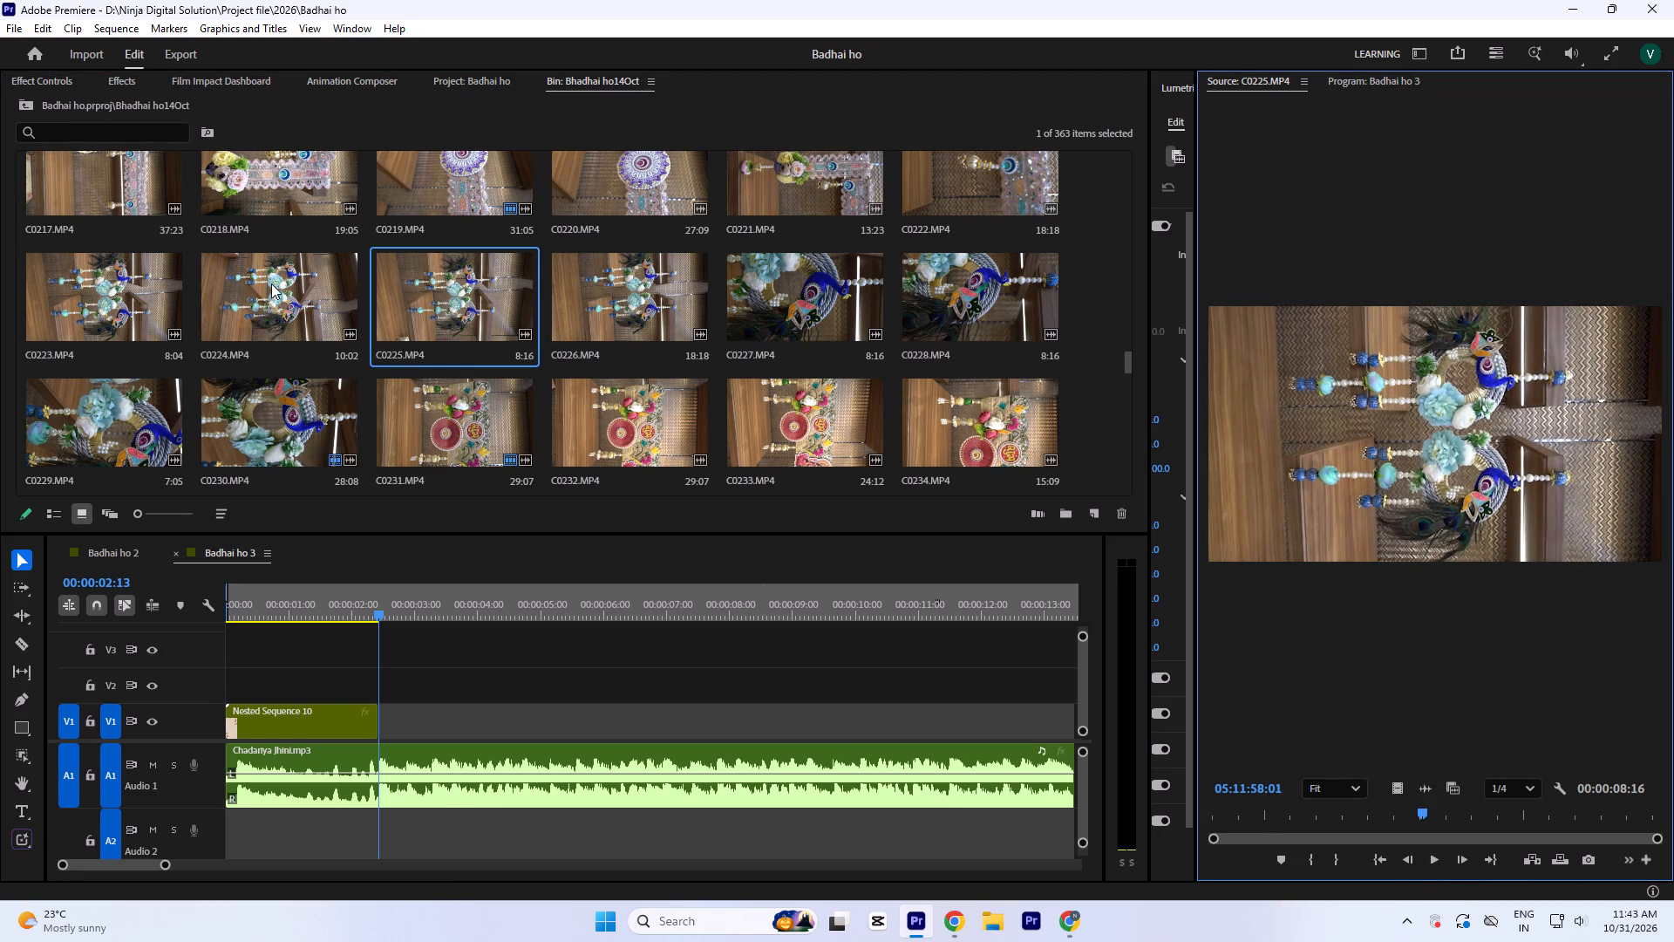
Scrub through the wide shots of the paired peacock hangings in C0224.MP4 and C0223.MP4.
double_click(271, 283)
key("space")
left_click_drag(1425, 824, 1378, 844)
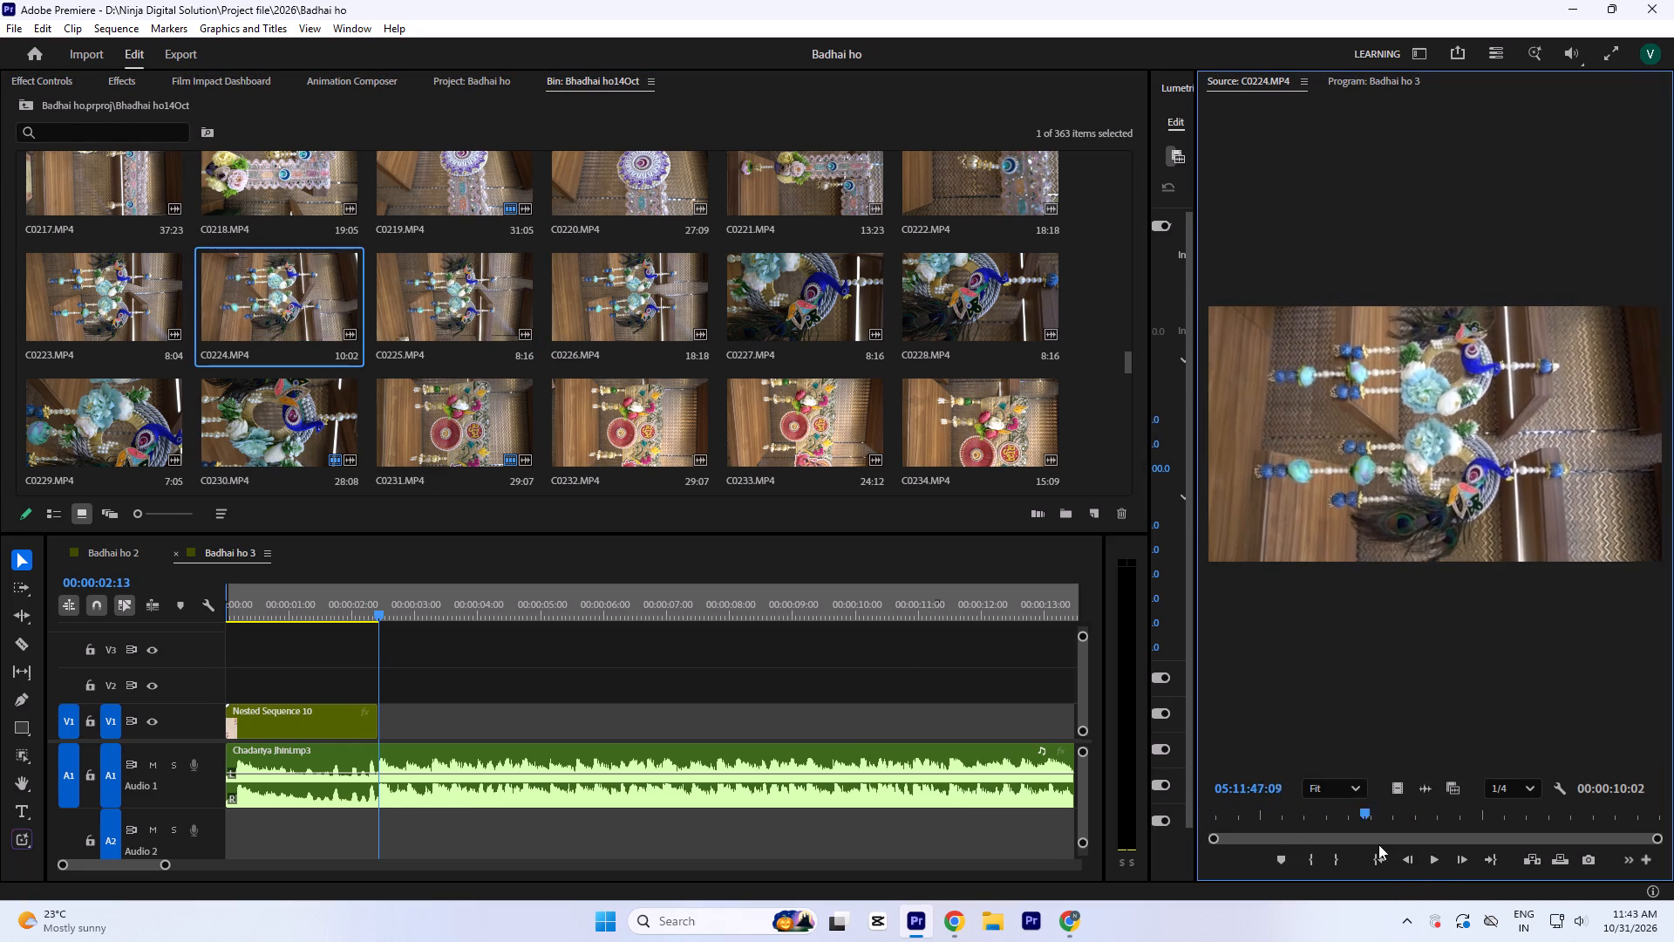
left_click_drag(1378, 844, 1269, 849)
double_click(97, 289)
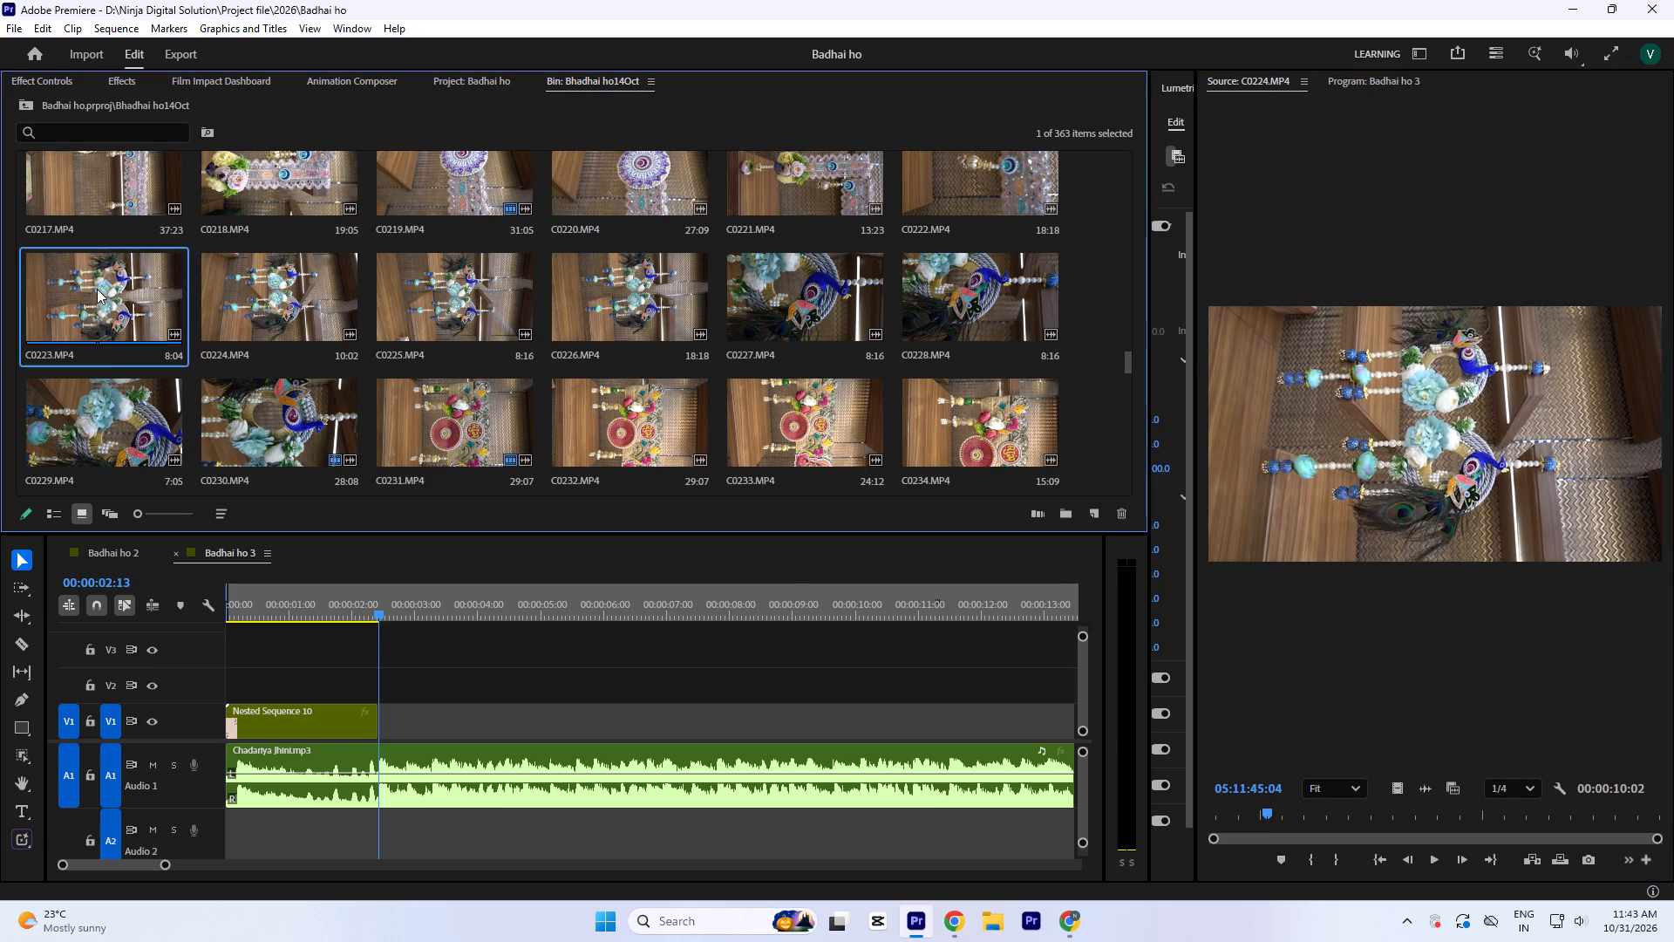
scroll(702, 338, "up", 1)
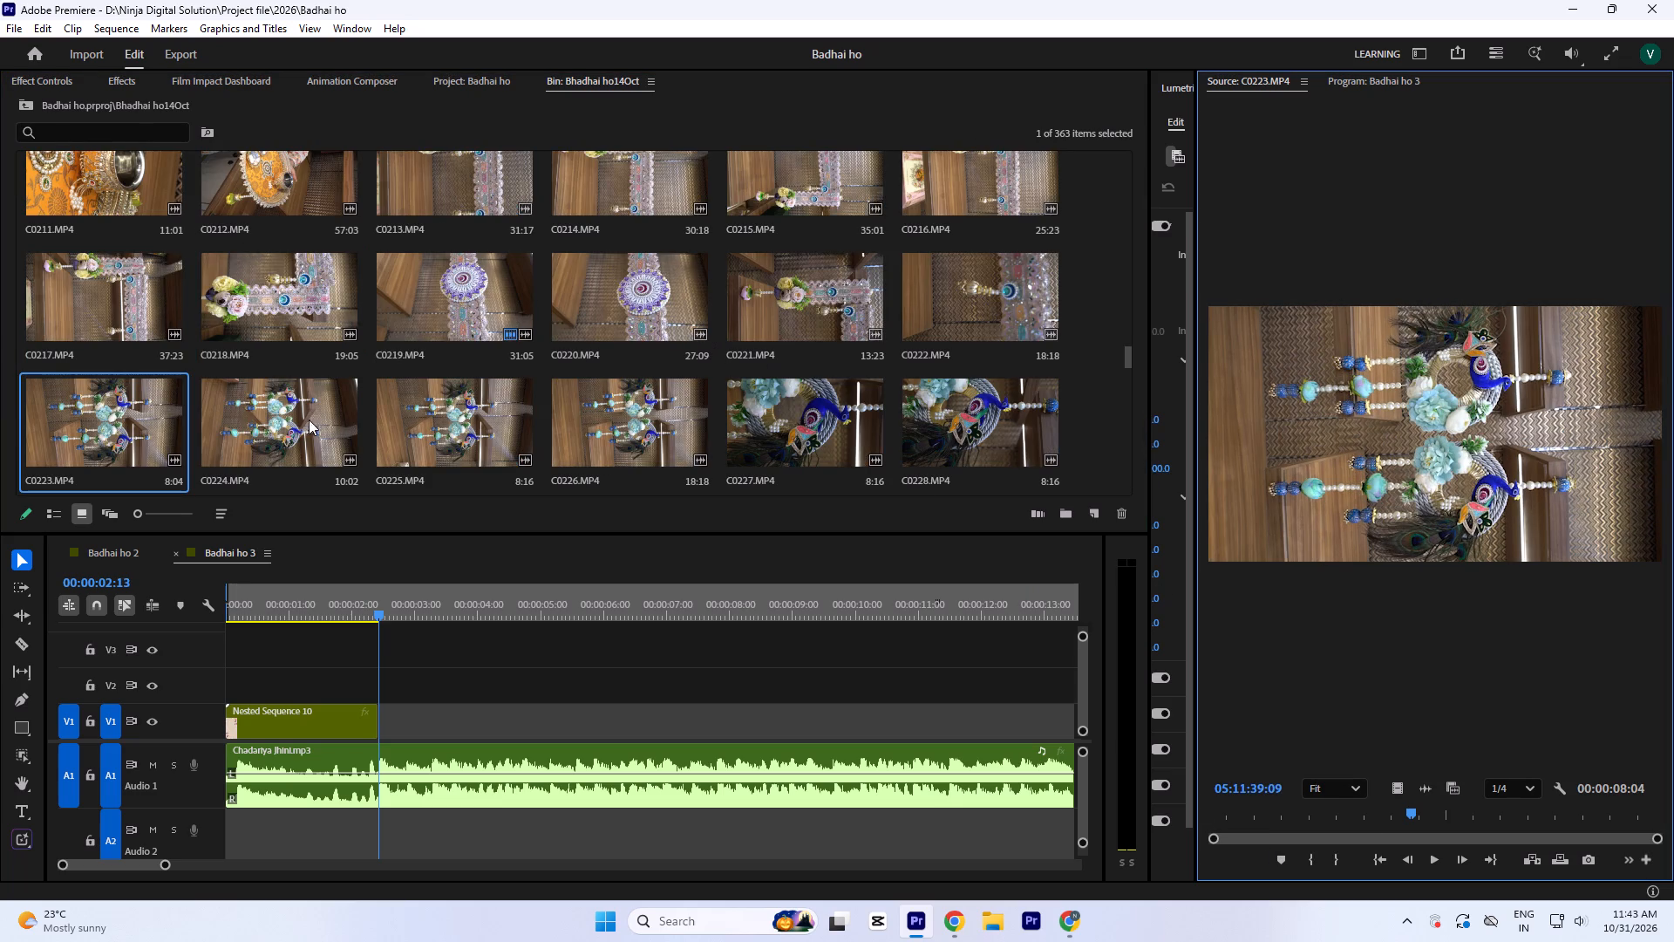
left_click_drag(1343, 828, 1522, 886)
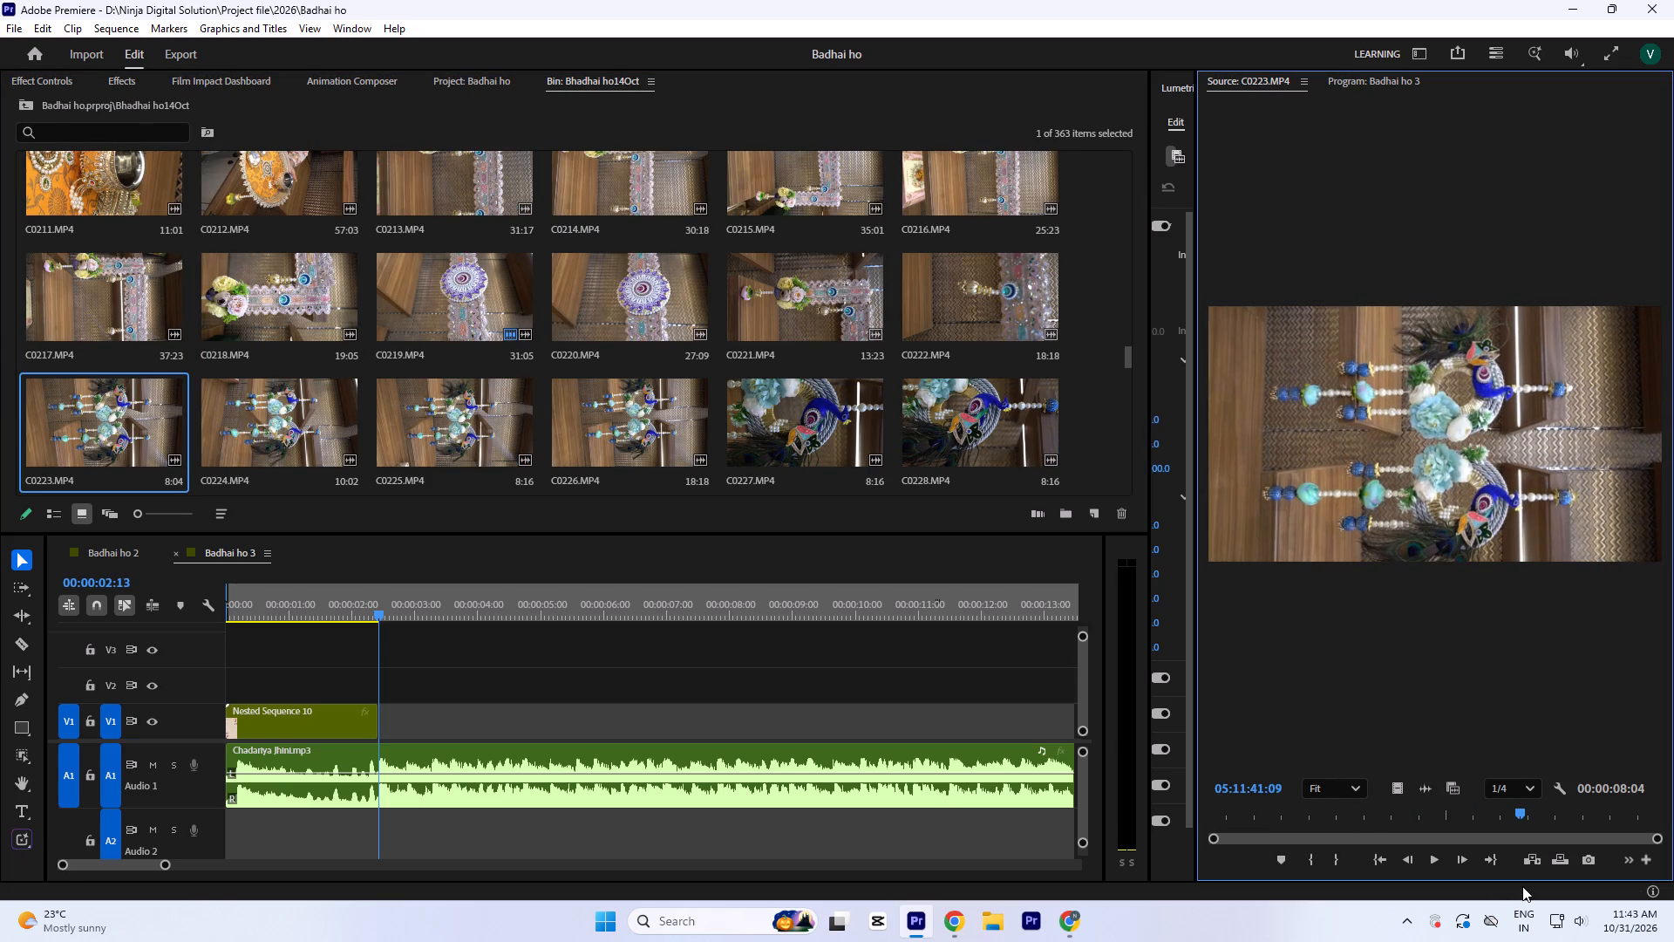
Mark an excerpt of about 2:14 in C0224.MP4 and place it on V2 shortly after the title card.
scroll(321, 393, "down", 1)
double_click(272, 304)
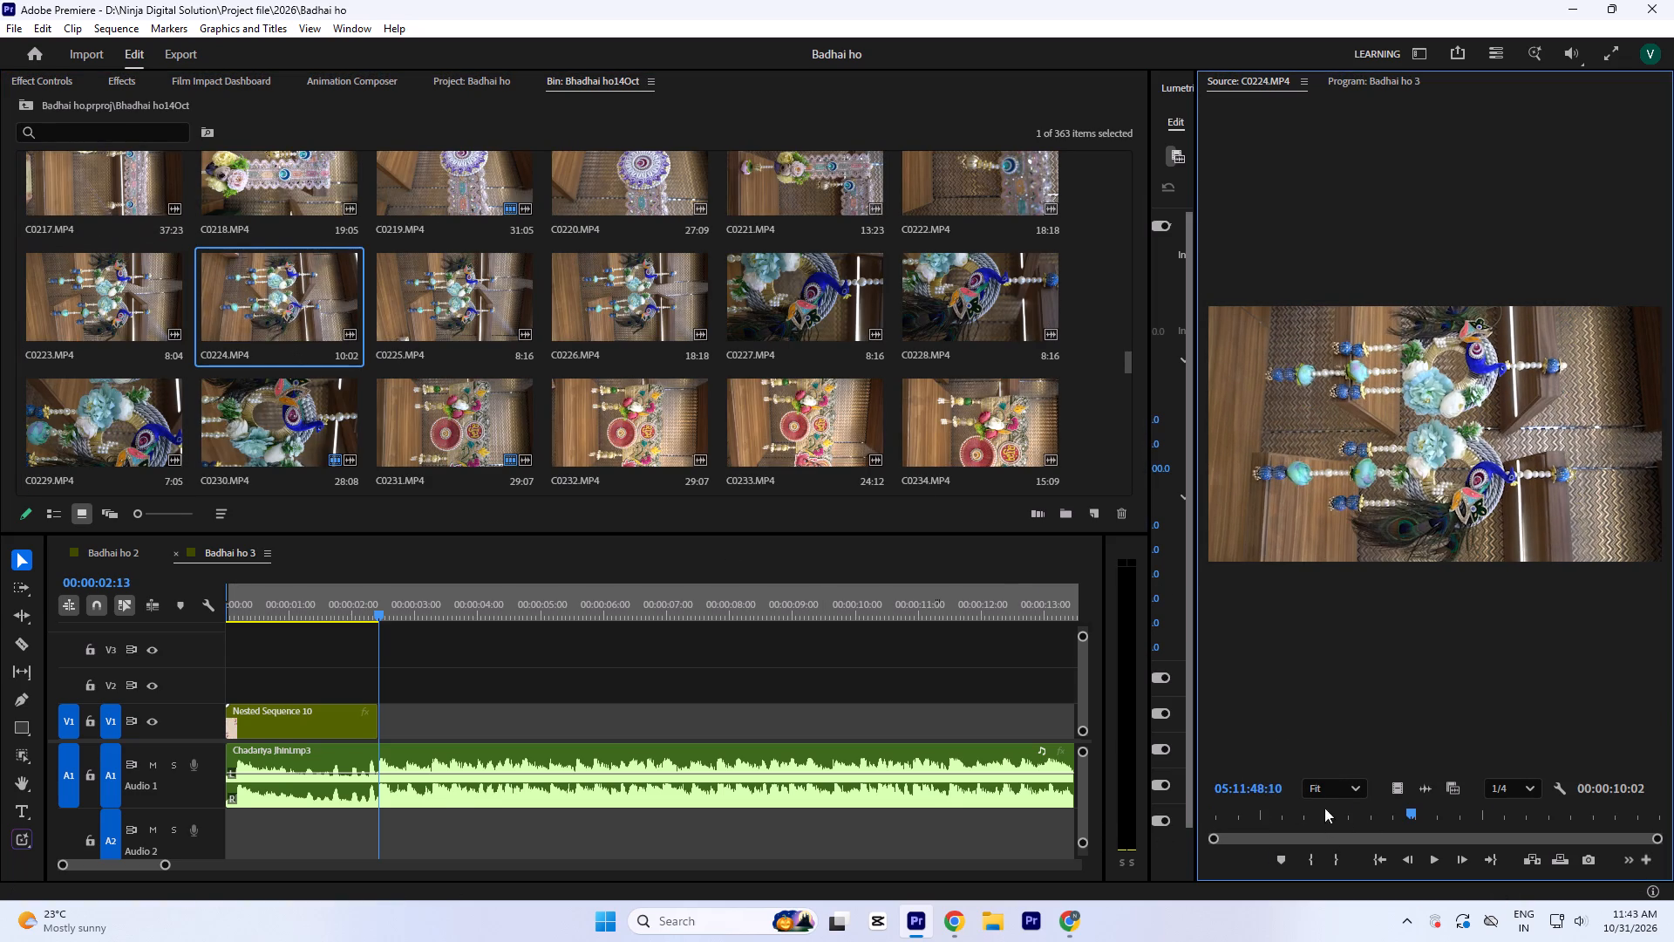
left_click_drag(1358, 813, 1310, 863)
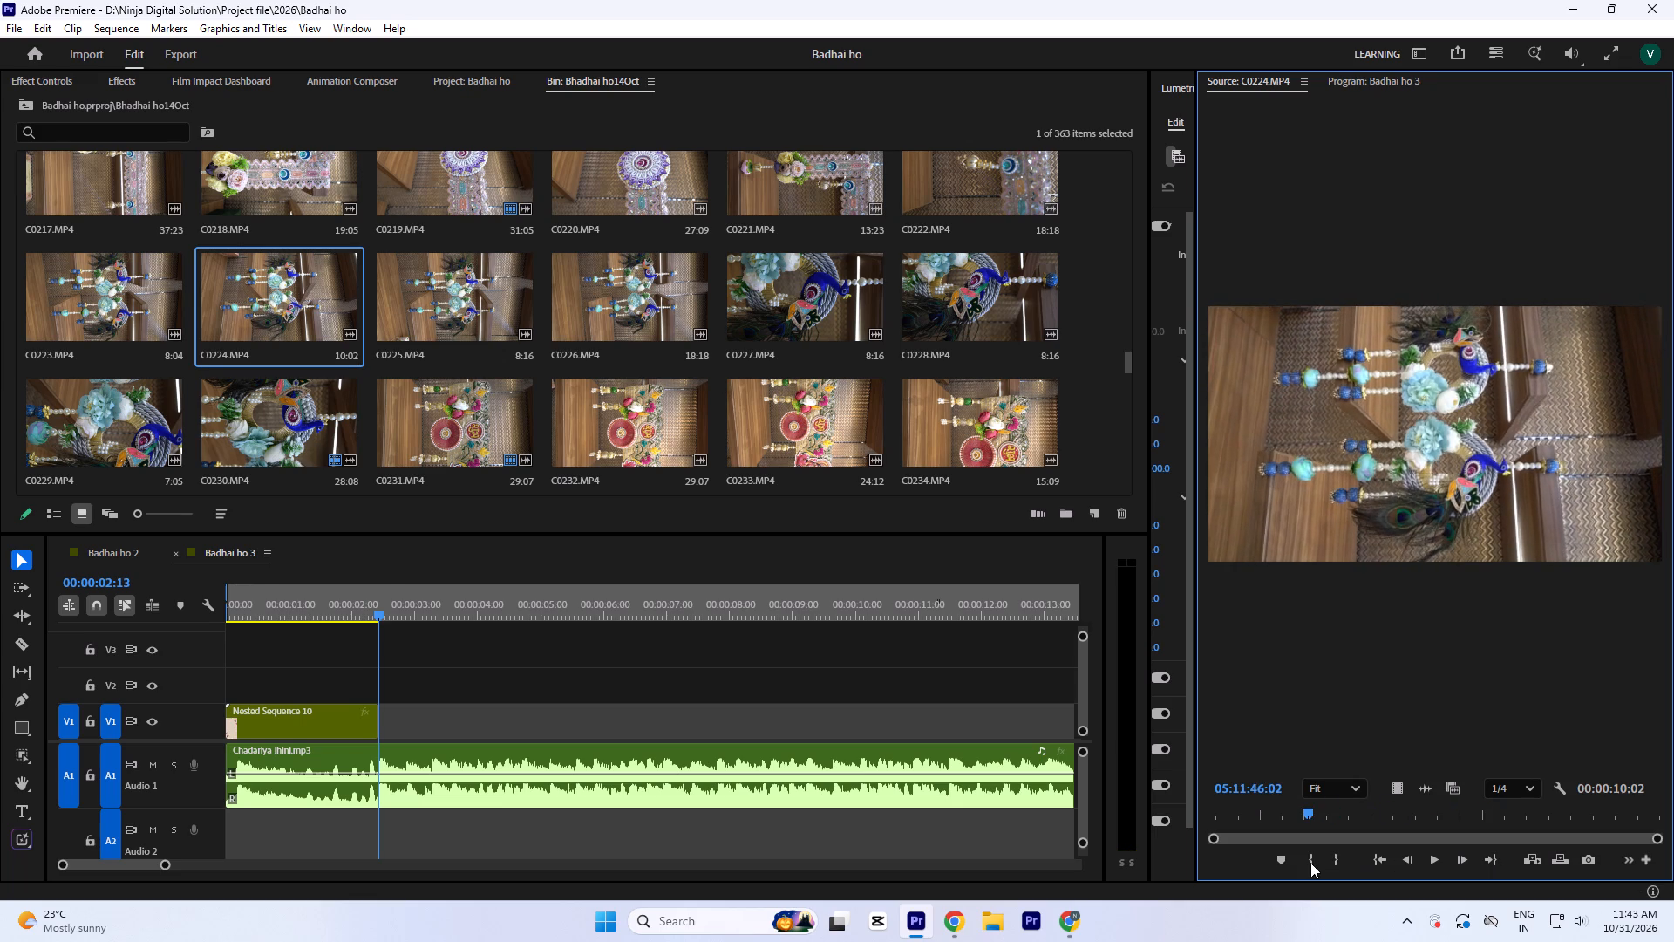
left_click_drag(1310, 863, 1422, 869)
key("i")
key("o")
left_click_drag(1395, 793, 397, 681)
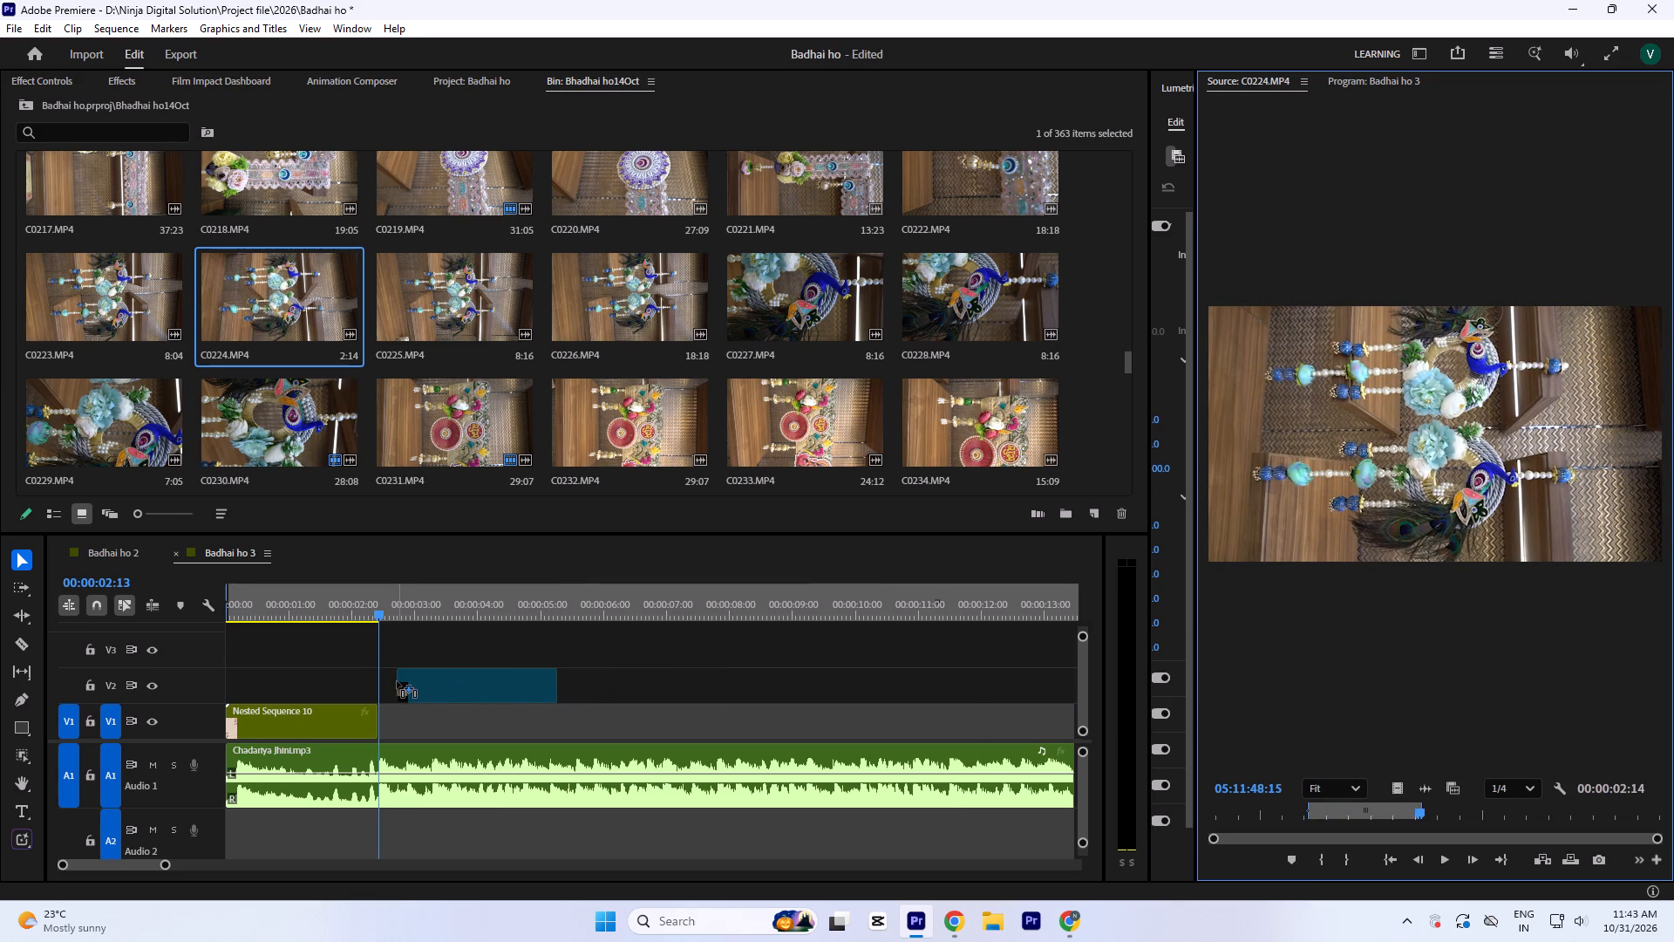
left_click_drag(397, 681, 396, 681)
Examine the overlays and closing logo card in the Badhai ho 2 necklace sequence.
type("`-")
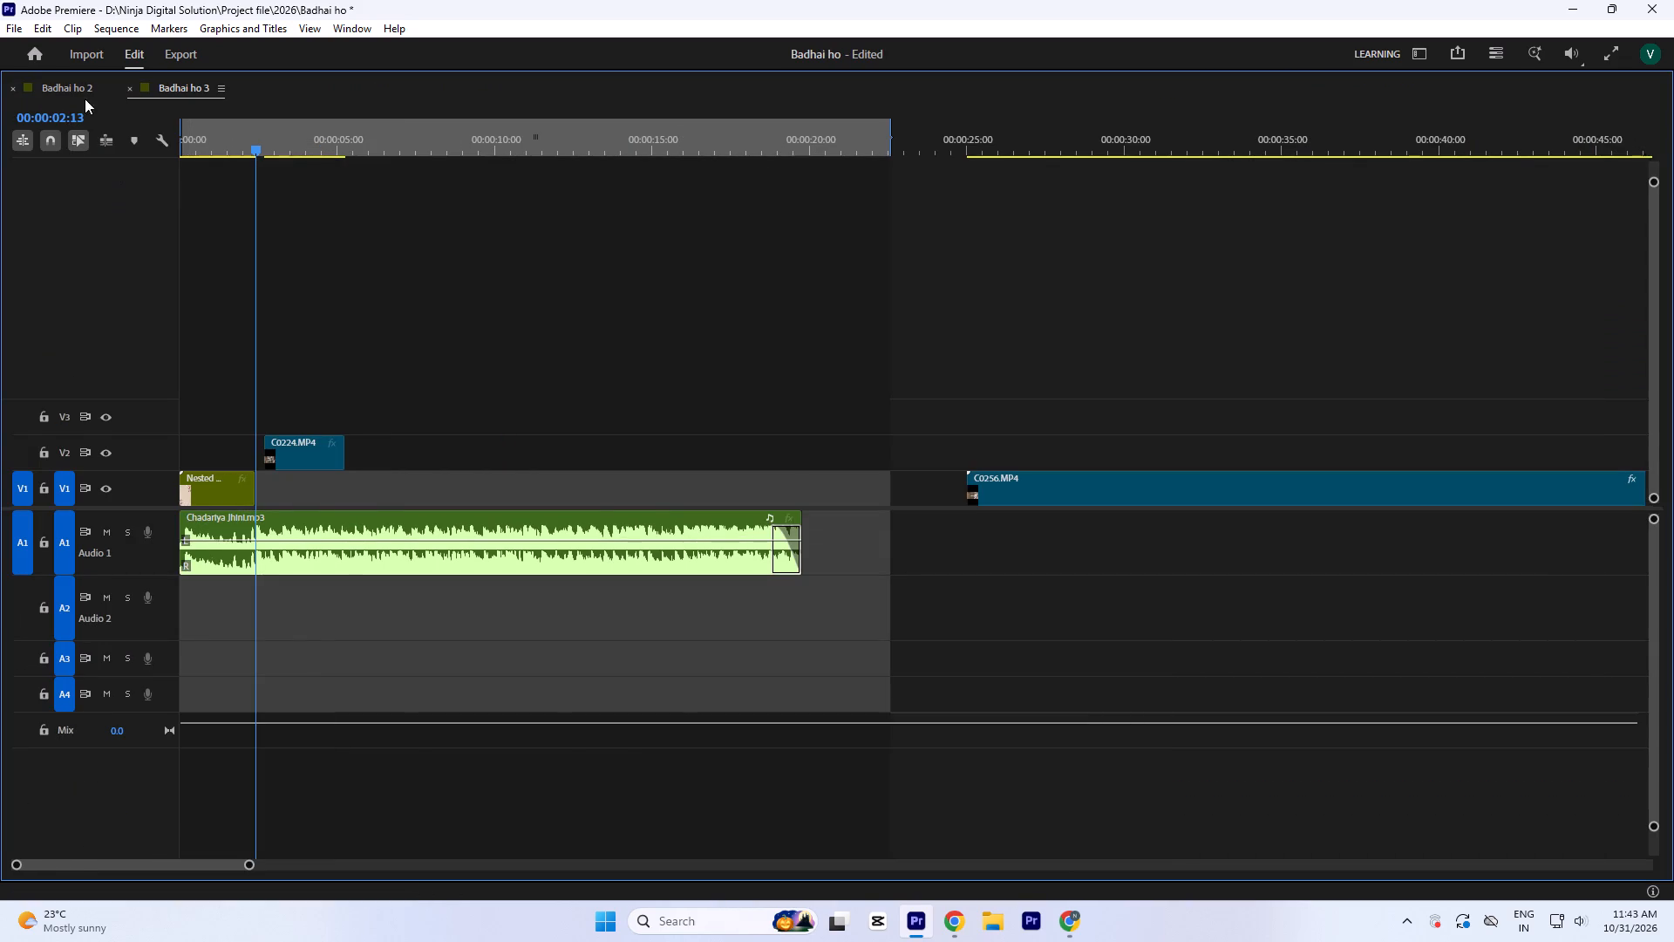
left_click(83, 78)
key("equal")
key("equal")
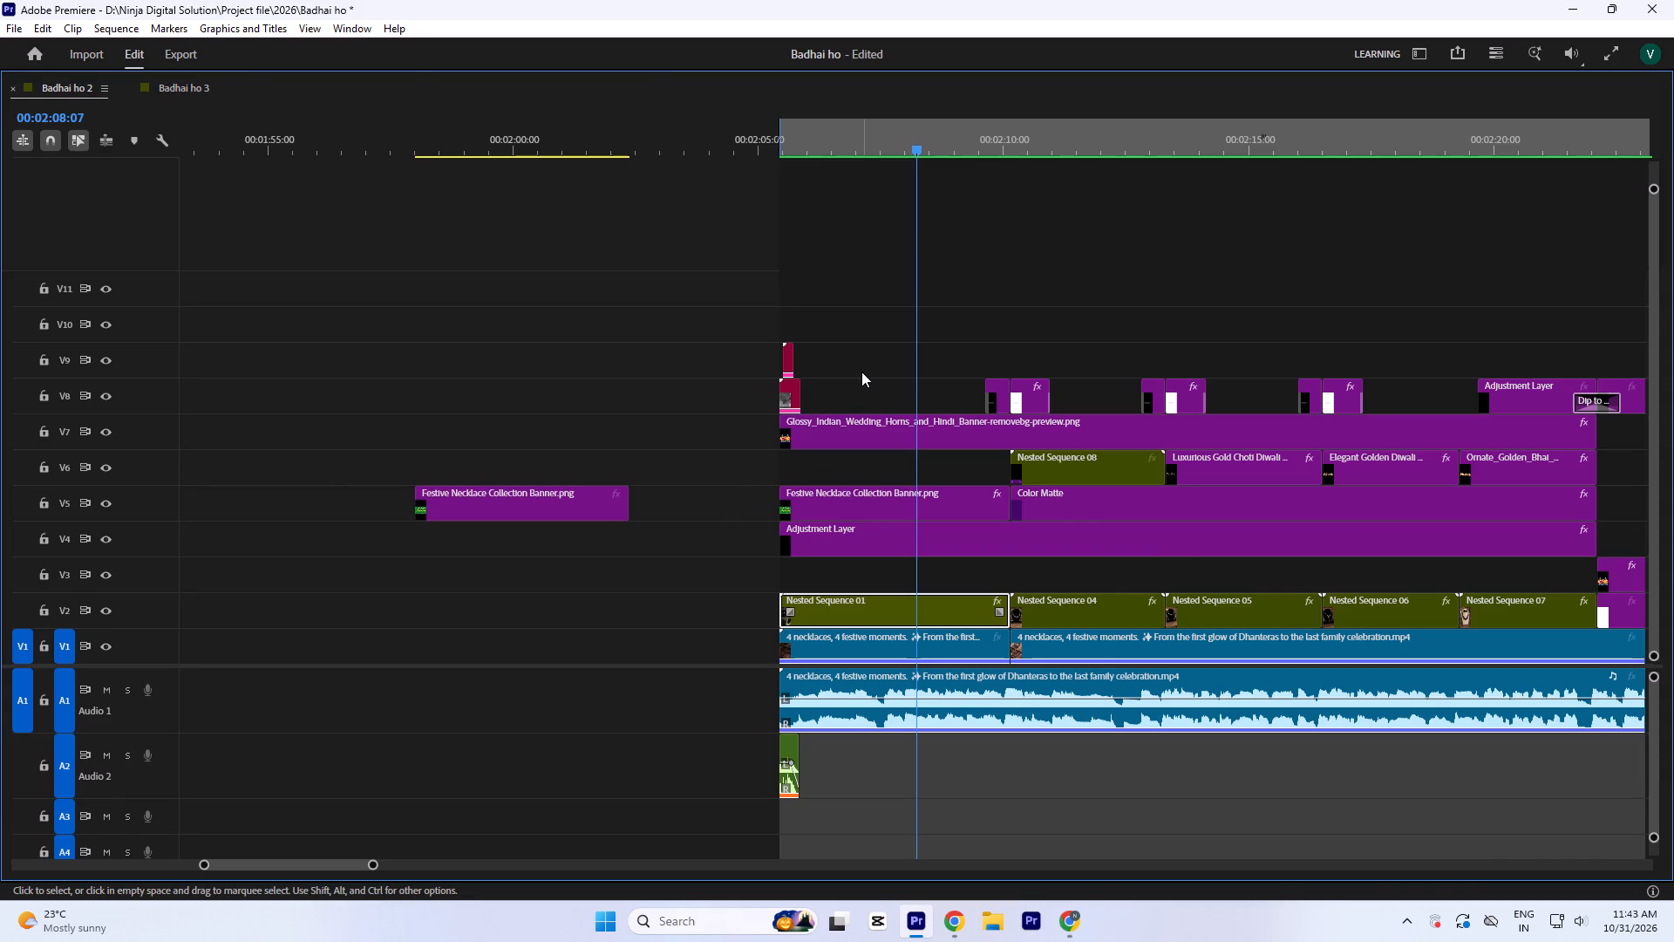
key("grave")
key("minus")
left_click(816, 596)
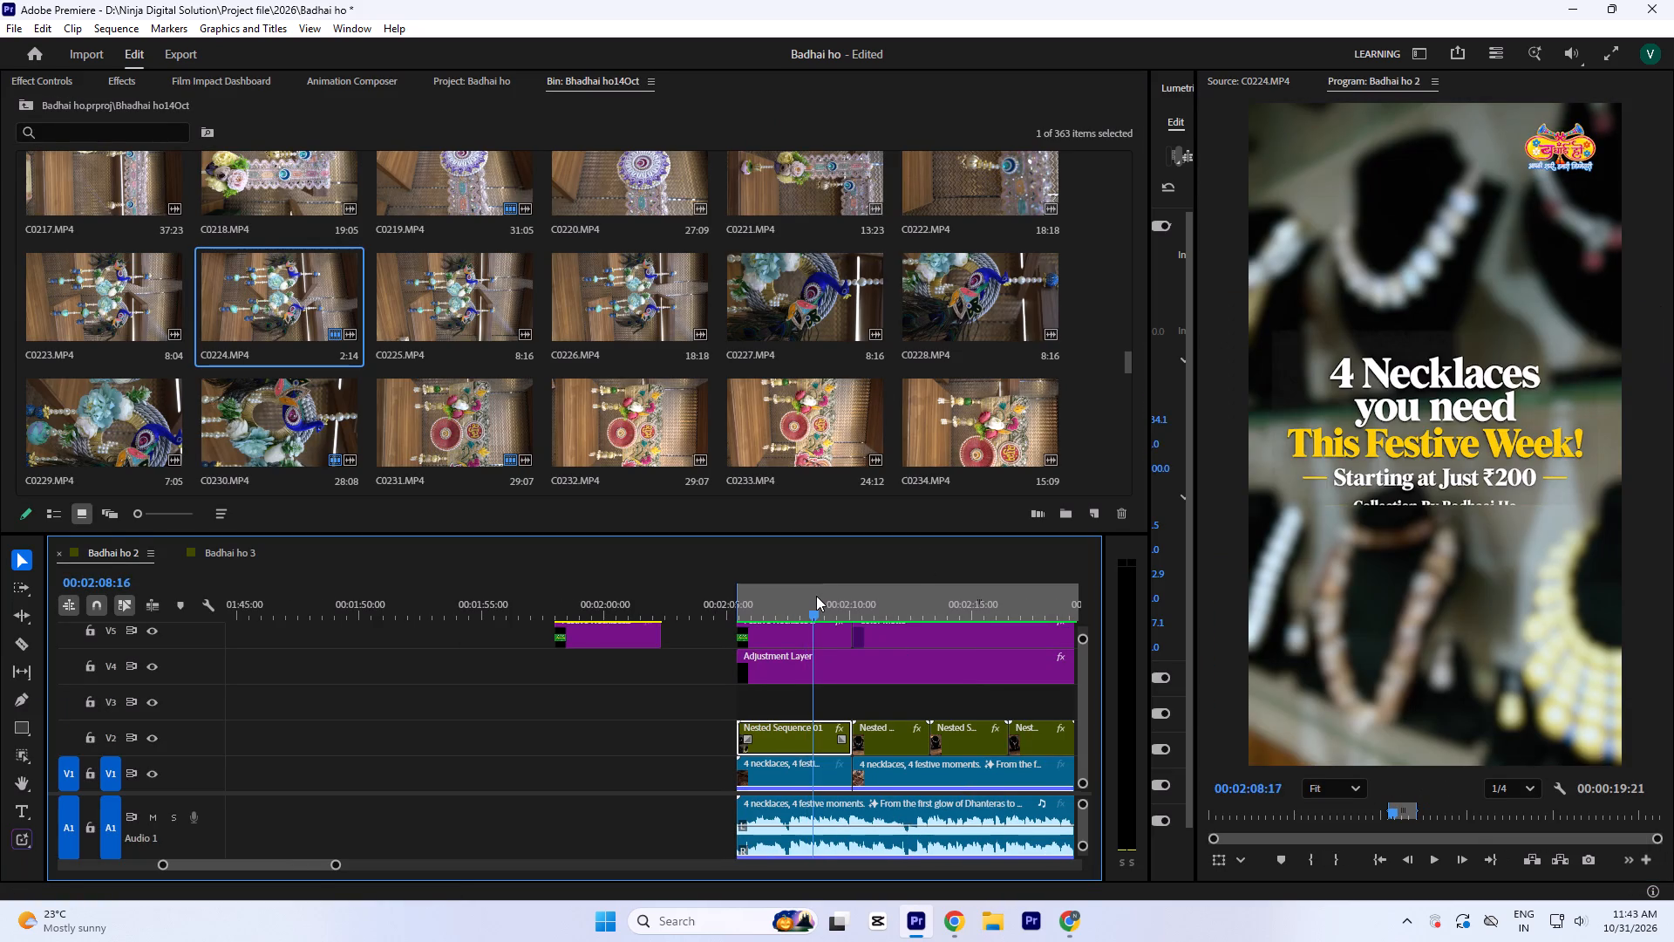
key("grave")
key("equal")
key("equal")
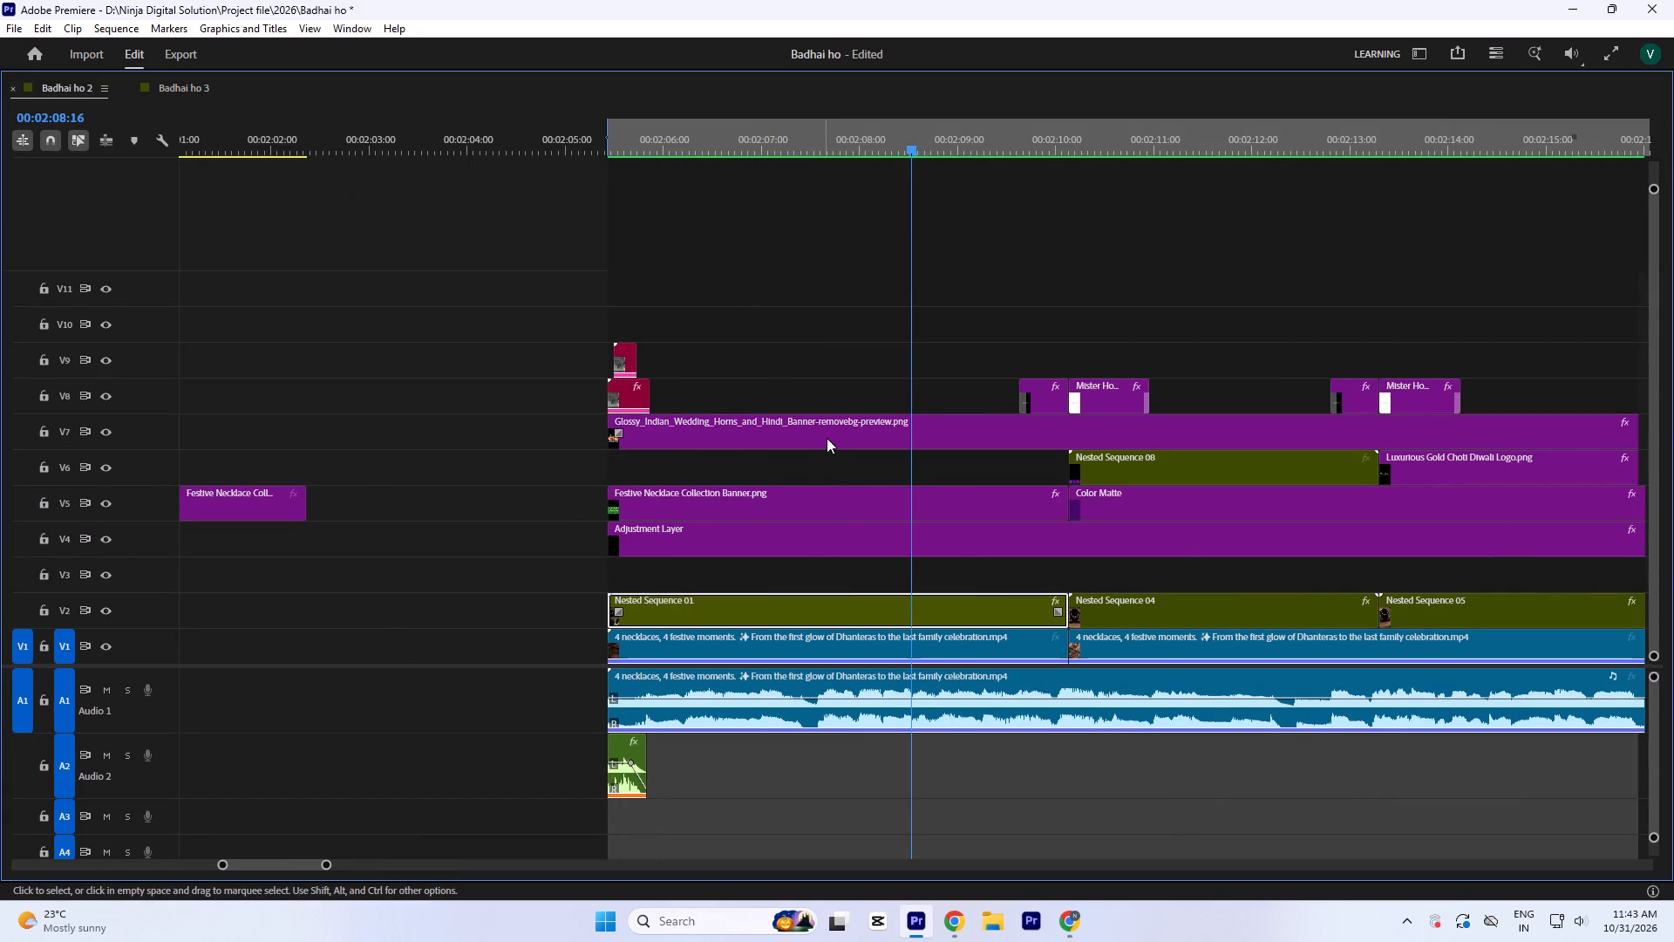
key("minus")
key("minus")
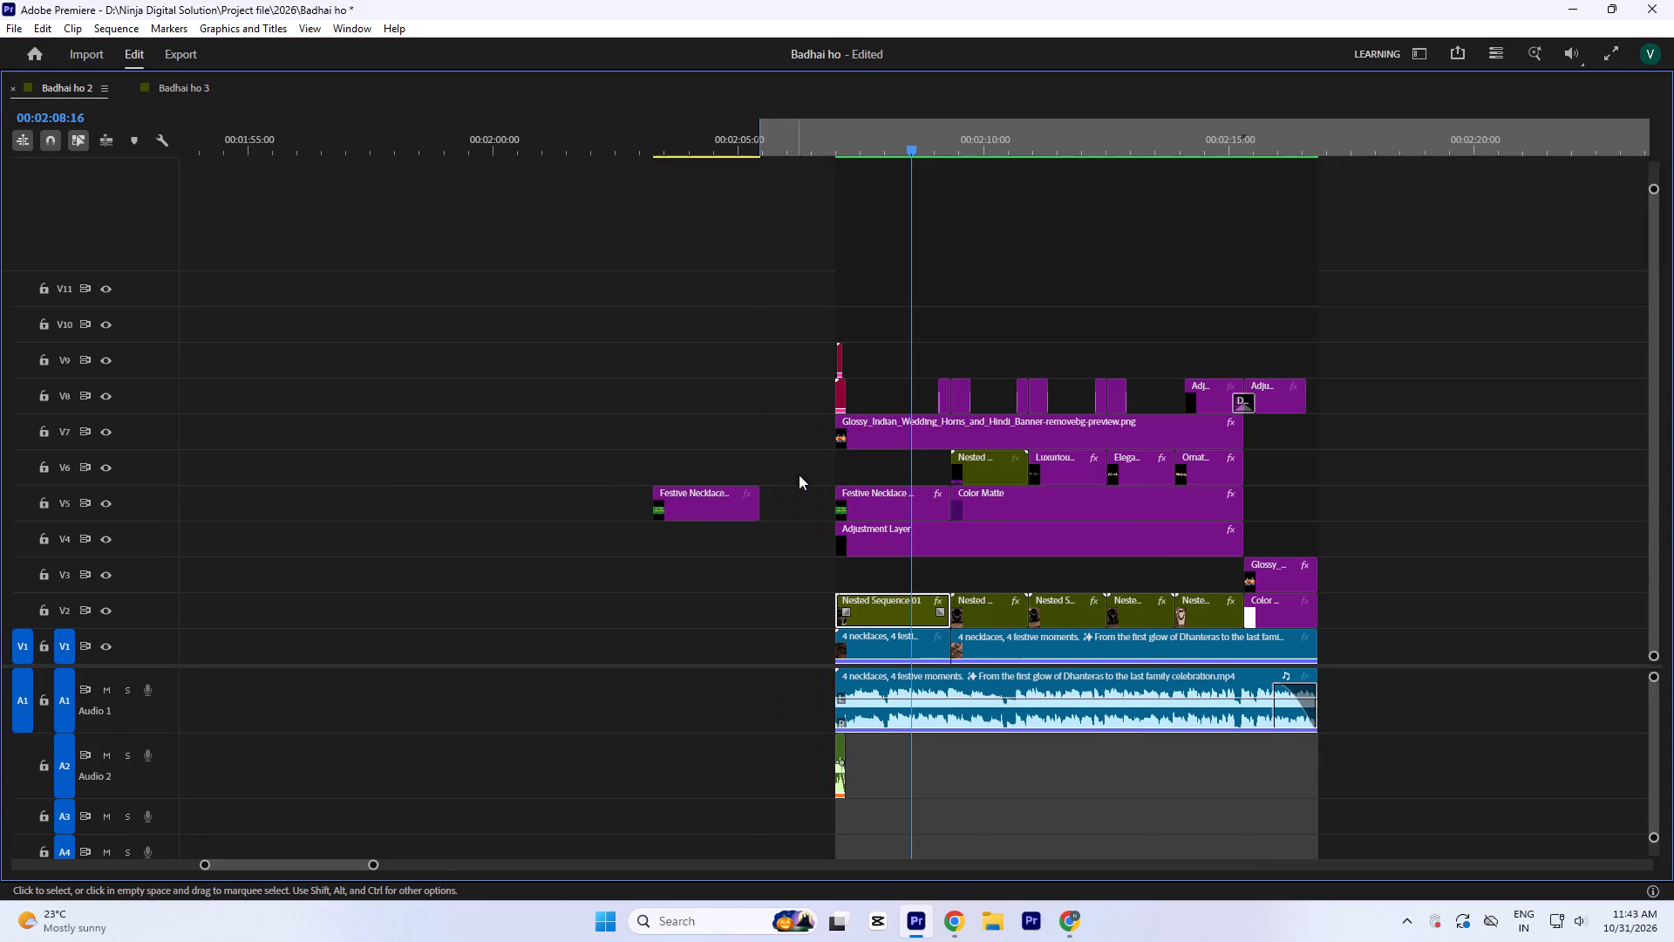
left_click(1282, 143)
key("grave")
key("minus")
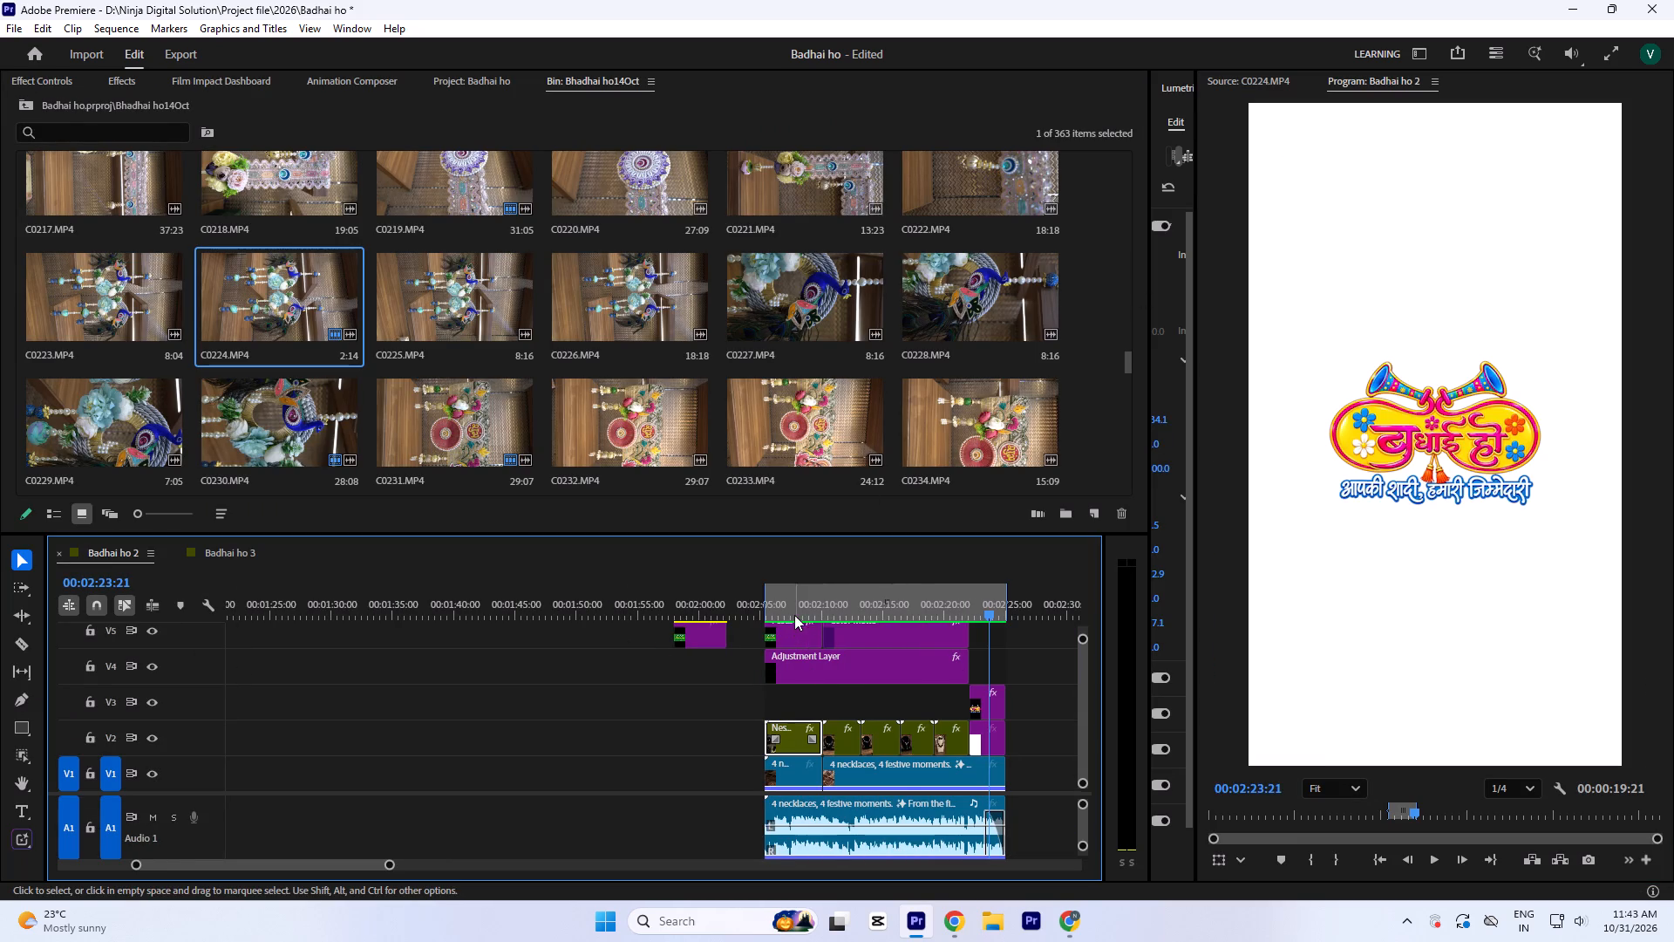
key("minus")
key("minus")
key("equal")
key("equal")
key("minus")
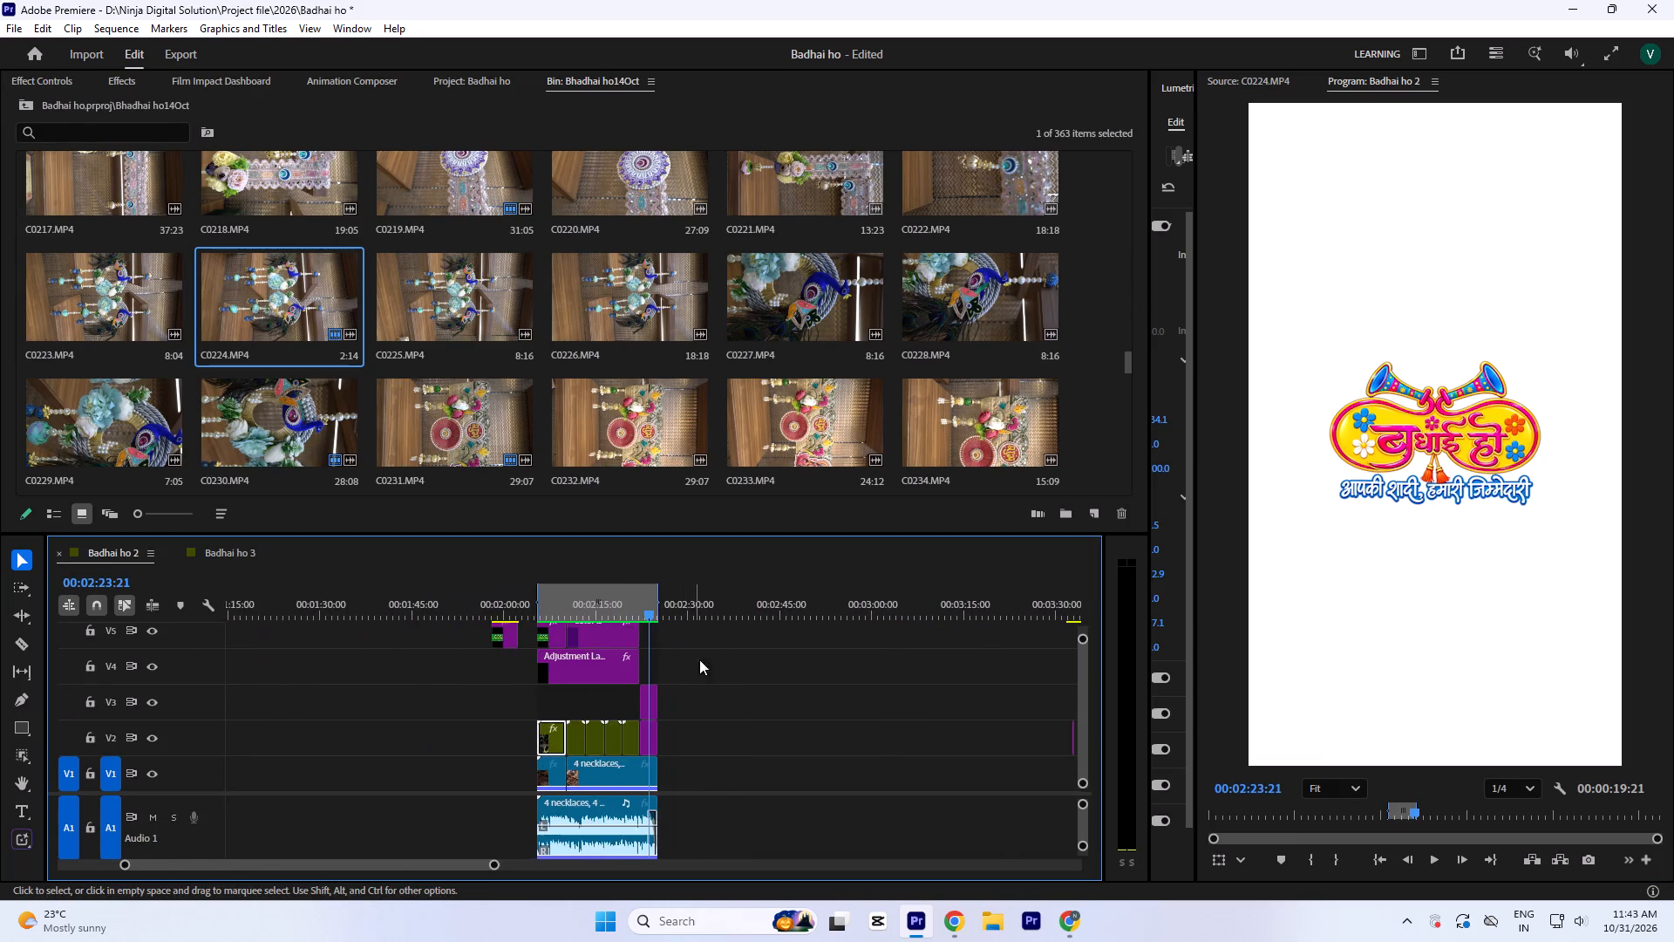
key("minus")
key("equal")
key("equal")
left_click(464, 597)
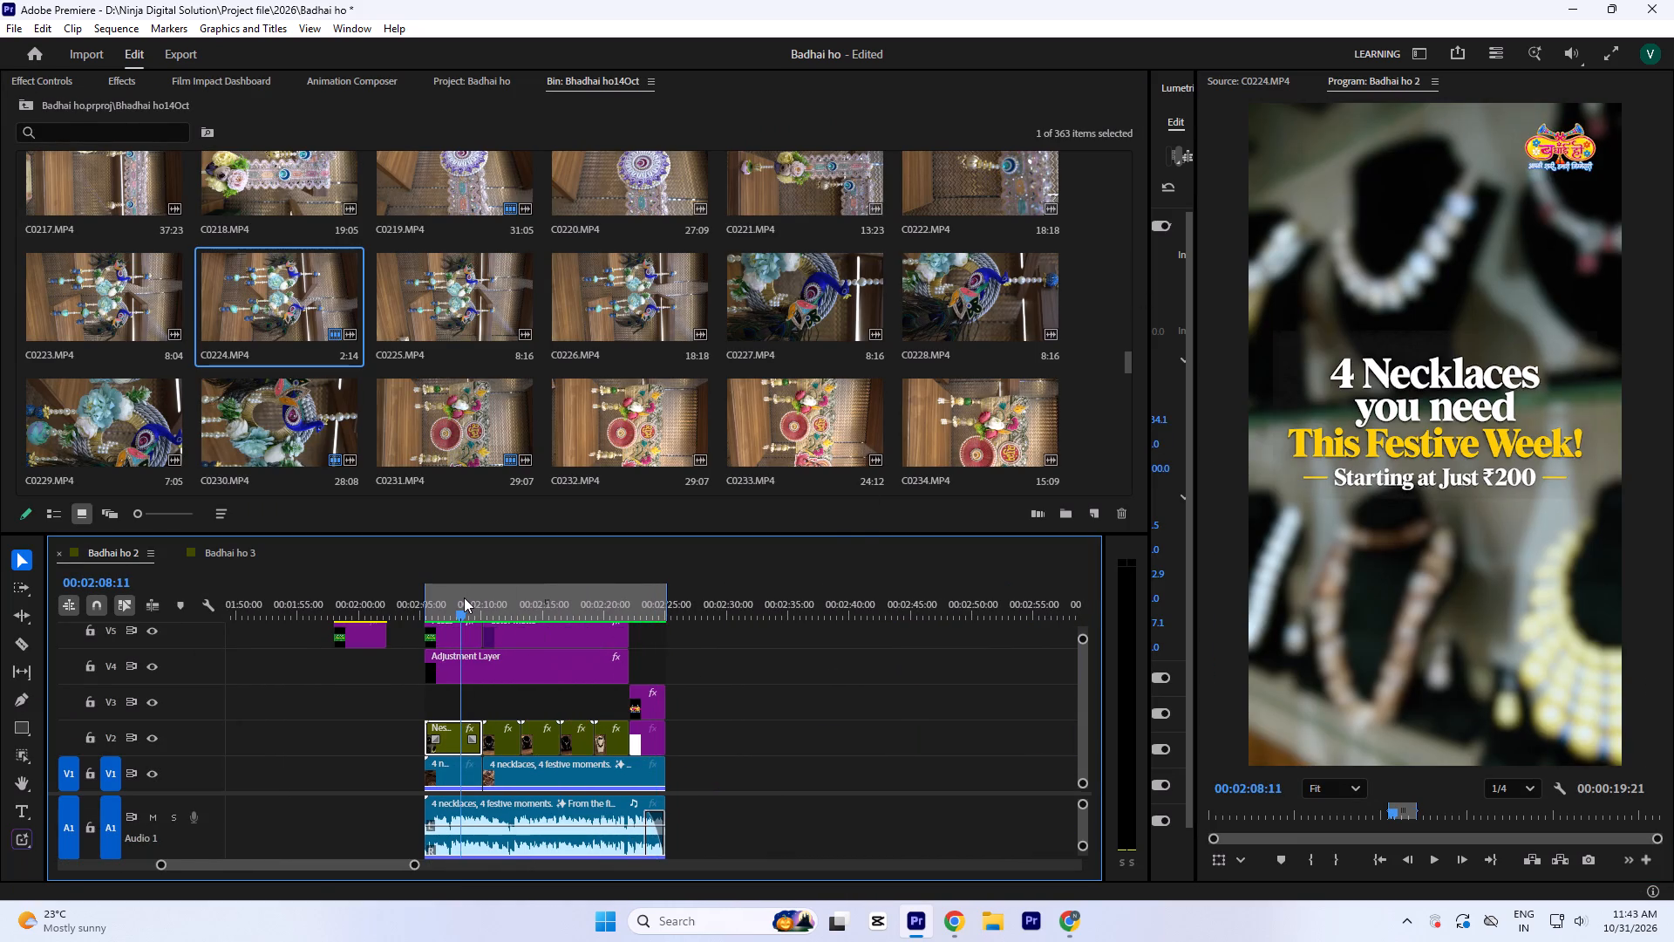
Copy the logo, Festive Necklace banner and adjustment layer, plus the closing logo and color matte, from Badhai ho 2.
key("grave")
key("equal")
key("equal")
left_click_drag(854, 354, 888, 496)
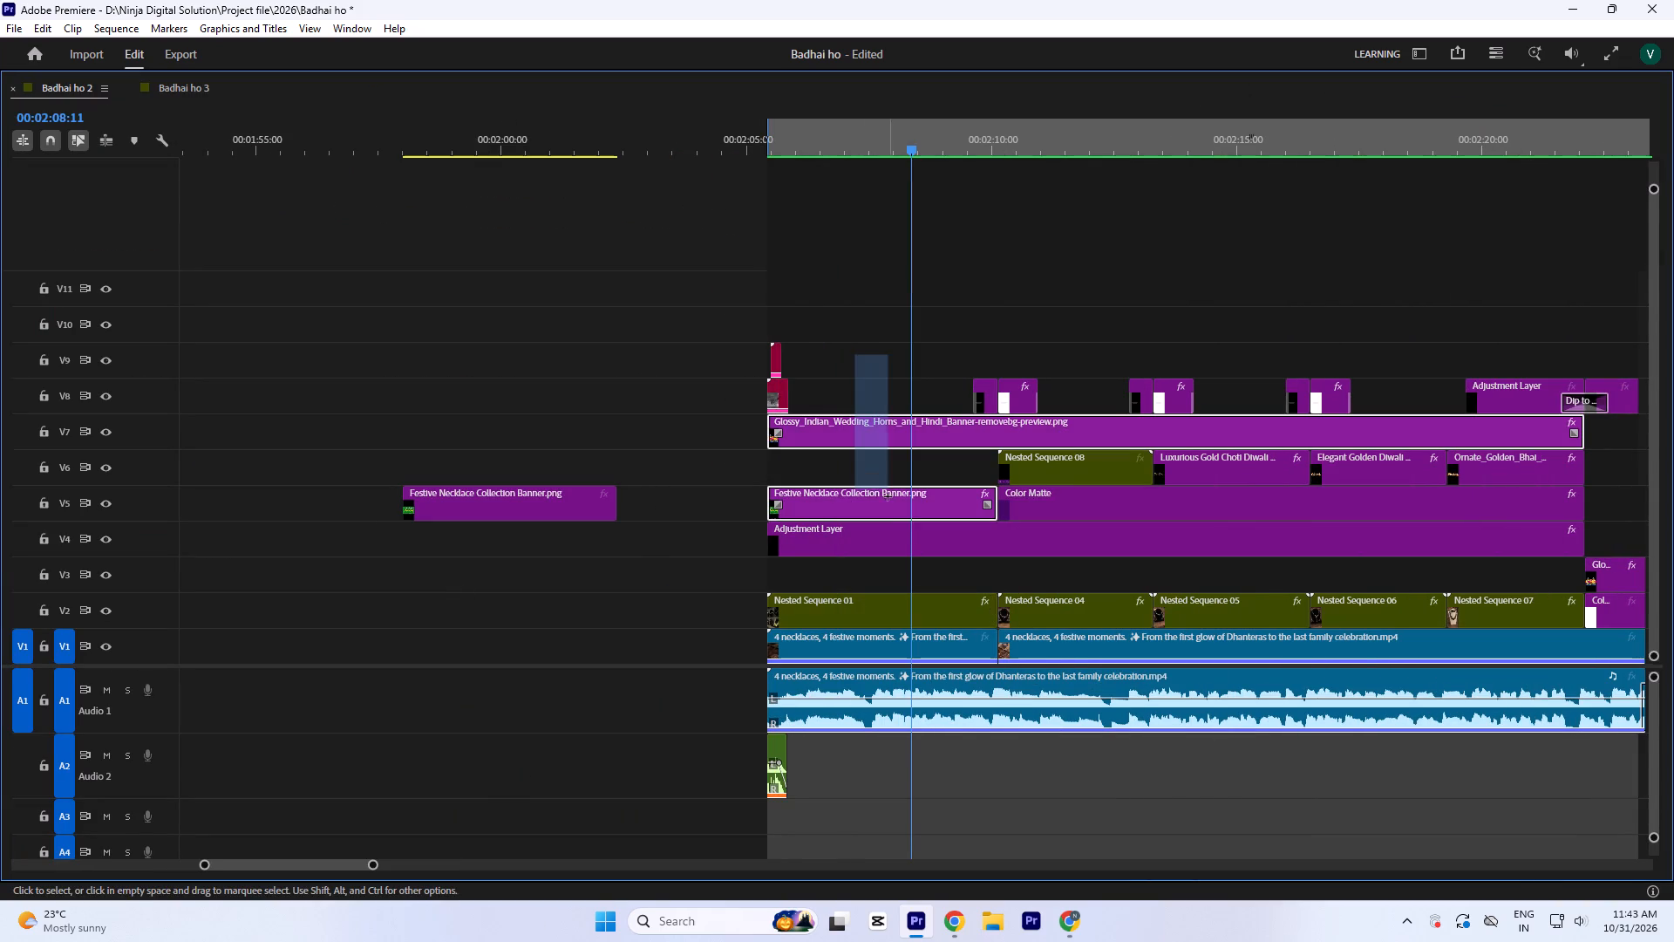
left_click_drag(888, 496, 892, 548)
key("minus")
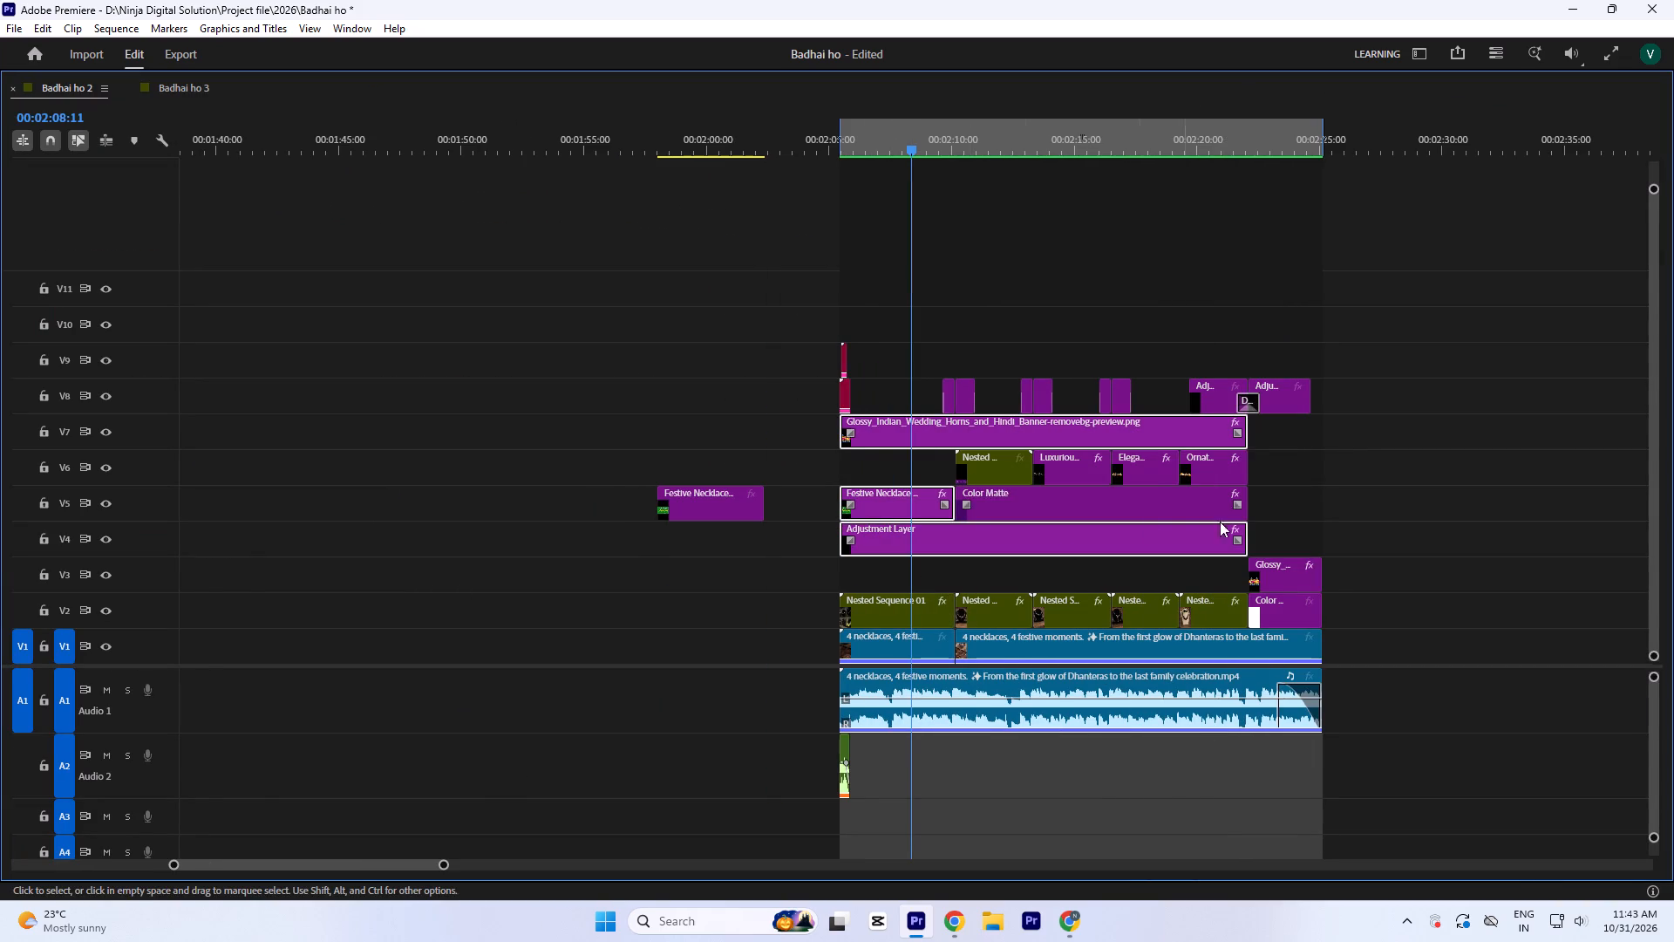
left_click(1290, 568, "shift")
left_click(1293, 605, "shift")
key("ctrl+c")
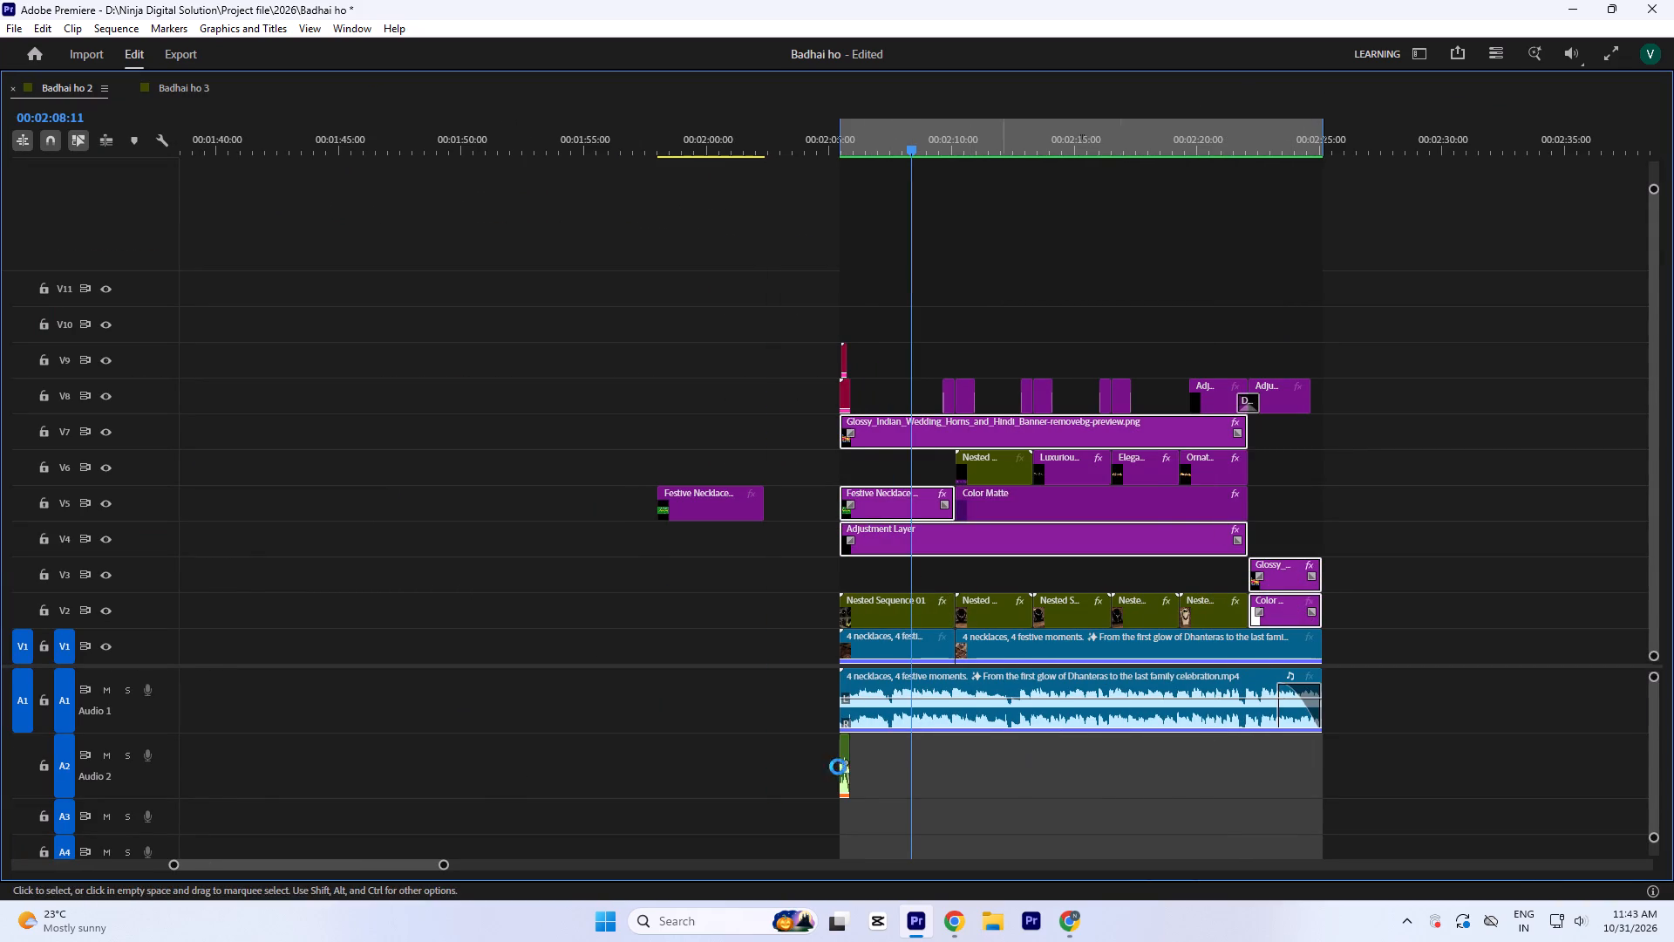
key("ctrl+c")
key("ctrl+c")
Paste the copied overlays and end card into Badhai ho 3 at 00:04:53:11, past the last spare clip.
left_click(195, 85)
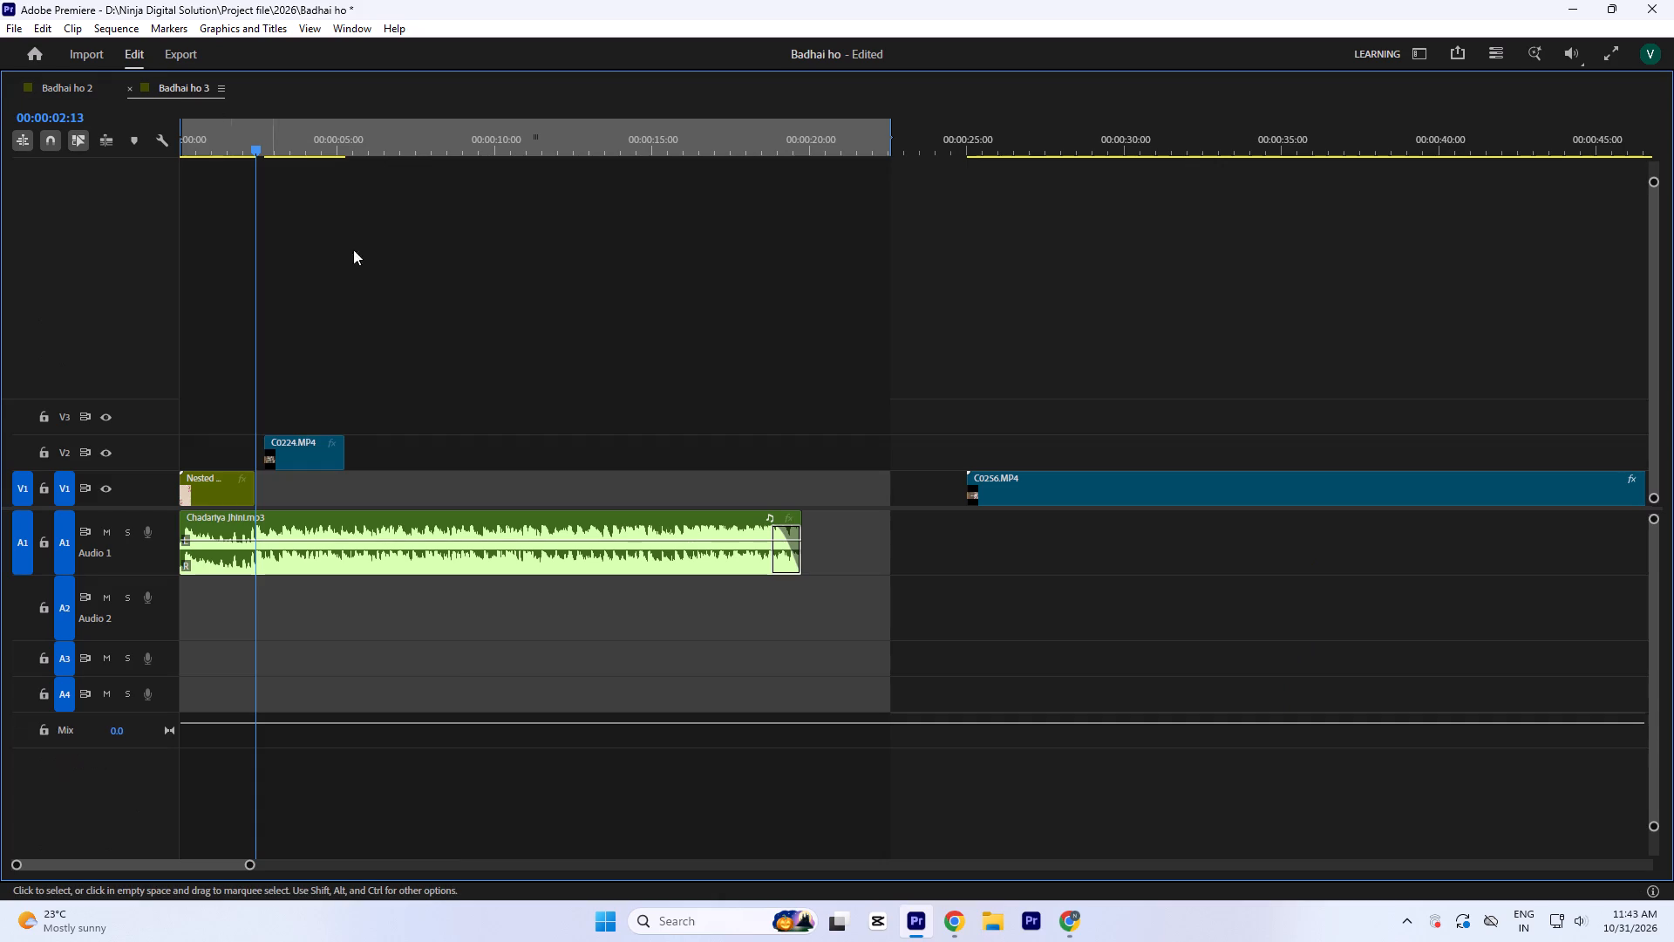
key("minus")
key("minus")
key("minus")
left_click(1336, 126)
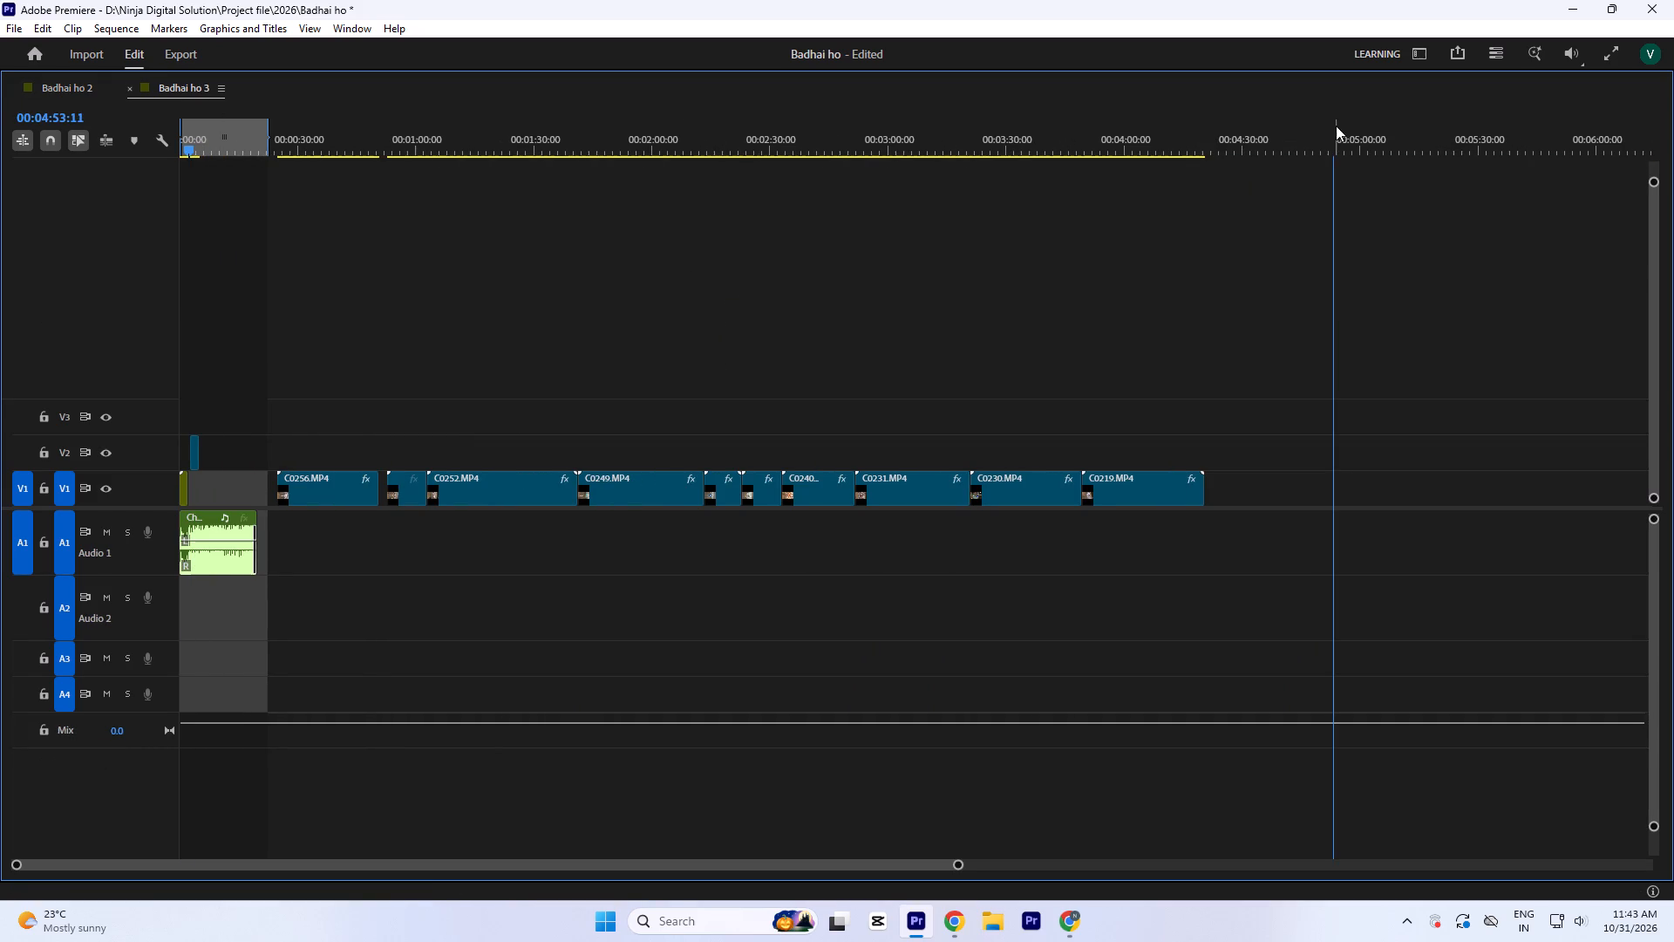
key("ctrl+v")
left_click(1217, 382)
left_click(1344, 133)
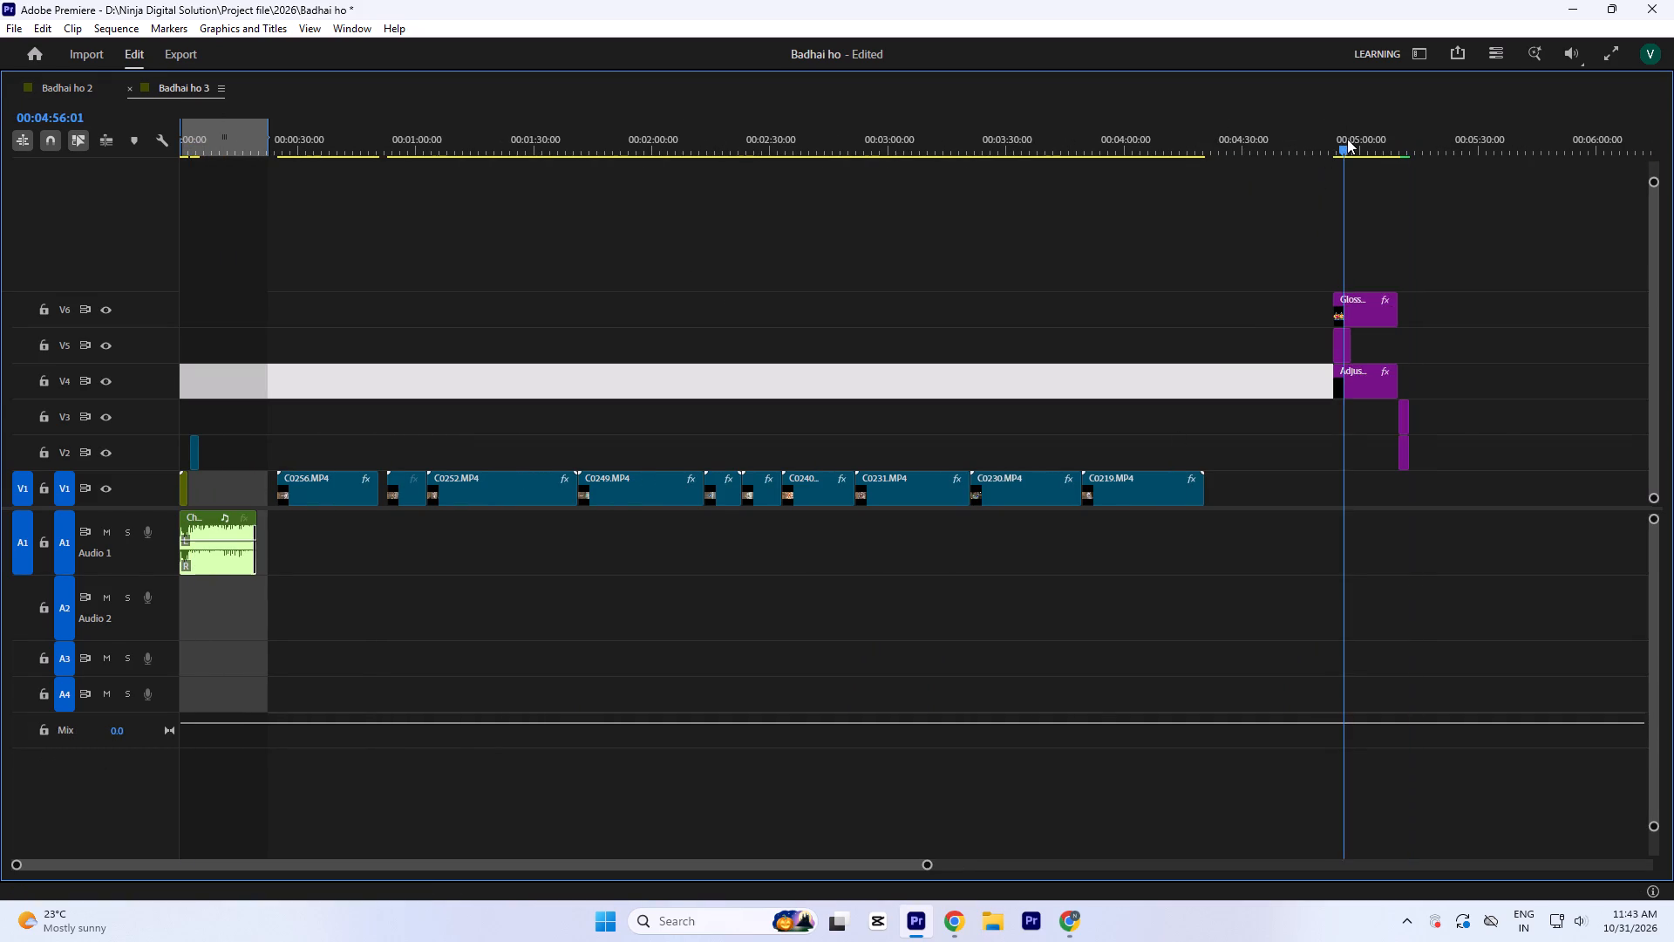
Delete the pasted Festive Necklace Collection Banner from V5.
type("`-")
key("equal")
key("equal")
key("equal")
key("grave")
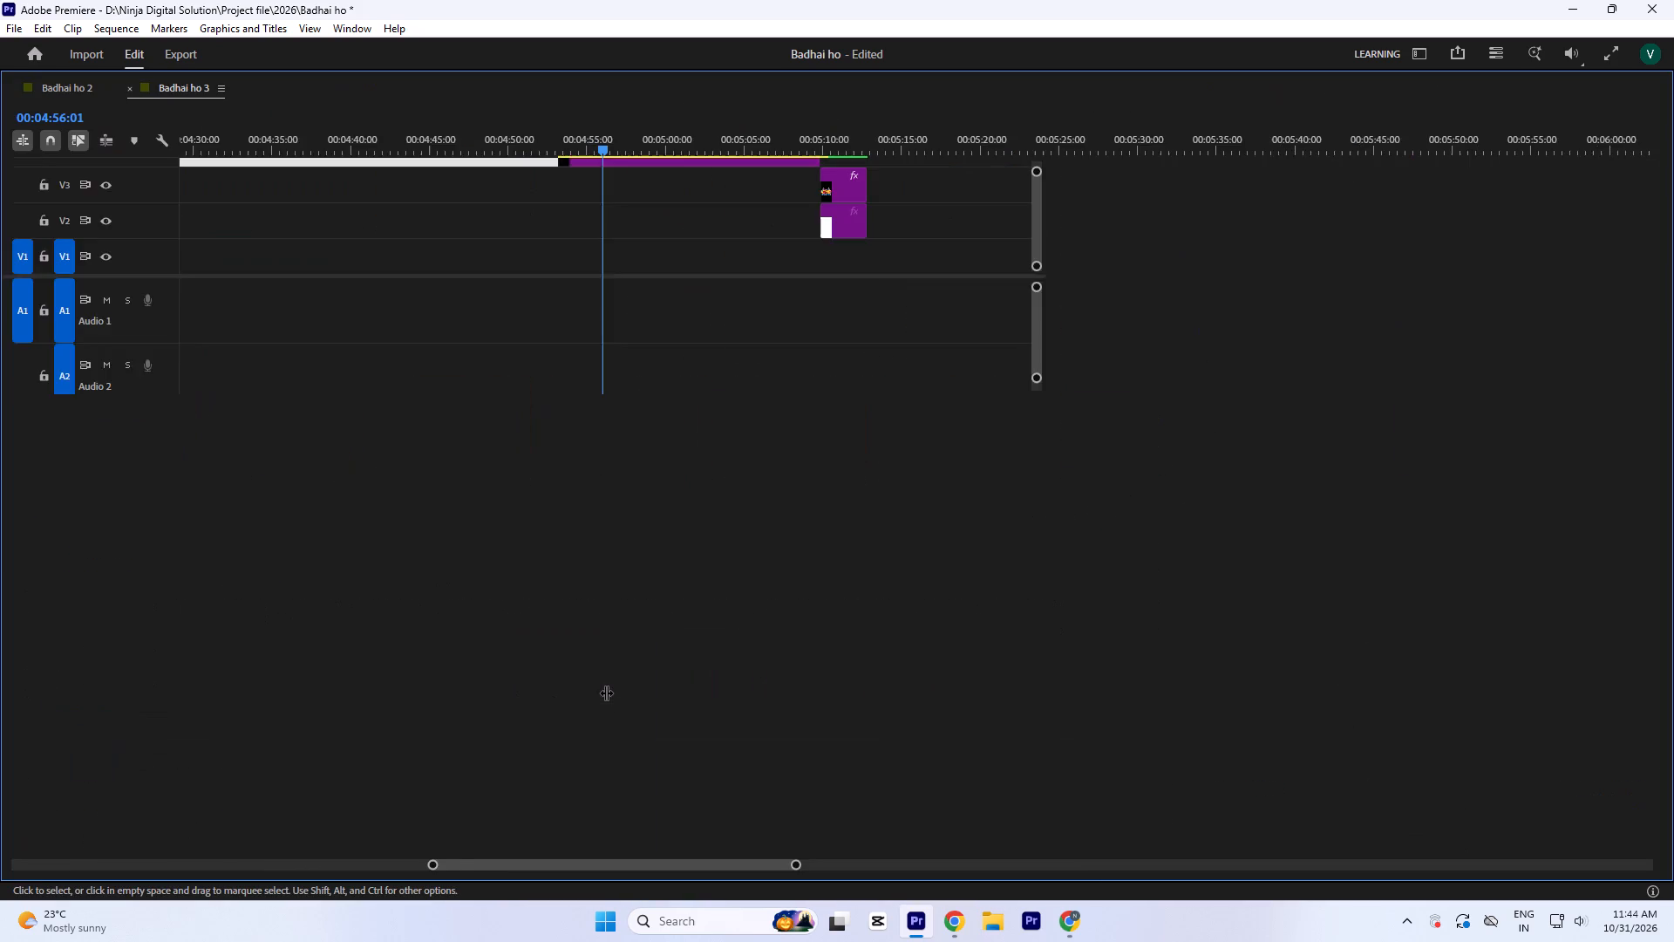
key("equal")
left_click_drag(782, 342, 892, 349)
key("Delete")
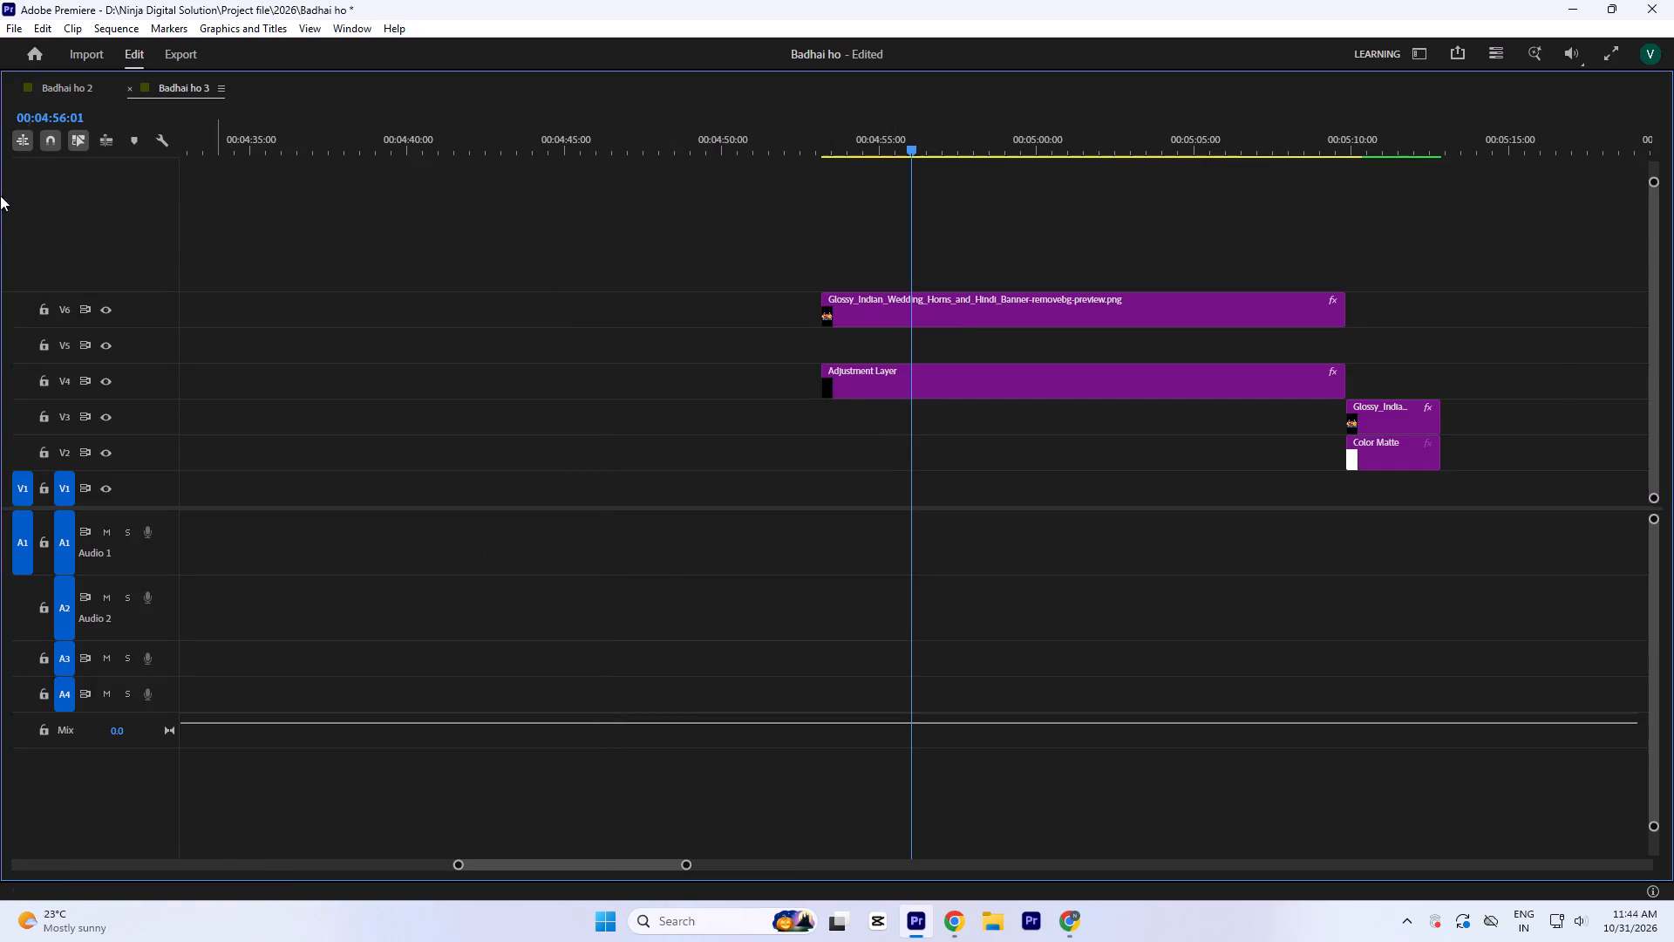
Place the logo overlay and adjustment layer on adjacent tracks V6 and V5 and move both to the sequence start.
left_click_drag(999, 304, 998, 353)
key("minus")
left_click_drag(738, 278, 933, 404)
left_click_drag(959, 392, 149, 347)
key("minus")
key("minus")
key("minus")
key("minus")
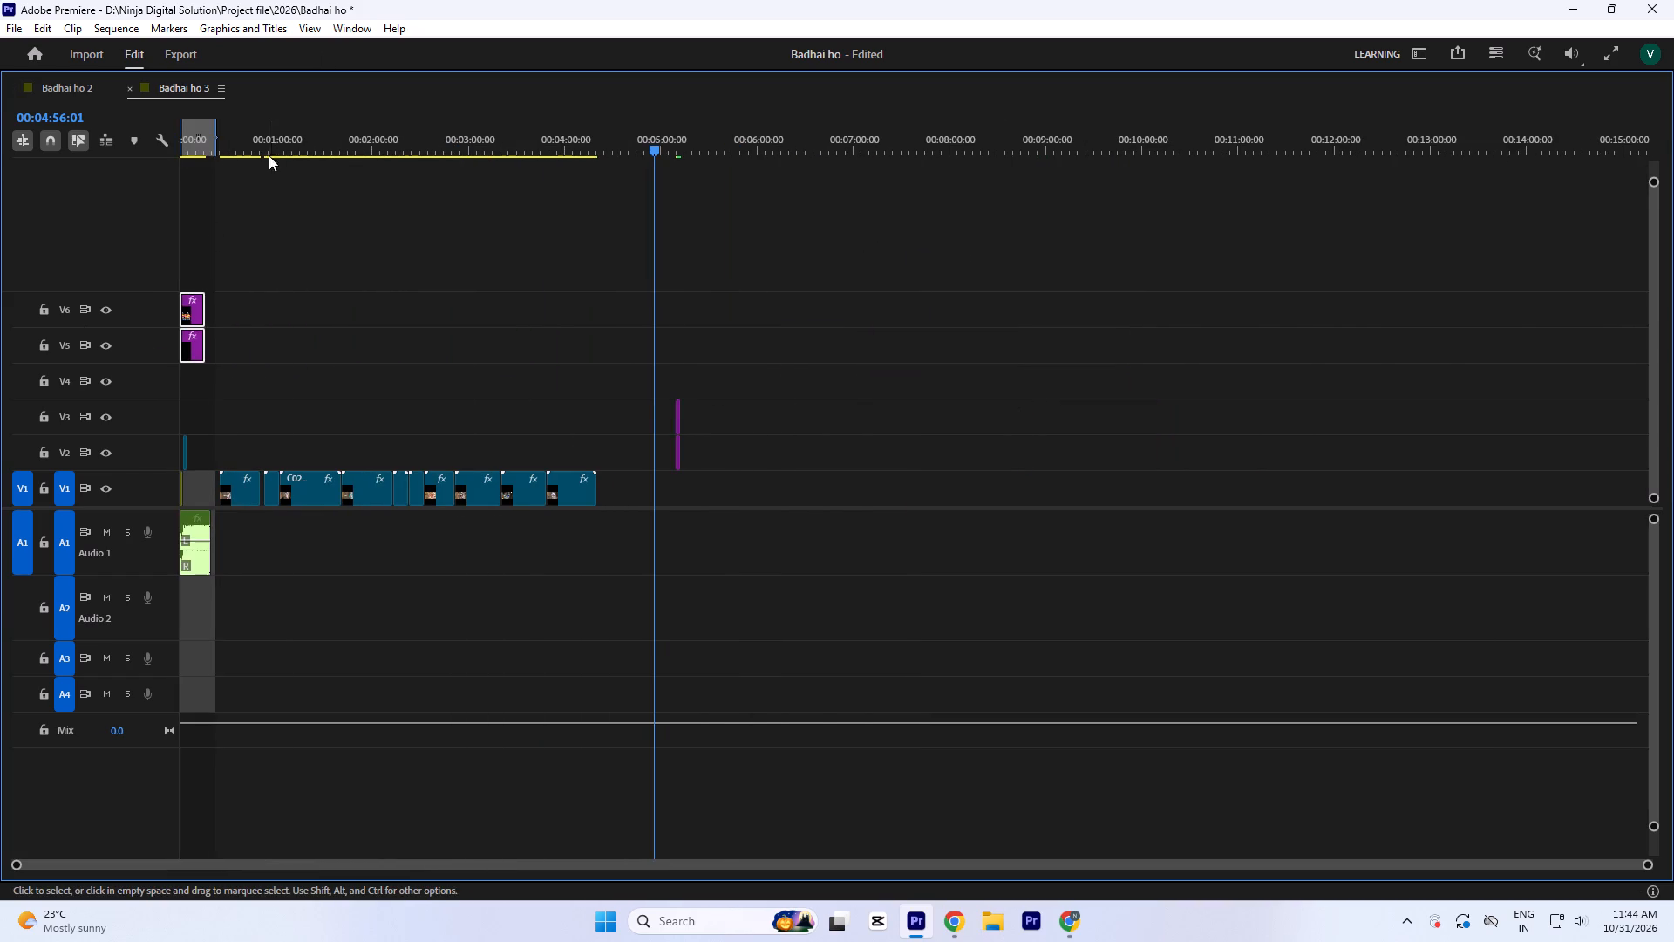
Extend the logo overlay and adjustment layer to about 24 seconds, past the soundtrack's end, and raise them to V7 and V6.
left_click_drag(262, 152, 106, 180)
key("equal")
key("equal")
key("equal")
key("equal")
left_click_drag(605, 317, 813, 333)
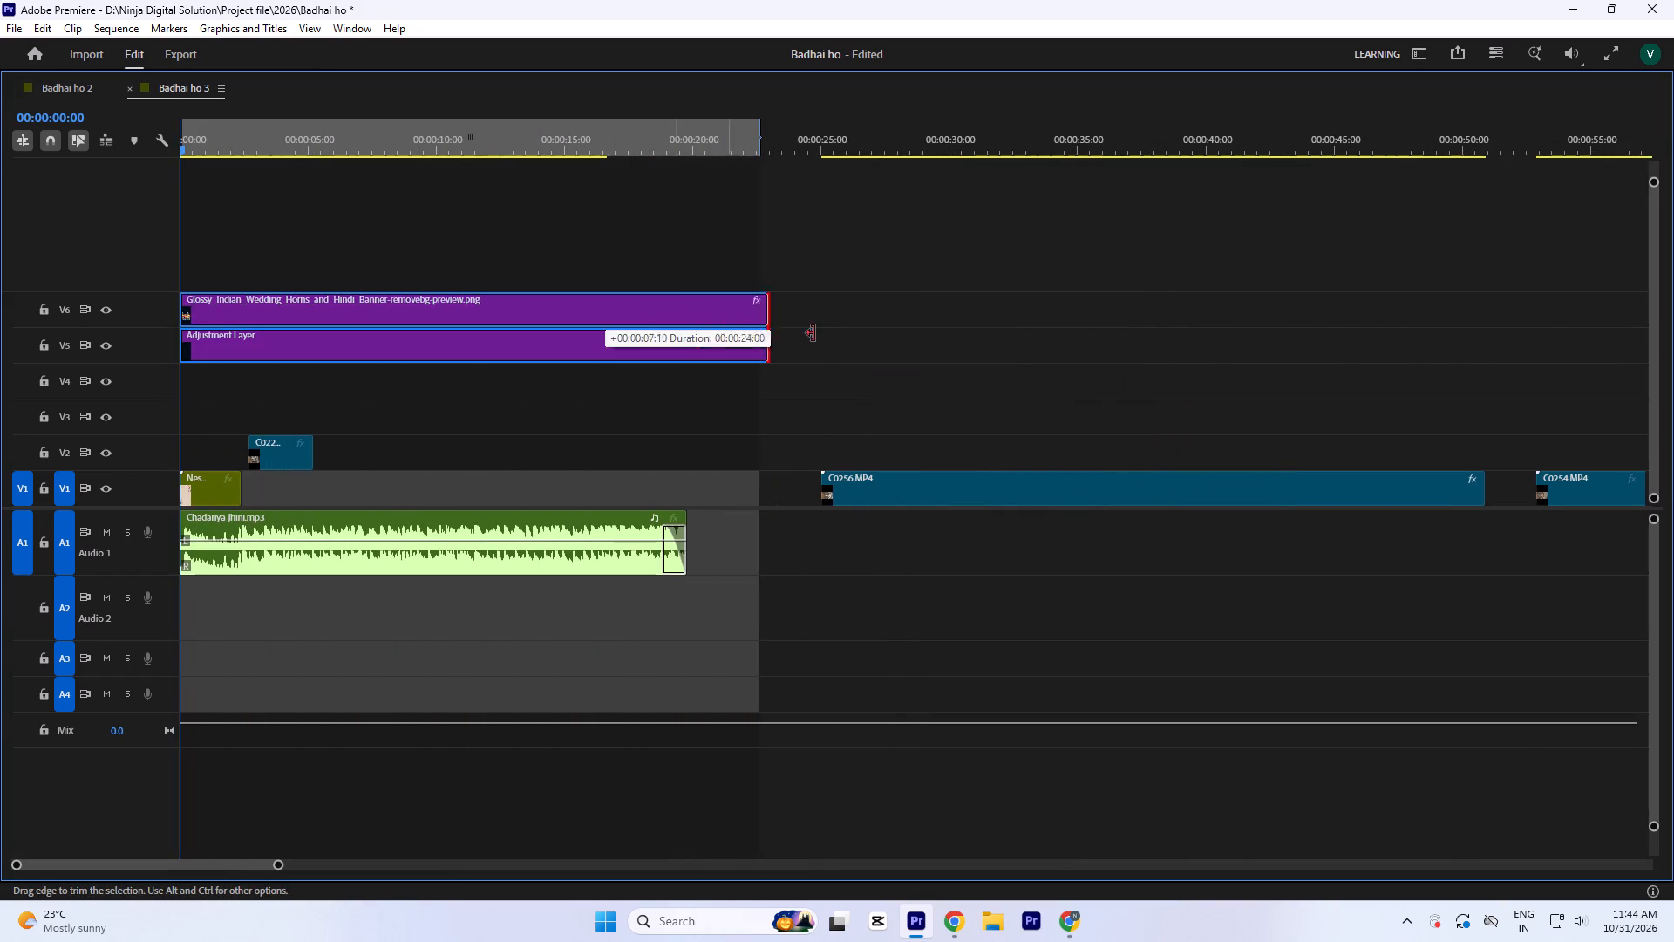
left_click_drag(813, 333, 814, 333)
left_click_drag(463, 352, 461, 319)
Trim the starts of the logo overlay and adjustment layer to the end of the title card and play back the opening.
type("`=")
key("equal")
key("space")
key("space")
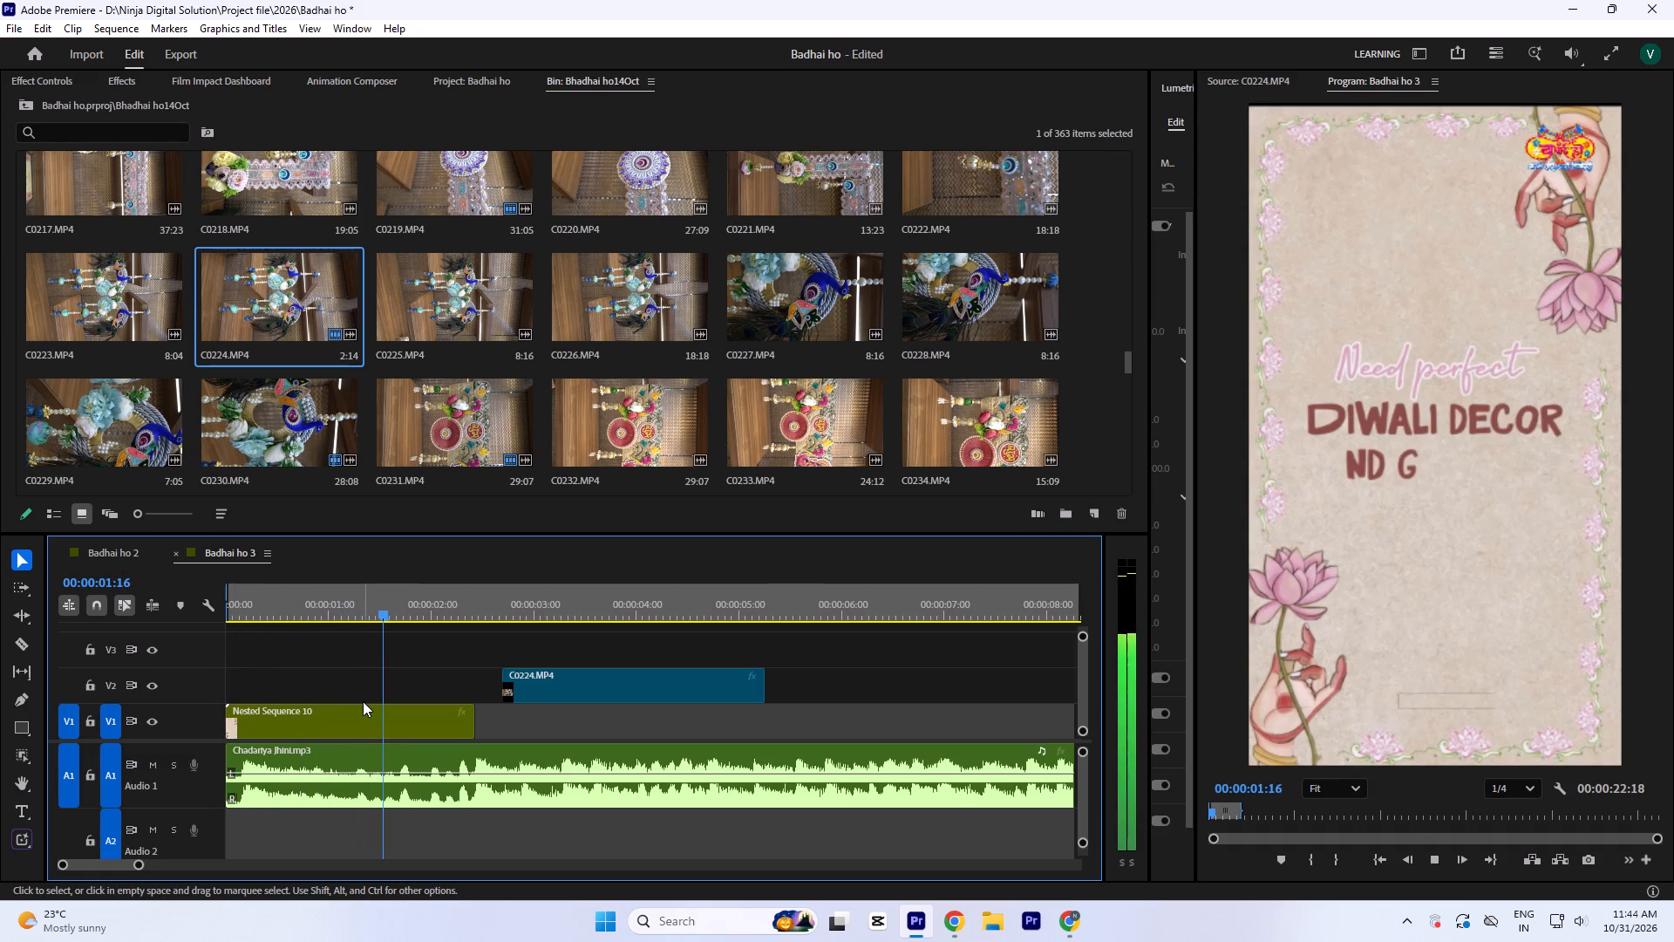
key("grave")
left_click(359, 354)
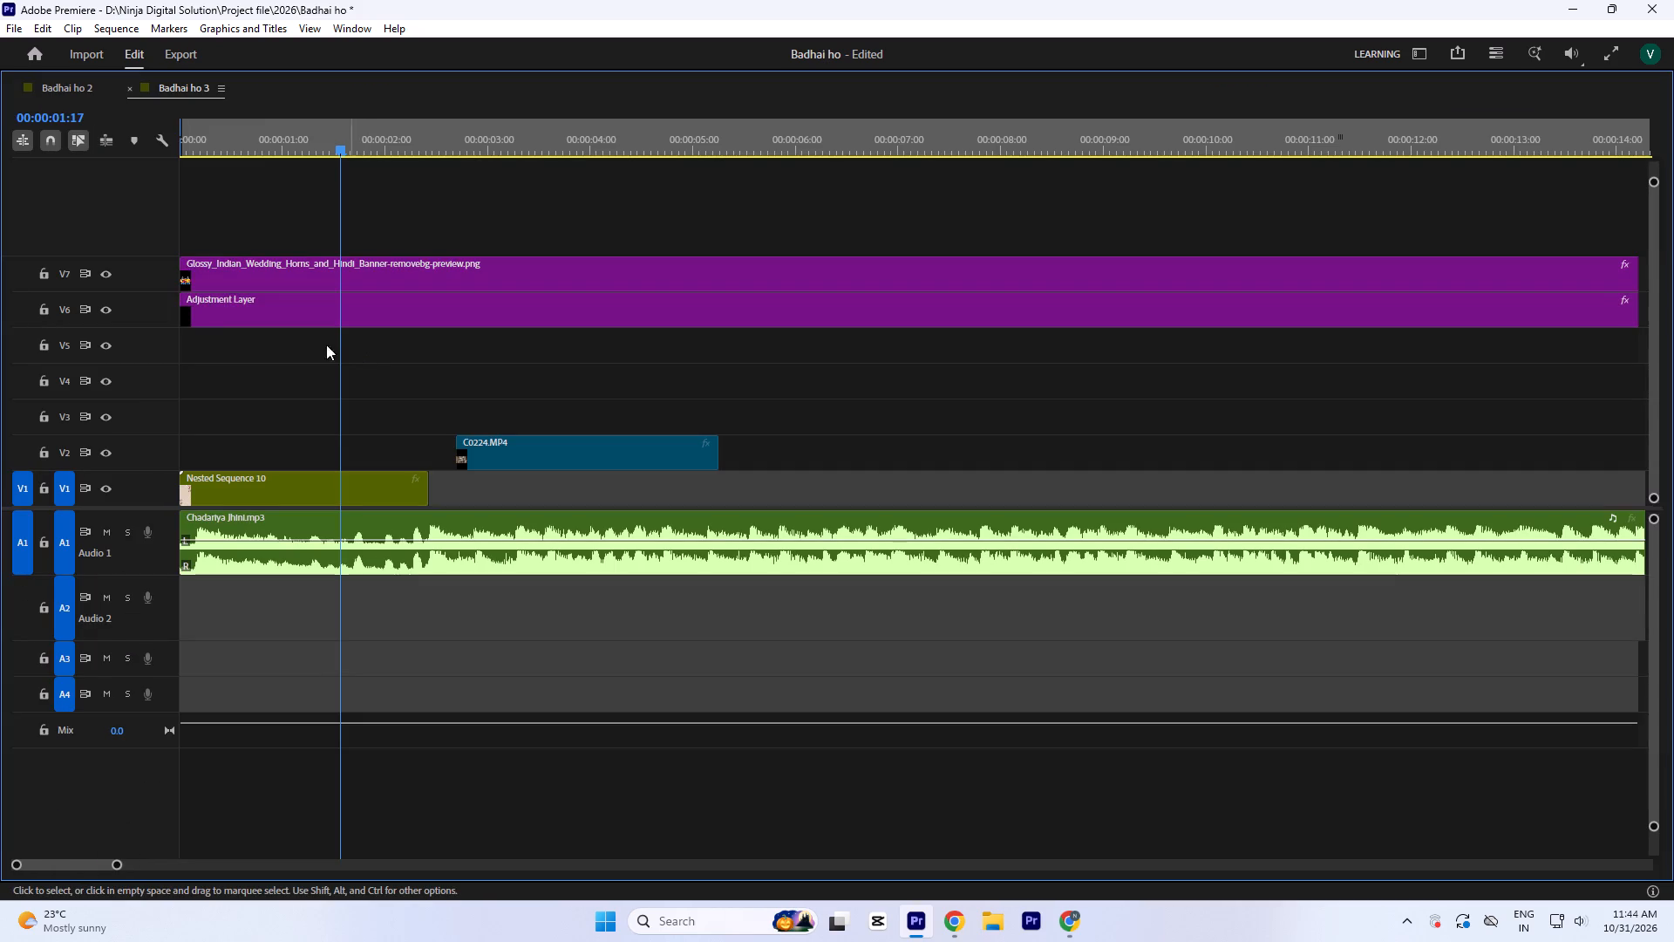
left_click_drag(235, 220, 275, 330)
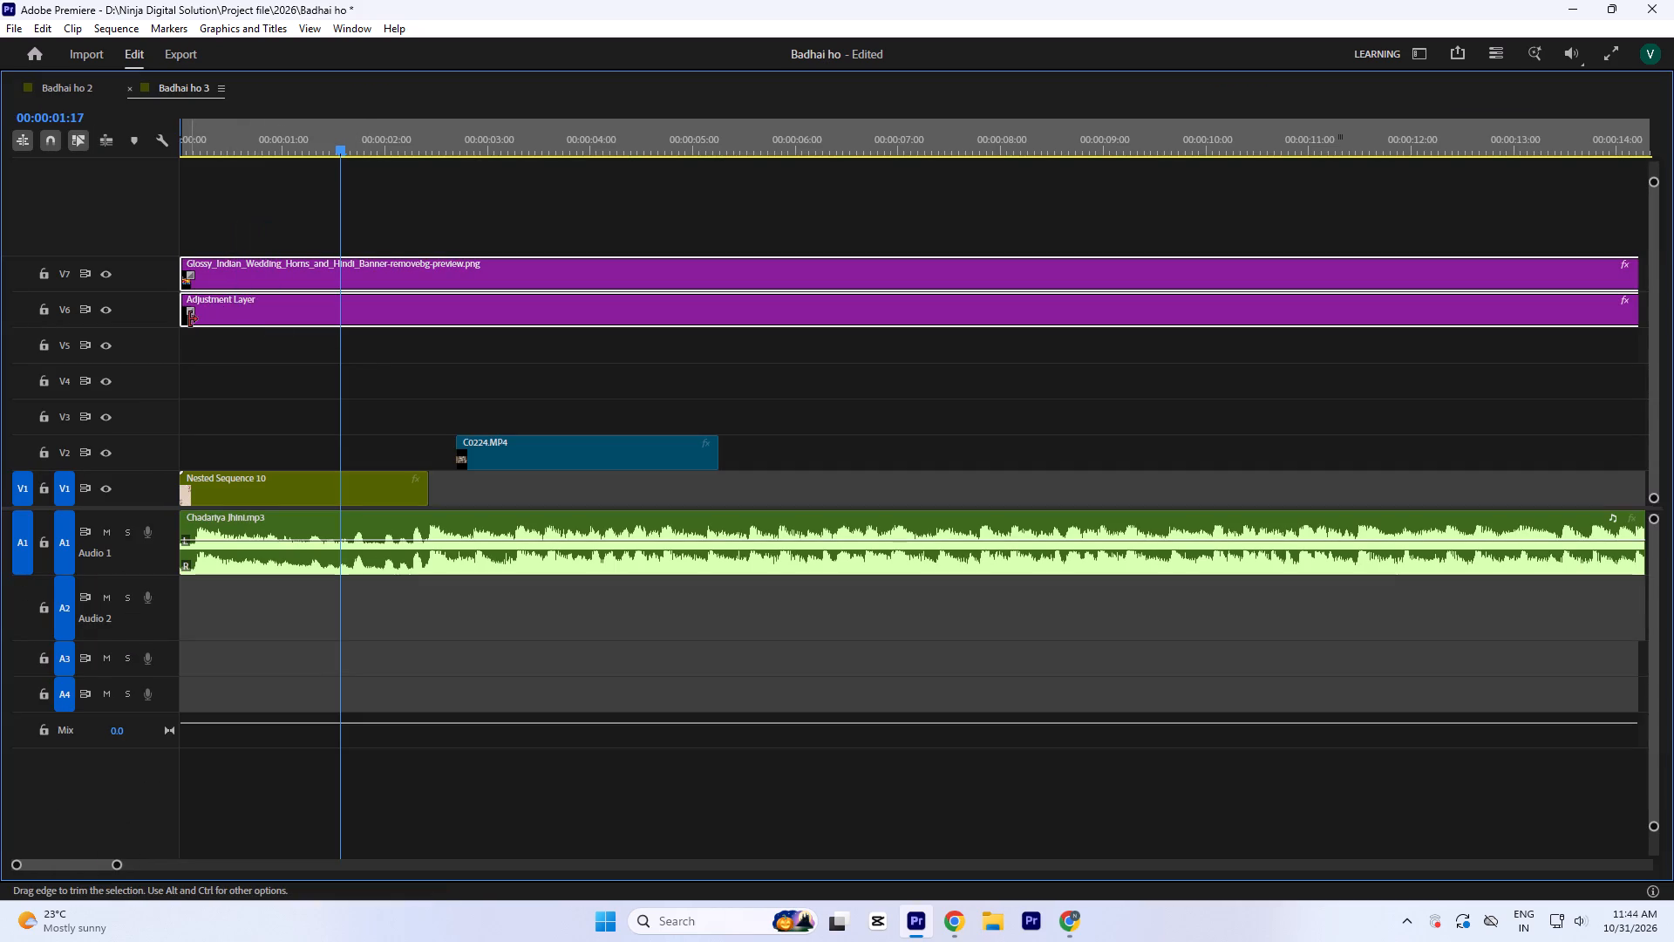
left_click_drag(188, 318, 439, 320)
key("grave")
key("Return")
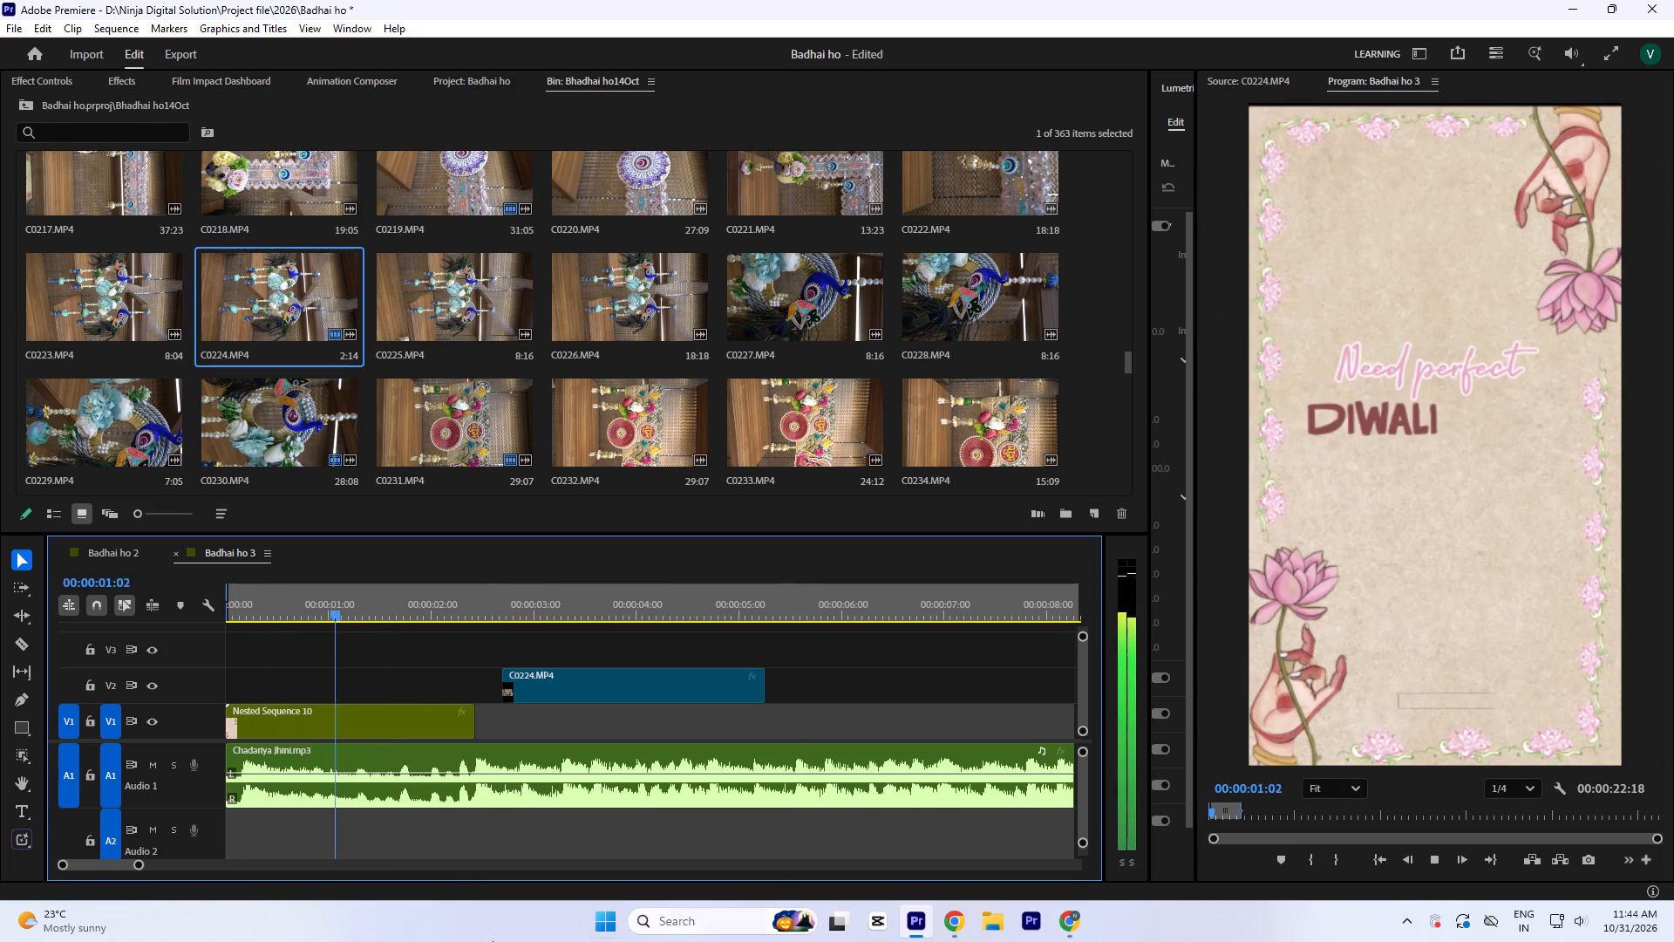
key("space")
Move the C0224.MP4 clip on V2 earlier so it starts right where the title card ends.
double_click(269, 293)
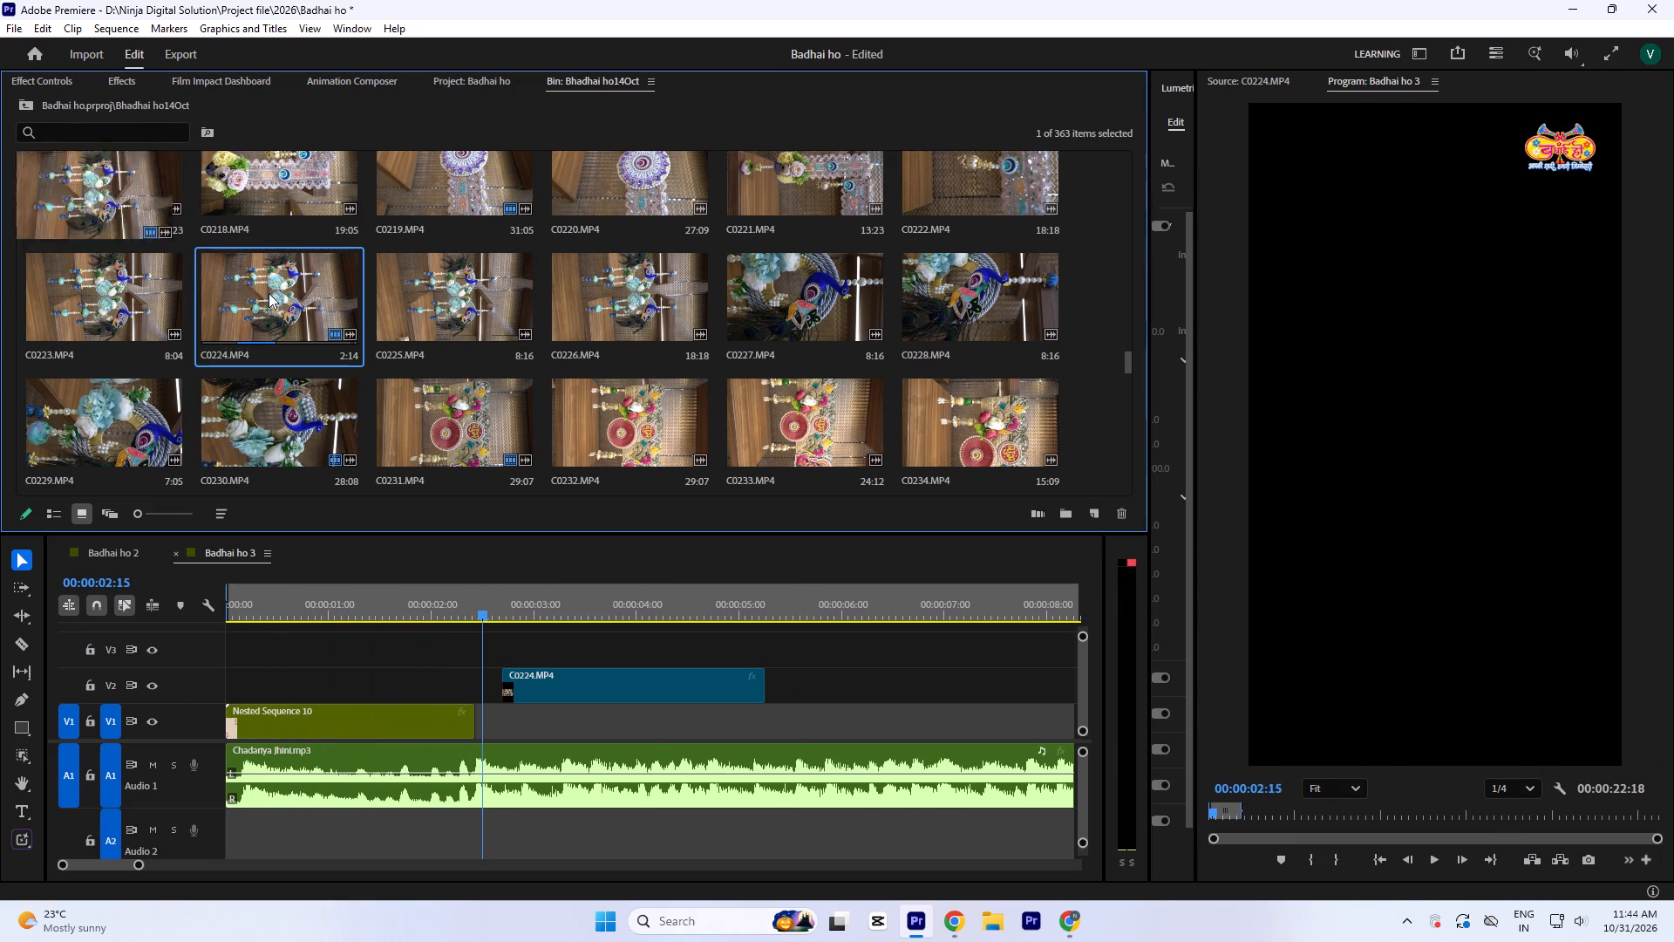
left_click(556, 600)
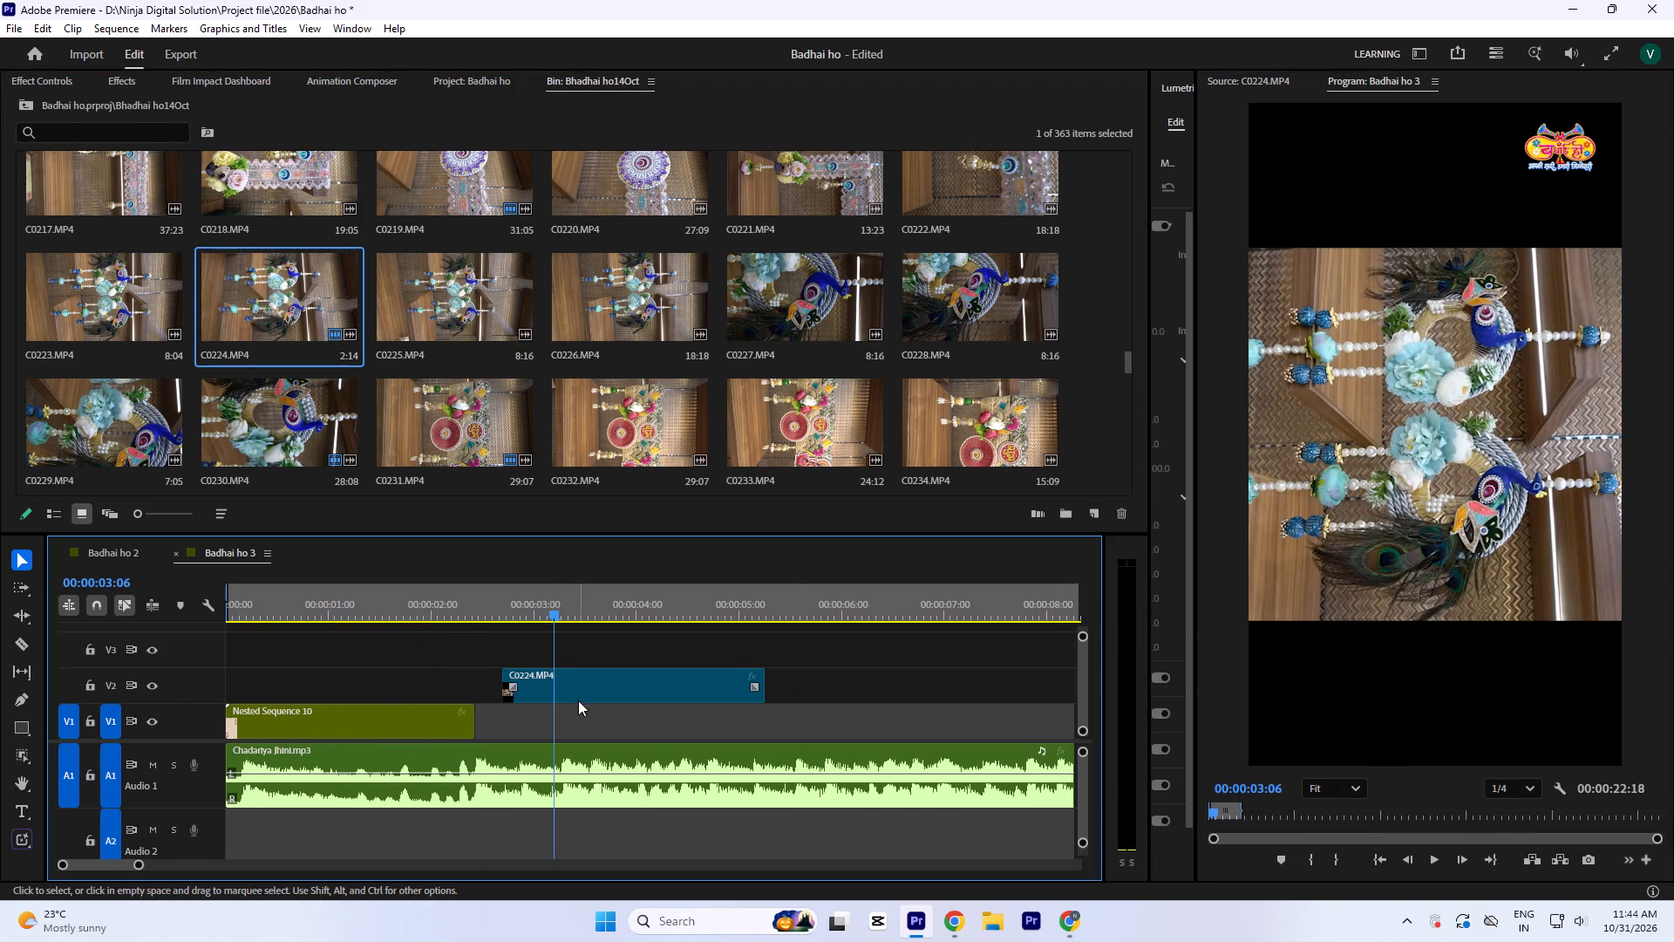
left_click_drag(578, 700, 559, 695)
left_click(564, 699)
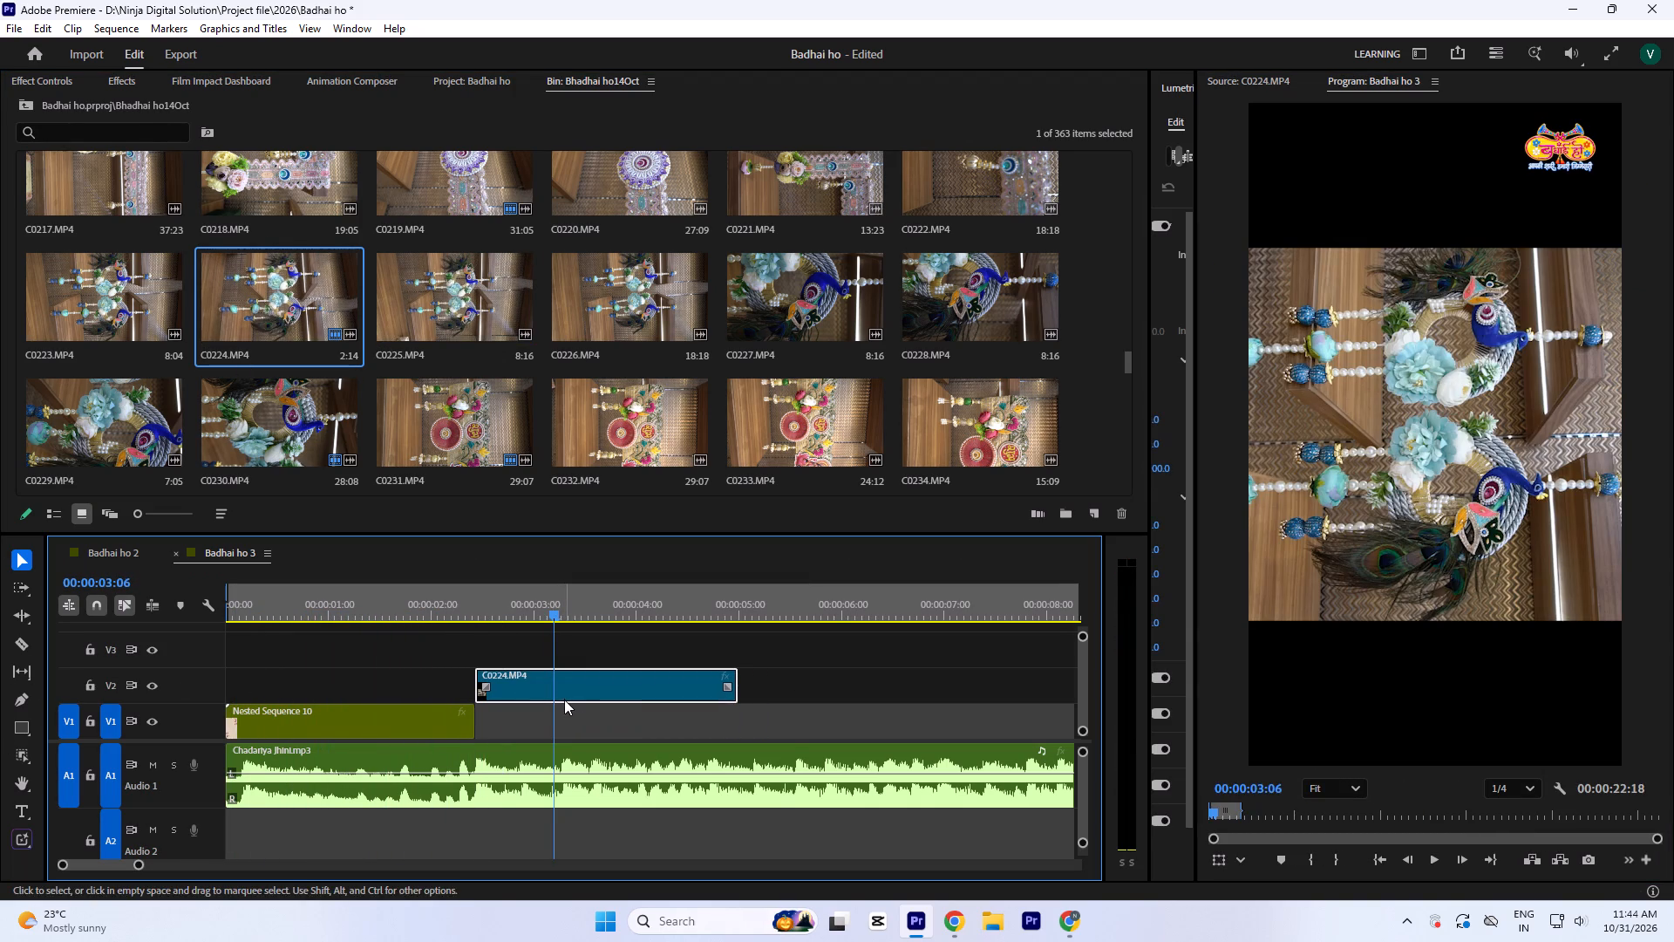
Set the C0224.MP4 clip's rotation to -90° and play it back.
left_click(64, 75)
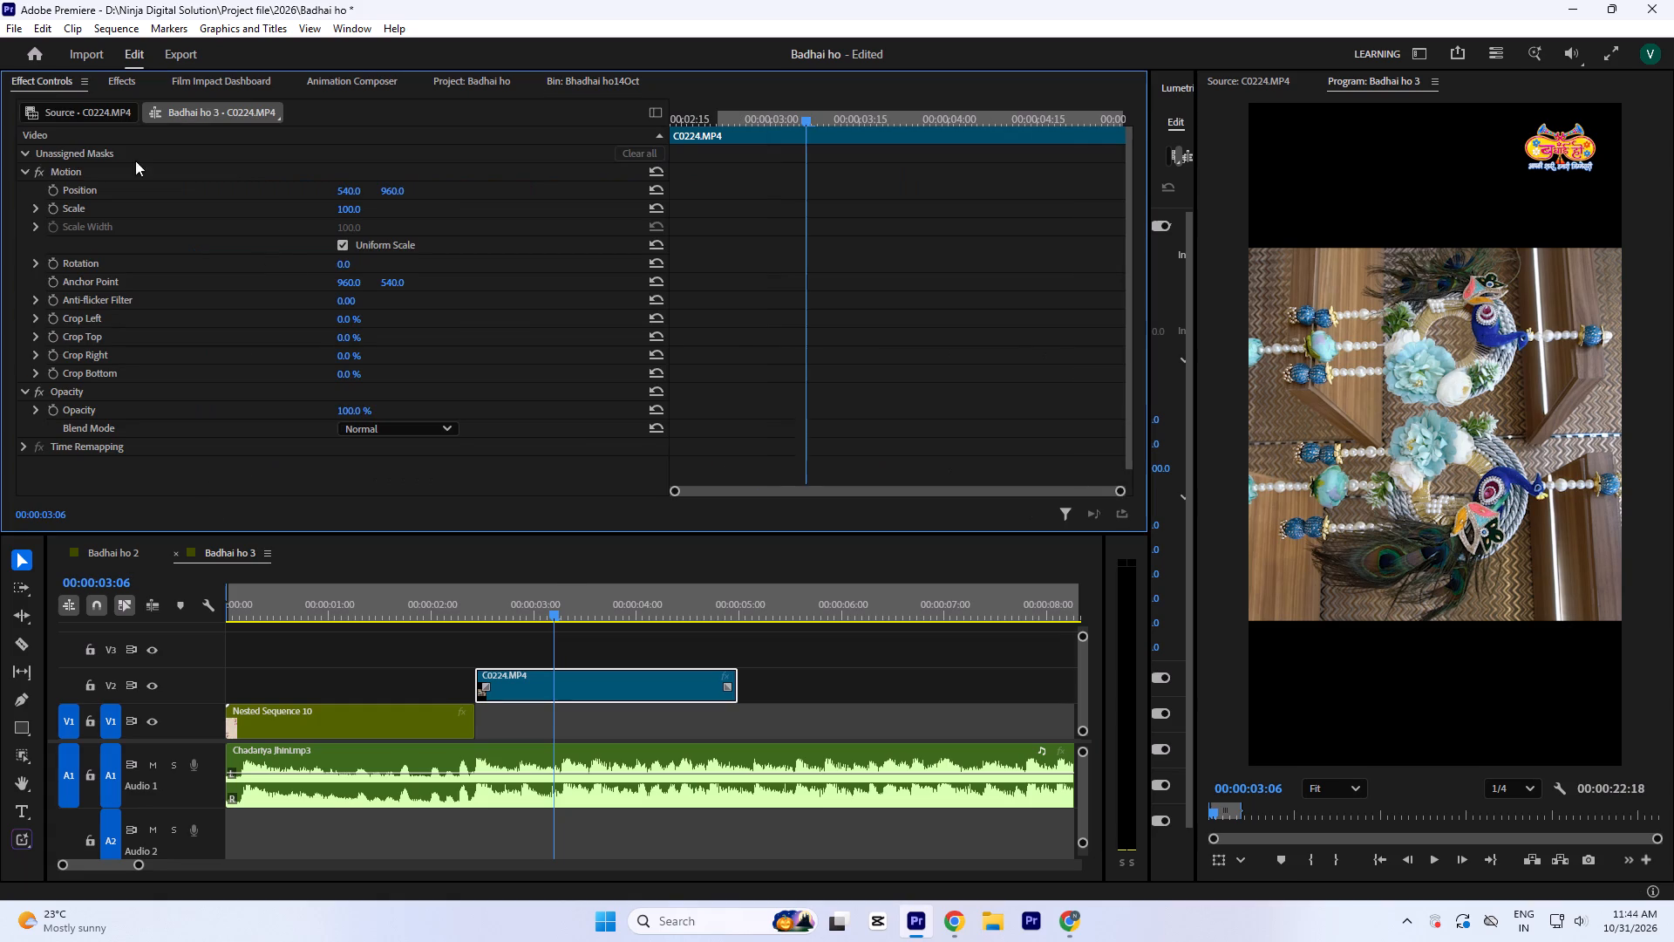
left_click(347, 263)
key("minus")
key("9")
key("0")
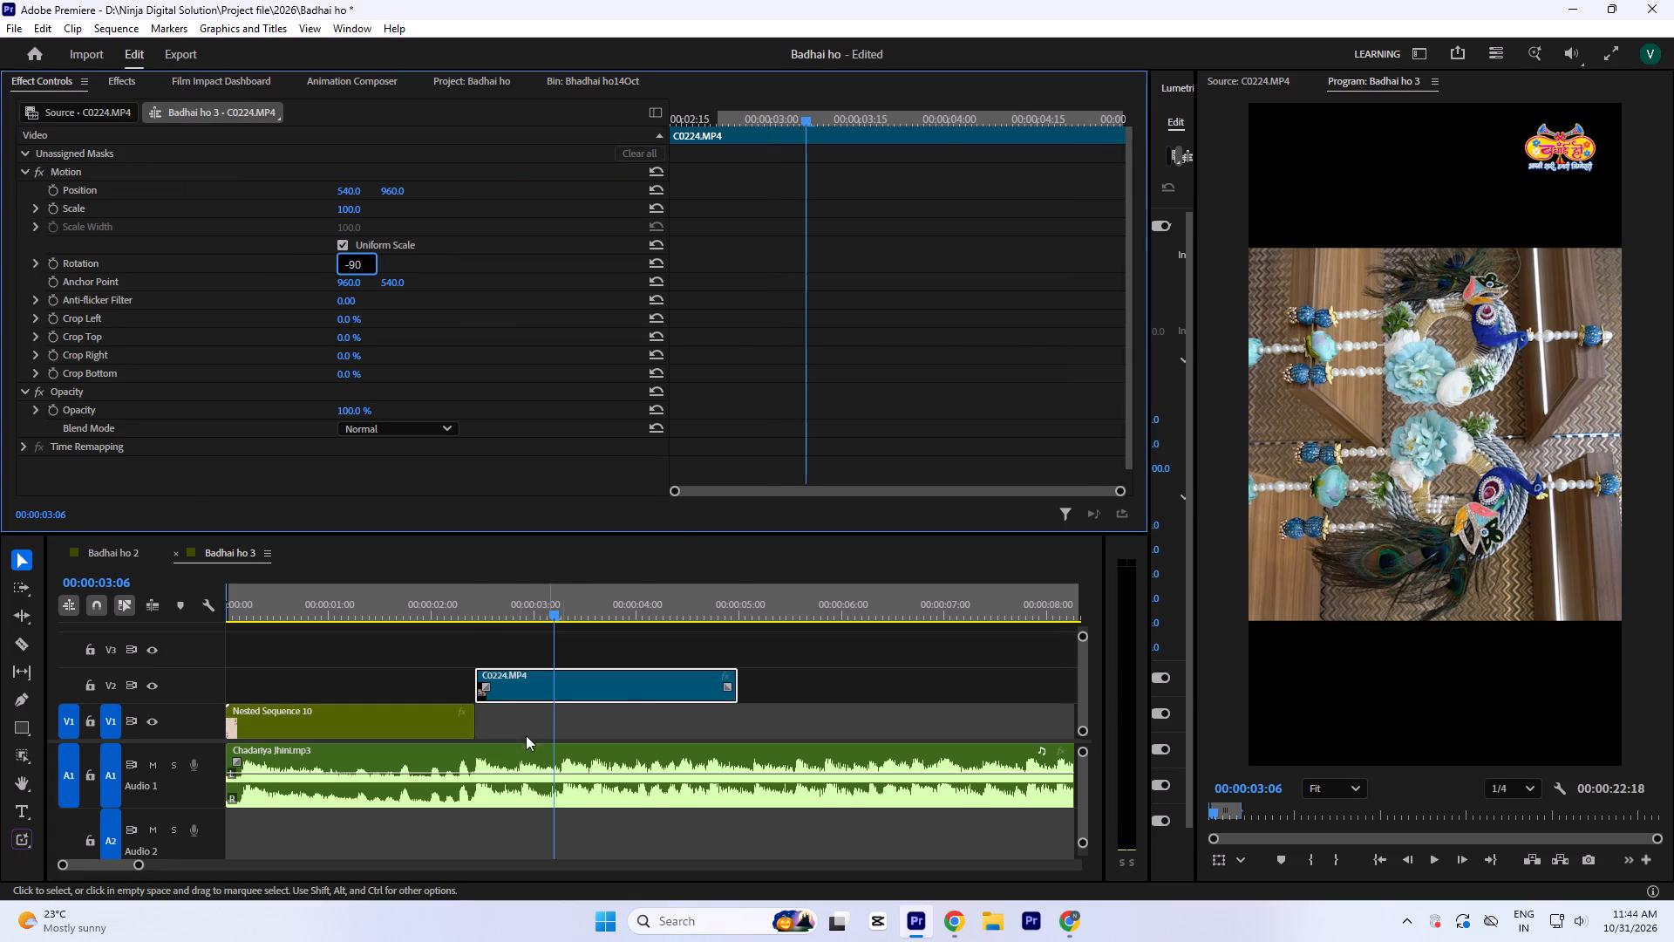
left_click(636, 603)
key("space")
key("space")
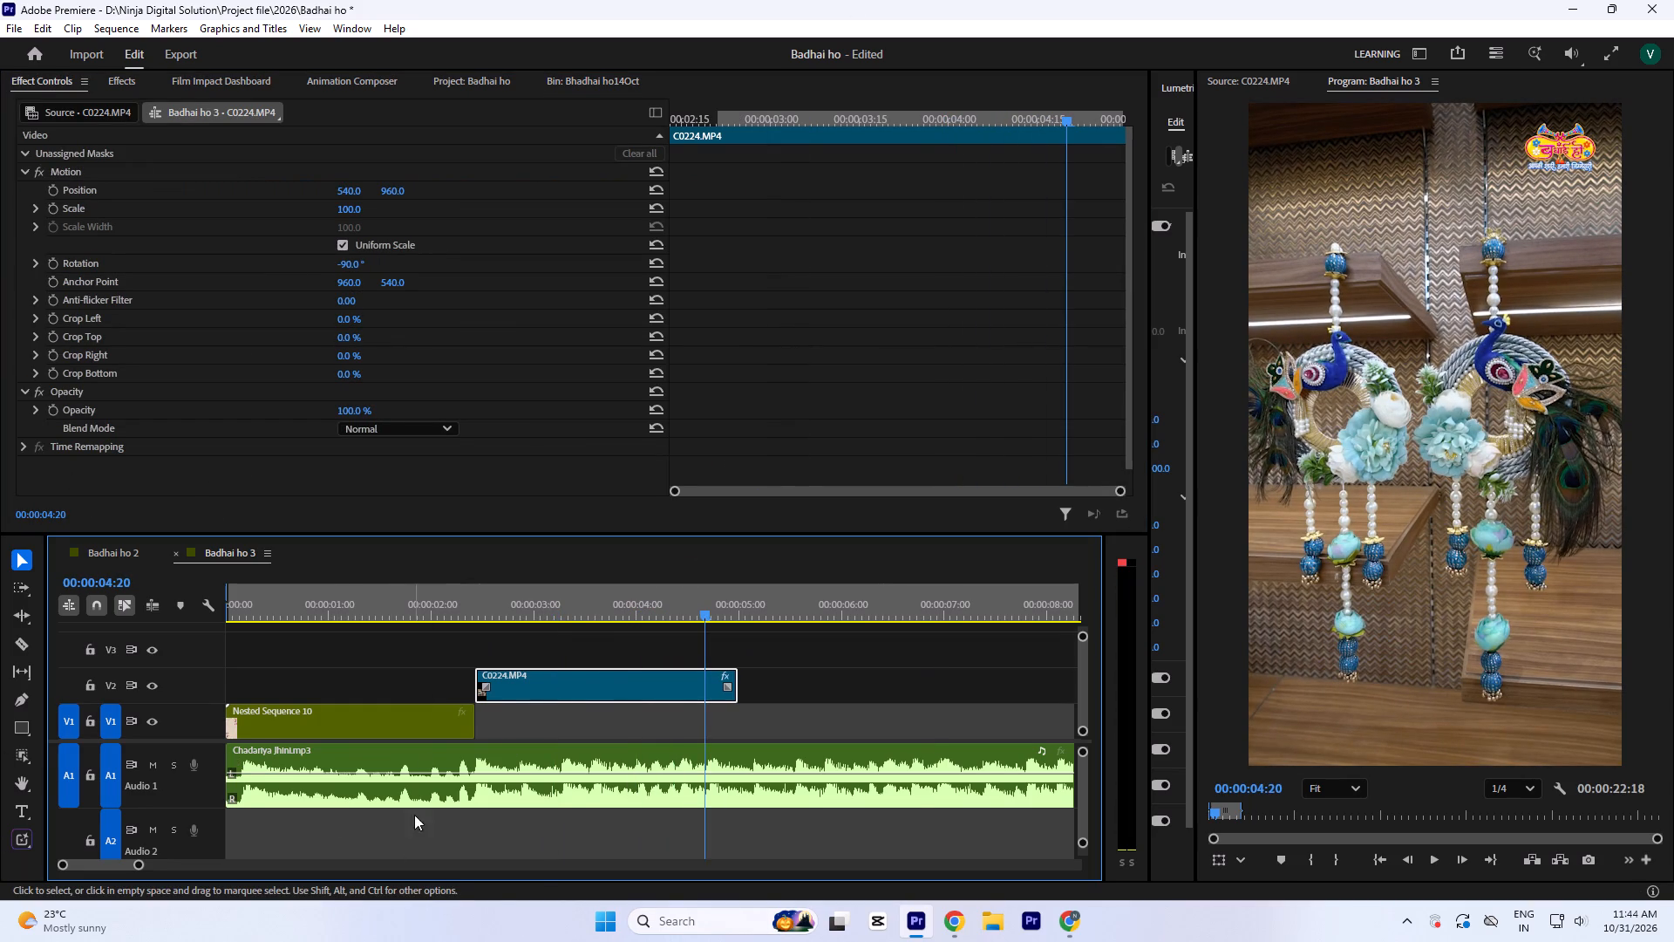
Play back the transition from the title card and the start of the C0224.MP4 clip to check its framing and tilt.
left_click(421, 598)
key("space")
key("space")
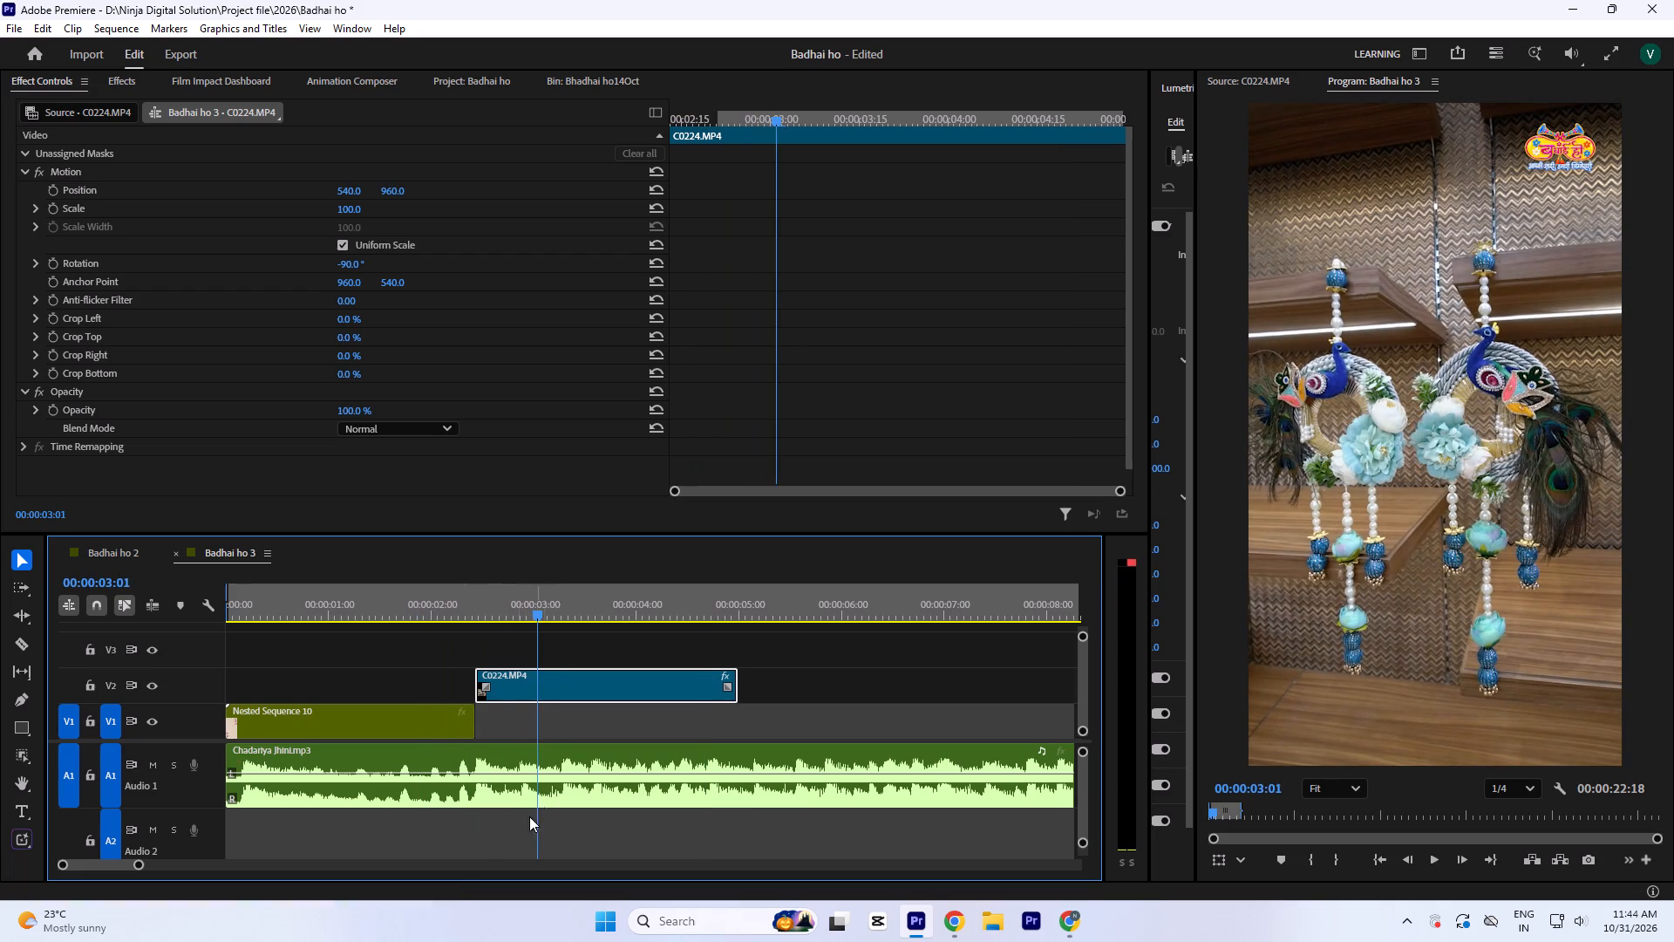
key("space")
key("space")
left_click(536, 597)
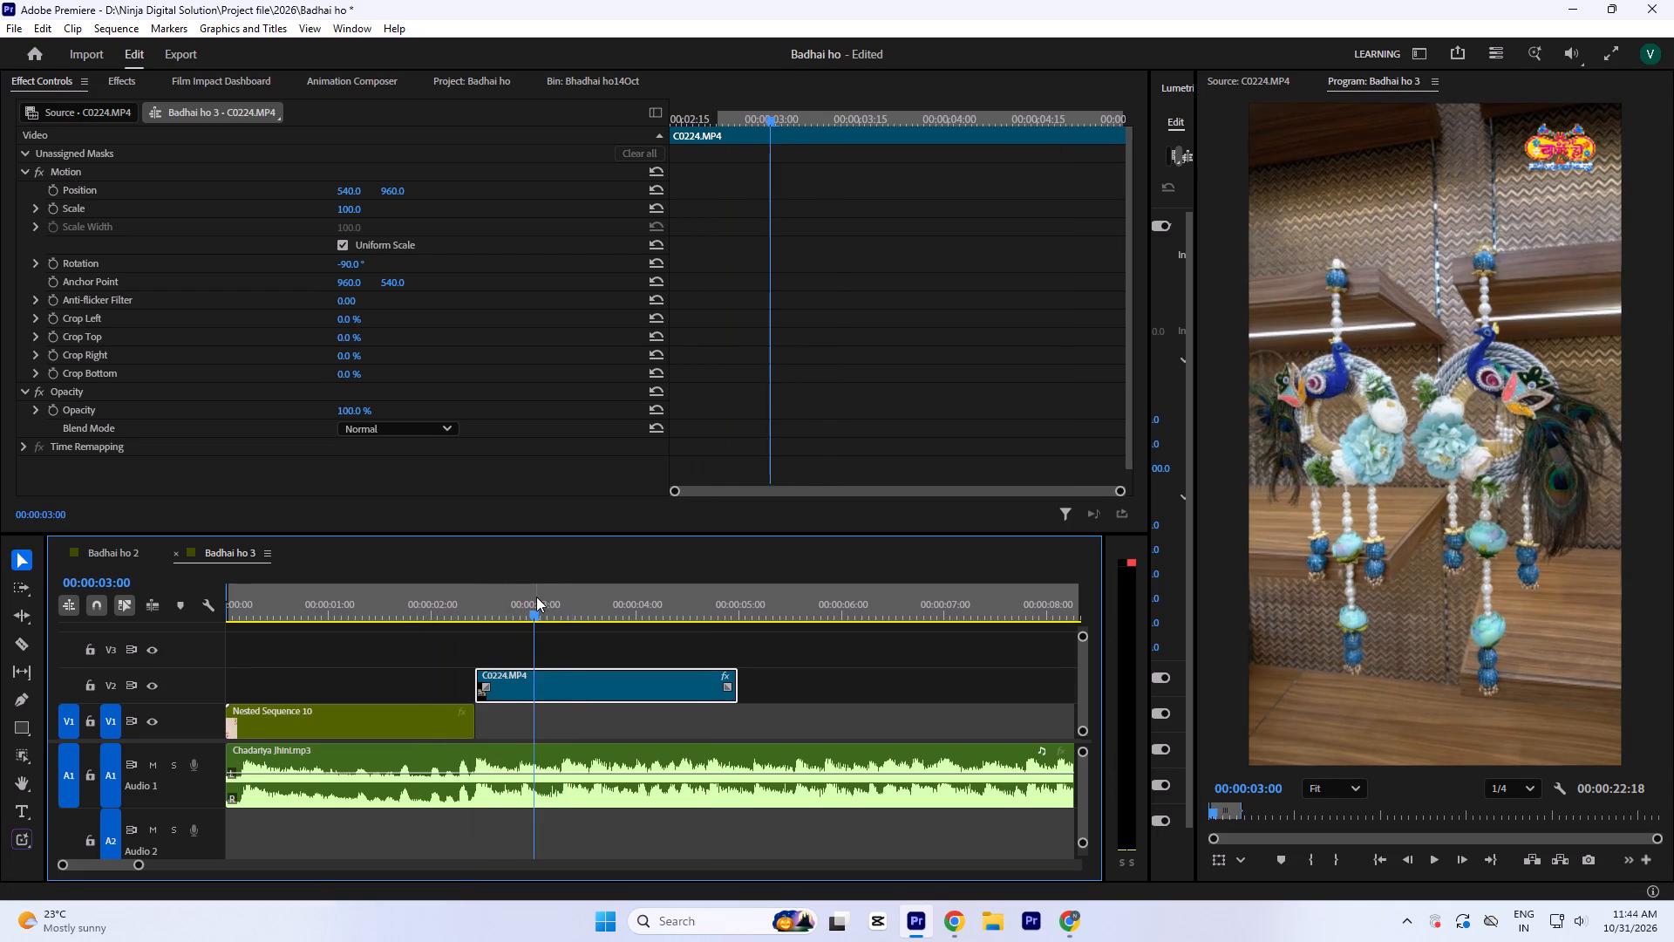
key("space")
key("space")
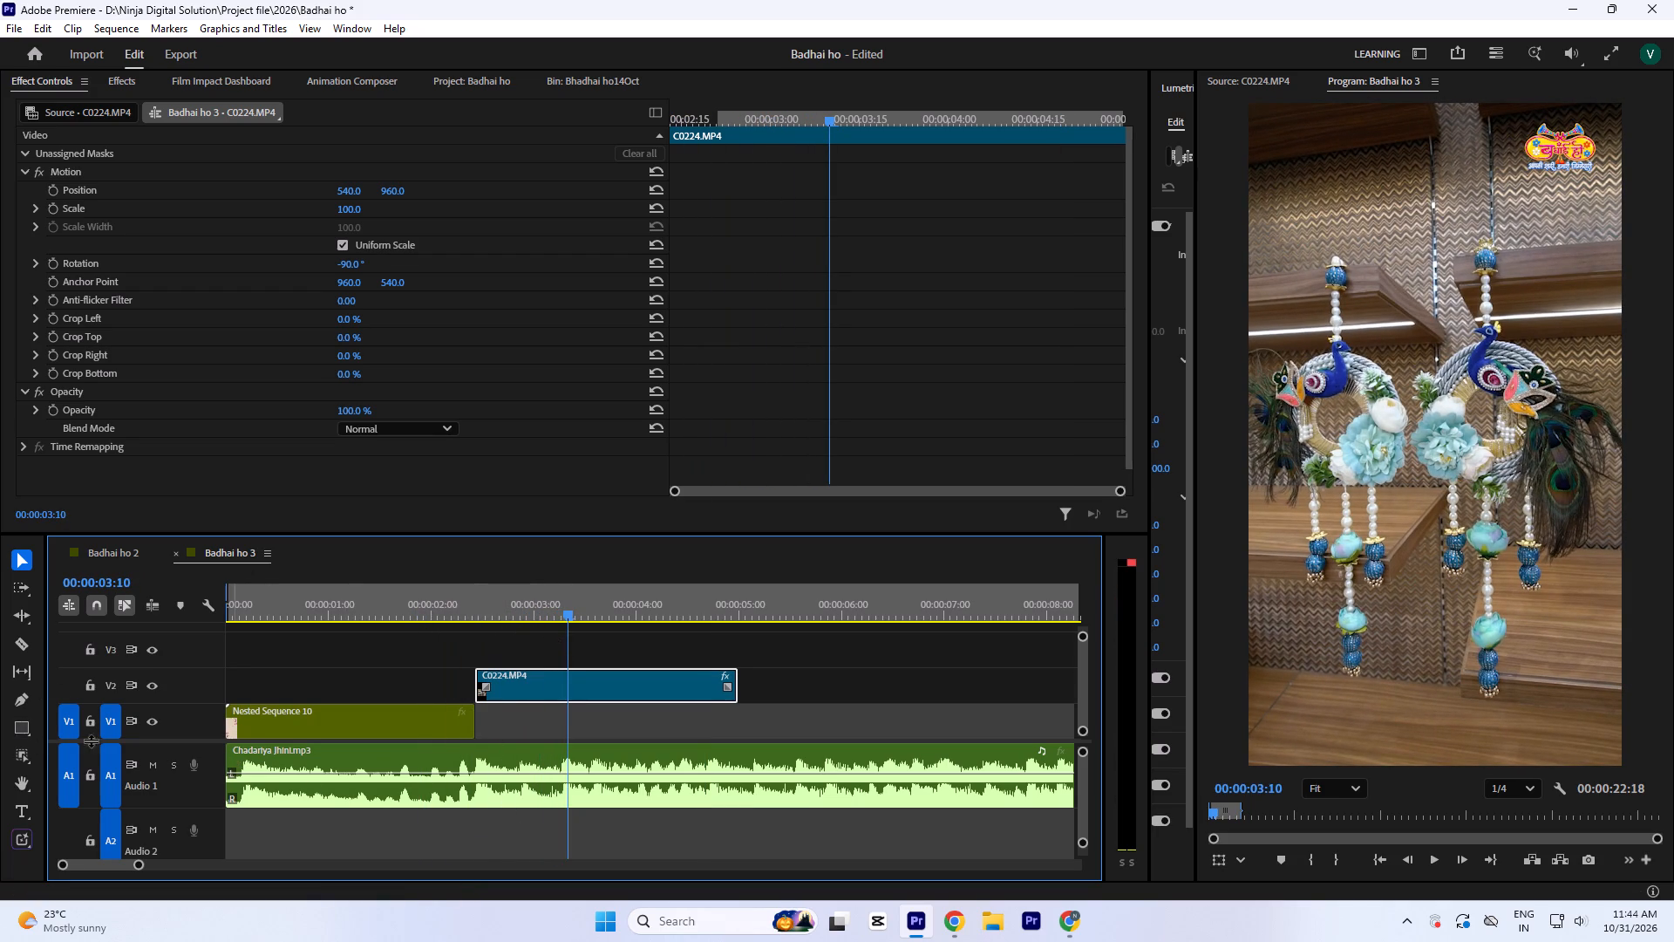
Set the C0224.MP4 clip's rotation to -89° to straighten the hanging peacocks.
left_click(351, 257)
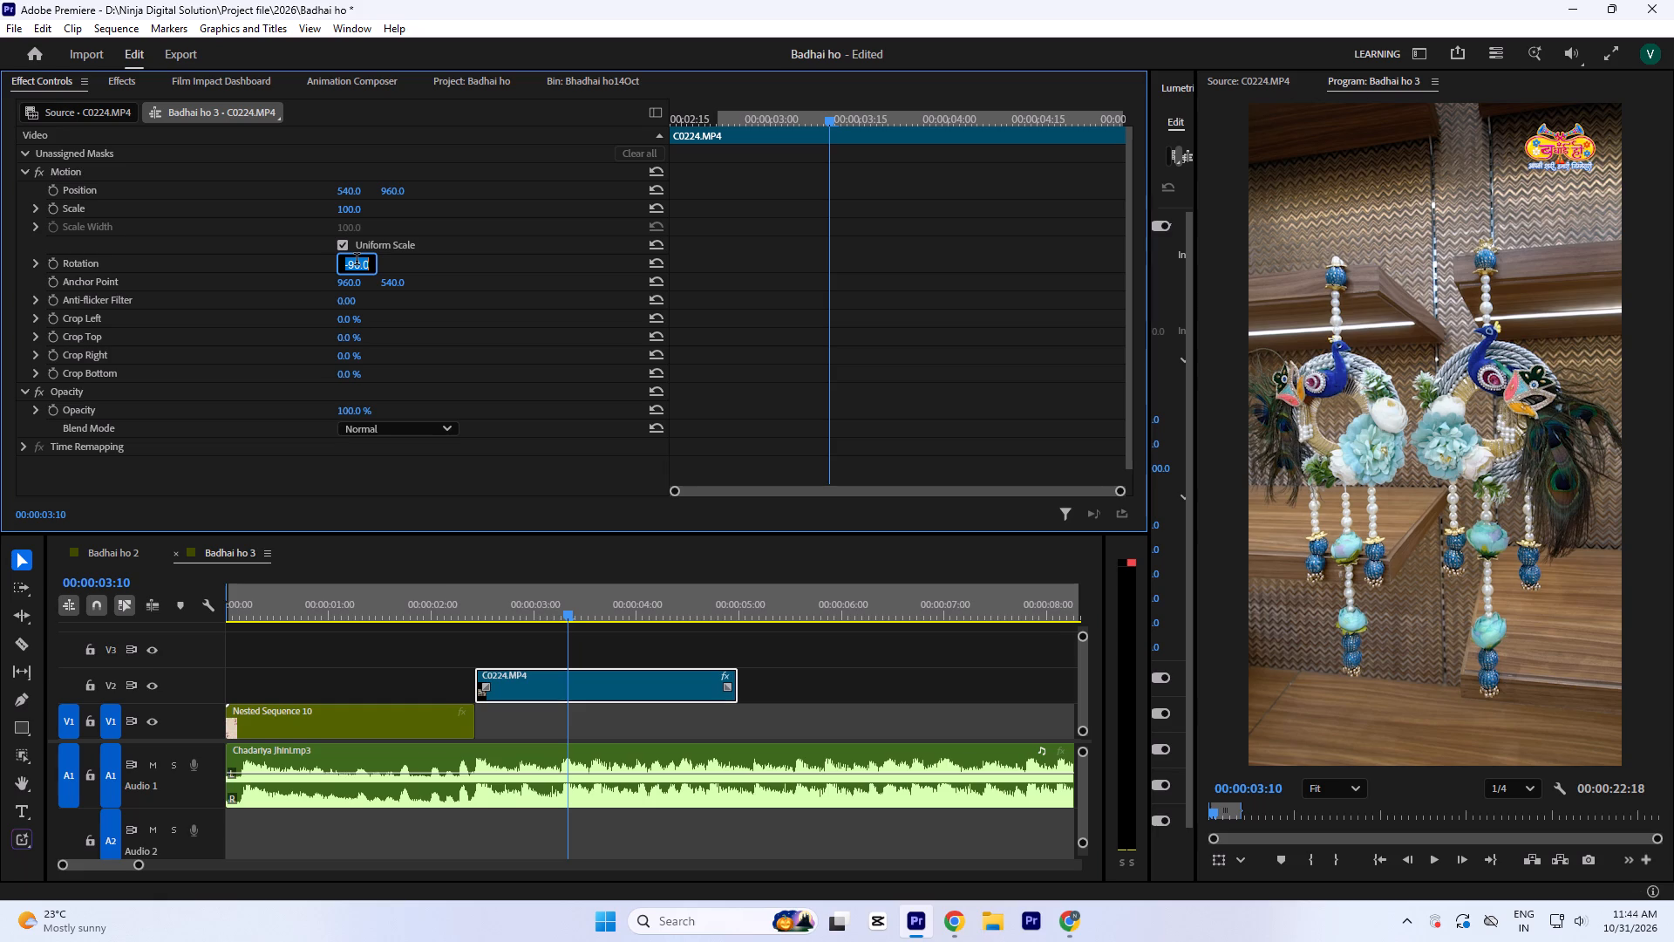
key("Up")
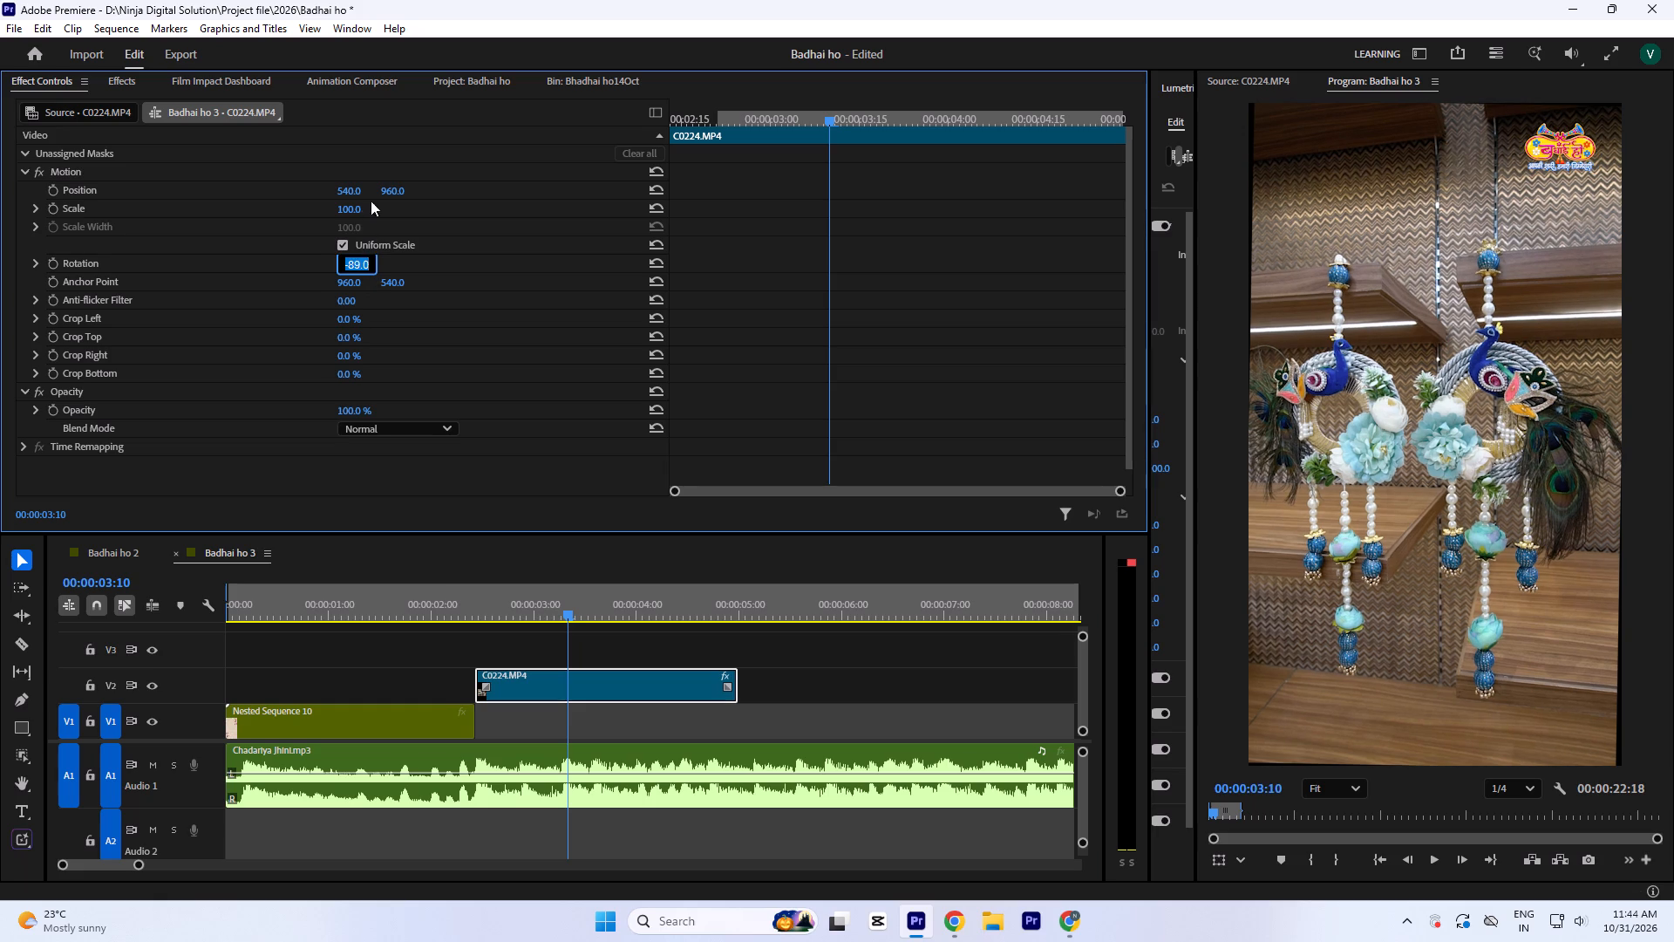
Enlarge the C0224.MP4 clip to a scale of 125 and set its horizontal position to 559.
left_click(349, 210)
key("Up")
key("Up")
key("Up")
key("Up")
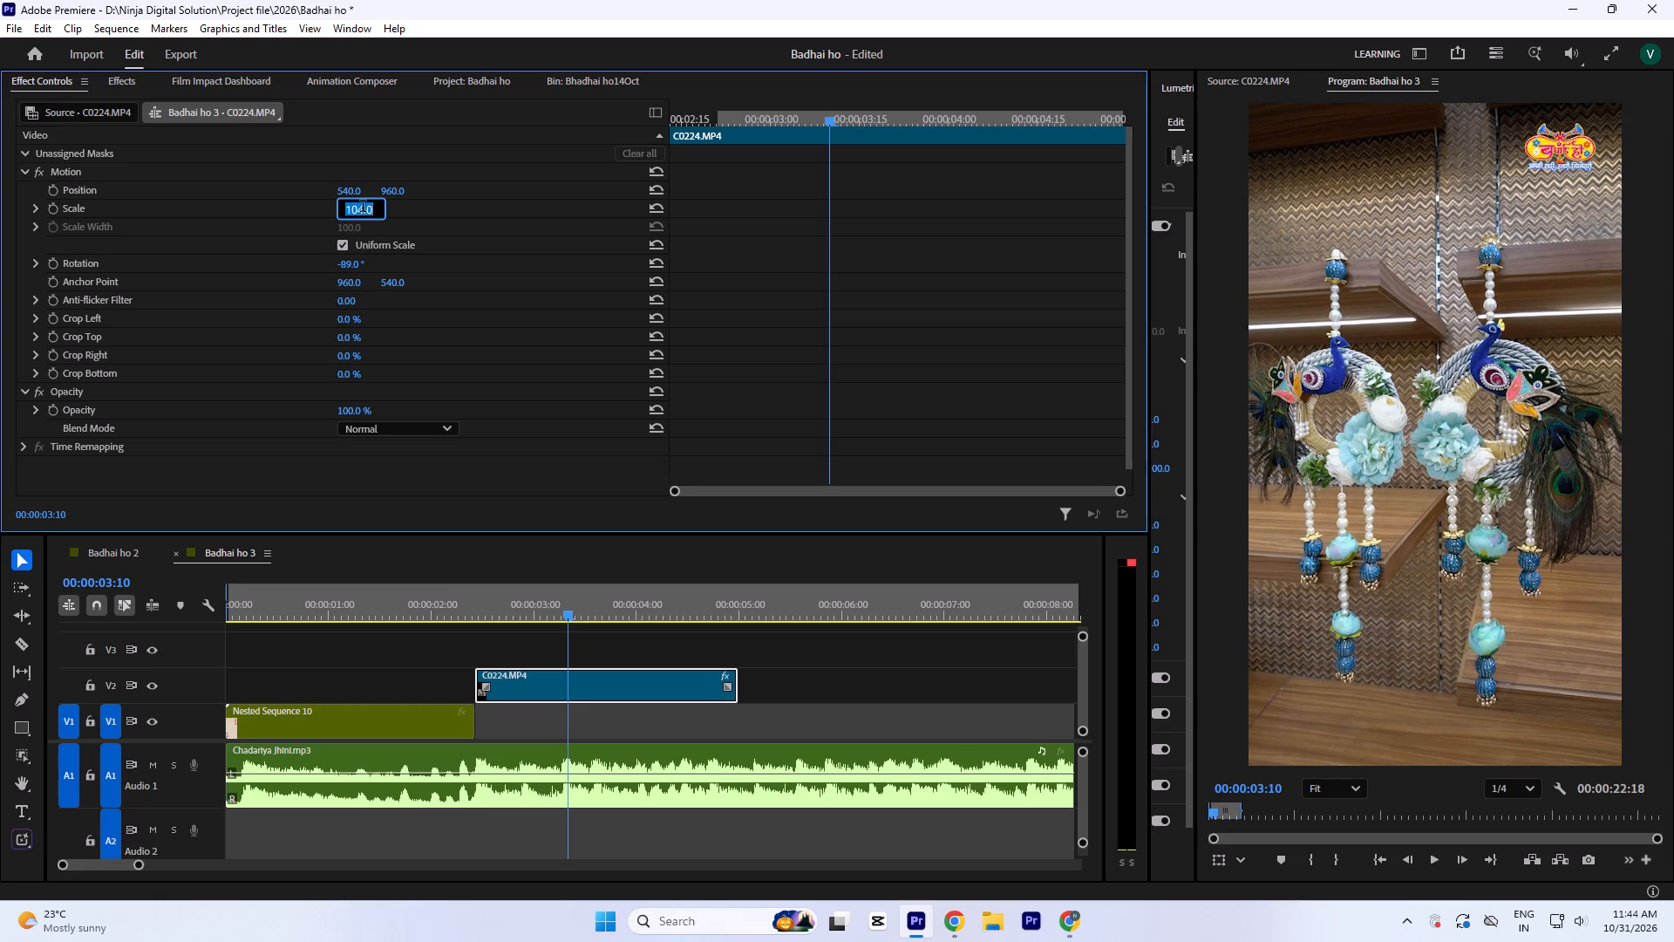
key("Up")
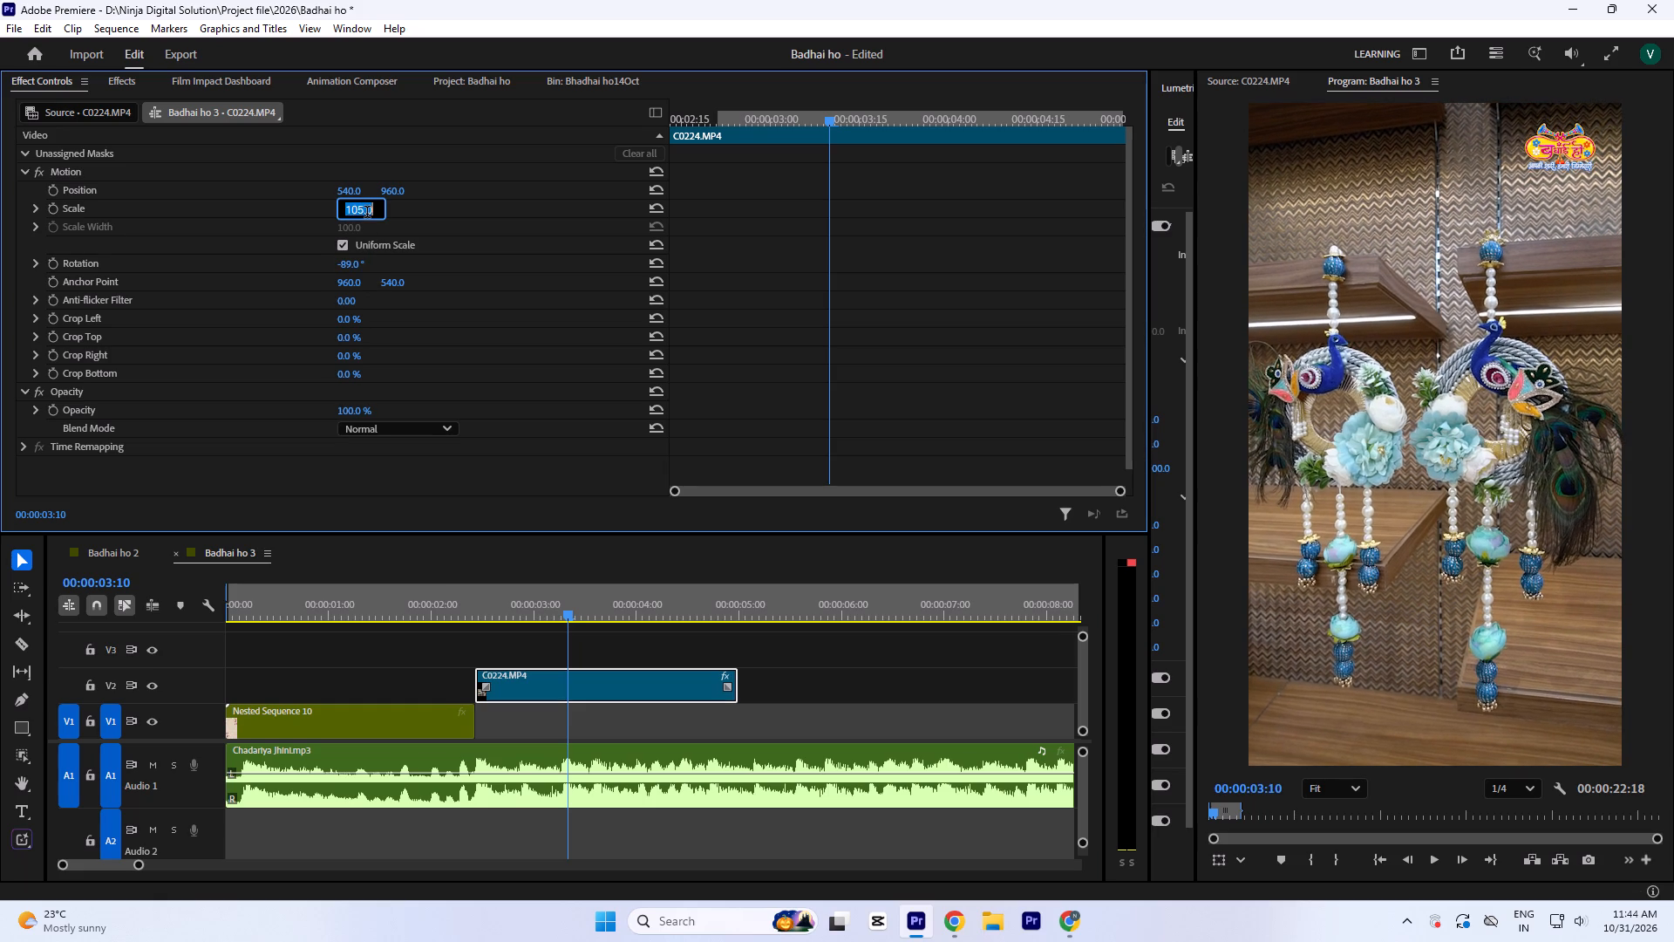
left_click(827, 217)
left_click_drag(352, 208, 350, 192)
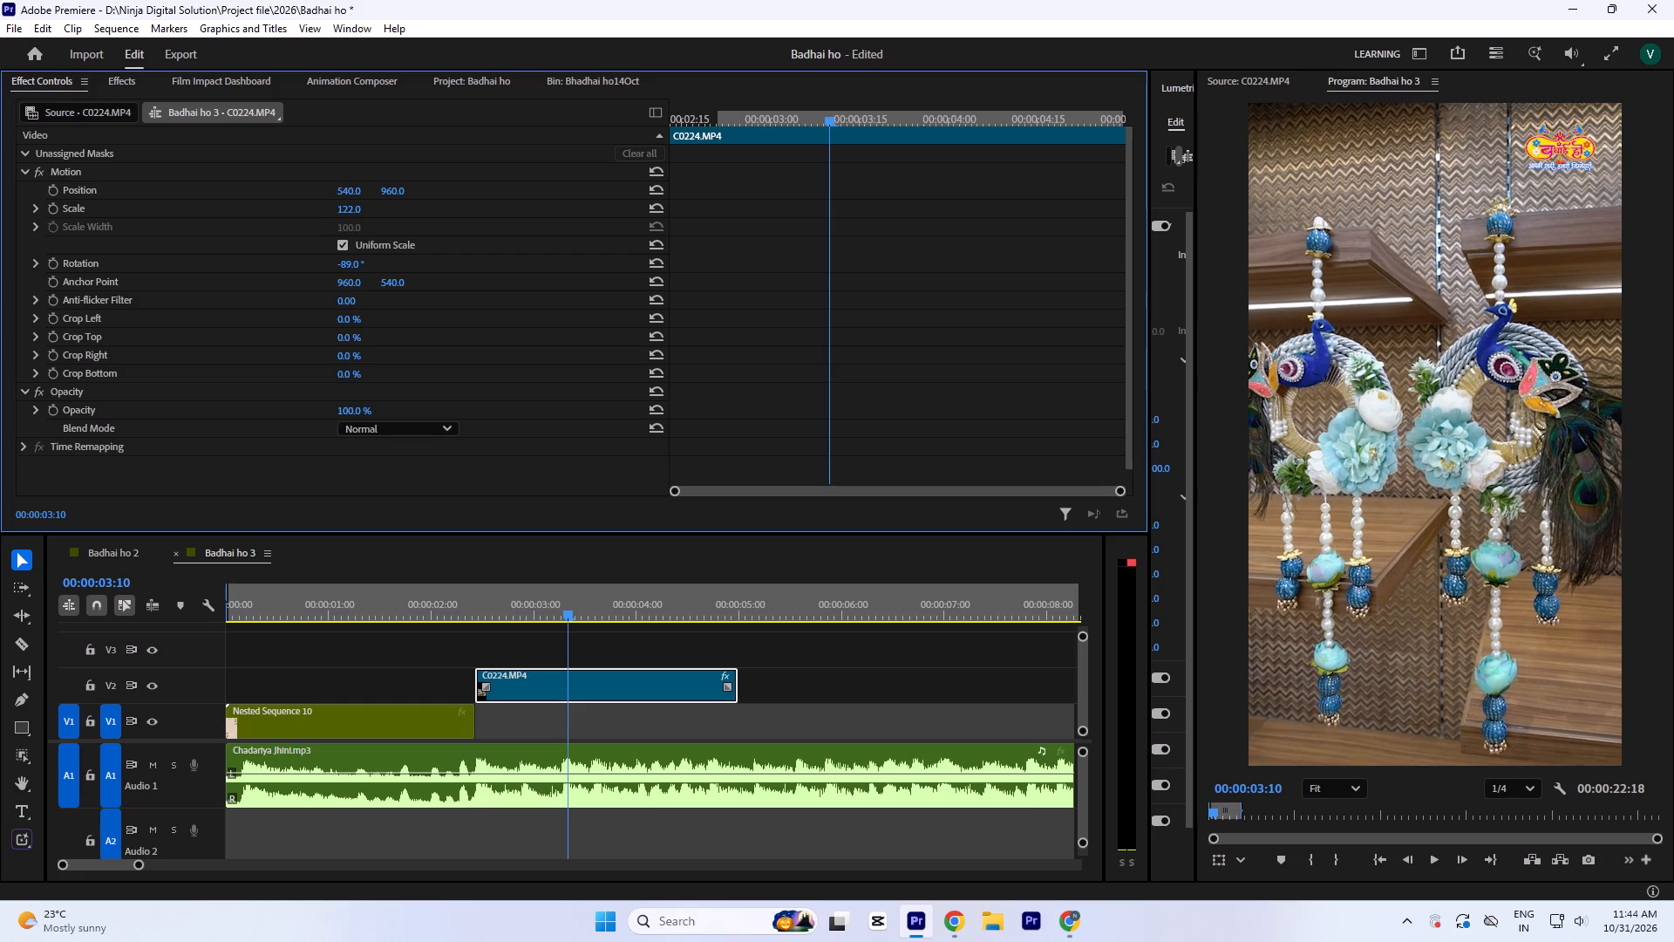
left_click_drag(350, 192, 350, 190)
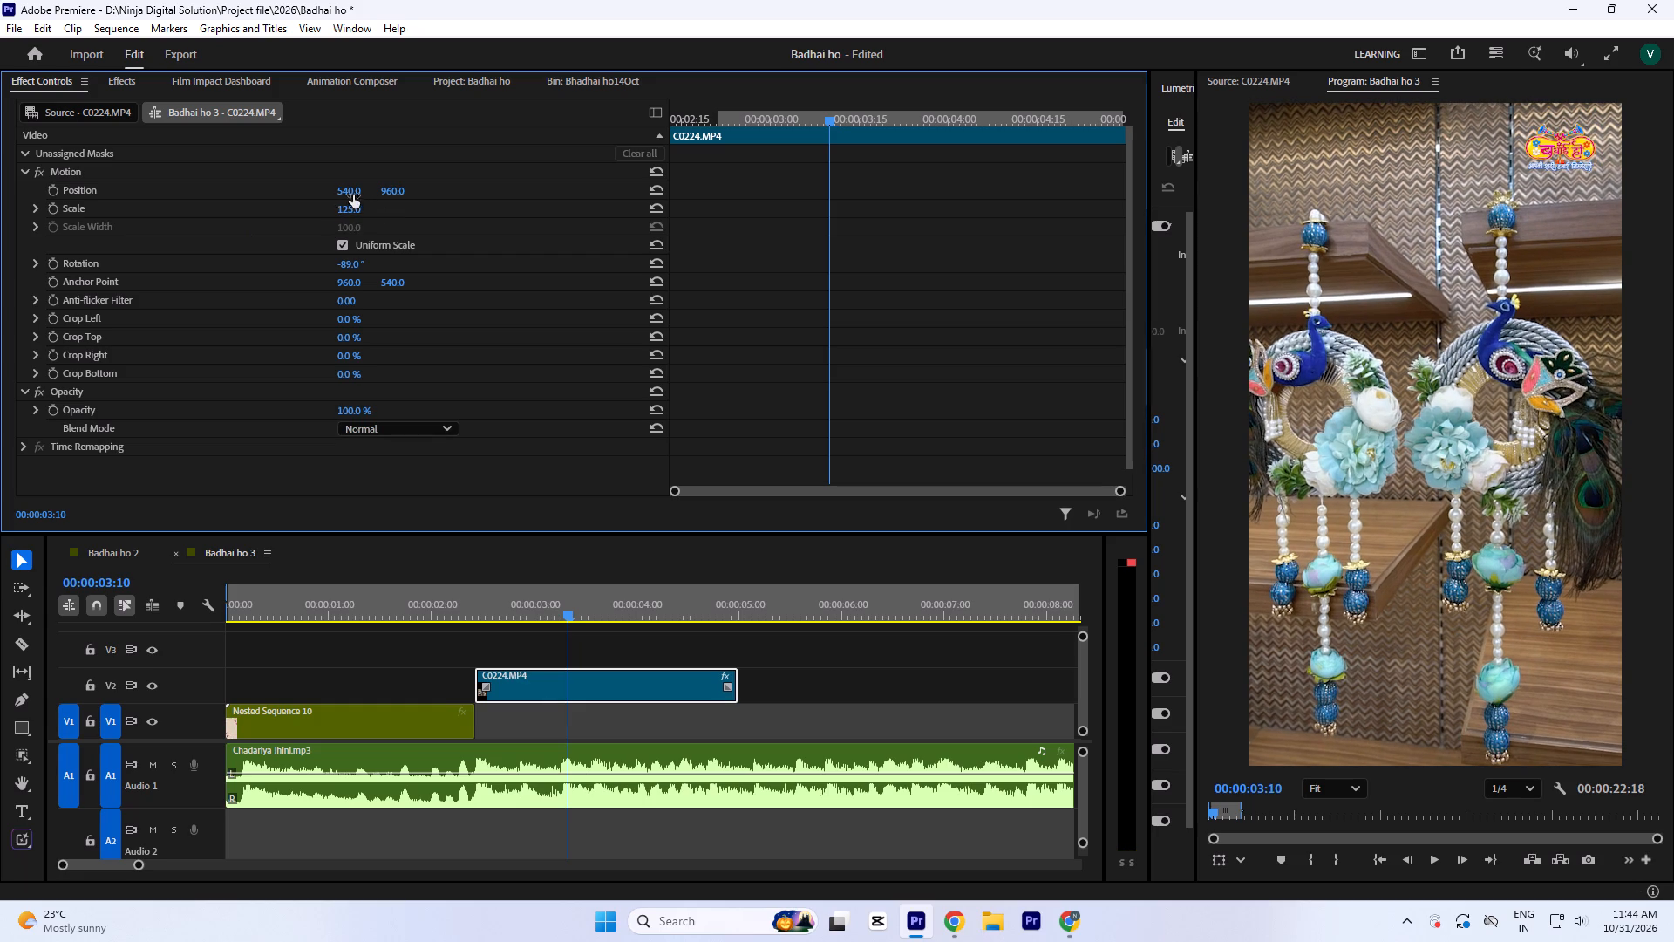
left_click_drag(350, 194, 349, 177)
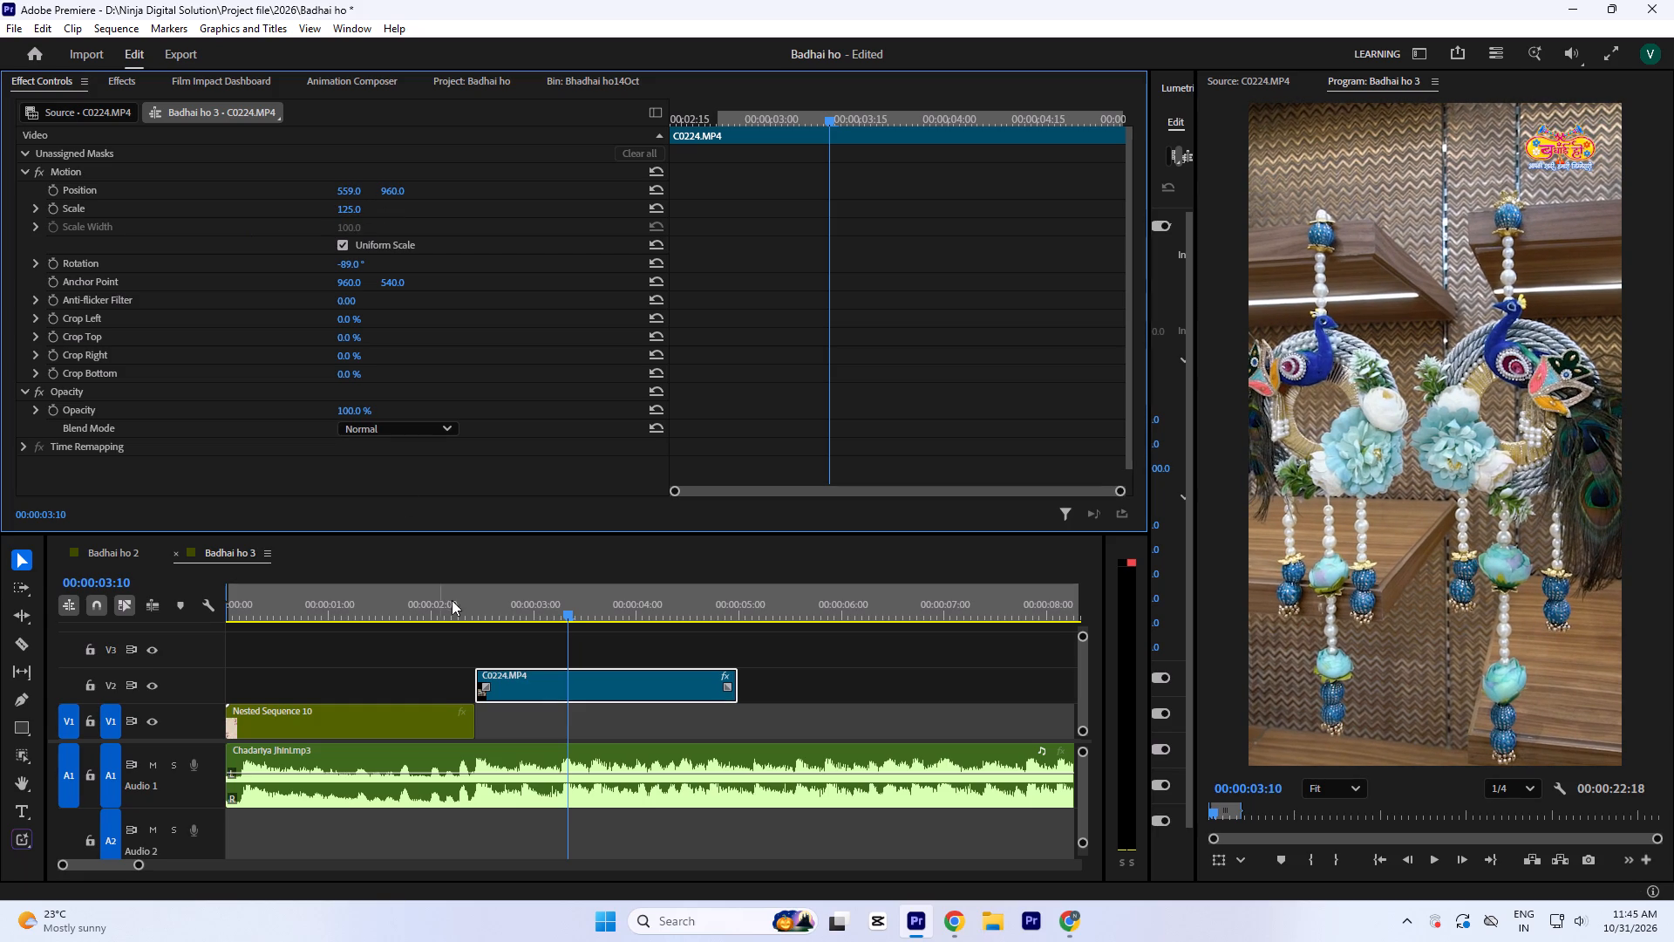
Move the C0224.MP4 clip down to V1 directly after the title card, play back the join and save the project.
left_click_drag(556, 679, 560, 720)
left_click(361, 591)
key("space")
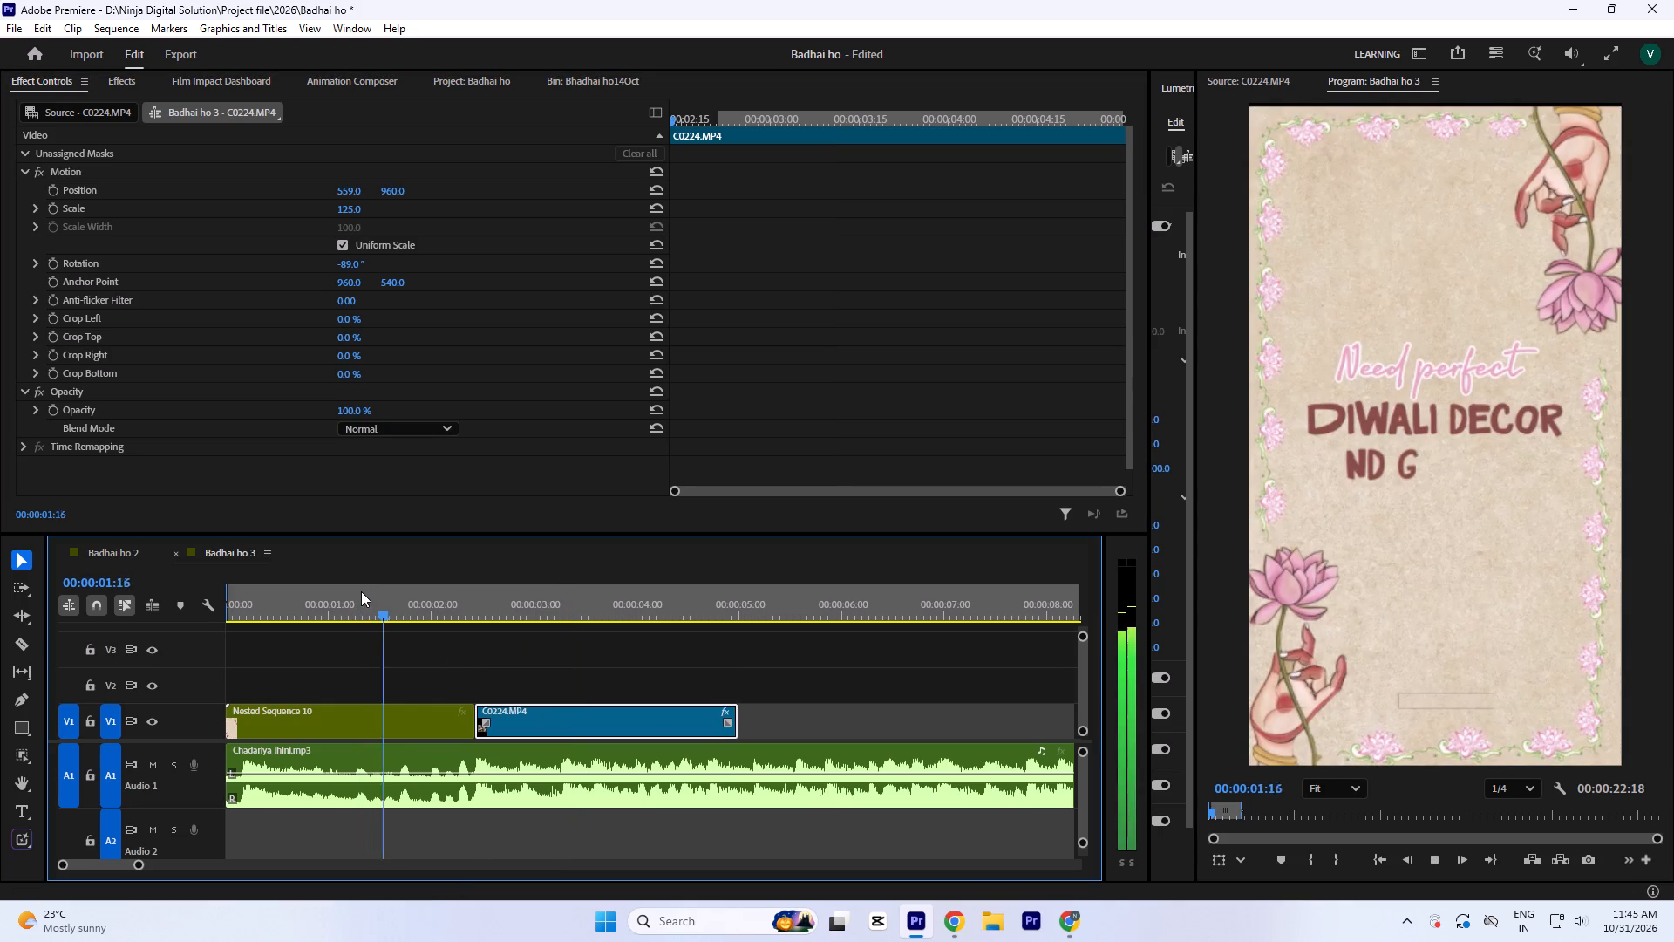
key("space")
key("ctrl+s")
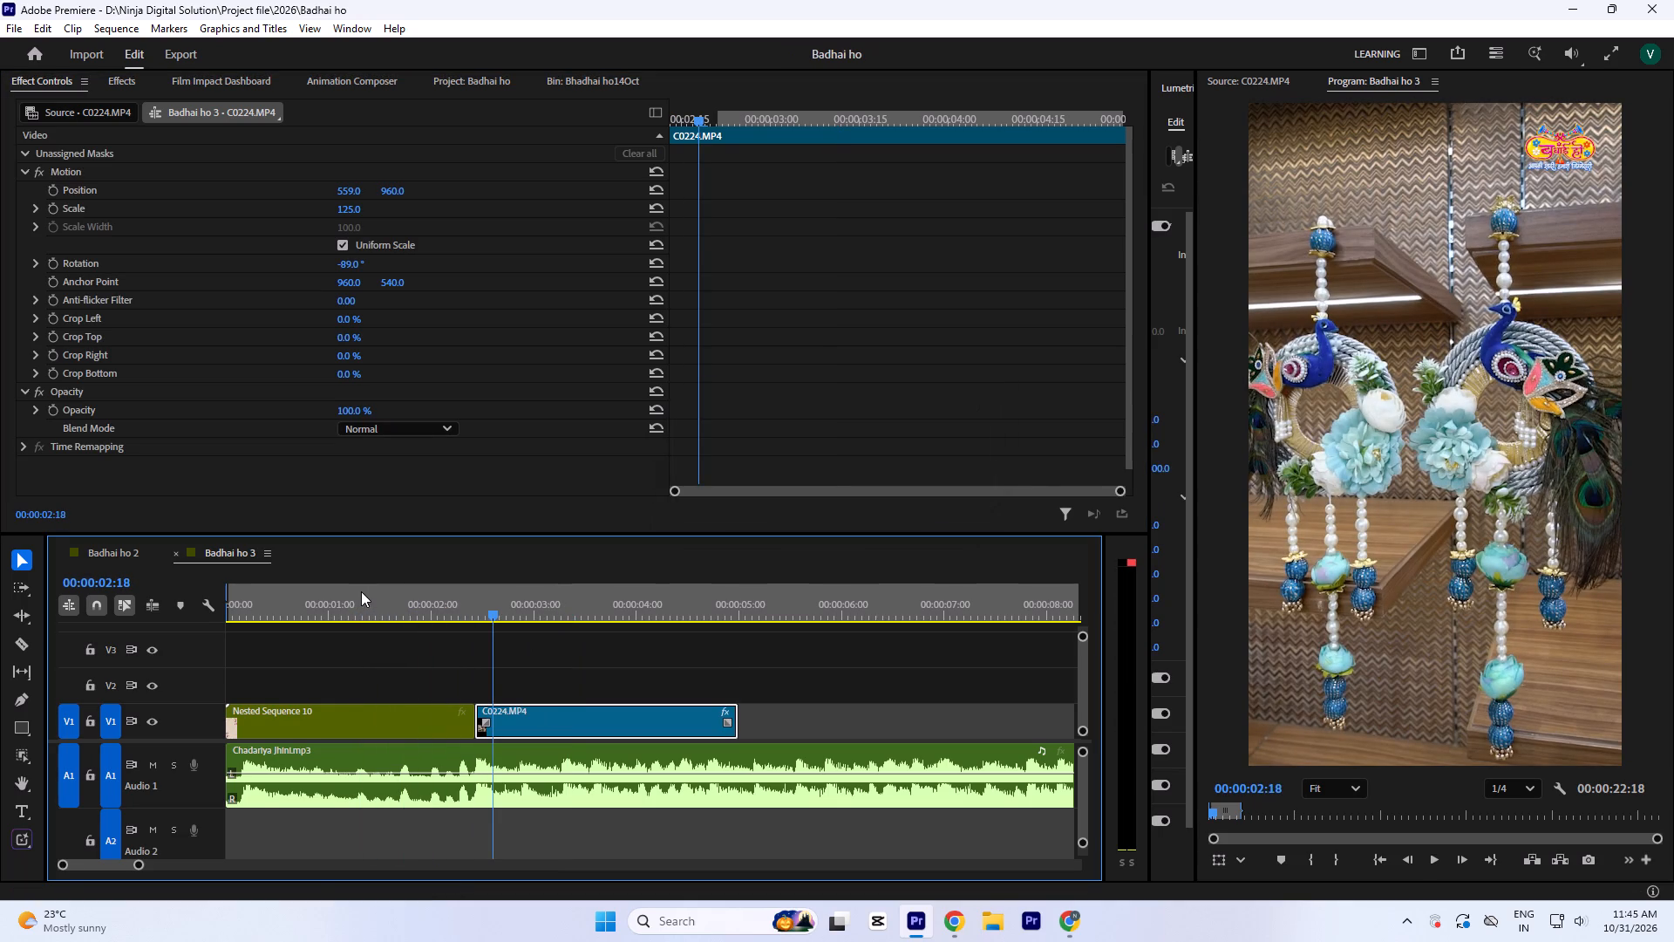
Set the C0224.MP4 clip's horizontal position to 567.
left_click(344, 196)
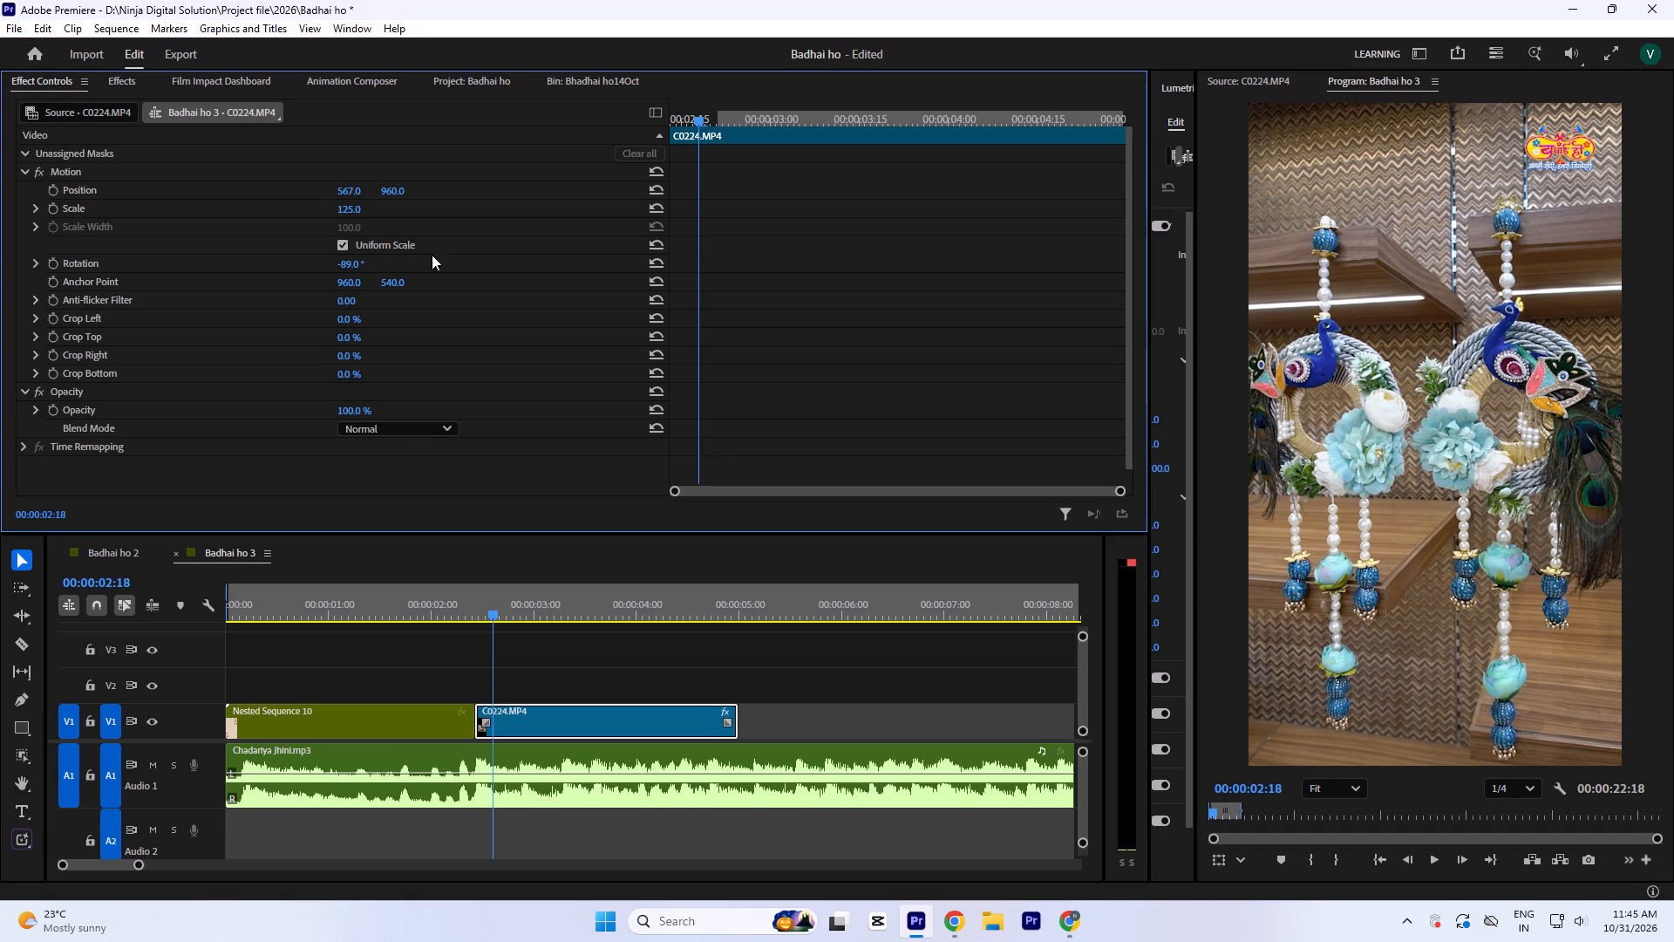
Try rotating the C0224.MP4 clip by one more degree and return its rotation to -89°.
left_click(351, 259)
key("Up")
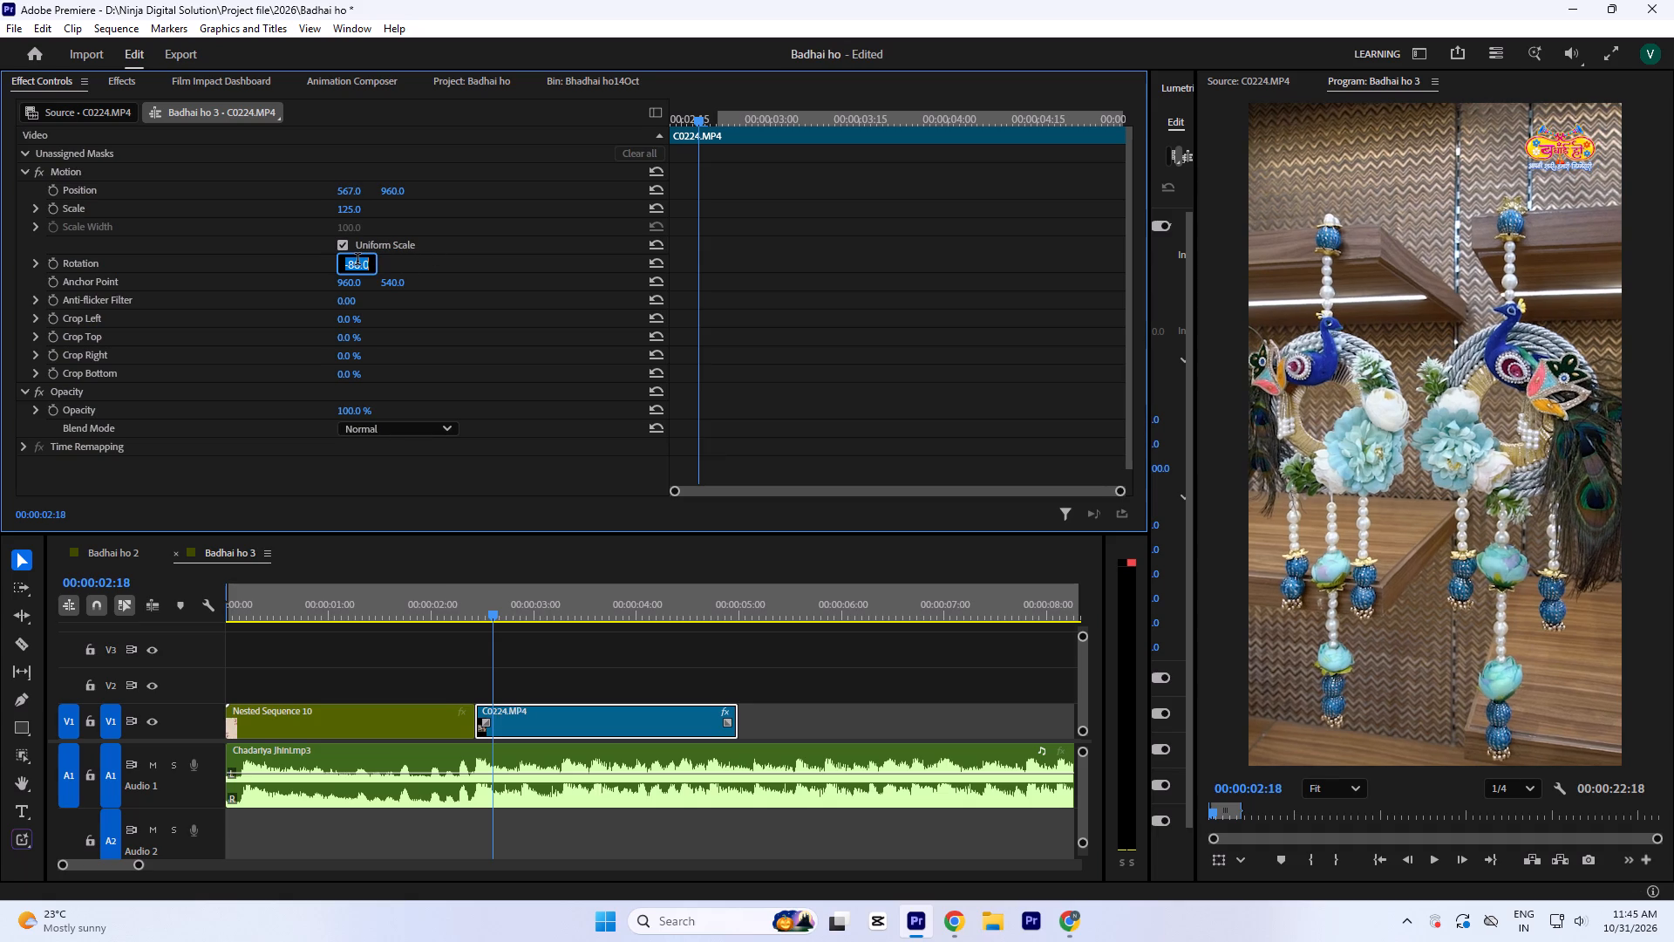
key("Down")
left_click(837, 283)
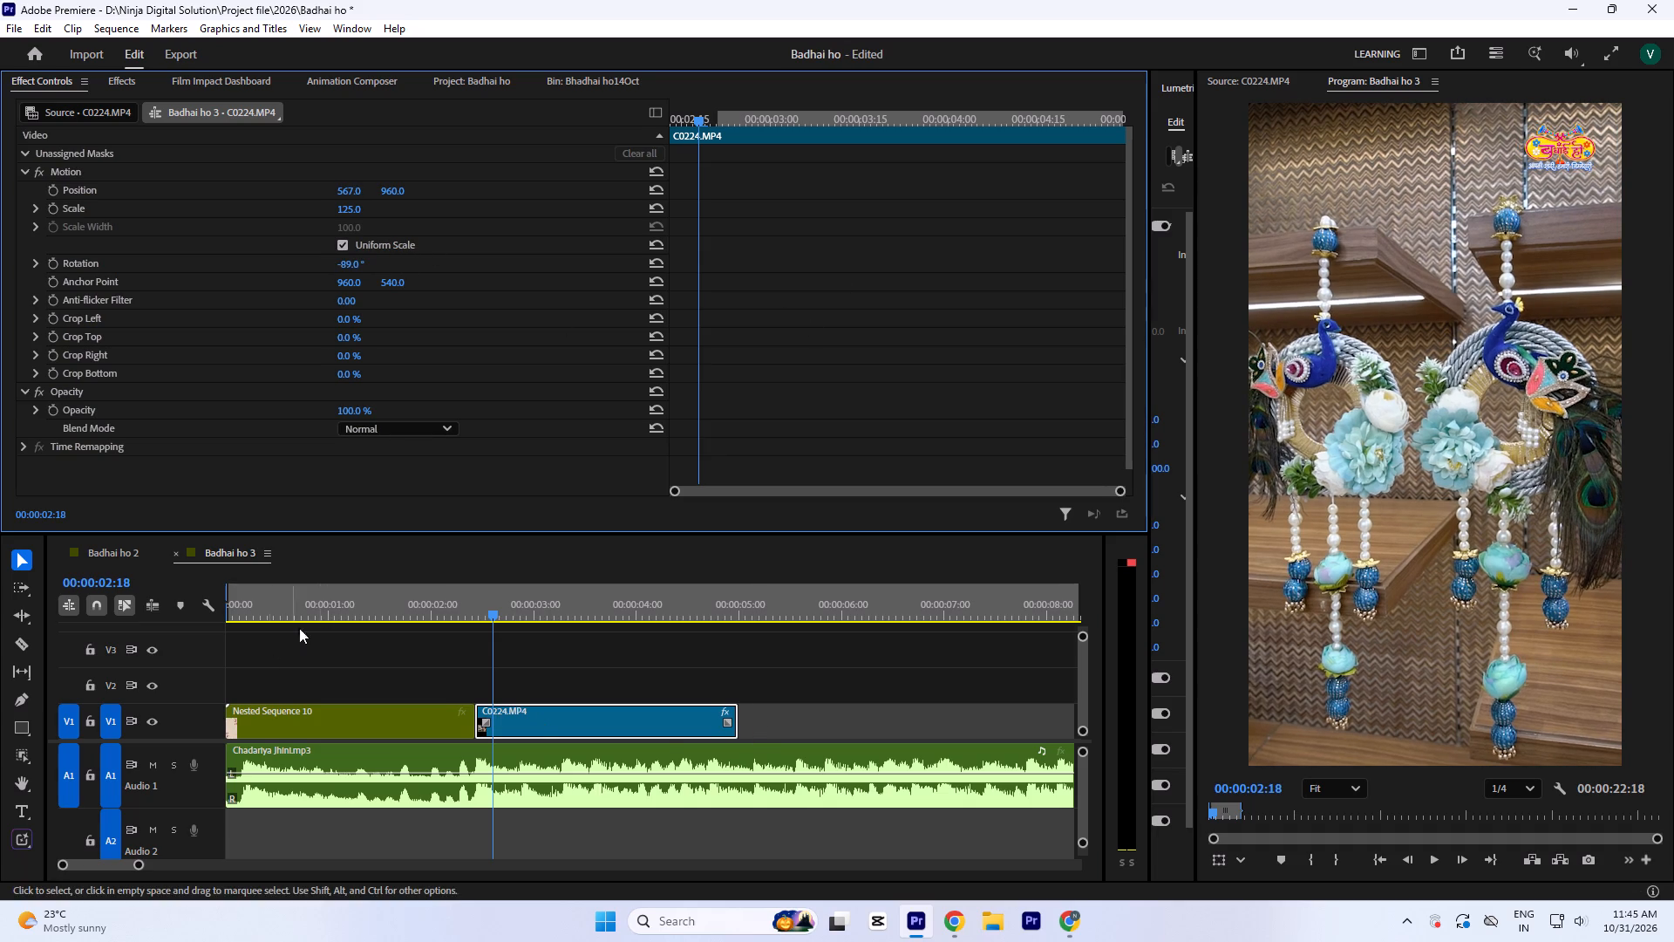
Play back from the title card into the reframed C0224.MP4 clip.
left_click(328, 605)
key("space")
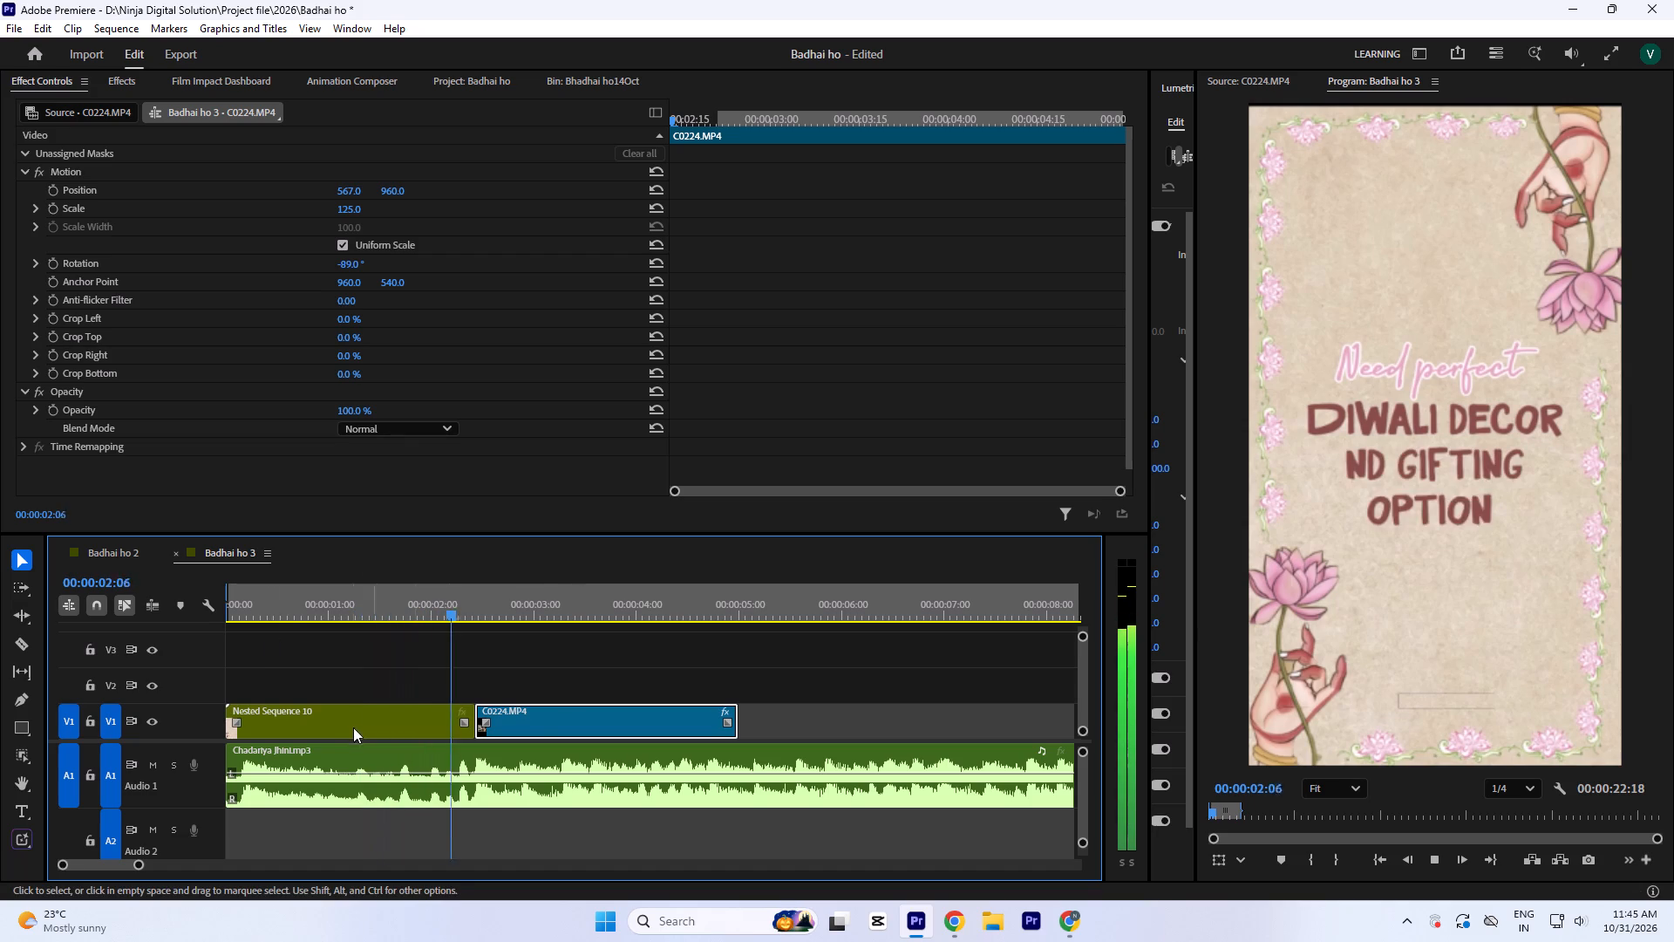
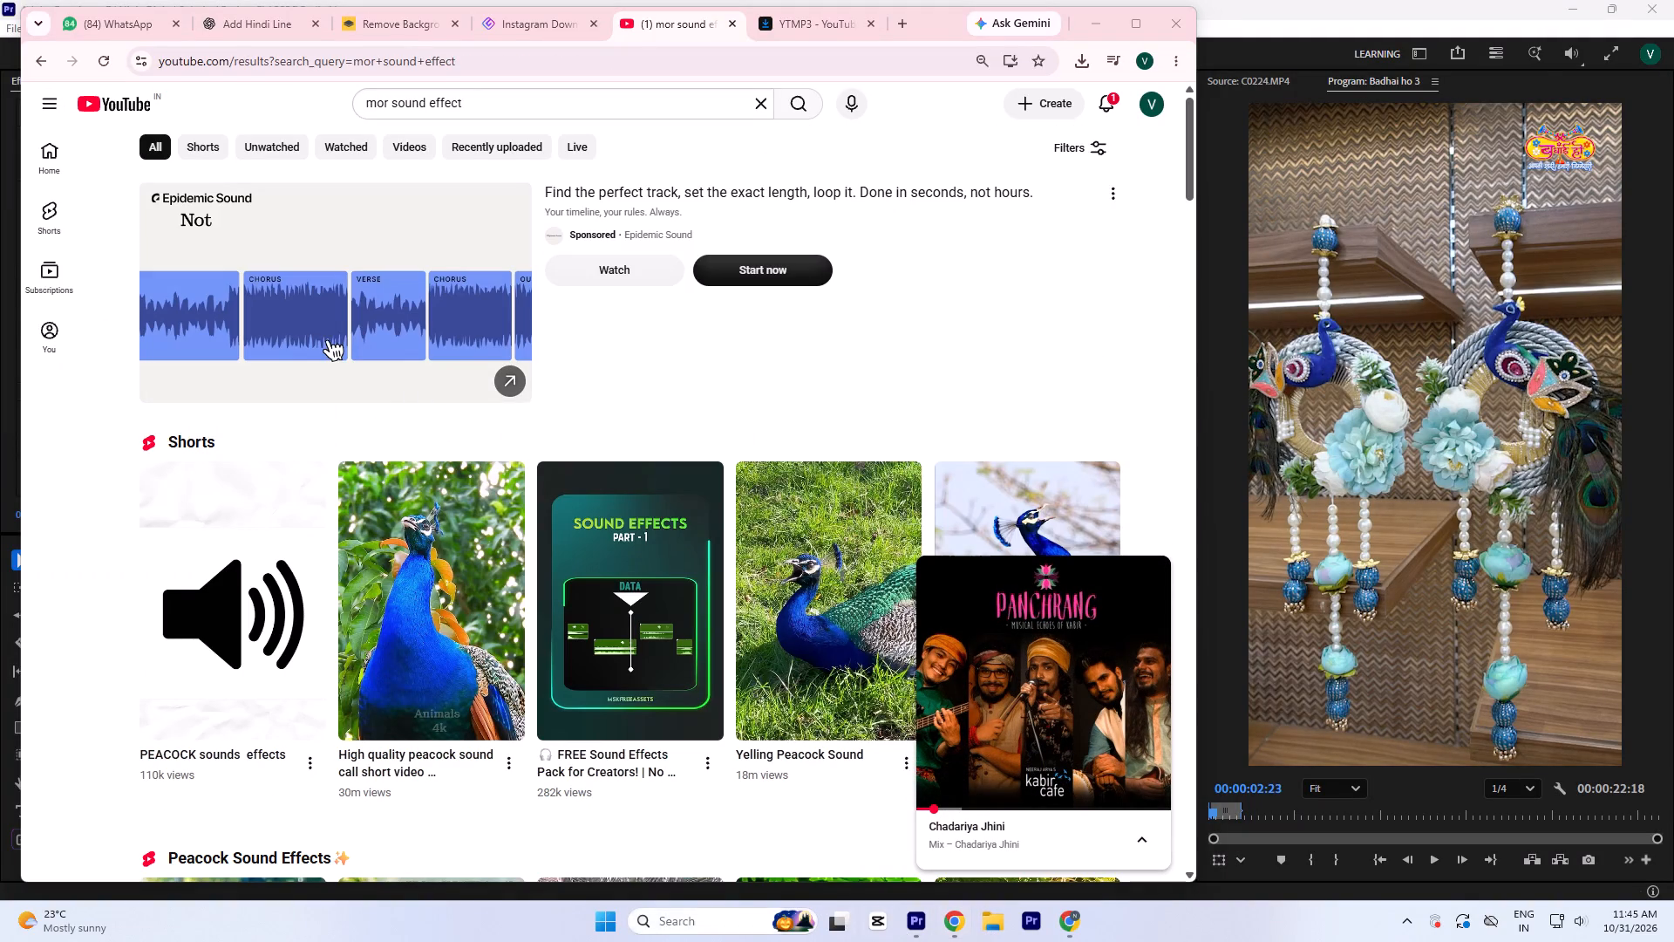
Search the Downloads folder for "pe" and listen to the PEACOCK sounds effects file.
left_click(89, 278)
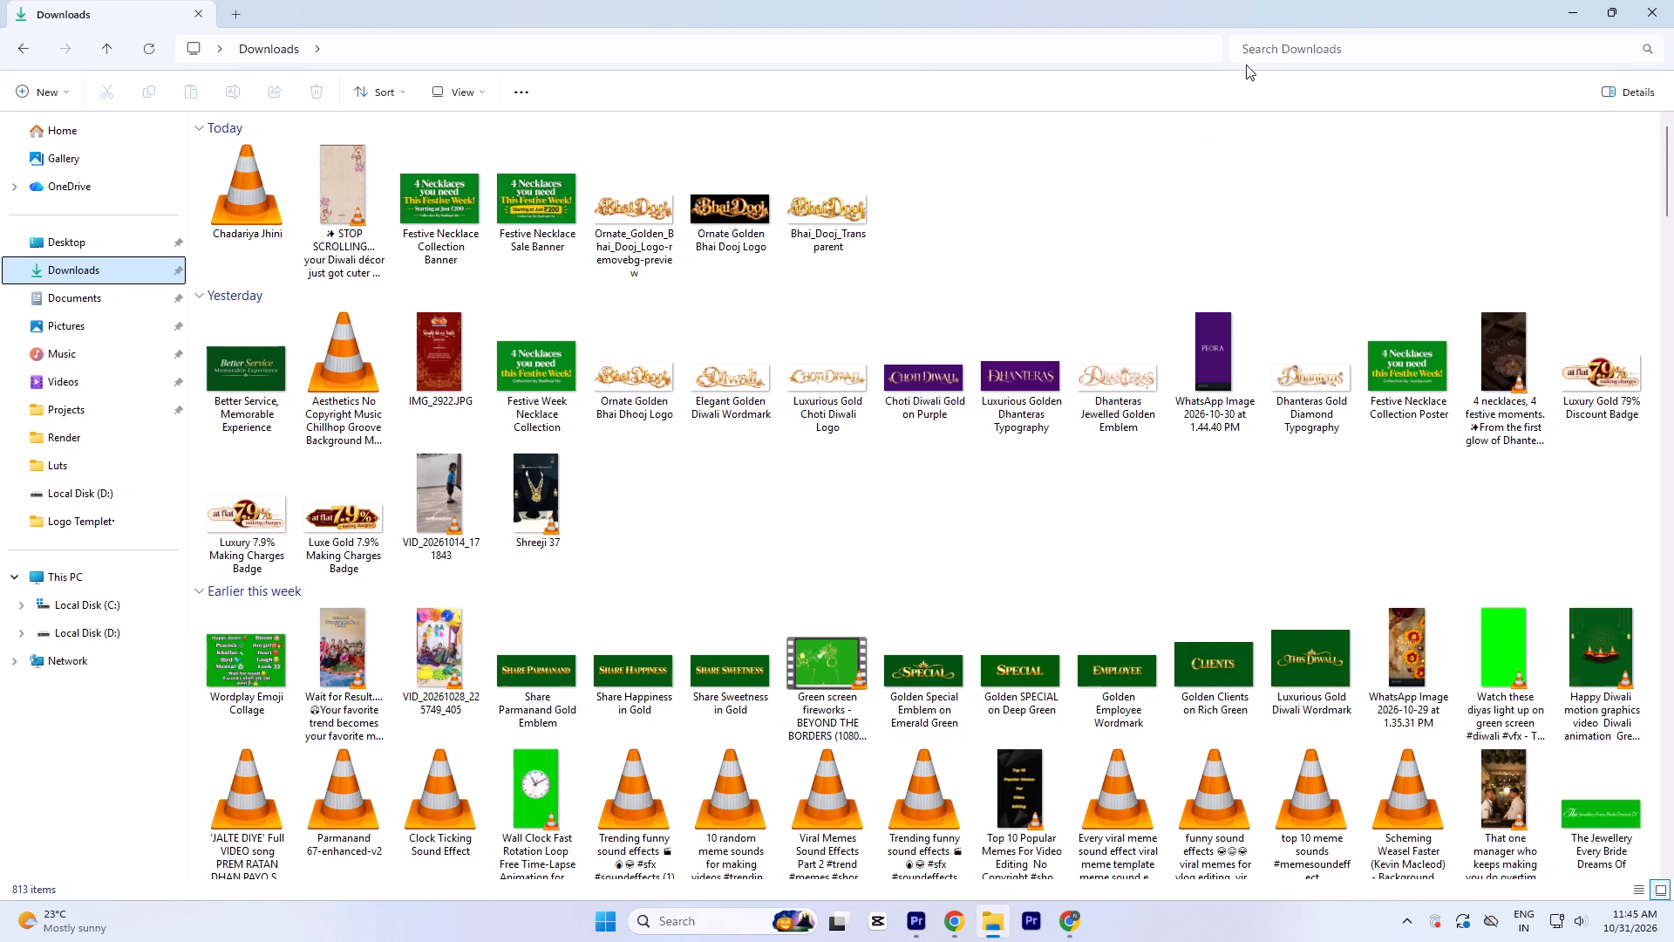
left_click(1259, 51)
type("pe")
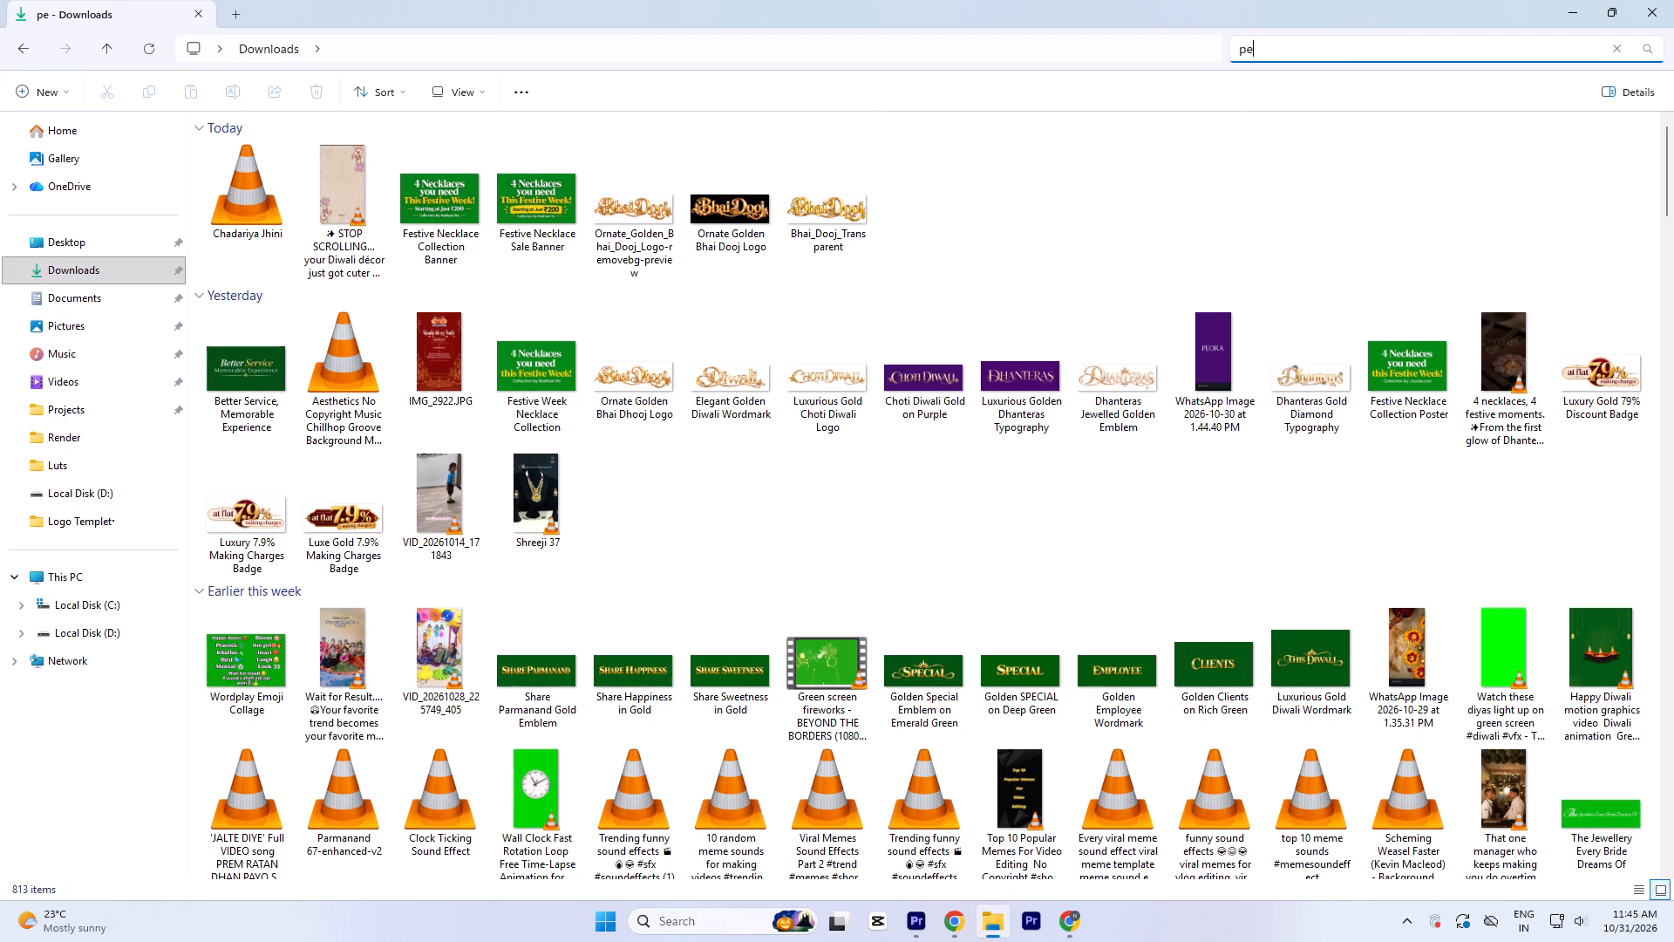
key("c")
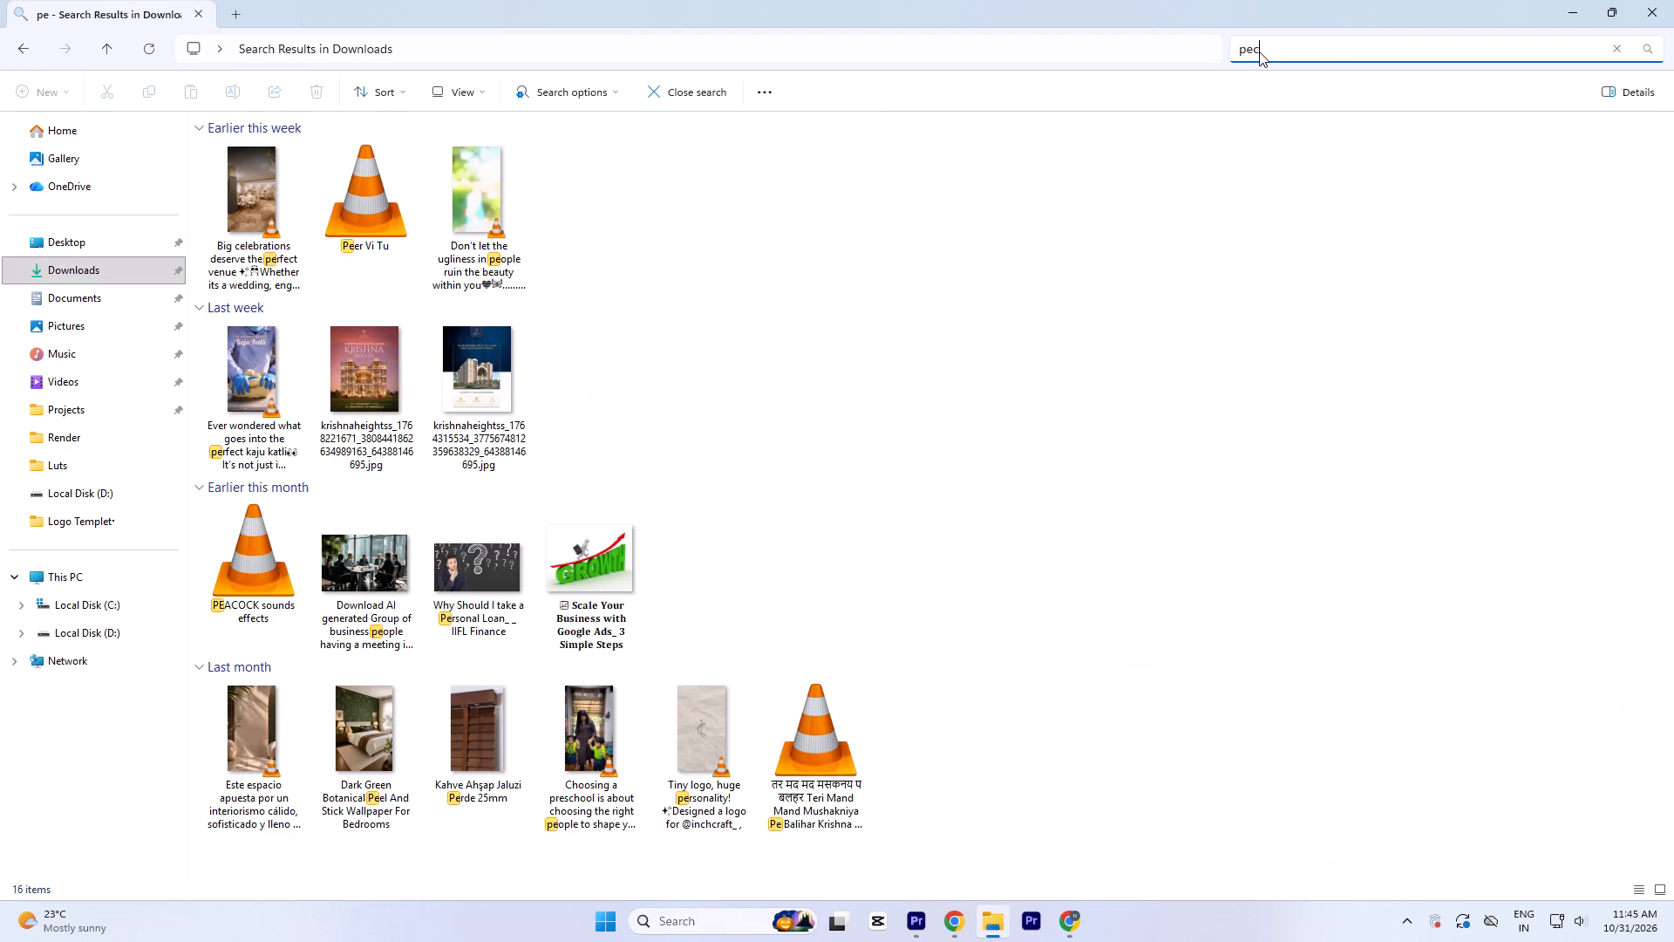
key("BackSpace")
double_click(265, 571)
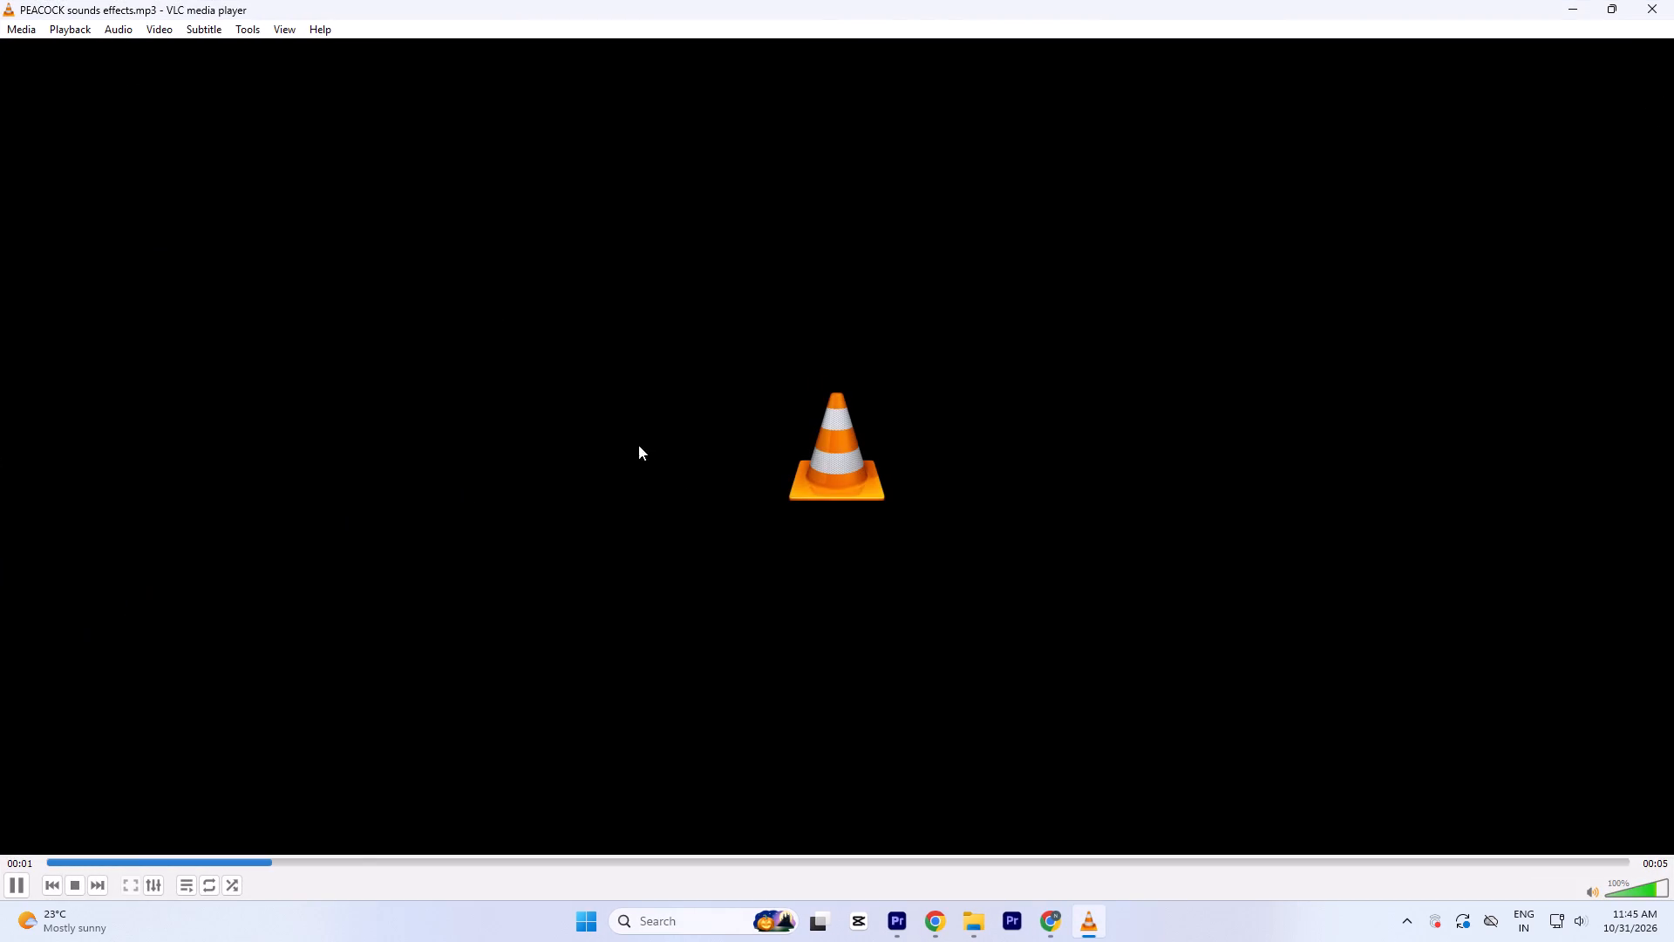
left_click(1649, 0)
Import the PEACOCK sounds effects file into the project and place it on Audio 2, starting at about 00:00:03:19.
left_click_drag(240, 559, 653, 747)
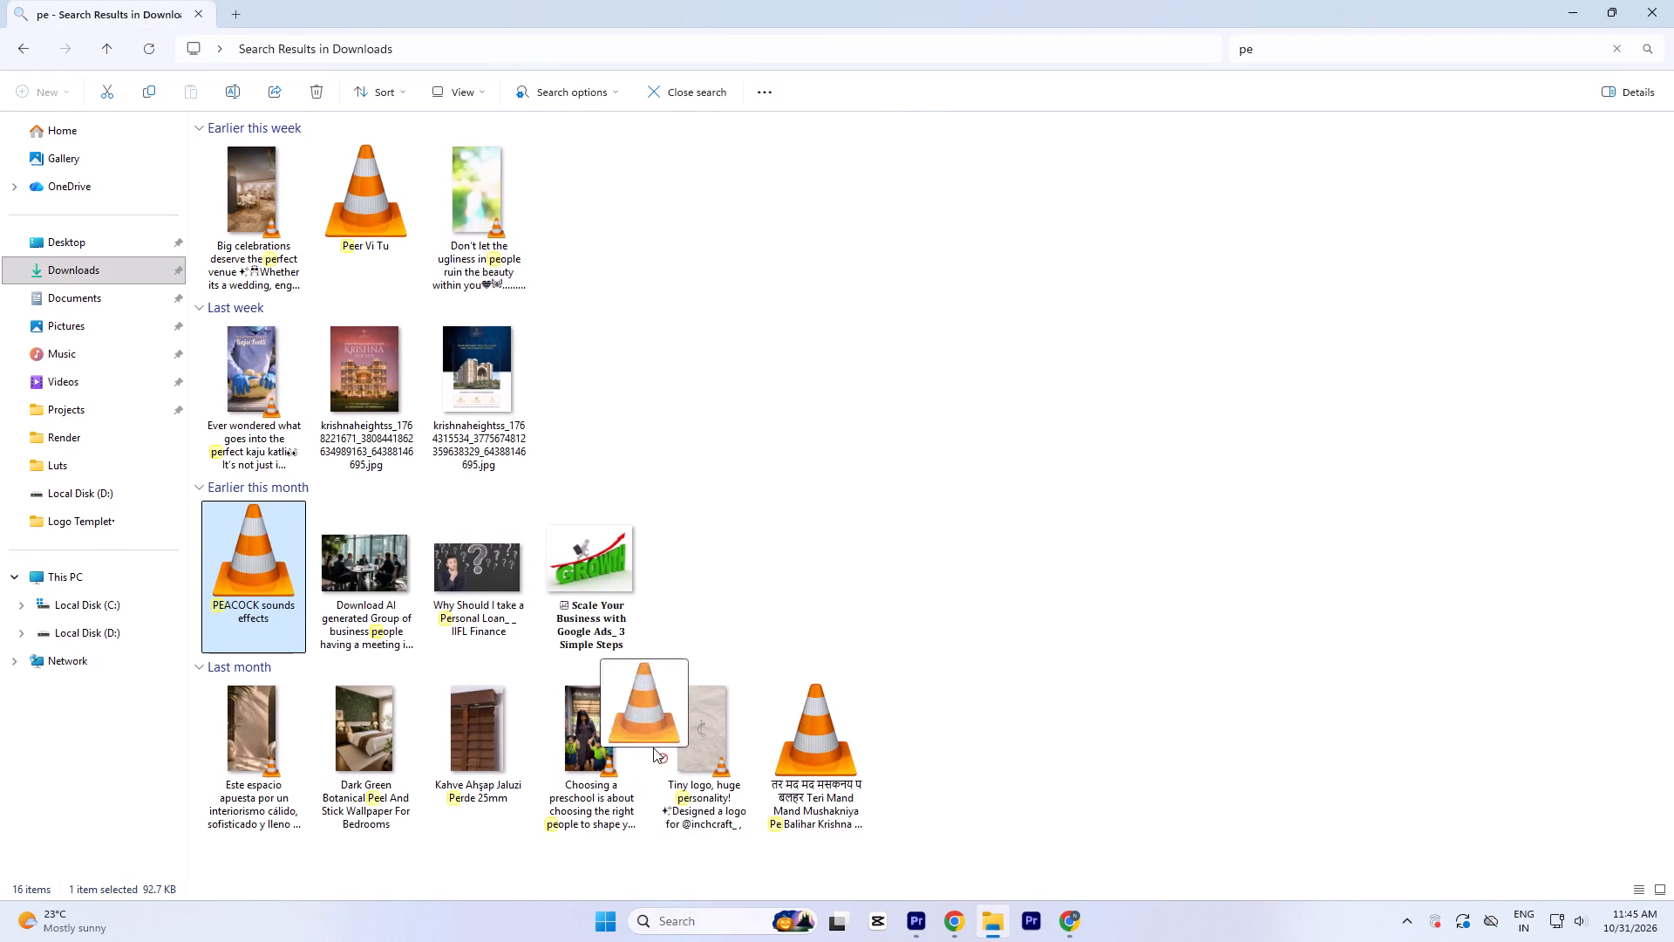
left_click_drag(653, 747, 466, 78)
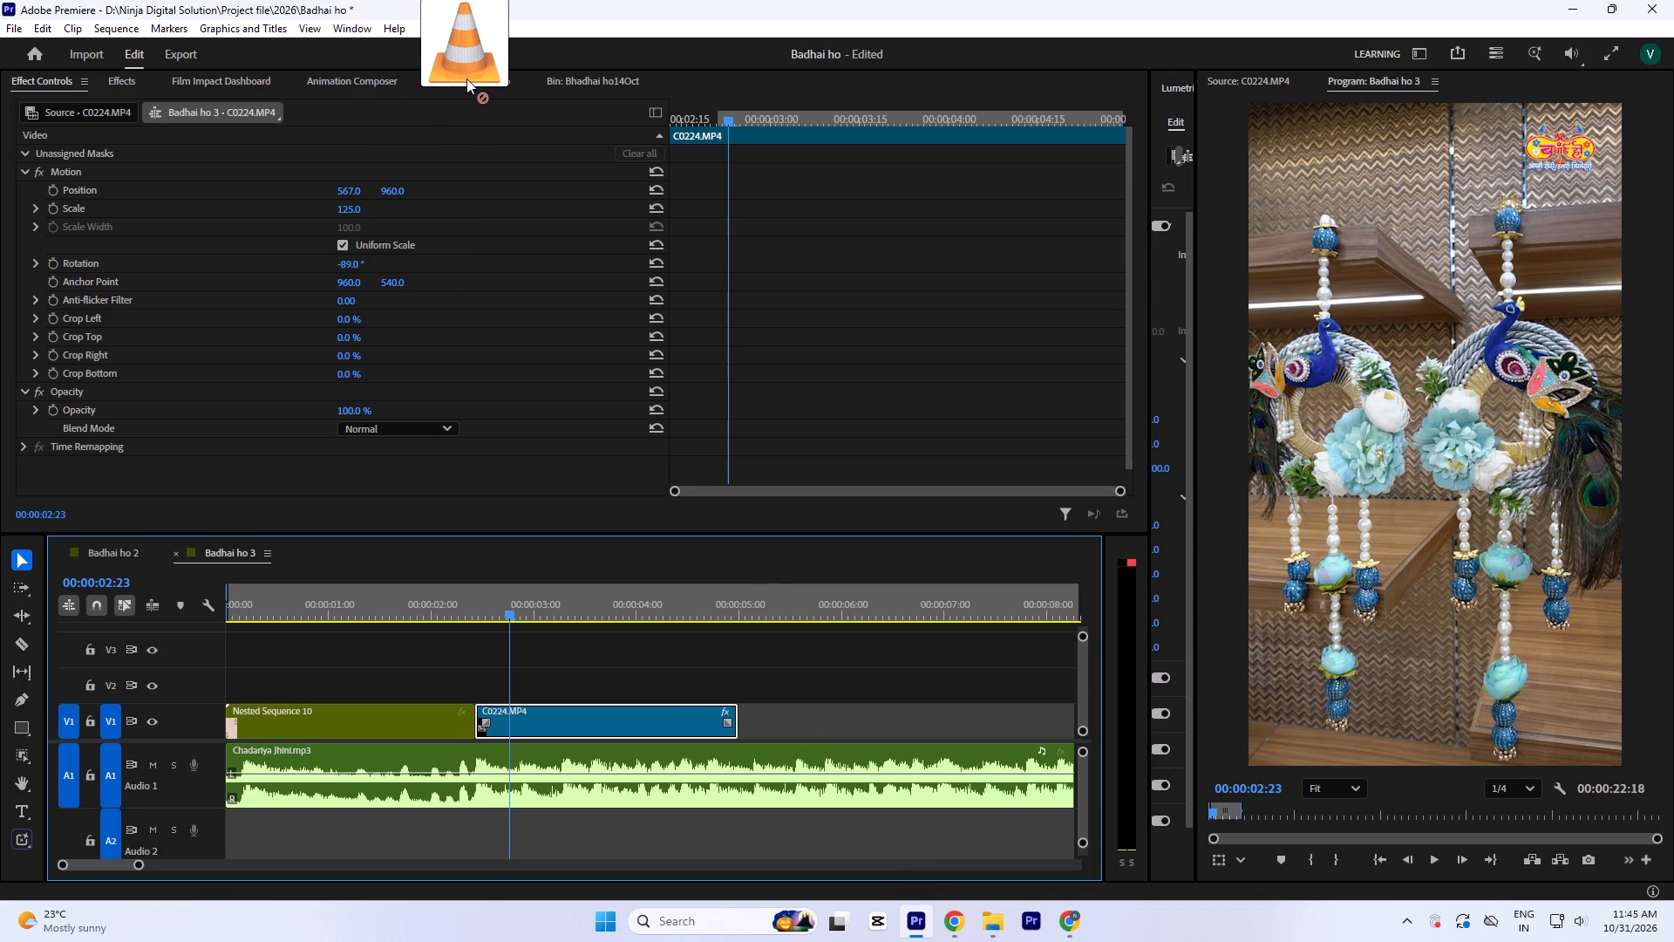
left_click_drag(466, 78, 800, 480)
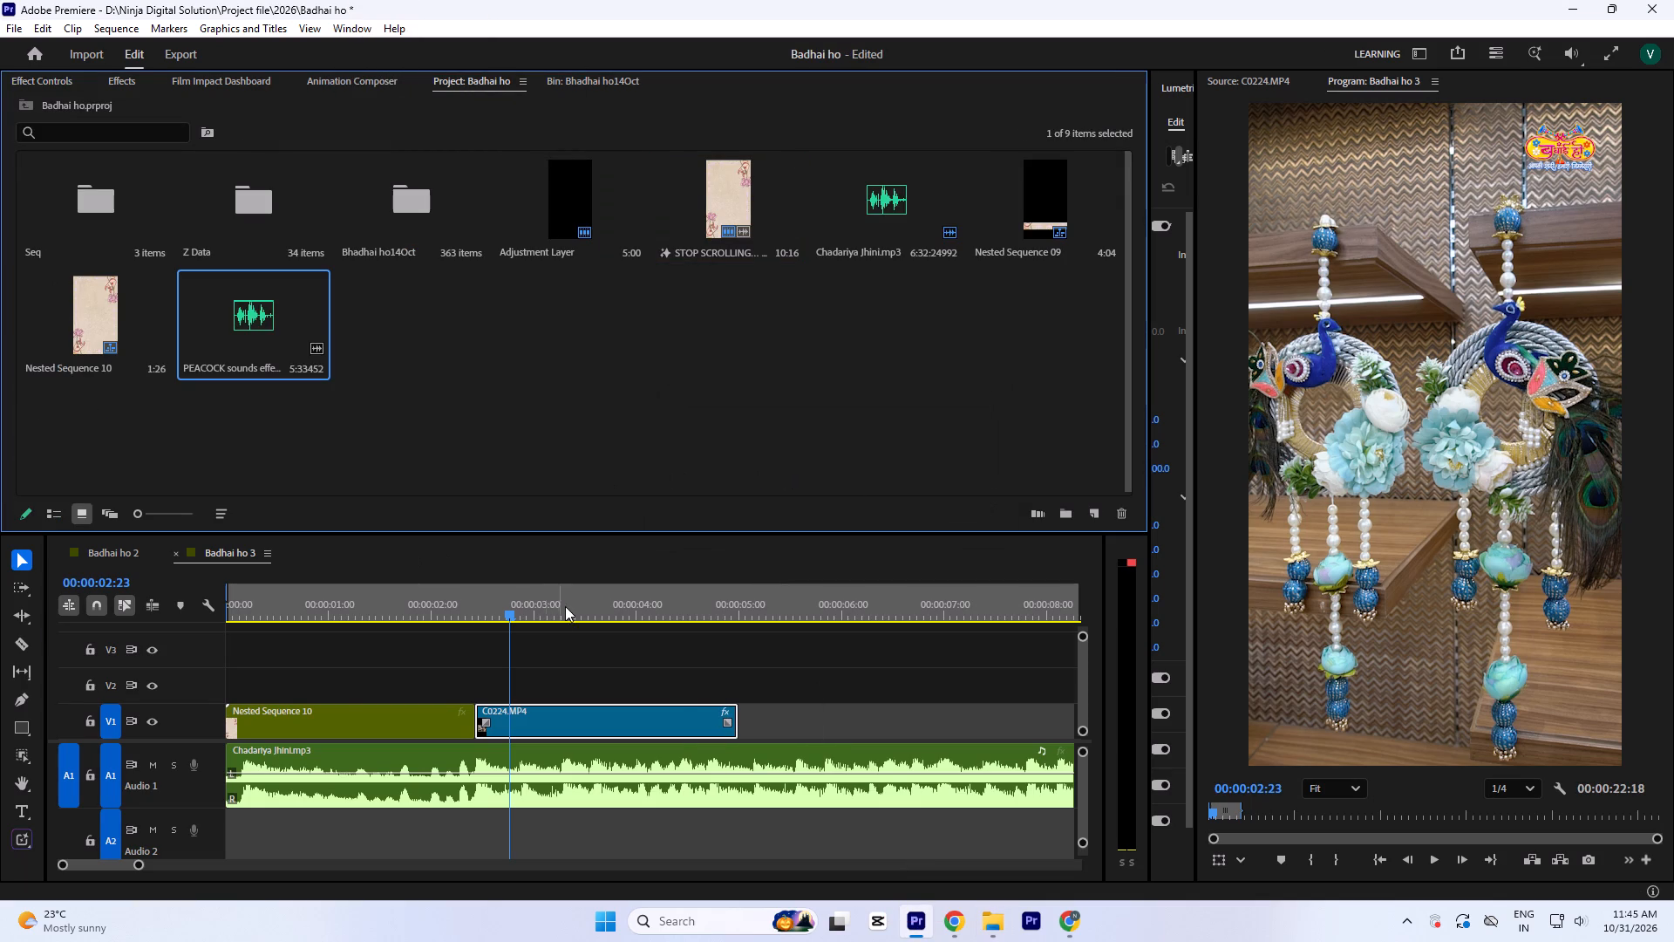
left_click(567, 596)
key("minus")
left_click_drag(274, 316, 412, 831)
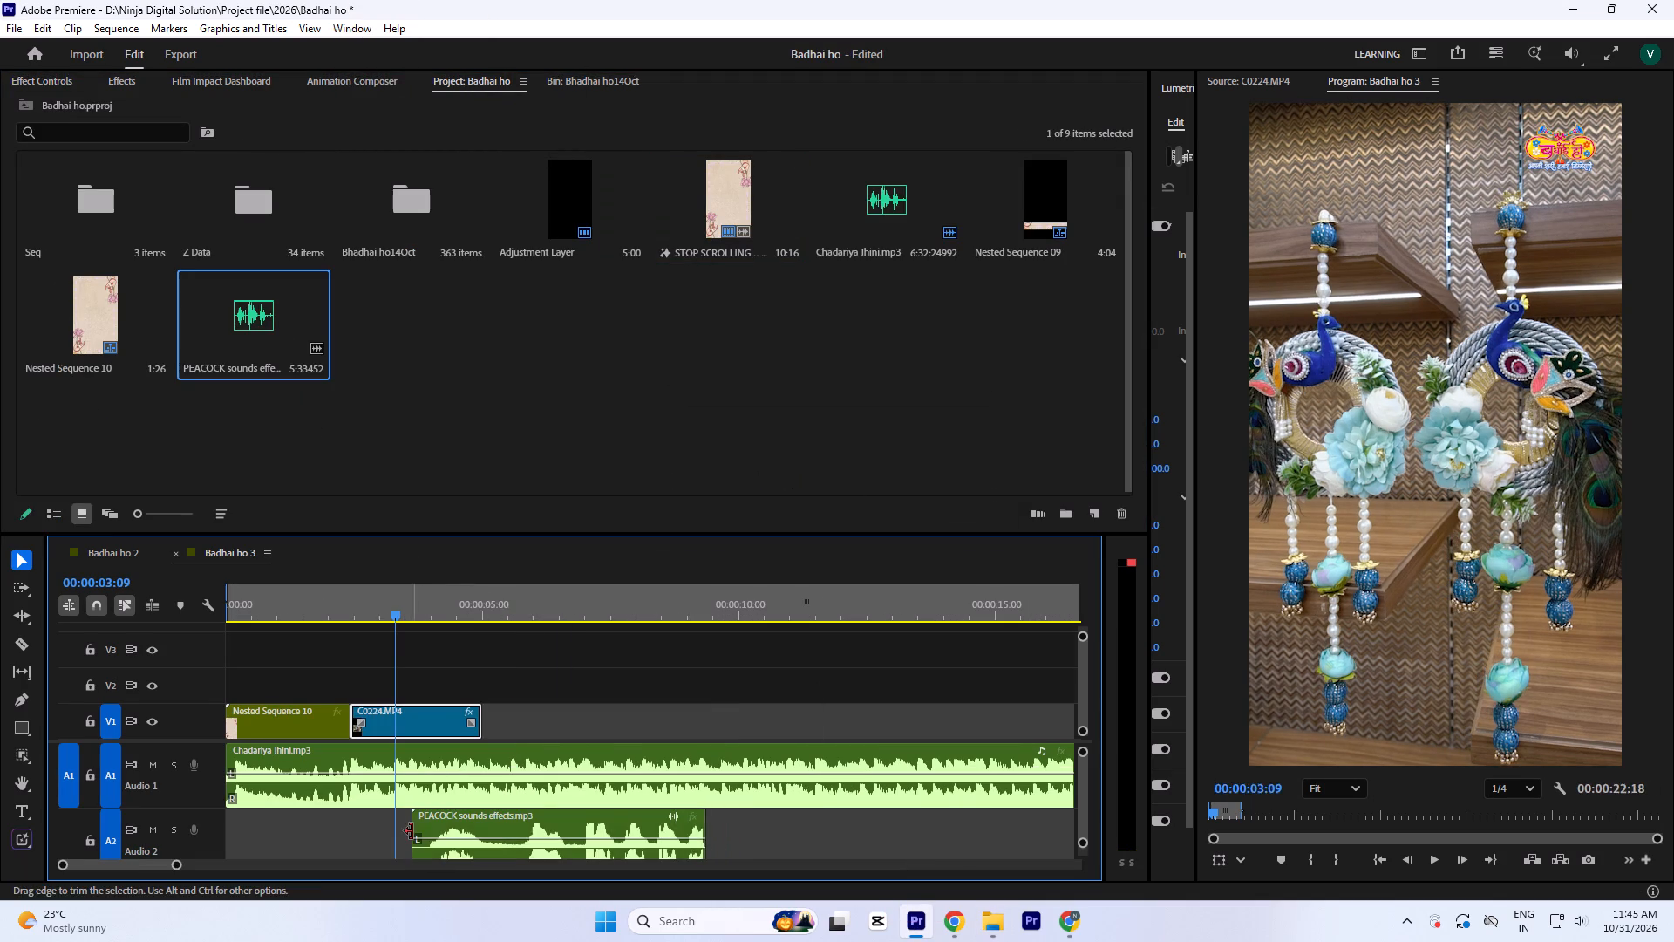
Mute the Chadariya Jhini music track and listen to the peacock sound effect through to its end.
type("`")
key("space")
key("equal")
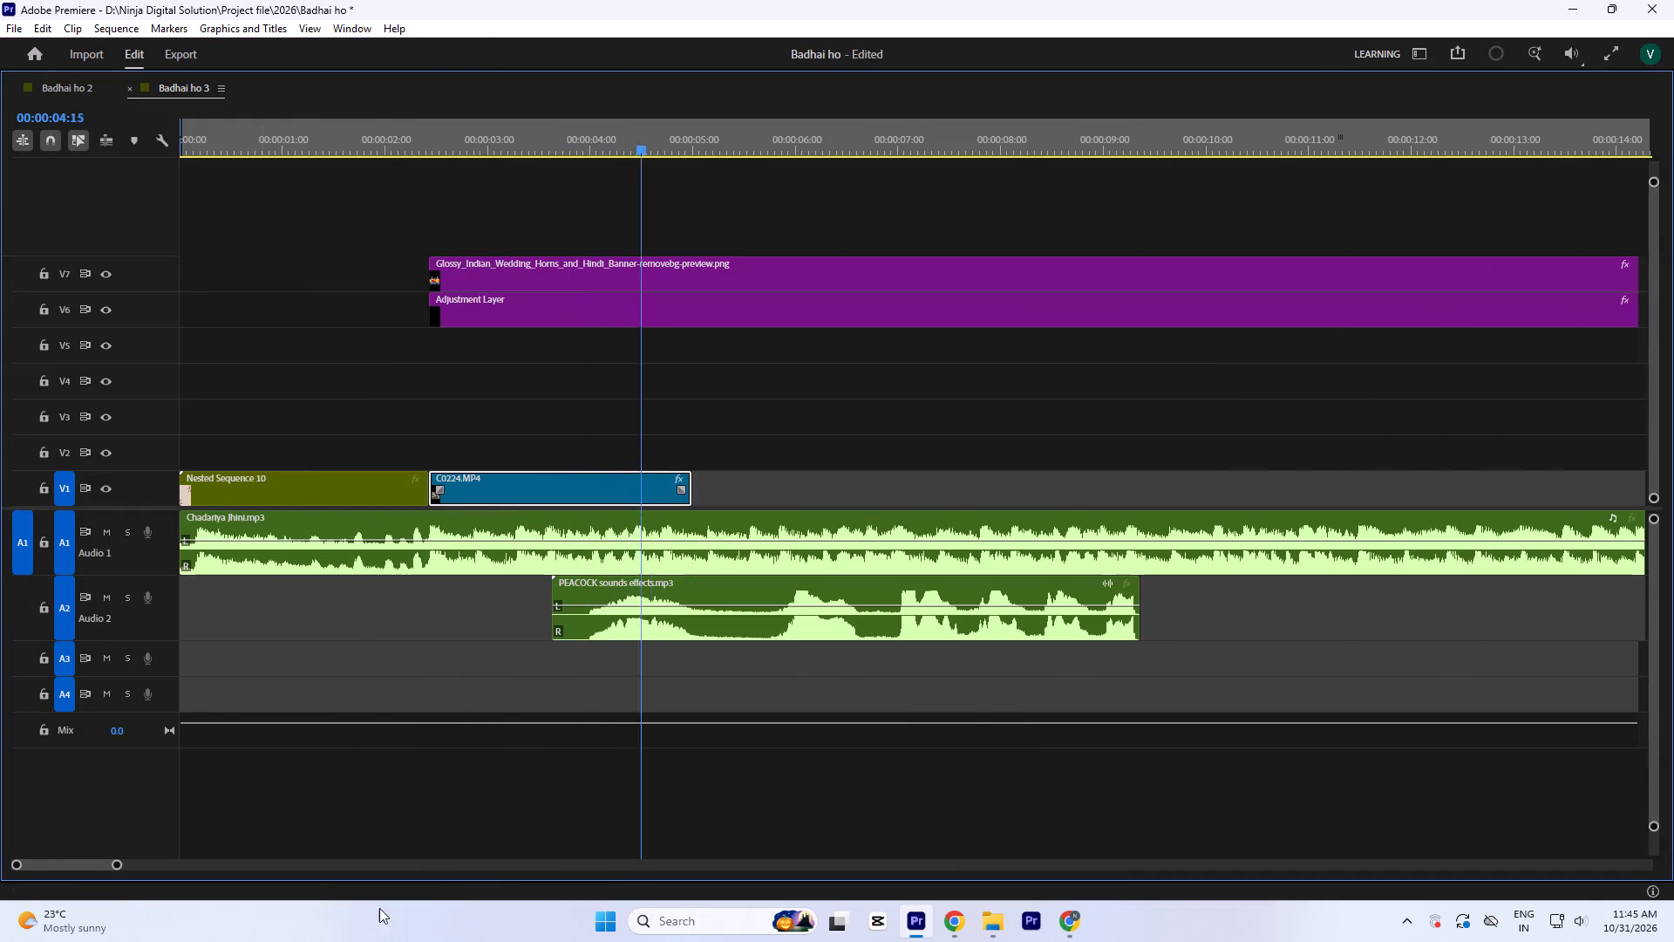
key("space")
left_click(104, 536)
key("space")
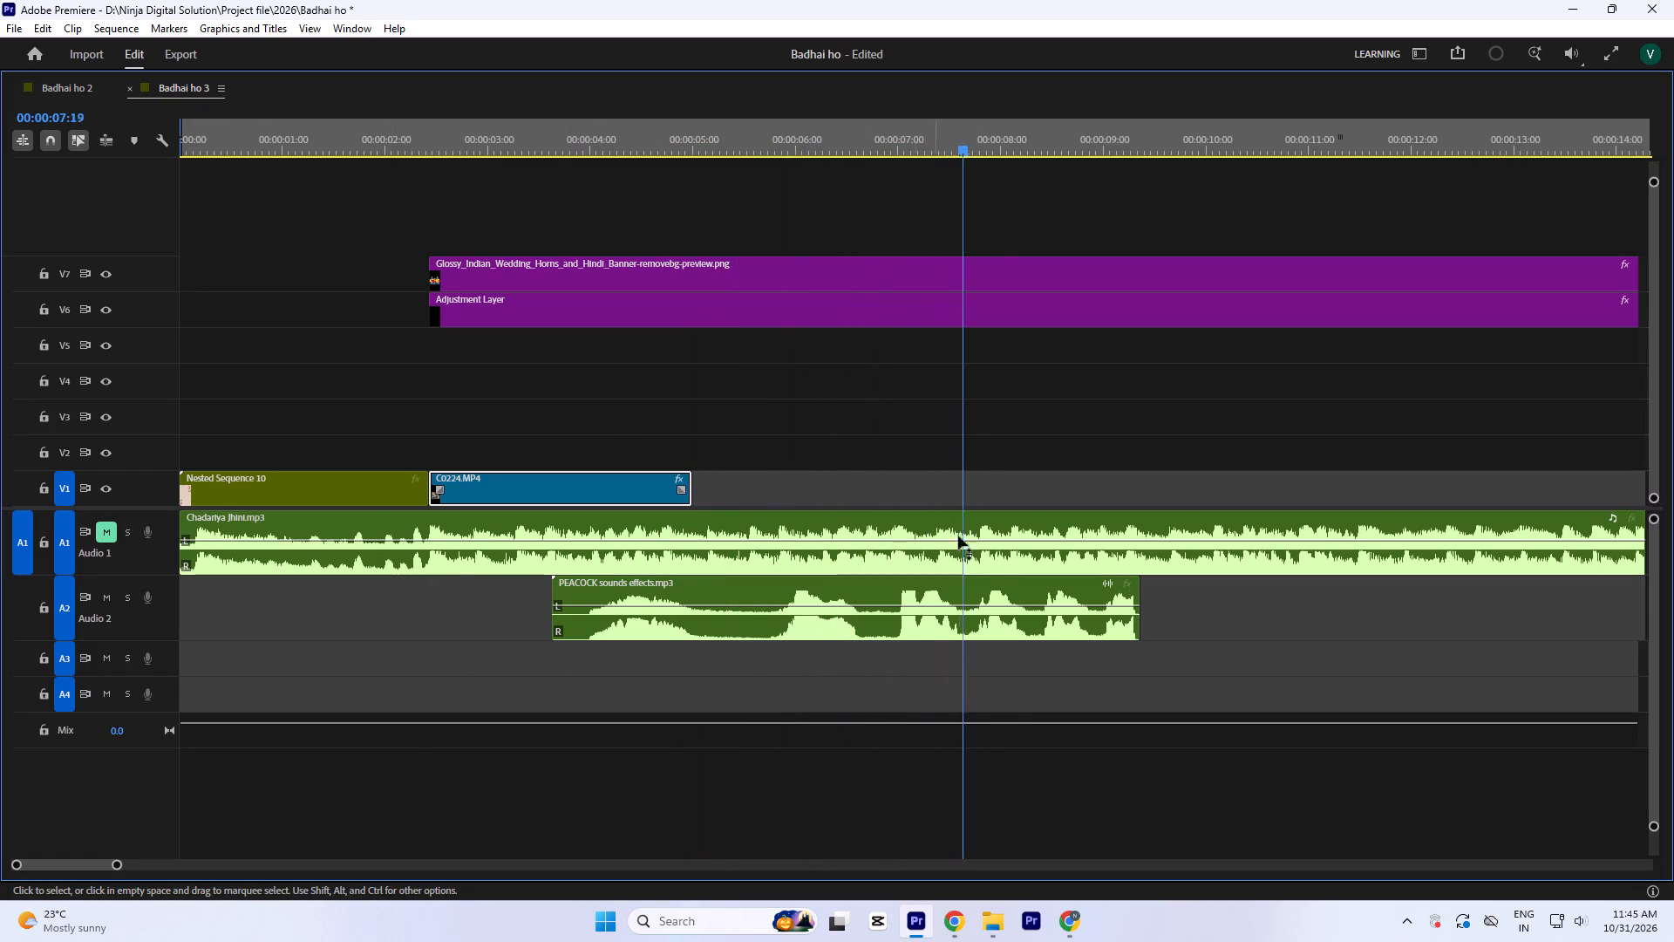
key("space")
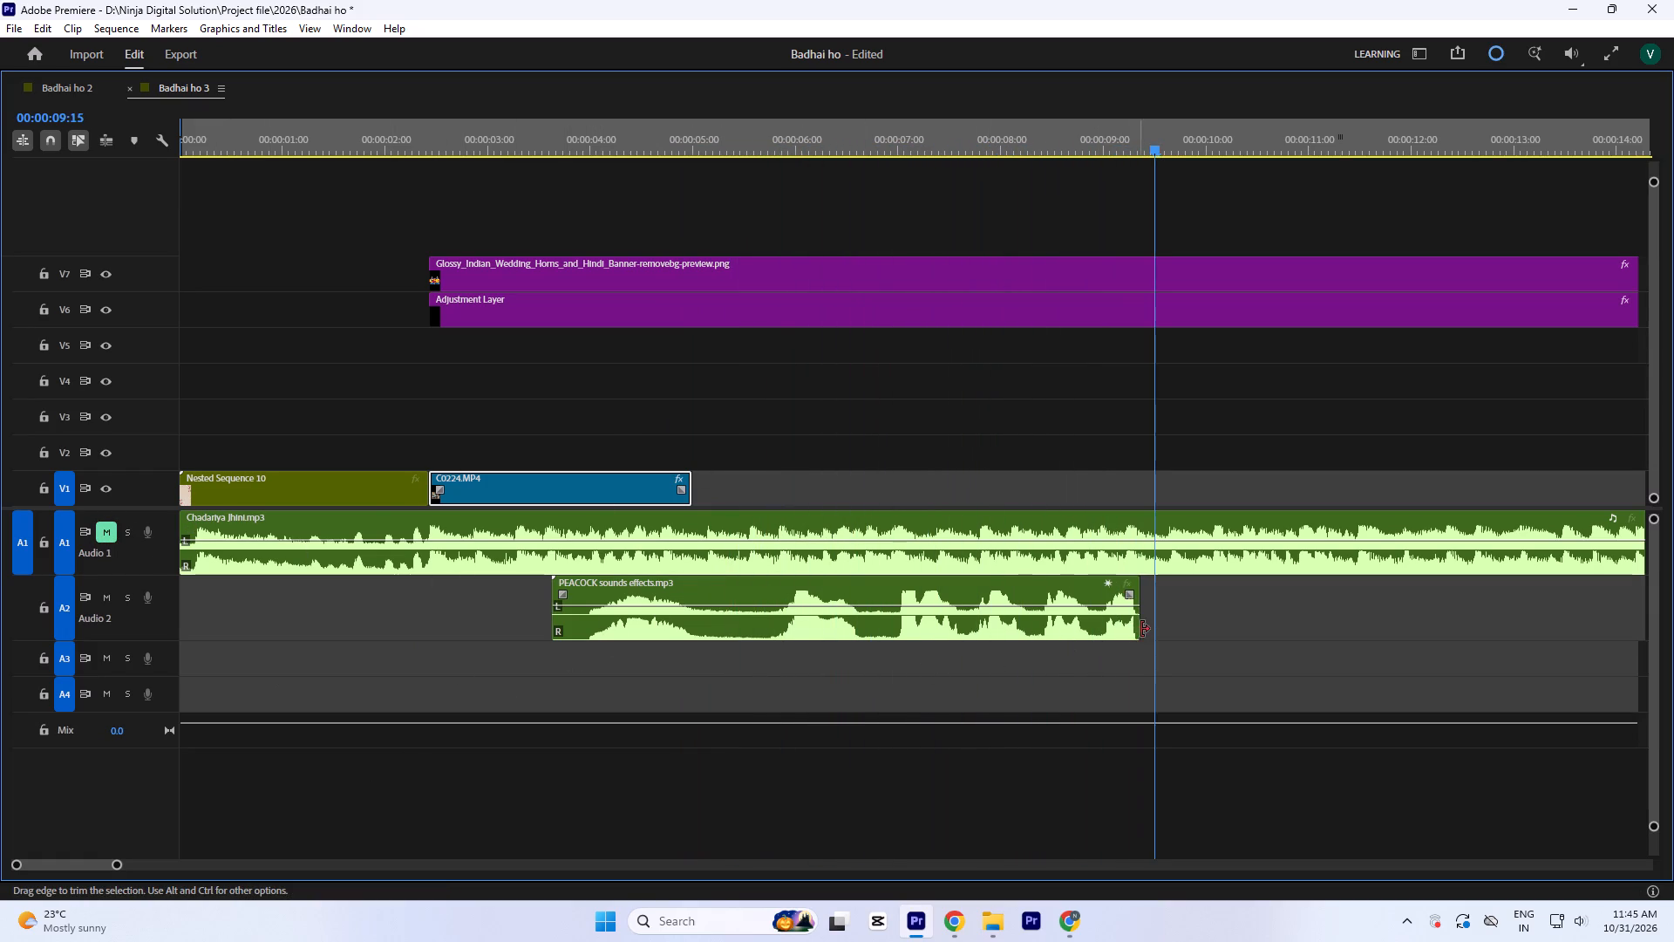
Trim the peacock sound effect to its first call, about 1.6 seconds, and move it across the cut into C0224.MP4.
left_click_drag(1141, 629, 722, 662)
left_click_drag(653, 645, 547, 644)
left_click_drag(628, 629, 466, 630)
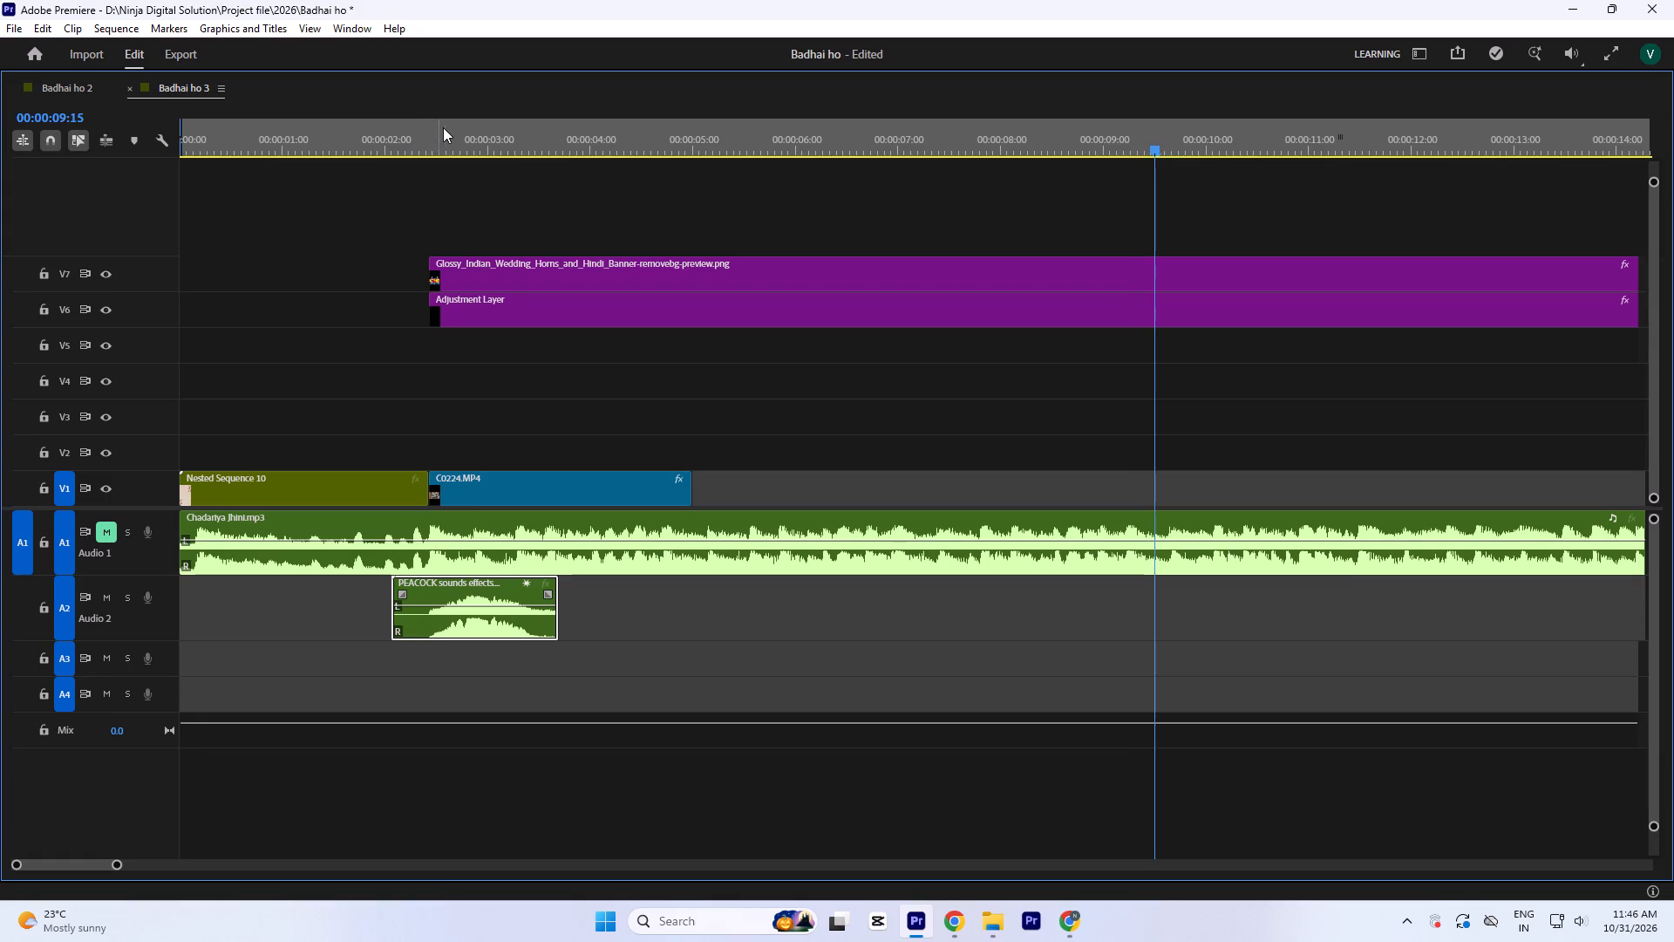
Play back from the start, and slightly lower the volume of the peacock sound effect clip on Audio 2.
left_click(444, 127)
key("grave")
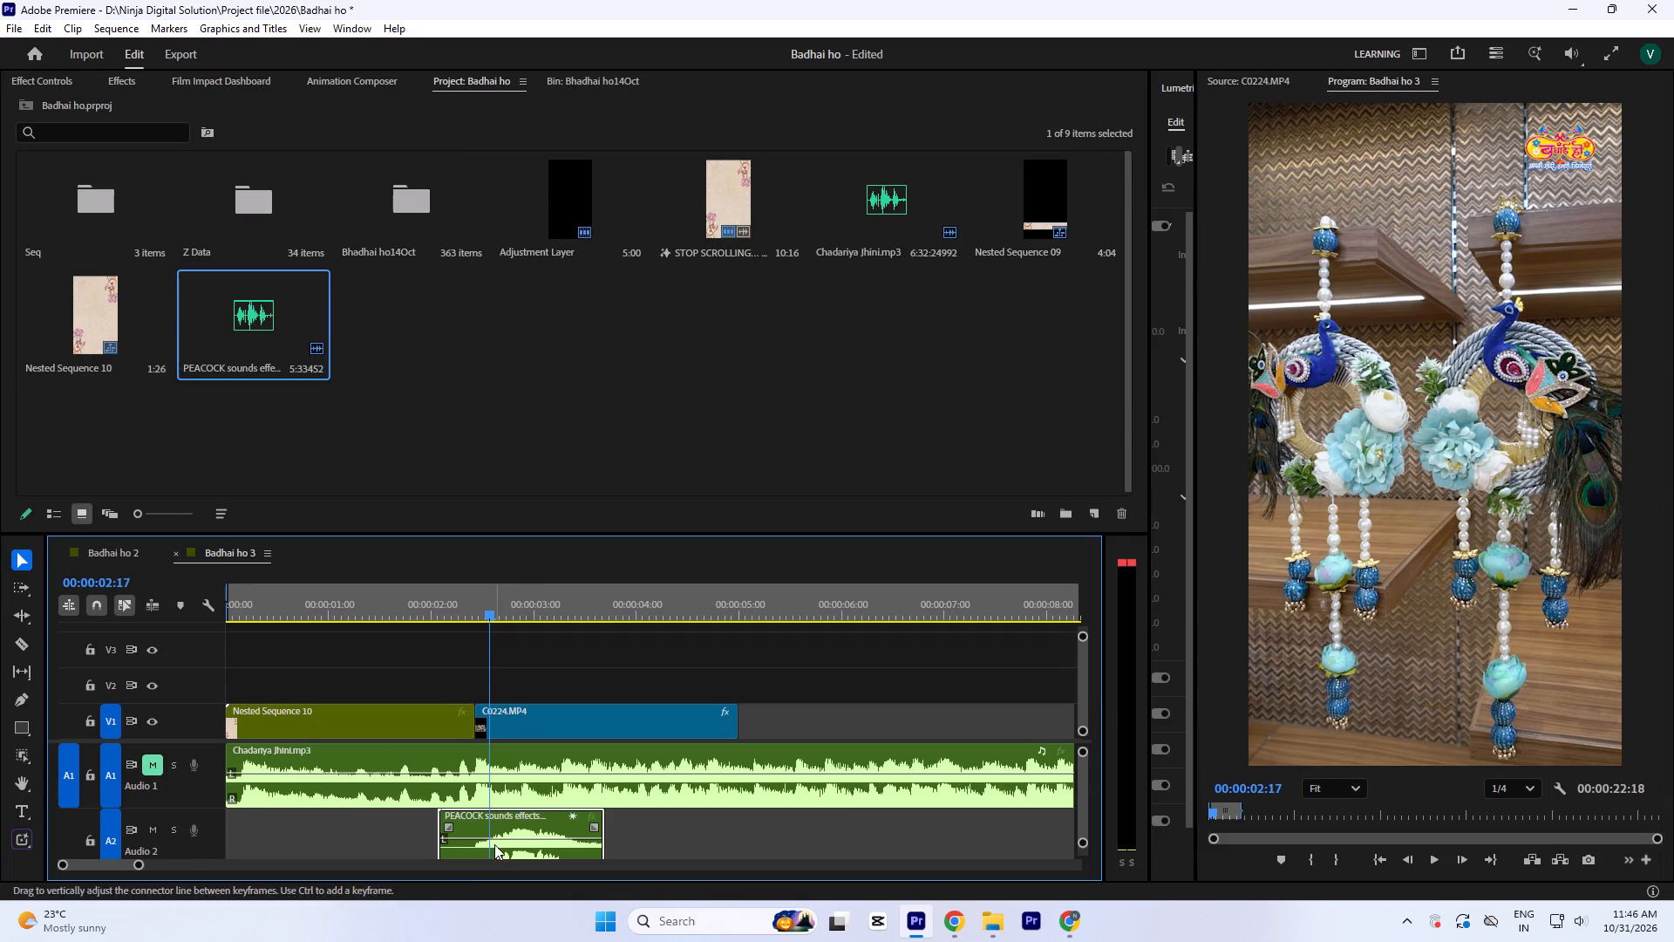
left_click_drag(316, 603, 142, 623)
key("space")
type("`")
key("equal")
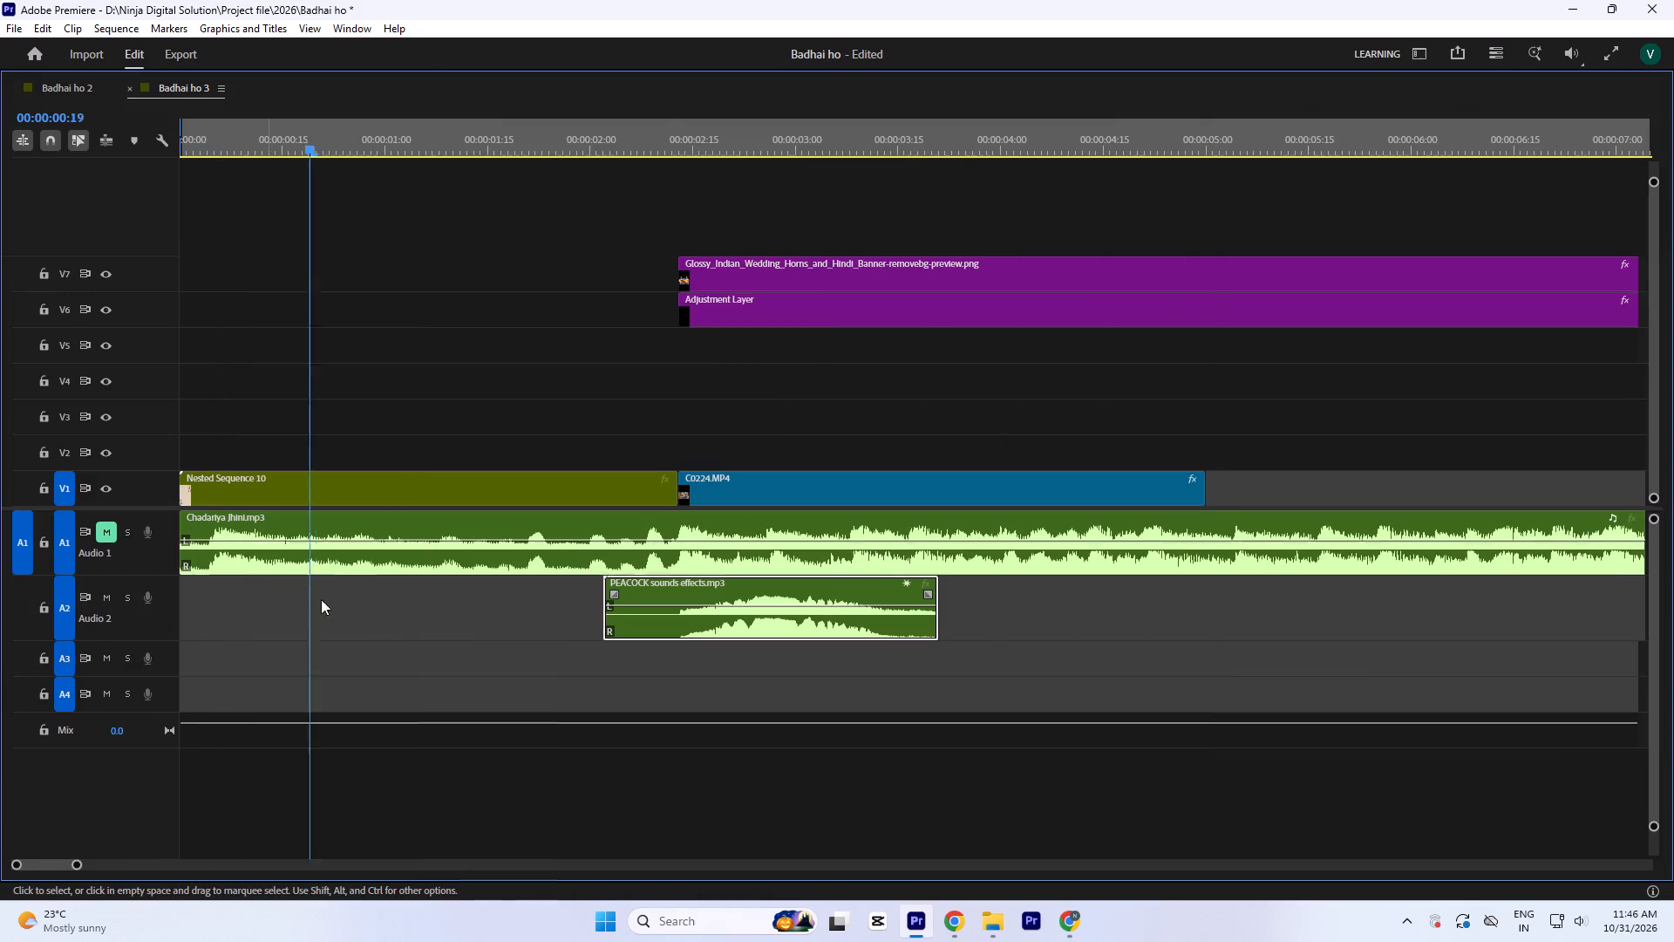
key("space")
left_click_drag(657, 604, 653, 612)
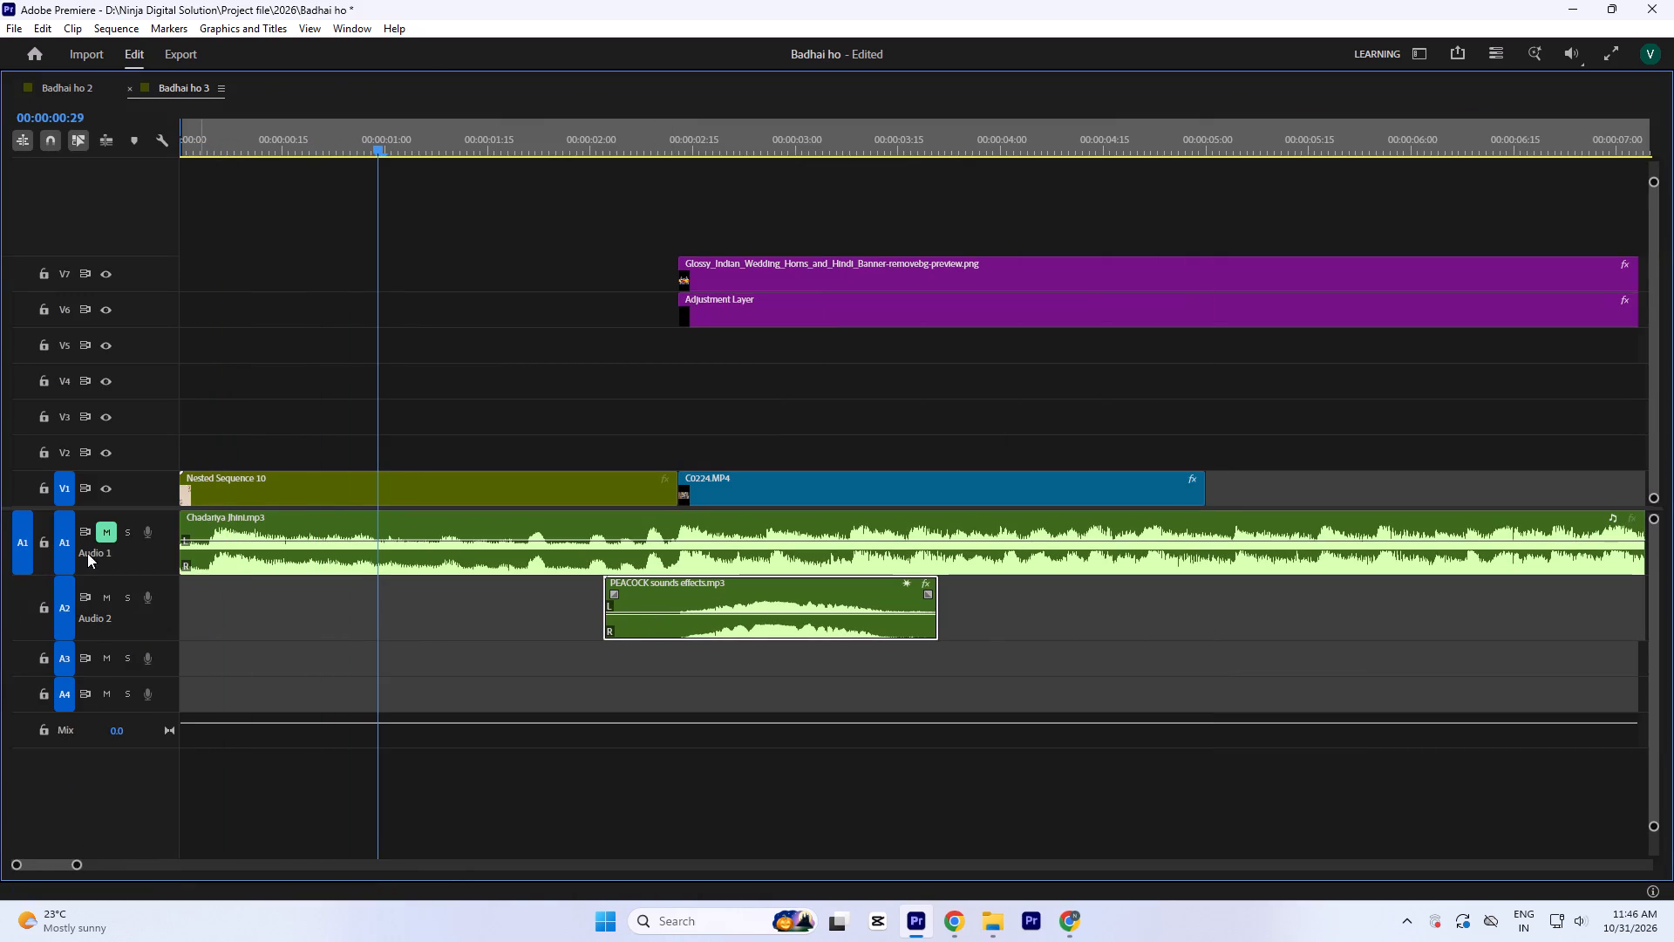
Unmute the Chadariya Jhini music track and play back the title card into C0224.MP4 with the peacock sound effect.
left_click(105, 536)
type("`-")
key("space")
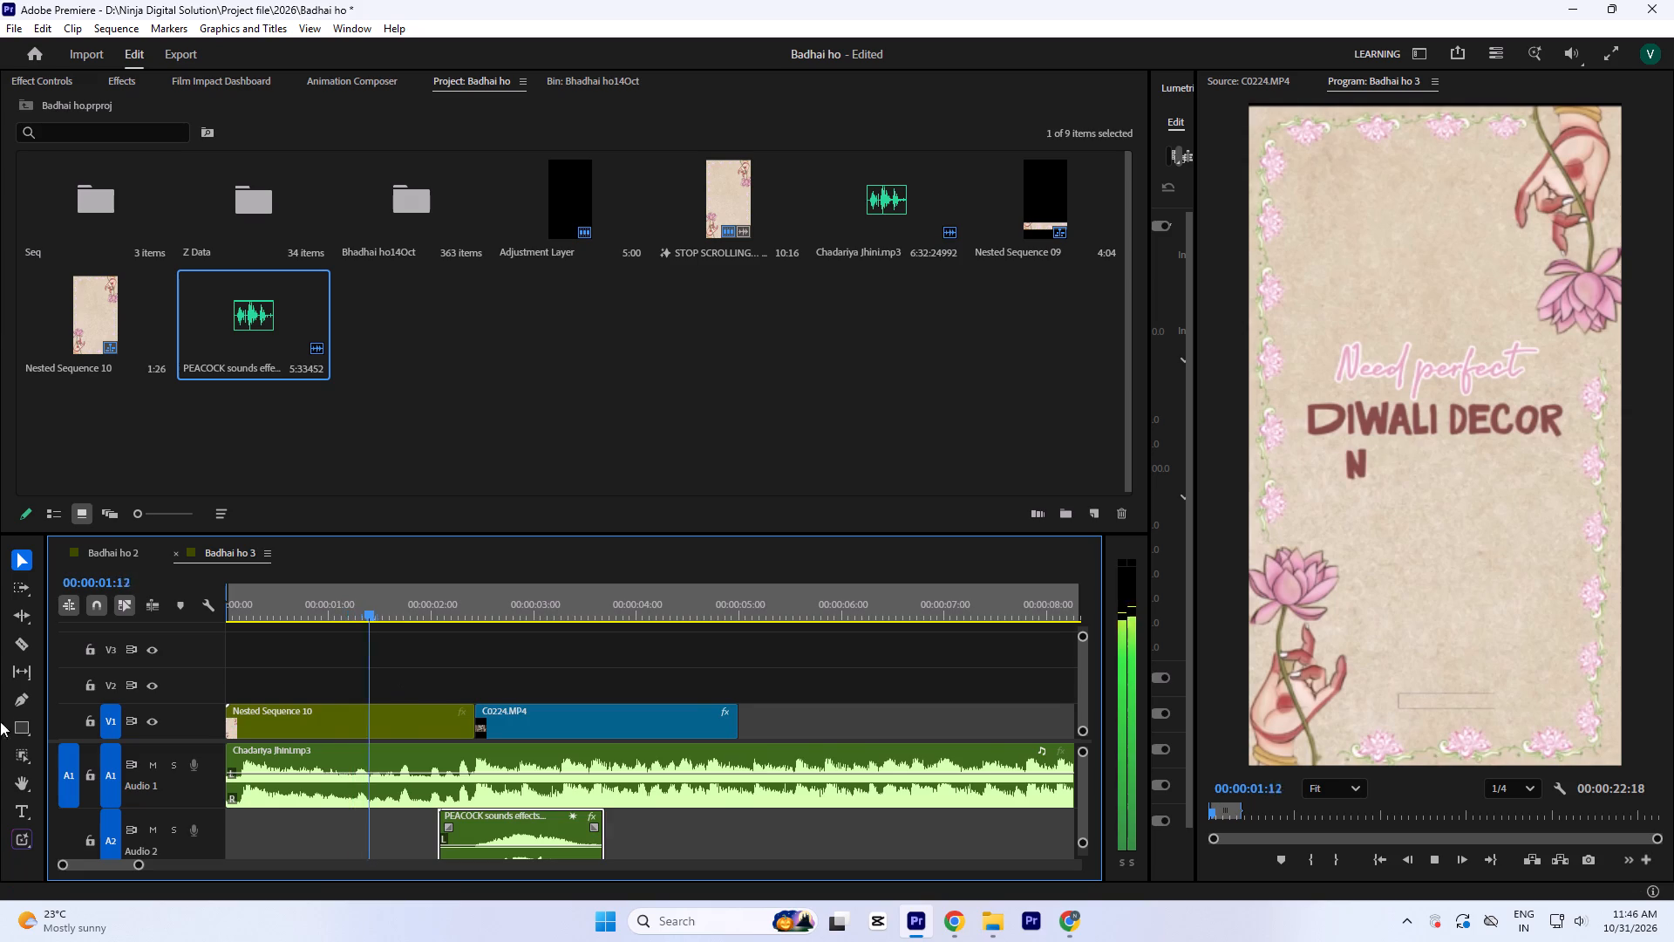
key("equal")
key("space")
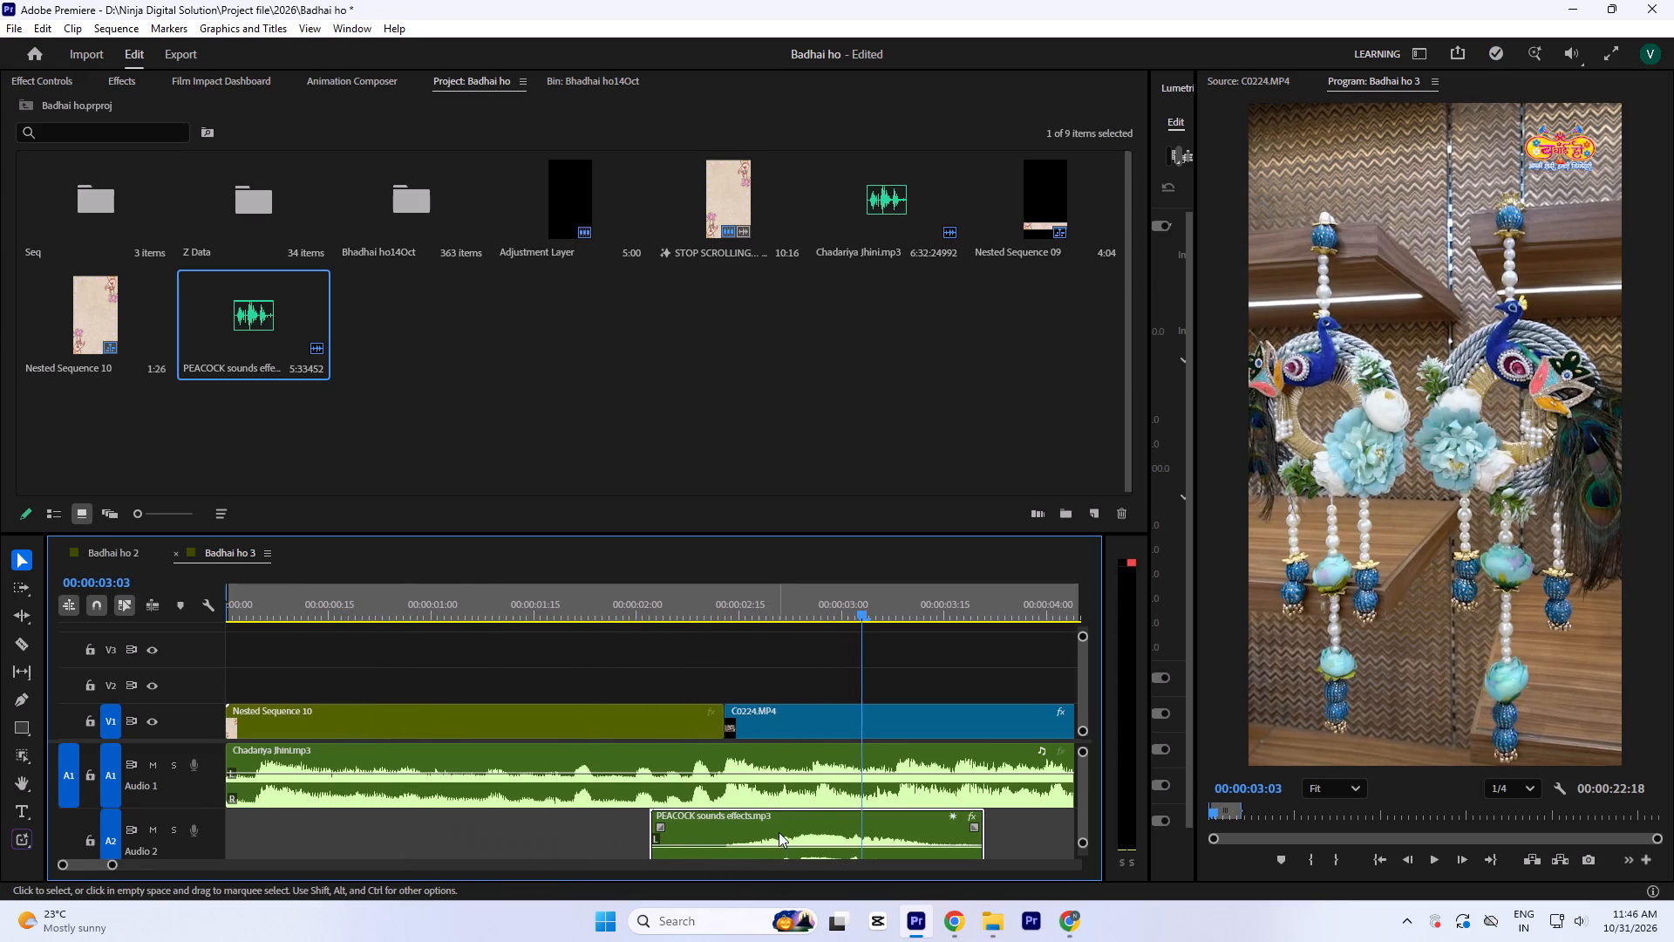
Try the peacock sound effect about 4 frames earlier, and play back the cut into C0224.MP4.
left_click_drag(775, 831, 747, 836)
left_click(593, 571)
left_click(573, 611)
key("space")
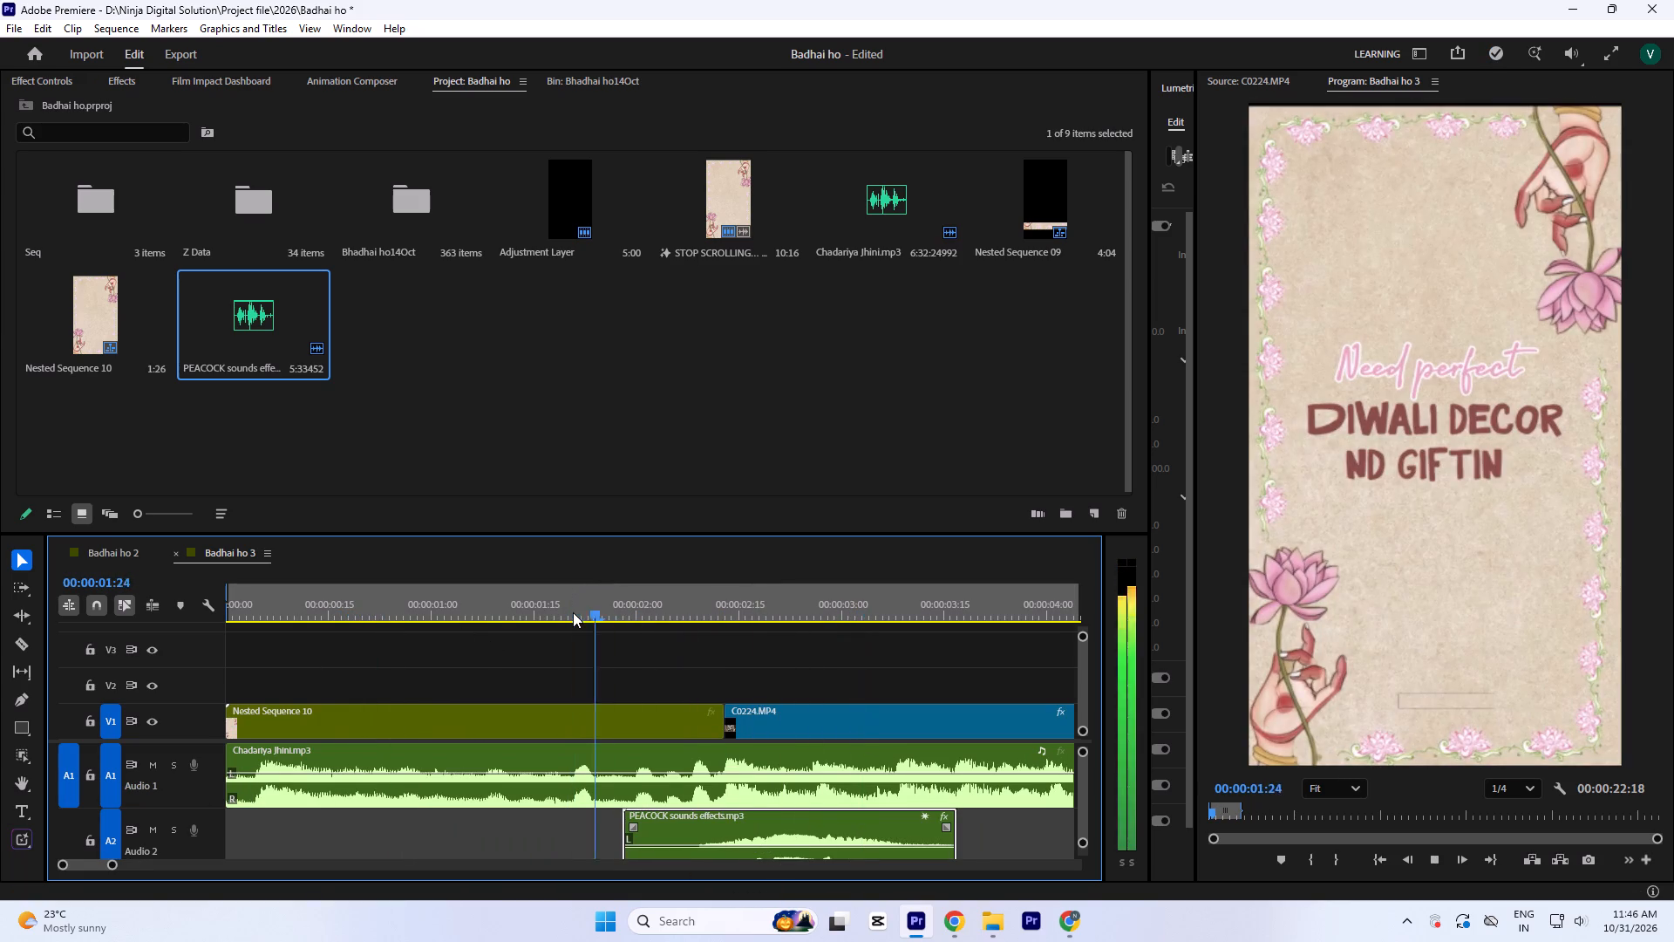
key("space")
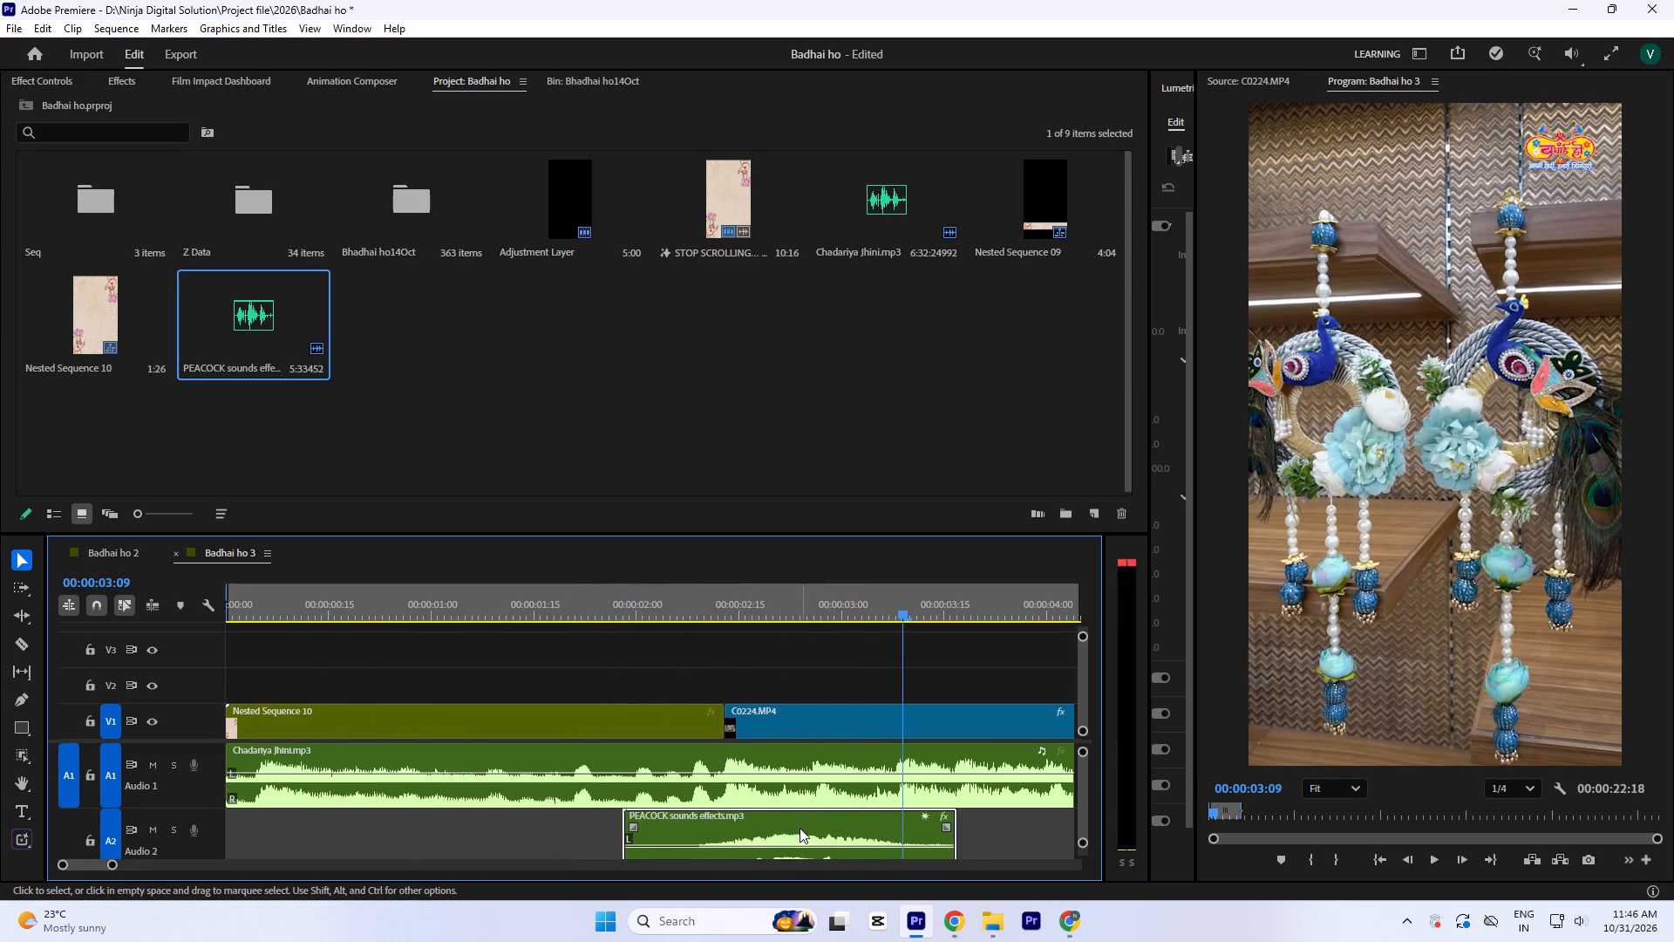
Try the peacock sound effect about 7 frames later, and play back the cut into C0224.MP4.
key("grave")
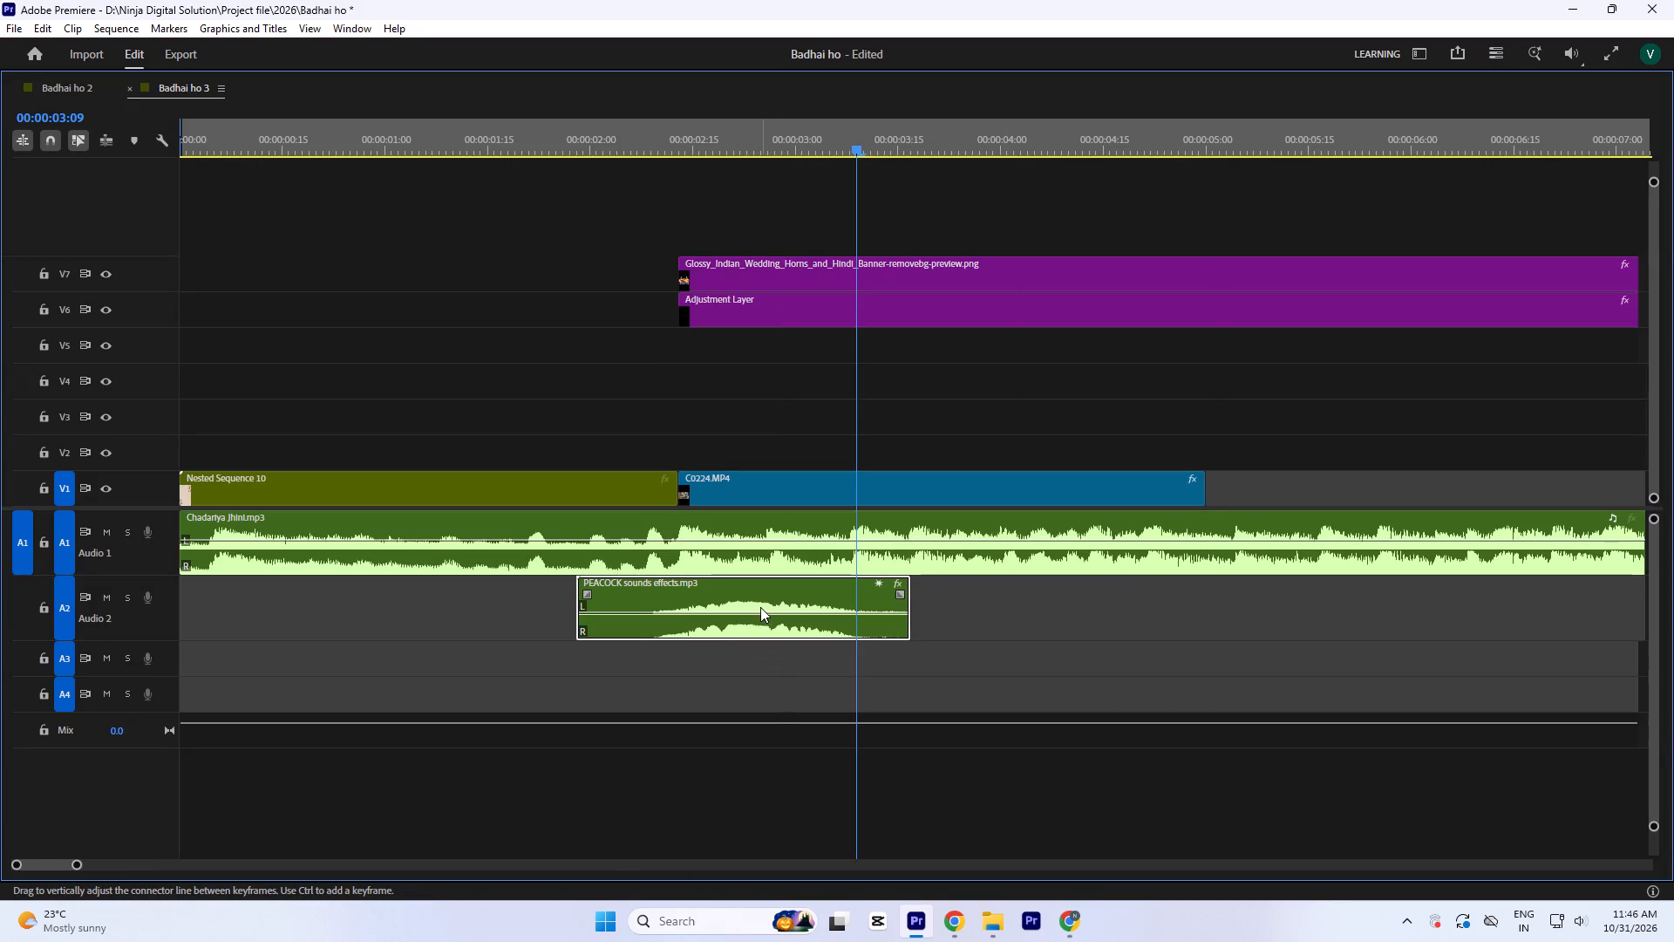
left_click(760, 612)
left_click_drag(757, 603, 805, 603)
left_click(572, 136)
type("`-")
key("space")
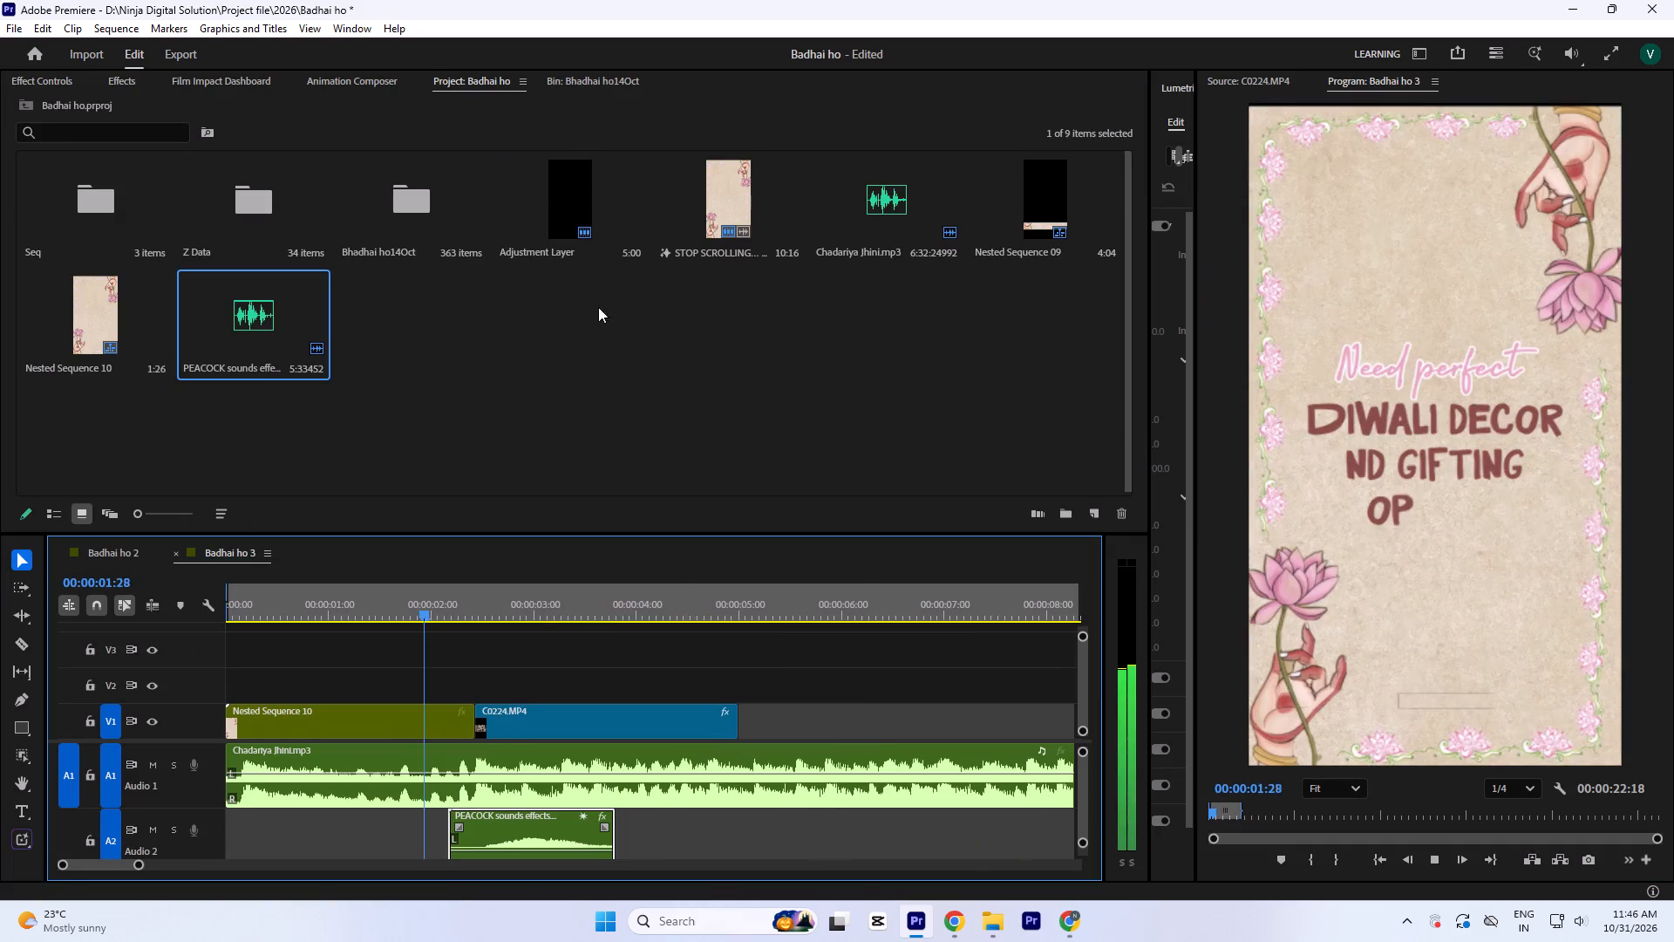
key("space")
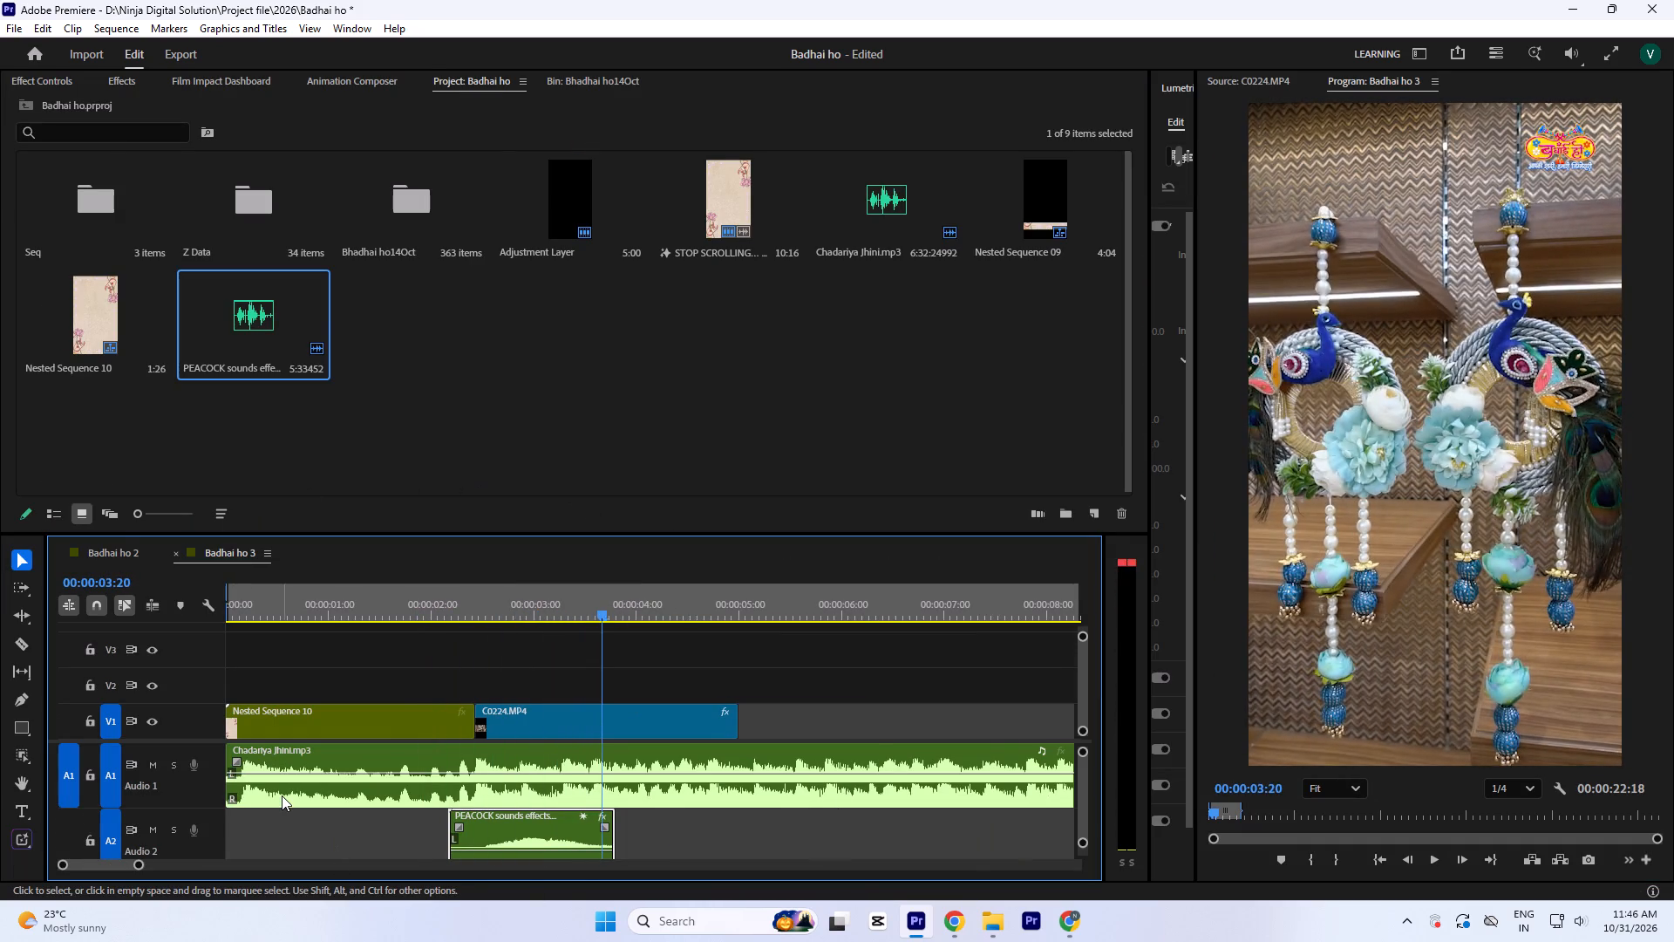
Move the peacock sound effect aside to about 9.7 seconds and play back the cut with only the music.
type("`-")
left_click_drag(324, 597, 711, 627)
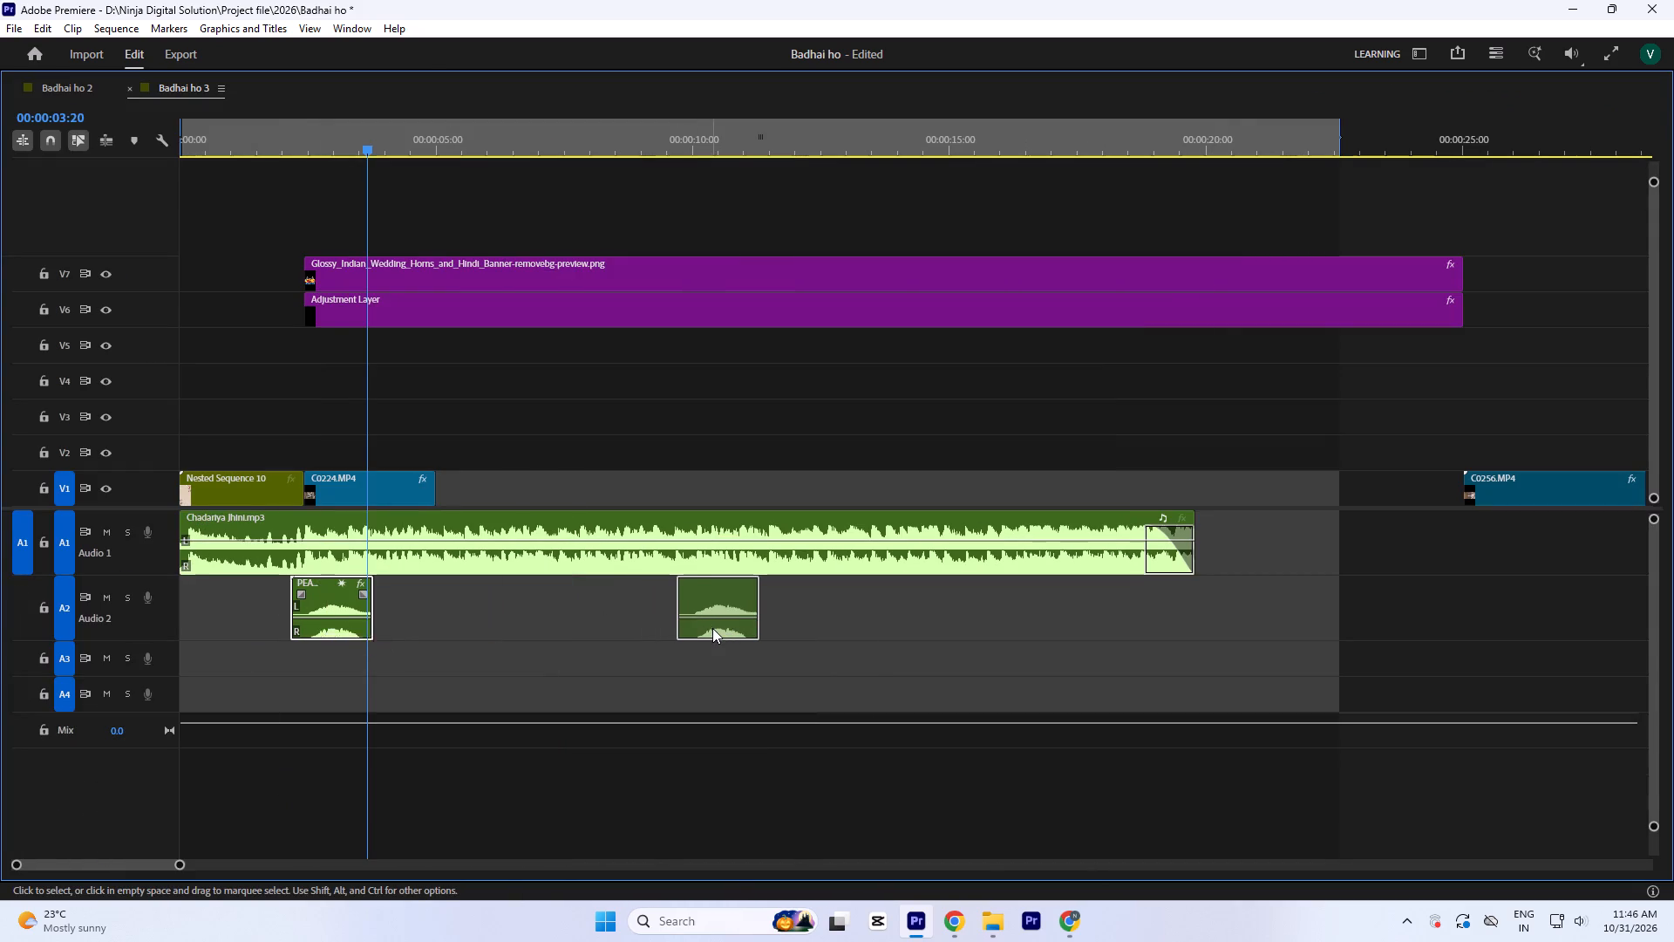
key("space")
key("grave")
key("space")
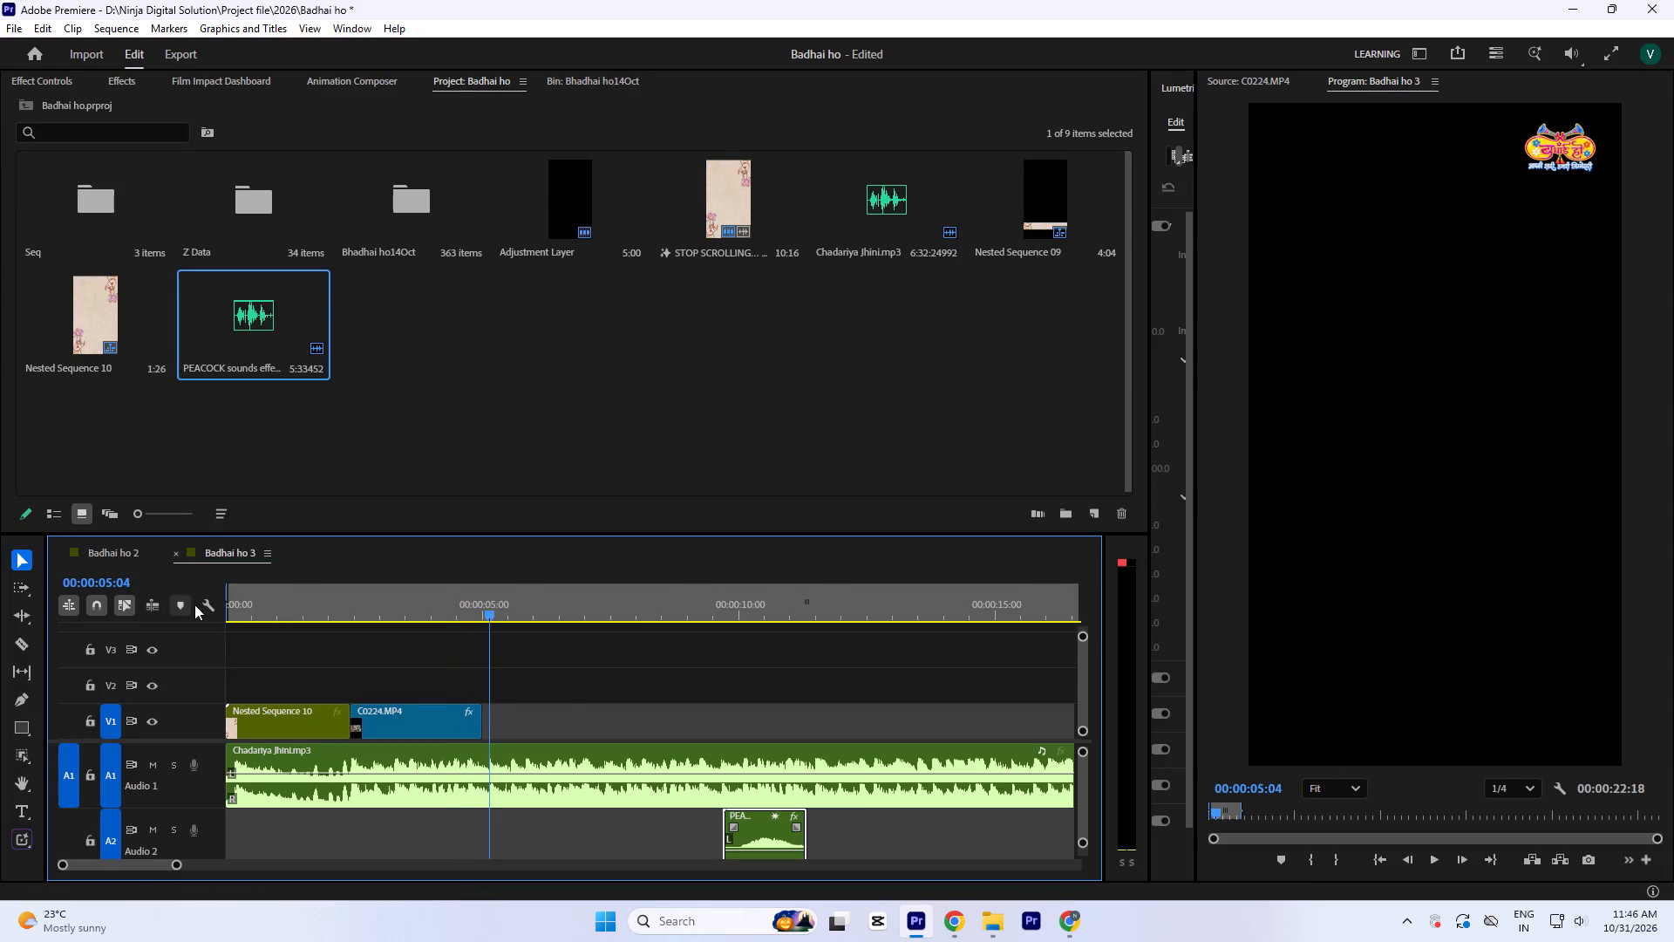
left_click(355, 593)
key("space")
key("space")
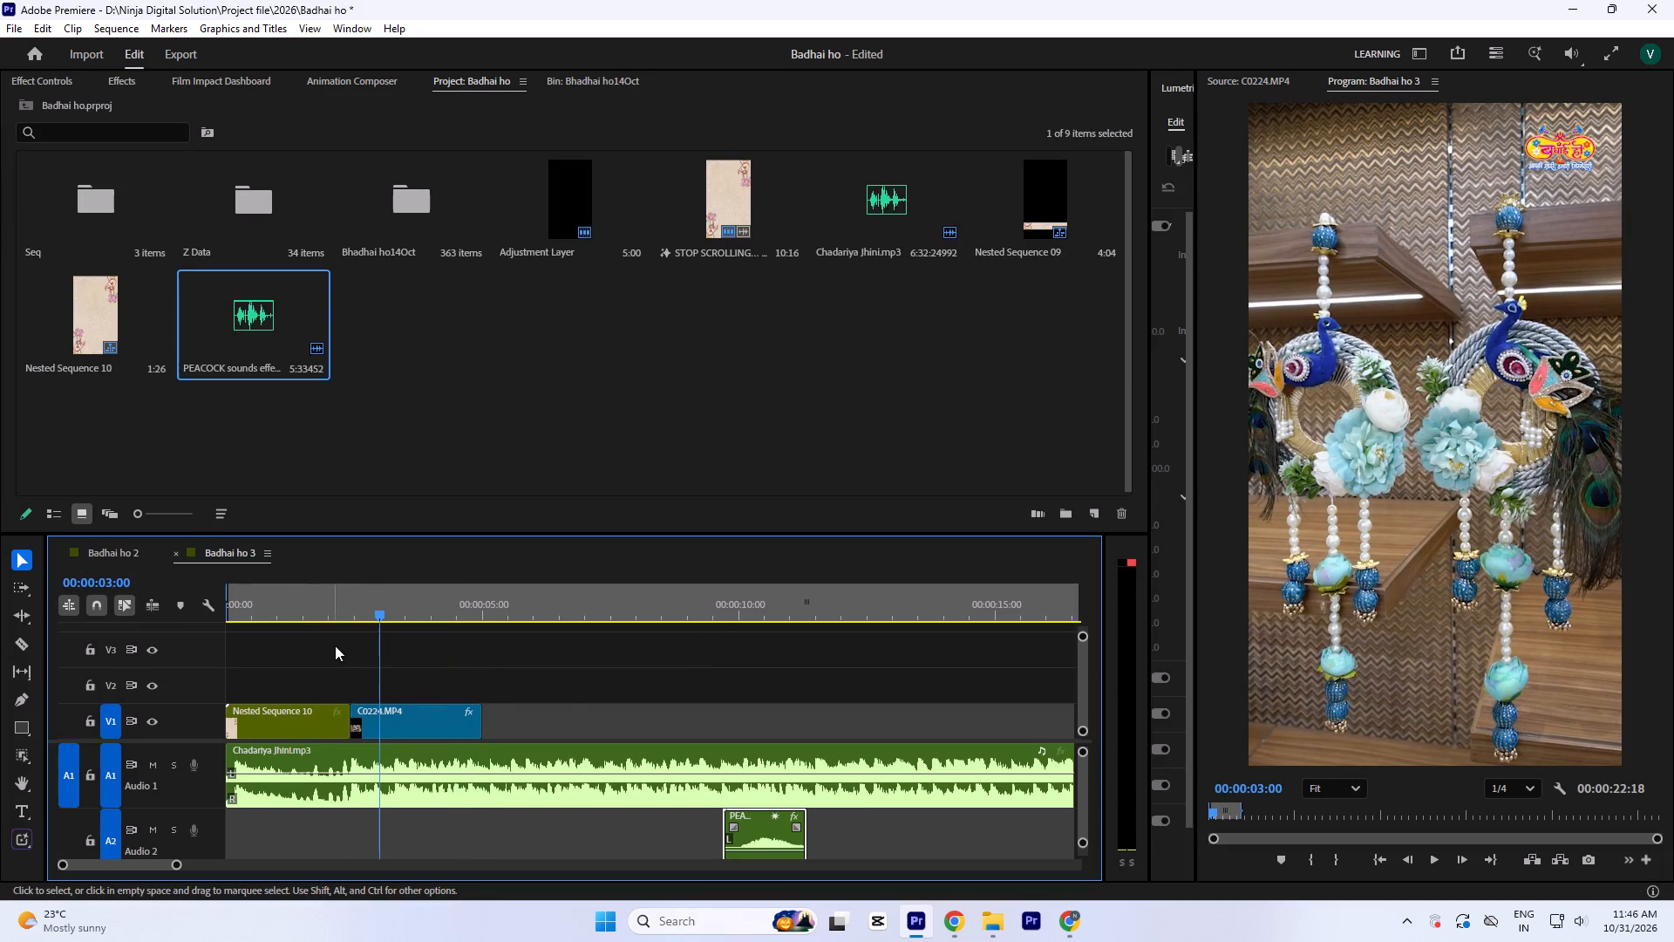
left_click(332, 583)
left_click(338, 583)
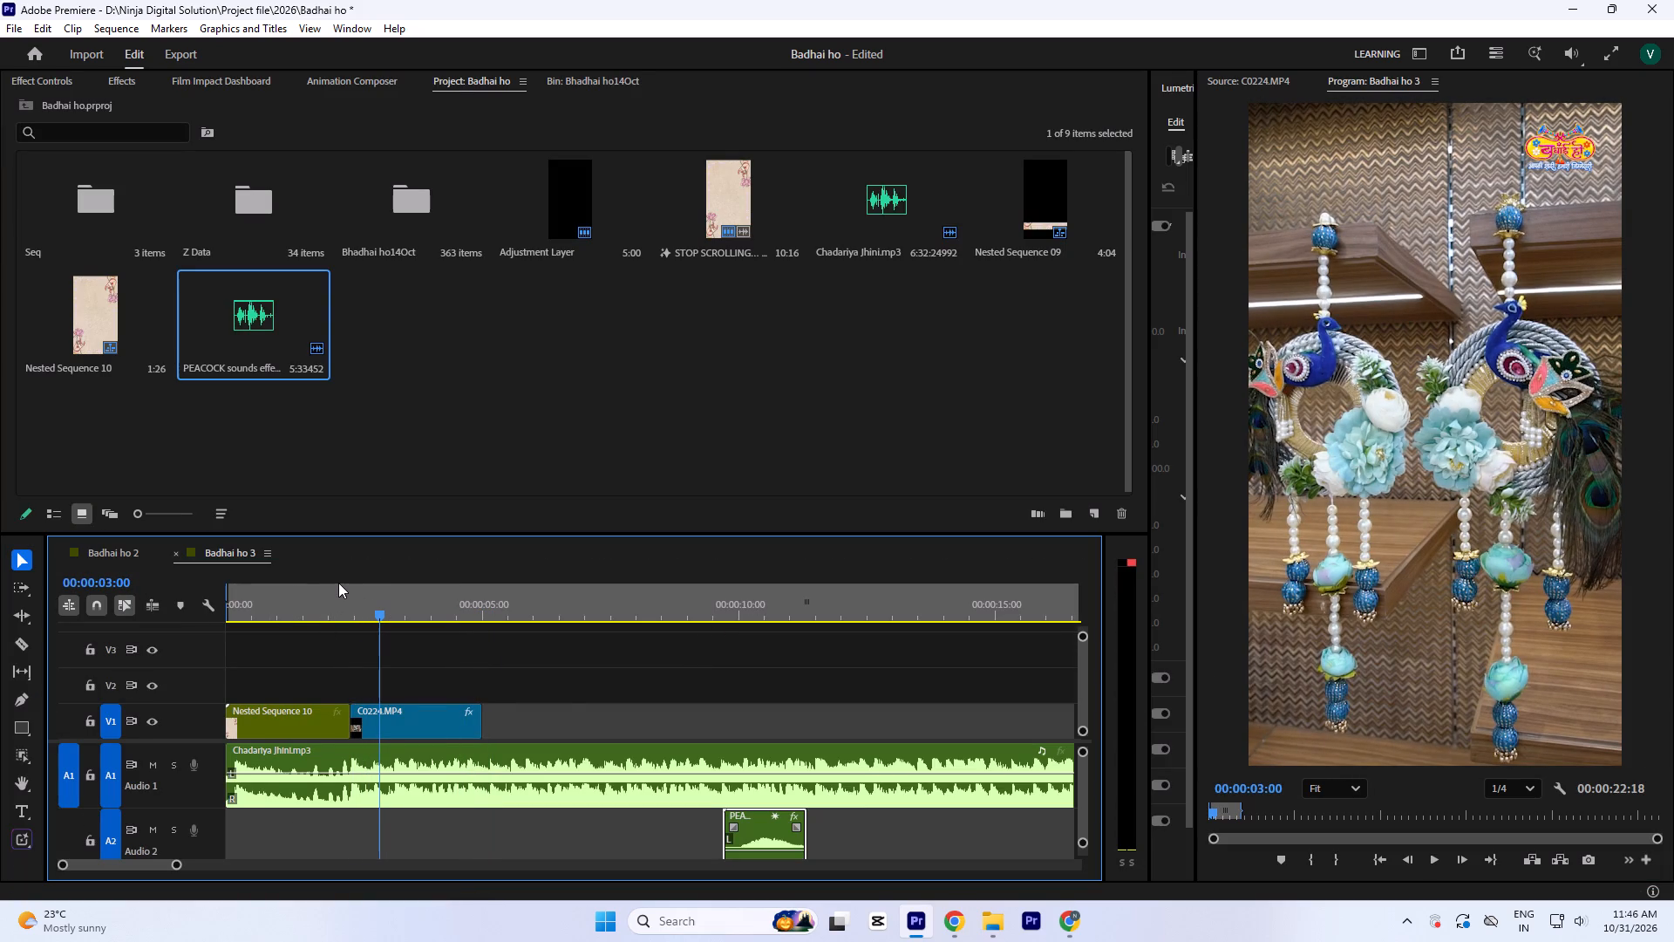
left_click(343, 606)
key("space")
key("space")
Add volume keyframes to the Chadariya Jhini music around the cut into C0224.MP4, lowering its level from about 00:00:02:16.
type("`==")
key("equal")
left_click(775, 543, "ctrl")
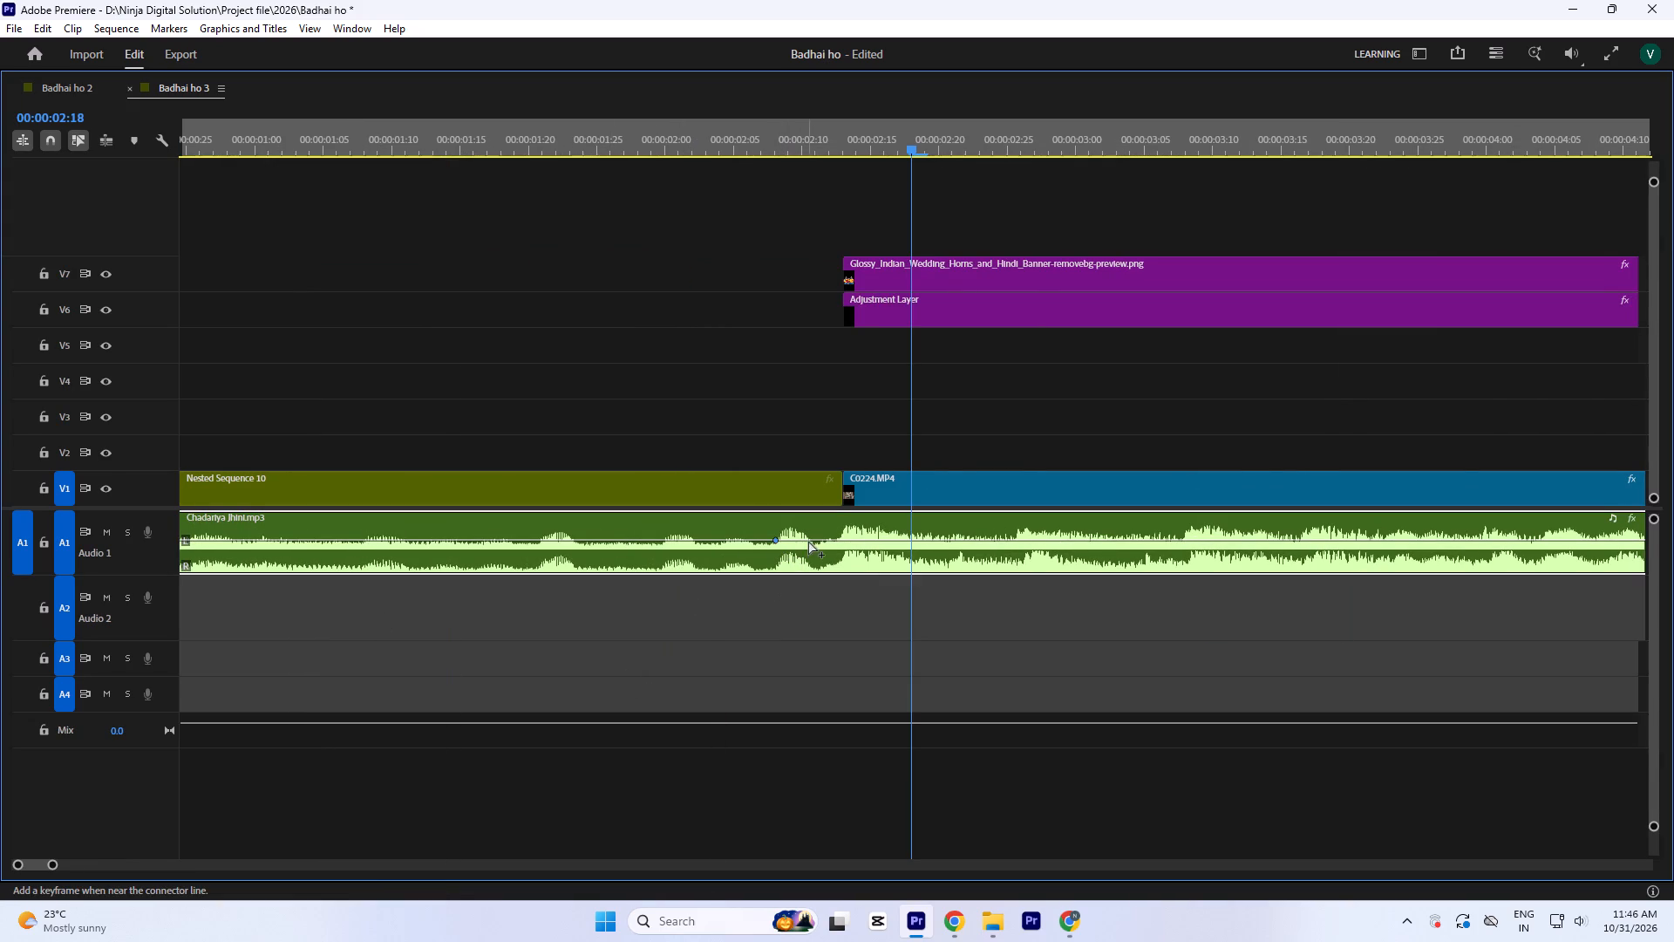
left_click(808, 541, "ctrl")
left_click(838, 539, "ctrl")
left_click_drag(834, 538, 864, 540)
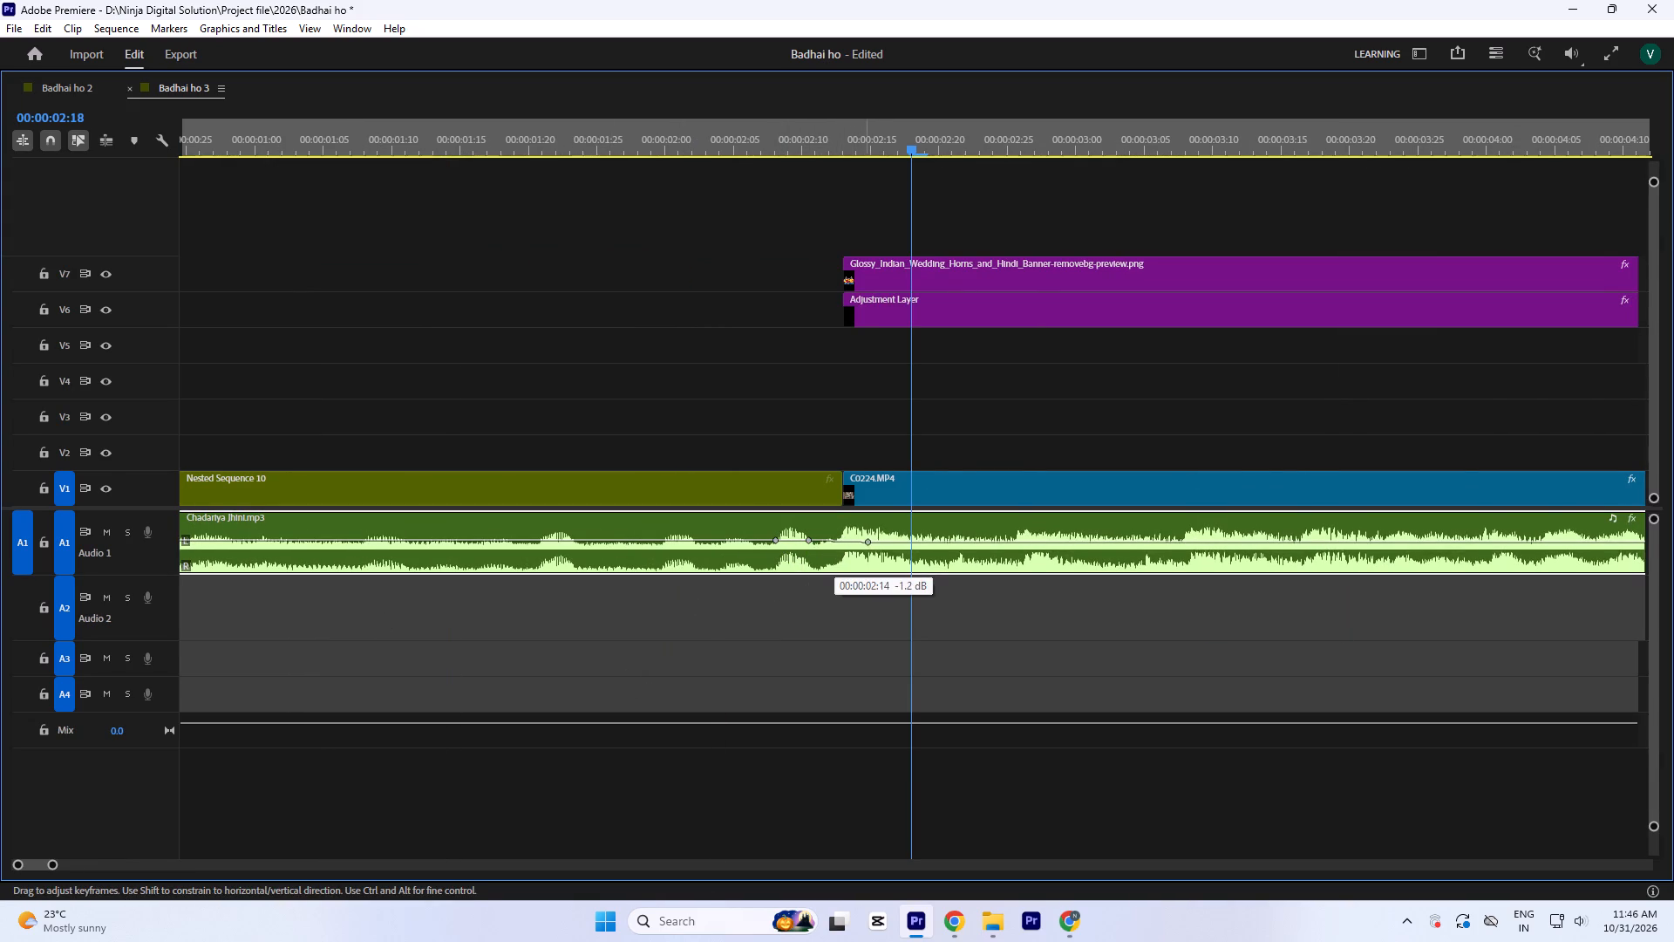
left_click_drag(864, 540, 881, 545)
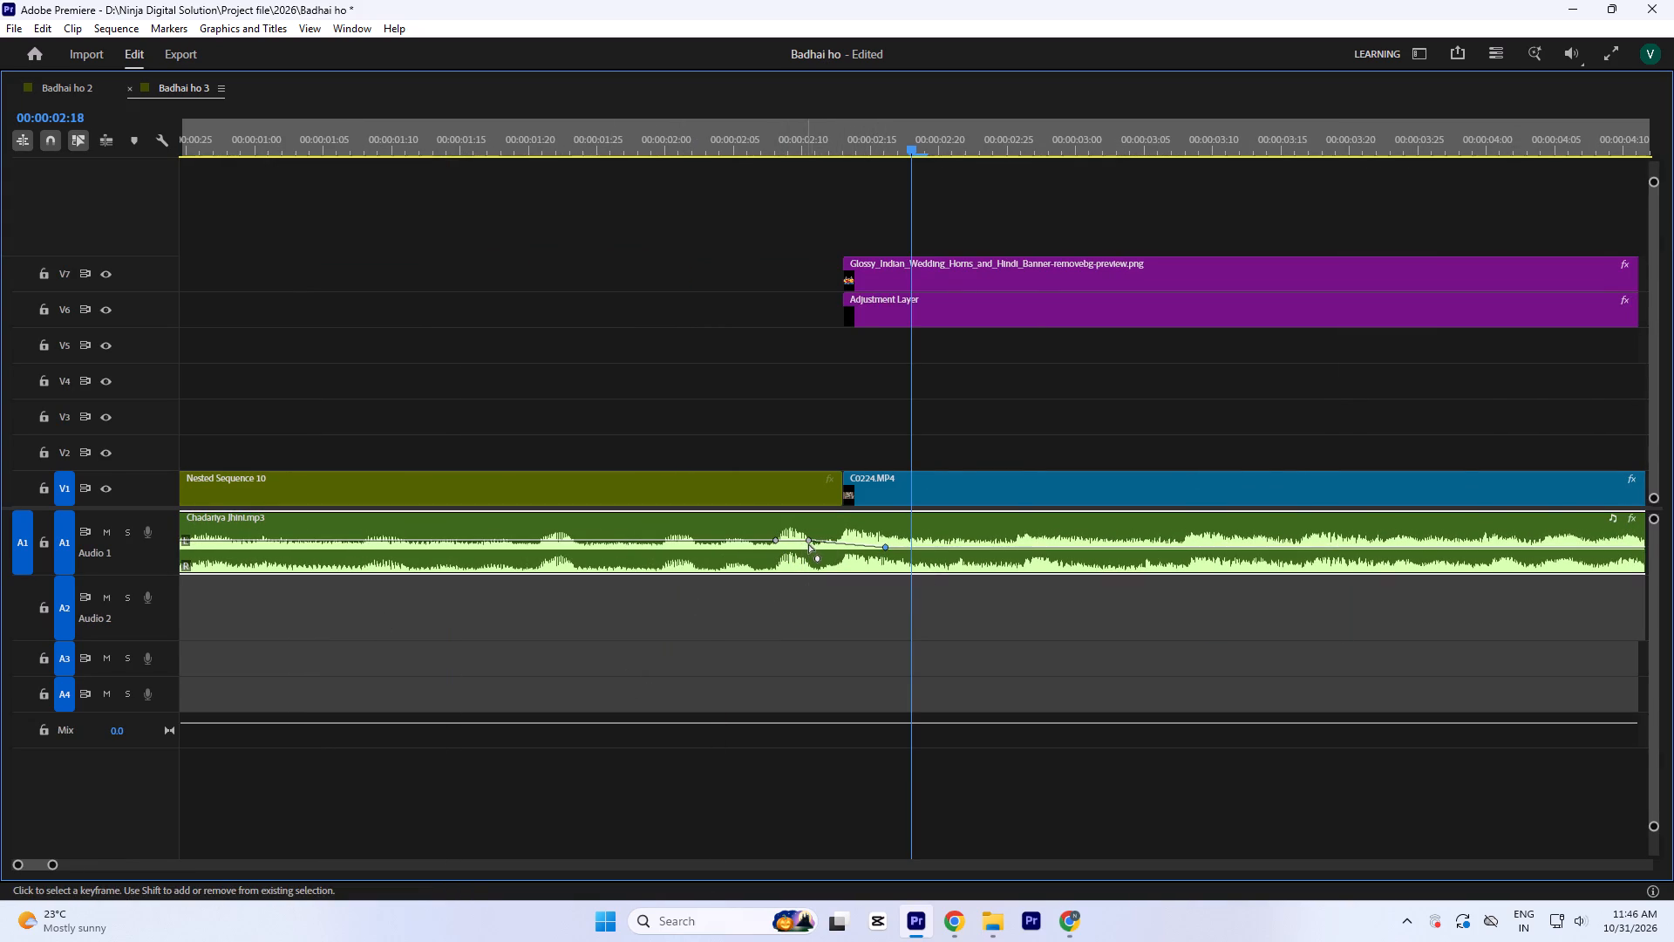
left_click_drag(813, 541, 827, 543)
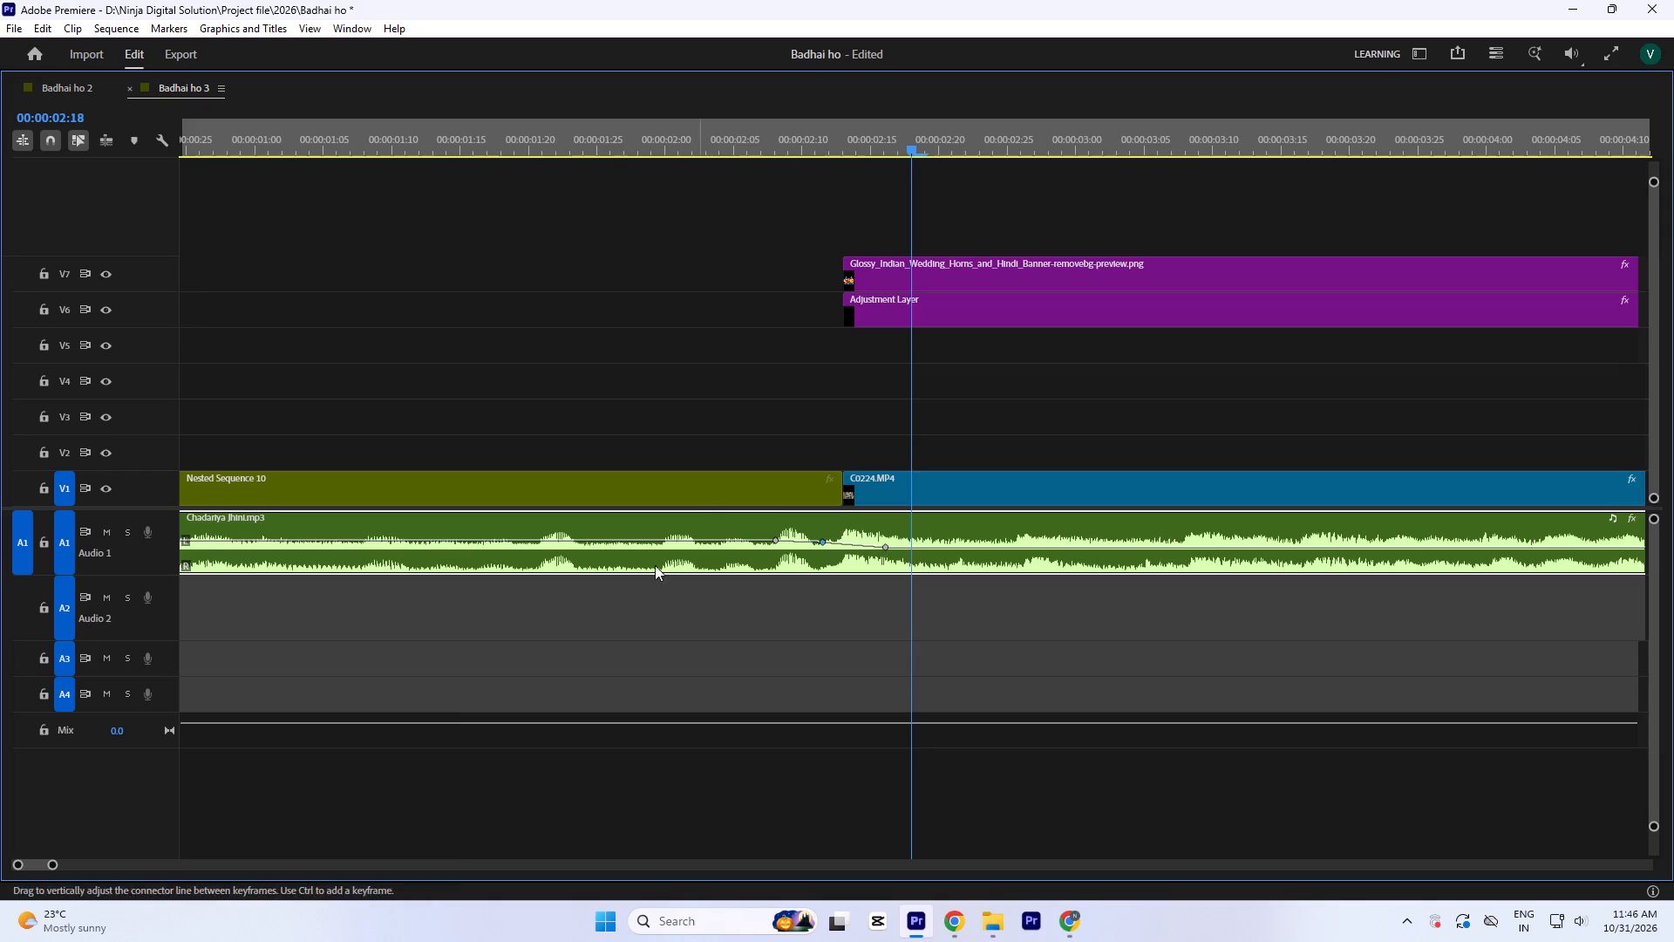
Move the peacock sound effect back on Audio 2 across the cut into C0224.MP4, starting at about 00:00:02:01.
key("minus")
key("minus")
left_click_drag(1249, 632, 494, 623)
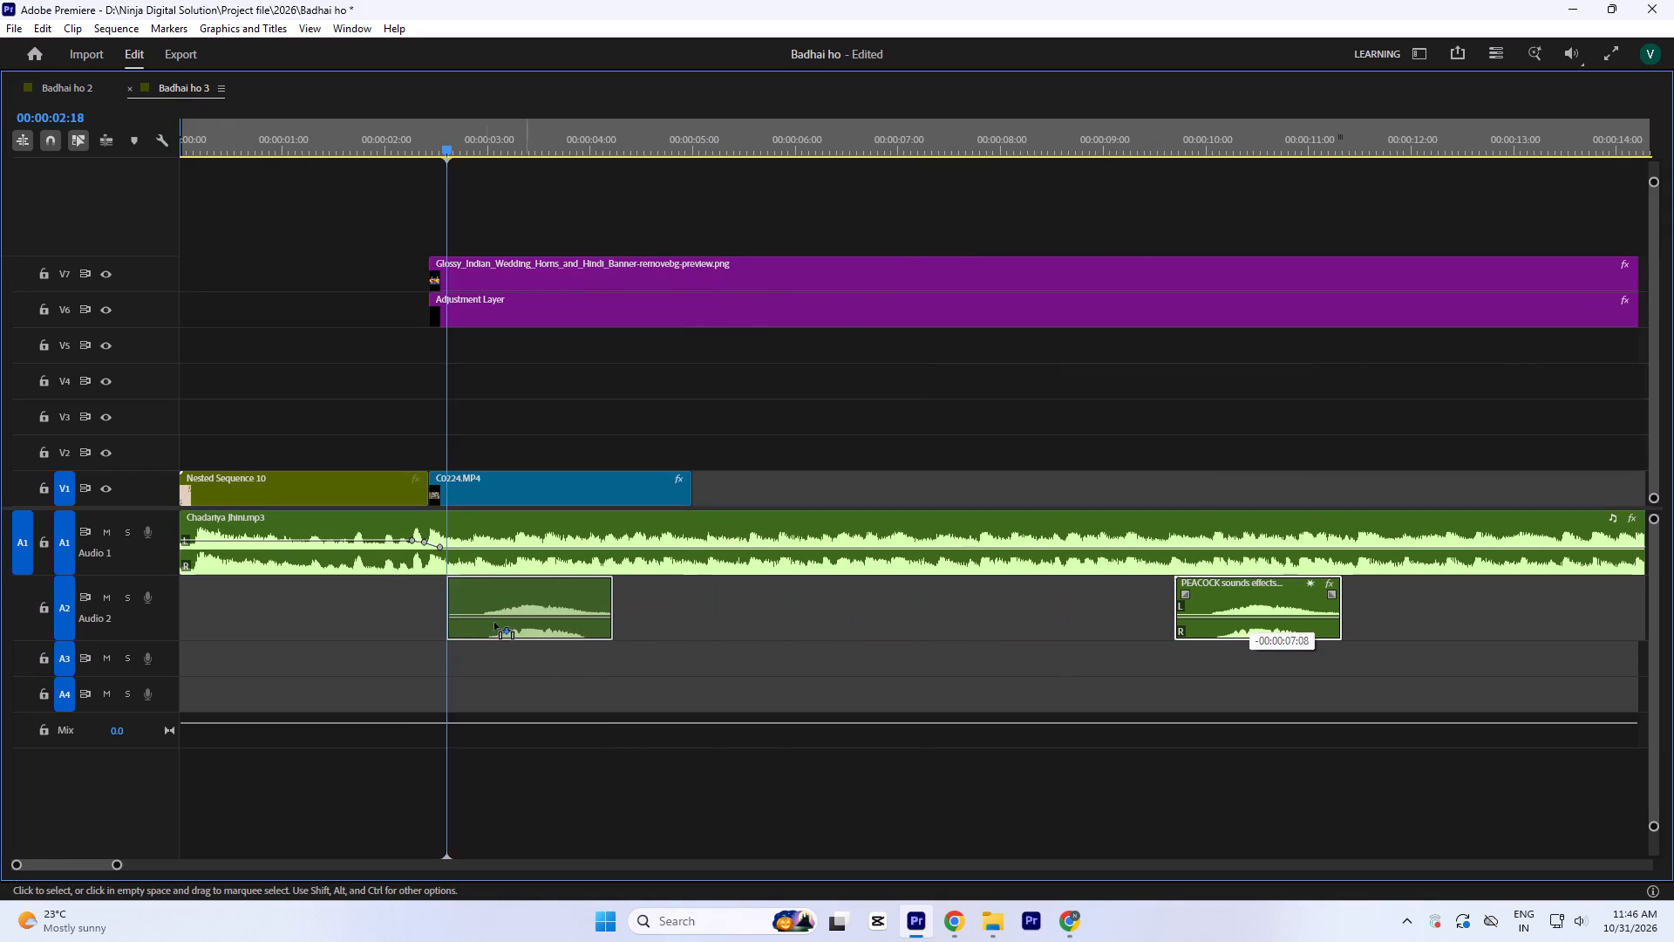
left_click_drag(494, 623, 464, 618)
key("equal")
key("equal")
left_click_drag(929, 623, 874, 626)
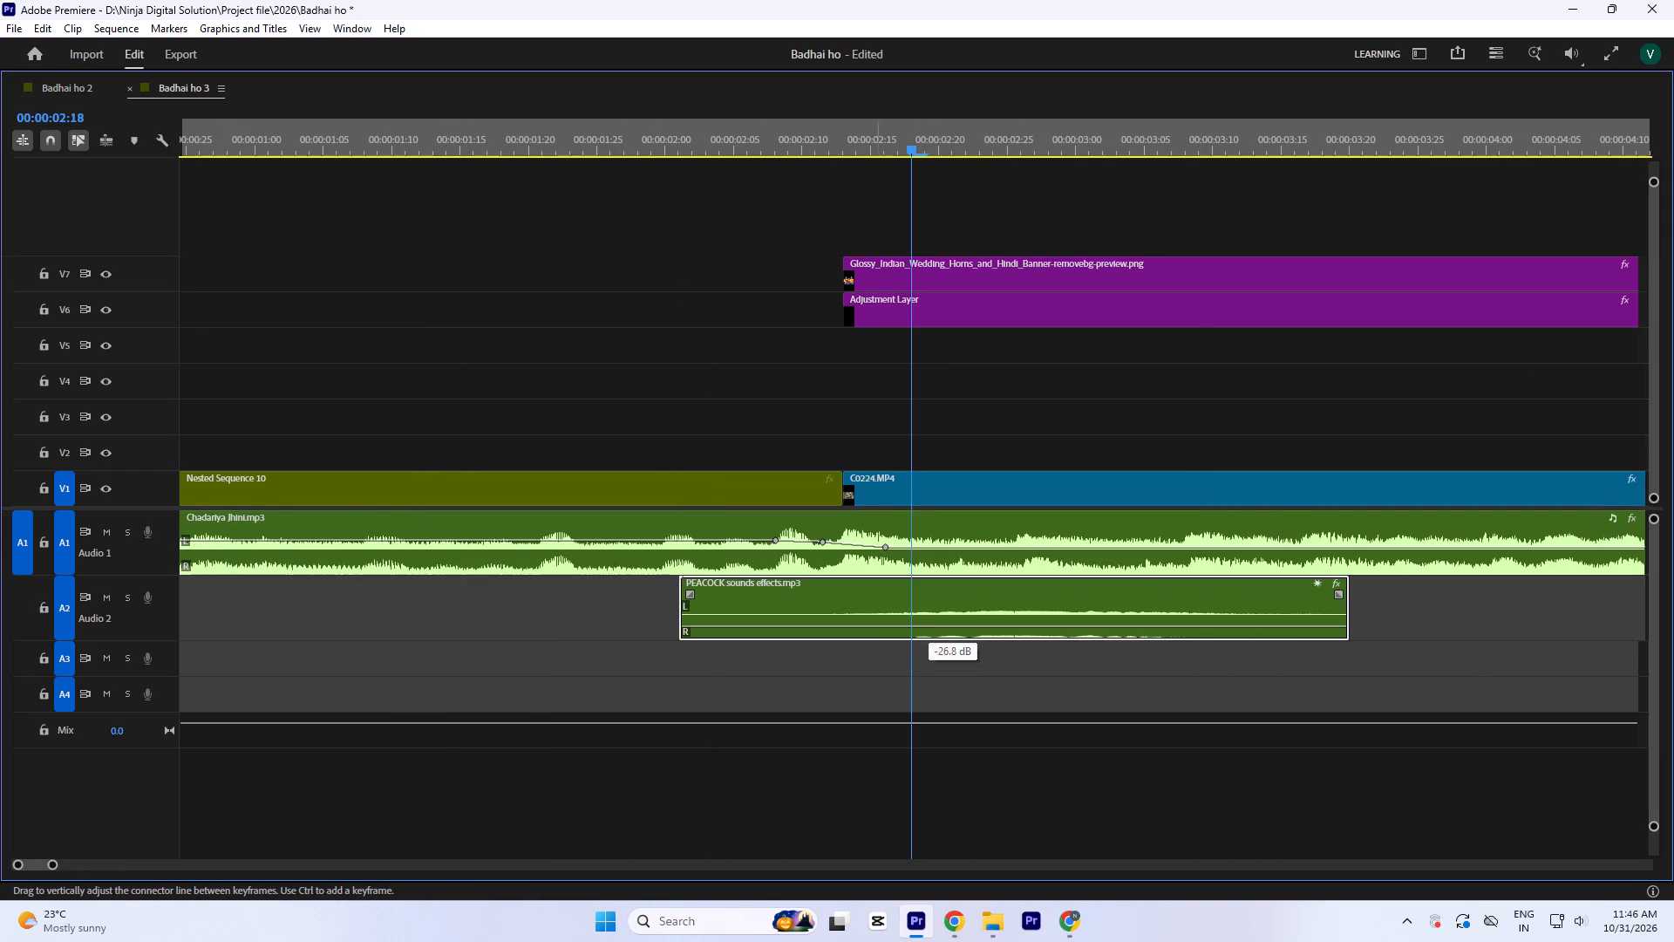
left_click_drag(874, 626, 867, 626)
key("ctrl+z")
Shift the peacock sound effect about 5 frames earlier, starting at about 00:00:01:26, and play back the cut with the music.
left_click_drag(952, 597, 902, 599)
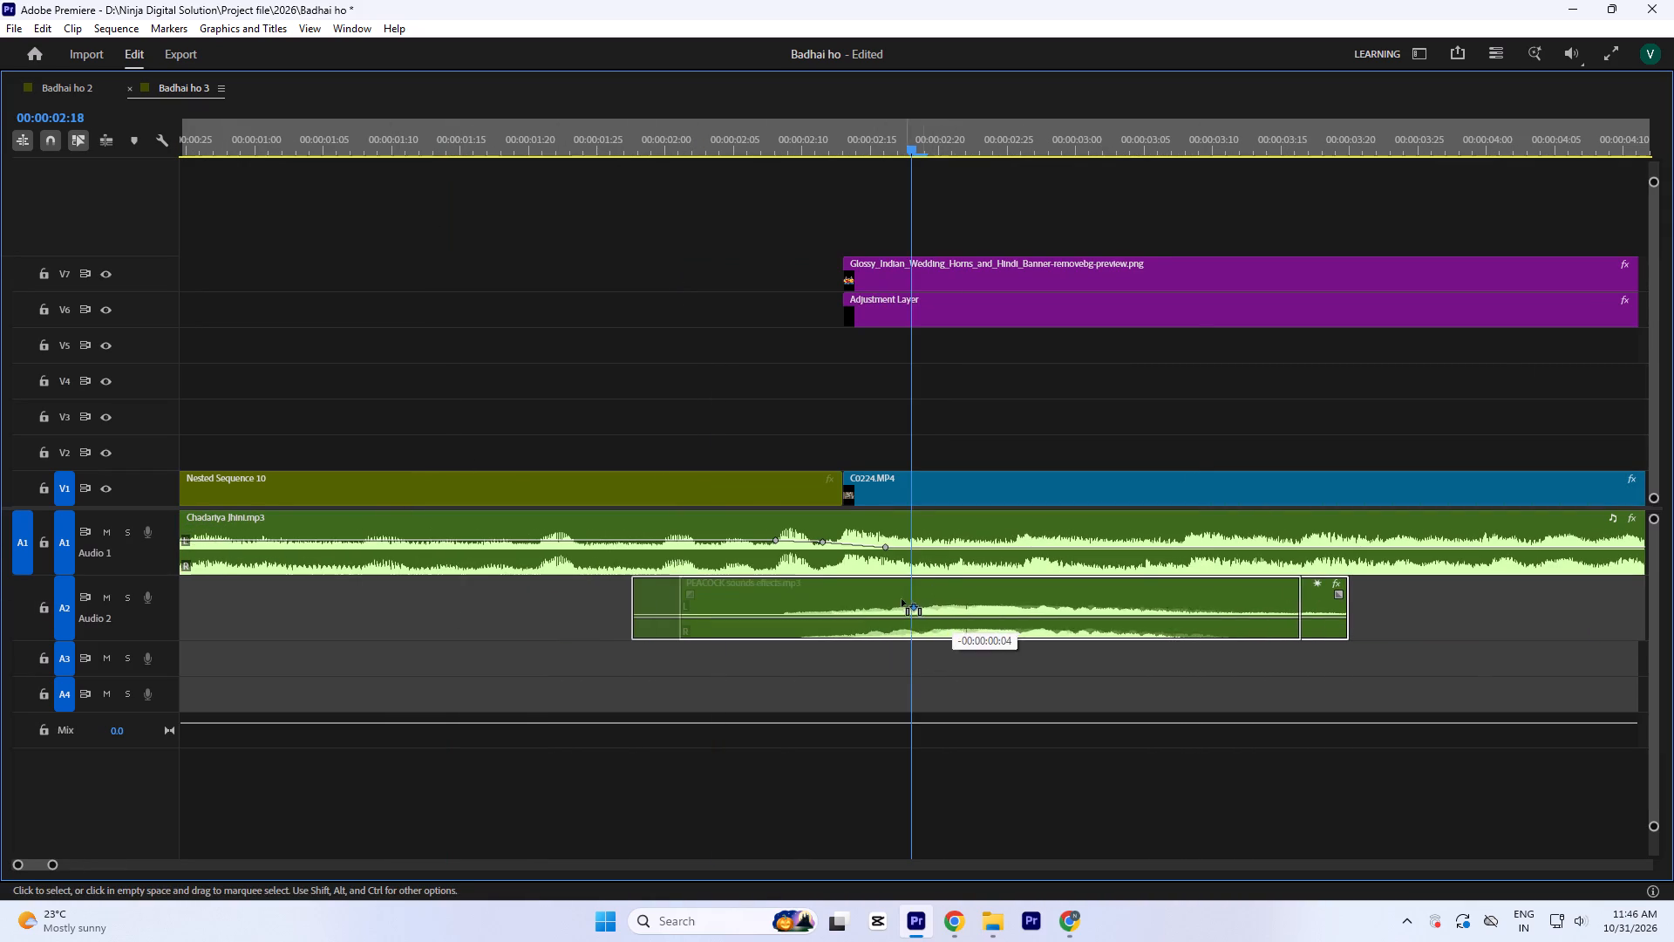
left_click_drag(902, 599, 887, 597)
left_click(657, 139)
key("space")
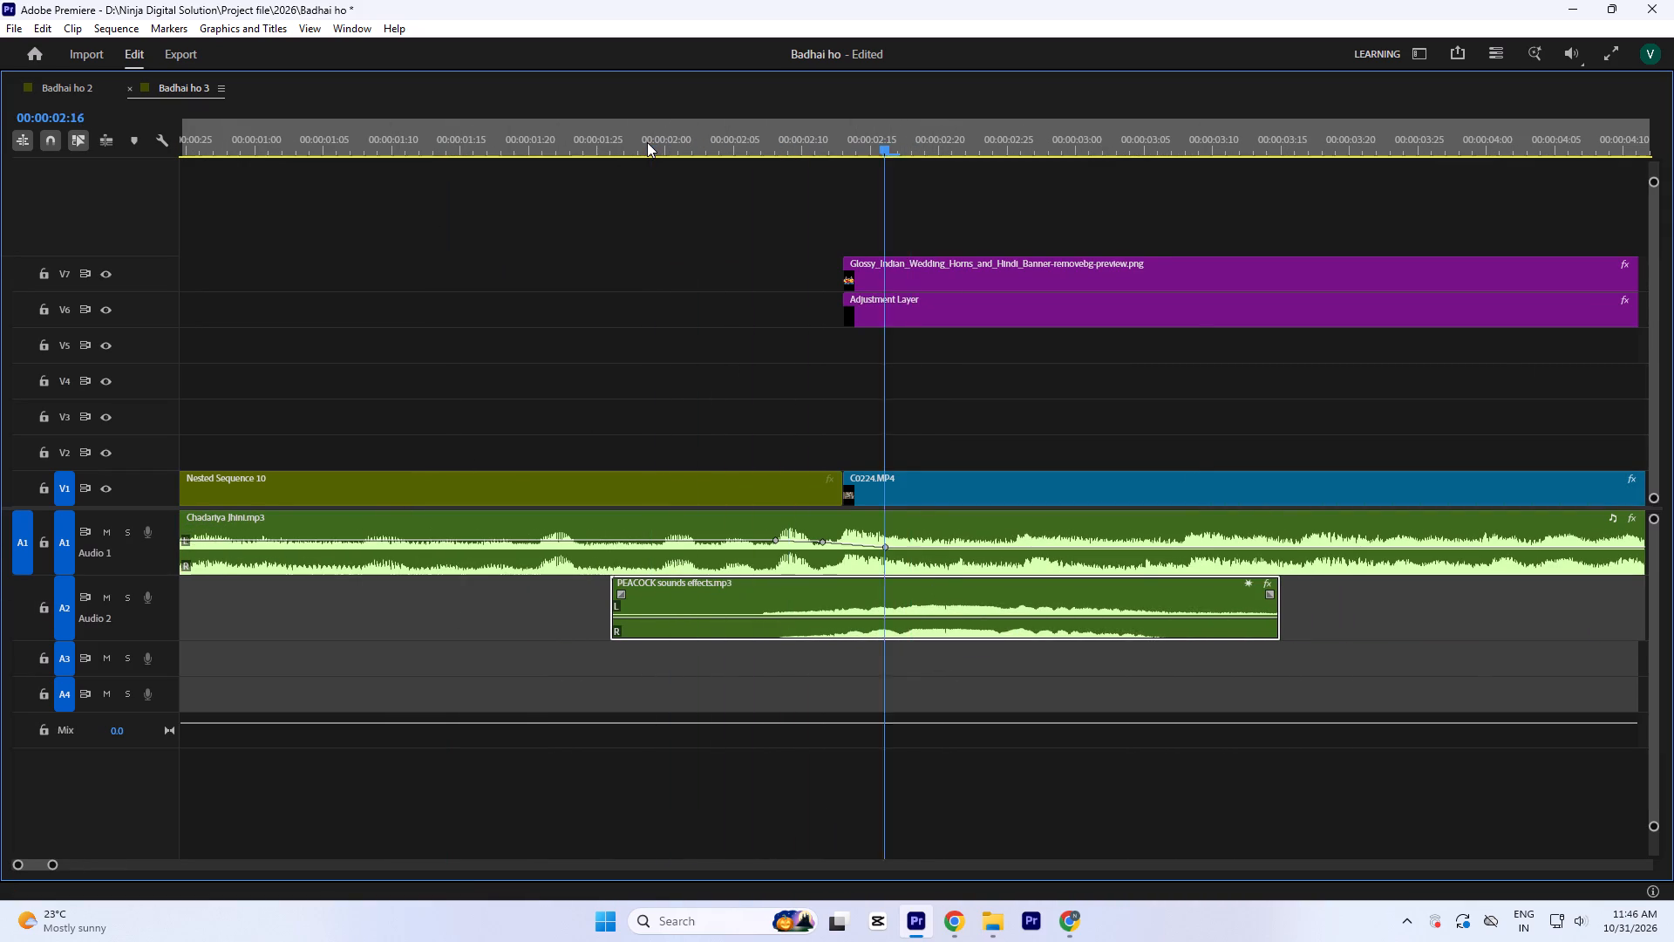
key("space")
type("-")
left_click_drag(564, 154, 560, 147)
type("`")
key("space")
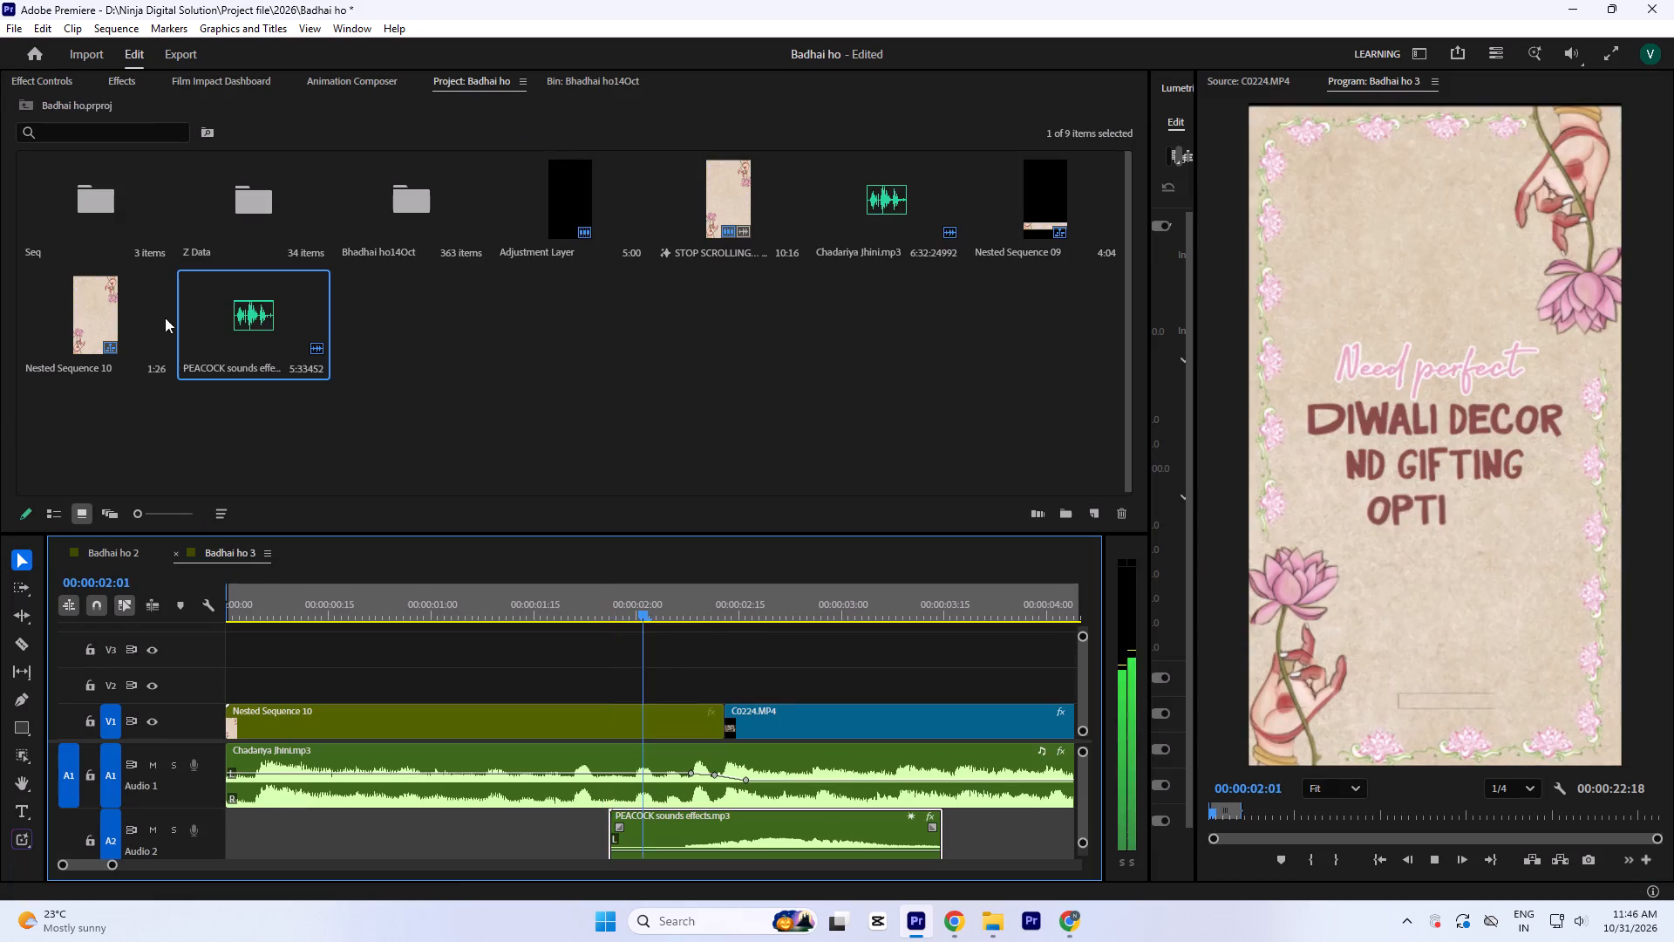
Play back the cut from the title card into C0224.MP4 several times, listening to the peacock call against the music.
key("space")
left_click(532, 608)
key("space")
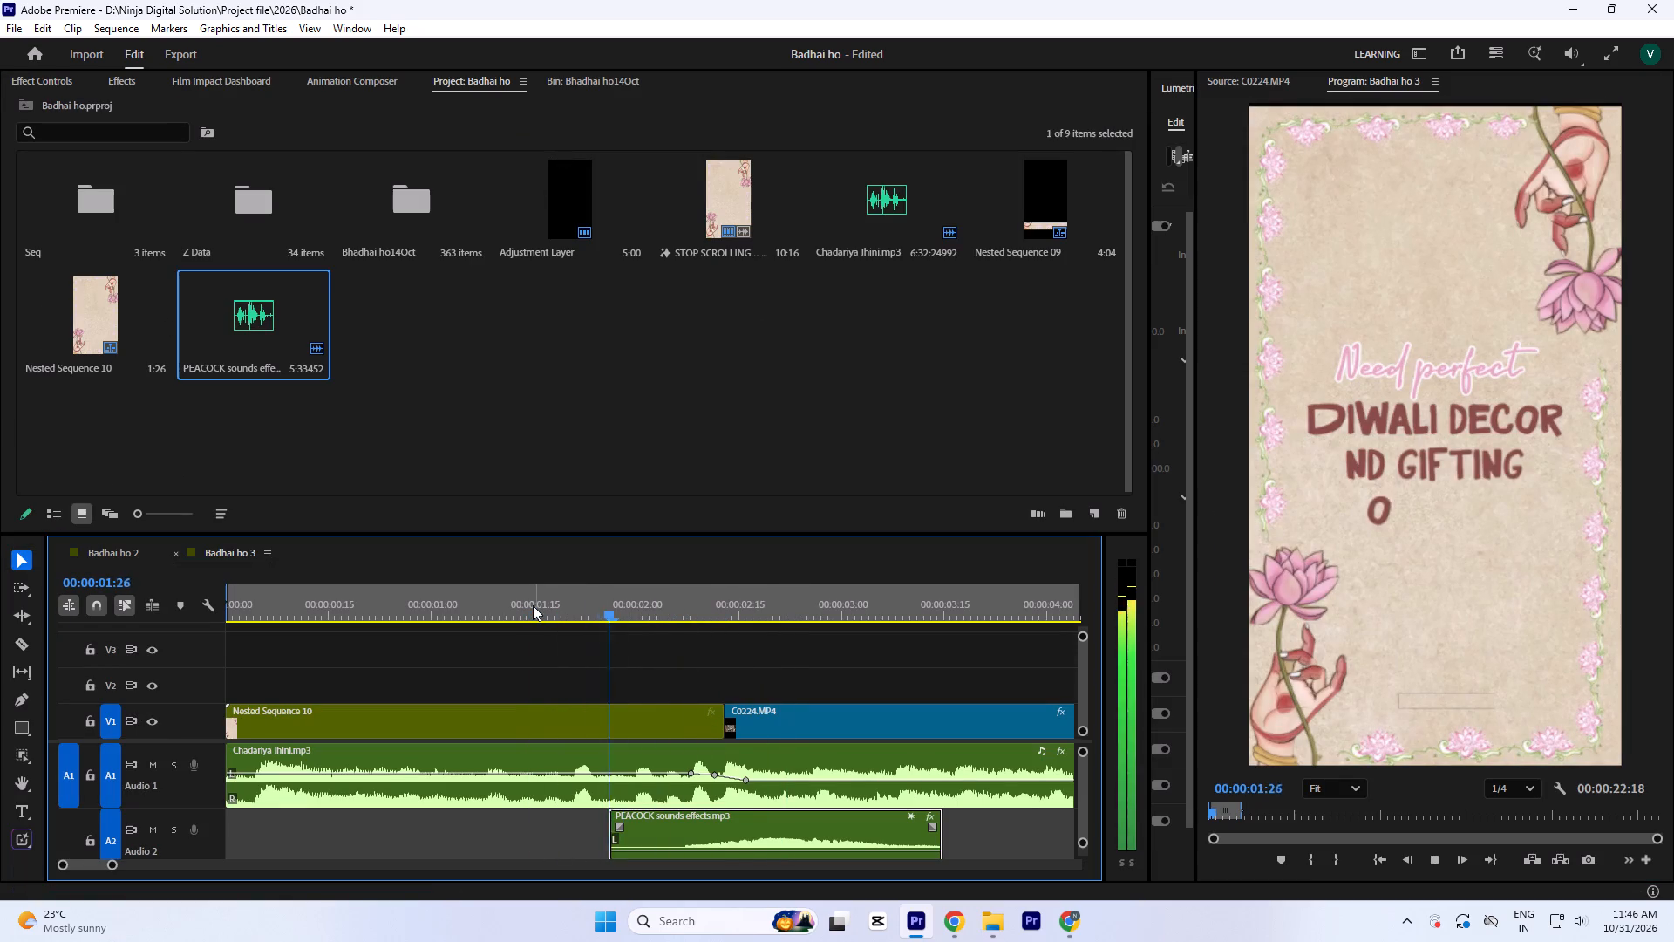
key("minus")
key("space")
left_click(386, 598)
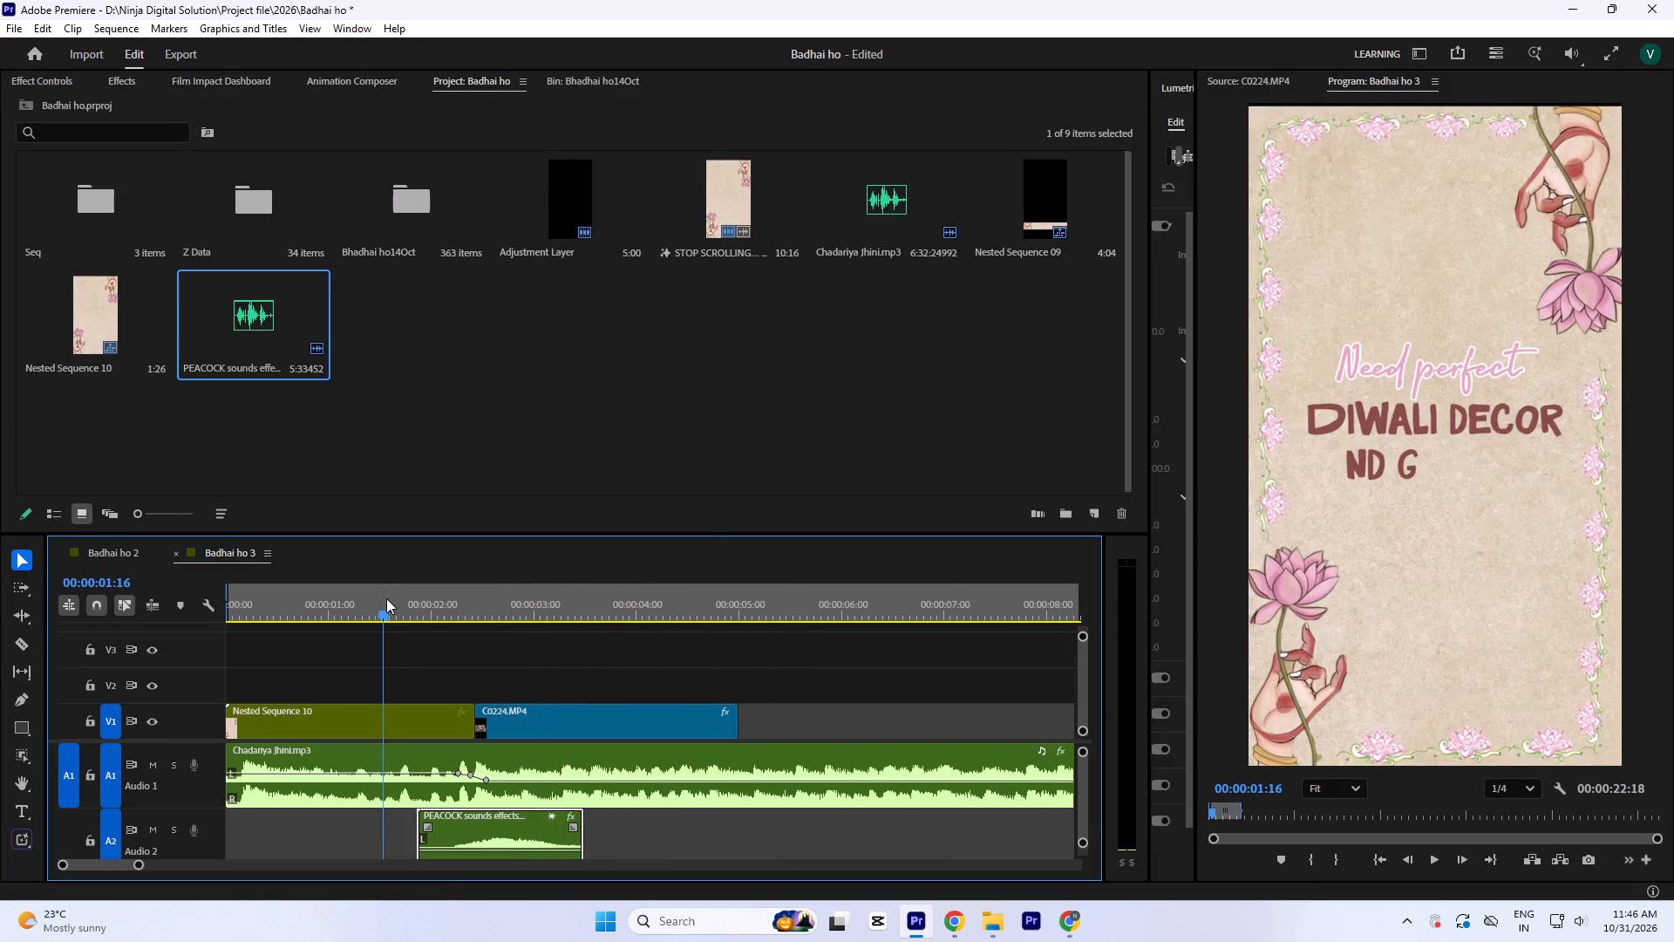
key("space")
key("equal")
key("space")
key("space")
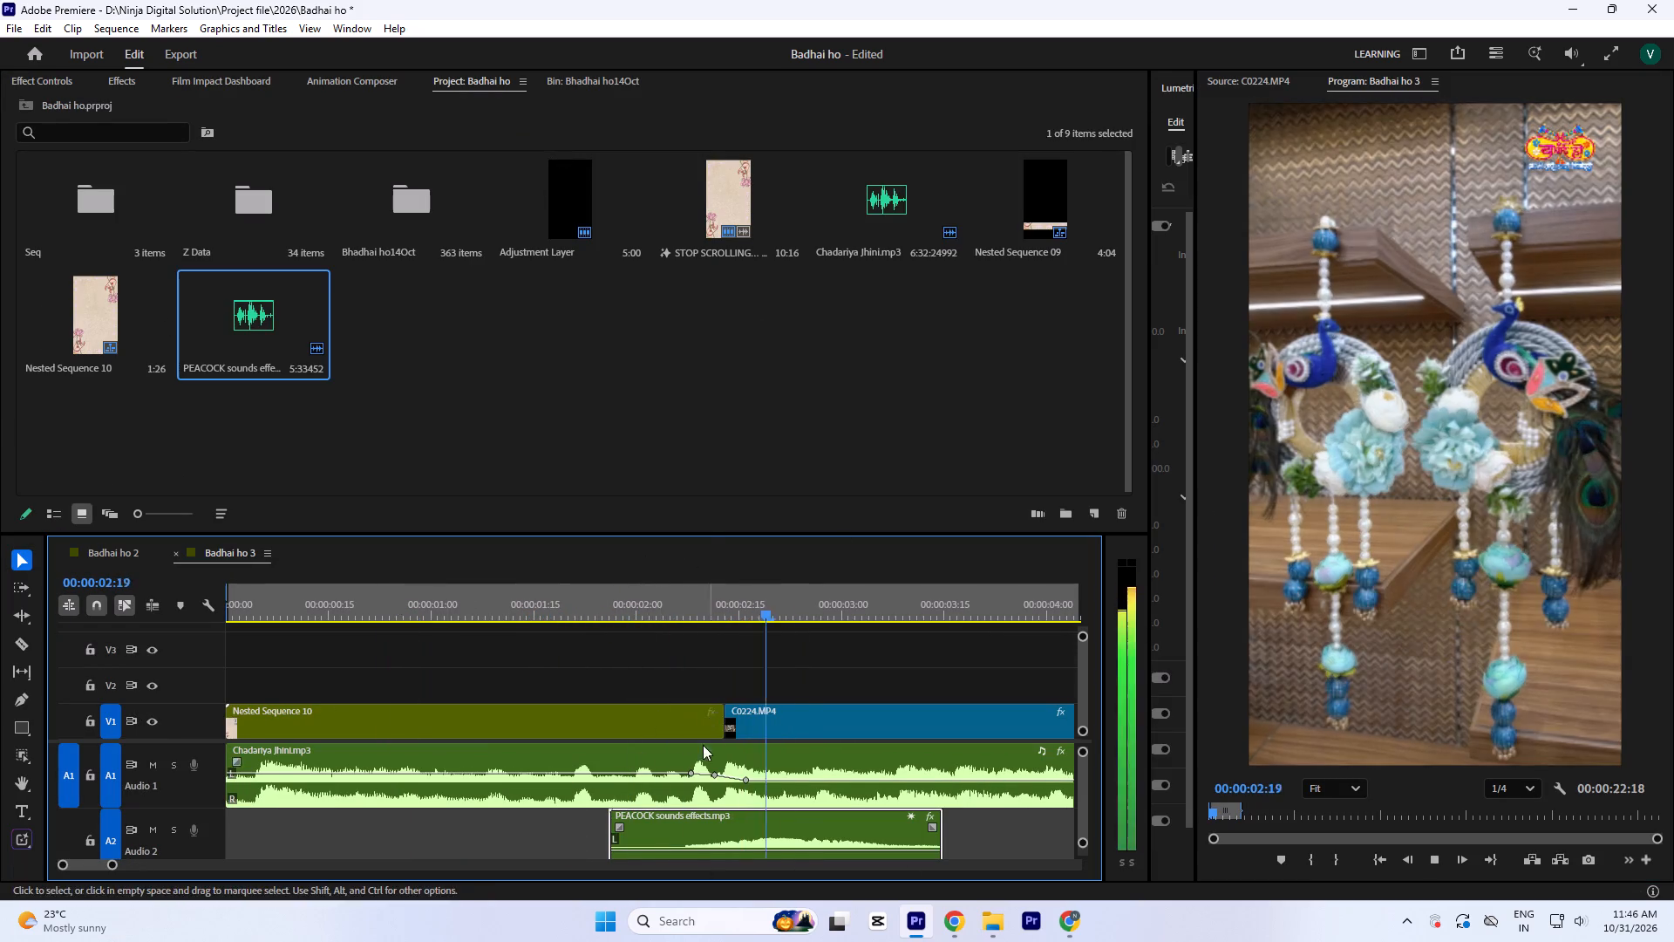
key("space")
left_click(609, 599)
key("space")
key("space")
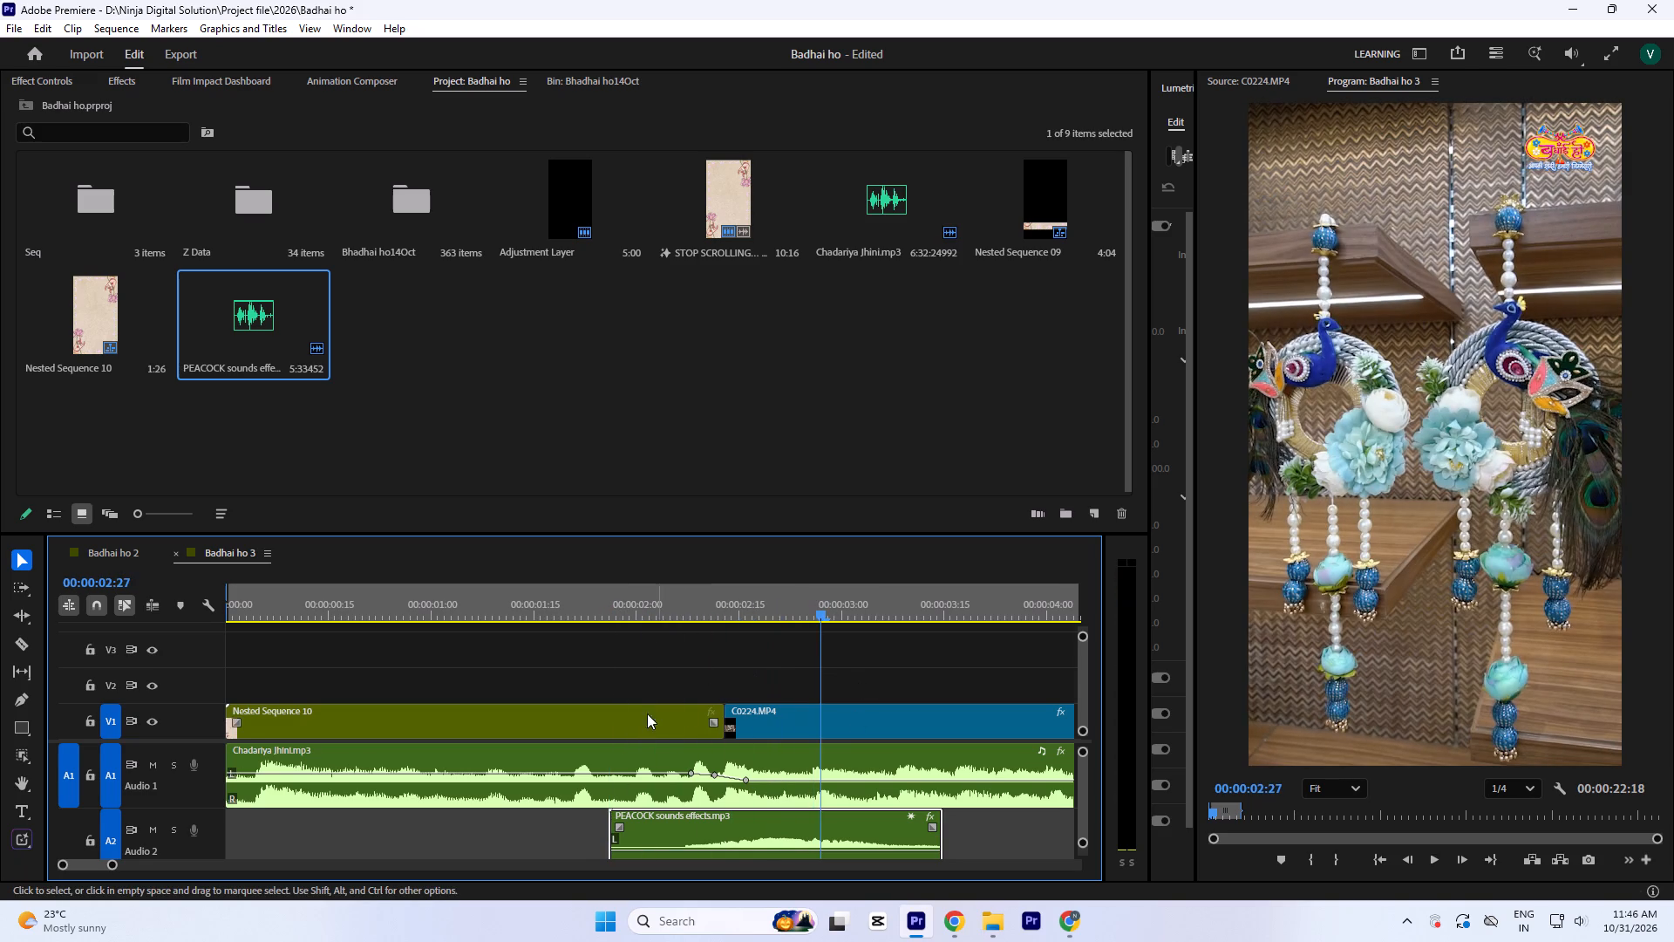
Shift the peacock sound effect later on Audio 2, starting at about 00:00:02:07, and play back the cut into C0224.MP4.
left_click_drag(753, 826, 785, 827)
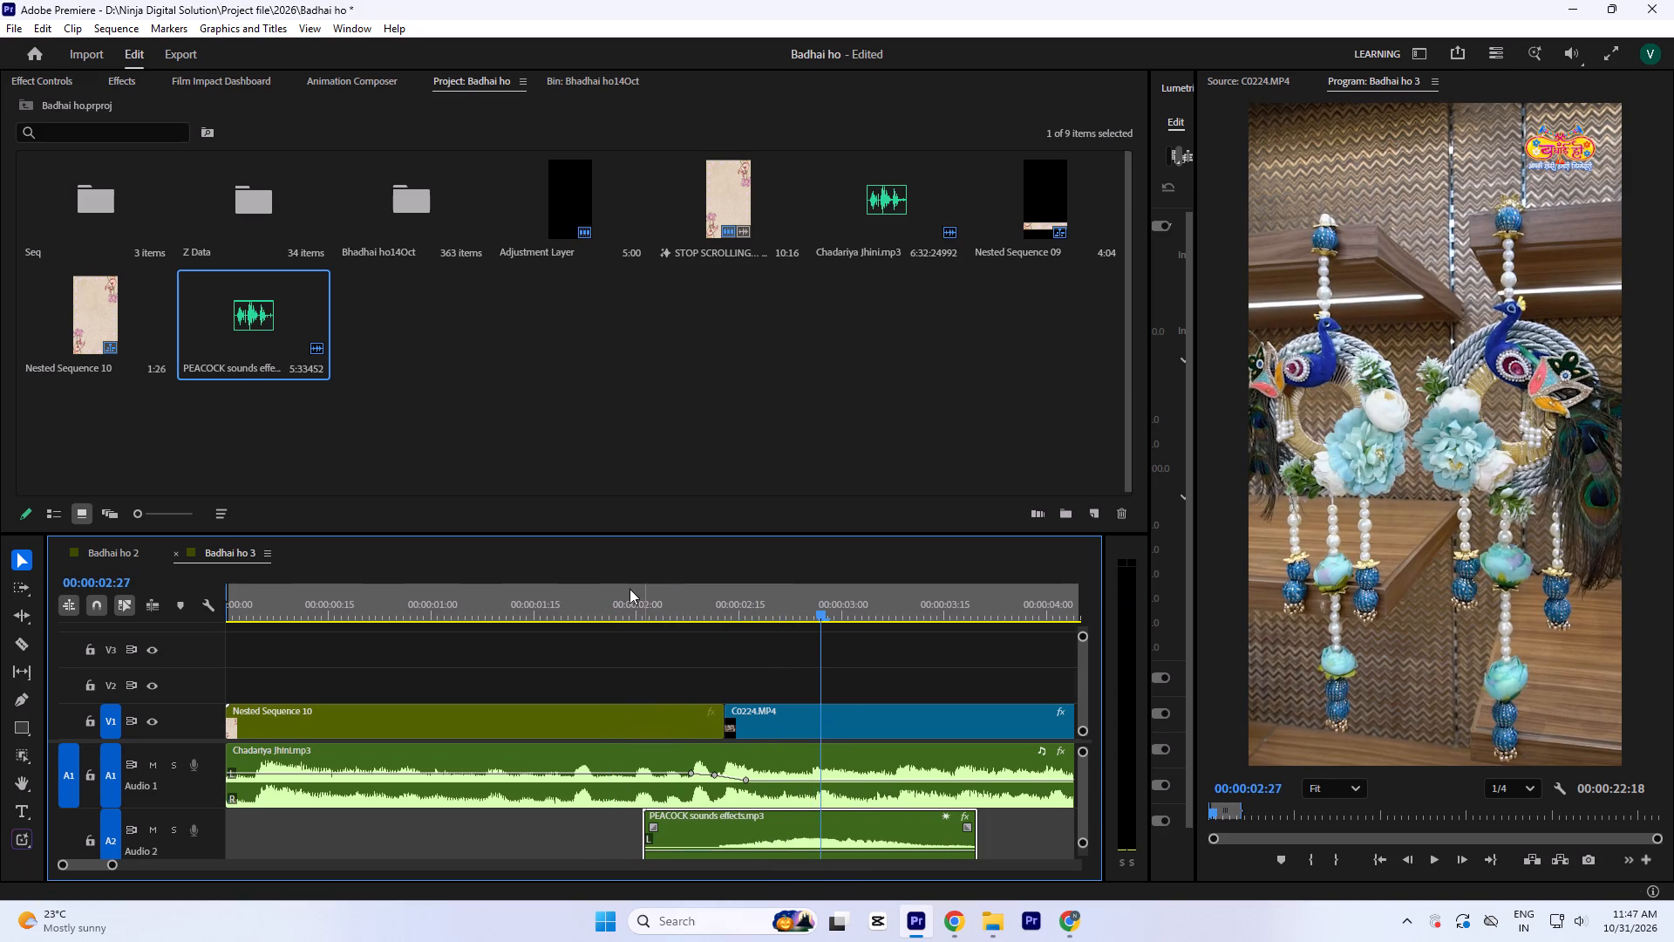
left_click(629, 590)
key("space")
key("space")
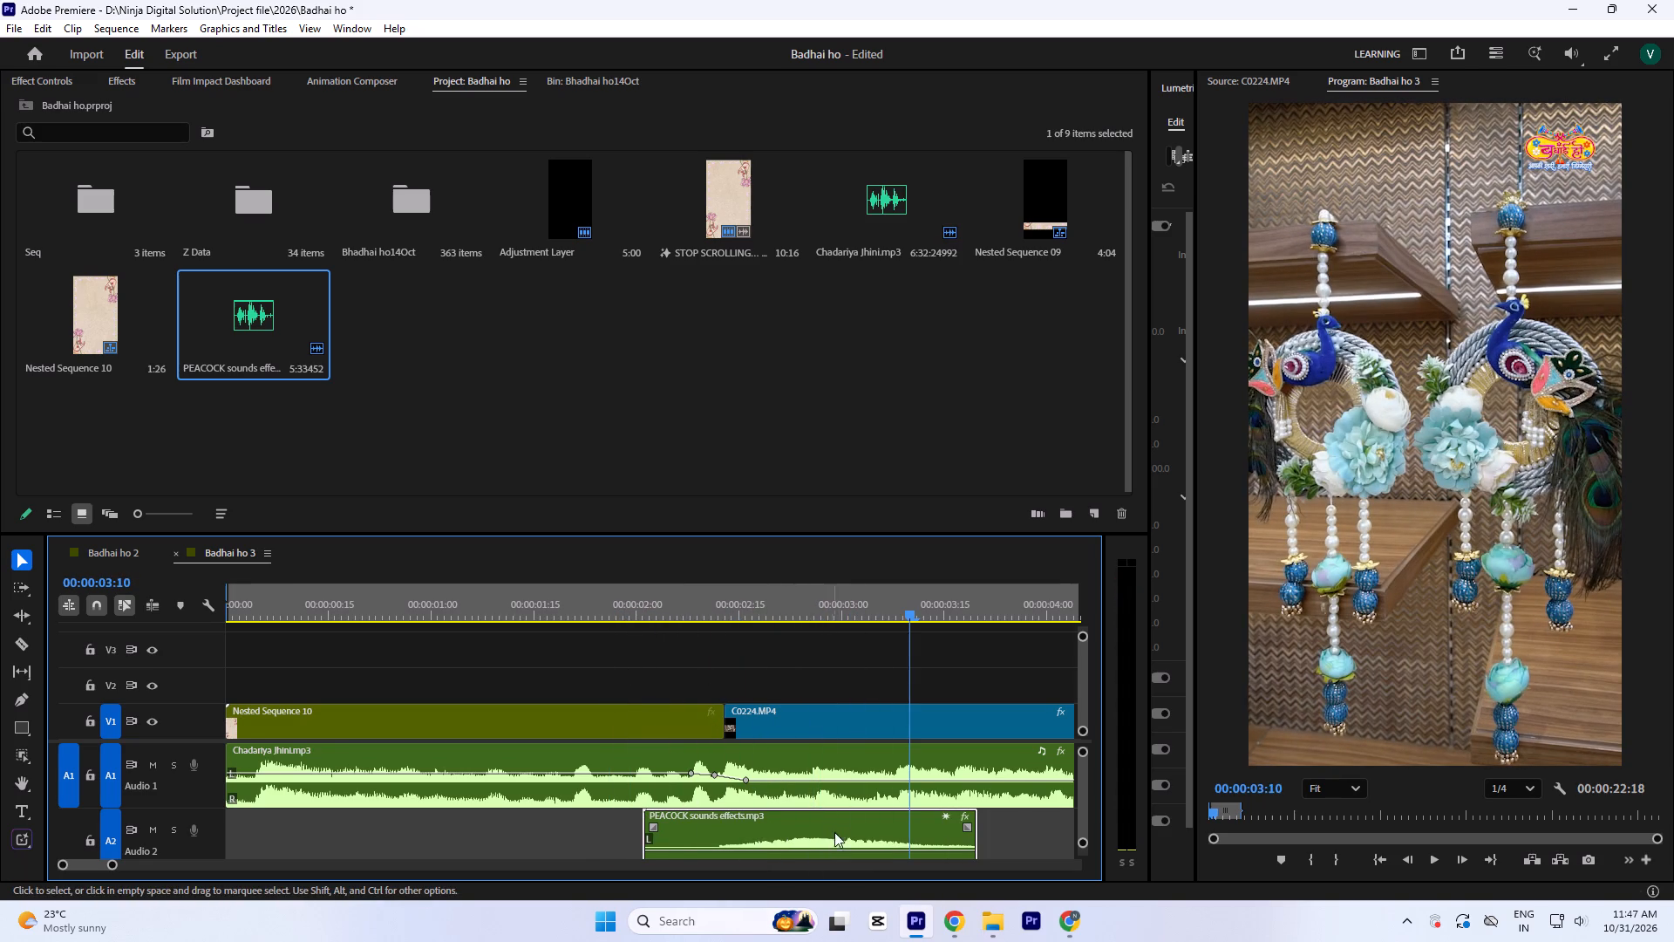
left_click_drag(829, 819, 870, 823)
left_click(629, 584)
key("space")
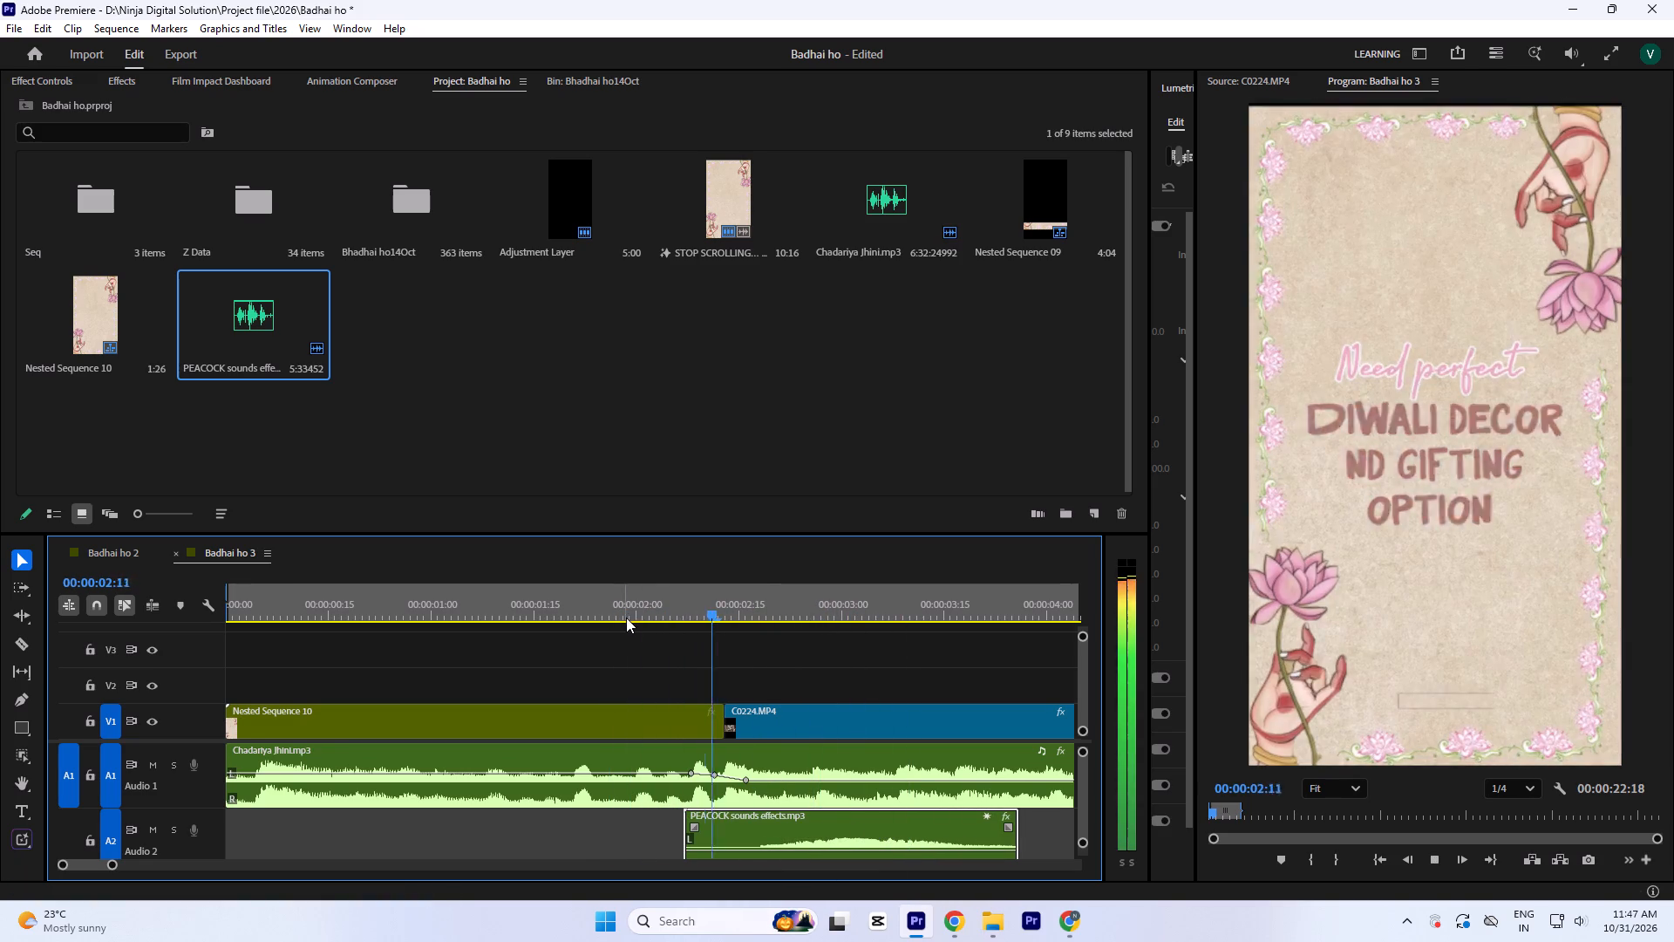
key("space")
key("minus")
key("minus")
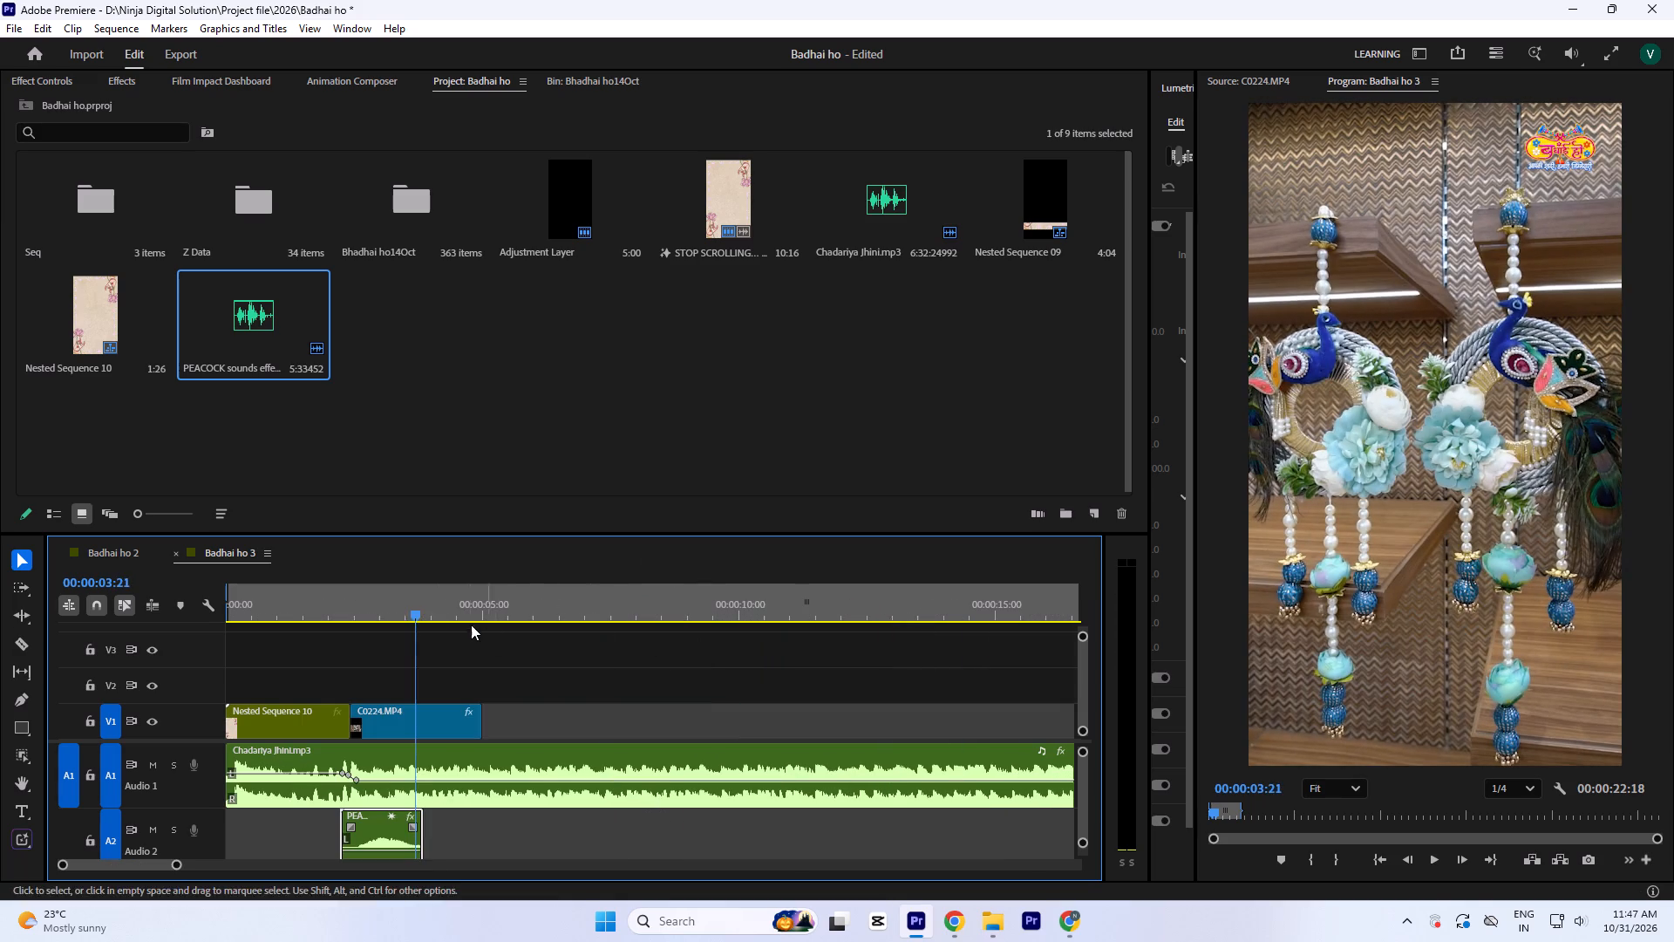
left_click(298, 601)
key("space")
key("equal")
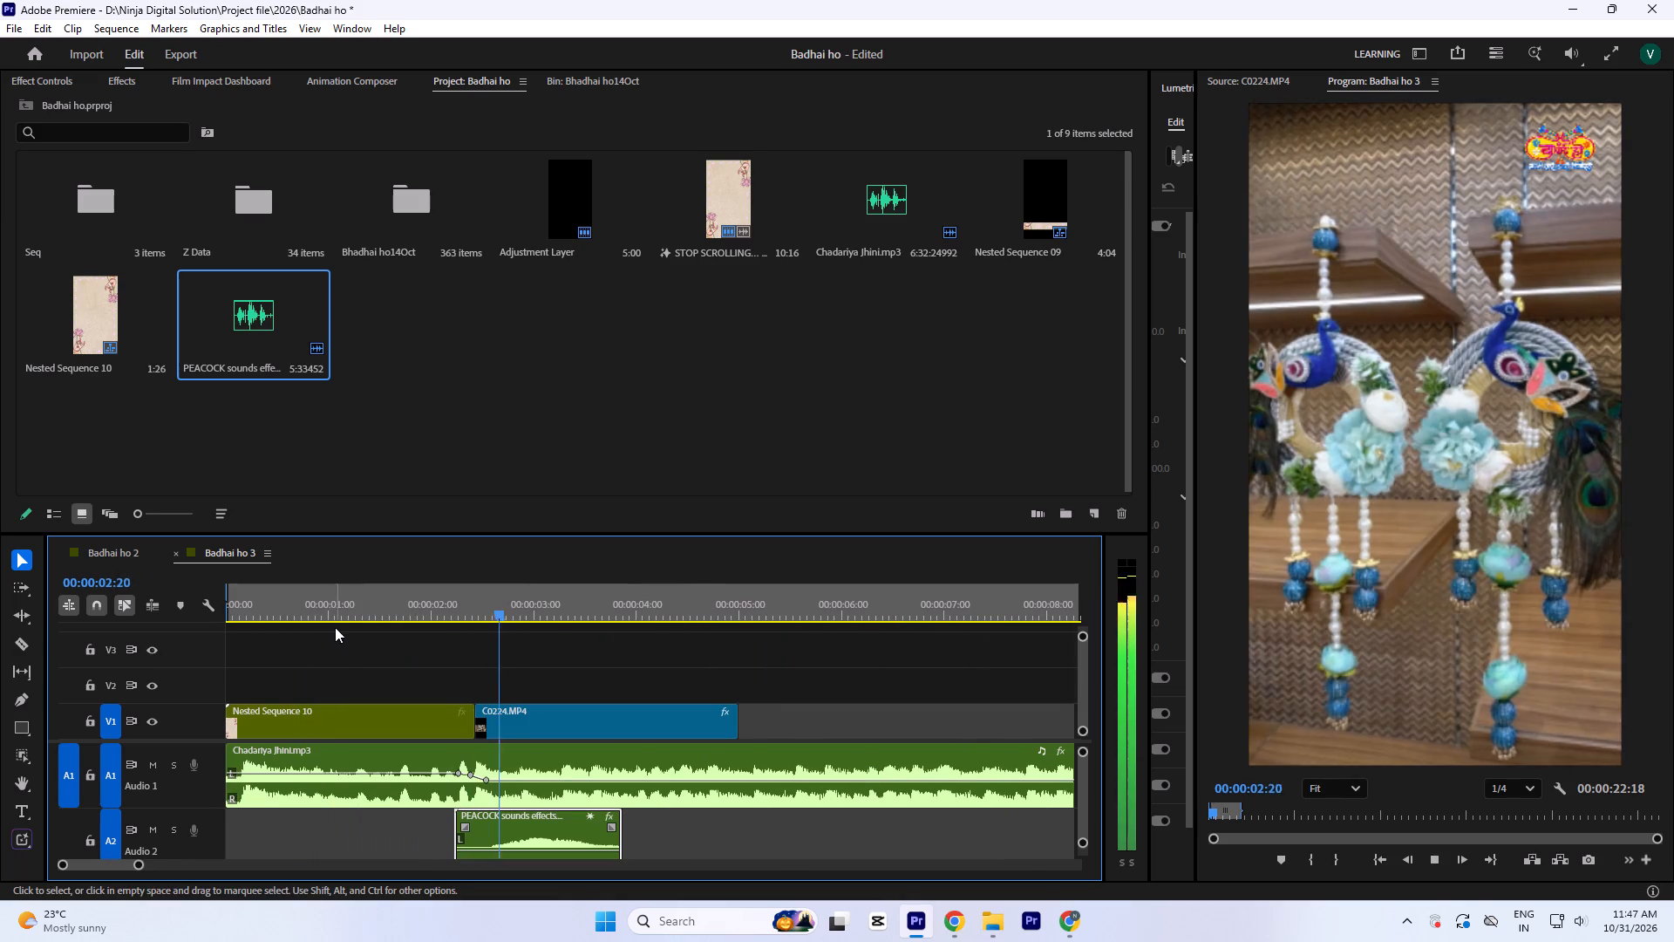
key("space")
key("space")
key("space")
type("=")
key("space")
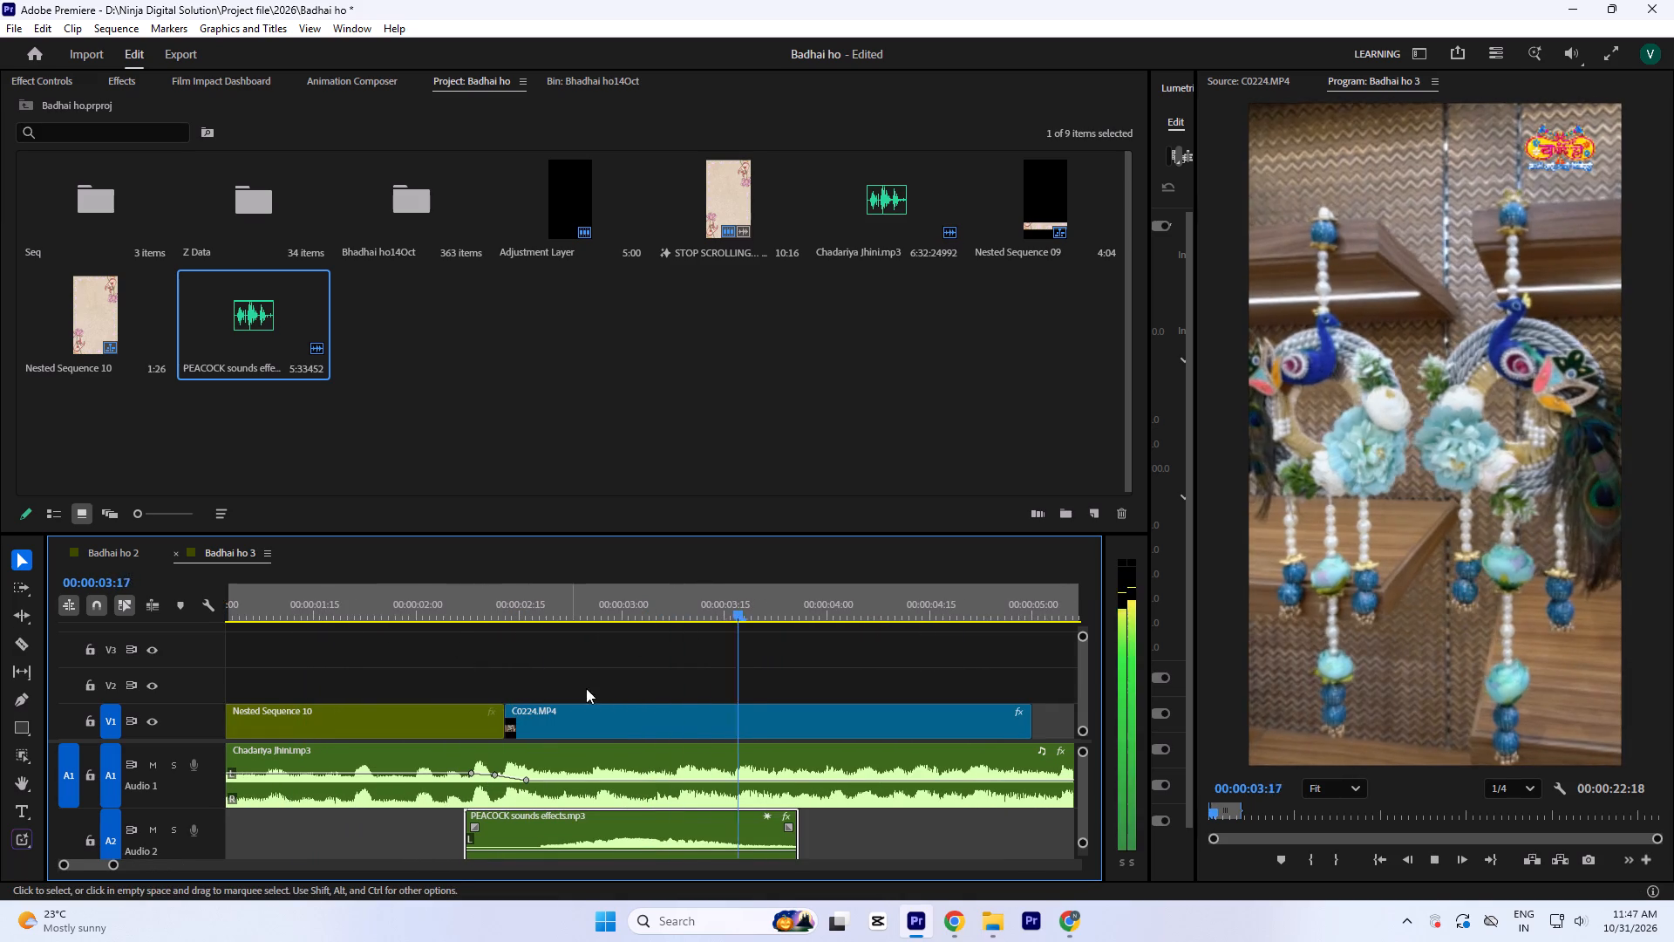
key("space")
Find the point for the next shot within C0224.MP4 using the music waveform, parking the playhead at 00:00:03:17.
left_click(737, 592)
key("space")
key("space")
left_click(738, 595)
key("equal")
key("minus")
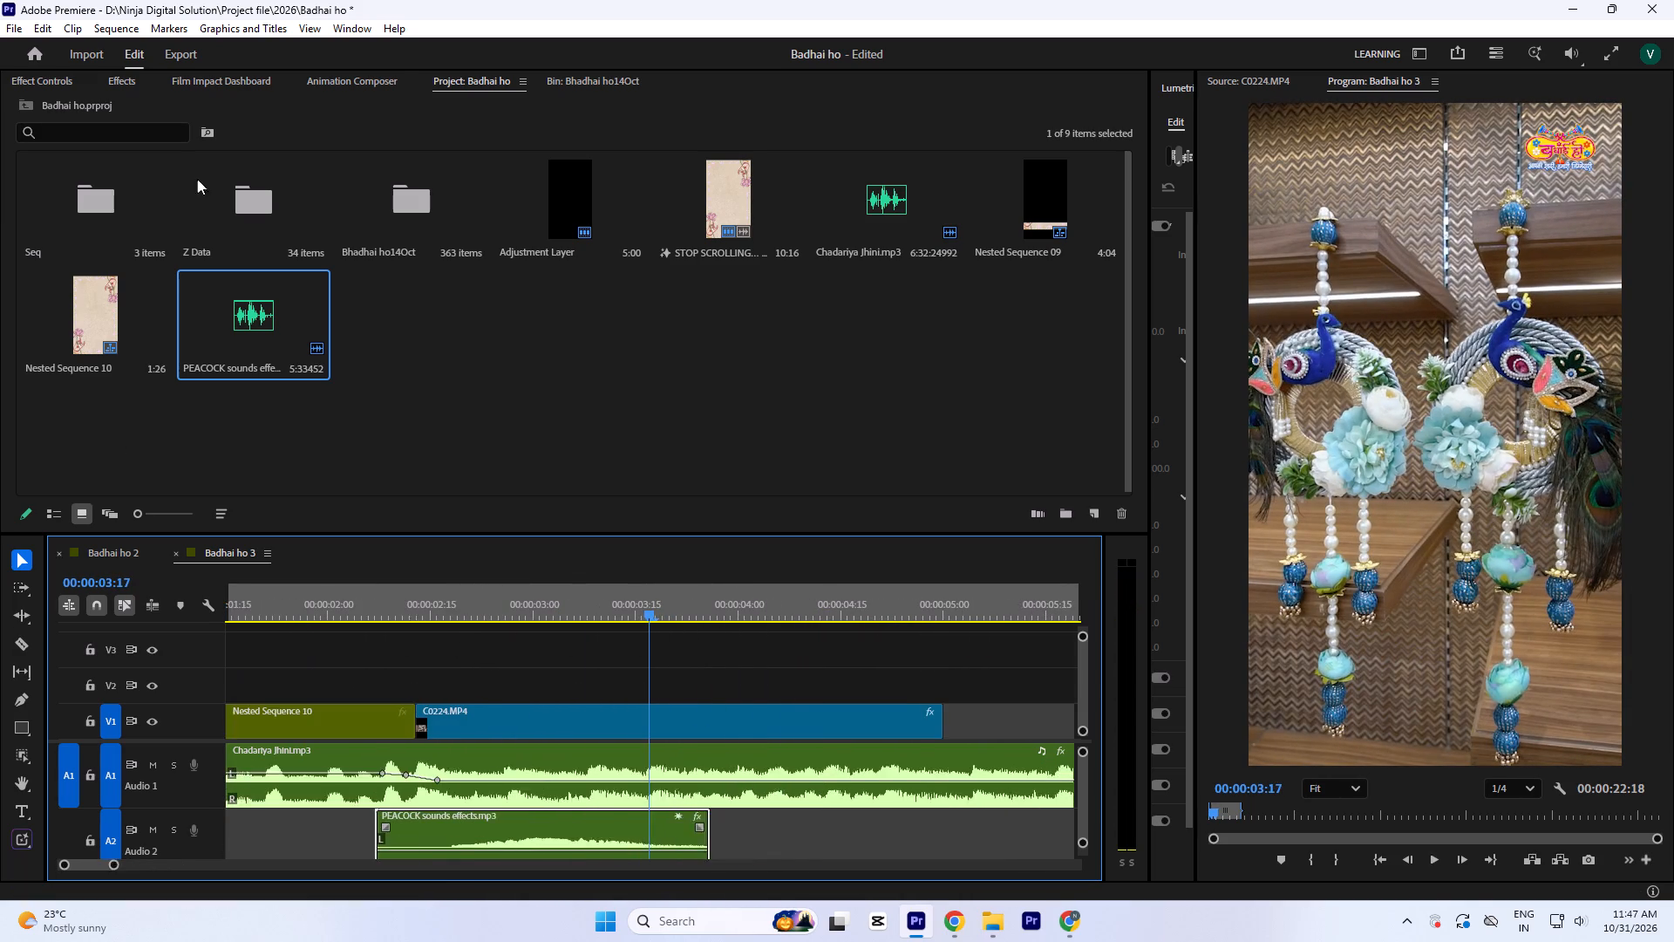
key("minus")
key("space")
key("space")
left_click(599, 599)
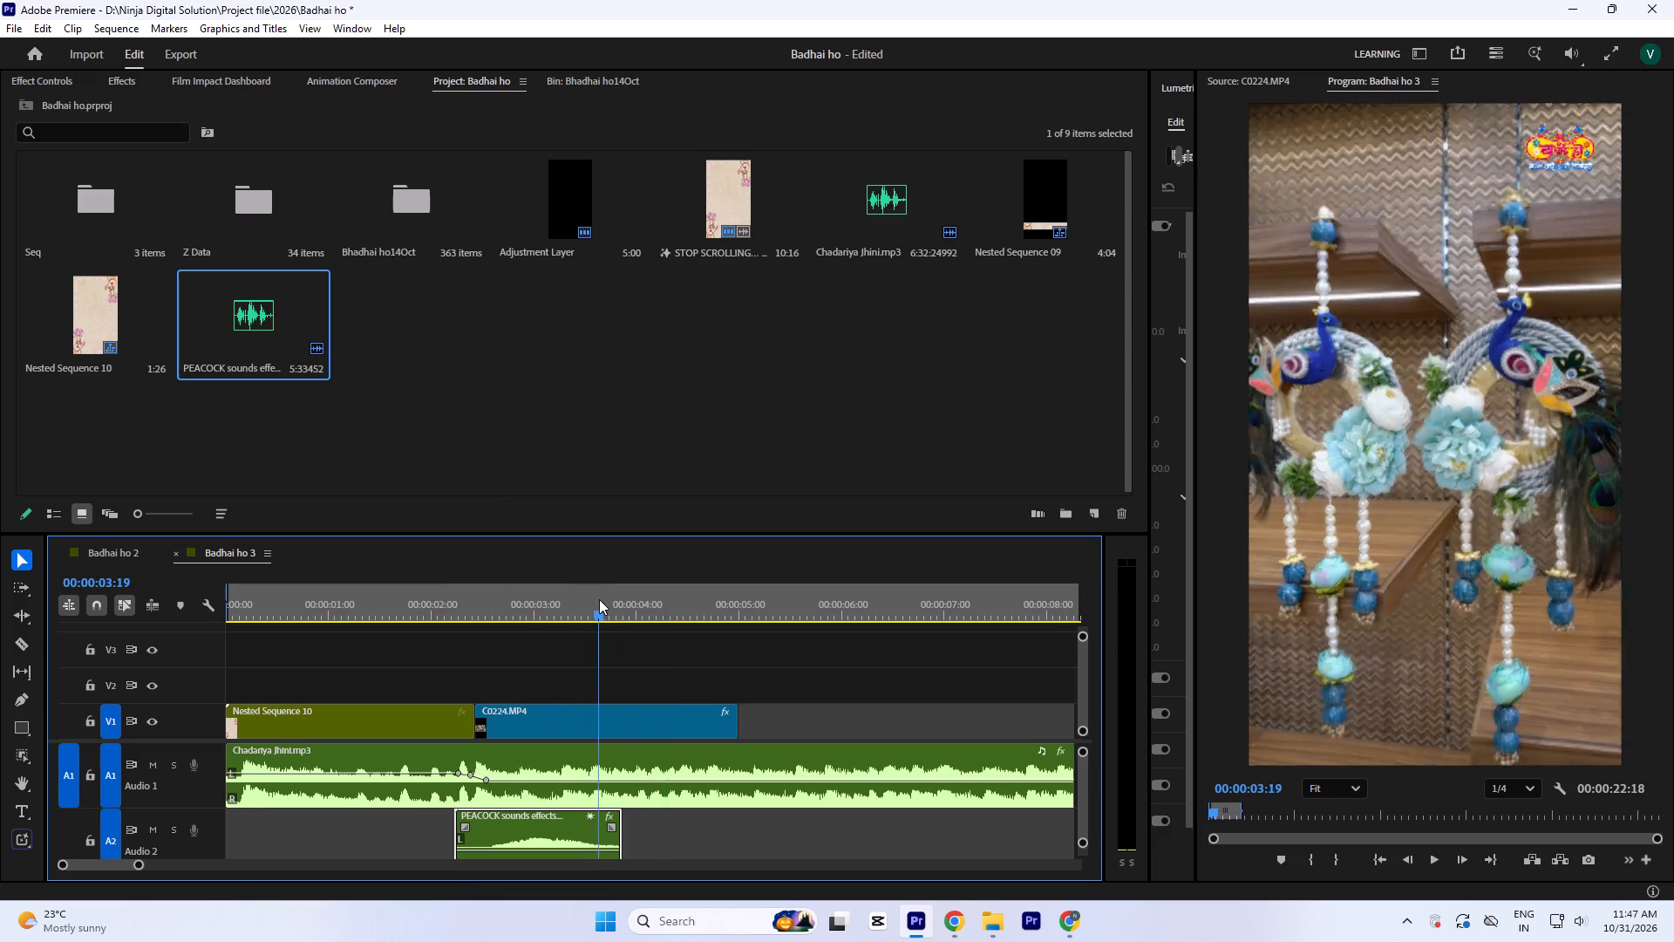
key("equal")
key("equal")
left_click(614, 596)
key("equal")
key("equal")
key("equal")
left_click(671, 598)
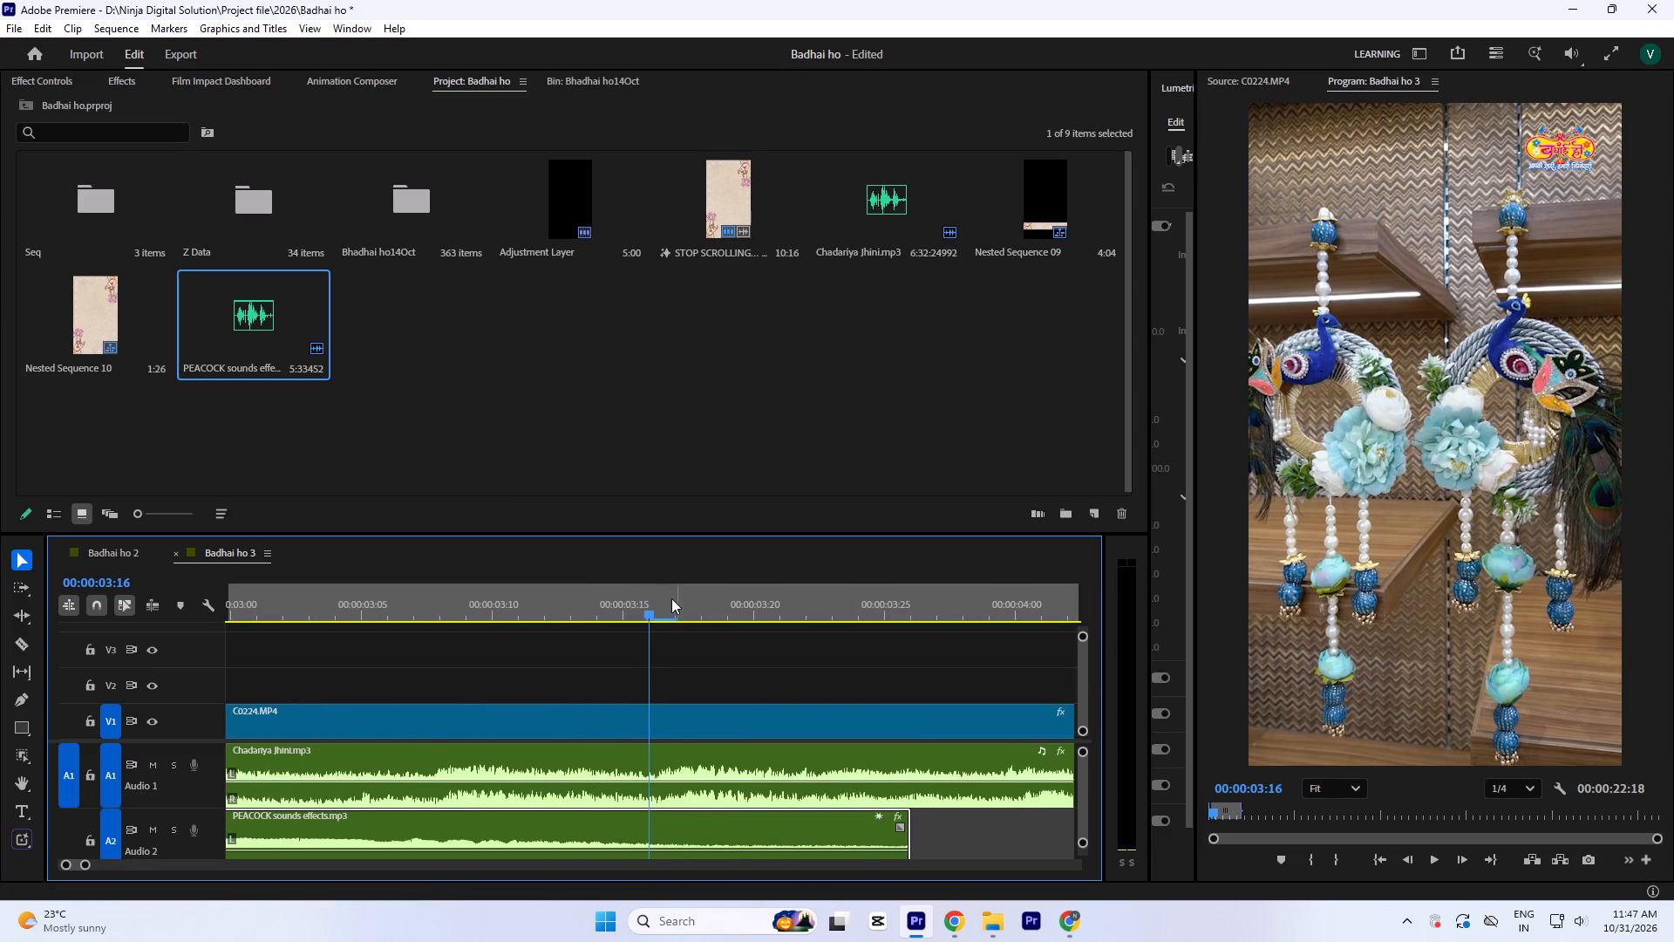
key("minus")
Preview the peacock hanging close-ups C0228.MP4, C0230.MP4 and C0229.MP4 from the Bhadhai ho14Oct bin.
left_click(602, 80)
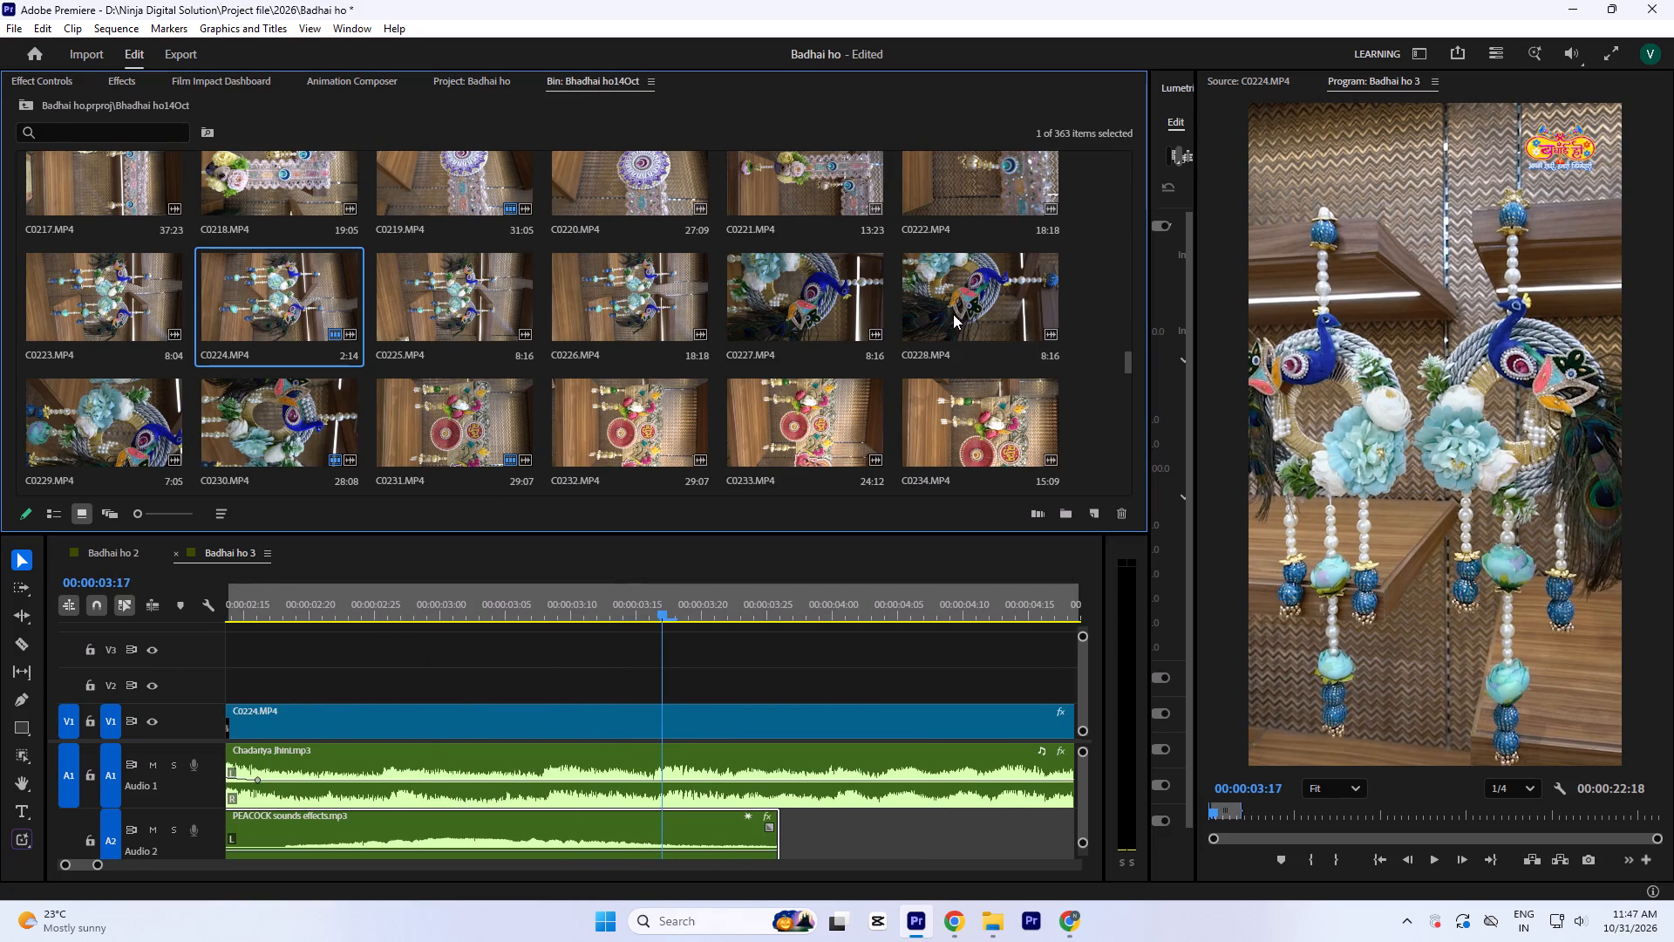
double_click(953, 313)
key("space")
left_click_drag(1380, 812, 1568, 836)
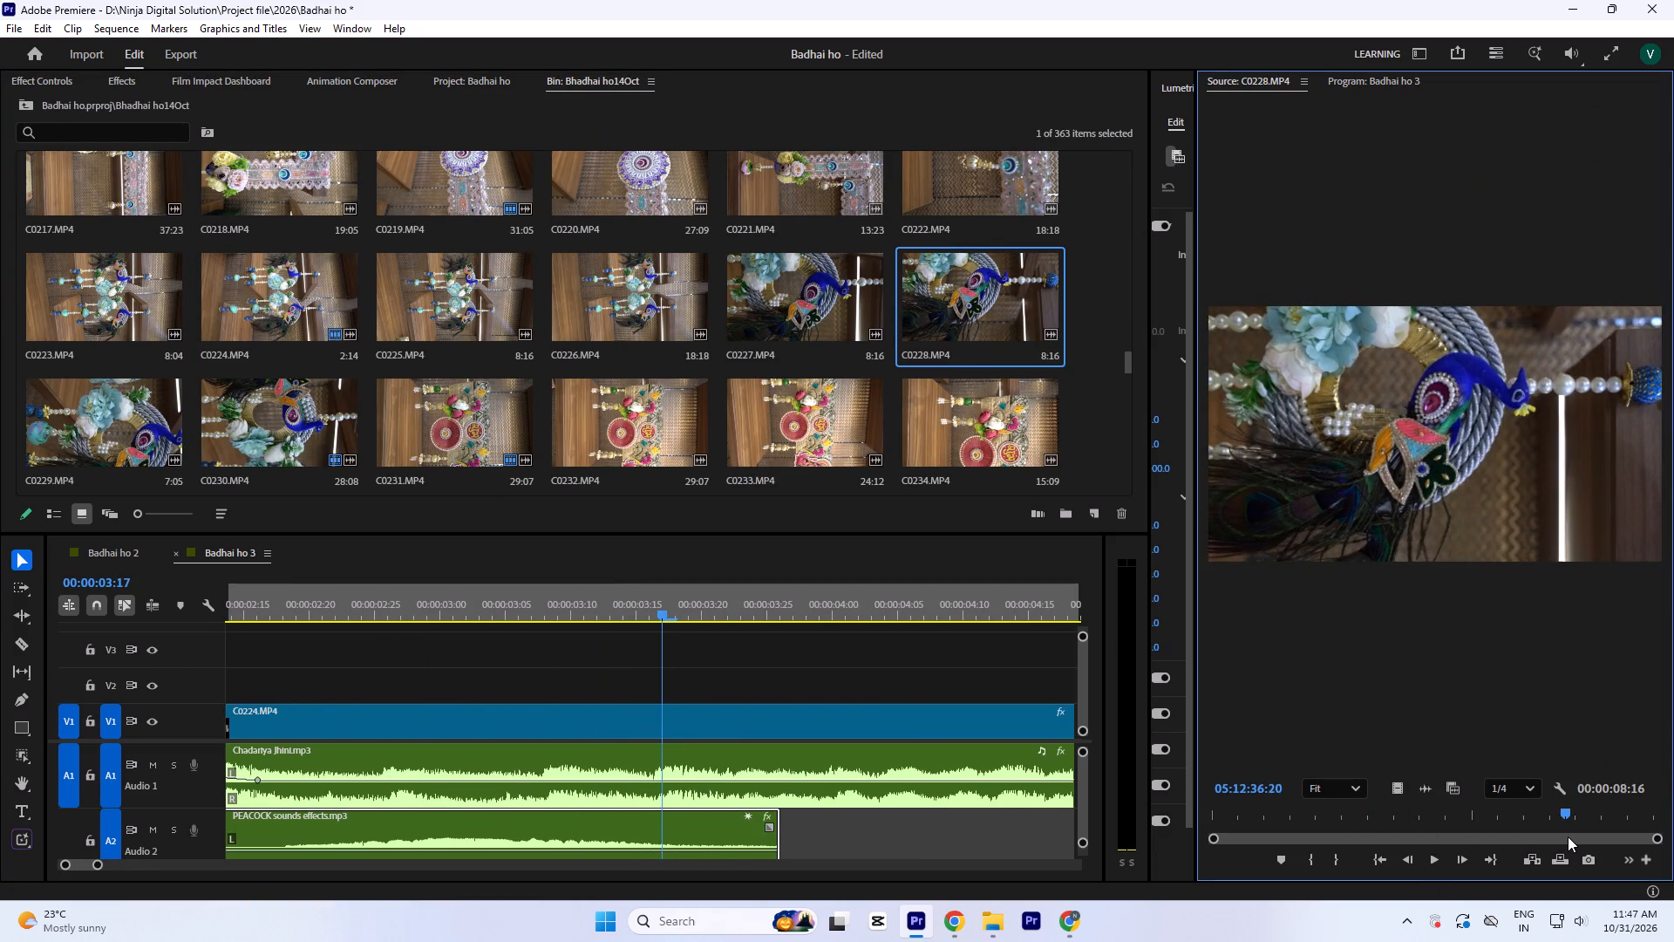
left_click_drag(1568, 836, 1459, 851)
left_click(255, 419)
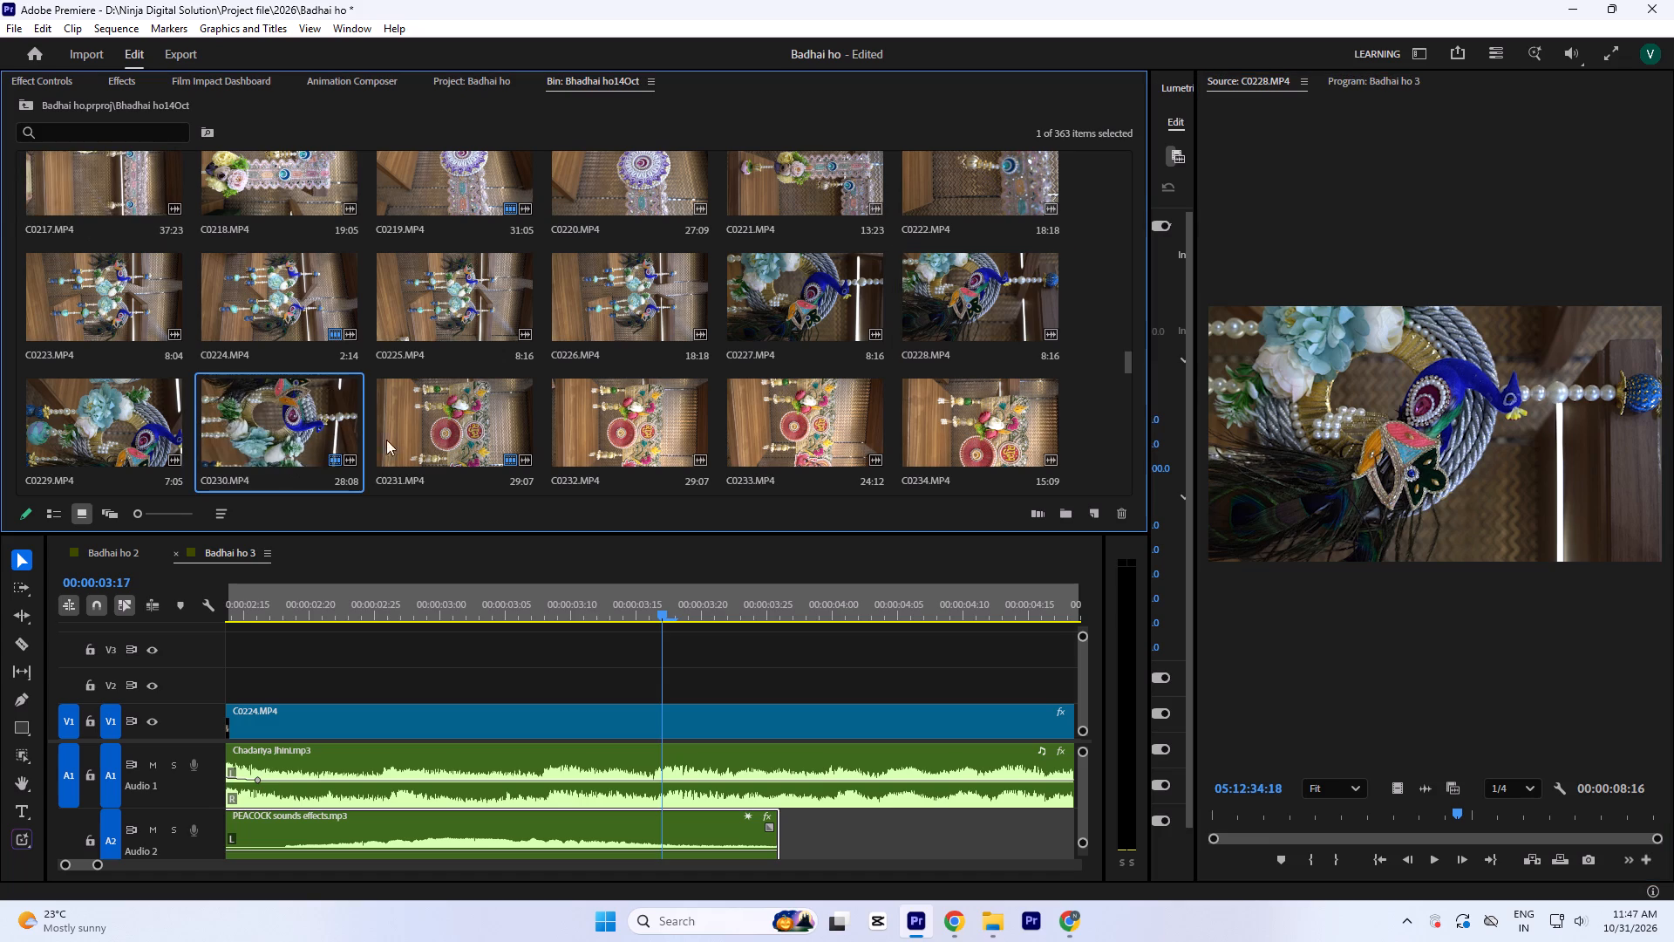
triple_click(276, 418)
left_click_drag(1415, 812, 1241, 824)
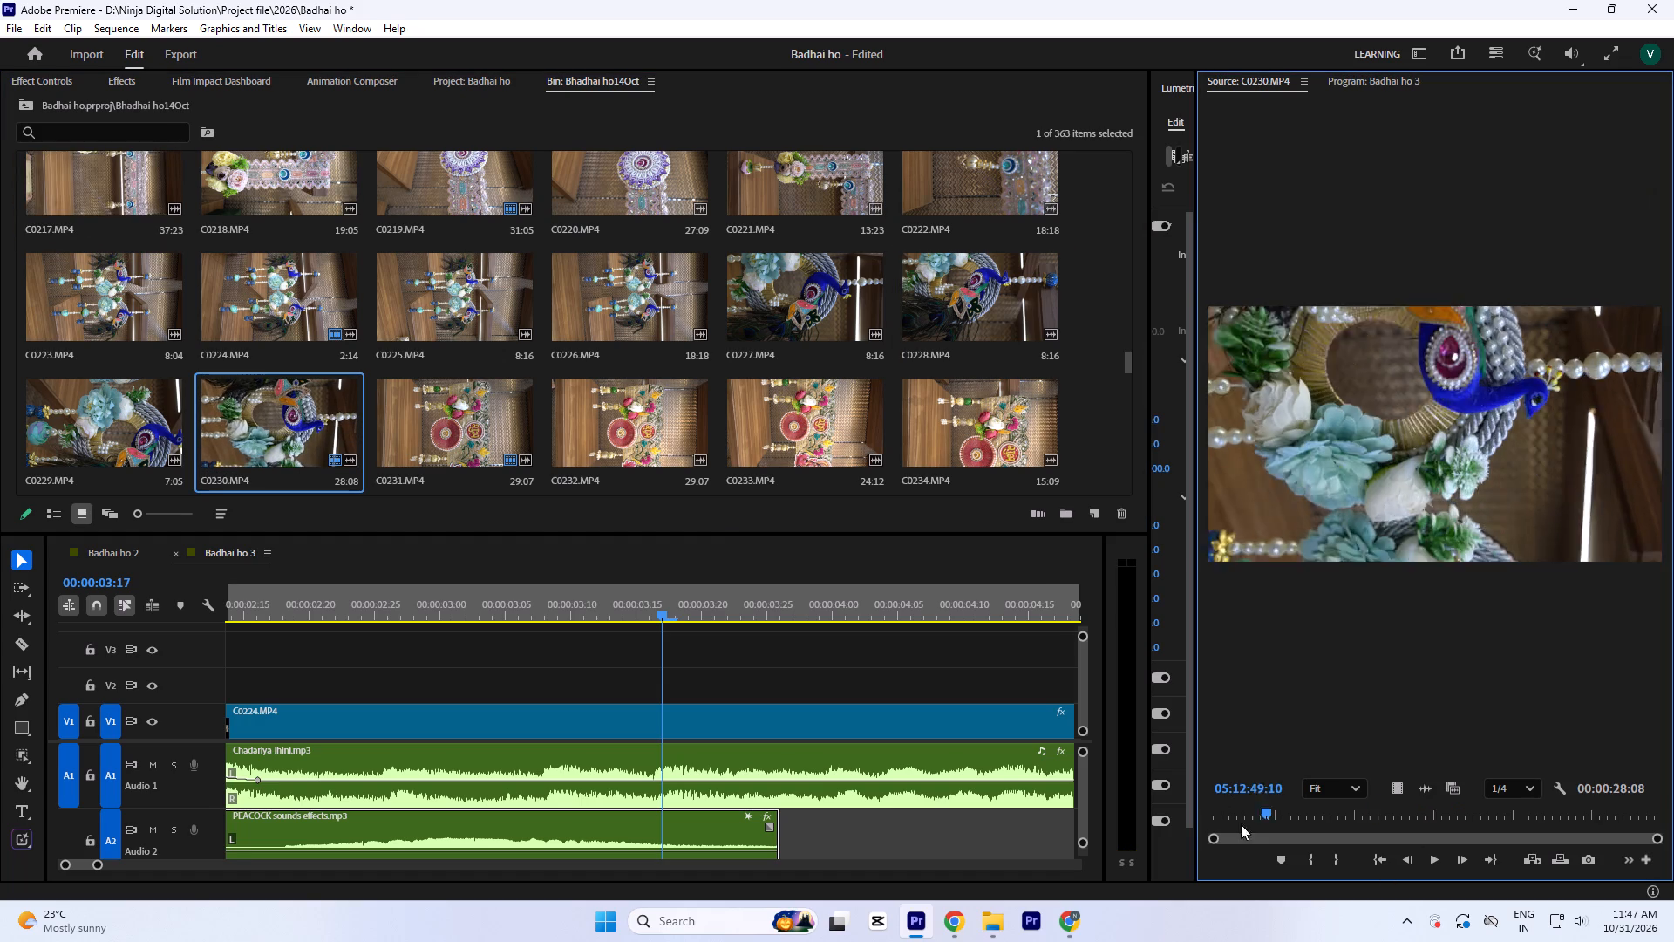
left_click_drag(1241, 824, 1443, 829)
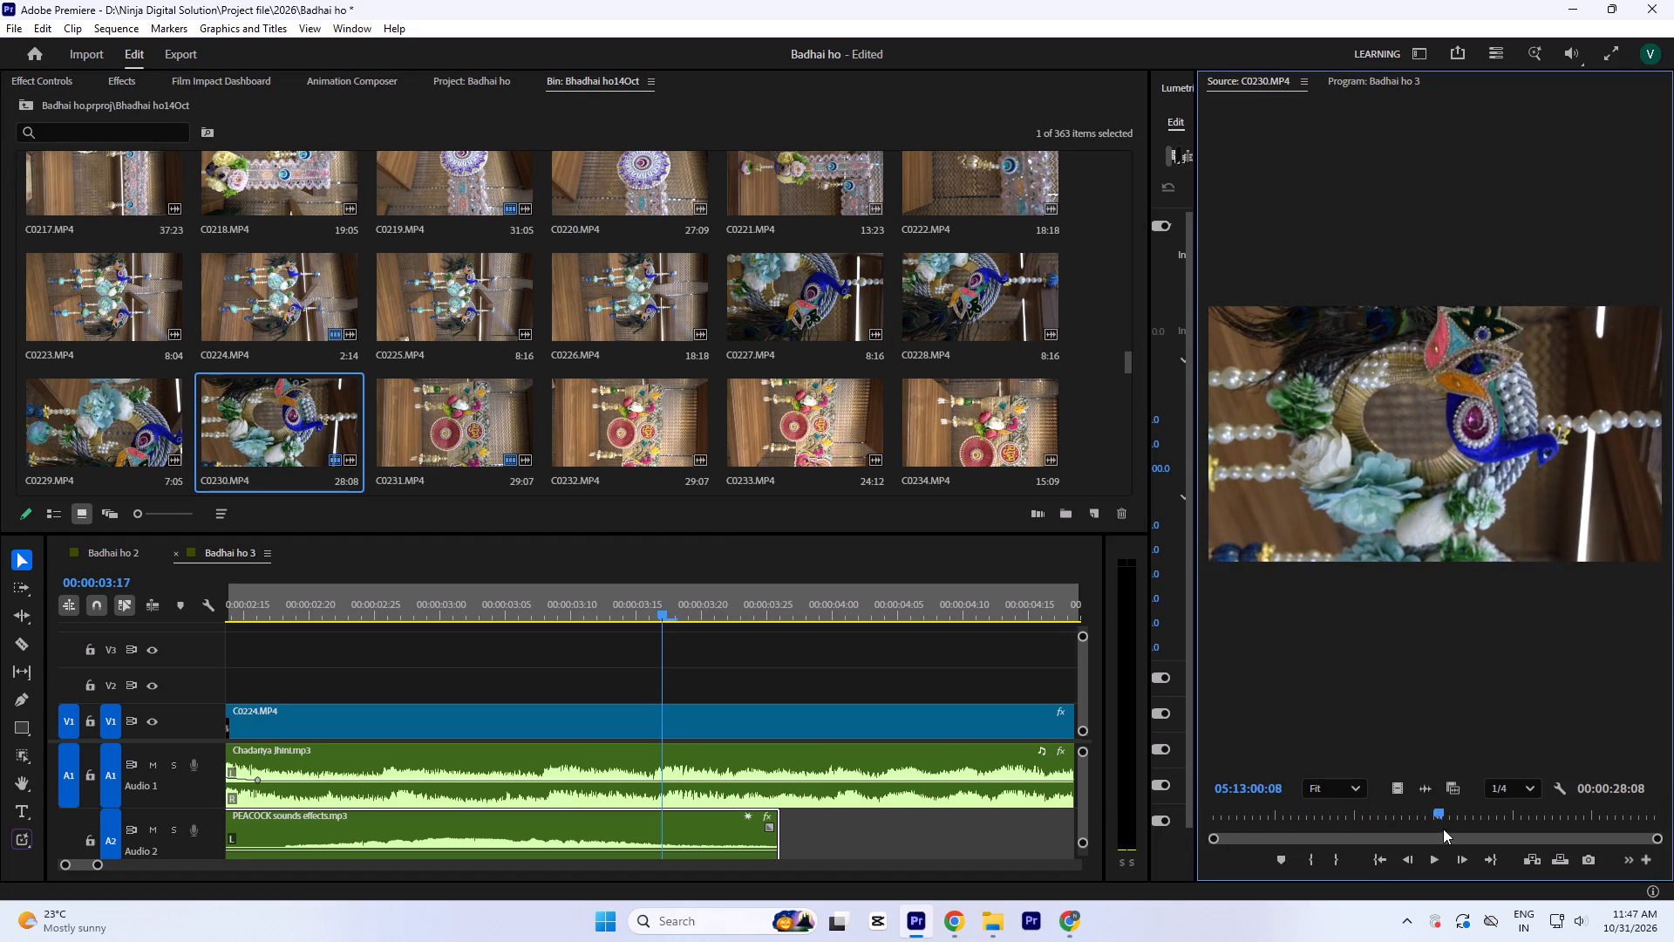
left_click_drag(1443, 829, 1537, 856)
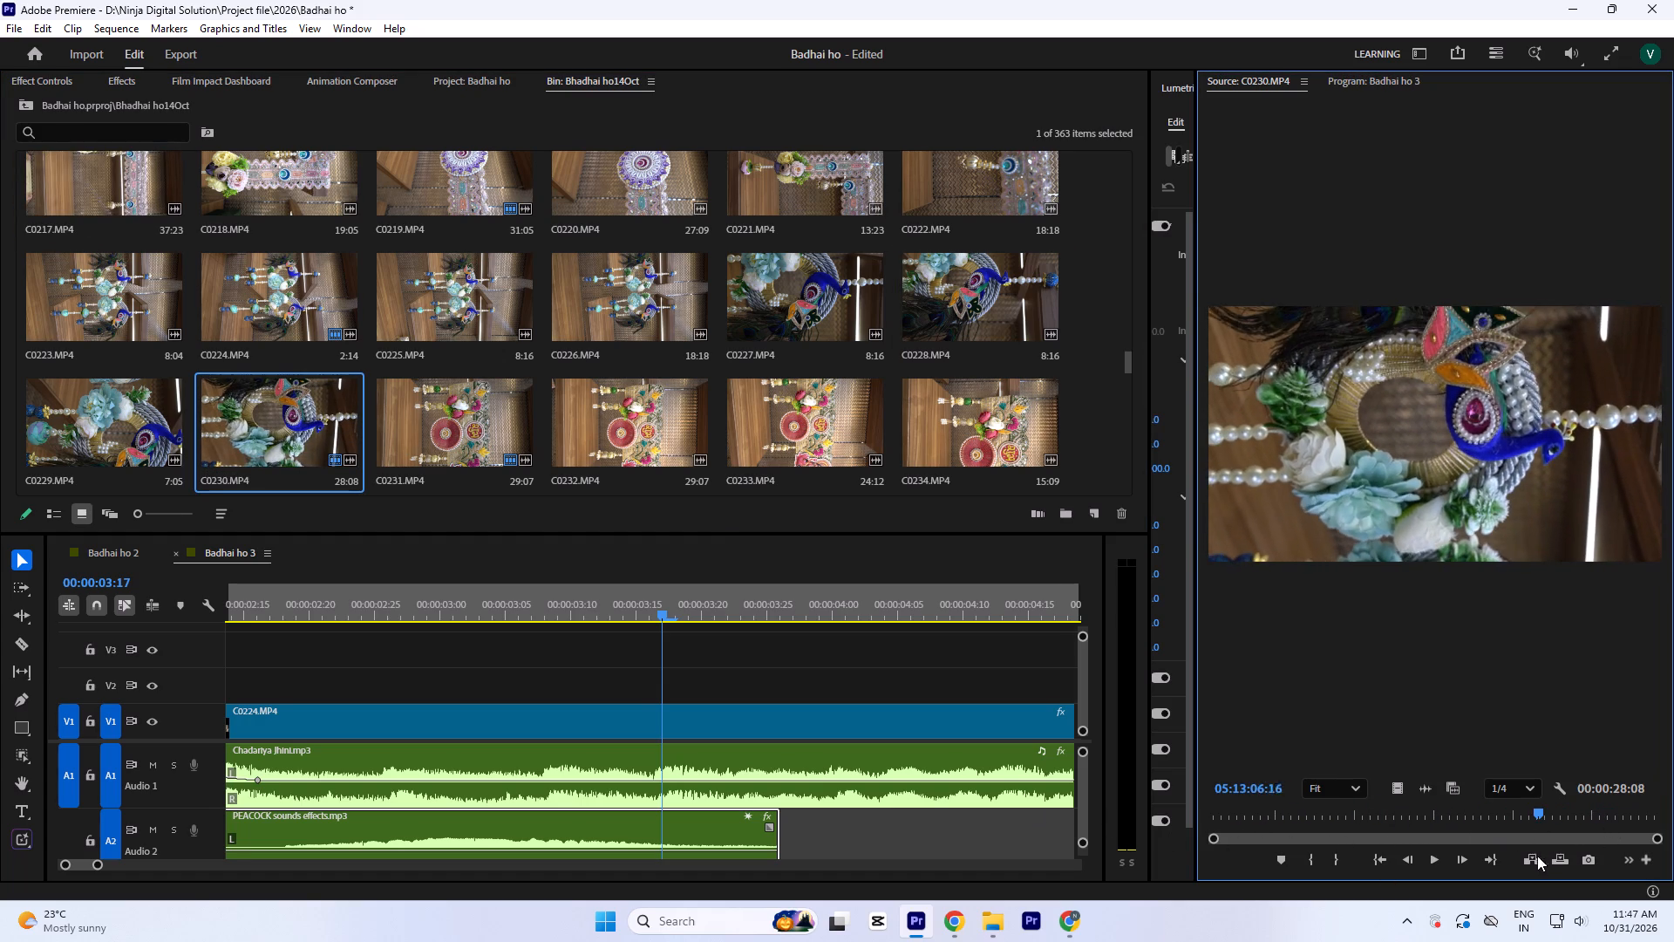
left_click_drag(1537, 856, 1528, 858)
double_click(109, 425)
key("space")
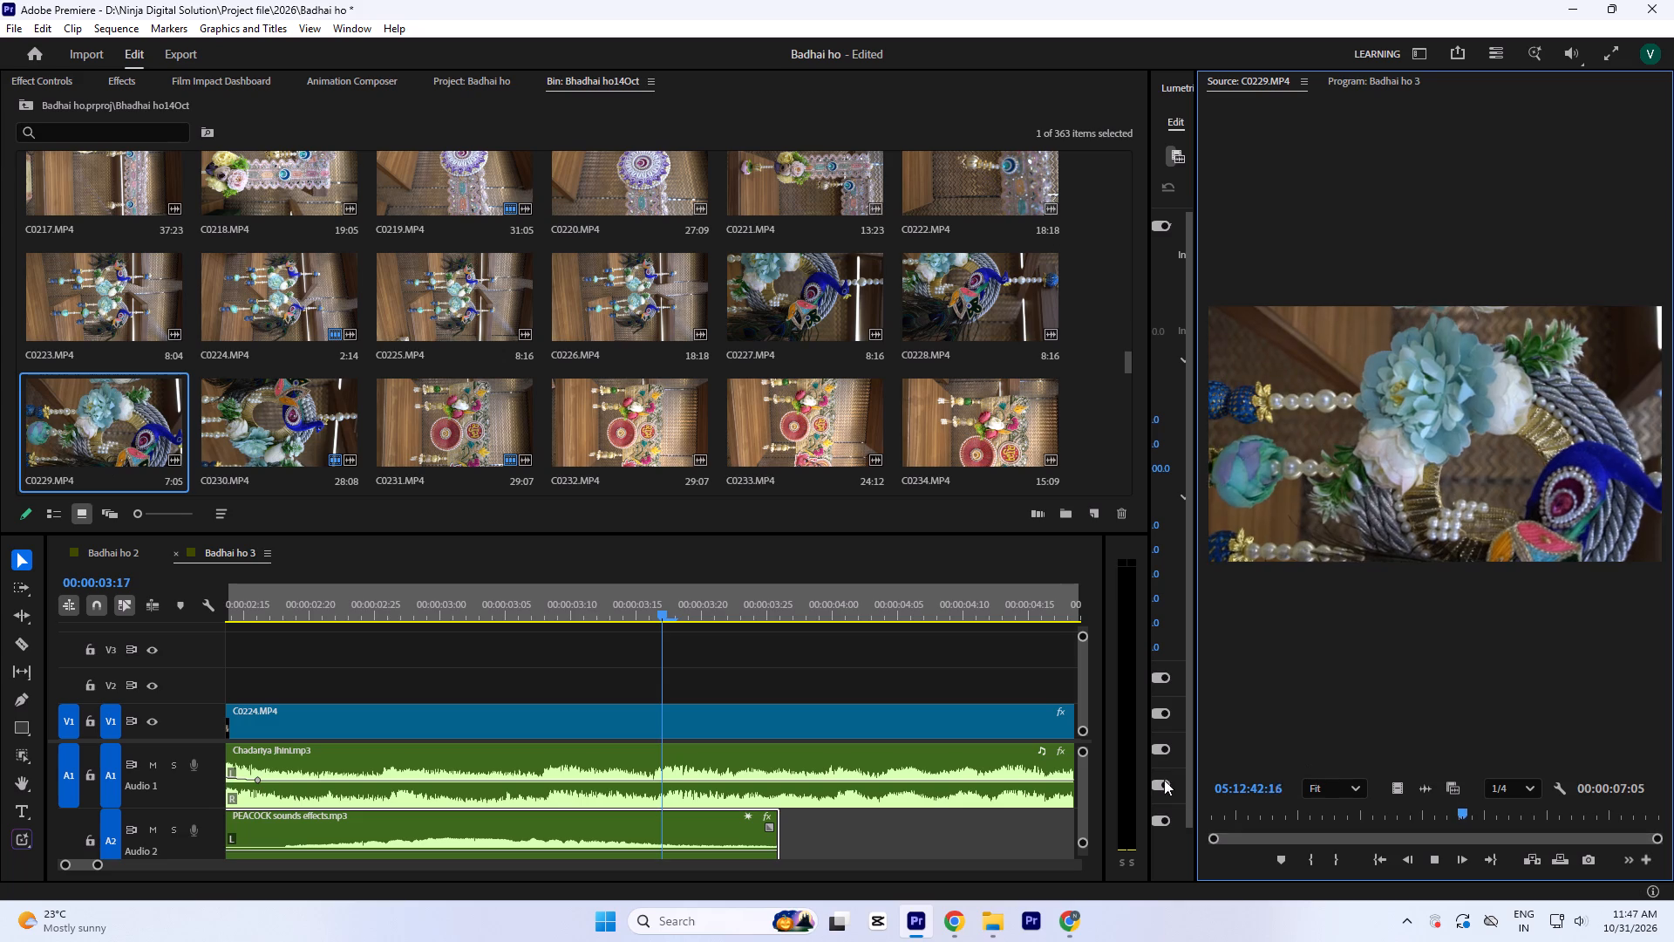
left_click_drag(1283, 815, 1470, 857)
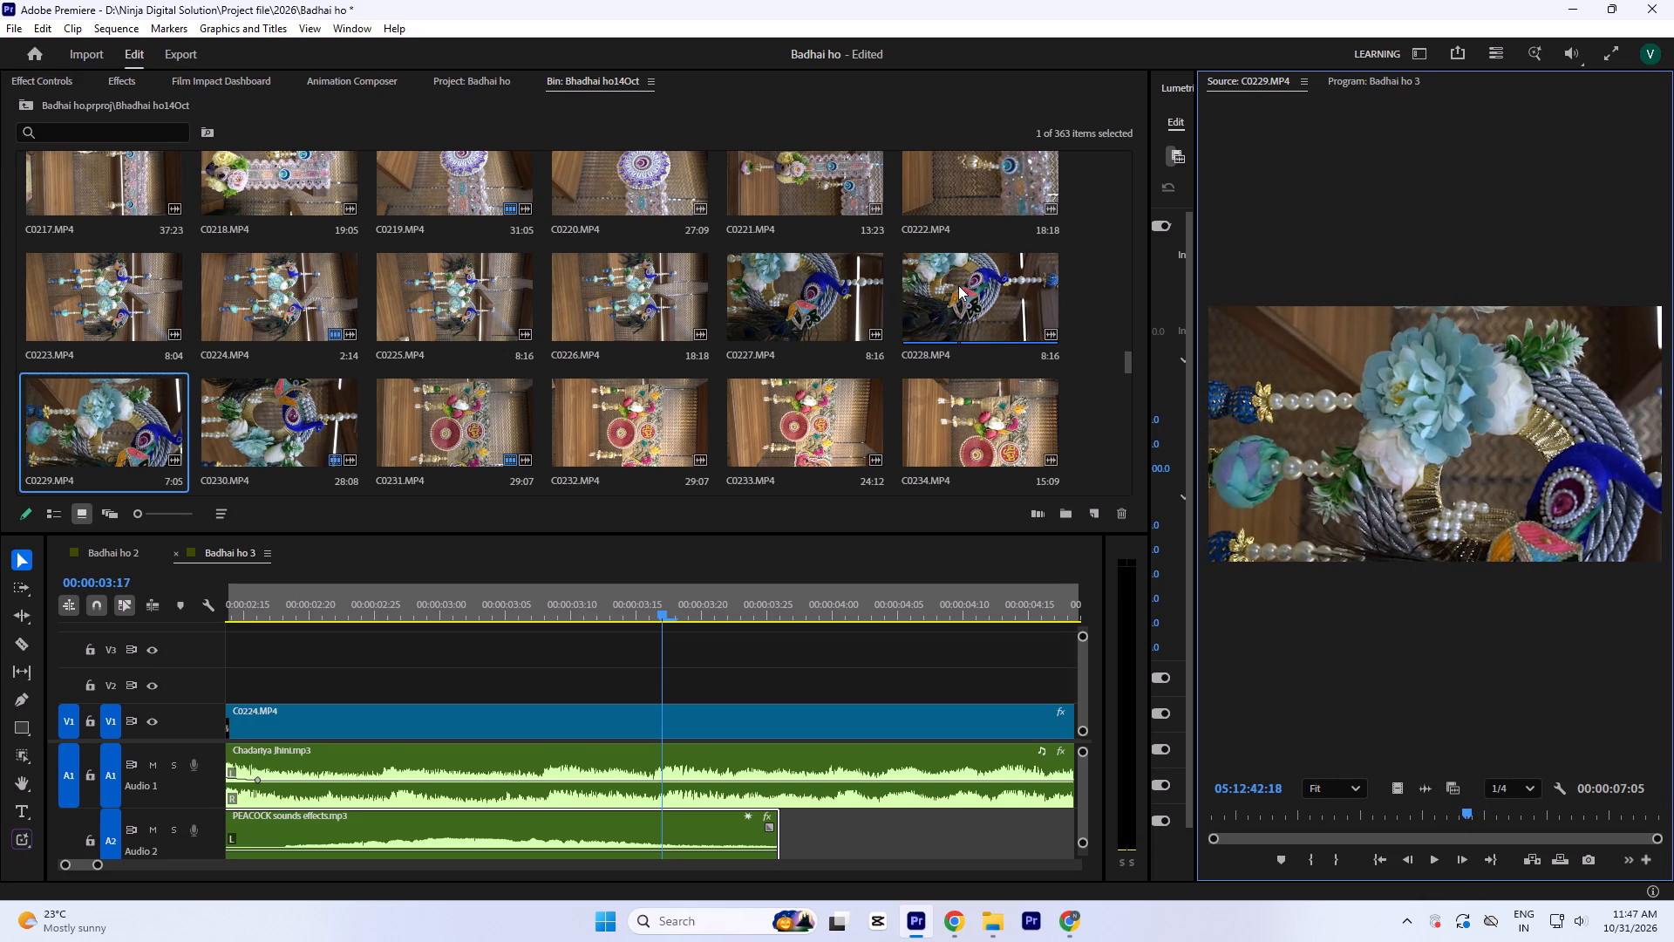
Mark a 00:00:01:15 section of C0228.MP4 ending at about 05:12:34:03 and place it on V2 at 00:00:03:17.
double_click(958, 285)
left_click_drag(1409, 817, 1305, 841)
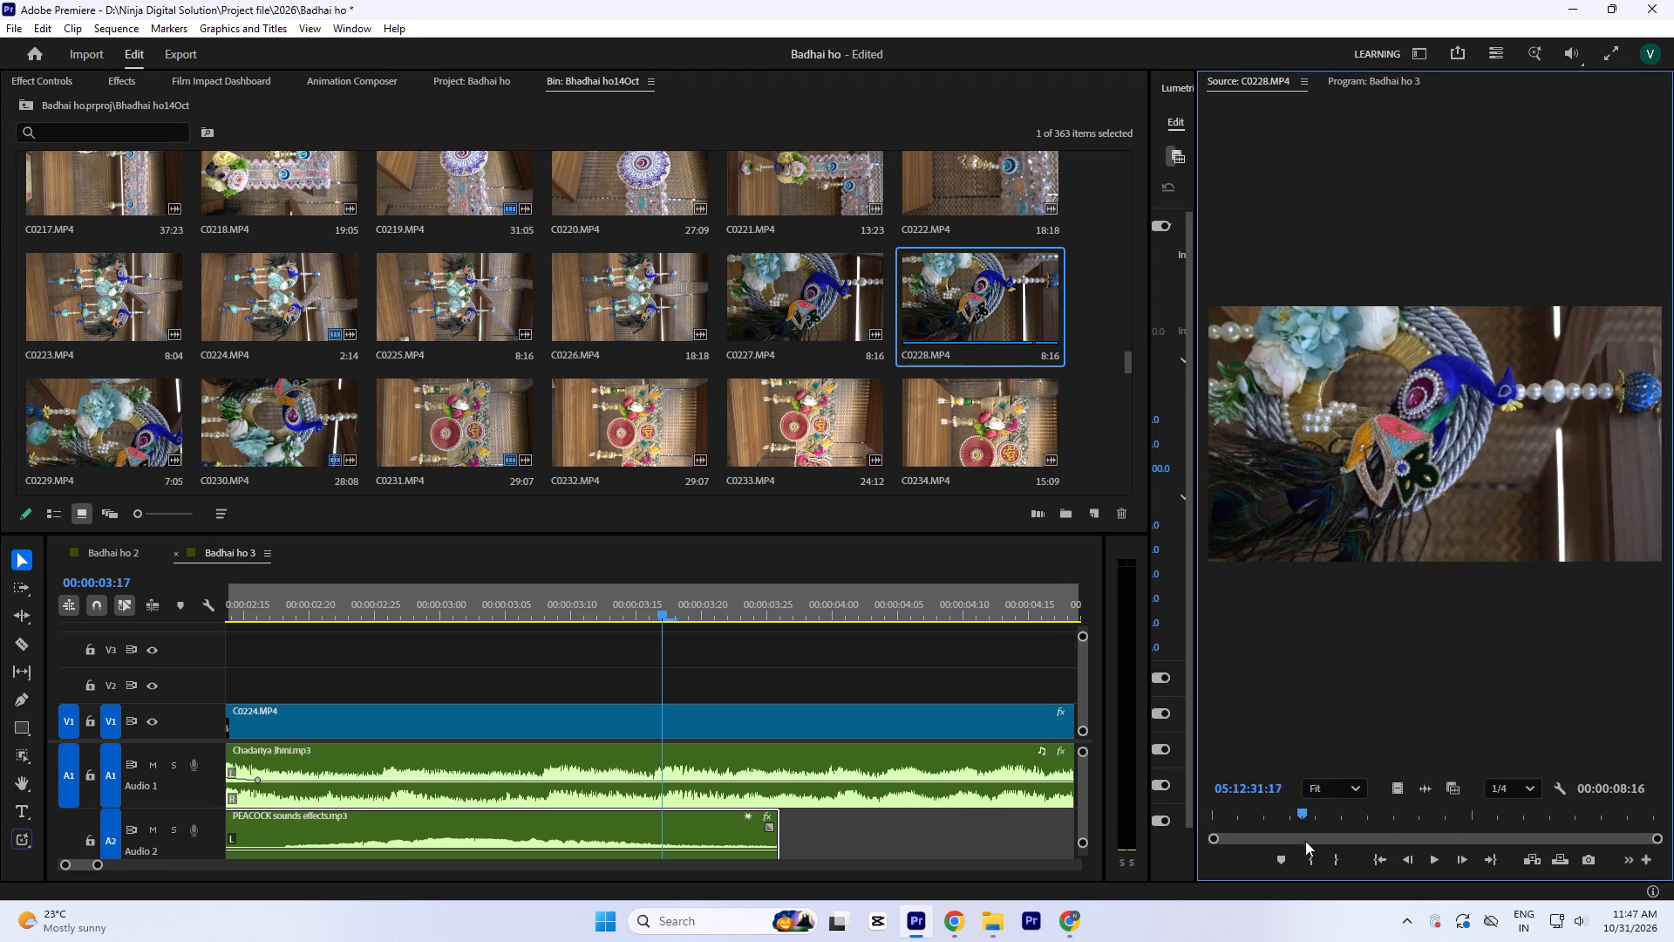
left_click_drag(1305, 841, 1388, 853)
key("i")
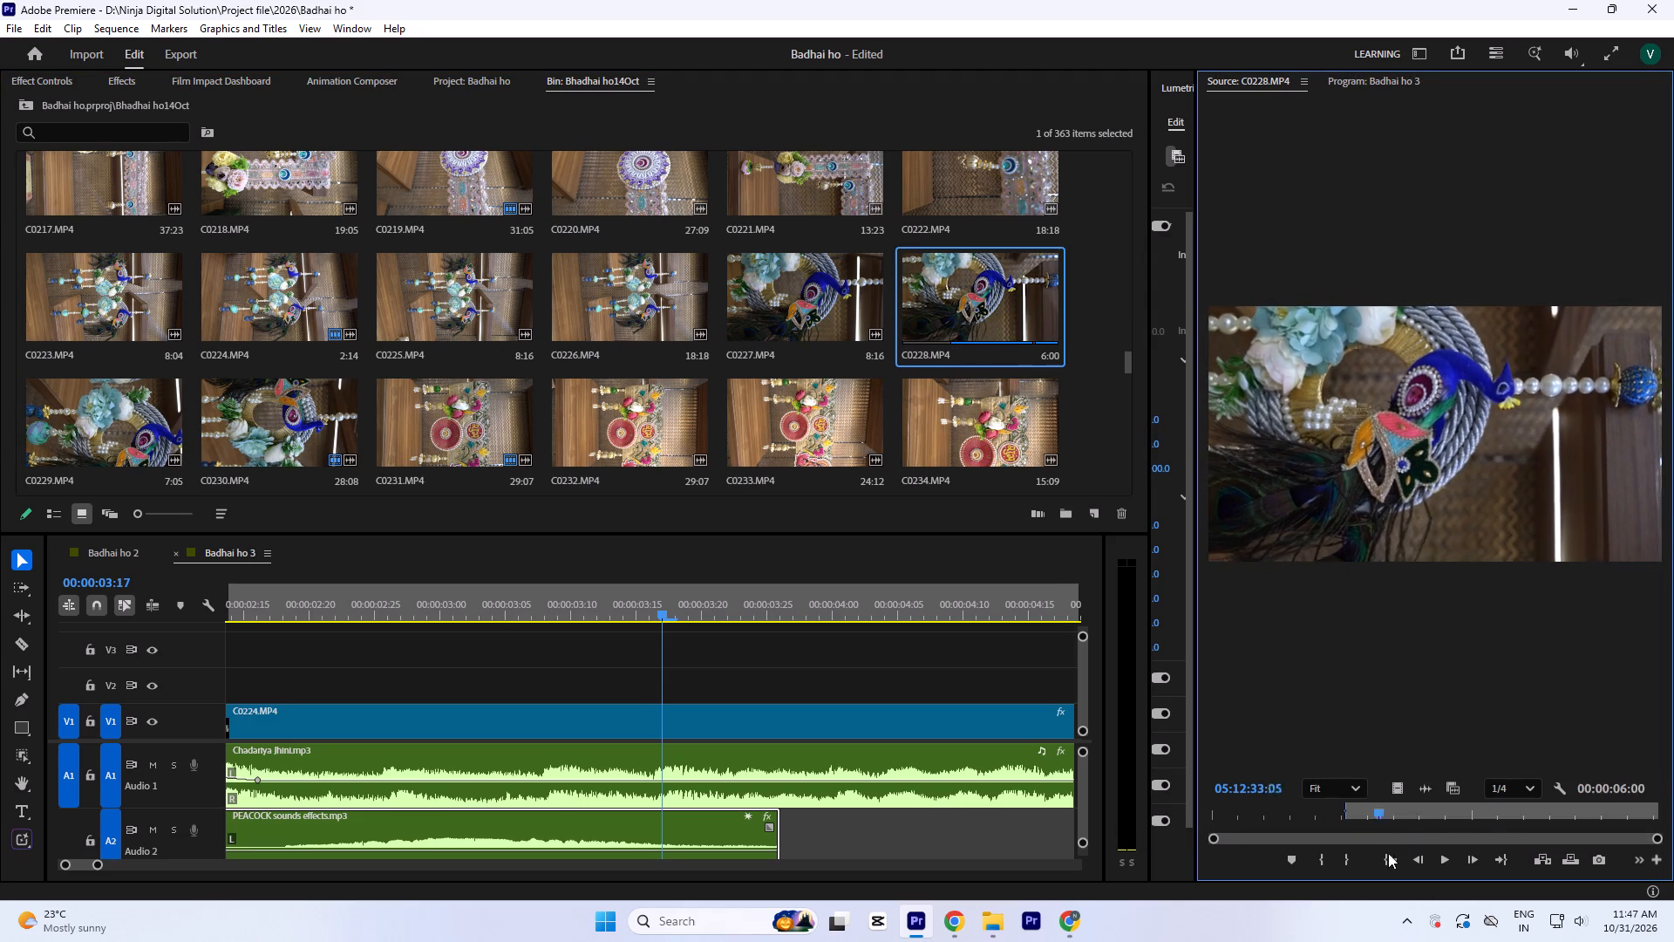
left_click_drag(1388, 853, 1428, 844)
key("o")
left_click_drag(1405, 793, 663, 678)
Set the rotation of the C0228.MP4 clip on V2 to -90° so the peacock hanging stands upright.
left_click(734, 691)
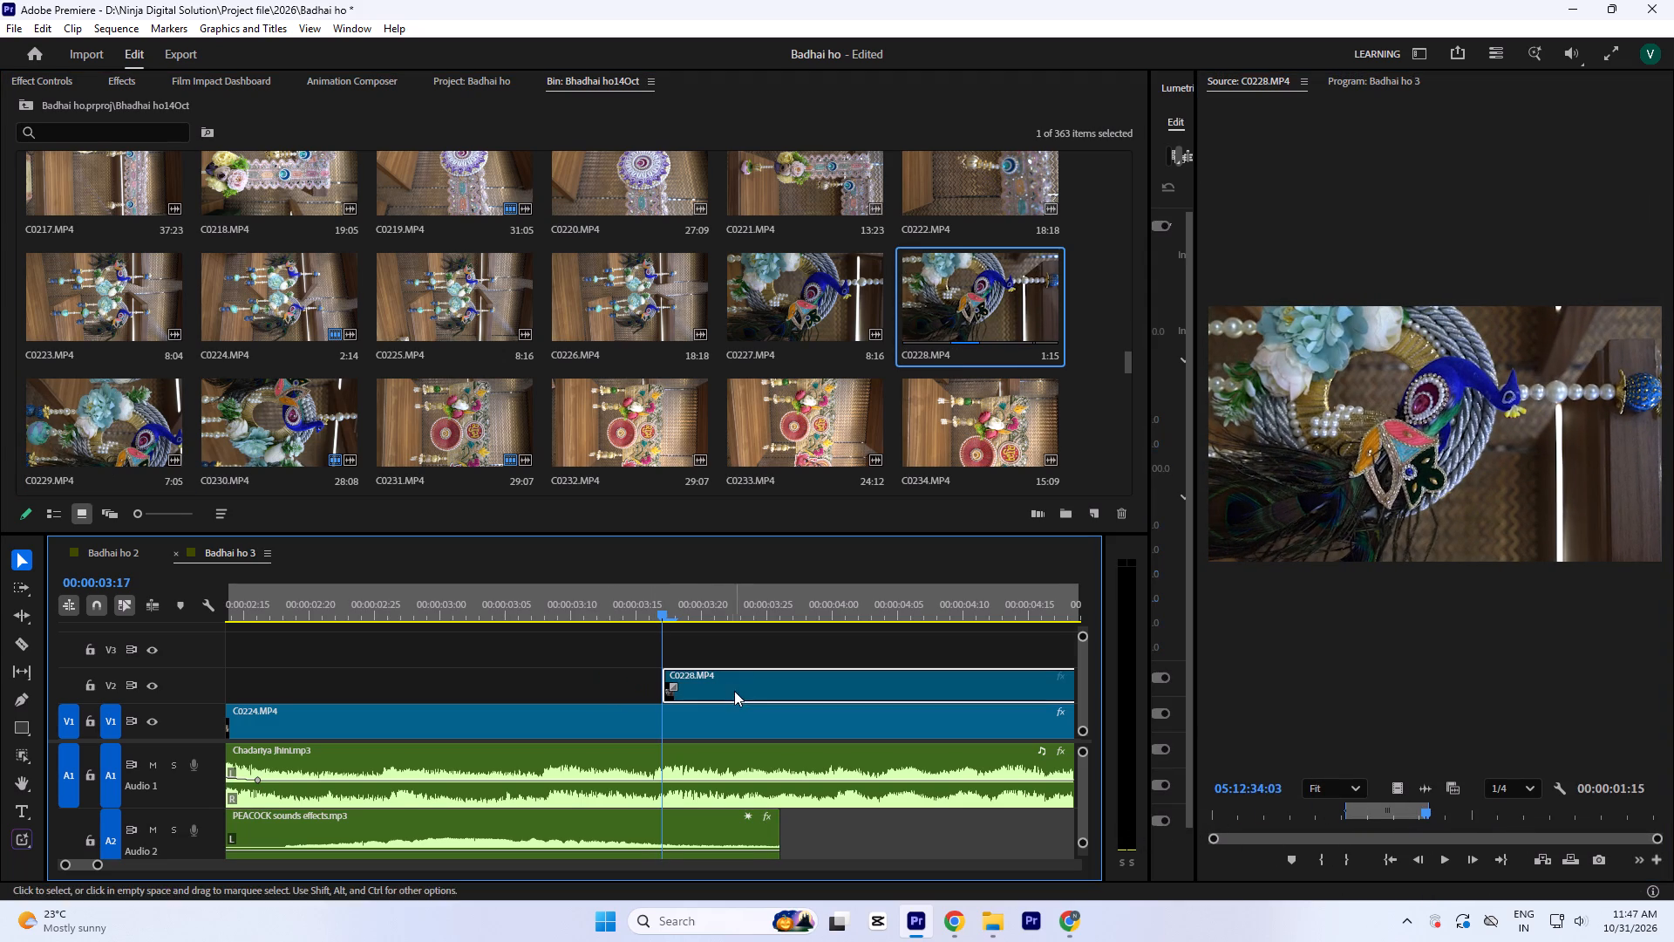
left_click(50, 80)
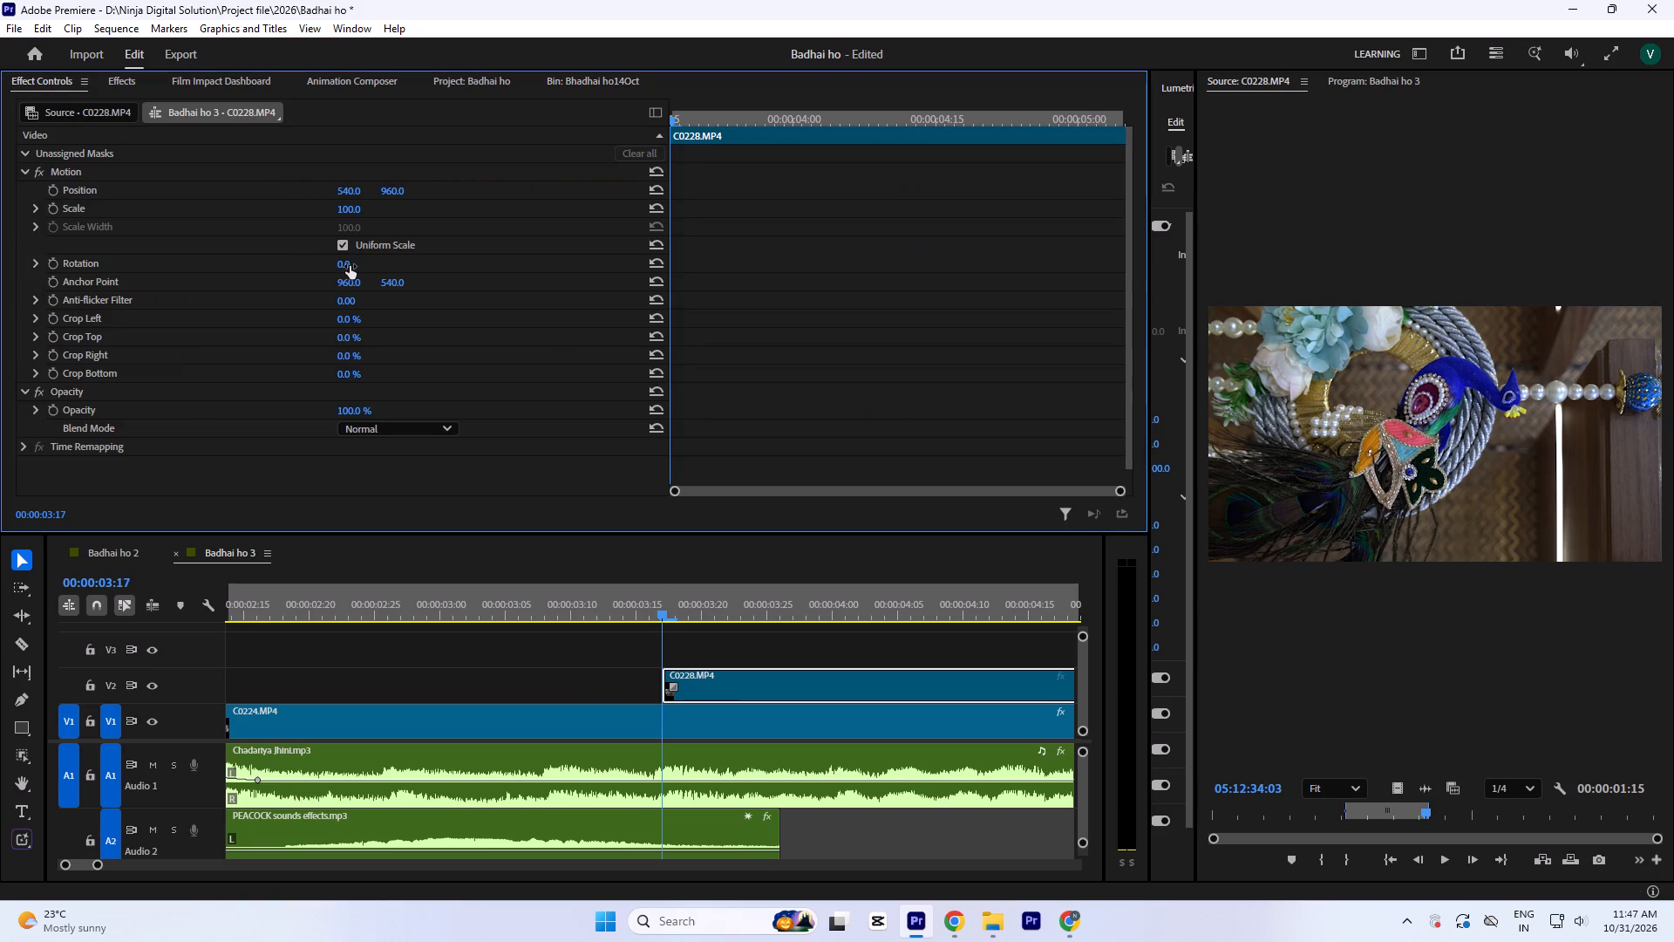
left_click(350, 266)
key("minus")
key("9")
left_click(1140, 237)
key("0")
right_click(748, 687)
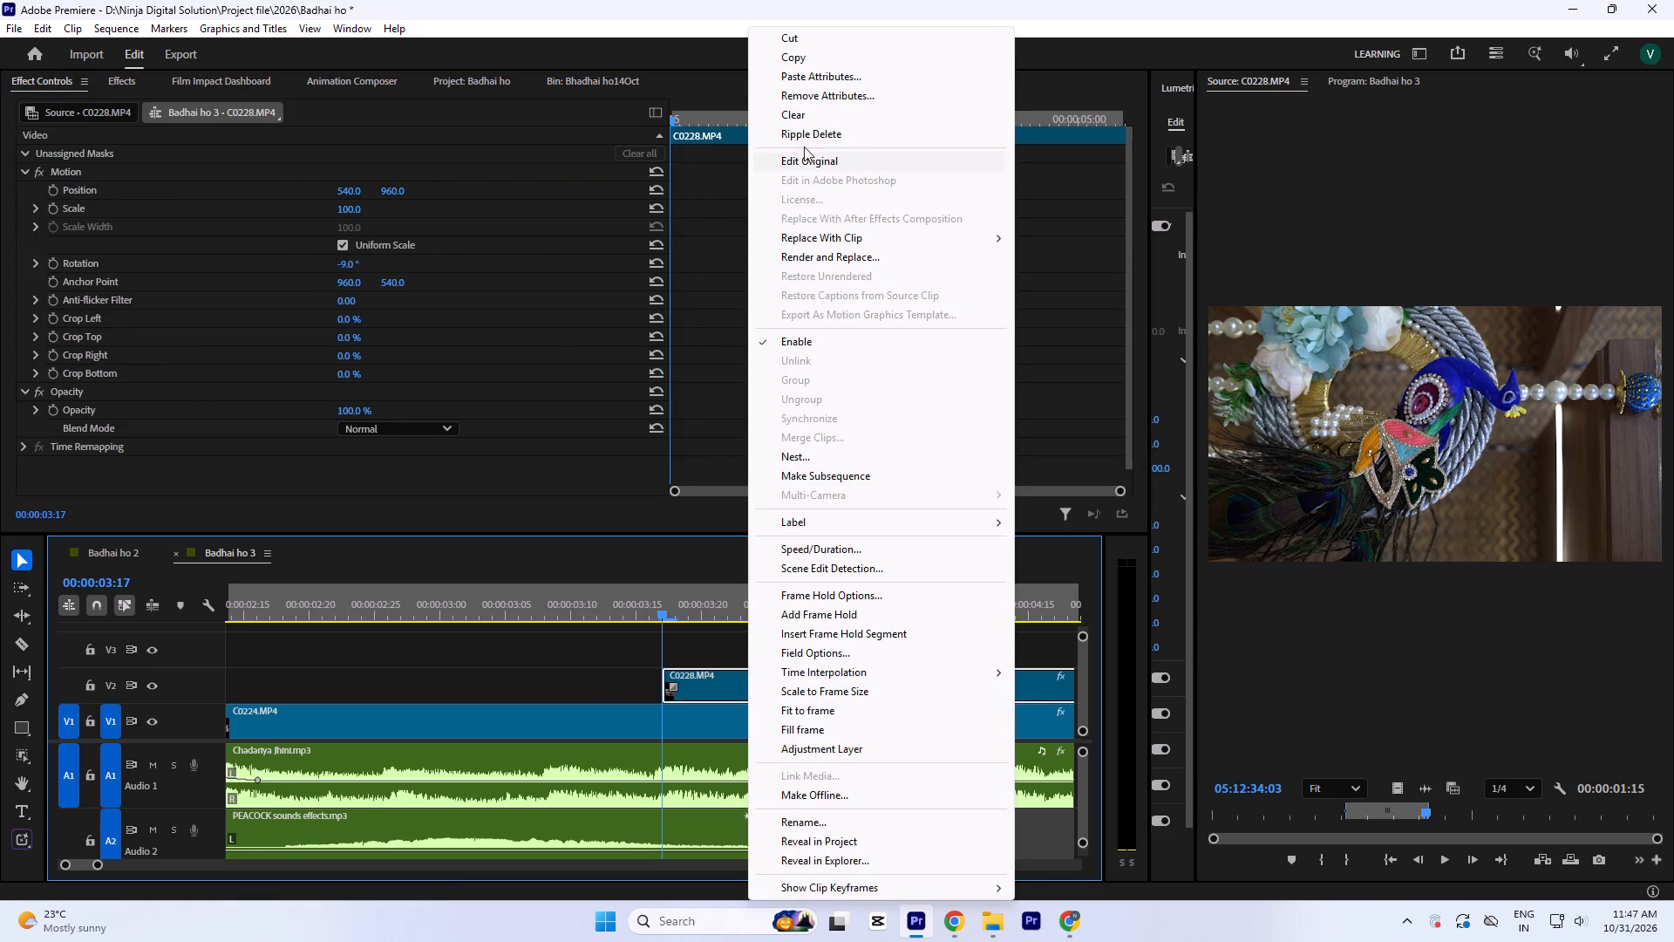
left_click(805, 56)
left_click(664, 612)
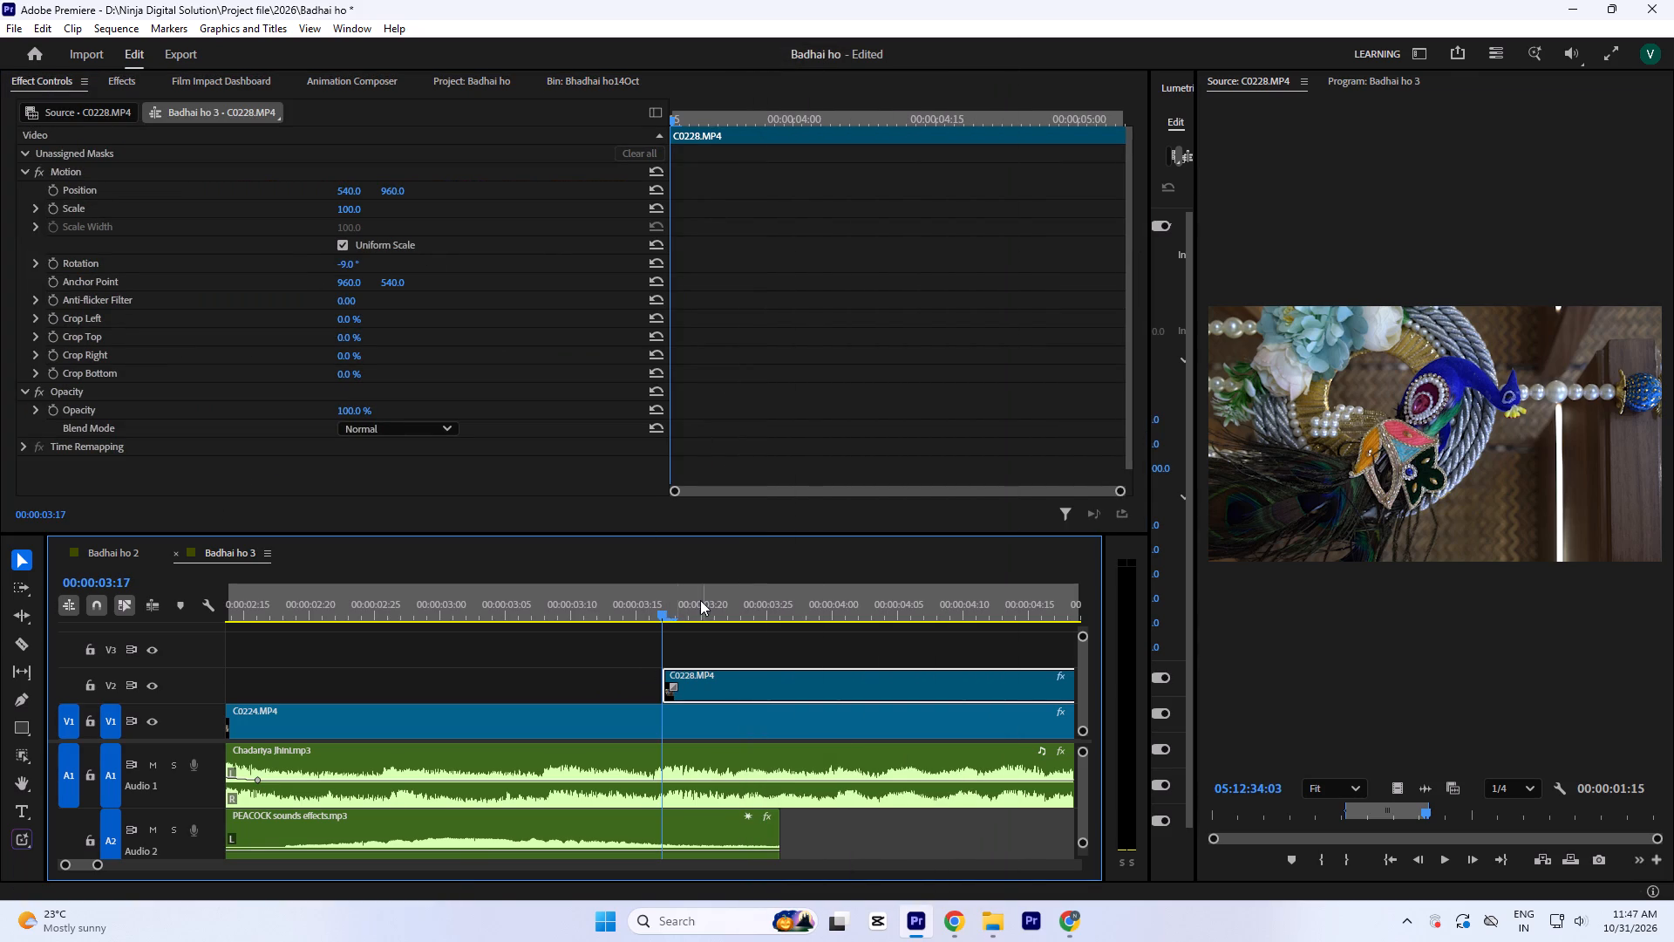
left_click(700, 600)
key("equal")
left_click(353, 265)
key("minus")
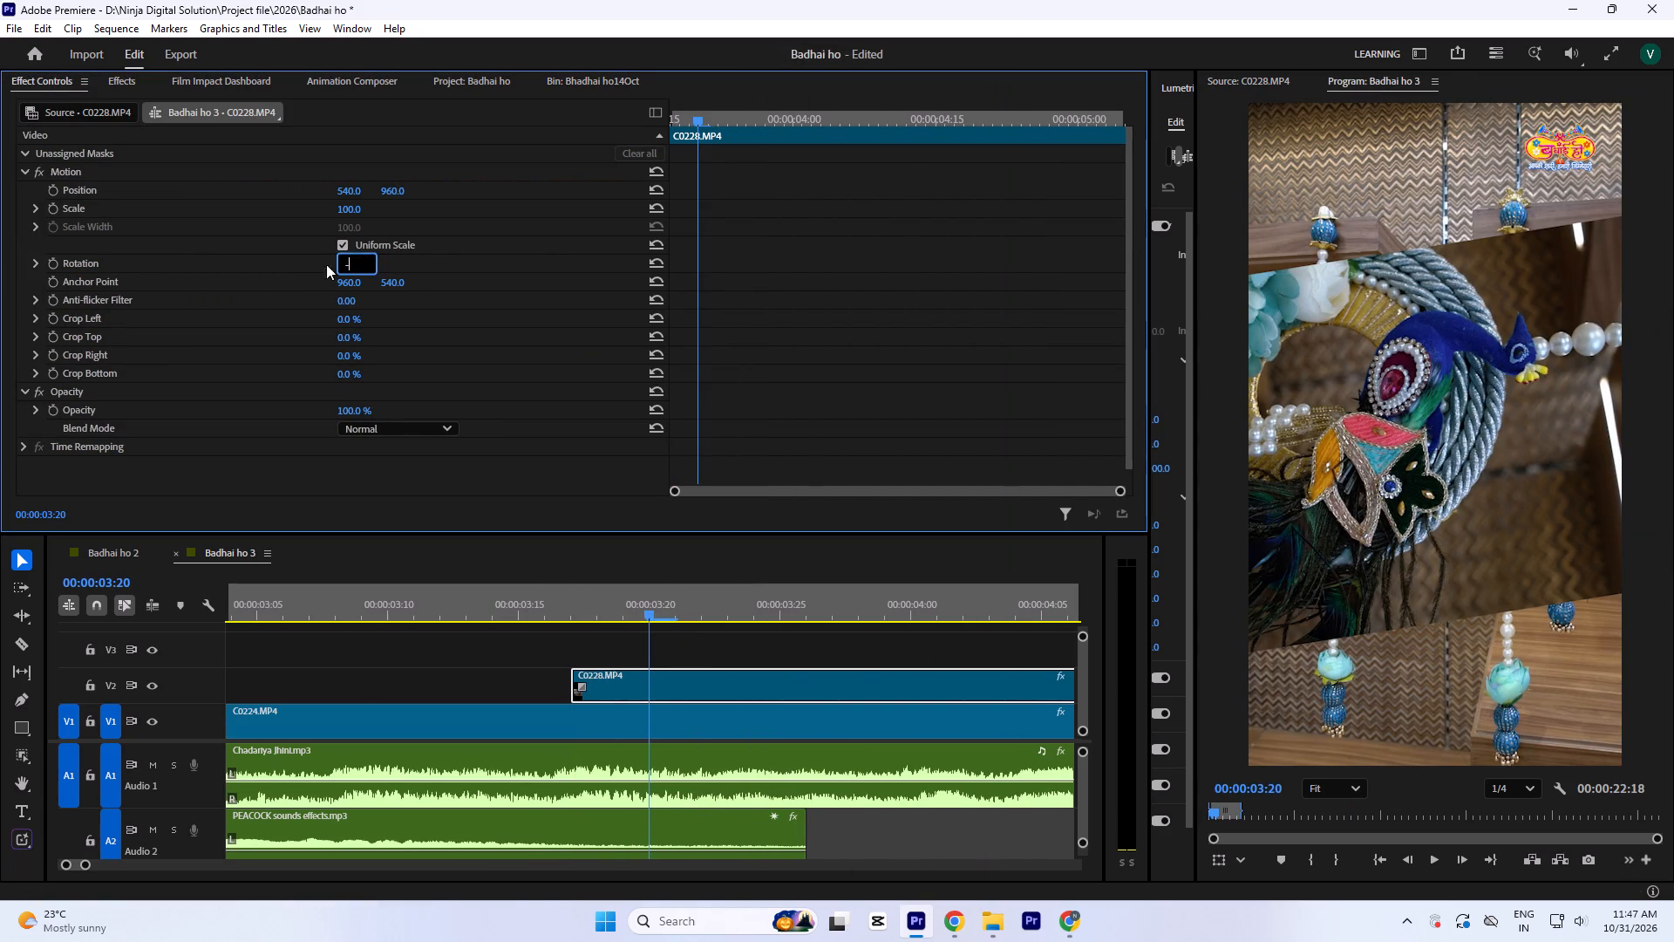
key("9")
key("0")
left_click(1096, 279)
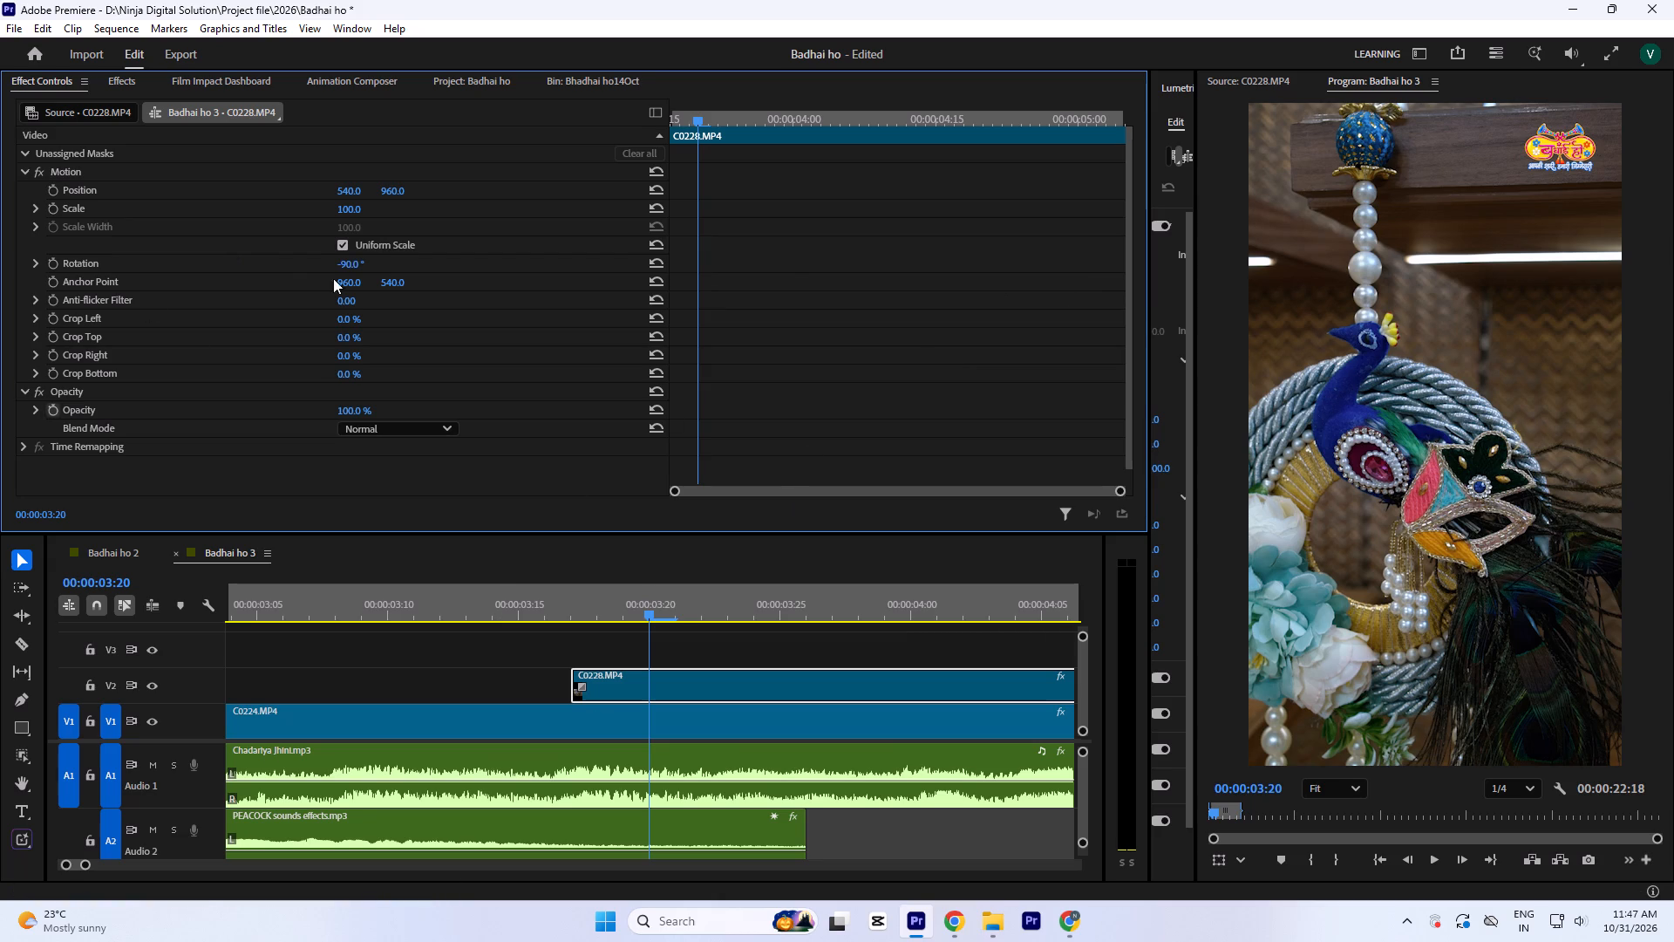
Play back the sequence from about two seconds, checking the peacock call and the change from C0224.MP4 to C0228.MP4.
left_click(557, 604)
key("minus")
key("minus")
key("minus")
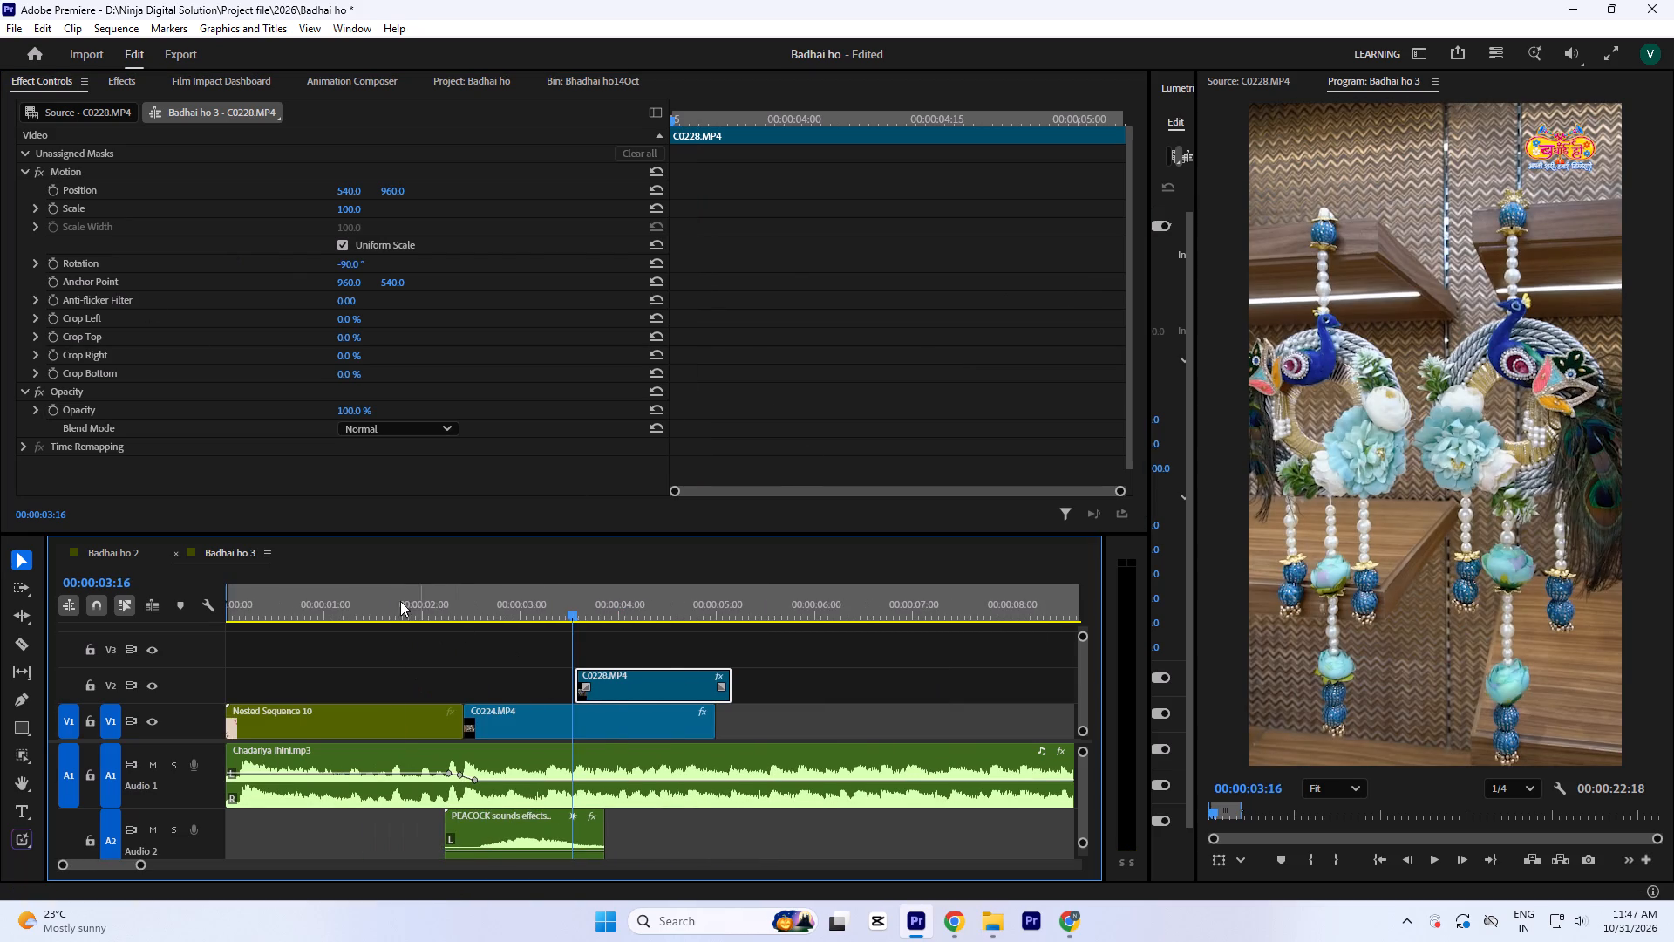
left_click(399, 601)
key("space")
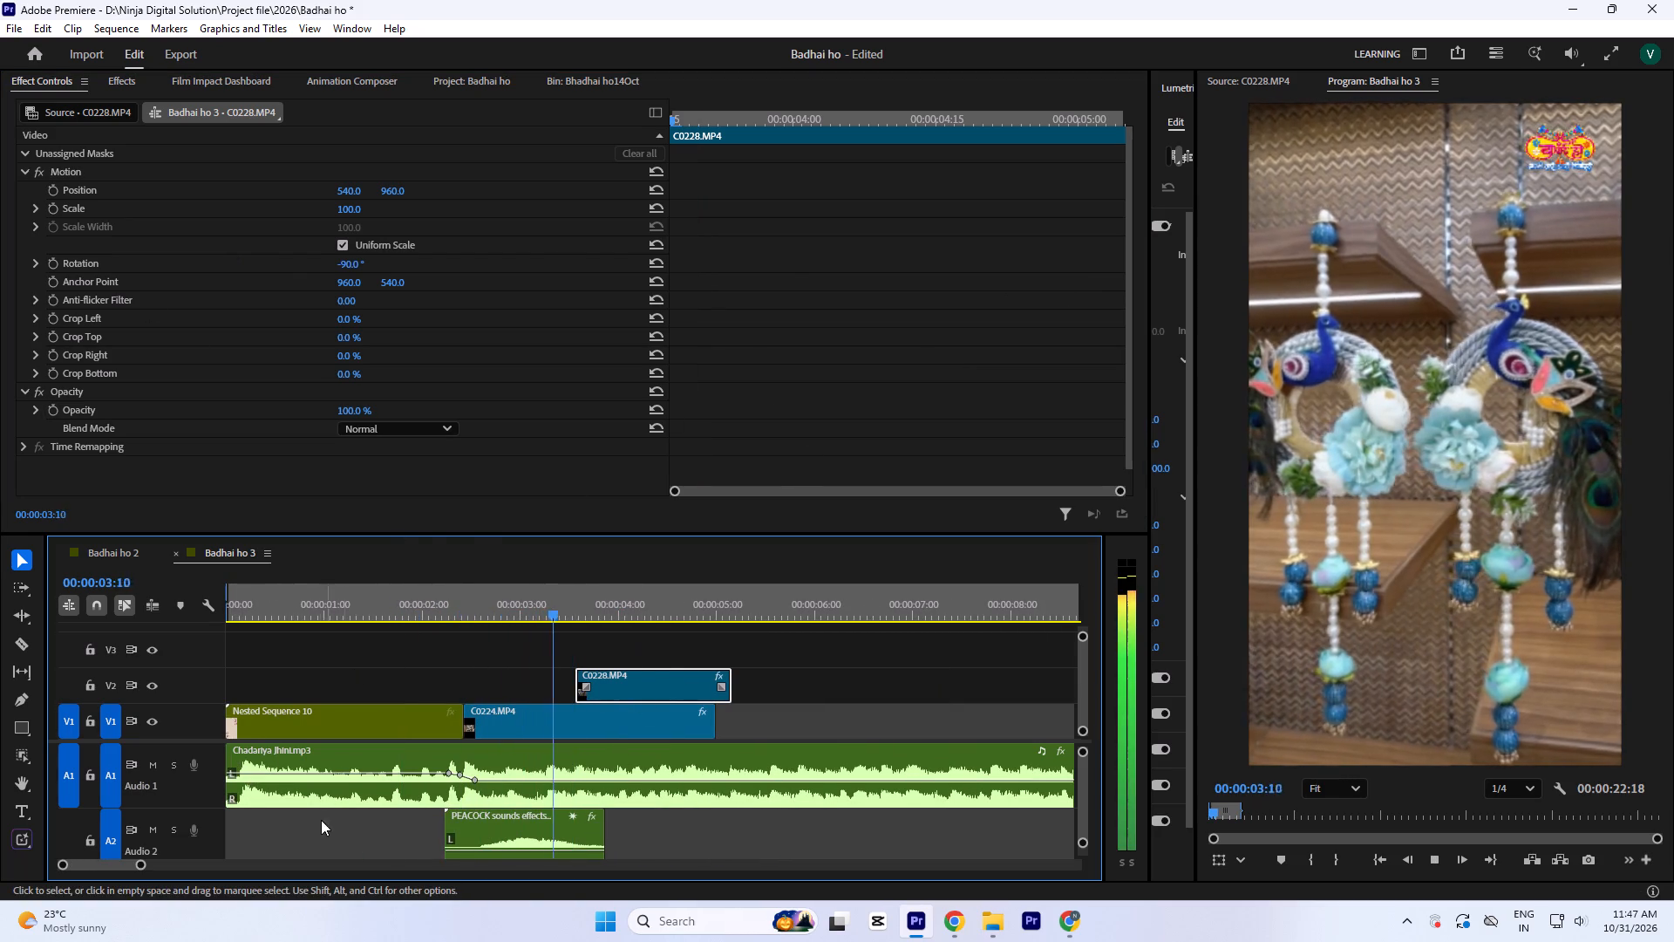
key("space")
left_click(418, 599)
key("space")
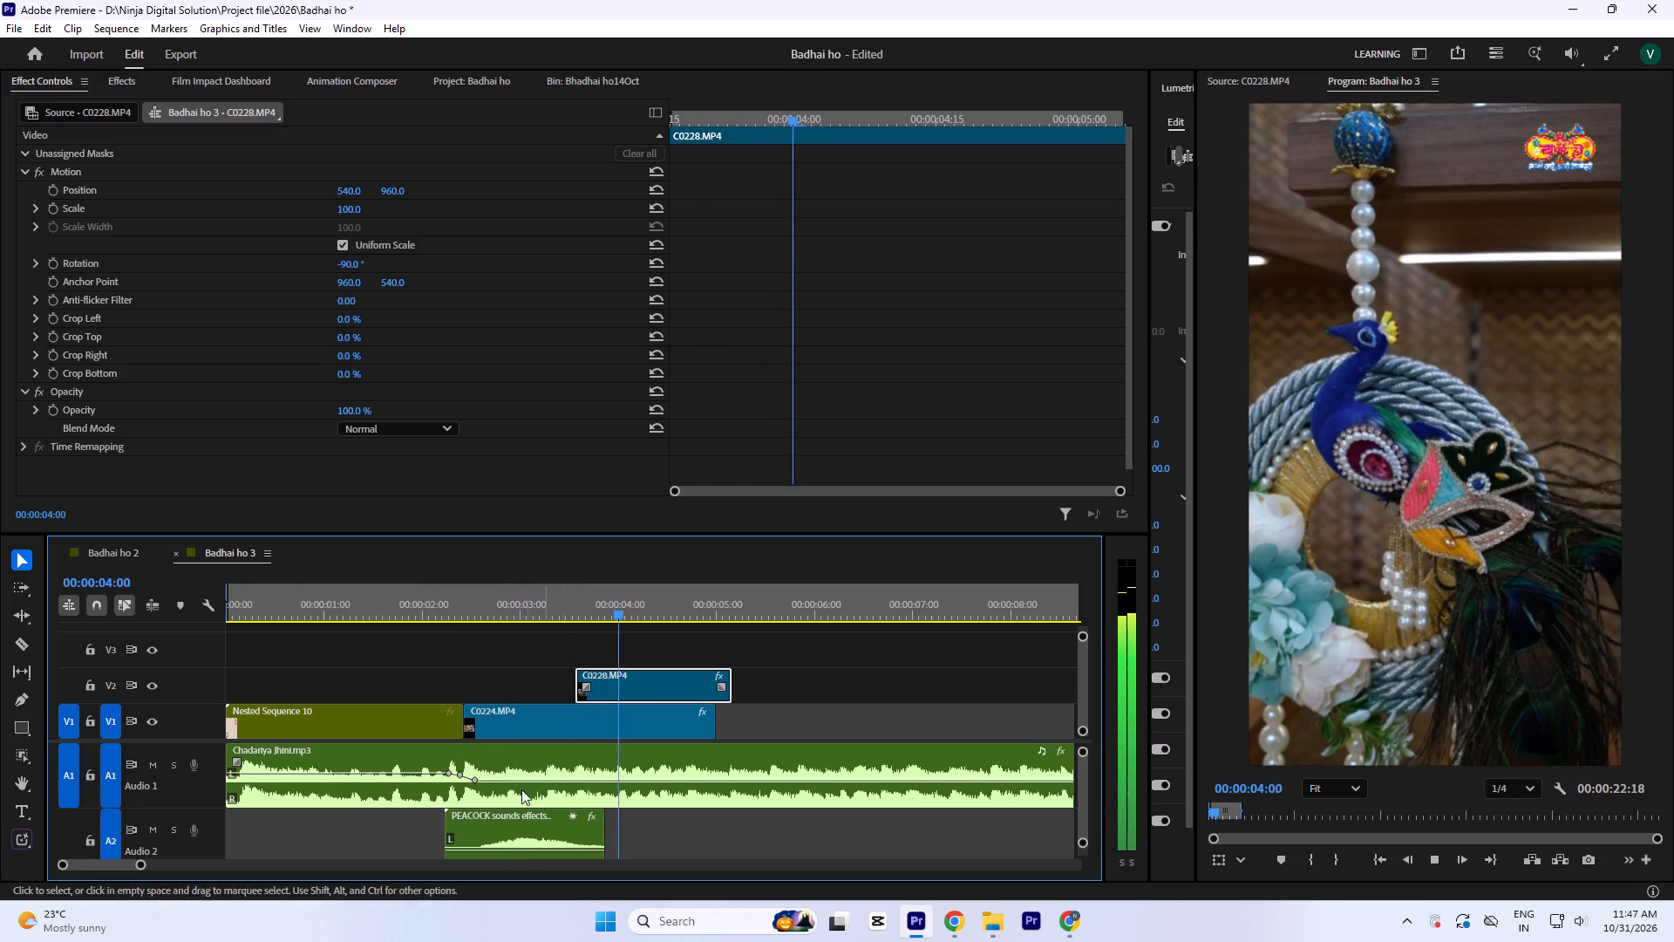
key("space")
left_click(433, 583)
key("space")
left_click(427, 590)
key("space")
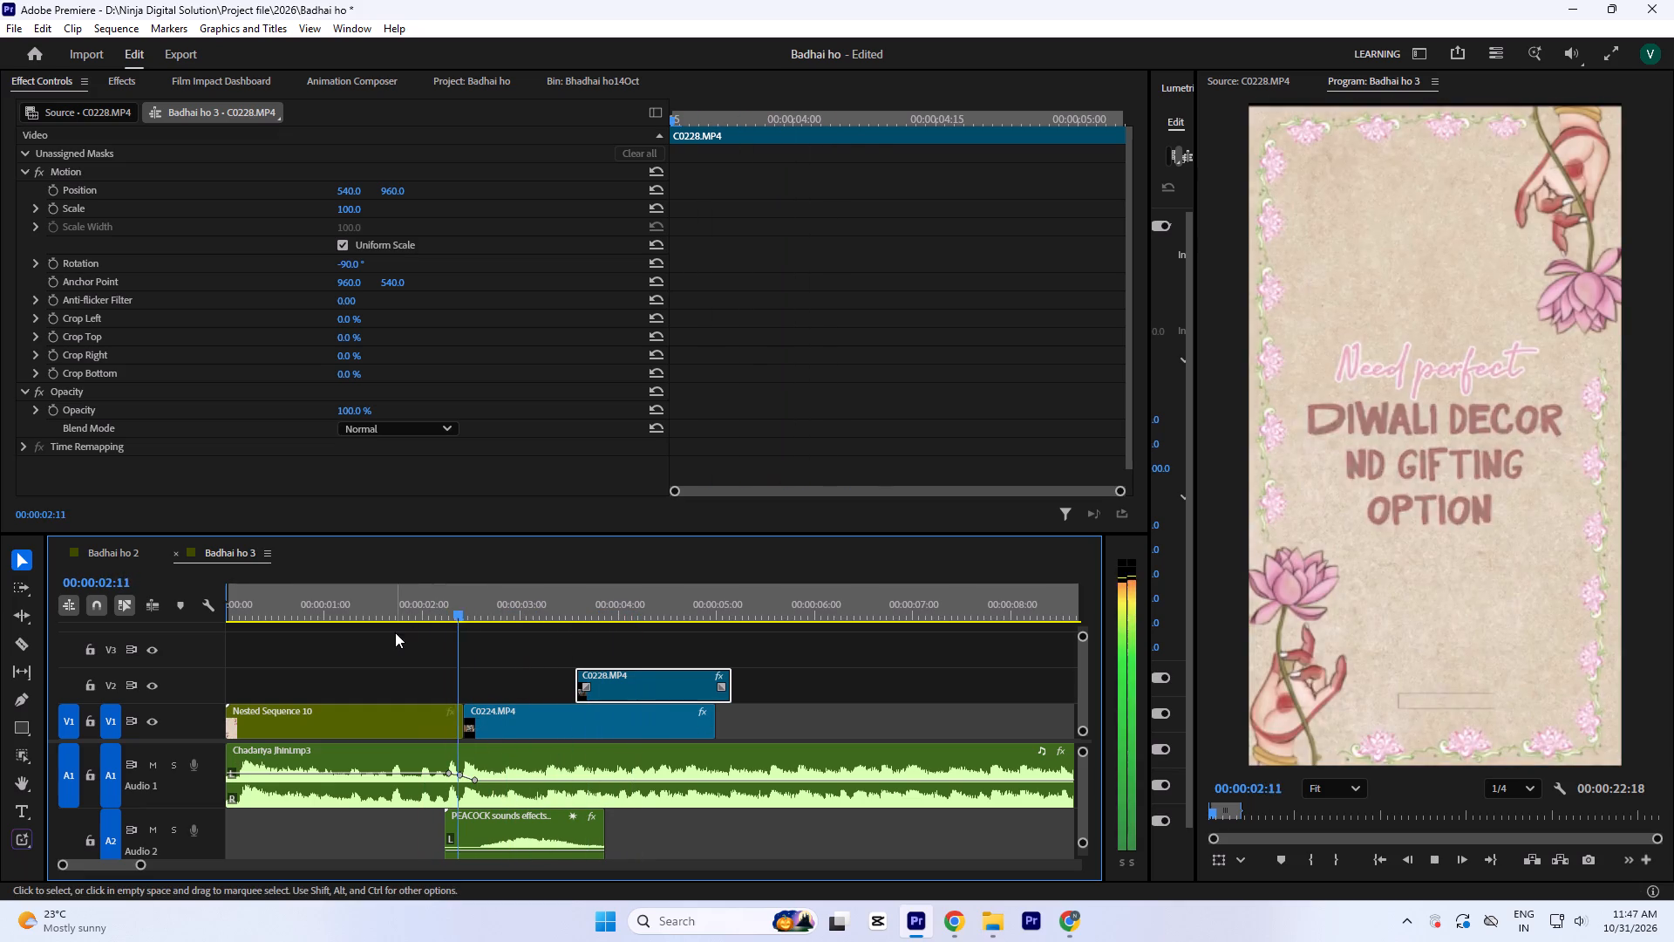
key("space")
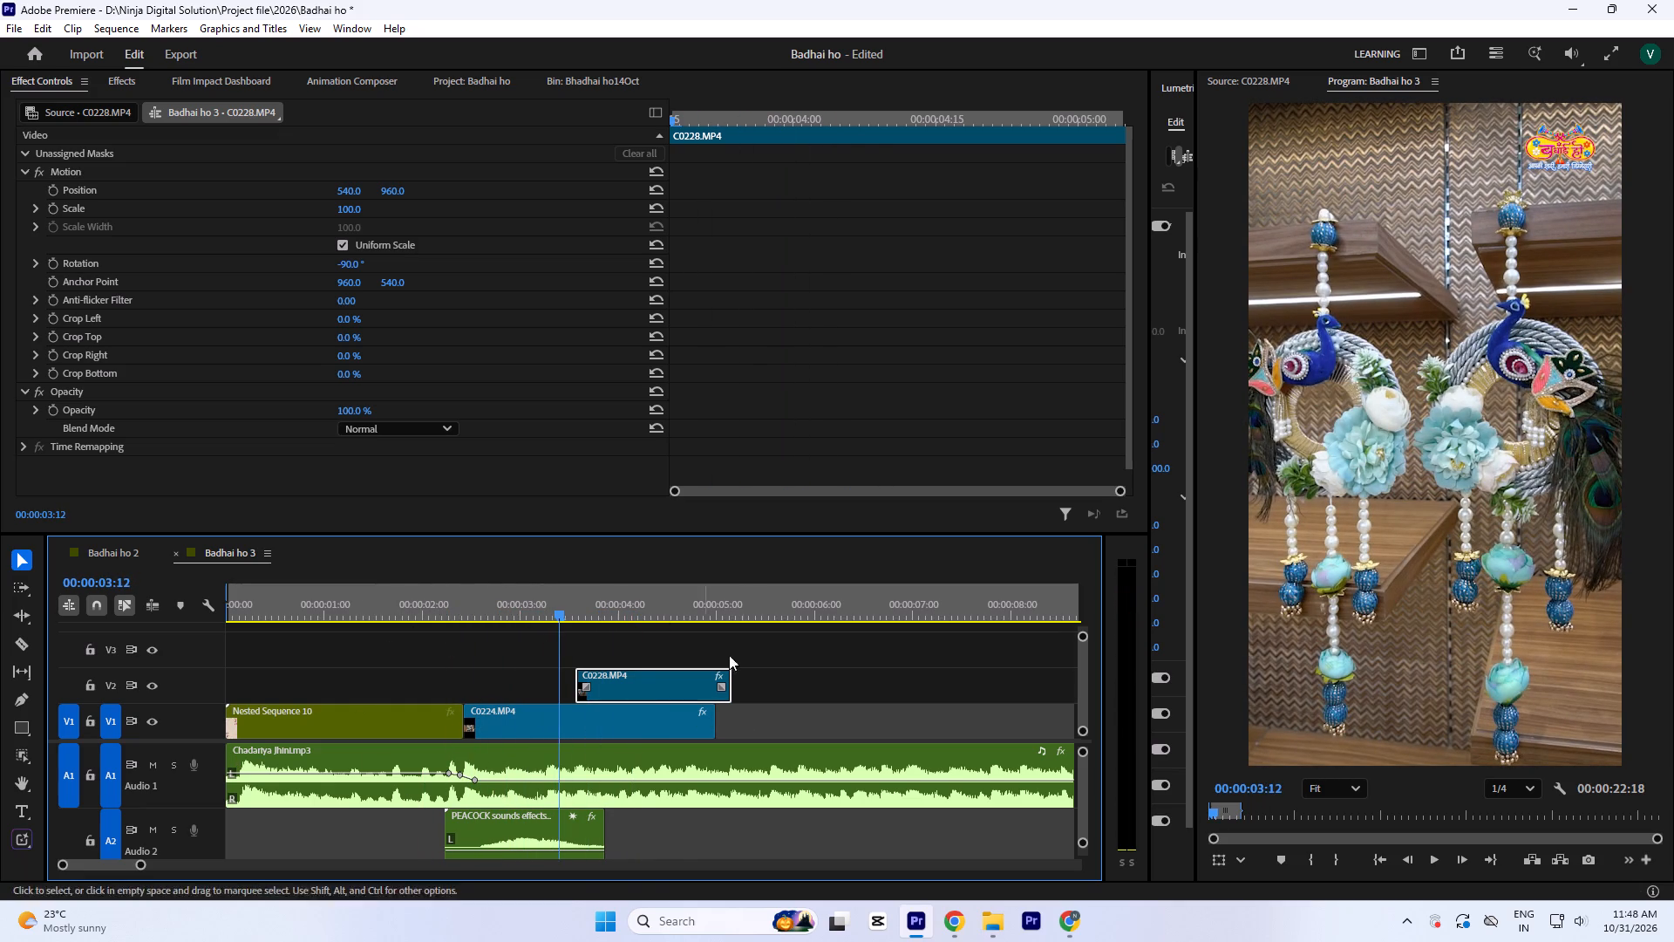
key("space")
key("space")
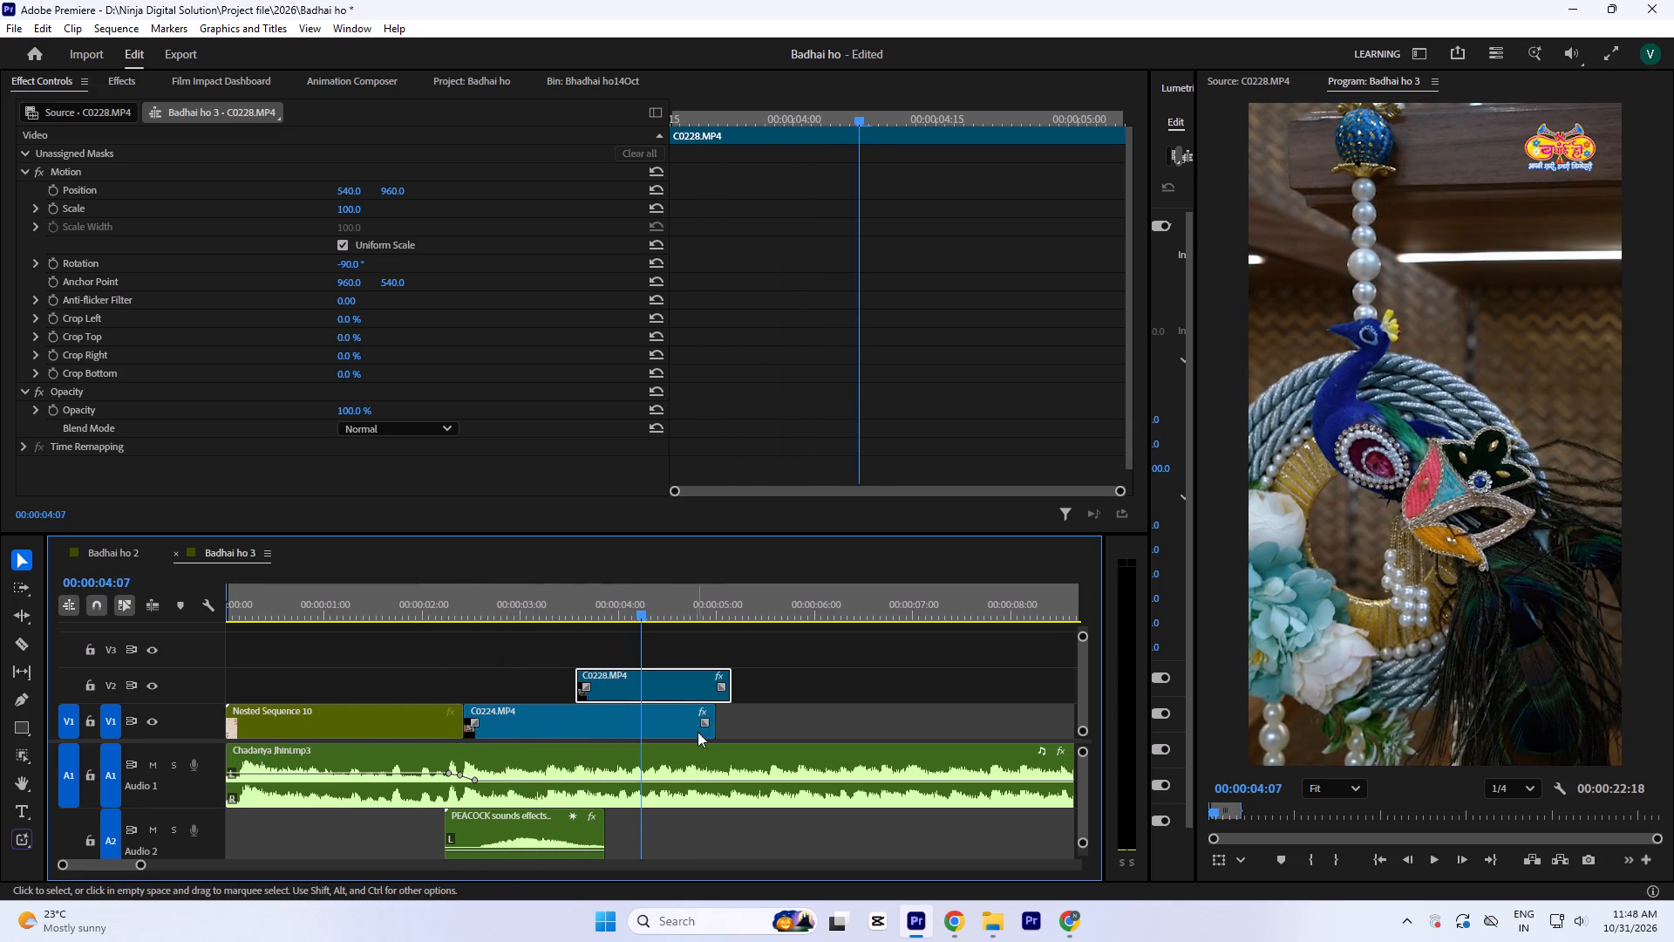
Reframe the C0228.MP4 clip on V2 with scale 113, rotation -89° and position 591, 851 so the peacock hanging sits straight.
key("space")
key("space")
left_click_drag(354, 202, 354, 191)
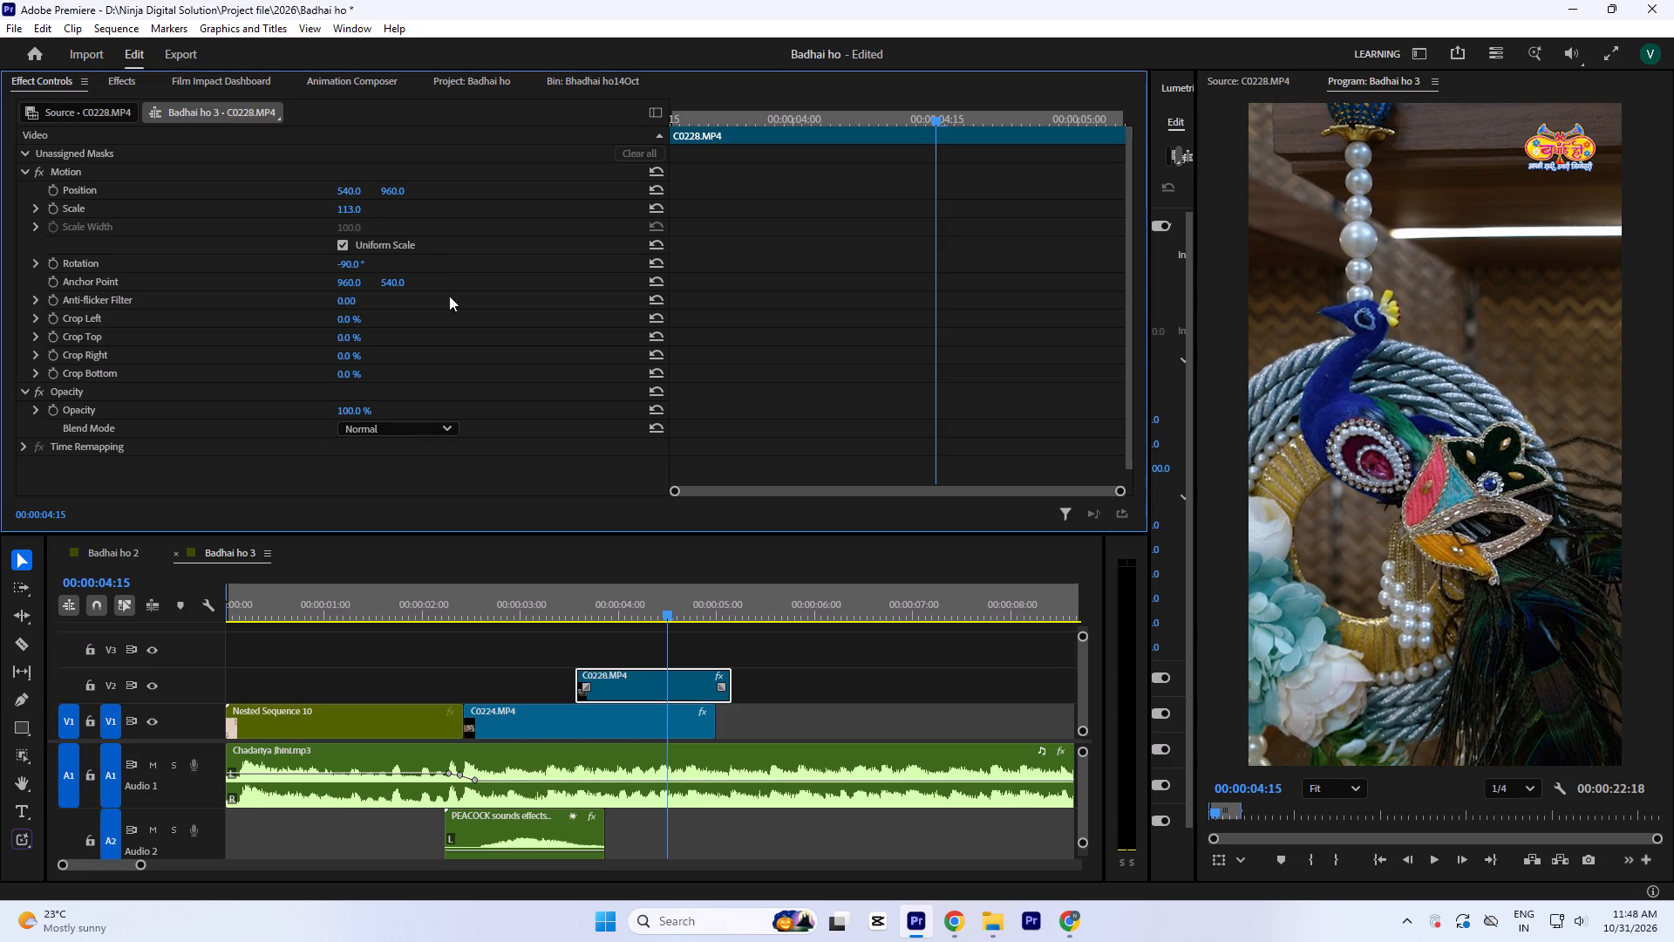
left_click(354, 260)
key("Up")
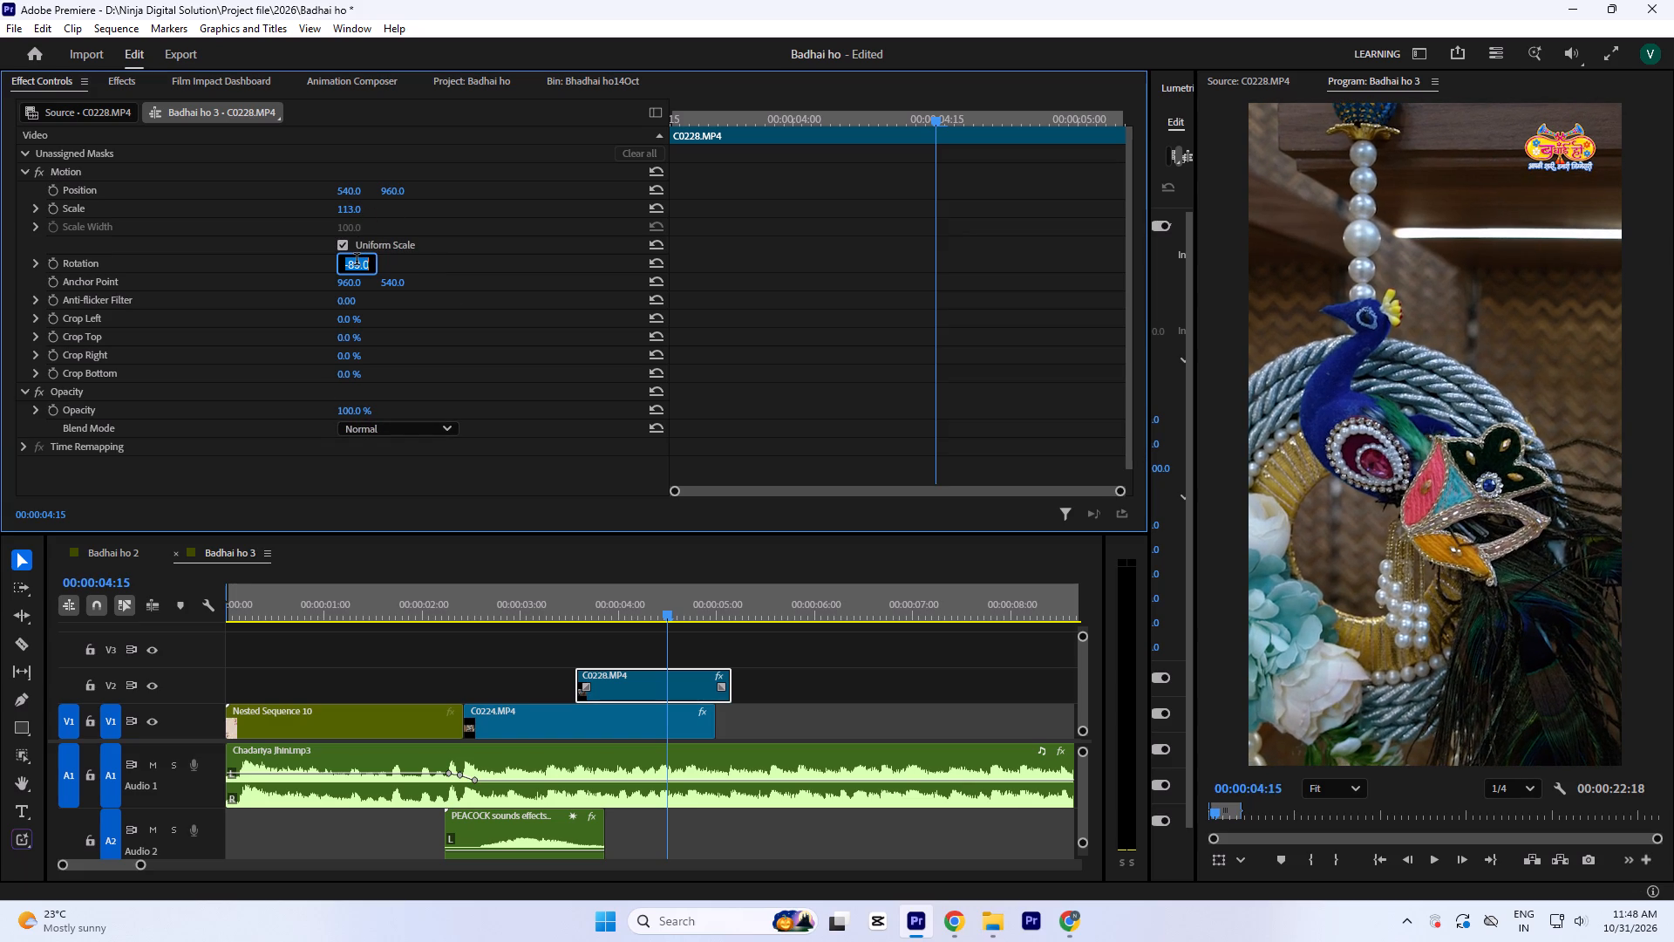
left_click_drag(394, 191, 394, 195)
left_click_drag(394, 195, 400, 231)
left_click_drag(392, 187, 403, 266)
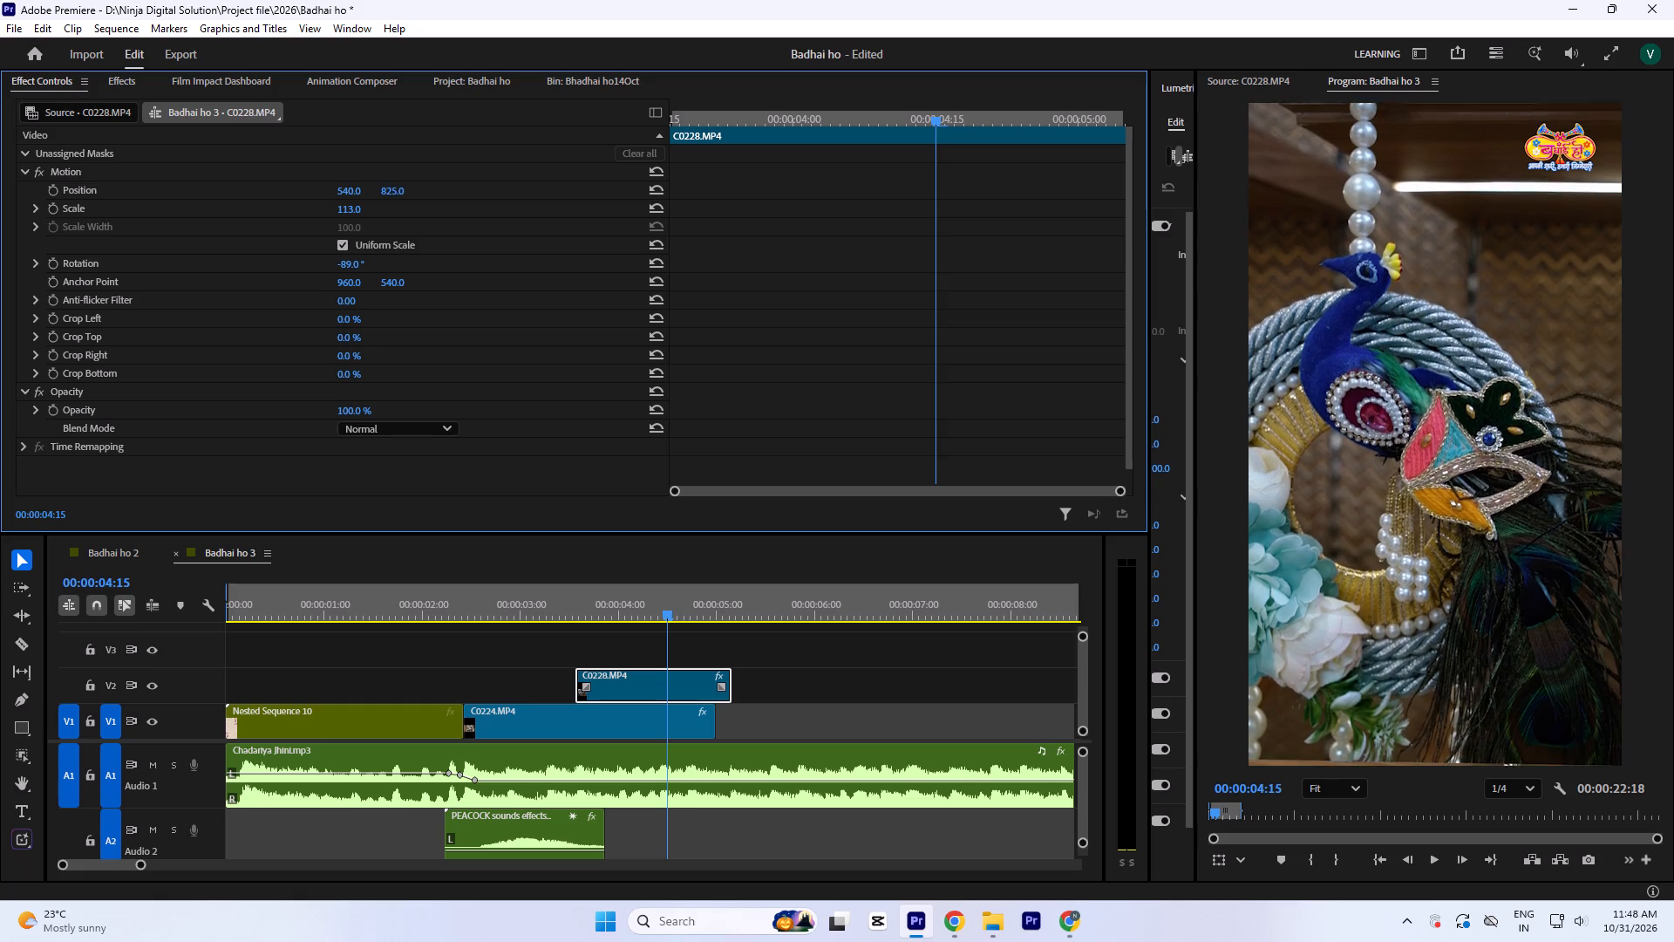
left_click_drag(403, 266, 405, 242)
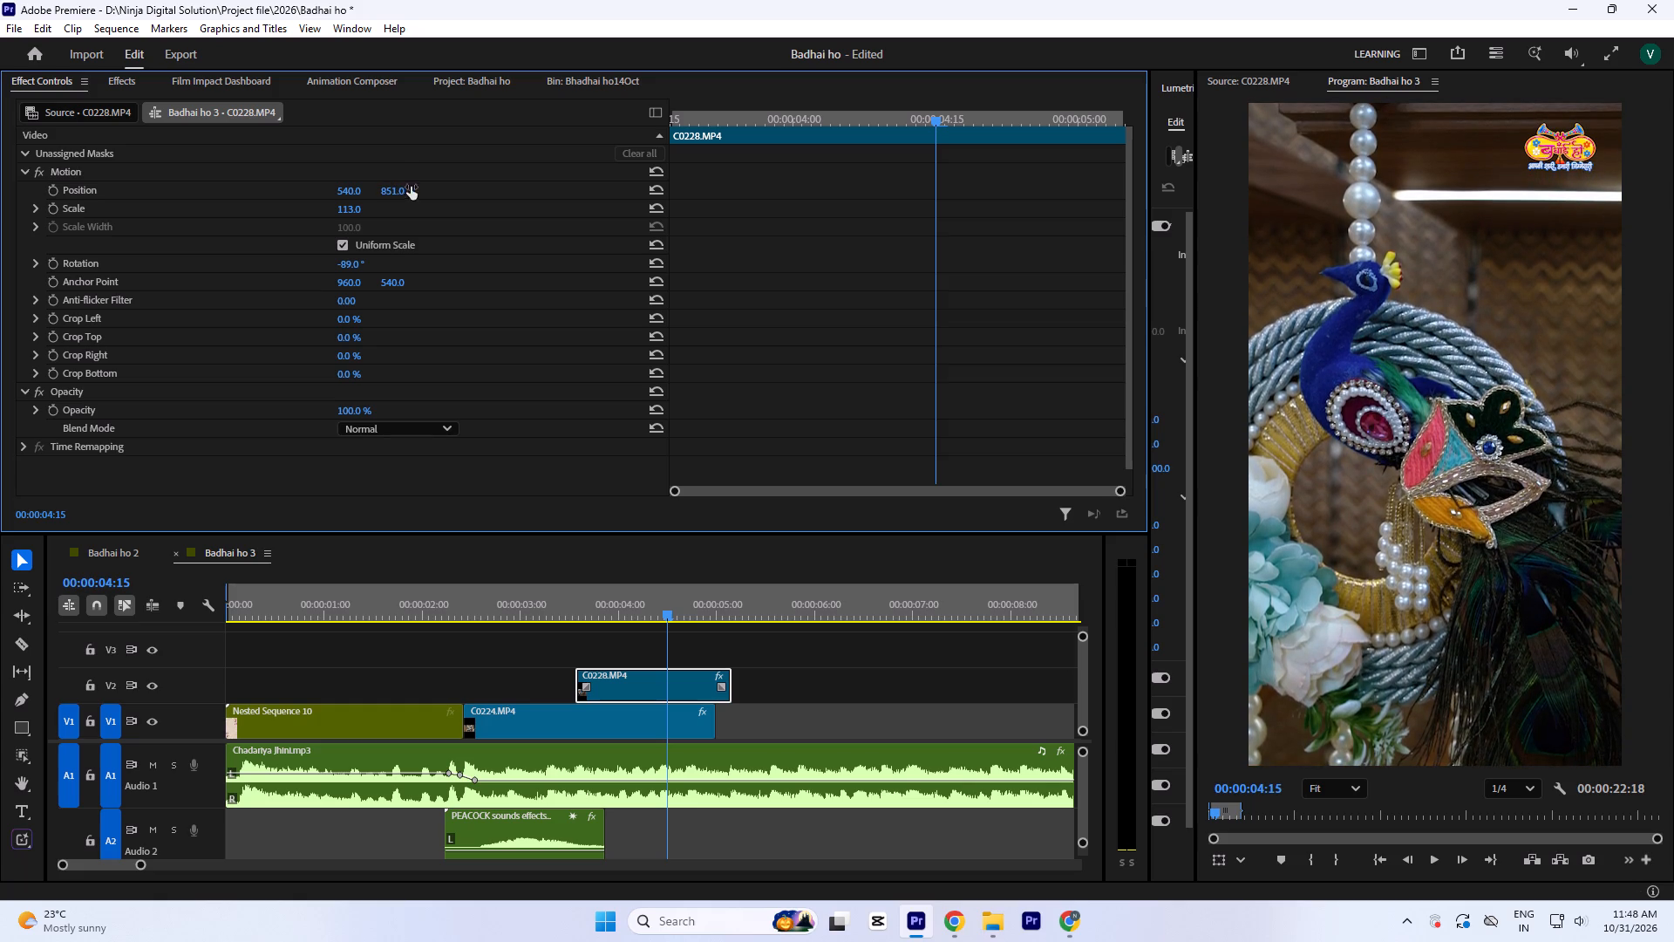
left_click_drag(349, 188, 349, 170)
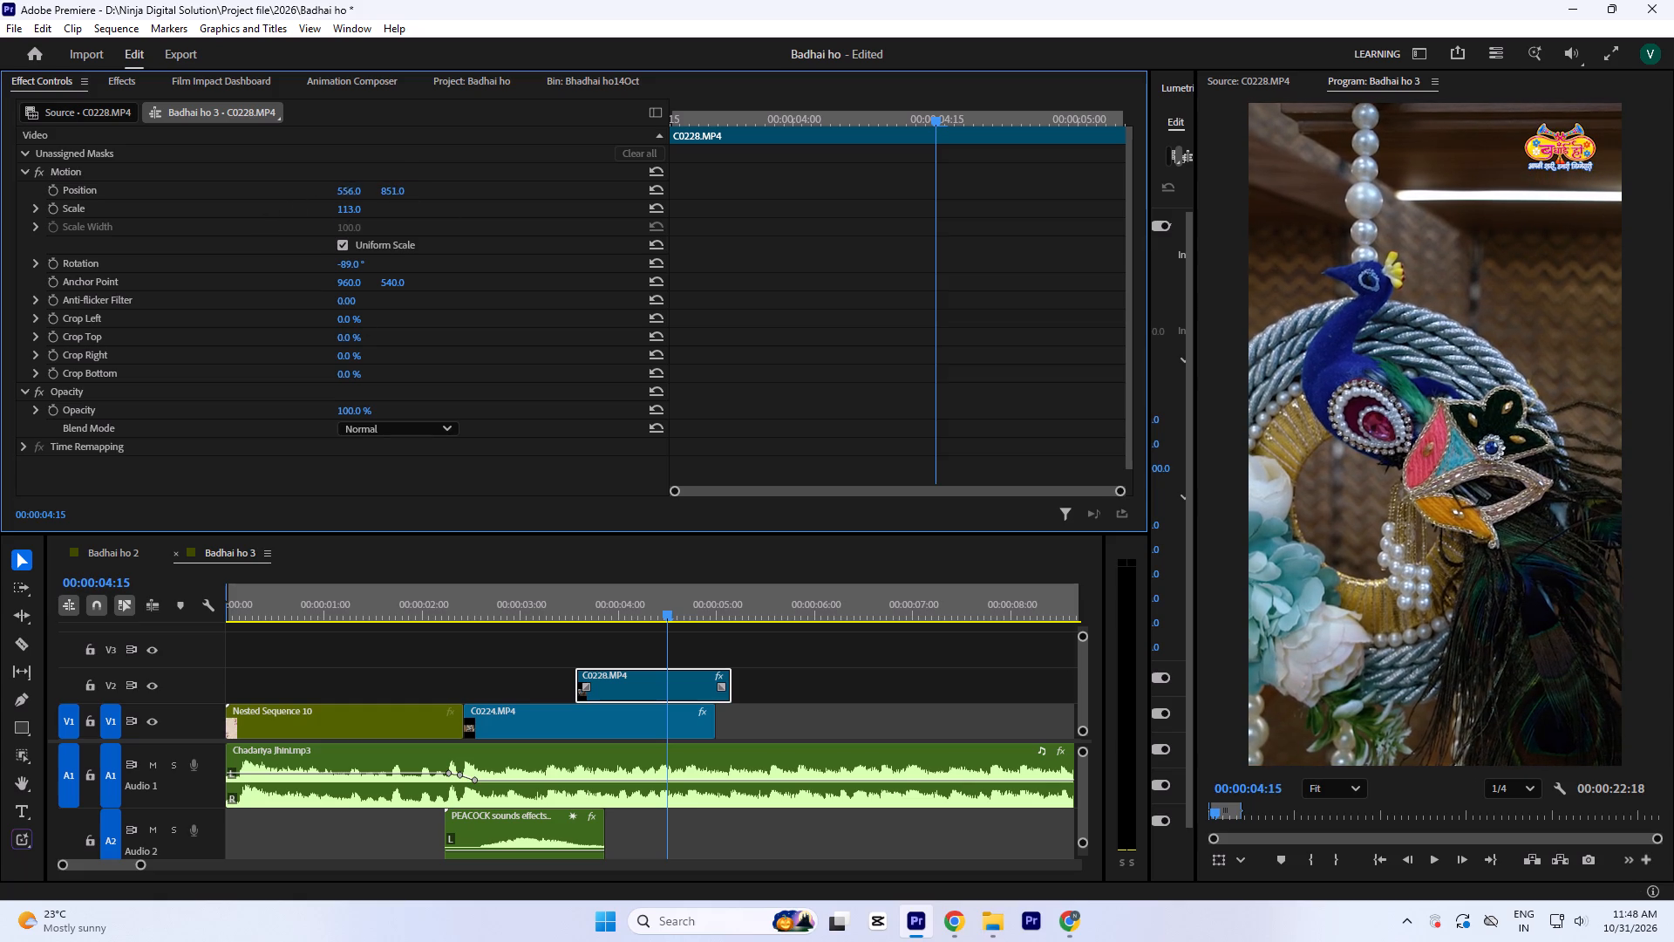
left_click_drag(349, 170, 354, 145)
left_click(802, 659)
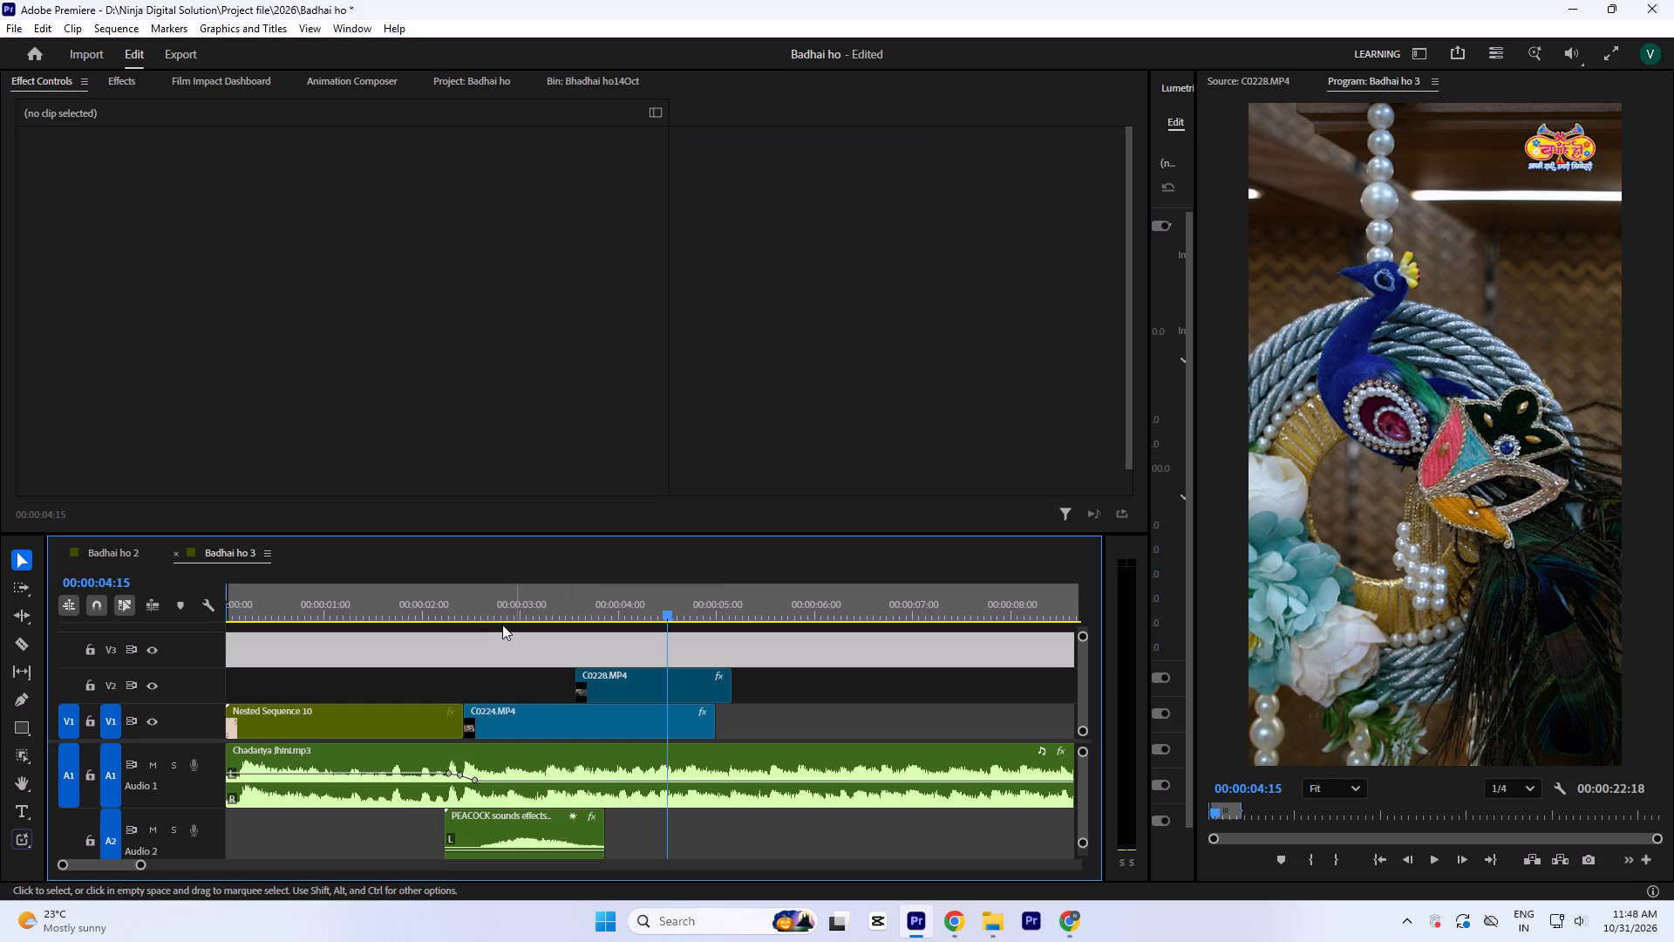
Slow the C0228.MP4 clip on V2 to 80% speed.
left_click(620, 588)
left_click(657, 687)
key("ctrl+r")
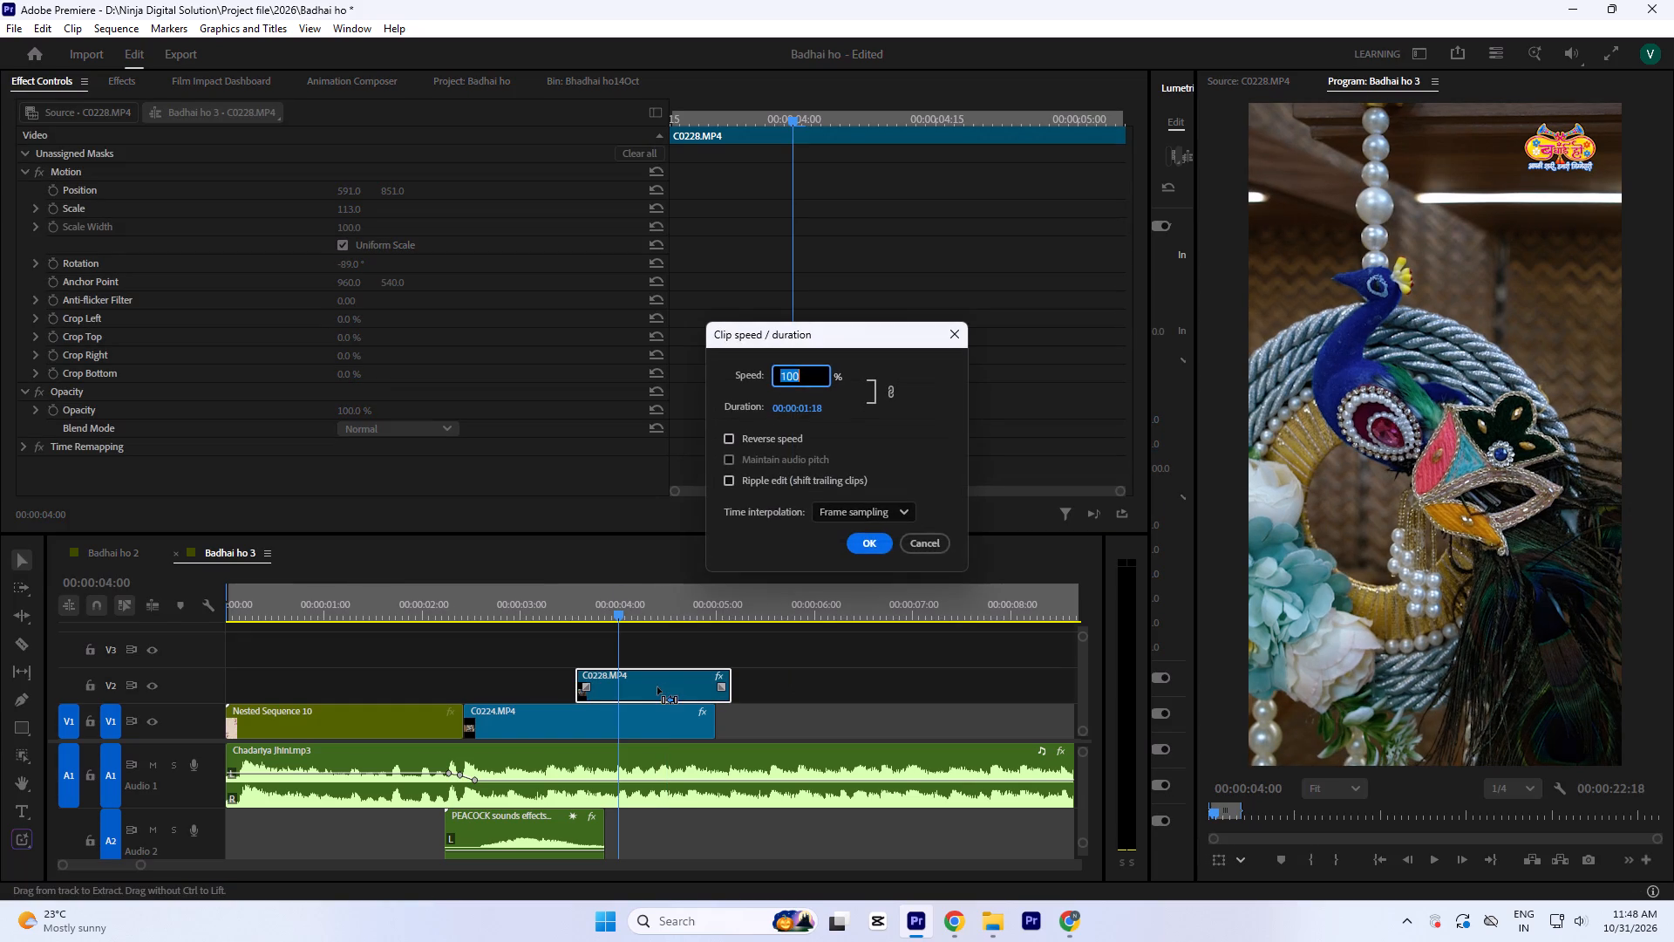
type("80")
key("Return")
Play back the sequence from about 00:00:01:16 through the title card into the C0224.MP4 shot.
left_click(393, 581)
left_click(379, 597)
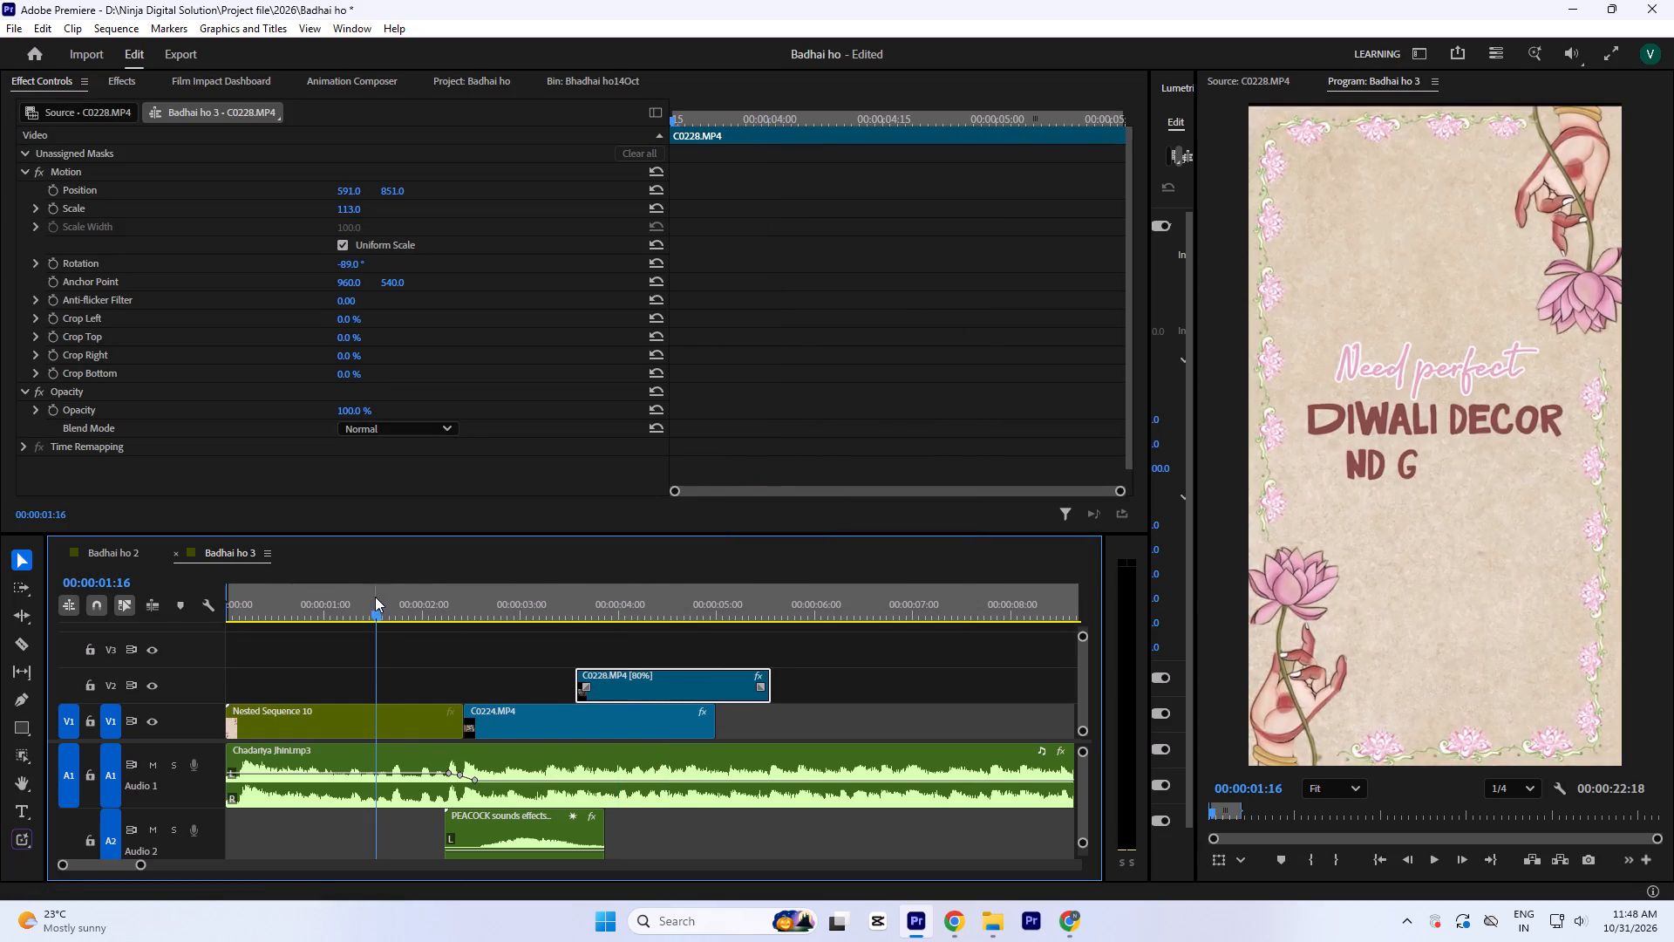
key("space")
key("space")
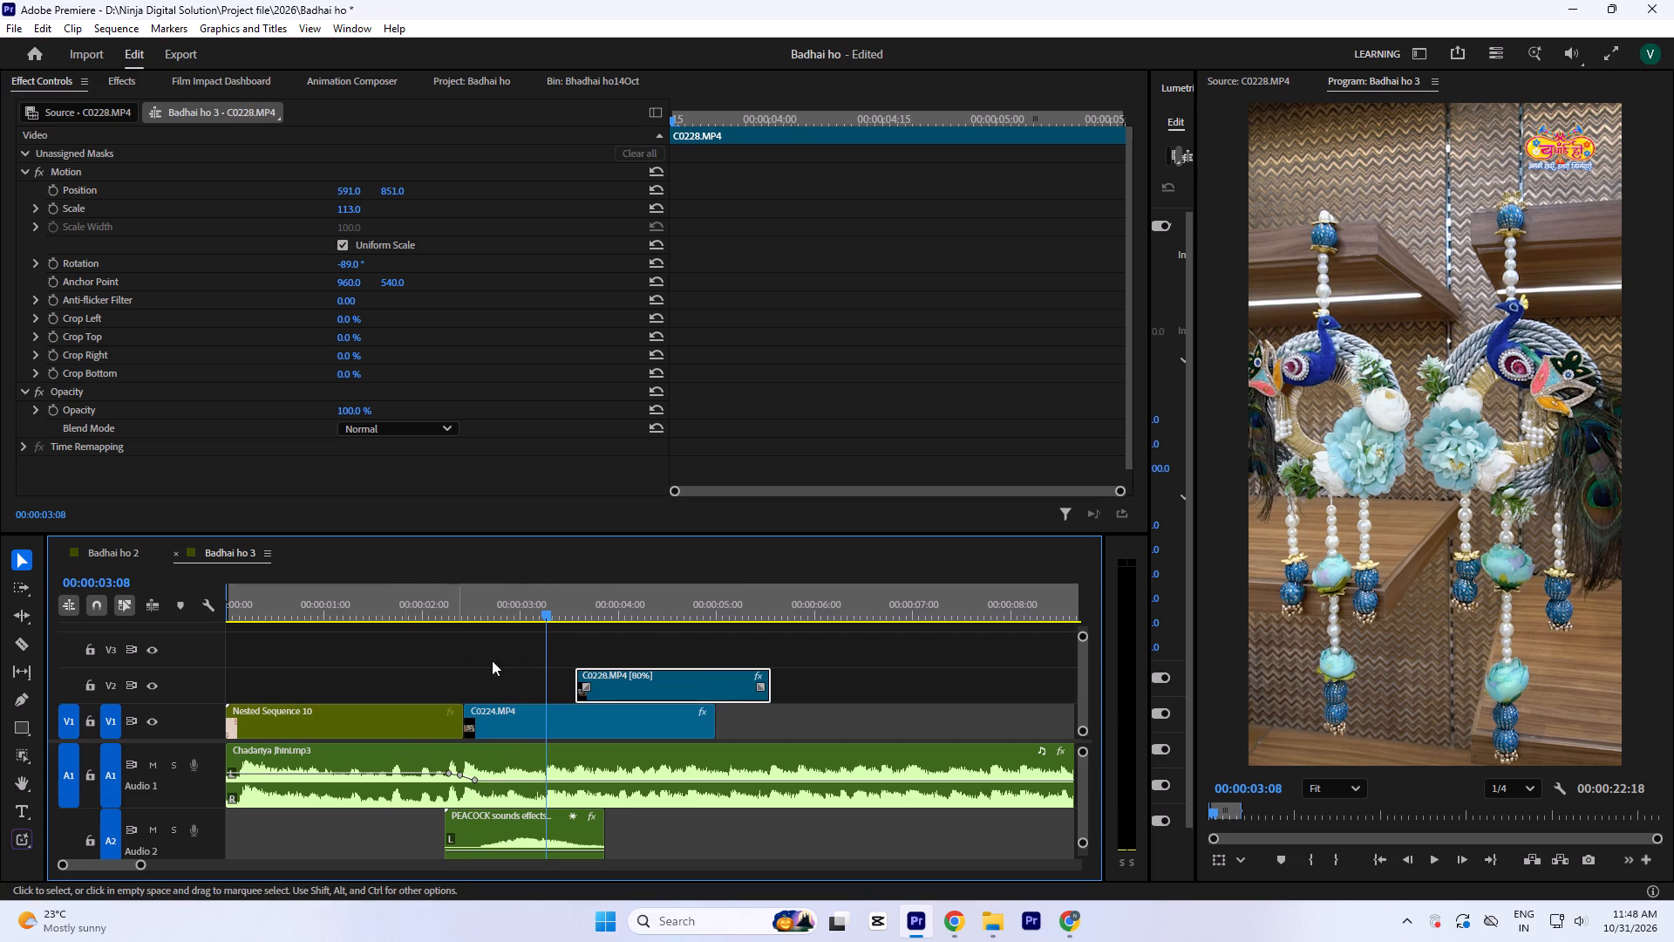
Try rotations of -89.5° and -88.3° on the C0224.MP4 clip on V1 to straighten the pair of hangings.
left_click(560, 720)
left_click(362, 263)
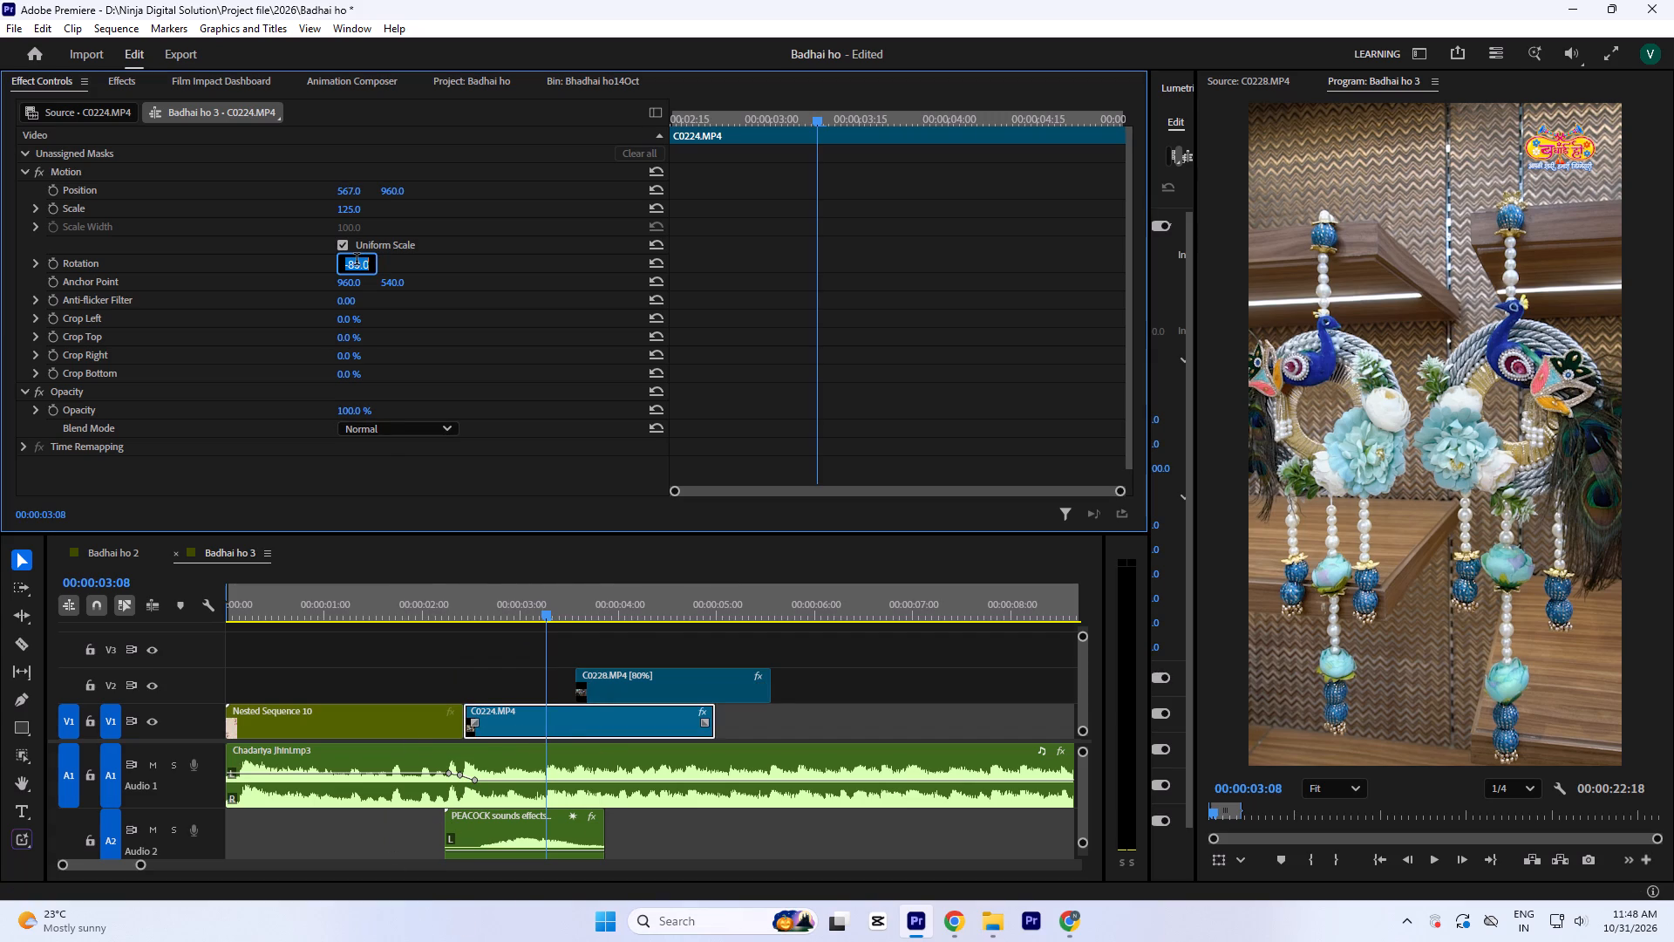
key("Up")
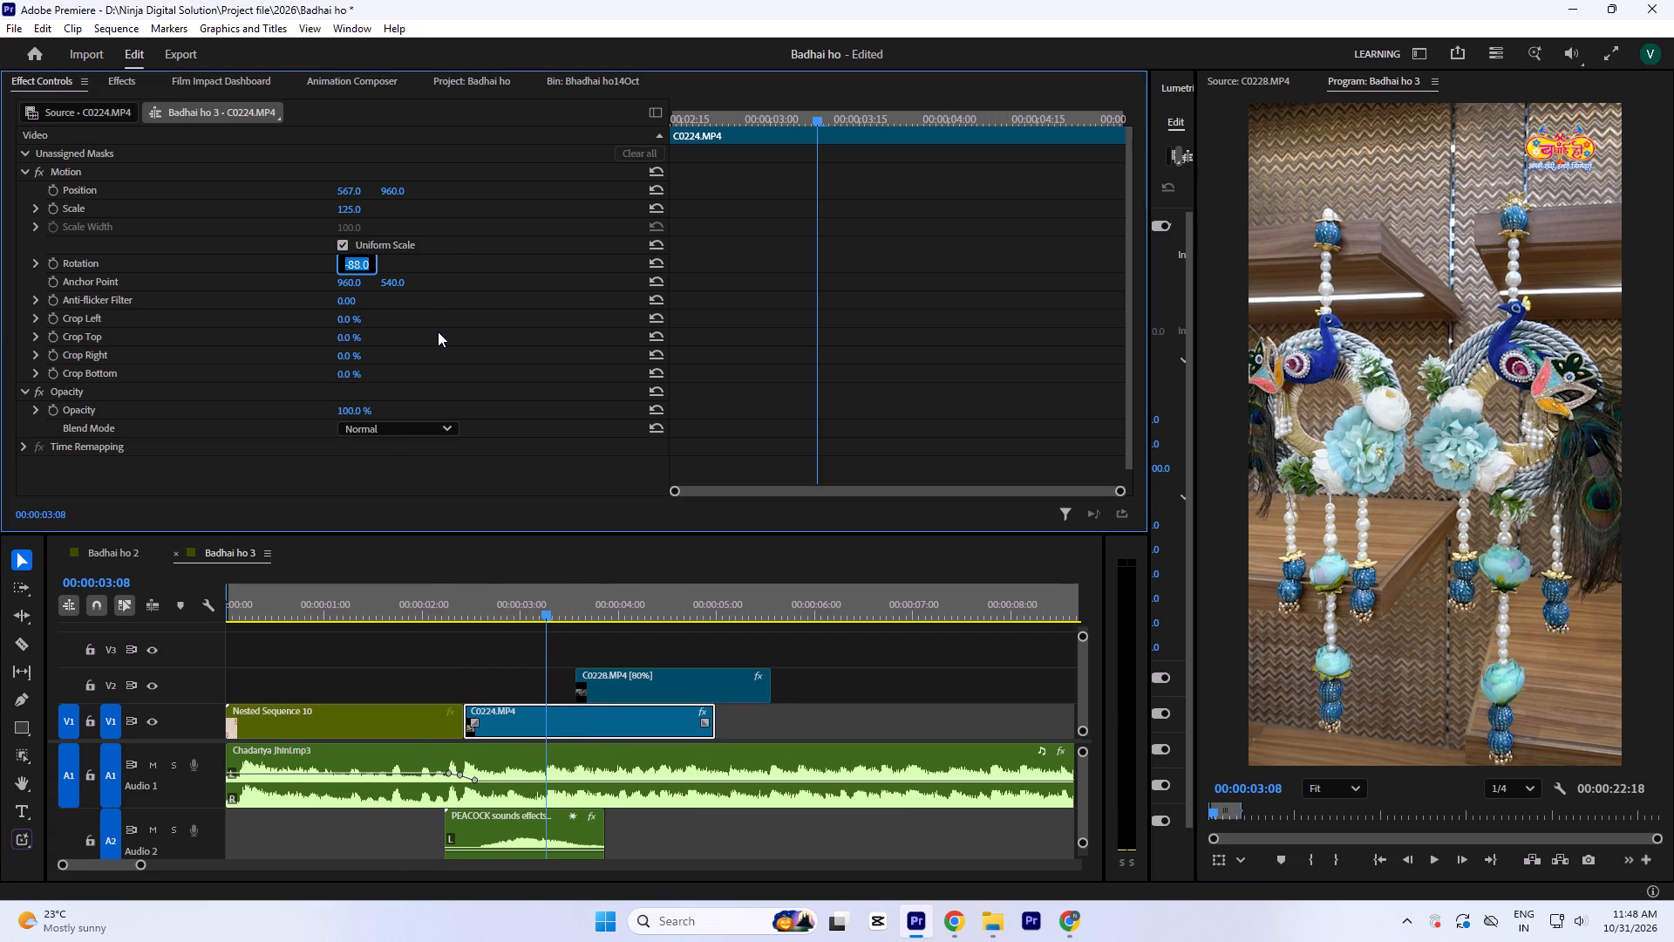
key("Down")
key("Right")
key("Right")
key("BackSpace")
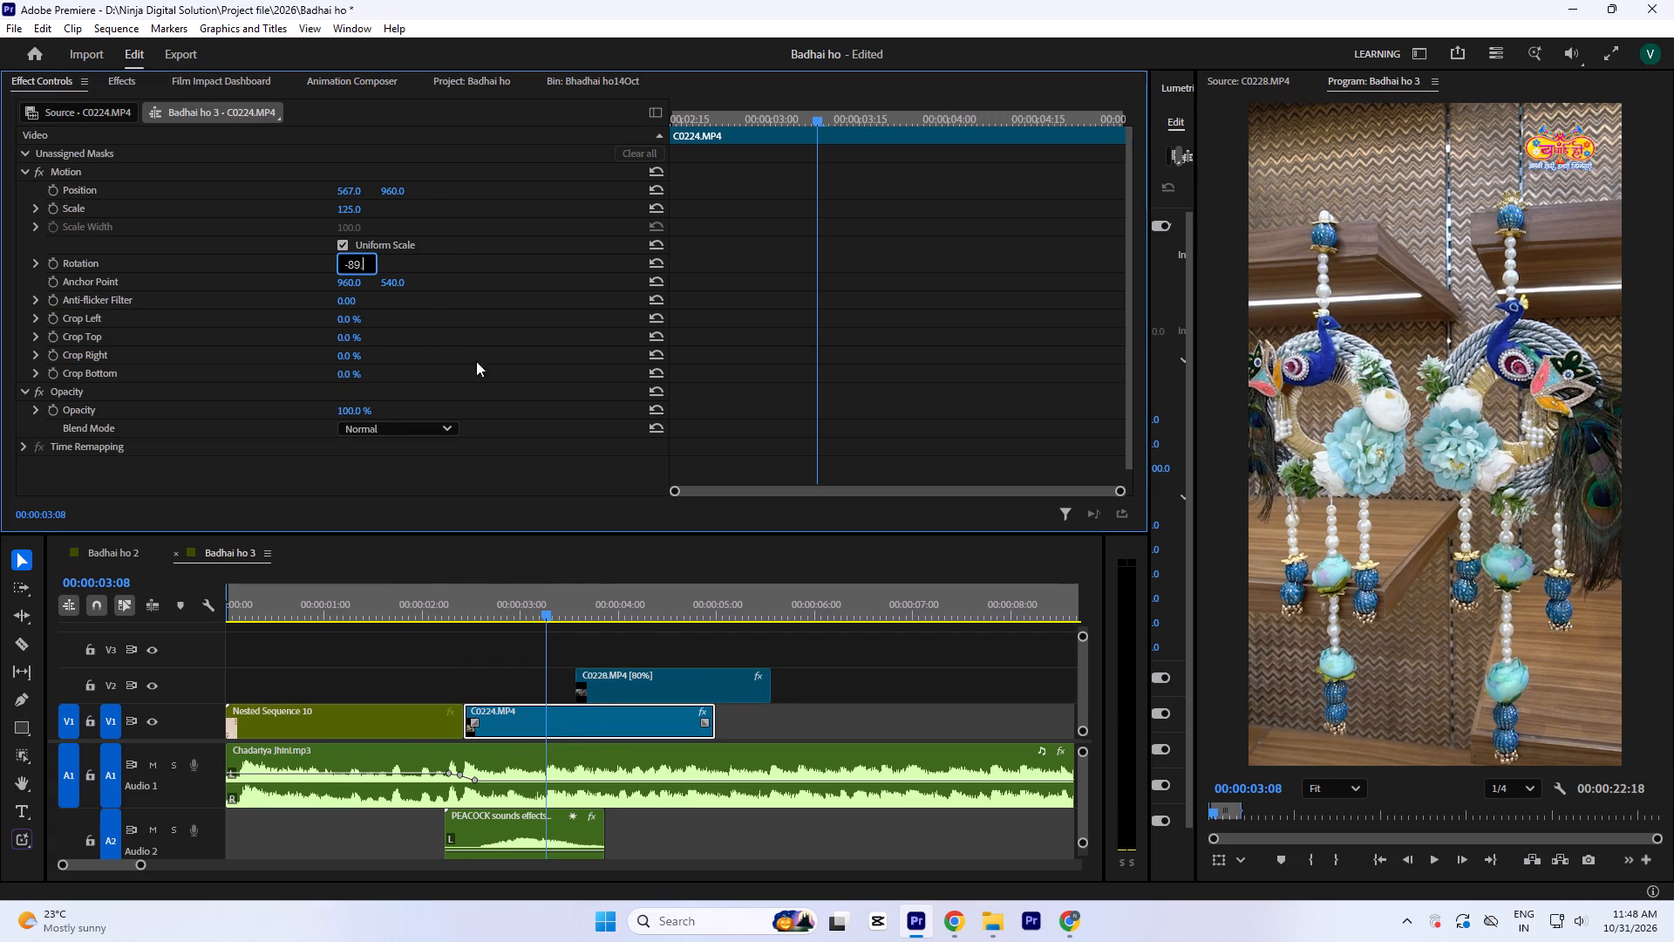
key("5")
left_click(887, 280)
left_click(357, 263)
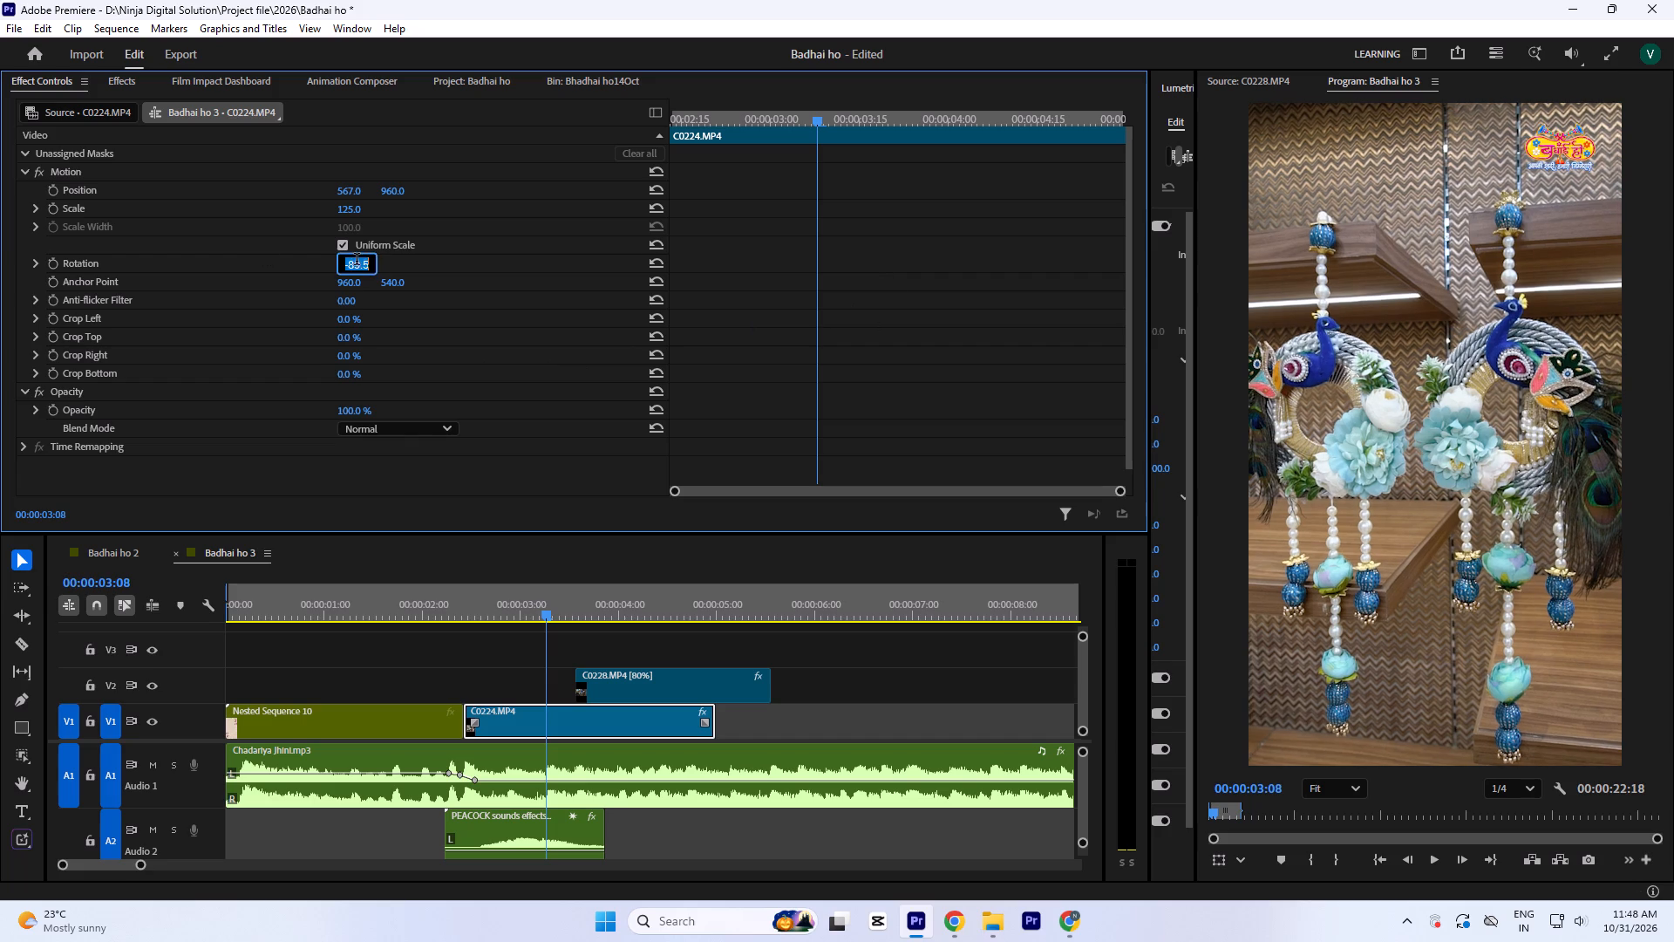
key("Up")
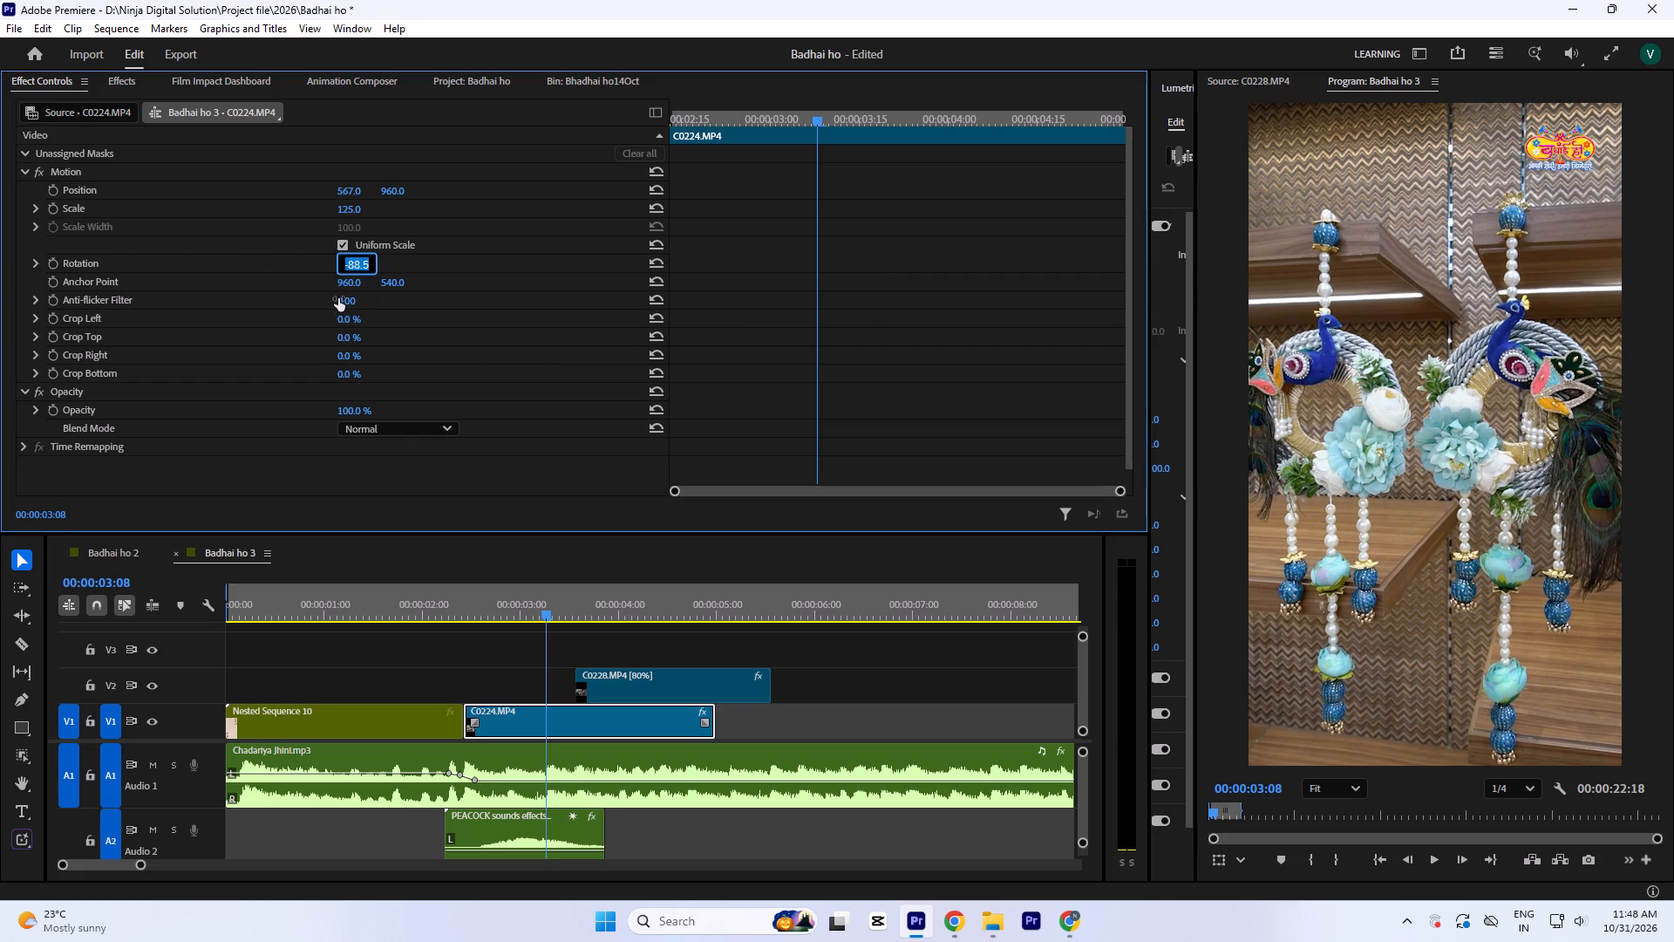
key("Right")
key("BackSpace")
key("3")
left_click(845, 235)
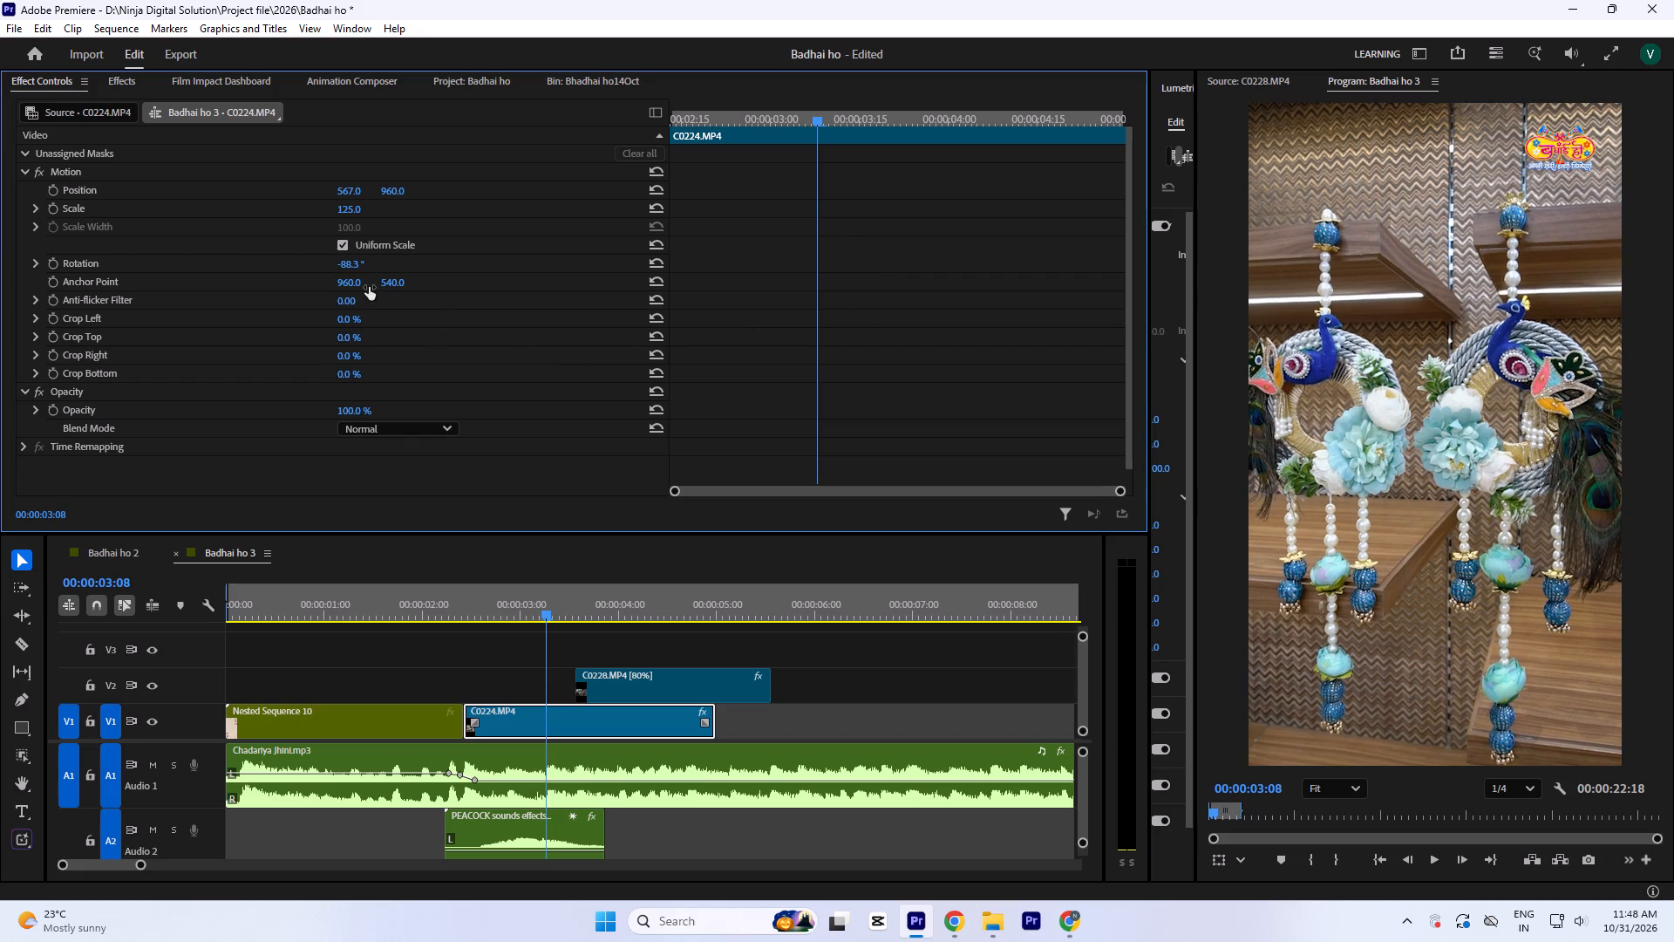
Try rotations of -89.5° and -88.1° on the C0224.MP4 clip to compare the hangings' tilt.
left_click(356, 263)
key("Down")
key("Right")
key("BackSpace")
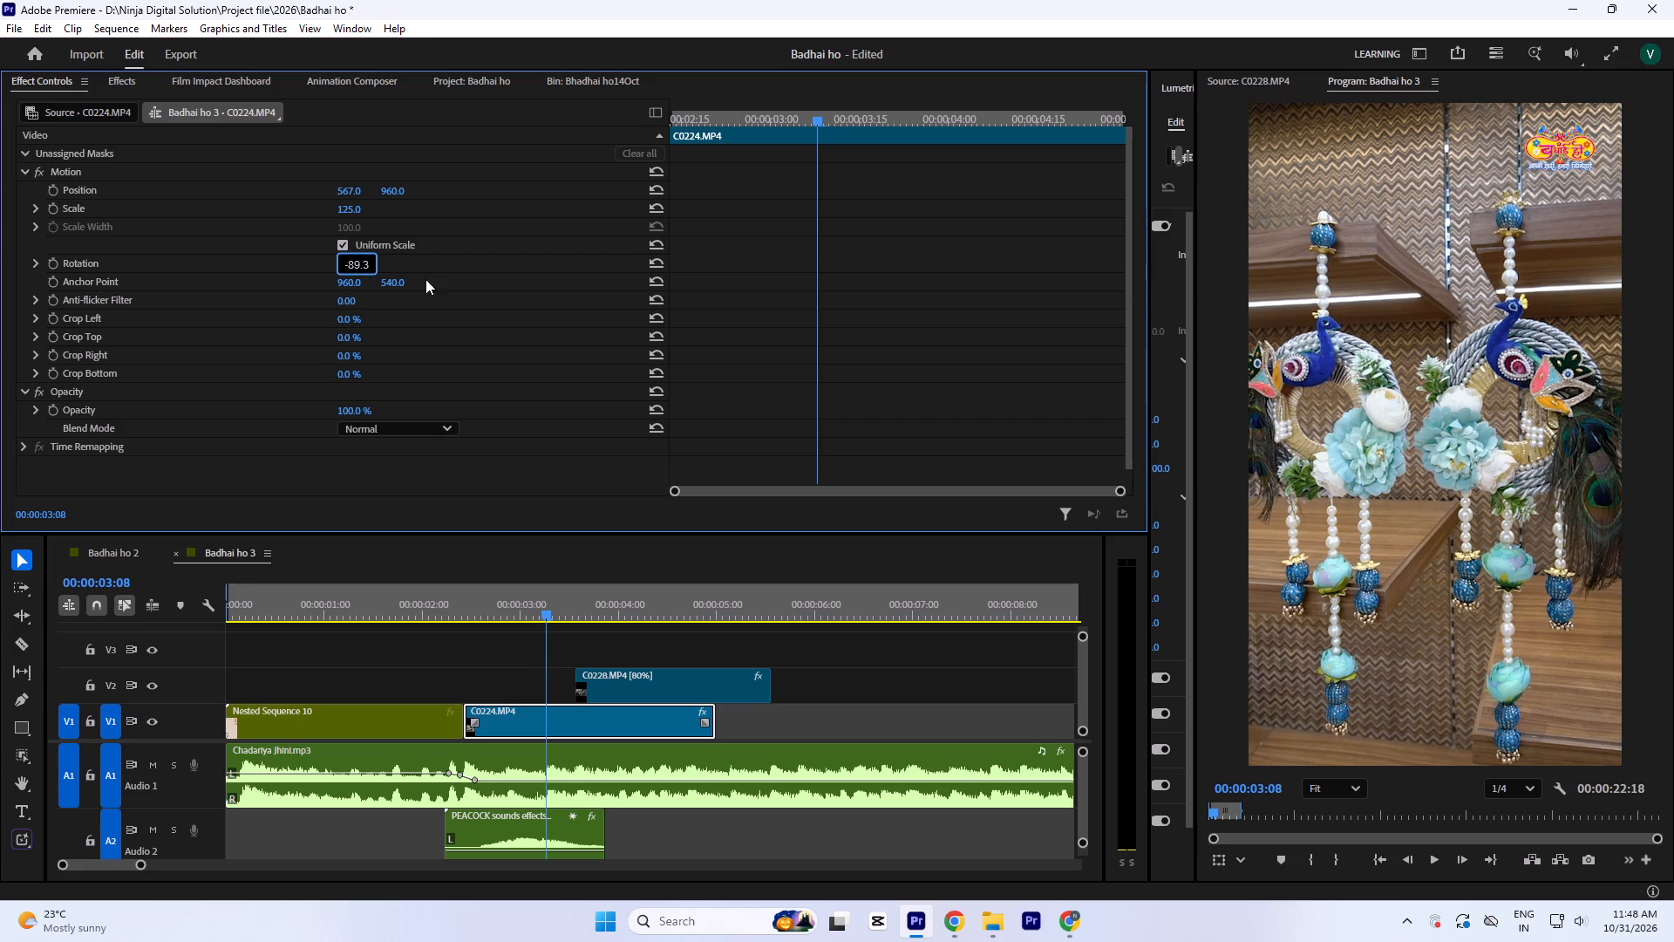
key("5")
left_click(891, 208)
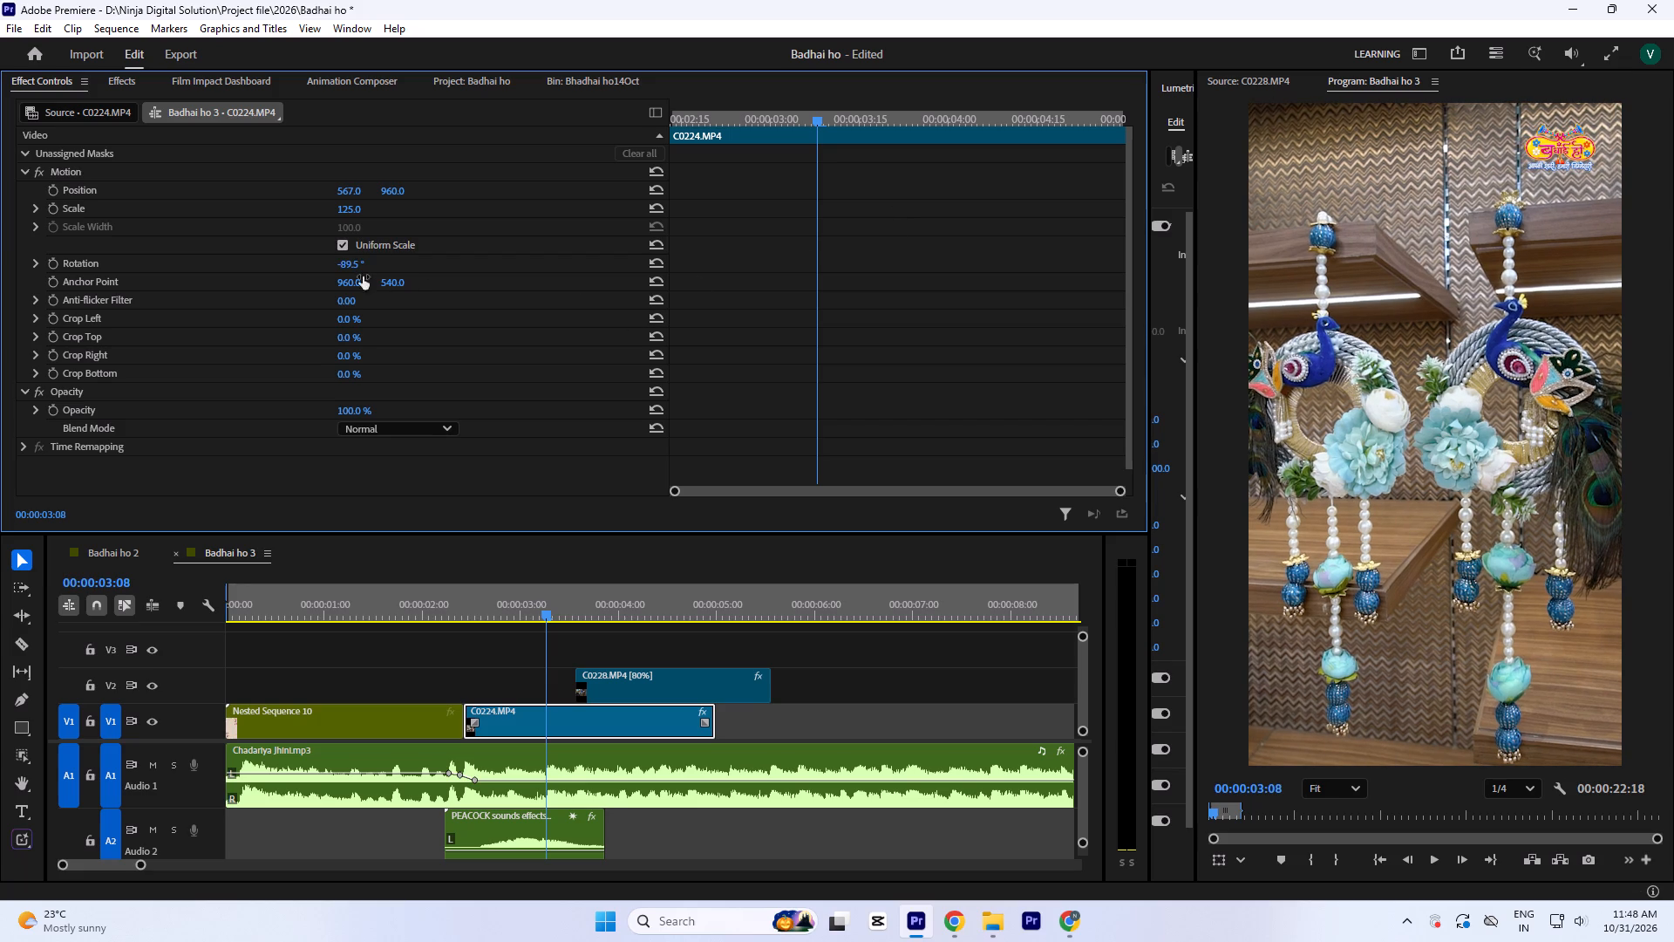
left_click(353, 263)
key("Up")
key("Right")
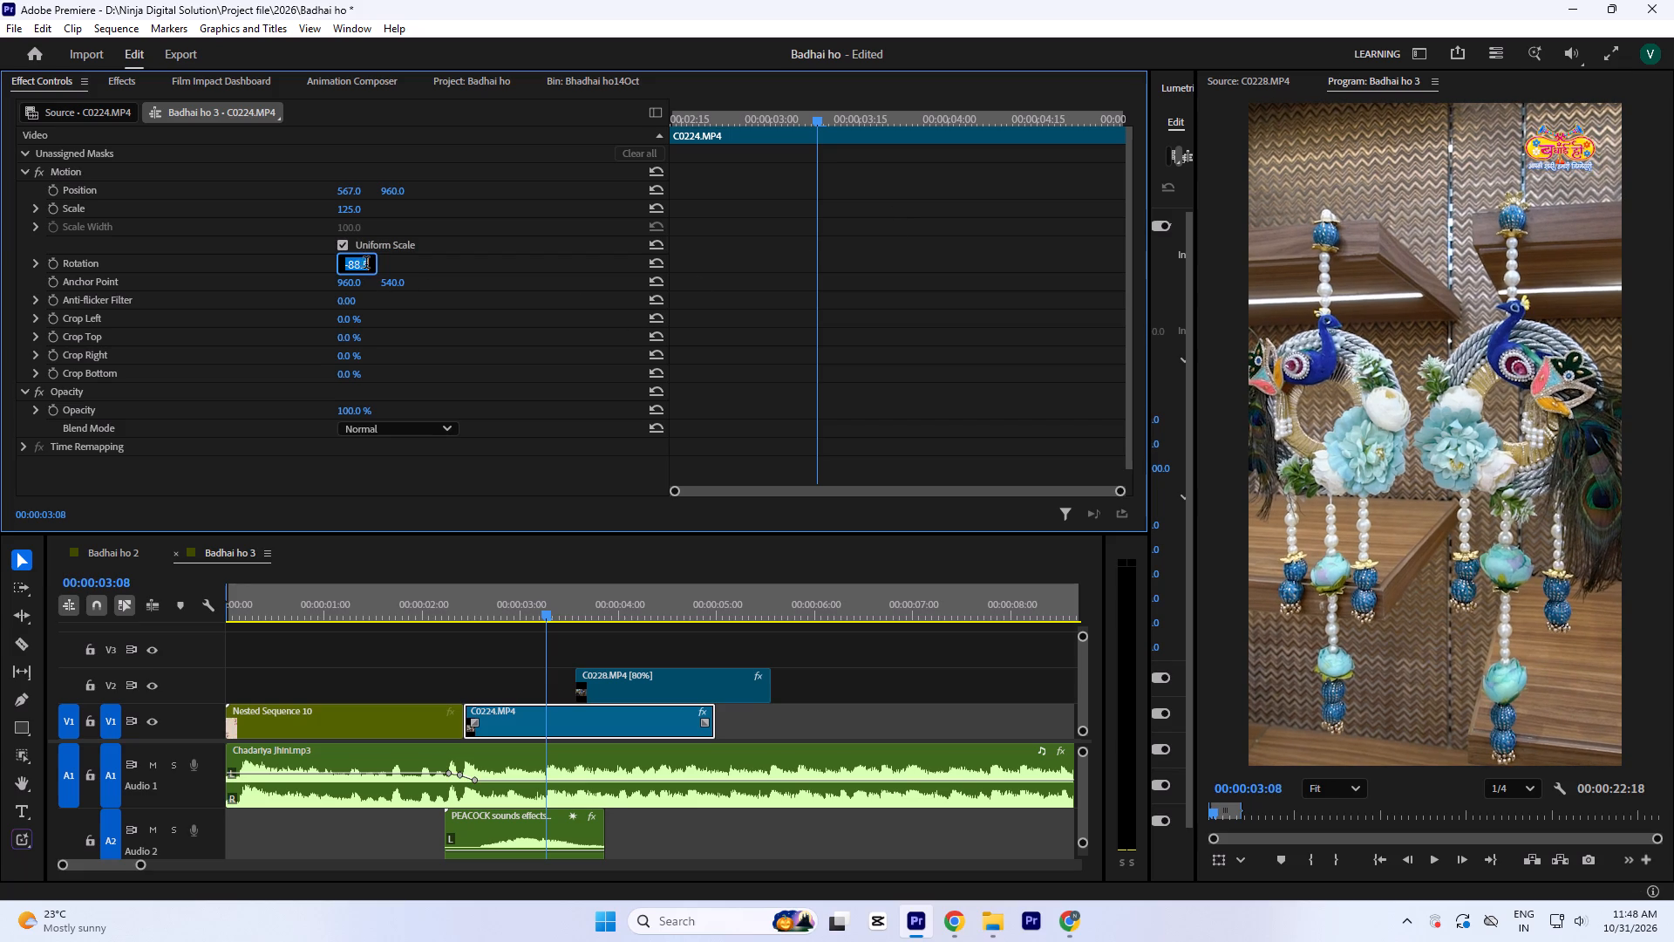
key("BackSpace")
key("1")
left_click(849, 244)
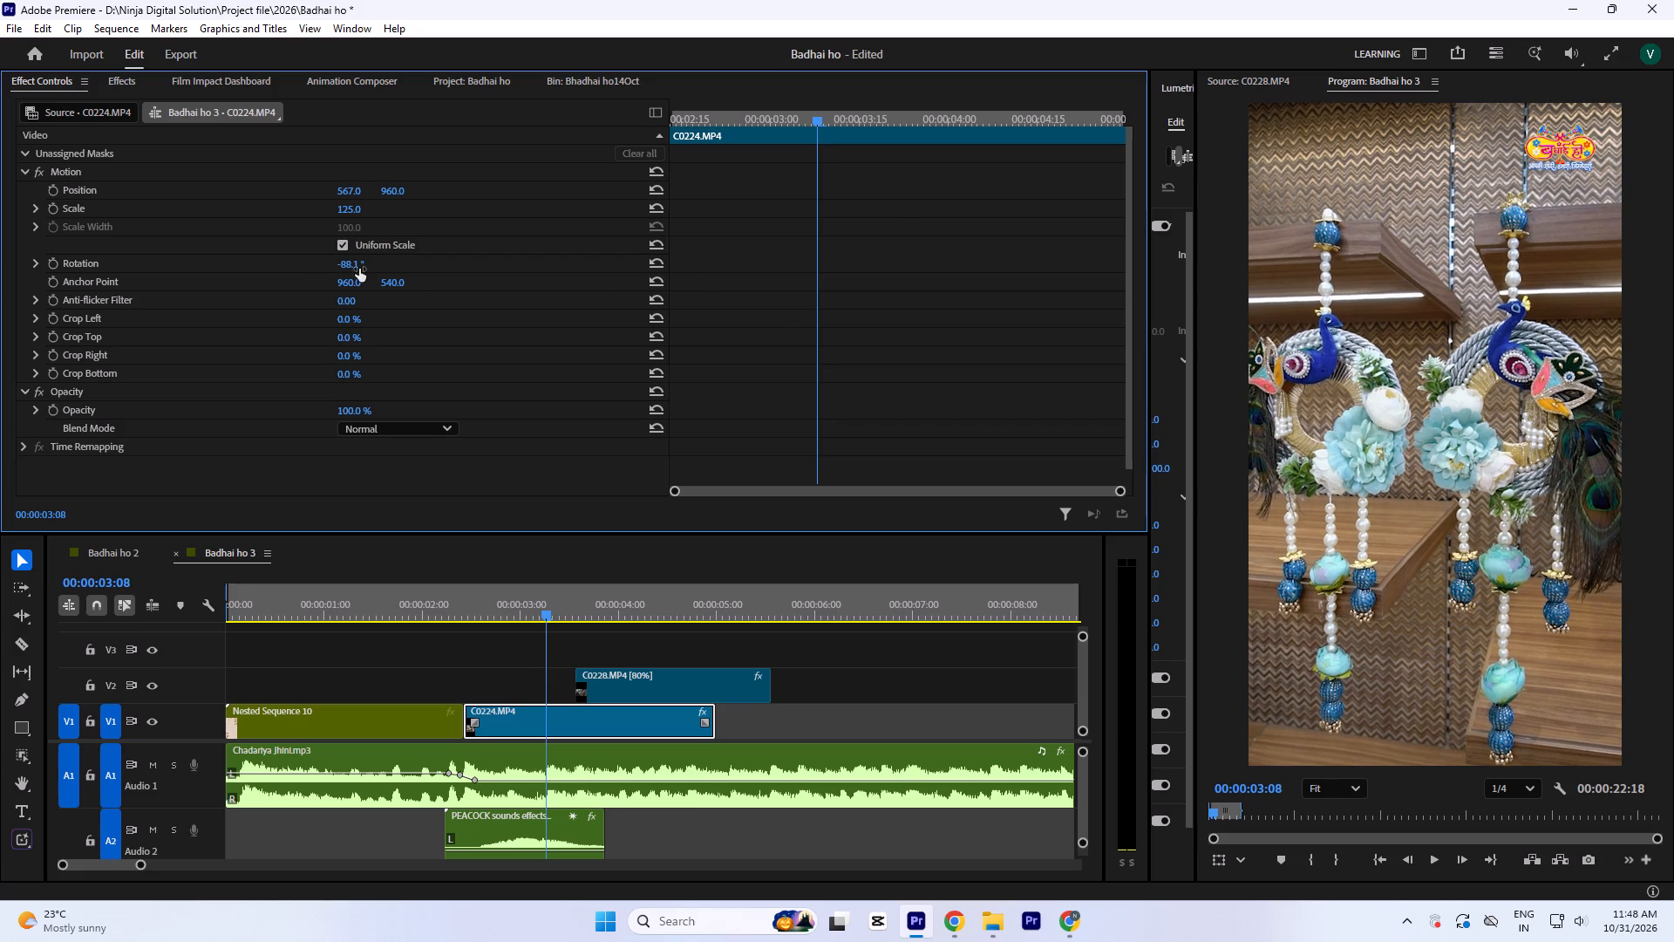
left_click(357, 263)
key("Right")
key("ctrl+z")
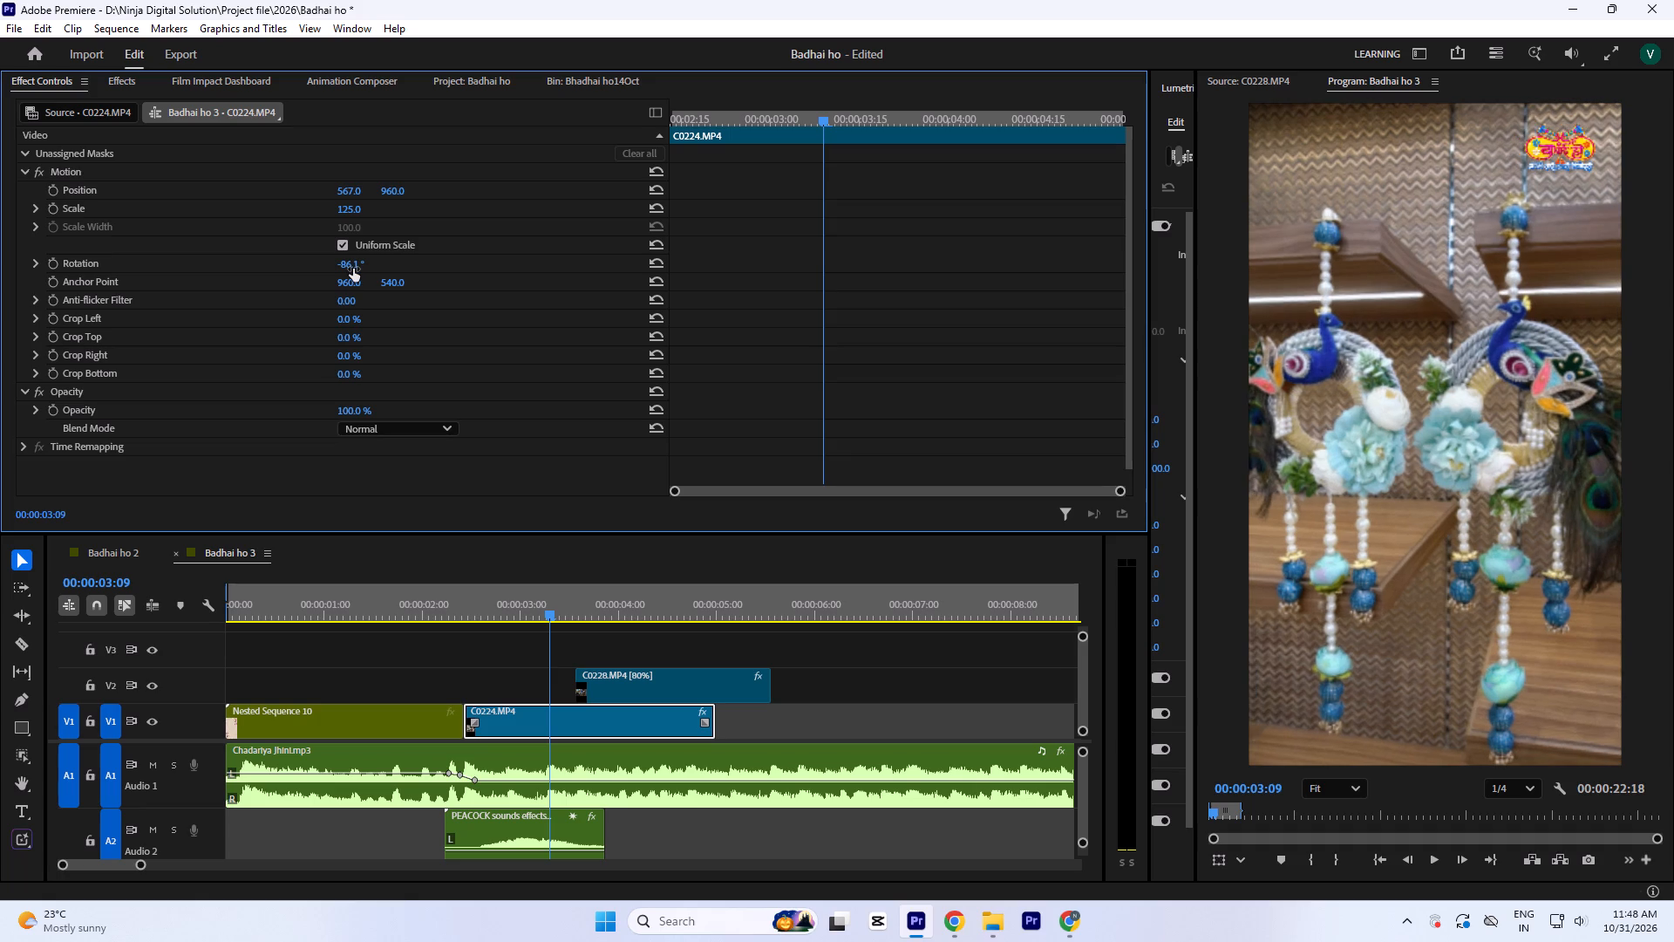
Set the rotation of the C0224.MP4 clip on V1 to -88.7°.
left_click(353, 269)
key("Right")
key("BackSpace")
key("7")
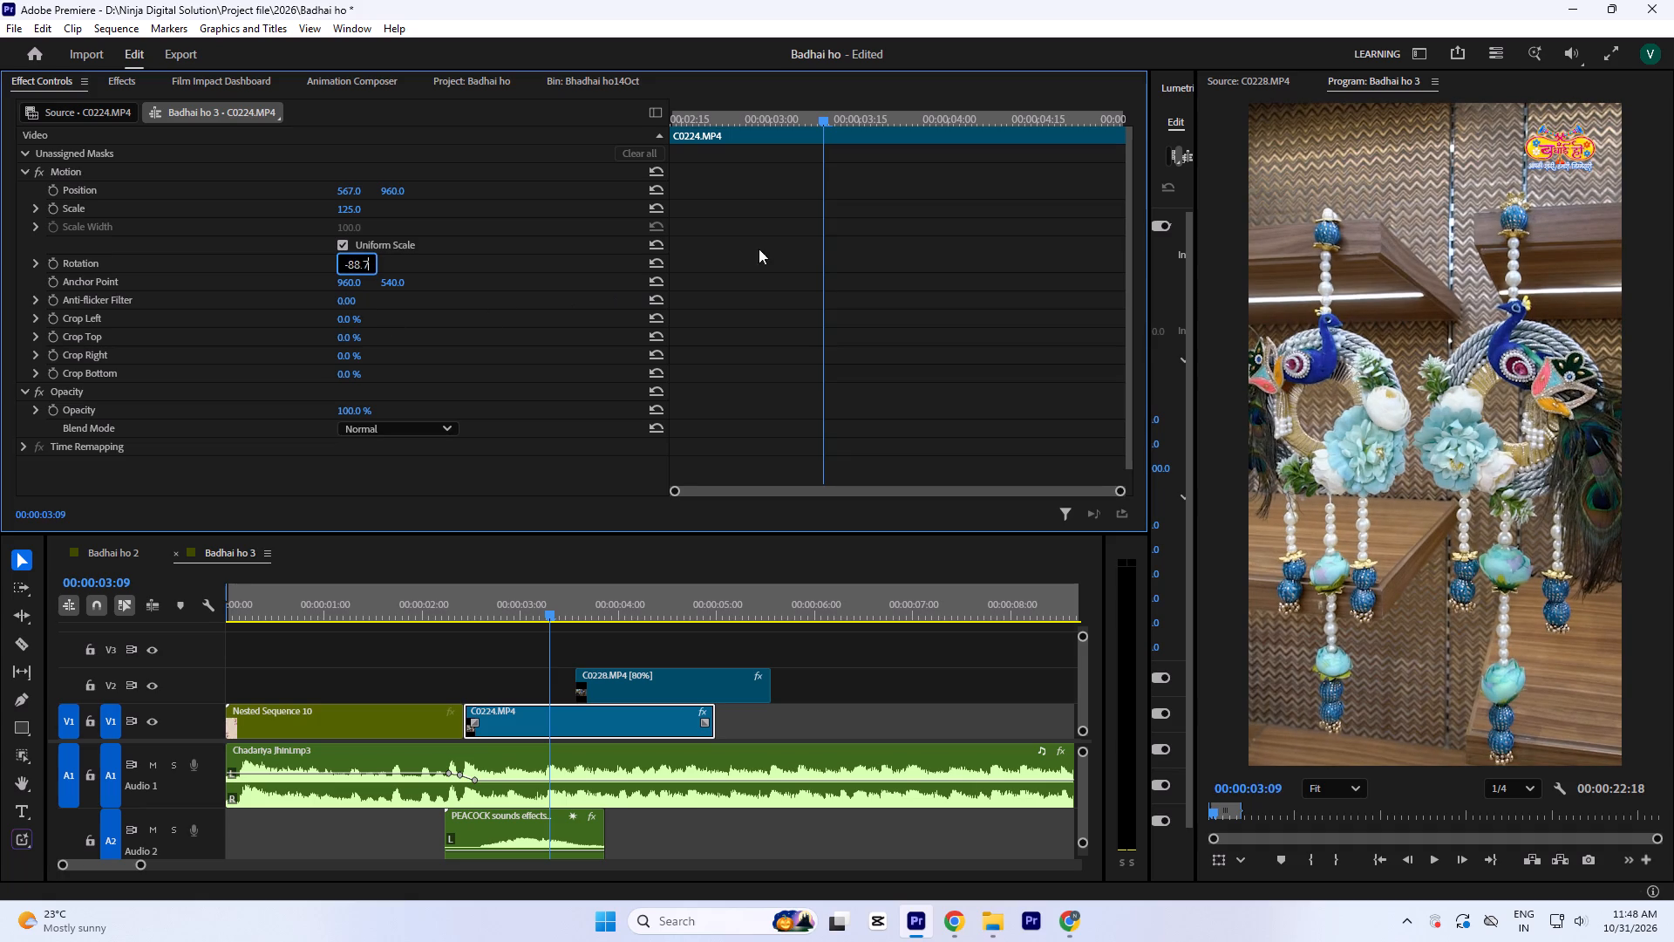
left_click(759, 249)
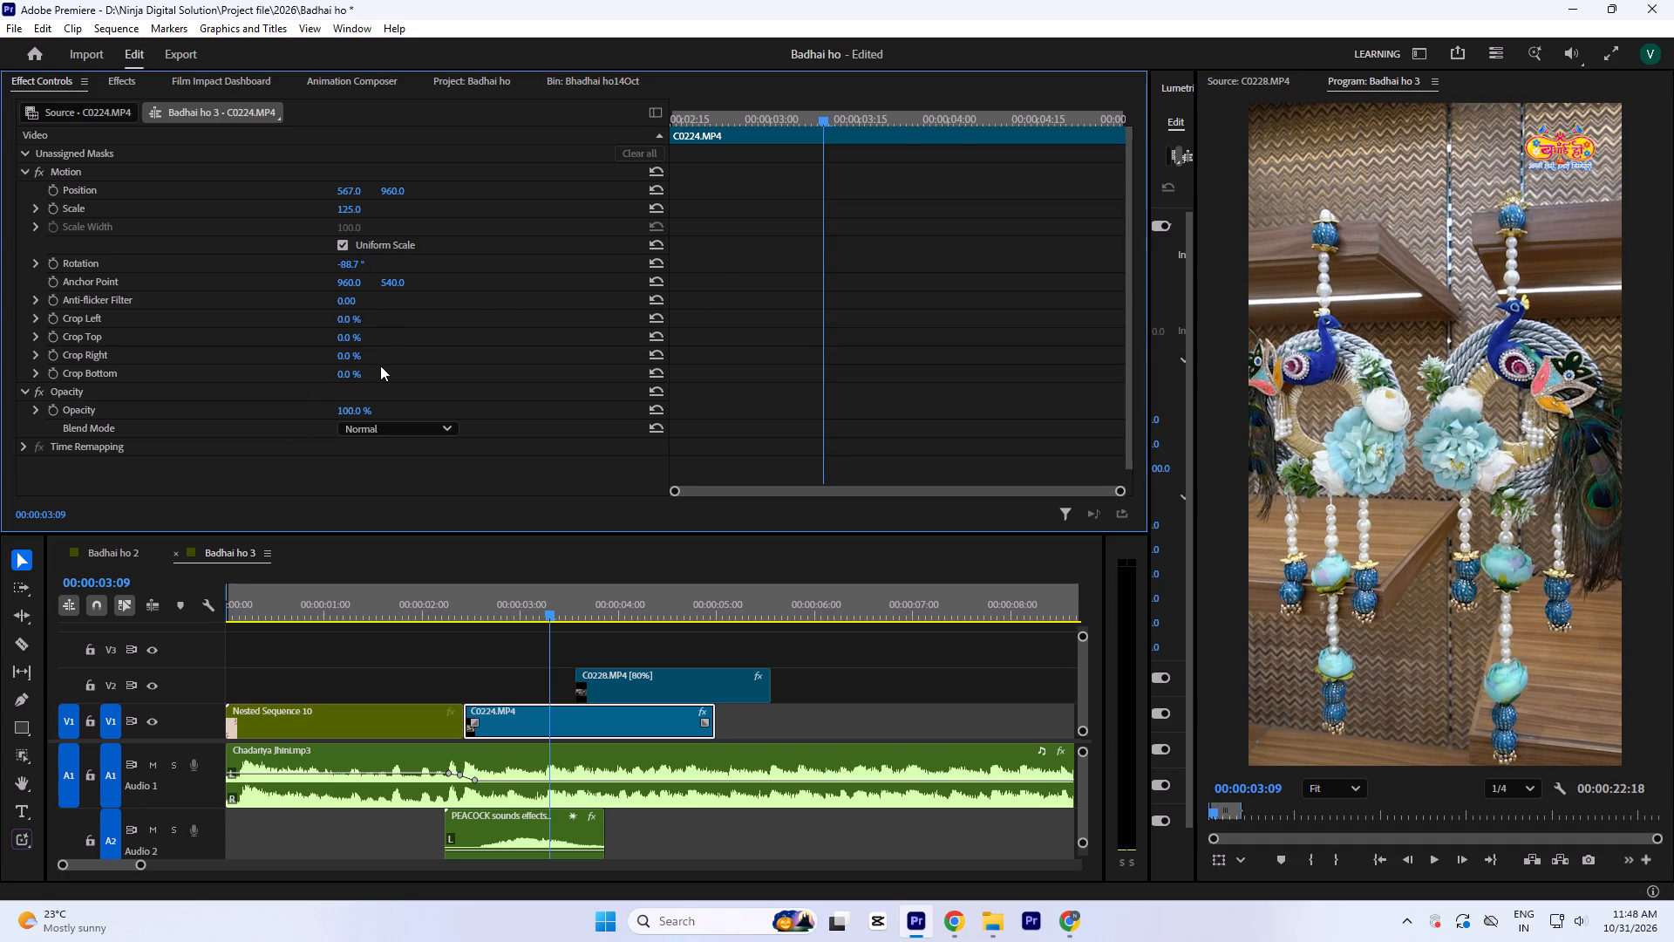
Scale the C0224.MP4 clip to 126 and shift it slightly rightward in the frame to balance the two hangings.
left_click(353, 210)
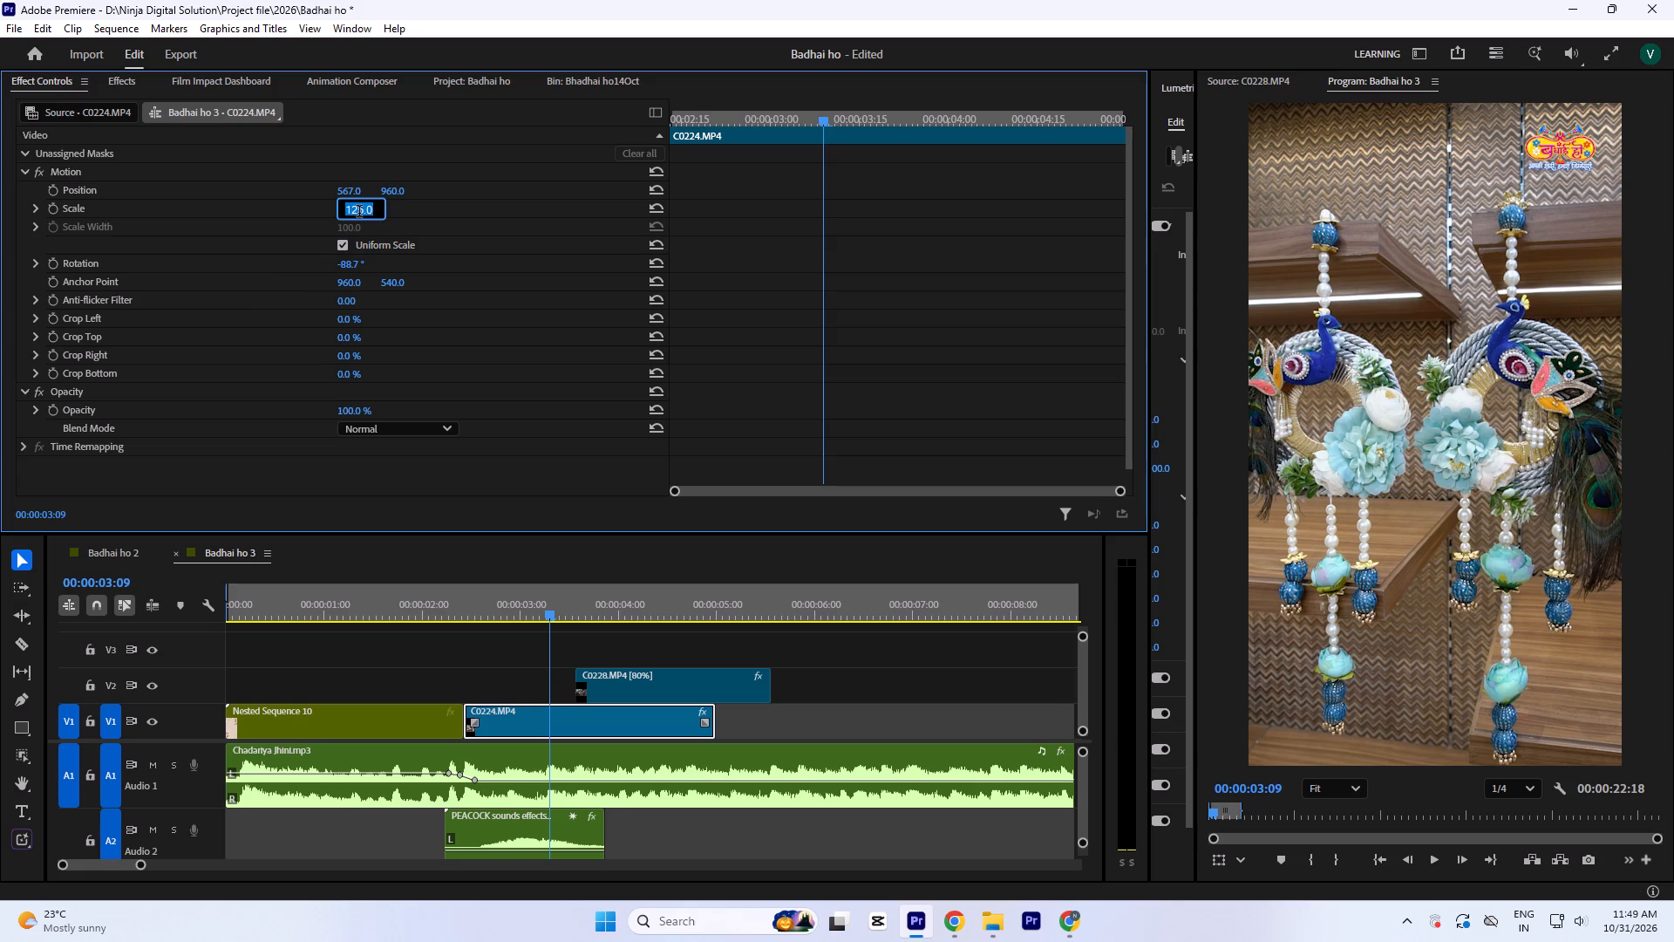
key("Up")
left_click(738, 229)
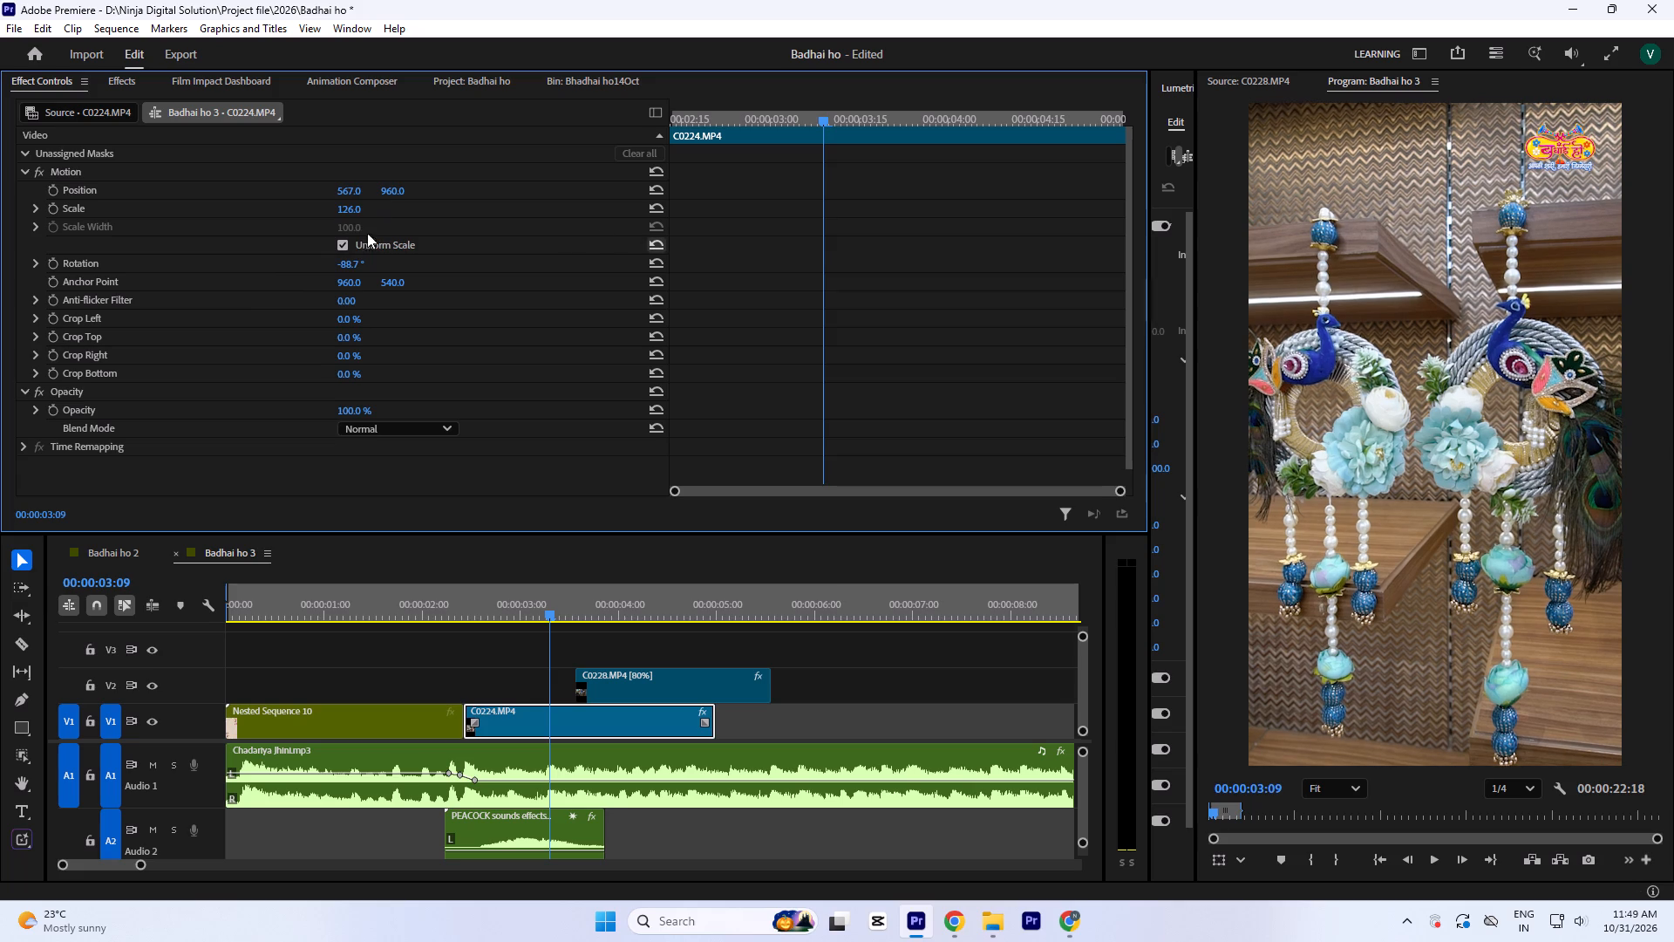
left_click_drag(352, 183, 353, 172)
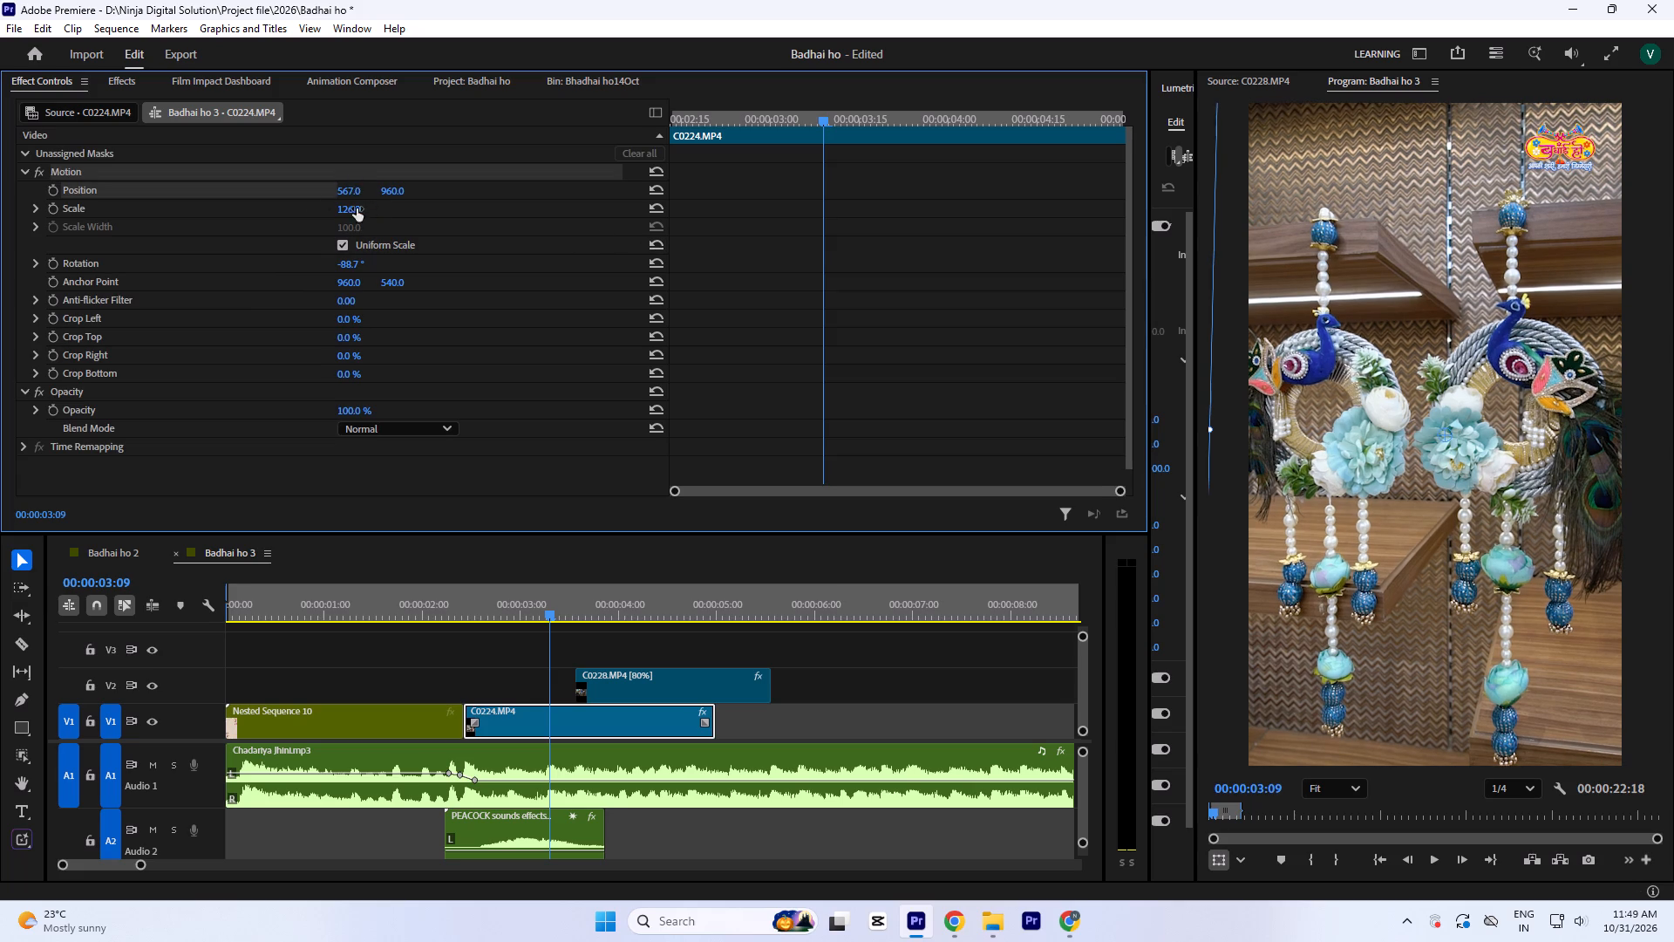
left_click_drag(352, 191, 352, 169)
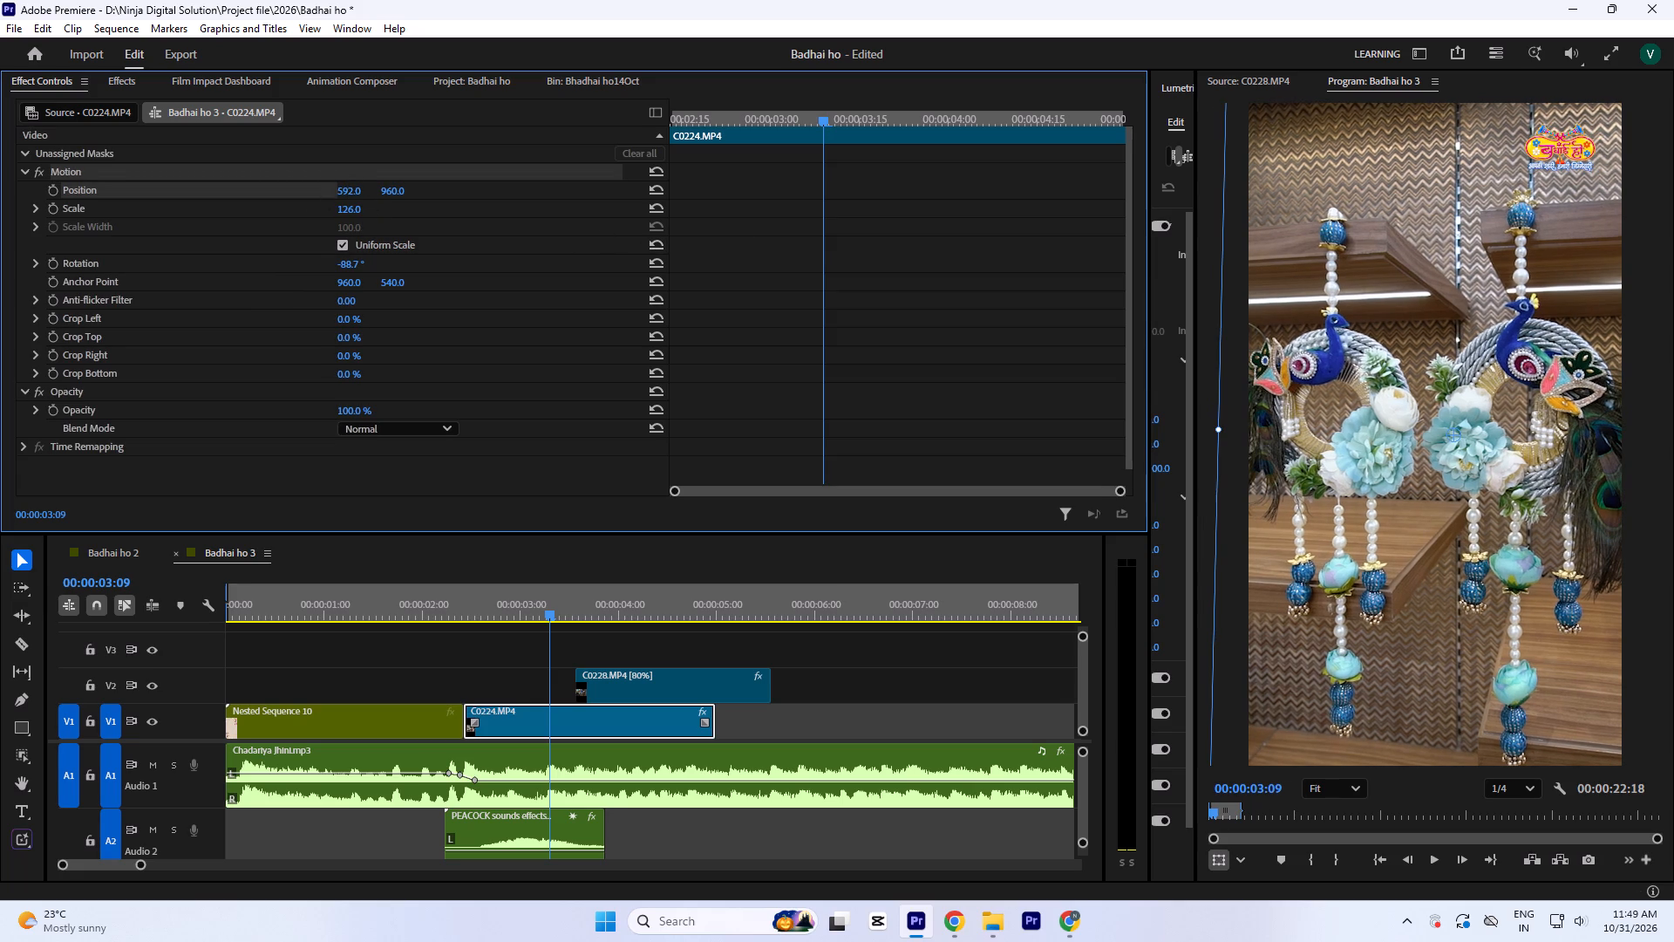
left_click_drag(352, 169, 352, 173)
Deselect the clip and save the project.
left_click(825, 670)
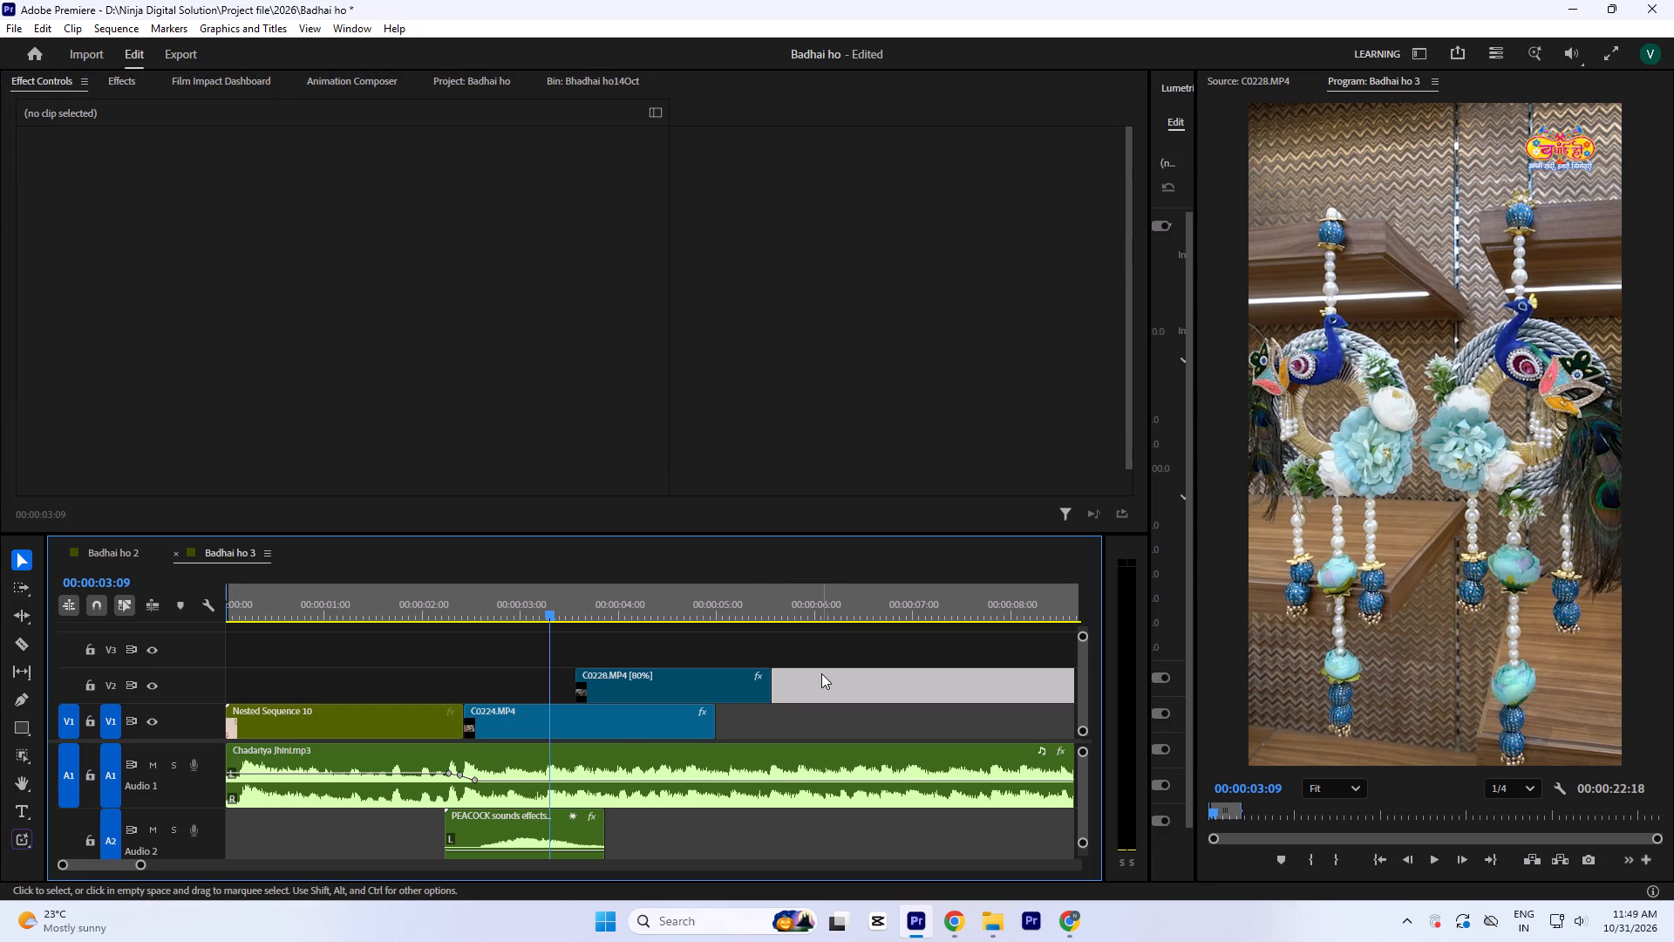
key("ctrl+s")
Play back the opening several times, checking how the peacock call falls on the cut from the title card to C0224.MP4.
key("Return")
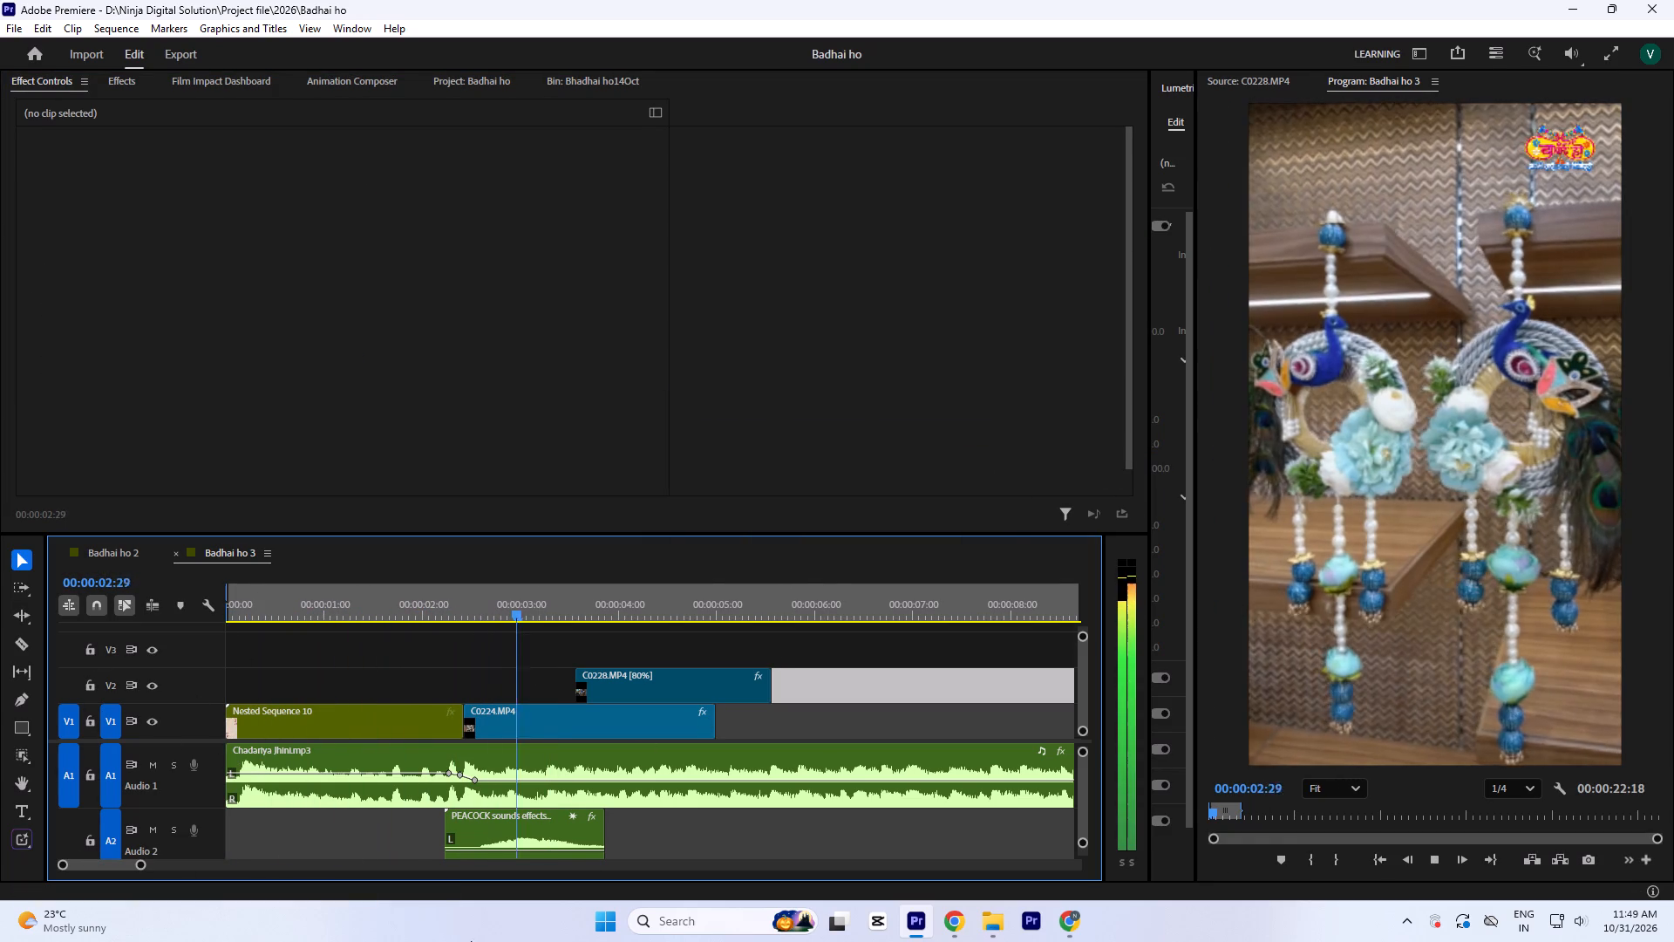
key("space")
left_click(434, 604)
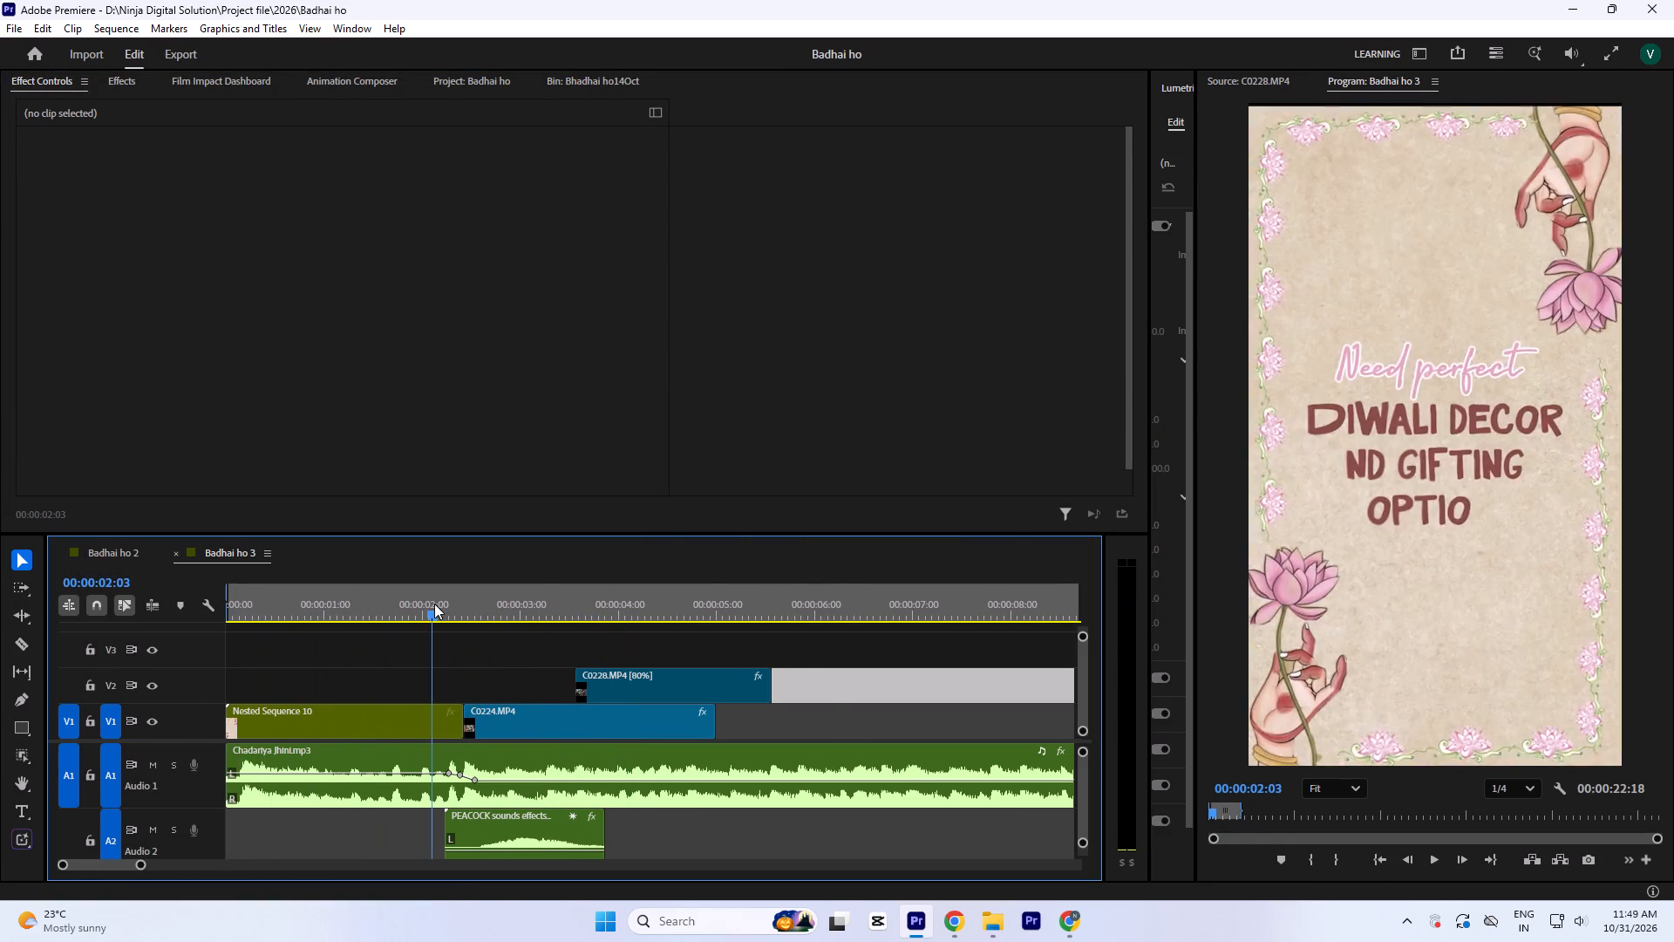
key("space")
key("space")
left_click(391, 622)
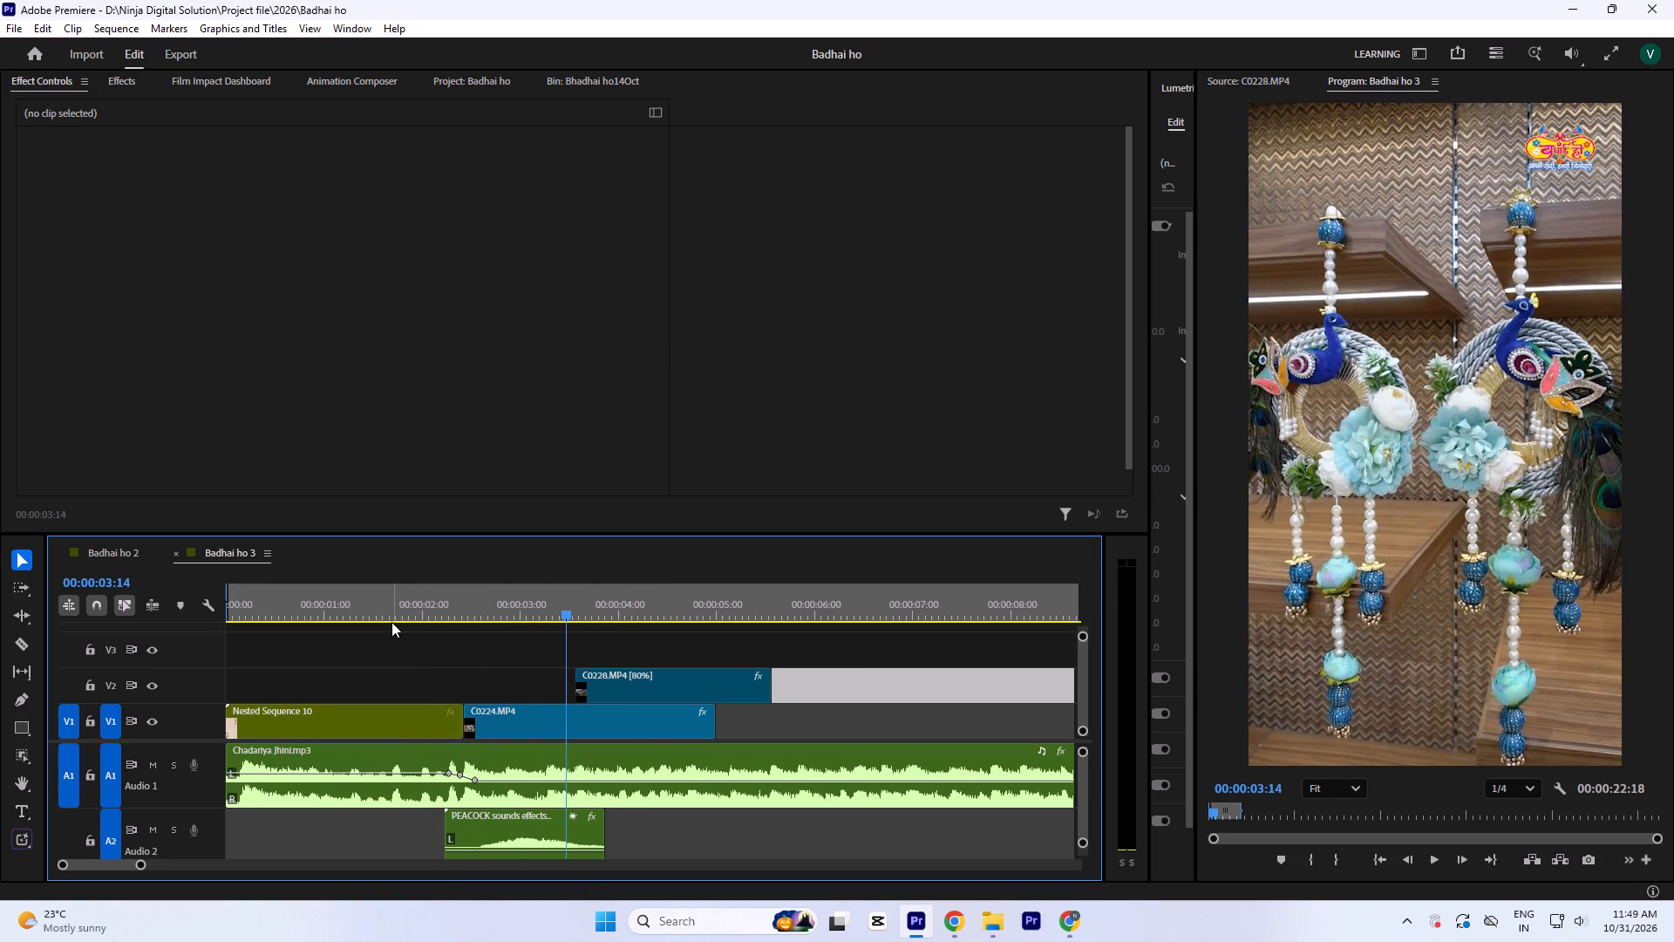
left_click(387, 595)
key("space")
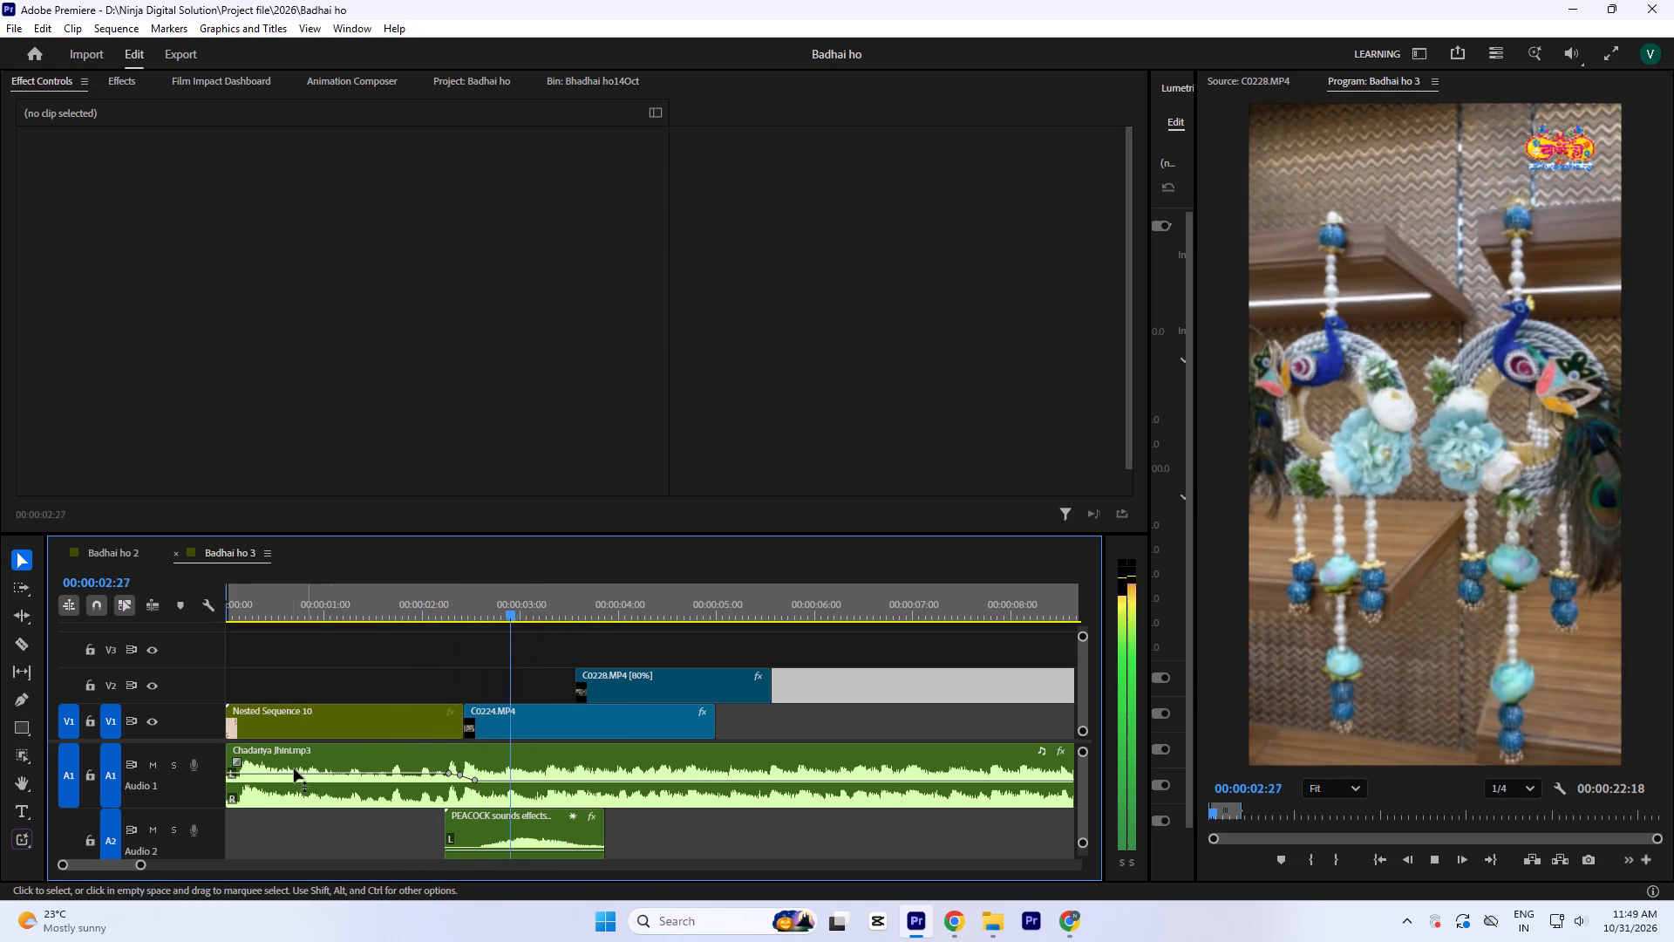
key("space")
Shift the PEACOCK sounds effects.mp3 clip on A2 about five frames earlier in the enlarged timeline.
type("`=")
left_click_drag(736, 595, 711, 598)
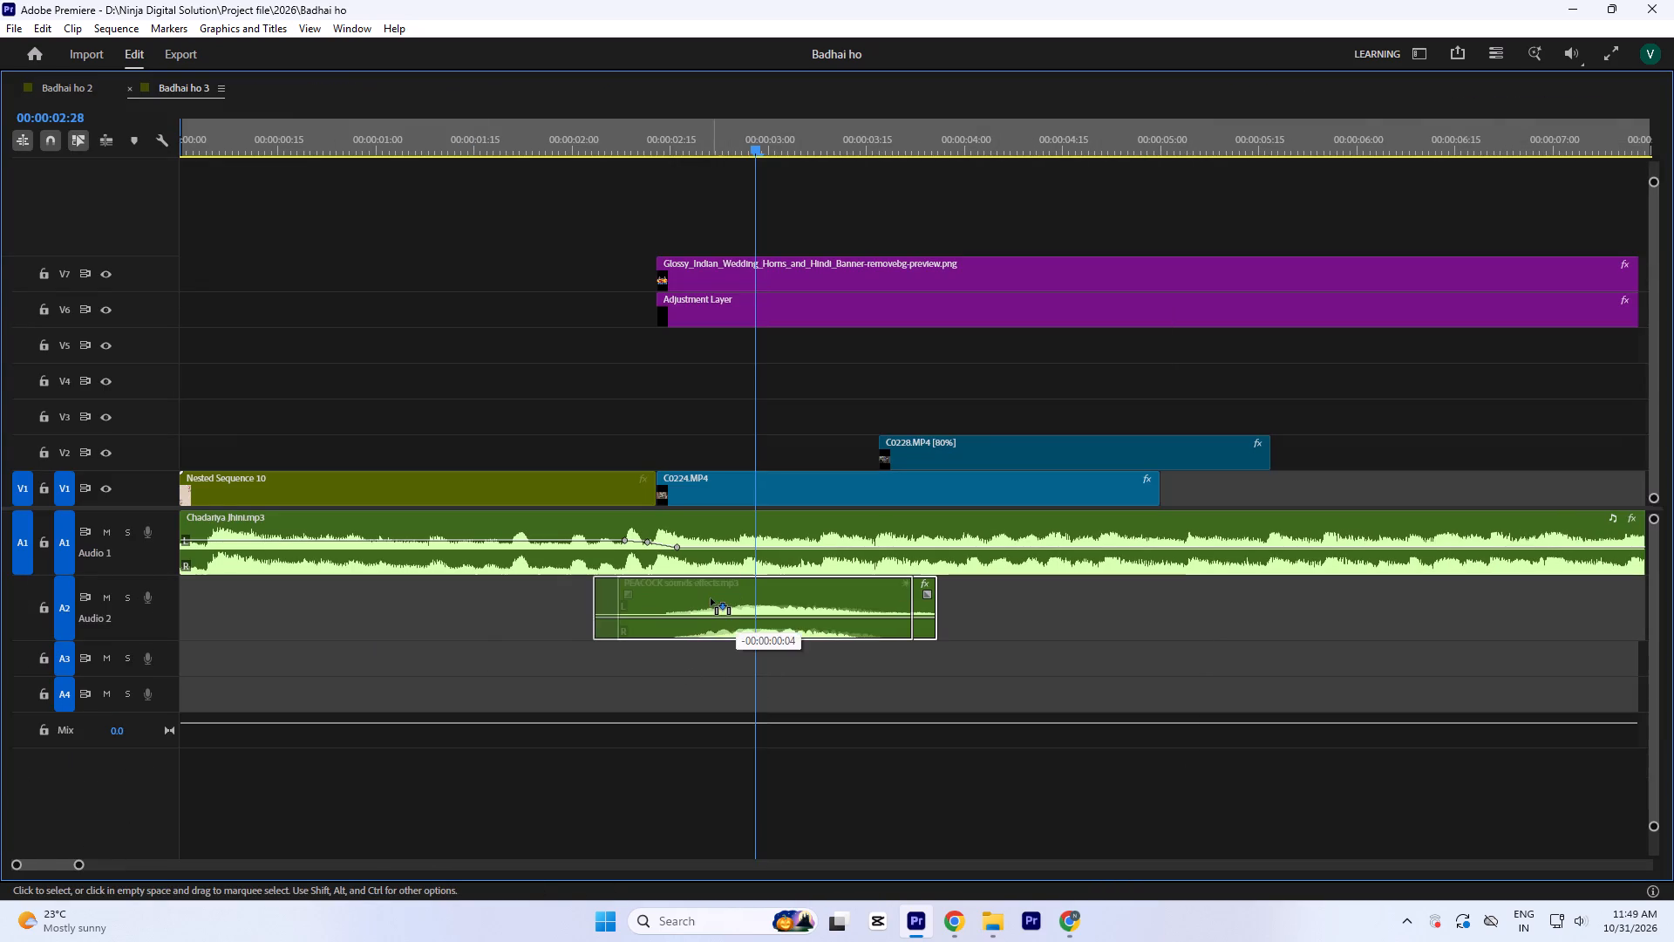
left_click_drag(711, 598, 702, 598)
Play back the opening to check the shifted peacock call and find the music beat where the C0228.MP4 shot should end.
left_click(512, 124)
type("`-")
key("space")
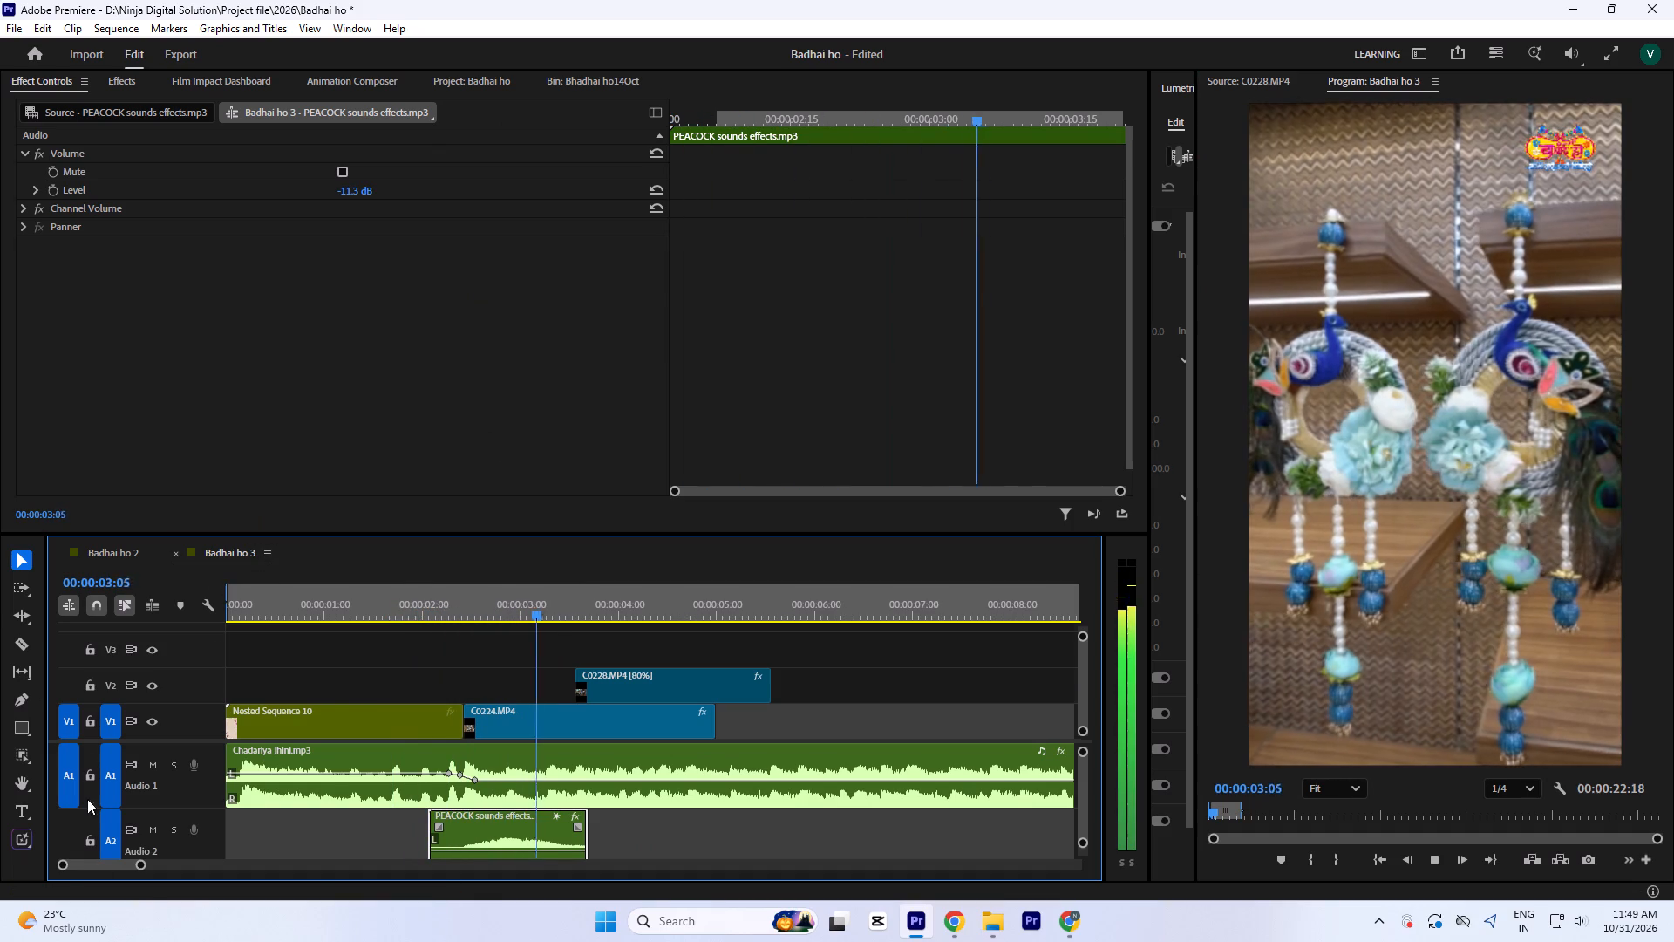
key("space")
key("space")
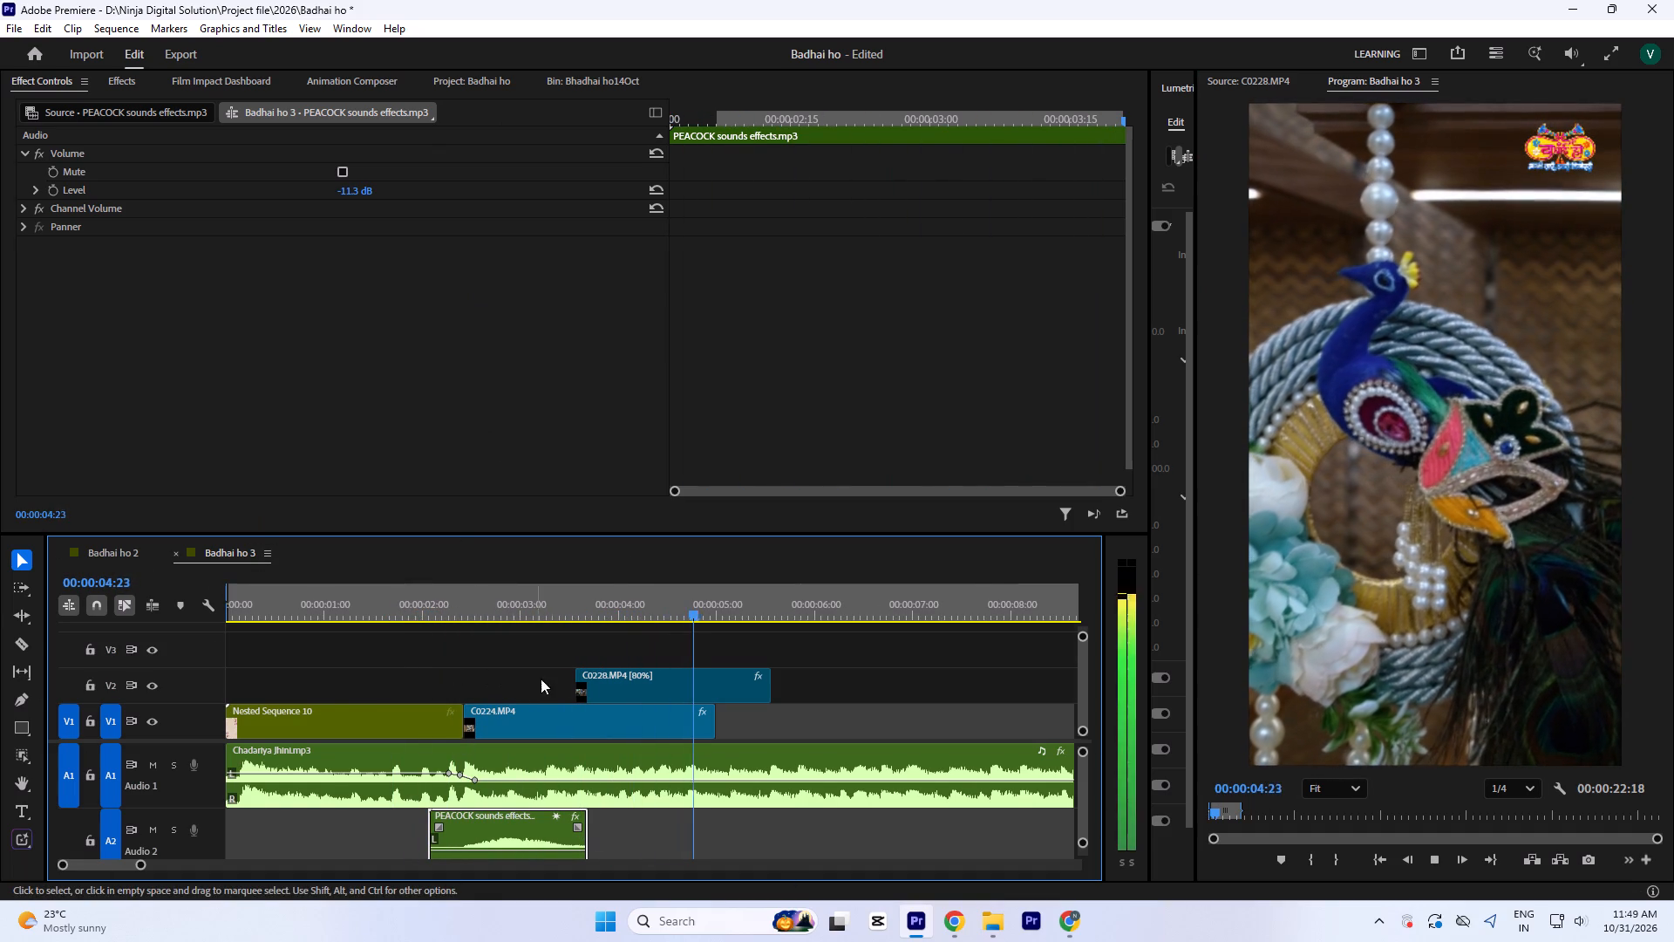
key("space")
left_click(663, 591)
key("space")
key("space")
key("space")
key("space")
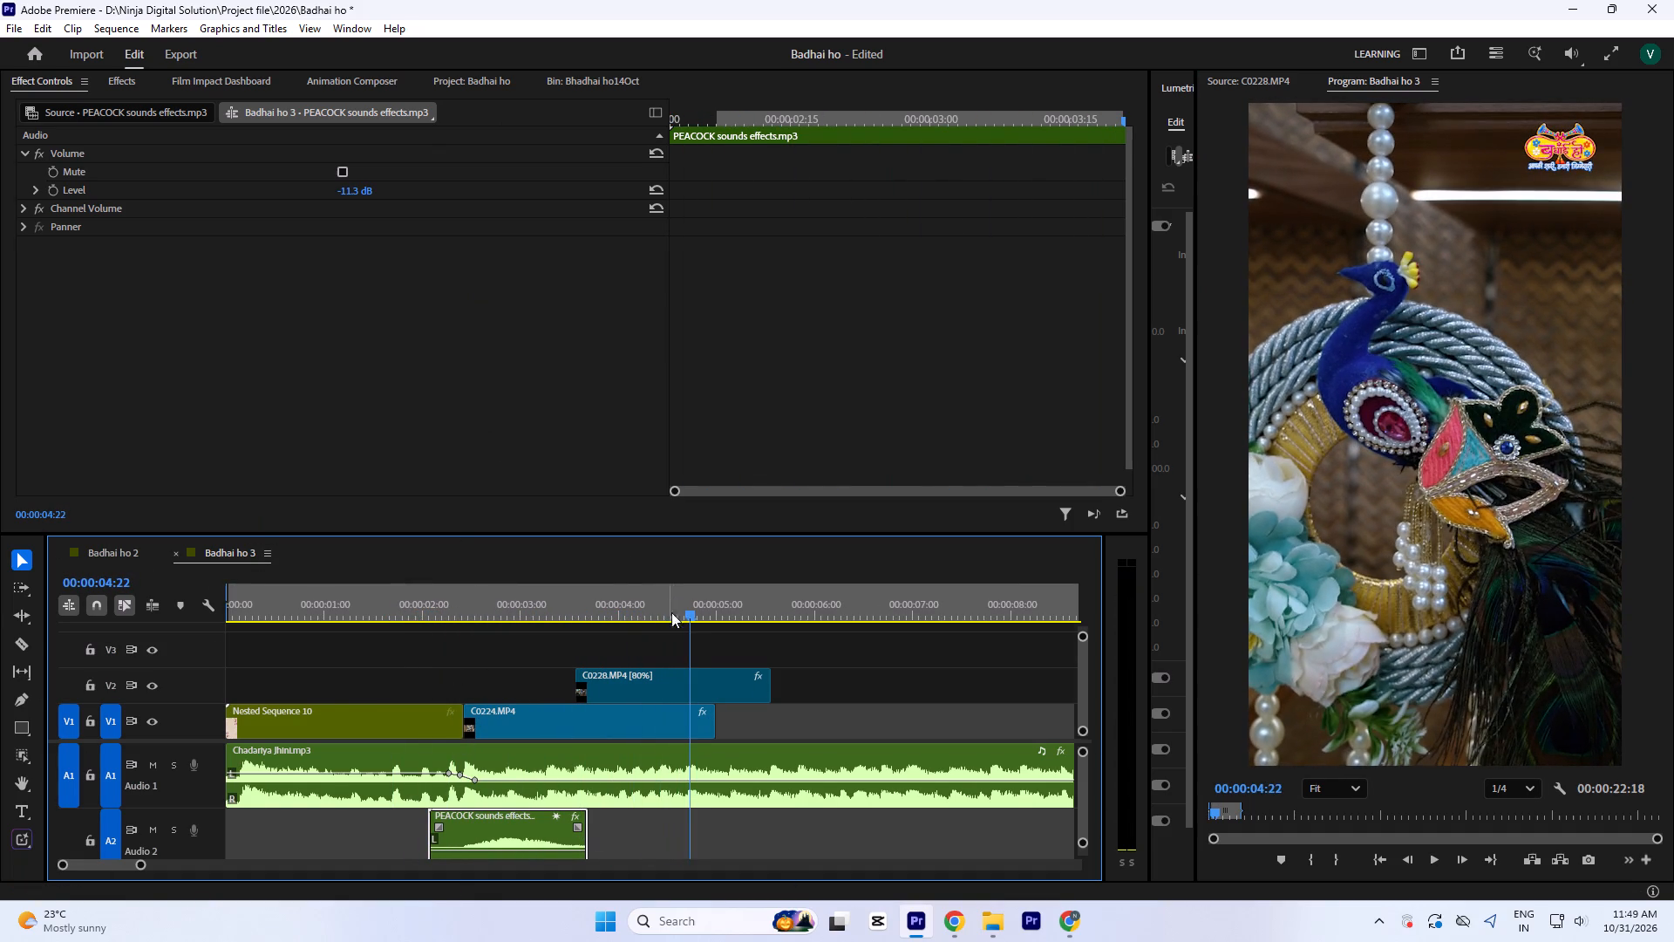
Trim the ends of C0228.MP4 on V2 and C0224.MP4 on V1 together to 00:00:04:21 and save the project.
key("equal")
key("equal")
key("equal")
left_click(606, 593)
key("equal")
key("equal")
left_click(624, 597)
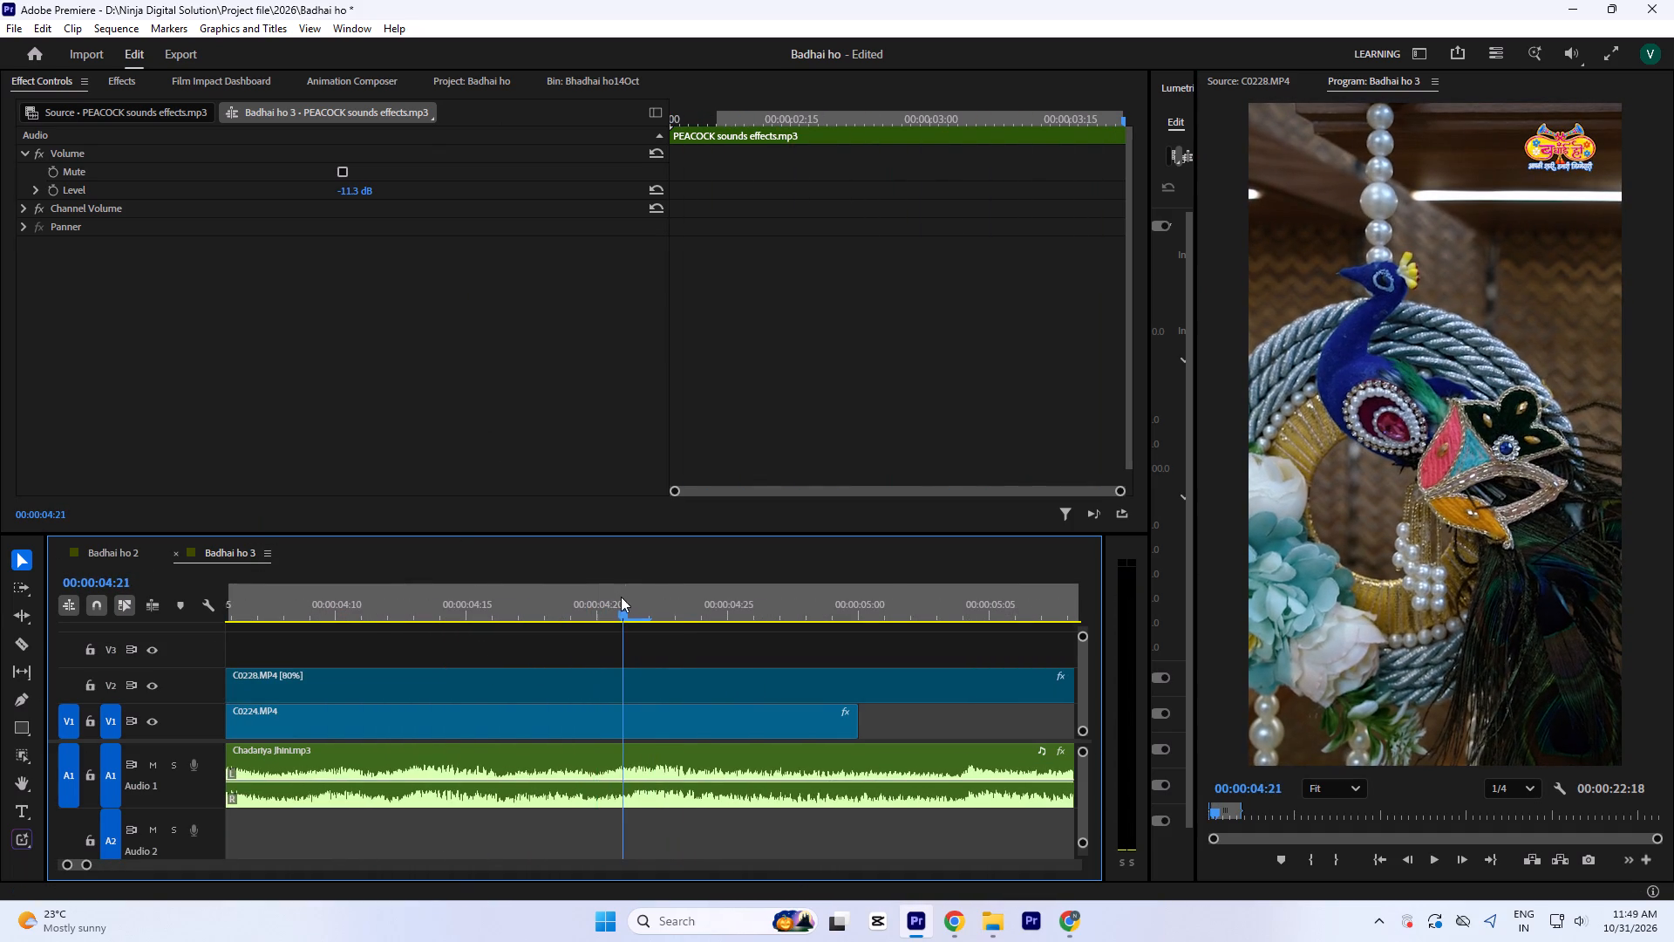
key("minus")
key("minus")
left_click_drag(815, 692, 707, 714)
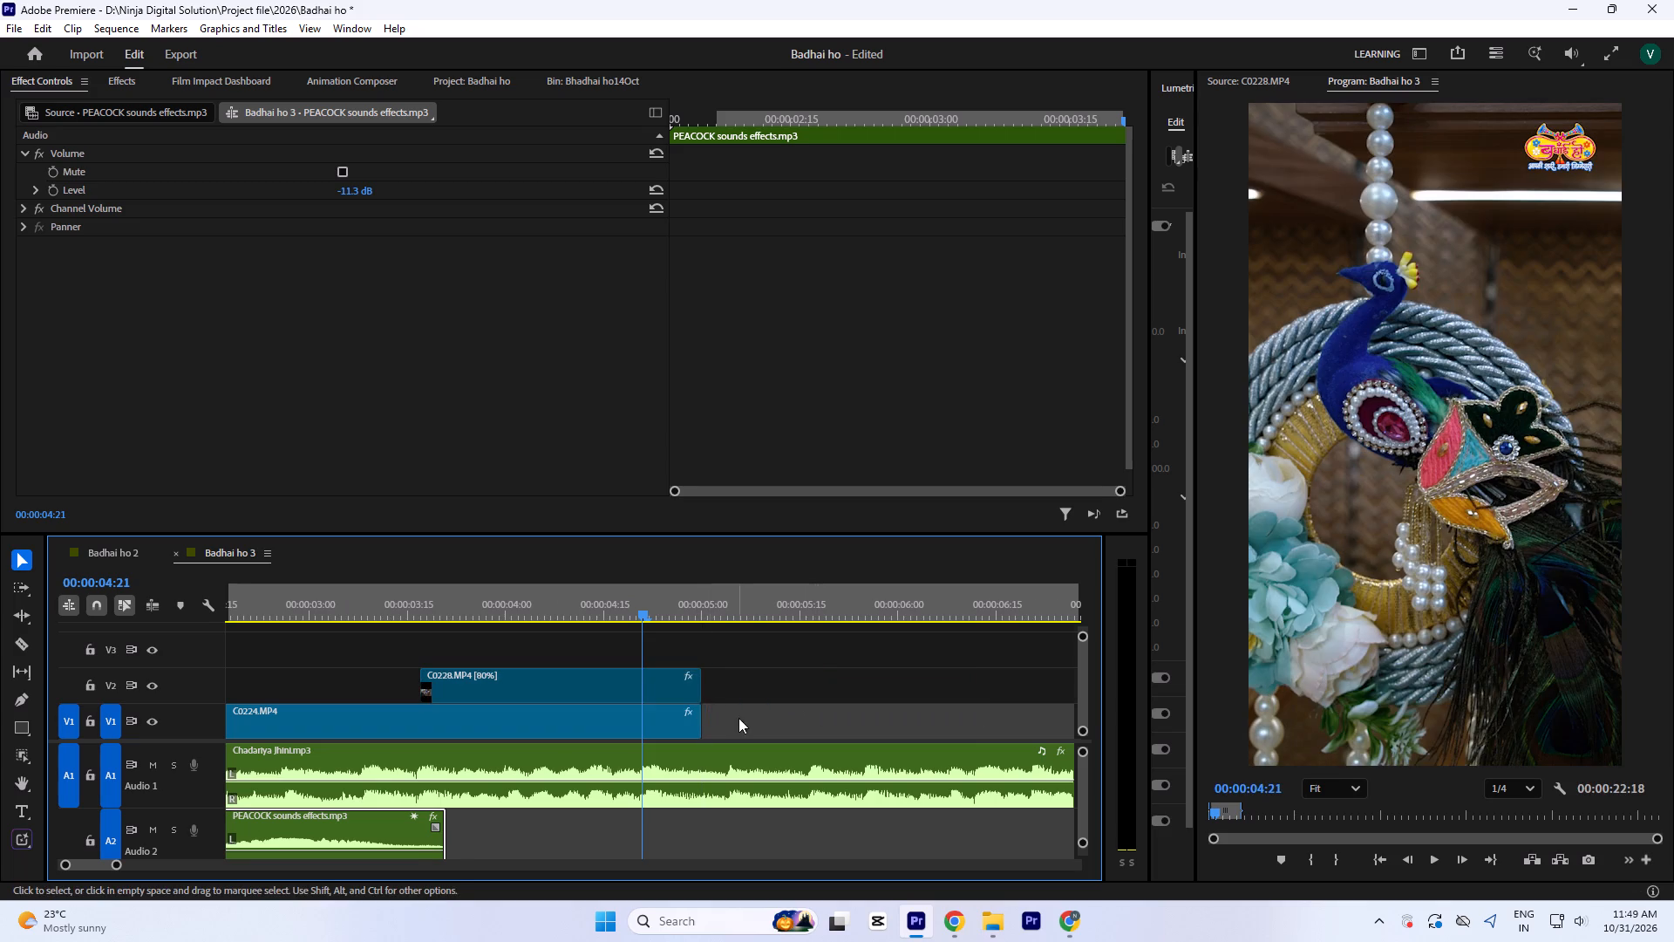
left_click_drag(738, 718, 677, 679)
left_click_drag(705, 697, 648, 711)
type("===")
key("ctrl+s")
Shorten both C0228.MP4 and C0224.MP4 by one more frame so they end at 00:00:04:20.
key("equal")
left_click(635, 579)
left_click(626, 580)
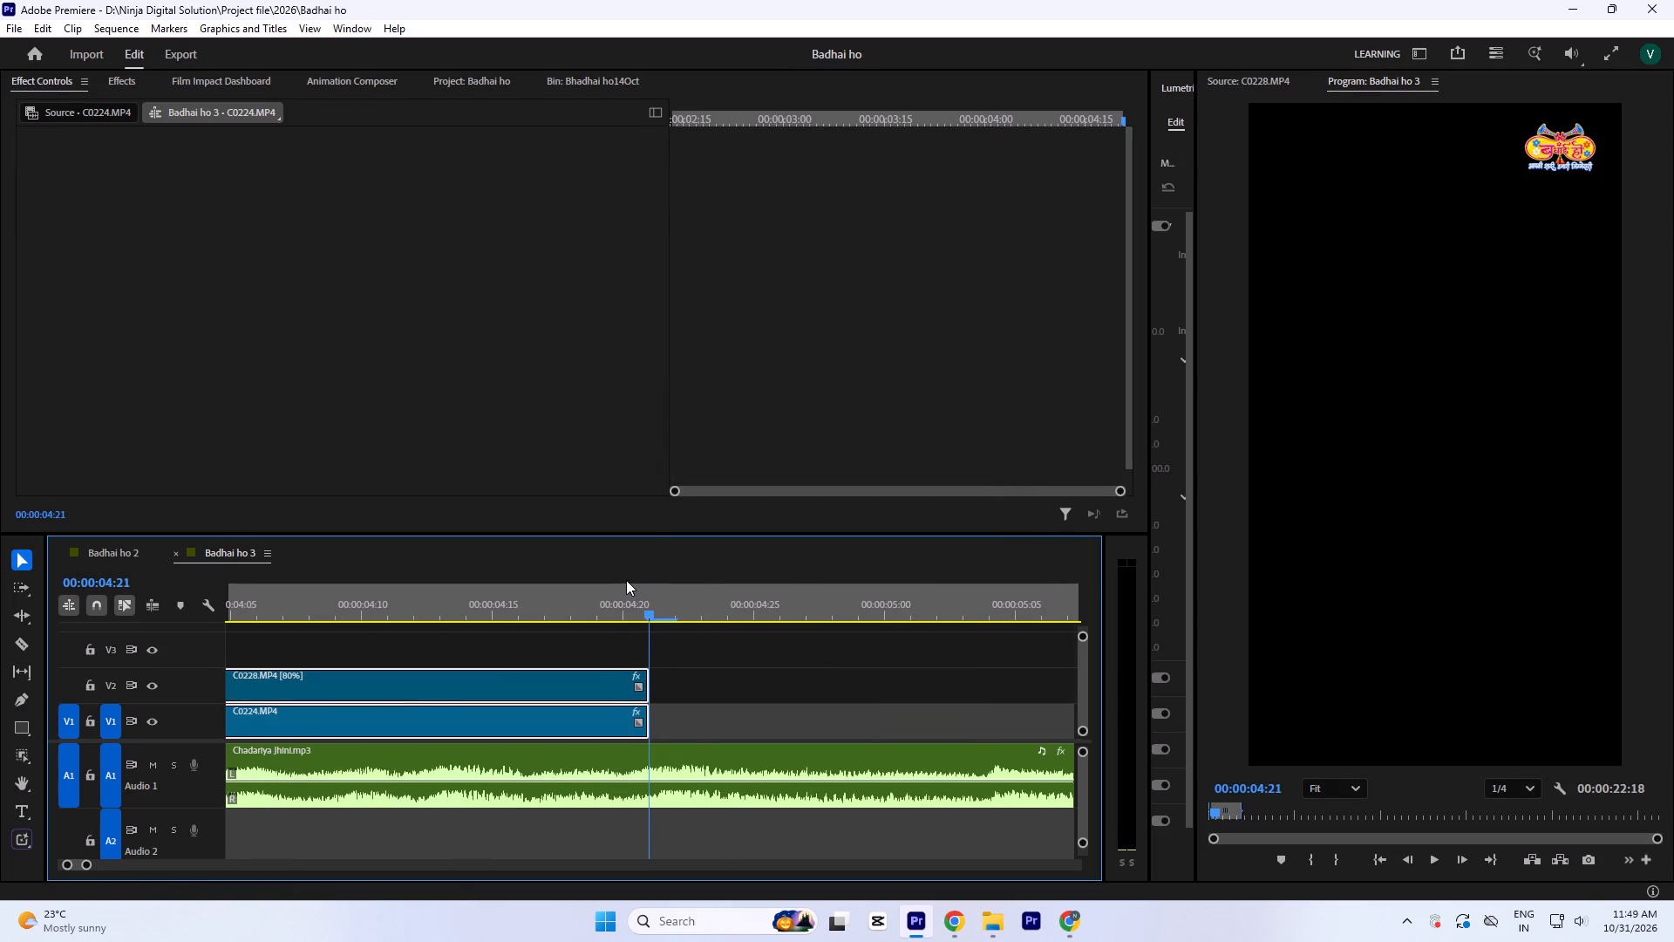
left_click(618, 584)
left_click_drag(656, 701, 632, 705)
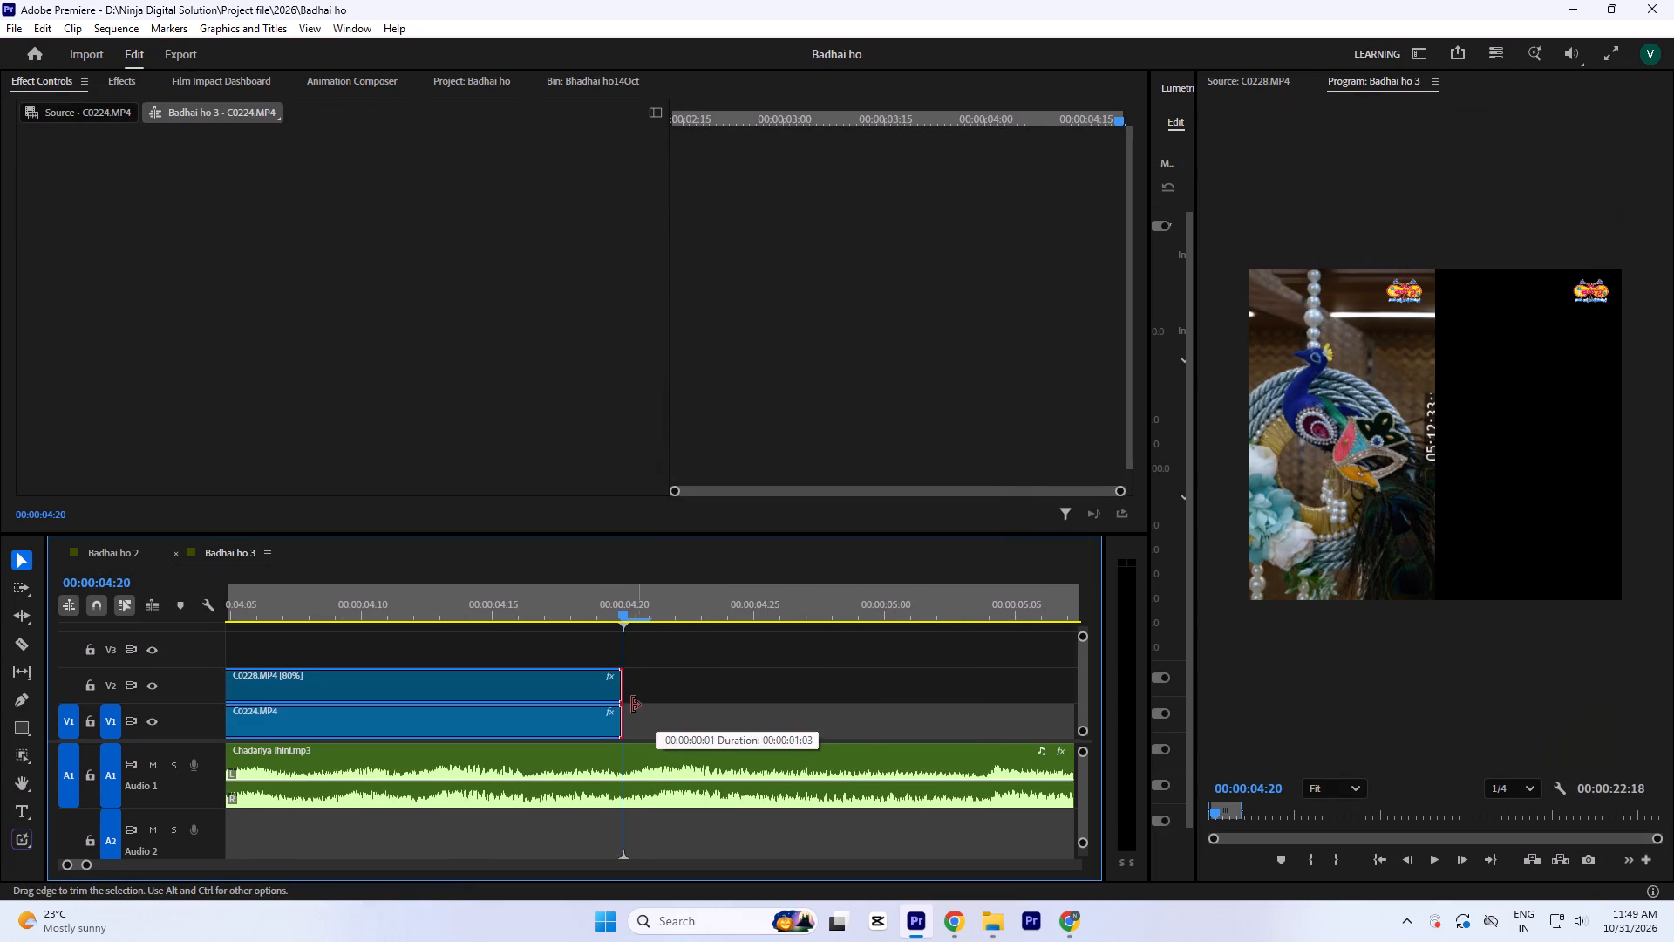
left_click_drag(632, 705, 631, 705)
Play back the sequence from the start to check the trimmed ending of C0228.MP4 against the music.
key("minus")
key("Return")
key("minus")
key("minus")
left_click(453, 669)
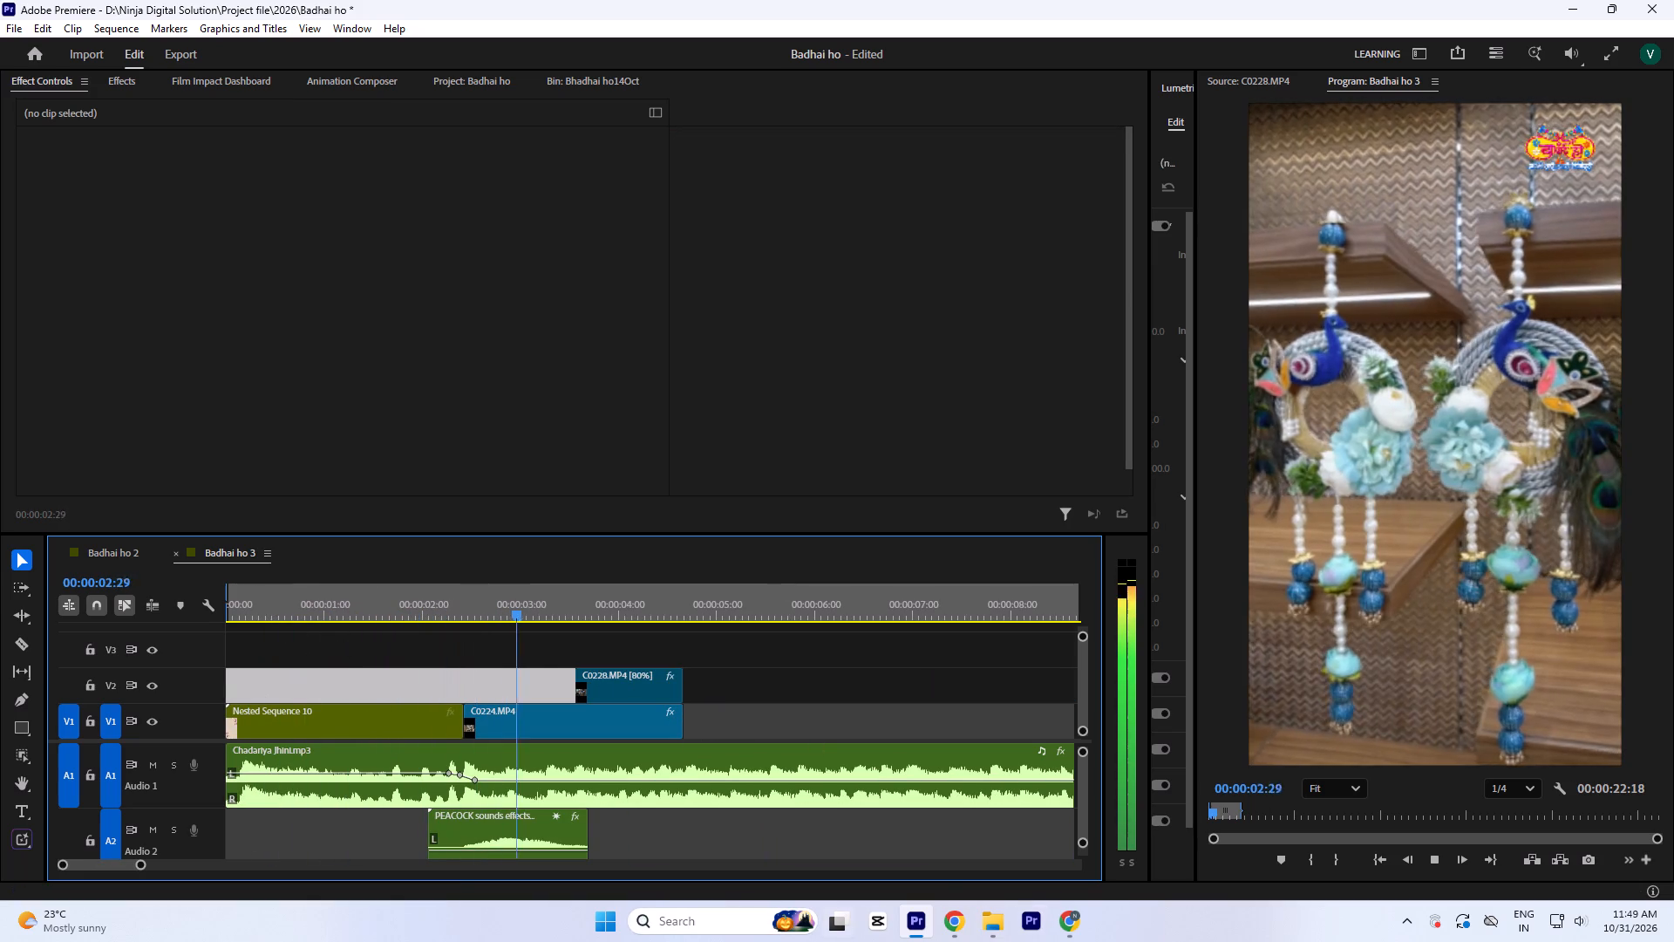
key("space")
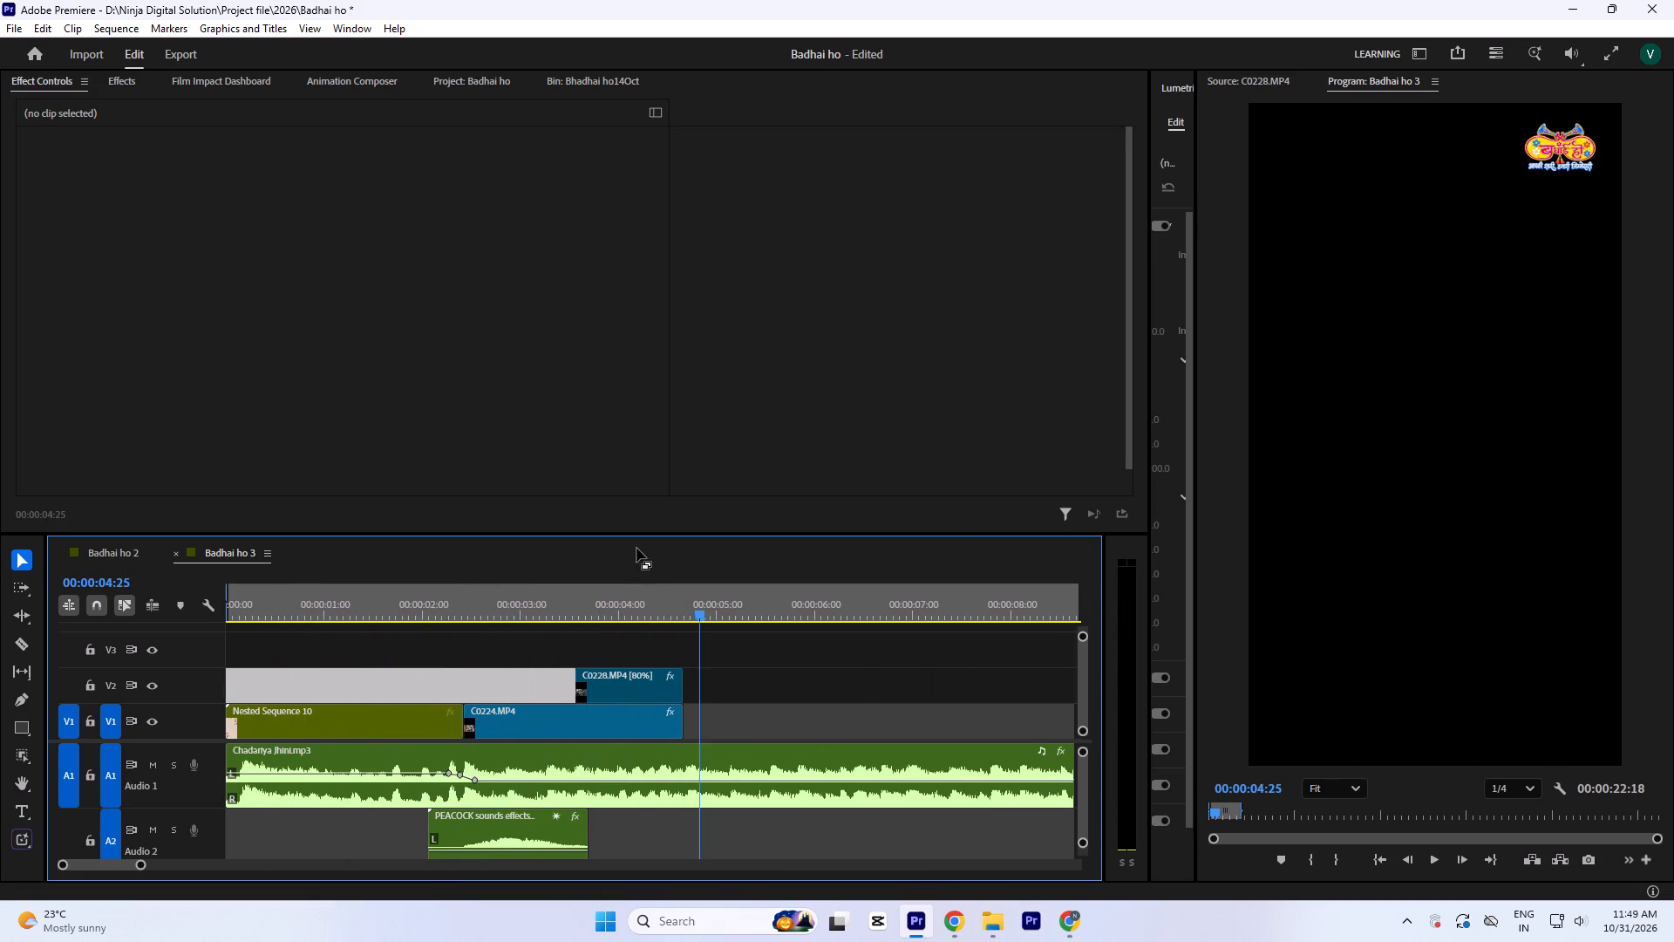
left_click(656, 594)
key("space")
key("space")
Preview C0226.MP4 and C0232.MP4 from the Bhadhai ho14Oct bin as candidates for the shot following C0228.MP4.
left_click(582, 78)
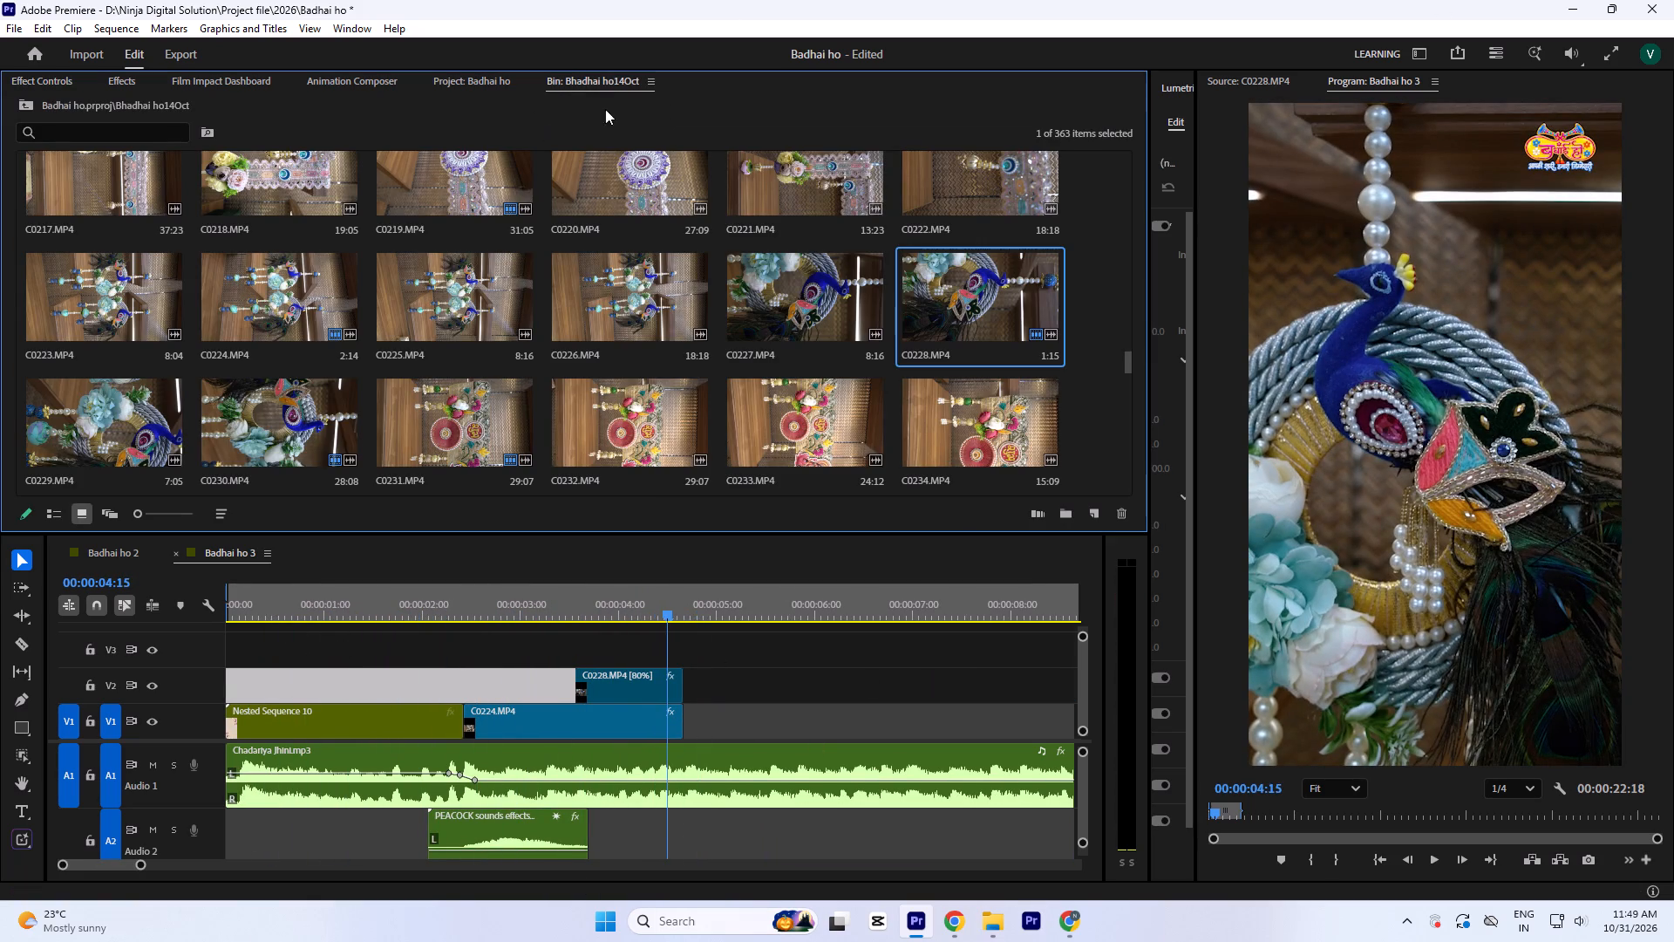
double_click(623, 290)
key("space")
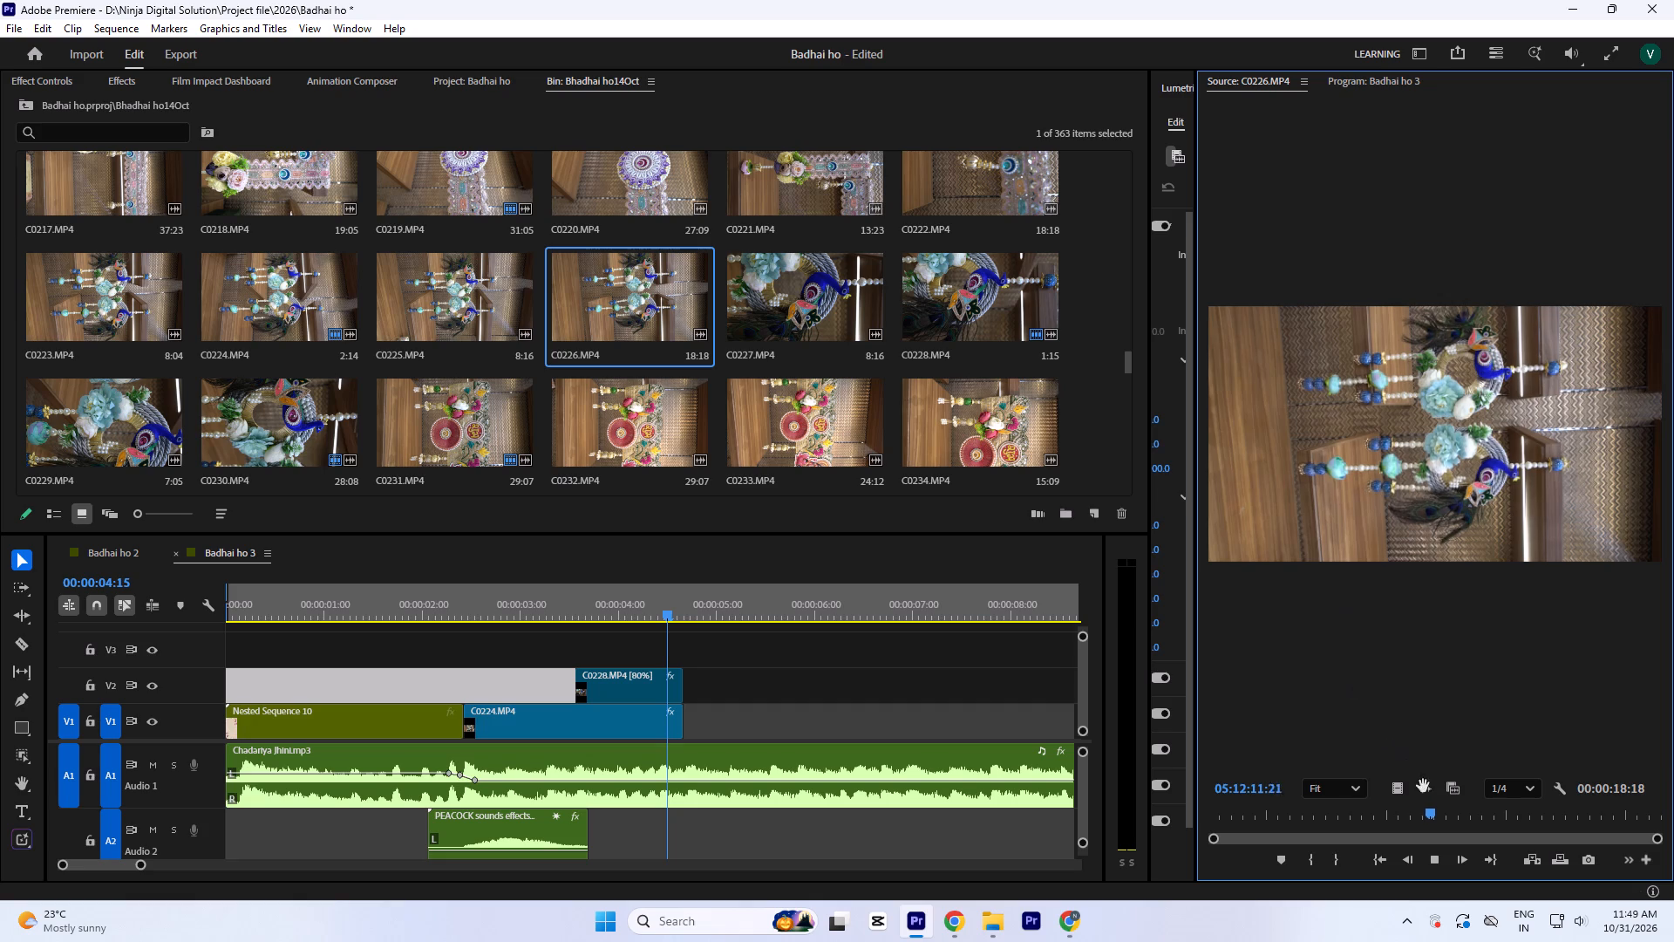
scroll(355, 345, "down", 1)
double_click(604, 287)
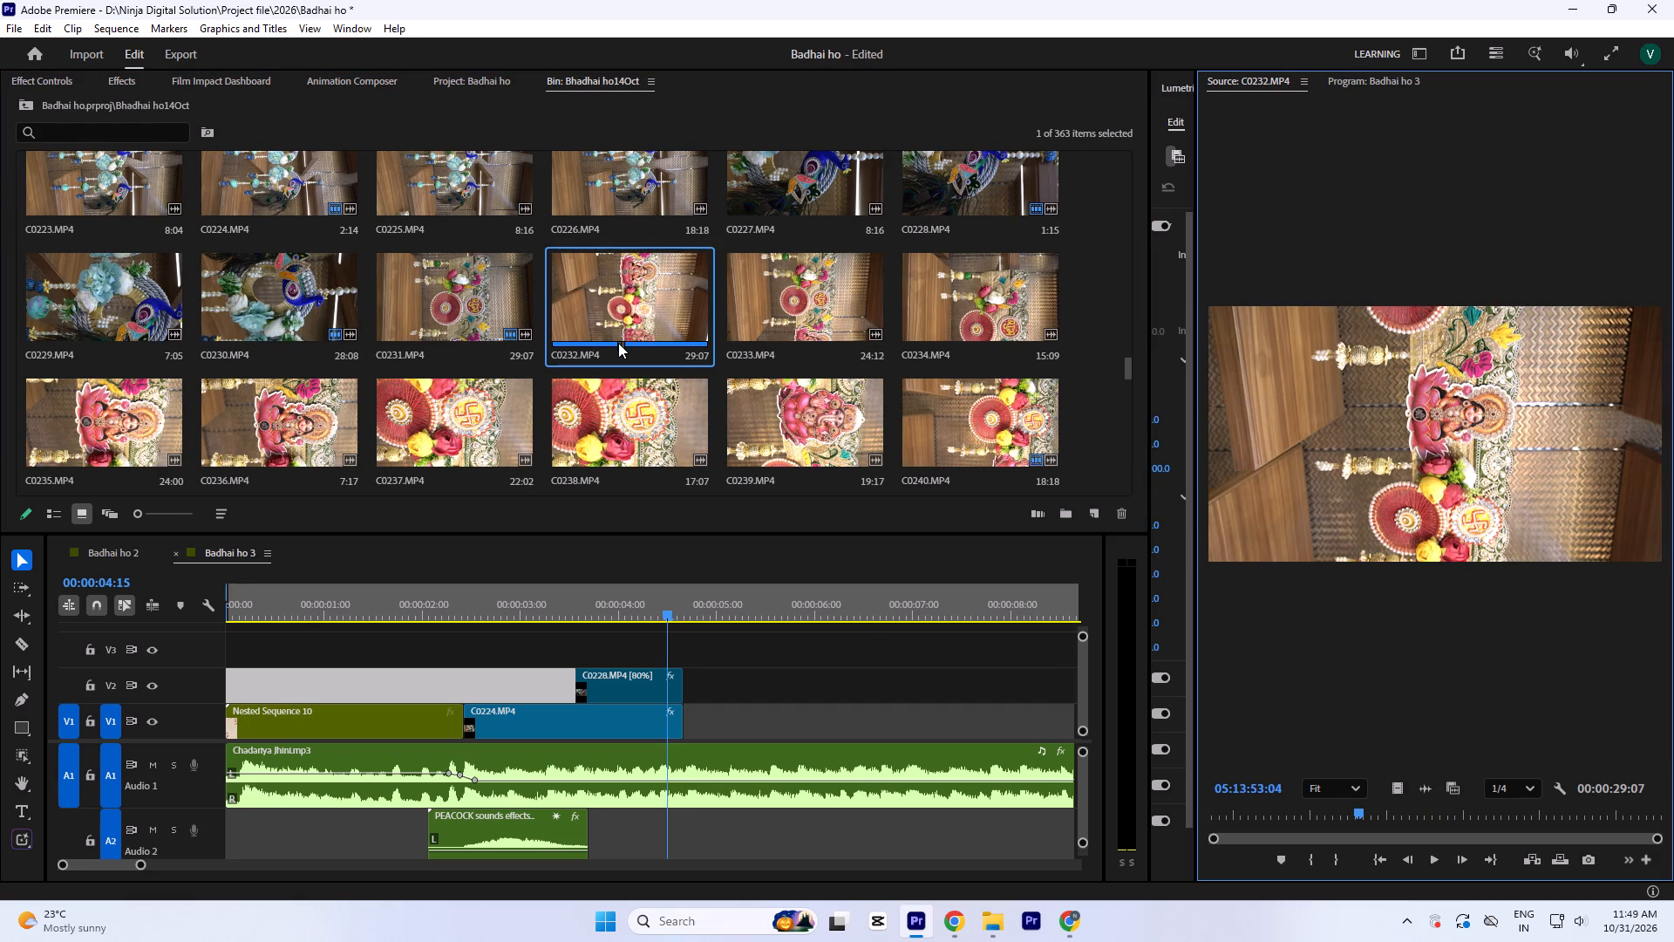
scroll(618, 343, "up", 4)
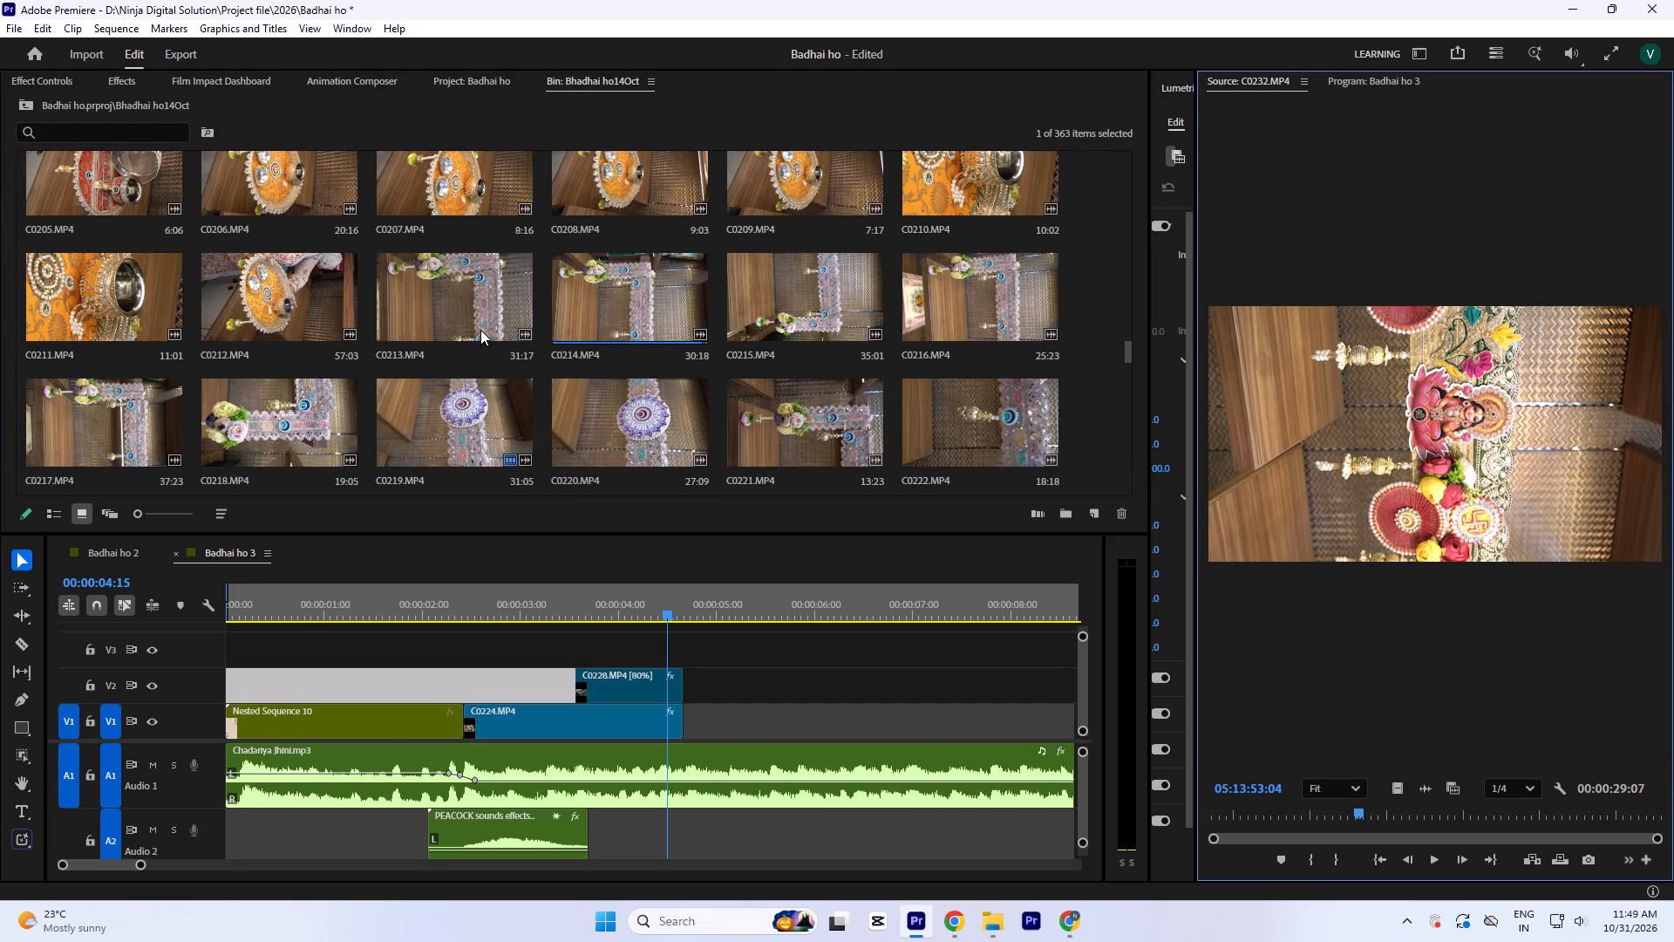
scroll(480, 330, "up", 1)
Preview the lace hanging clips C0213.MP4, C0220.MP4 and C0222.MP4, scrubbing through each for a usable moment.
scroll(480, 334, "down", 1)
double_click(433, 312)
key("space")
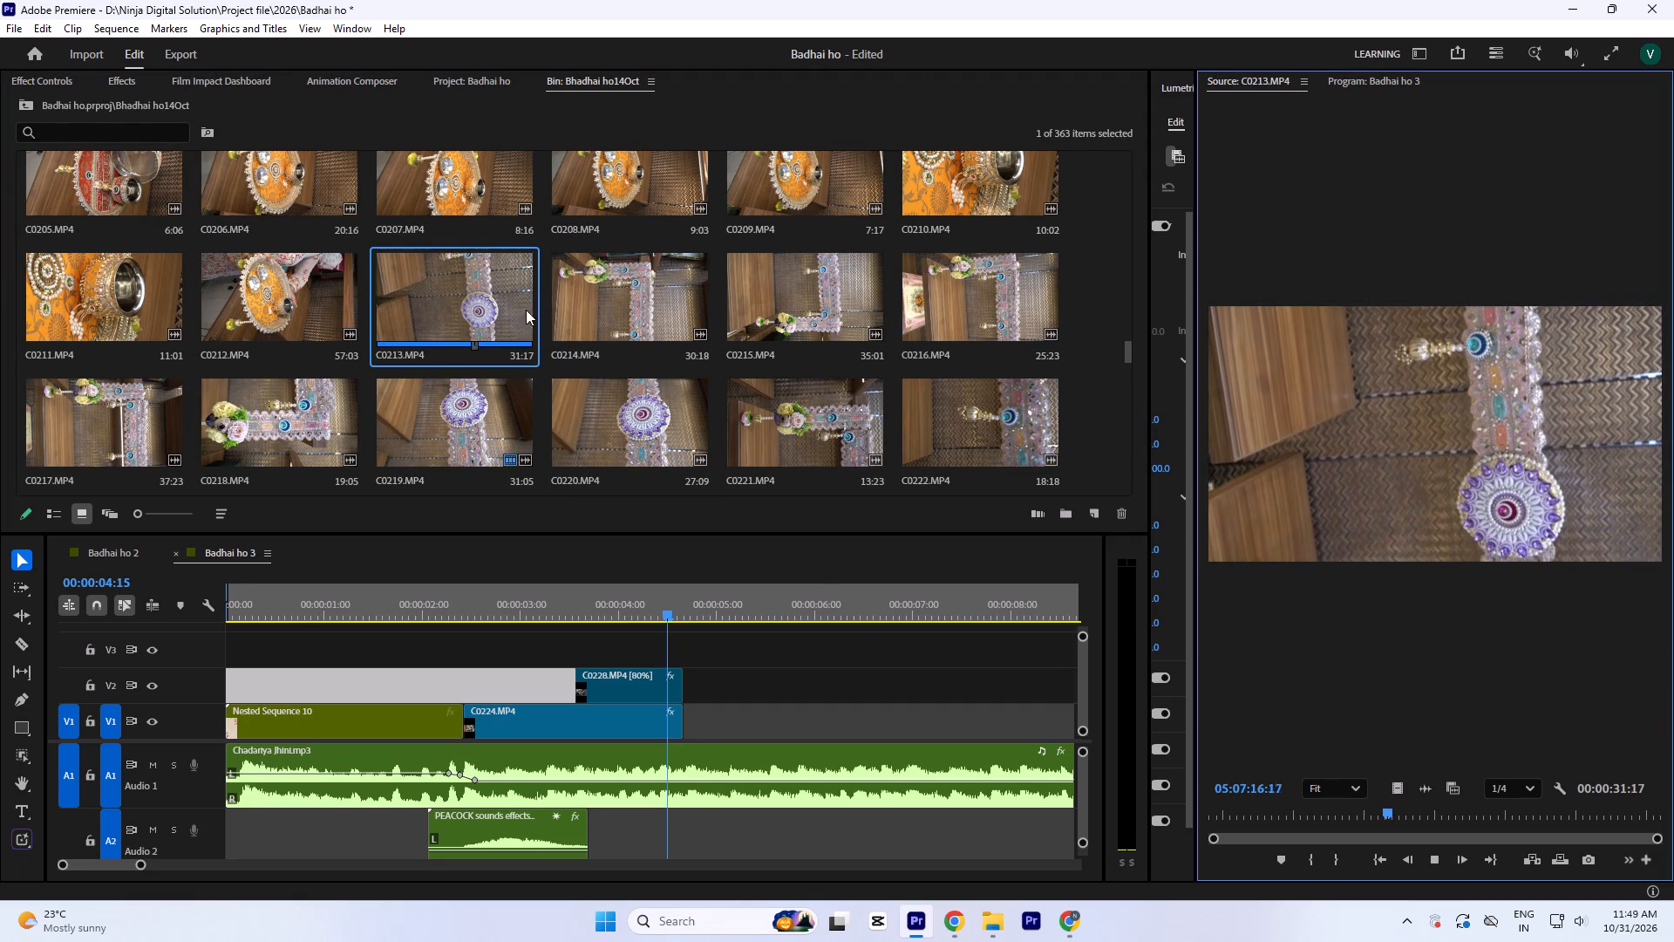
left_click_drag(1405, 837, 1514, 855)
scroll(521, 351, "down", 1)
double_click(615, 308)
key("space")
left_click_drag(1400, 826, 1172, 805)
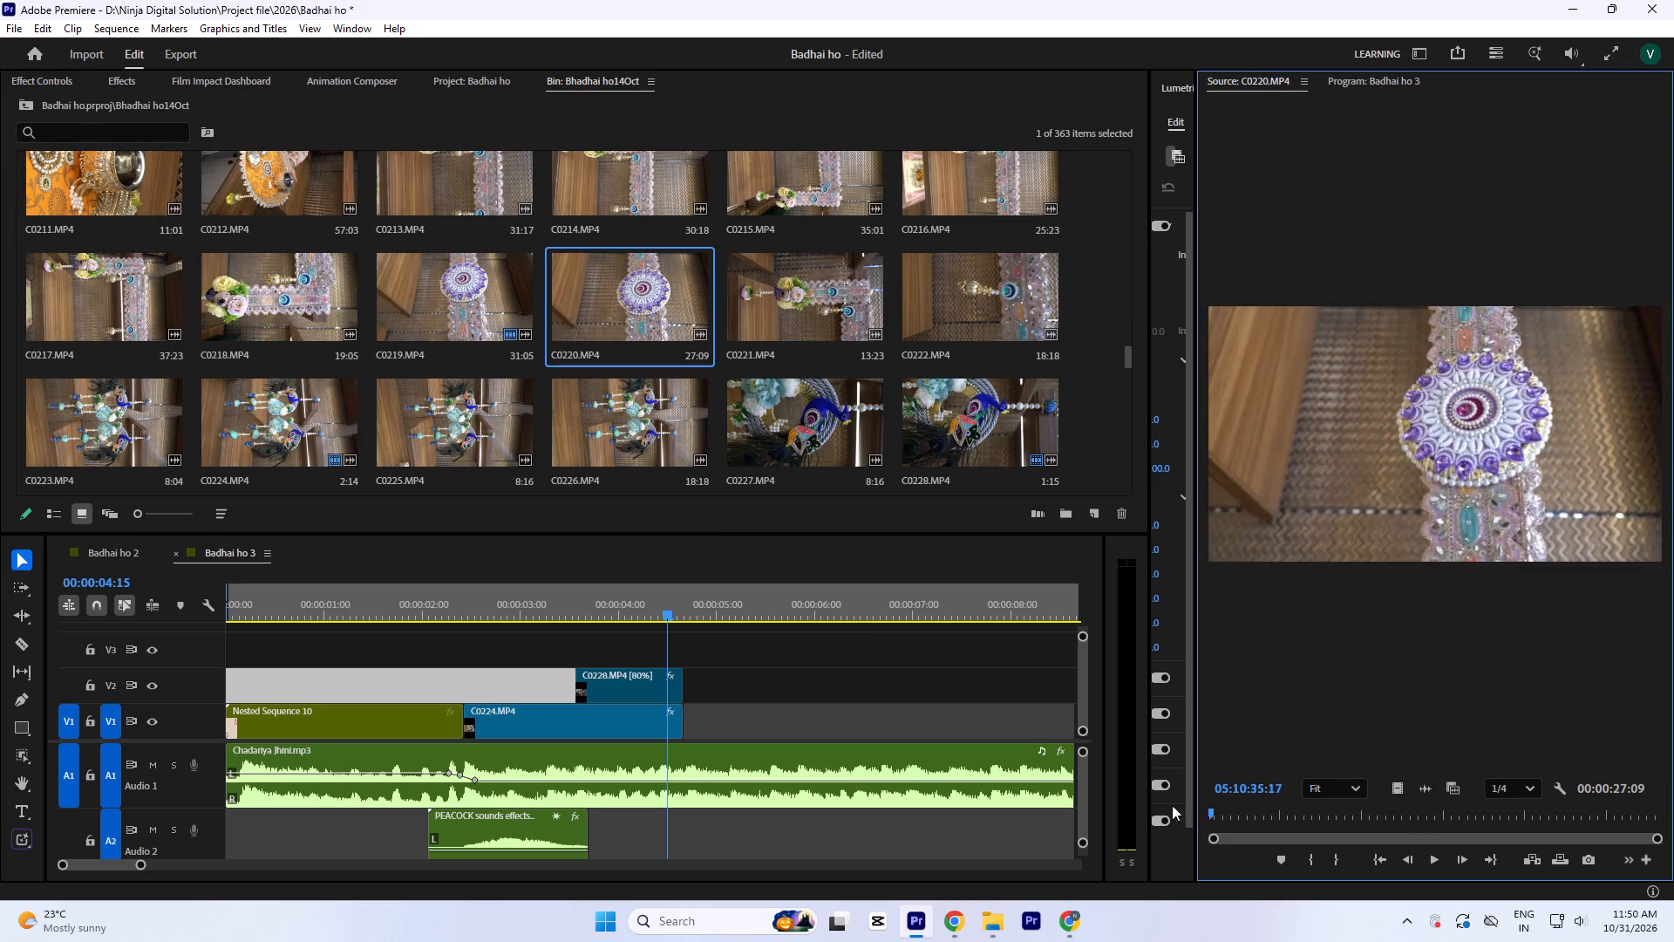
left_click_drag(1172, 805, 1597, 809)
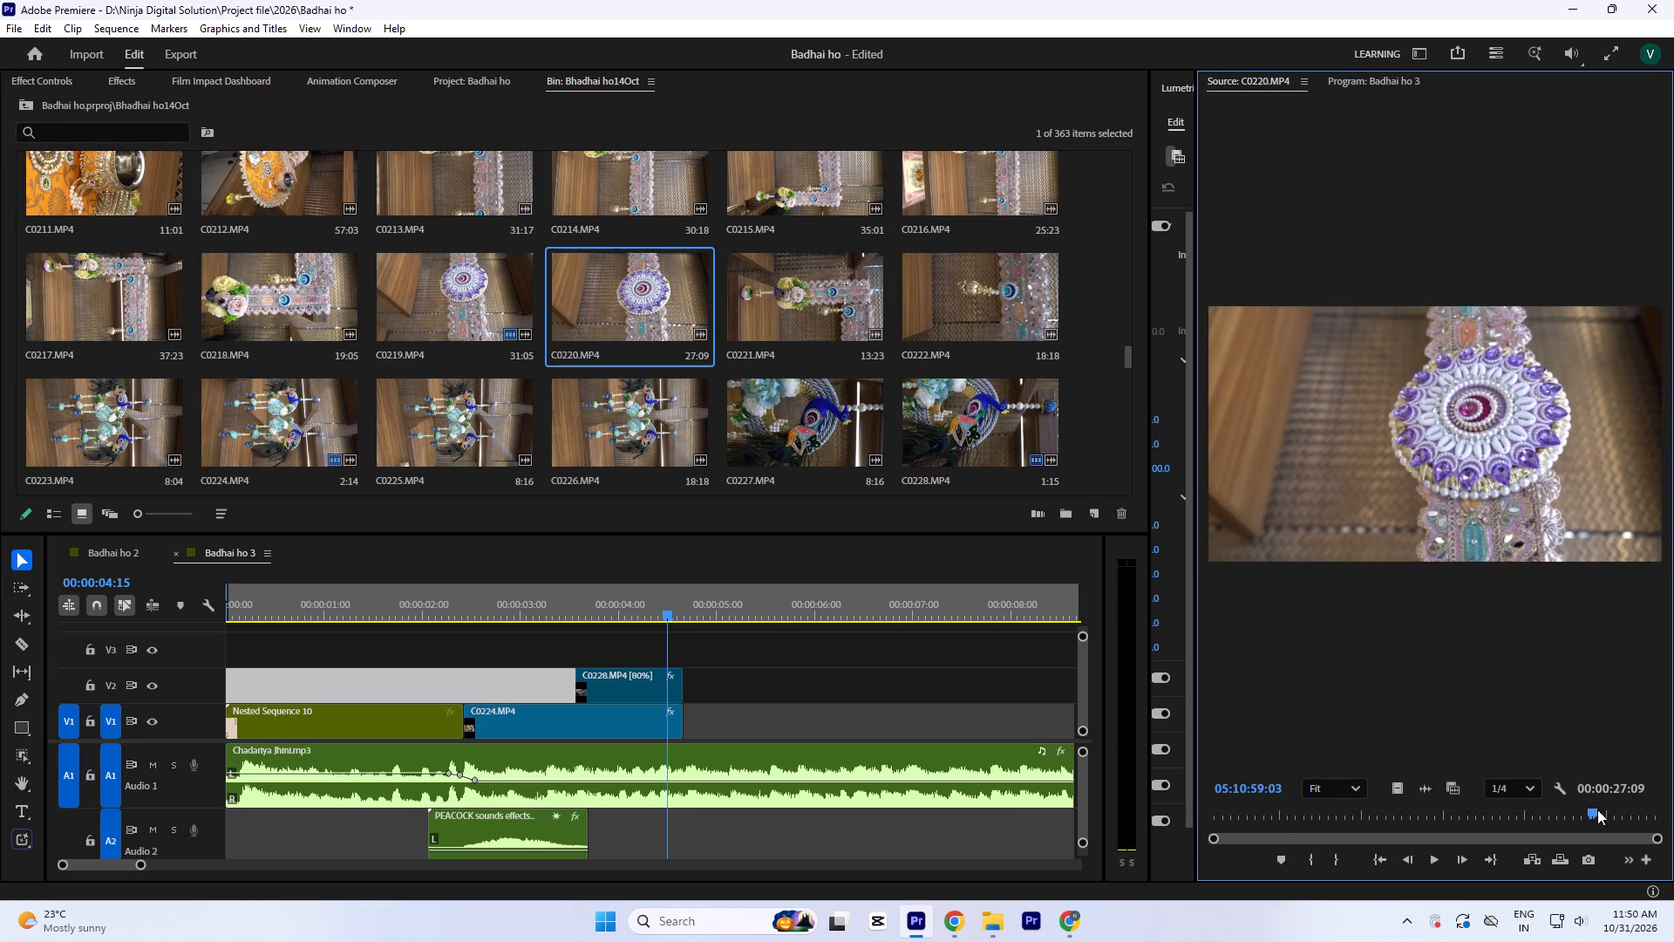
left_click_drag(1597, 809, 1600, 808)
double_click(956, 287)
key("space")
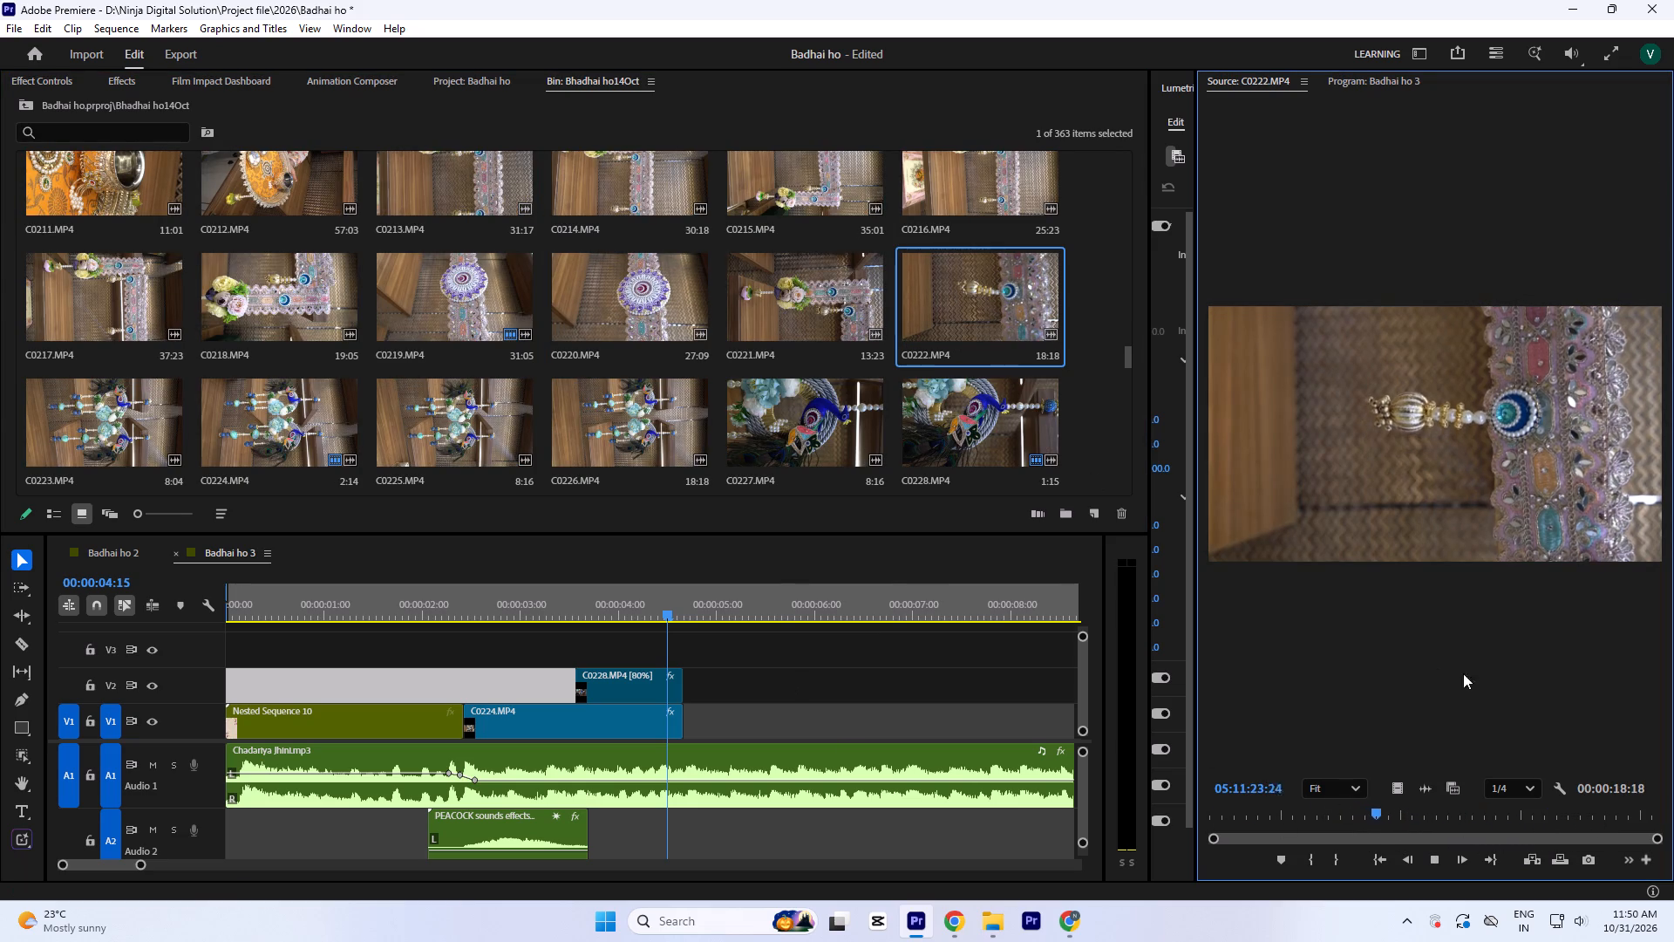
left_click_drag(1378, 818, 1099, 822)
Examine the hanging clips C0232.MP4, C0231.MP4 and C0229.MP4 in the bin as further candidates.
scroll(630, 386, "down", 1)
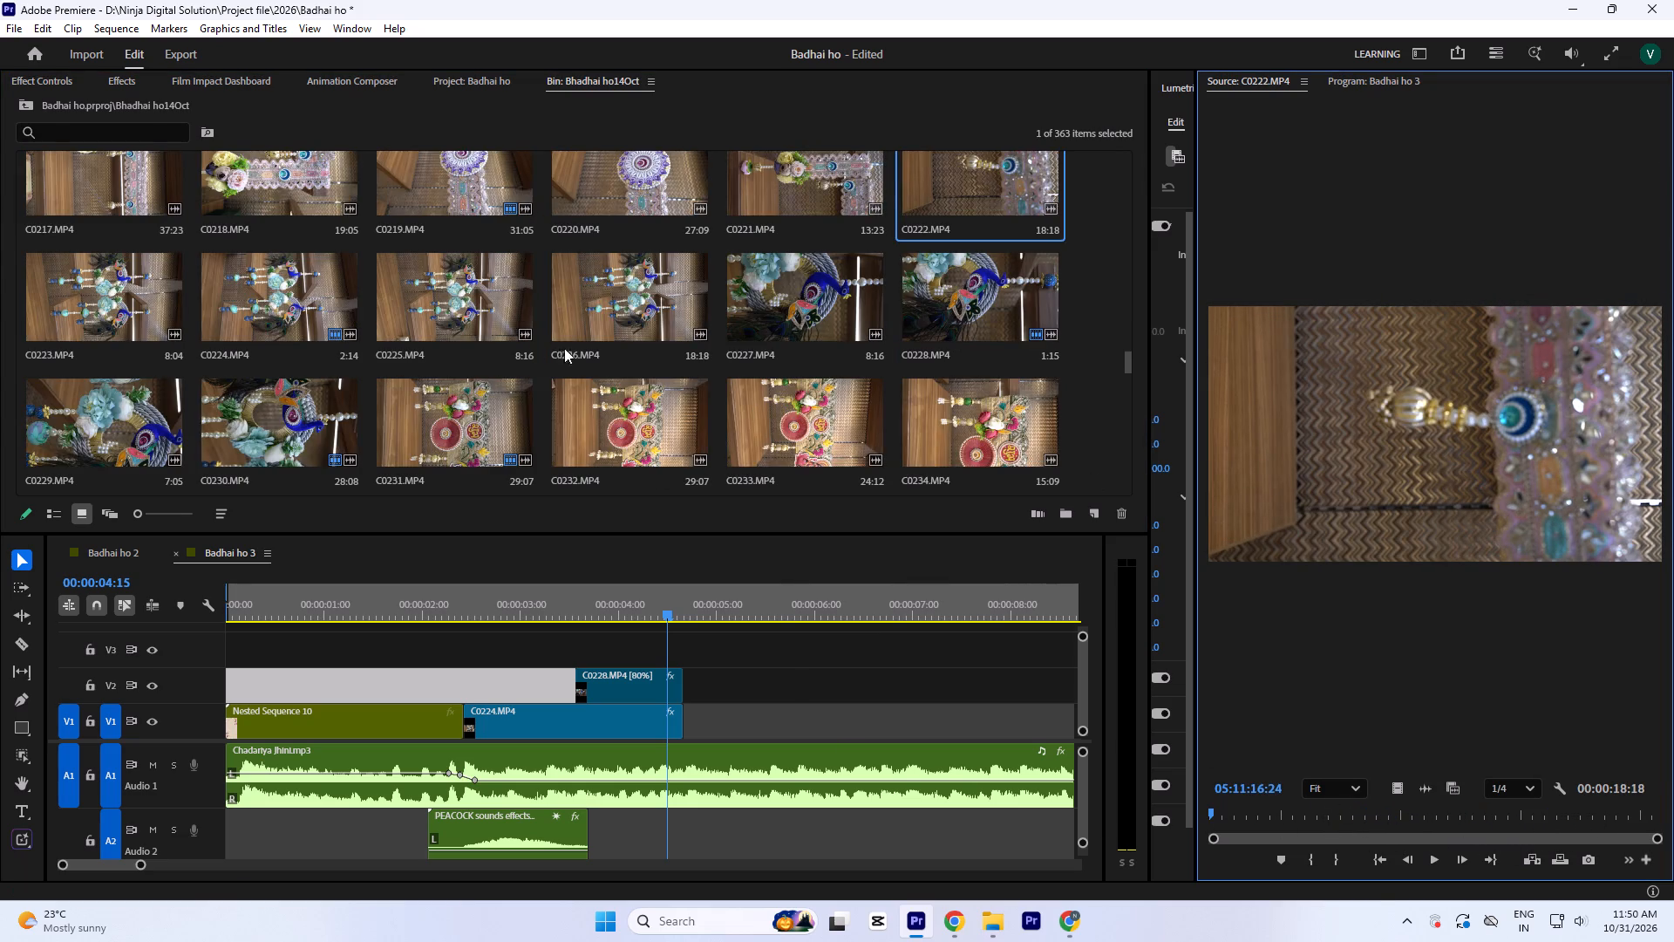
scroll(531, 351, "down", 1)
double_click(597, 311)
key("space")
double_click(449, 294)
key("space")
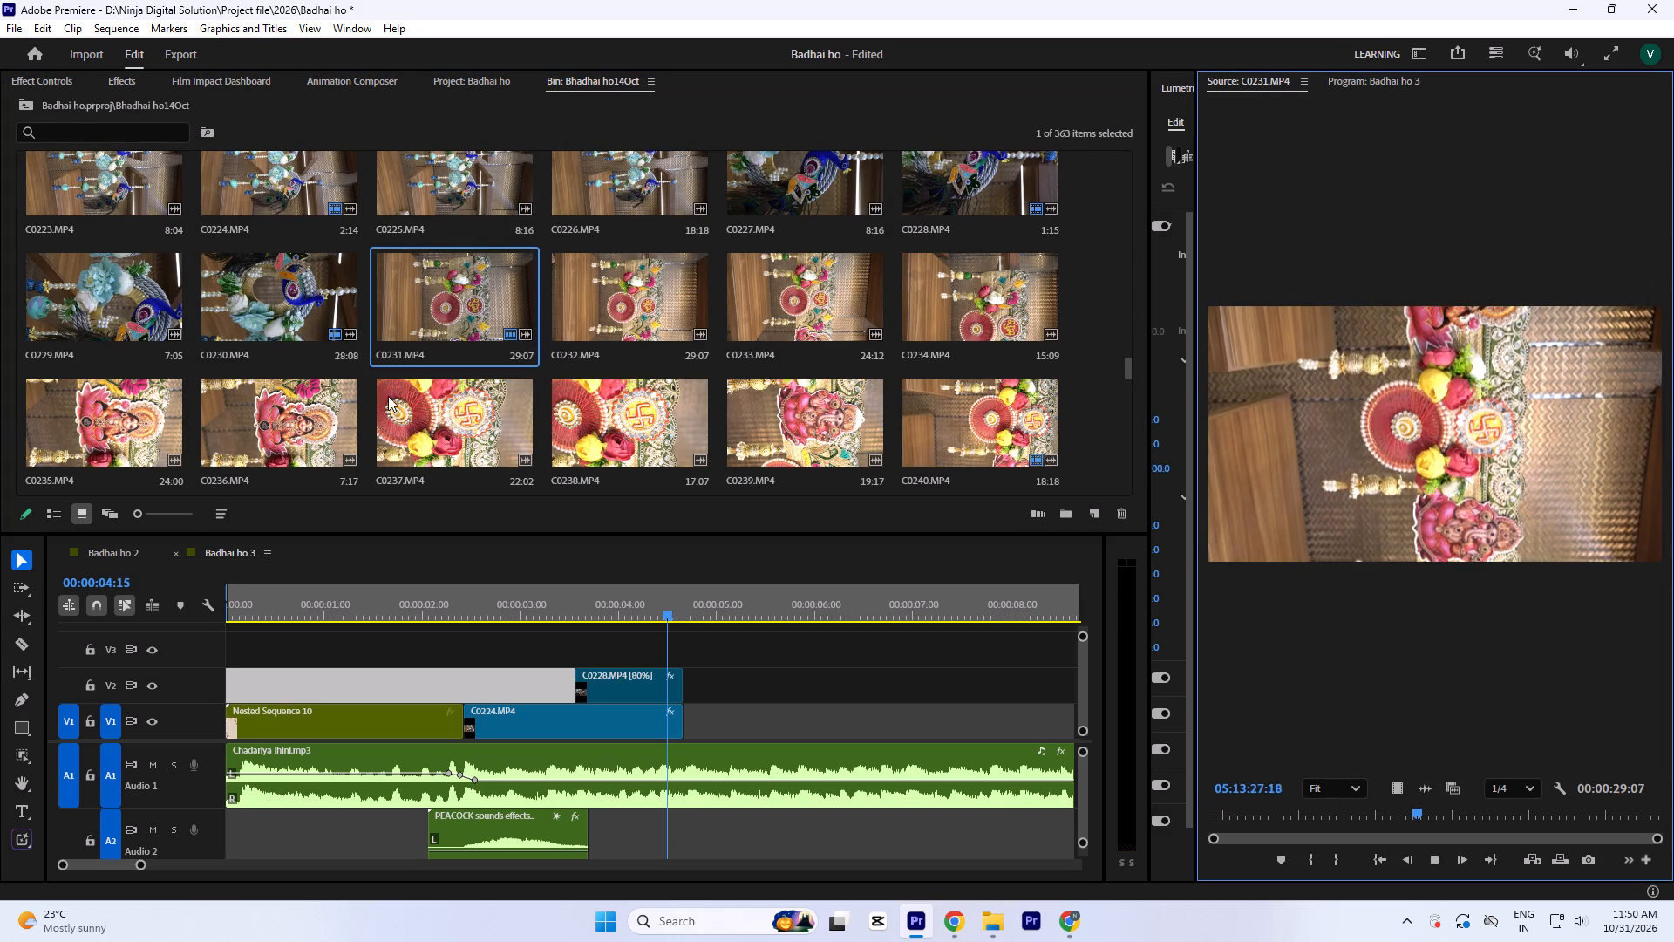
left_click_drag(1455, 829, 1478, 863)
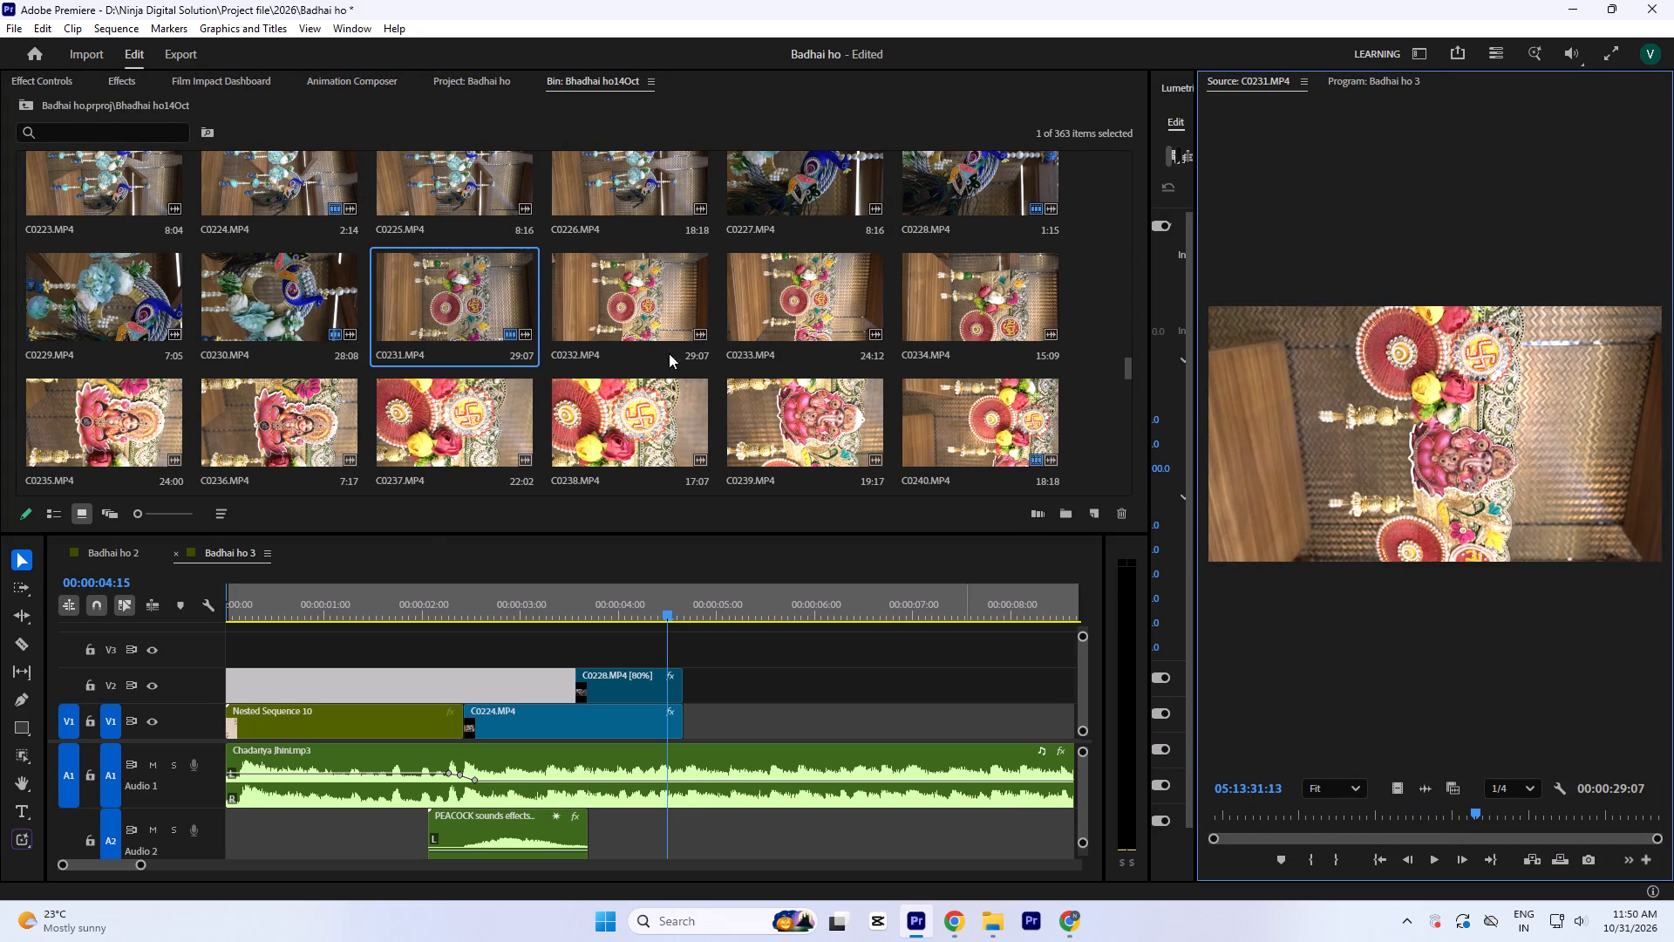
scroll(650, 334, "down", 1)
scroll(821, 399, "down", 1)
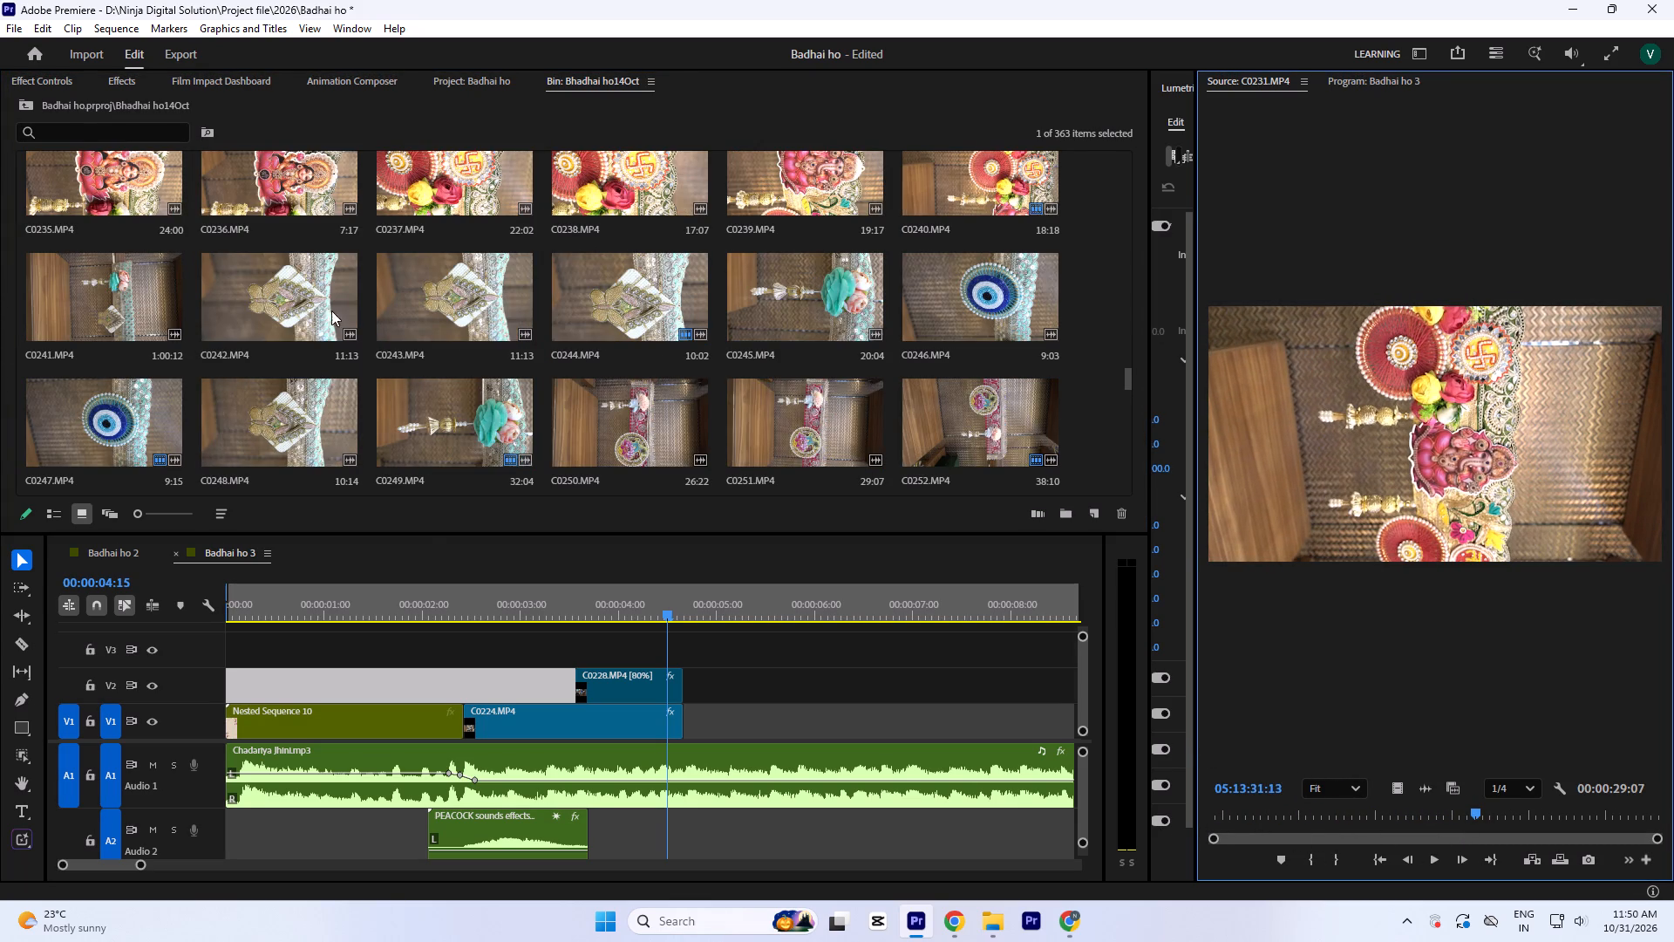
scroll(315, 401, "up", 1)
scroll(232, 391, "up", 1)
double_click(110, 290)
key("space")
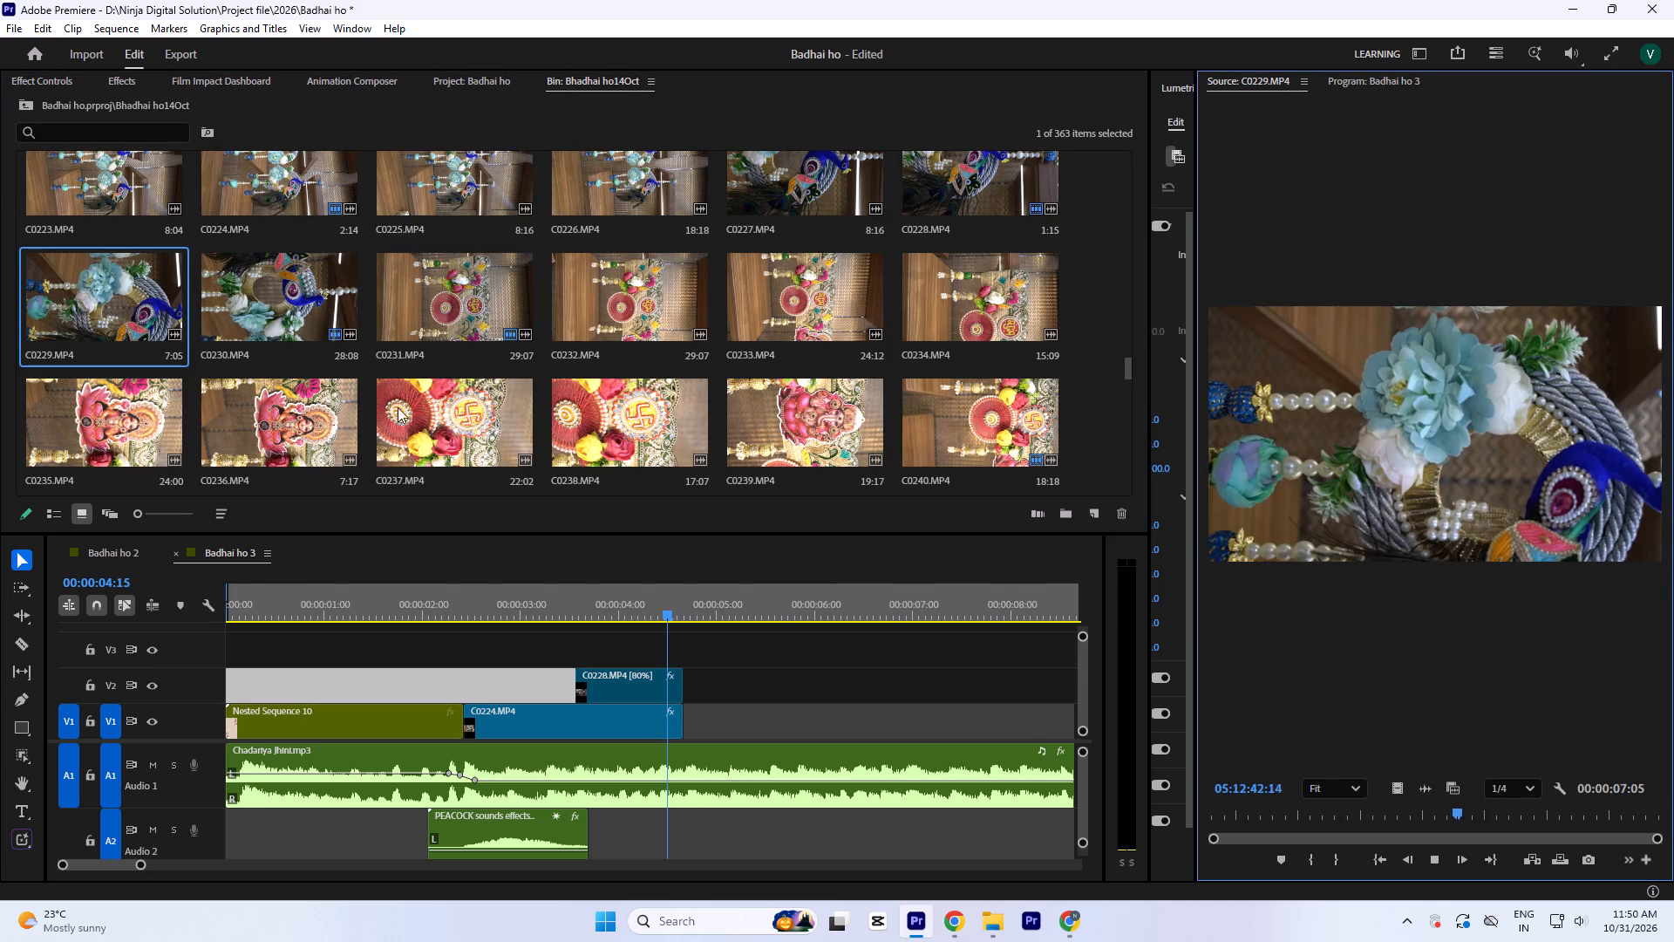
left_click_drag(1393, 825, 1489, 840)
scroll(621, 311, "up", 1)
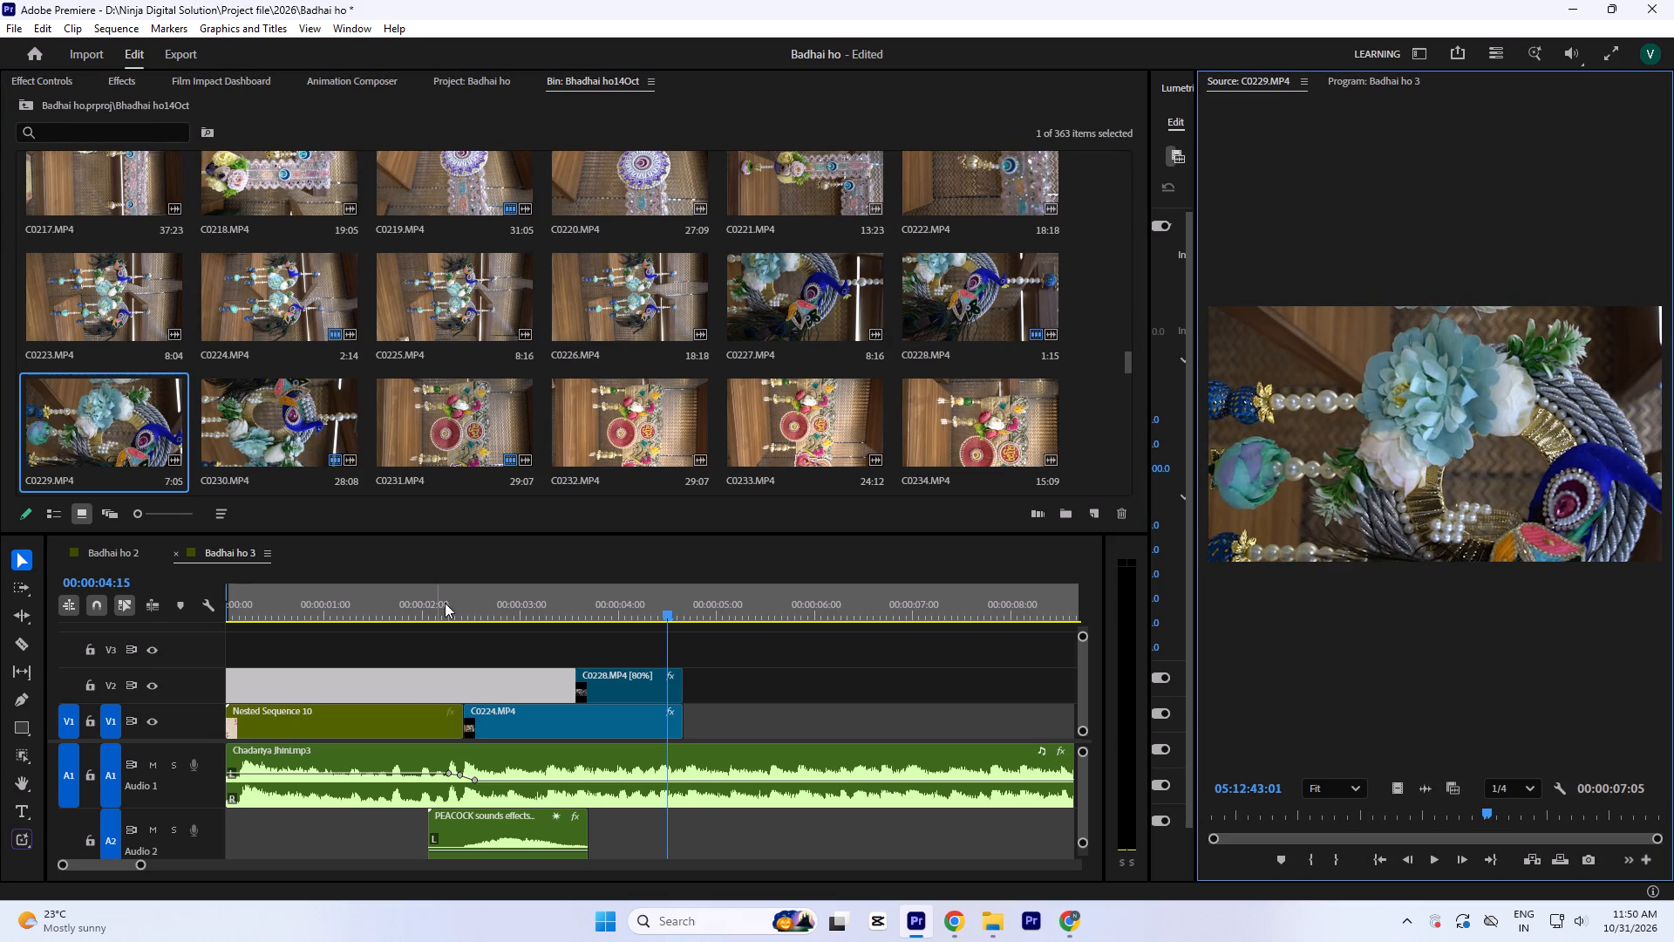
Replay the sequence from about two seconds through the C0228.MP4 shot and preview C0218.MP4 as its follow-up.
left_click(418, 590)
key("space")
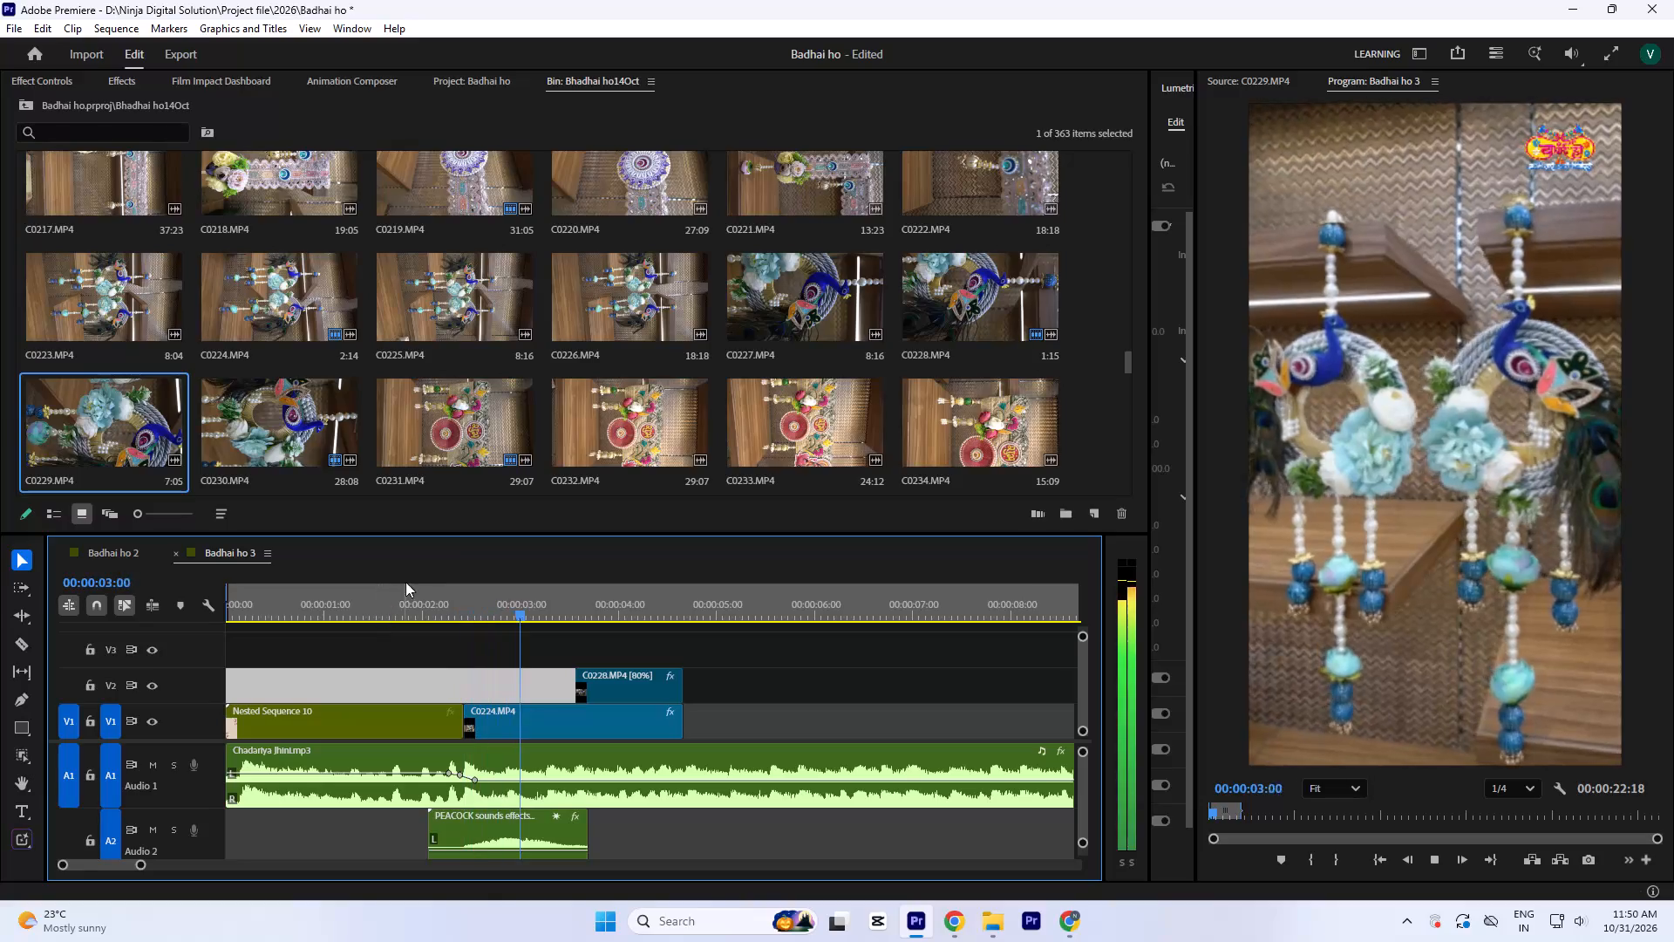
key("space")
scroll(602, 423, "up", 1)
double_click(268, 283)
key("space")
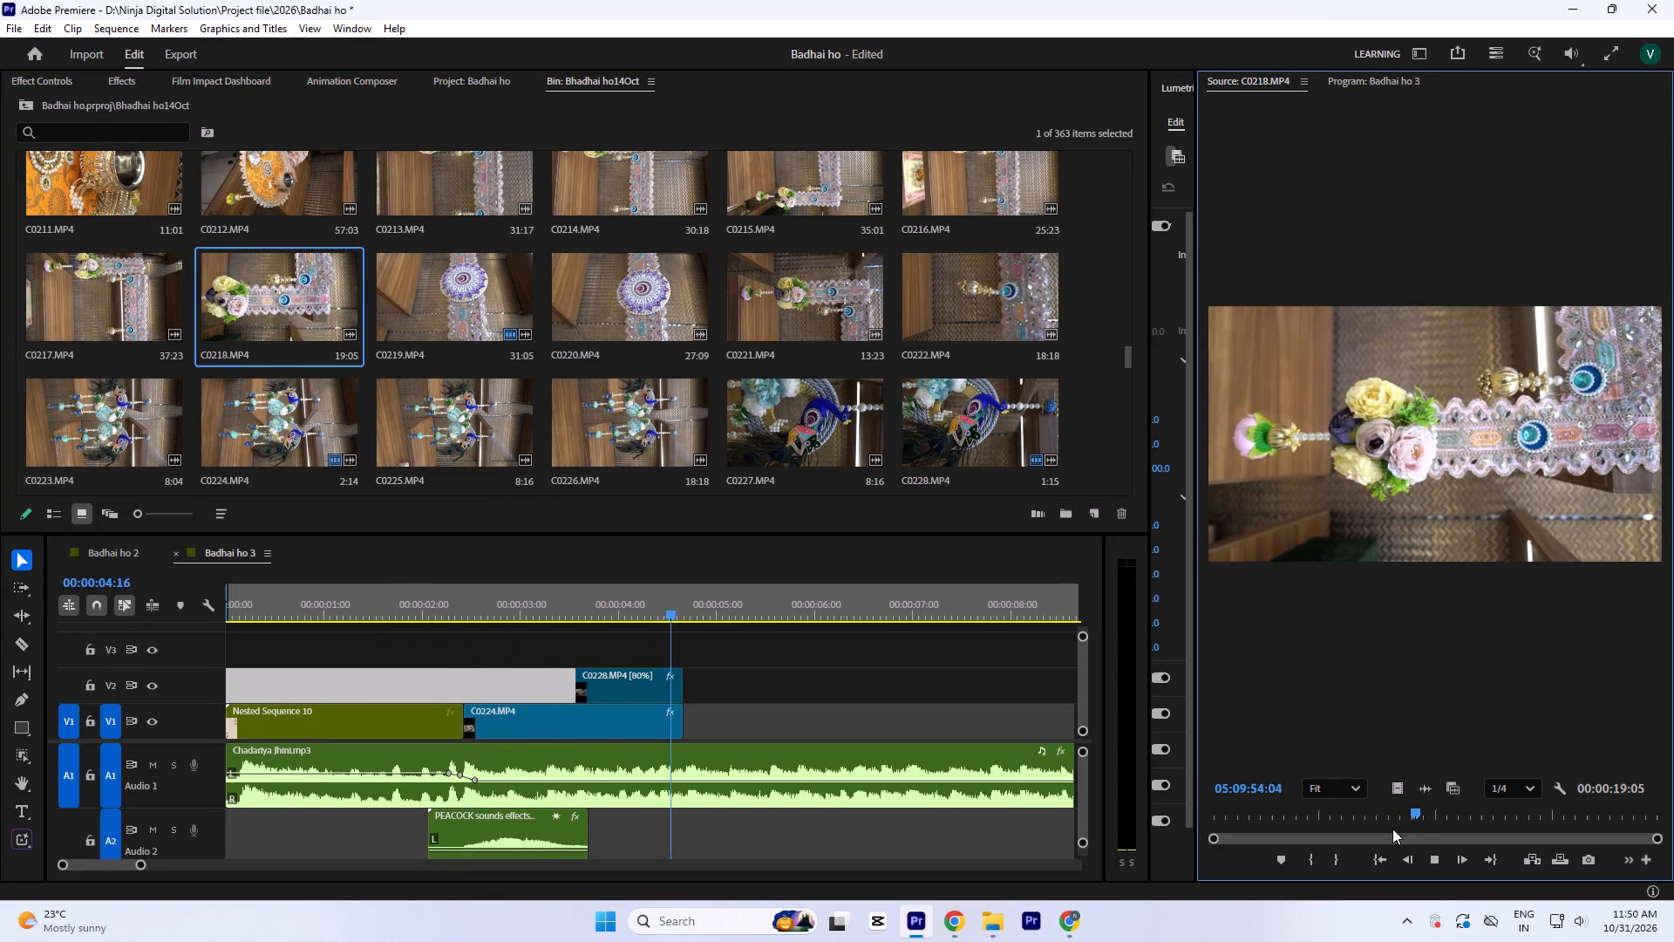
left_click_drag(1378, 824, 1414, 849)
Mark a one-second section of C0217.MP4 where the camera passes the round purple and white medallion.
double_click(99, 315)
key("space")
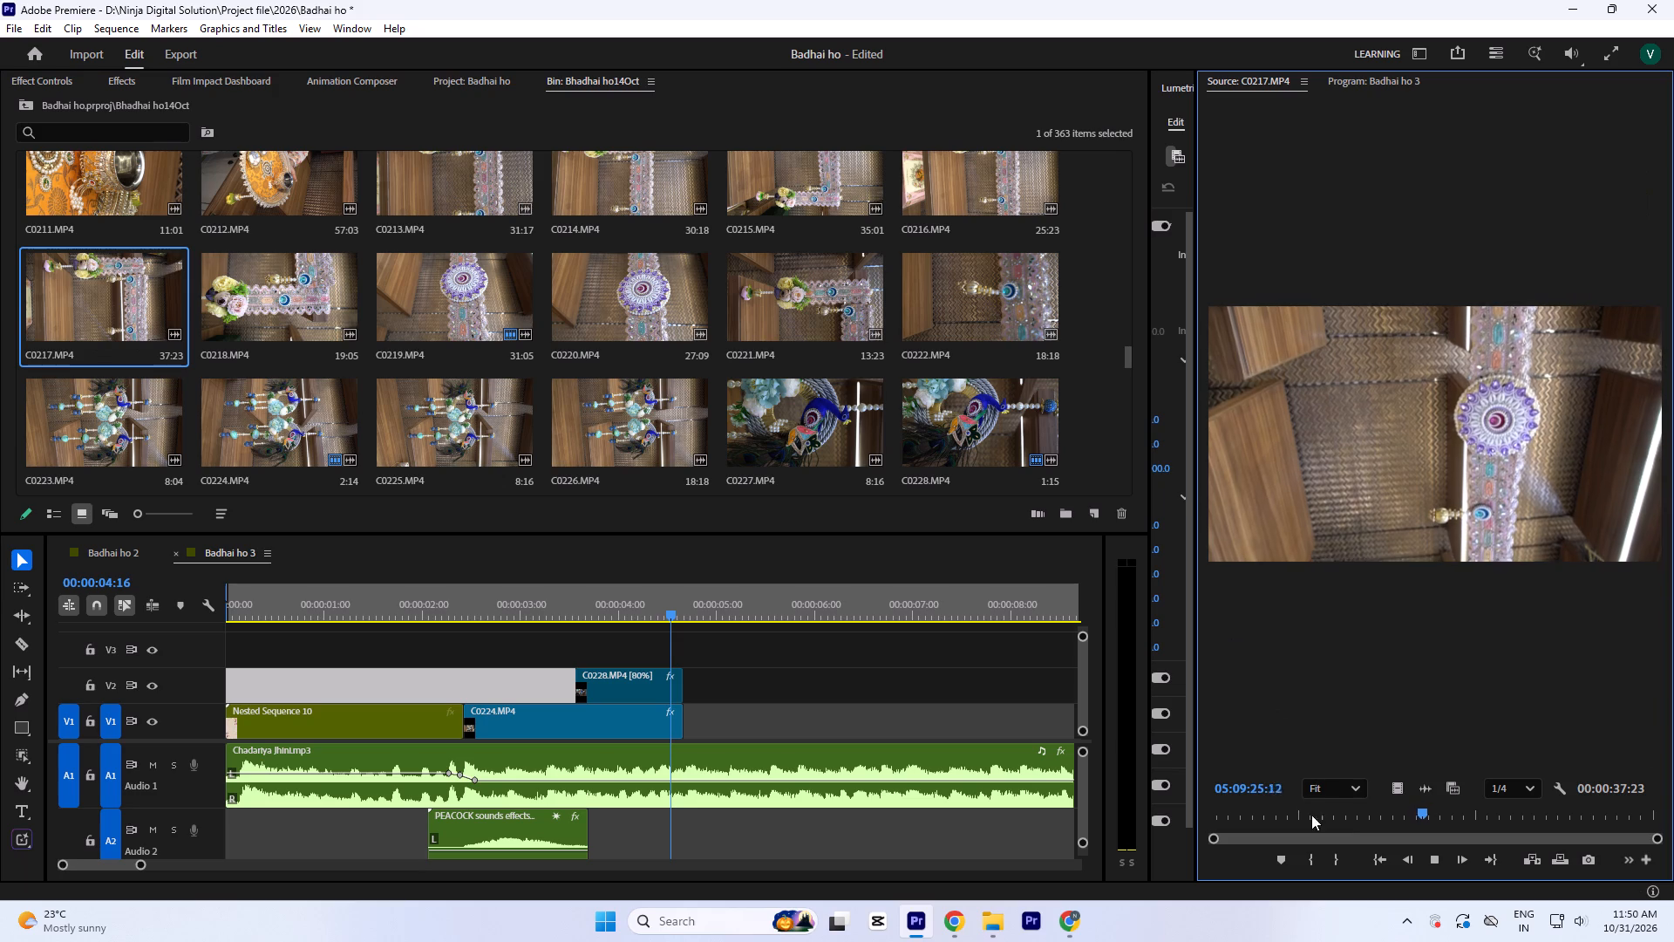
left_click_drag(1402, 831, 1429, 848)
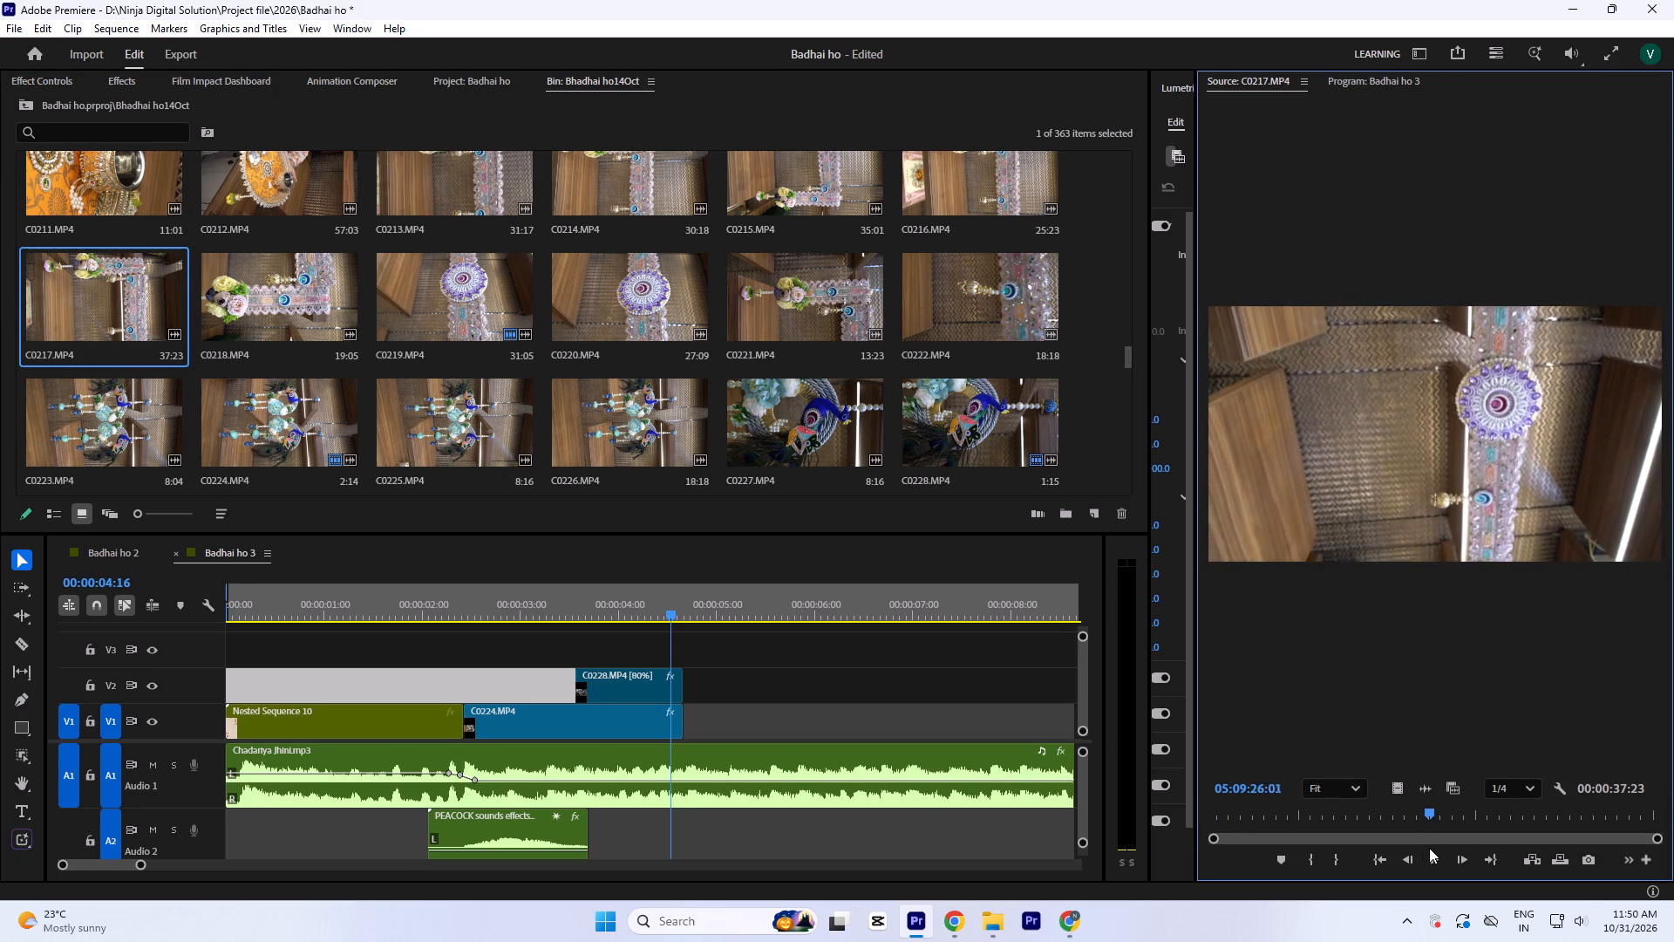
left_click_drag(1429, 848, 1415, 848)
key("i")
key("space")
key("o")
key("space")
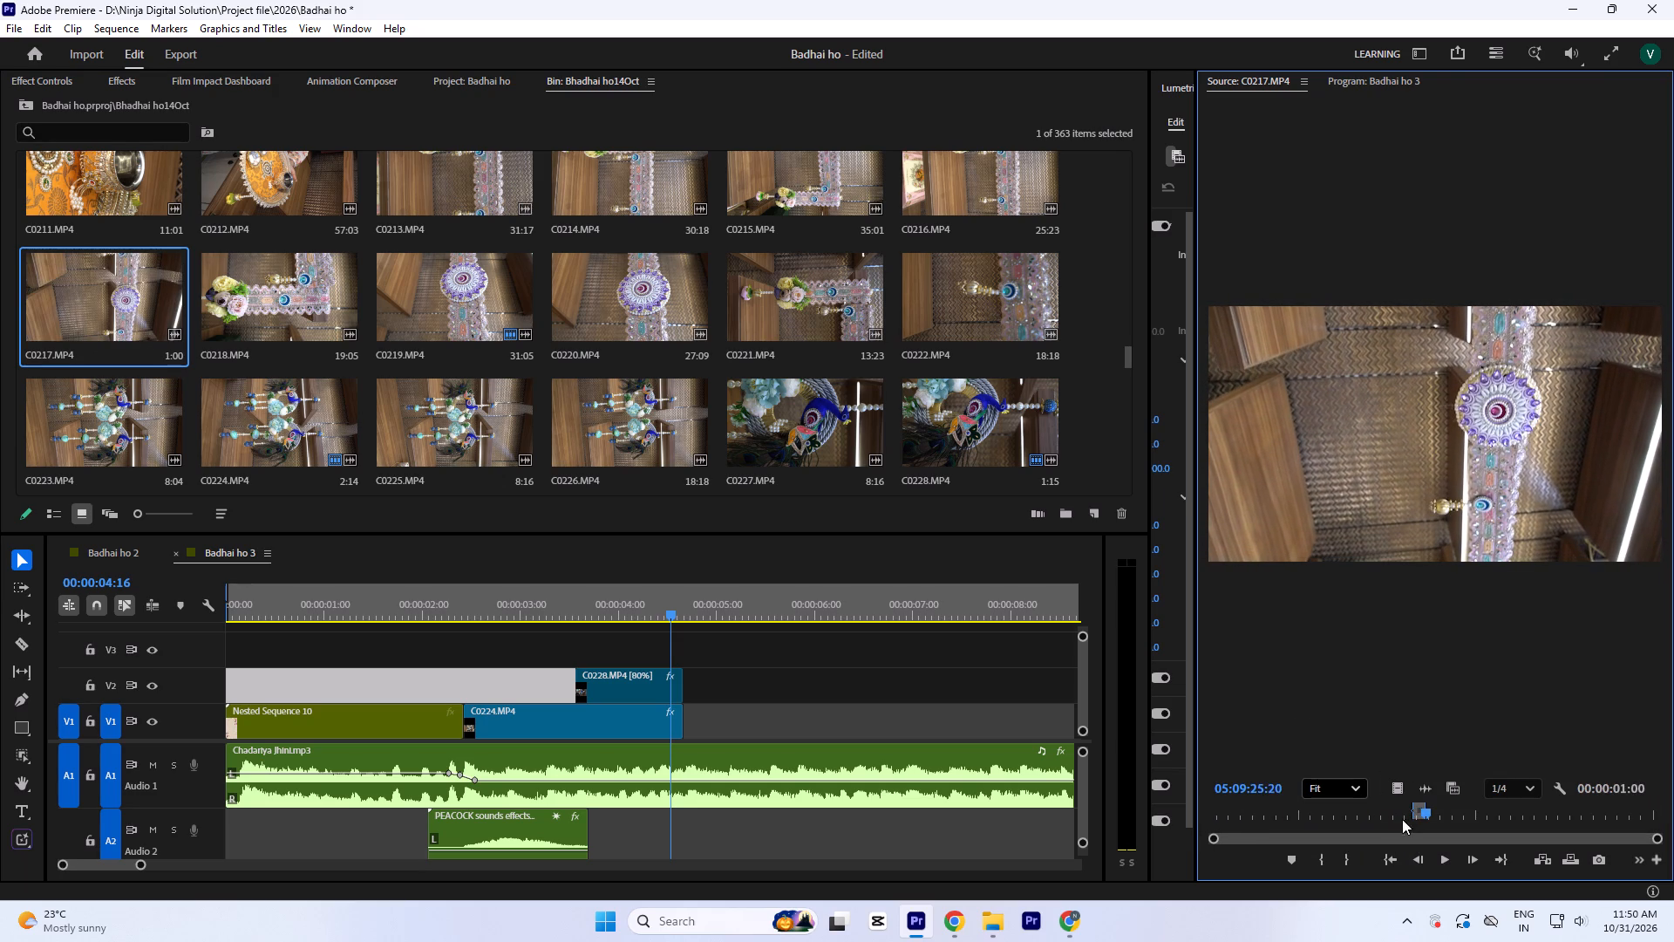
key("space")
left_click_drag(1441, 823, 1551, 830)
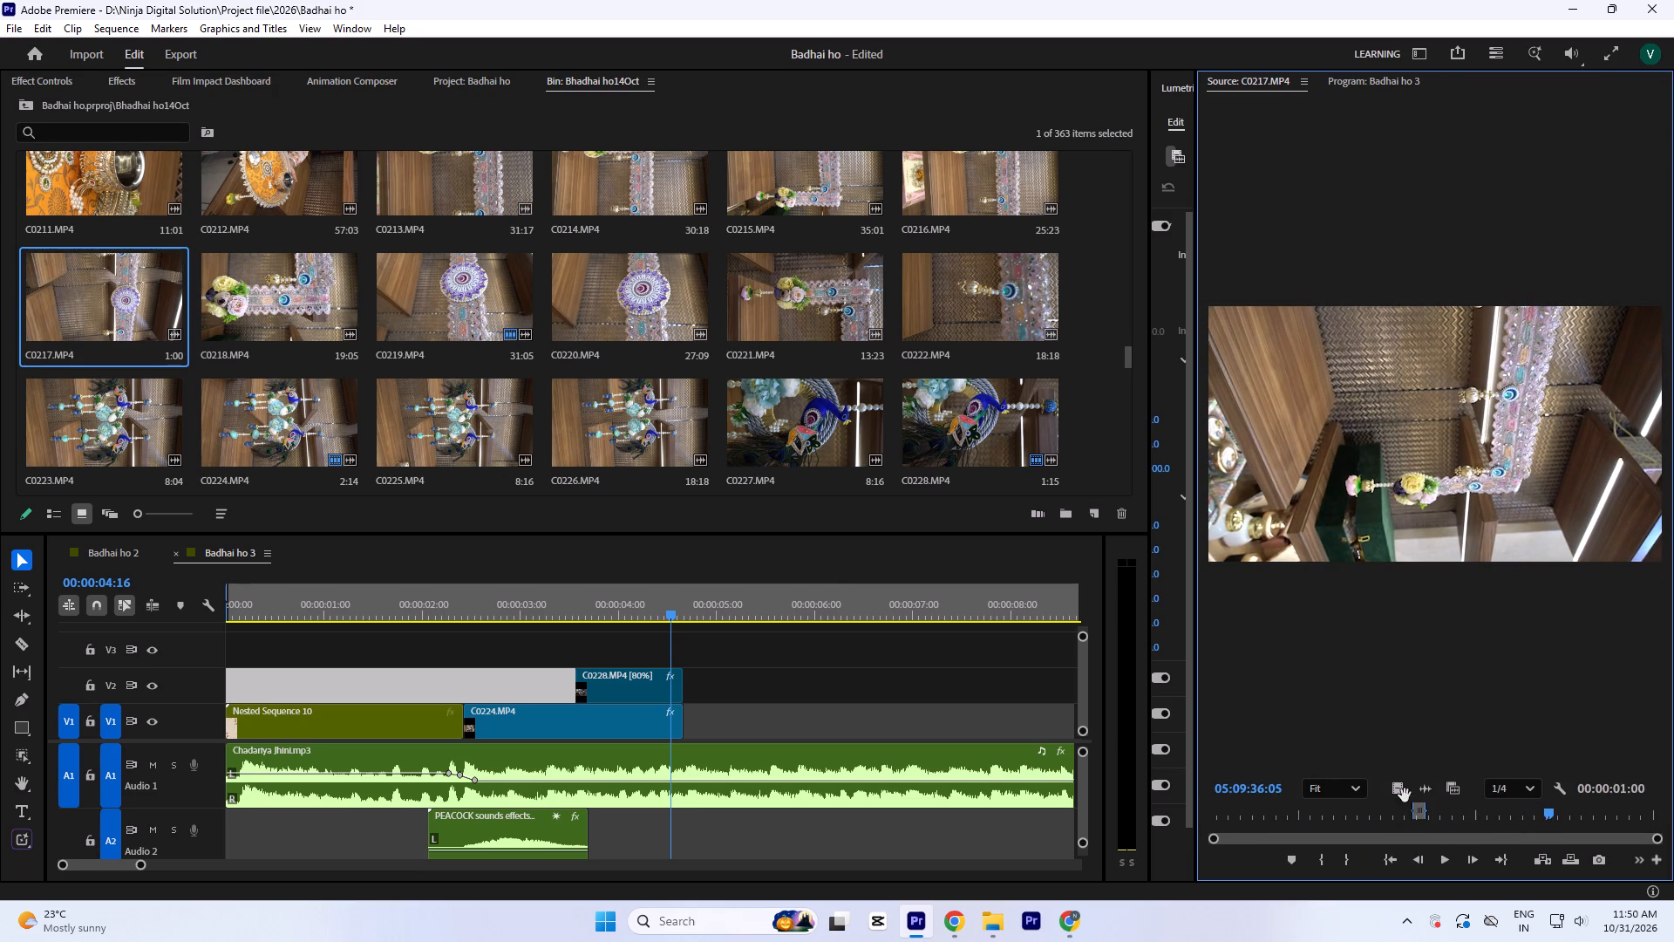
Place the video of the marked C0217.MP4 section on V3, starting at the end of C0228.MP4.
left_click_drag(1392, 792, 700, 666)
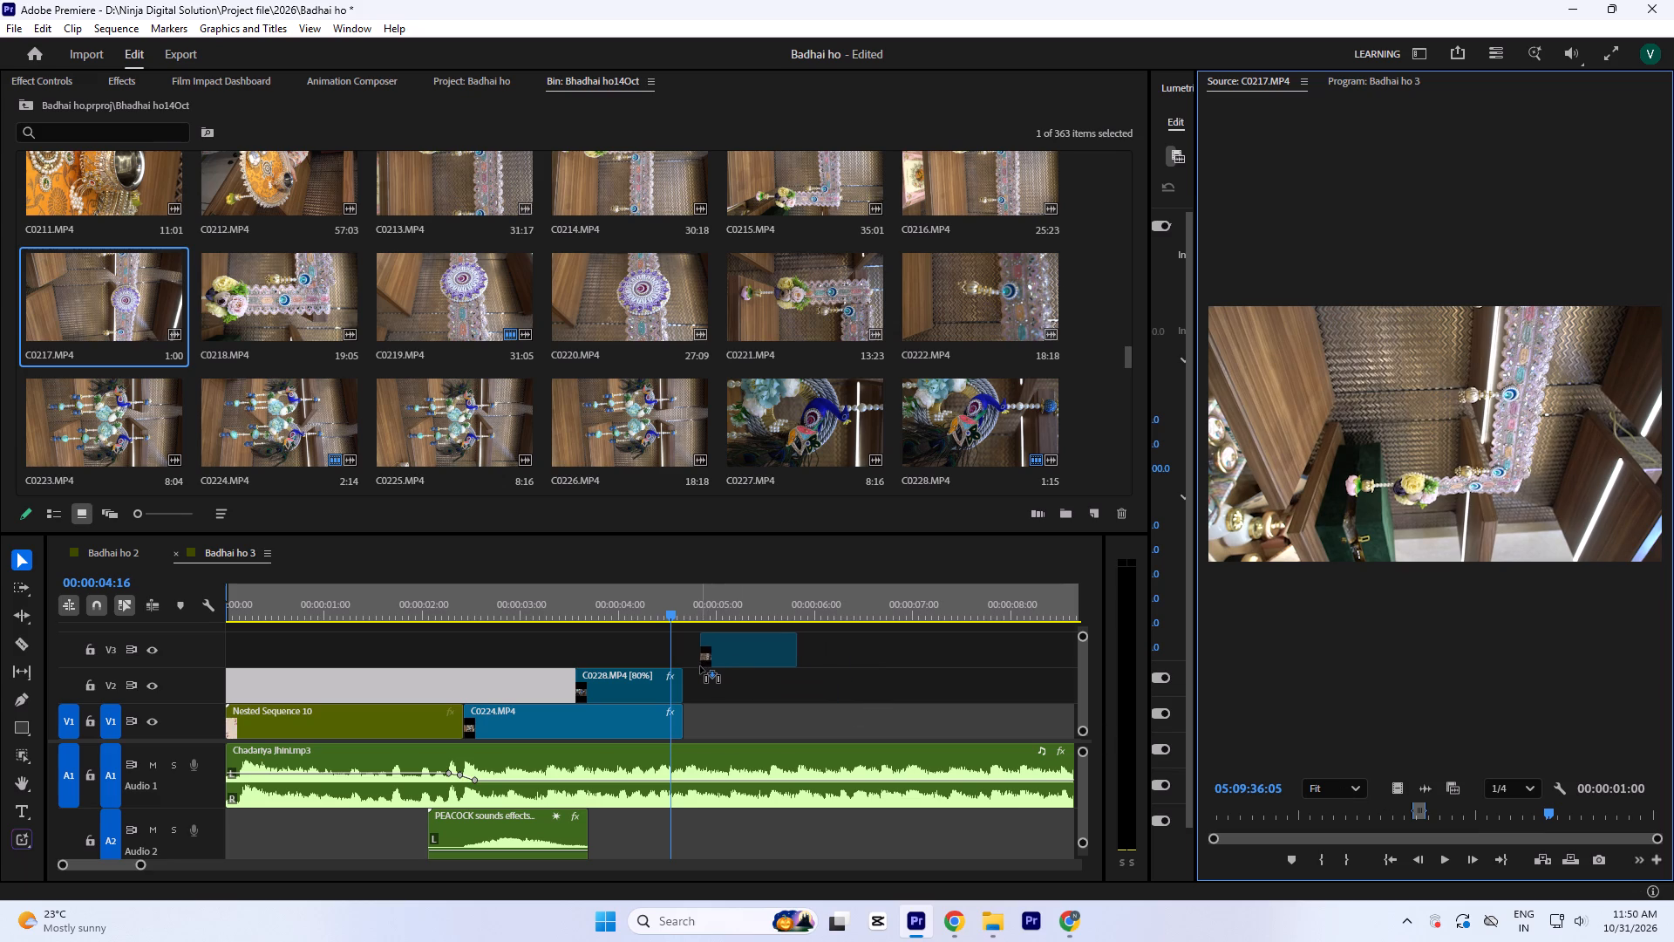
left_click_drag(700, 666, 693, 667)
left_click(713, 572)
key("equal")
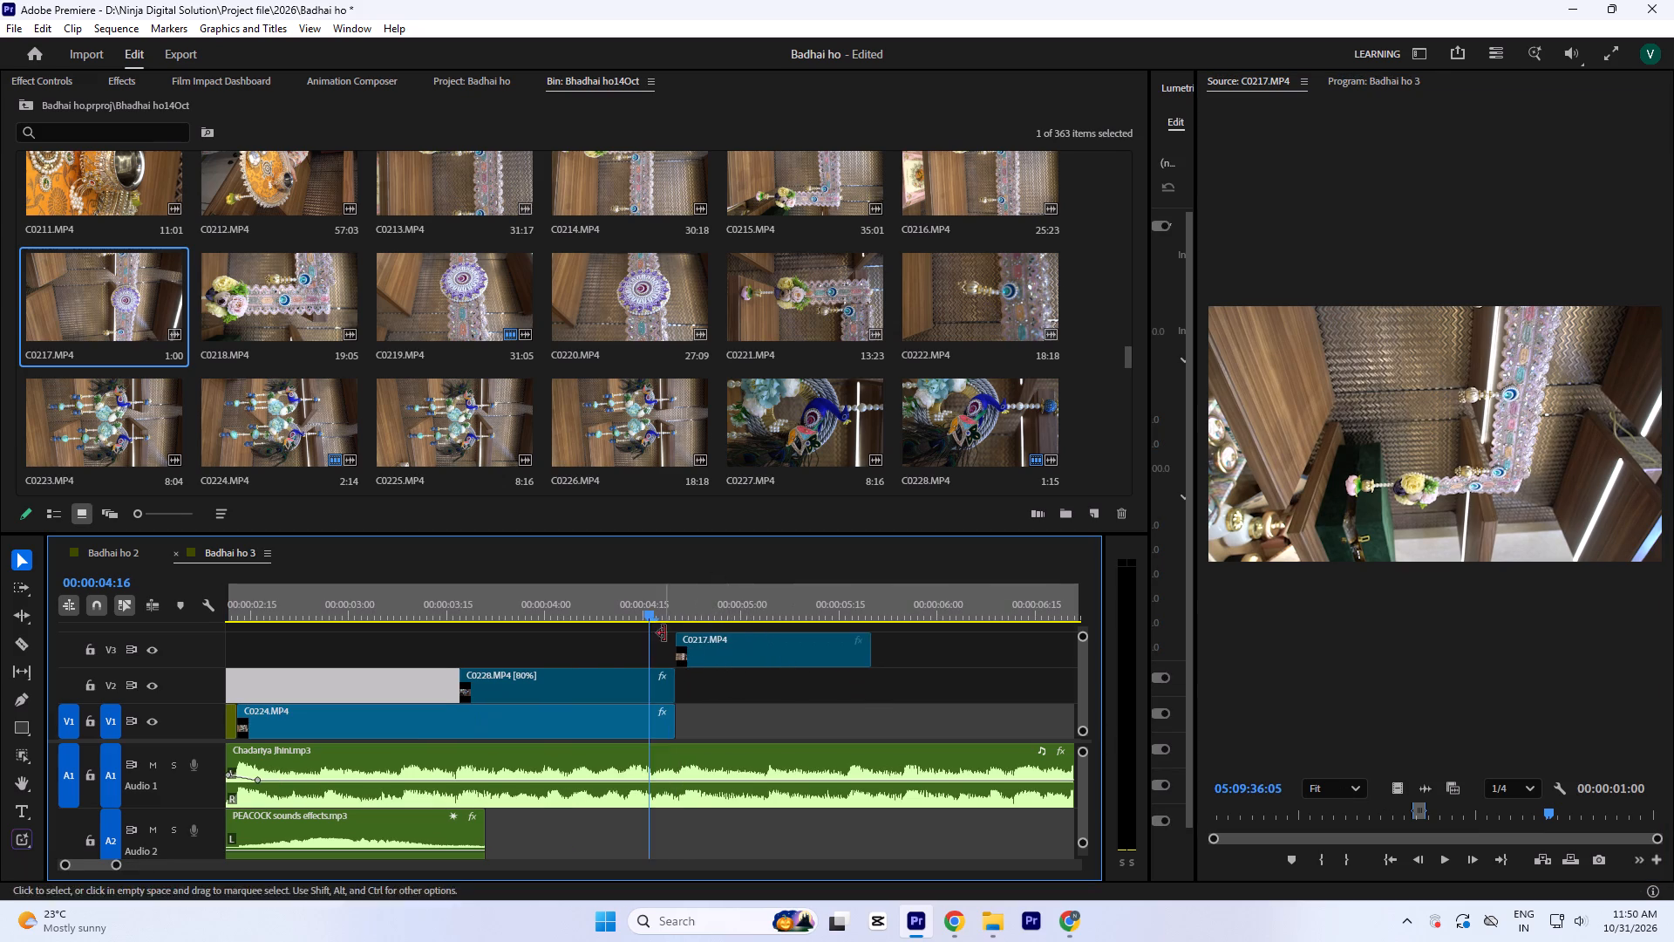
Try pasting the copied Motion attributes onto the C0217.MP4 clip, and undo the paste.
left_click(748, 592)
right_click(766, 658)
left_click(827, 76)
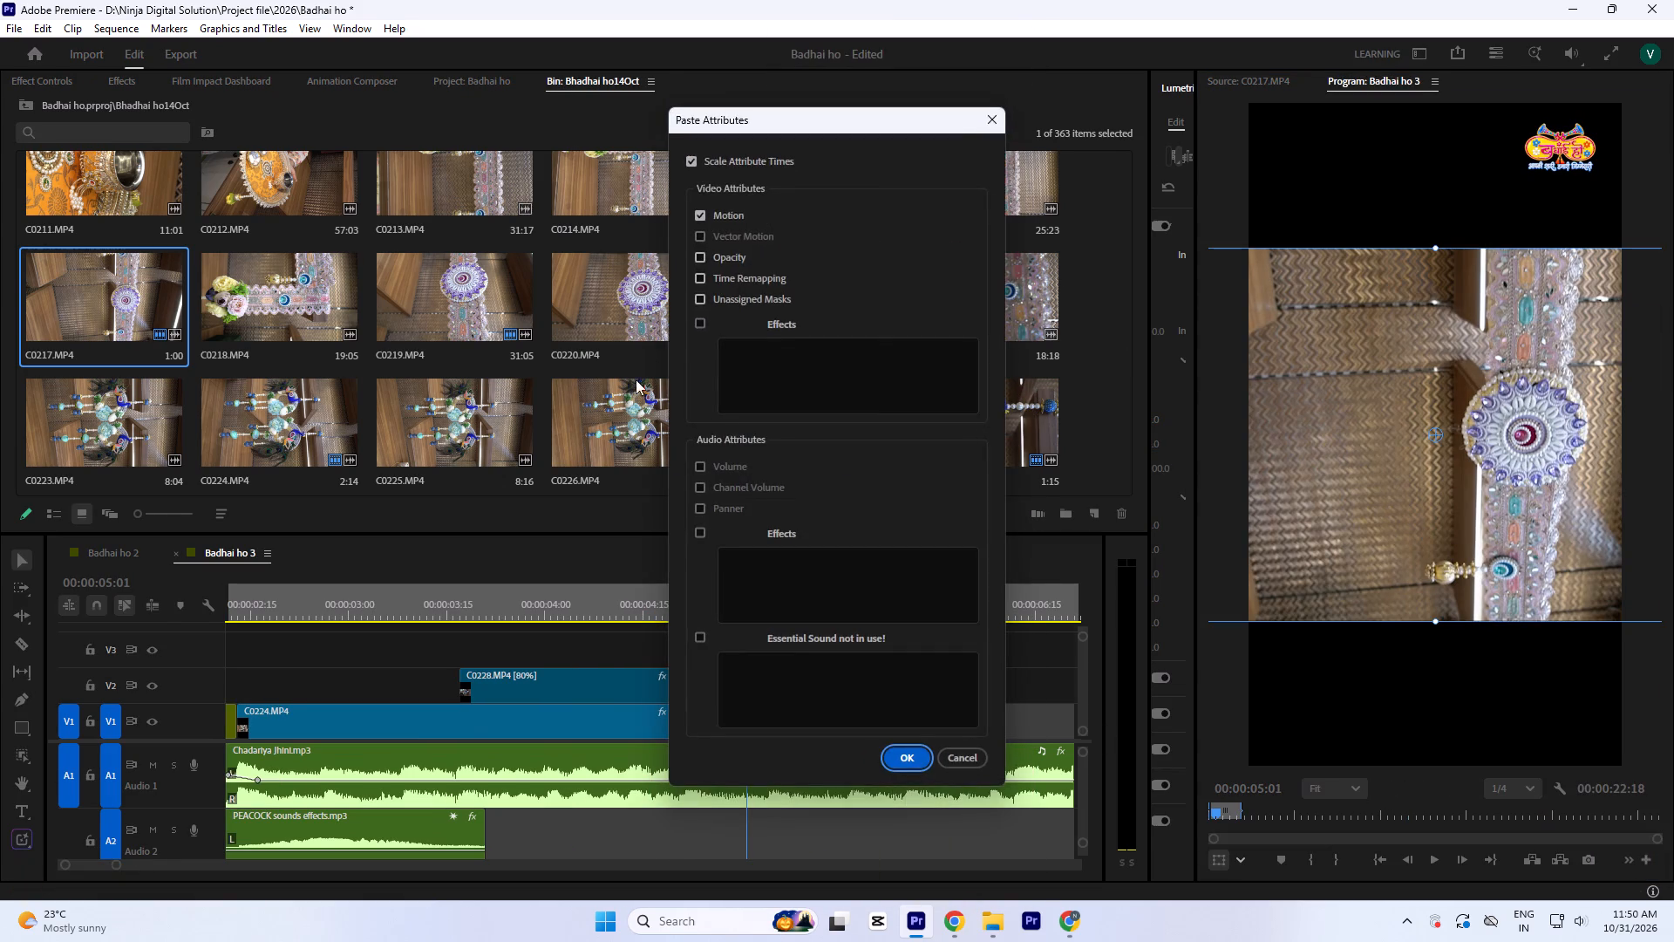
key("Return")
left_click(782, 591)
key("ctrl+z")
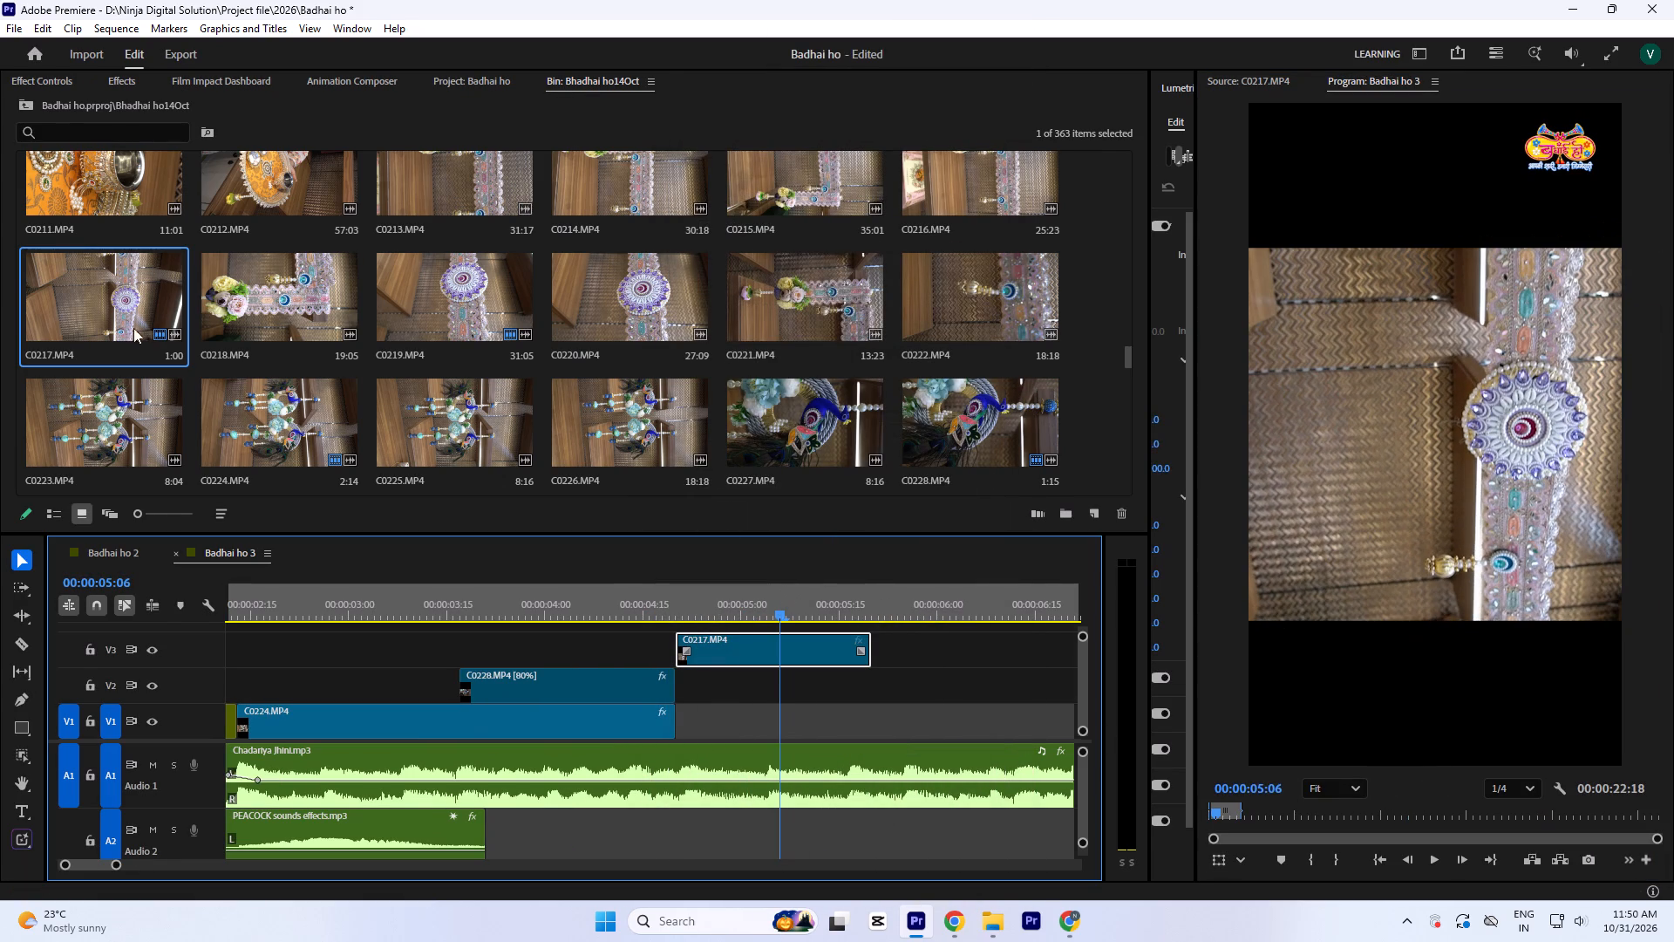
Set the C0217.MP4 clip's rotation to -90° and save the project.
left_click(60, 89)
left_click(353, 259)
key("minus")
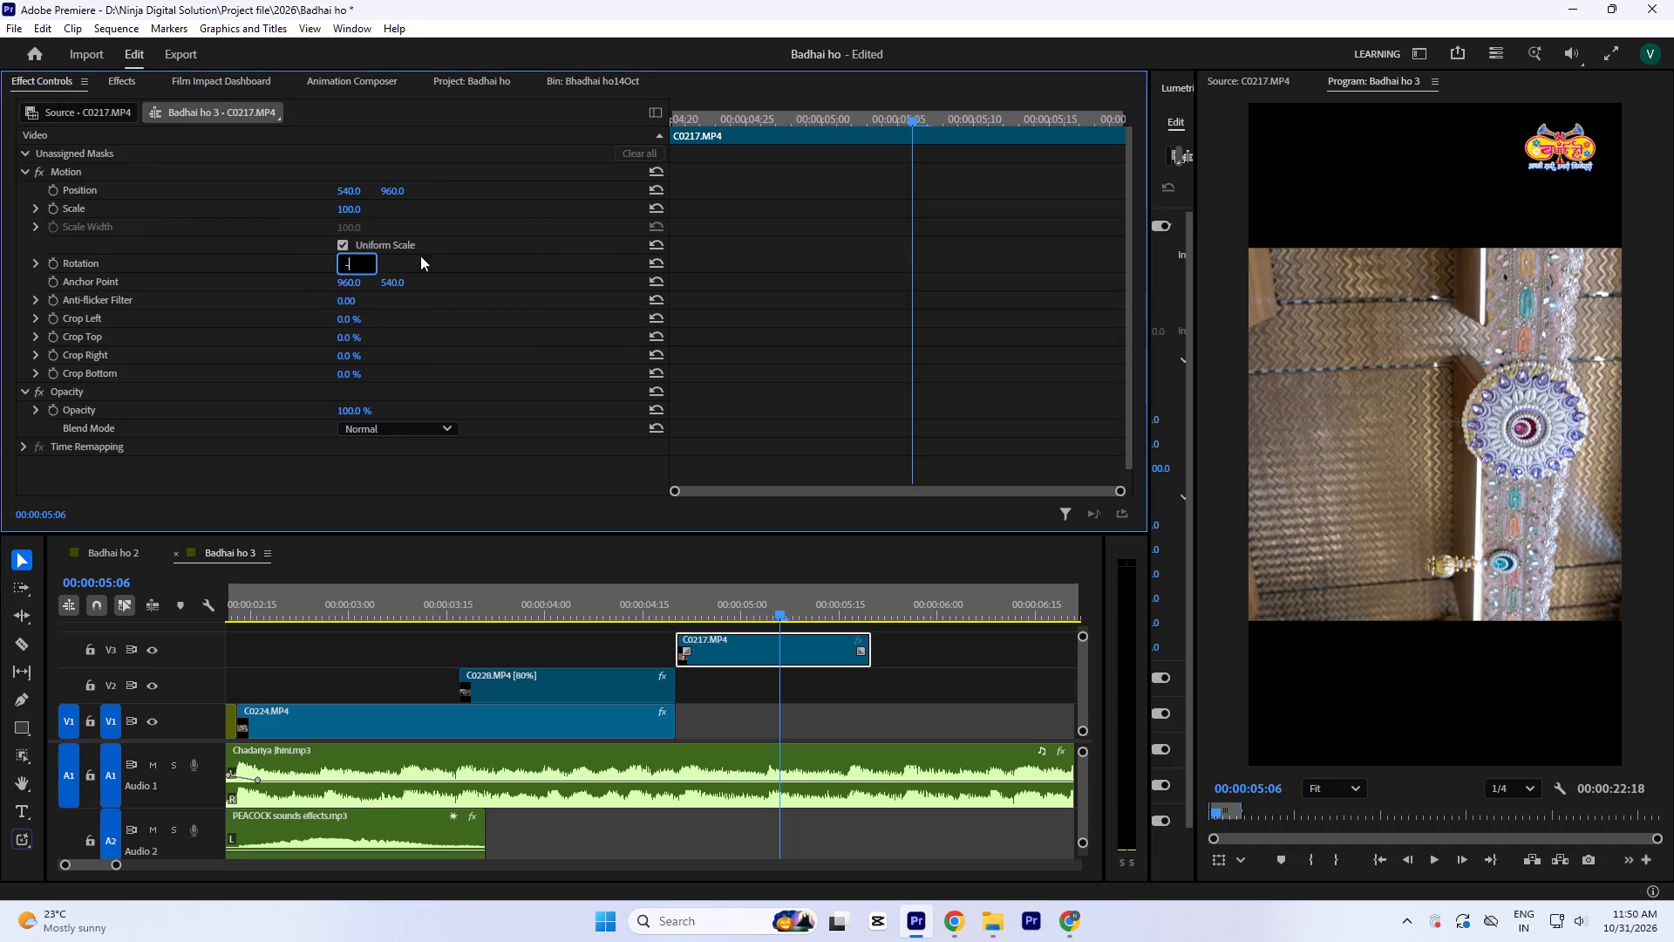
key("9")
key("0")
left_click(1034, 266)
left_click(772, 586)
key("ctrl+s")
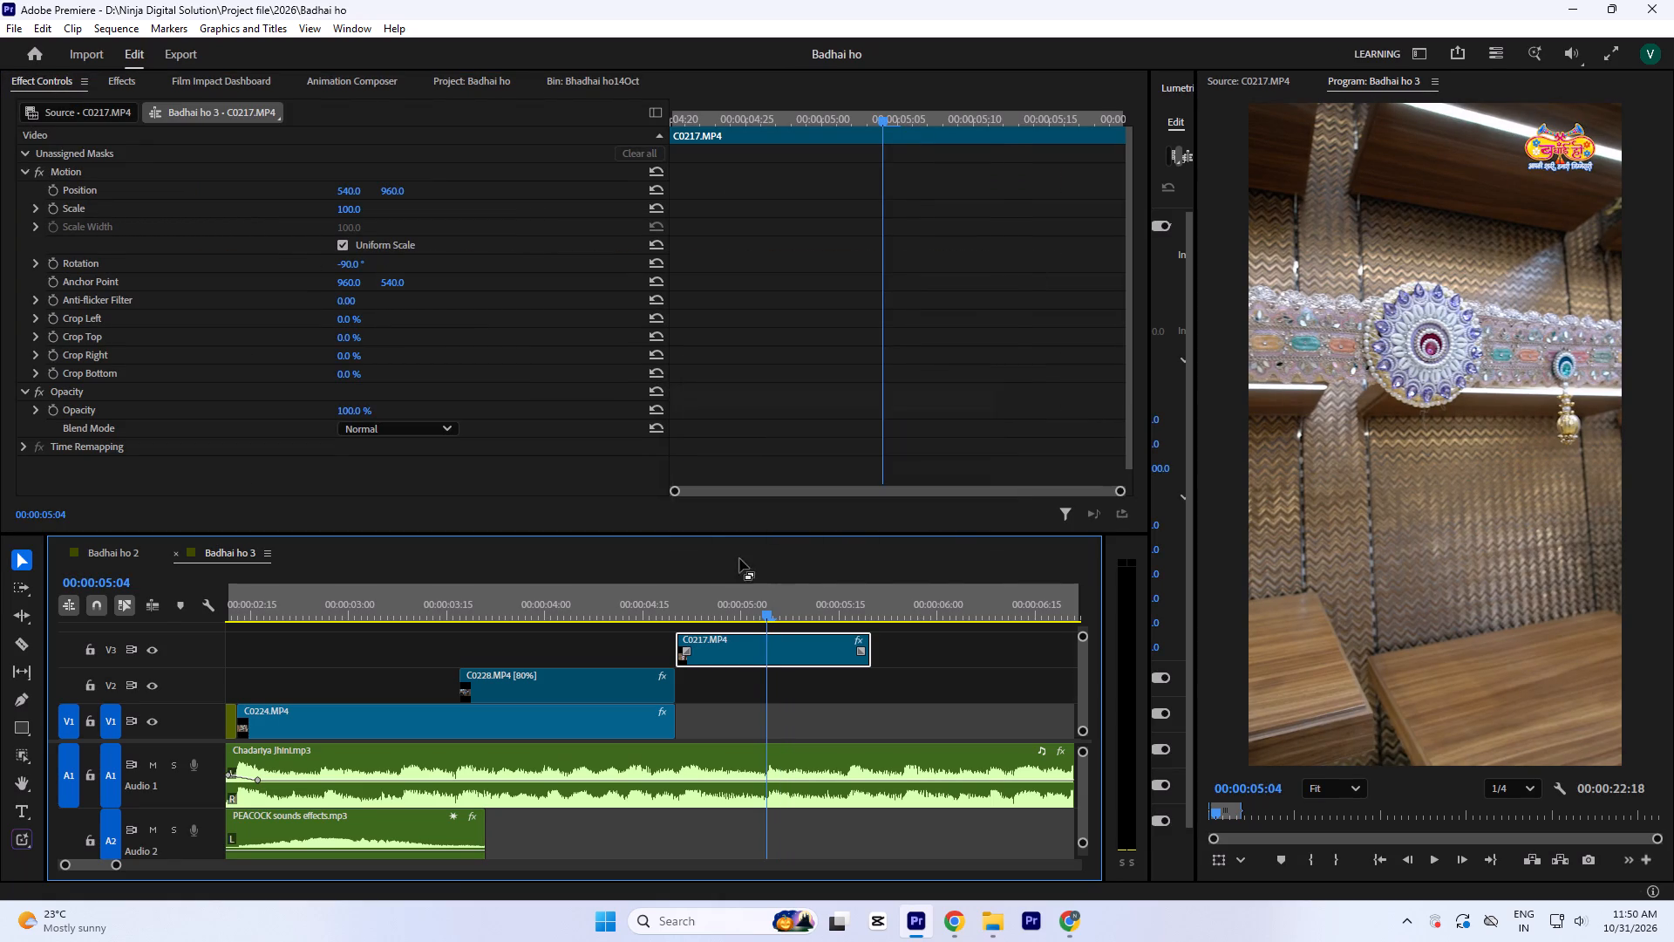
left_click(751, 602)
key("ctrl+s")
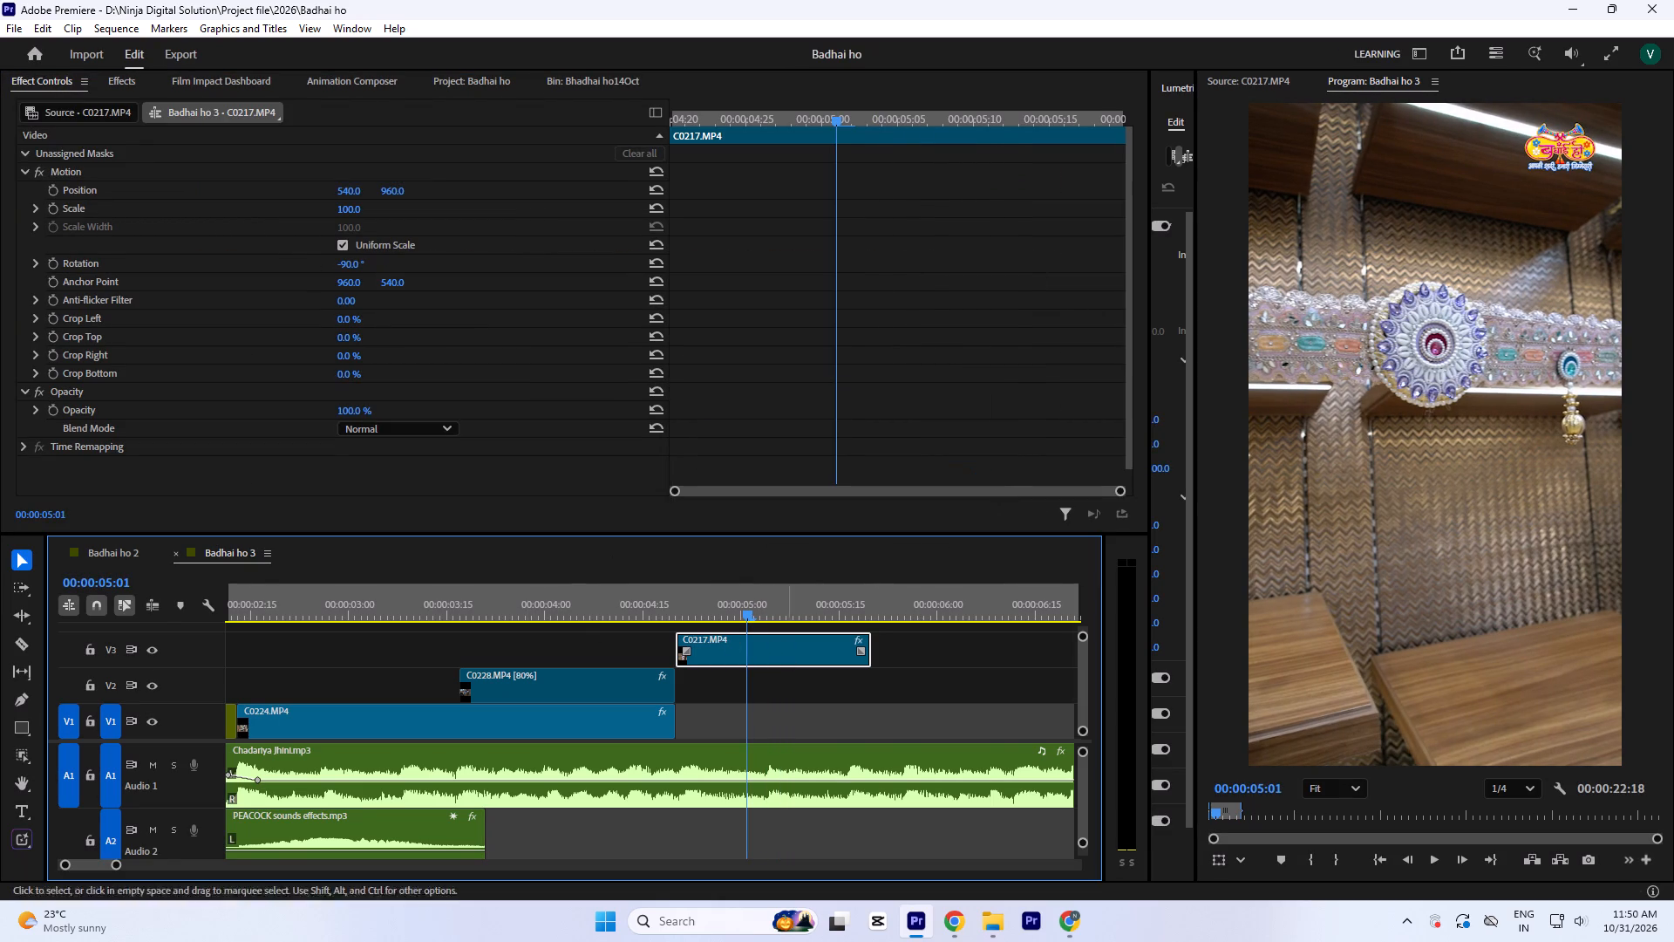
Play back the C0217.MP4 clip, straighten it with a rotation of -89°, and scale it to 102.
left_click(676, 600)
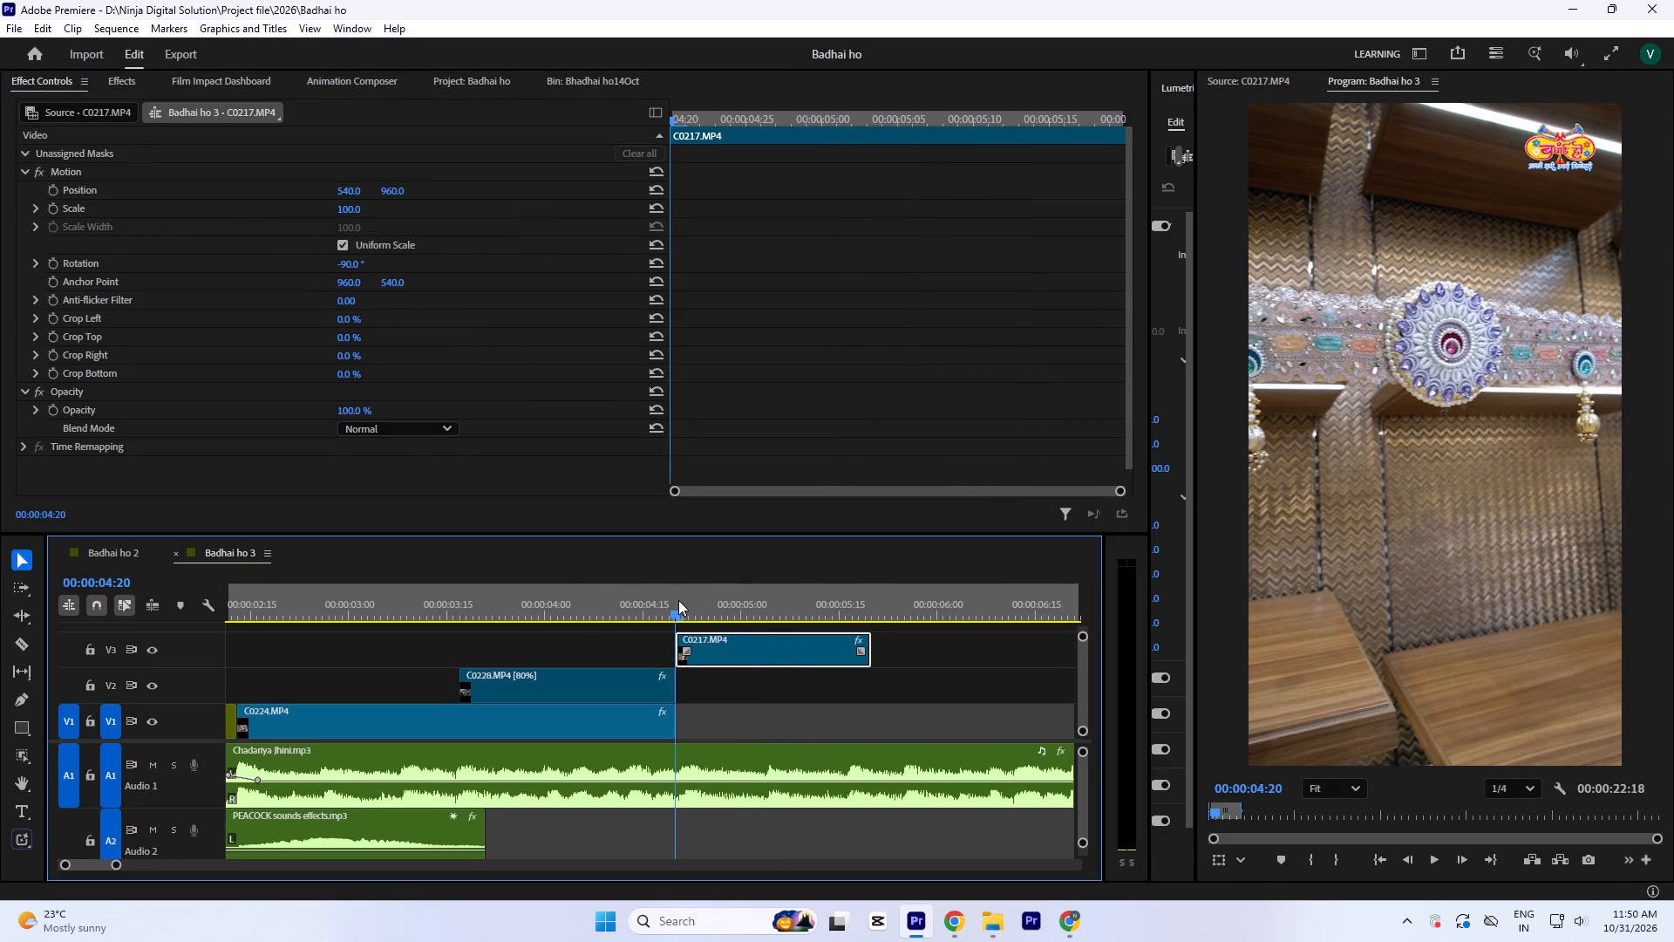
key("space")
key("space")
left_click(354, 259)
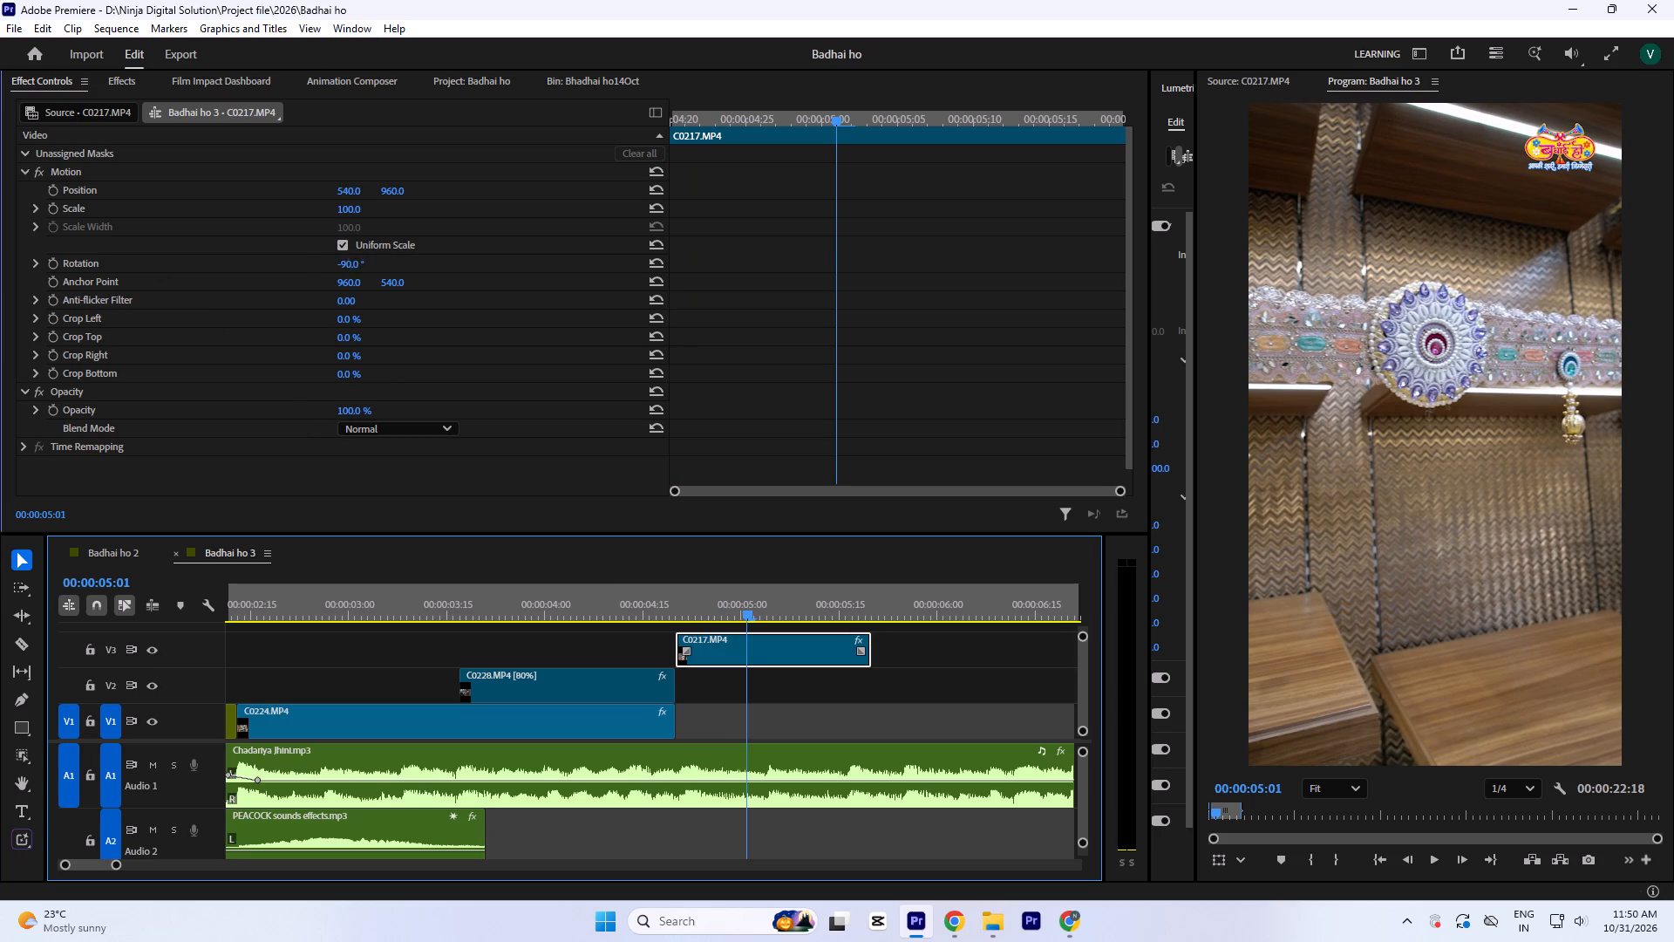
key("Up")
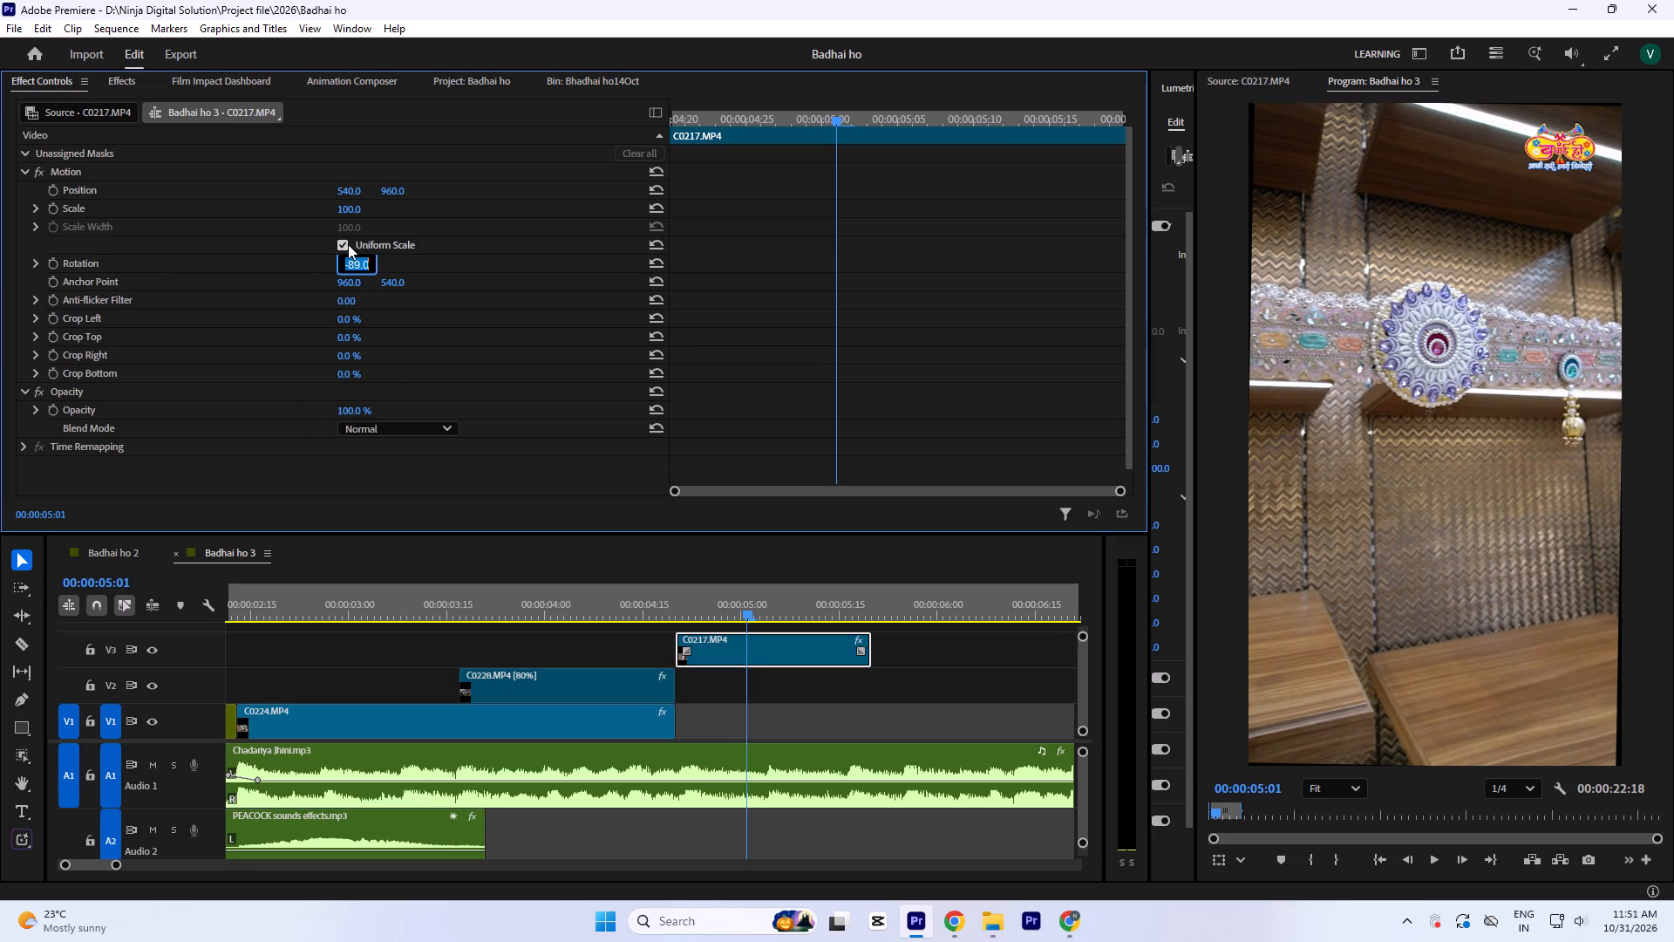
left_click(349, 208)
key("Up")
key("Up")
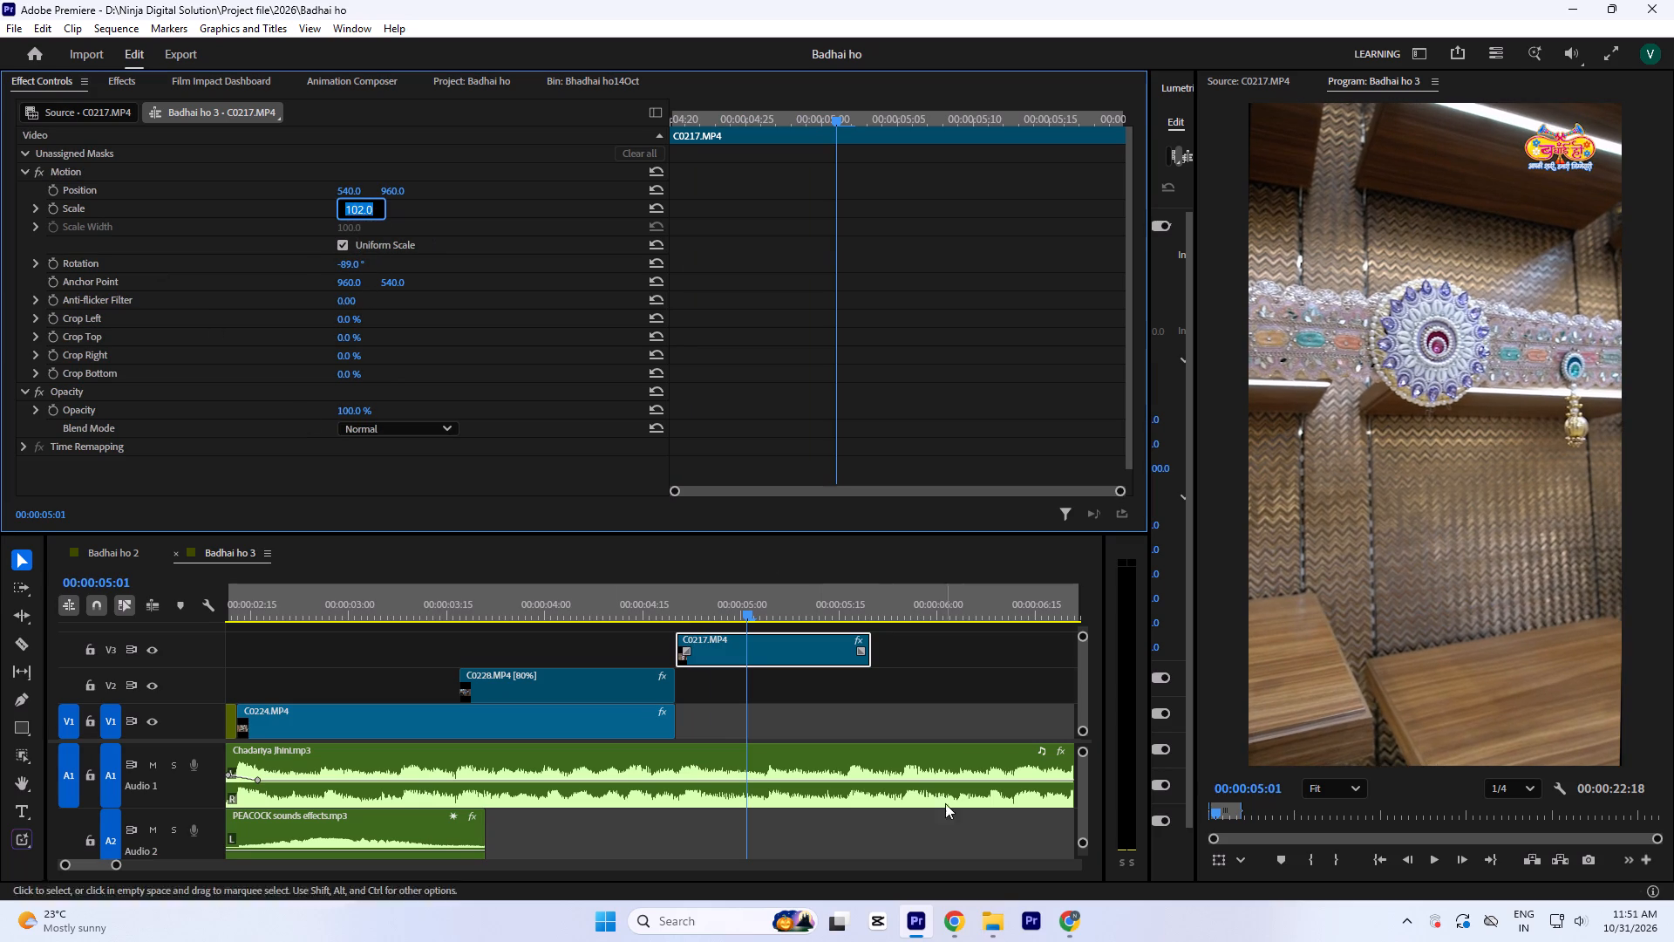
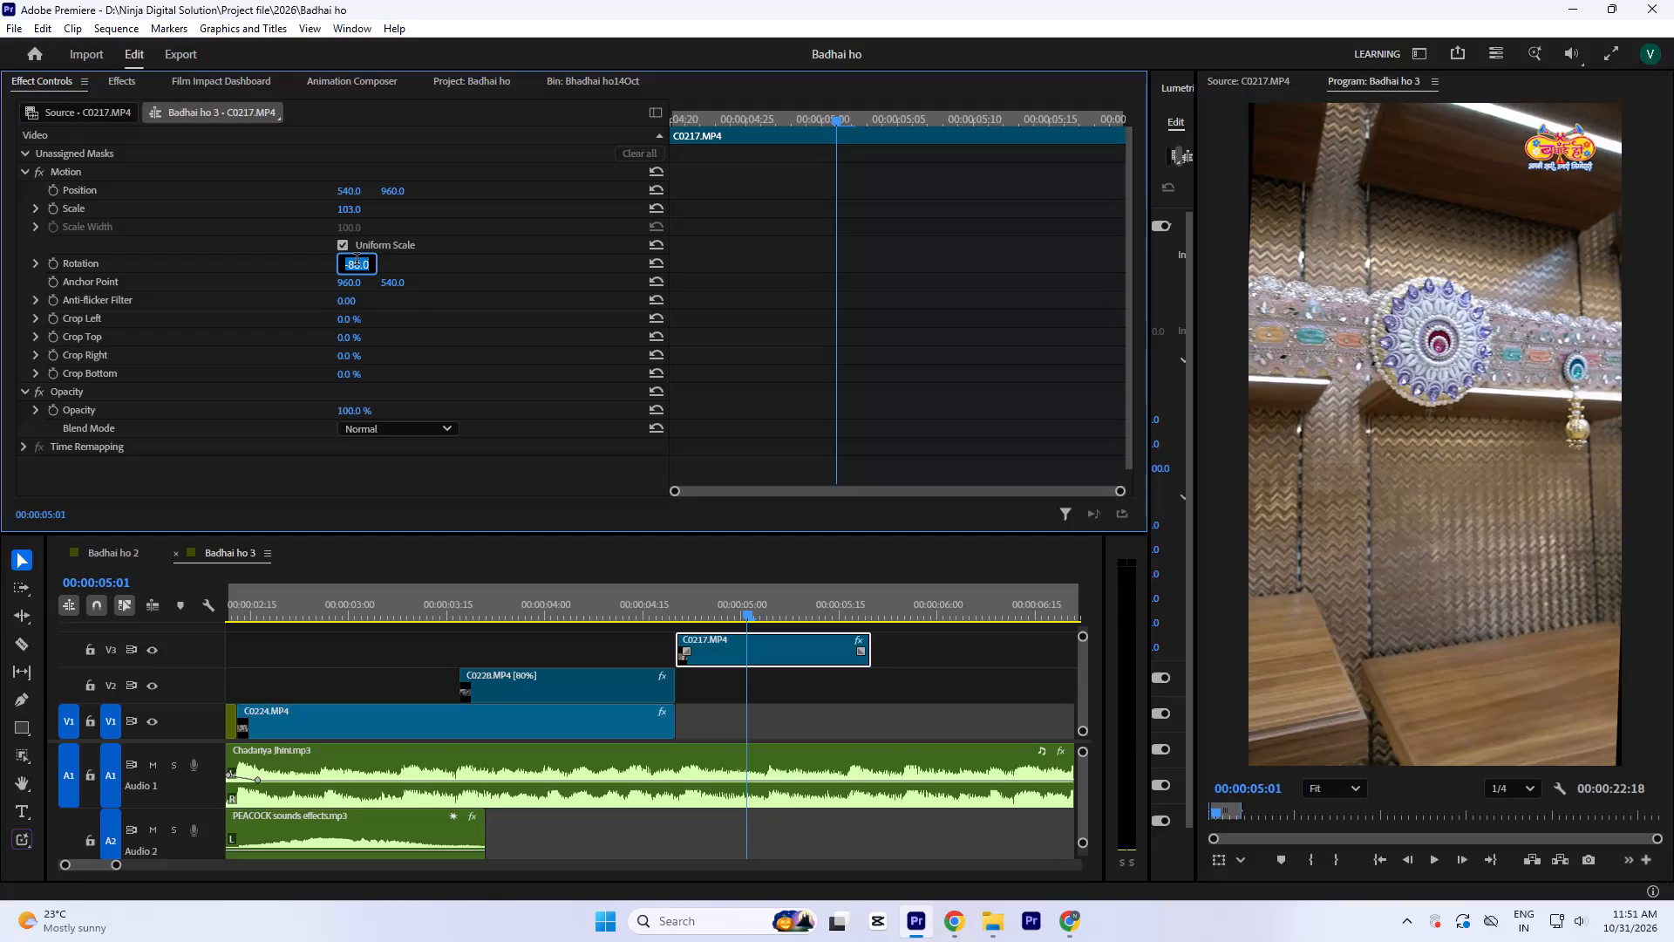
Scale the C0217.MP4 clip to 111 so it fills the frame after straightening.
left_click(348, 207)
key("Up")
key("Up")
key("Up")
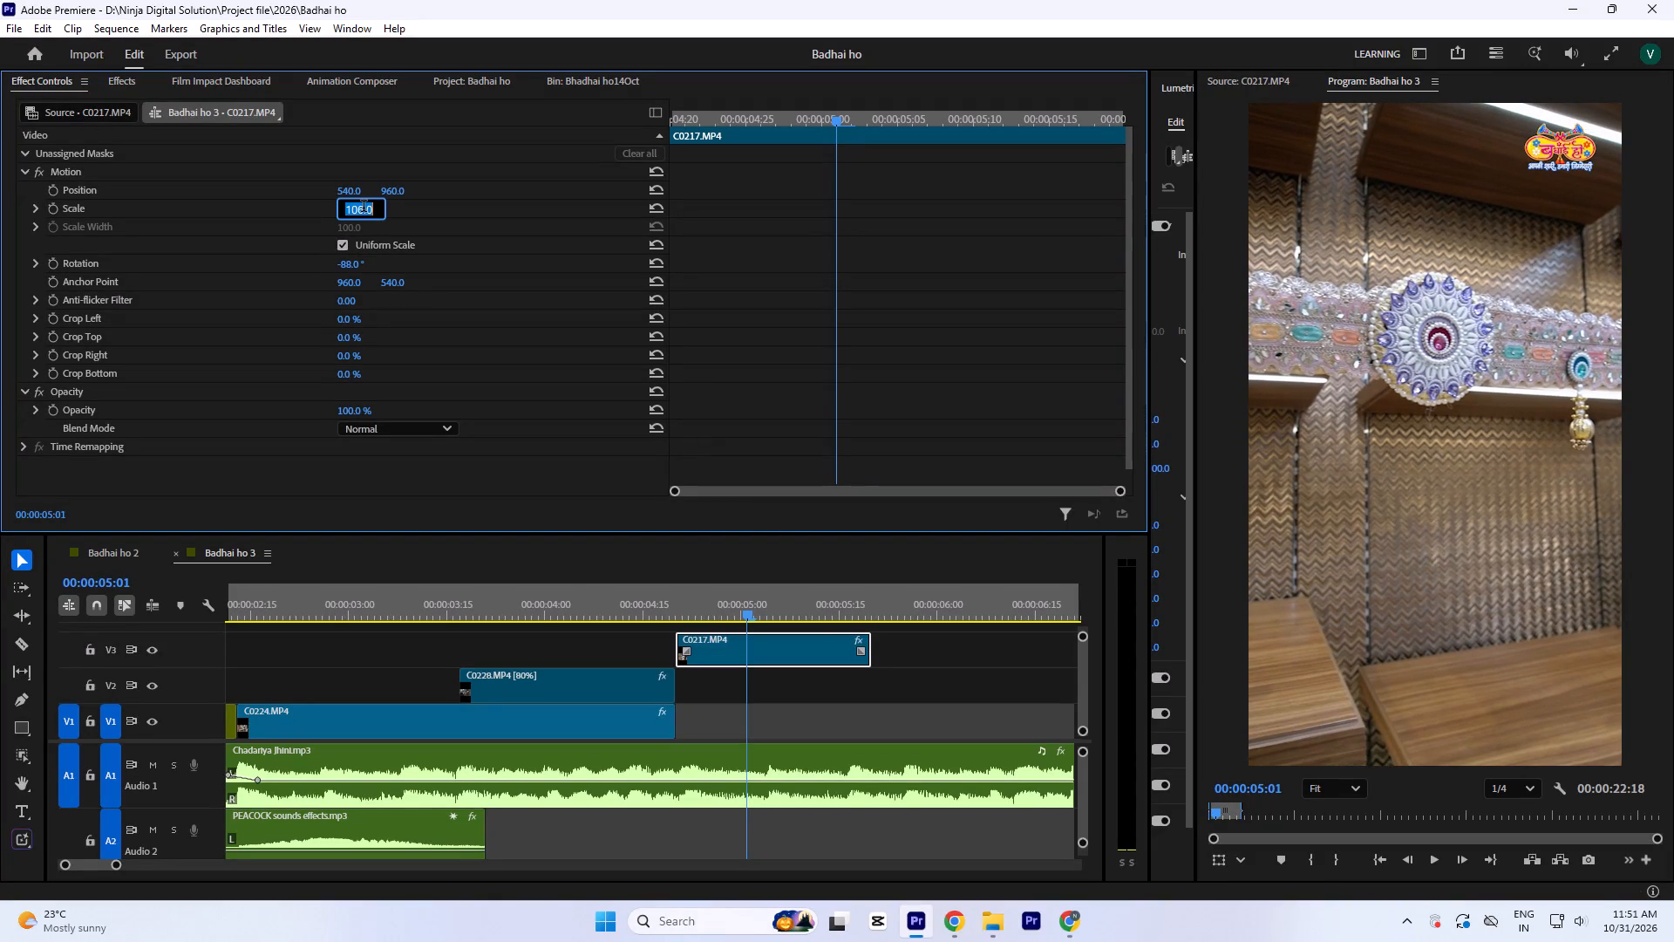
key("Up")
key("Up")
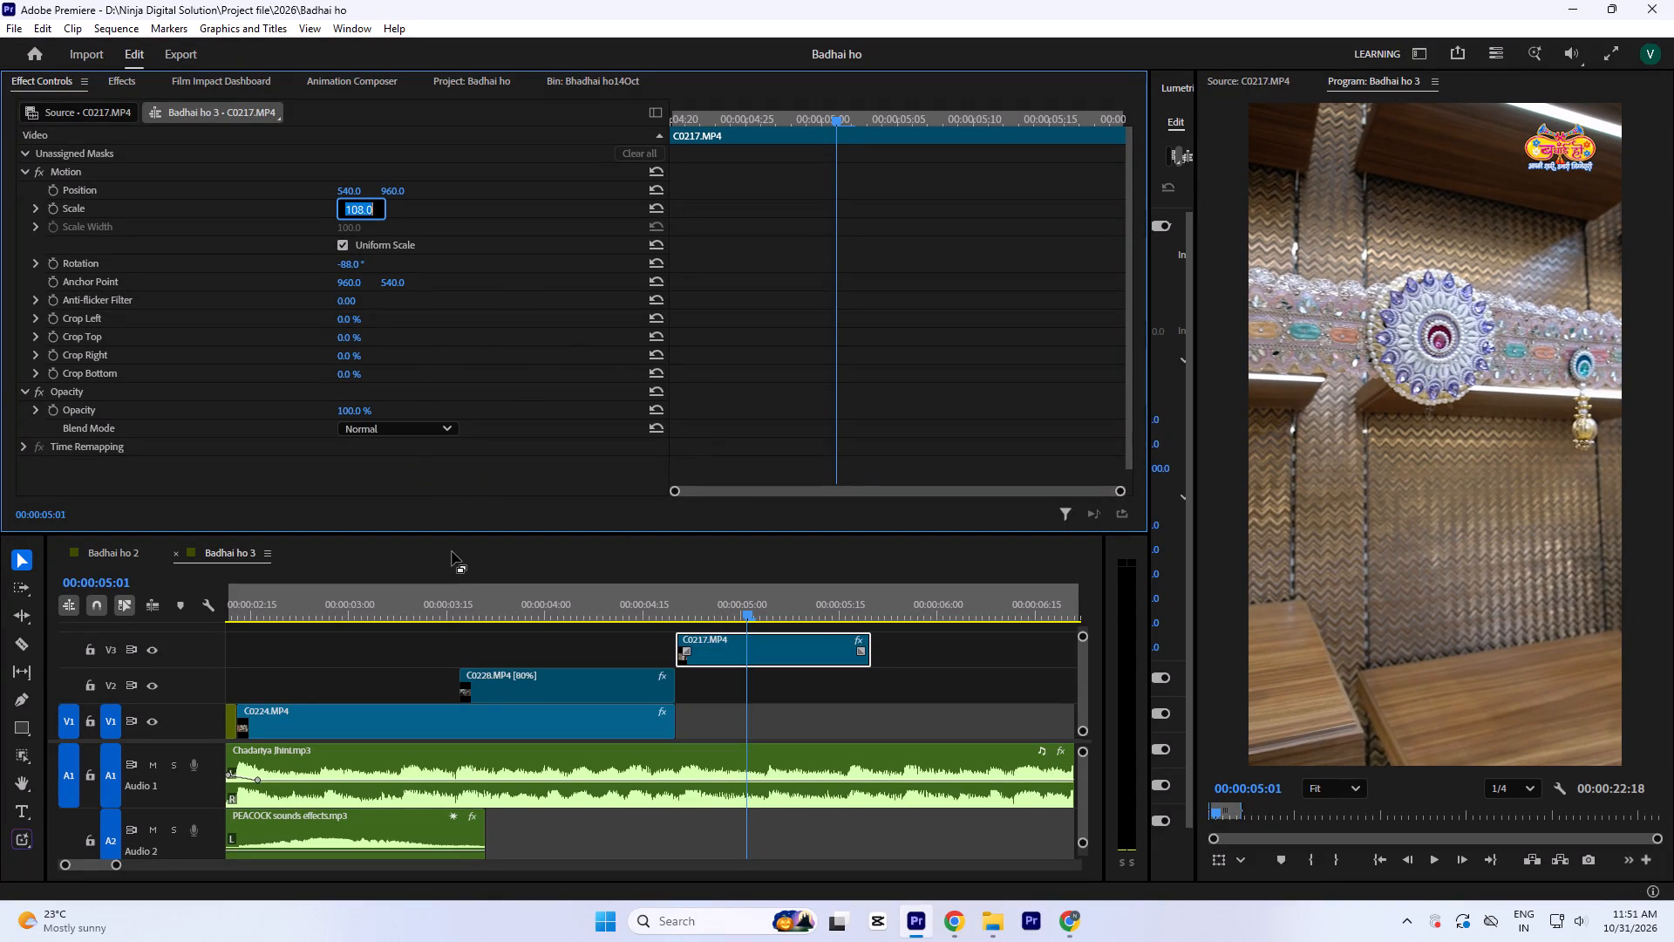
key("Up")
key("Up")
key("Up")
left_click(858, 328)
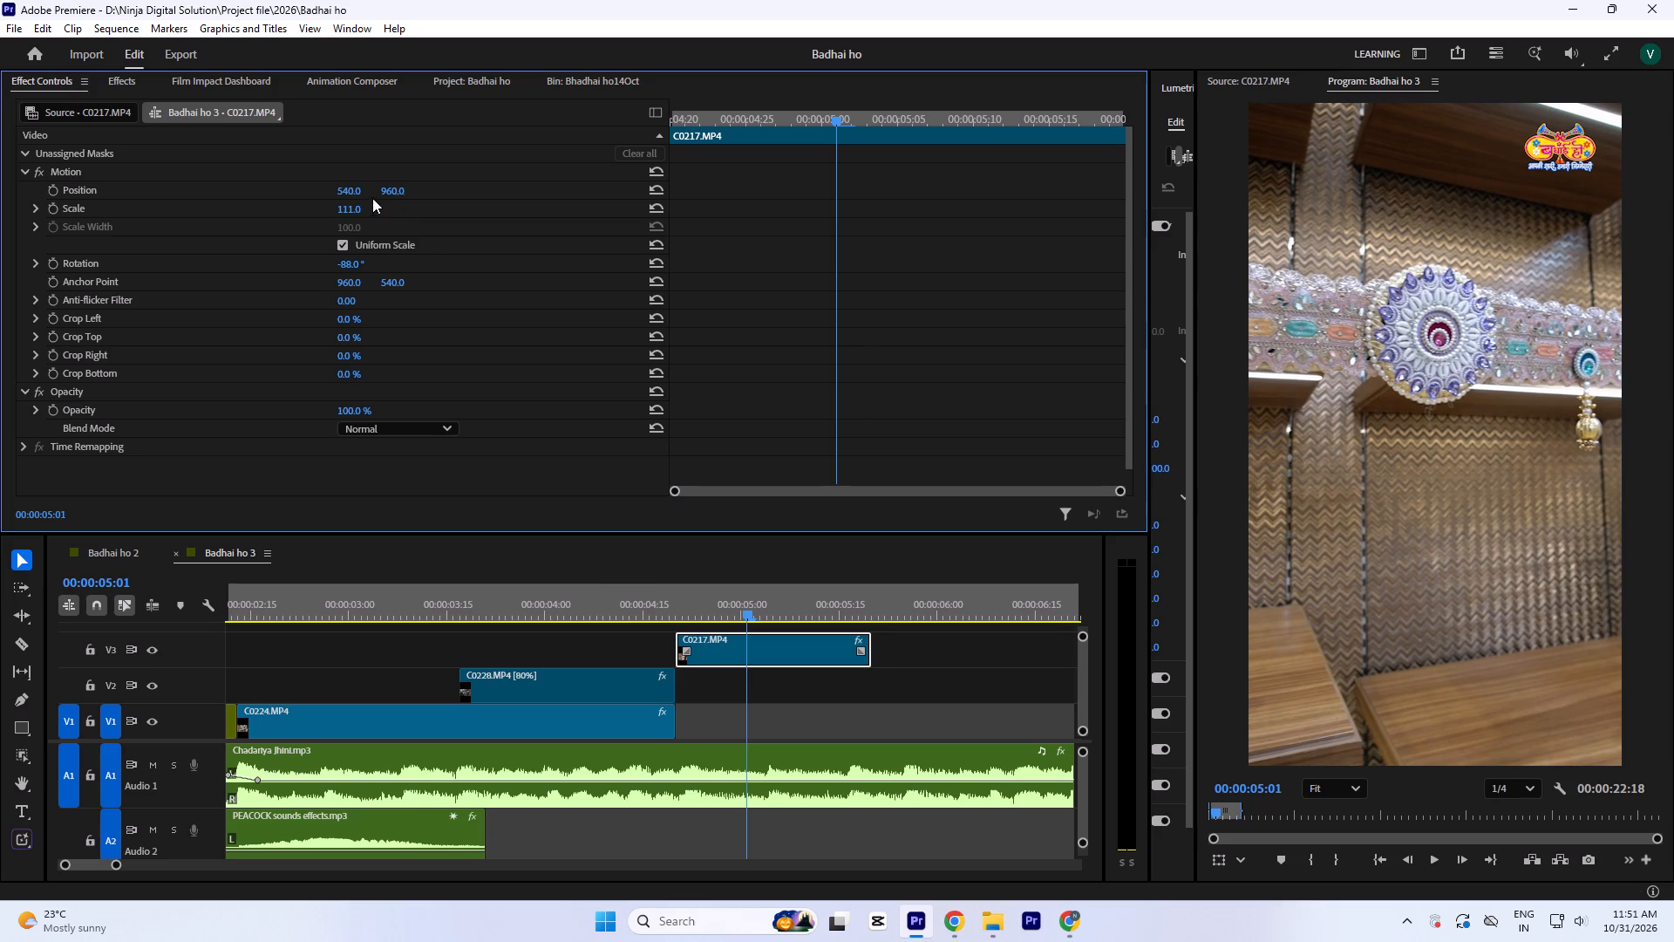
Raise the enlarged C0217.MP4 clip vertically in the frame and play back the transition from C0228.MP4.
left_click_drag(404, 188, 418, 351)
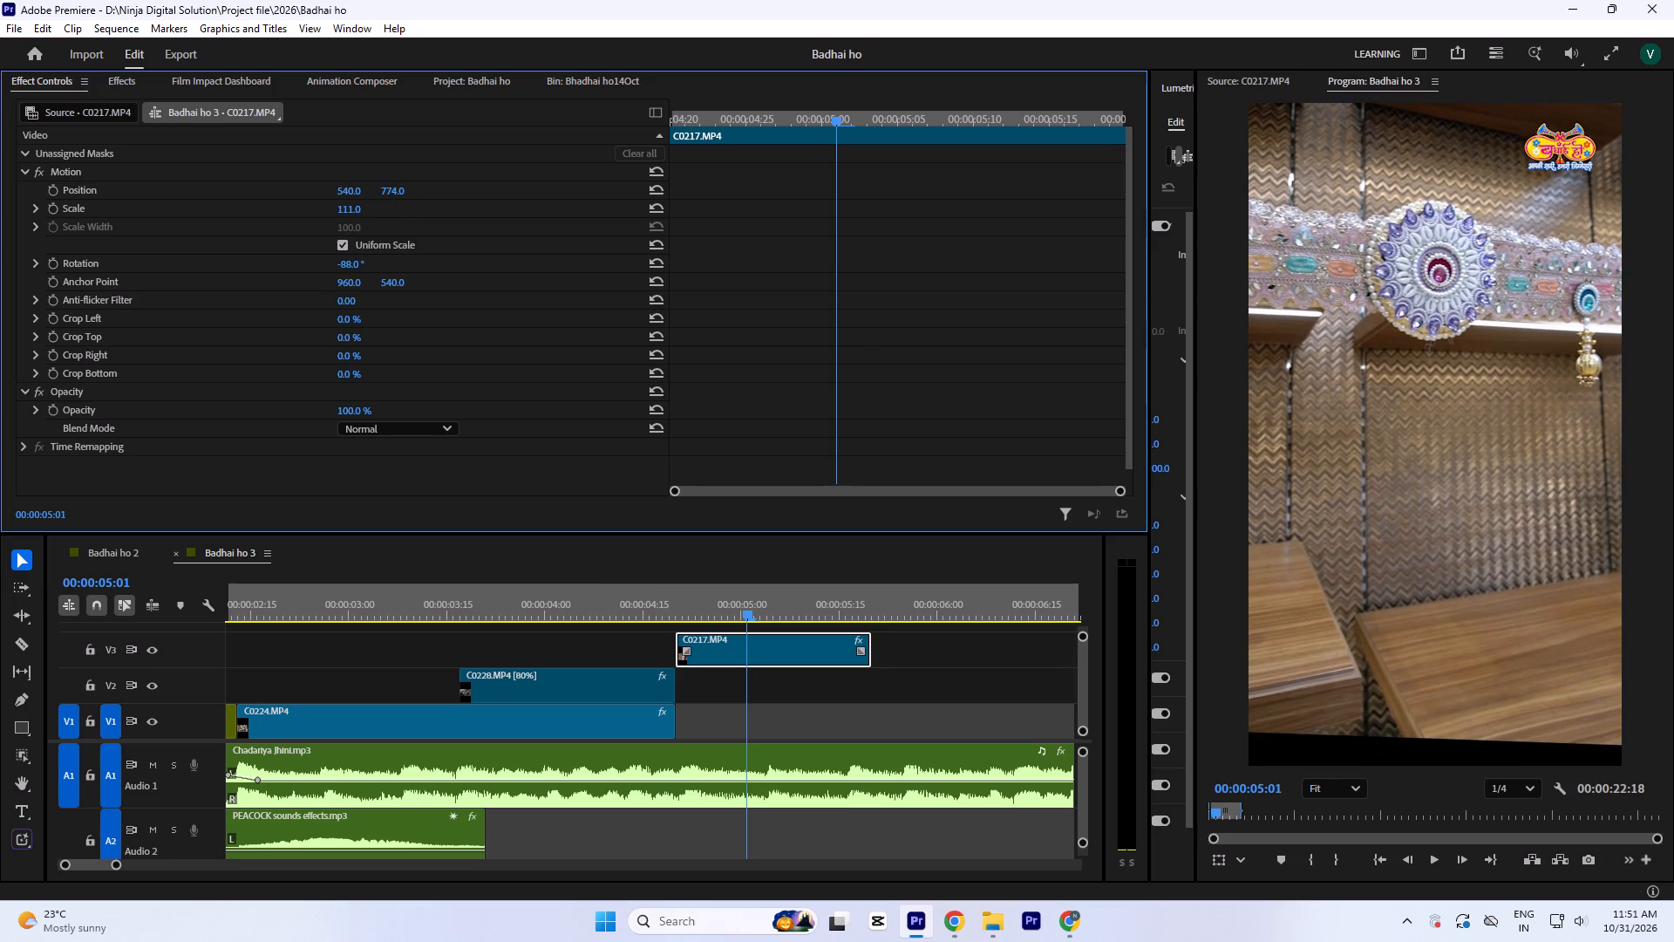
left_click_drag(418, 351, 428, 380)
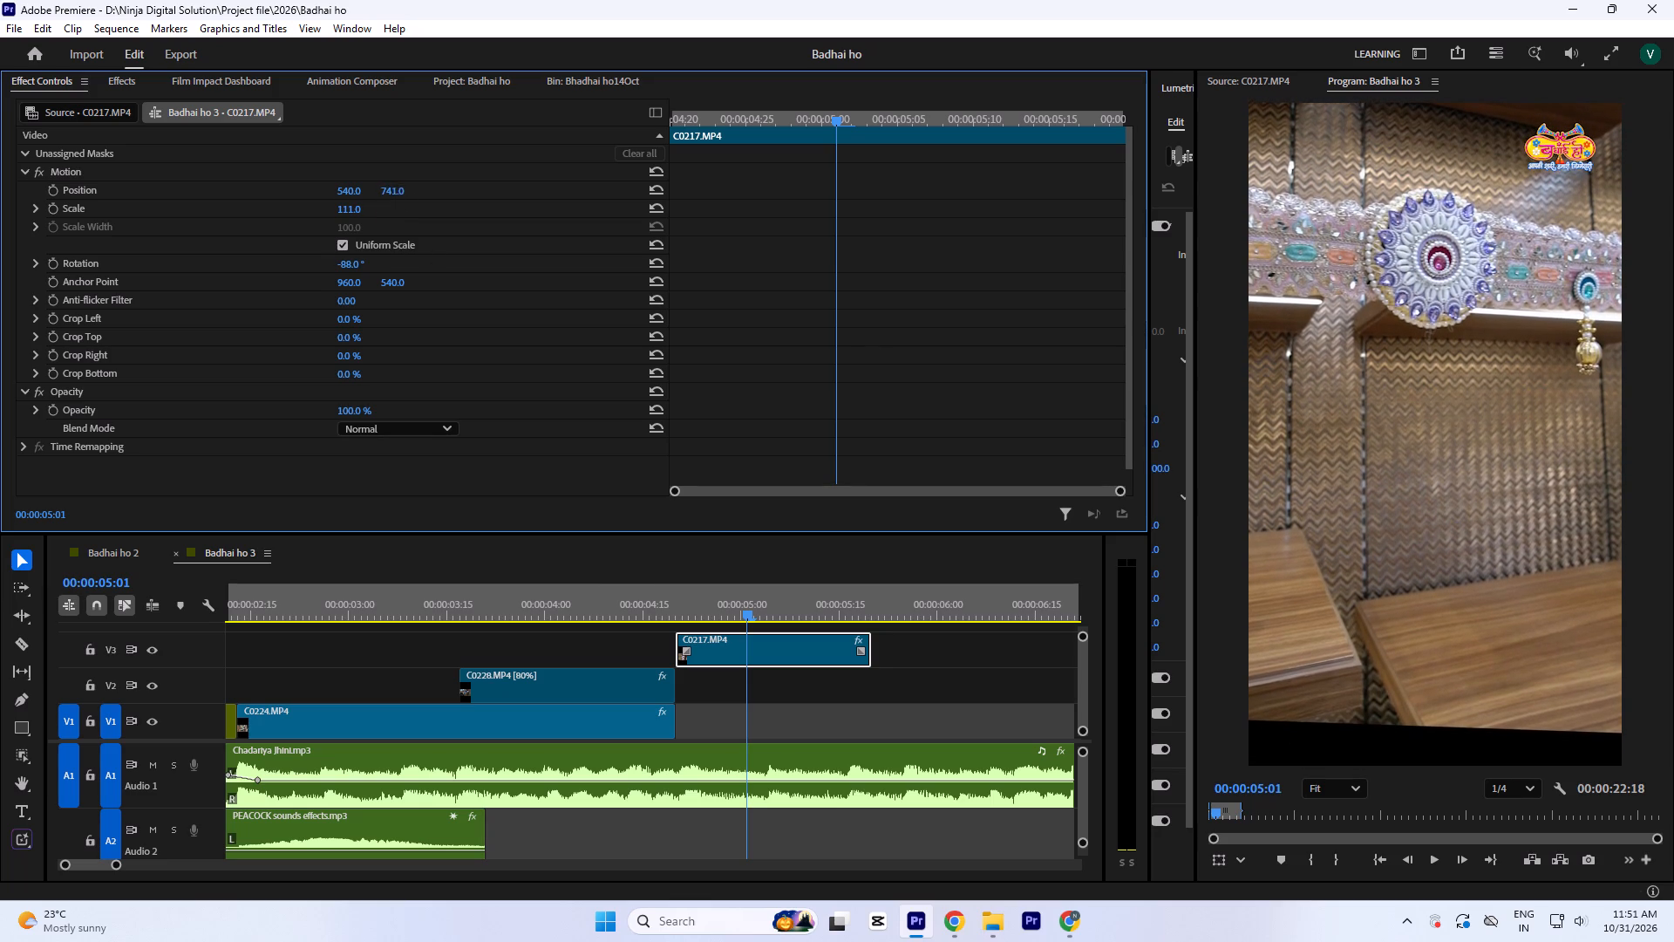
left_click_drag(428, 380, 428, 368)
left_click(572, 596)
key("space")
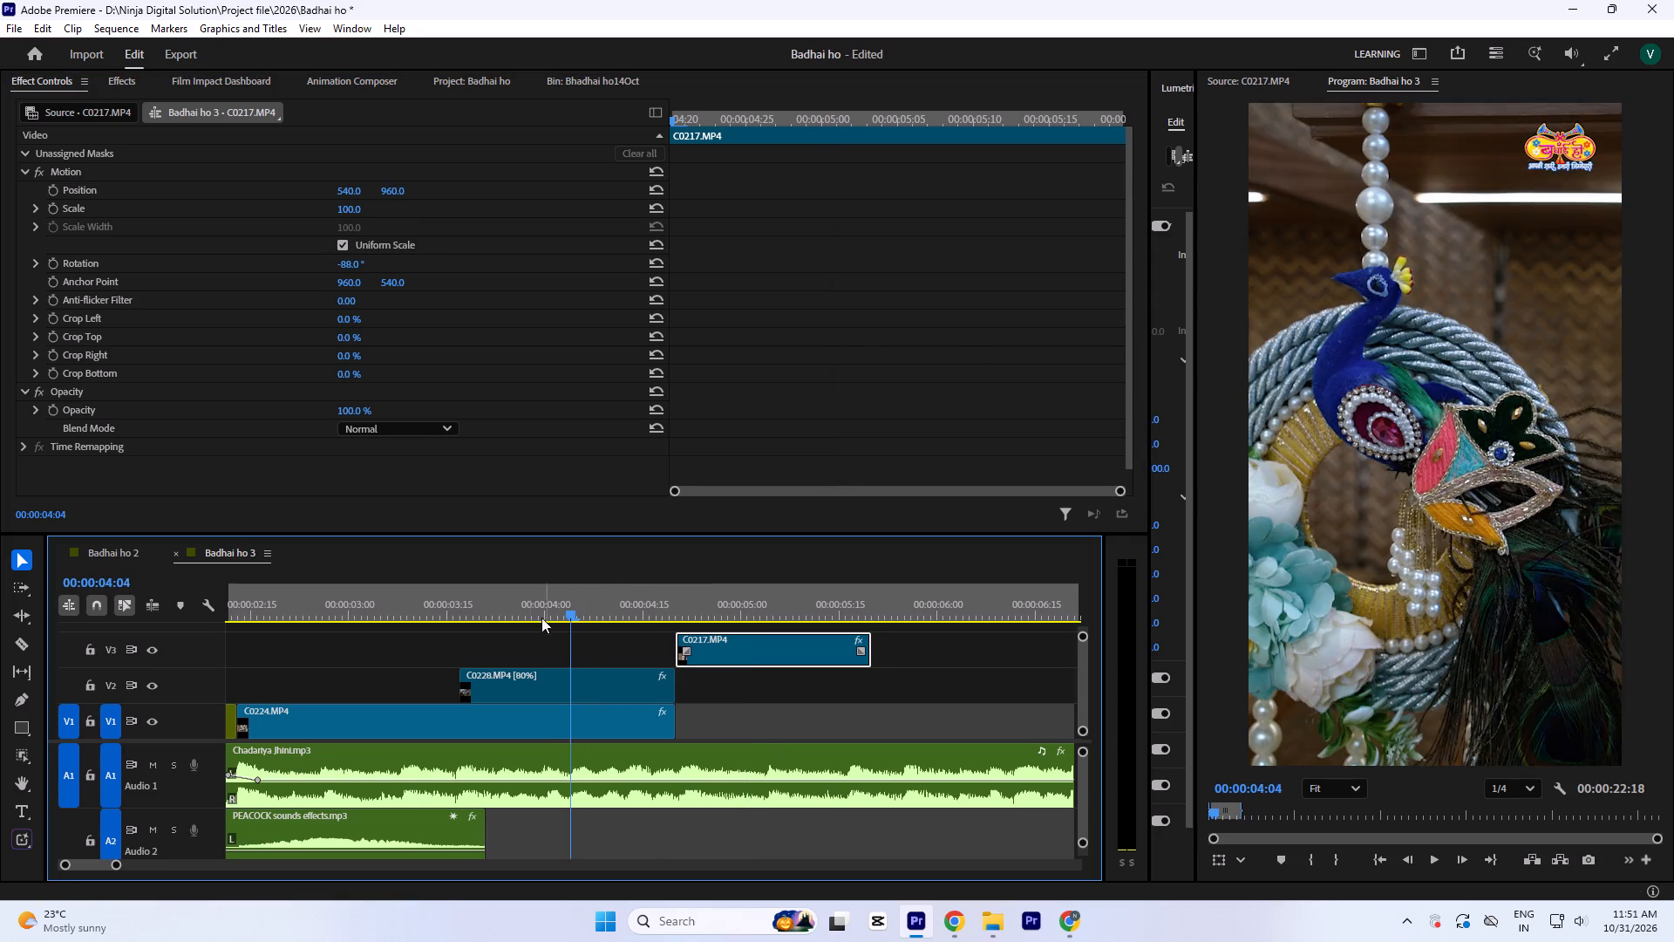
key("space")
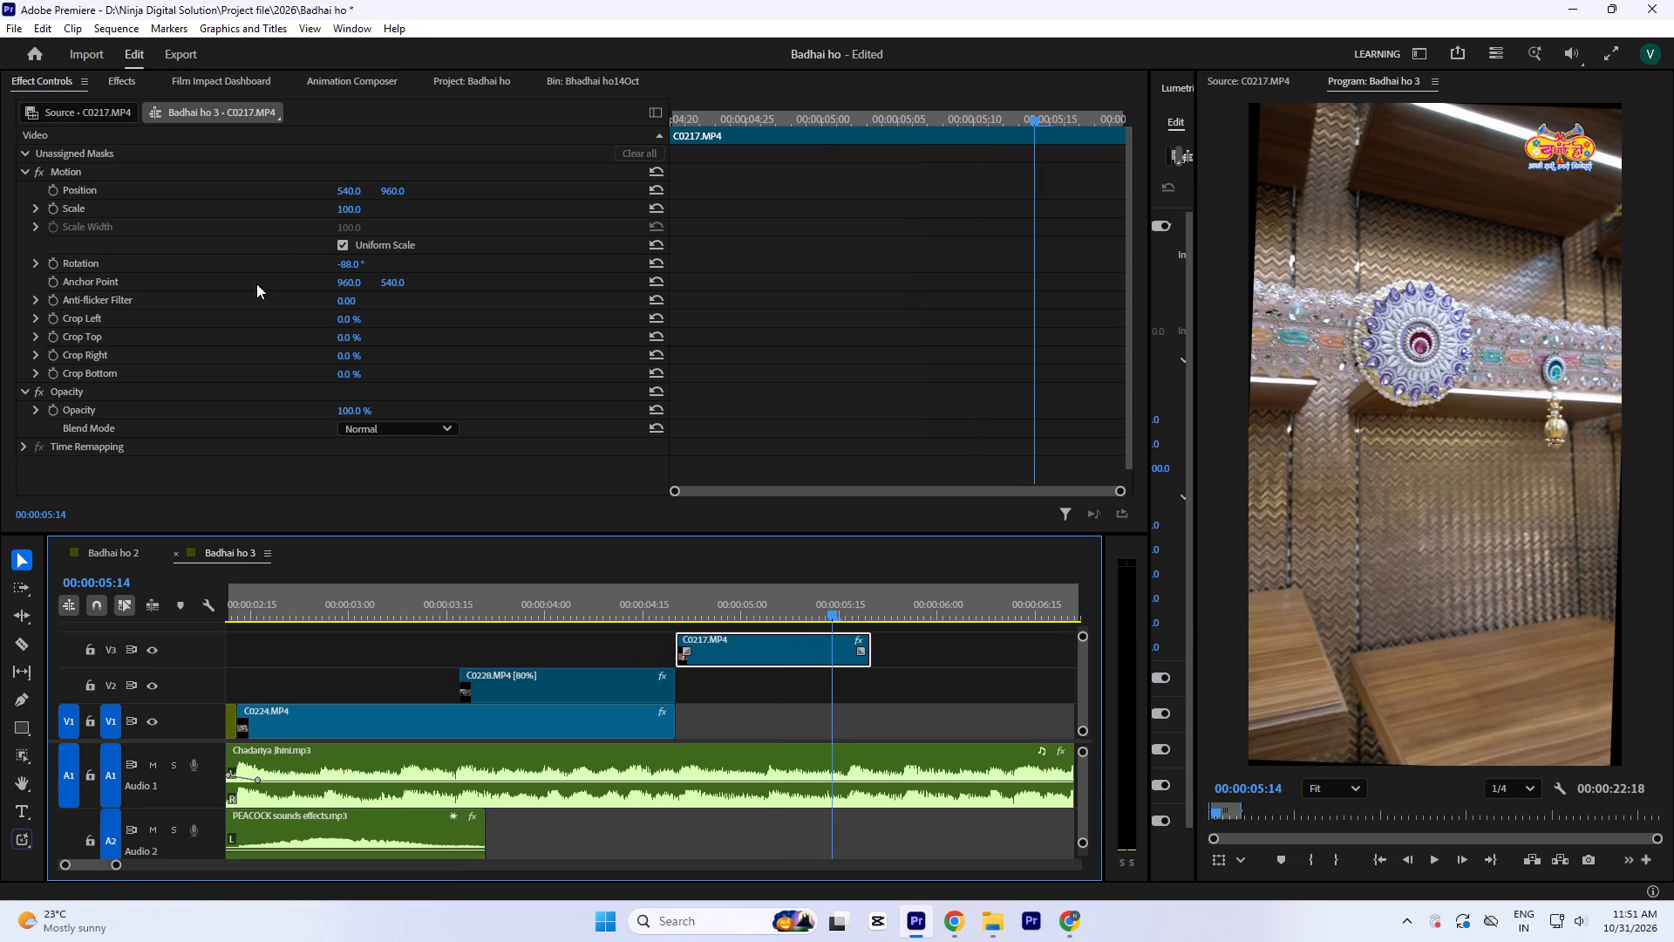
Slow the C0217.MP4 clip to 80% speed.
key("ctrl+r")
type("80")
key("Return")
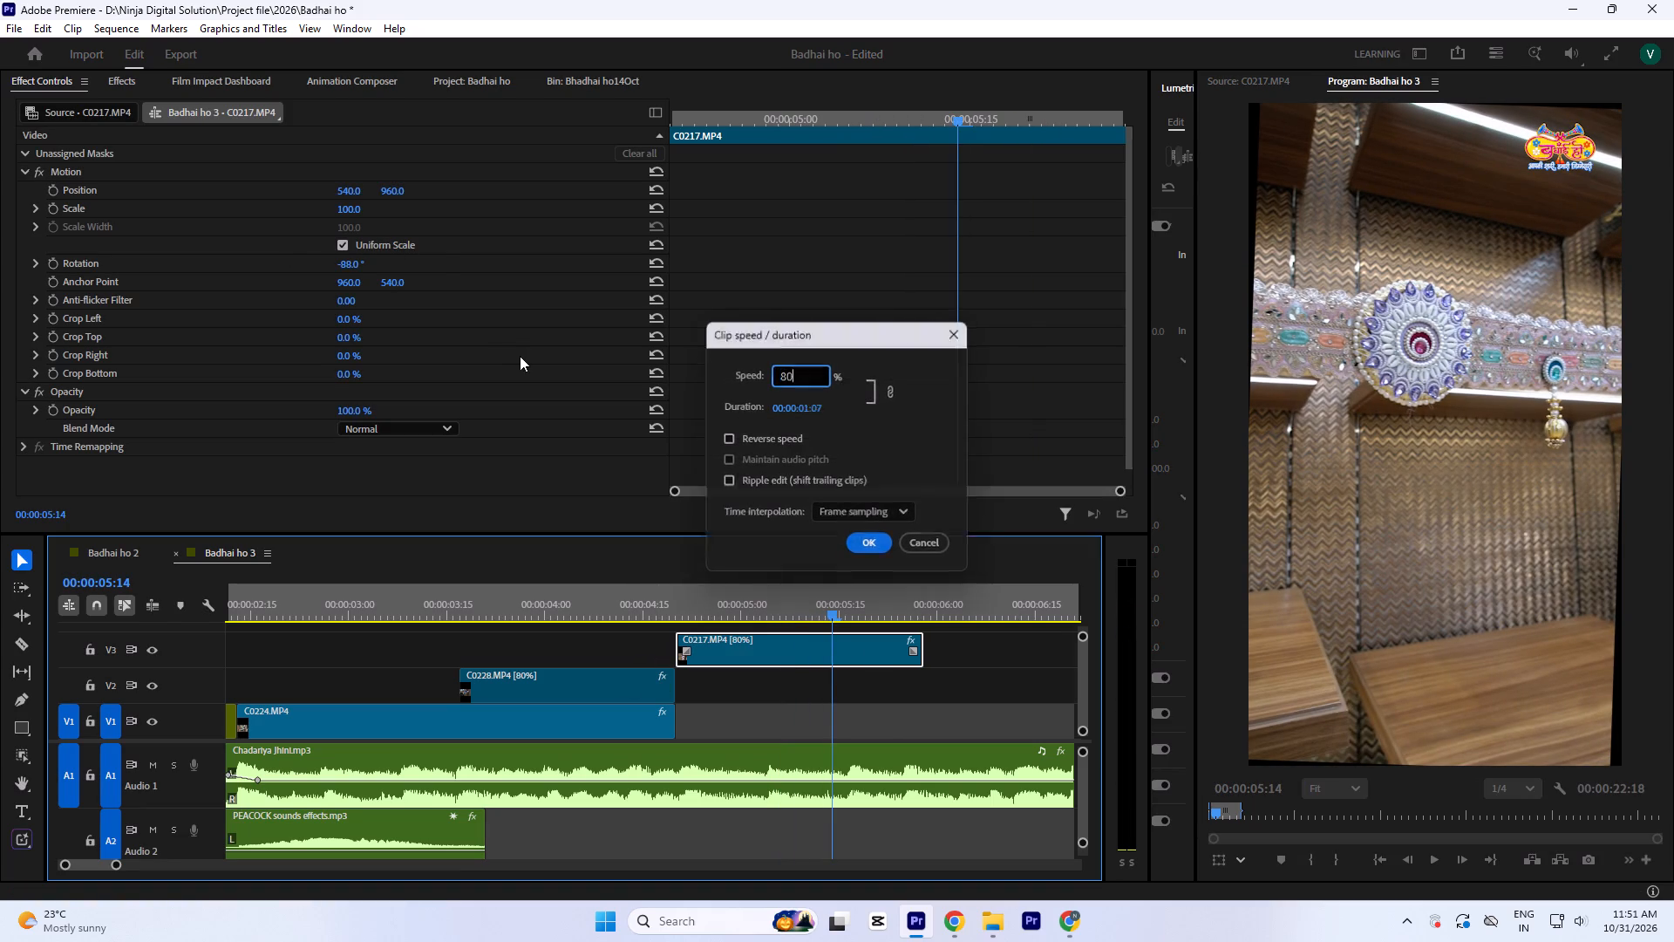
Scale the C0217.MP4 clip to 109, raise it to a vertical position of 792, and play it back.
left_click_drag(351, 215, 351, 209)
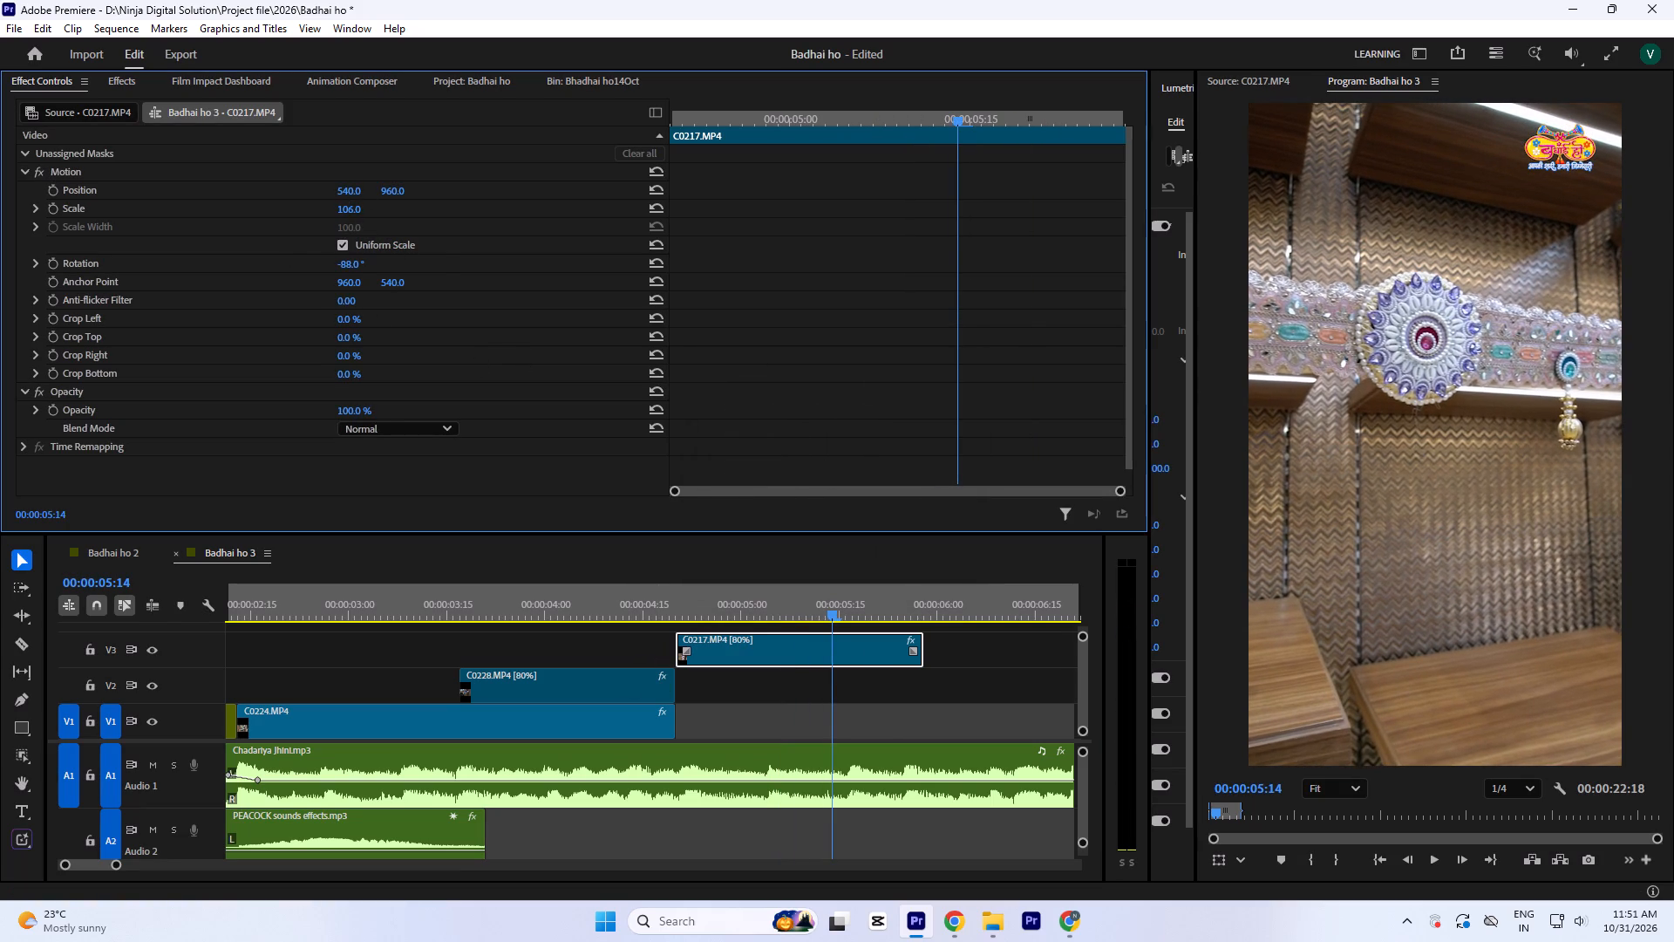
left_click_drag(351, 209, 351, 207)
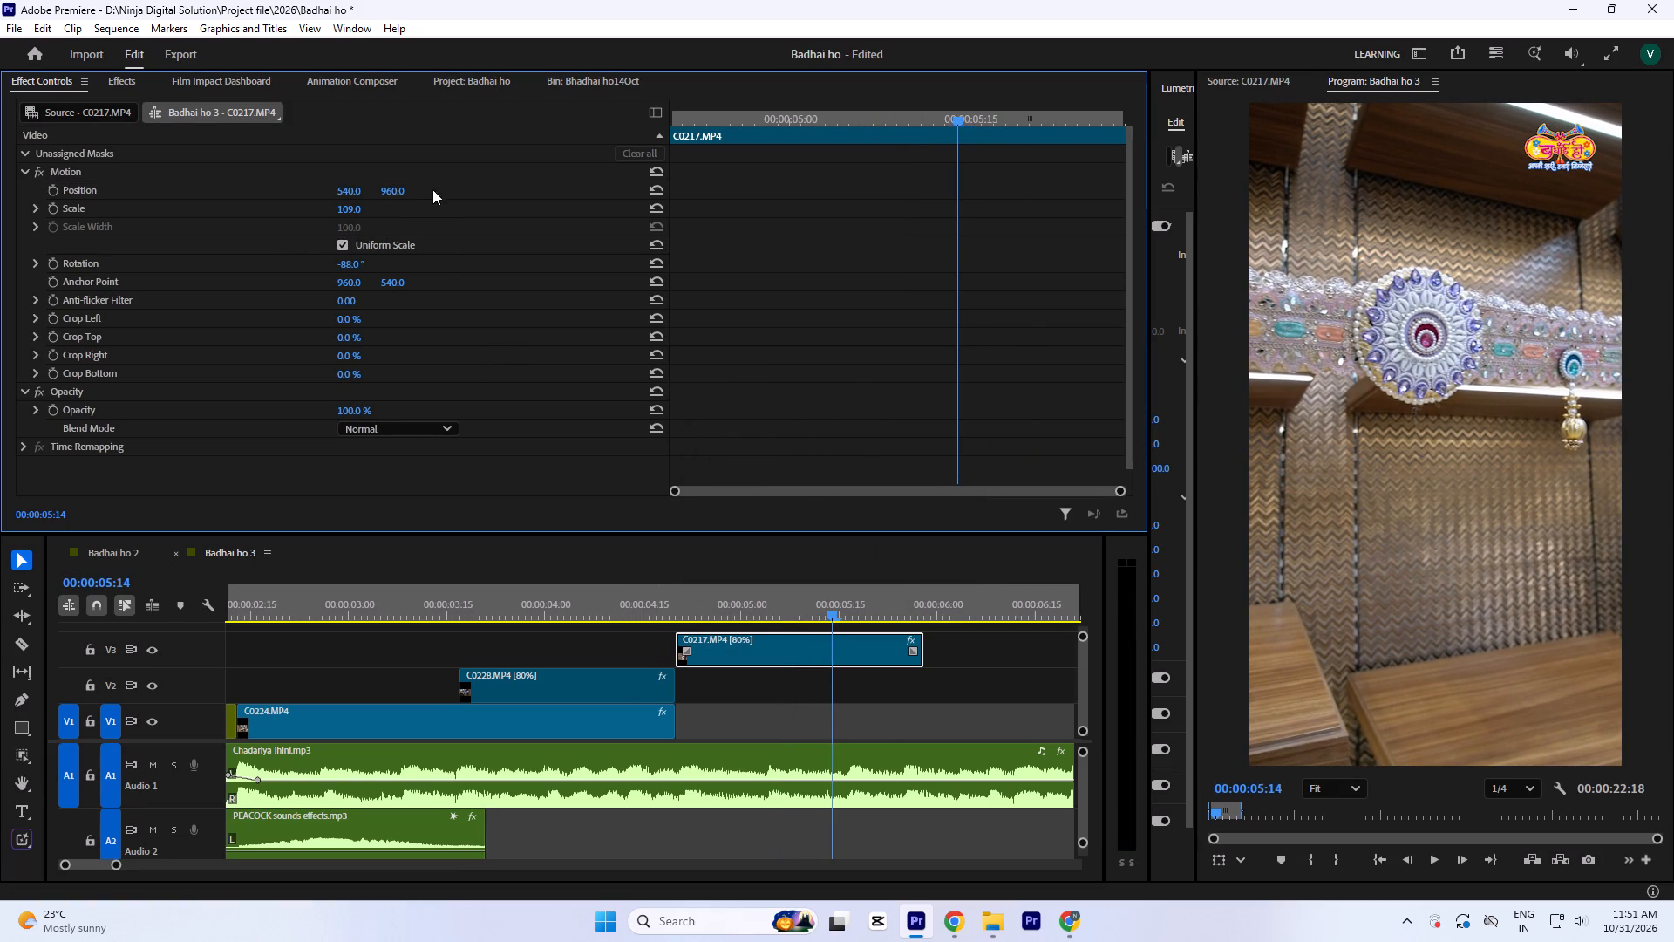
left_click_drag(401, 189, 400, 273)
left_click_drag(398, 189, 398, 217)
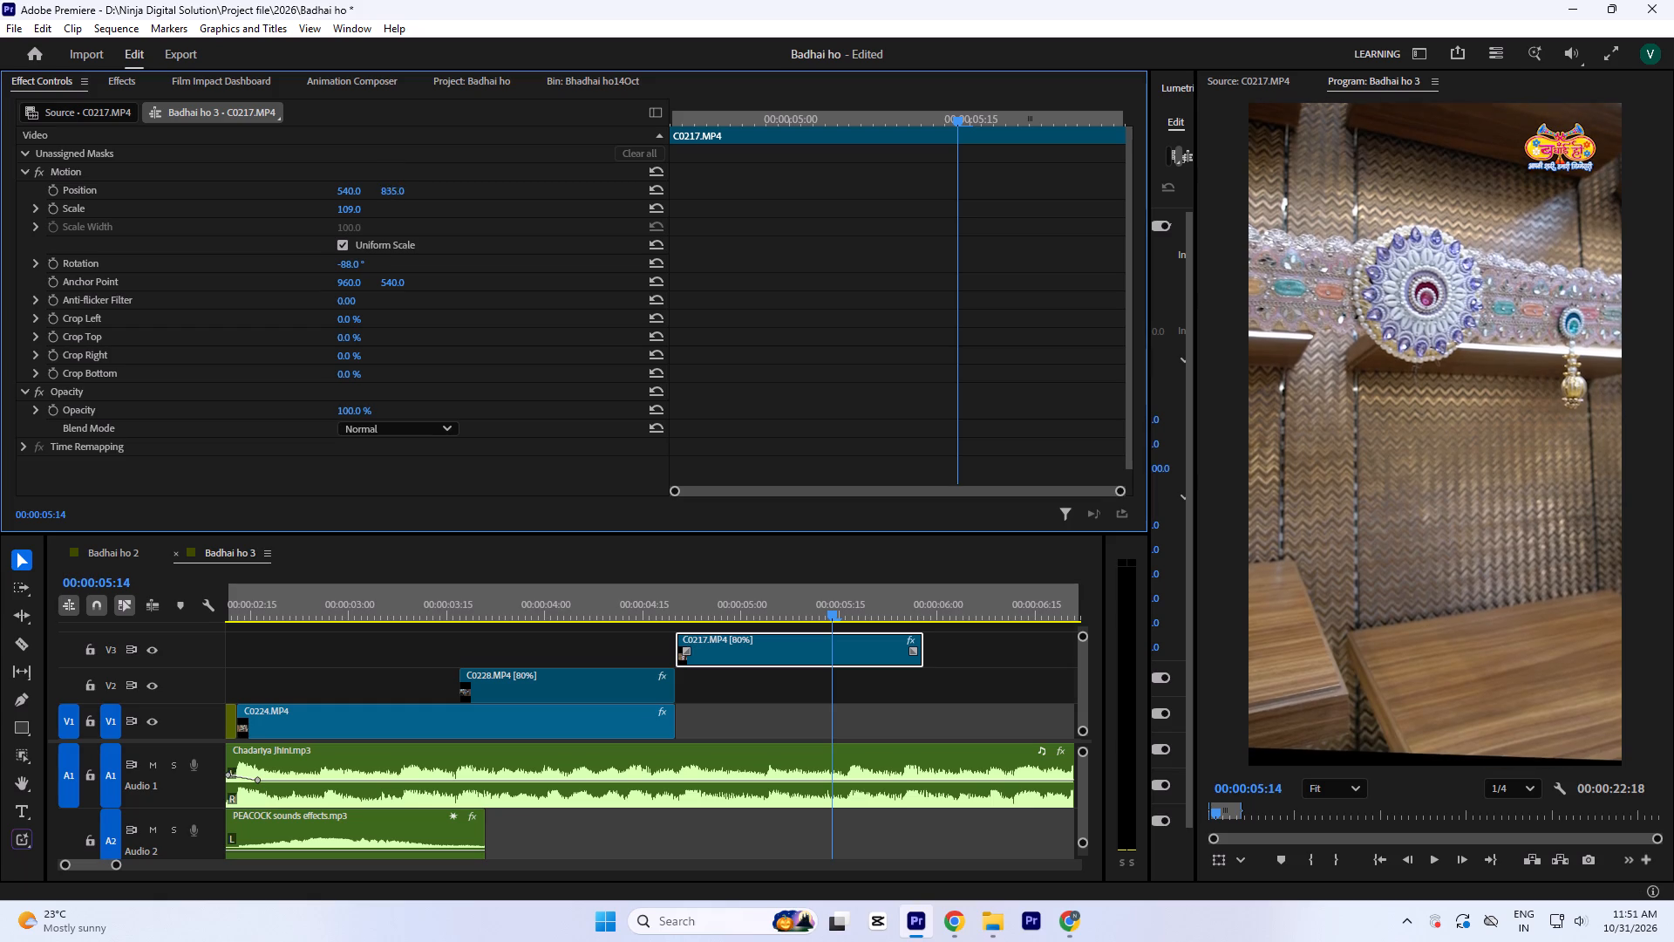
left_click_drag(398, 217, 399, 252)
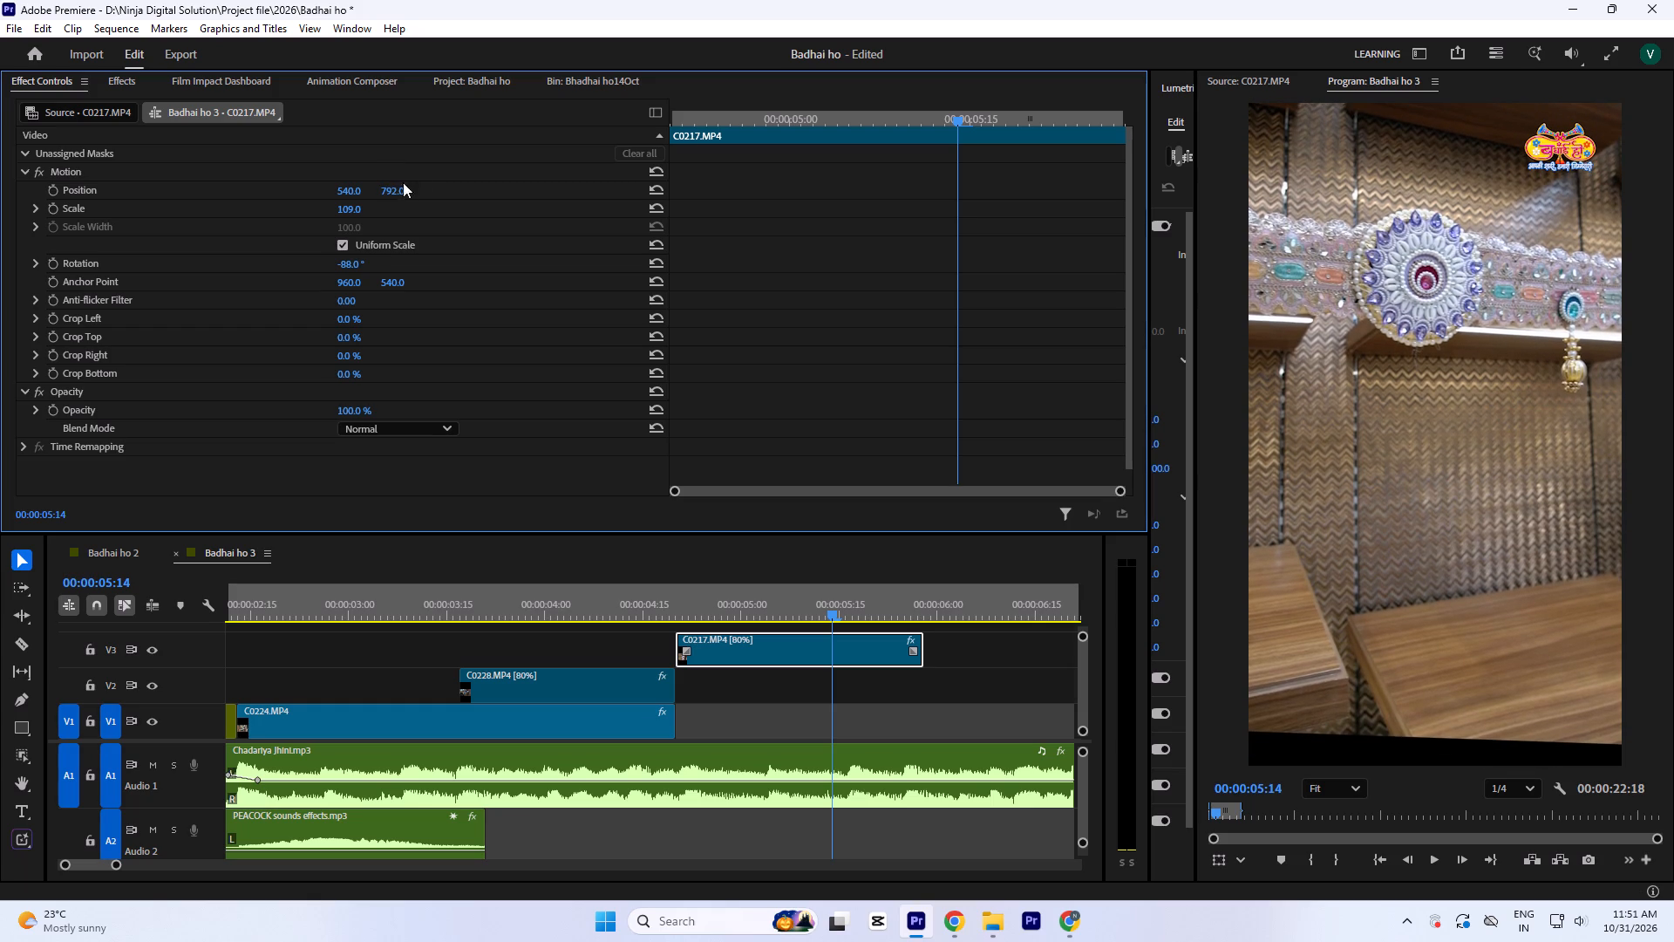
left_click(582, 611)
key("space")
key("space")
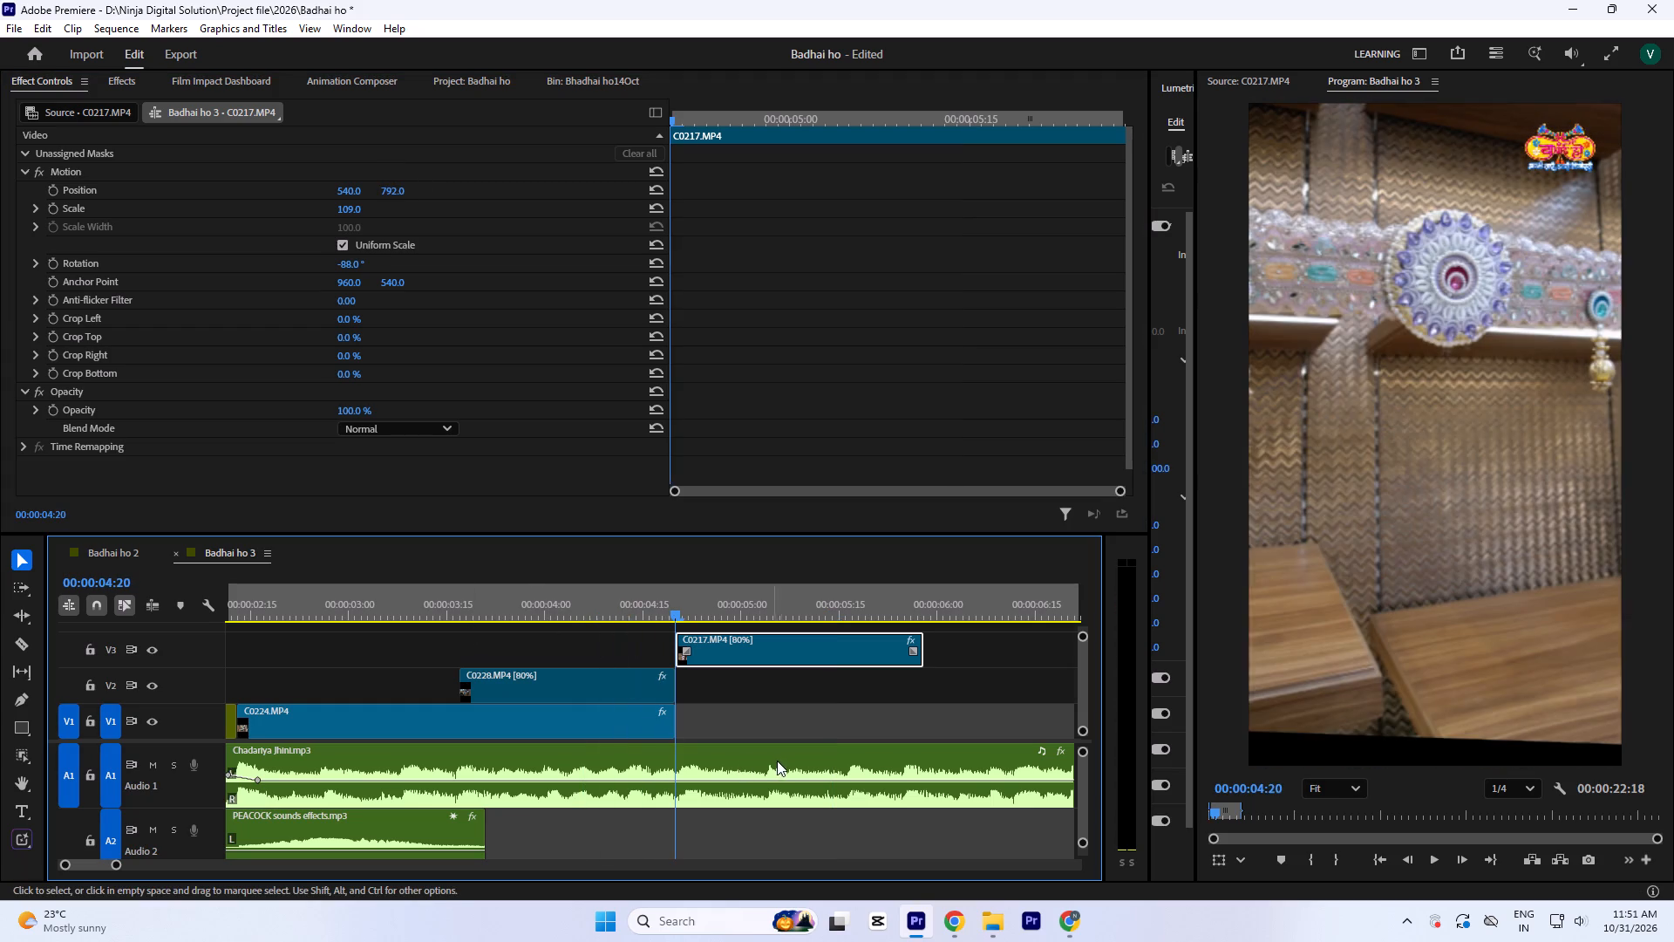
Play back the cut into C0217.MP4 and trim that clip's end to 00:00:05:25 on the music beat.
left_click(752, 716)
left_click(579, 594)
key("space")
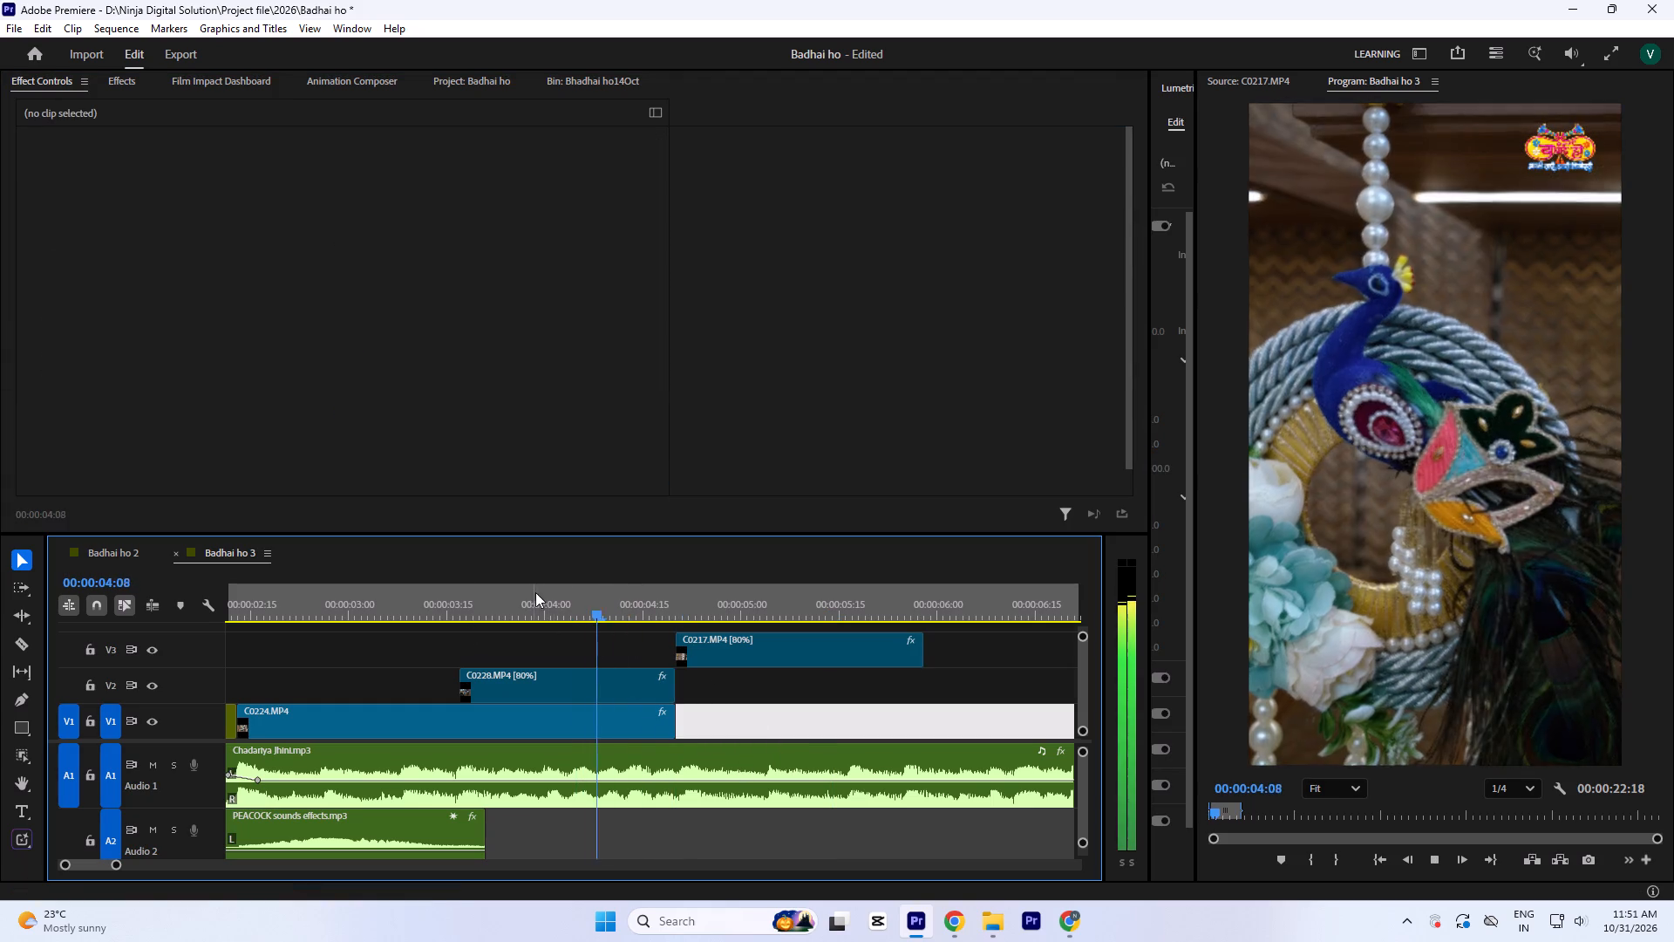
key("space")
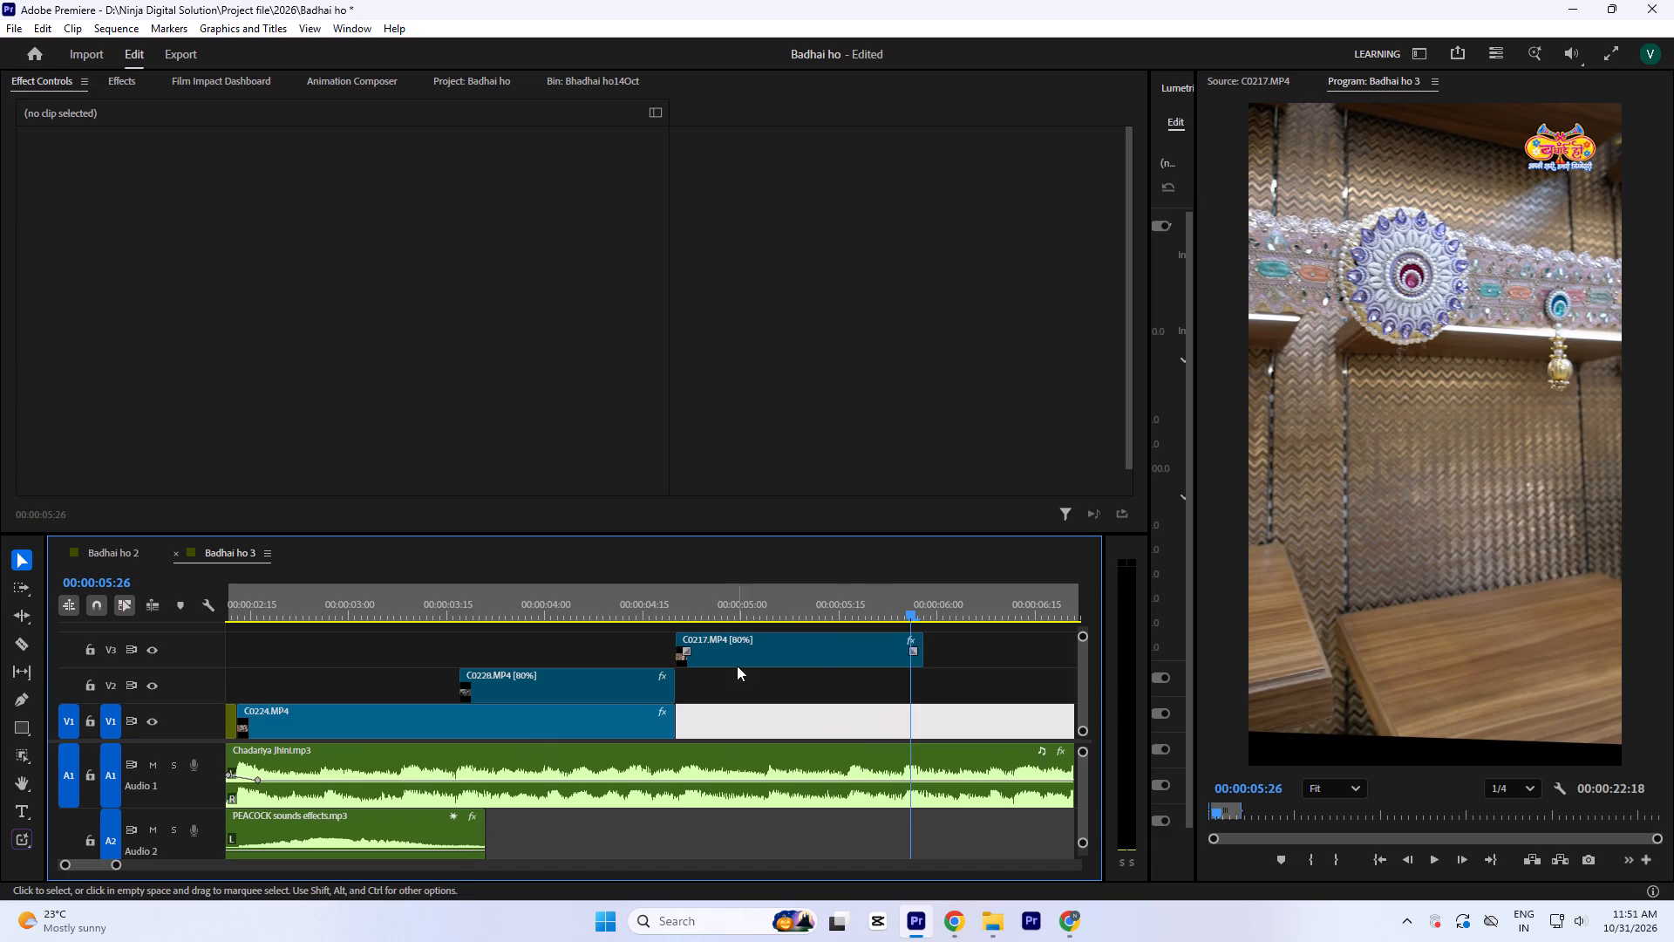
key("equal")
key("equal")
key("equal")
left_click(626, 596)
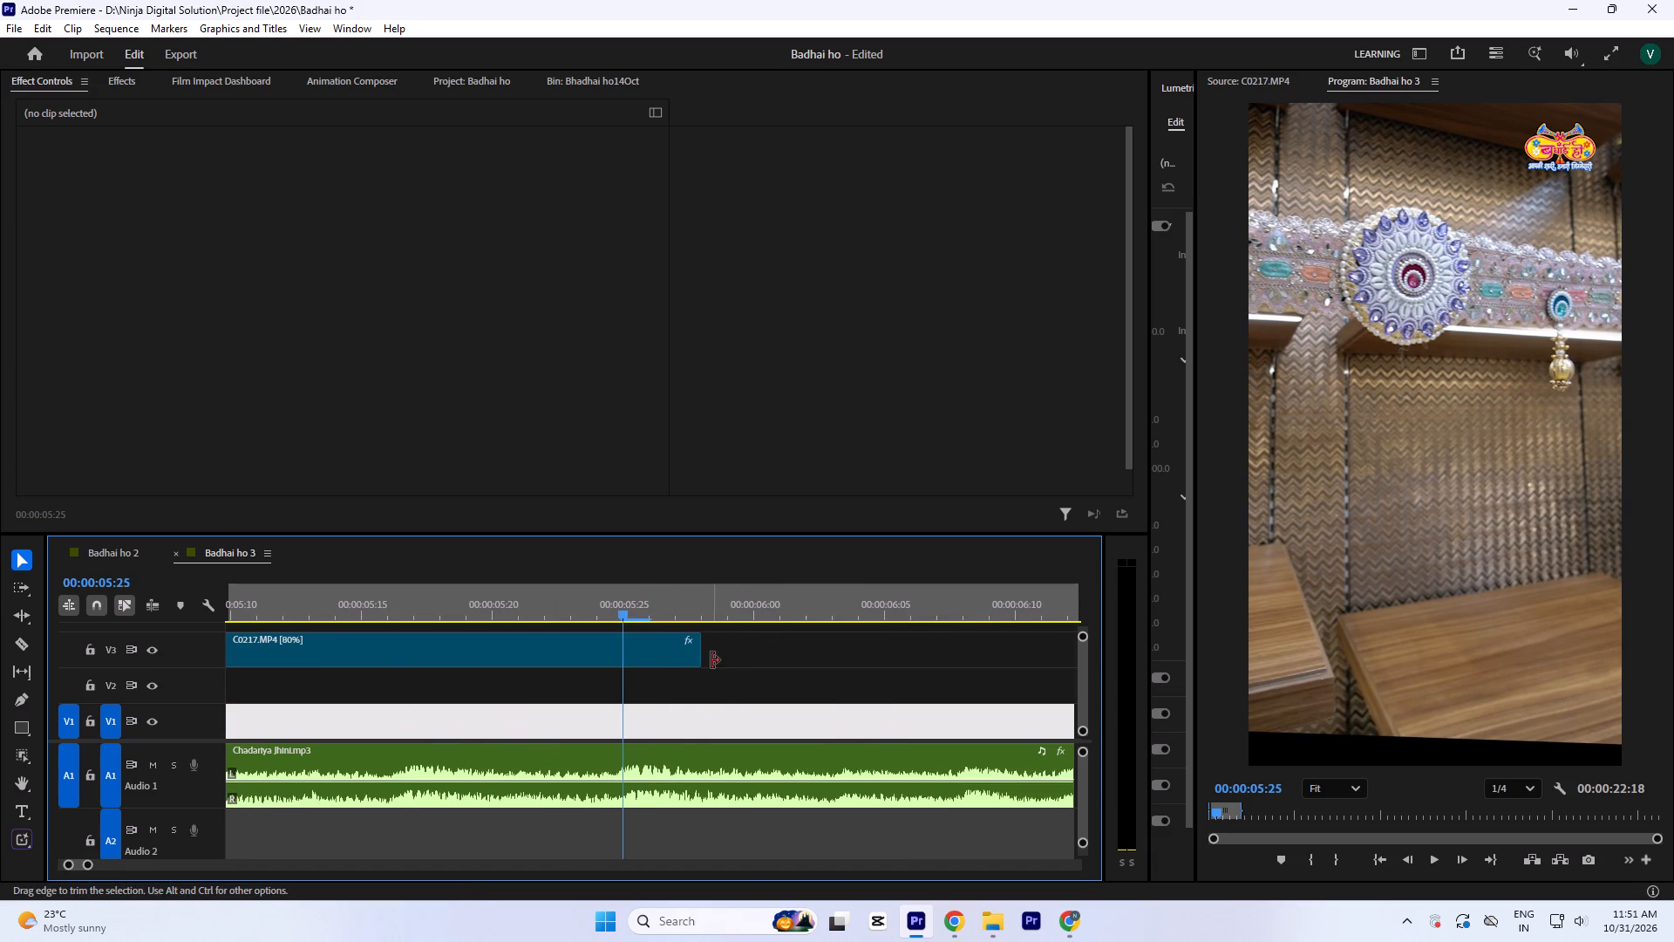
left_click_drag(709, 659, 632, 671)
Move the trimmed C0217.MP4 clip down to V1, directly after C0224.MP4.
key("minus")
key("minus")
left_click_drag(582, 659, 587, 706)
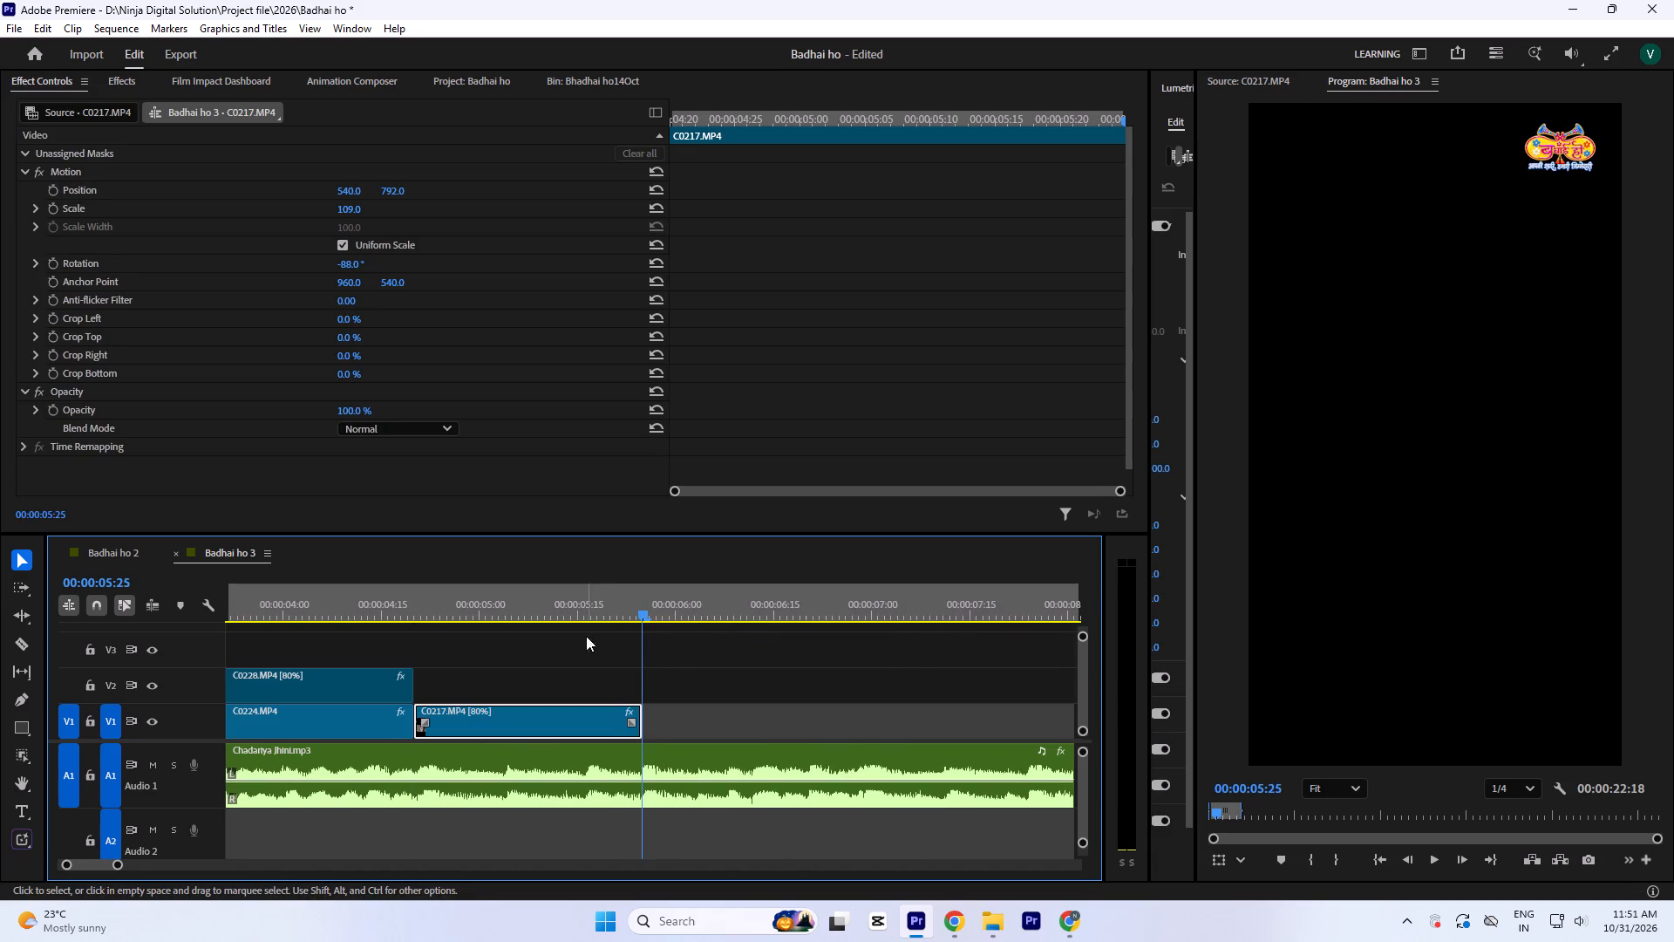
Preview C0218.MP4, C0219.MP4 and C0220.MP4 from the Bhadhai ho14Oct bin and mark an In point in C0220.MP4.
left_click(591, 598)
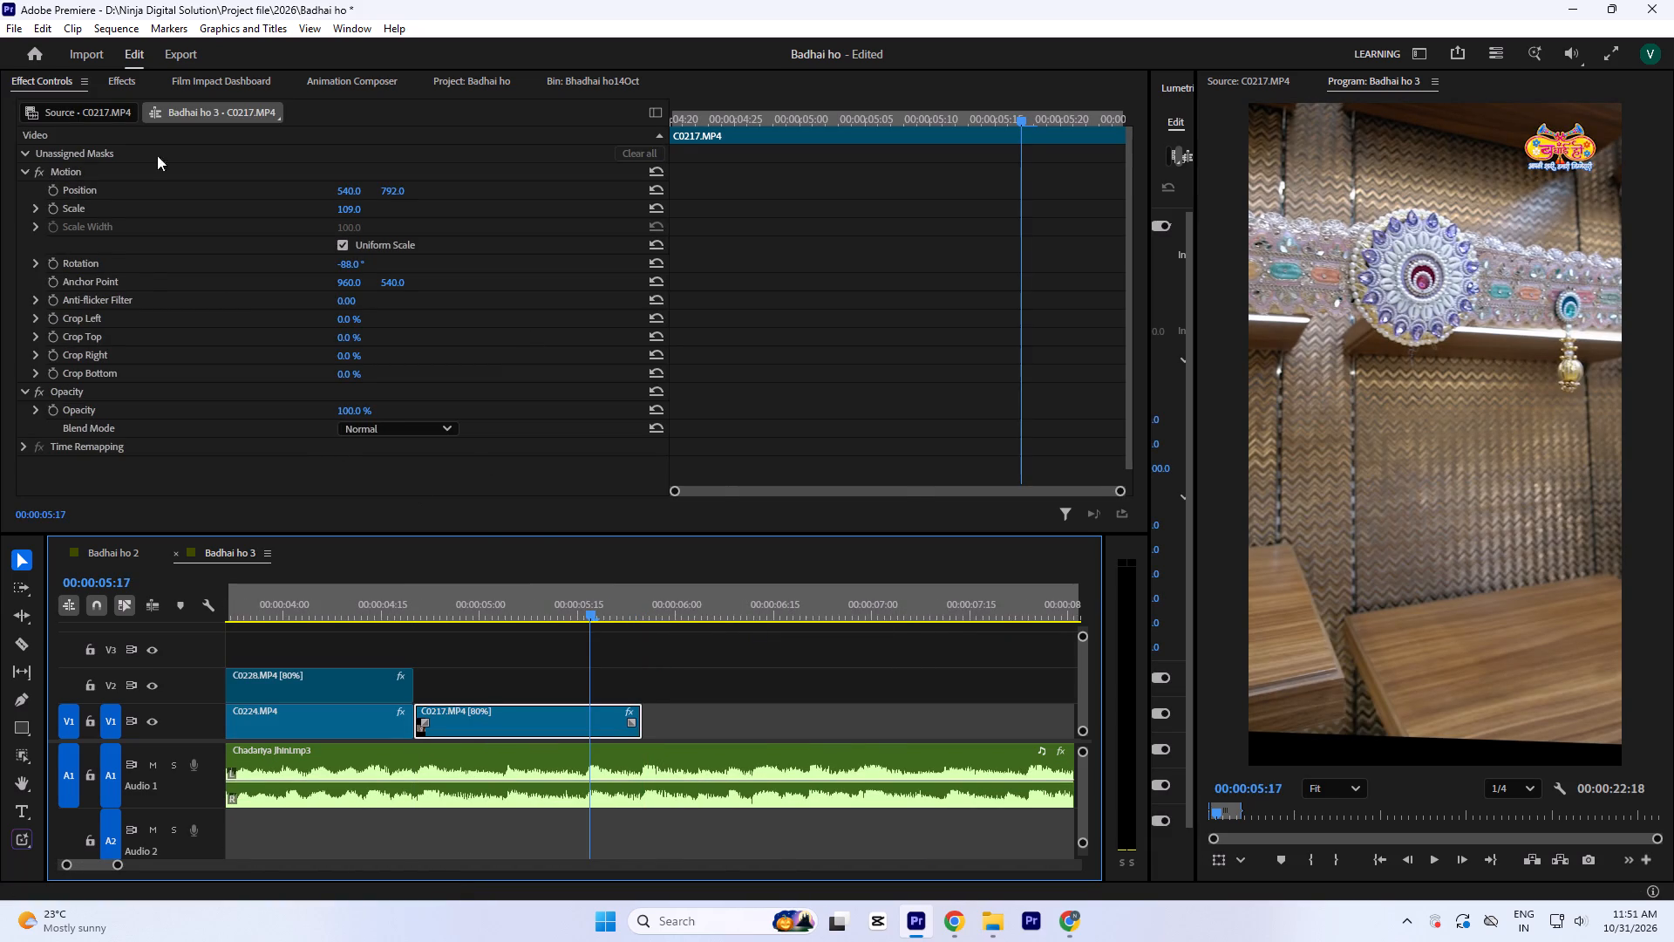
left_click(546, 78)
double_click(266, 303)
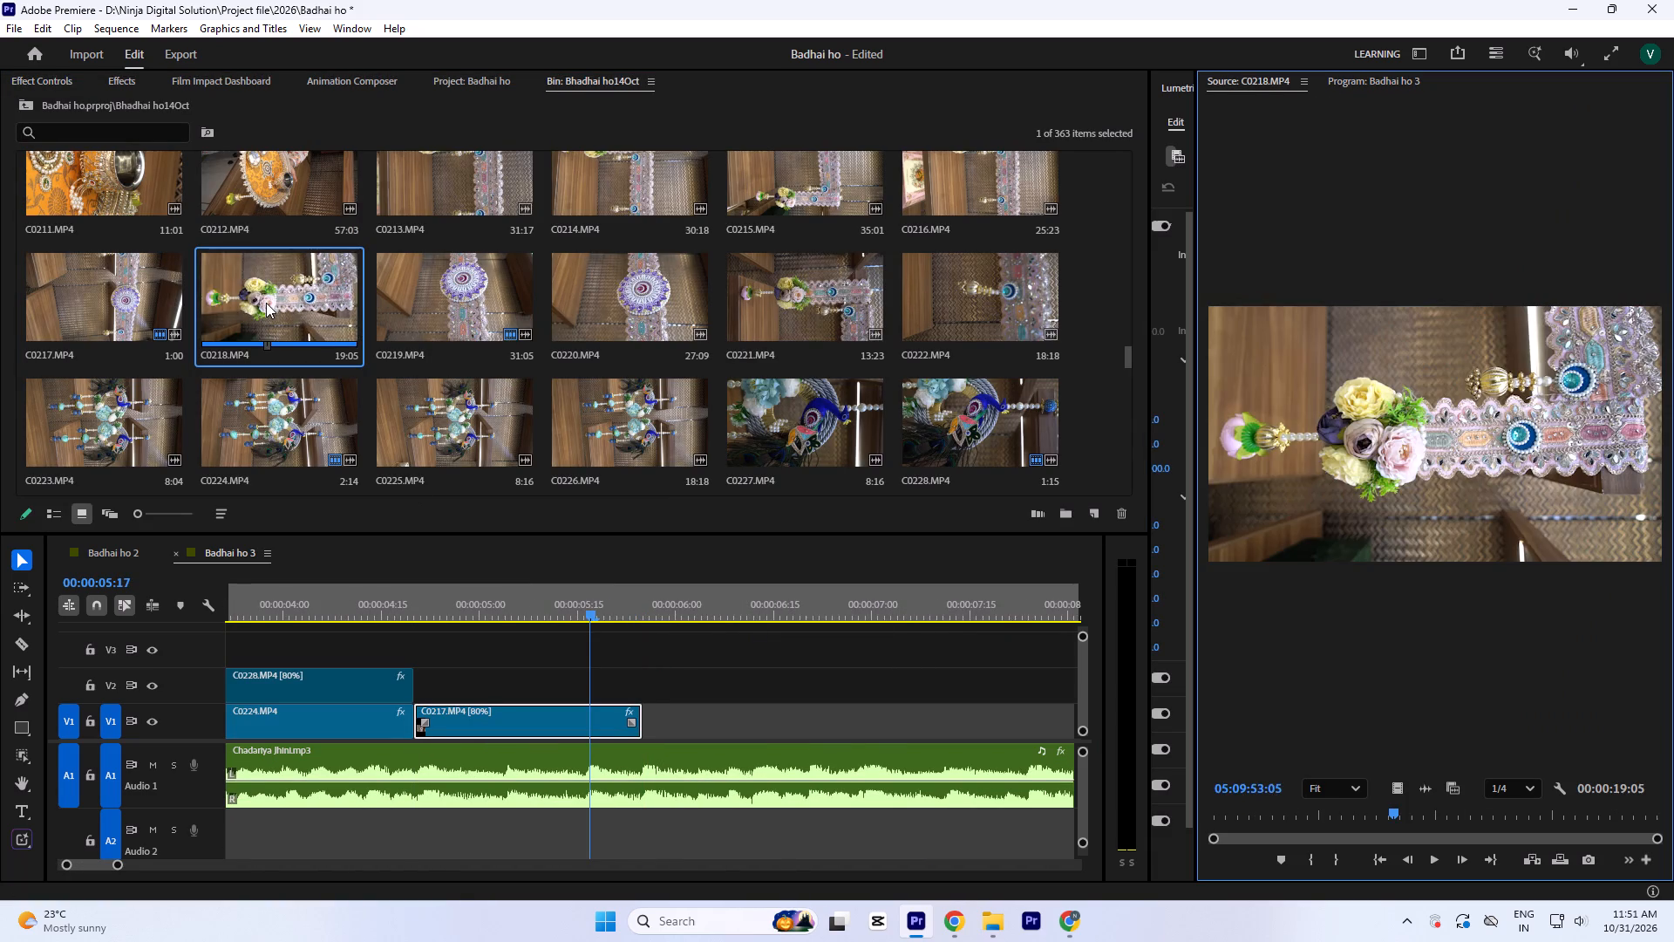
key("space")
double_click(415, 296)
double_click(604, 299)
key("space")
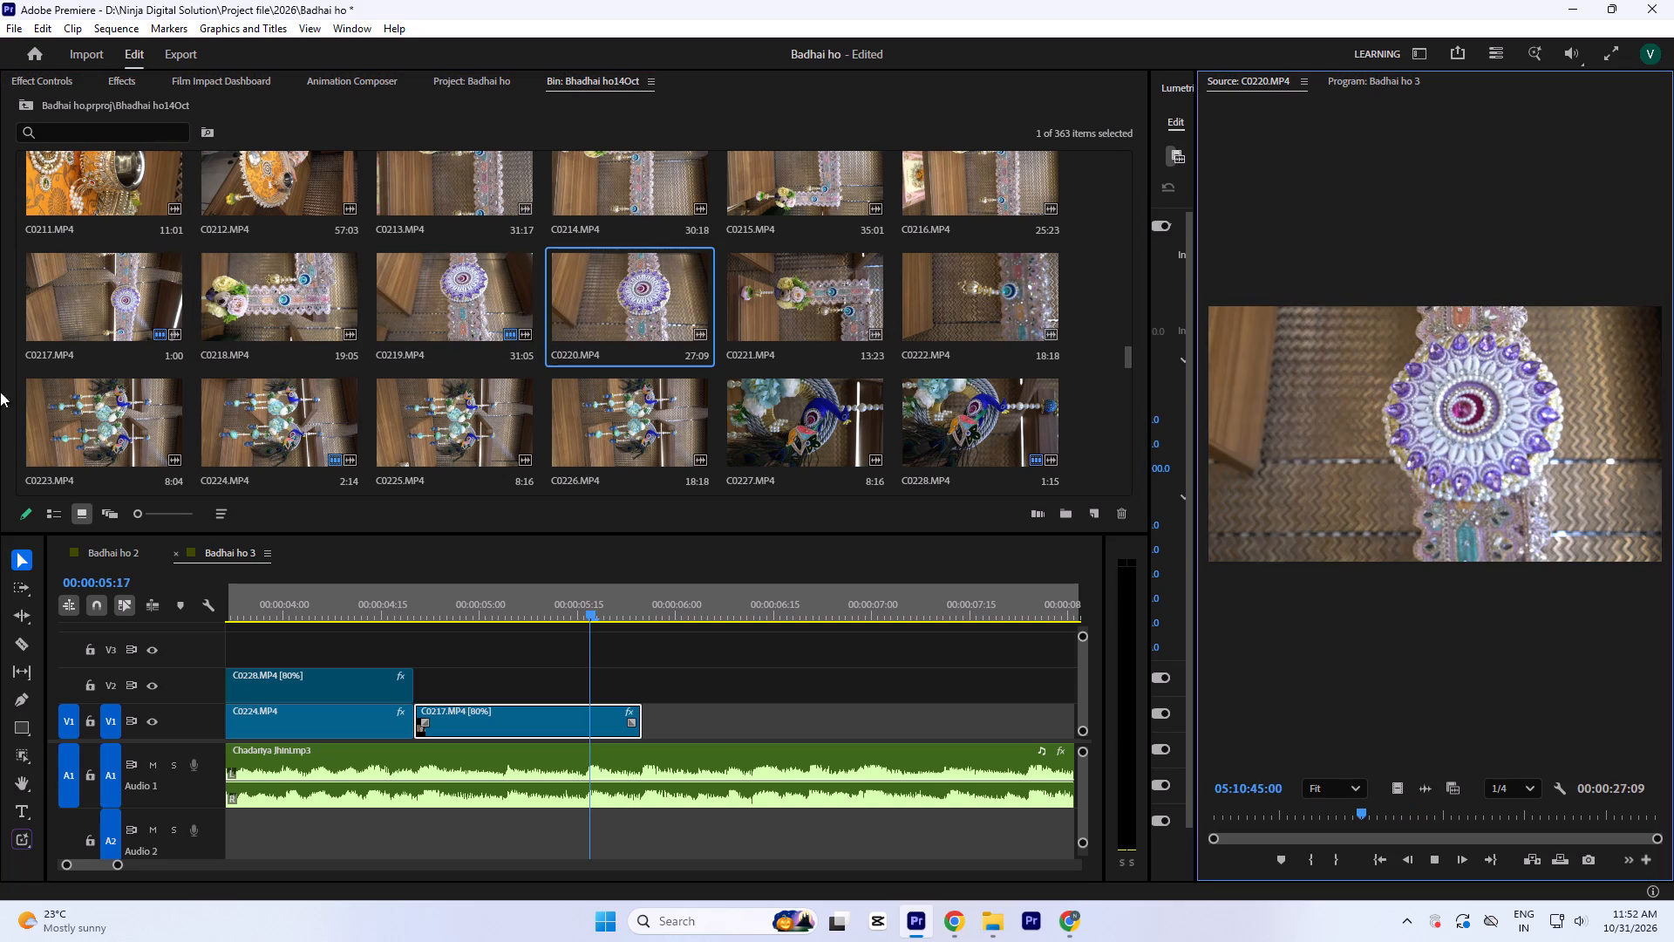
left_click_drag(1362, 825, 1265, 841)
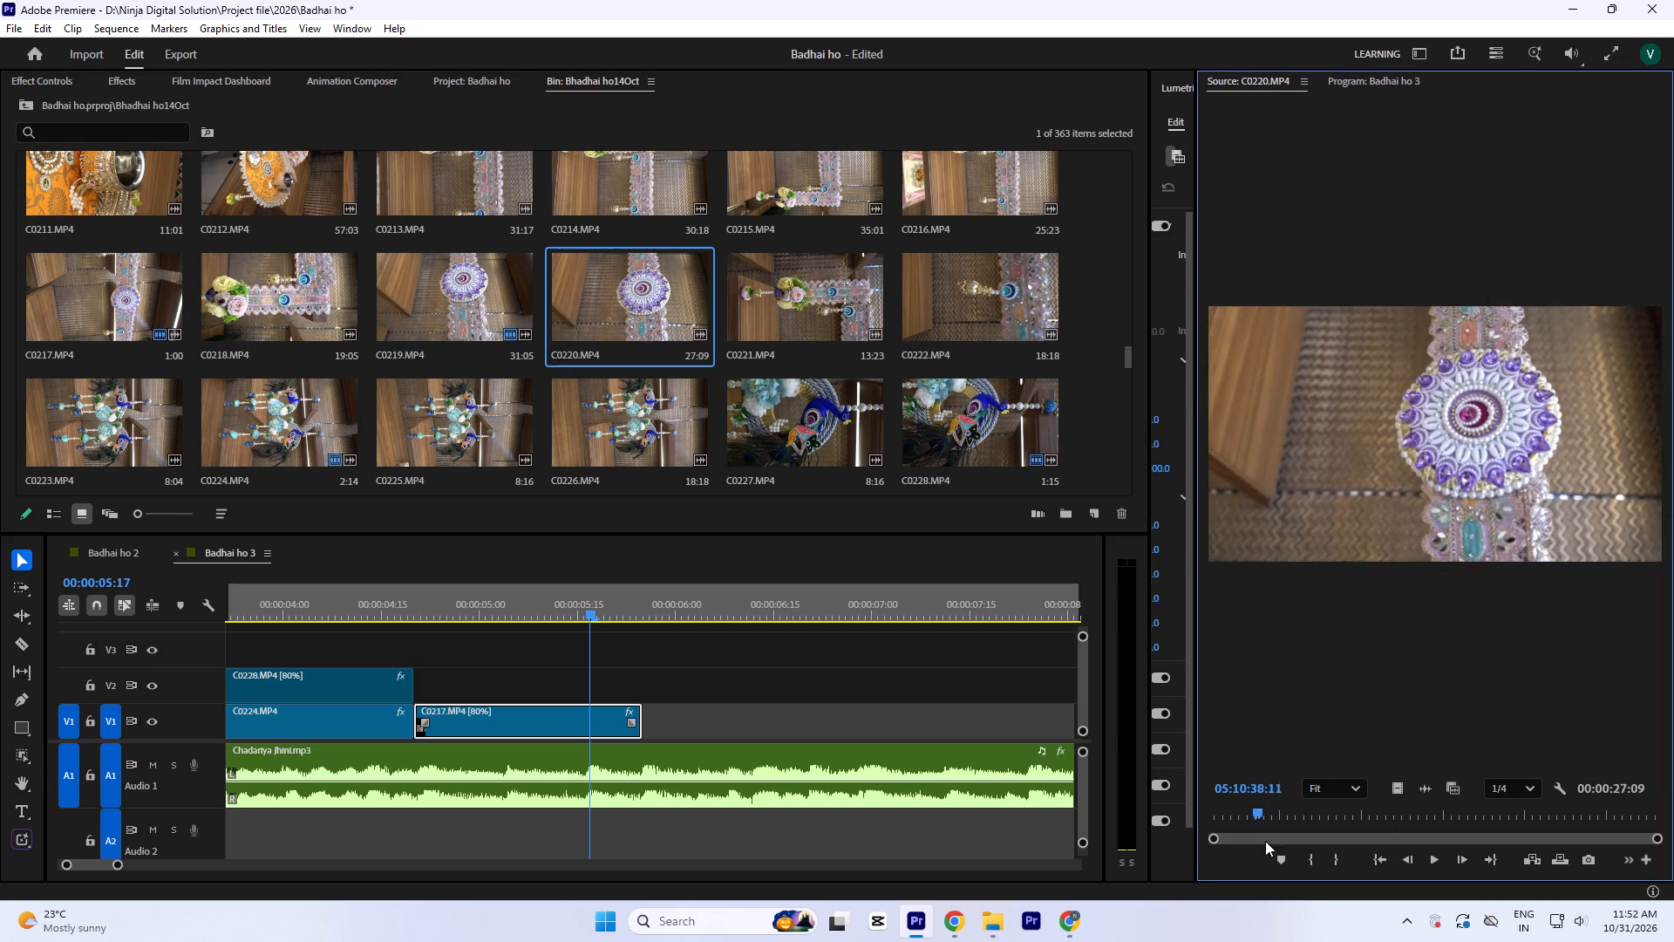
left_click_drag(1265, 841, 1371, 848)
key("i")
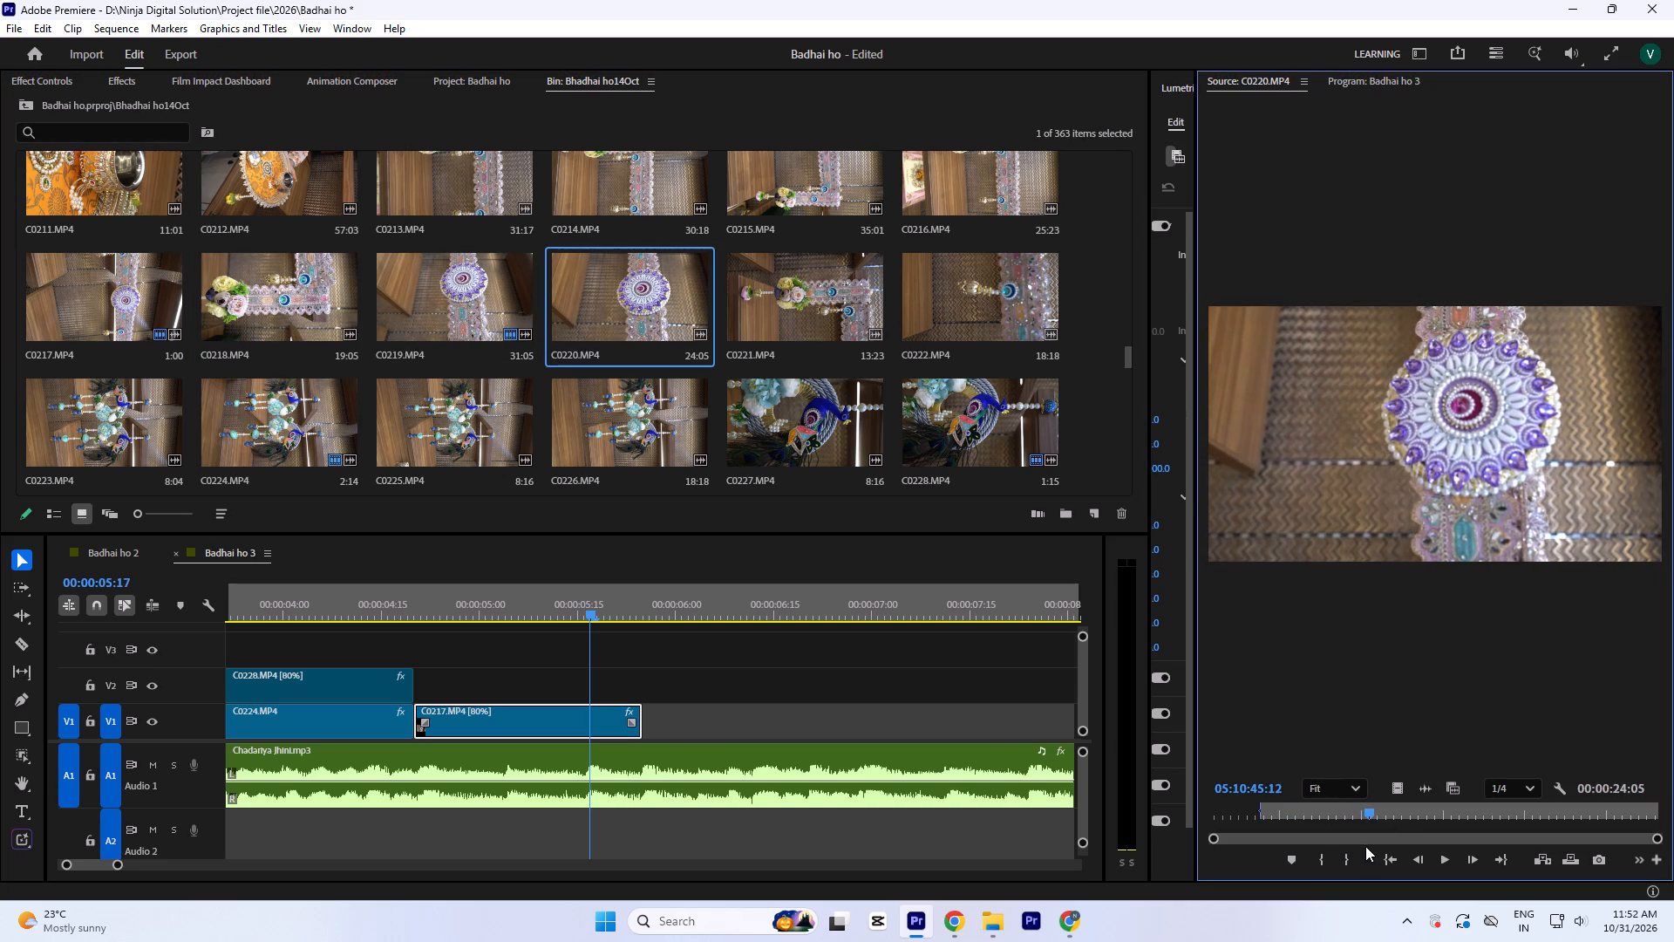
left_click_drag(1371, 809, 1583, 816)
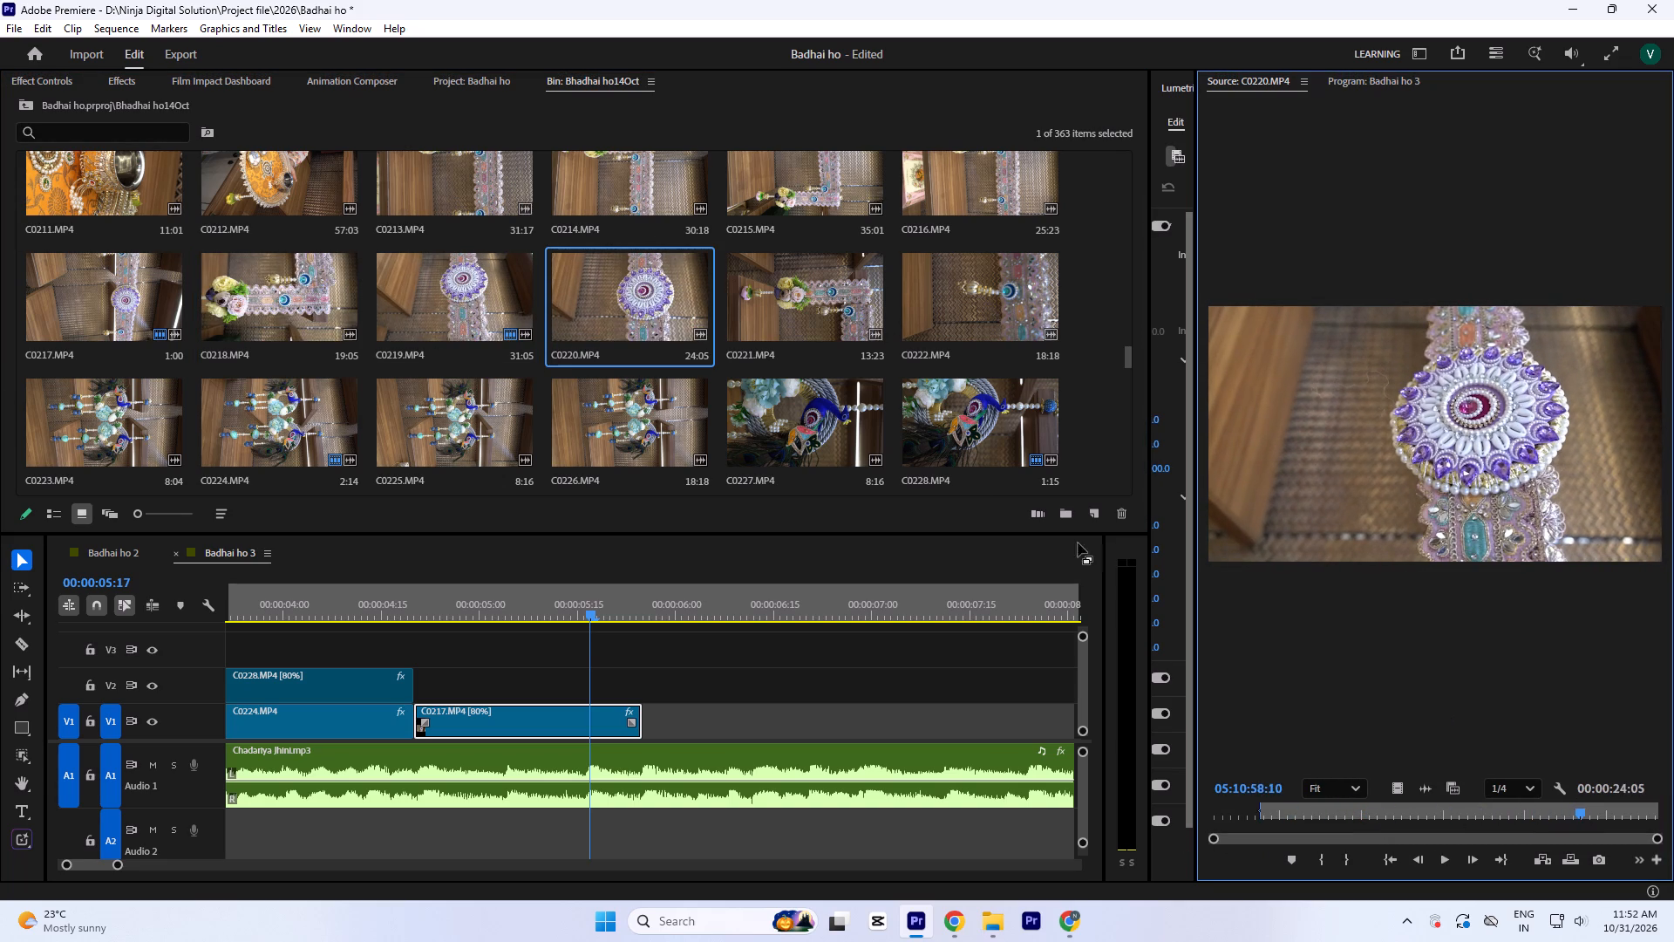
key("space")
Preview C0215.MP4 and mark In and Out points around a 6:18 section of the move along the hanging to its medallion.
scroll(716, 379, "up", 1)
double_click(807, 304)
key("space")
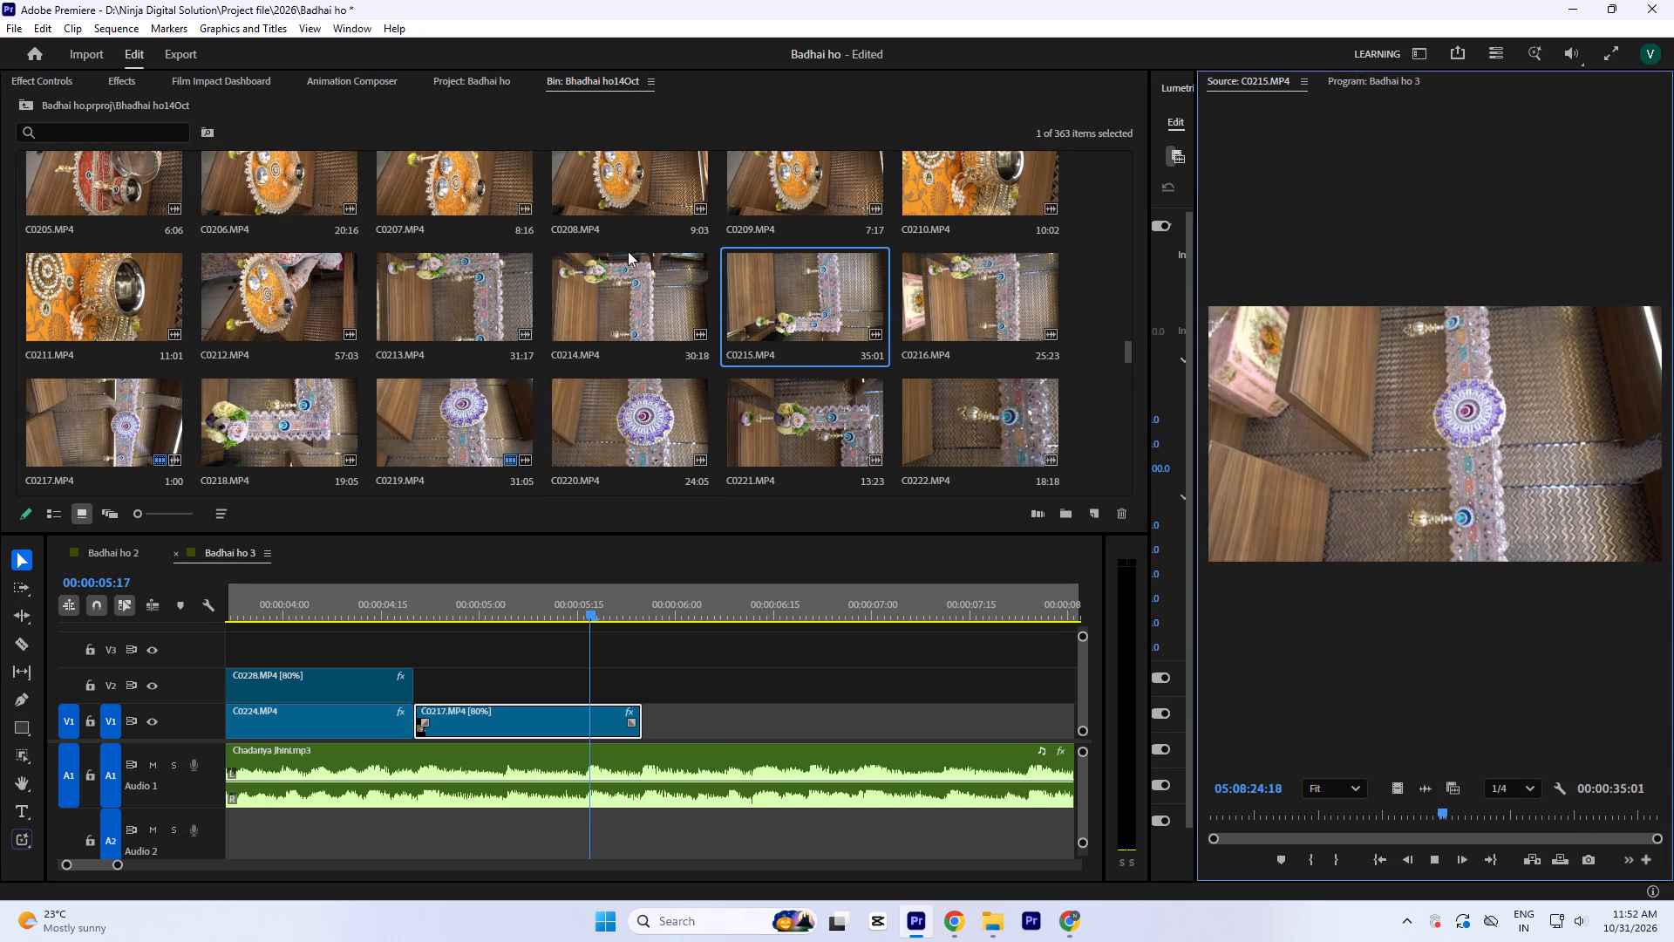
left_click_drag(1457, 824, 1144, 823)
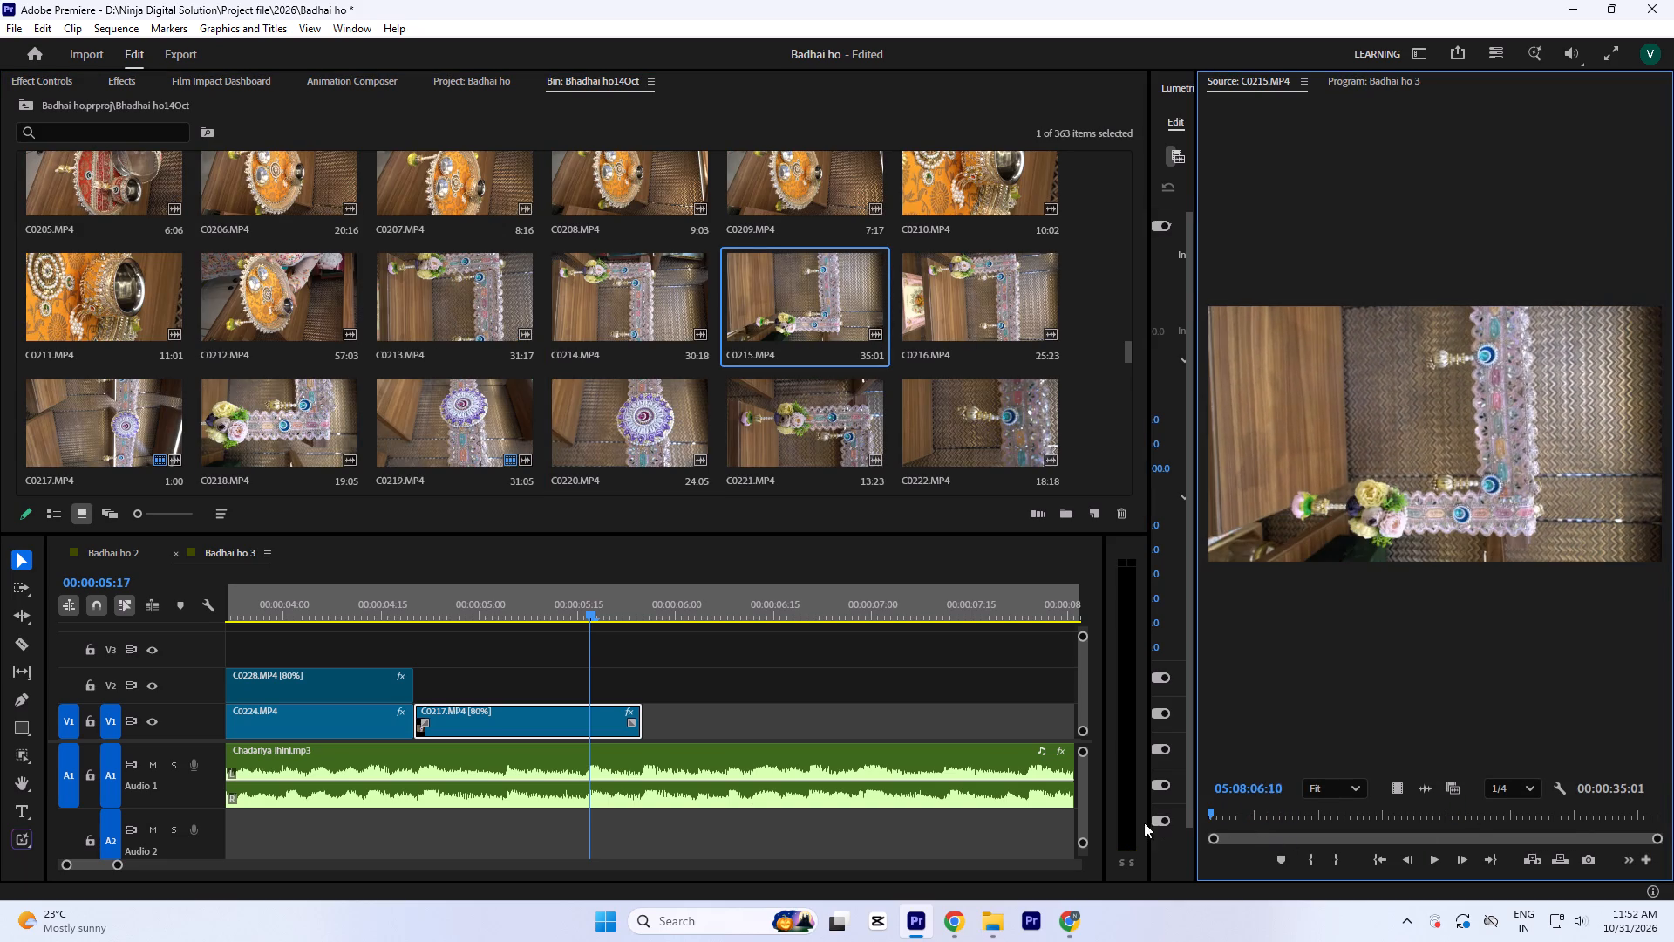
left_click_drag(1144, 823, 1110, 818)
key("space")
left_click_drag(1233, 819, 1379, 818)
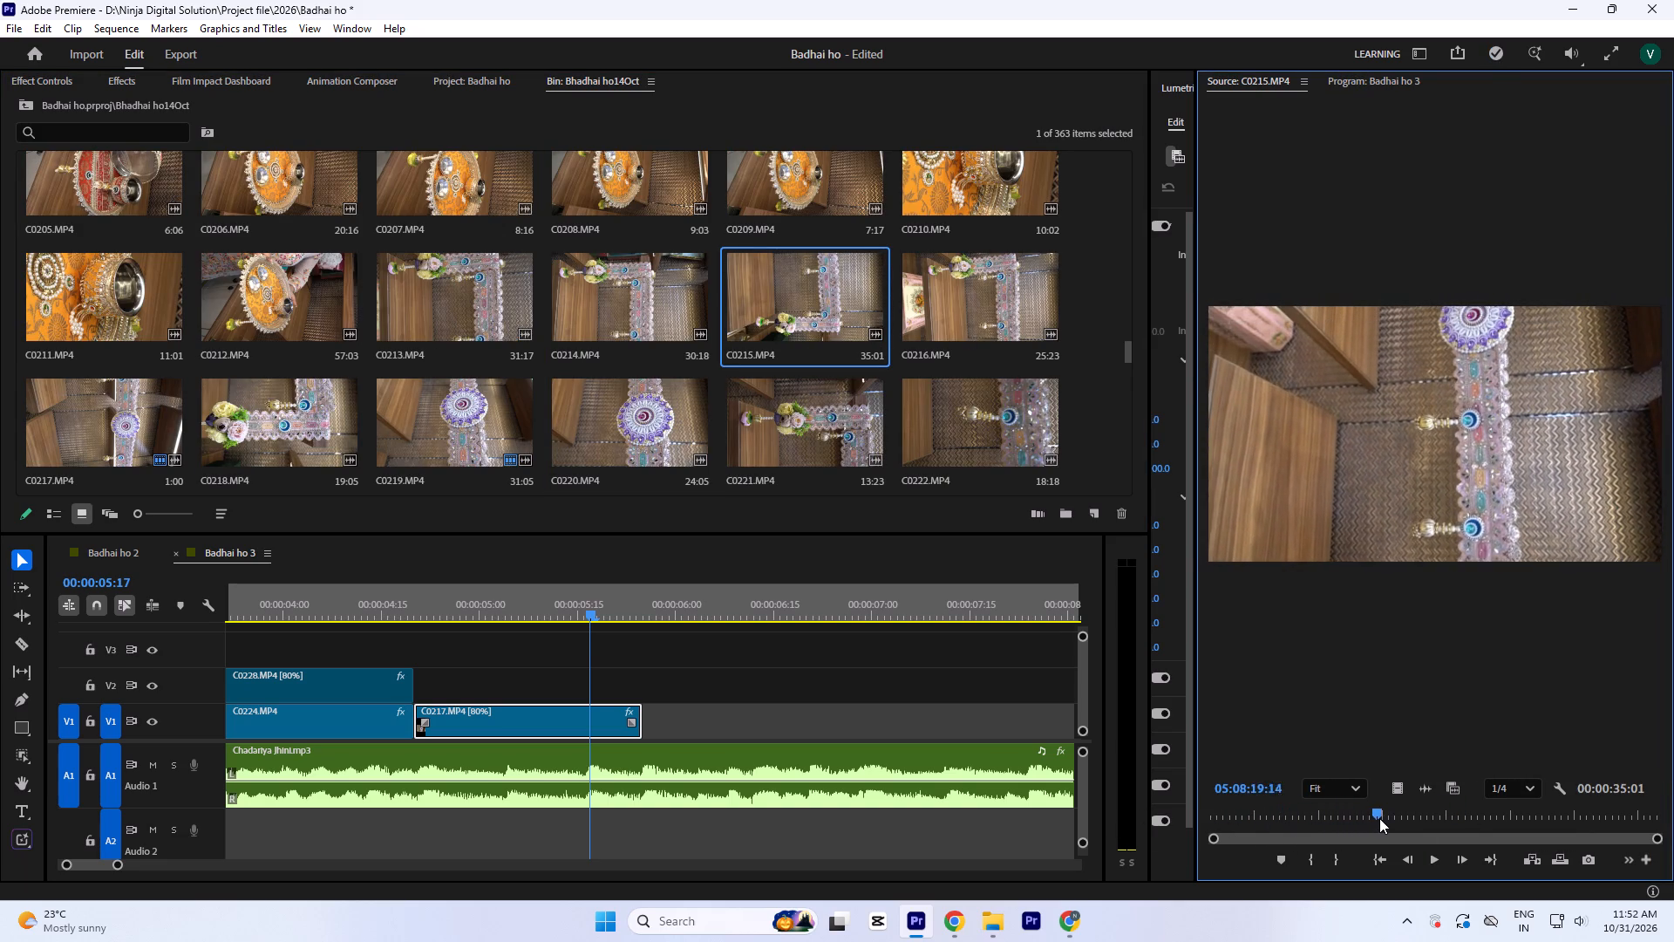
left_click_drag(1379, 818, 1483, 818)
key("i")
key("o")
Place the video of the marked C0215.MP4 section on V2, above C0217.MP4 and just after C0228.MP4 ends.
left_click_drag(1390, 789, 445, 678)
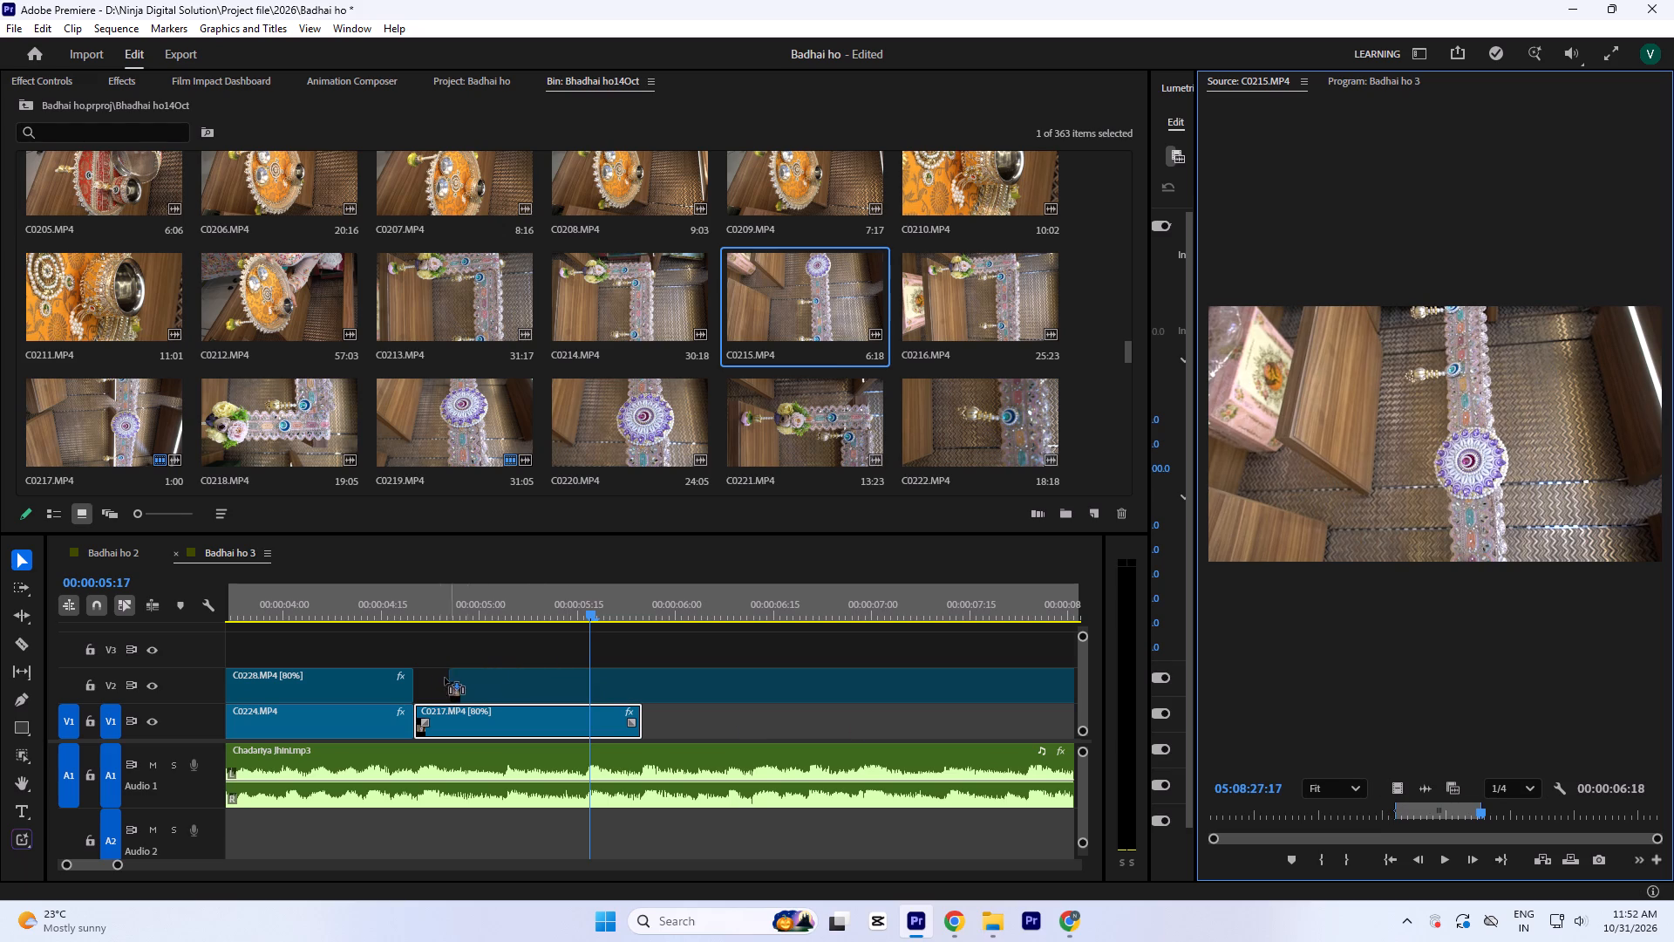
left_click_drag(445, 678, 435, 682)
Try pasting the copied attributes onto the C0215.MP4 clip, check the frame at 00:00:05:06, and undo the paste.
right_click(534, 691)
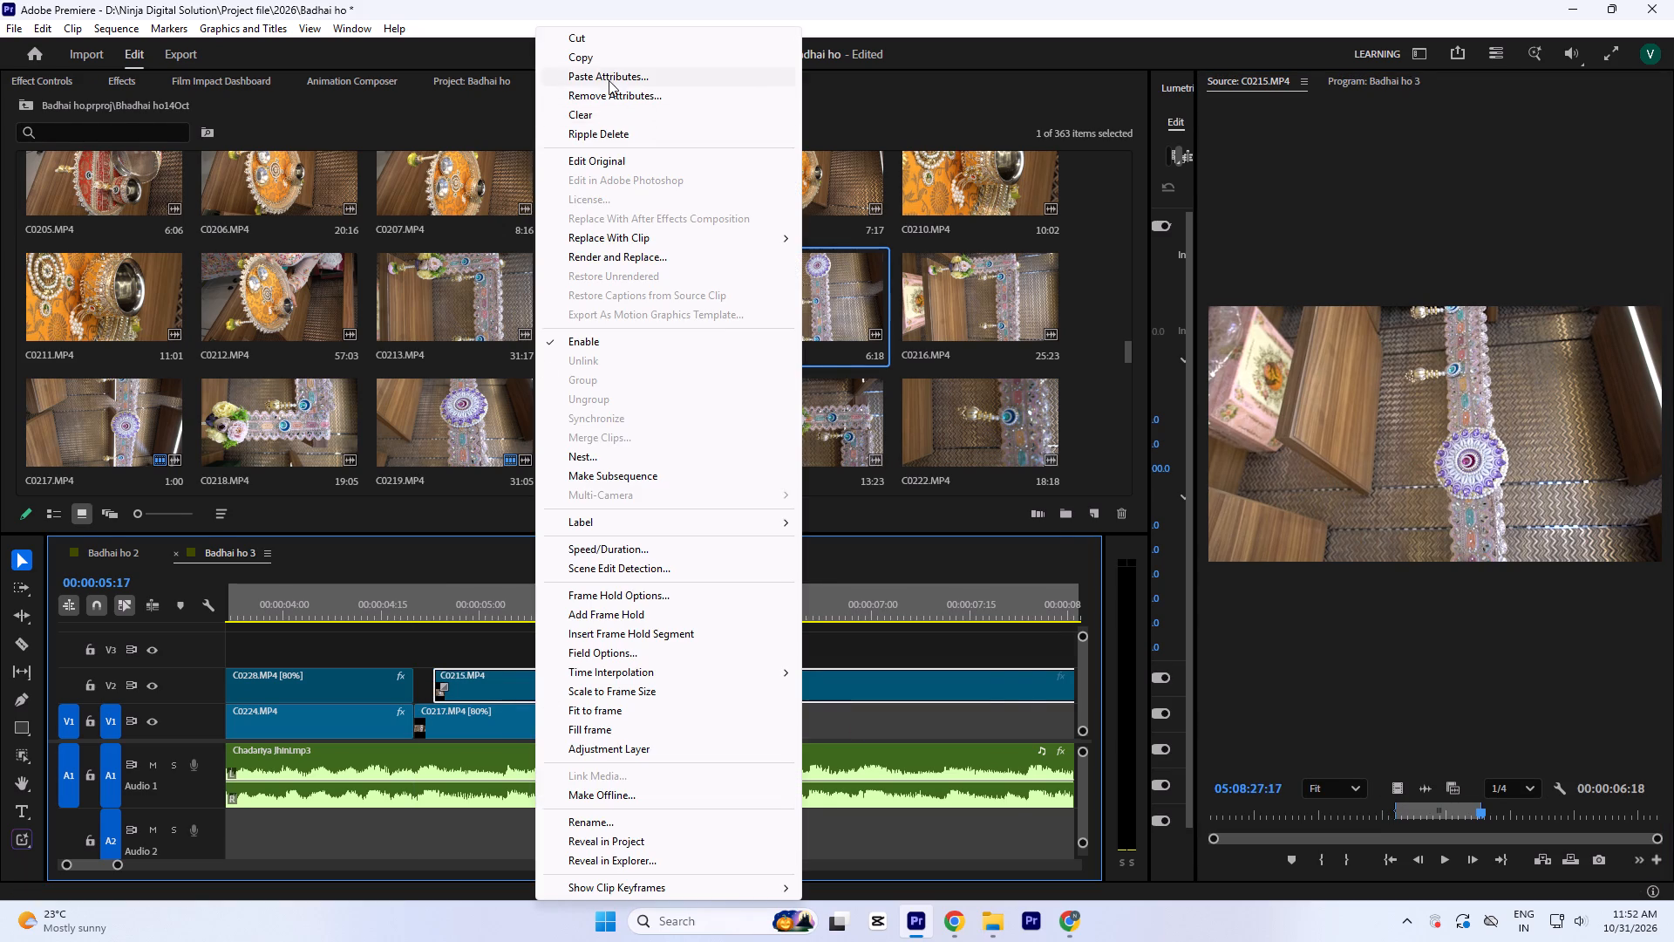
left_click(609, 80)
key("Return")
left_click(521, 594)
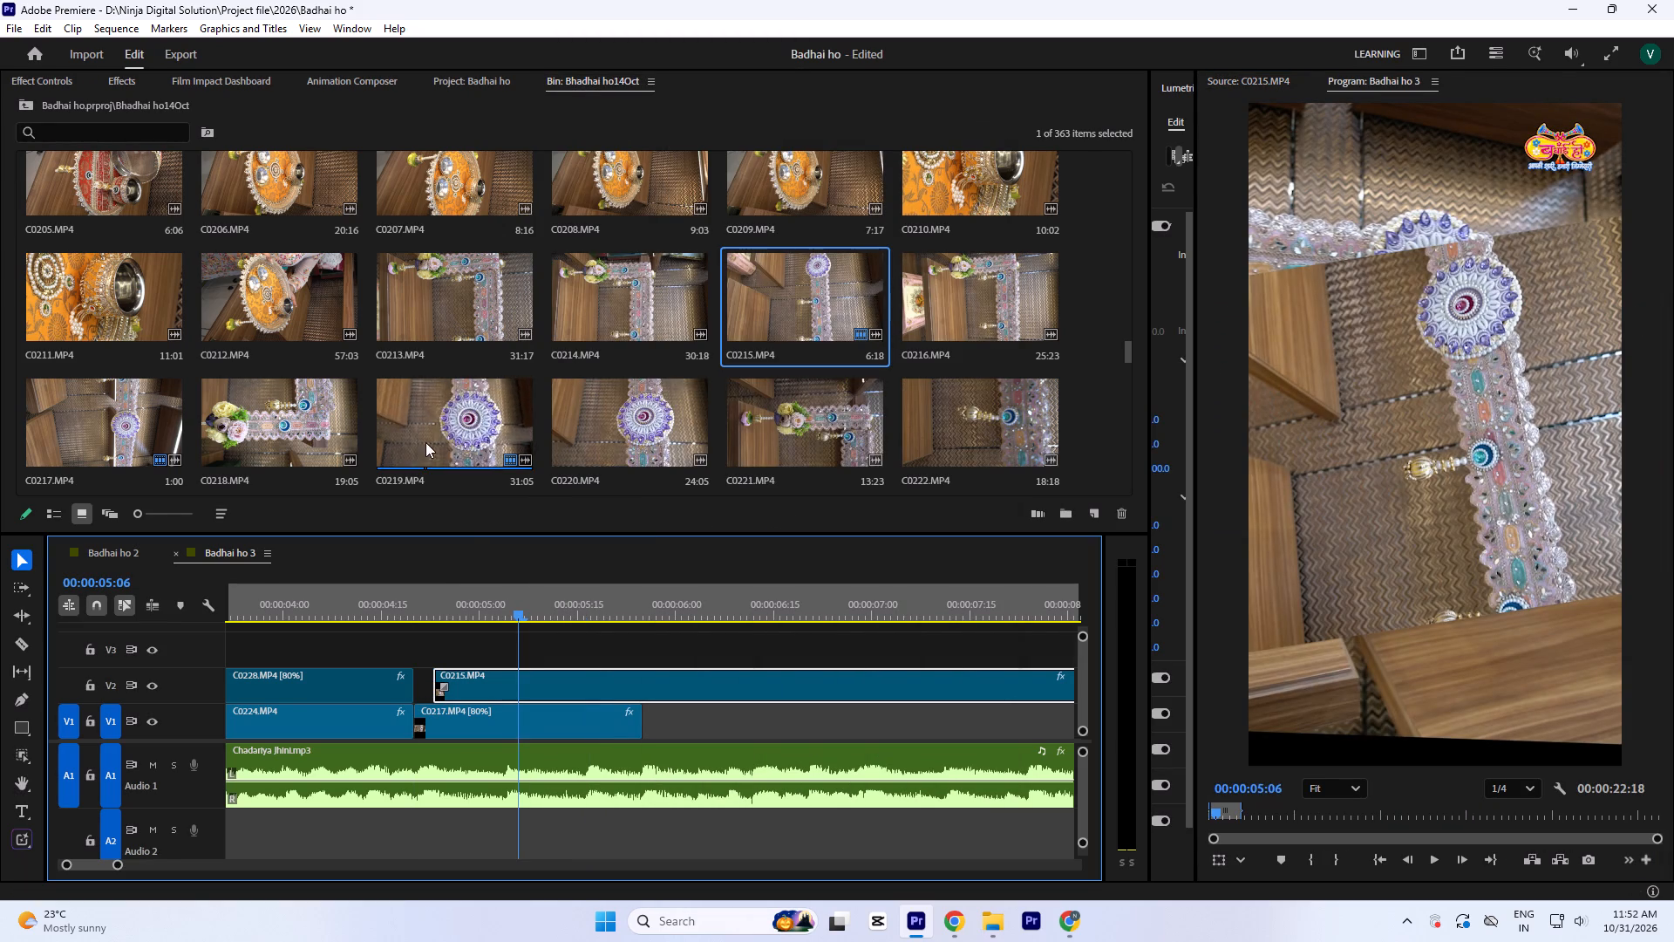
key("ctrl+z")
Set the C0215.MP4 clip's rotation to -90°.
left_click(58, 80)
left_click(350, 262)
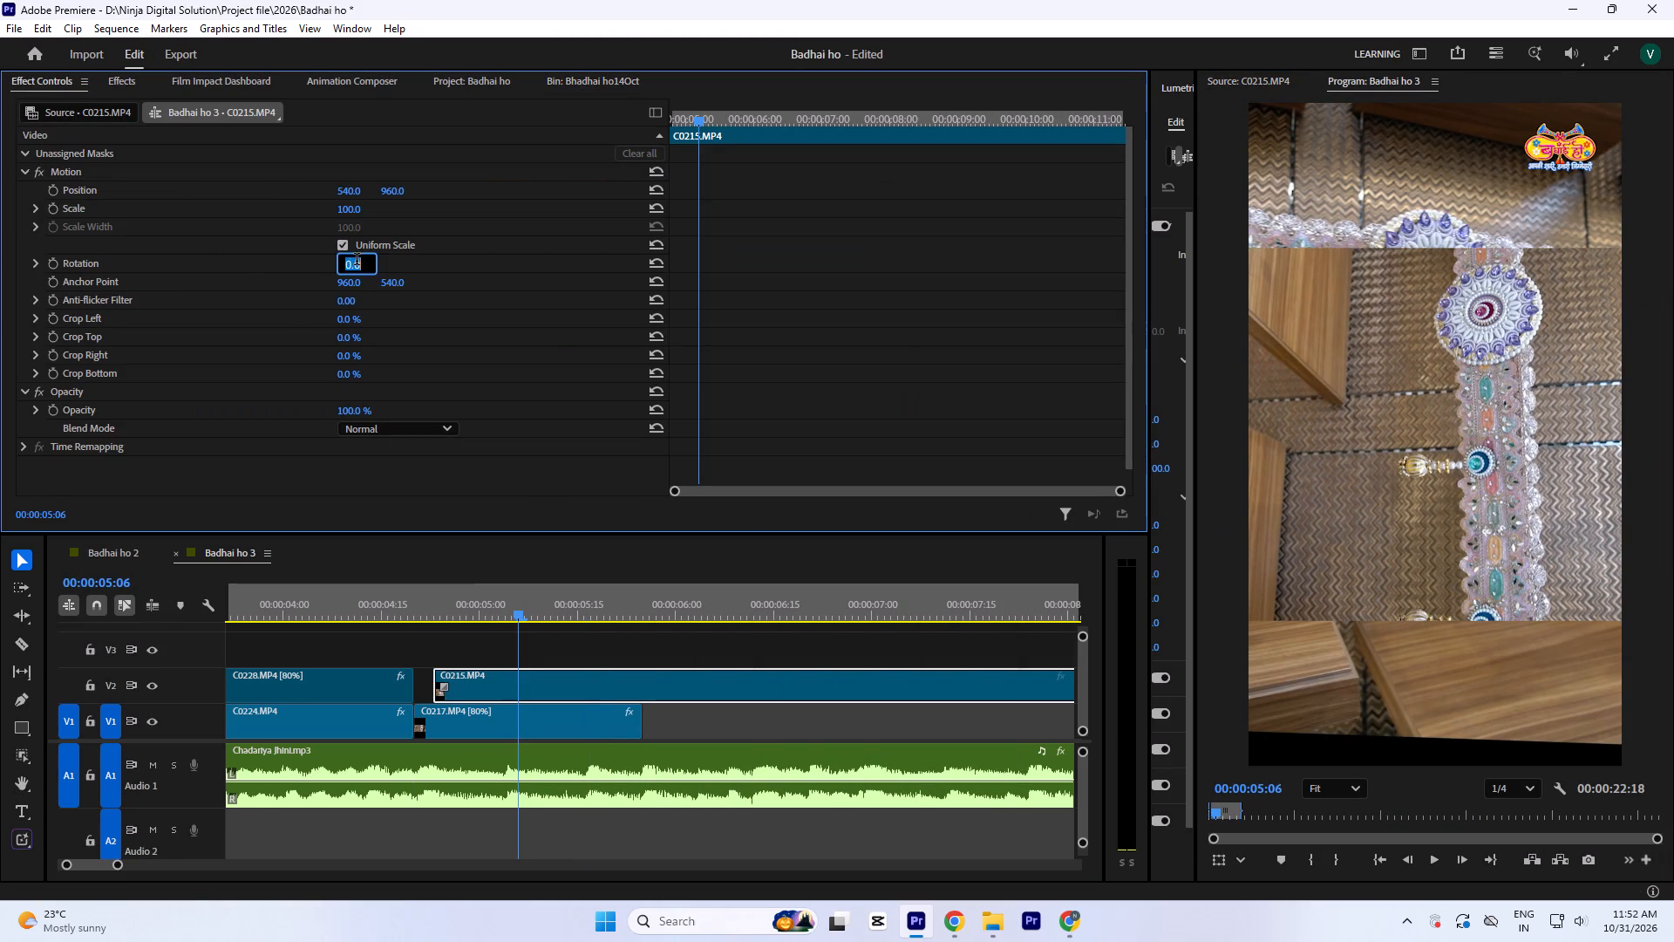
key("minus")
key("9")
key("0")
left_click(785, 263)
Copy the rotated C0215.MP4 clip so its attributes can be reused, and save the project.
right_click(584, 682)
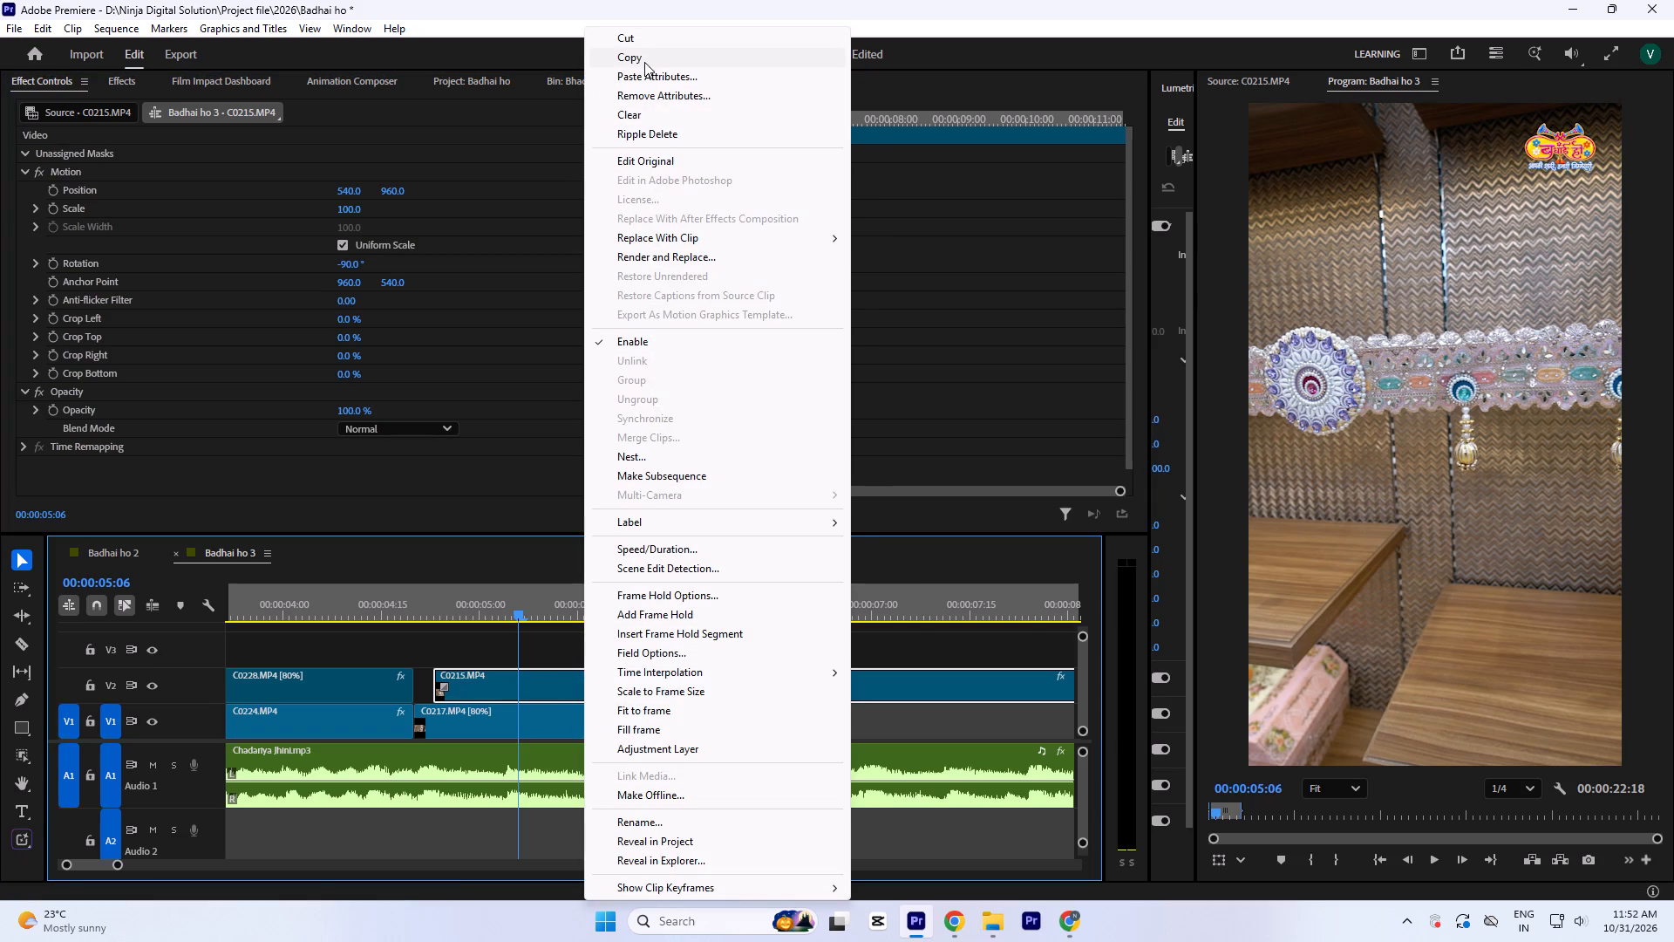
left_click(643, 63)
left_click(596, 625)
left_click(577, 693)
key("ctrl+s")
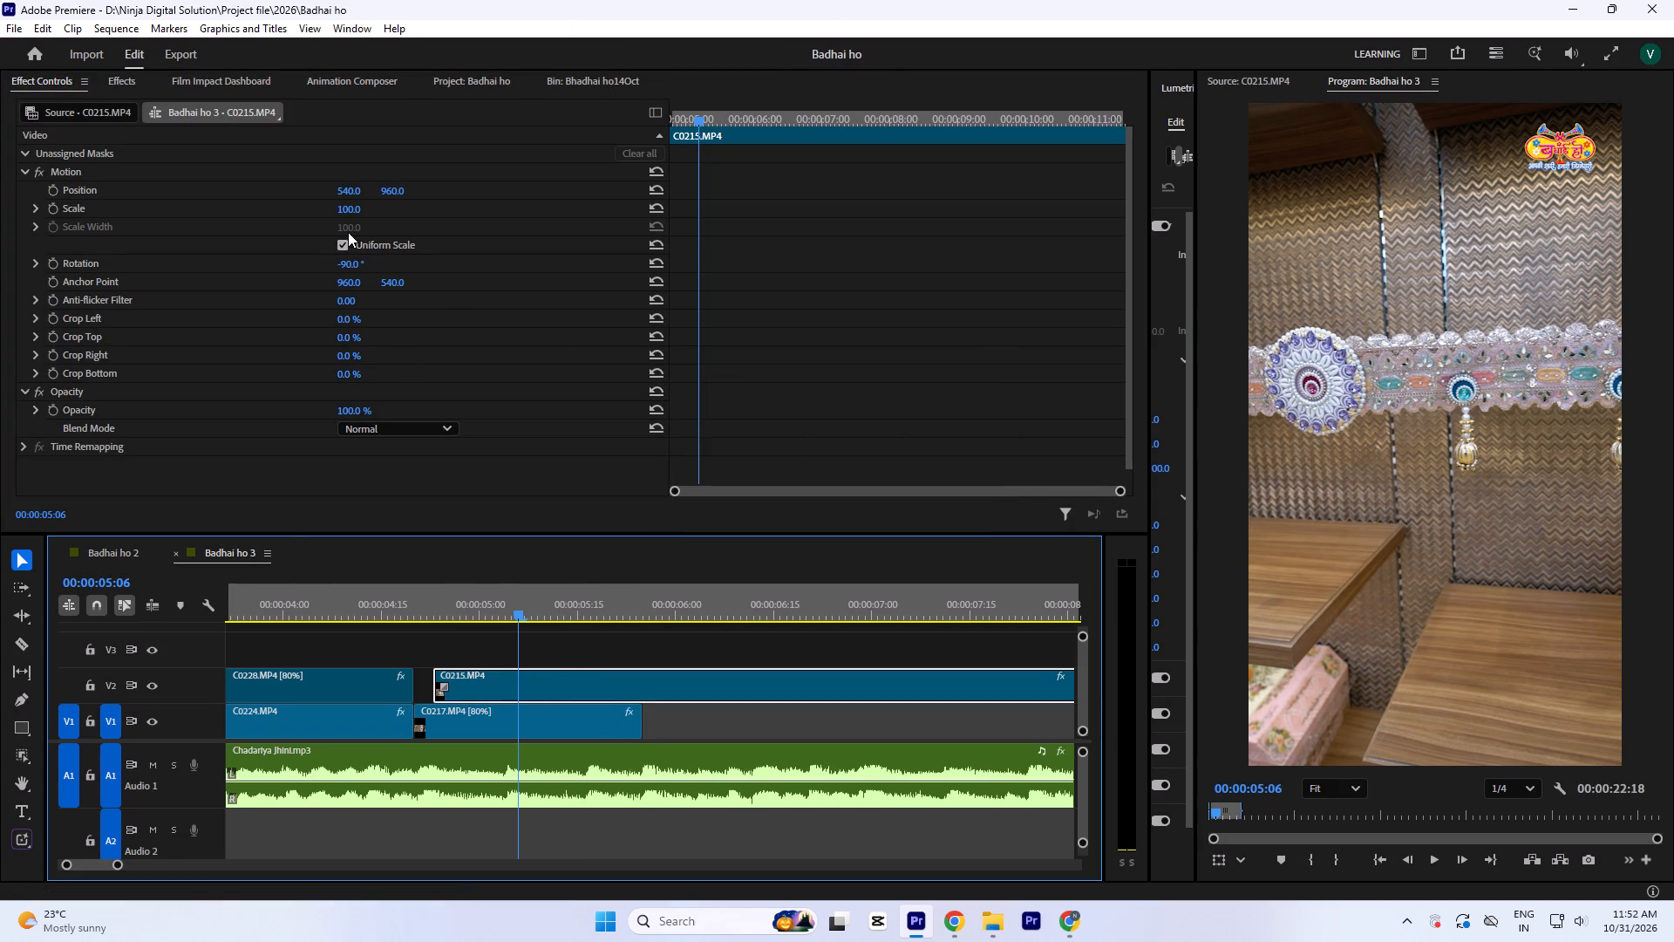
Set the C0215.MP4 clip's rotation to -87°.
left_click(350, 268)
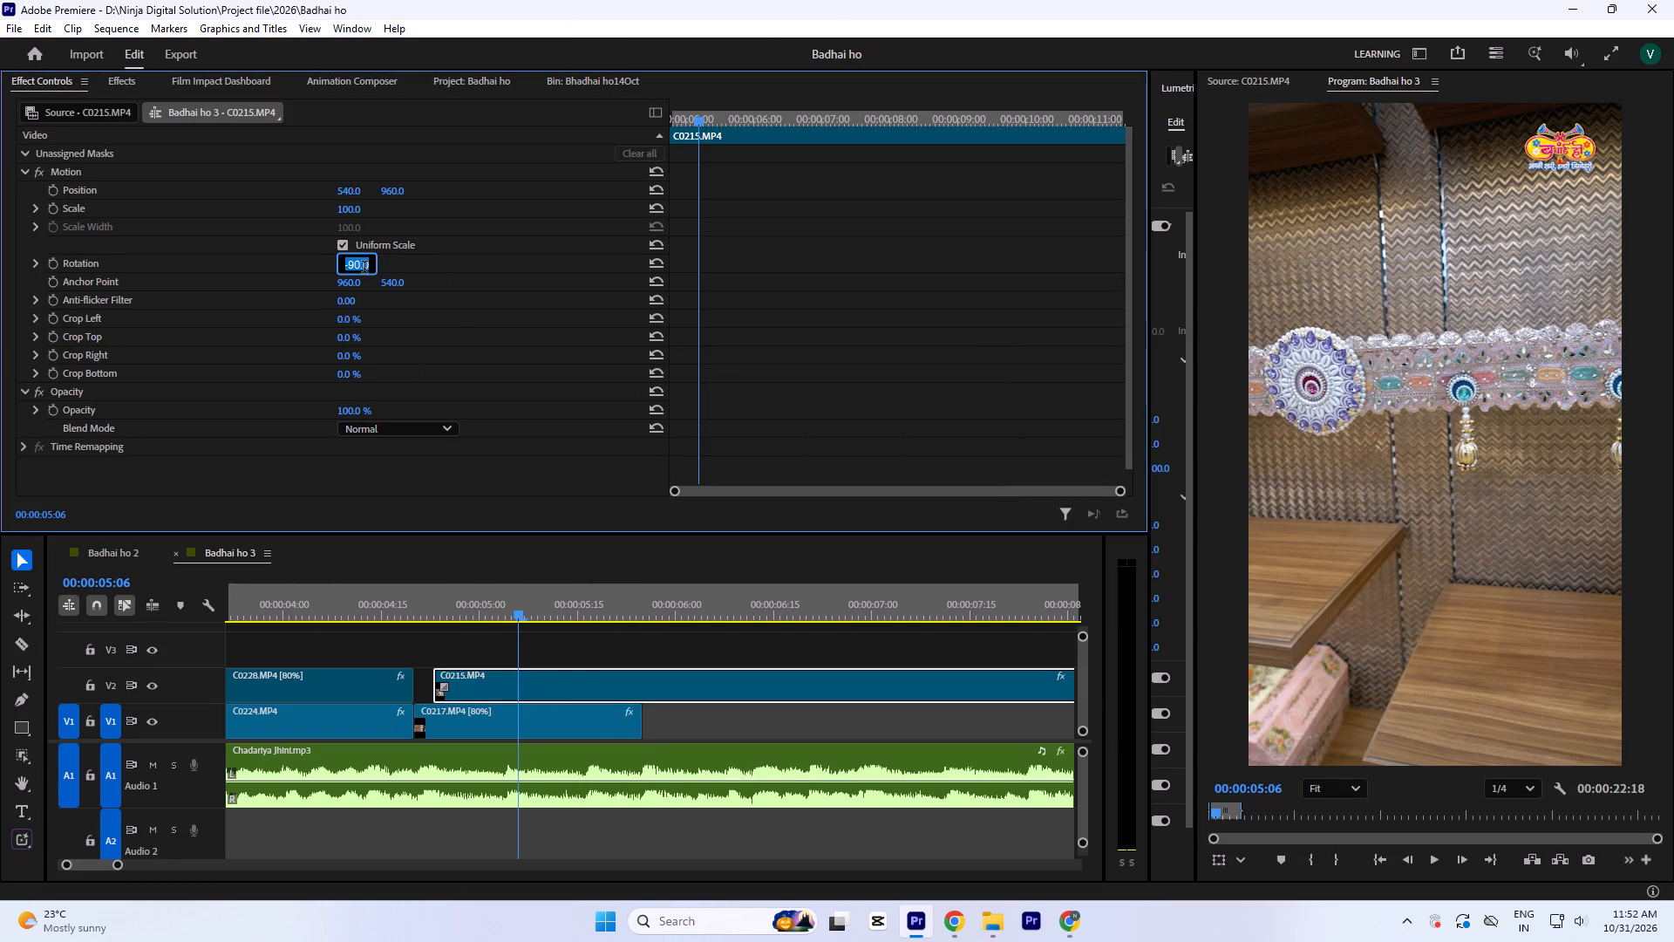
key("Up")
key("Up")
key("Up")
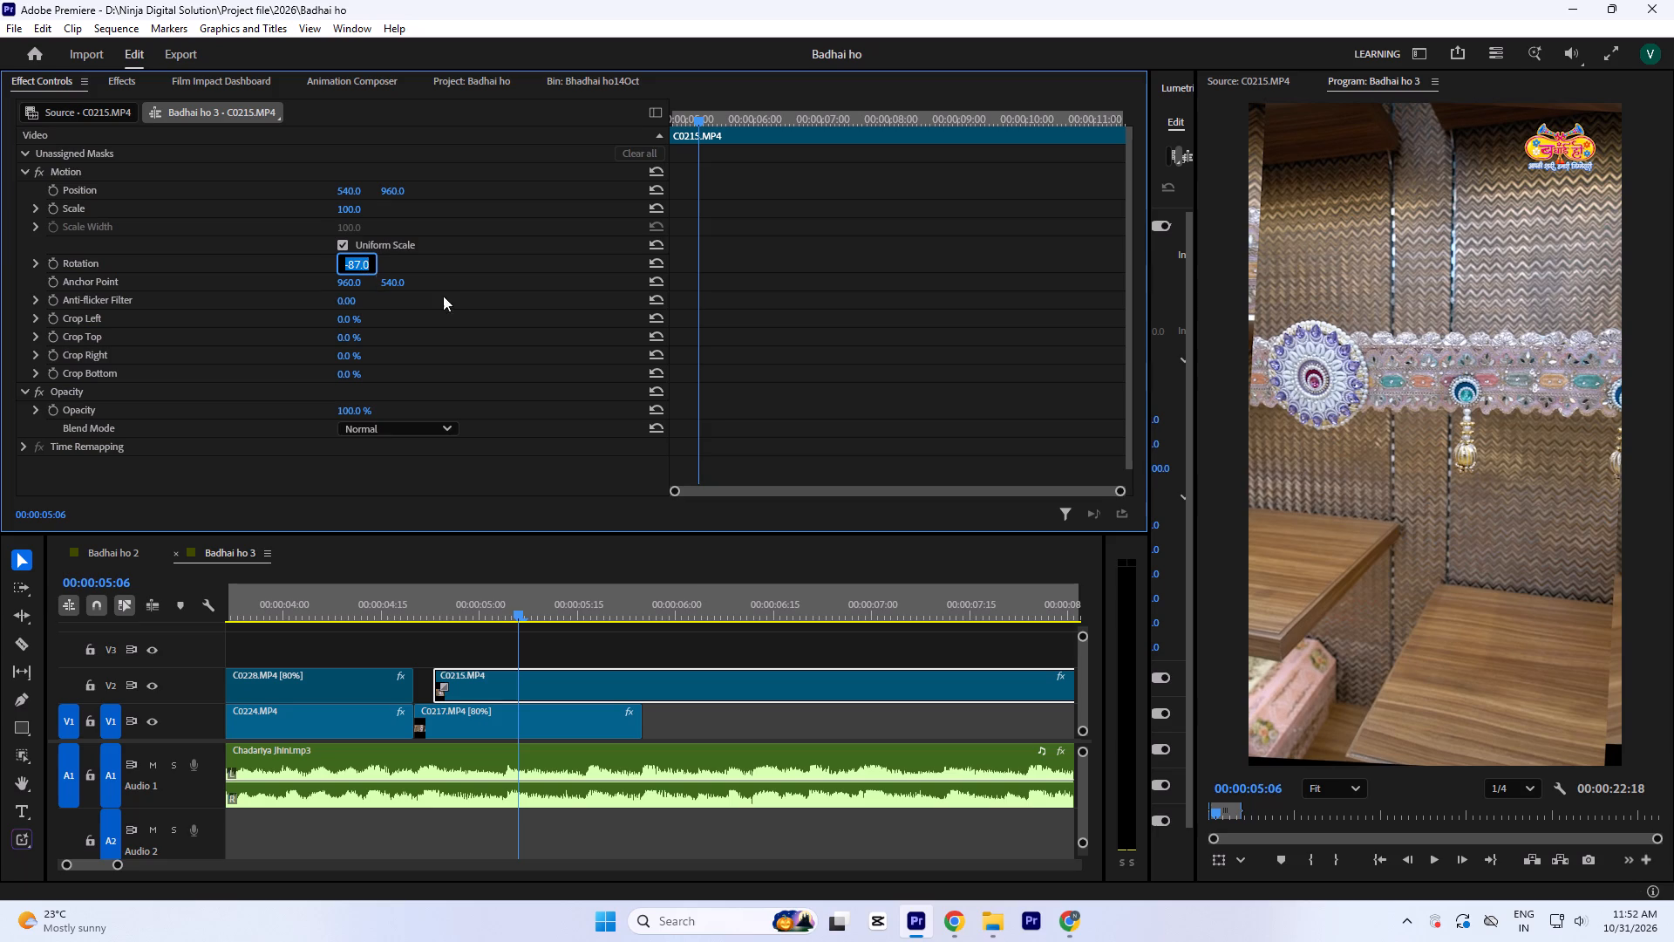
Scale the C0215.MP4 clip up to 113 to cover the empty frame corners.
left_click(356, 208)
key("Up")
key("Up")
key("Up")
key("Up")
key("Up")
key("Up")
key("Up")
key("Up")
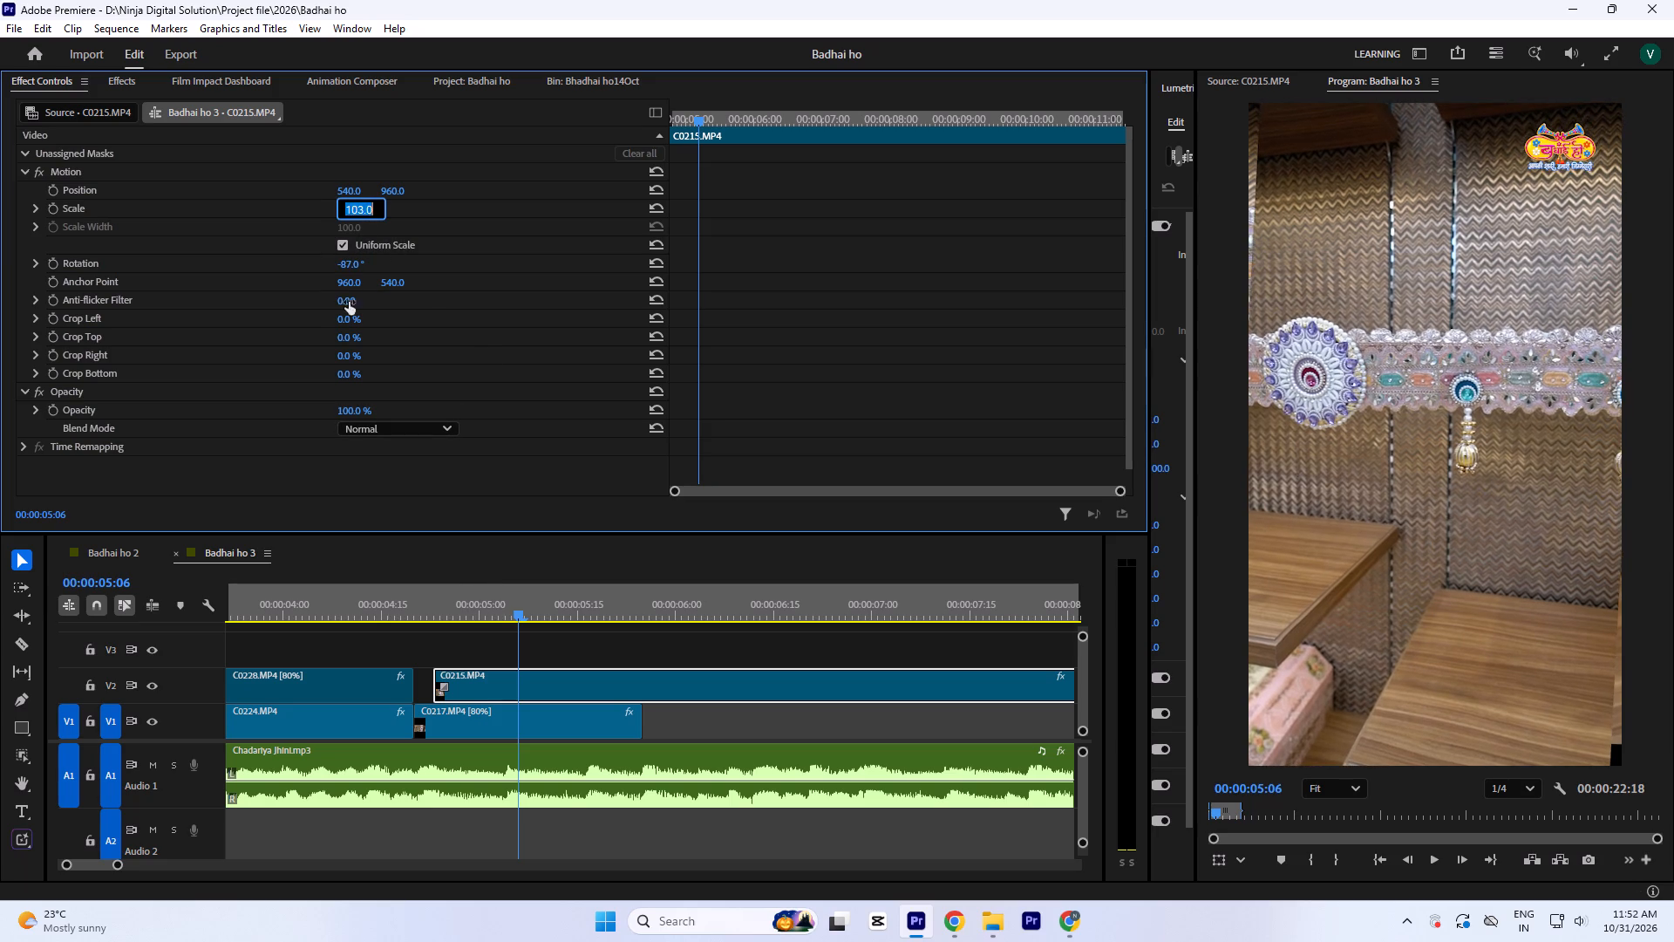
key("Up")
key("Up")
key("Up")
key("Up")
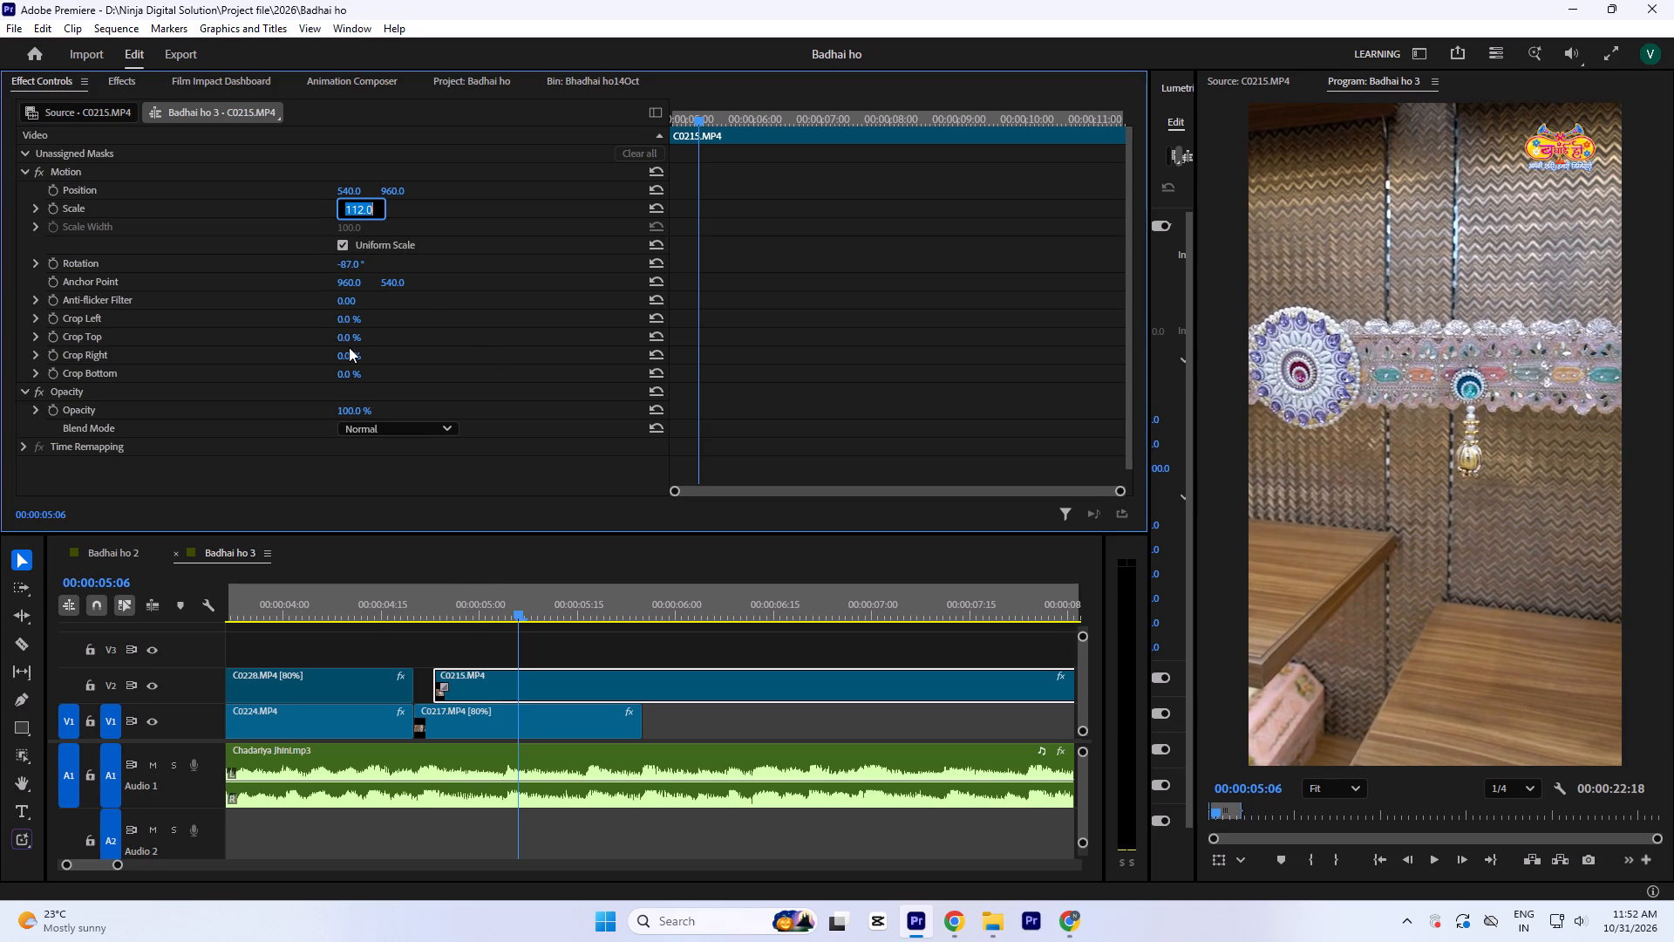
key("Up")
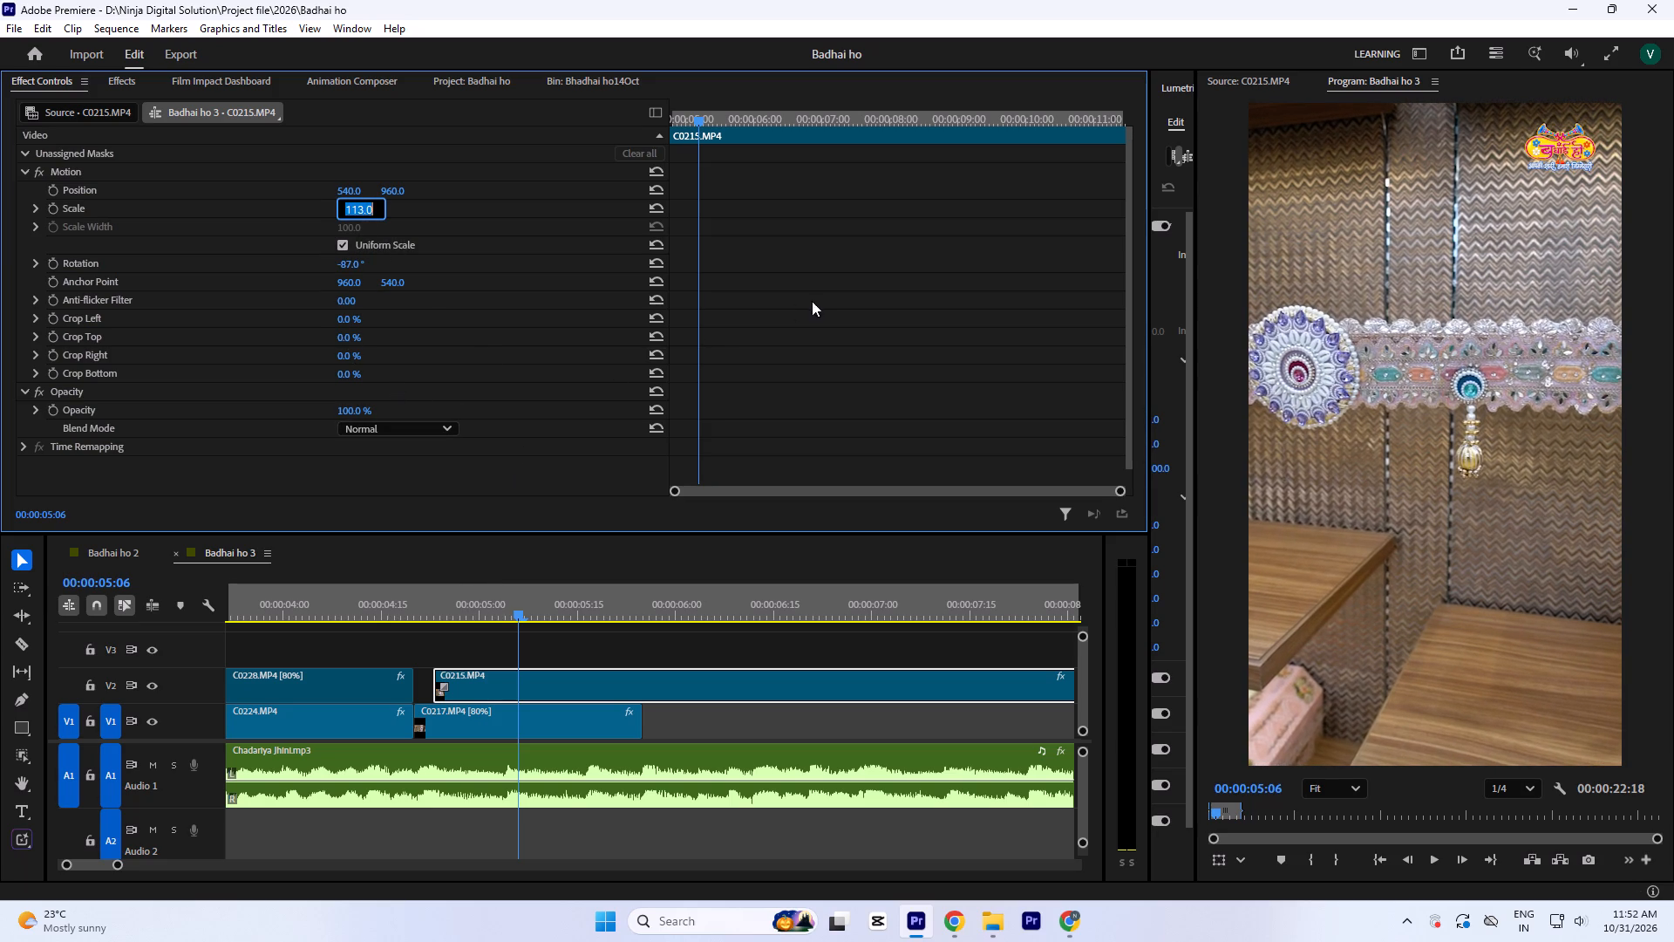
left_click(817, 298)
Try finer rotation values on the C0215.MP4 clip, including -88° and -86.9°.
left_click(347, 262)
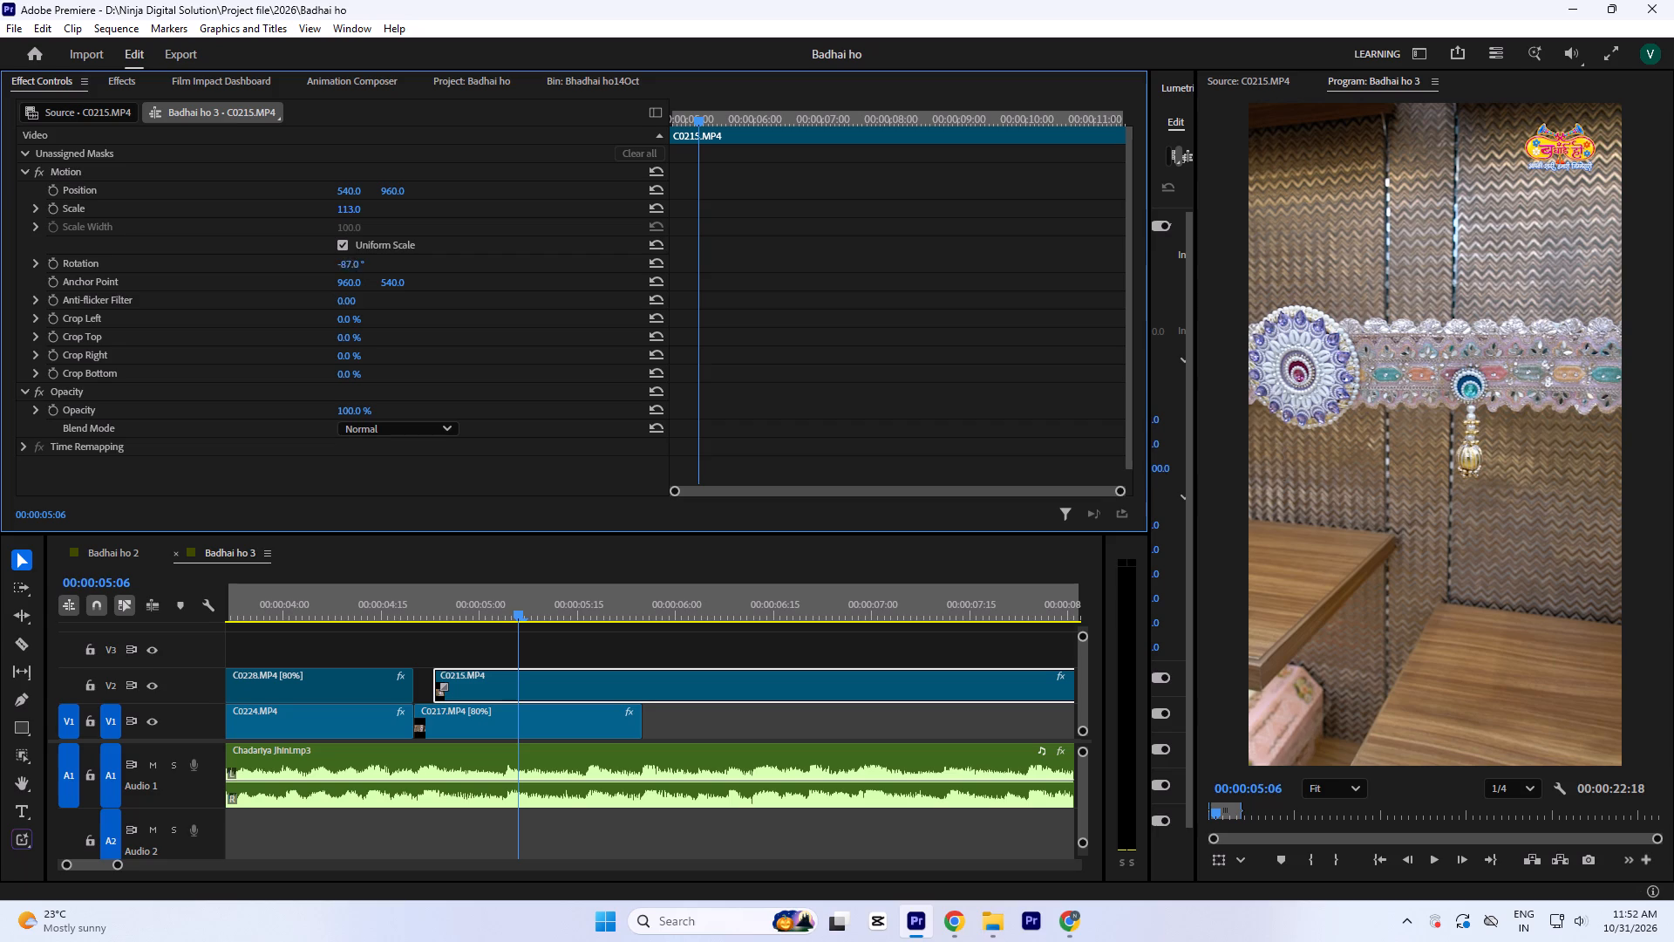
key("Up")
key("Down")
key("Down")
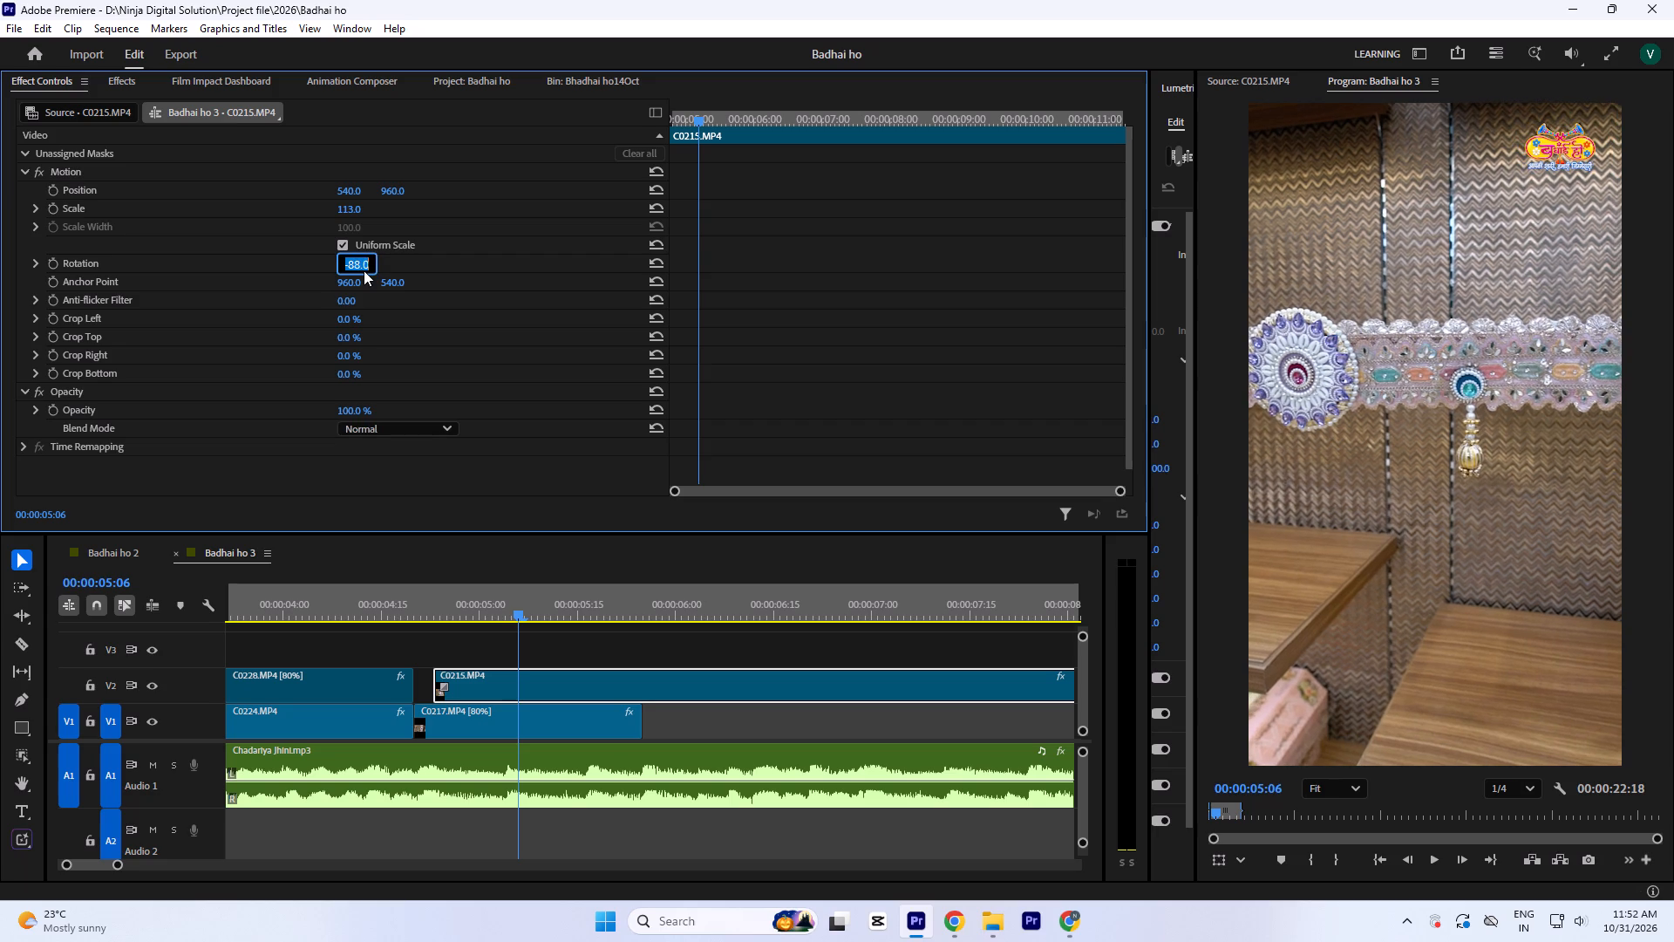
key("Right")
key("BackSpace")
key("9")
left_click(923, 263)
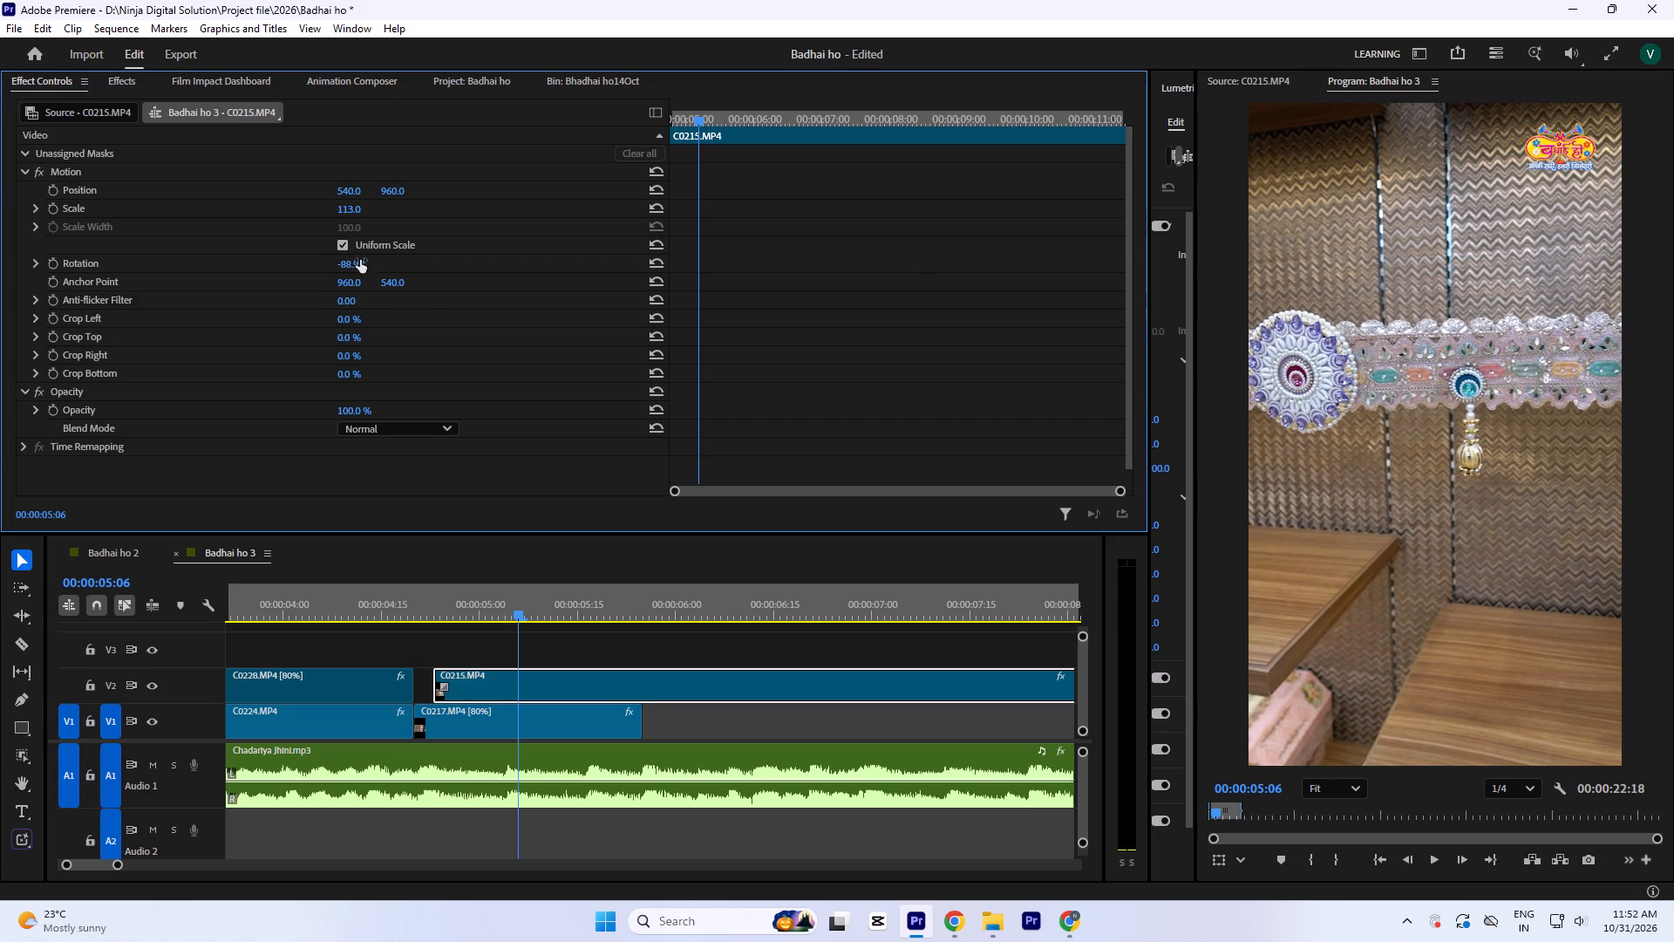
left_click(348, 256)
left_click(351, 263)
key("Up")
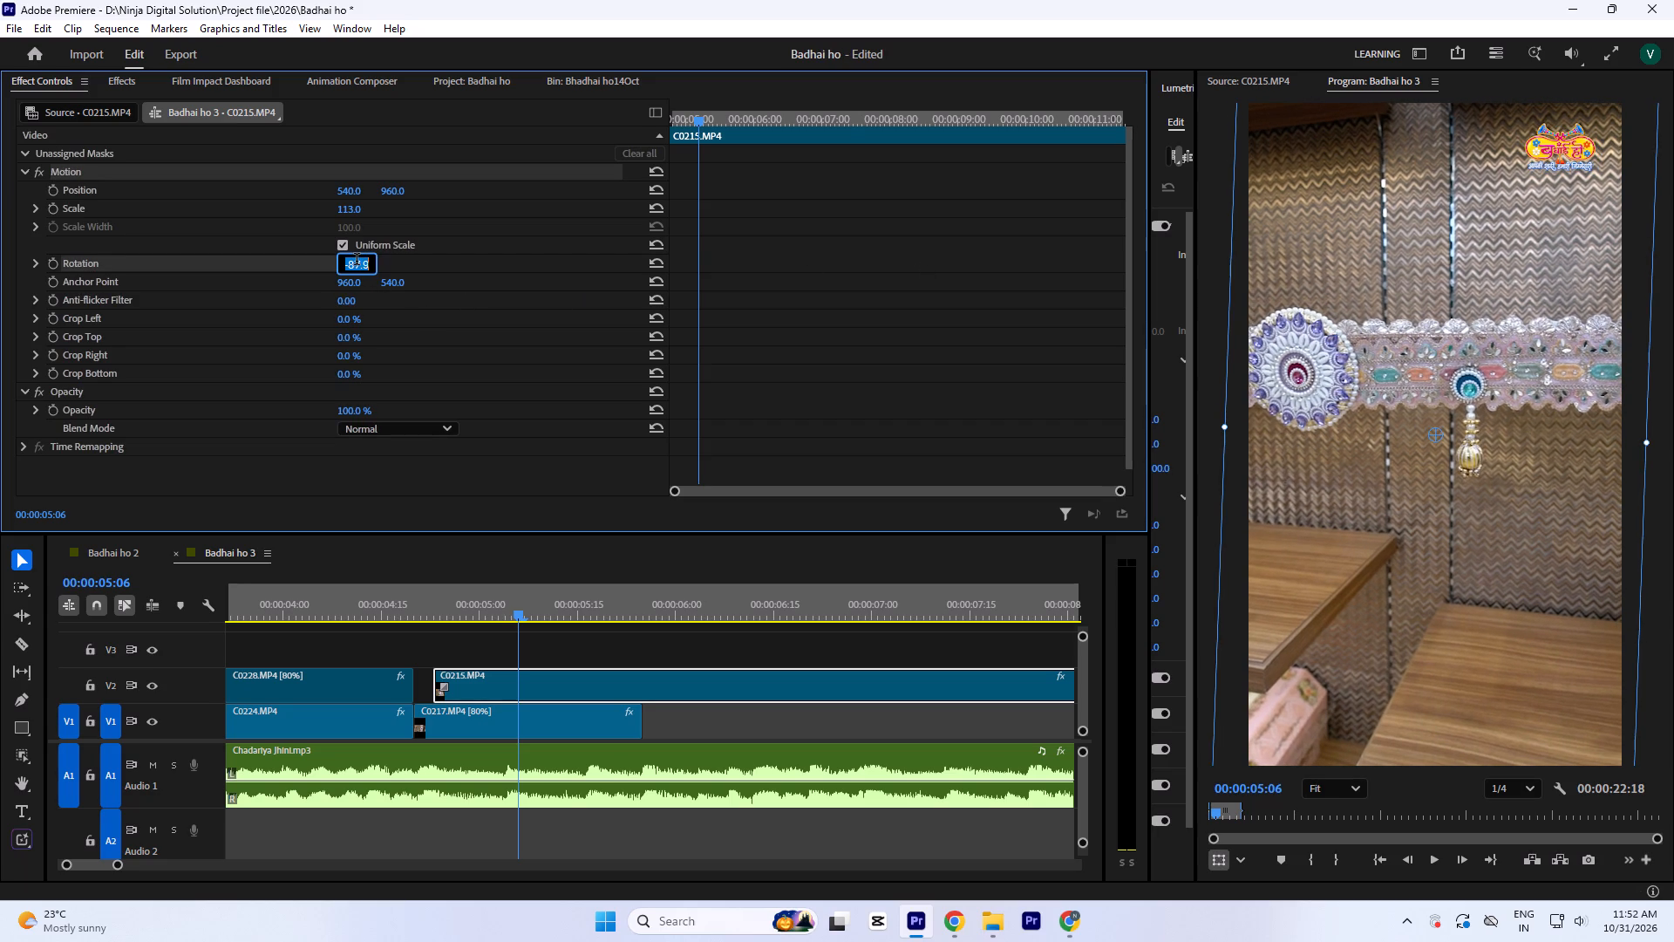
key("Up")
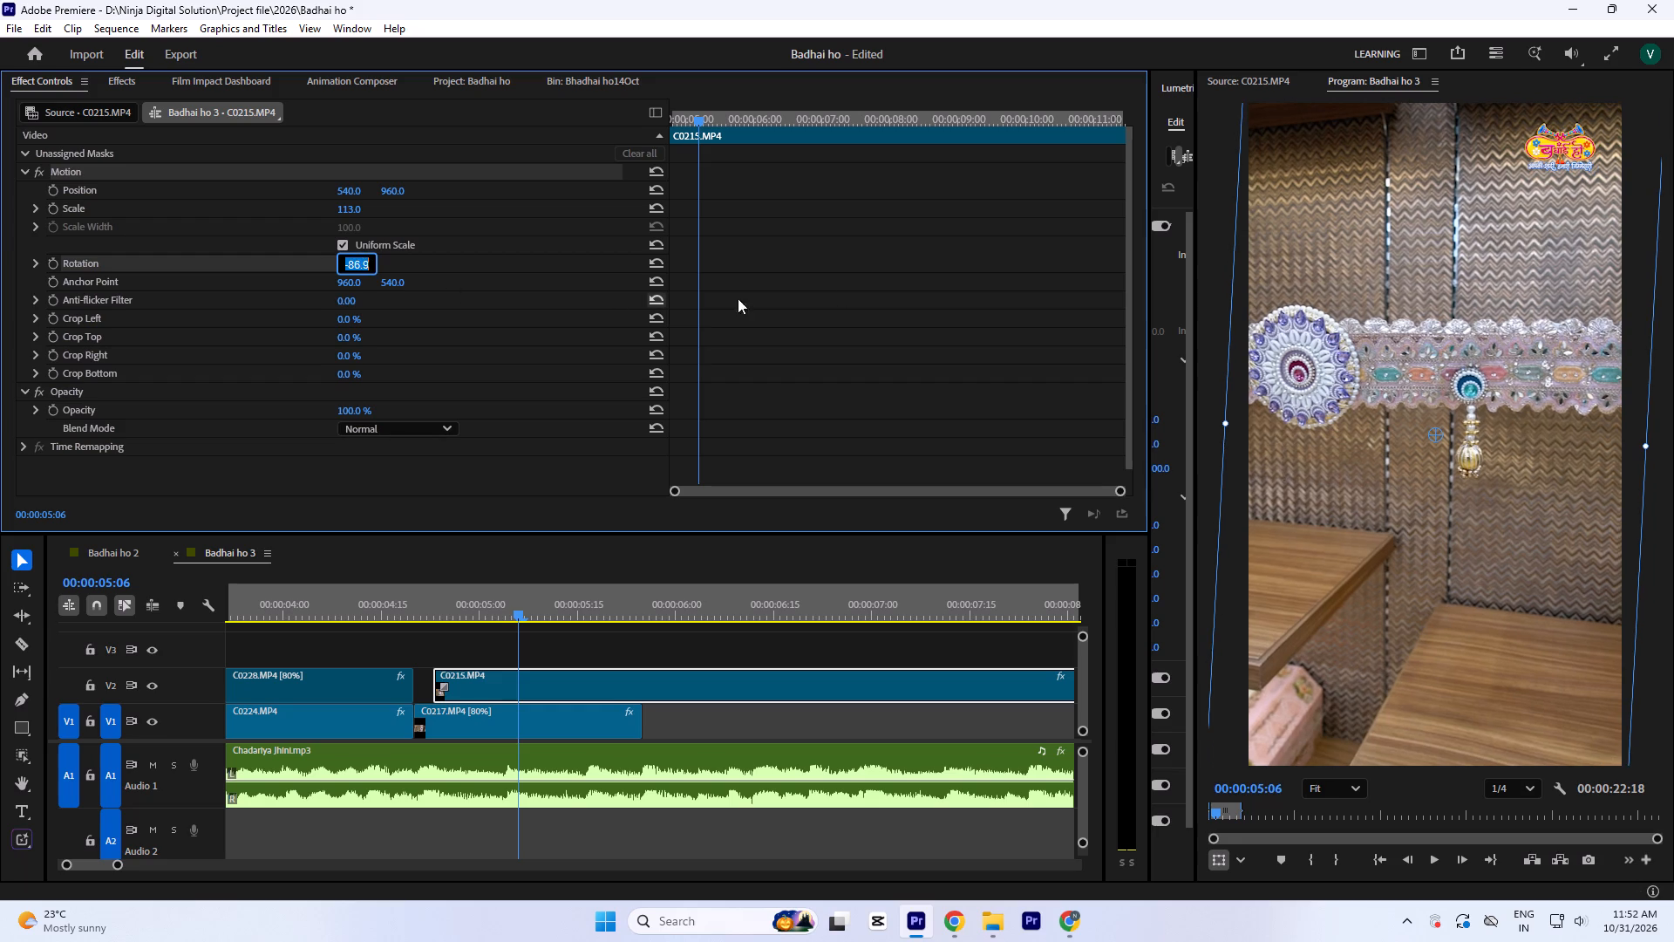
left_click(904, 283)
Set the C0215.MP4 clip's scale to 114 so it fills the vertical frame.
left_click(668, 645)
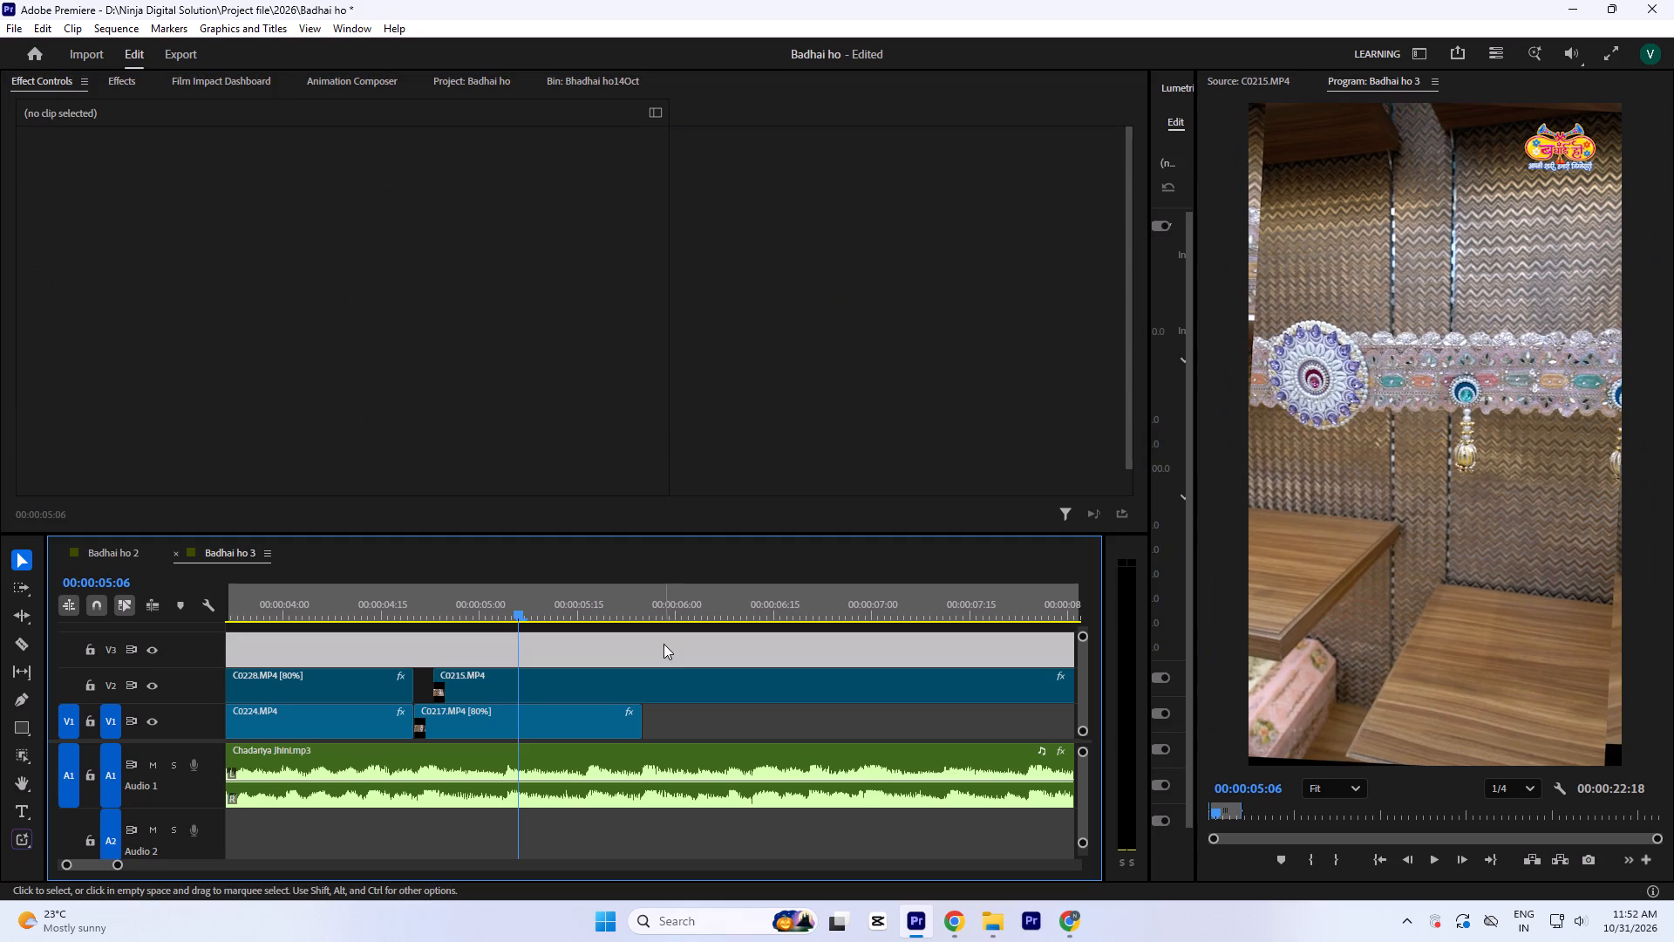
left_click(602, 684)
left_click_drag(350, 208, 348, 195)
left_click(571, 649)
left_click(572, 706)
Nest the C0215.MP4 clip on V2, keeping the suggested sequence name.
left_click(559, 685)
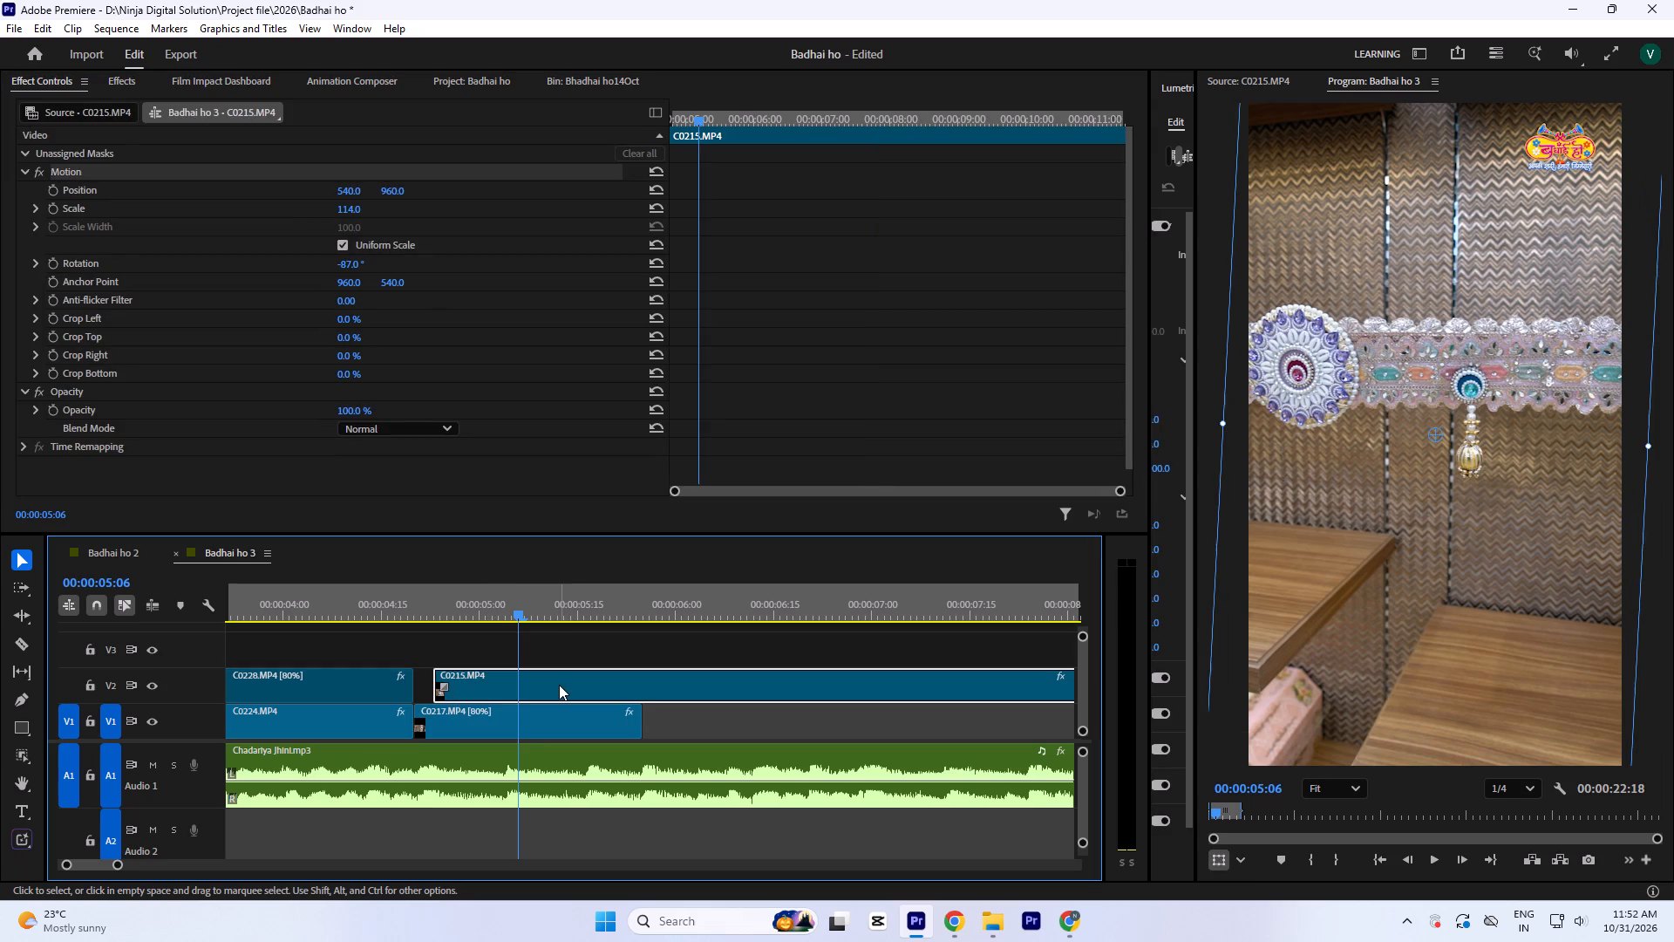
key("n")
key("Return")
Move the nested clip on V2 3 frames earlier so it starts right where C0228.MP4 ends.
left_click(559, 685)
left_click_drag(555, 685, 537, 683)
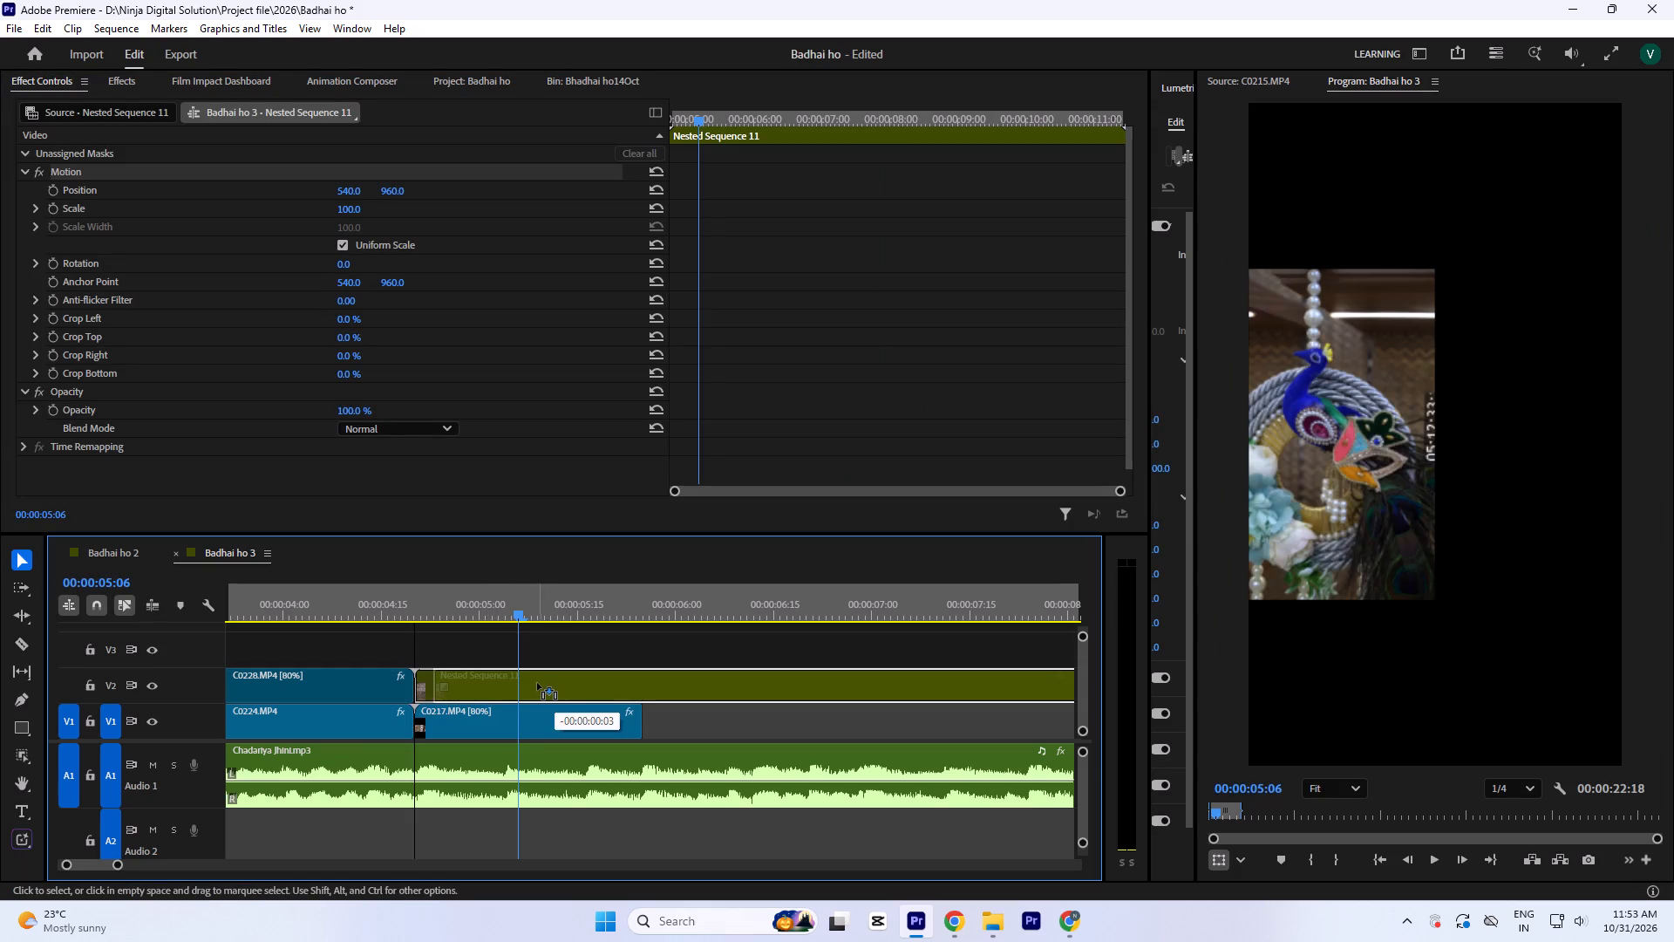
left_click_drag(537, 683, 536, 683)
Shift the nested clip down to a vertical position of 1518, leaving C0217.MP4 showing above it.
left_click(501, 593)
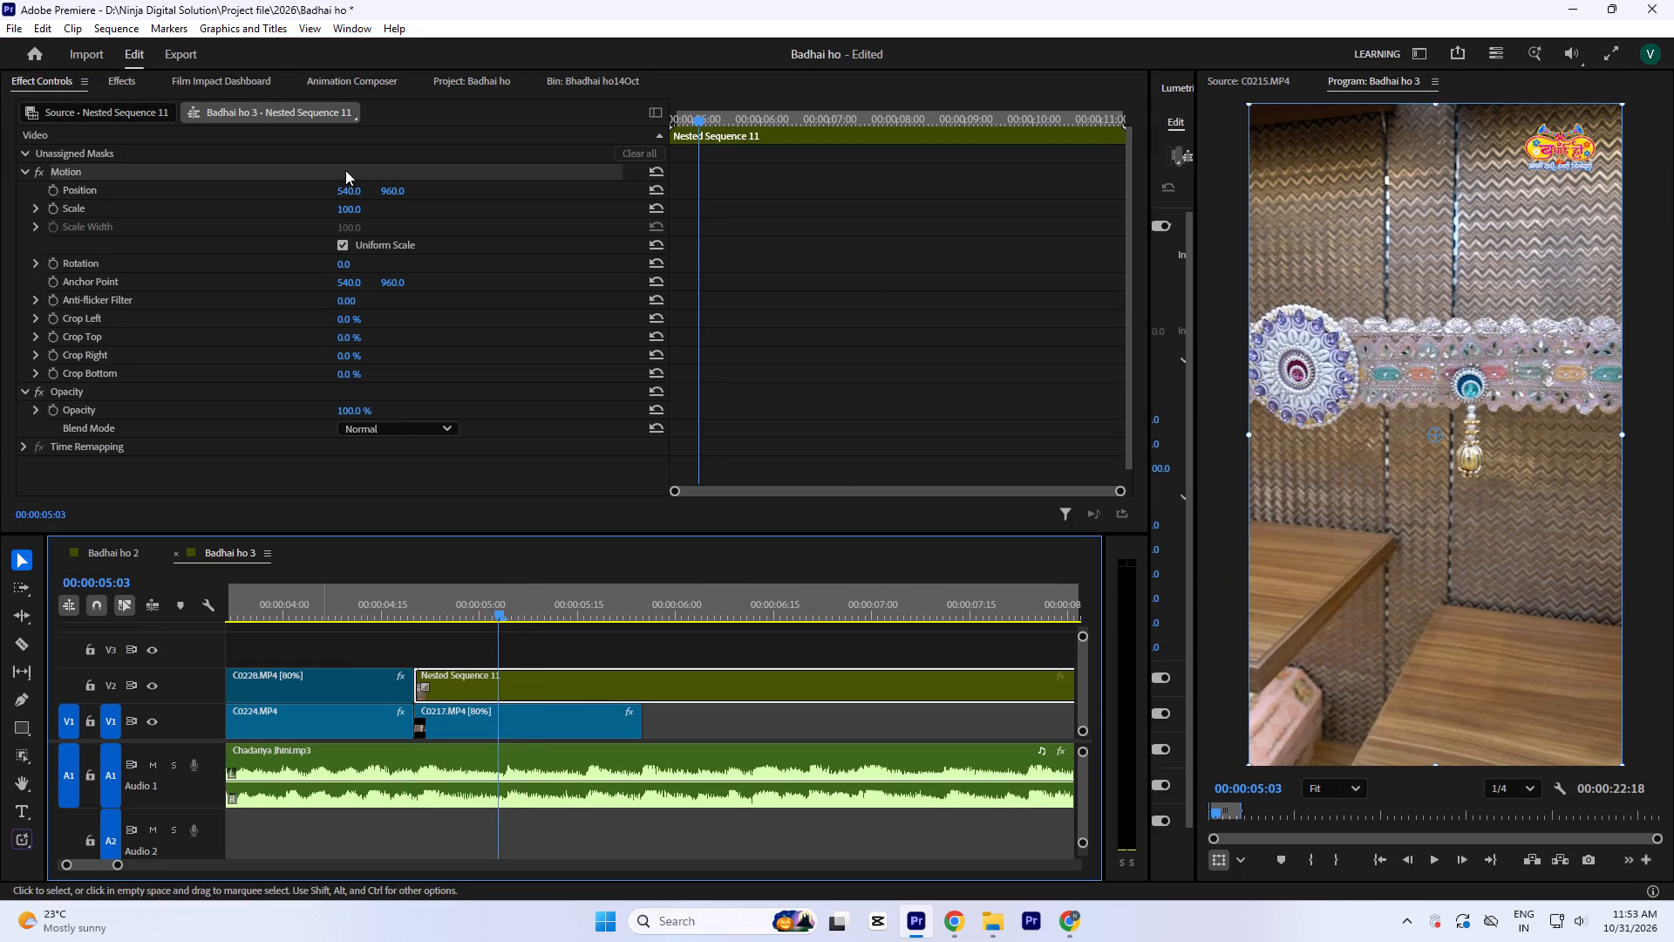
left_click_drag(384, 195, 362, 51)
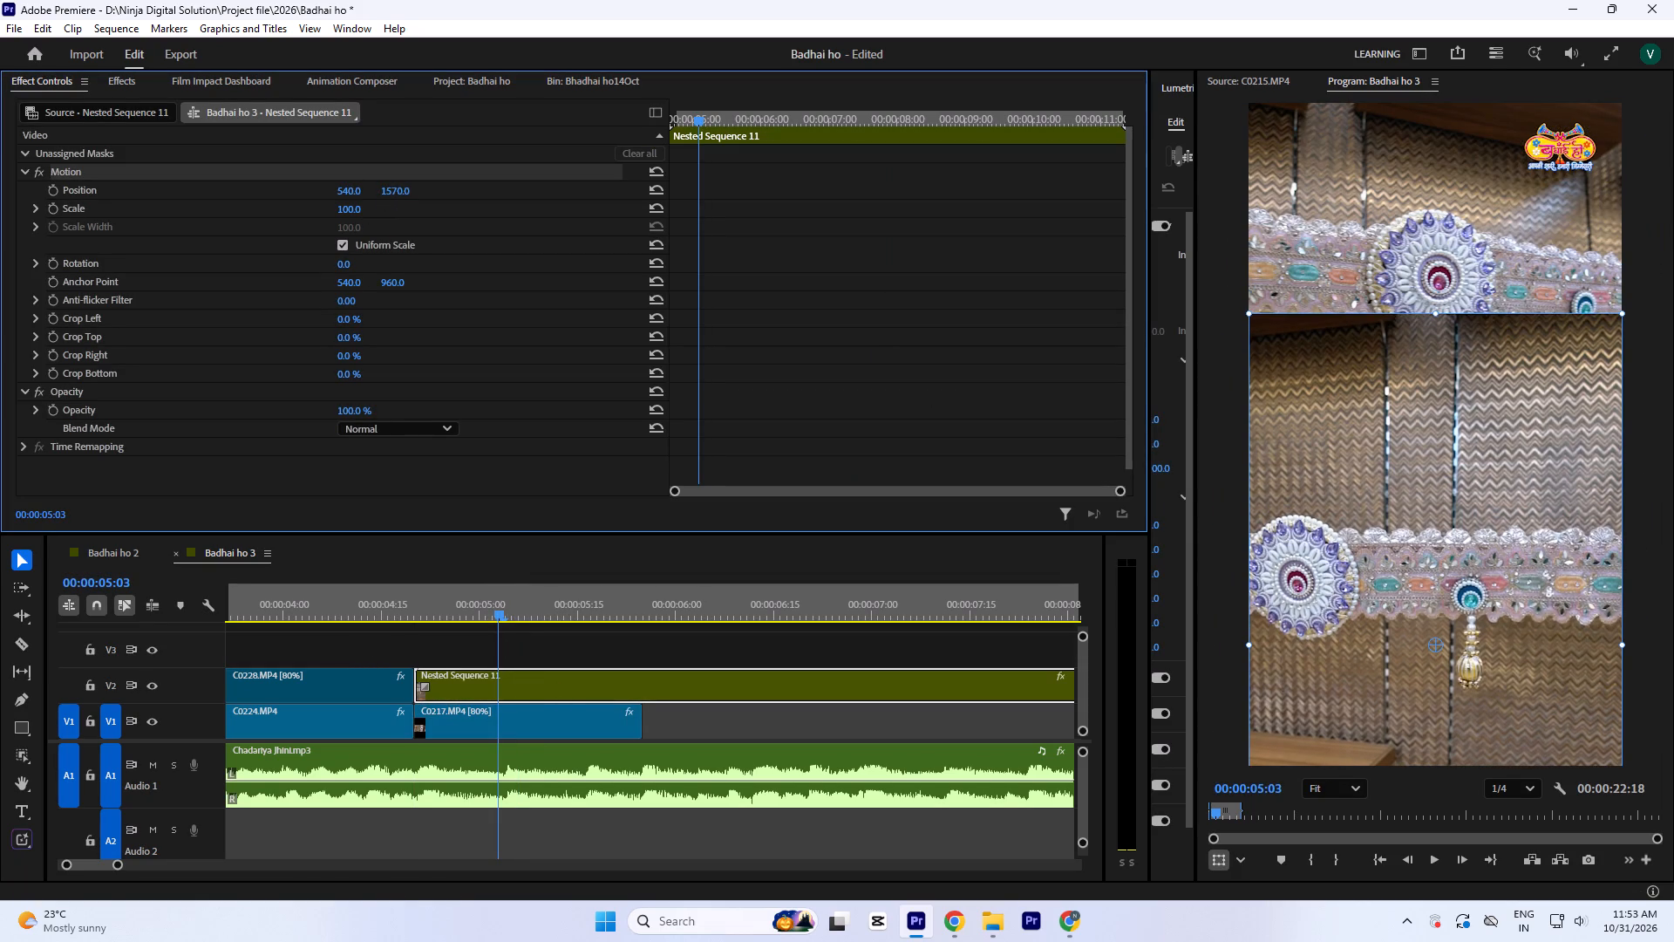
left_click_drag(362, 51, 382, 101)
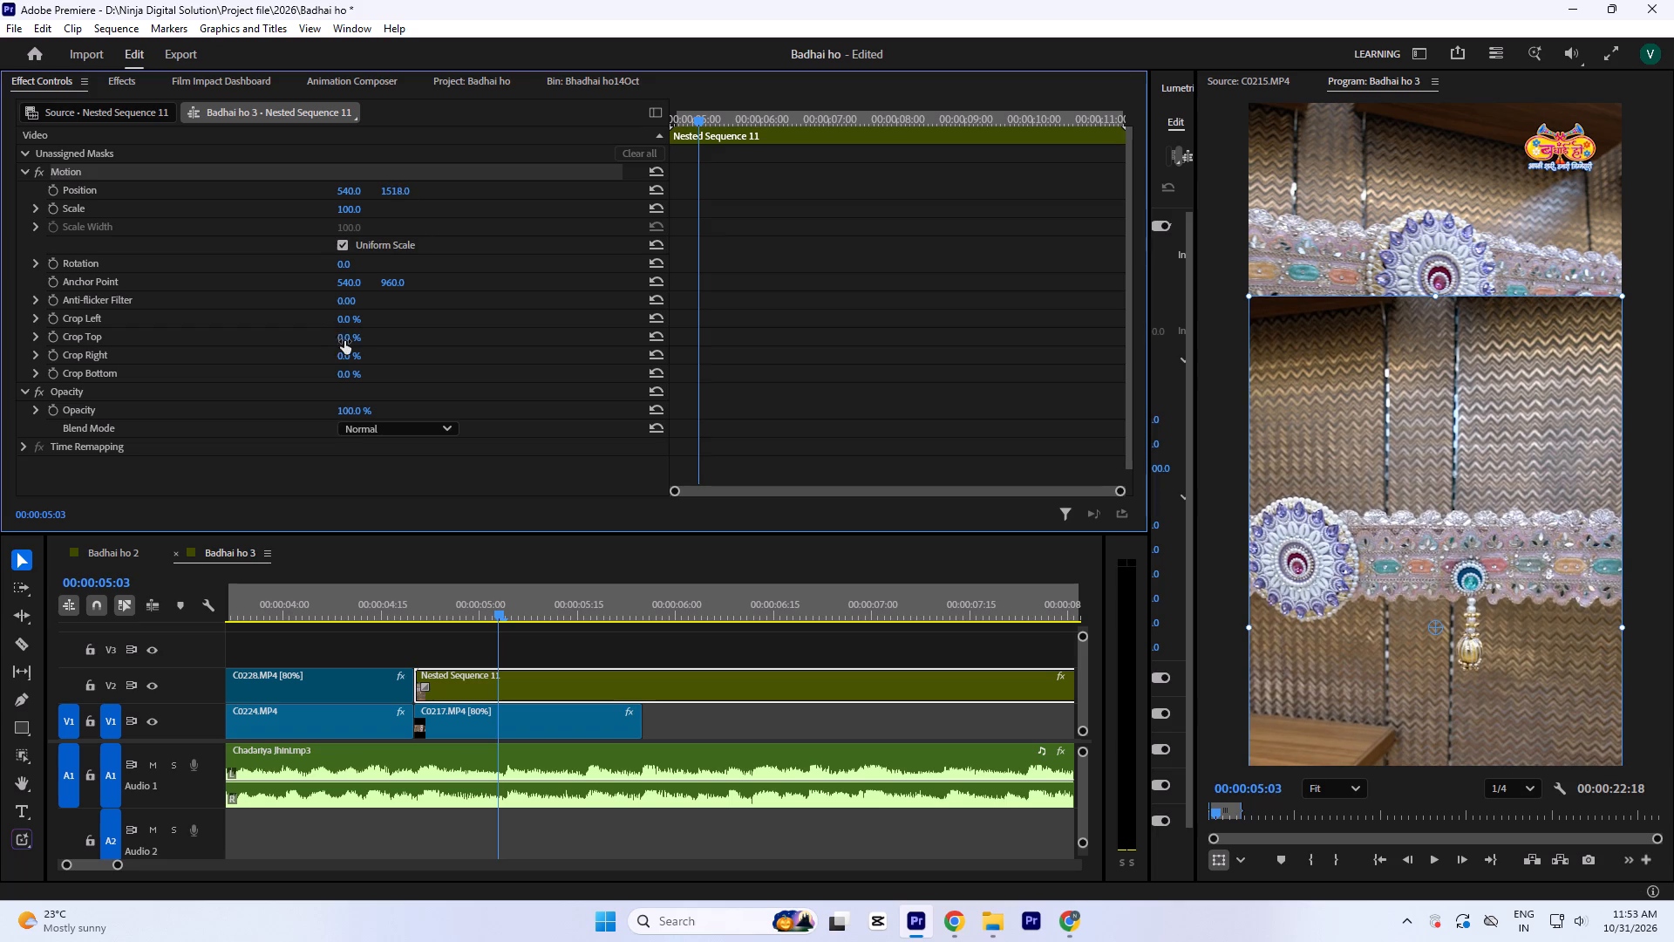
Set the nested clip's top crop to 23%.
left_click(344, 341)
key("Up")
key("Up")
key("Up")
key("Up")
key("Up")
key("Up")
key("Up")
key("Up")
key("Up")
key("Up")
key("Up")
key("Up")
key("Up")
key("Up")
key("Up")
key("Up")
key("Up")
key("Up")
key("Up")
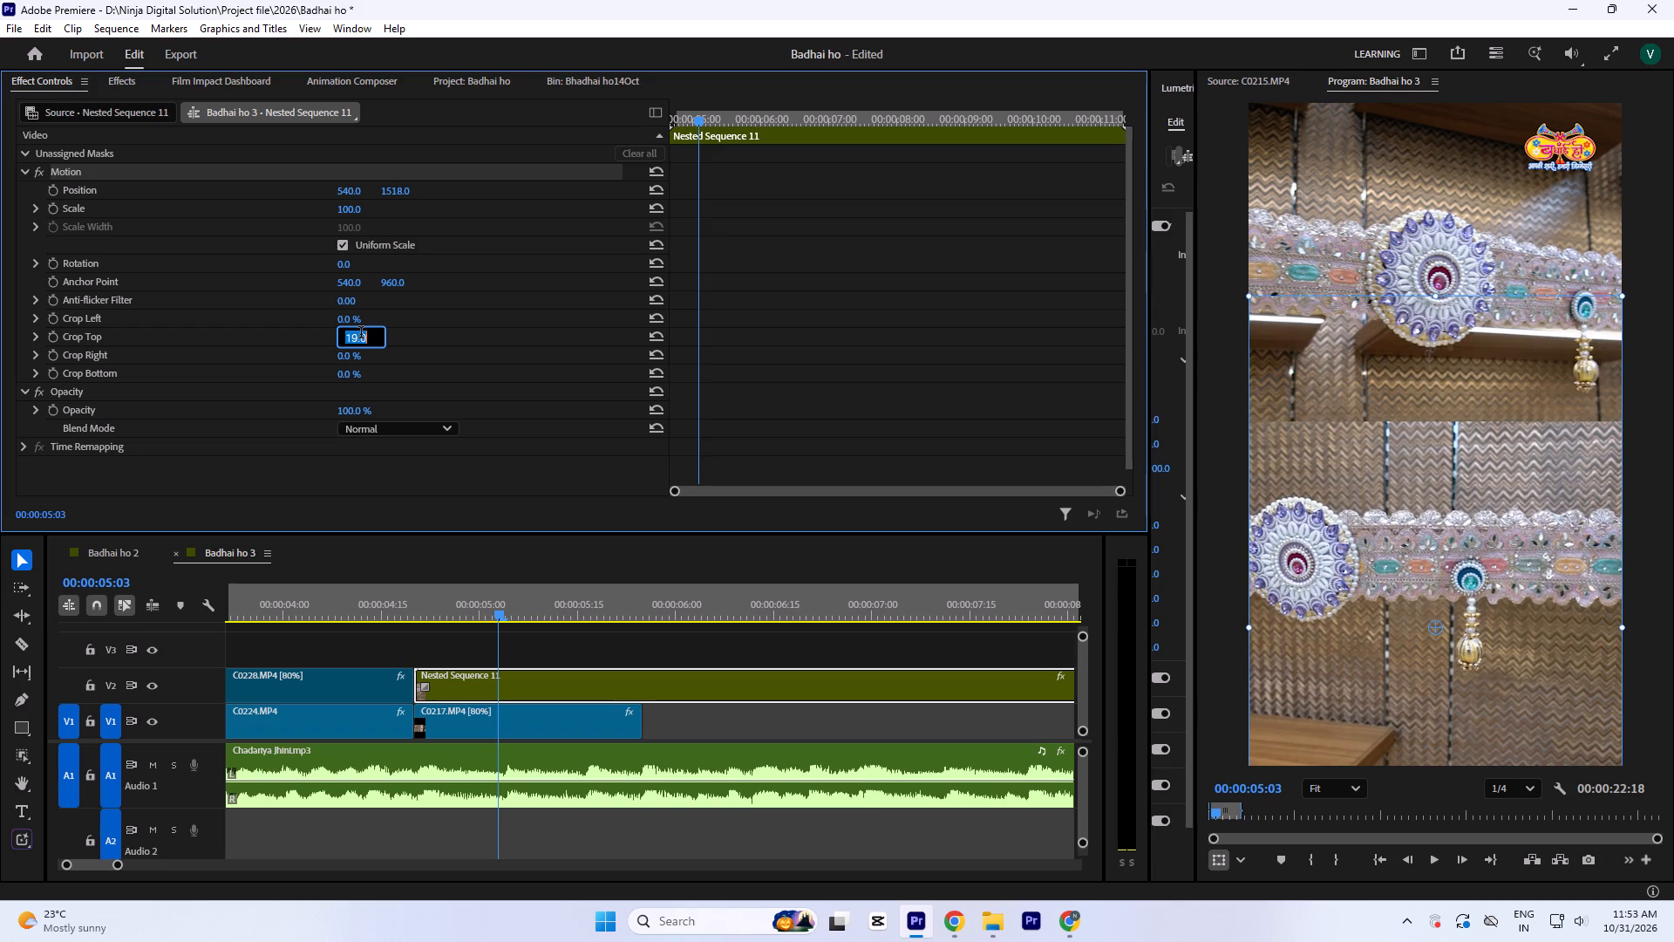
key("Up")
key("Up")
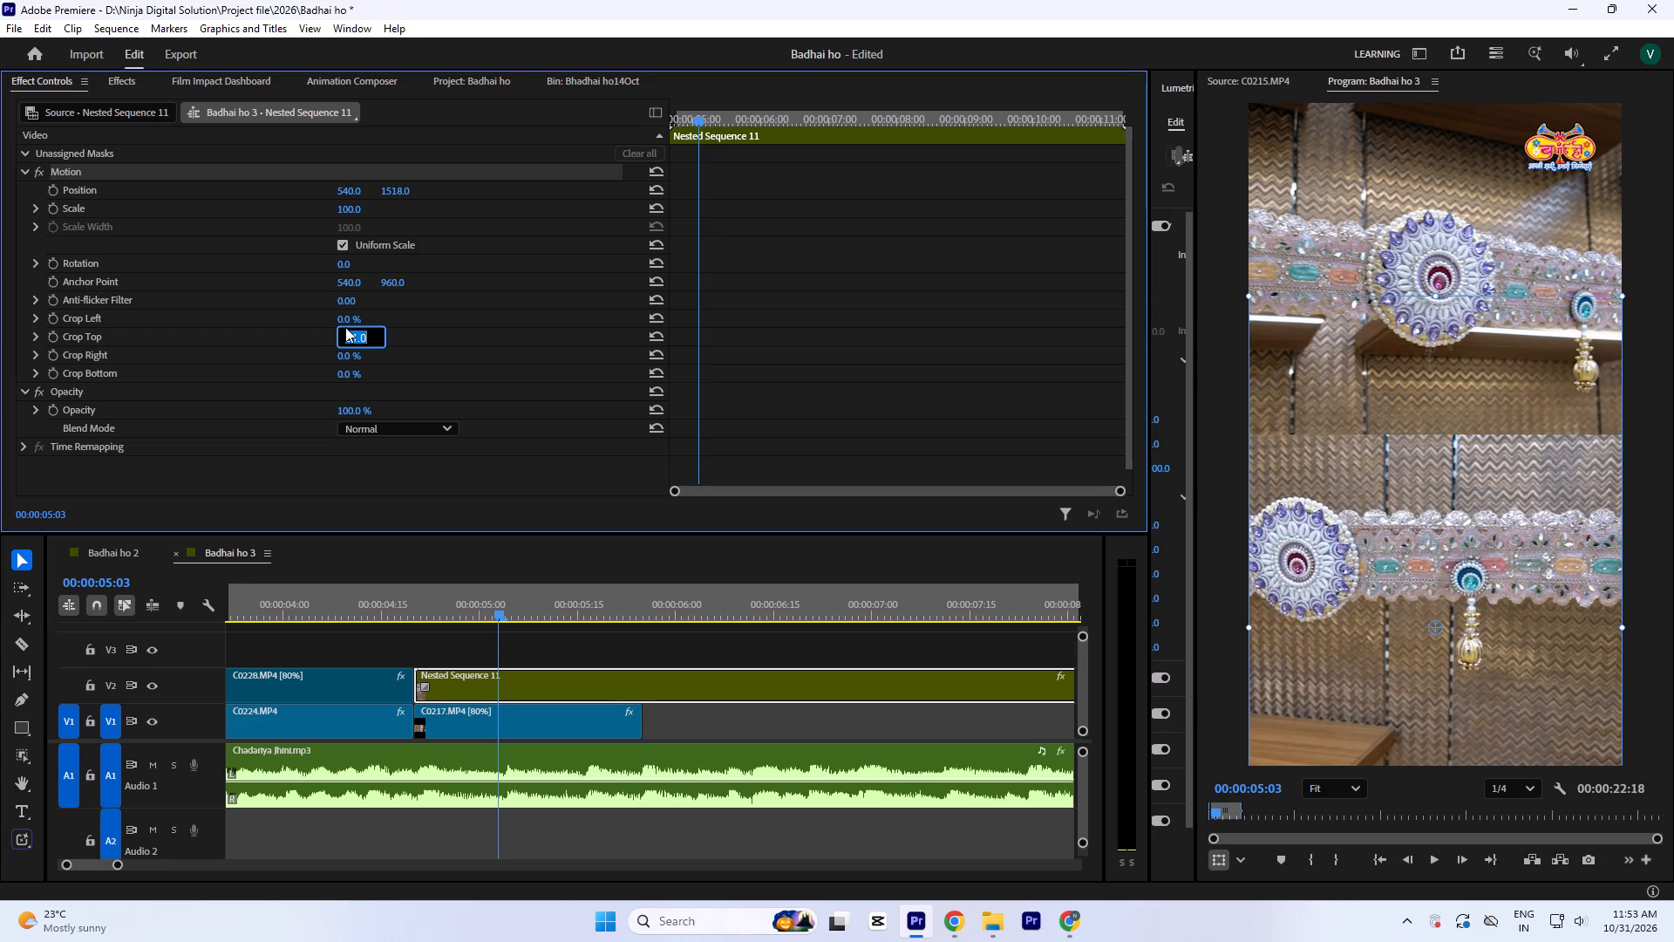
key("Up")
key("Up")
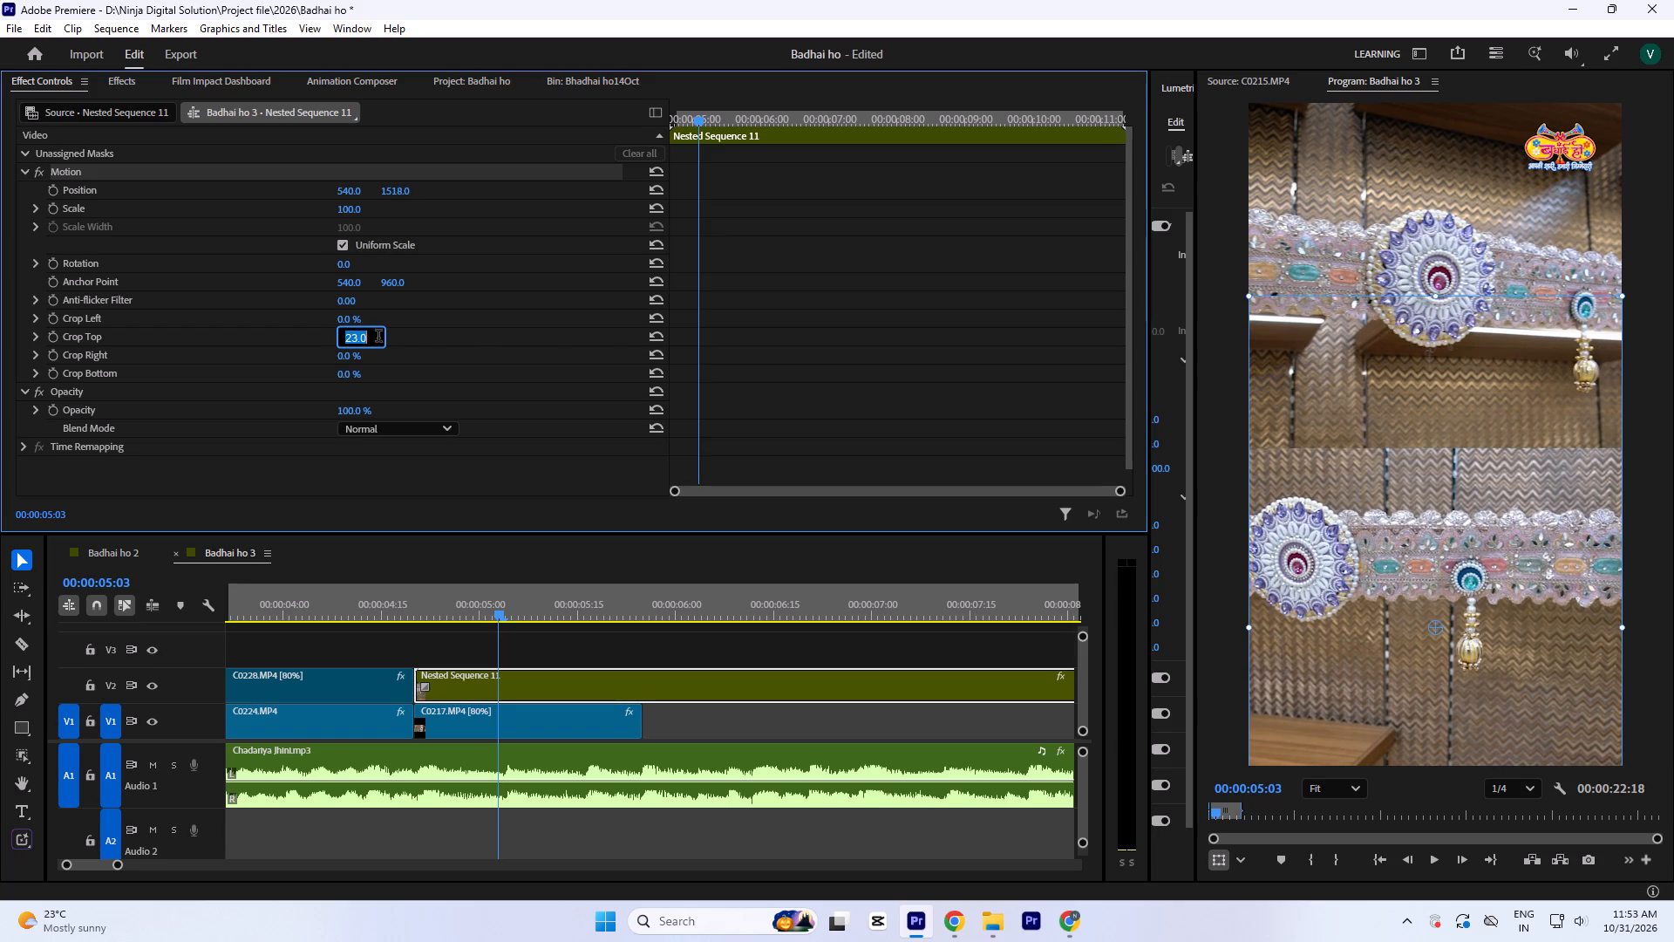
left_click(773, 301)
Play back the split-screen section and set the nested clip's top crop to 19%.
left_click(325, 605)
key("minus")
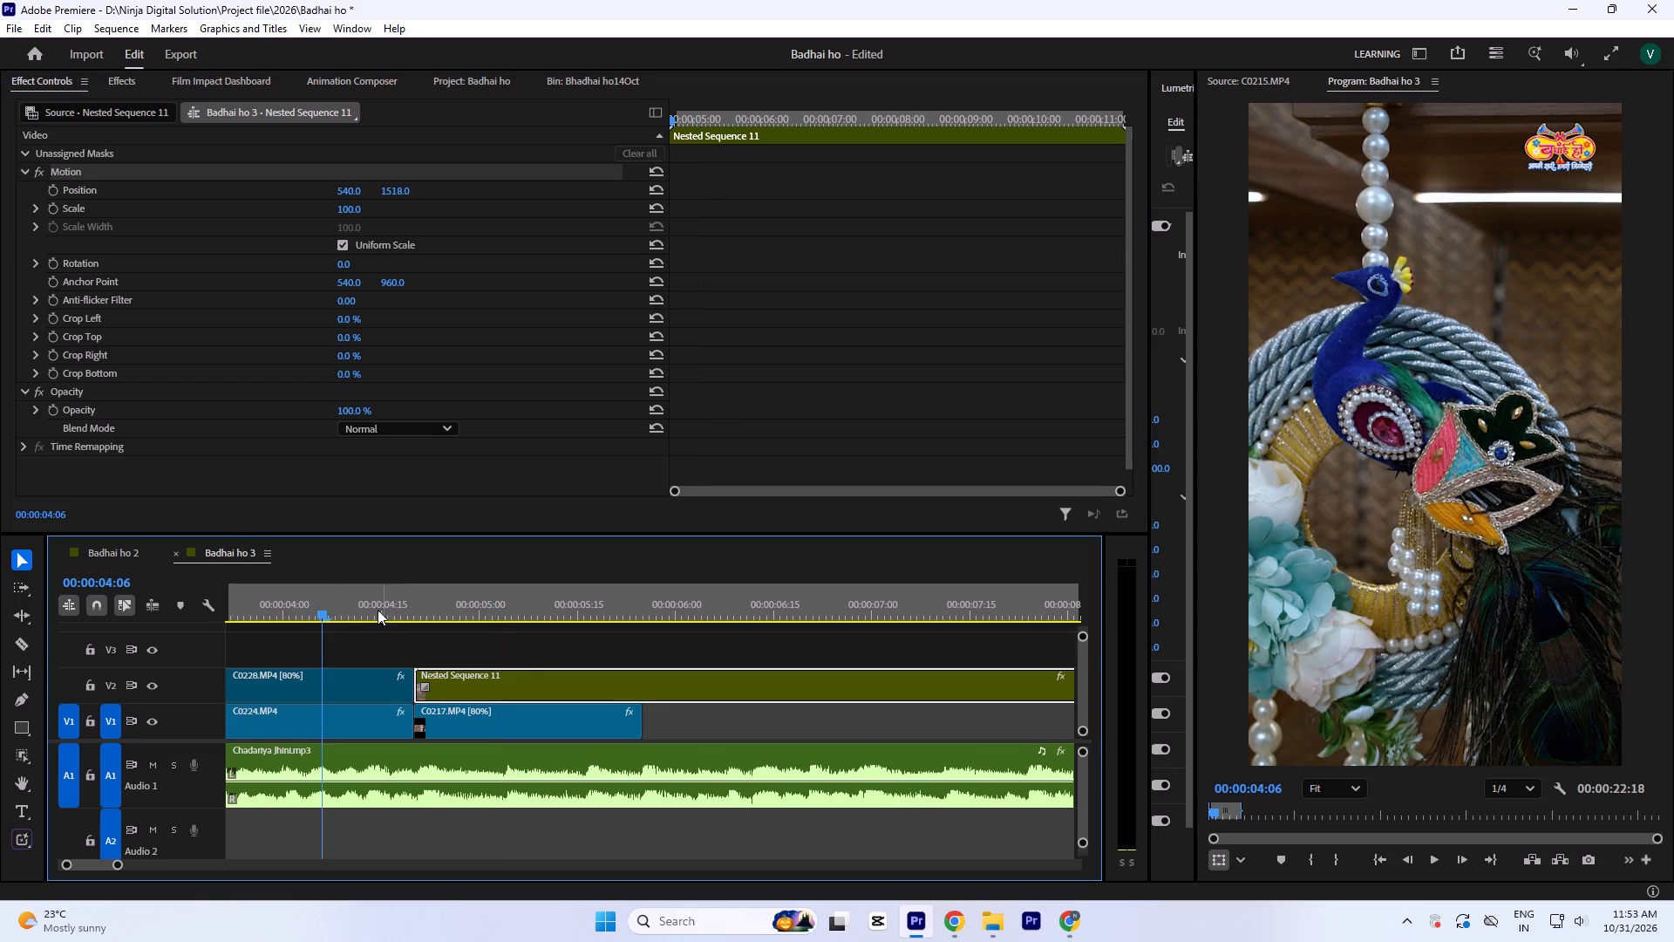
left_click(455, 604)
left_click(530, 645)
key("space")
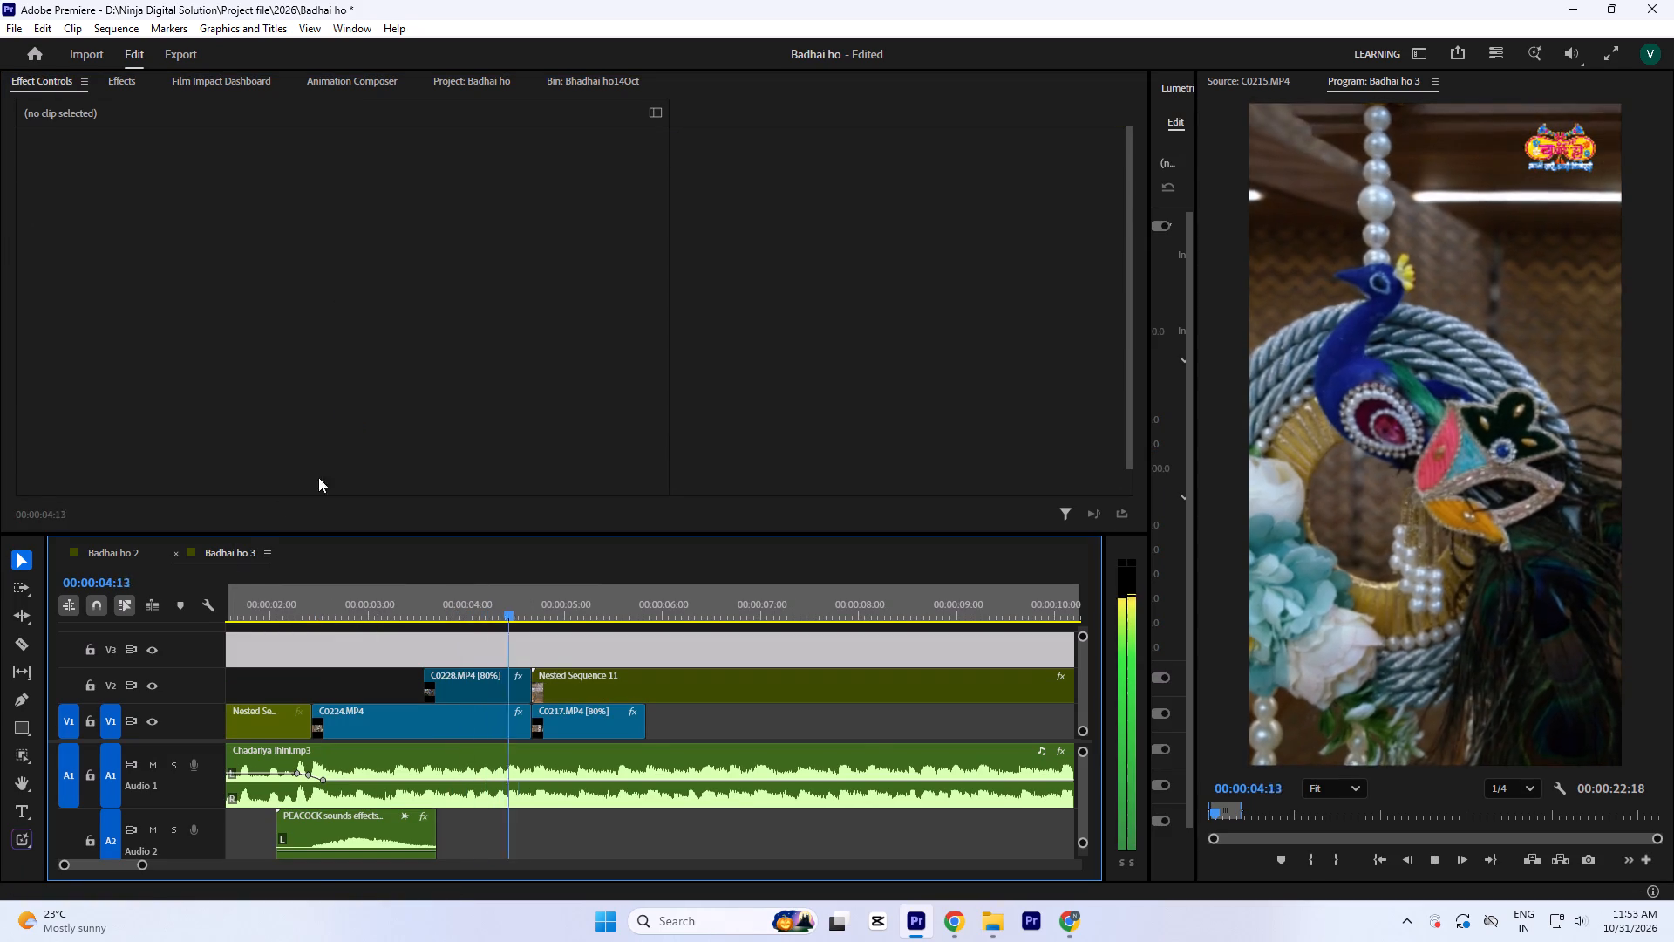
key("space")
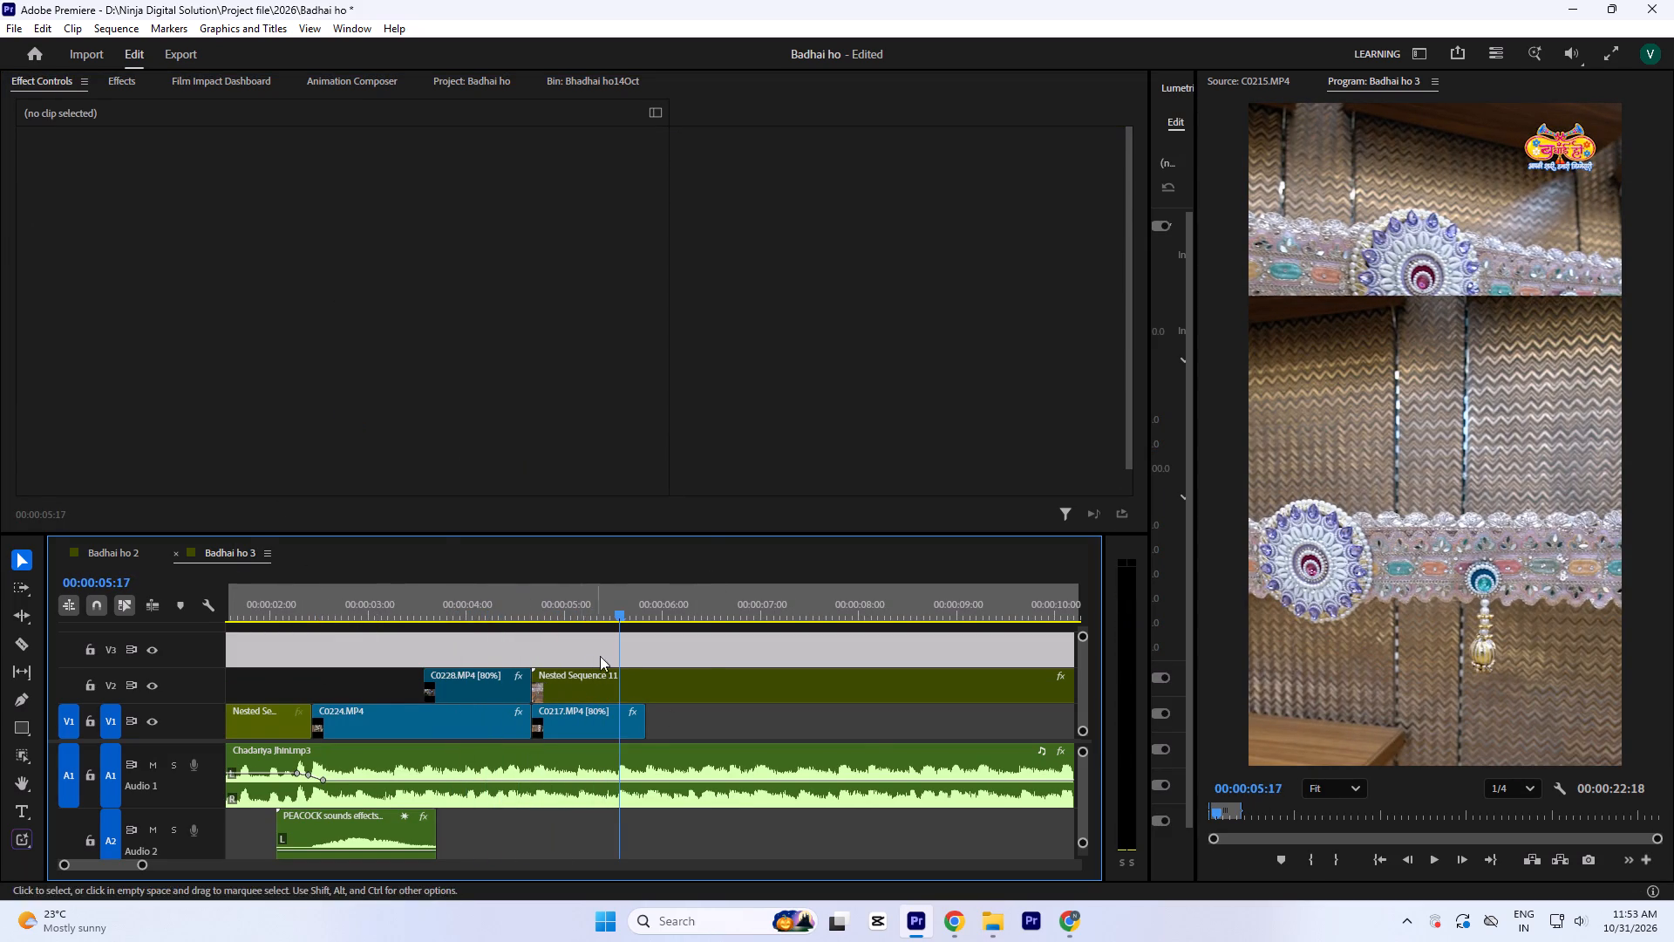
left_click(633, 676)
left_click_drag(349, 338, 348, 325)
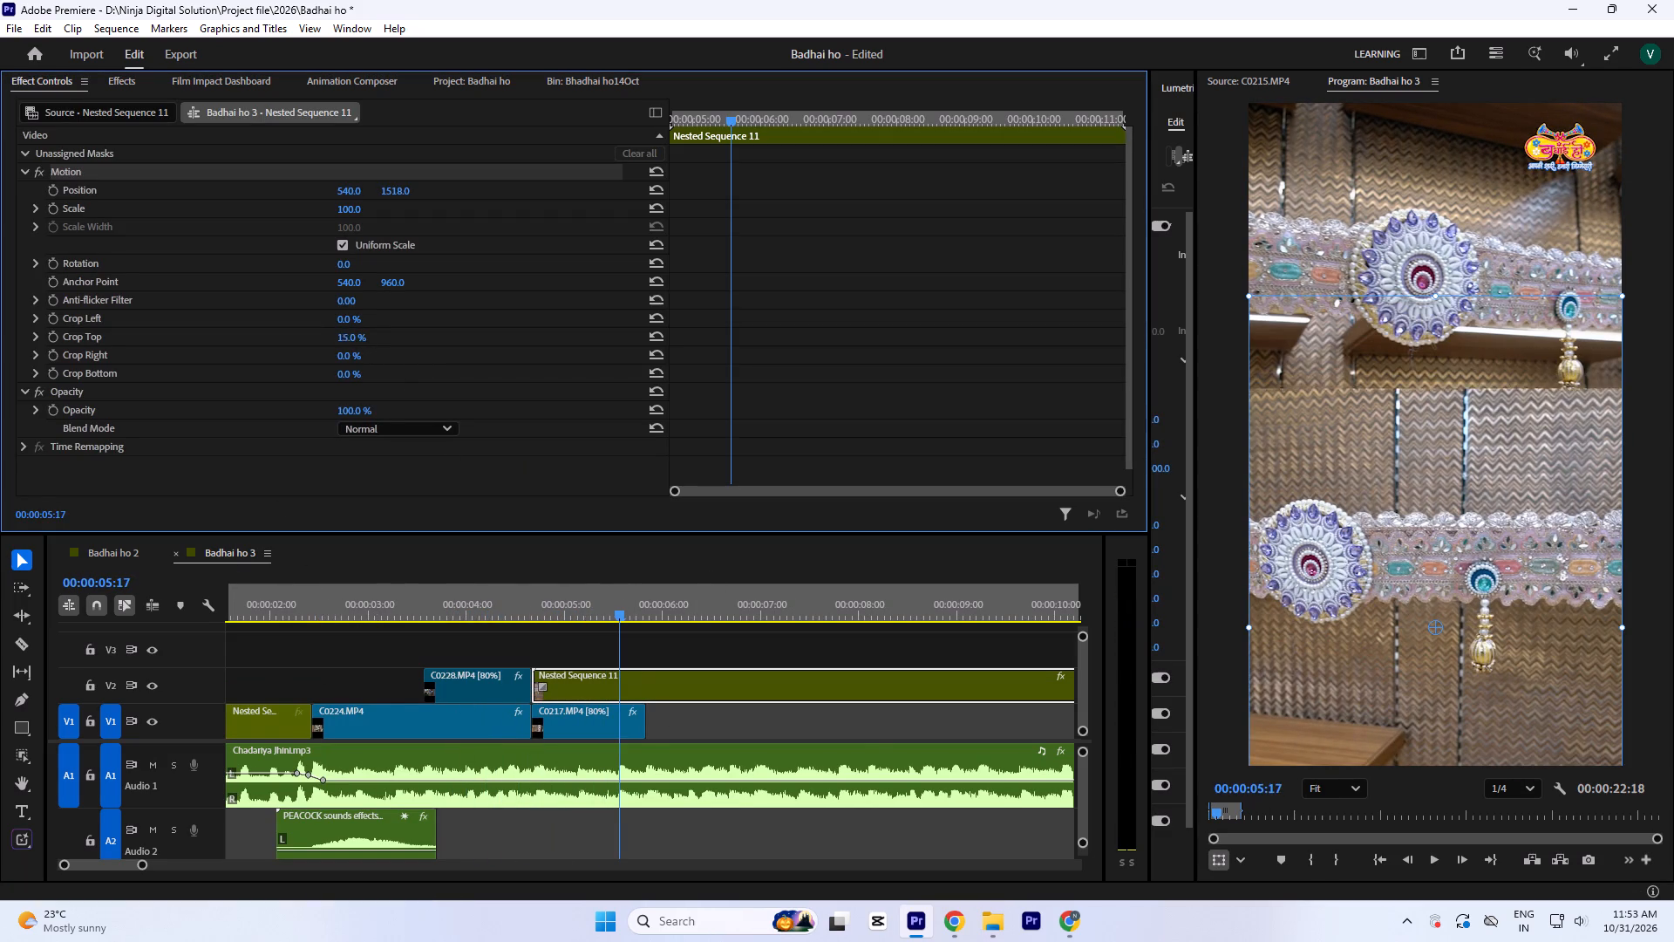
left_click_drag(348, 325, 348, 322)
left_click(643, 652)
Trim the nested clip's start to 00:00:06:21 and move it back to where C0228.MP4 ends on V2.
left_click(446, 586)
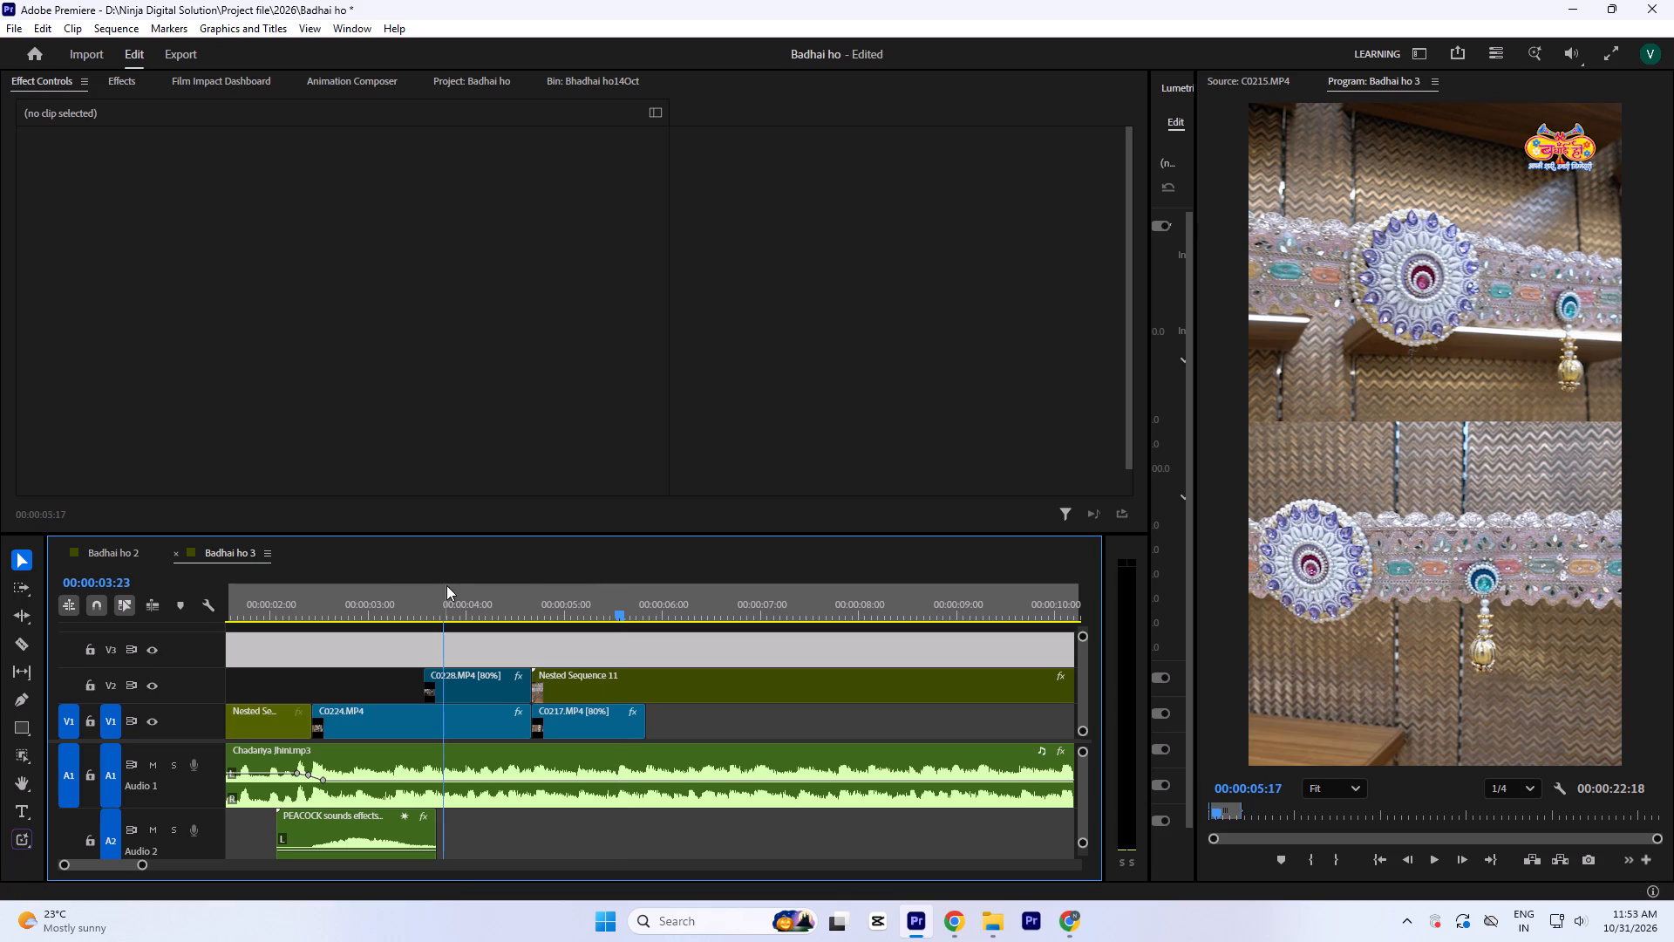
key("space")
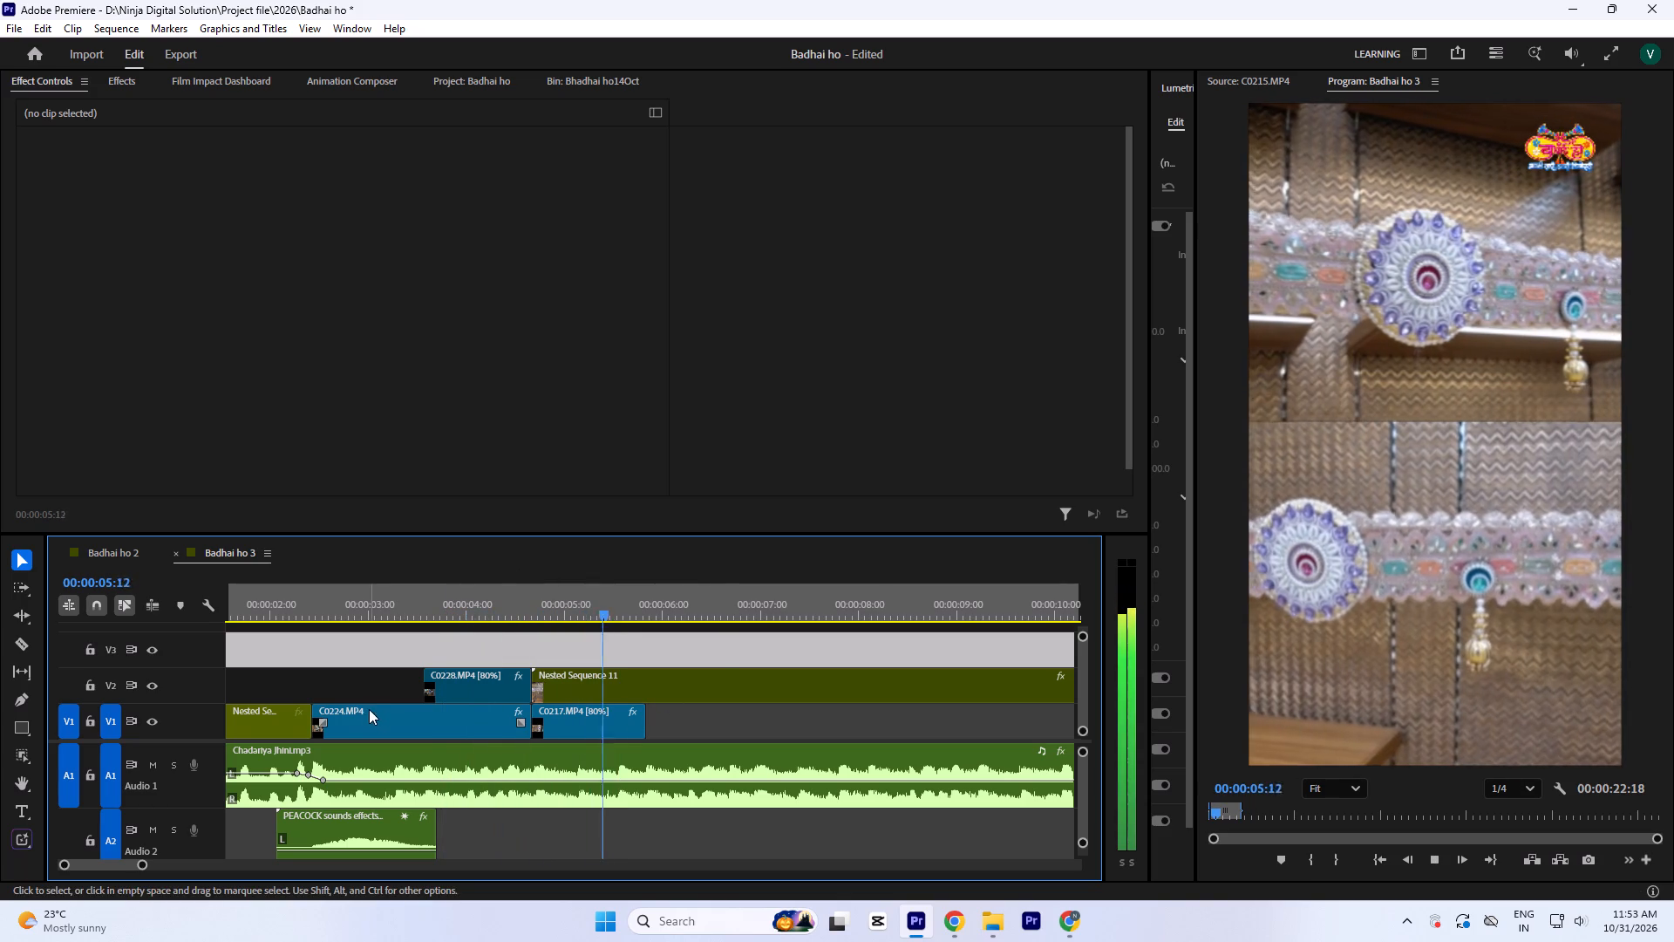
key("space")
key("space")
key("space")
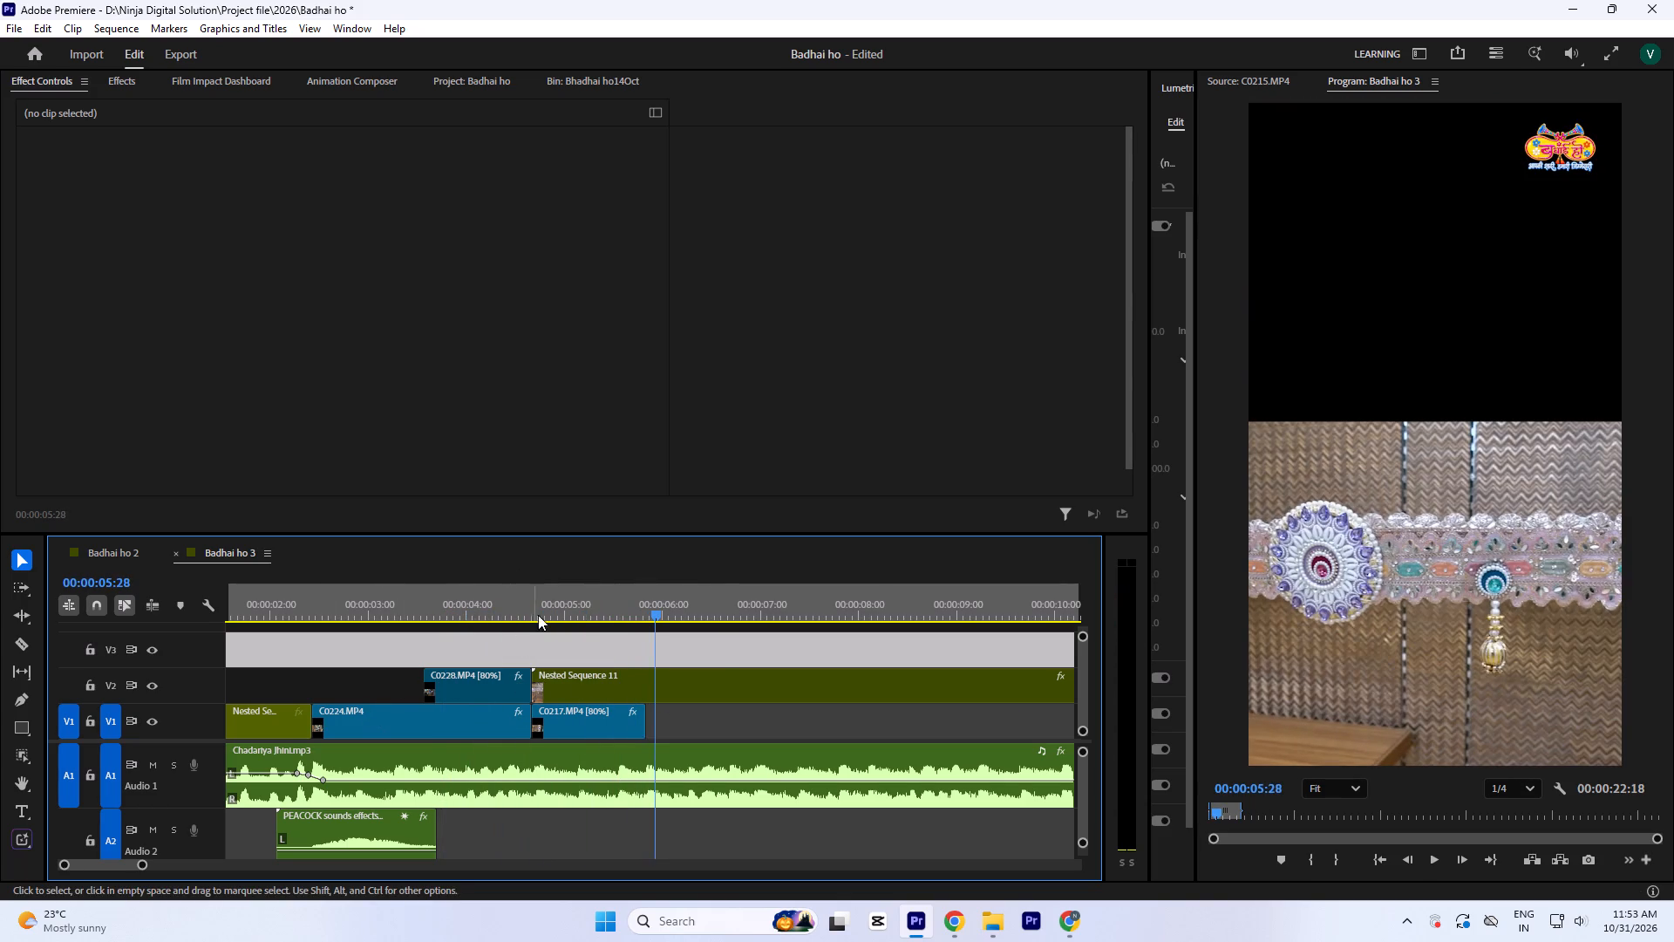
left_click_drag(539, 611, 732, 709)
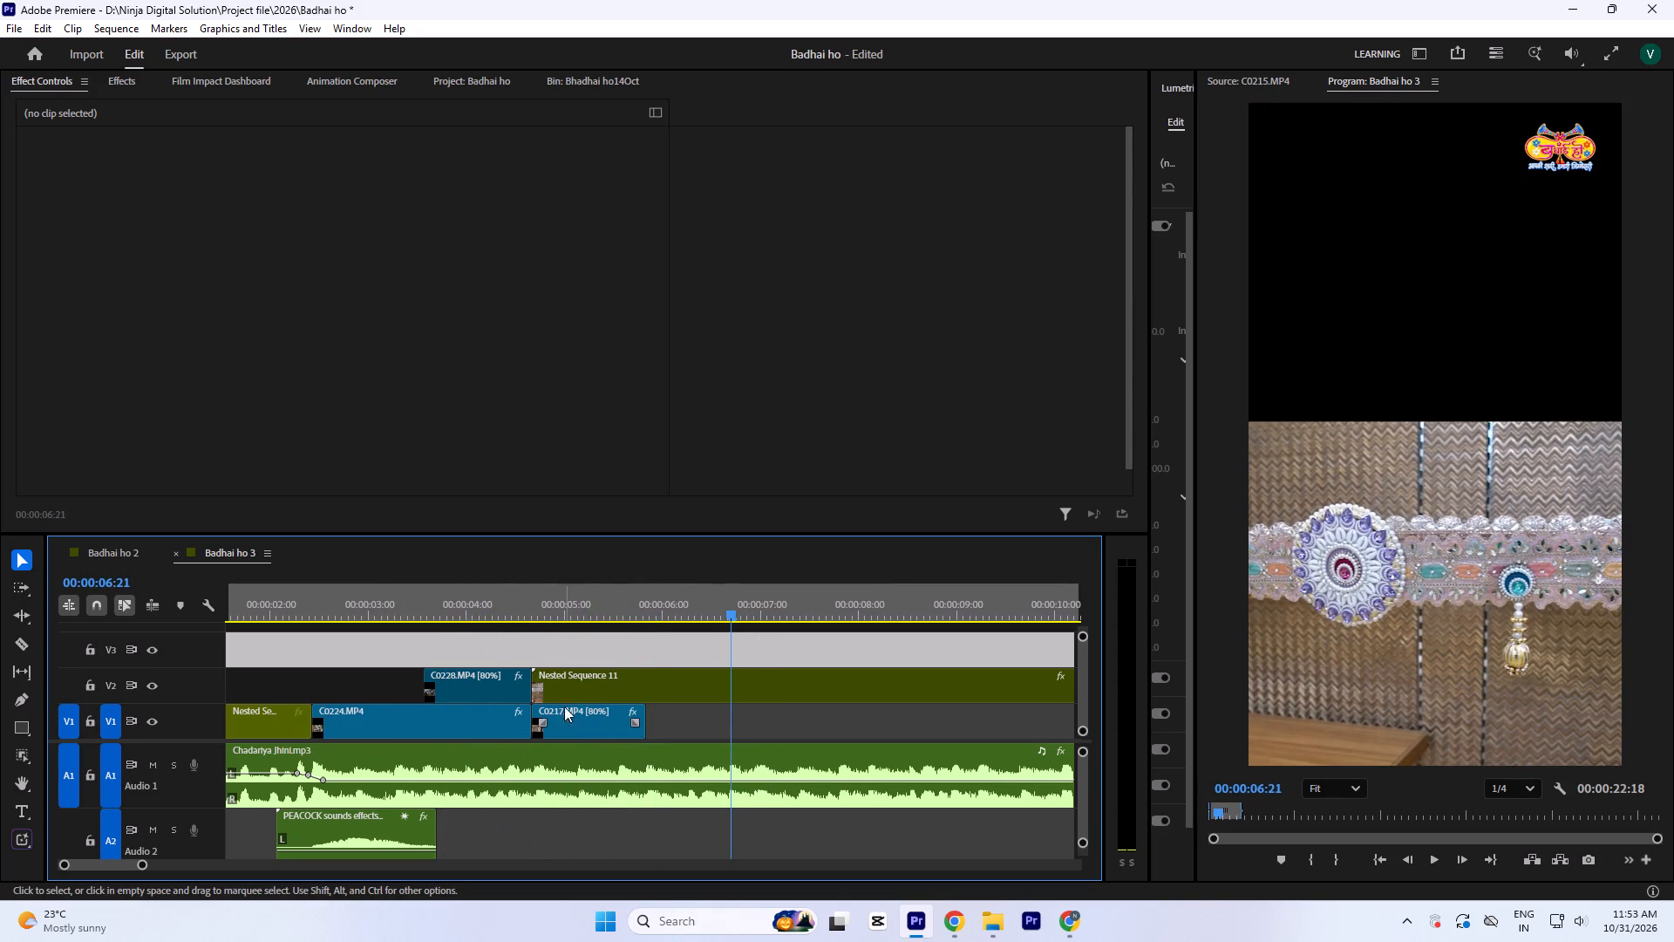
left_click_drag(541, 693, 745, 683)
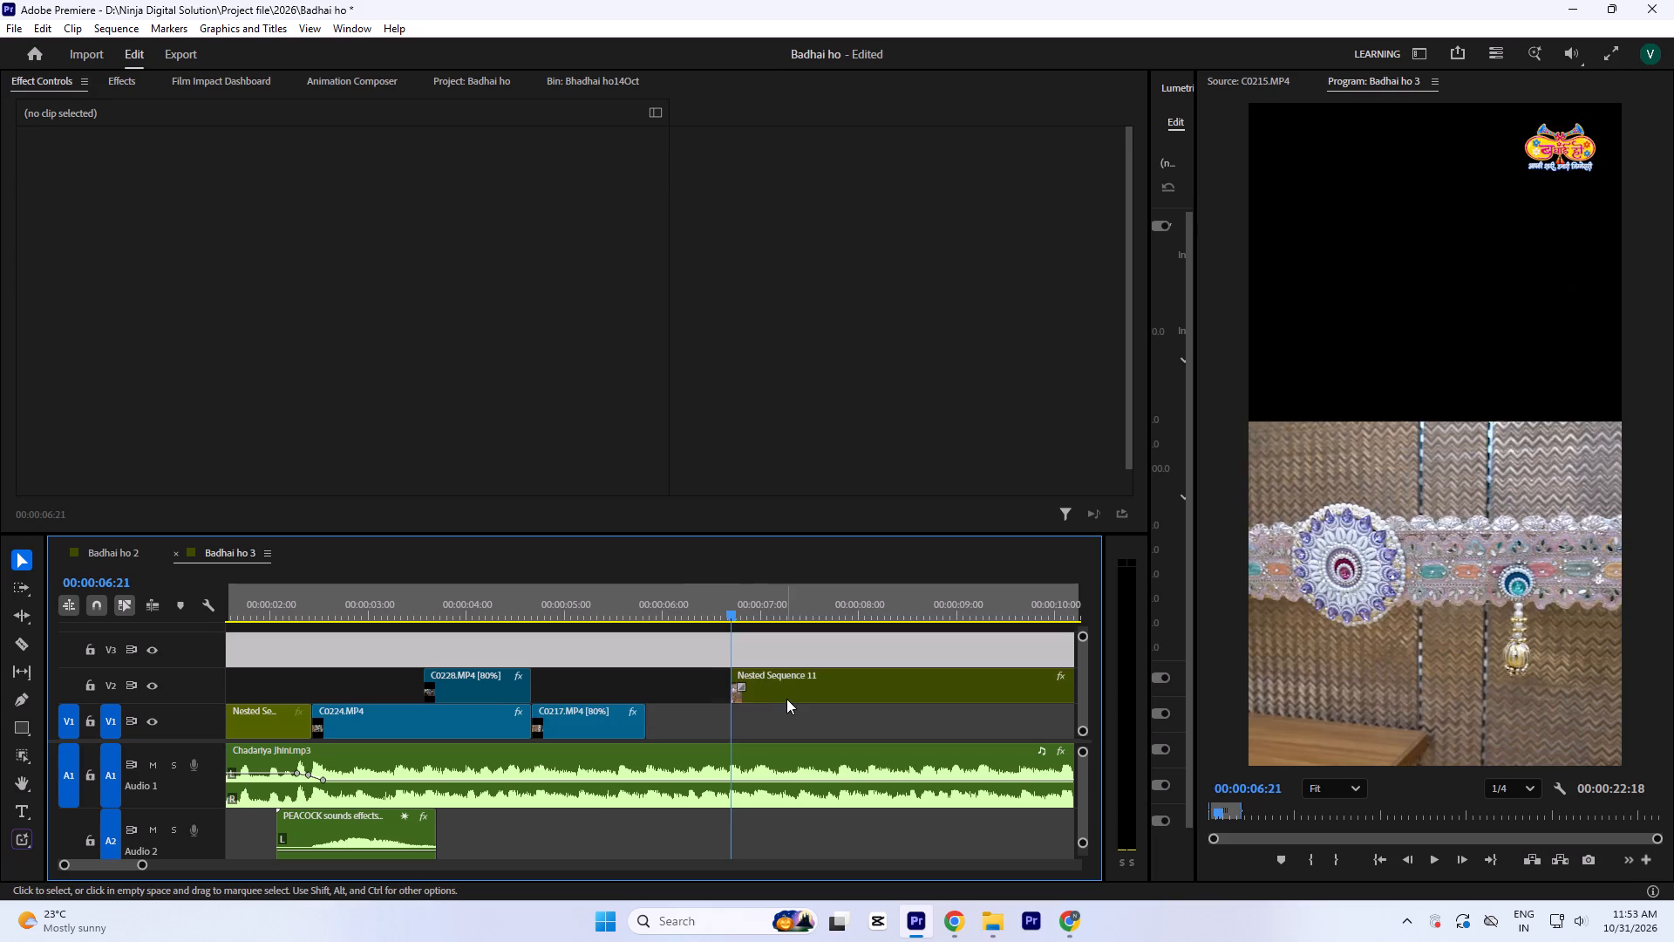
left_click_drag(792, 698, 598, 683)
Play back the split-screen section repeatedly to compare the movement of C0217.MP4 and the nested clip against the music.
left_click(462, 582)
left_click(474, 605)
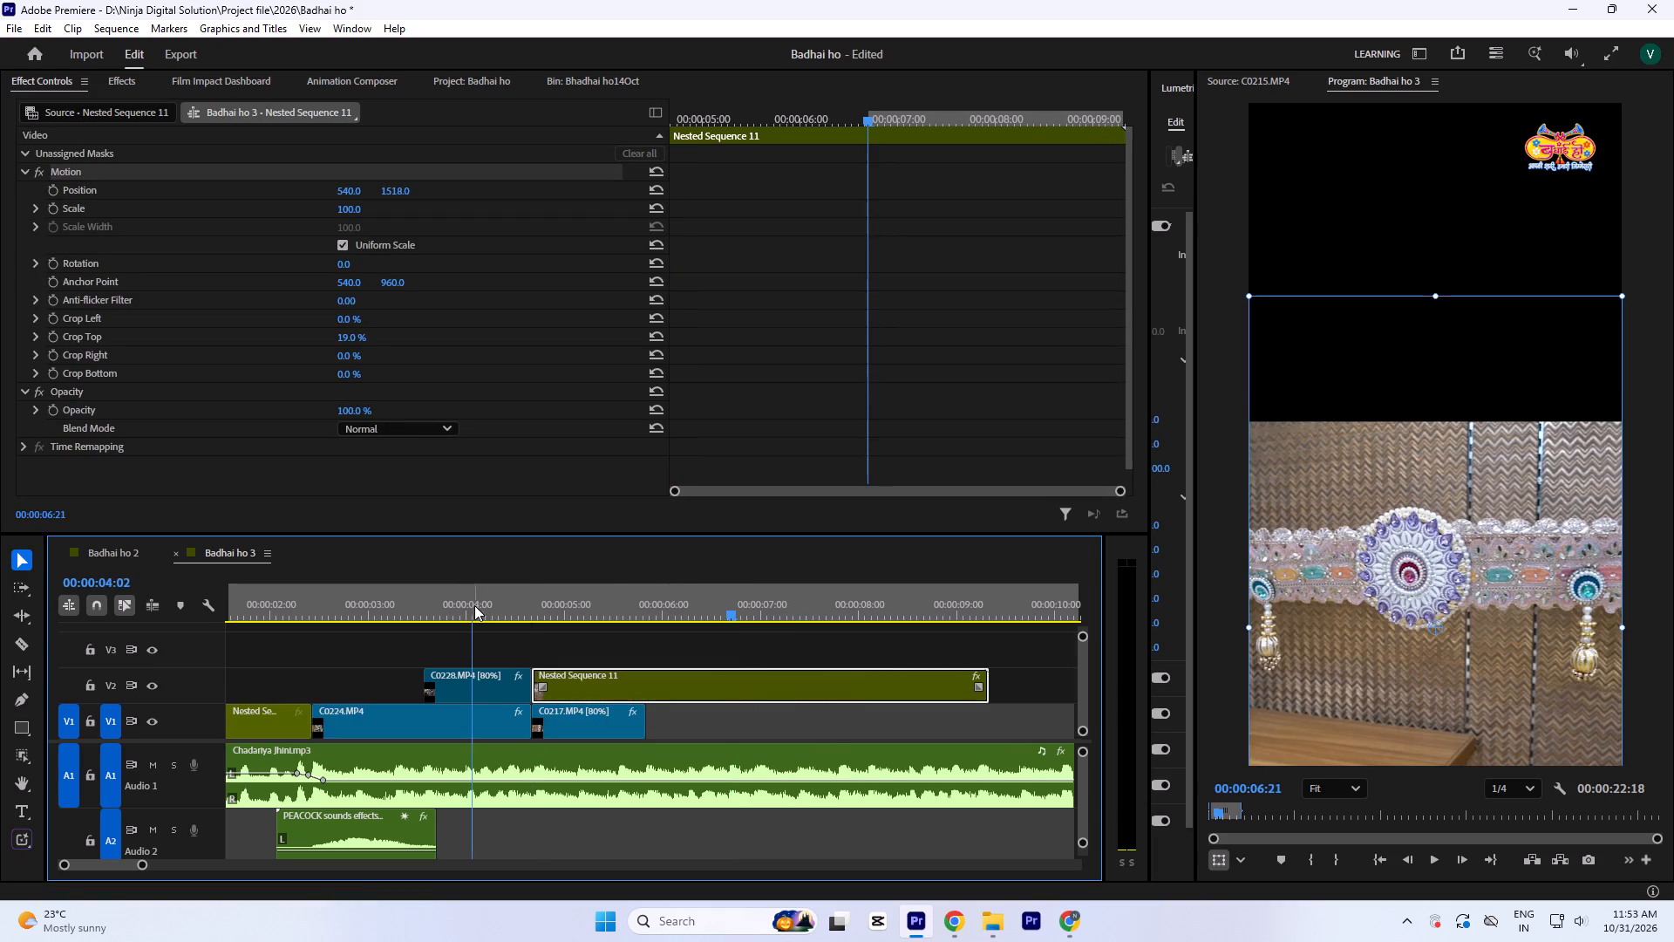
key("space")
key("space")
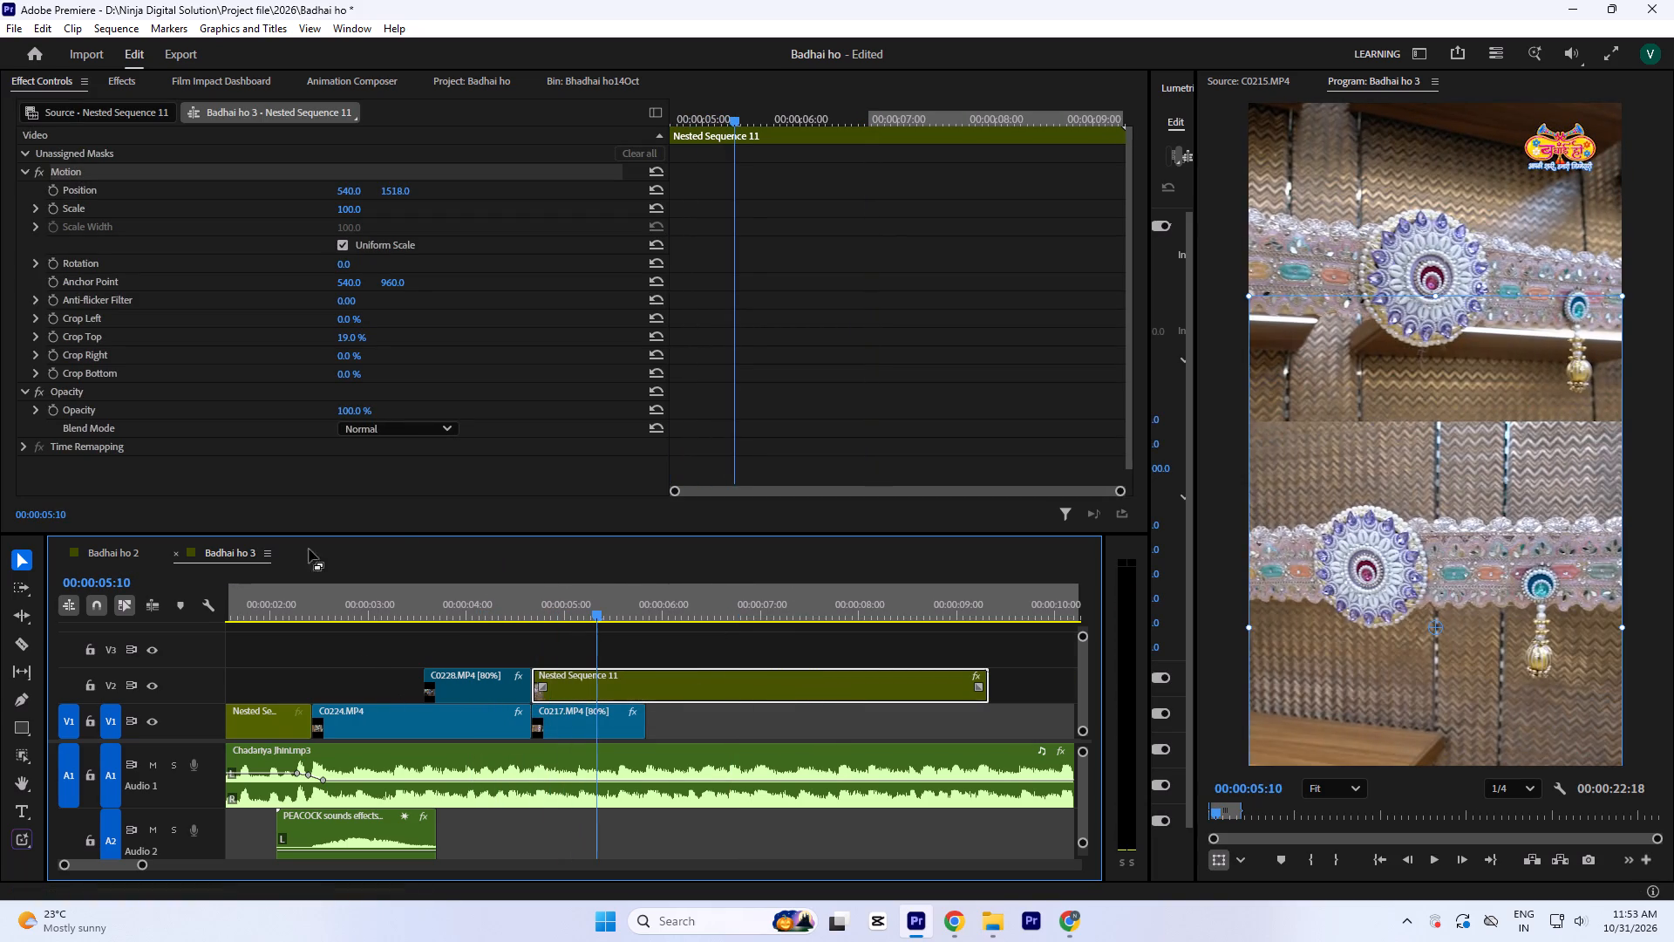
key("space")
key("space")
key("space")
key("space")
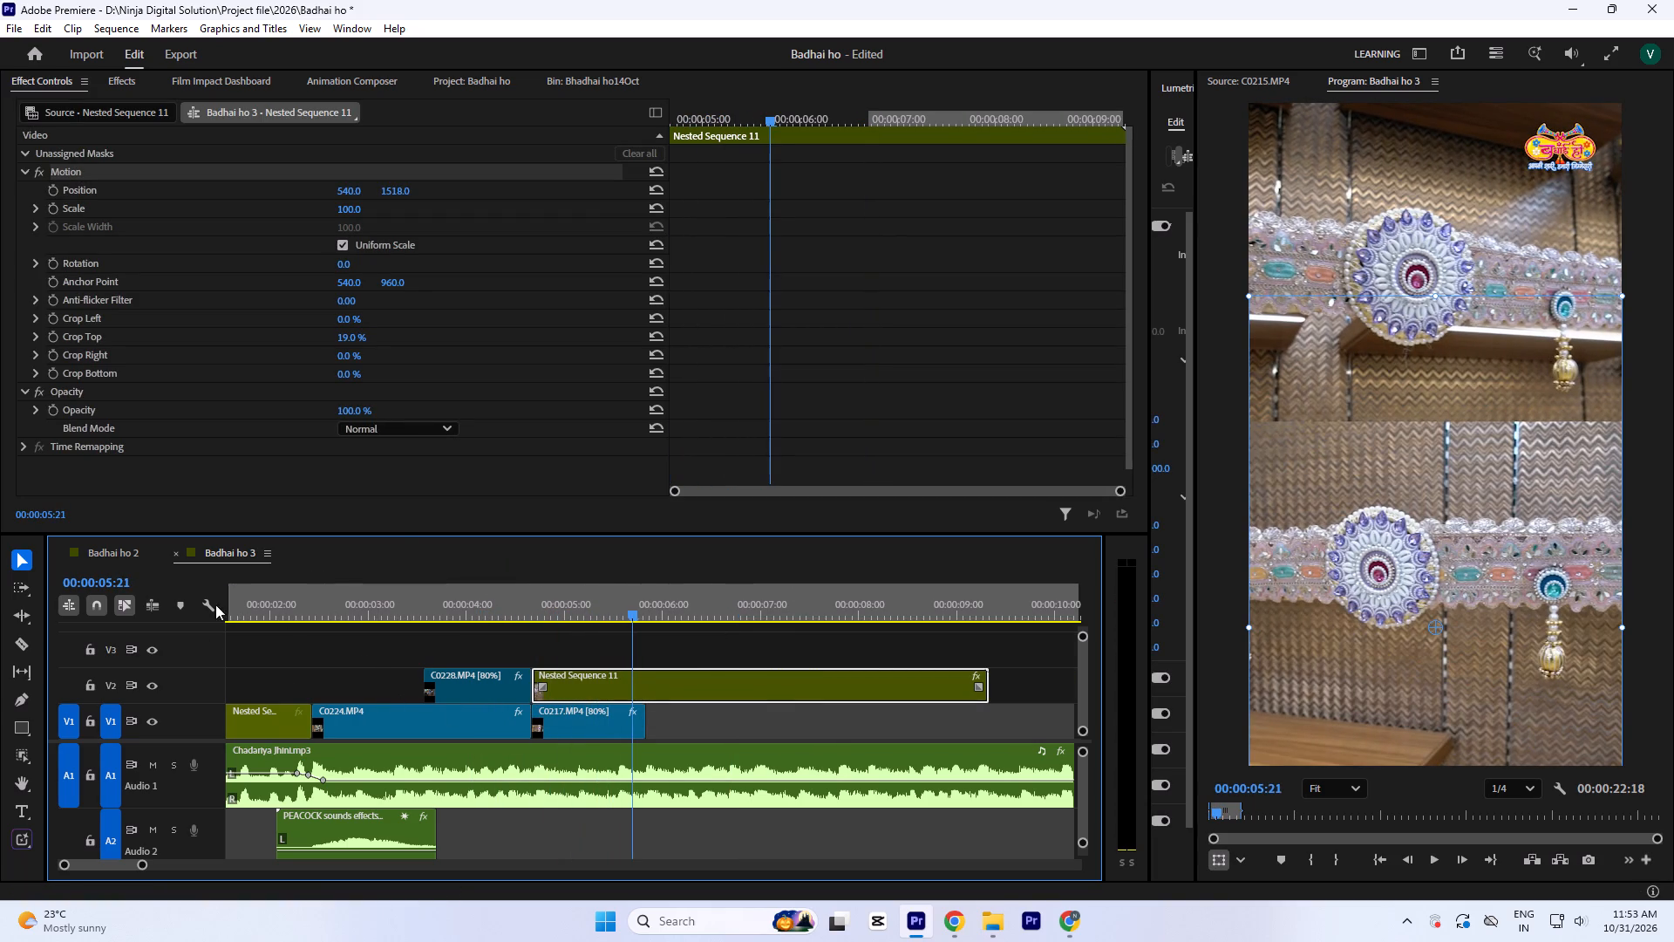
key("space")
key("space")
left_click(534, 592)
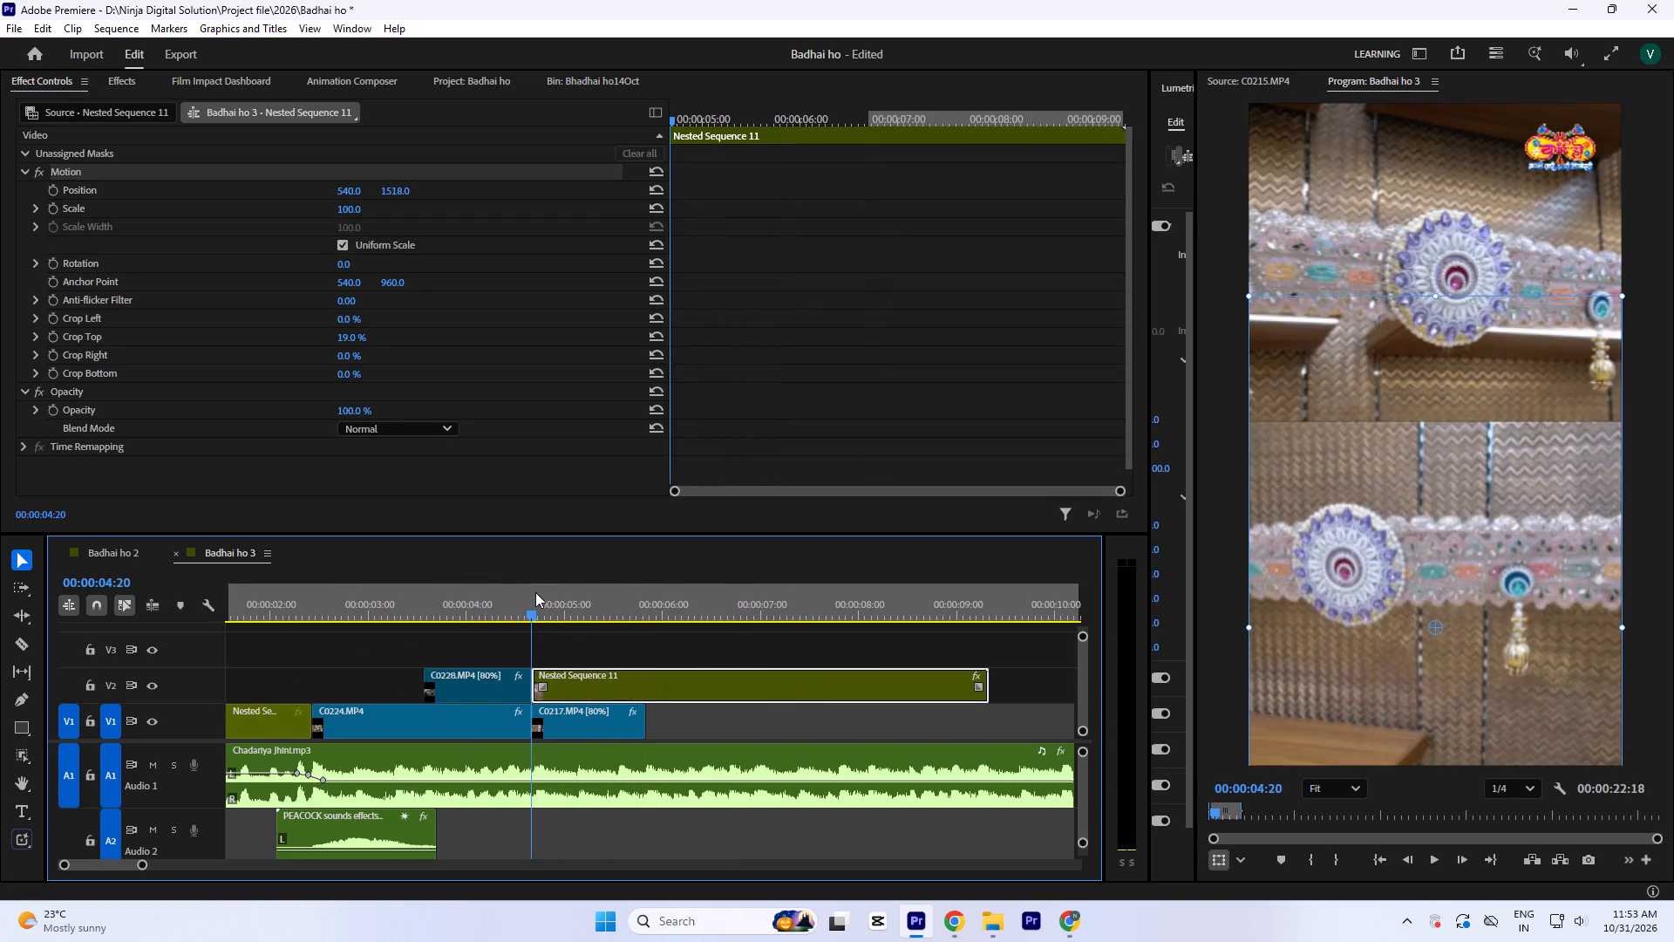
key("space")
key("space")
key("space")
key("space")
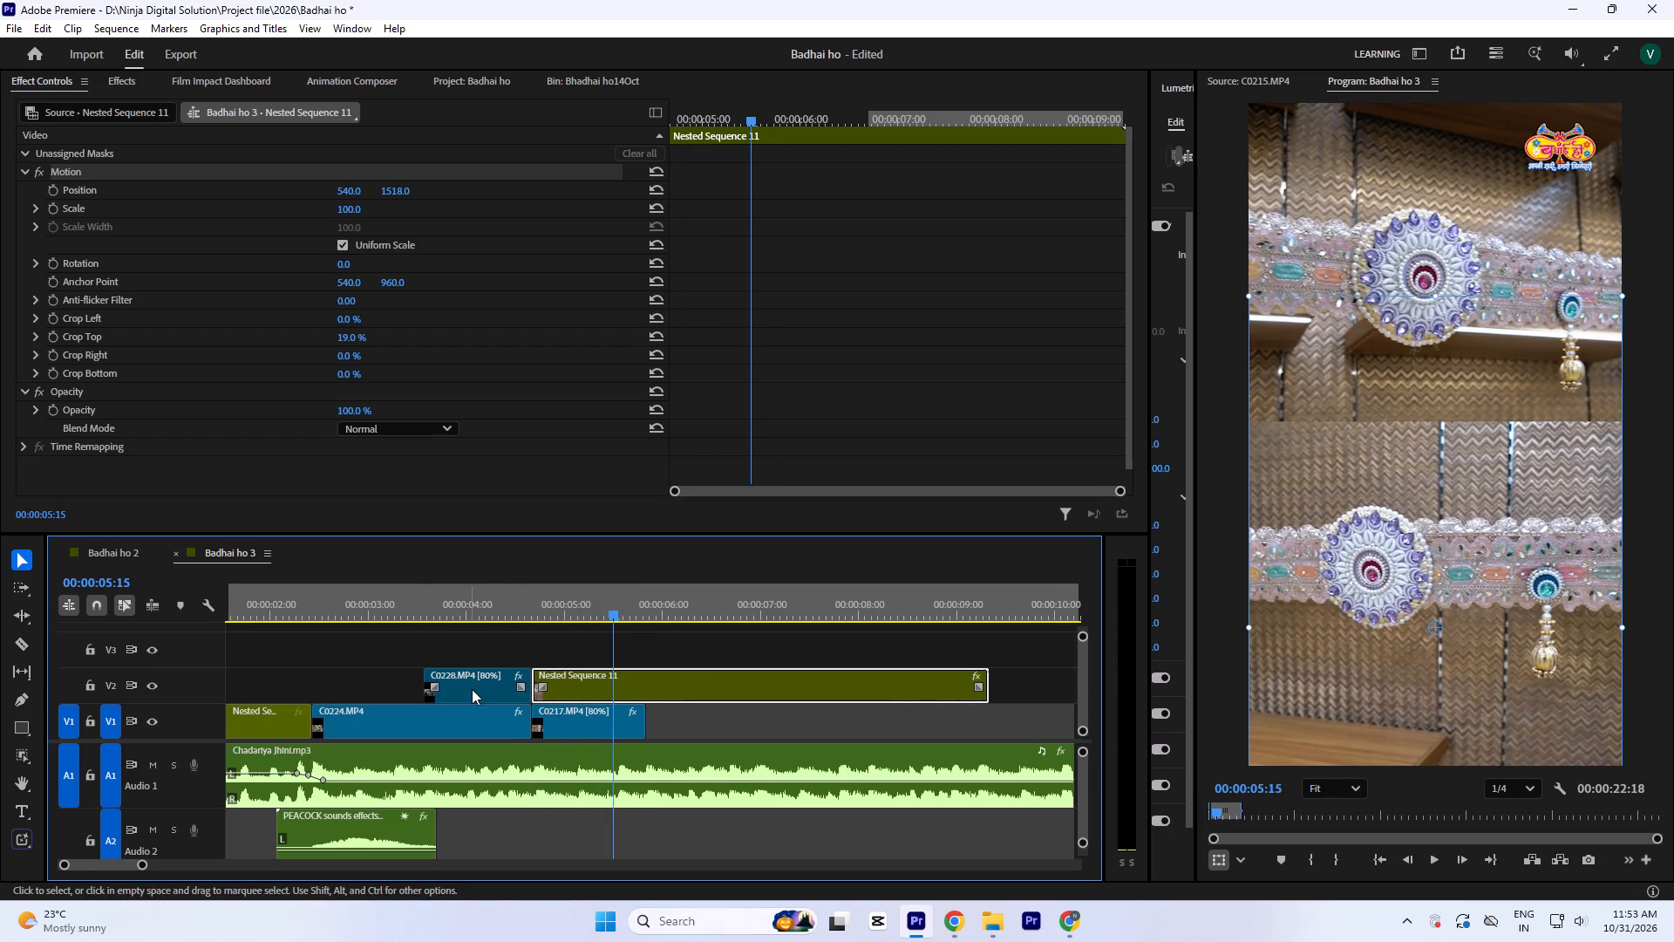
key("space")
key("space")
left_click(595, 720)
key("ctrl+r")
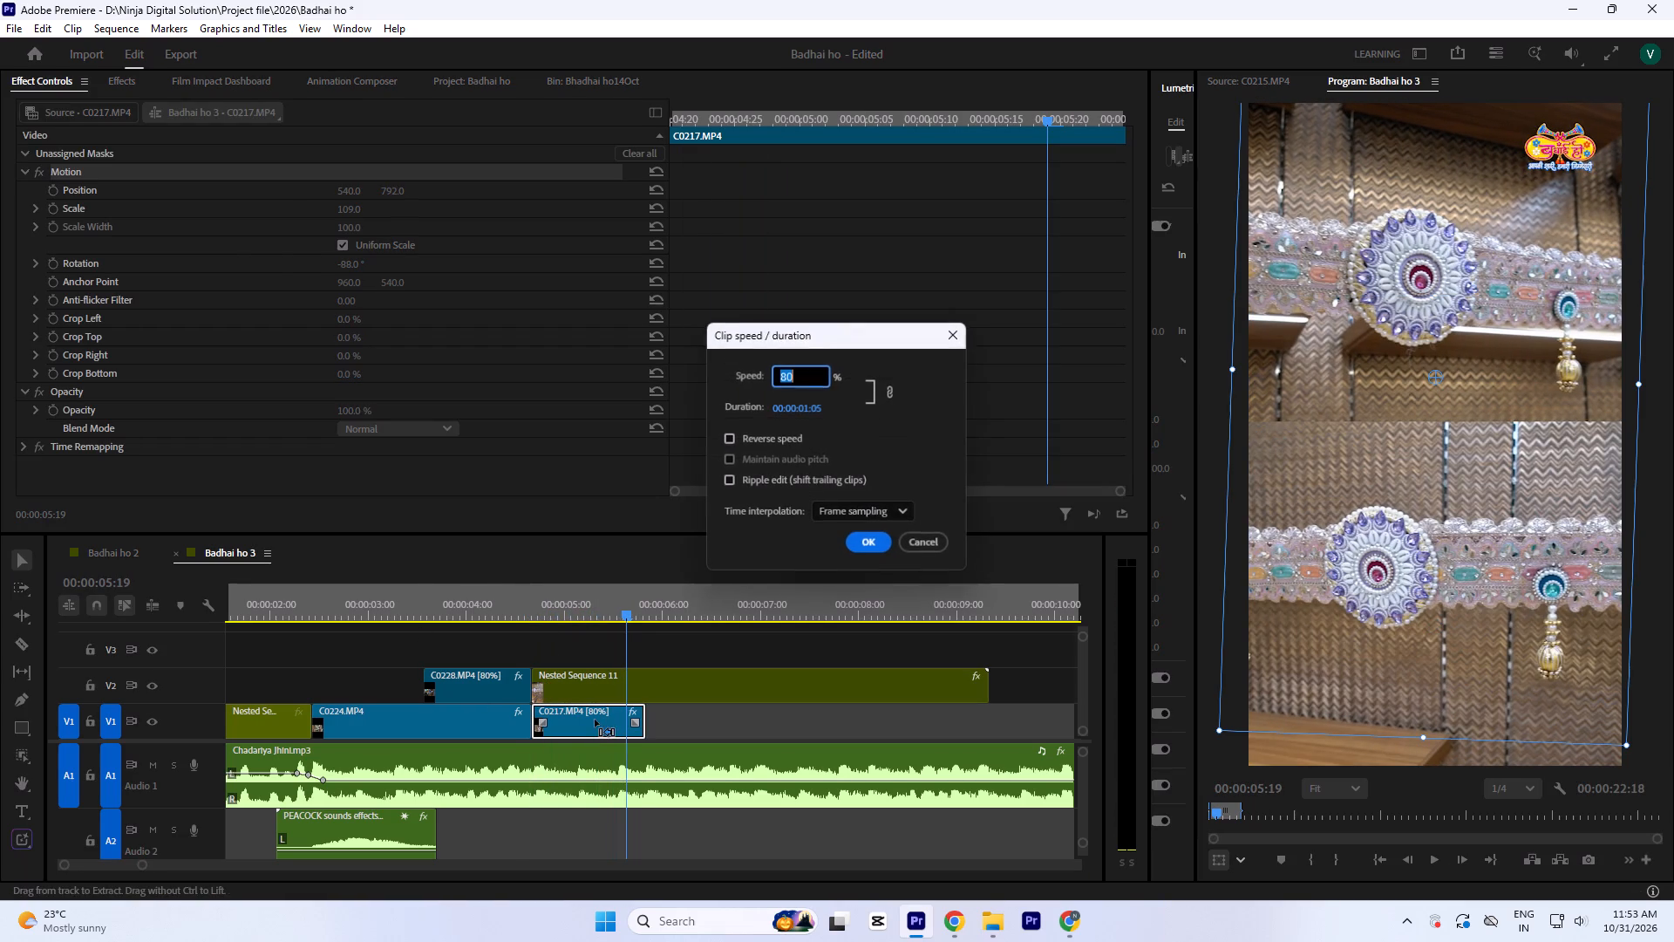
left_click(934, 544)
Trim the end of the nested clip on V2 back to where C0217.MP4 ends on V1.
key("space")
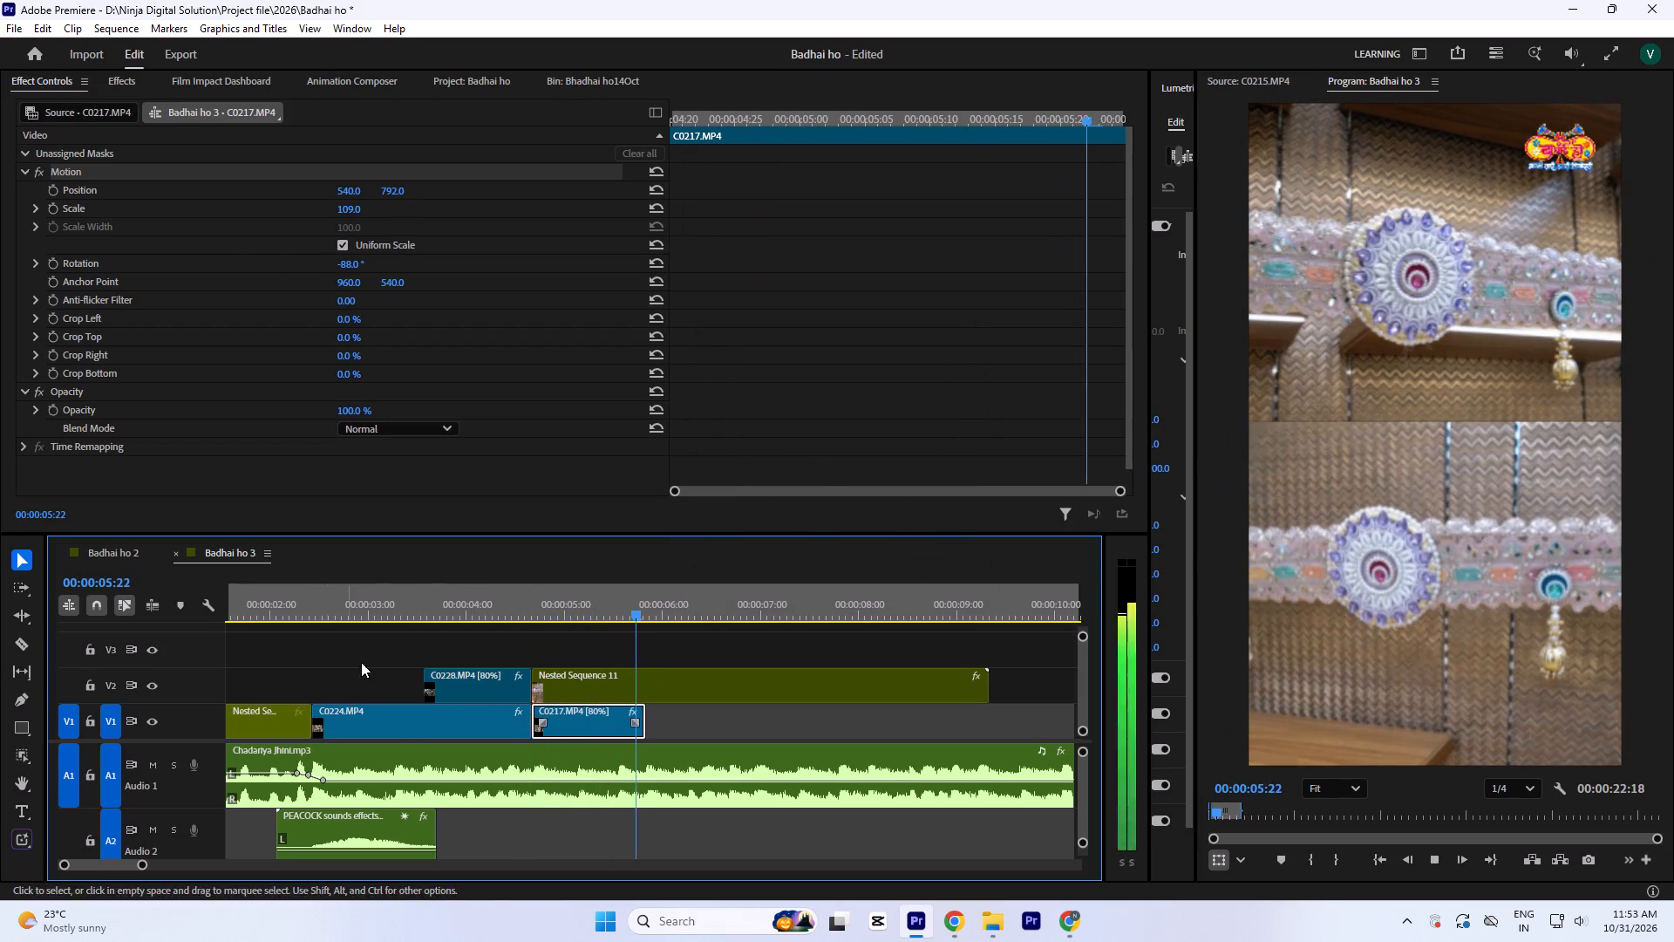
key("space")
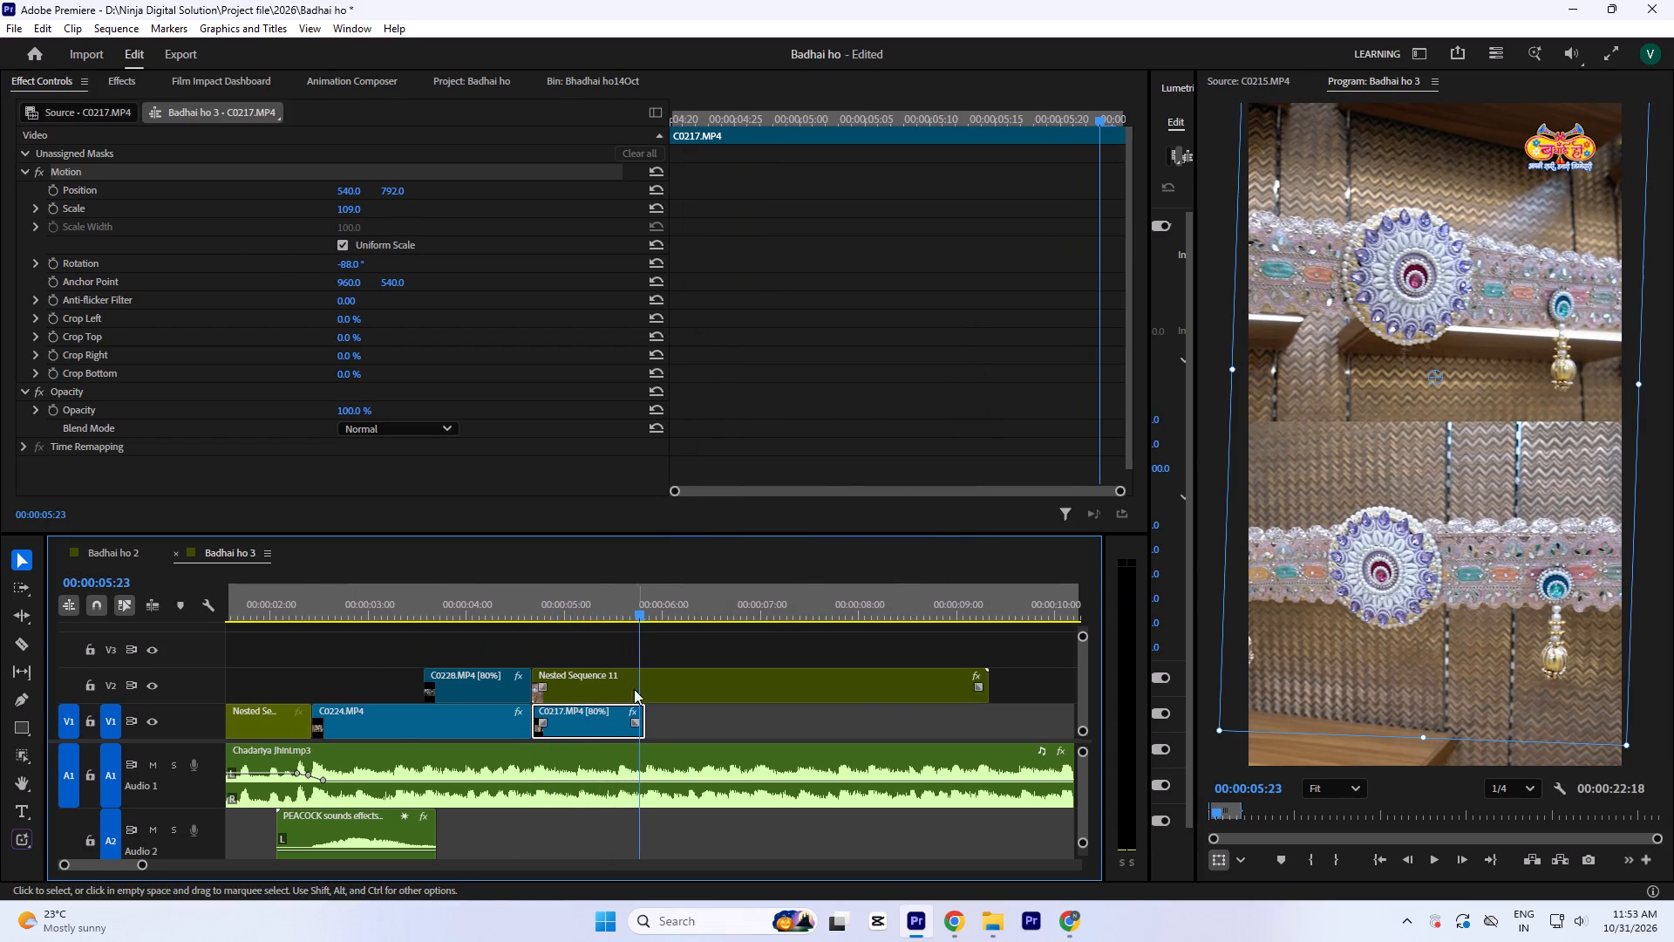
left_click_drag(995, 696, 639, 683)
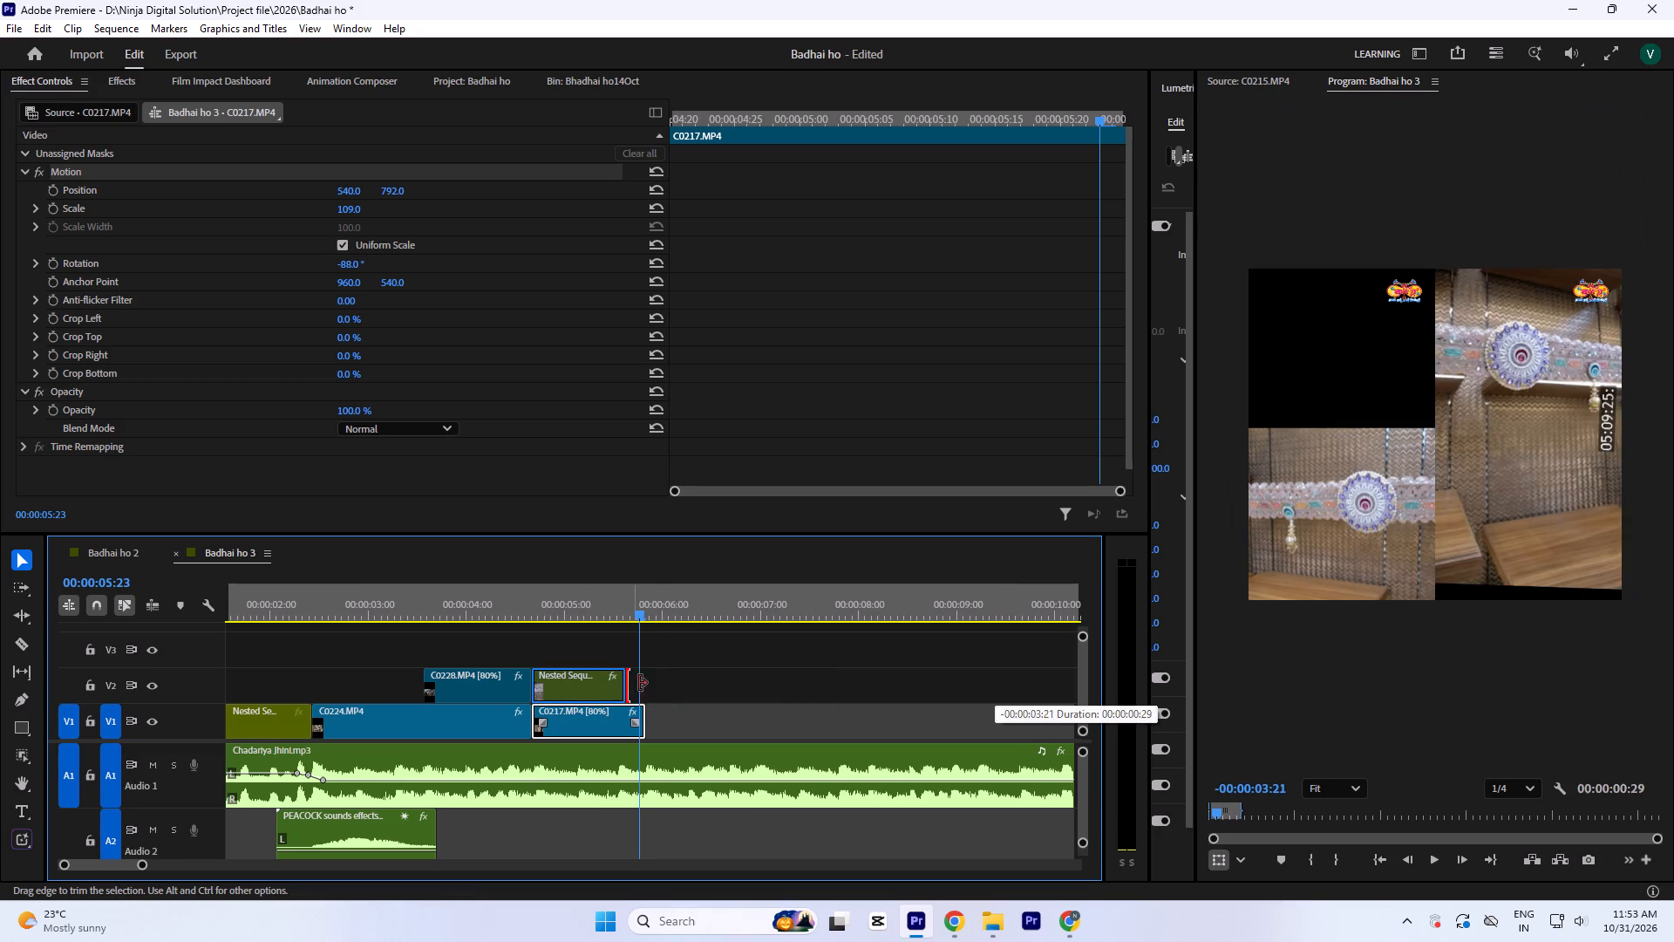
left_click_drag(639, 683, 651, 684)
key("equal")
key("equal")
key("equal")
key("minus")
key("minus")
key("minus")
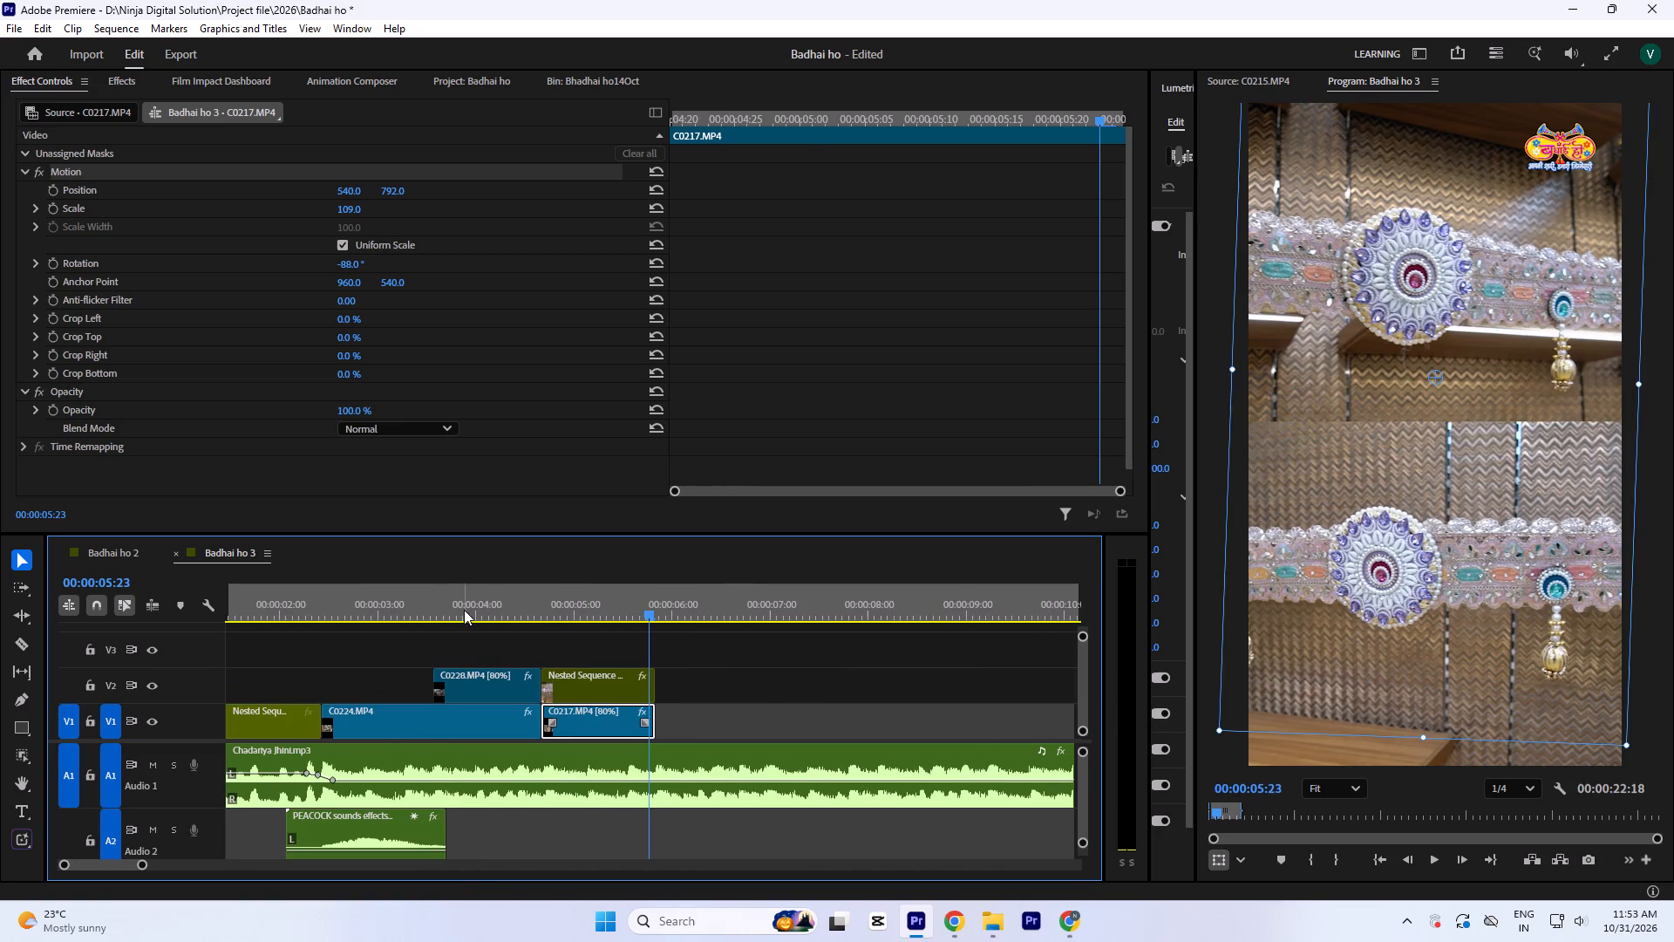
Play back the sequence through the split-screen section to review the cut.
left_click(465, 608)
key("space")
key("space")
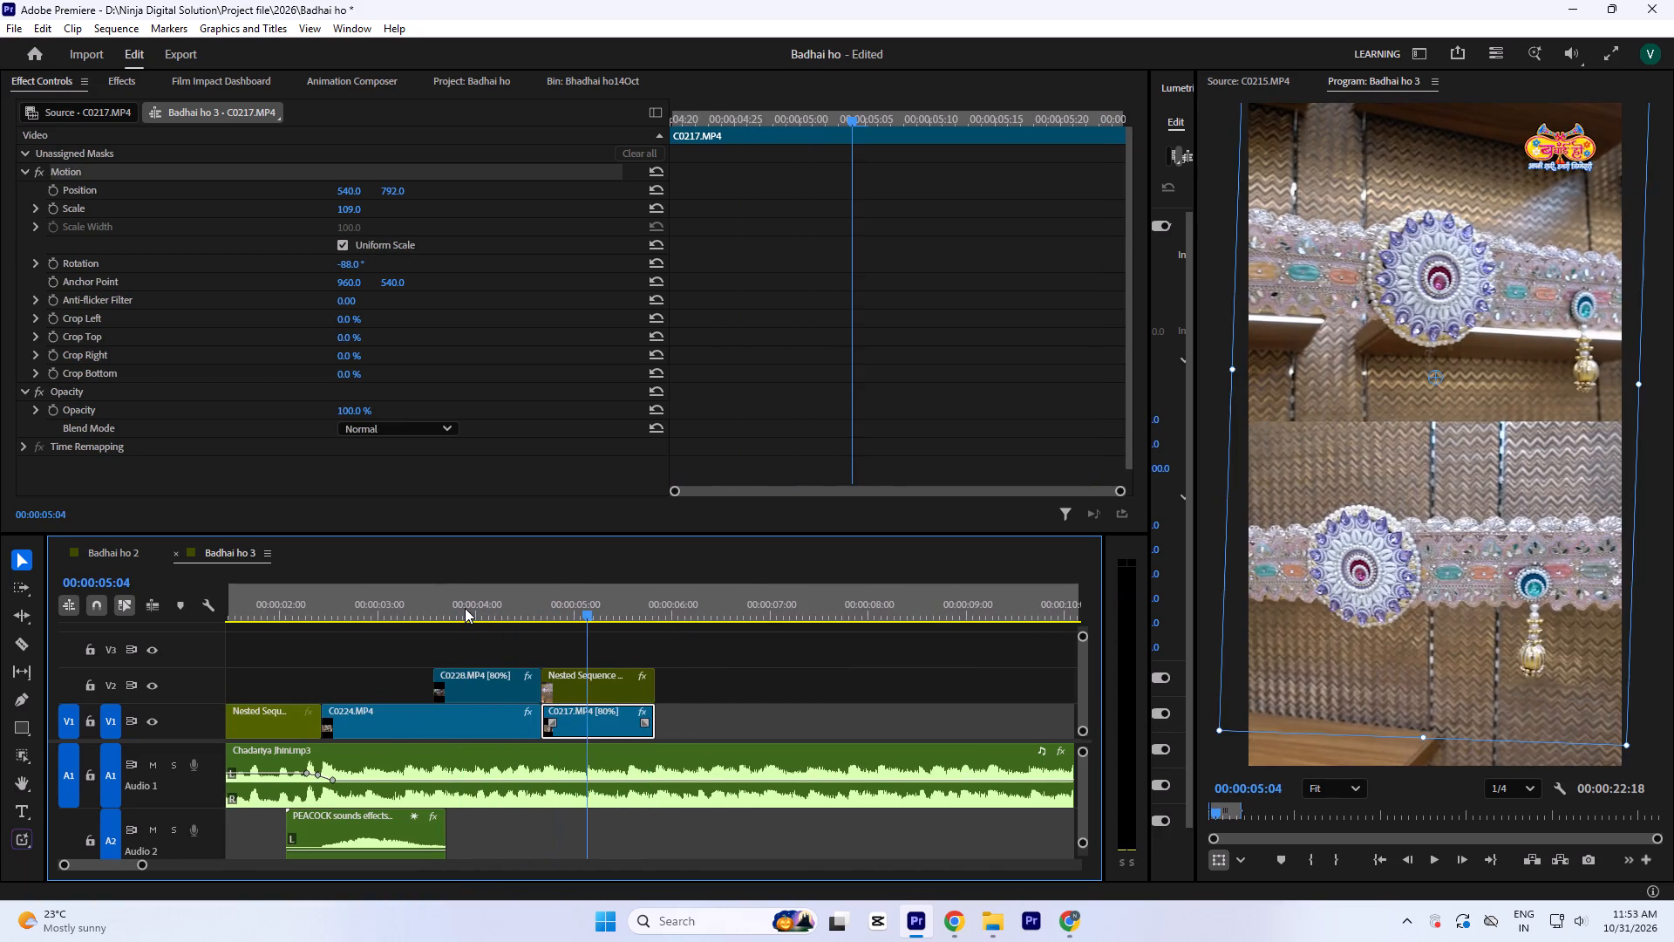
key("space")
key("space")
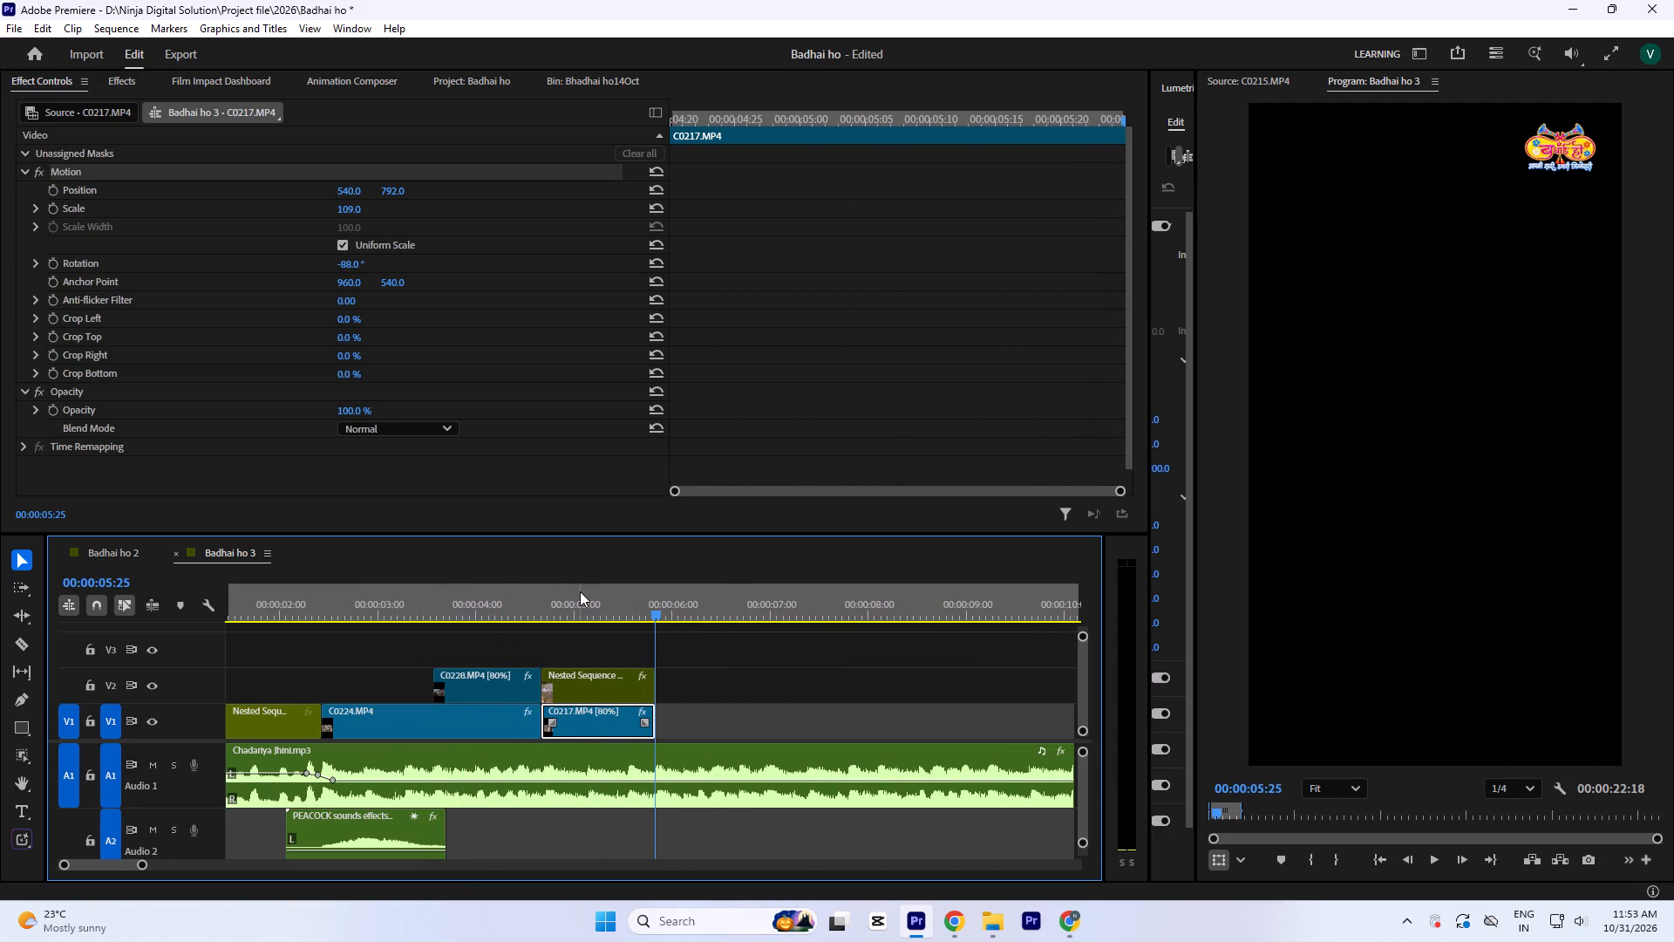
Delete C0217.MP4 from V1 and the split-screen nested clip from V2.
left_click(582, 591)
left_click_drag(691, 717, 636, 686)
key("Delete")
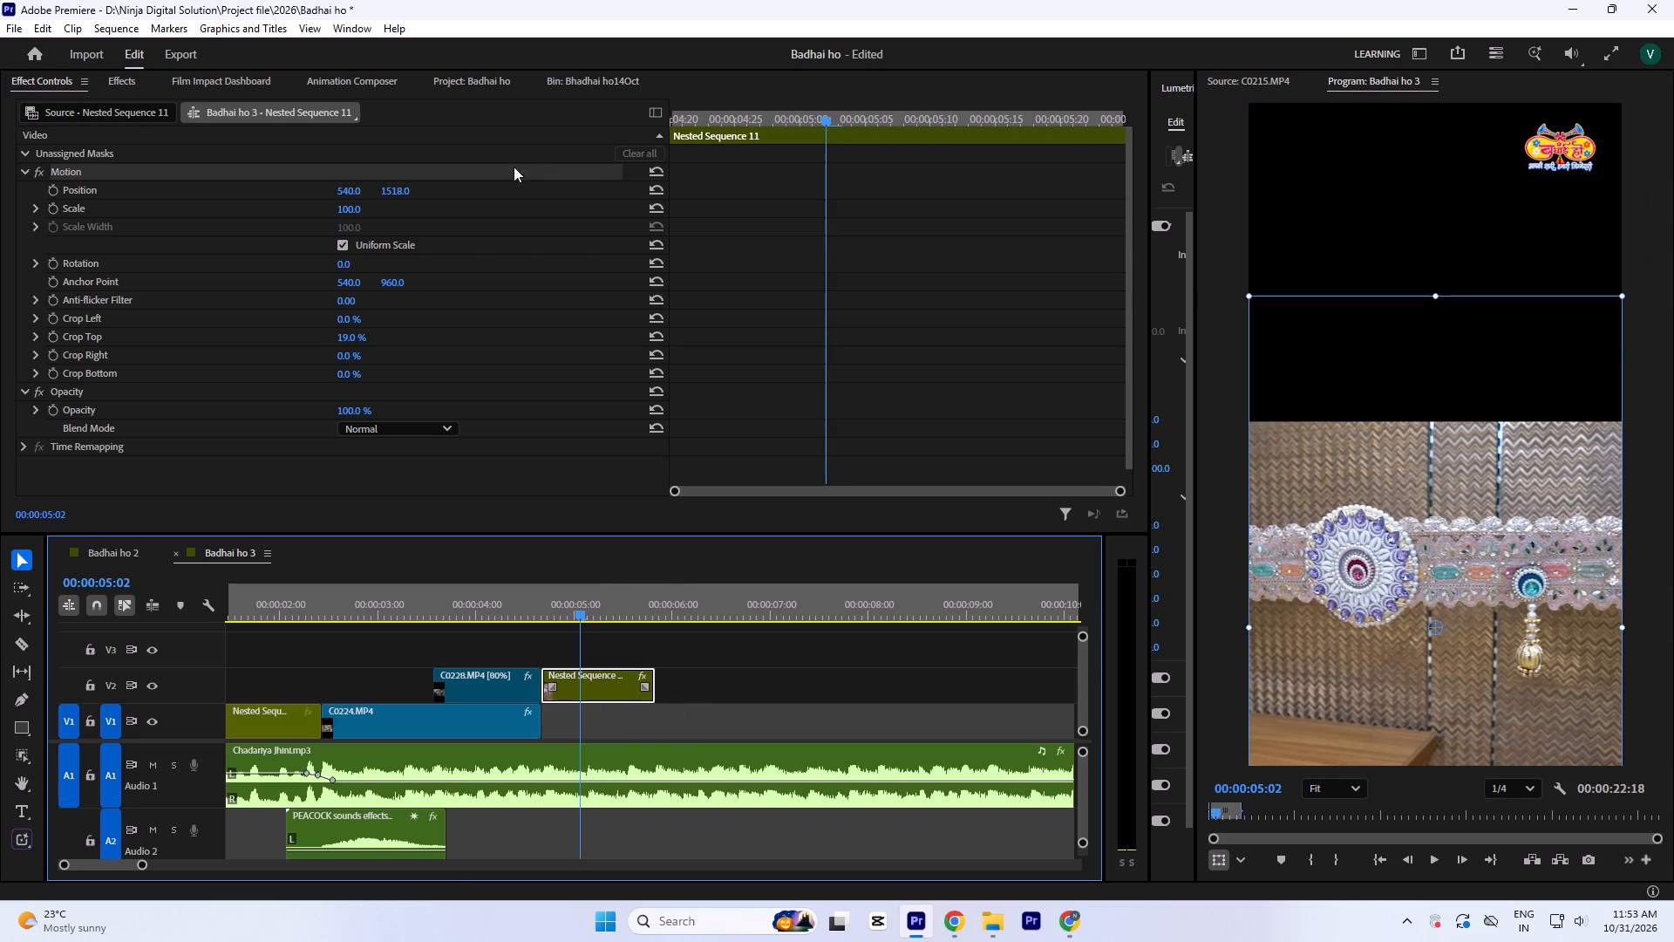
left_click(638, 690)
key("Delete")
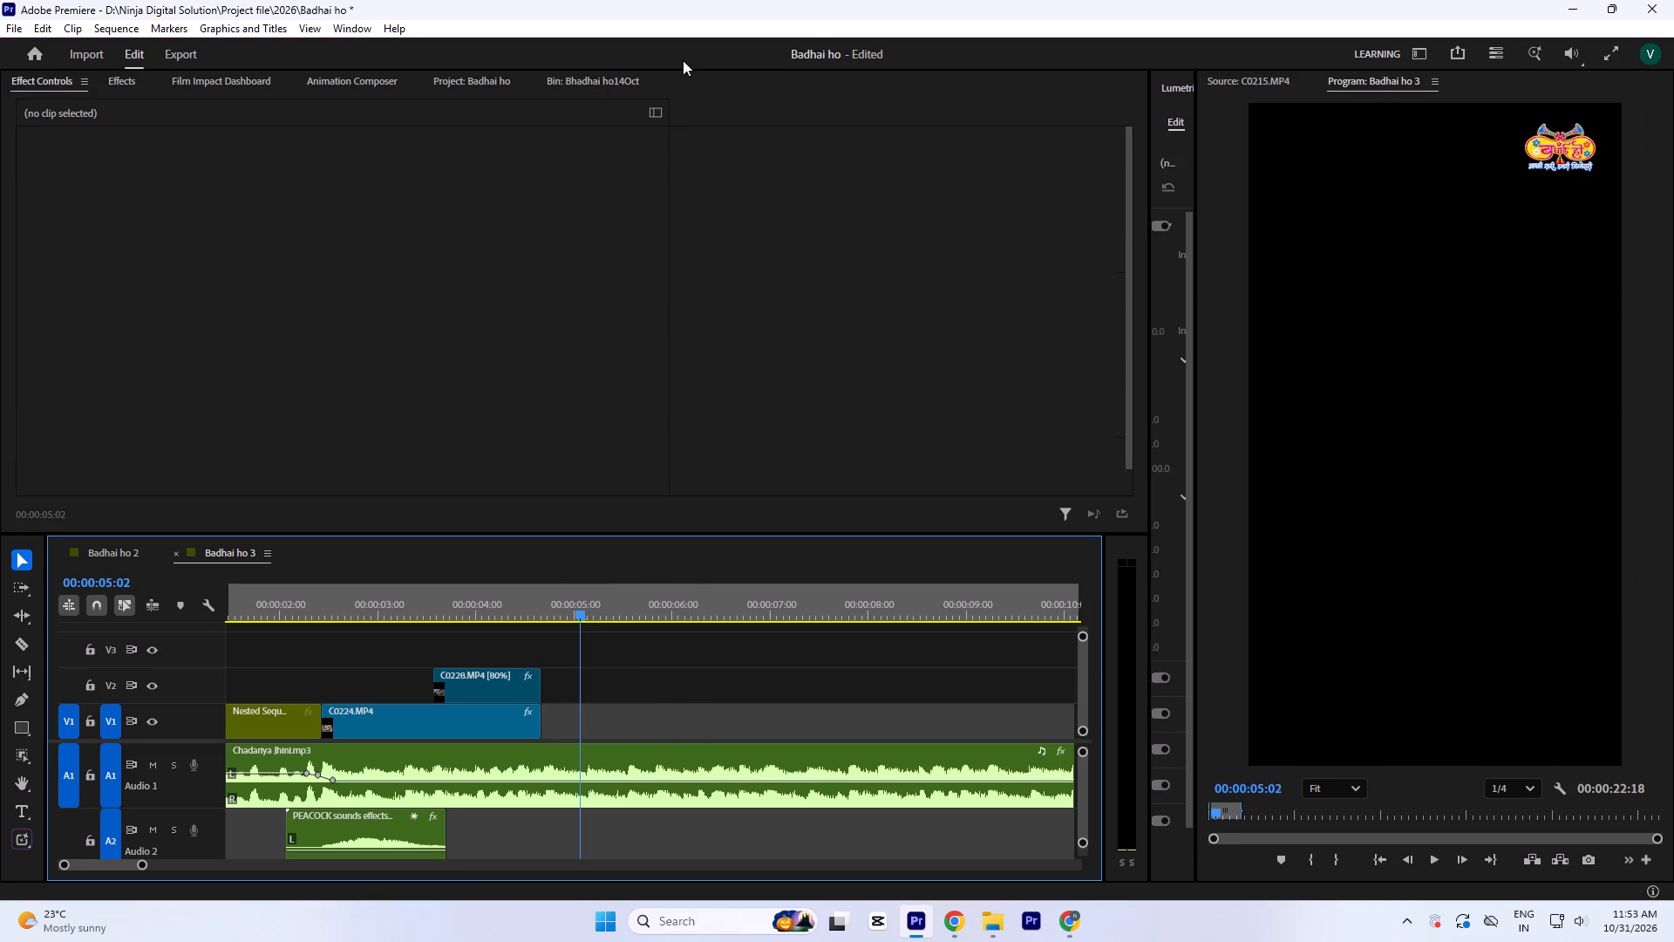
Browse the Bhadhai ho14Oct bin and preview C0220.MP4, C0213.MP4 and C0216.MP4 as possible replacement shots.
left_click(623, 86)
scroll(583, 402, "down", 1)
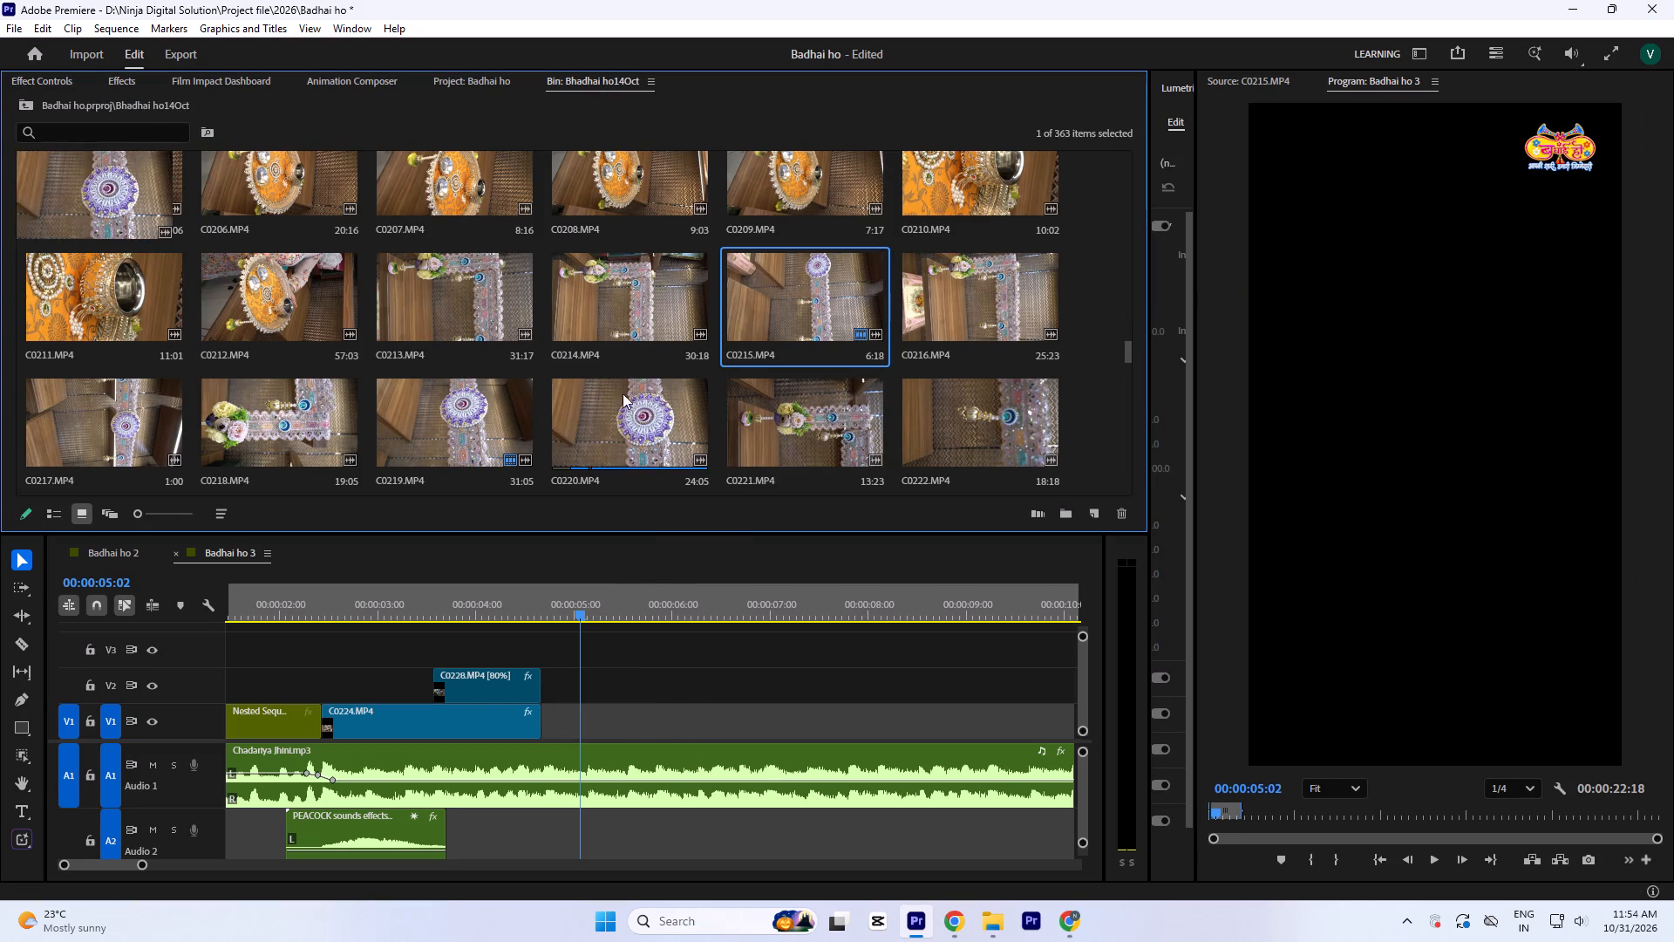
double_click(613, 311)
key("space")
left_click_drag(1422, 818, 1557, 830)
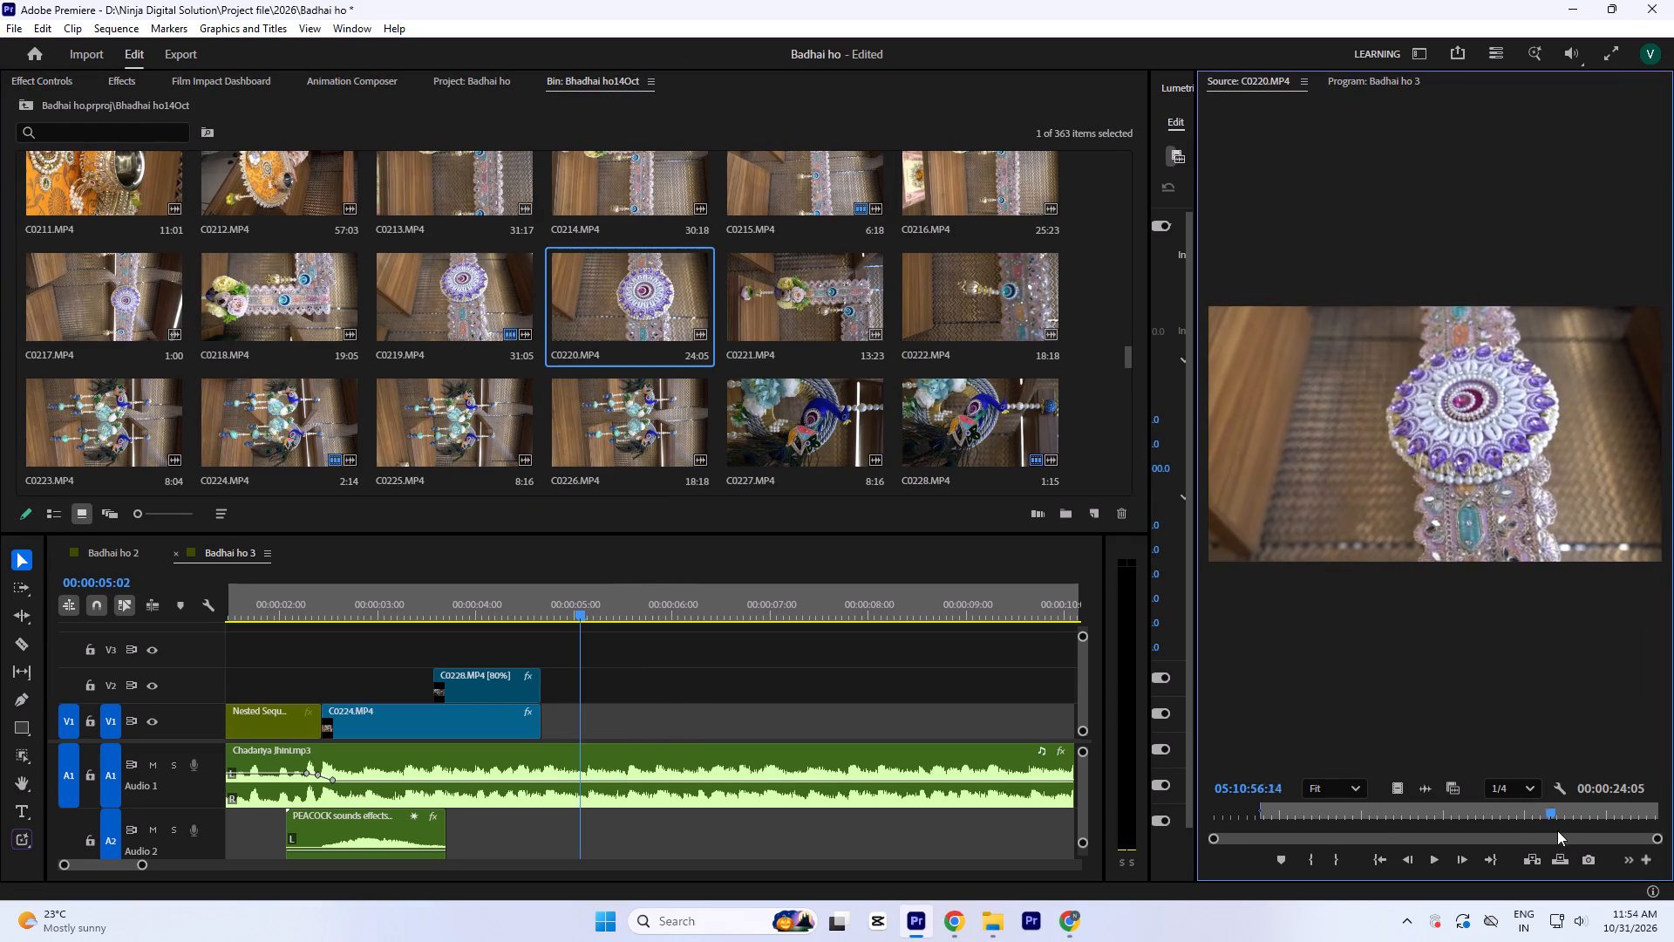
left_click_drag(1557, 830, 1537, 856)
double_click(958, 296)
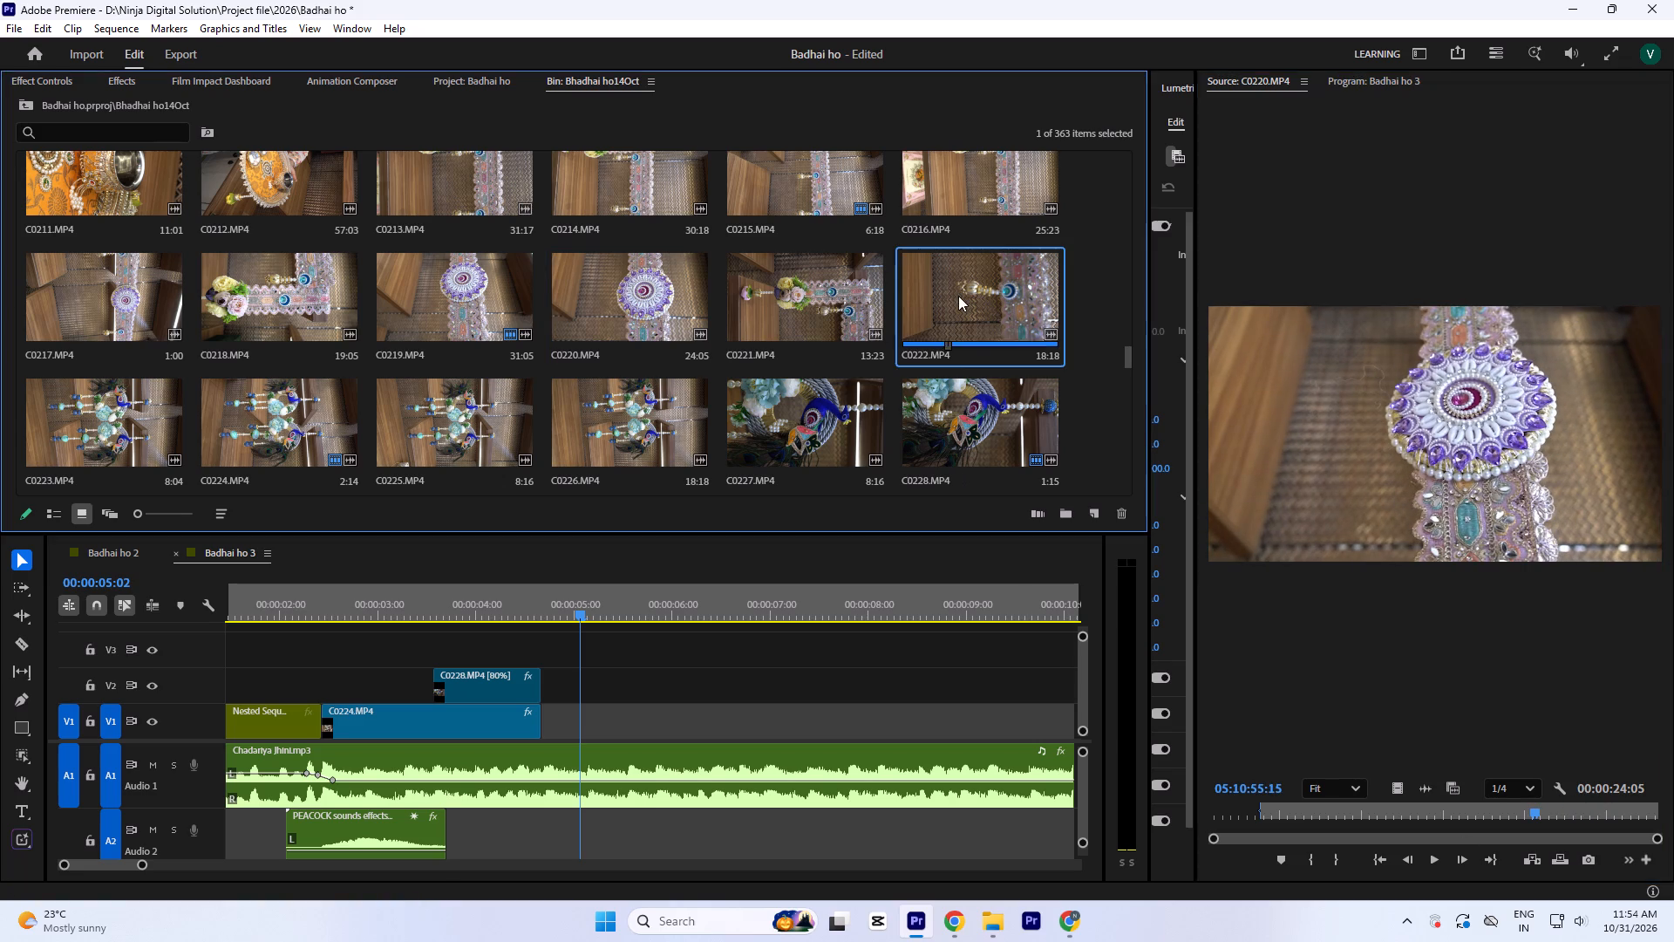
scroll(639, 324, "up", 1)
double_click(435, 297)
key("space")
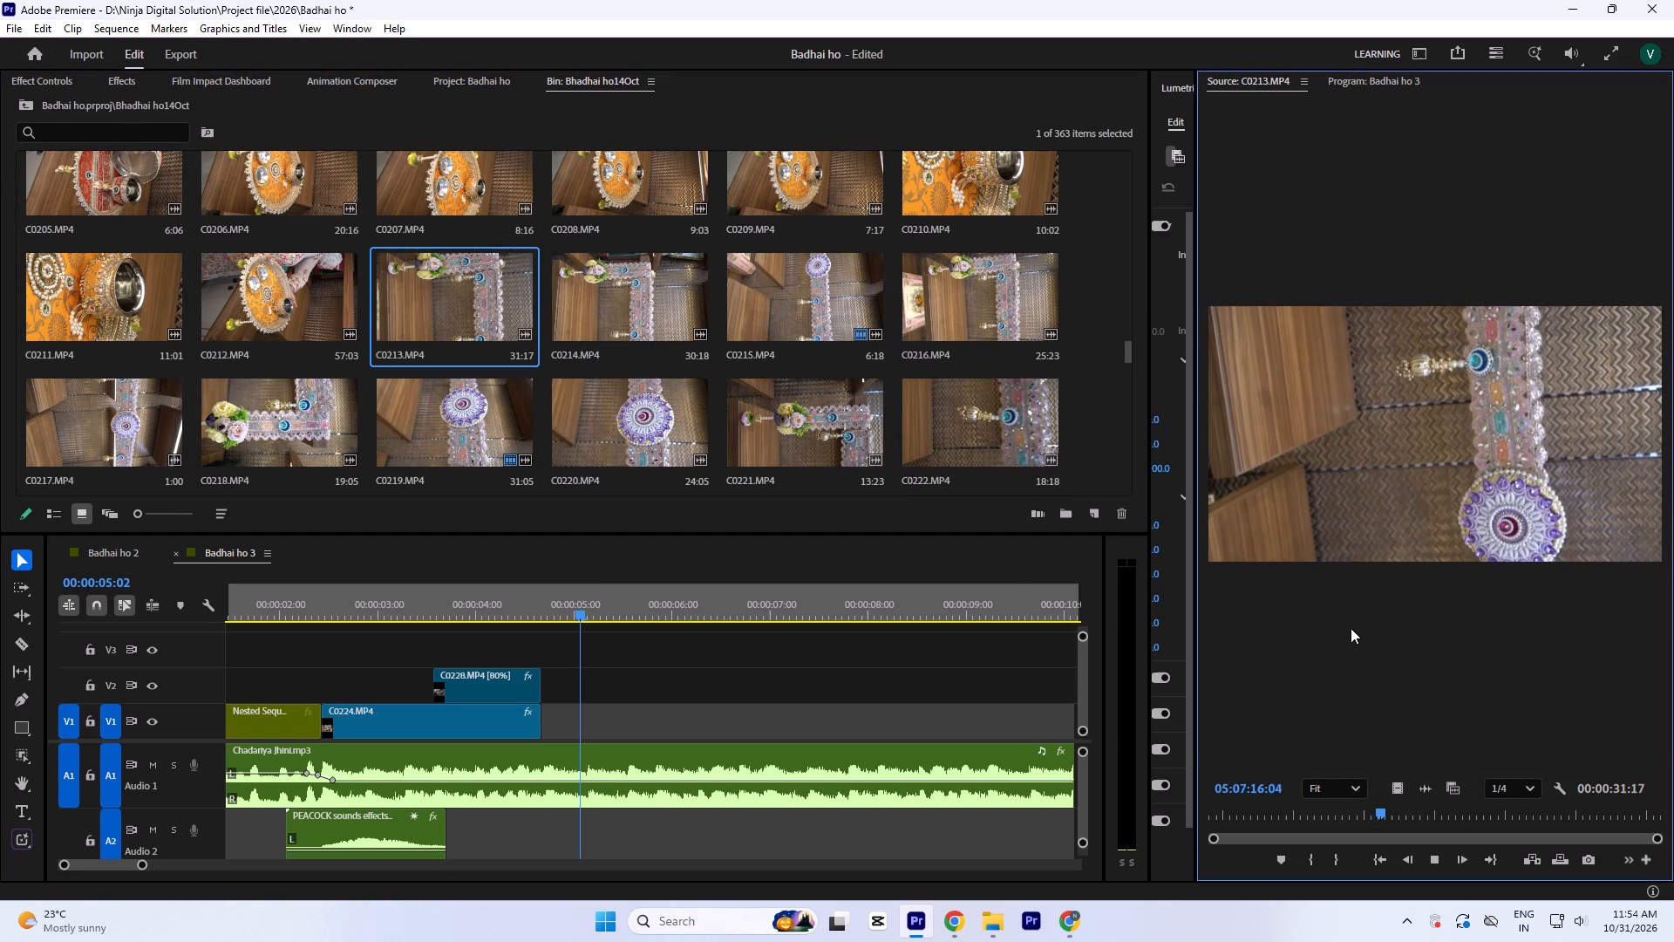
left_click_drag(1364, 812, 1433, 870)
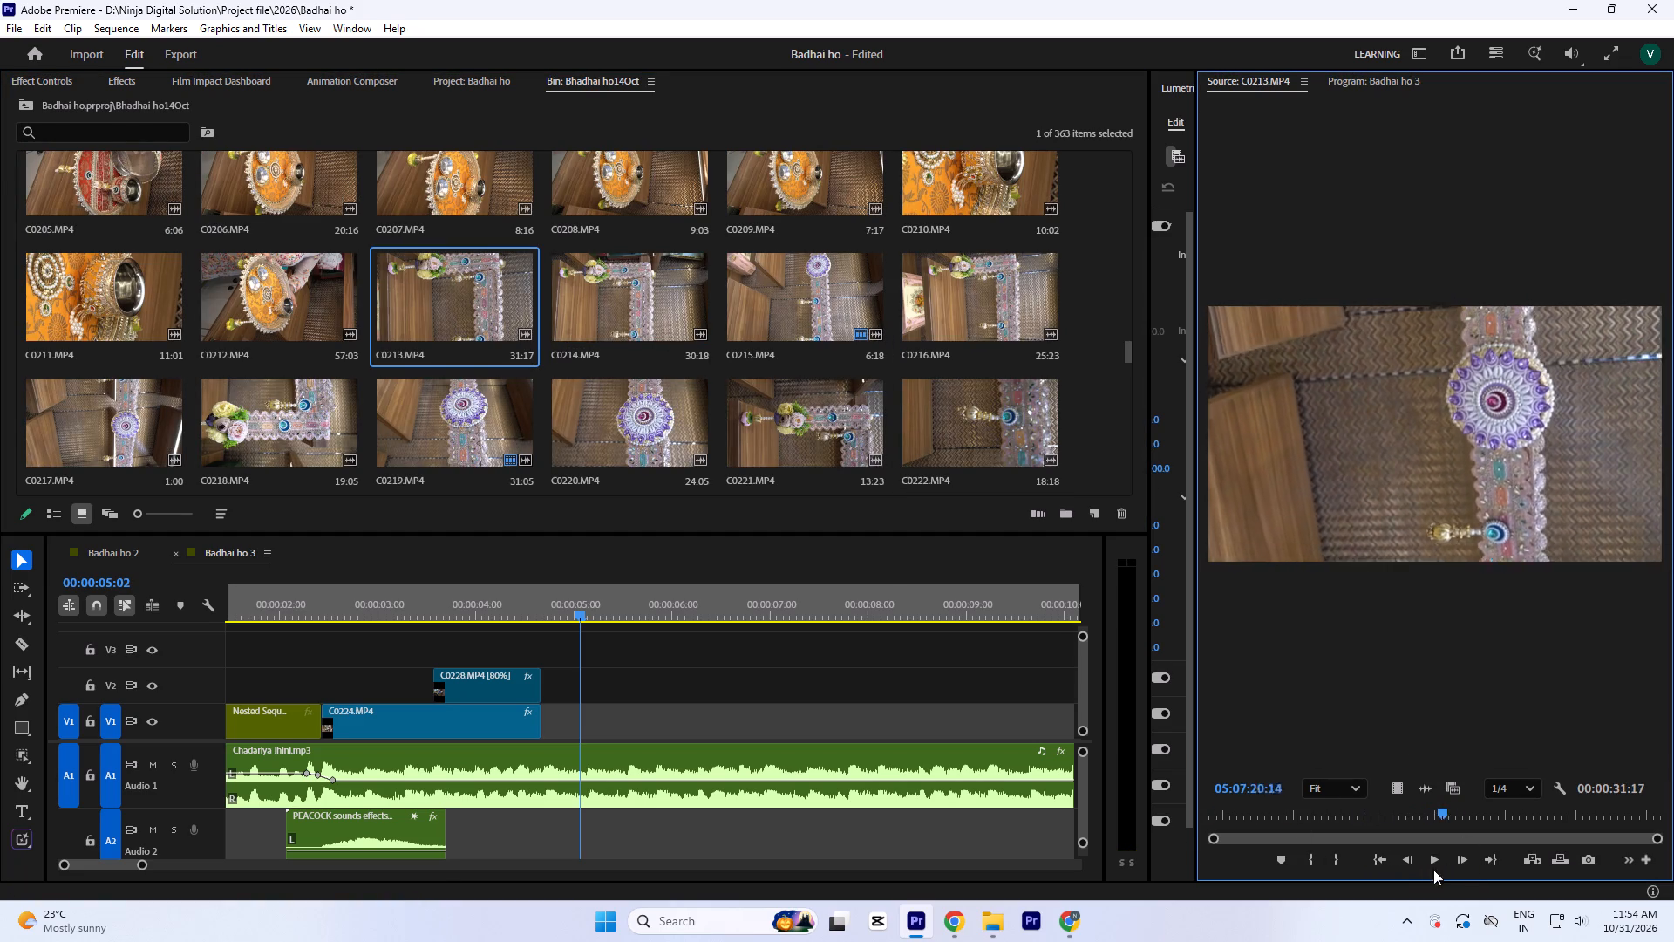
left_click_drag(1433, 870, 1435, 875)
double_click(968, 283)
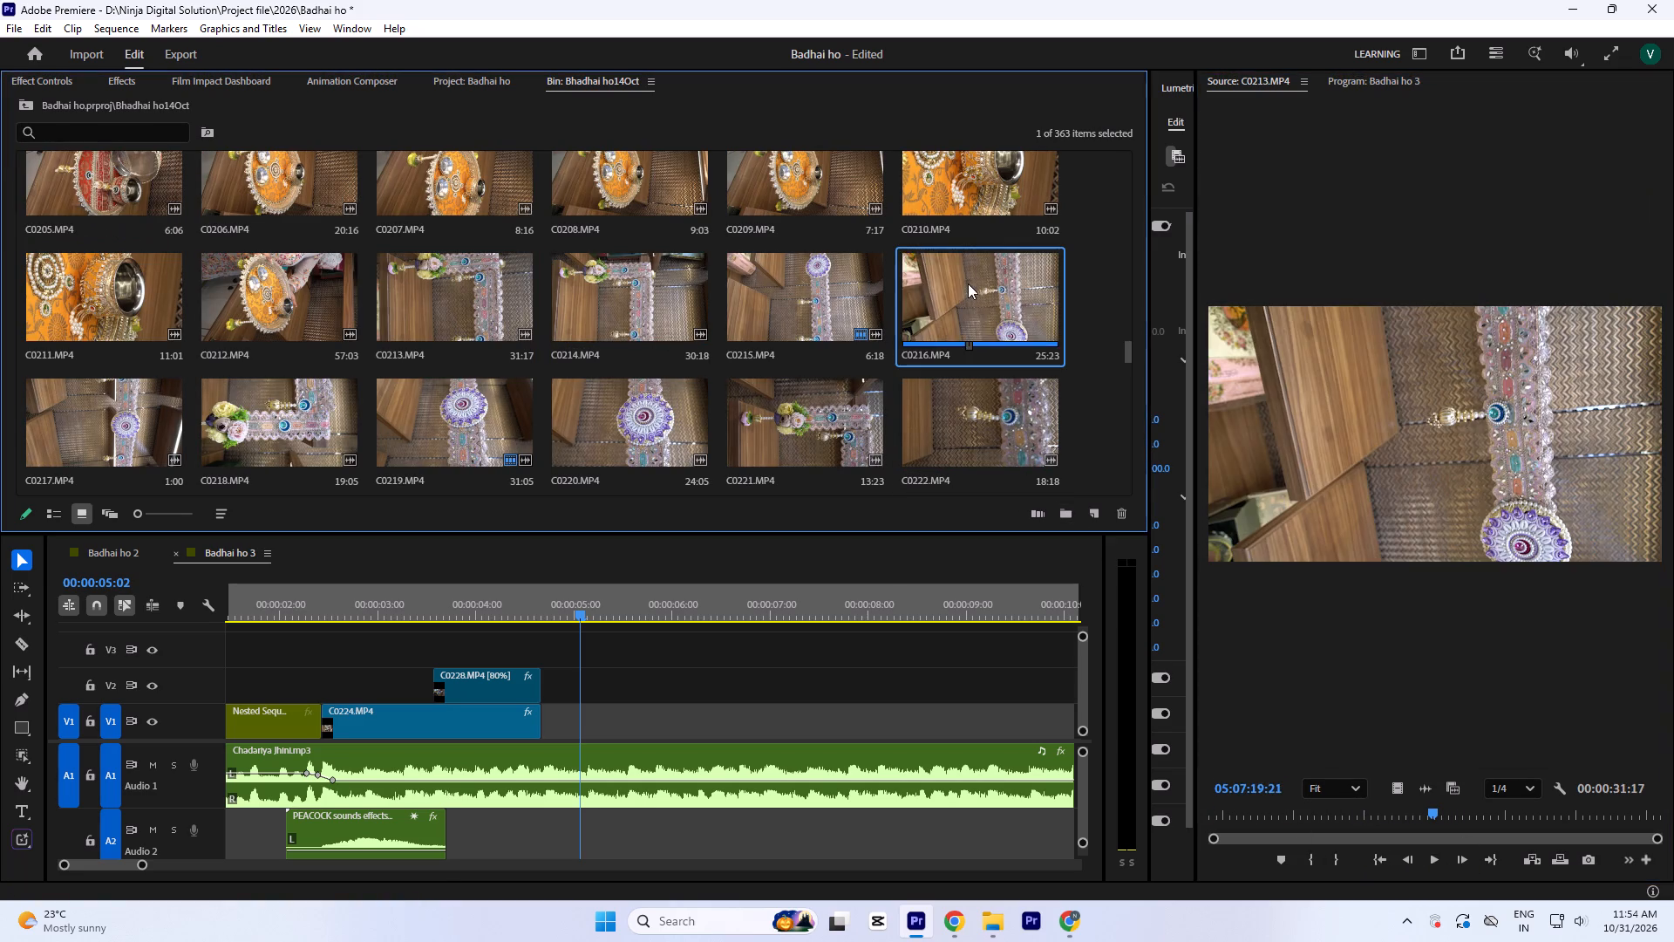
key("space")
left_click_drag(1416, 823, 1475, 838)
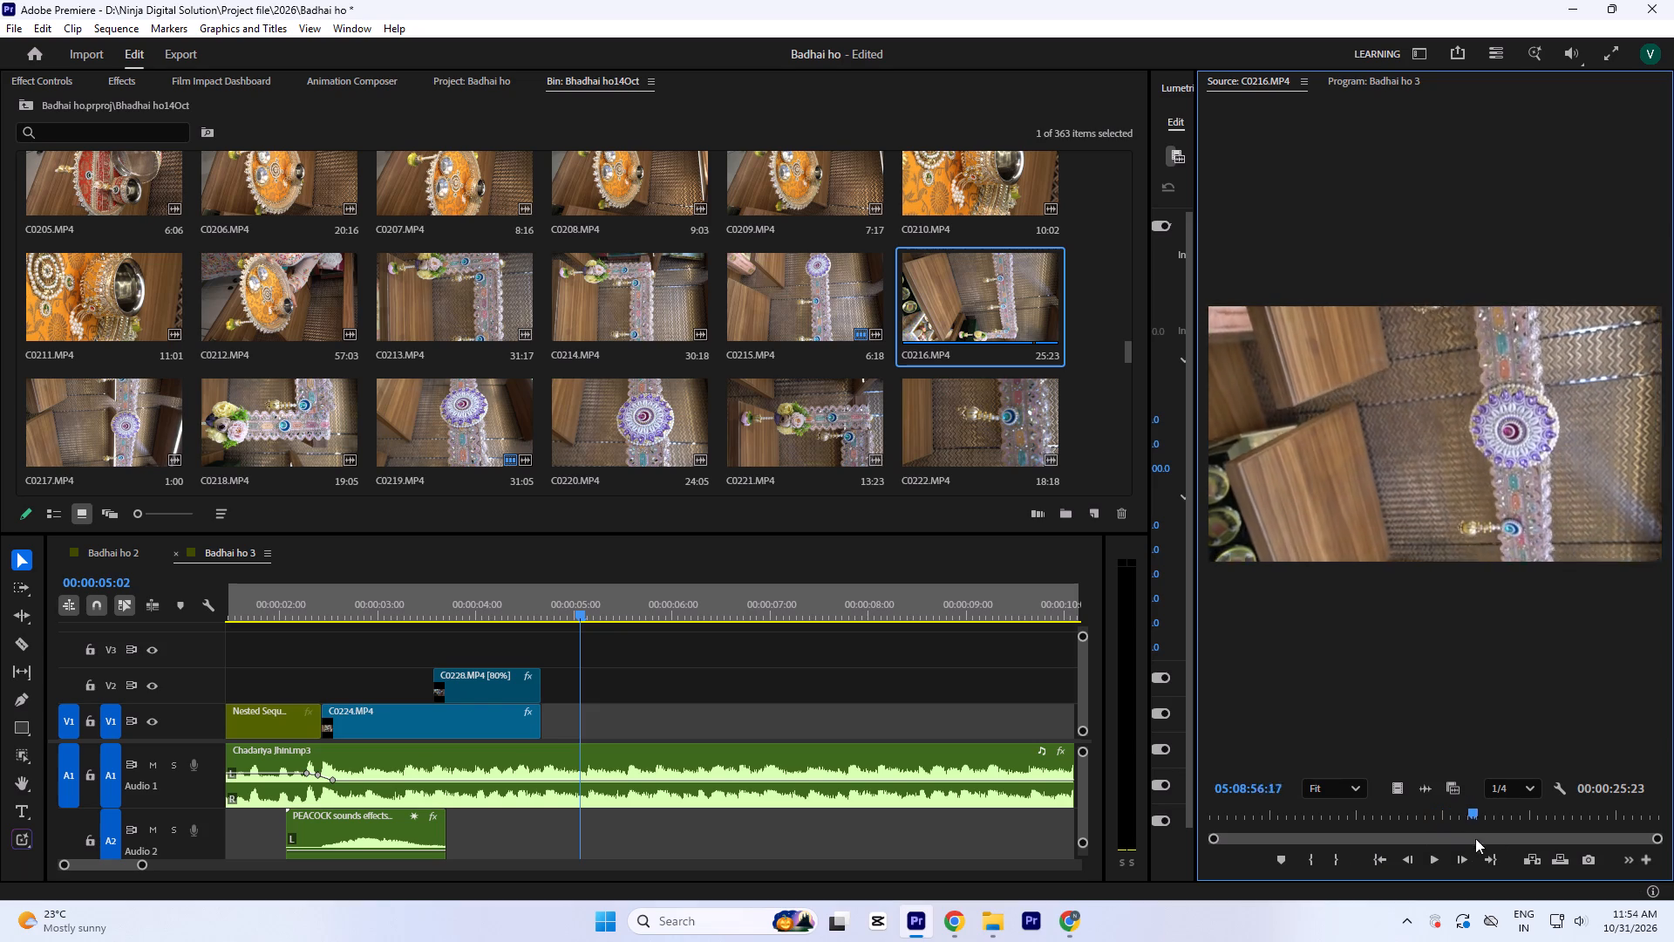
left_click_drag(1475, 838, 1534, 845)
scroll(725, 384, "up", 1)
scroll(716, 378, "down", 2)
Save the project.
key("ctrl+s")
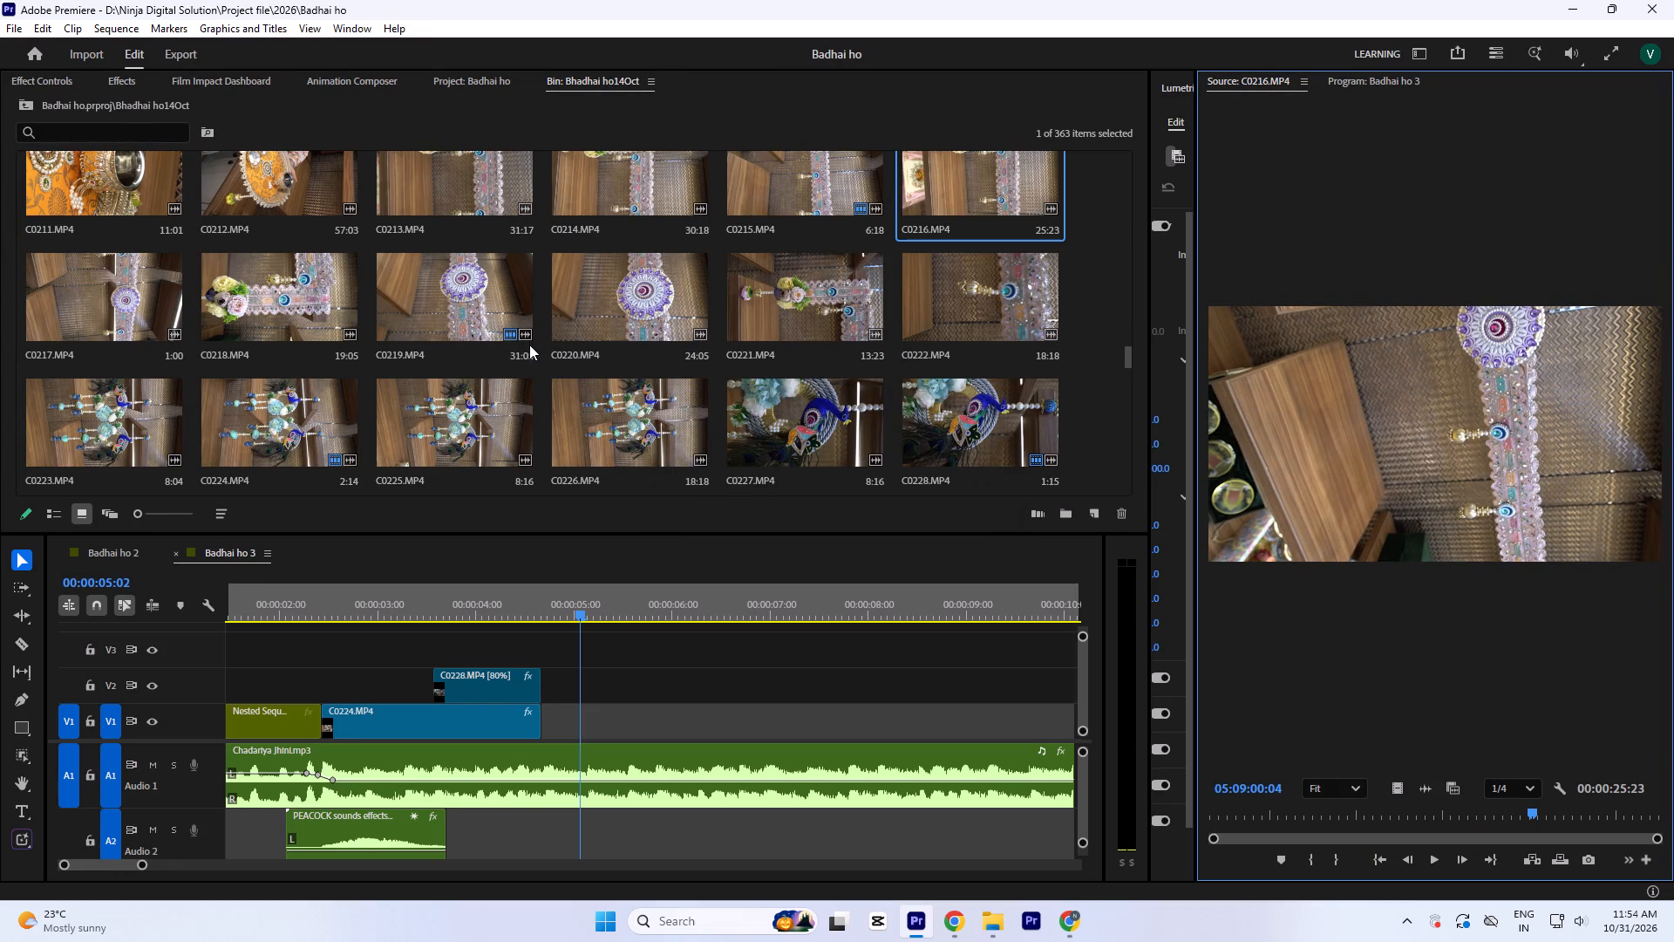
Browse further down the bin and preview C0231.MP4 and C0237.MP4 as possible shots.
scroll(518, 352, "down", 3)
scroll(419, 293, "up", 1)
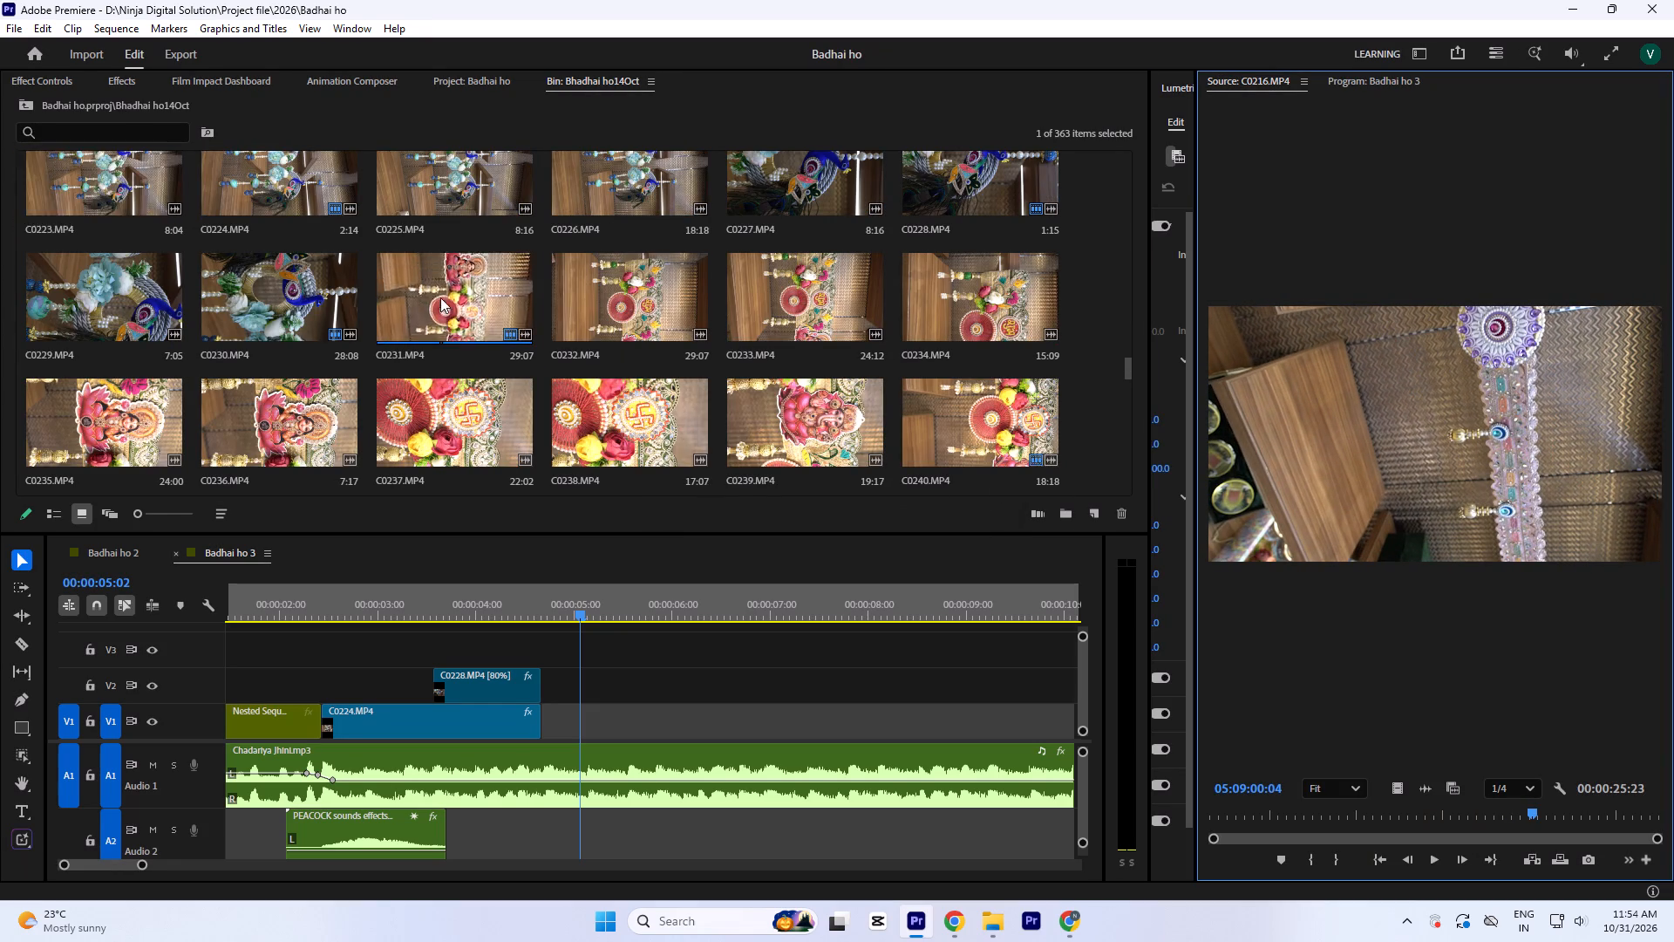
double_click(440, 297)
key("space")
left_click_drag(1398, 813, 1355, 831)
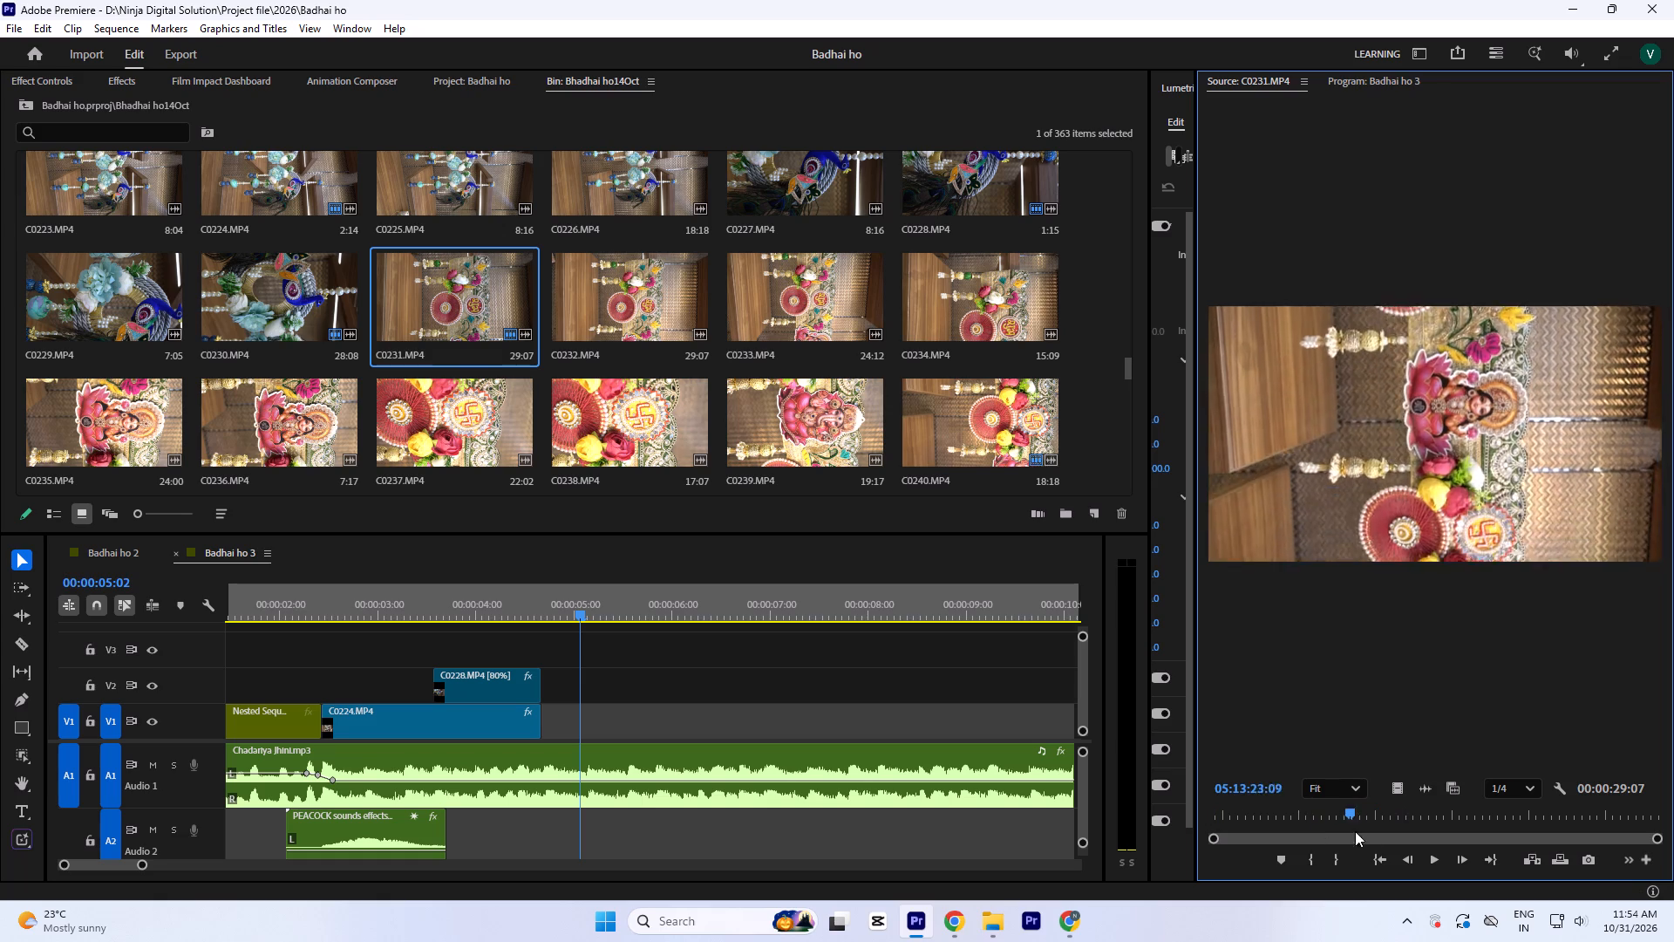
left_click_drag(1355, 831, 1408, 832)
scroll(681, 311, "down", 1)
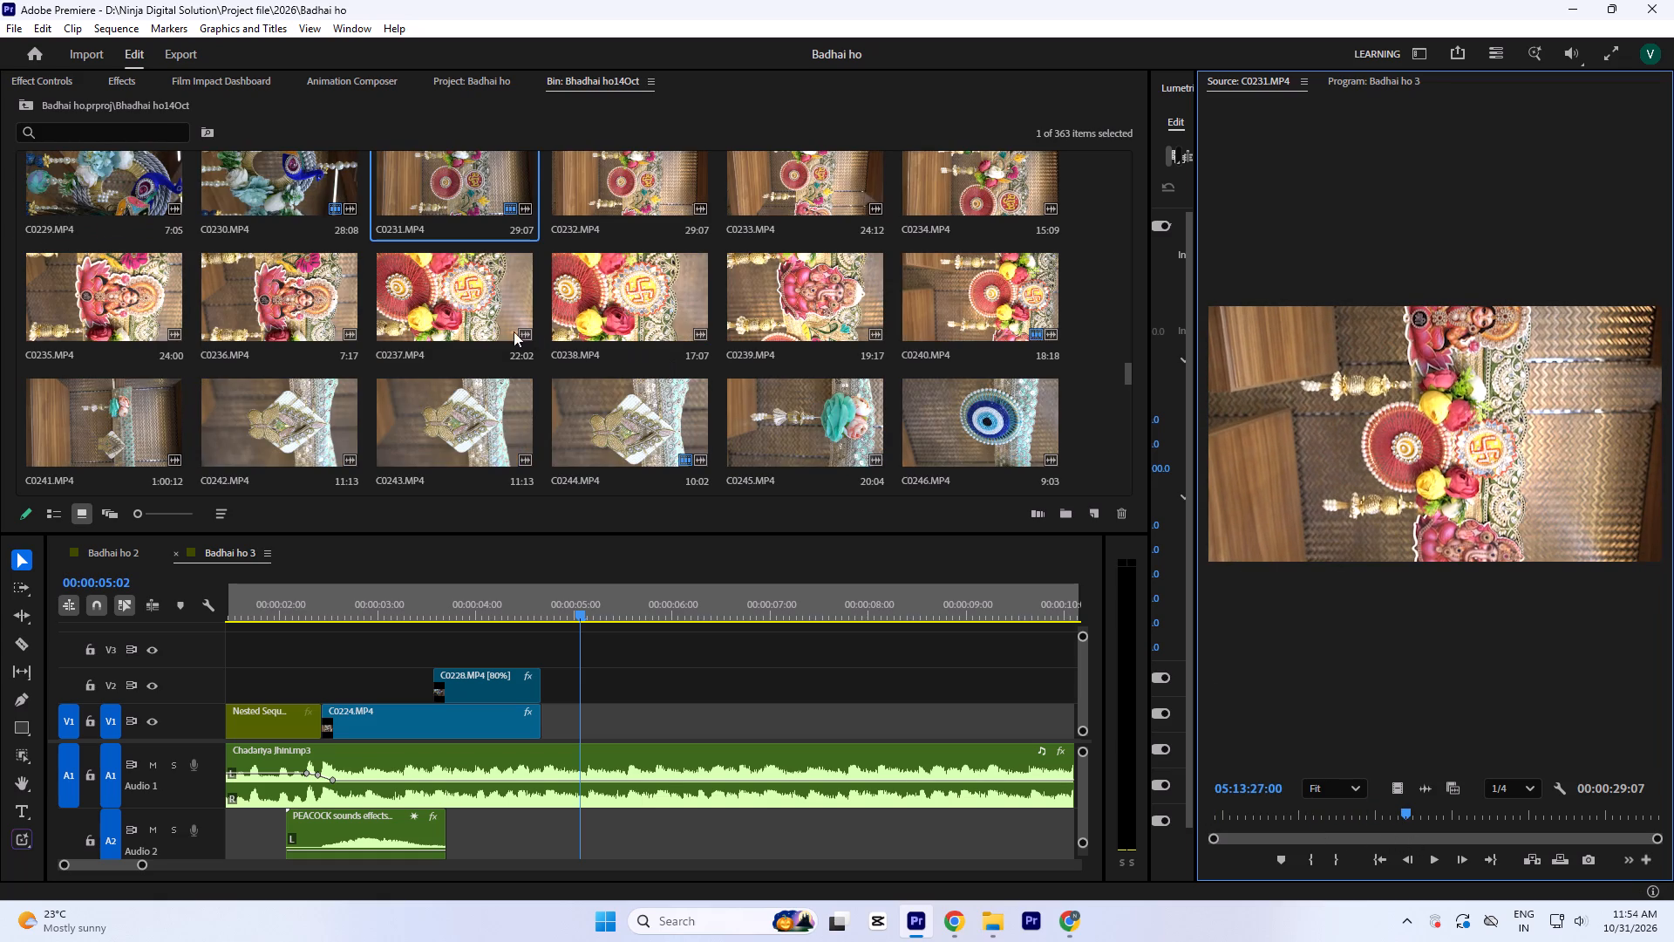
double_click(455, 303)
key("space")
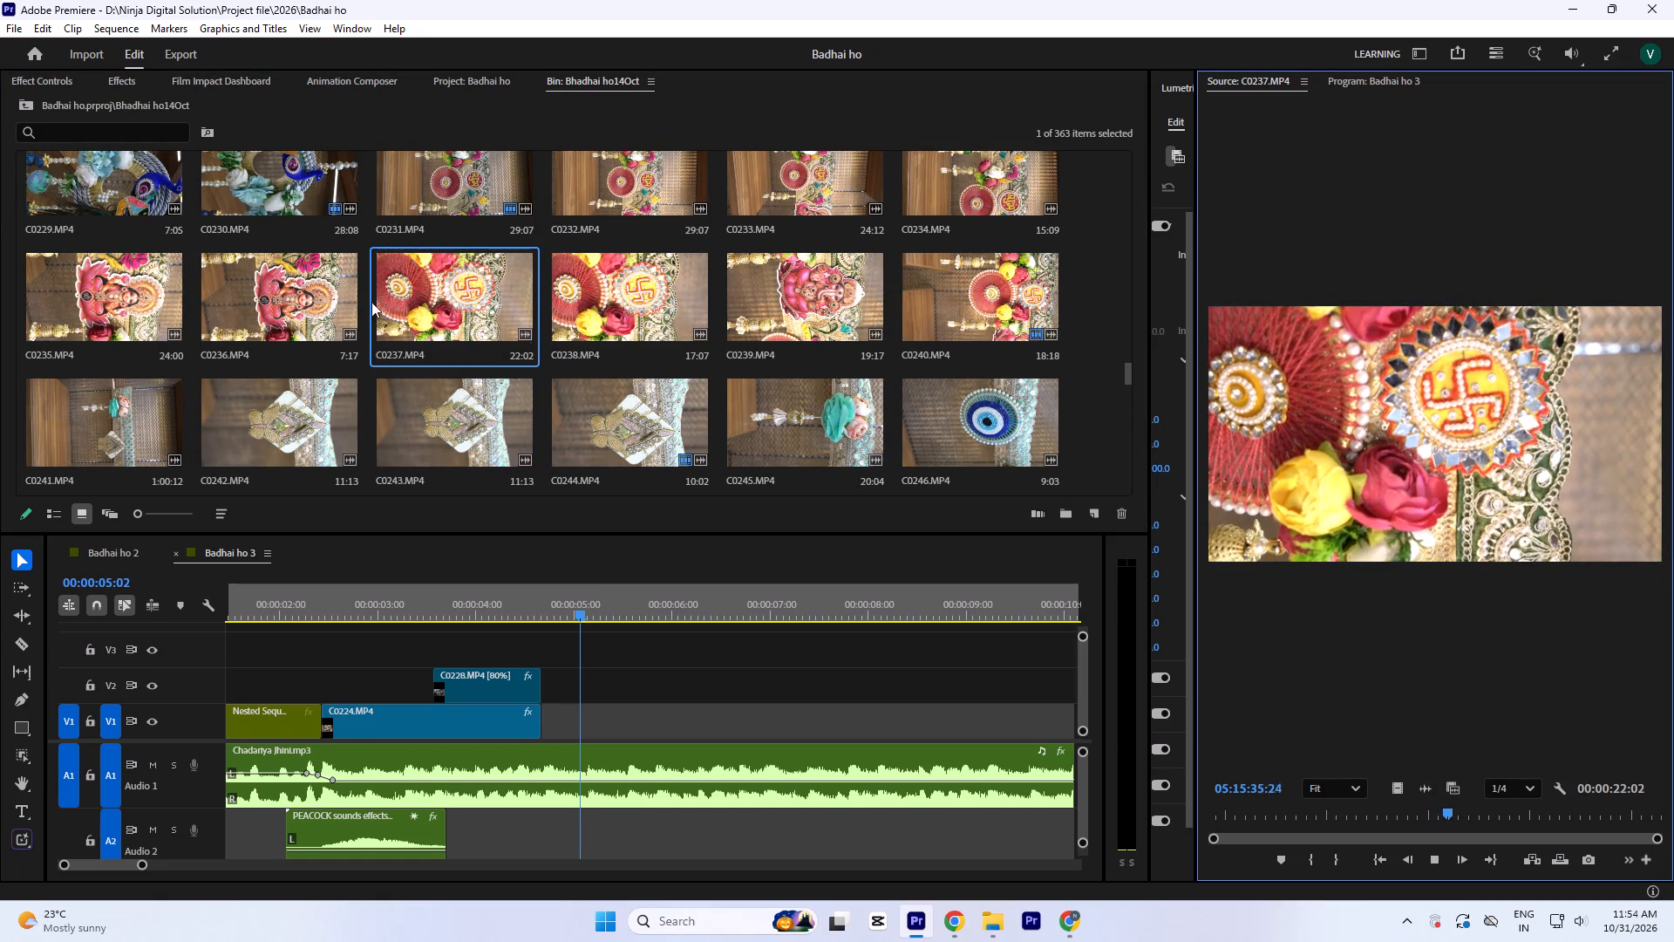
Reopen C0231.MP4 and scrub back and forth through it to examine its camera movement for a usable section.
scroll(365, 301, "up", 1)
double_click(418, 301)
key("space")
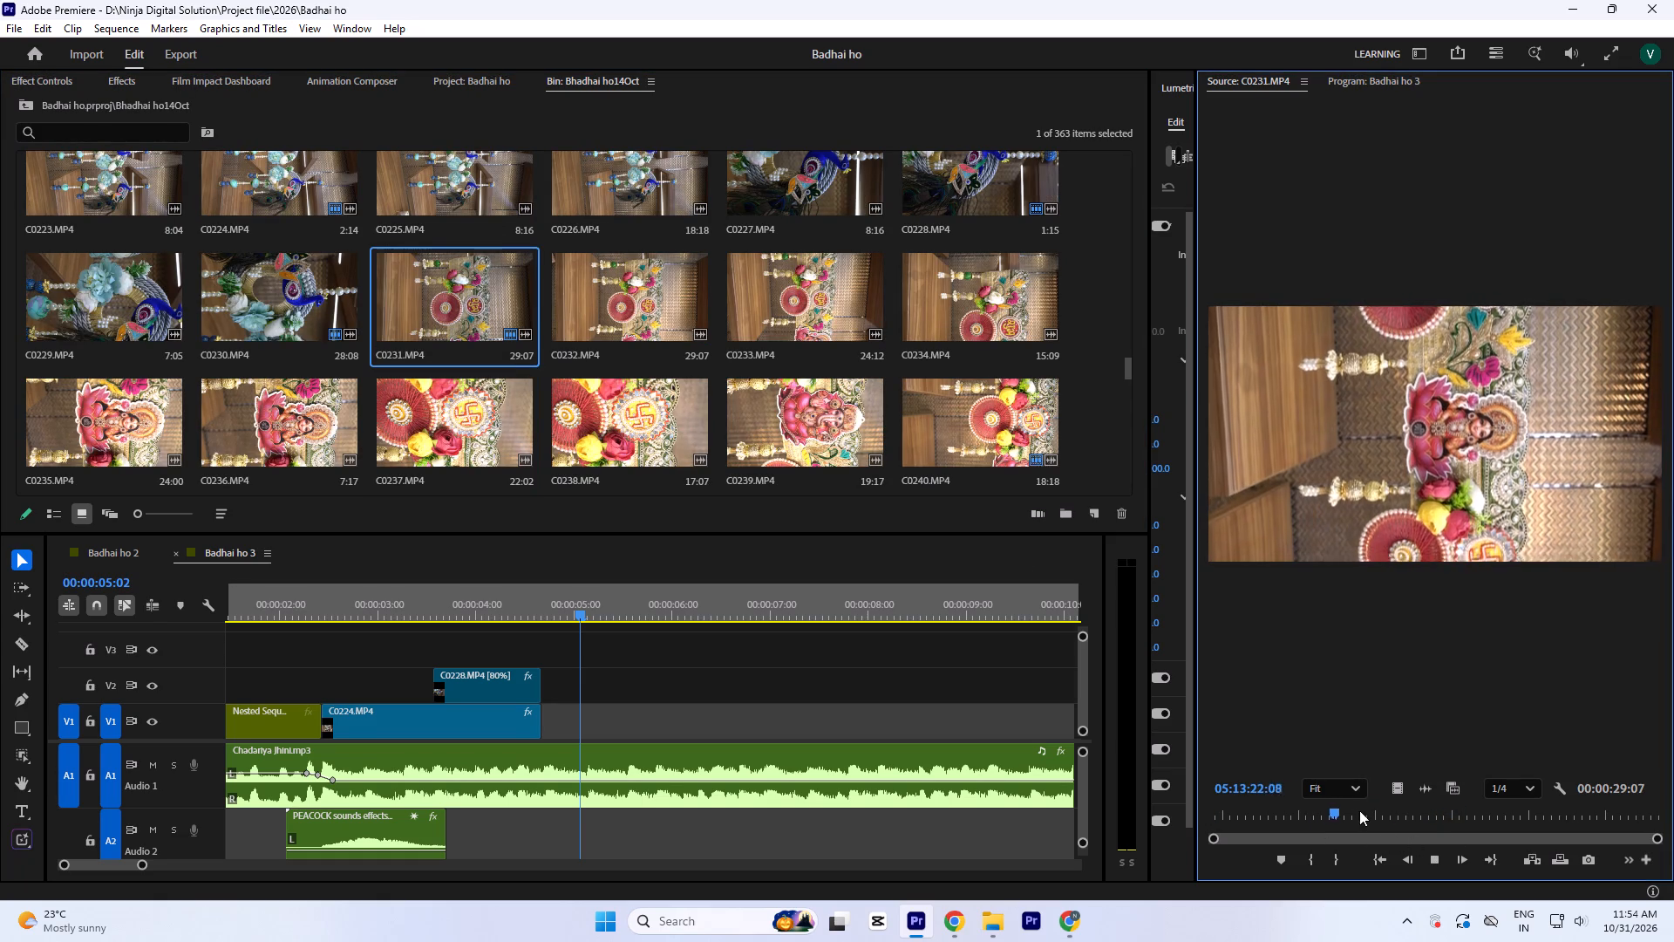
left_click_drag(1358, 812, 1290, 831)
key("space")
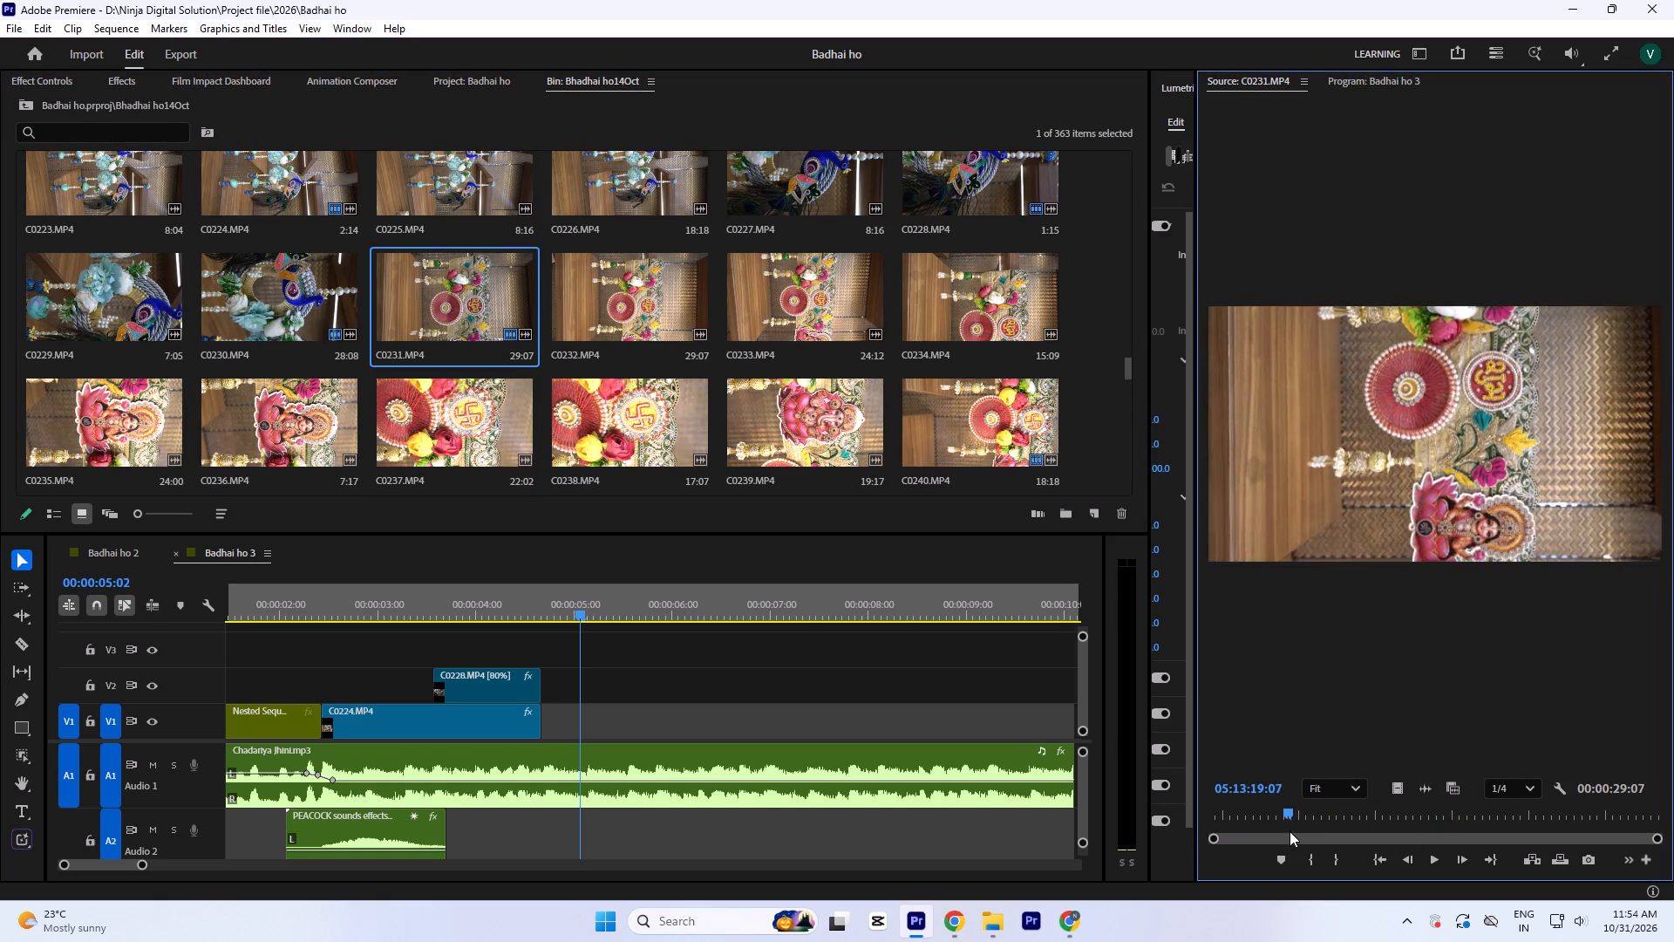
left_click_drag(1290, 831, 1516, 867)
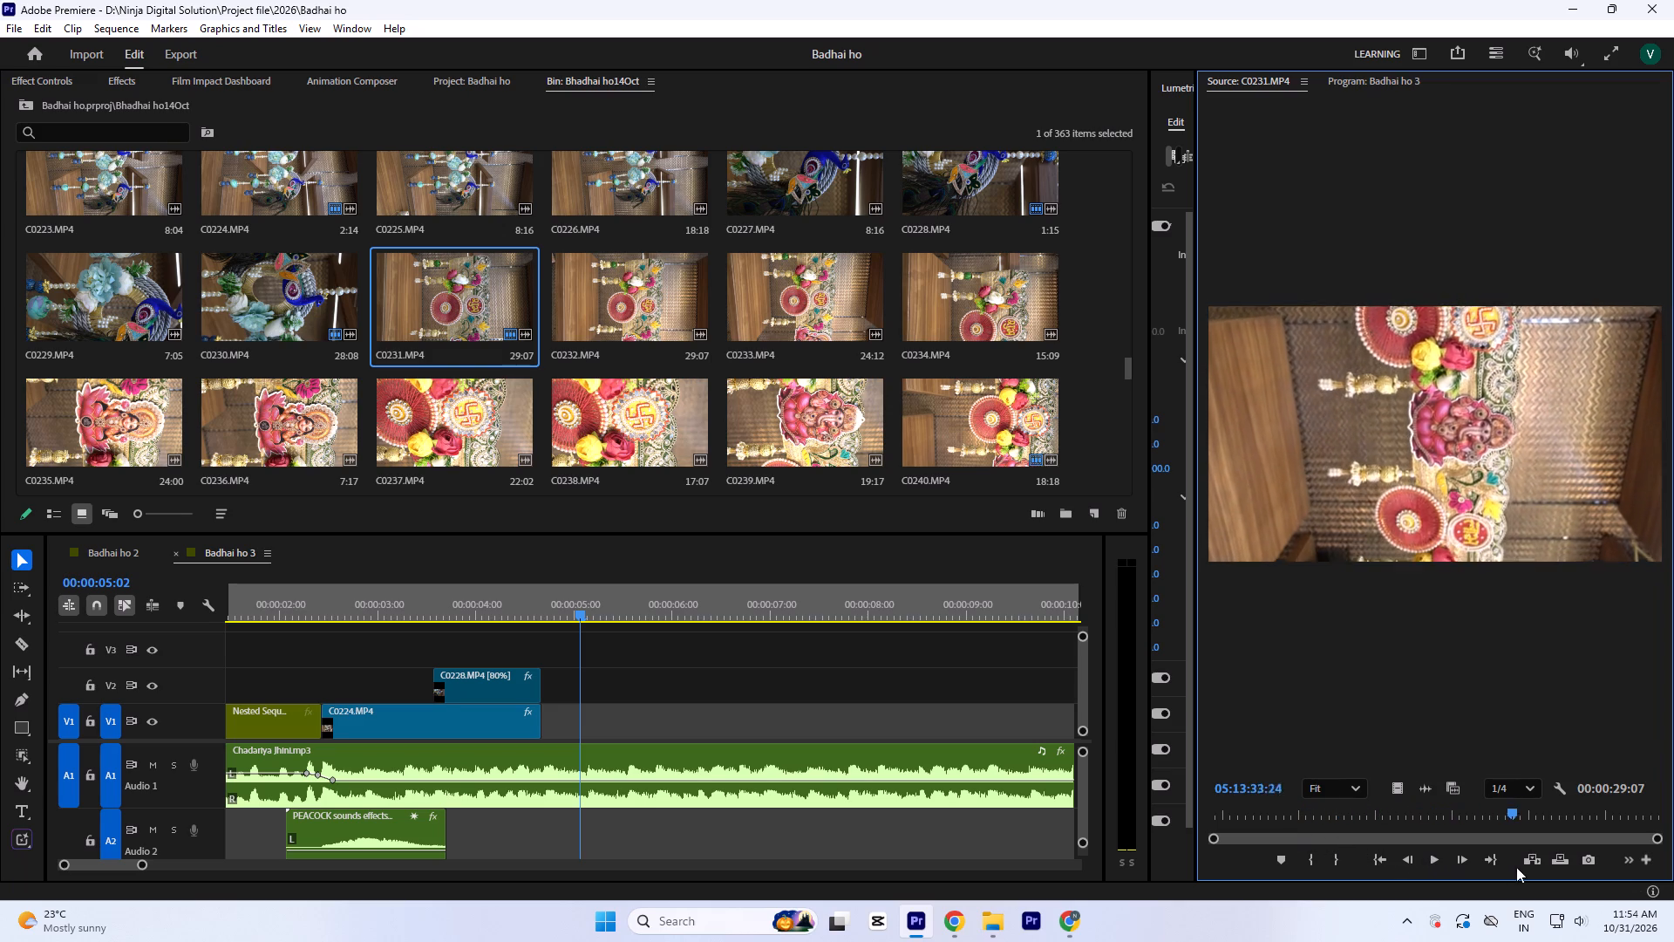
left_click_drag(1516, 867, 923, 773)
key("space")
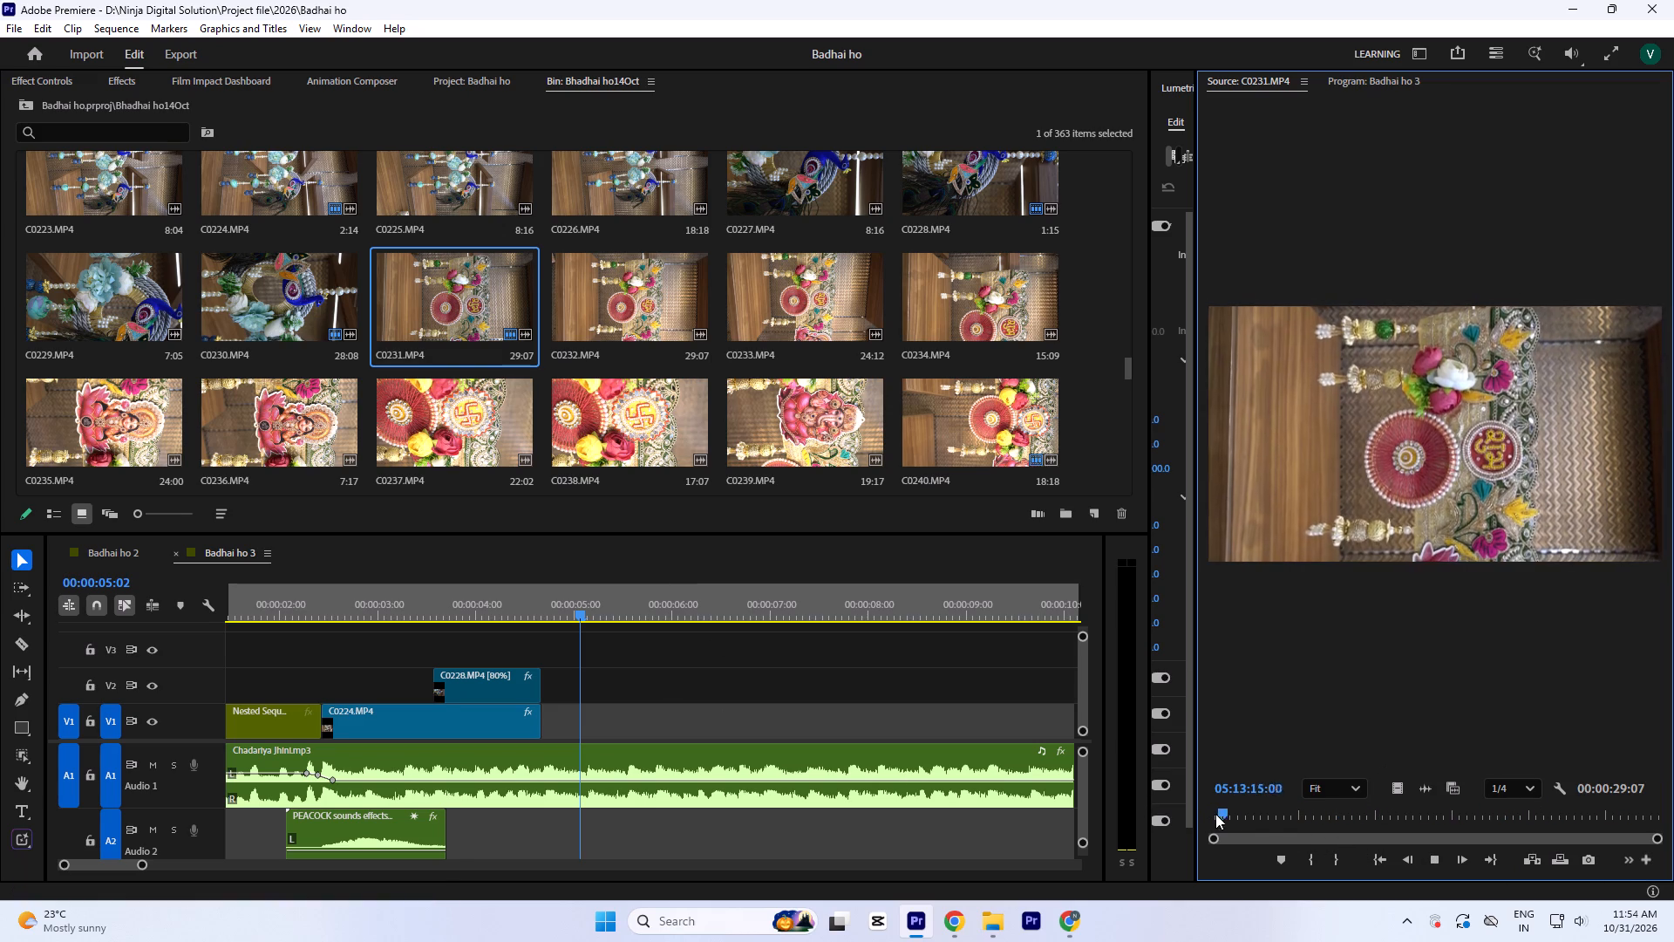
left_click_drag(1241, 818, 1367, 842)
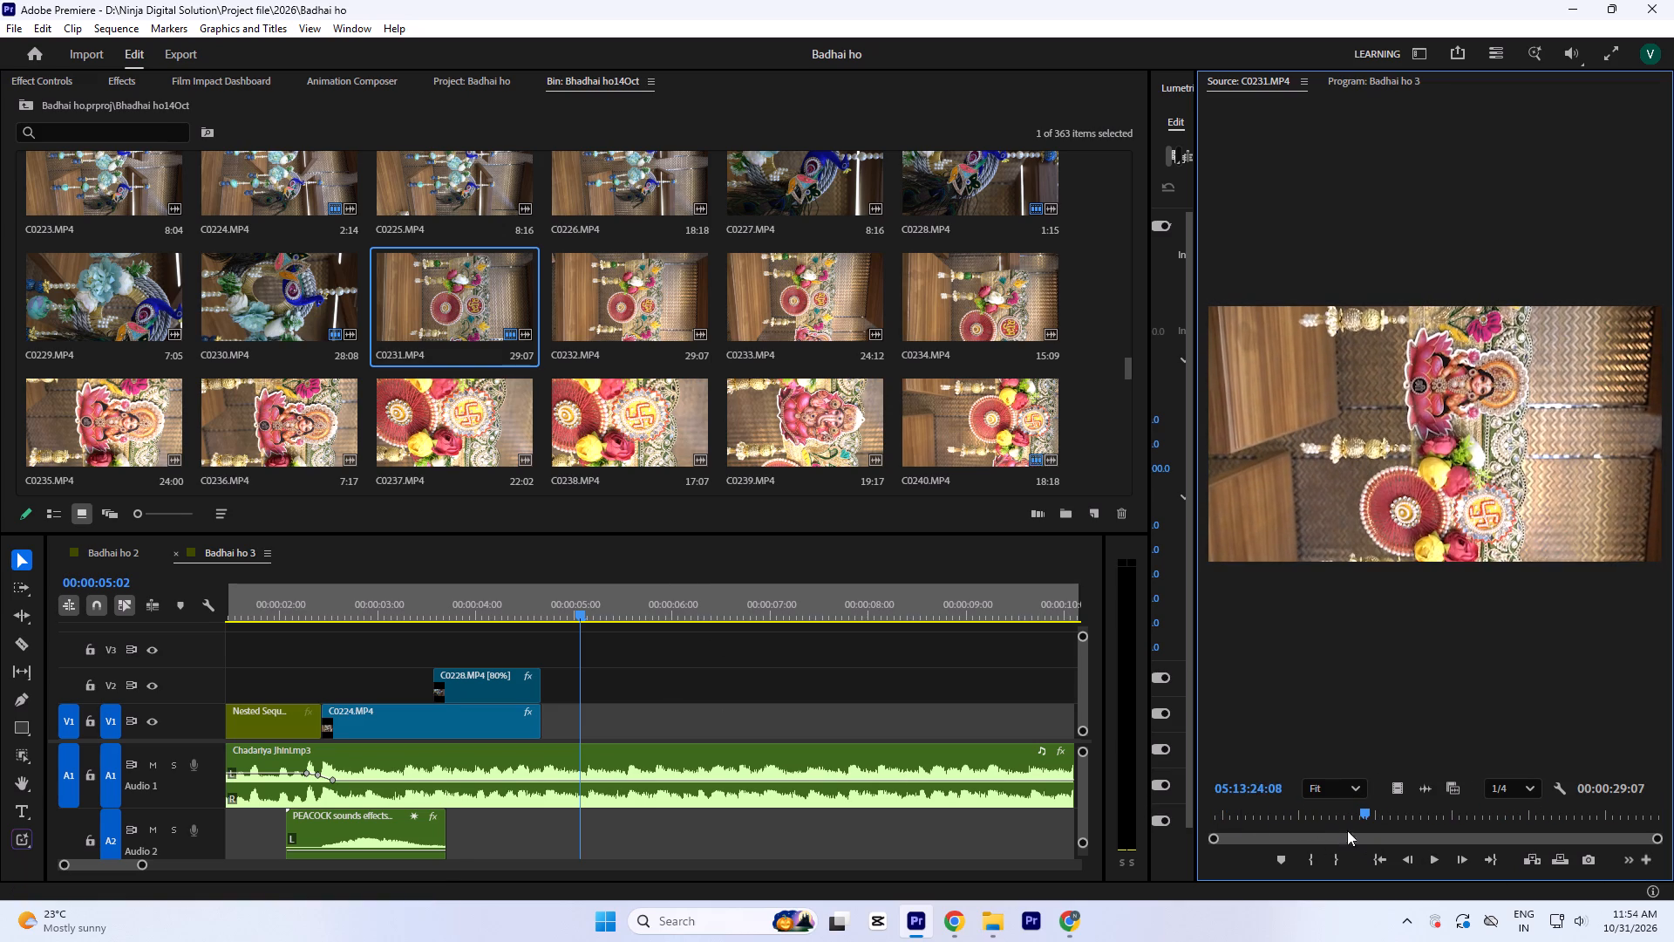
key("space")
left_click_drag(1398, 837, 1438, 844)
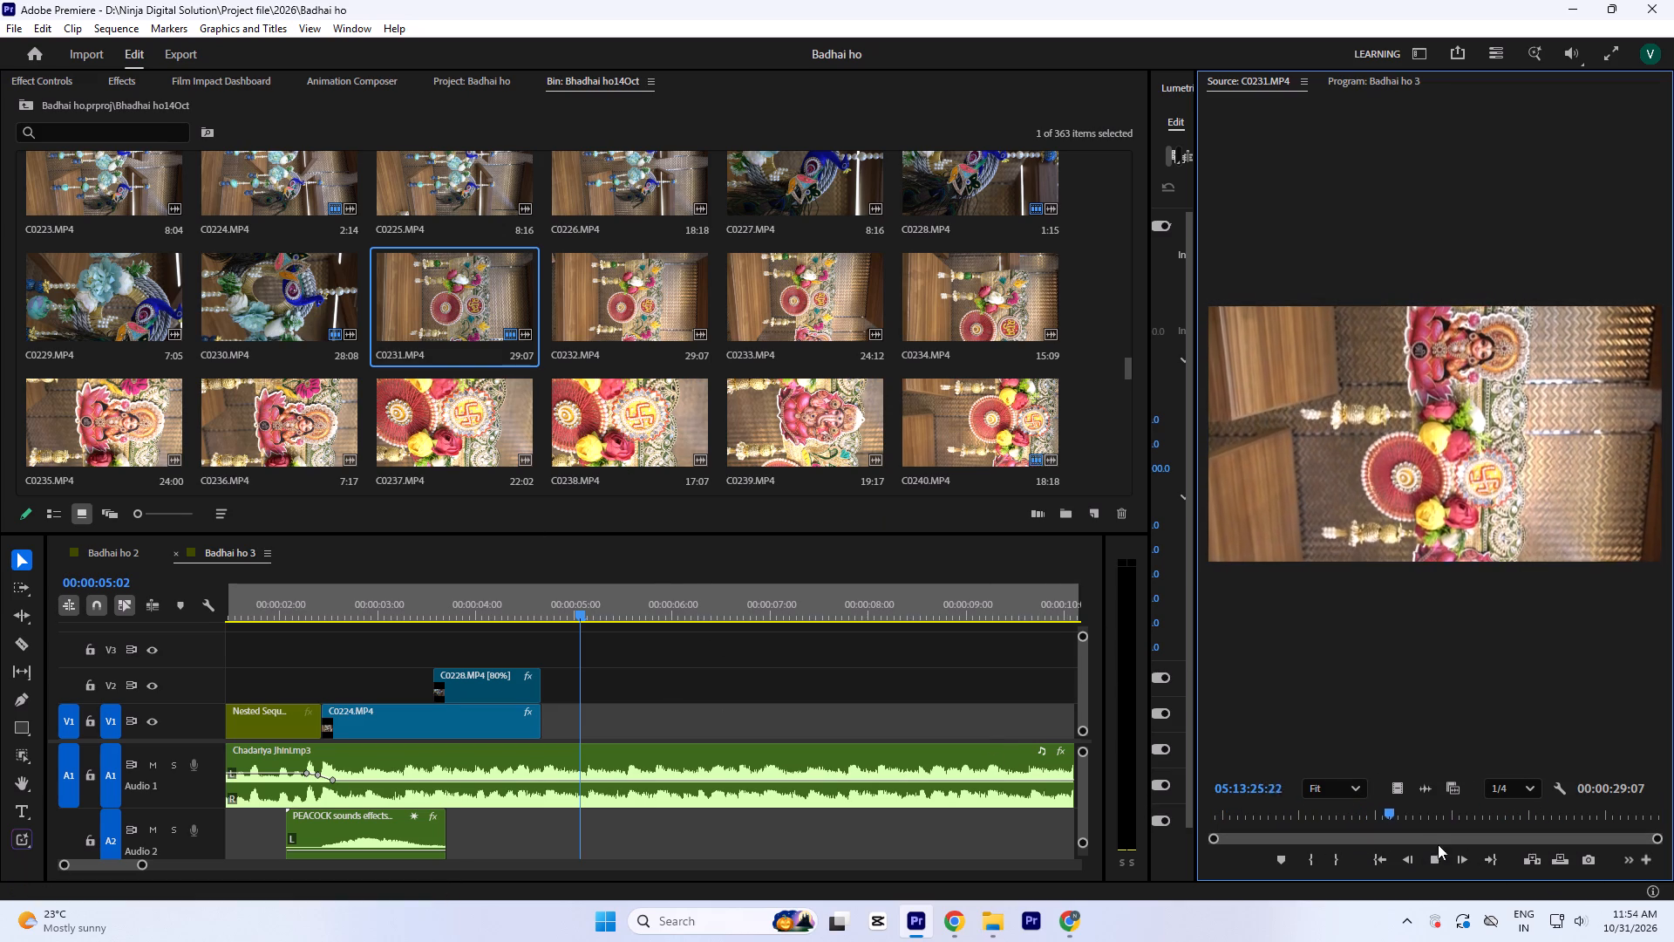
left_click_drag(1438, 844, 1495, 856)
left_click_drag(1398, 818, 1385, 836)
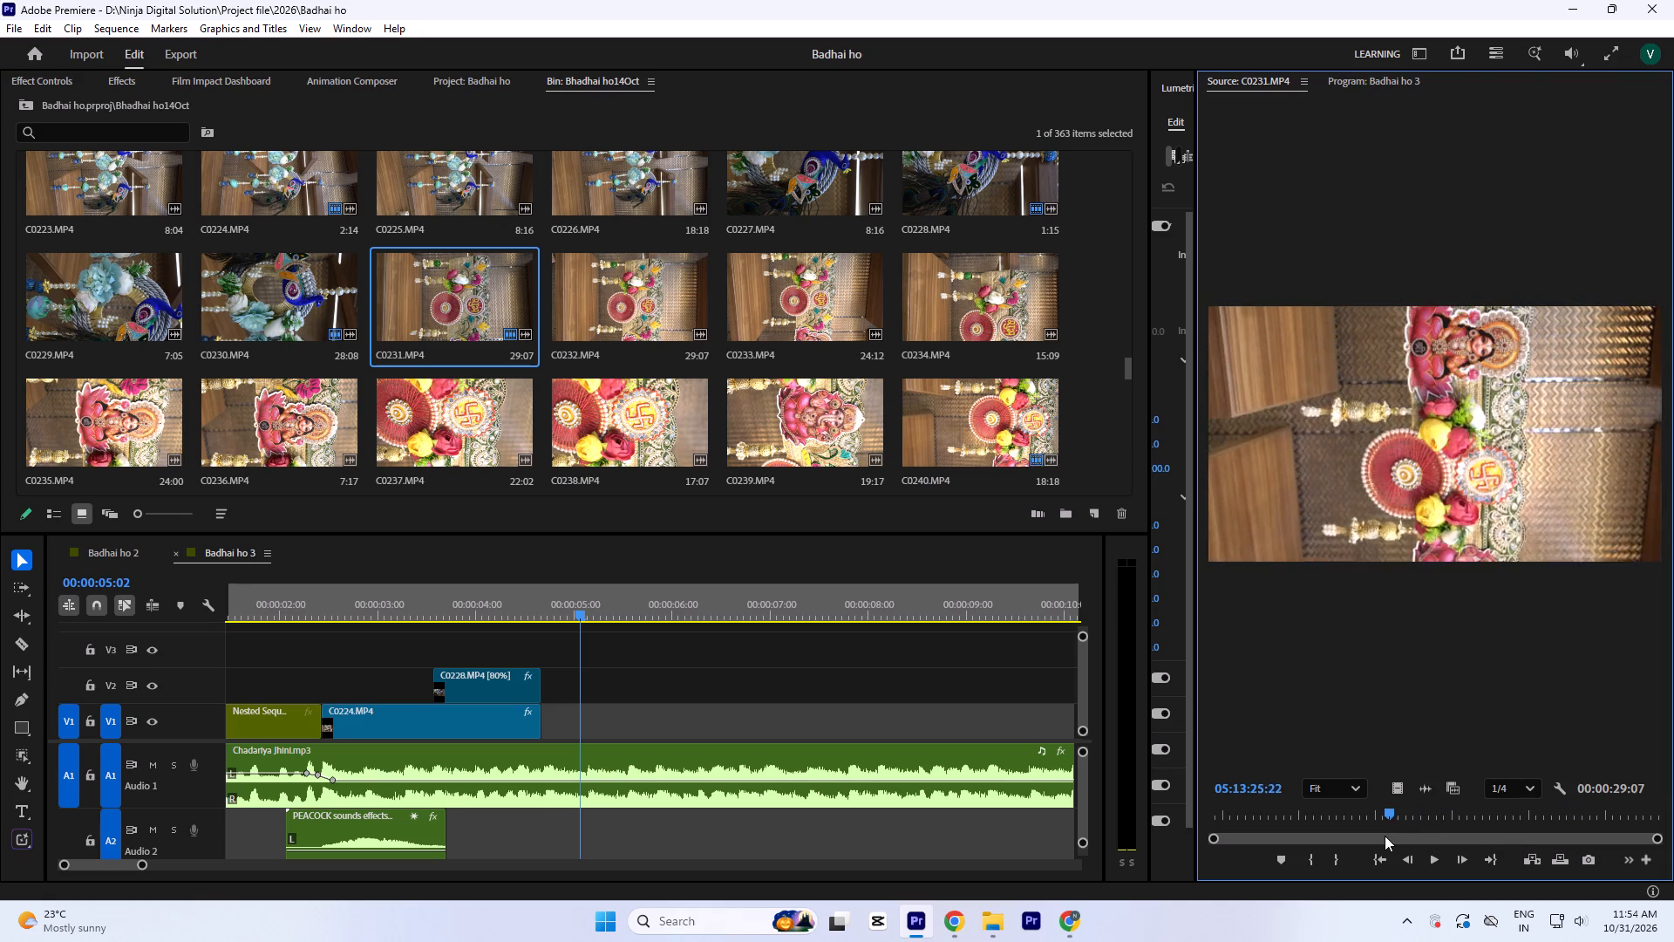
left_click_drag(1385, 836, 1370, 850)
Preview C0232.MP4 and C0234.MP4, scrubbing through each for a usable section.
double_click(616, 291)
key("space")
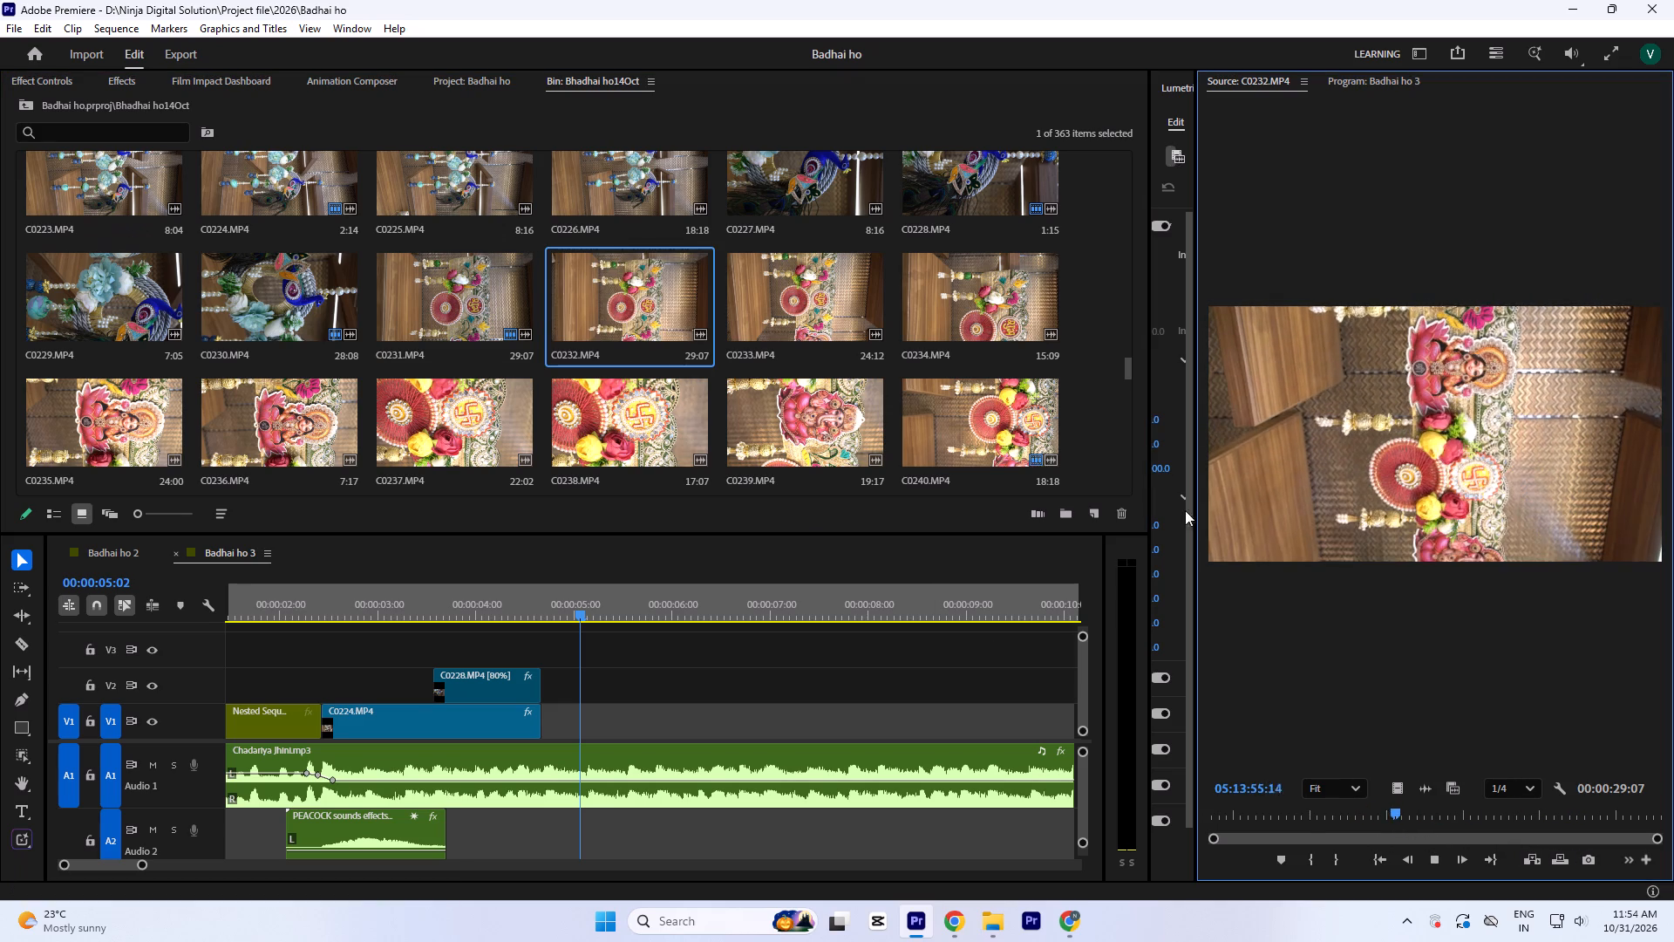
left_click_drag(1398, 819, 1533, 843)
double_click(930, 305)
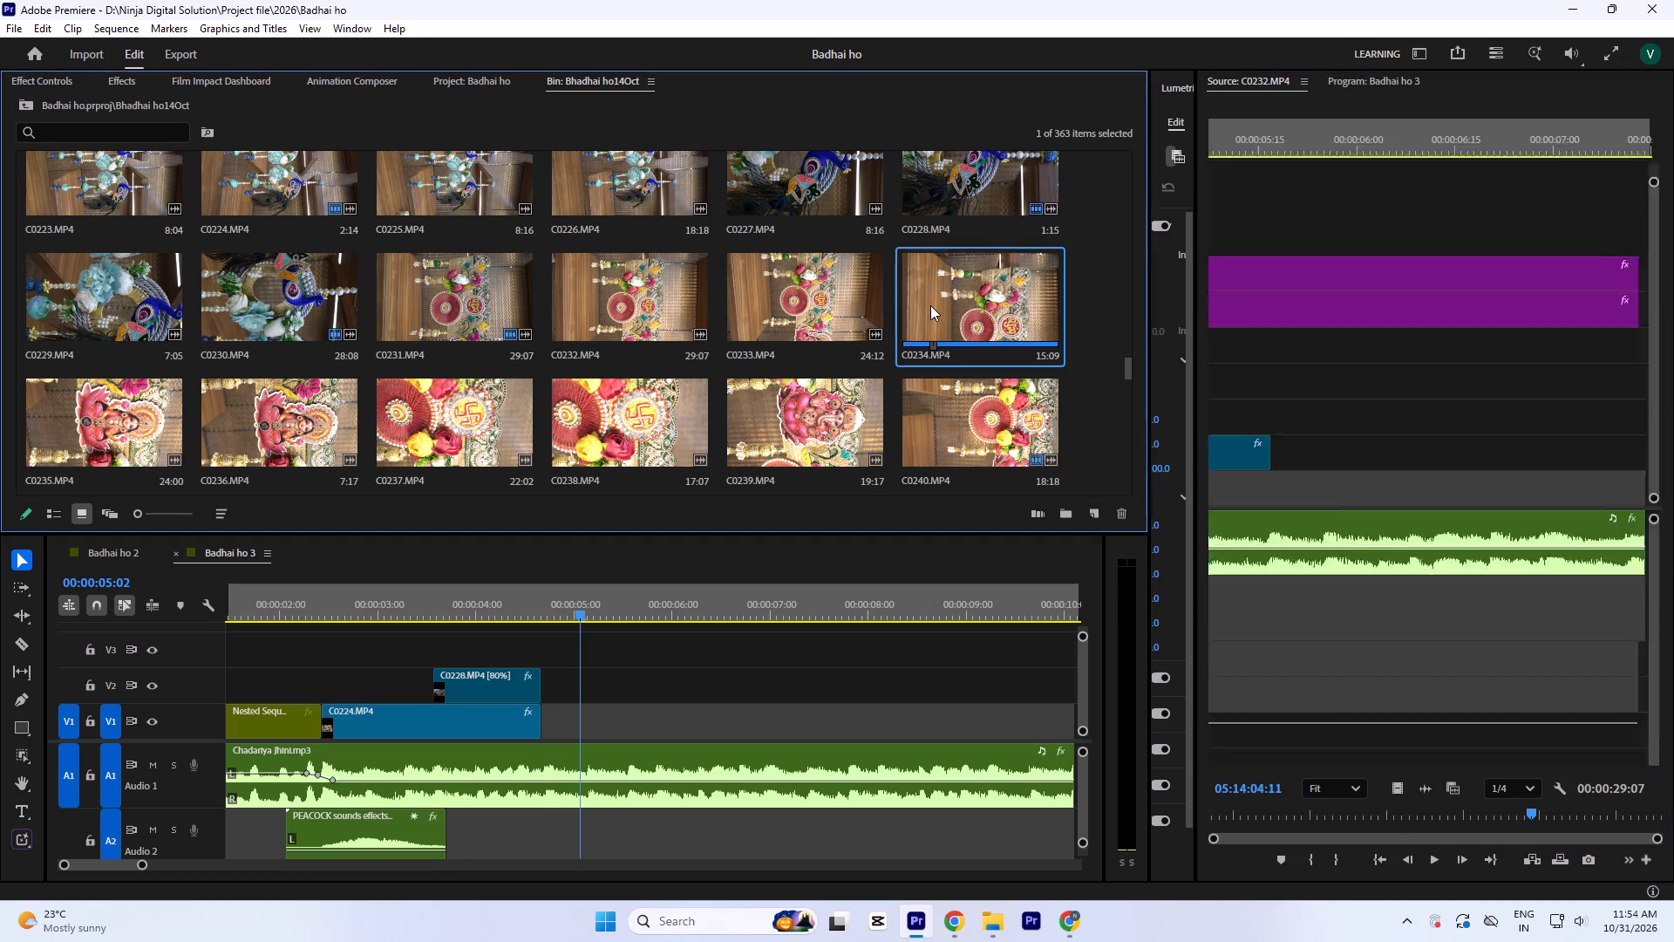
key("space")
left_click_drag(1314, 823, 1510, 855)
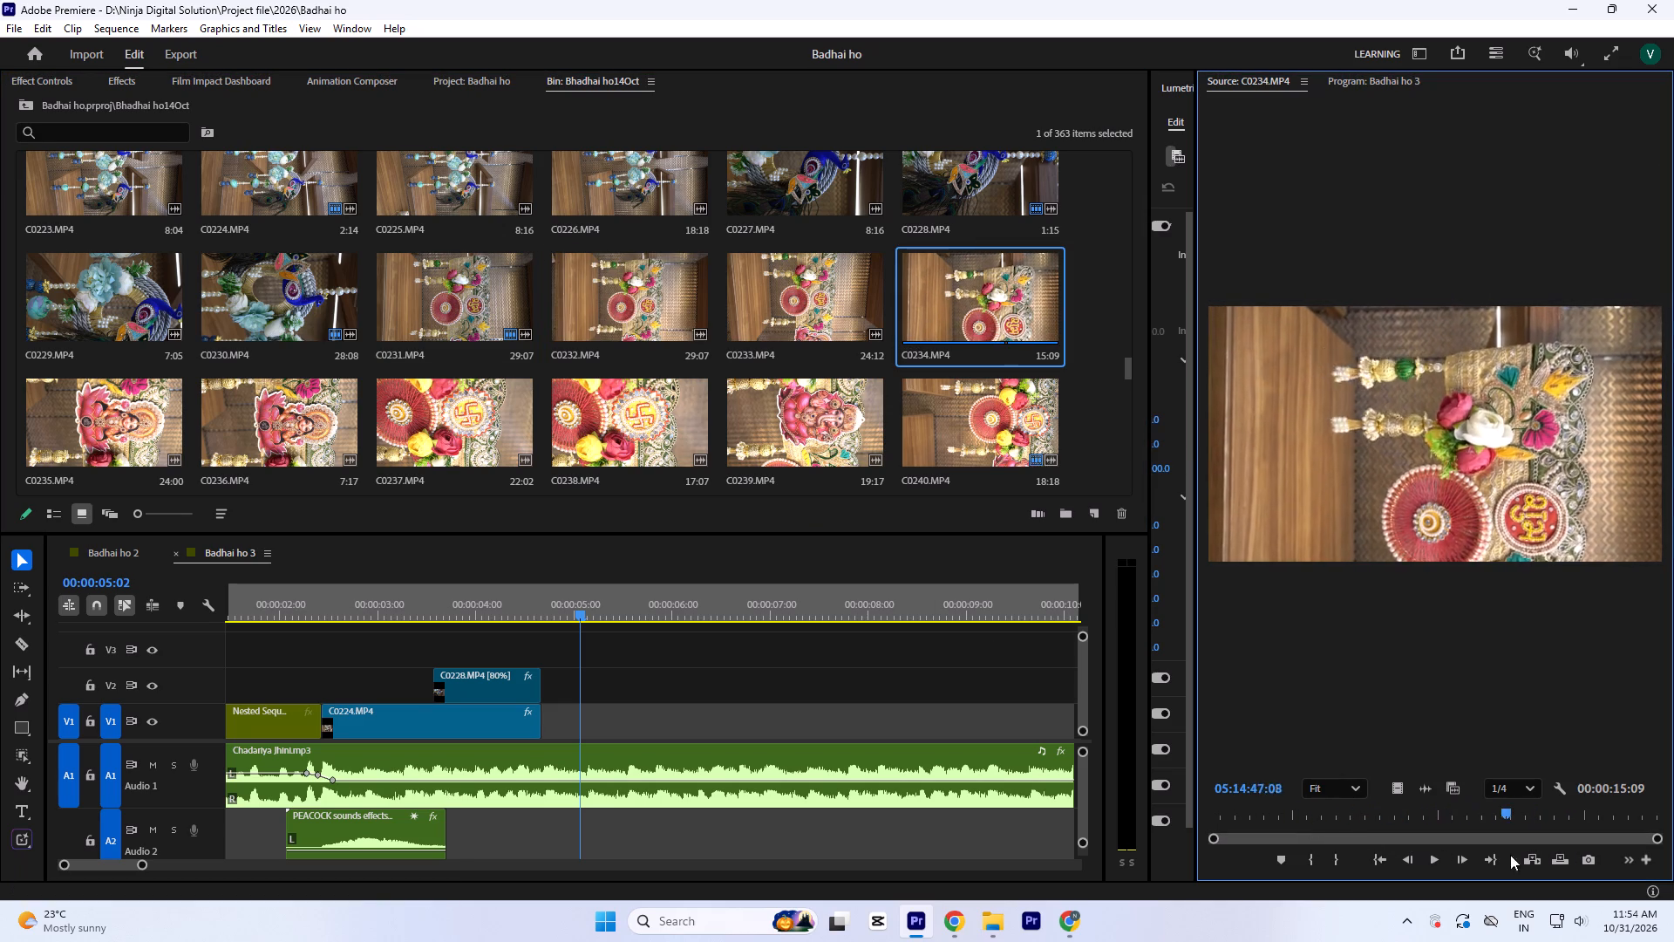
left_click_drag(1510, 855, 1380, 870)
Preview C0238.MP4, C0239.MP4 and C0240.MP4 in turn, looking through their footage for a usable shot.
scroll(489, 340, "down", 1)
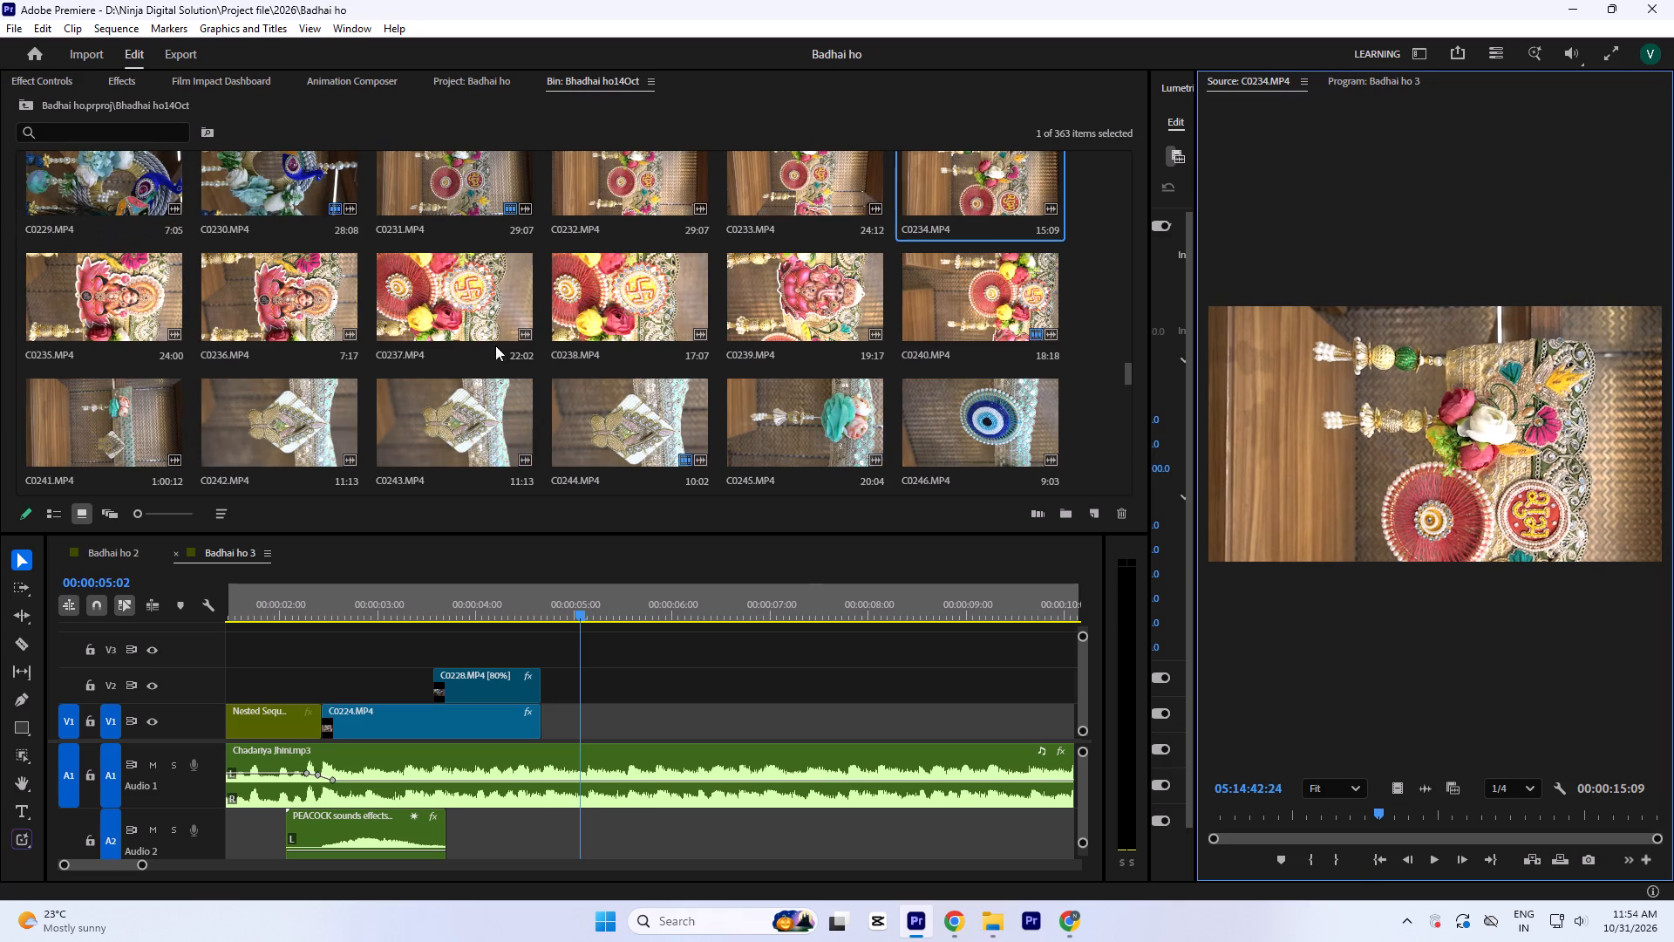
double_click(609, 334)
key("space")
double_click(772, 316)
key("space")
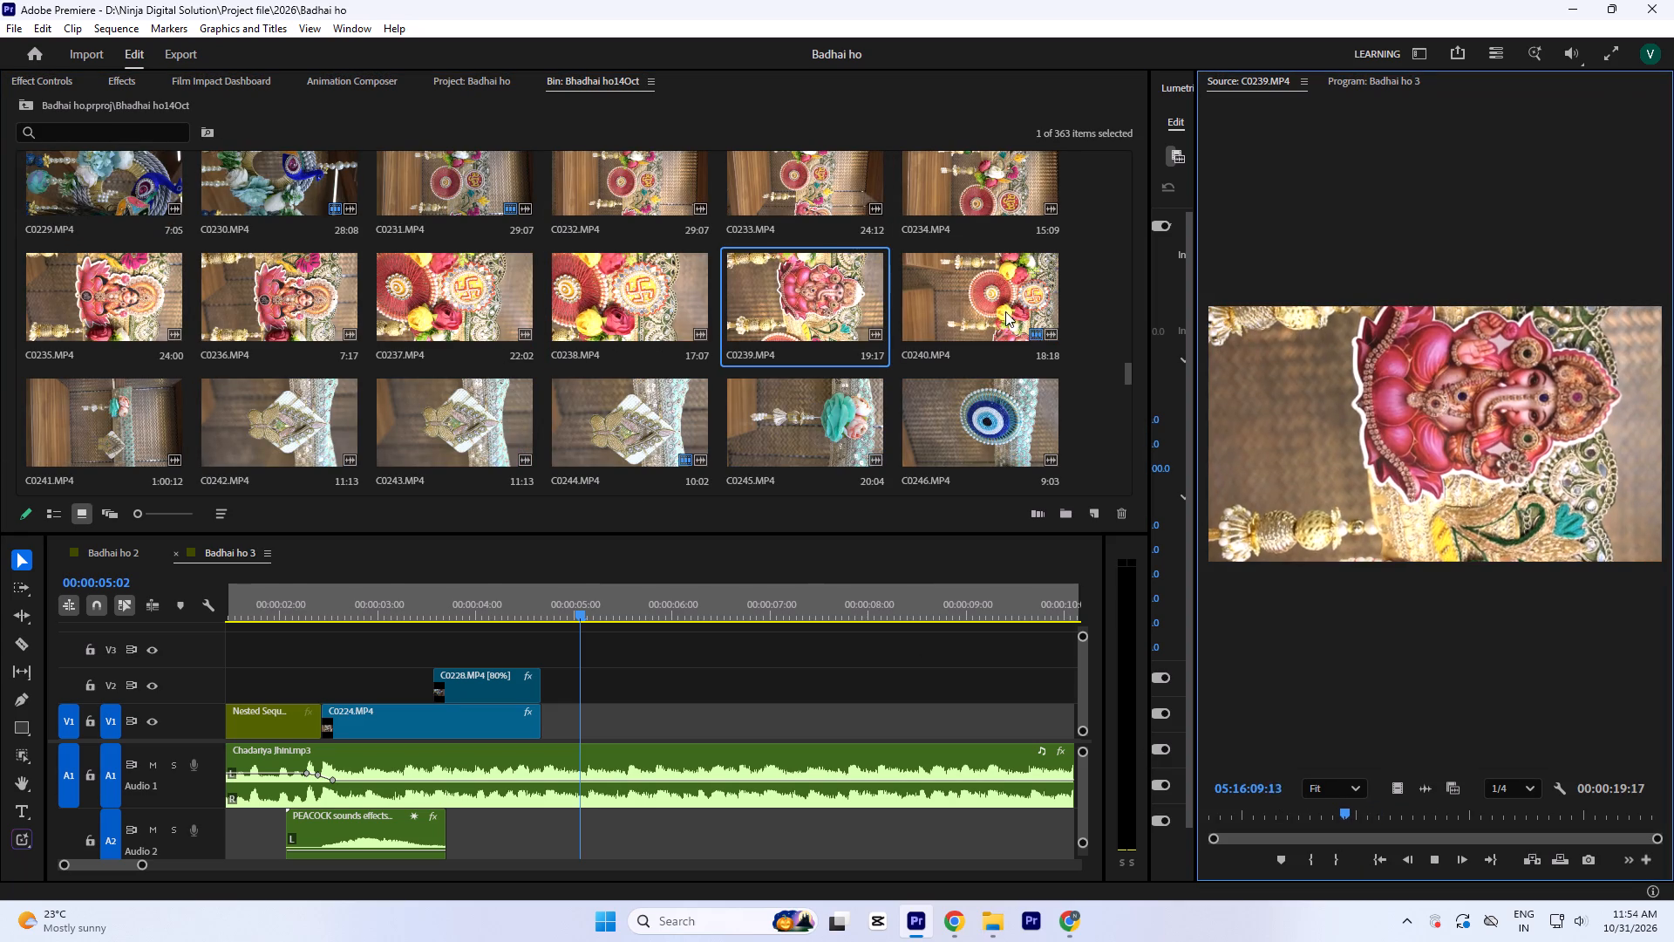
double_click(1008, 293)
key("space")
left_click_drag(1390, 811, 1376, 845)
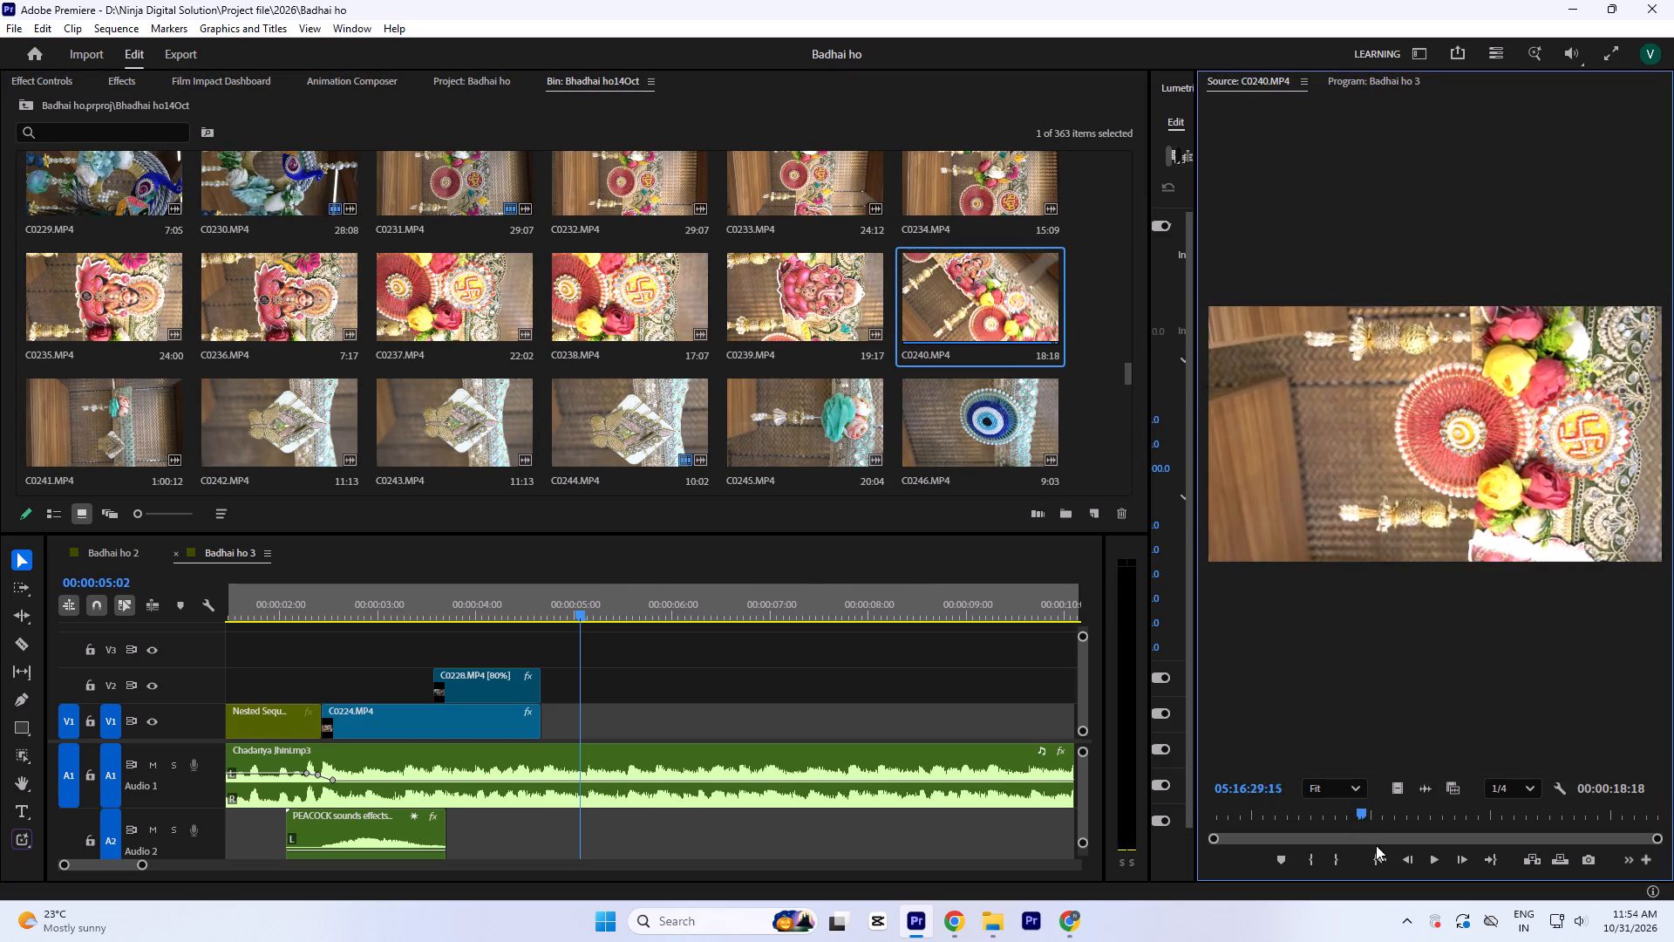
left_click_drag(1376, 845, 1565, 838)
Preview C0241.MP4, scrubbing through its camera movement, and open C0242.MP4 as another possible shot.
scroll(487, 352, "down", 1)
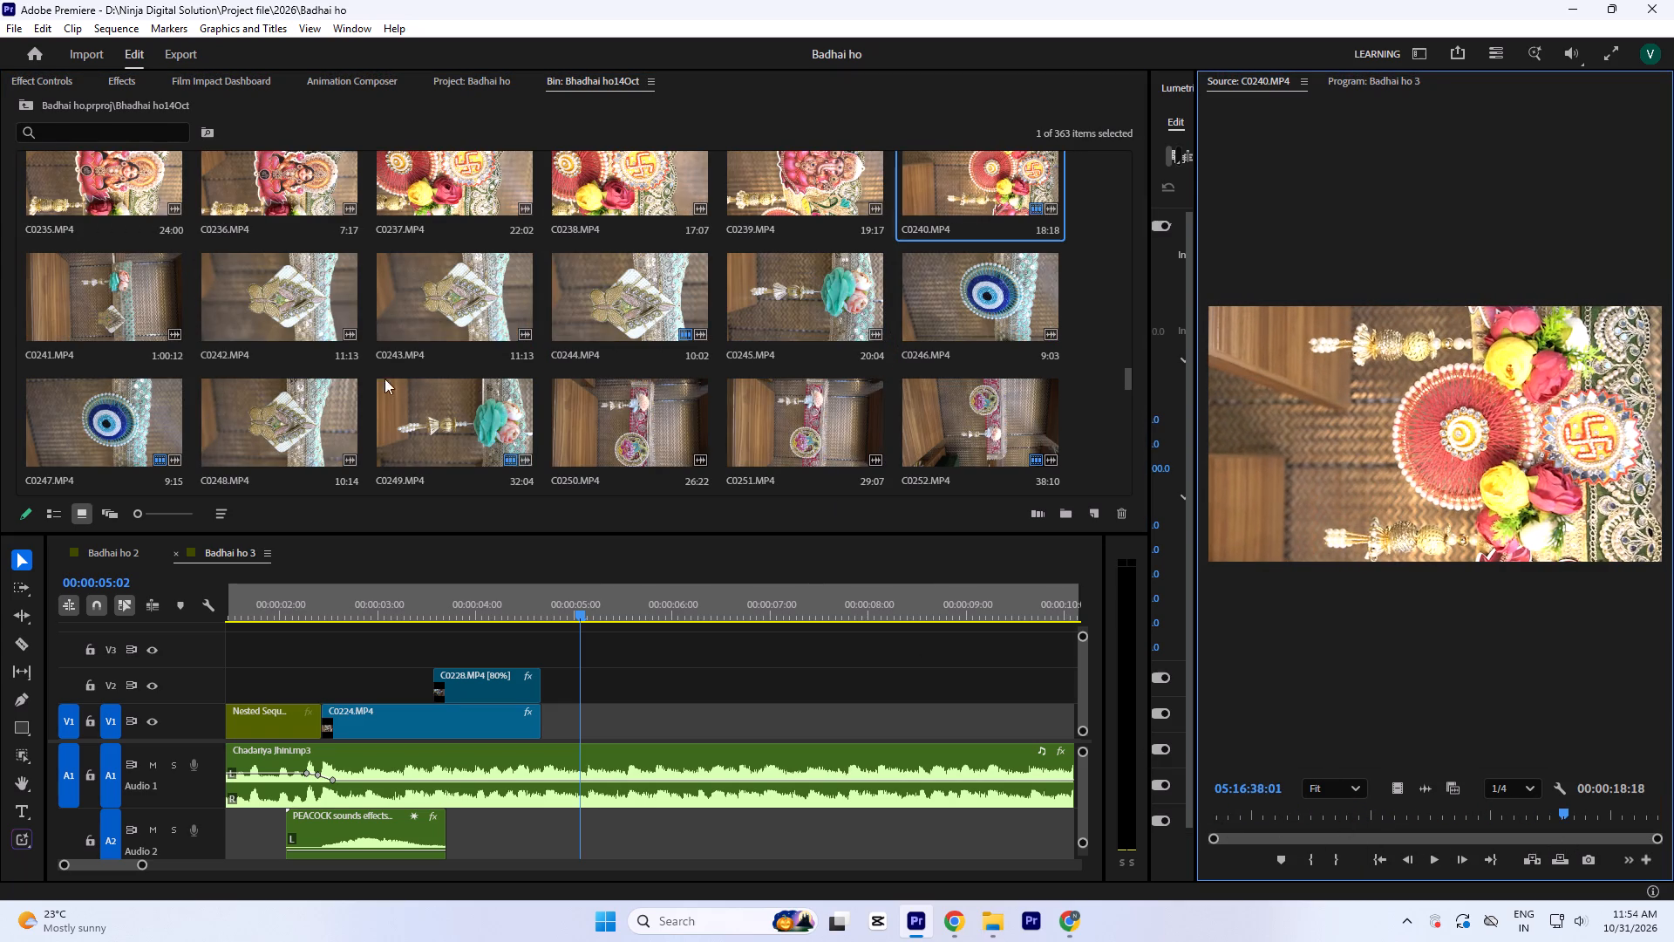
double_click(139, 297)
key("space")
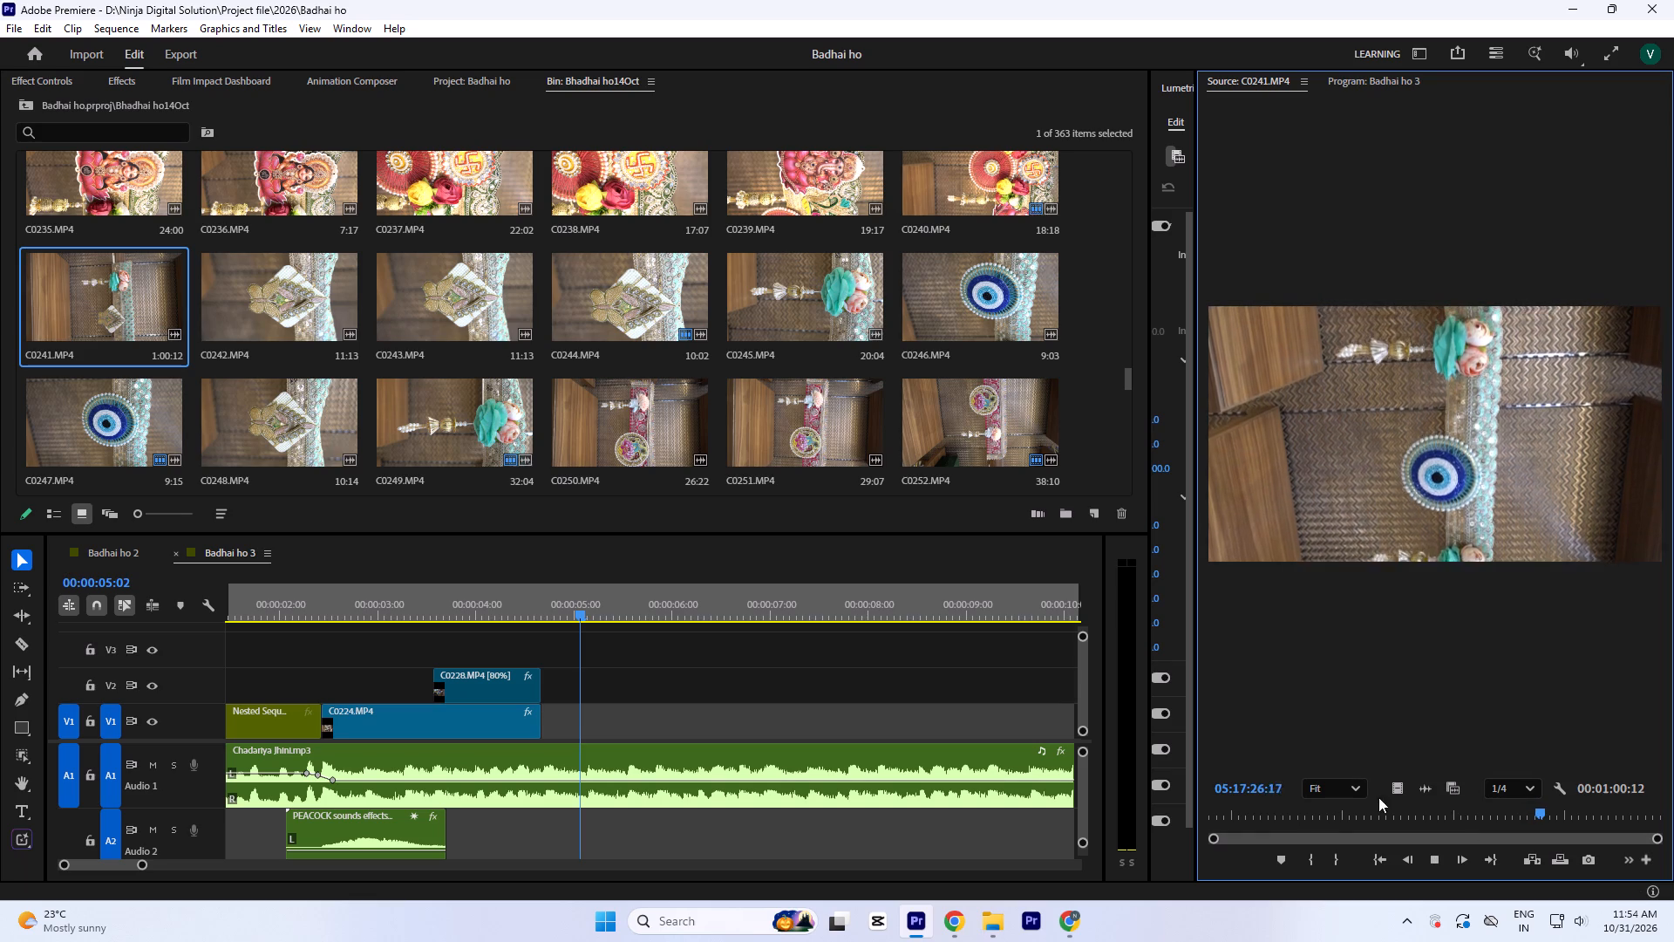
left_click_drag(1360, 807, 1320, 826)
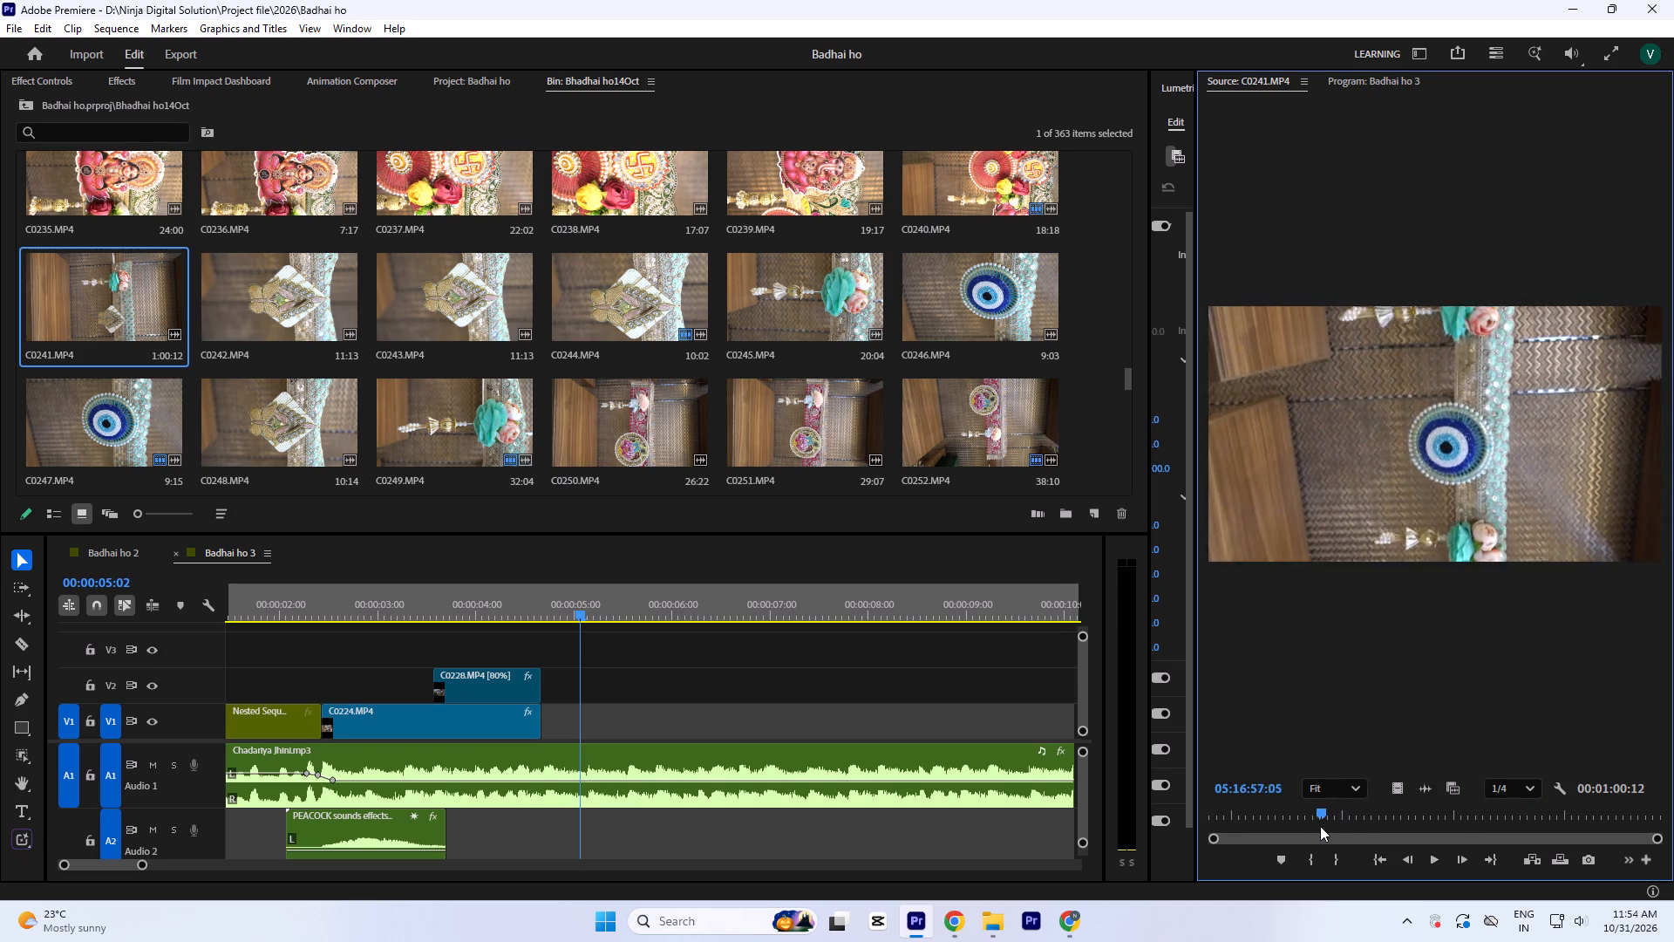
left_click_drag(1320, 826, 1435, 857)
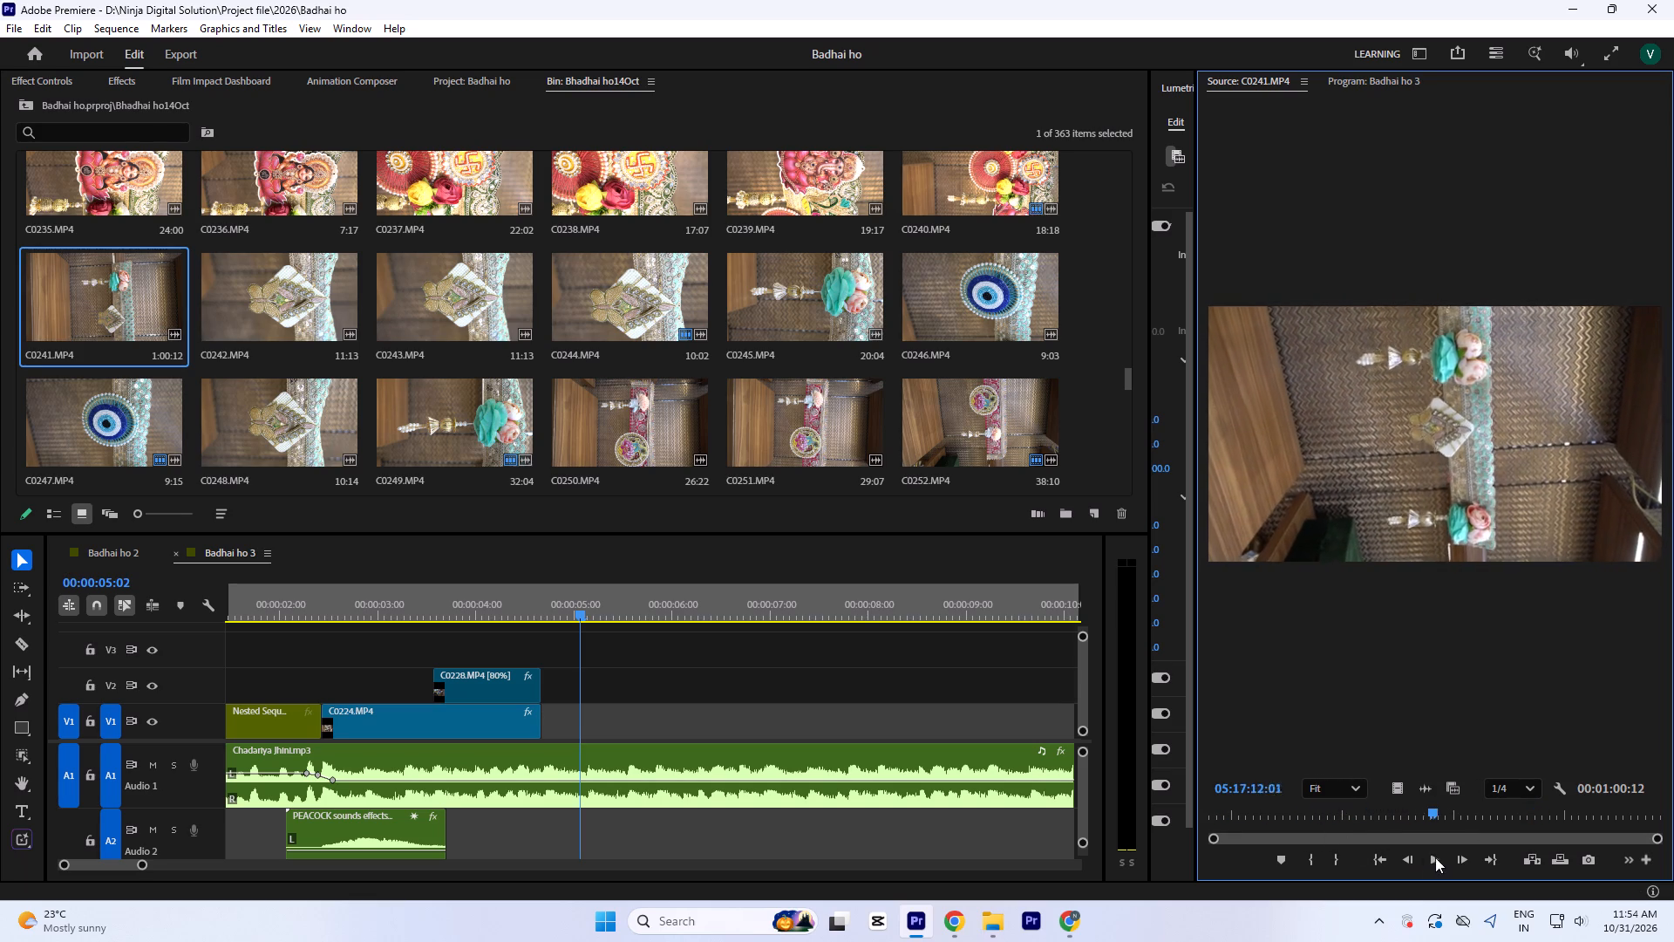
left_click_drag(1435, 857, 1426, 863)
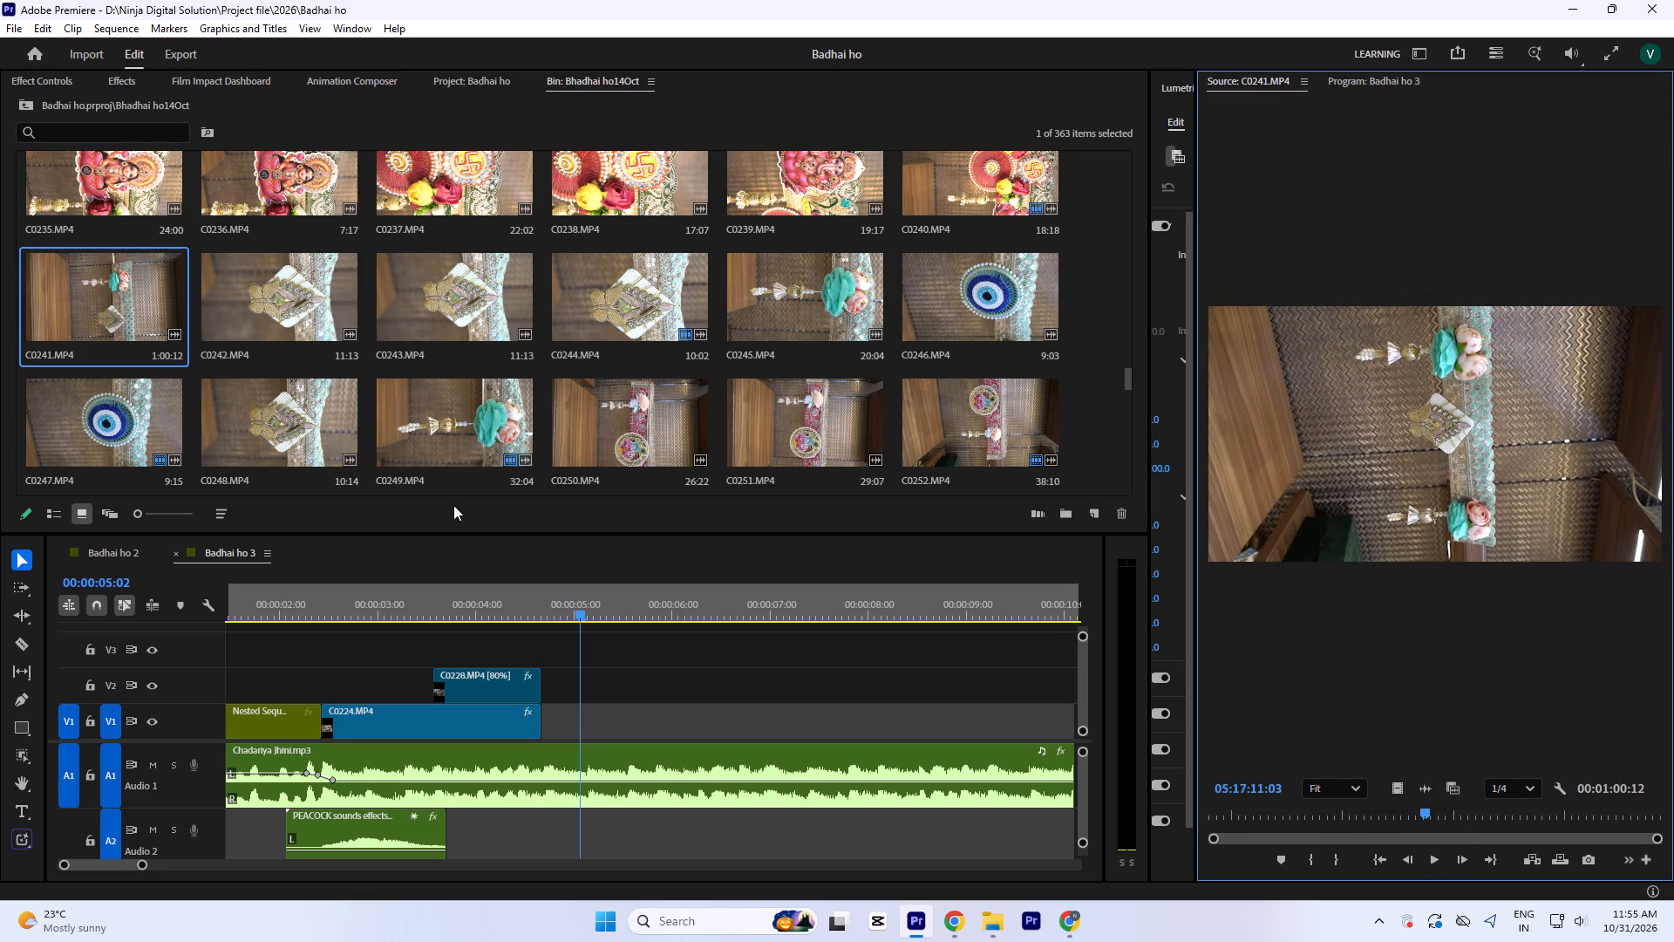
double_click(259, 297)
Preview C0256.MP4 and C0255.MP4 further down the bin, scrubbing through each for a usable section.
scroll(266, 301, "down", 1)
scroll(522, 395, "down", 1)
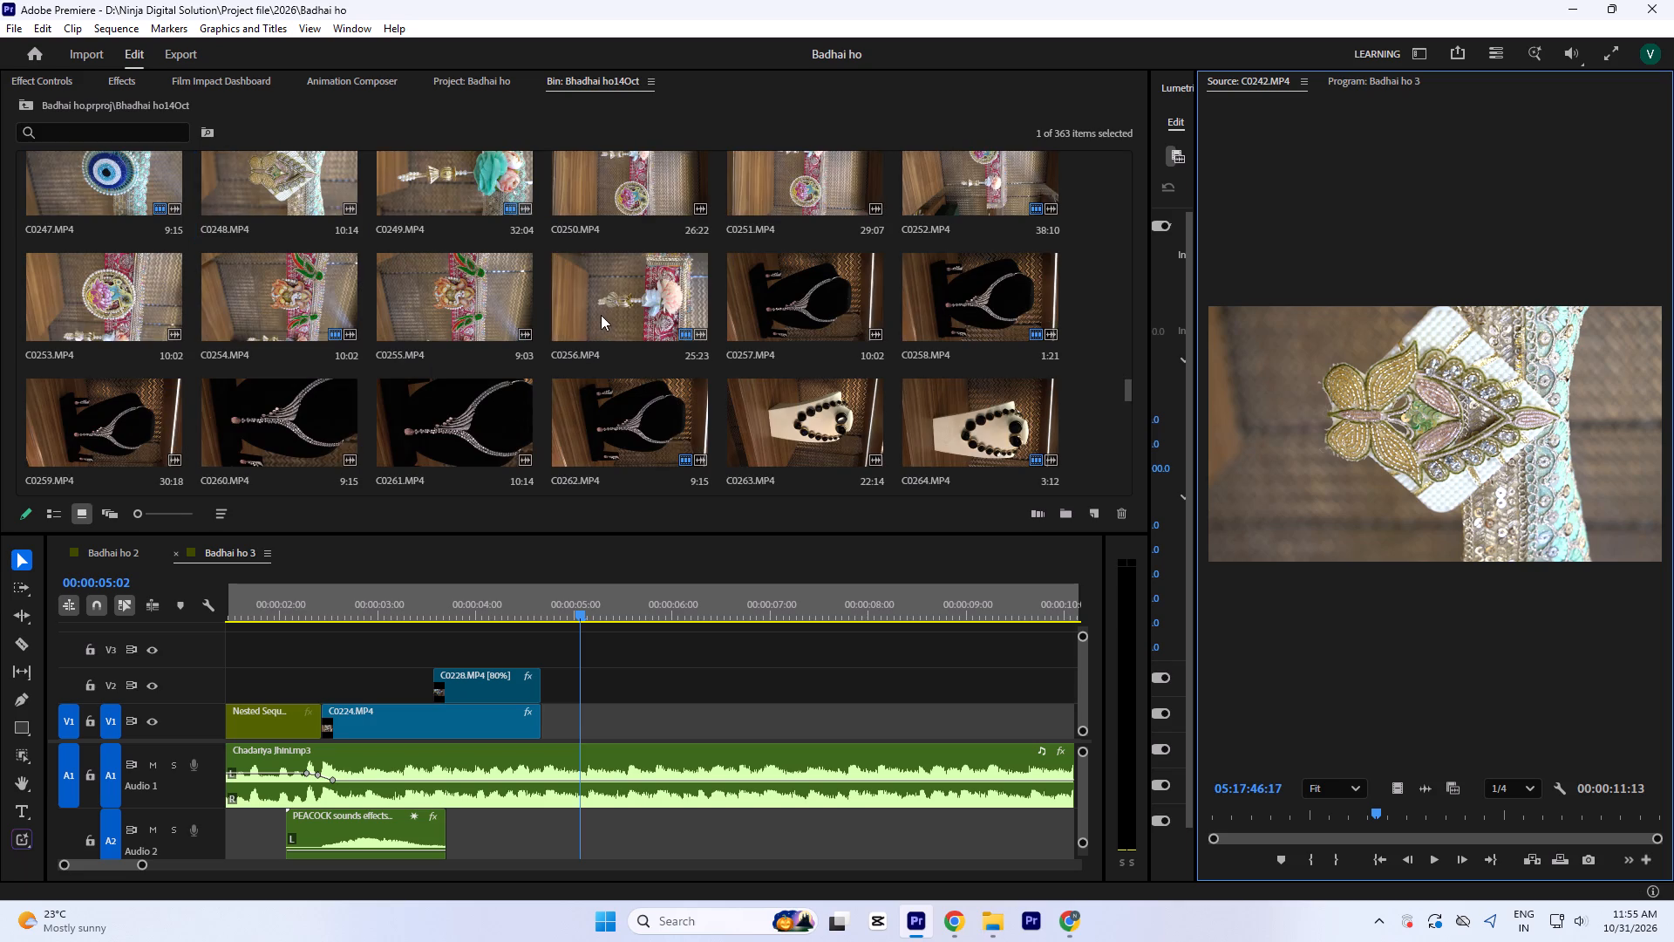
double_click(602, 311)
key("space")
left_click_drag(1410, 831, 1213, 822)
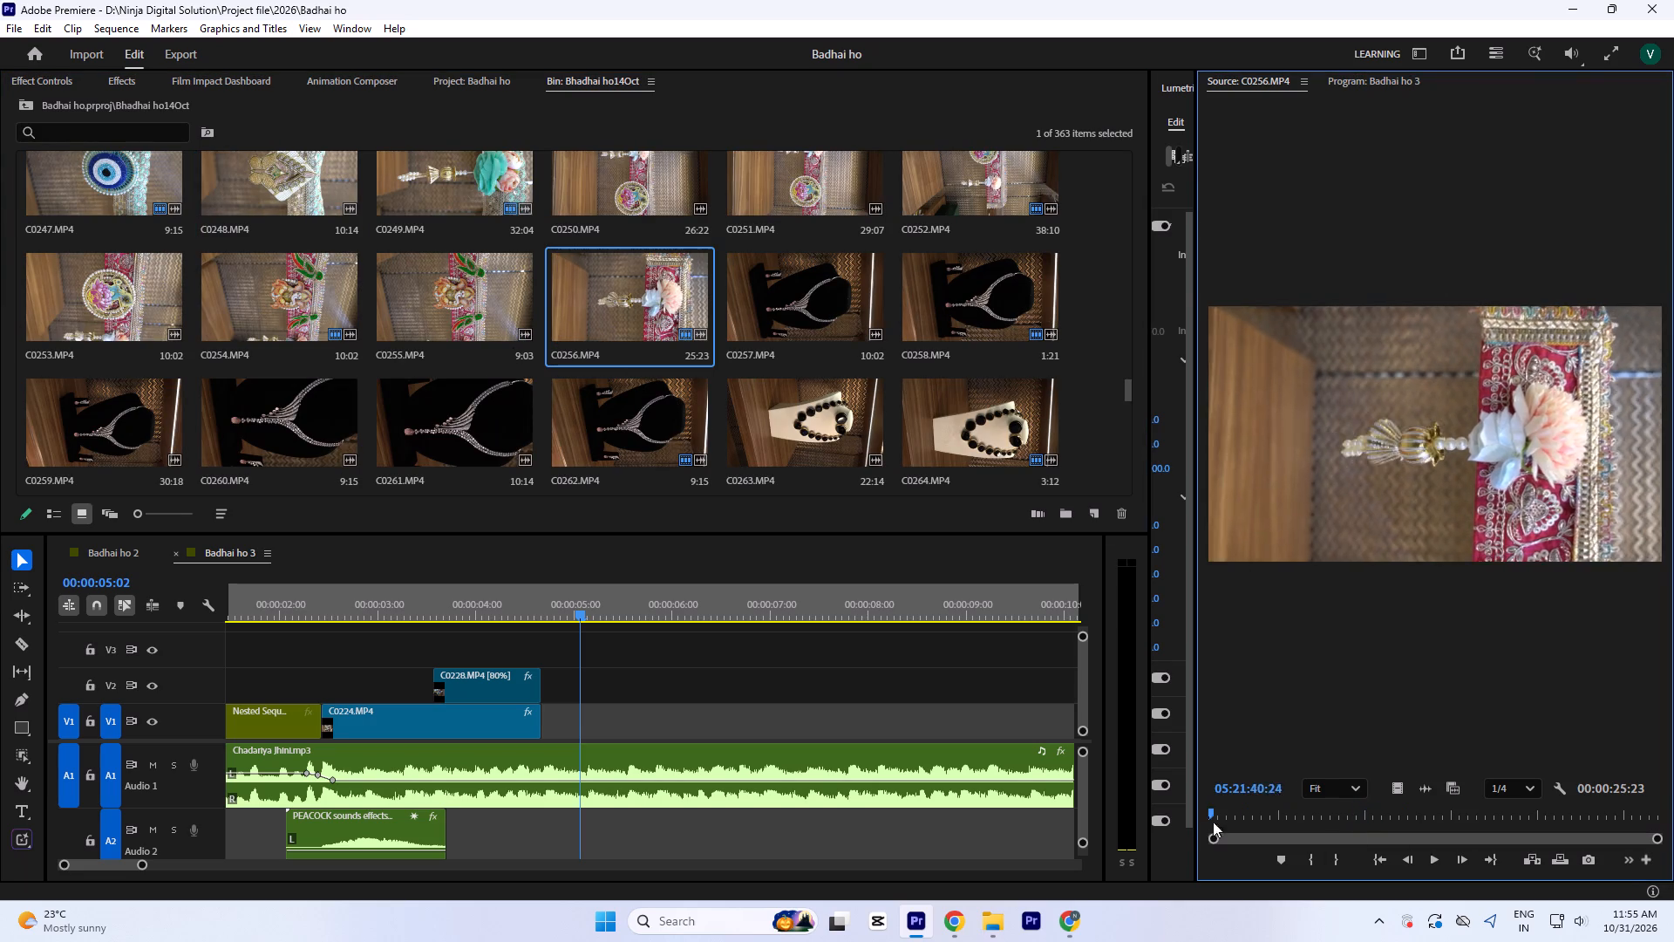
left_click_drag(1213, 822, 1640, 853)
double_click(477, 316)
key("space")
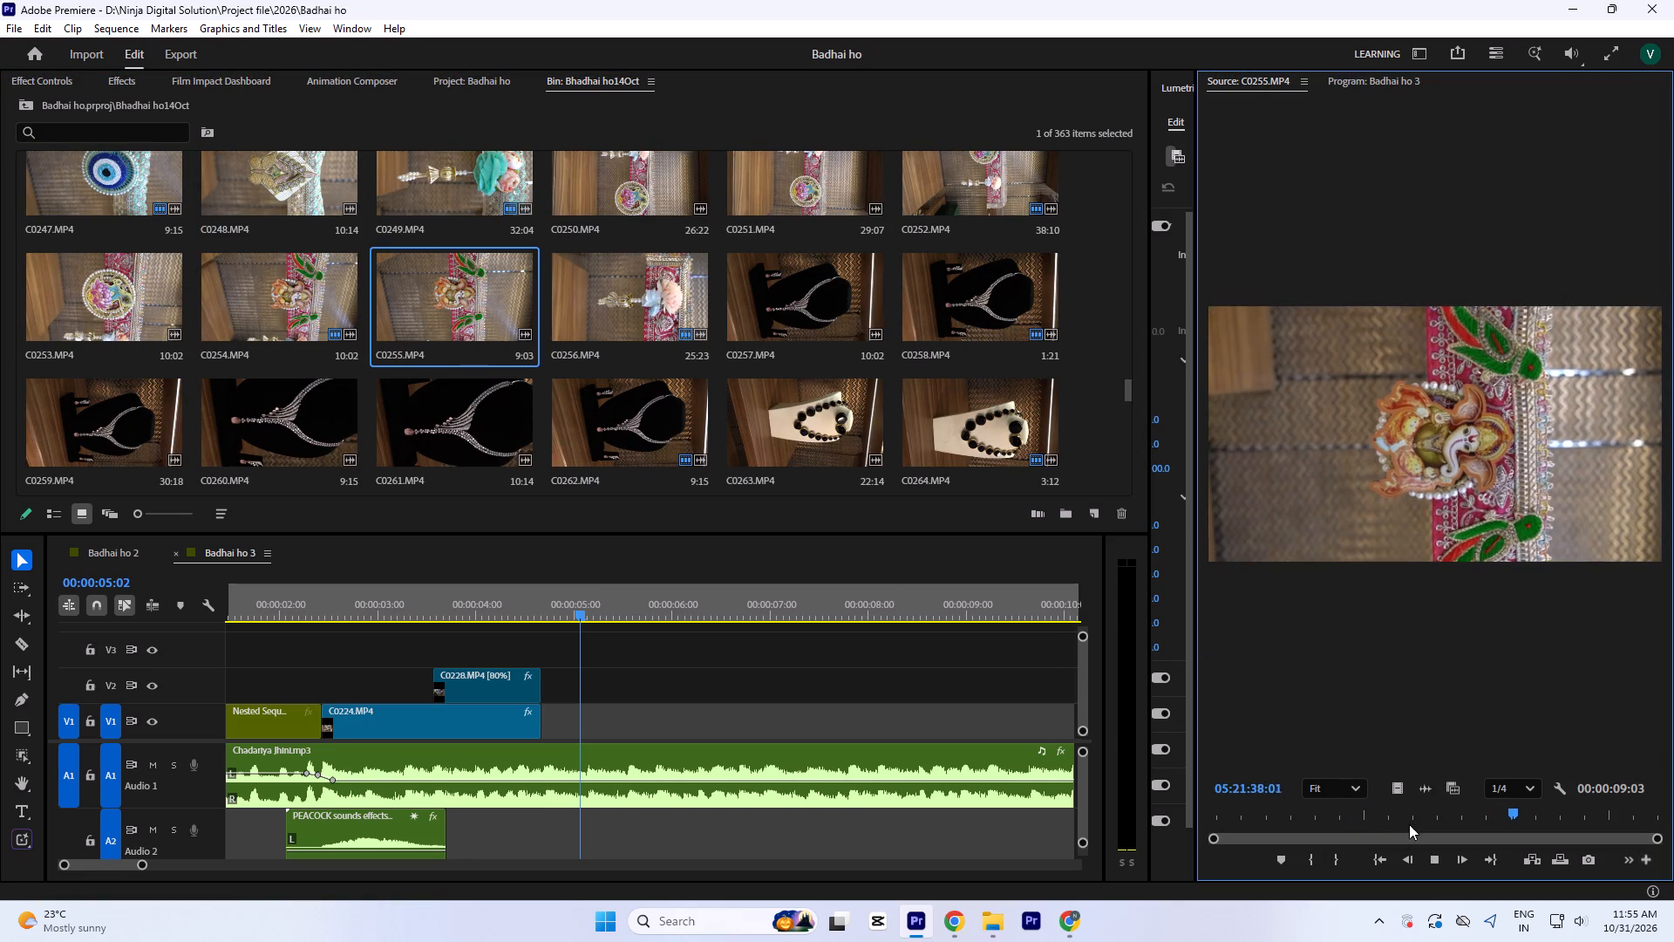
left_click_drag(1432, 813, 1495, 836)
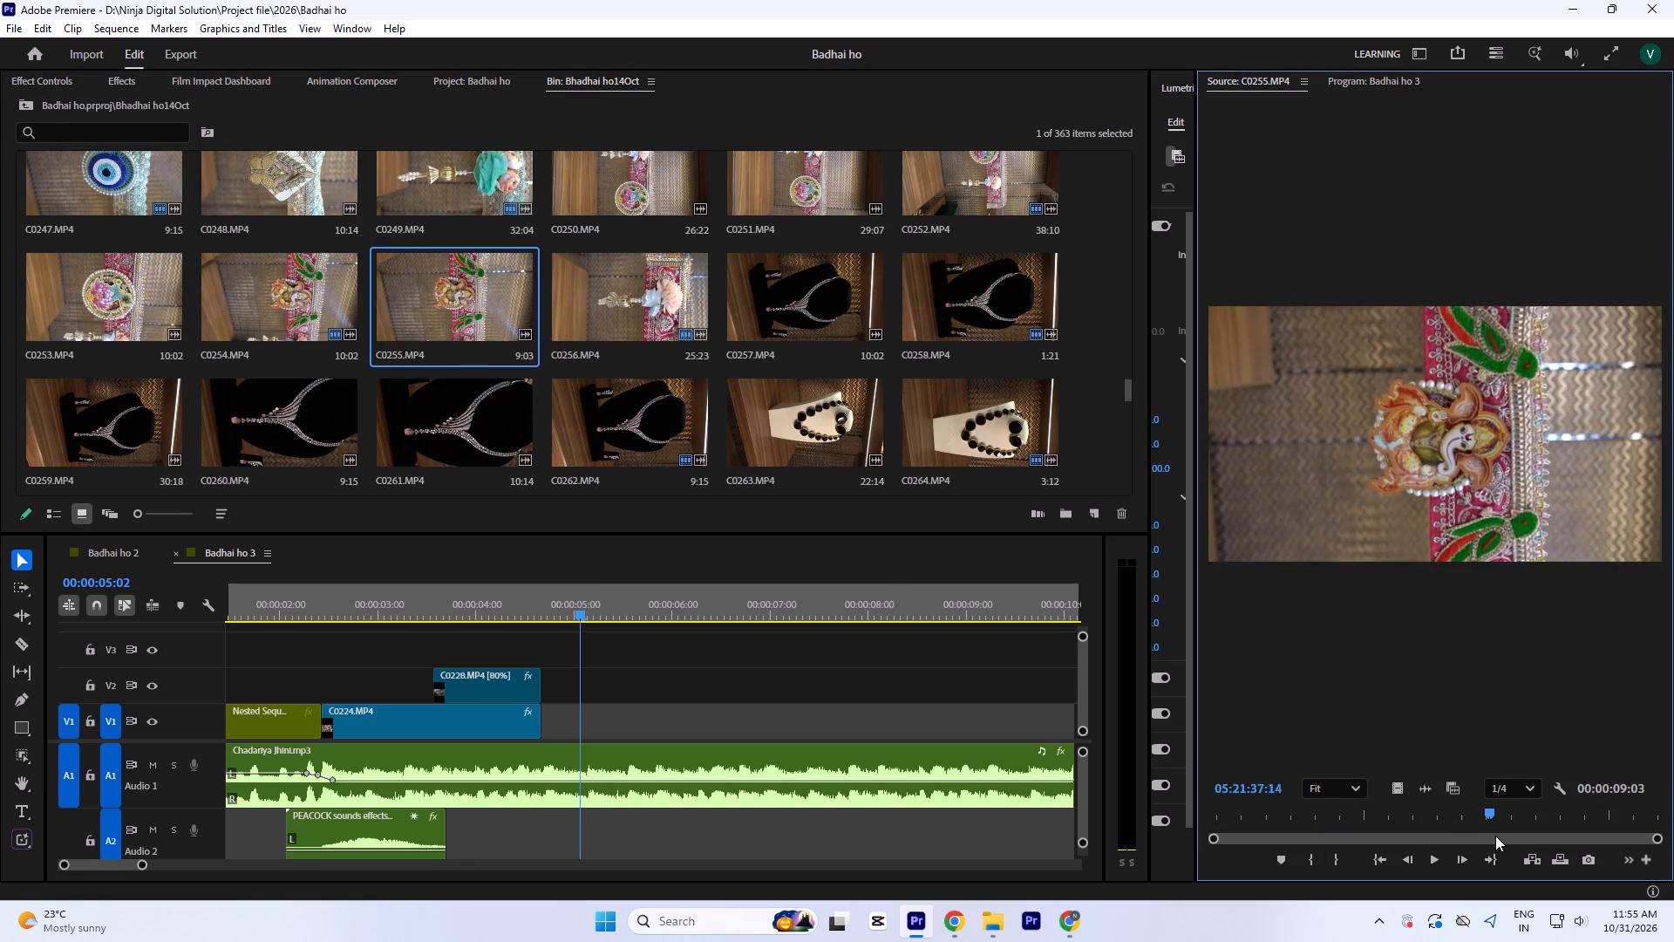
left_click_drag(1495, 836, 1506, 836)
Open C0251.MP4, scrub through it, and mark a section of about 9 seconds ending at 05:20:15:17.
scroll(763, 390, "up", 1)
double_click(775, 302)
key("space")
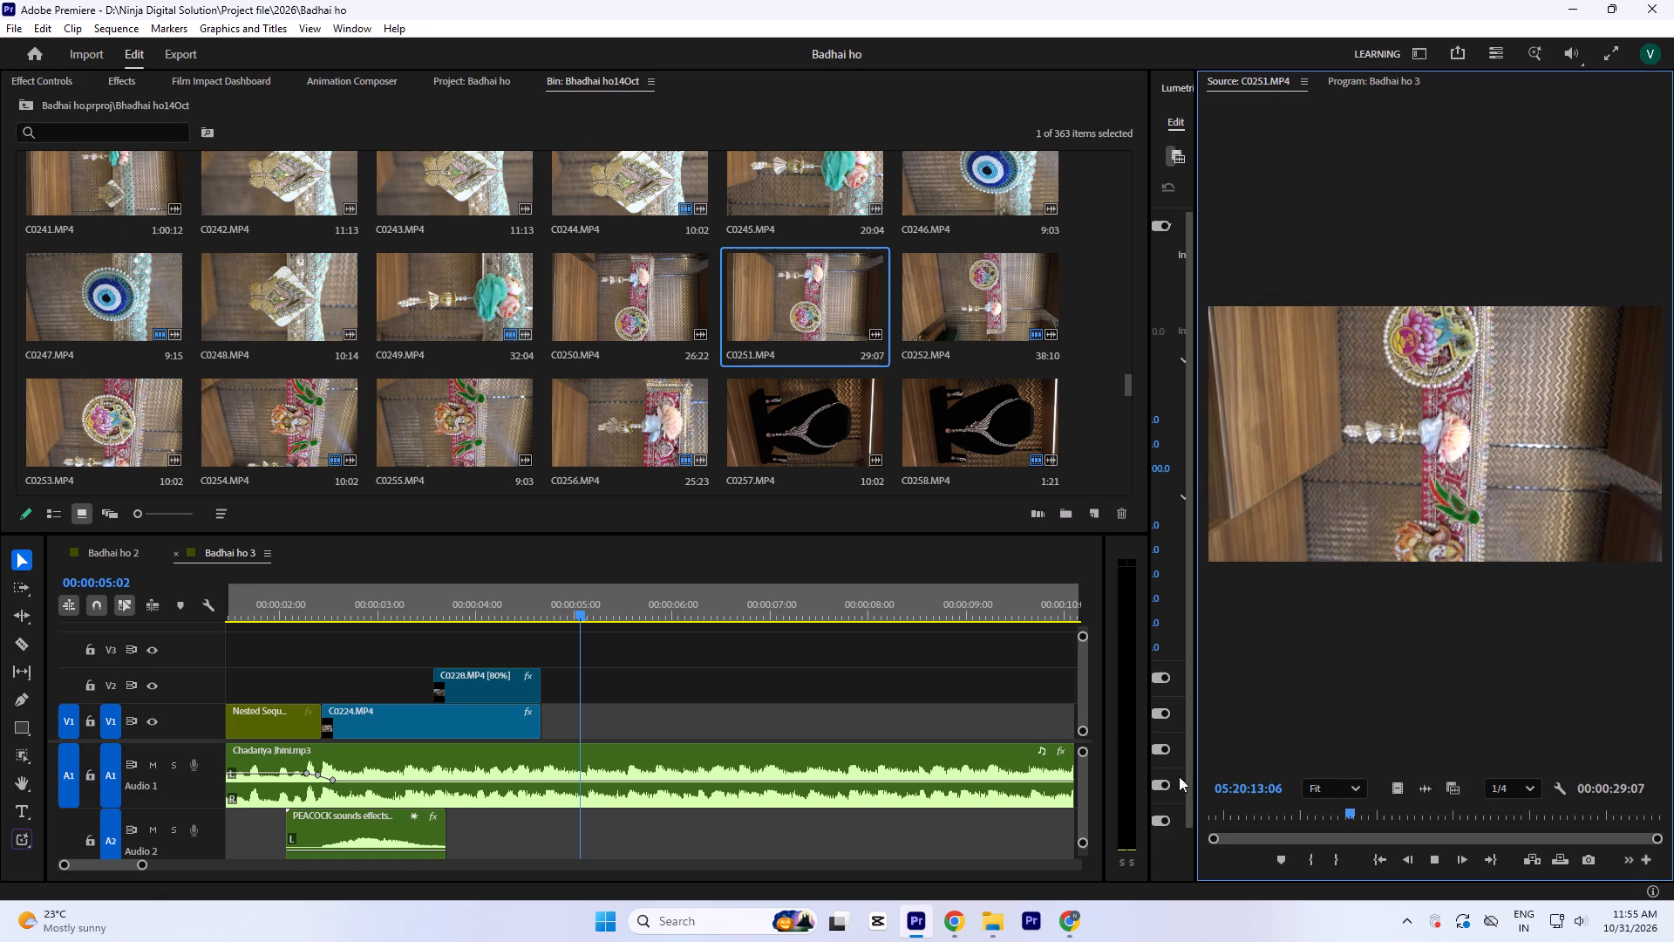
left_click_drag(1329, 836, 1234, 832)
left_click_drag(1282, 824, 1317, 843)
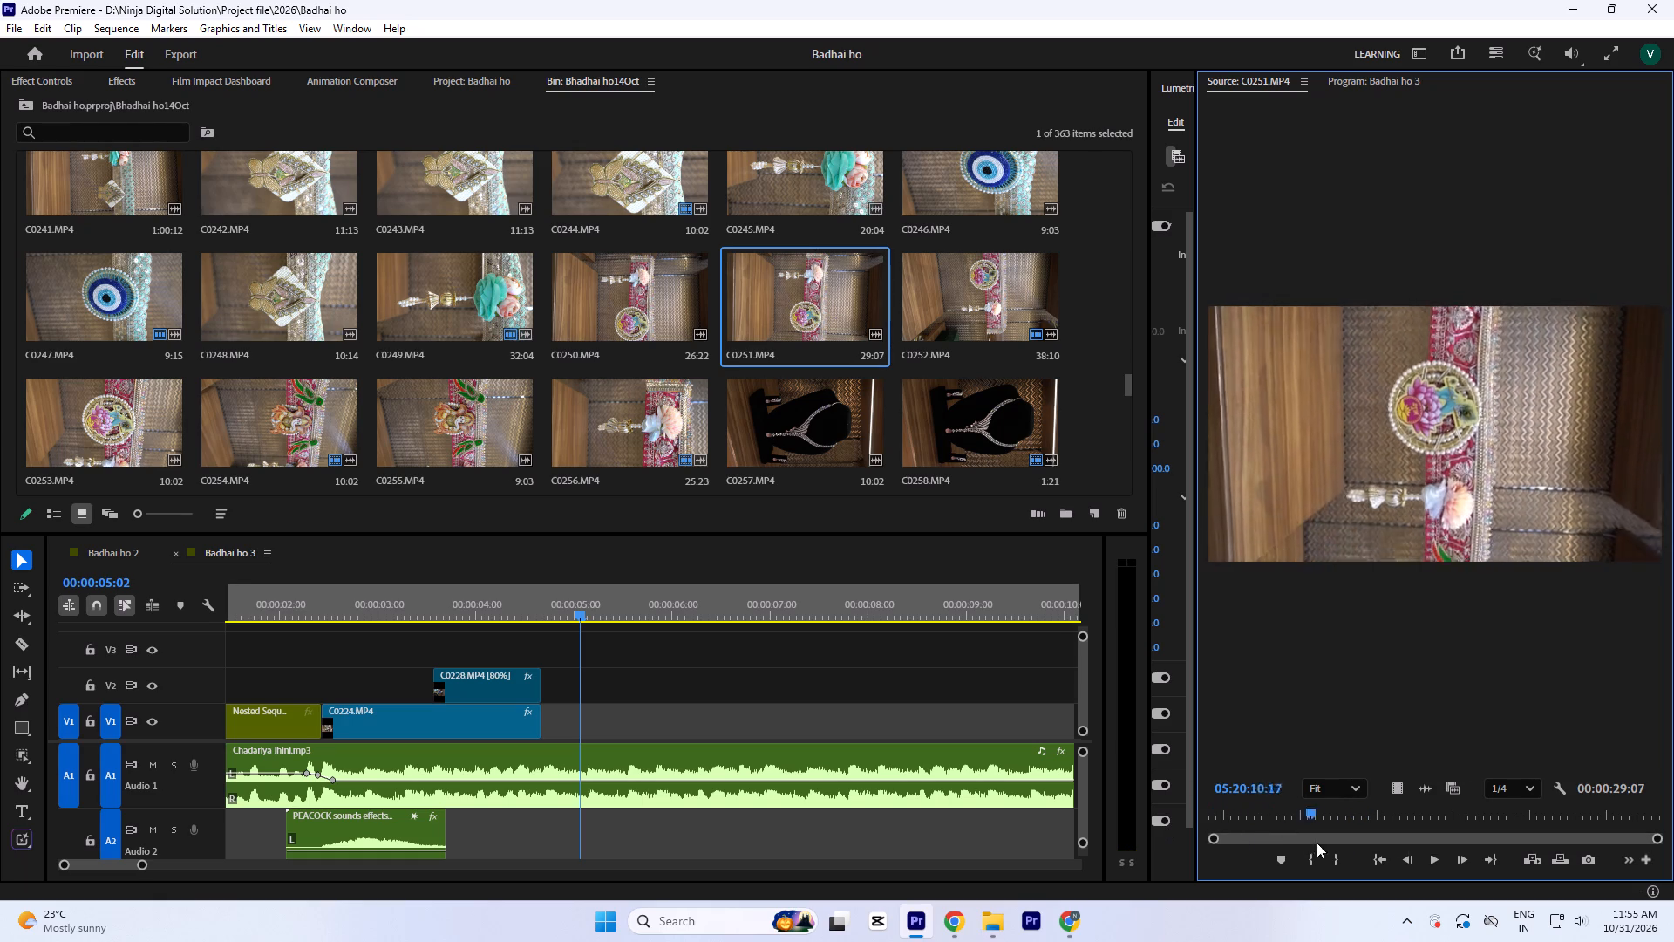
left_click_drag(1317, 843, 1585, 861)
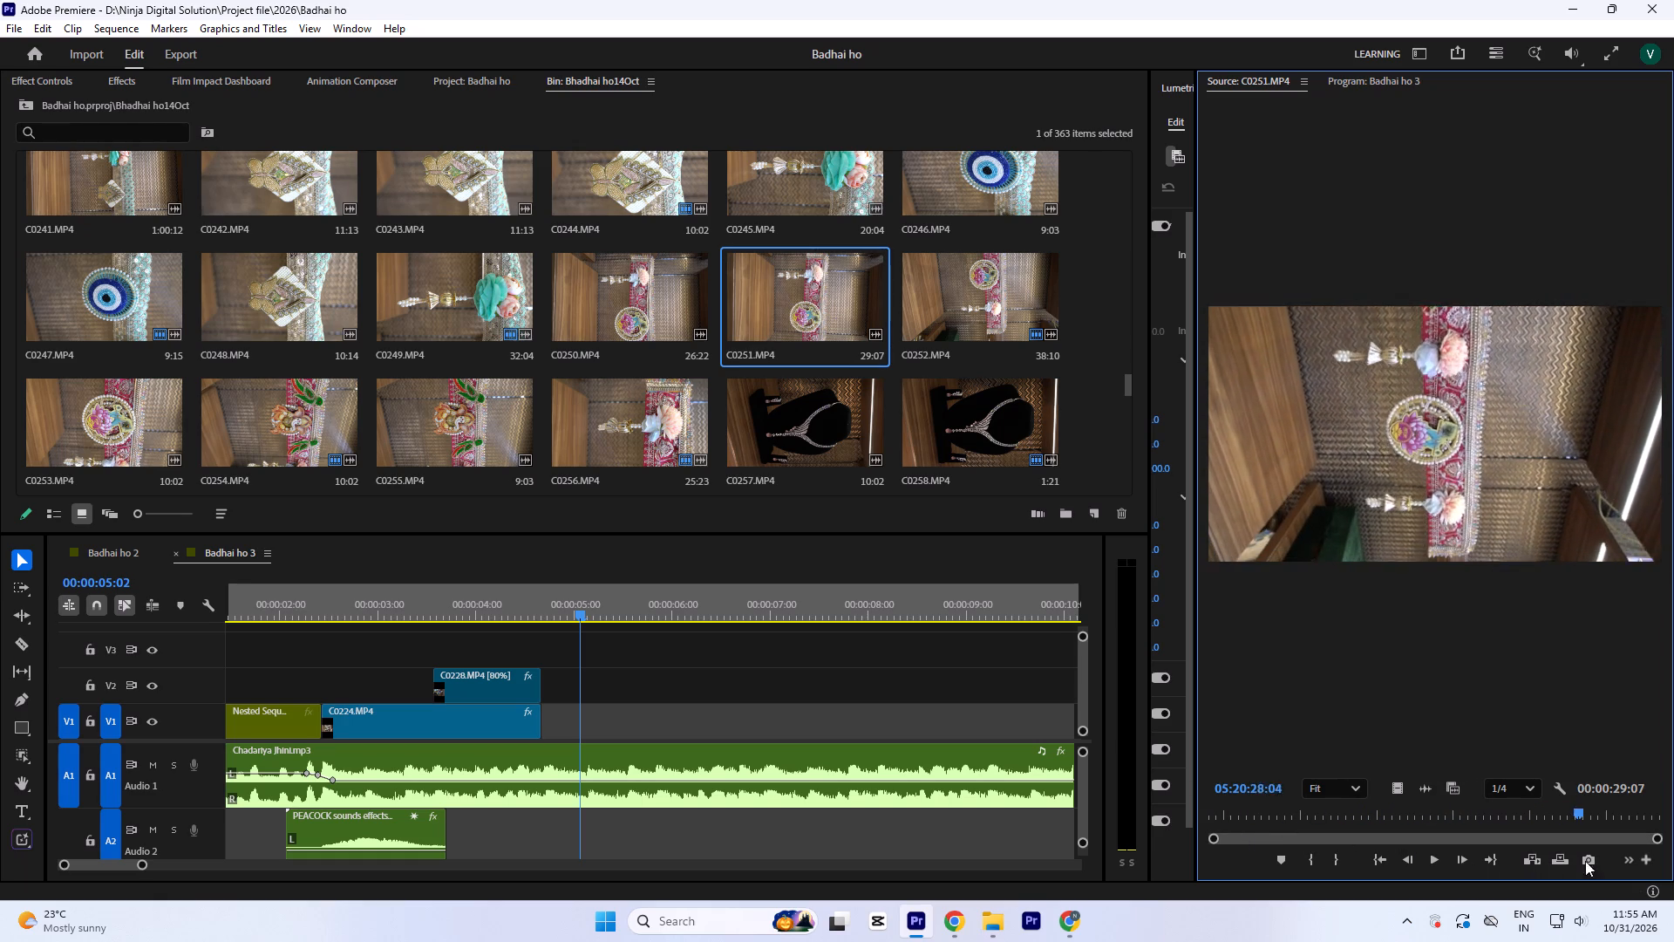
left_click_drag(1585, 861, 1250, 827)
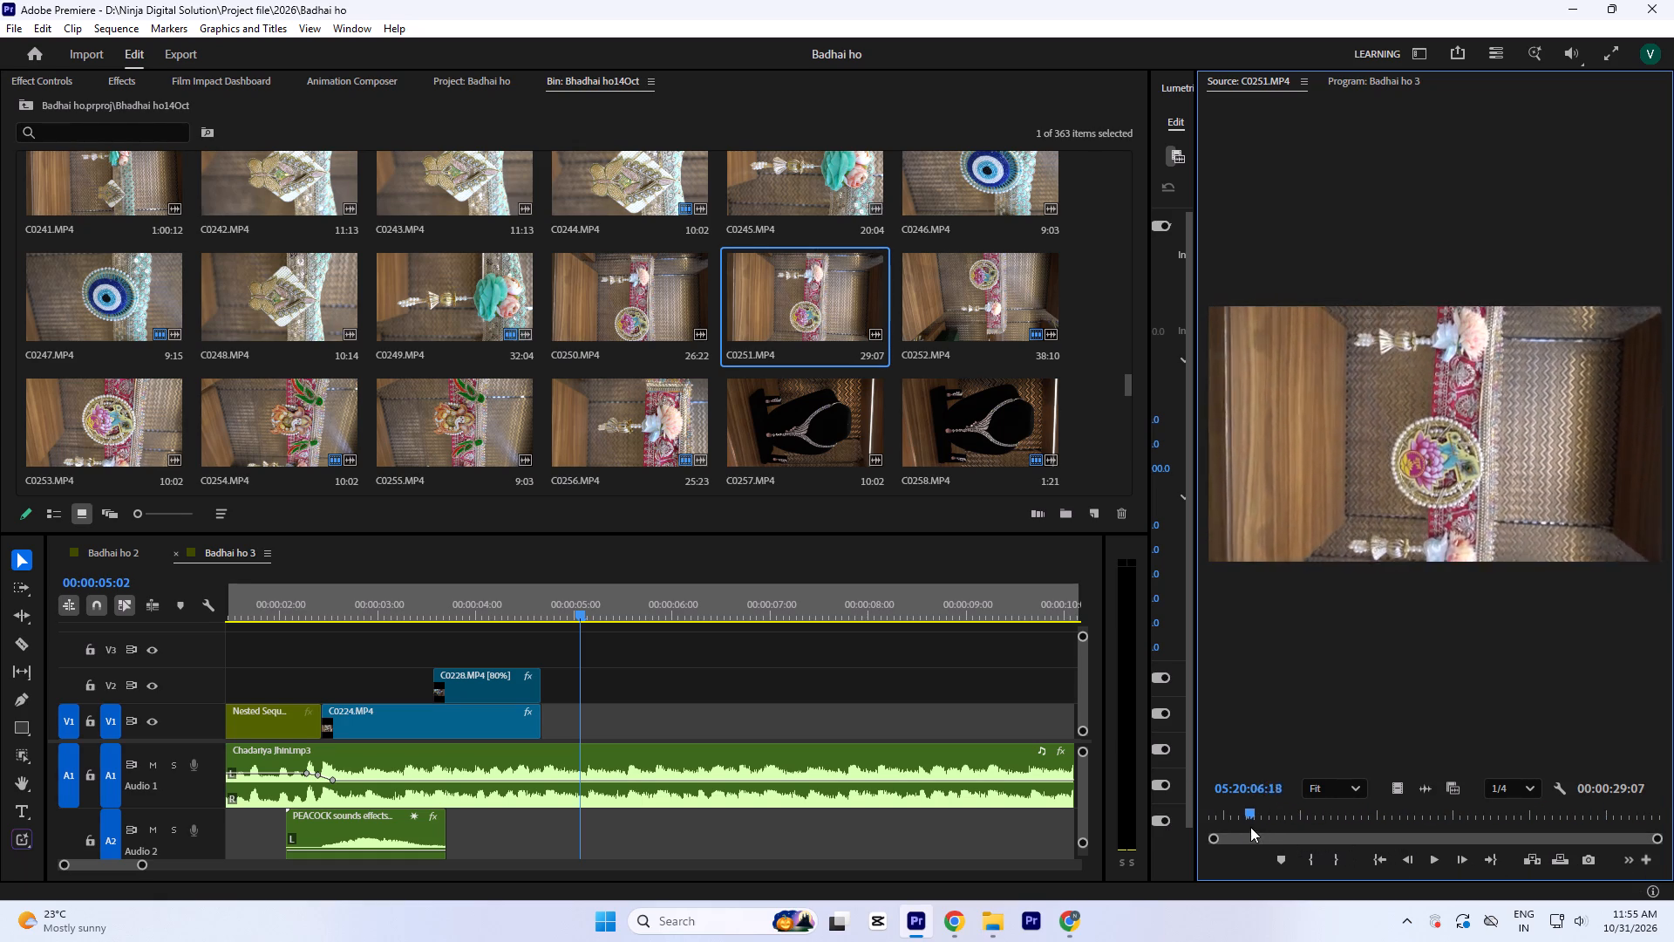
left_click_drag(1250, 827, 1358, 856)
key("i")
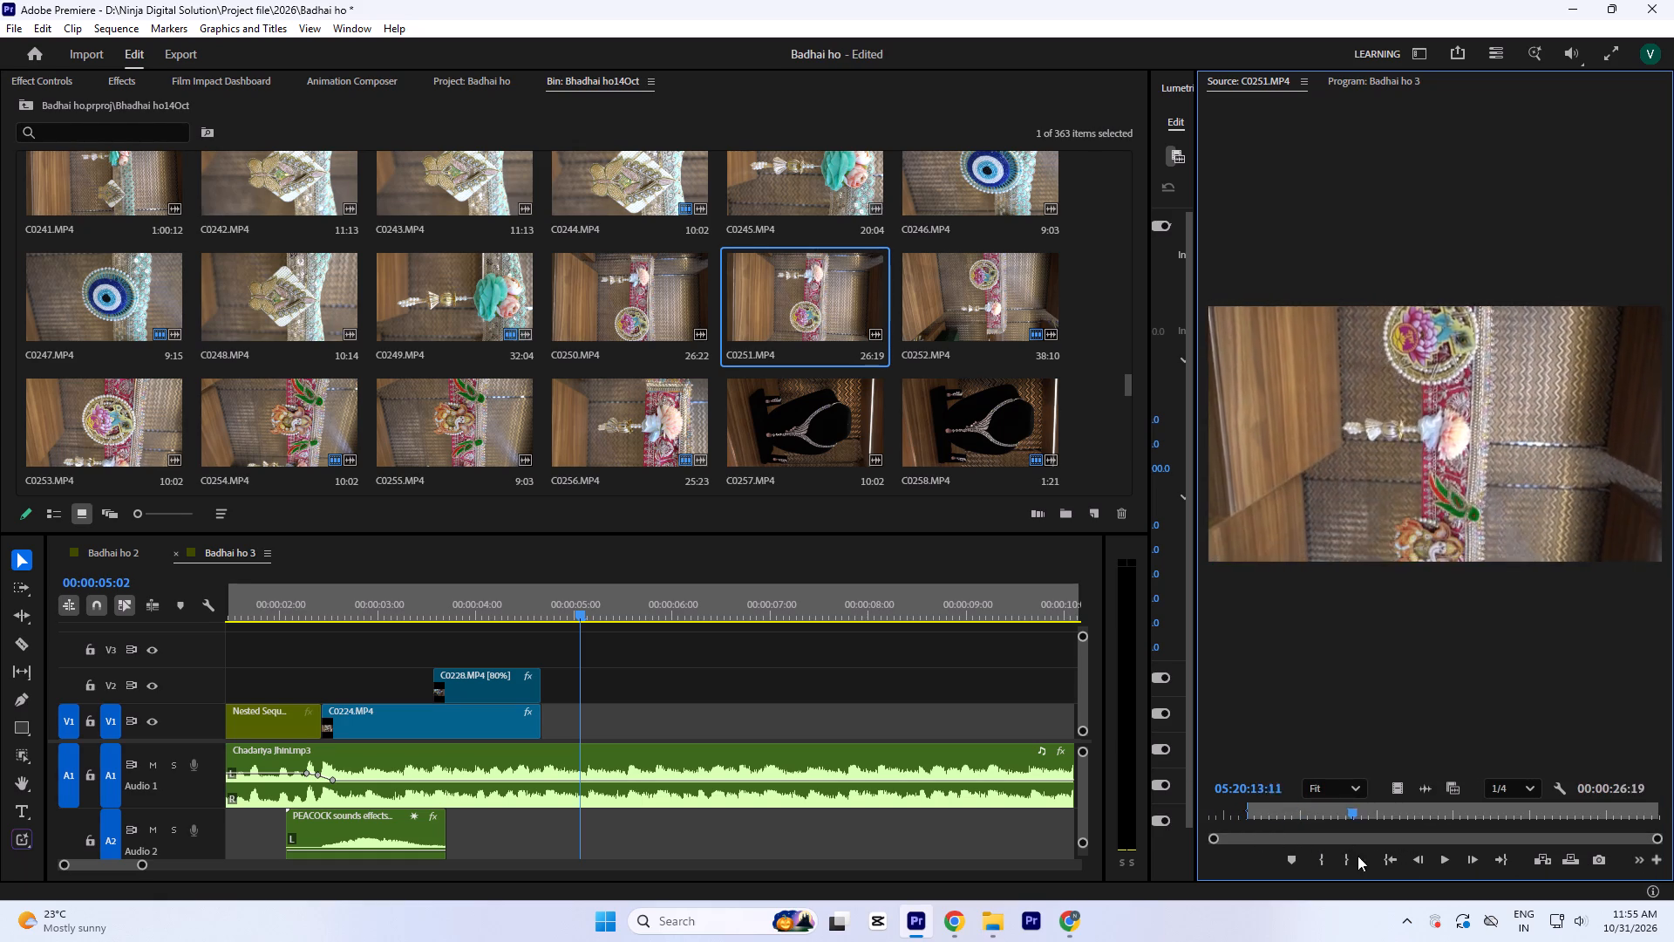
left_click_drag(1358, 856, 1389, 860)
key("o")
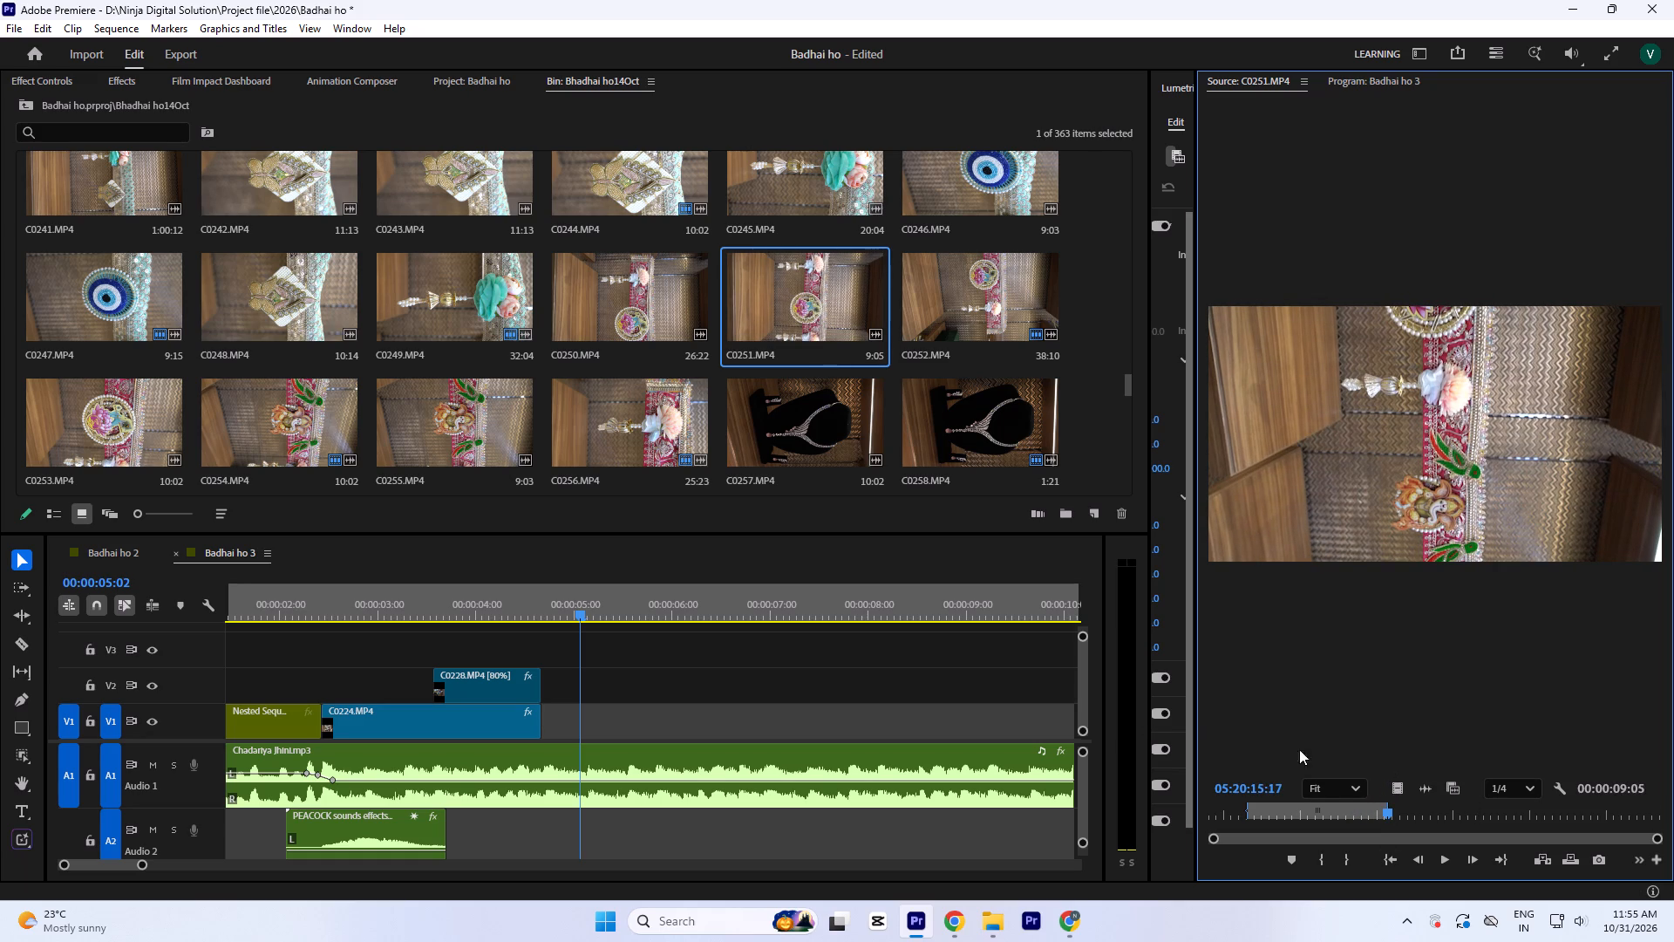
Place the marked C0251.MP4 section on track V2 directly after the C0228.MP4 clip.
left_click_drag(1400, 789, 549, 691)
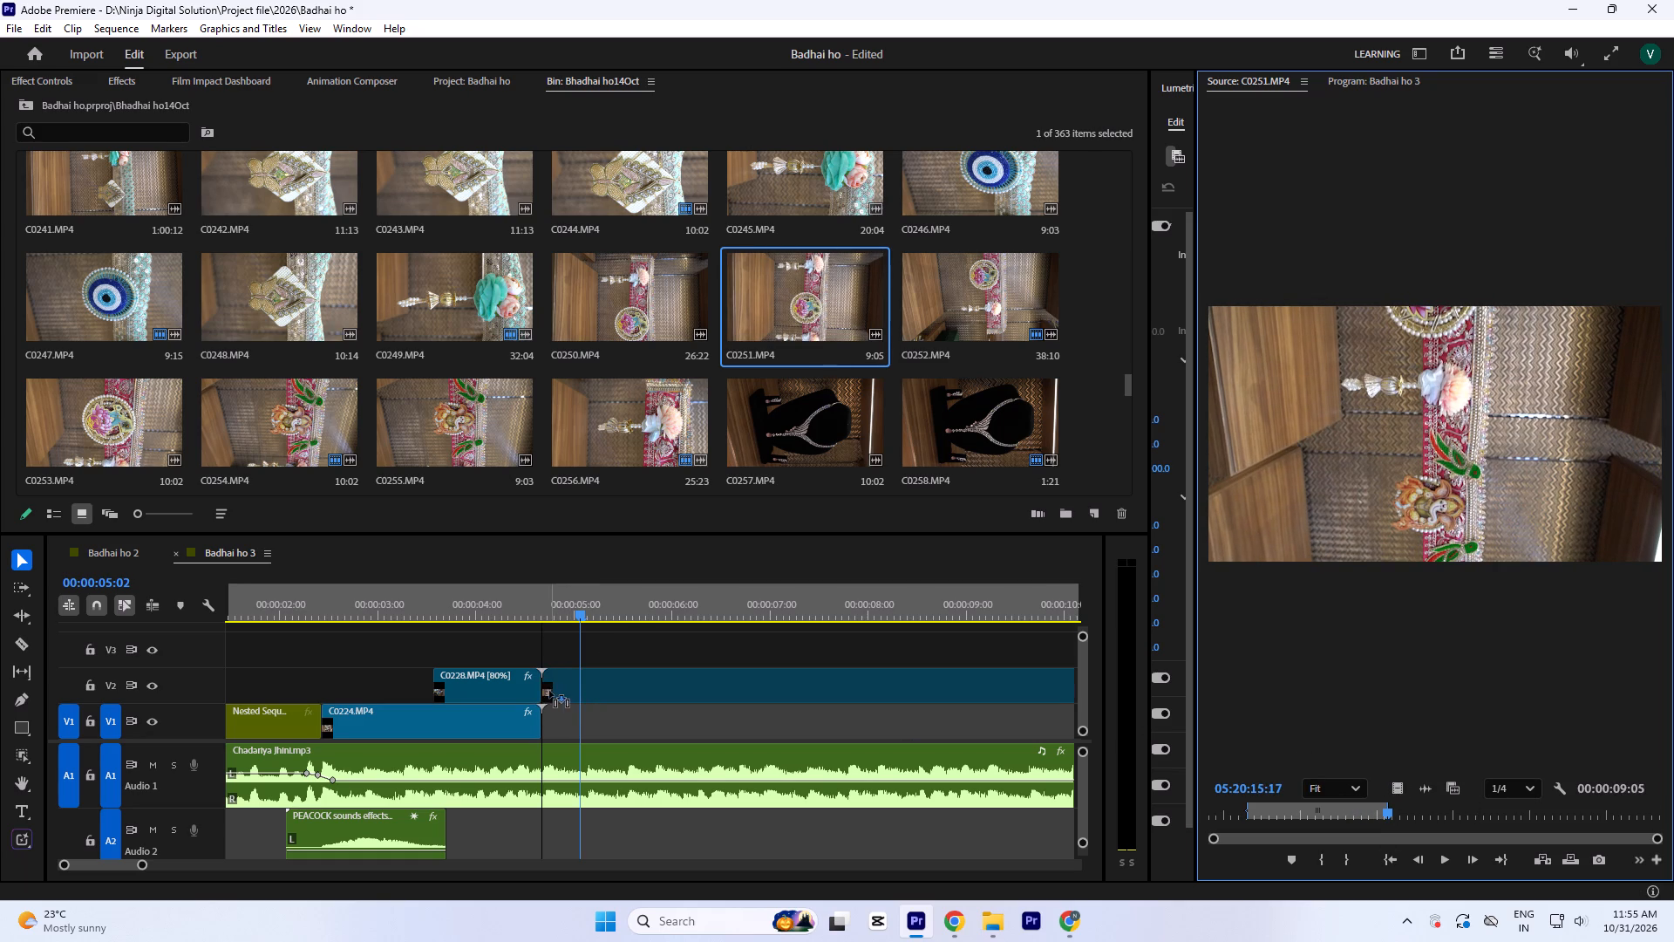
left_click_drag(549, 691, 550, 691)
Paste only the copied Motion attributes onto the new C0251.MP4 clip.
right_click(603, 687)
left_click(673, 83)
key("Return")
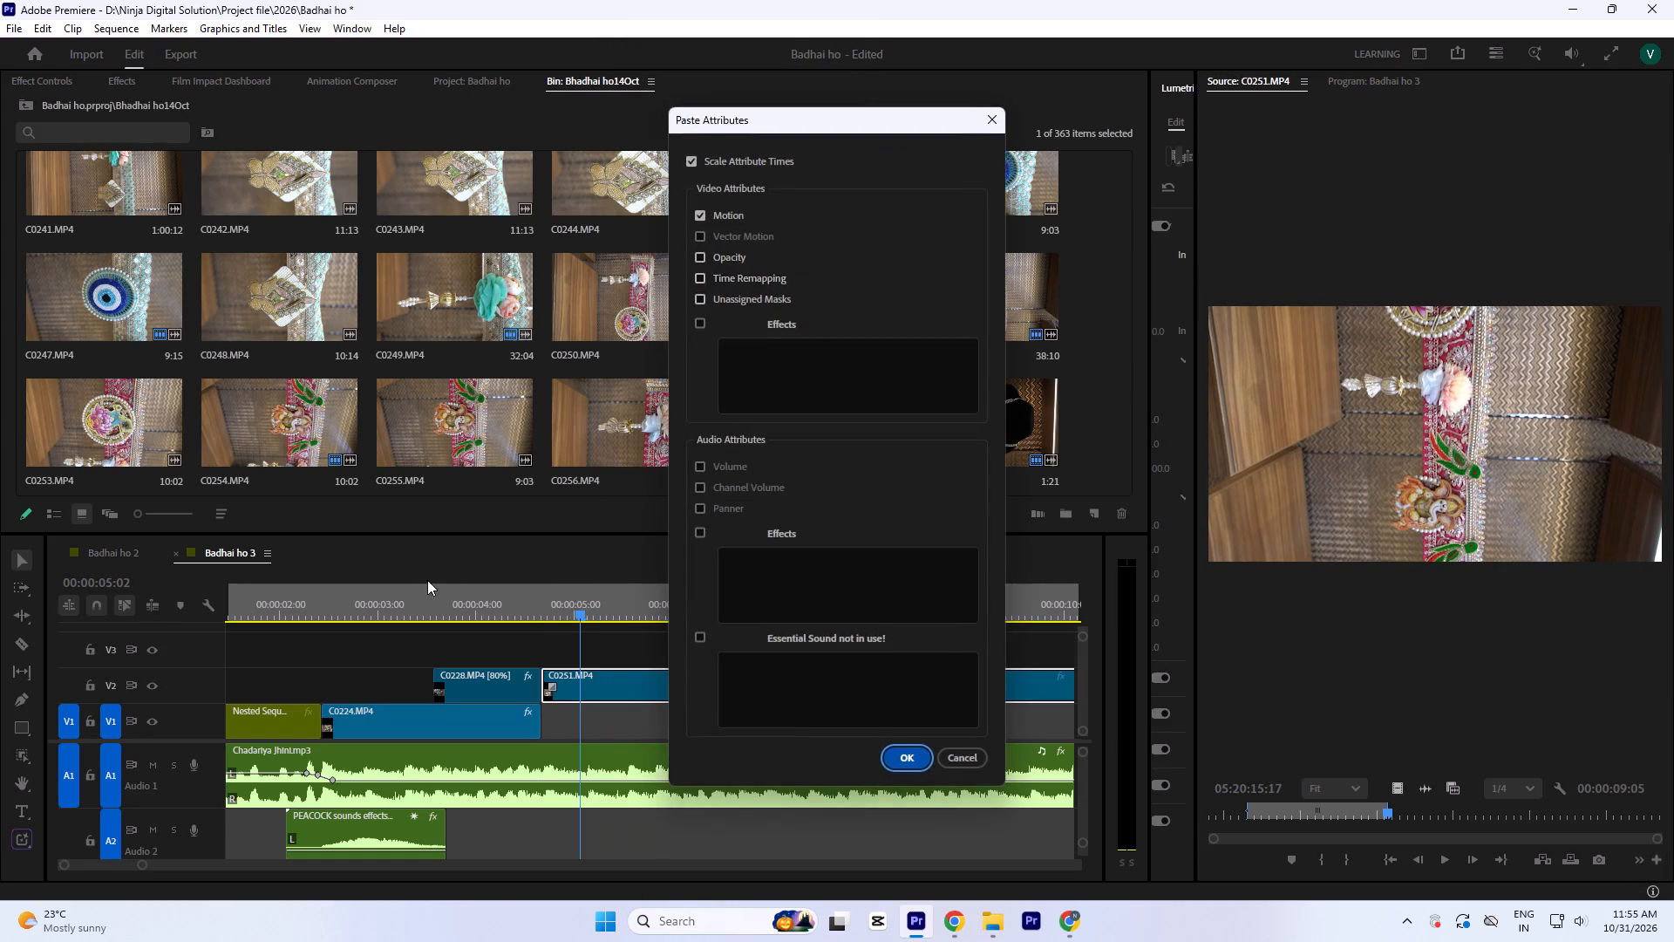
left_click(601, 582)
left_click(628, 615)
Save the project.
key("ctrl+s")
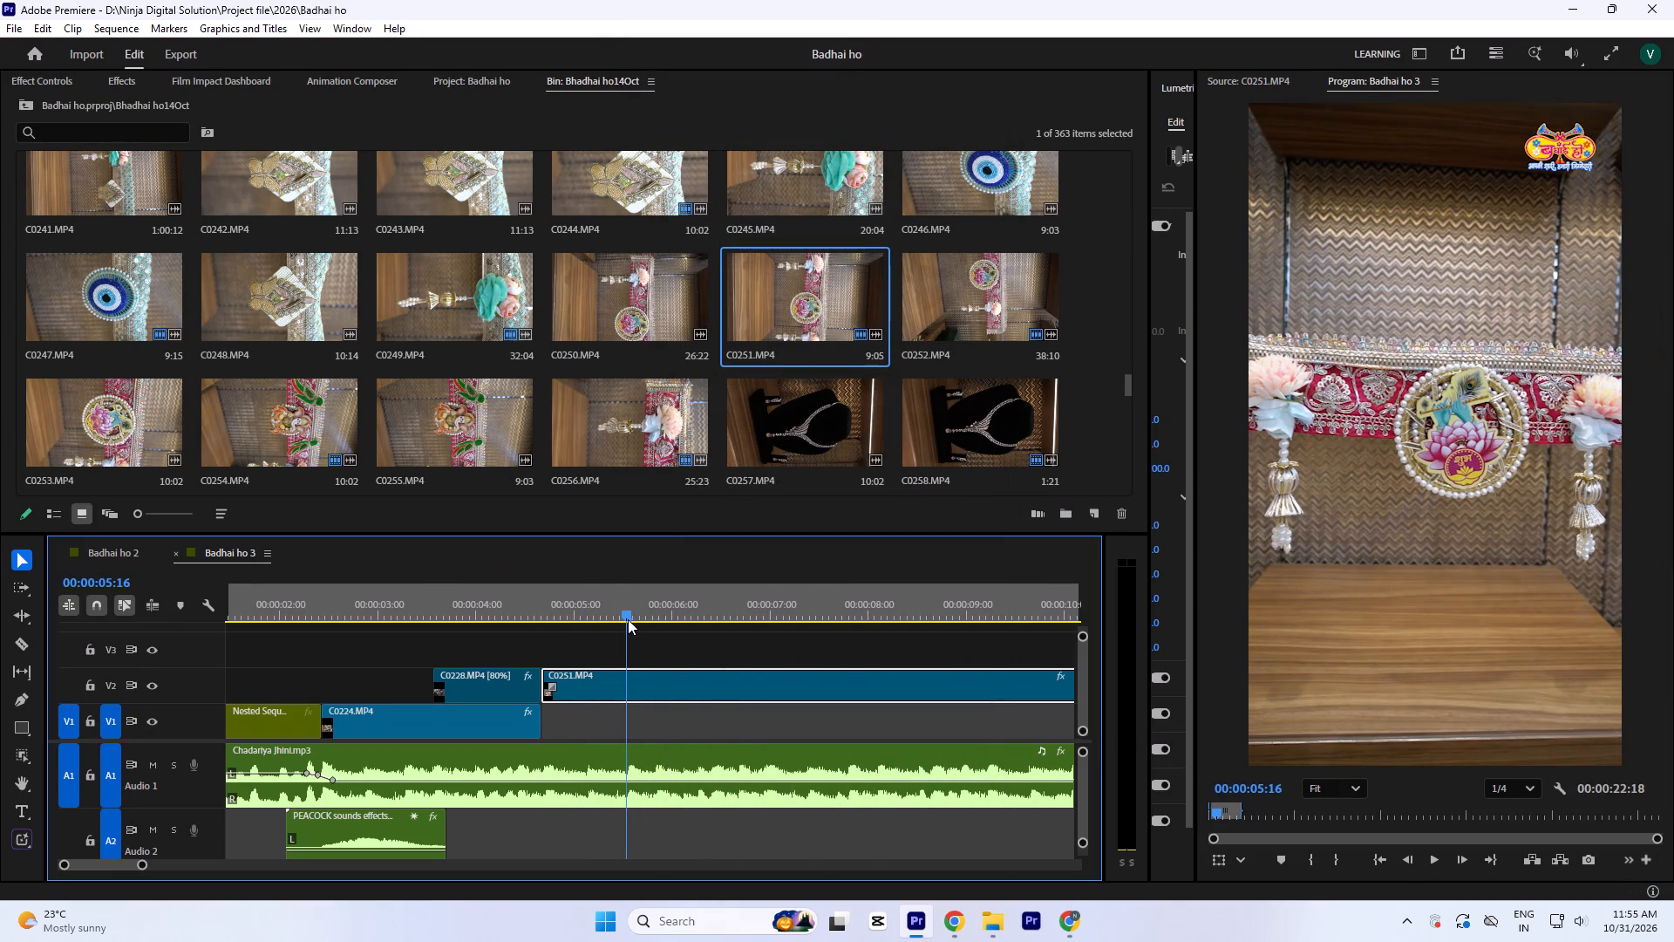
Play and scrub the sequence from C0228.MP4 into C0251.MP4 to check the new shot's cut, framing and alignment.
left_click(52, 71)
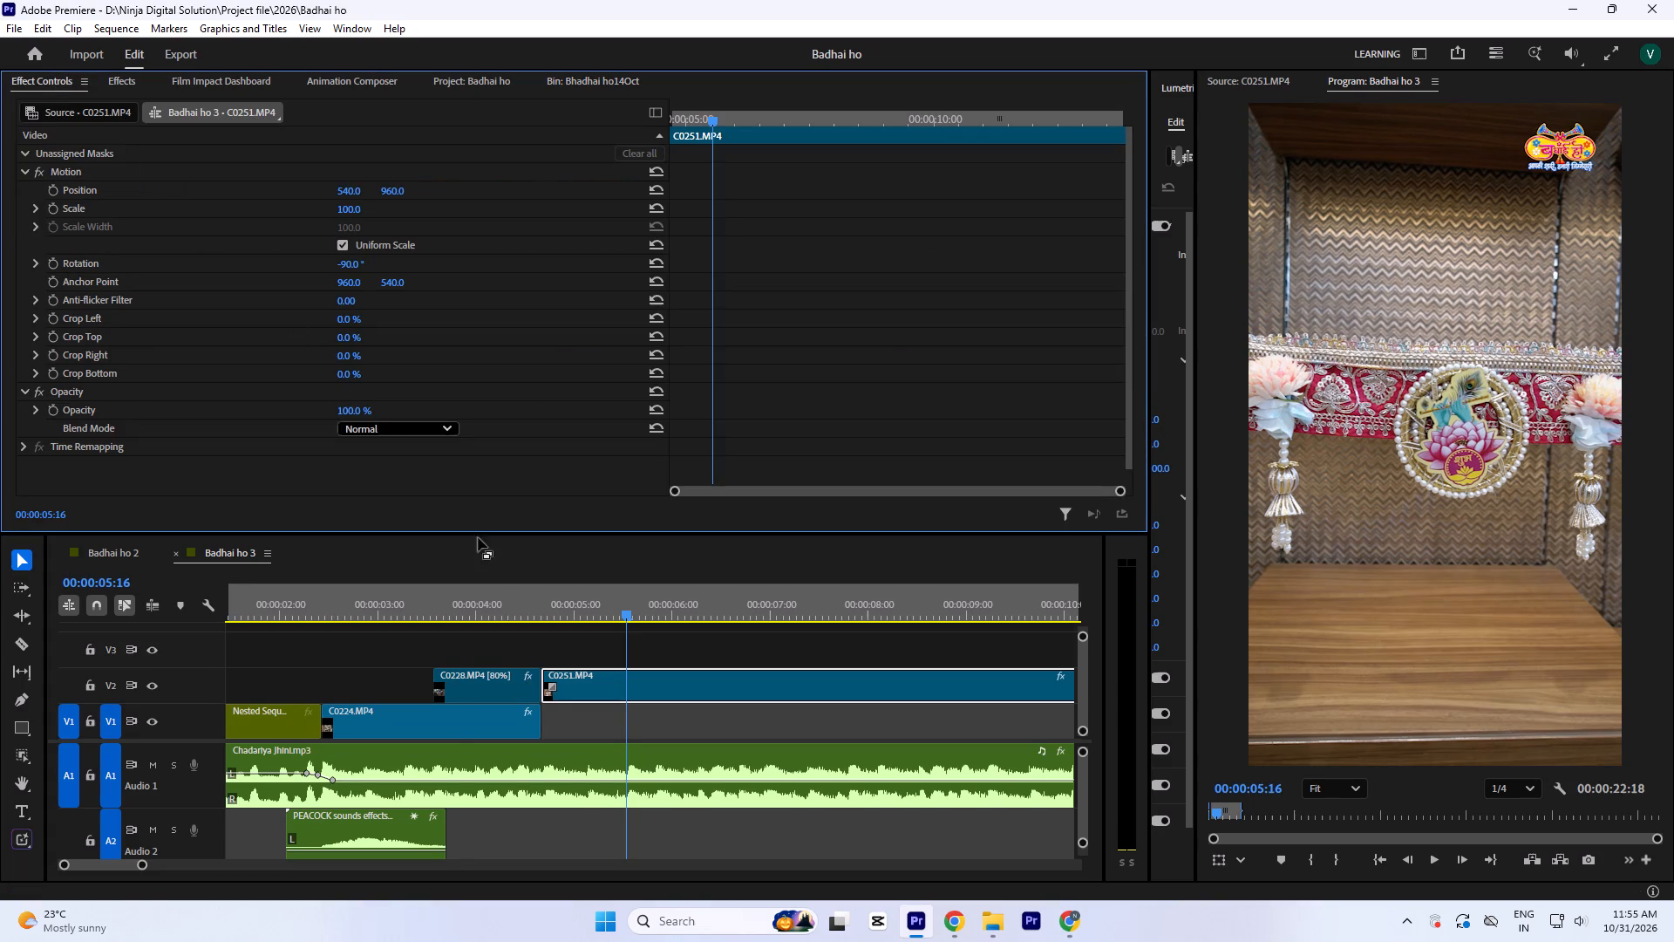
left_click(462, 606)
key("space")
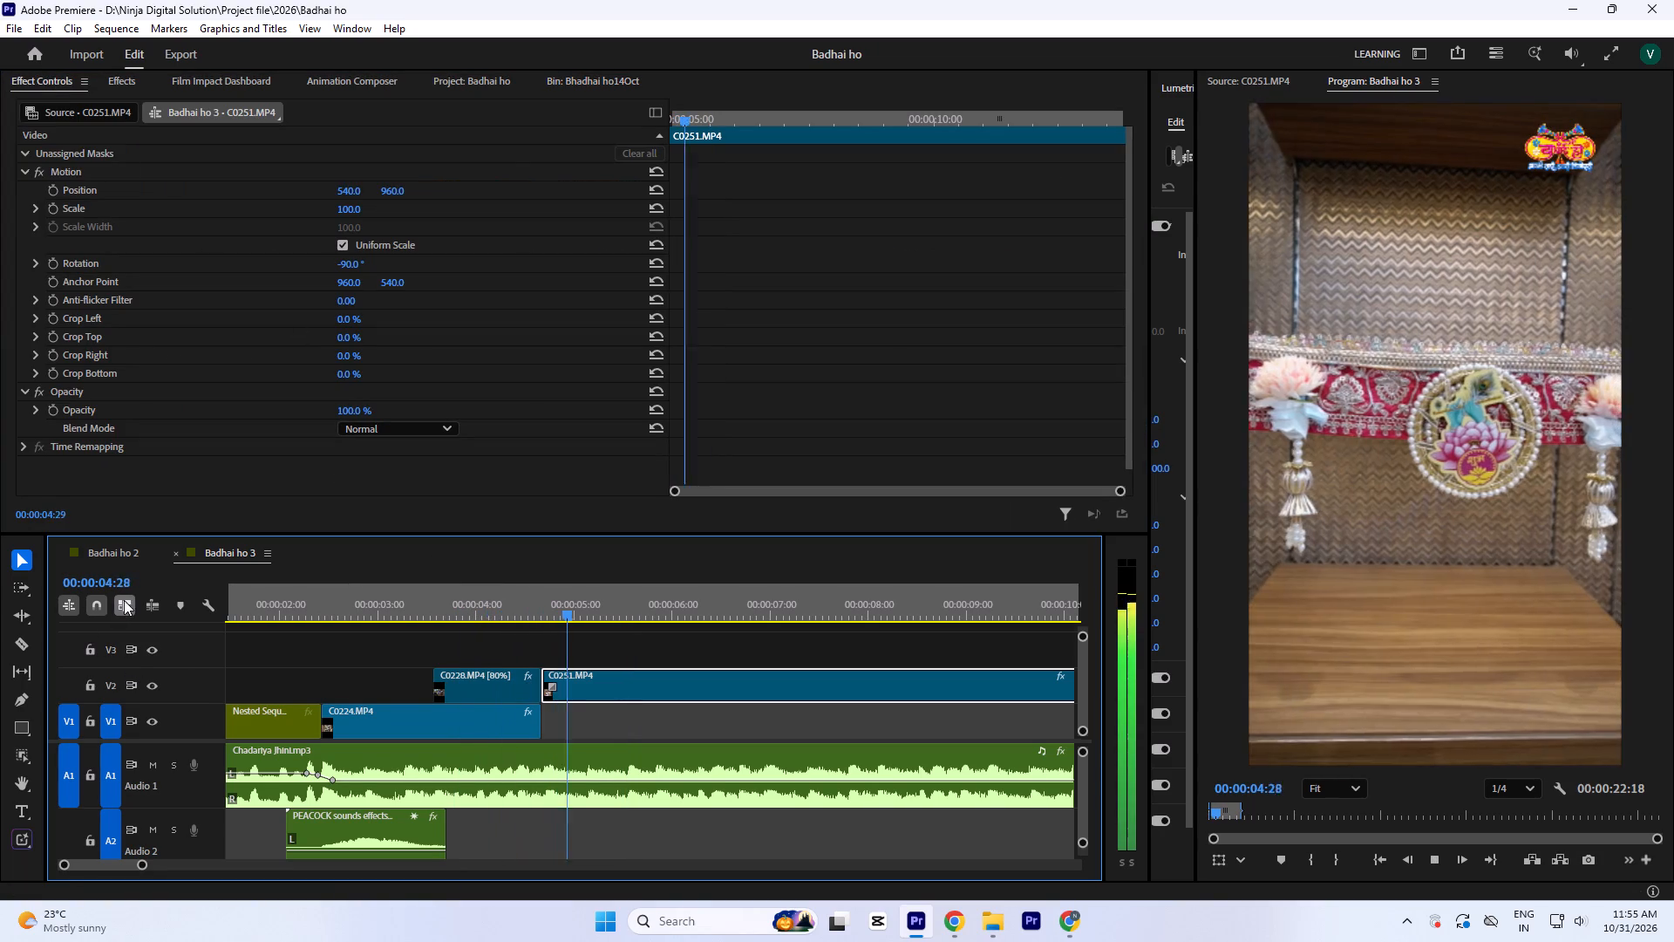
key("space")
key("space")
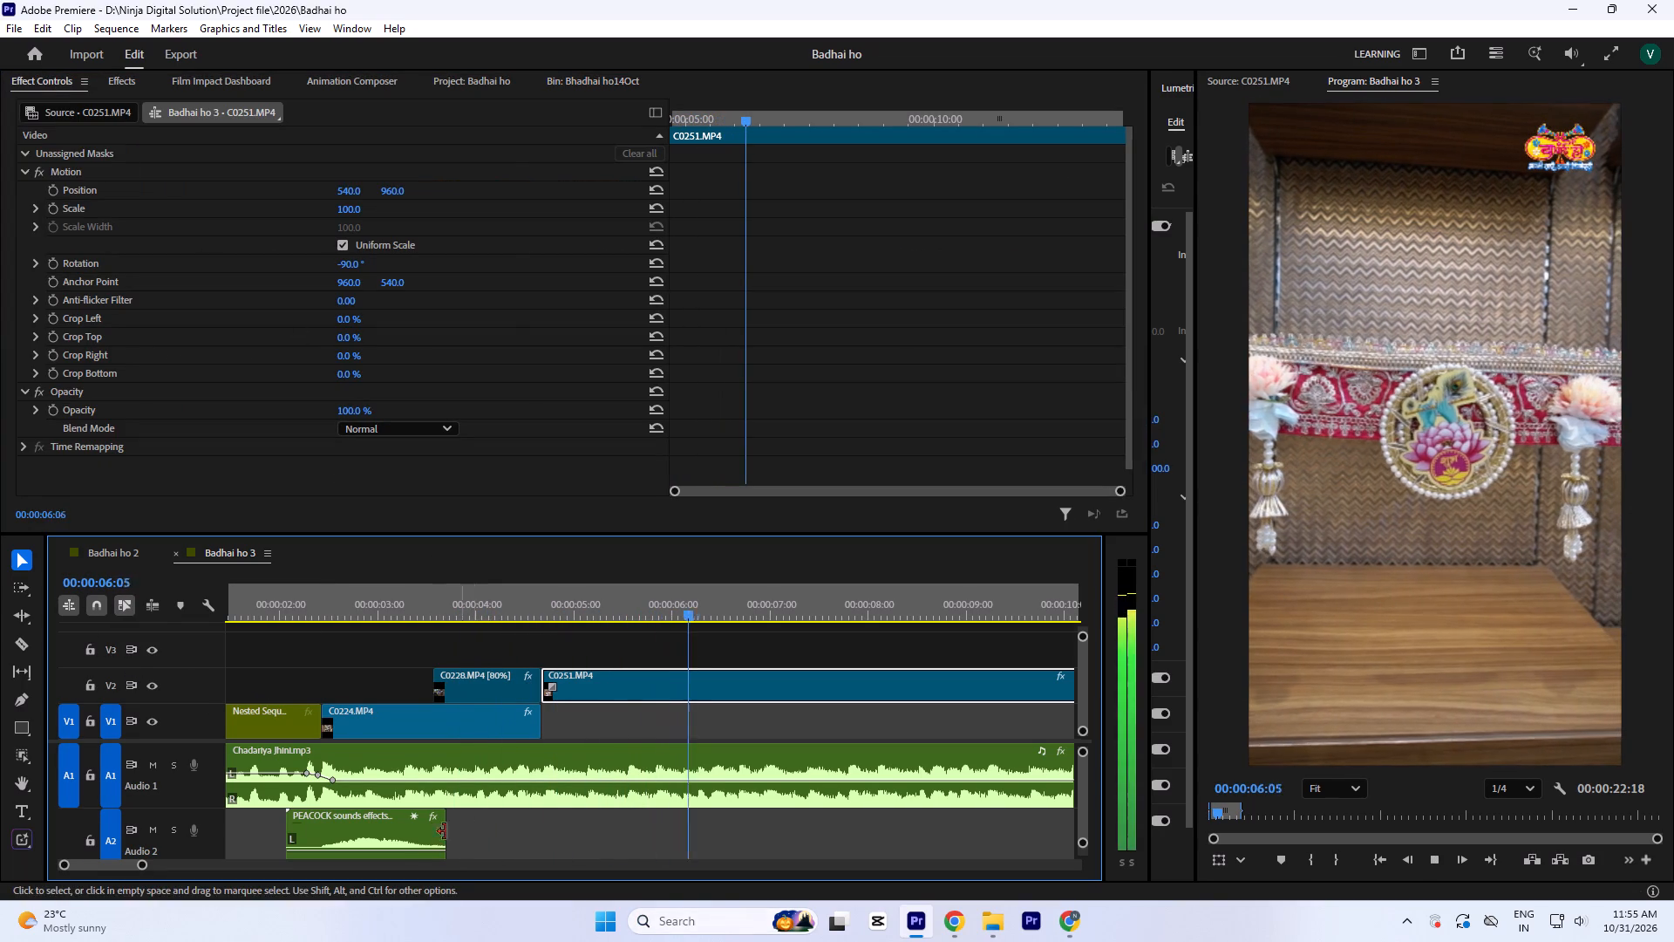
key("space")
key("space")
key("space")
left_click_drag(696, 590, 697, 619)
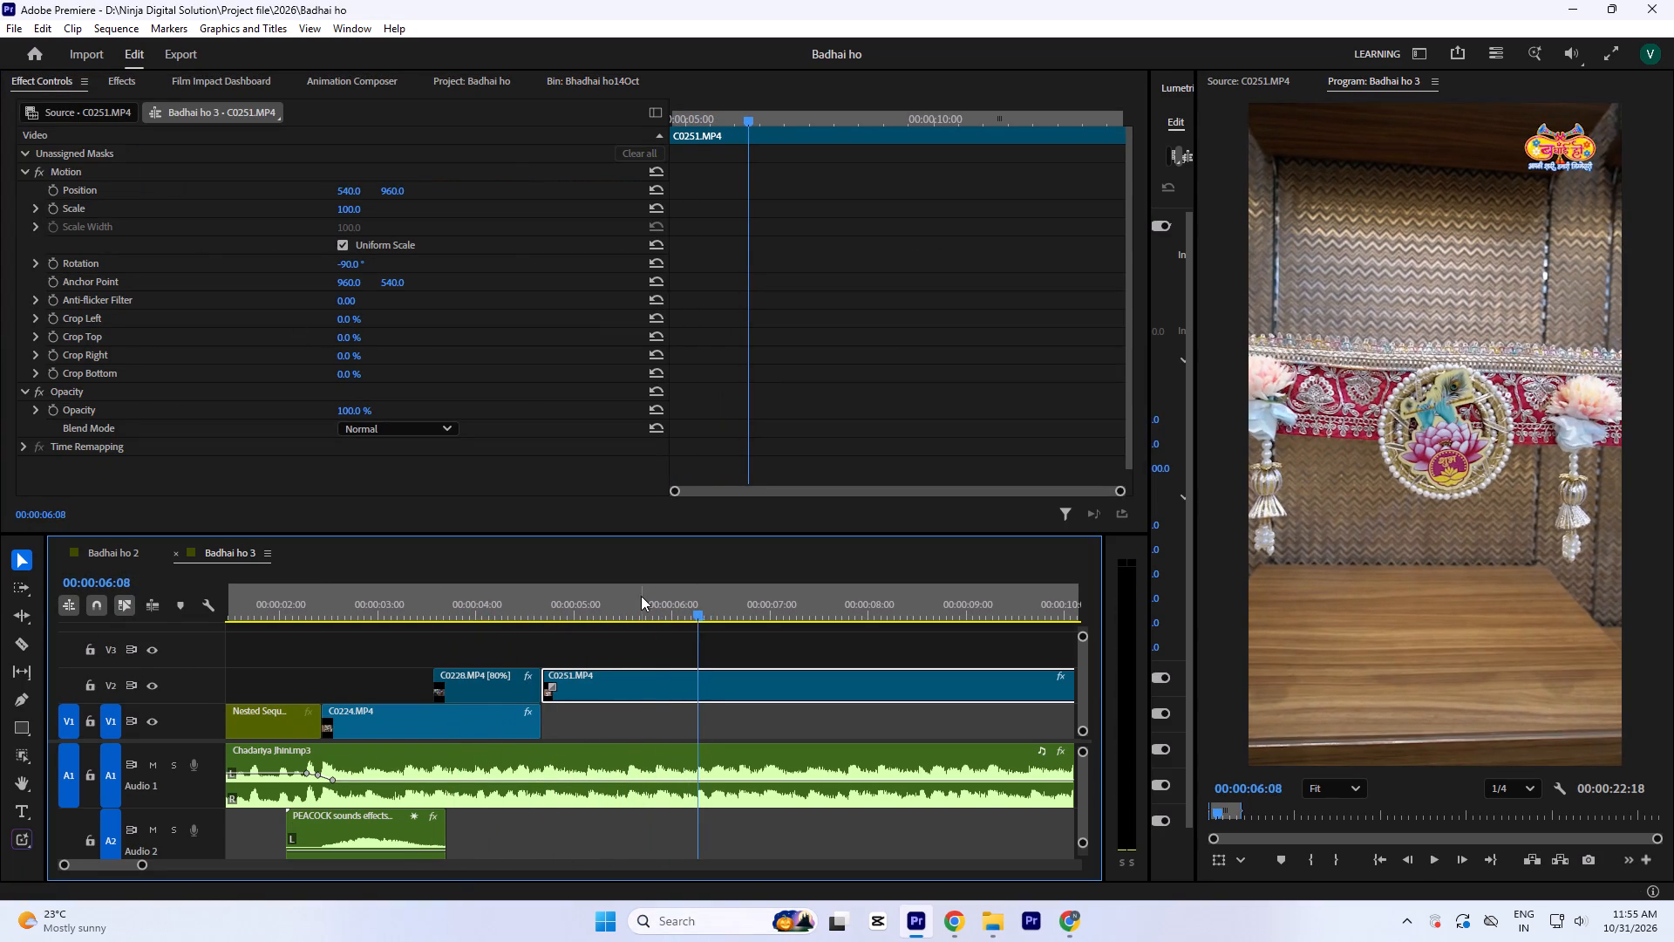
left_click(638, 596)
key("space")
key("space")
key("space")
key("space")
left_click(648, 590)
key("equal")
key("equal")
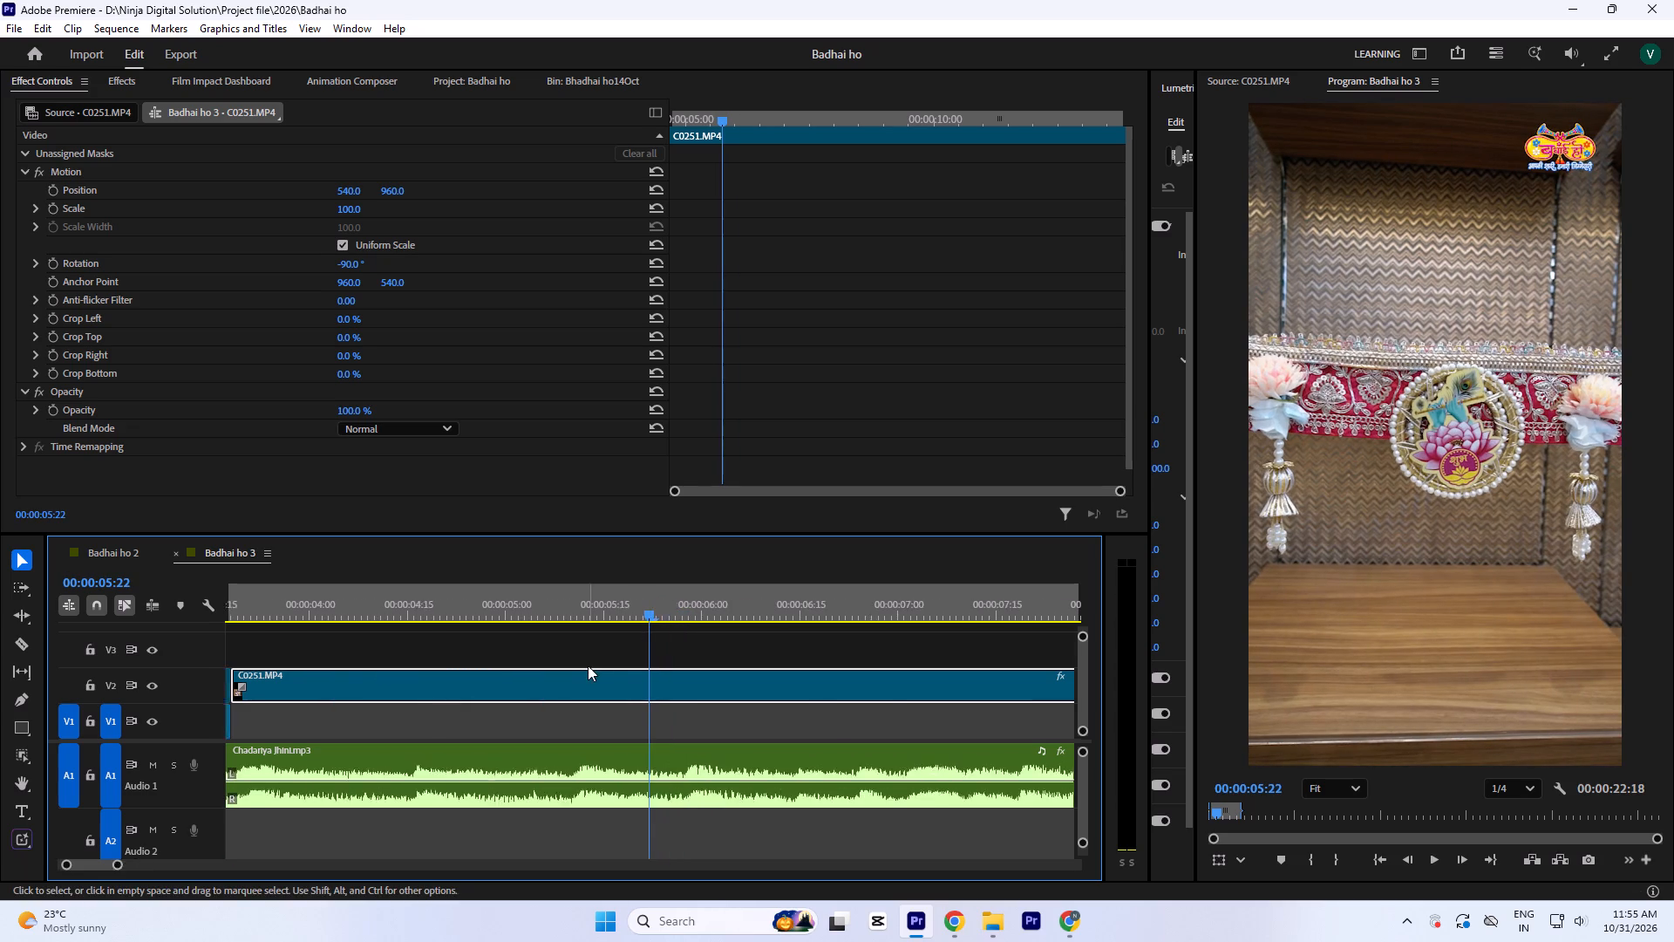
key("equal")
left_click_drag(680, 597, 734, 643)
key("minus")
key("minus")
key("minus")
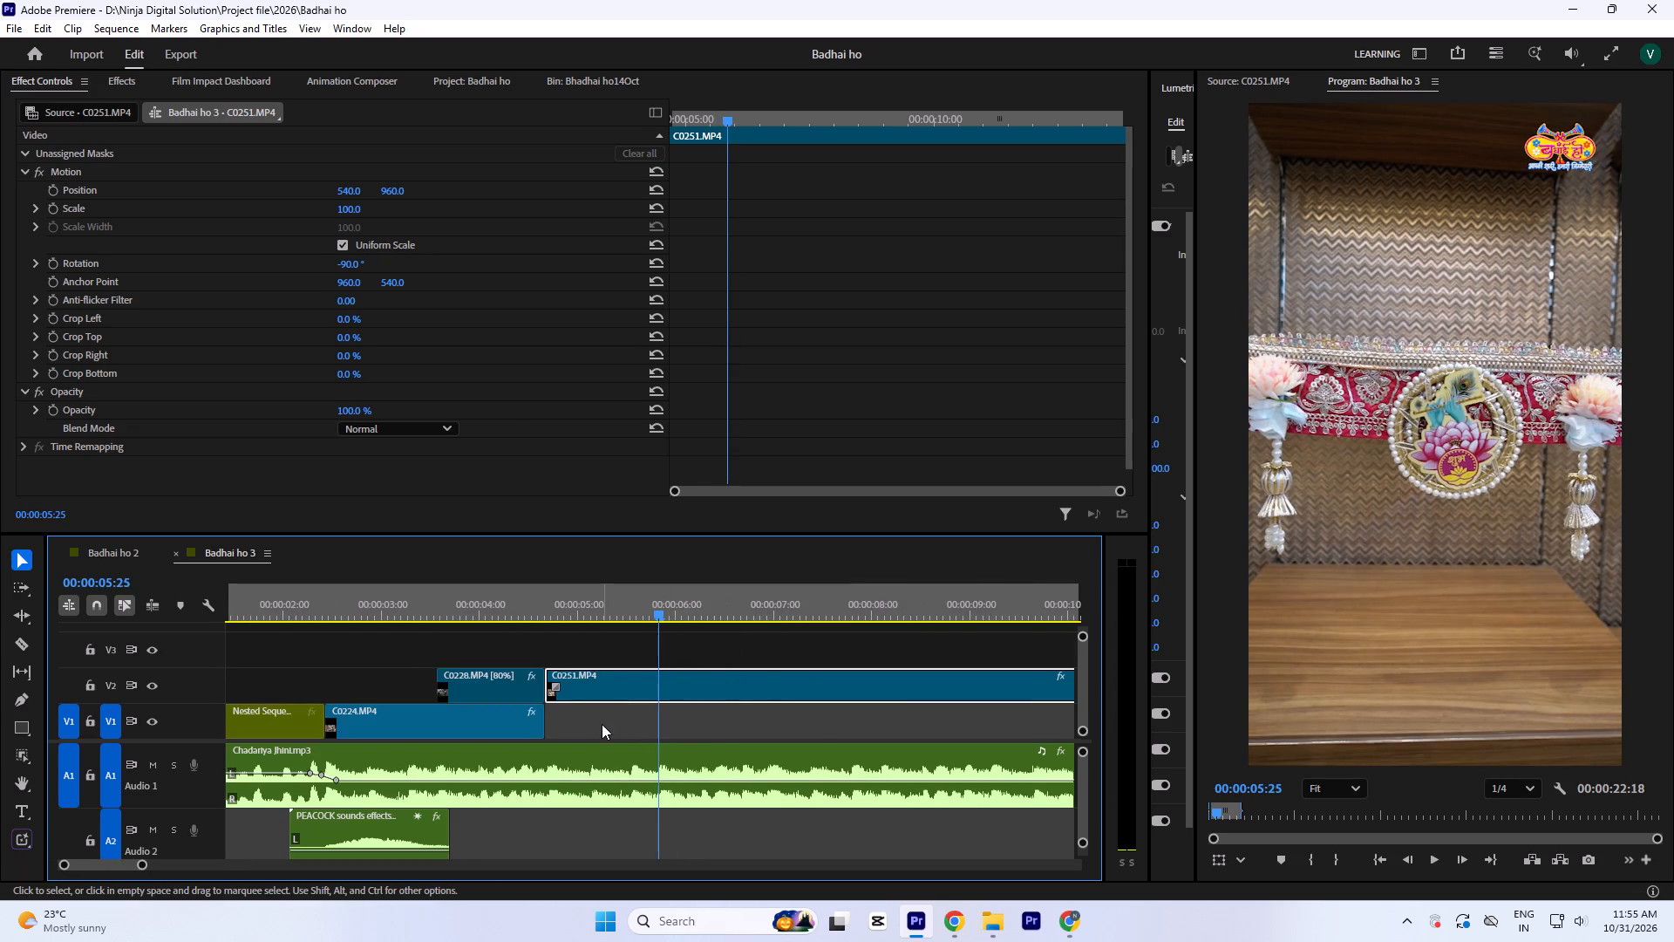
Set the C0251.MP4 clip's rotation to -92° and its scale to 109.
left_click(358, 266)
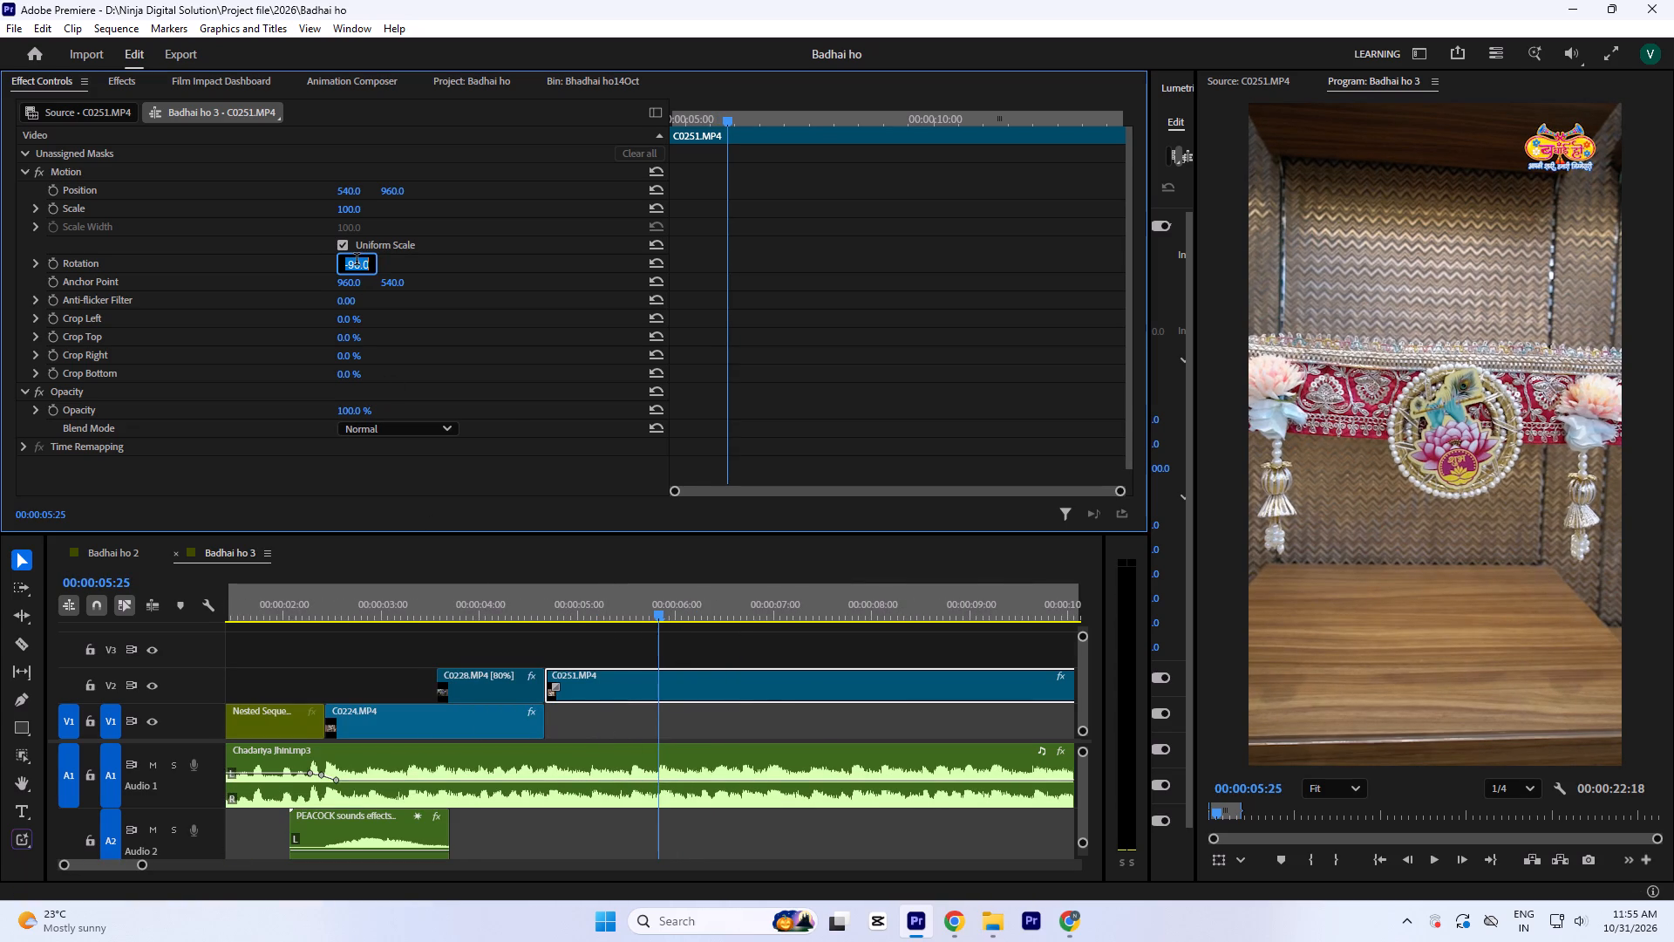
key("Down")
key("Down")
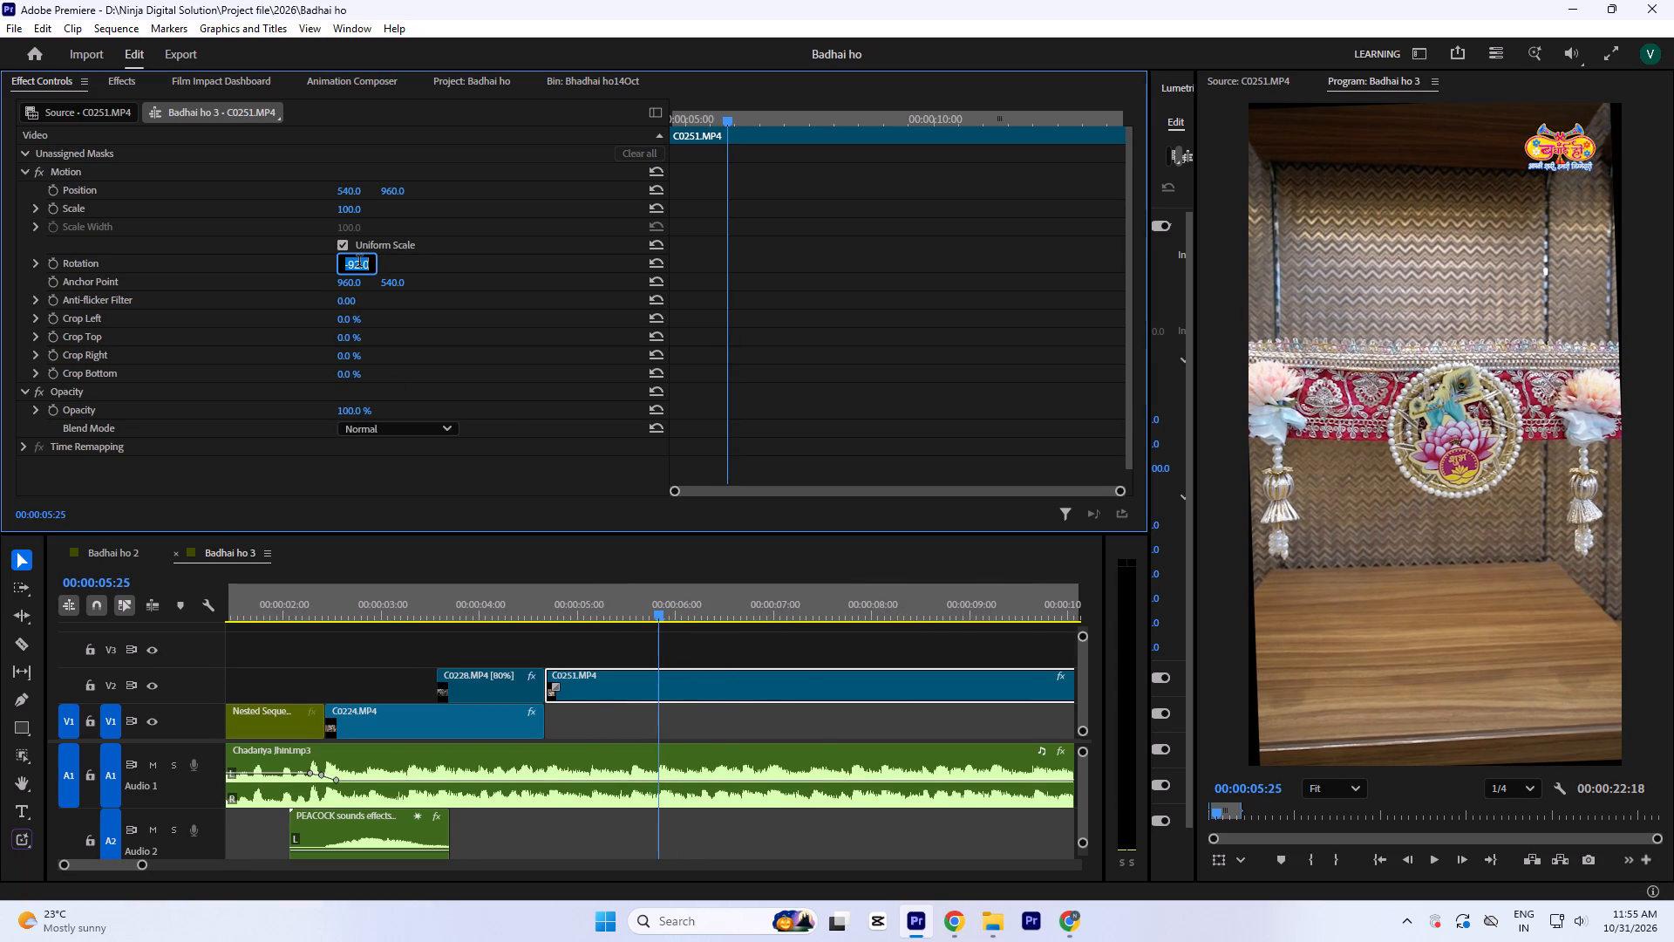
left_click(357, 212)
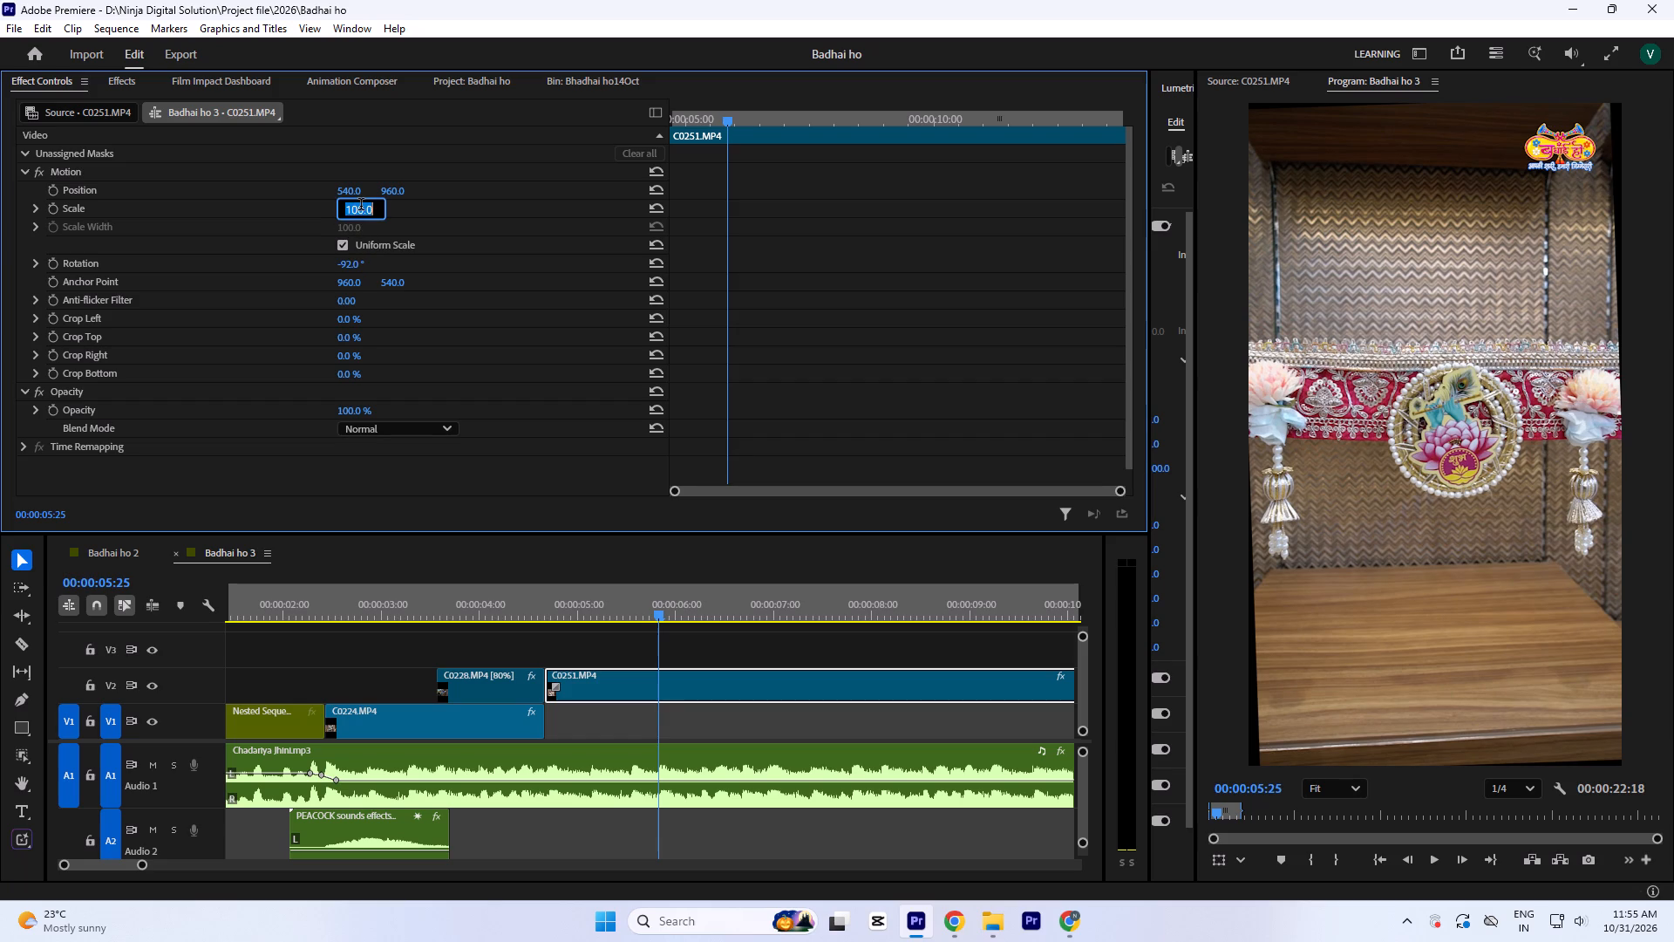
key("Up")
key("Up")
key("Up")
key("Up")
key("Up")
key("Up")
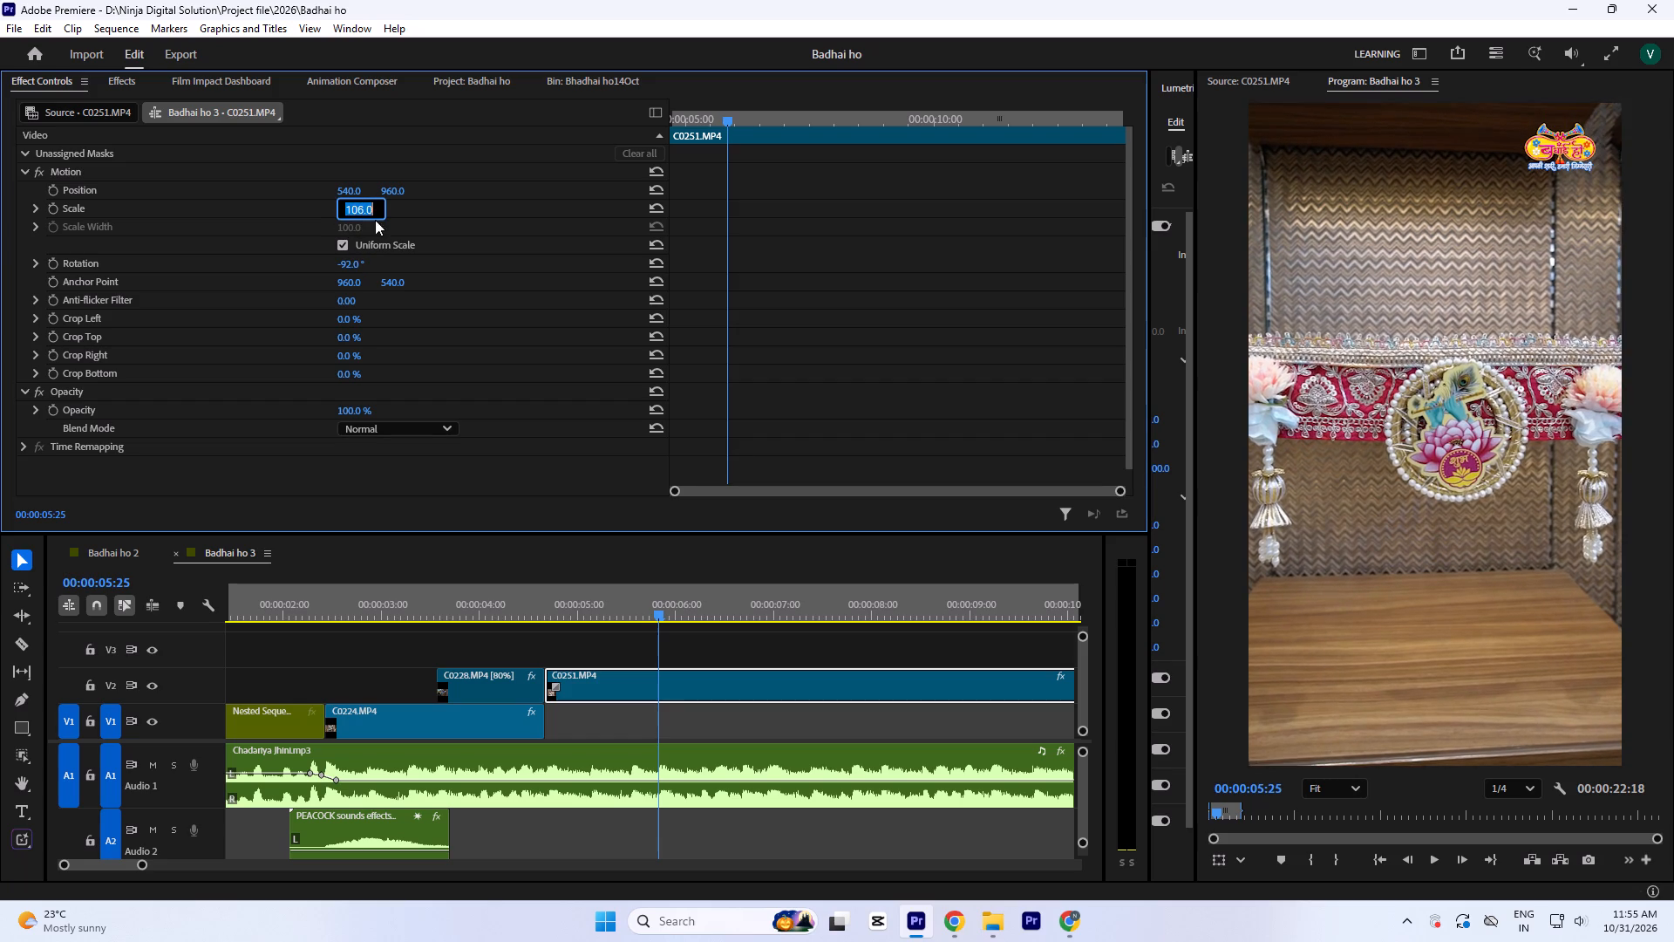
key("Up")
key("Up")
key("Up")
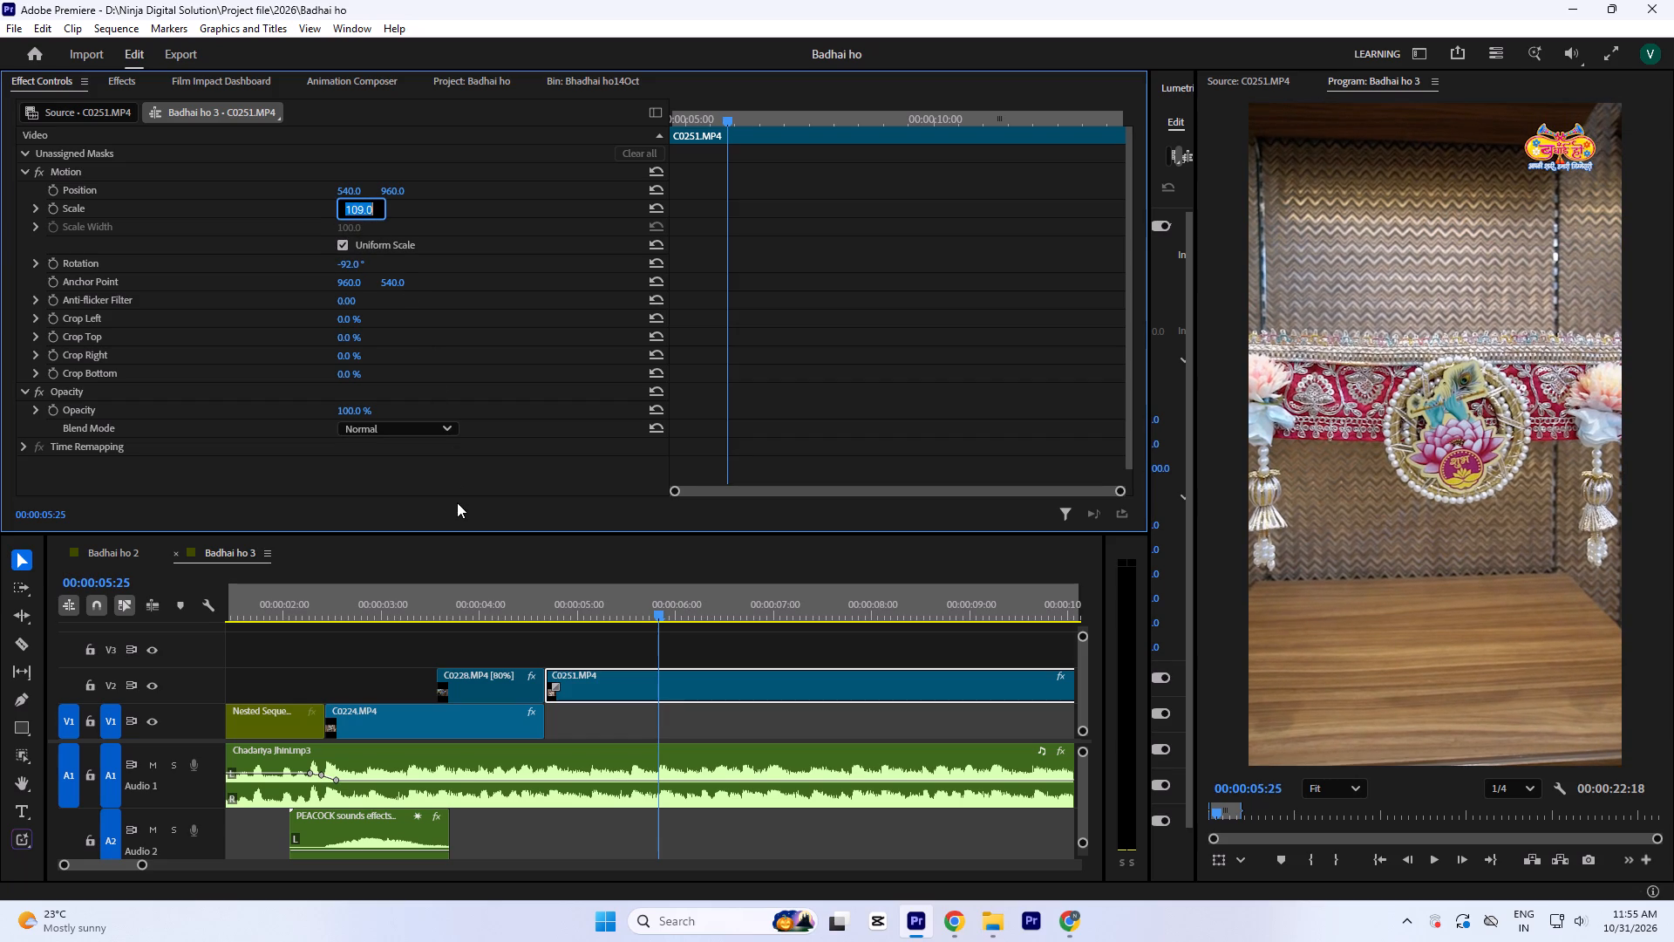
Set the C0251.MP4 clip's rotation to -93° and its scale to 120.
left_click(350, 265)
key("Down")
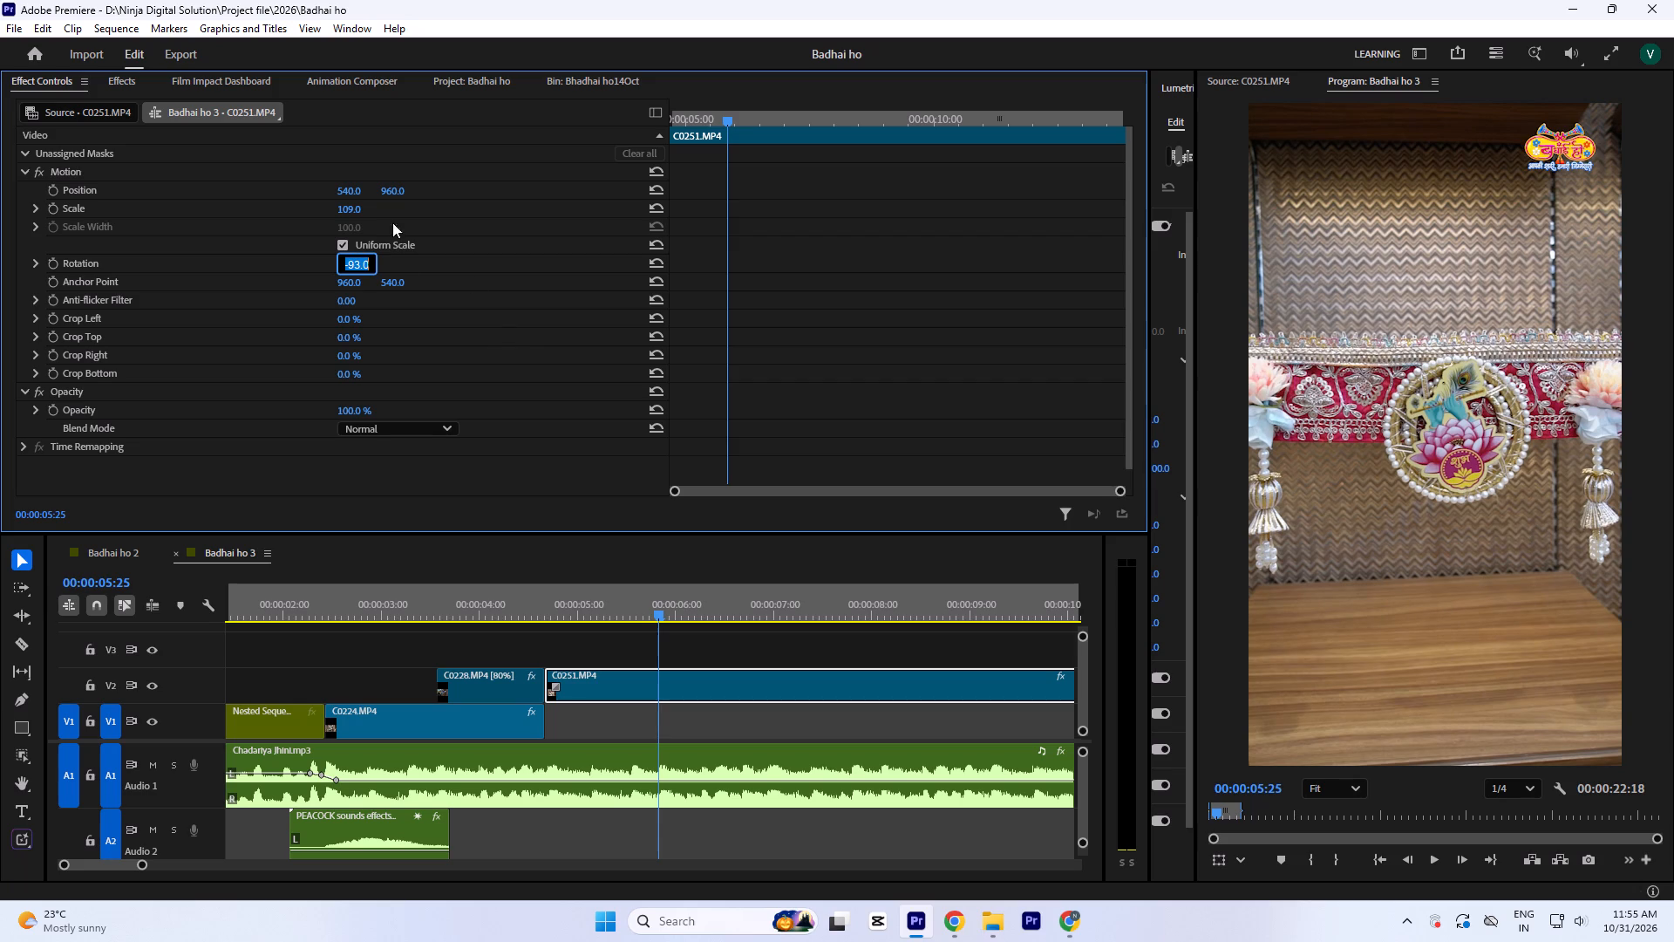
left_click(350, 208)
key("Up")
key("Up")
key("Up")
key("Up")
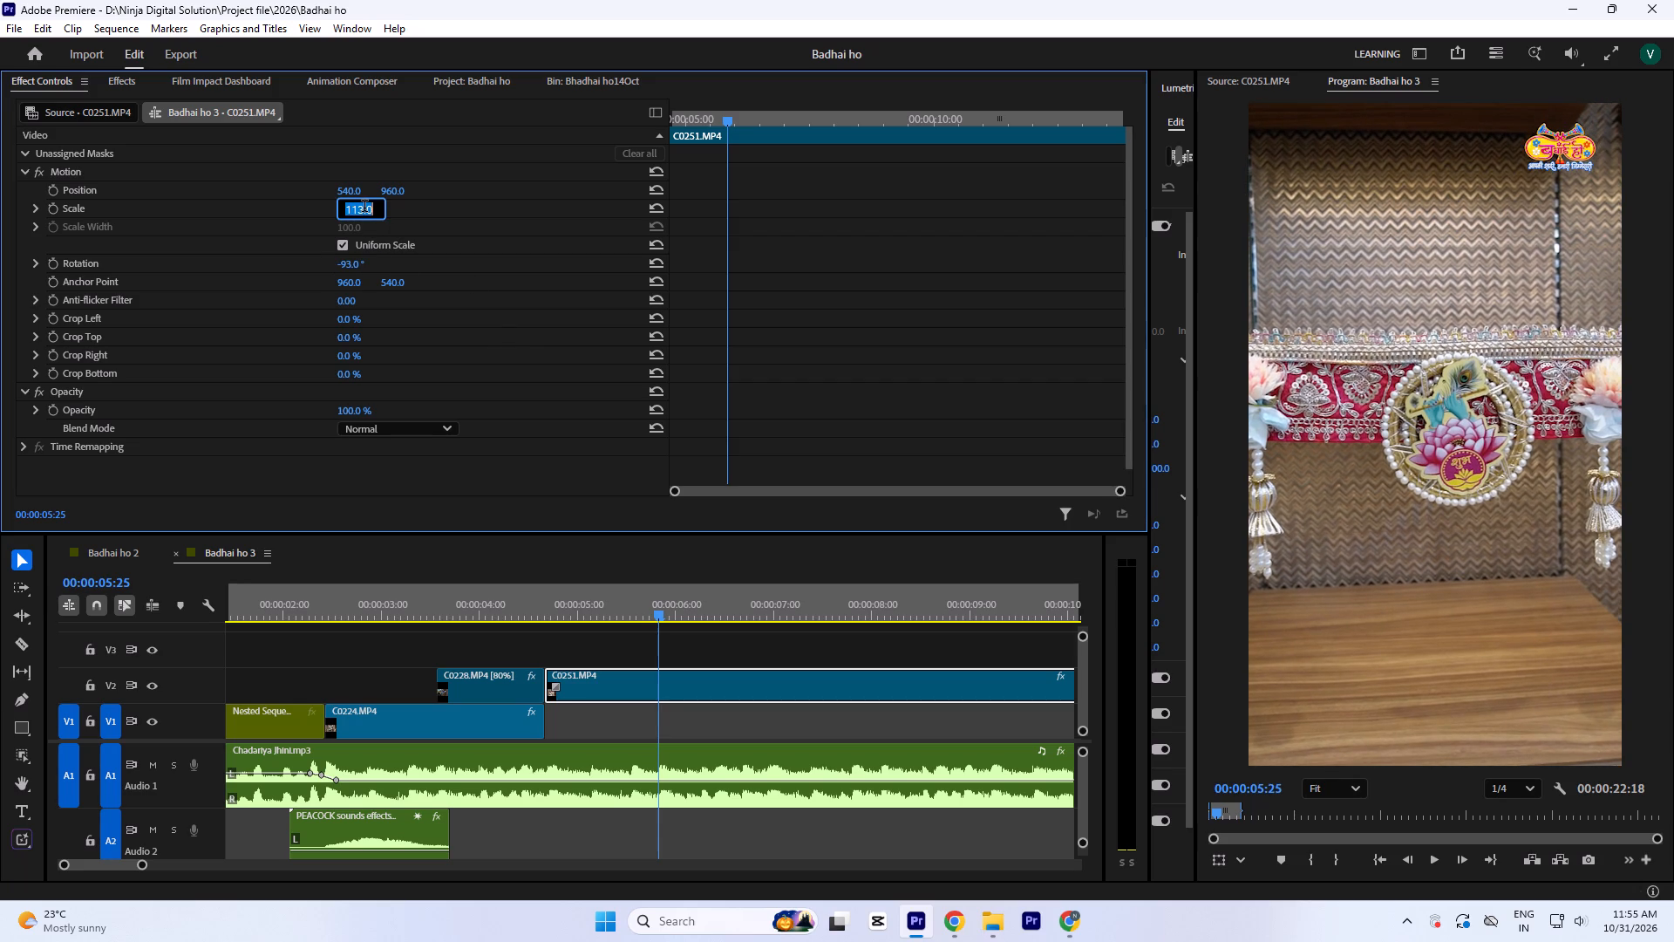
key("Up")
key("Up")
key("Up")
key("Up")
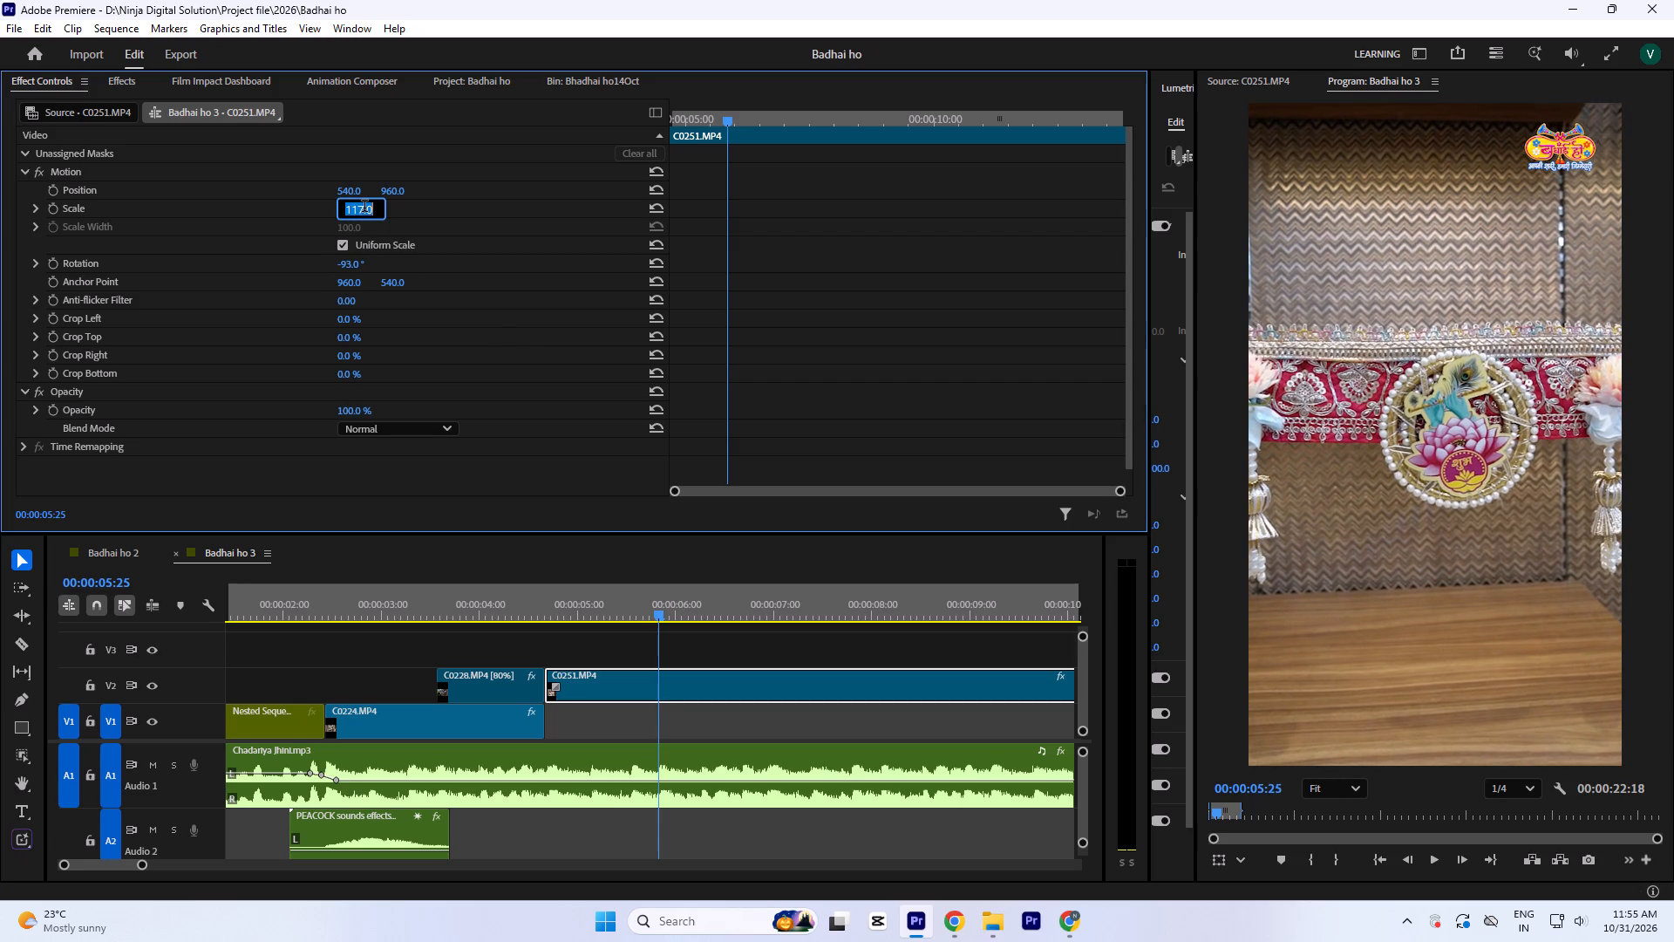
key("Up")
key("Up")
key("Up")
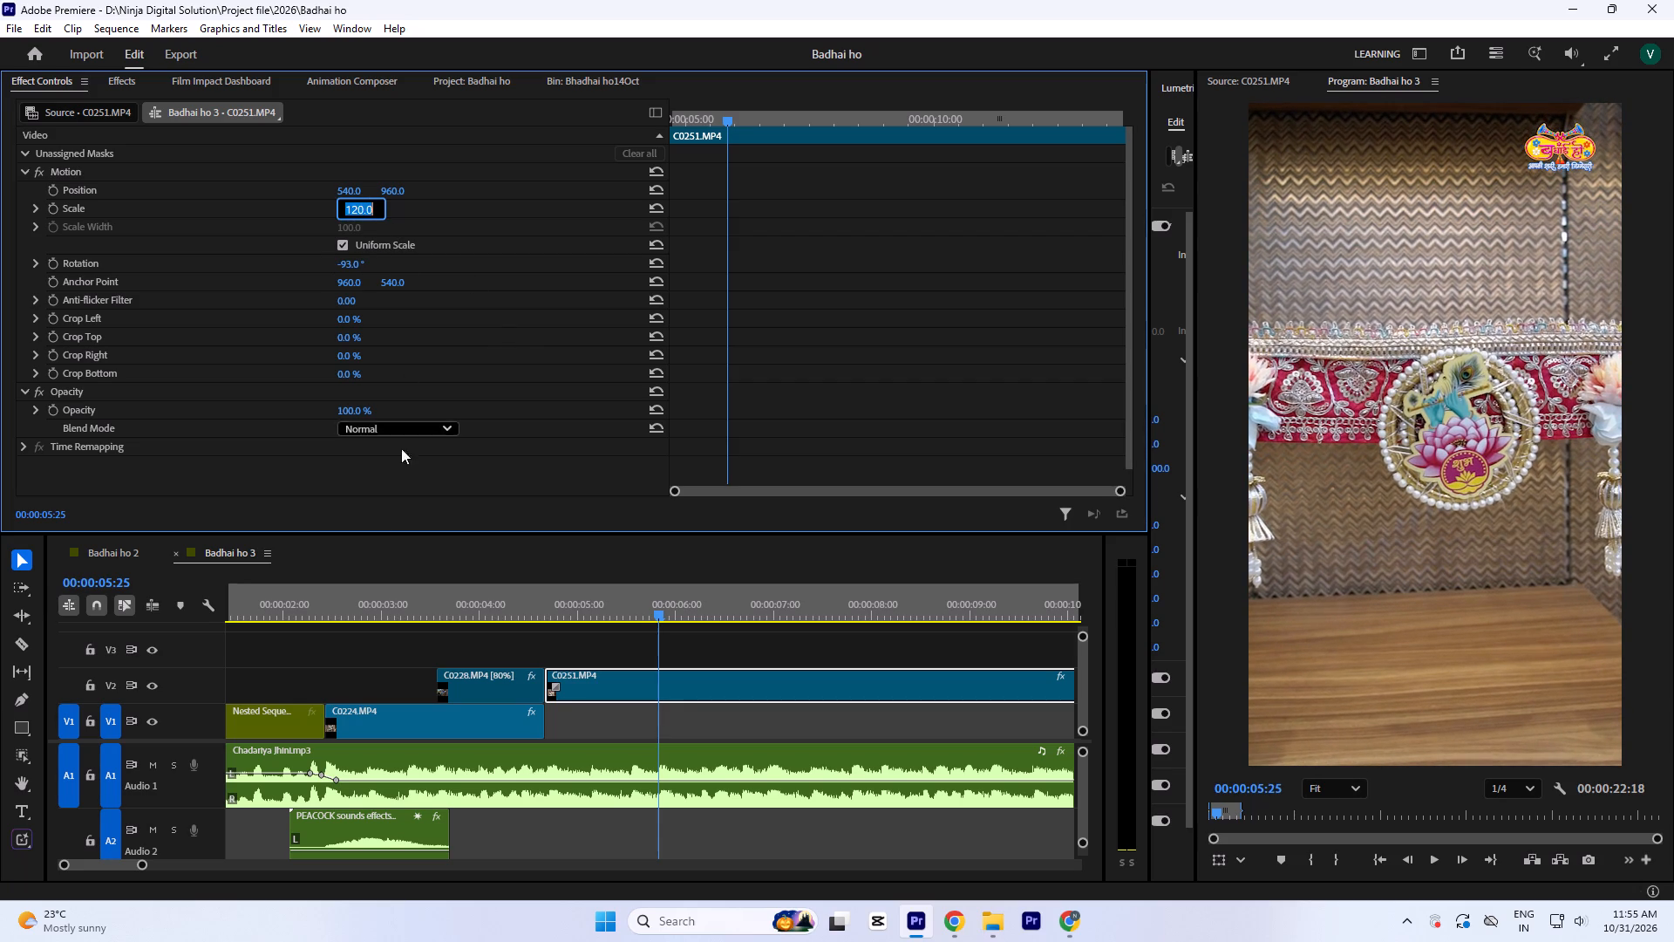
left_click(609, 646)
Save the project.
key("ctrl+s")
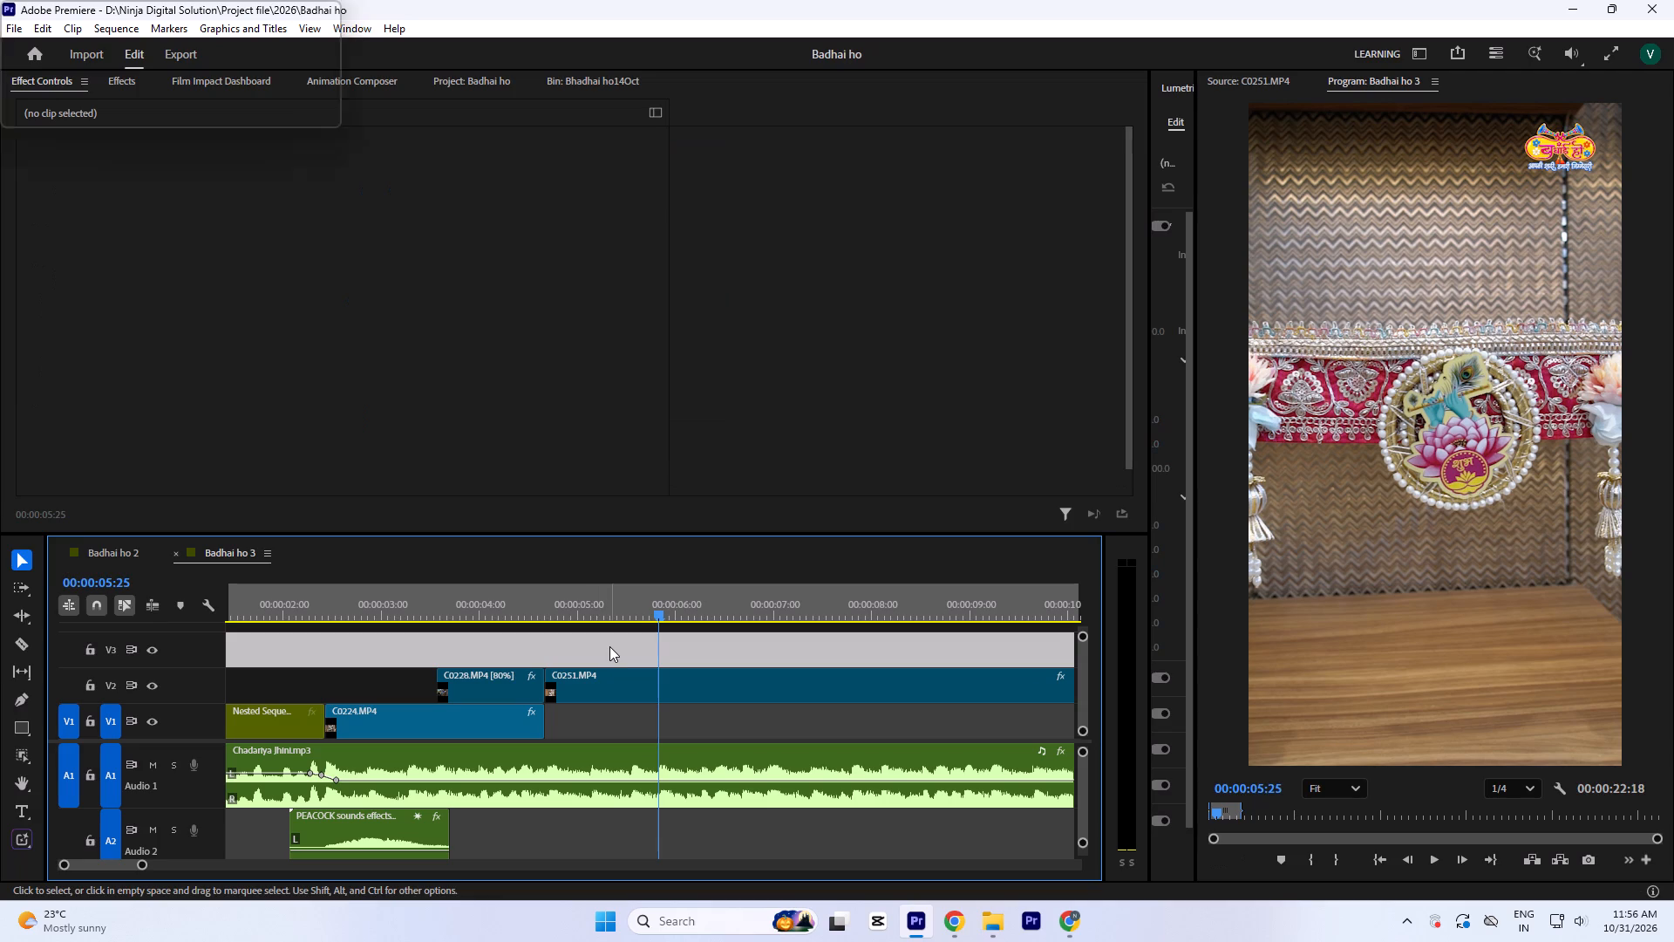
Trim the end of the C0251.MP4 clip back to the playhead at 00:00:05:25, for a duration of 00:00:01:05.
left_click(670, 691)
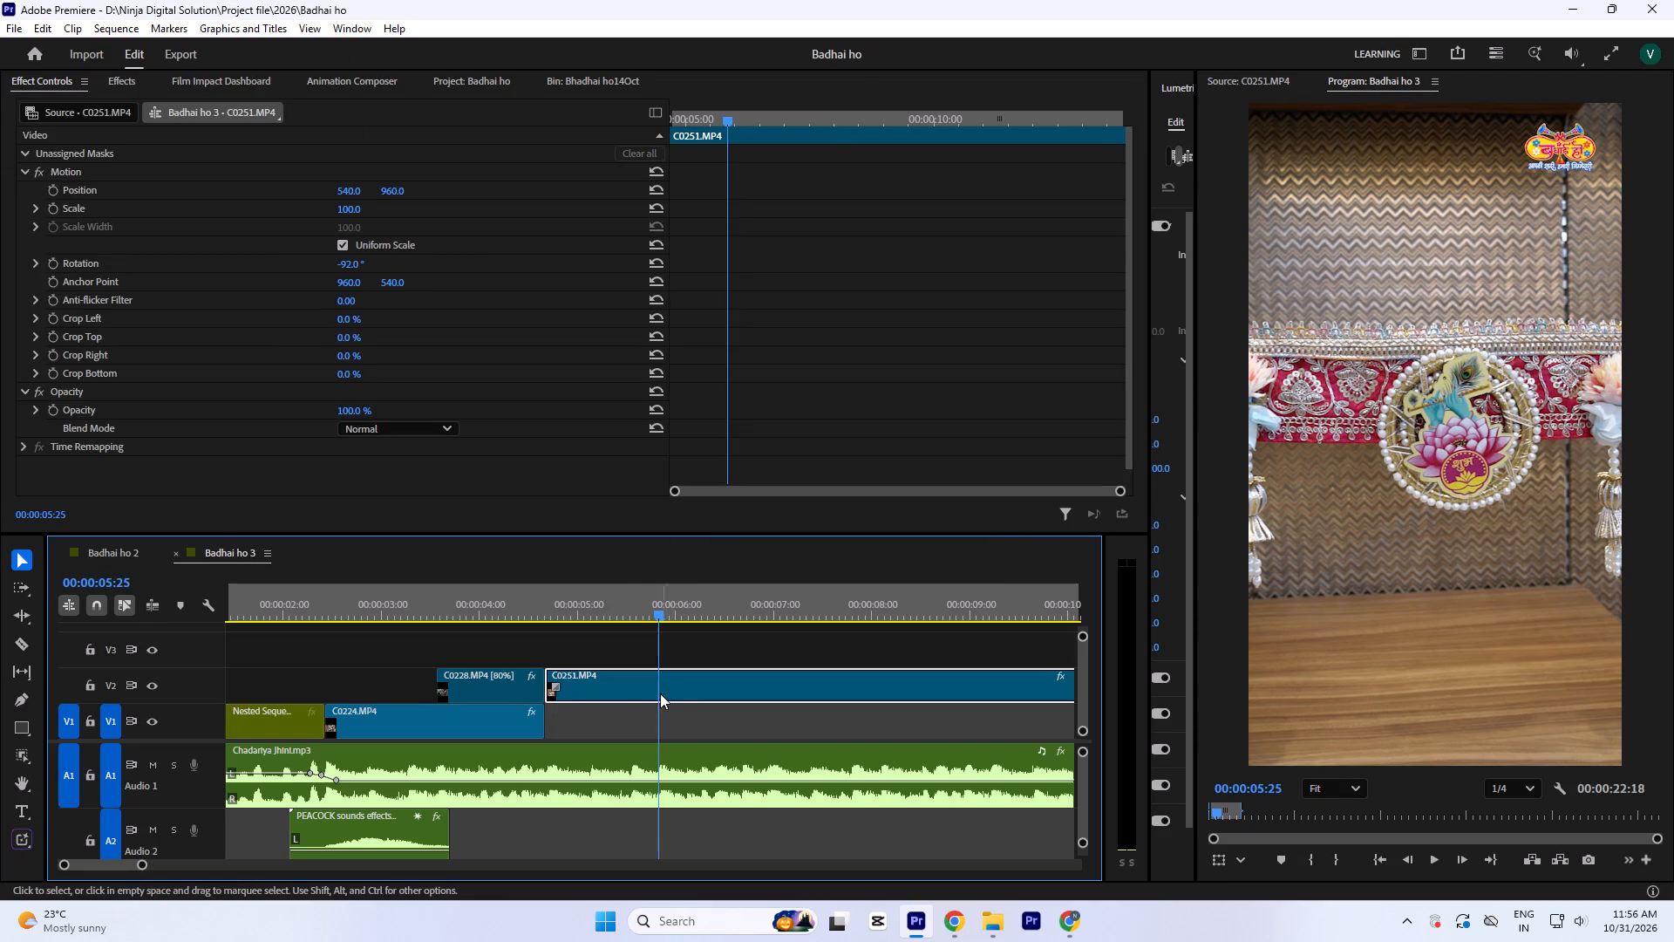
key("minus")
left_click_drag(902, 693, 511, 709)
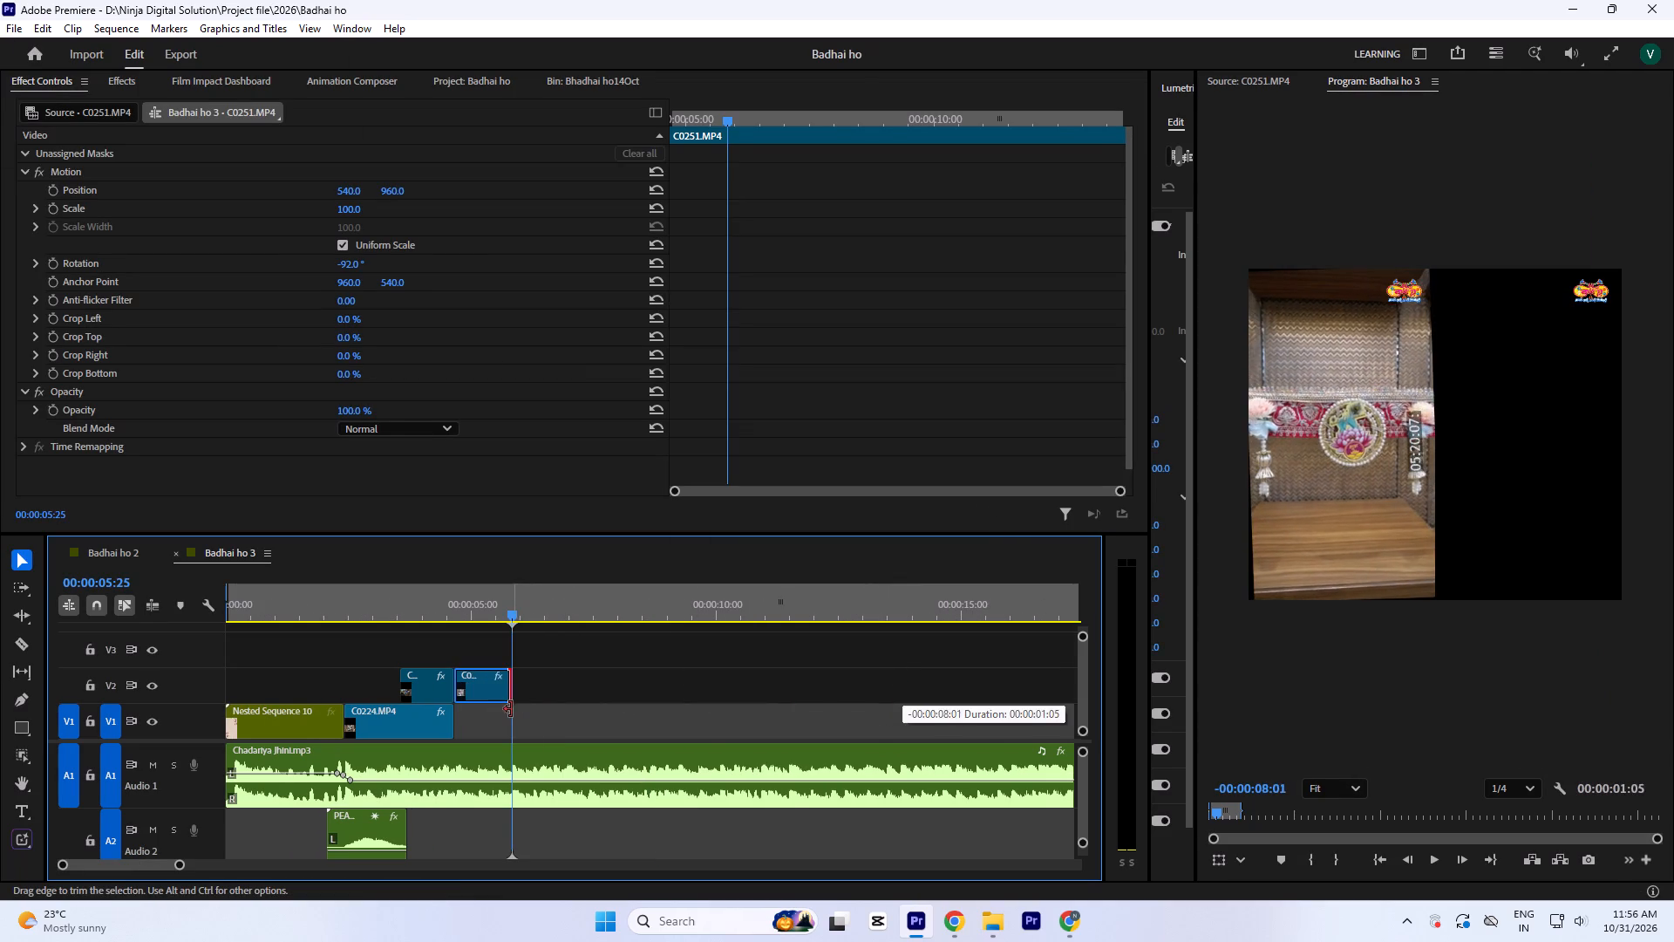
left_click_drag(511, 709, 510, 709)
Move the trimmed C0251.MP4 clip from V2 down to V1, directly after C0224.MP4.
key("equal")
key("equal")
left_click_drag(534, 684, 533, 727)
key("minus")
Play the sequence from C0228.MP4 through the trimmed C0251.MP4 to check the cut and where the shot ends against the music.
left_click(459, 592)
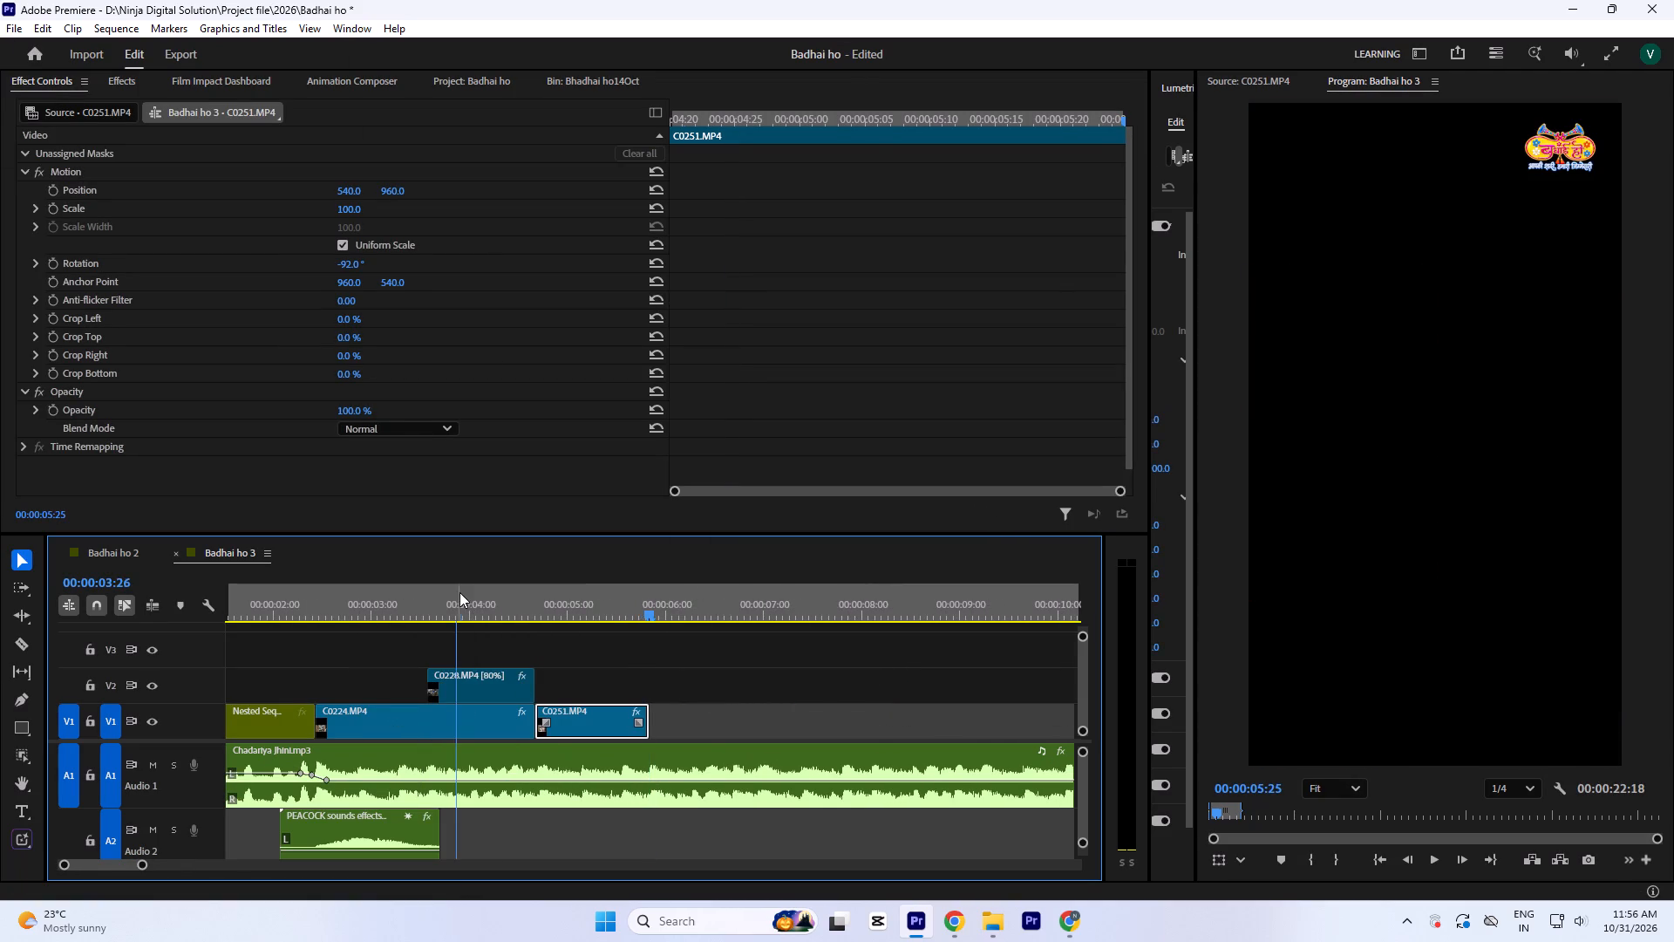
key("space")
key("space")
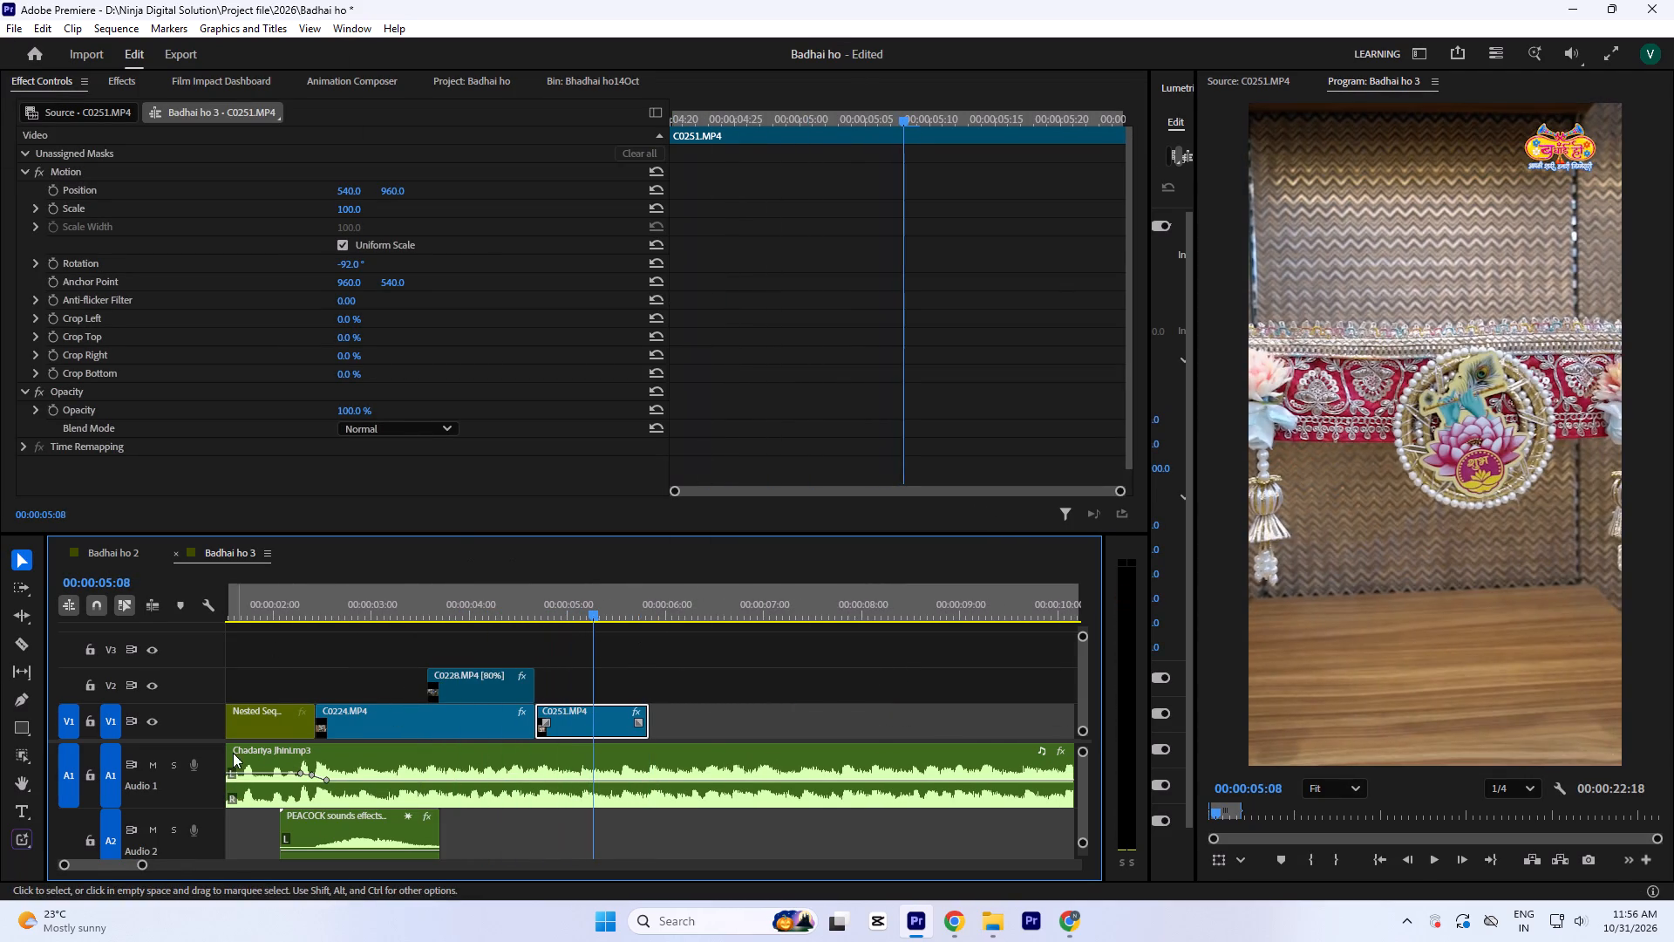
key("space")
key("space")
key("space")
key("space")
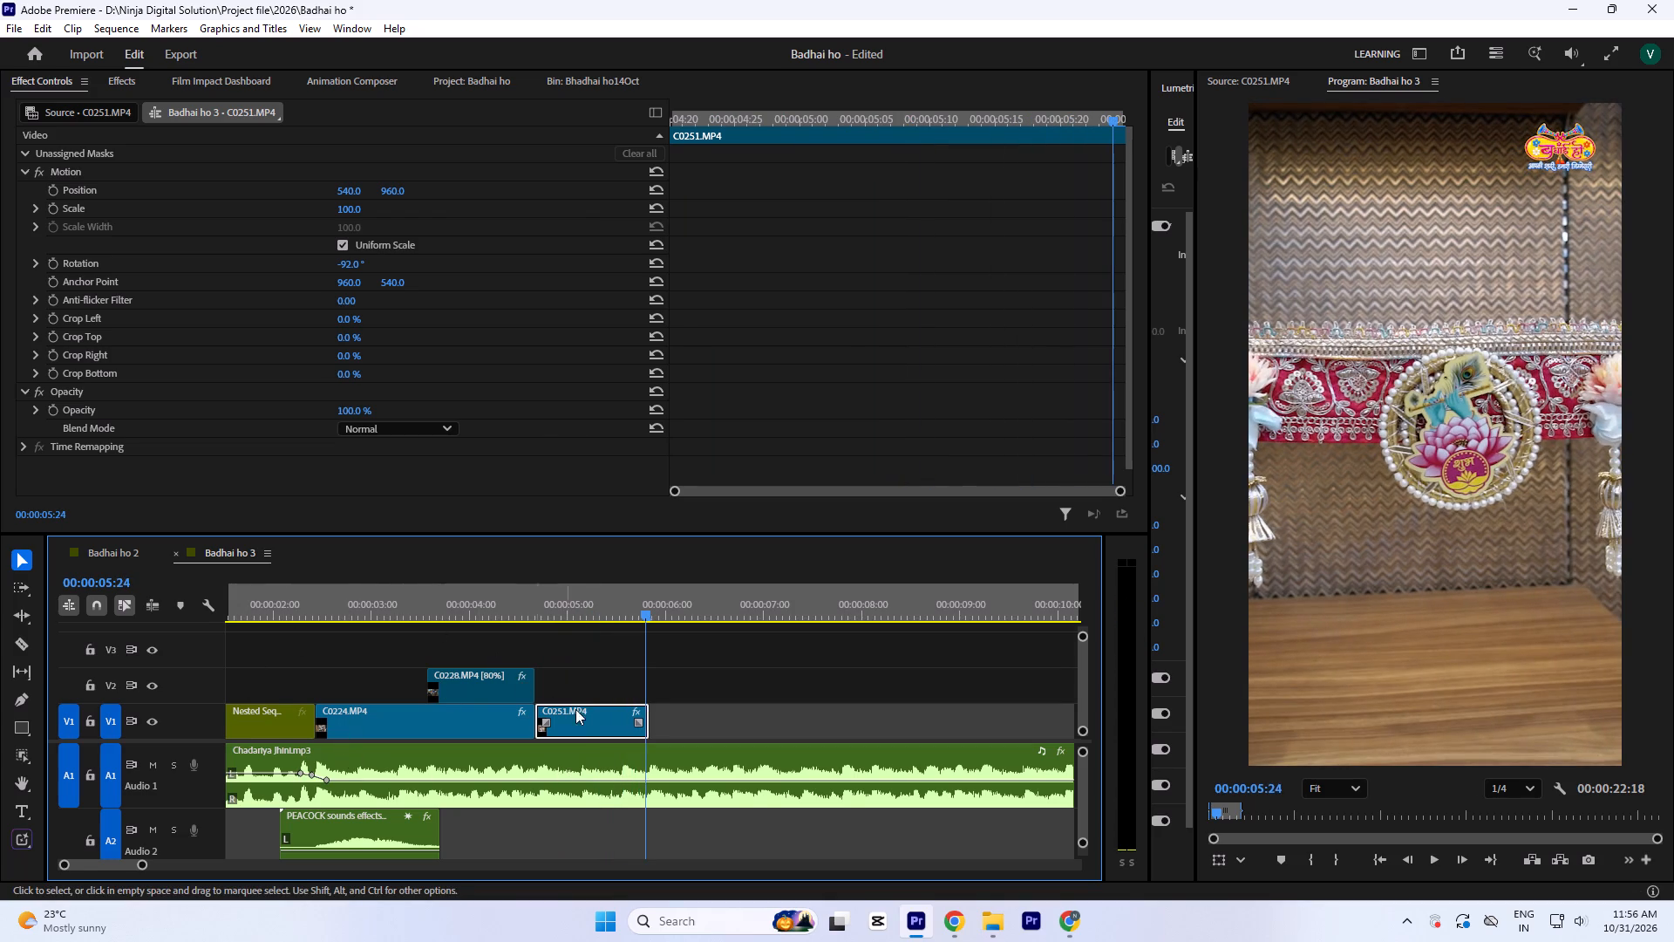
key("space")
key("space")
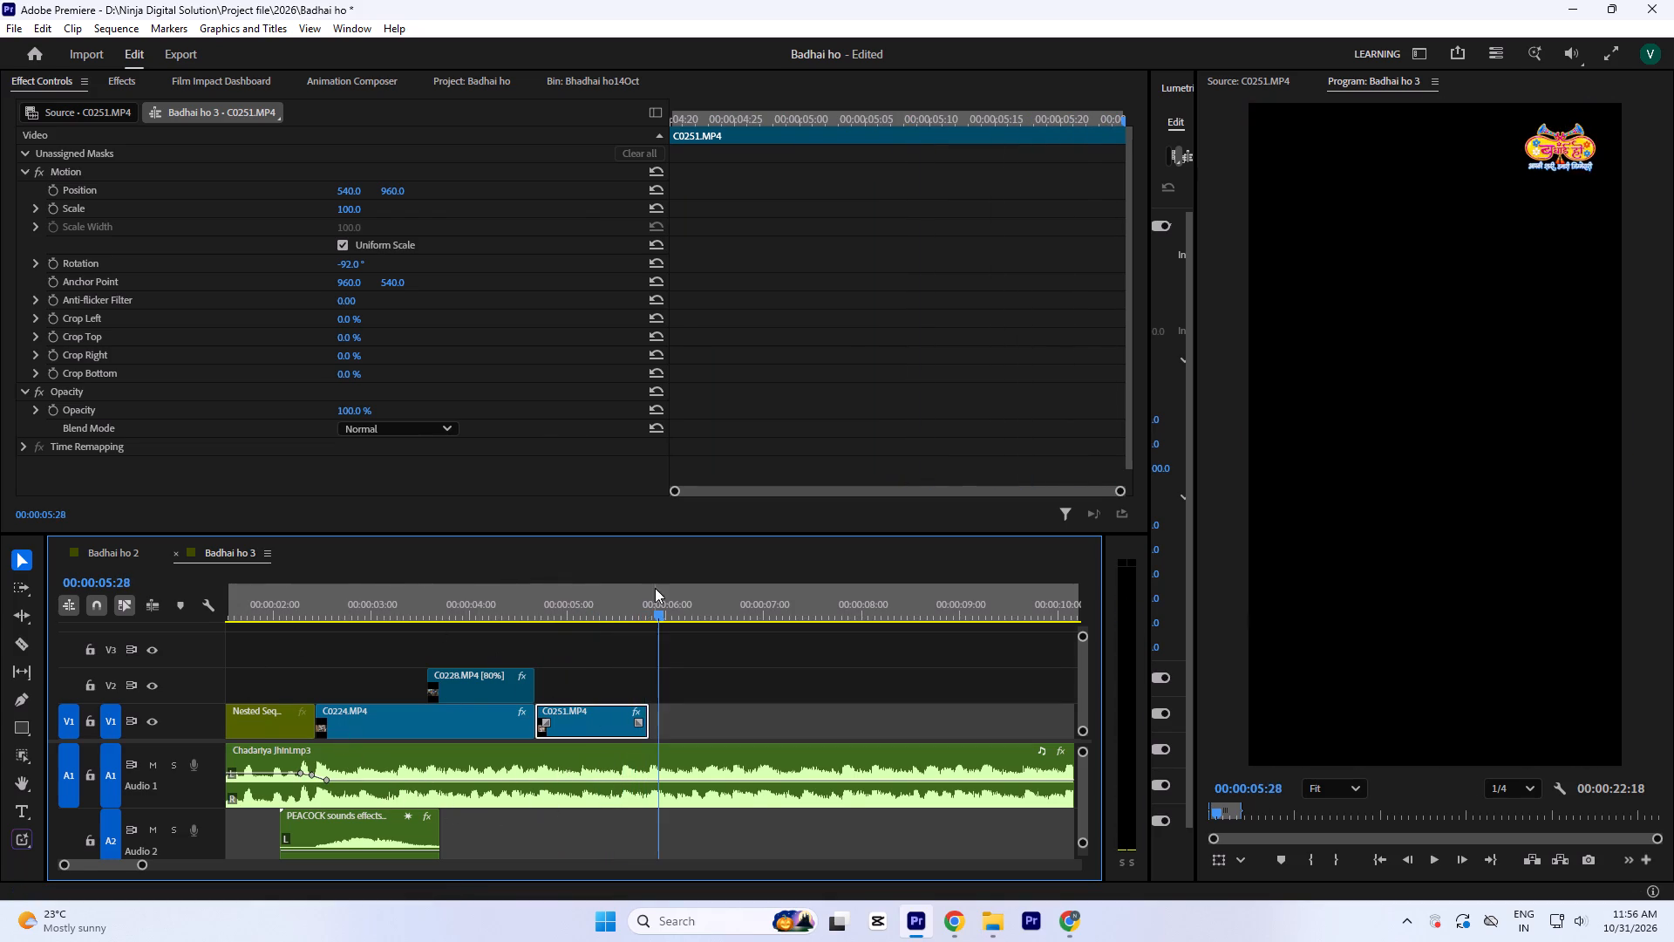
Reframe the C0251.MP4 clip with a vertical position of 905 and a scale of 128.
left_click_drag(653, 586, 640, 601)
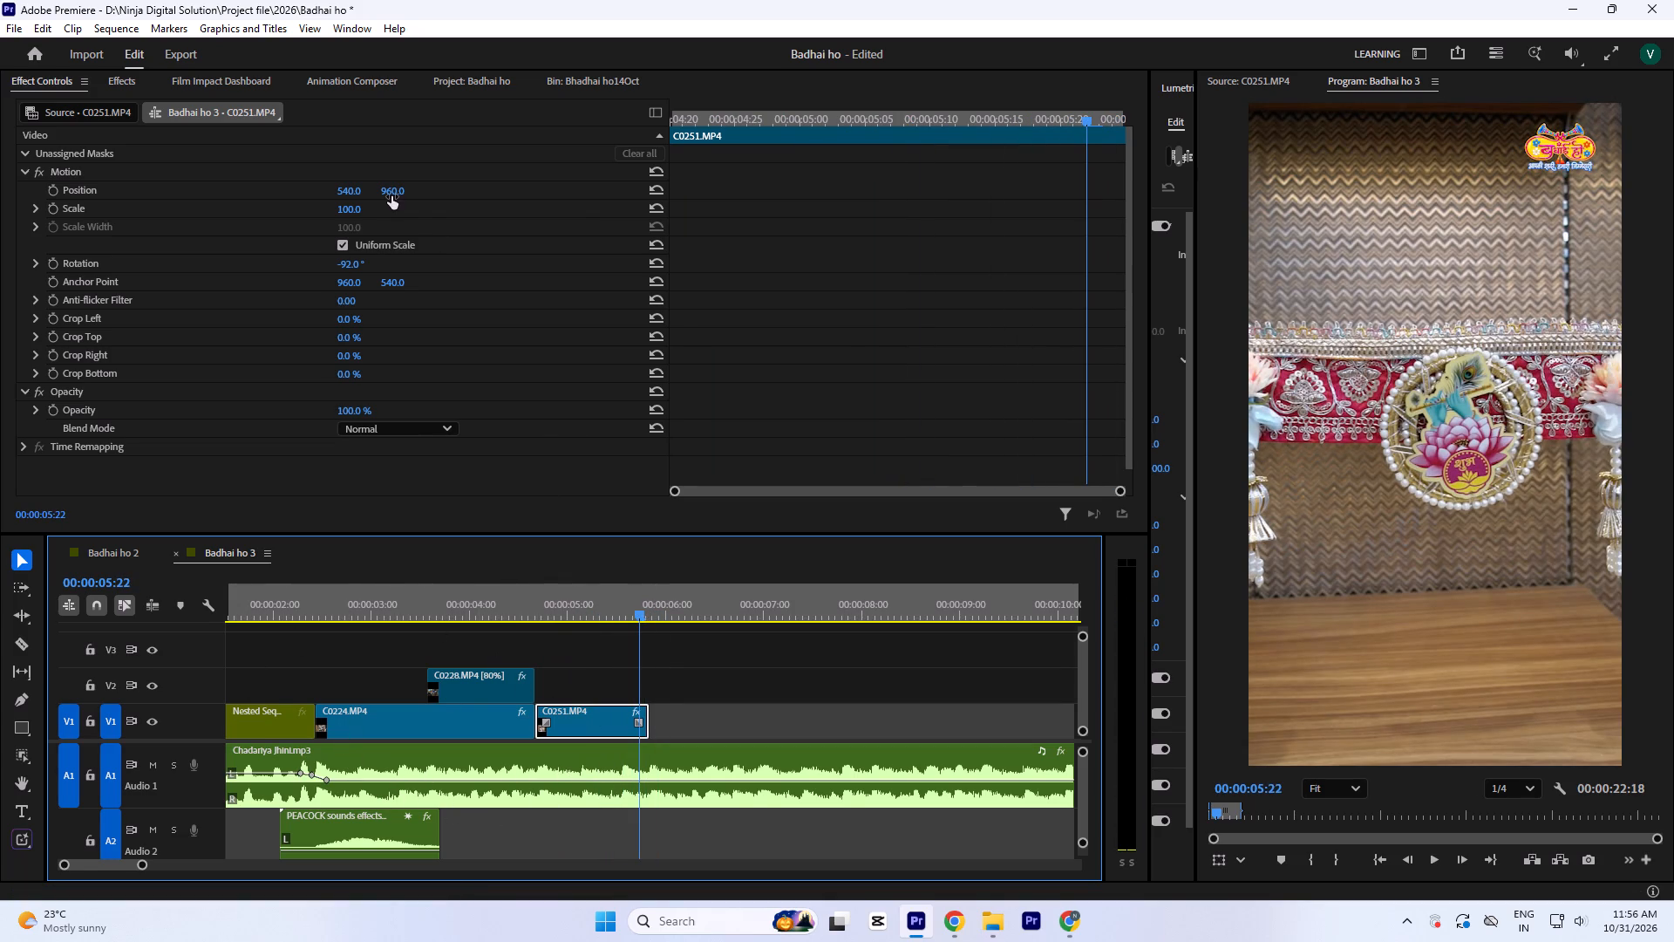
left_click_drag(391, 196, 395, 244)
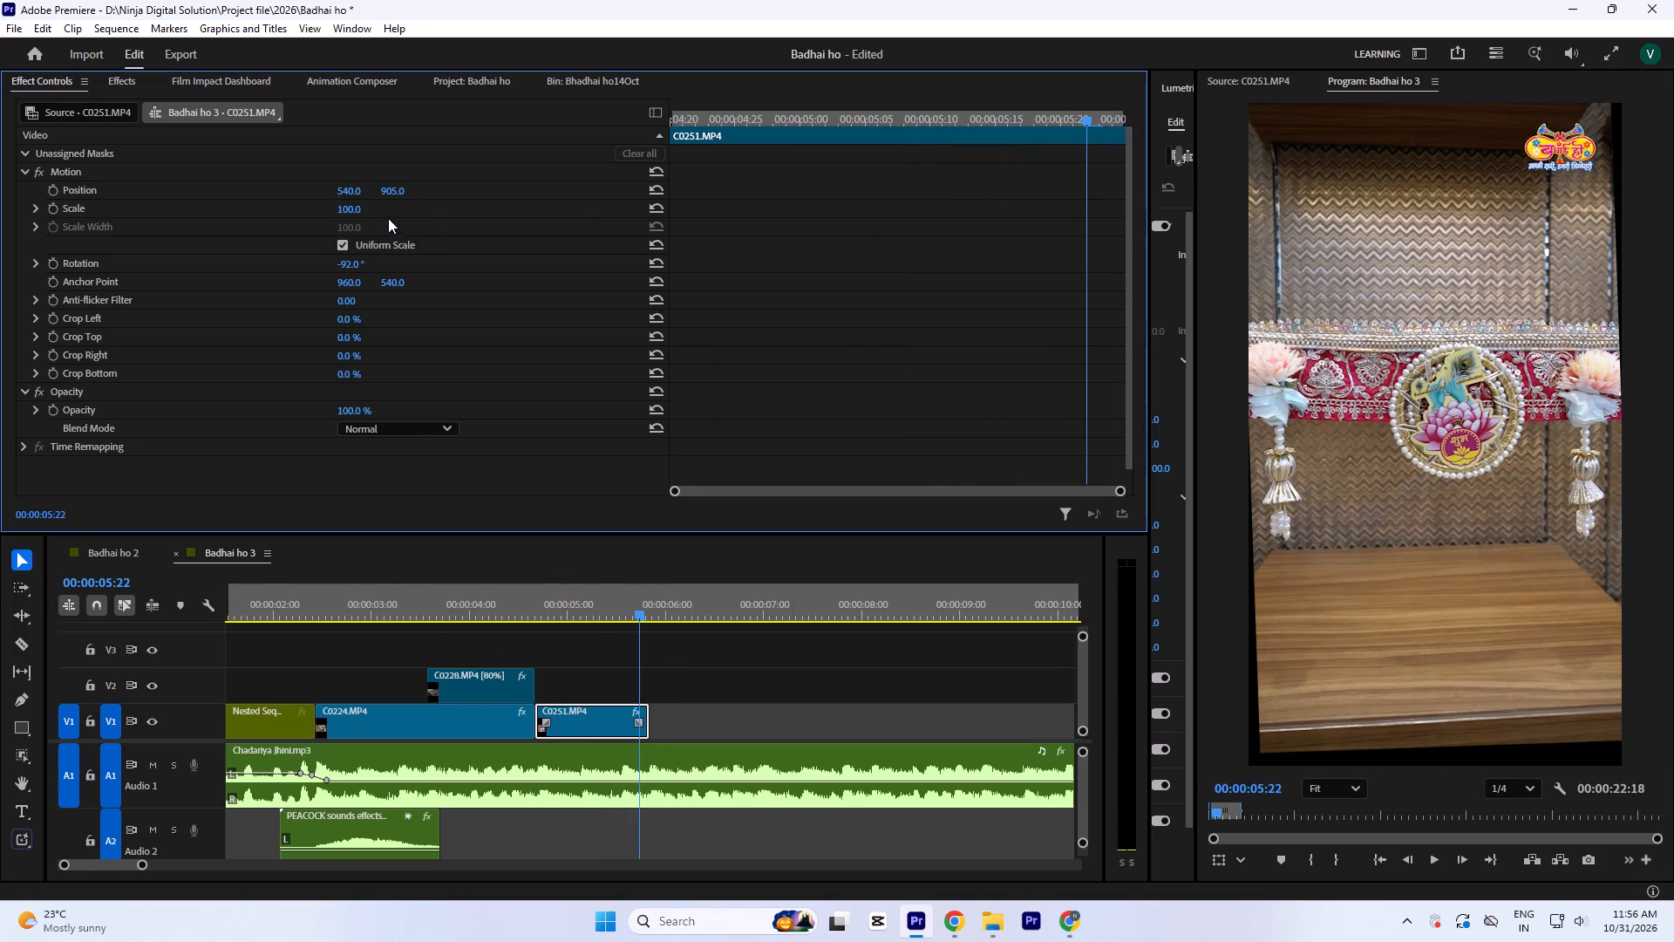
left_click_drag(340, 212, 347, 192)
Check the opening frames of C0251.MP4 and set the clip's rotation to -92.9° to straighten the décor.
left_click_drag(618, 585, 549, 634)
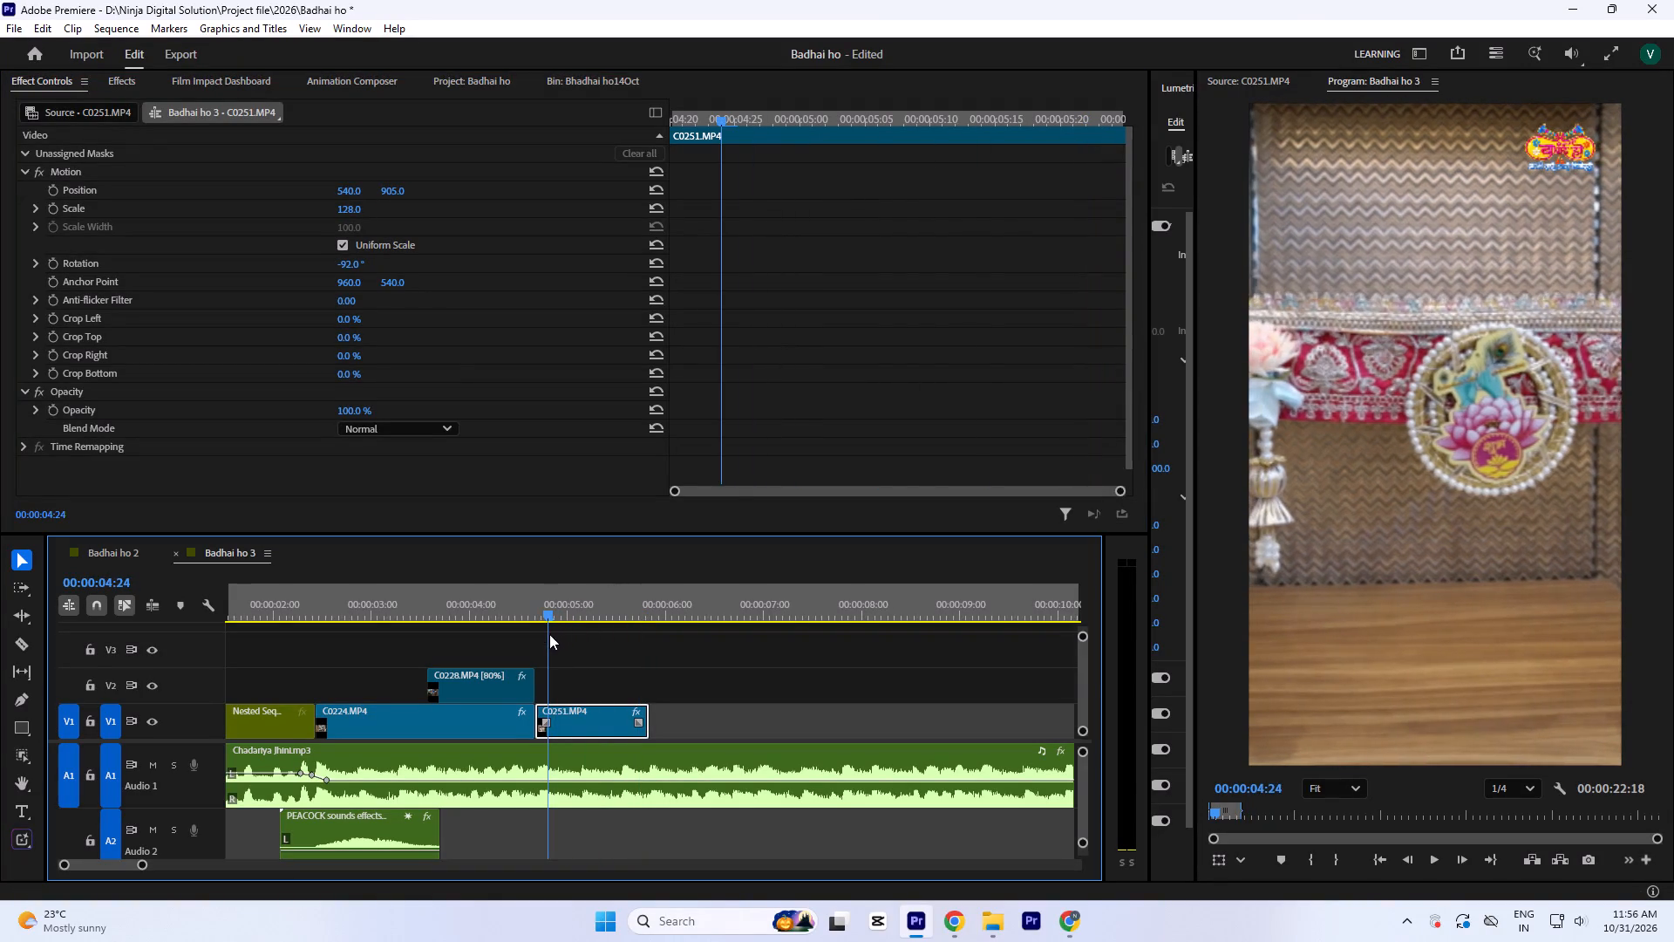
left_click_drag(549, 634, 543, 693)
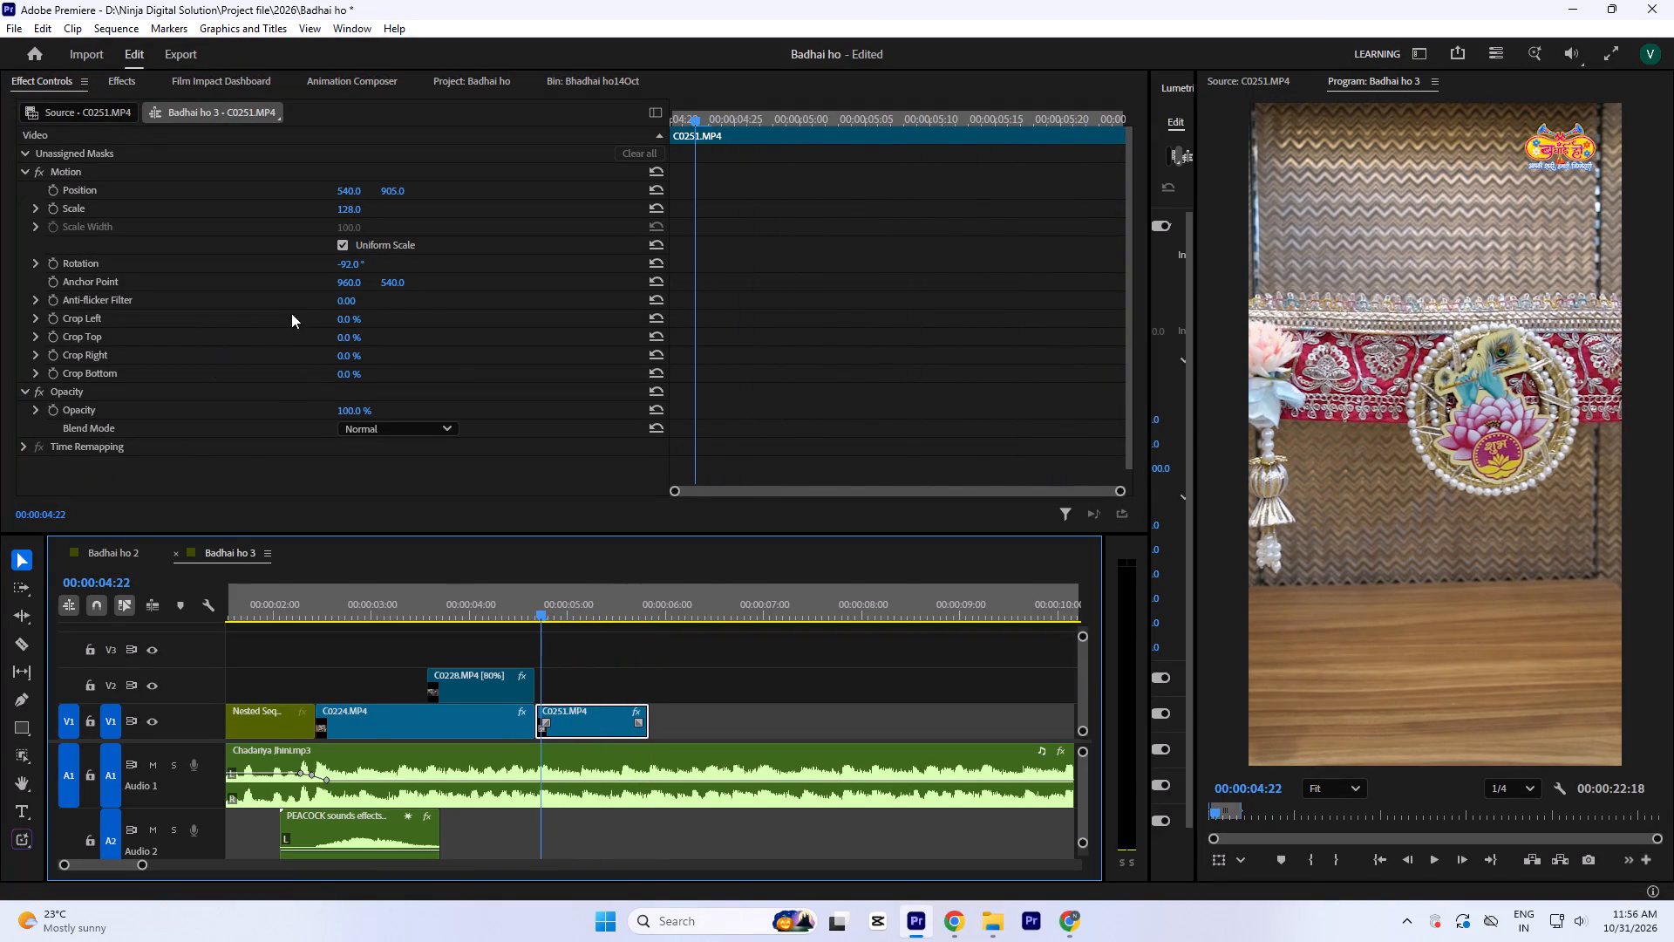
left_click(351, 263)
key("Down")
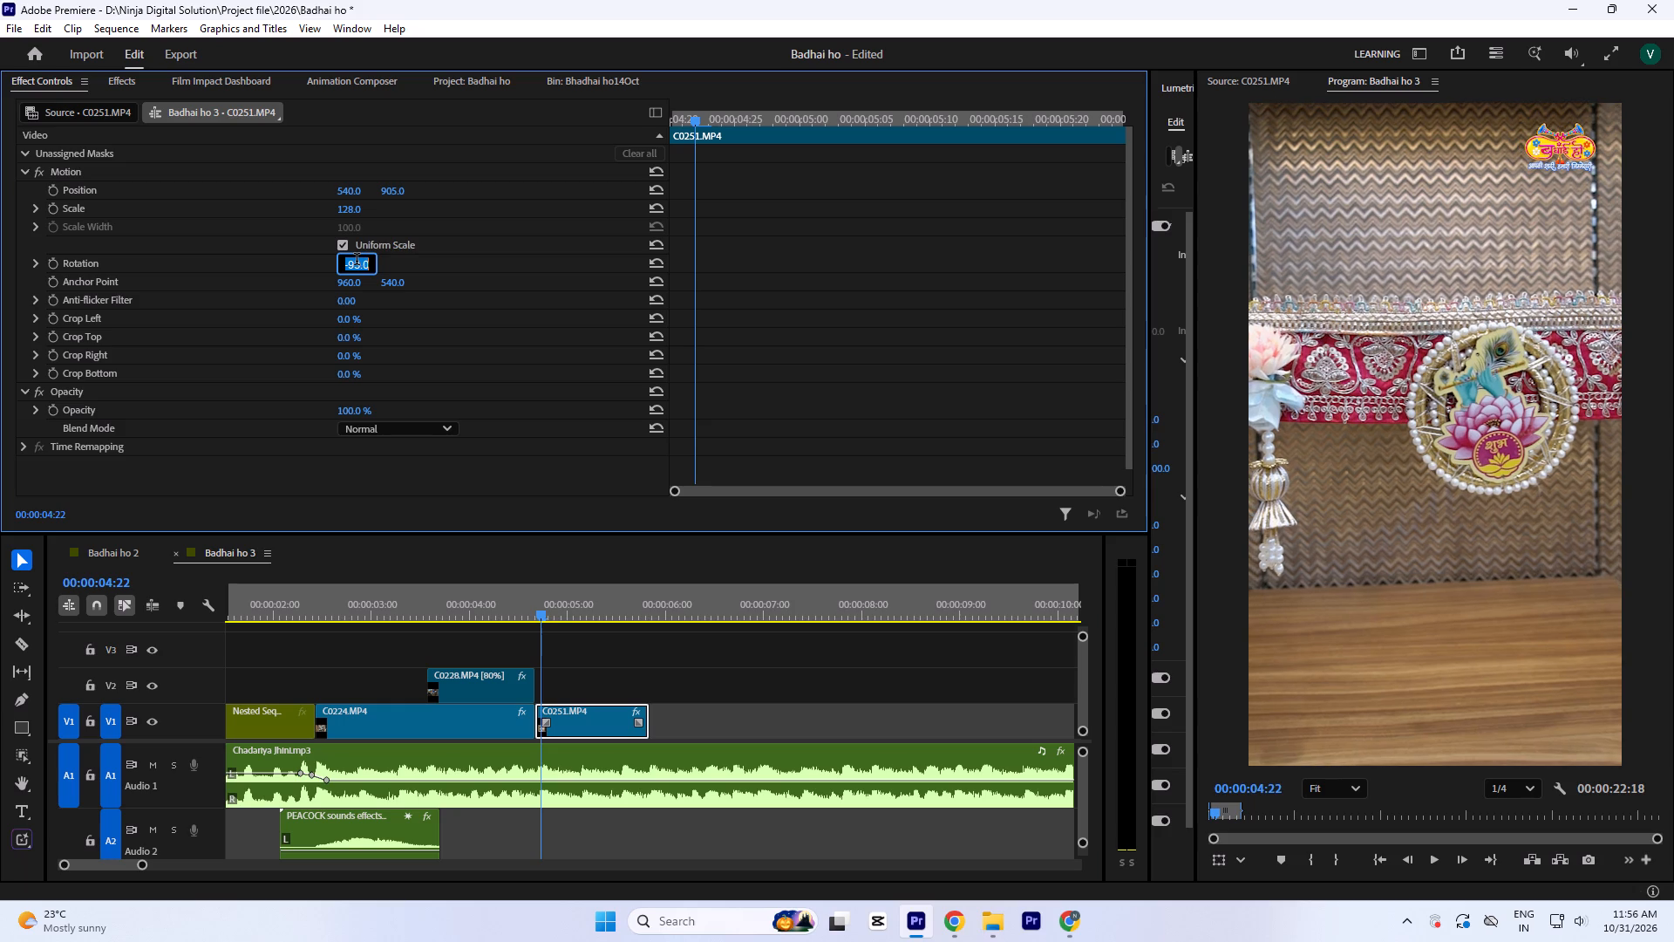
key("Up")
key("Right")
key("Right")
key("BackSpace")
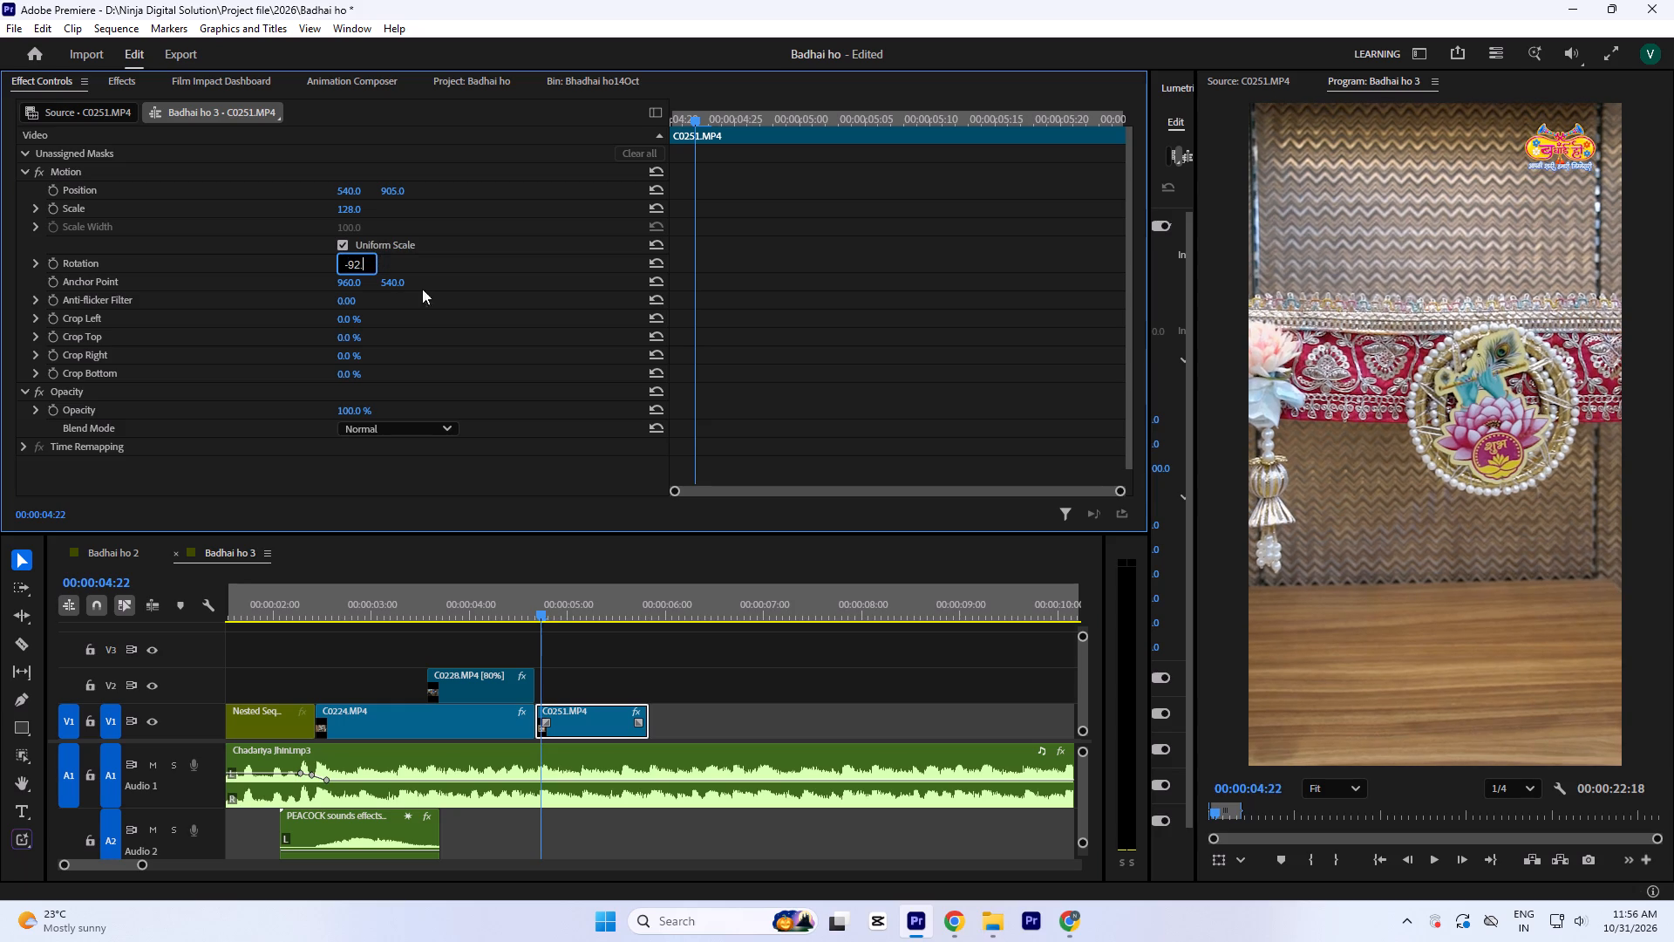
key("9")
left_click(955, 289)
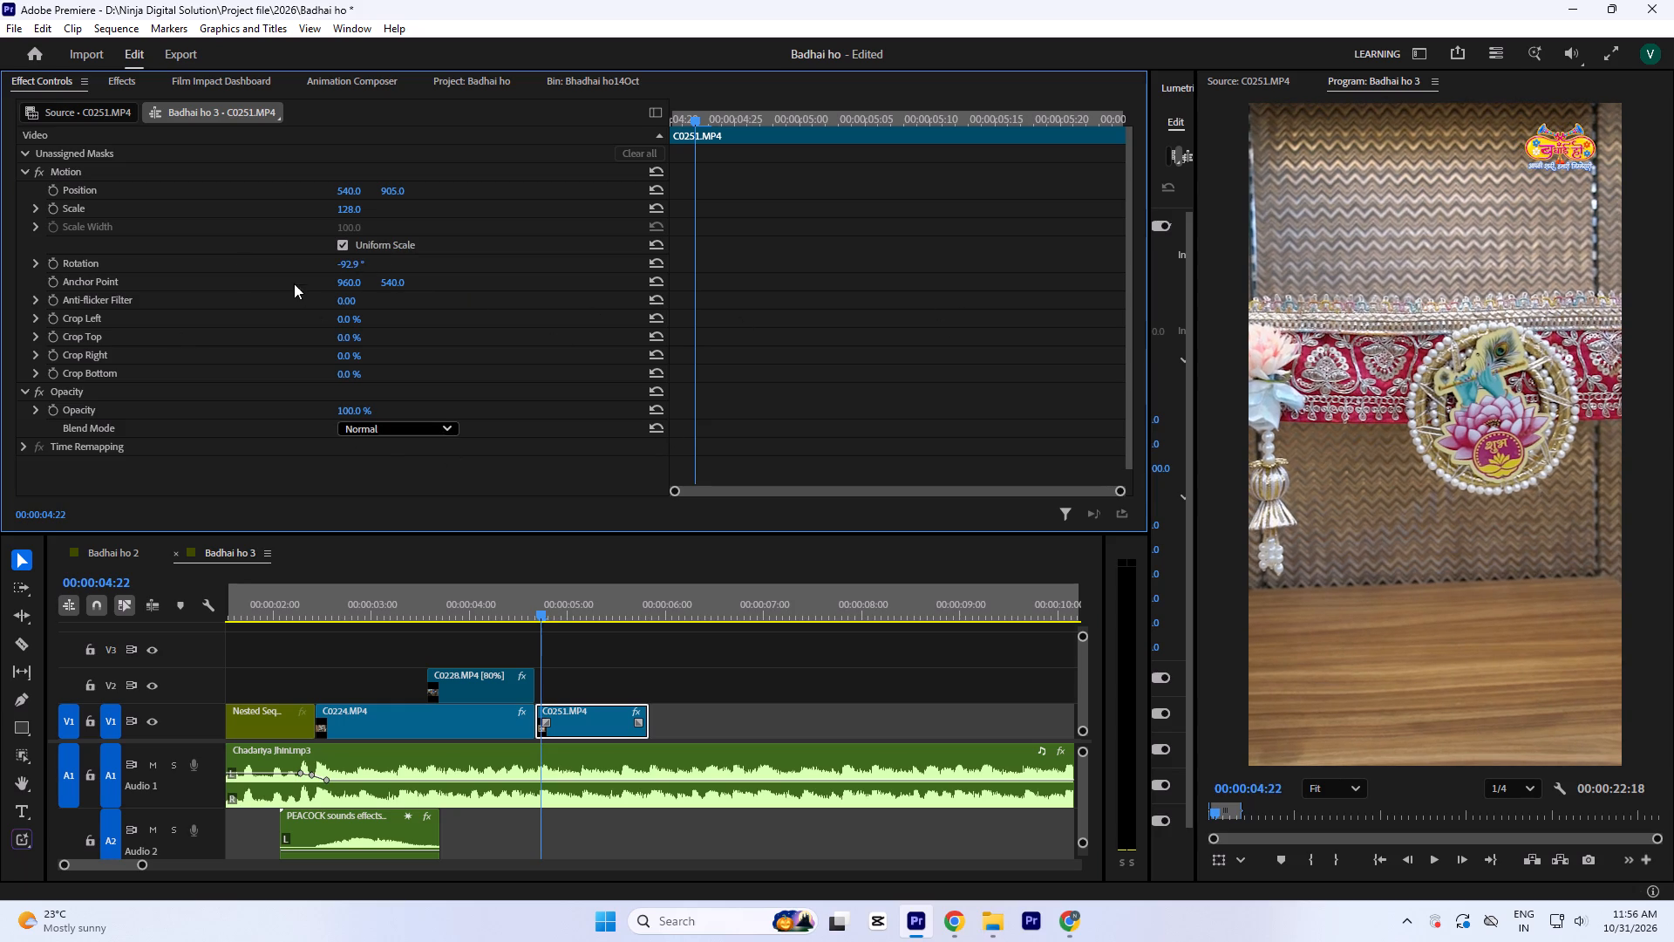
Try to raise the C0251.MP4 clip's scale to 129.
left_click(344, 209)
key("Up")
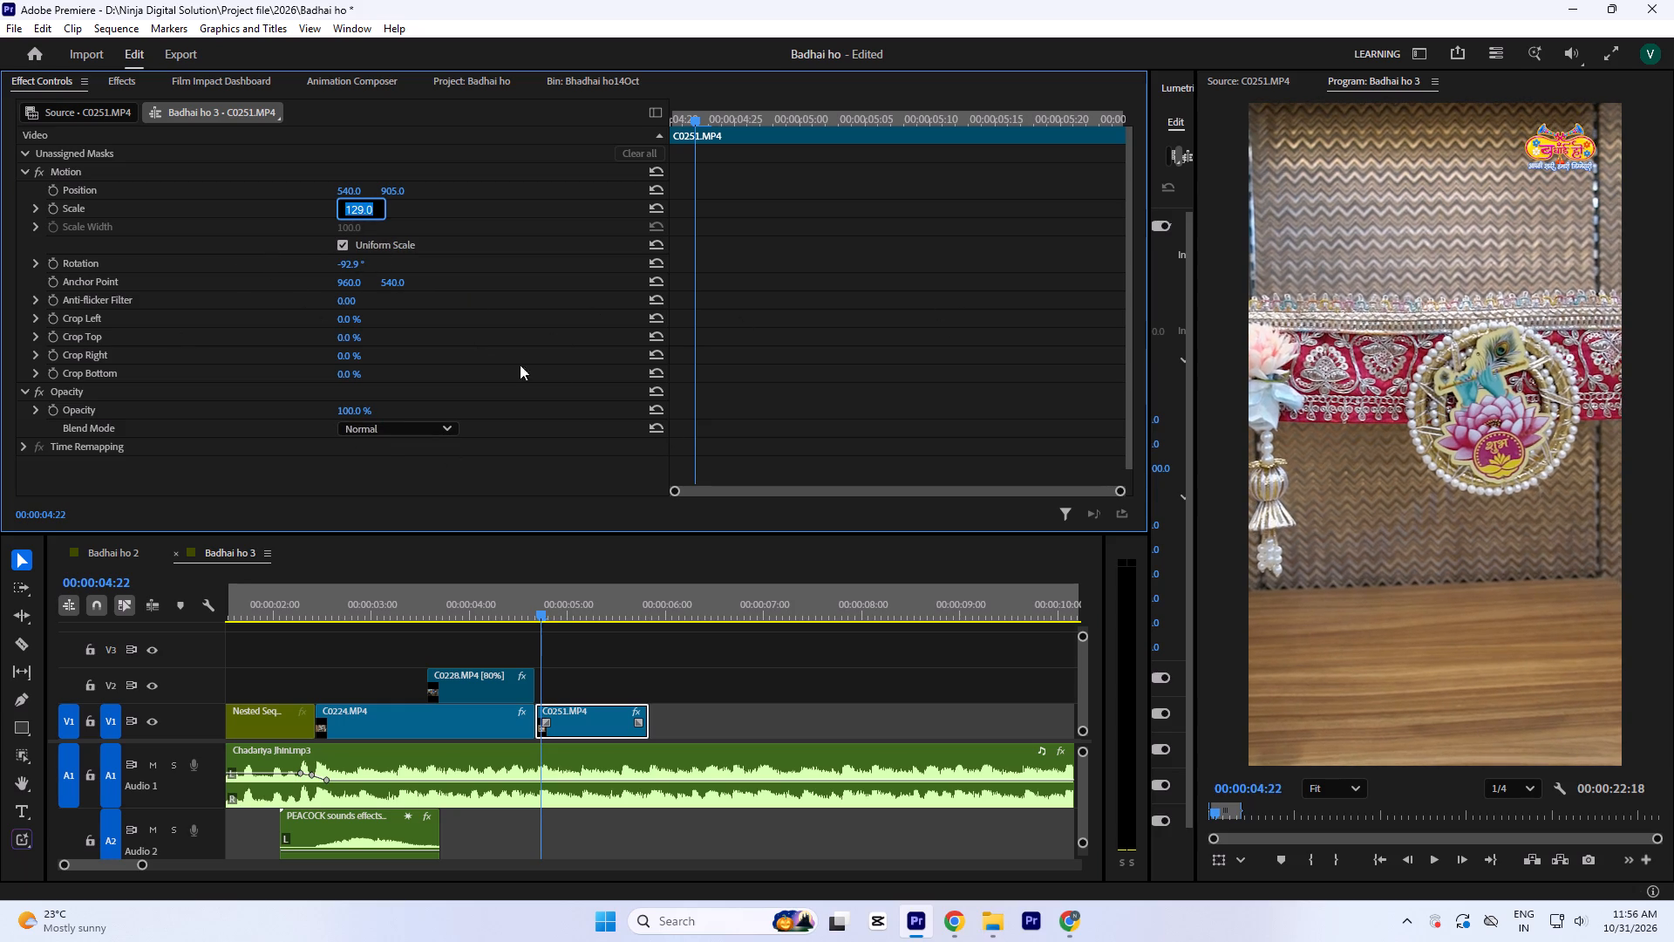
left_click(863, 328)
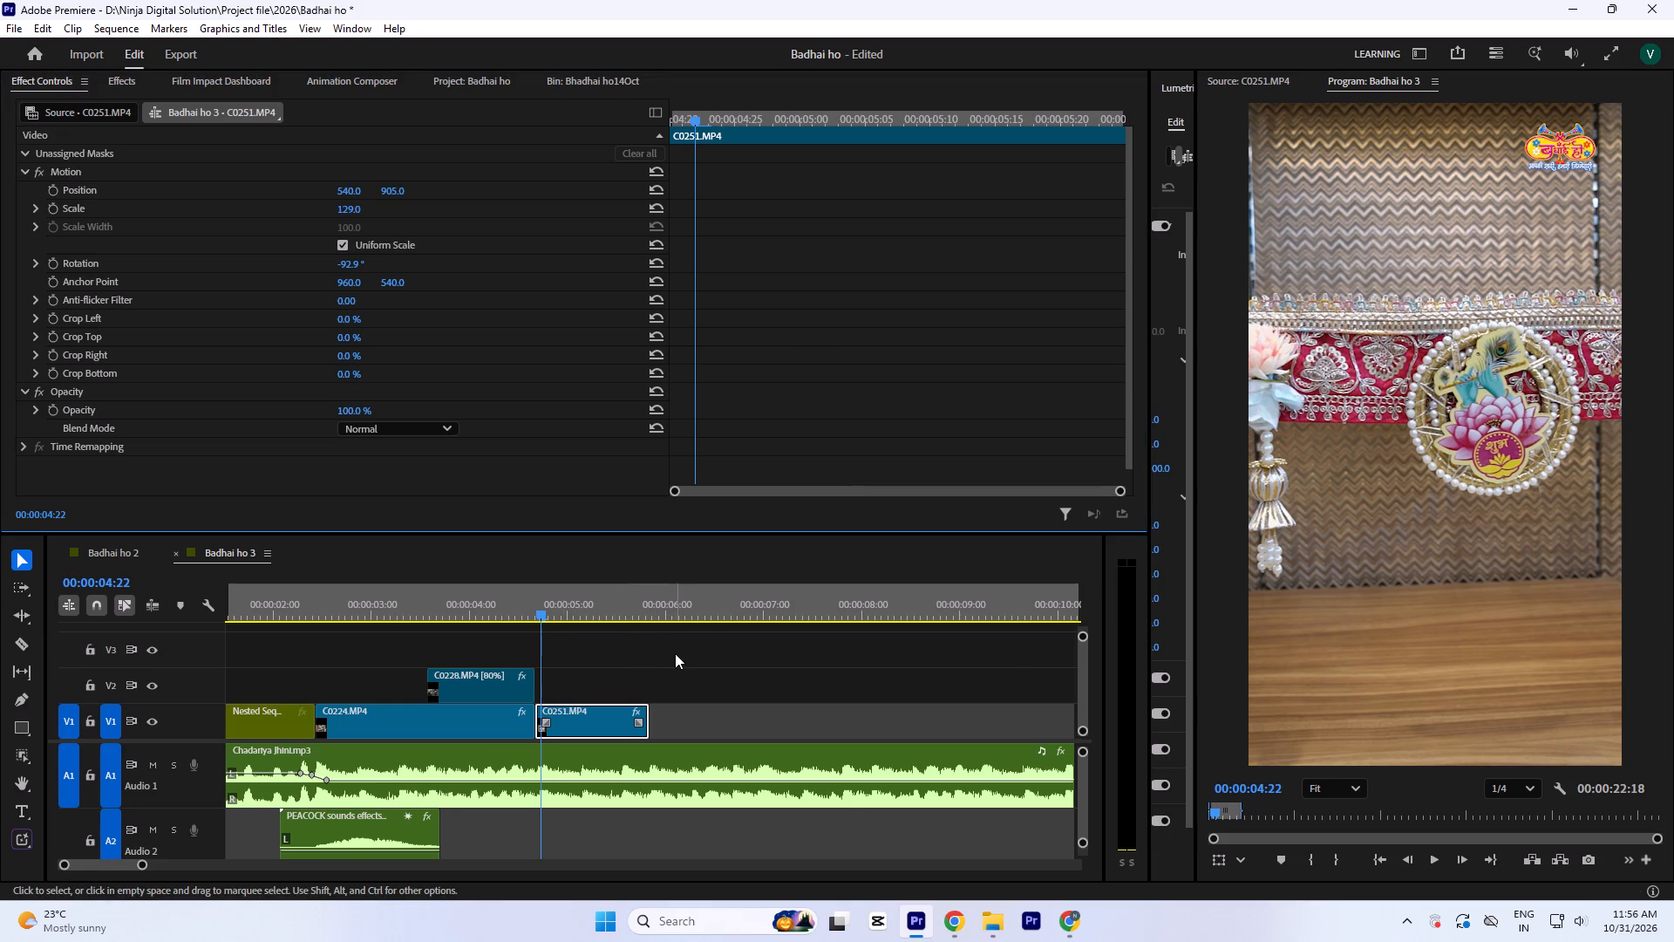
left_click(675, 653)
Play the second half of C0251.MP4 to check its framing and alignment.
left_click(615, 607)
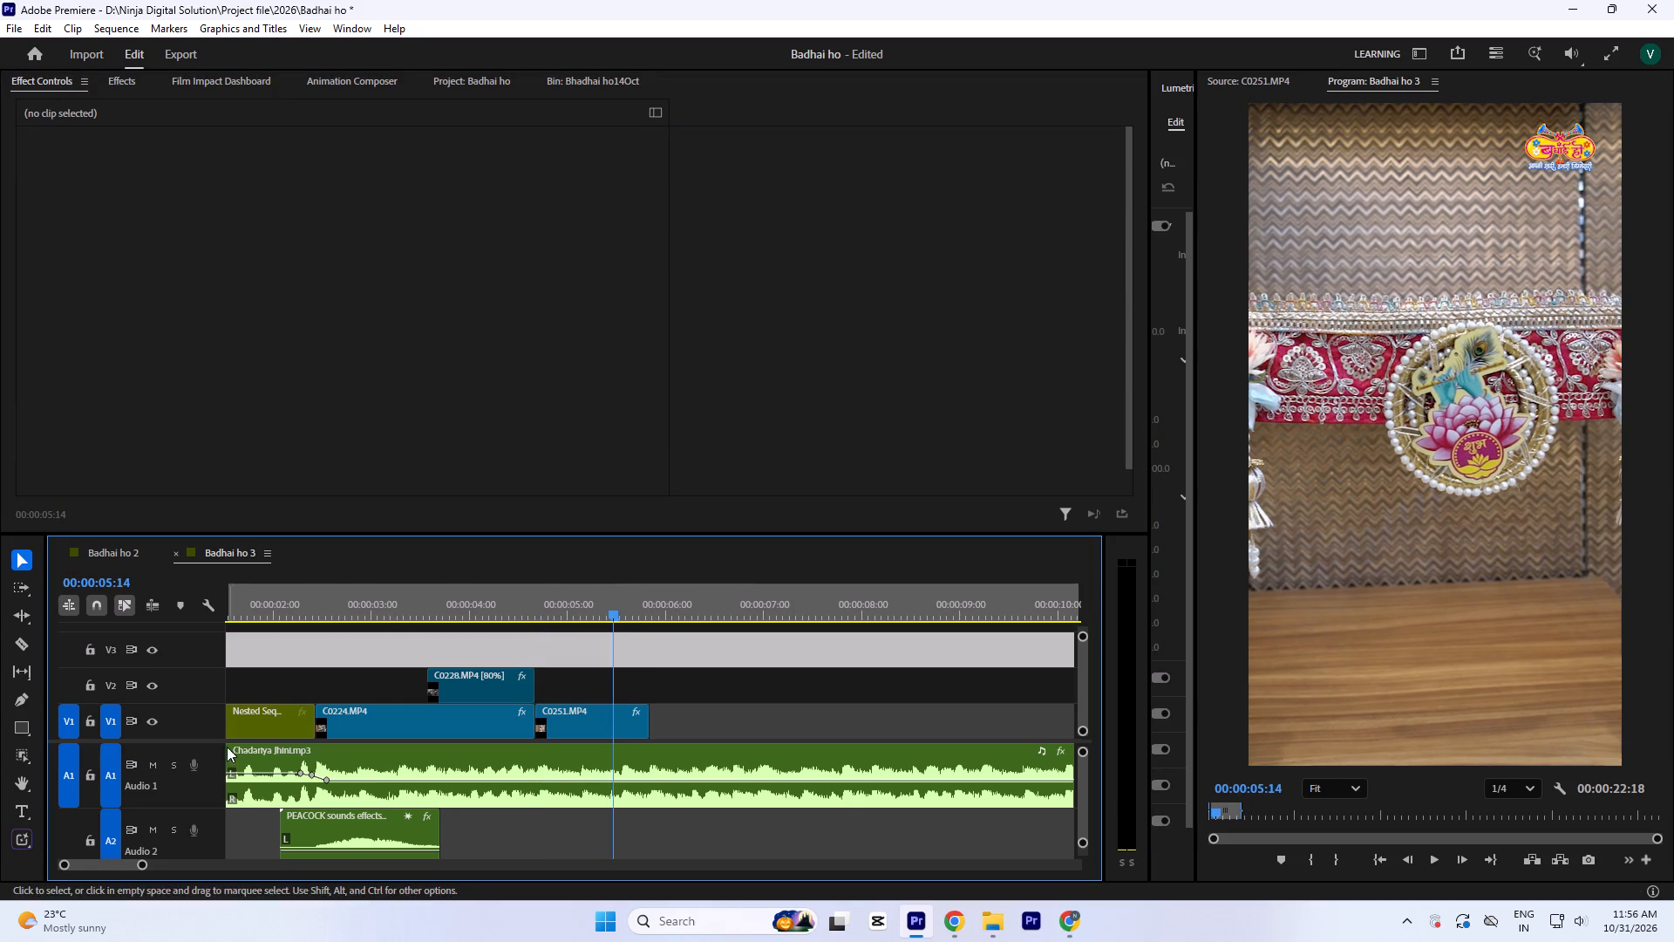
key("space")
key("space")
key("space")
key("space")
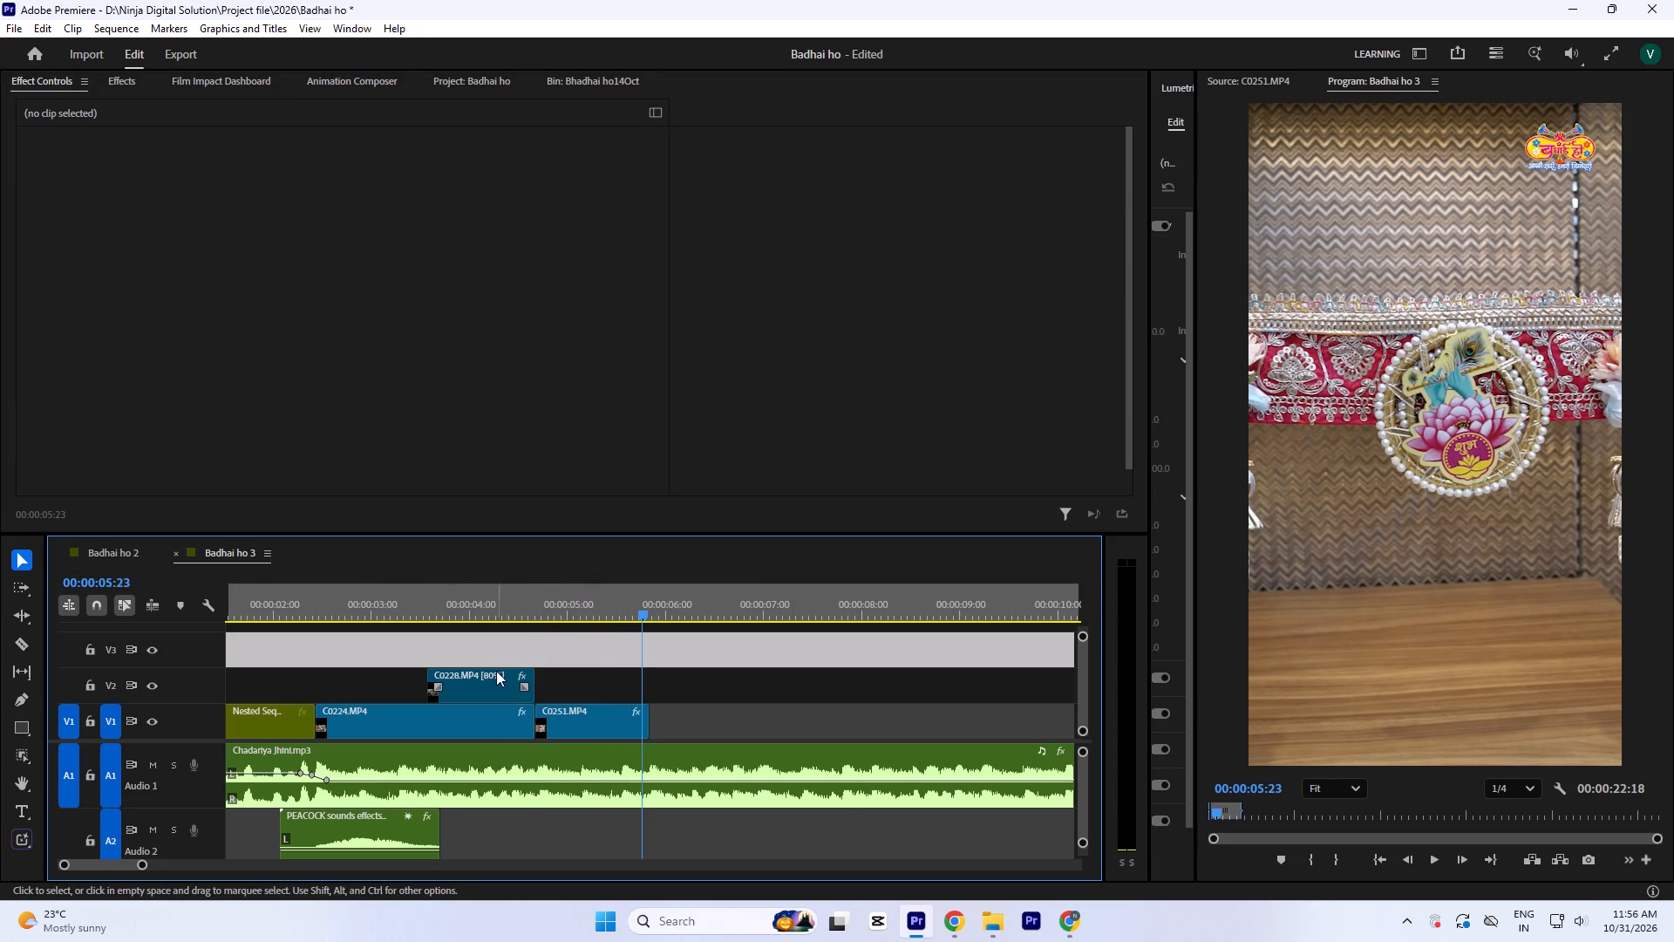
Turn on Position, Scale and Rotation keyframing for C0251.MP4 at its first frame, 00:00:04:20.
left_click(543, 592)
left_click(542, 591)
key("equal")
key("equal")
key("equal")
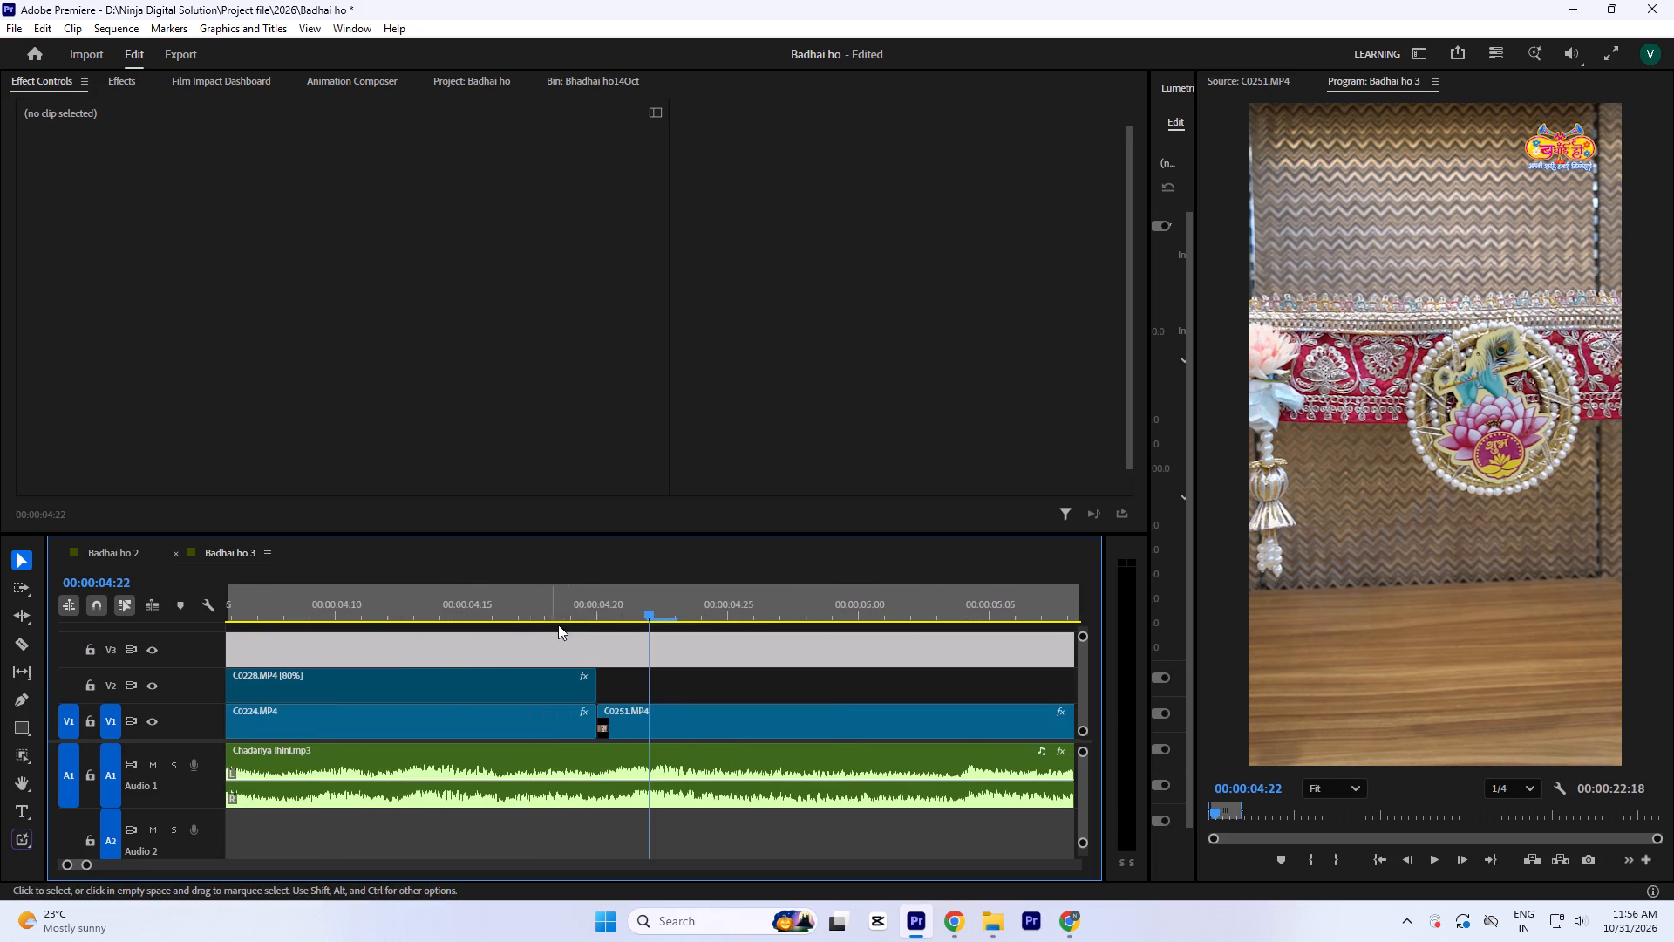
left_click(593, 600)
left_click(649, 722)
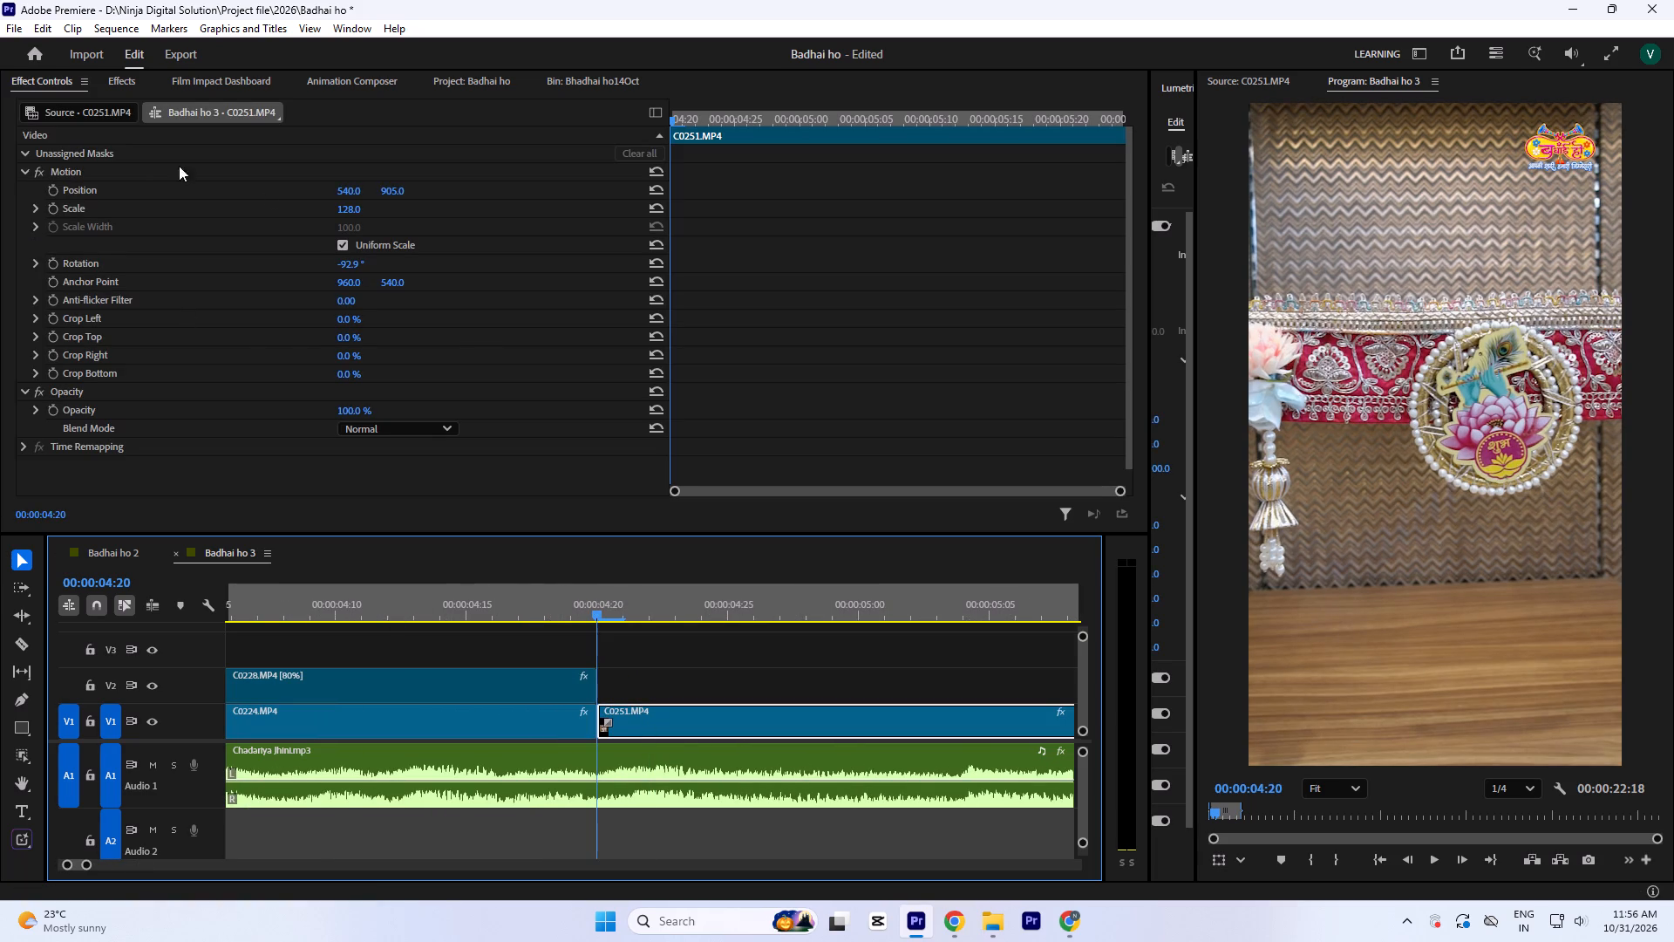
left_click(54, 191)
left_click(54, 206)
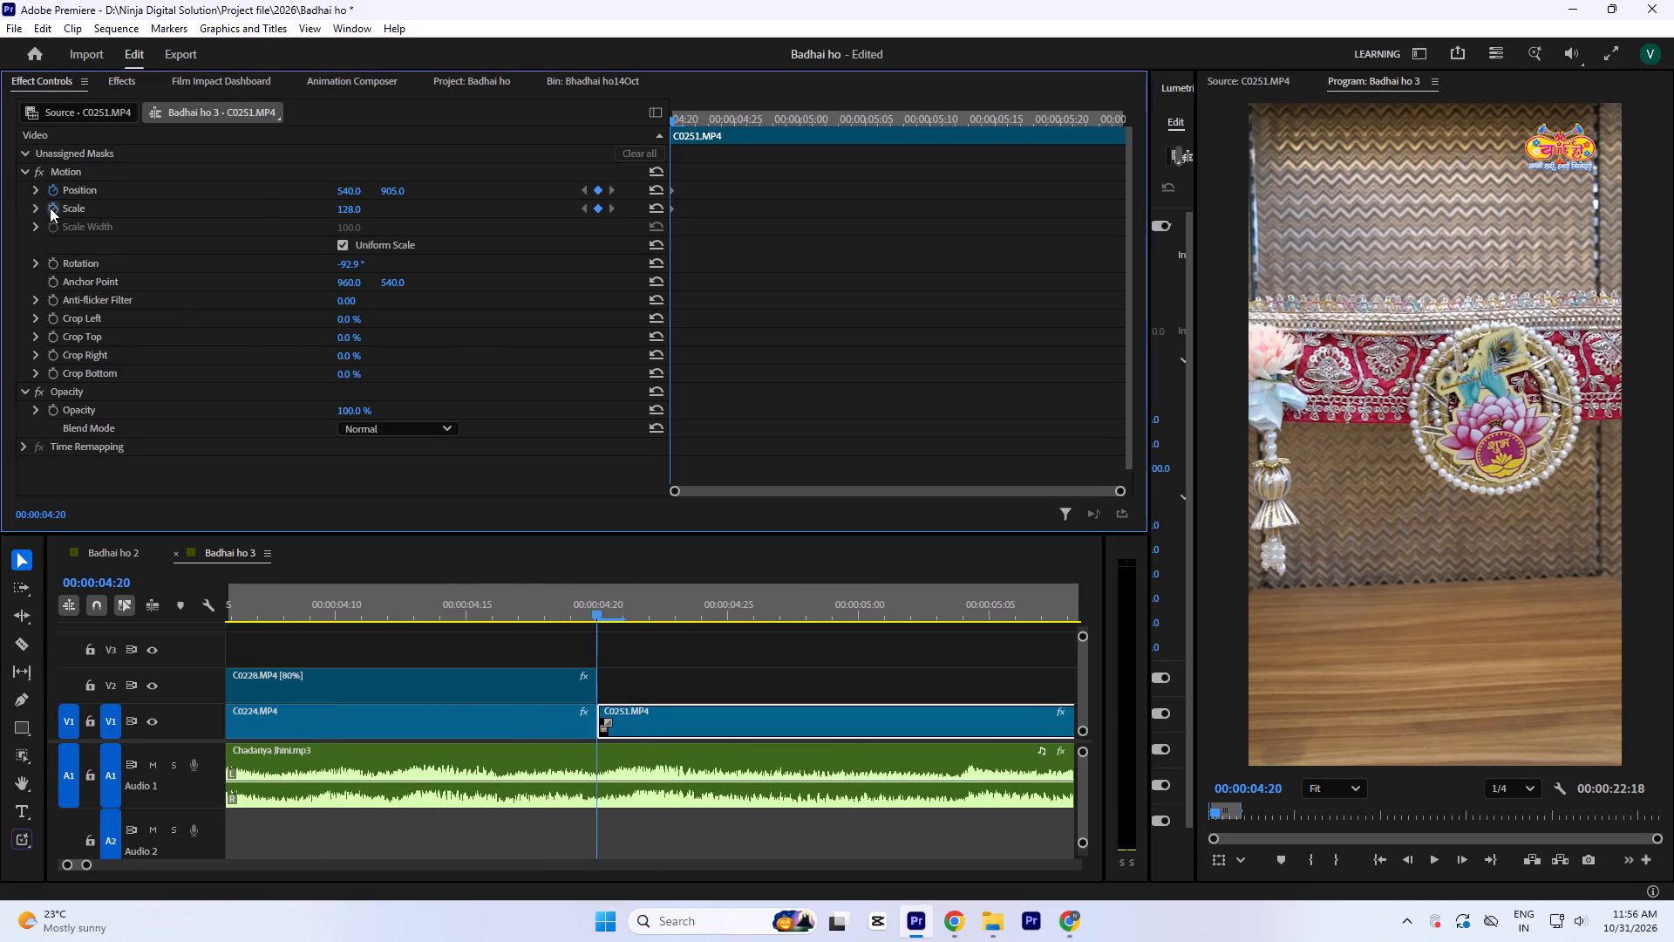
left_click(55, 265)
Go to the closing frames of C0251.MP4 at 00:00:05:24 to examine the framing there.
left_click(602, 603)
key("minus")
key("minus")
left_click_drag(829, 590, 874, 621)
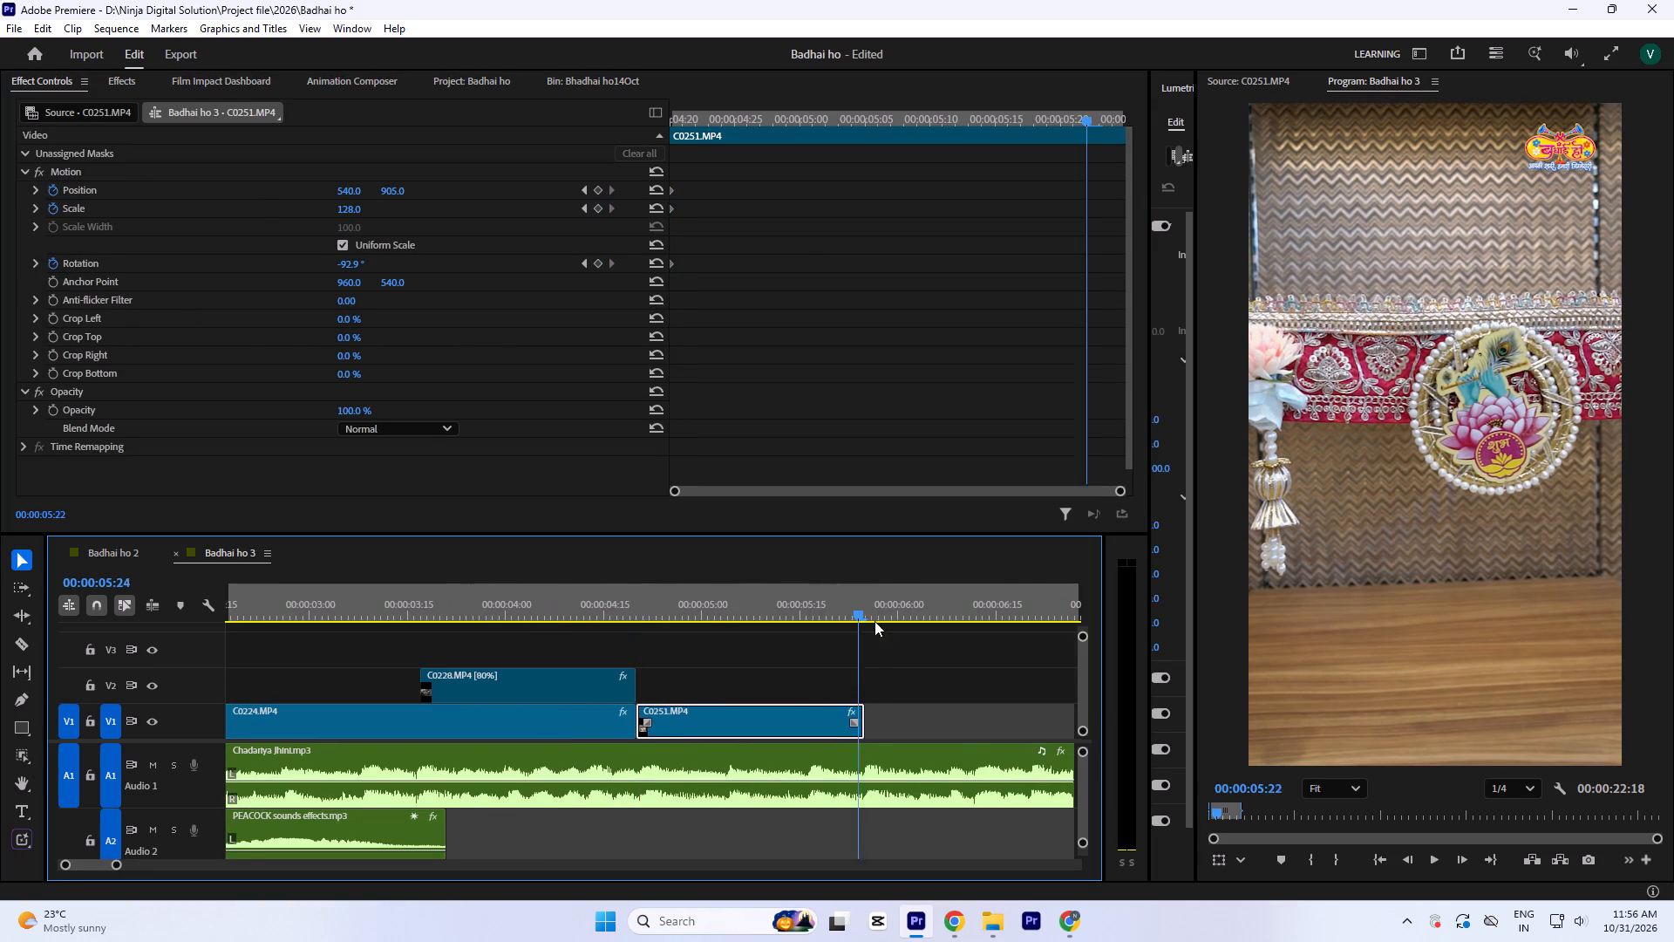
left_click_drag(874, 621, 863, 662)
key("equal")
key("equal")
key("equal")
key("equal")
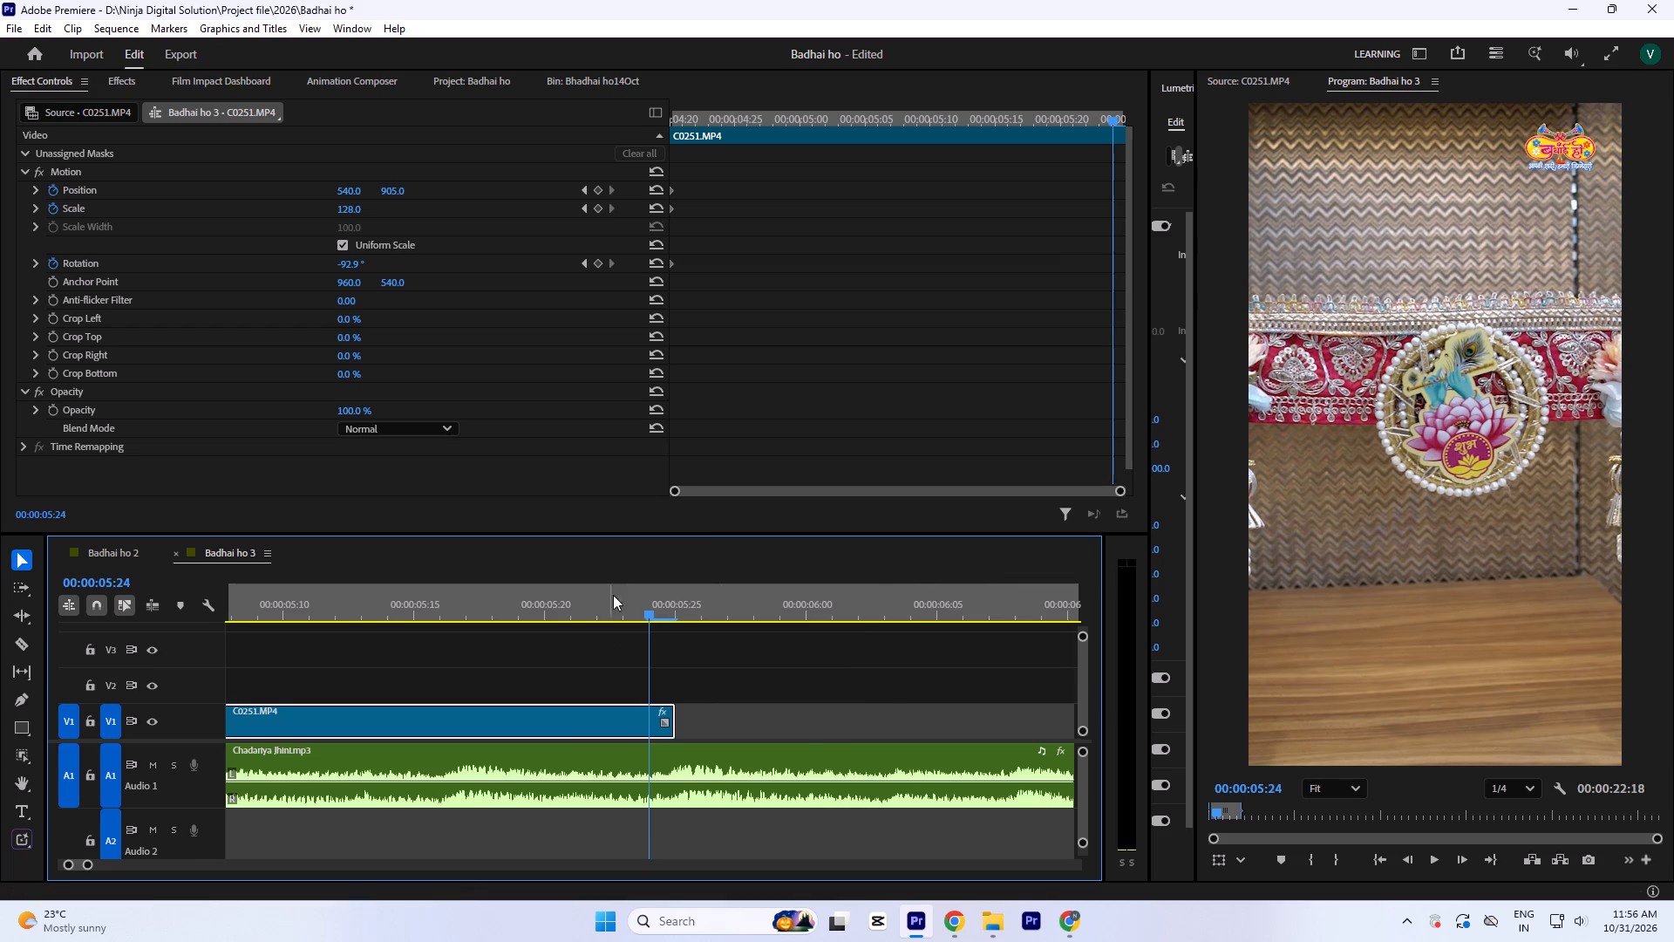
left_click(968, 331)
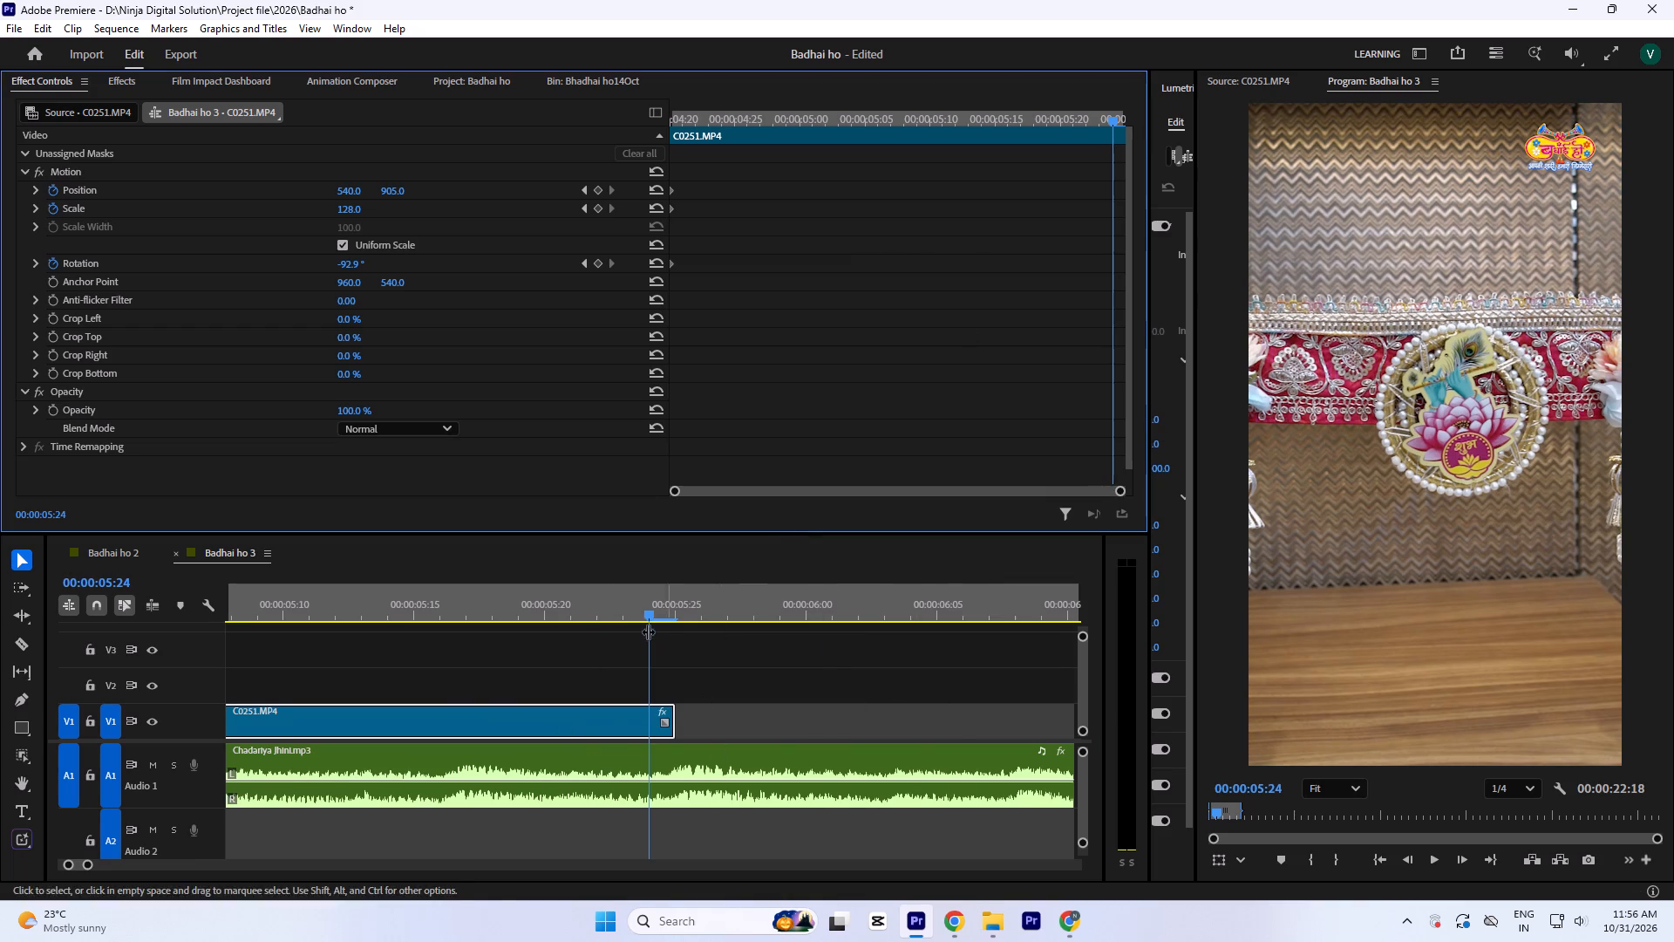
Play the sequence from C0228.MP4 to the end of C0251.MP4 to review the cut and the shot's motion.
left_click(621, 604)
key("minus")
key("minus")
key("minus")
left_click(490, 590)
key("space")
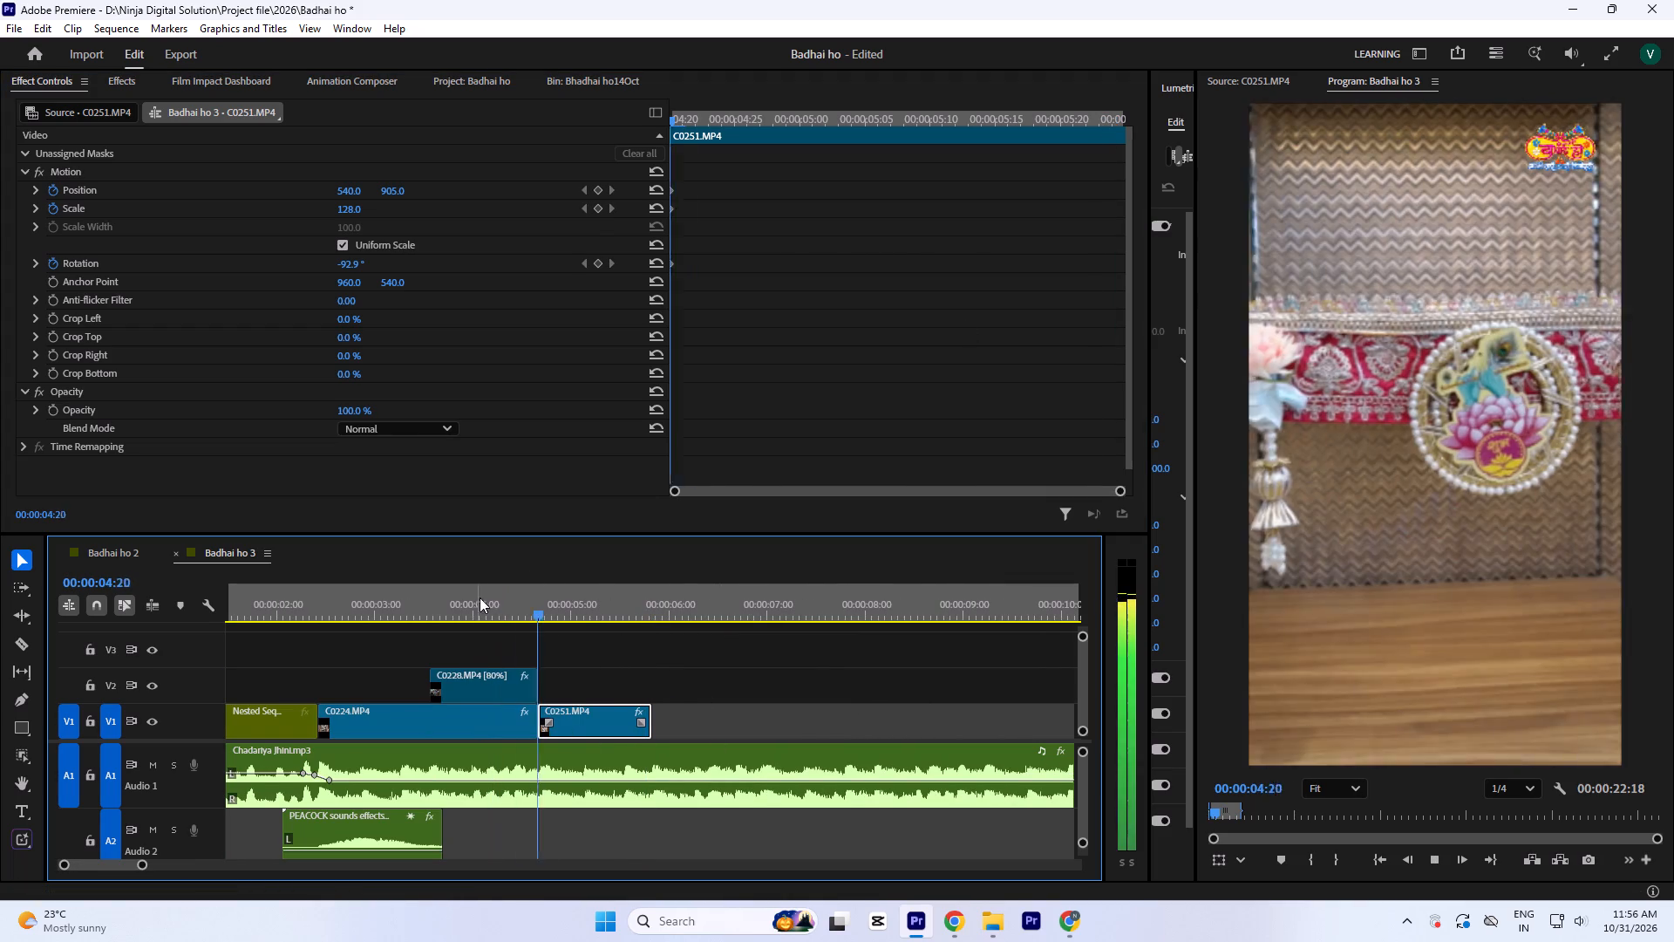
key("space")
left_click(658, 588)
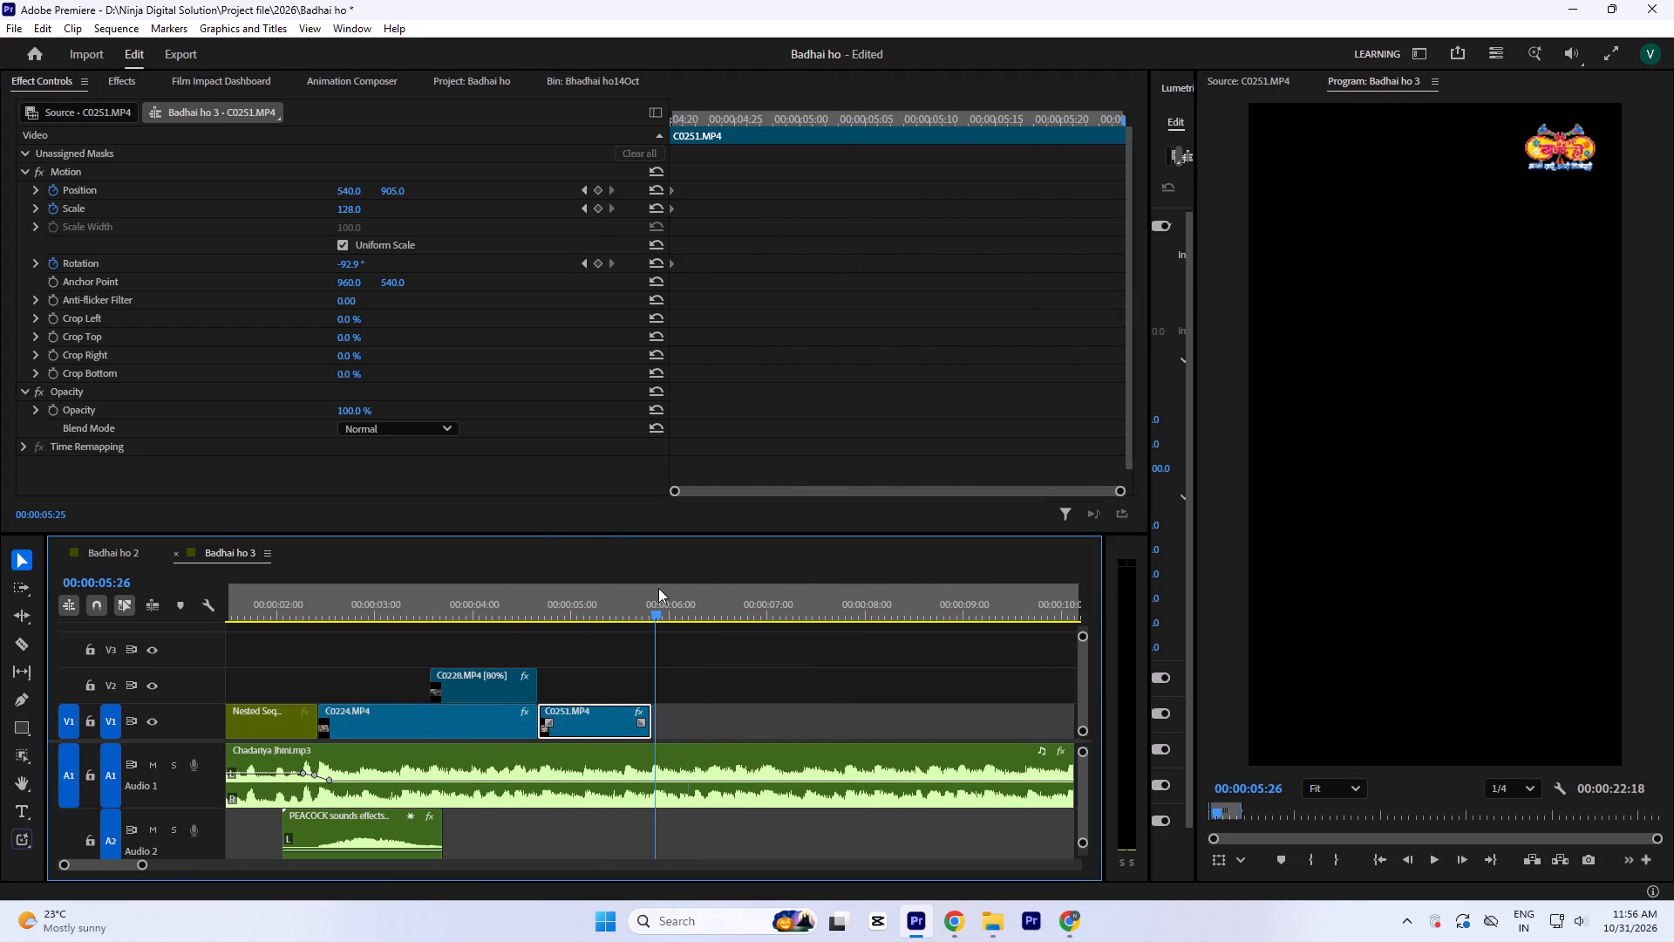
Save the project.
key("ctrl+s")
Play the music just past the end of C0251.MP4 to judge where the following shot should go.
left_click(650, 593)
key("space")
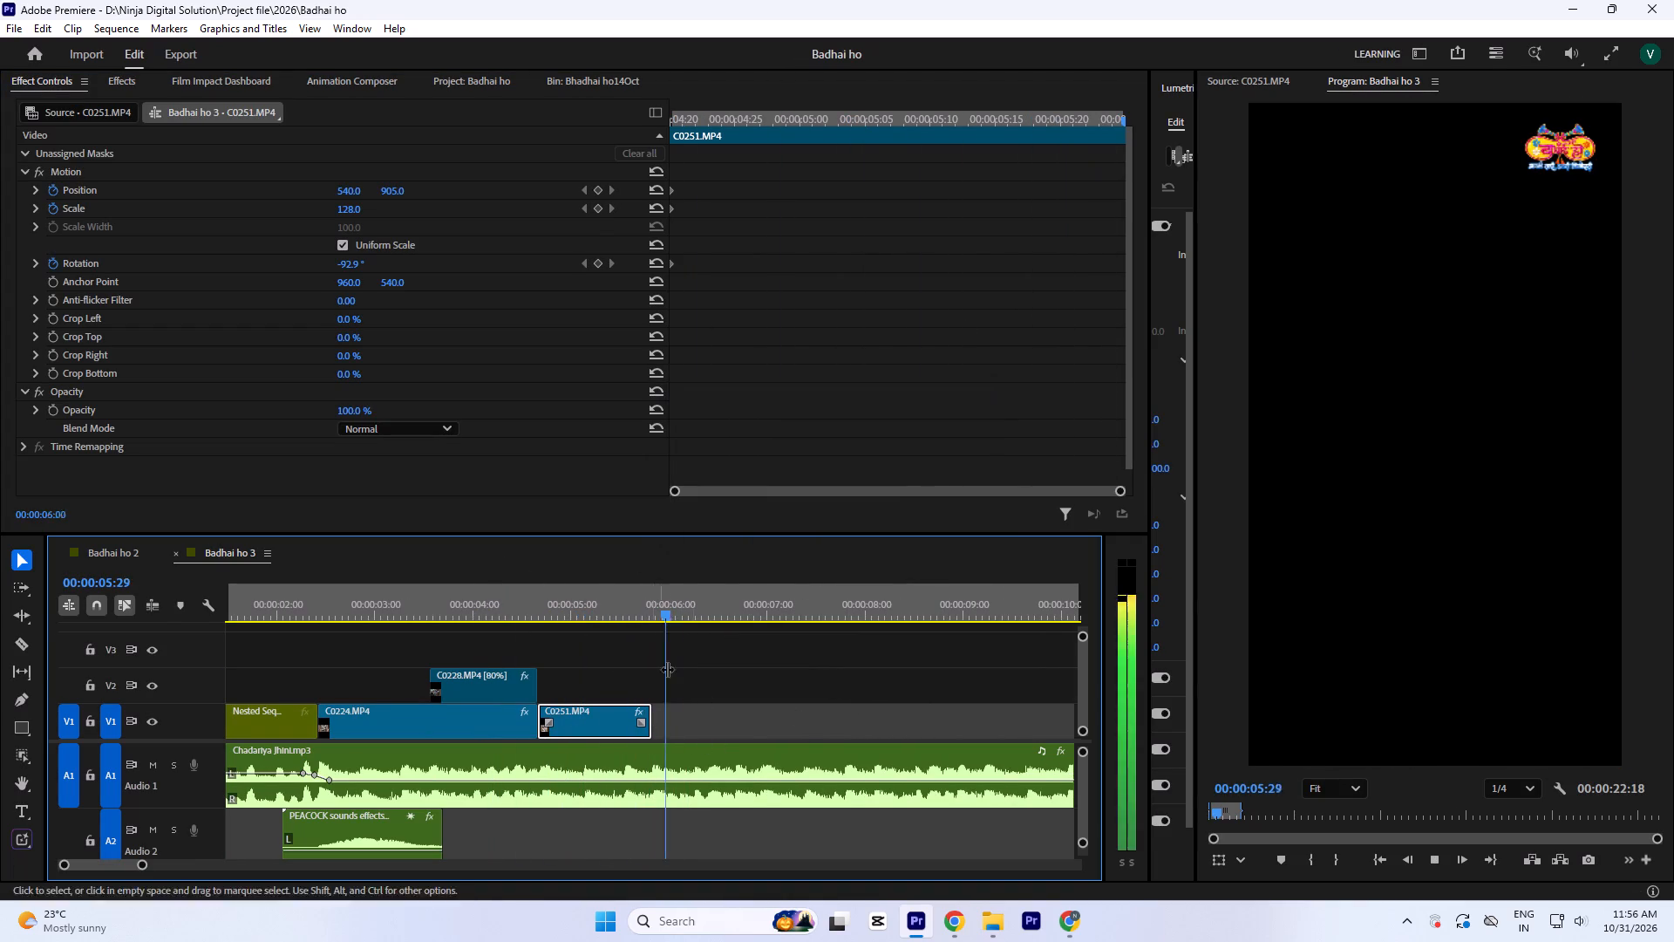
key("space")
Preview C0252.MP4 and C0250.MP4 from the Bhadhai ho14Oct bin, scrubbing through C0250.MP4 for a usable following shot.
left_click(591, 83)
double_click(976, 297)
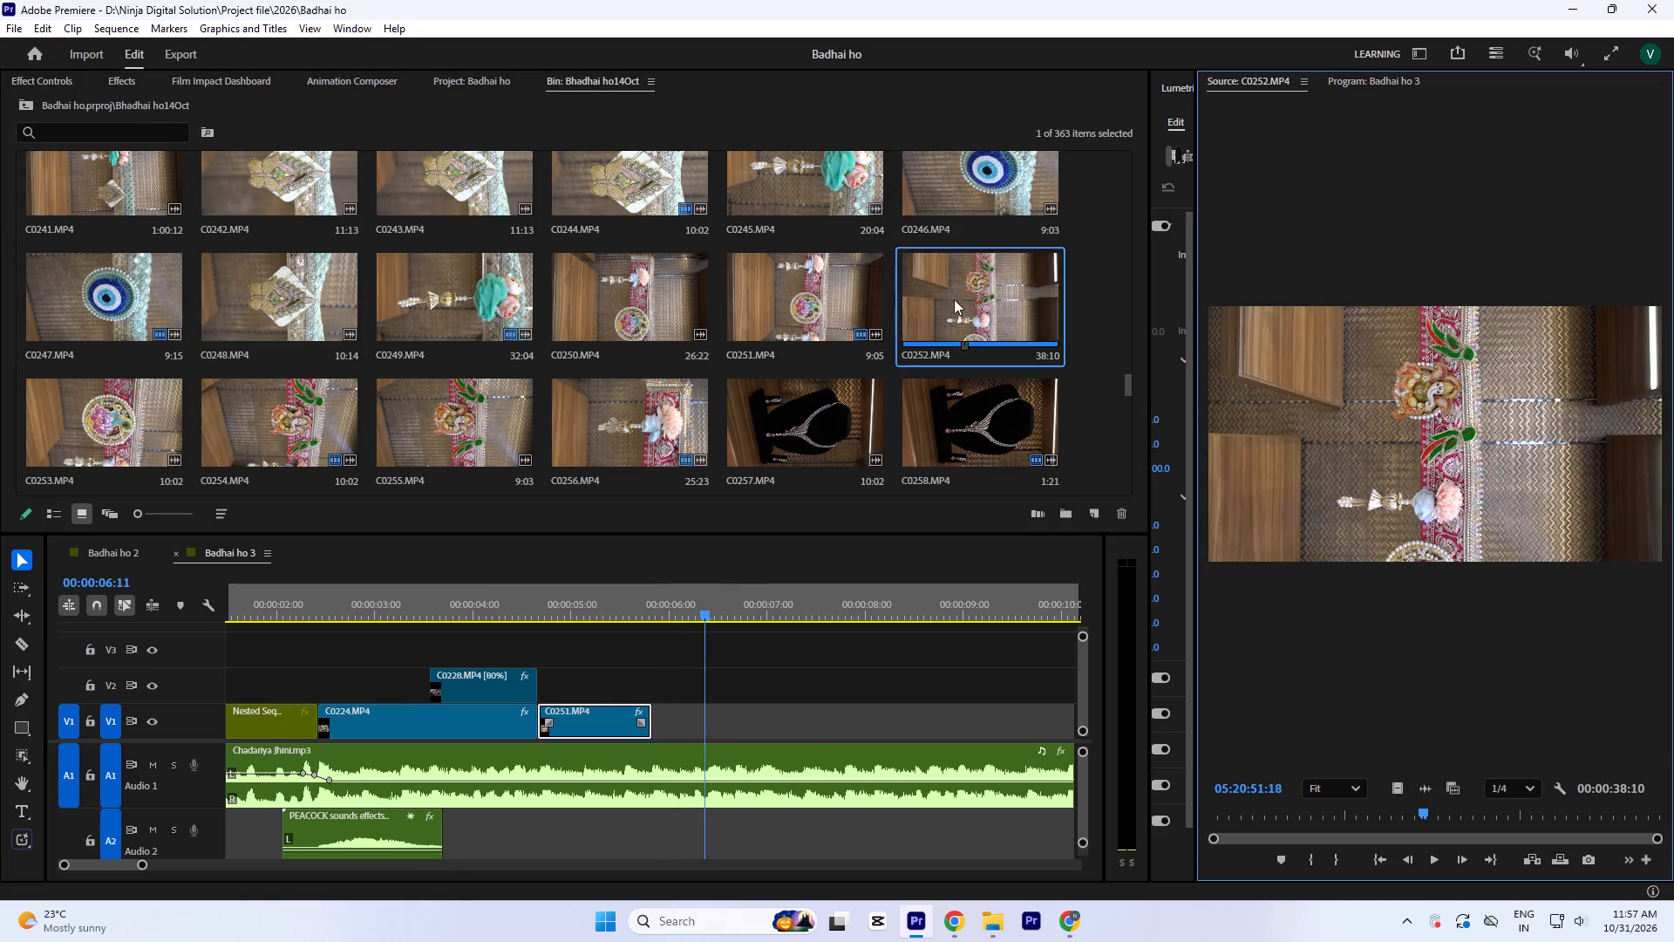
double_click(635, 274)
key("space")
left_click_drag(1453, 816, 1513, 836)
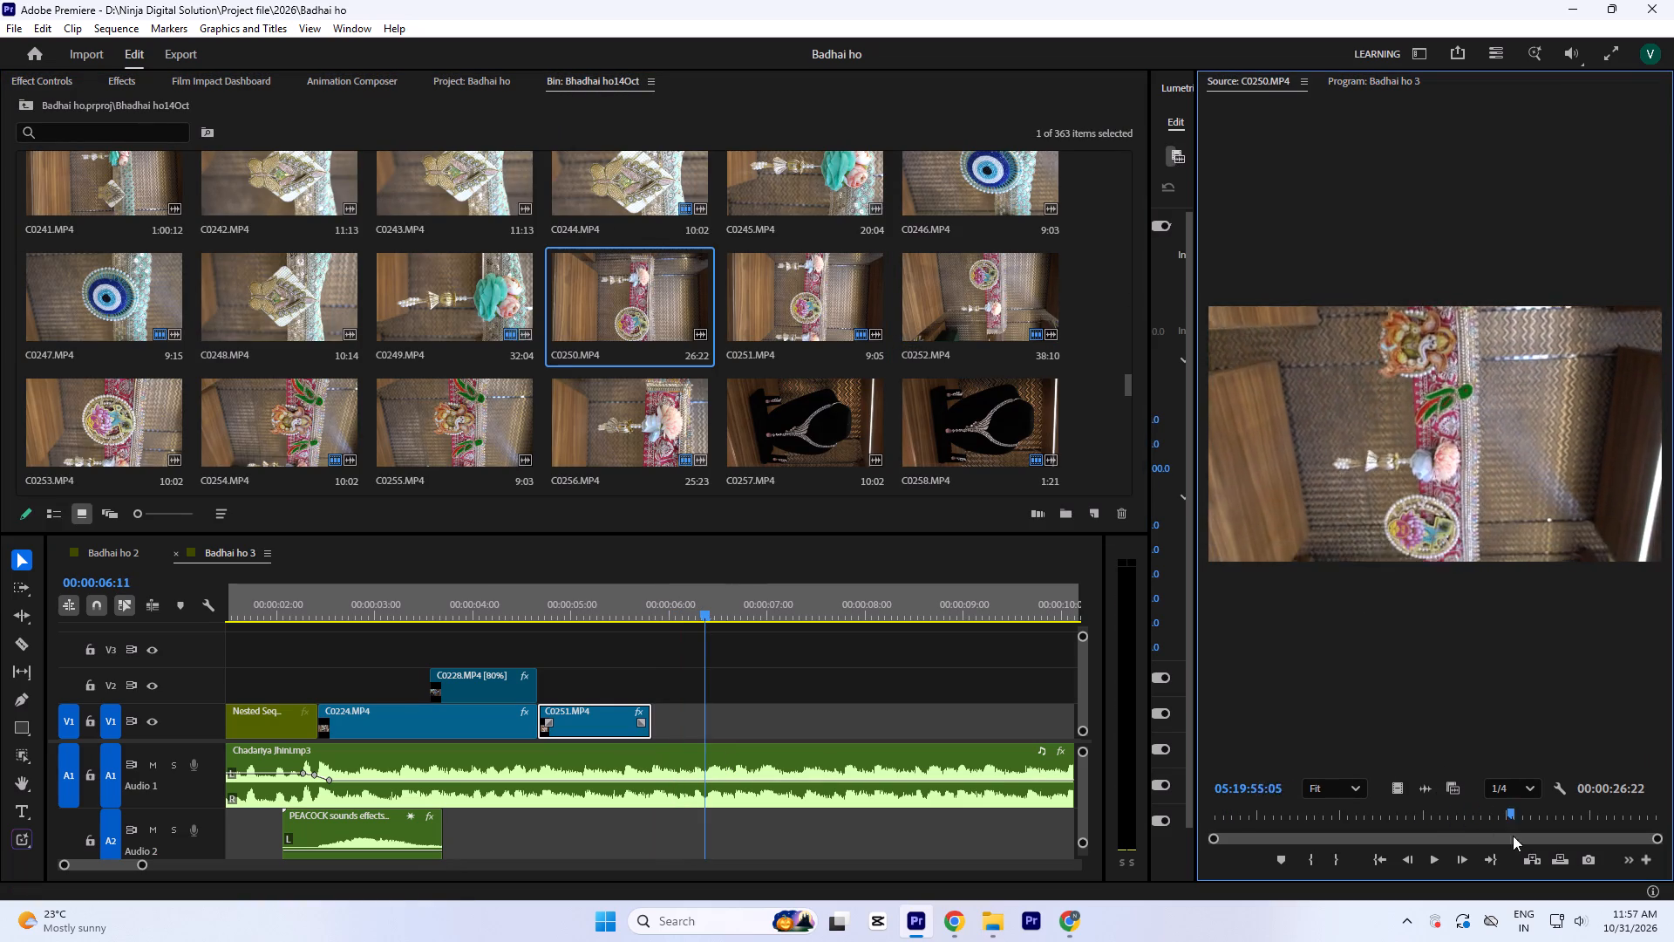
left_click_drag(1513, 836, 1544, 875)
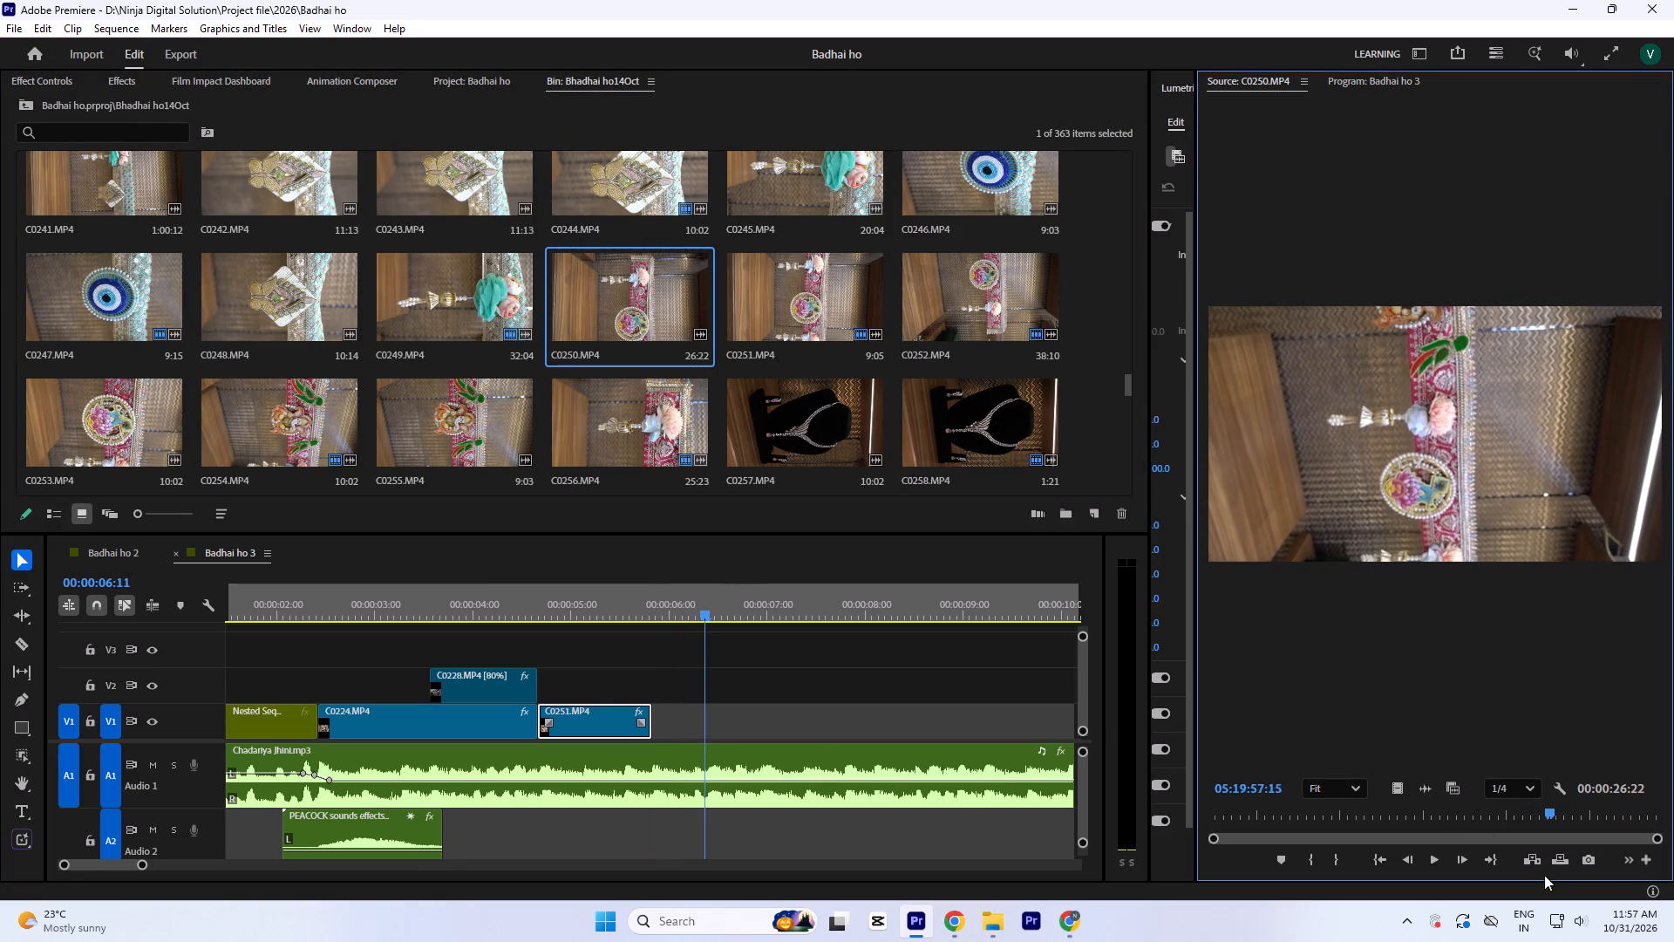
left_click_drag(1544, 875, 1543, 875)
Play the end of C0251.MP4 in the sequence and preview C0255.MP4 from the bin to compare how the two shots move together.
left_click(541, 602)
key("space")
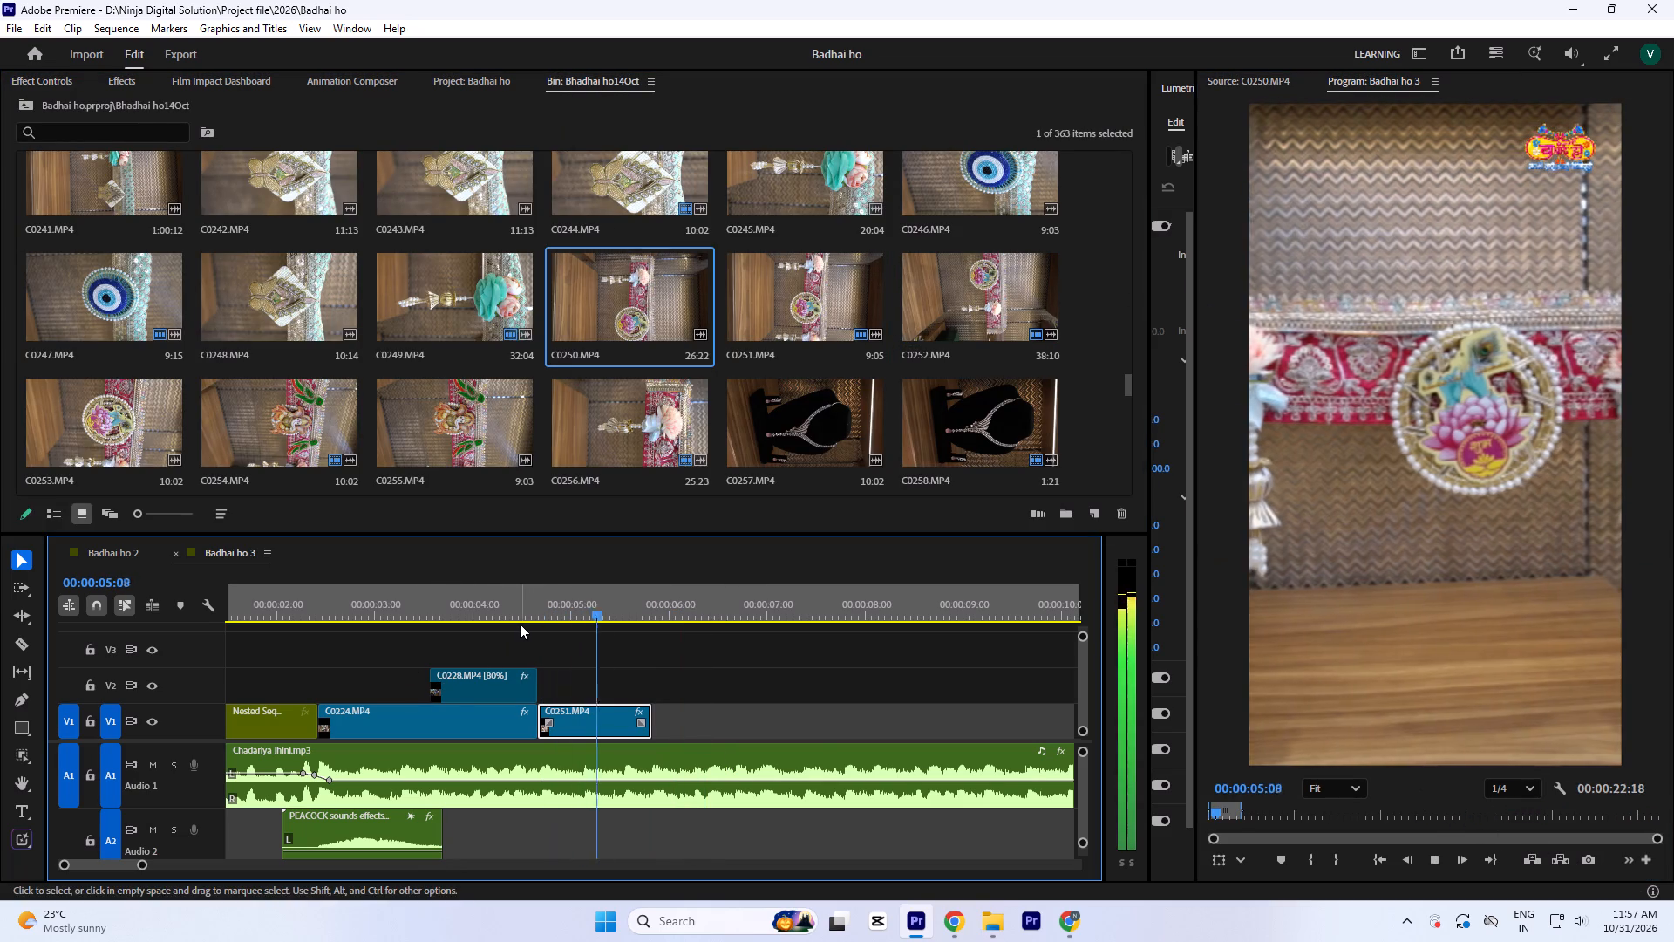
key("space")
key("space")
key("space")
scroll(464, 370, "down", 1)
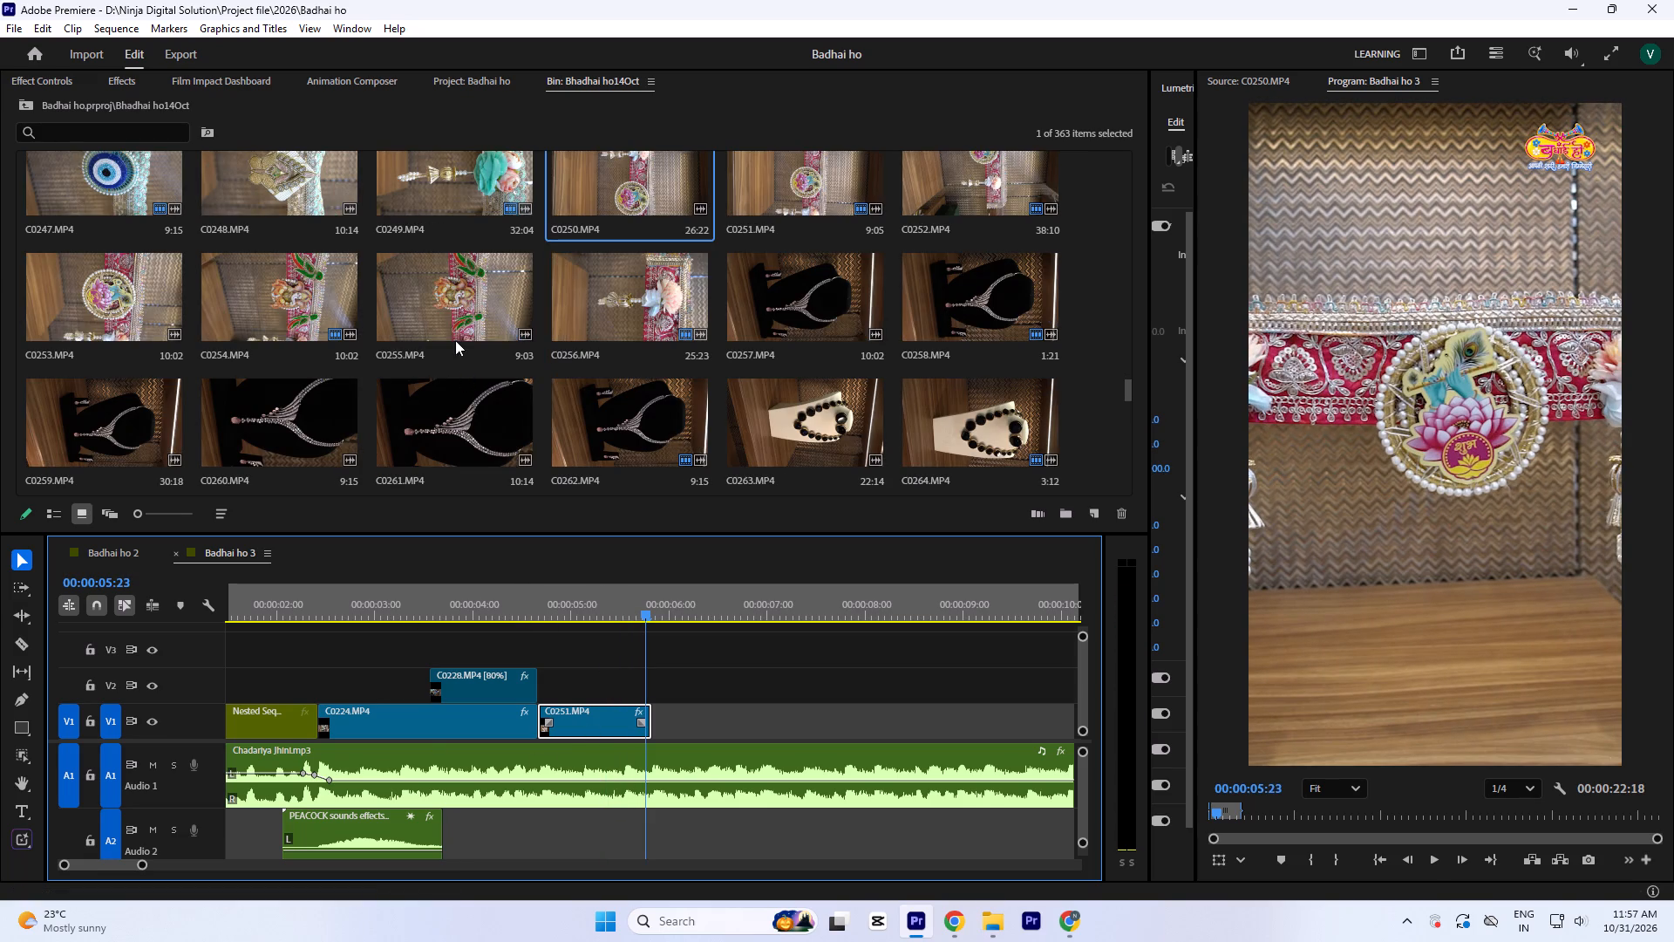
double_click(446, 304)
key("space")
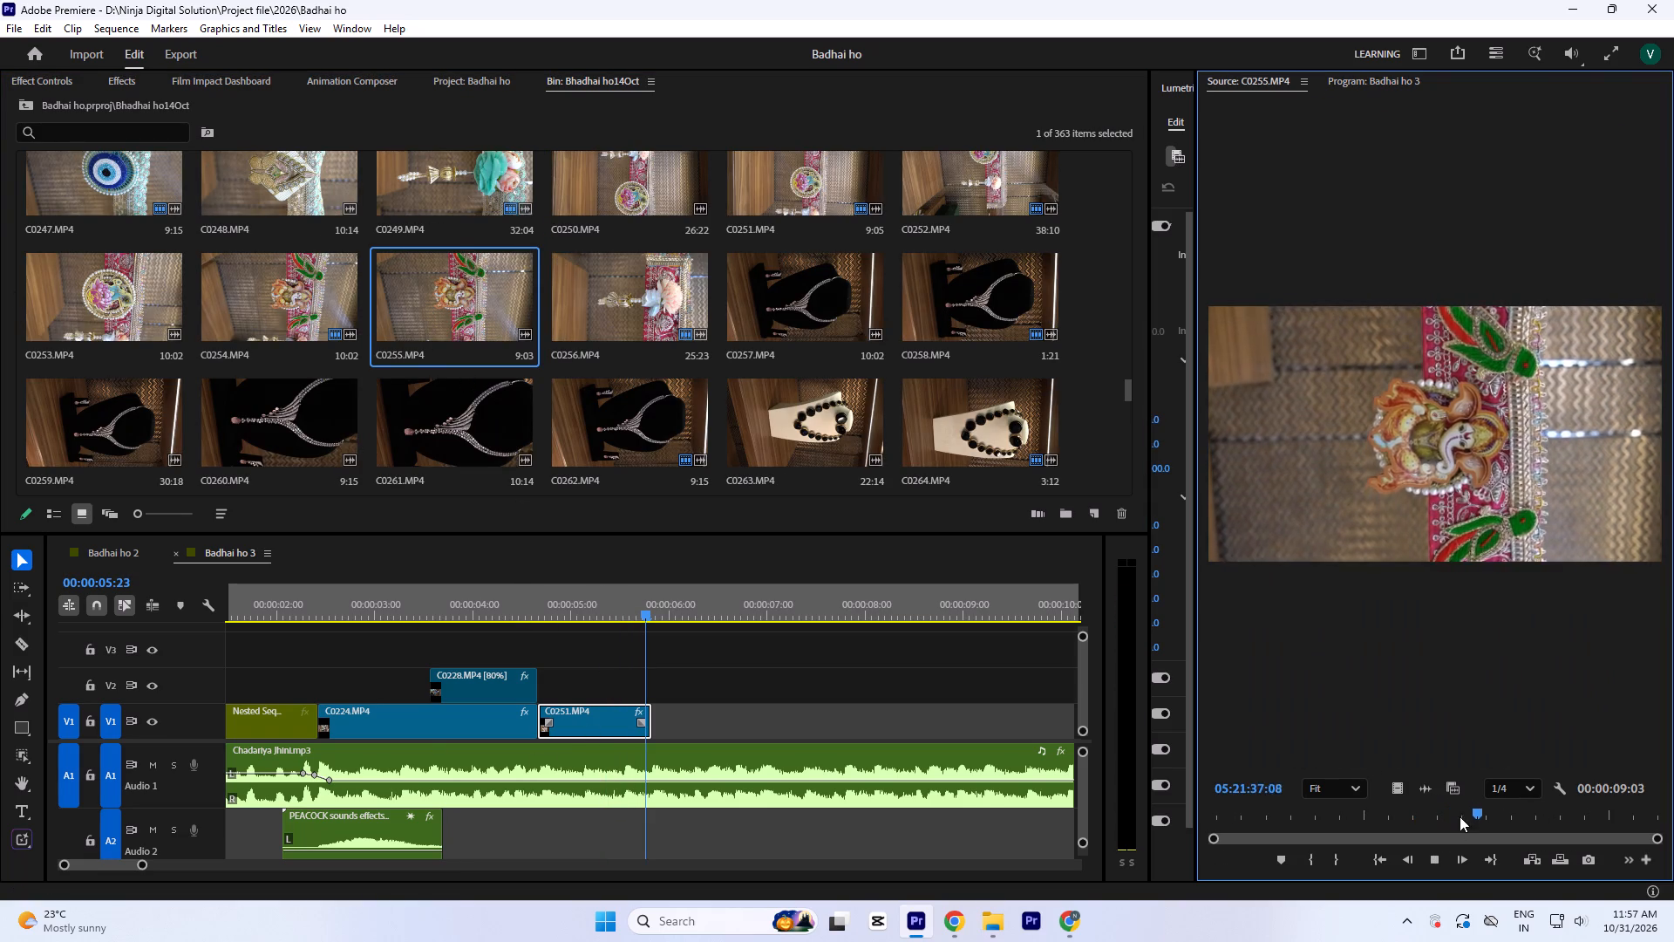
left_click_drag(1459, 816, 1237, 824)
left_click(557, 587)
key("space")
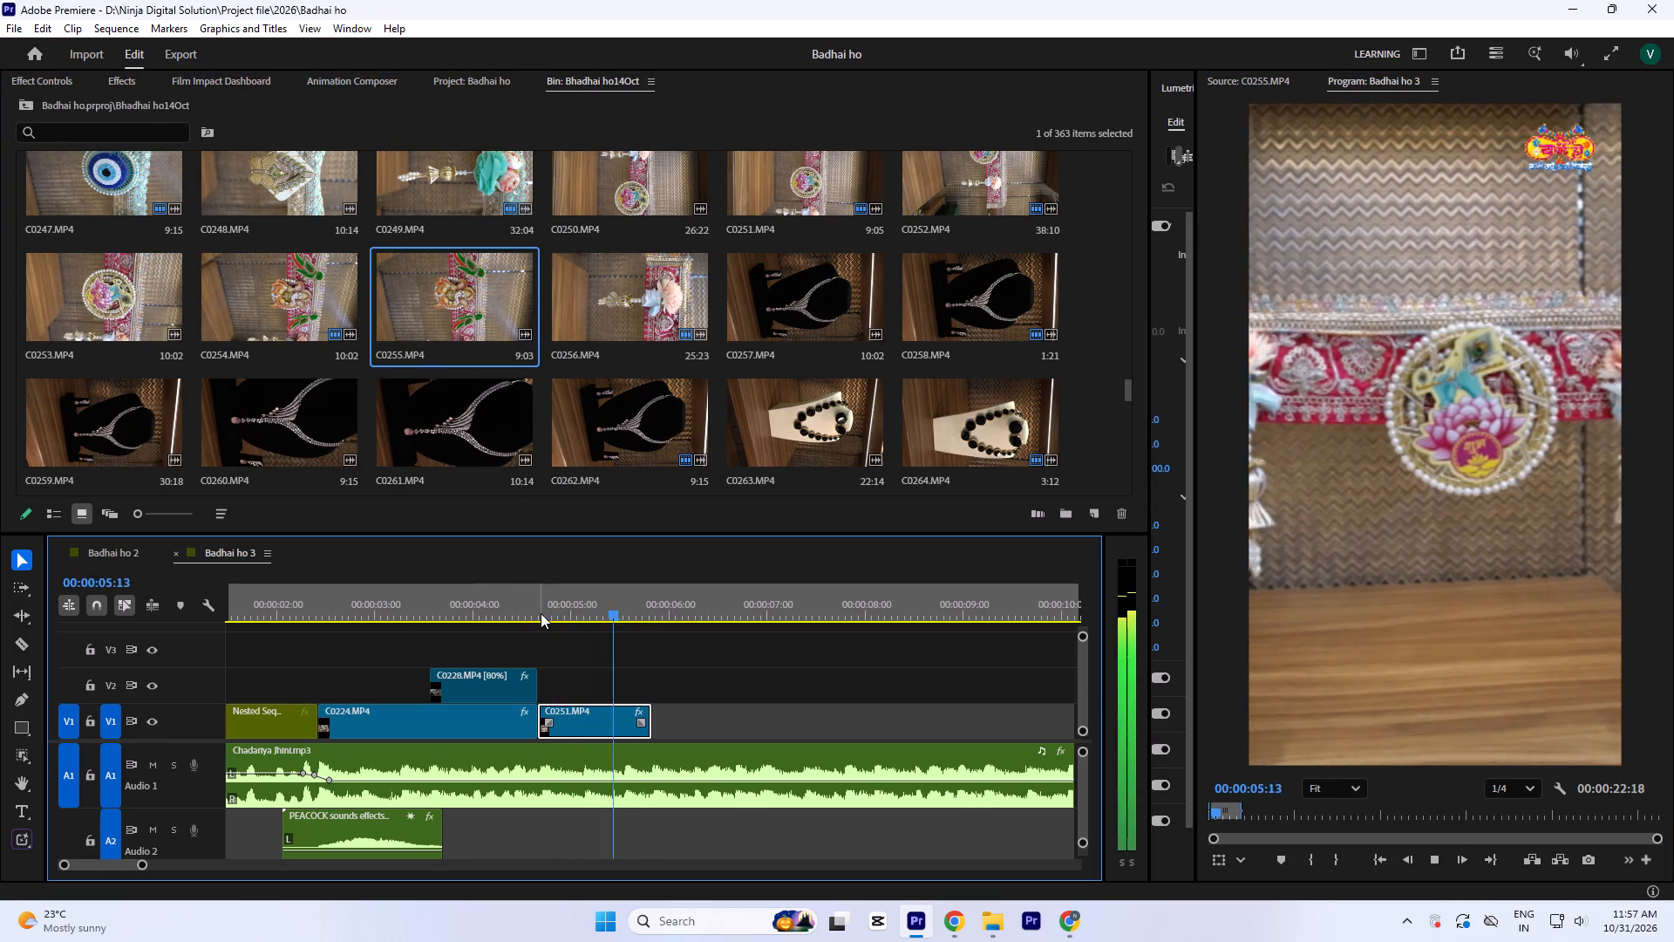
key("space")
Mark C0255.MP4 from 05:21:35:00 to 05:21:37:01 and place it on V2 at 00:00:05:28, just after C0251.MP4.
double_click(458, 283)
left_click_drag(1355, 824, 1253, 851)
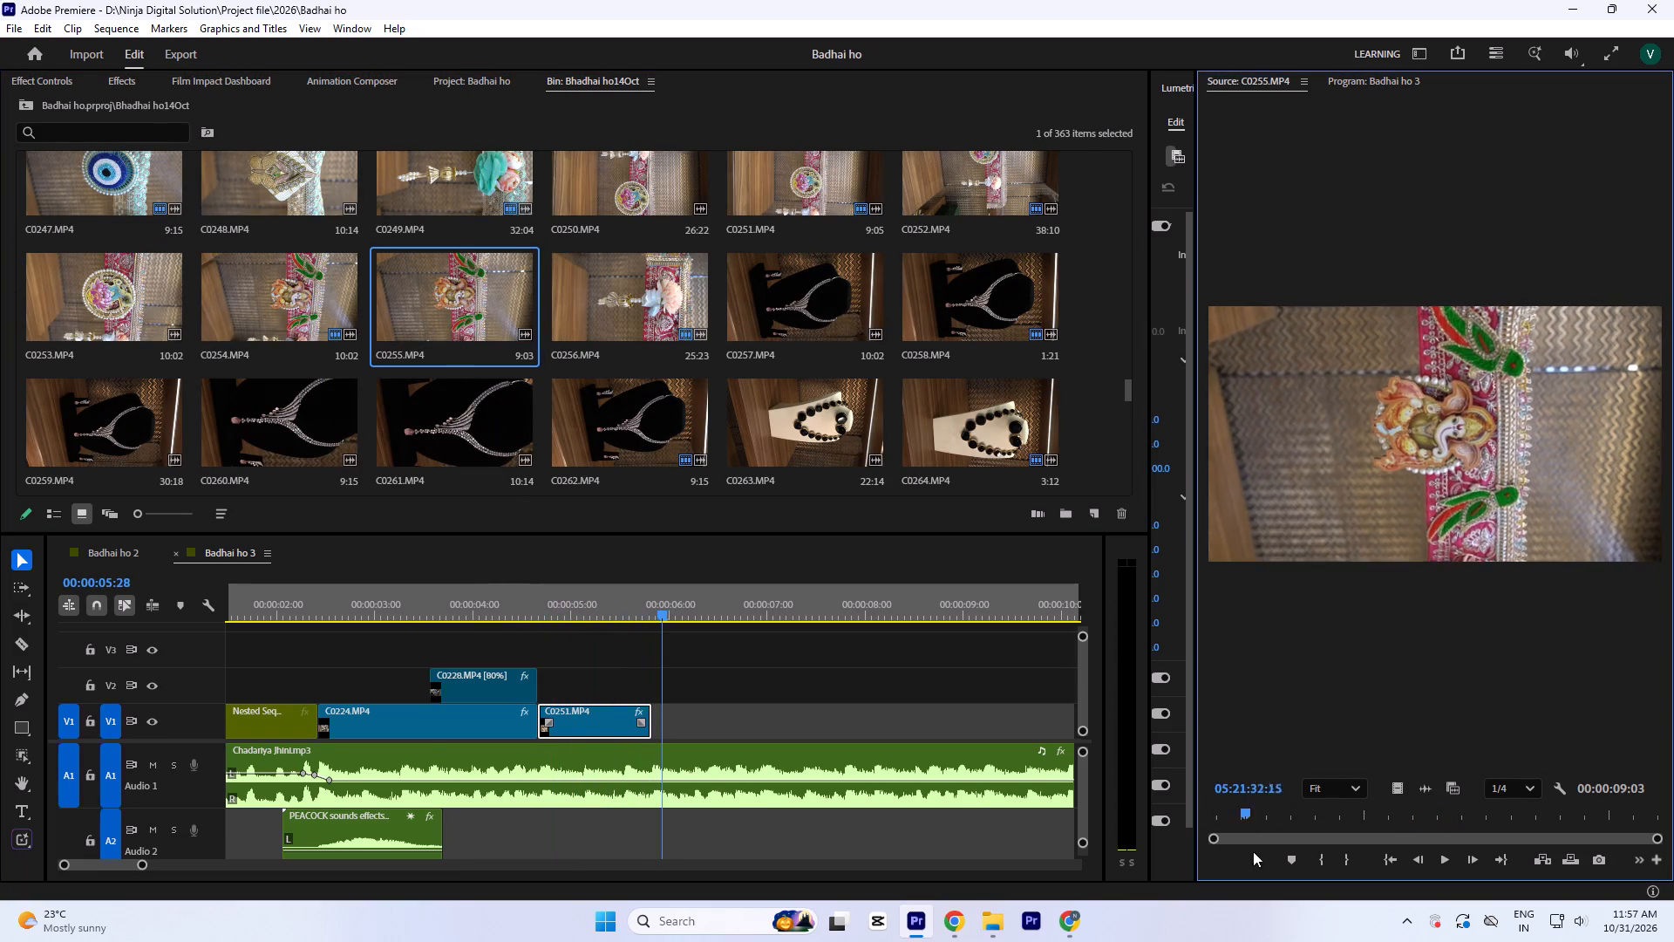
left_click_drag(1253, 851, 1366, 892)
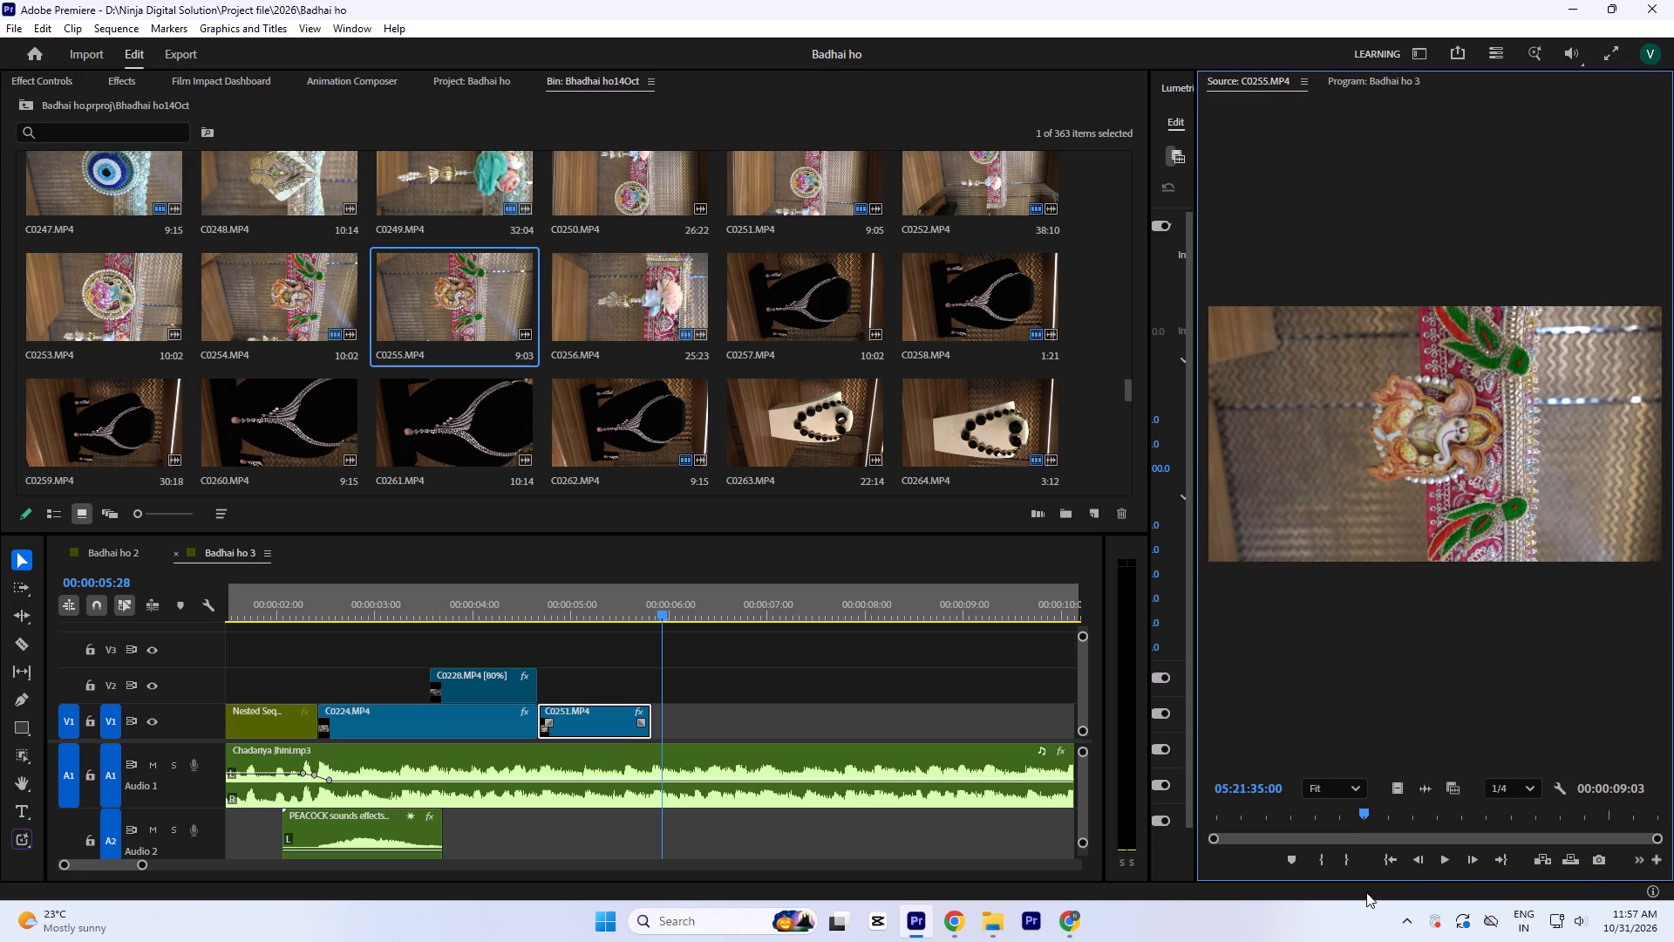
key("i")
left_click_drag(1366, 892, 1465, 898)
key("o")
left_click_drag(1395, 789, 835, 670)
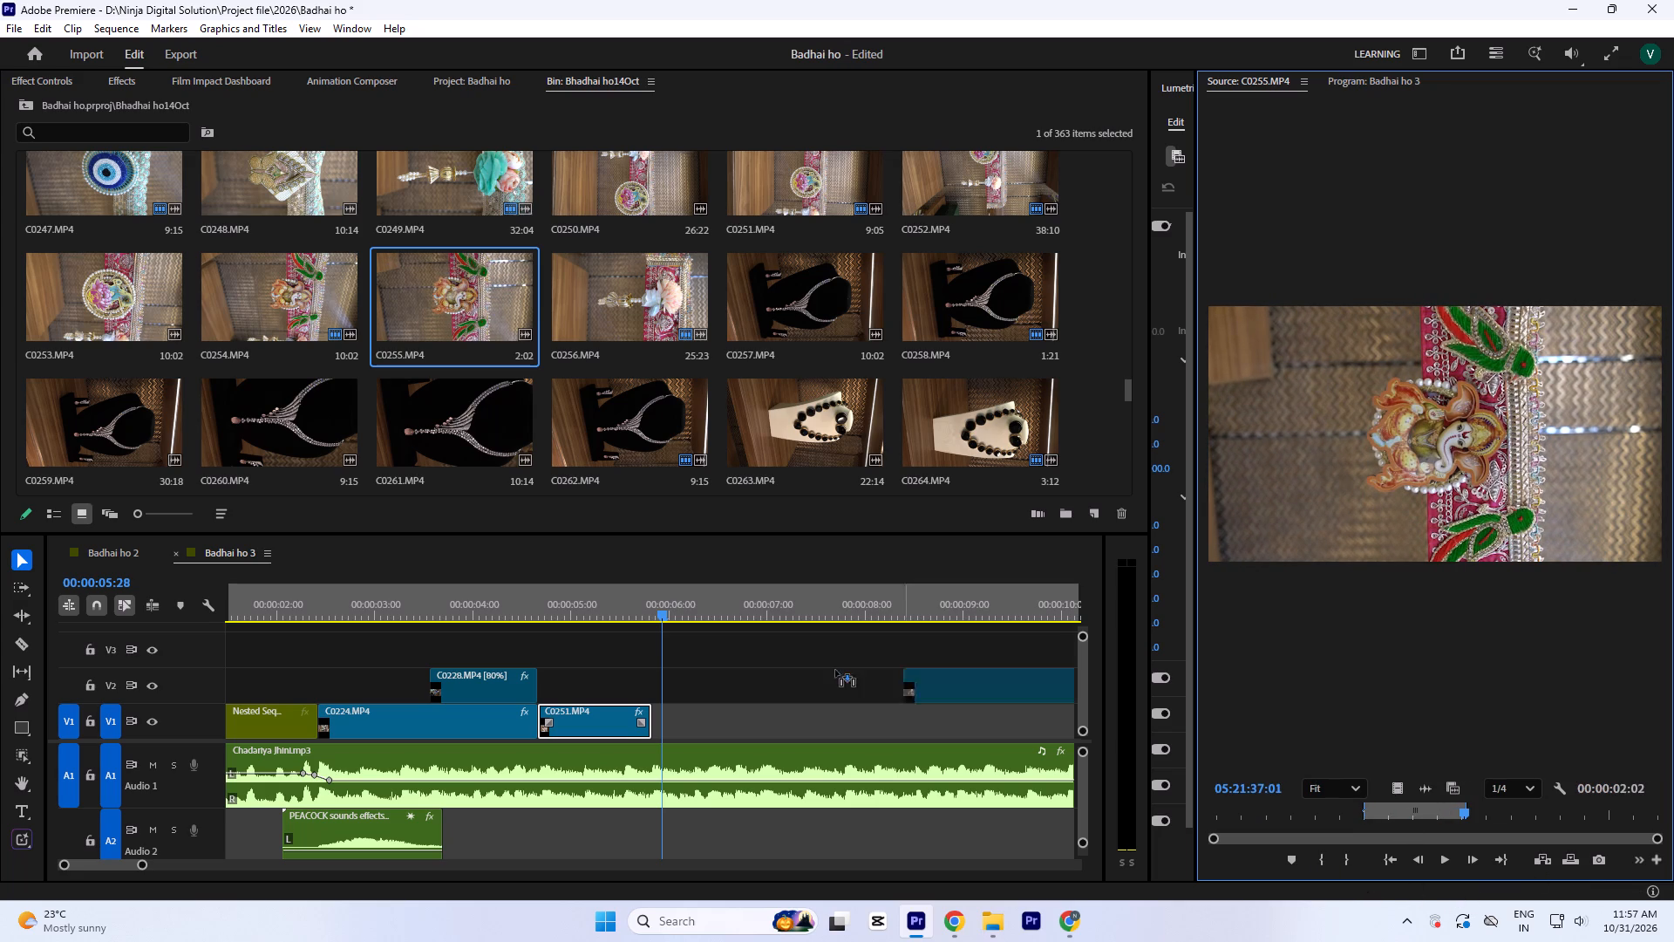
left_click_drag(835, 670, 660, 677)
Play the sequence from its start into C0228.MP4 to review the motion of the placed shots.
left_click(590, 594)
key("Return")
key("minus")
key("minus")
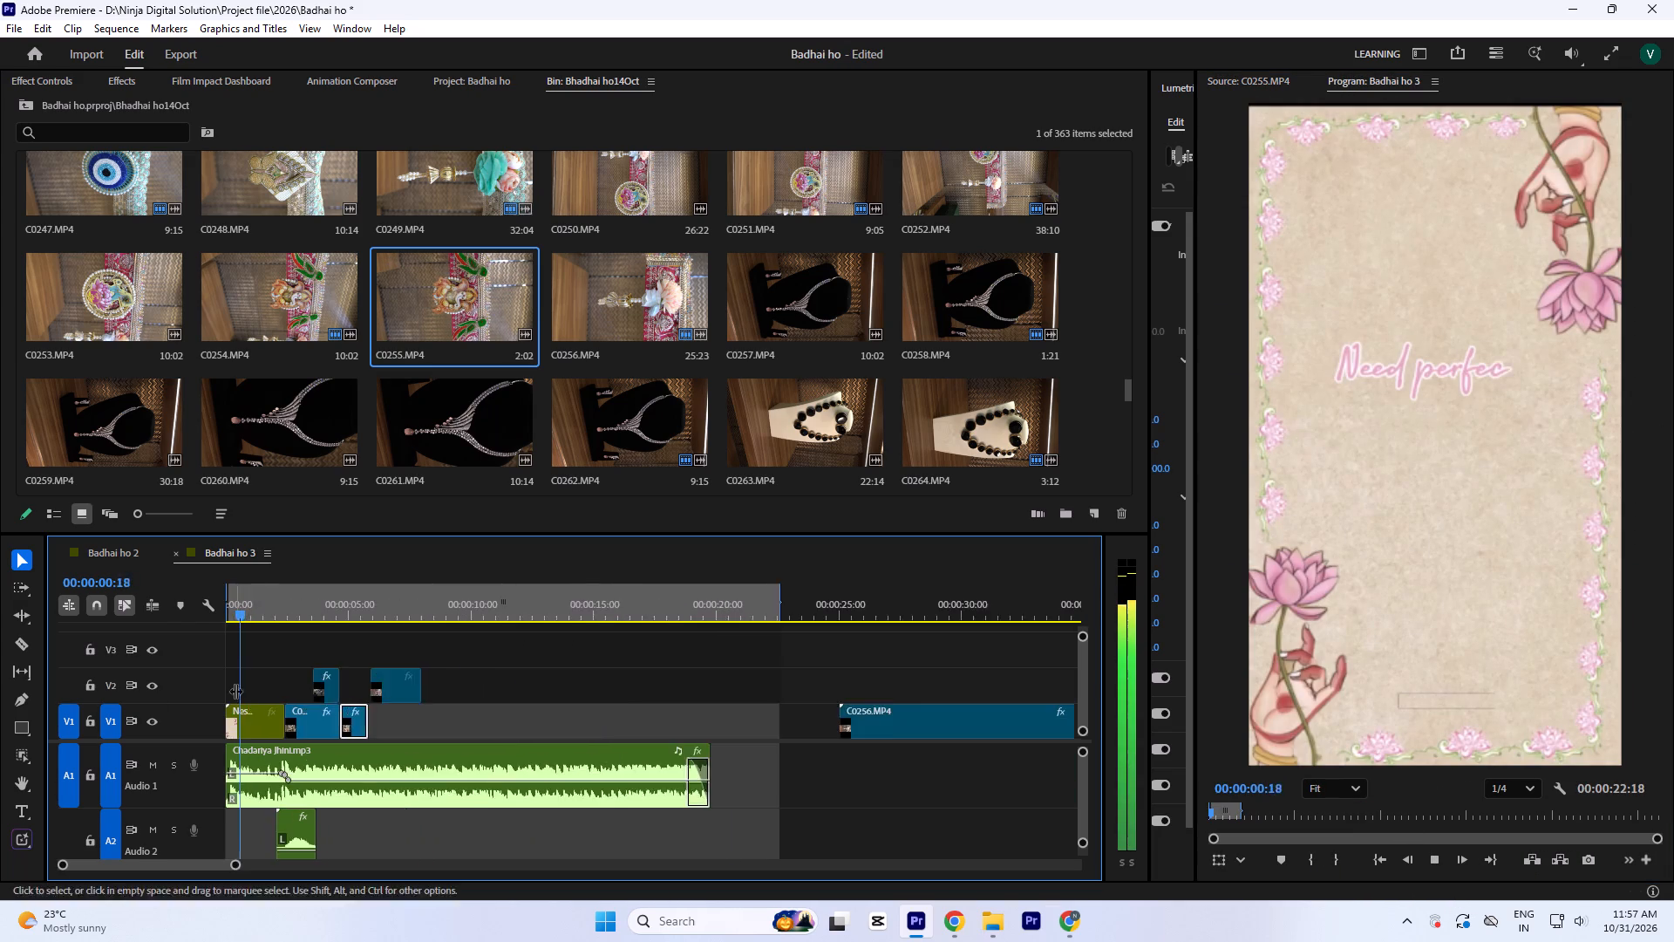
key("minus")
key("equal")
key("equal")
key("equal")
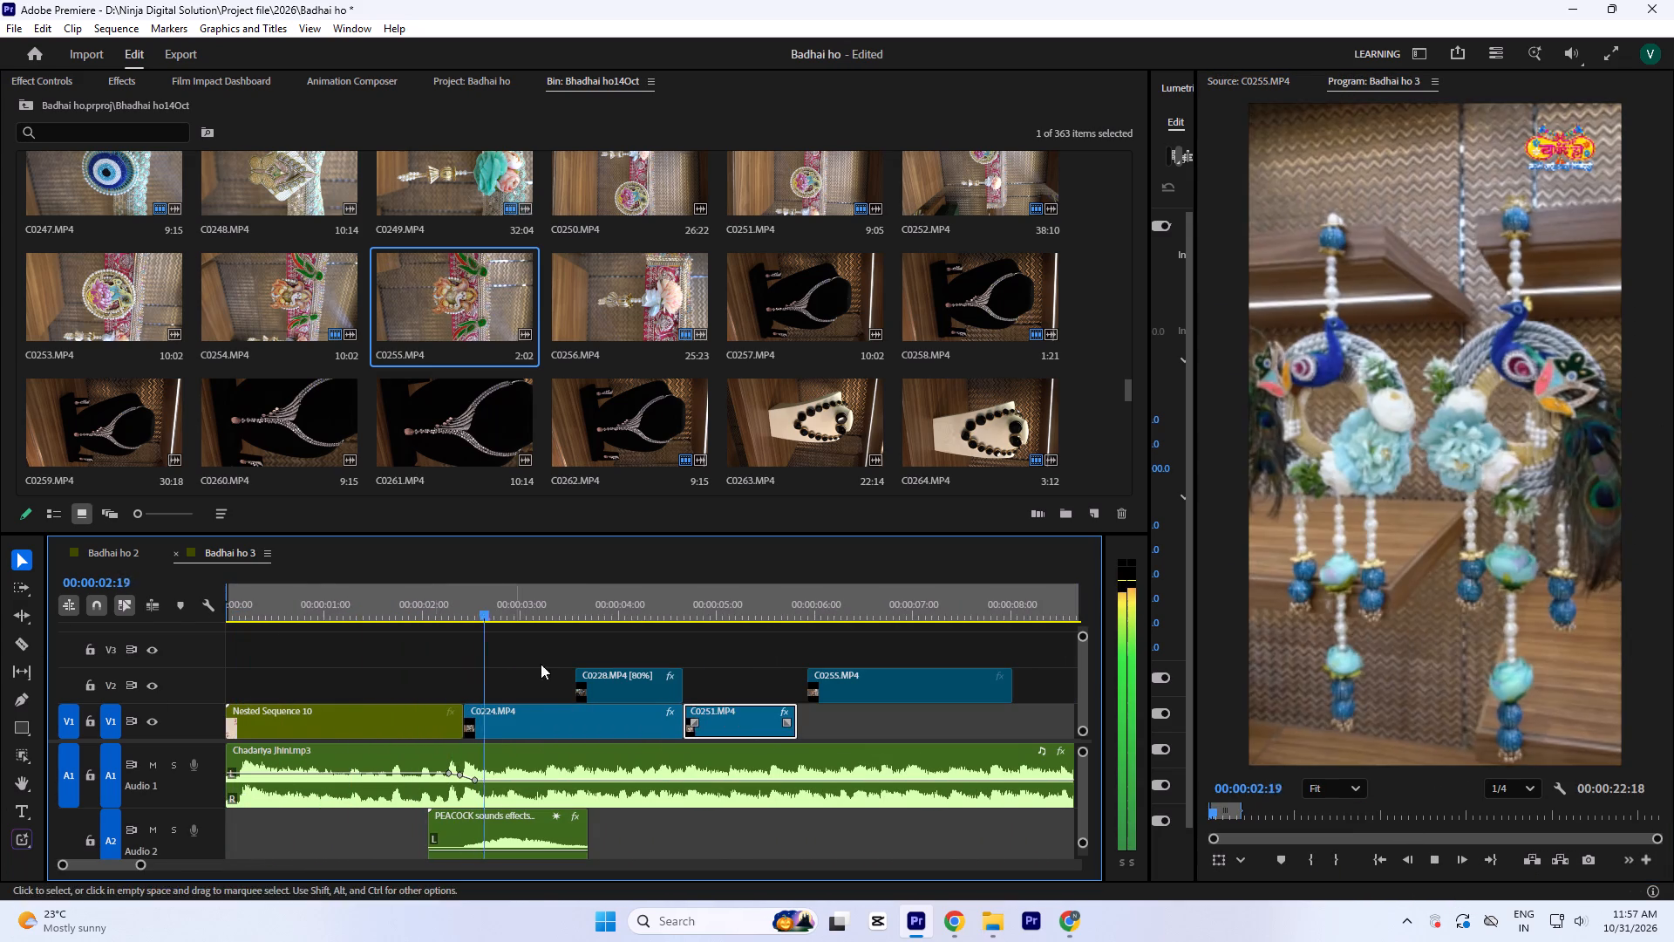
key("space")
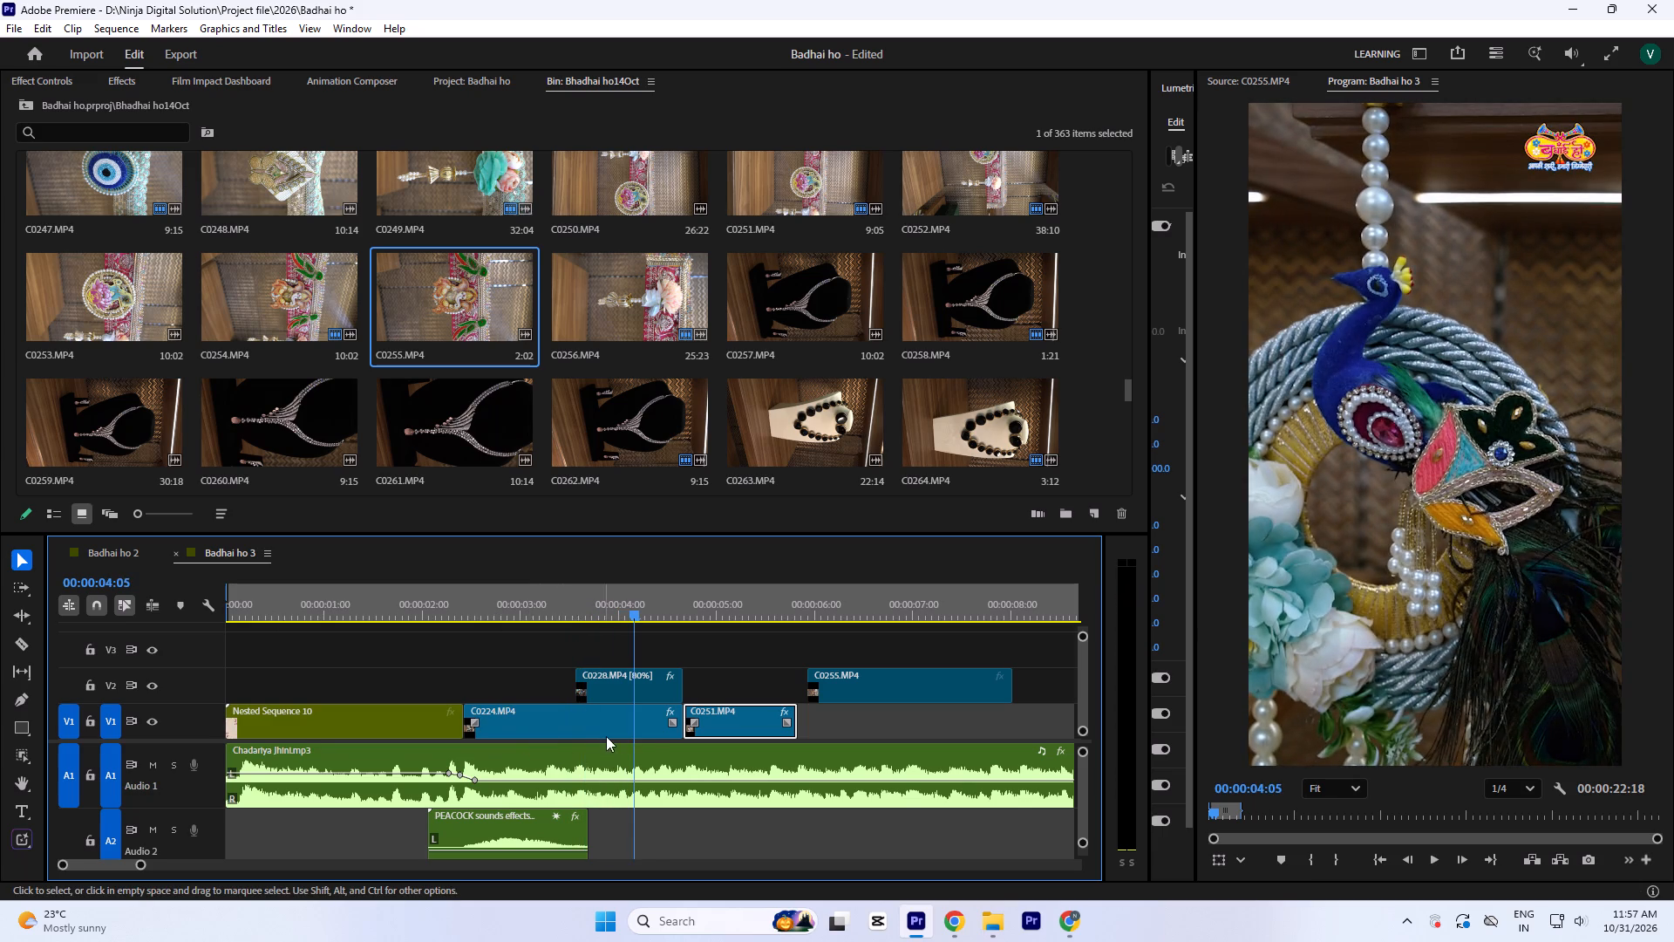
key("space")
key("space")
Nest C0224.MP4, C0228.MP4 and C0251.MP4 separately, each in its own nested sequence with the default name.
left_click(602, 709)
key("n")
key("Return")
left_click(628, 691)
key("n")
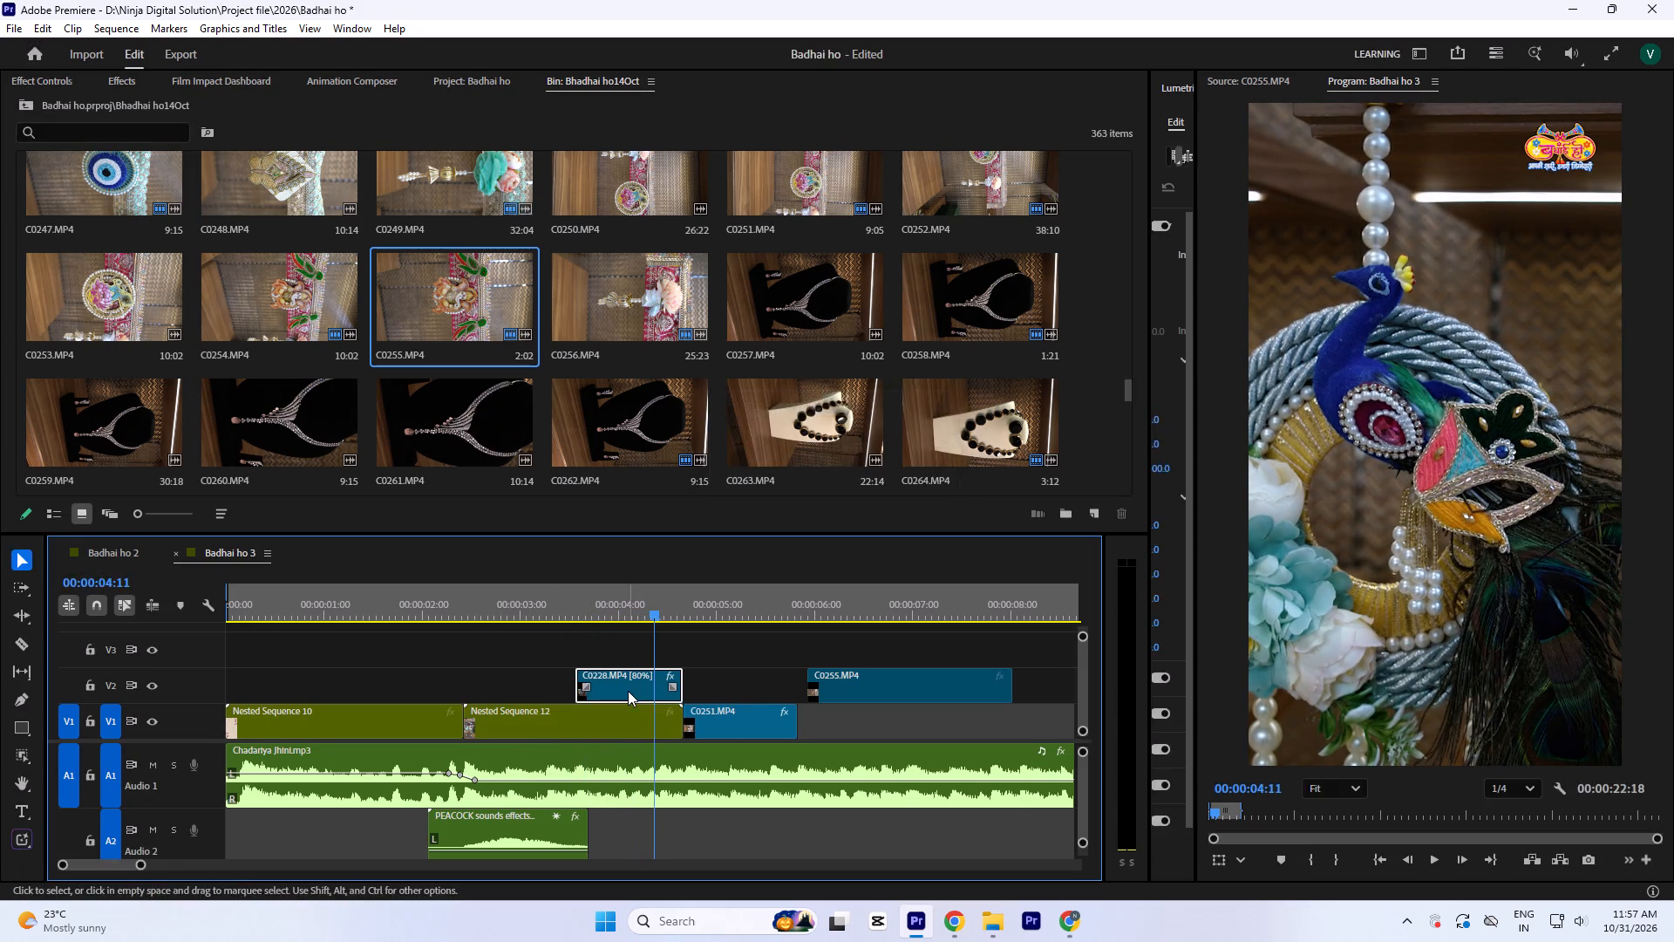
key("Return")
left_click(752, 724)
key("n")
key("Return")
Apply the Warp Stabilizer effect to the nested C0224.MP4, C0228.MP4 and C0251.MP4 clips together.
left_click_drag(534, 649, 727, 711)
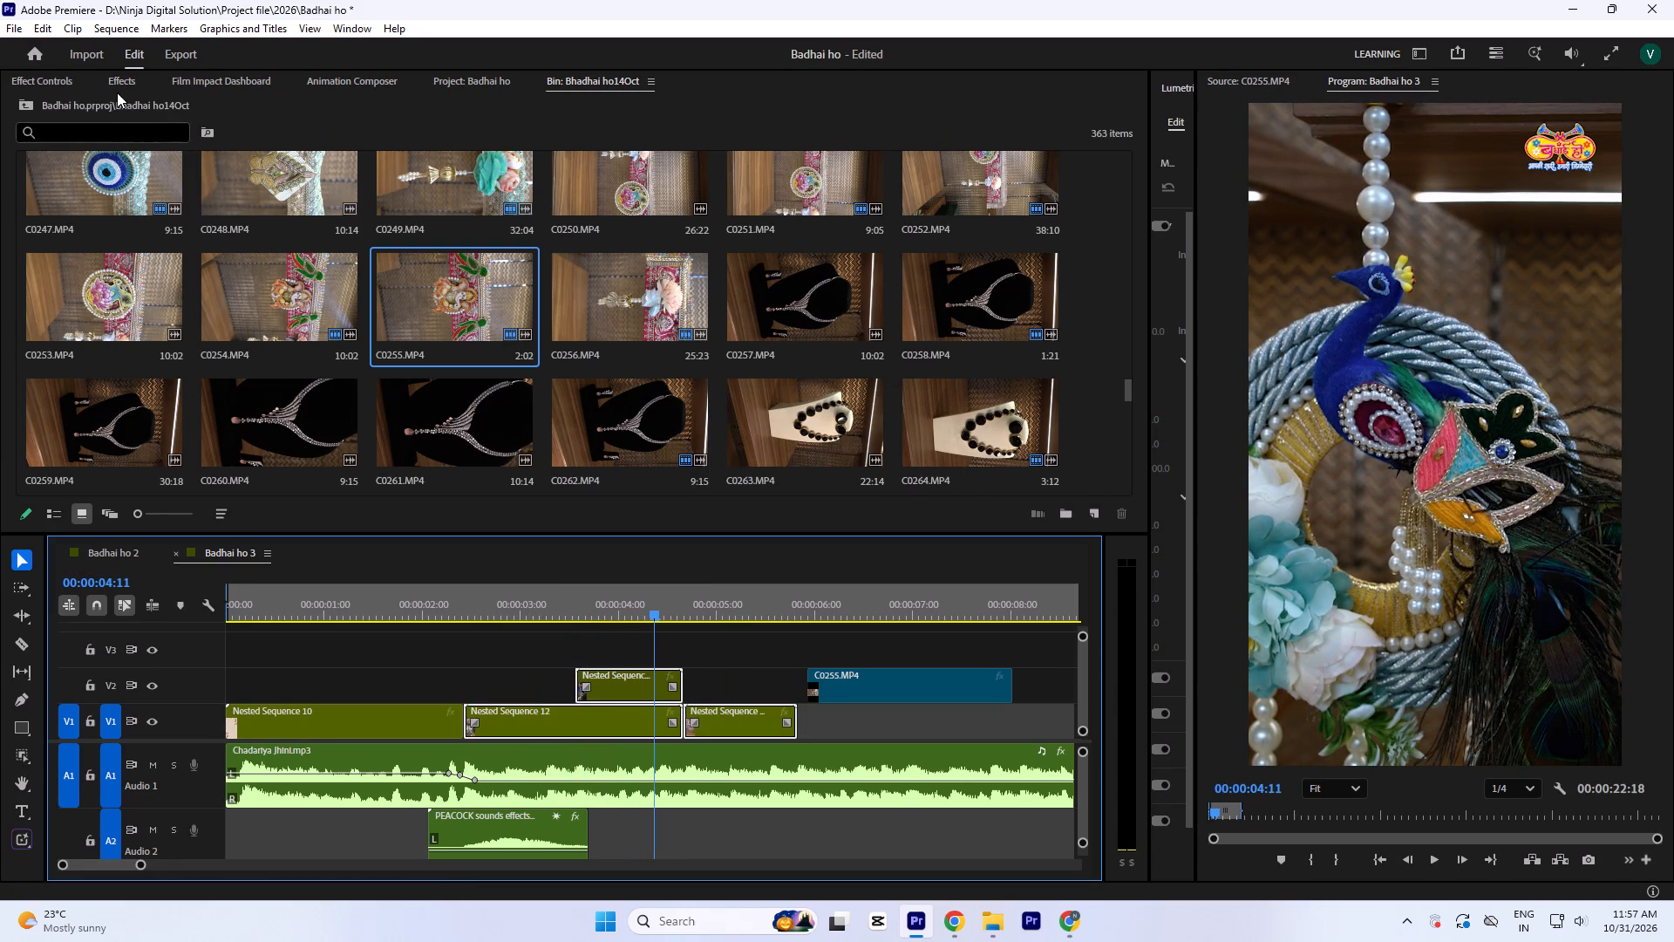
left_click(117, 89)
left_click_drag(99, 111, 0, 100)
type("warp")
double_click(97, 370)
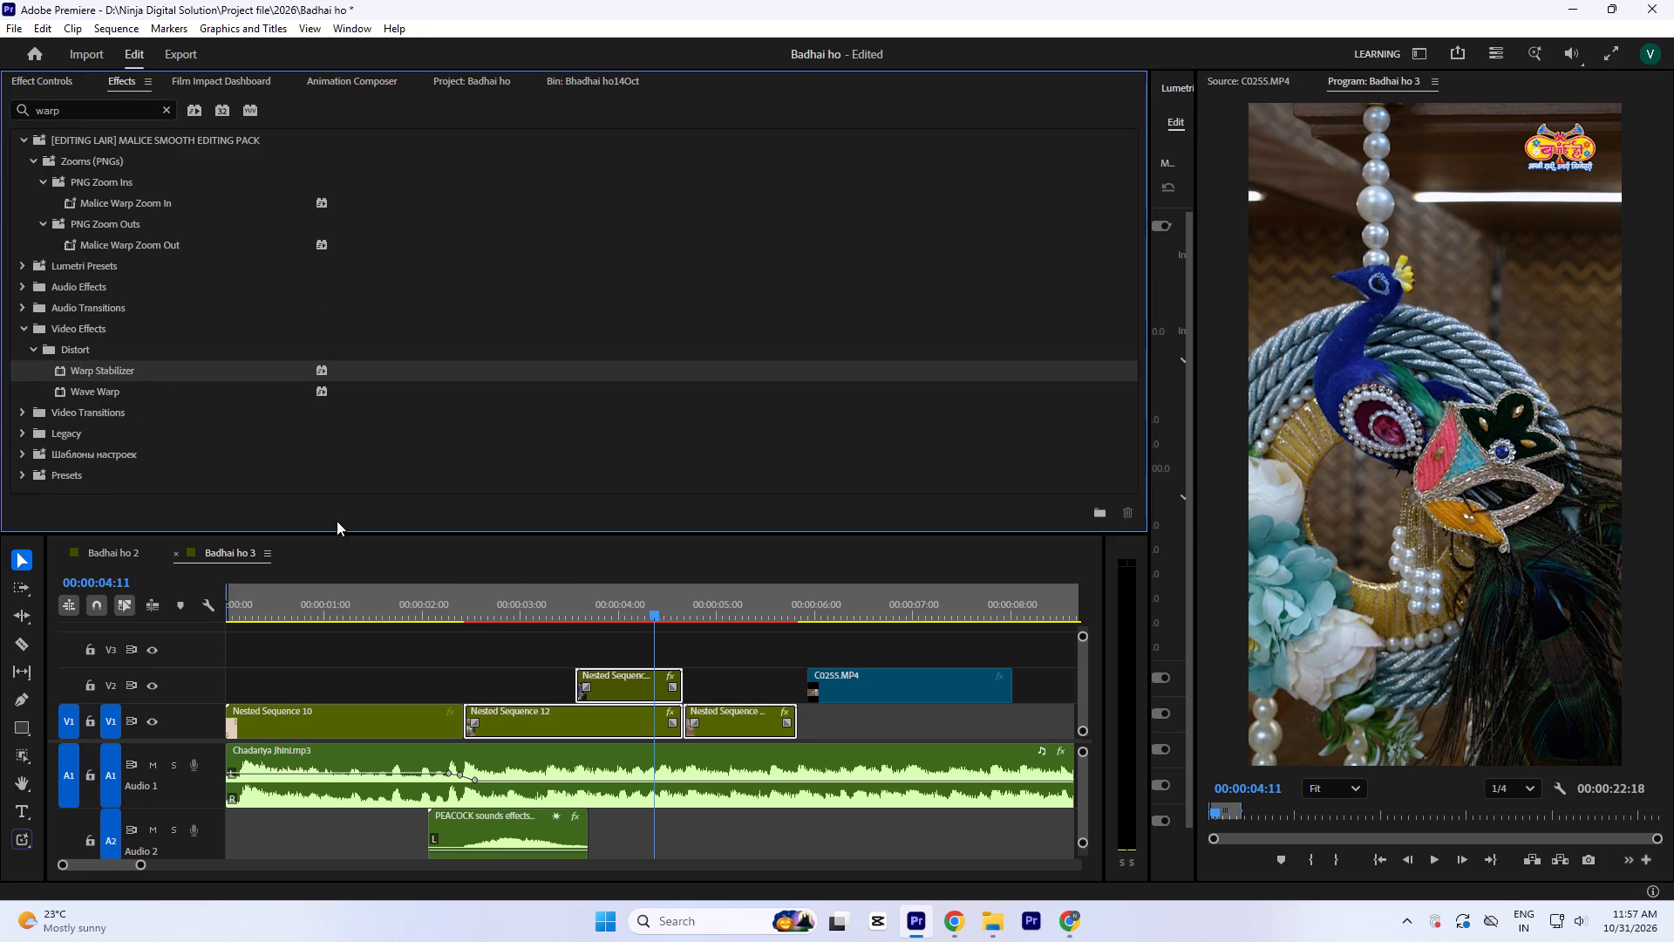
Set the Warp Stabilizer smoothness to 10% on the nested C0224.MP4 clip on V1.
left_click(516, 675)
left_click(551, 706)
left_click(45, 86)
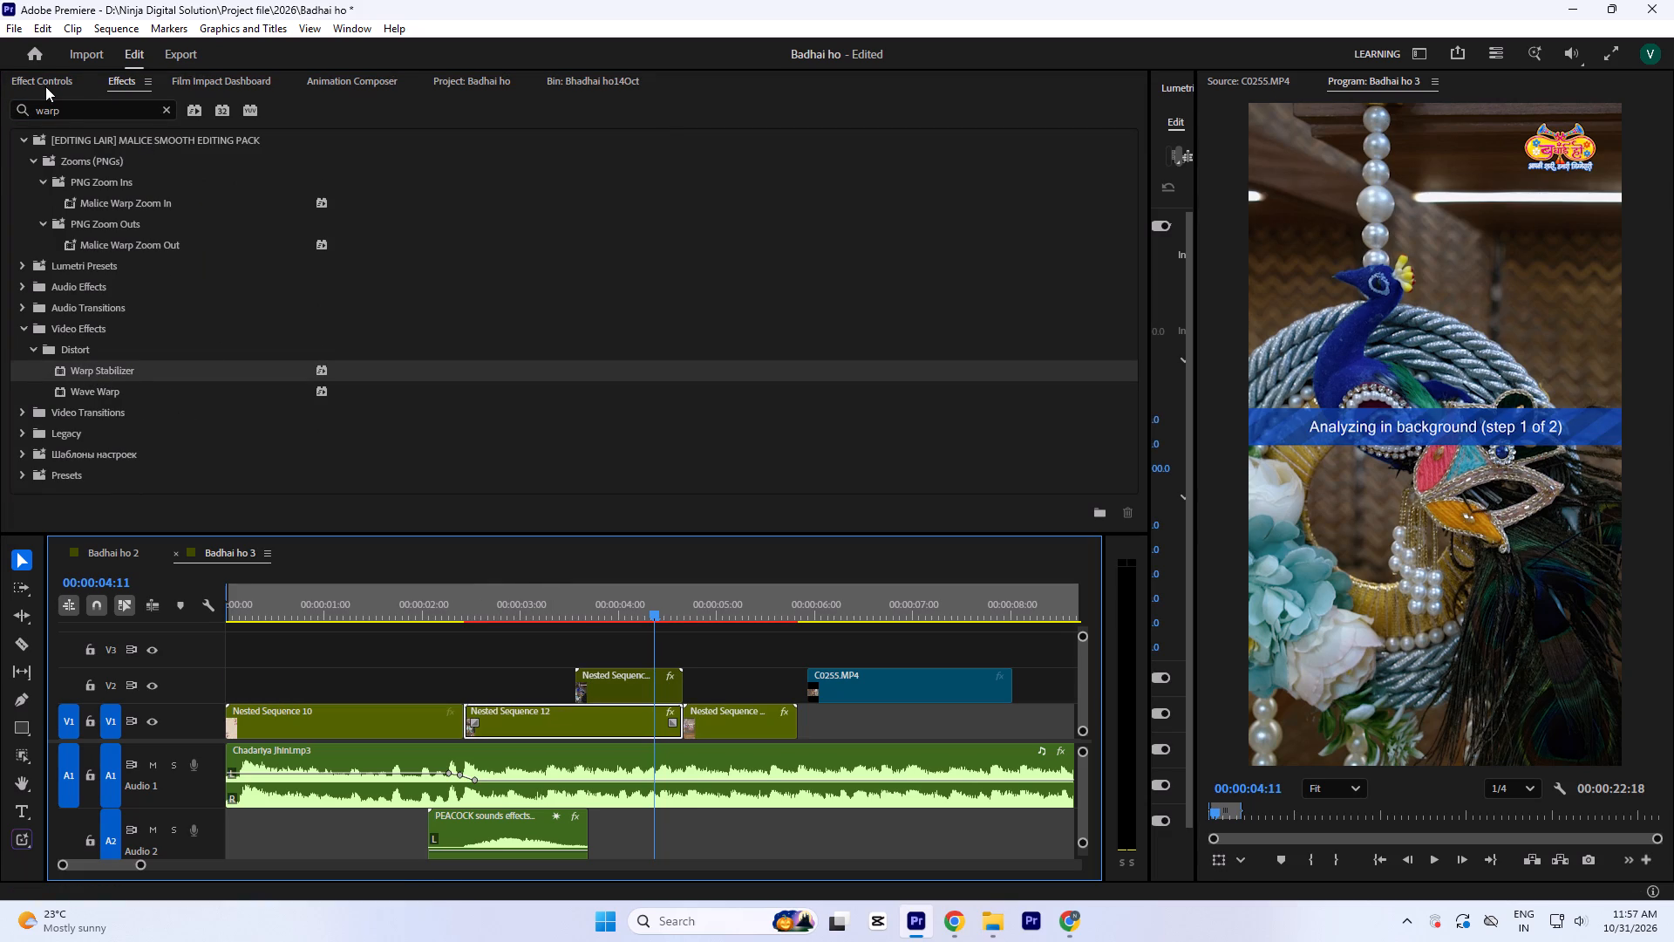
scroll(219, 395, "down", 11)
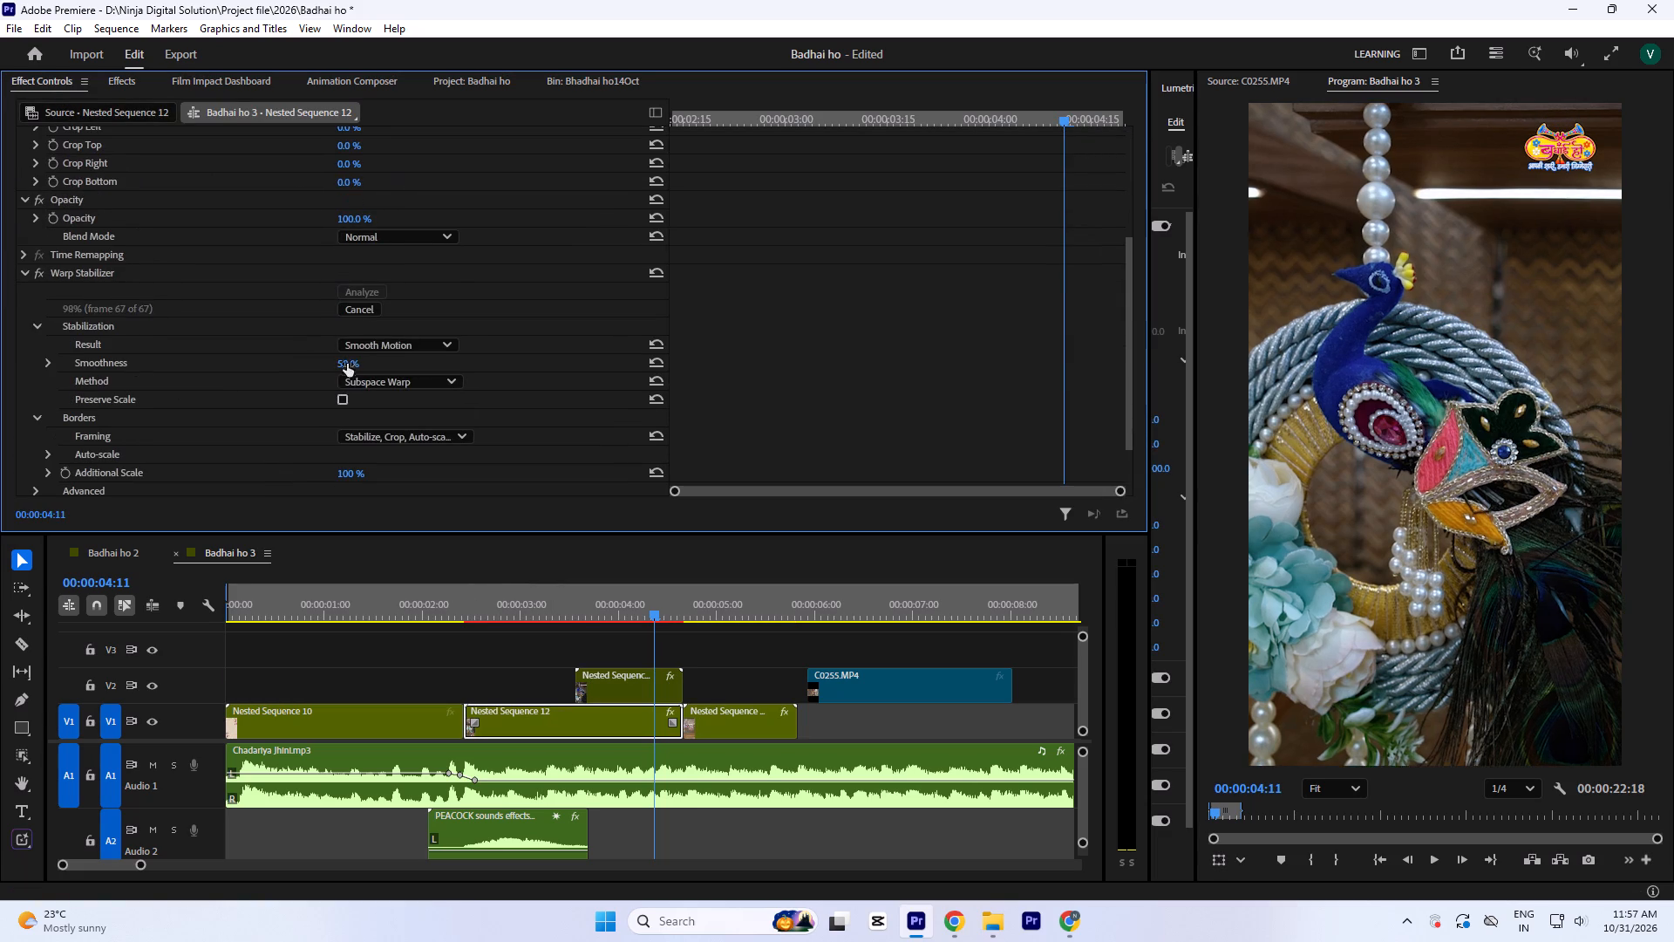
left_click(345, 363)
key("1")
key("0")
left_click(792, 347)
Set the Warp Stabilizer smoothness to 10% on the nested C0228.MP4 clip on V2.
left_click(640, 689)
scroll(772, 406, "down", 6)
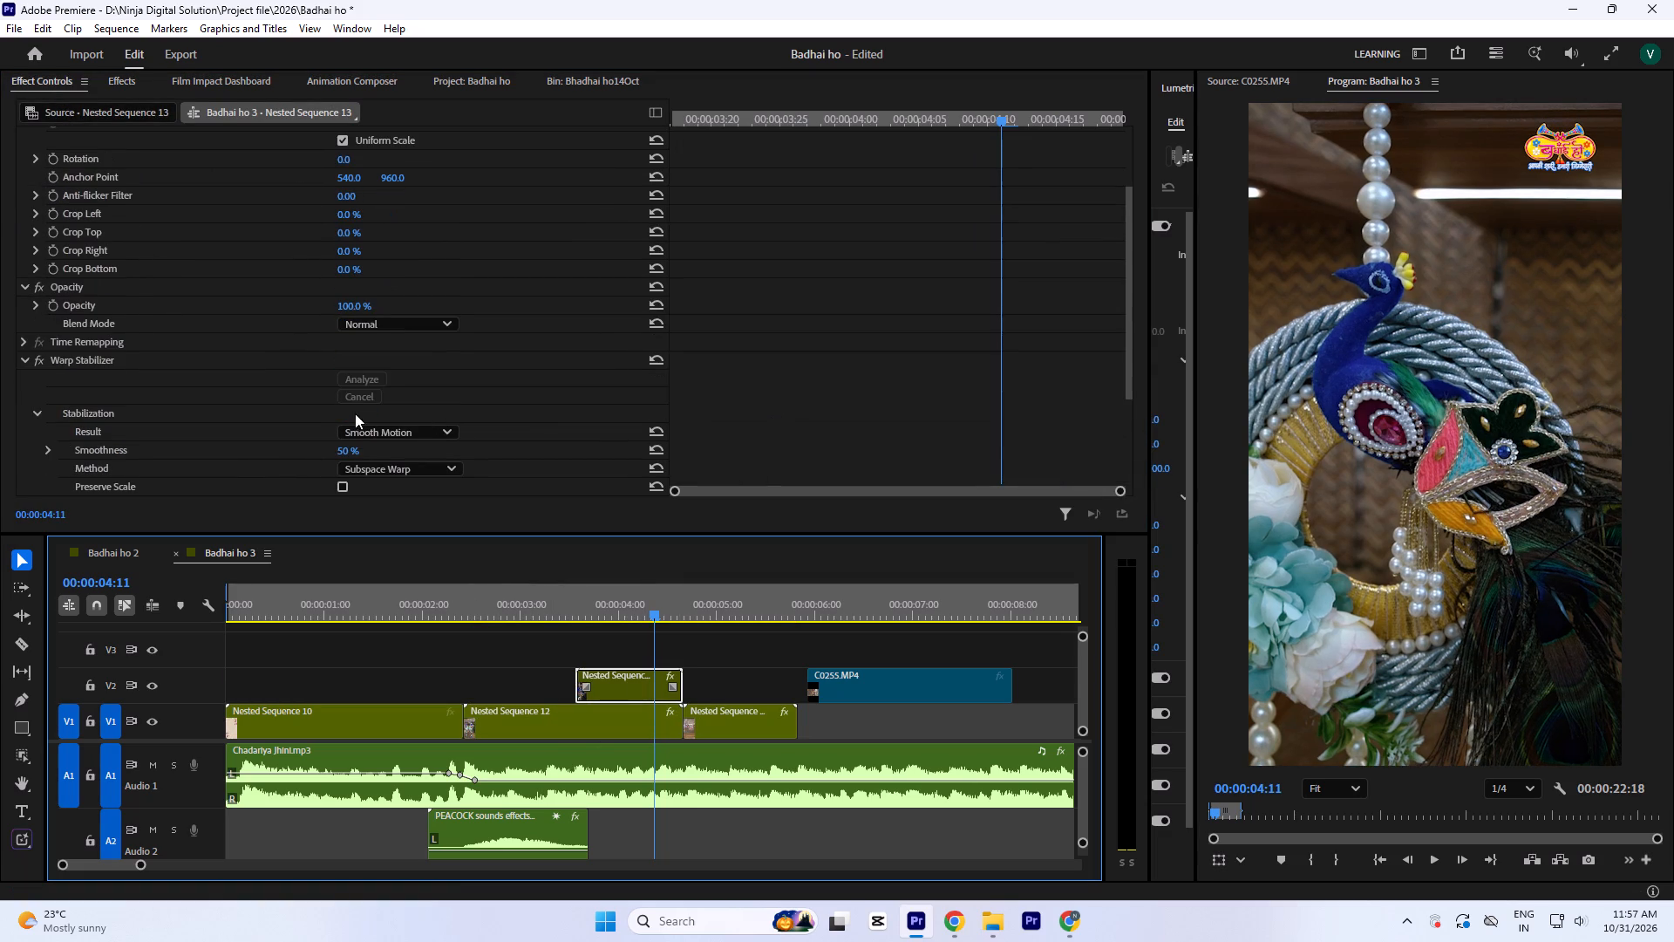
left_click(350, 453)
key("1")
key("0")
left_click(993, 274)
Set the Warp Stabilizer smoothness to 10% on the nested C0251.MP4 clip on V1.
left_click(752, 725)
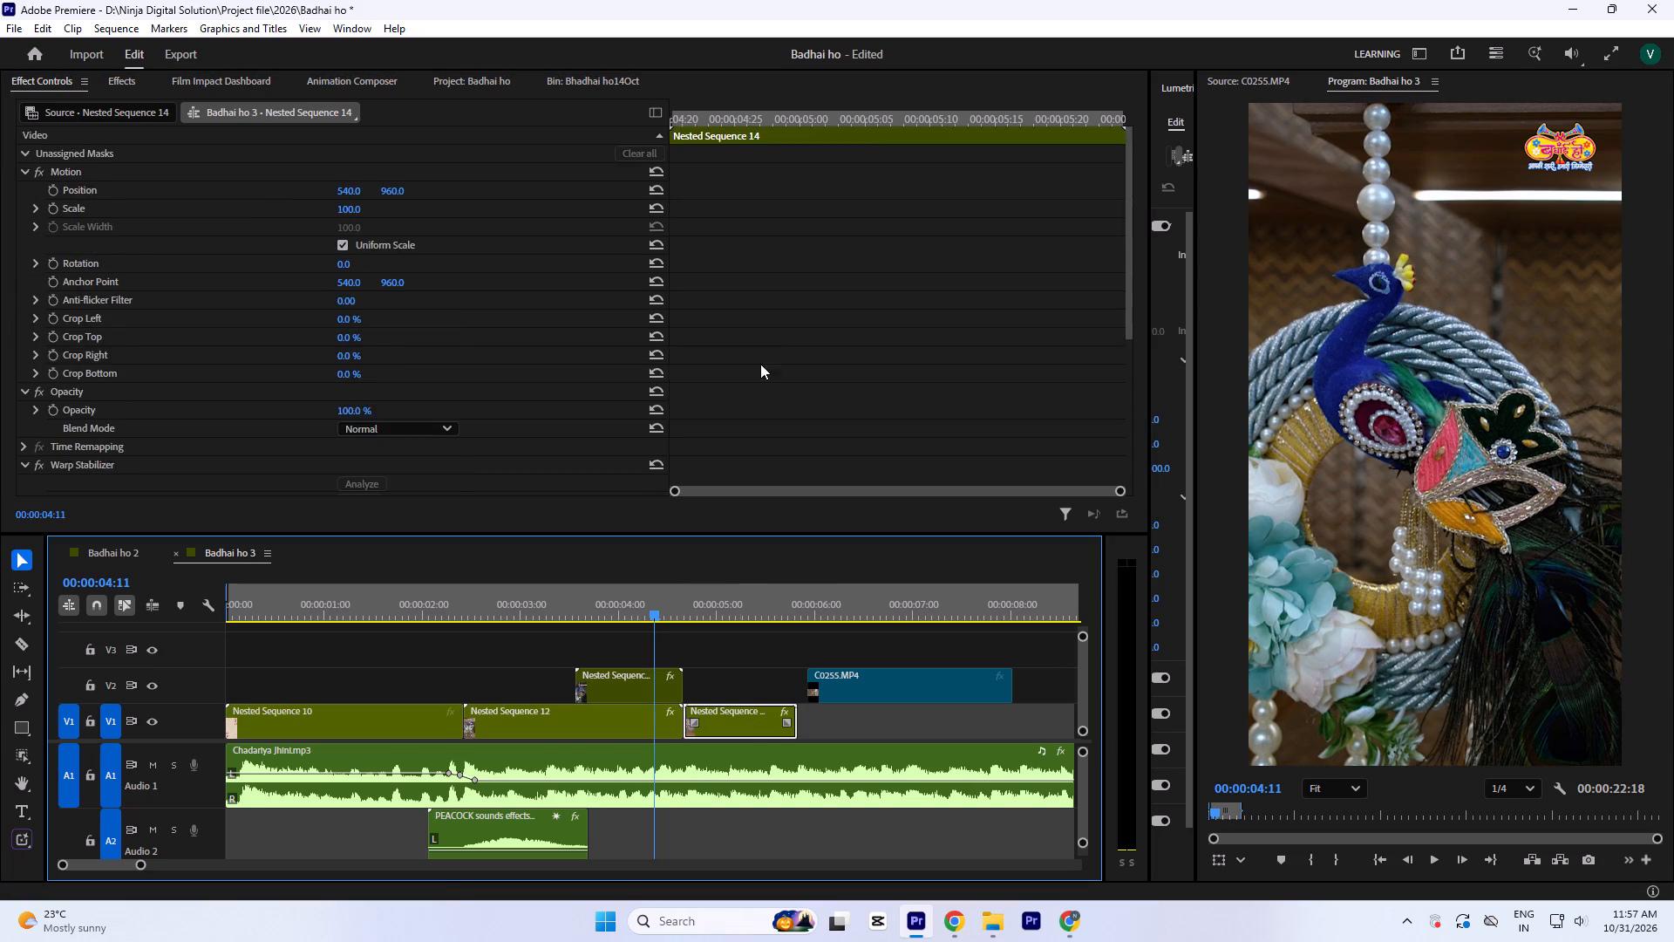
scroll(756, 305, "down", 6)
left_click(342, 443)
left_click(345, 450)
key("1")
key("0")
left_click(1046, 237)
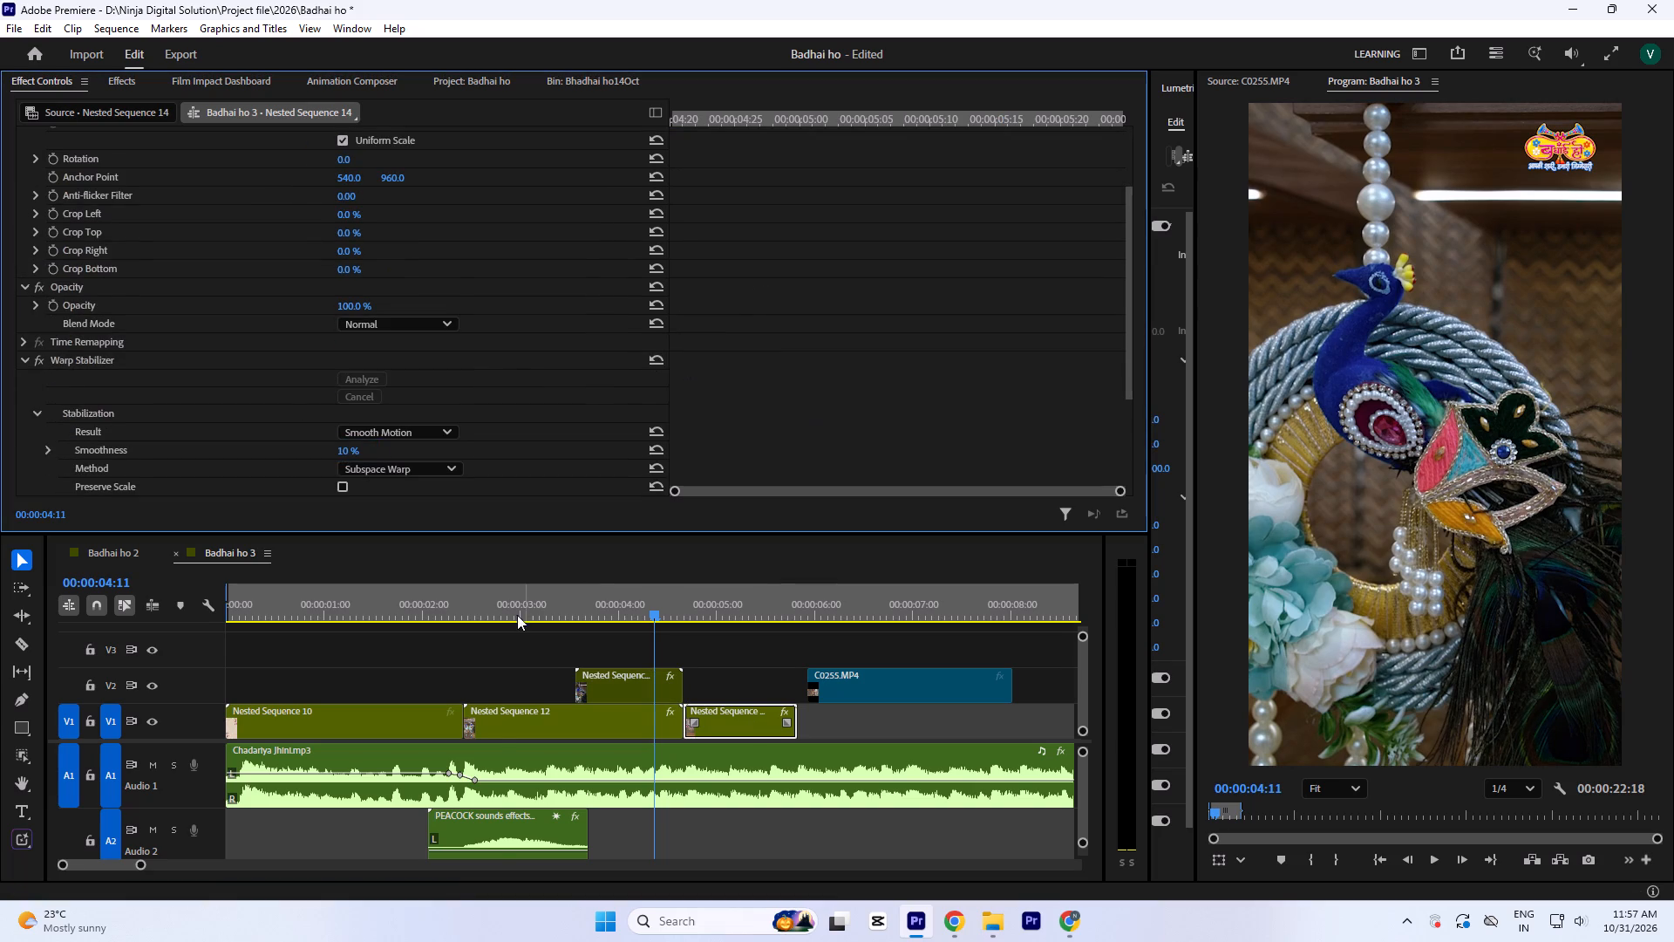
Save the project.
left_click(501, 604)
key("ctrl+s")
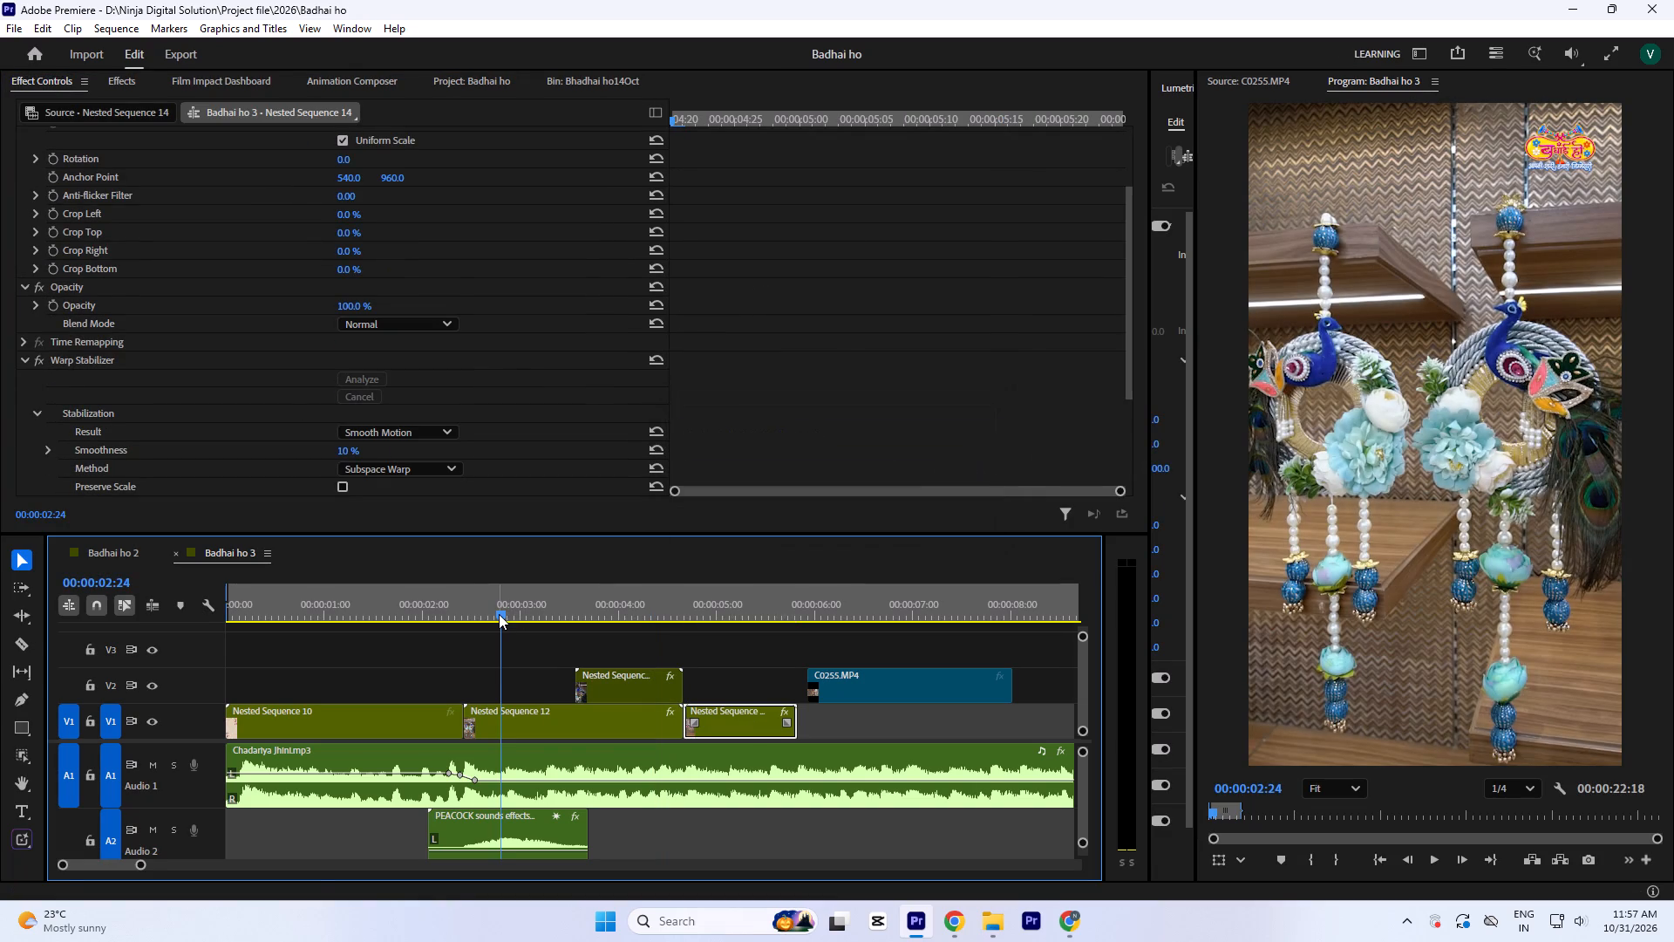
Play the sequence from the start of the nested C0224.MP4 clip to check the stabilized shots.
left_click(482, 607)
key("space")
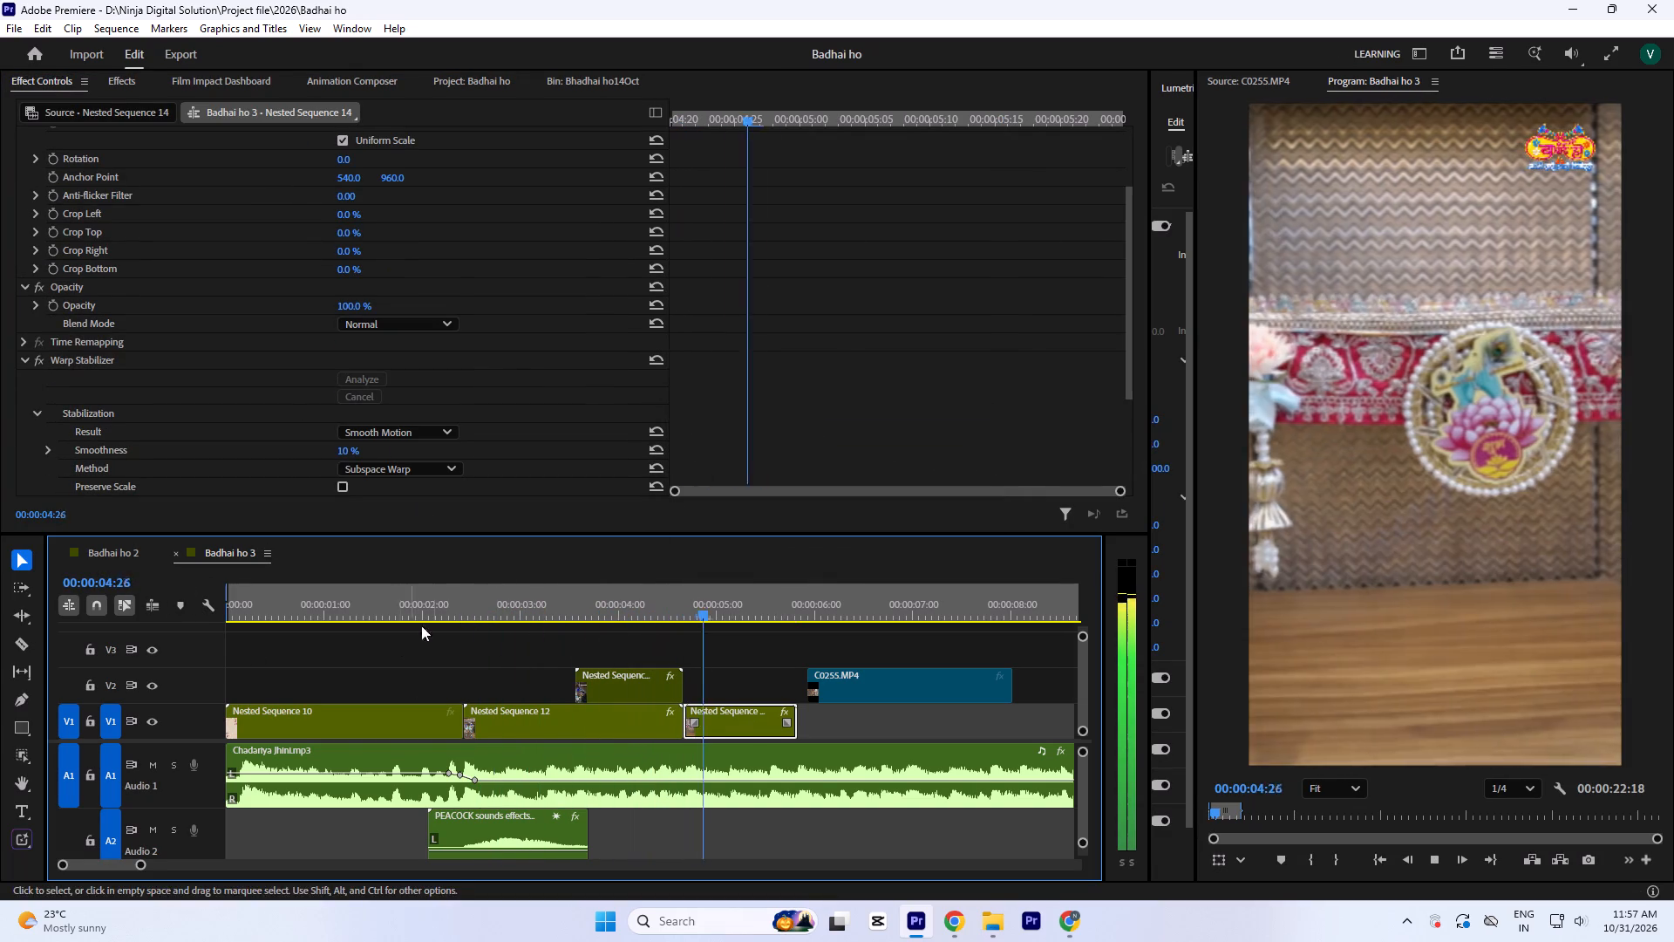
key("space")
Move C0255.MP4 against the end of the nested C0251.MP4 clip and paste the copied attributes onto it, rotating it -90°.
left_click_drag(859, 693, 852, 694)
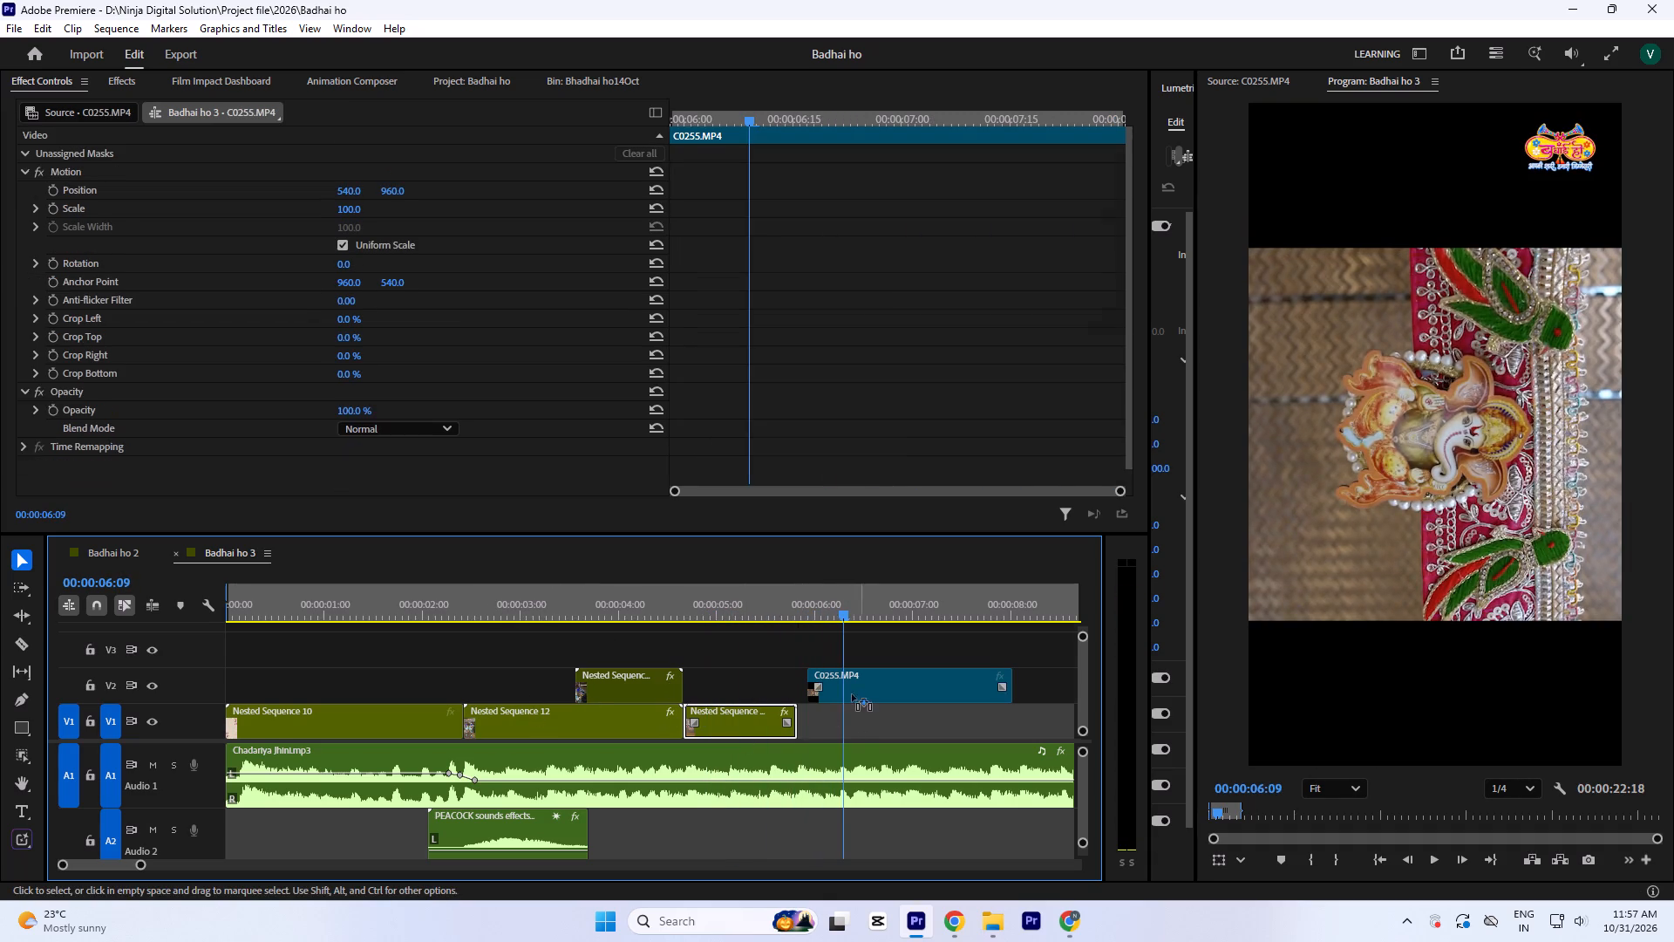
left_click_drag(852, 694, 848, 696)
right_click(848, 696)
left_click(917, 74)
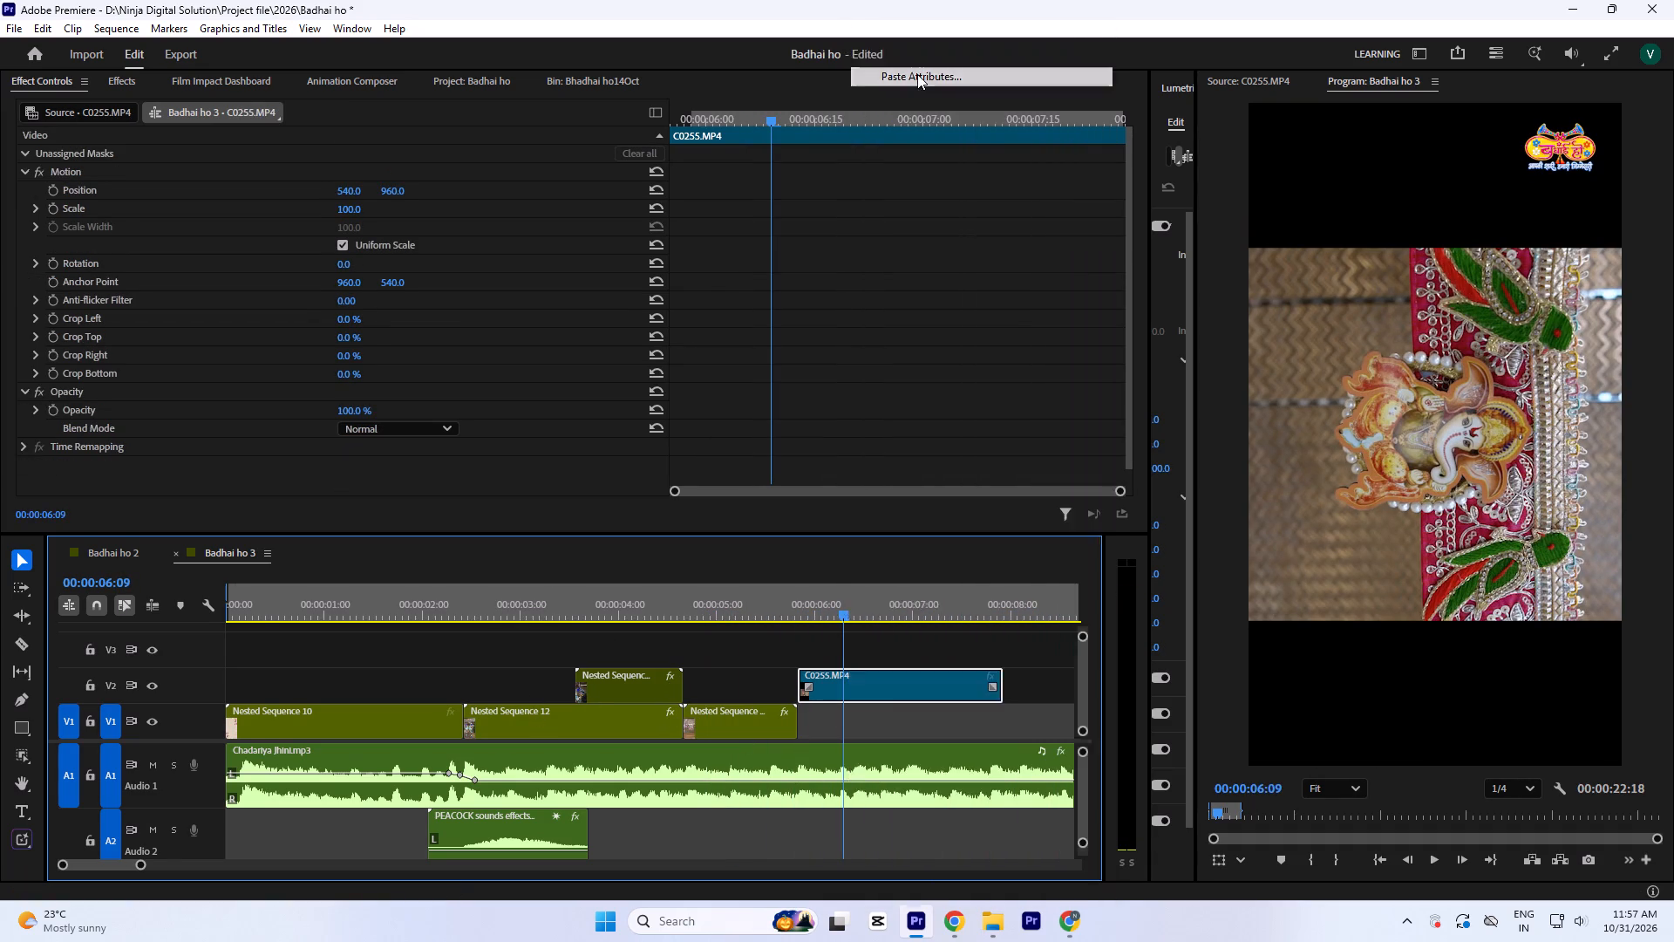
key("Return")
Play the cut from the nested C0251.MP4 clip into C0255.MP4 to judge the transition and the shot's pace.
left_click(707, 592)
key("space")
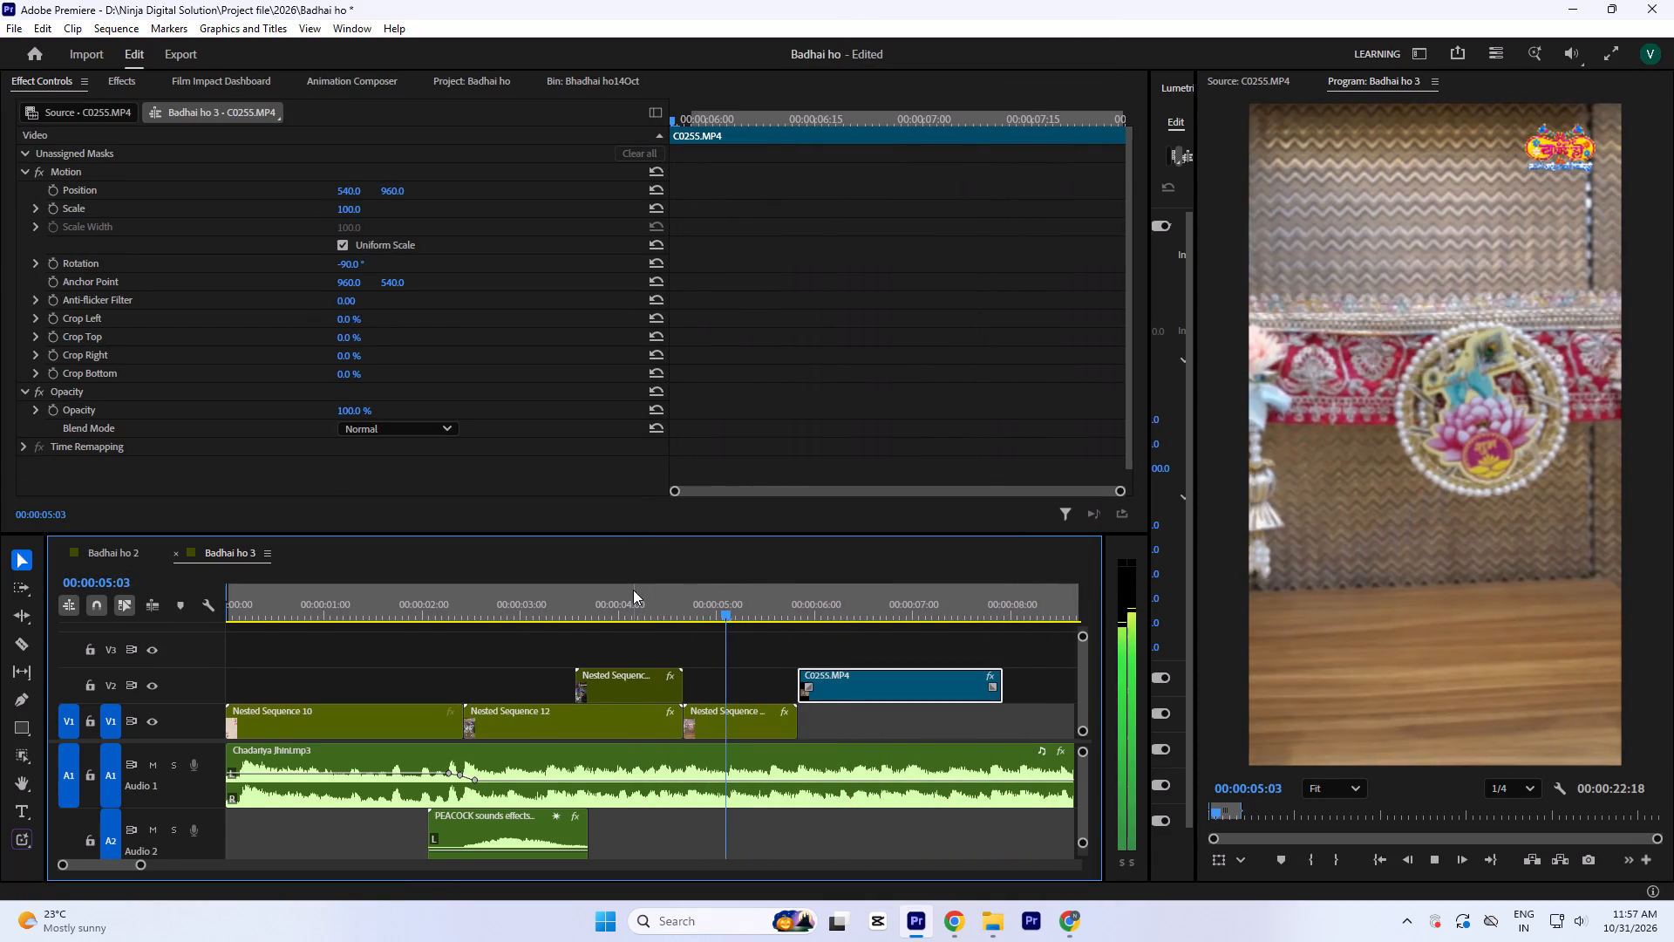
key("space")
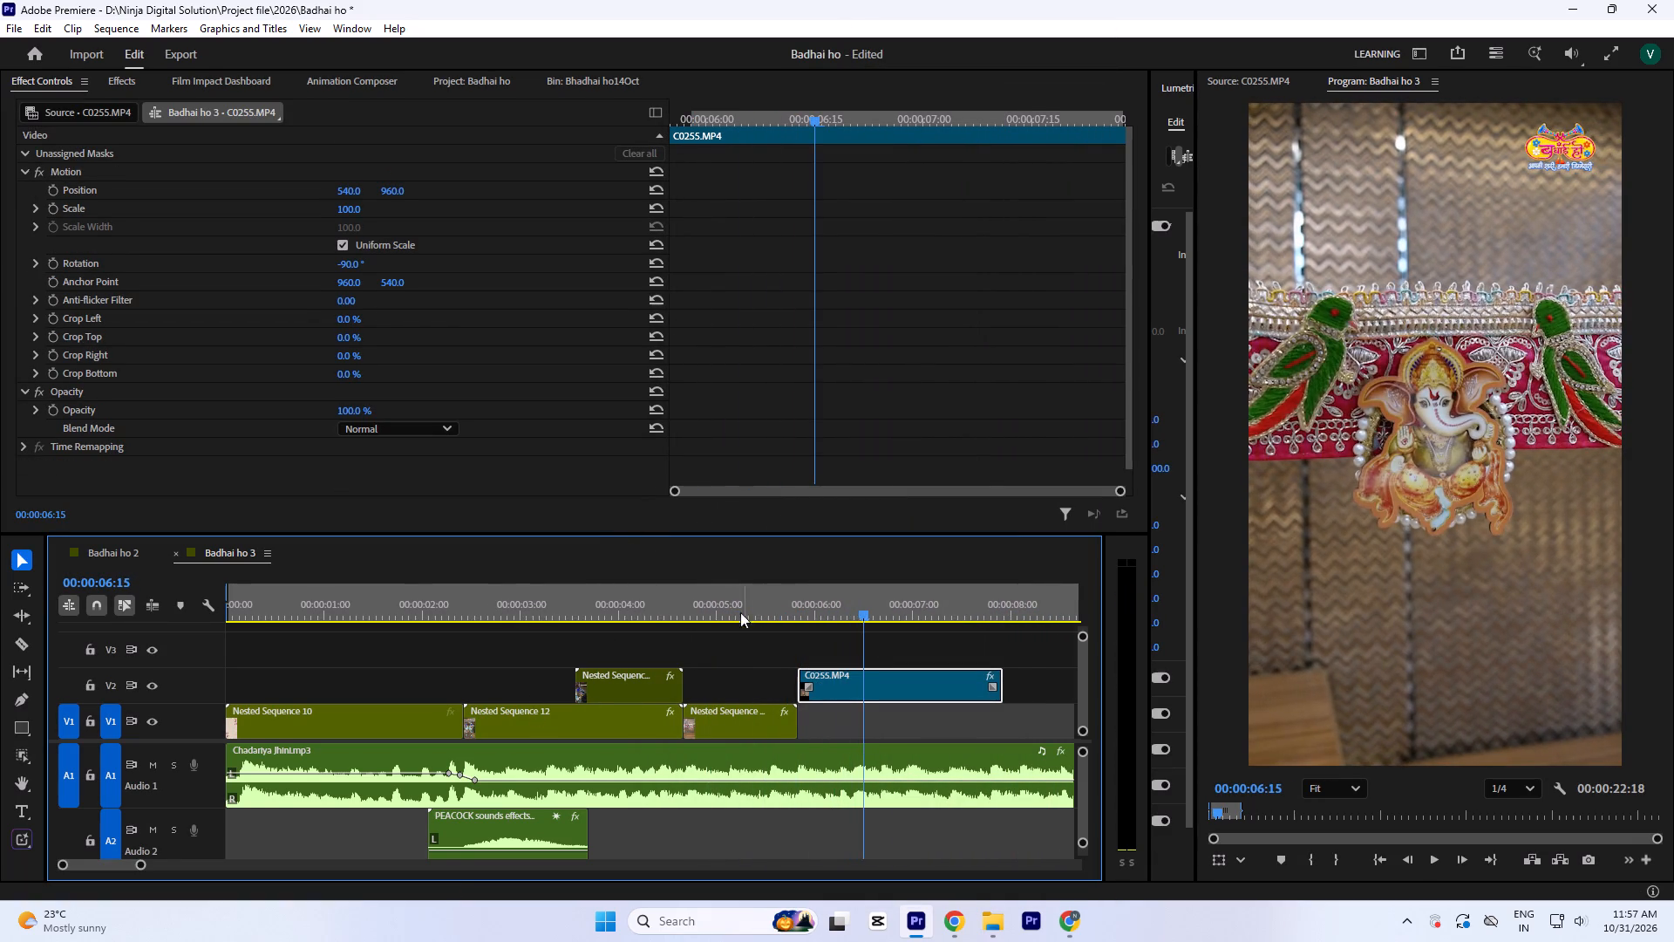
left_click(725, 600)
key("space")
key("space")
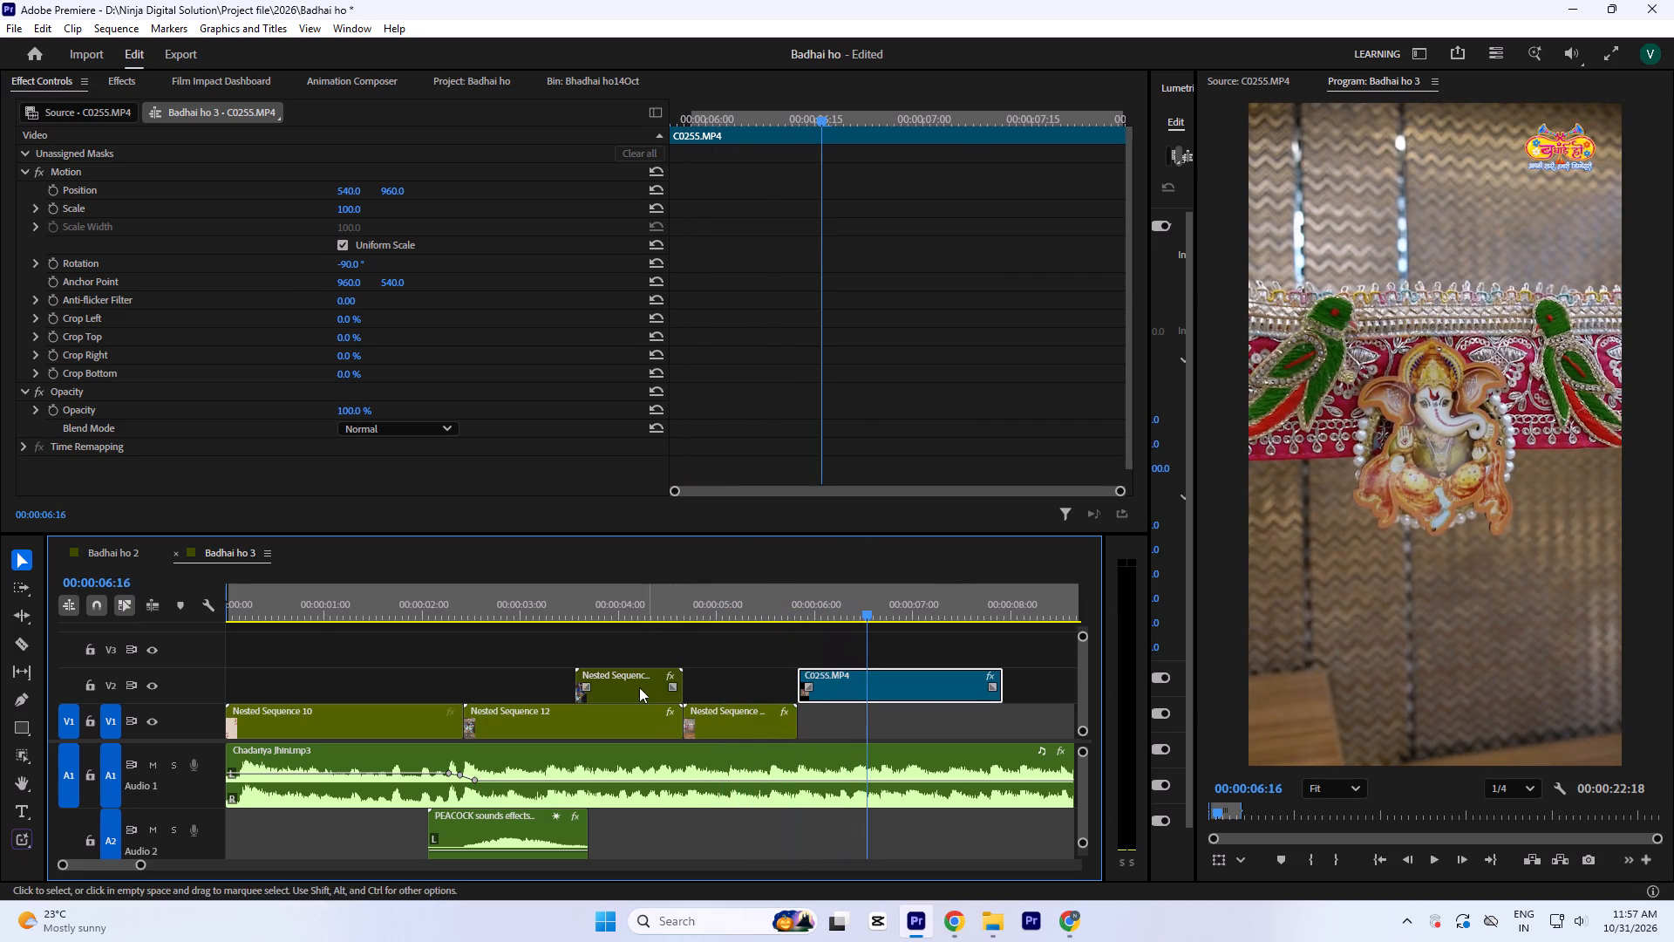
key("space")
key("space")
Set the speed of C0255.MP4 to 80%.
key("ctrl+r")
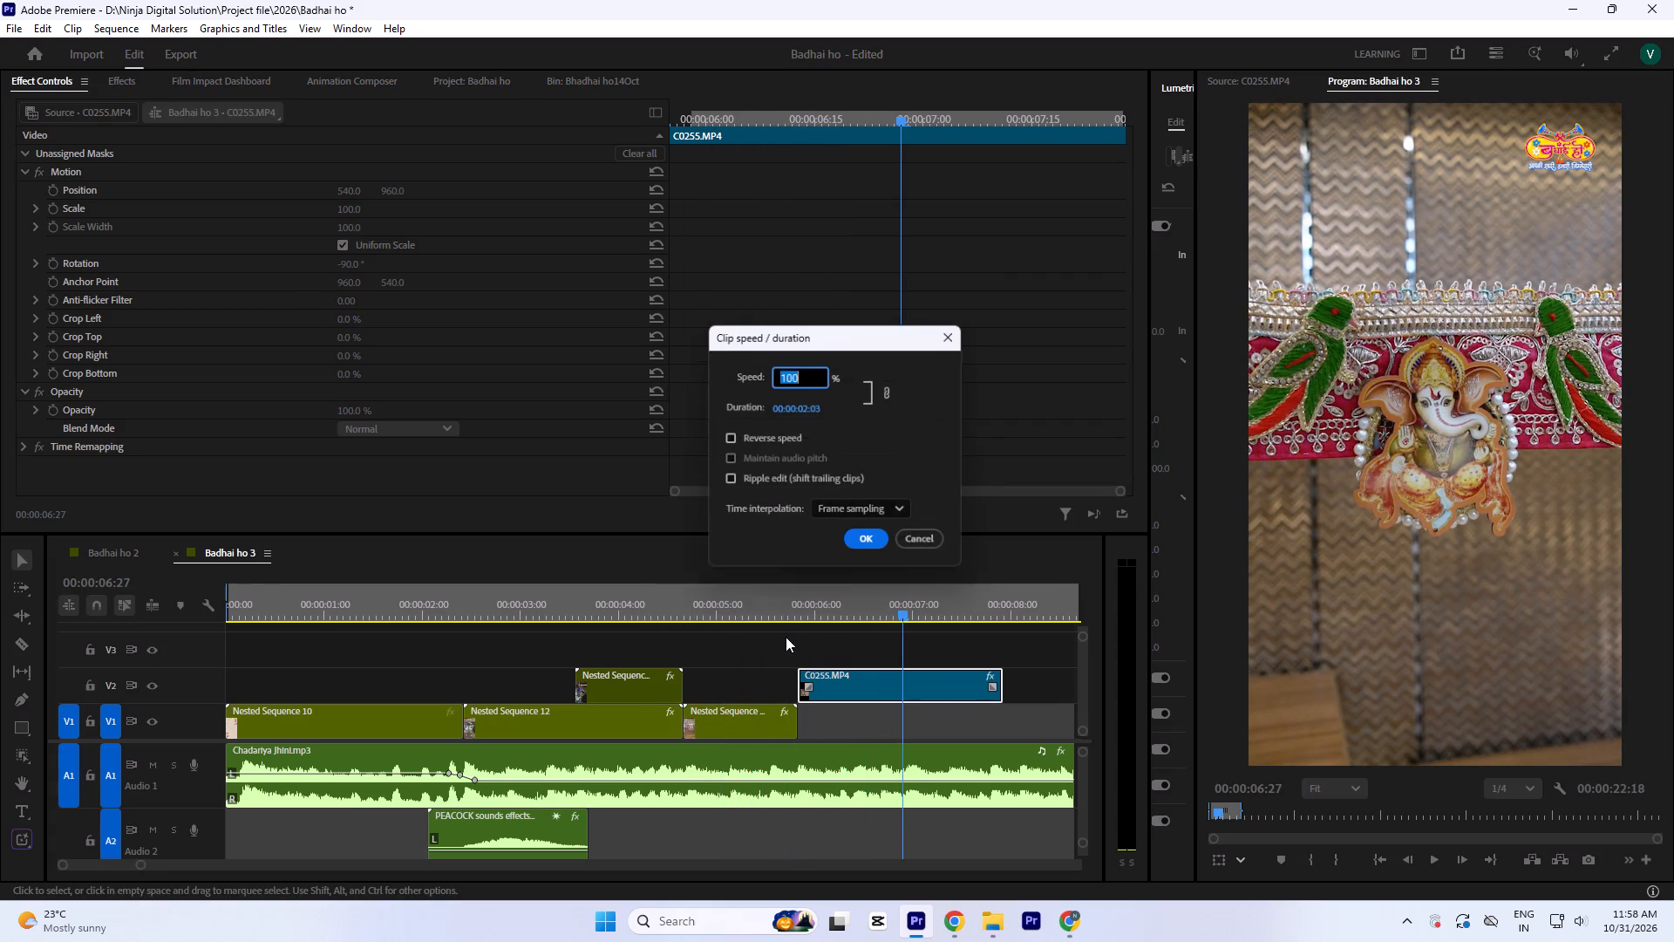
key("8")
key("0")
key("Return")
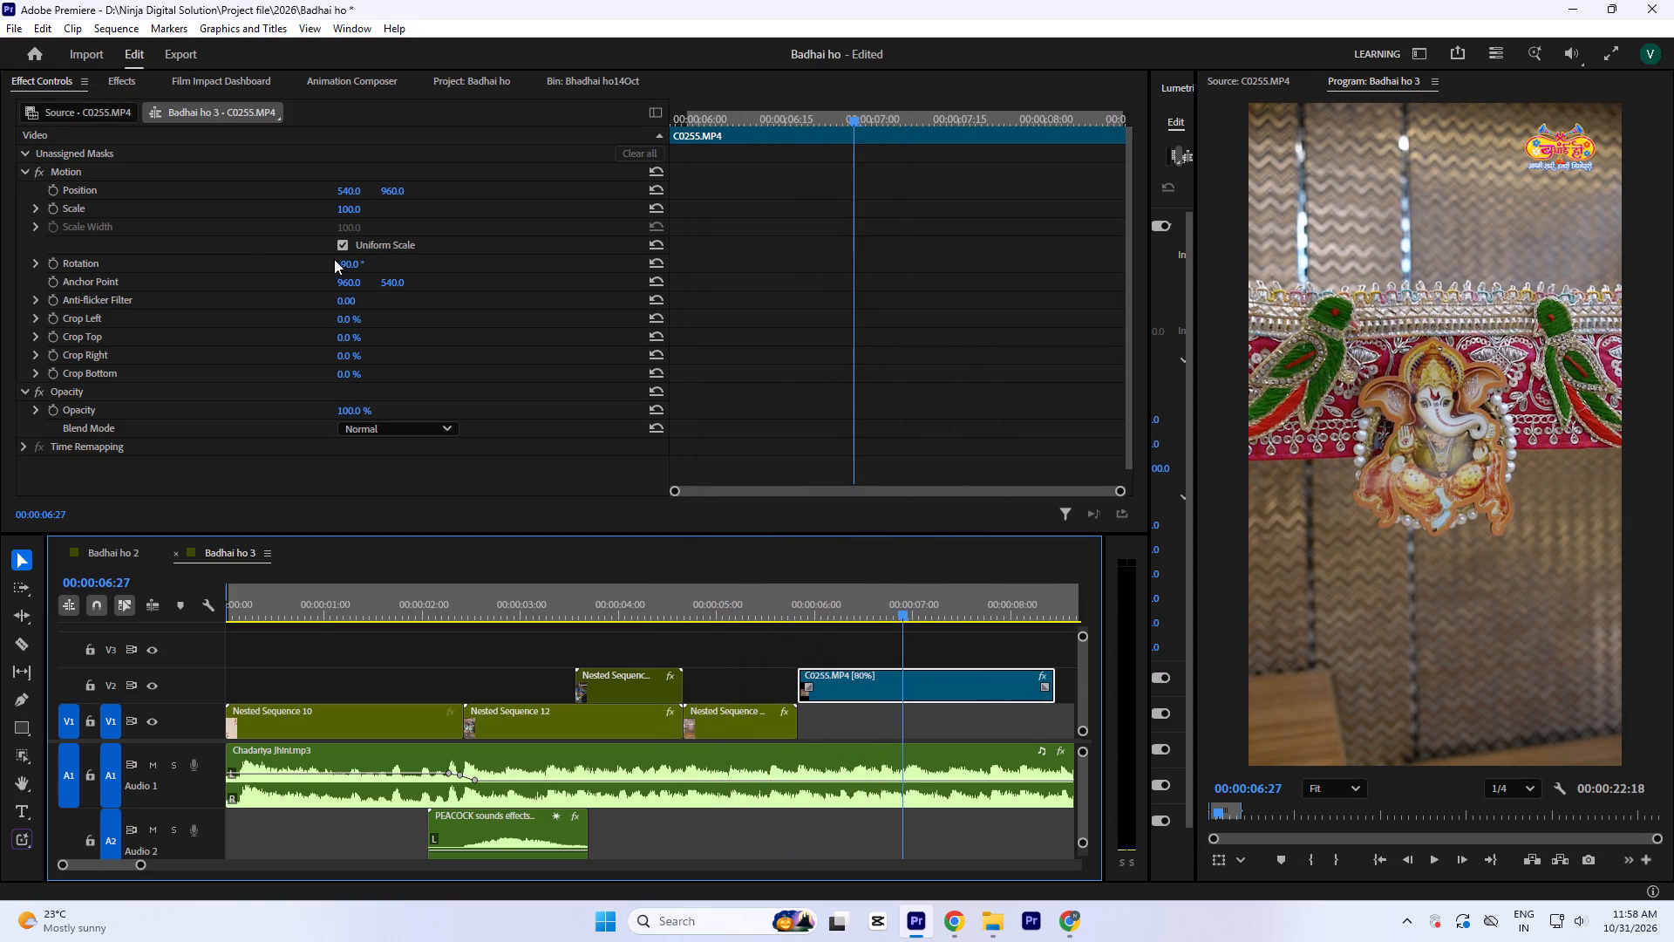
Straighten C0255.MP4 with a rotation of -89° and enlarge its scale to 108 to fill the frame.
left_click(351, 258)
key("Up")
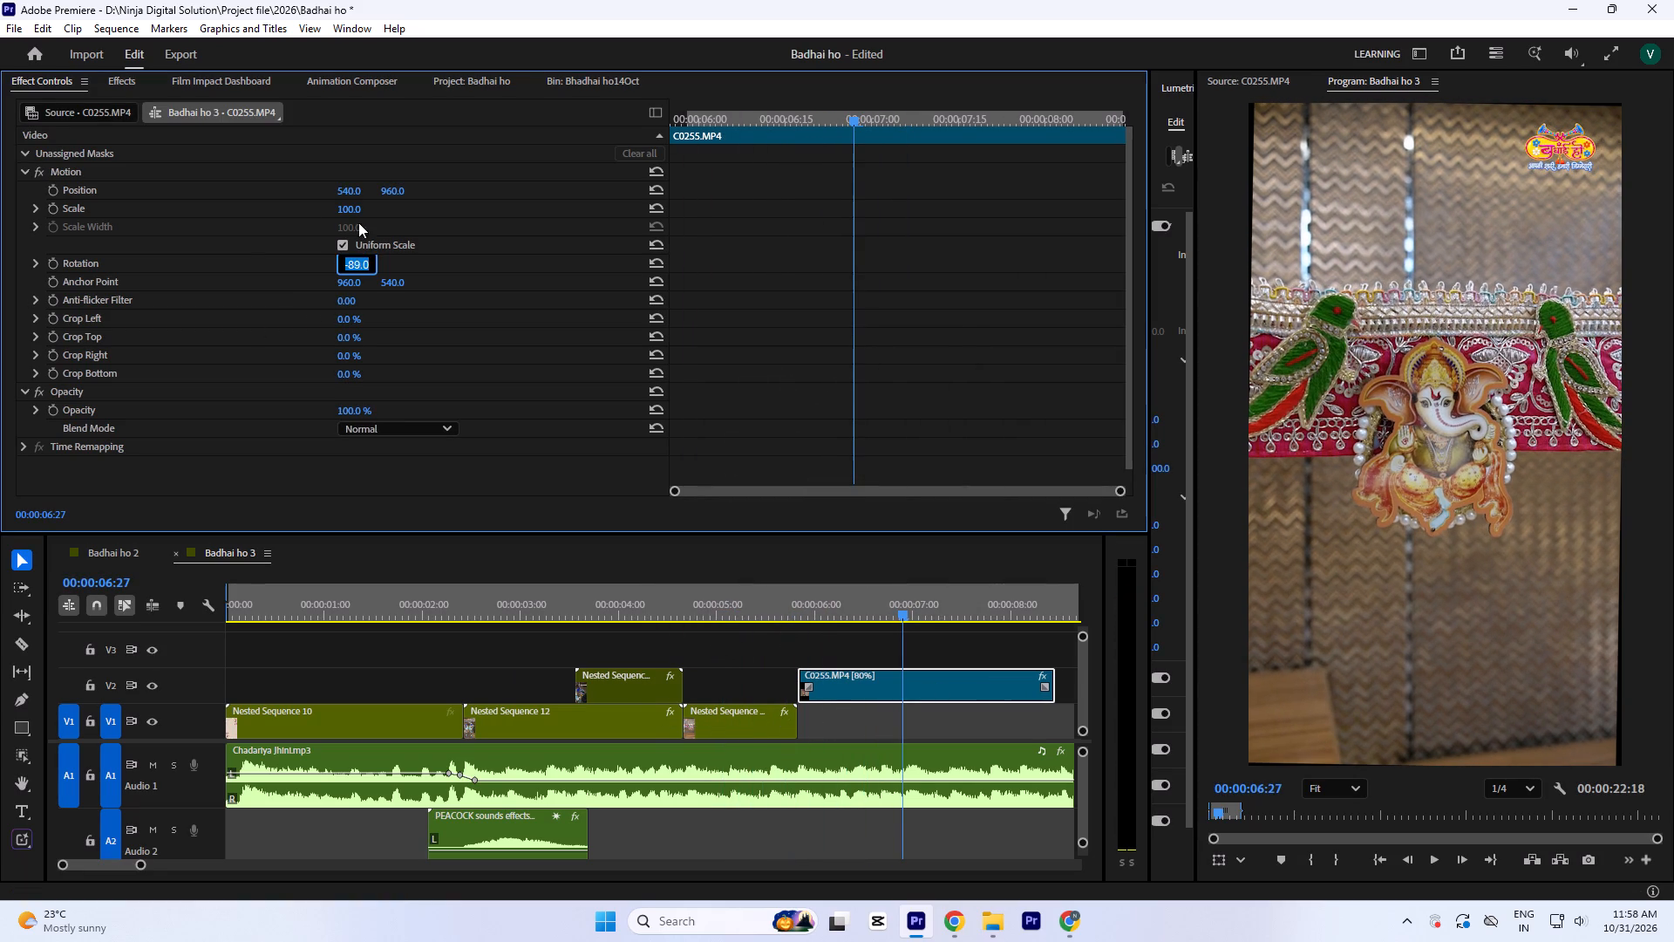
left_click(351, 209)
key("Up")
key("Up")
key("Up")
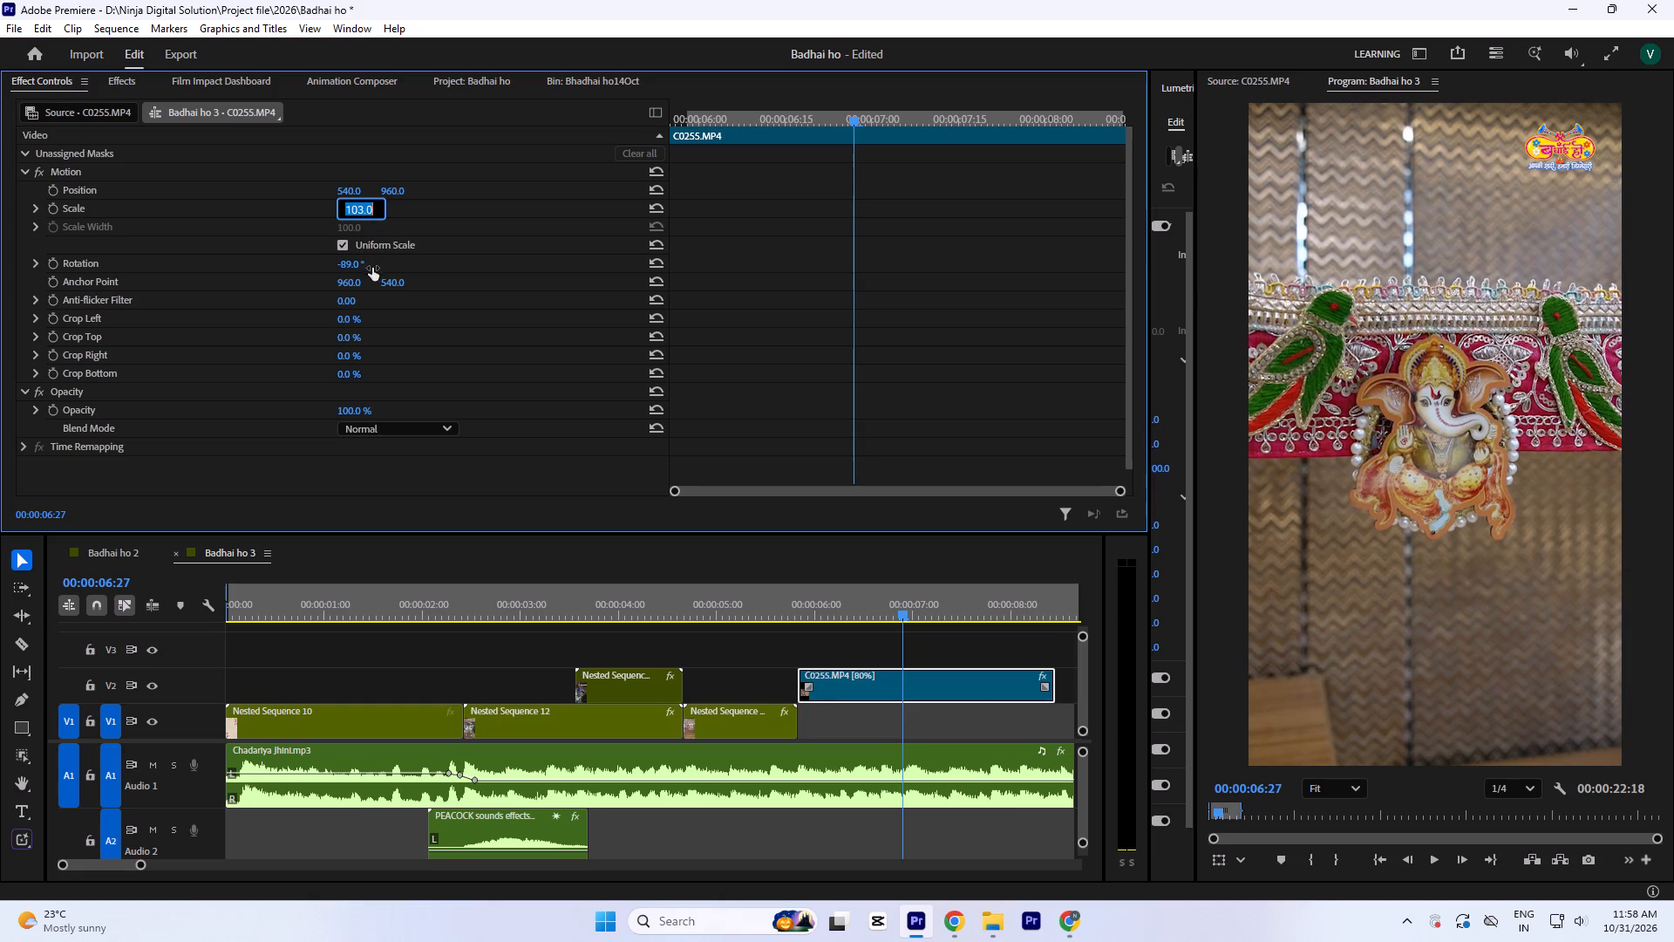
key("Up")
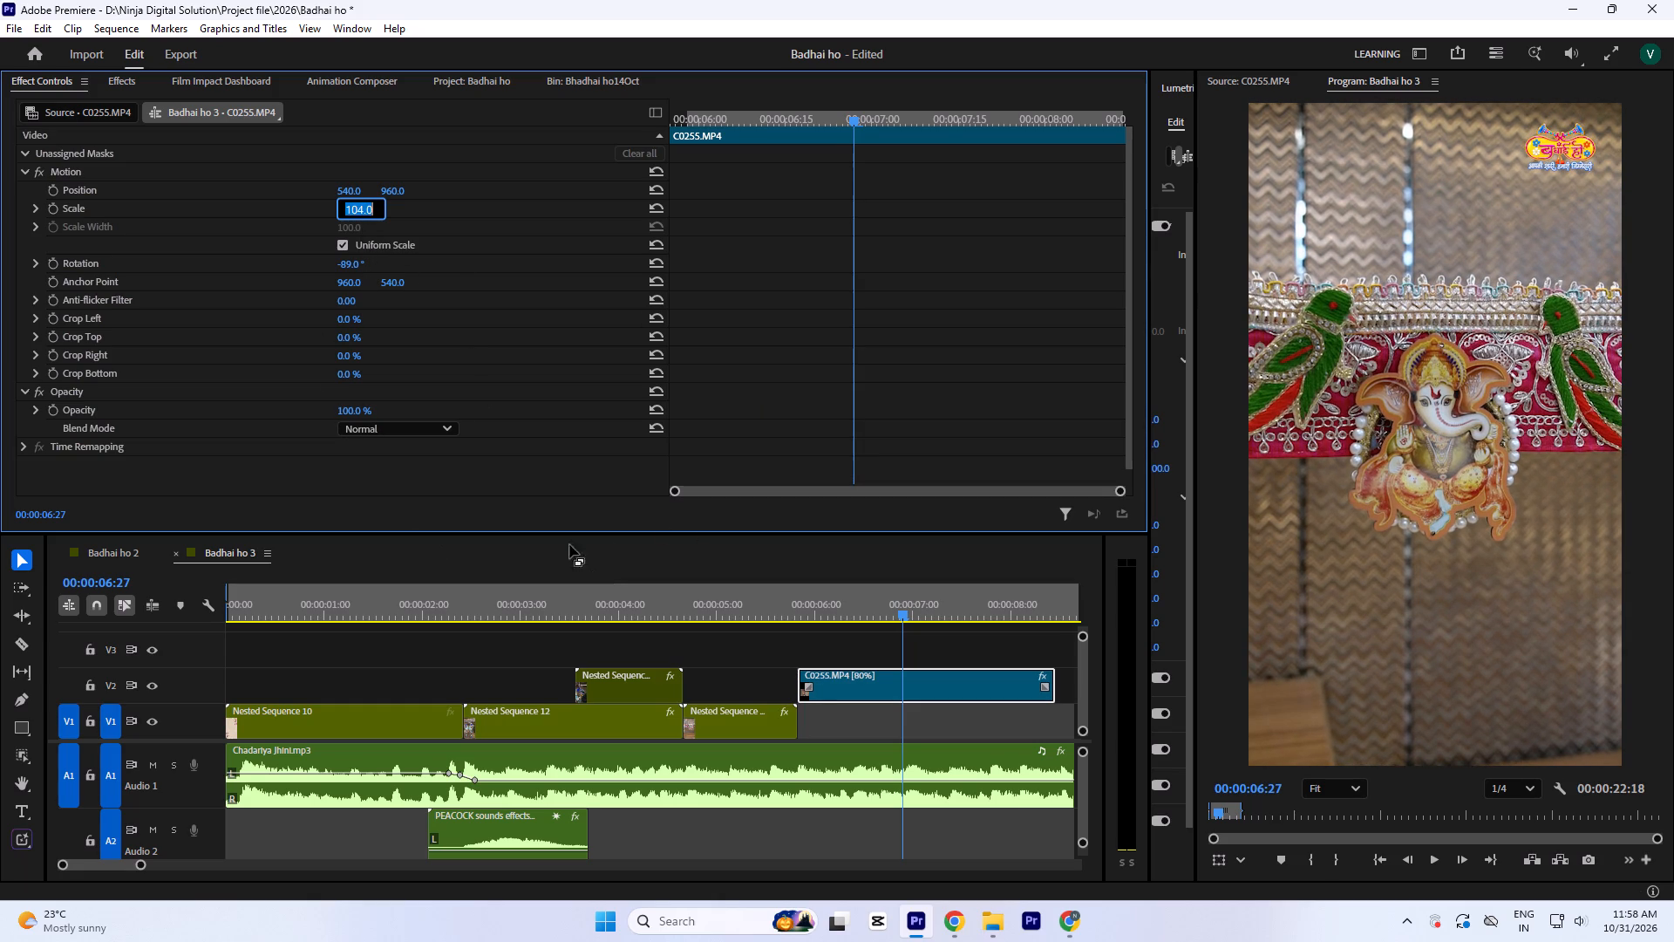
key("Up")
left_click(891, 276)
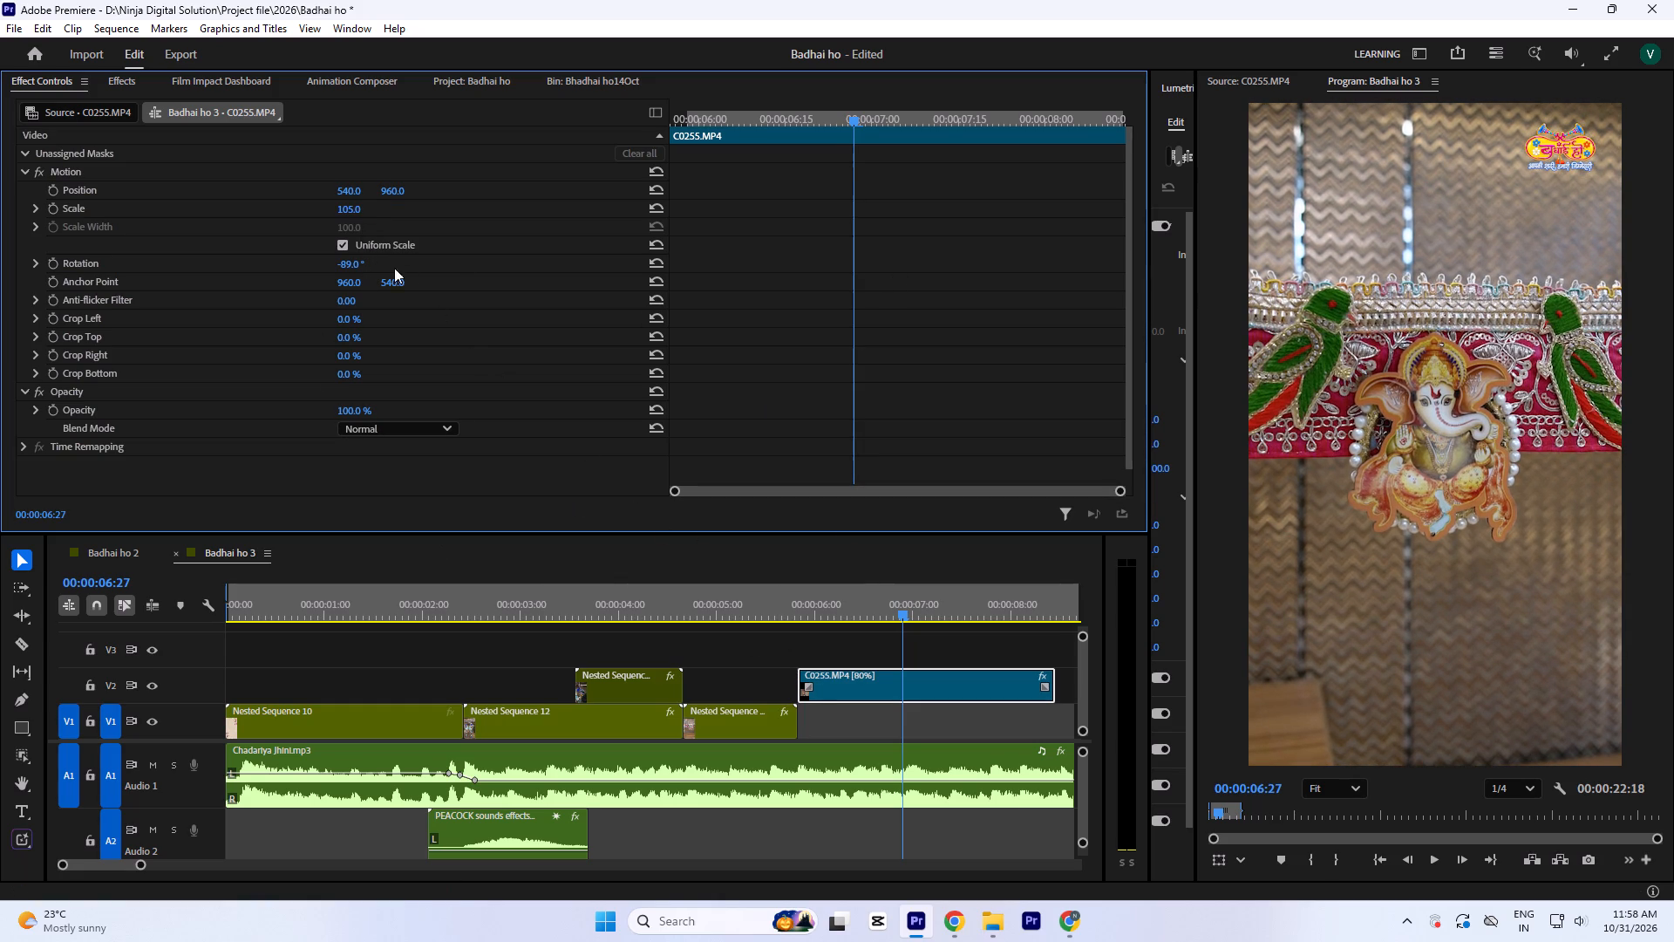
left_click(357, 208)
Shift C0255.MP4 slightly lower in the frame by raising its vertical position value.
left_click_drag(392, 186, 397, 150)
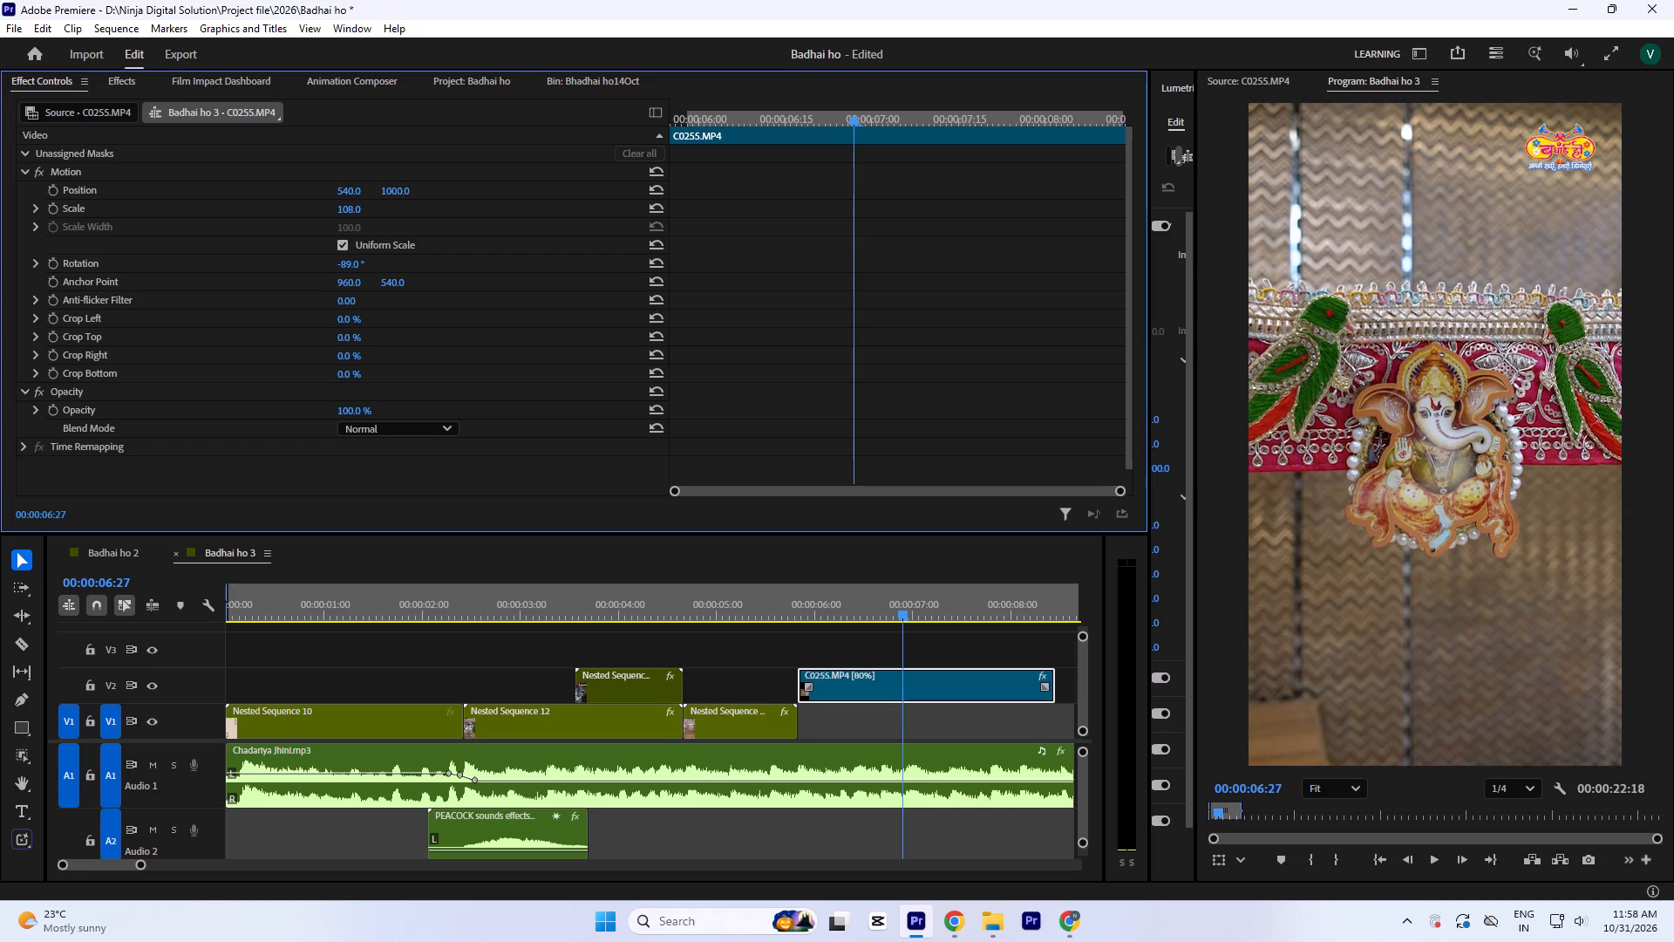
left_click_drag(397, 150, 411, 141)
left_click(831, 645)
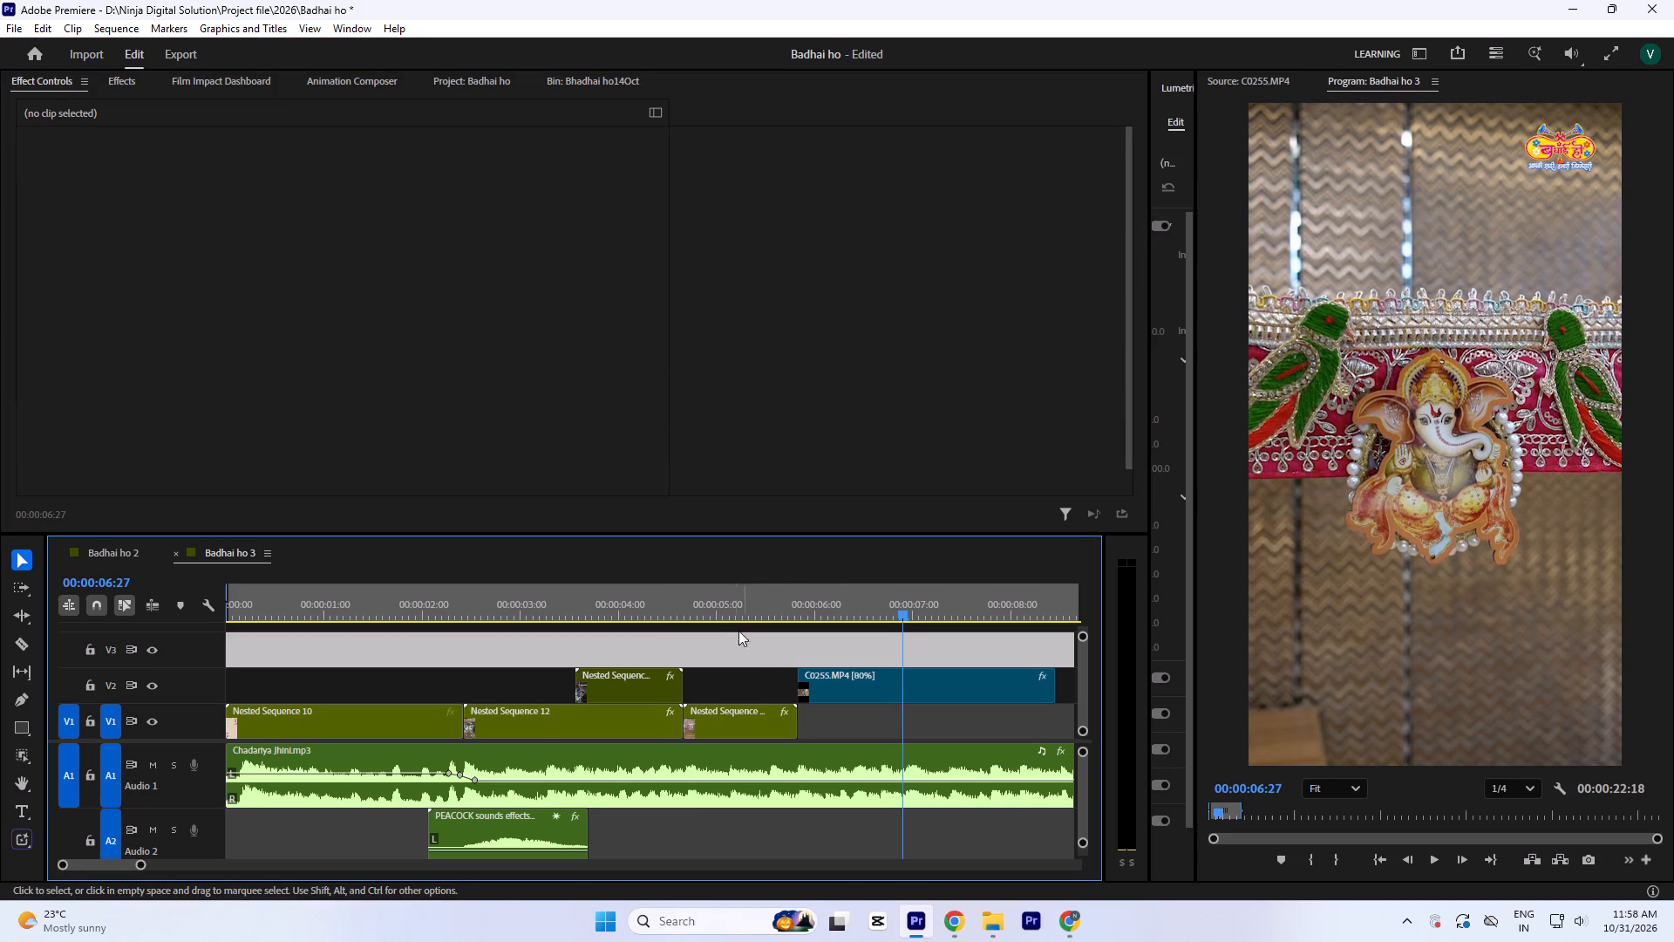
Play the cut from the nested C0251.MP4 clip into C0255.MP4 to check the shot's framing and flow.
left_click(688, 597)
key("space")
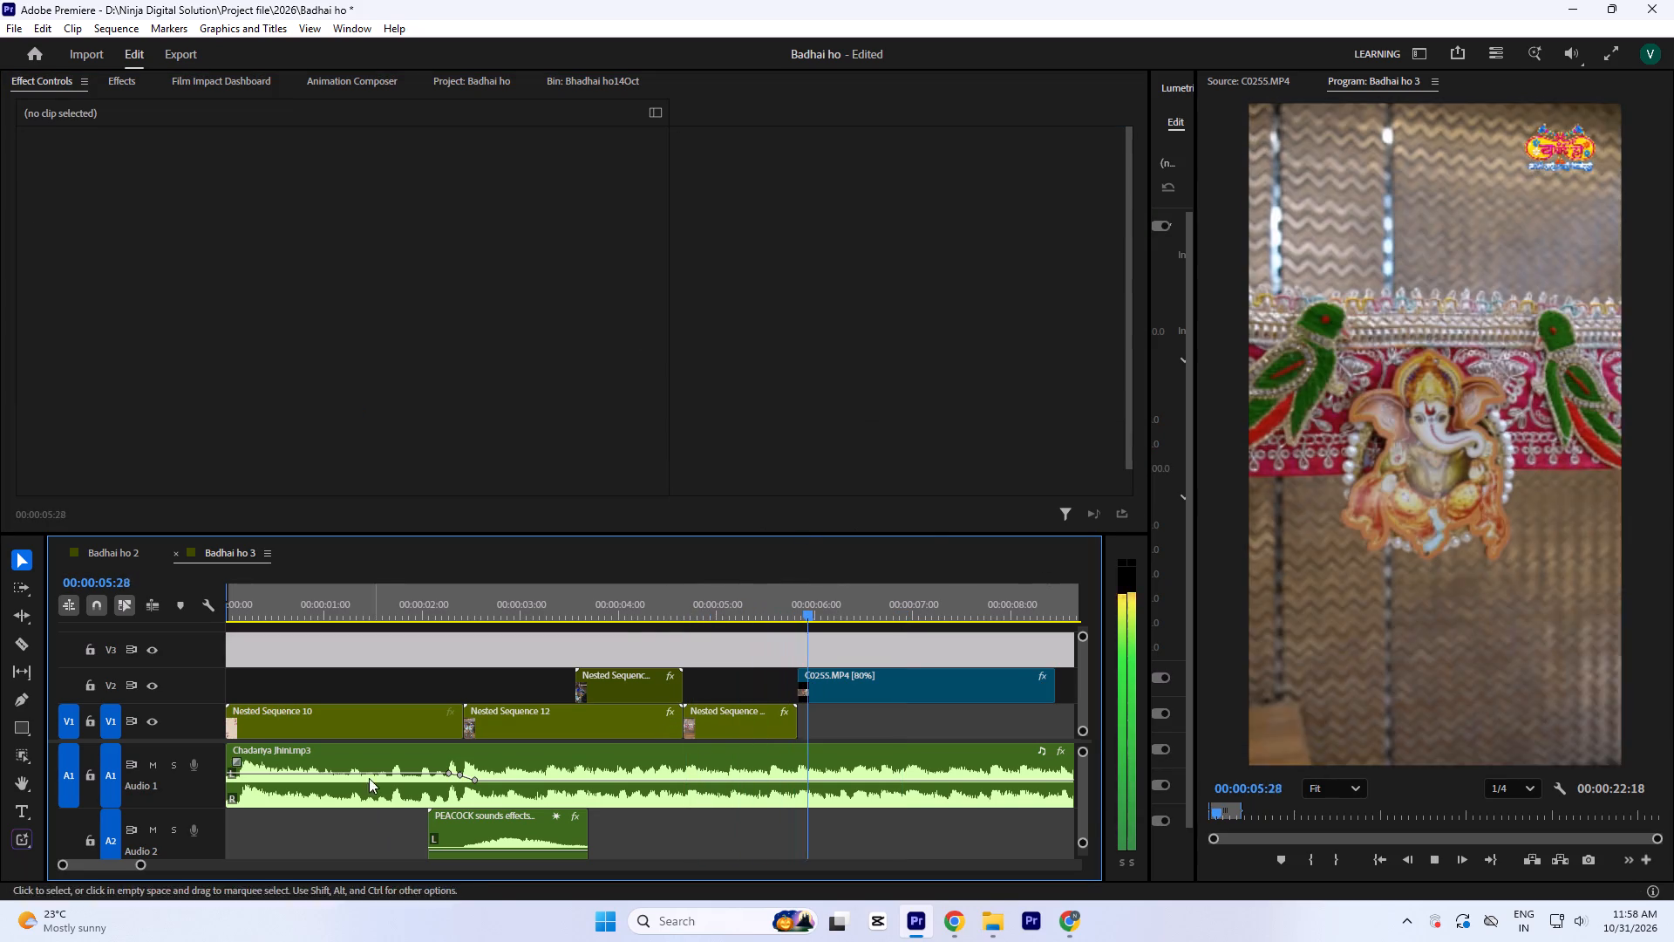
key("space")
left_click(706, 595)
key("space")
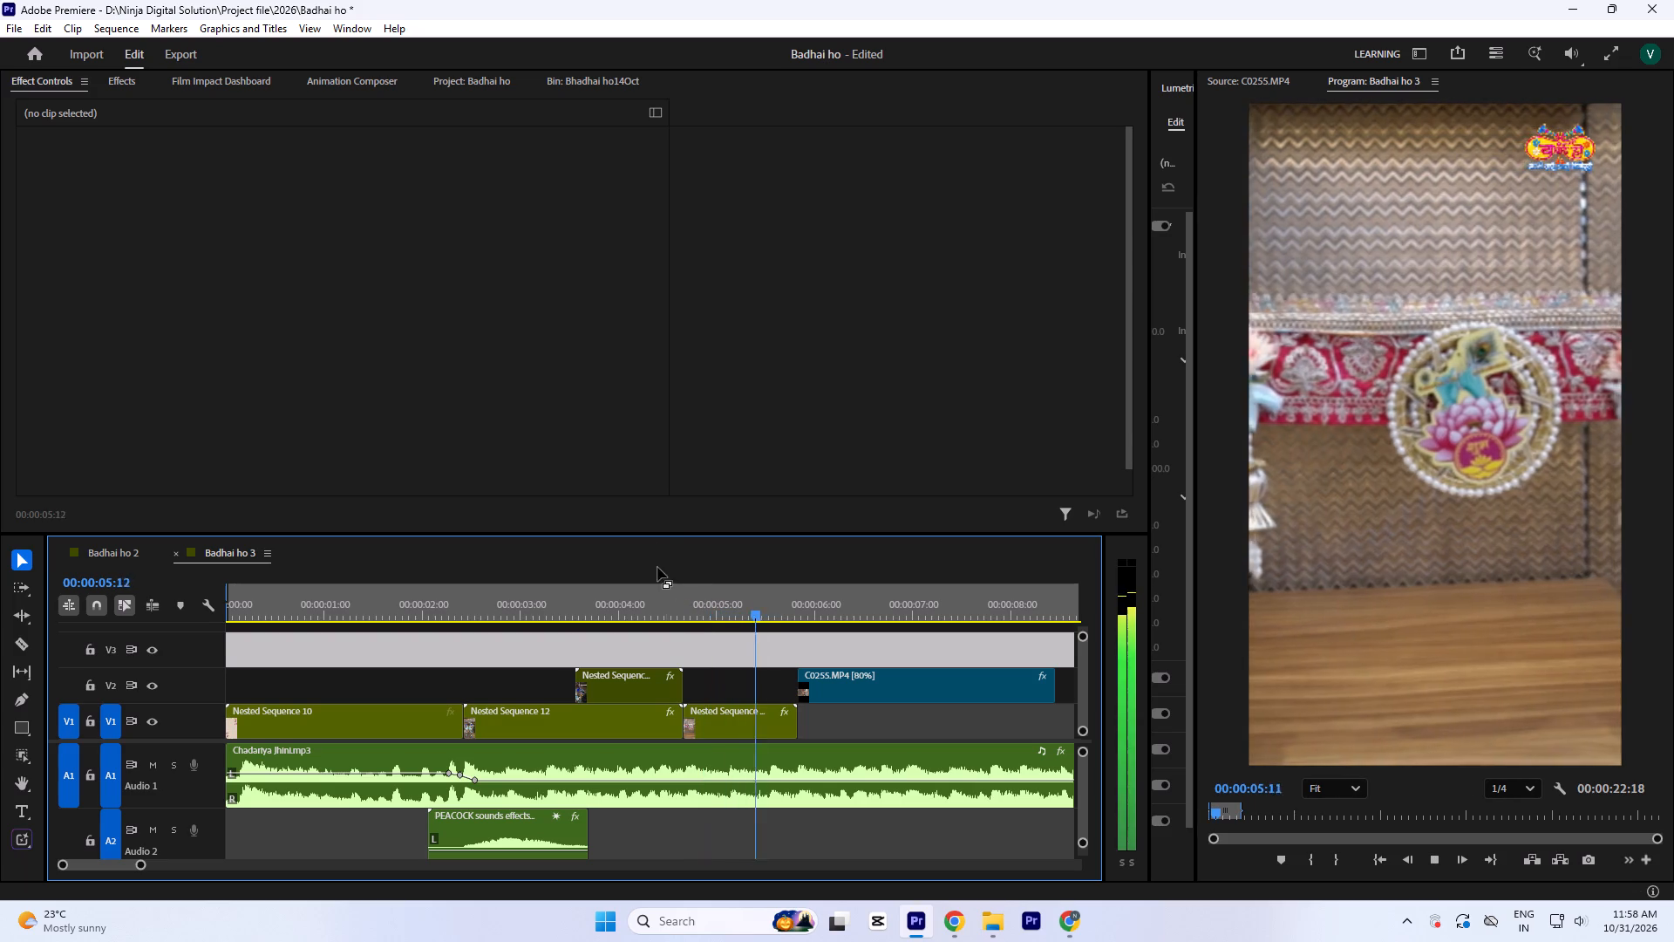
key("space")
key("space")
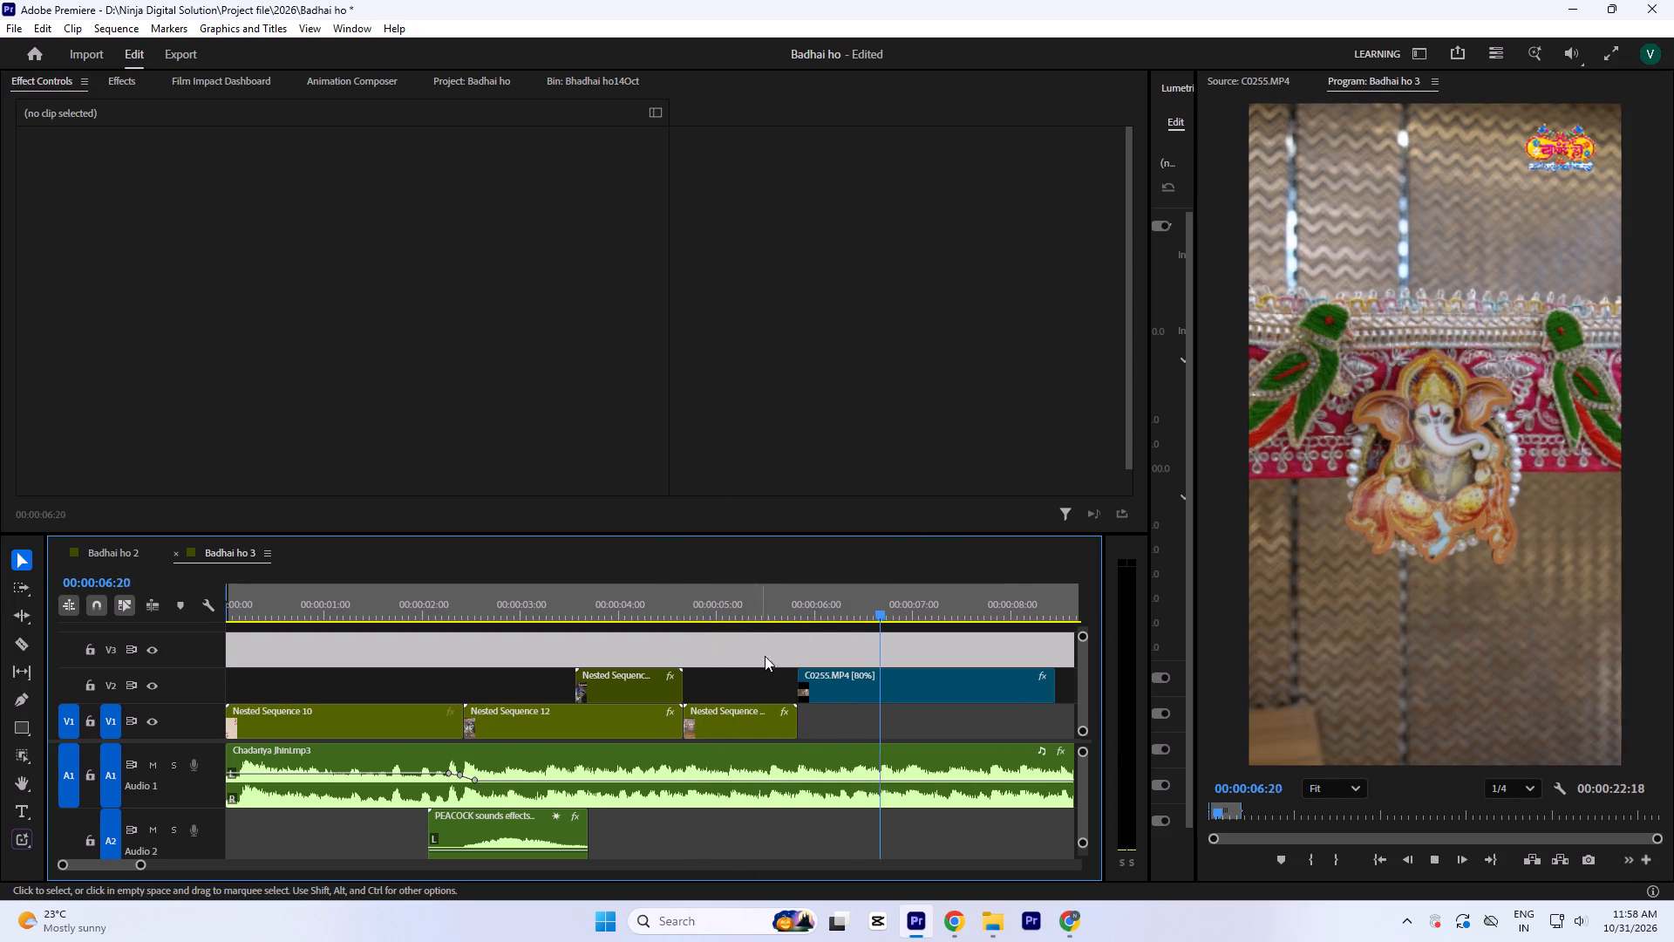
key("space")
key("minus")
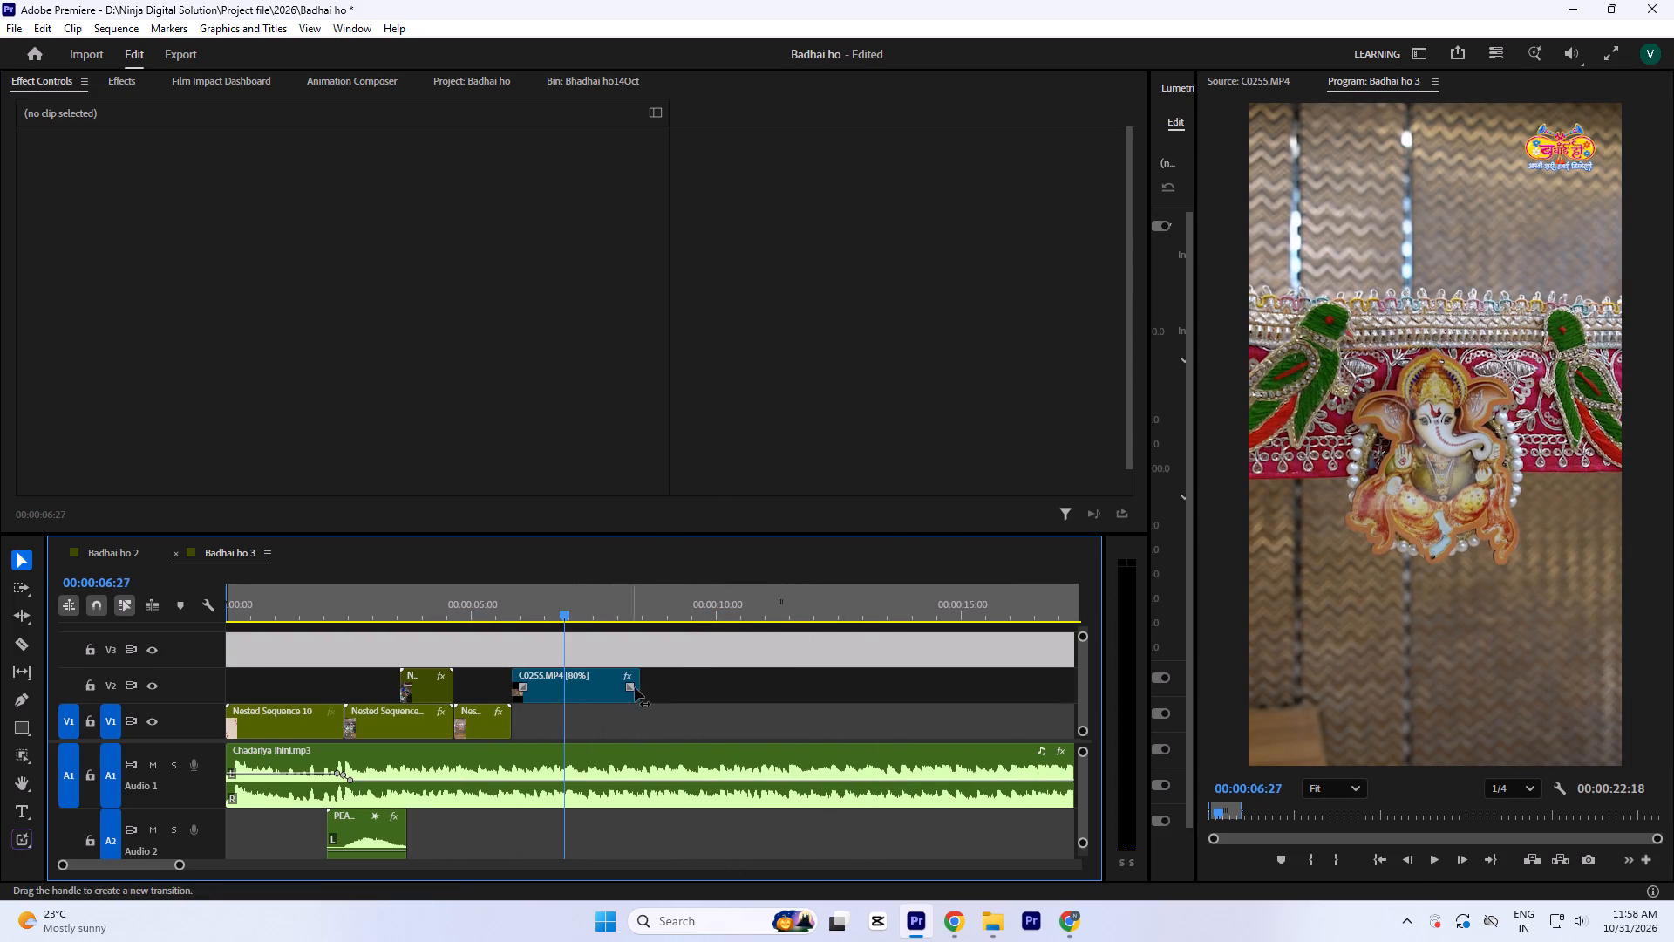
key("space")
key("space")
Set C0255.MP4's horizontal position to 554 and its scale to 110.
left_click(587, 687)
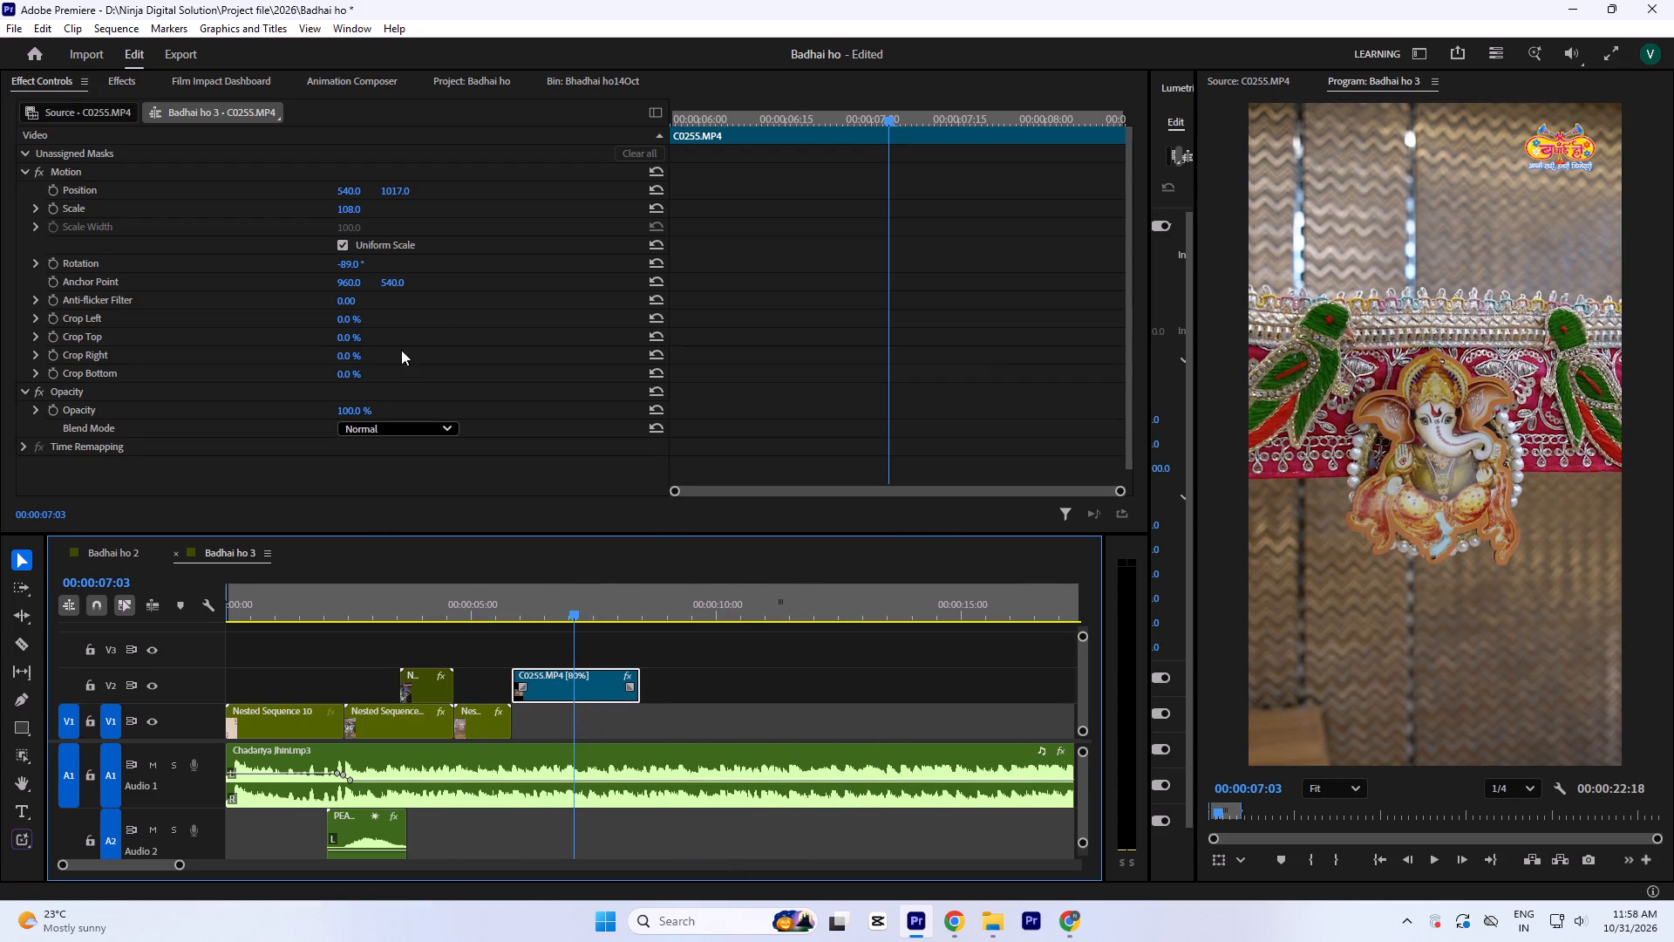
left_click(342, 193)
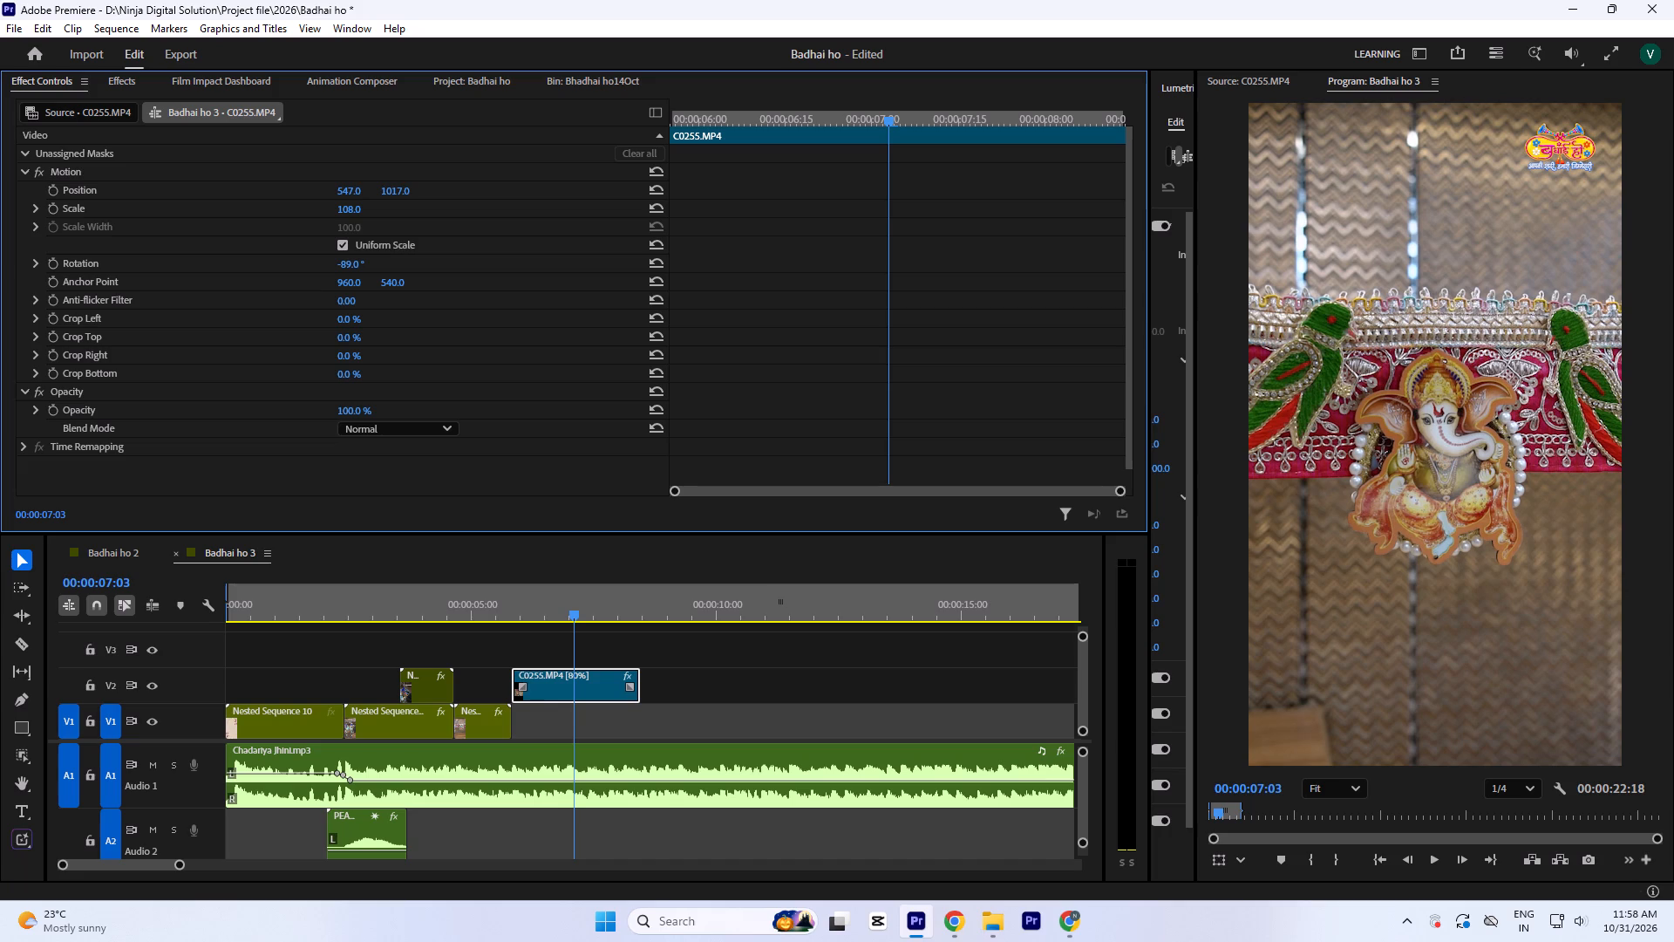
left_click(346, 205)
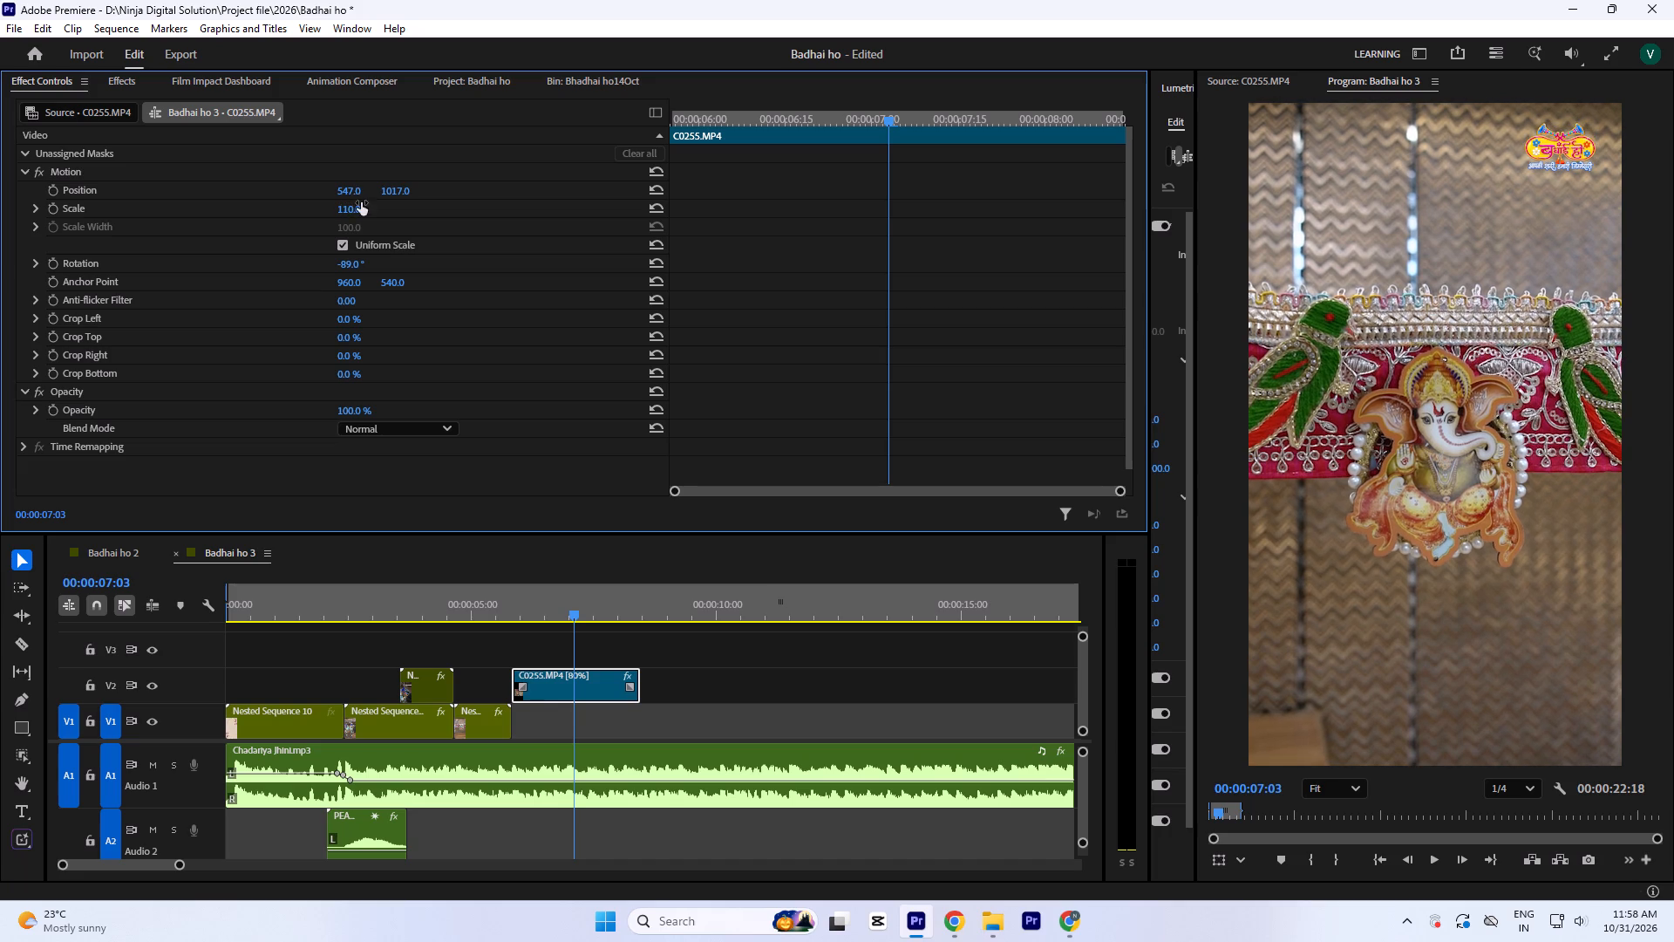
left_click(354, 193)
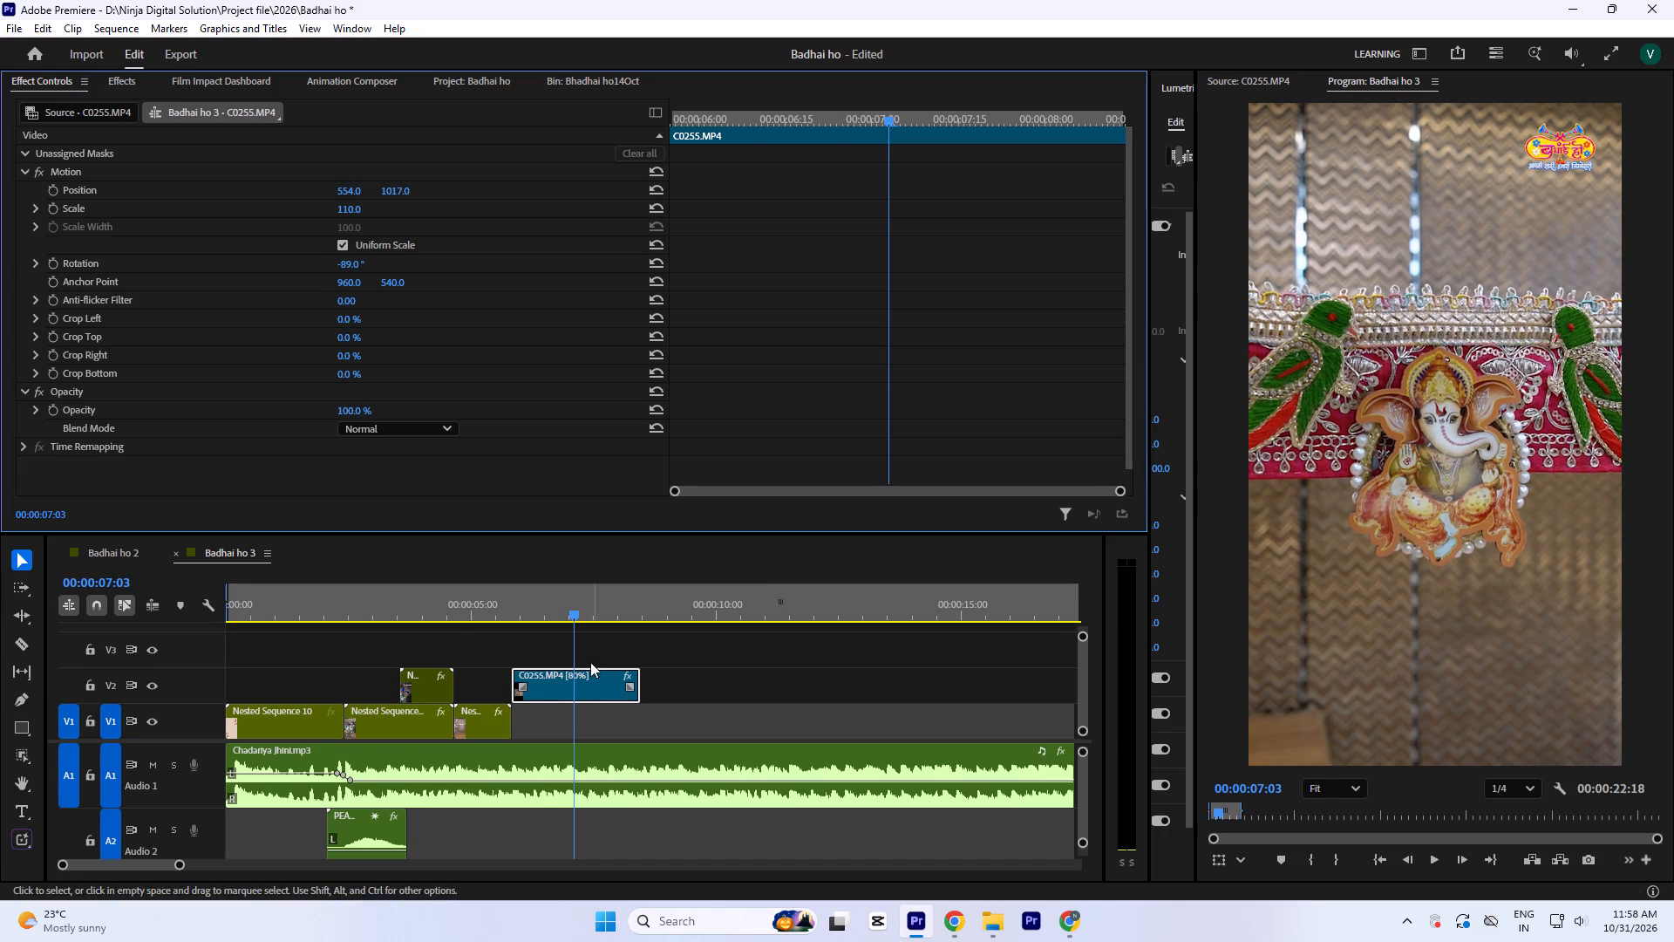
Move C0255.MP4 along V2 to start at about 9.5 seconds, clearing the space after the last nested clip.
left_click_drag(575, 685, 754, 689)
left_click(504, 607)
left_click(563, 664)
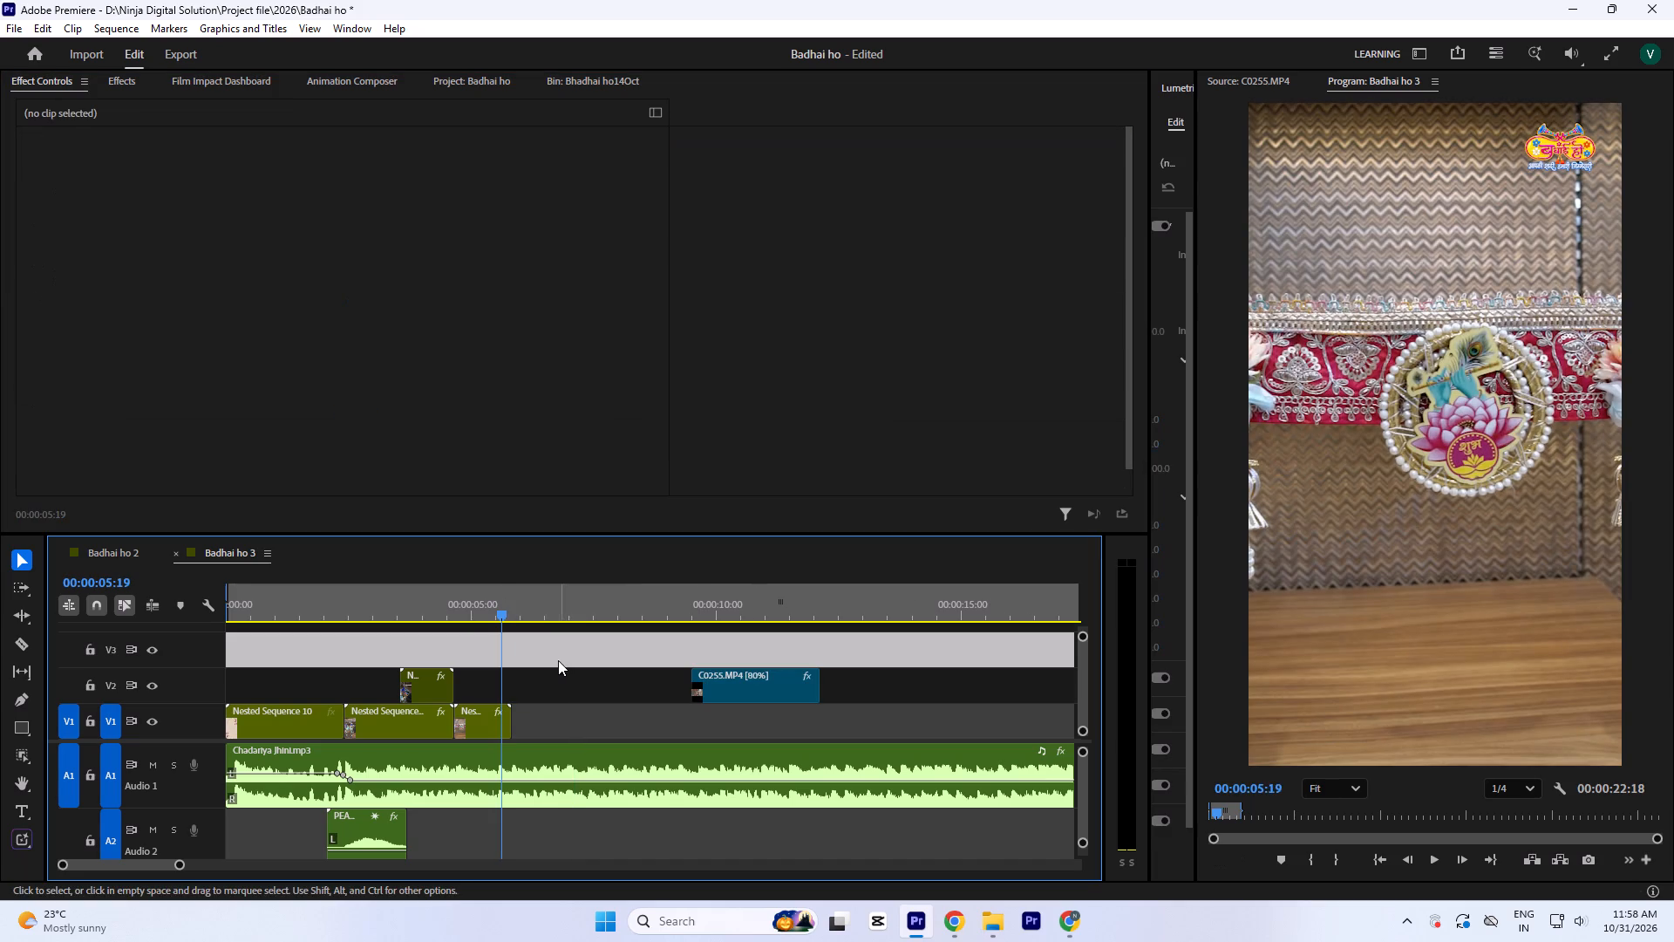
Preview C0253.MP4, C0250.MP4, C0254.MP4 and C0256.MP4 from the footage bin to choose the next shot.
left_click(563, 79)
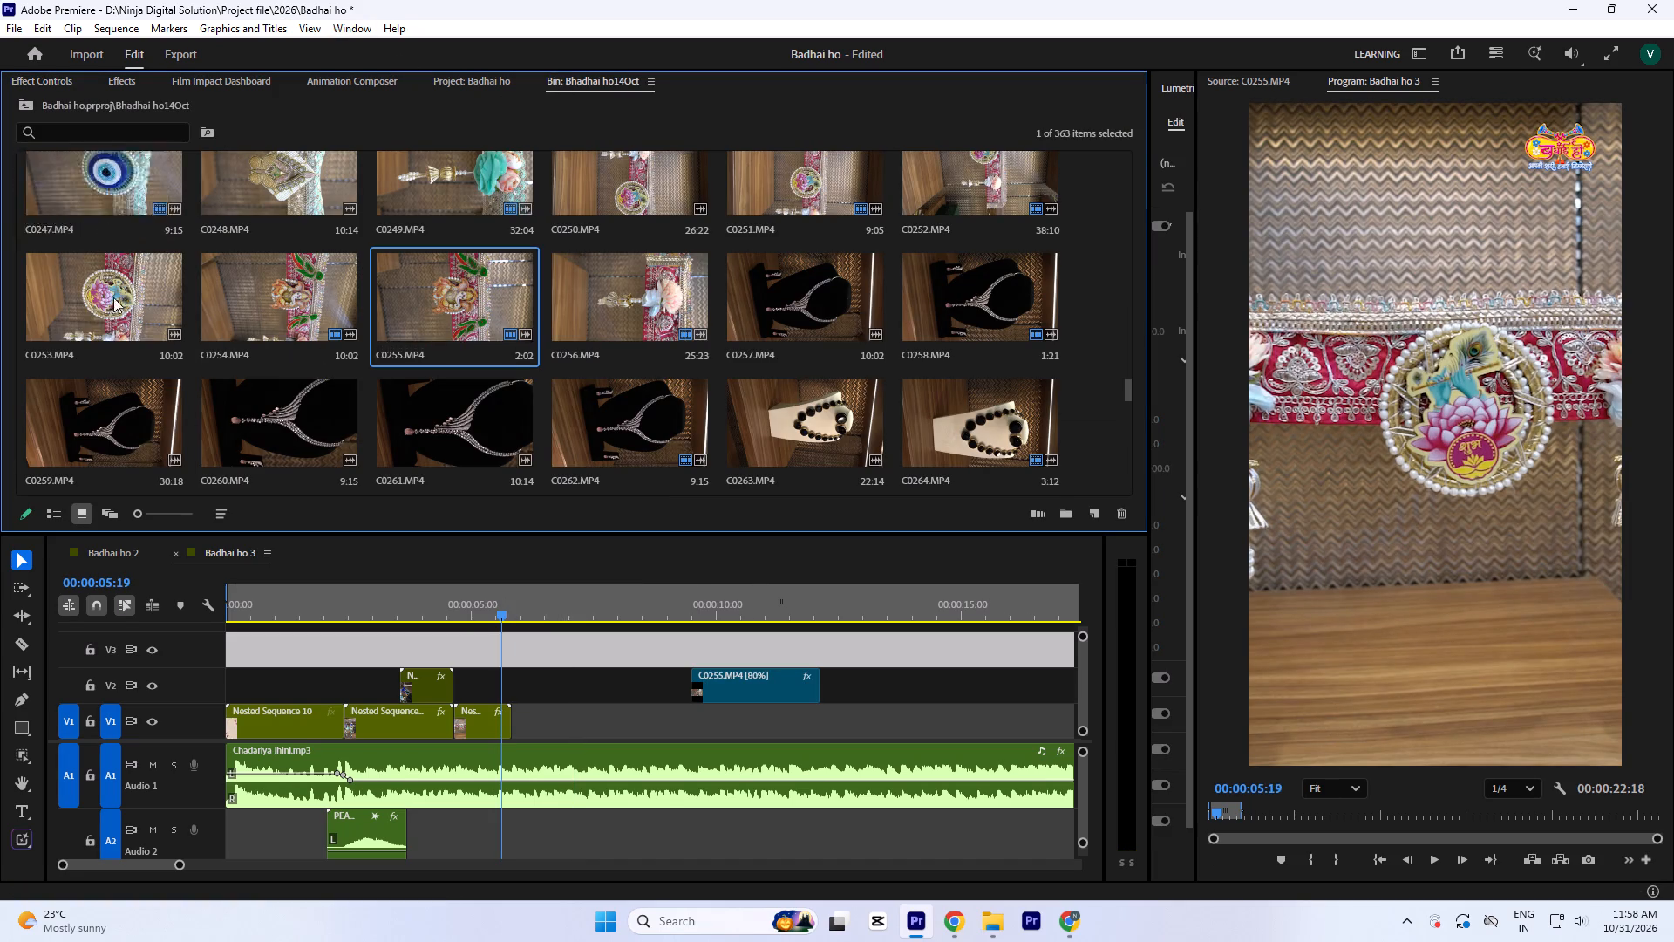
double_click(102, 294)
key("space")
left_click_drag(1386, 818, 1316, 834)
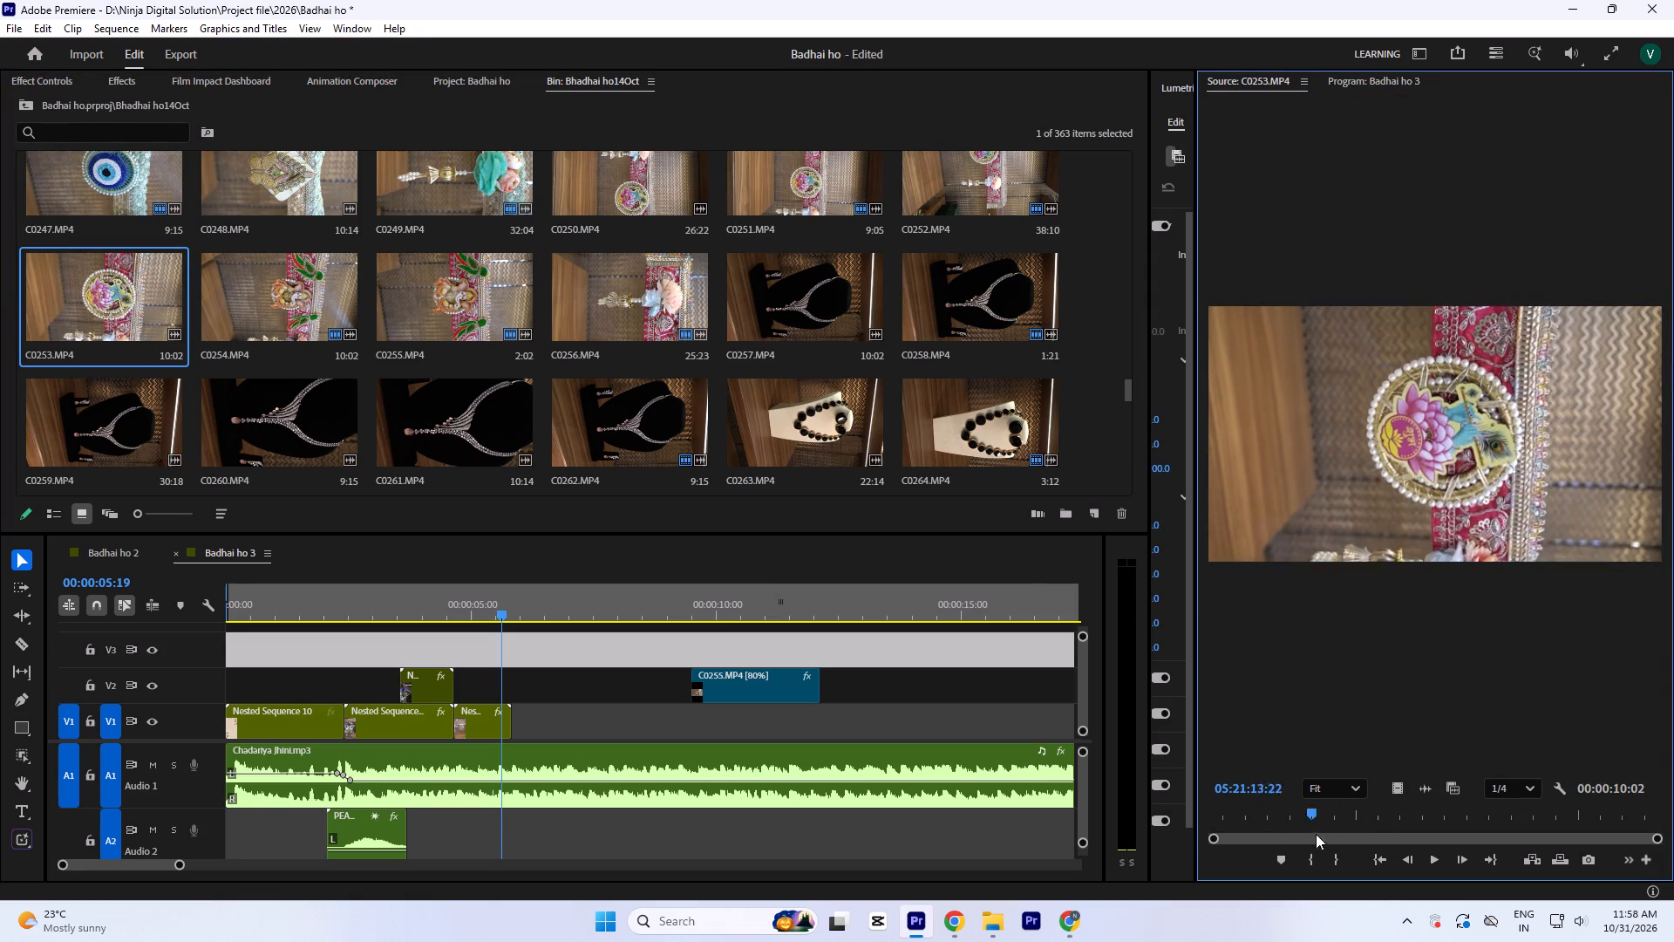
left_click_drag(1316, 834, 1467, 836)
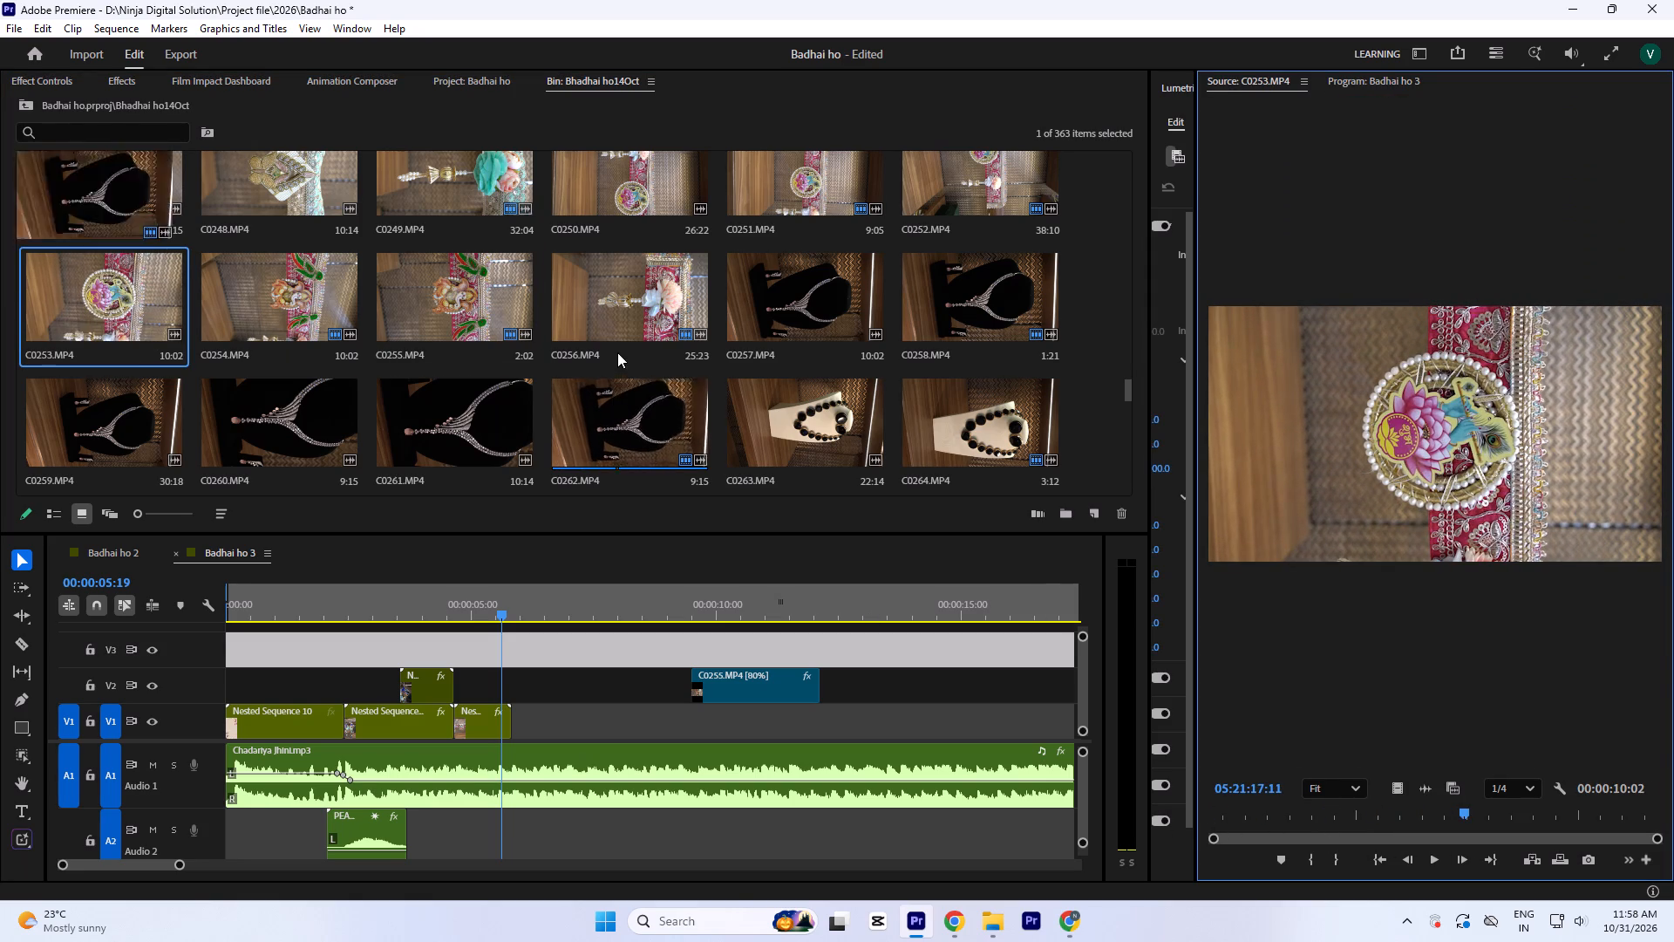
scroll(617, 352, "up", 1)
double_click(629, 300)
key("space")
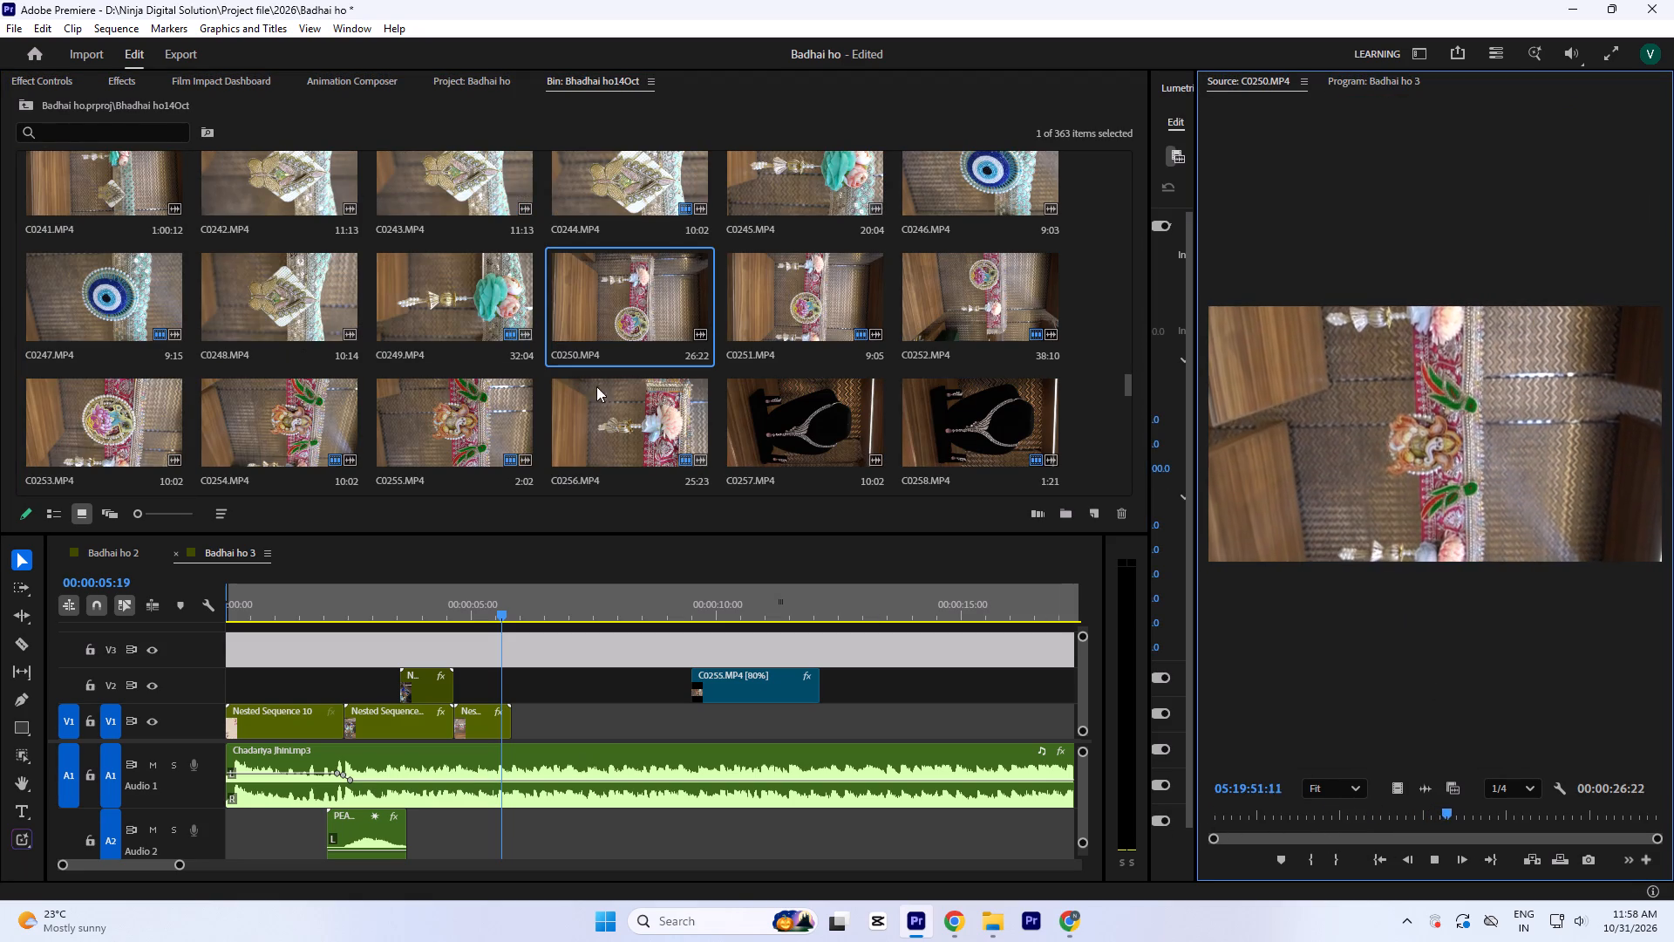
scroll(481, 425, "down", 1)
double_click(258, 291)
key("space")
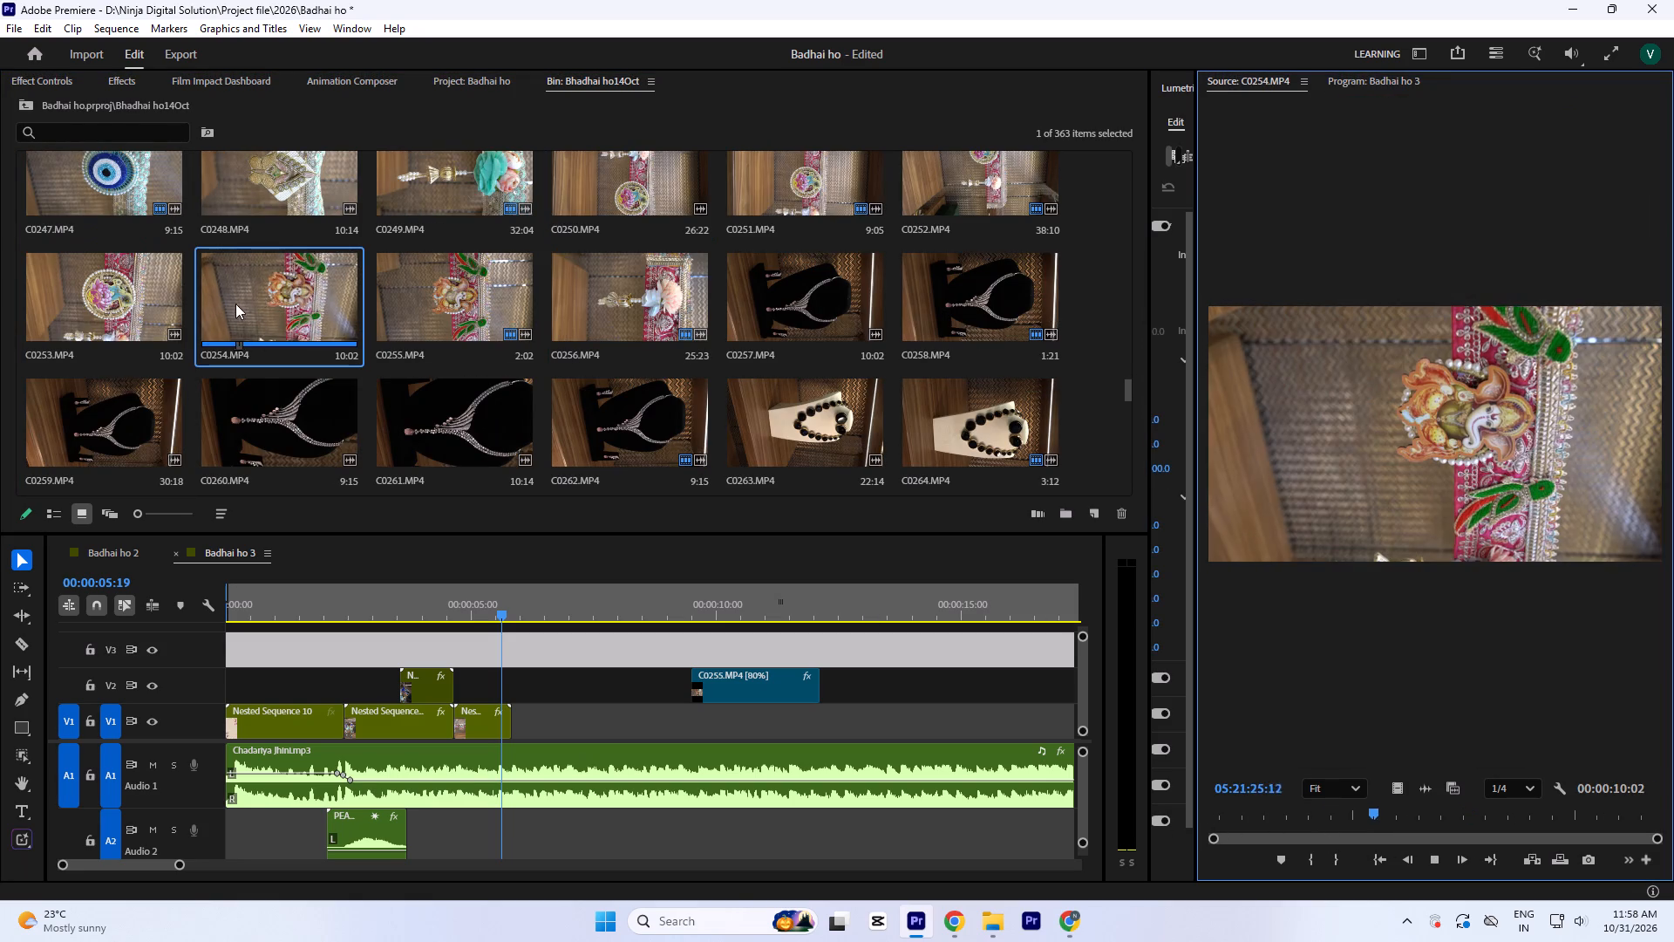
double_click(612, 302)
key("space")
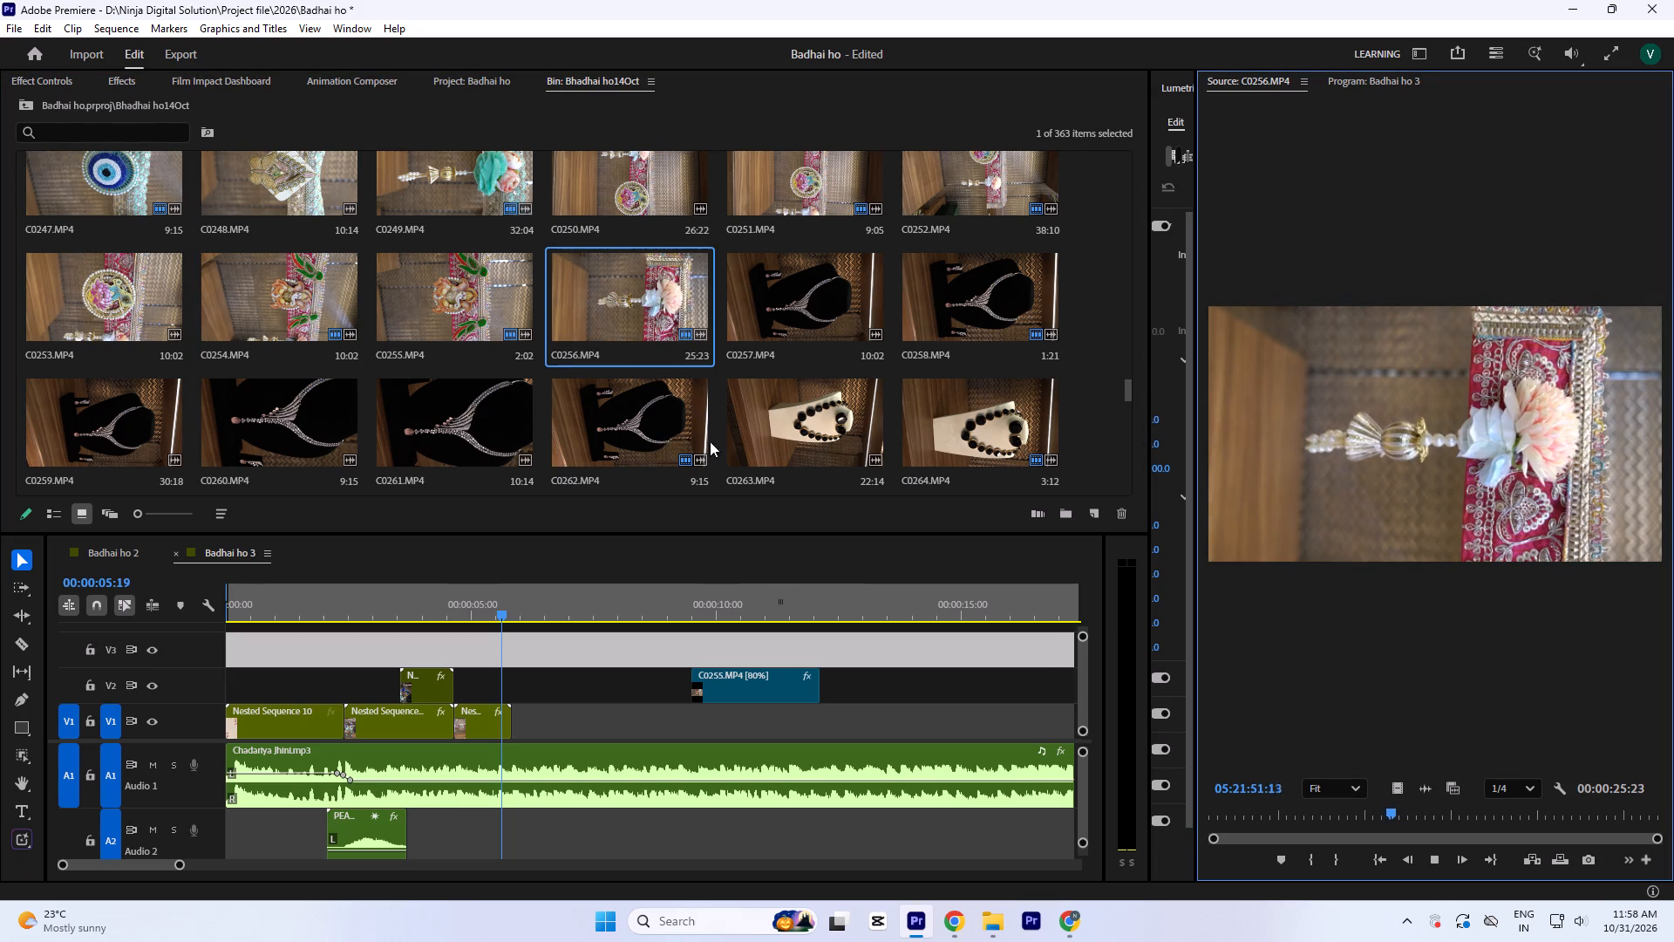
left_click_drag(1415, 809, 1452, 830)
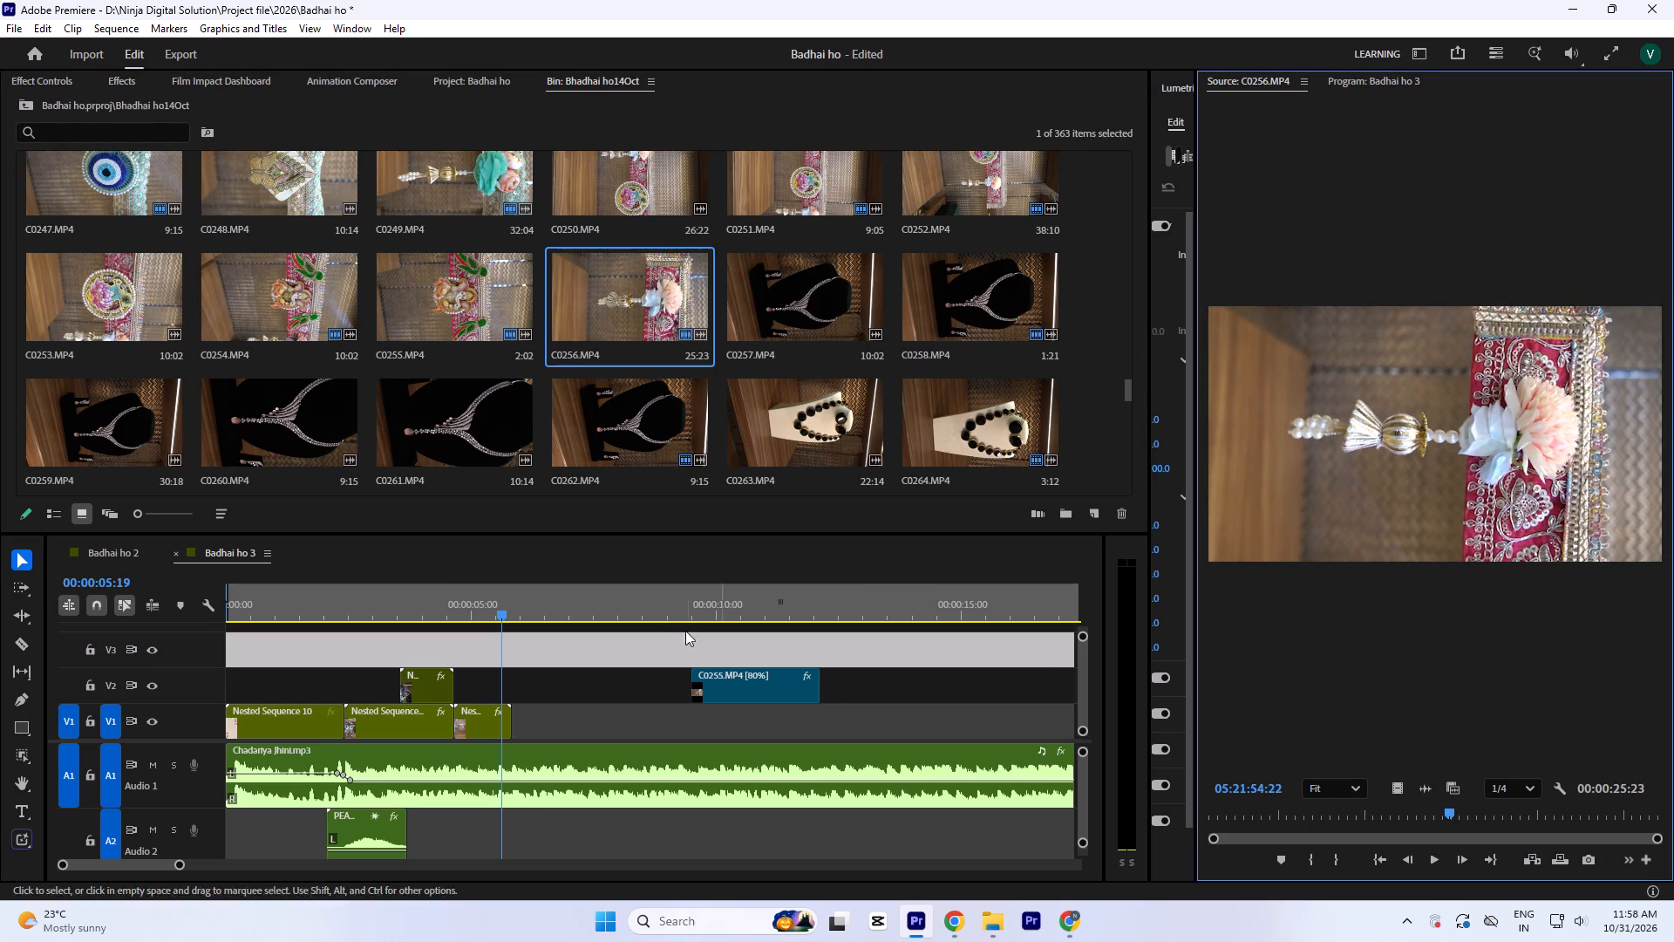
Delete all the leftover source clips on V1 beyond the end of the music, from C0256.MP4 through C0219.MP4.
left_click(646, 605)
key("minus")
key("minus")
key("minus")
key("minus")
left_click_drag(354, 672, 421, 688)
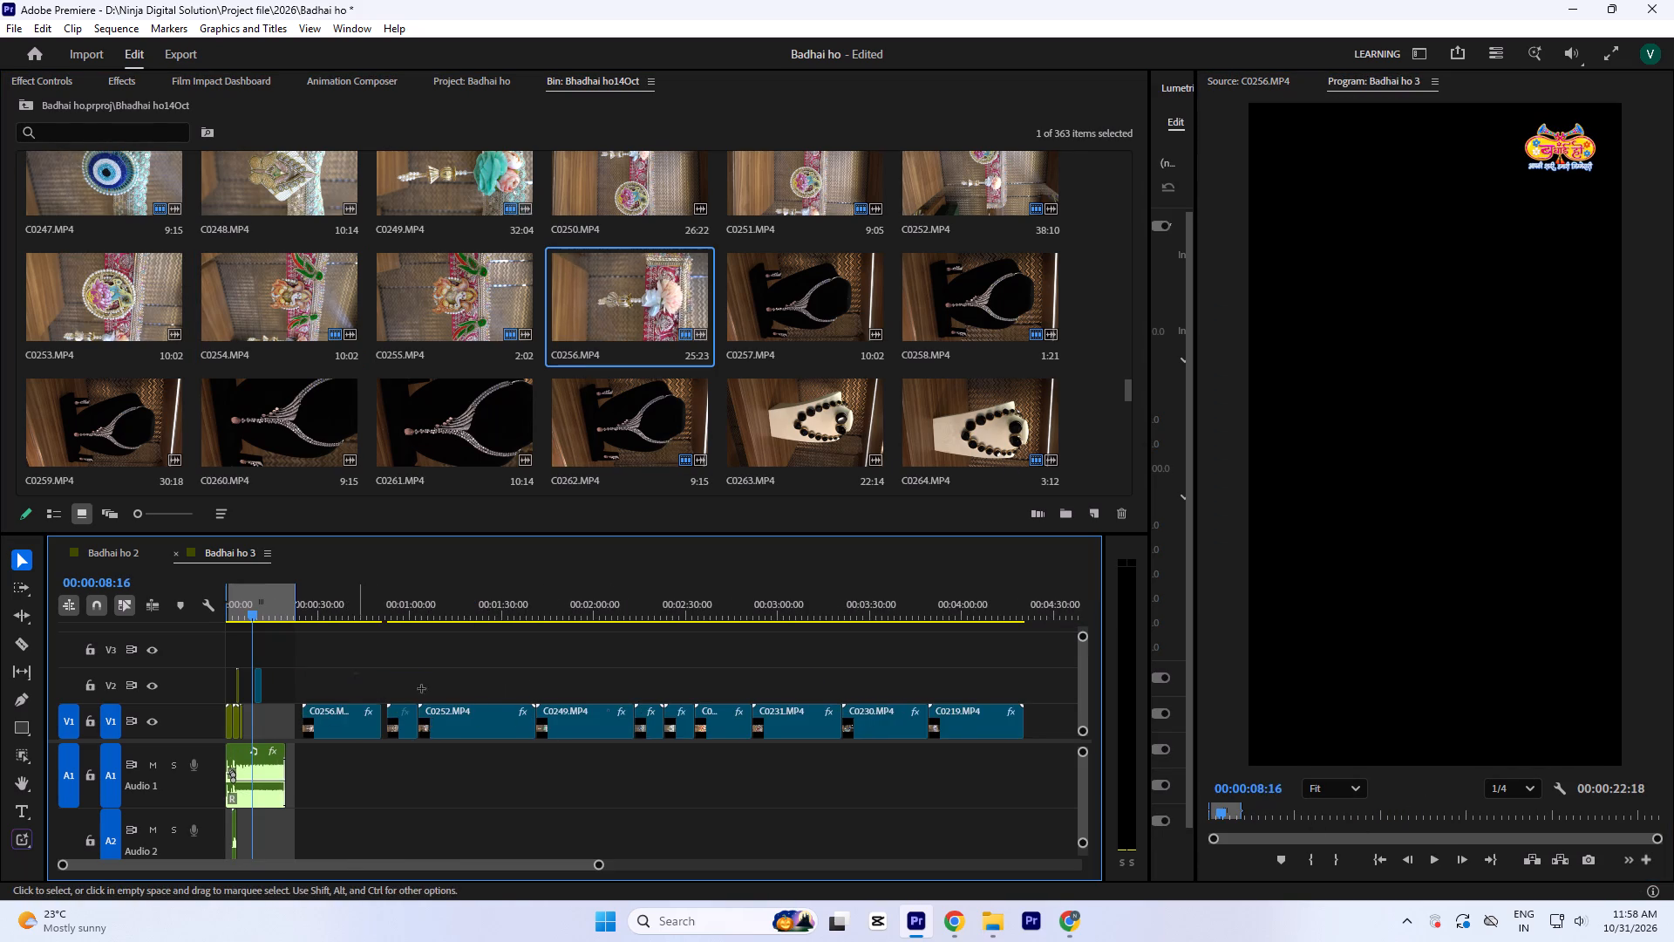
left_click_drag(421, 688, 983, 755)
key("Delete")
Mark a 5:07 range of C0256.MP4 and place it on V3, starting where the last nested clip on V1 ends.
left_click(255, 601)
key("equal")
key("equal")
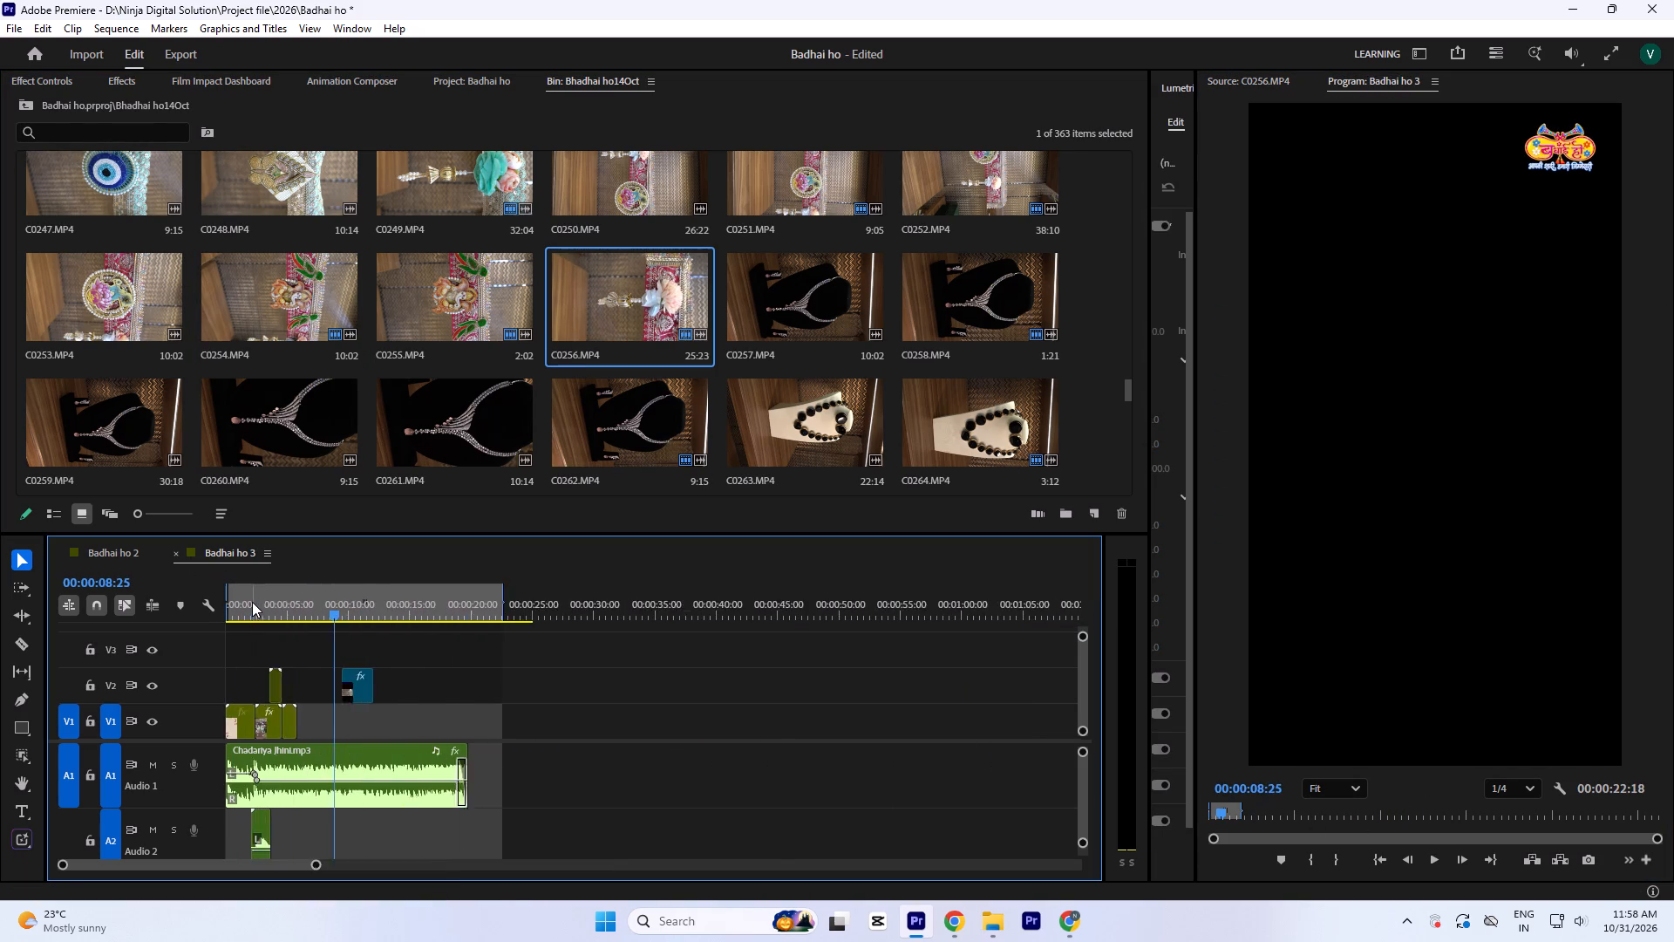
key("equal")
double_click(616, 291)
left_click_drag(1402, 817, 1235, 824)
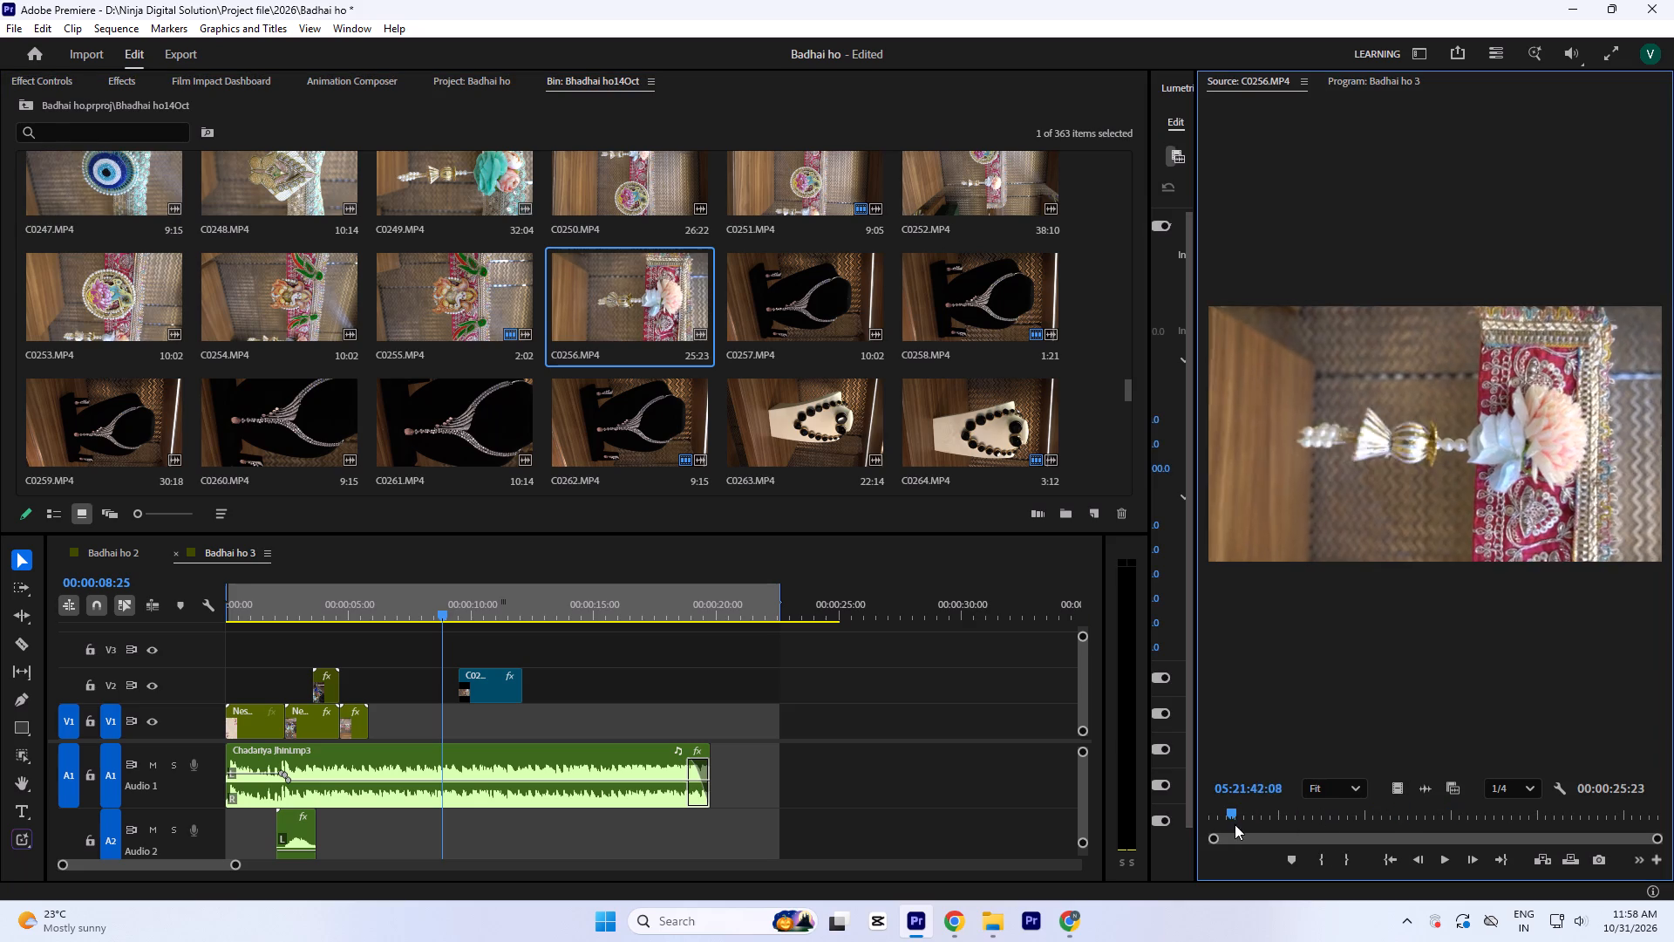
left_click_drag(1235, 824, 1332, 868)
key("i")
key("o")
left_click_drag(1399, 786, 389, 646)
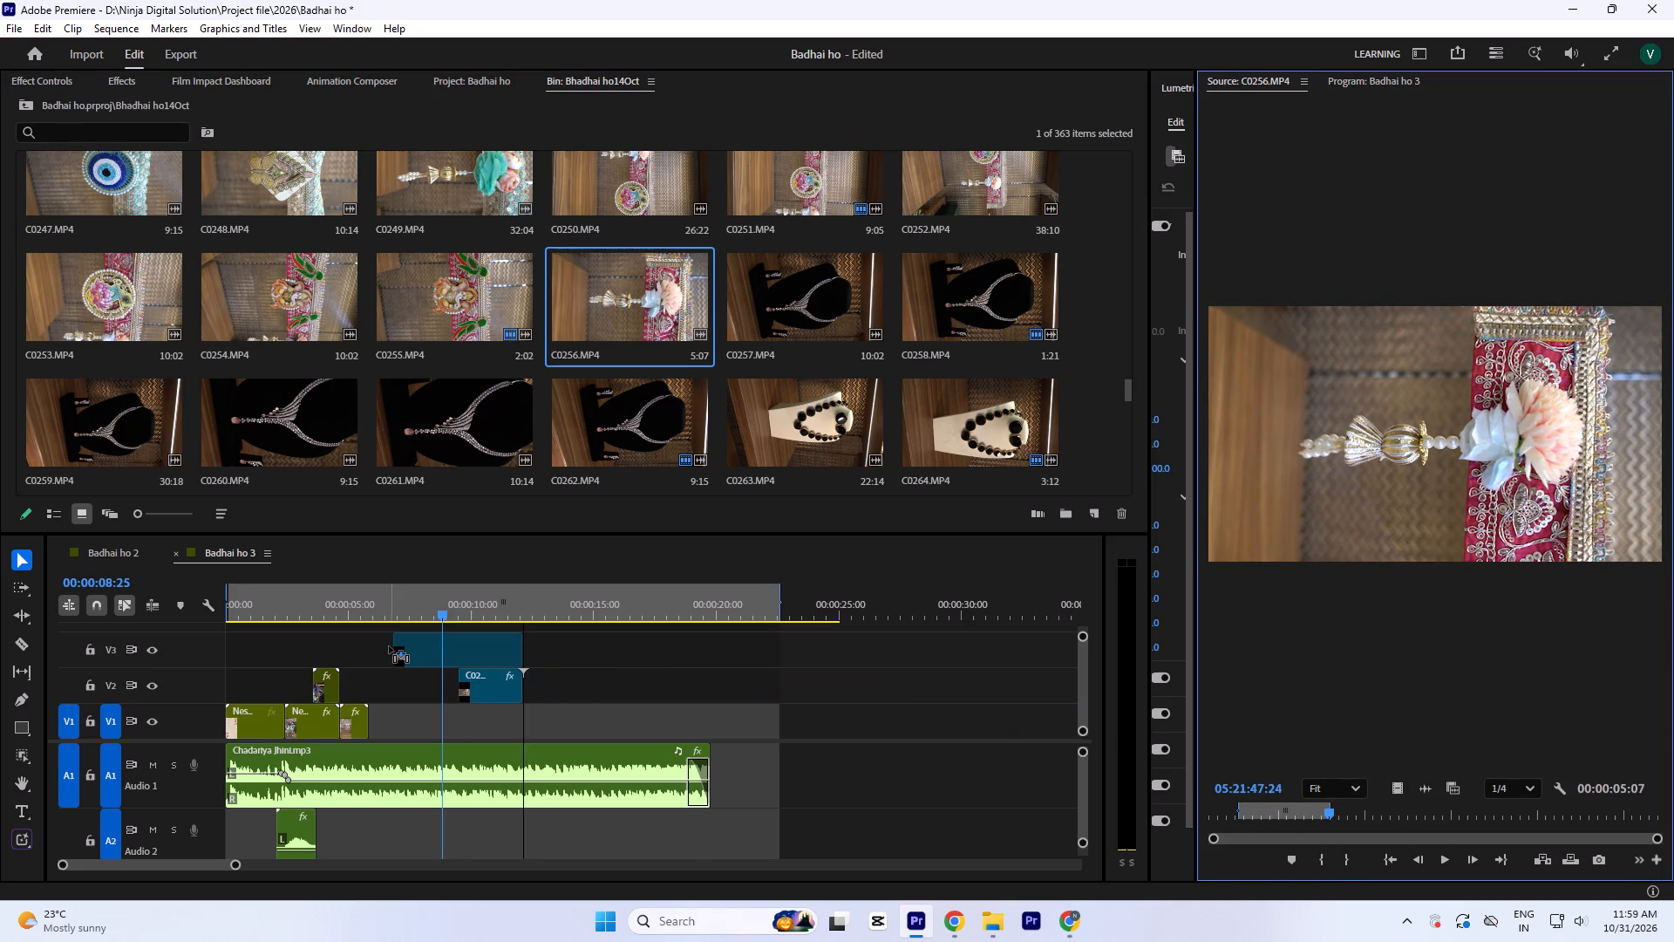
left_click_drag(389, 646, 388, 646)
key("equal")
left_click_drag(598, 662, 555, 664)
Paste the copied clip attributes onto C0256.MP4 so it stands upright in the vertical frame.
left_click(536, 606)
right_click(589, 656)
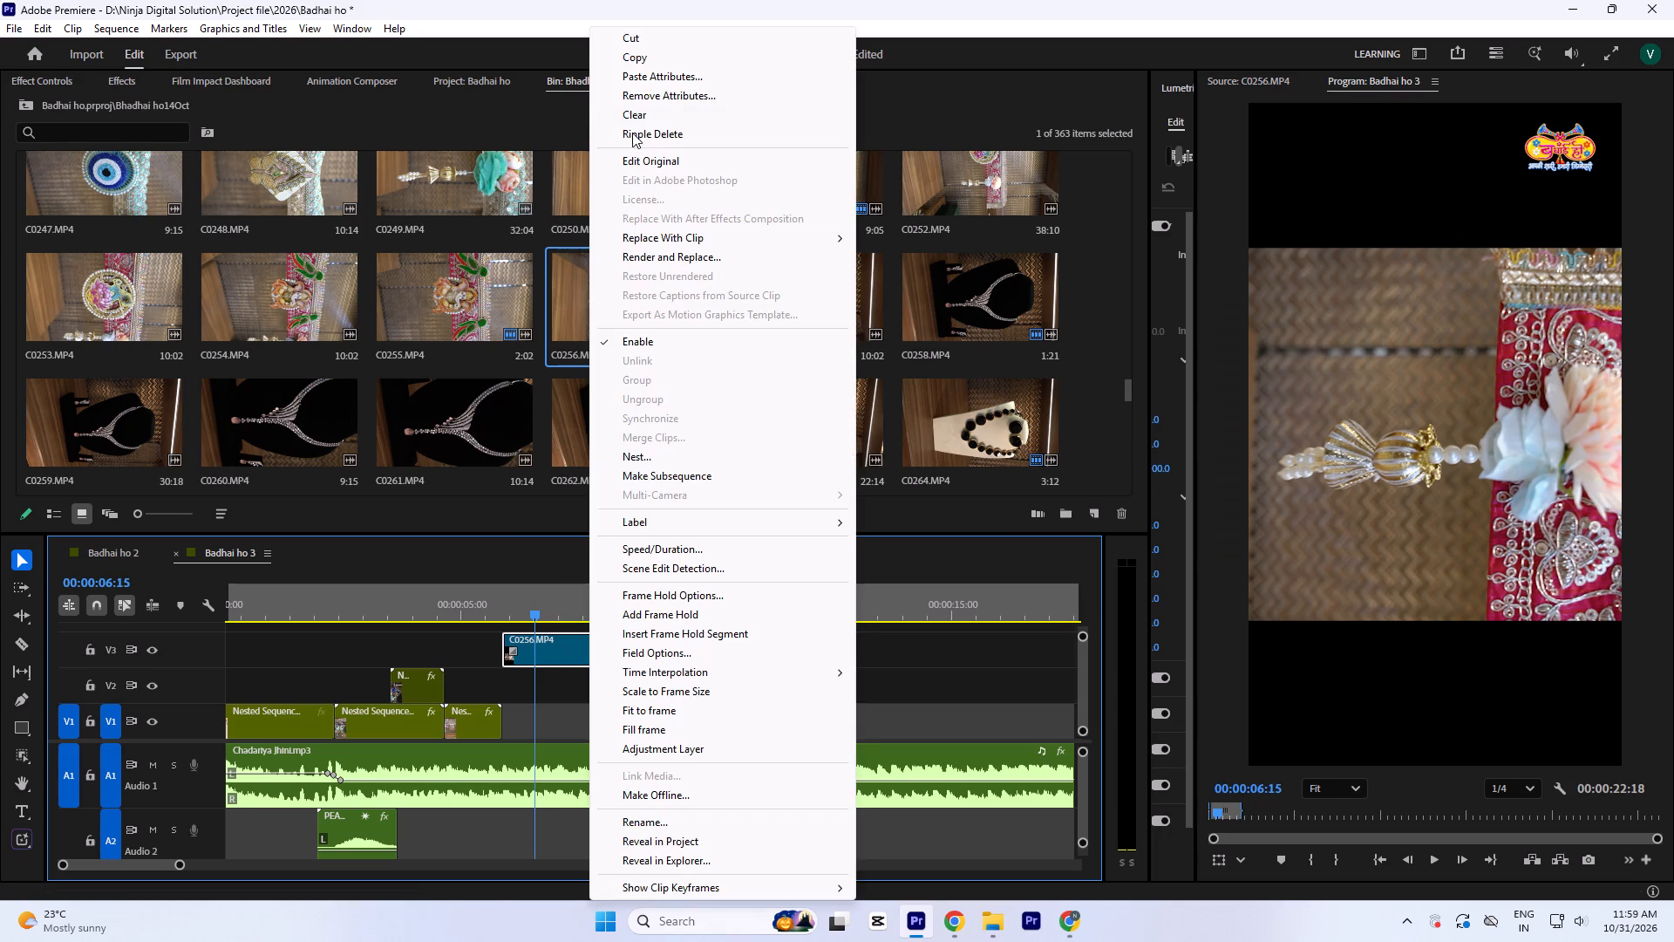
left_click(689, 79)
key("Return")
Play the transition from the nested C0251.MP4 clip into C0256.MP4 several times to judge its movement and timing.
left_click(518, 597)
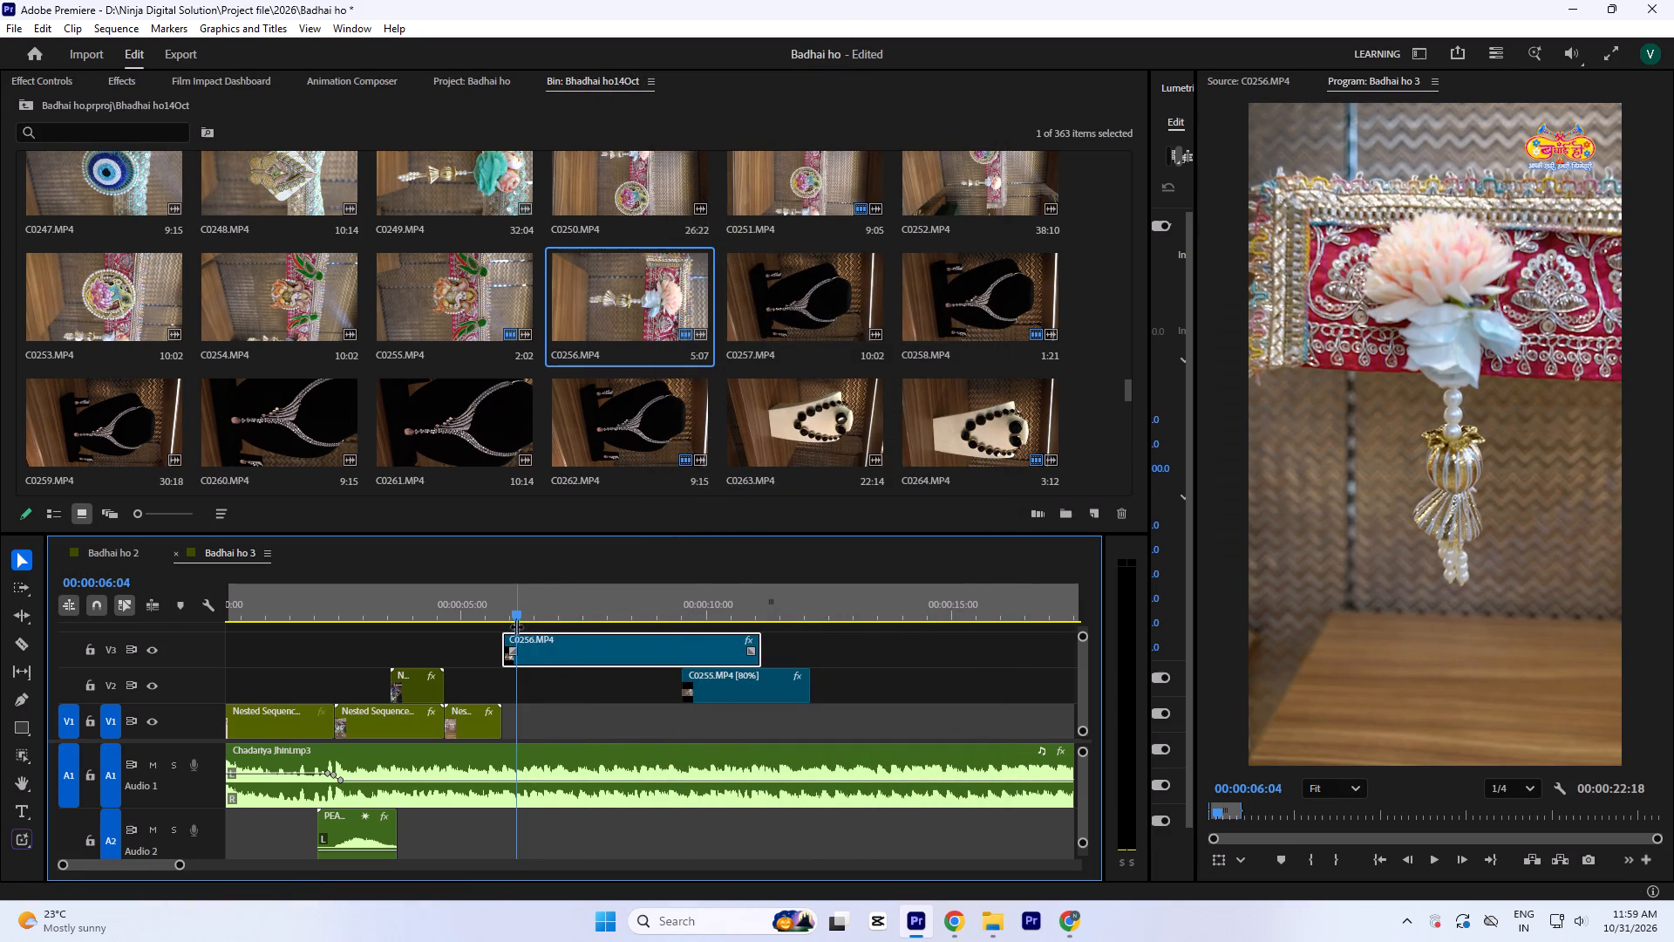
left_click(534, 607)
key("equal")
key("equal")
left_click(364, 601)
key("space")
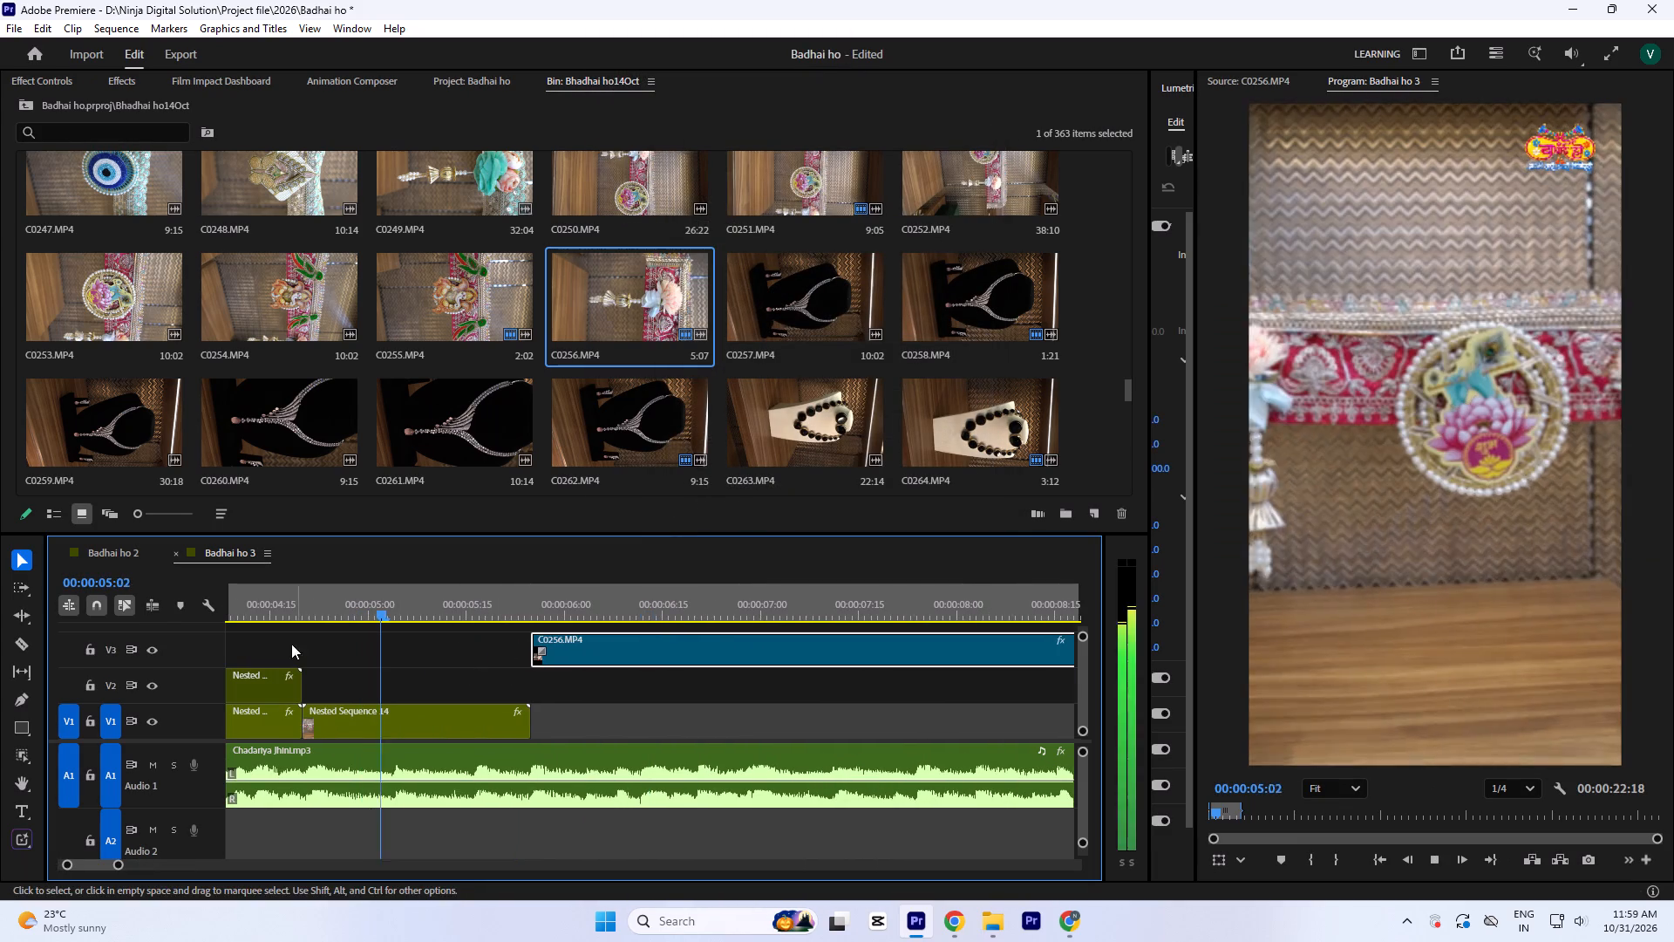
key("space")
key("space")
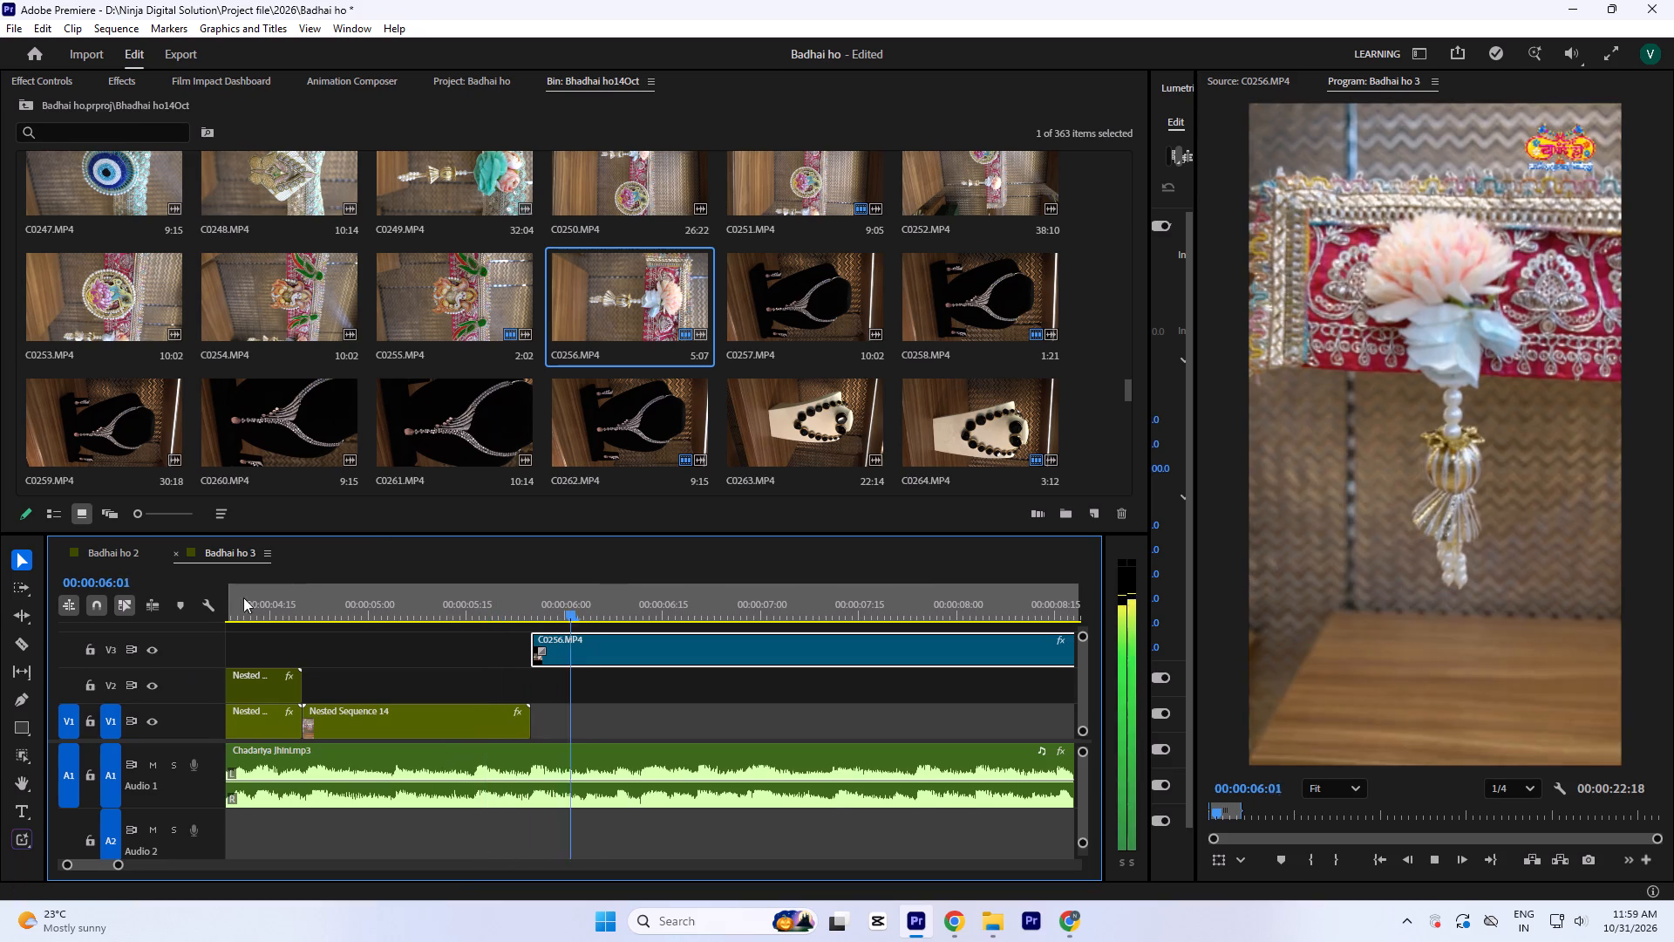
key("space")
key("minus")
left_click(477, 595)
key("space")
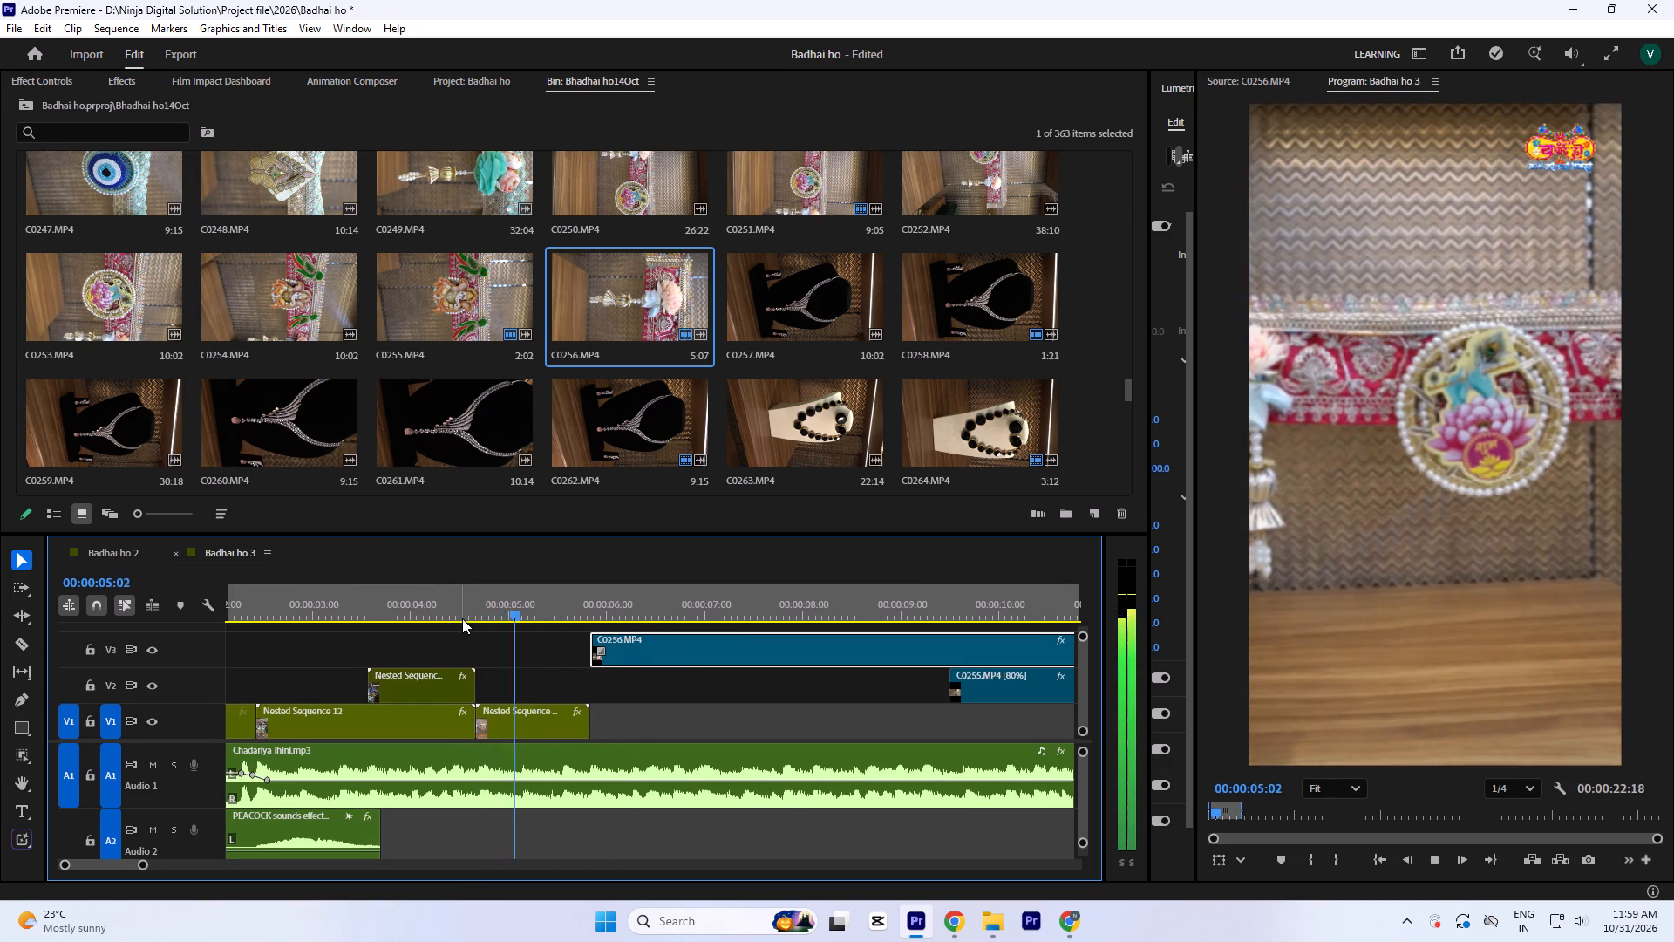
key("space")
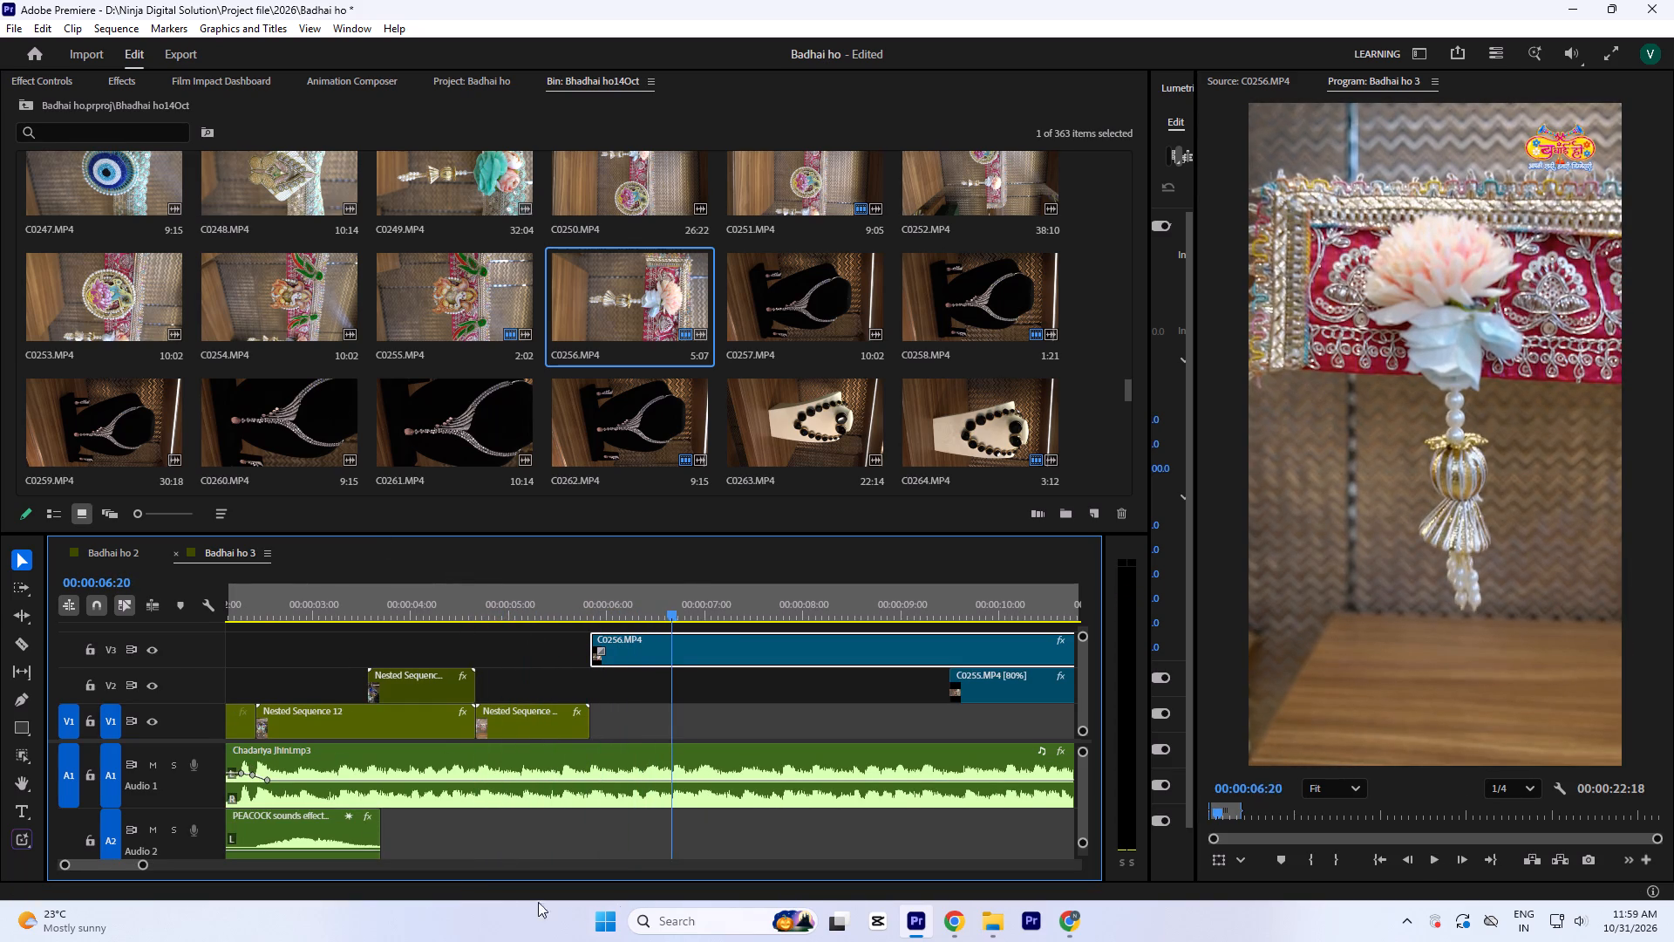
key("space")
key("space")
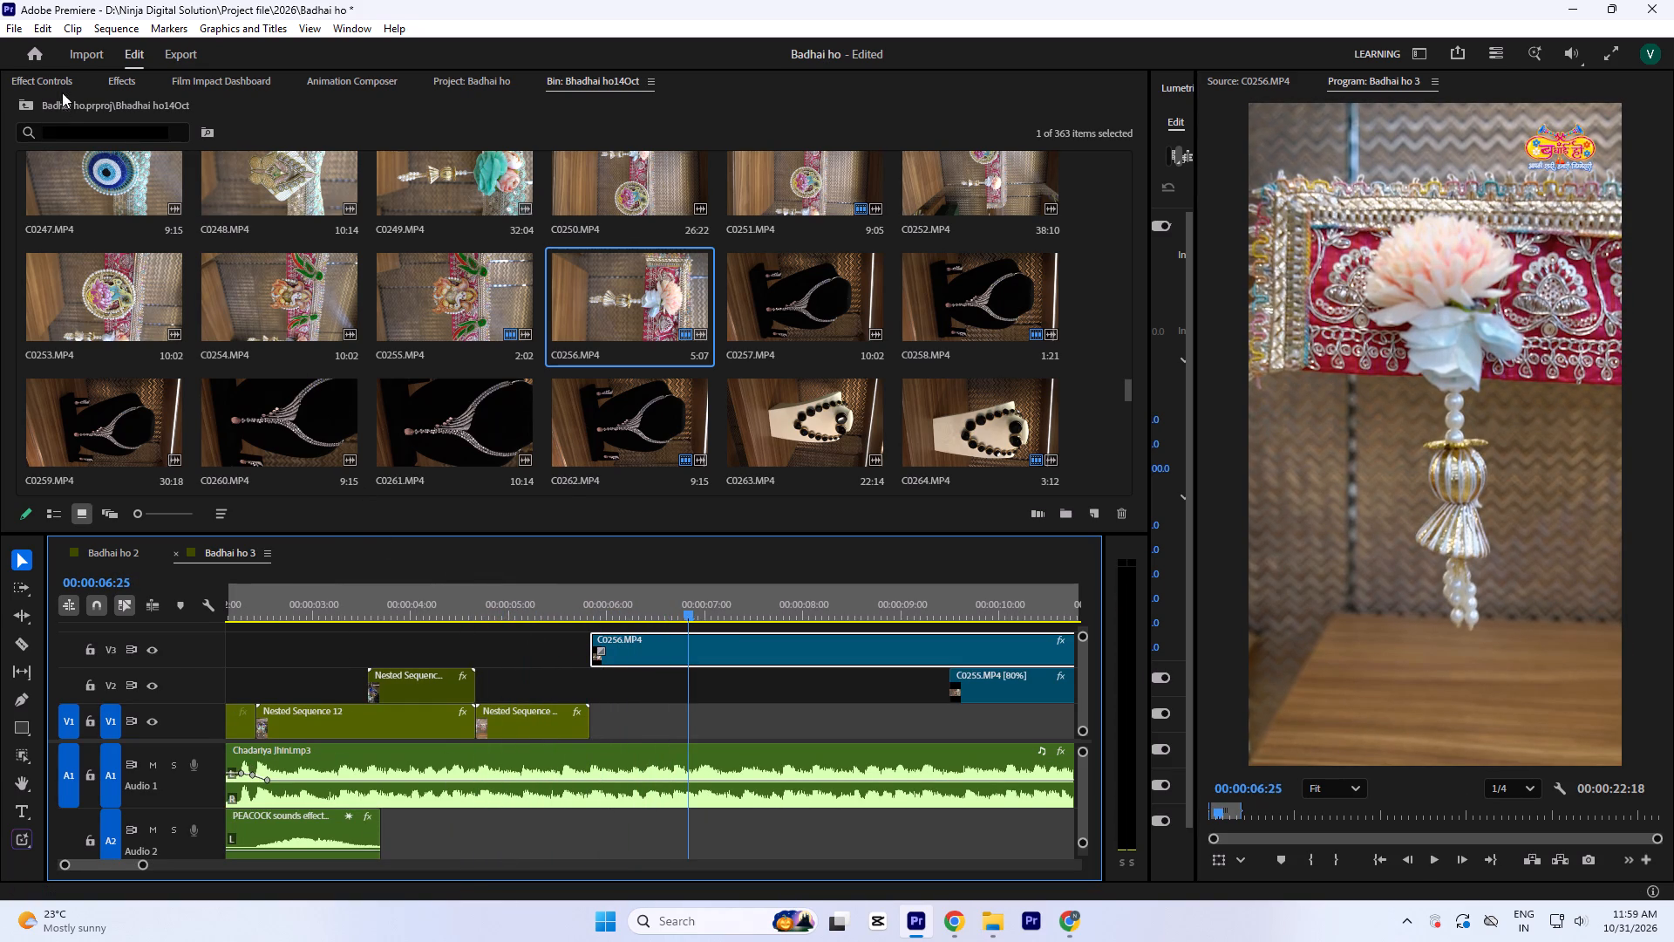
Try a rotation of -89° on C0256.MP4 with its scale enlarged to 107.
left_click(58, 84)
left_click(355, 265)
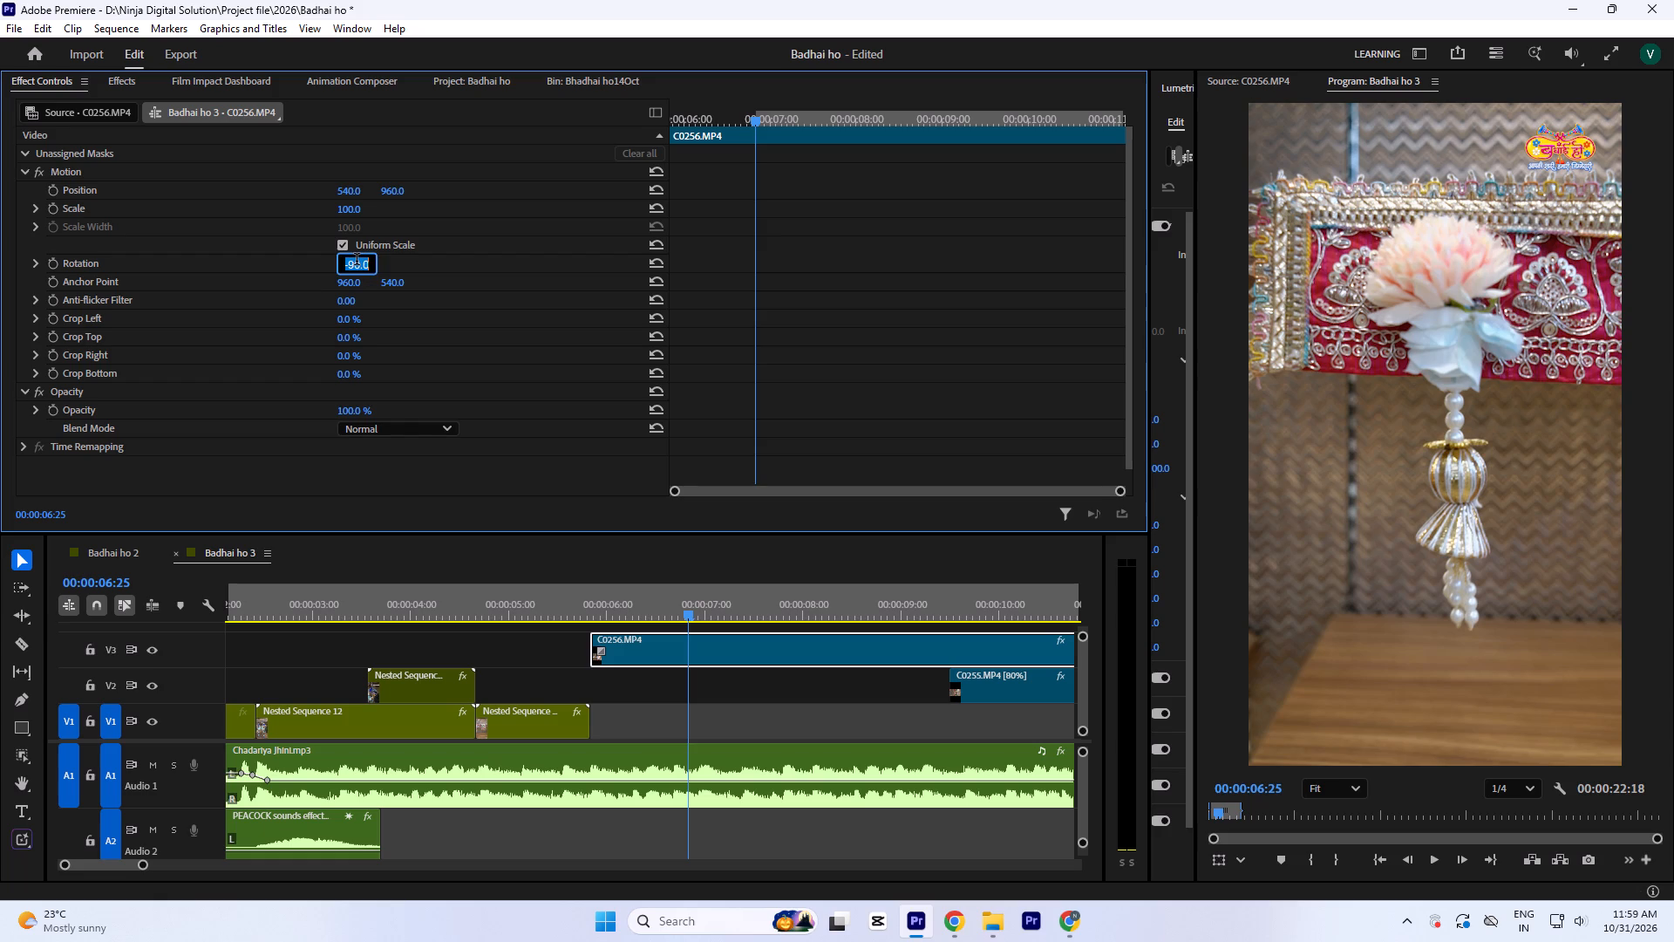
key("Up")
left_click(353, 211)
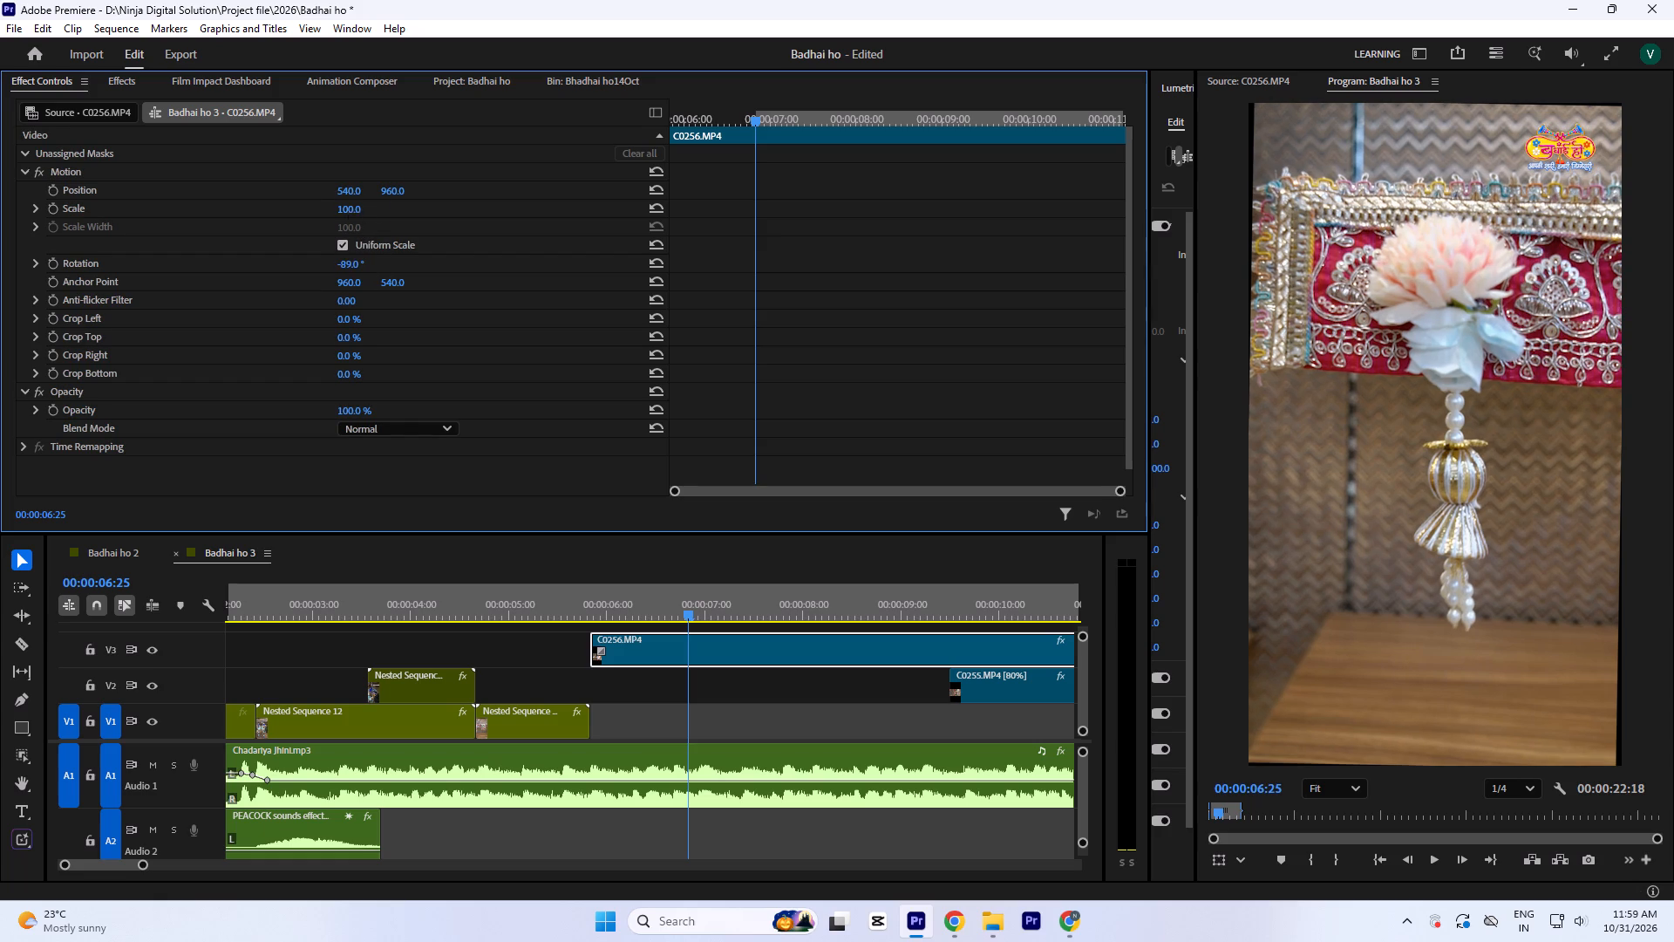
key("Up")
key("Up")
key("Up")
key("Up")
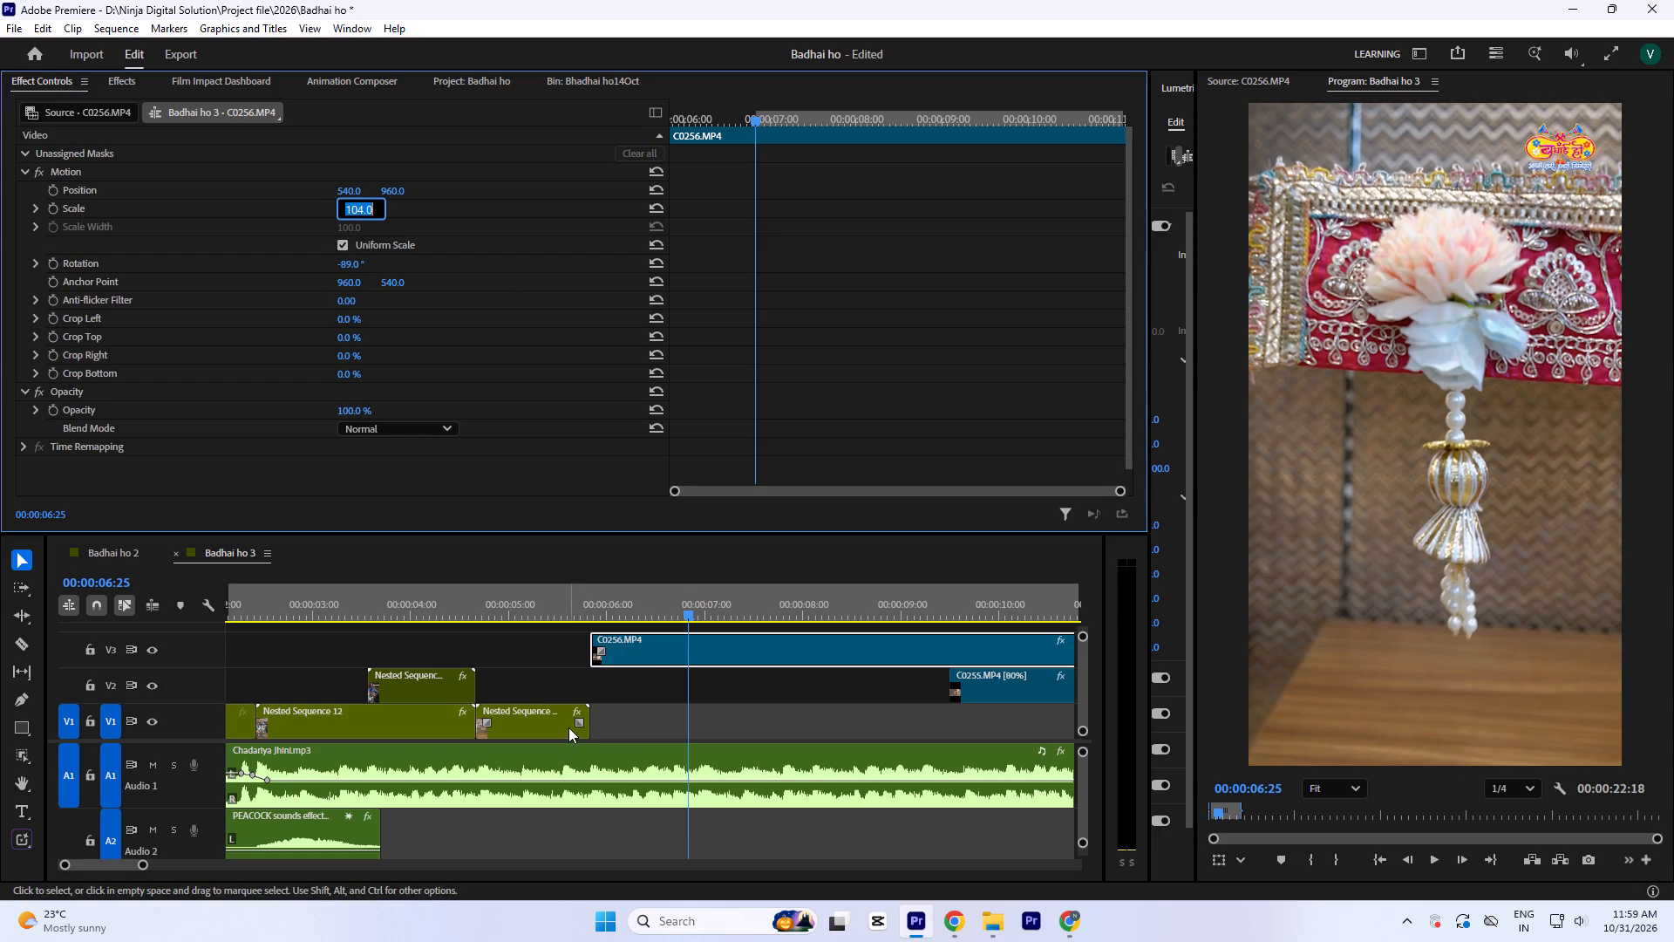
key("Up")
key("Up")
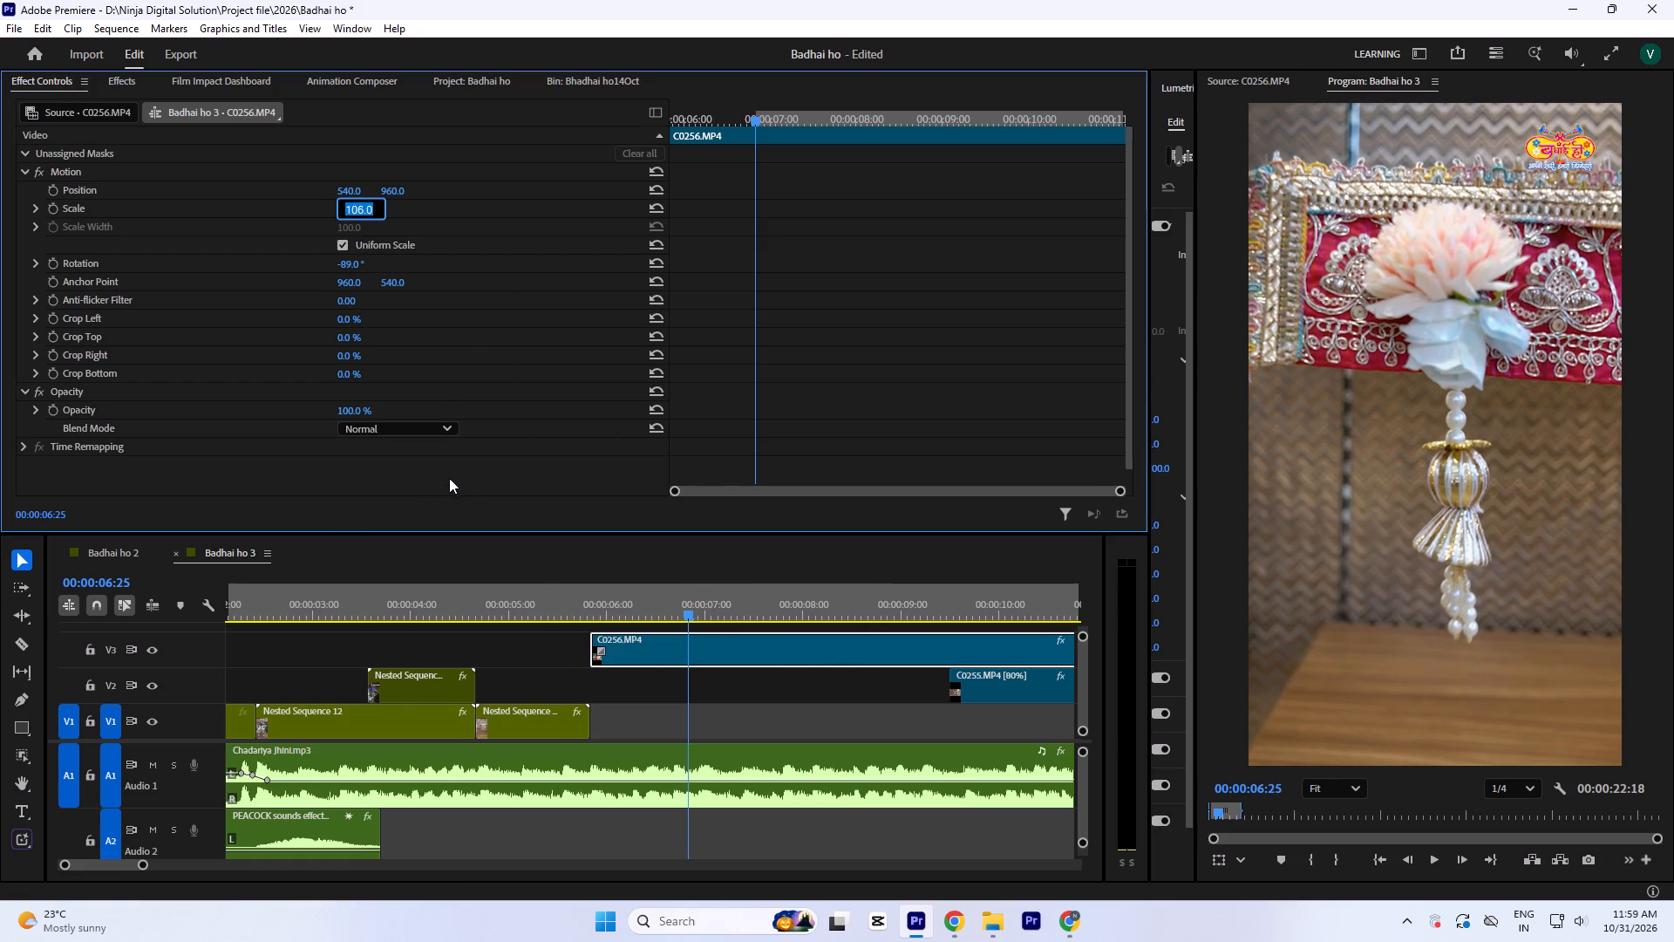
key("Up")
Straighten C0256.MP4 with a rotation of -92° and enlarge its scale to 109.
left_click(352, 265)
key("Down")
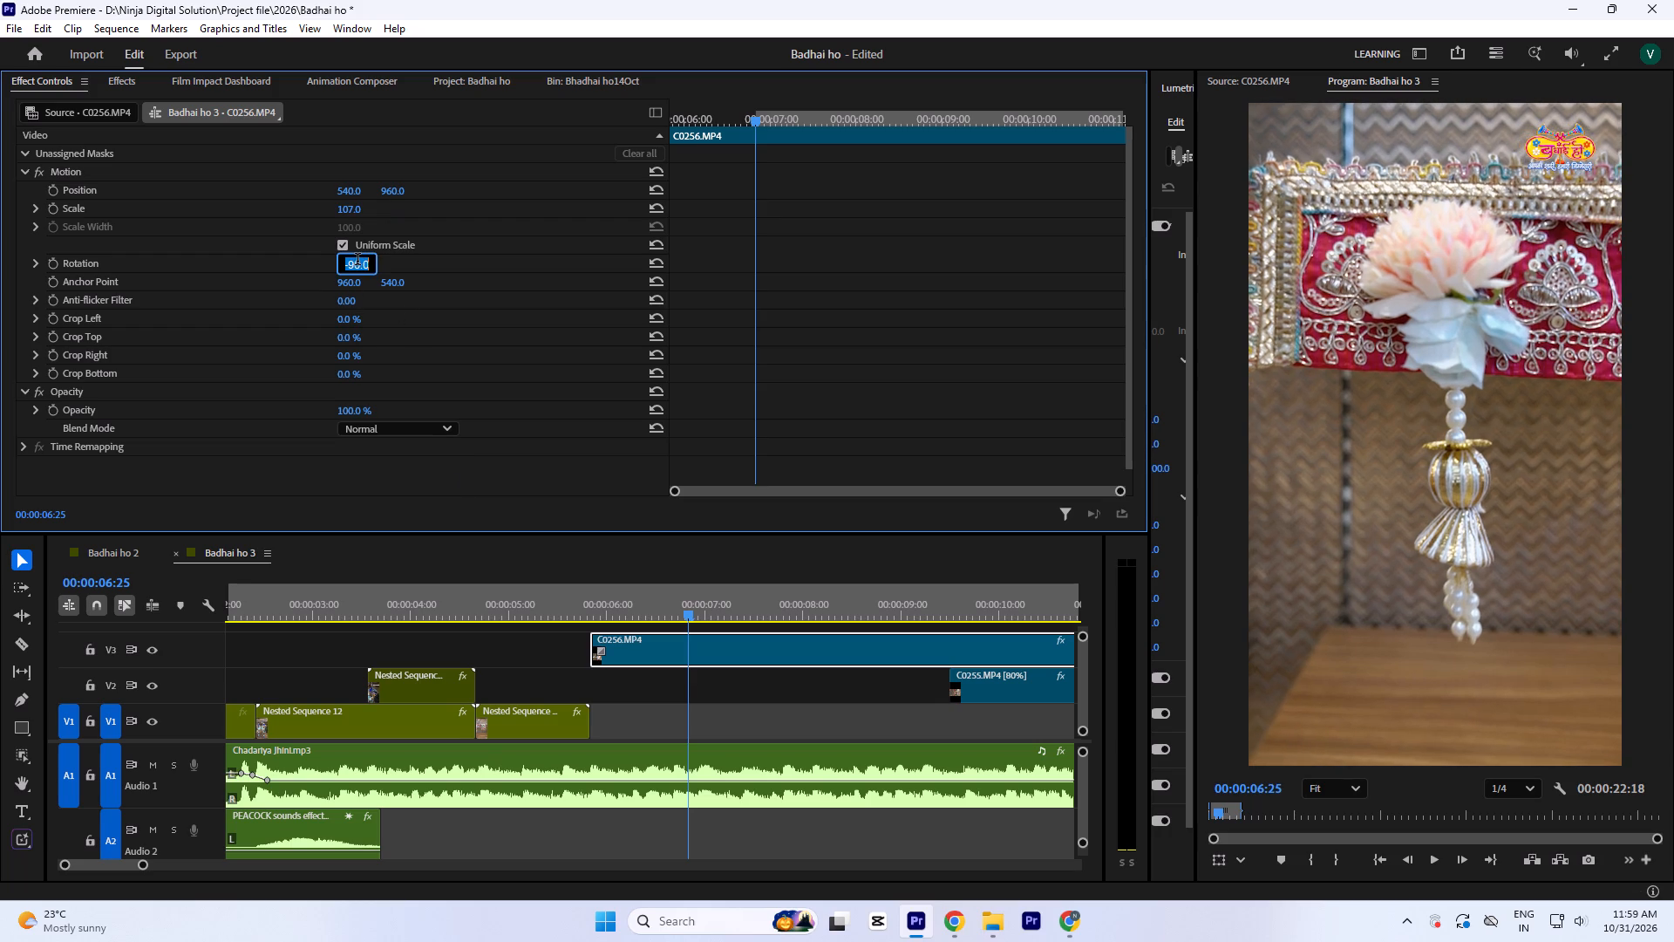
key("Down")
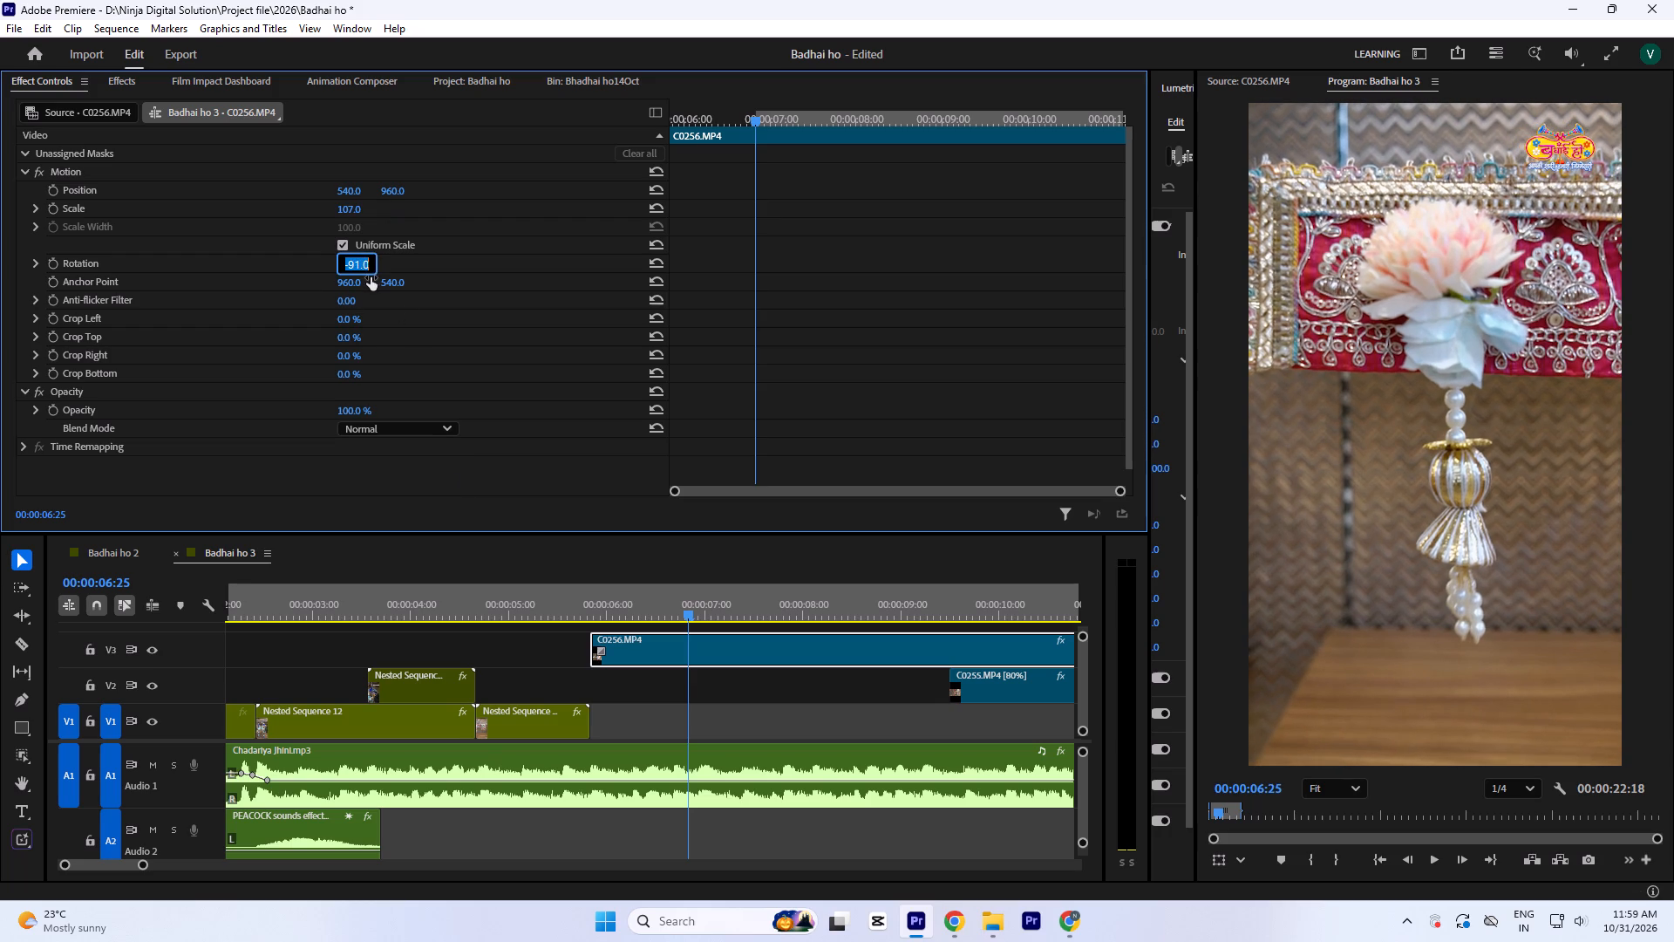
key("Down")
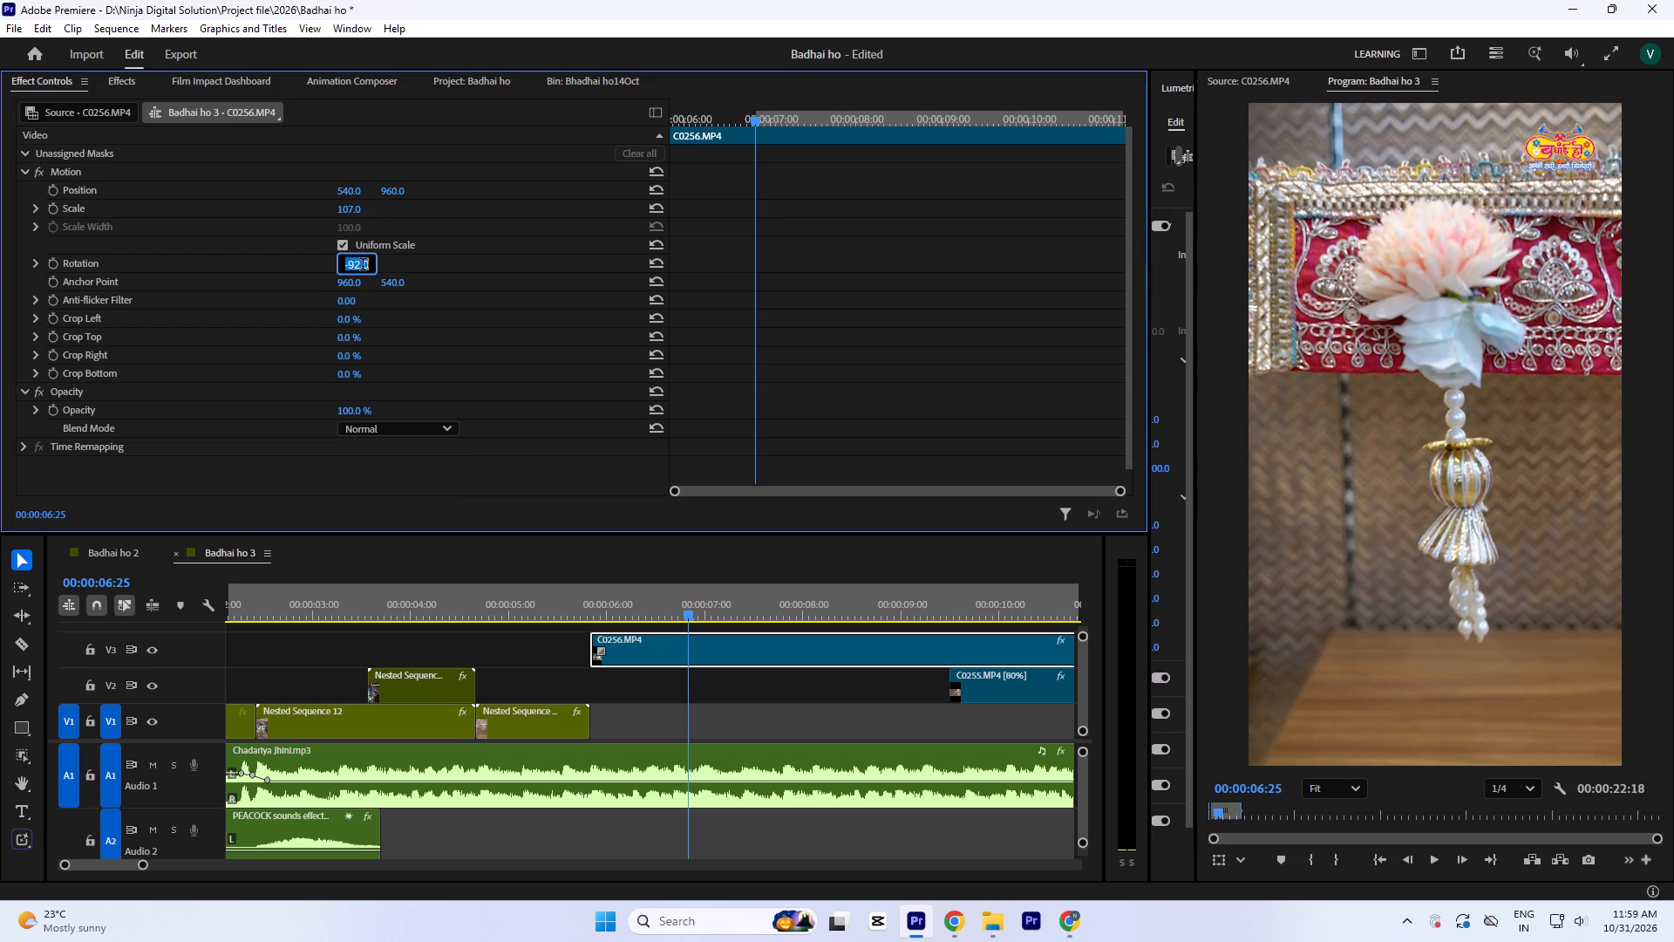
left_click(350, 209)
key("Up")
key("Up")
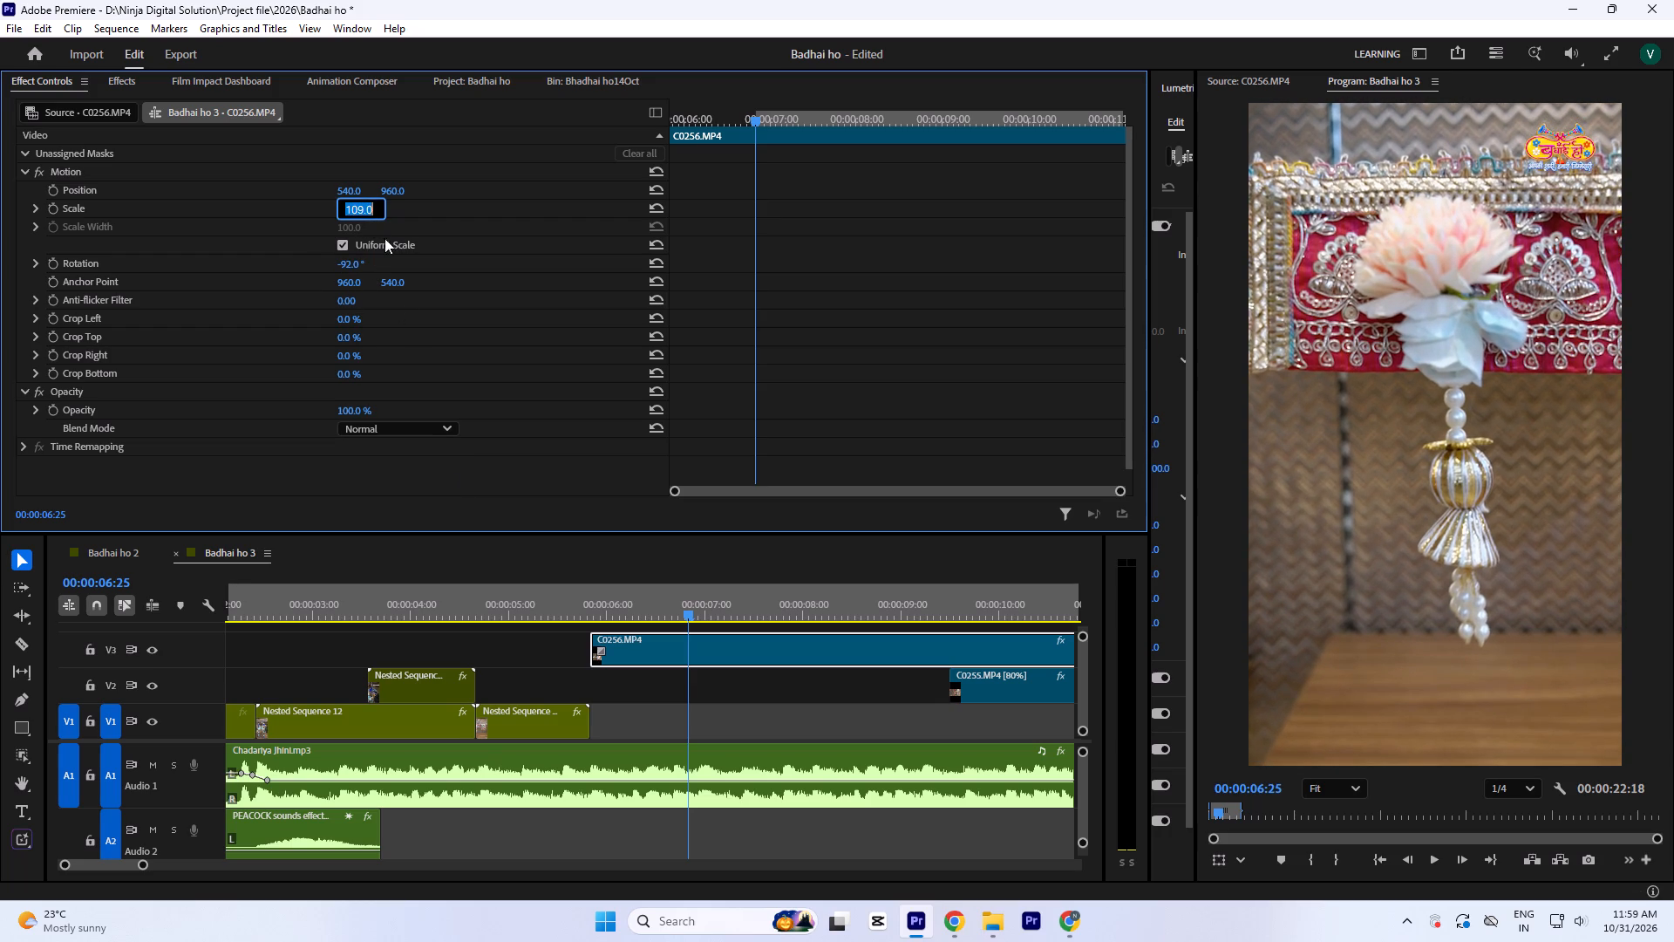
Shift C0256.MP4 to horizontal position 527, enlarge its scale to 110, and save the project.
left_click(786, 346)
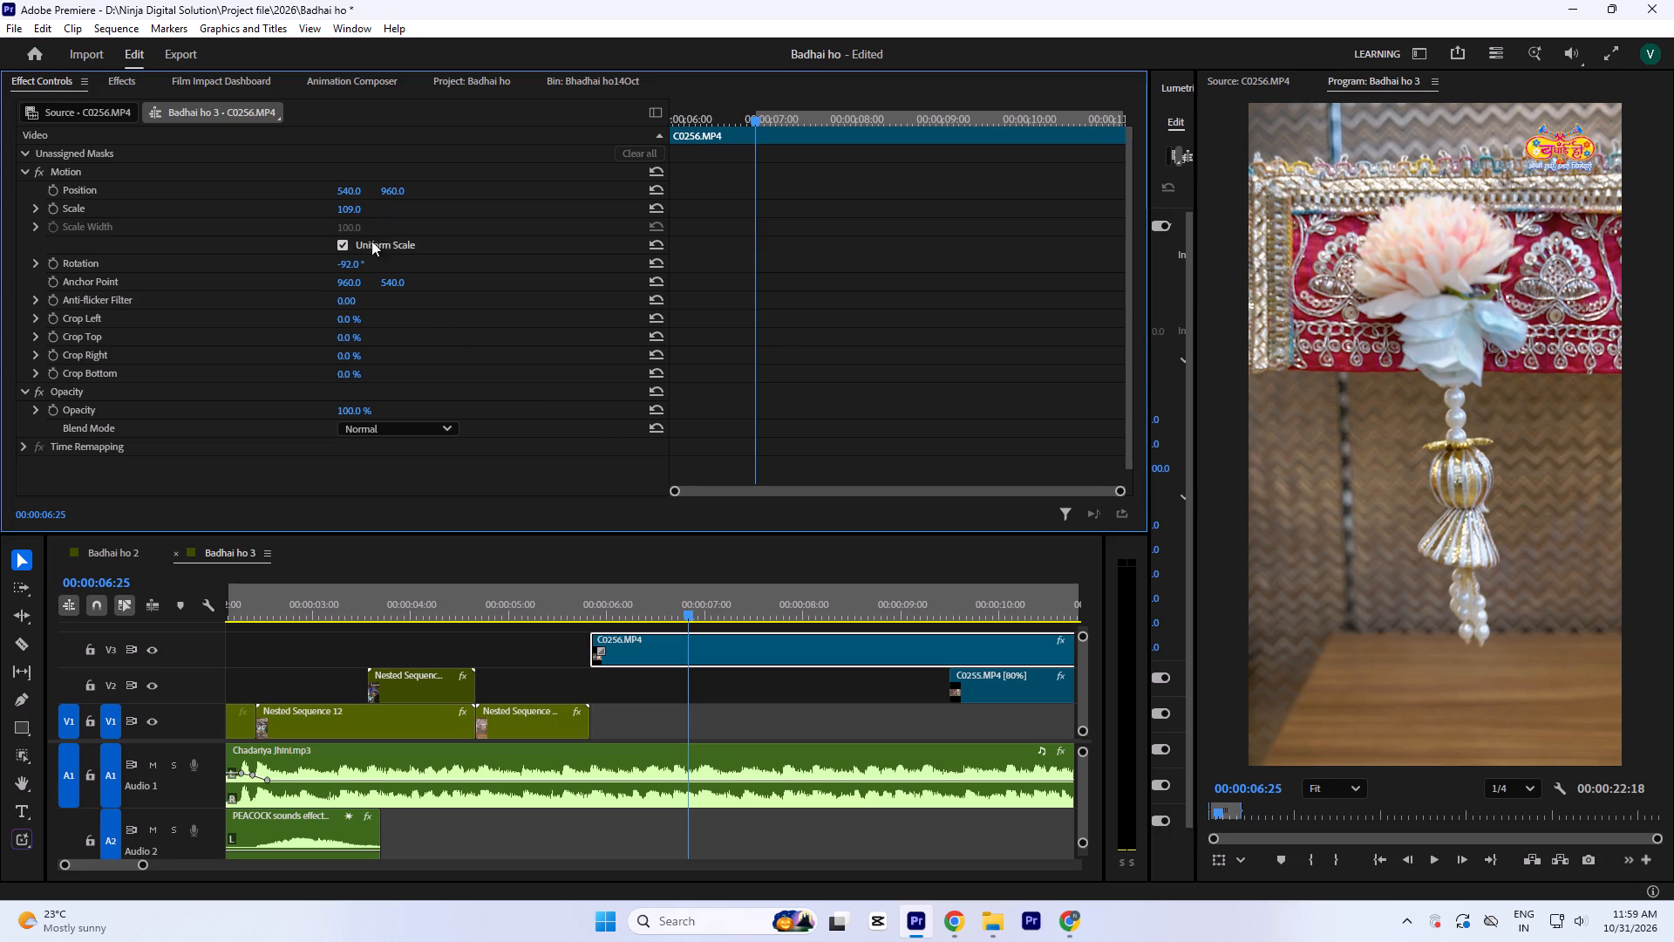
left_click_drag(354, 191, 350, 208)
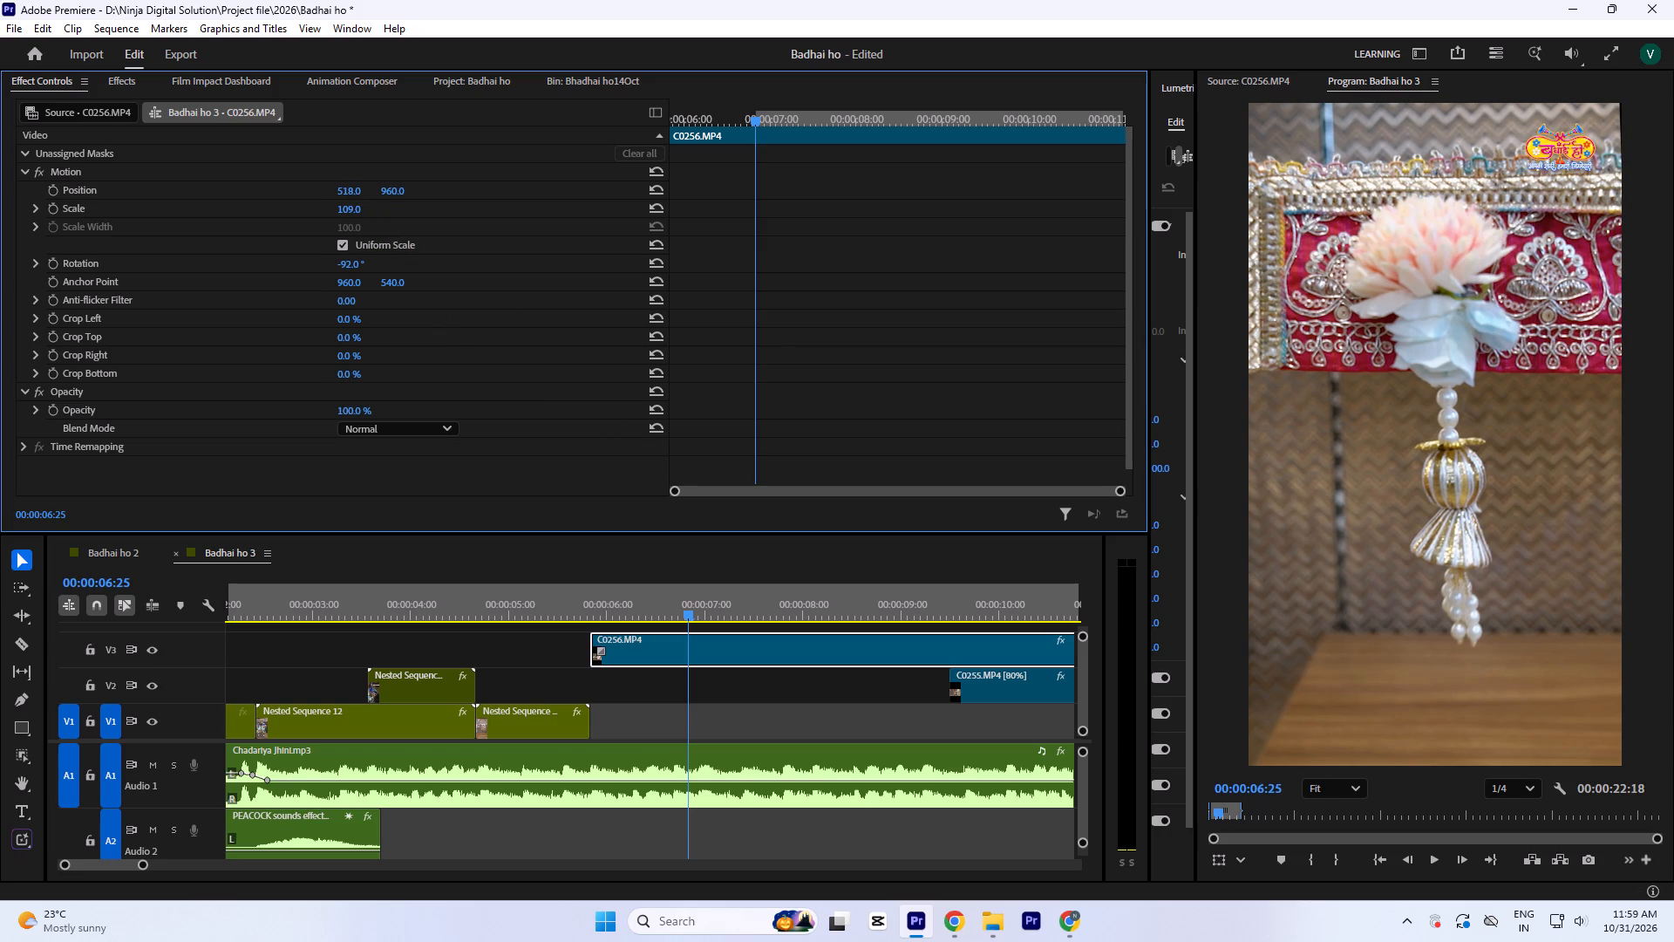
left_click_drag(350, 208, 354, 202)
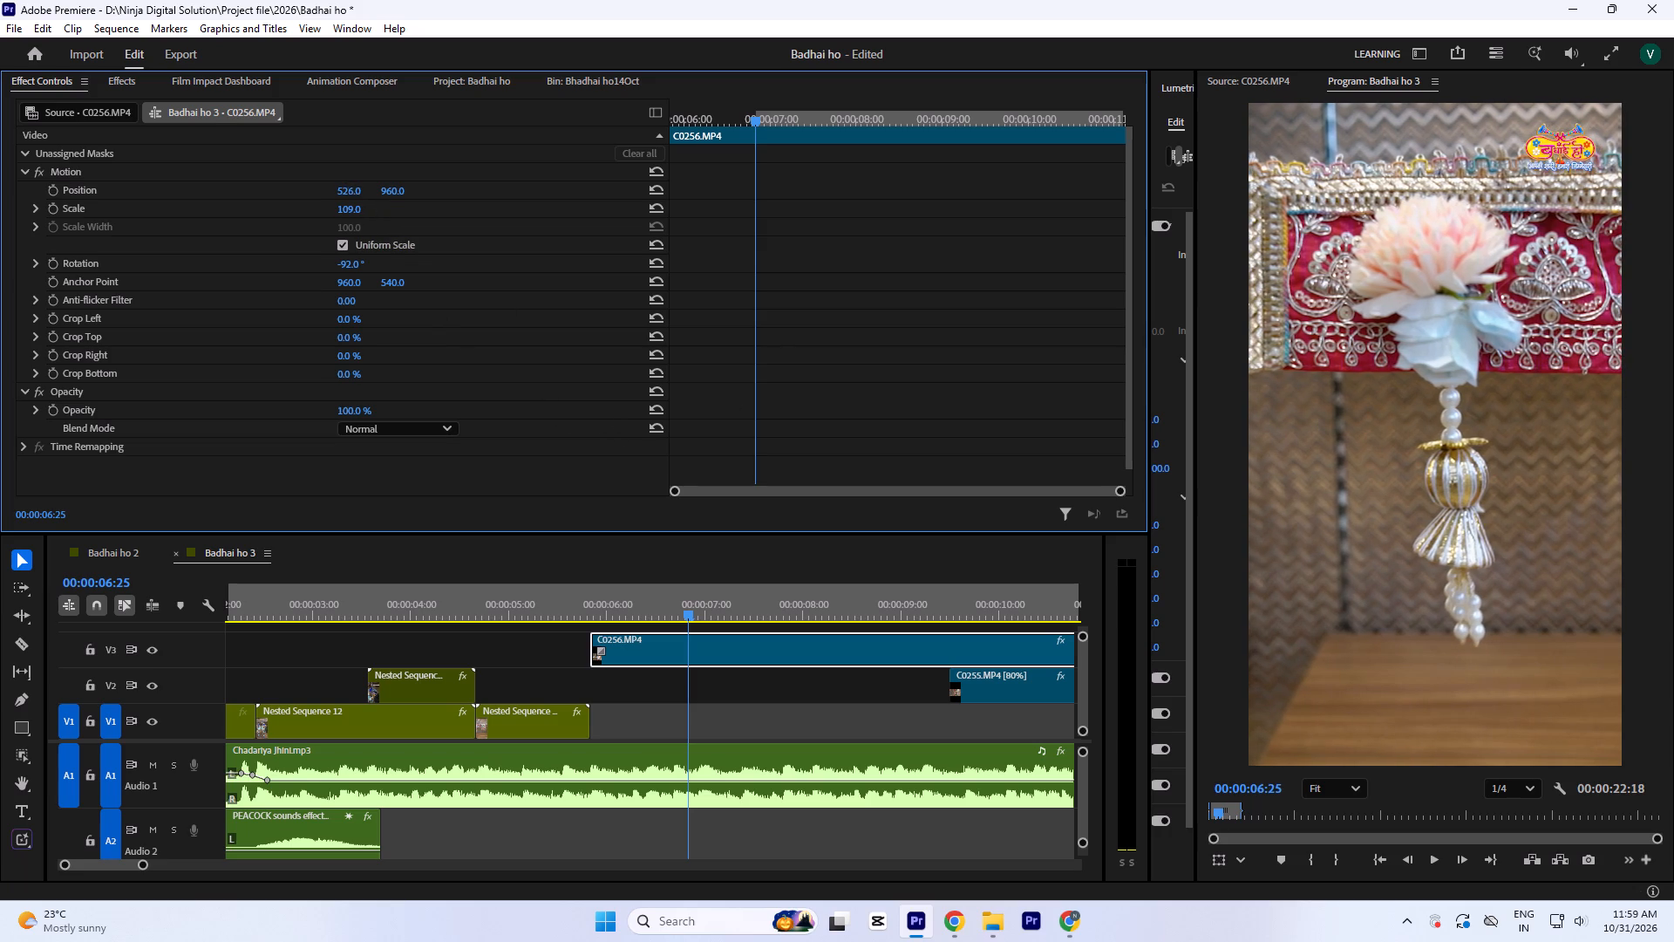
left_click_drag(354, 202, 354, 201)
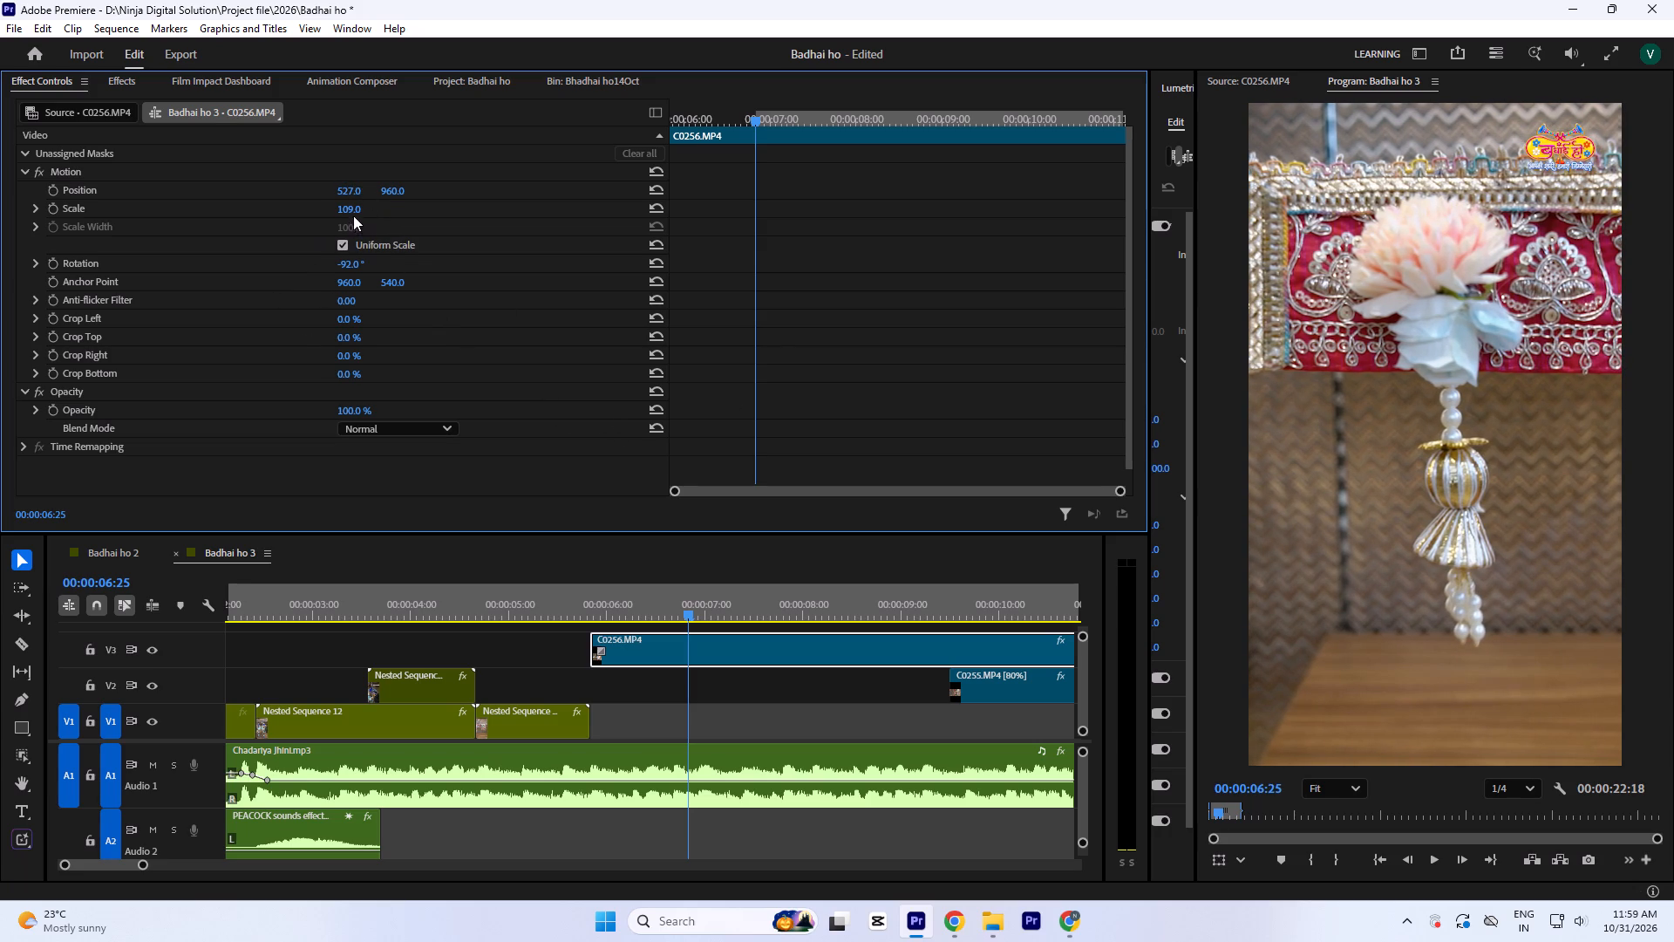
left_click(352, 215)
key("Up")
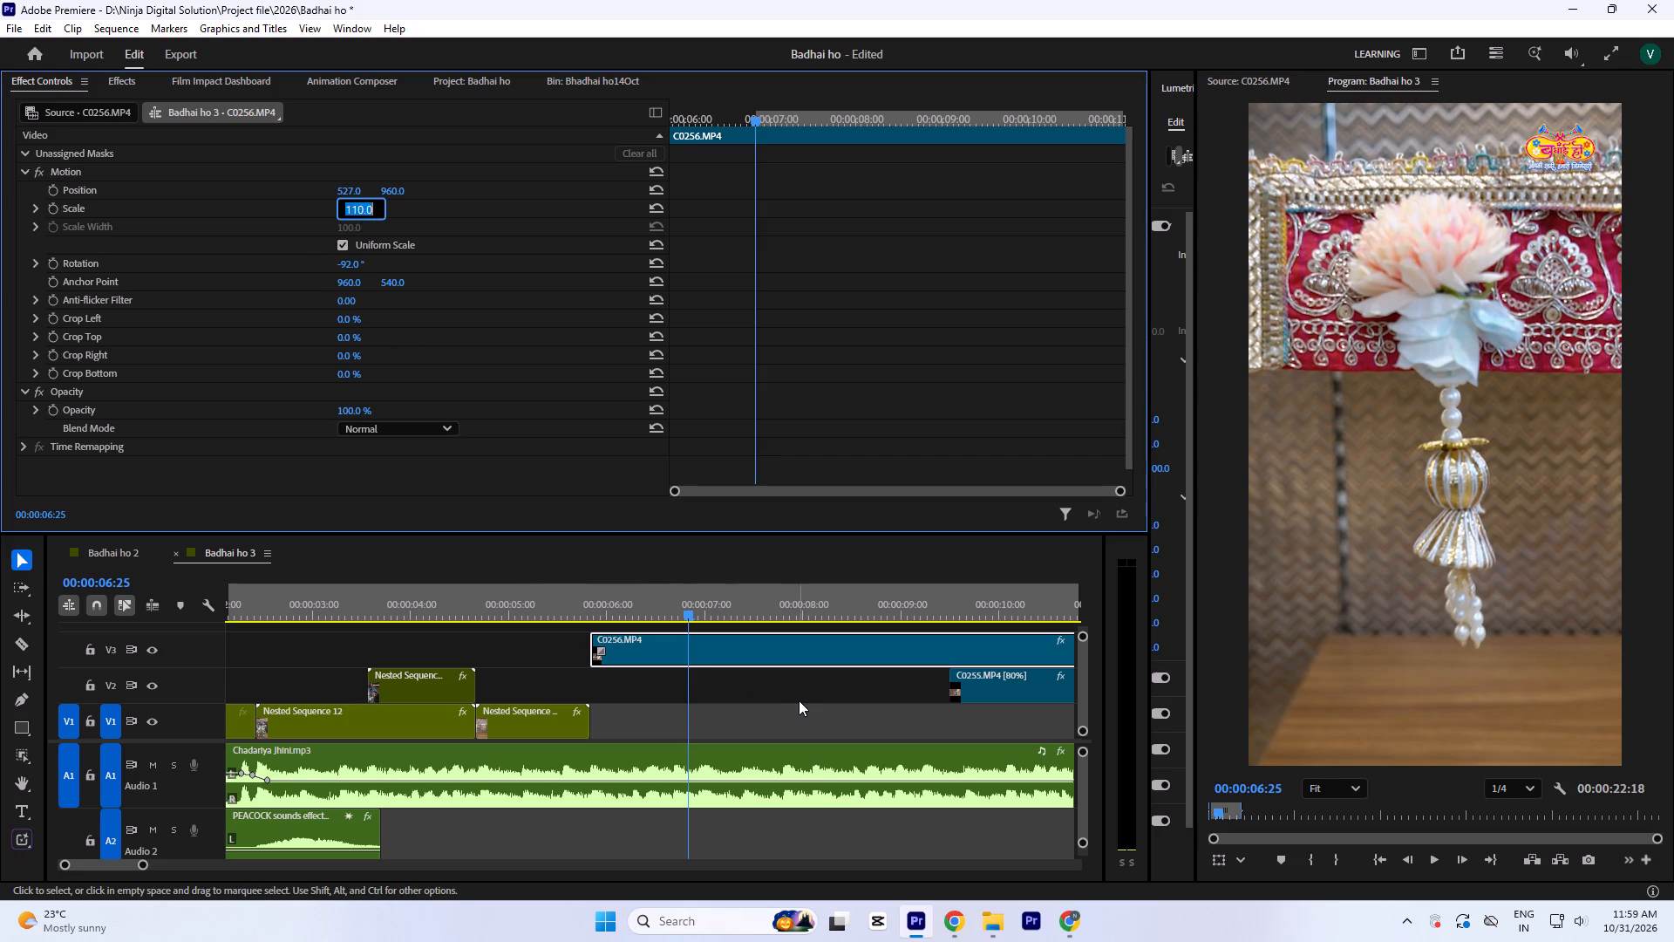
left_click(800, 700)
key("ctrl+s")
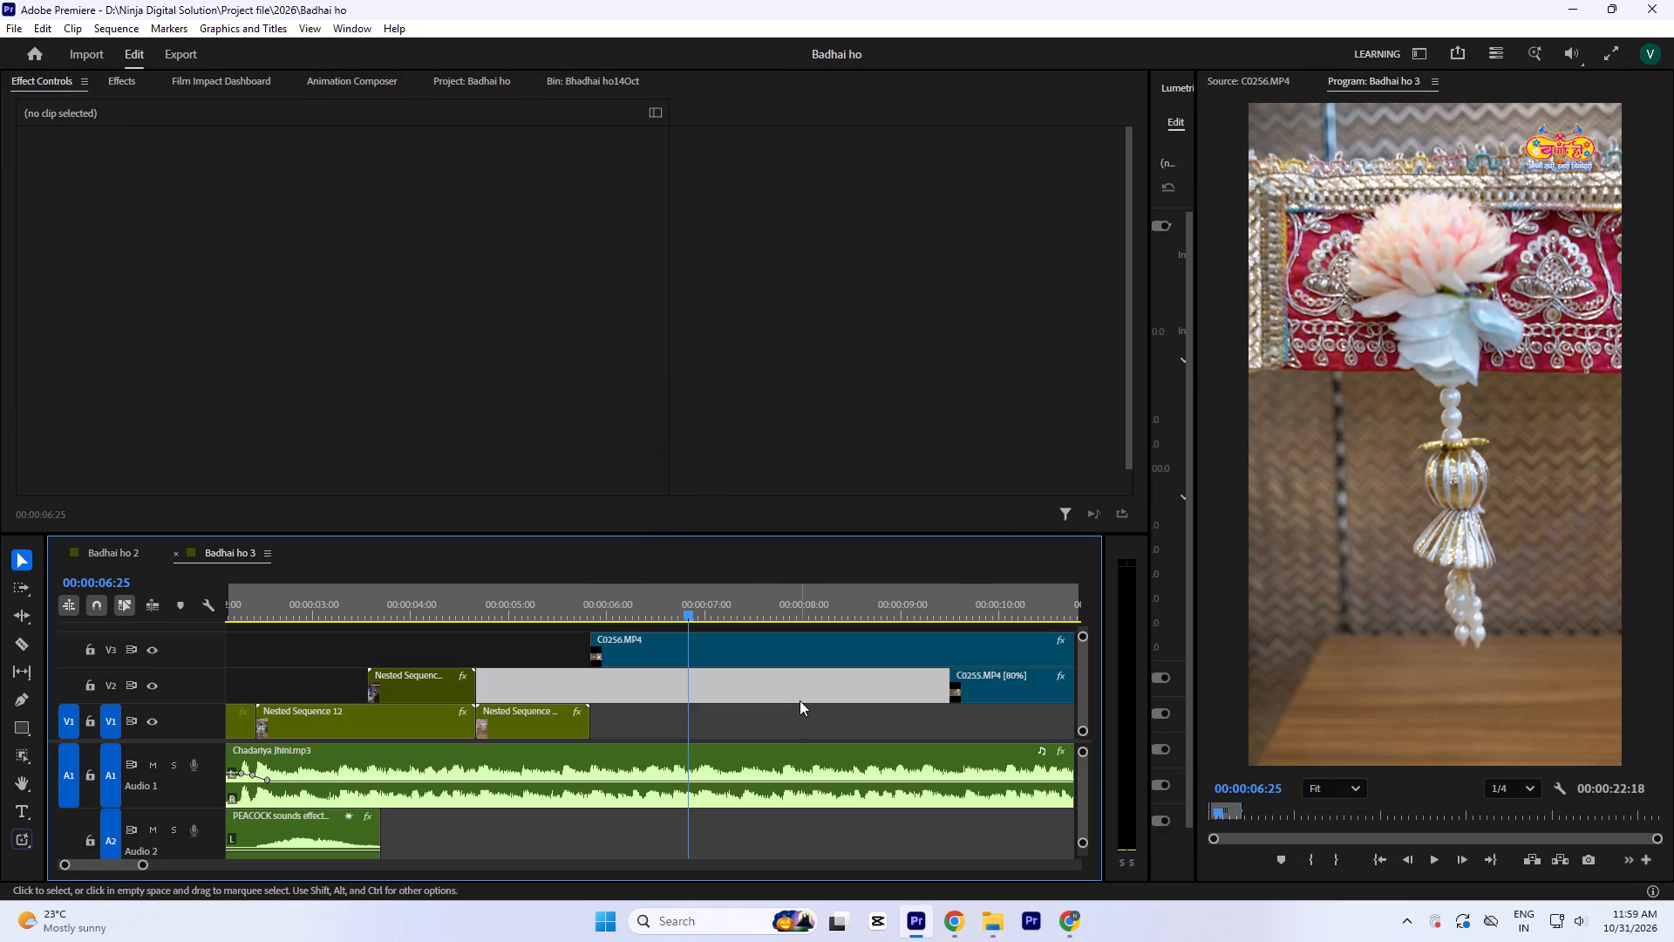
Play the passage from the nested C0251.MP4 clip into C0256.MP4 to judge the new framing.
left_click(497, 590)
key("space")
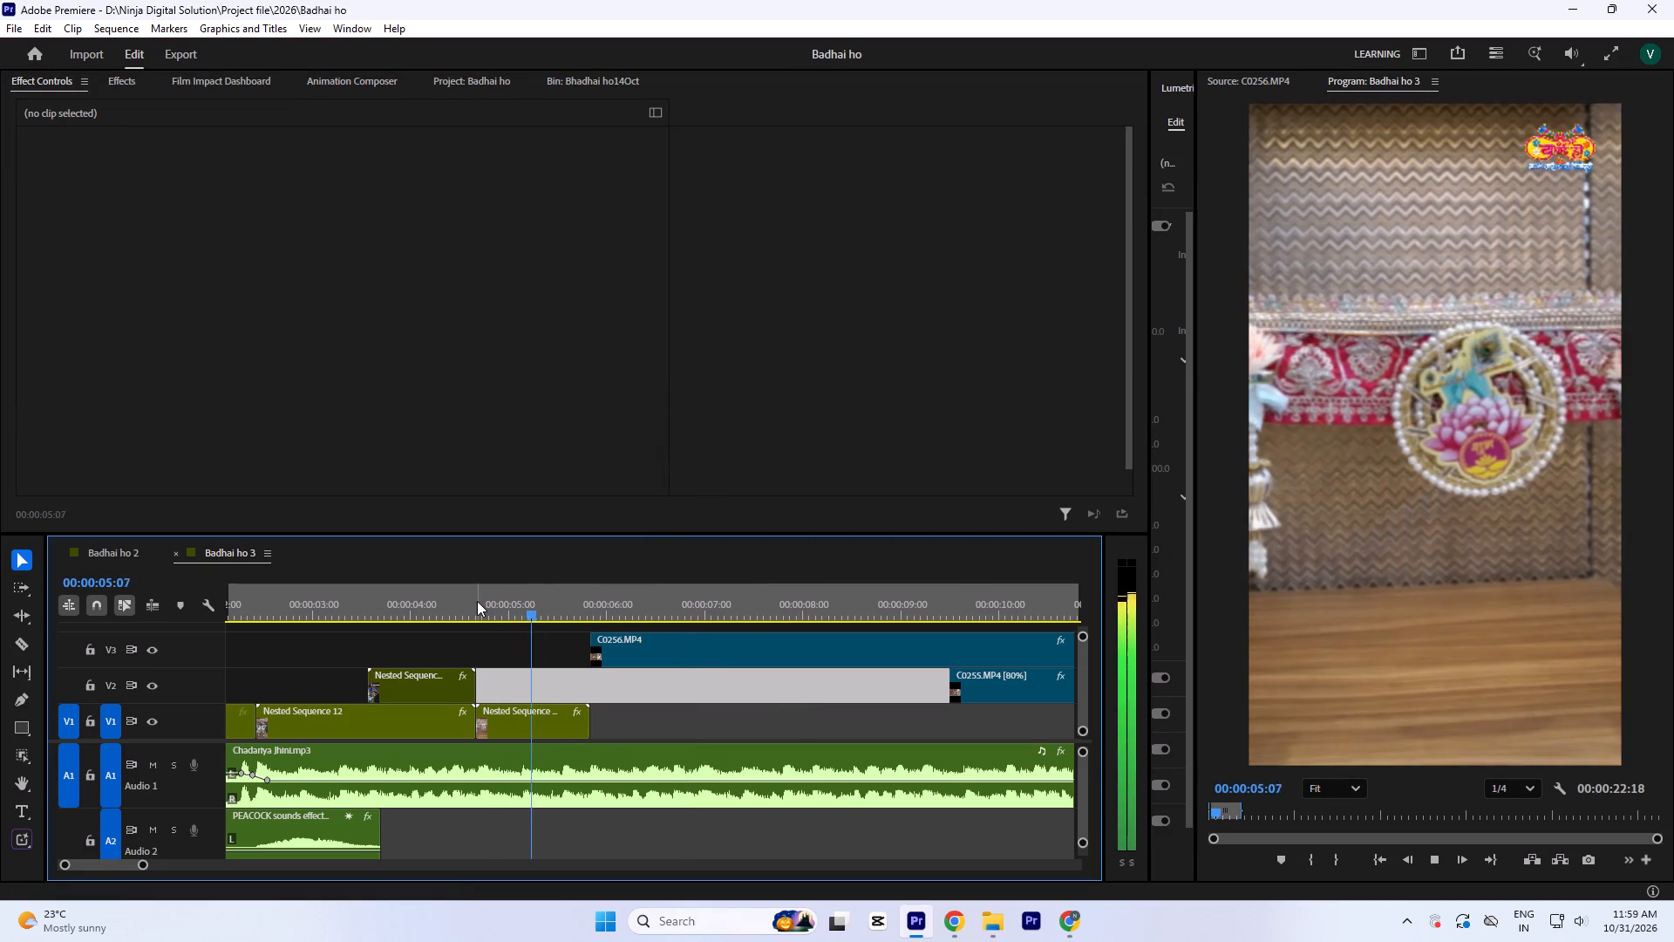
key("space")
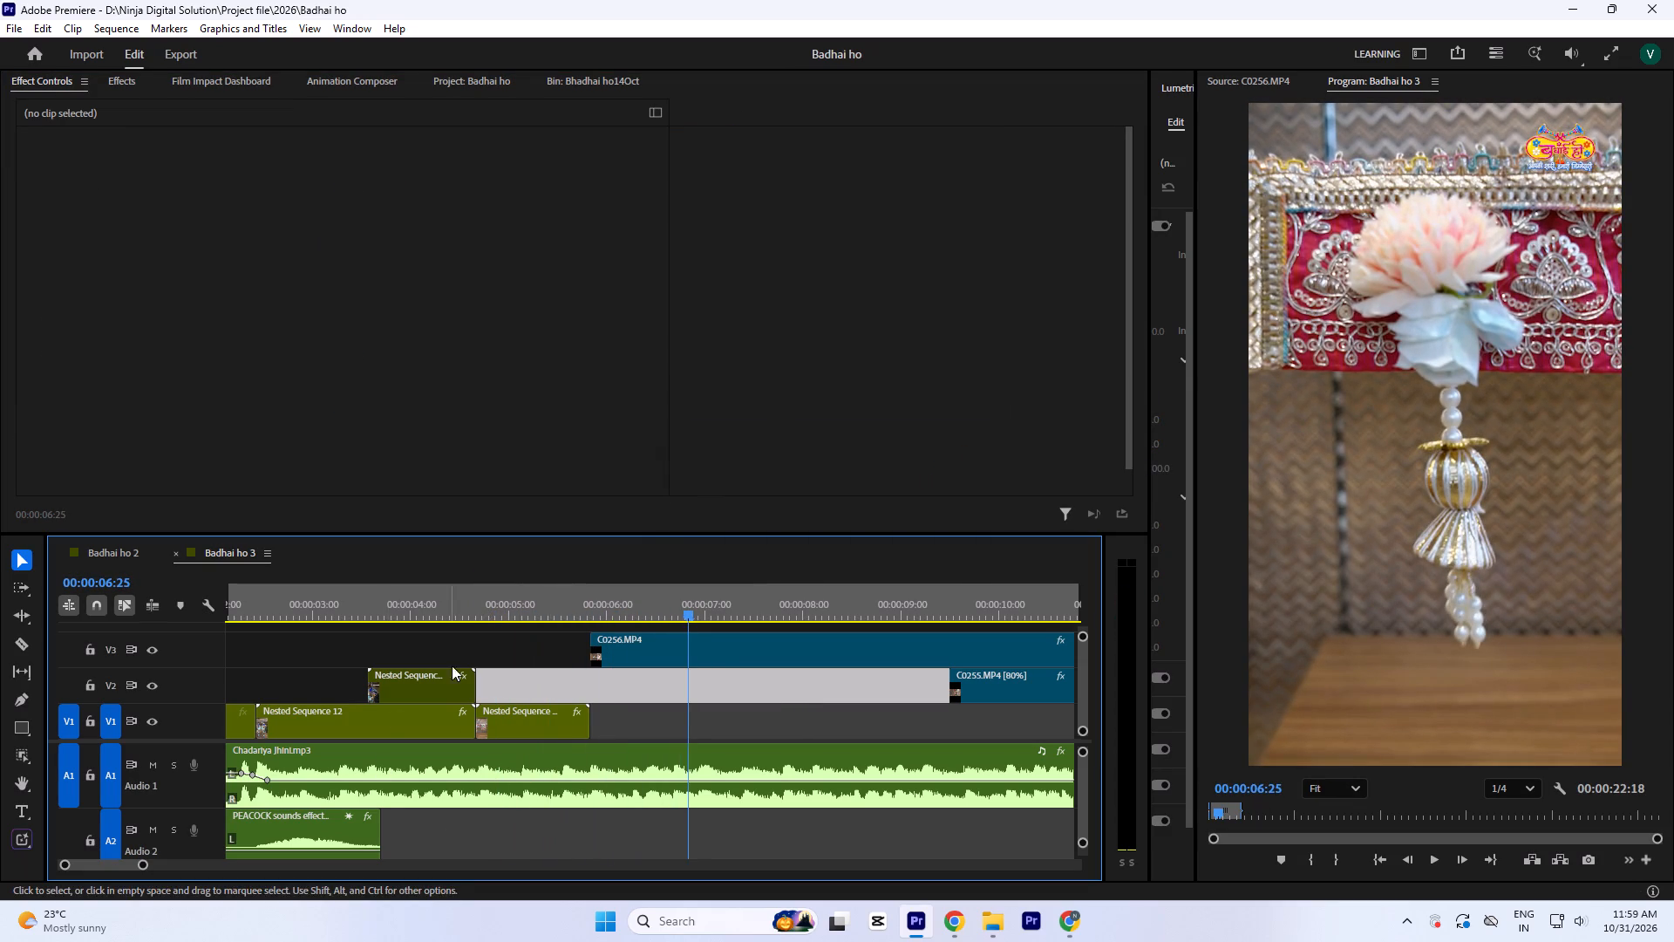
key("space")
key("space")
Find the music beat by short playback and trim the end of C0256.MP4 back to 00:00:06:28.
left_click(675, 594)
key("space")
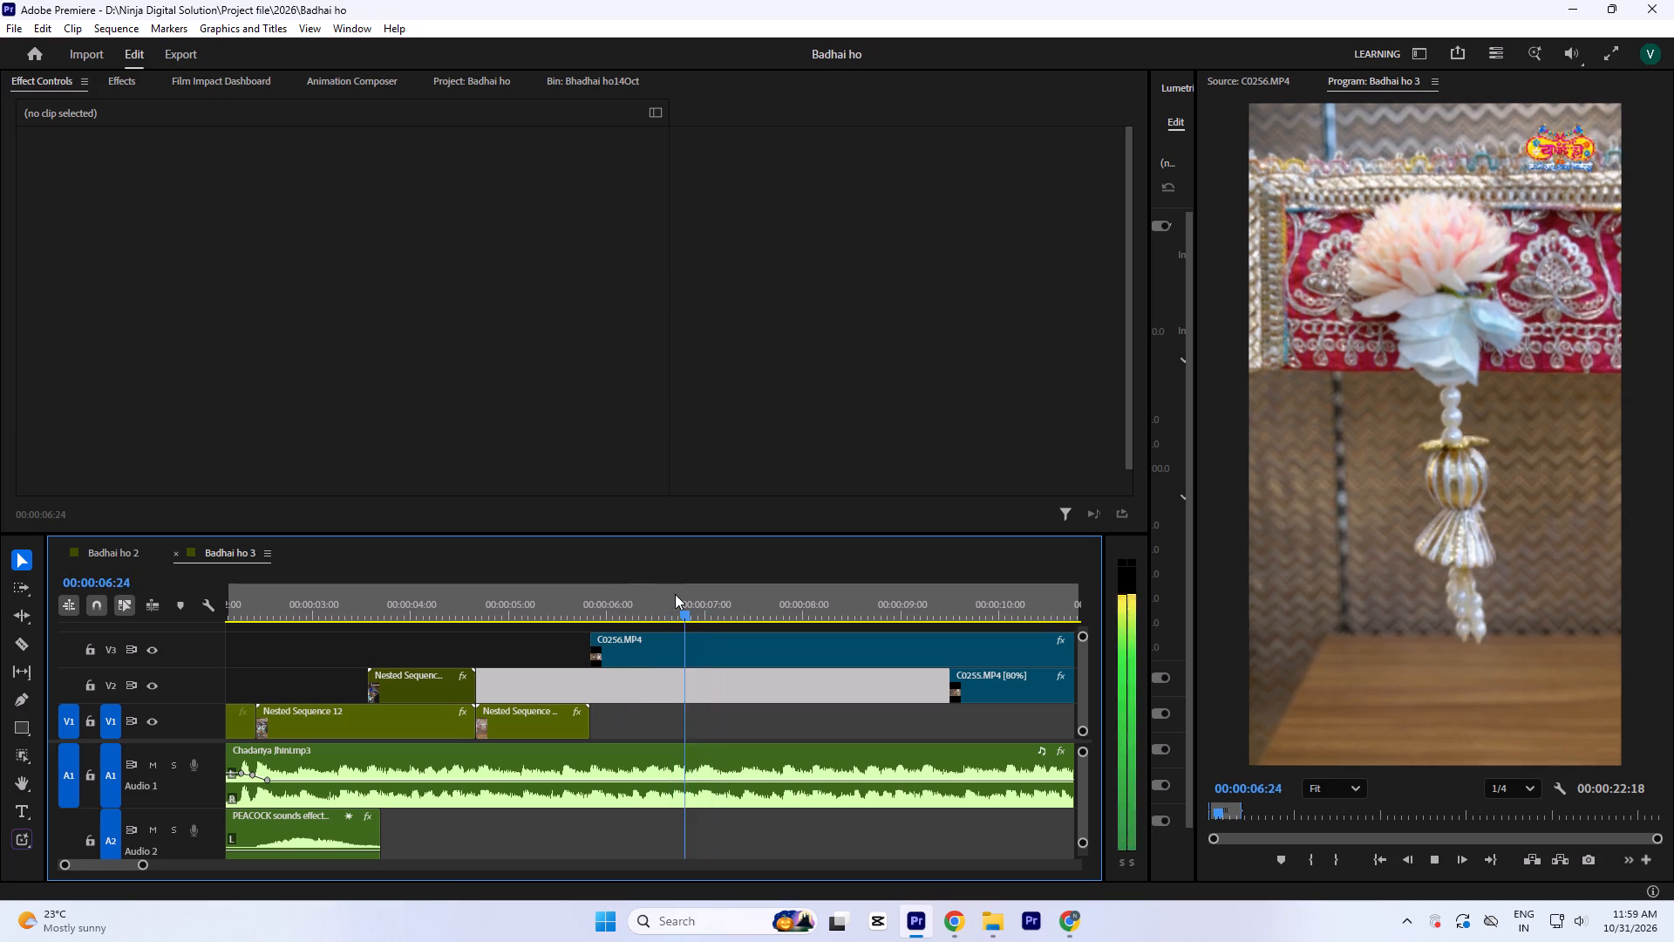
key("space")
key("equal")
key("equal")
key("equal")
key("space")
key("space")
left_click(672, 592)
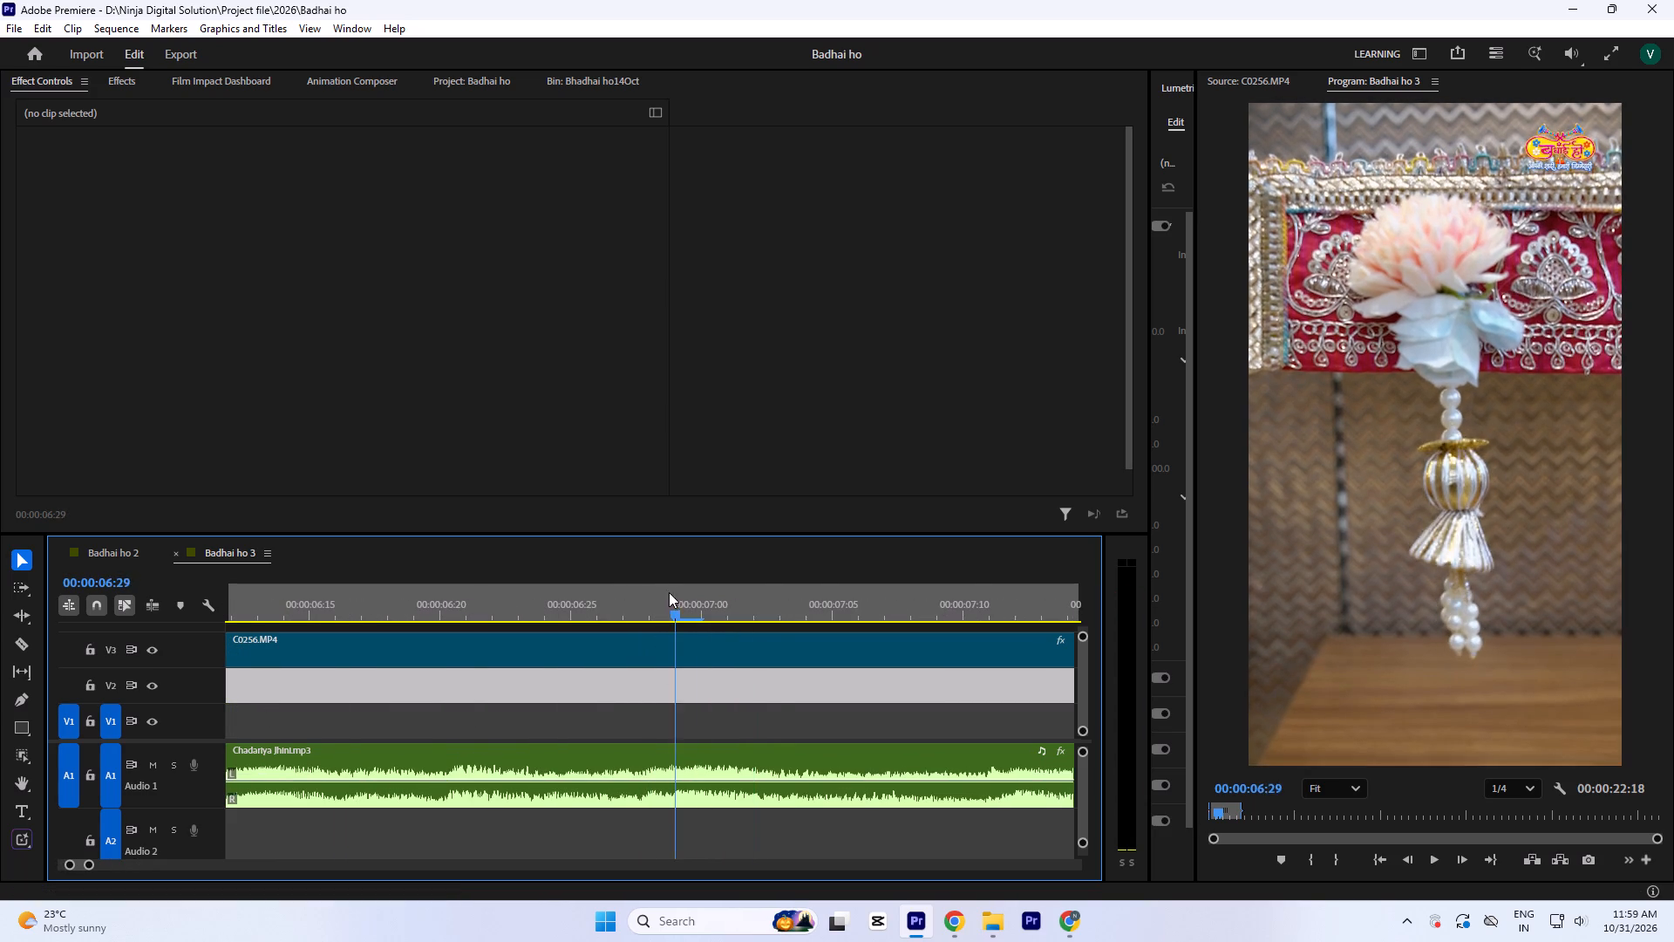
key("space")
key("space")
left_click_drag(672, 596, 649, 627)
key("minus")
key("minus")
key("minus")
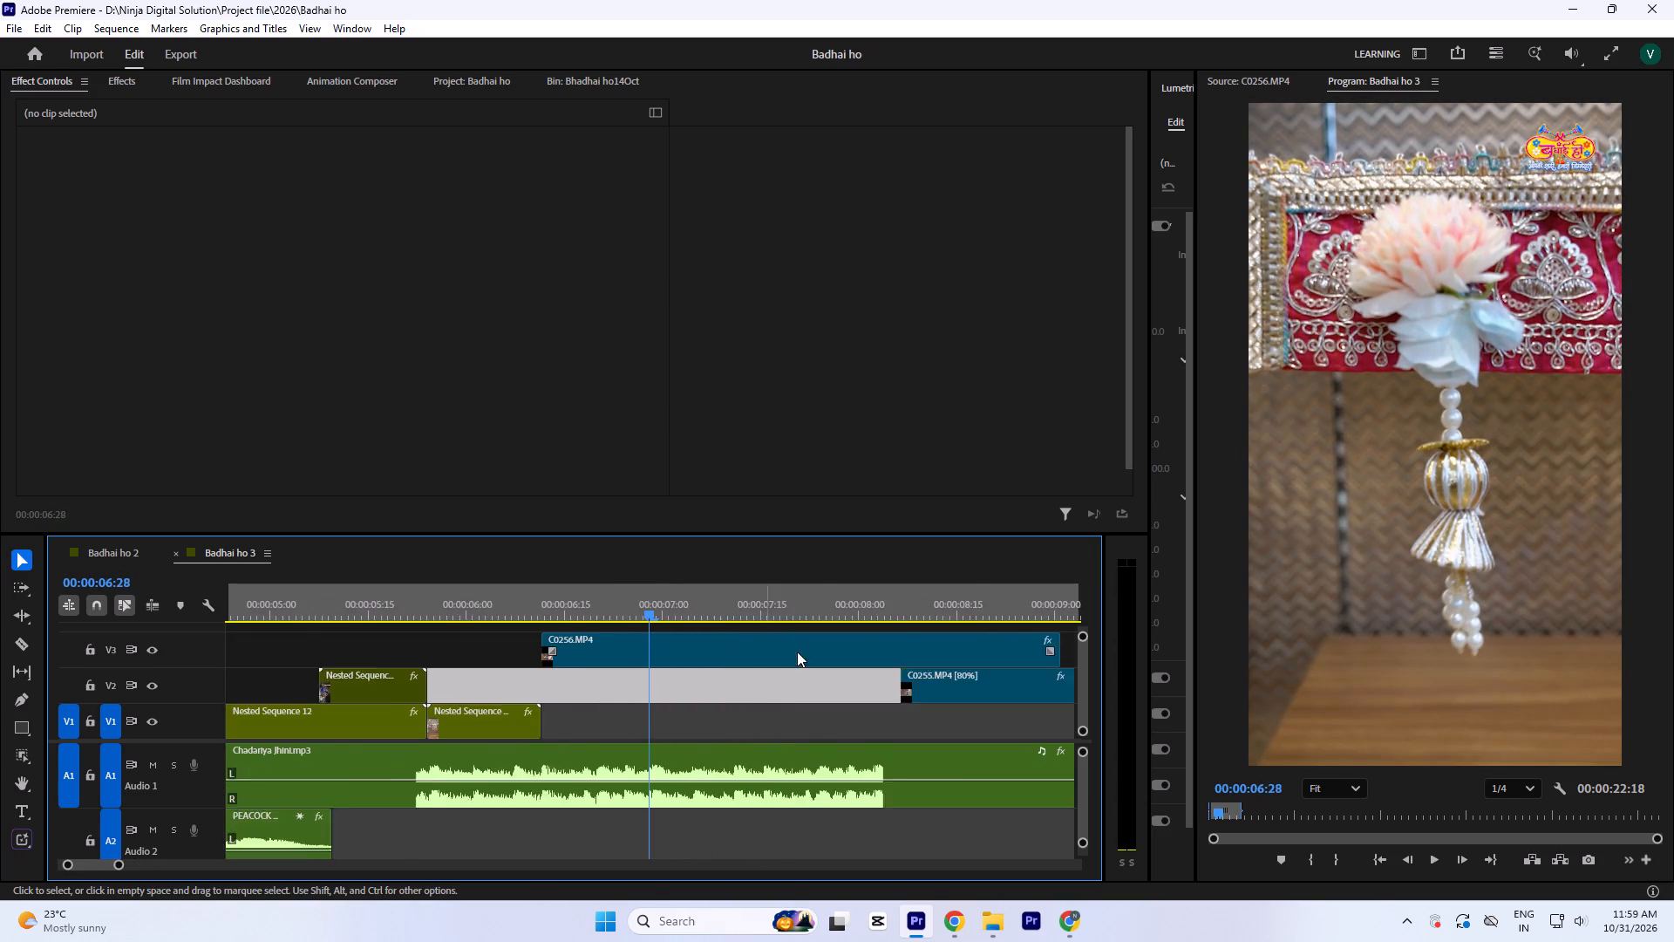
key("minus")
left_click_drag(777, 651, 571, 686)
Move the trimmed C0256.MP4 down to track V1, directly after the last nested sequence.
key("equal")
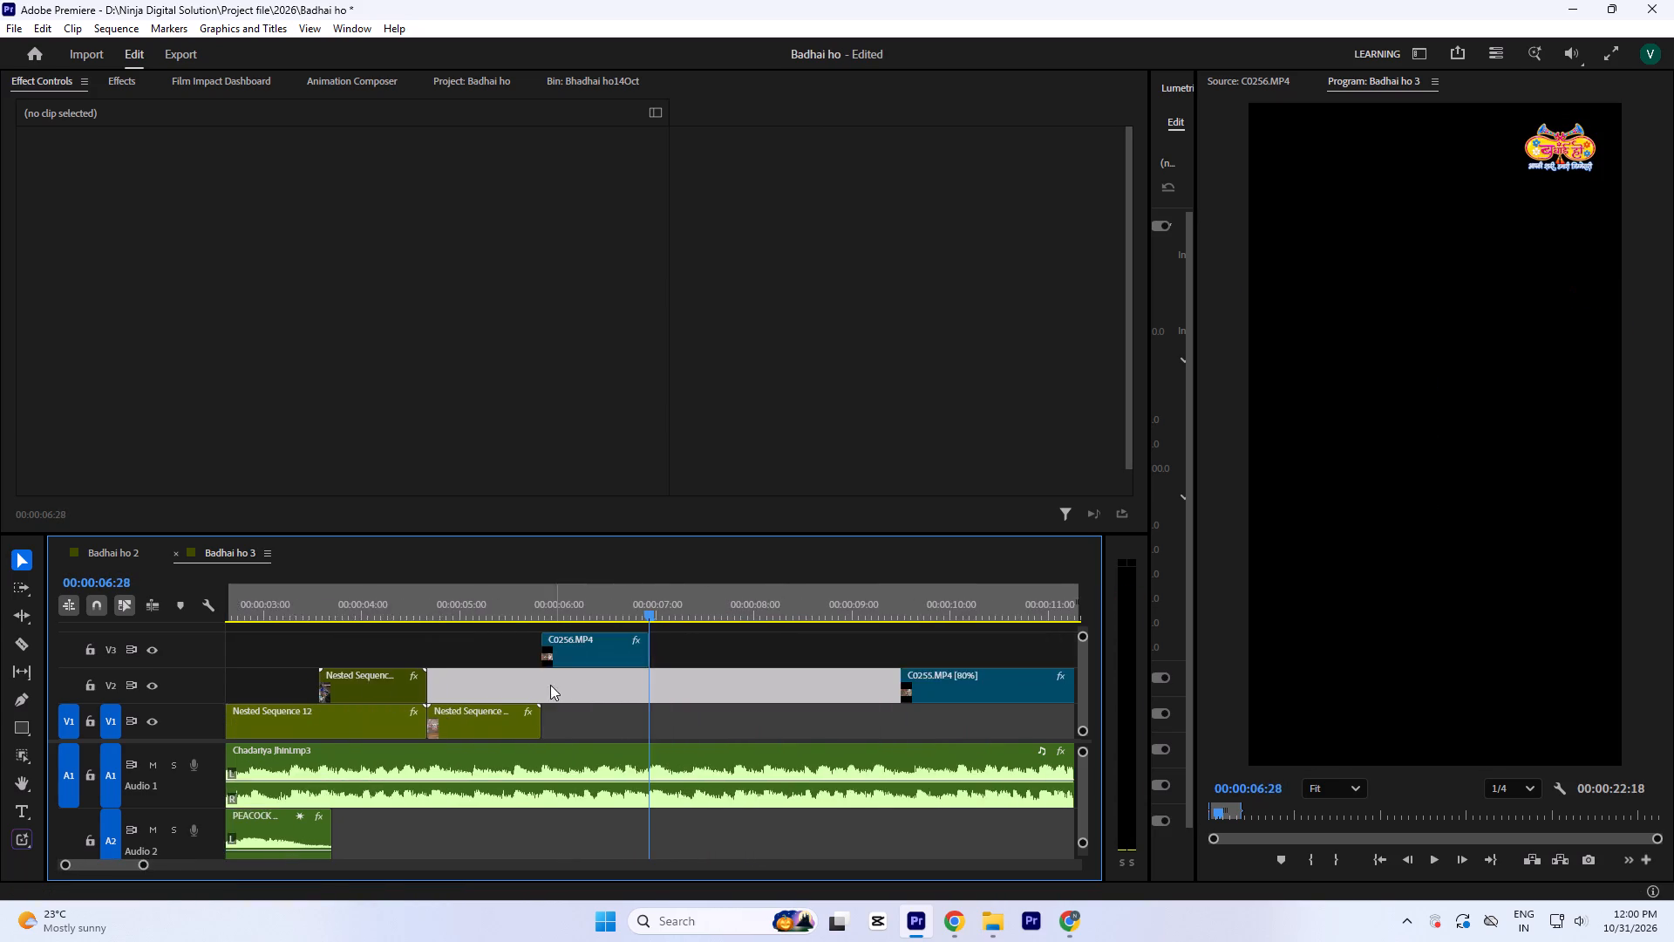
key("equal")
left_click_drag(600, 656, 602, 720)
Play the cut from the nested sequence into the trimmed C0256.MP4 to check its pace.
key("minus")
key("minus")
left_click(478, 584)
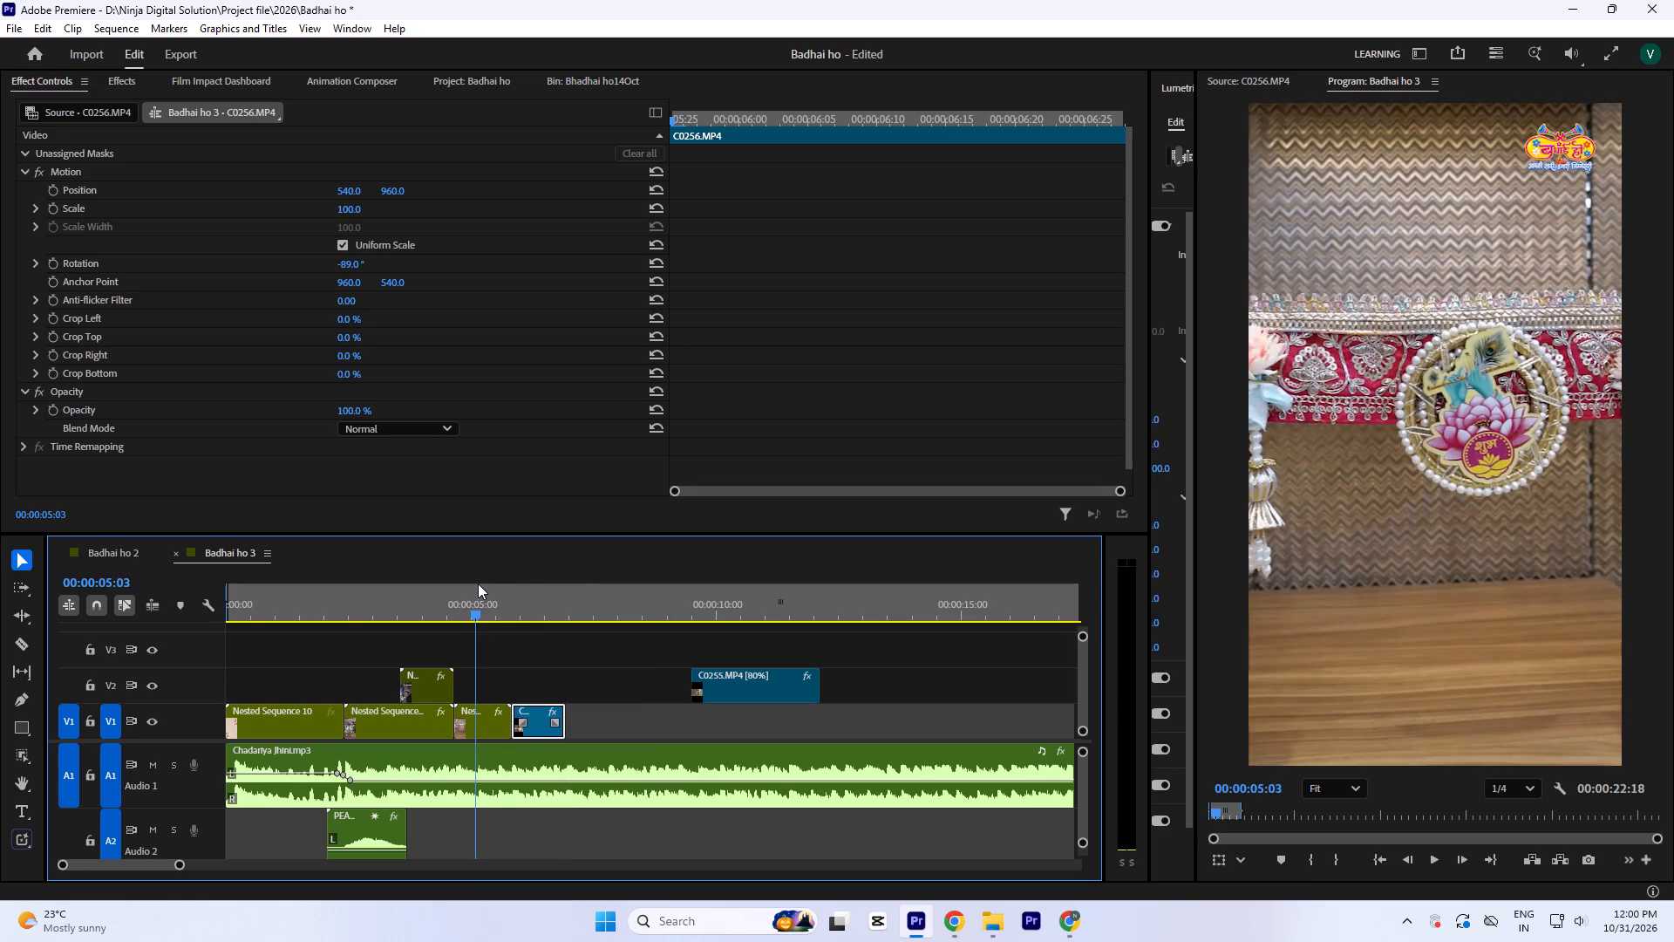
key("space")
key("space")
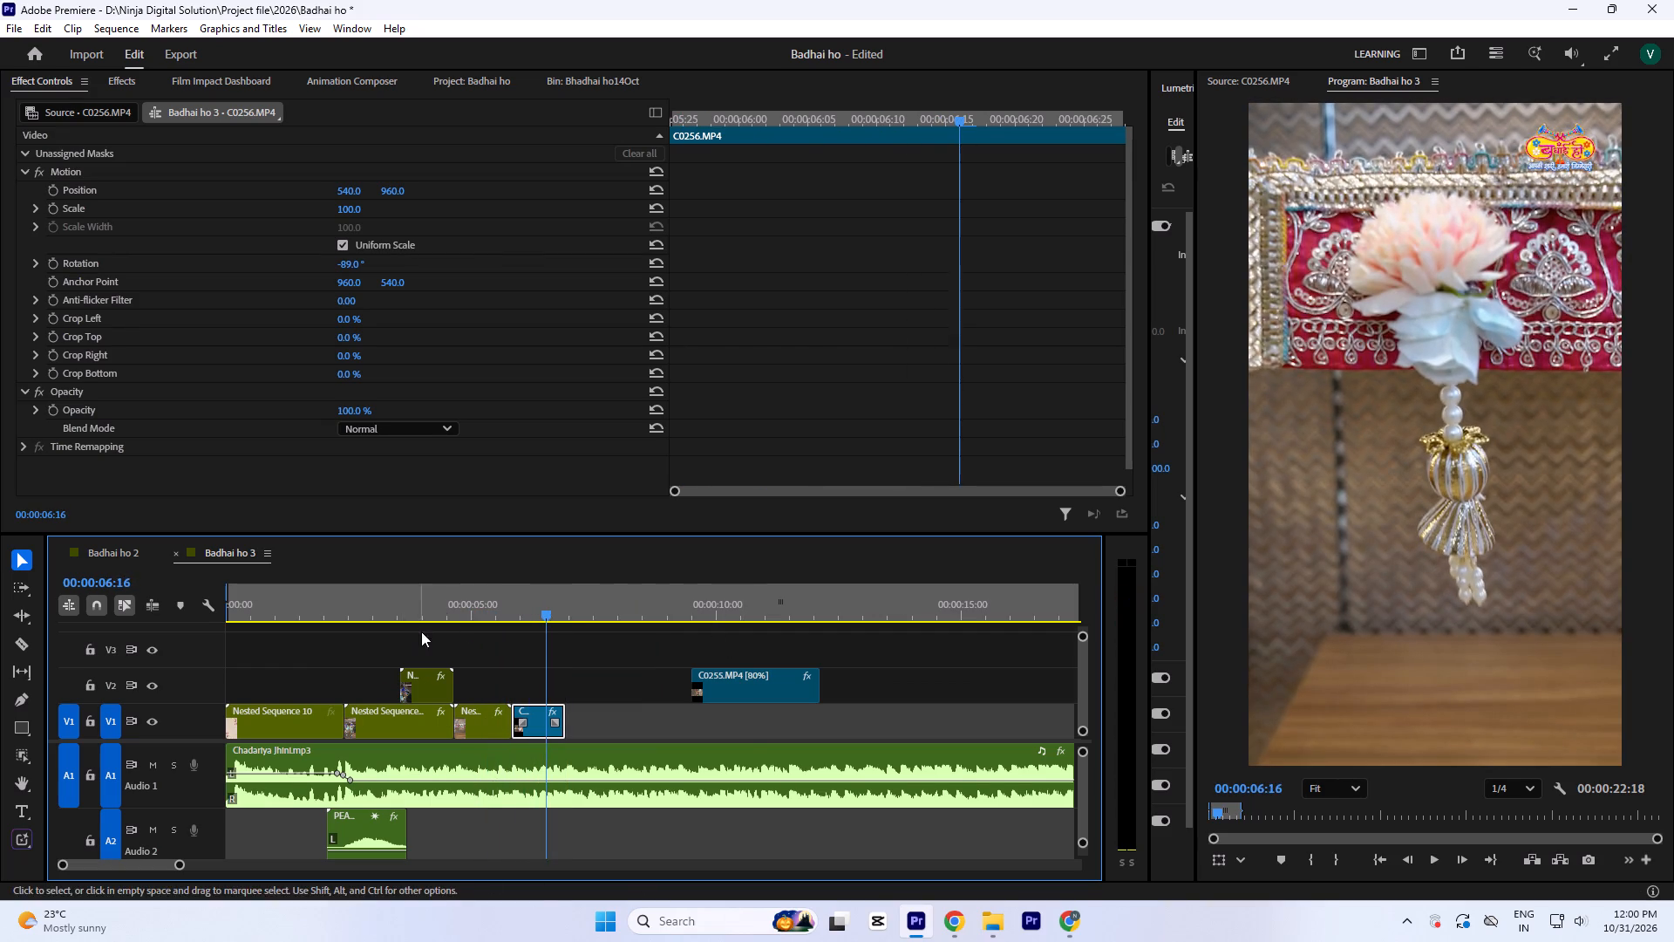
left_click(493, 589)
key("space")
key("space")
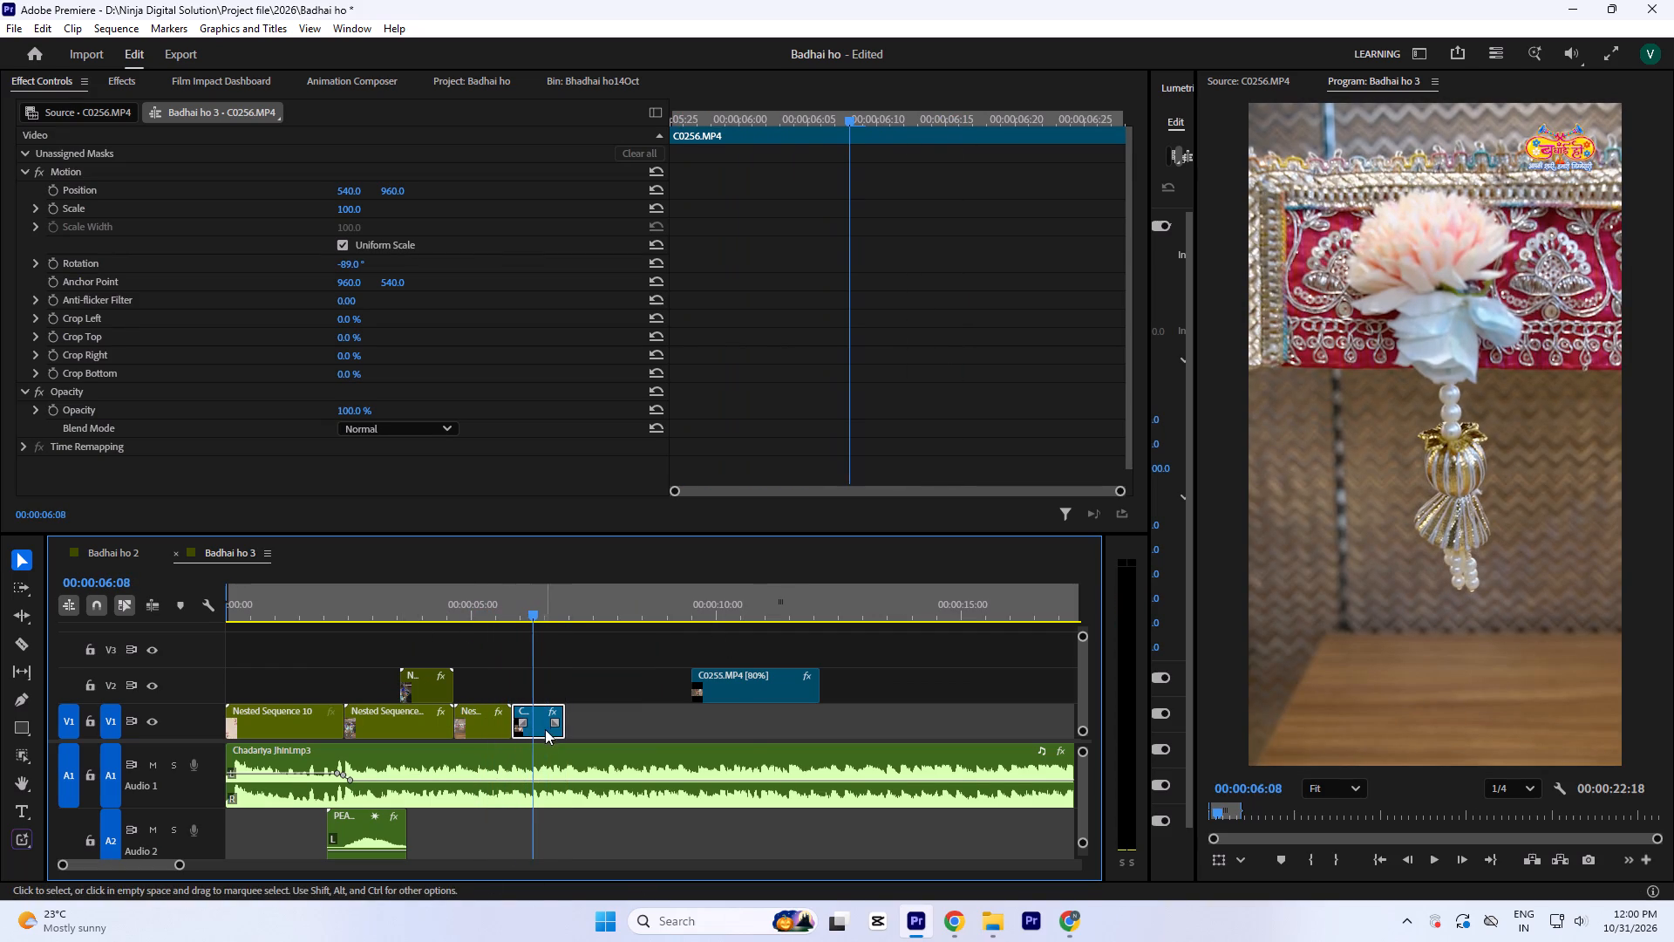
Slow C0256.MP4 to 80% speed and play it in sequence with the preceding clip.
key("ctrl+r")
type("80")
key("Return")
left_click(472, 588)
key("space")
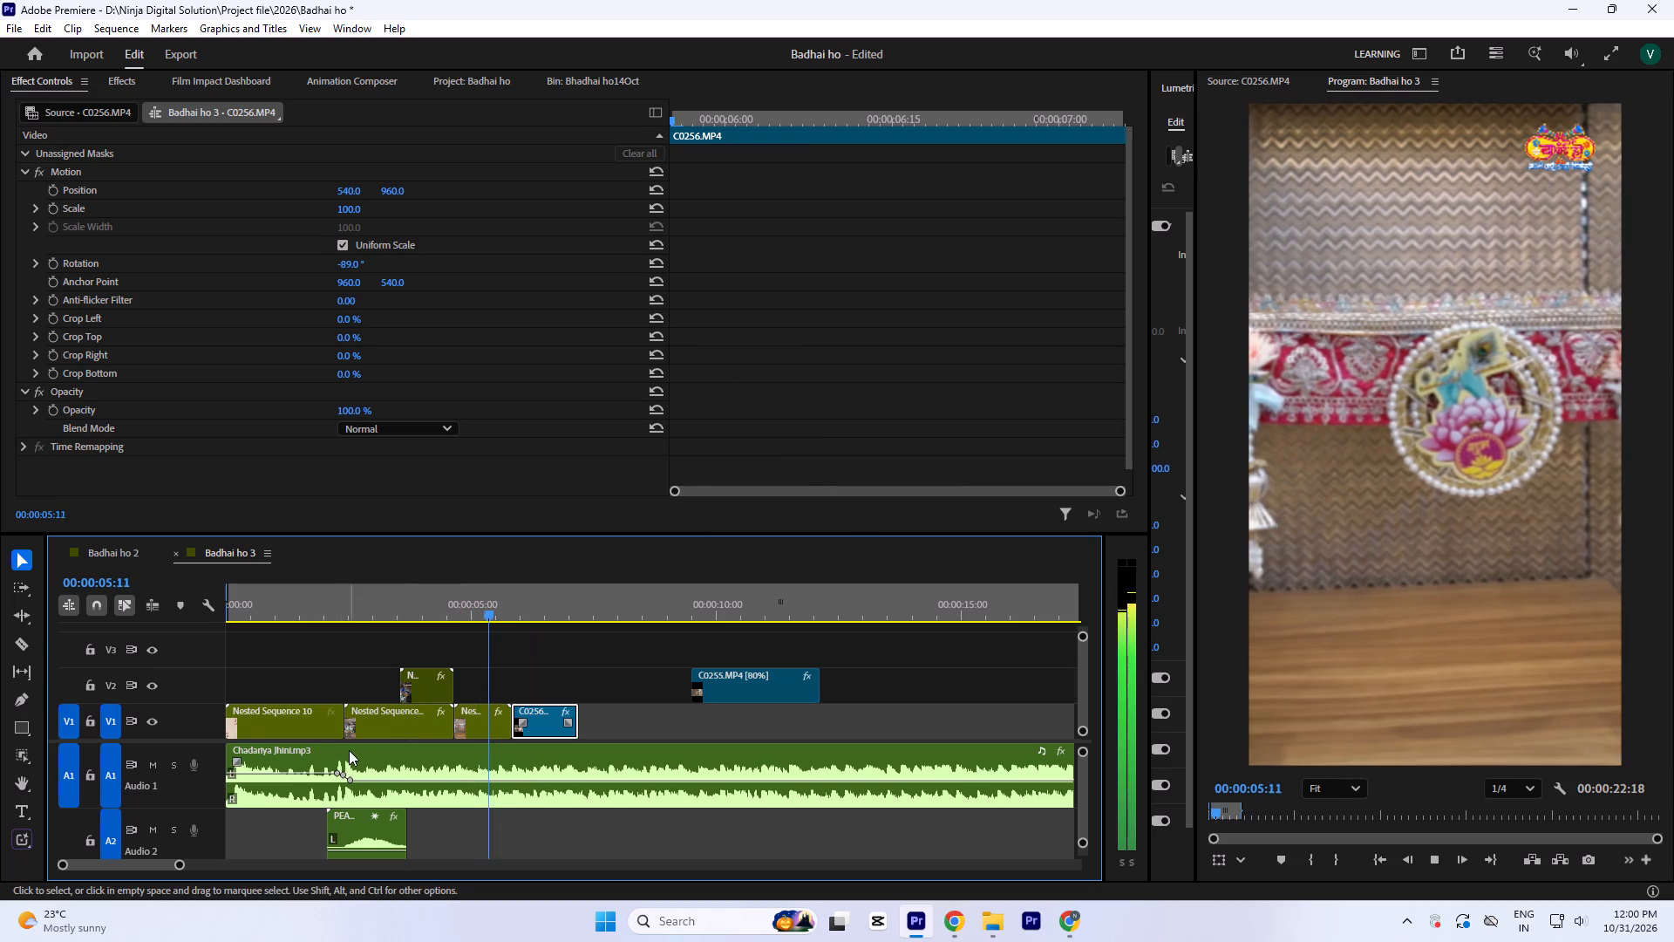
key("space")
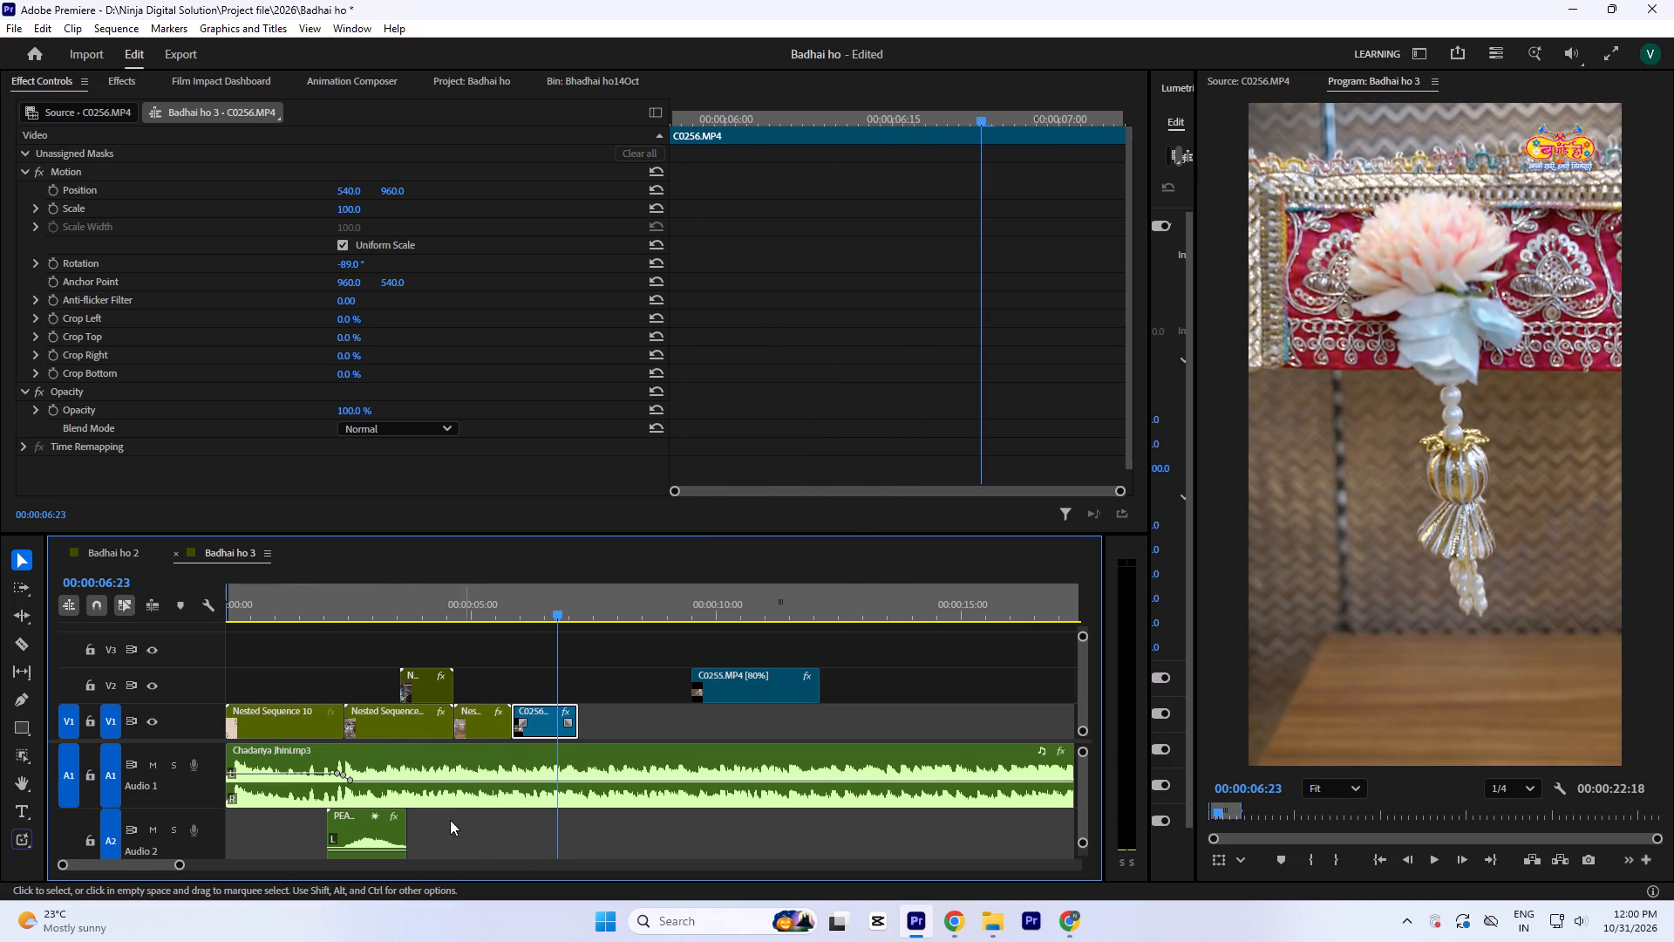
Preview the source clips C0255.MP4 and C0253.MP4 as candidate décor shots.
key("equal")
left_click(603, 88)
double_click(437, 307)
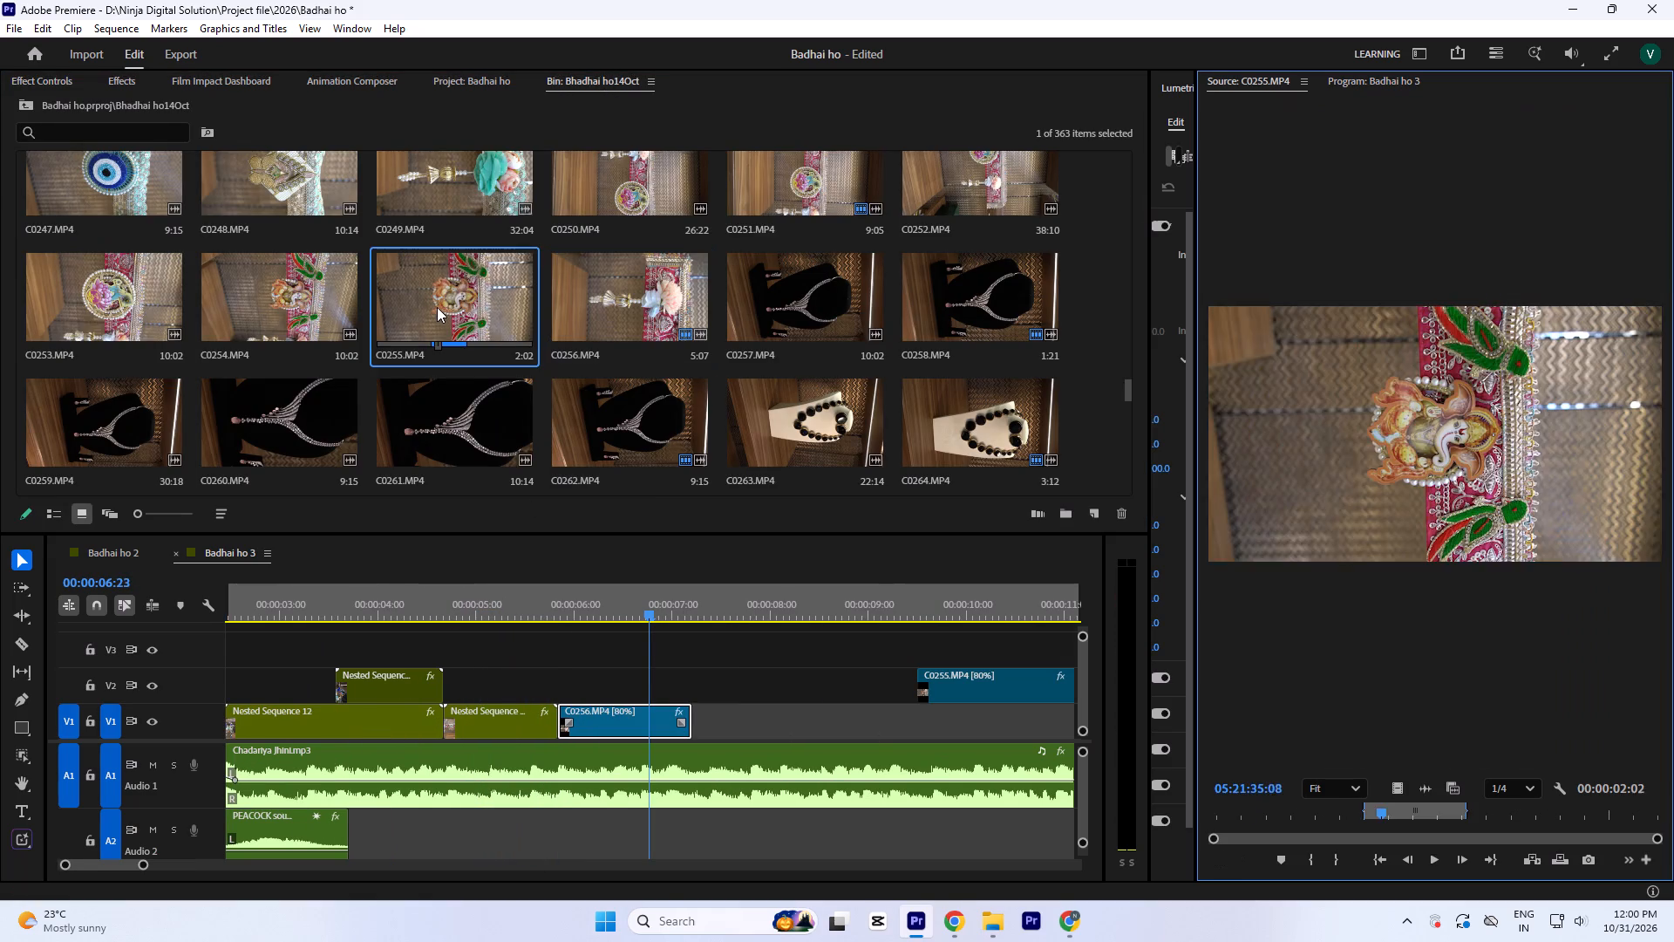
key("space")
key("space")
double_click(92, 299)
key("space")
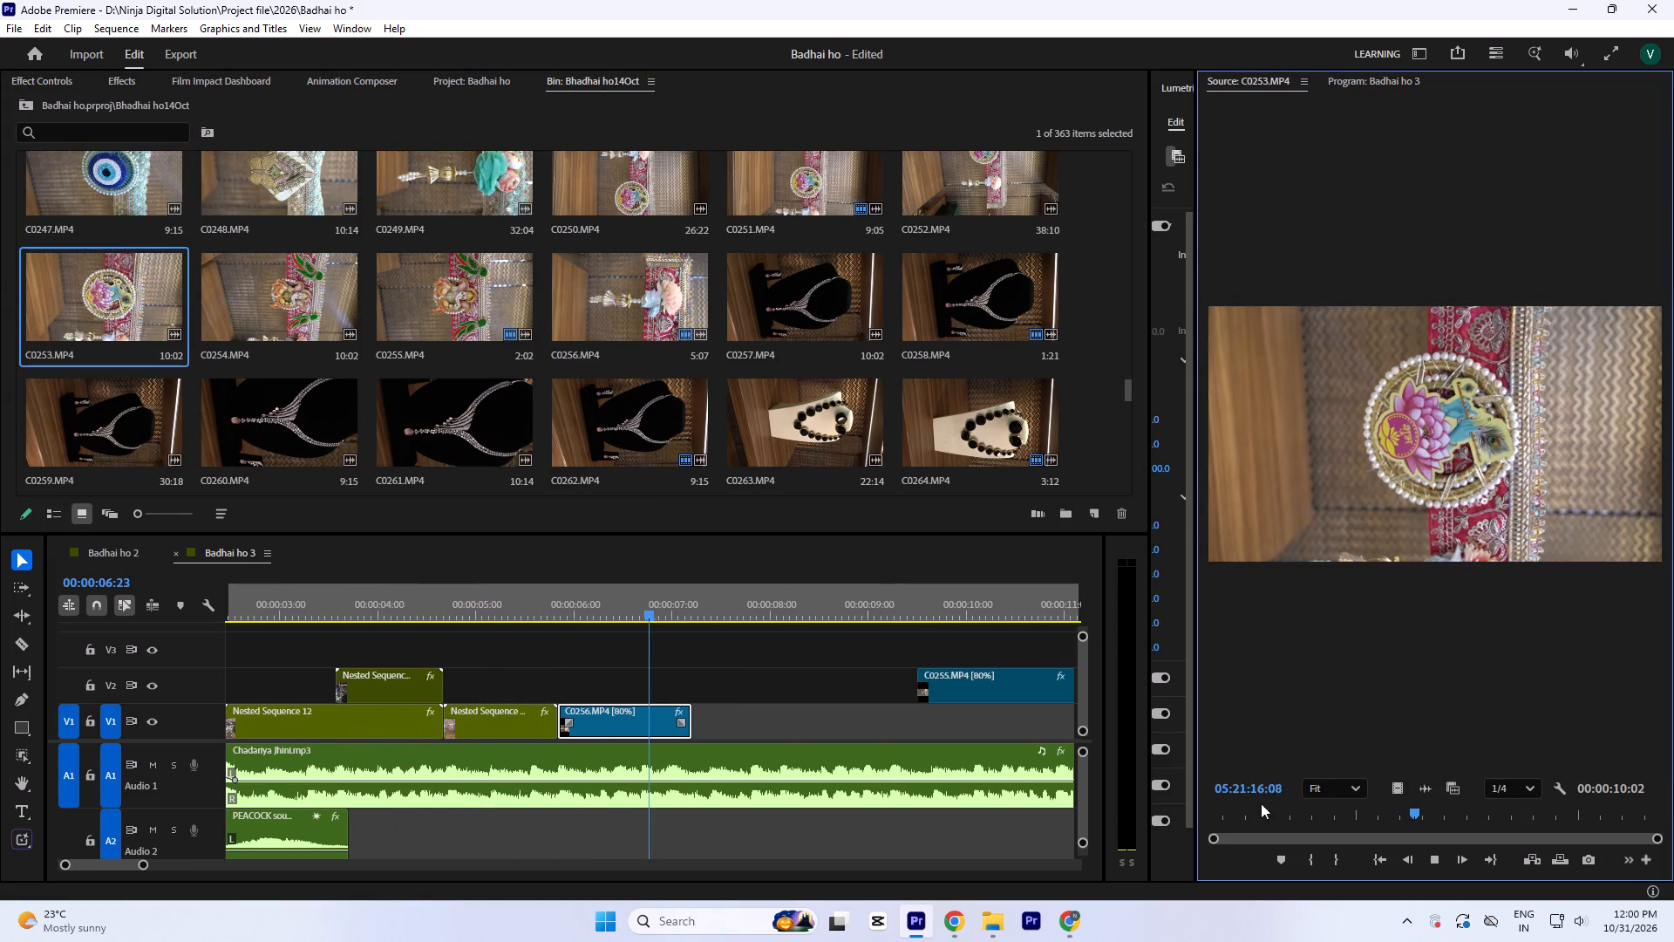
scroll(615, 335, "up", 1)
Mark a 4:11 section of C0249.MP4 ending at 05:19:19:03 and place its video on V3 above the start of C0256.MP4.
double_click(465, 286)
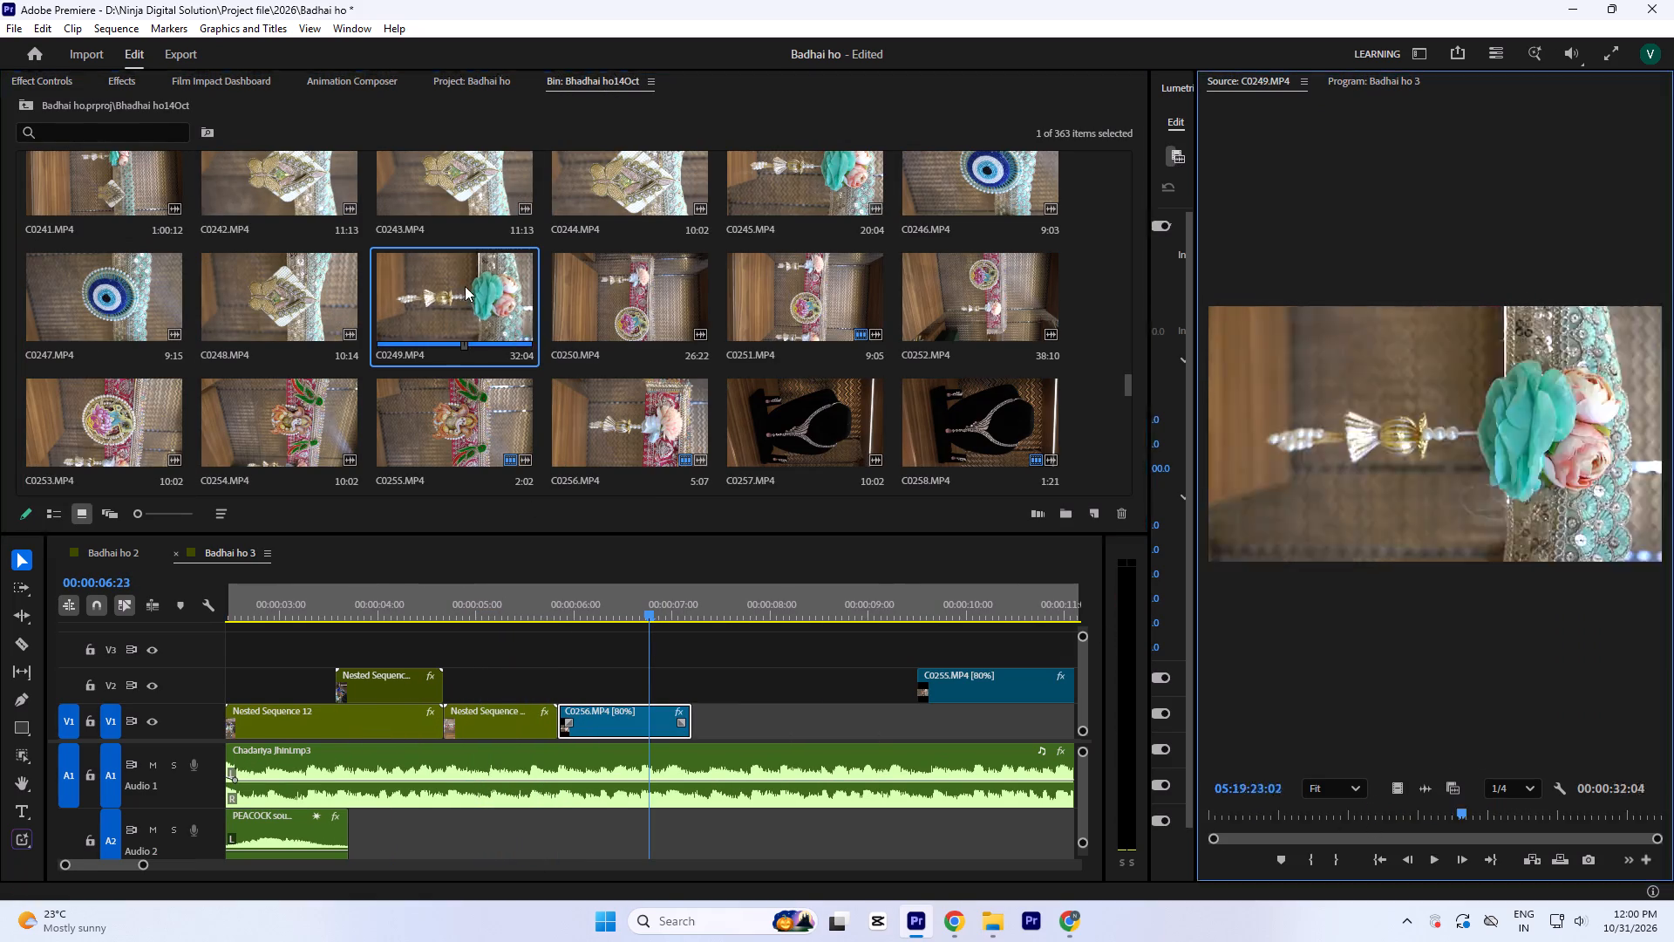
key("space")
left_click_drag(1413, 815, 1499, 835)
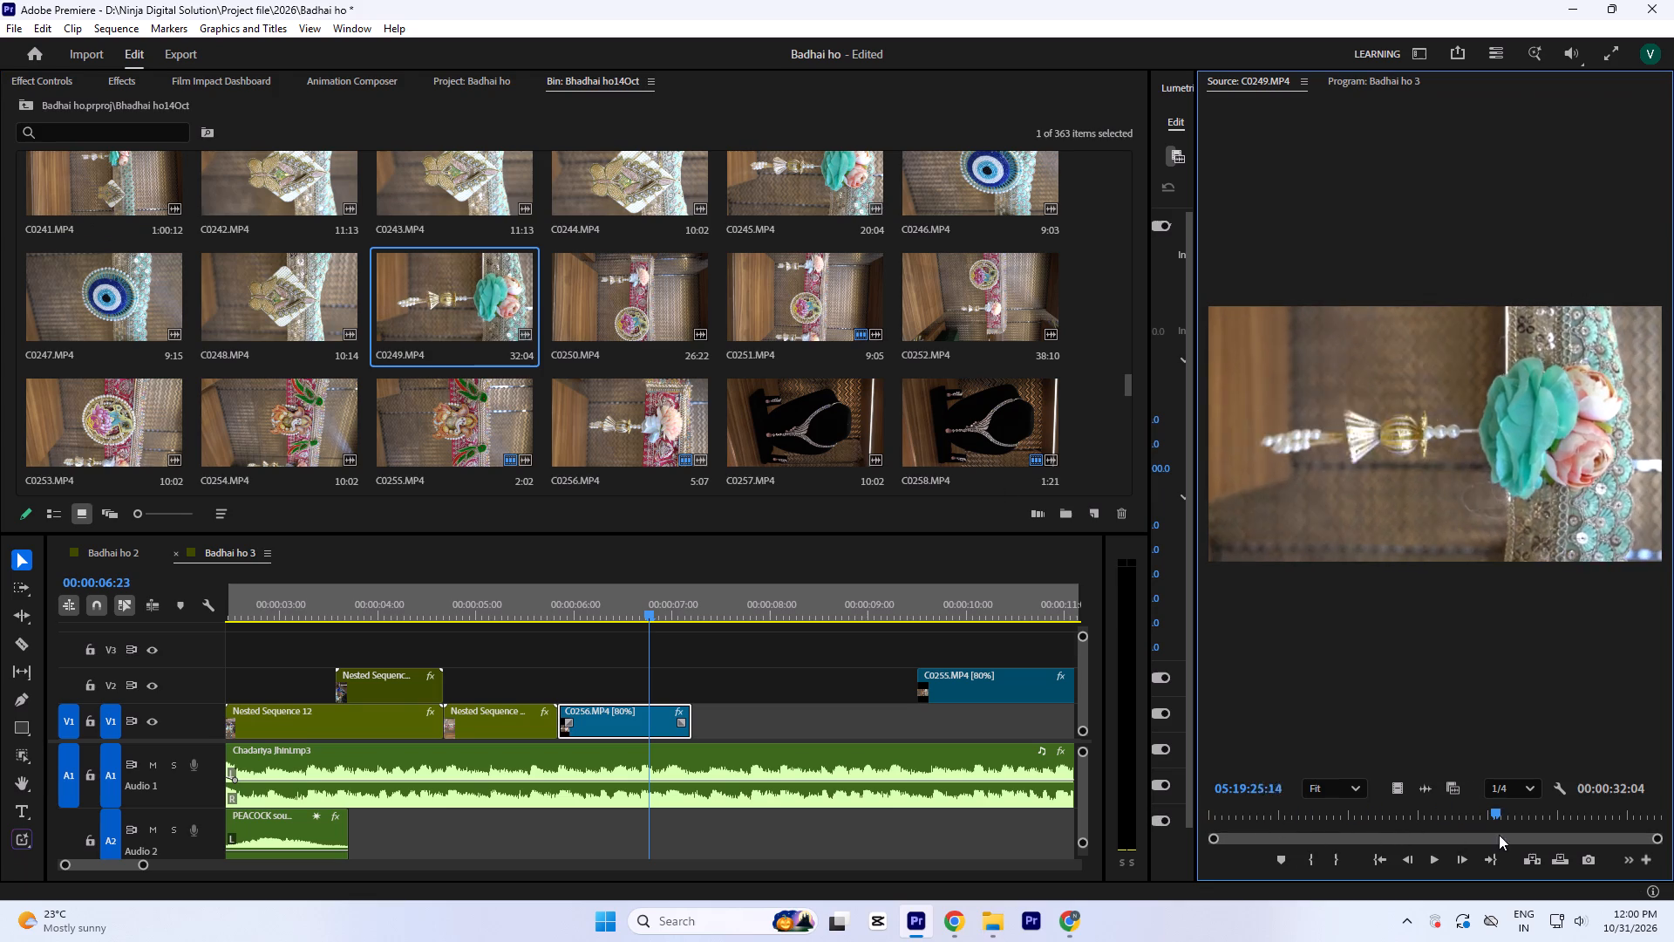
left_click_drag(1499, 835, 1240, 835)
key("i")
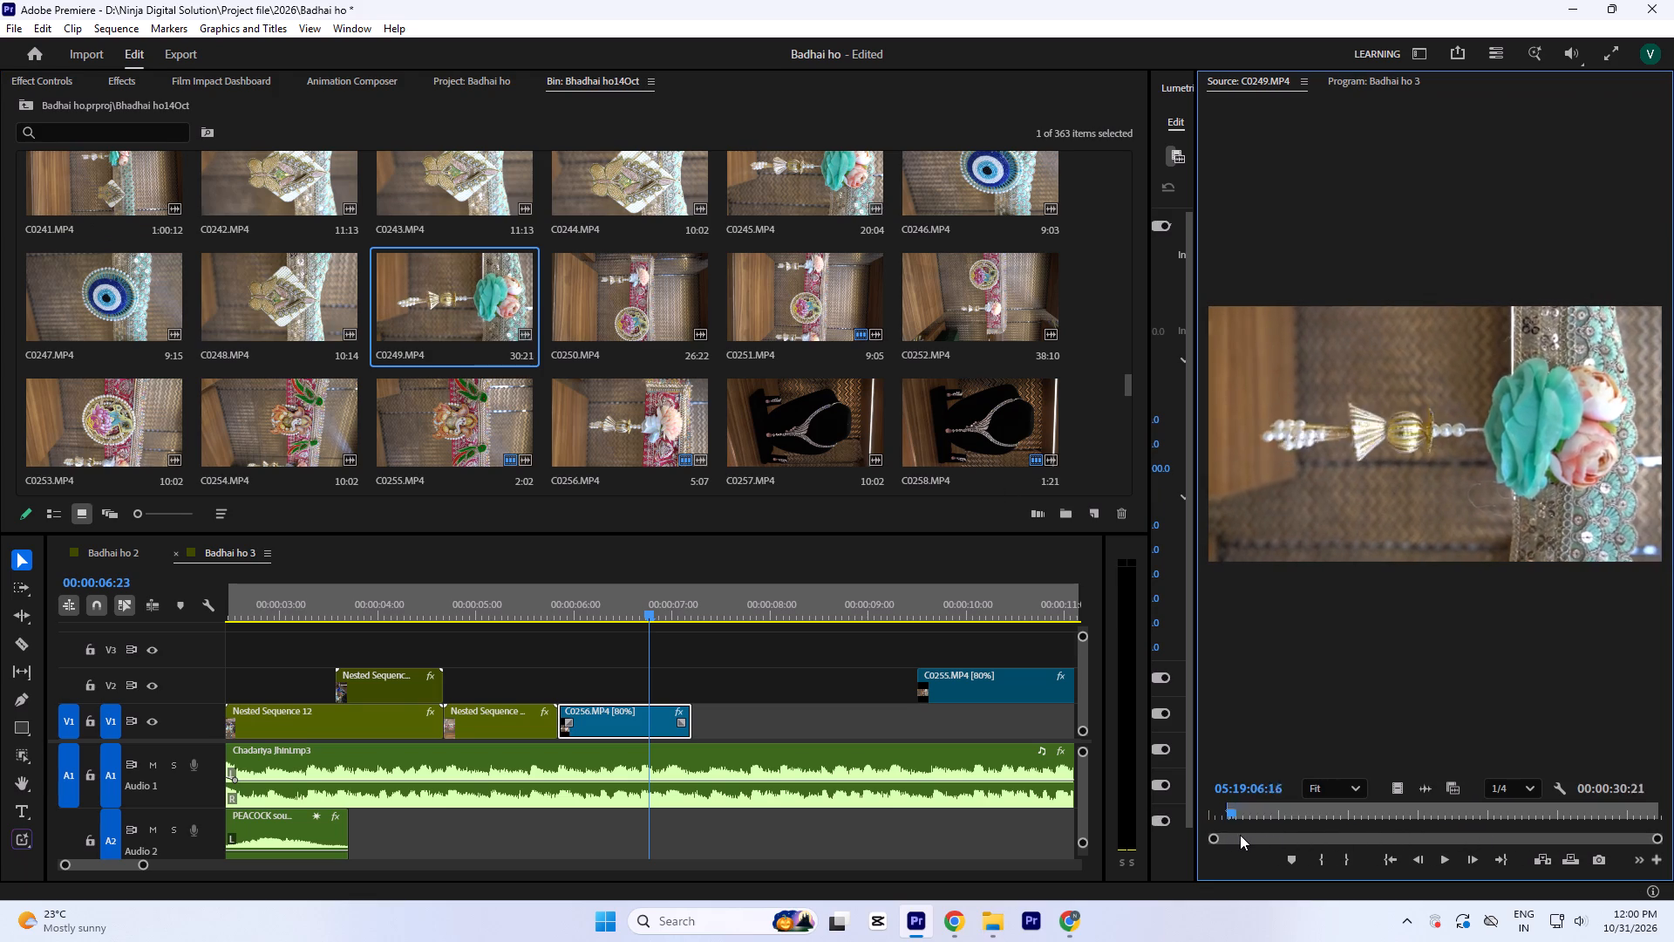
left_click_drag(1240, 835, 1408, 843)
key("i")
key("o")
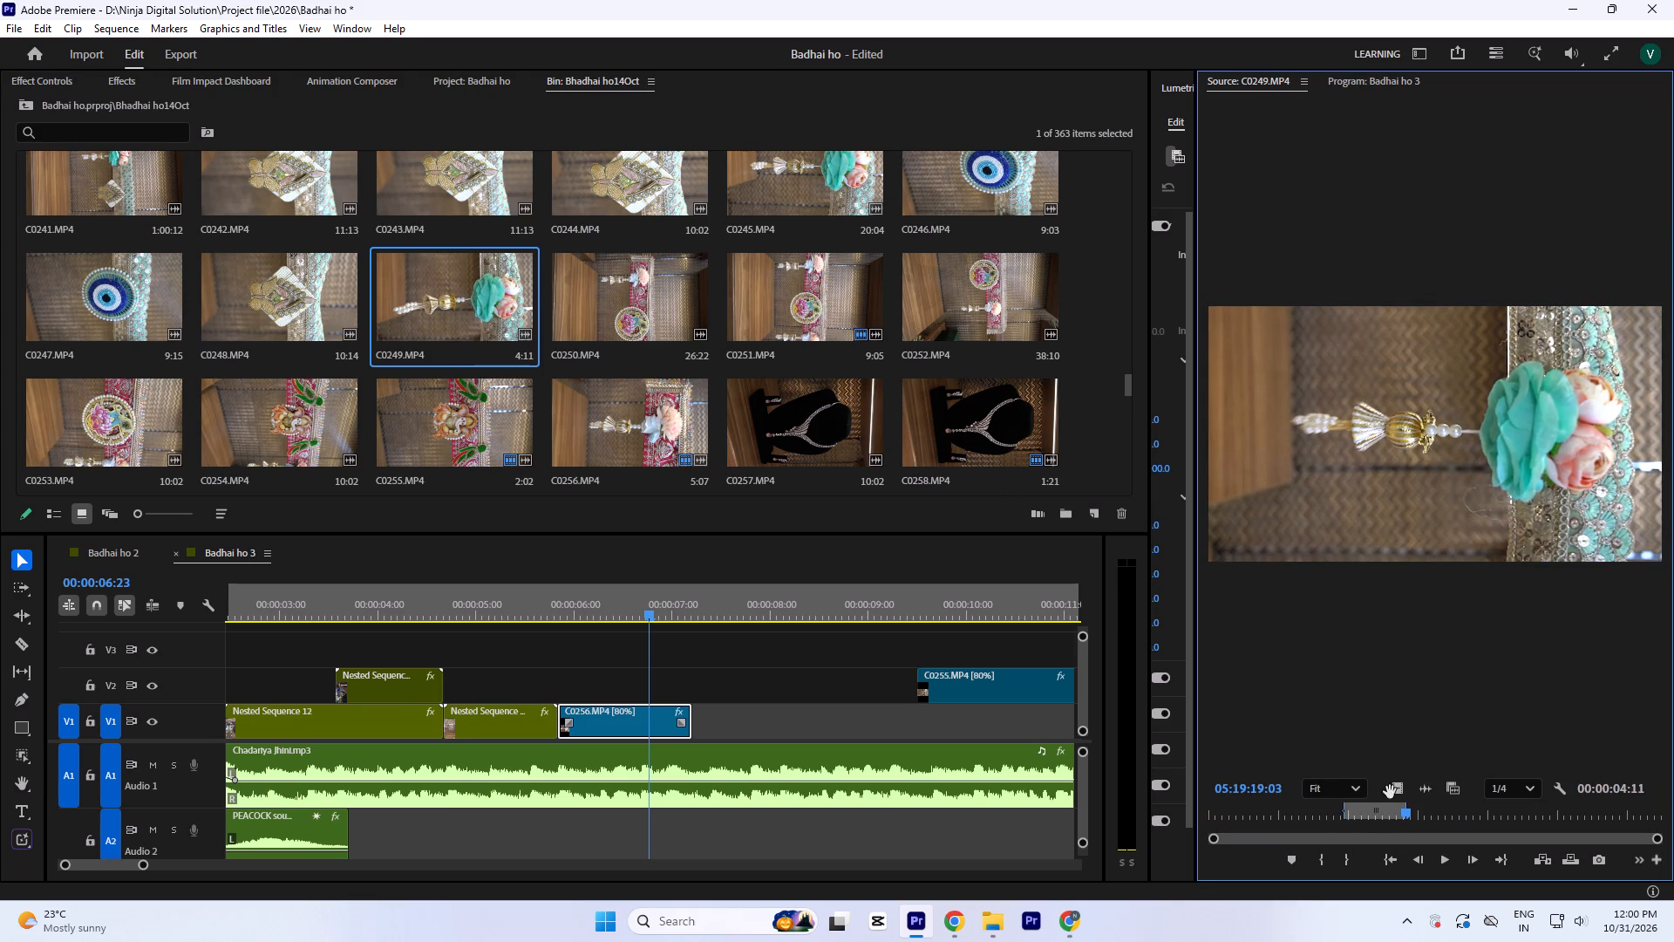
left_click_drag(1394, 788, 561, 646)
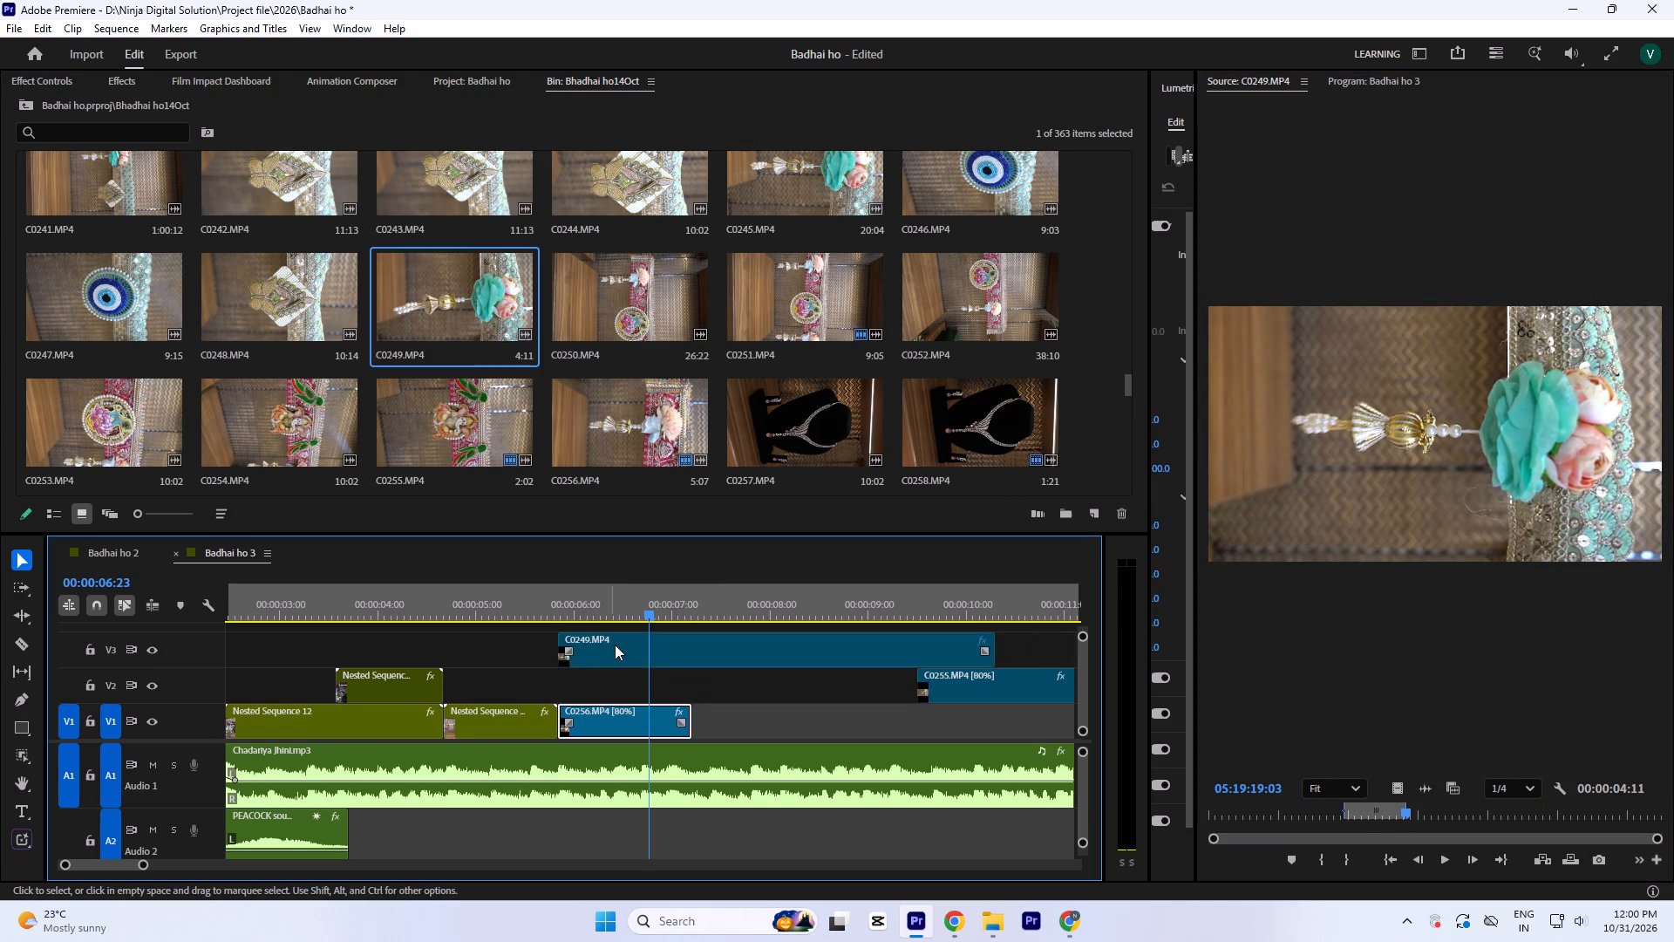
Paste the copied Motion attributes onto C0249.MP4 so it stands upright, and save the project.
left_click_drag(617, 645, 609, 645)
right_click(609, 645)
left_click(691, 78)
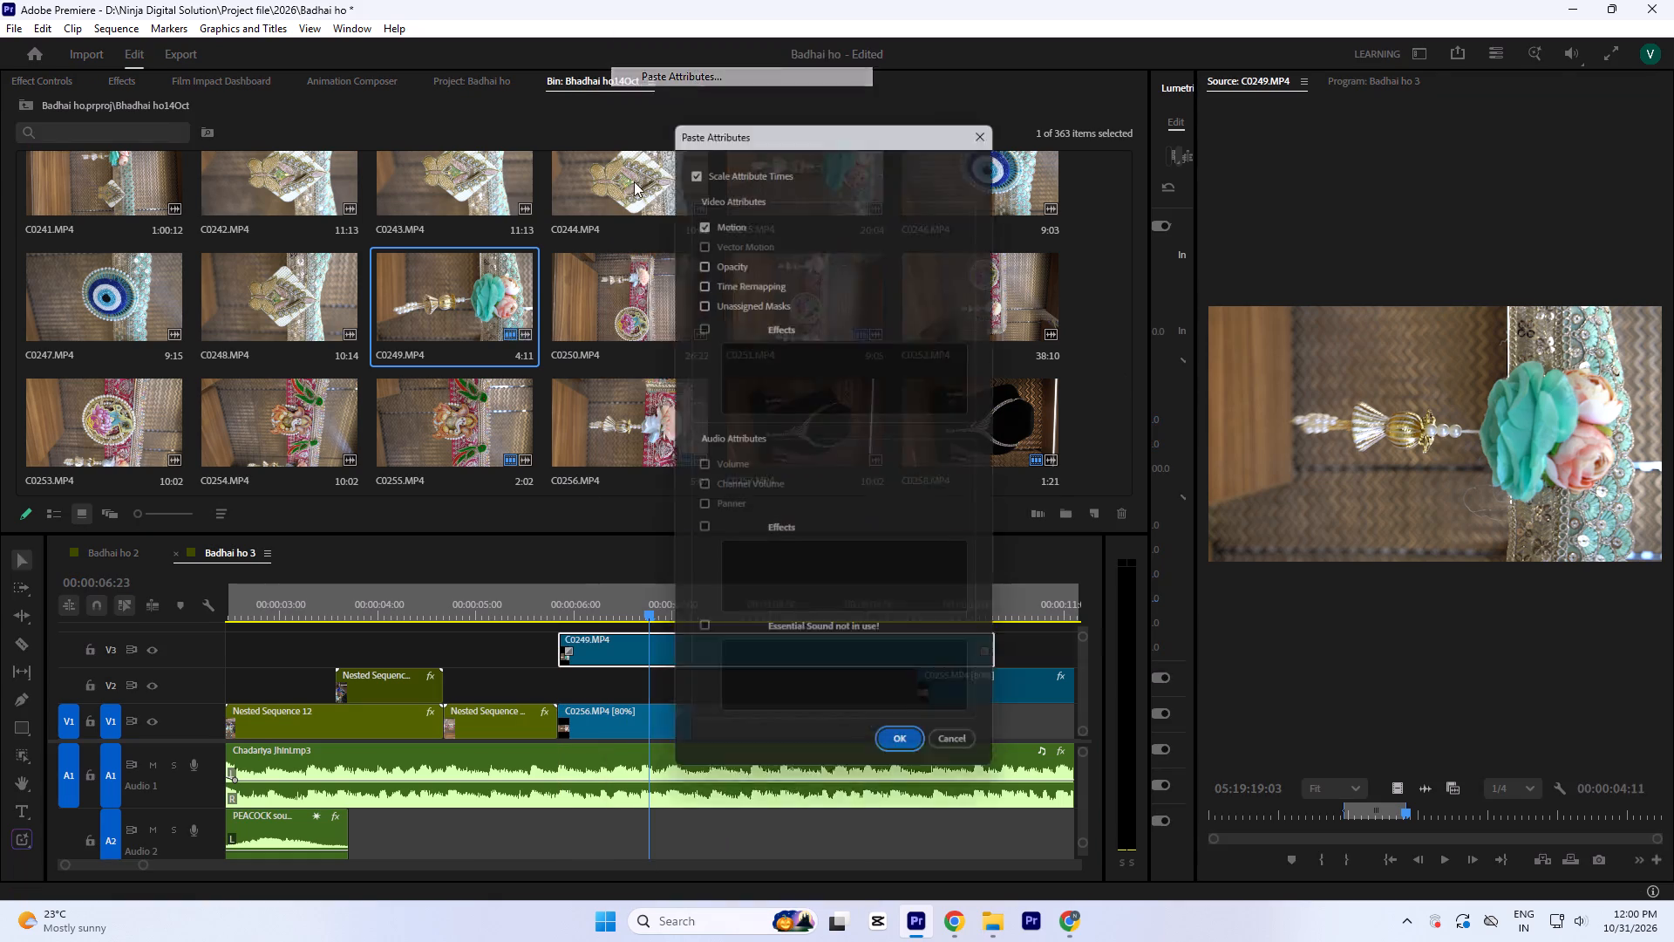
key("Return")
left_click(625, 606)
key("ctrl+s")
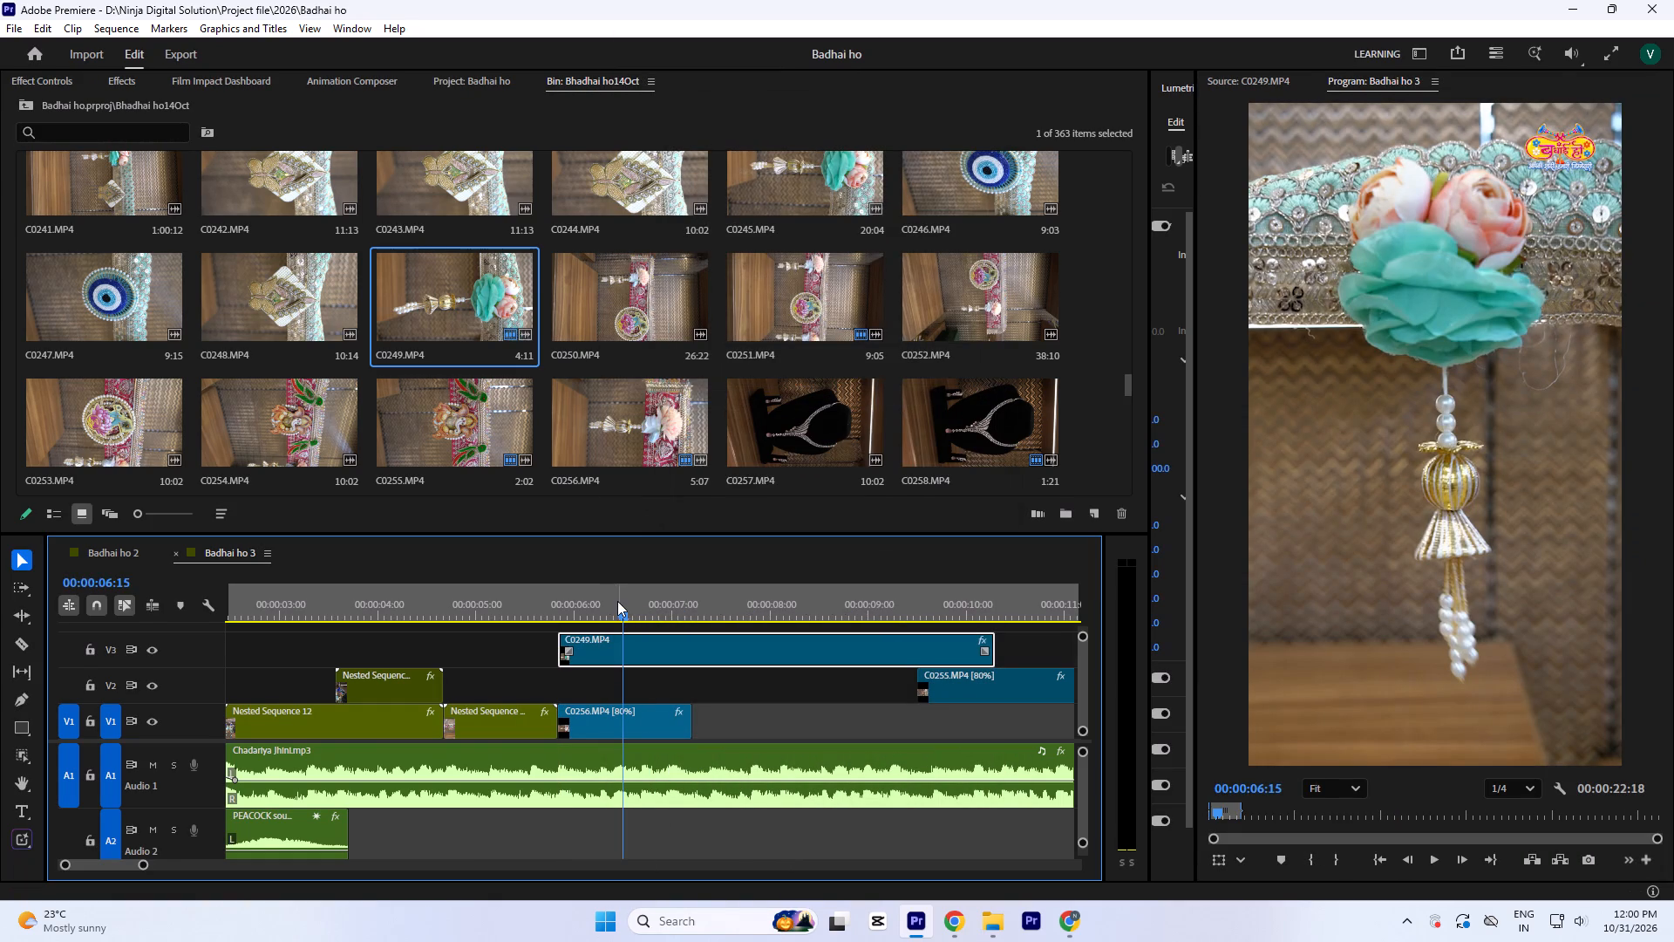
Move C0255.MP4 from V2 down to V1 and about 2:09 further along the timeline.
left_click(630, 590)
left_click(629, 603)
key("minus")
left_click_drag(750, 695, 861, 717)
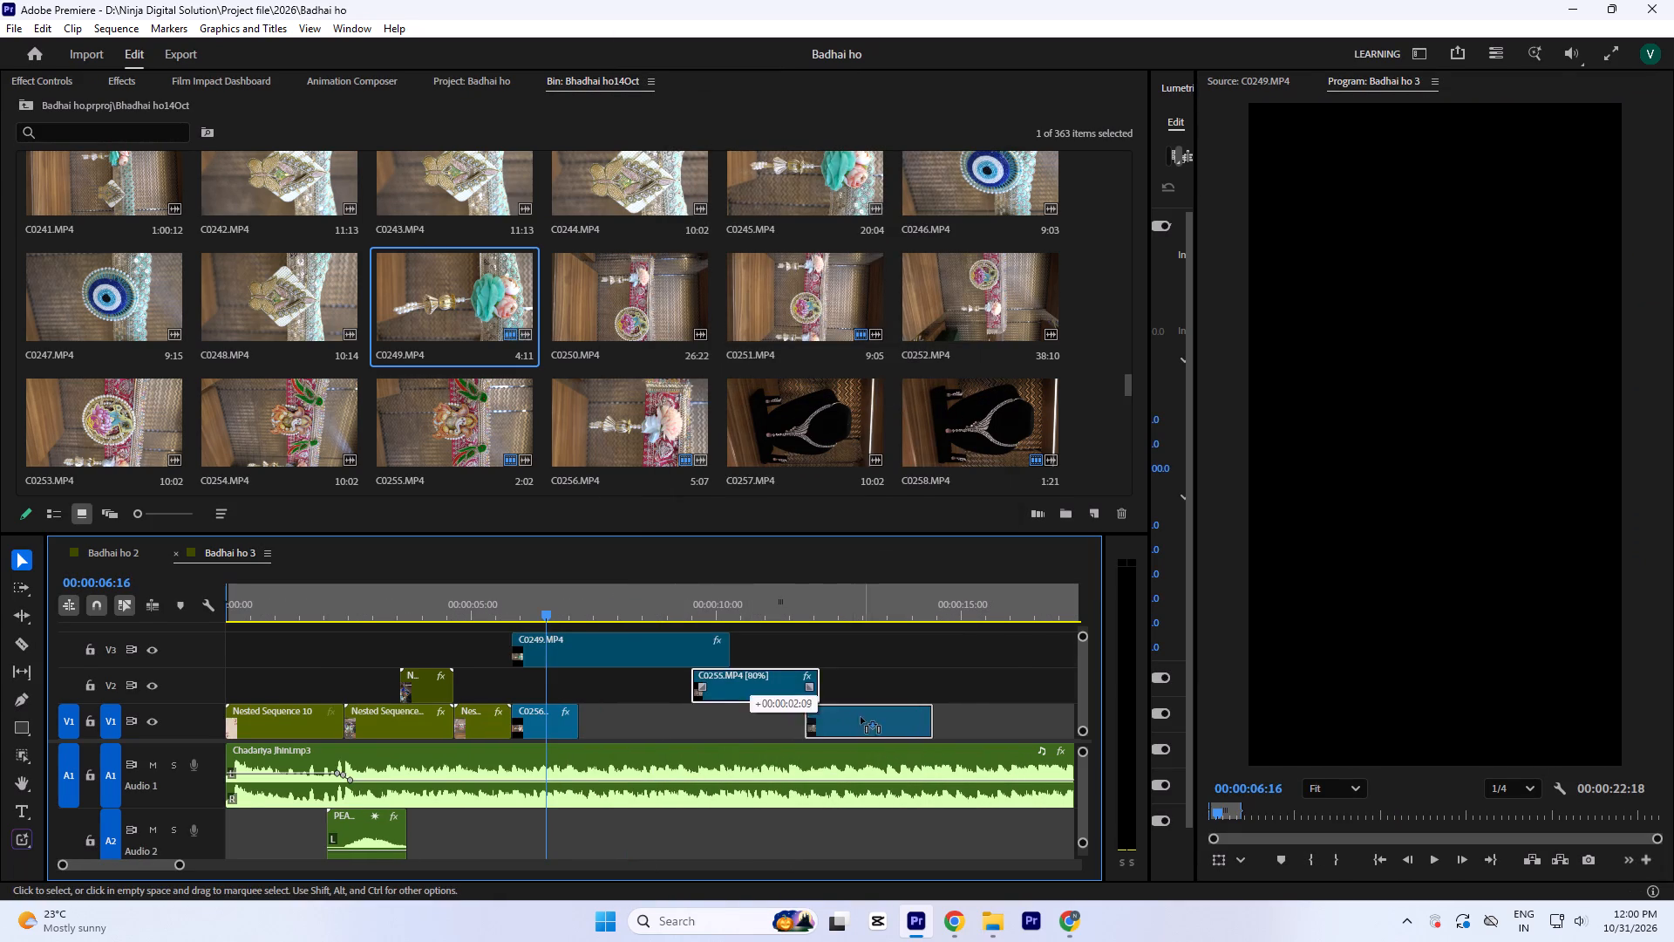
left_click_drag(861, 717, 863, 717)
Move C0249.MP4 from V3 down to V2, keeping it directly above C0256.MP4.
key("equal")
left_click(691, 655)
left_click_drag(698, 658, 699, 687)
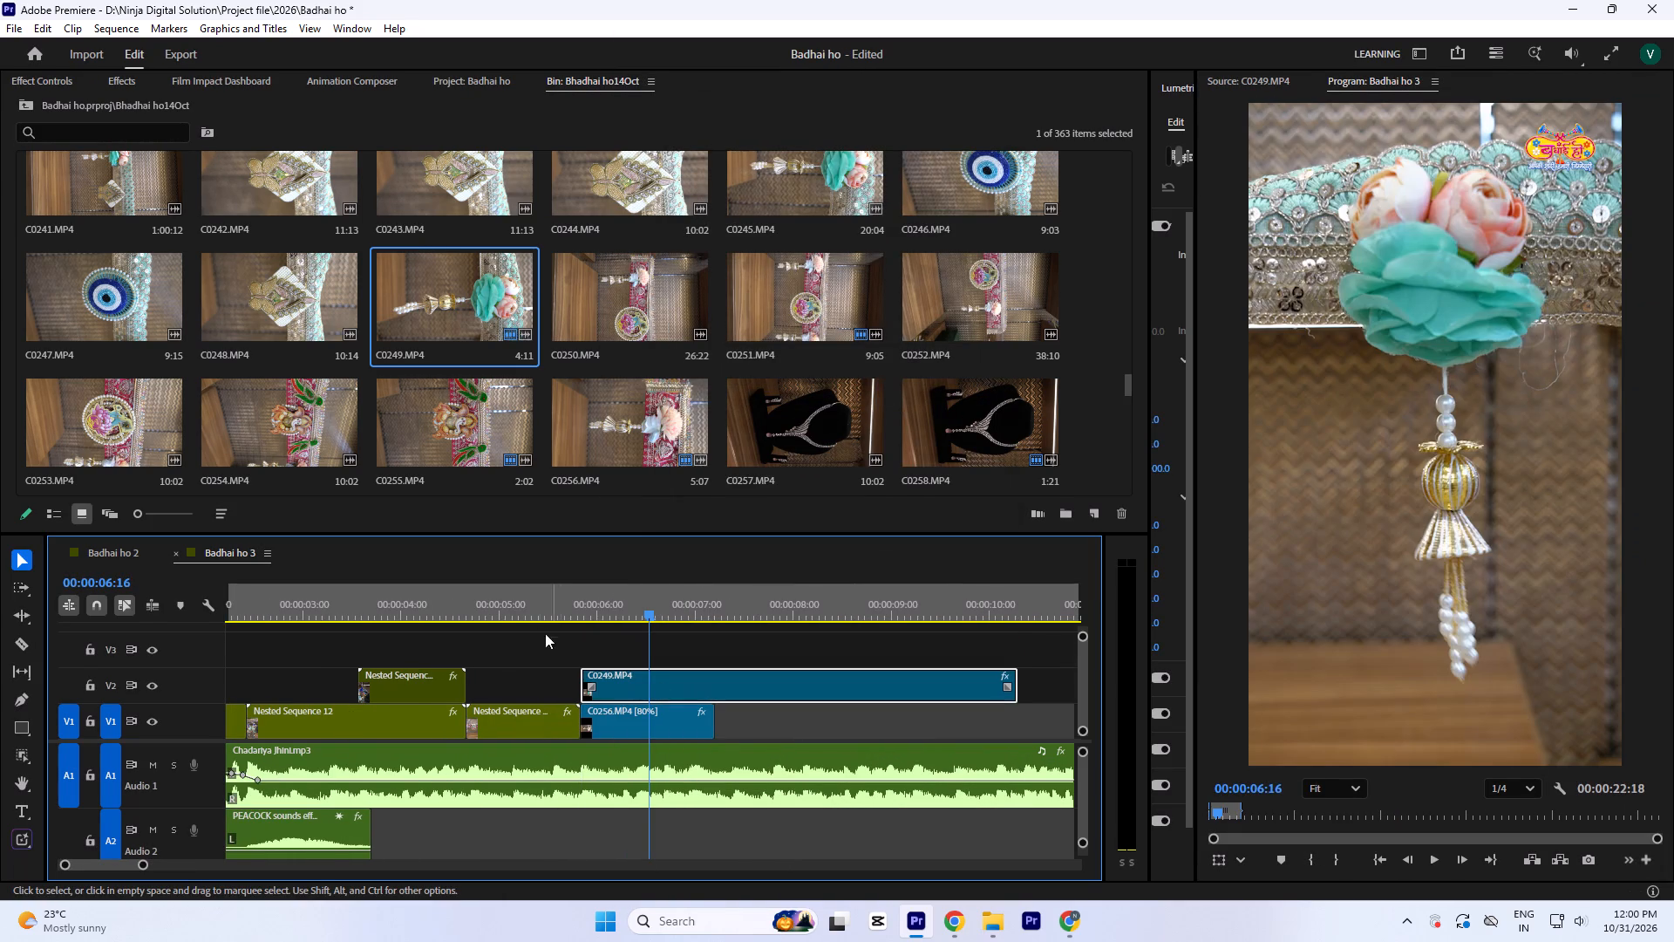
Play the passage from the nested sequence into C0249.MP4 to judge how it fits.
left_click(499, 608)
key("space")
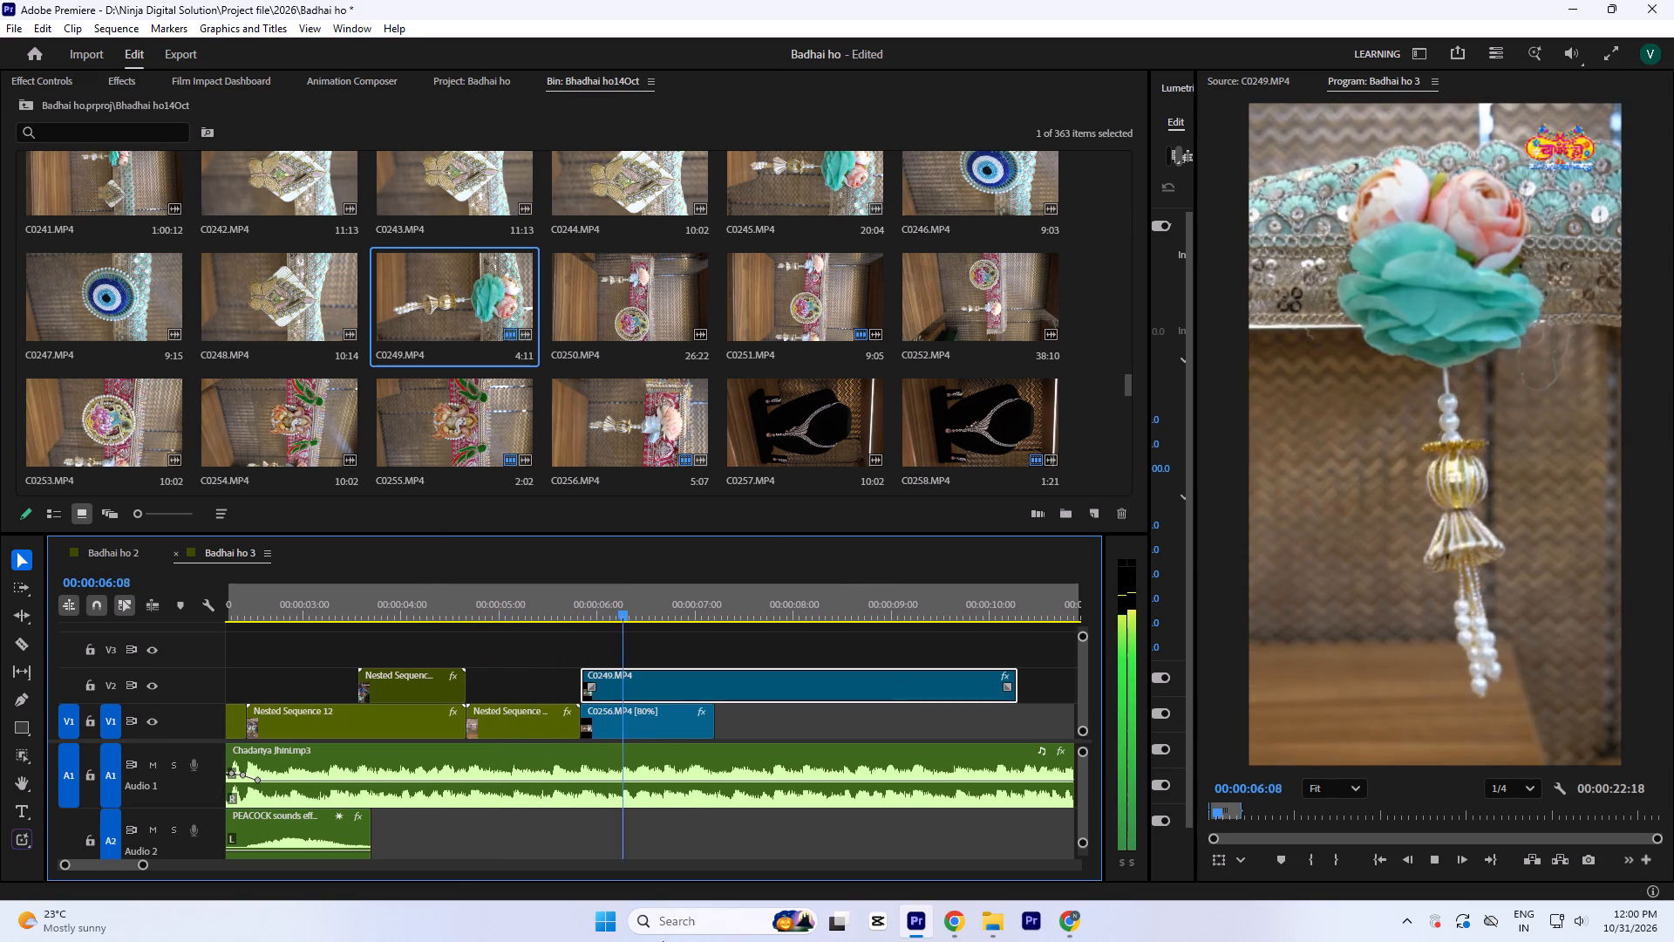
key("space")
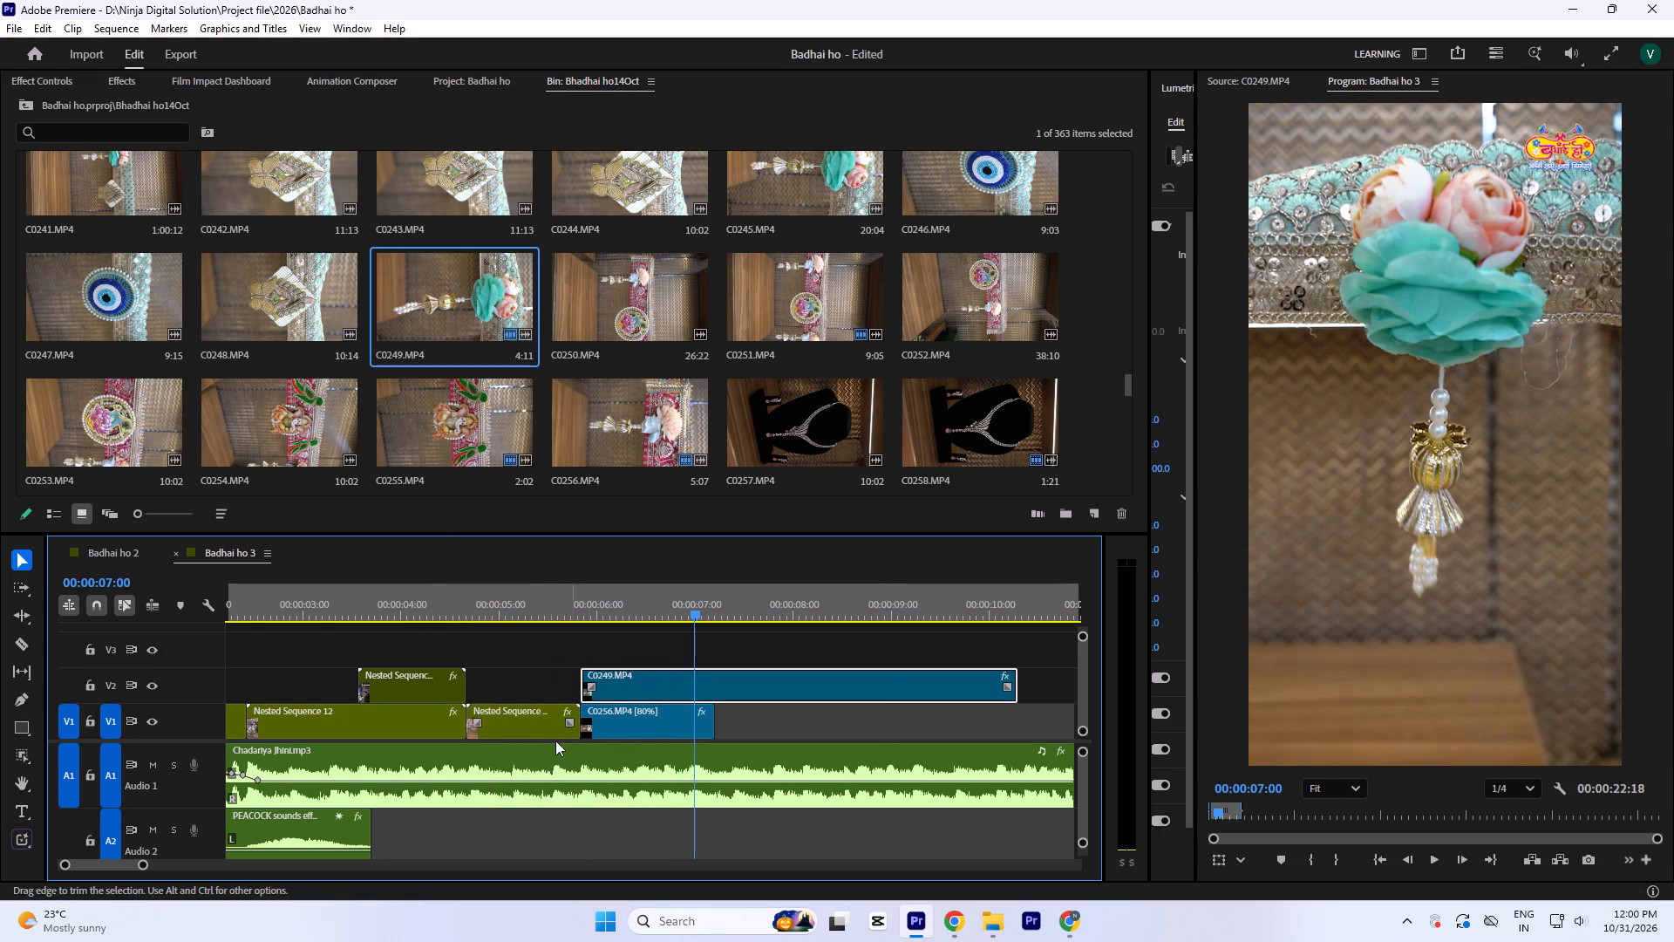
Set C0249.MP4's scale to 108 and its position to 534, 1024 so the flower hanging sits better in frame.
left_click(57, 86)
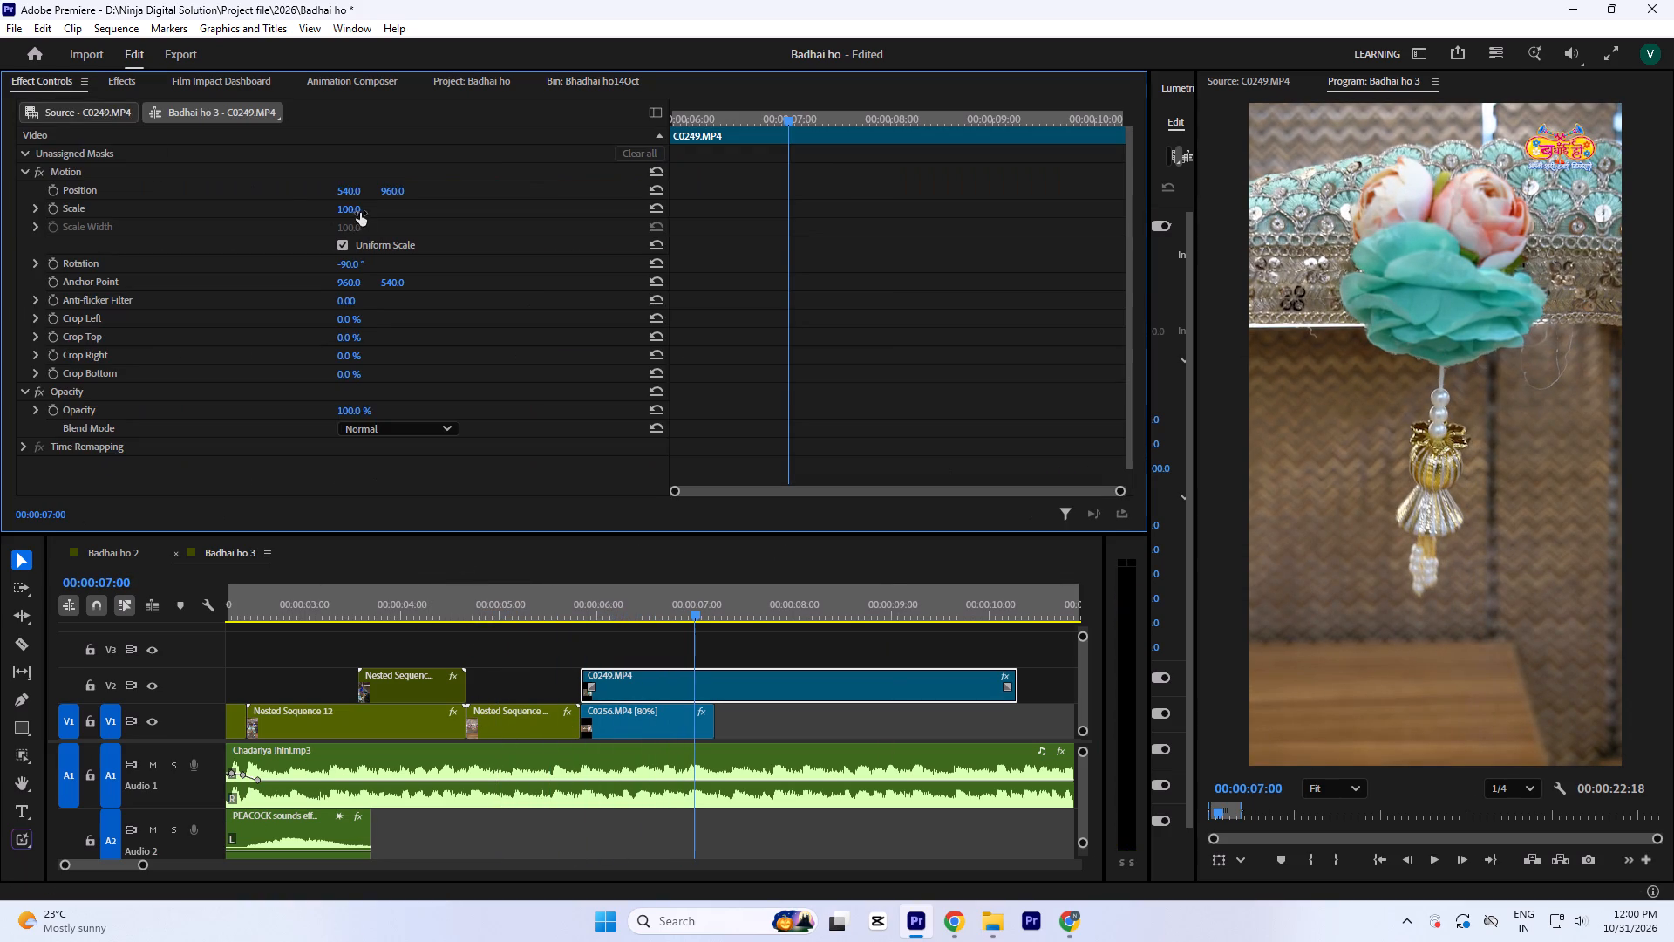
left_click(352, 211)
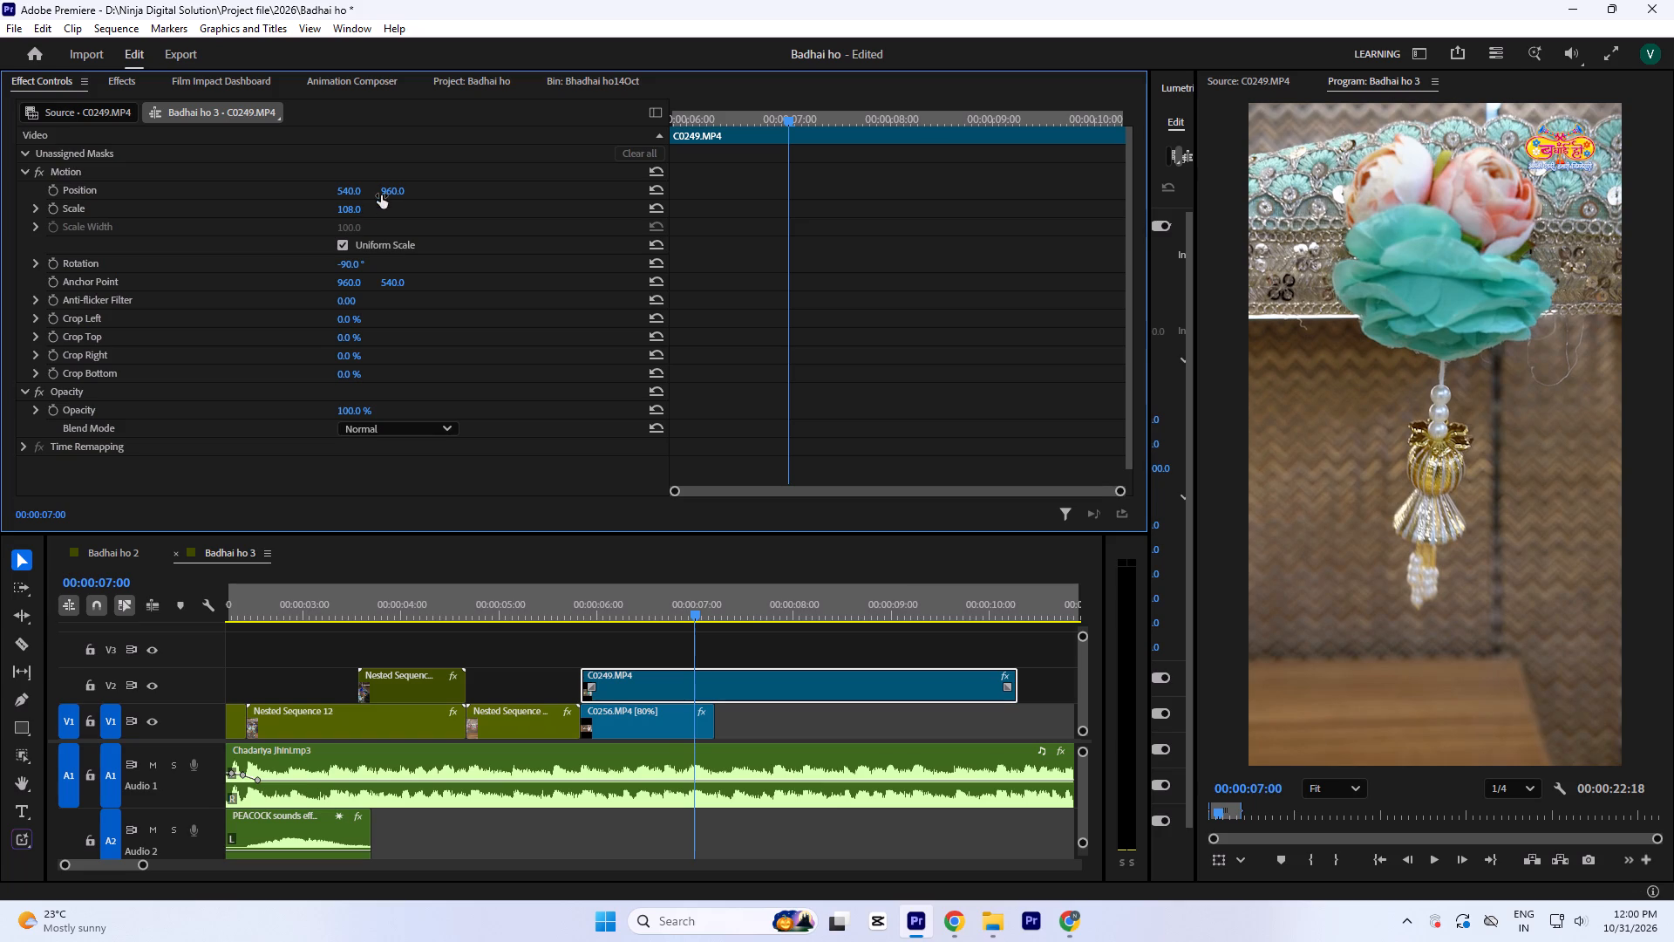
left_click_drag(384, 195, 381, 127)
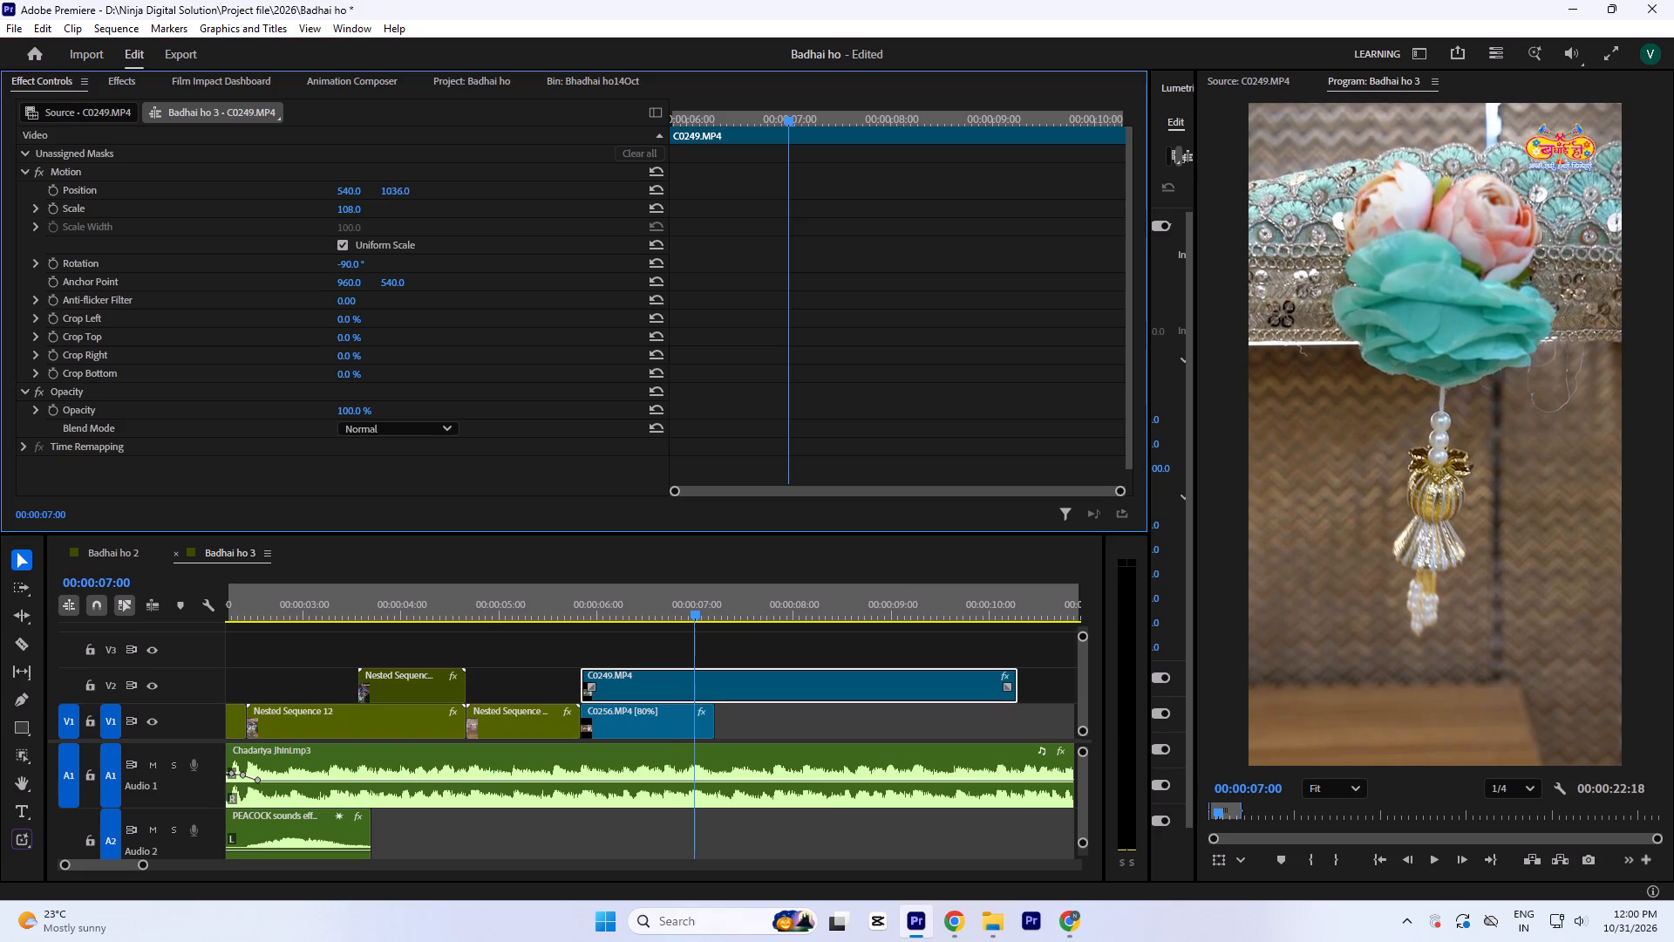
left_click_drag(381, 127, 384, 139)
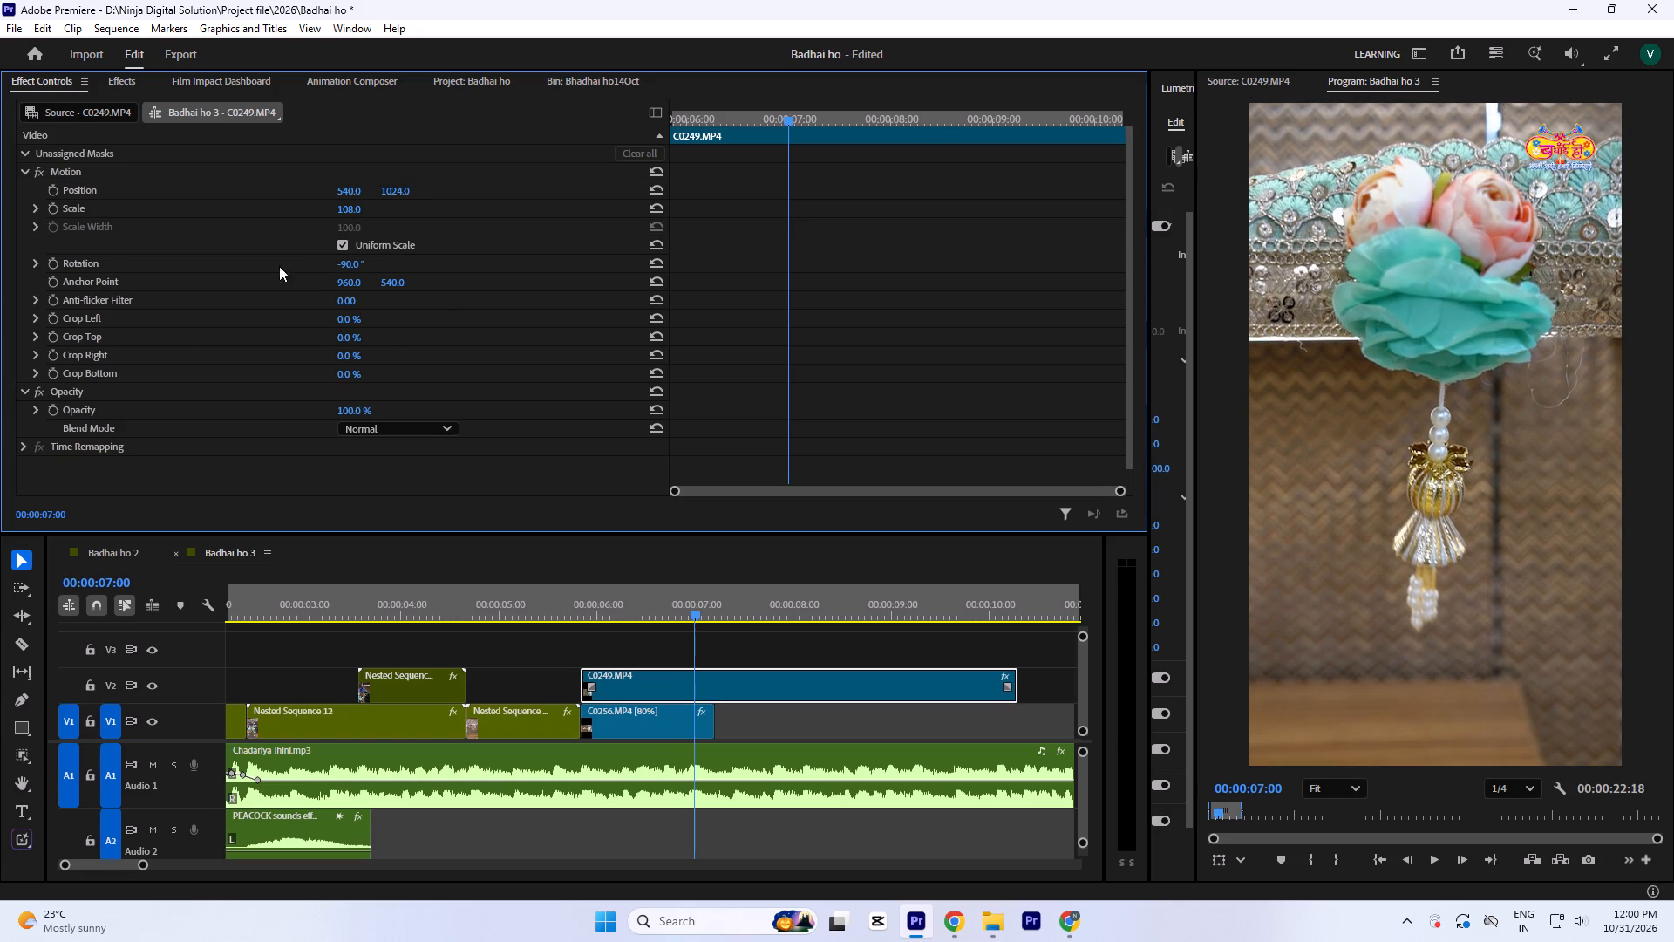
left_click(349, 188)
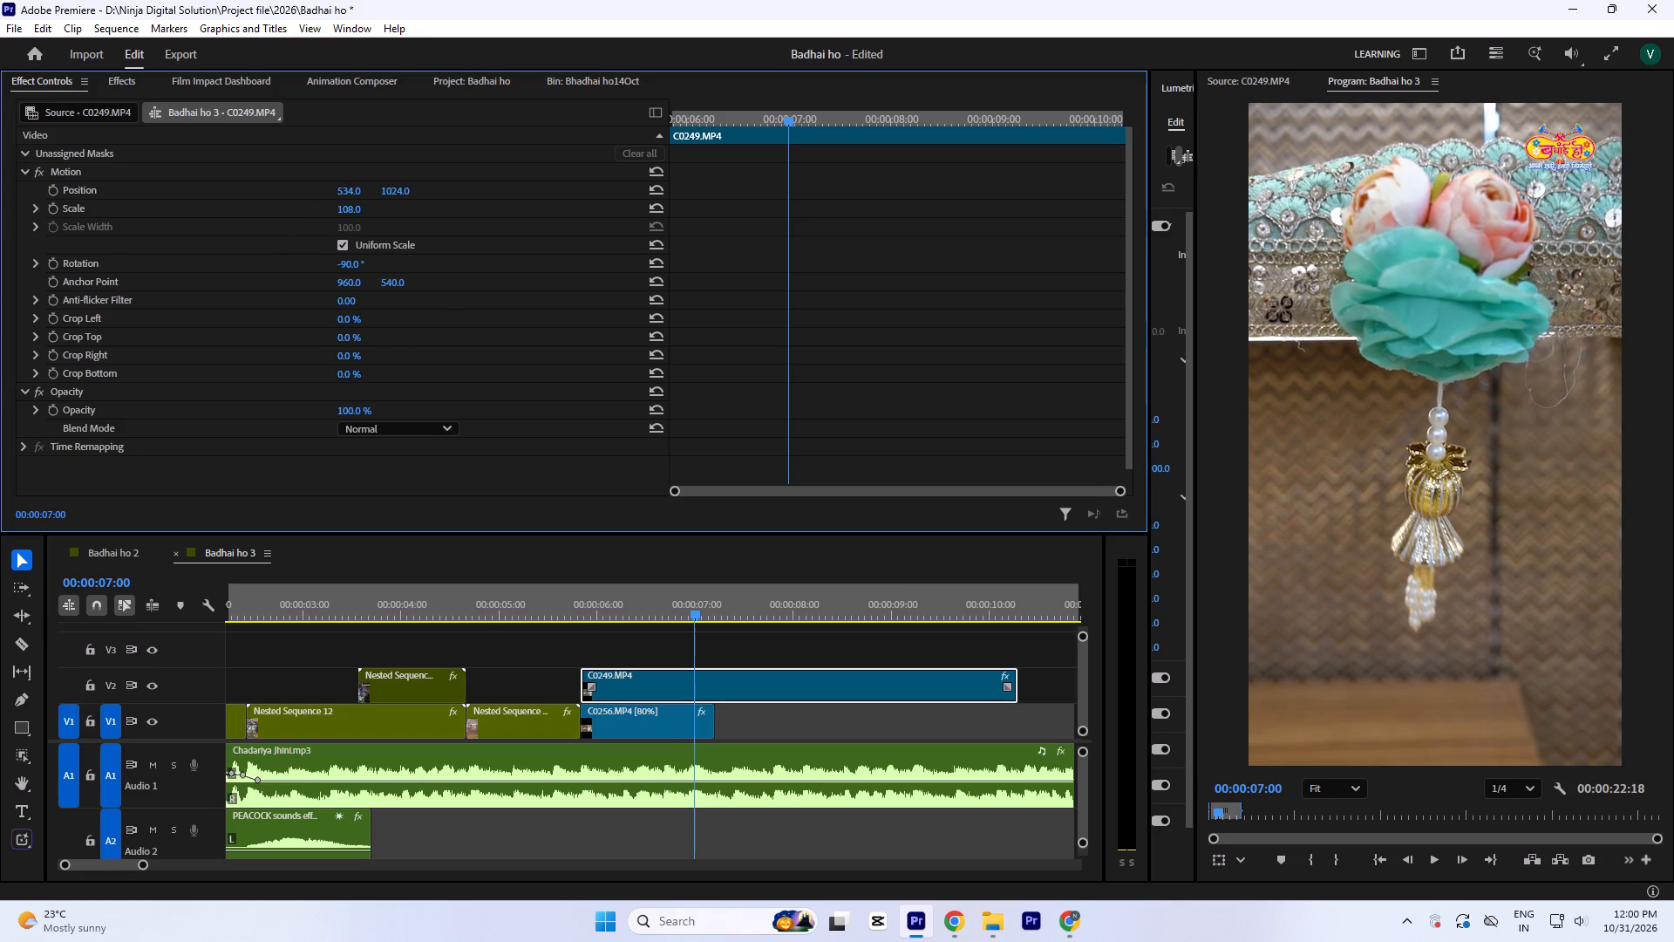
Play from the nested sequence into the reframed C0249.MP4, checking the framing and listening for the beat to cut on.
left_click(515, 683)
left_click(493, 597)
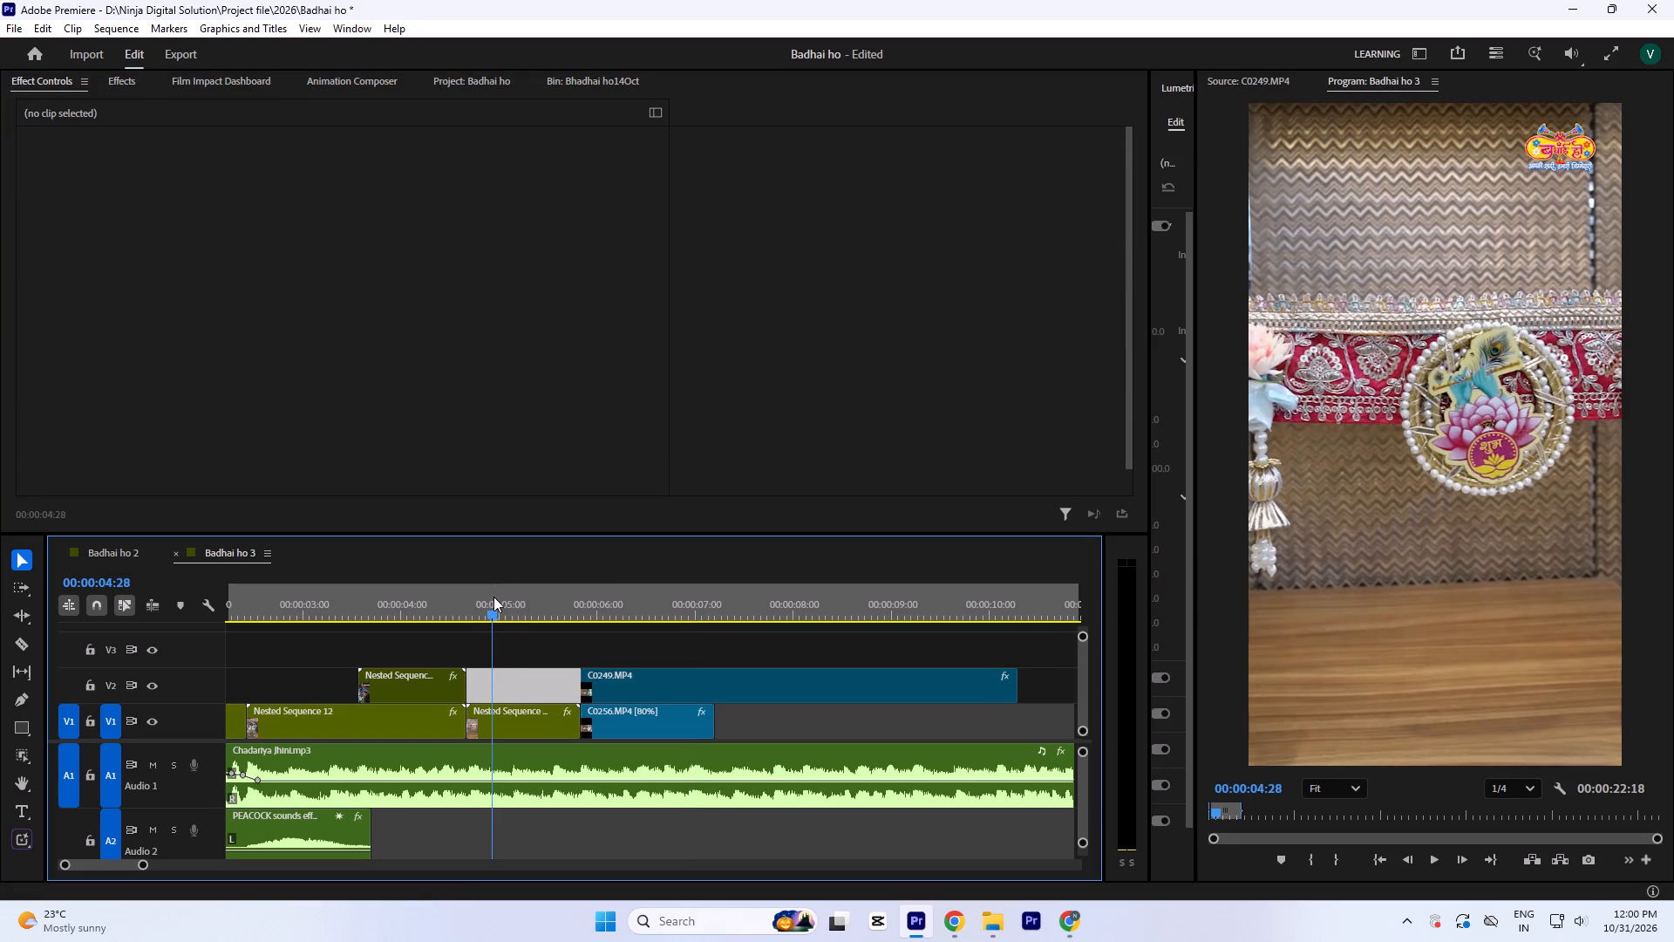
key("space")
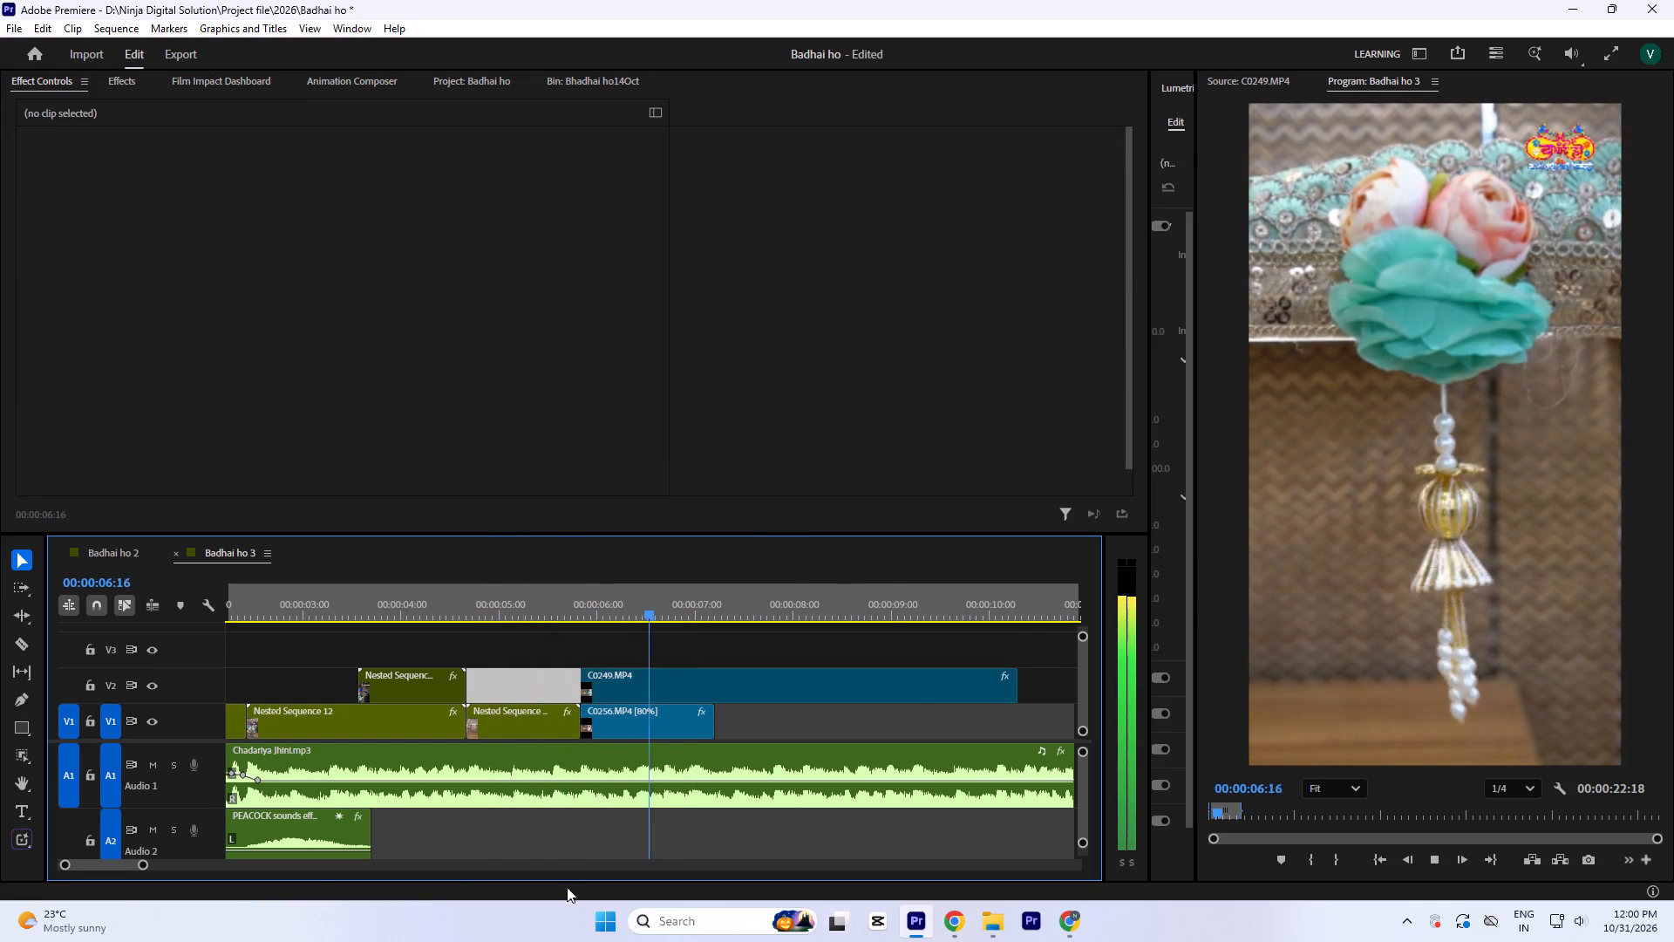
key("space")
key("space")
key("space")
left_click(682, 676)
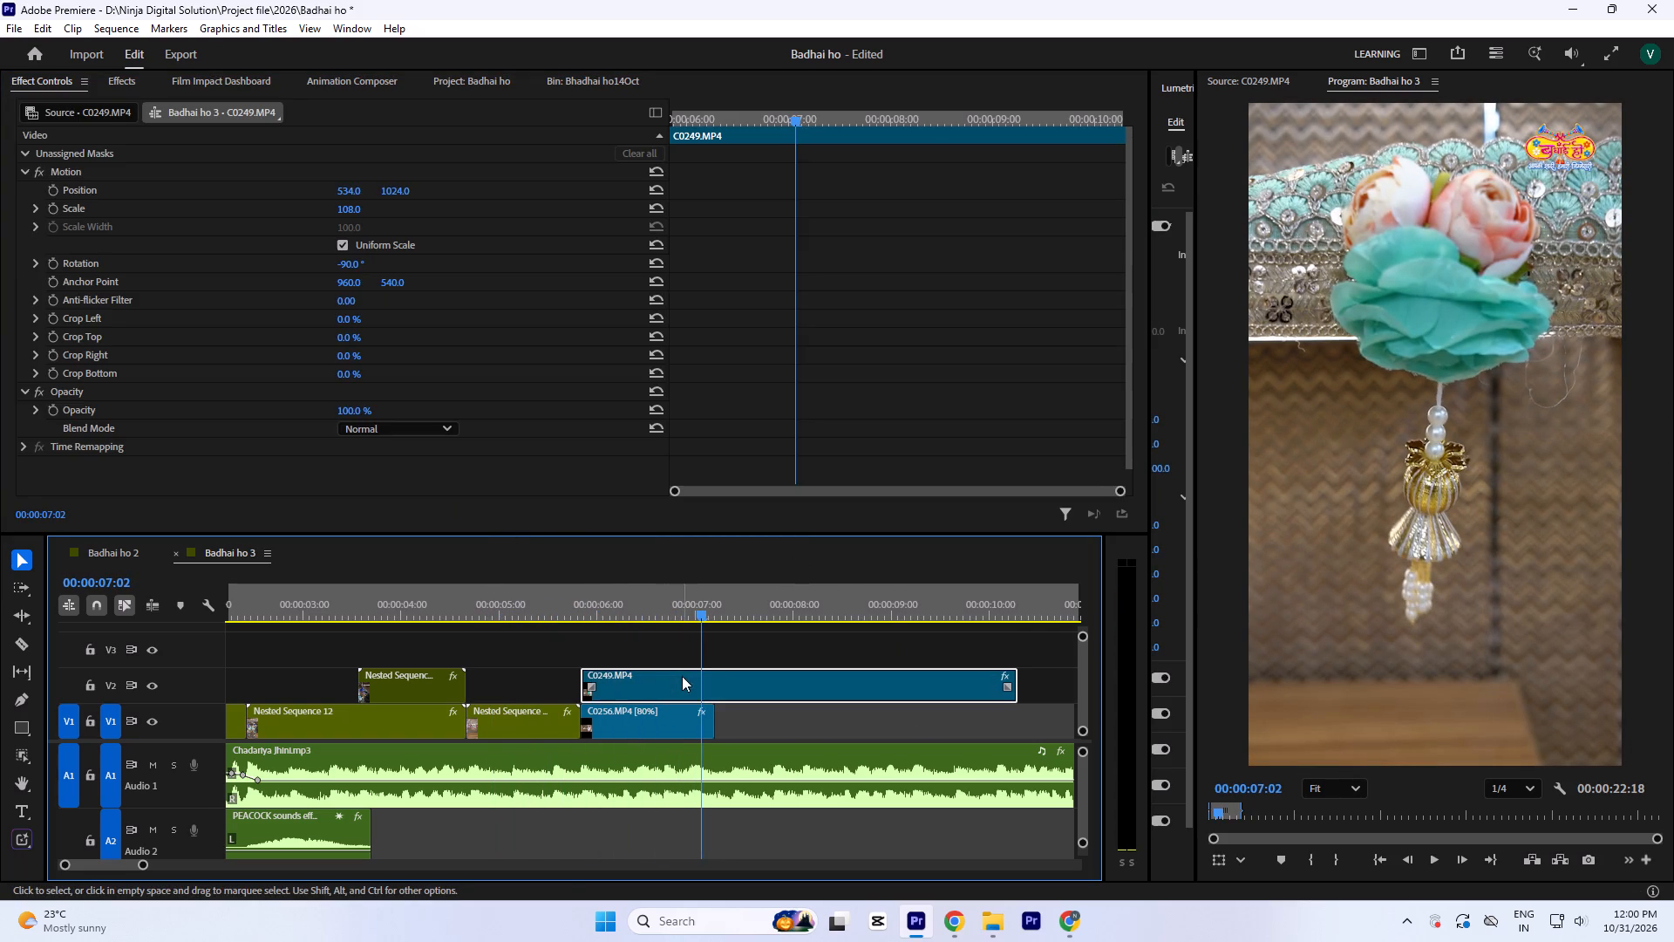
key("space")
key("space")
key("space")
key("space")
Trim the end of C0249.MP4 on V2 back to the beat at 00:00:07:11.
left_click_drag(724, 598, 728, 608)
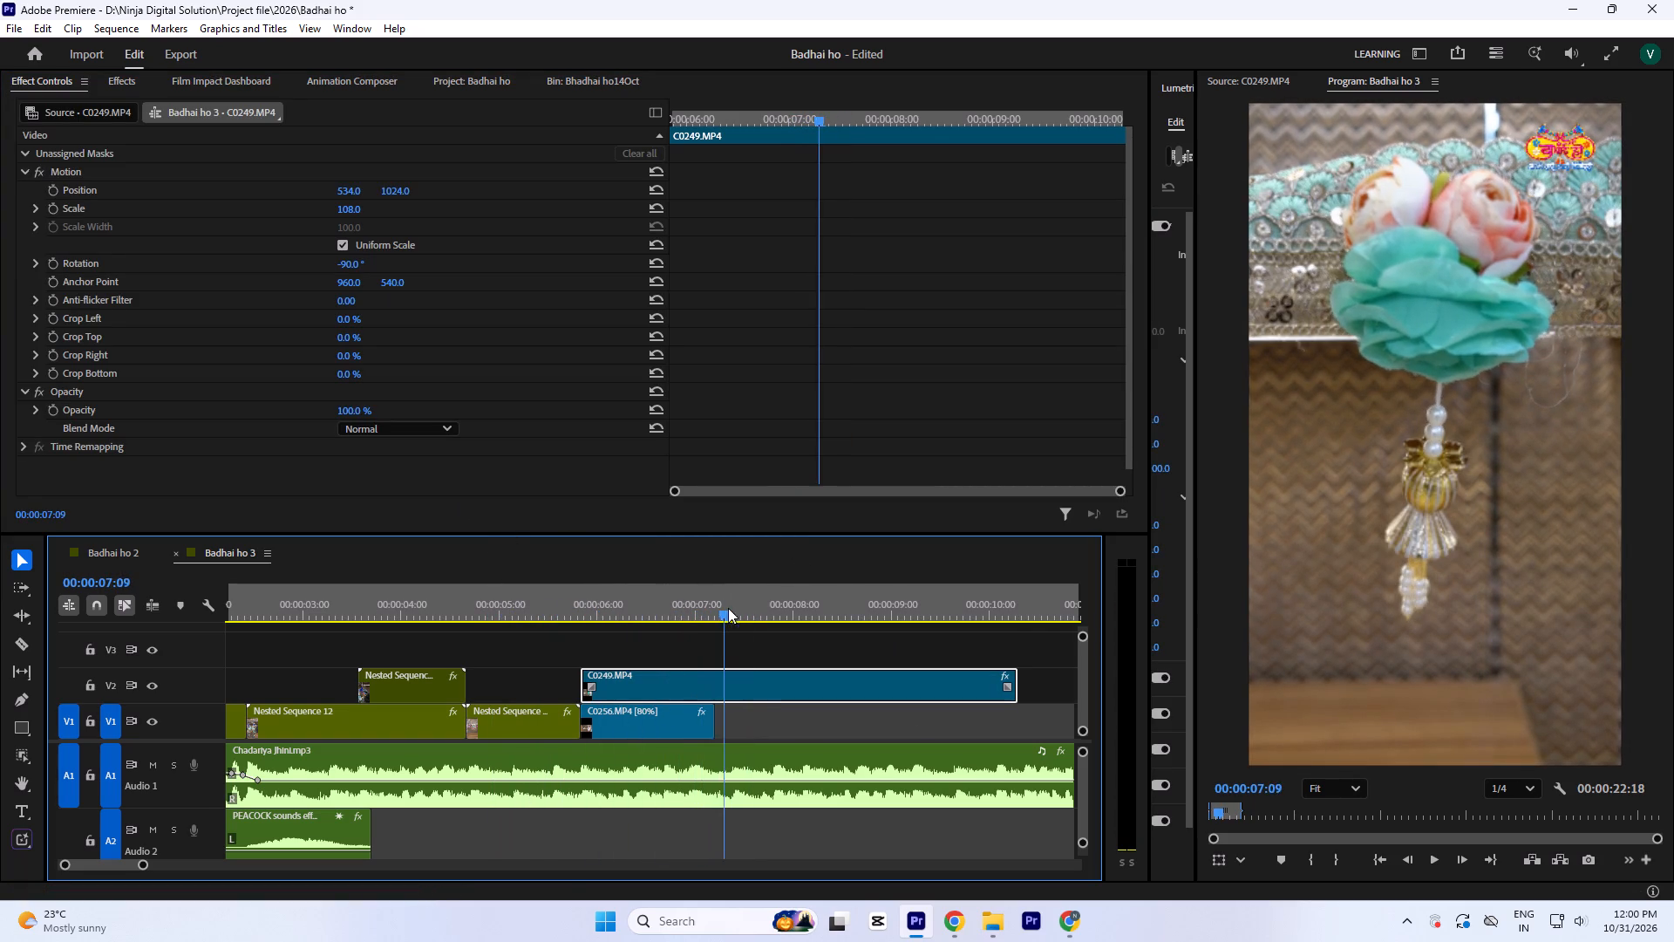
left_click_drag(728, 608, 735, 618)
key("equal")
key("equal")
key("equal")
key("equal")
key("equal")
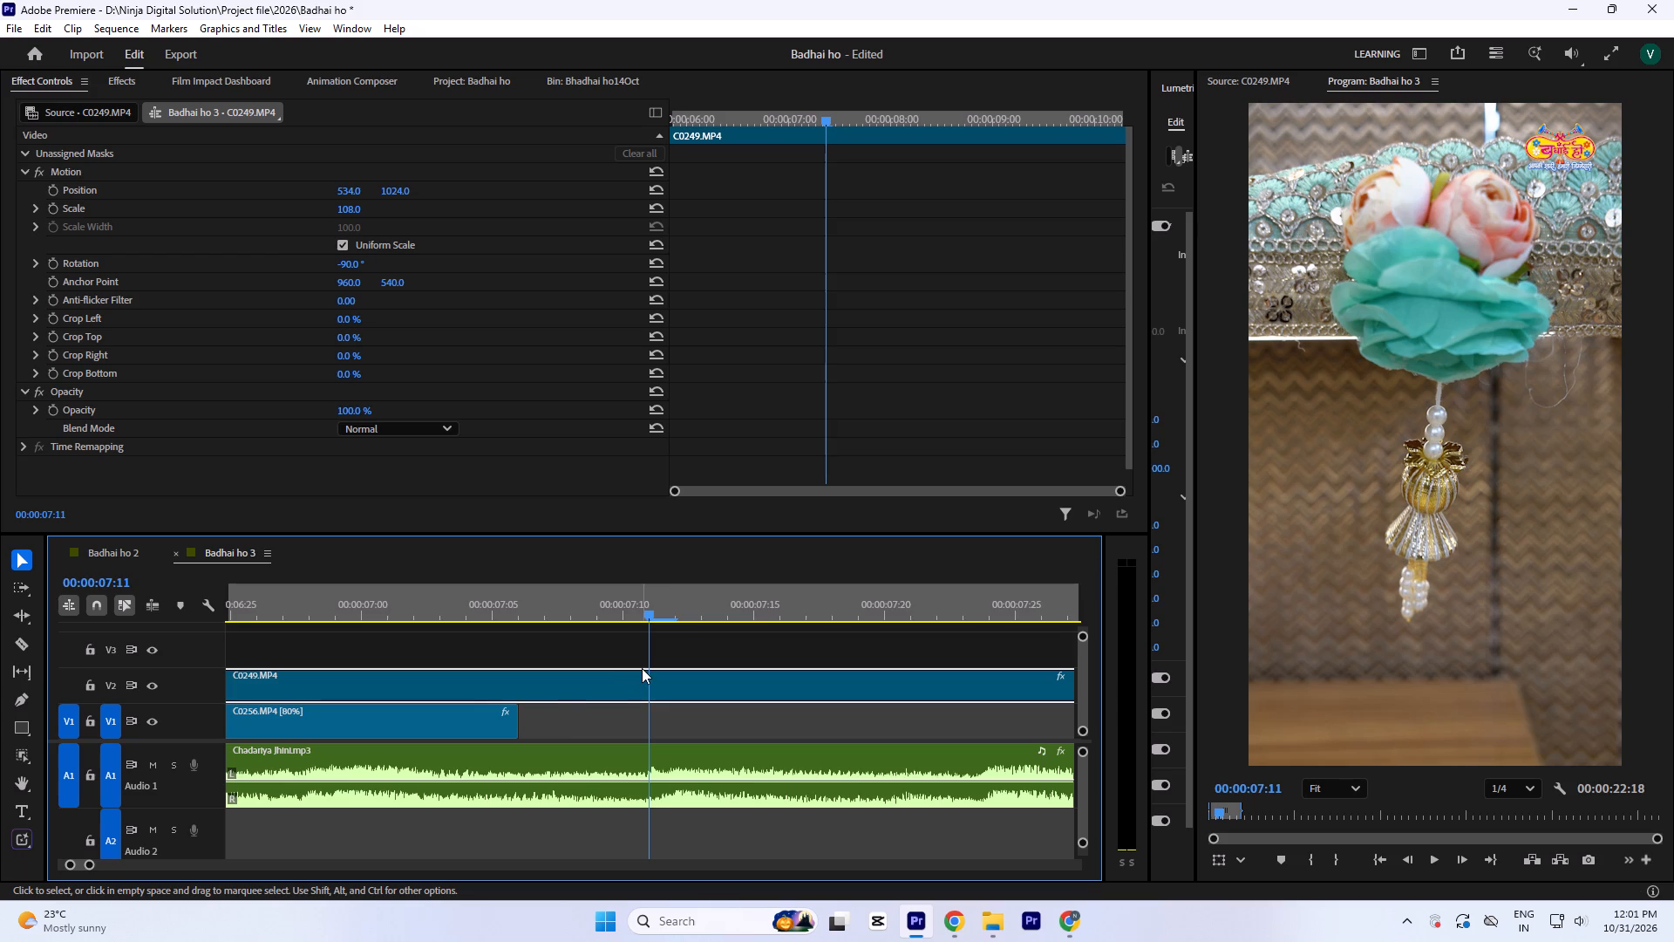
key("minus")
key("minus")
key("minus")
left_click_drag(936, 694, 646, 725)
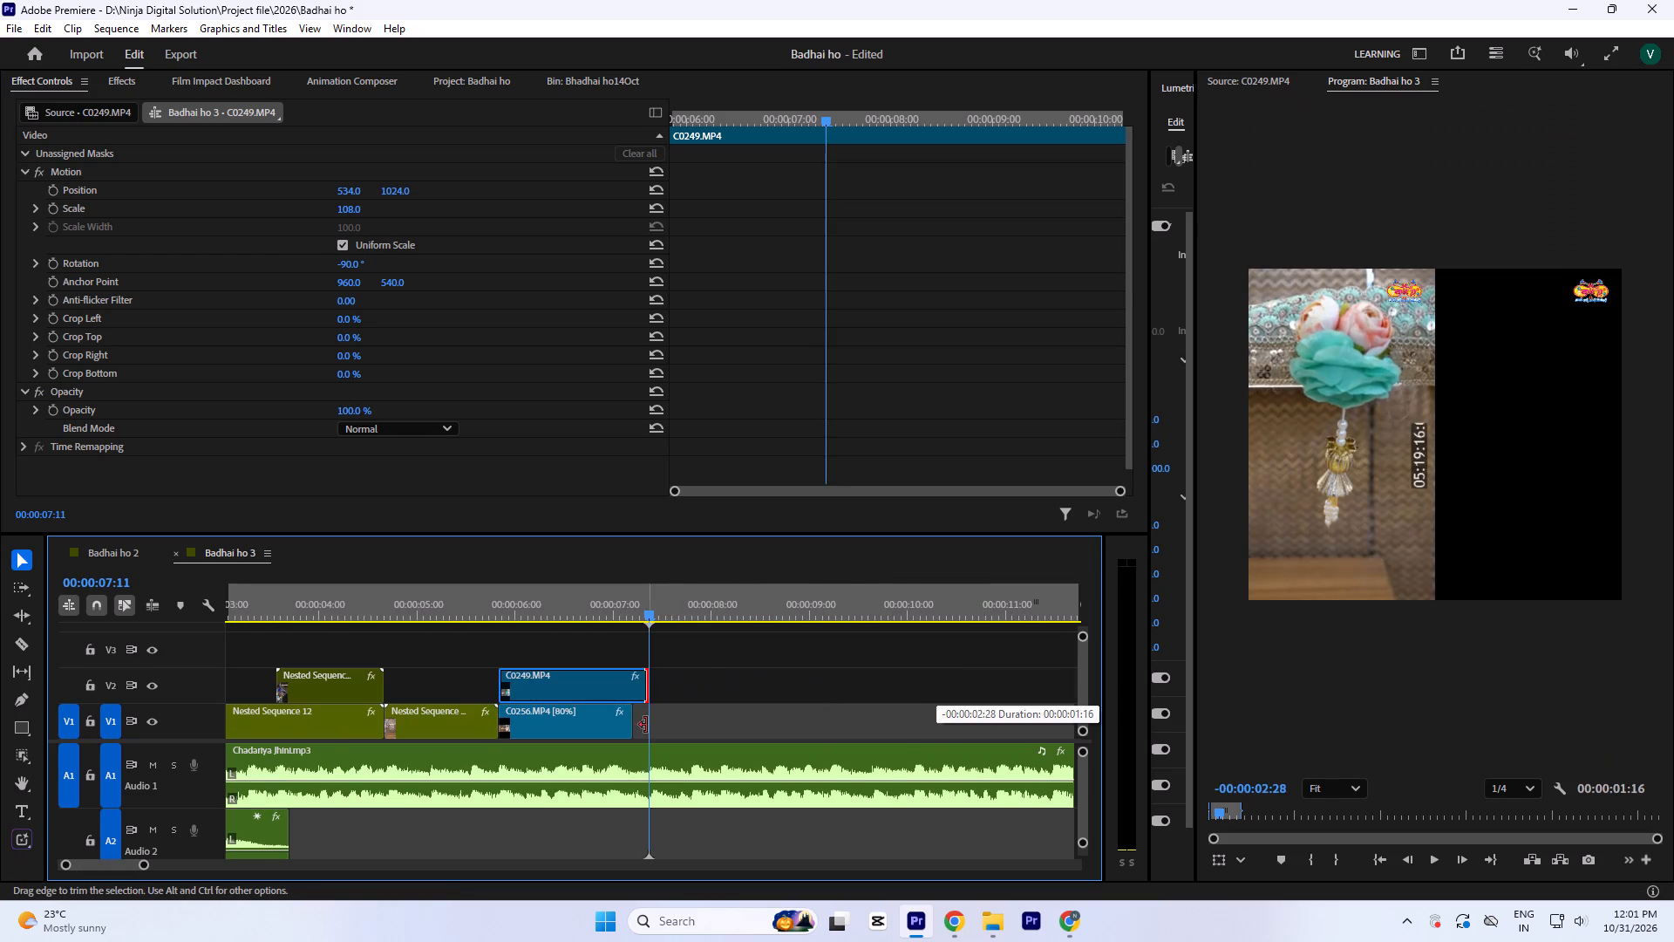
left_click_drag(646, 725, 649, 725)
Move C0256.MP4 further along V1, put the trimmed C0249.MP4 in its former place on V1, and save the project.
left_click_drag(577, 722, 819, 725)
left_click_drag(627, 693, 627, 714)
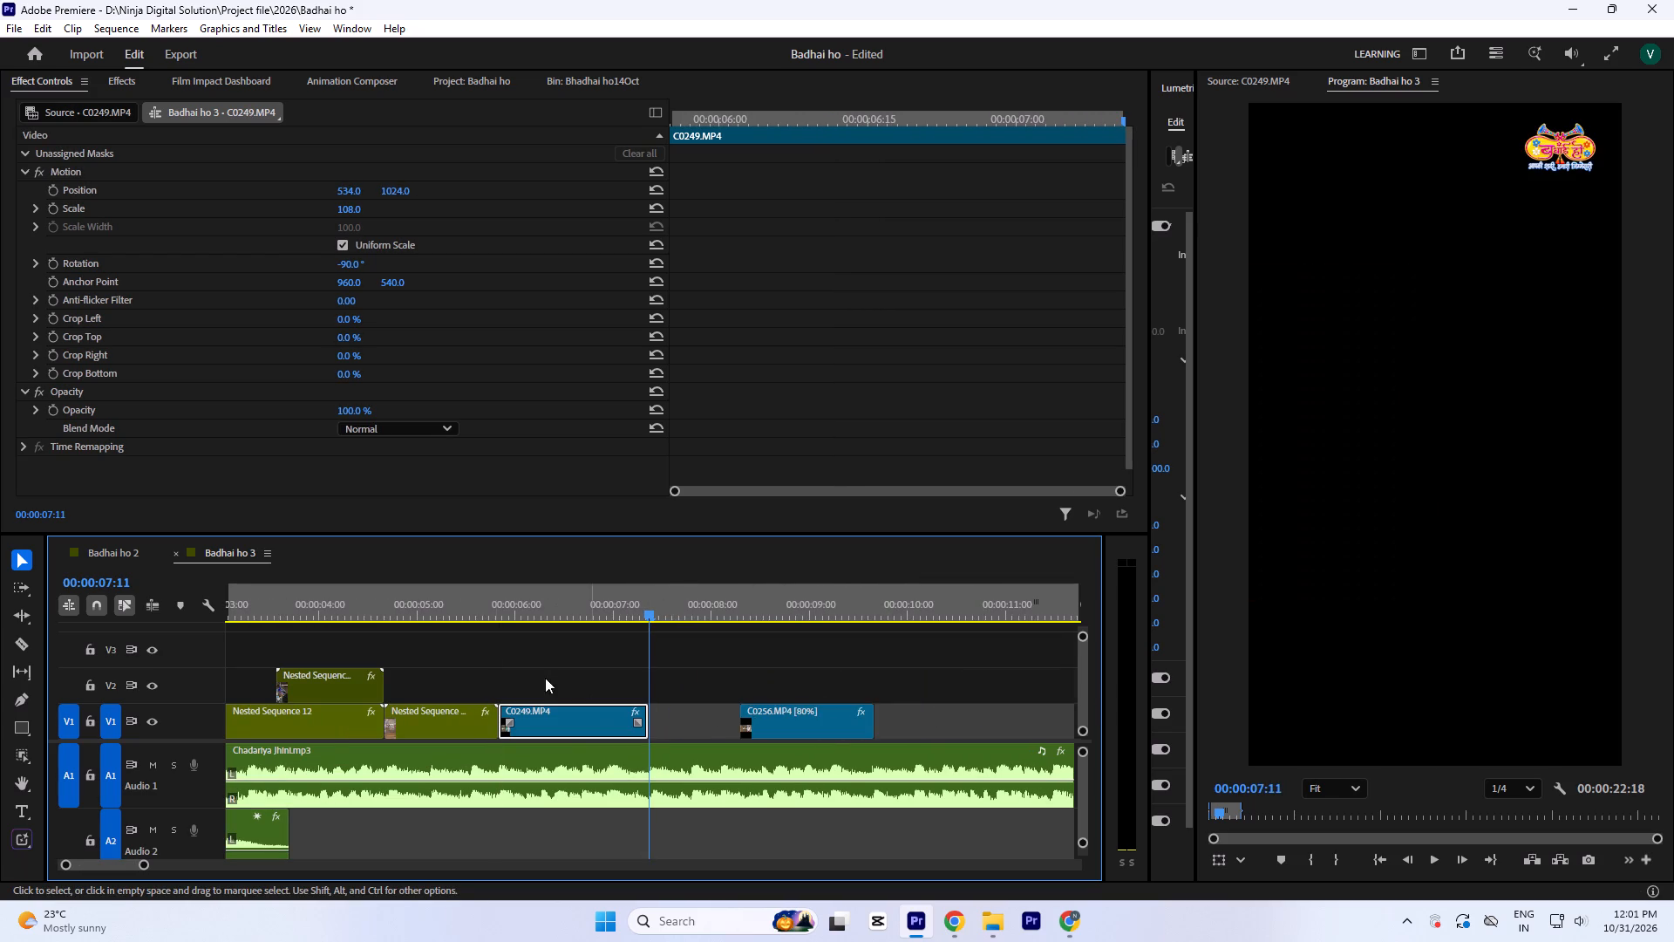
left_click(410, 593)
key("space")
key("ctrl+s")
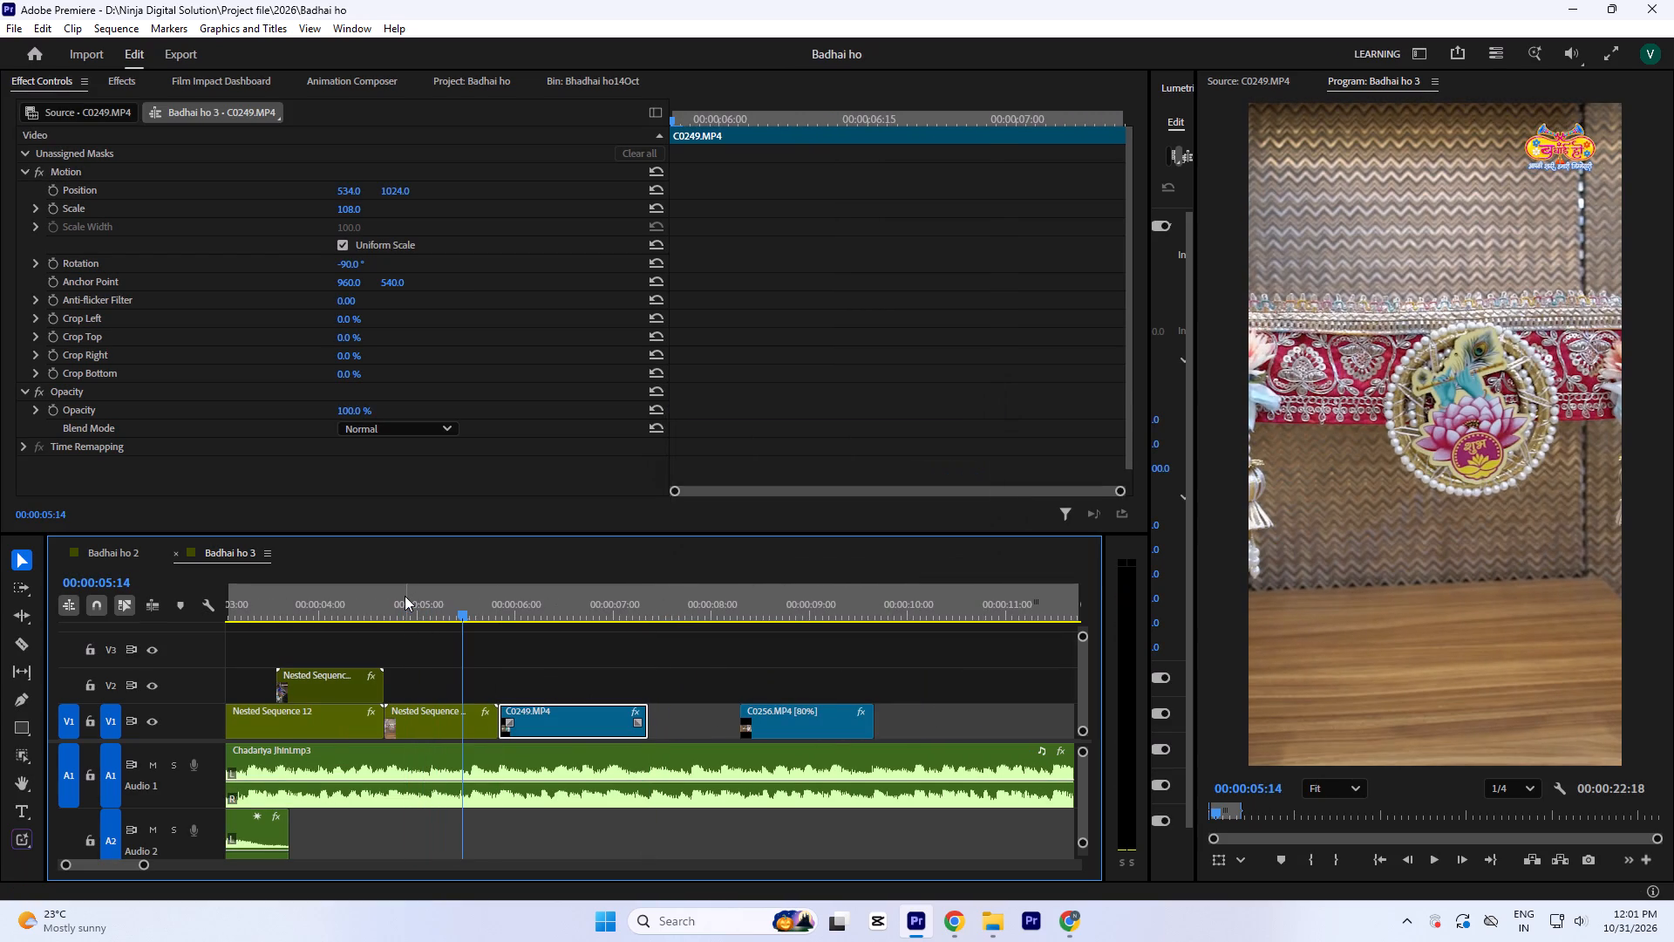
Play the cut from the nested sequence into C0249.MP4 repeatedly to judge its start and end timing against the music.
key("space")
key("space")
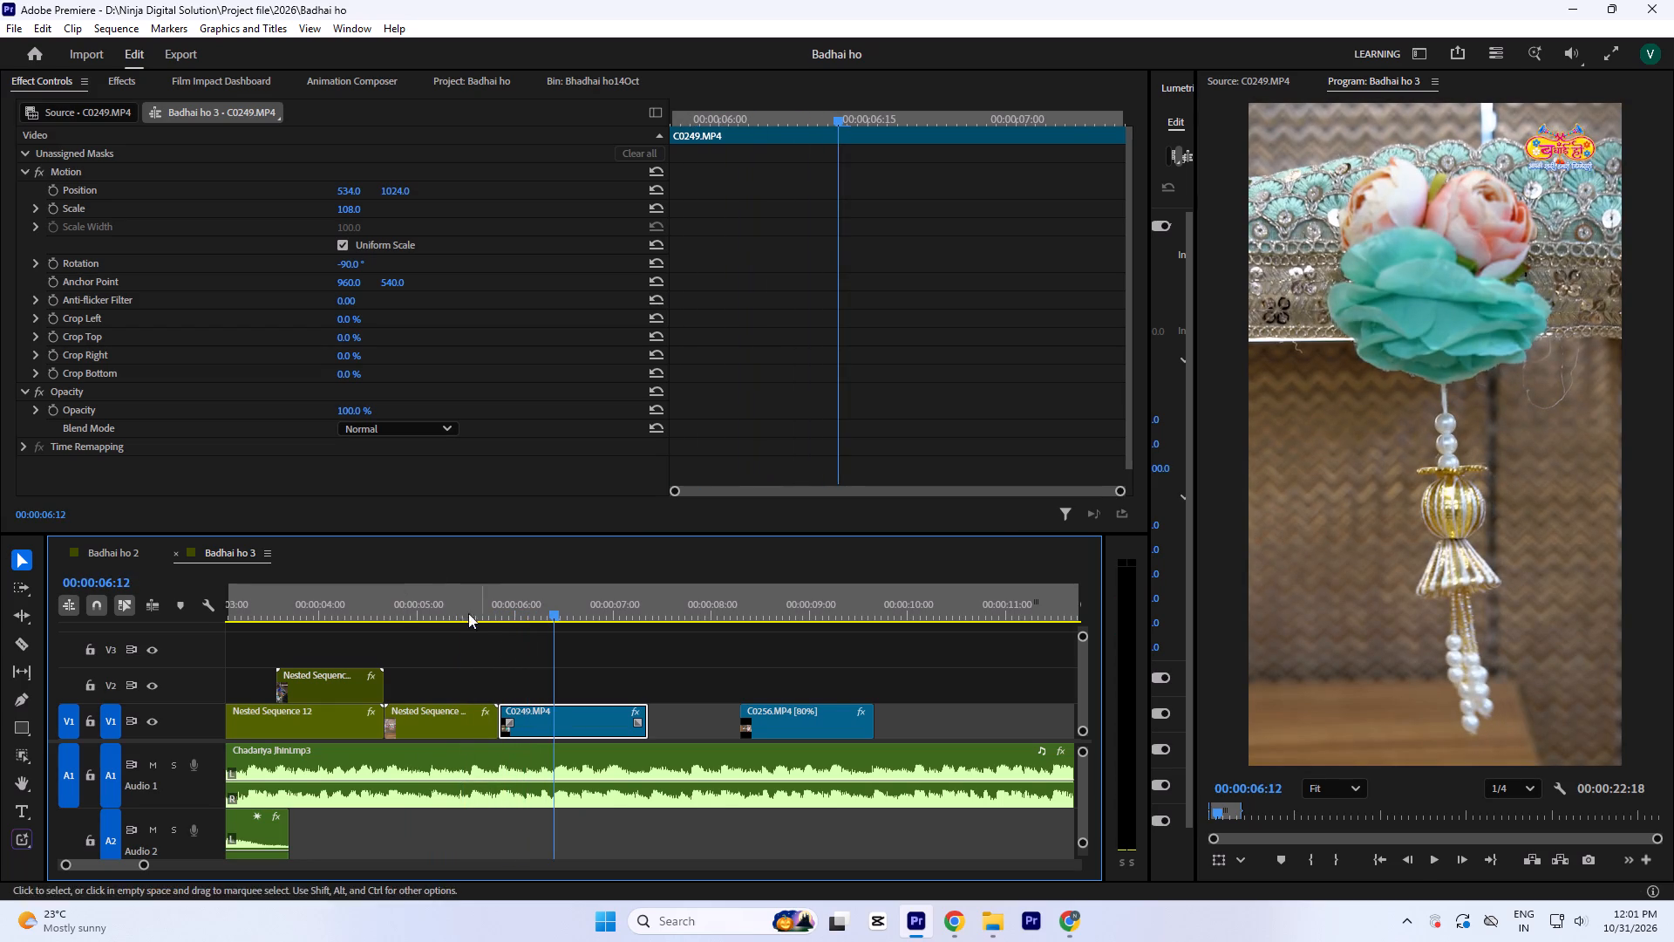
left_click(443, 593)
key("space")
key("space")
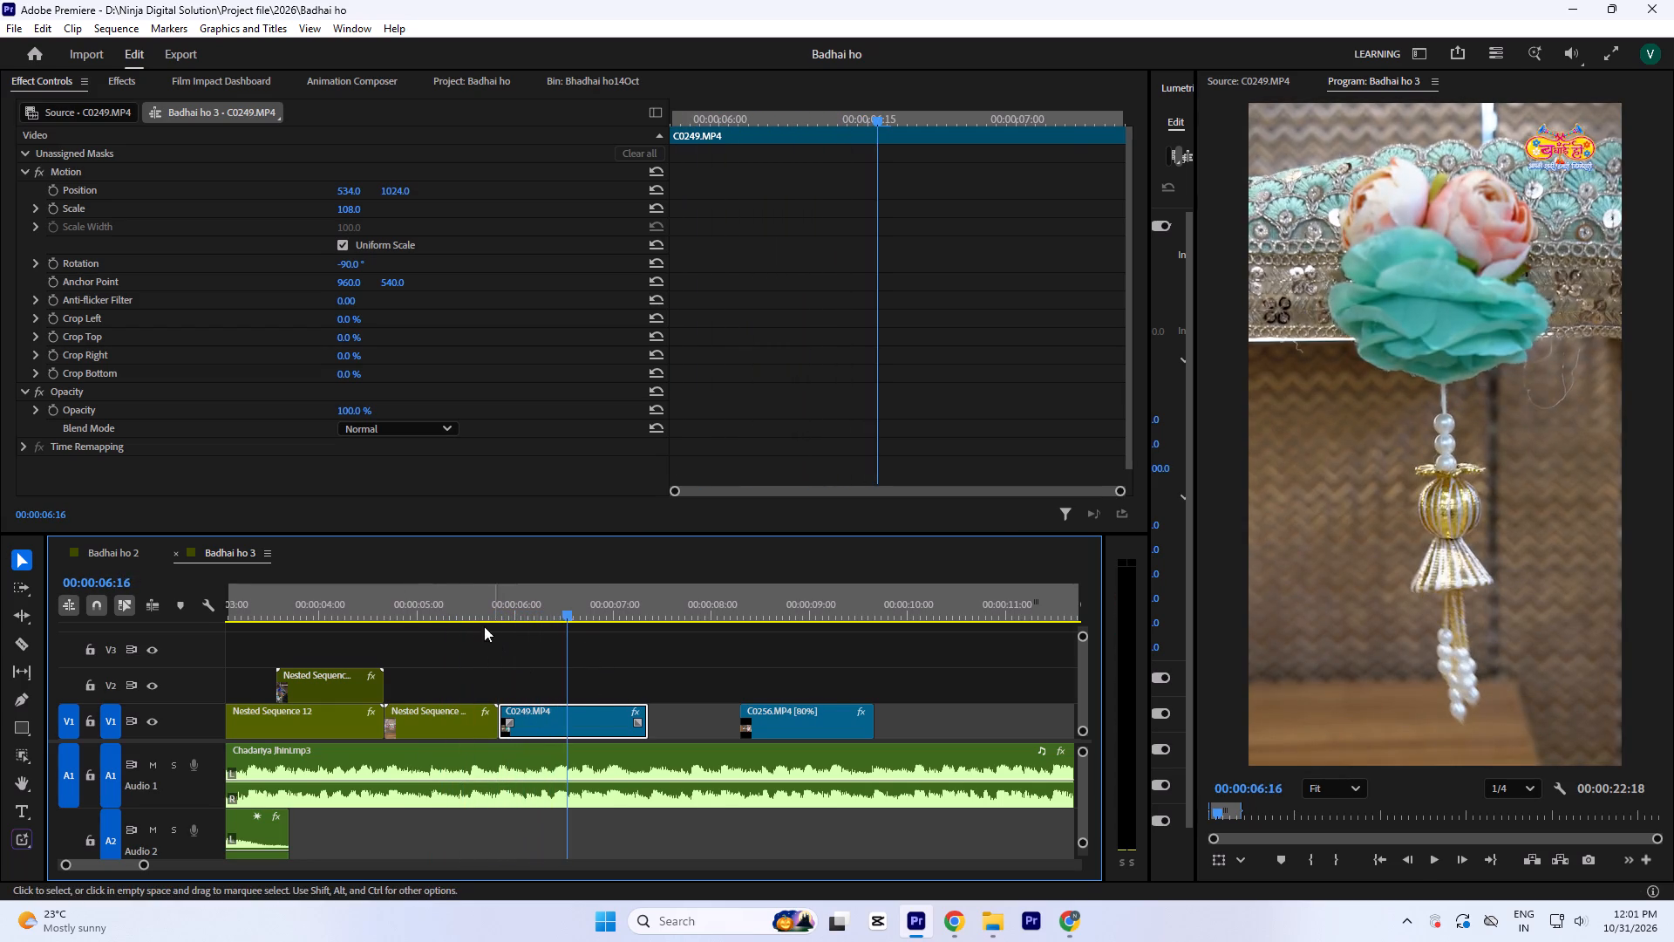
left_click(424, 587)
key("space")
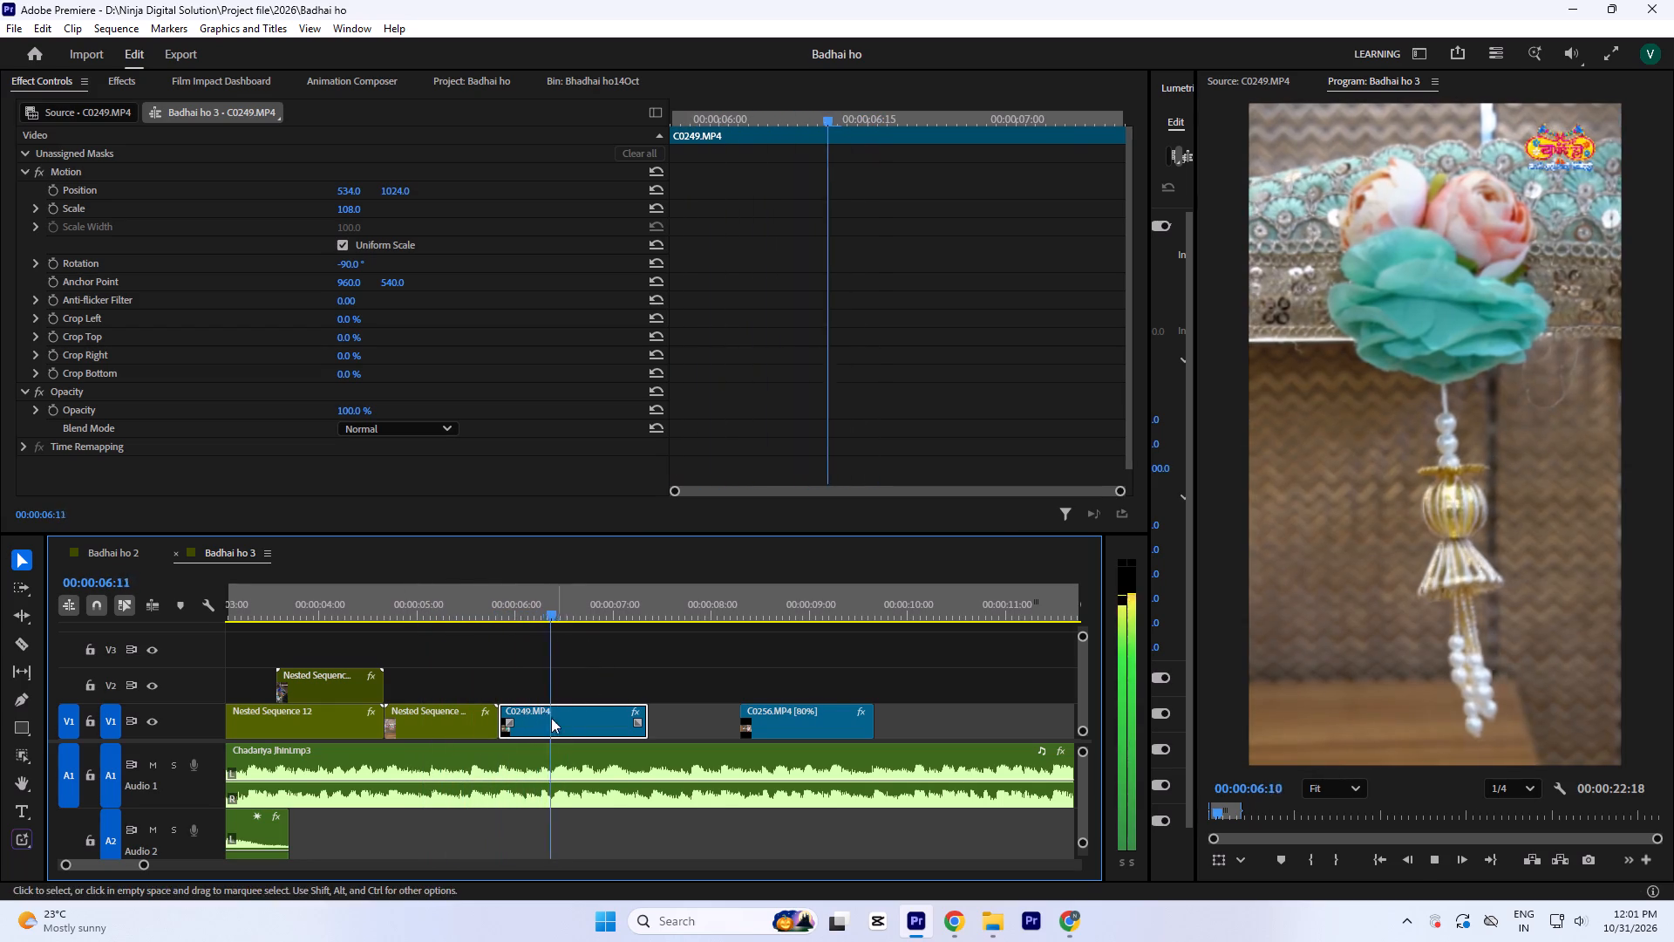
key("space")
left_click(490, 597)
left_click(443, 584)
key("space")
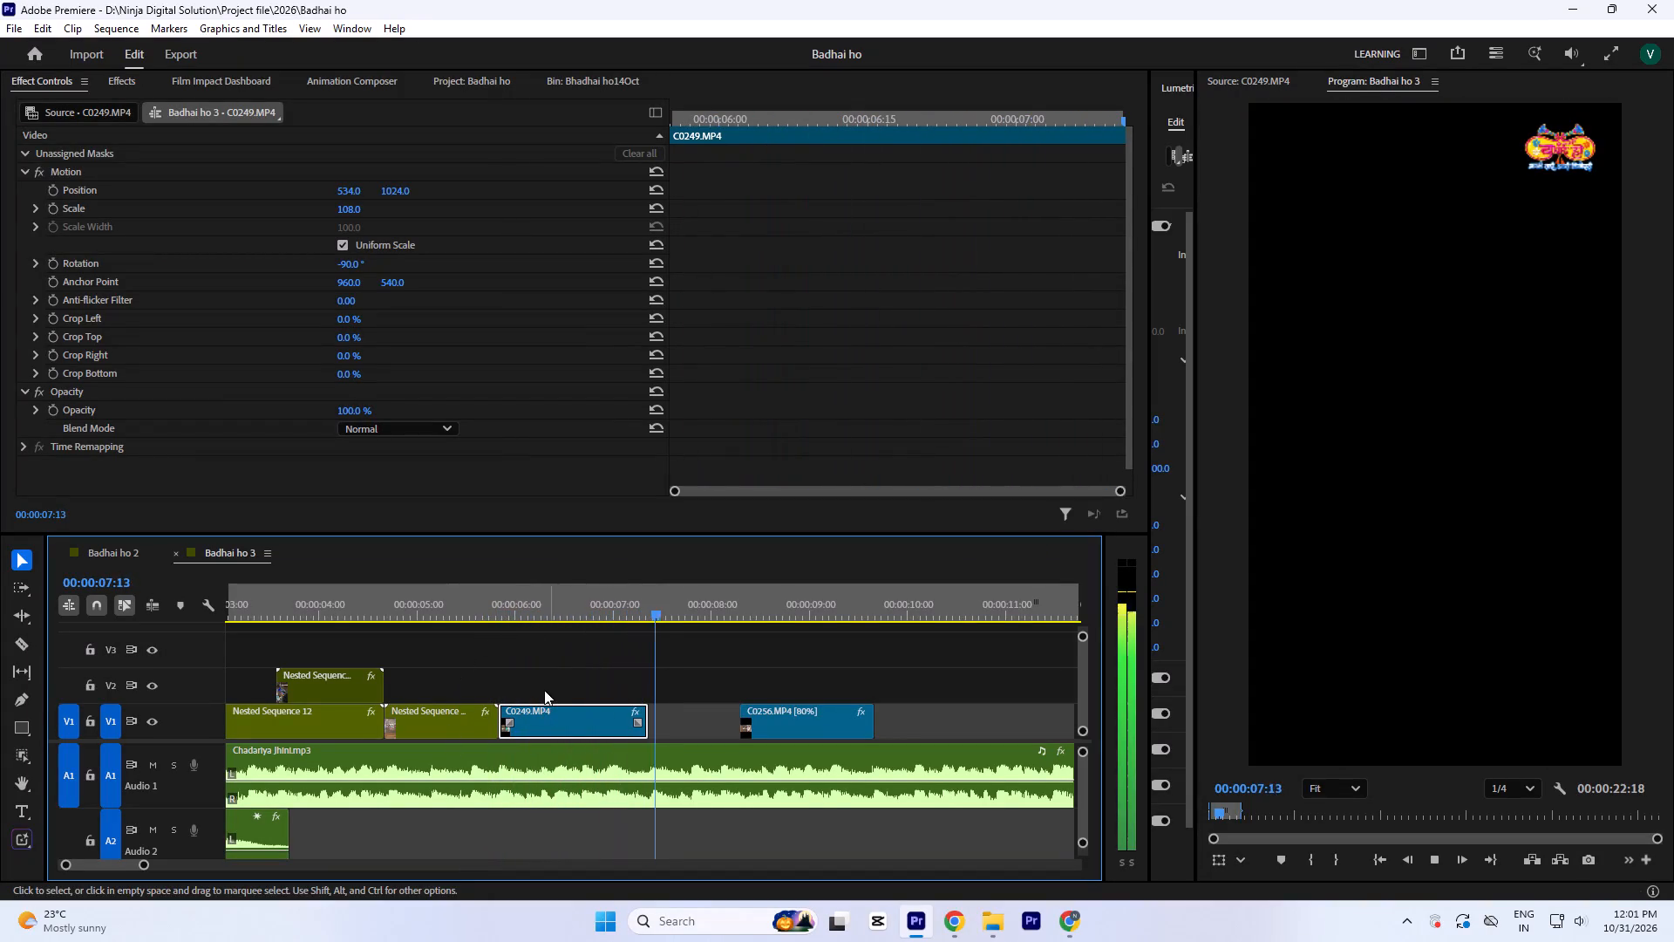
key("space")
Trim about 10 frames off C0249.MP4's start, move it back against the nested sequence, and extend its end to 00:00:07:11.
left_click(617, 585)
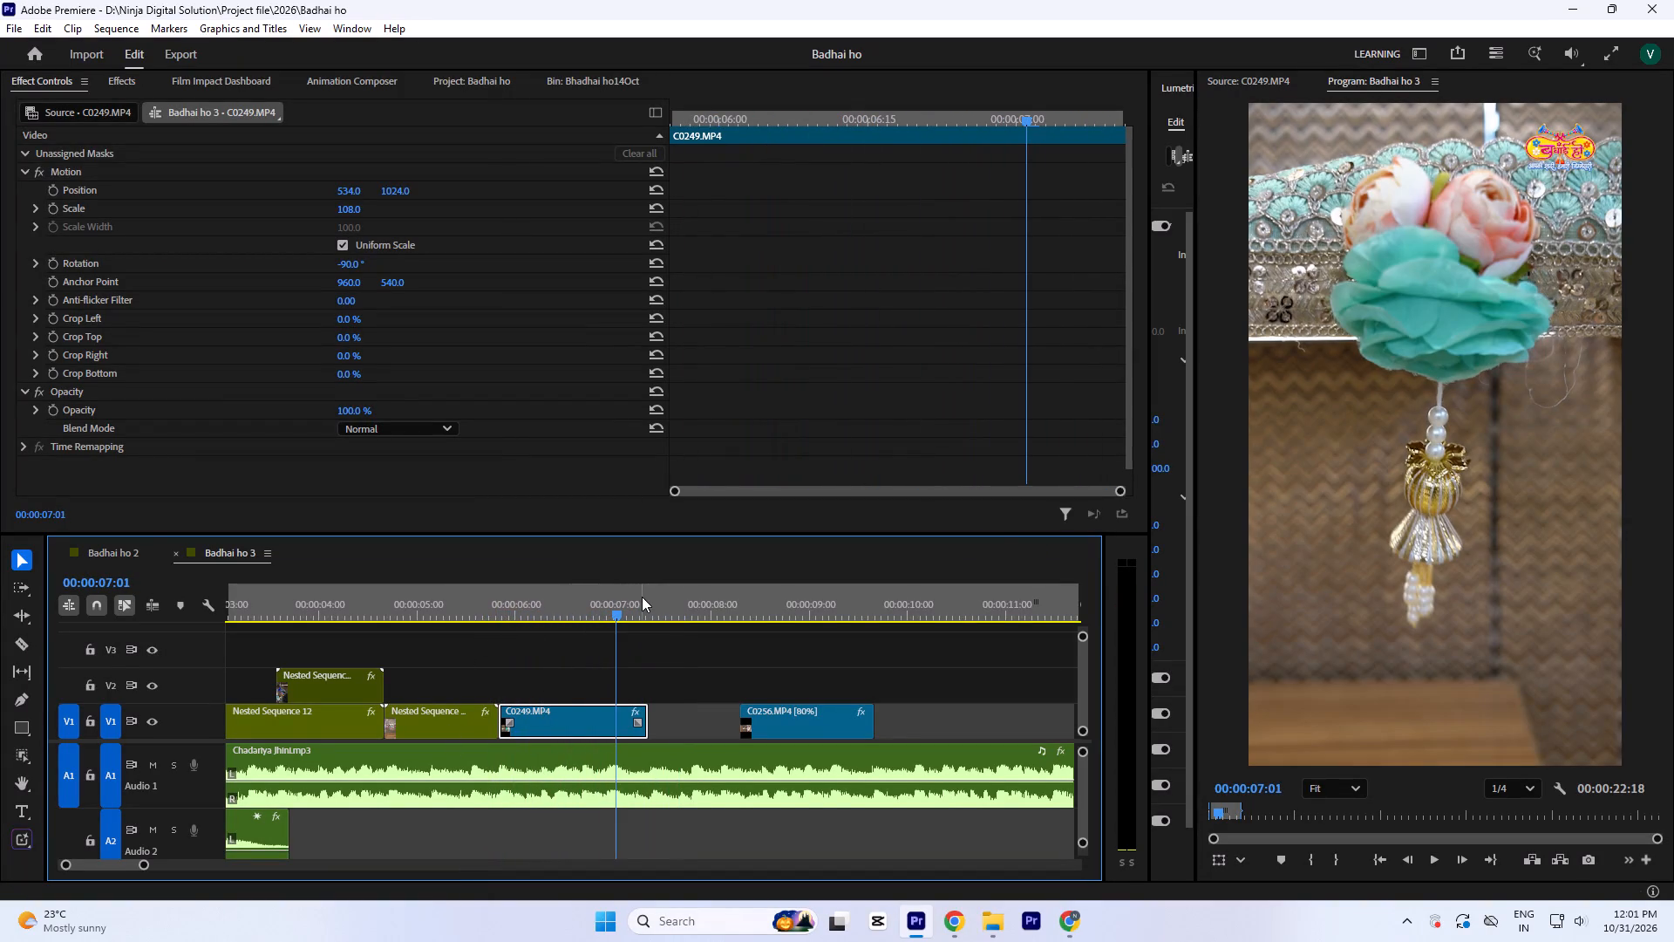
left_click_drag(635, 594, 641, 600)
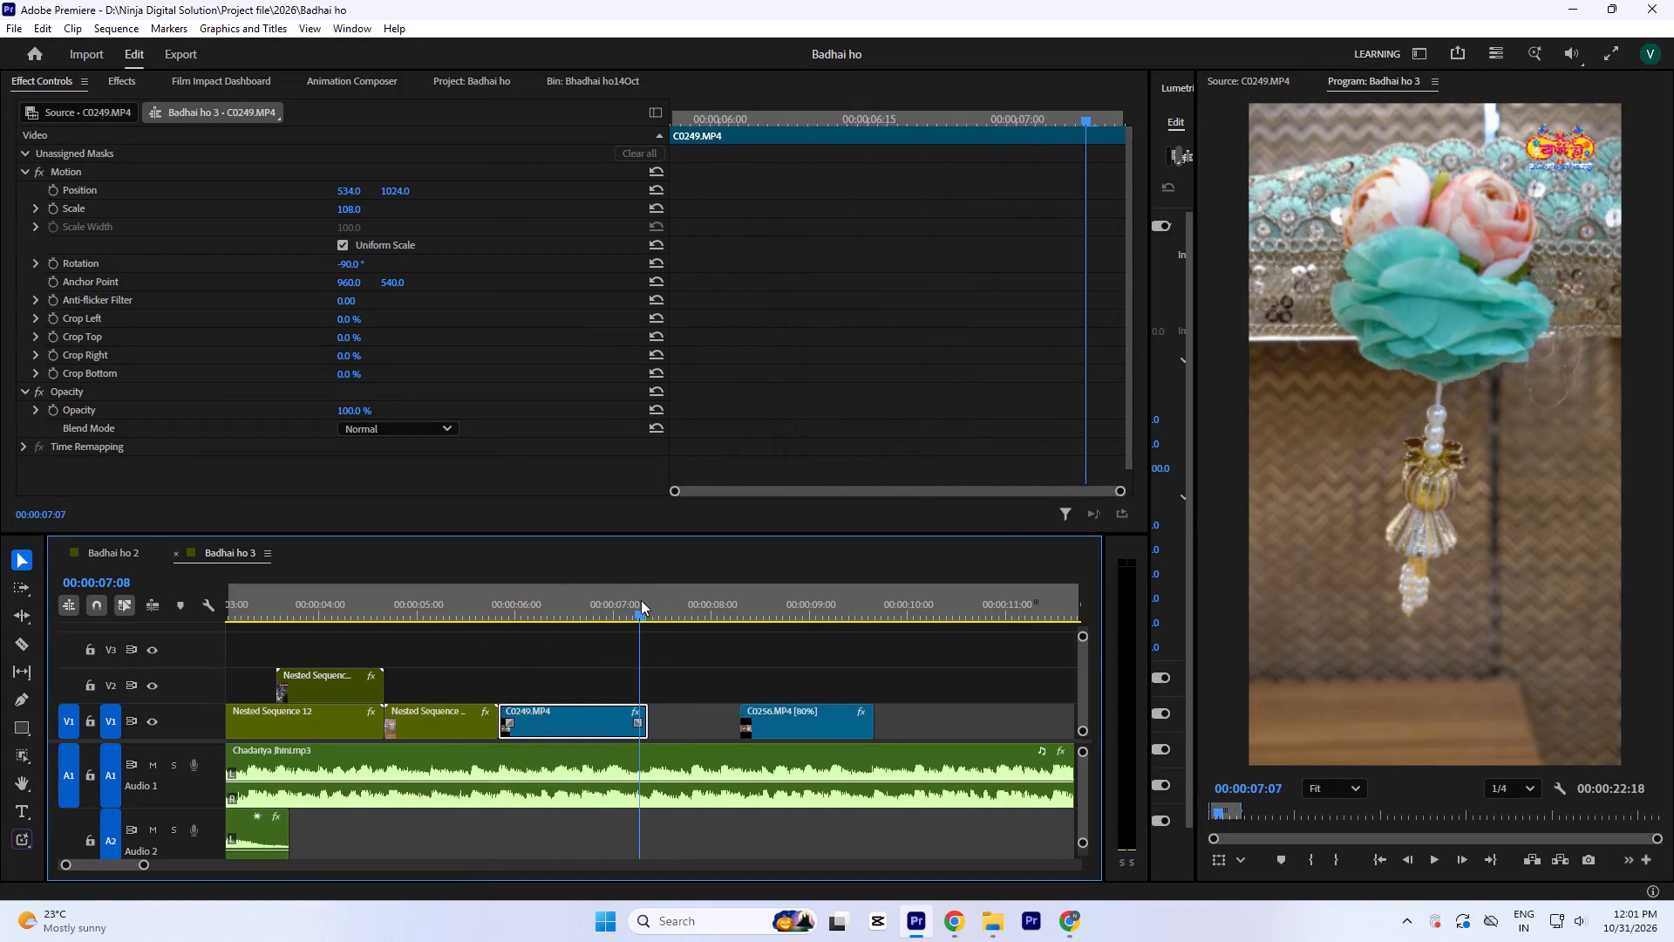
left_click_drag(641, 600, 645, 606)
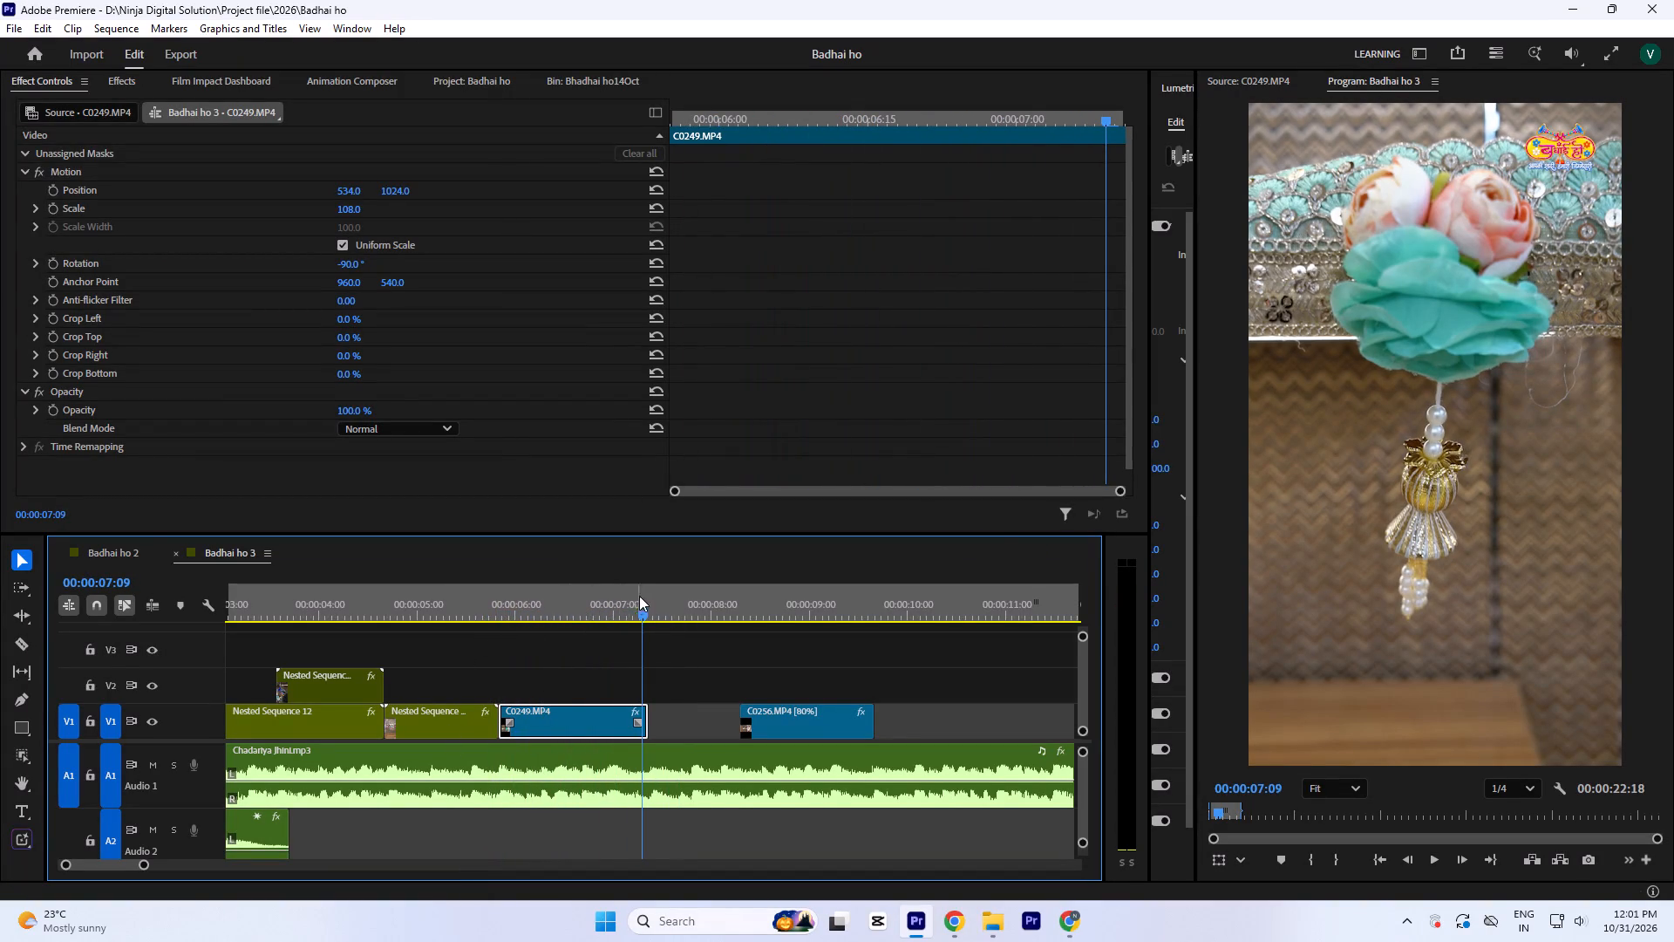
left_click(641, 594)
key("equal")
key("equal")
key("equal")
left_click_drag(715, 593, 735, 606)
key("minus")
key("minus")
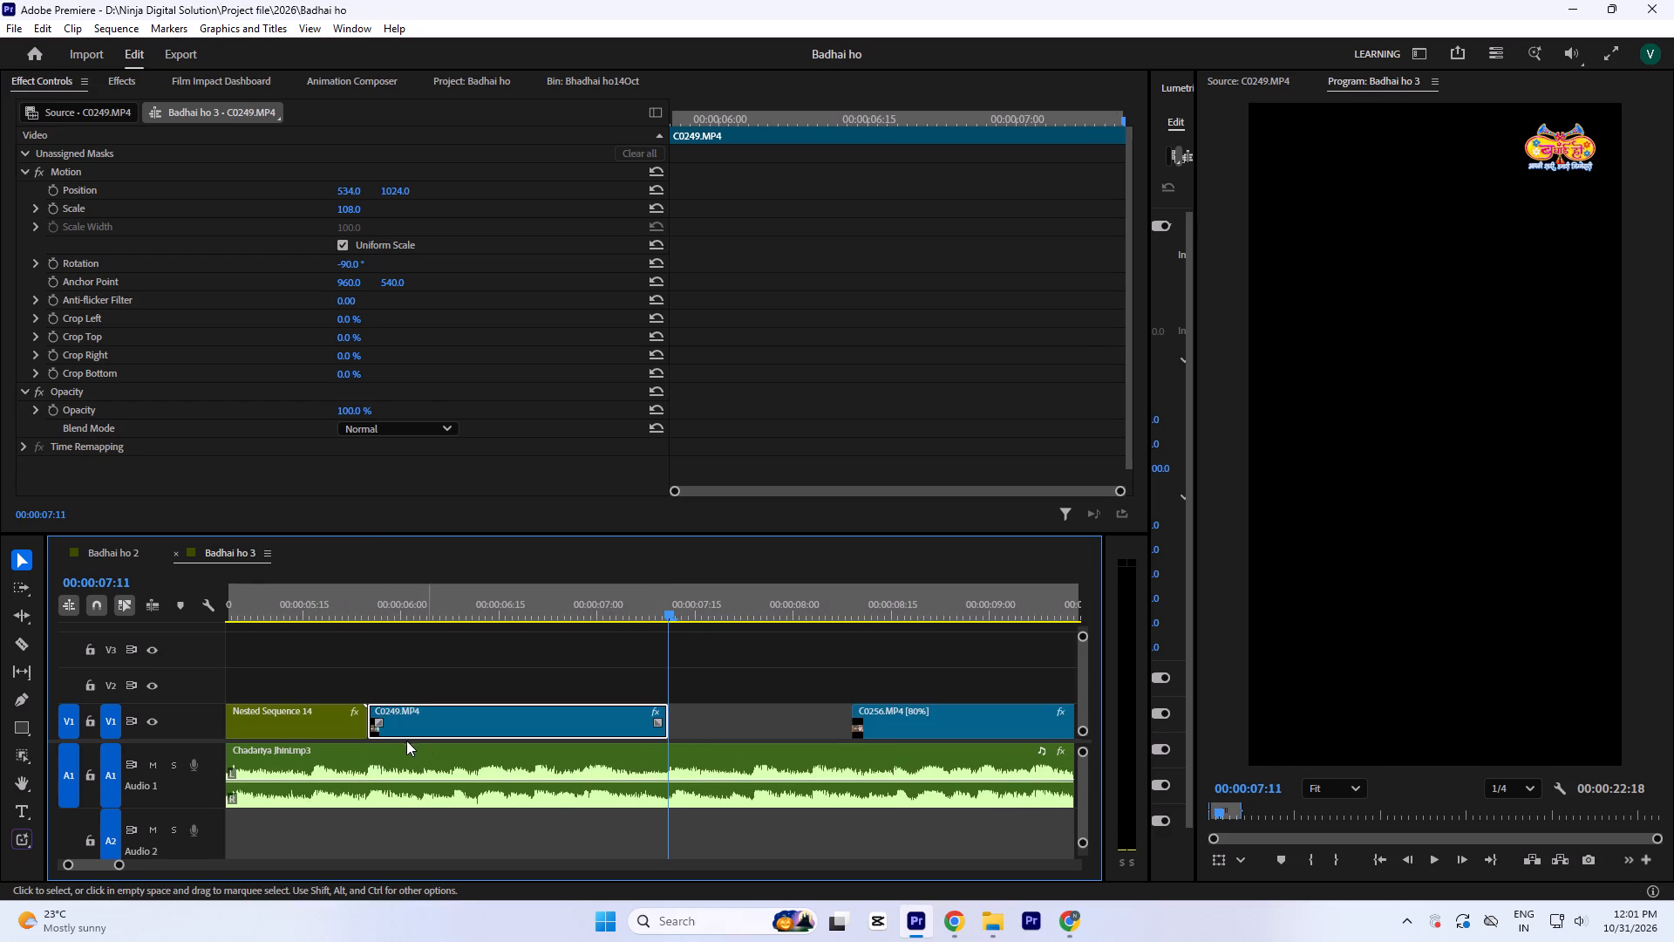
left_click_drag(377, 731, 445, 727)
left_click_drag(487, 723, 430, 724)
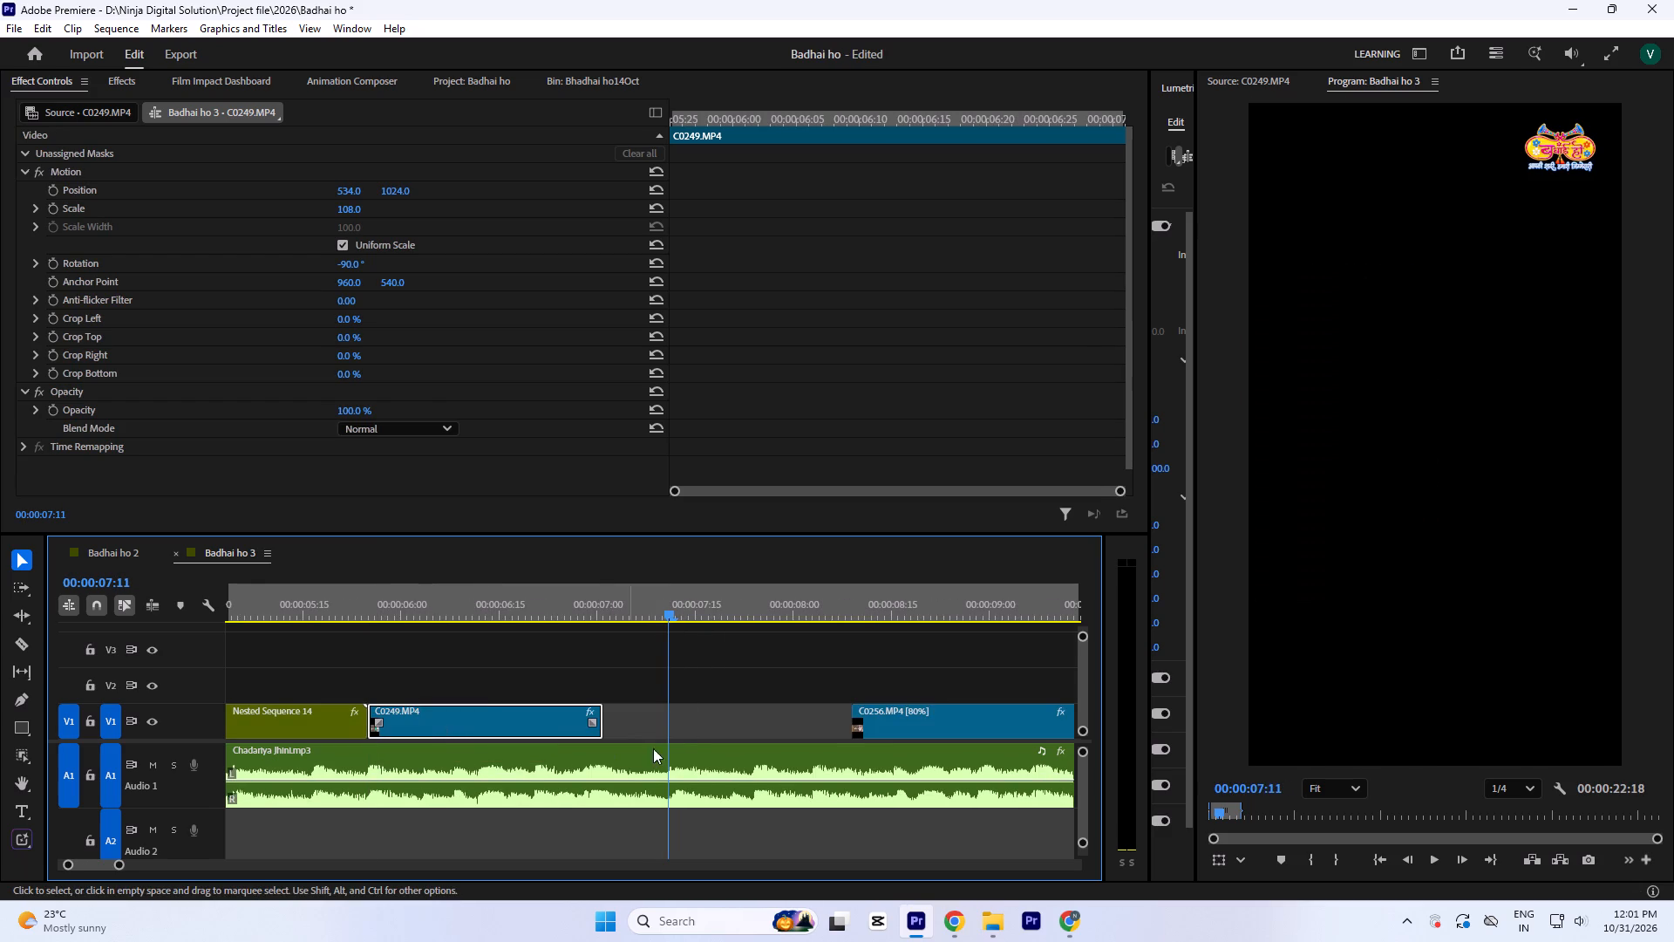
left_click_drag(599, 731, 657, 745)
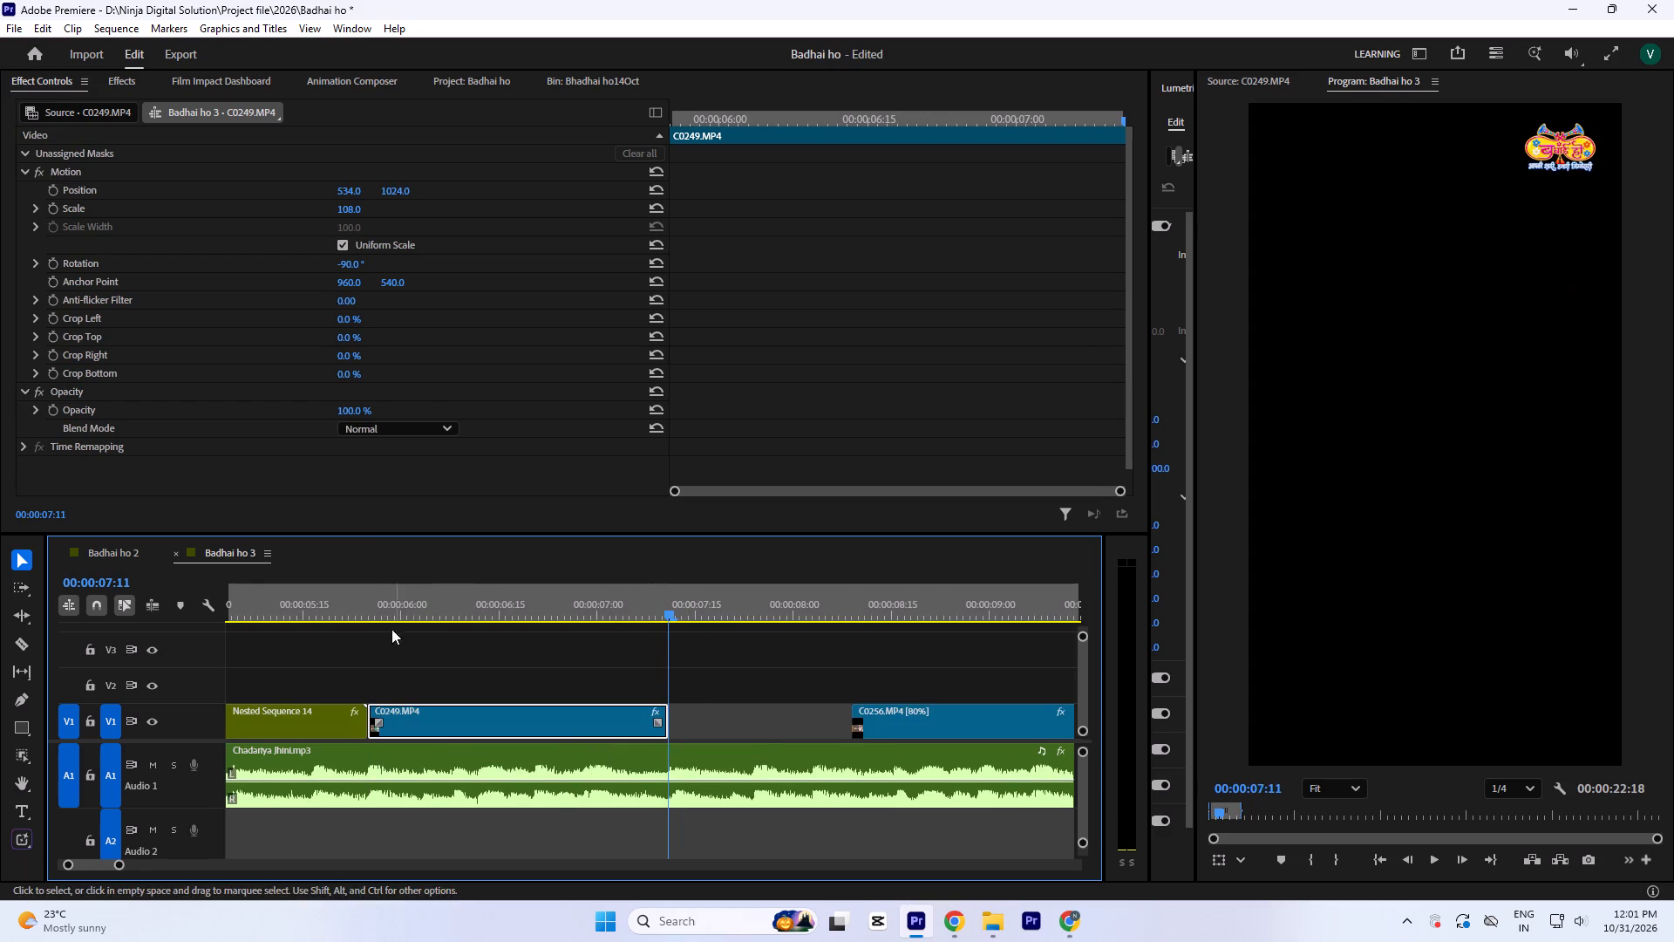
Play the retrimmed C0249.MP4, including the lead-in from the preceding nested sequence, to check the new timing.
left_click(377, 601)
key("space")
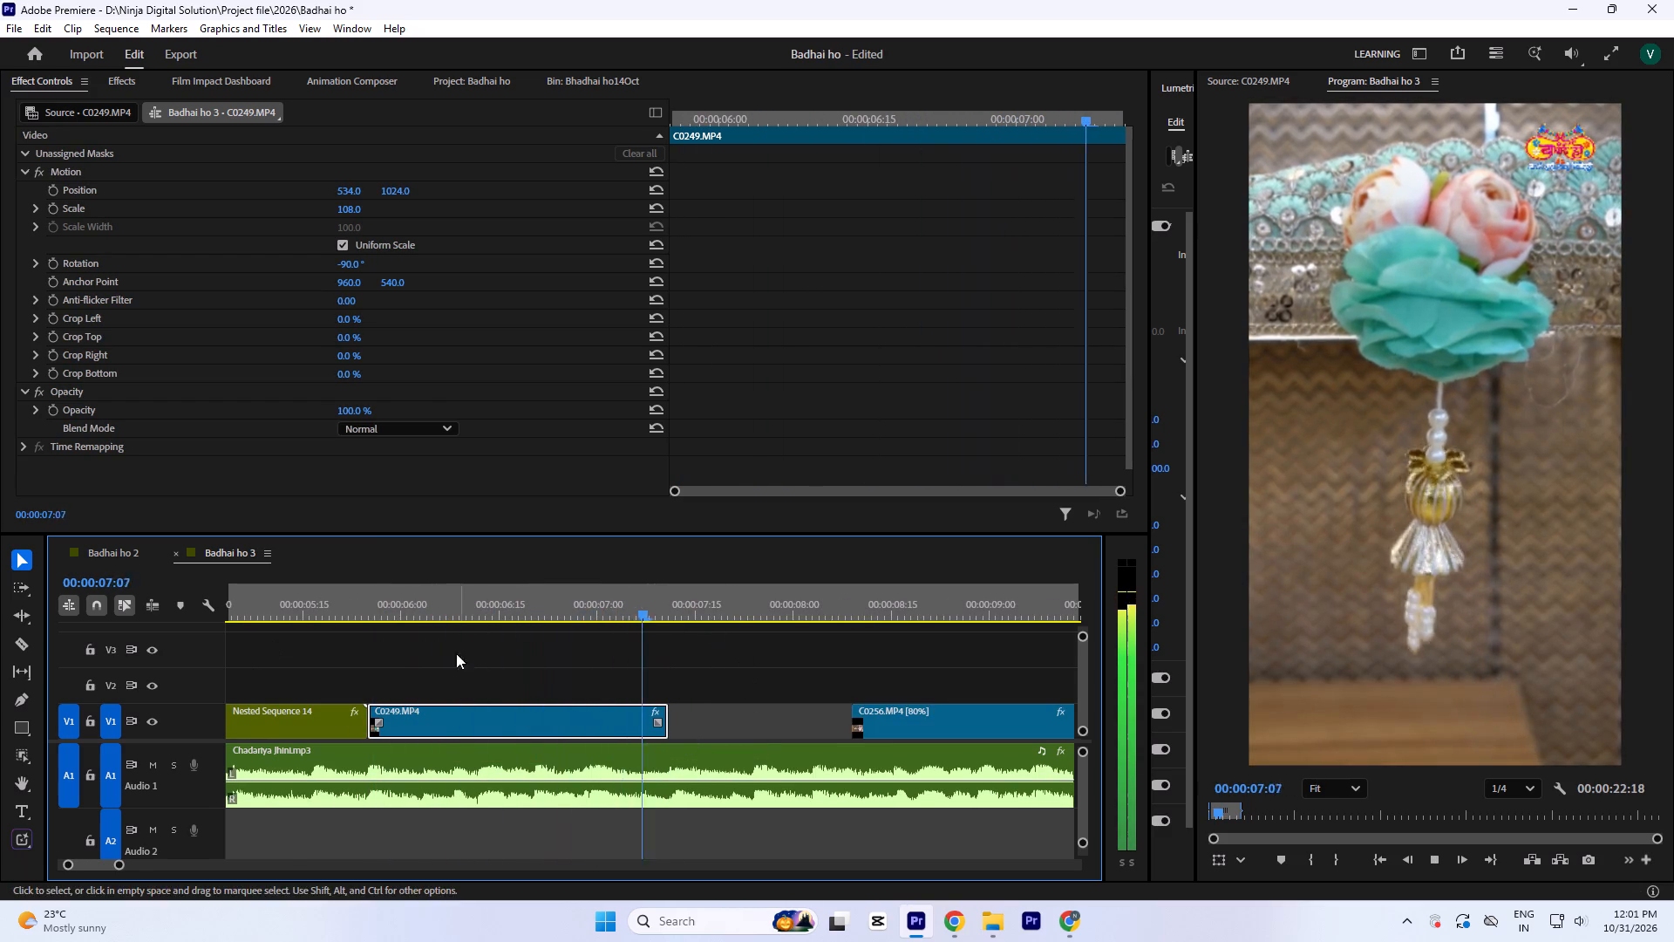
key("minus")
key("space")
left_click(418, 584)
key("space")
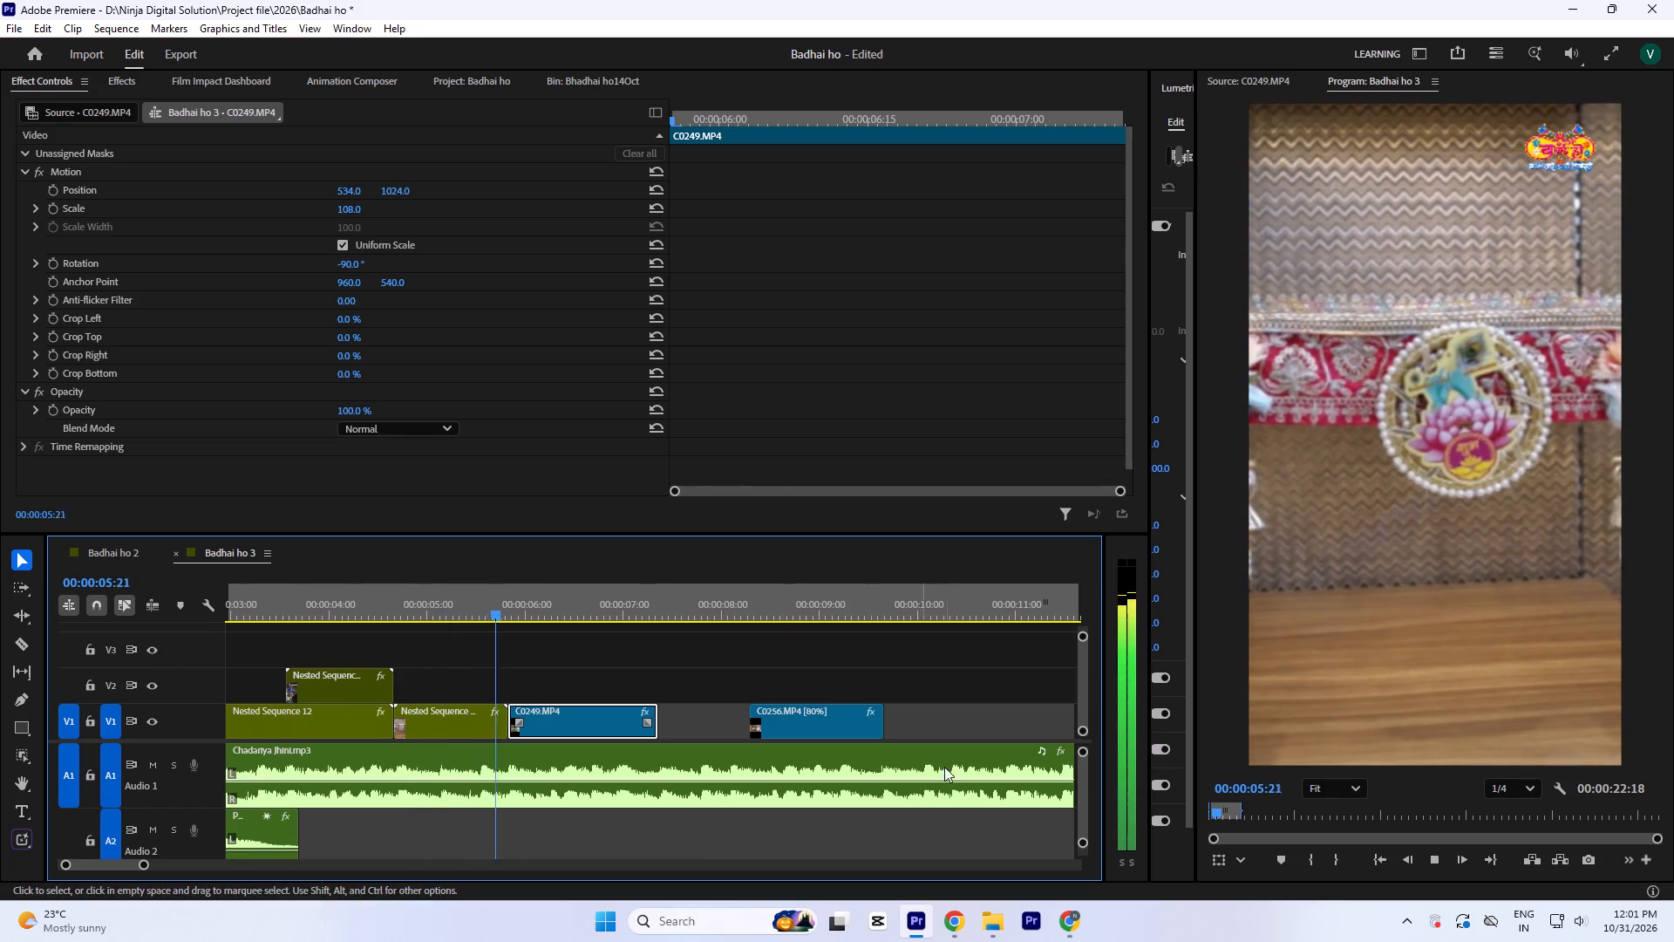
key("space")
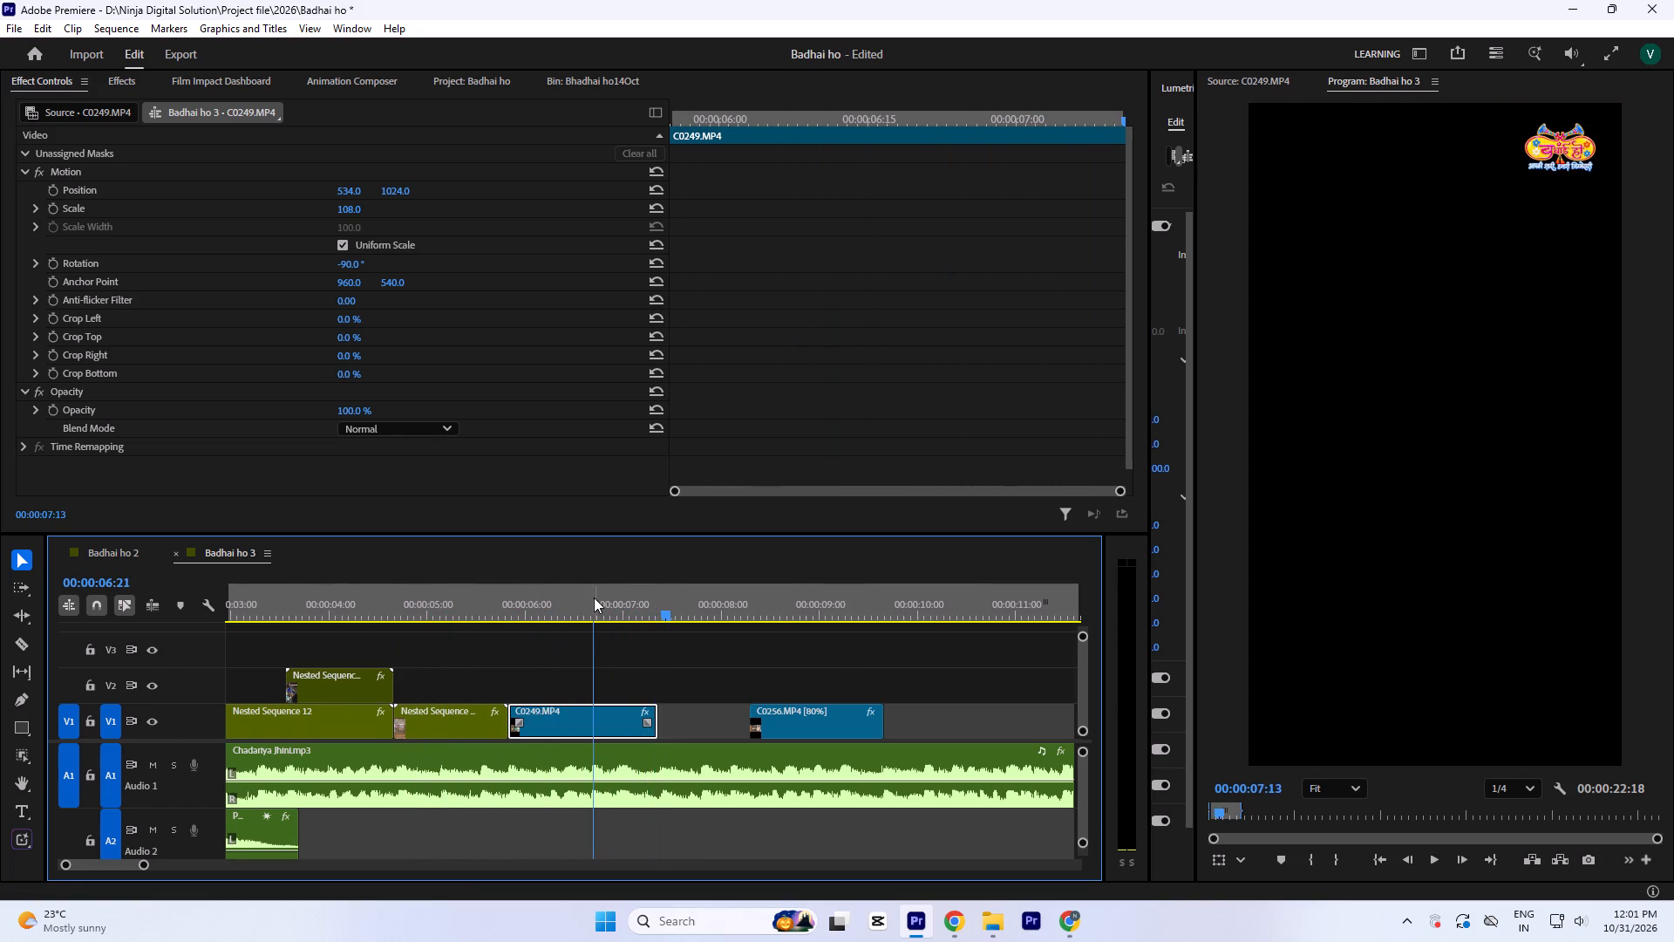
Nest C0249.MP4 into its own sequence with the default name and save the project.
left_click(594, 597)
key("n")
key("Return")
left_click(620, 712)
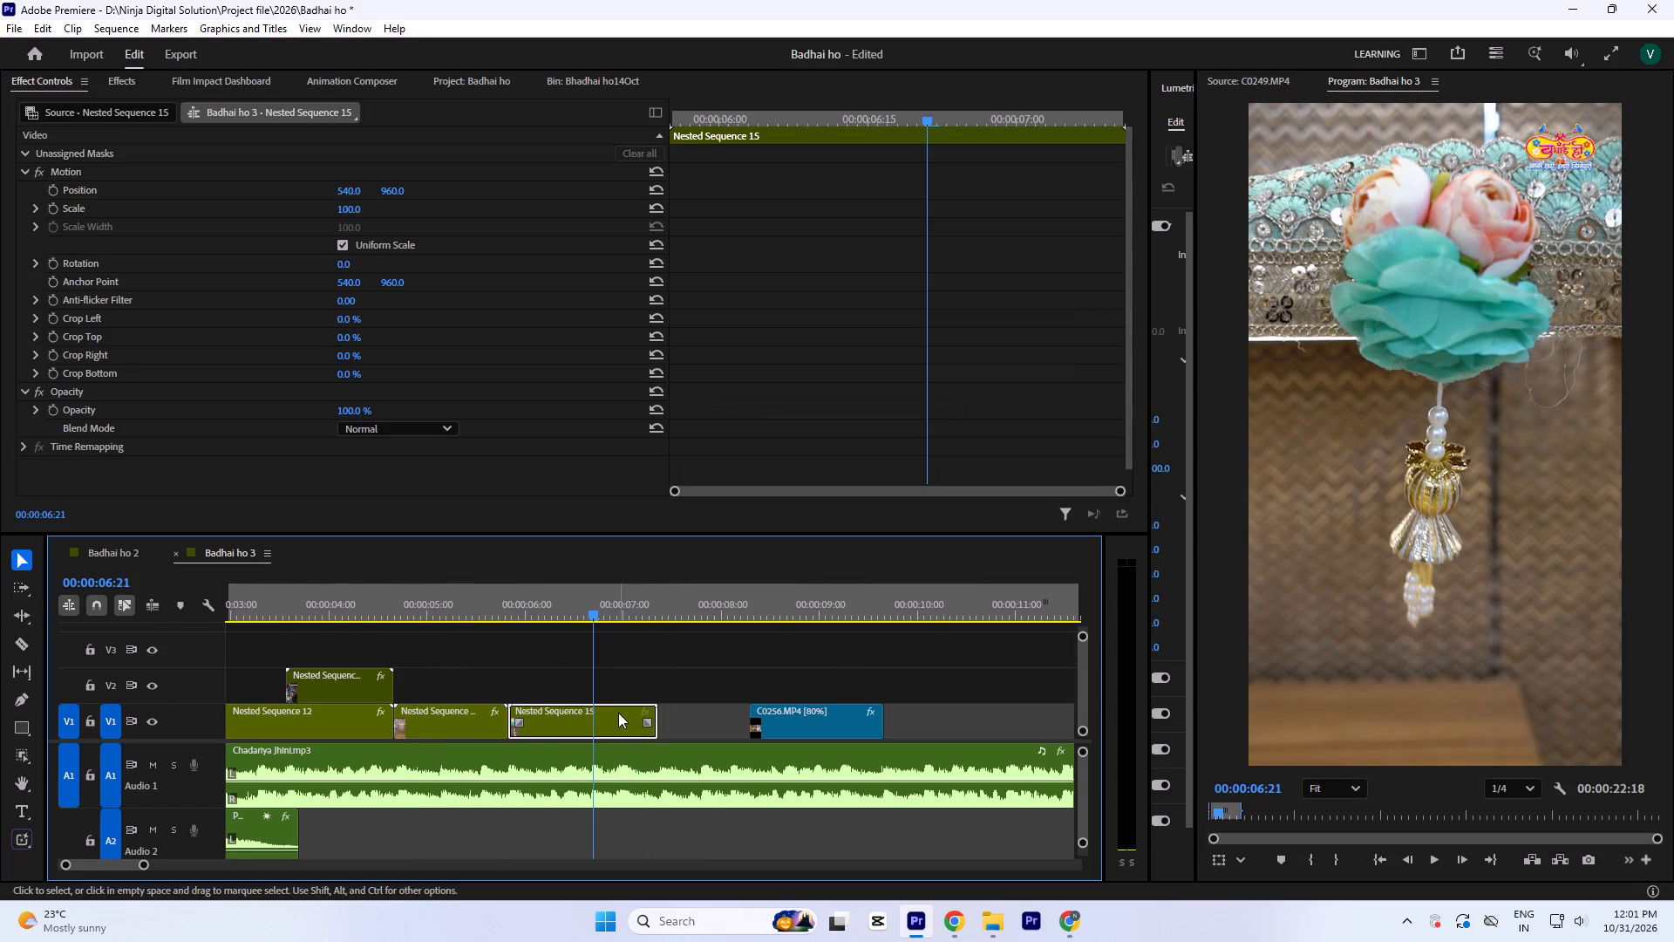
key("ctrl+s")
Apply Warp Stabilizer to the new nested clip, set its smoothness to 10%, and save the project.
left_click(123, 84)
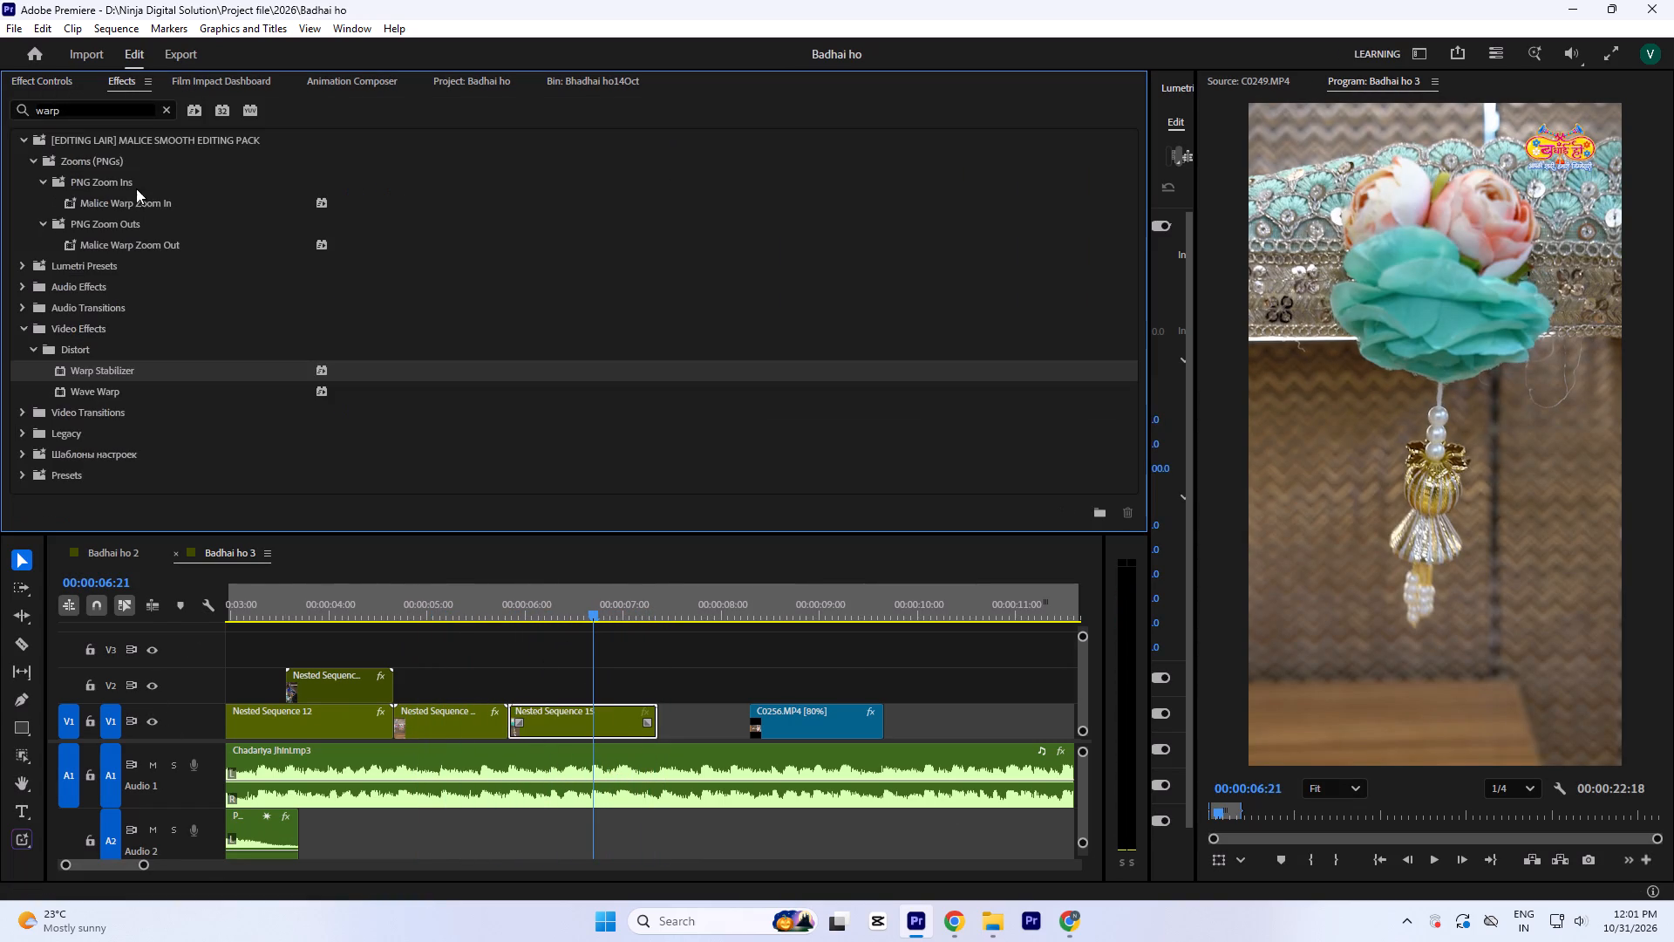
double_click(161, 372)
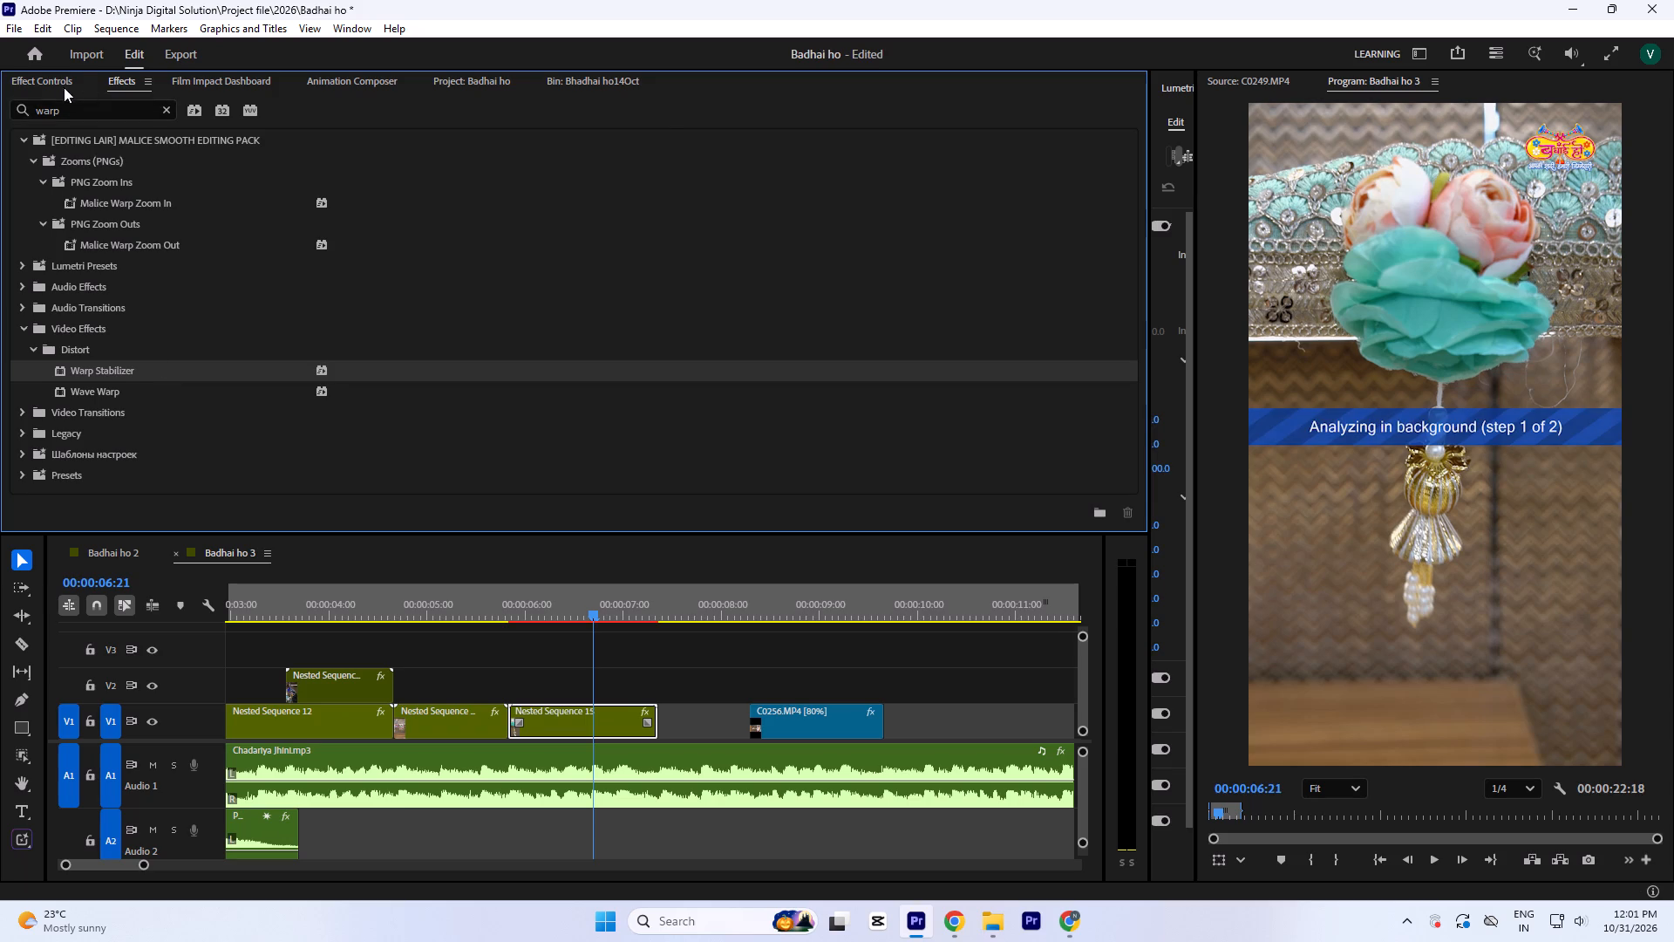
left_click(55, 85)
scroll(239, 336, "down", 6)
left_click(338, 451)
key("1")
key("0")
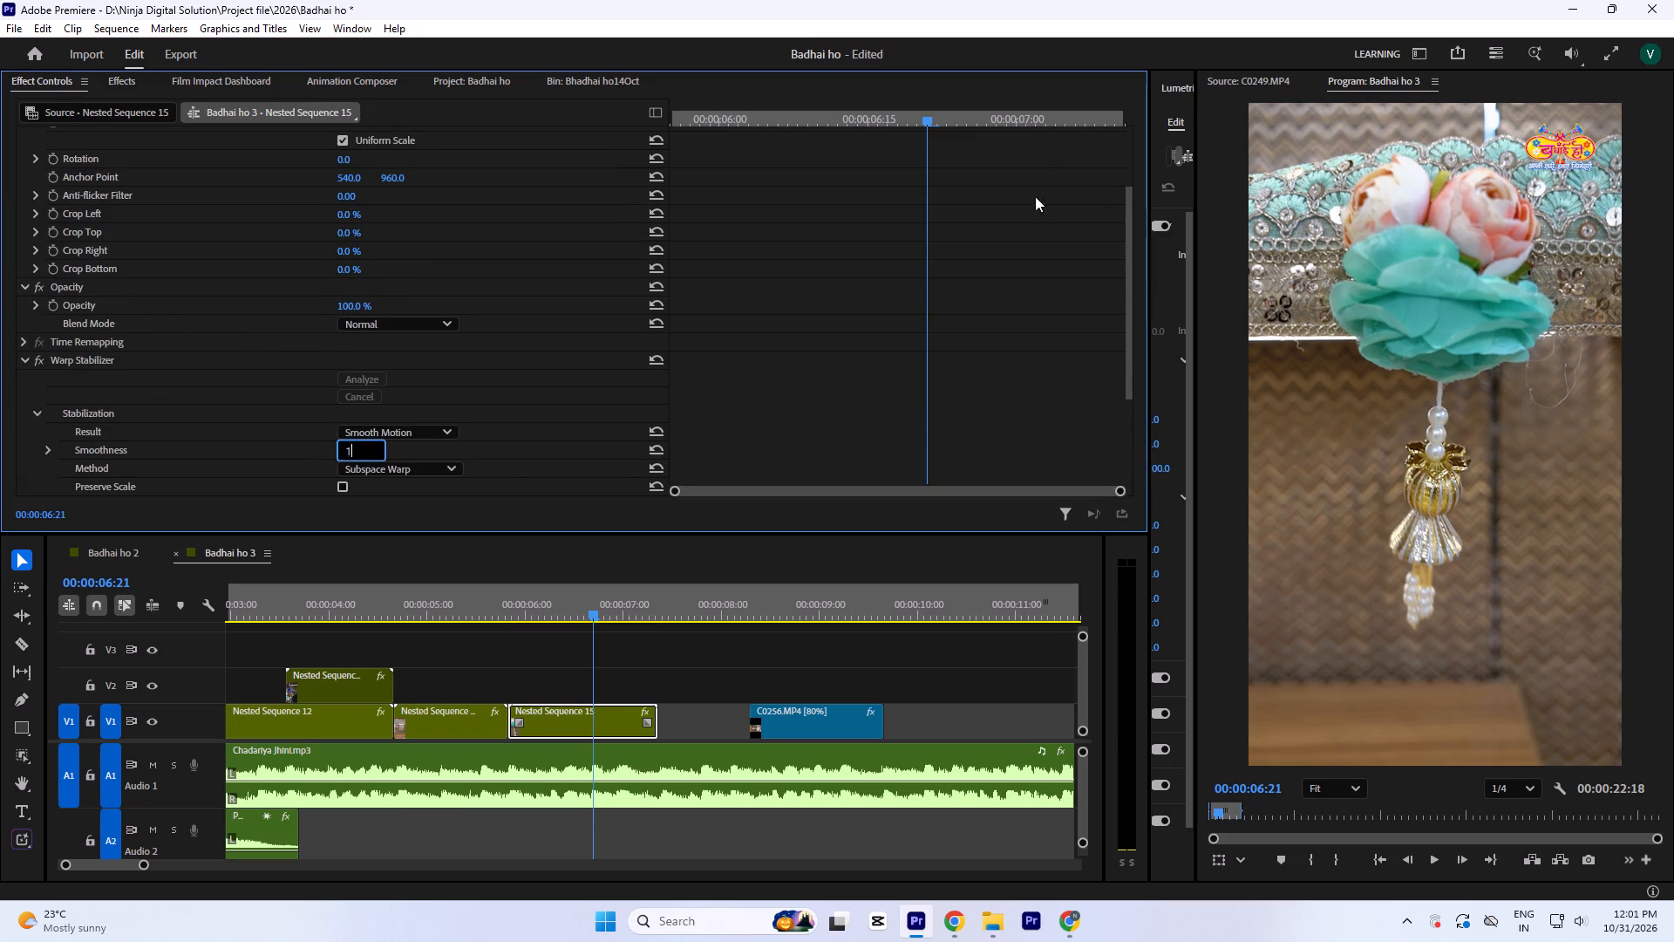
left_click(1039, 195)
key("ctrl+s")
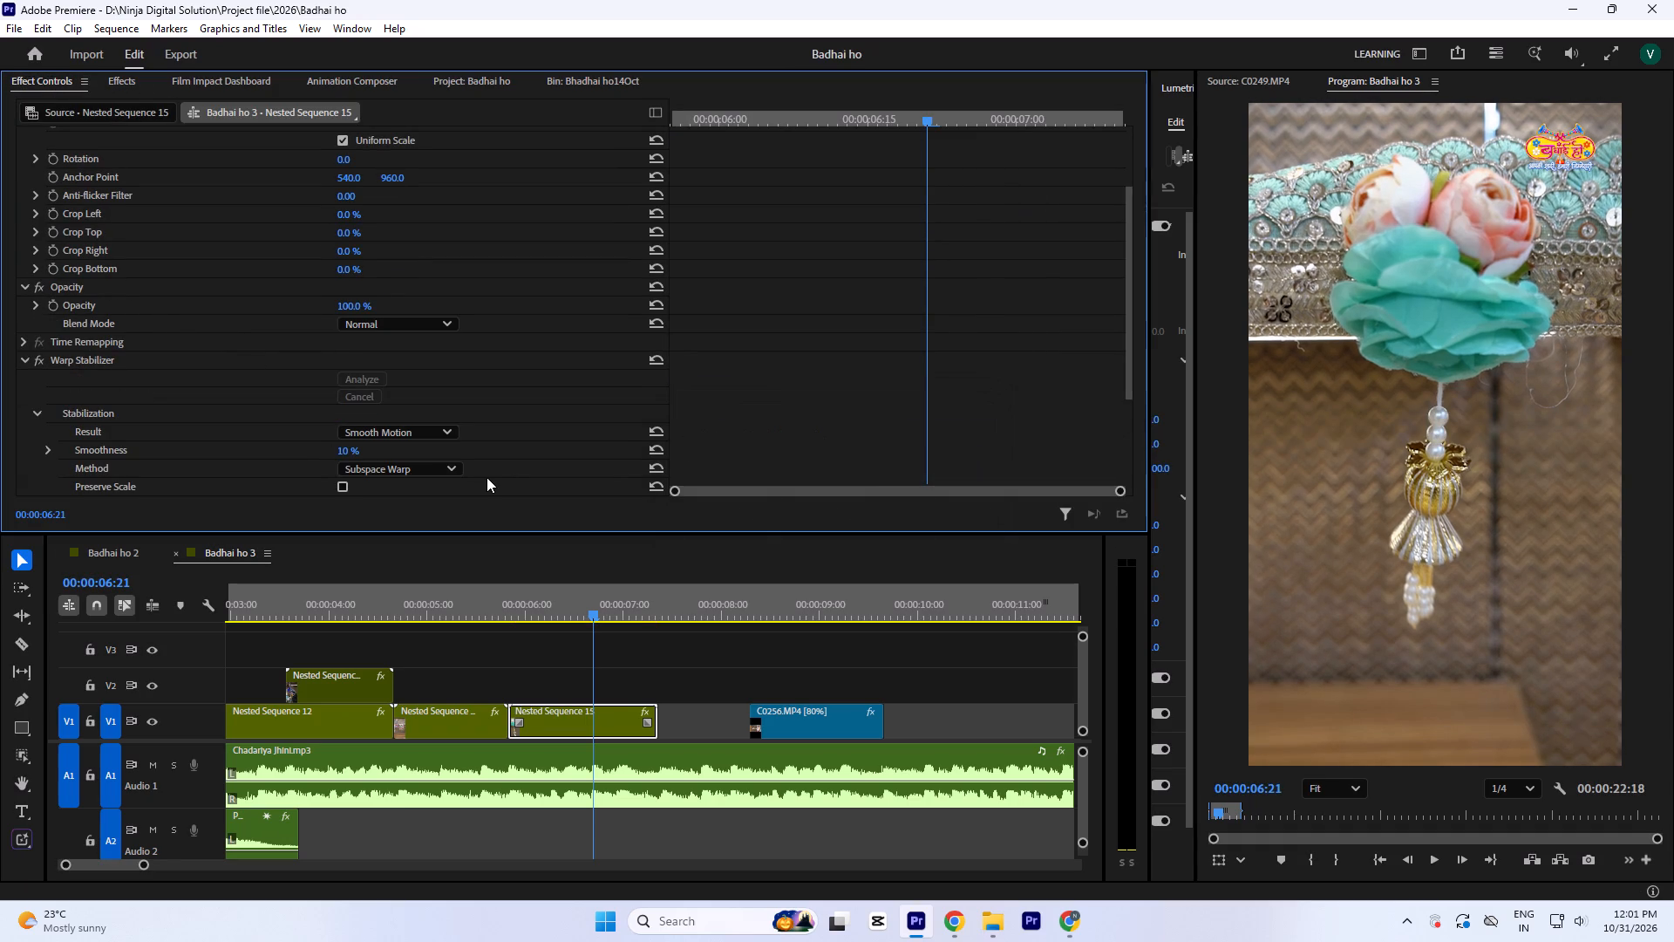
Play the passage leading into the stabilized nested clip twice to check how smoothly it moves.
left_click(413, 608)
key("space")
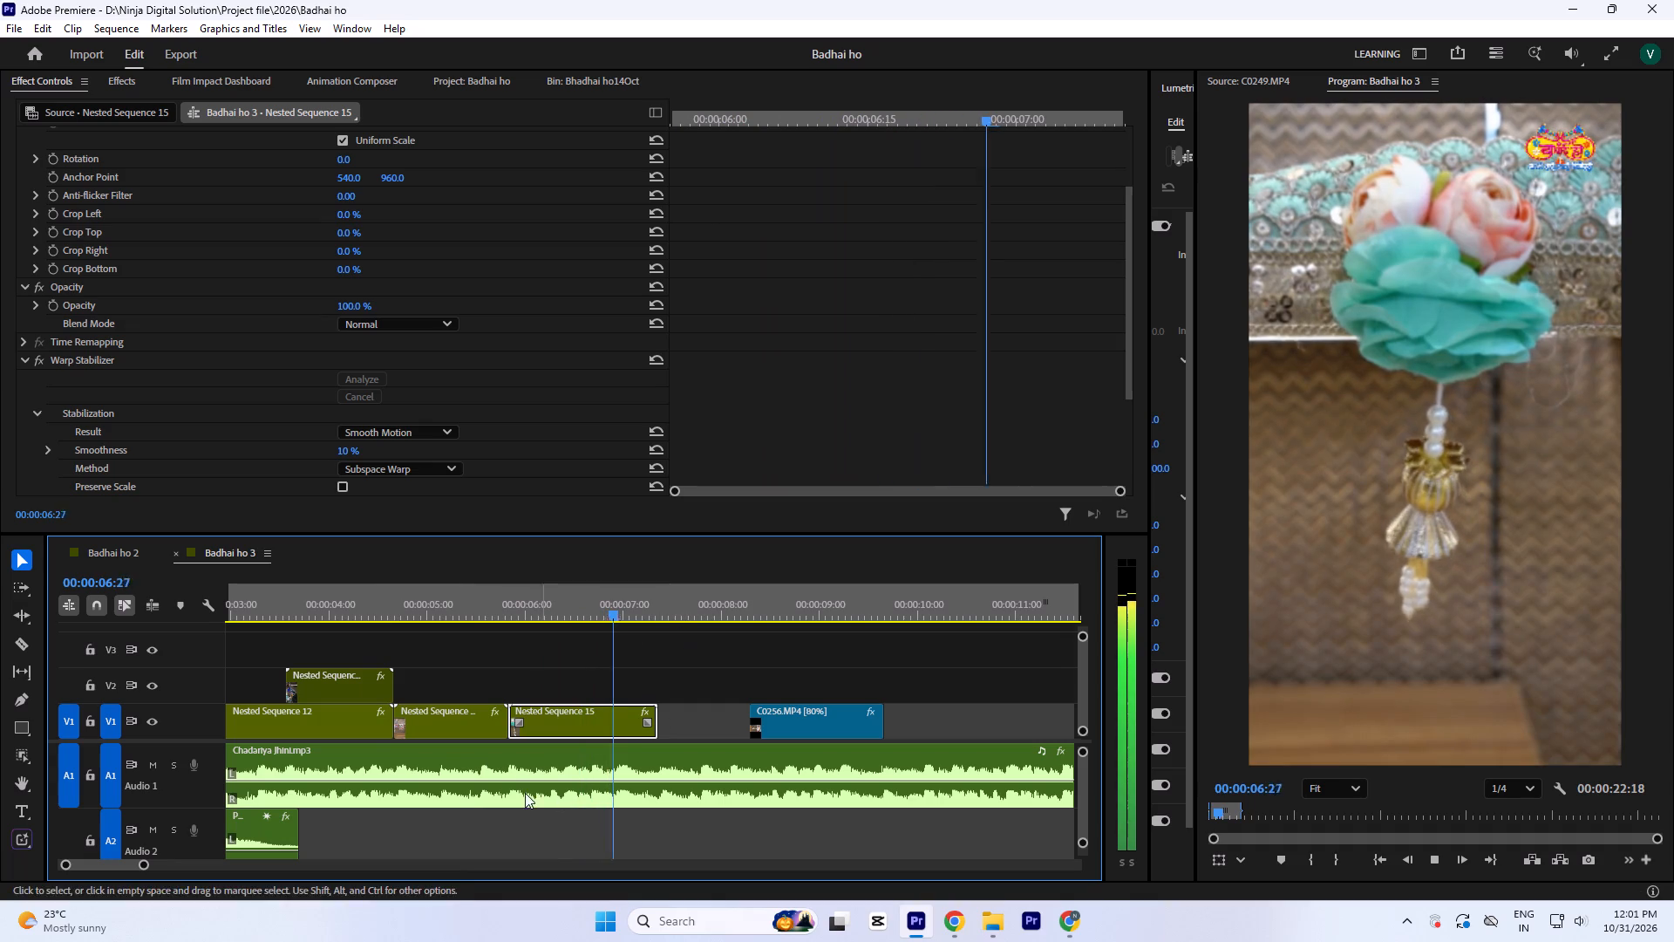
key("space")
left_click(410, 597)
key("space")
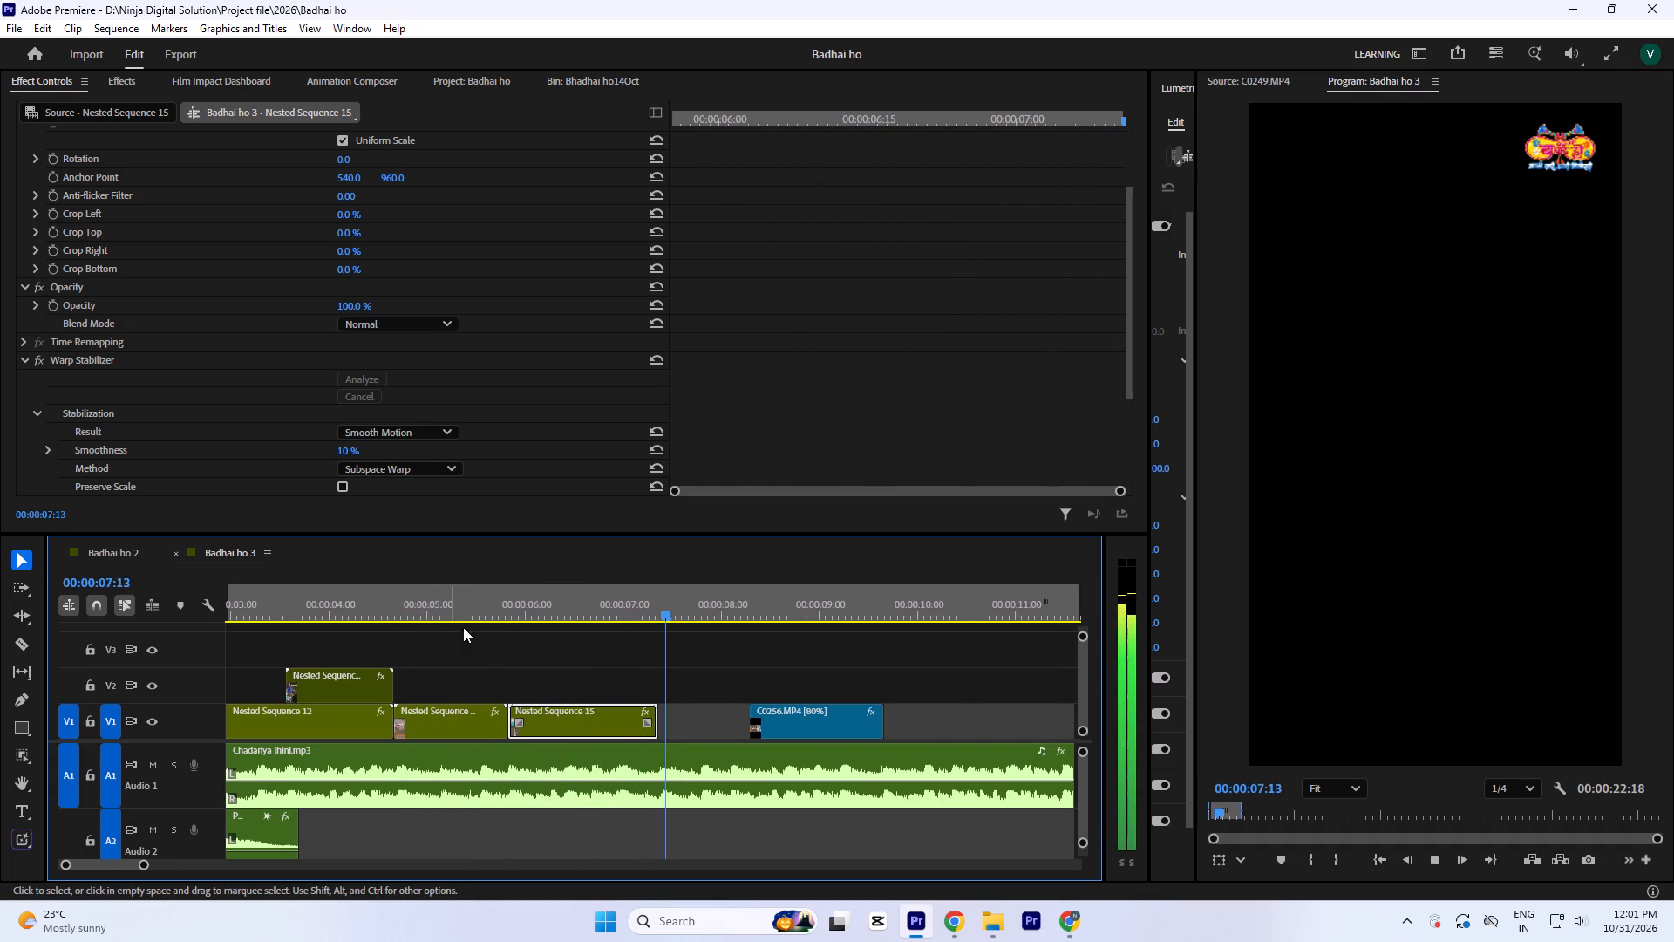
key("space")
Play the Badhai ho 3 sequence from its start through the last stabilized nested clip to review the timing.
key("Return")
type("----==")
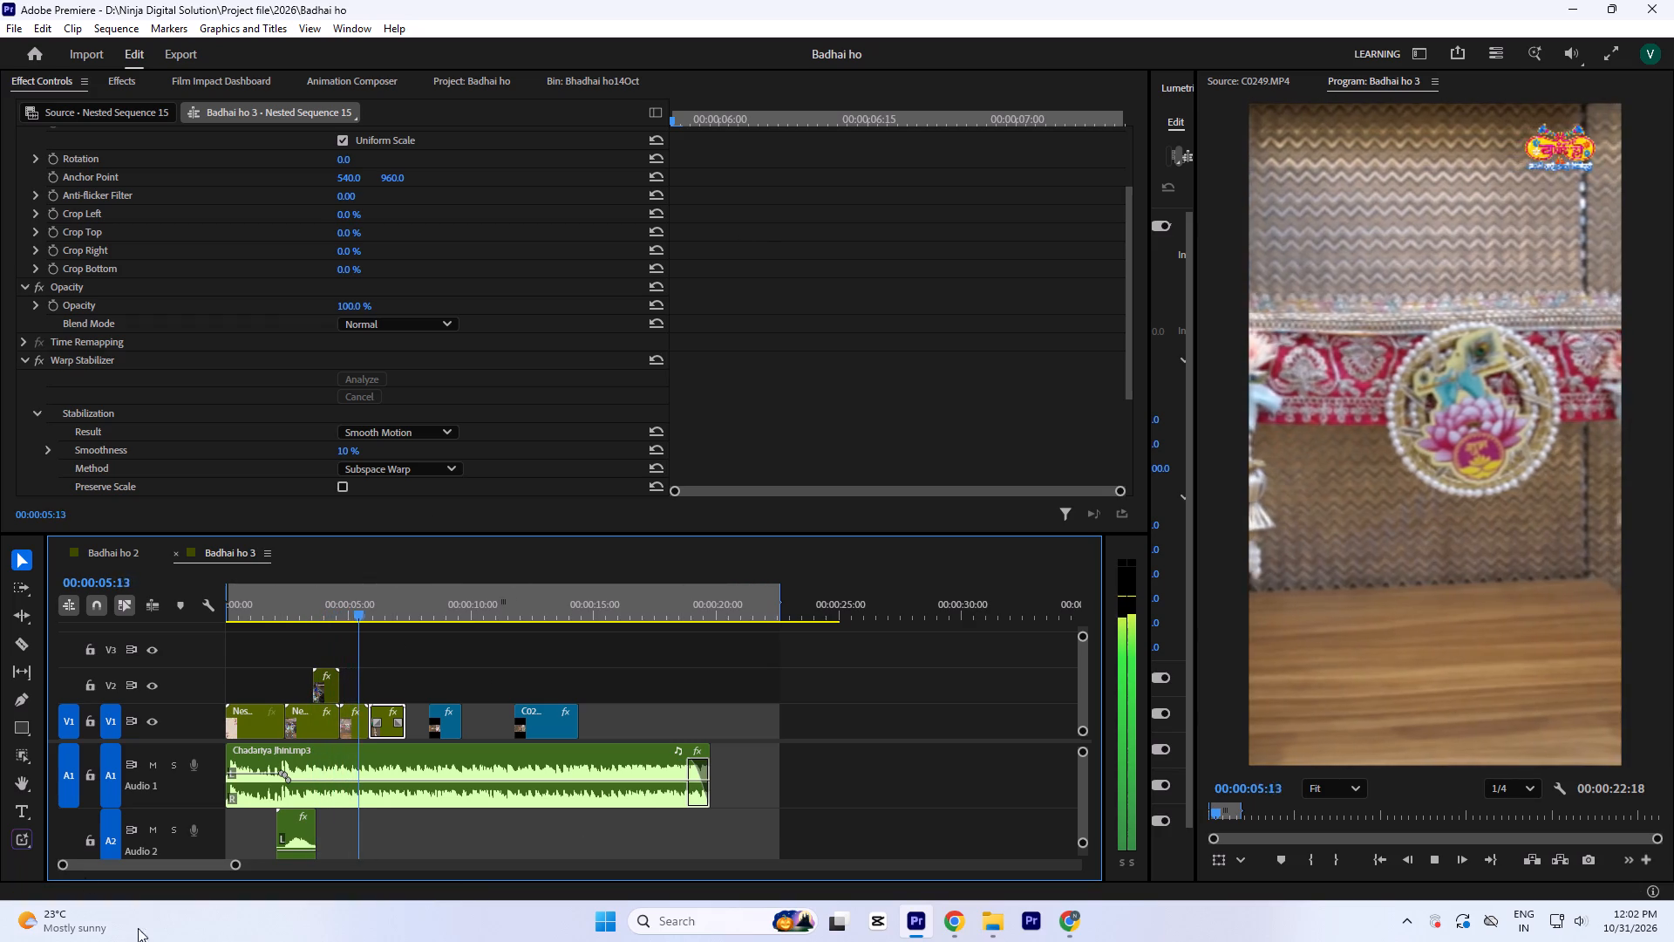
key("equal")
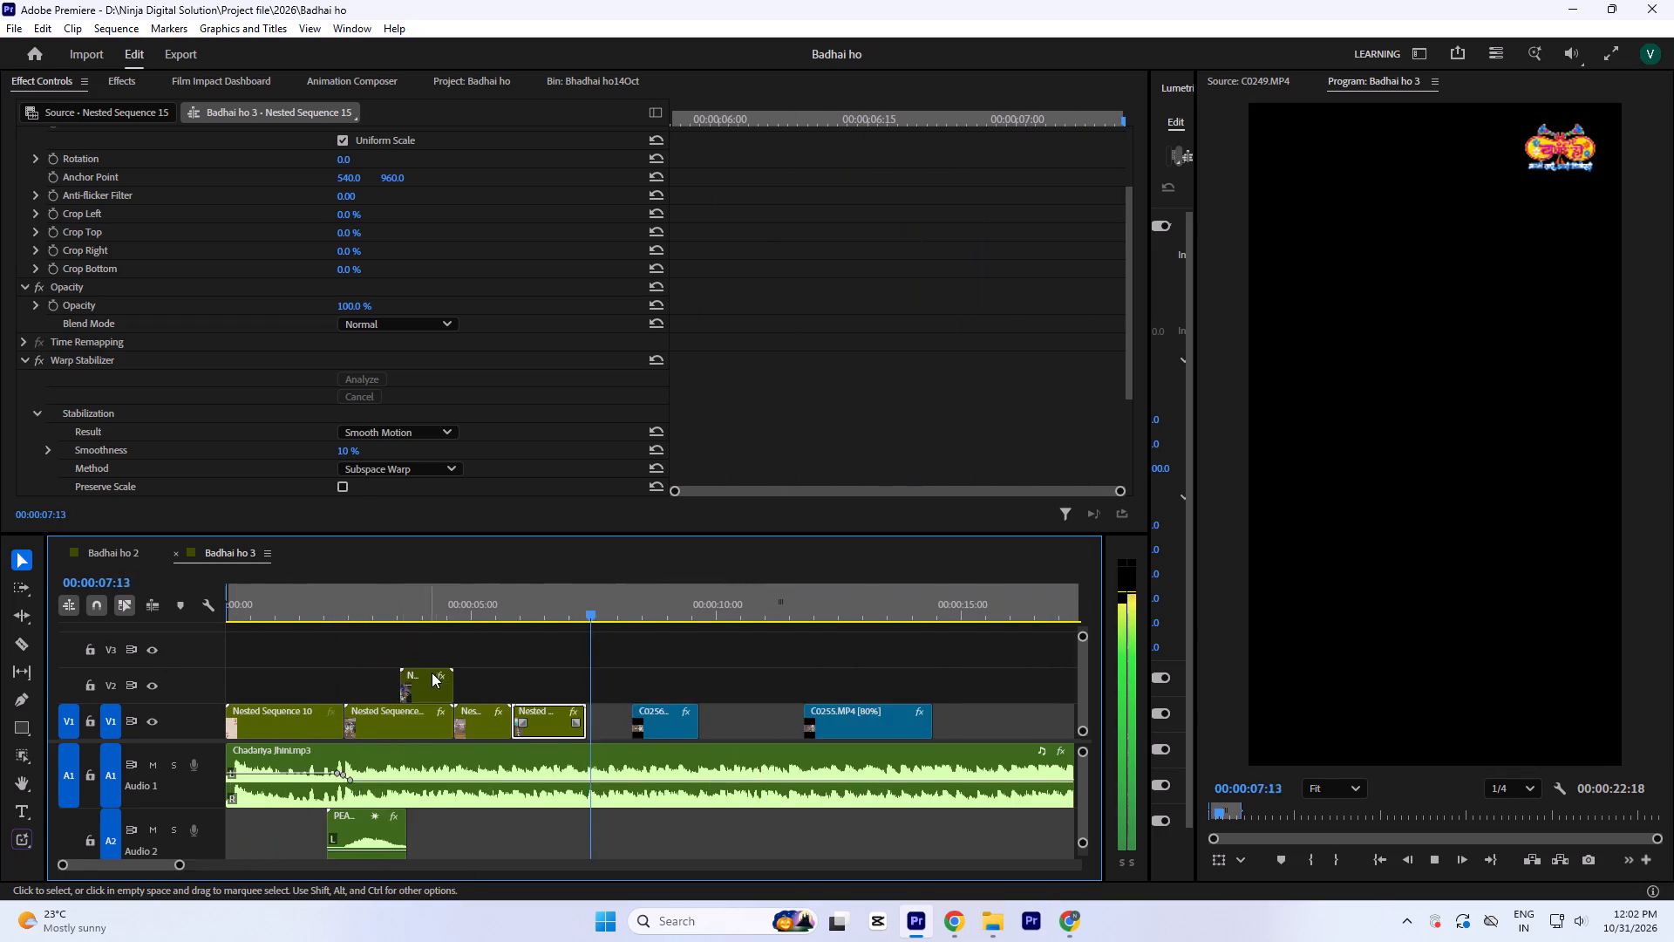
key("equal")
key("space")
Move C0256.MP4 onto V2 directly after Nested Sequence 15 and play across the join.
left_click_drag(806, 725, 758, 680)
left_click_drag(744, 687, 713, 693)
left_click(527, 597)
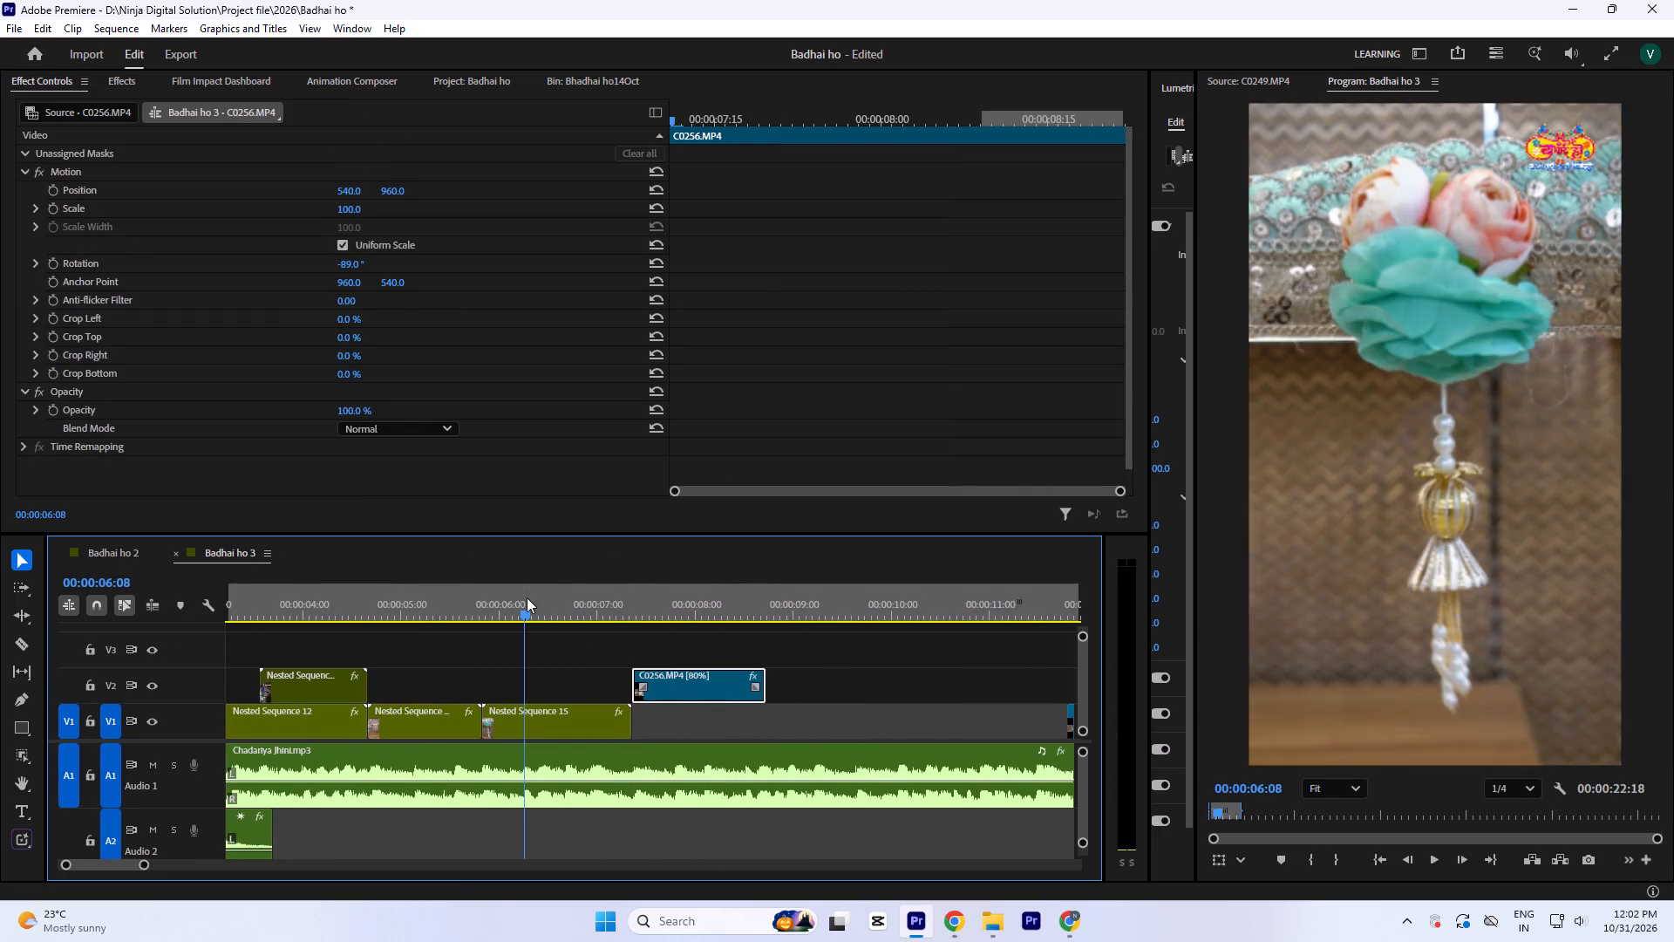
key("space")
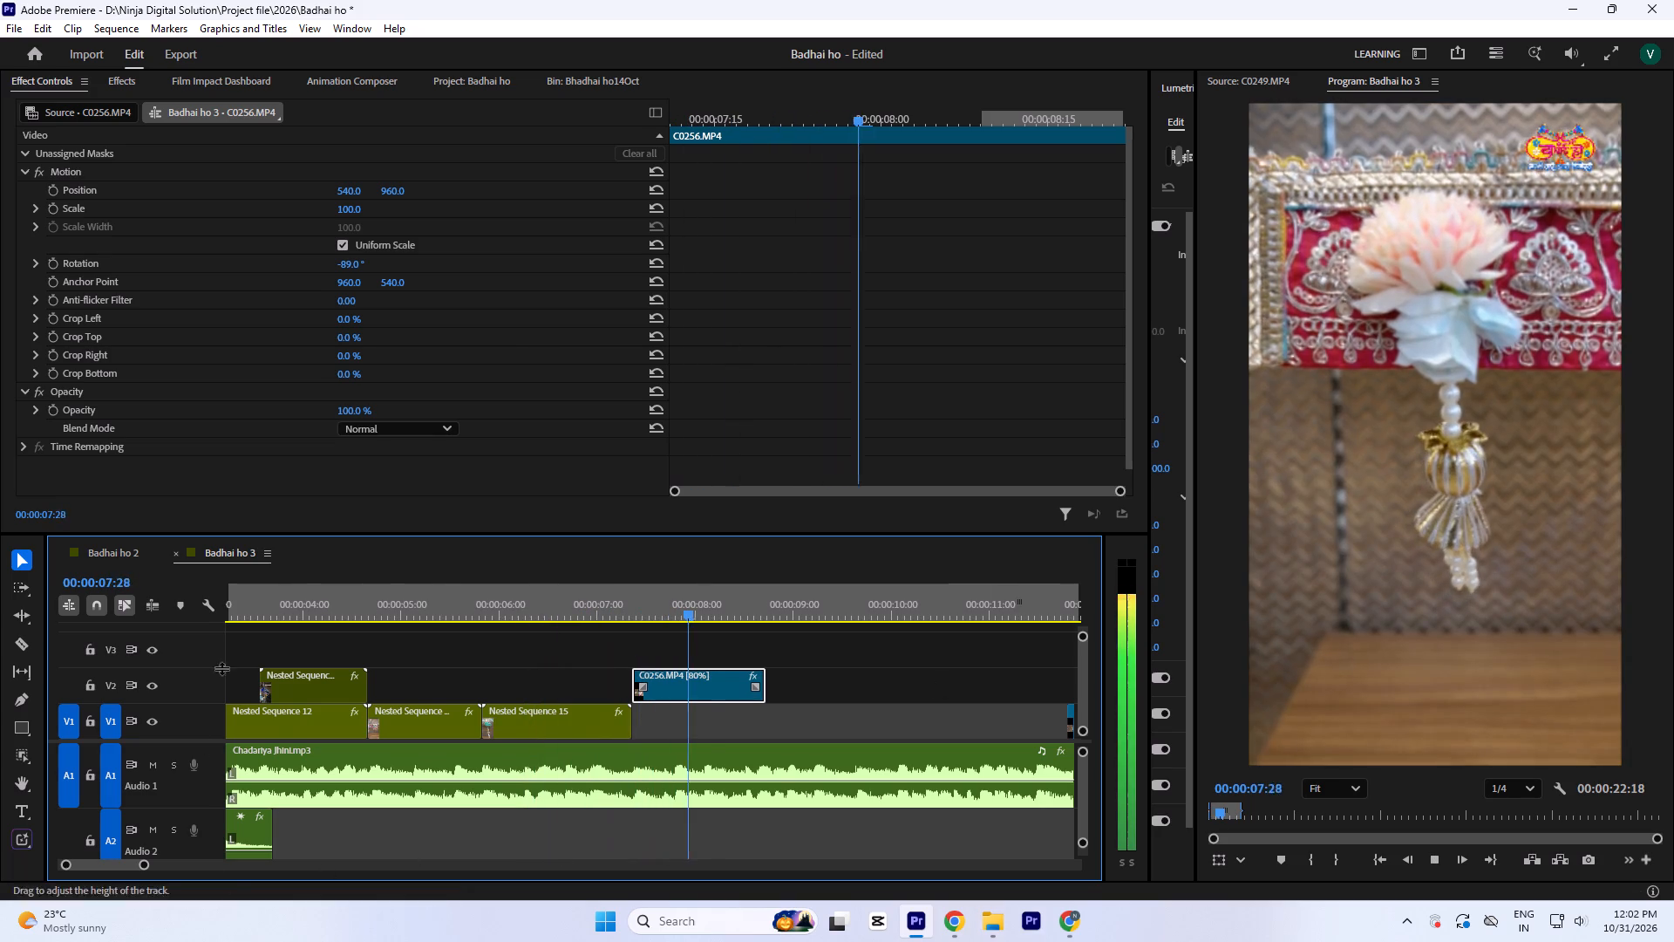
key("space")
left_click(564, 604)
key("space")
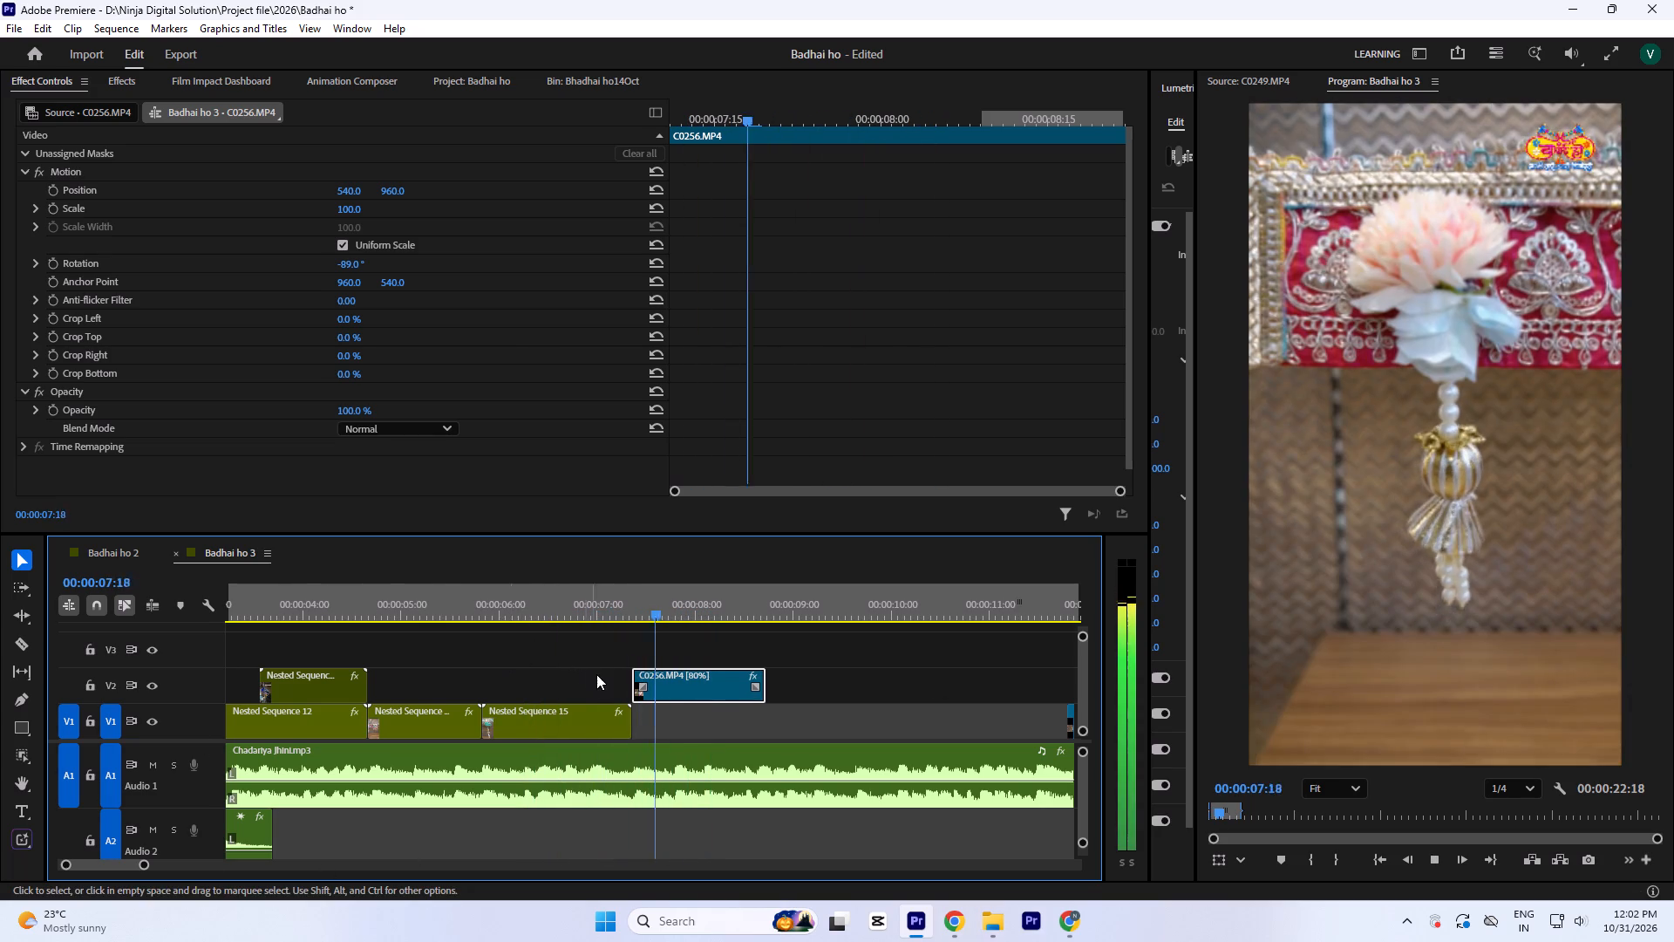
key("space")
Trim 23 frames off the start of C0256.MP4 and move it back against the end of Nested Sequence 15.
left_click_drag(705, 600, 579, 644)
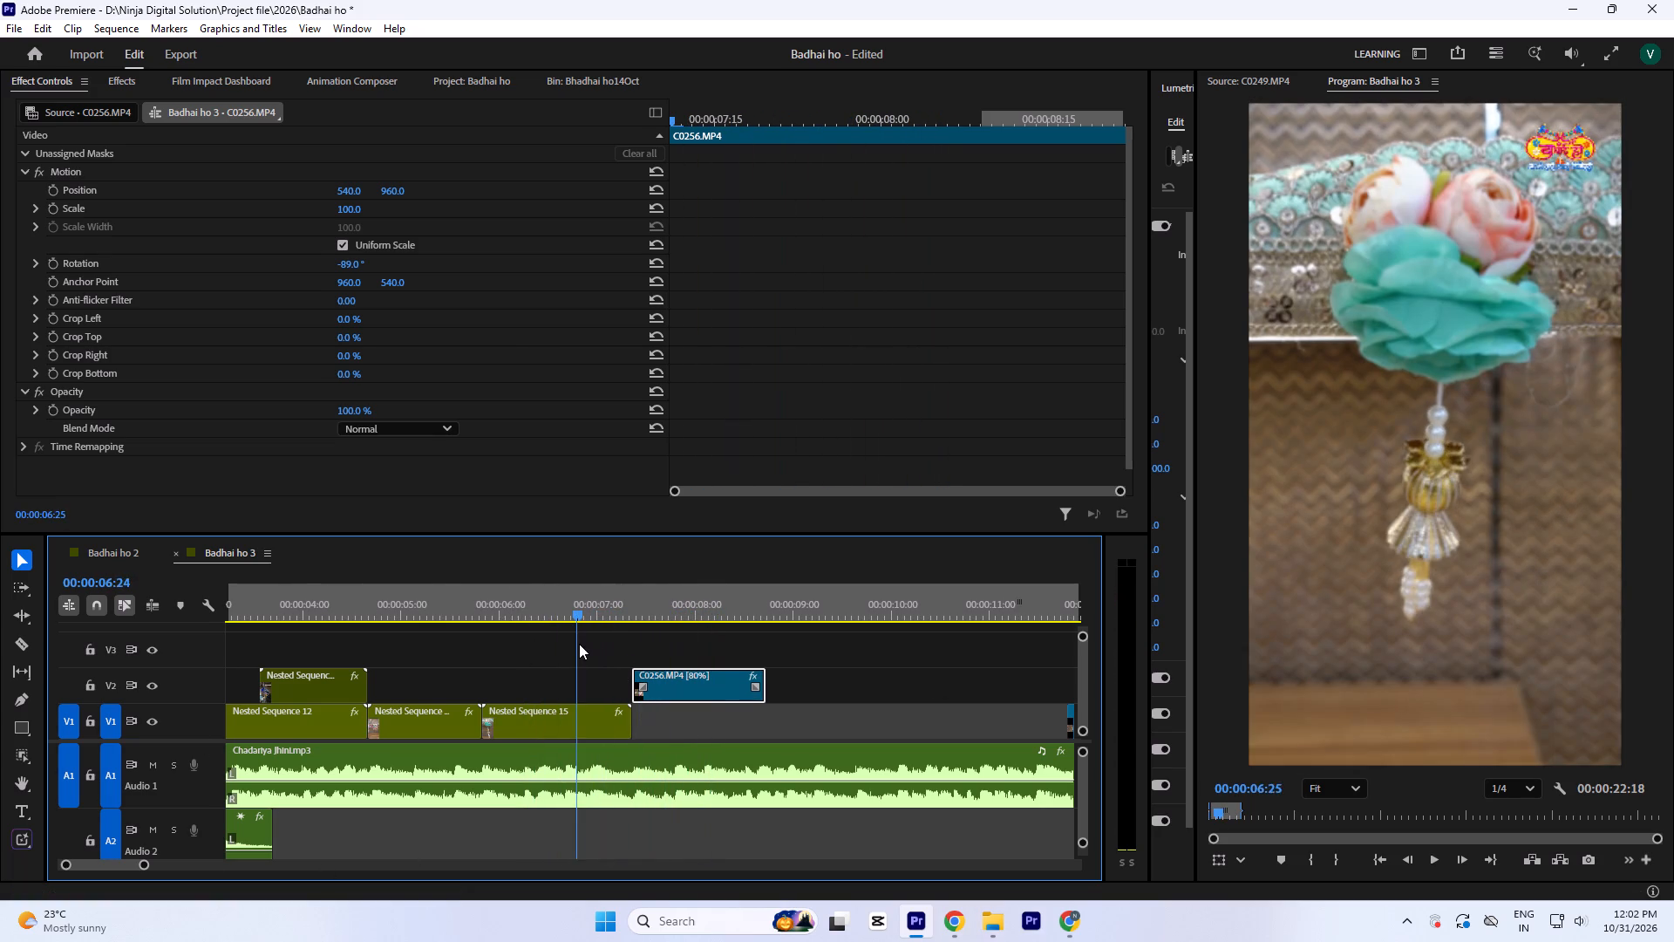
left_click_drag(579, 644, 661, 666)
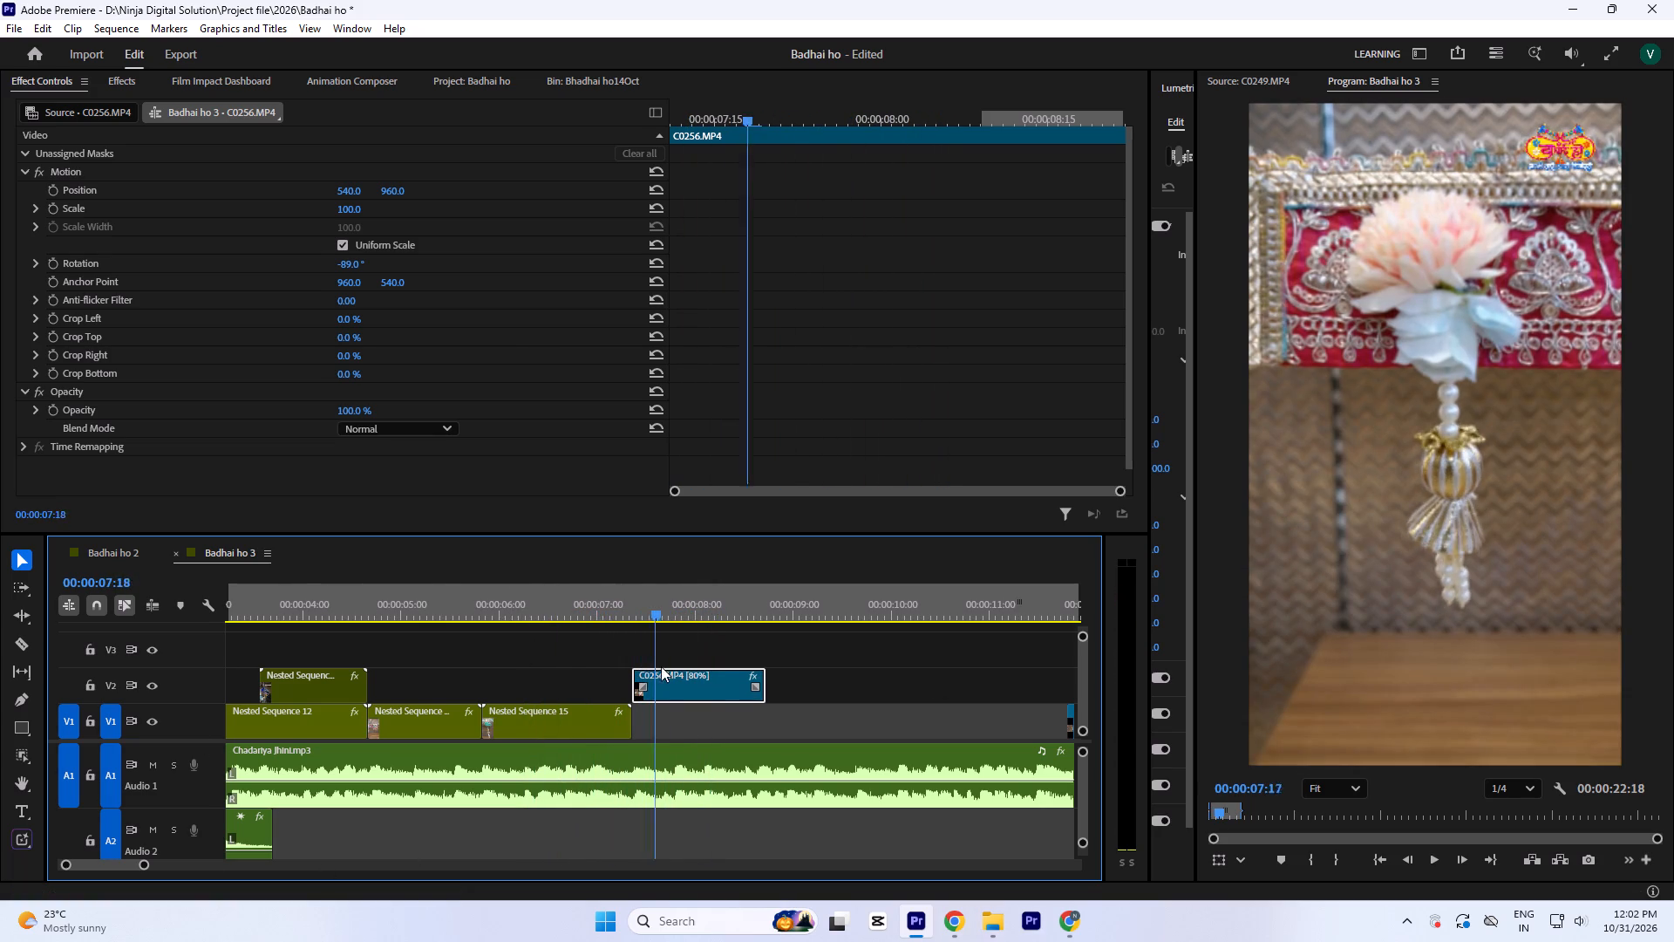
left_click_drag(661, 666, 708, 676)
left_click_drag(626, 692, 703, 691)
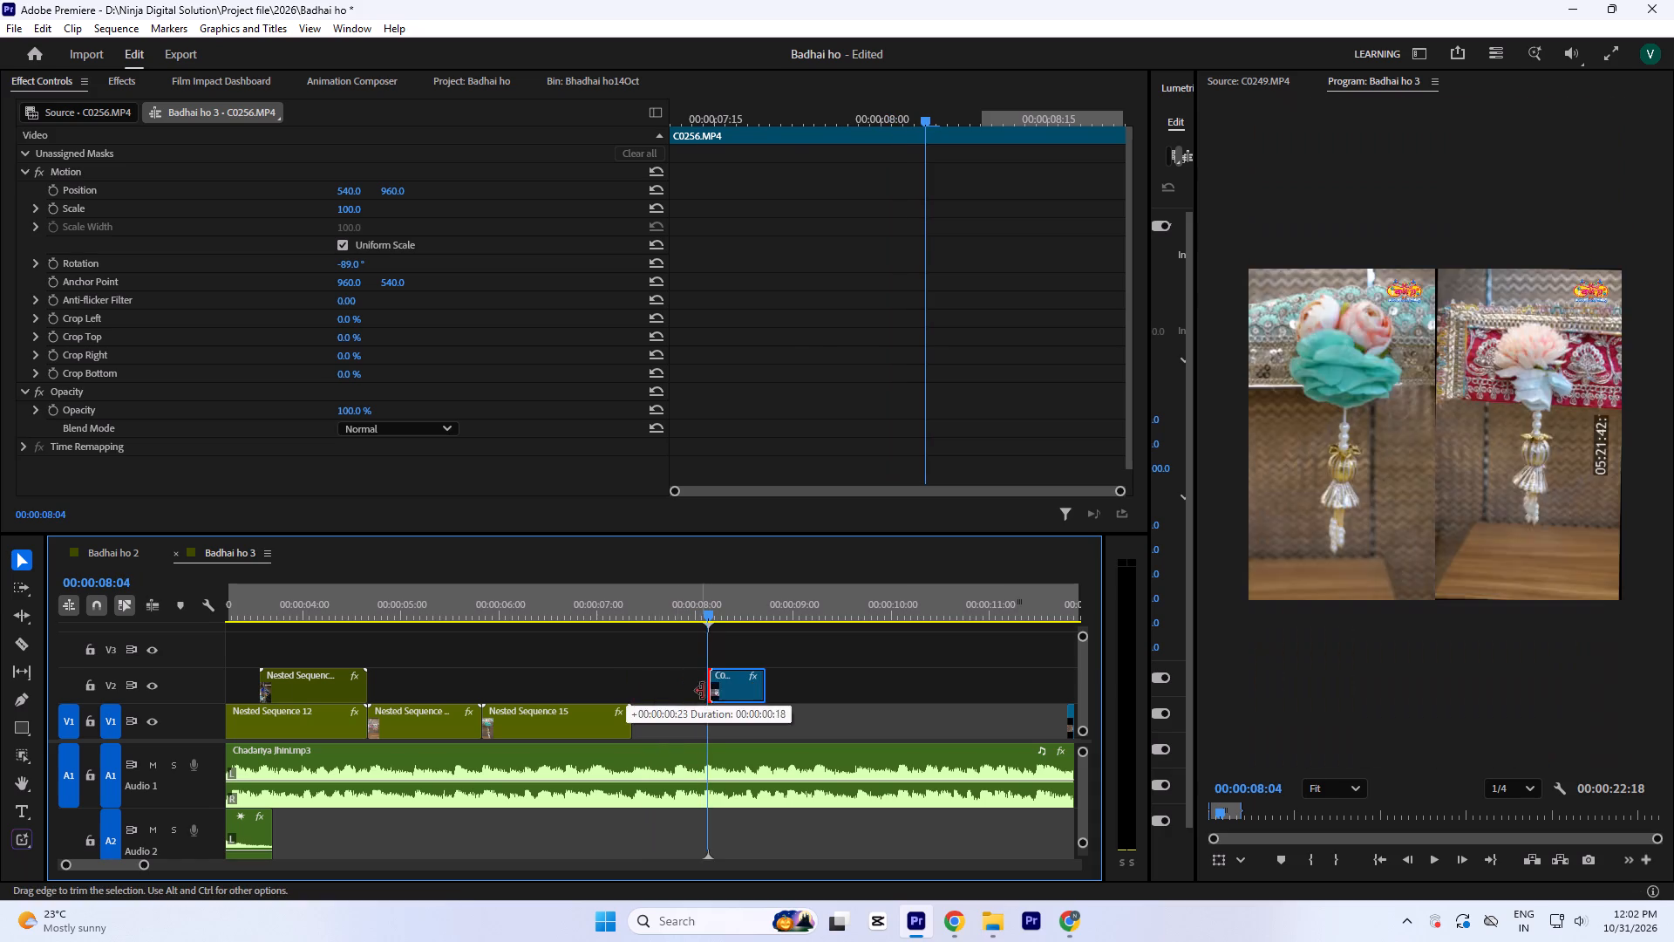
left_click_drag(703, 691, 705, 690)
left_click_drag(728, 694, 657, 698)
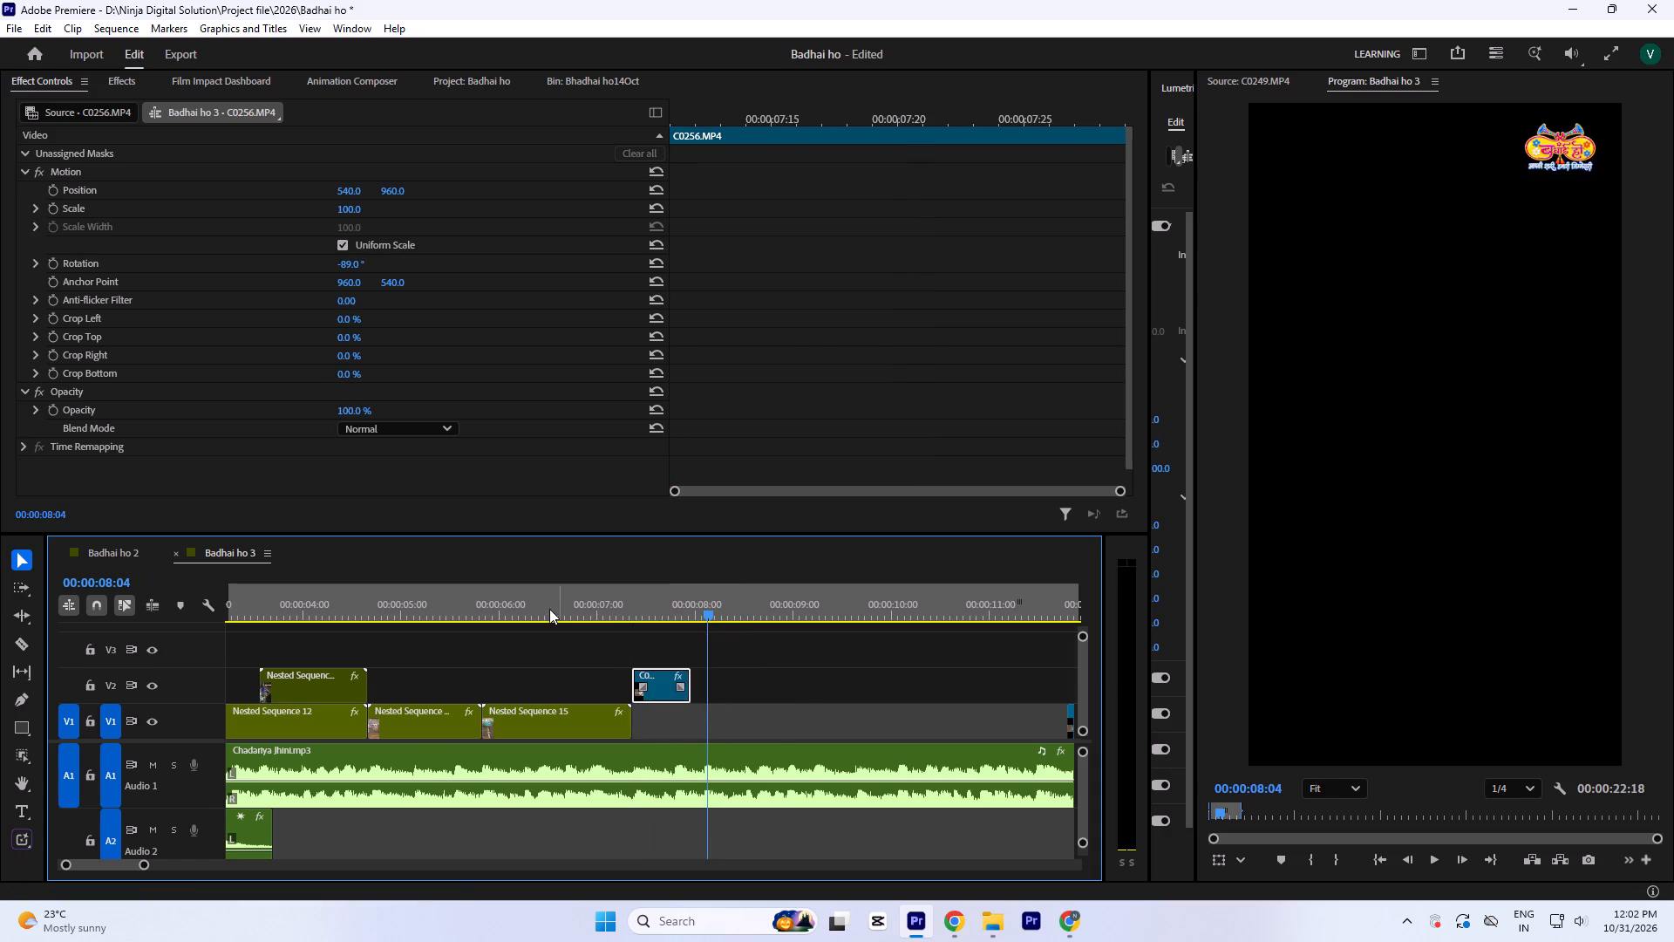
Play the passage into C0256.MP4 and extend the clip's end to about 00:00:09:06.
left_click(549, 609)
key("space")
key("space")
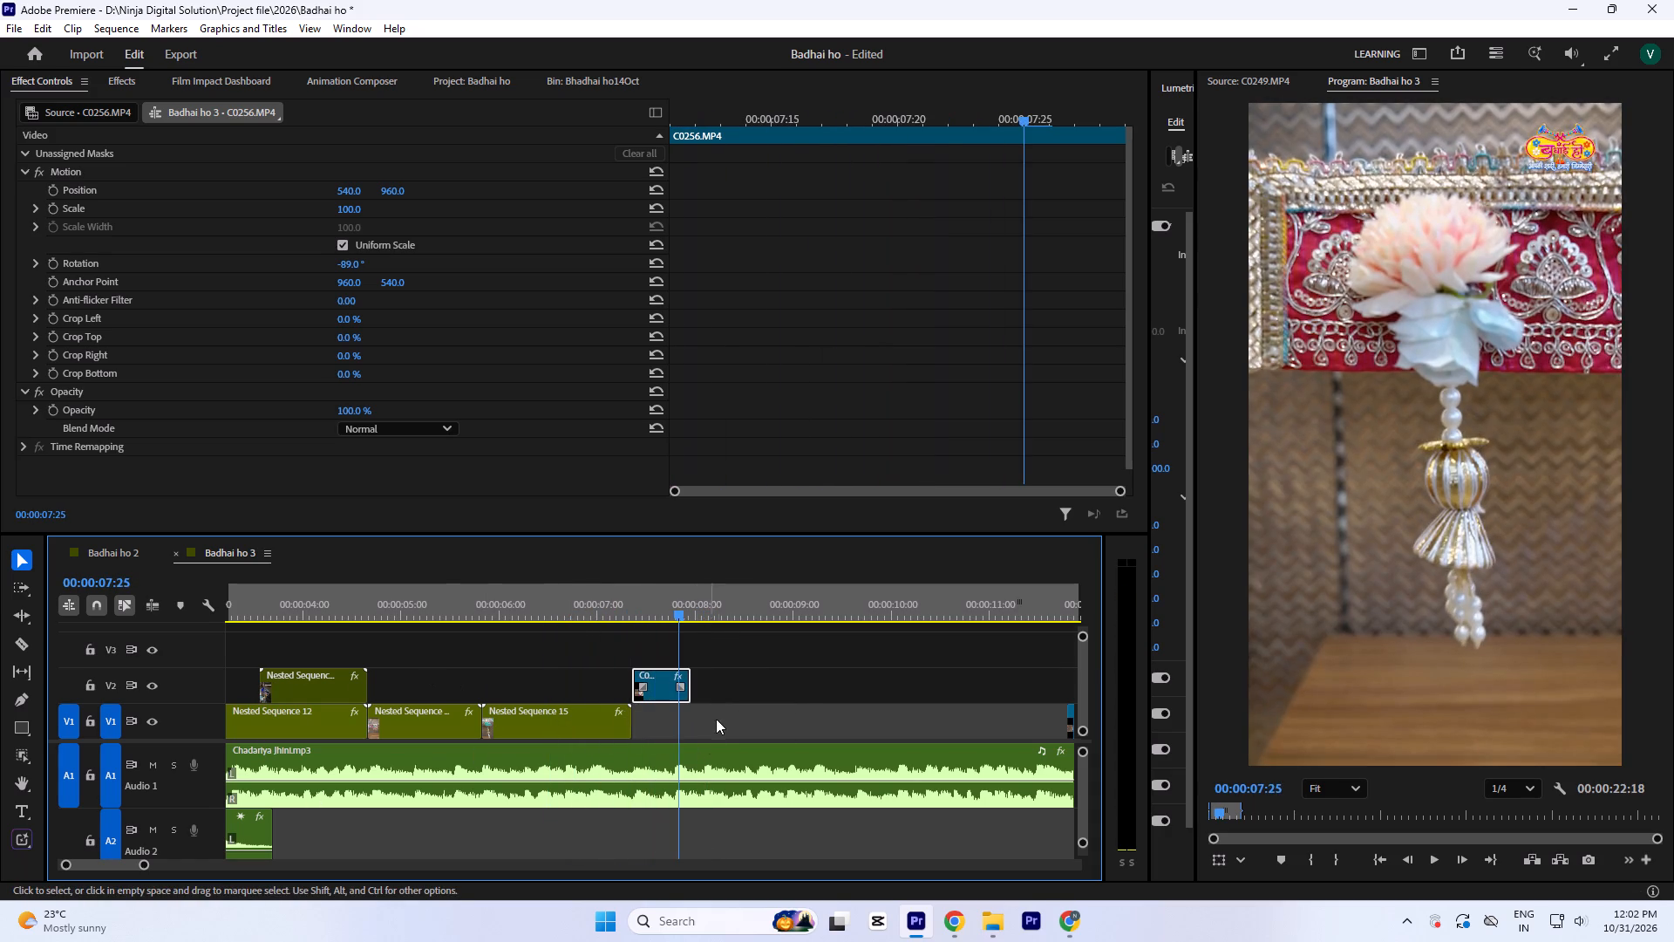
left_click_drag(700, 691, 820, 711)
Trim the end of C0256.MP4 to the music beat at 00:00:08:15 and lower the clip onto V1 after Nested Sequence 15.
key("space")
key("space")
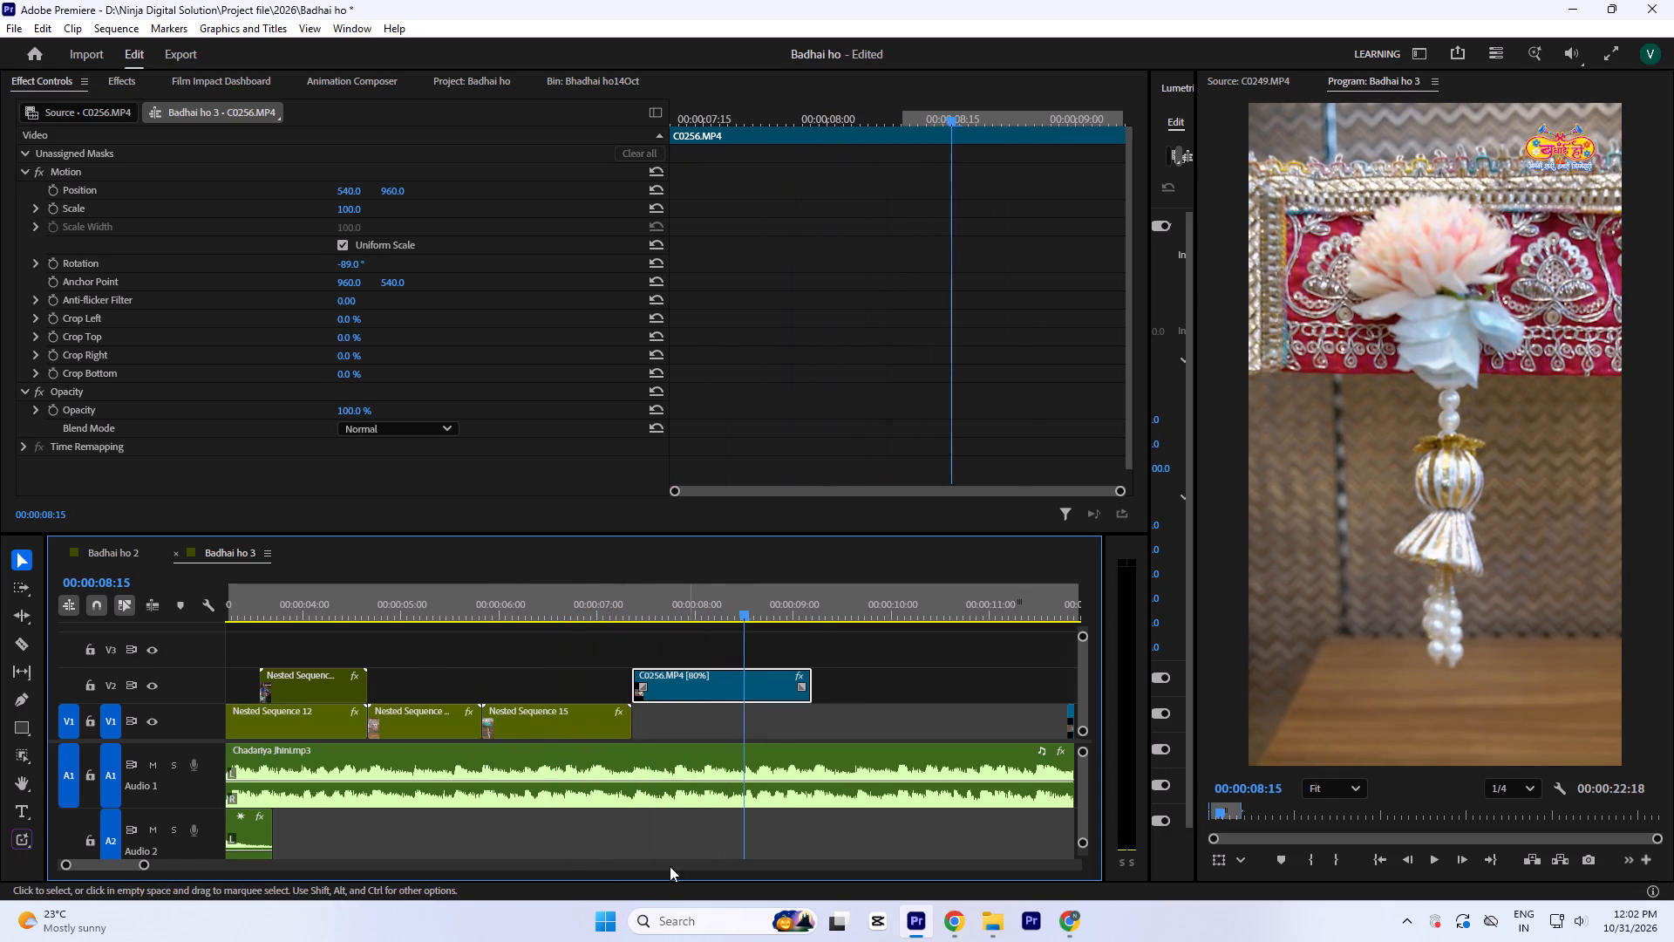
key("equal")
key("space")
key("space")
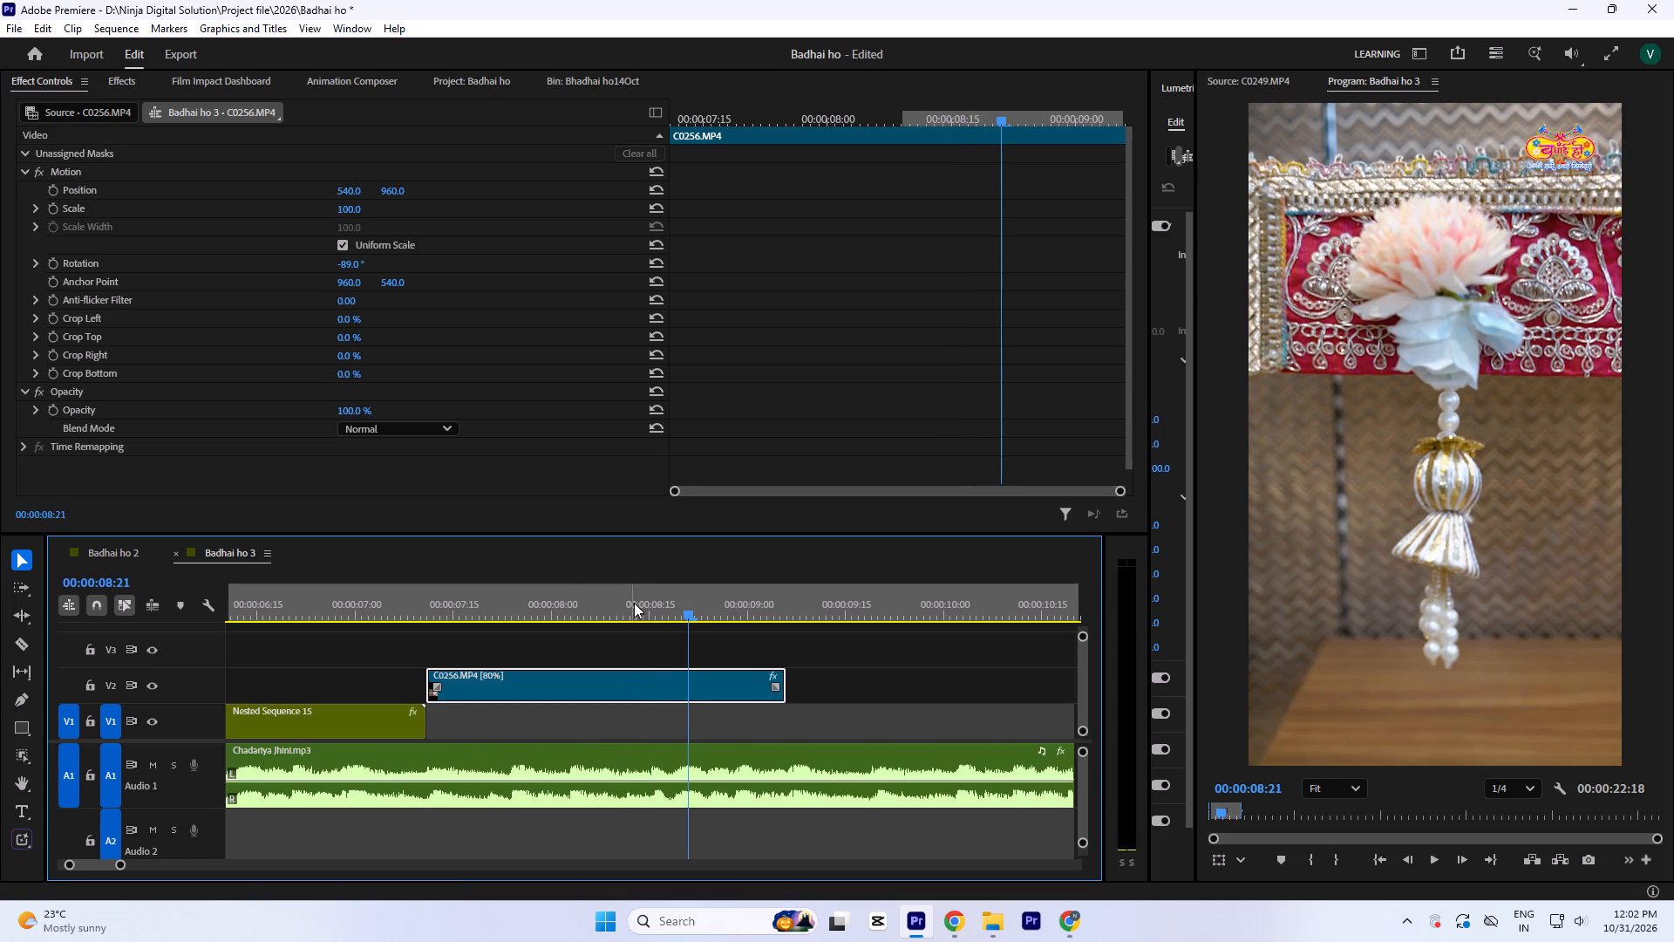
left_click(634, 603)
key("space")
key("space")
key("equal")
key("equal")
key("equal")
left_click(625, 597)
key("space")
key("space")
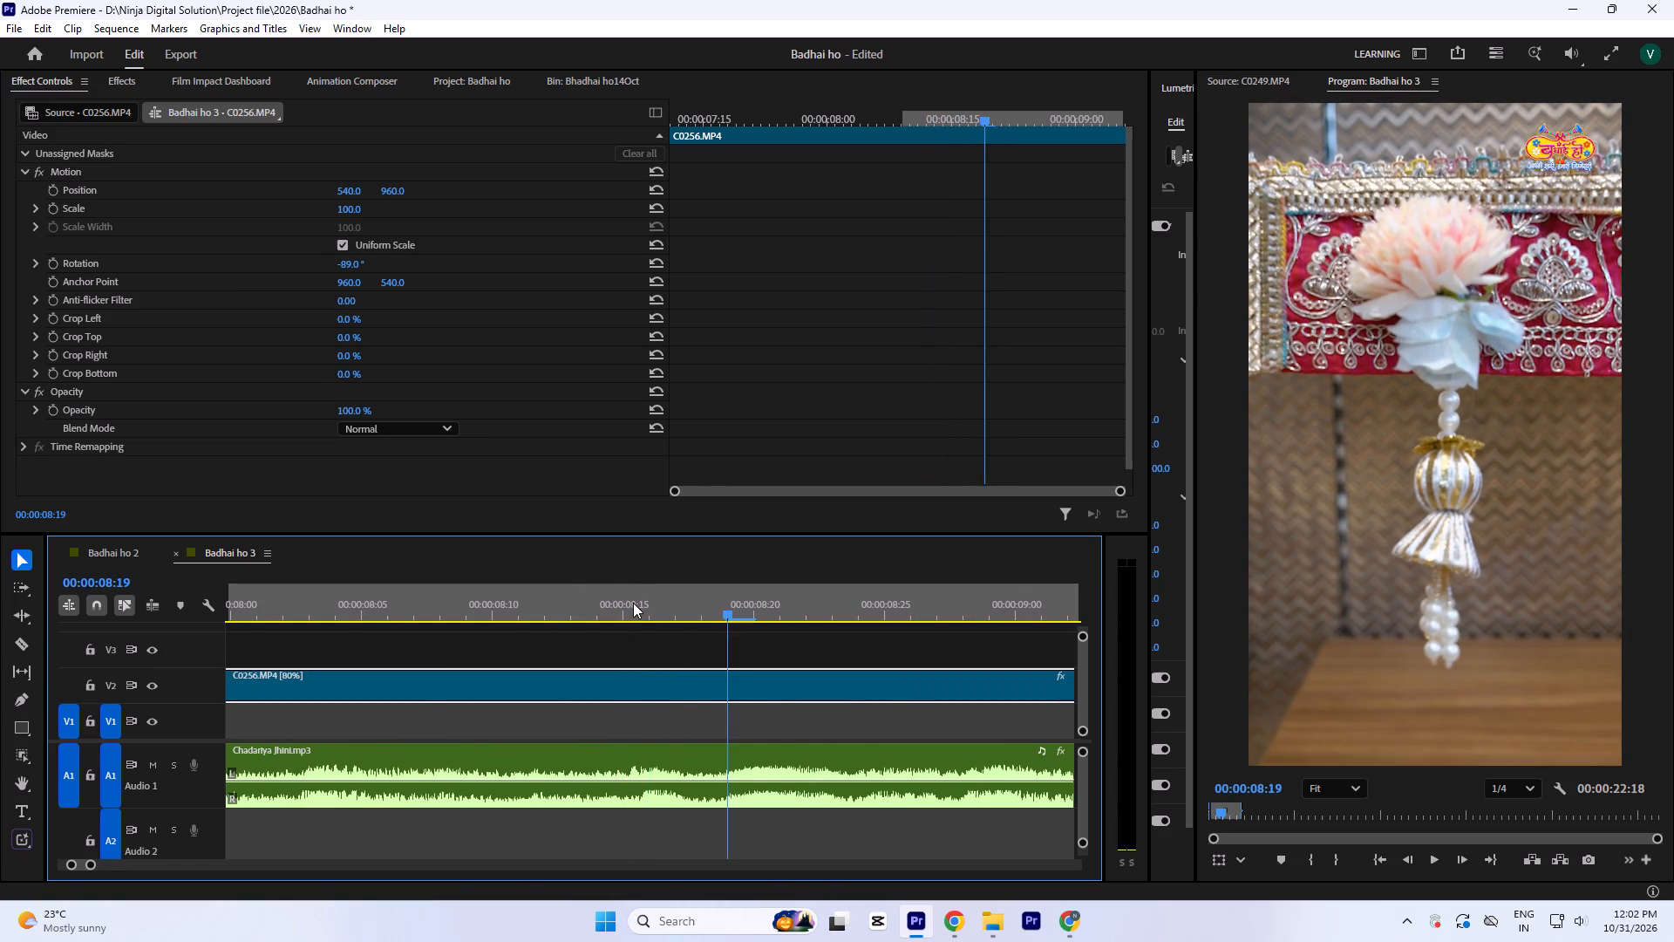
left_click(633, 603)
key("minus")
key("minus")
left_click_drag(778, 696, 638, 718)
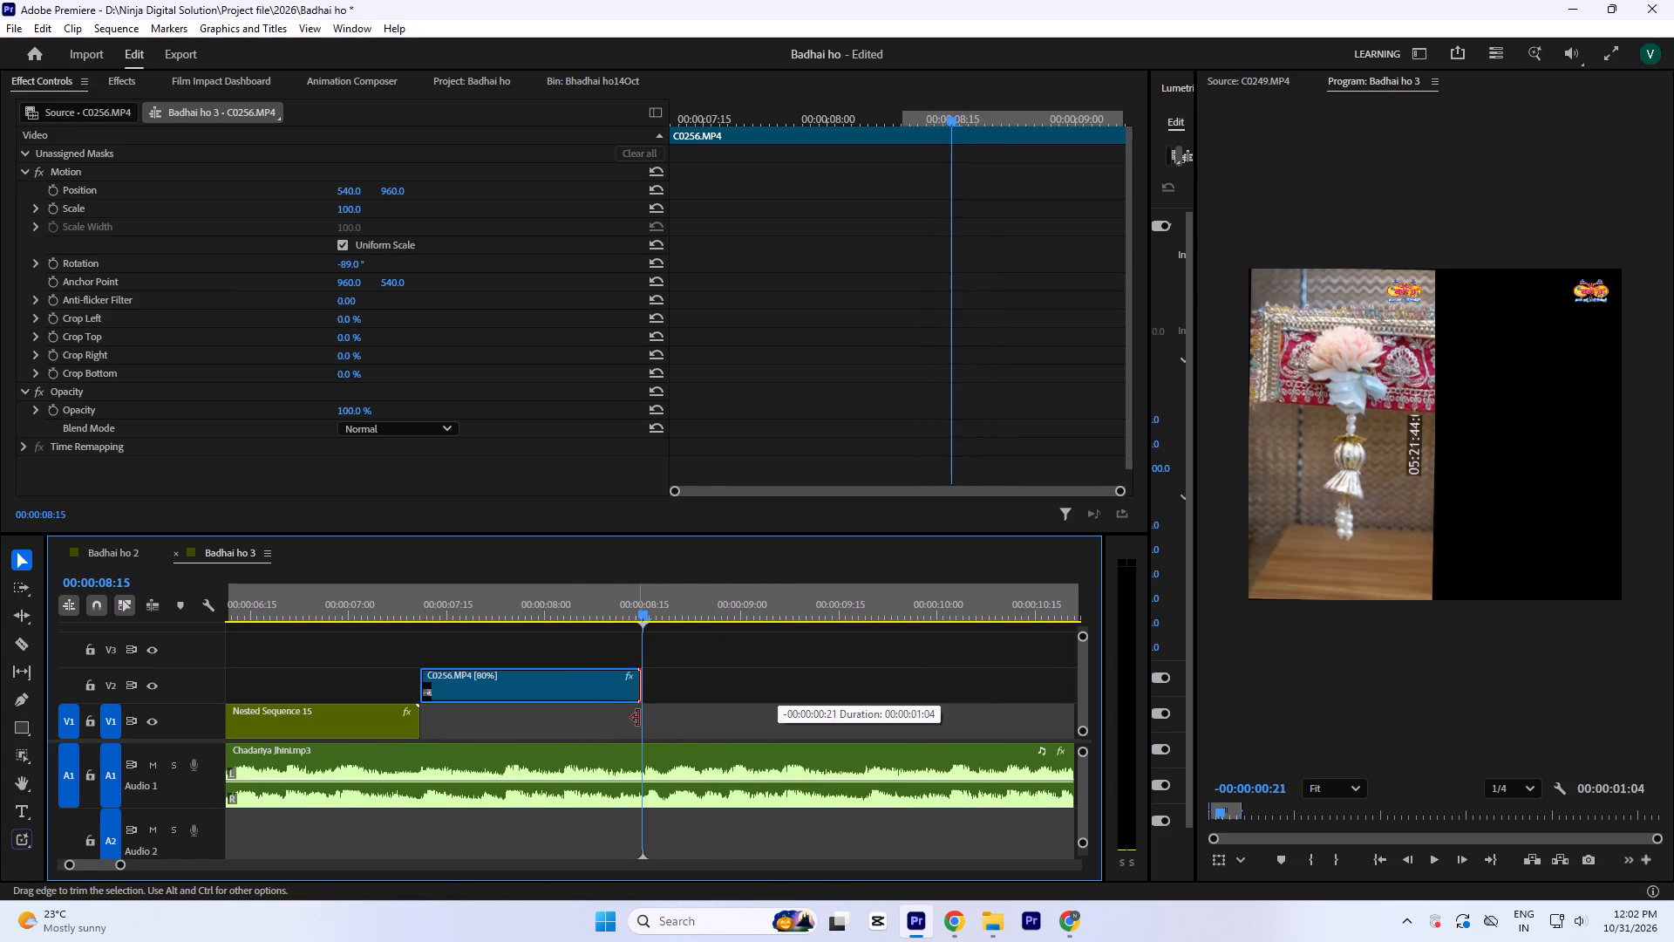
left_click_drag(638, 718, 639, 718)
left_click_drag(611, 700, 614, 716)
Play the passage from Nested Sequence 15 through the trimmed C0256.MP4 several times to check the cut against the music.
key("minus")
left_click(473, 618)
key("space")
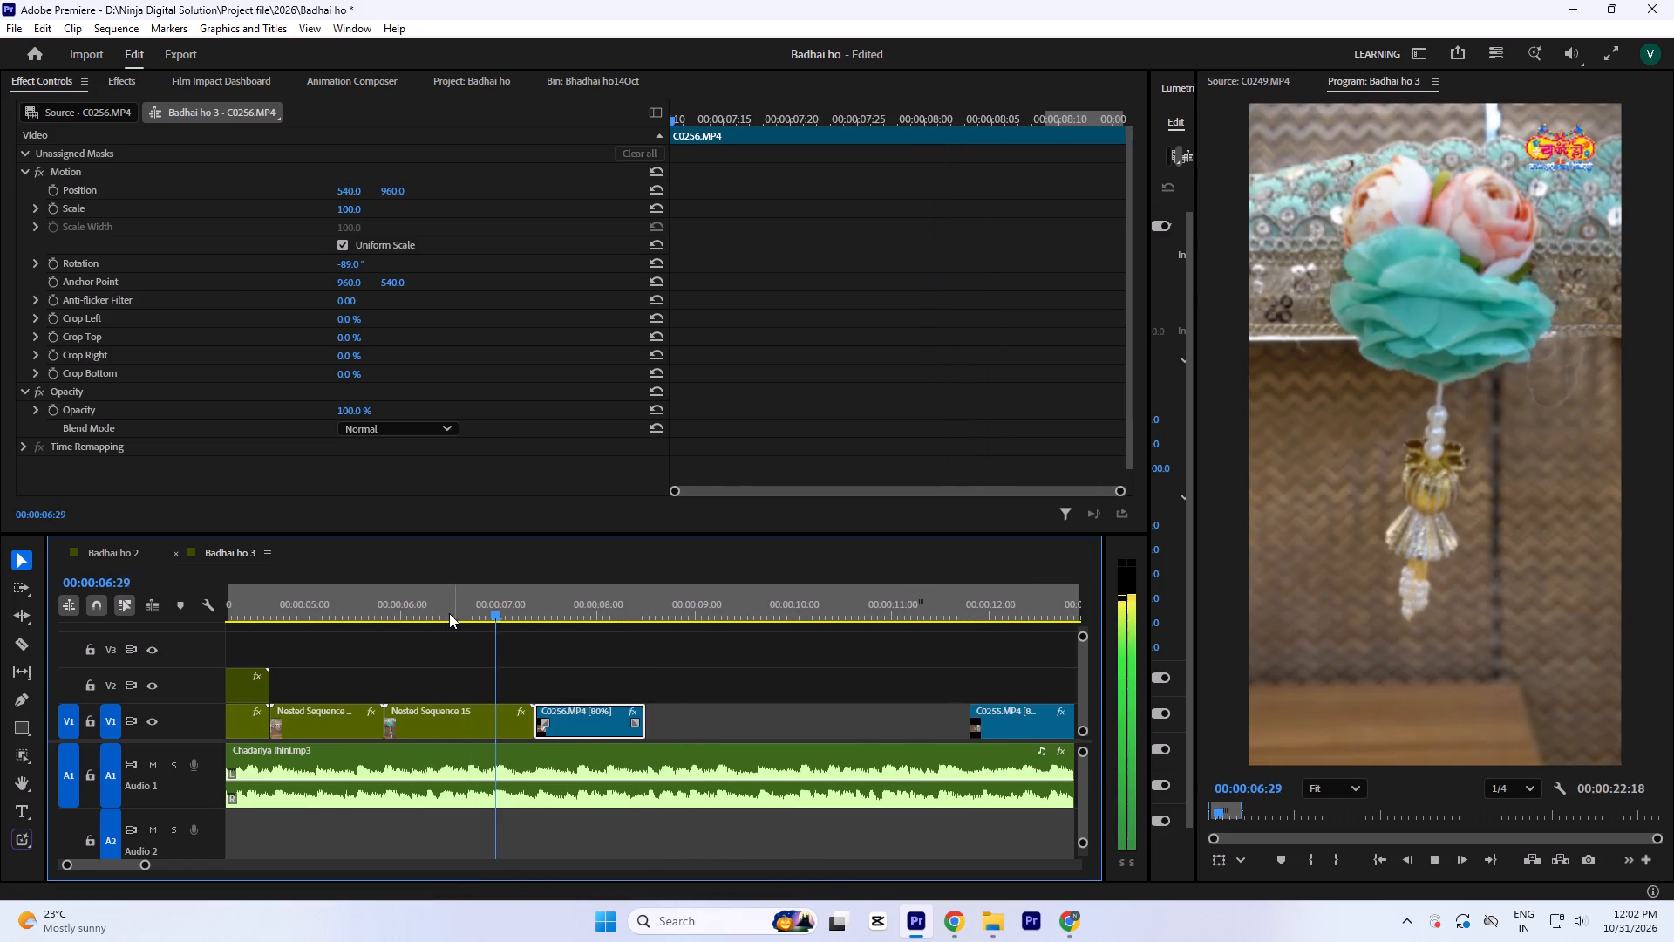
key("space")
left_click(497, 600)
key("space")
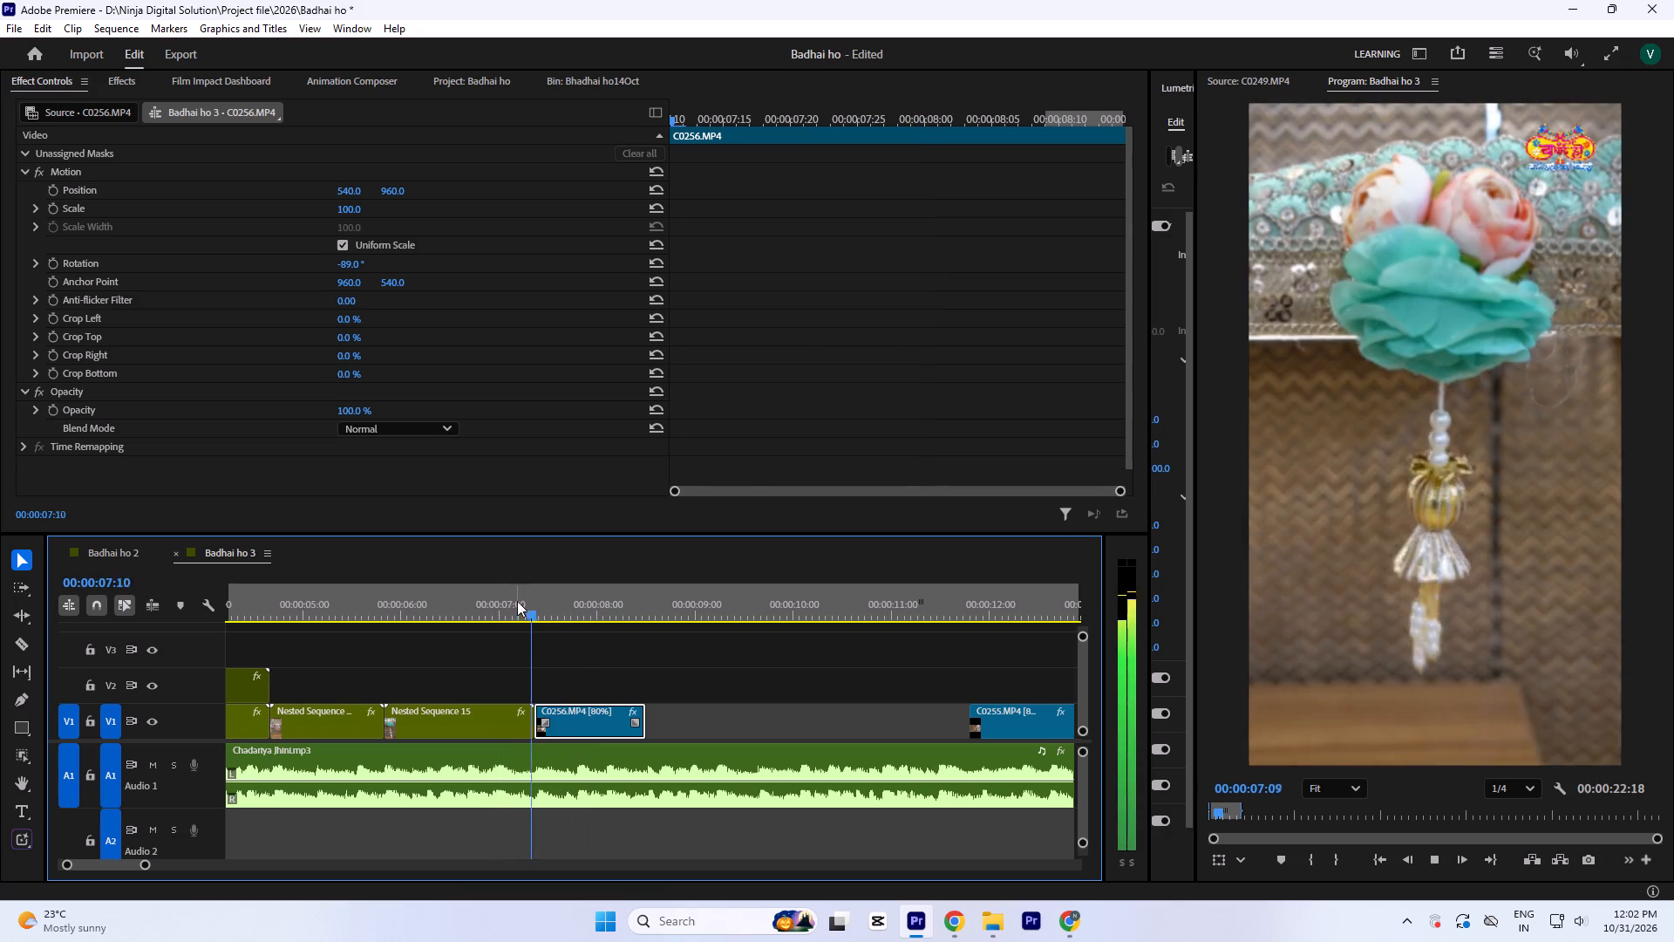
key("space")
left_click_drag(542, 604, 478, 650)
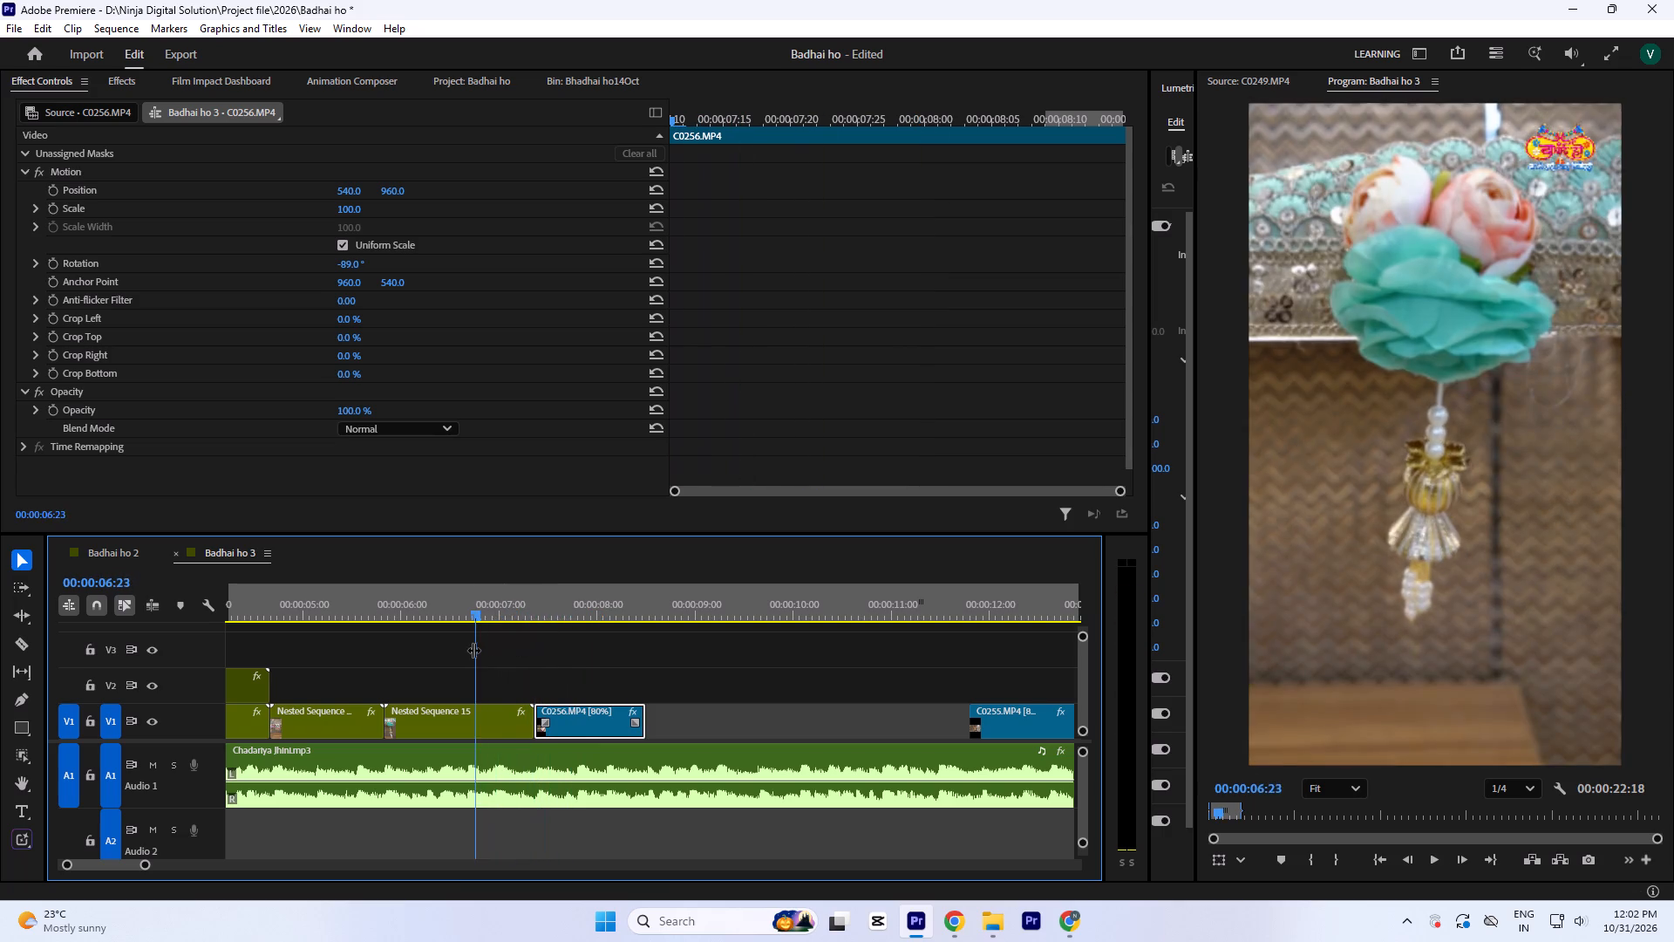
key("space")
key("space")
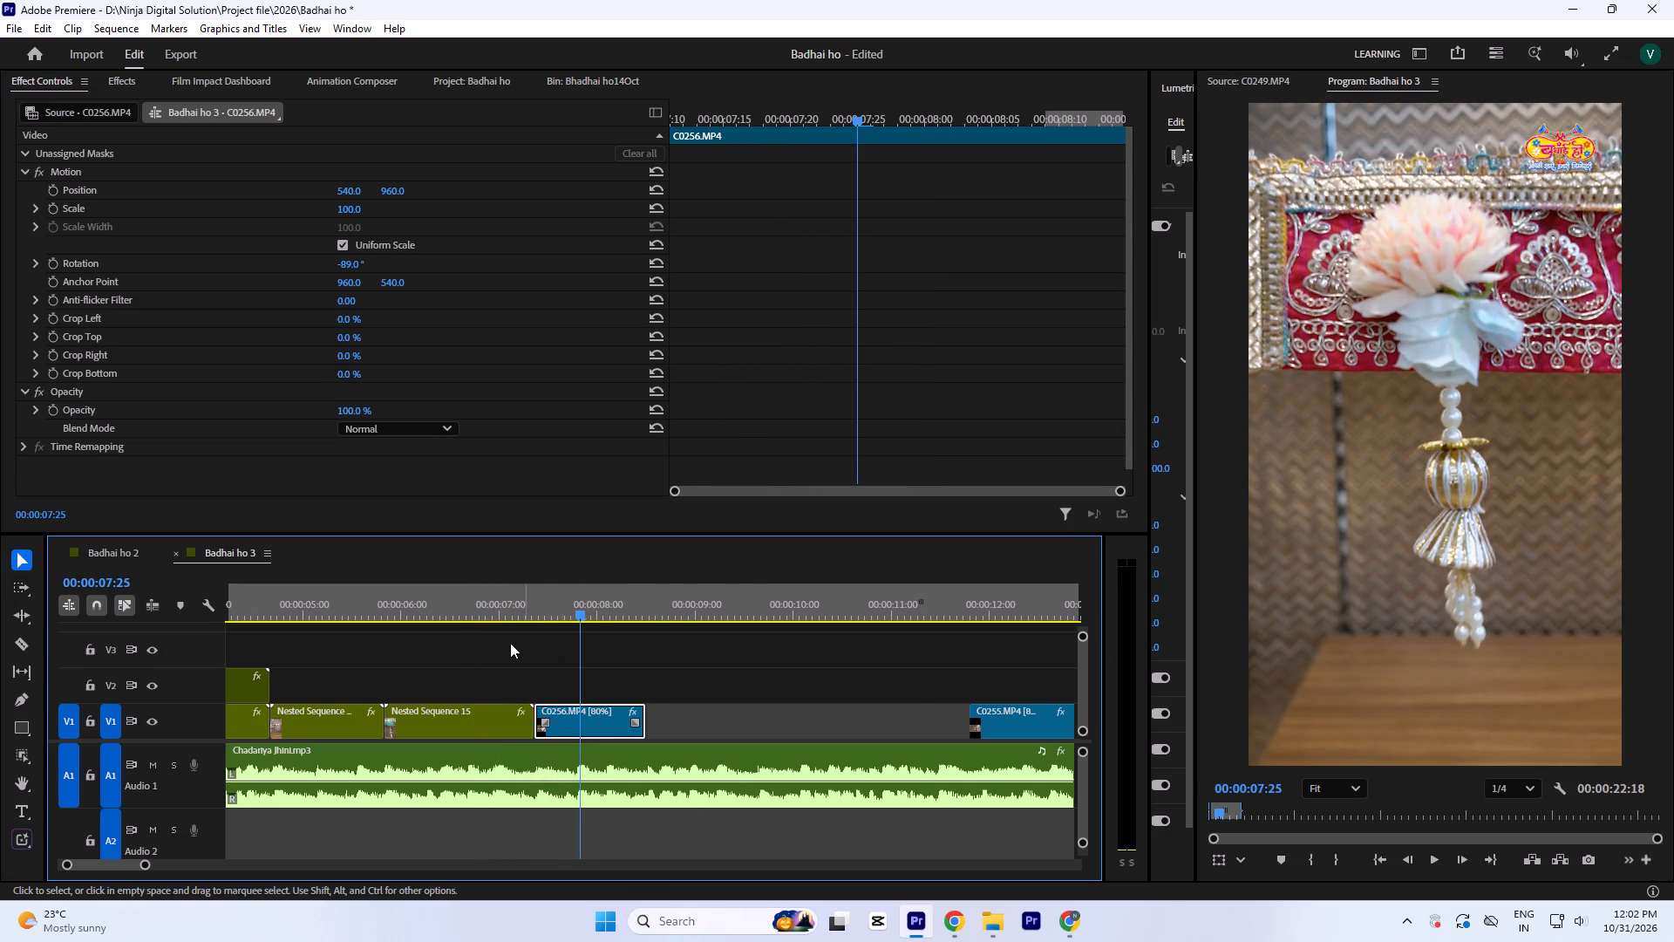
left_click(439, 590)
key("minus")
key("space")
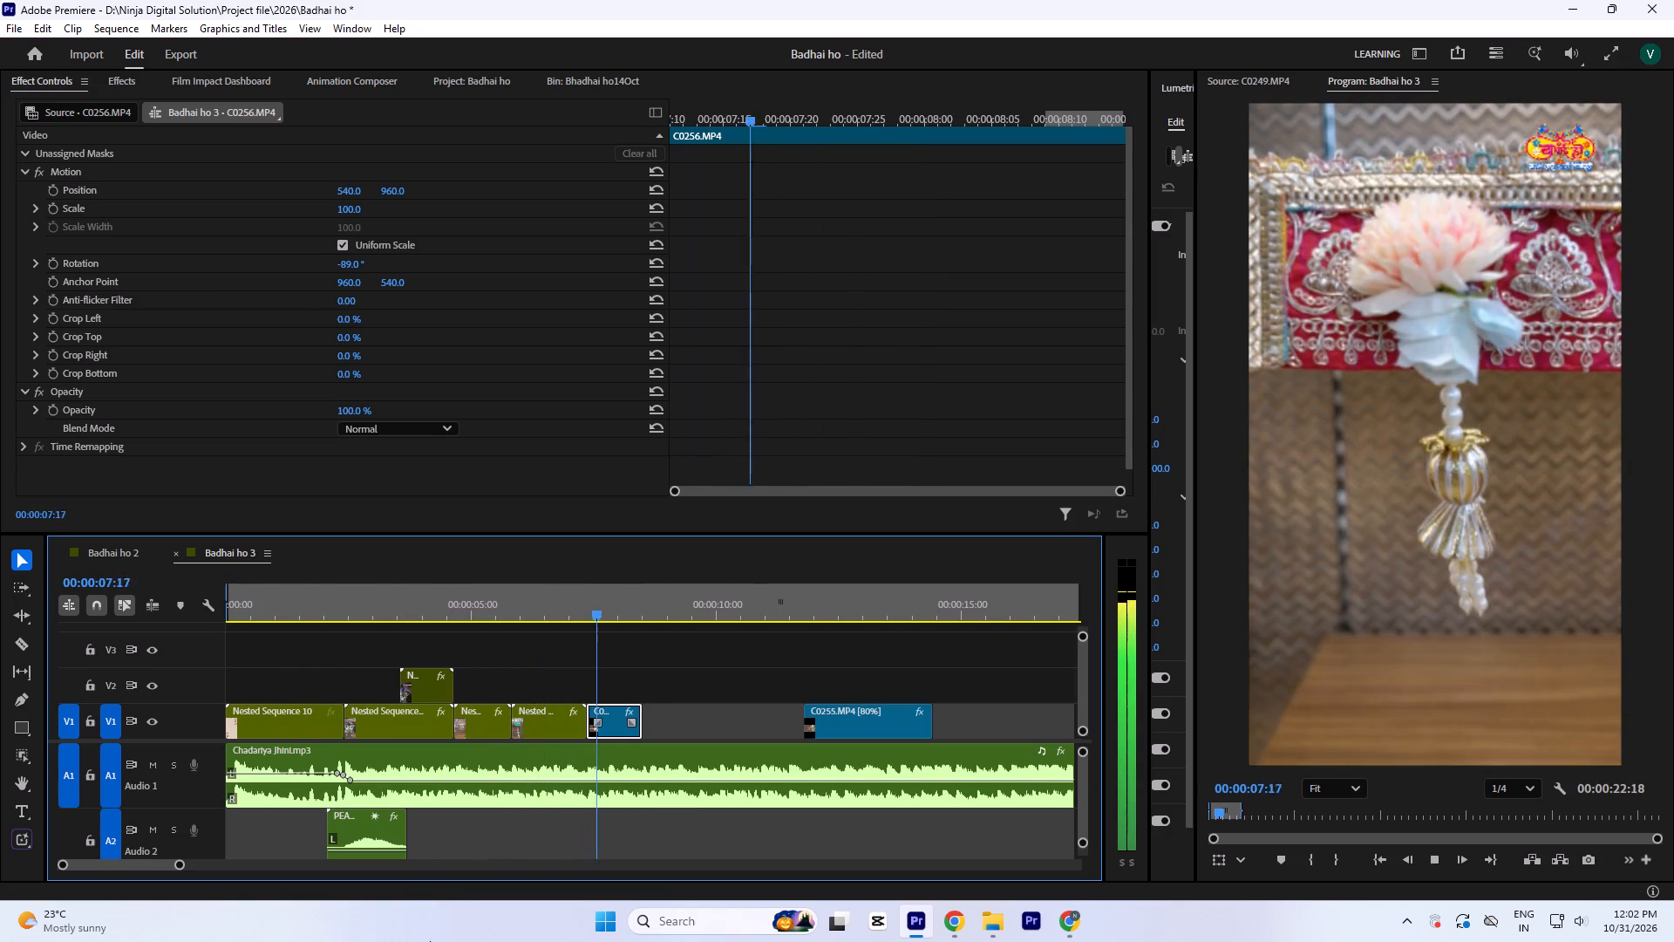
key("equal")
key("equal")
key("space")
Preview C0255.MP4 and move it onto V2 directly after the end of C0256.MP4.
key("minus")
key("minus")
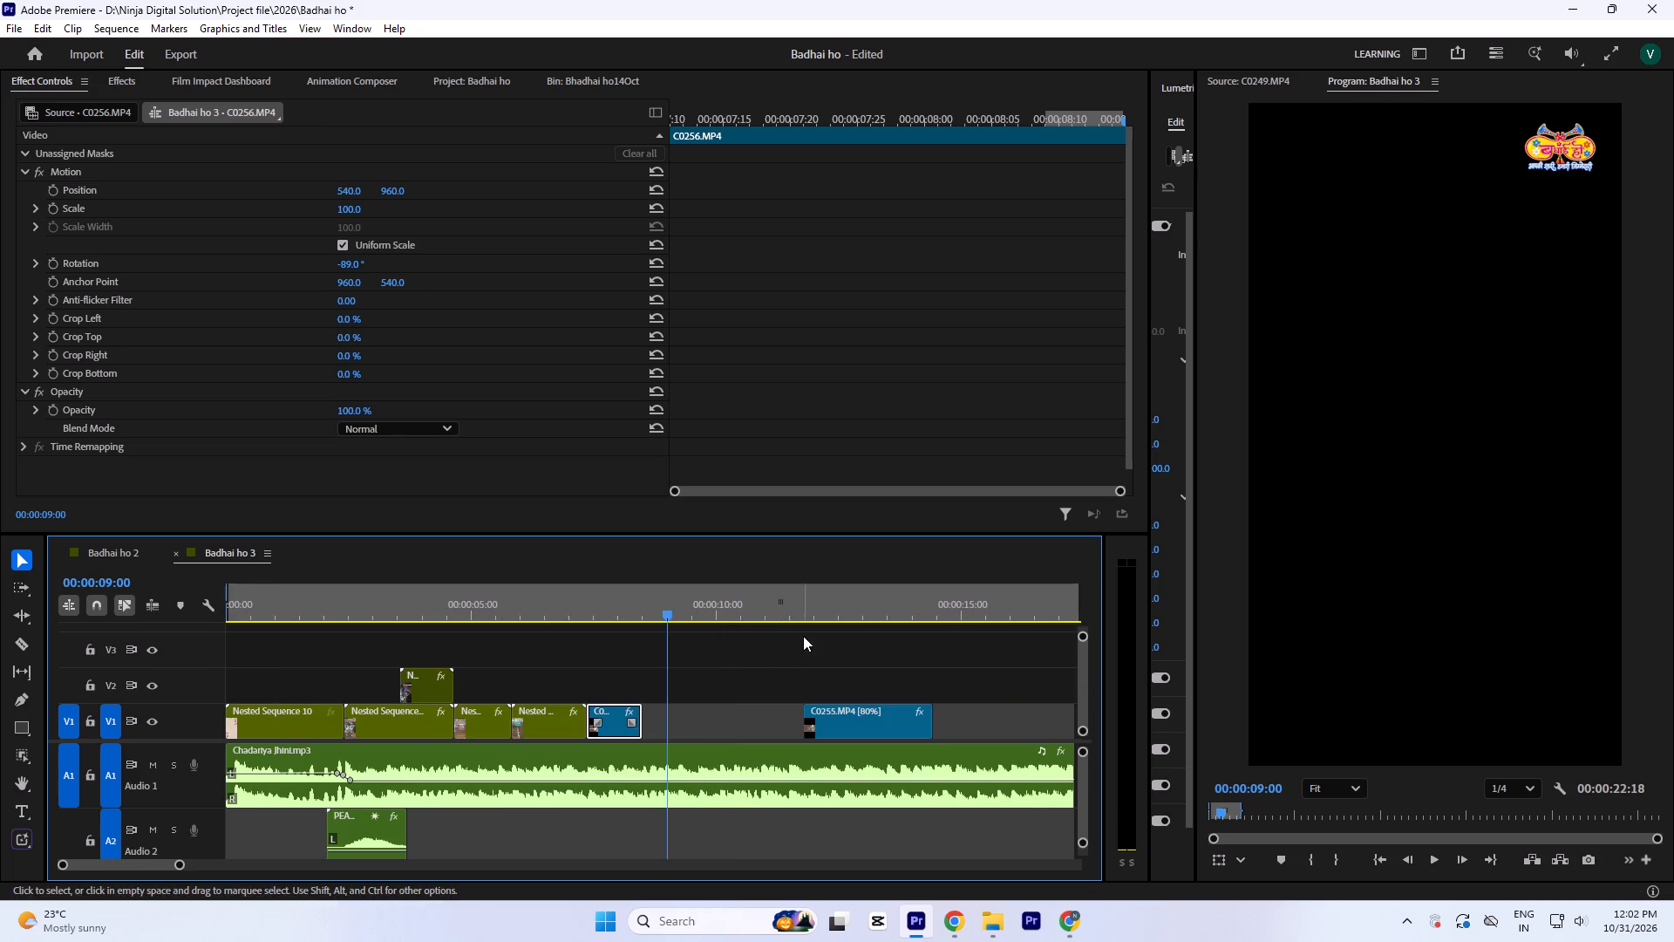
left_click(792, 608)
key("space")
key("space")
left_click_drag(849, 727, 779, 697)
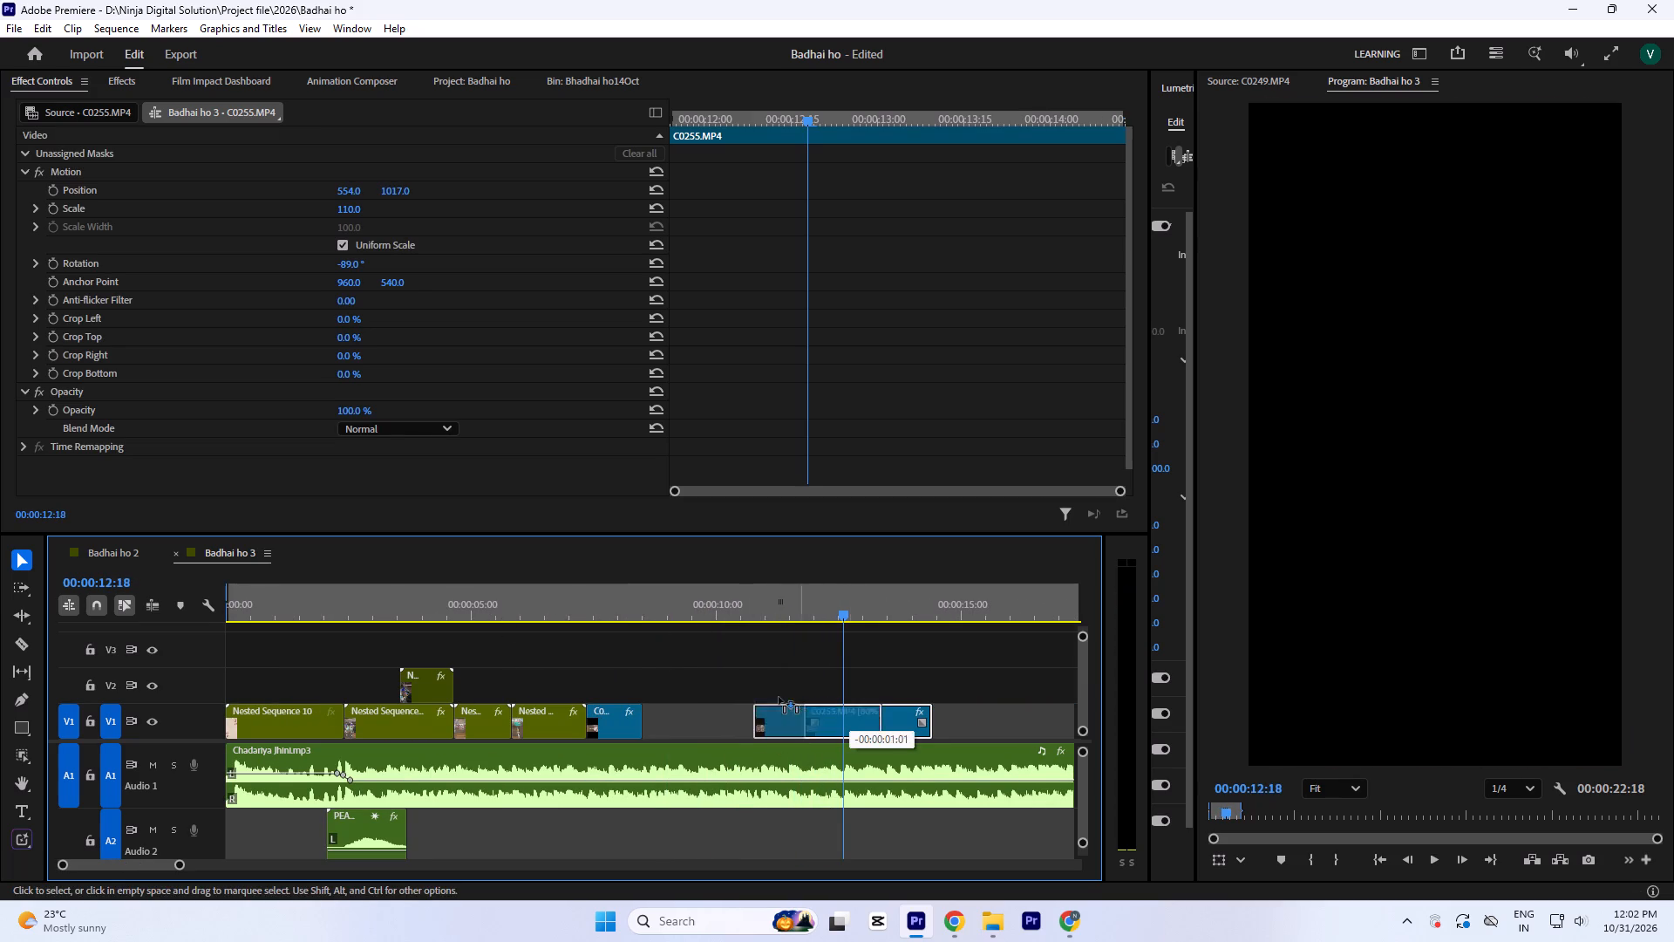
left_click_drag(779, 697, 692, 684)
Play the transition from C0256.MP4 into C0255.MP4 to judge the cut and listen for the next beat.
left_click(589, 594)
key("space")
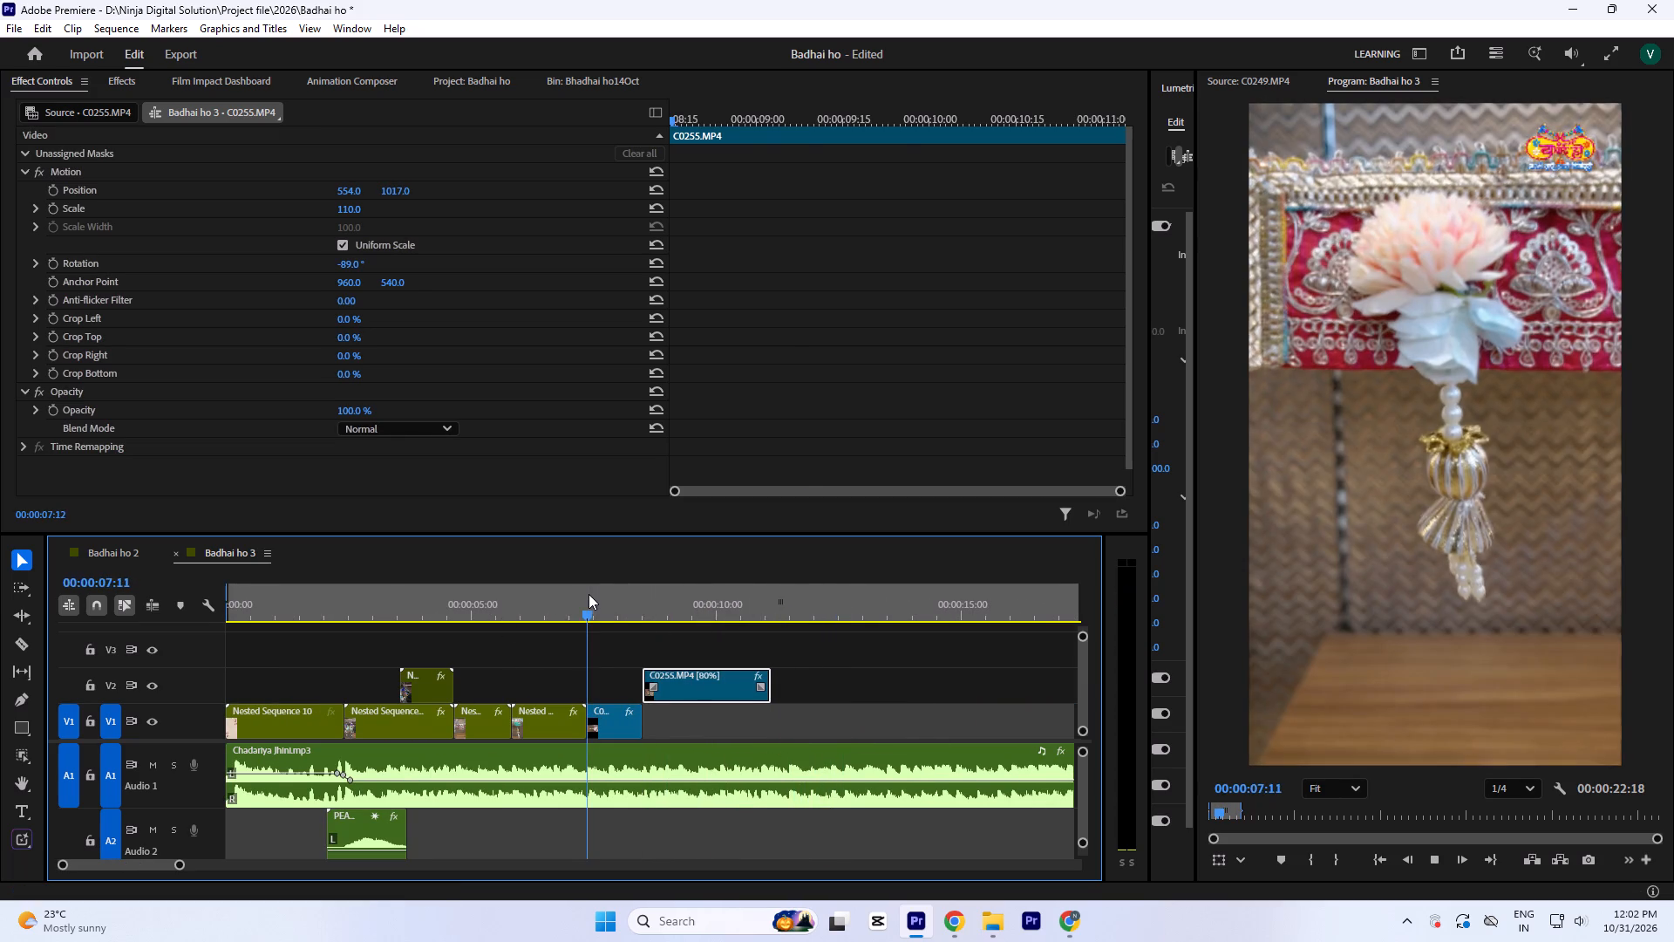
key("space")
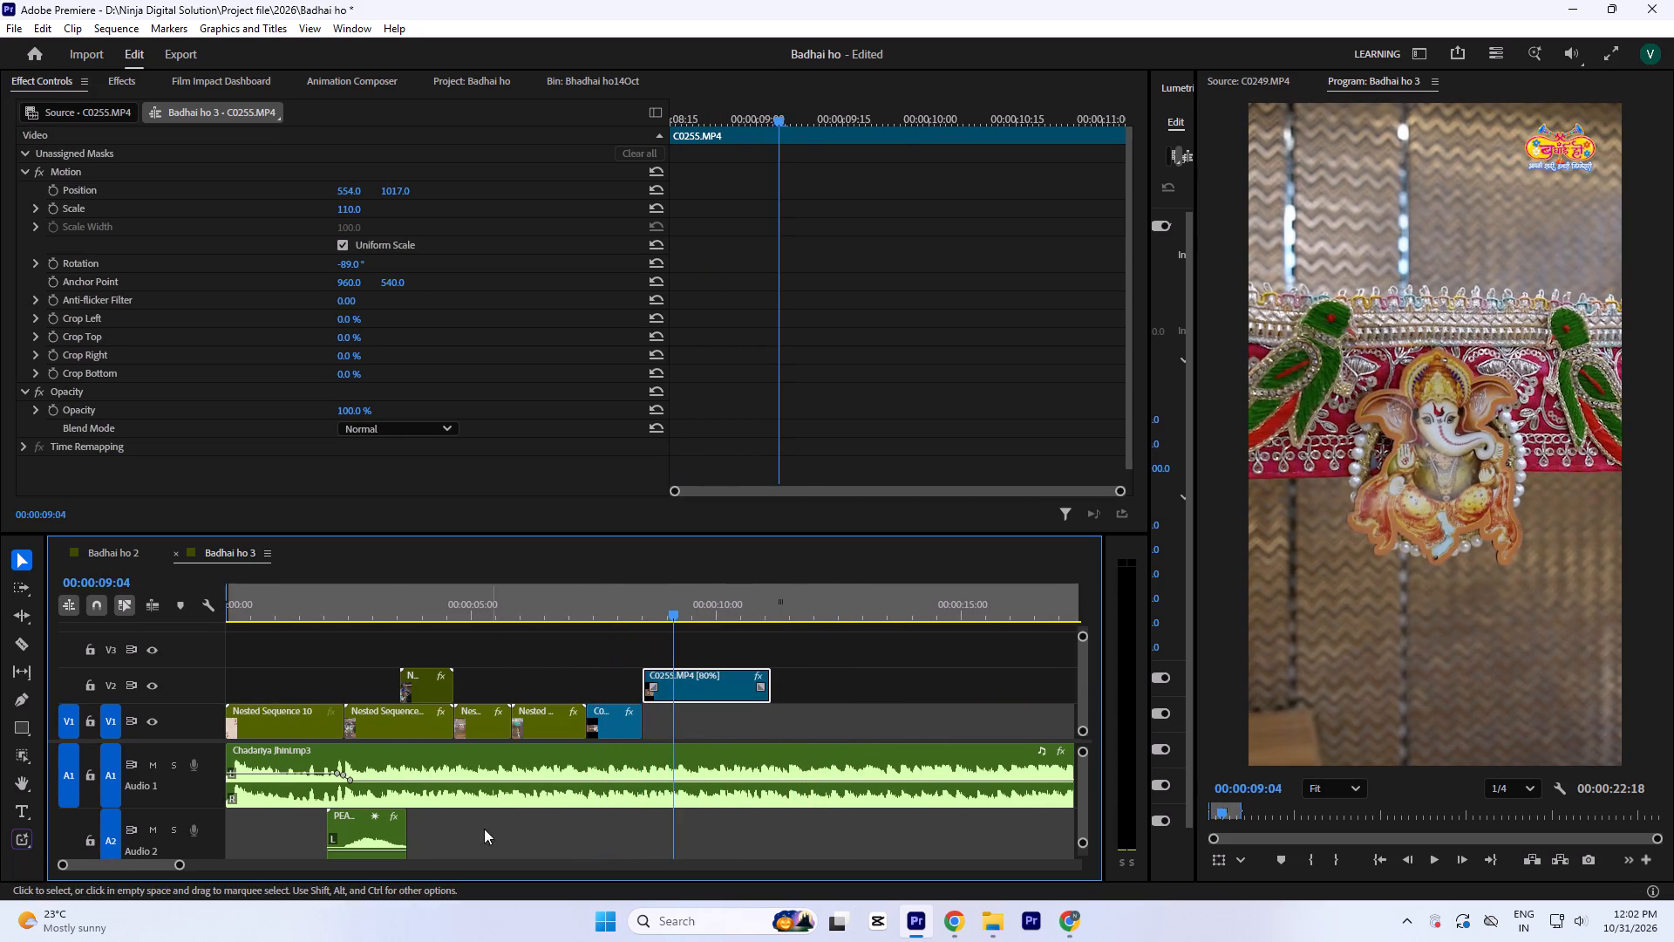
key("equal")
key("space")
key("space")
key("space")
key("space")
Find the next cut point in the music and trim the end of C0255.MP4 to about 00:00:10:04.
key("equal")
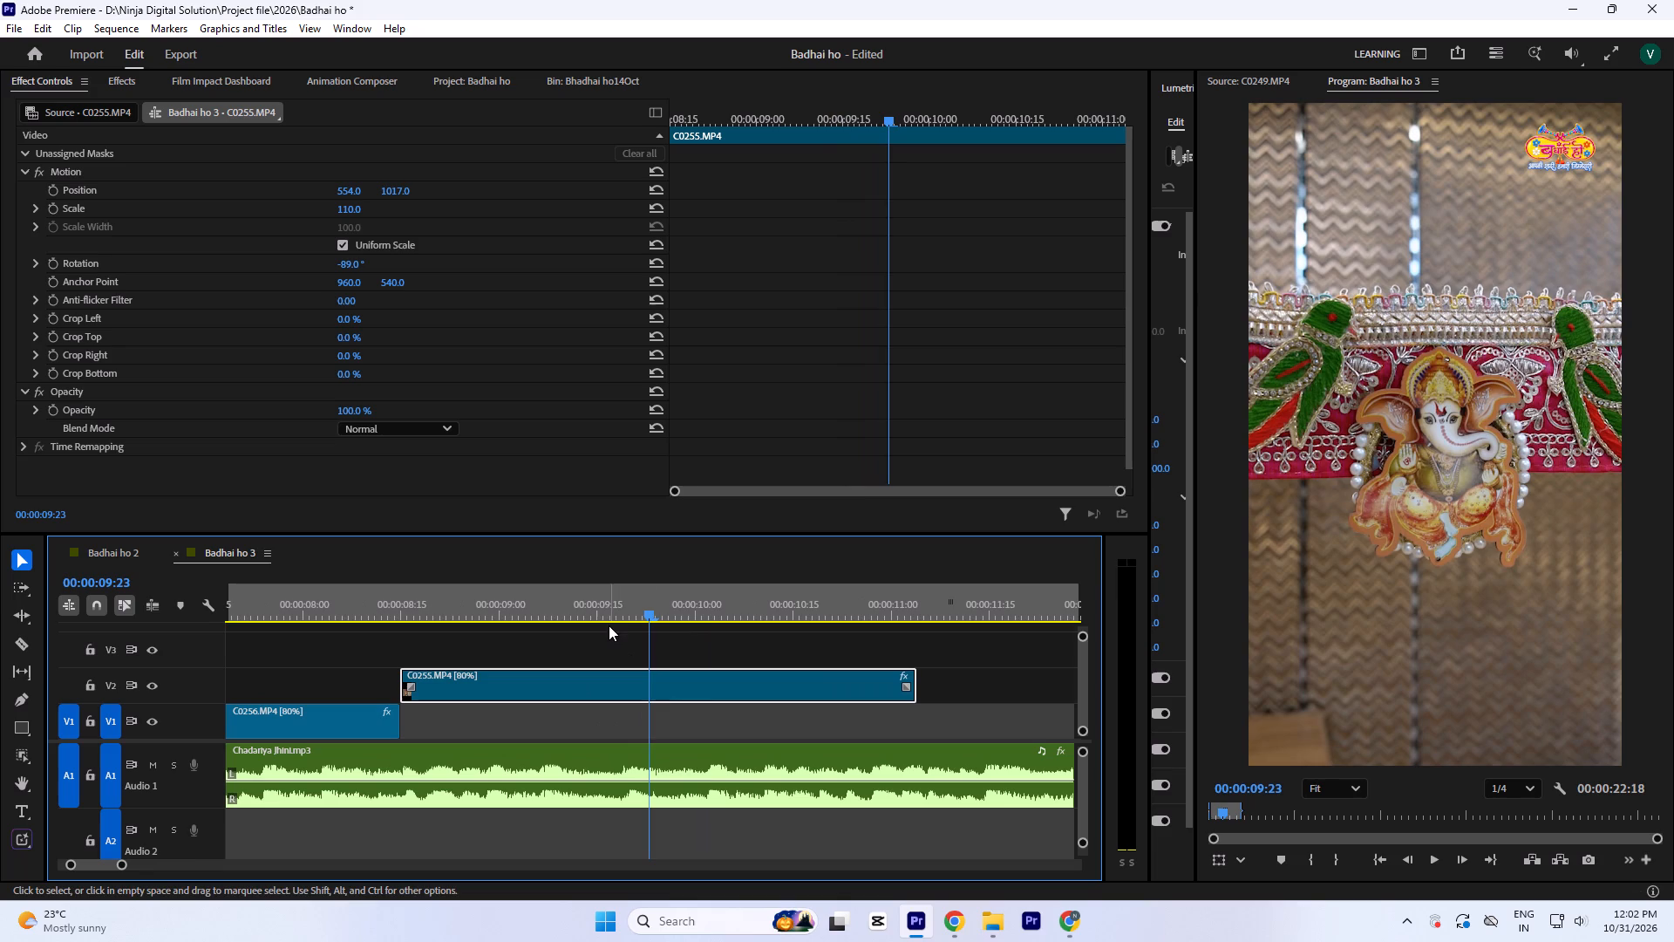
left_click(621, 592)
key("space")
key("space")
left_click(627, 601)
key("equal")
key("equal")
key("equal")
key("minus")
key("minus")
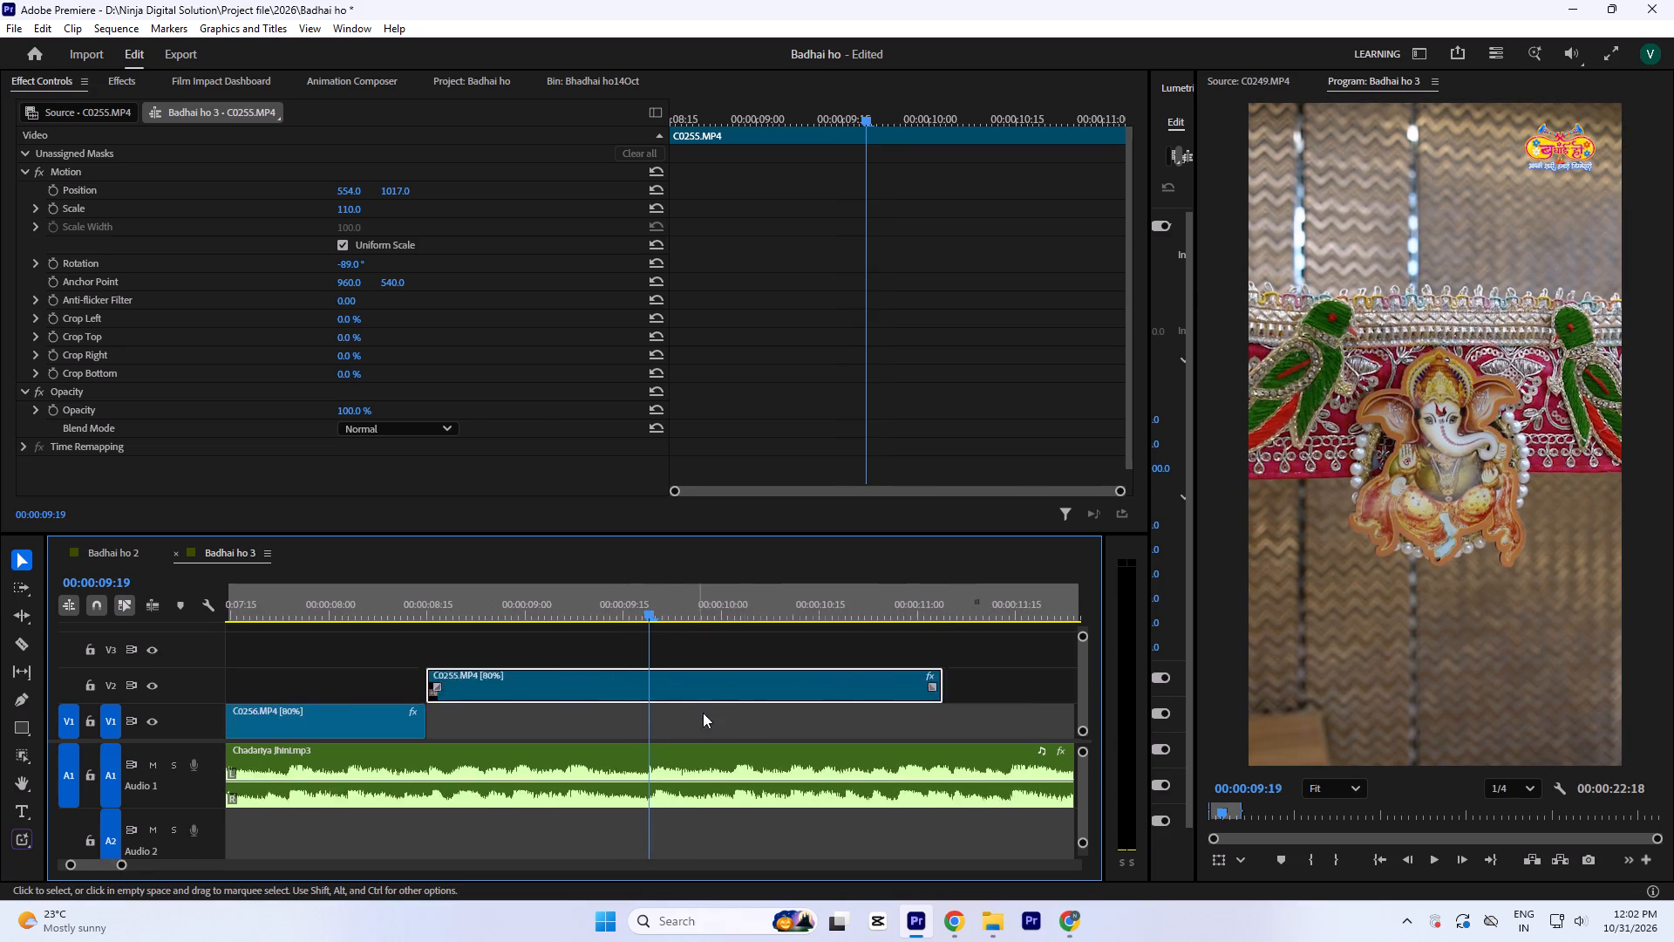
key("minus")
key("space")
key("space")
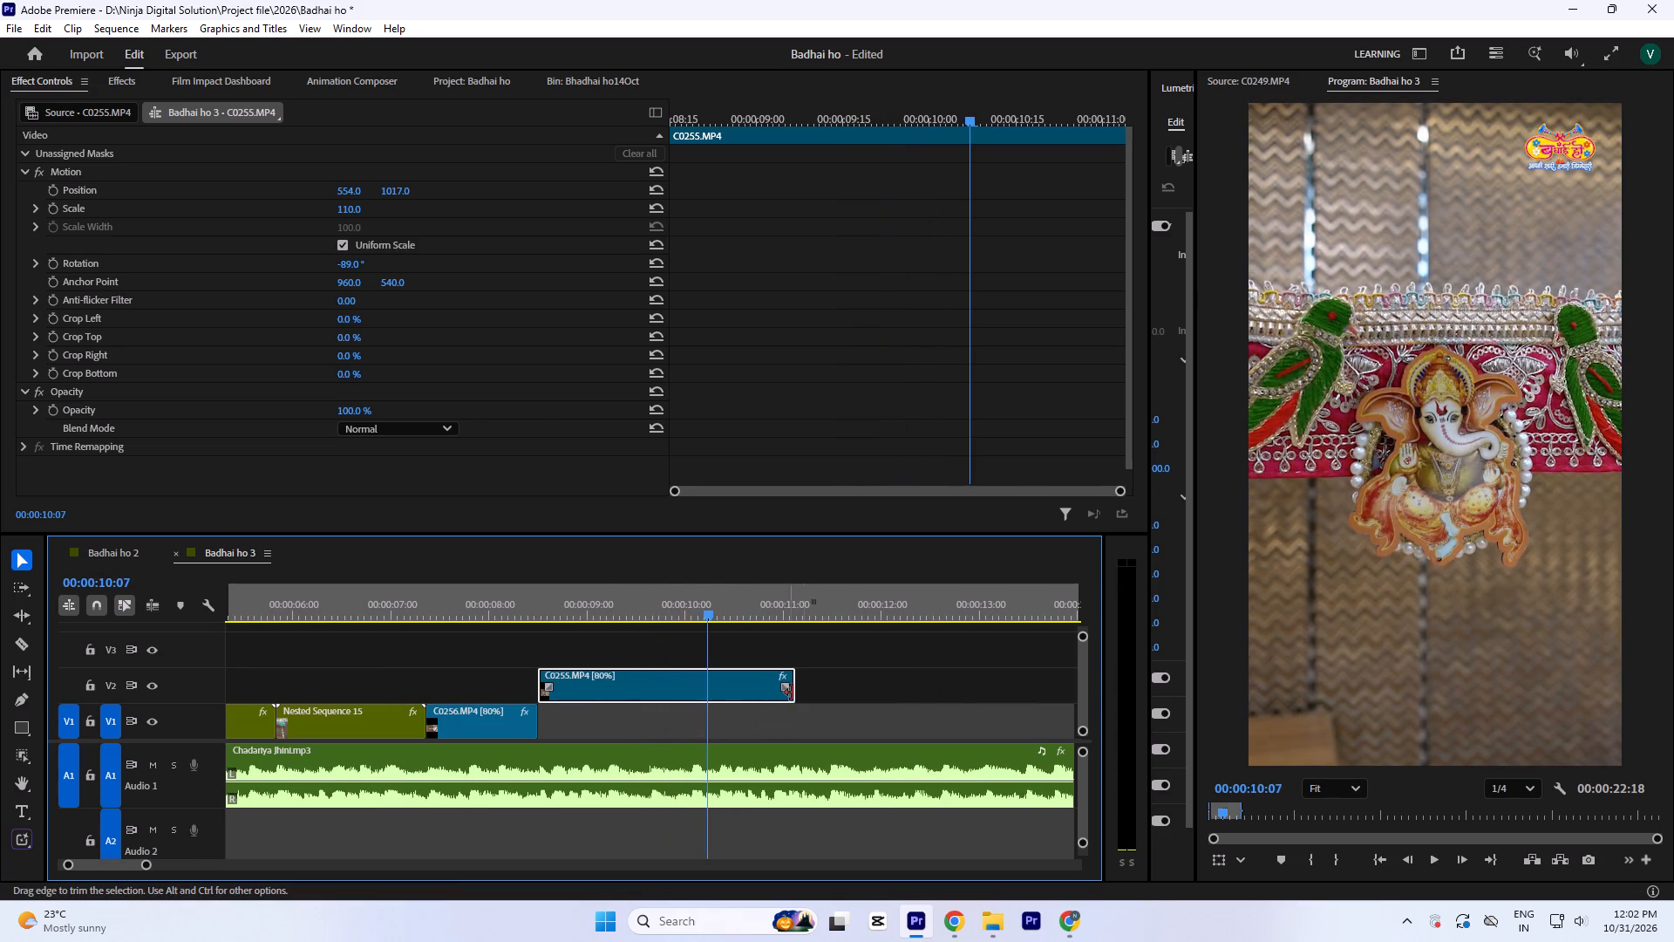
left_click_drag(801, 693, 703, 711)
Tighten the end of C0255.MP4 to 00:00:10:02 on the waveform beat and lower the clip onto V1 after C0256.MP4.
left_click(698, 603)
key("equal")
key("equal")
key("equal")
key("equal")
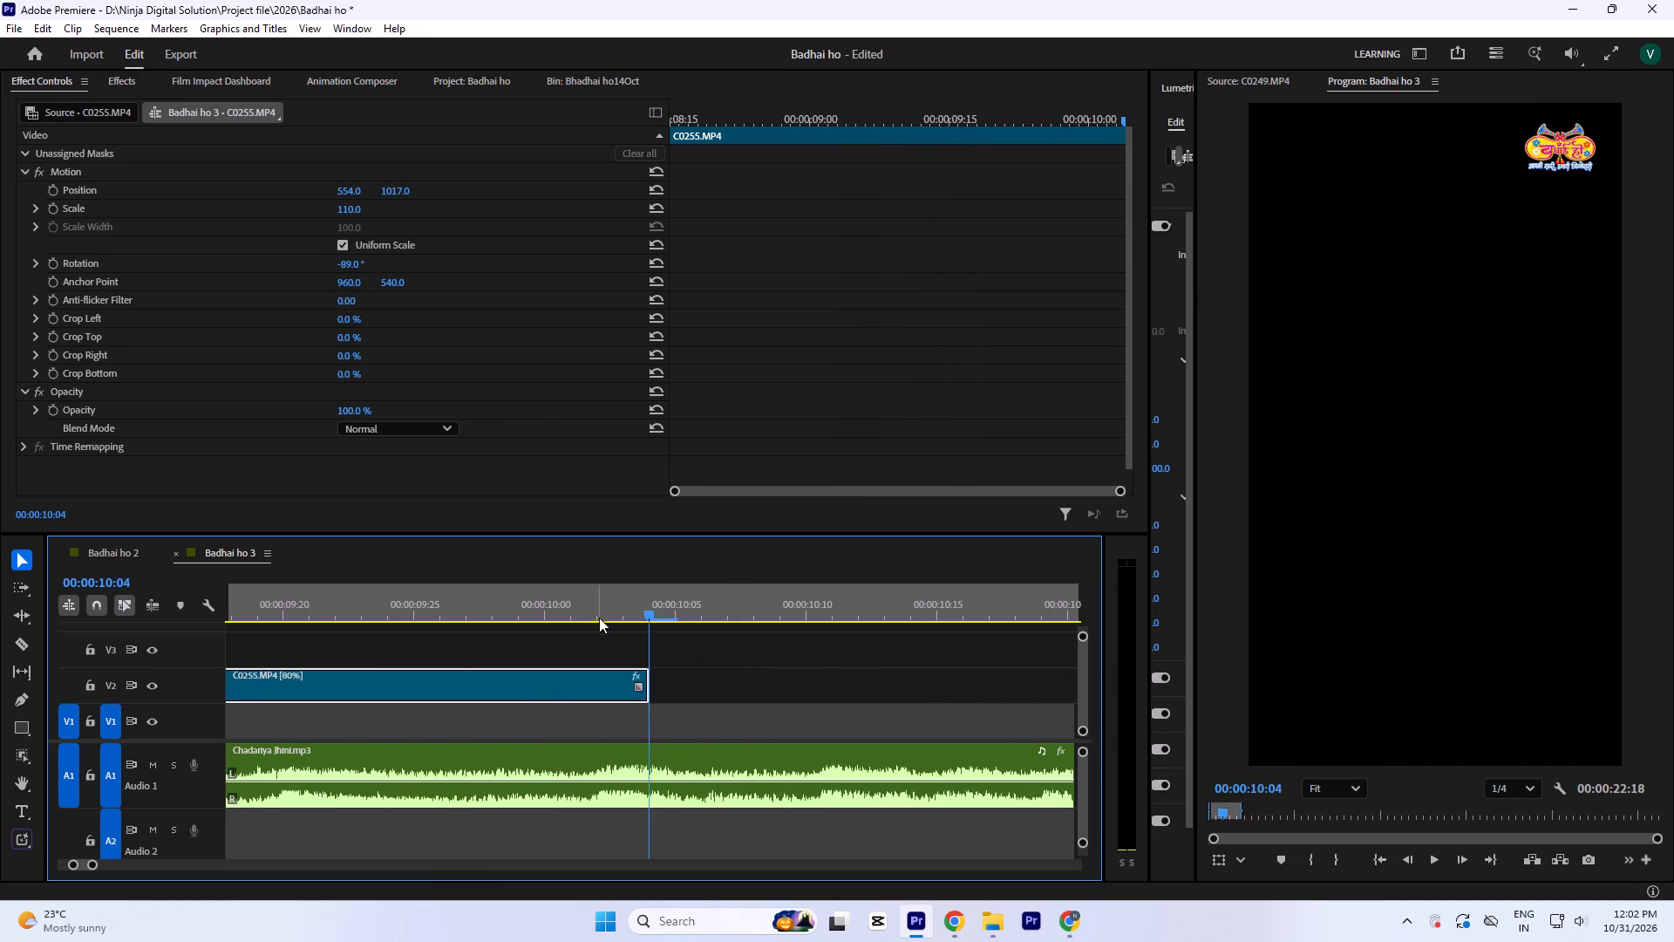
left_click(591, 601)
left_click_drag(660, 693, 600, 706)
key("minus")
key("minus")
key("minus")
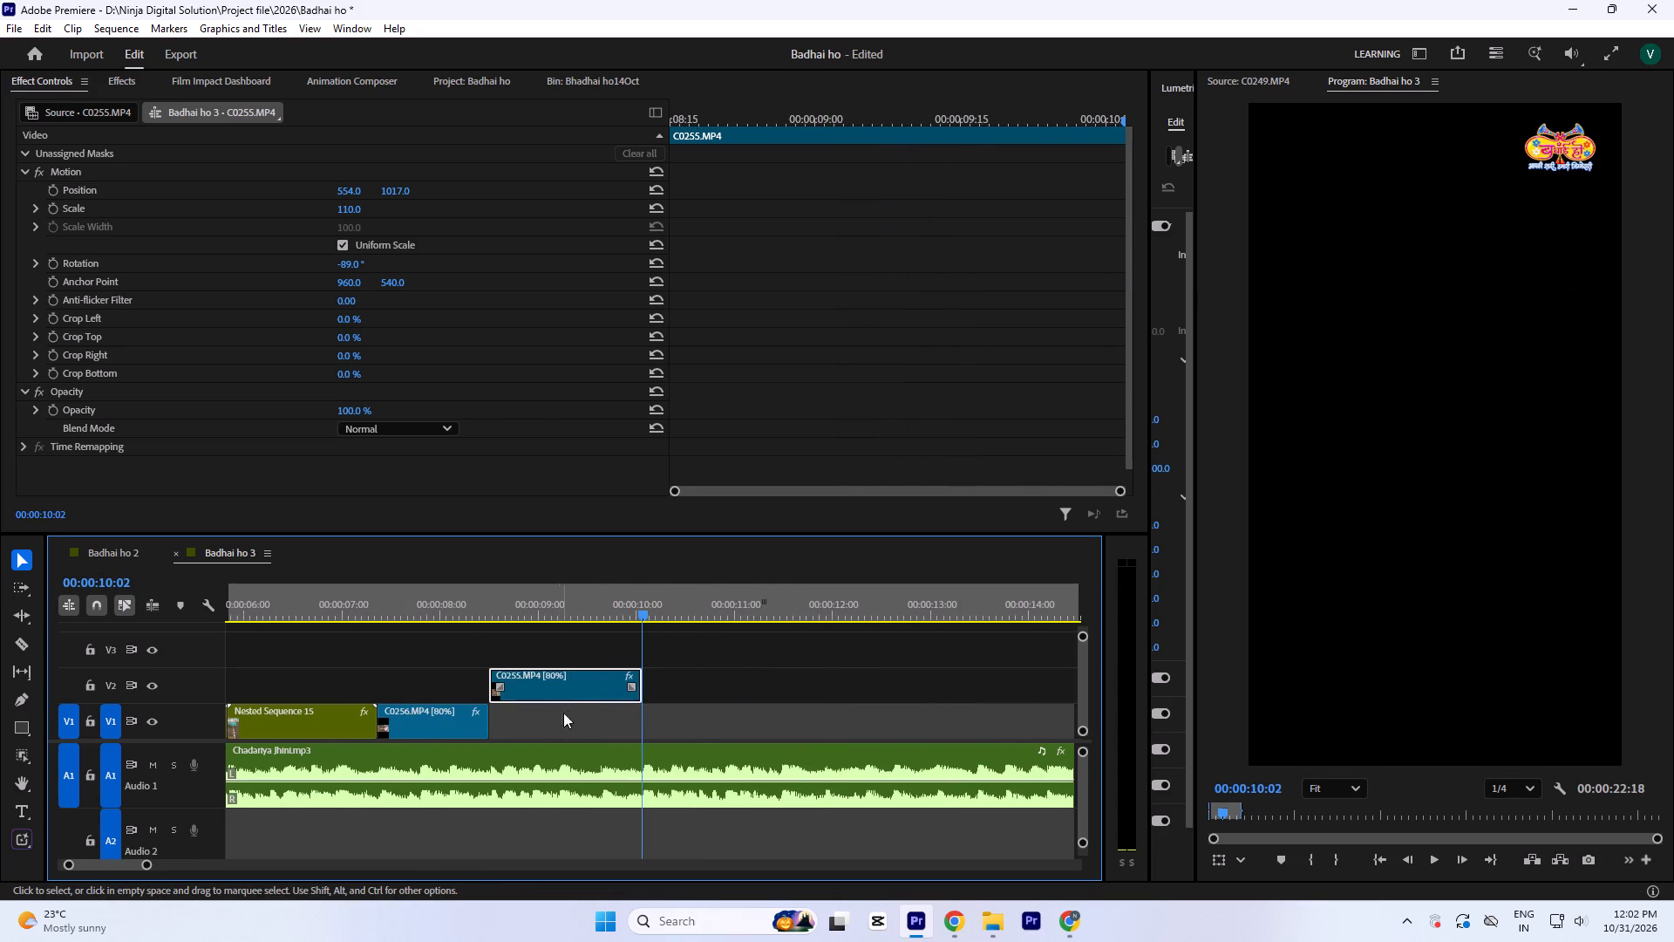
left_click_drag(573, 693, 573, 714)
Save the project and inspect the cut between C0256.MP4 and C0255.MP4 at 00:00:08:15.
left_click(487, 588)
key("equal")
type("==")
key("ctrl+s")
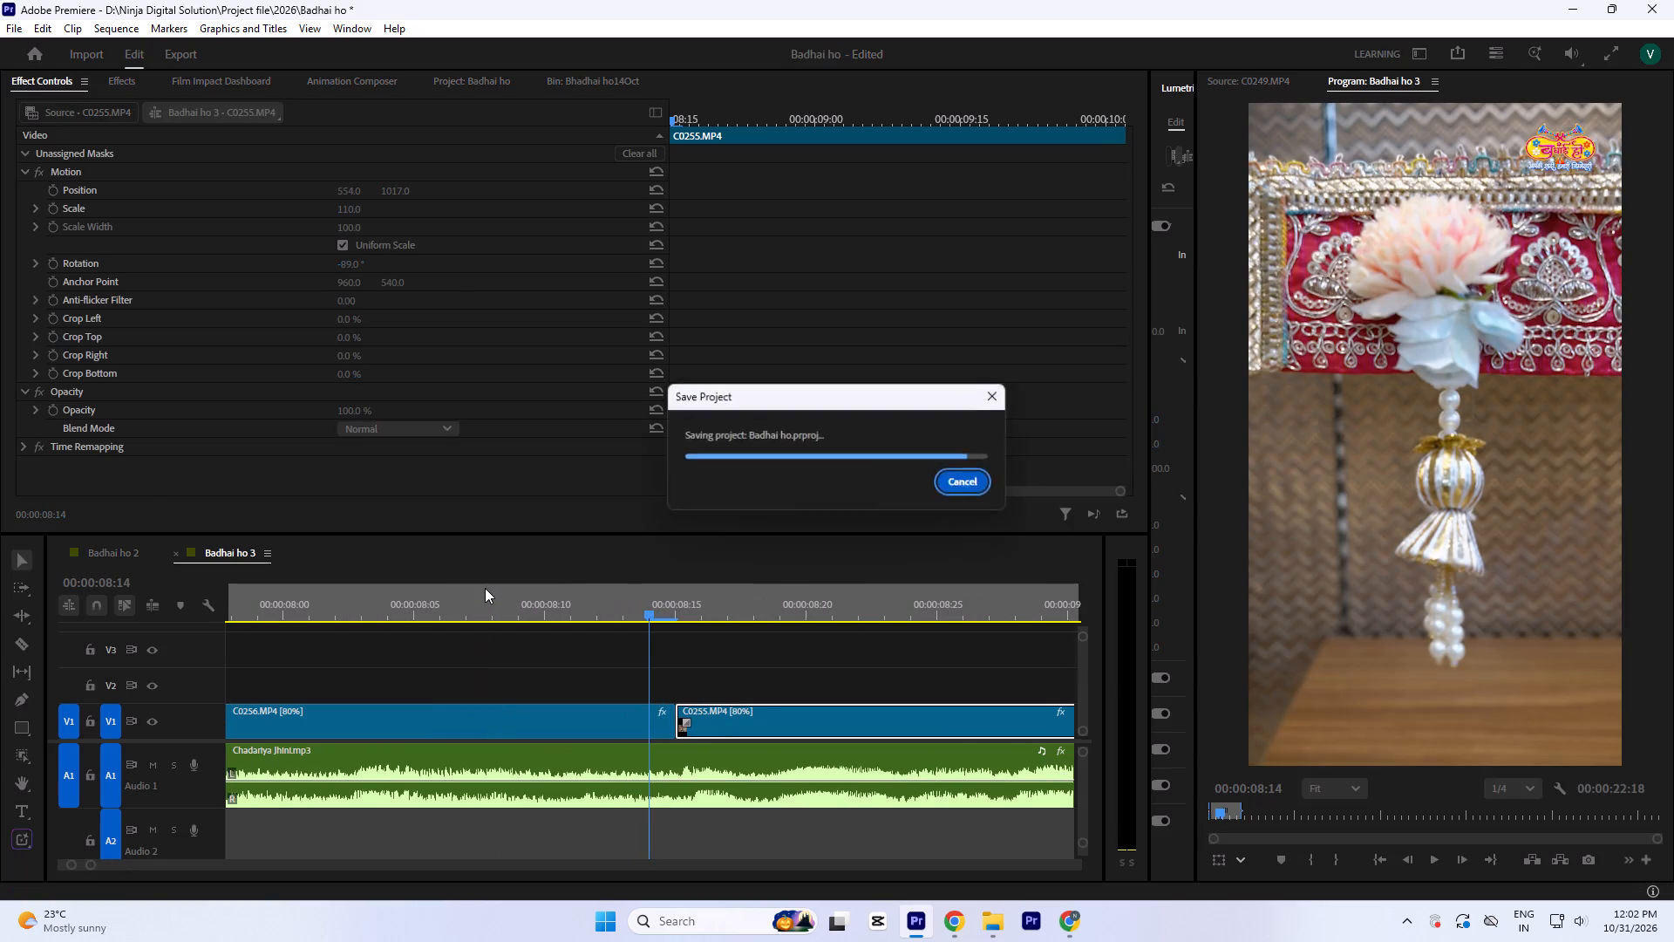
key("equal")
key("equal")
left_click(675, 591)
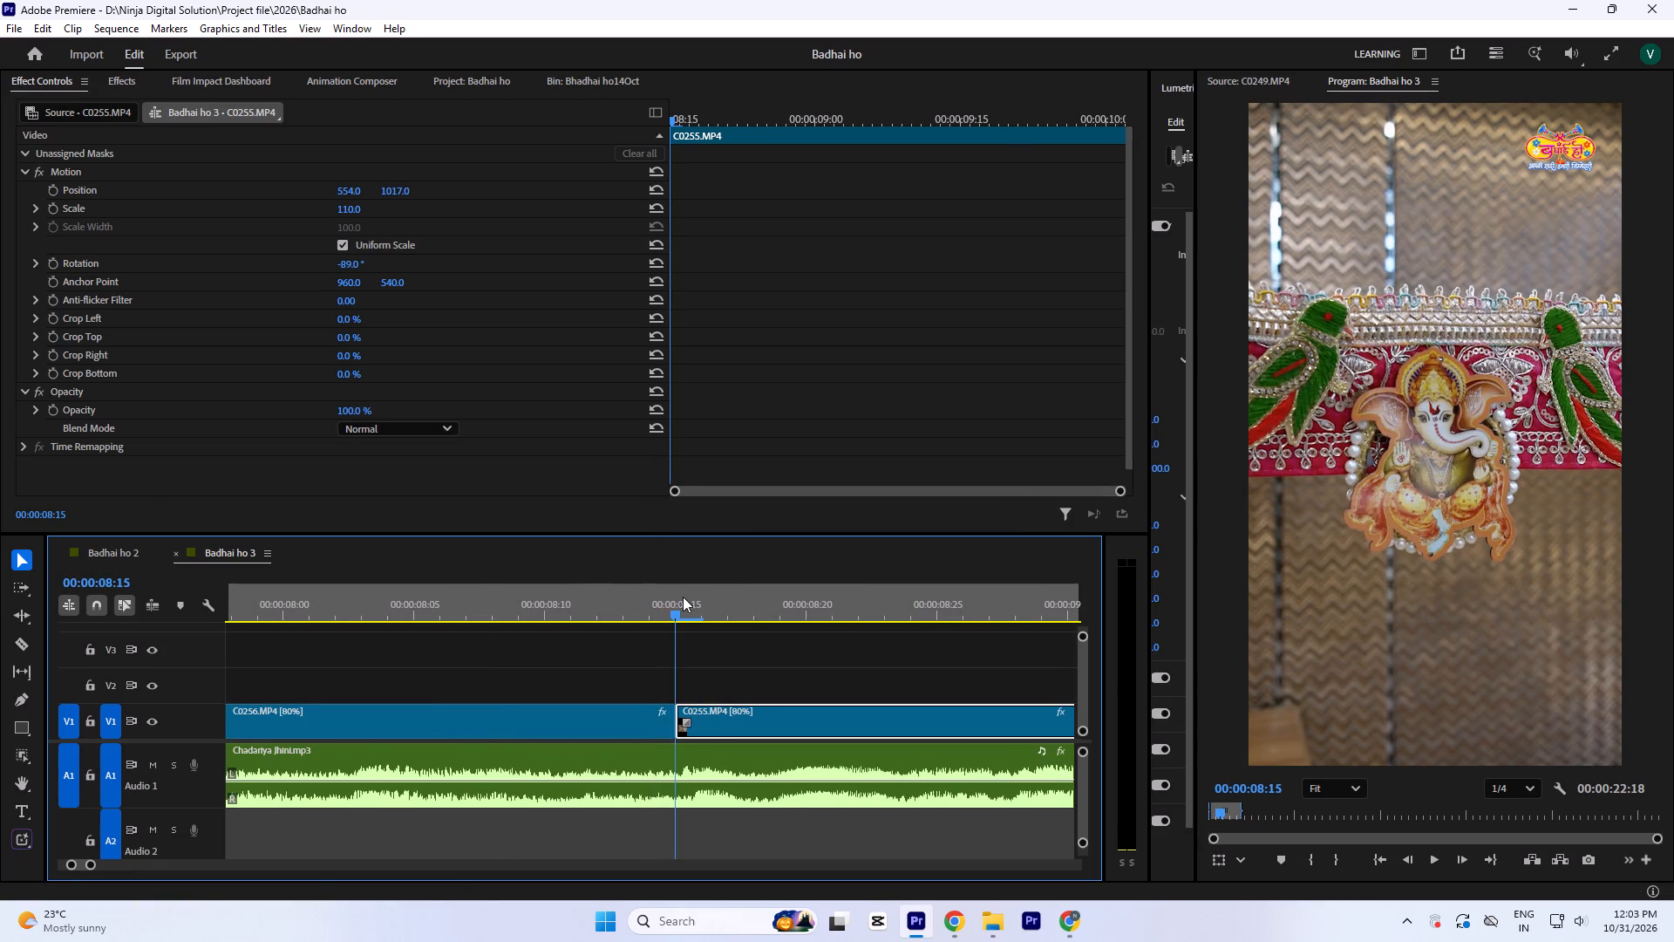
Nest C0256.MP4 and C0255.MP4 separately into their own sequences with the default names.
key("minus")
key("minus")
key("minus")
left_click(594, 722)
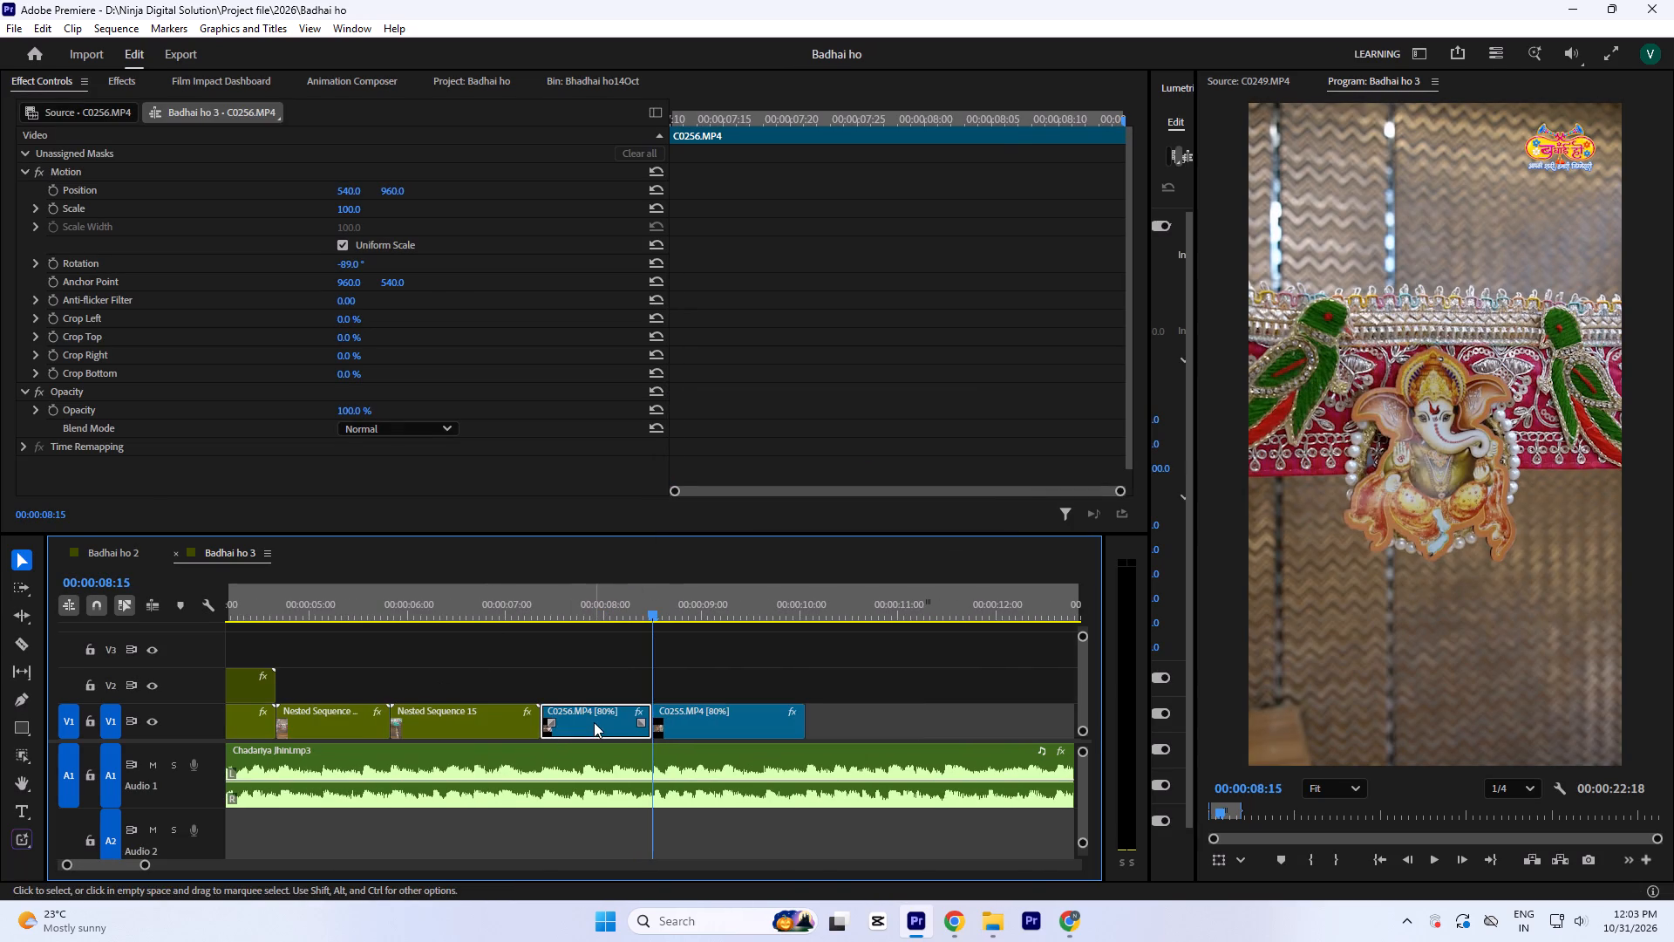
key("n")
key("Return")
left_click(687, 714)
key("n")
key("Return")
Apply the Warp Stabilizer effect to both new nested clips together.
left_click_drag(611, 681, 709, 719)
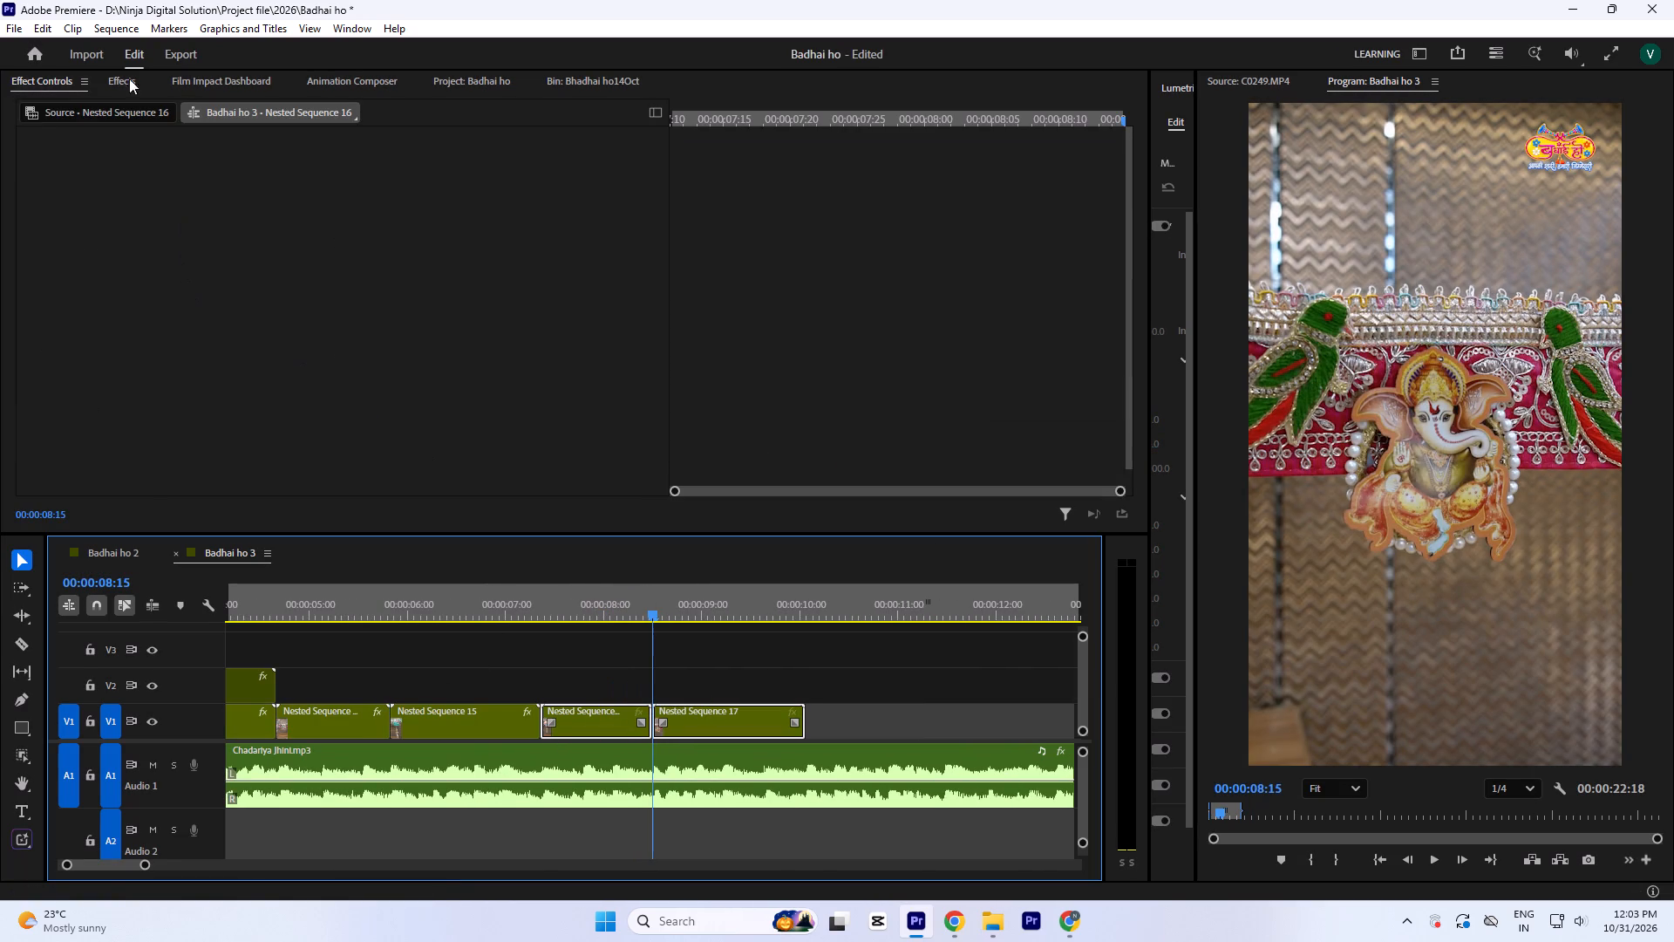
left_click(135, 86)
double_click(194, 374)
left_click(598, 660)
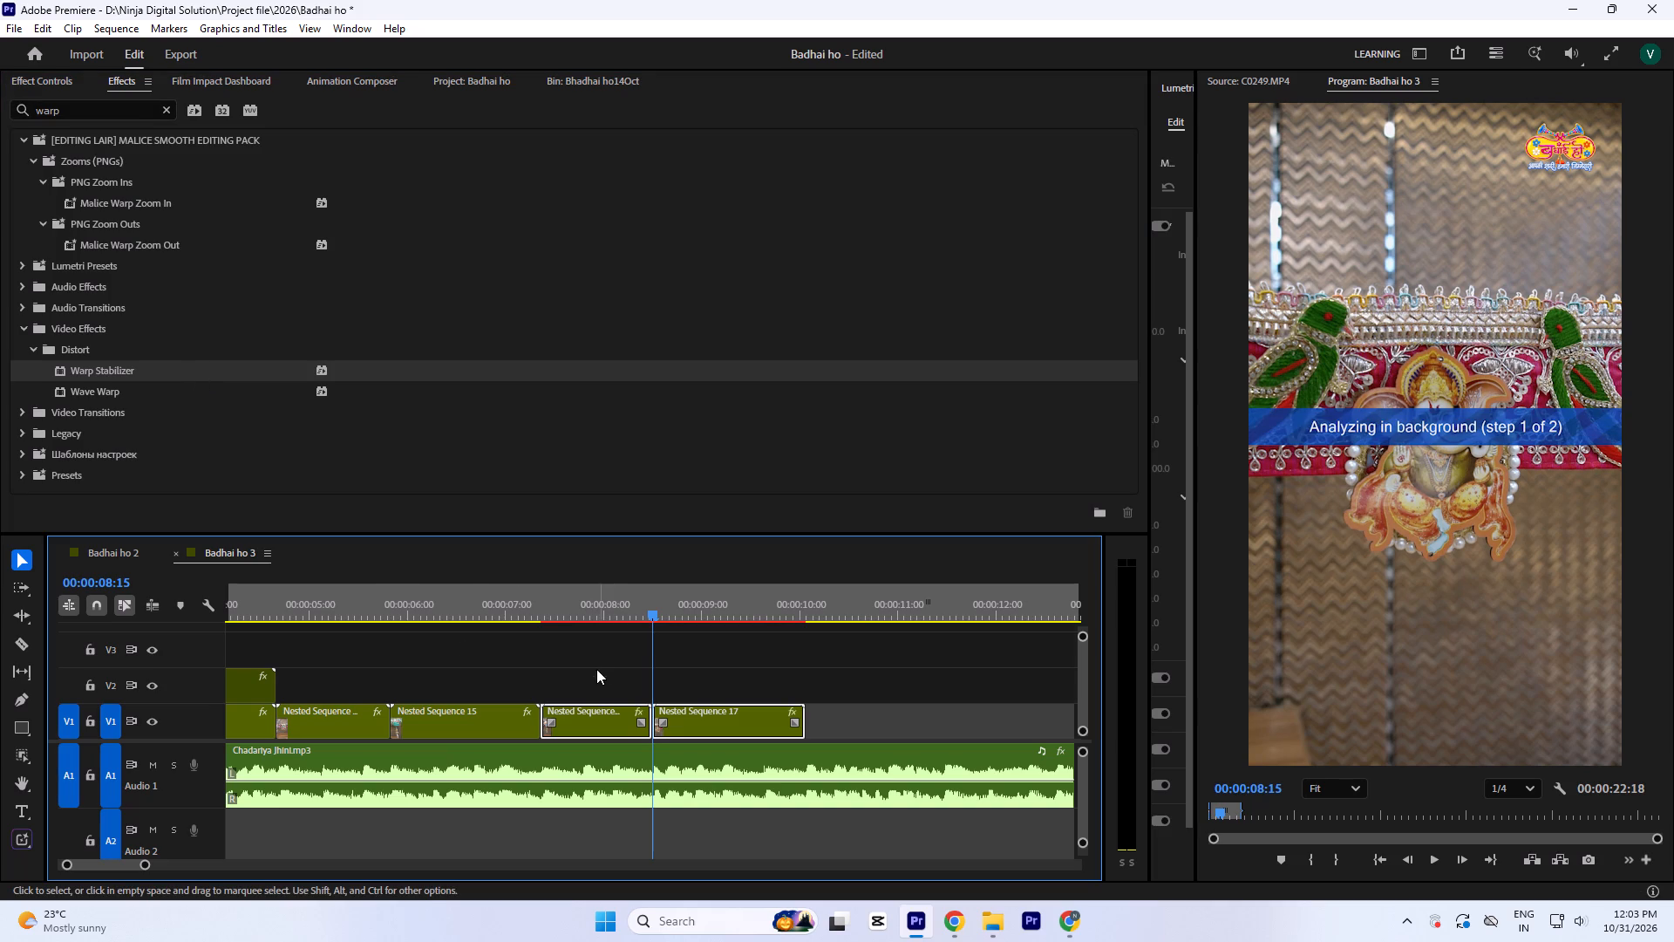
Set the Warp Stabilizer smoothness of the nested C0256.MP4 clip to 10%.
left_click(606, 720)
left_click(51, 82)
scroll(282, 420, "down", 5)
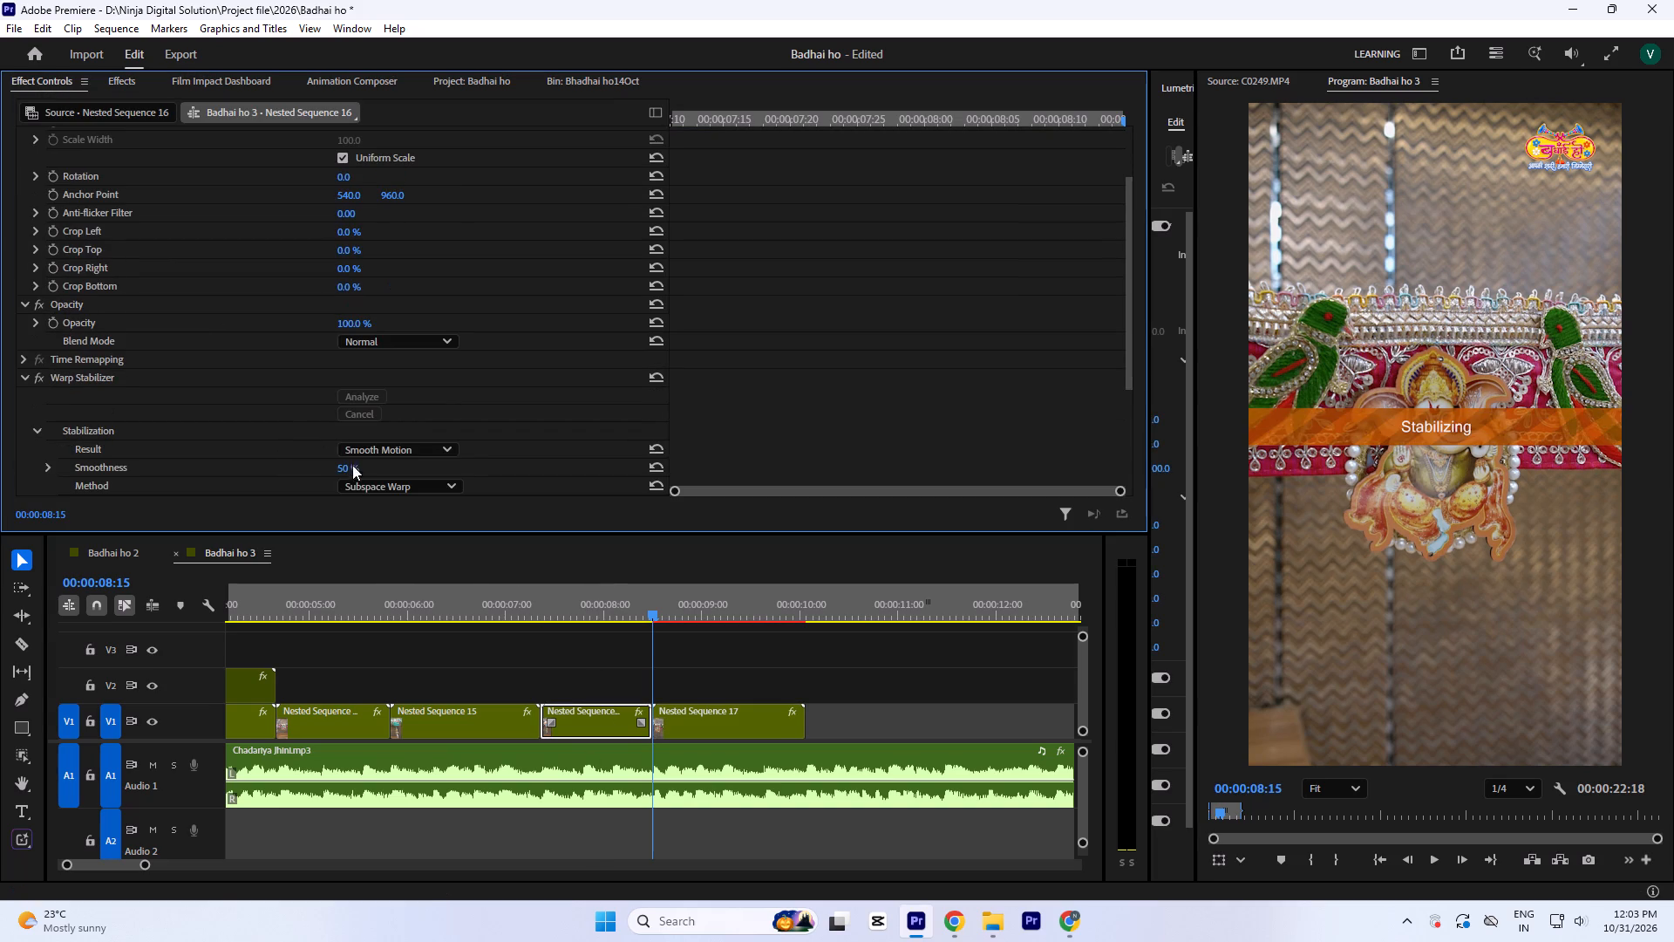
left_click(347, 462)
key("1")
key("0")
left_click(804, 235)
Set the Warp Stabilizer smoothness of the nested C0255.MP4 clip to 10%.
left_click(727, 741)
left_click(719, 728)
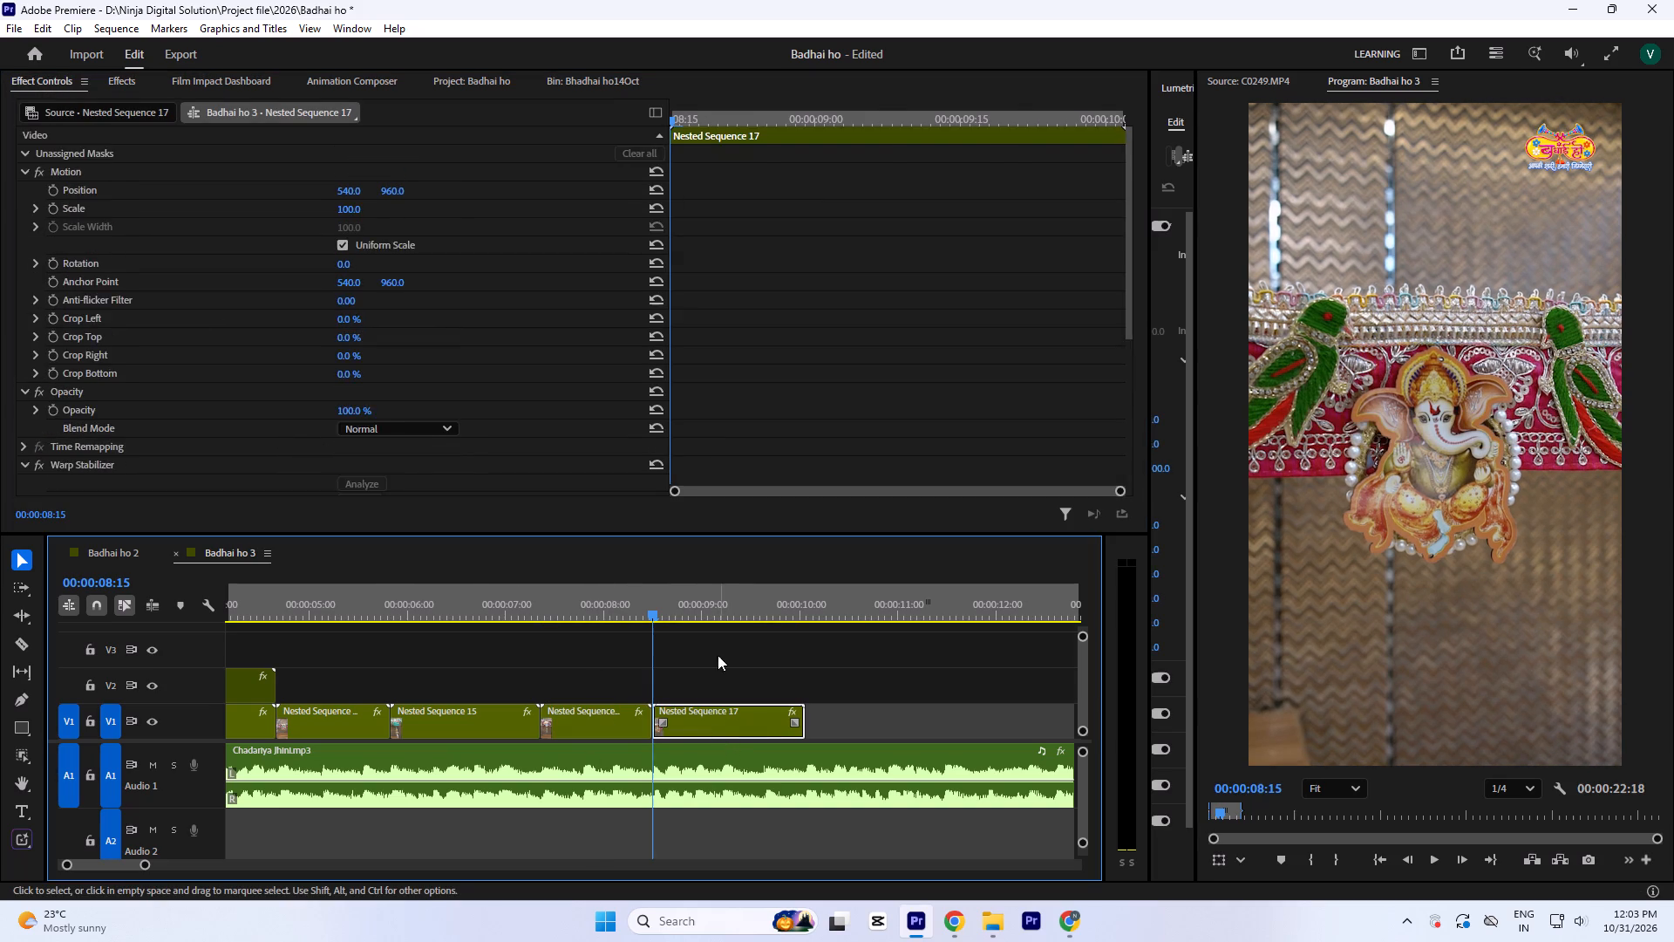
scroll(718, 427, "down", 10)
left_click(355, 378)
key("1")
key("0")
left_click(1094, 258)
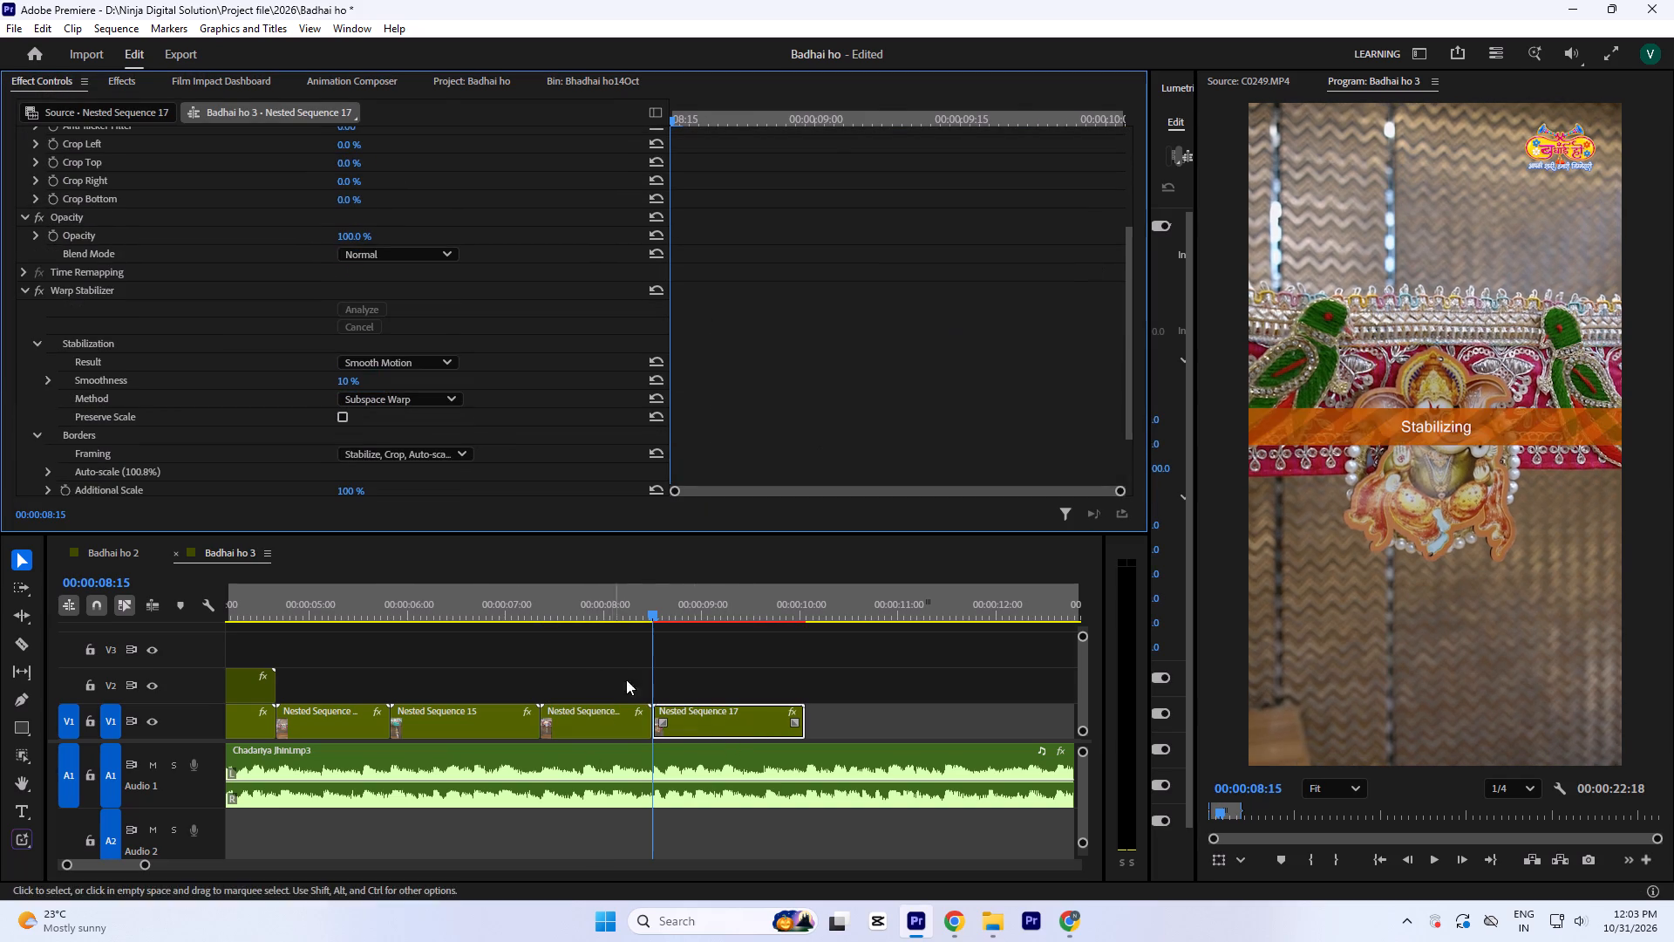
Save the project.
left_click(708, 591)
key("ctrl+s")
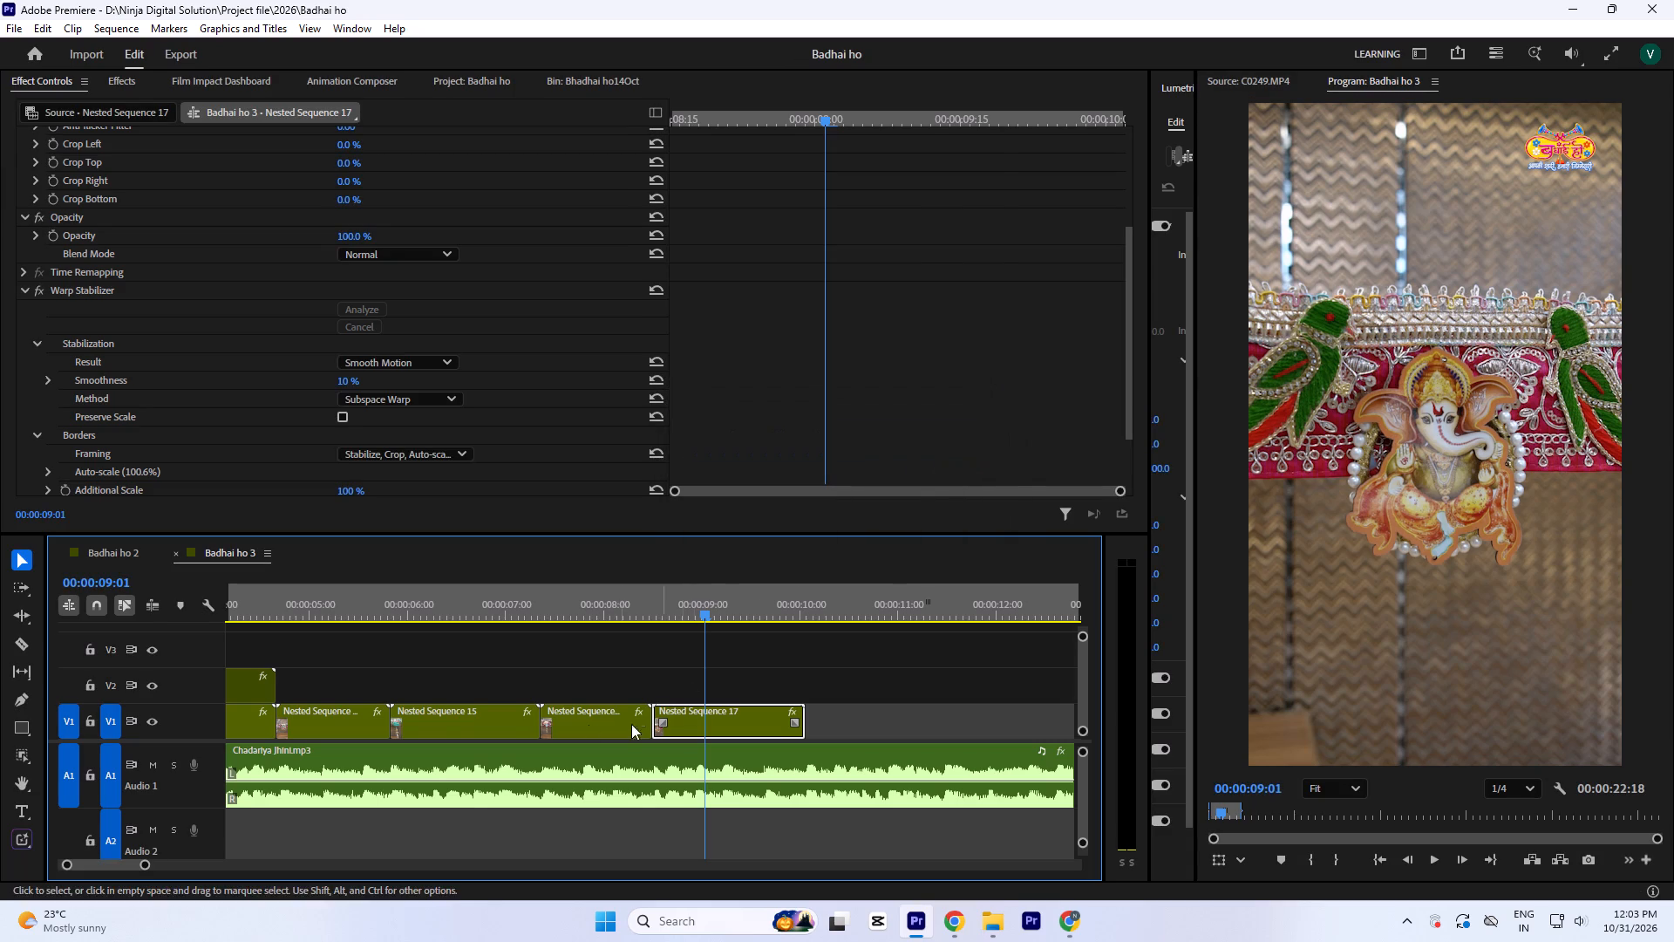
Play the Badhai ho 3 sequence from the start through to the nested C0256.MP4 clip.
key("Return")
type("---")
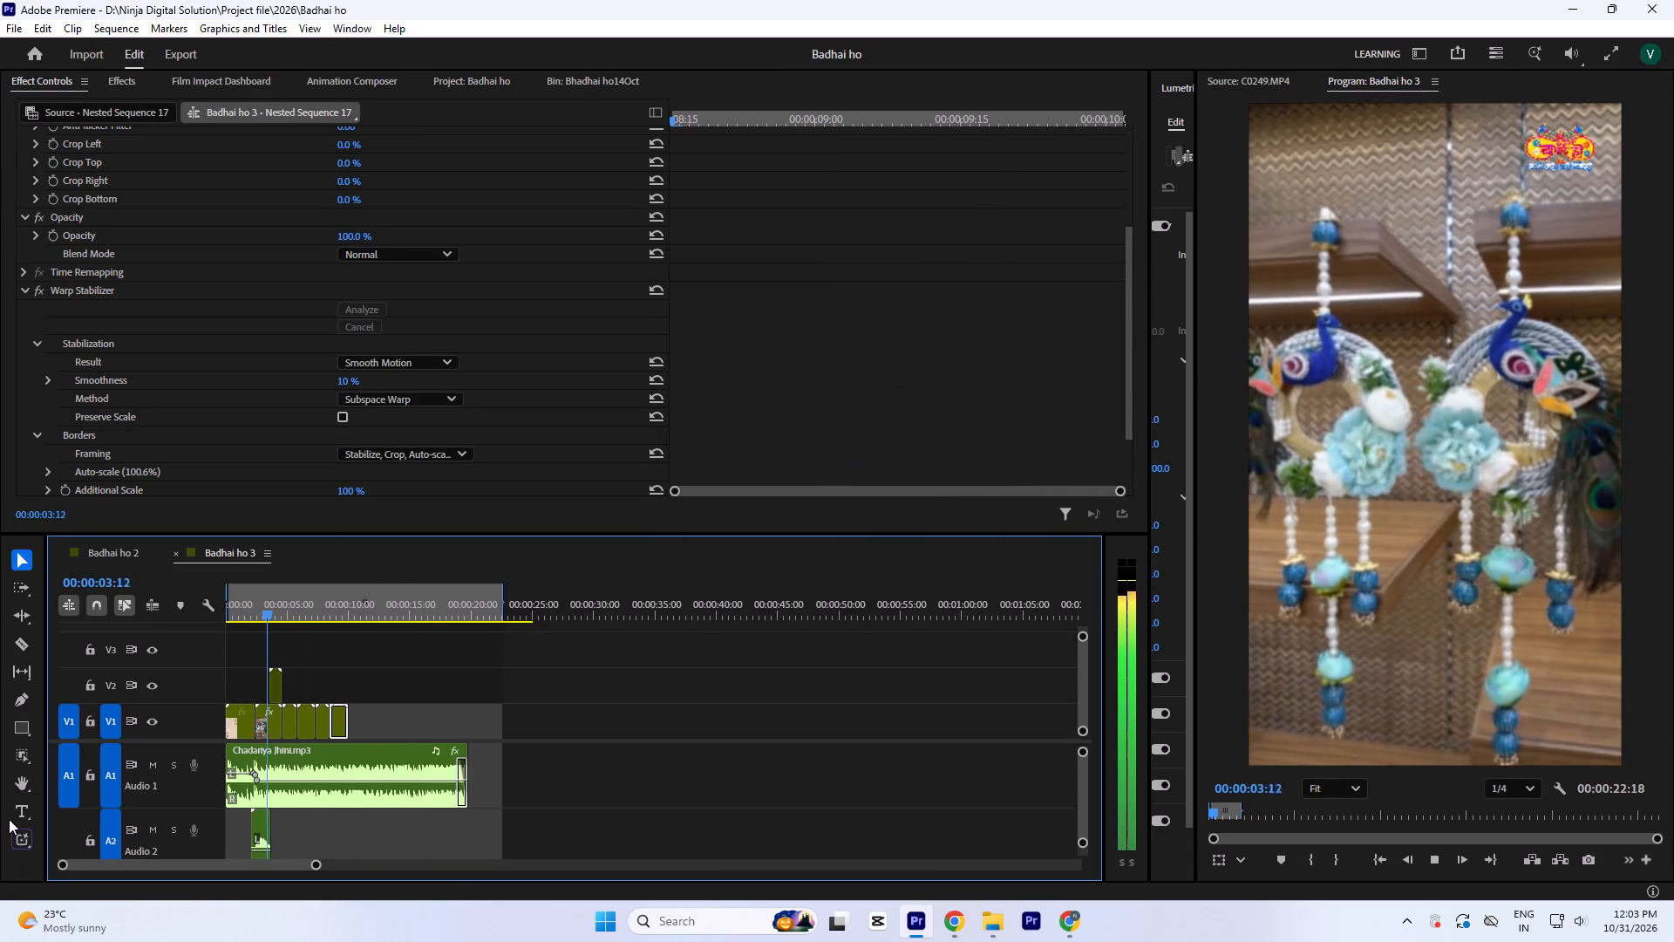
type("==")
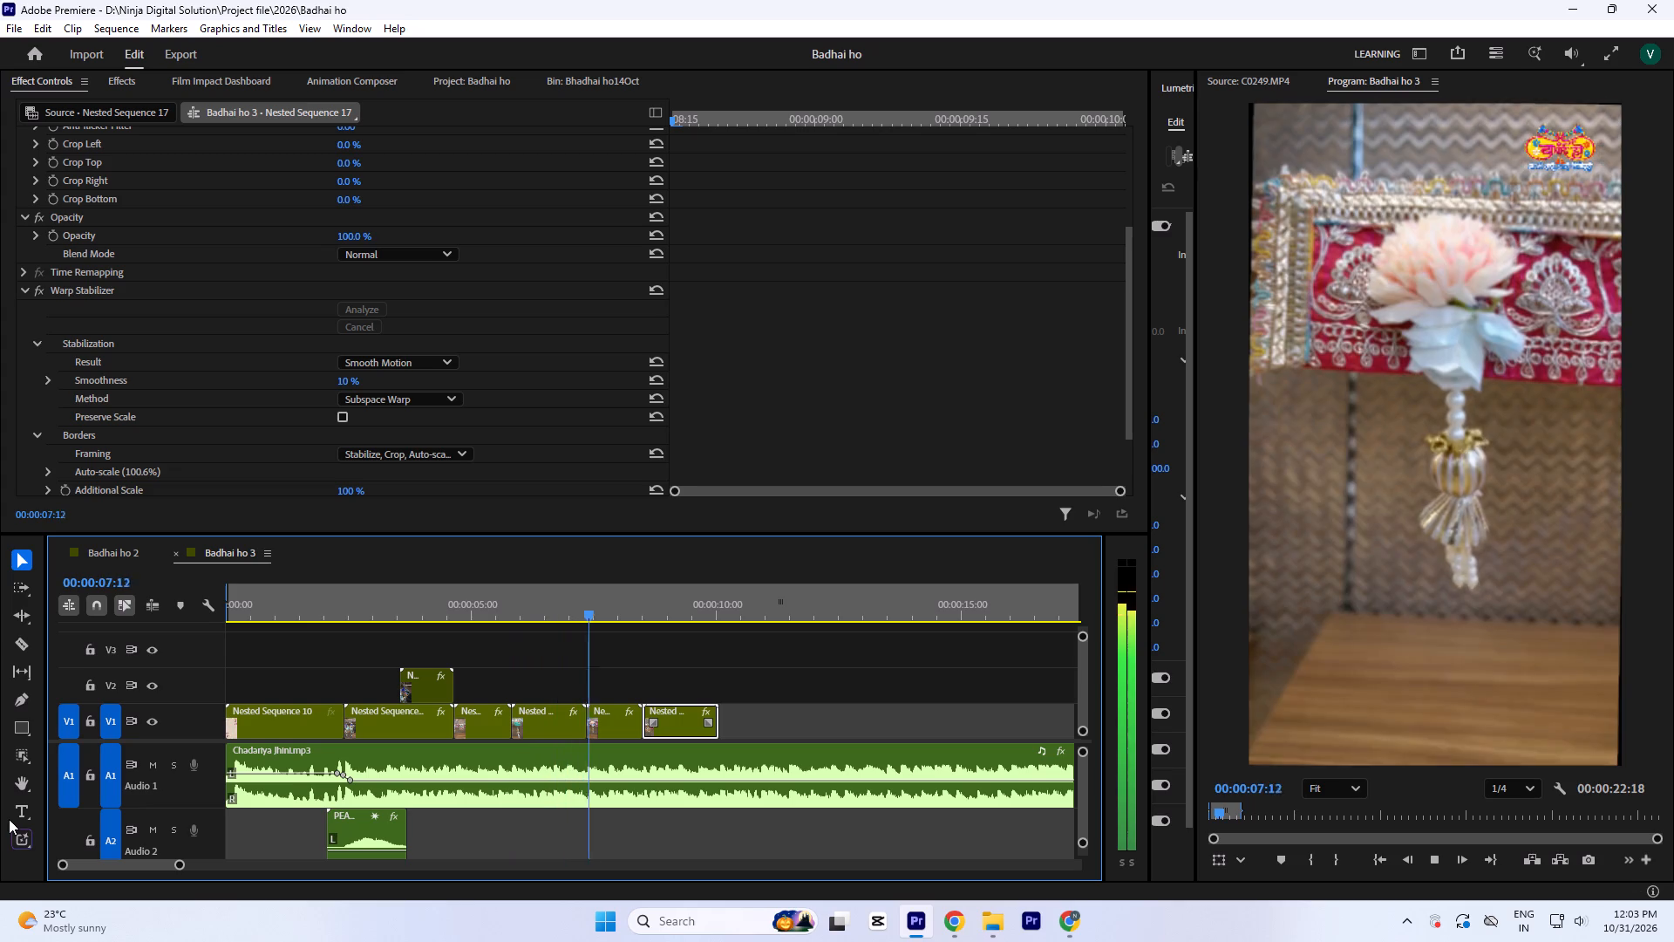
key("space")
key("equal")
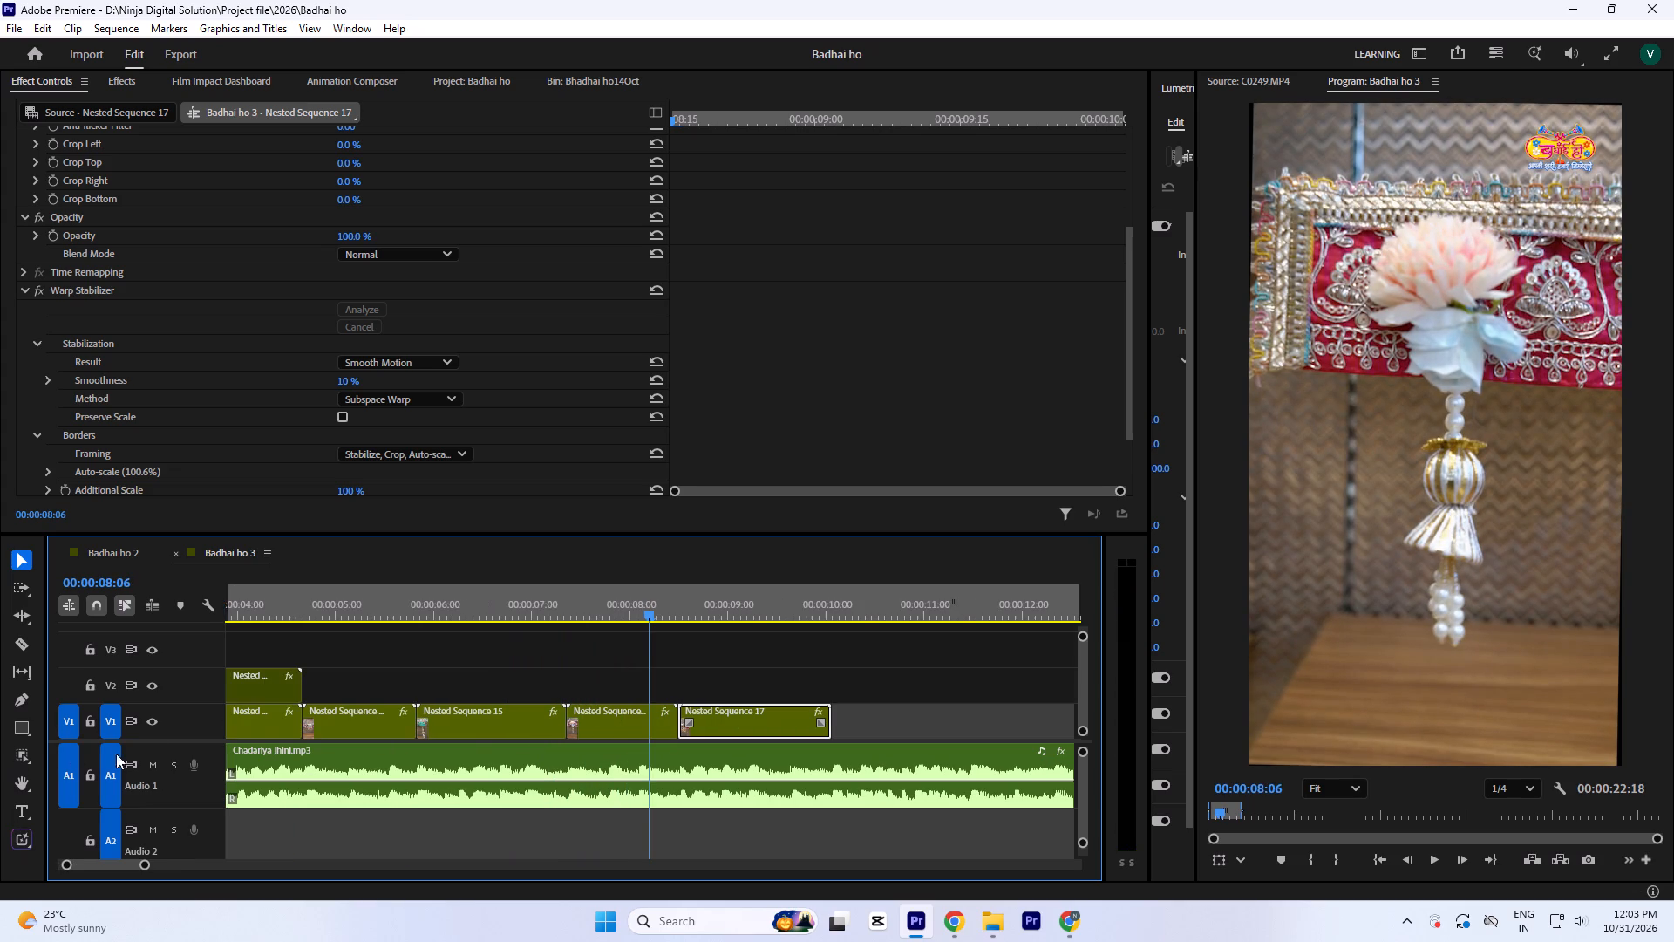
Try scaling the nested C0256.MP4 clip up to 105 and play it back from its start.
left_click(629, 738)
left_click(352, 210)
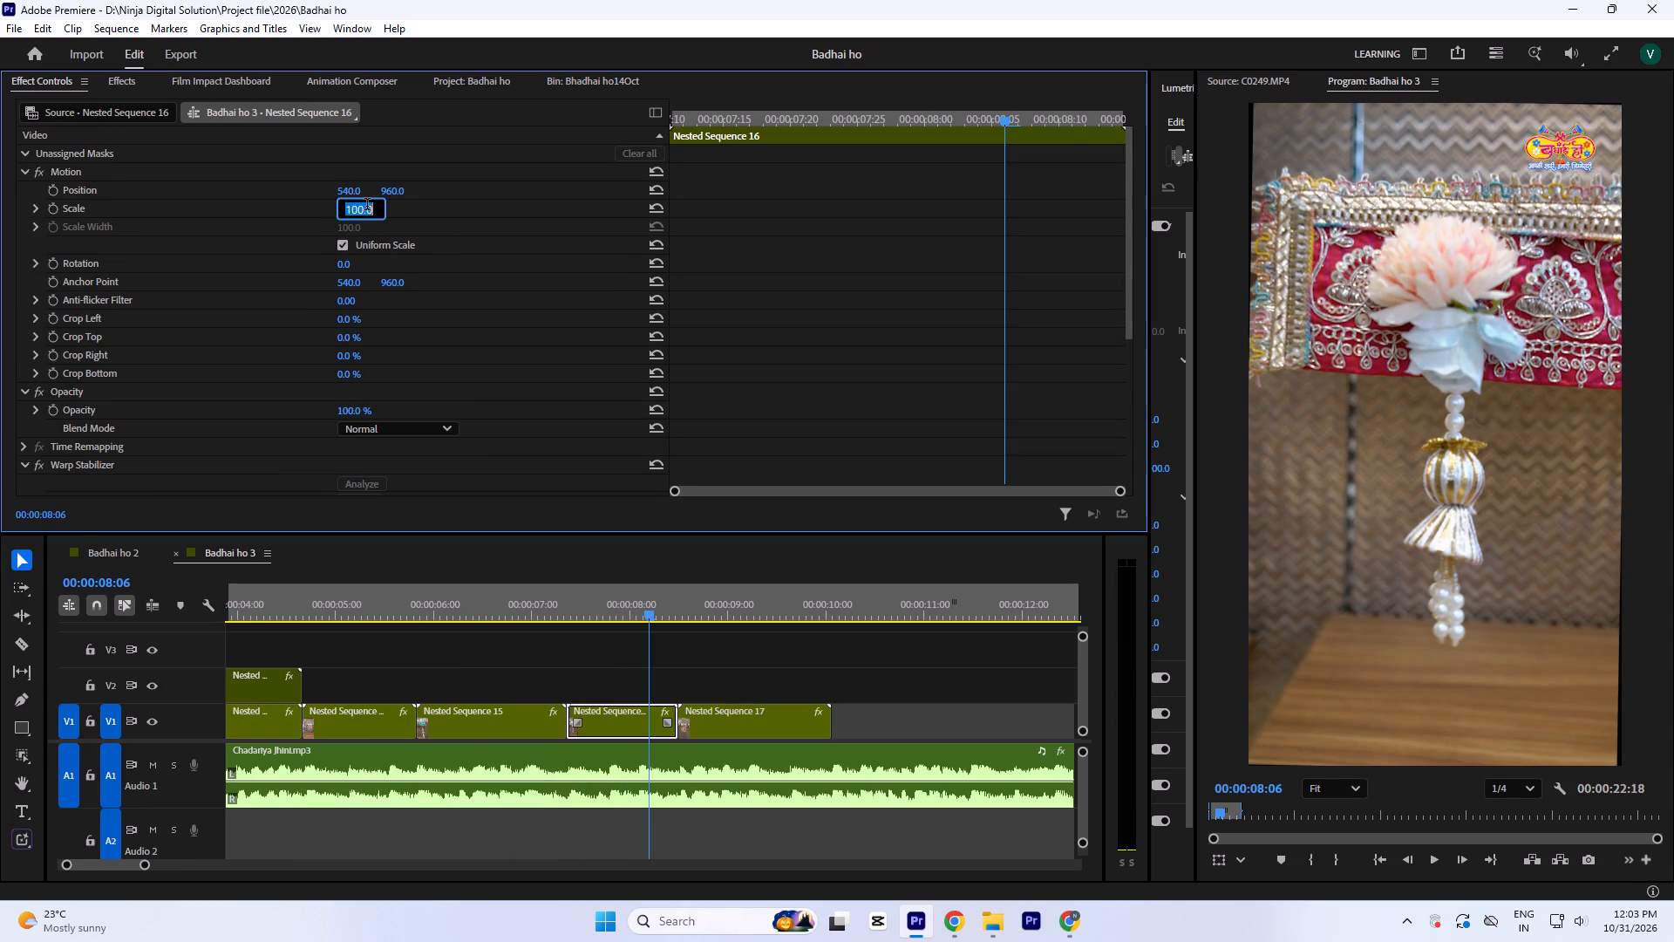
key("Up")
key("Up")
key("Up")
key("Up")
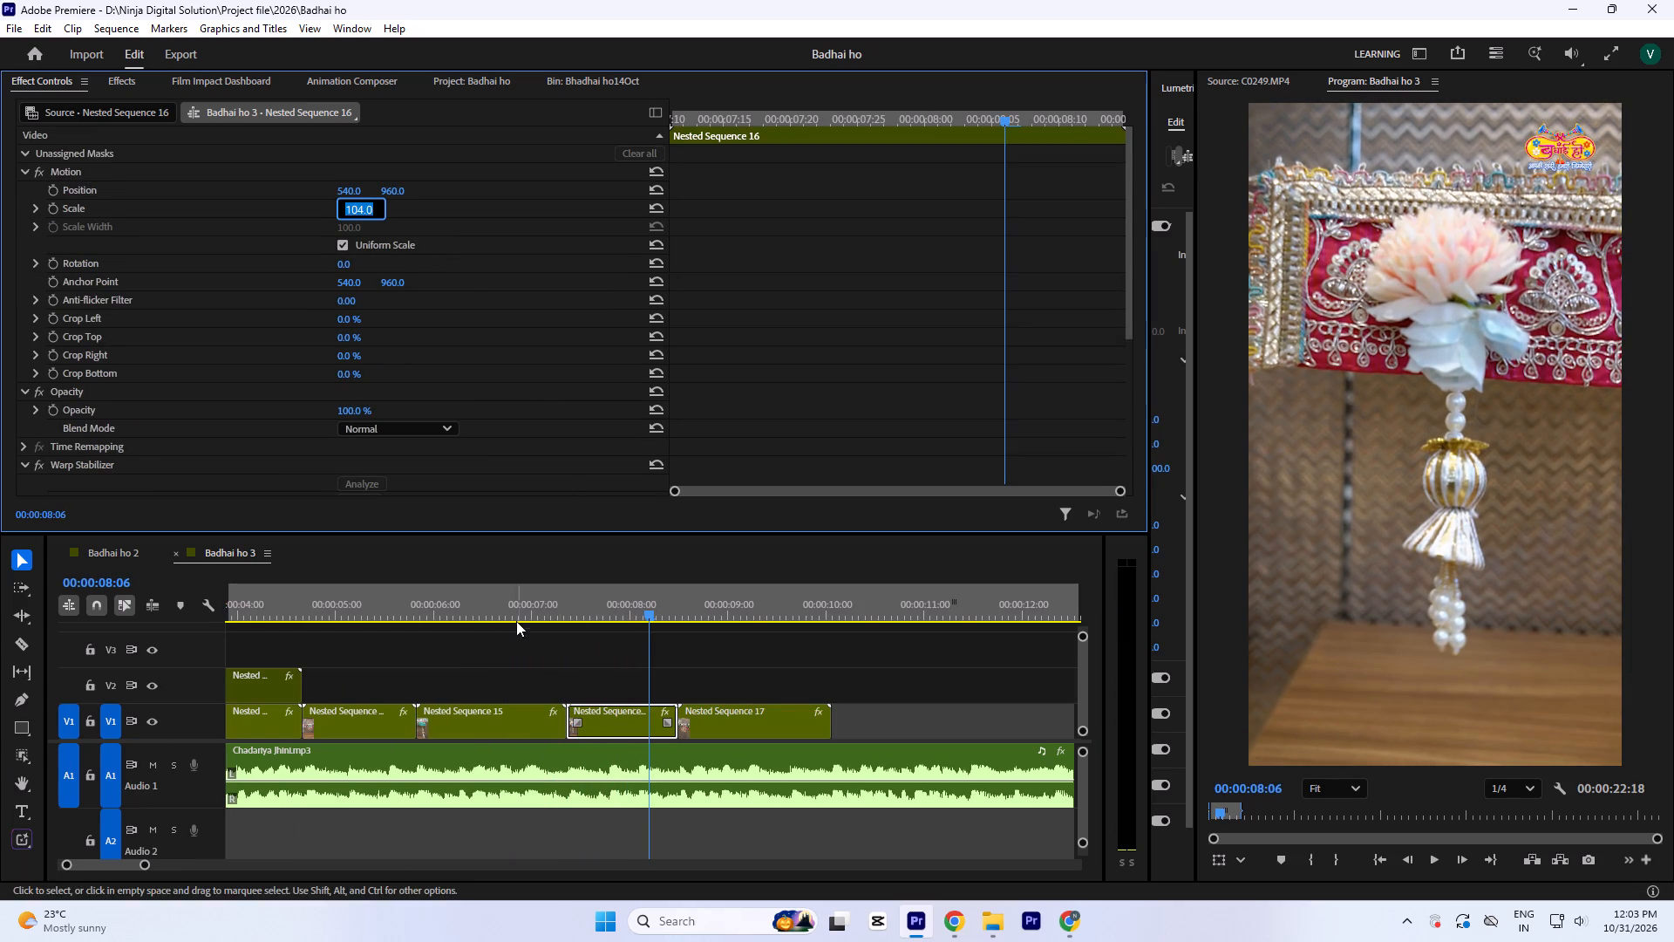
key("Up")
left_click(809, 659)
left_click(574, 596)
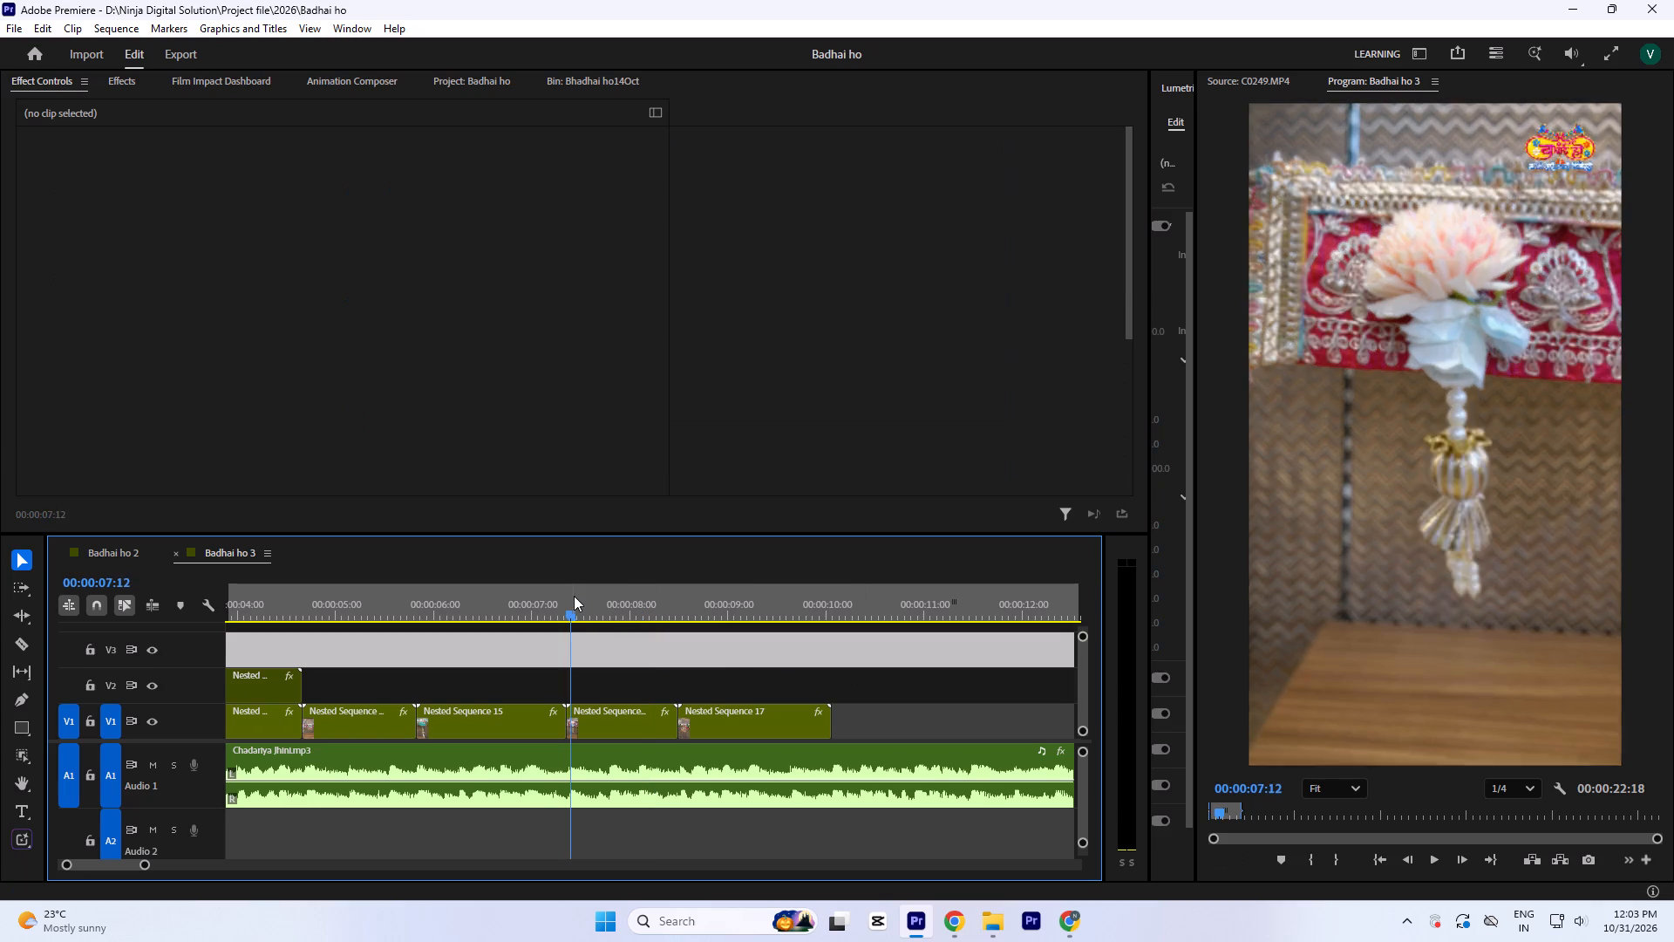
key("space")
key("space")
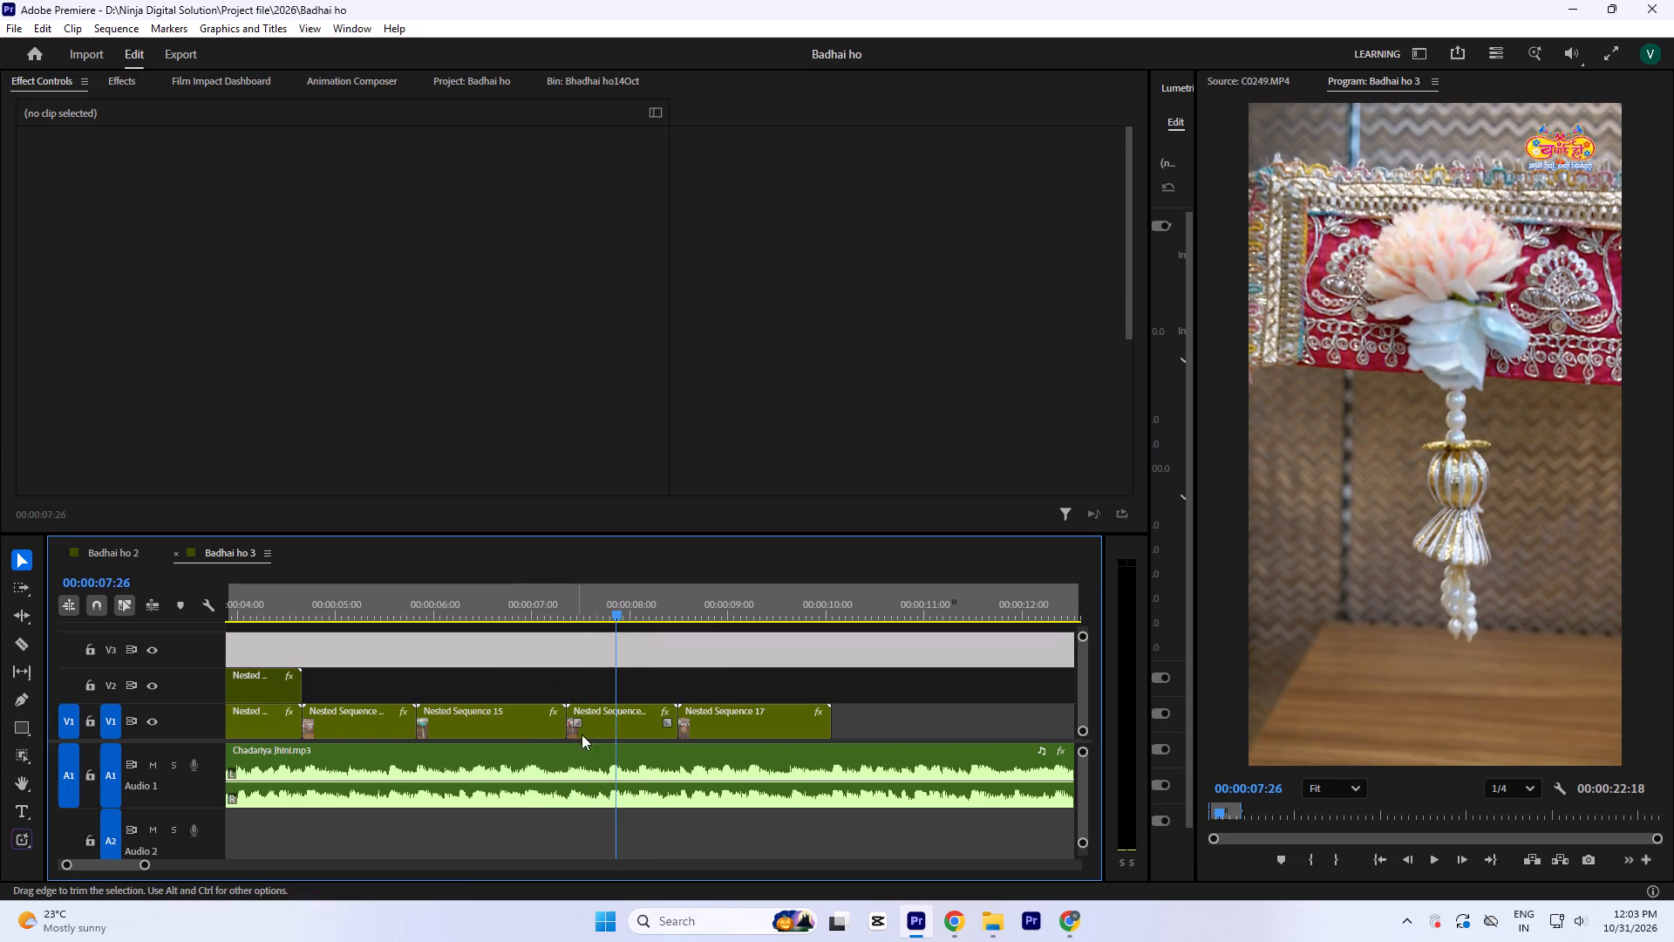
Rotate the nested C0256.MP4 clip to -1.0° and set its scale to 105.
left_click(609, 735)
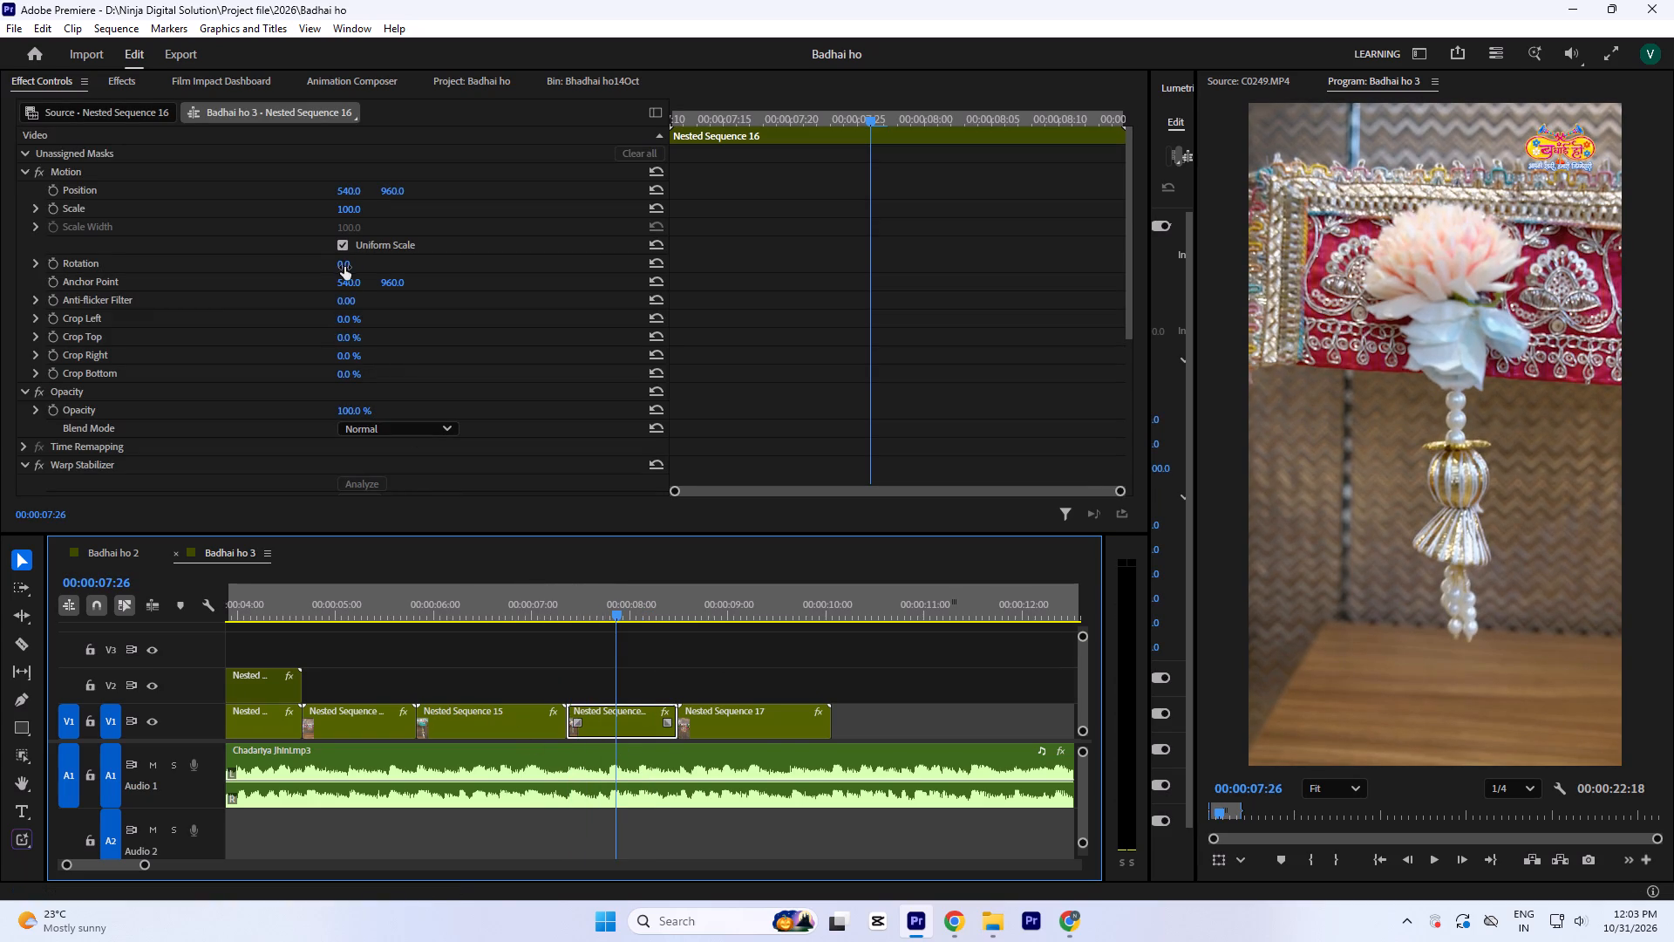
left_click(344, 266)
key("Down")
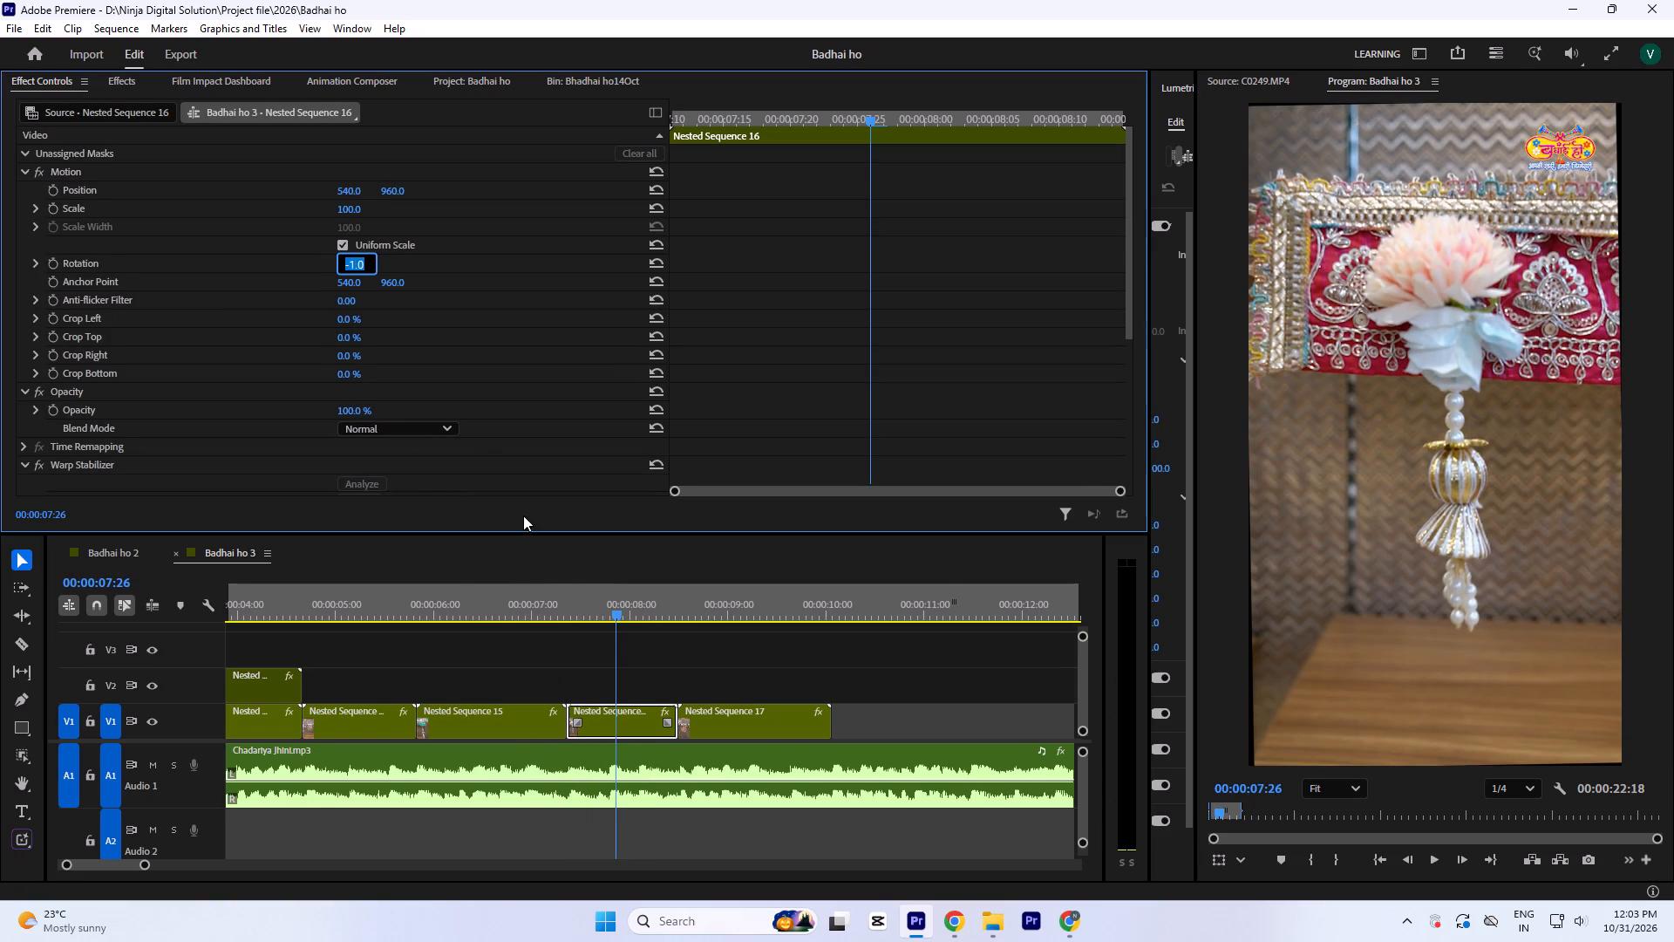
left_click(351, 214)
key("Up")
key("Up")
key("Up")
key("Up")
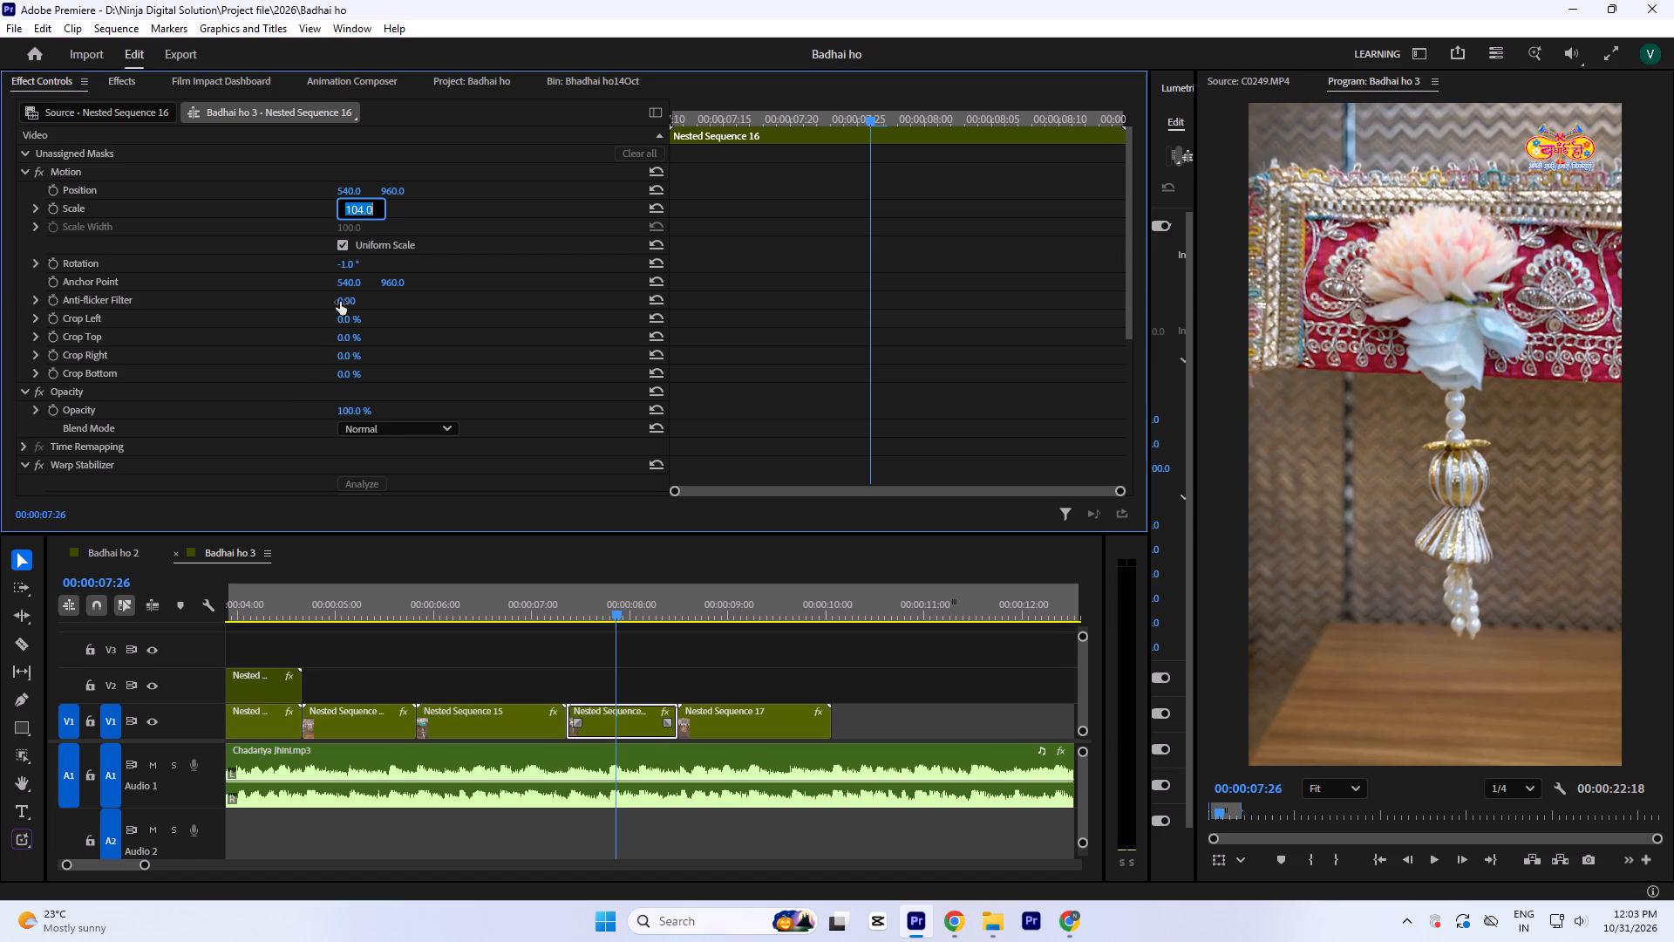
key("Up")
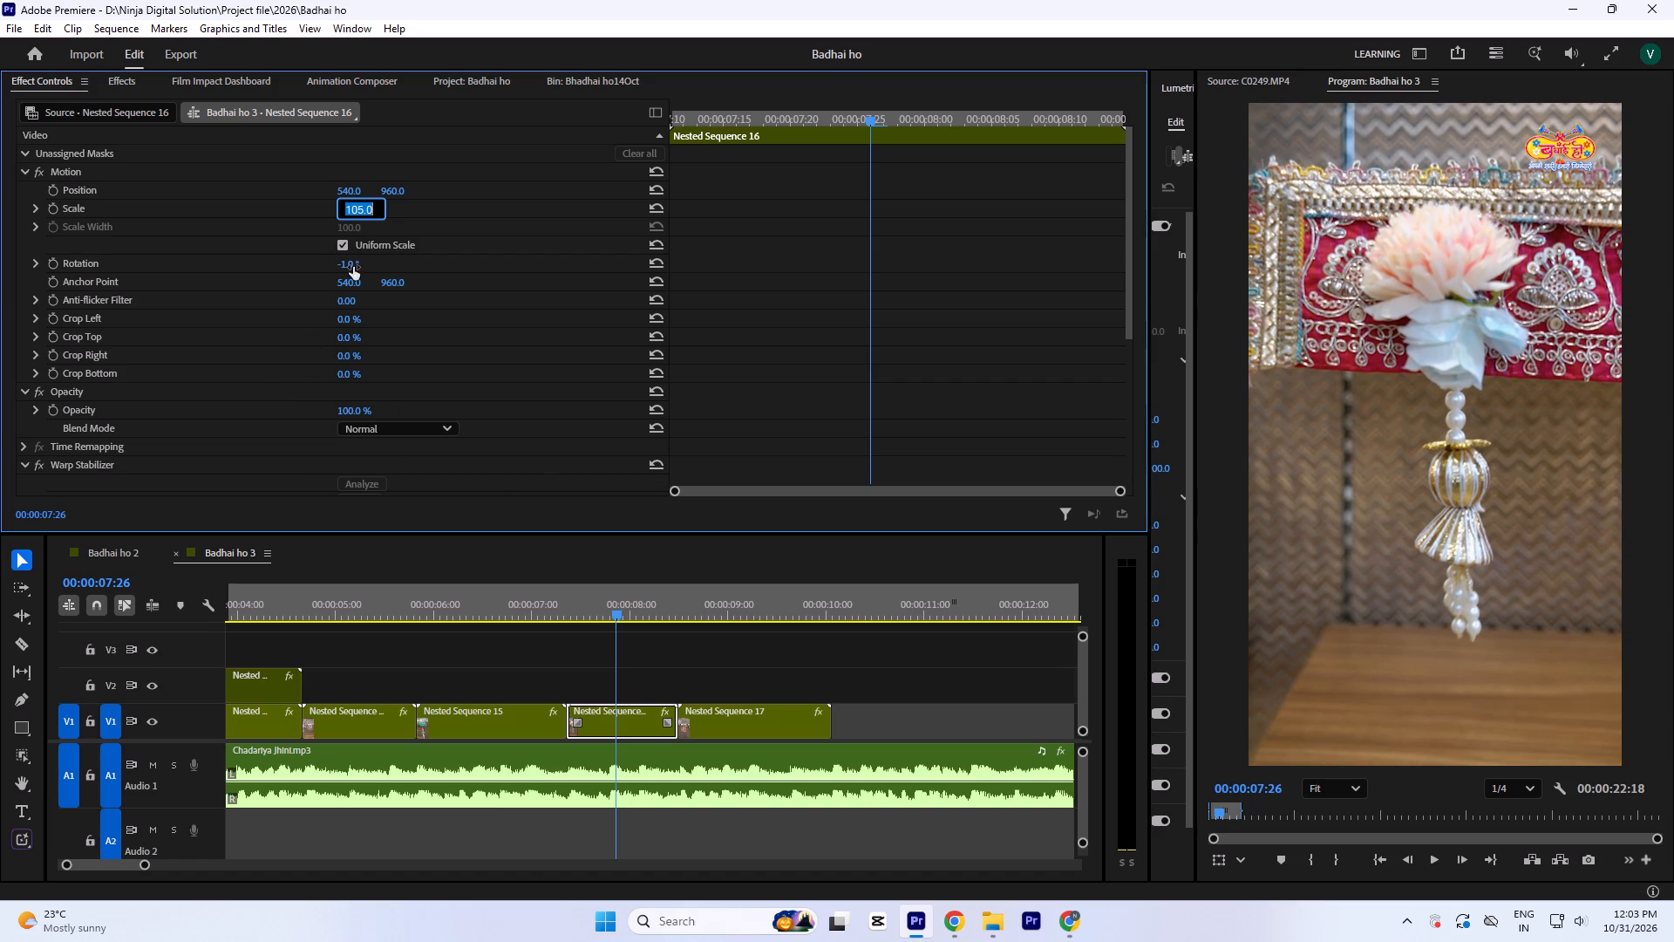
Set the rotation of the nested C0256.MP4 clip to -0.8°.
left_click(353, 267)
key("Up")
key("Right")
key("Right")
key("BackSpace")
key("8")
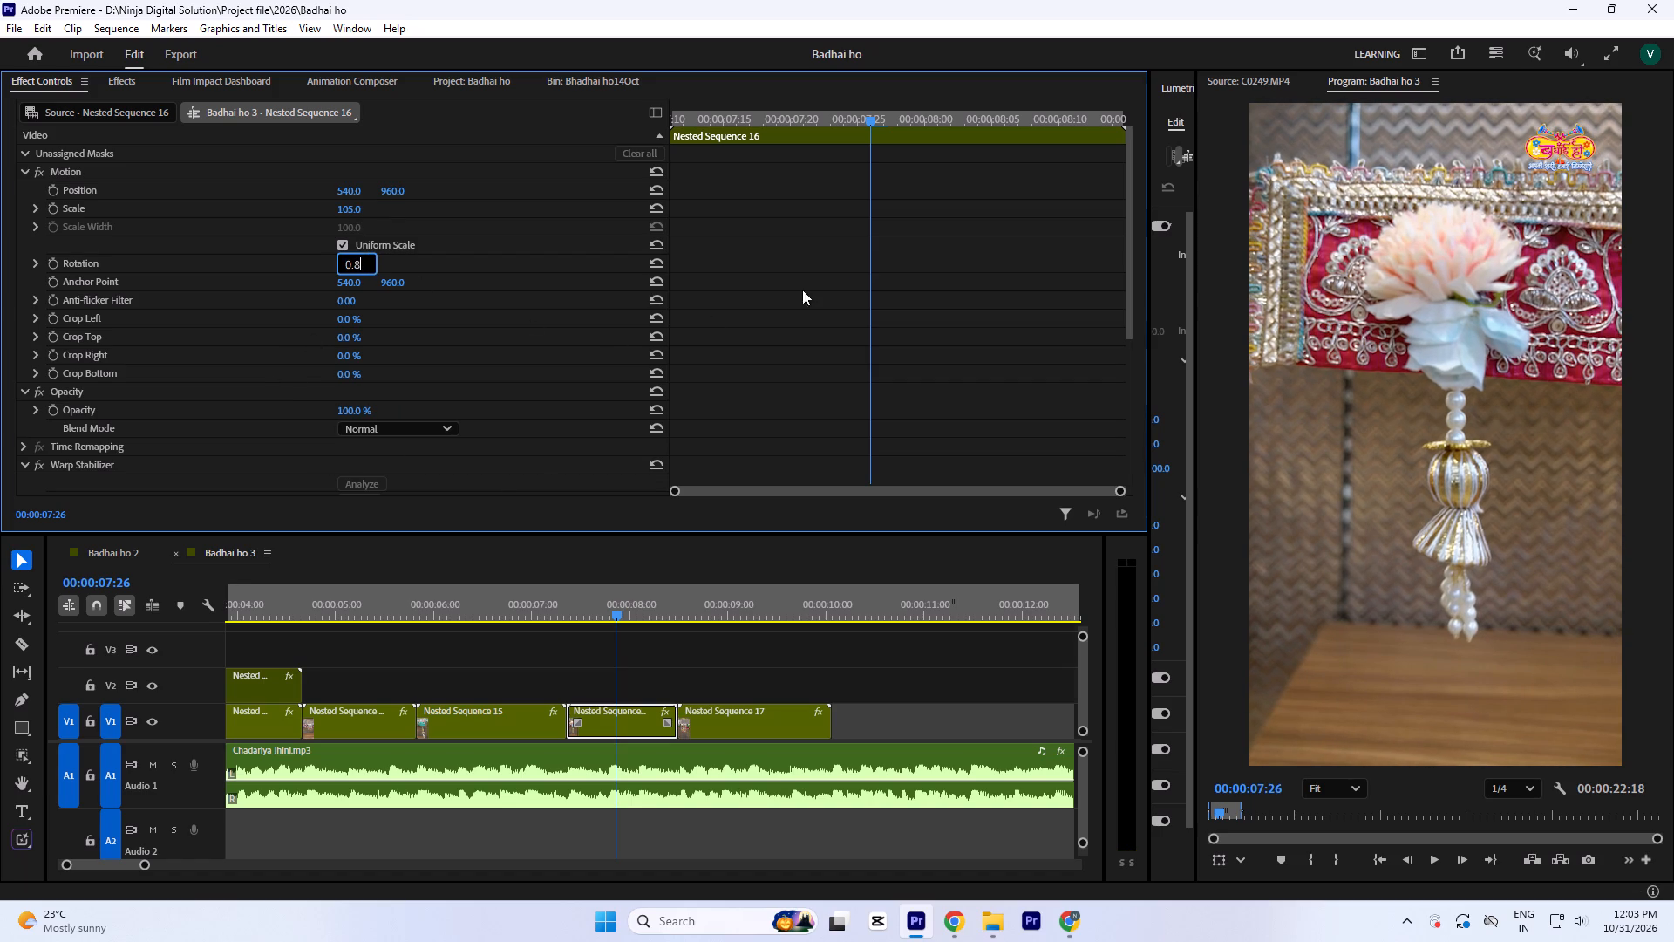
left_click(857, 277)
left_click(347, 265)
key("Left")
key("Left")
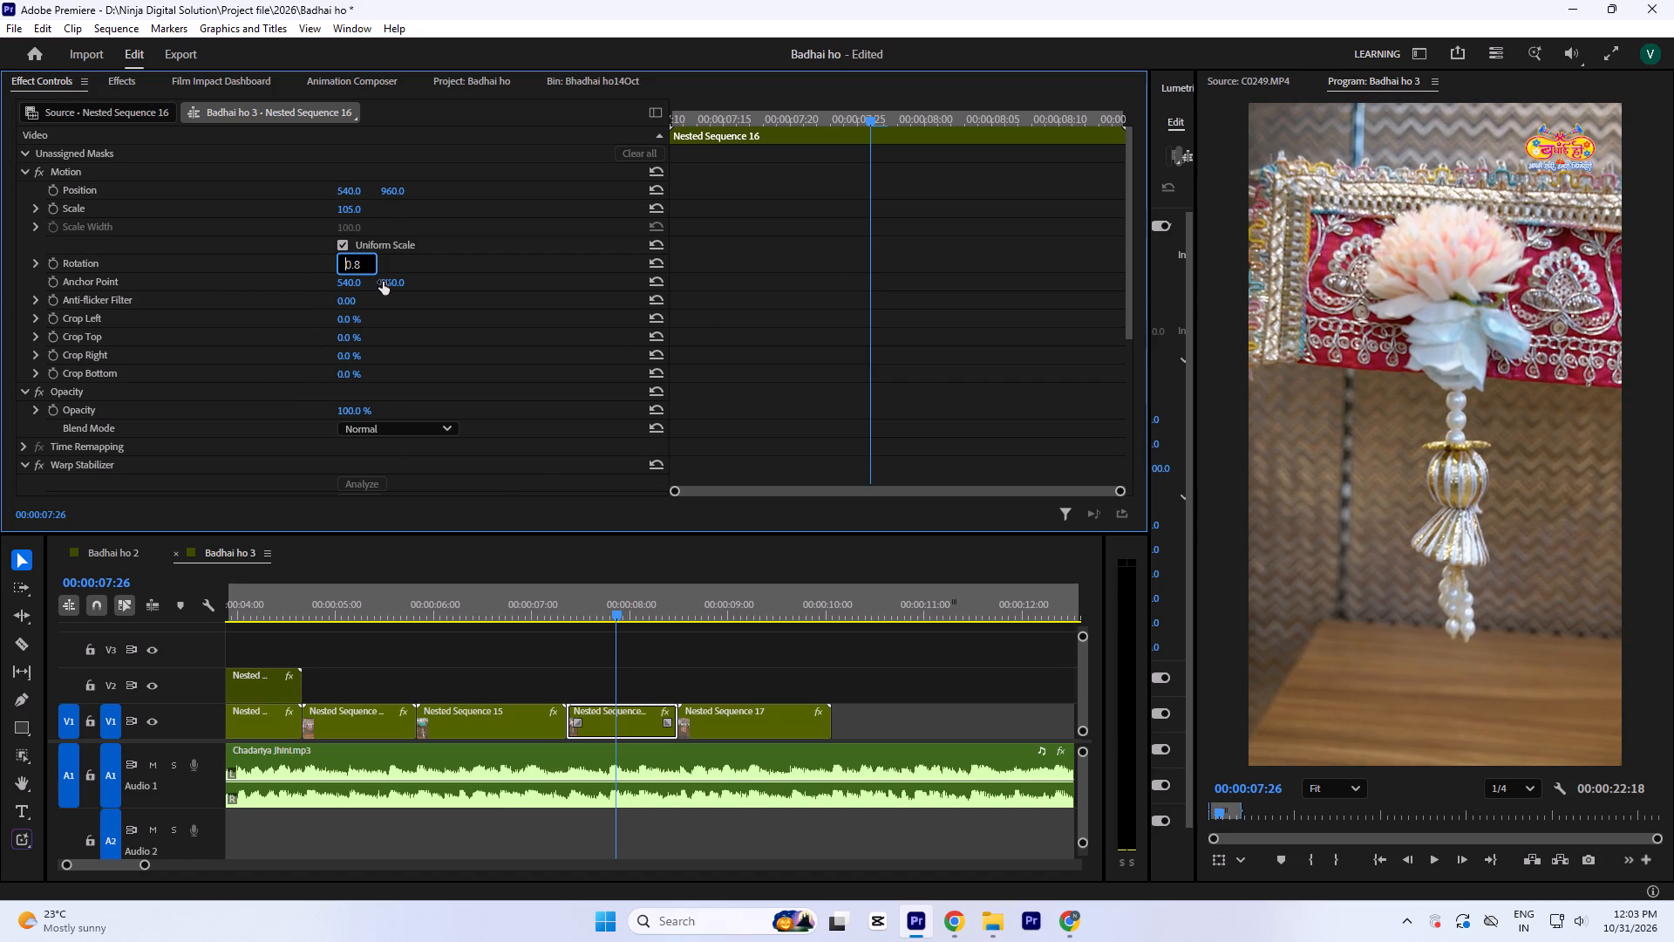
key("minus")
left_click(721, 269)
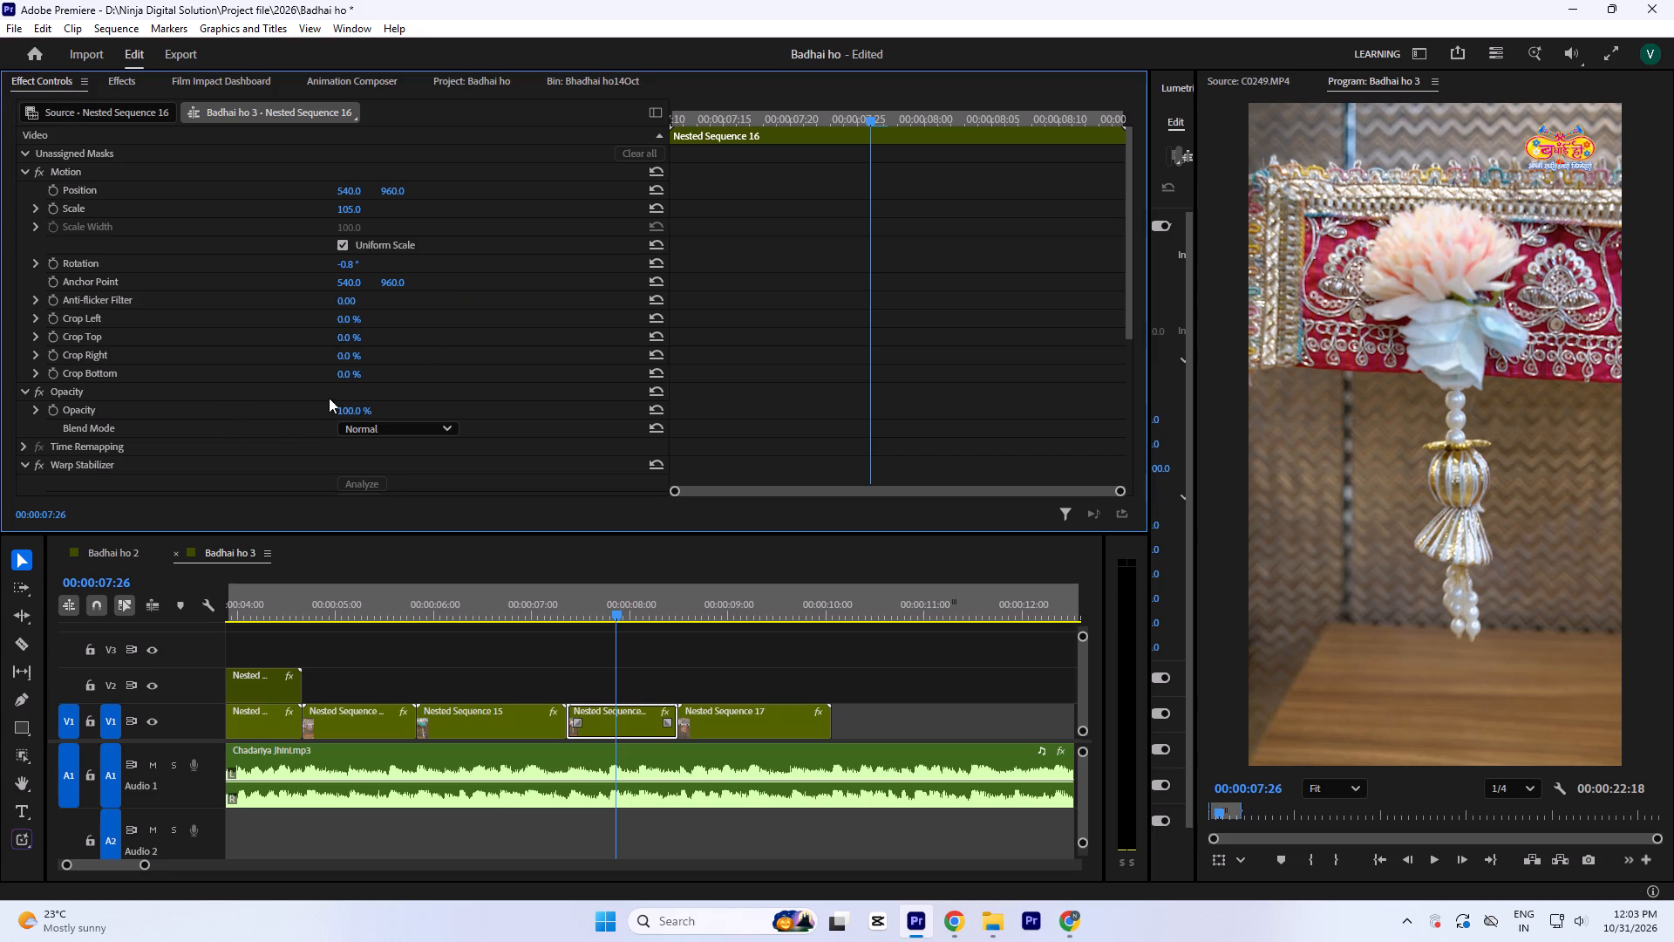
Play back from Nested Sequence 15 through the last nested clip to check the straightened C0256.MP4 shot and its cuts.
left_click(642, 648)
left_click(487, 612)
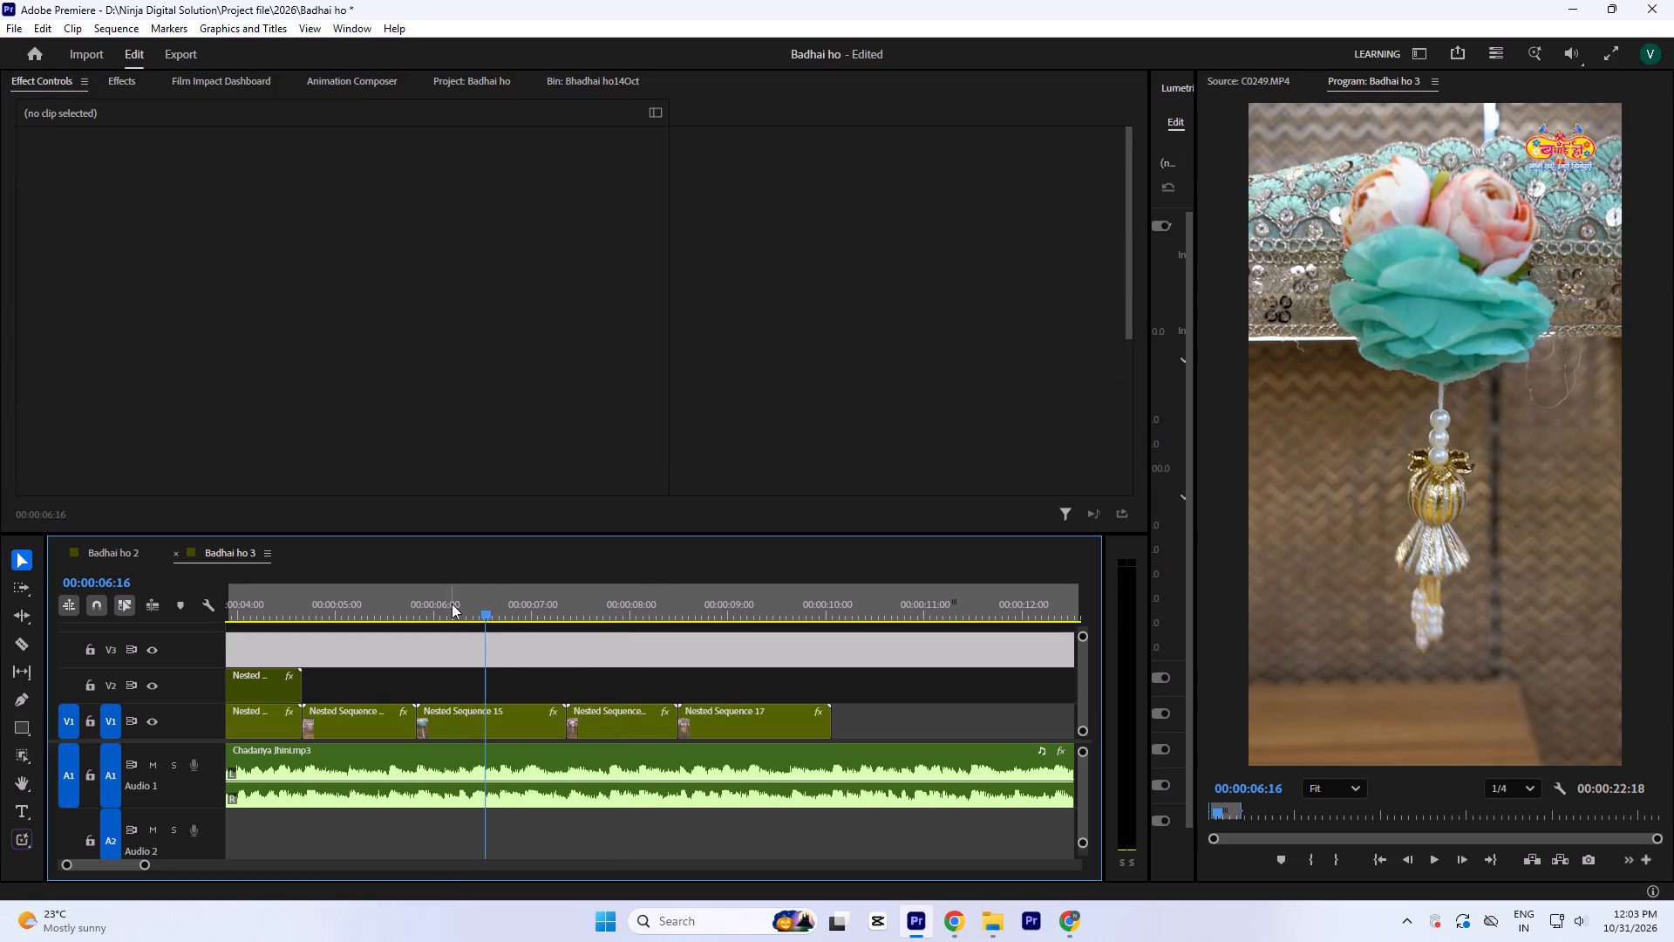
key("space")
key("space")
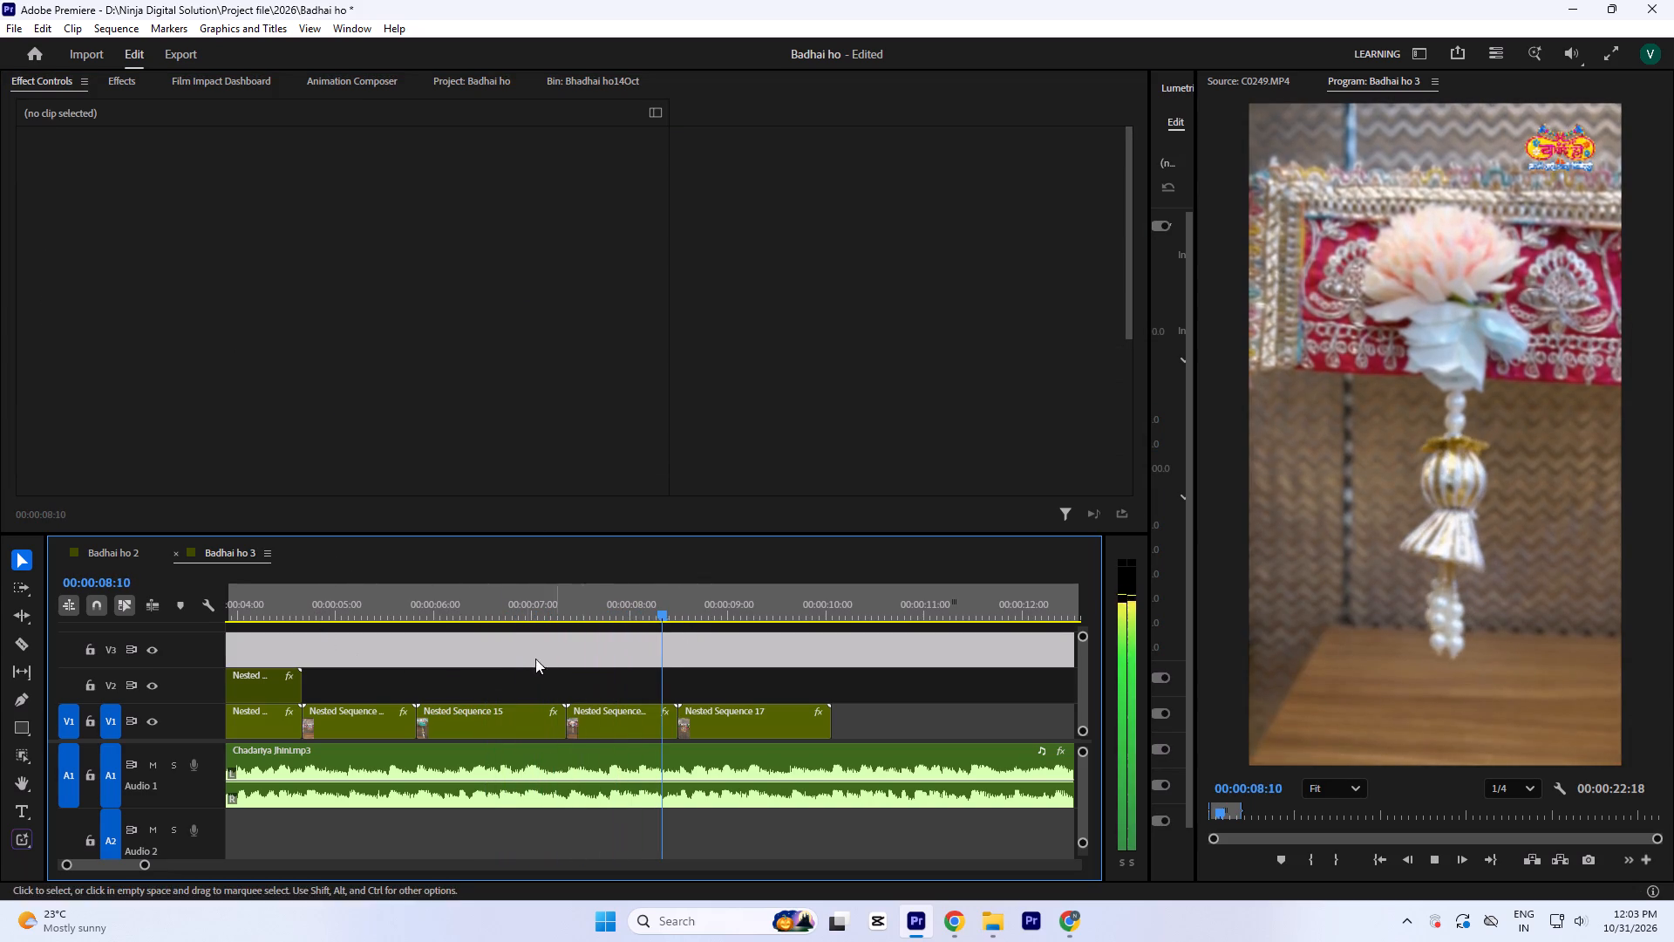
left_click(473, 595)
key("space")
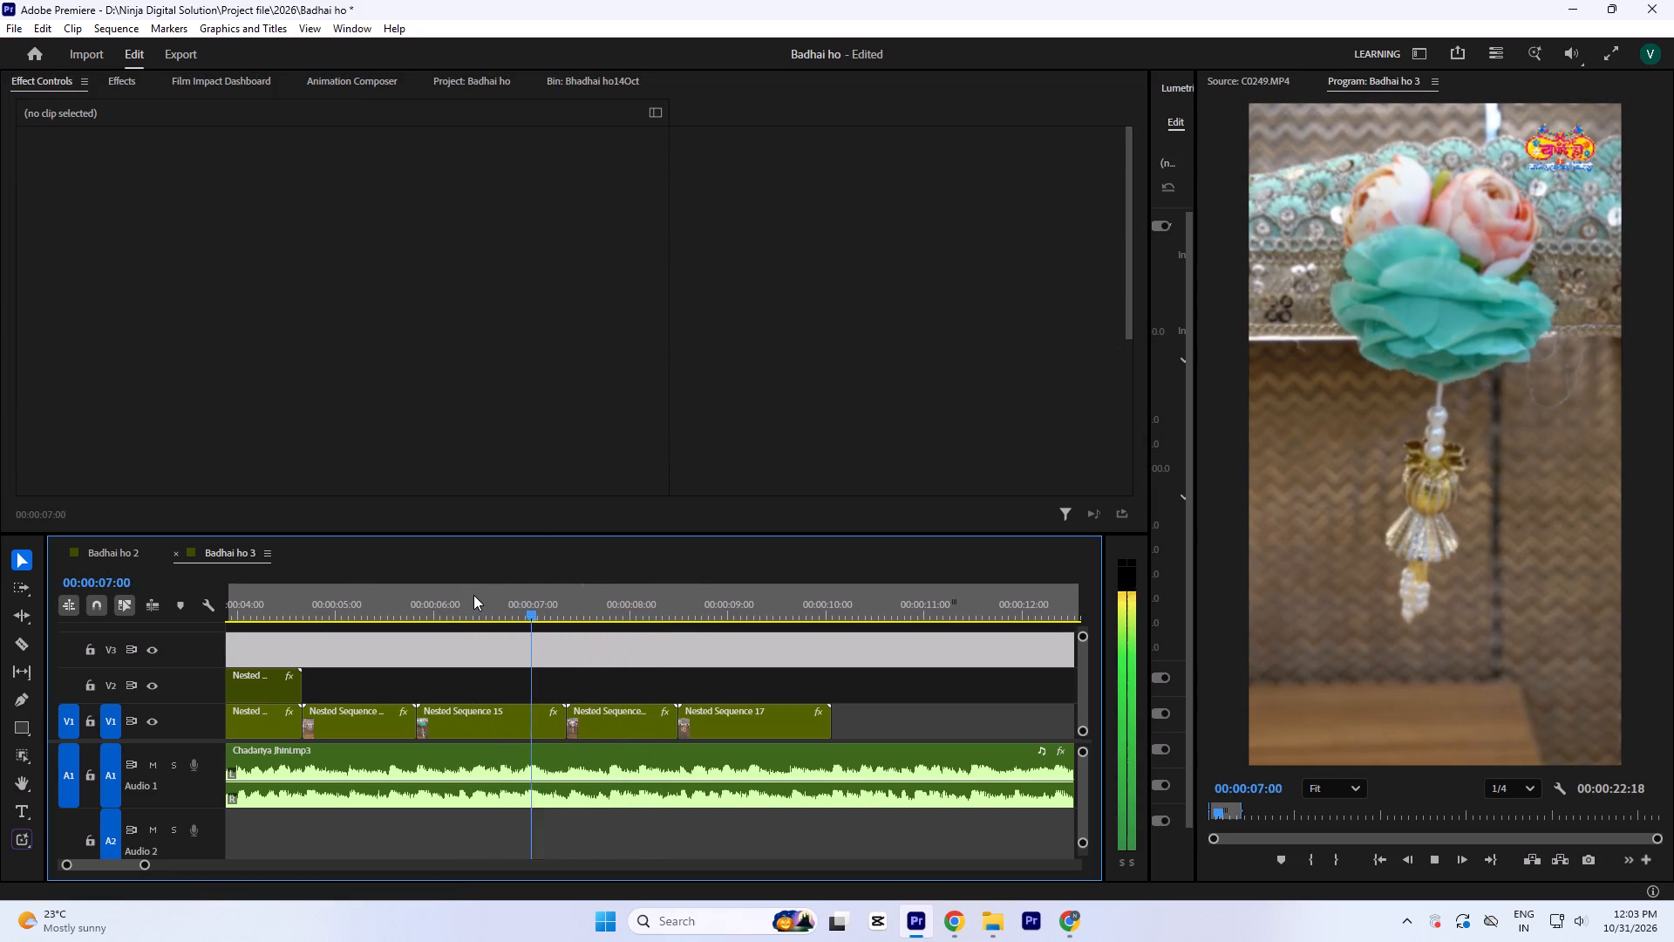
key("space")
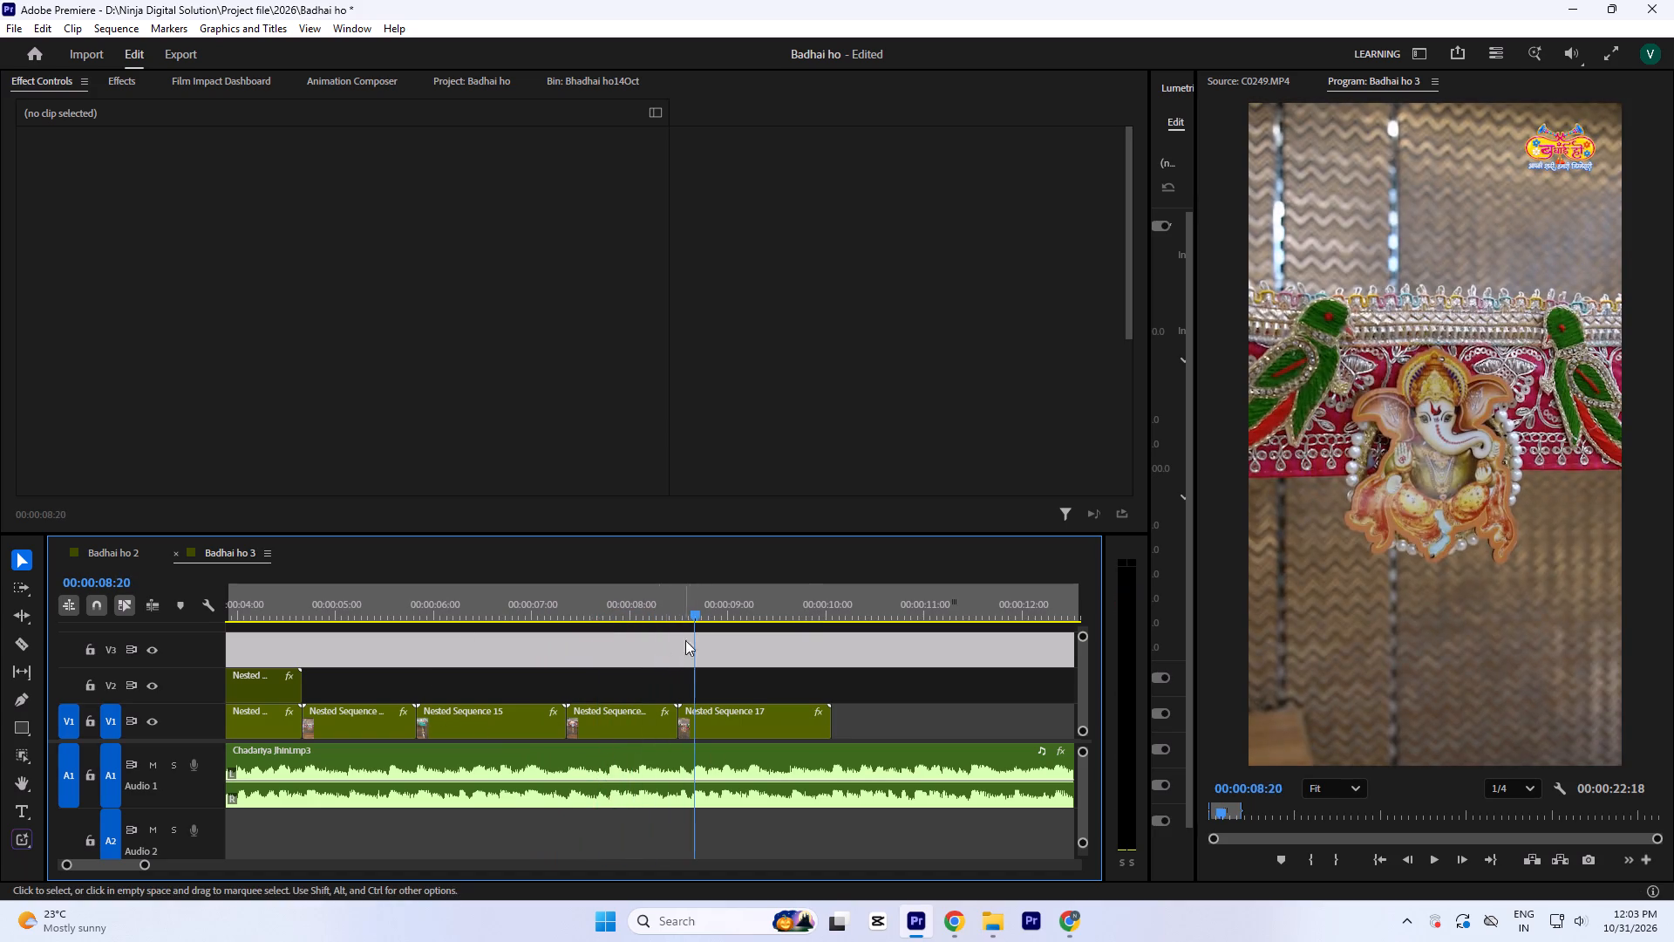
left_click(649, 593)
left_click(645, 727)
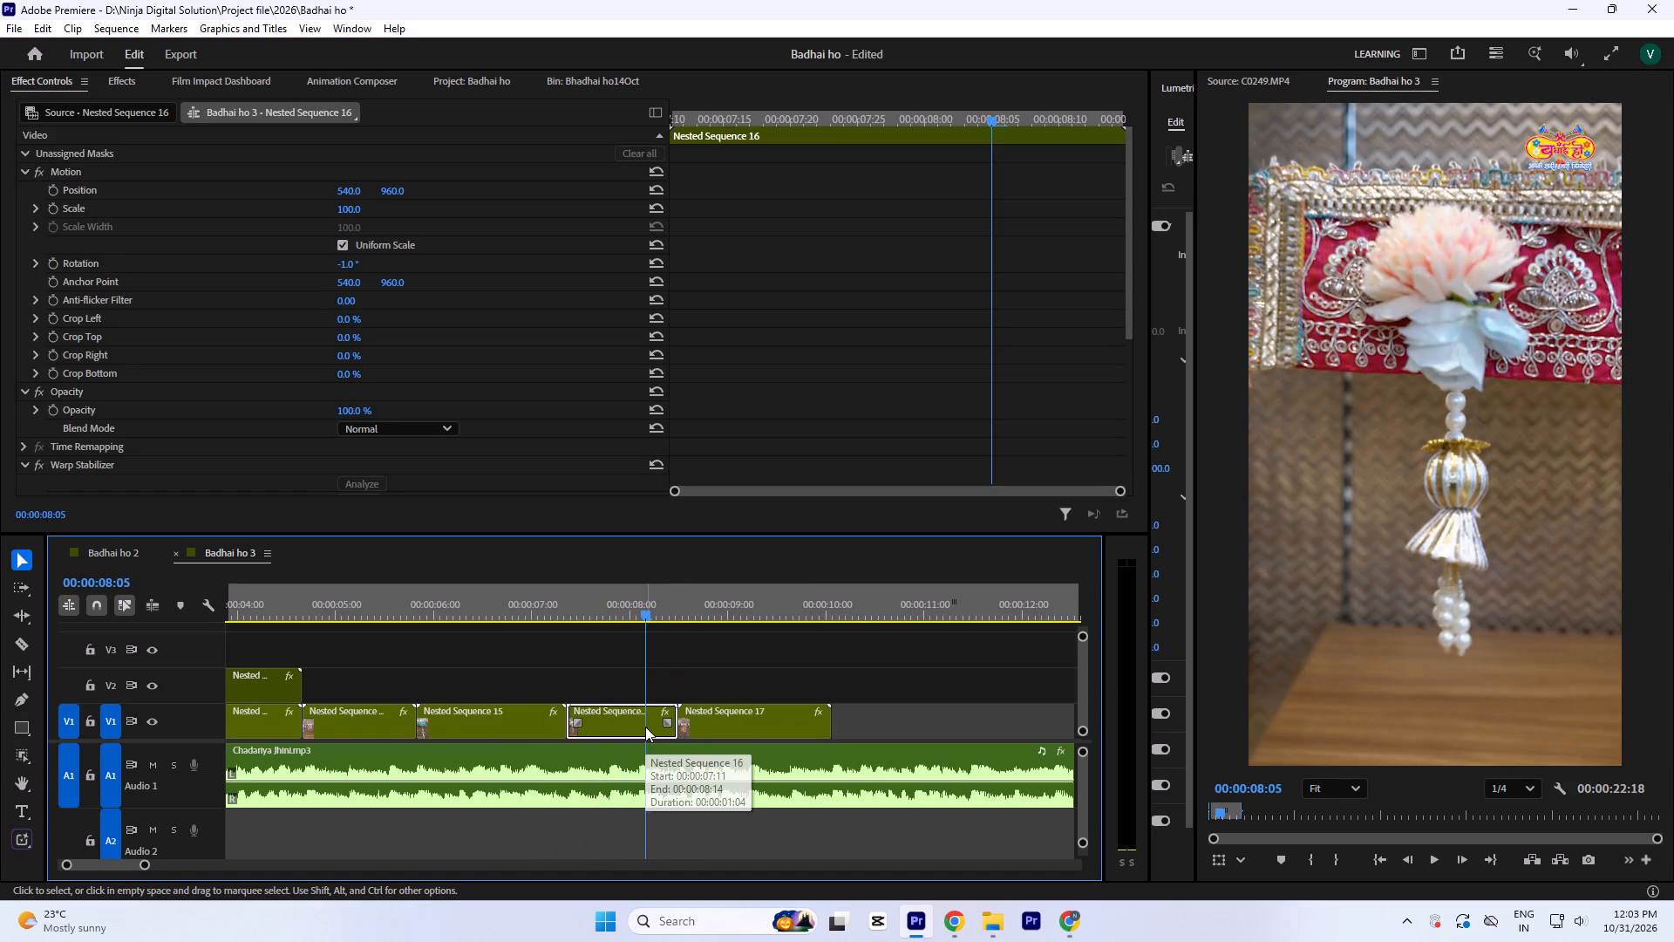
key("space")
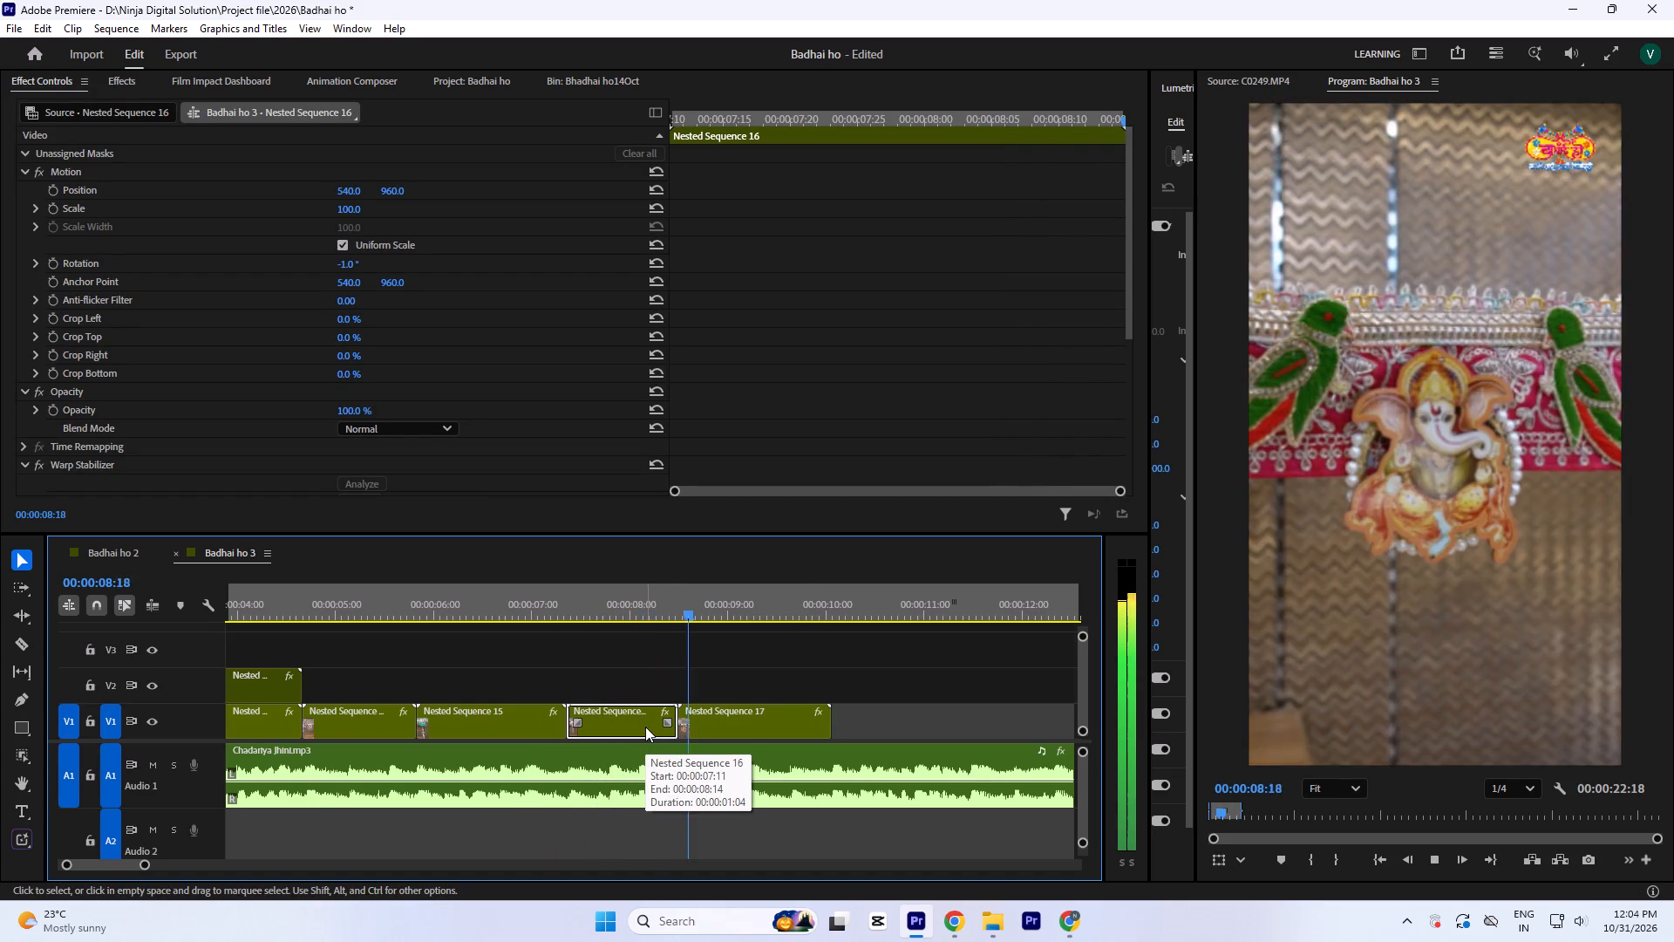
key("space")
key("space")
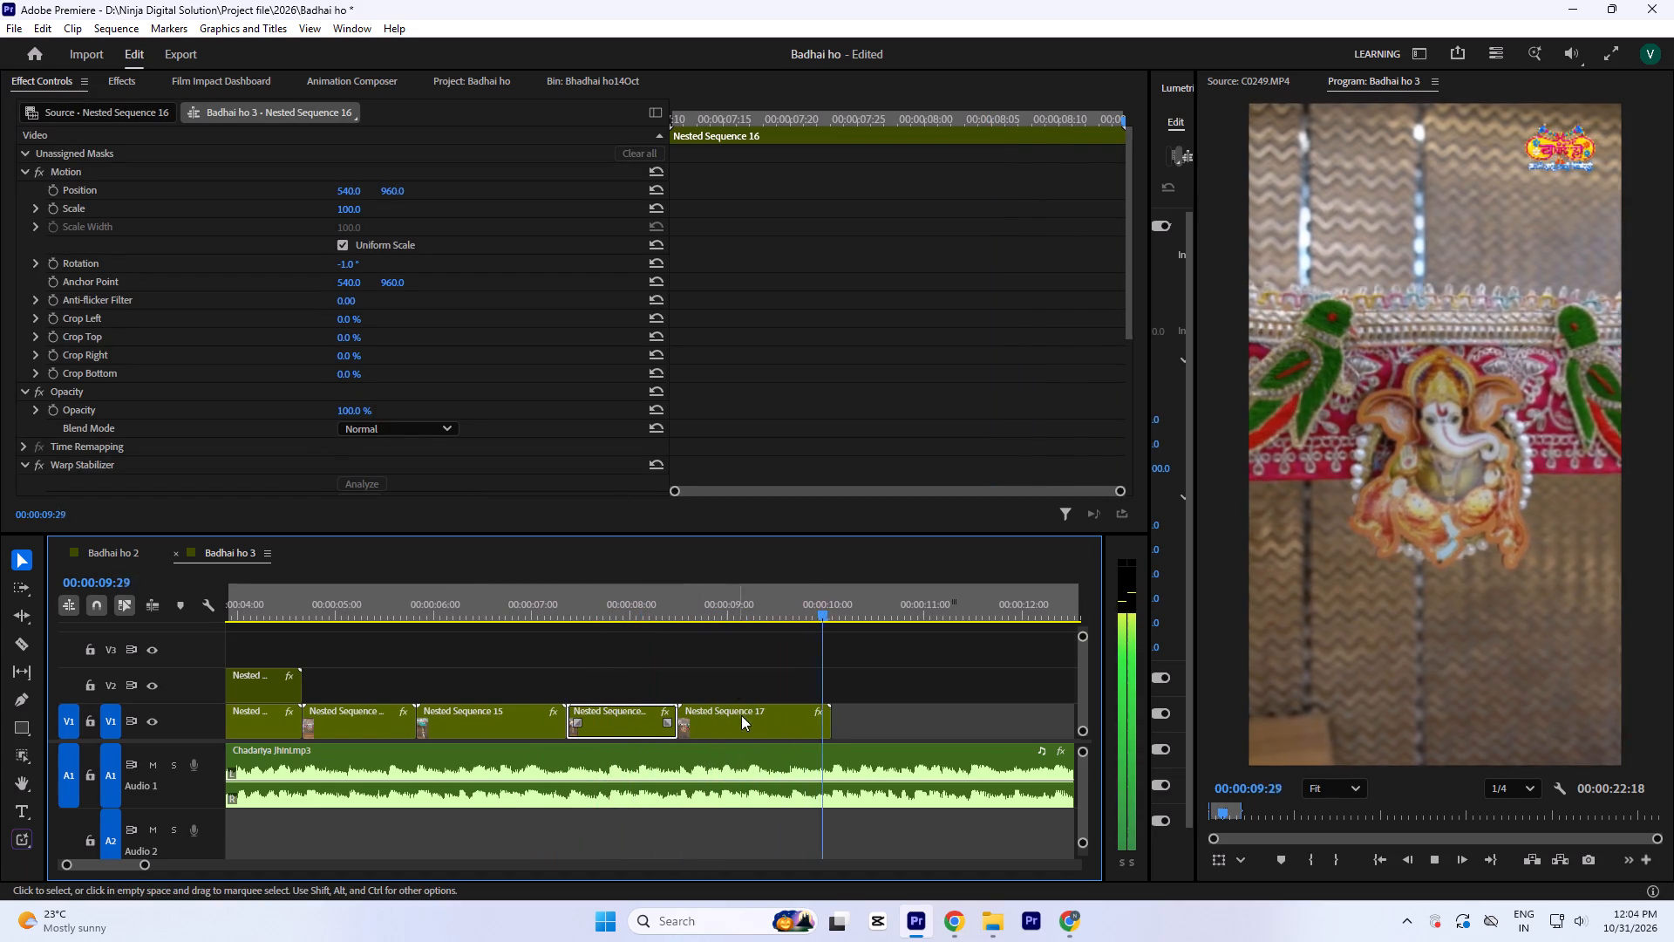
key("minus")
key("space")
Browse the Bhadhai ho14Oct bin for further footage and review the clips already in the Badhai ho 3 timeline.
left_click(597, 91)
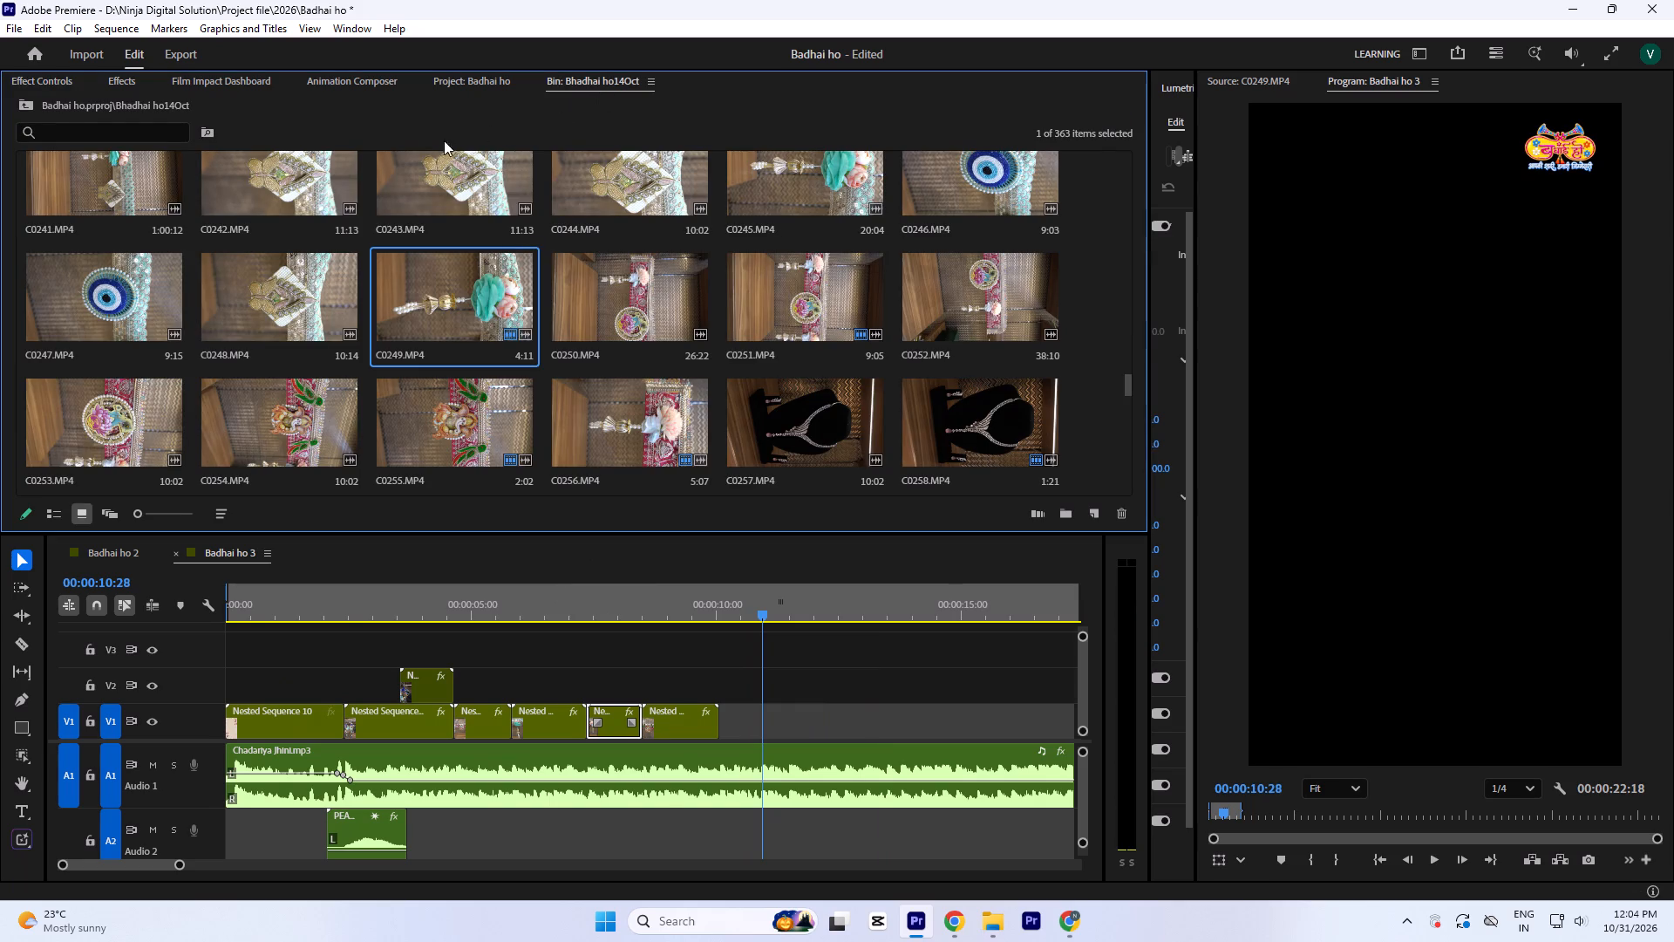
scroll(487, 370, "up", 4)
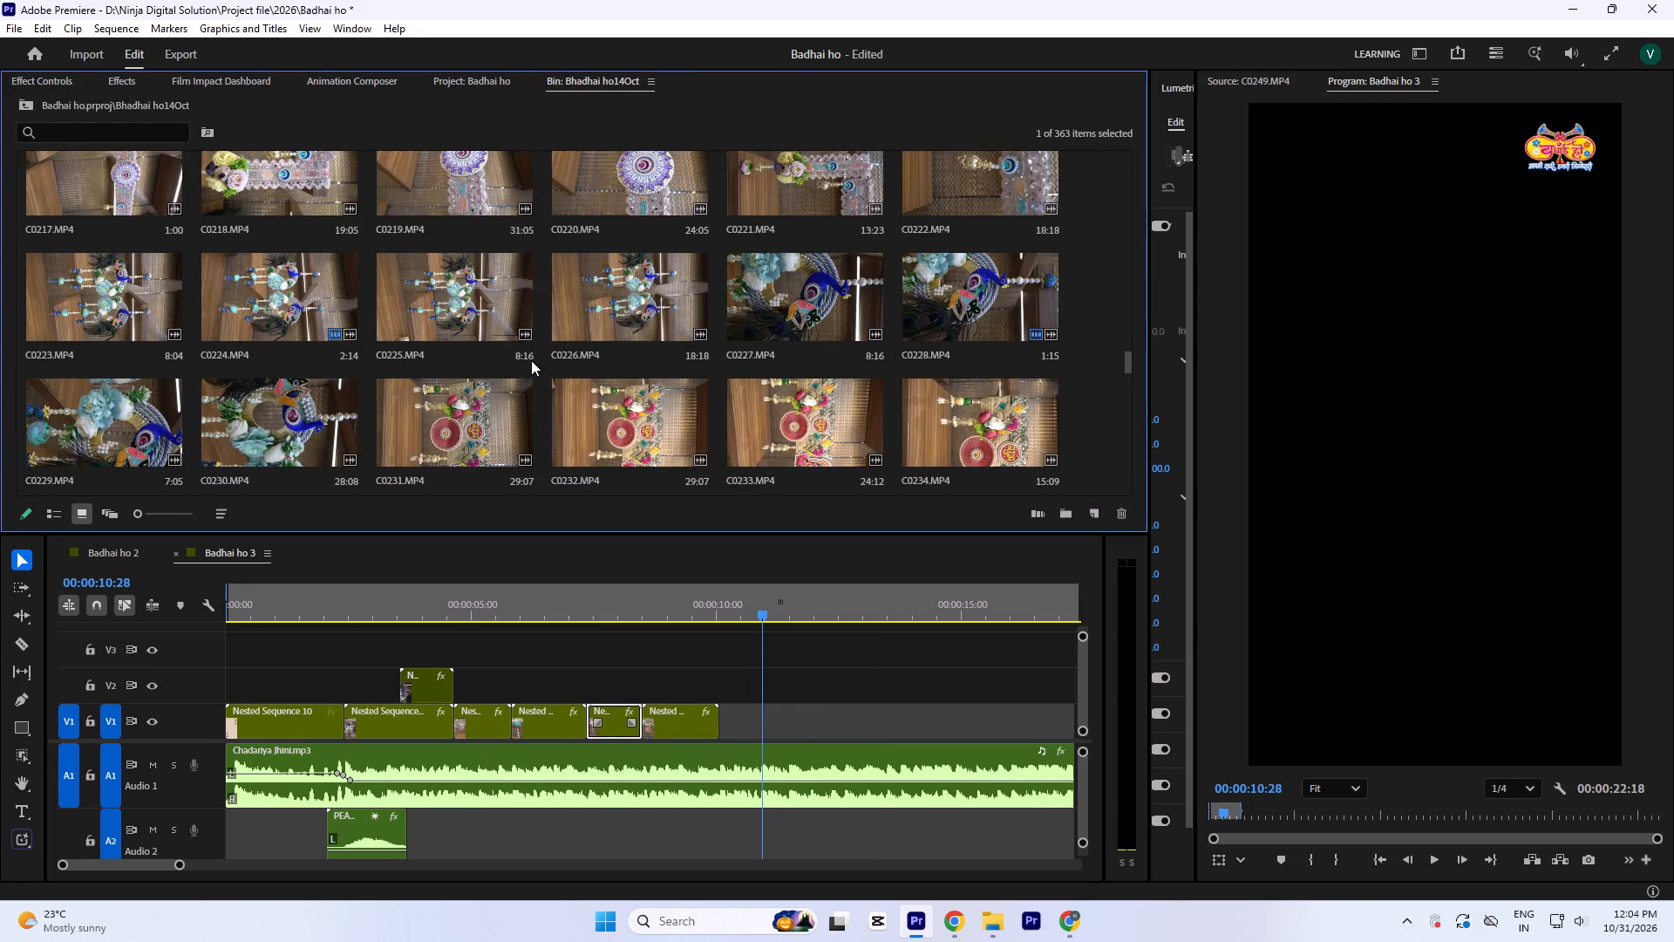
scroll(531, 360, "up", 2)
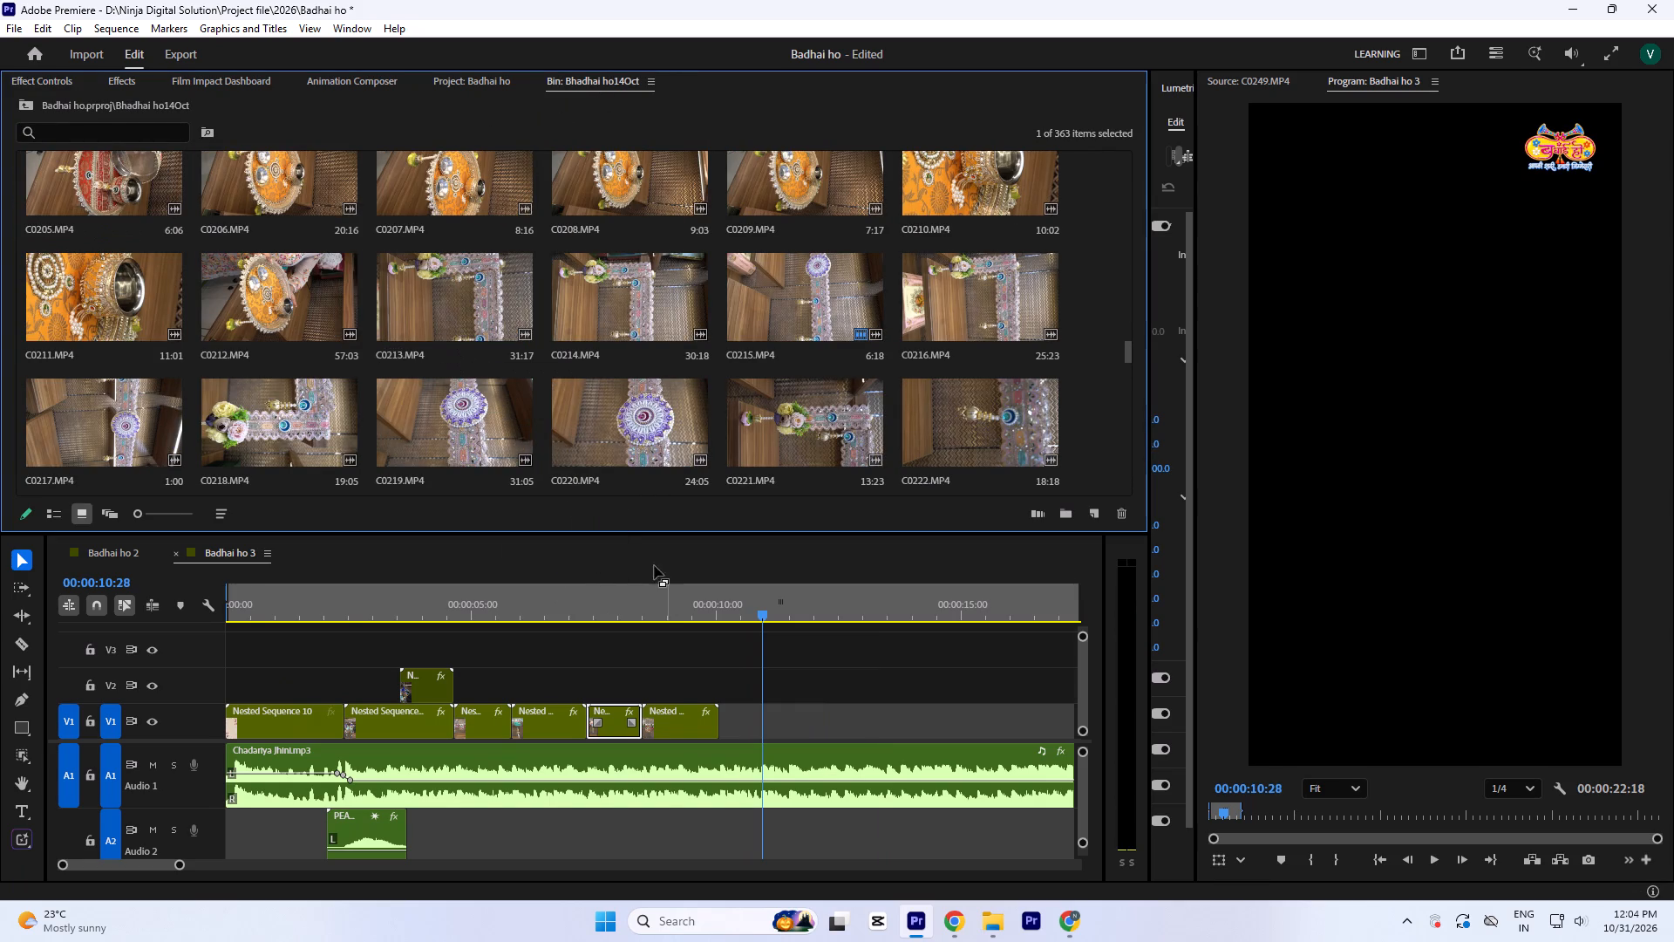
left_click(561, 600)
left_click_drag(550, 594, 410, 647)
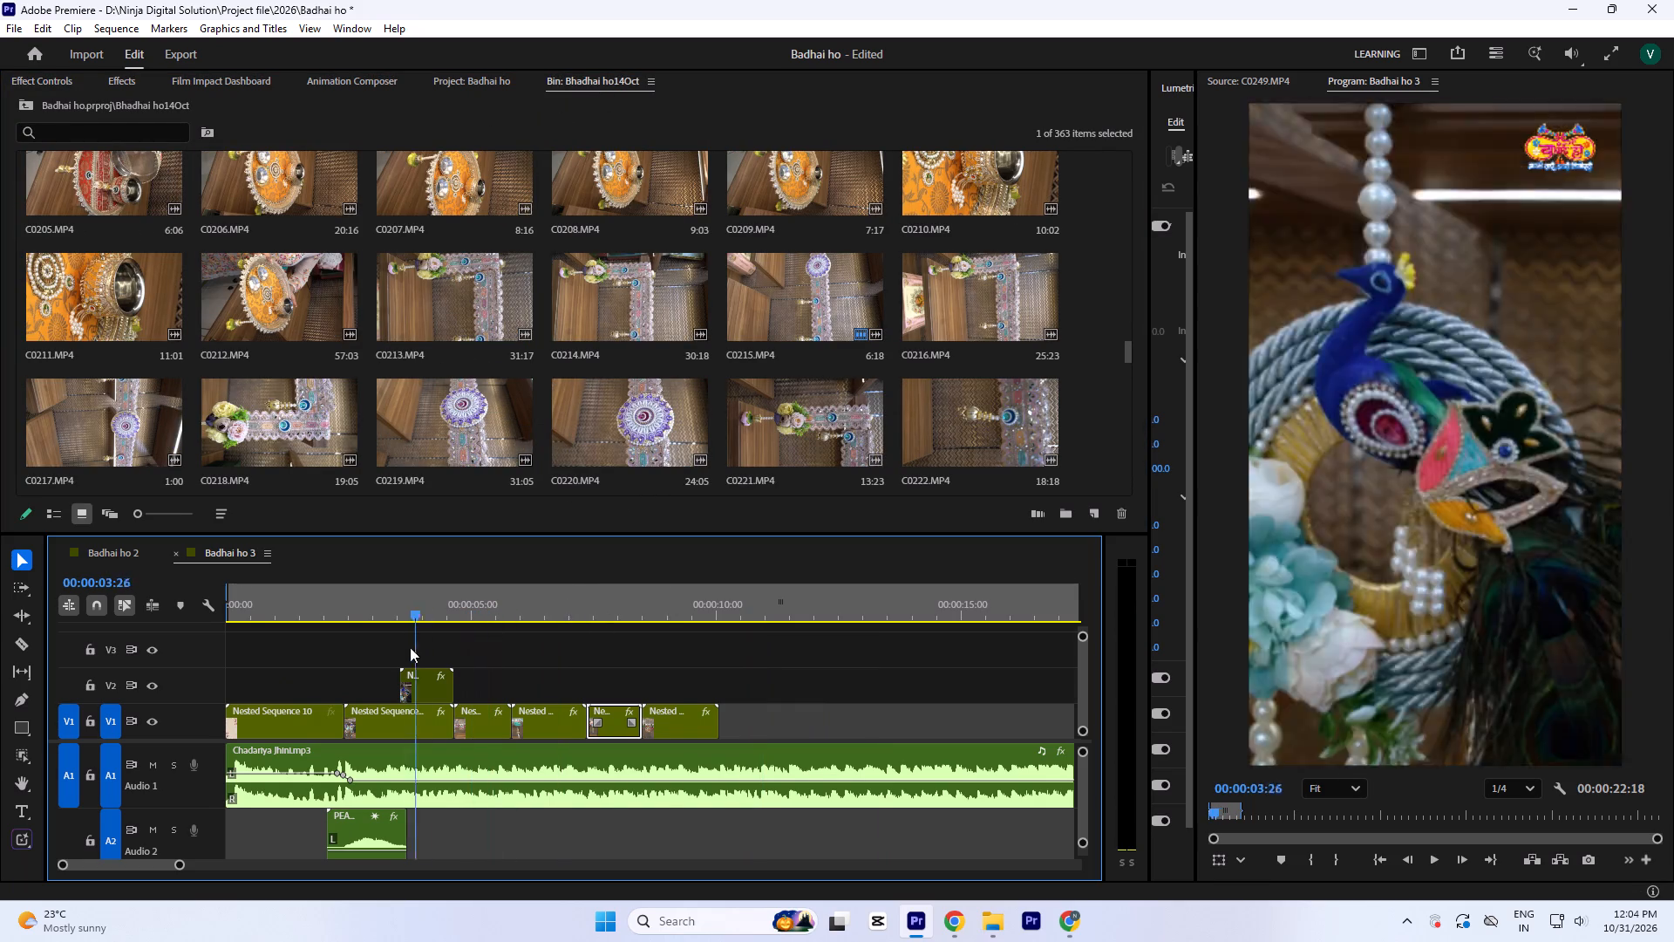
left_click_drag(410, 647, 707, 702)
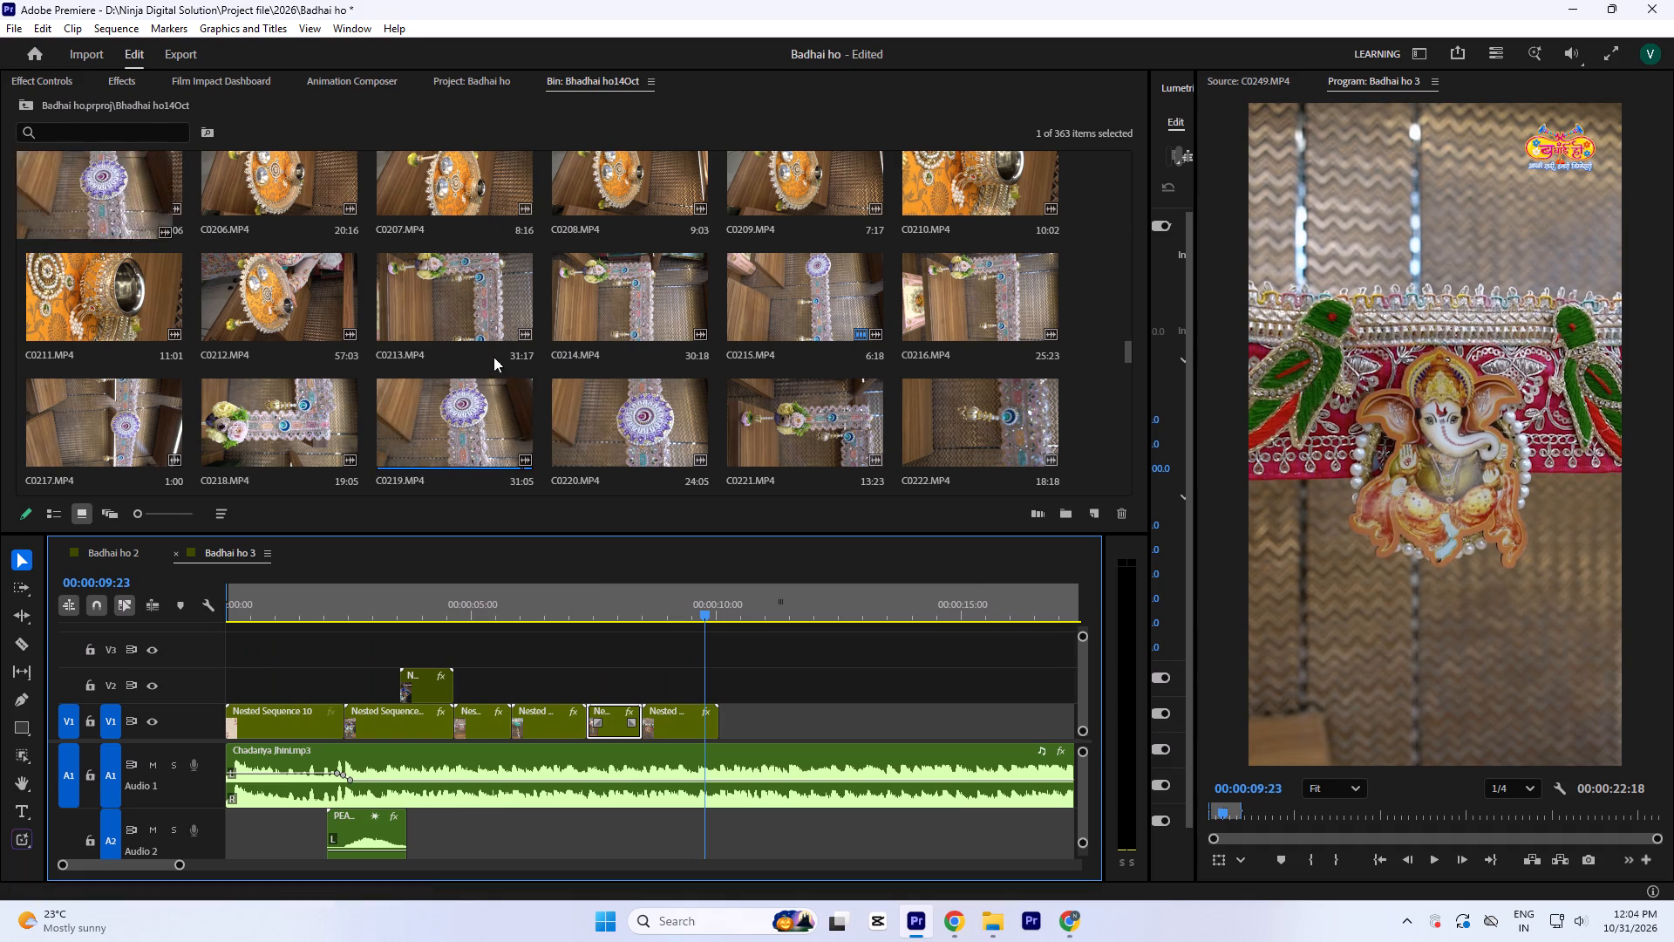
Preview C0213.MP4 and C0220.MP4 from the Bhadhai ho14Oct bin to look for the next décor shot.
double_click(460, 305)
key("space")
left_click_drag(1426, 809, 1229, 811)
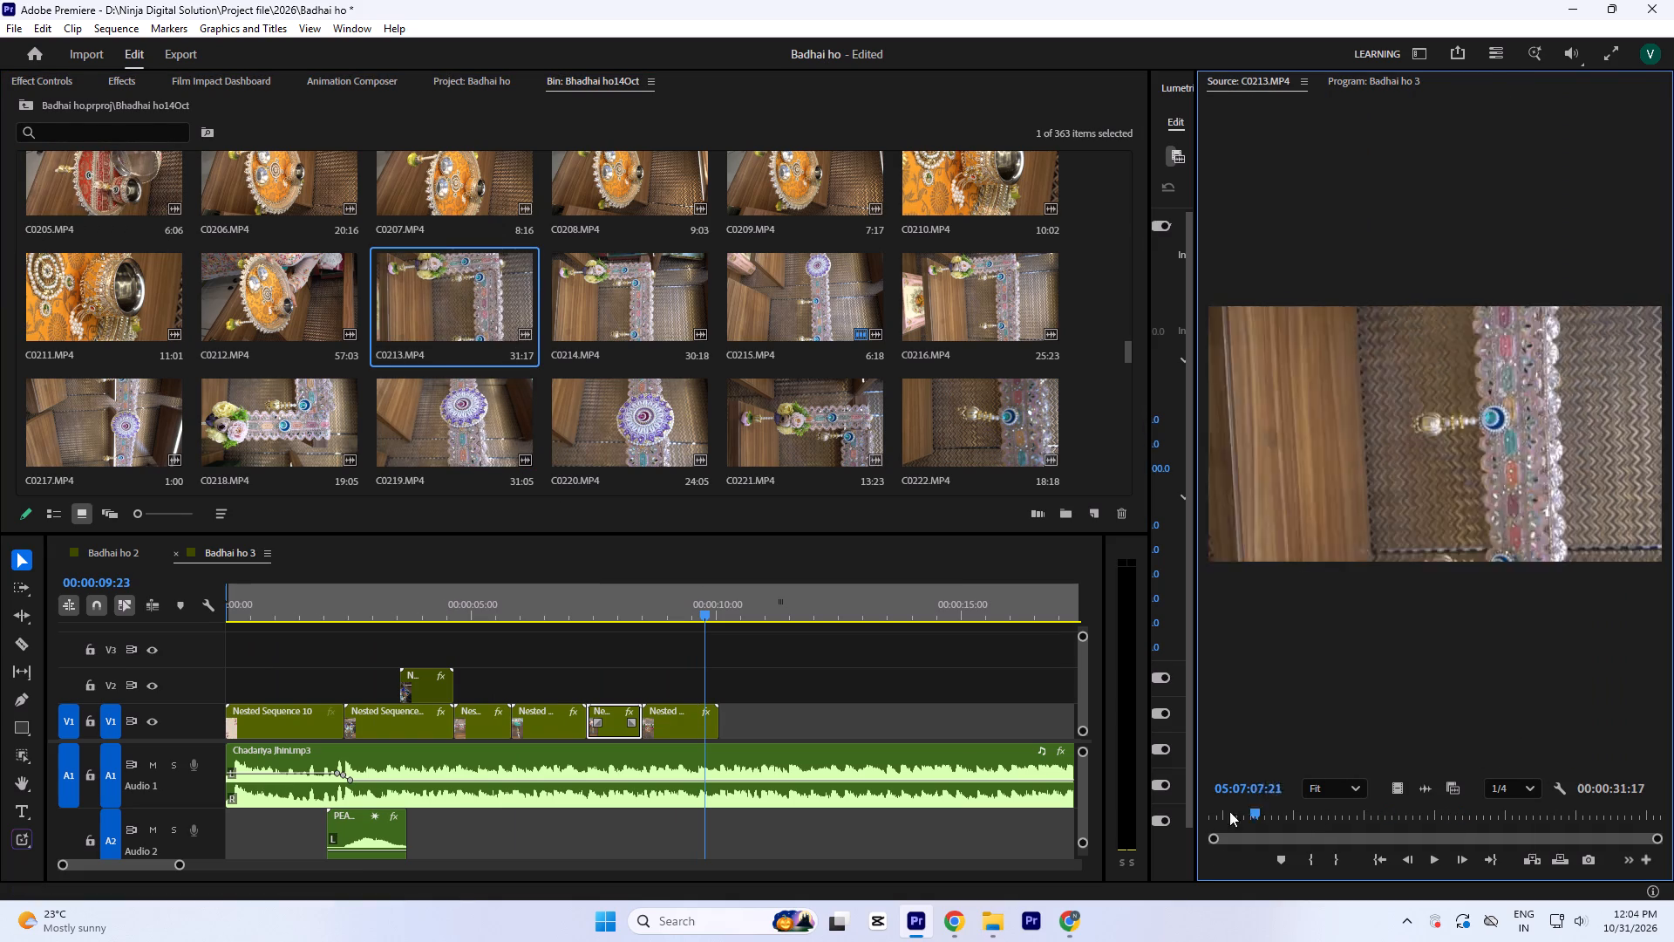
left_click_drag(1229, 811, 1437, 838)
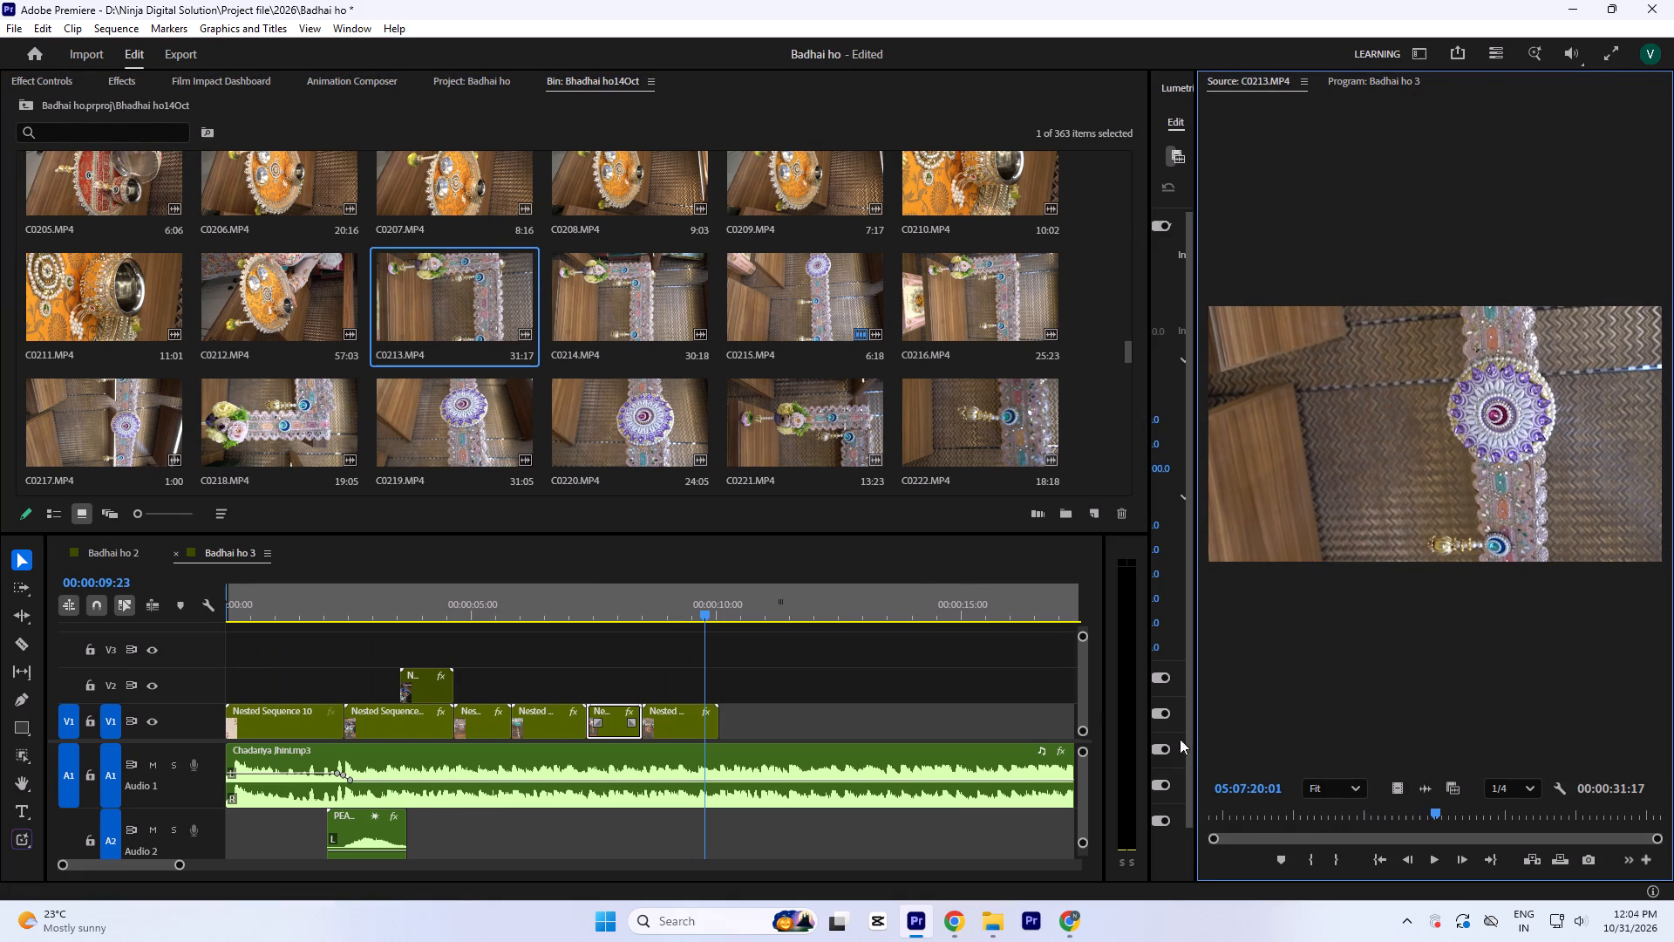
scroll(954, 317, "down", 1)
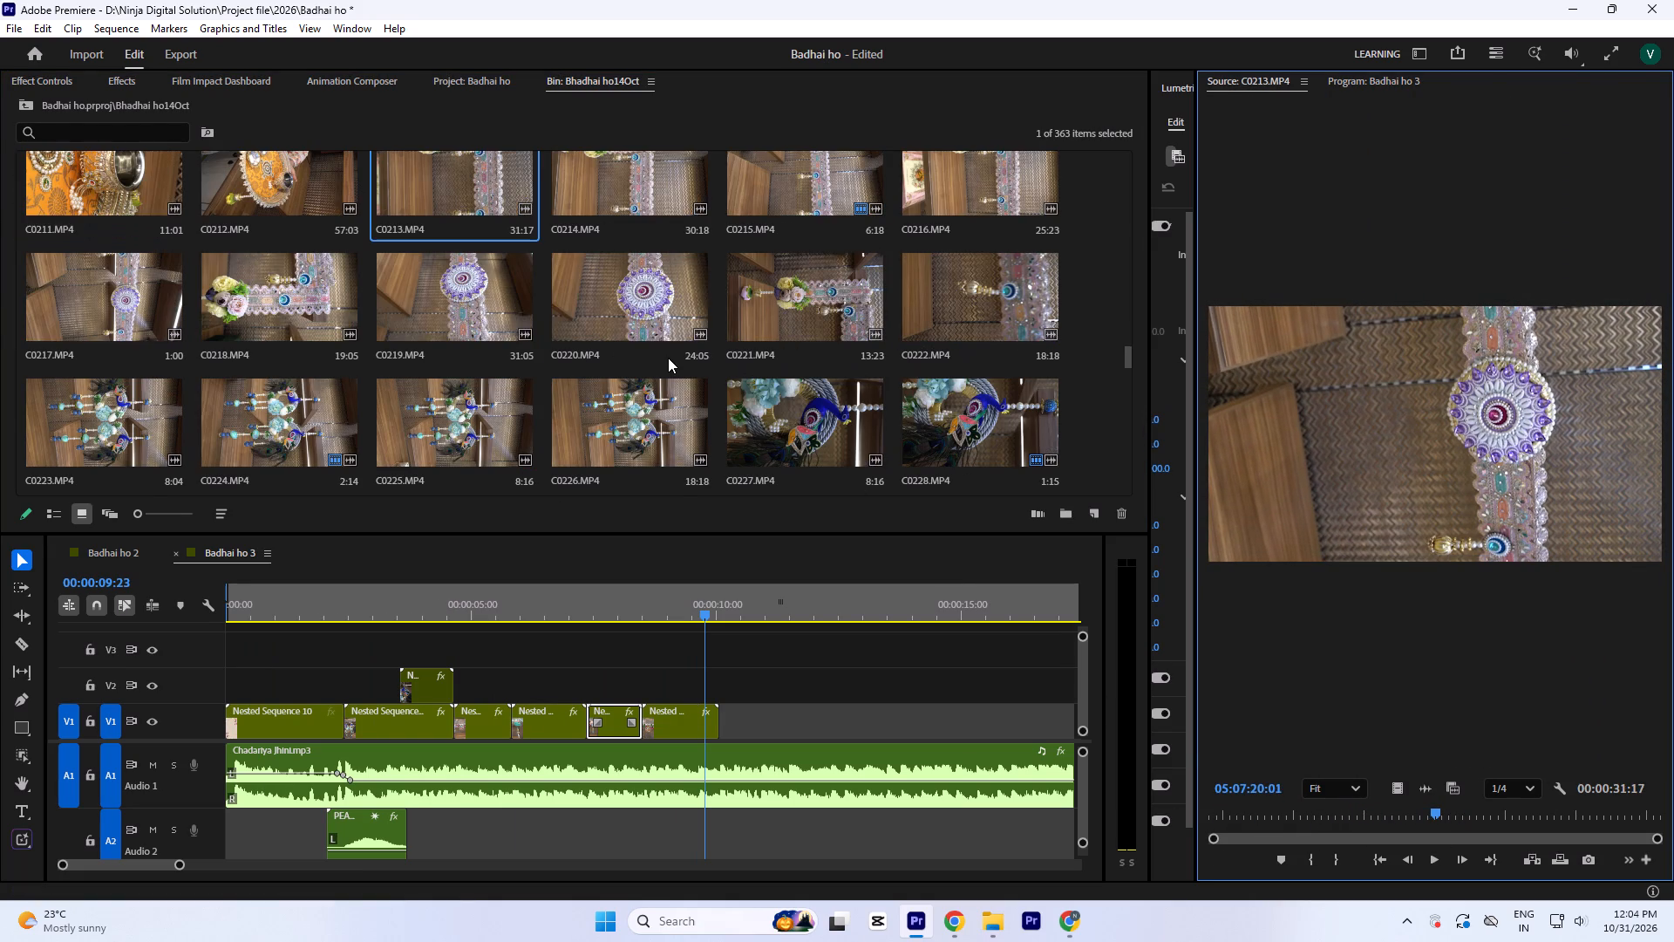
scroll(671, 358, "up", 1)
scroll(672, 360, "down", 1)
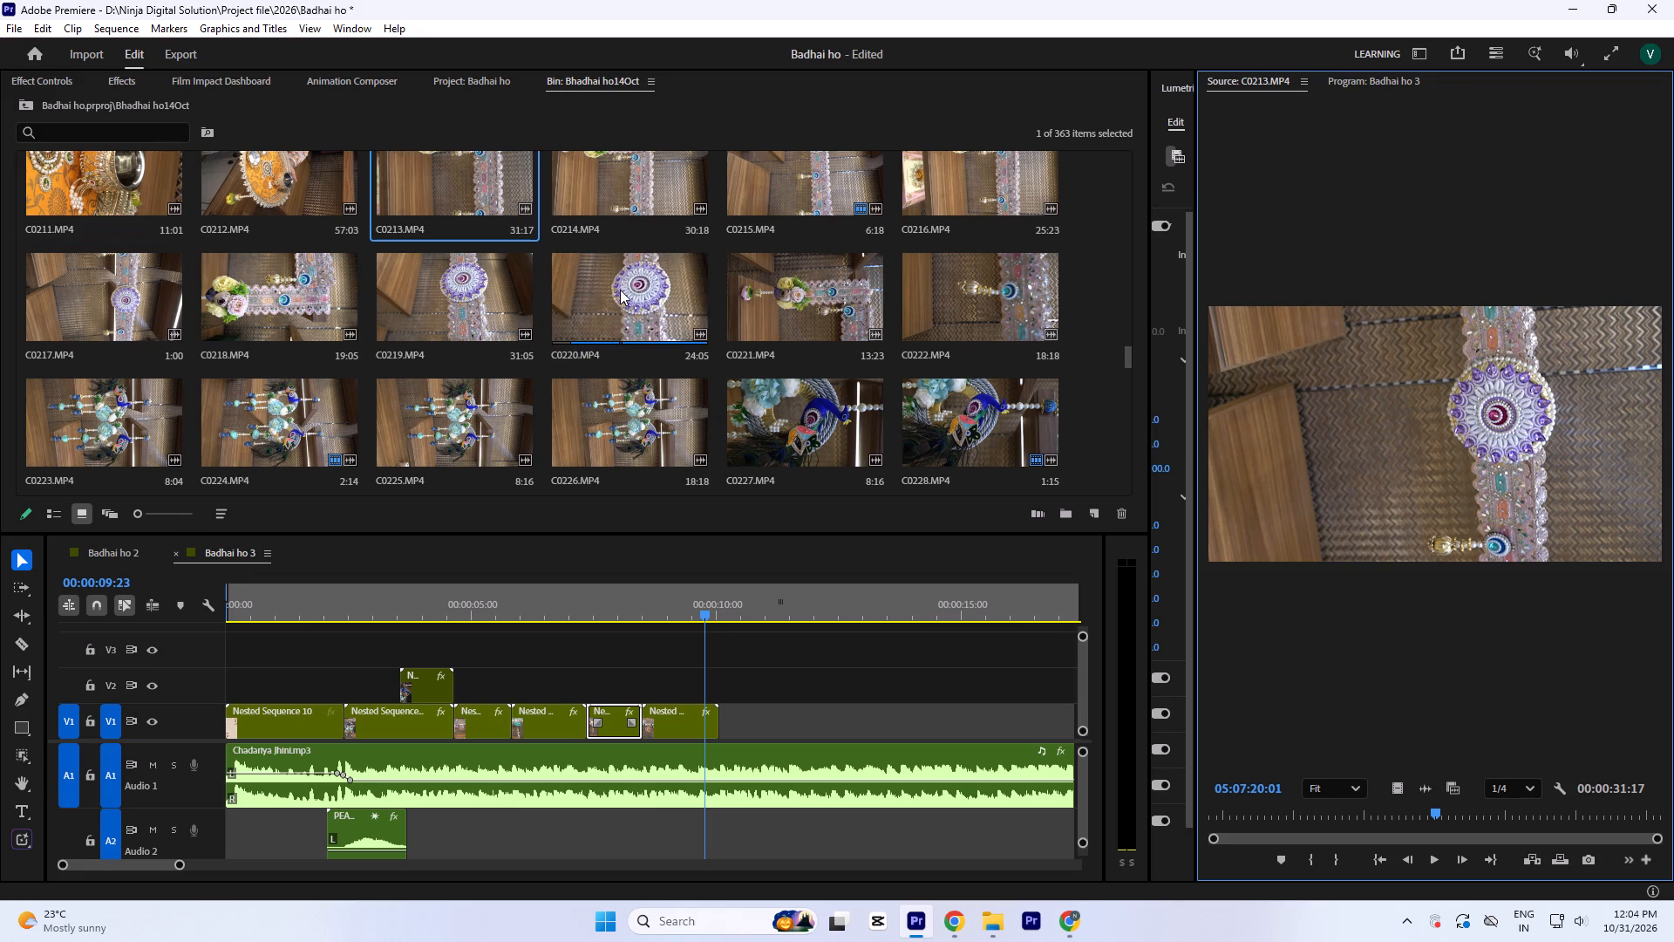
double_click(620, 290)
key("space")
Mark C0218.MP4 from 05:09:54:04 to 05:09:57:12 and place its video on V2, beyond the last nested clip.
double_click(293, 290)
key("space")
left_click_drag(1476, 829, 1386, 833)
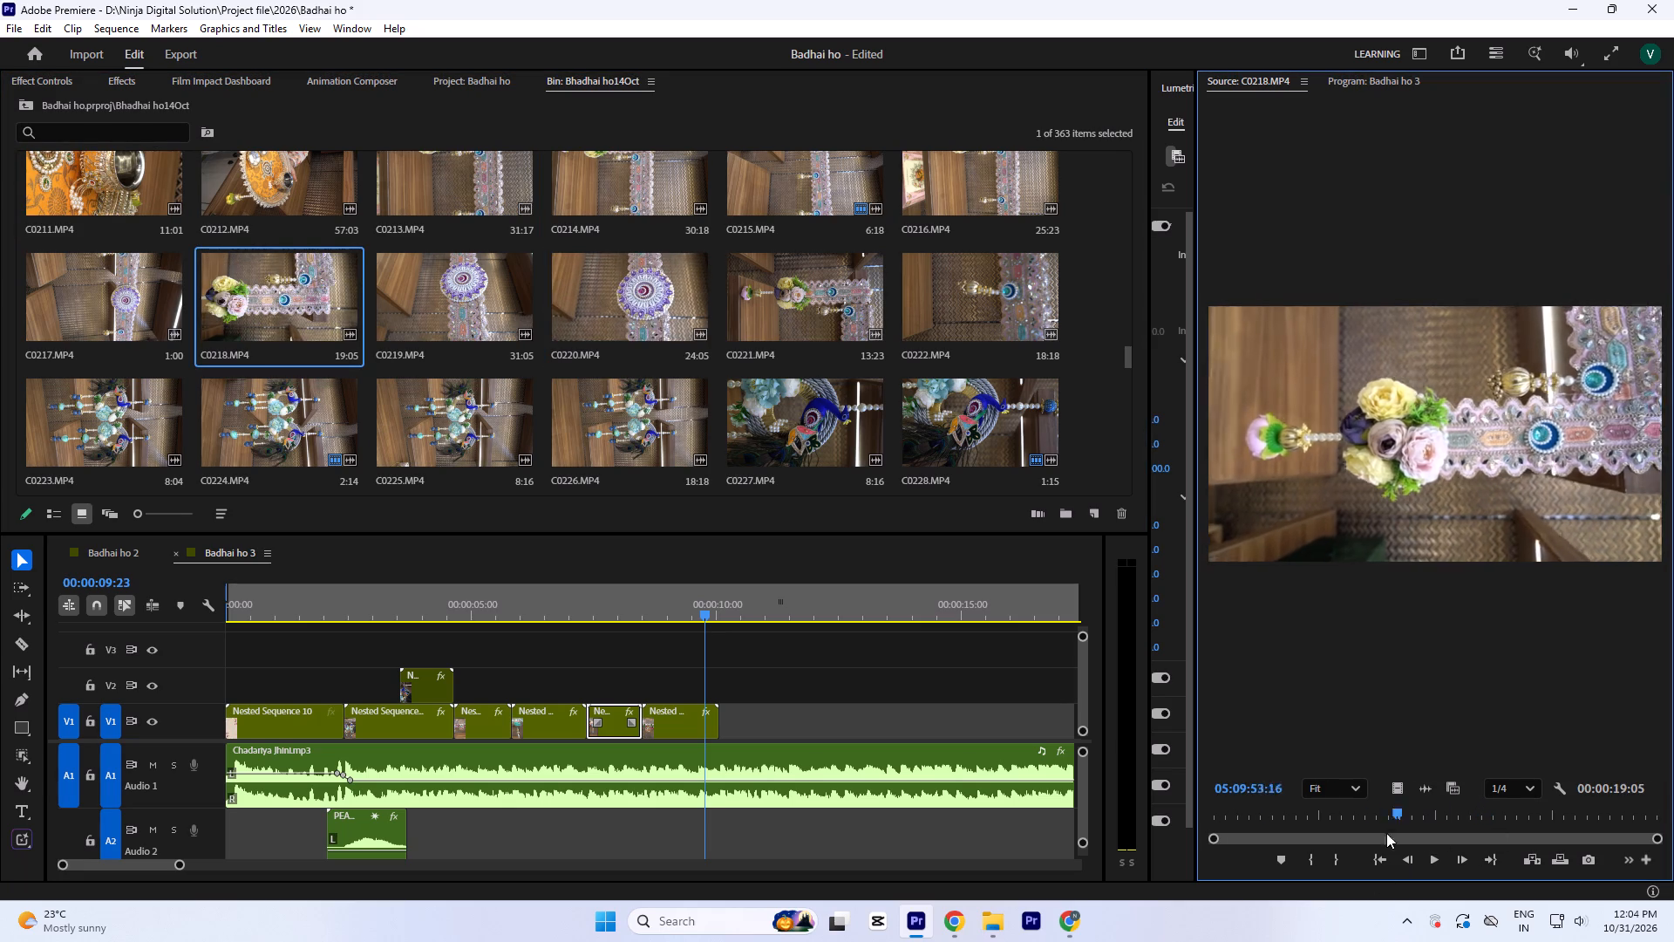
left_click_drag(1386, 833, 1555, 861)
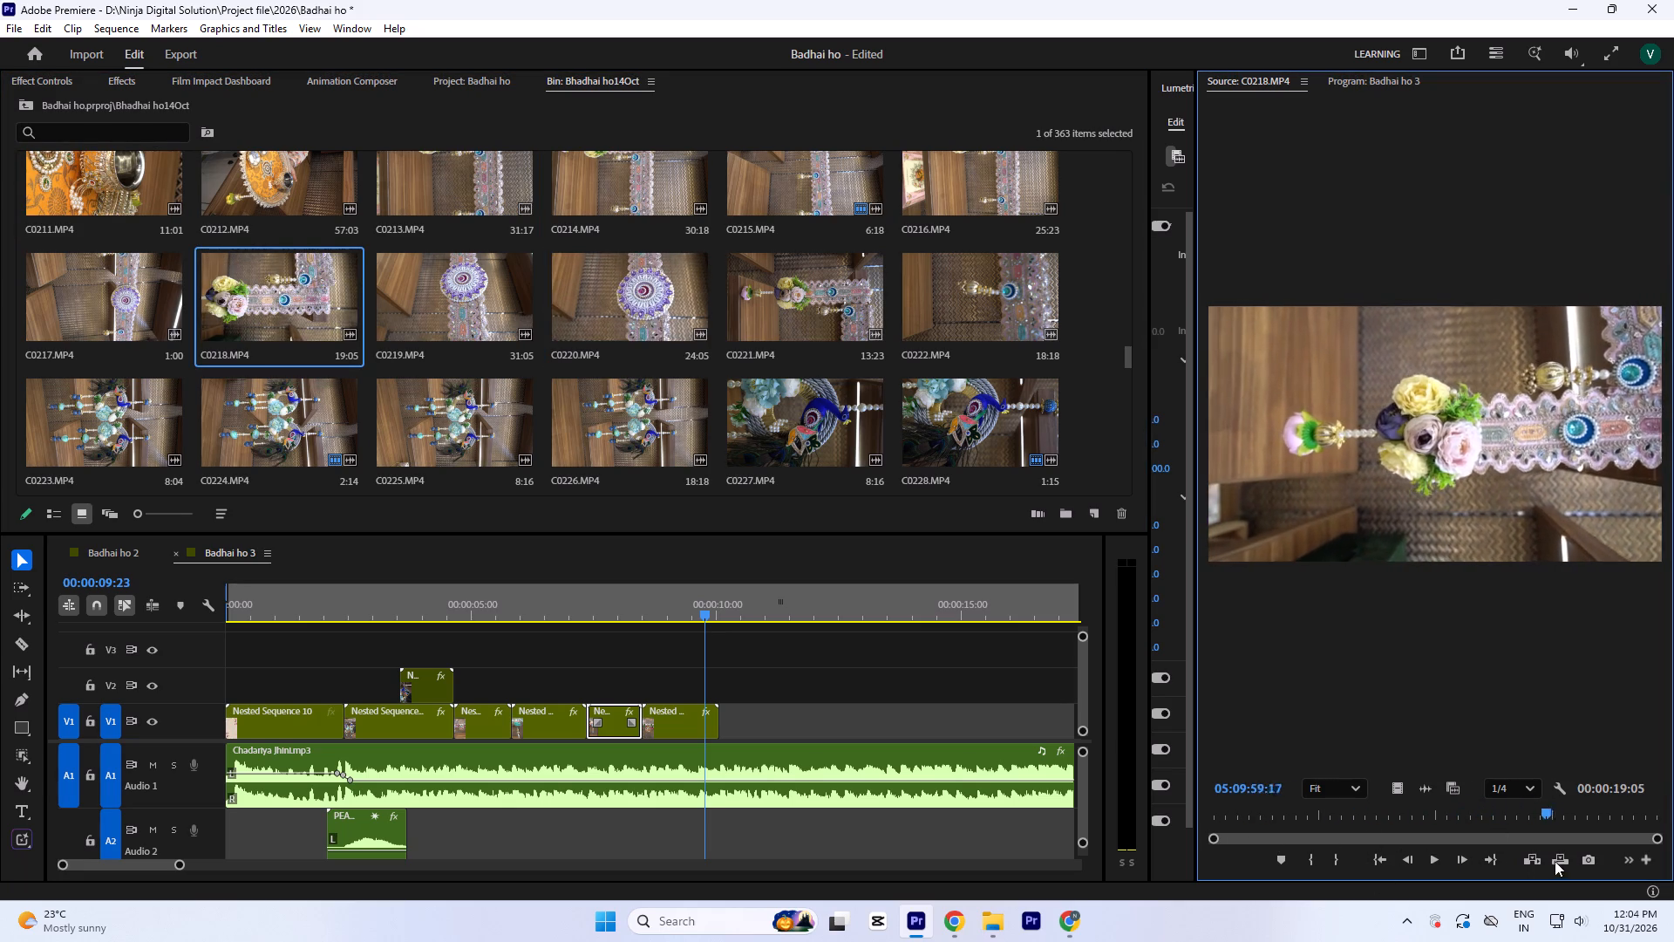
left_click_drag(1555, 861, 1418, 895)
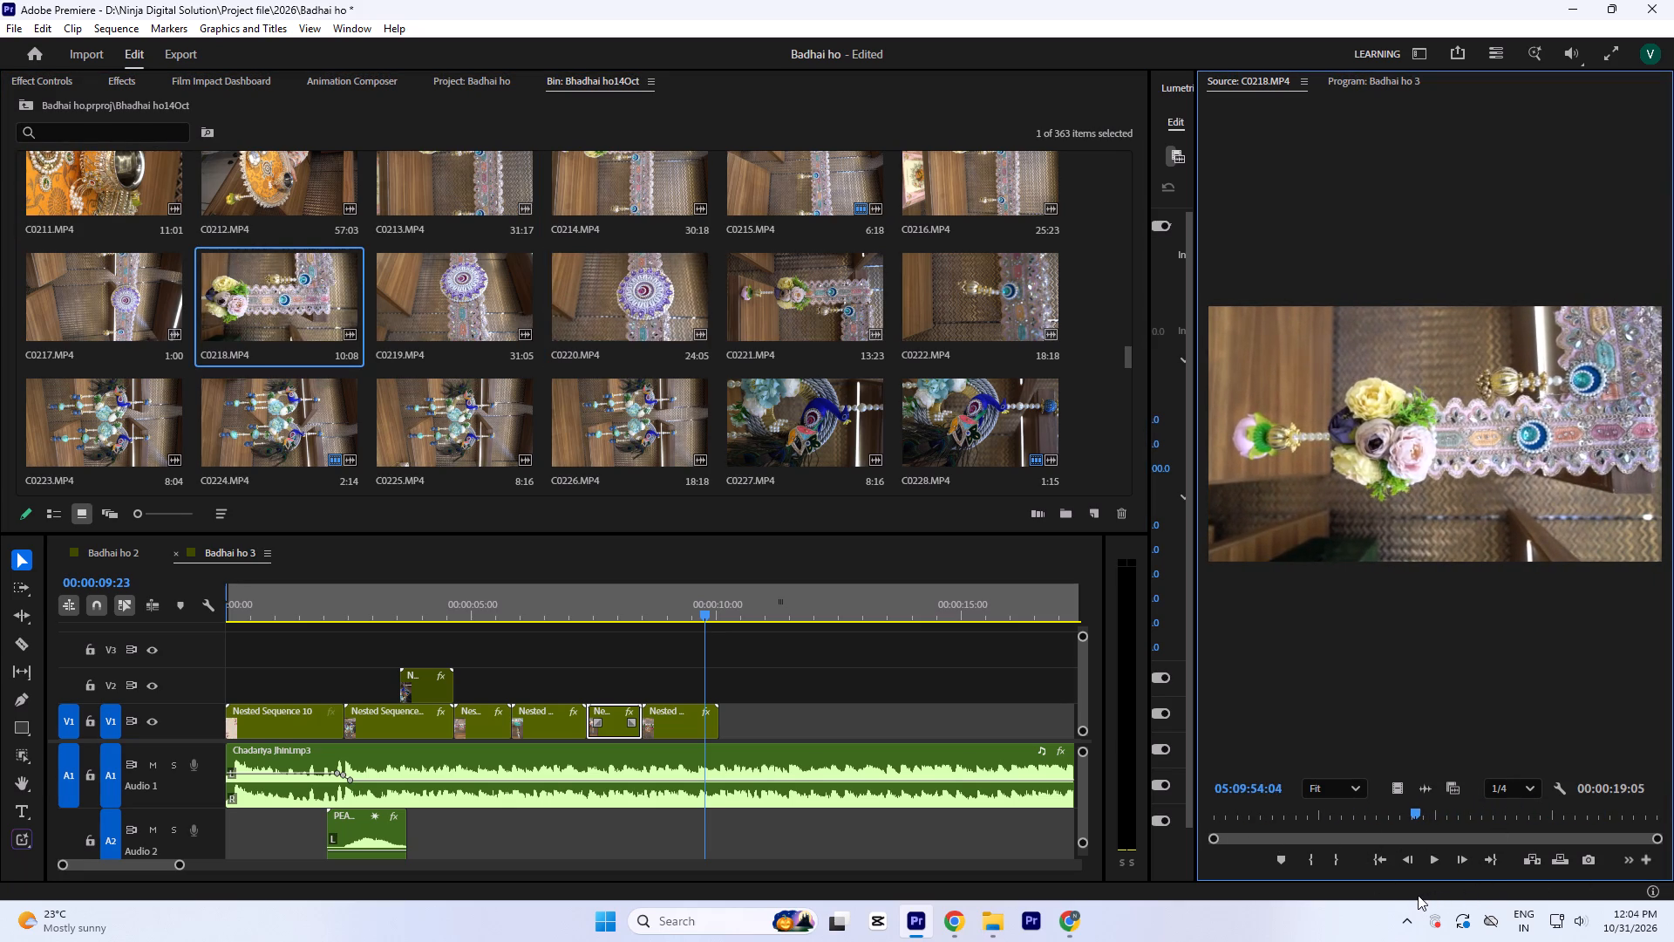
key("i")
left_click_drag(1418, 895, 1495, 901)
key("o")
left_click_drag(1386, 795, 1230, 741)
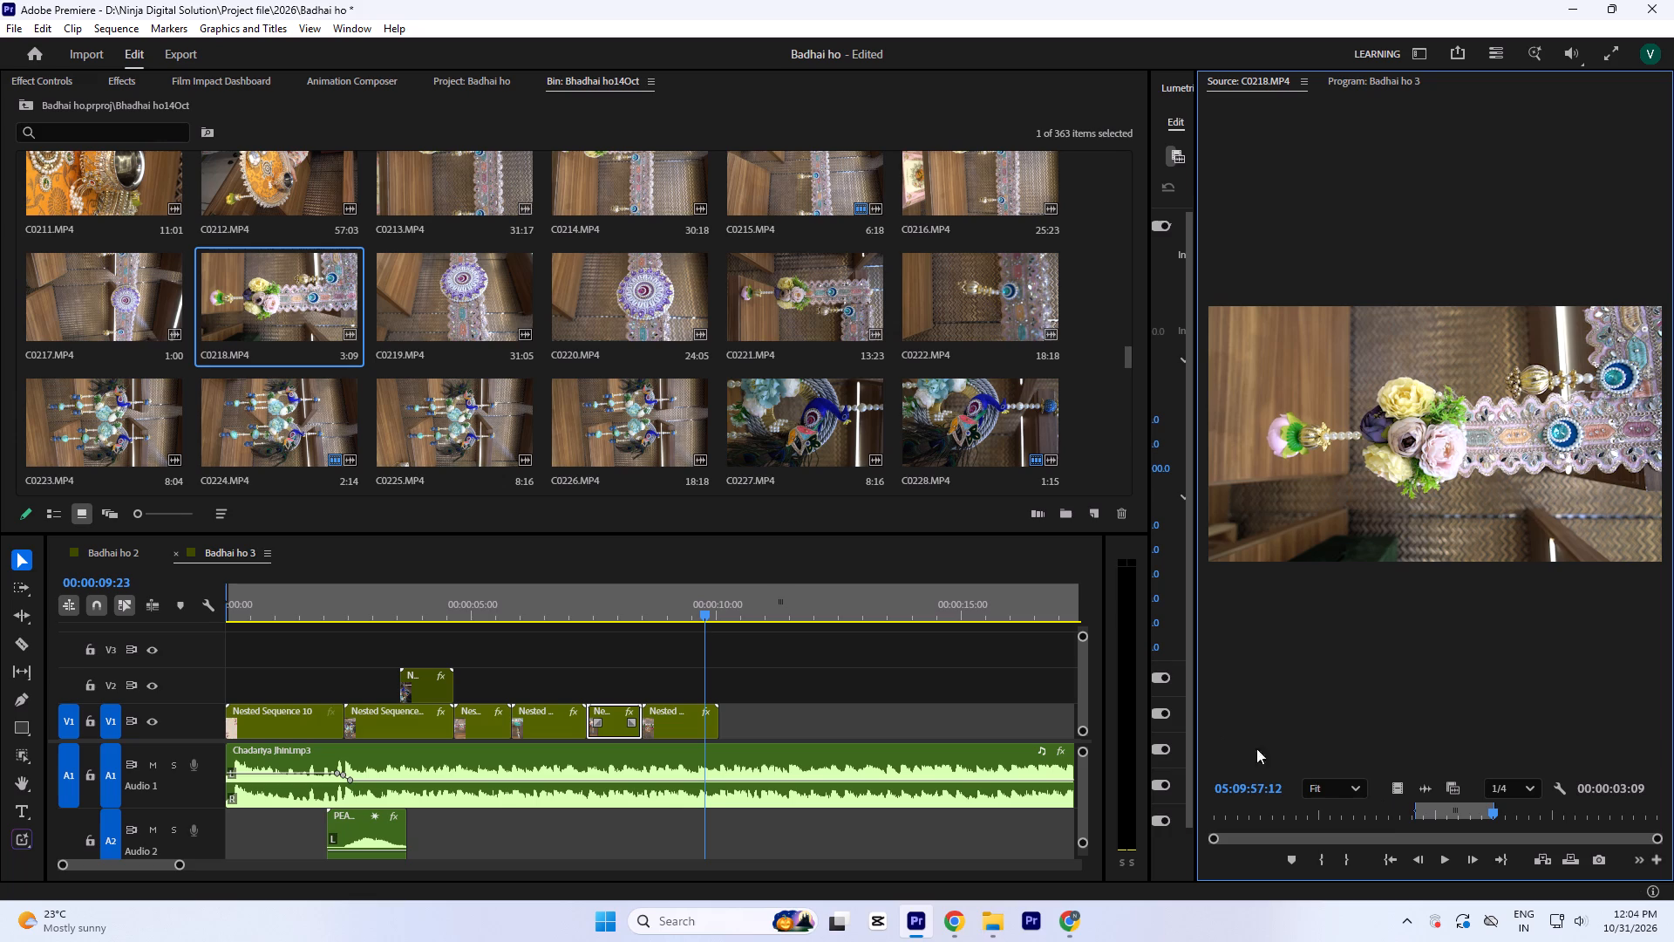
left_click_drag(1392, 795, 843, 682)
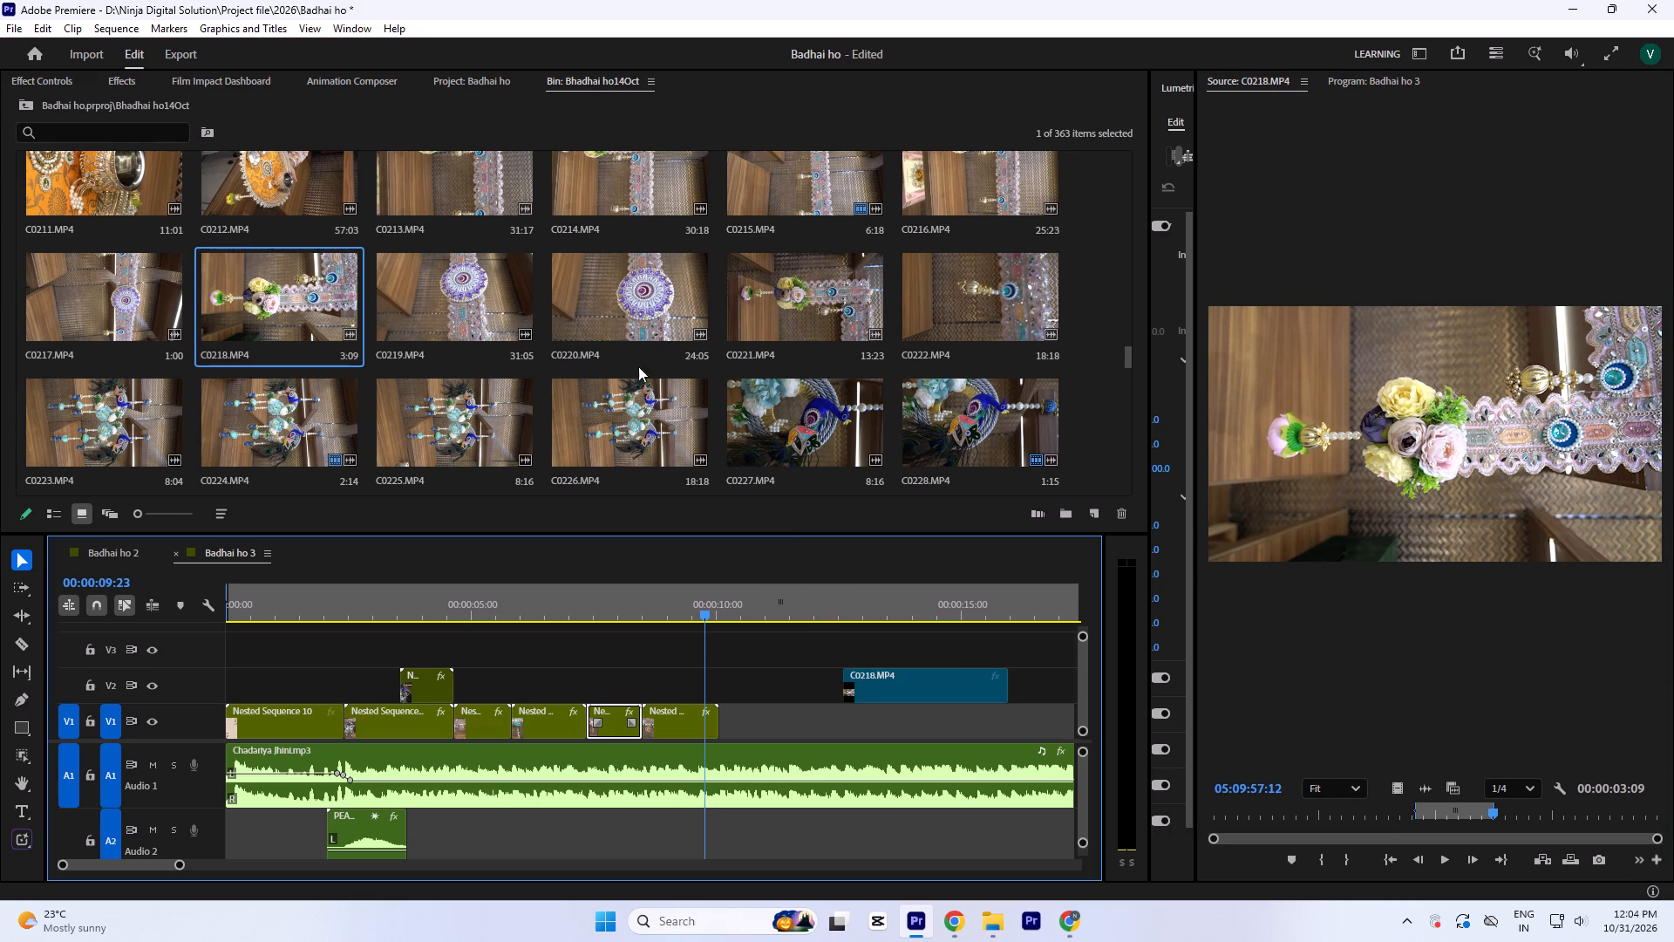
Mark an approximately three-second range of C0220.MP4 ending at 05:10:58:21 and place its video on V3, starting where the last nested clip ends.
double_click(623, 304)
key("space")
left_click_drag(1428, 821, 1532, 834)
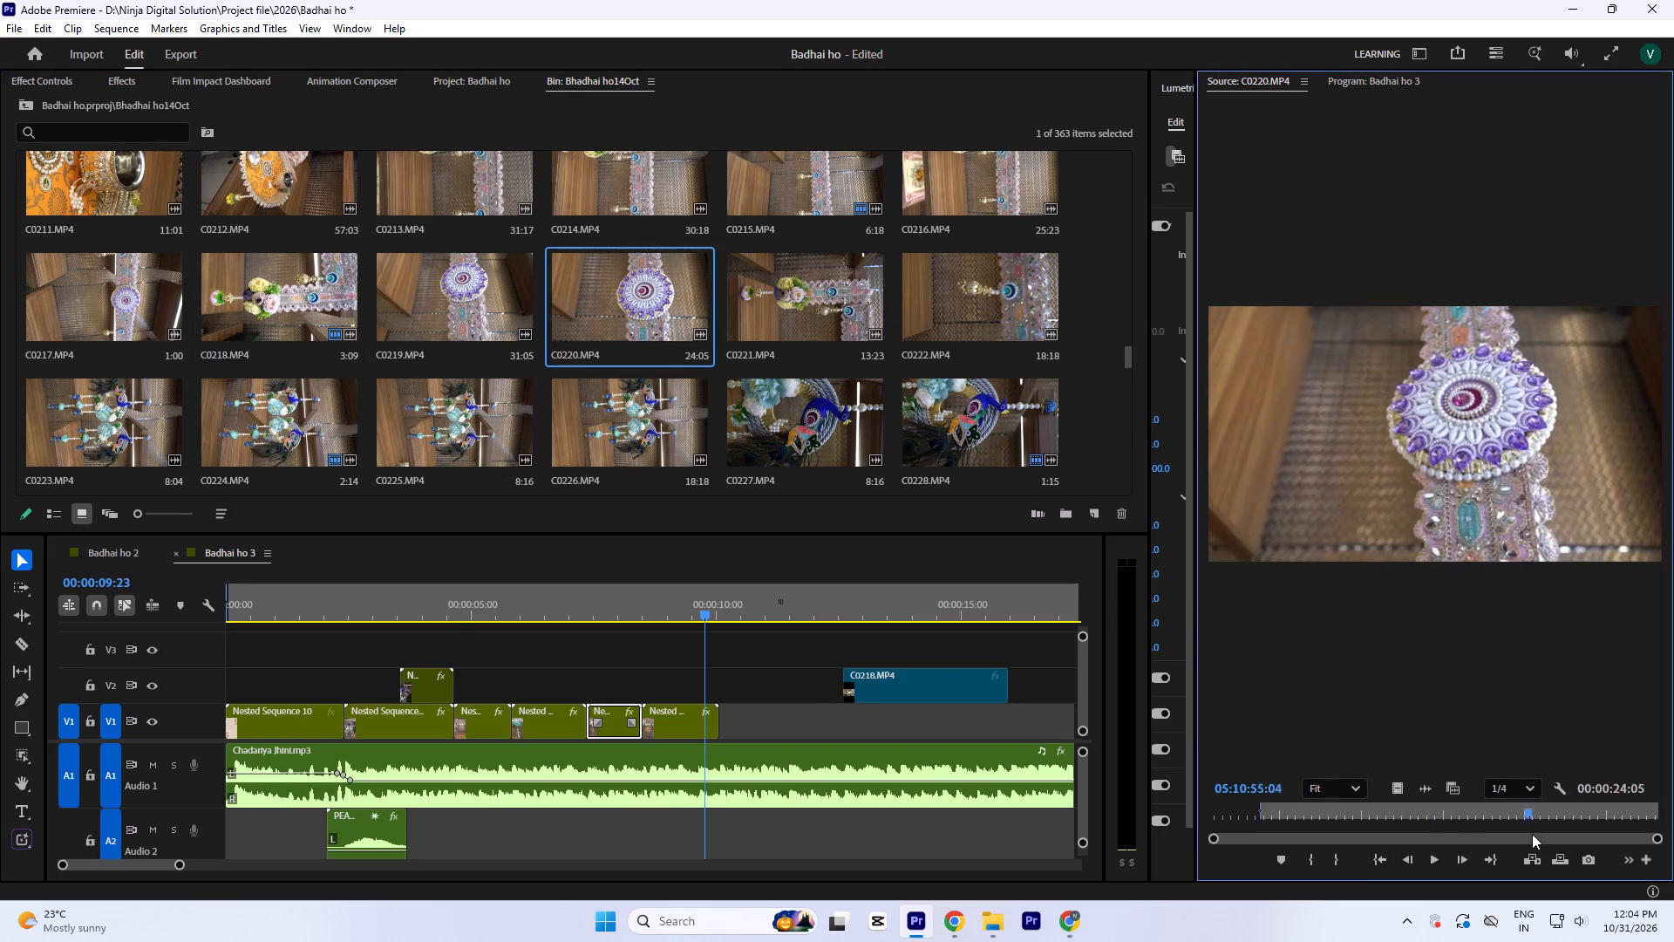
left_click_drag(1532, 834, 1571, 877)
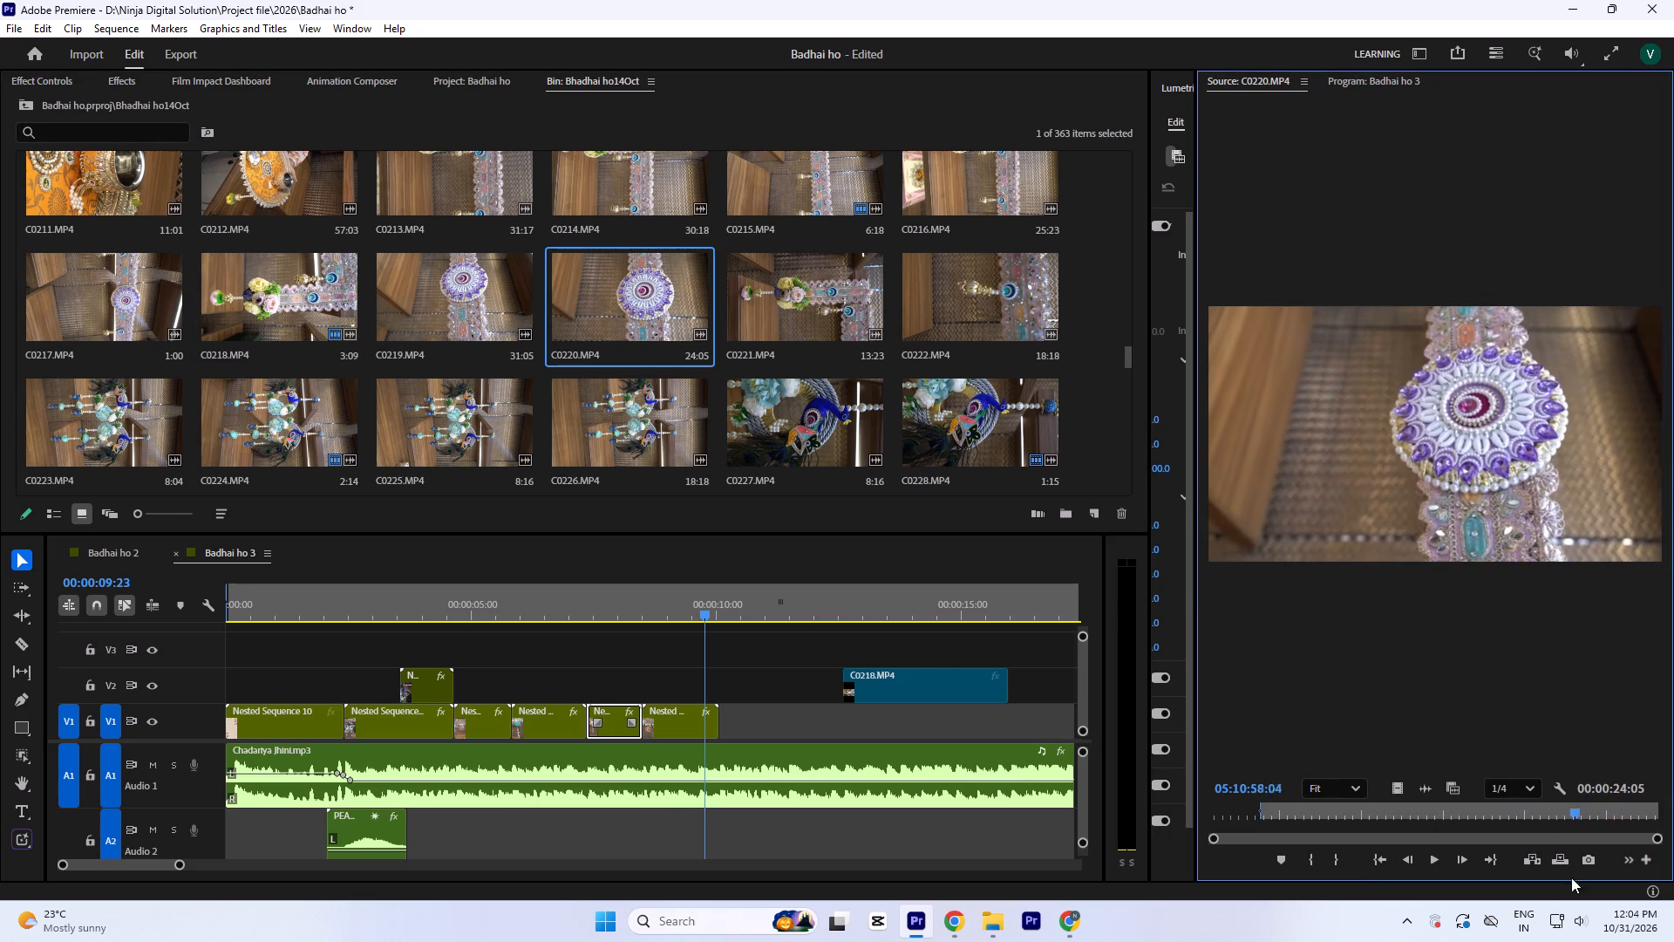
left_click_drag(1571, 877, 1587, 896)
key("i")
key("o")
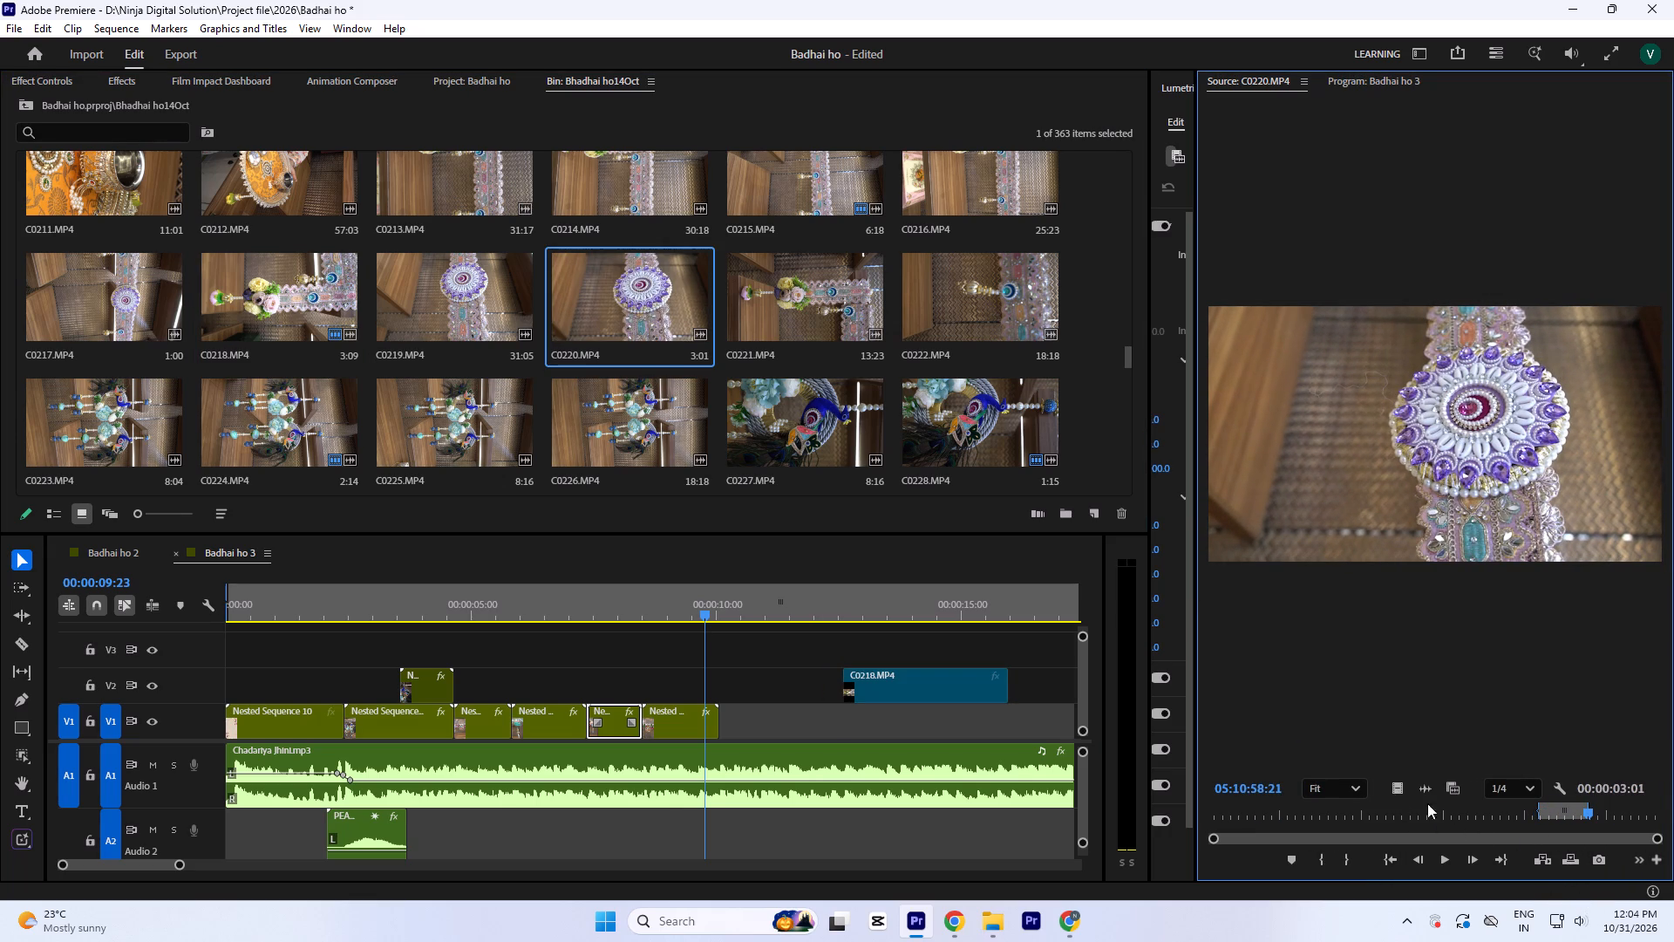
left_click_drag(1392, 791, 732, 650)
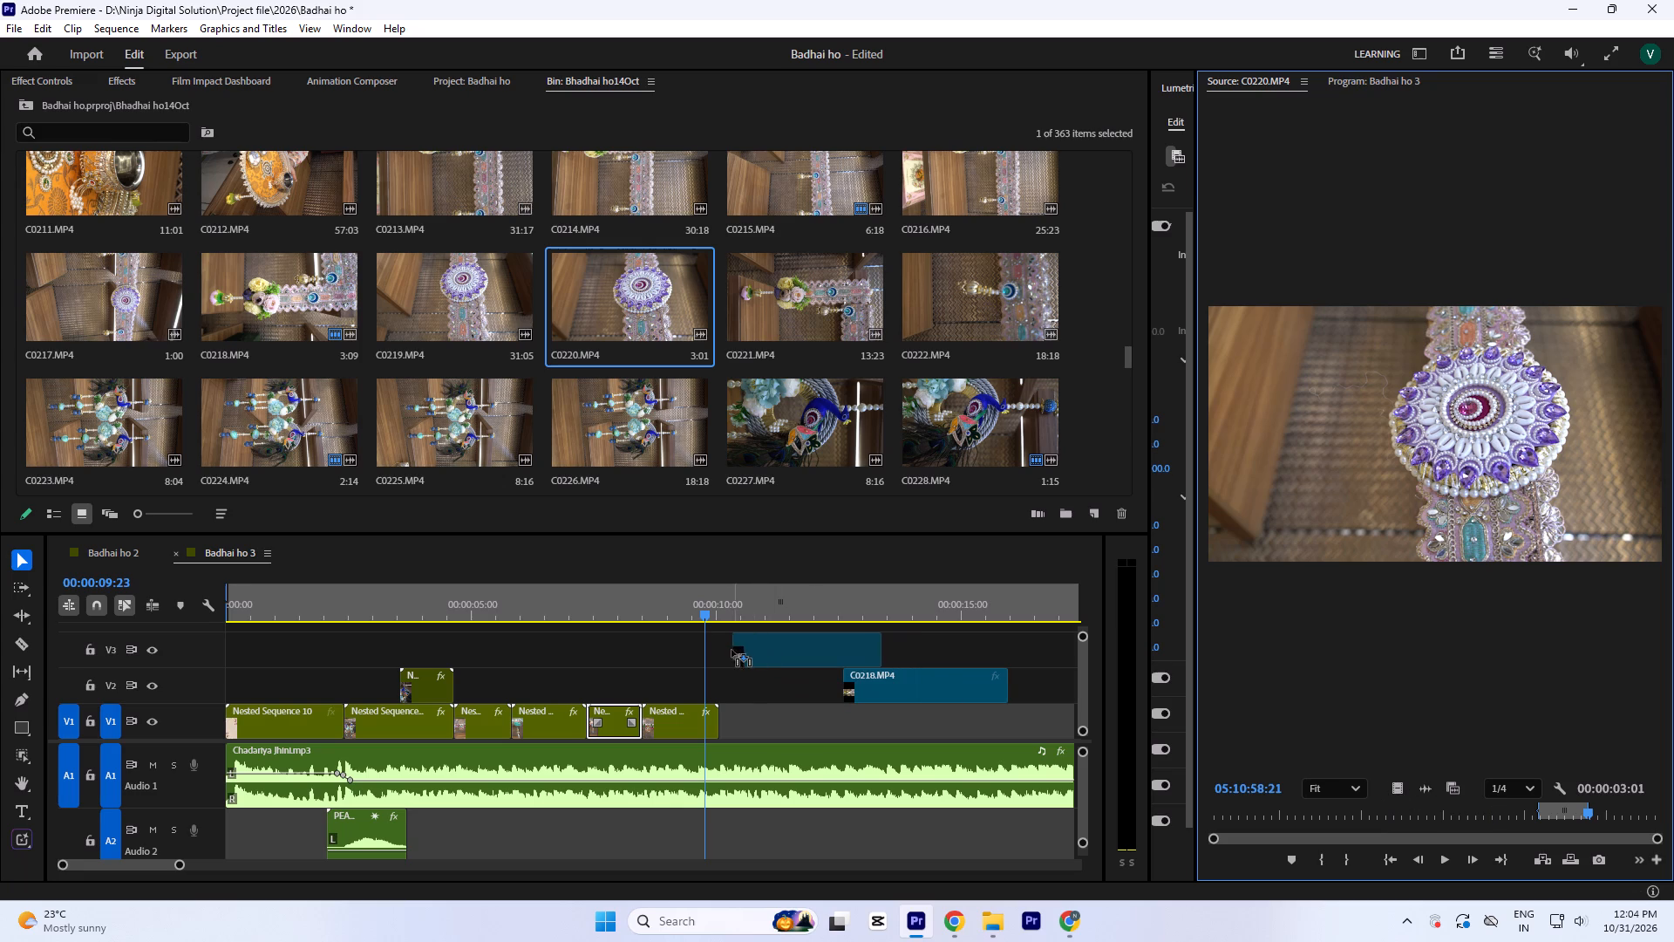
left_click_drag(732, 650, 725, 650)
Paste the copied Motion attributes onto the C0220.MP4 clip in the timeline.
left_click(763, 650)
left_click(766, 597)
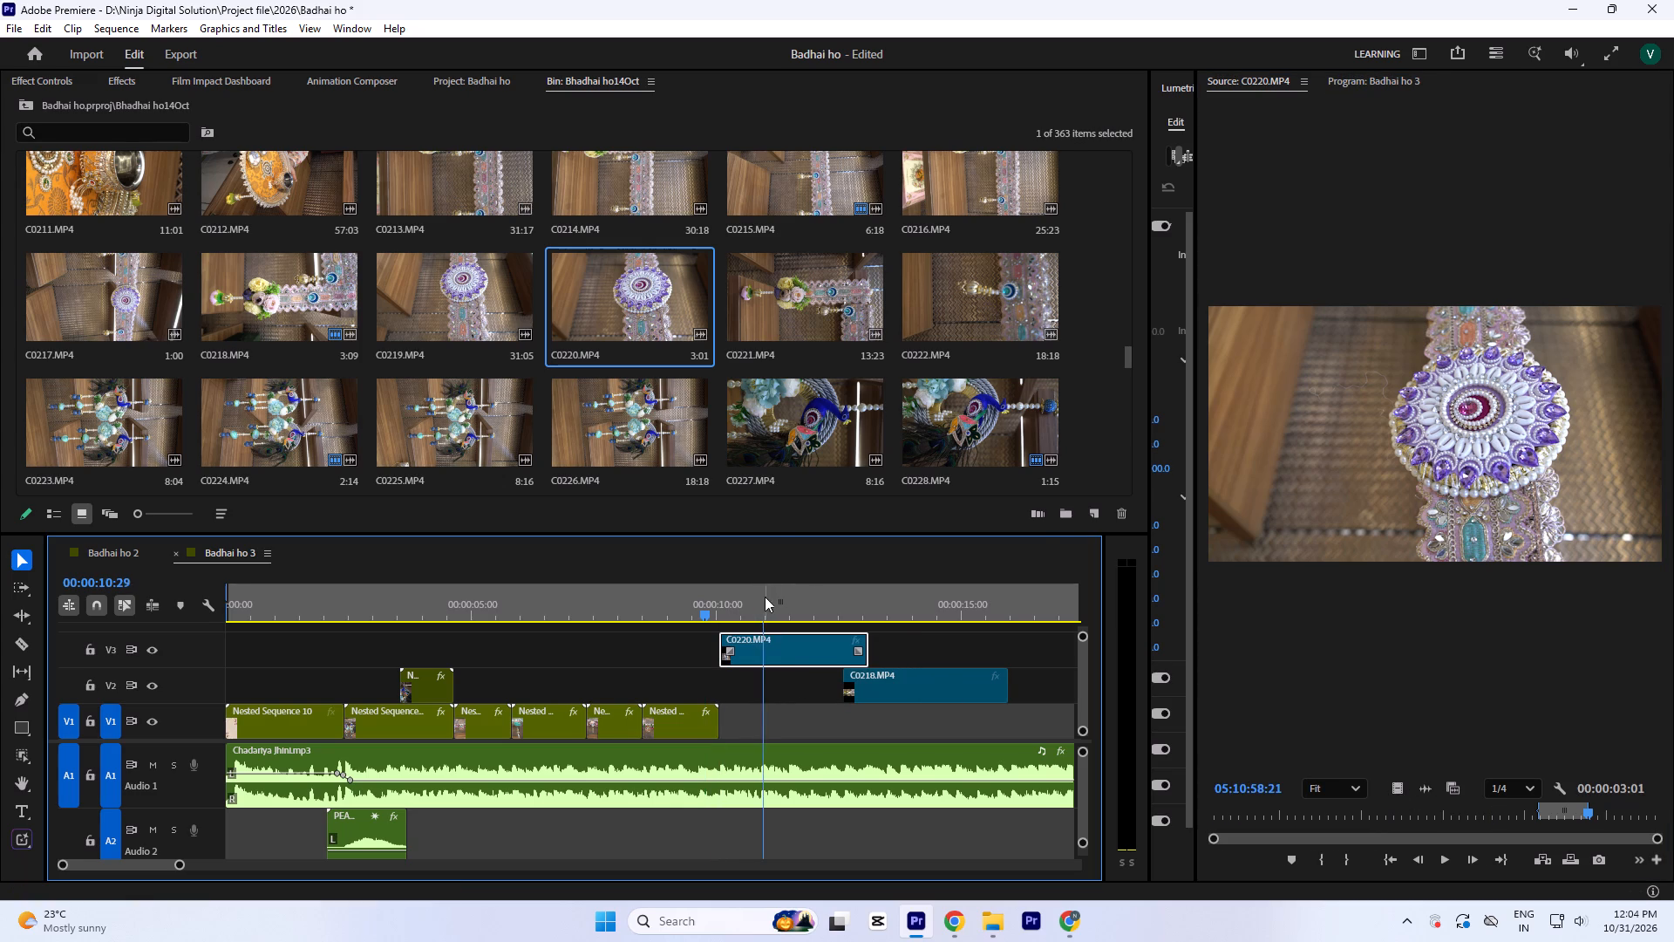
right_click(786, 645)
left_click(846, 76)
key("Return")
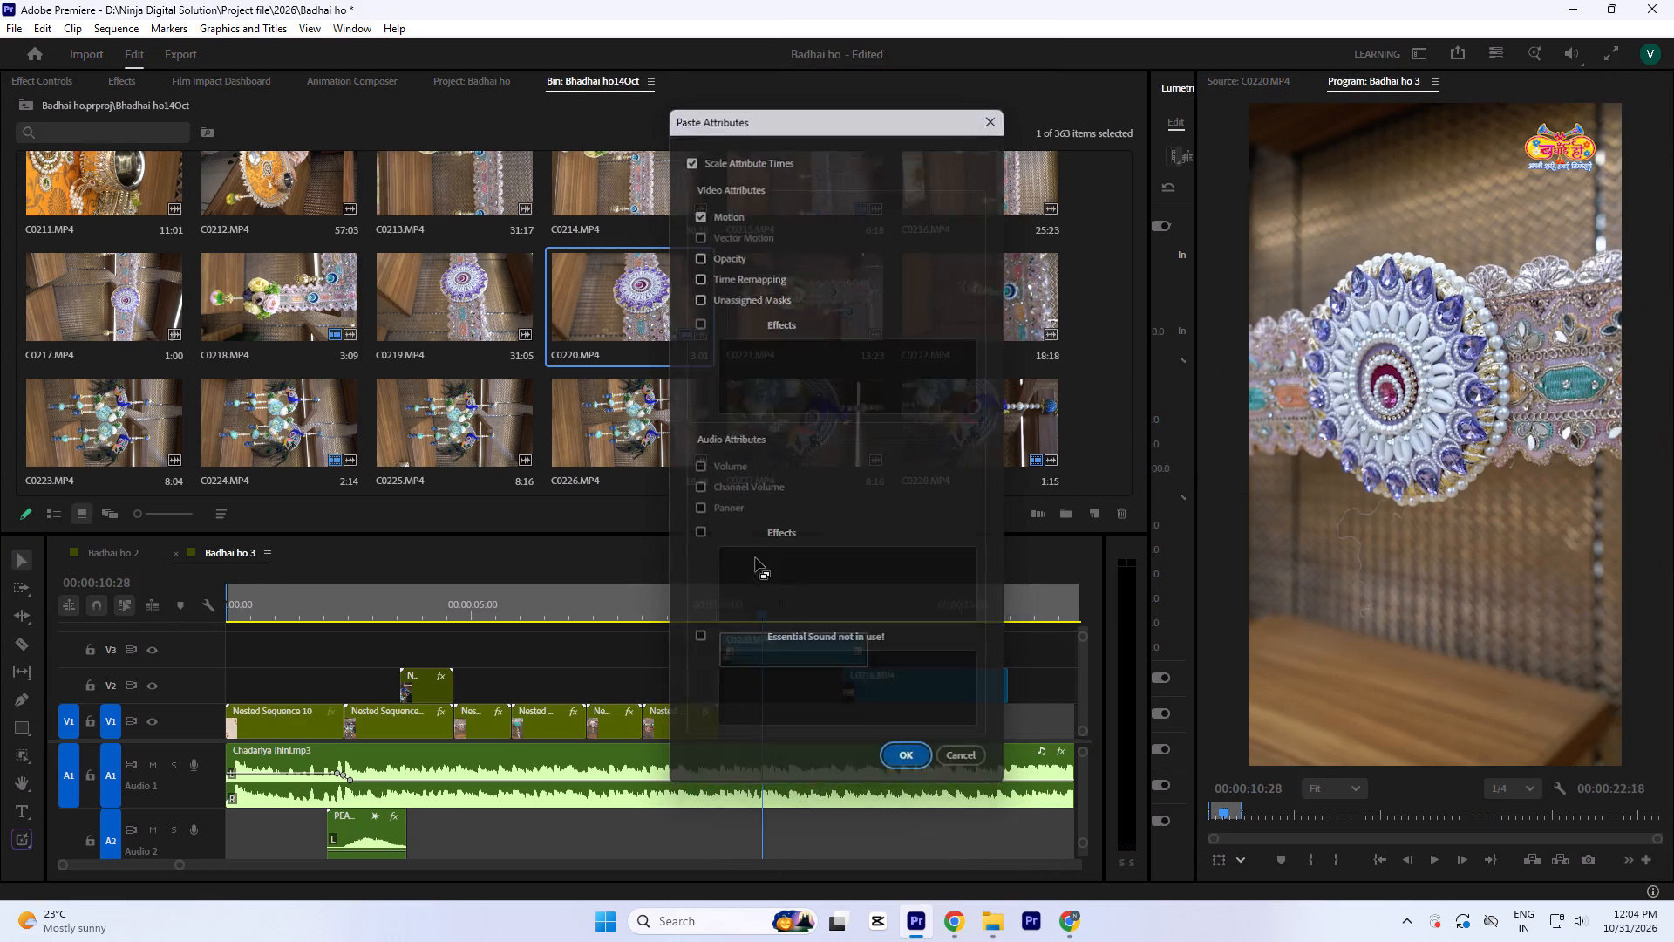
Set the speed of the C0220.MP4 clip to 80%.
left_click(779, 607)
key("ctrl+r")
type("80")
key("Return")
Play across the cut into C0220.MP4 to judge the music beat and trim the clip's end to 00:00:11:14.
left_click(667, 590)
key("space")
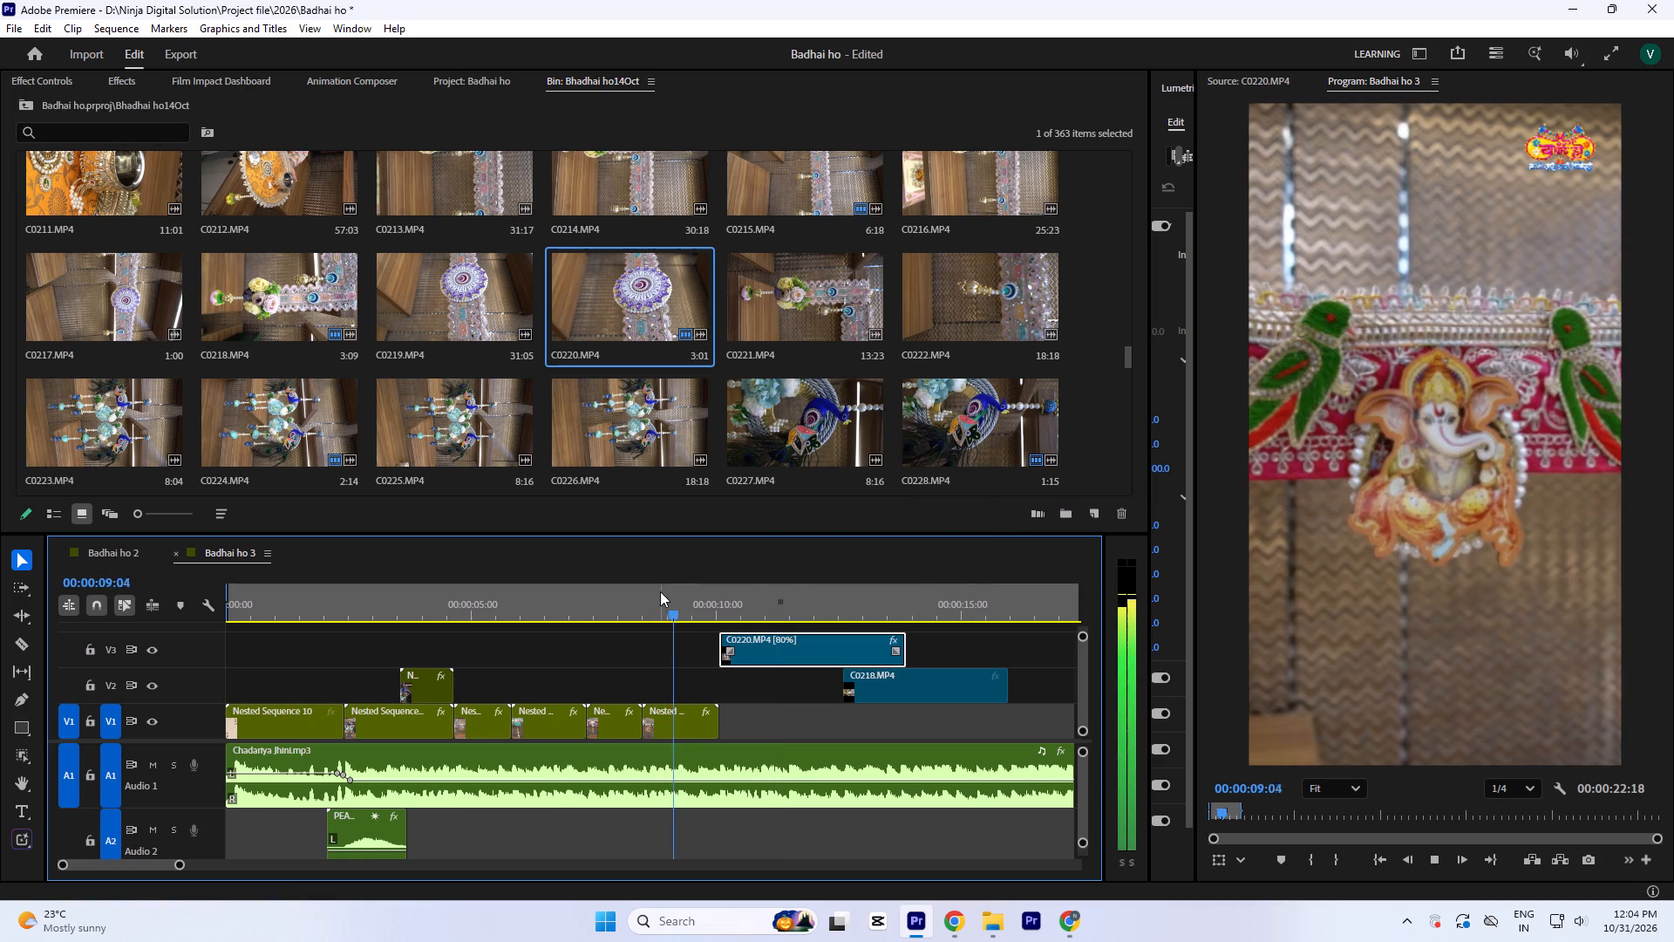
key("space")
key("equal")
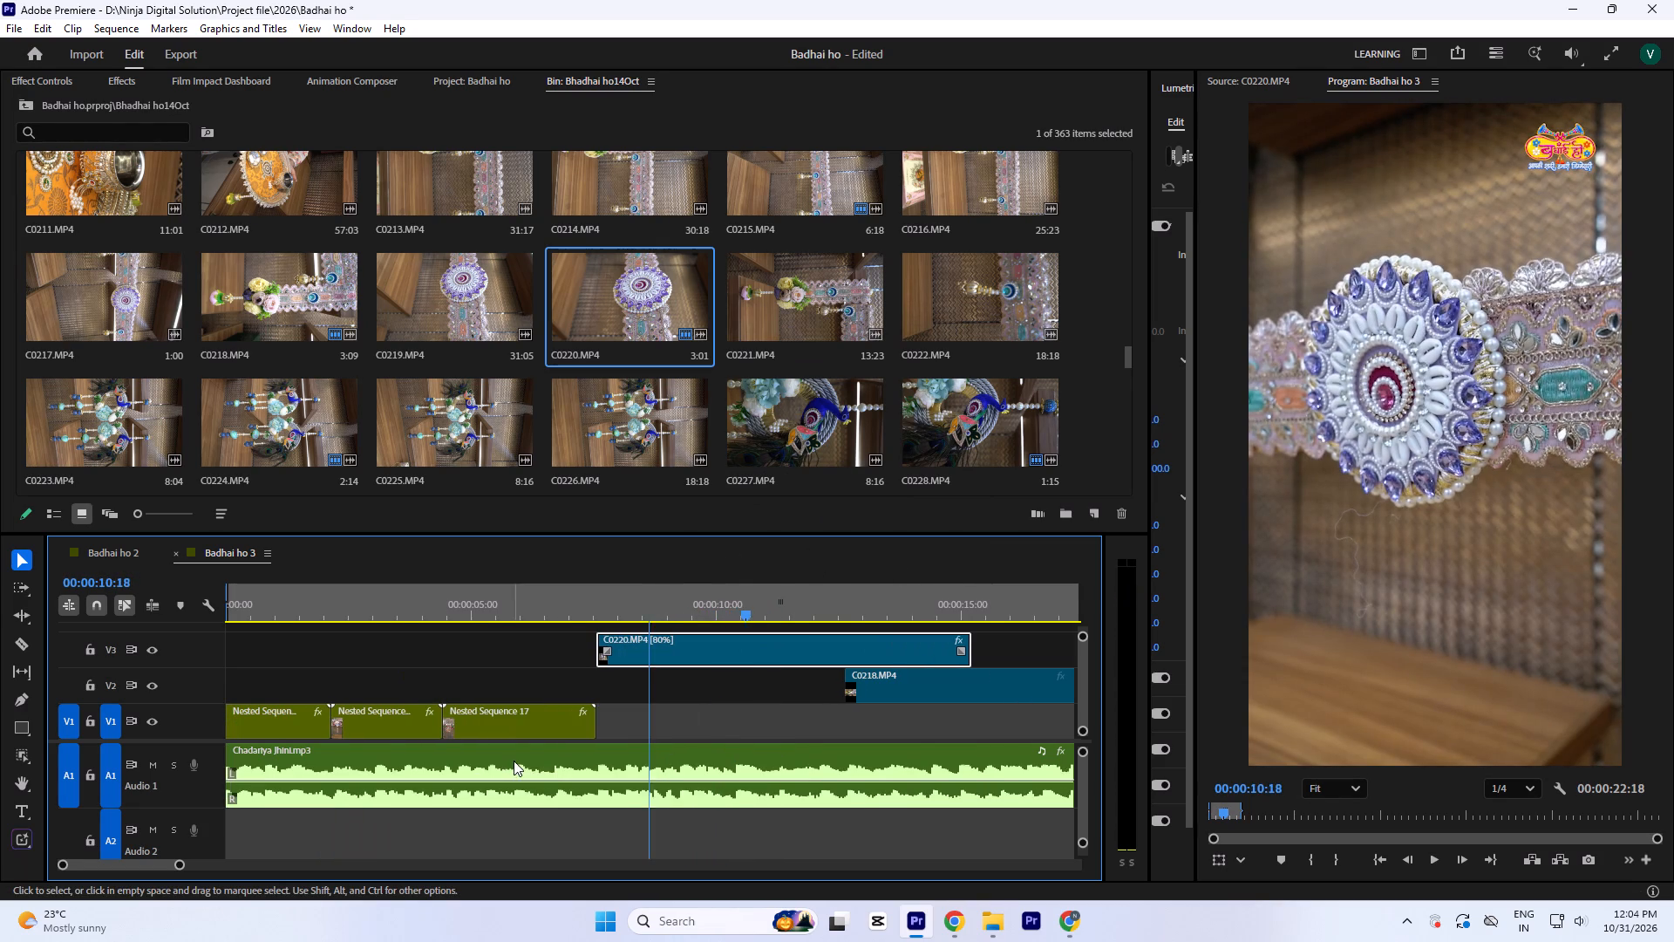
key("space")
key("space")
left_click(737, 608)
type("==")
key("equal")
key("equal")
key("equal")
key("minus")
key("minus")
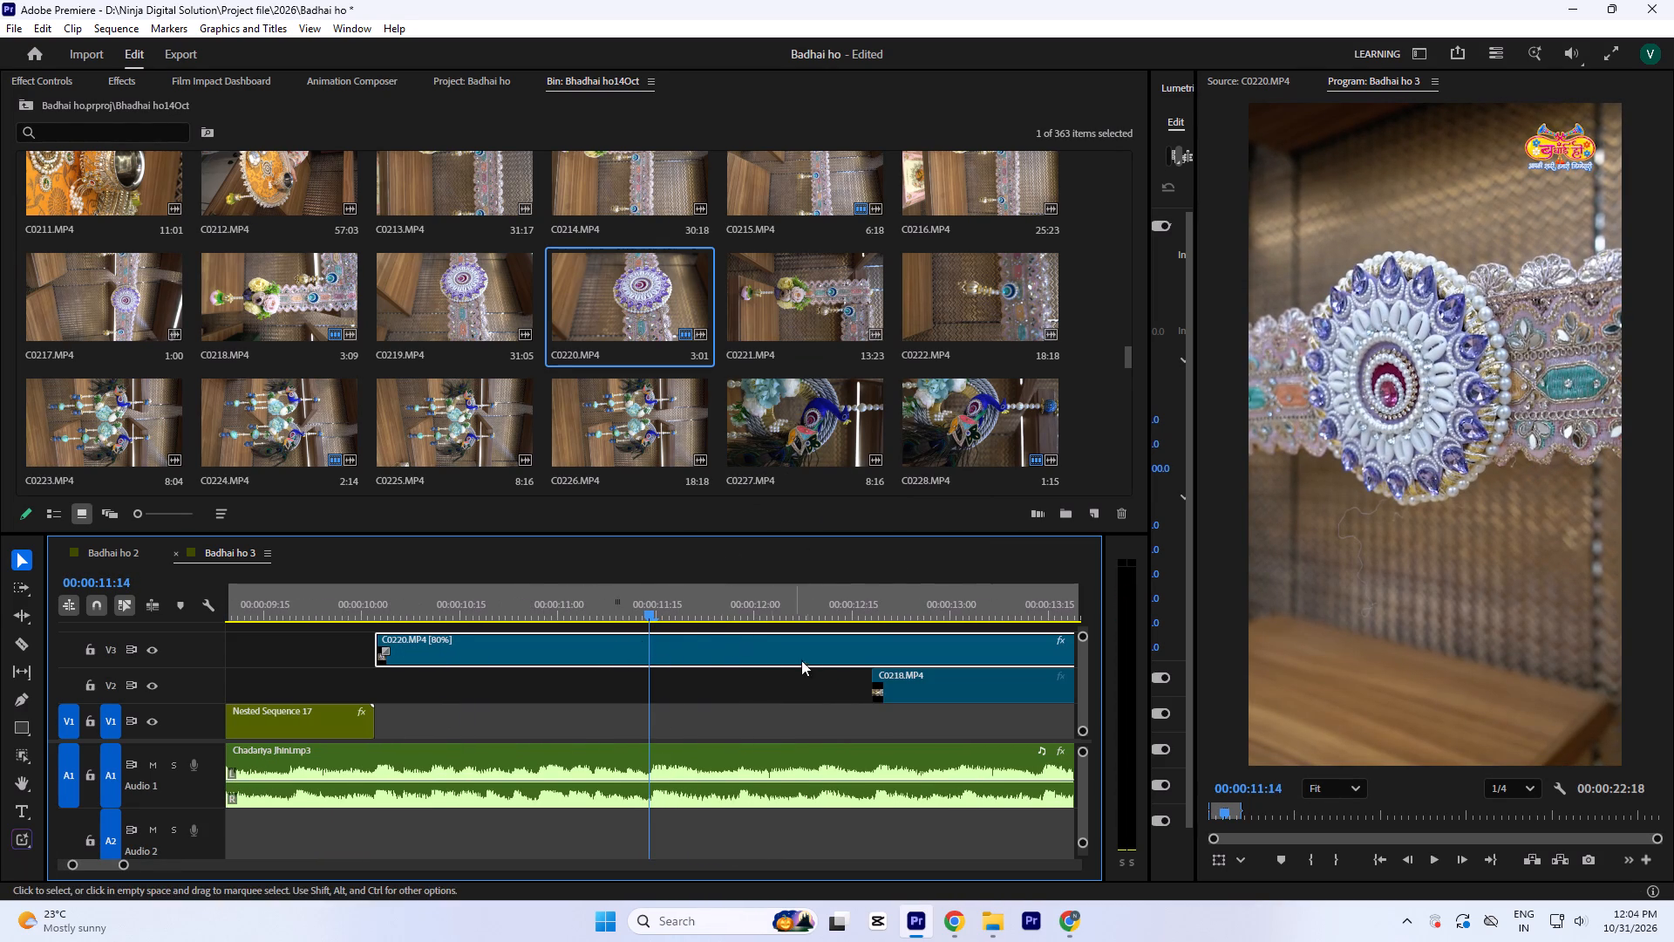
key("minus")
left_click_drag(888, 656, 768, 671)
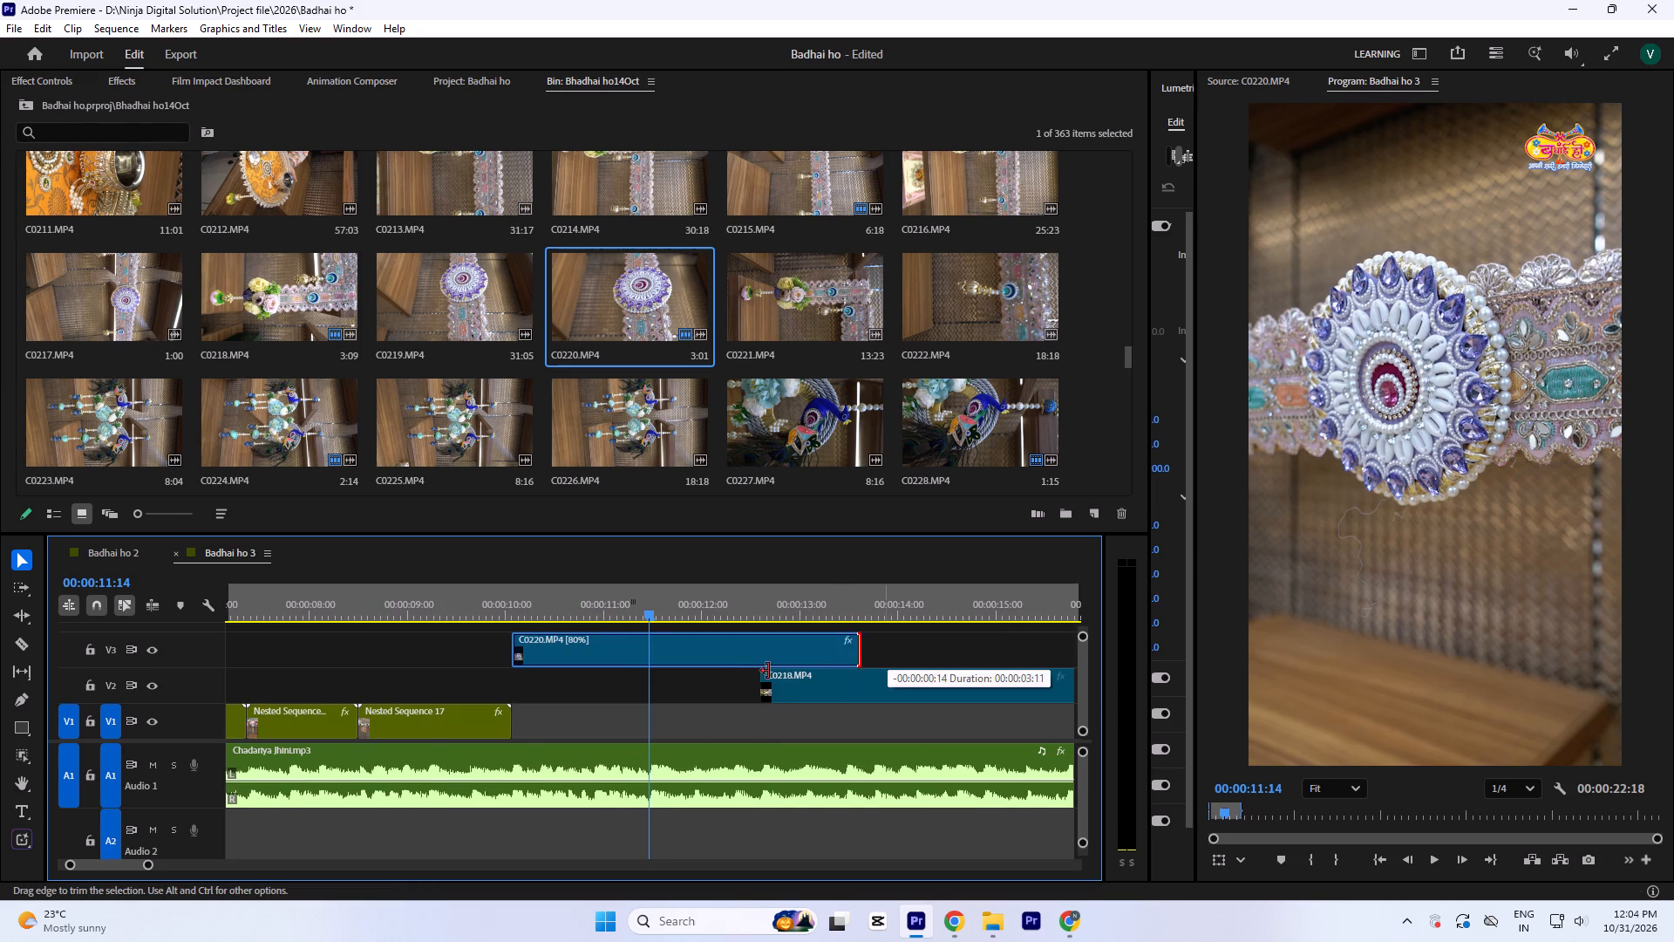
left_click_drag(768, 671, 645, 693)
Move the trimmed C0220.MP4 clip down to V1 directly after Nested Sequence 17 and check the join between them.
key("equal")
key("equal")
key("equal")
key("equal")
key("equal")
left_click_drag(605, 659, 613, 710)
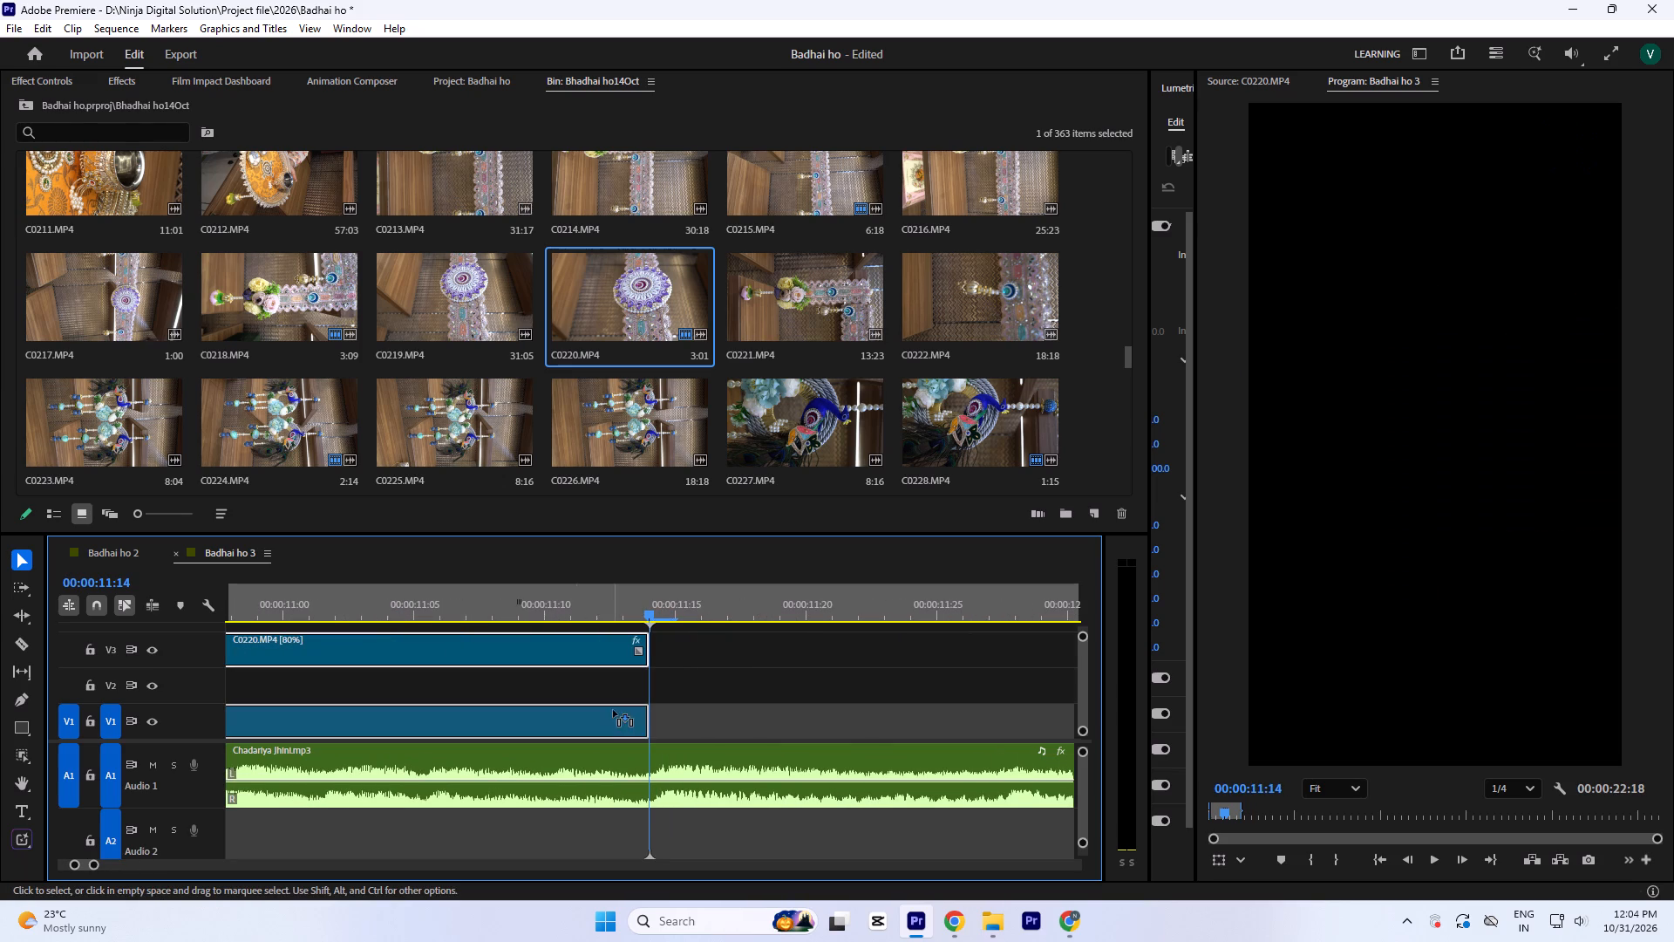
left_click_drag(613, 710, 617, 726)
key("minus")
key("minus")
left_click(371, 604)
key("equal")
key("equal")
key("equal")
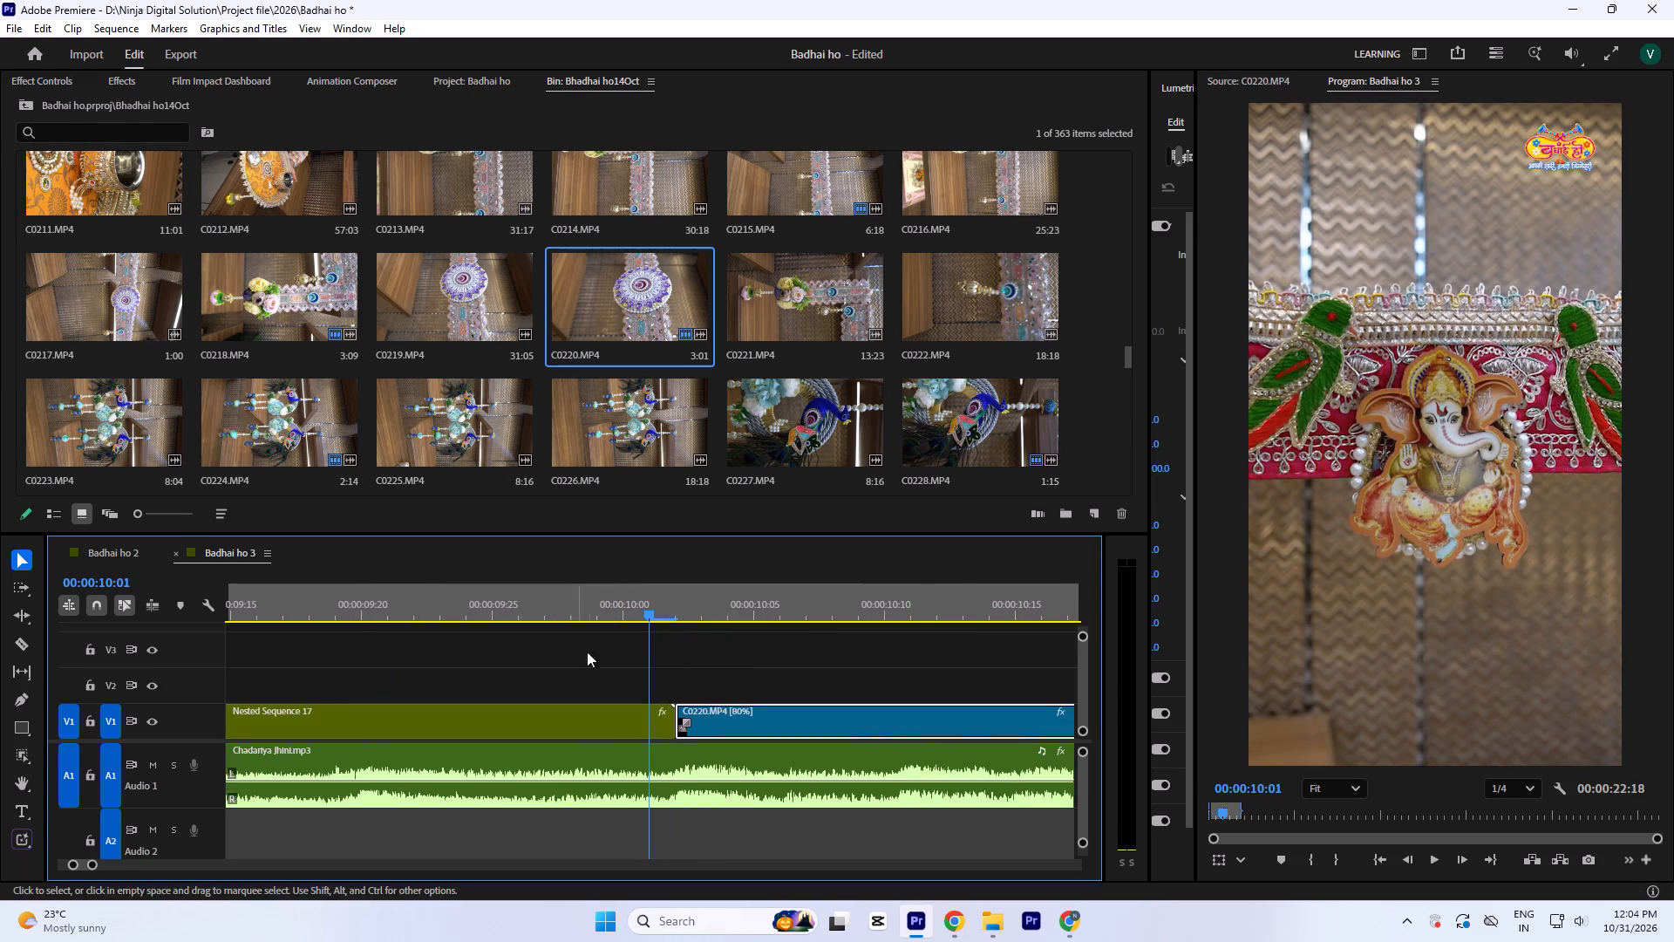
key("equal")
left_click(677, 599)
key("minus")
key("minus")
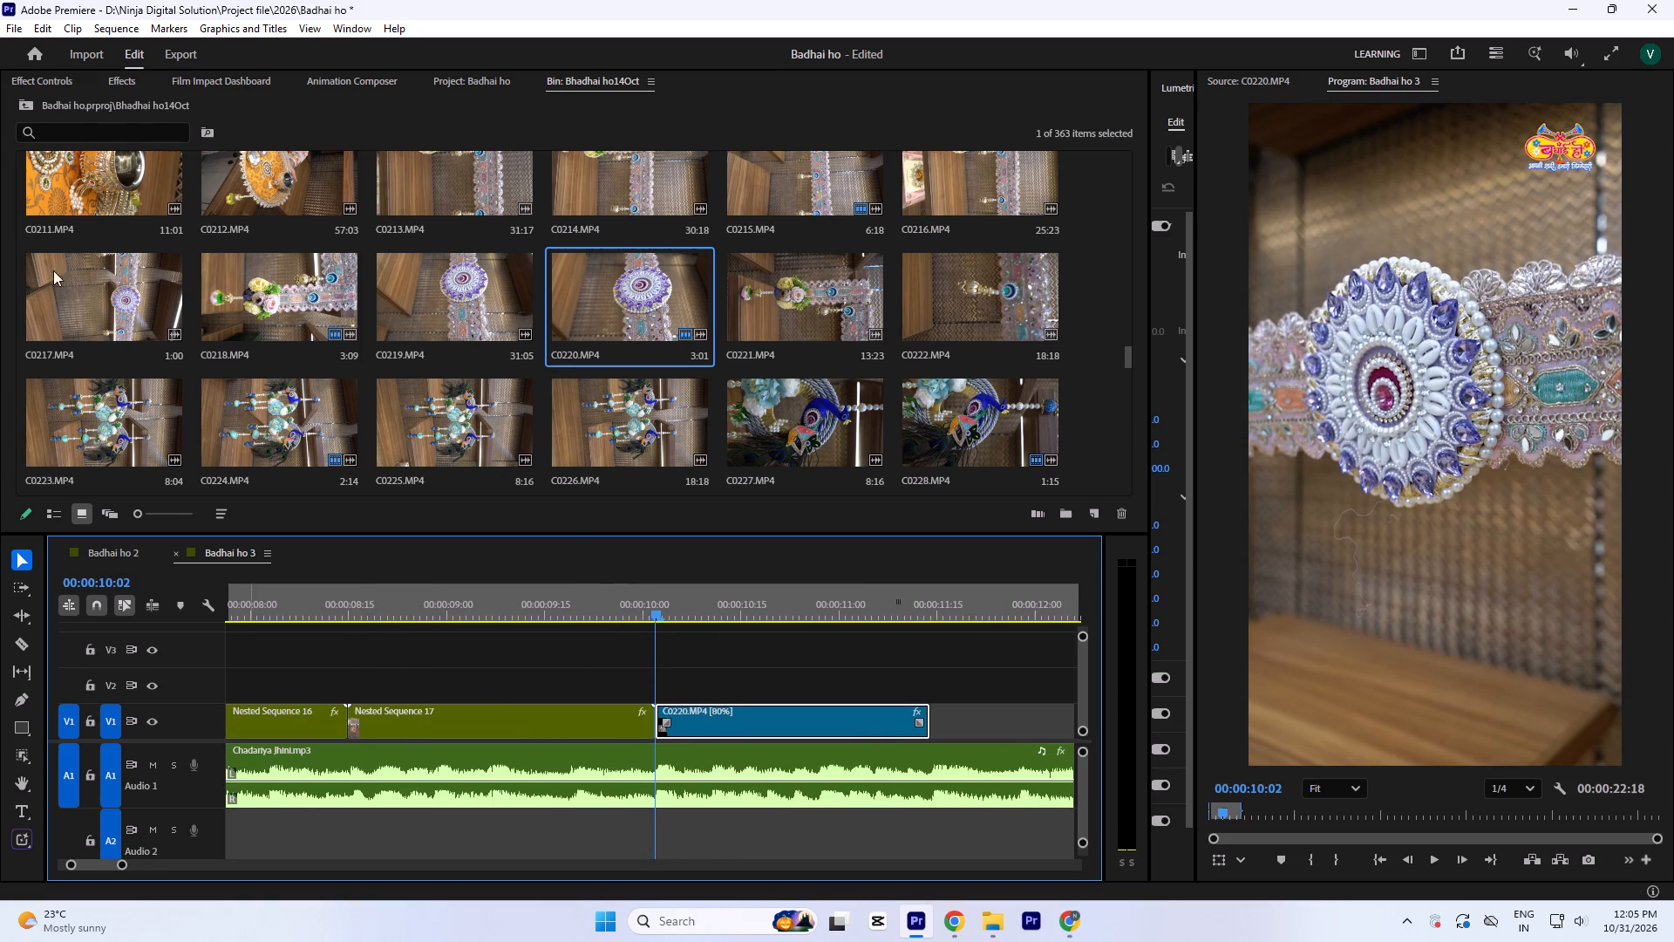
Set the C0220.MP4 clip's scale to 110 and its horizontal position to 588.
left_click(50, 85)
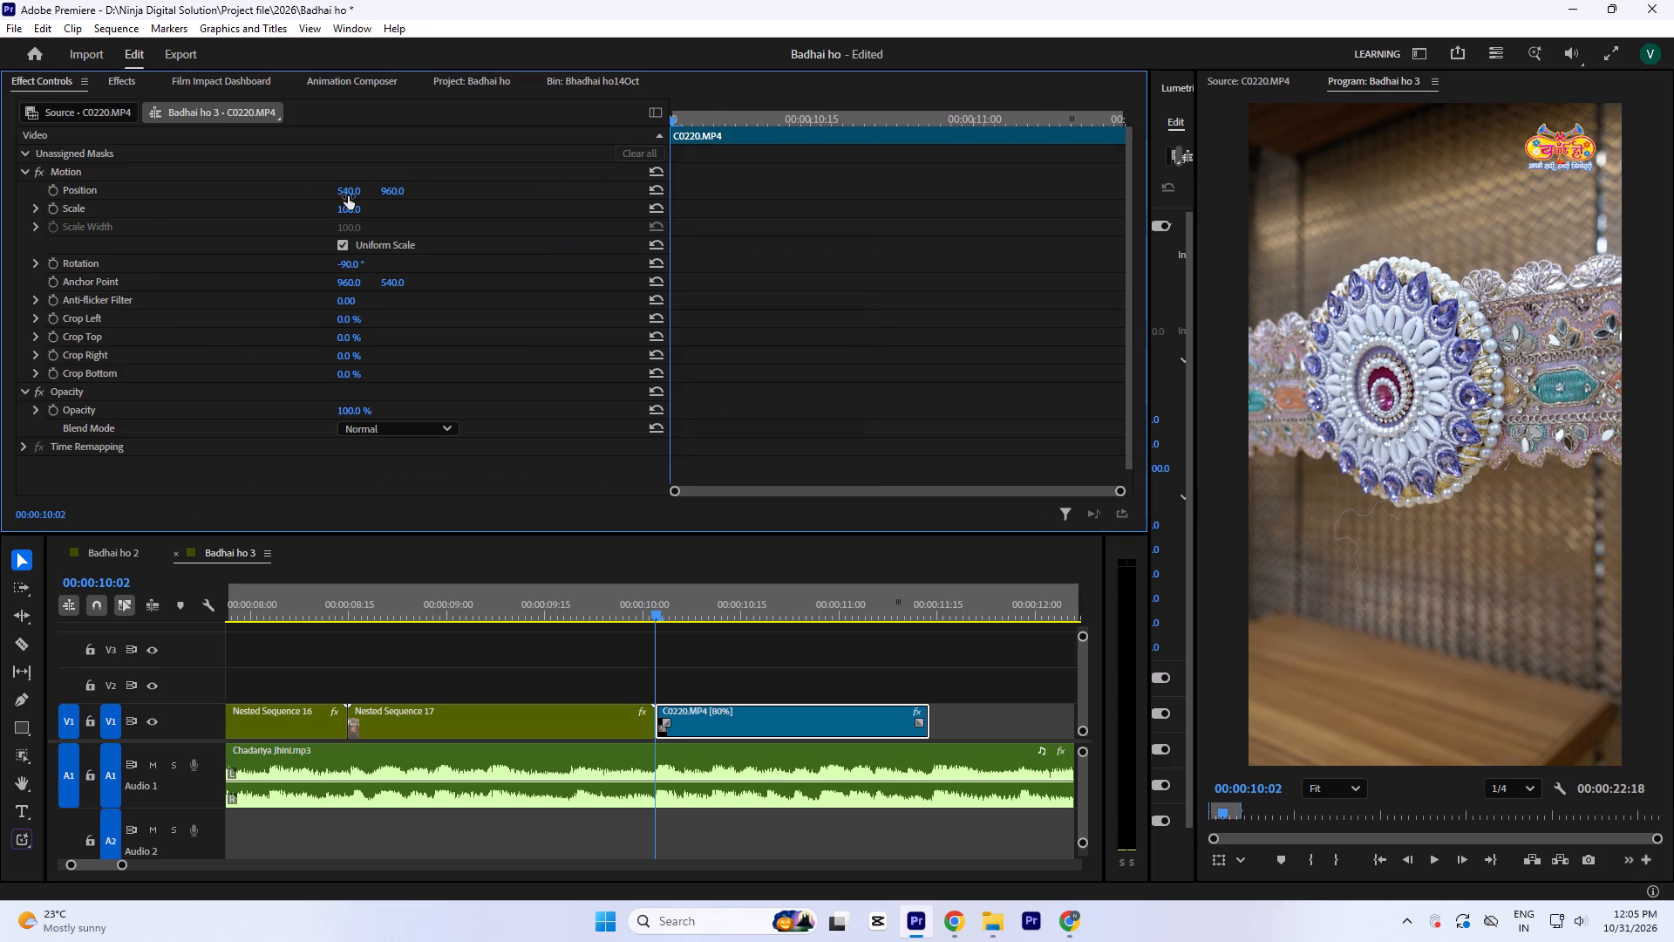
left_click_drag(351, 206, 351, 204)
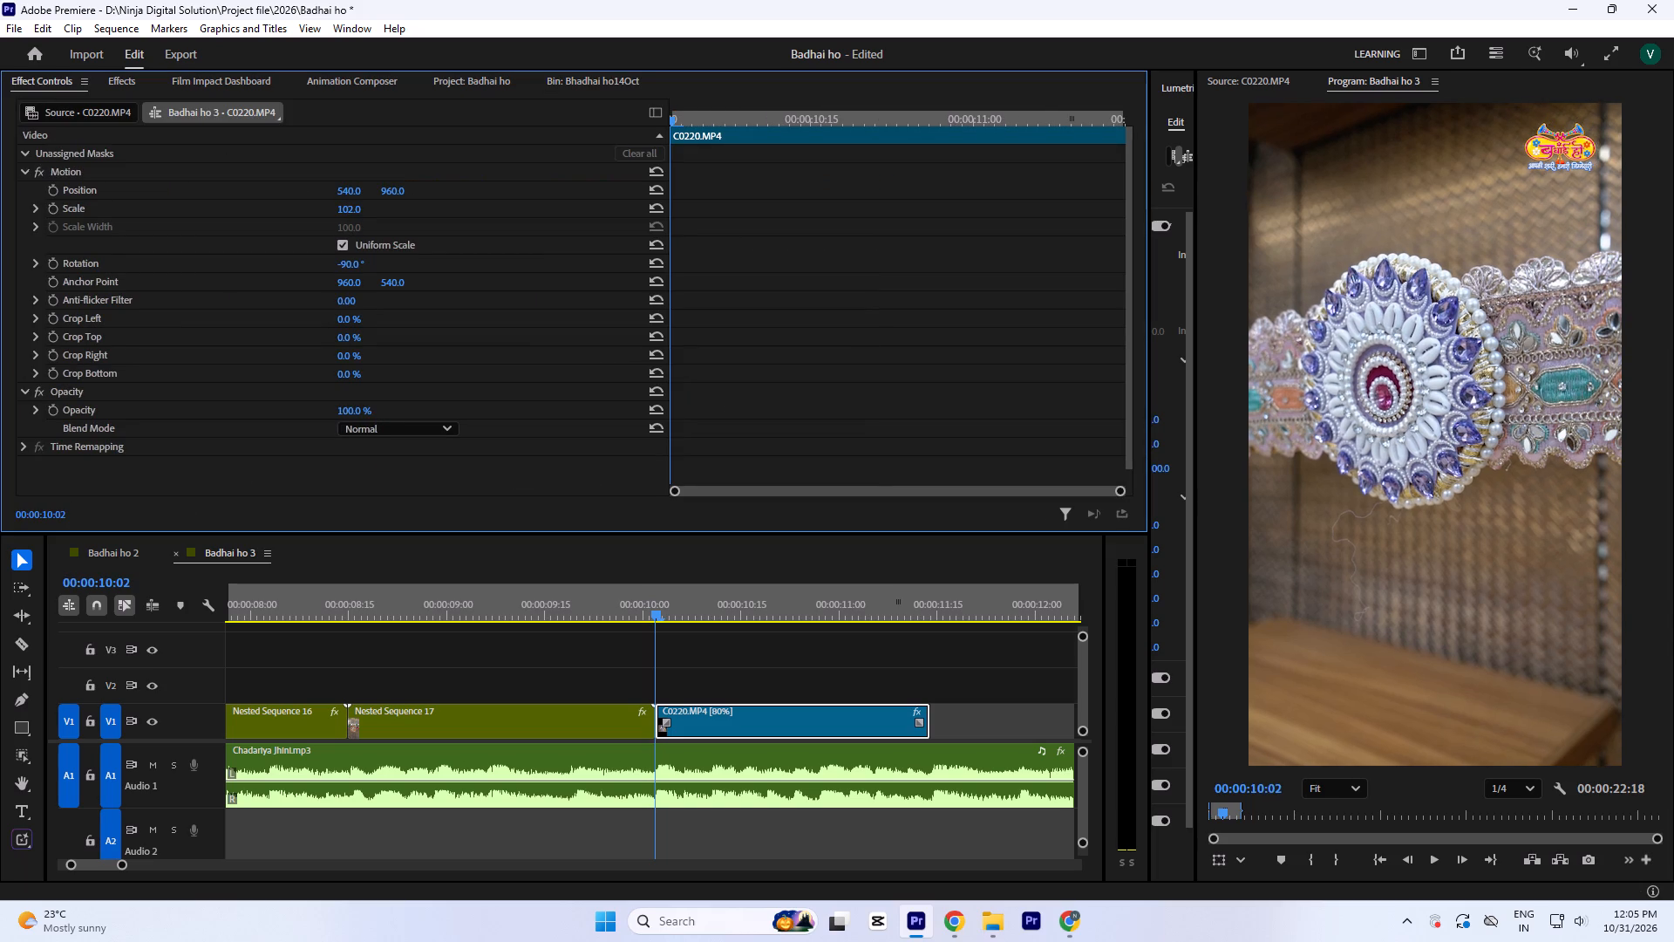
left_click_drag(351, 204, 351, 200)
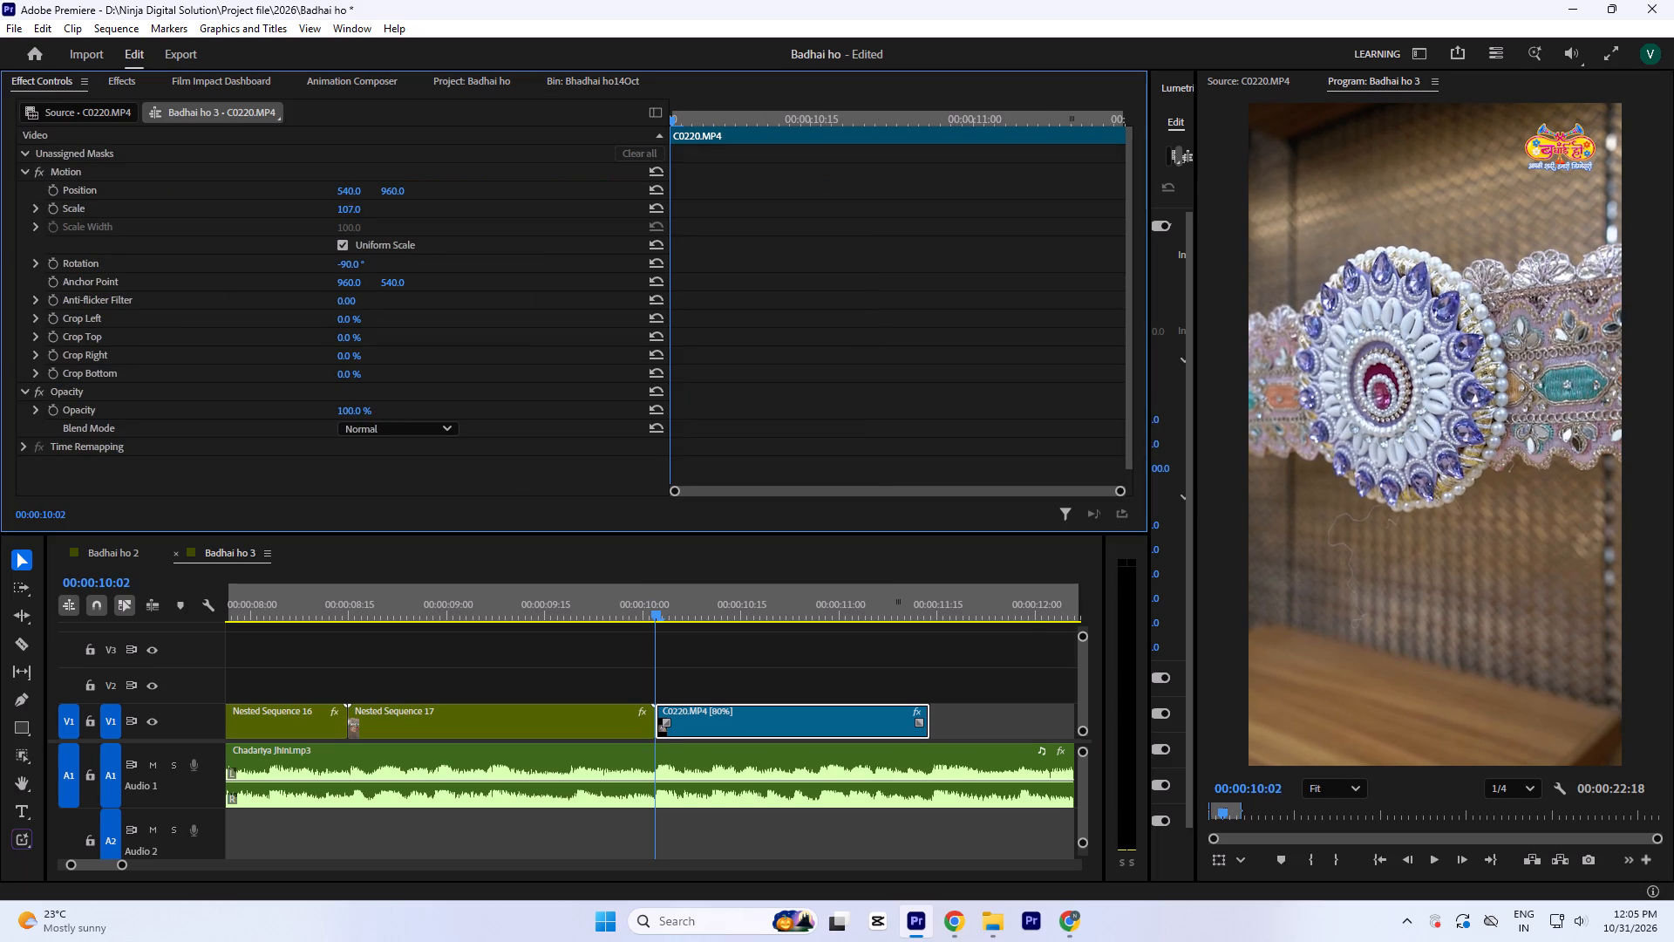
left_click_drag(351, 200, 351, 197)
left_click_drag(350, 187, 359, 163)
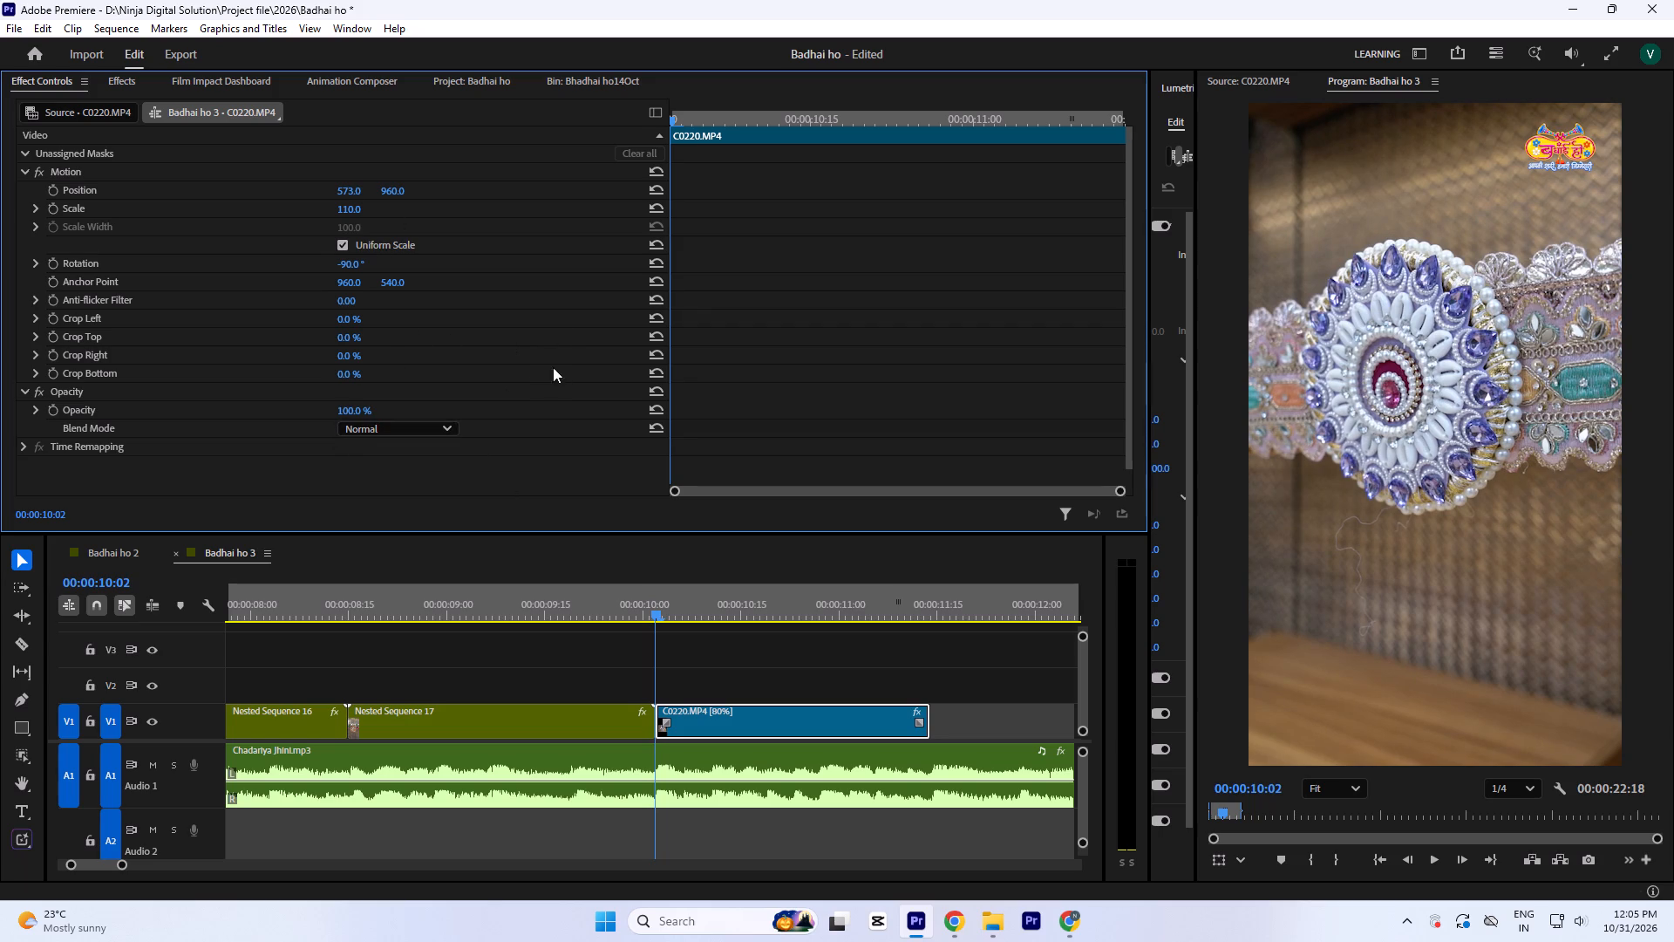
left_click_drag(355, 194, 355, 181)
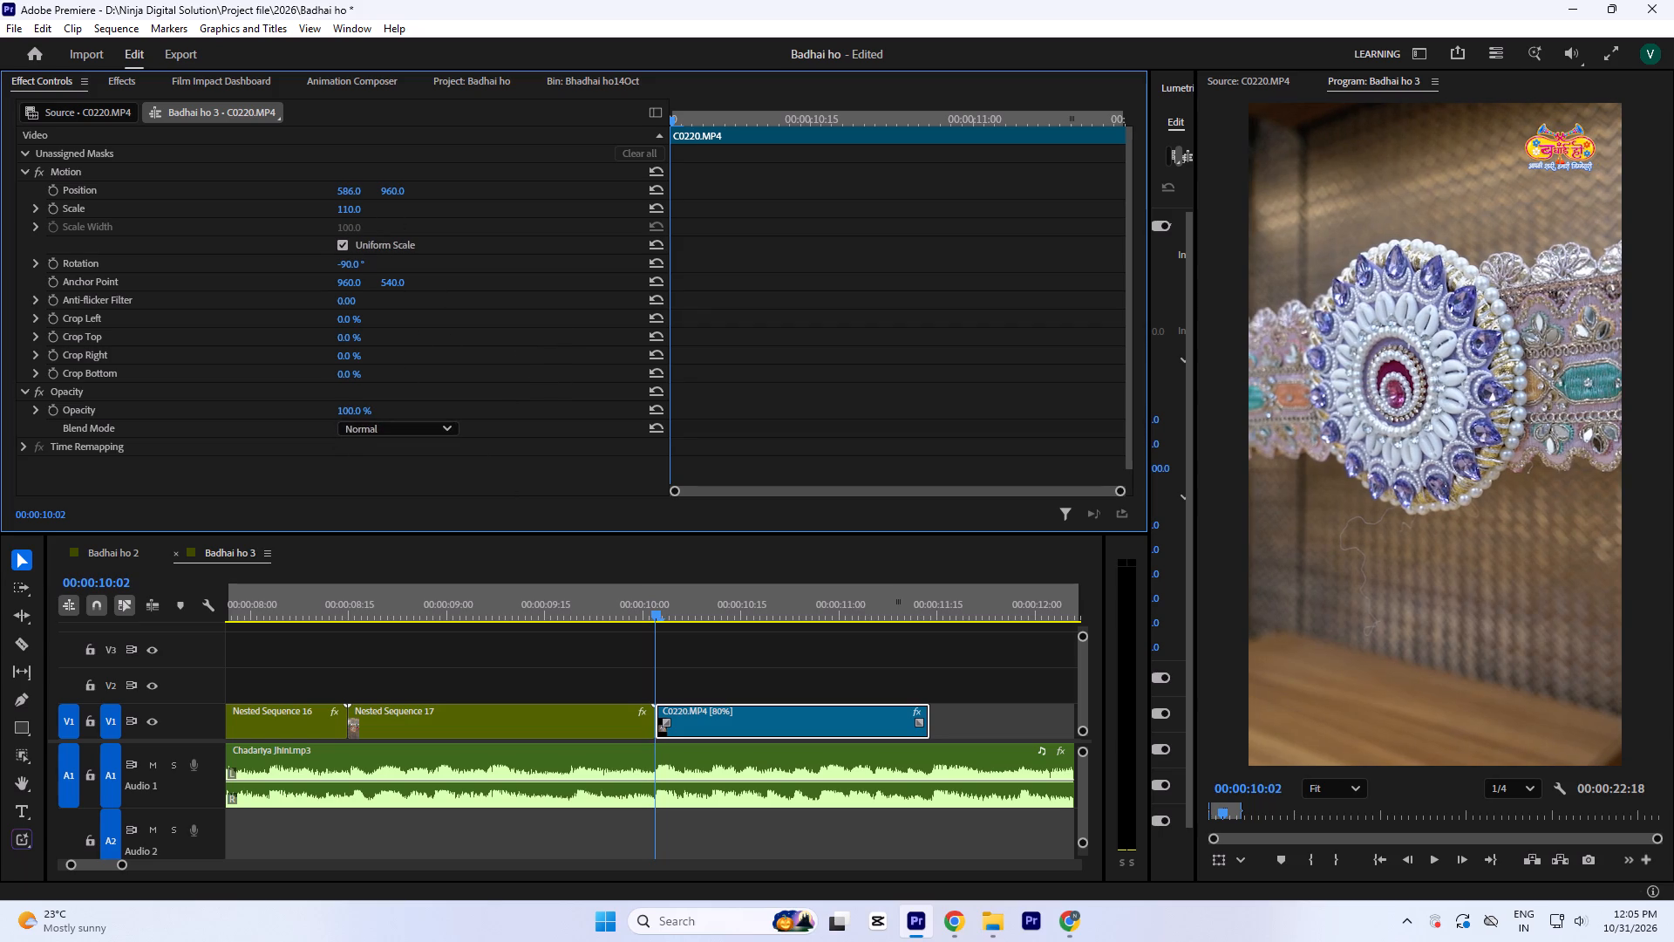
left_click_drag(355, 181, 355, 180)
Play back from the last nested clip through C0220.MP4 to check the cut and the medallion's framing.
left_click(657, 597)
key("minus")
key("minus")
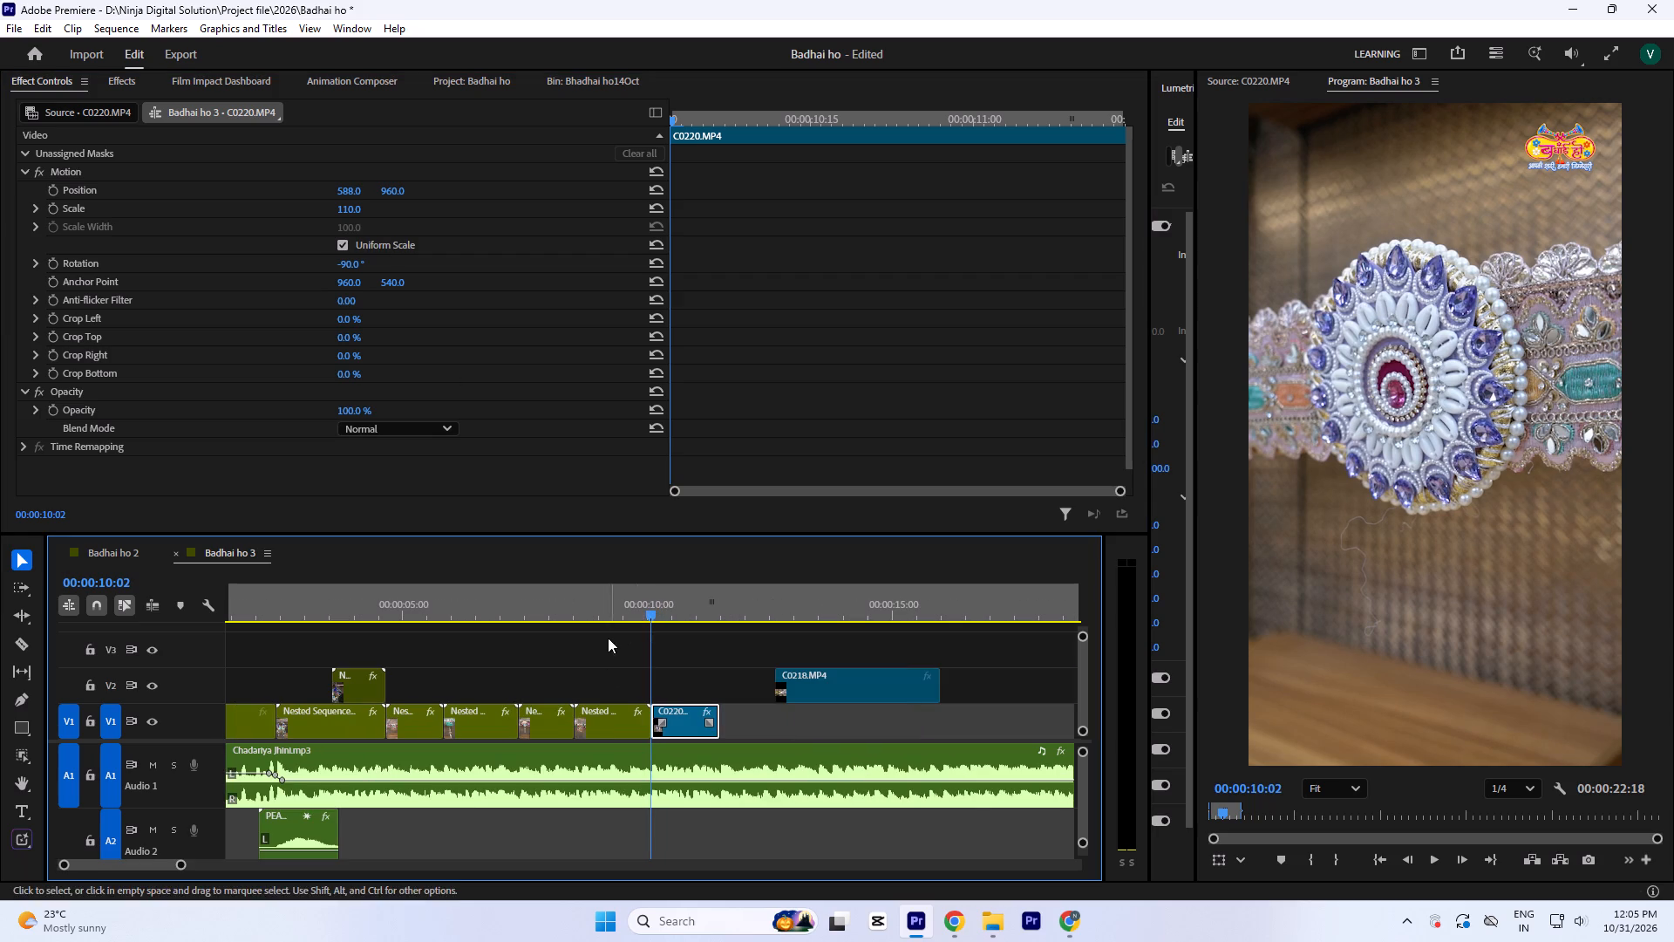
left_click(595, 609)
key("space")
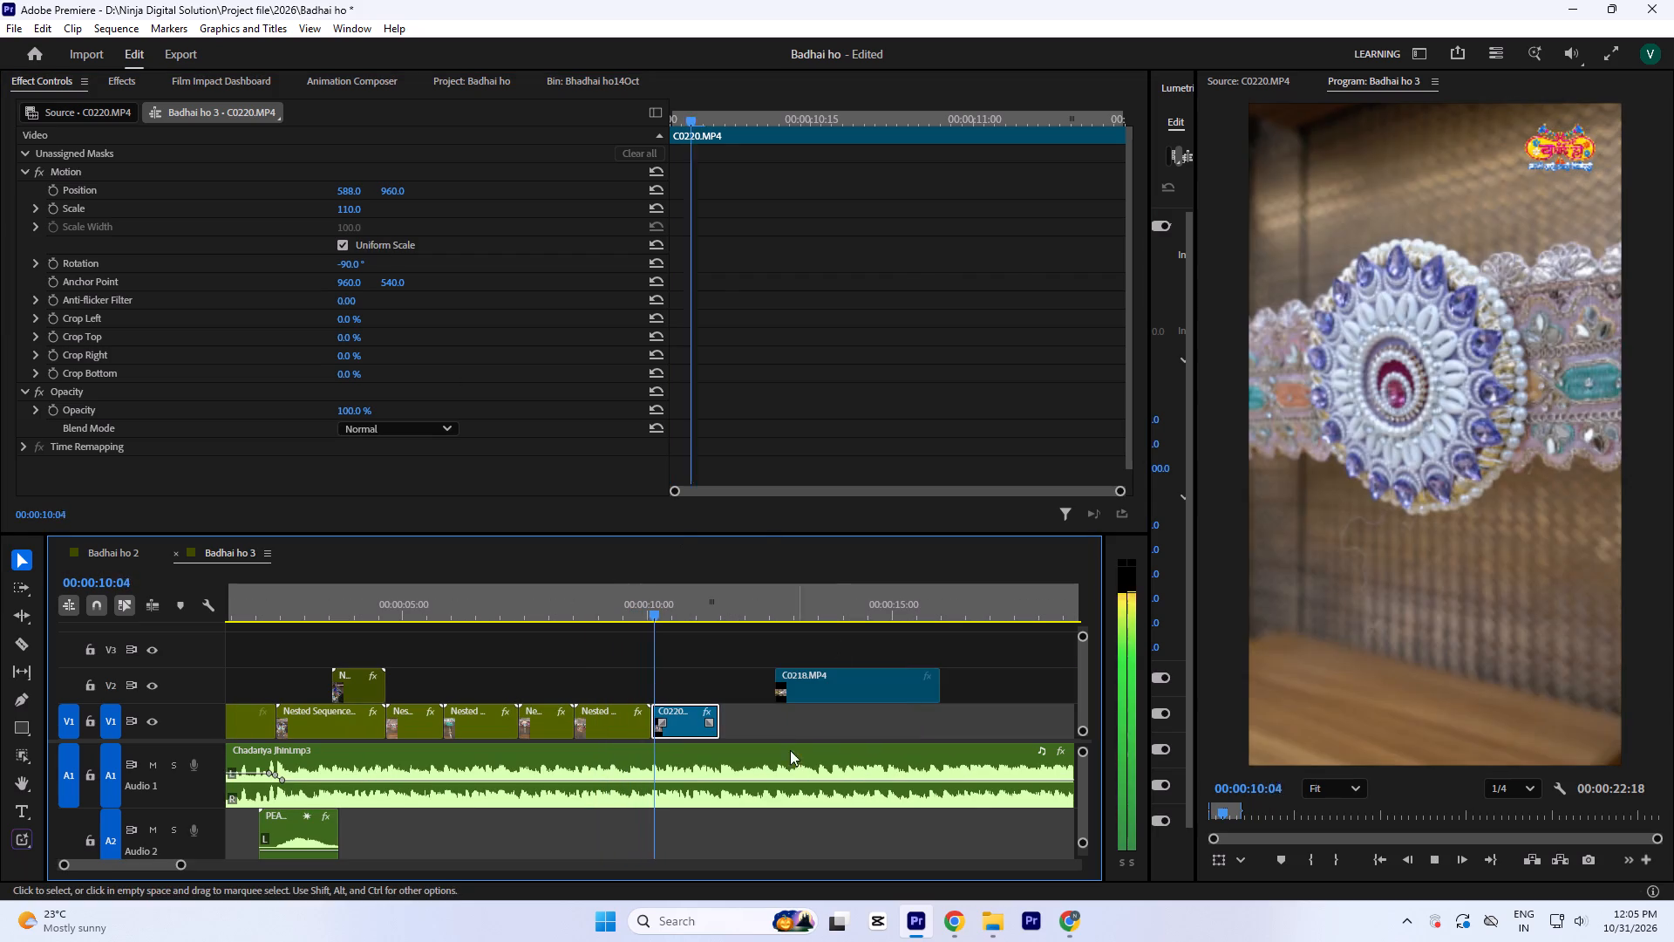
key("space")
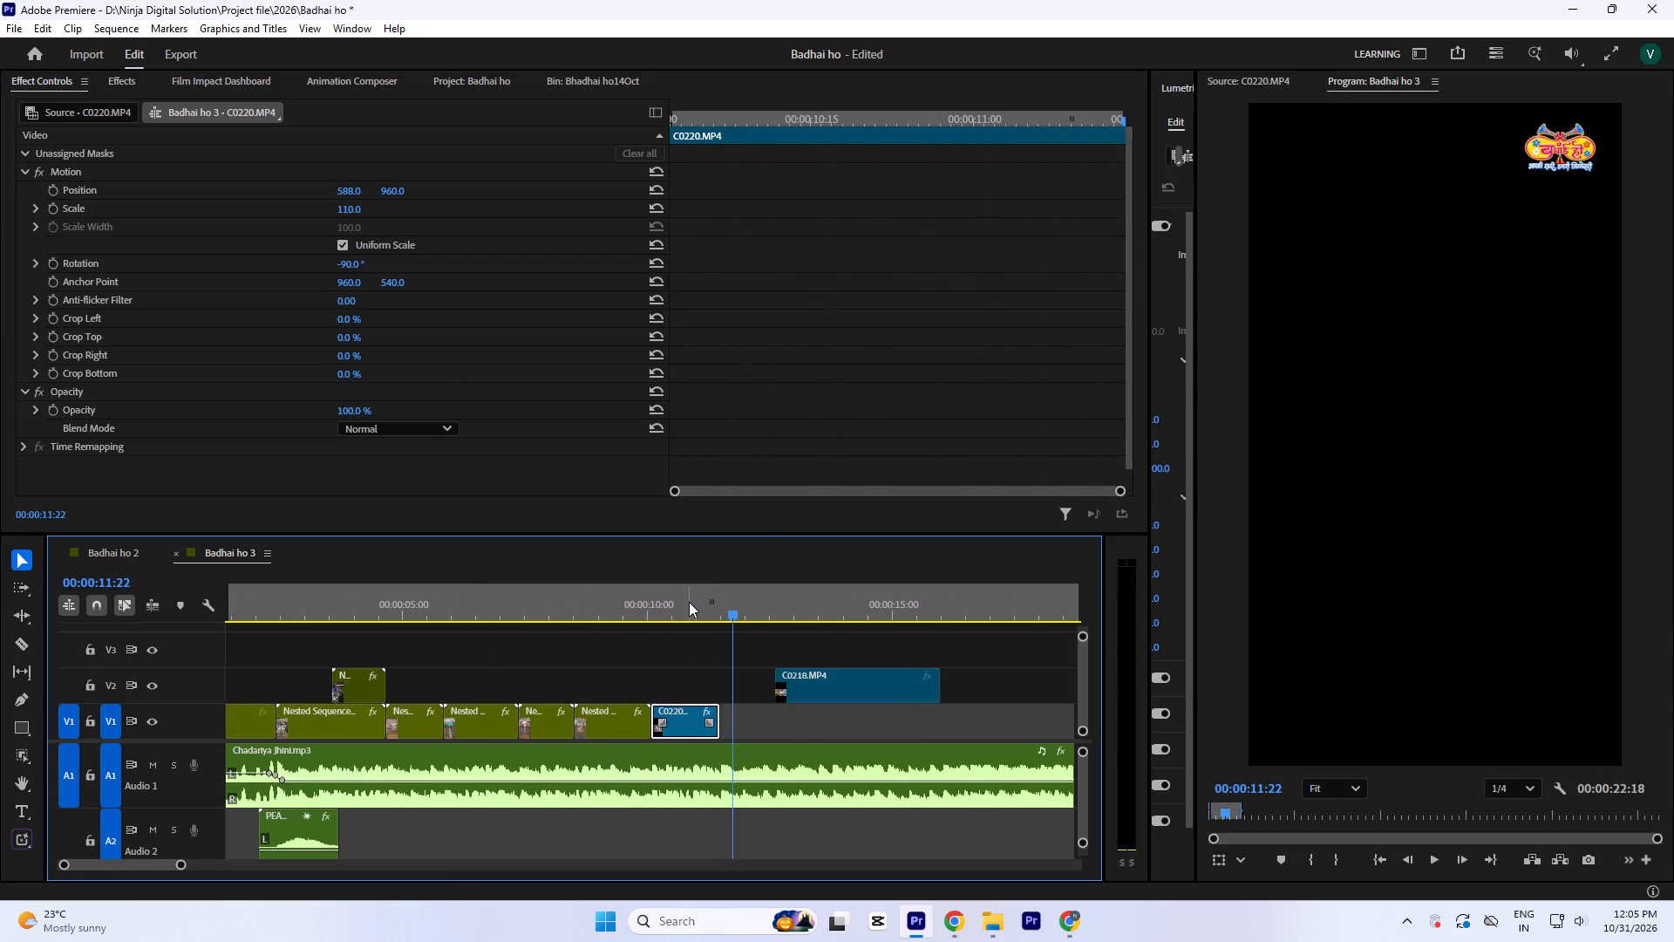
left_click(689, 602)
key("space")
key("space")
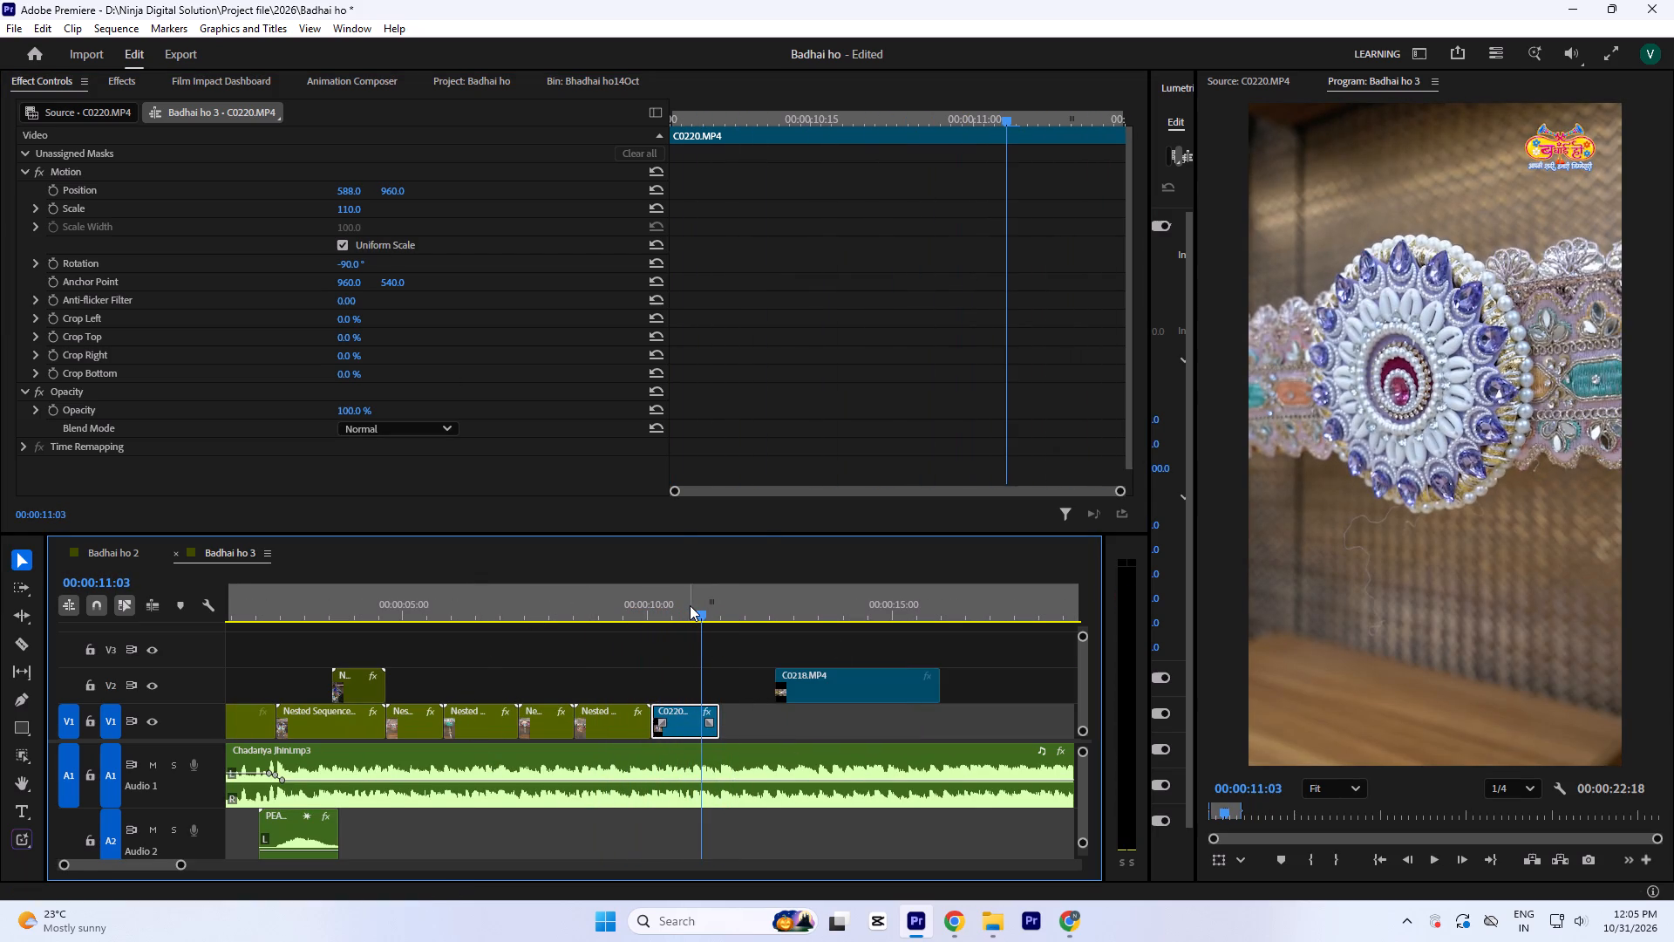
left_click_drag(690, 605, 670, 675)
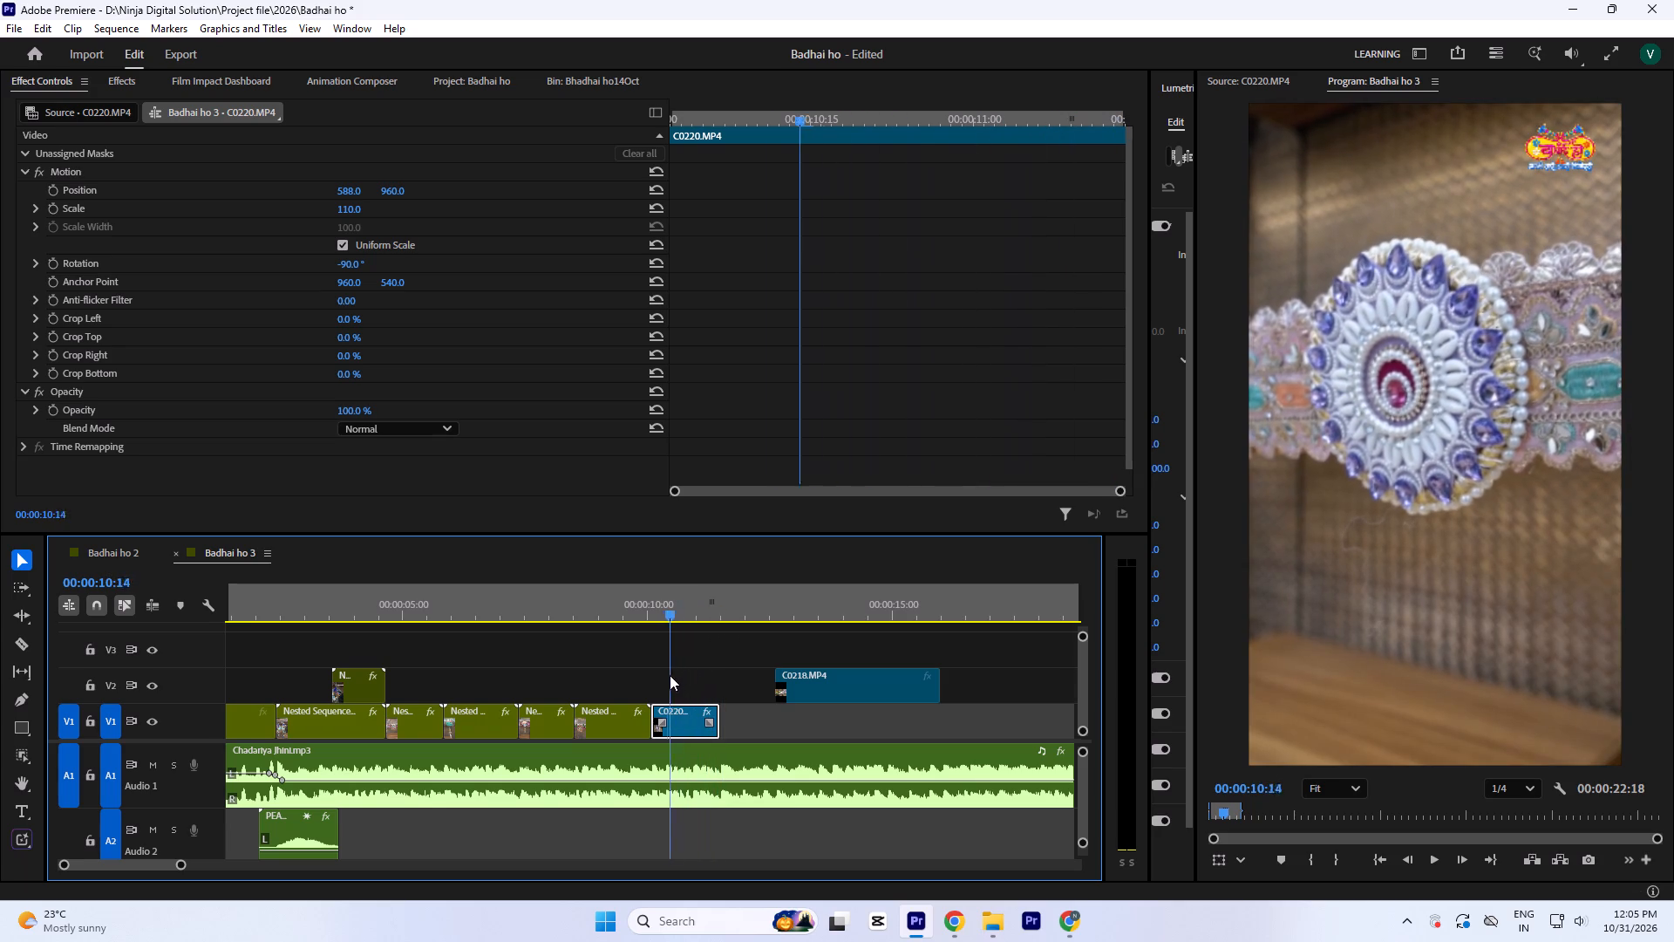
left_click_drag(670, 675, 654, 687)
key("space")
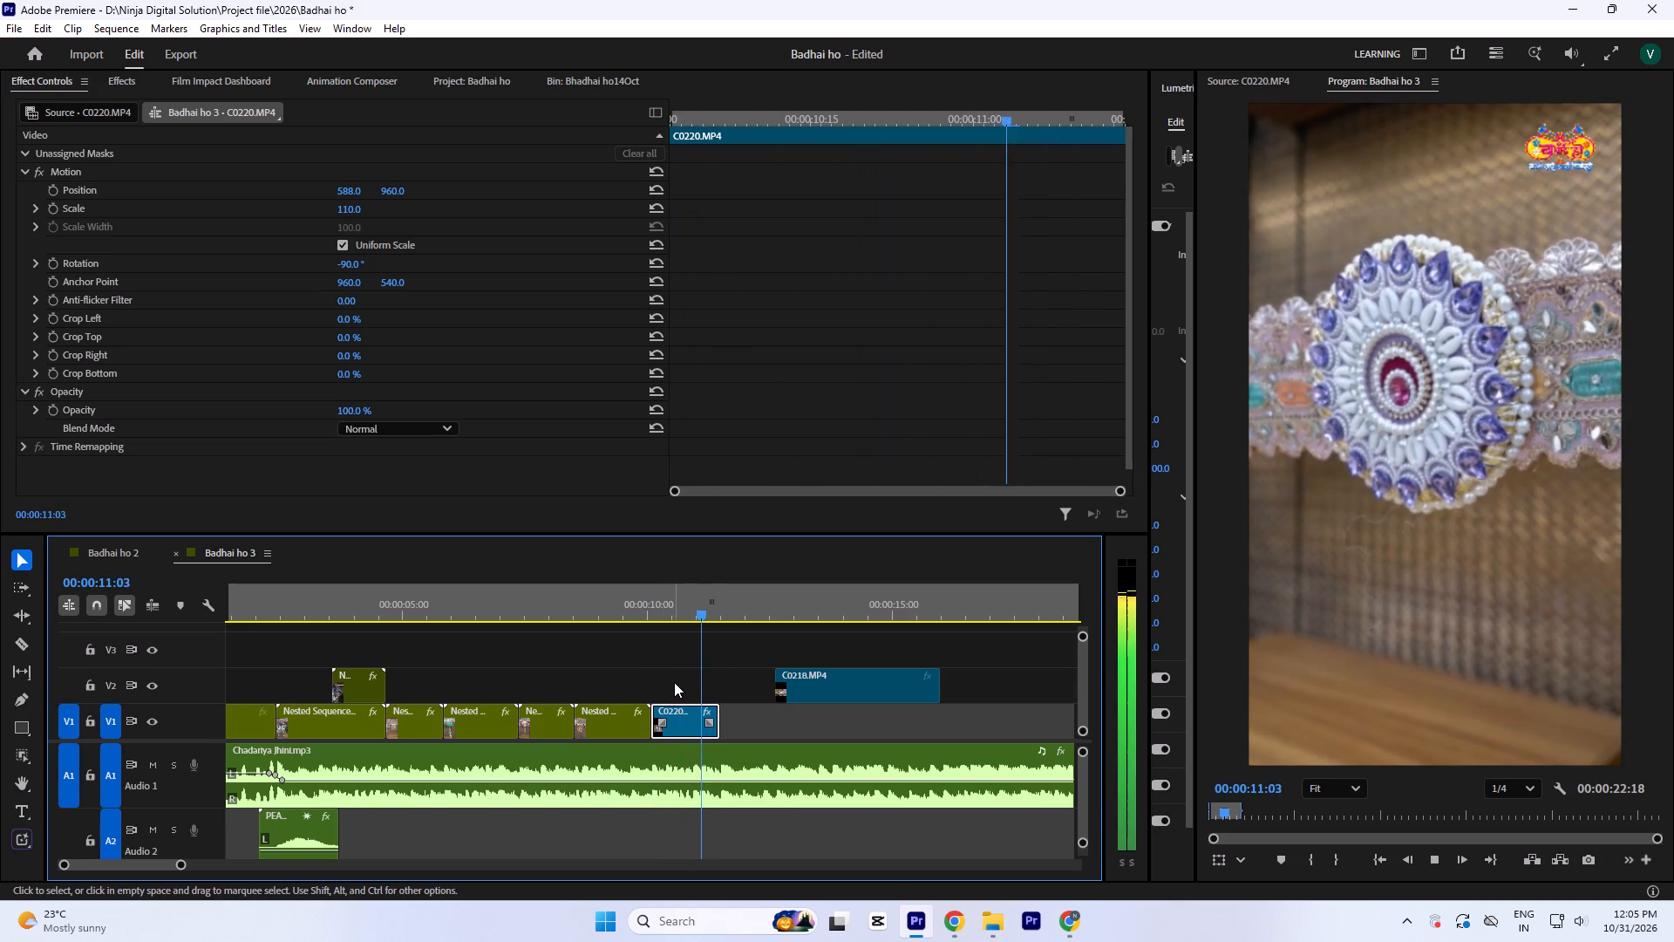
key("space")
Reframe the C0220.MP4 clip with scale 124 and horizontal position 608, and play back the cut into it to check the framing.
left_click_drag(698, 609, 707, 618)
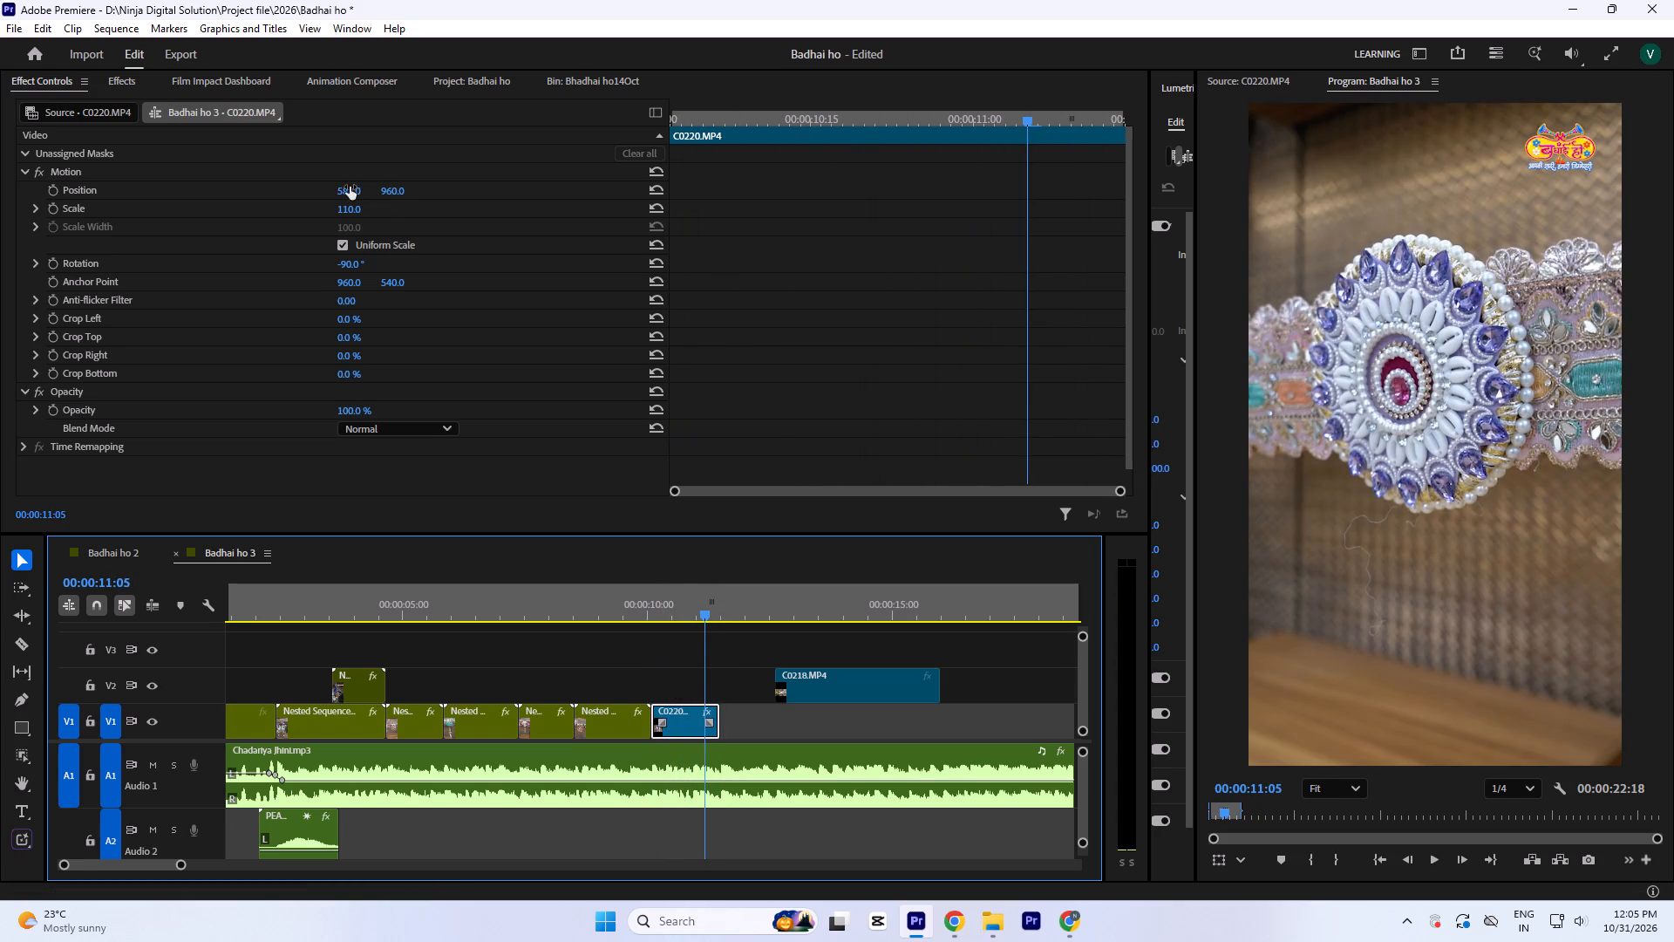
left_click(348, 187)
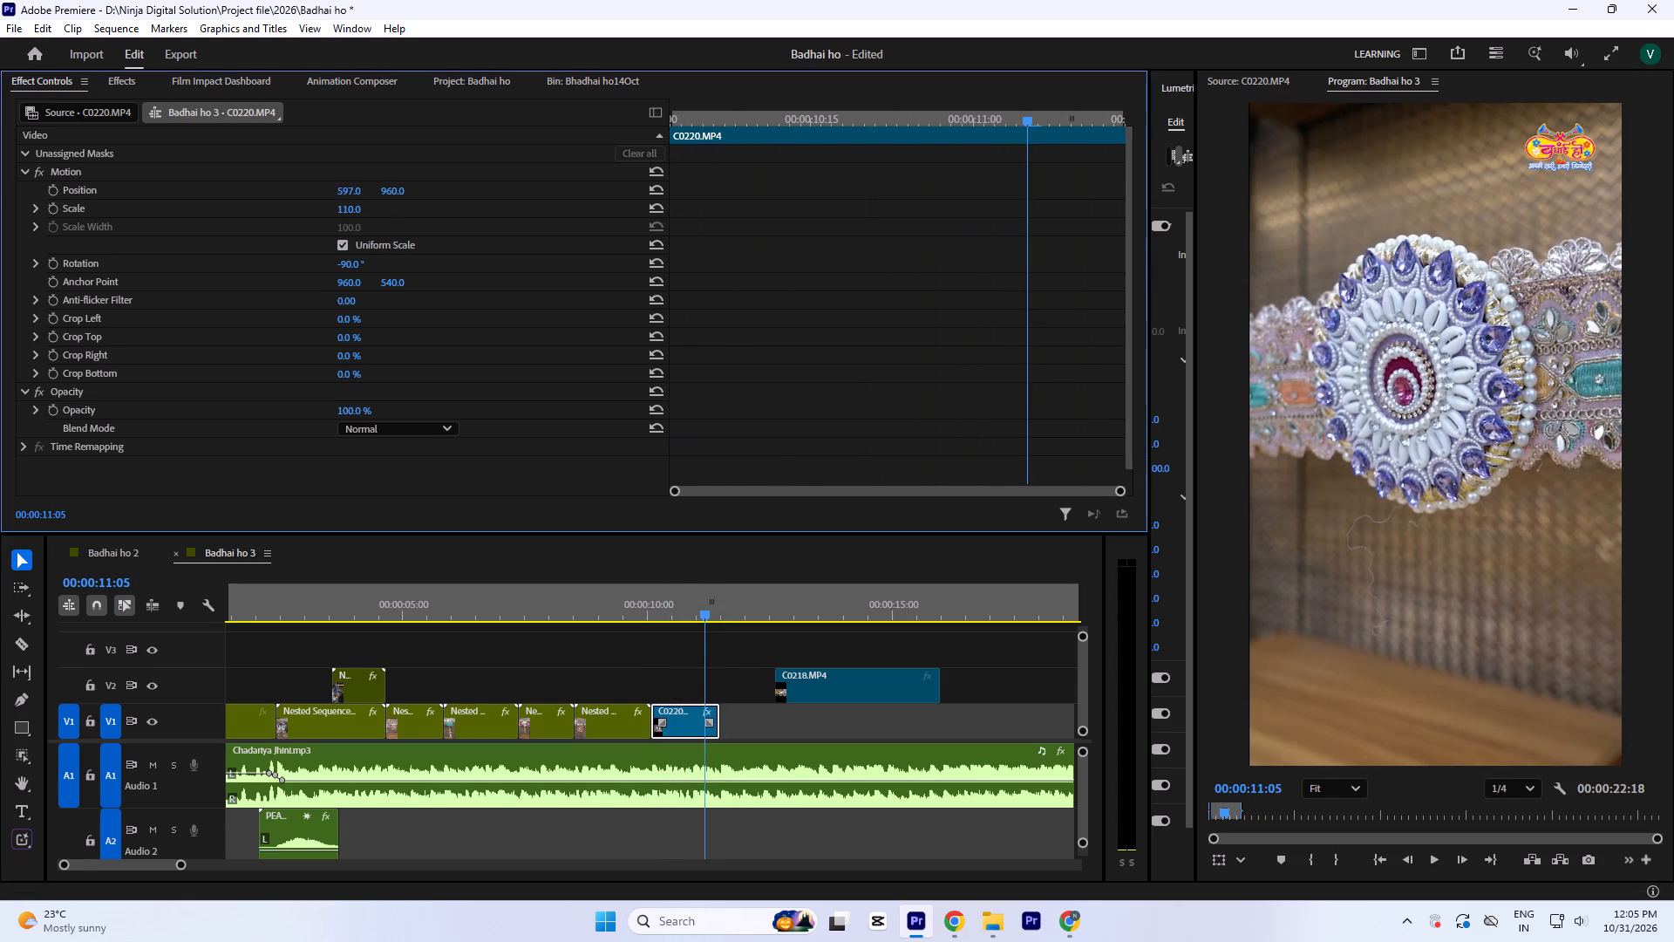
left_click_drag(342, 208, 343, 203)
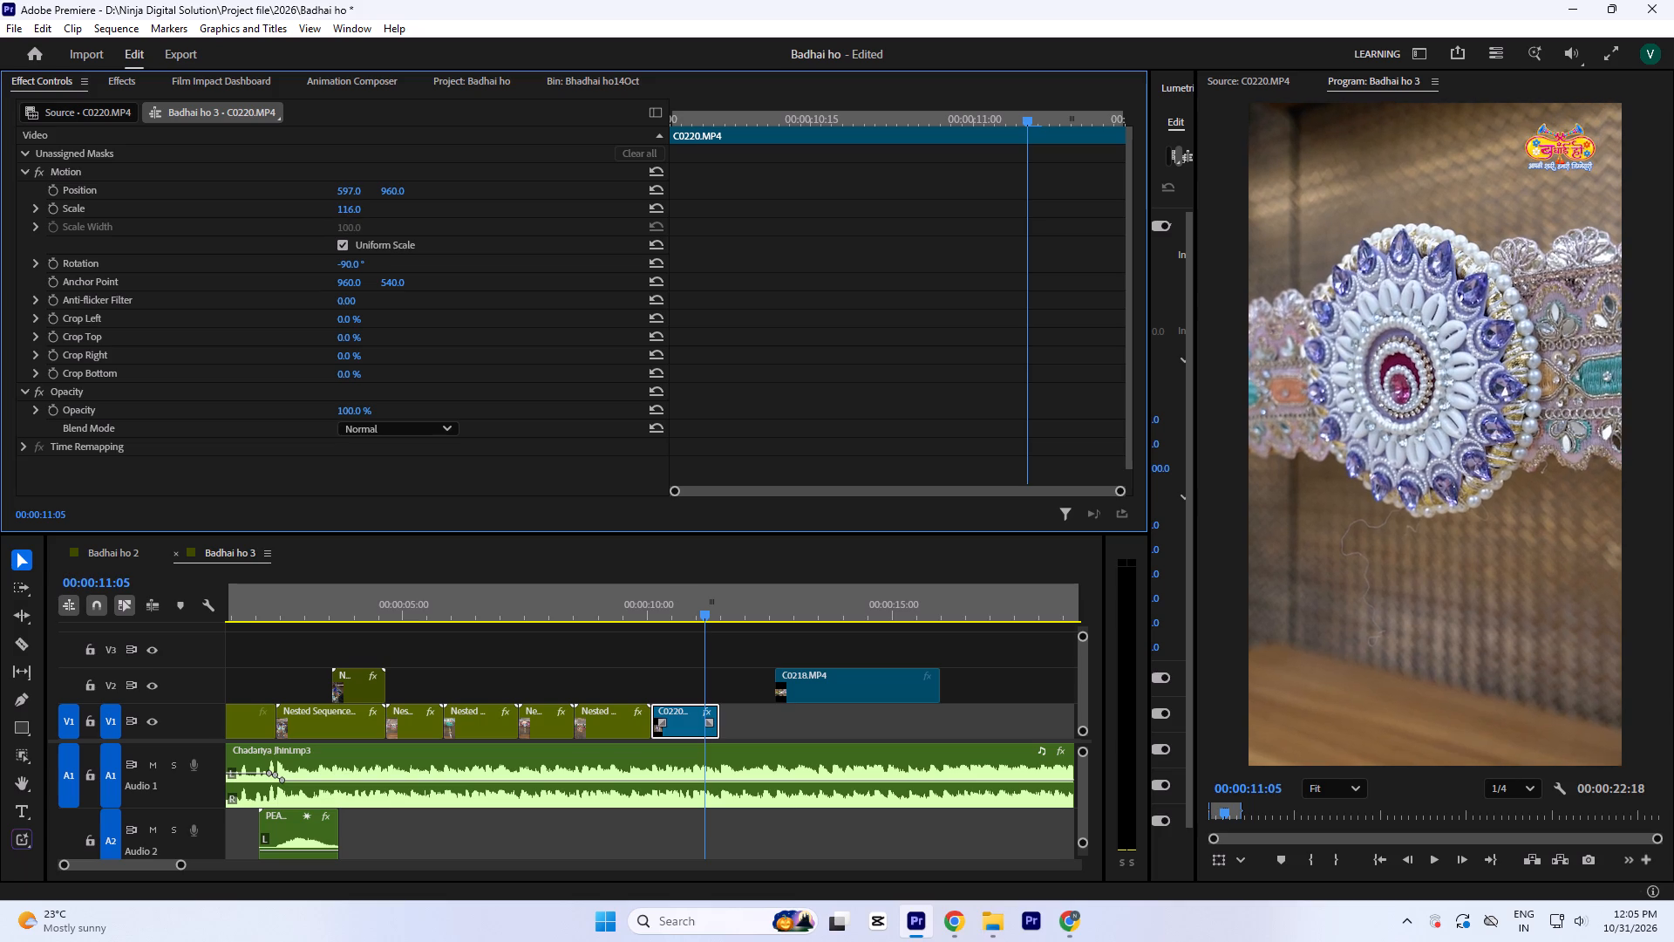
left_click_drag(343, 203, 344, 198)
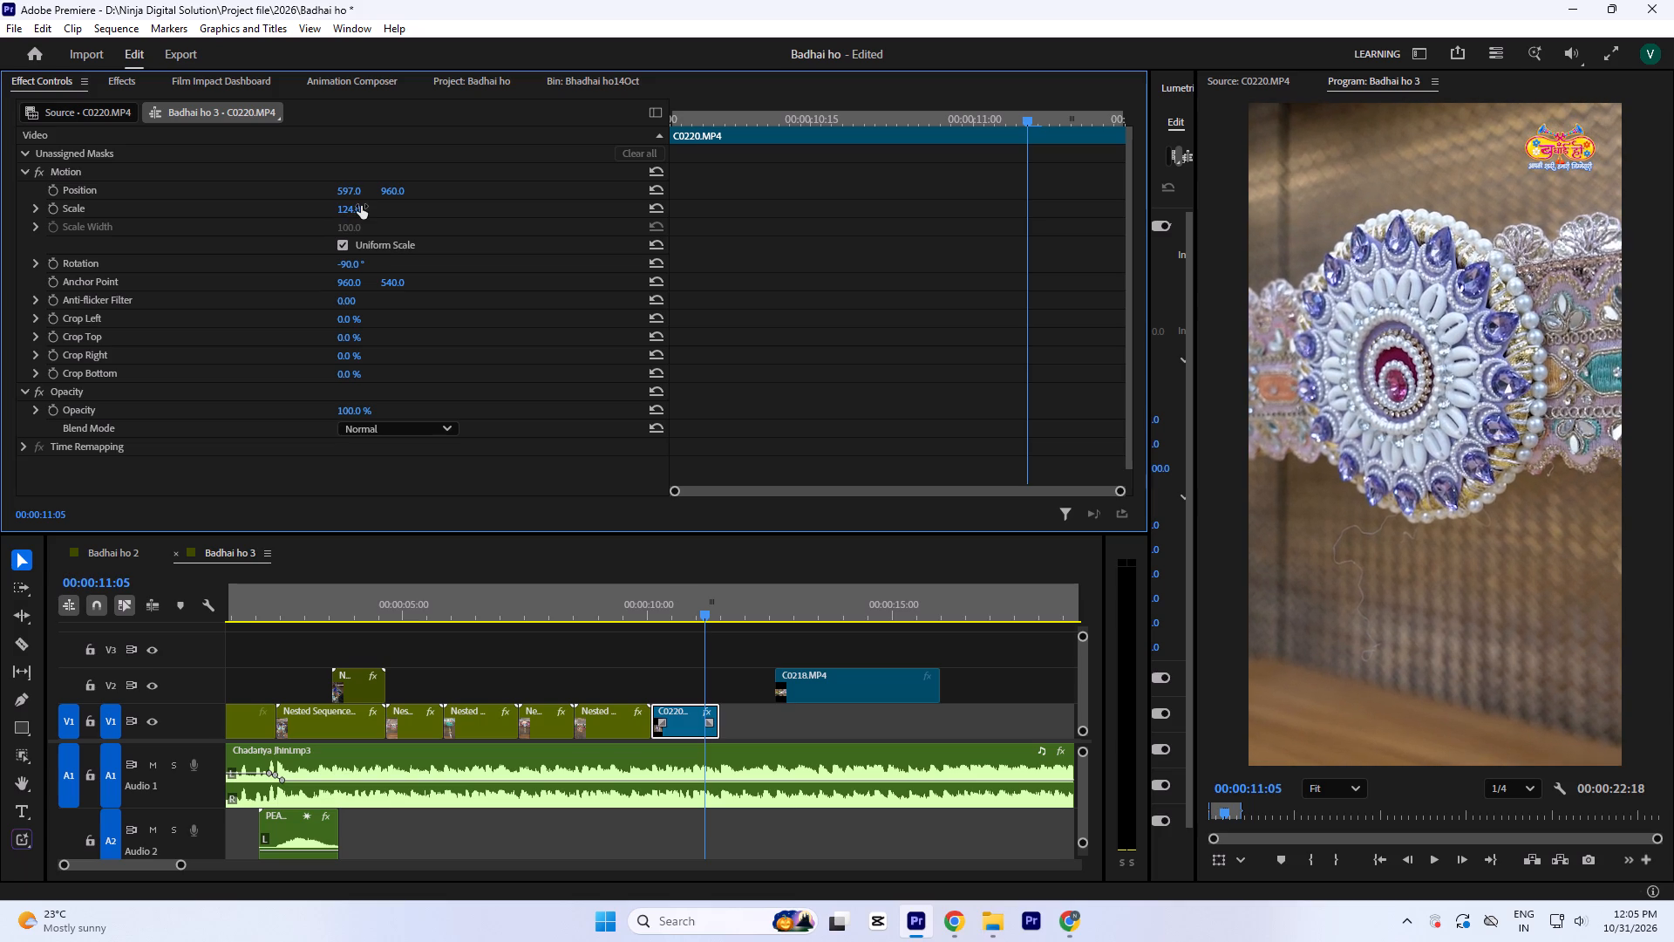
left_click_drag(345, 185, 345, 175)
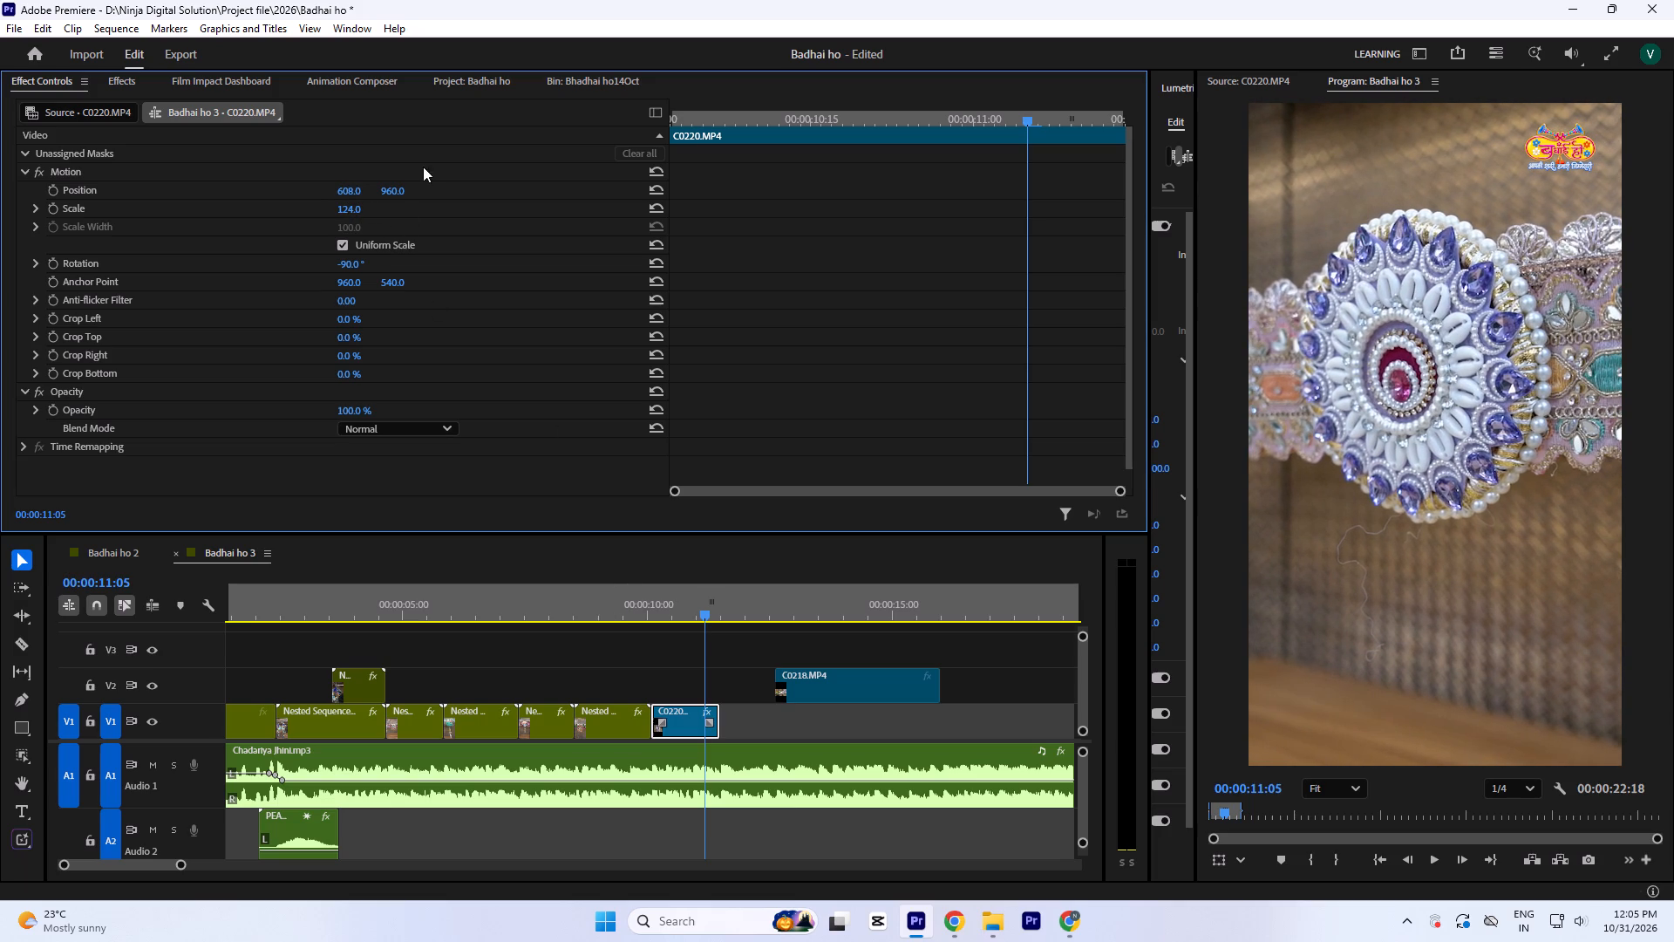
left_click(598, 609)
key("space")
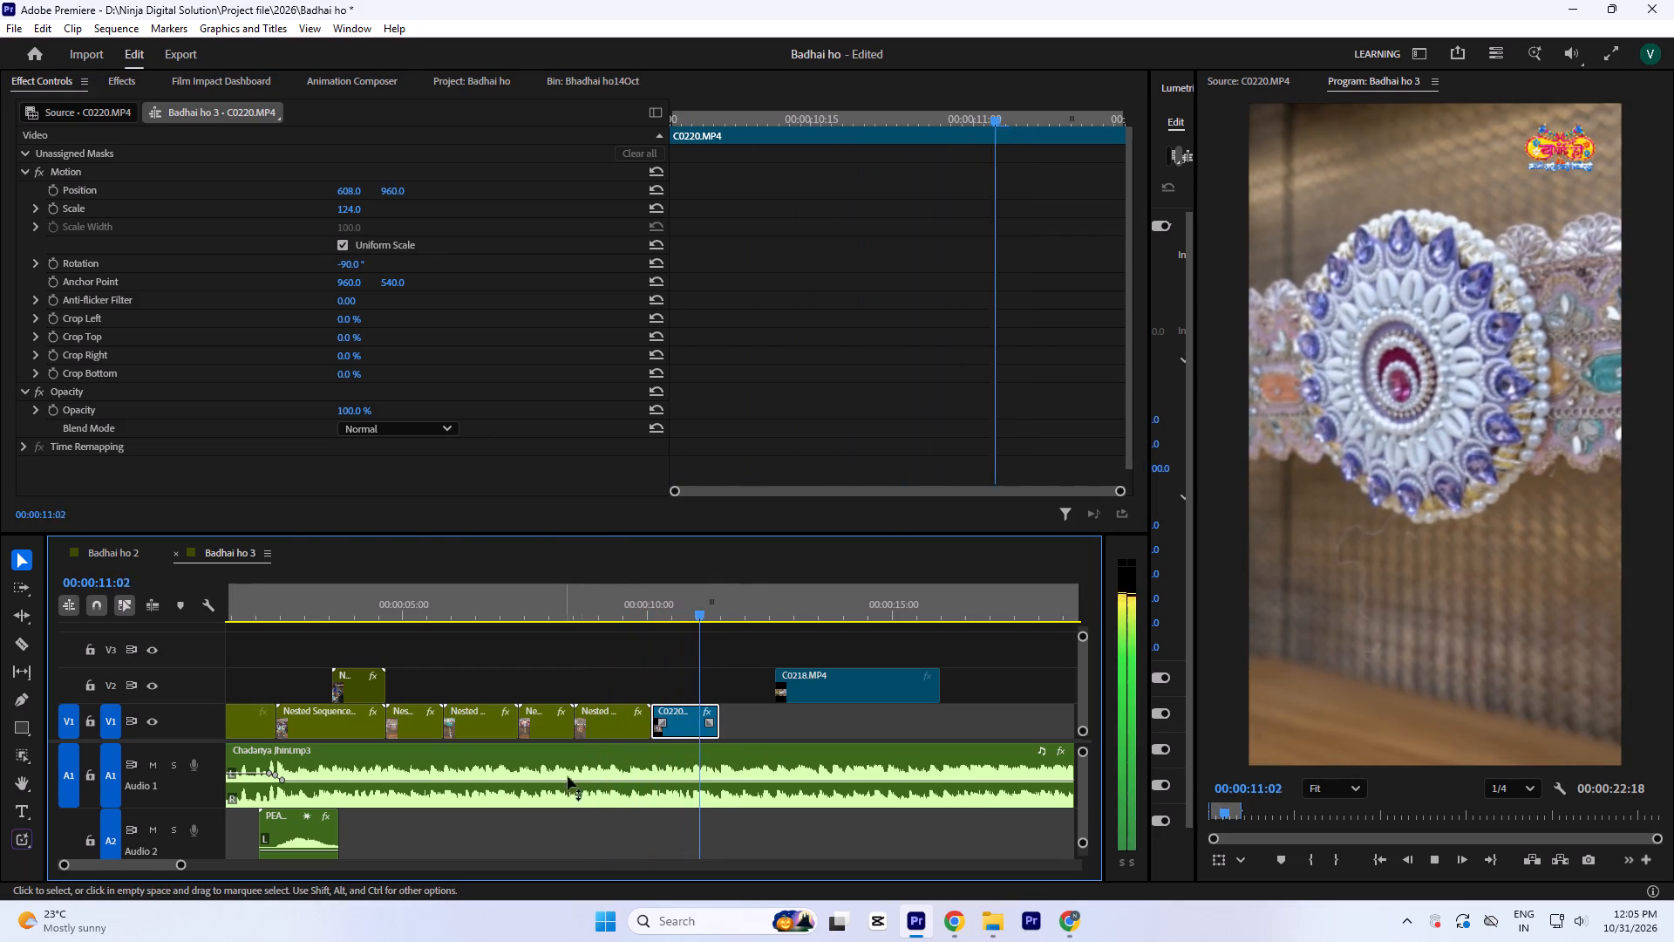
key("space")
Nest the C0220.MP4 clip on V1 under the default sequence name.
left_click(688, 591)
key("n")
key("Return")
Apply Warp Stabilizer to the newly nested clip with smoothness 10% and save the project.
left_click(681, 731)
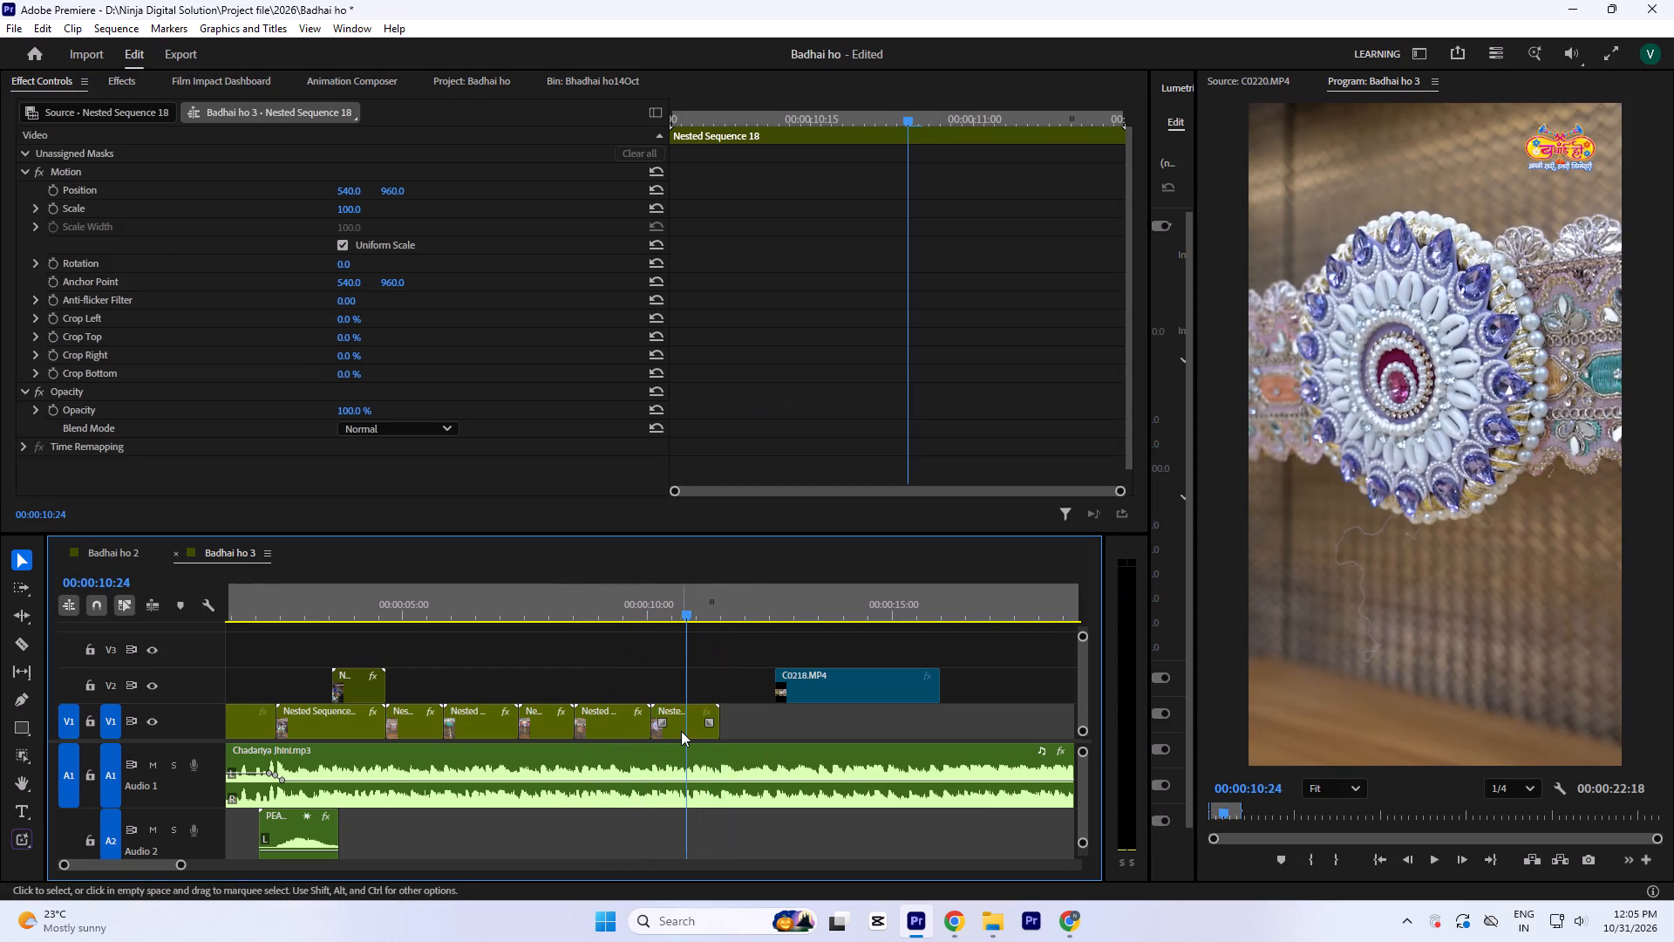
left_click(132, 84)
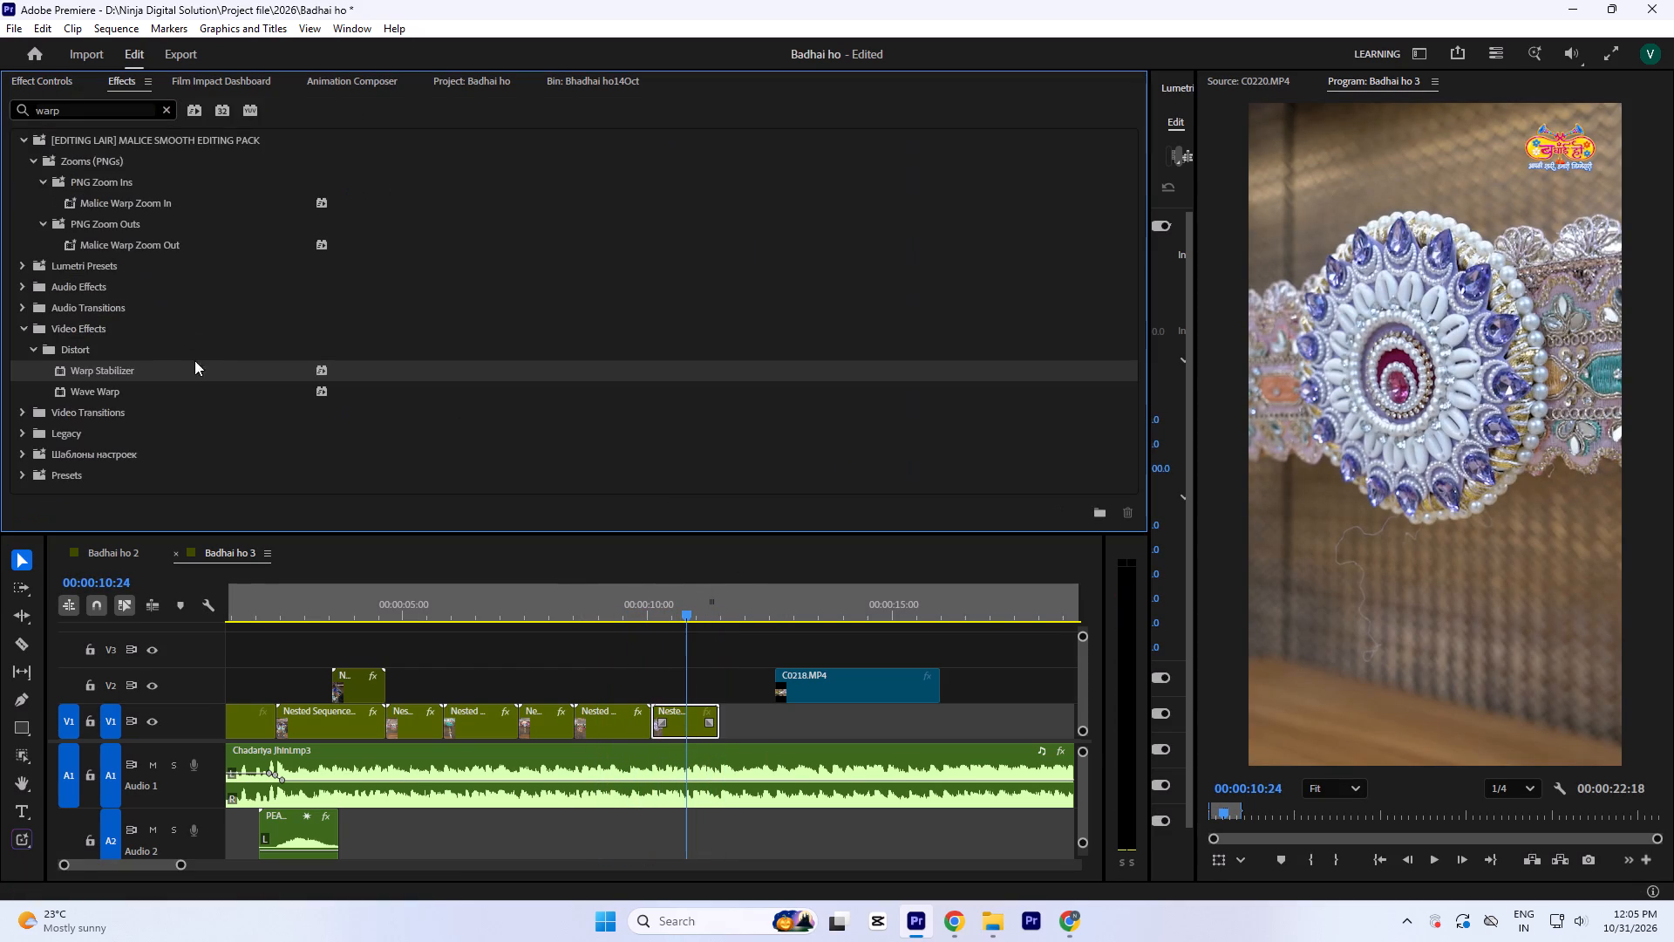
double_click(167, 369)
left_click(67, 85)
scroll(170, 292, "down", 9)
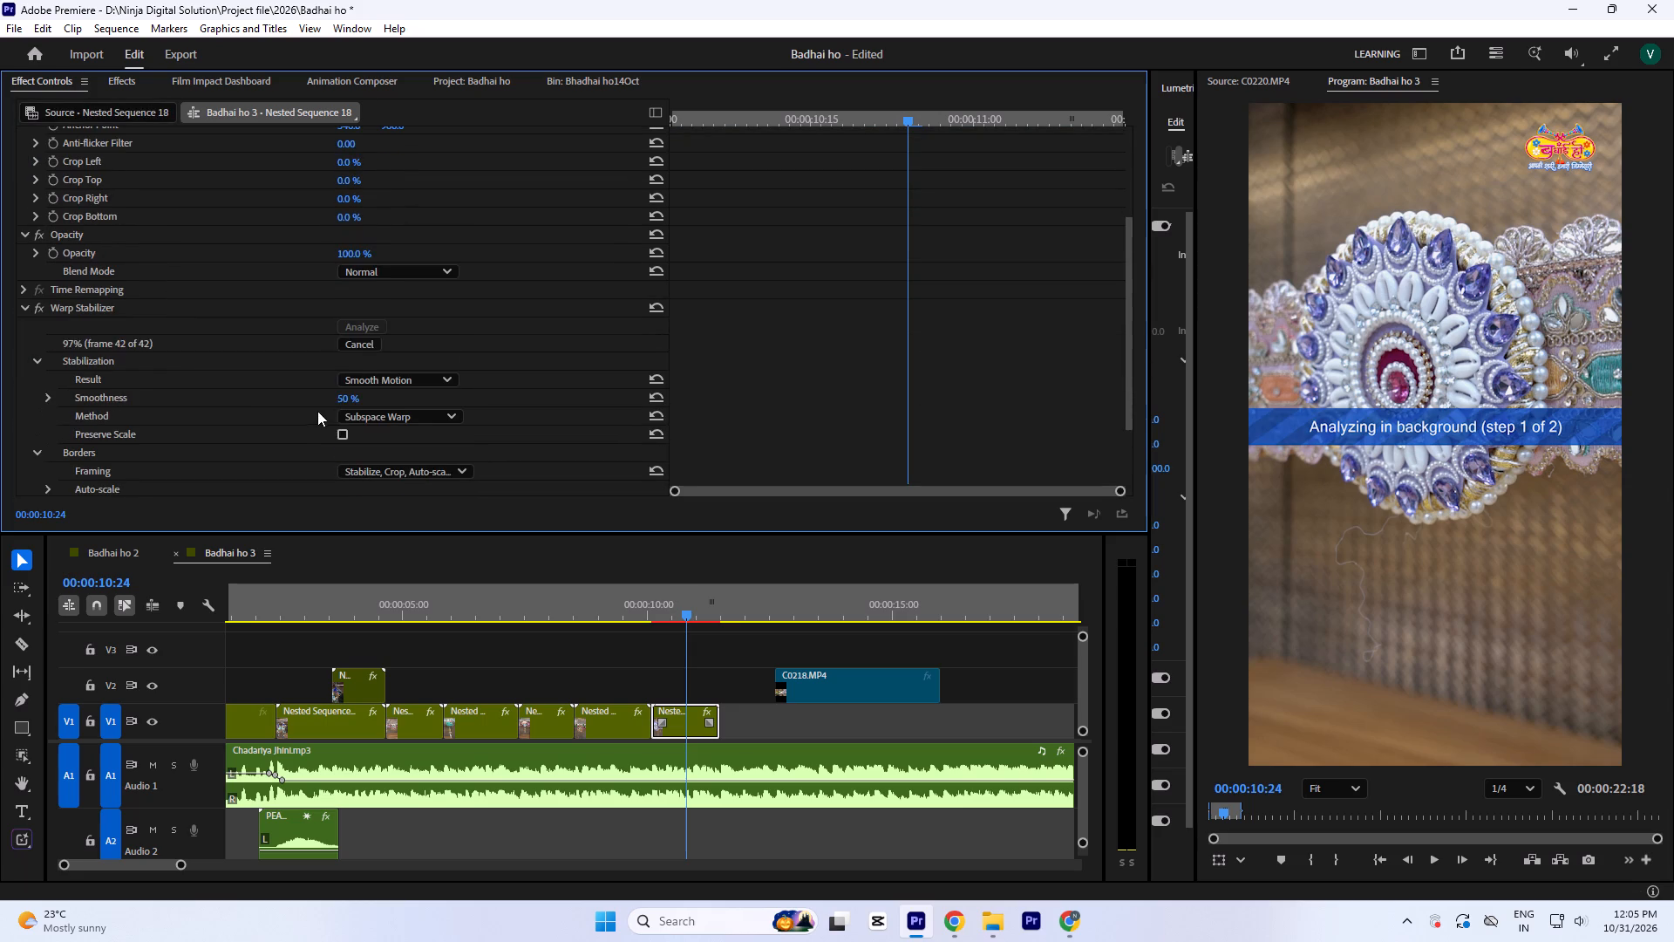
left_click(341, 400)
key("1")
key("0")
left_click(765, 324)
key("ctrl+s")
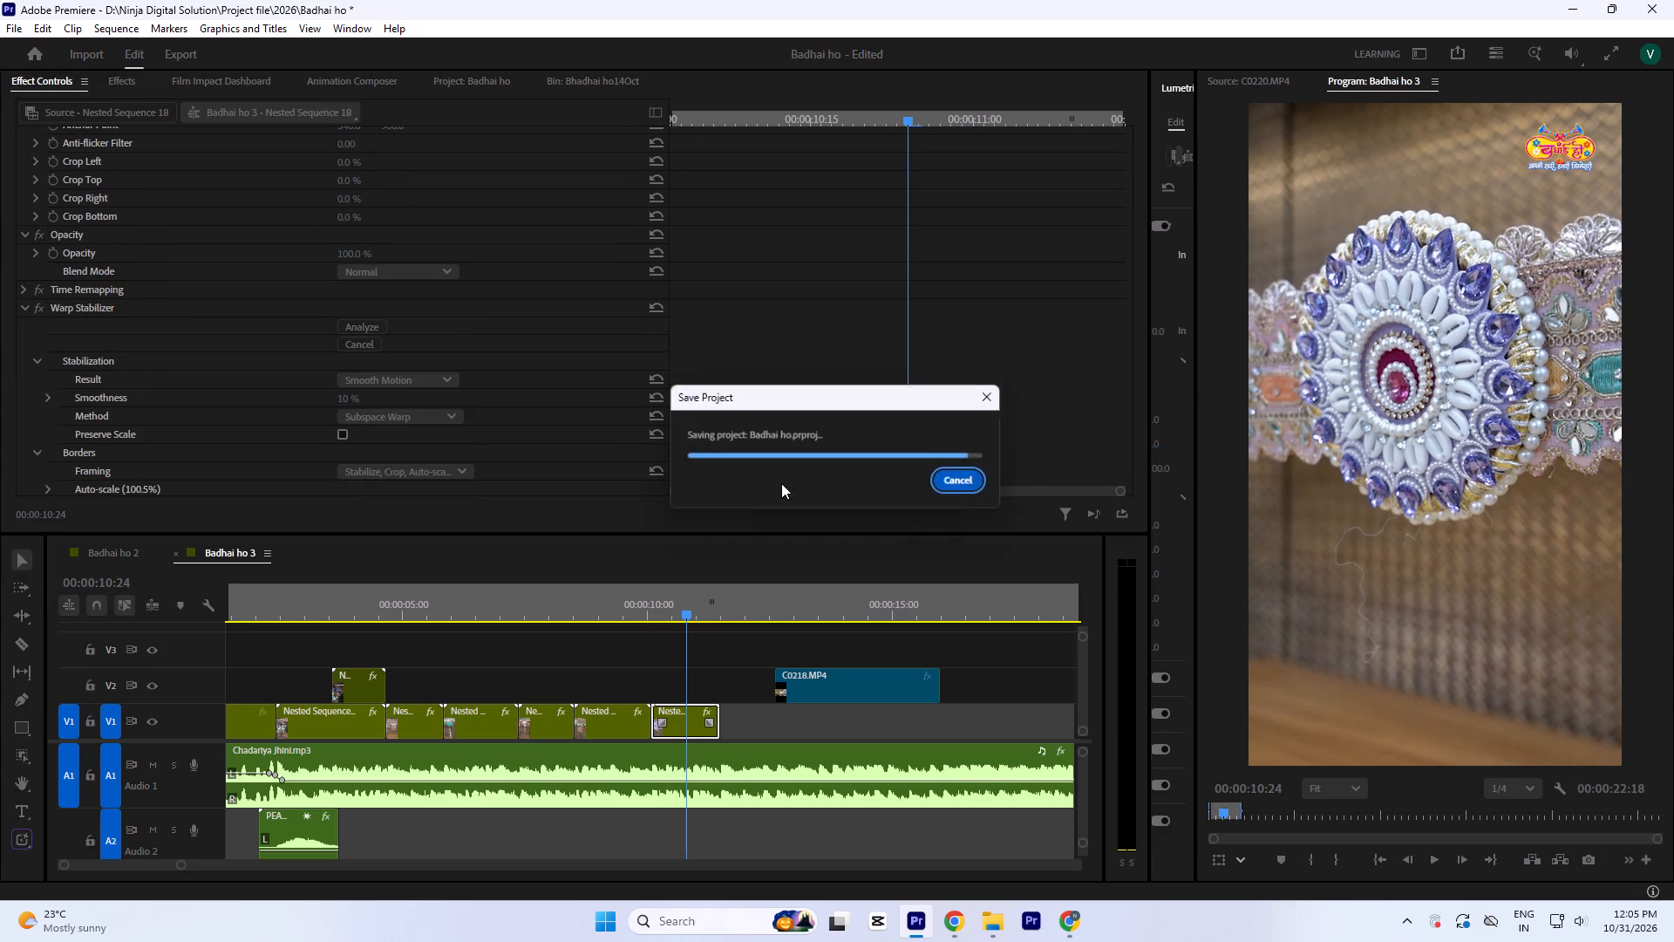
Preview C0218.MP4 and move it earlier on V2 so it starts exactly where the last nested clip on V1 ends.
left_click(761, 585)
key("space")
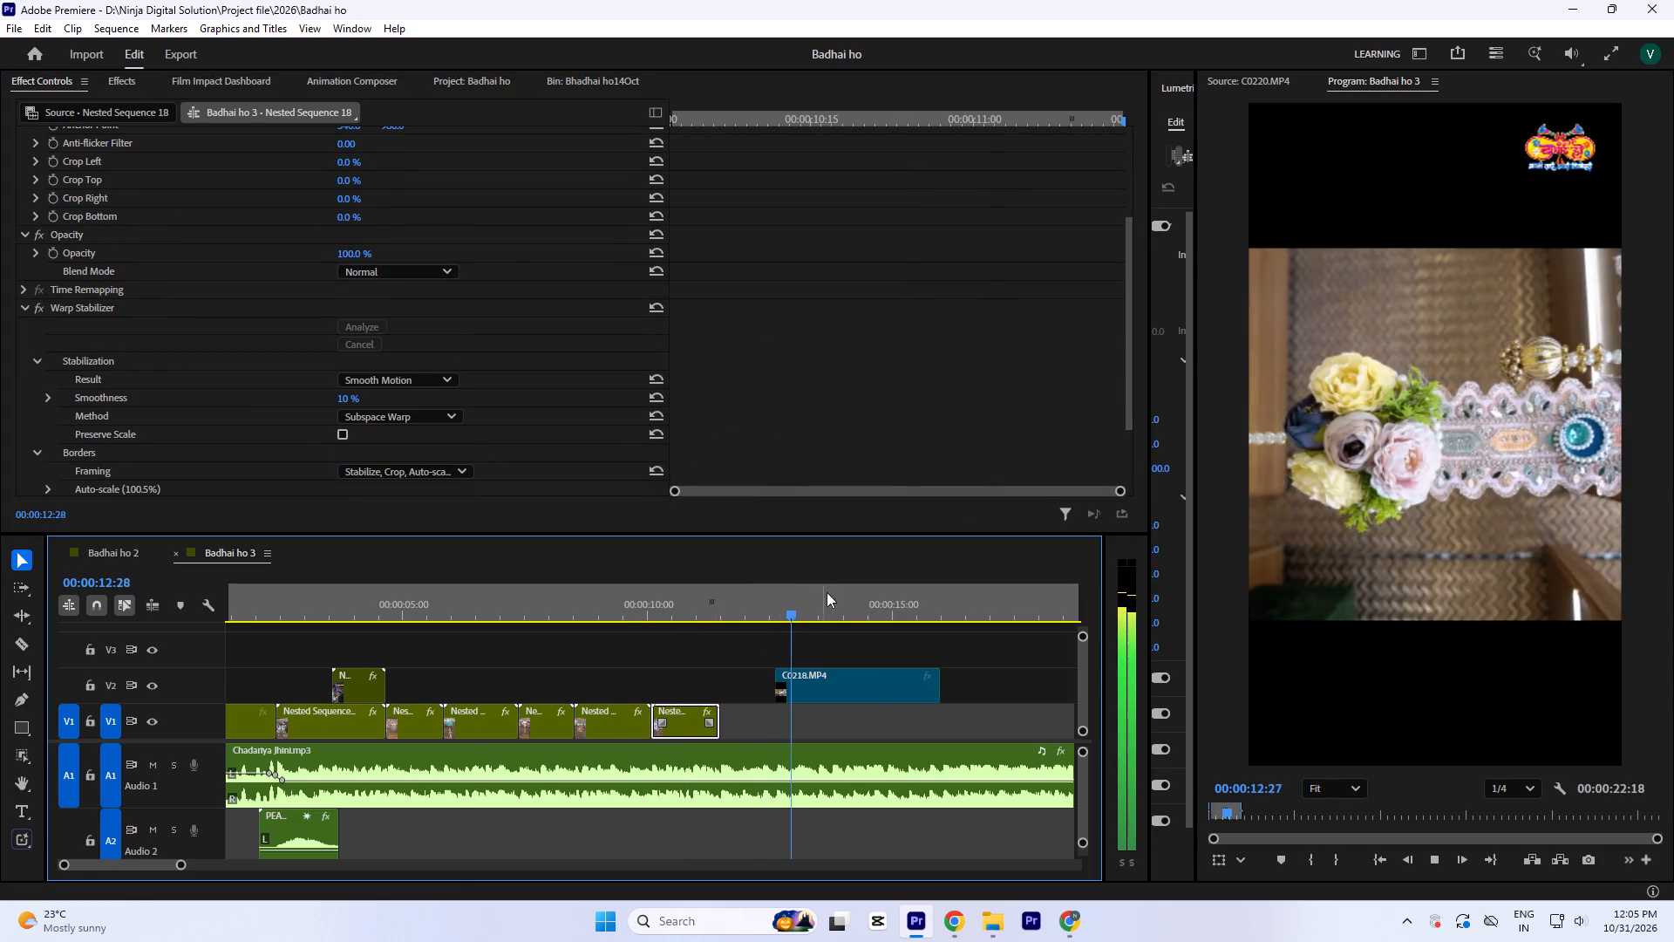
key("space")
left_click_drag(833, 692, 786, 693)
Turn the C0218.MP4 footage upright with a rotation of -90° so it fills the vertical frame.
right_click(786, 693)
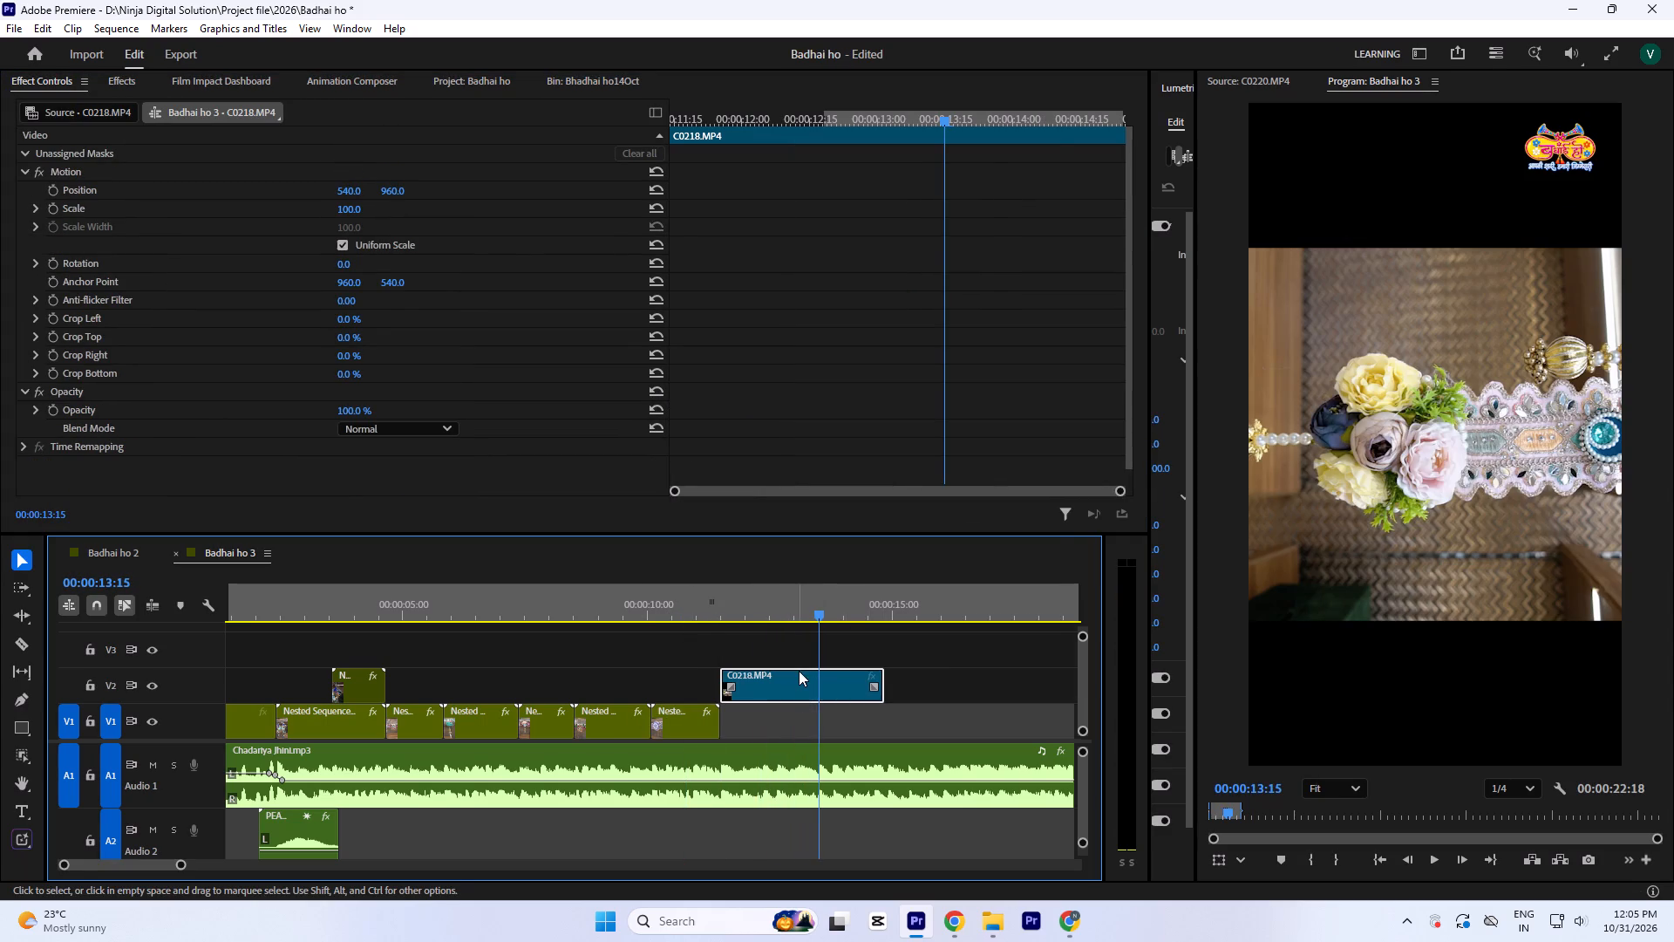
right_click(794, 691)
left_click(852, 78)
key("Return")
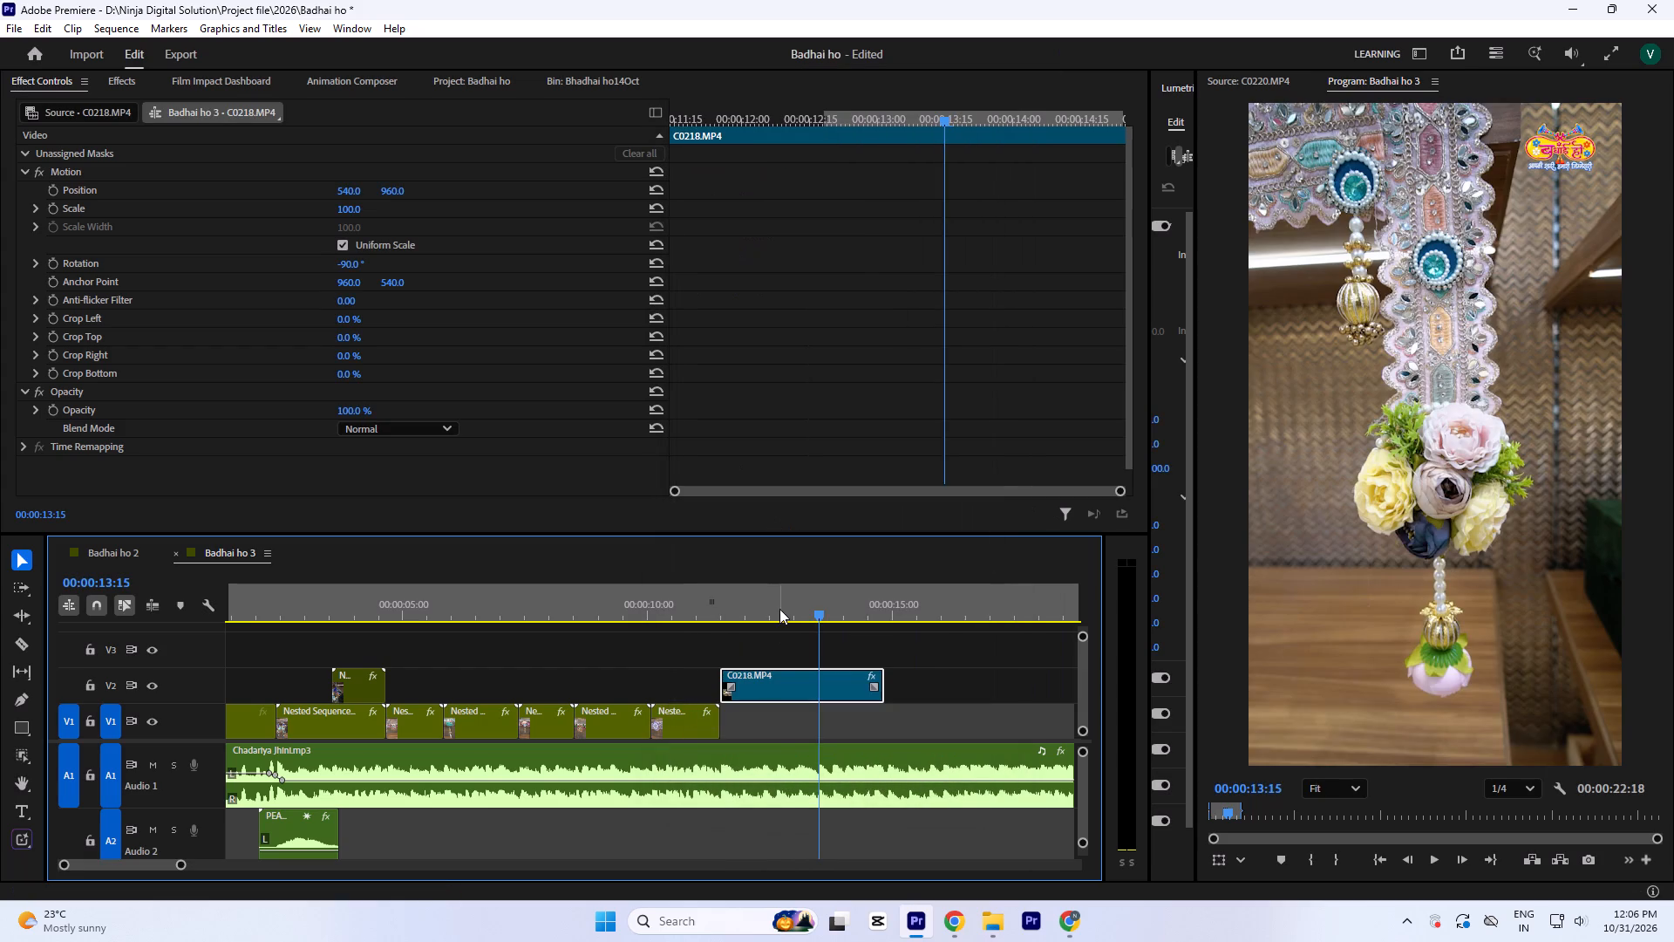
Straighten and frame the hanging flowers in C0218.MP4 with rotation -86°, scale 113 and vertical position 1036.
left_click(779, 609)
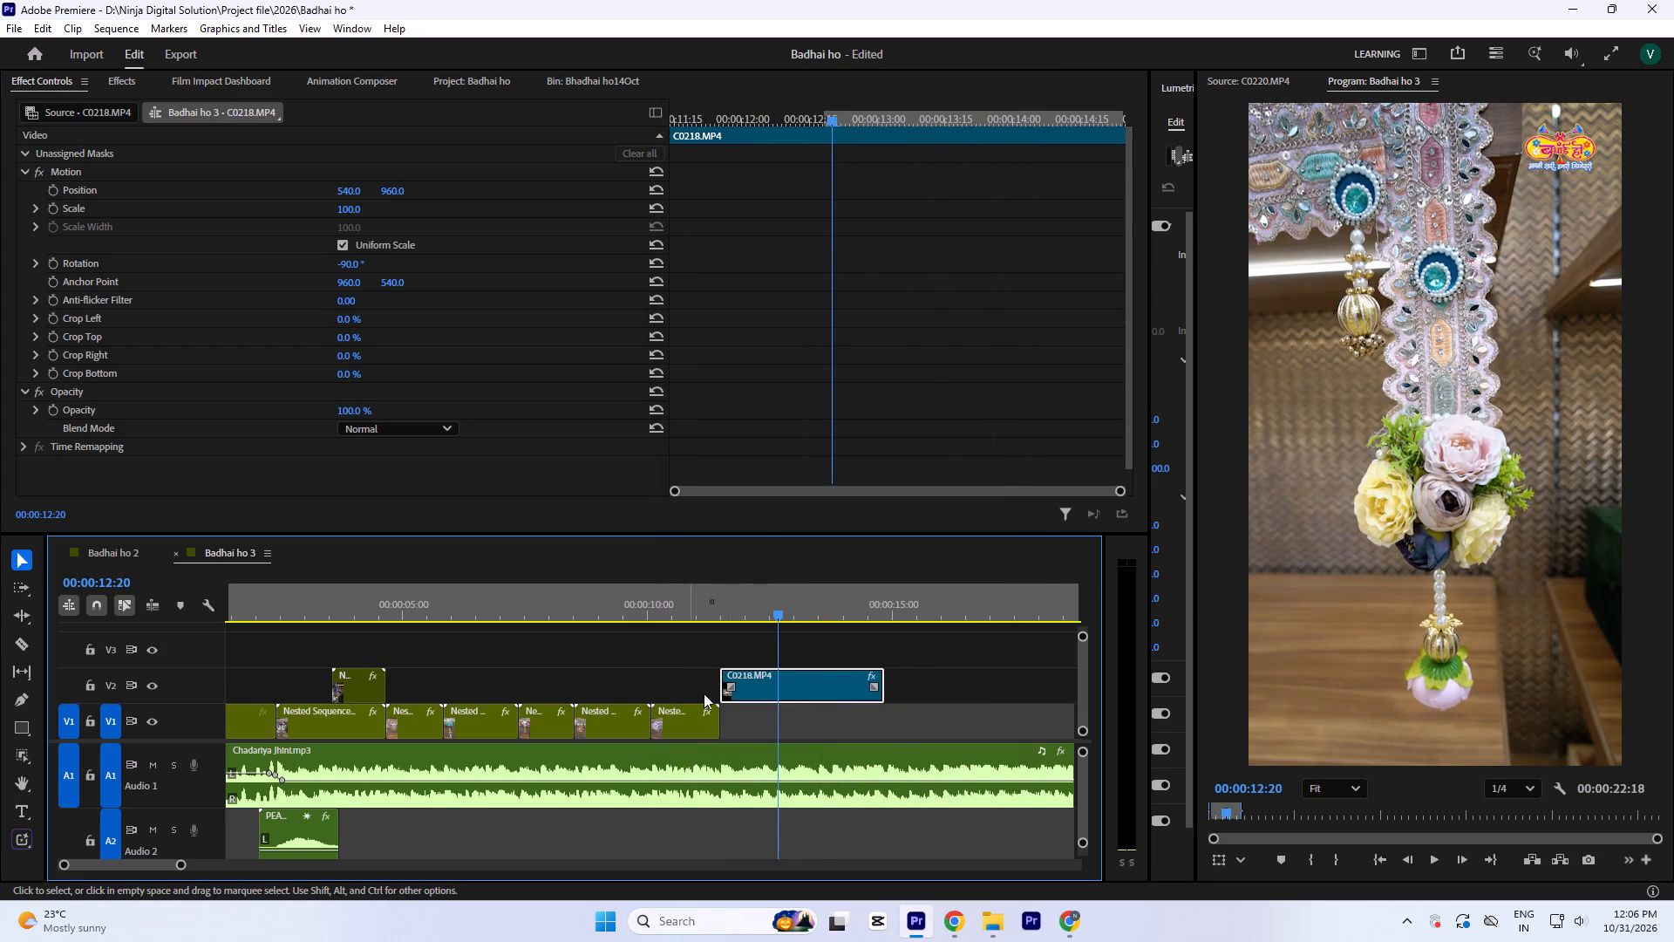
left_click(357, 265)
key("Up")
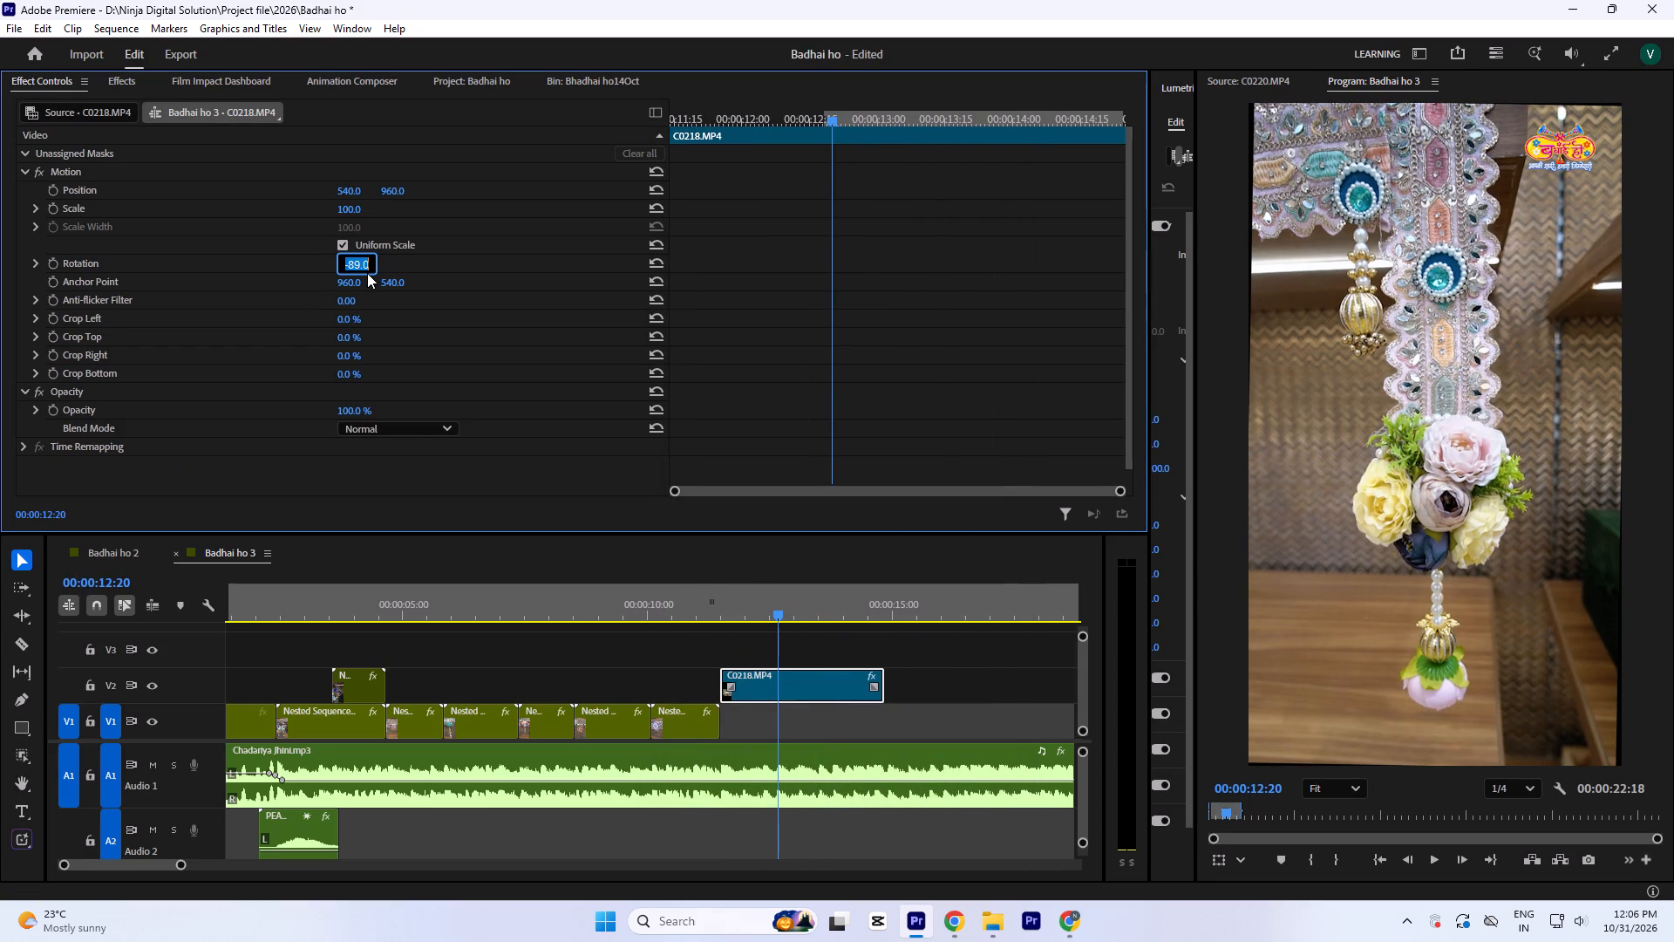
key("Up")
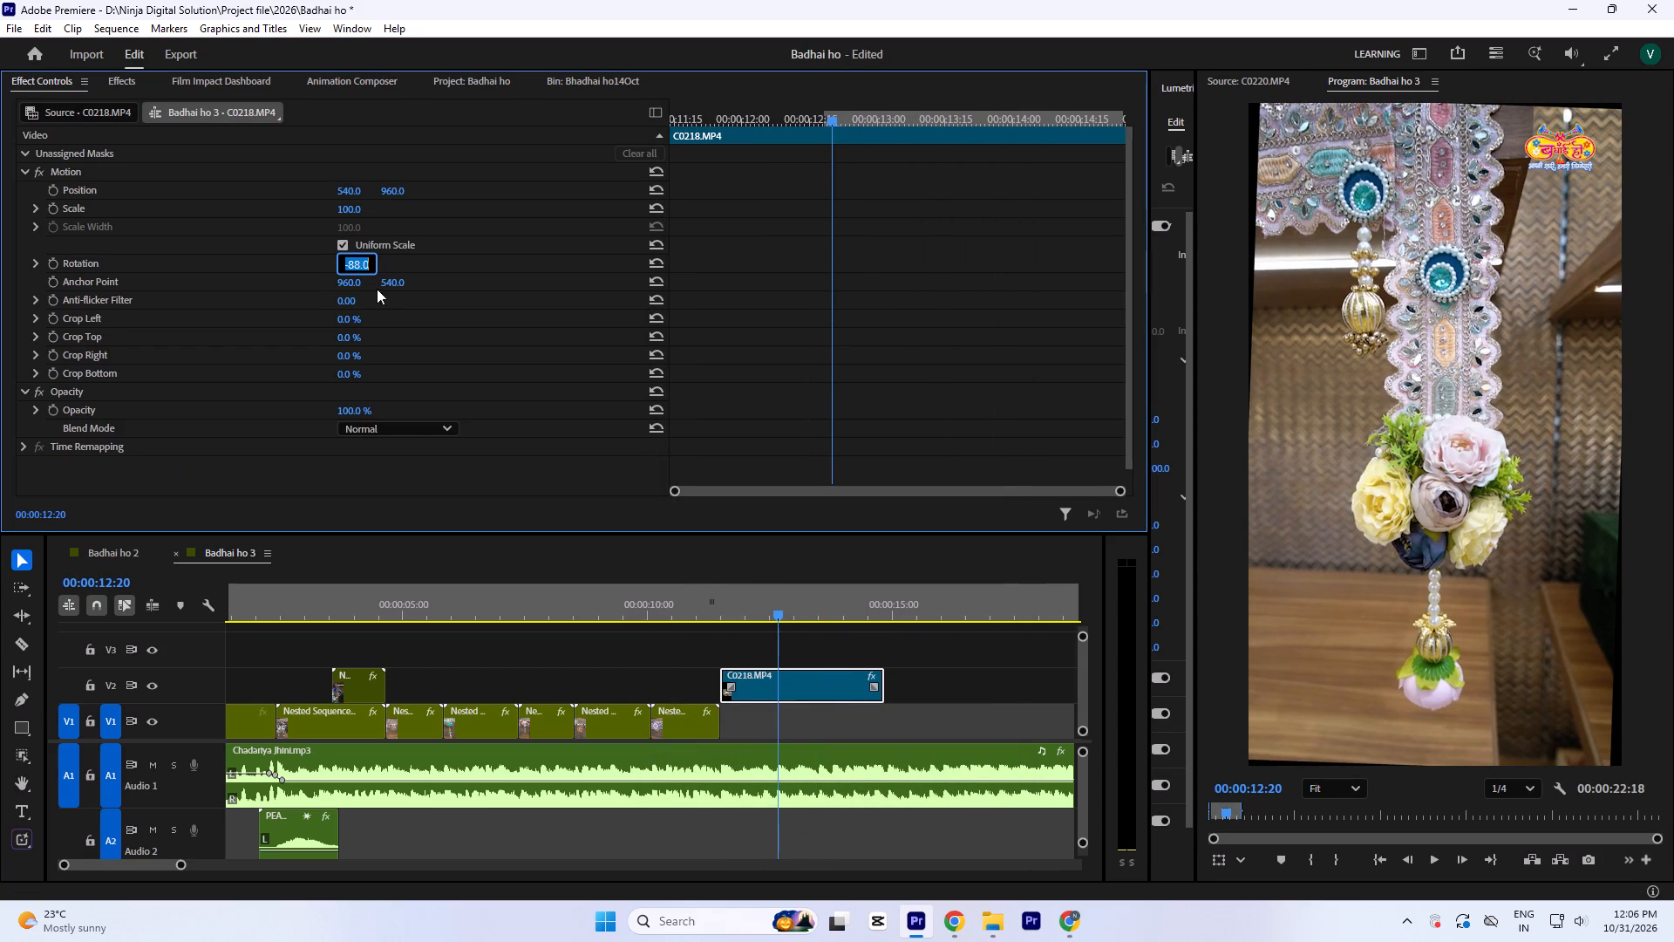
key("Up")
key("Up")
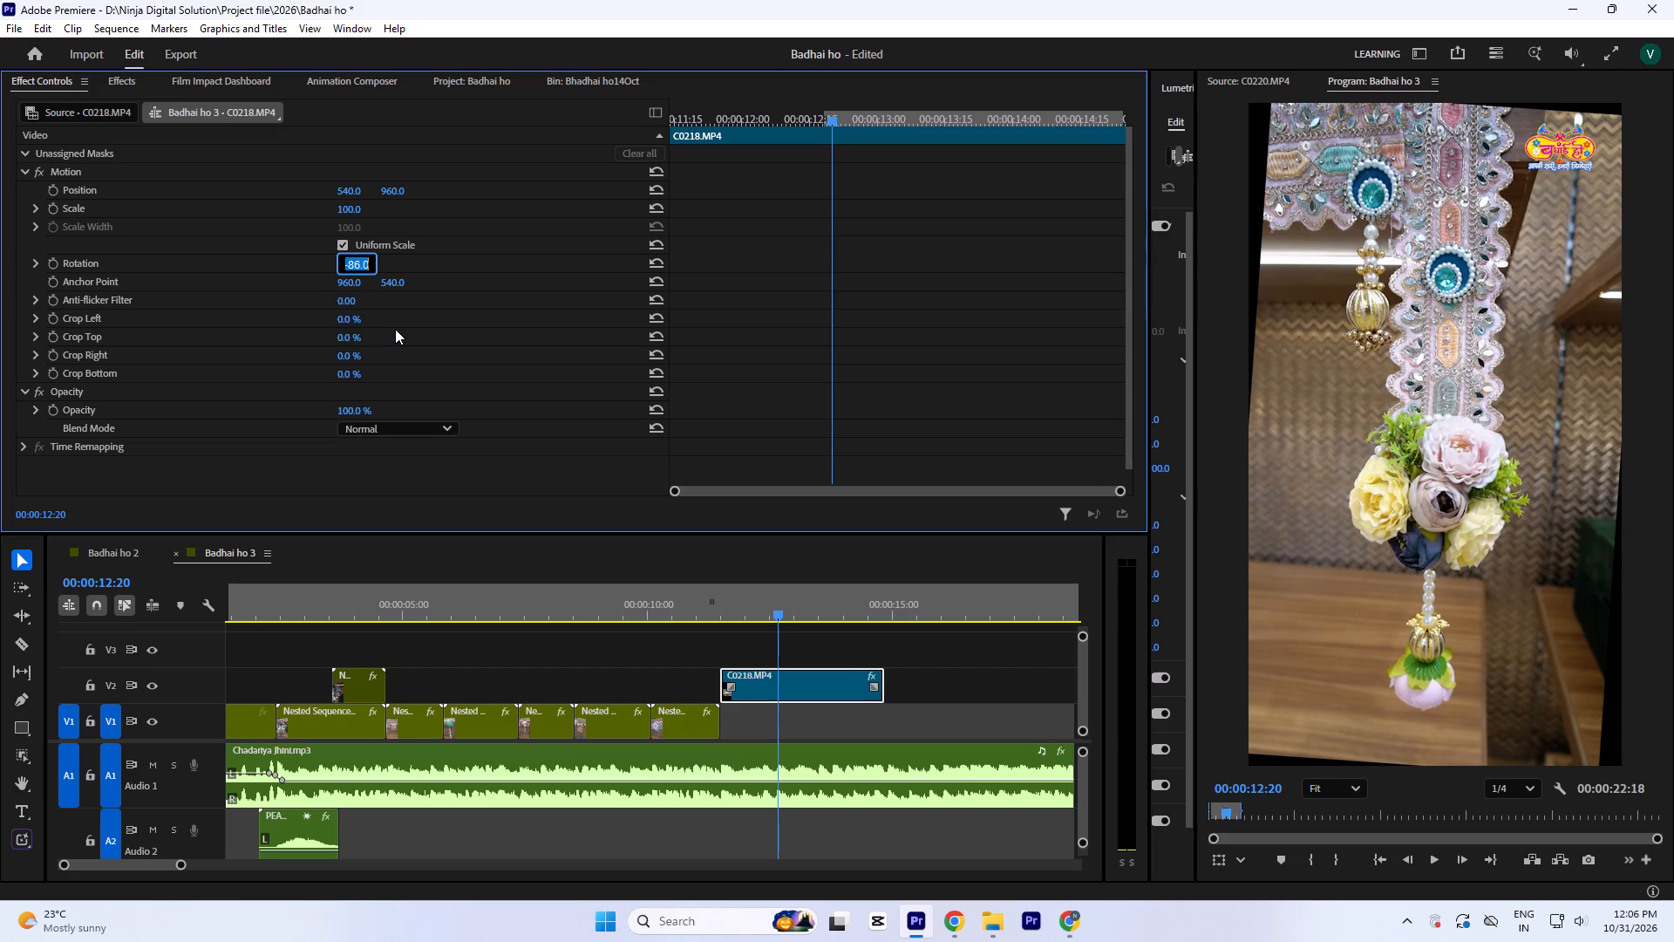
left_click(415, 222)
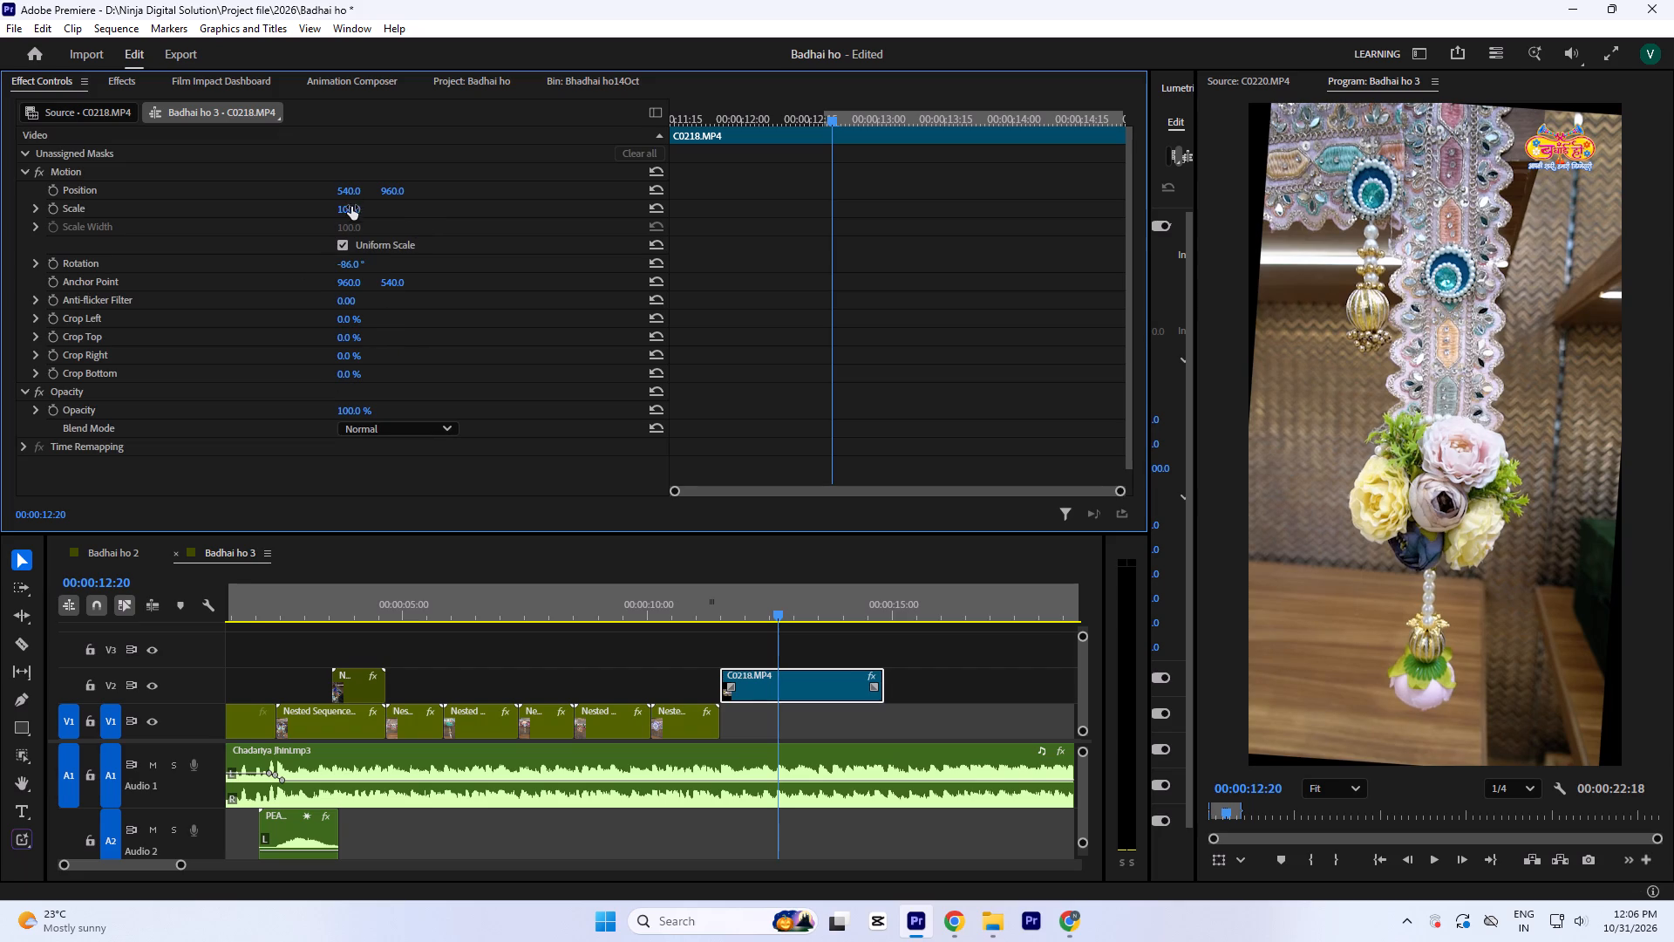
left_click_drag(351, 207, 351, 201)
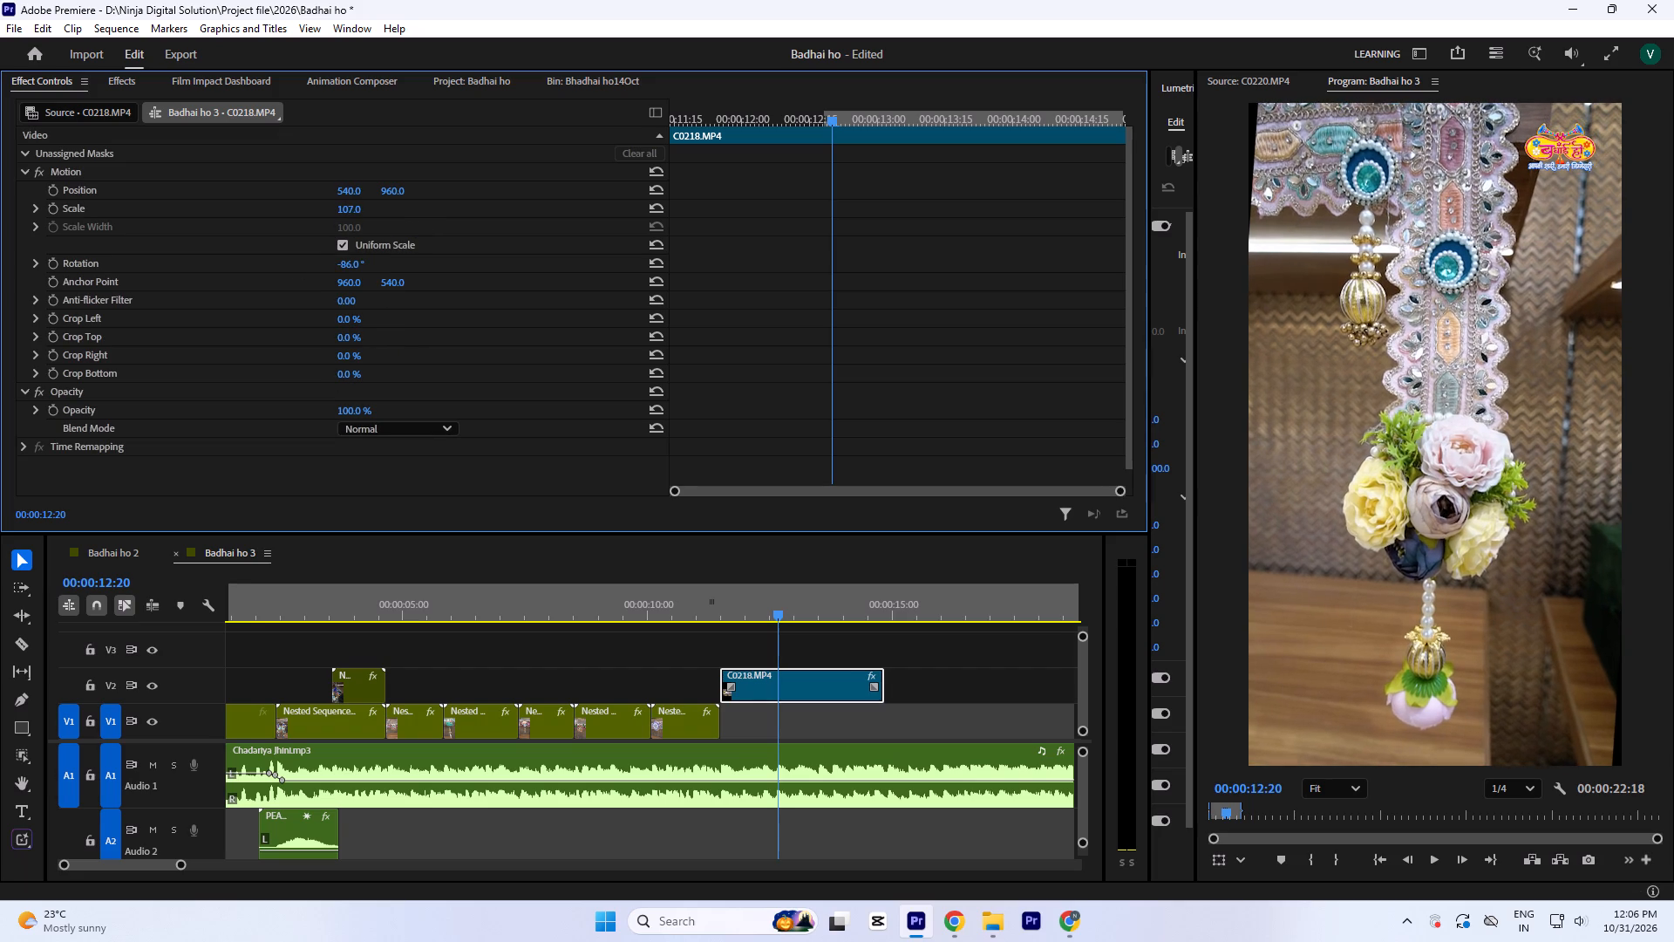
left_click_drag(351, 201, 351, 195)
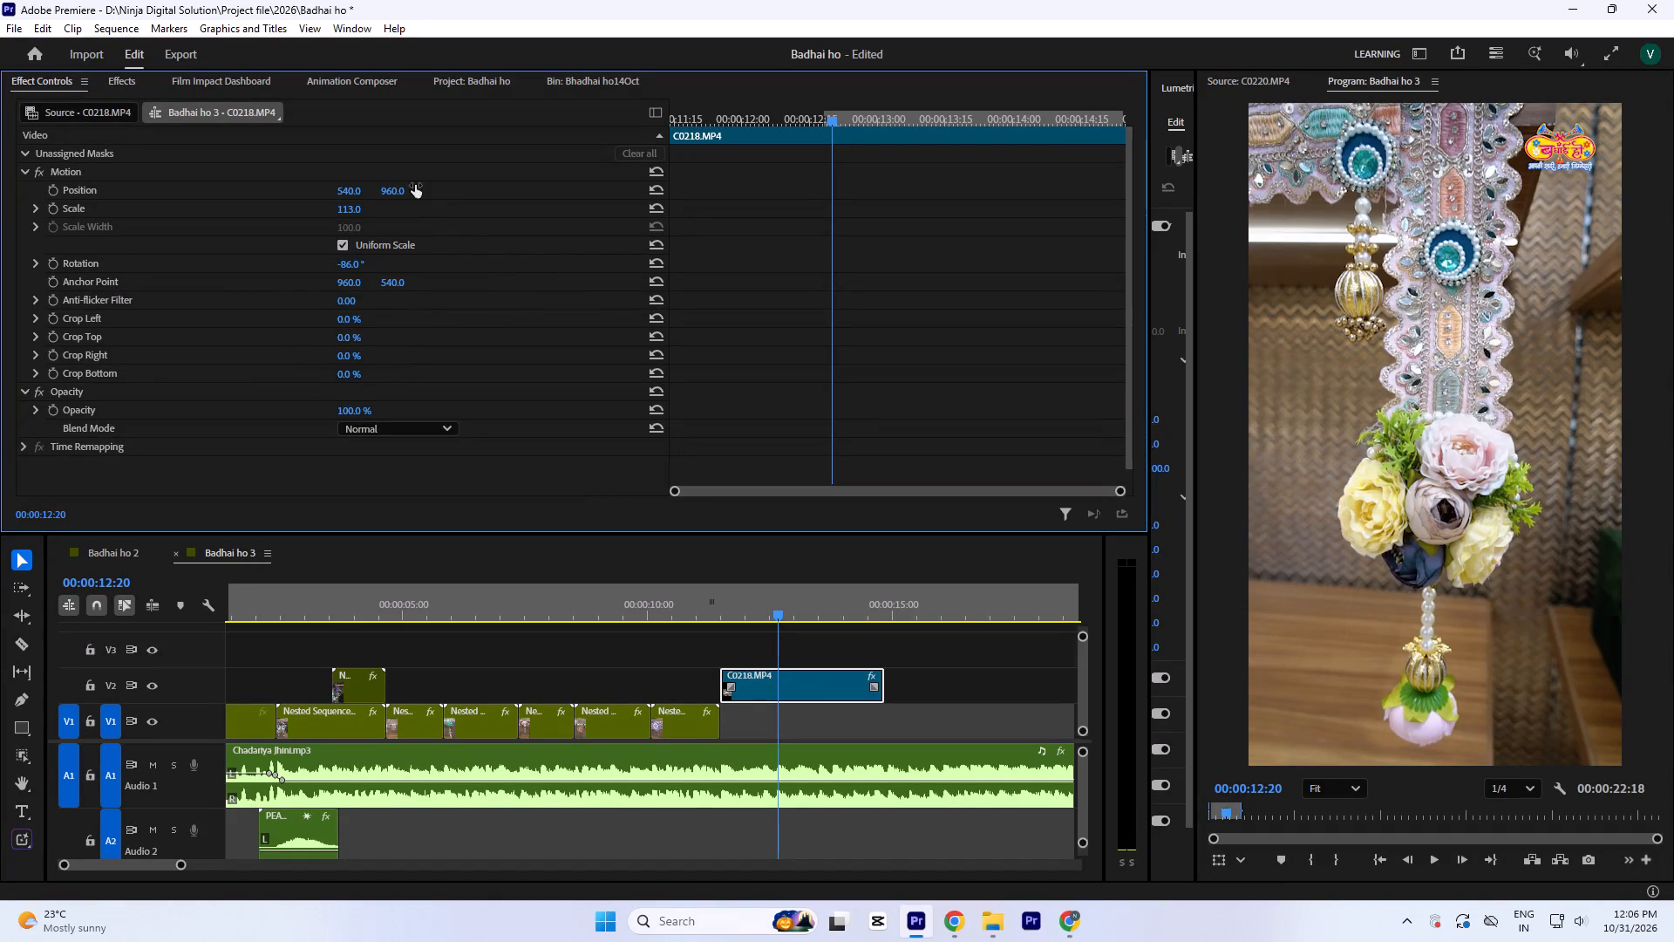
left_click_drag(395, 190, 399, 129)
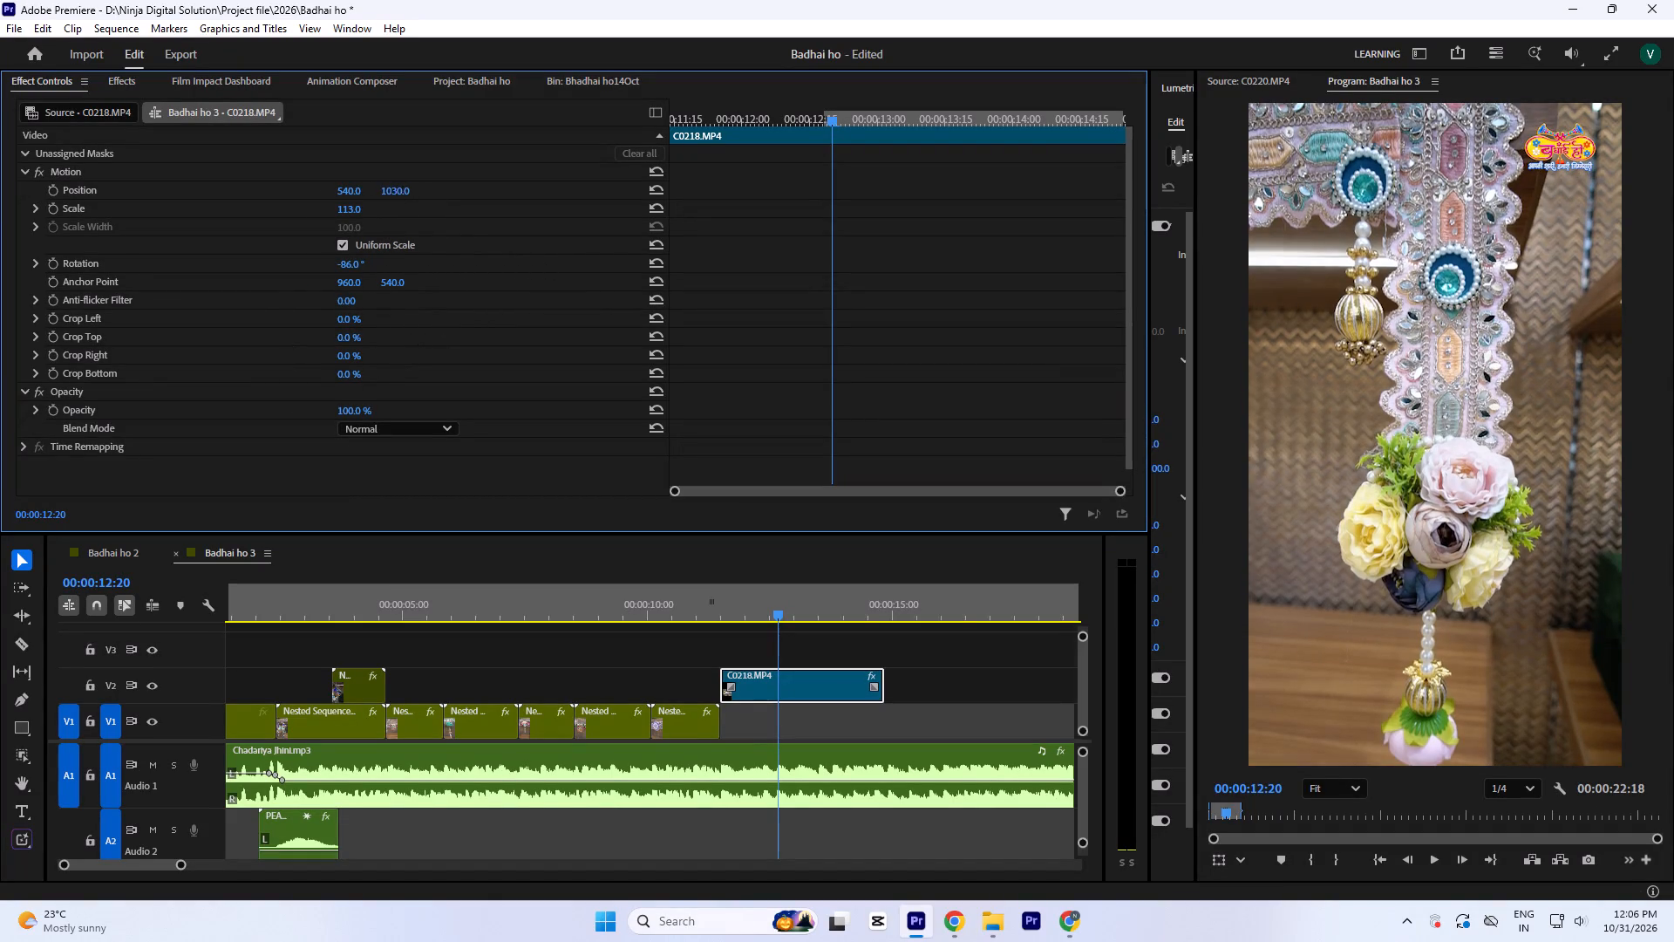
left_click_drag(399, 129, 412, 110)
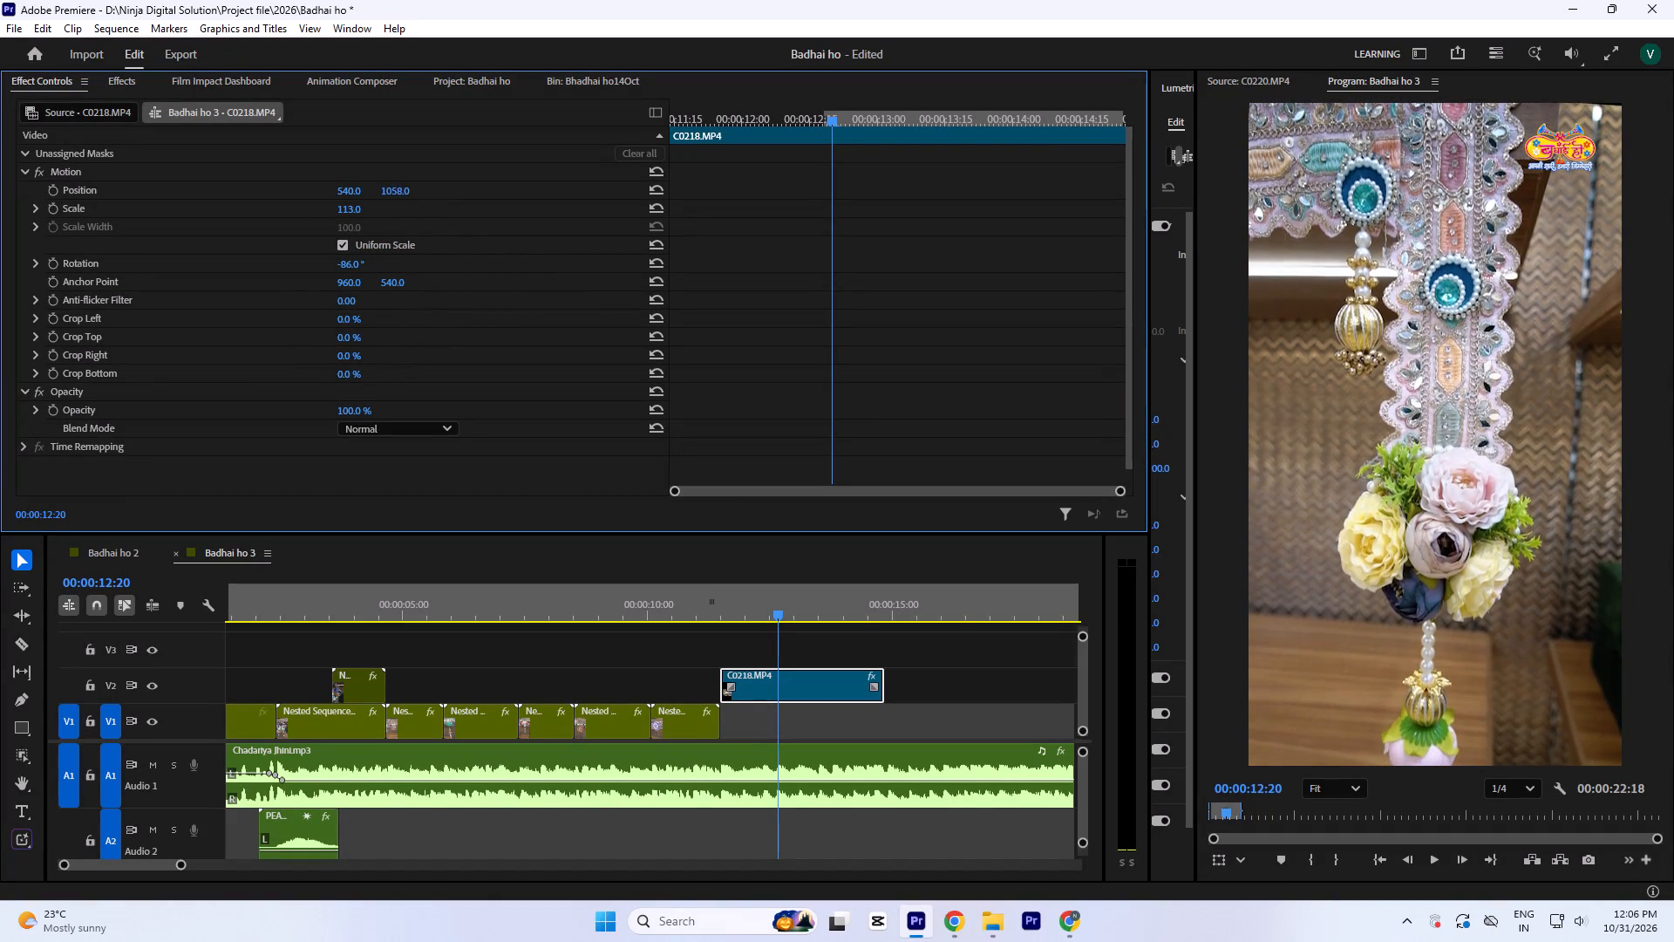
left_click_drag(412, 110, 422, 131)
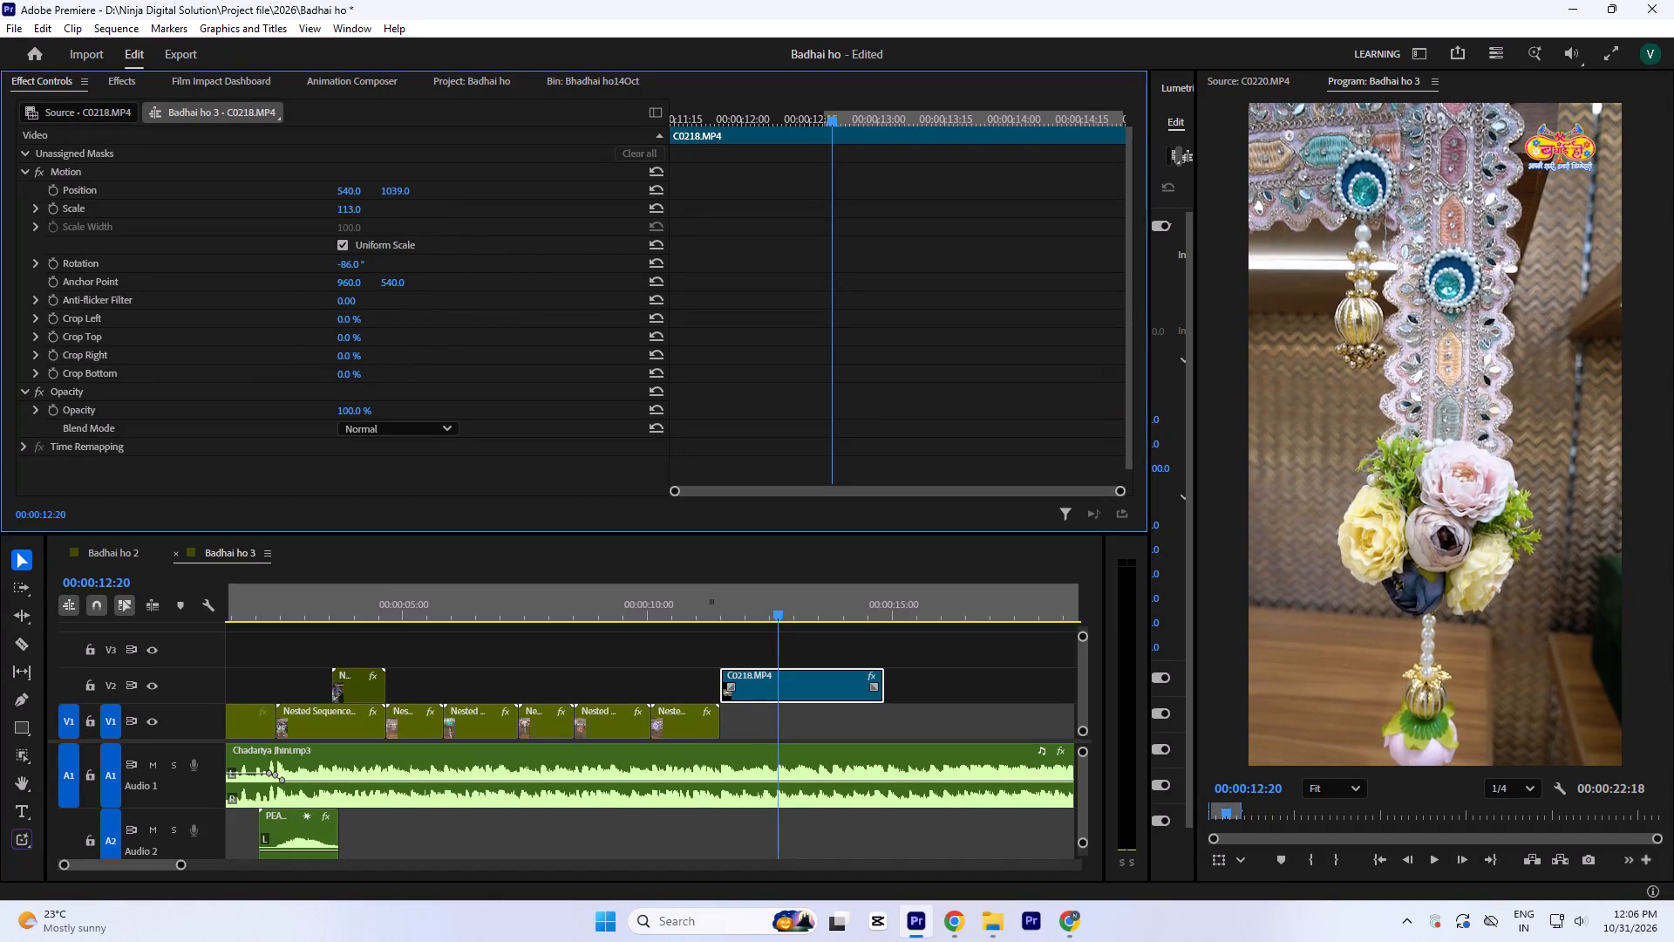
left_click_drag(422, 131, 423, 133)
Play C0218.MP4 from its start, extend its end on V2 to about 00:00:18:20, and scrub through the added footage.
left_click(724, 591)
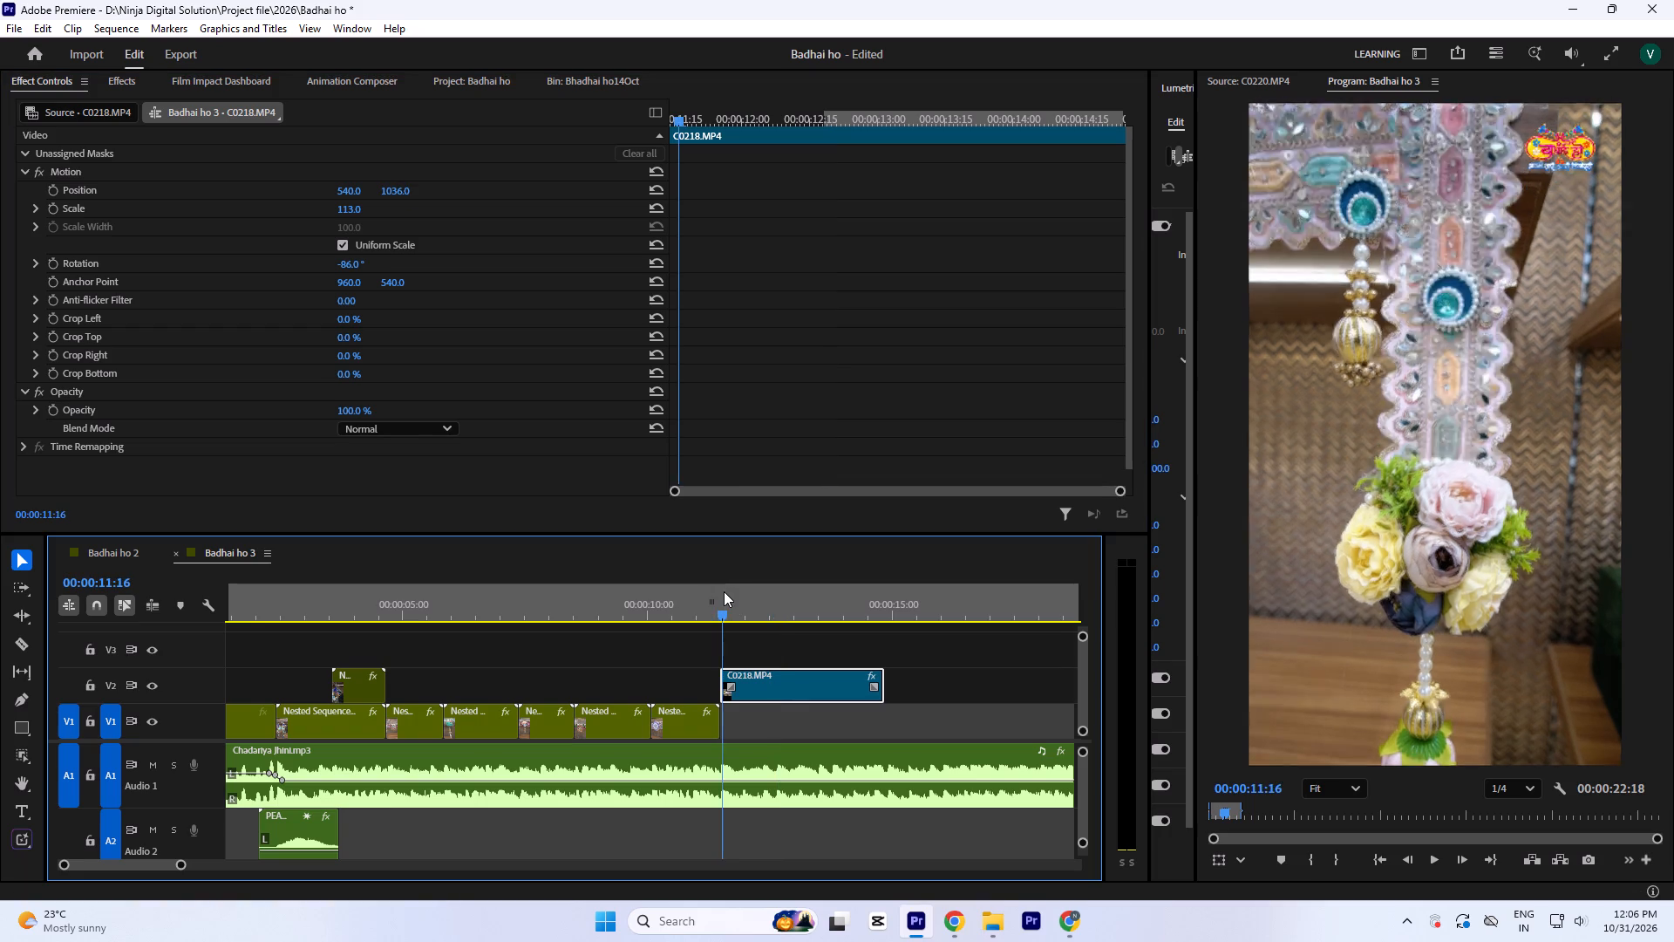
key("space")
key("space")
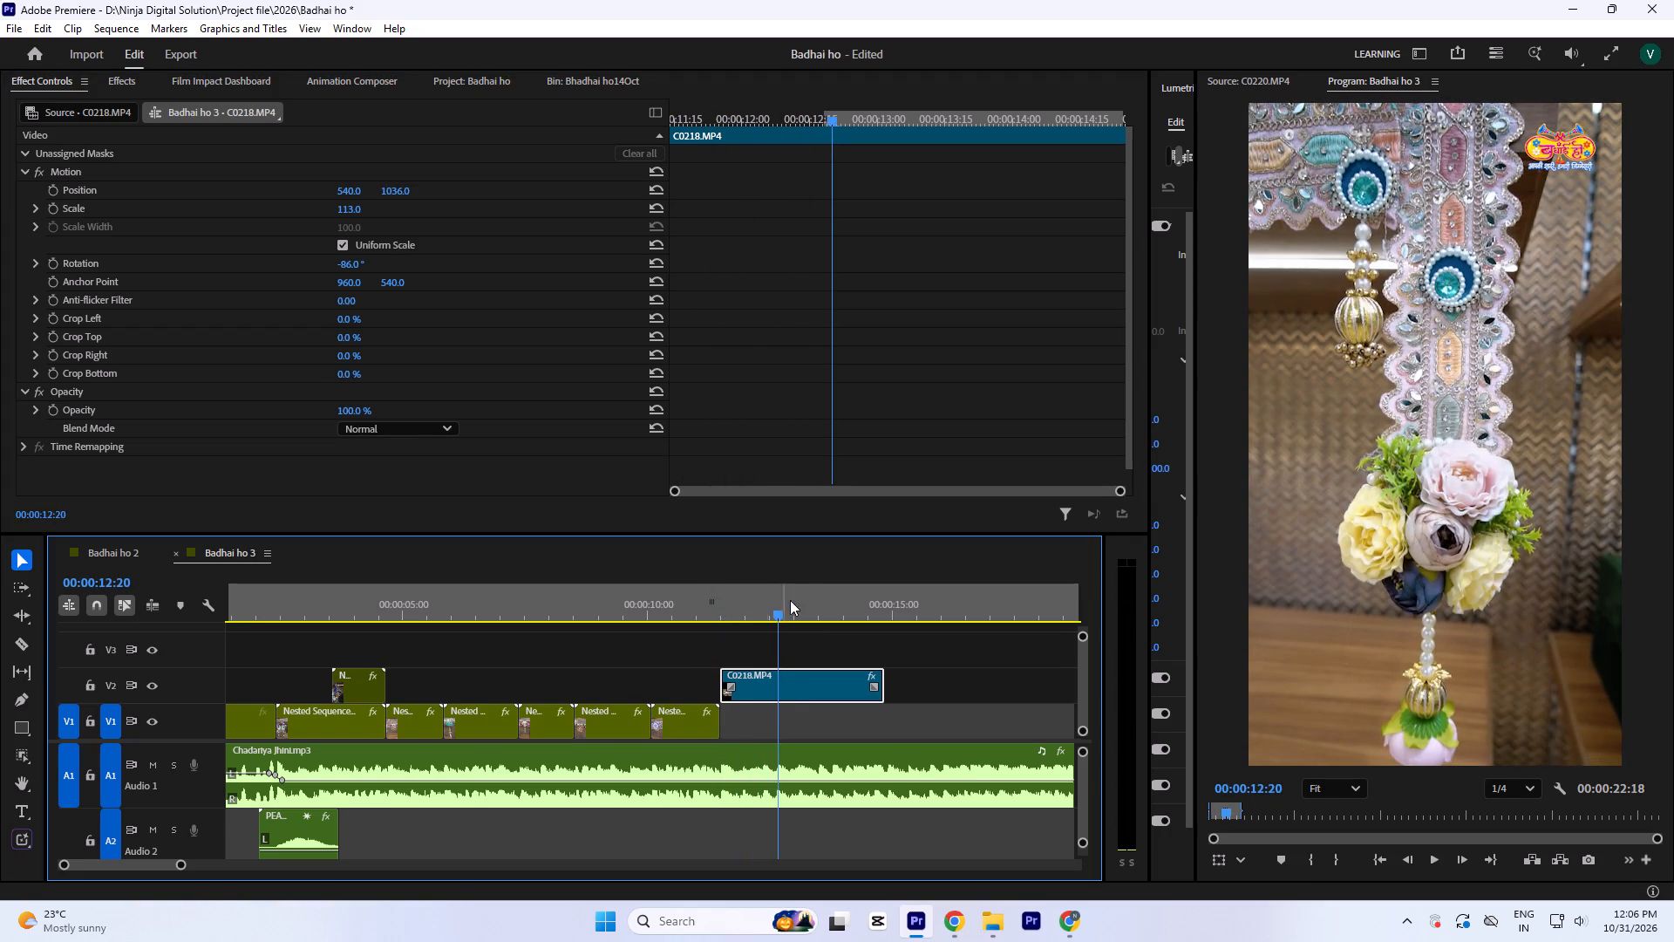
key("space")
key("space")
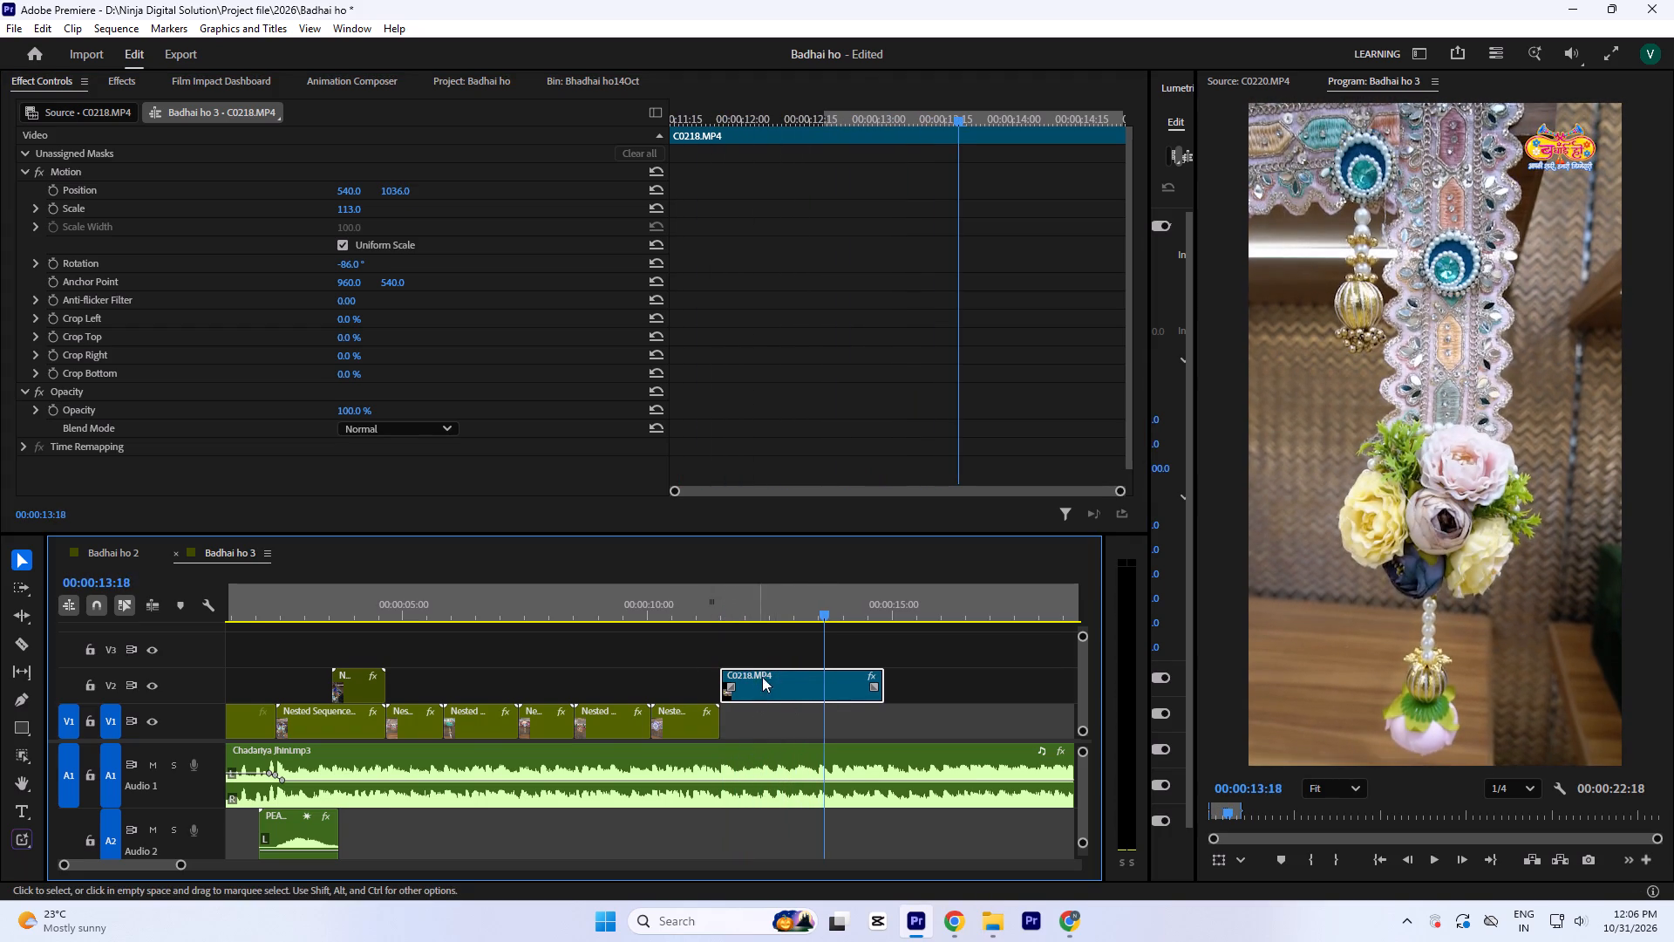
left_click_drag(827, 598, 850, 608)
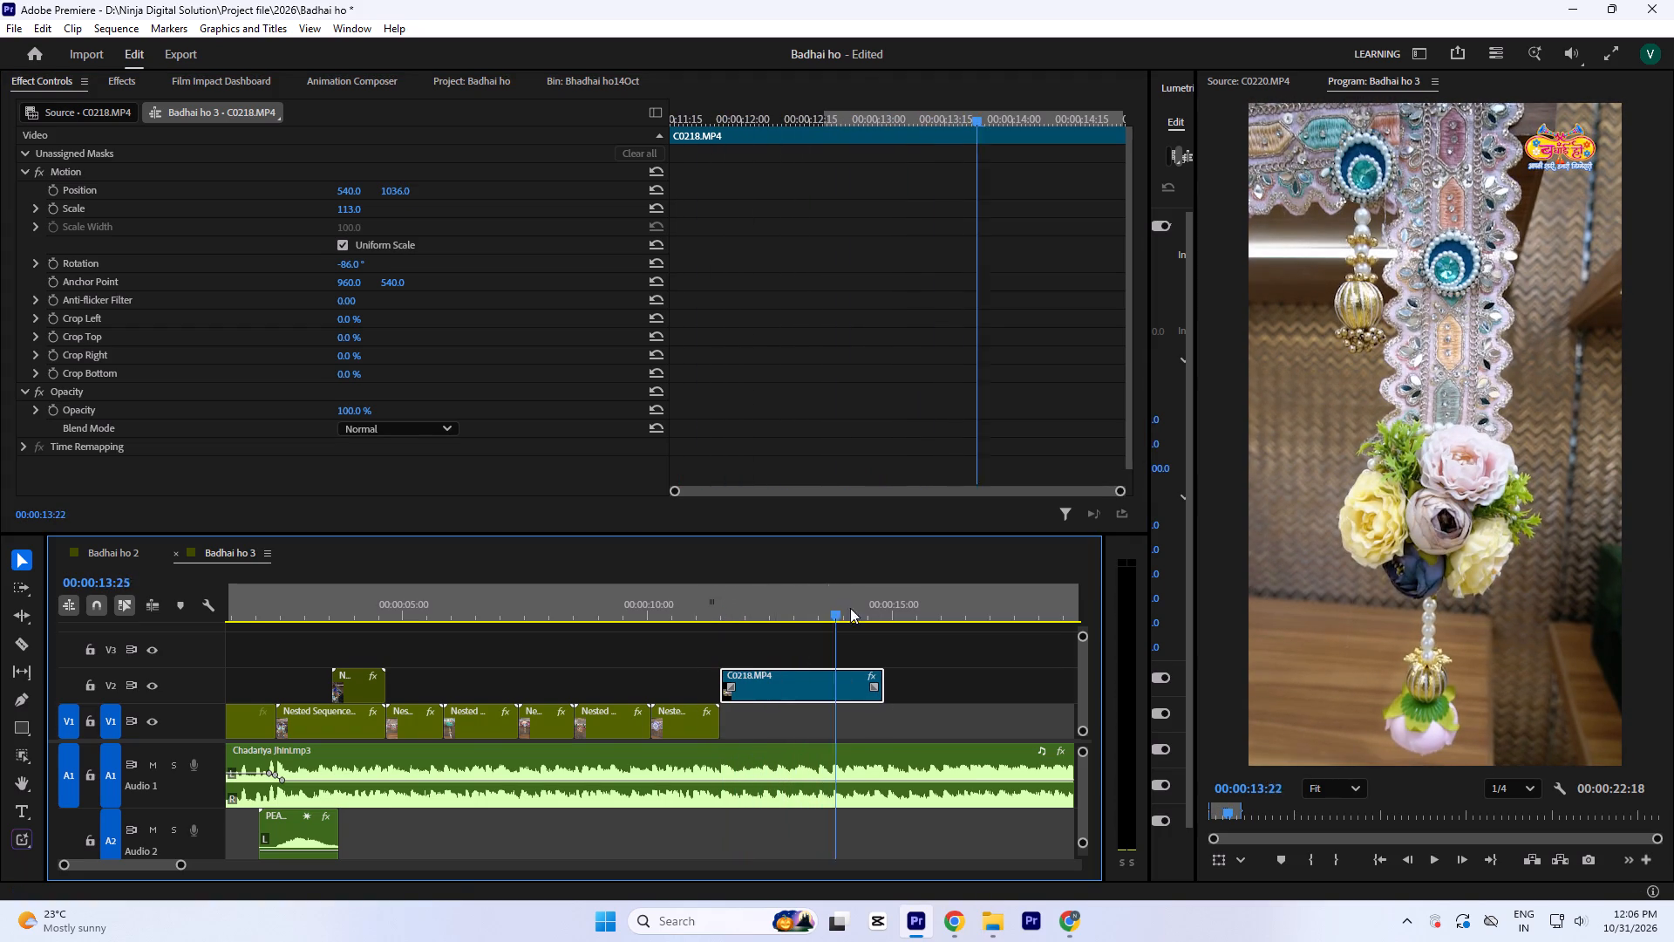
left_click_drag(850, 608, 848, 641)
key("minus")
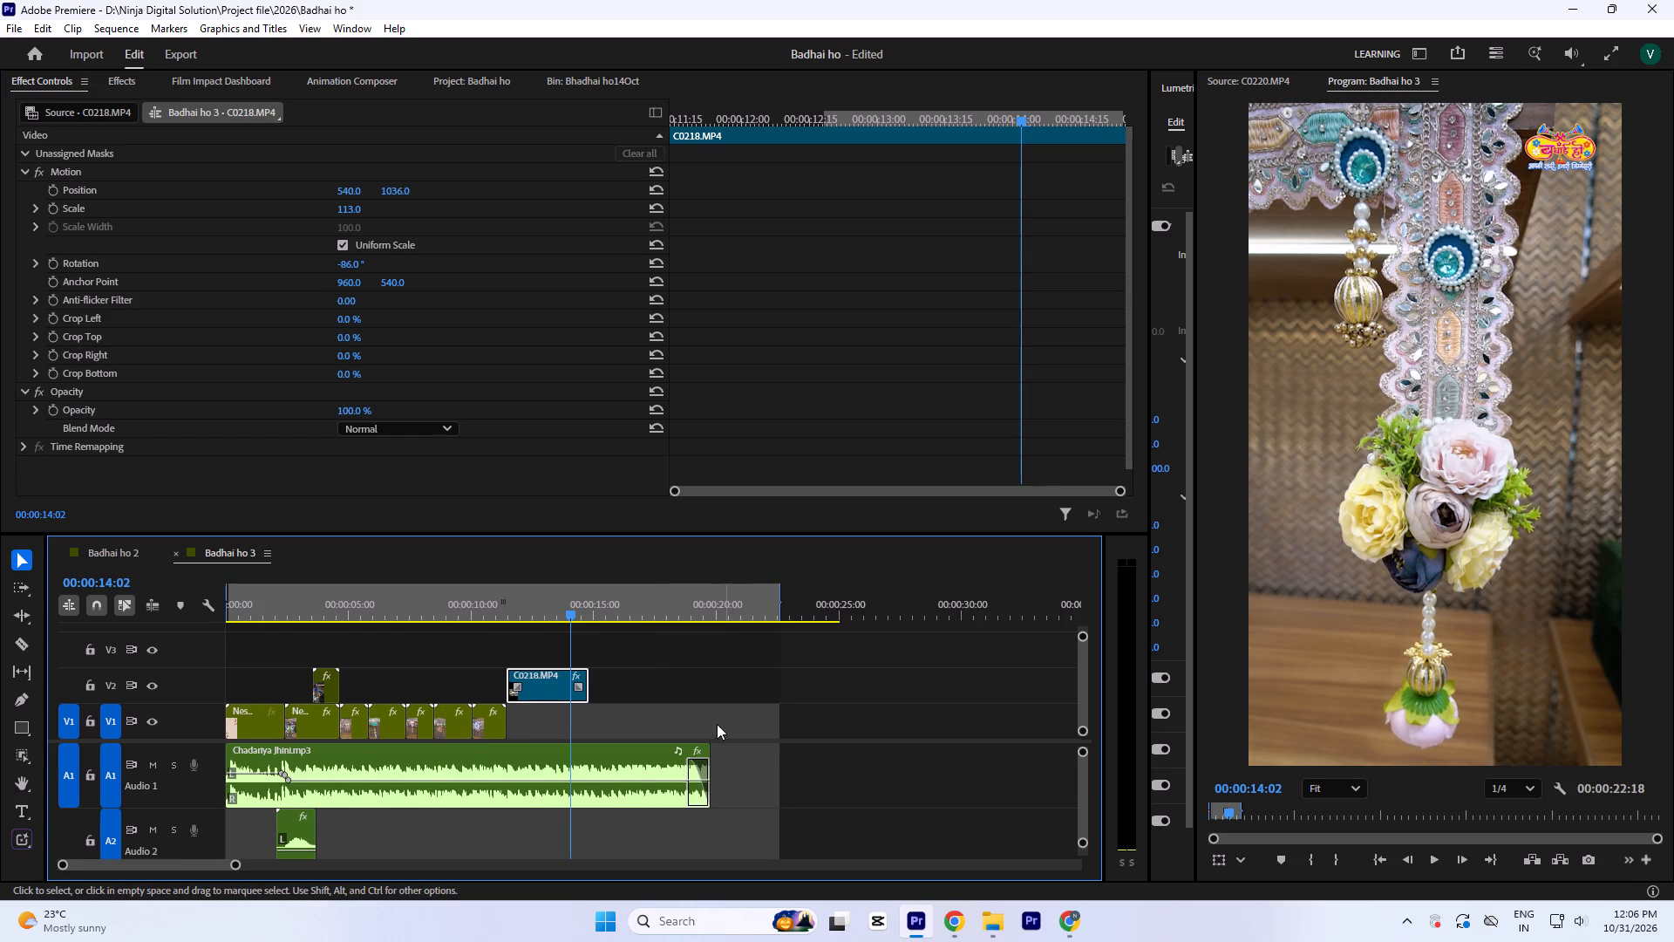
left_click_drag(594, 693, 697, 700)
left_click_drag(586, 601, 675, 625)
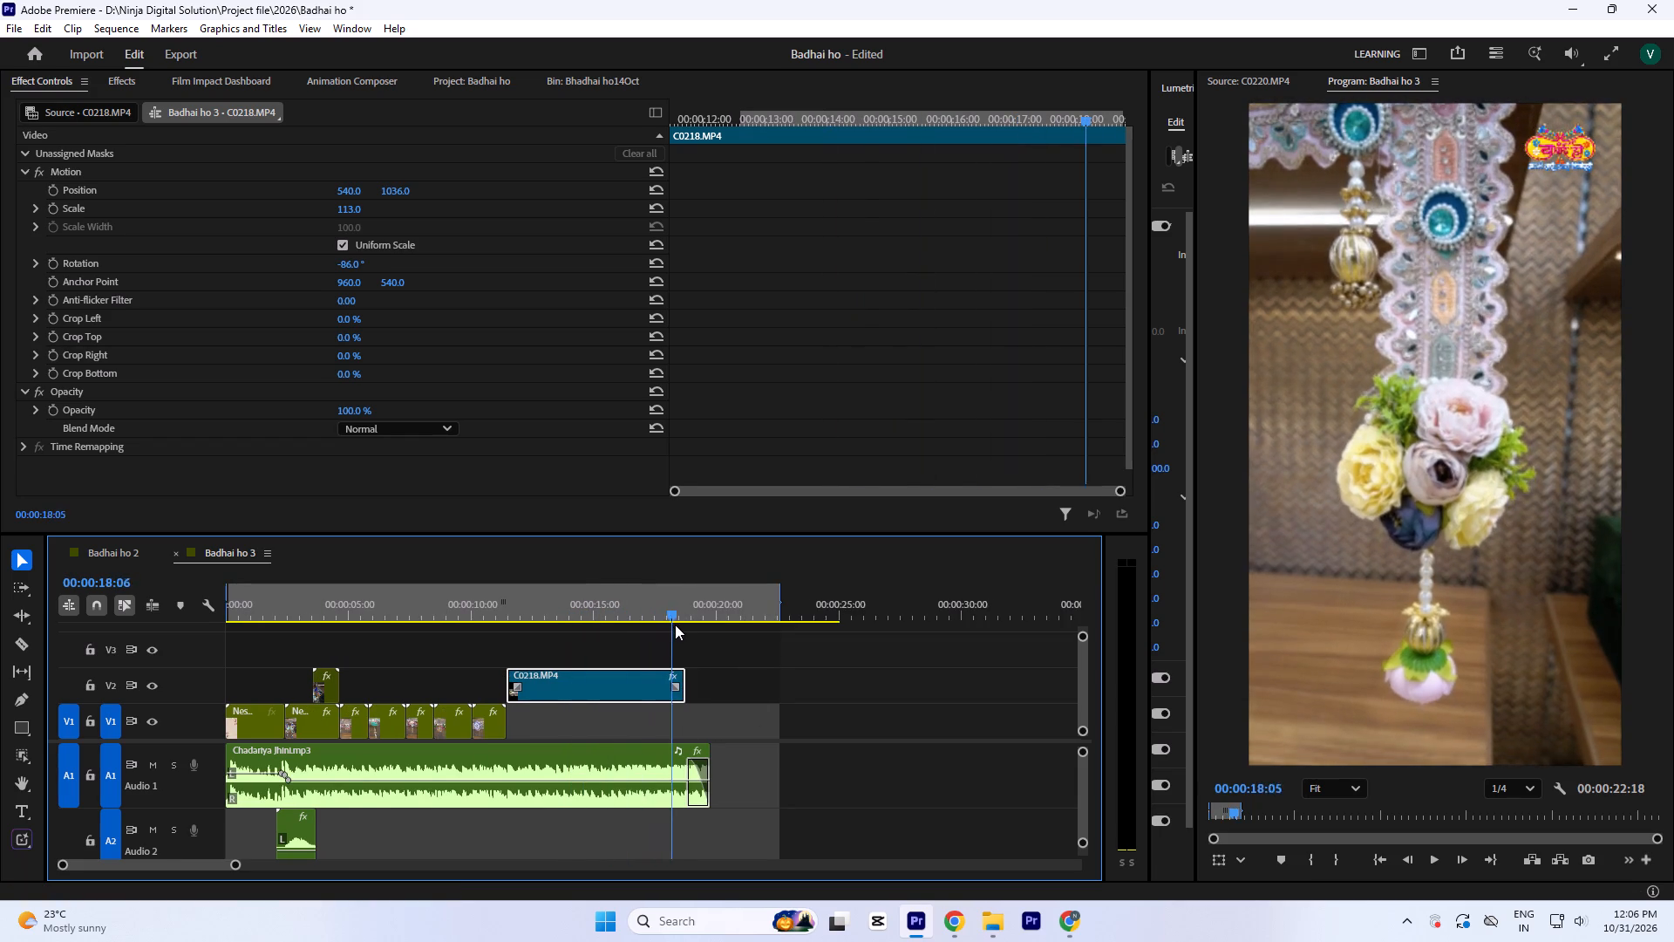
left_click_drag(675, 625, 572, 645)
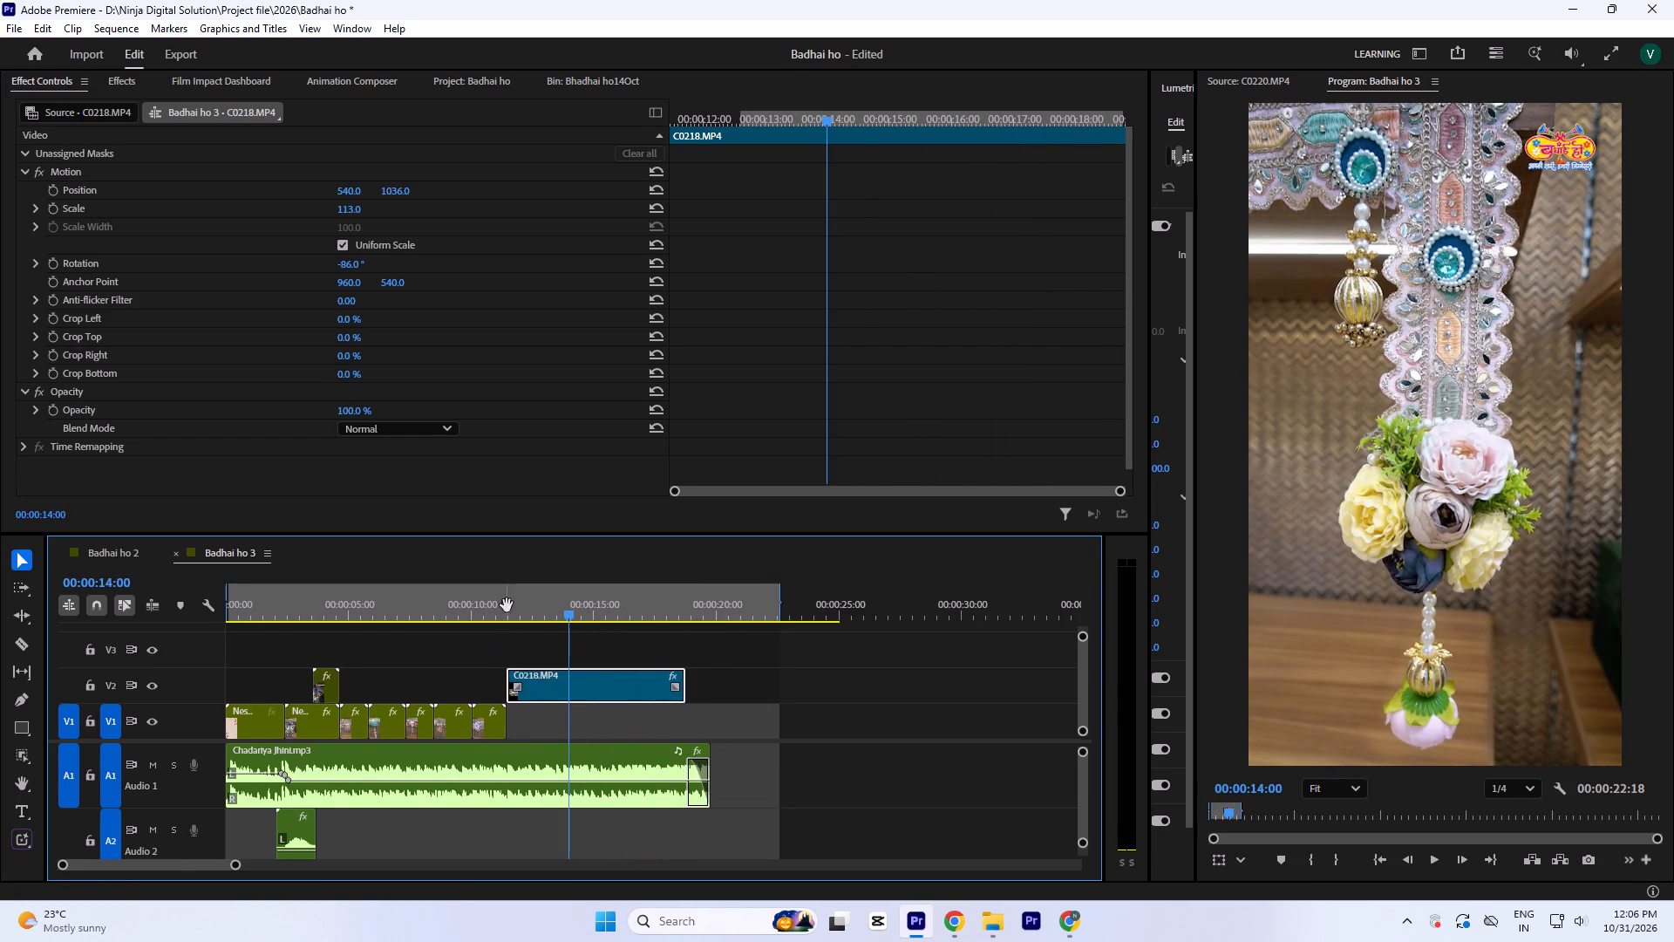
At the cut into C0218.MP4 at 00:00:11:14, set the clip's horizontal position to 557 and its scale to 116.
left_click(507, 605)
key("equal")
left_click(523, 609)
key("equal")
key("equal")
key("equal")
left_click_drag(671, 602, 684, 610)
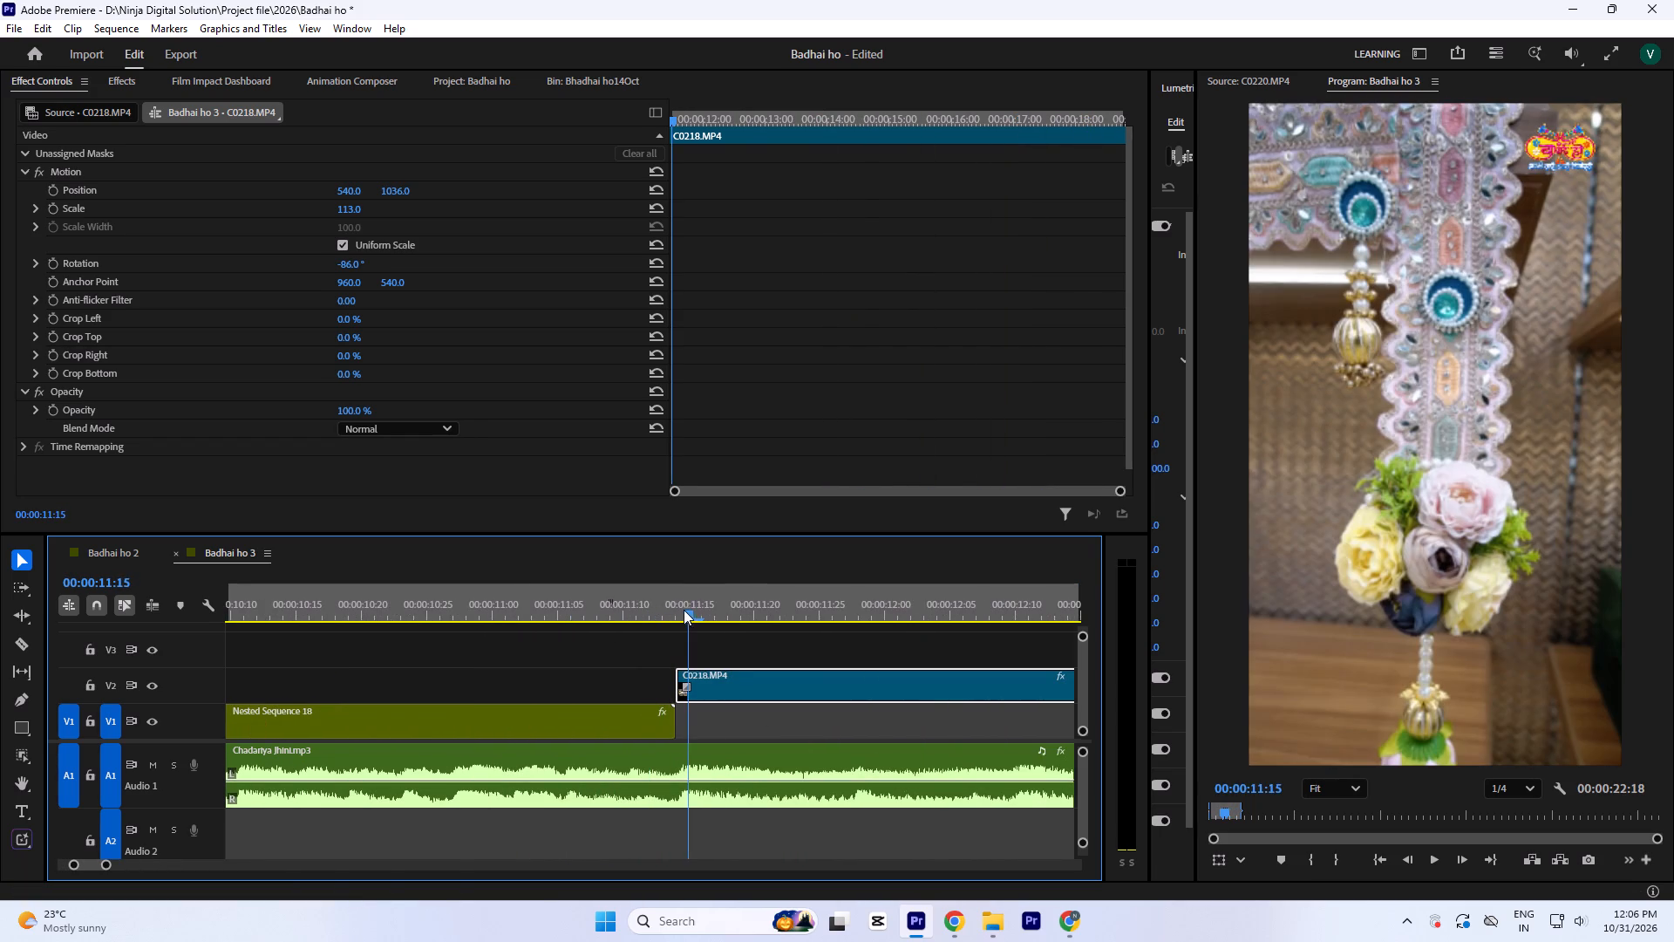
left_click_drag(684, 610, 671, 624)
key("equal")
key("equal")
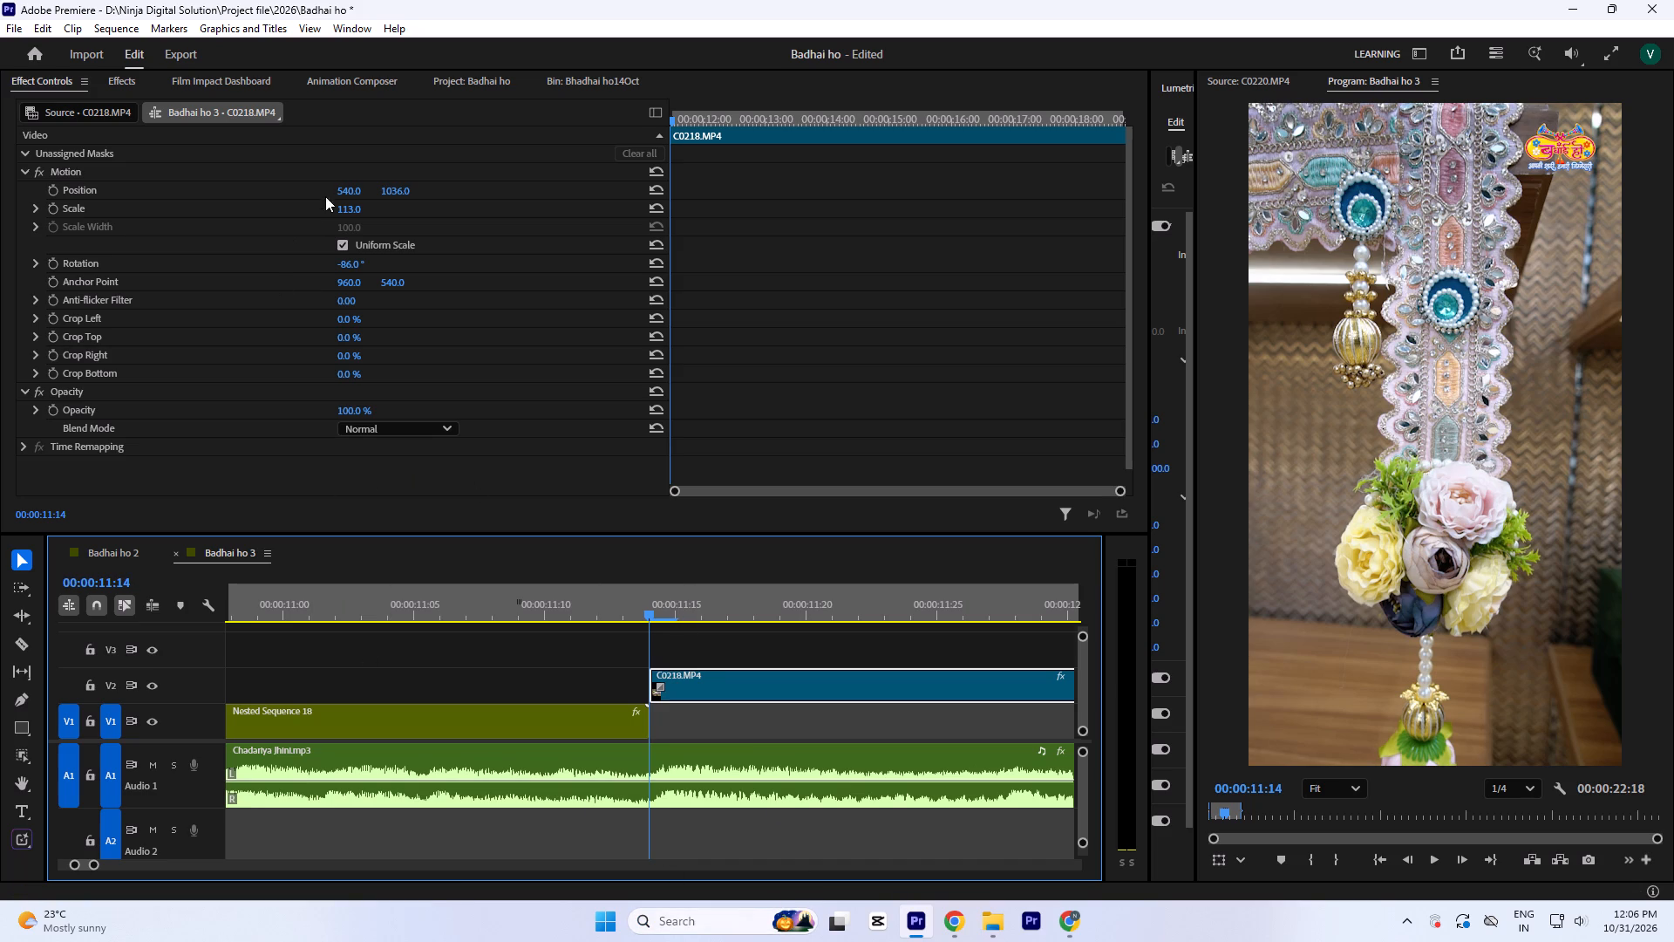
left_click_drag(349, 187, 351, 174)
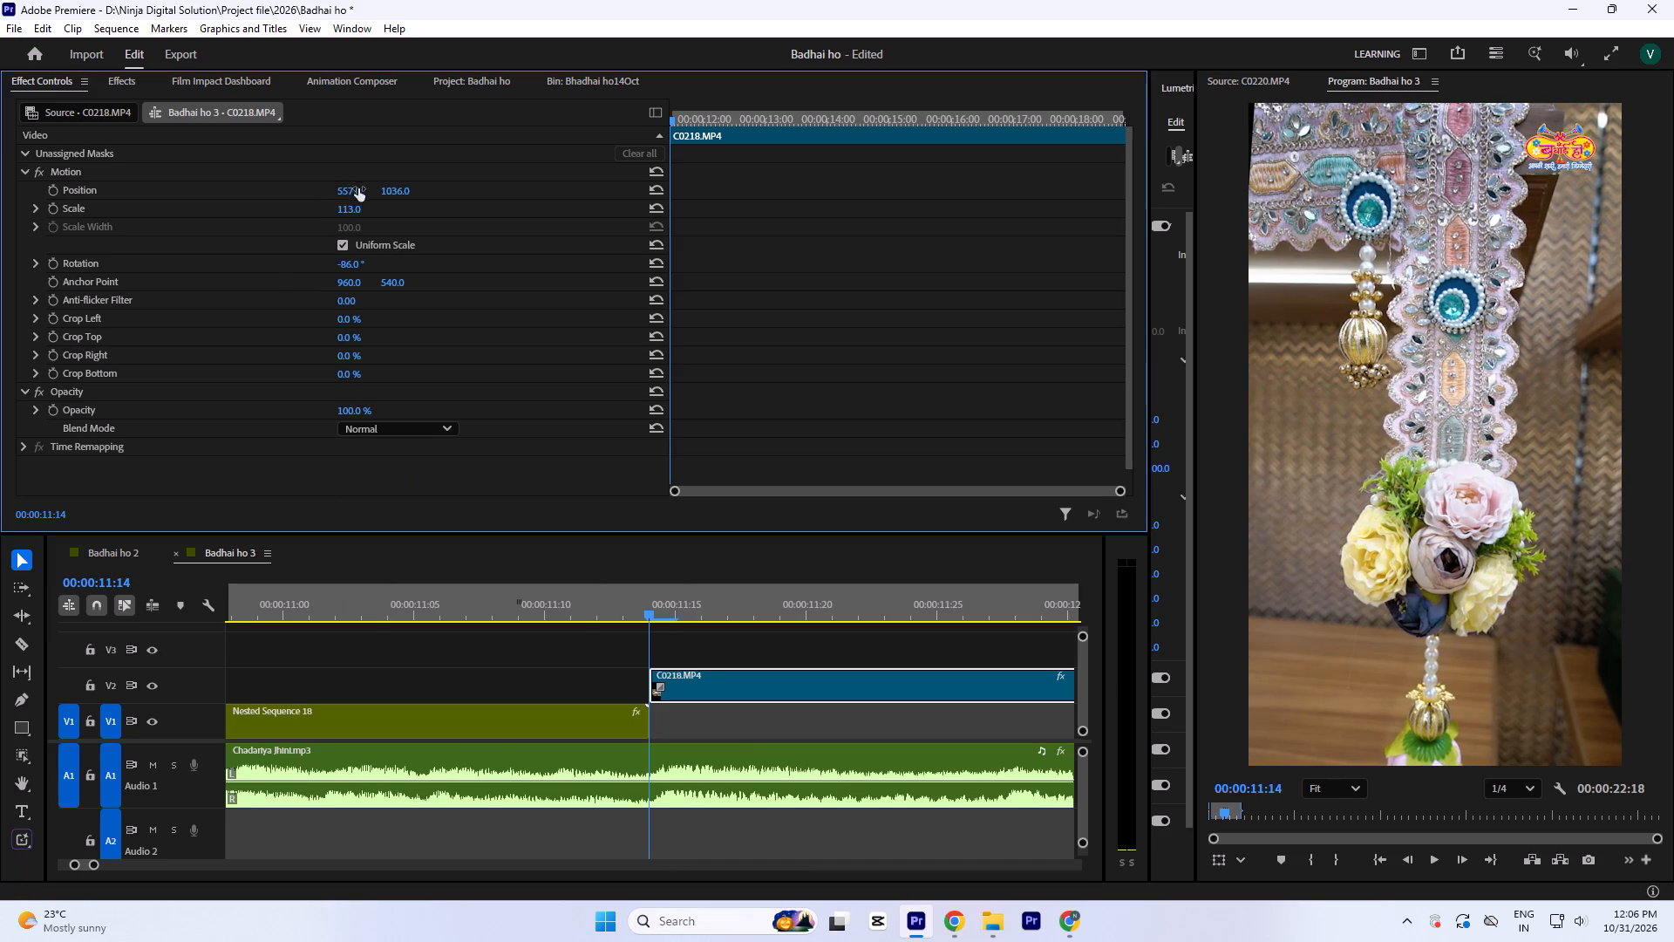
left_click(351, 212)
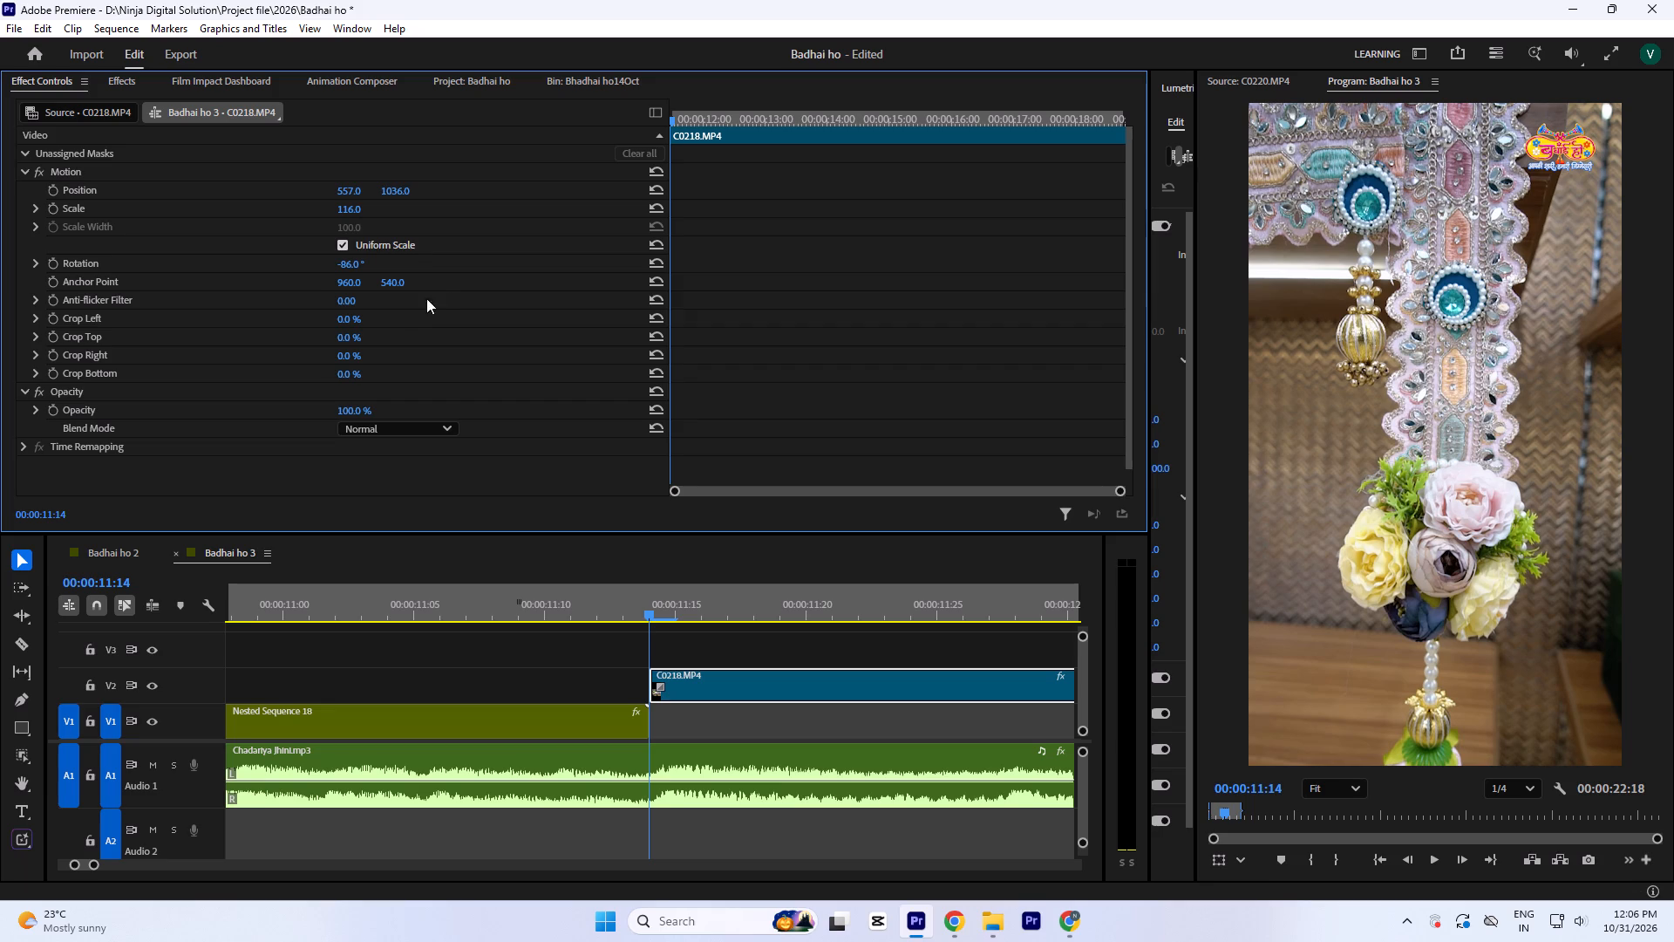
left_click(654, 606)
key("minus")
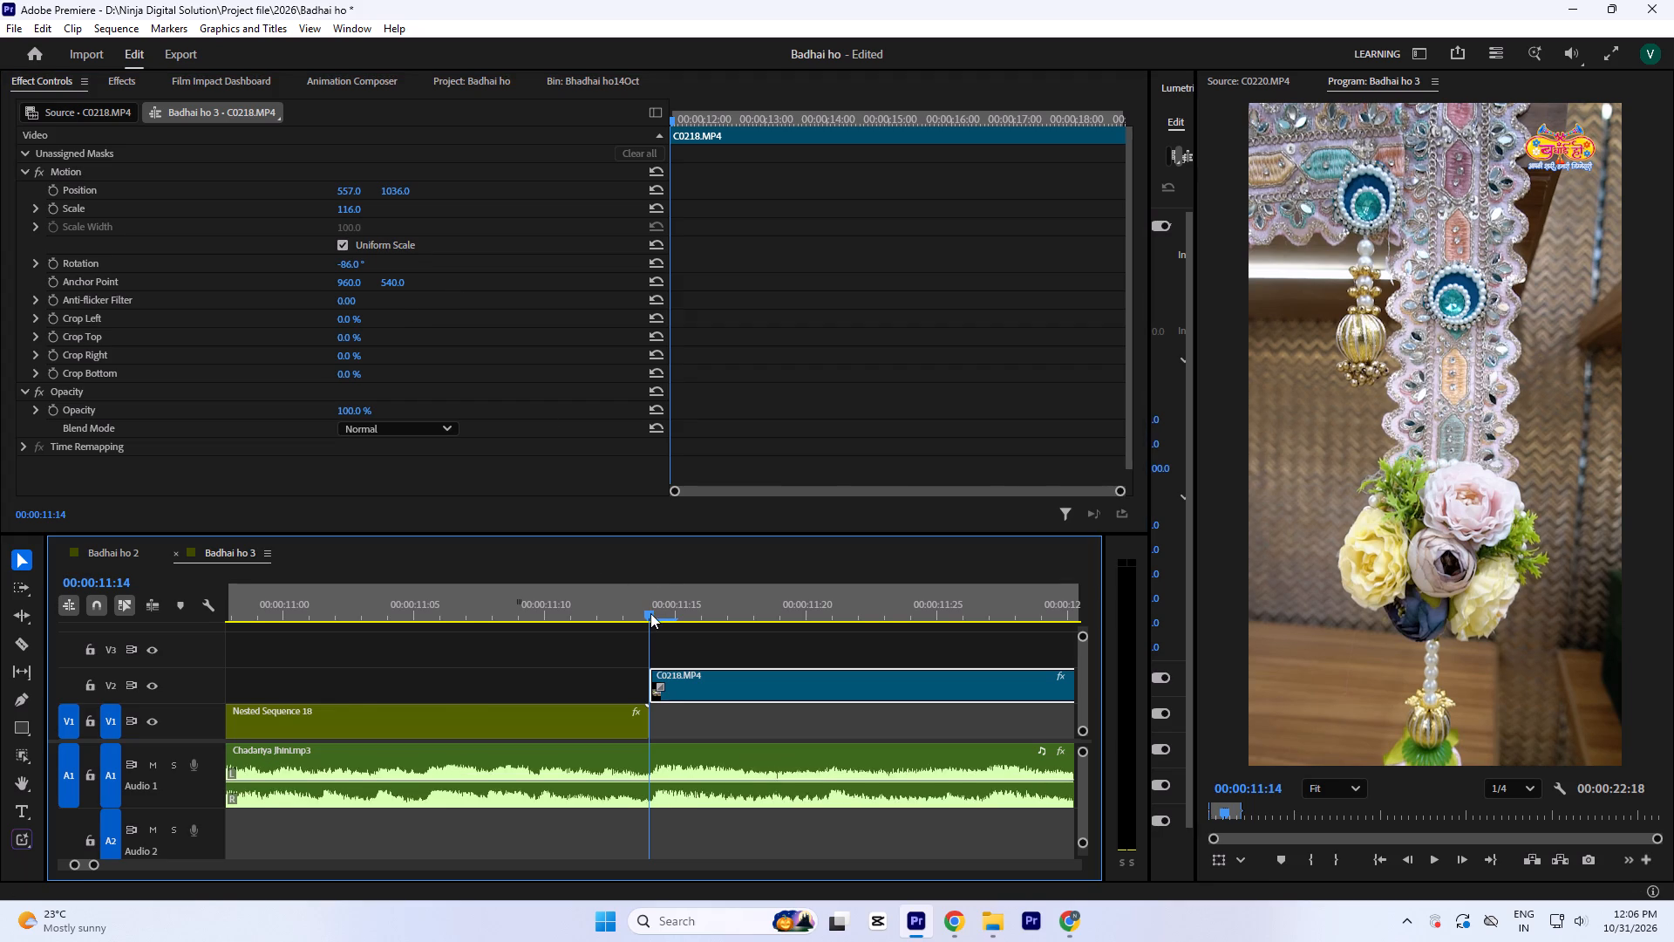
Play the reframed C0218.MP4 on V2 from 00:00:11:14 to review its motion and framing.
key("minus")
key("space")
key("minus")
key("space")
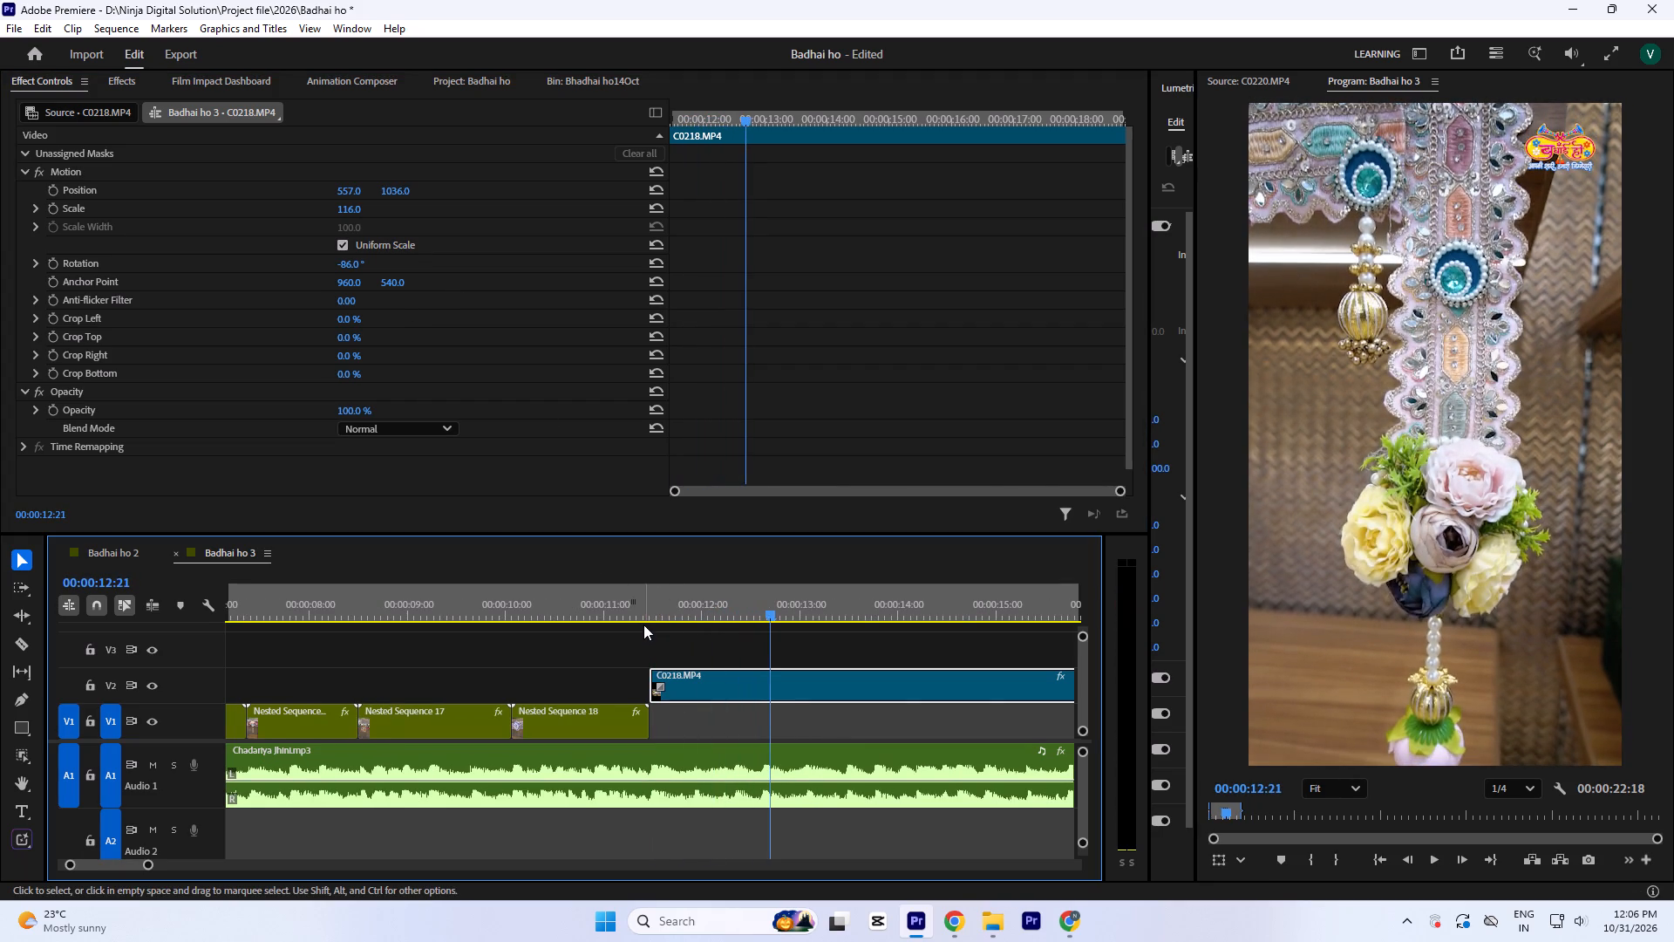
key("space")
key("space")
key("space")
key("space")
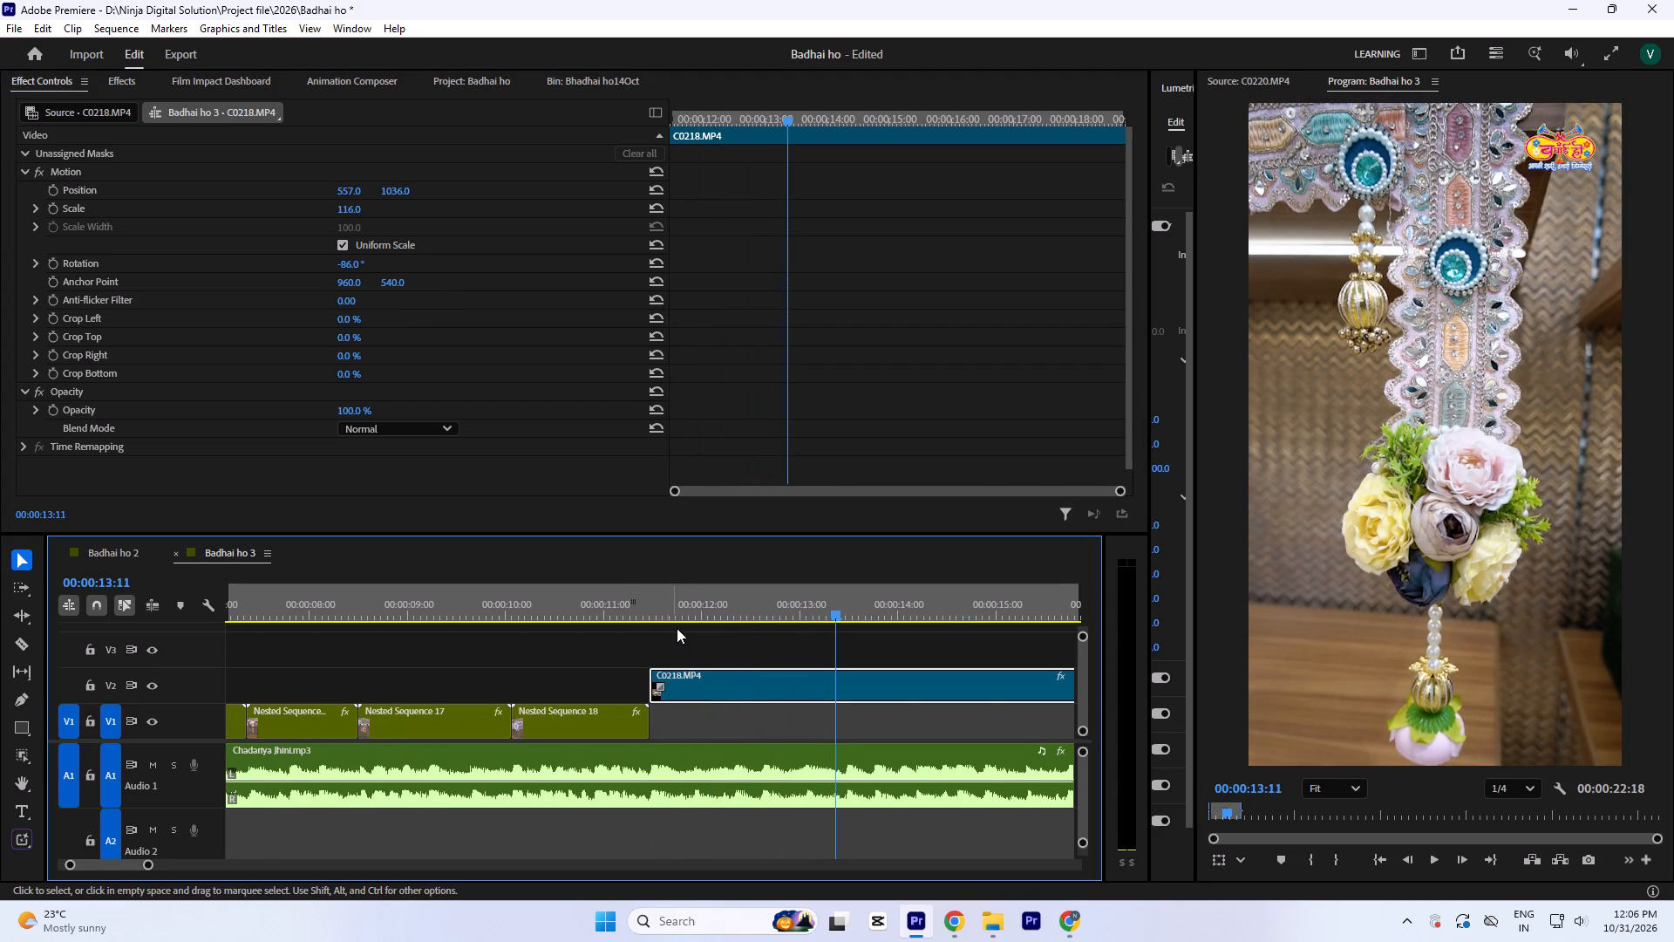
key("minus")
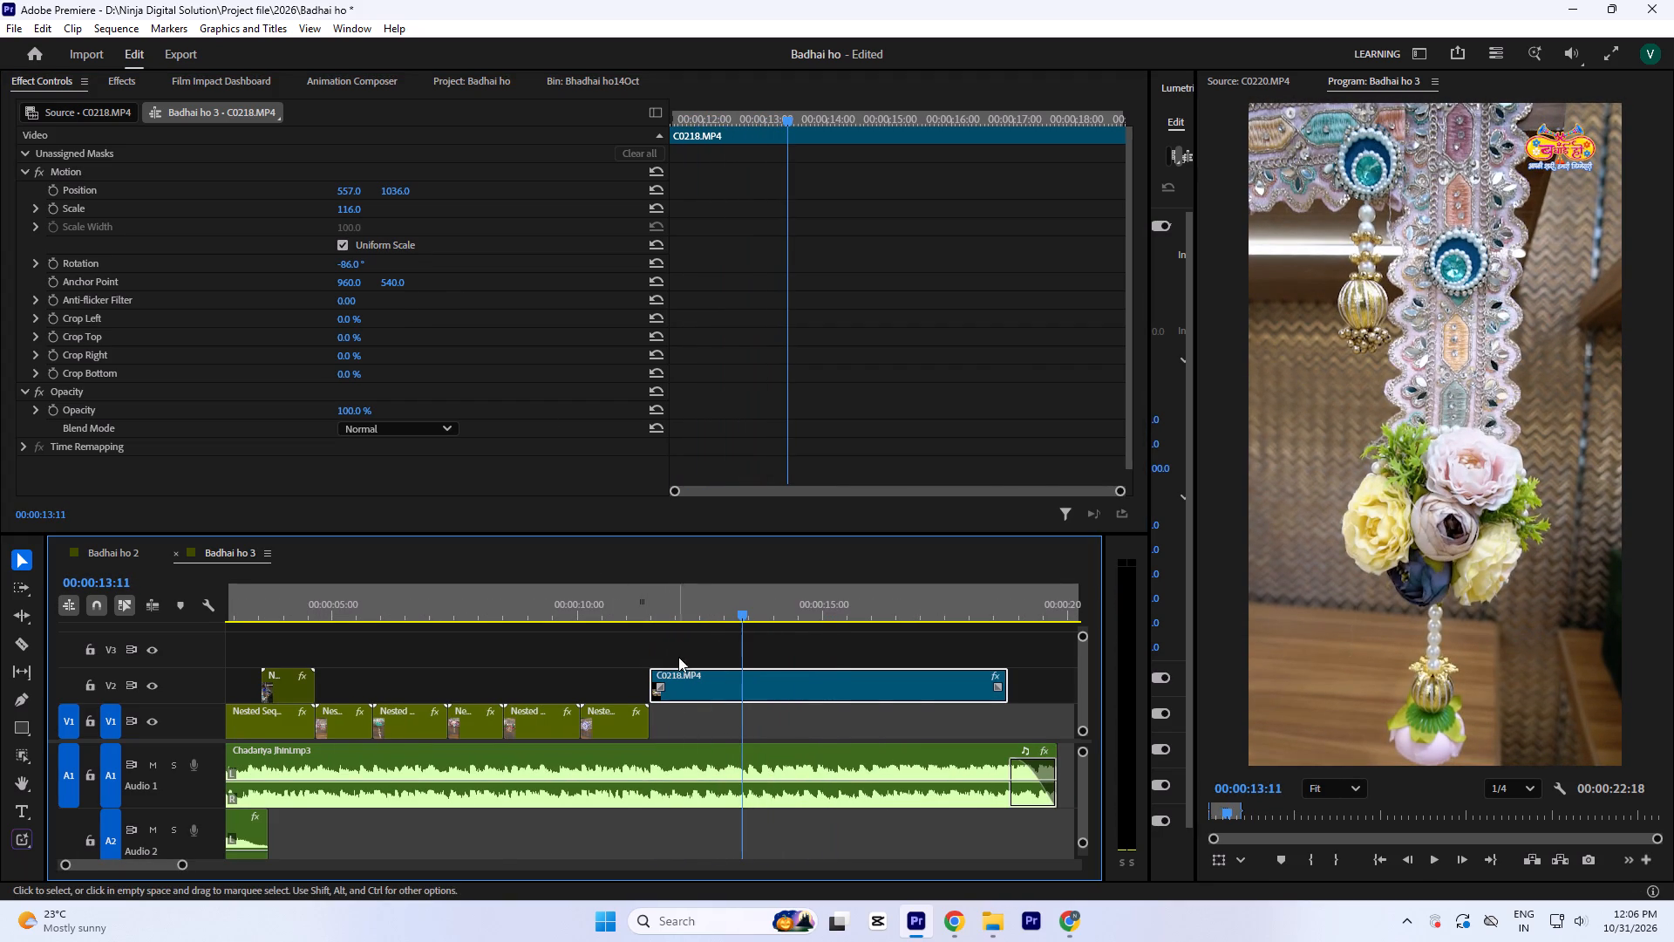
key("space")
key("space")
Preview C0221.MP4 from the Bhadhai ho14Oct bin and mark a 00:00:03:10 range ending at 05:11:08:15.
left_click(593, 89)
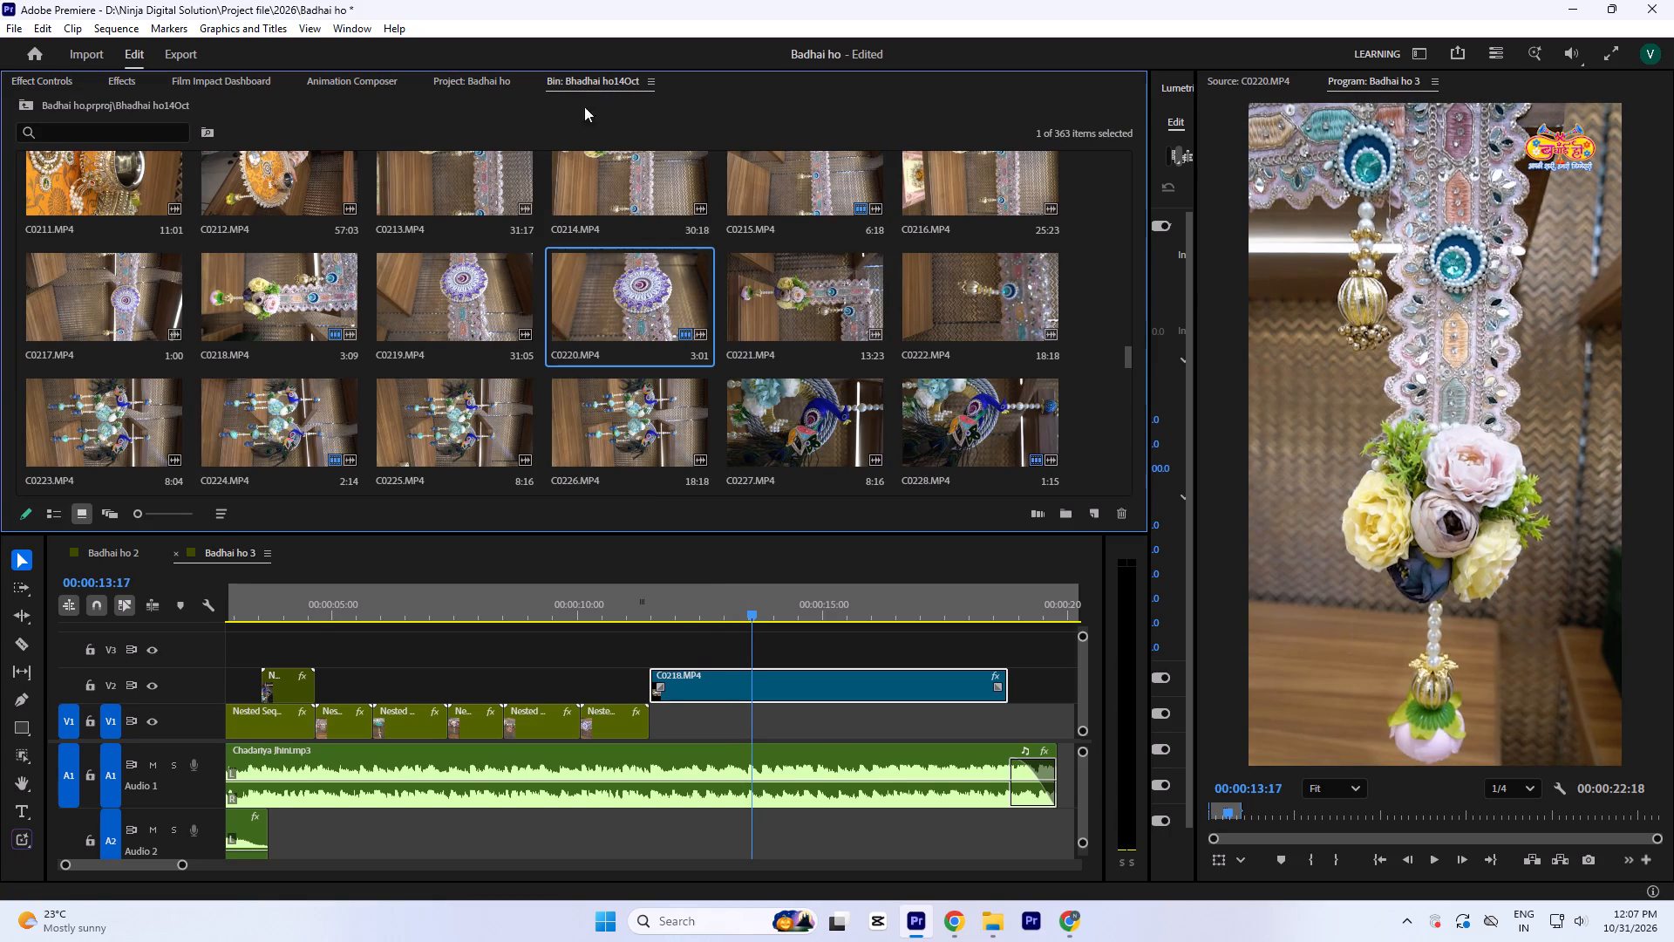
double_click(782, 294)
key("space")
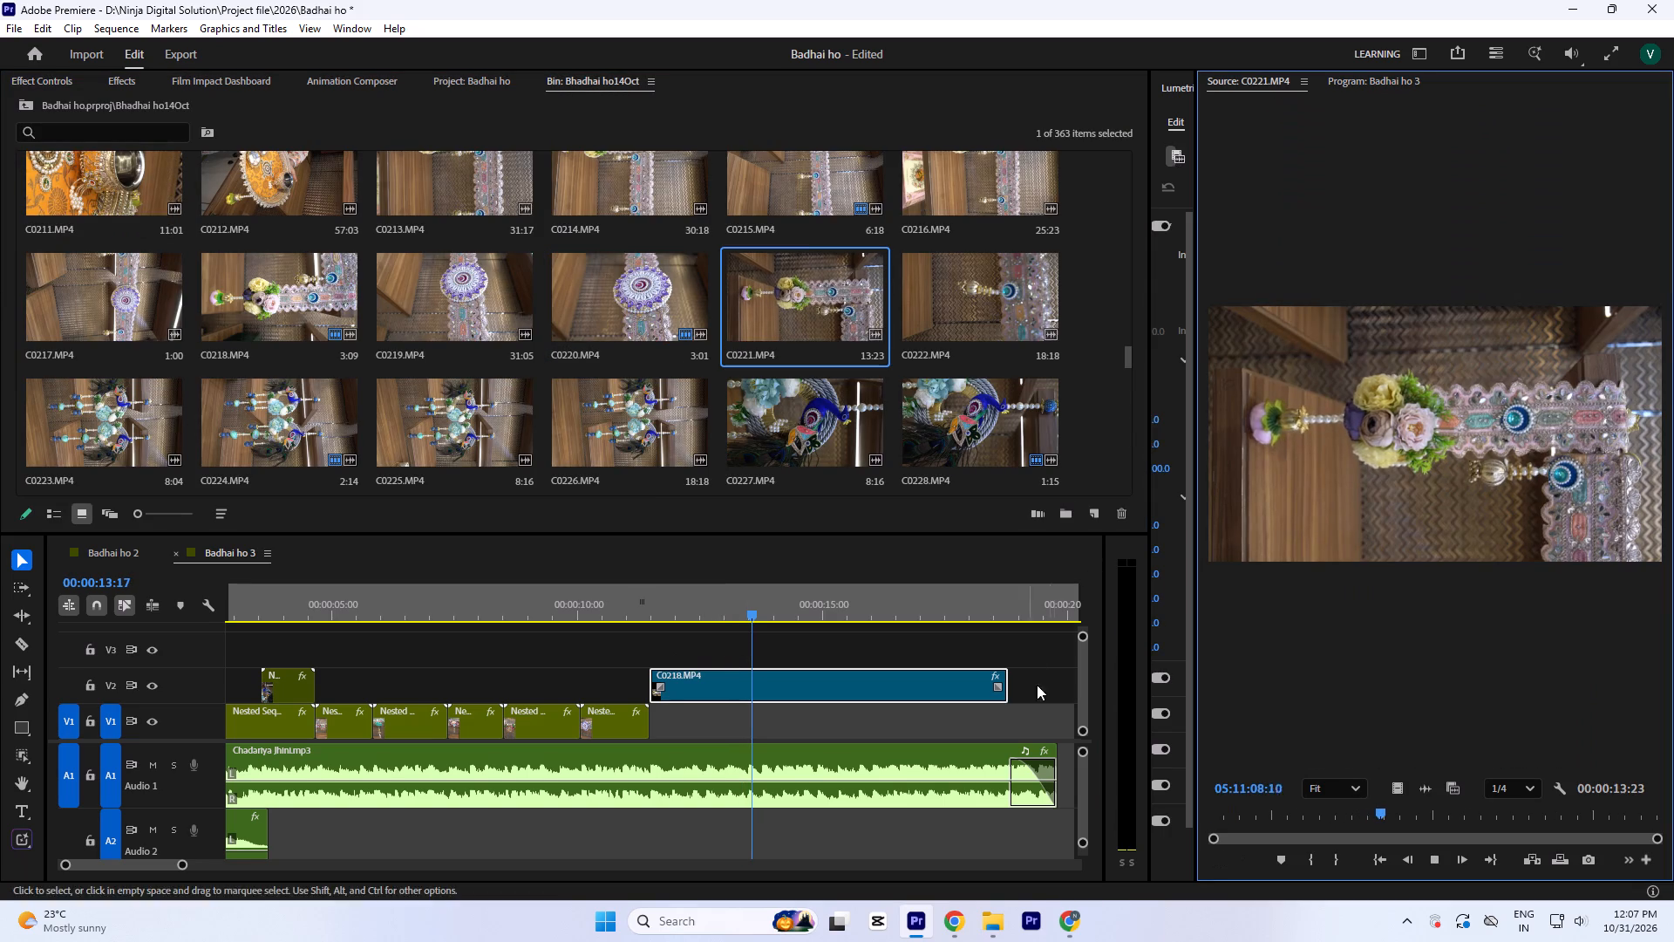
left_click_drag(1397, 811, 1371, 854)
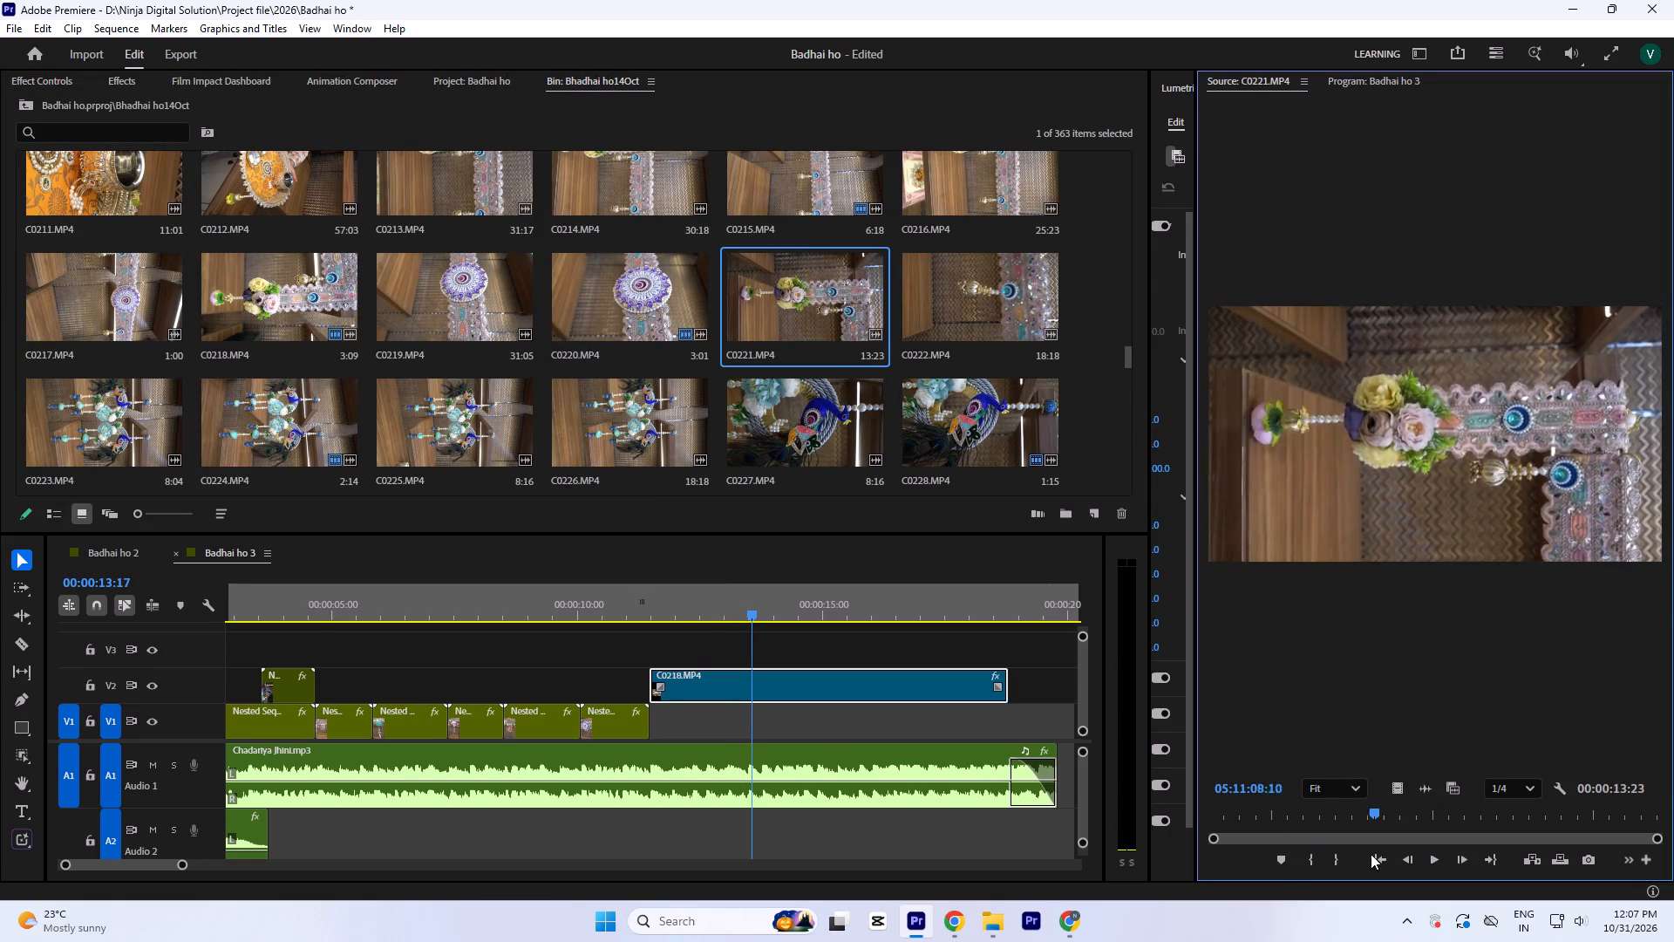
left_click_drag(1371, 854, 1390, 869)
key("i")
key("o")
Replace C0218.MP4 on V2 with the marked C0221.MP4 range, starting where the last nested clip on V1 ends.
left_click(805, 673)
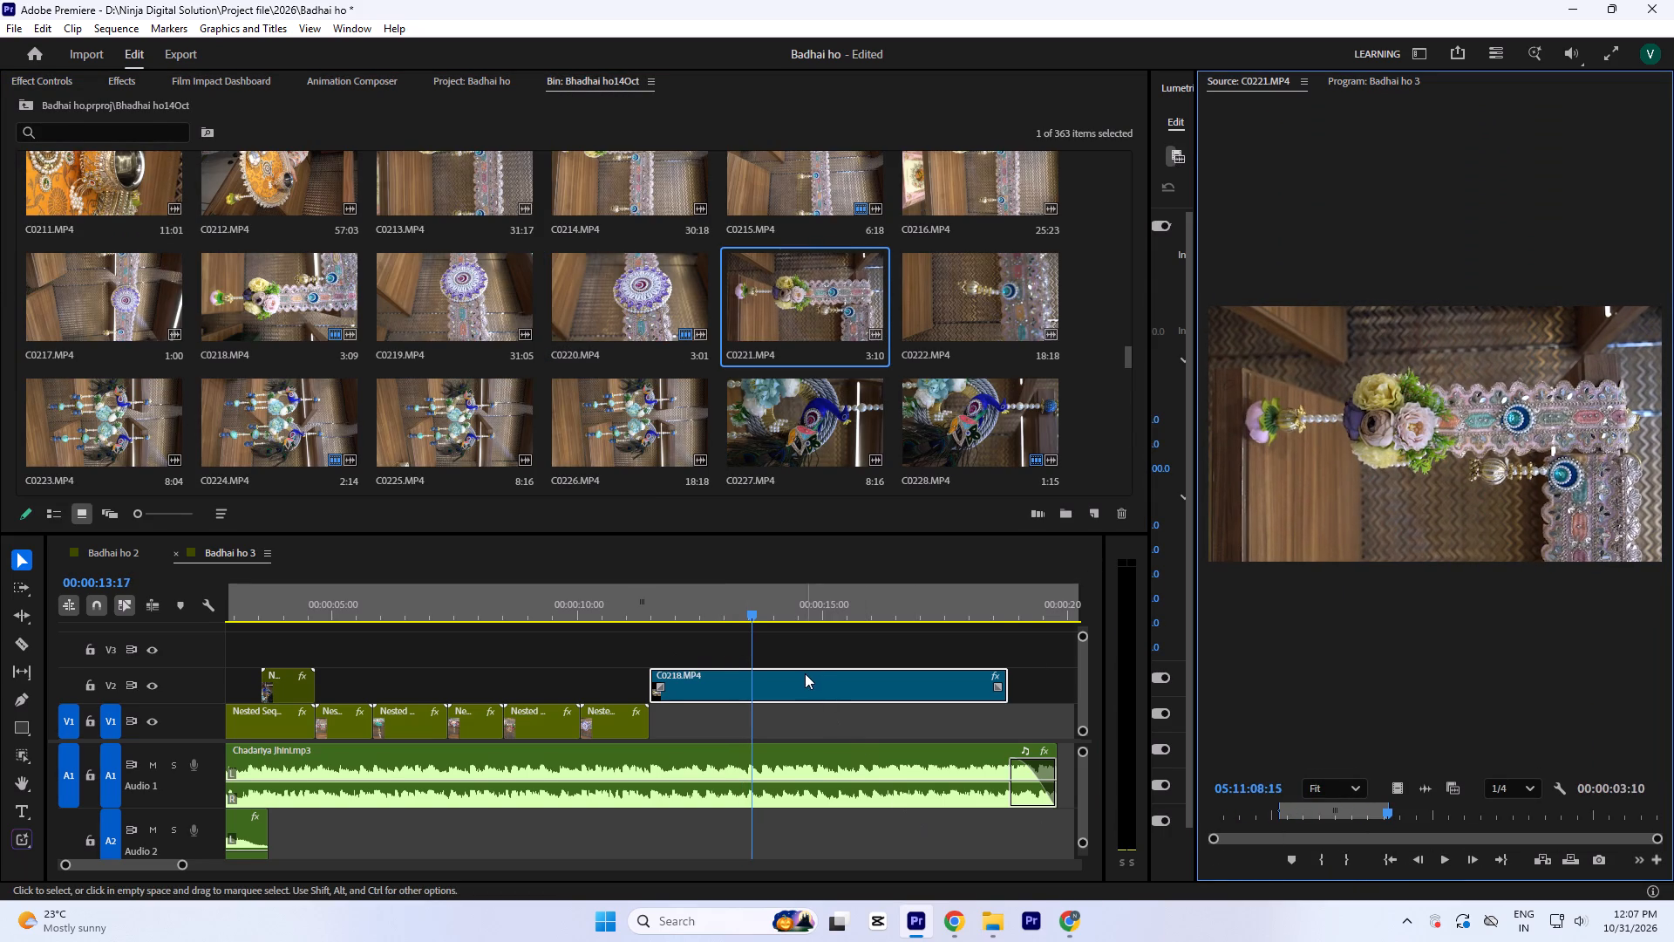
key("Delete")
double_click(808, 317)
key("space")
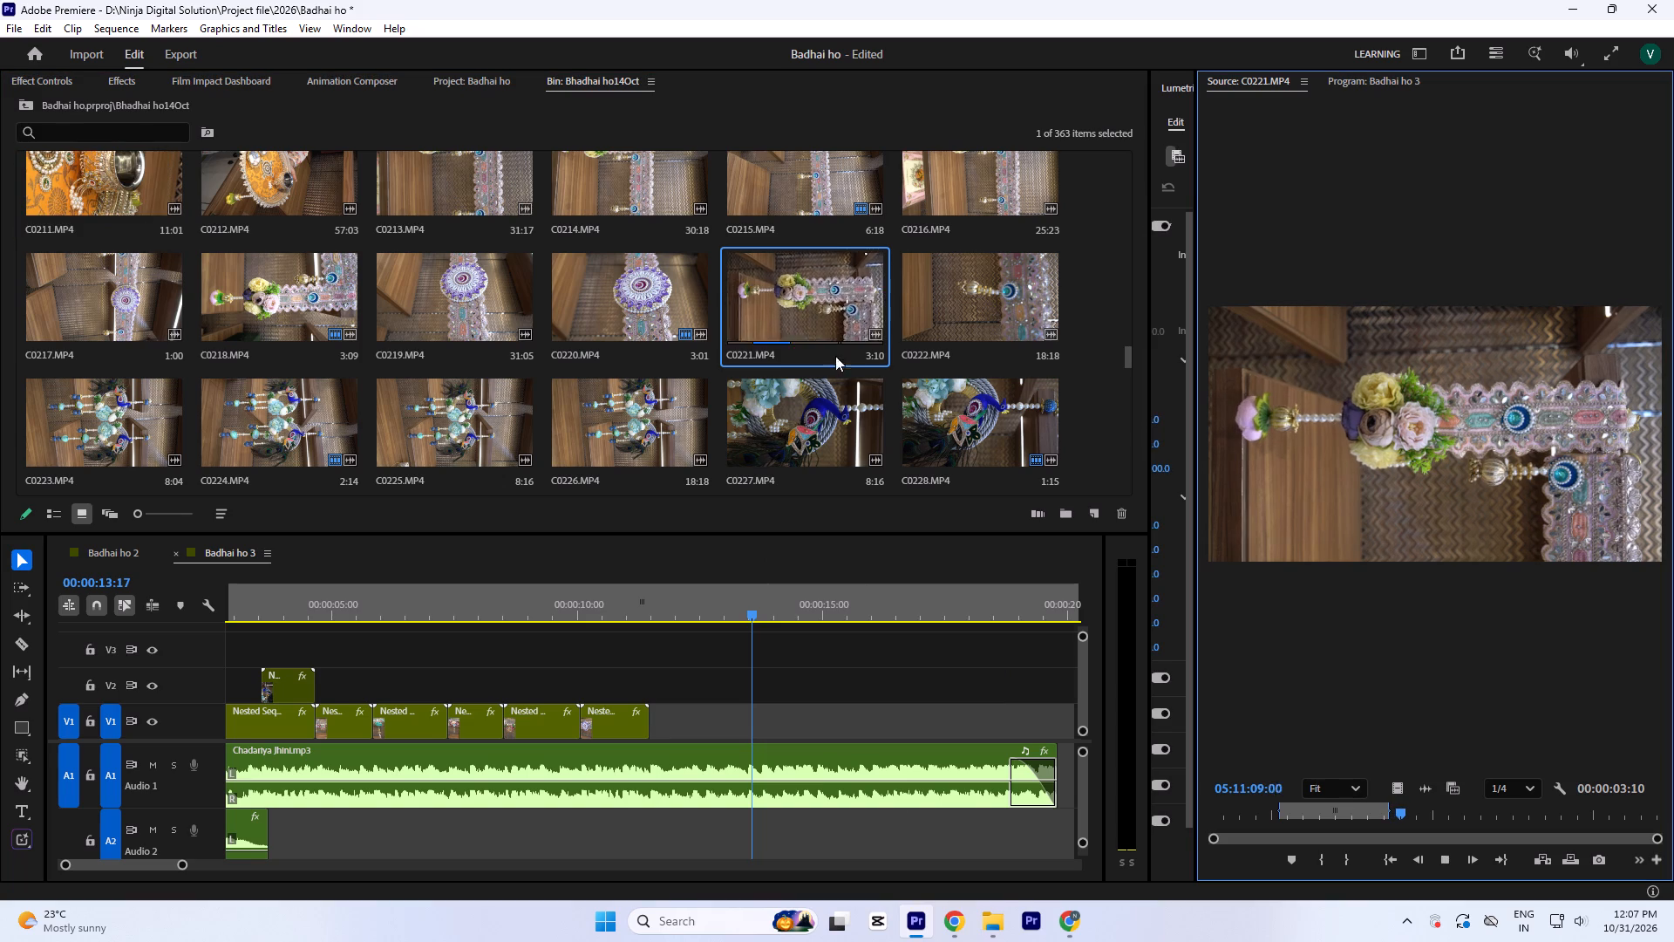
key("space")
left_click_drag(1397, 787, 654, 683)
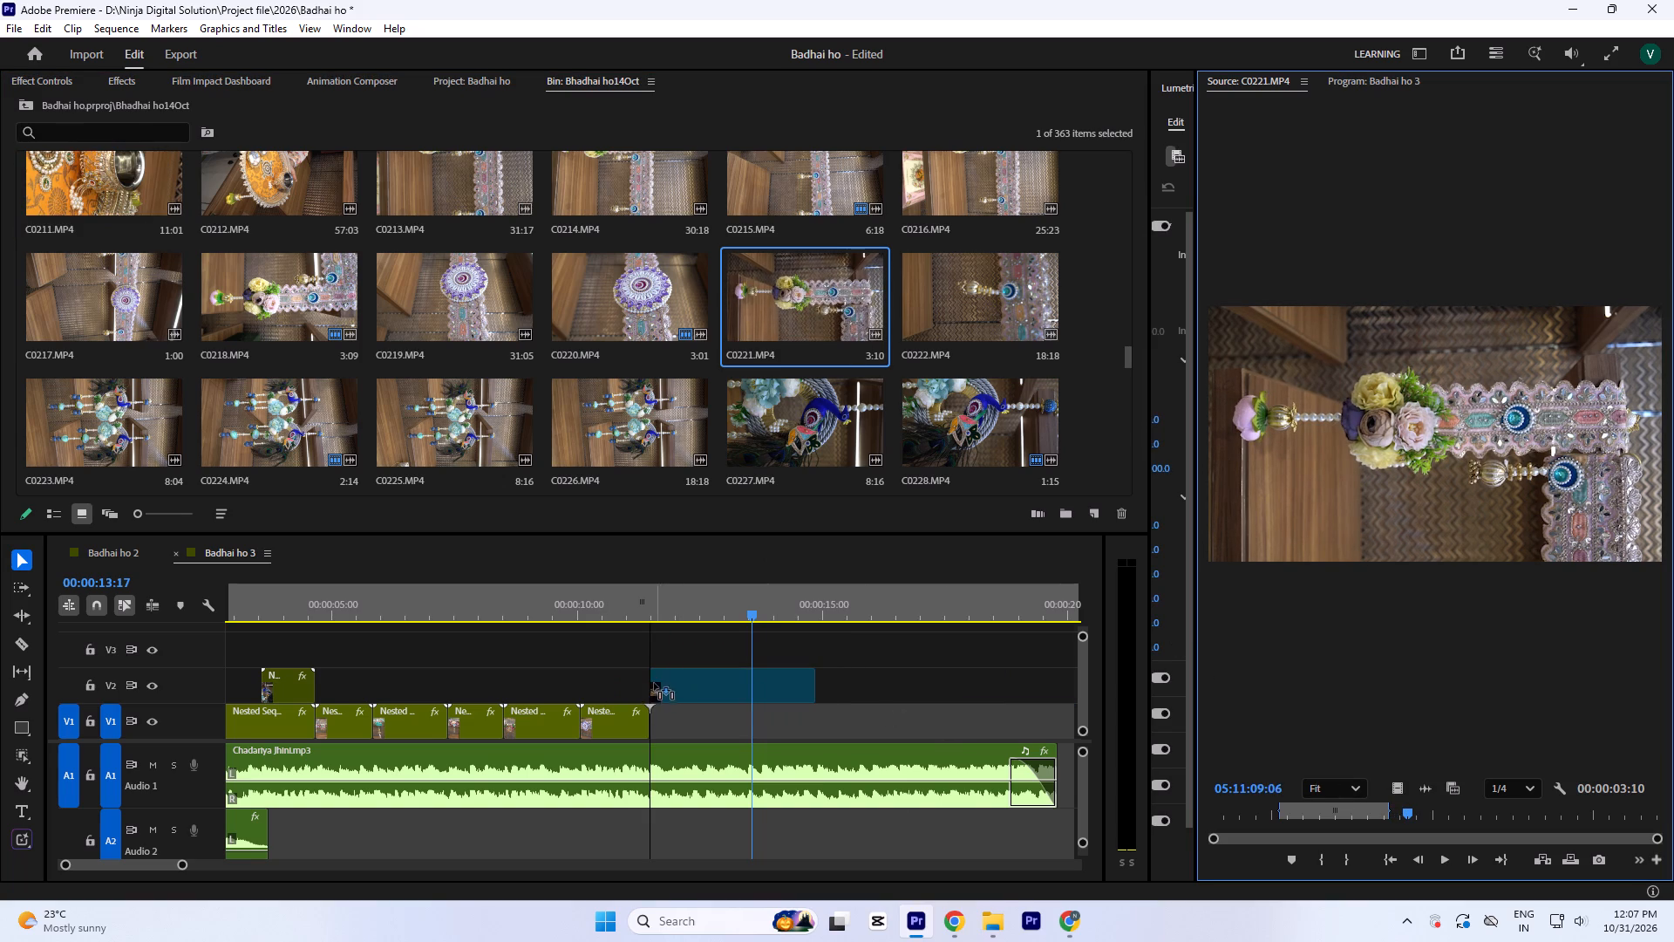
left_click_drag(654, 683, 657, 684)
Turn the C0221.MP4 footage upright with a rotation of -90°, check it at 00:00:12:10 and save the project.
right_click(708, 689)
left_click(771, 78)
key("Return")
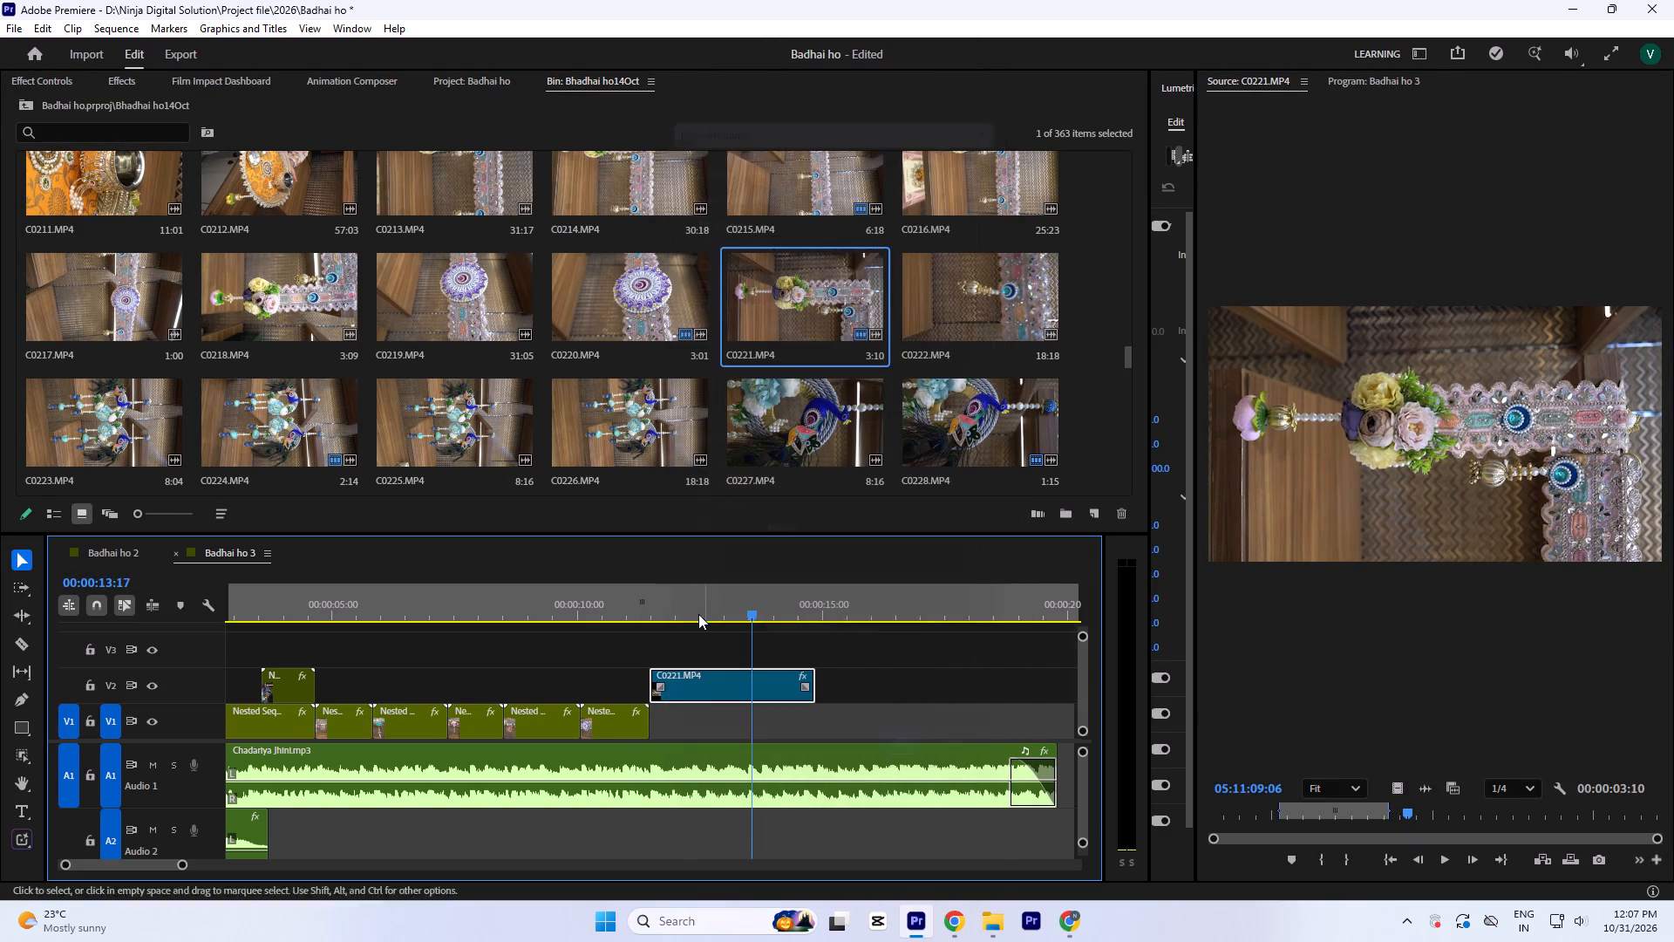
left_click(694, 596)
key("ctrl+s")
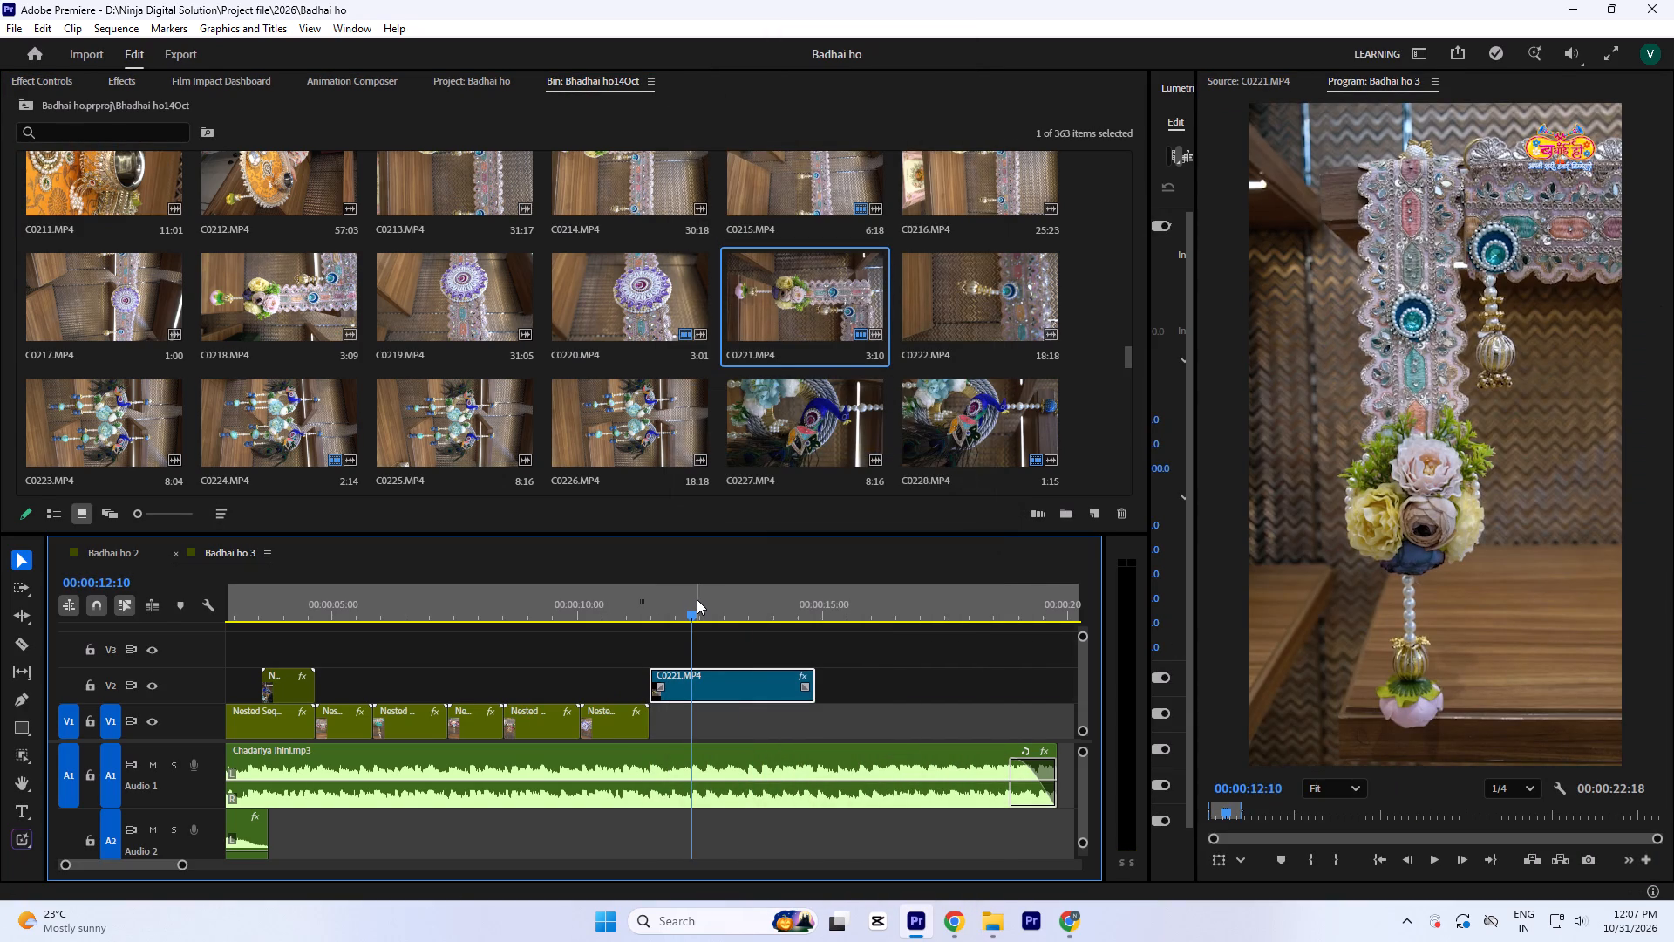
Straighten the hanging flowers in C0221.MP4 by setting the clip's rotation to -87°.
left_click(49, 80)
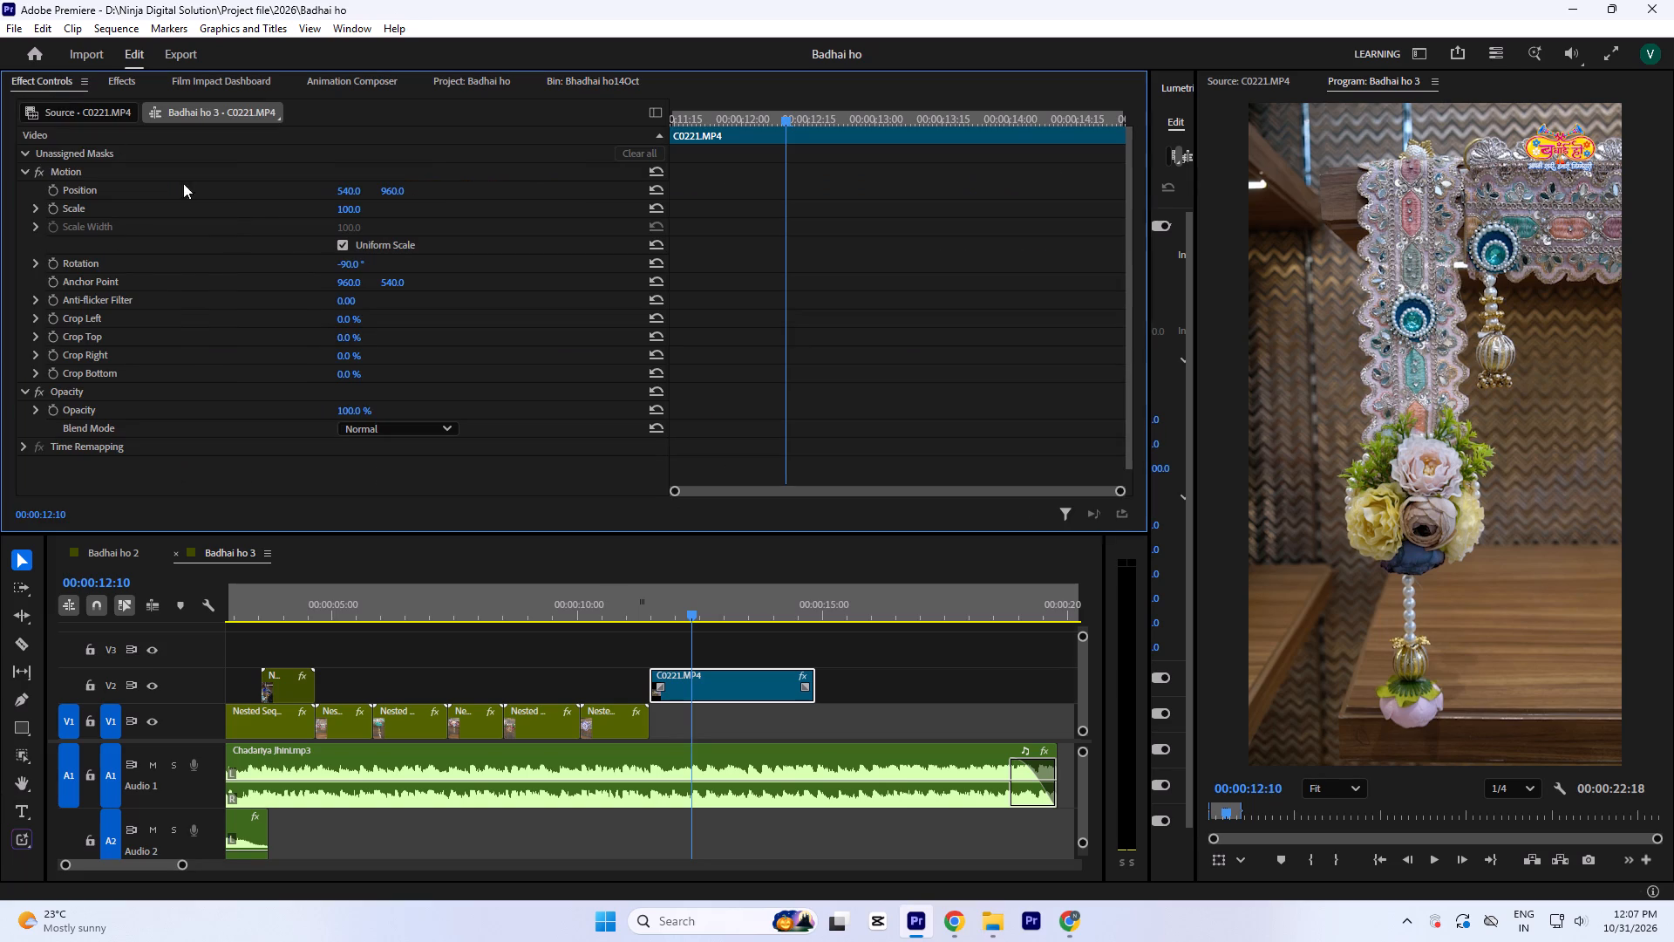
left_click(344, 267)
key("Up")
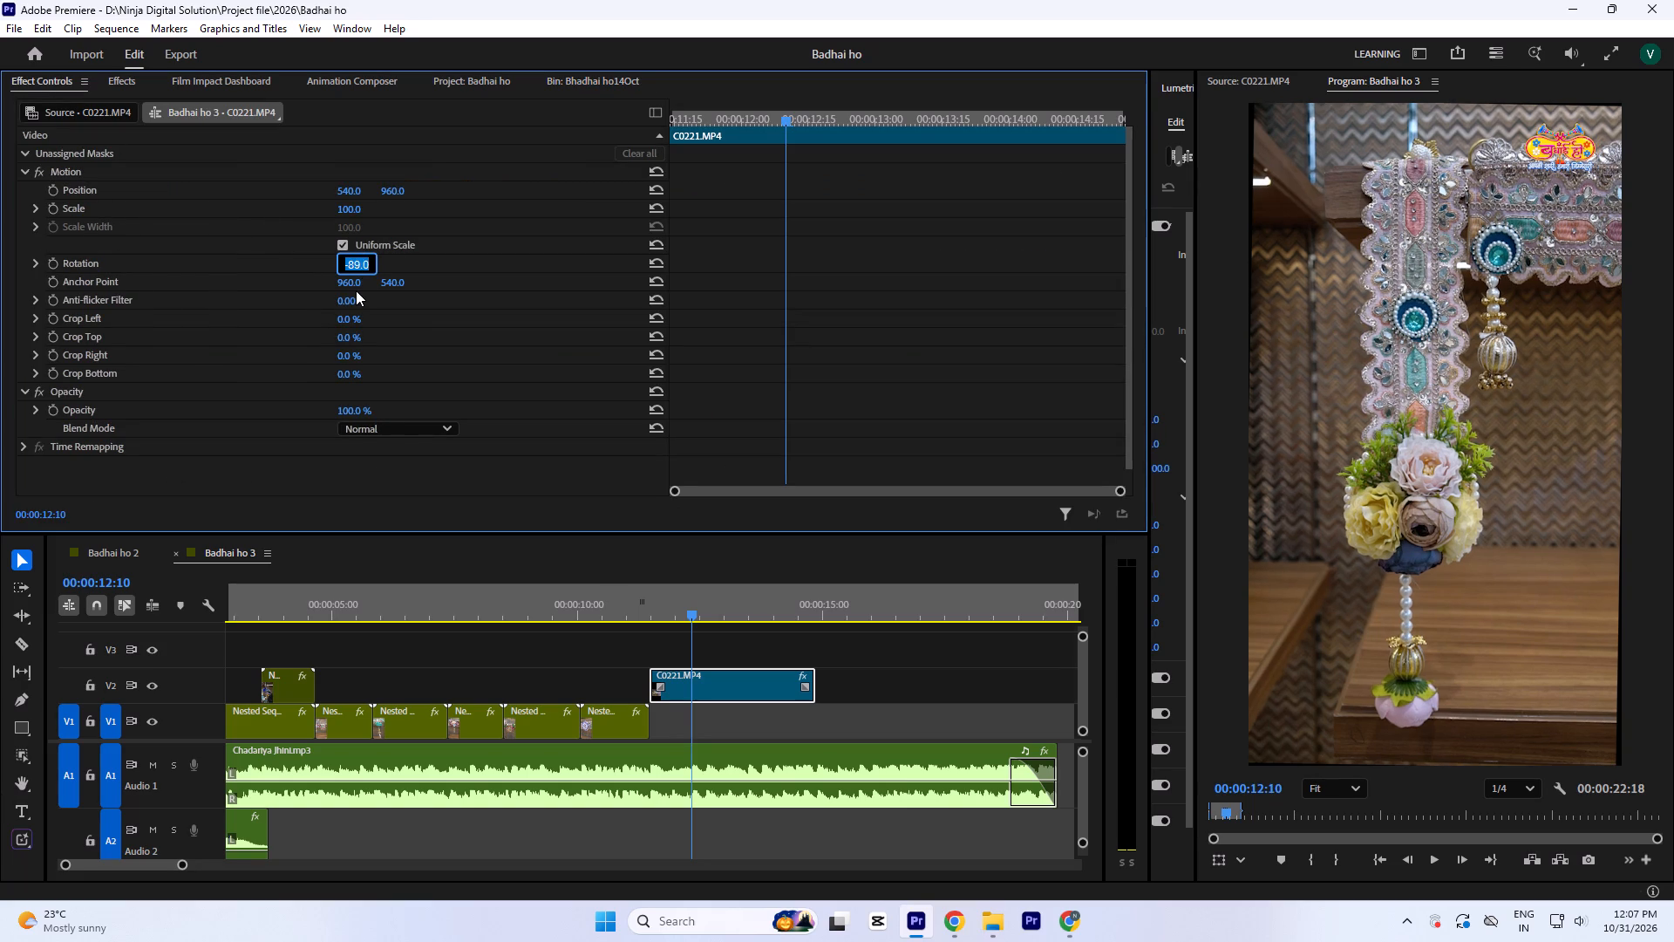
key("Up")
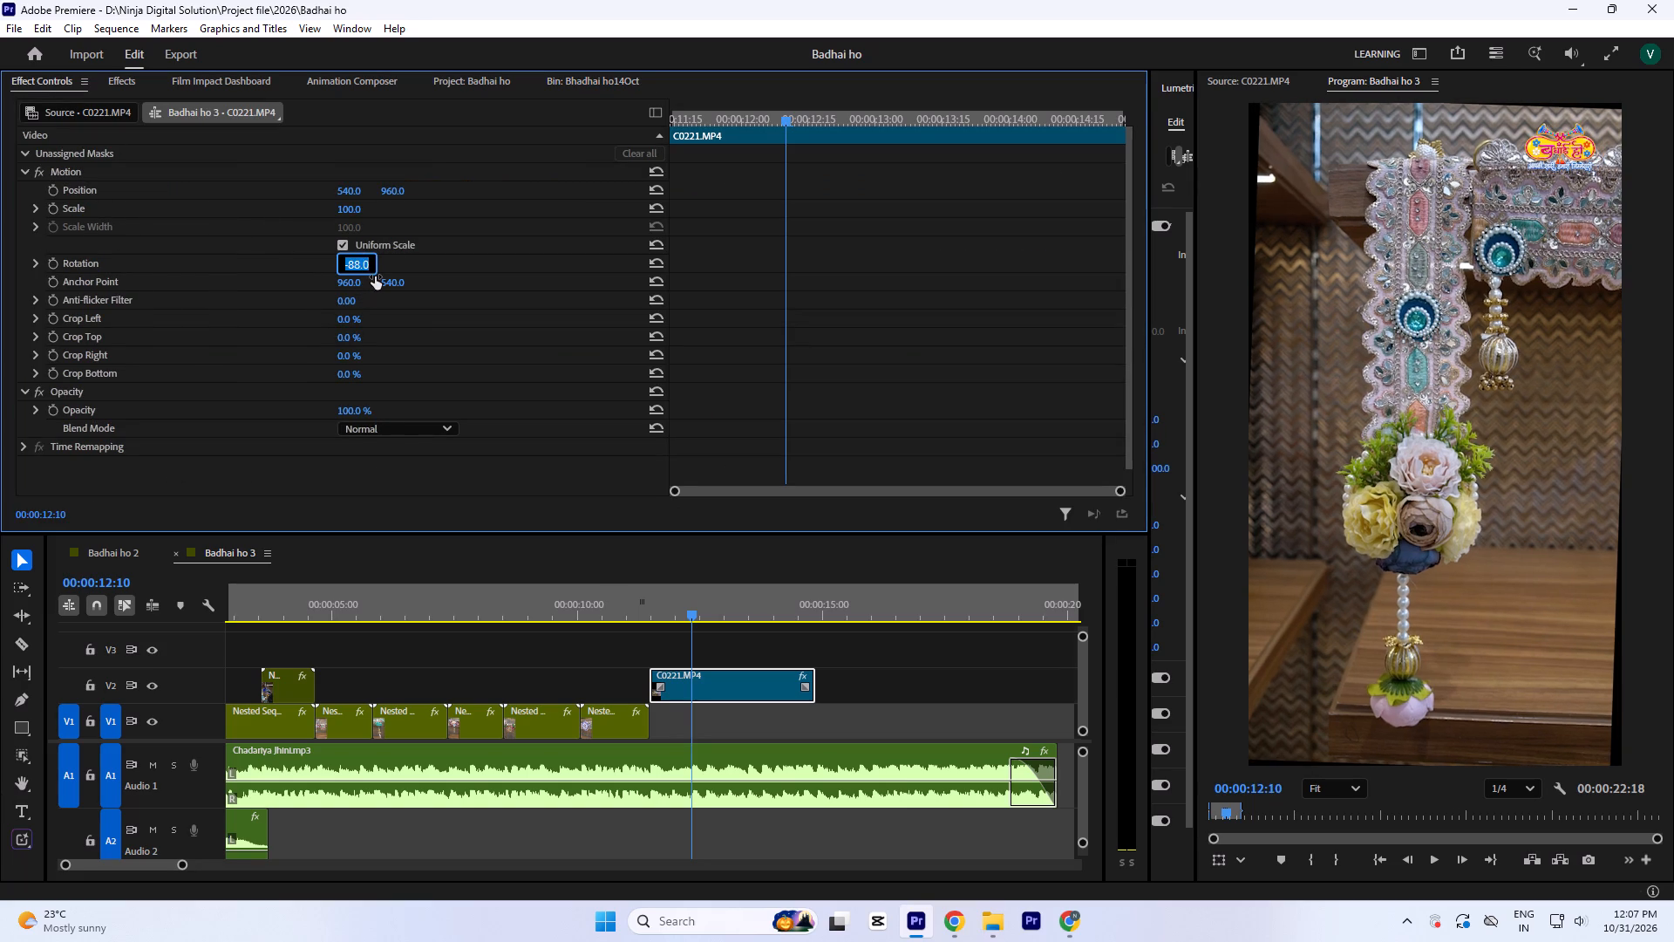
key("Up")
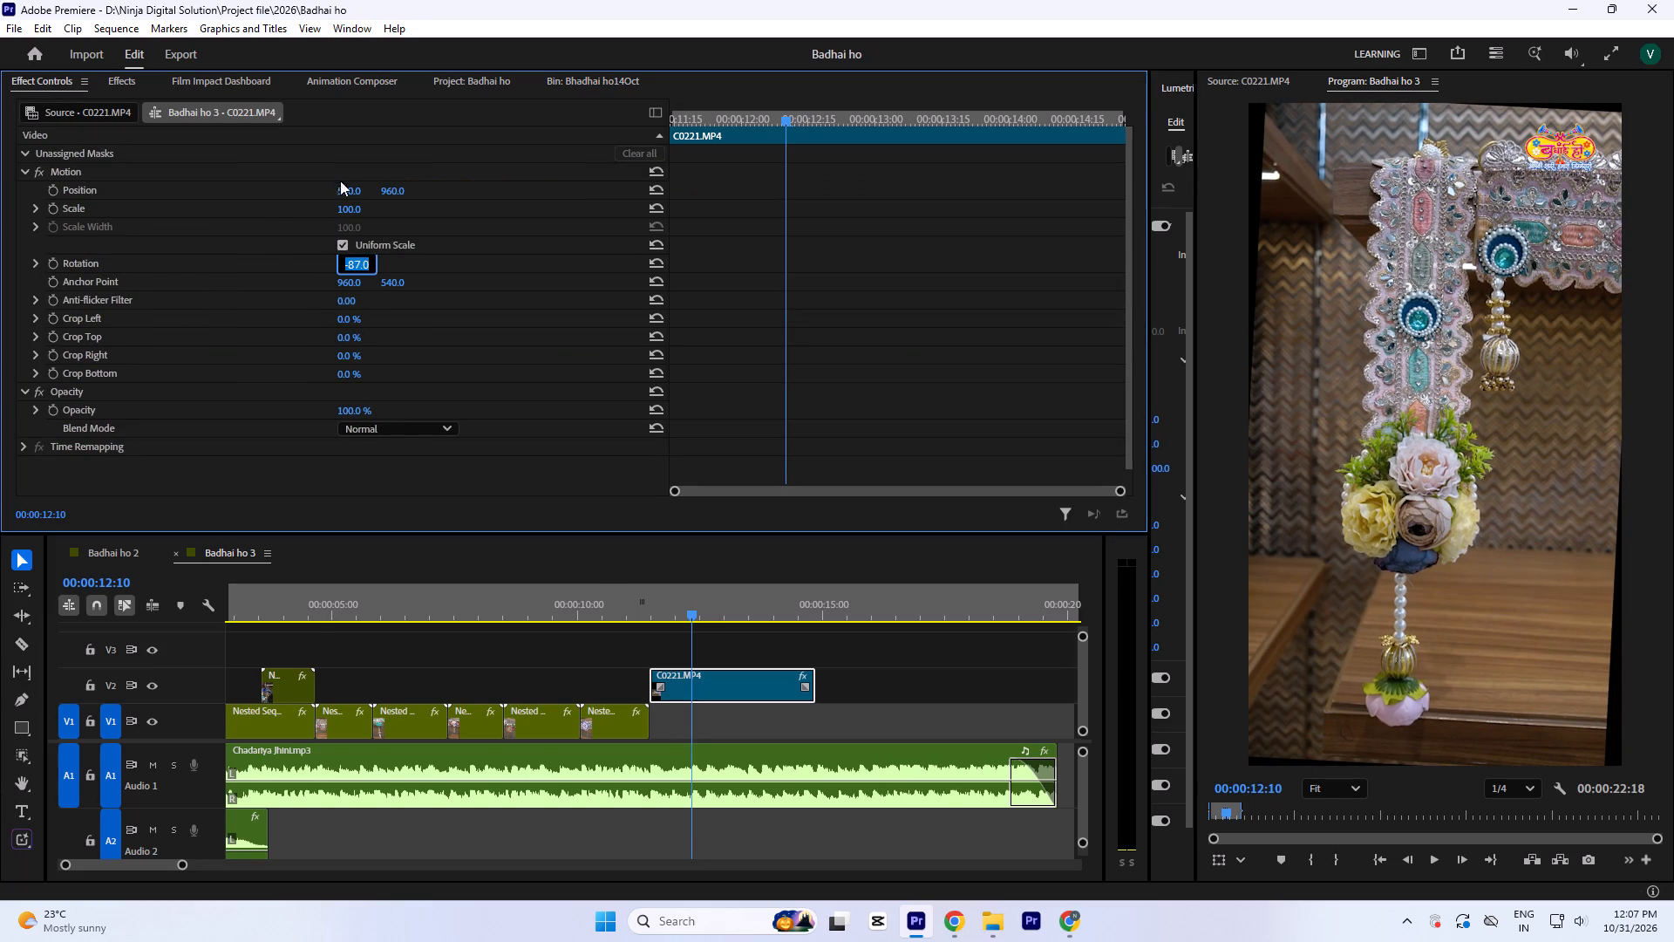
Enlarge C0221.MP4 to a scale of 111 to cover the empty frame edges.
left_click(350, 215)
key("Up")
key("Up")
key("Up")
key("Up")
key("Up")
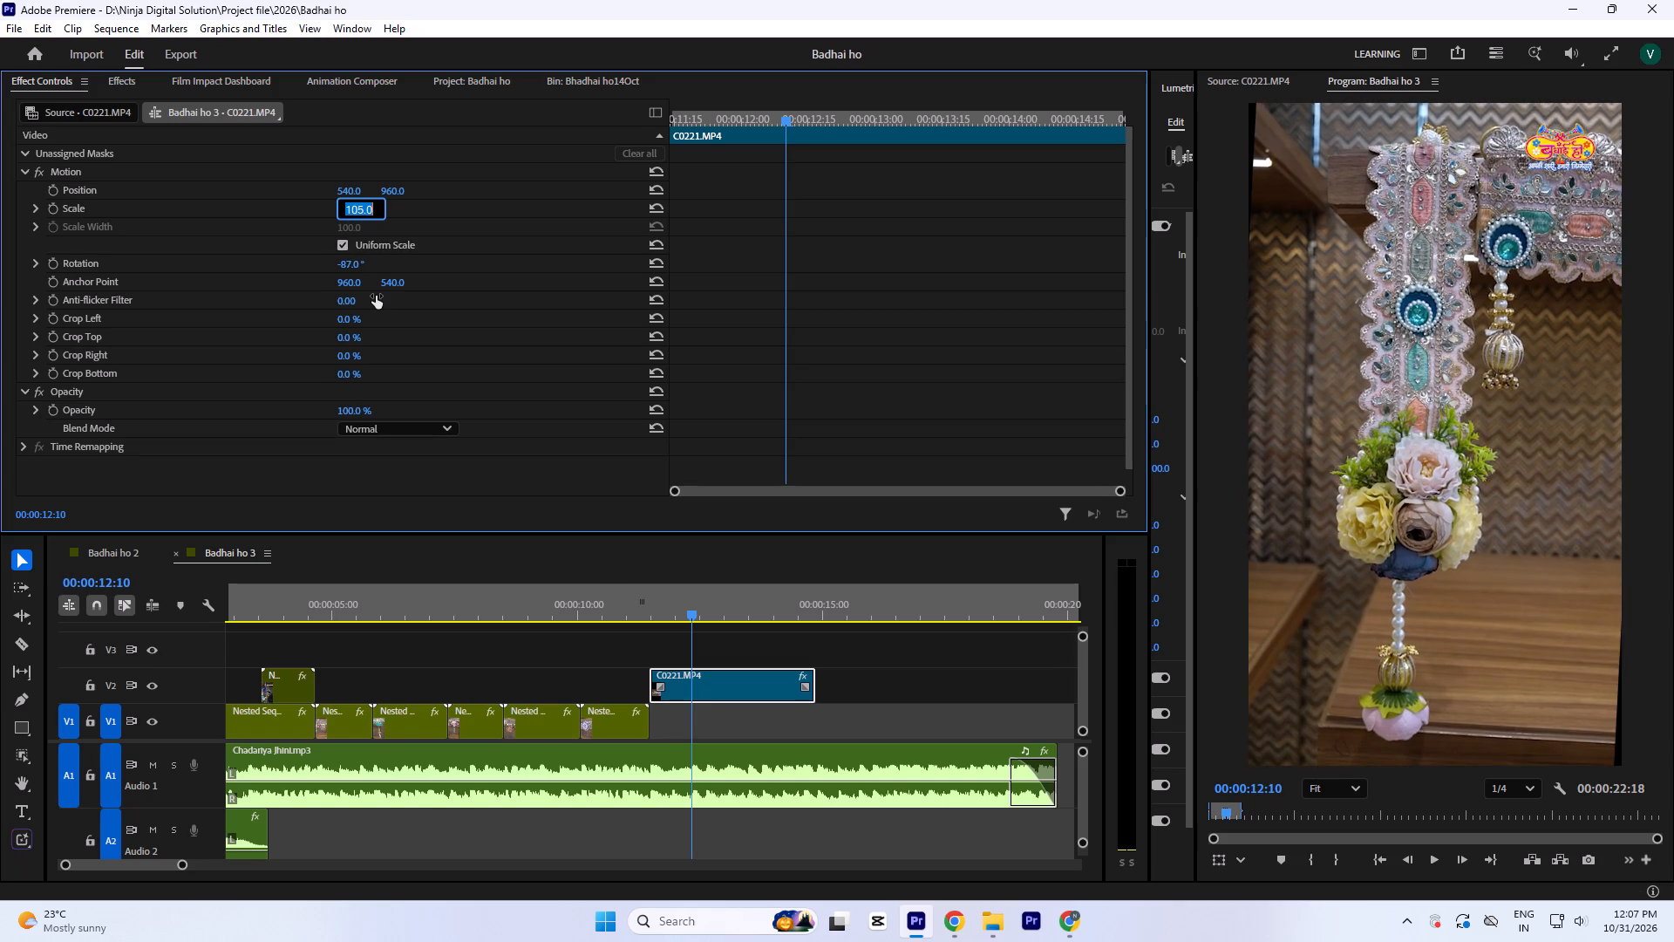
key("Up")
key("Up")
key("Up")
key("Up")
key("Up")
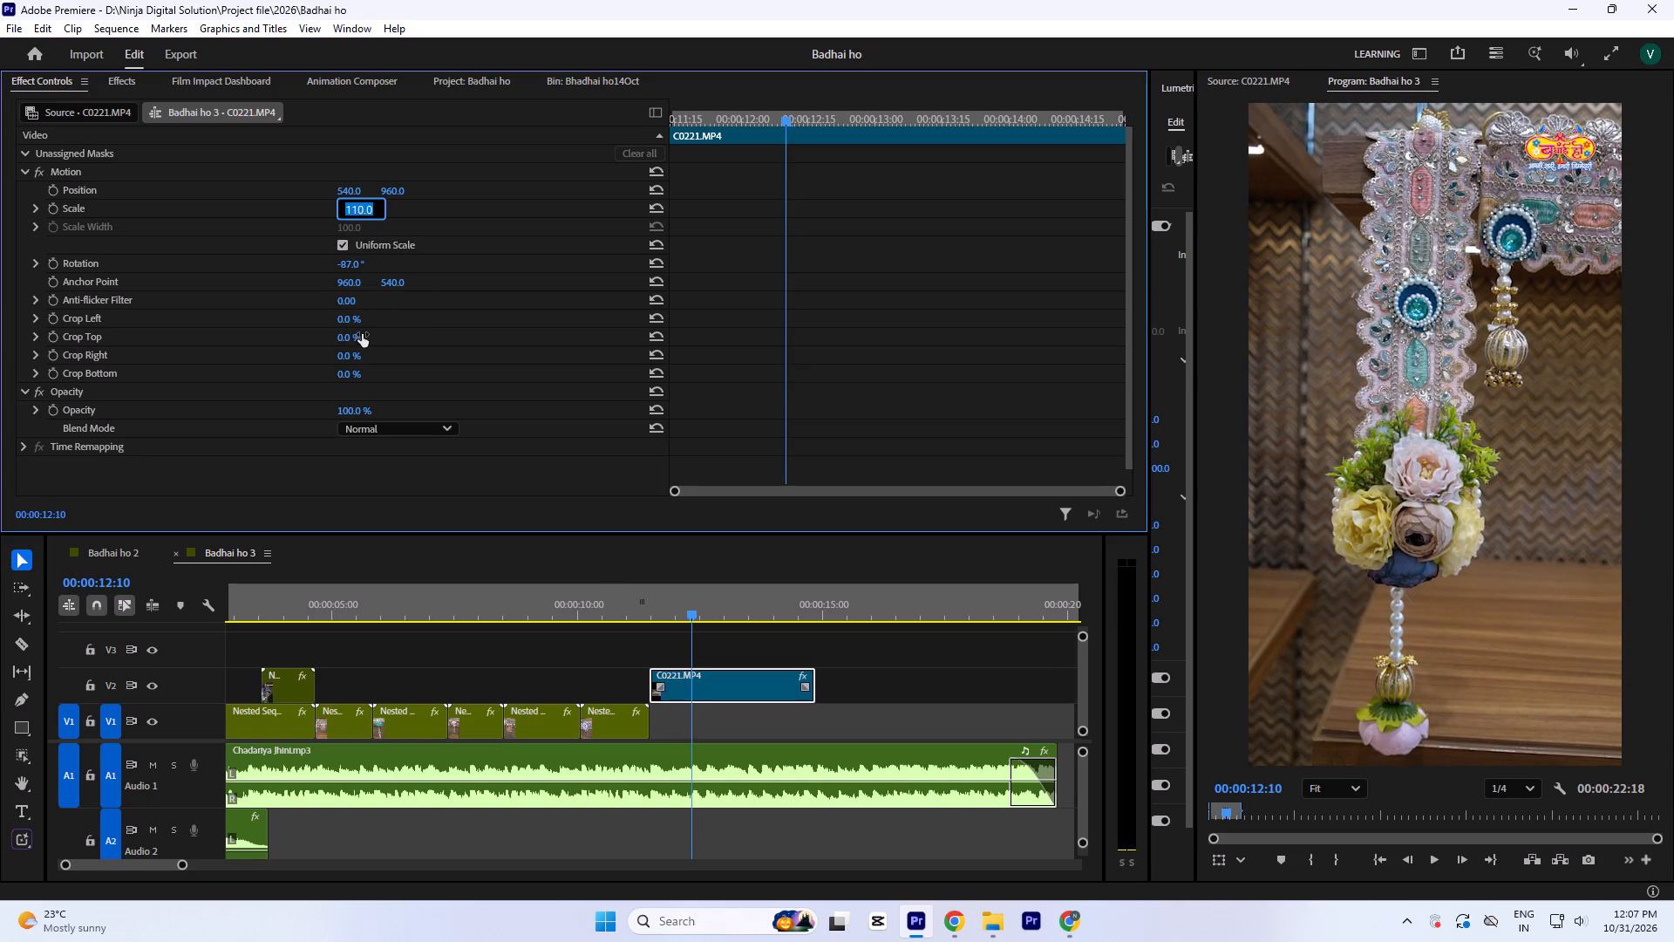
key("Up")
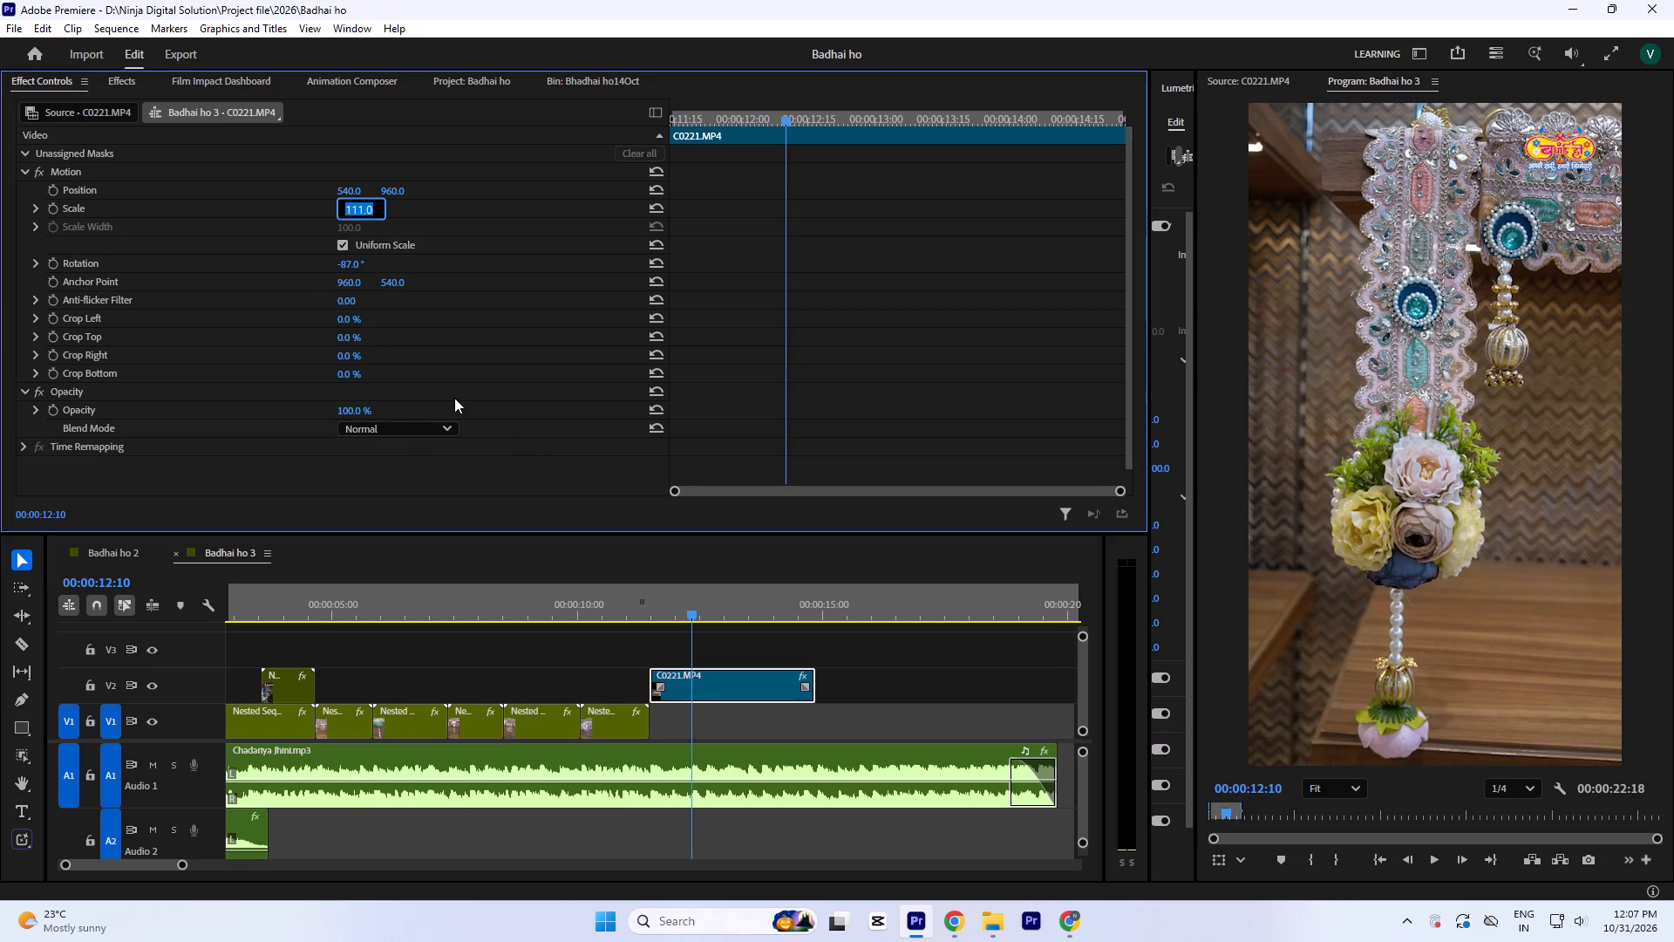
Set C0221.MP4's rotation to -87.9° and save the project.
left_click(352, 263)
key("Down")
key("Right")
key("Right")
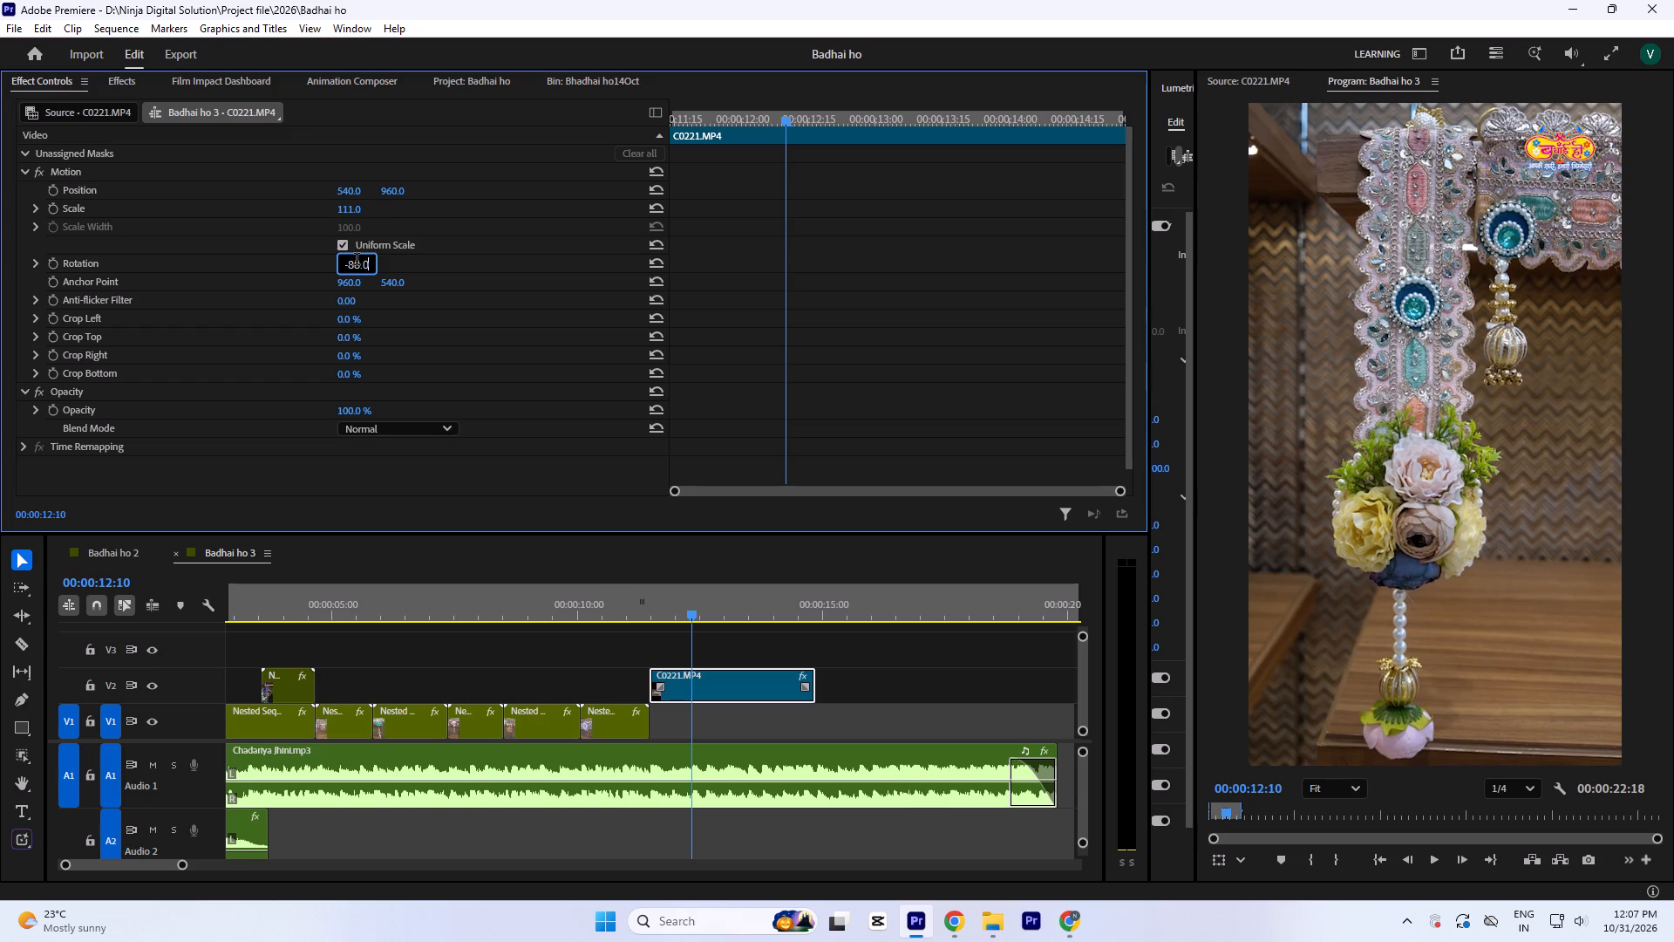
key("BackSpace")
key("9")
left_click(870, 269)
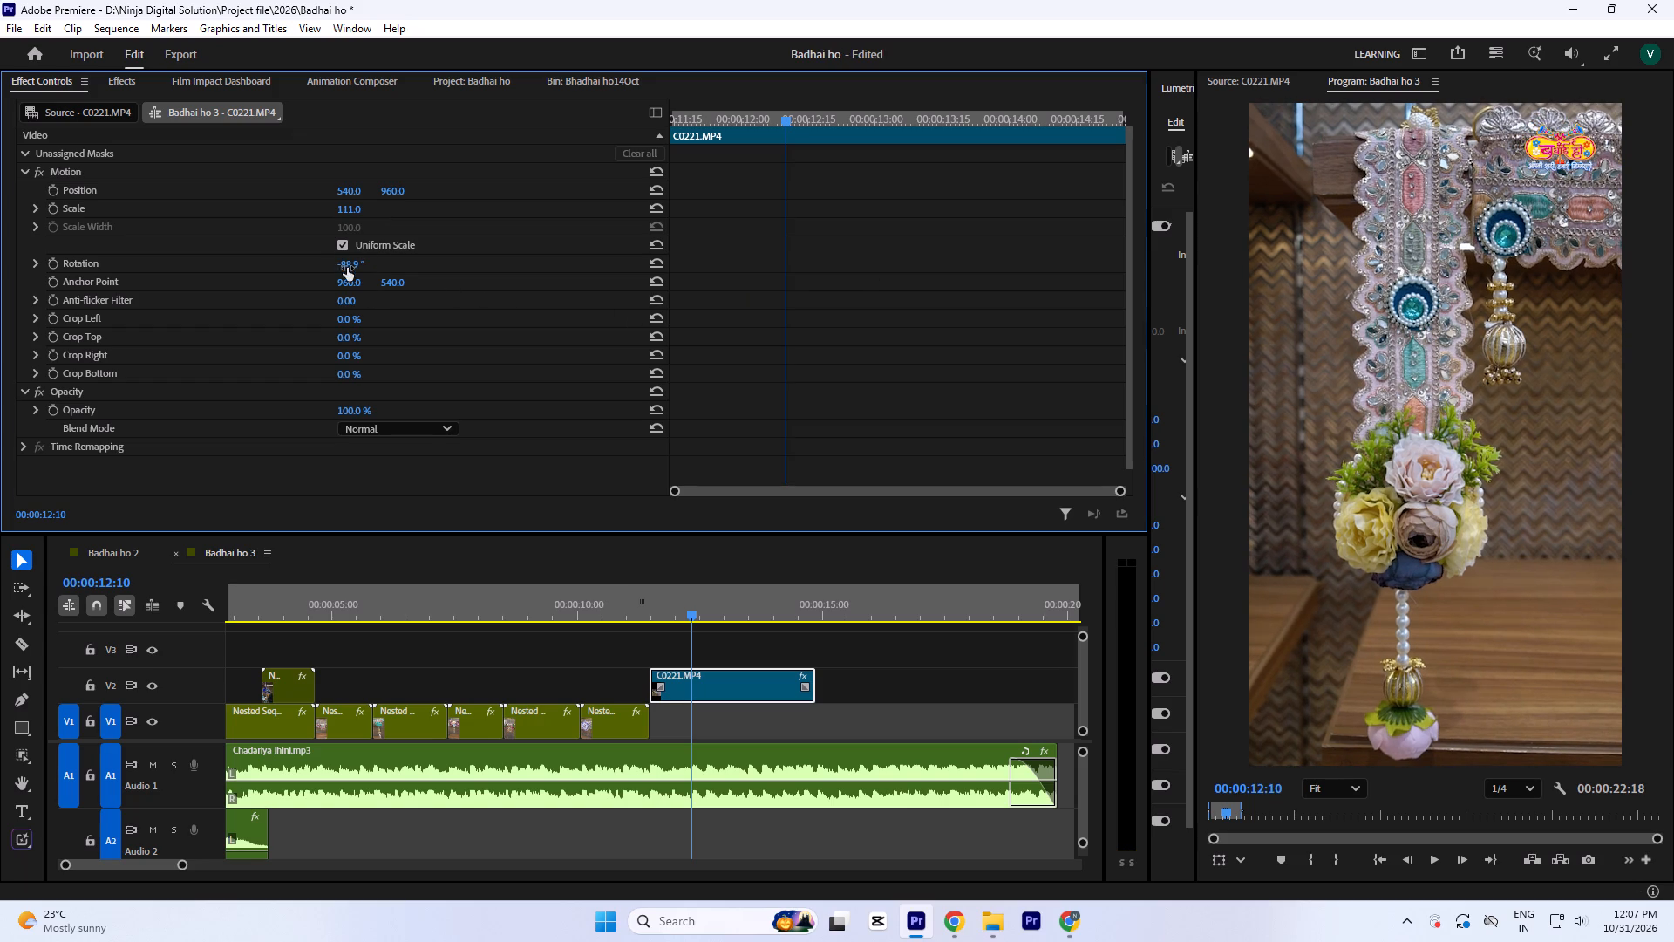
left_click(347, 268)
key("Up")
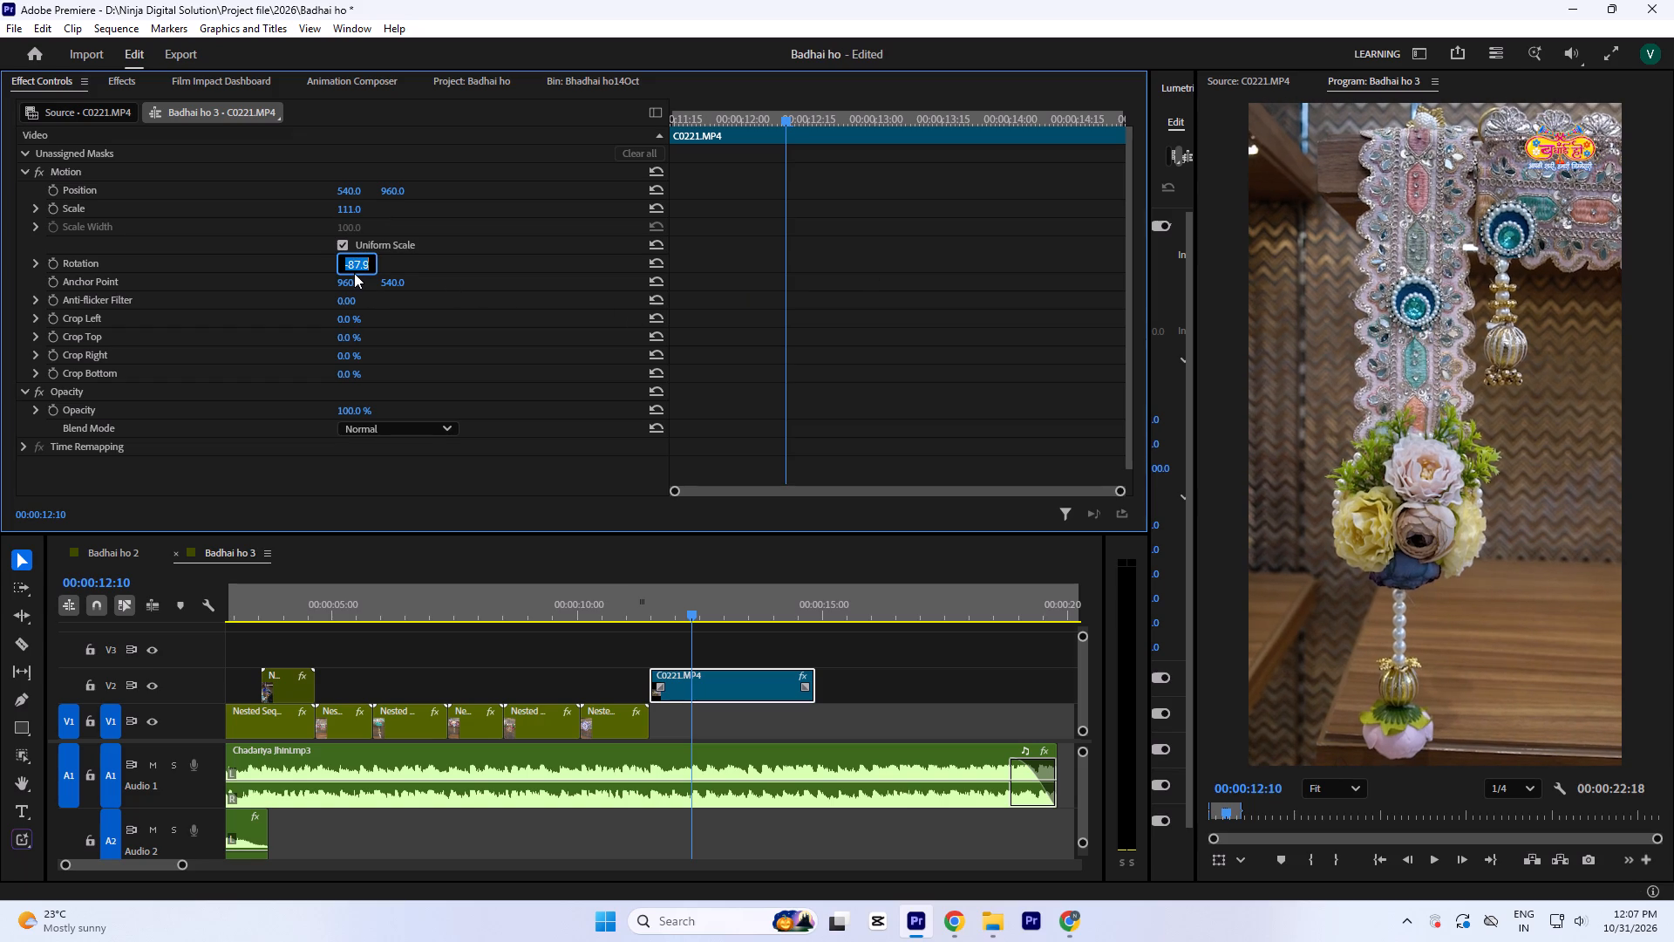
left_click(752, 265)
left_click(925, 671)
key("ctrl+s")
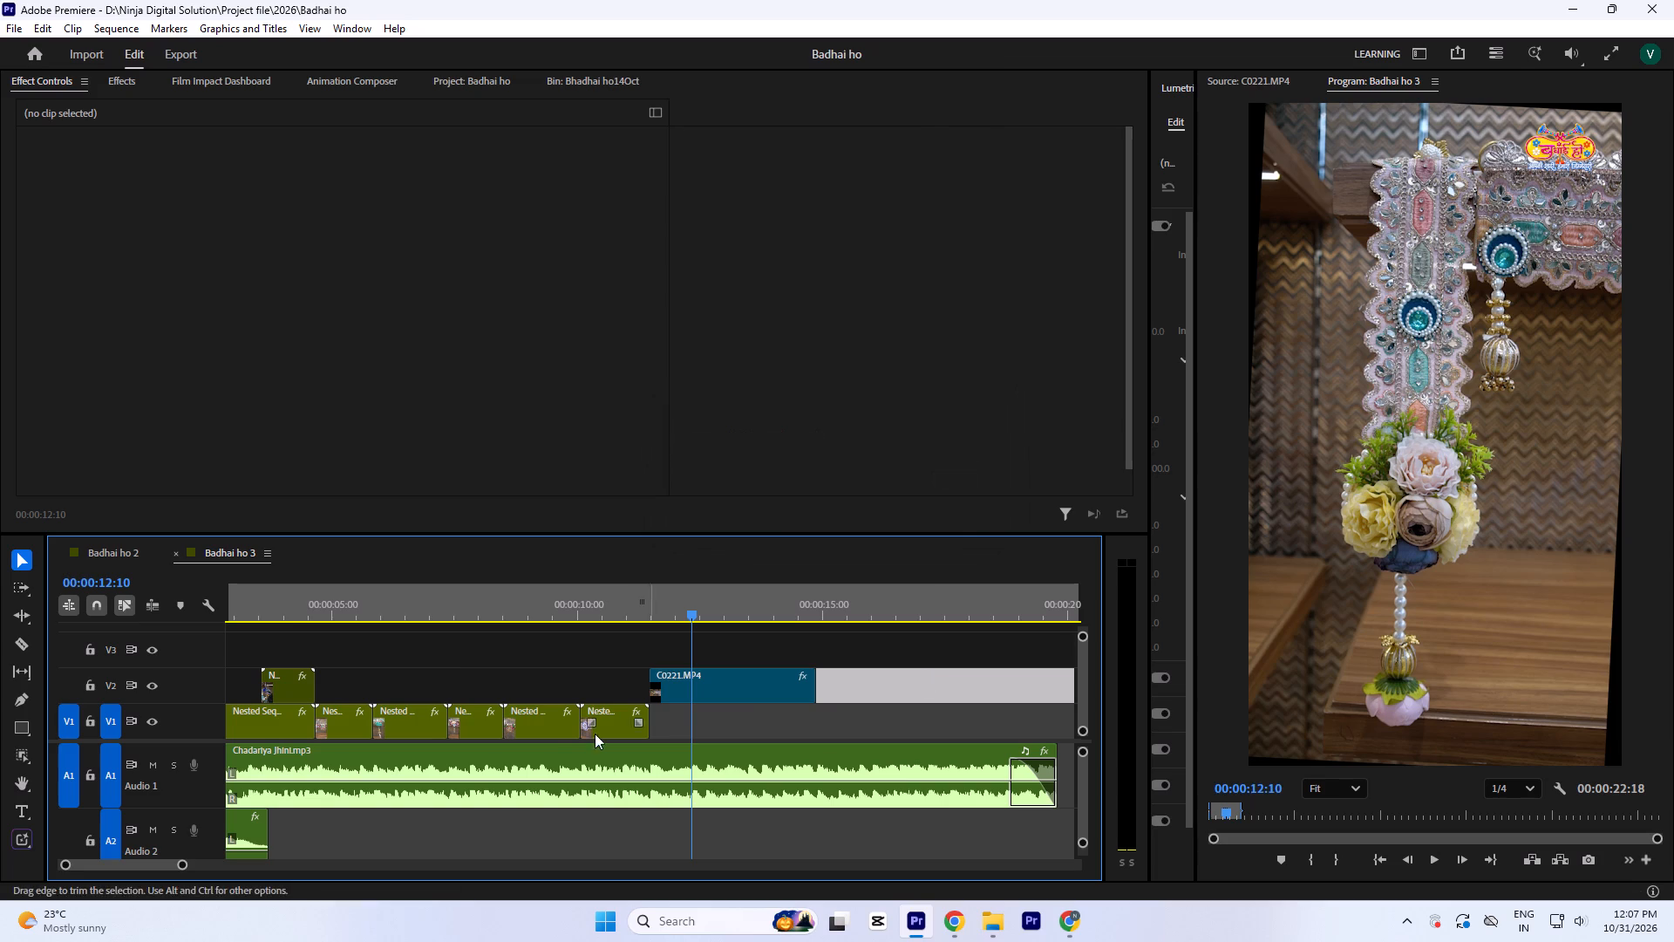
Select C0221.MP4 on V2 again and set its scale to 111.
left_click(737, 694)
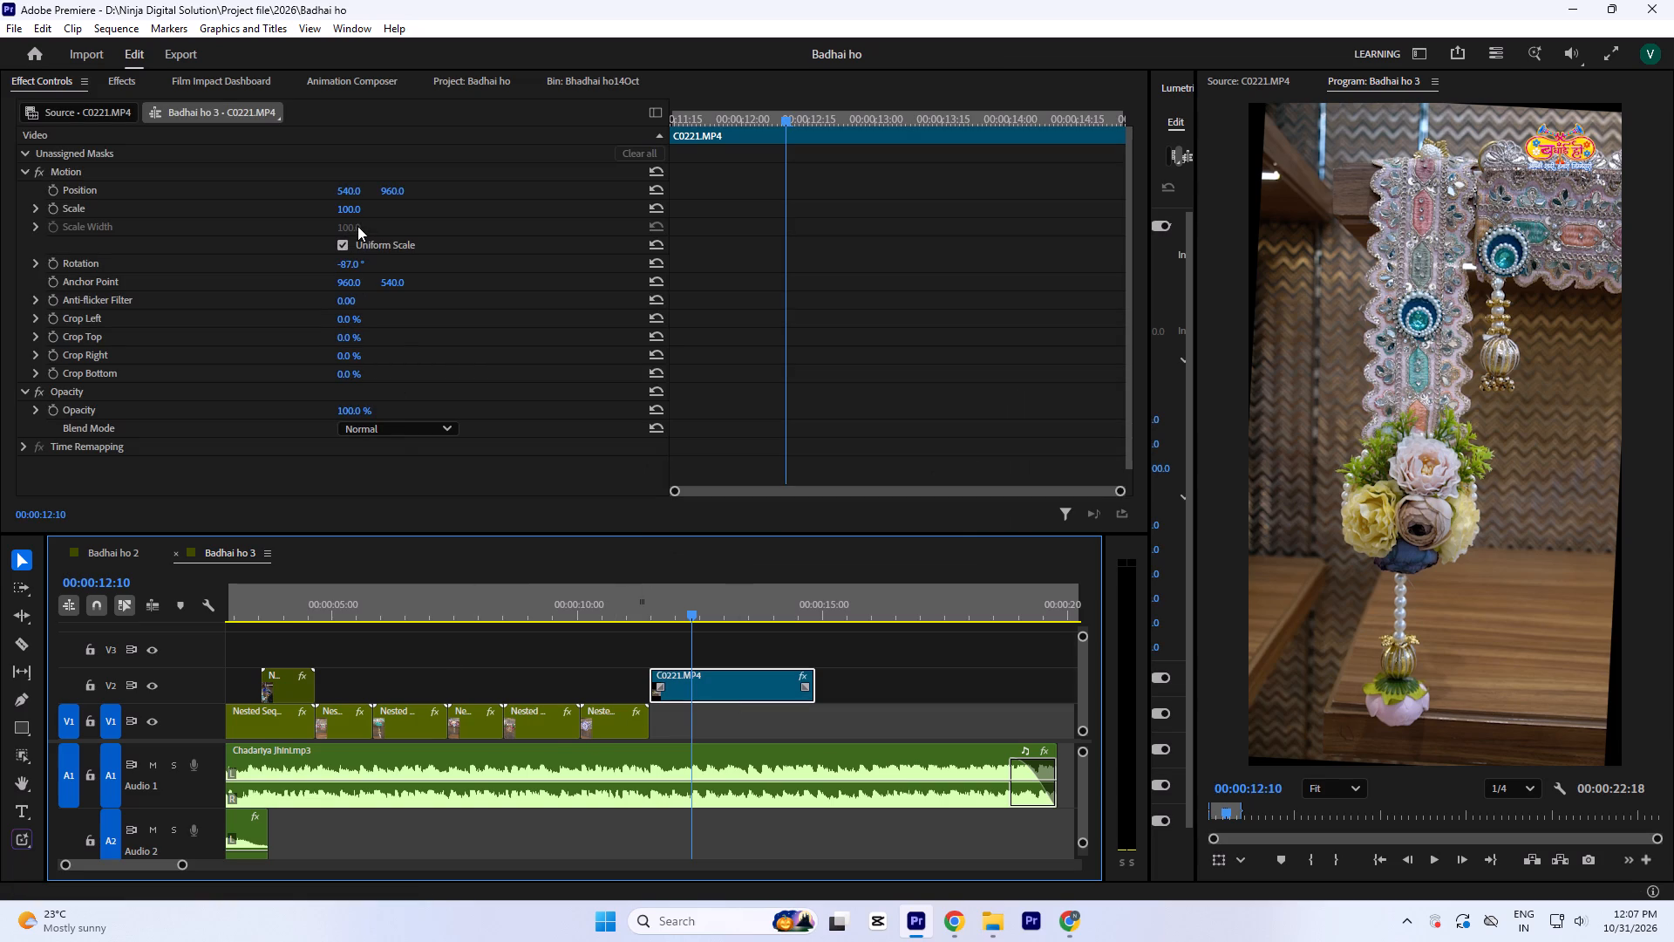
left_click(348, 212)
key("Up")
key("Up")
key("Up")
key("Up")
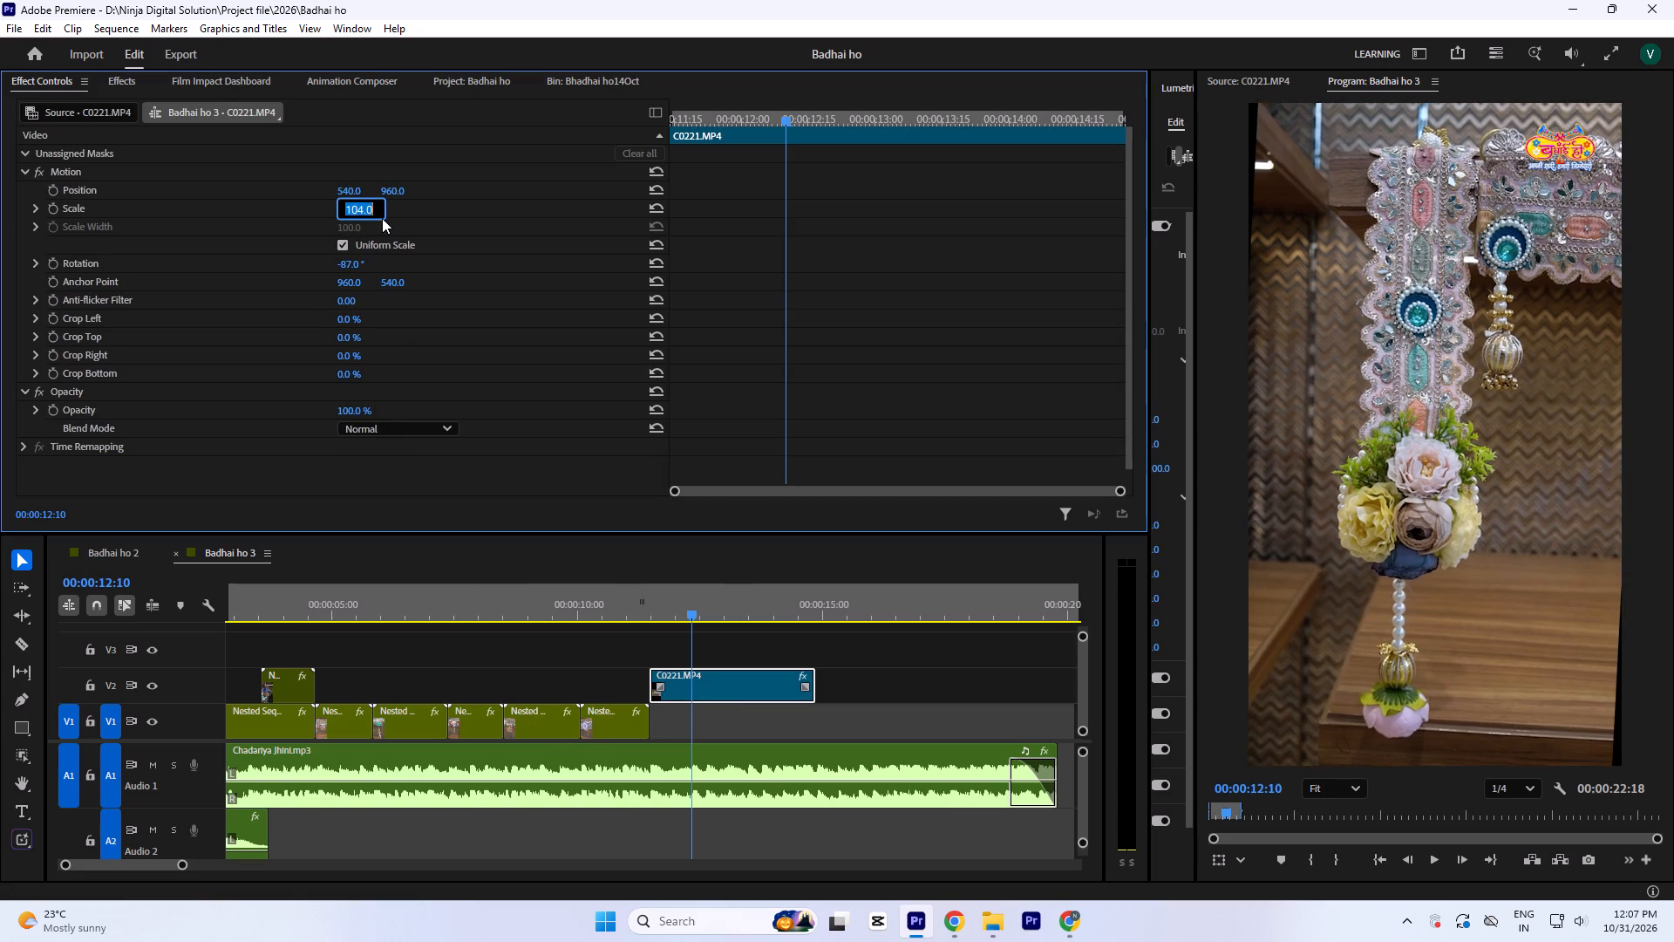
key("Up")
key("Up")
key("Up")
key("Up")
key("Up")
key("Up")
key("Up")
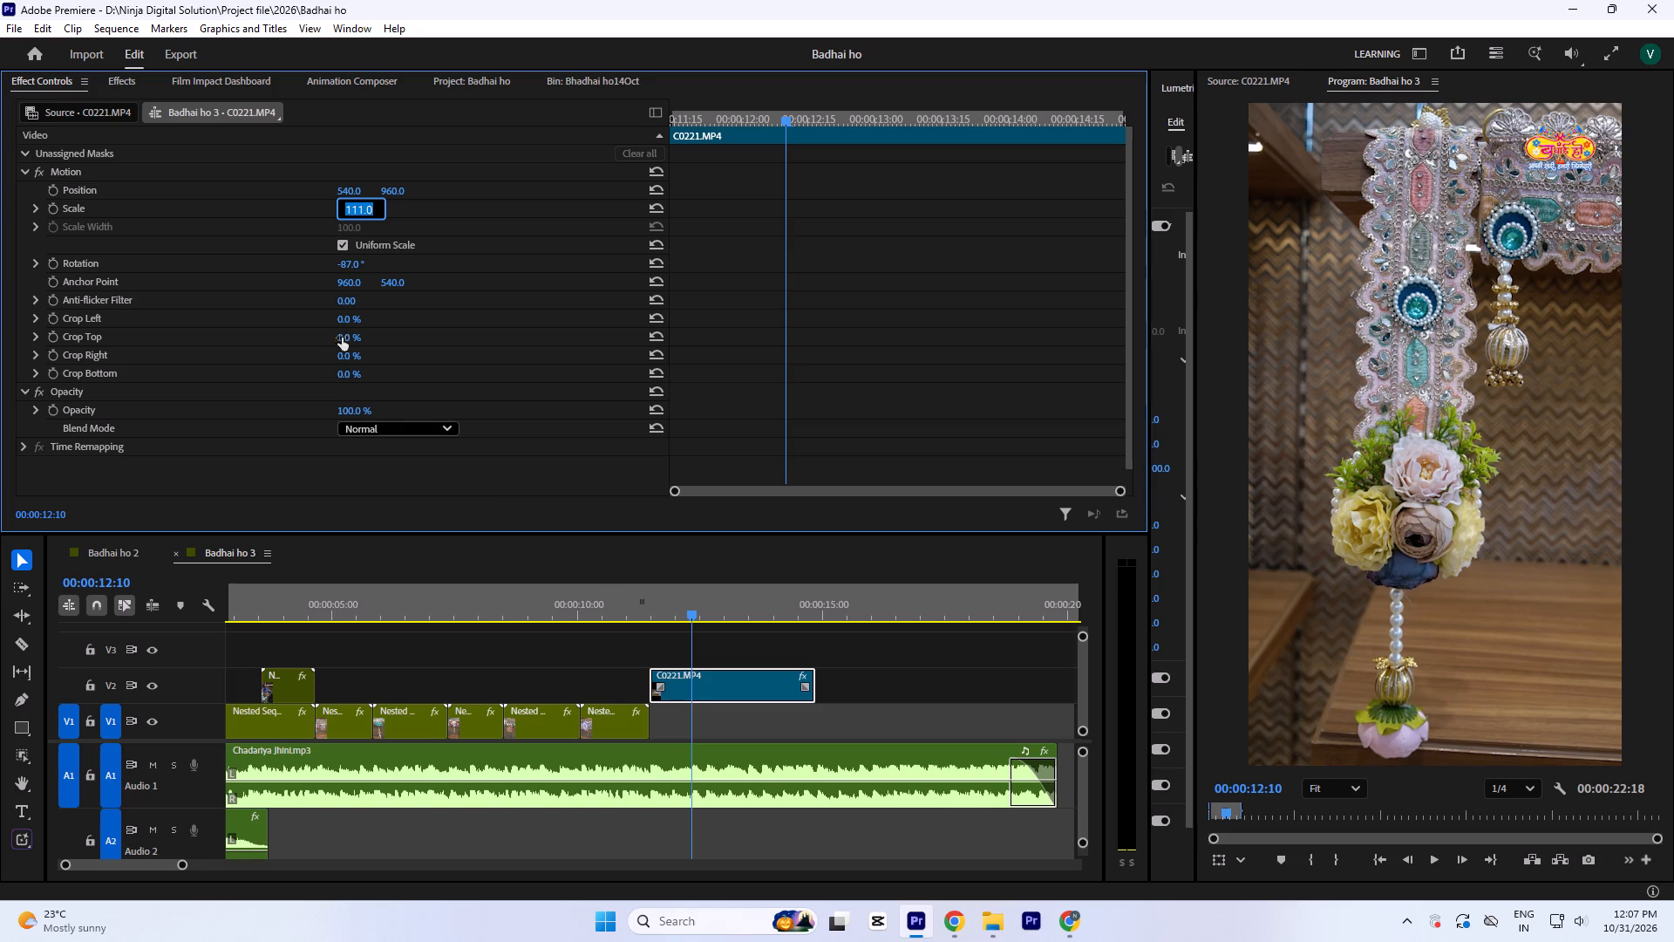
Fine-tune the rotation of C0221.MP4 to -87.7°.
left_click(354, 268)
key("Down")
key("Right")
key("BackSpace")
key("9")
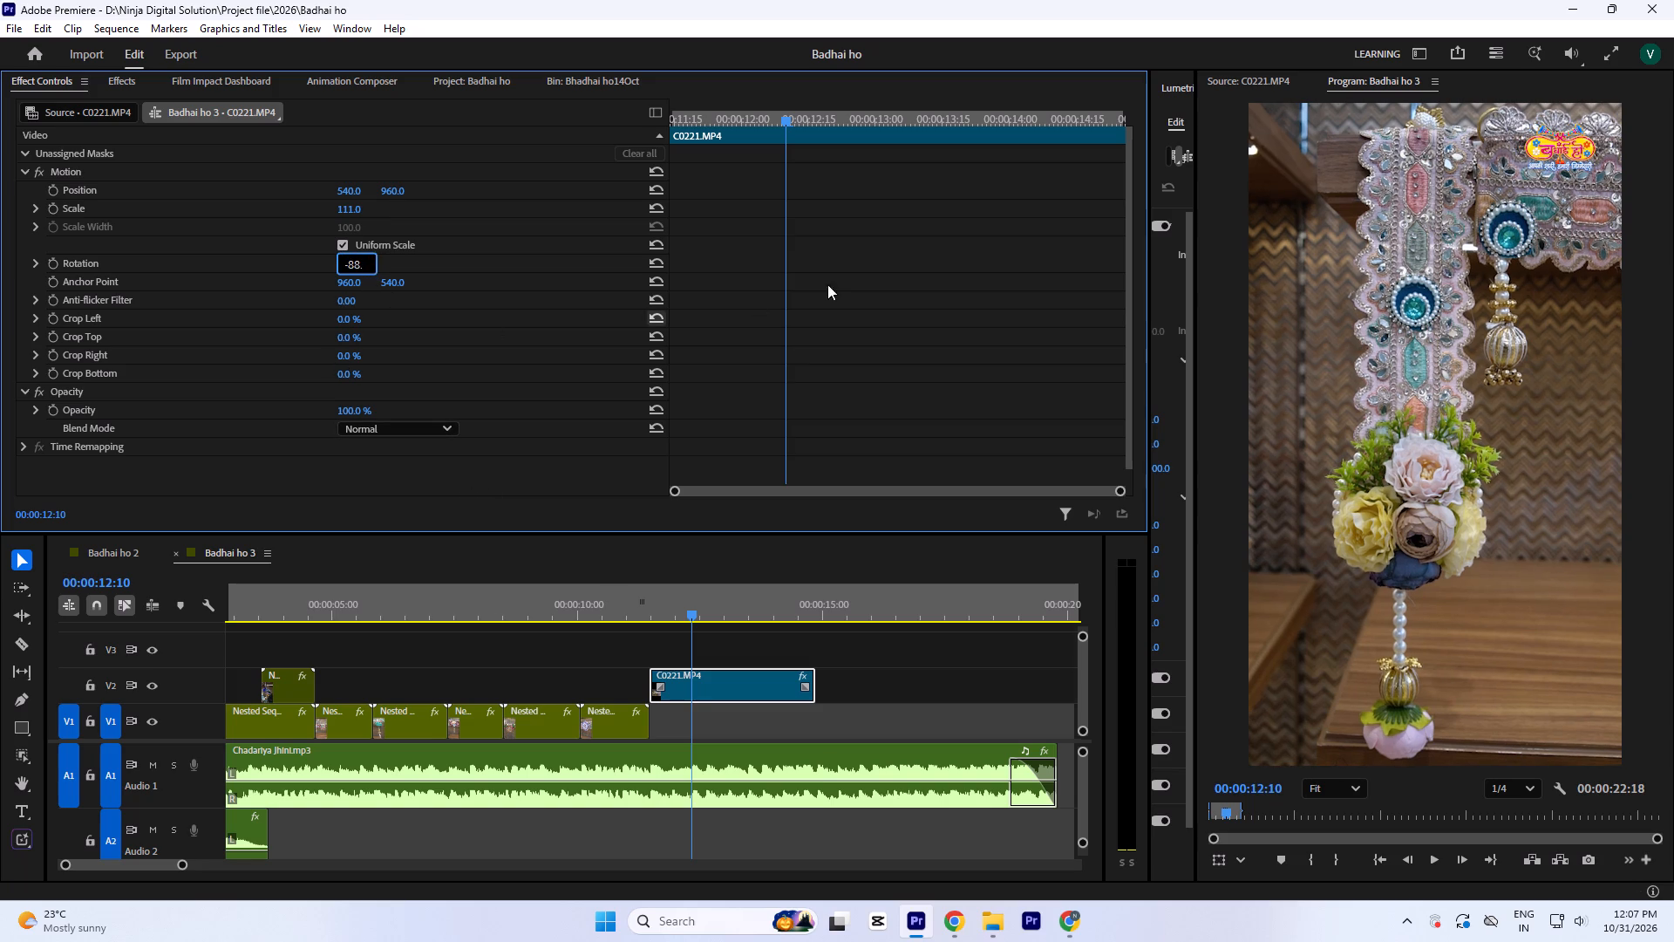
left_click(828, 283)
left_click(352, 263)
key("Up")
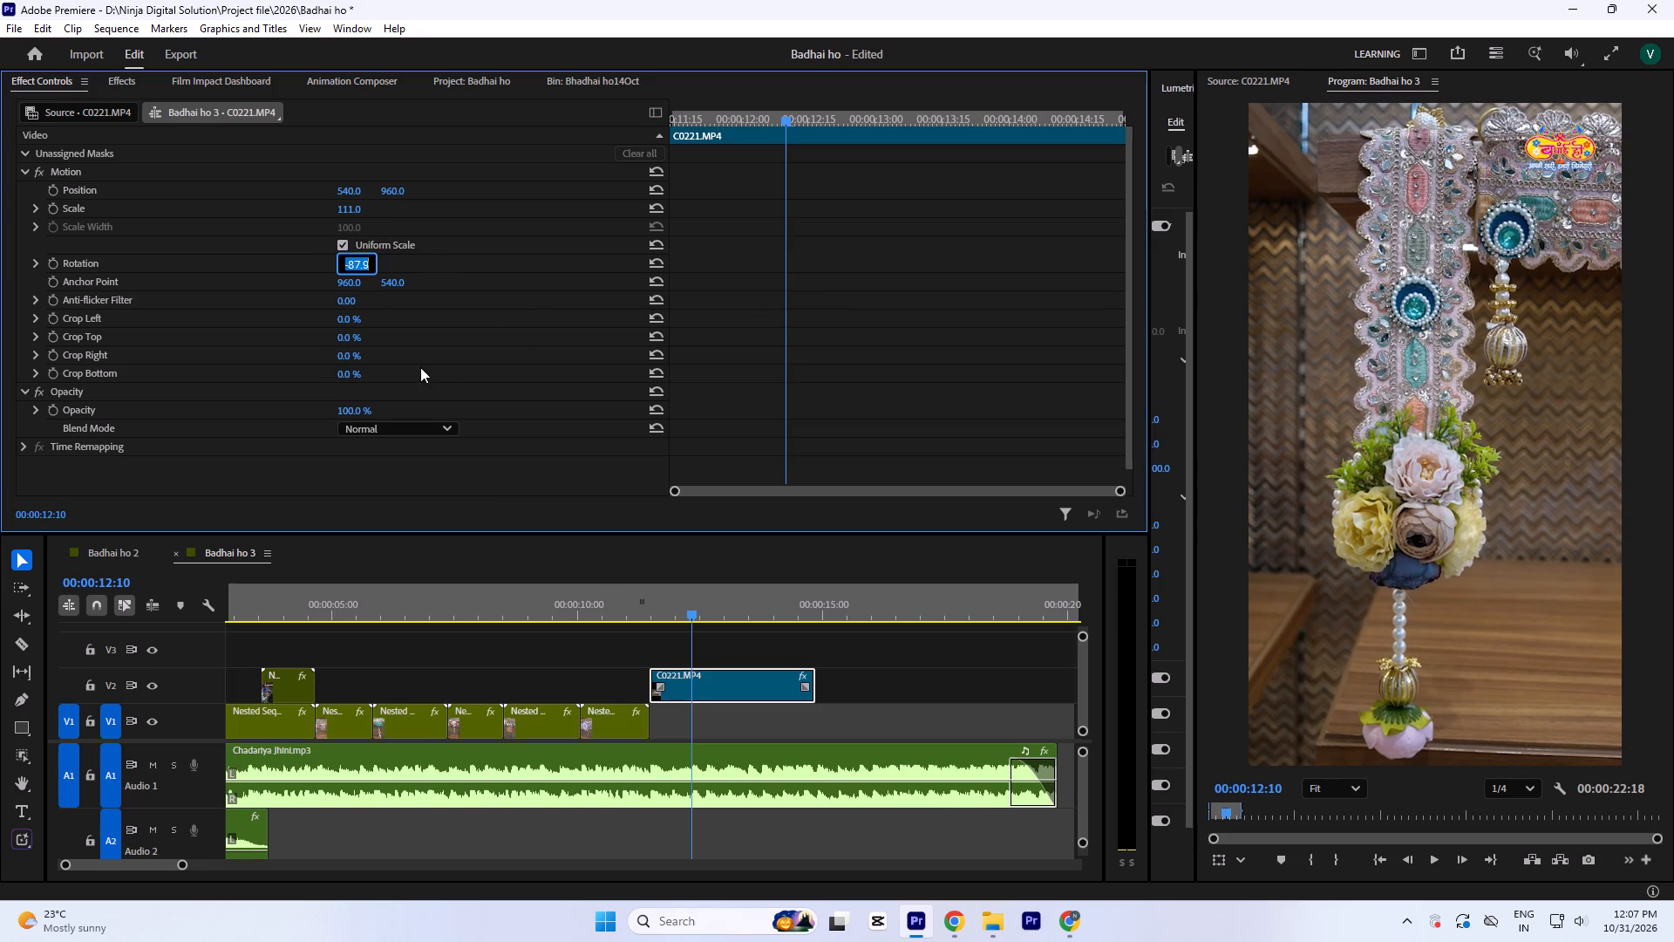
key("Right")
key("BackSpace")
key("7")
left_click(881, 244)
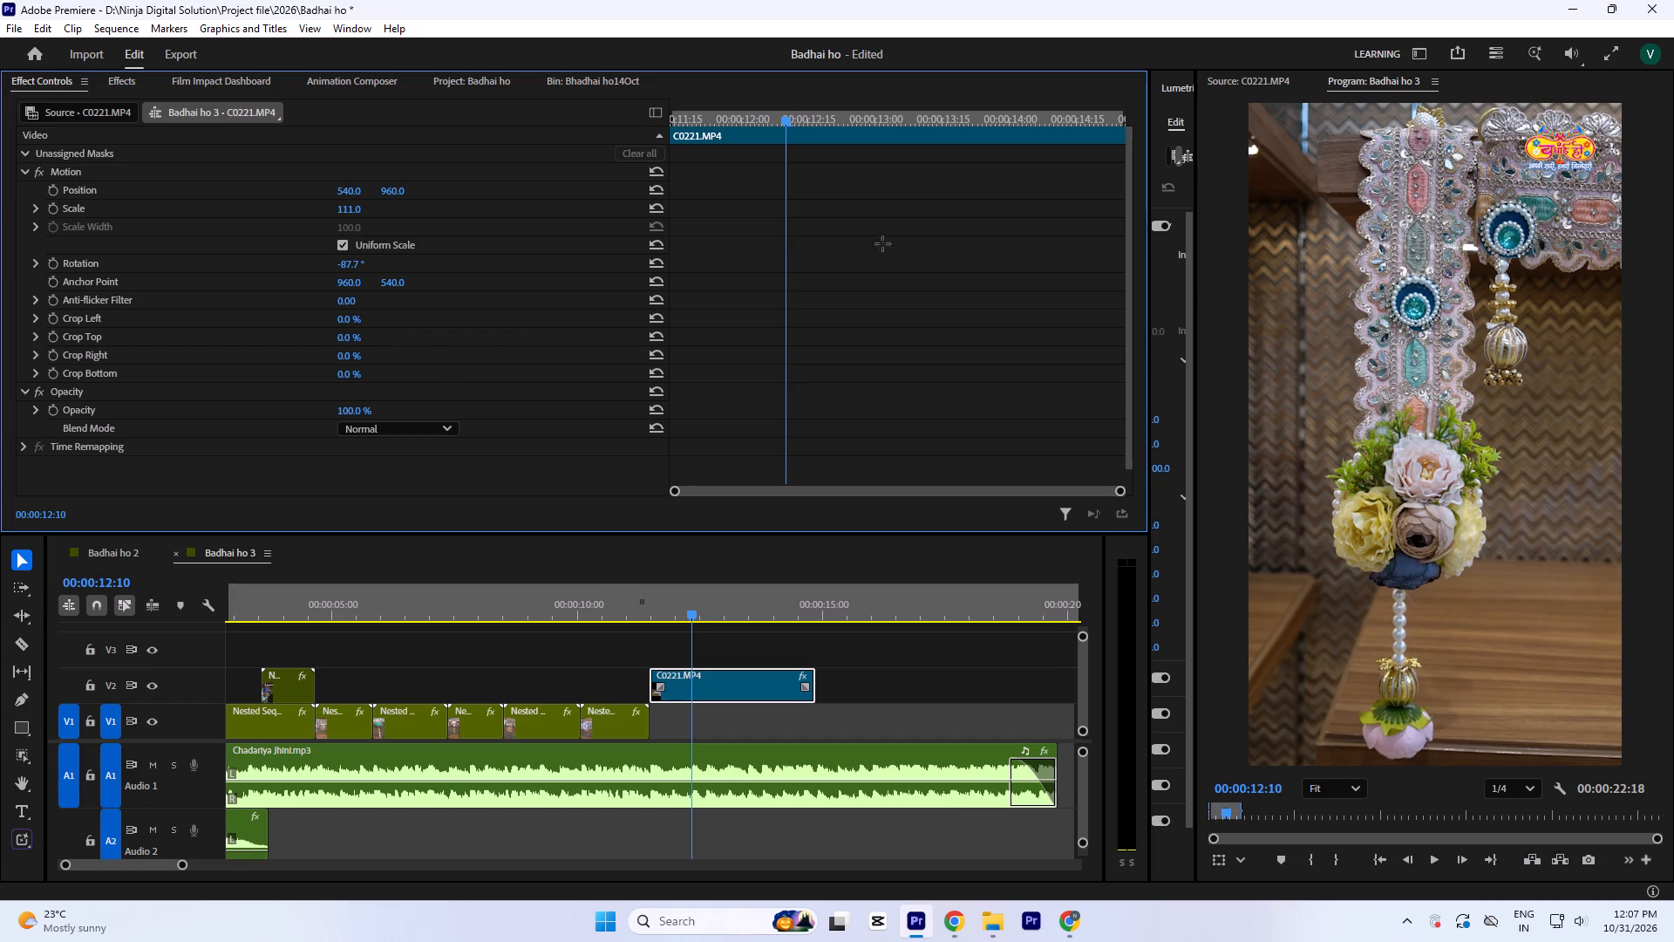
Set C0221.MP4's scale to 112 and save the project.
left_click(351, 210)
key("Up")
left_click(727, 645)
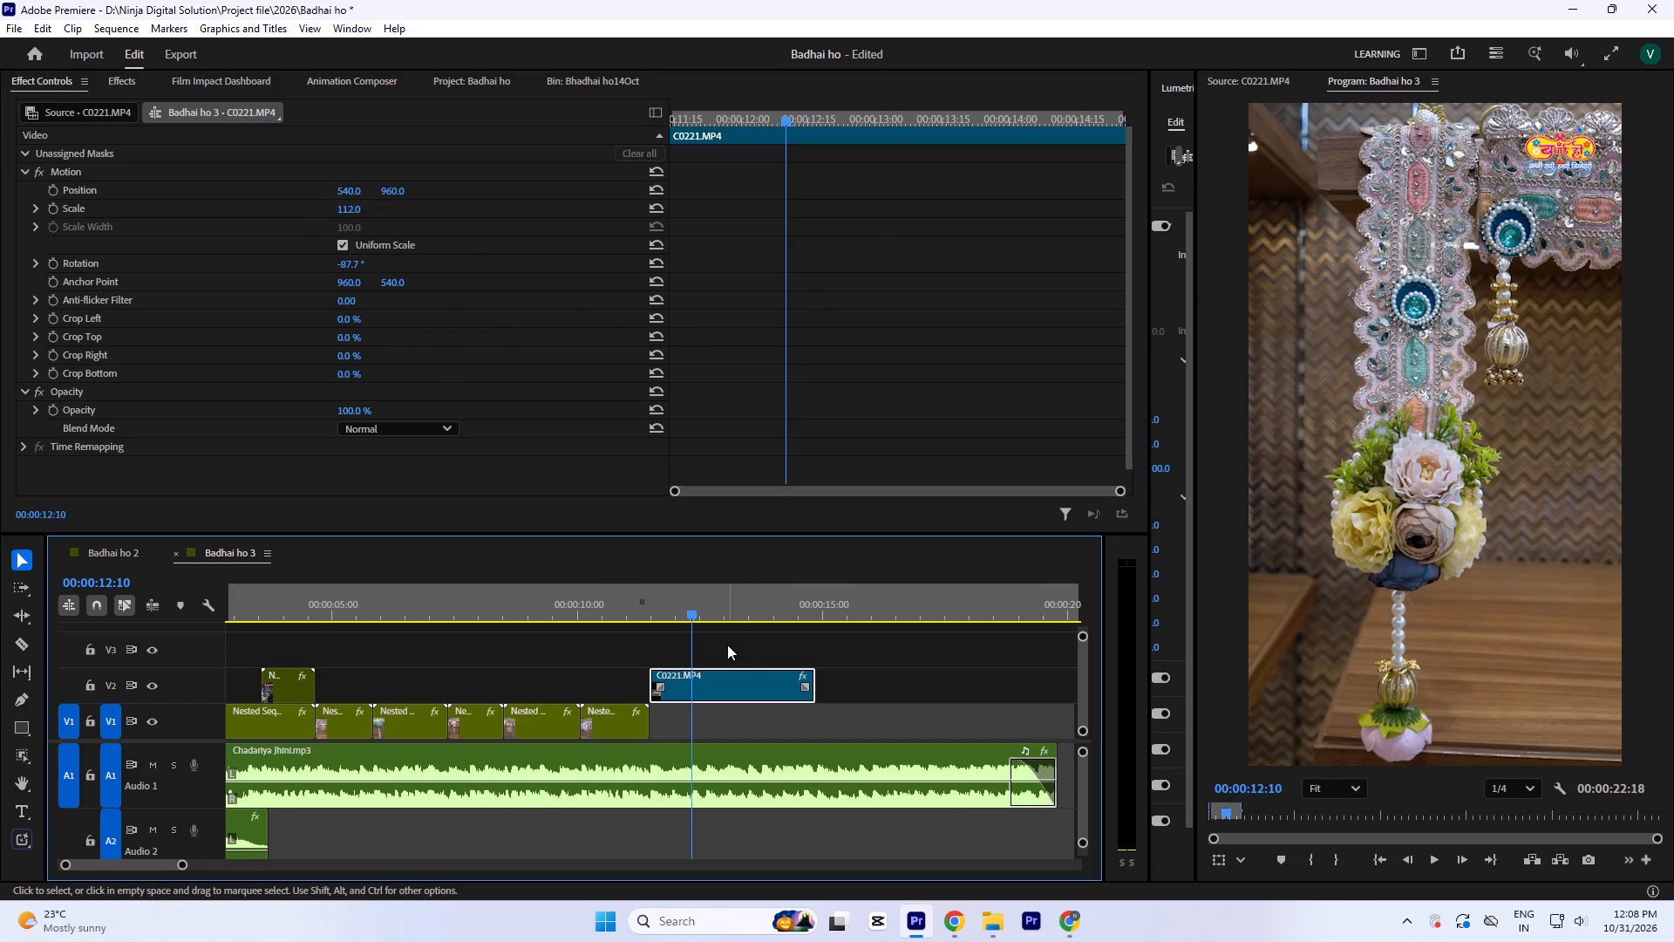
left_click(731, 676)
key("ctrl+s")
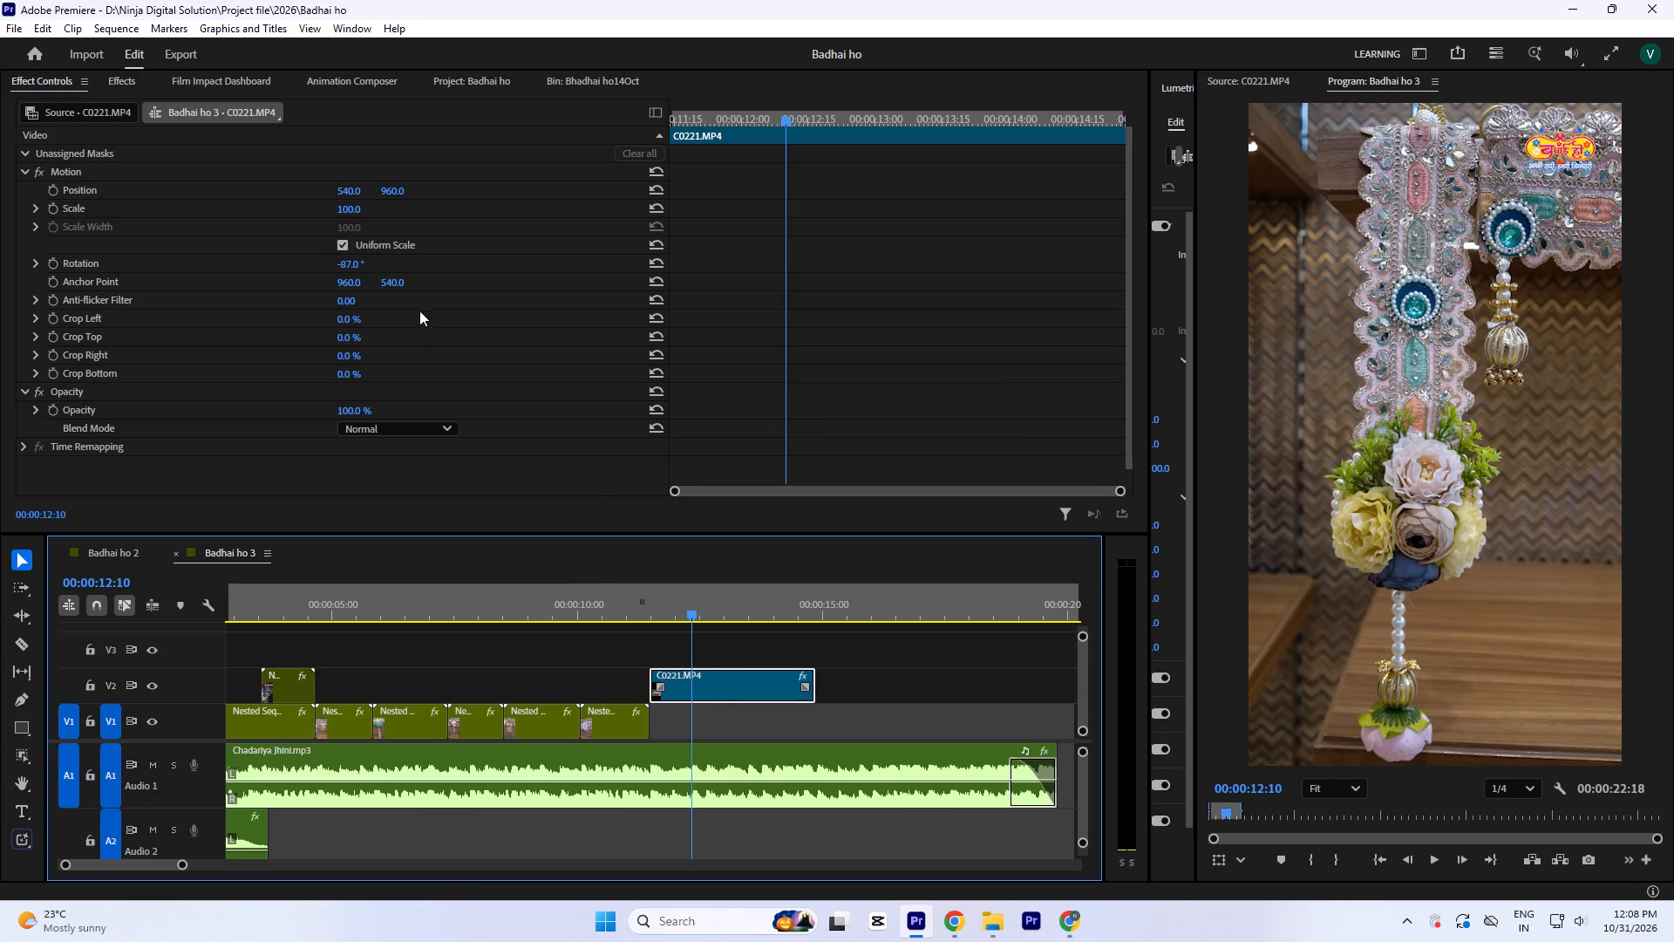
Reframe C0221.MP4 with a vertical position of 850 and a scale of 117.
left_click_drag(388, 192, 392, 226)
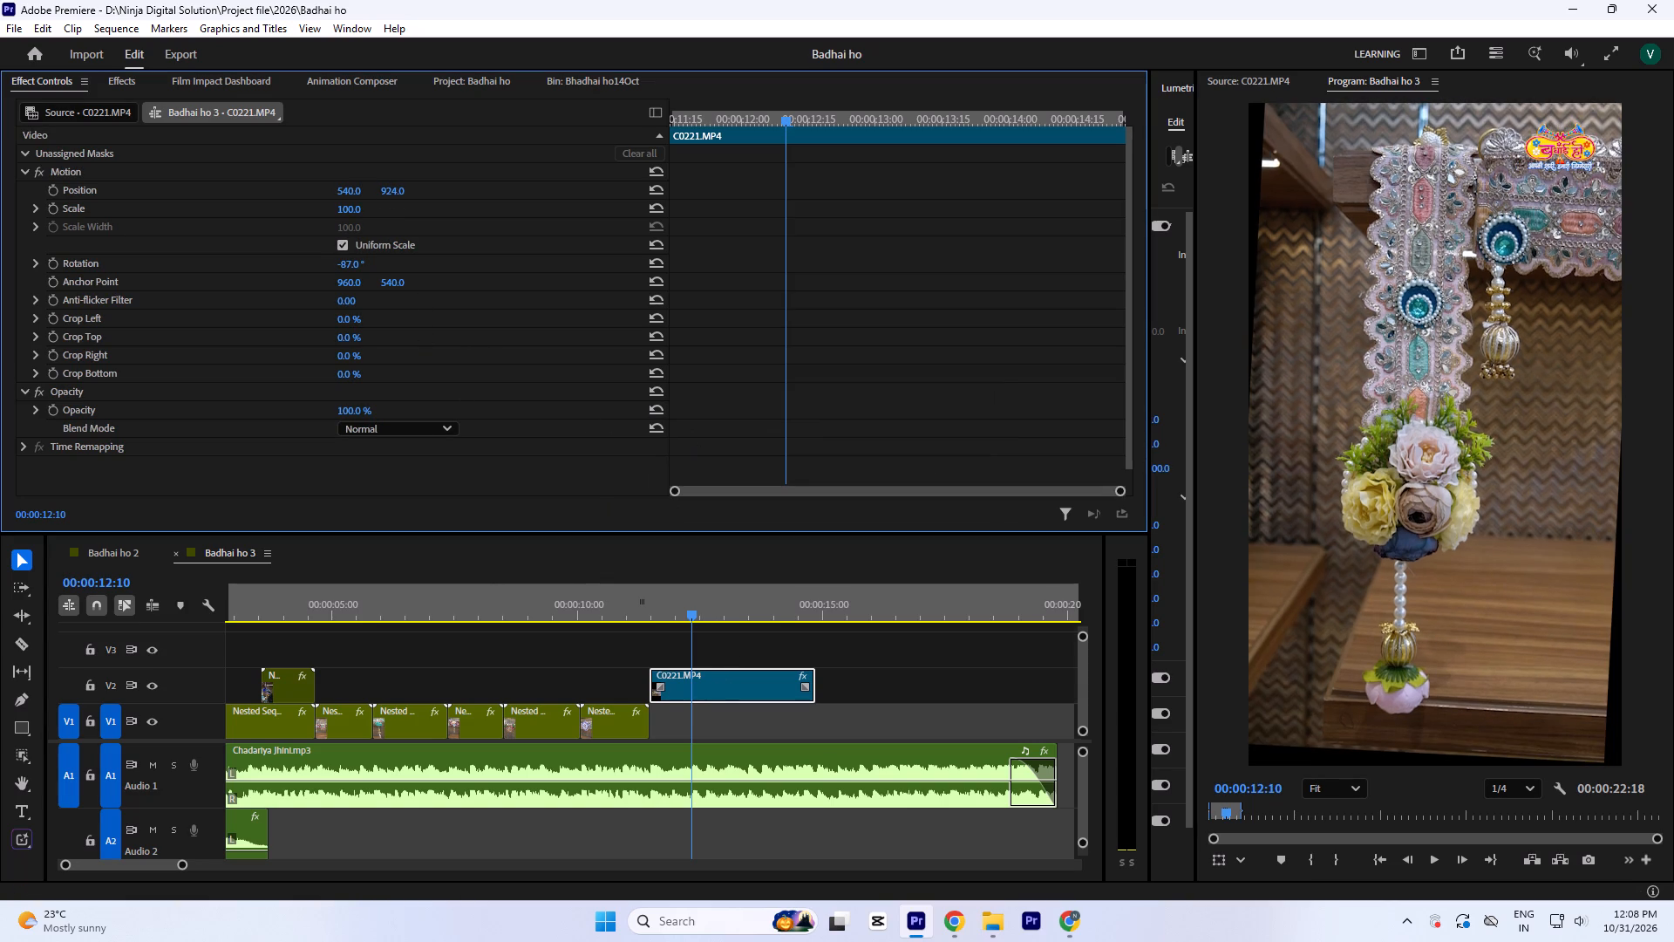
left_click_drag(392, 226, 403, 260)
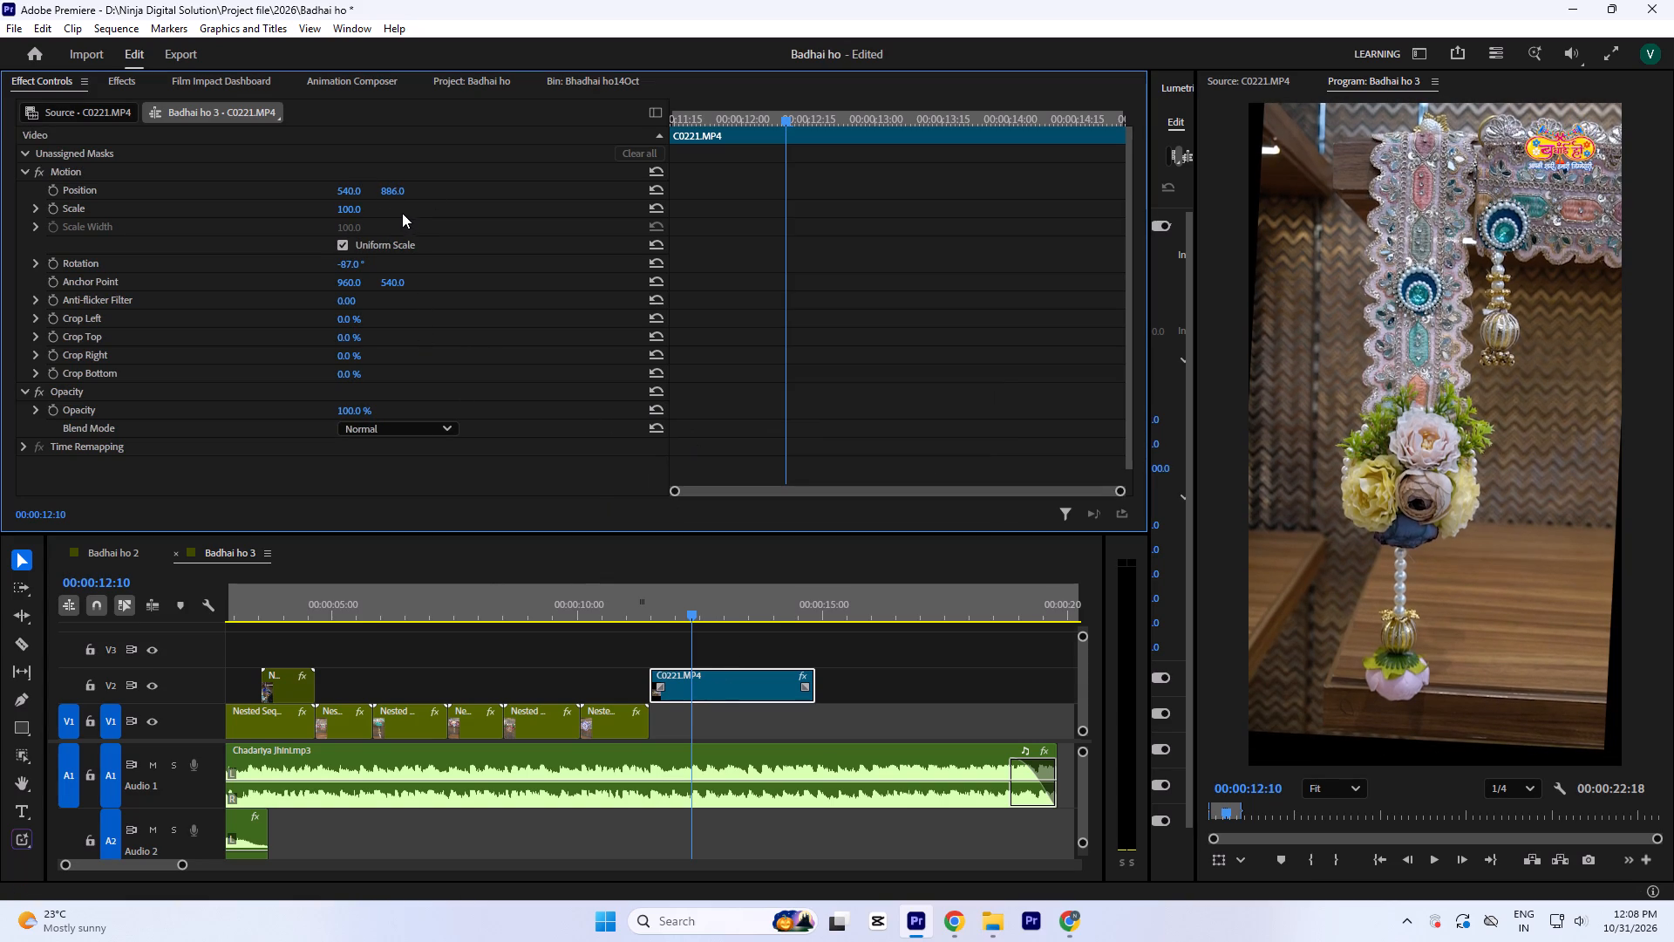
left_click_drag(388, 193, 390, 224)
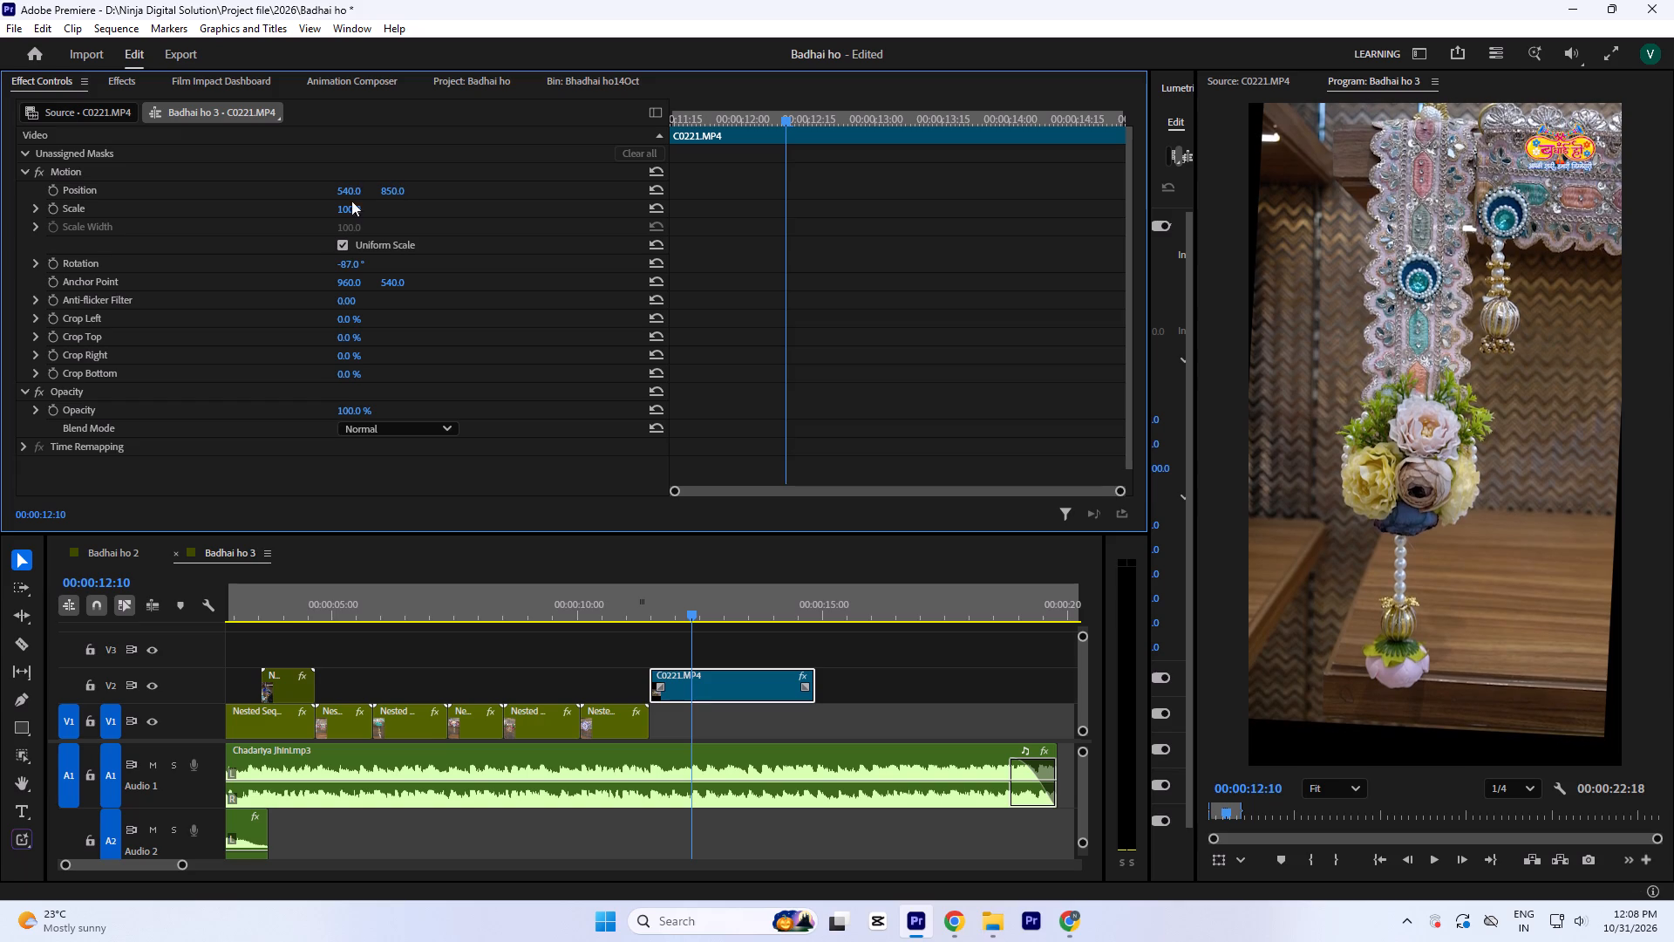
left_click_drag(347, 211, 345, 195)
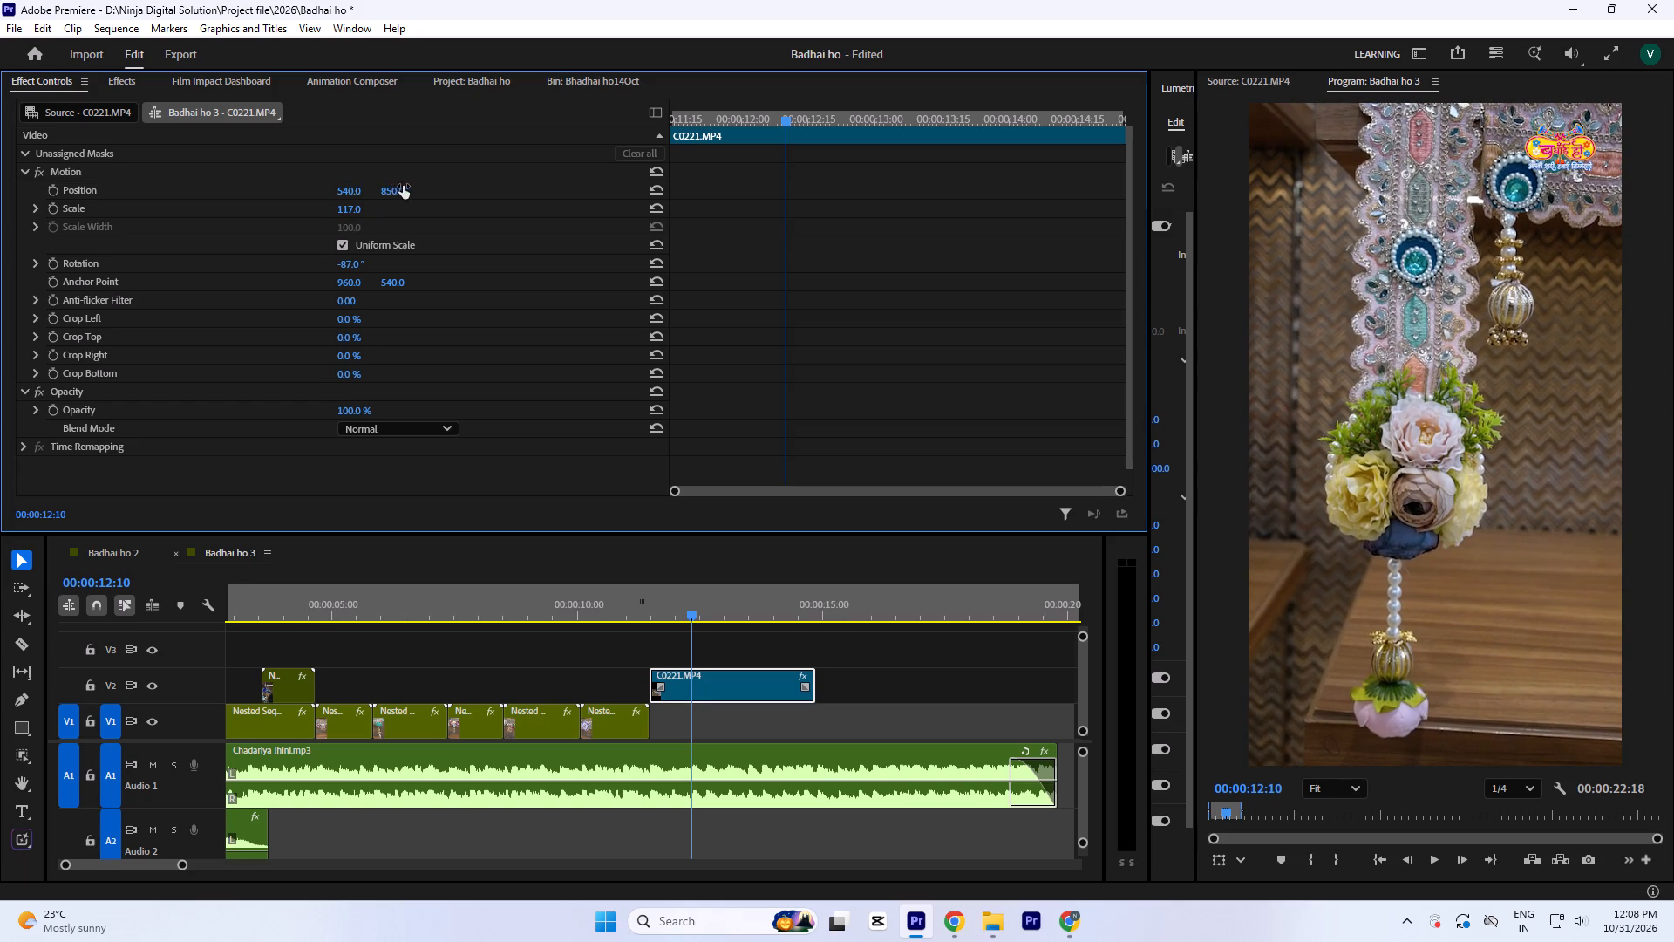
Set the vertical position of C0221.MP4 on V2 to 912.
left_click_drag(407, 186, 413, 117)
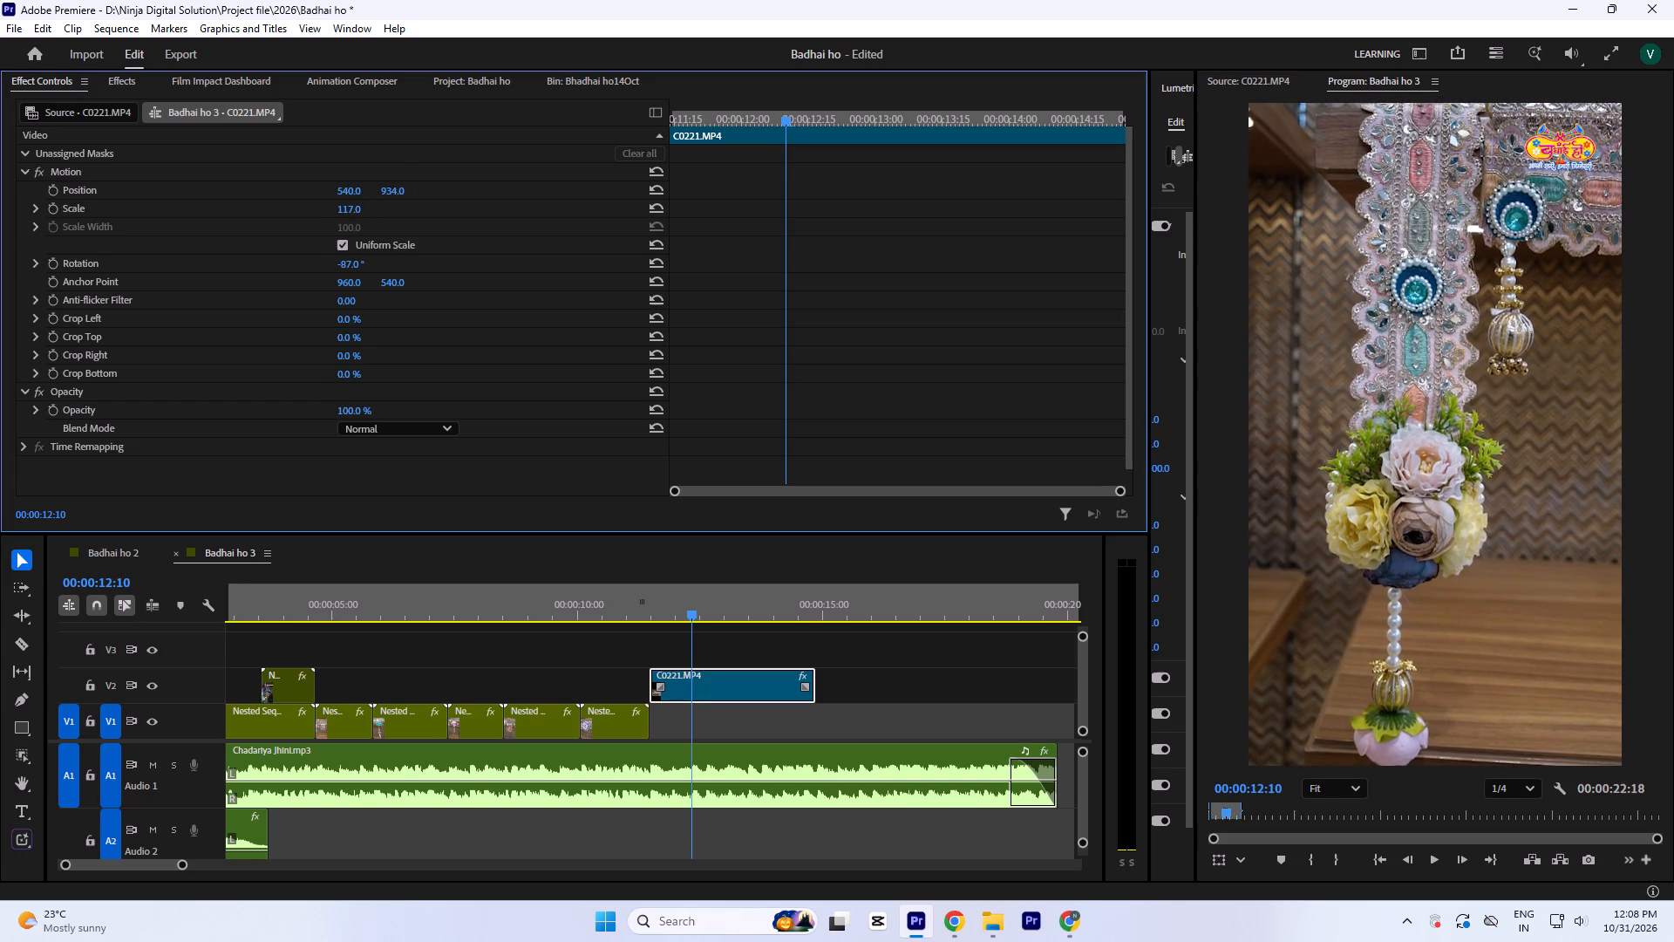
left_click_drag(413, 117, 418, 138)
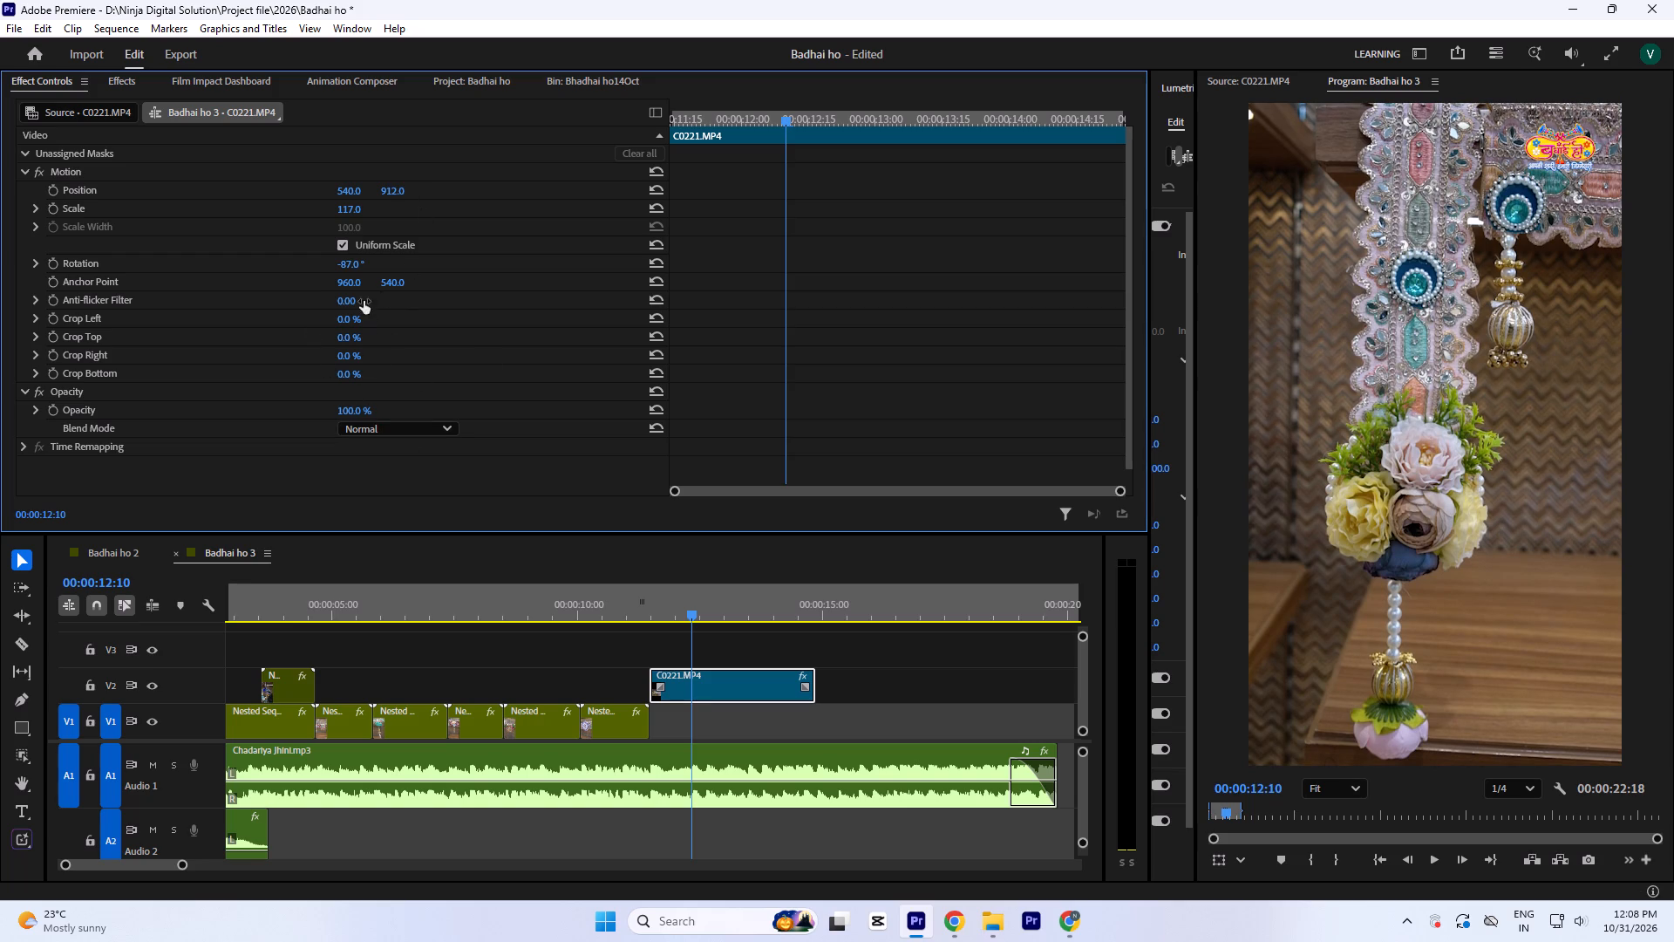
Fine-tune the rotation of C0221.MP4 to -88.5°, trying -88.7° first.
left_click(348, 268)
key("Down")
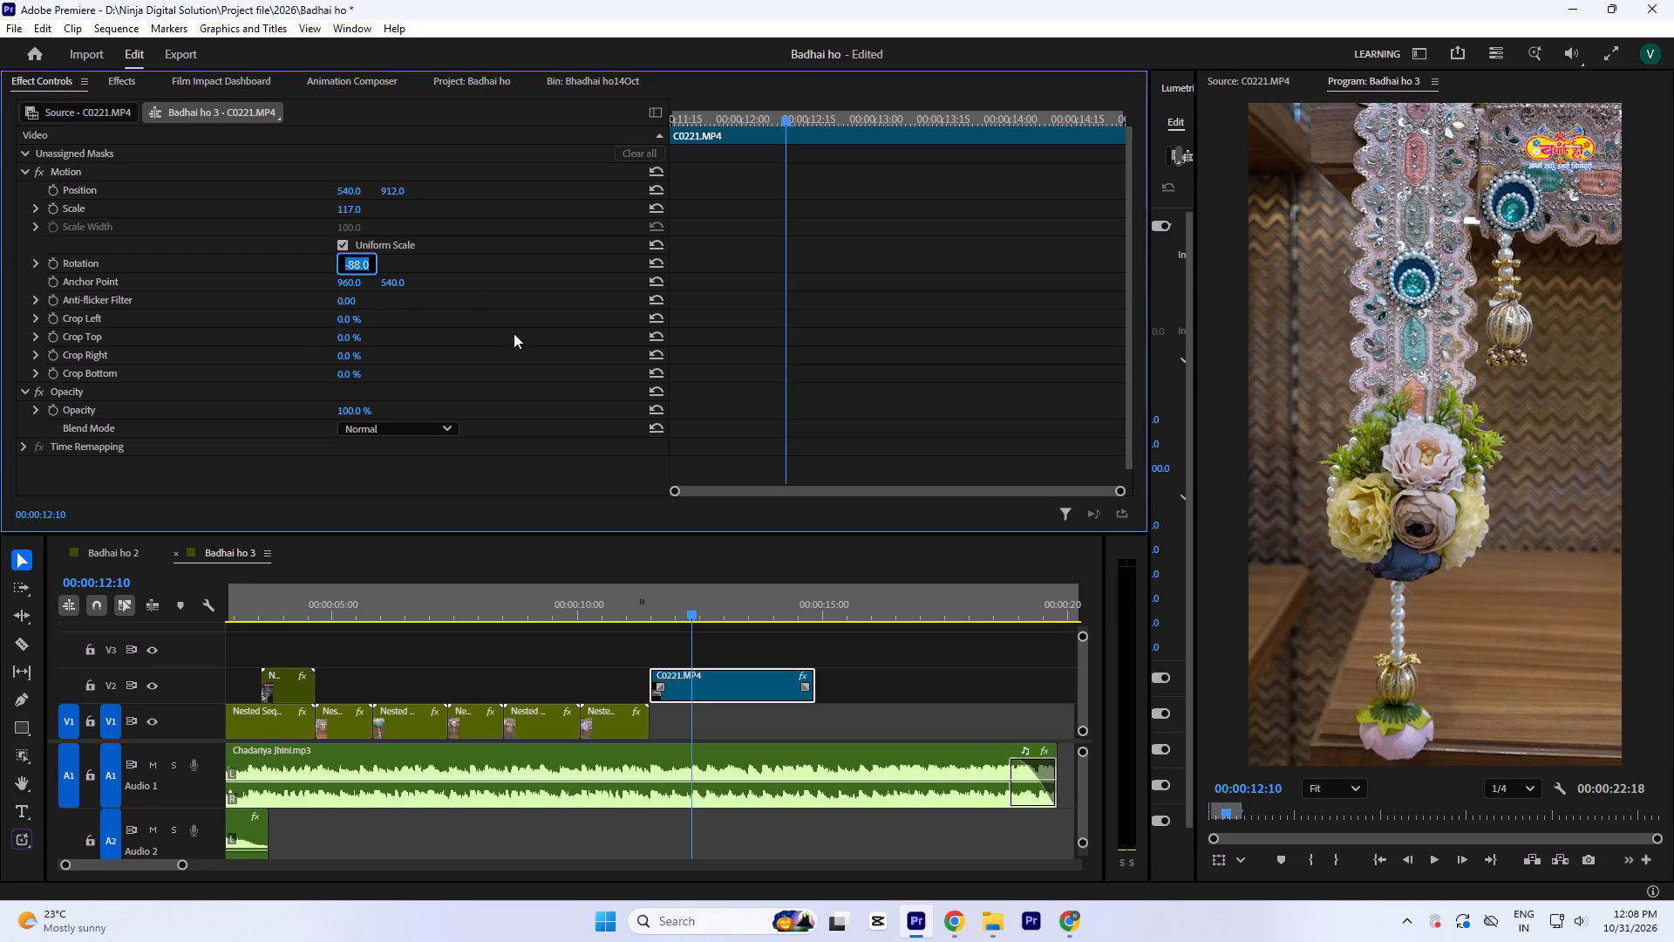
key("Right")
key("BackSpace")
key("7")
left_click(862, 198)
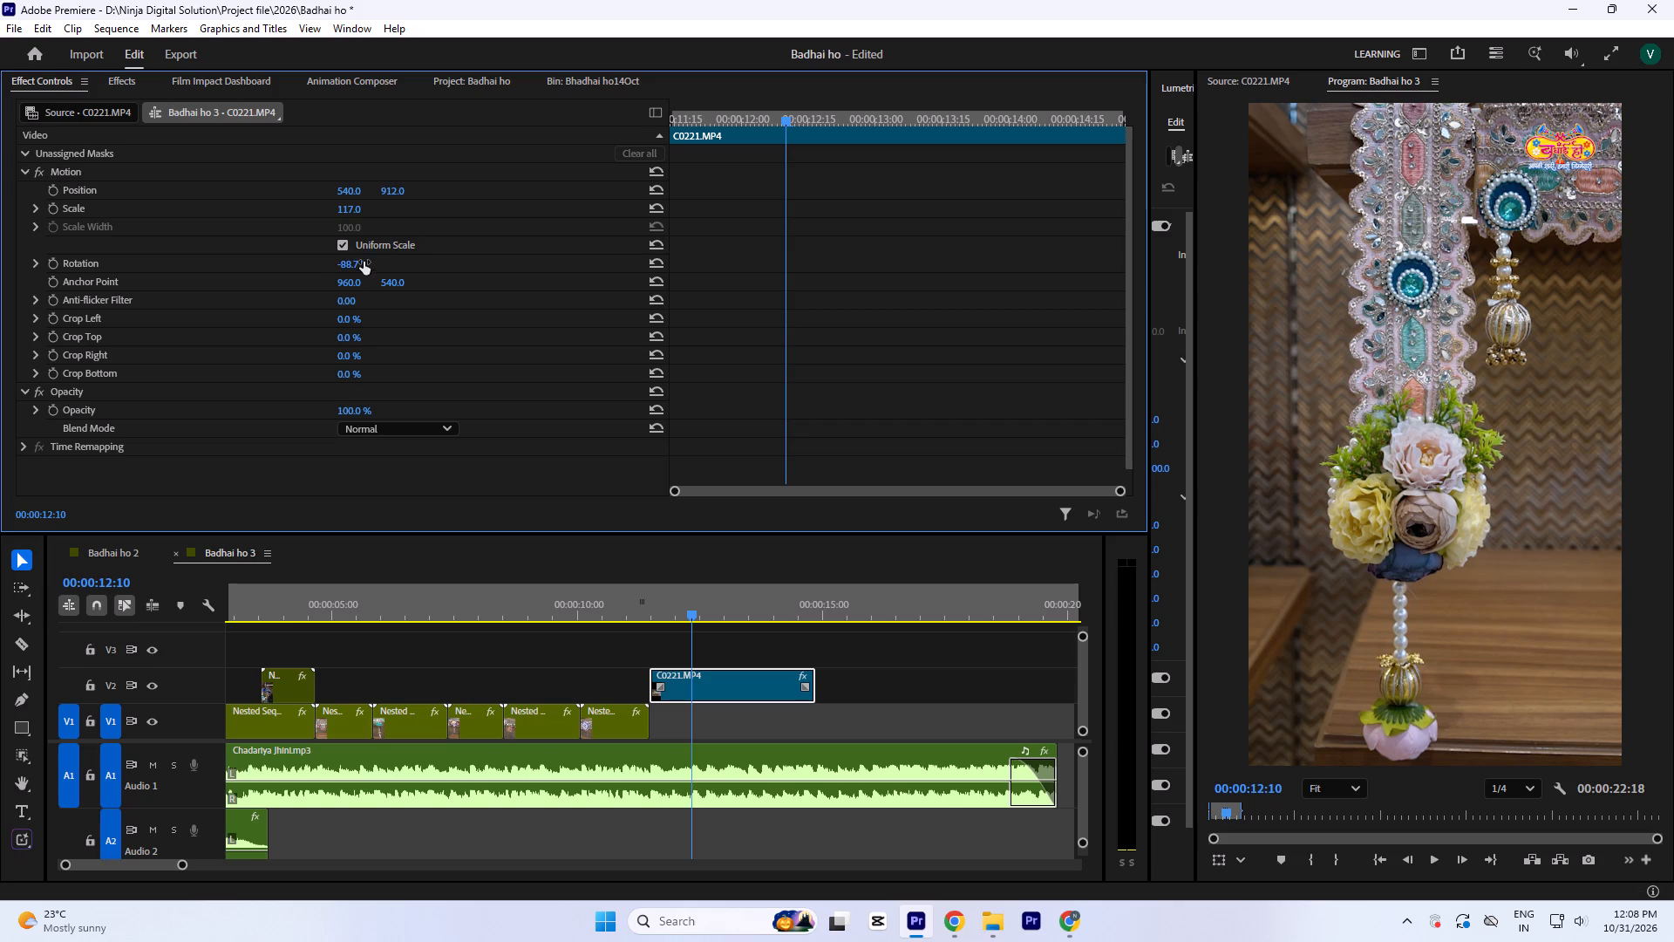
left_click(364, 262)
key("Up")
key("Right")
key("equal")
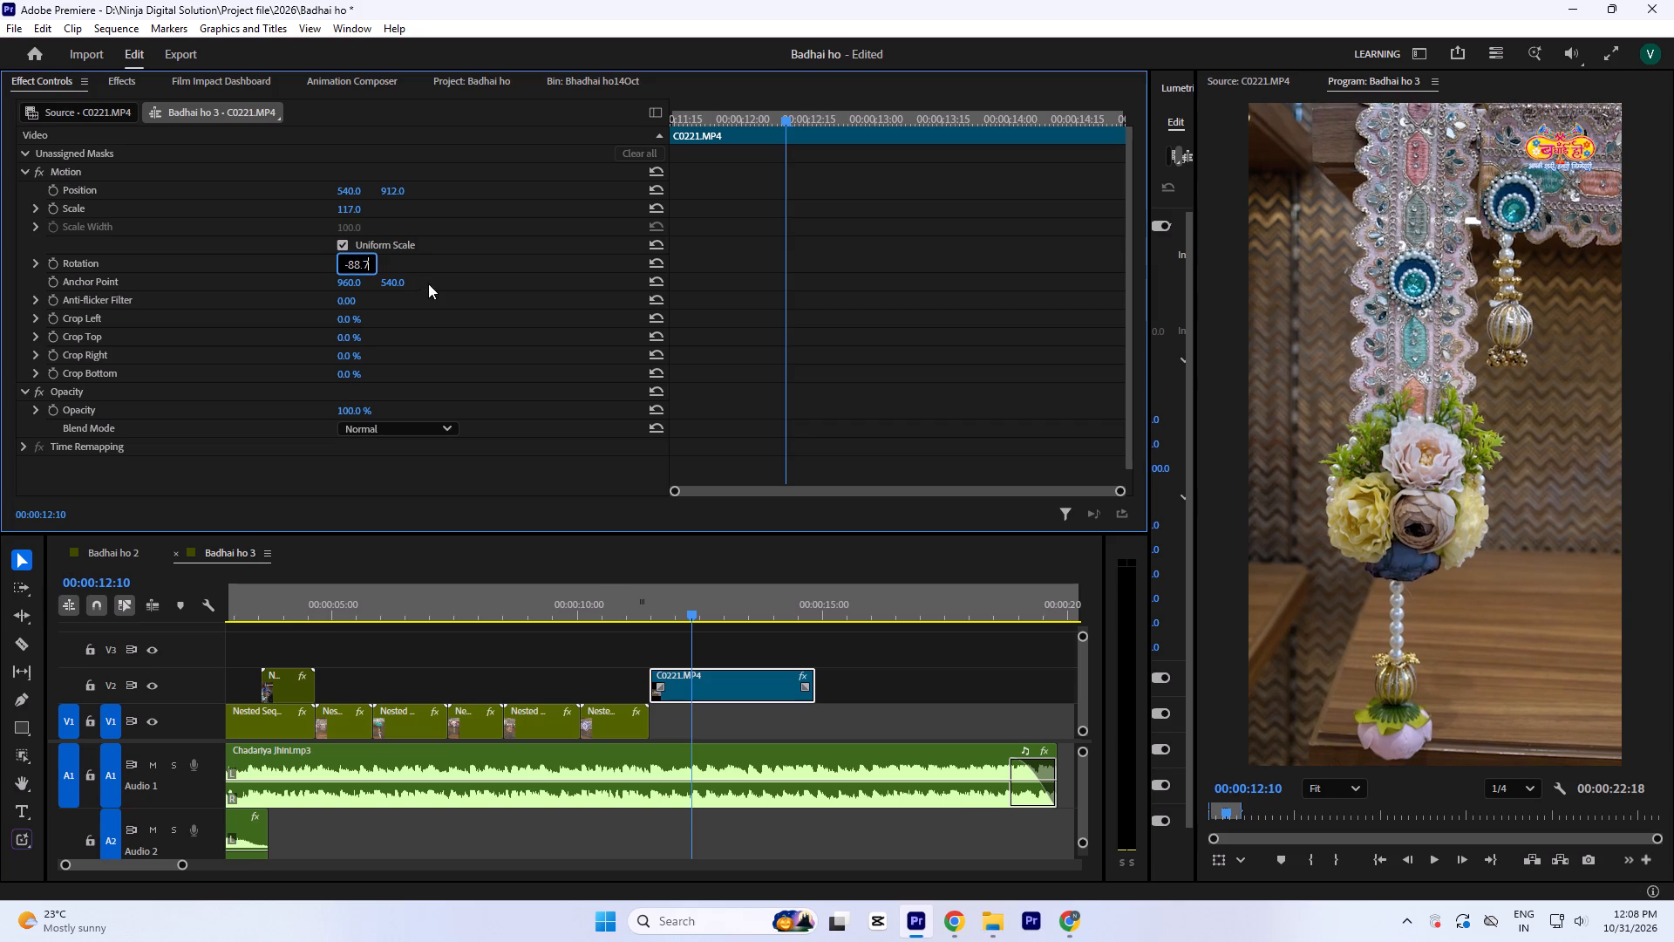
key("Right")
key("BackSpace")
key("5")
left_click(811, 263)
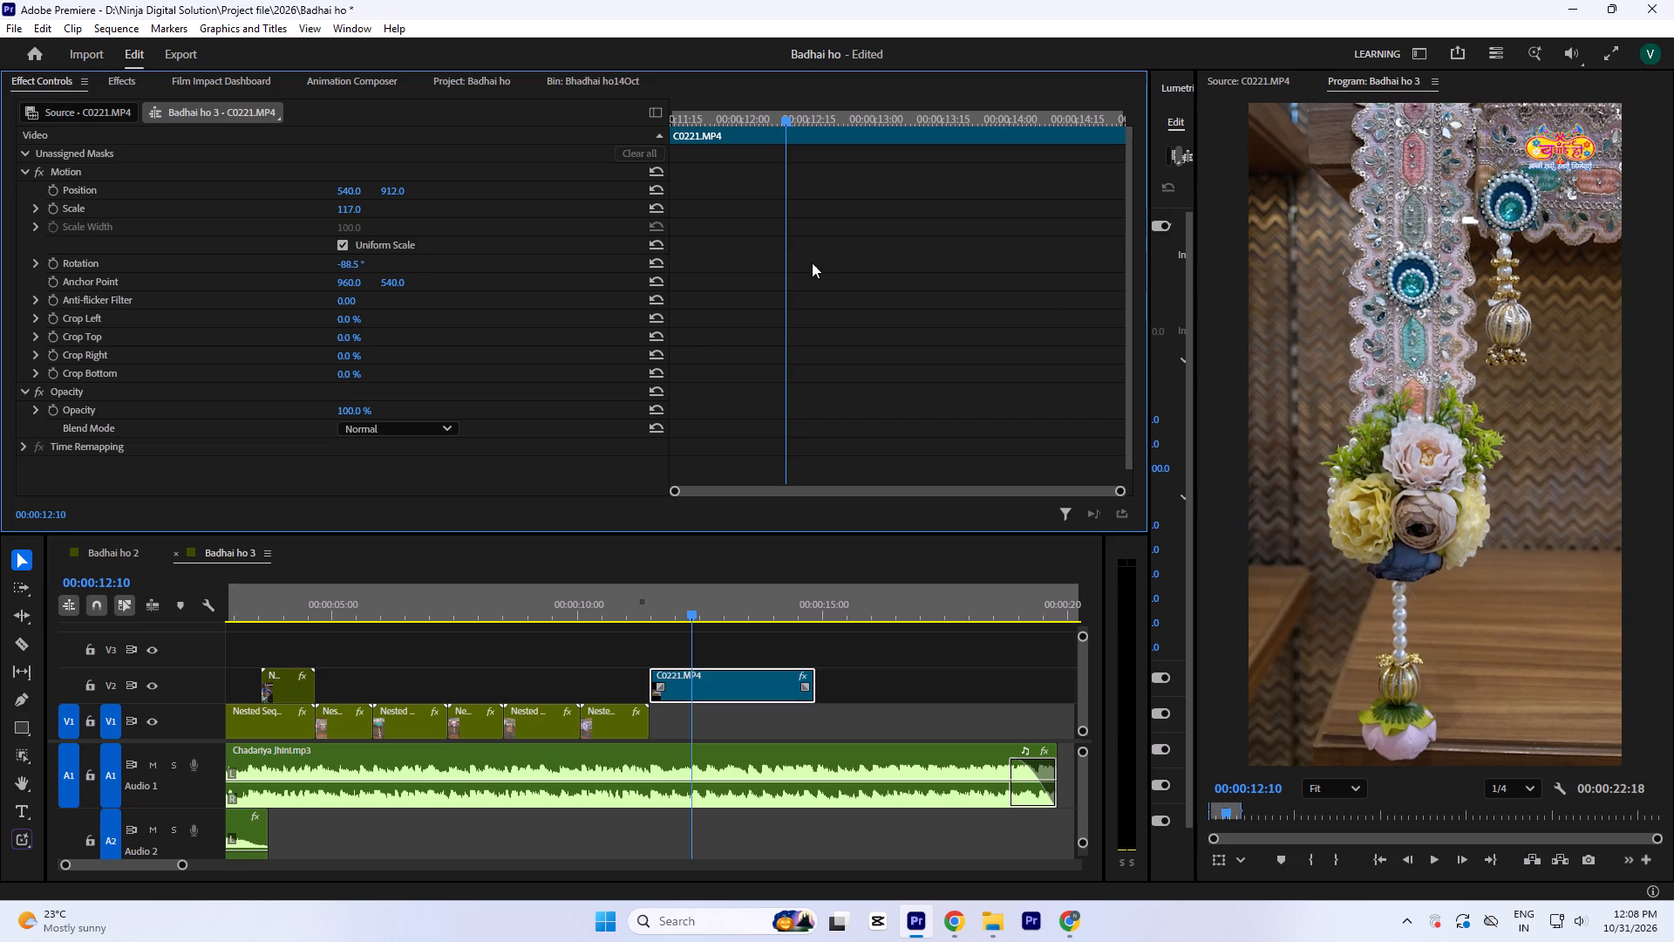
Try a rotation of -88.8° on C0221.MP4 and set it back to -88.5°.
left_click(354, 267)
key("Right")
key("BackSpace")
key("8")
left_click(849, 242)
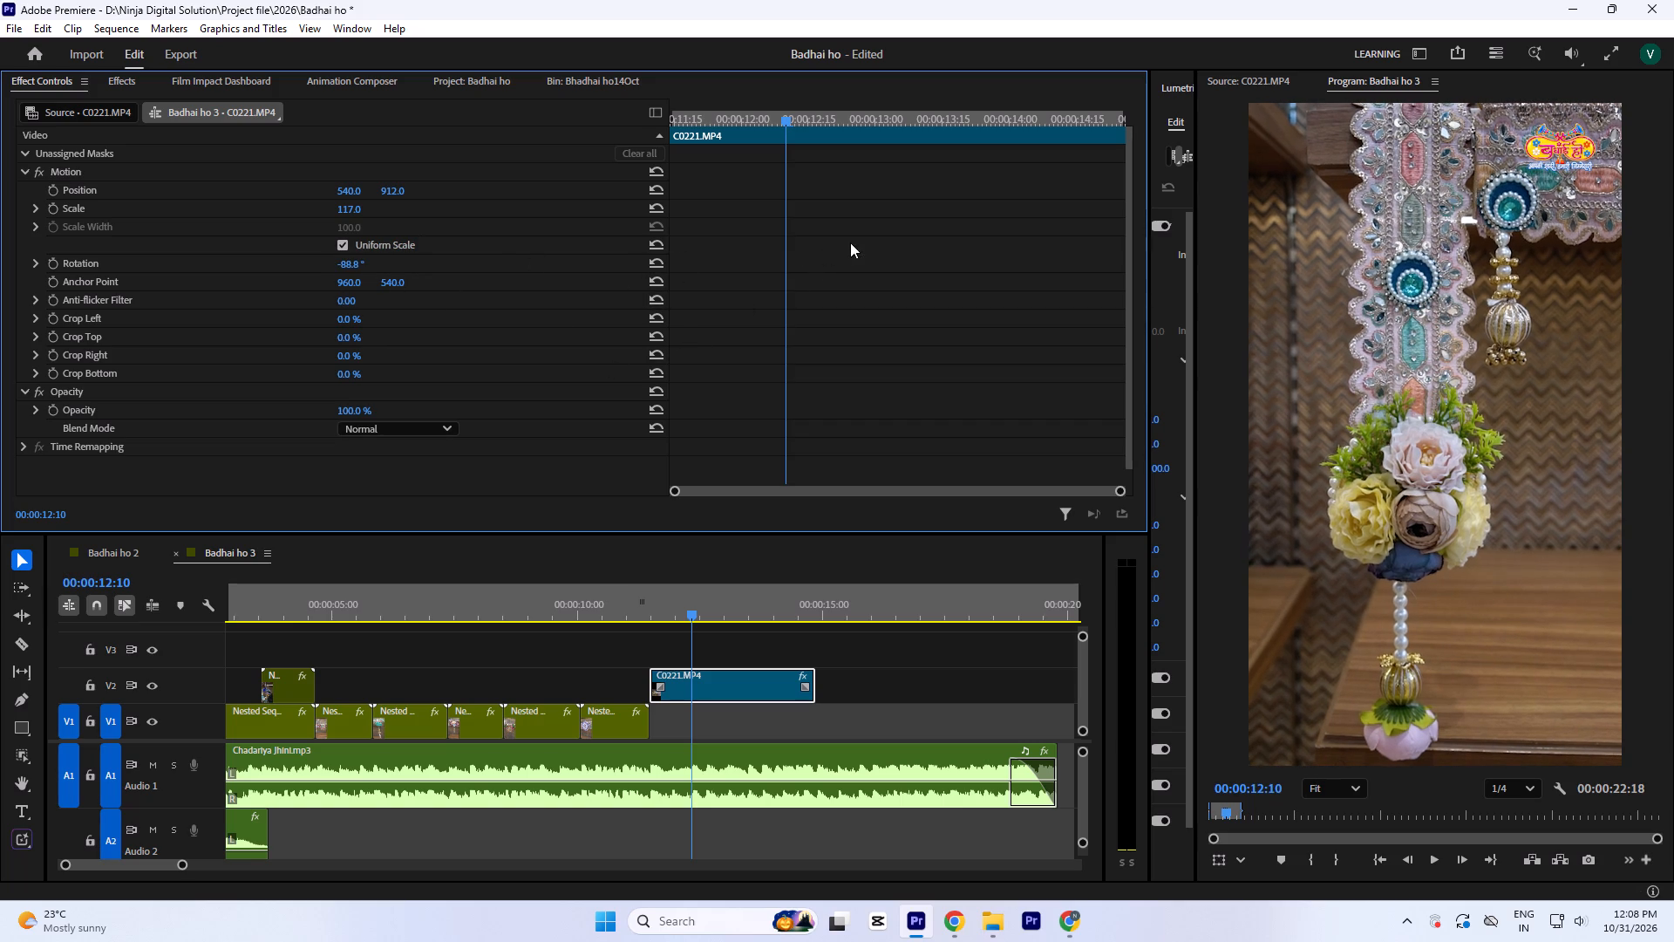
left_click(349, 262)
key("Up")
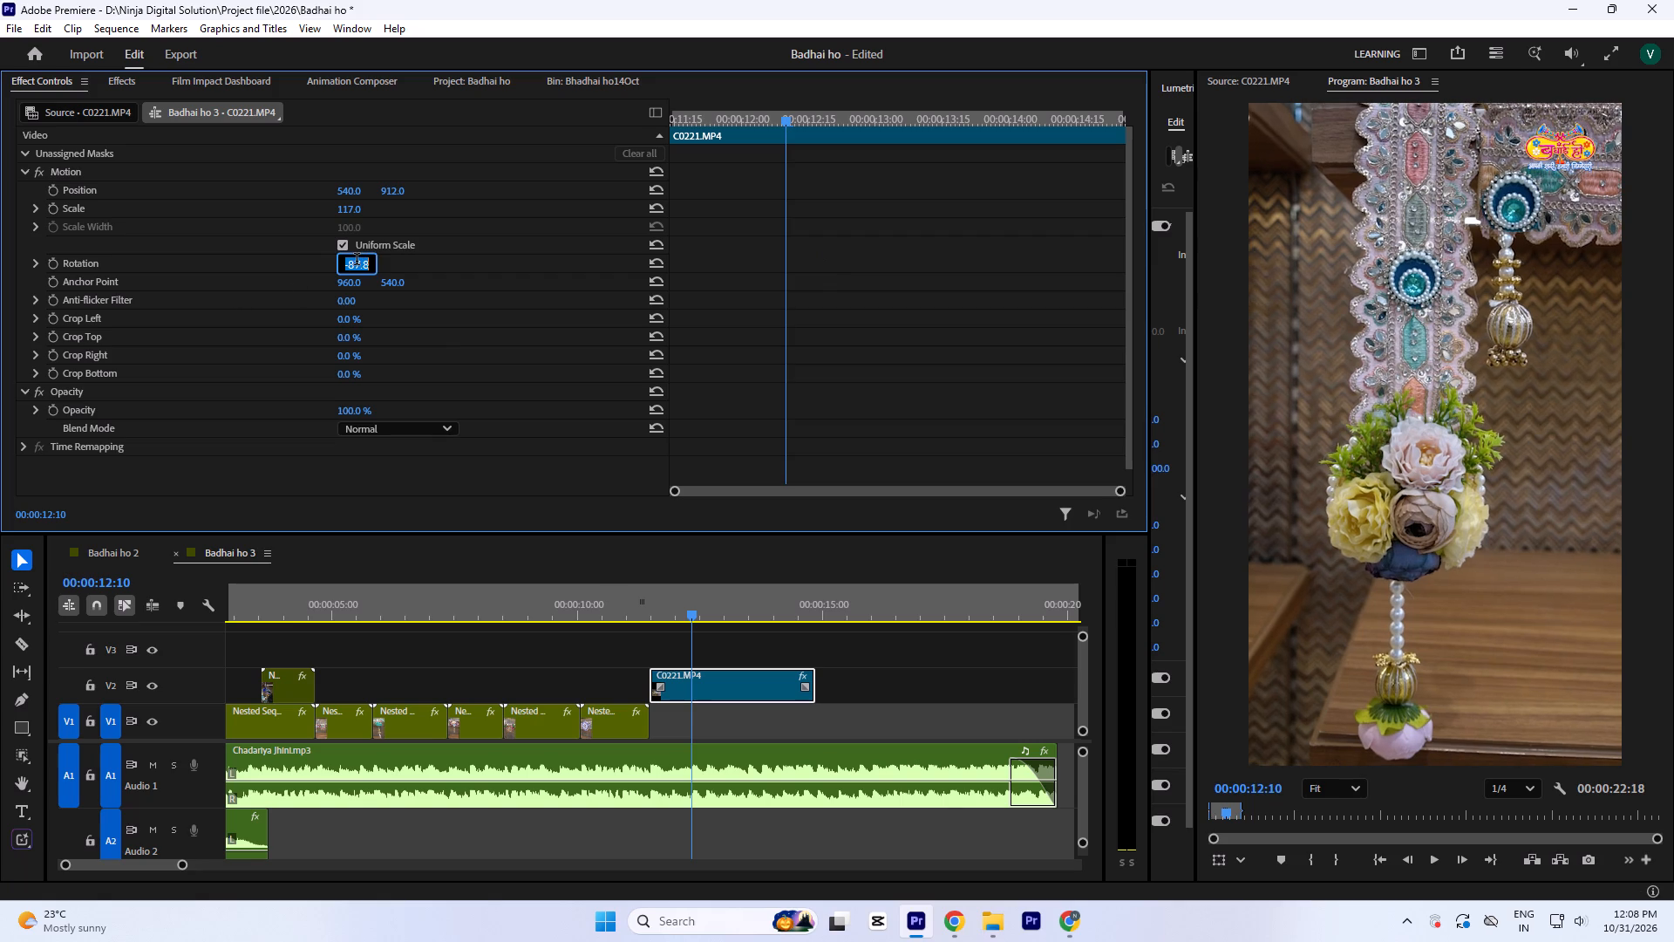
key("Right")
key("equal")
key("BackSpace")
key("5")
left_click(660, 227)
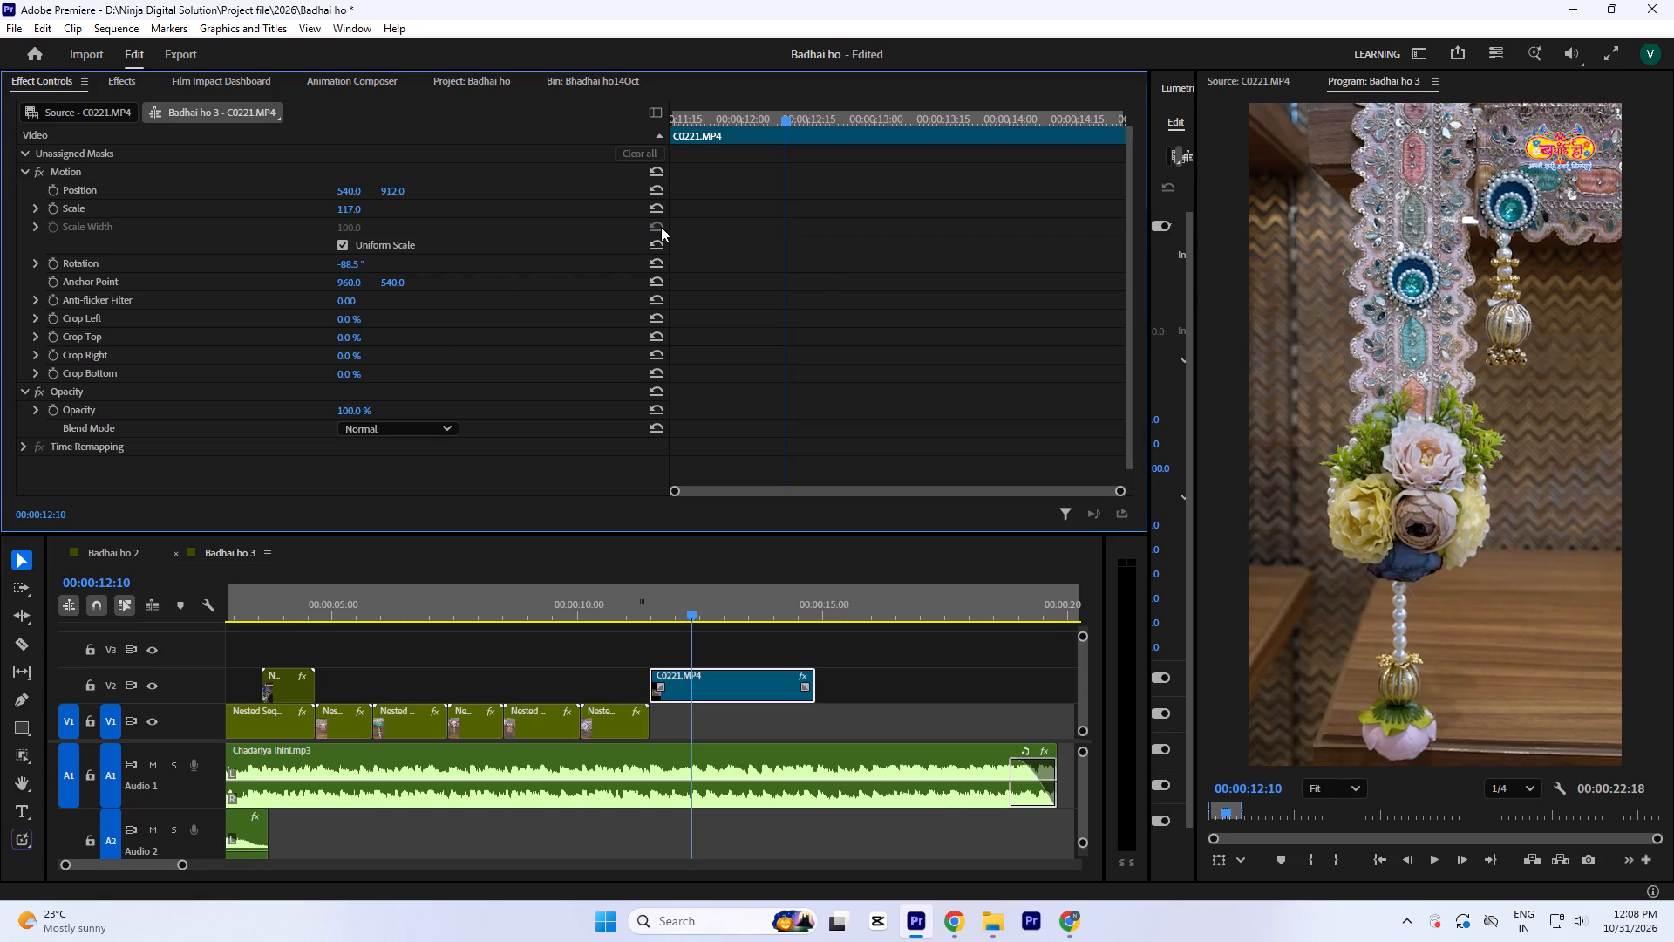
Play part of C0221.MP4 and shift its horizontal position to 480.
left_click(745, 650)
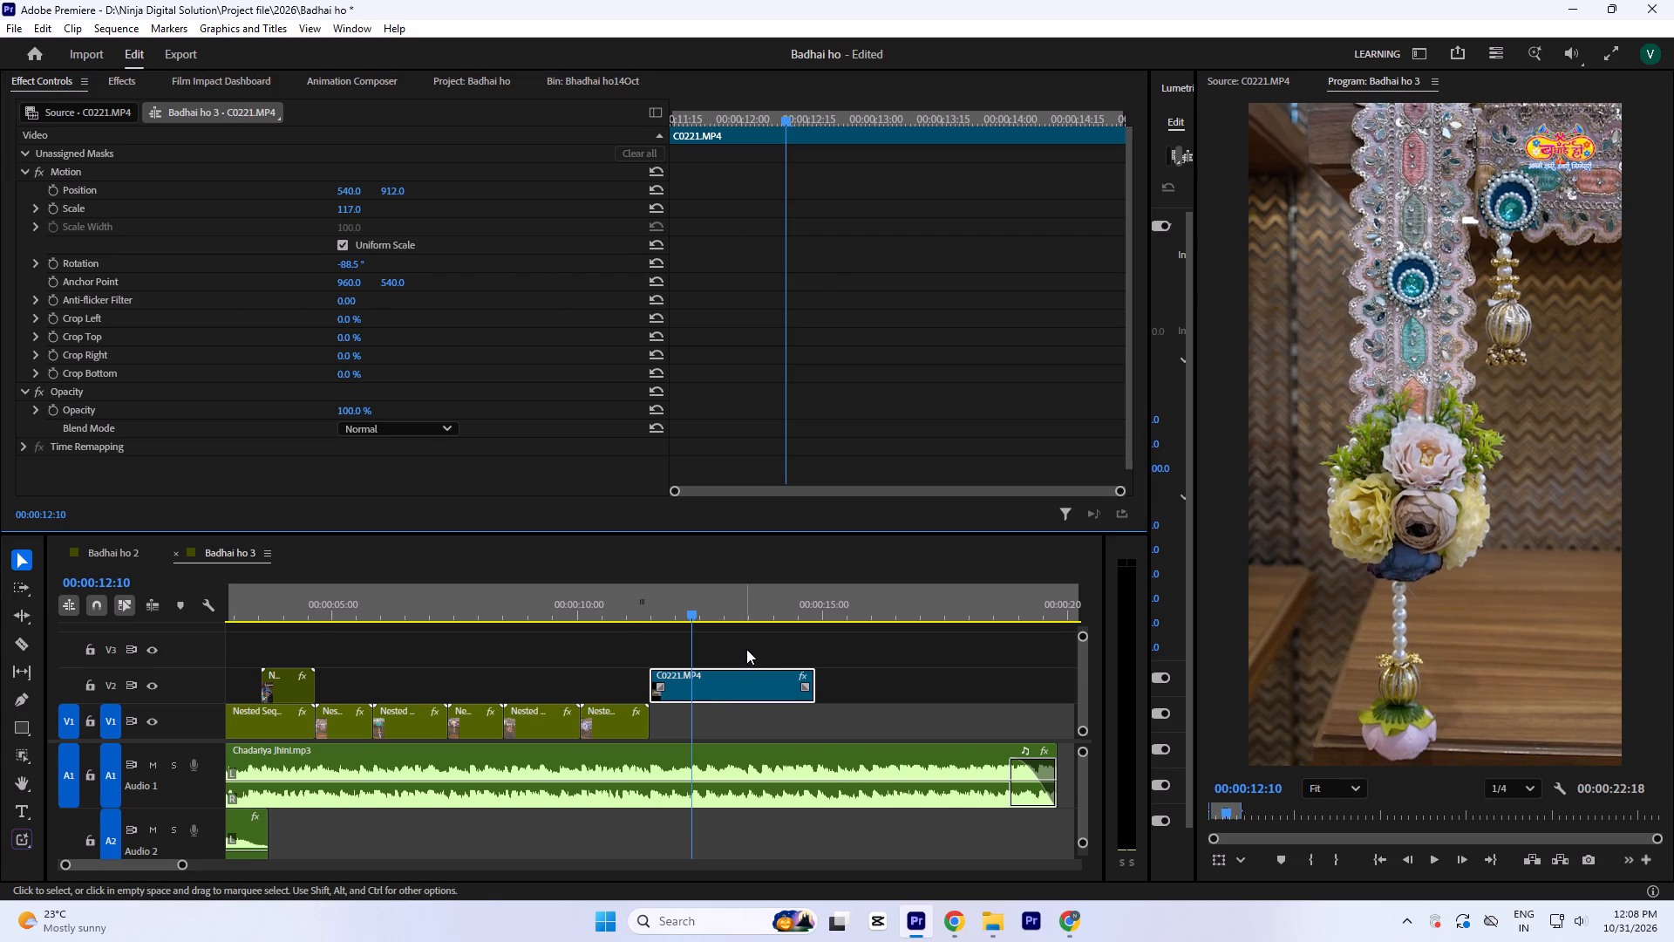
left_click(743, 673)
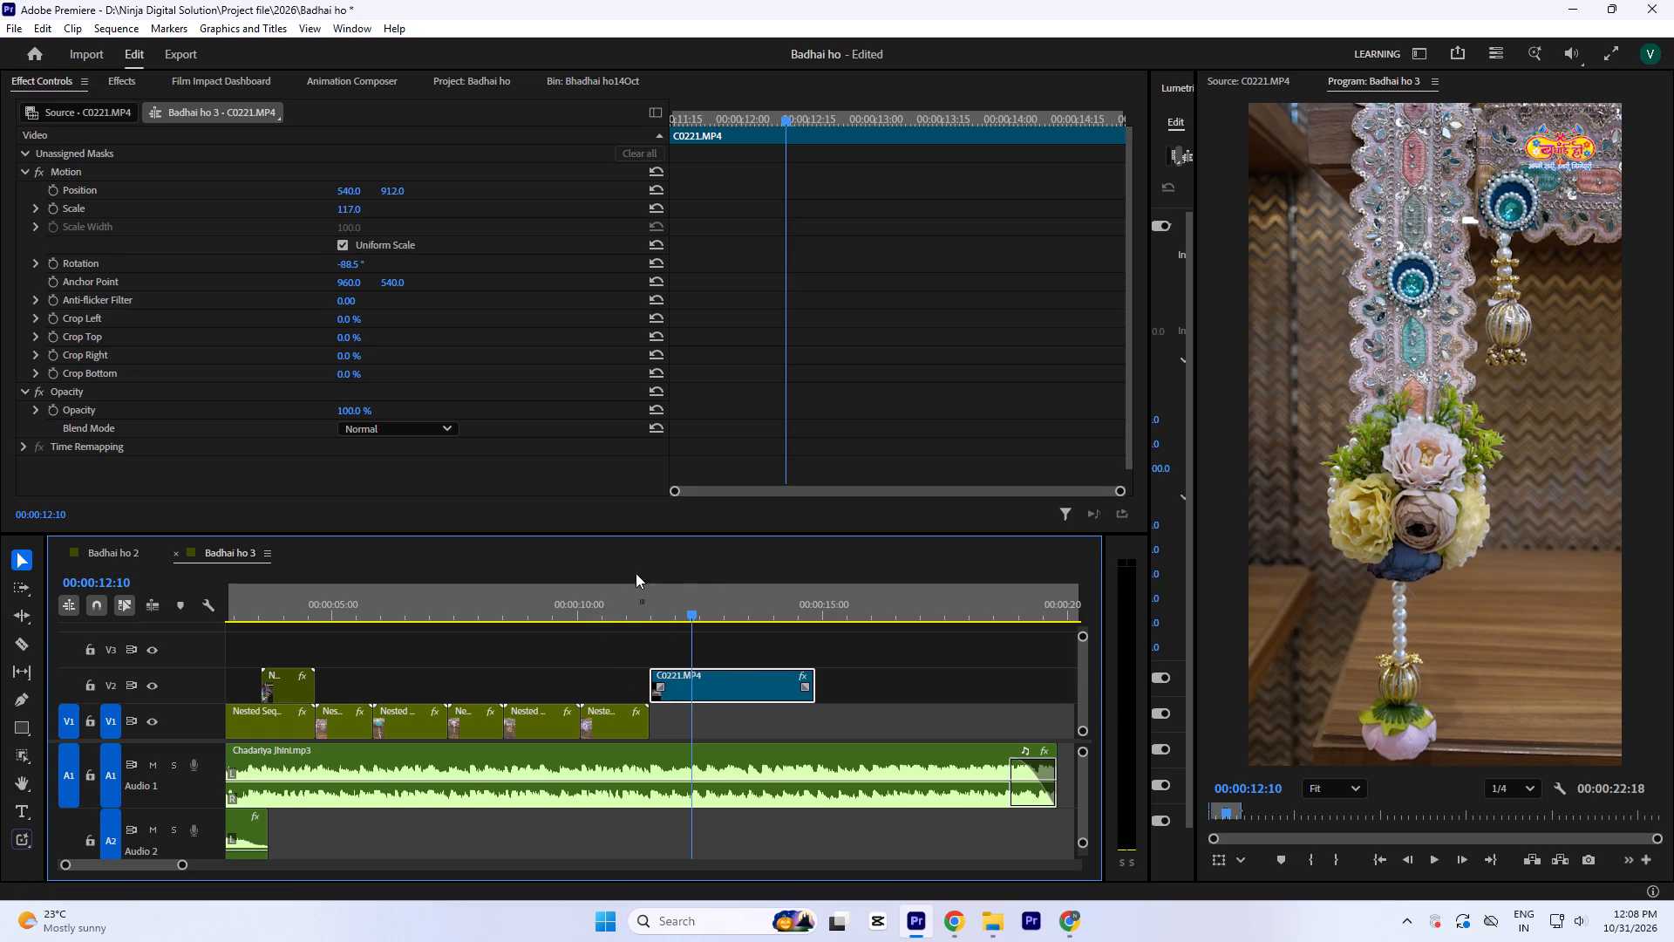
left_click(600, 596)
key("space")
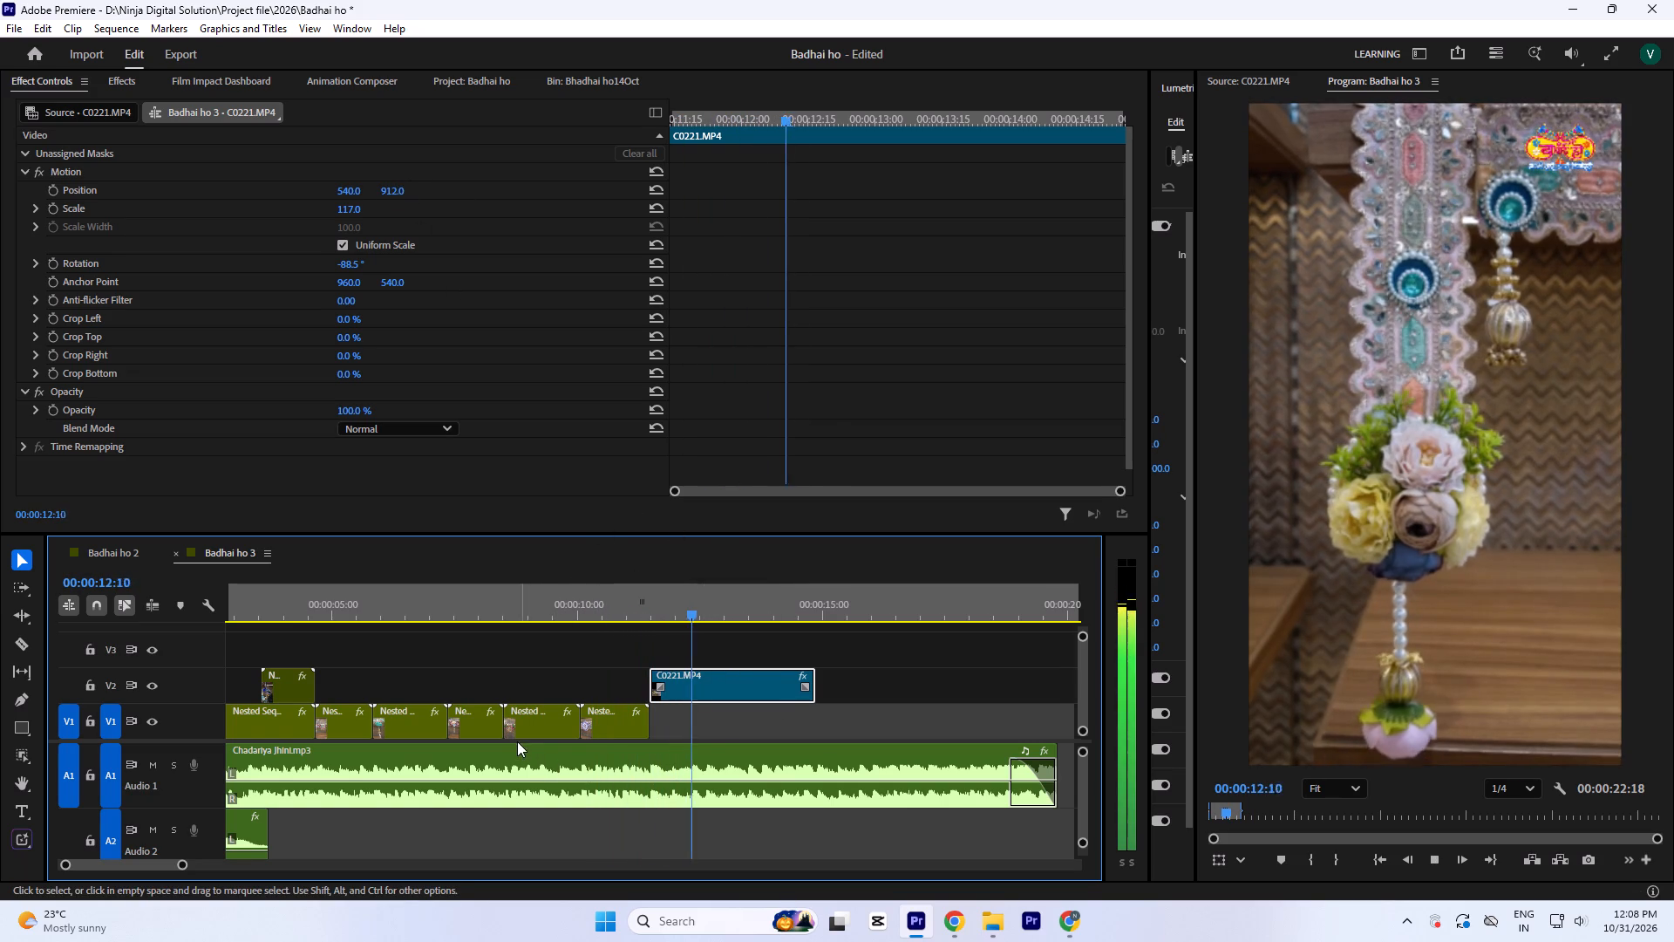
key("space")
key("space")
key("space")
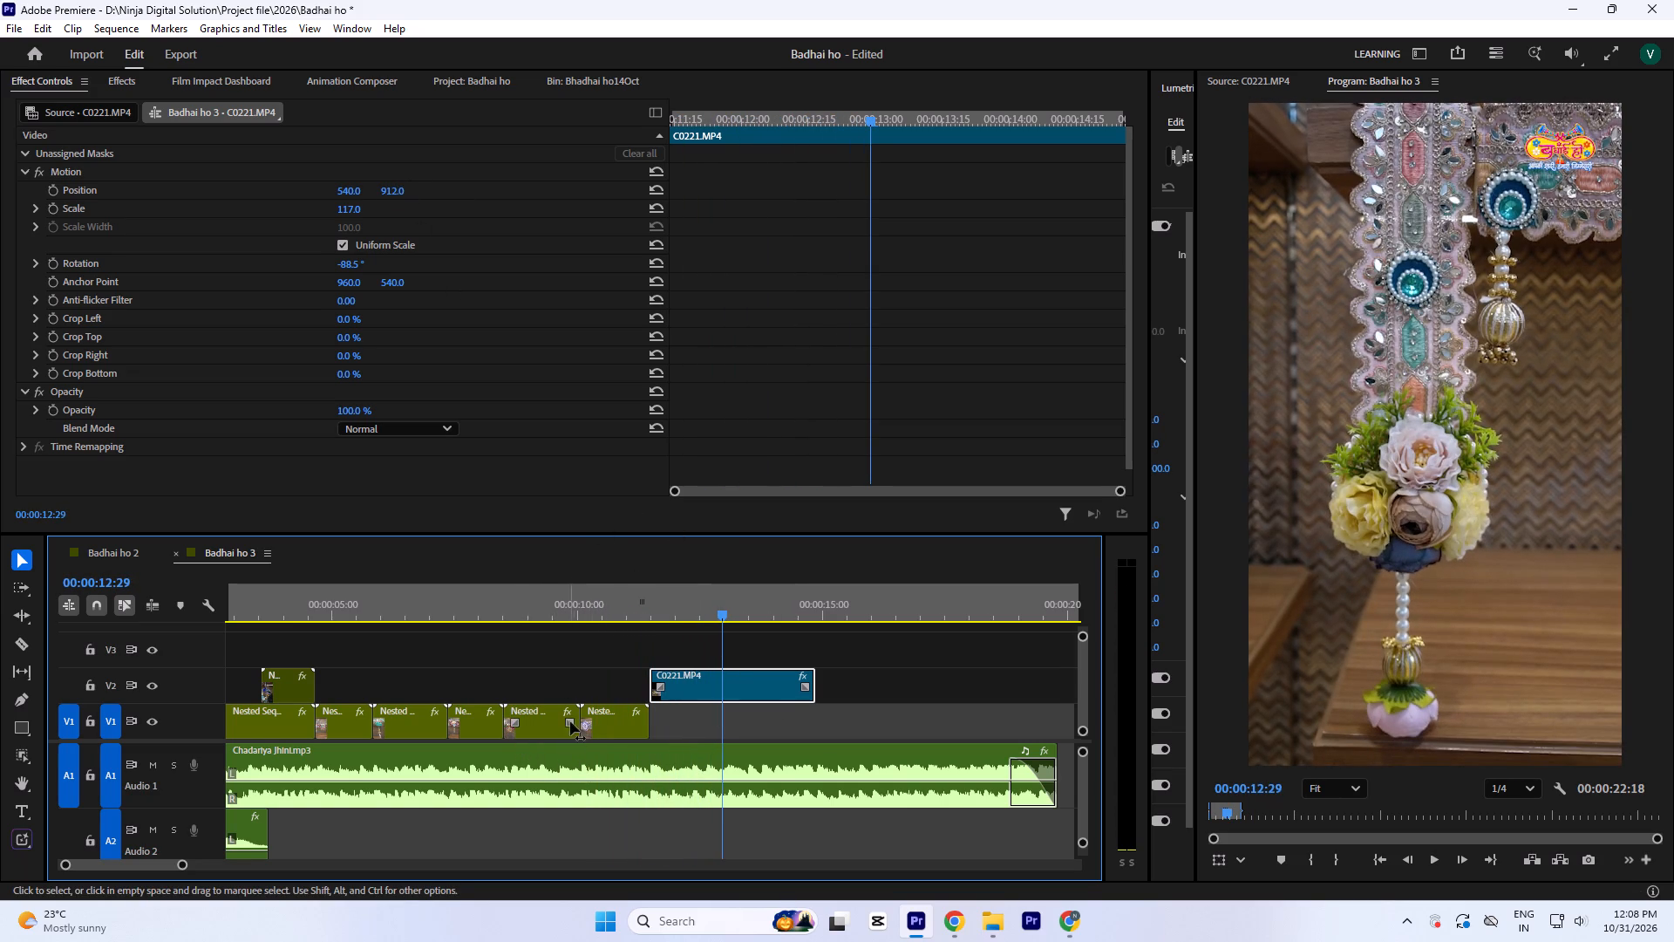
left_click_drag(343, 186, 329, 228)
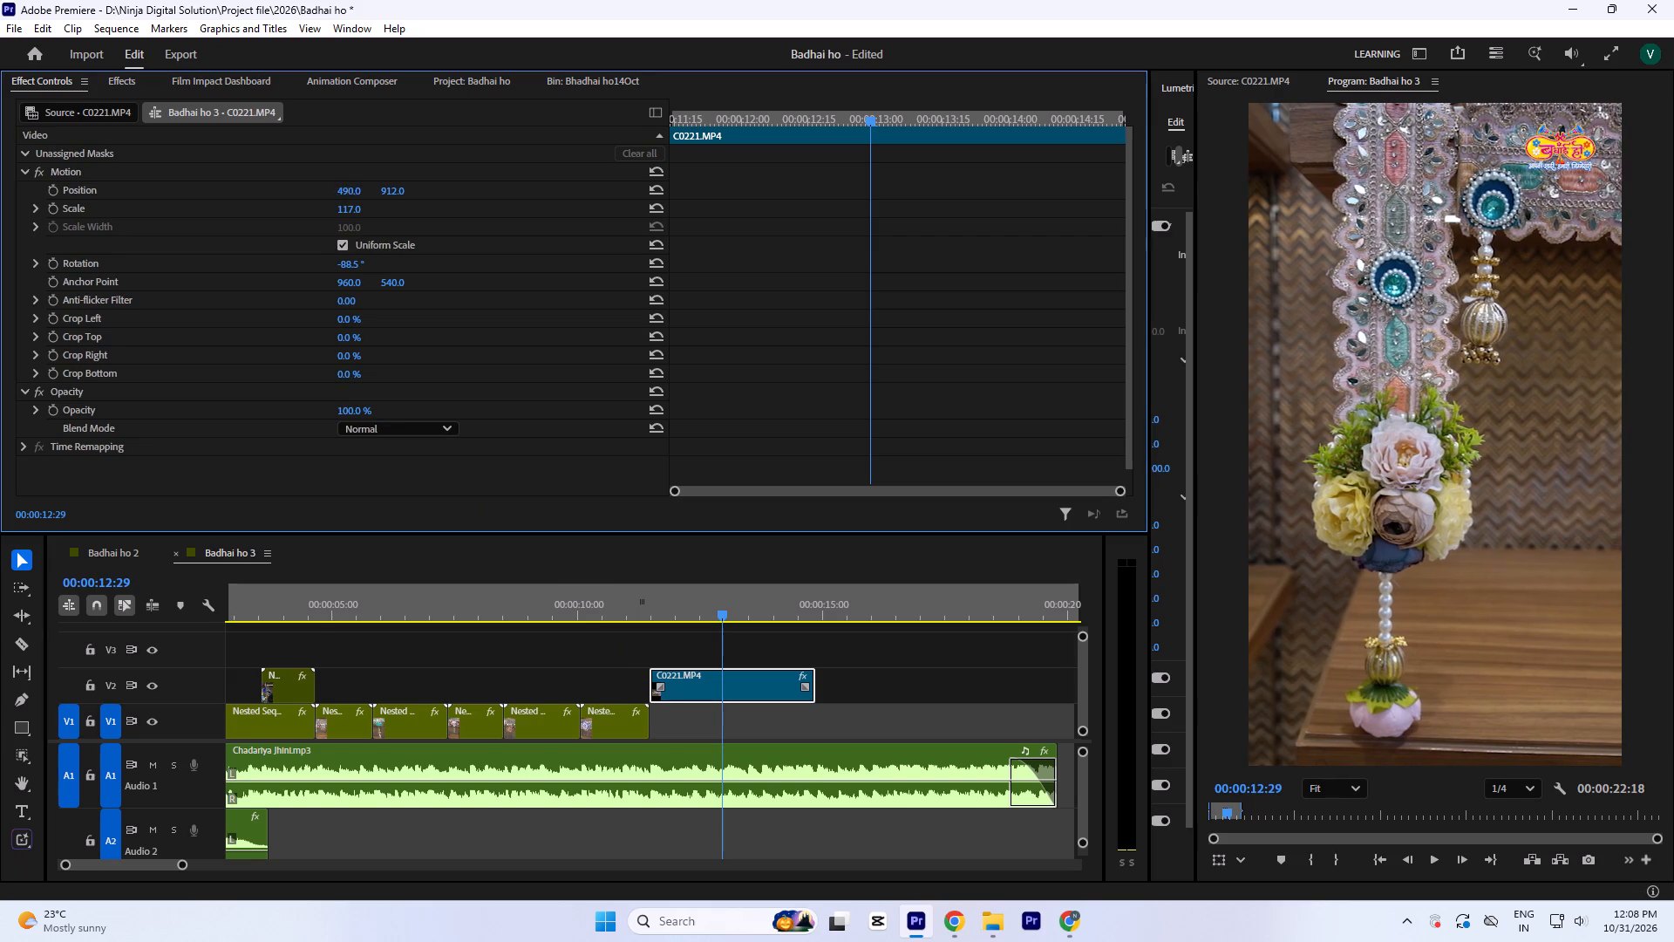
left_click_drag(329, 228, 319, 252)
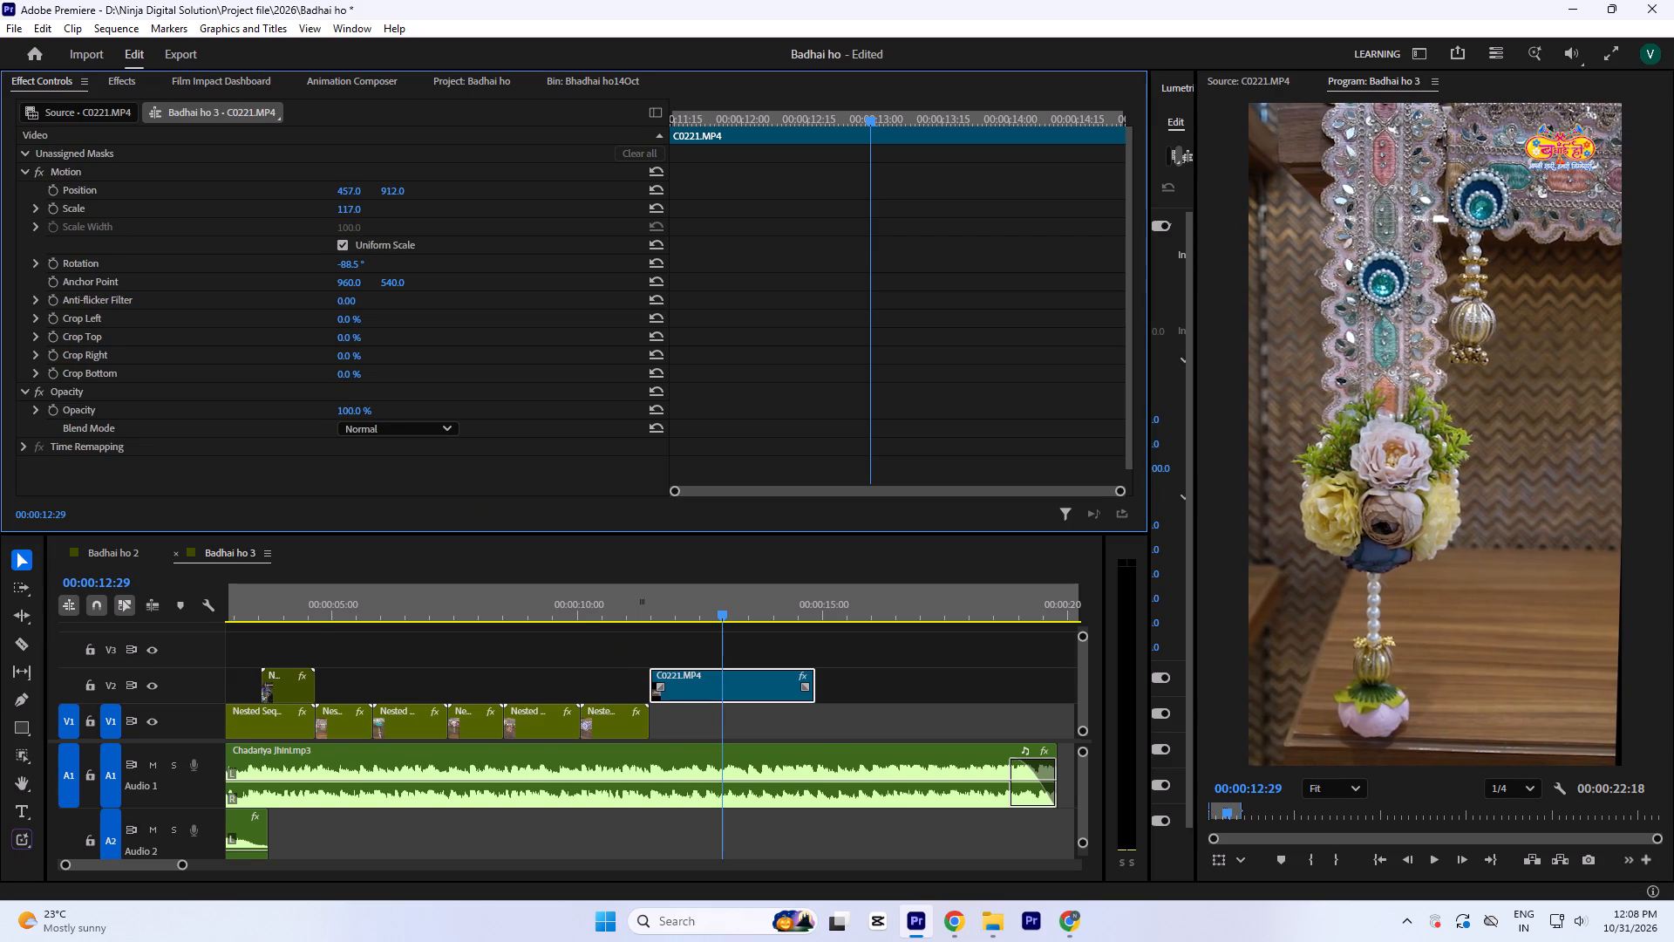
left_click_drag(319, 252, 322, 234)
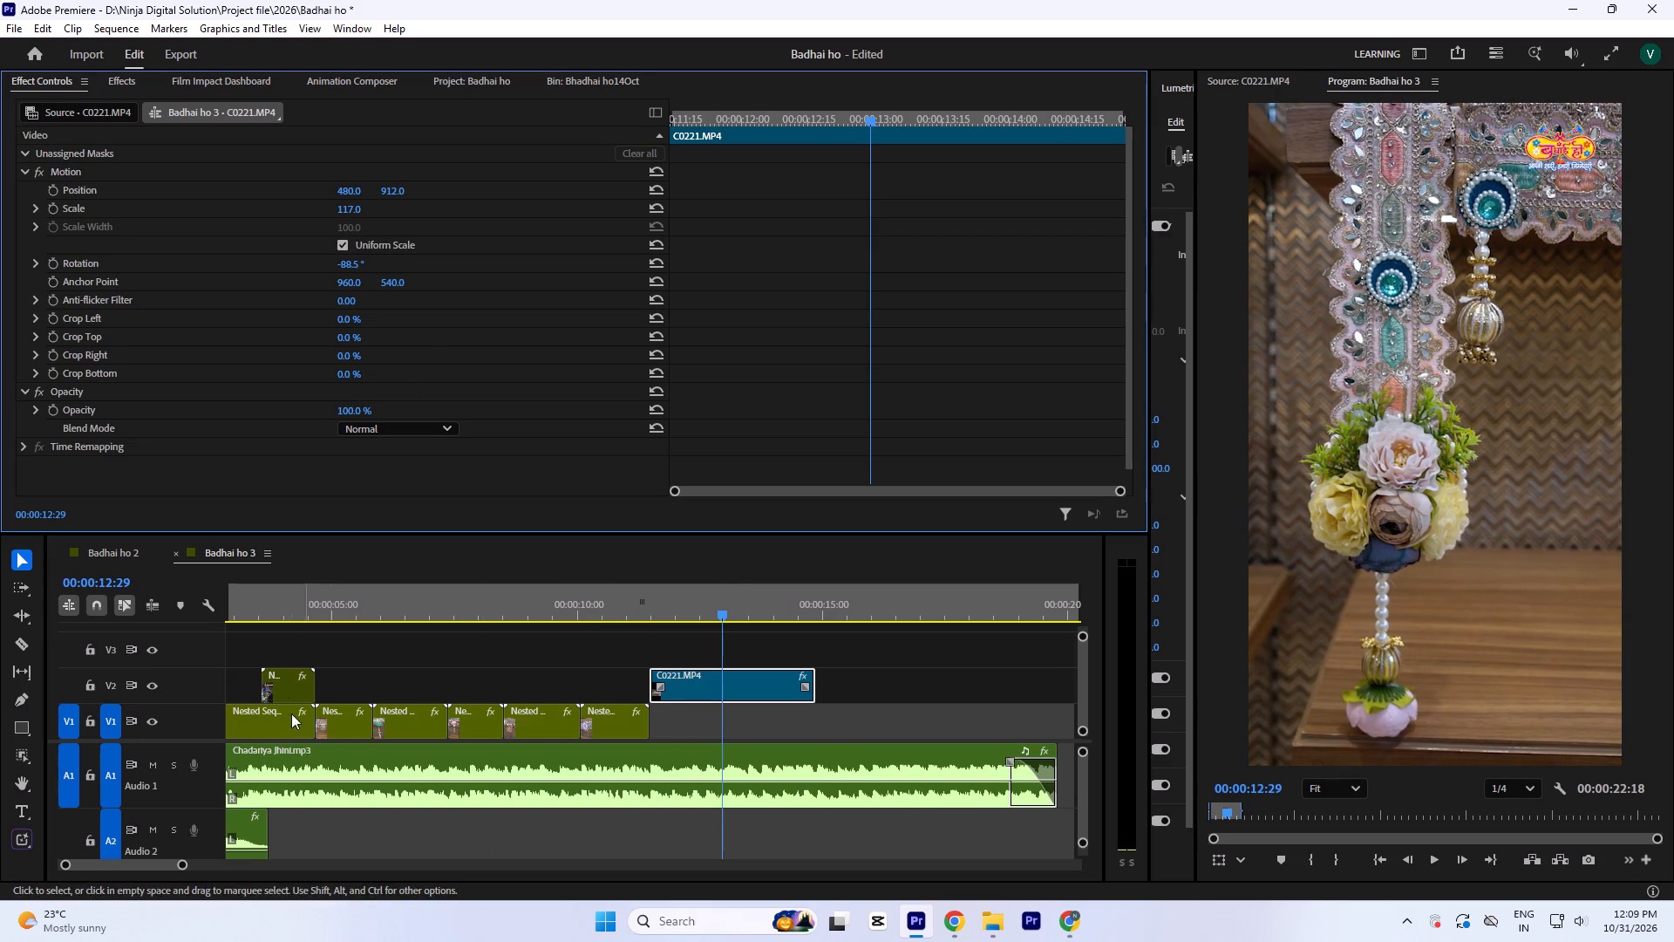
Play the transition from the preceding nested clip into C0221.MP4 to check the new framing against the music.
left_click(616, 590)
key("space")
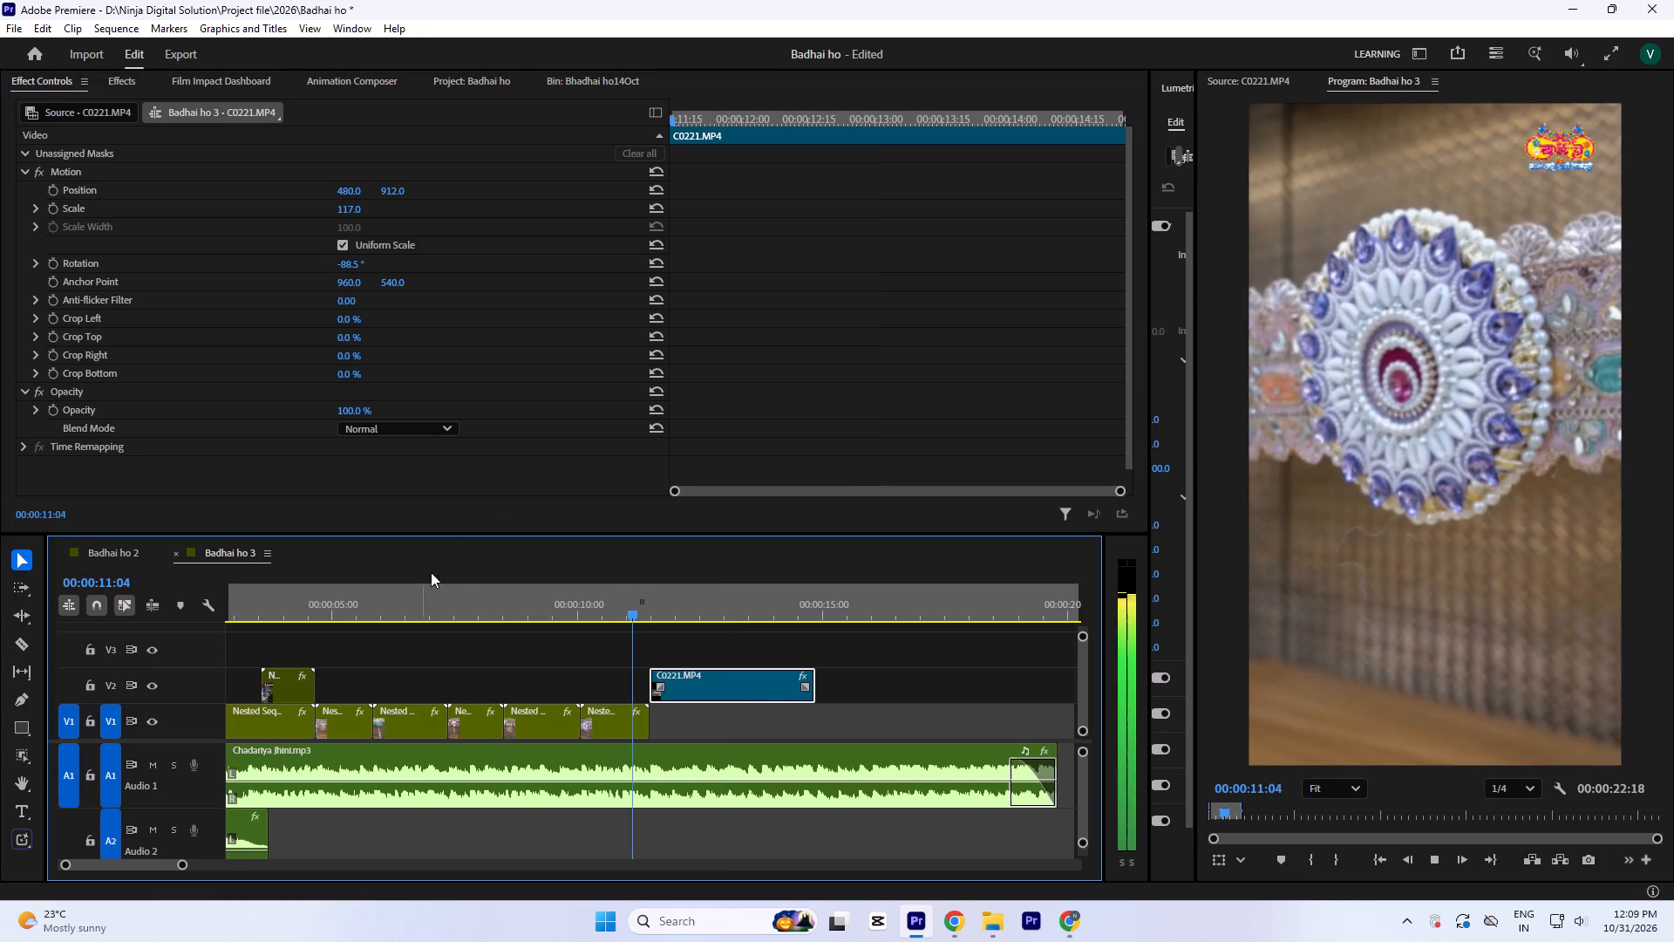
key("space")
key("equal")
key("space")
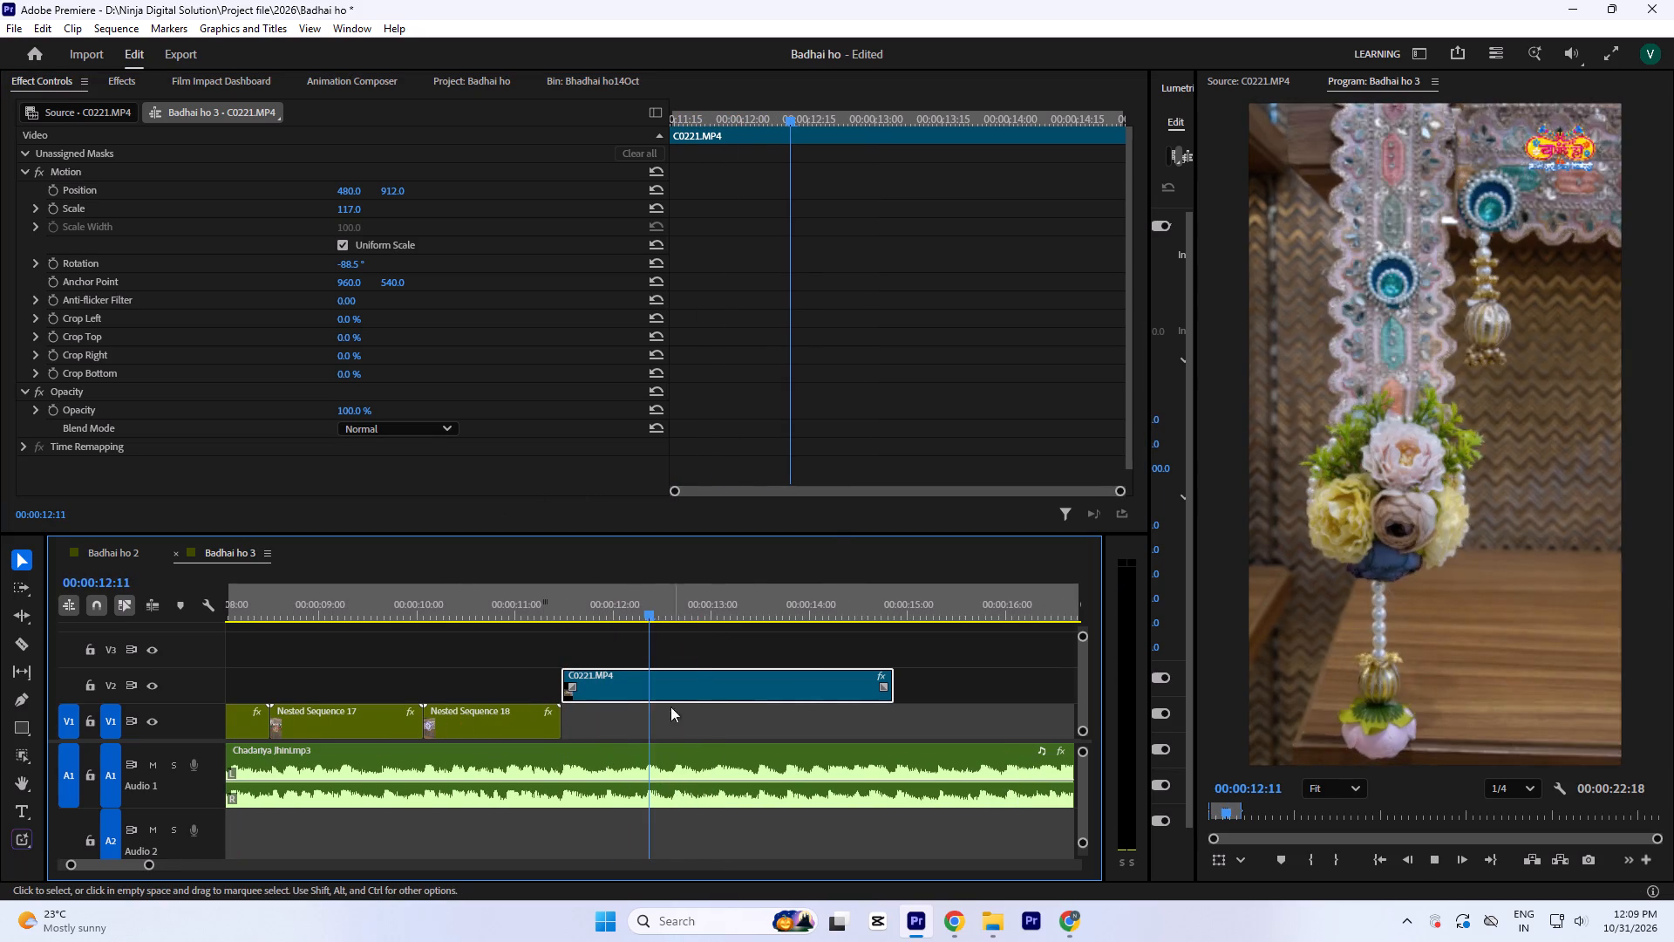
key("space")
key("space")
key("space")
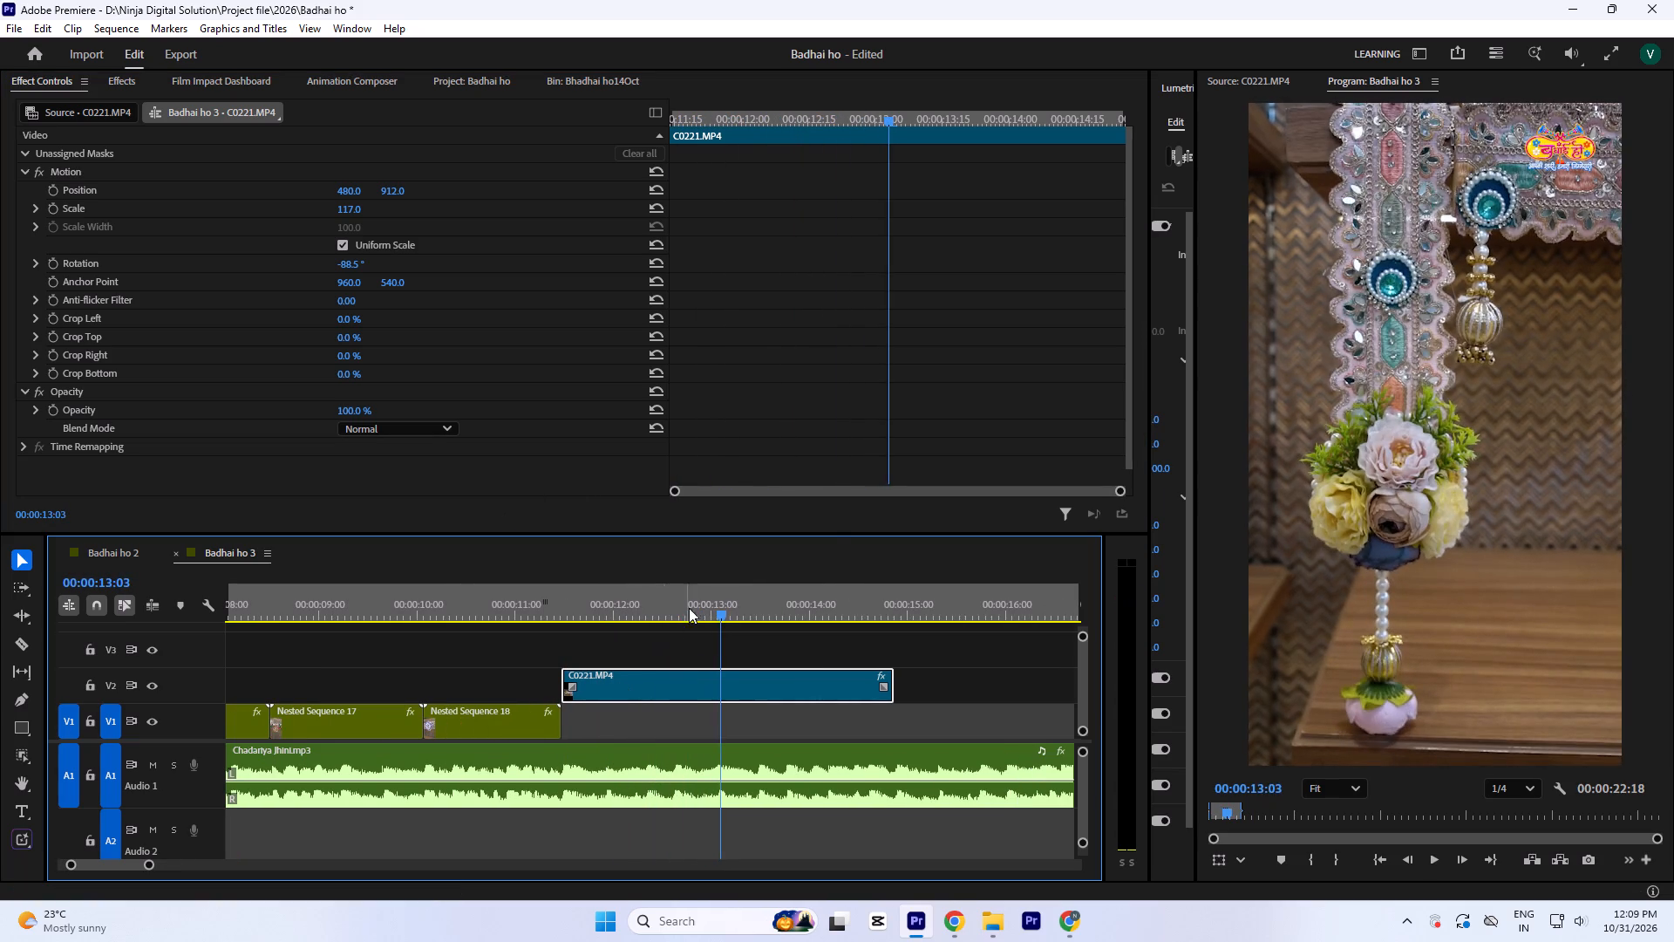
Locate the music beat near 13 seconds and trim the end of C0221.MP4 to 00:00:13:01.
left_click(703, 595)
key("space")
key("space")
key("equal")
key("equal")
key("space")
key("space")
left_click(666, 604)
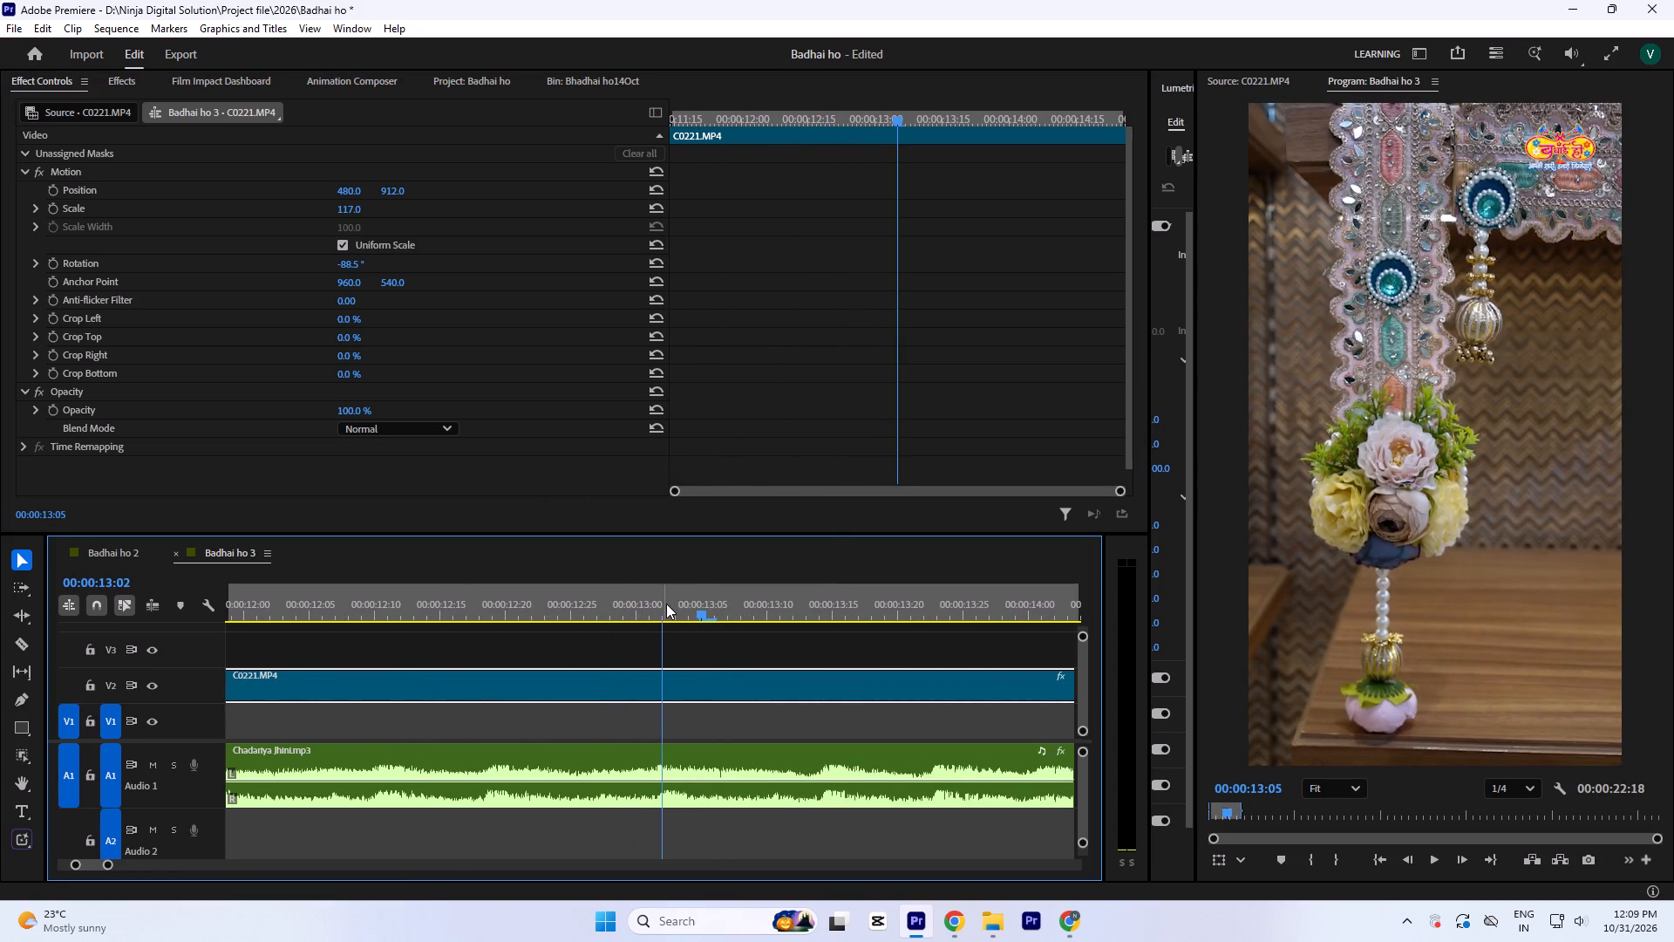
key("equal")
key("equal")
key("equal")
left_click(635, 600)
key("minus")
key("minus")
key("minus")
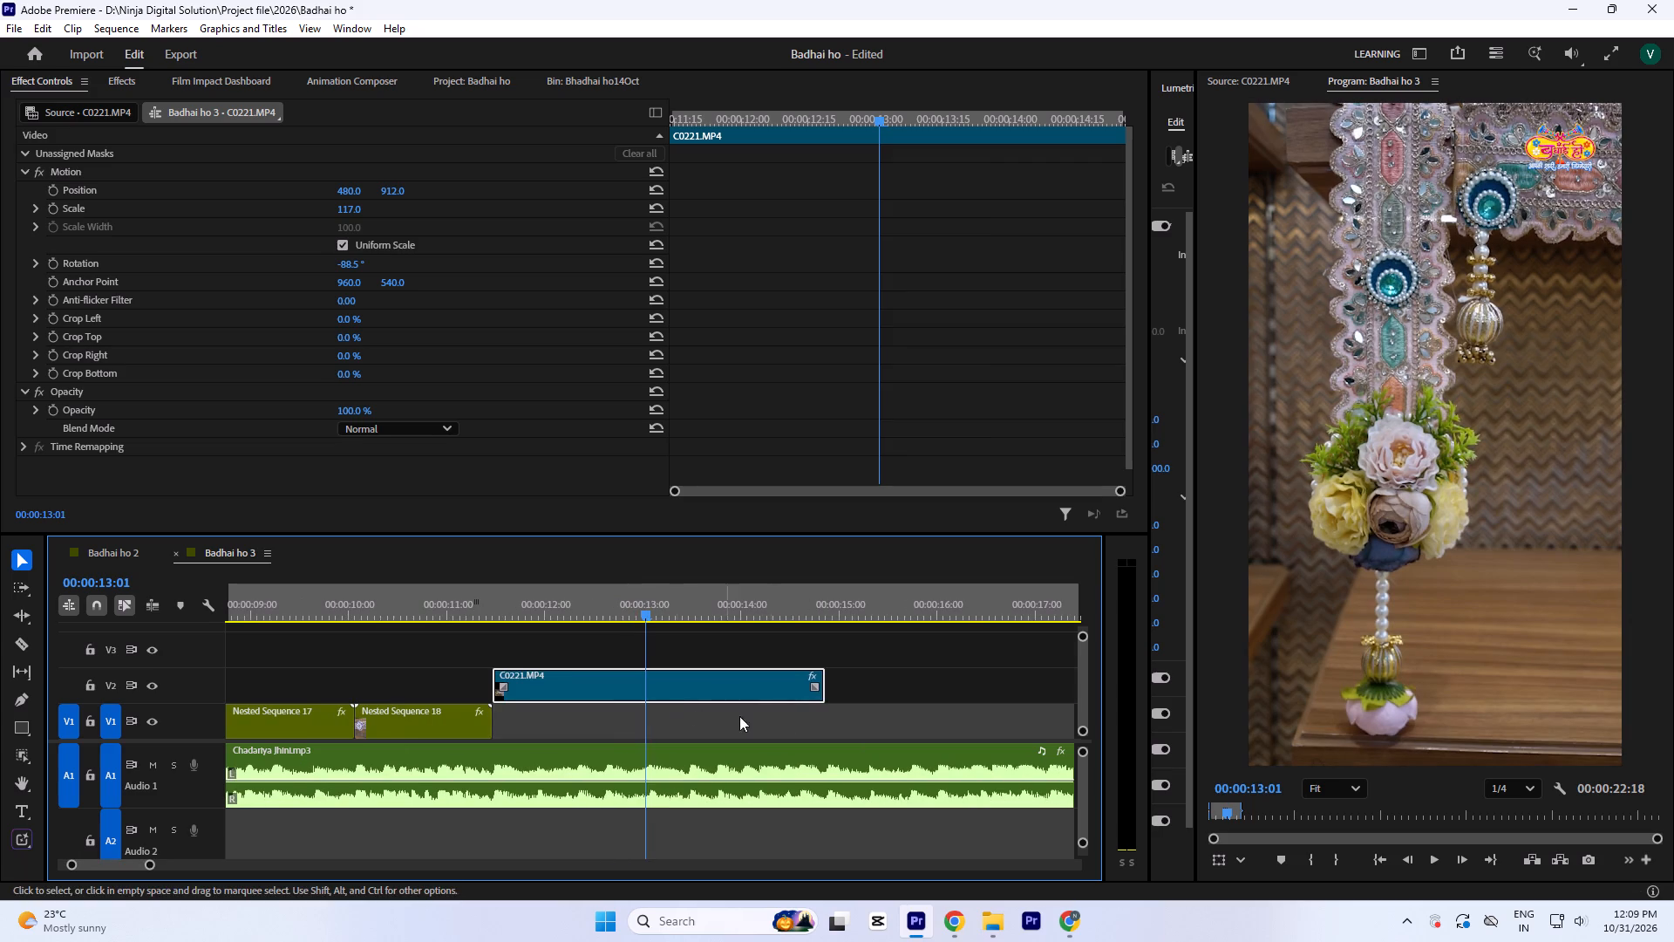
left_click_drag(828, 697, 650, 729)
key("equal")
key("equal")
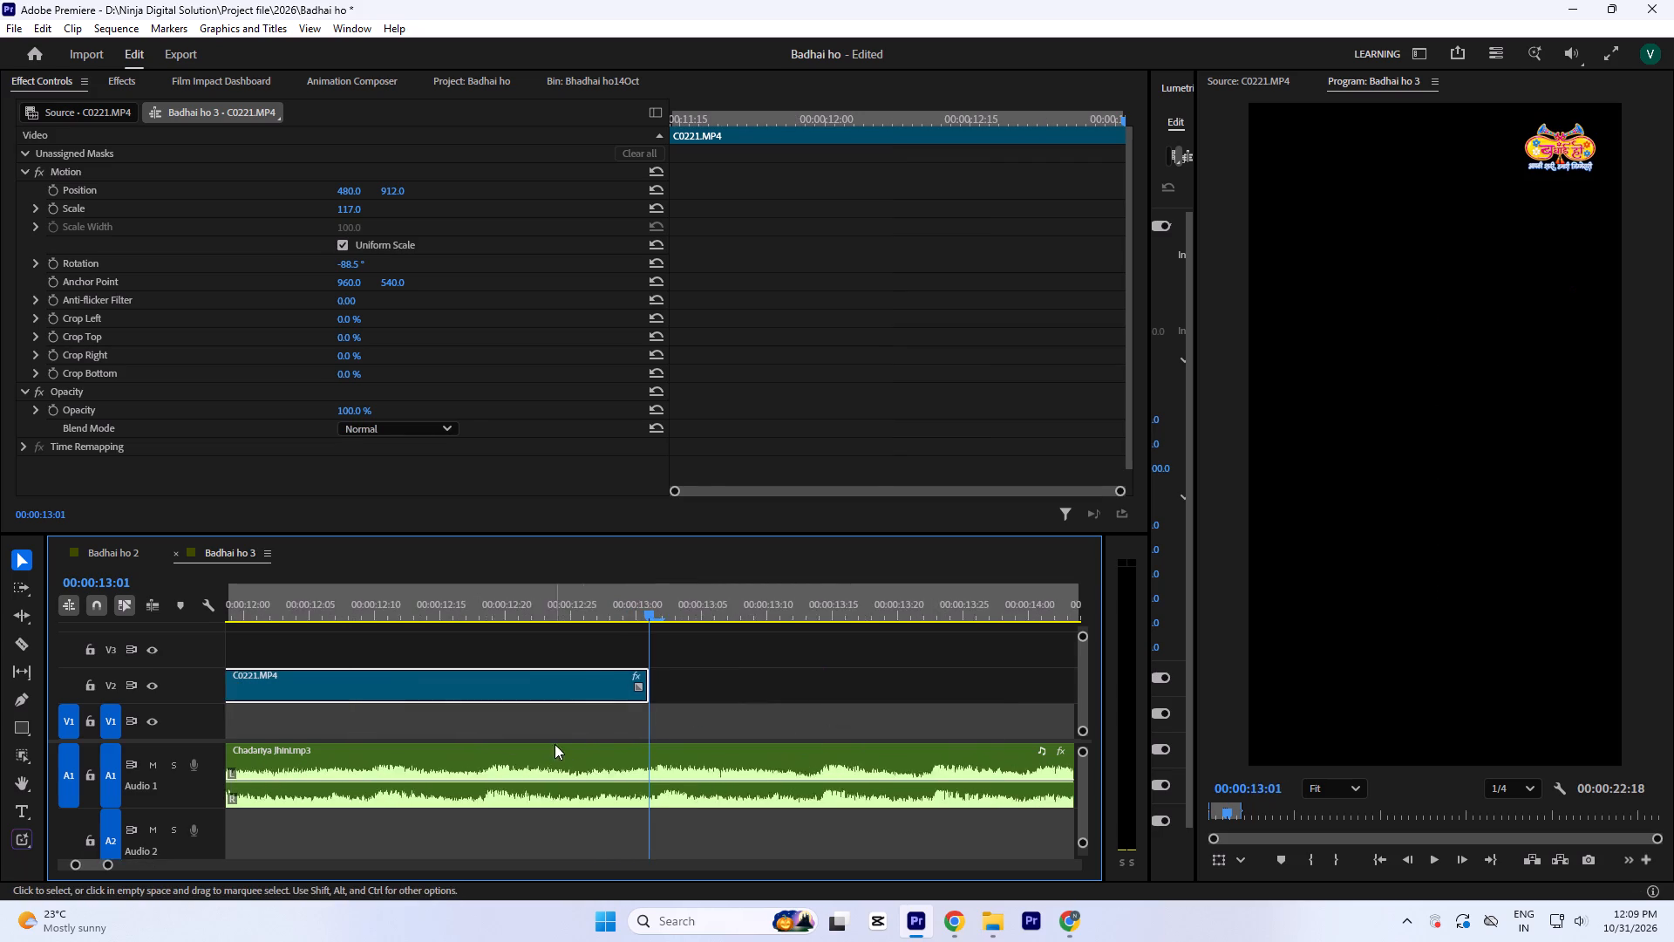
key("equal")
key("equal")
Move the trimmed C0221.MP4 from V2 down to V1, directly after Nested Sequence 18.
key("minus")
key("minus")
key("minus")
left_click_drag(531, 693, 532, 719)
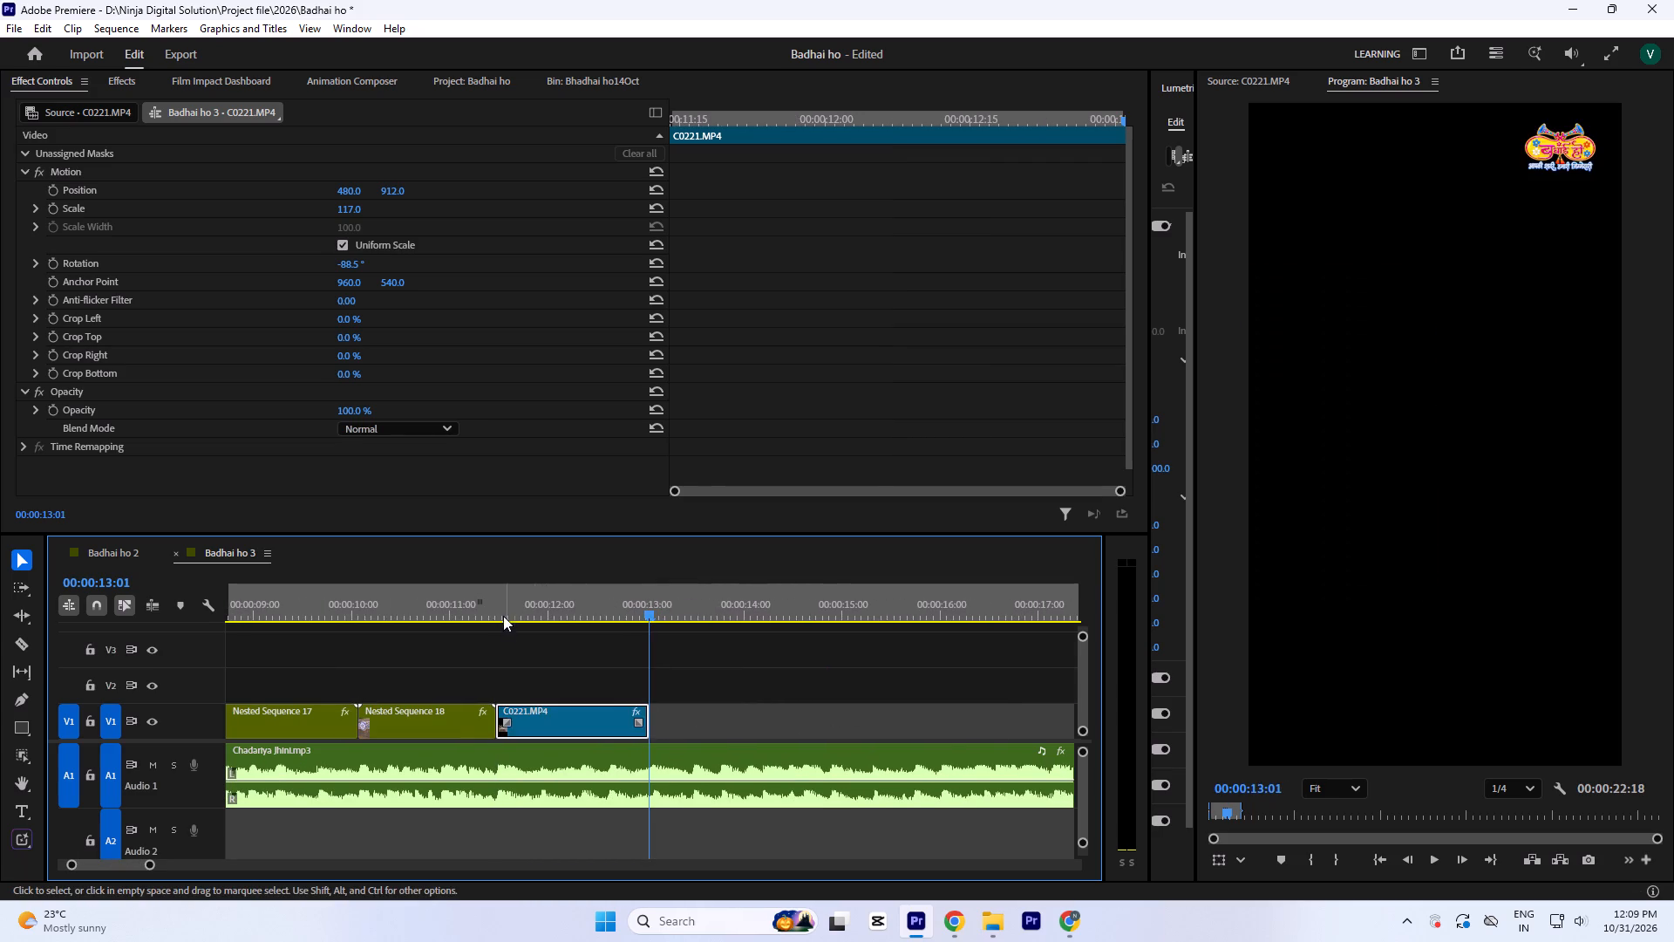
Inspect the join between Nested Sequence 18 and C0221.MP4 and play through the trimmed clip to check its timing.
left_click(500, 597)
key("equal")
key("equal")
key("equal")
left_click(617, 601)
key("minus")
key("minus")
key("minus")
key("space")
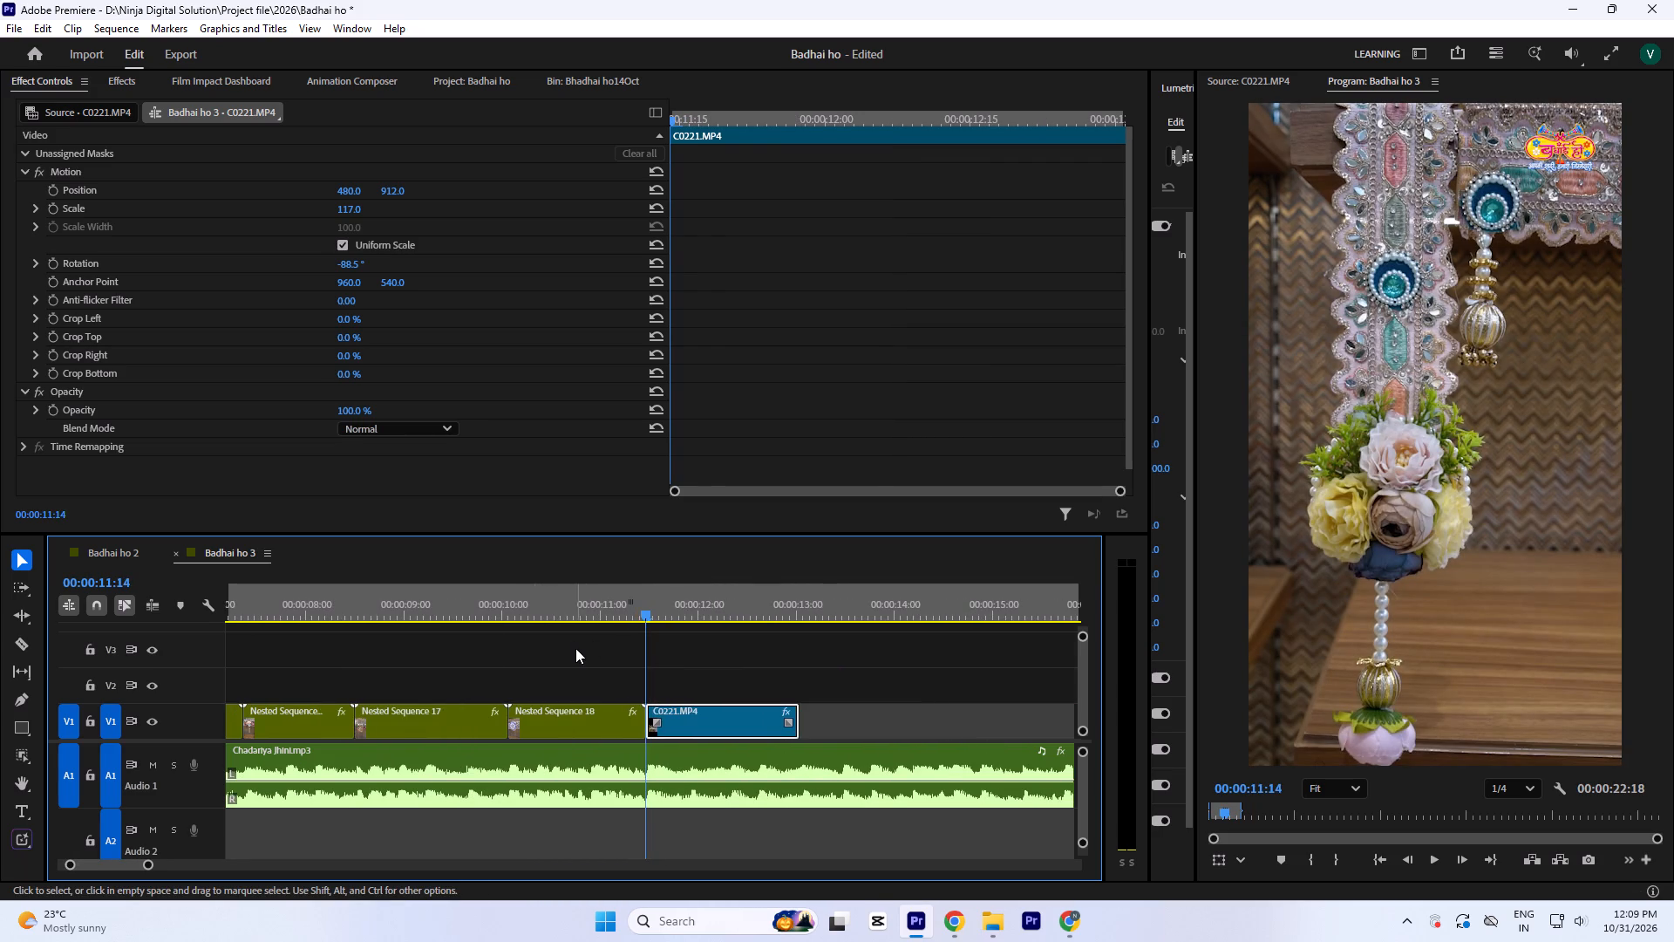
key("space")
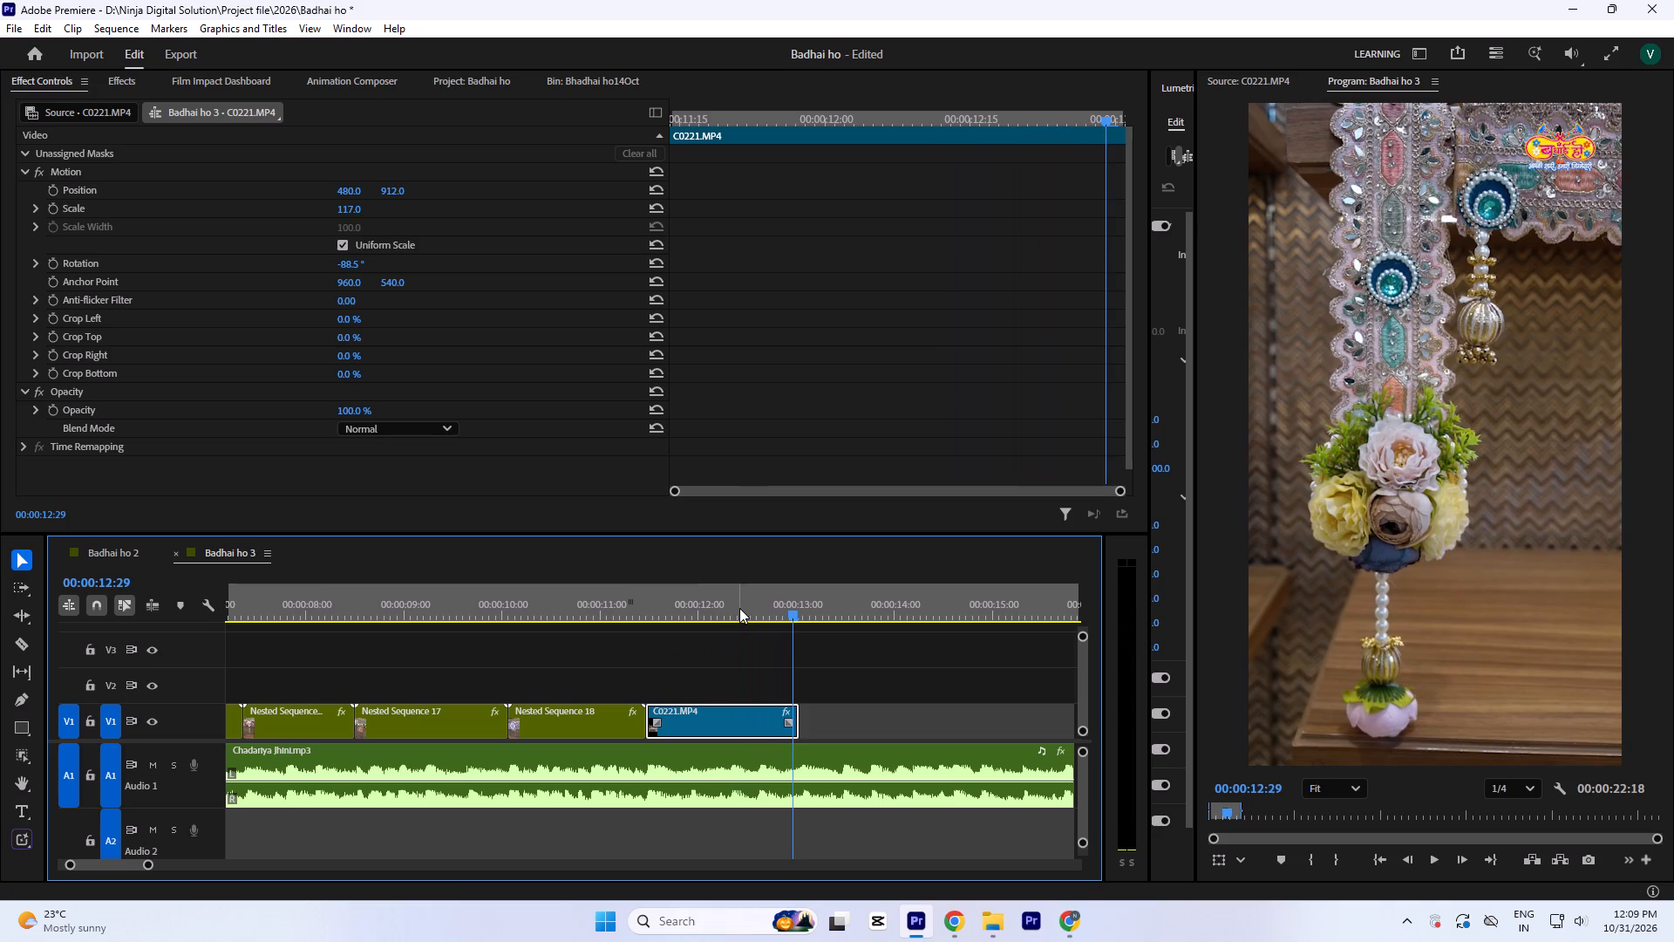
key("space")
key("space")
left_click(650, 601)
key("space")
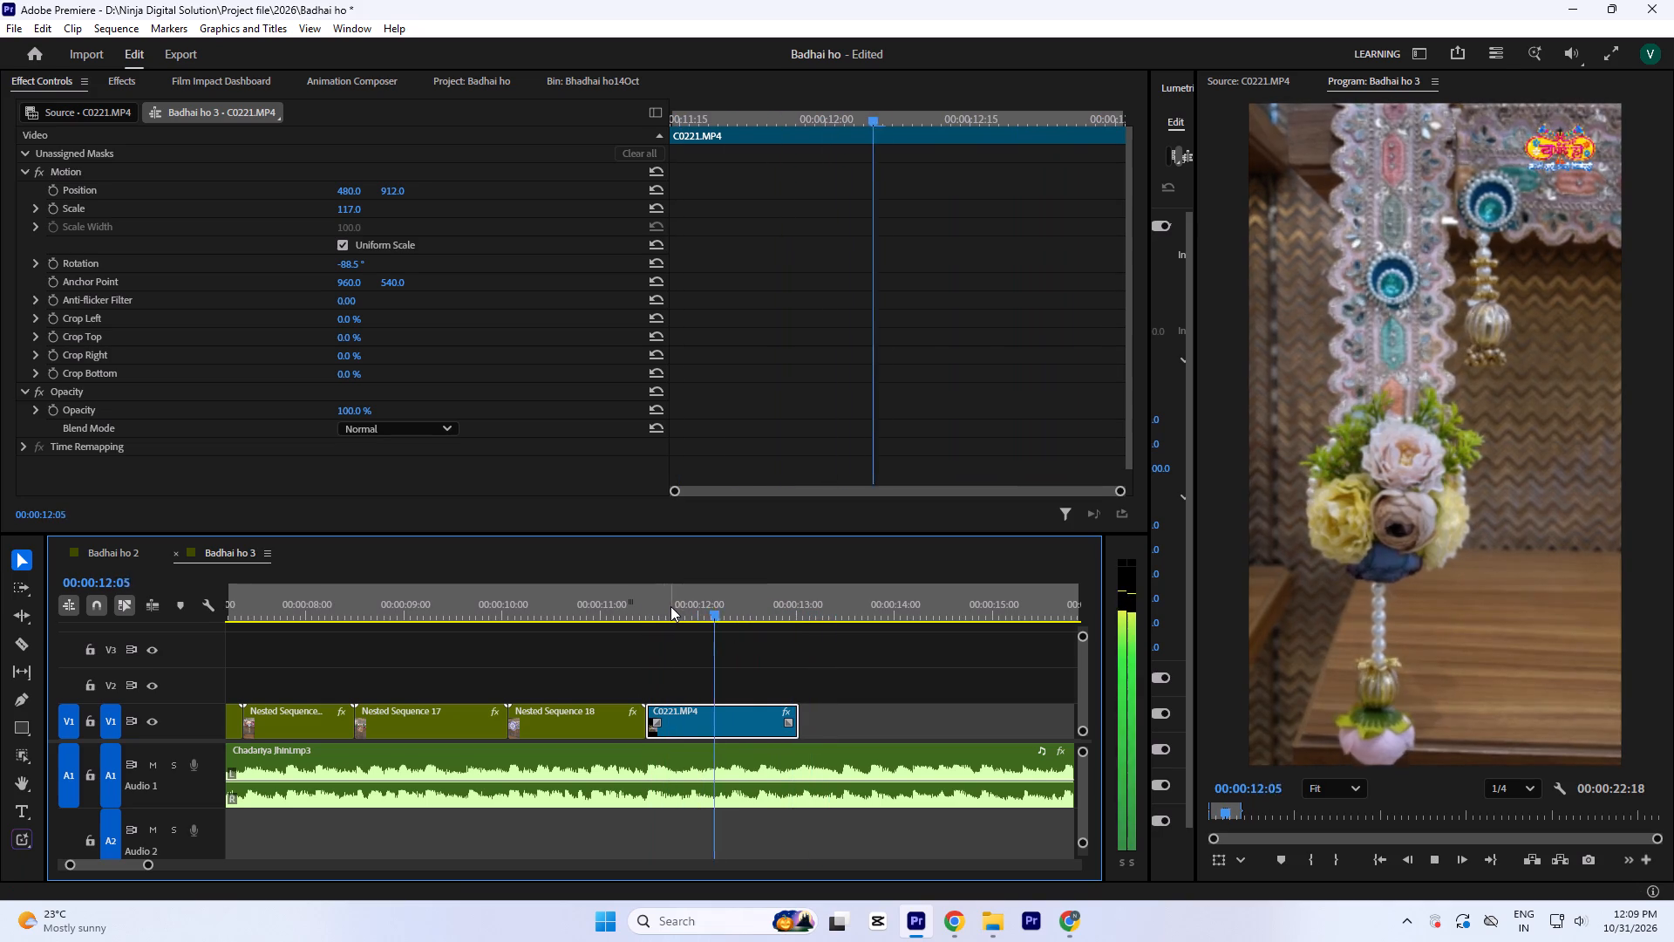
key("space")
Nest C0221.MP4 on V1 using the default sequence name.
left_click(773, 605)
key("n")
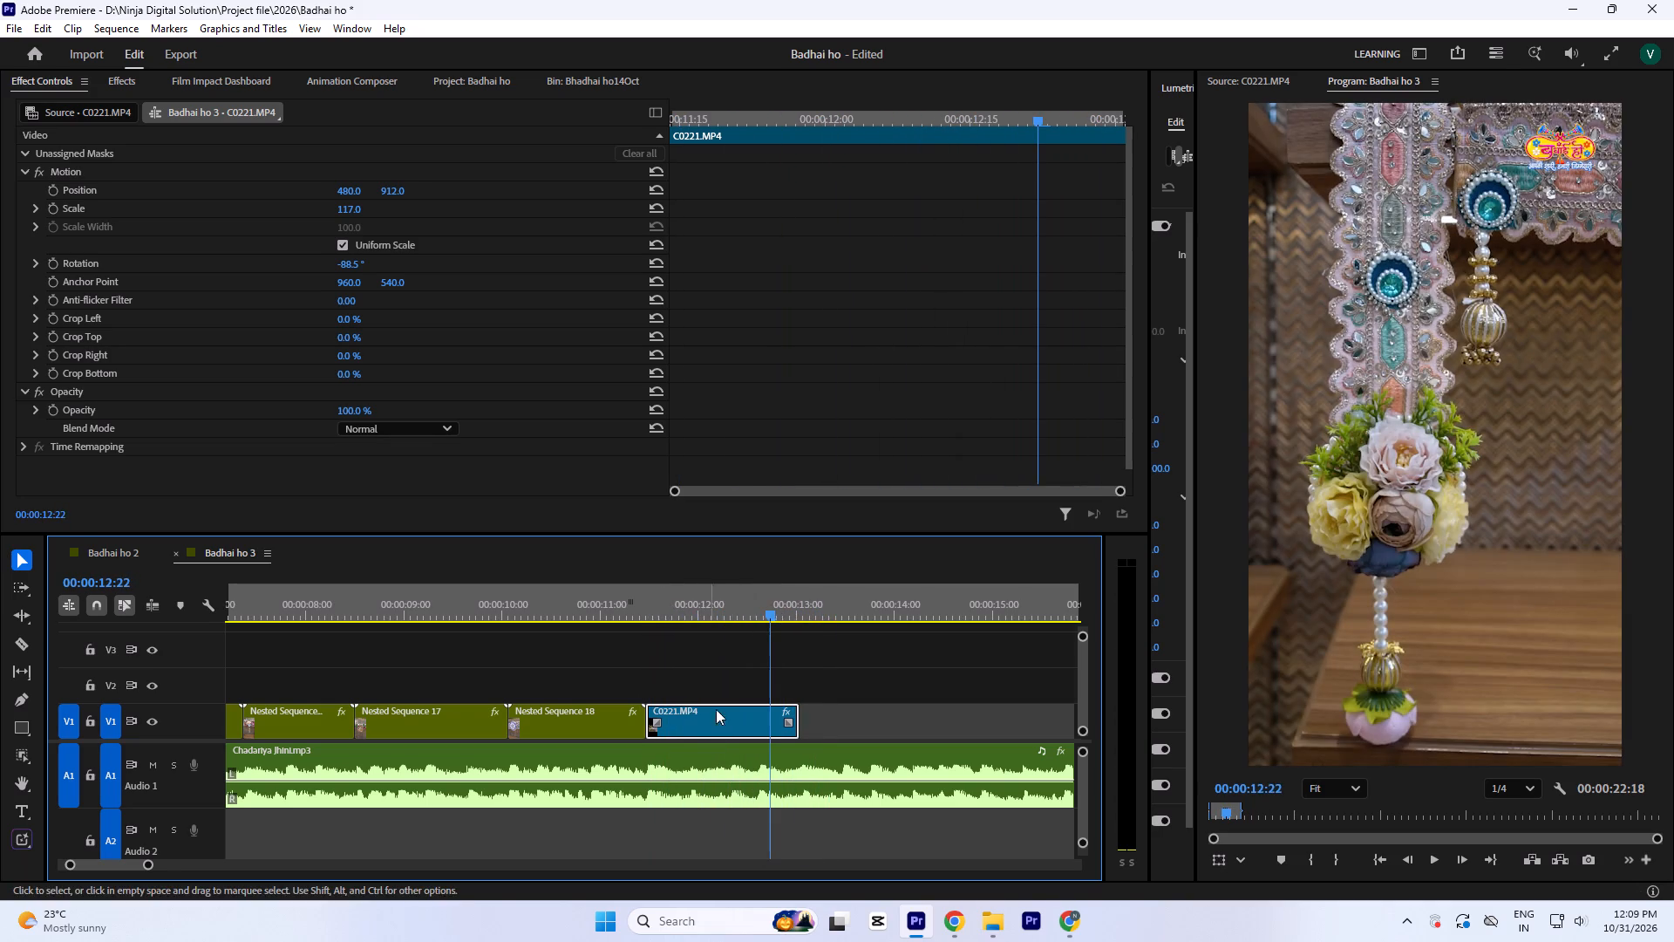
key("Return")
Apply Warp Stabilizer to the newly nested clip on V1 and set its Smoothness to 10%.
left_click(723, 729)
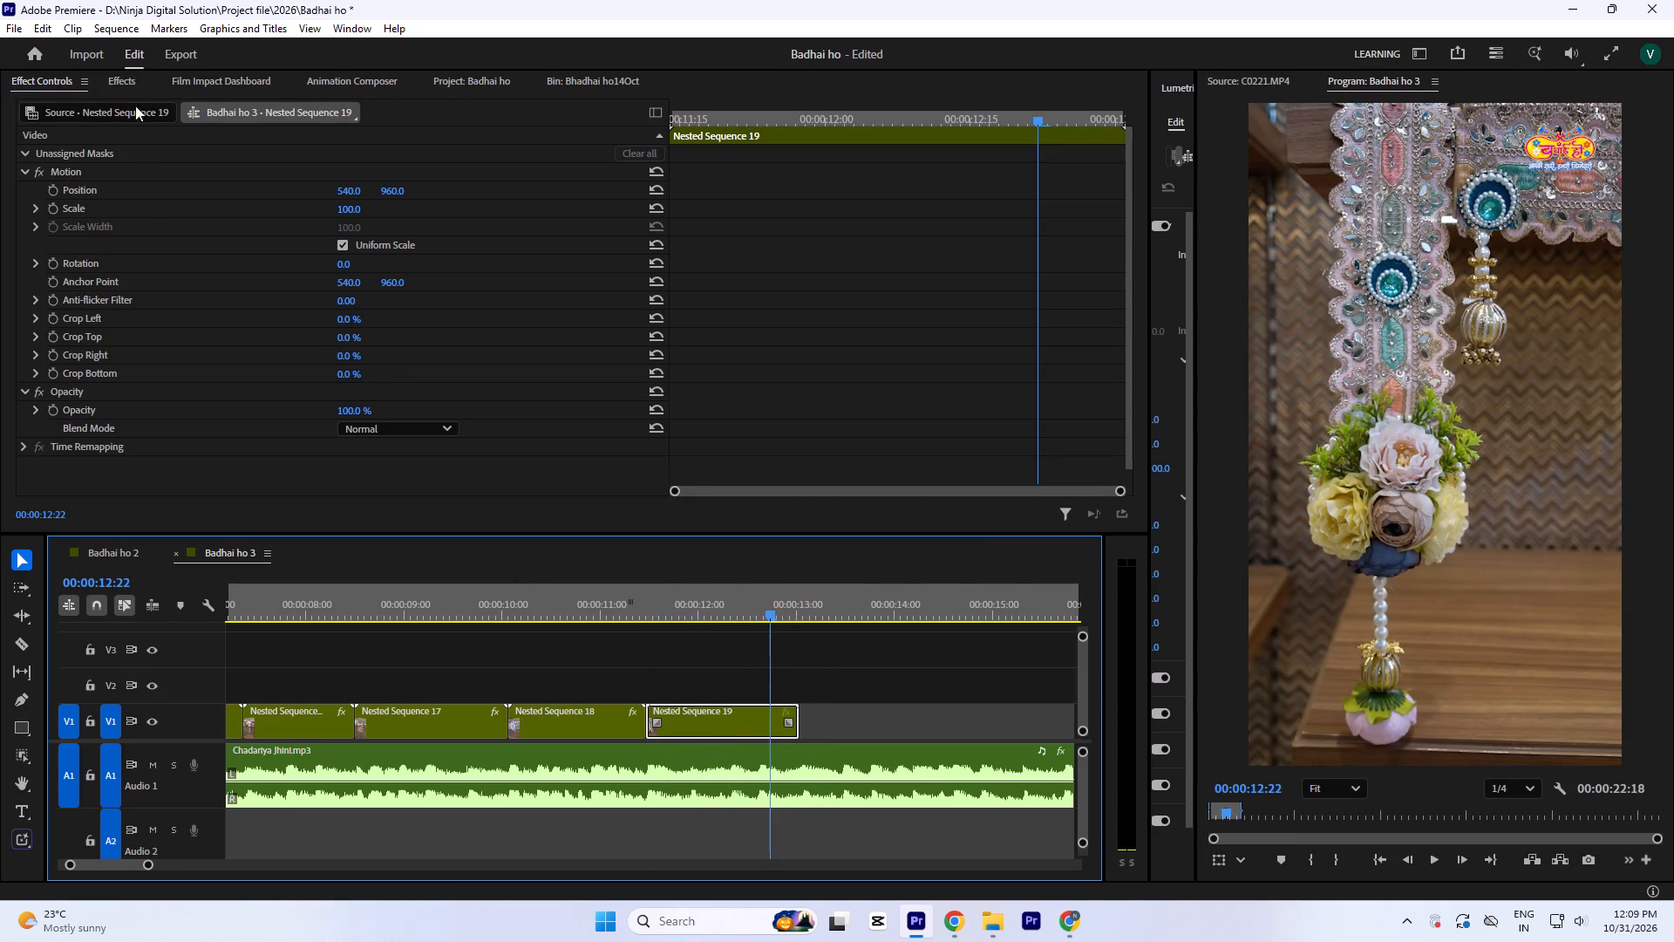
left_click(133, 88)
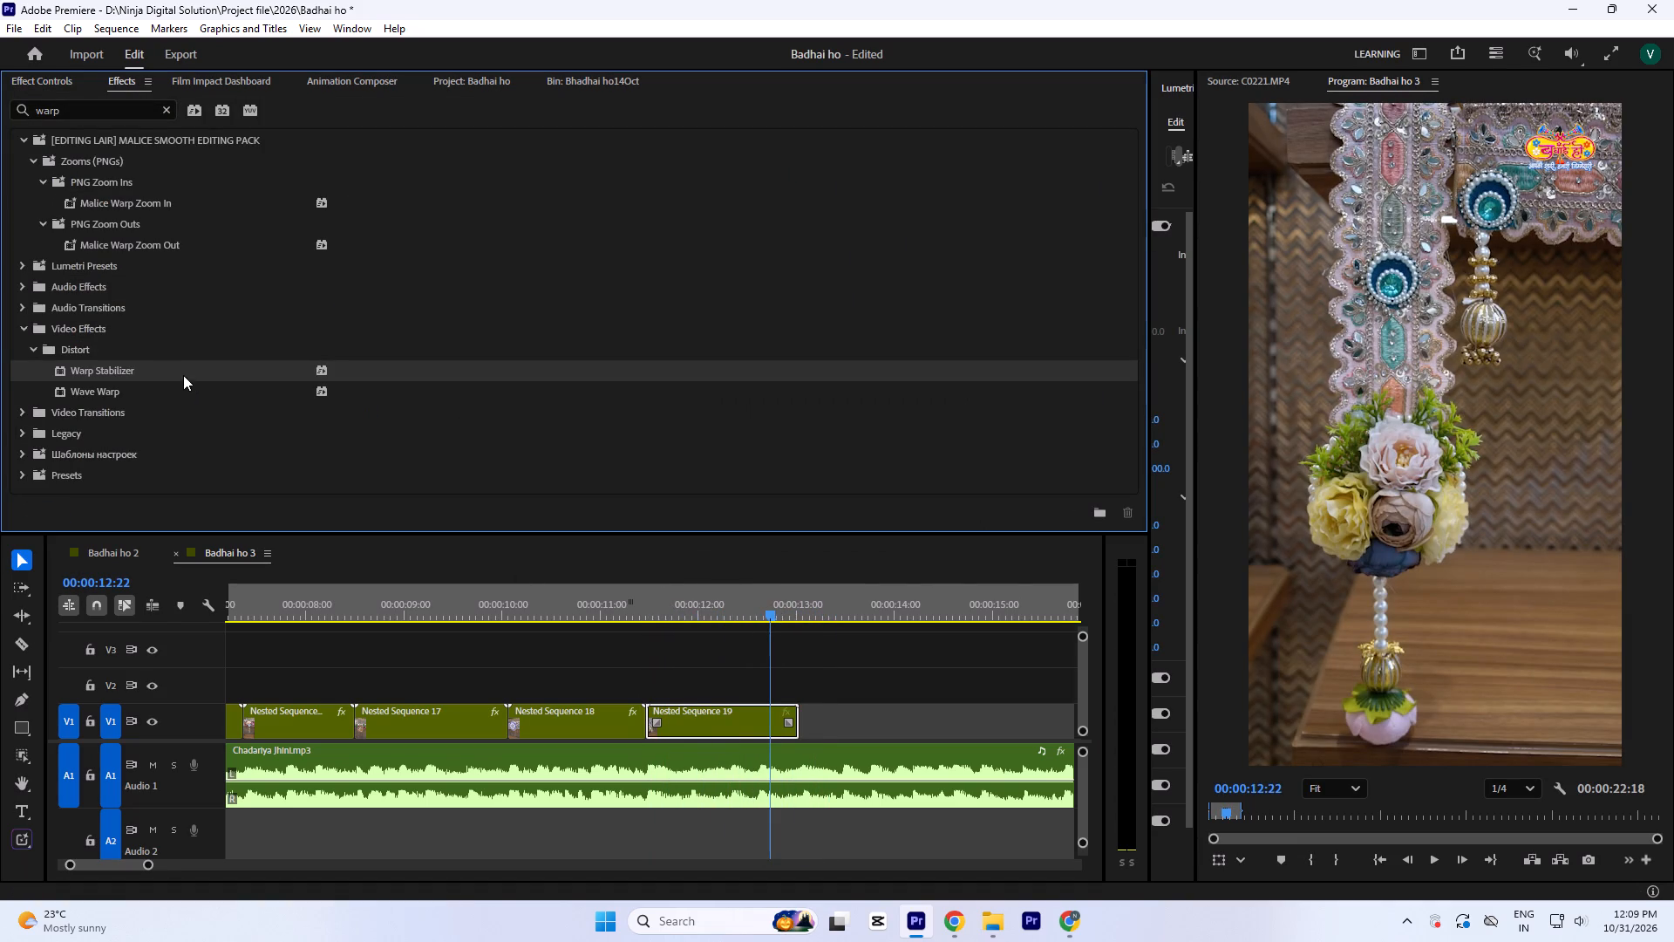
double_click(175, 371)
left_click_drag(69, 78, 68, 88)
scroll(252, 428, "down", 7)
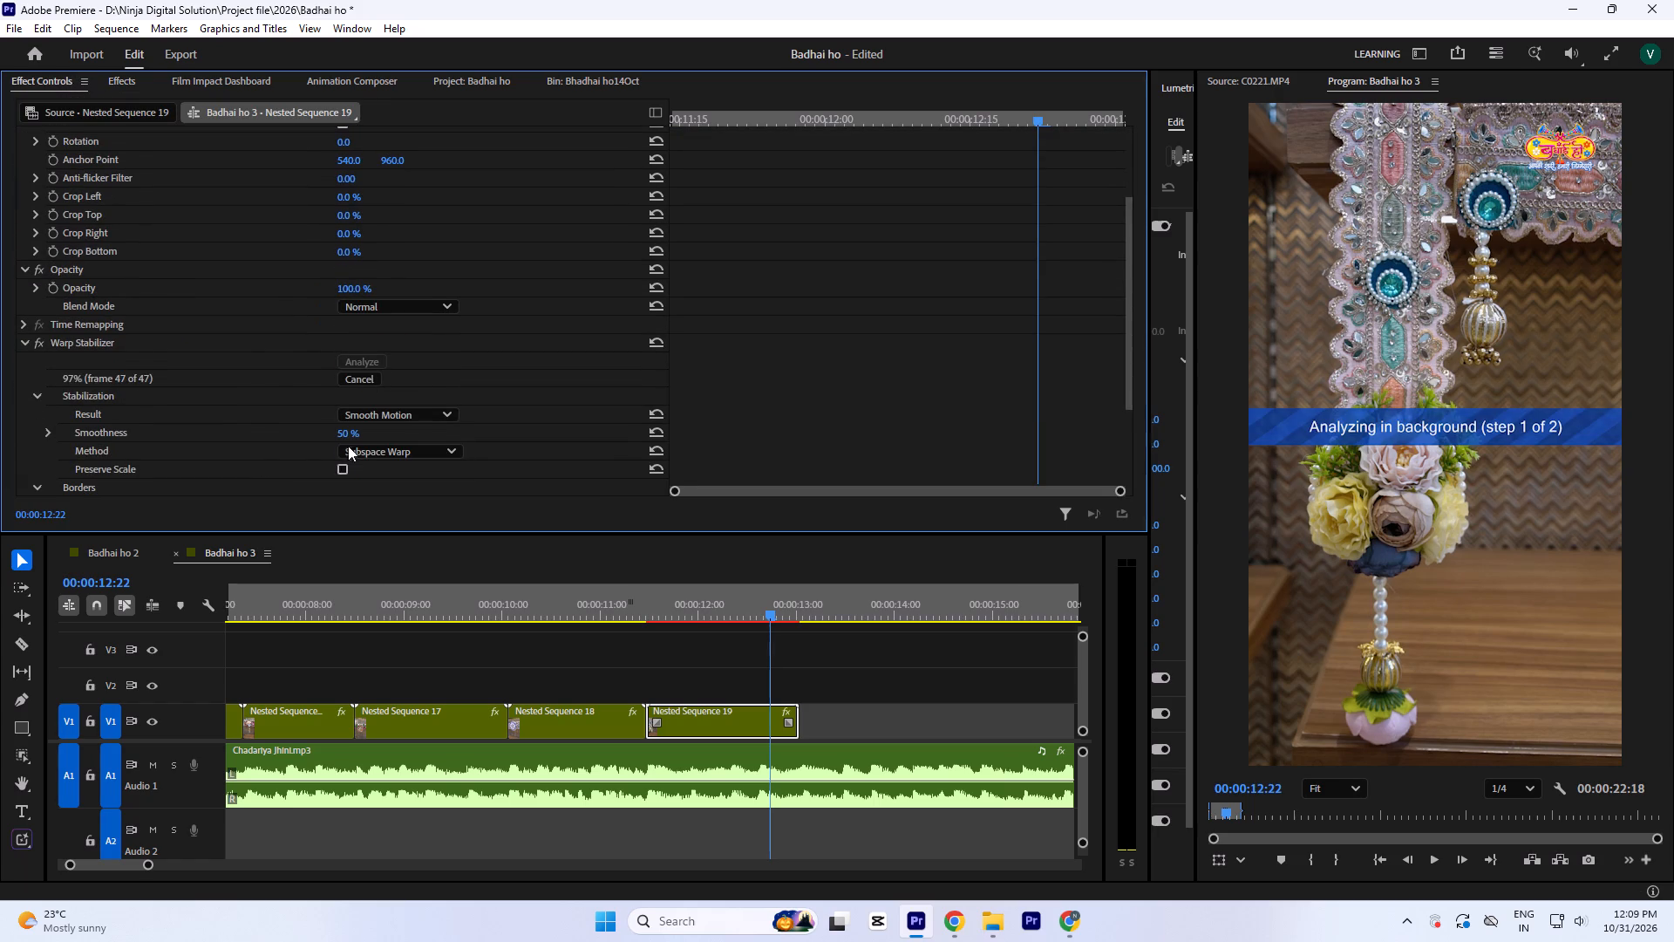
left_click(345, 434)
key("1")
key("0")
left_click(763, 324)
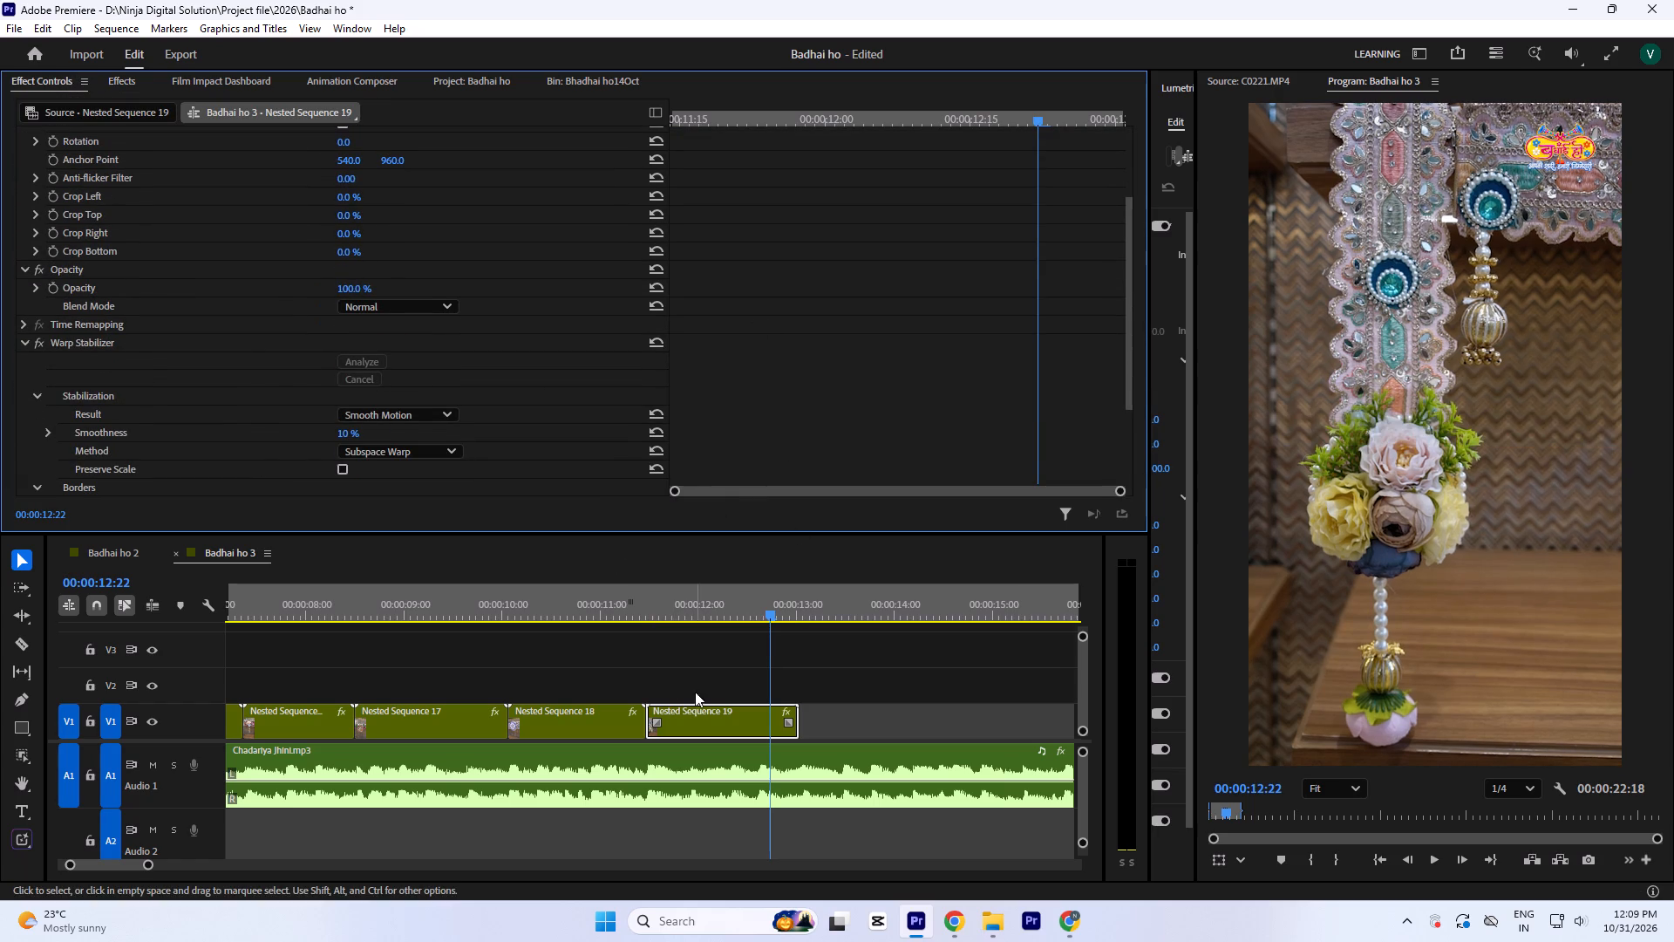
Deselect the nested clip and save the project.
left_click(731, 679)
key("ctrl+s")
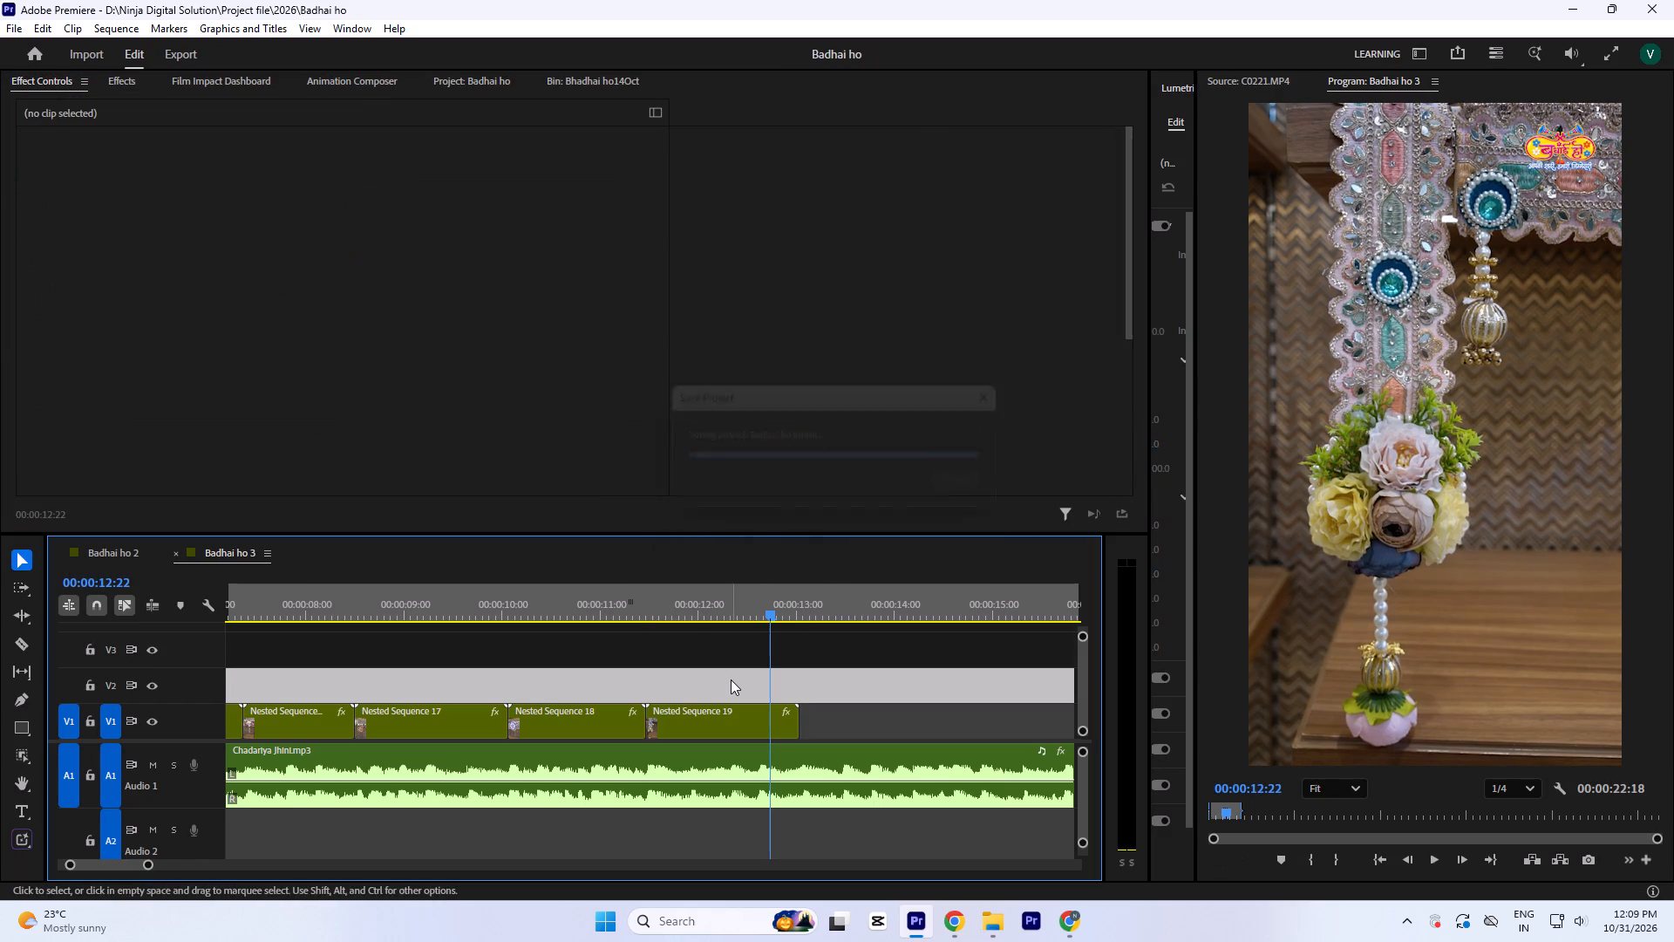
Open Nested Sequence 19 from V1 and select the C0221.MP4 clip inside it.
left_click_drag(643, 603, 656, 612)
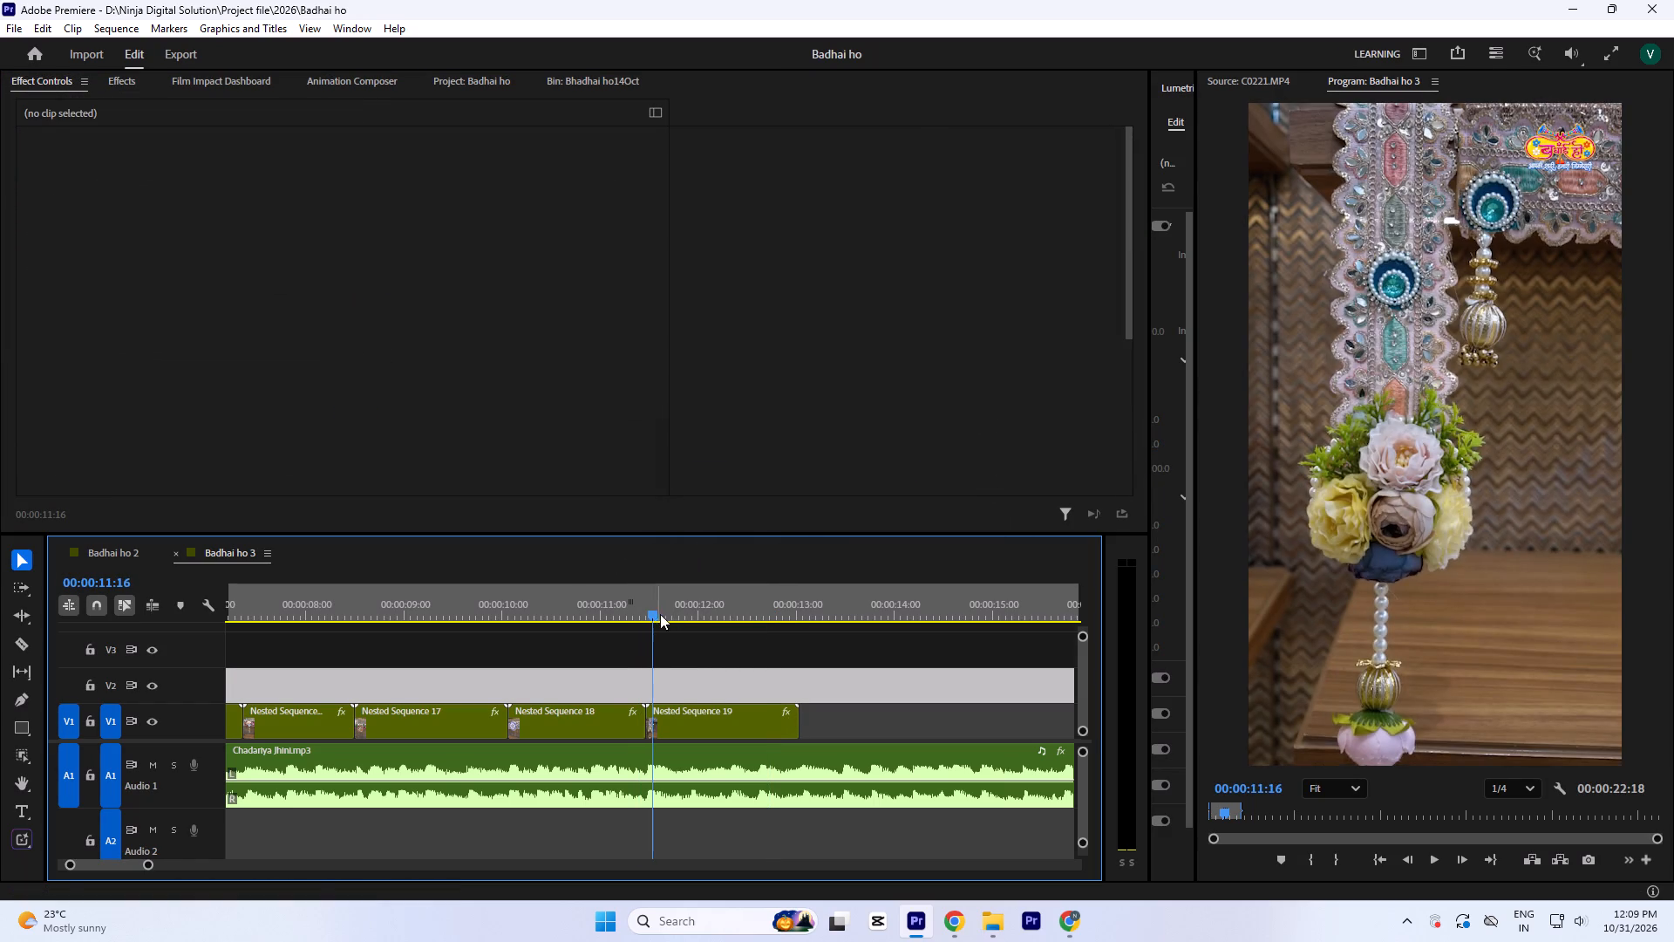
double_click(691, 718)
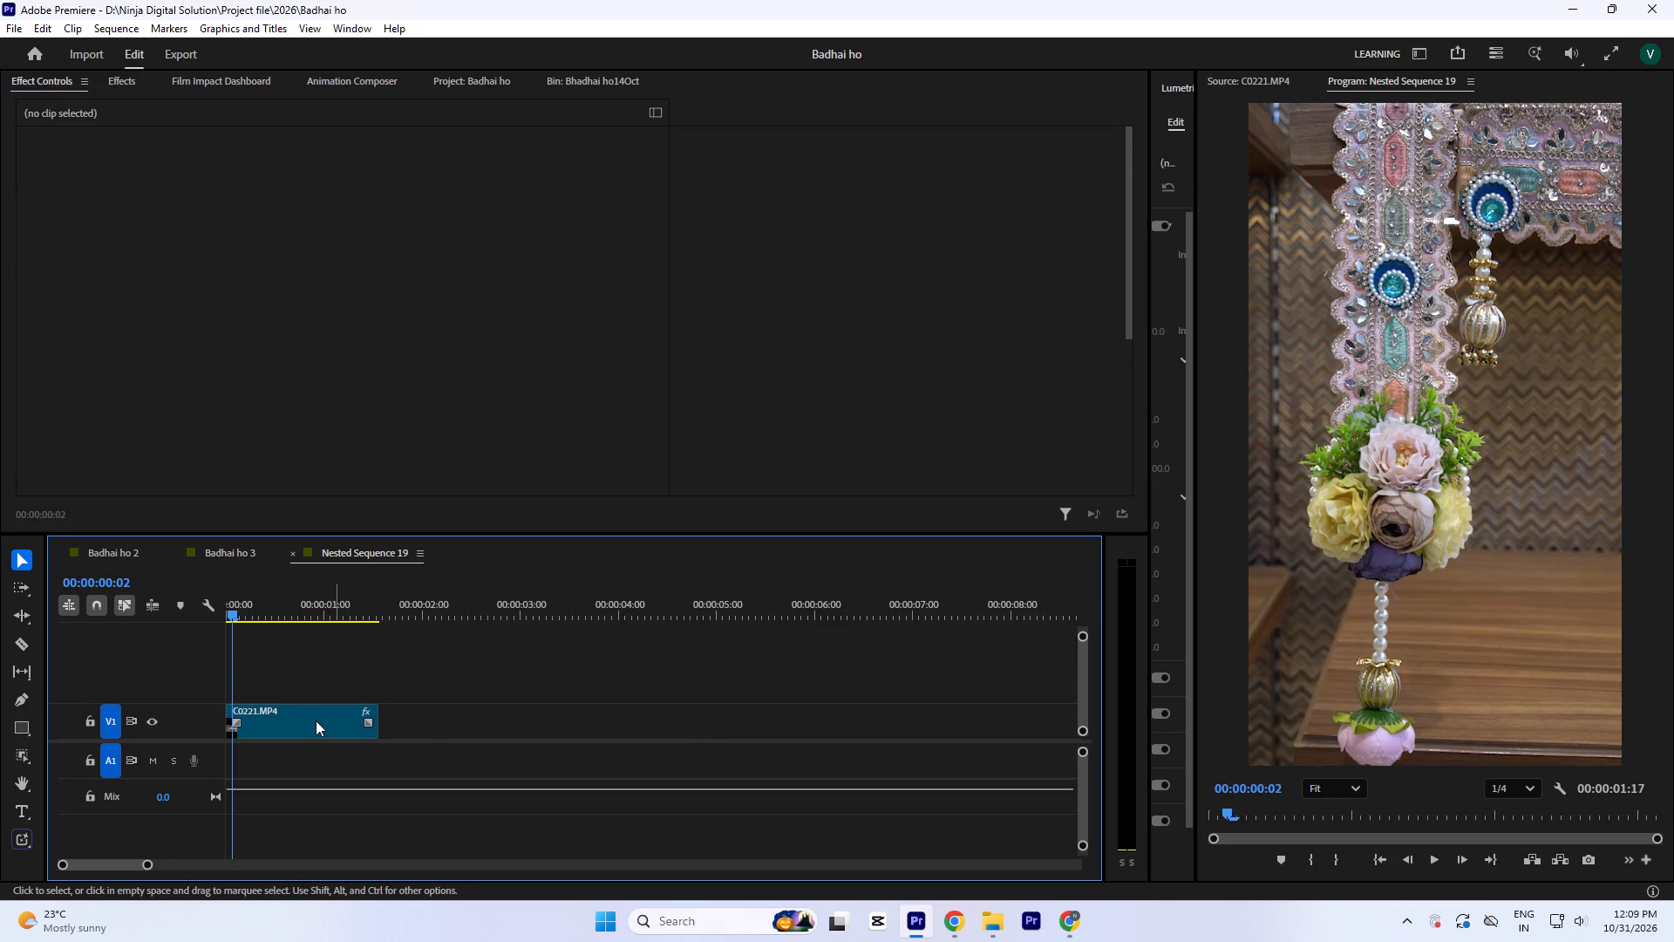
left_click(315, 720)
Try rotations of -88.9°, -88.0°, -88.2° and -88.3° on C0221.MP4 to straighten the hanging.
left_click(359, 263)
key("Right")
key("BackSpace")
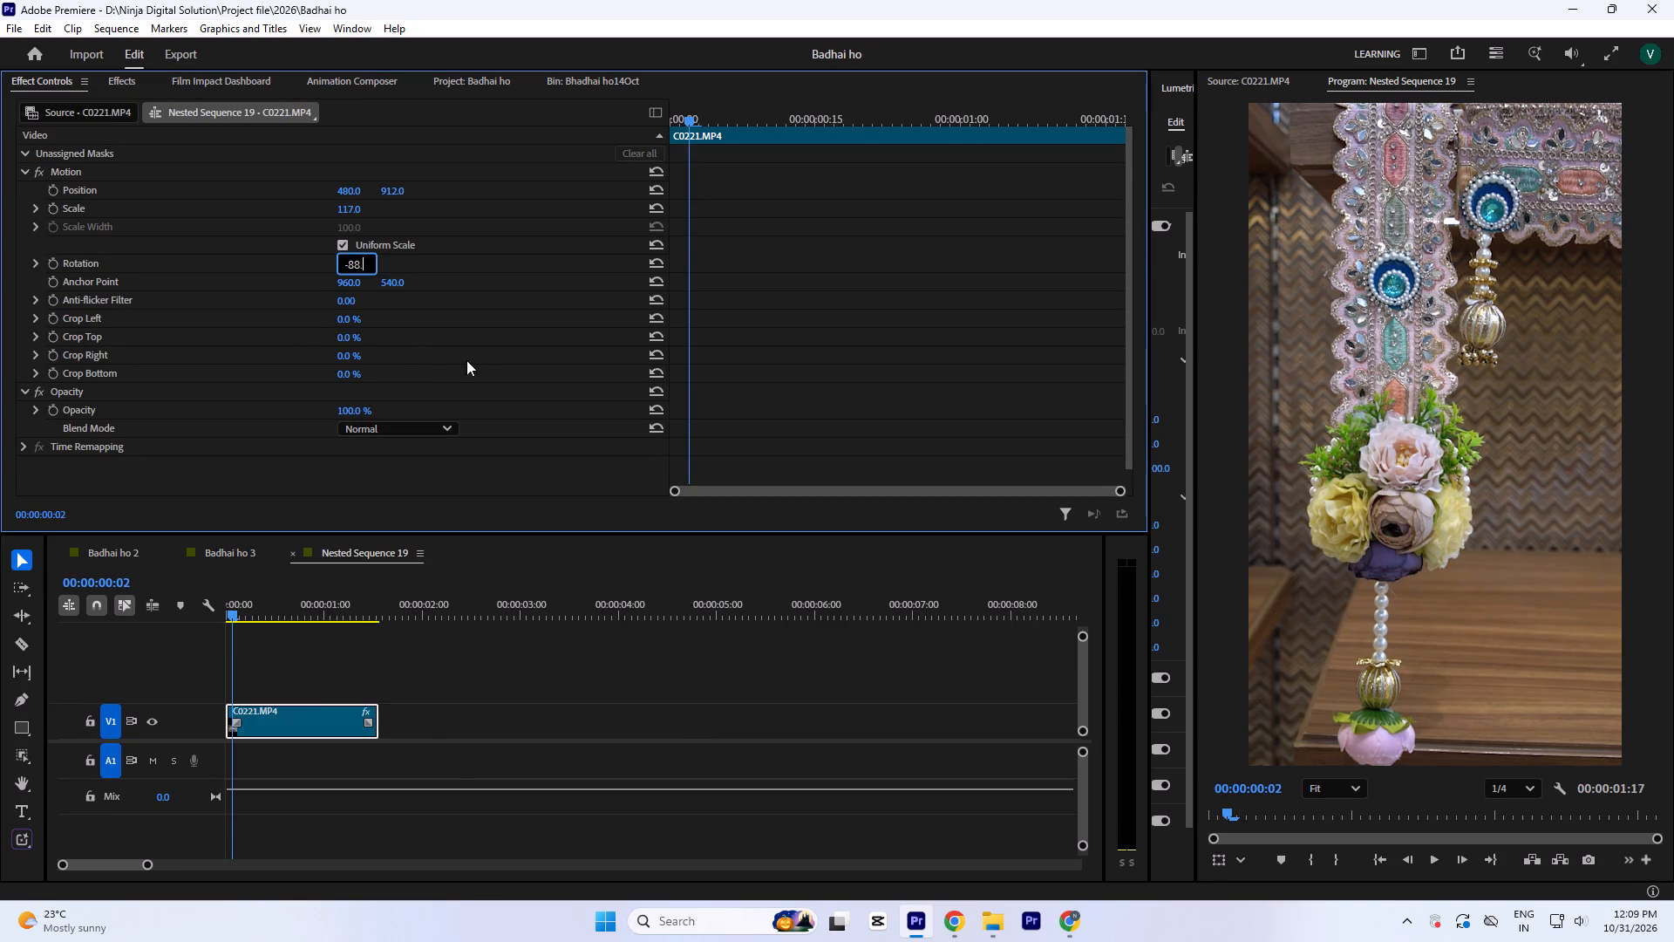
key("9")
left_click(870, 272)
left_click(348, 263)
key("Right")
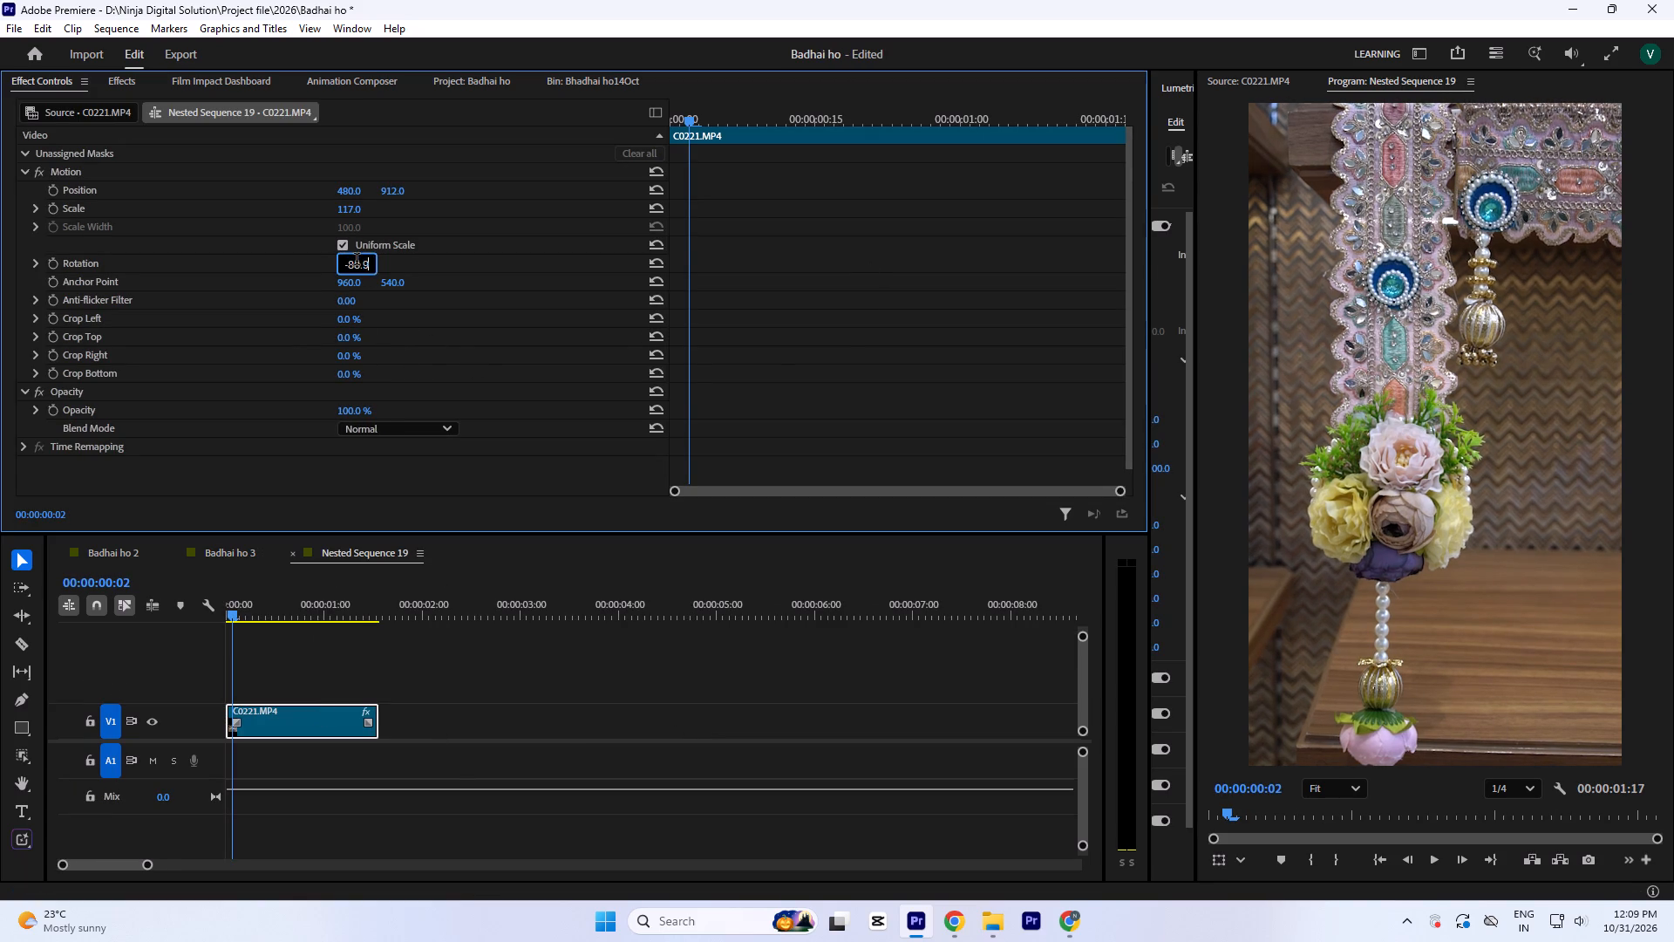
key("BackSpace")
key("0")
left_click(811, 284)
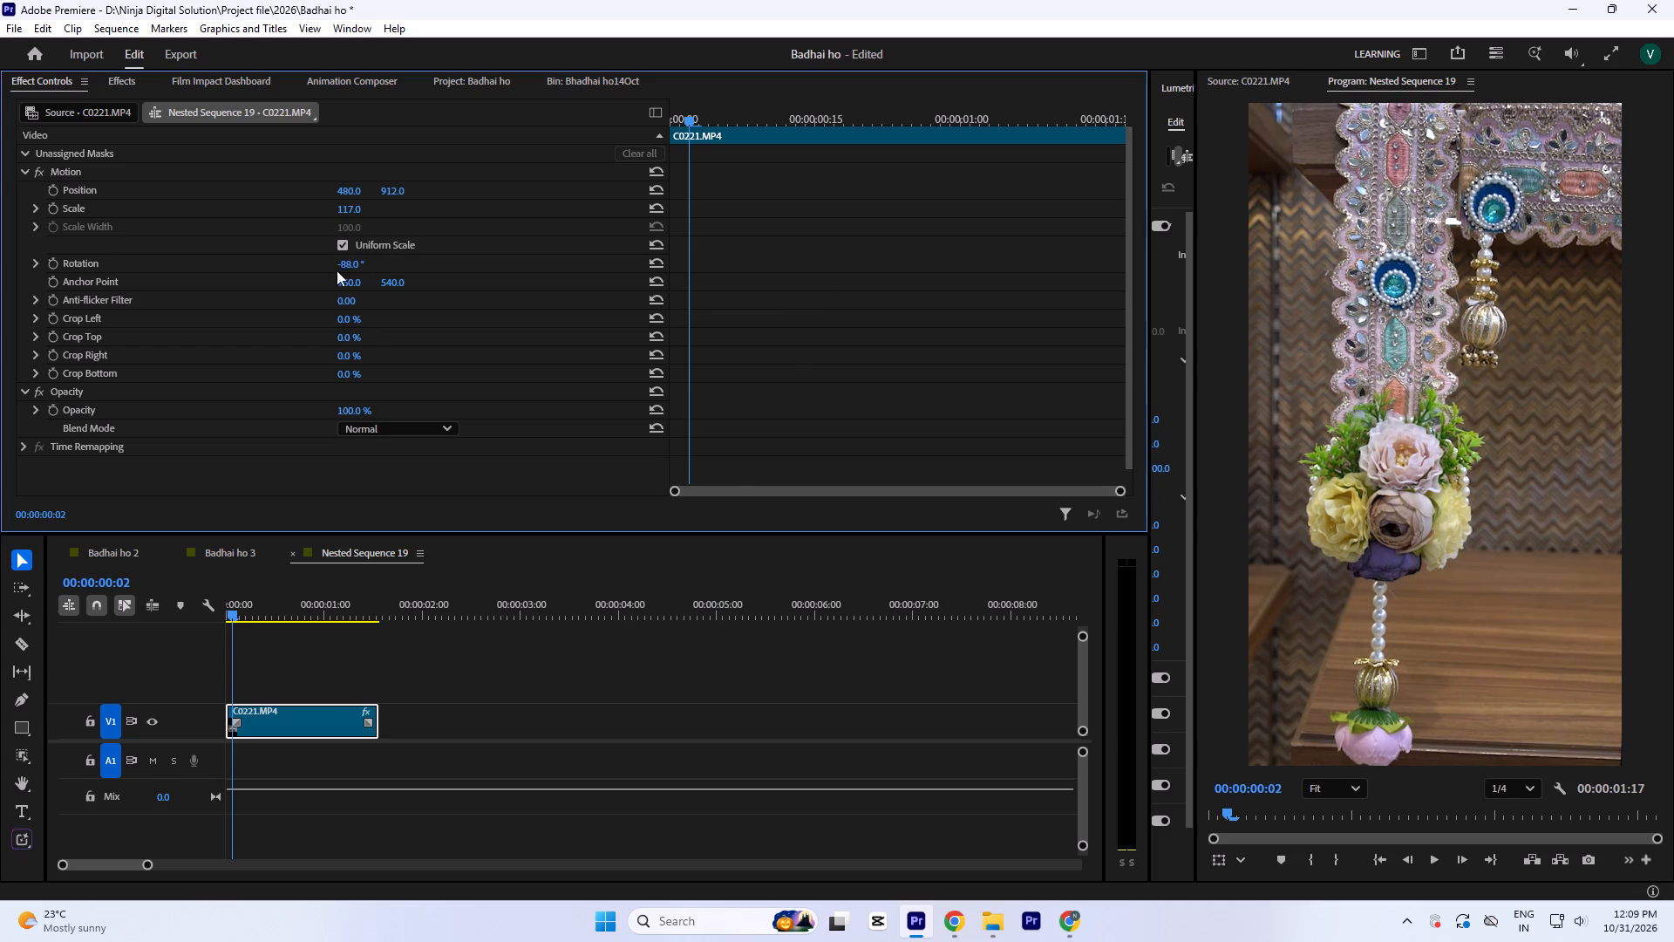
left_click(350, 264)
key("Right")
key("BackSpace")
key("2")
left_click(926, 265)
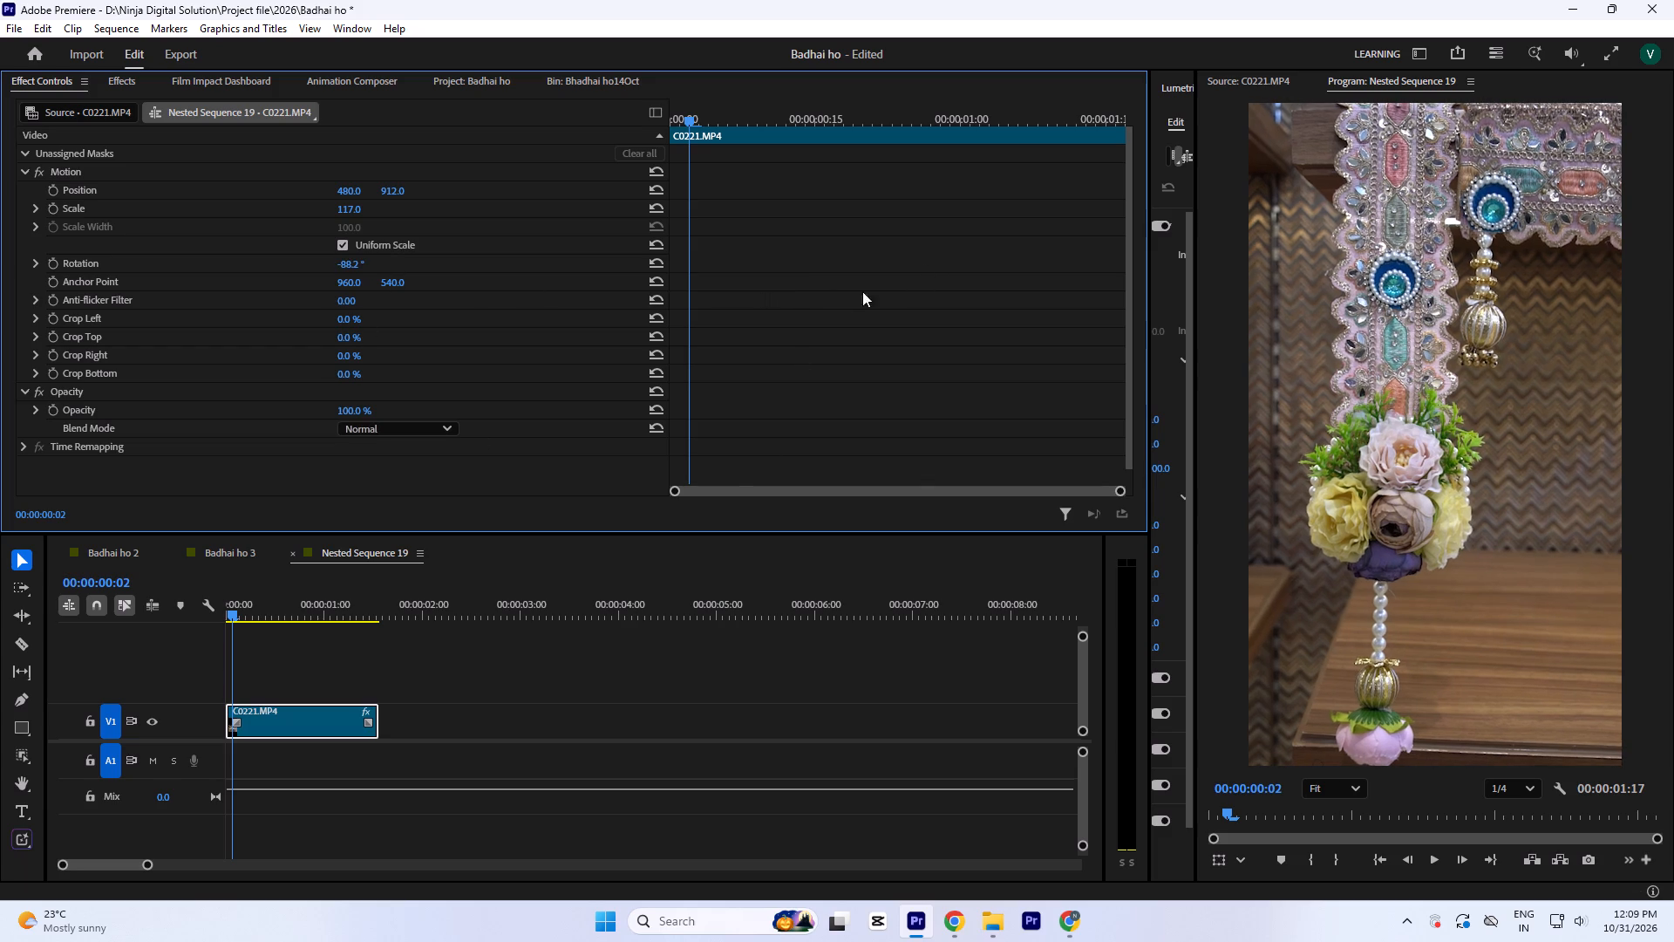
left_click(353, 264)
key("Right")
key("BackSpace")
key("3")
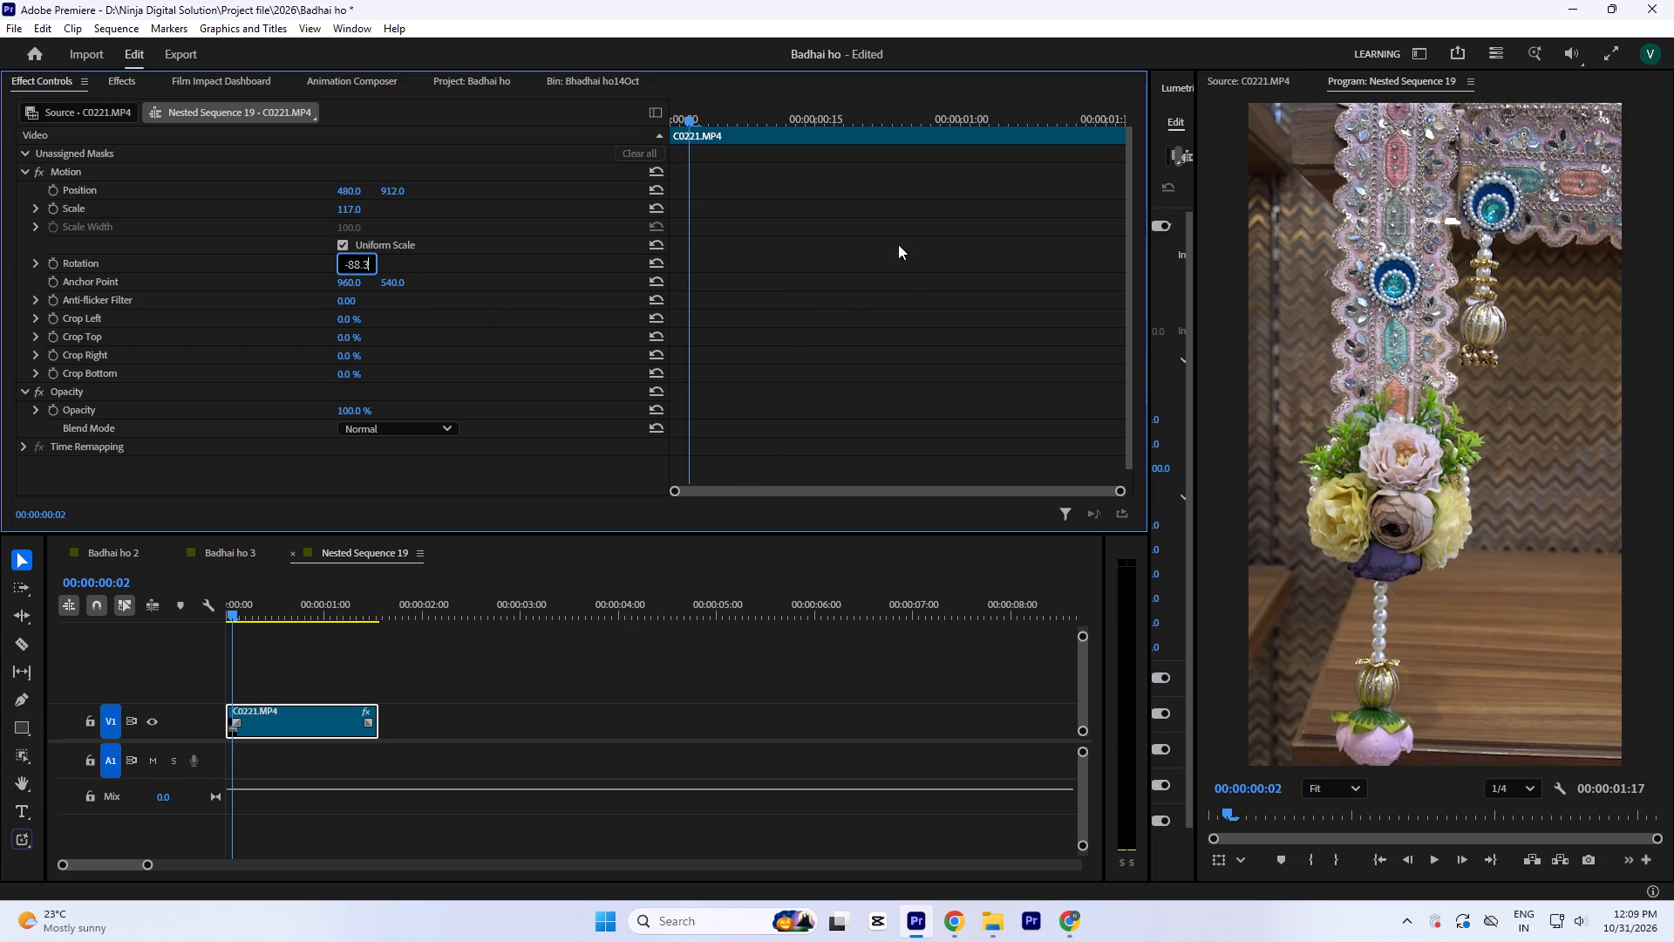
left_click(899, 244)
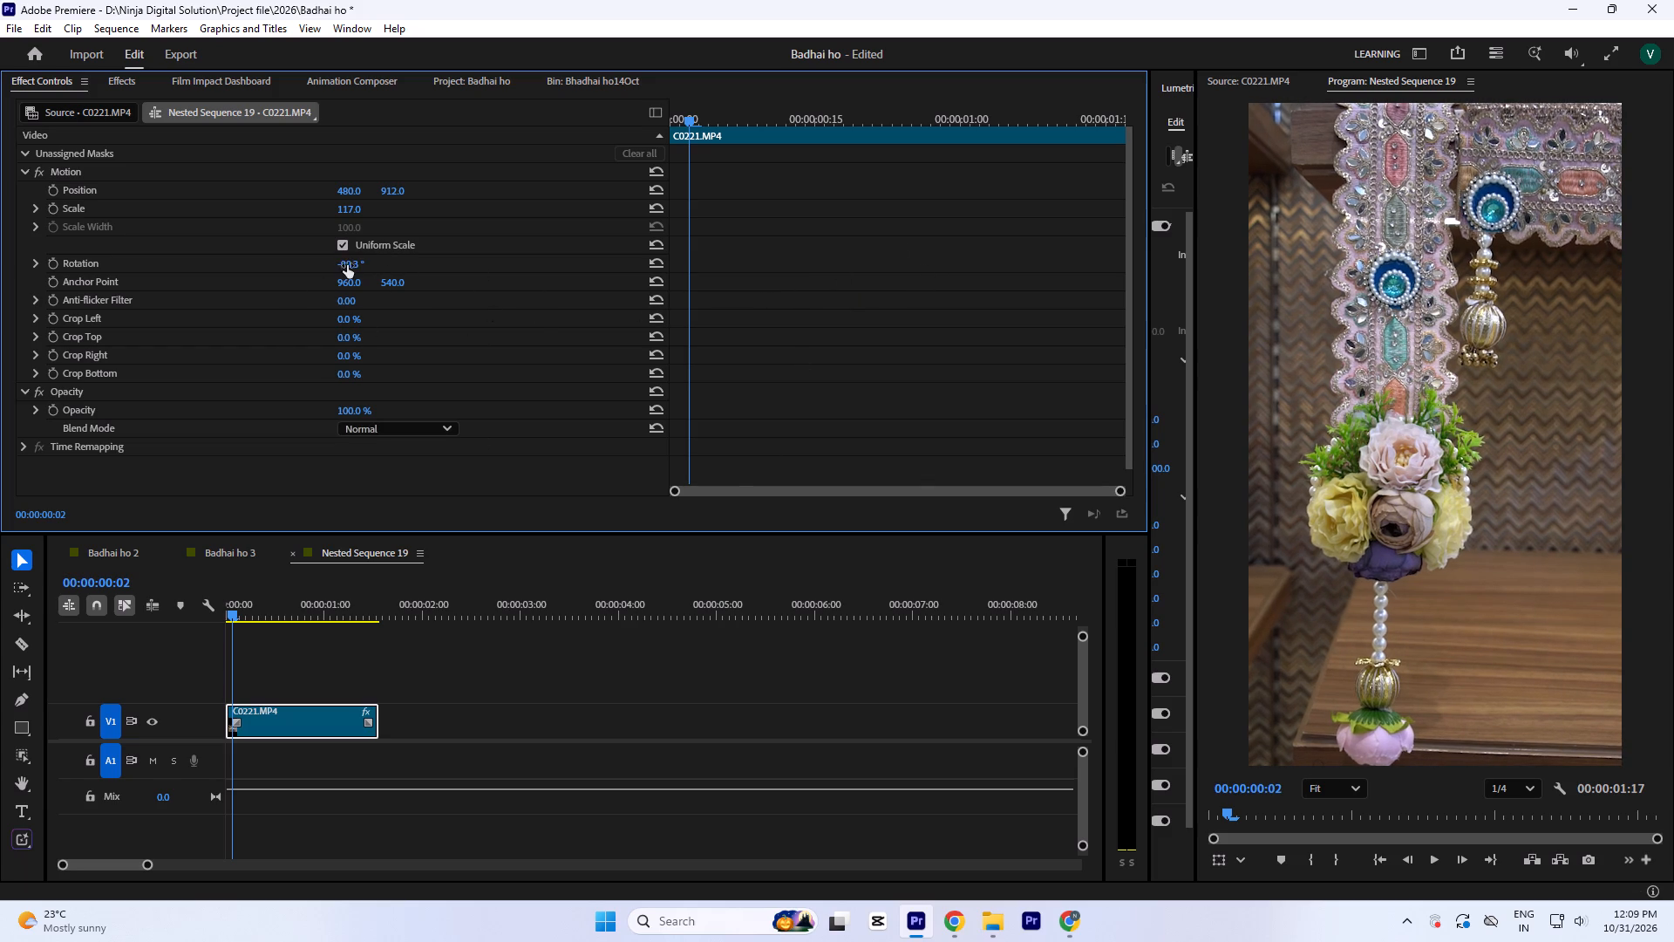
Set the rotation of C0221.MP4 to -88.4°.
left_click(347, 265)
key("Right")
key("BackSpace")
key("4")
left_click(843, 269)
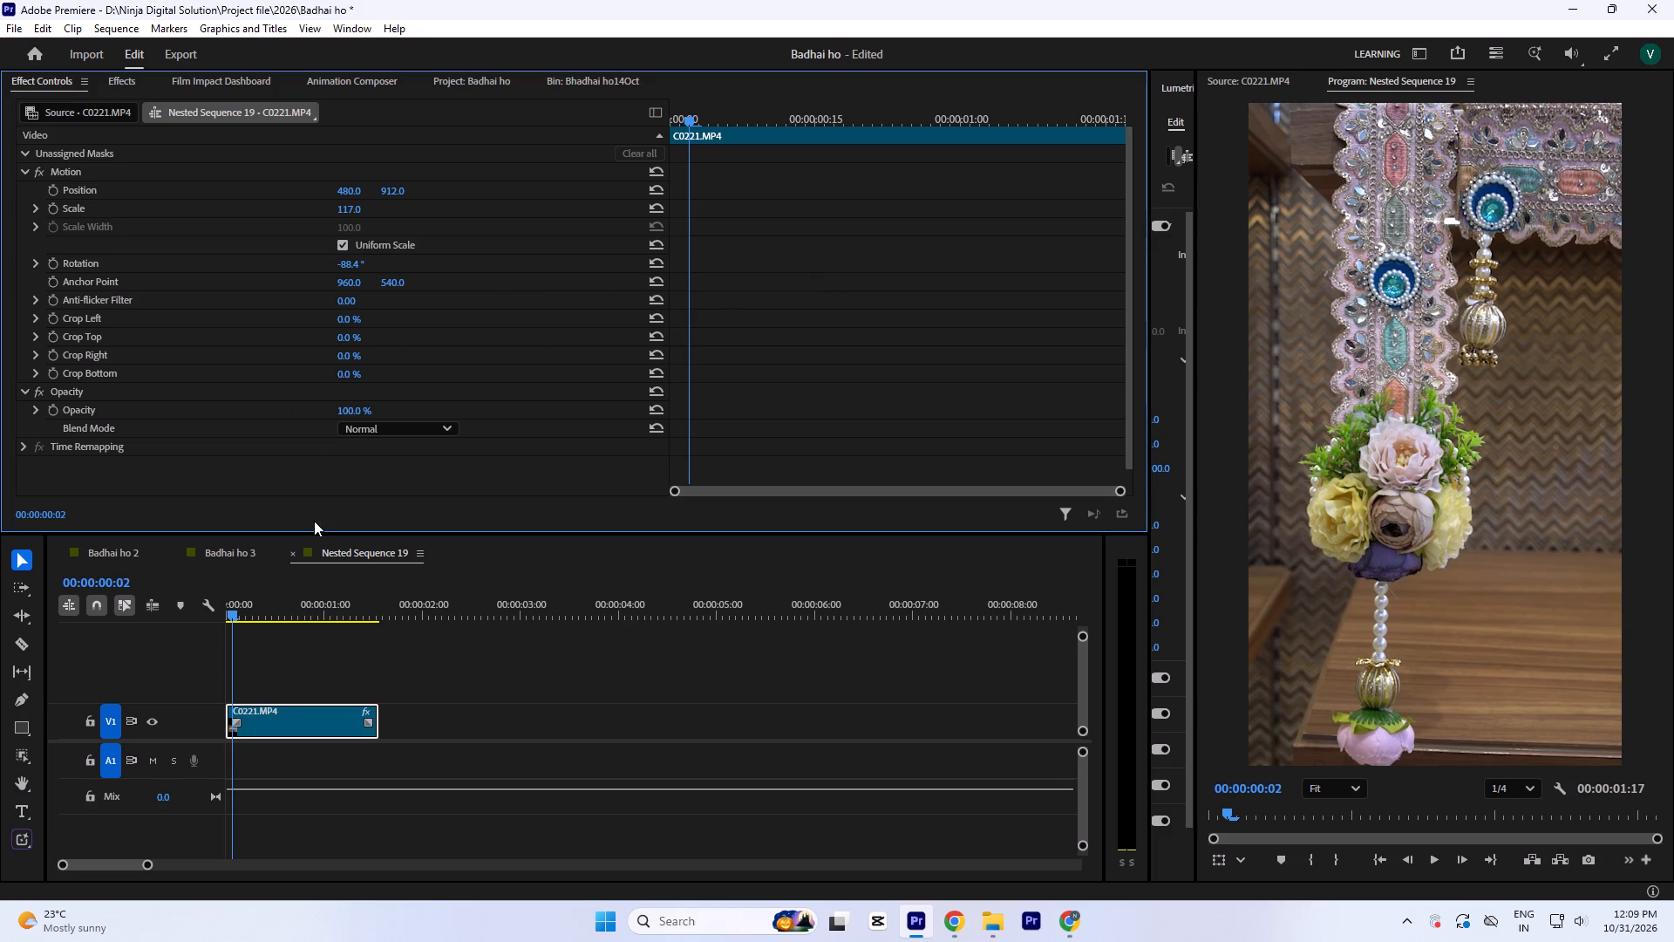
Return to Badhai ho 3, reanalyze the Warp Stabilizer on Nested Sequence 19 and save the project.
left_click(290, 552)
scroll(856, 317, "down", 3)
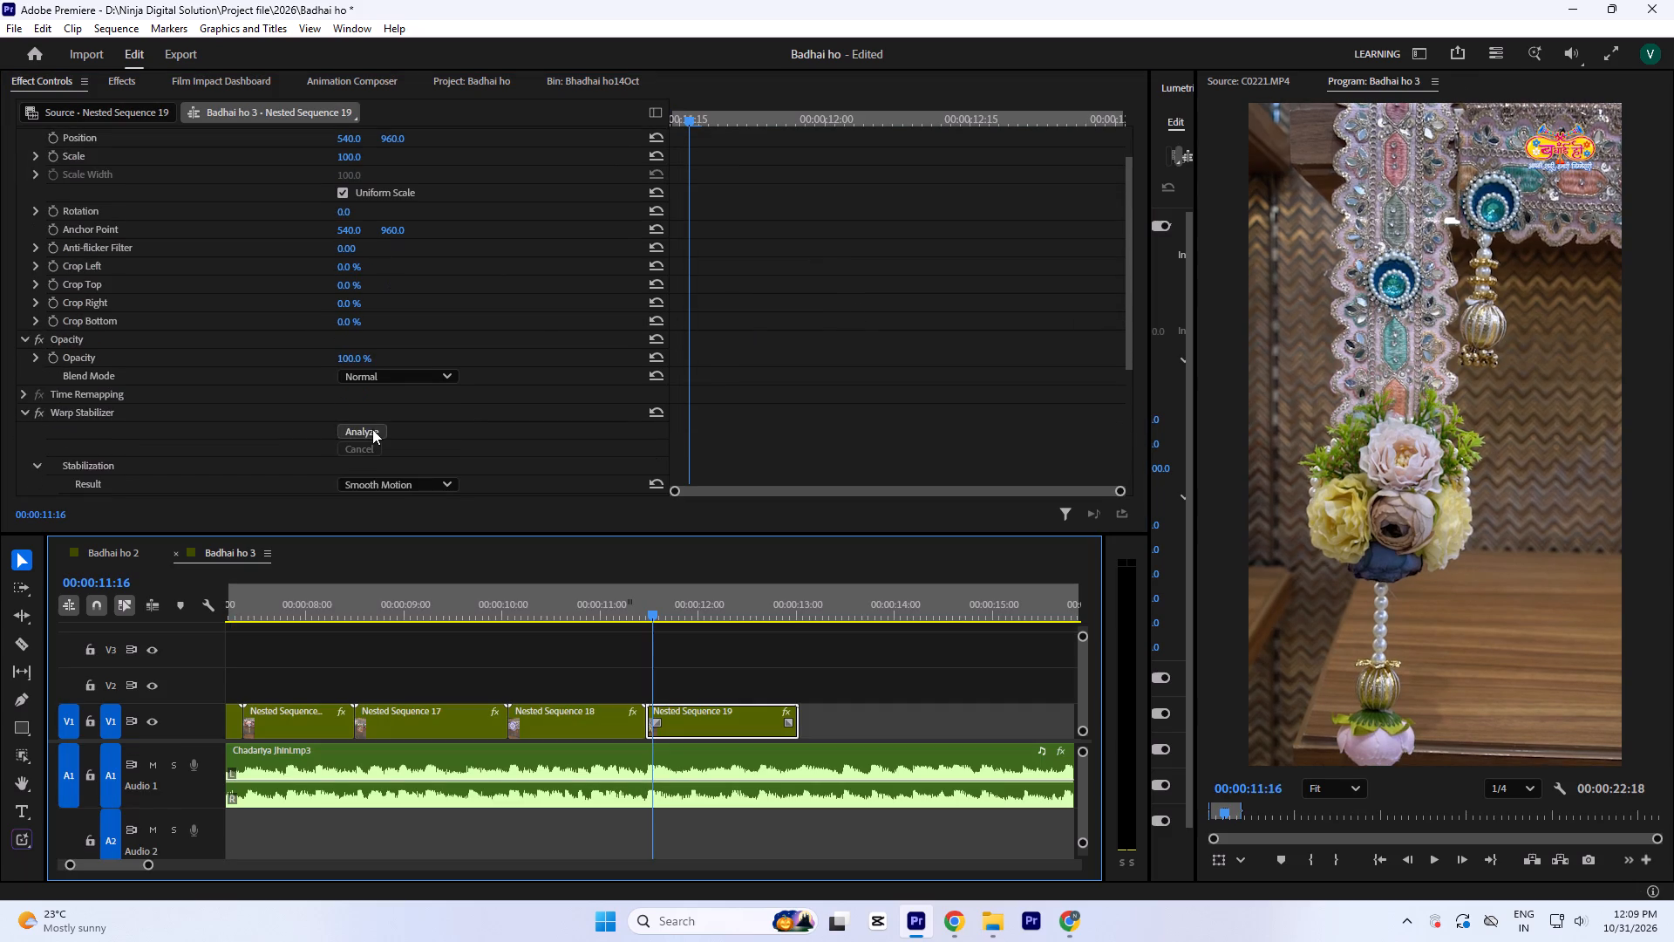
left_click(372, 429)
key("ctrl+s")
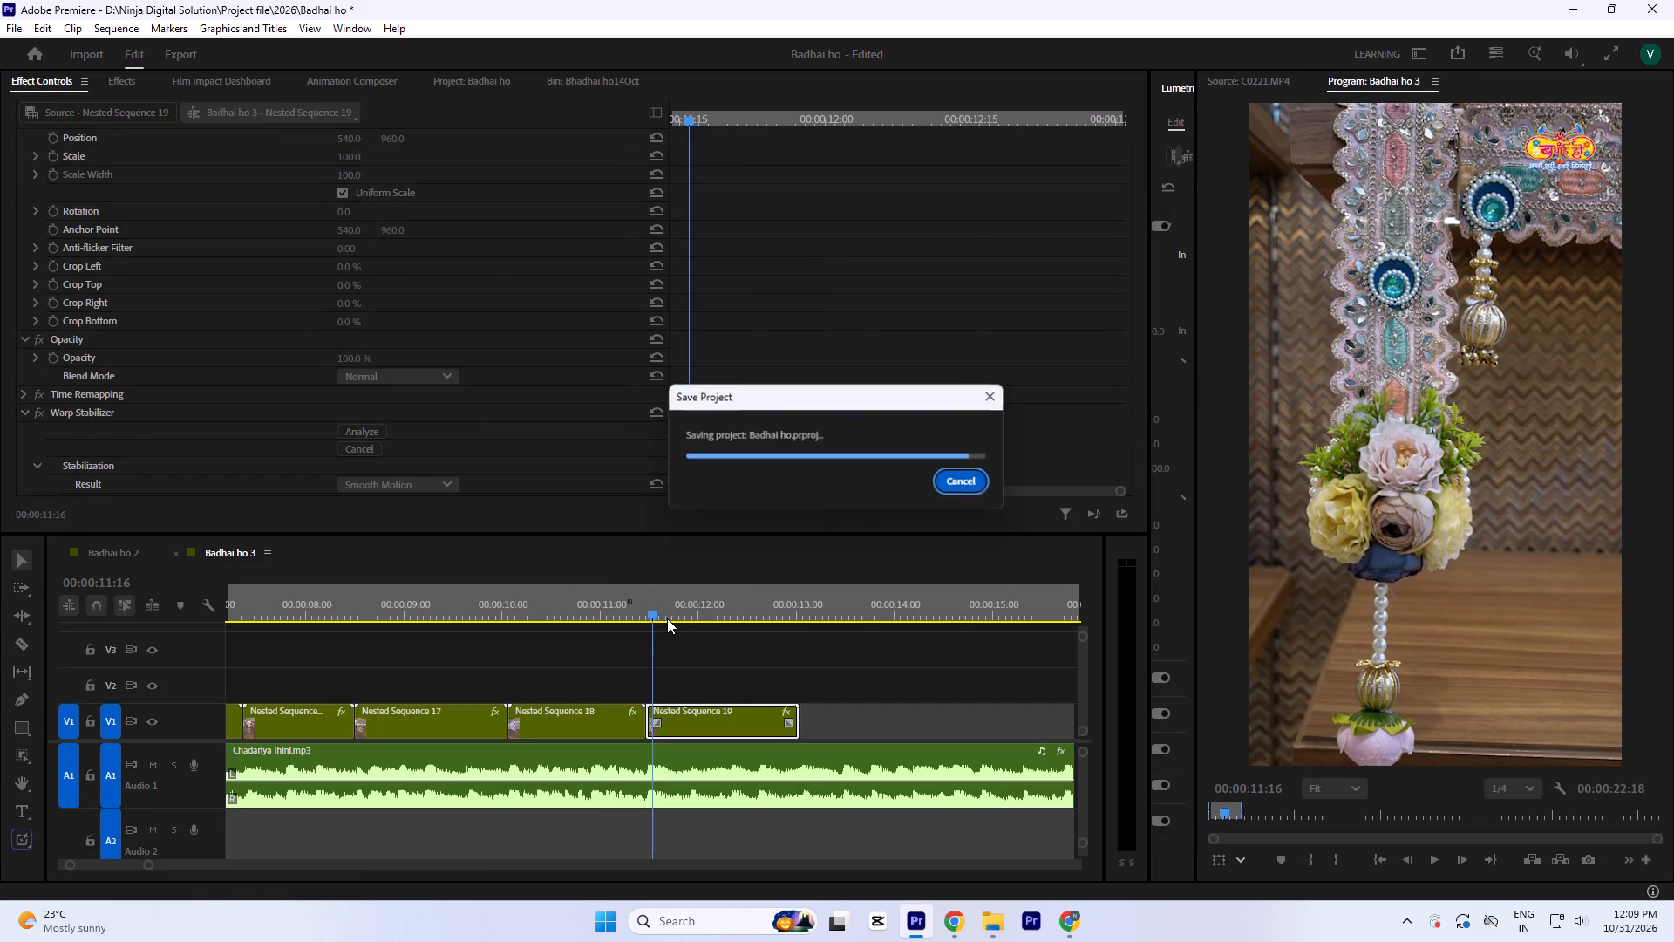
left_click(778, 667)
left_click(752, 575)
left_click(748, 594)
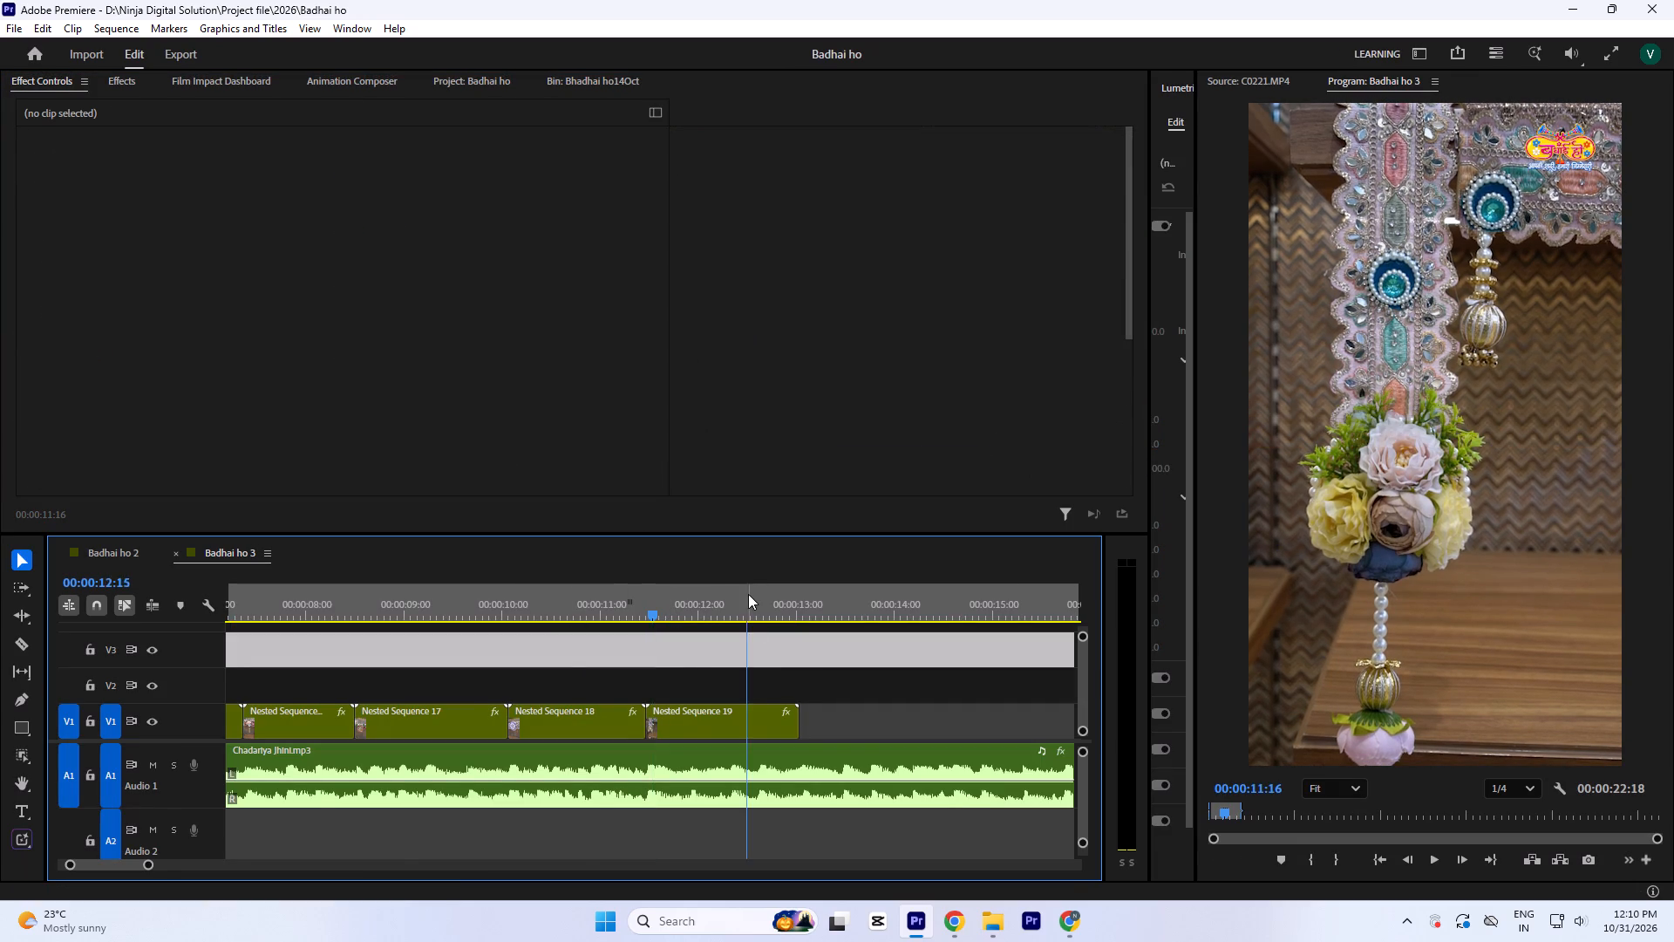
Play Badhai ho 3 from the start and replay the pink flower tassel shot to check how it fits.
key("Return")
key("minus")
key("minus")
key("minus")
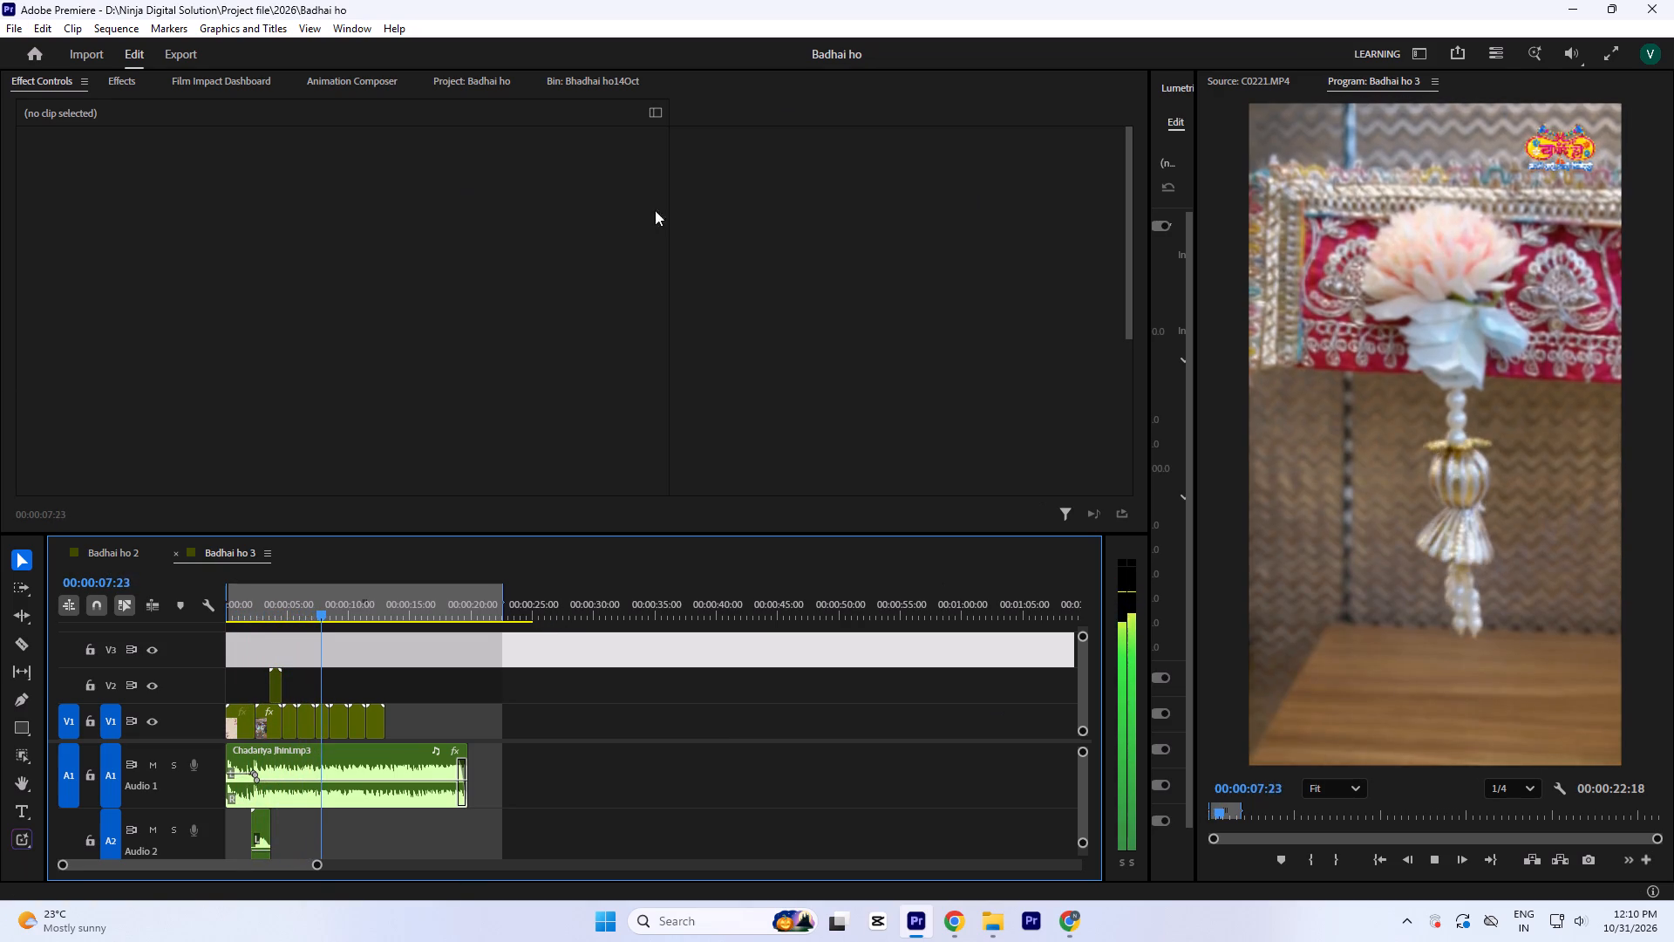
key("space")
key("minus")
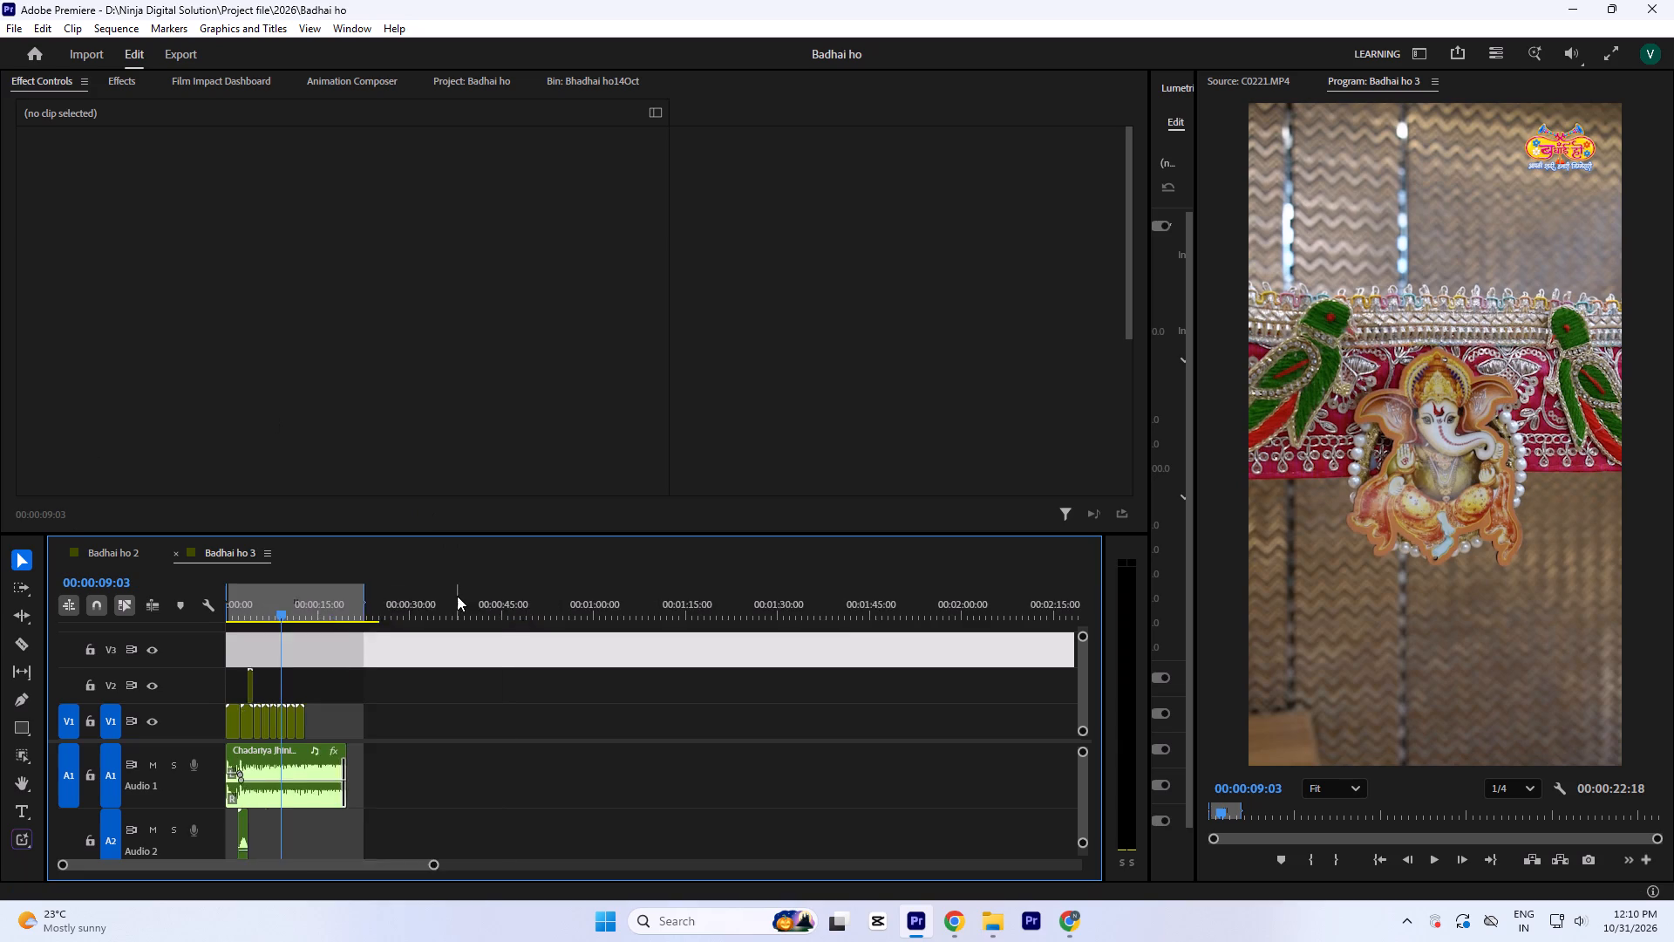
key("equal")
key("equal")
left_click_drag(386, 592, 395, 594)
key("space")
key("equal")
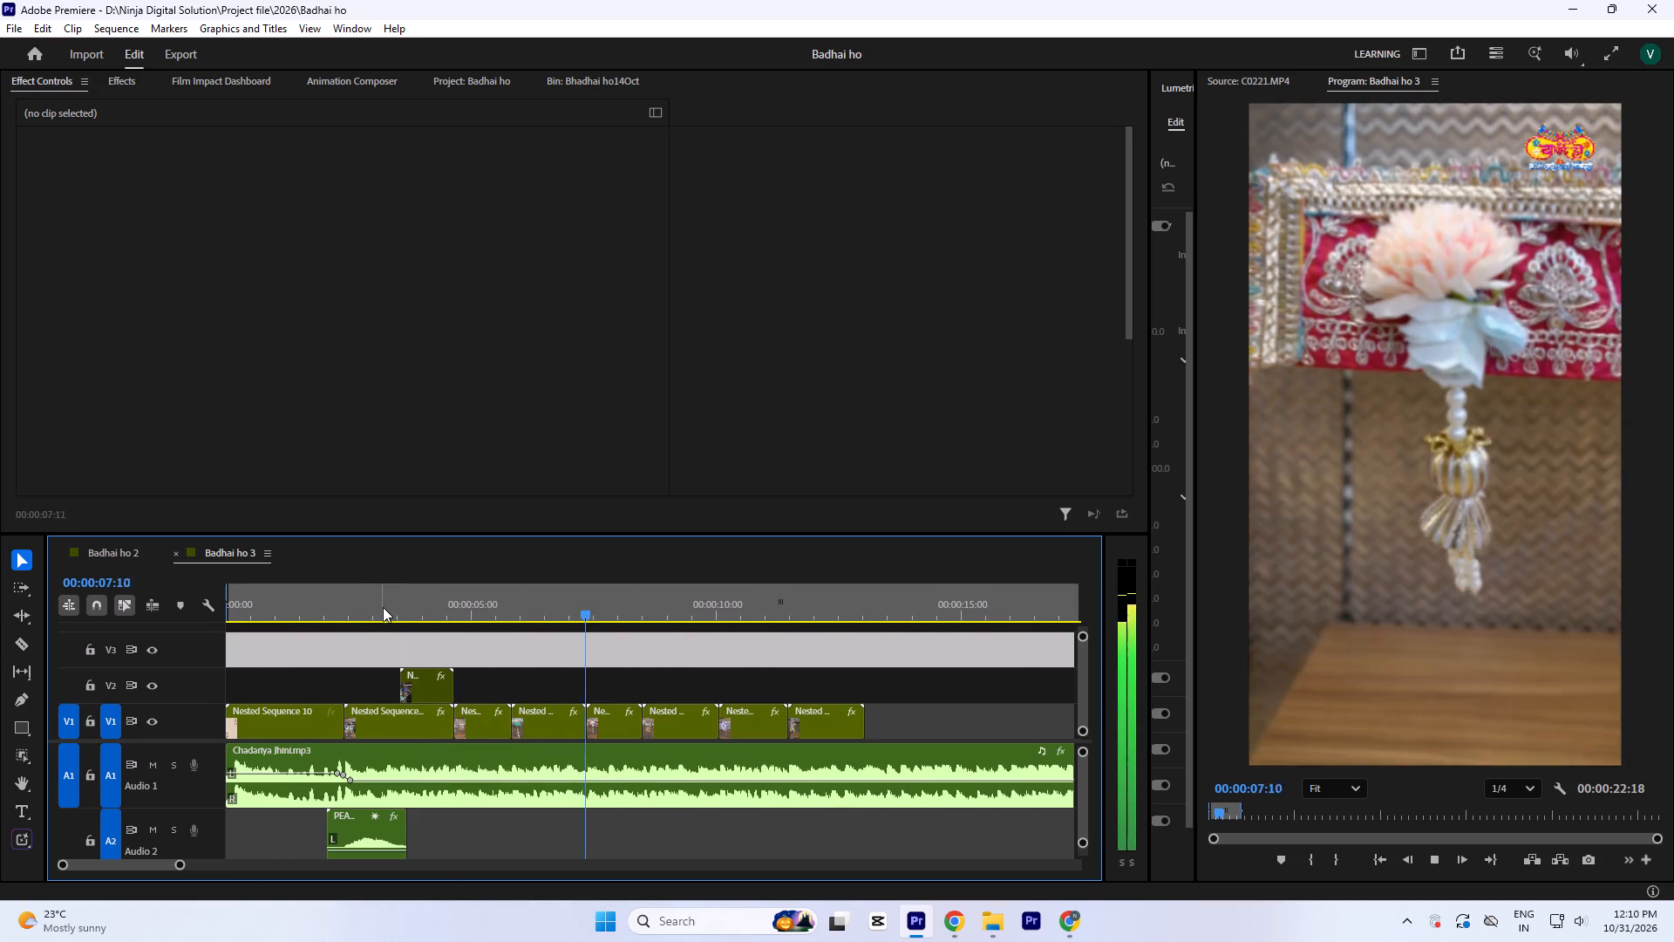
key("space")
left_click(540, 585)
key("space")
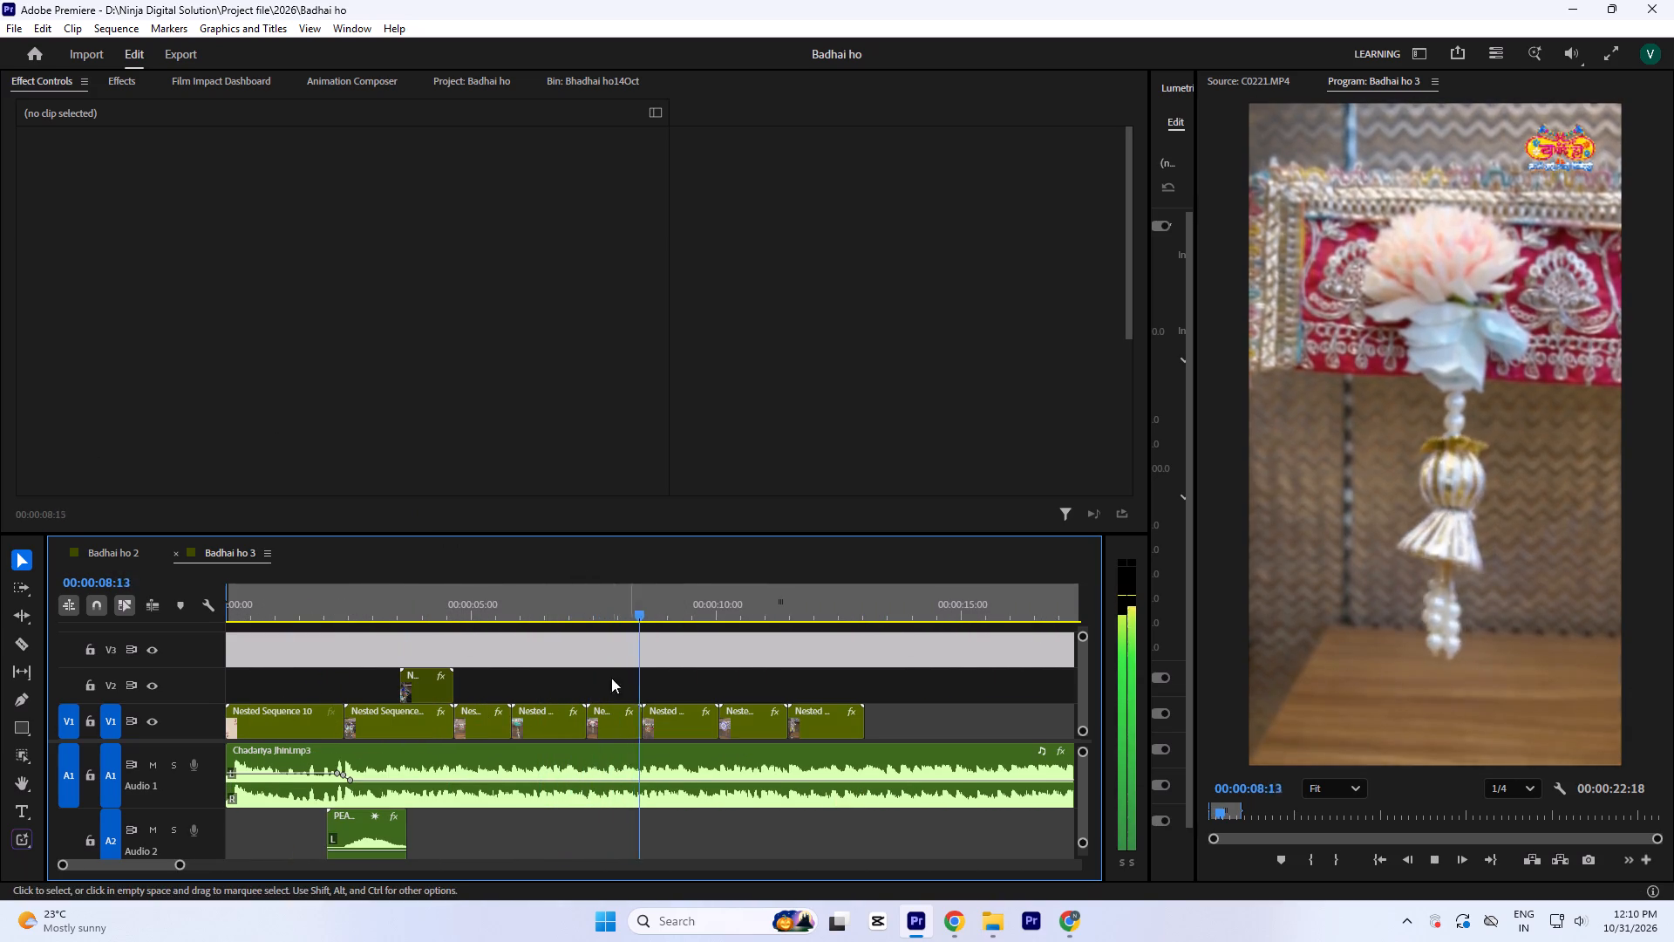
key("space")
left_click(559, 593)
key("space")
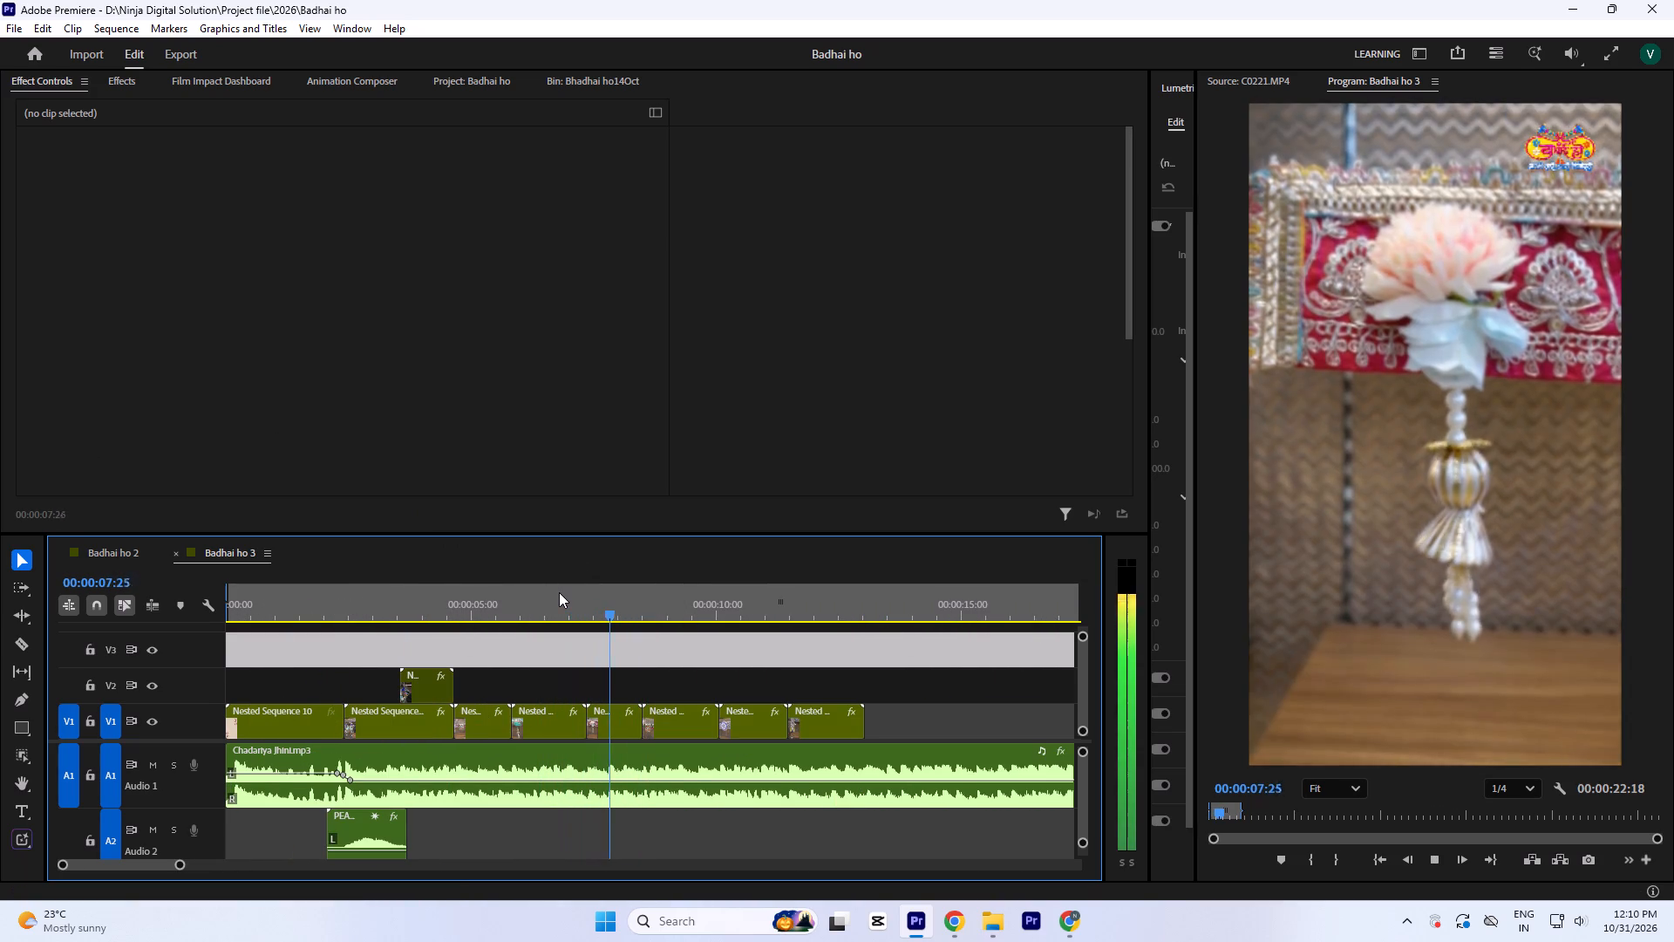
key("space")
left_click_drag(574, 590, 586, 608)
left_click_drag(578, 600, 609, 624)
Move Nested Sequence 16 out of the cut to about 00:00:25:00 on V1, leaving its slot empty.
left_click_drag(614, 727, 845, 722)
key("minus")
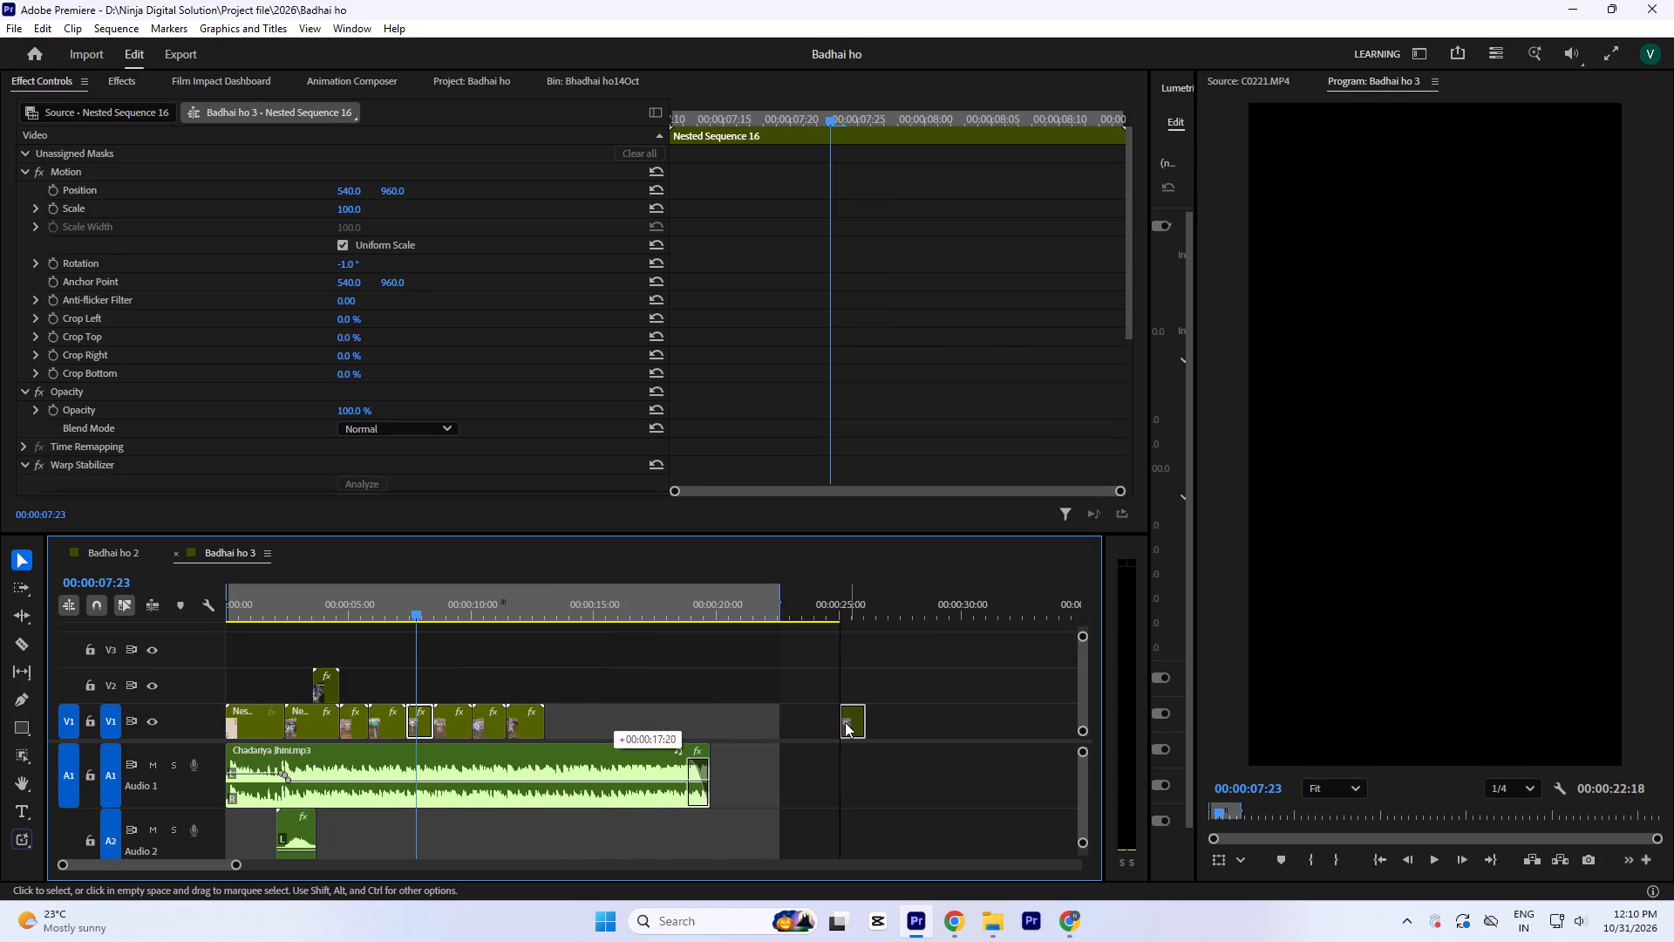
left_click_drag(845, 722, 849, 723)
key("equal")
key("equal")
Look in the Bhadhai ho14Oct bin for a replacement shot, load C0217.MP4, and play the sequence around the V1 gap.
left_click(605, 80)
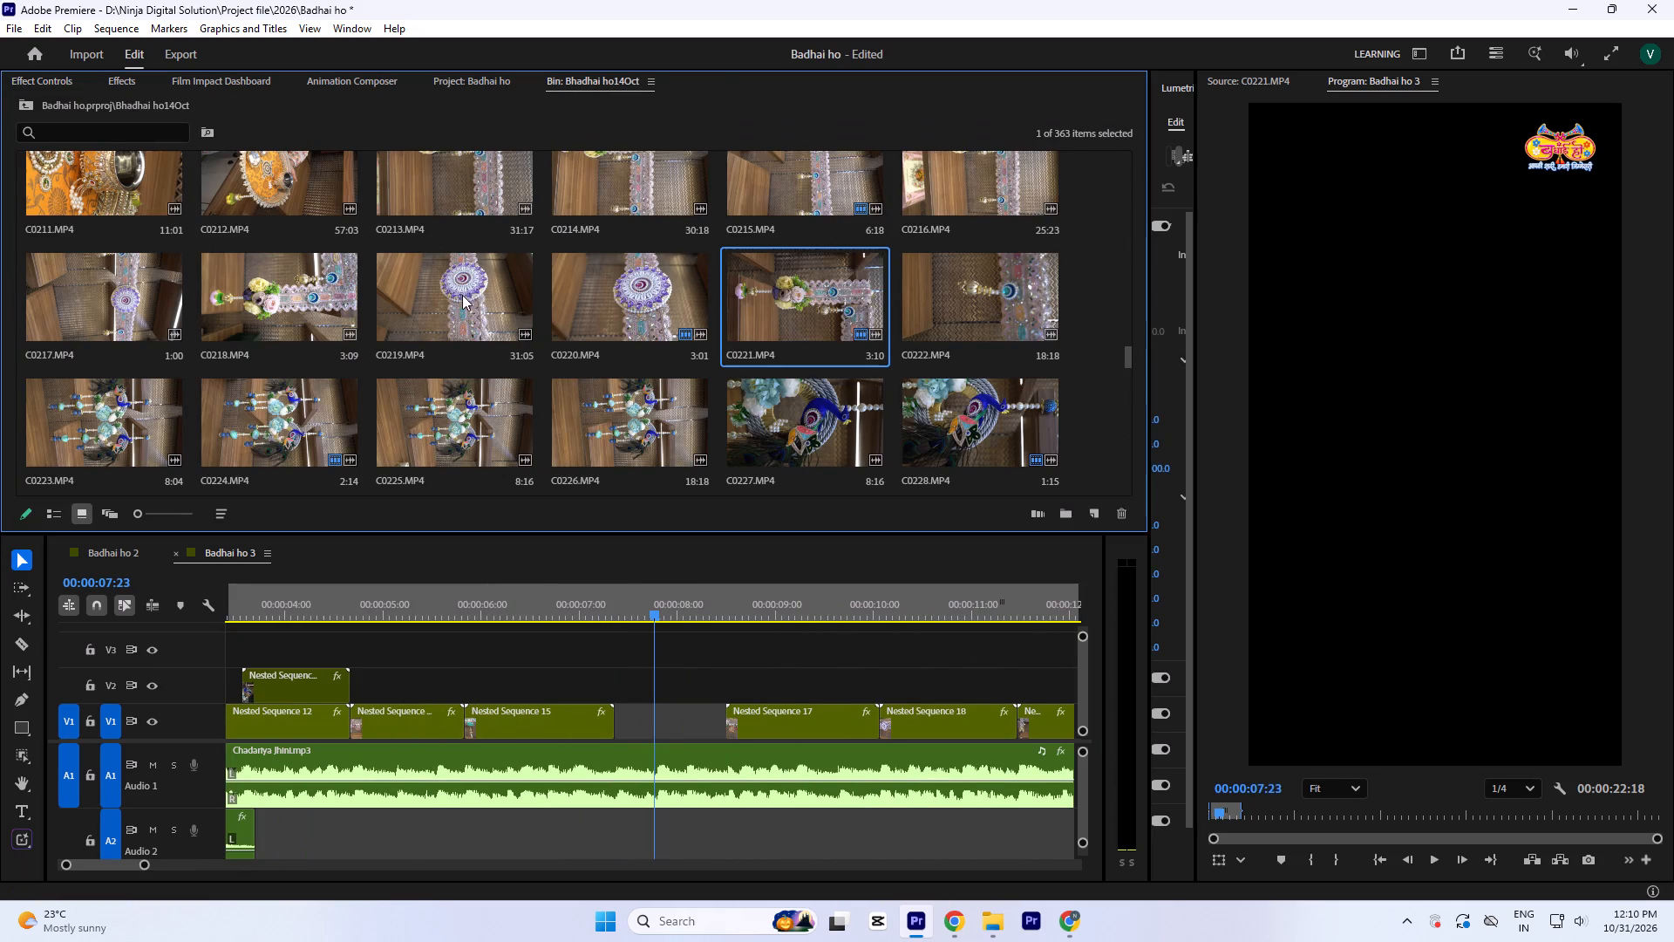
key("minus")
key("minus")
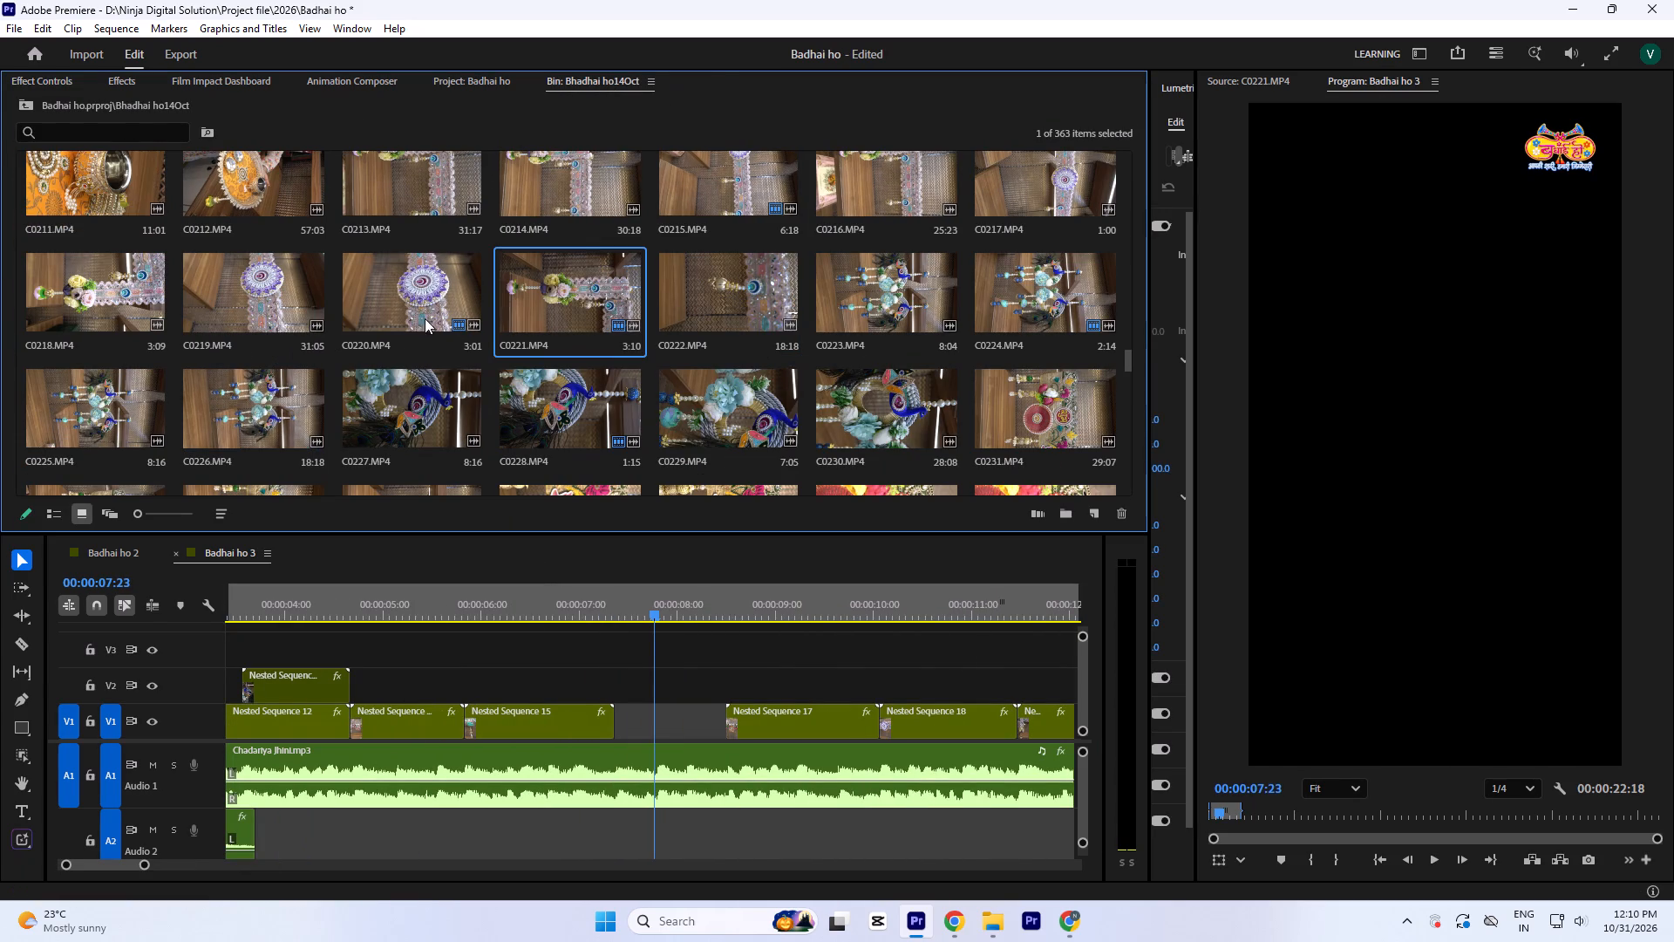
left_click(843, 176)
scroll(755, 263, "up", 1)
double_click(1036, 287)
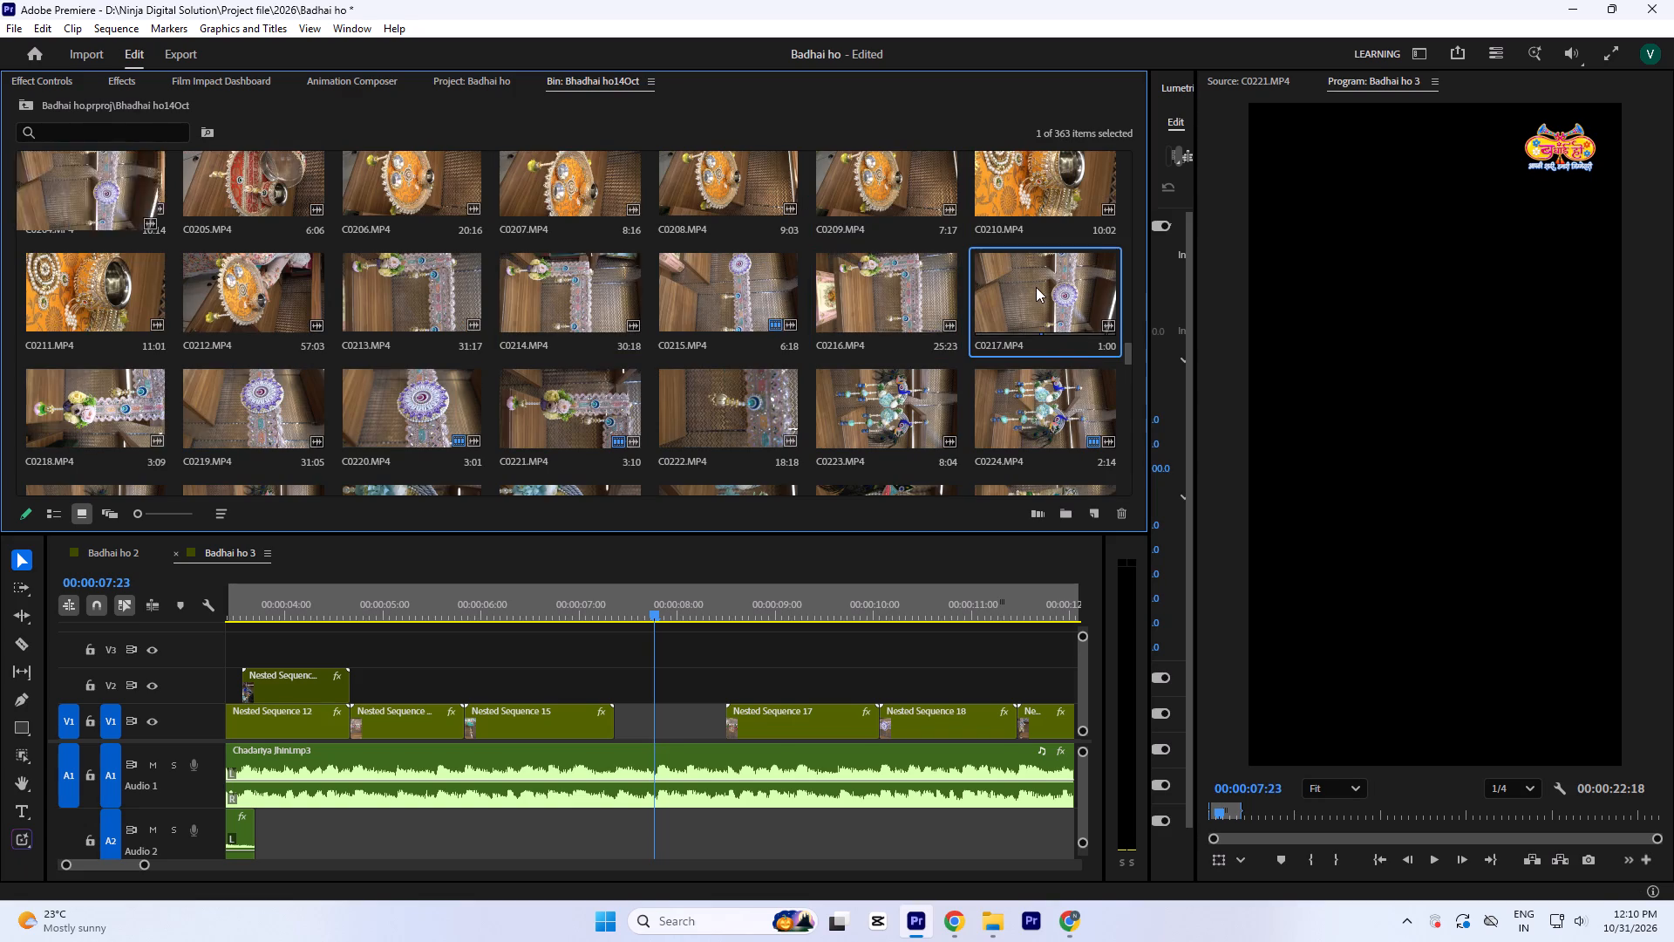
key("space")
left_click(725, 598)
key("space")
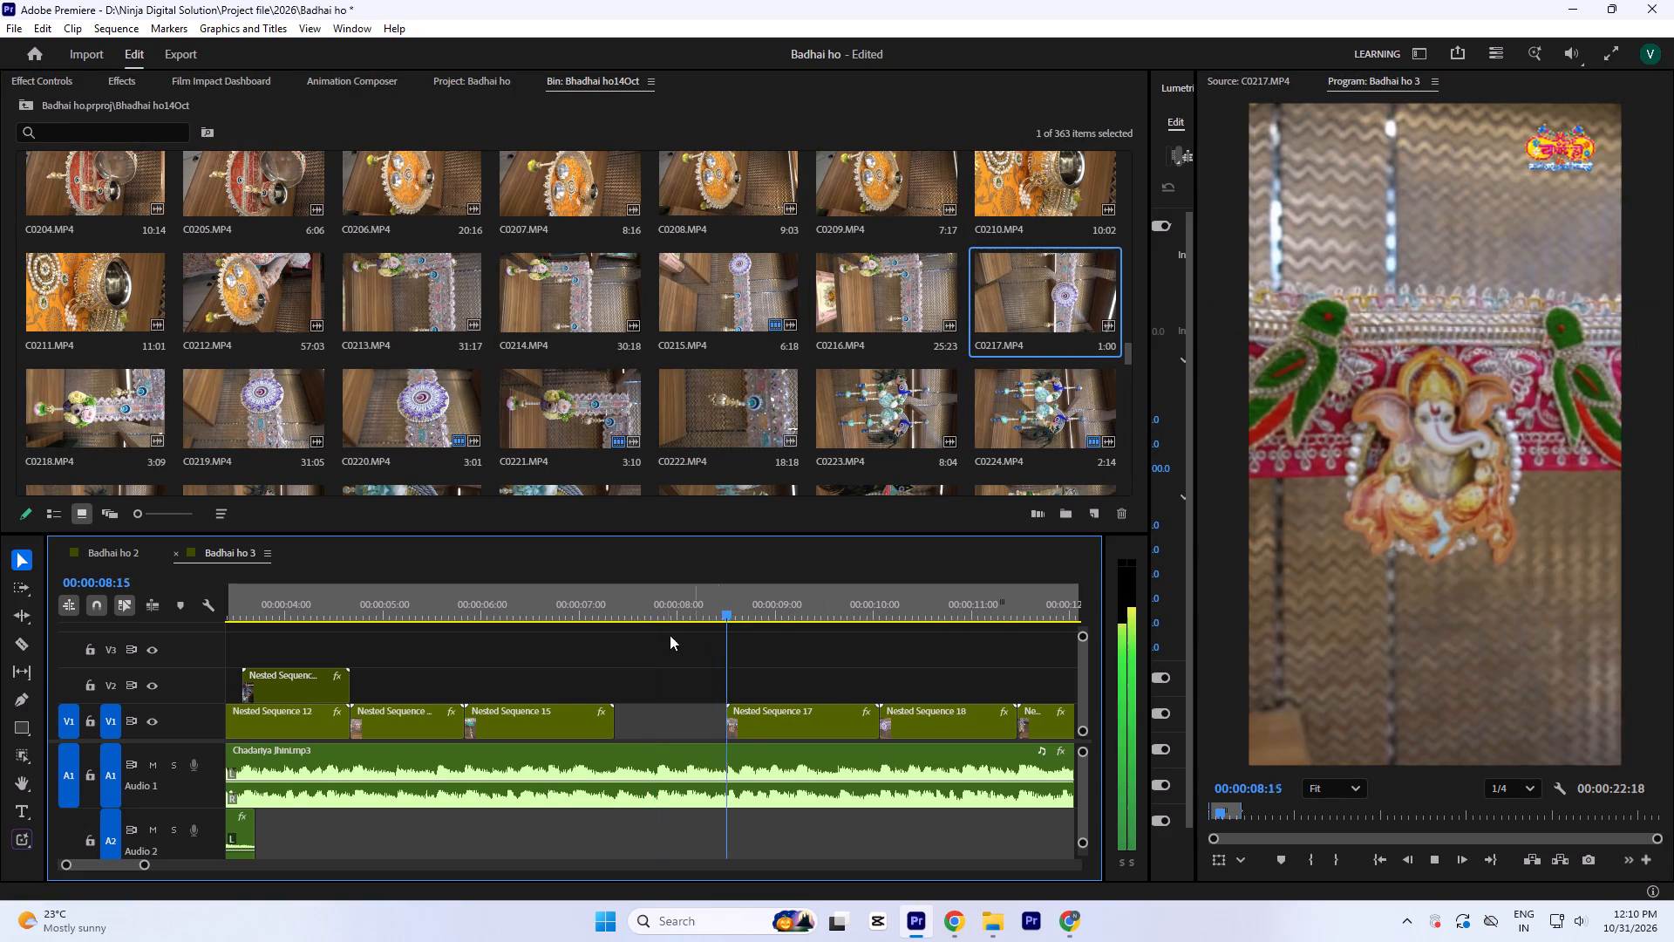
key("minus")
key("space")
Browse further through the bin and preview C0253.MP4 and C0254.MP4 as candidates for the V1 gap.
scroll(616, 388, "down", 1)
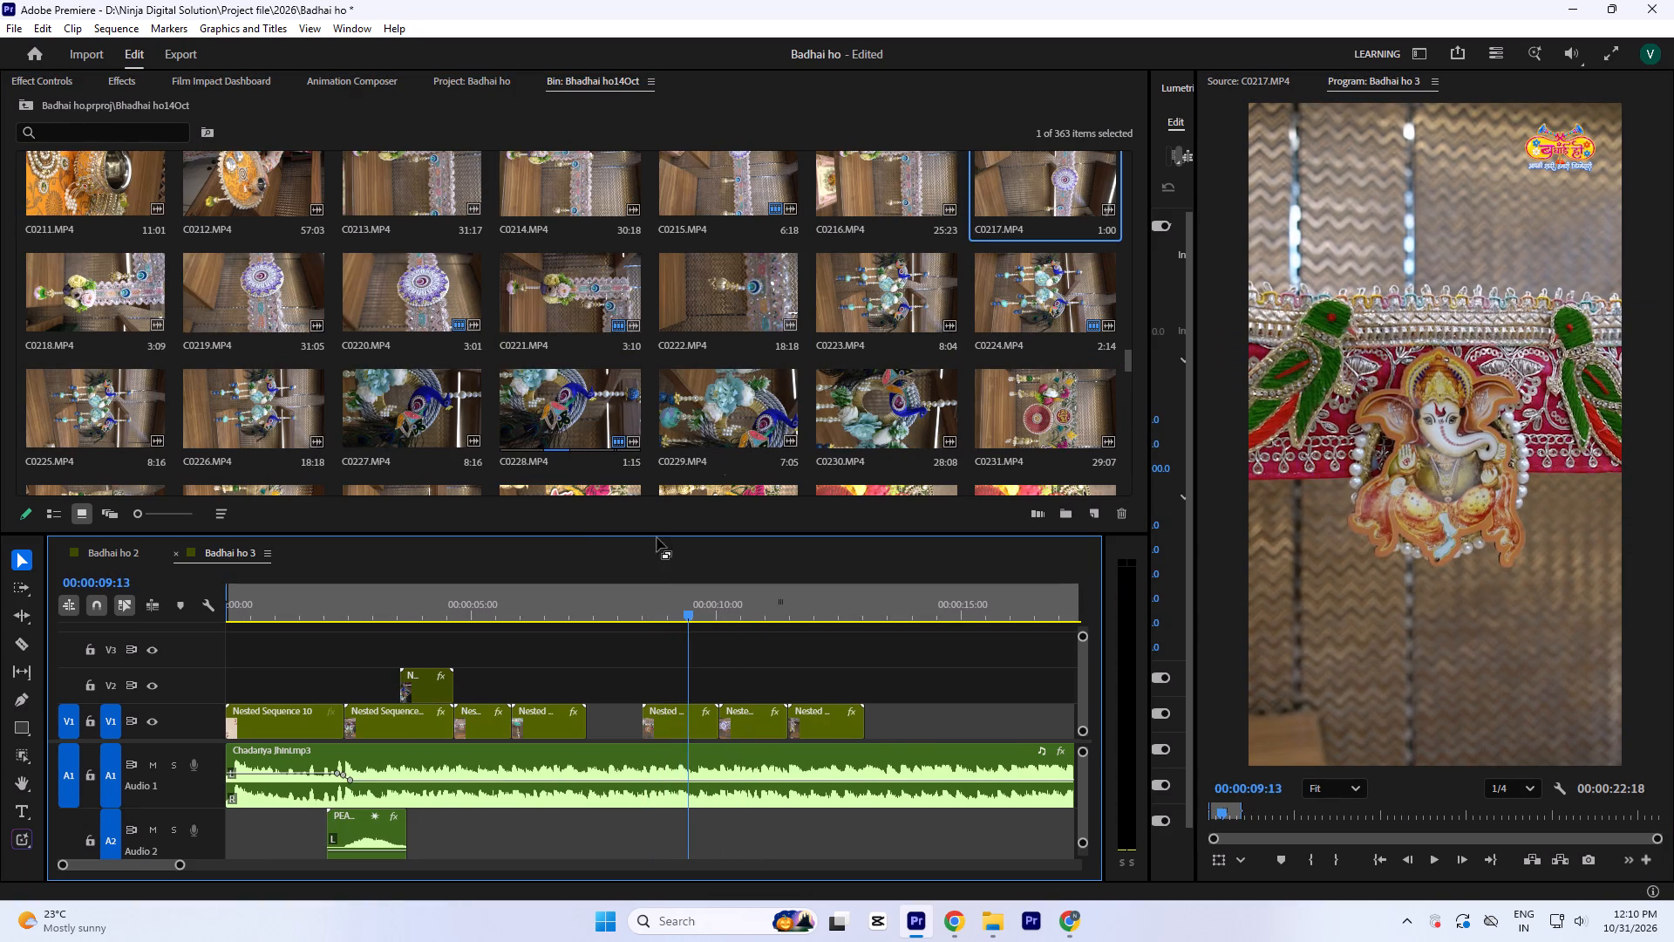
scroll(742, 443, "down", 2)
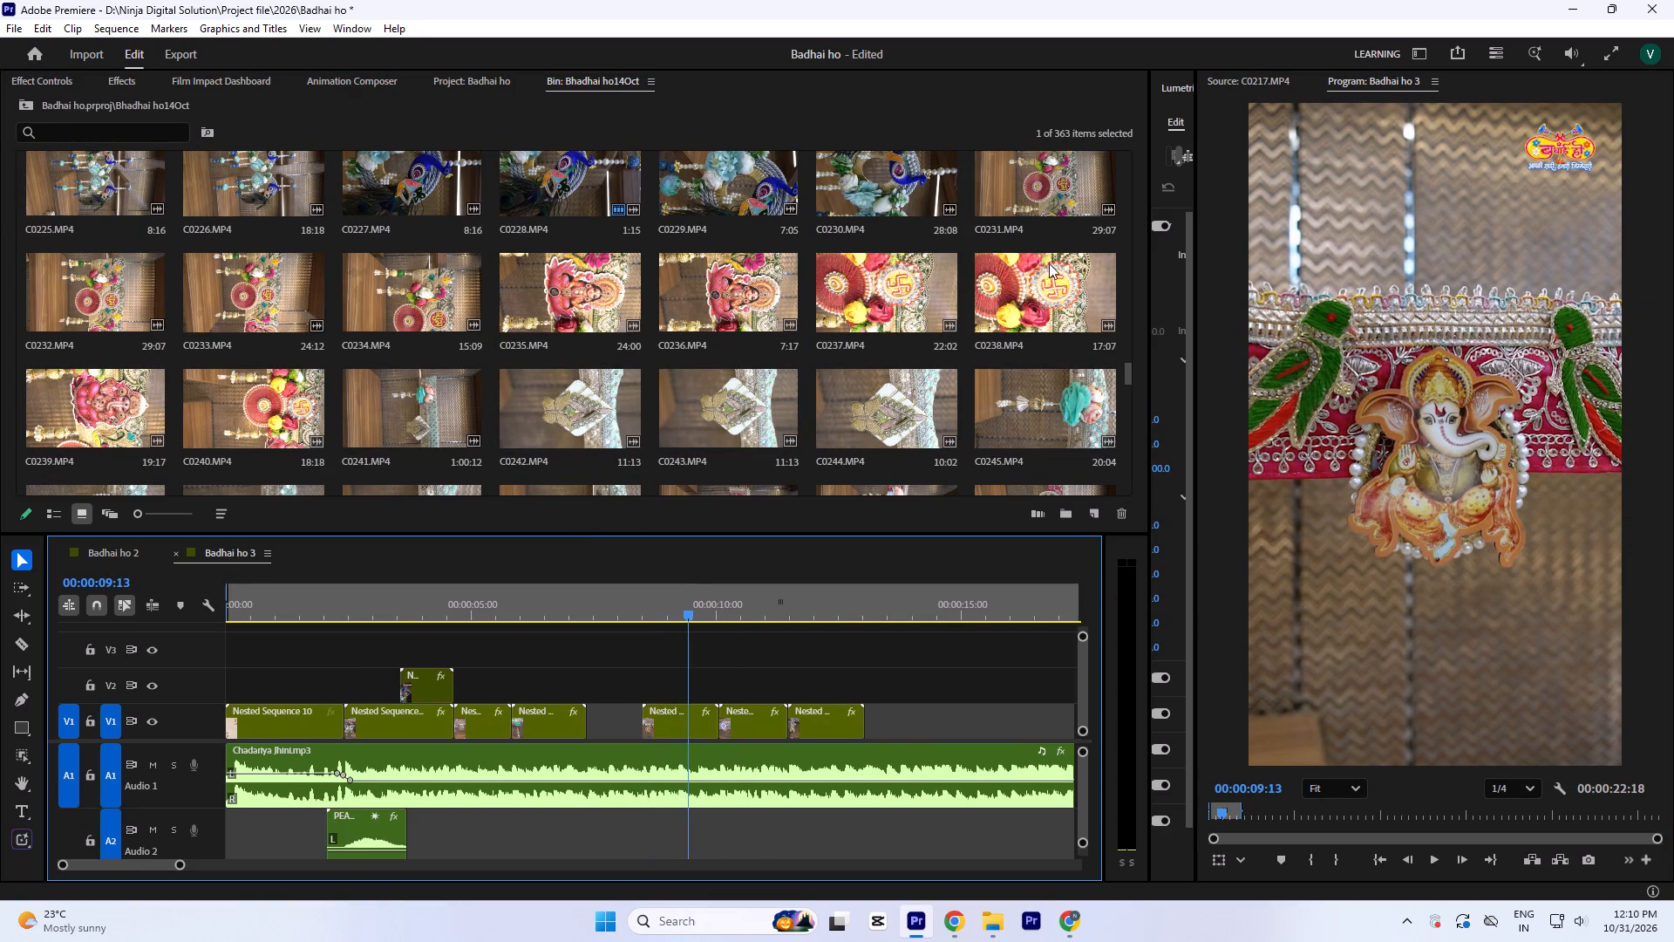
scroll(948, 374, "down", 1)
scroll(535, 386, "down", 2)
scroll(477, 393, "up", 1)
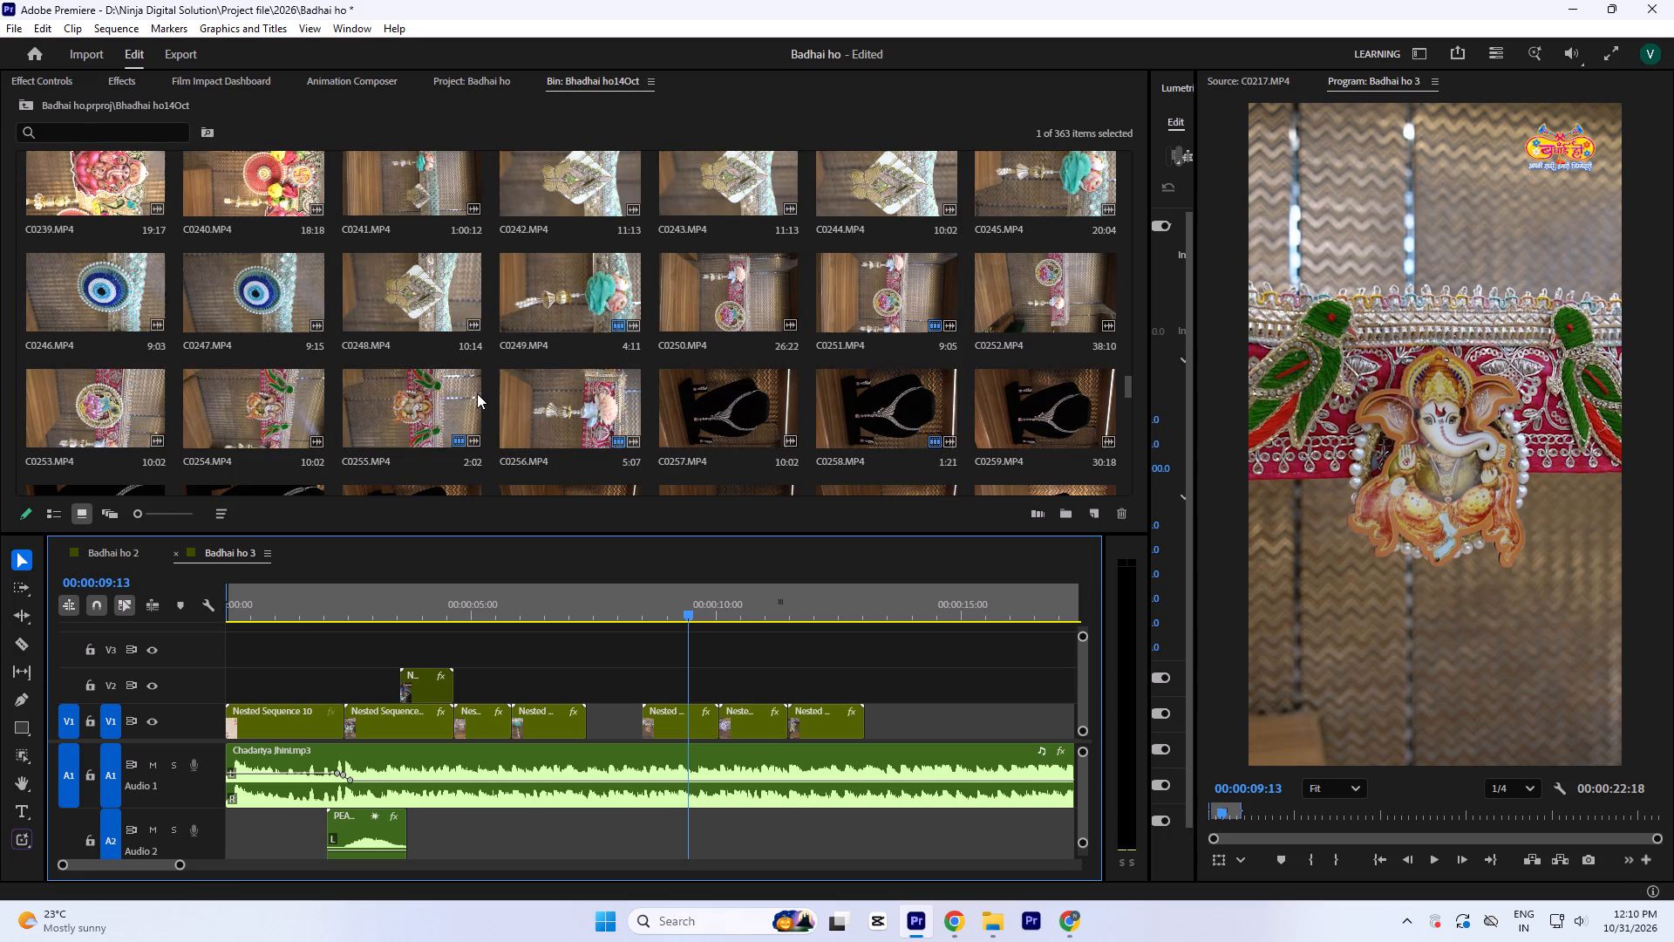
double_click(255, 392)
double_click(92, 413)
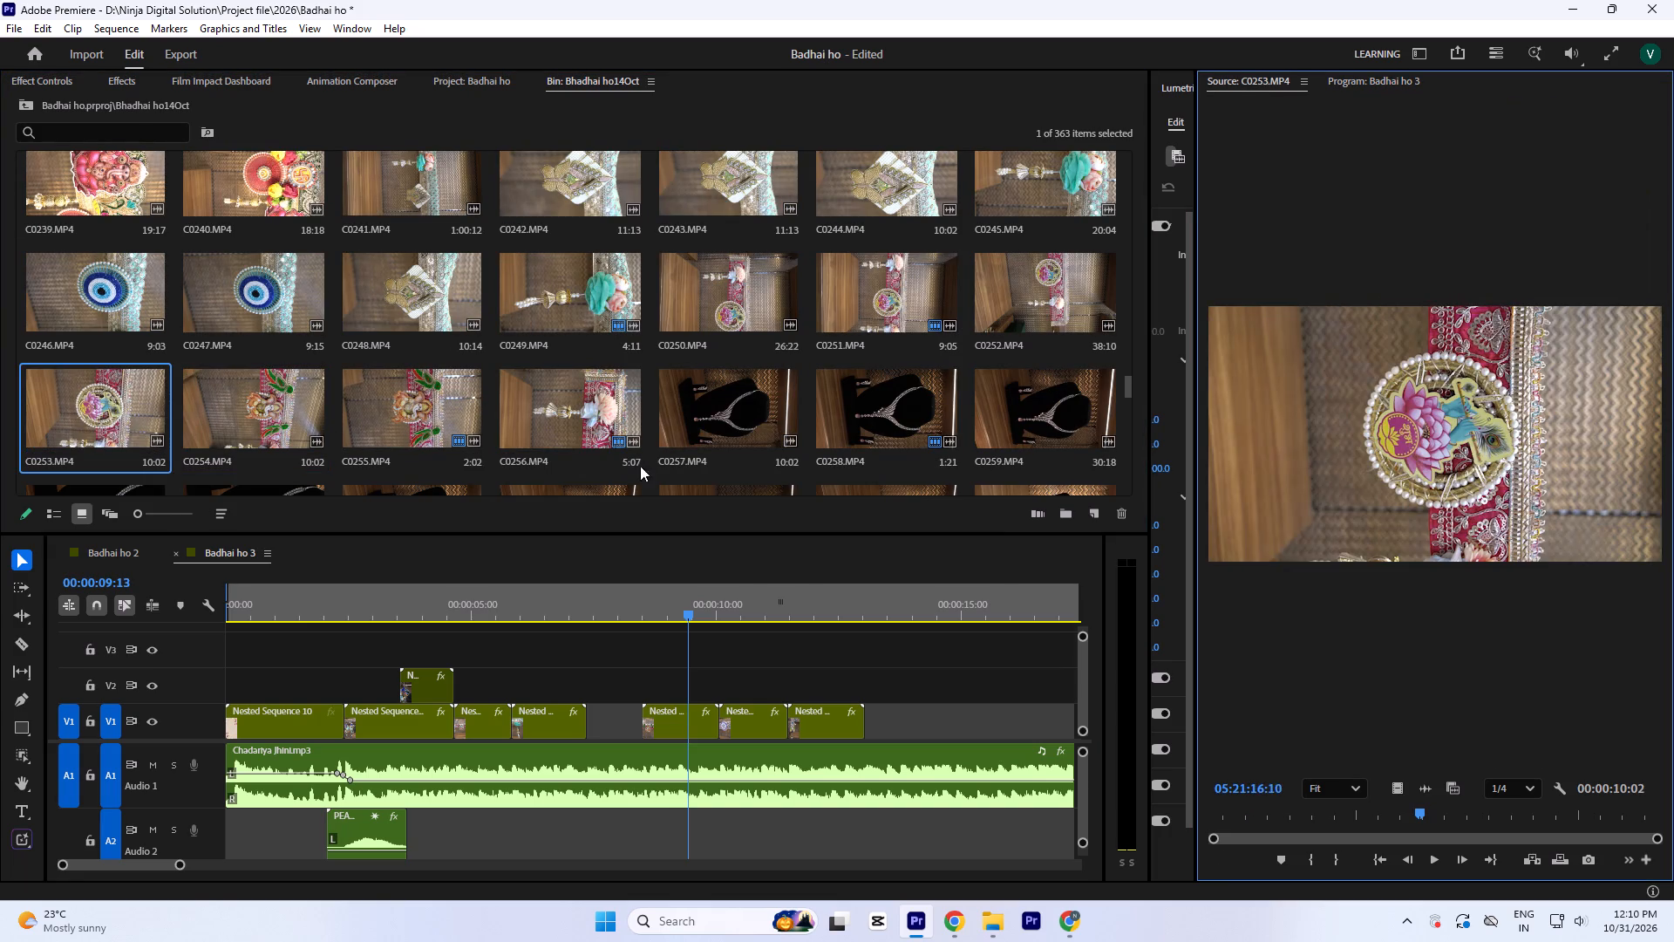
key("space")
left_click_drag(740, 614, 752, 622)
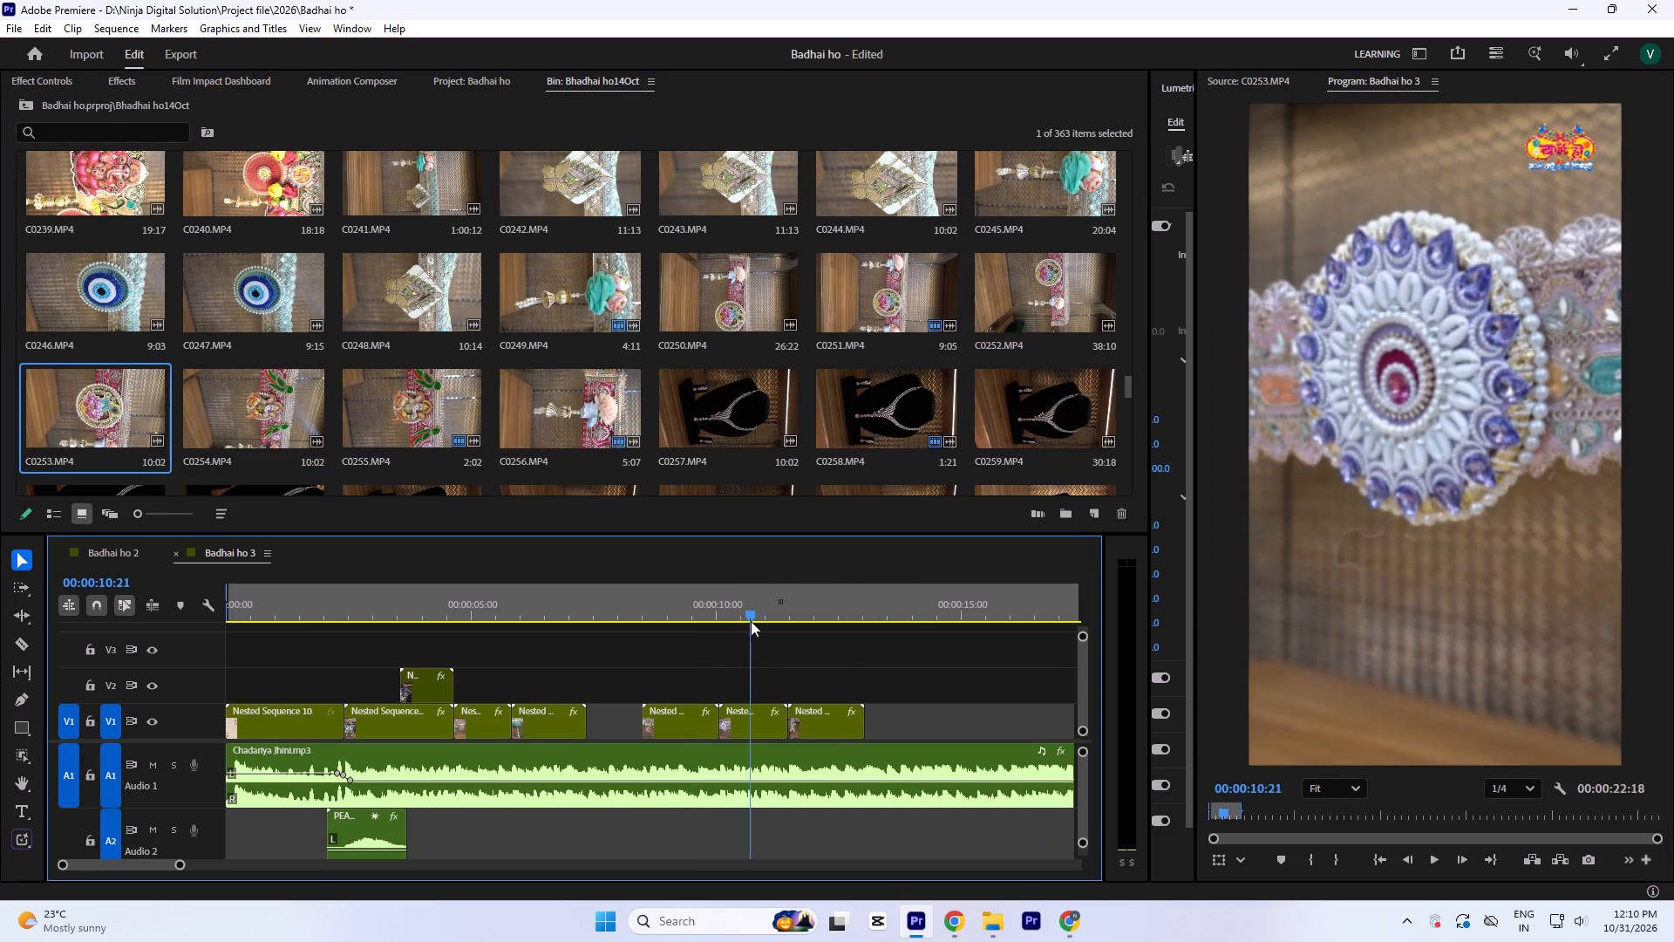
key("minus")
key("minus")
key("equal")
key("equal")
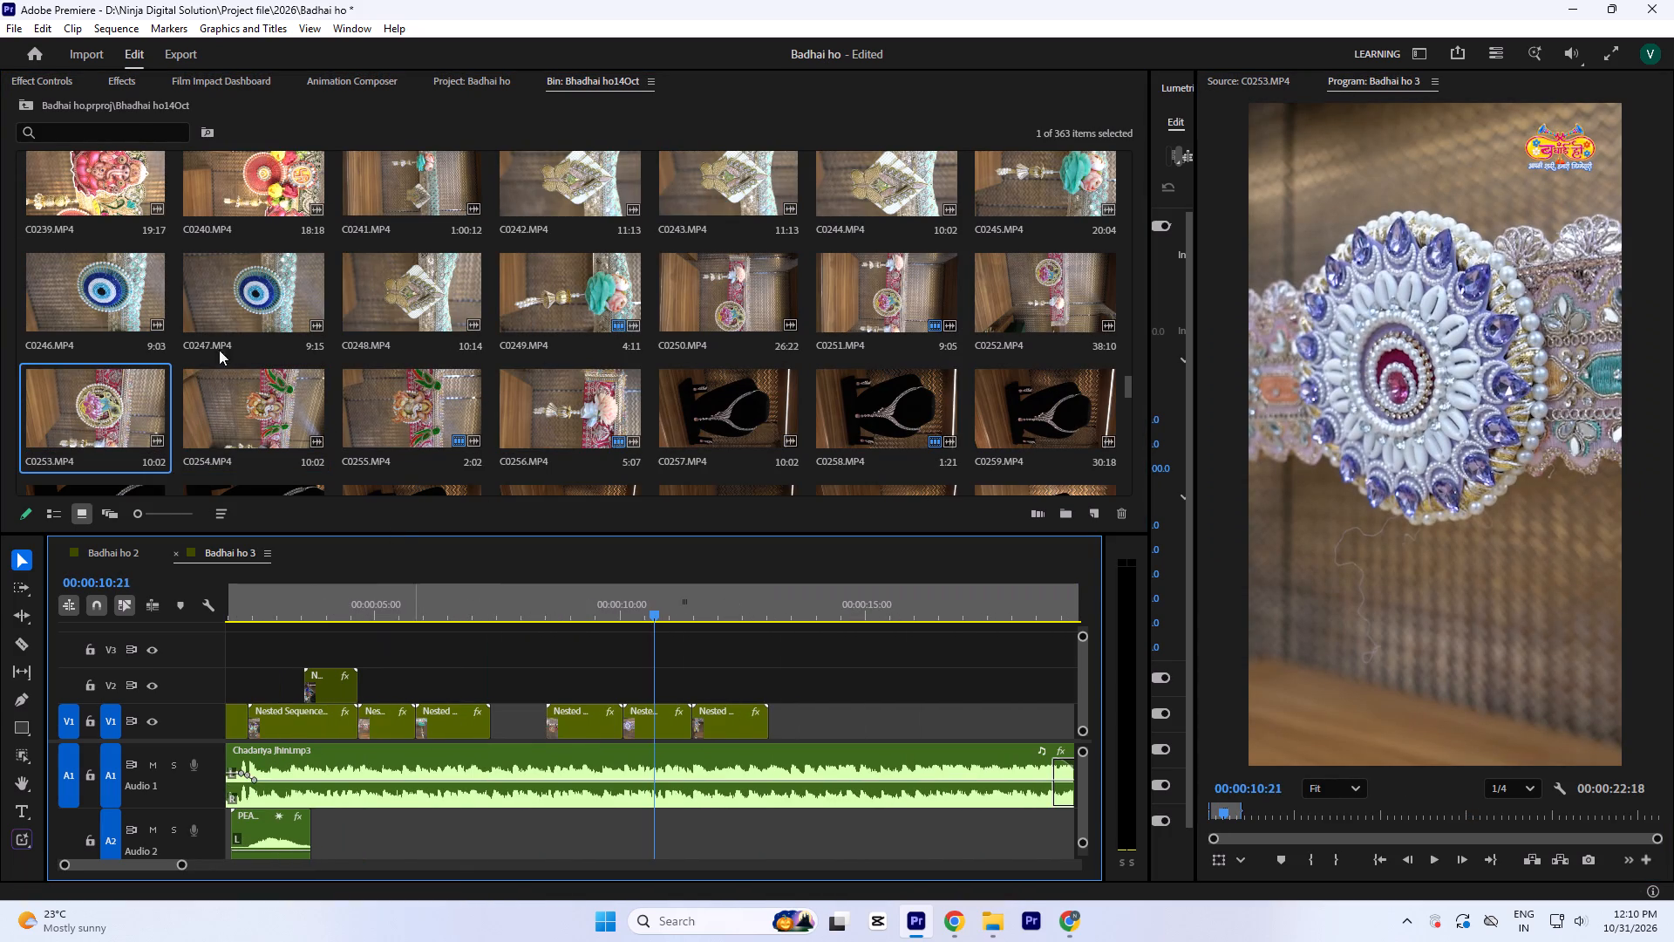
double_click(256, 403)
key("space")
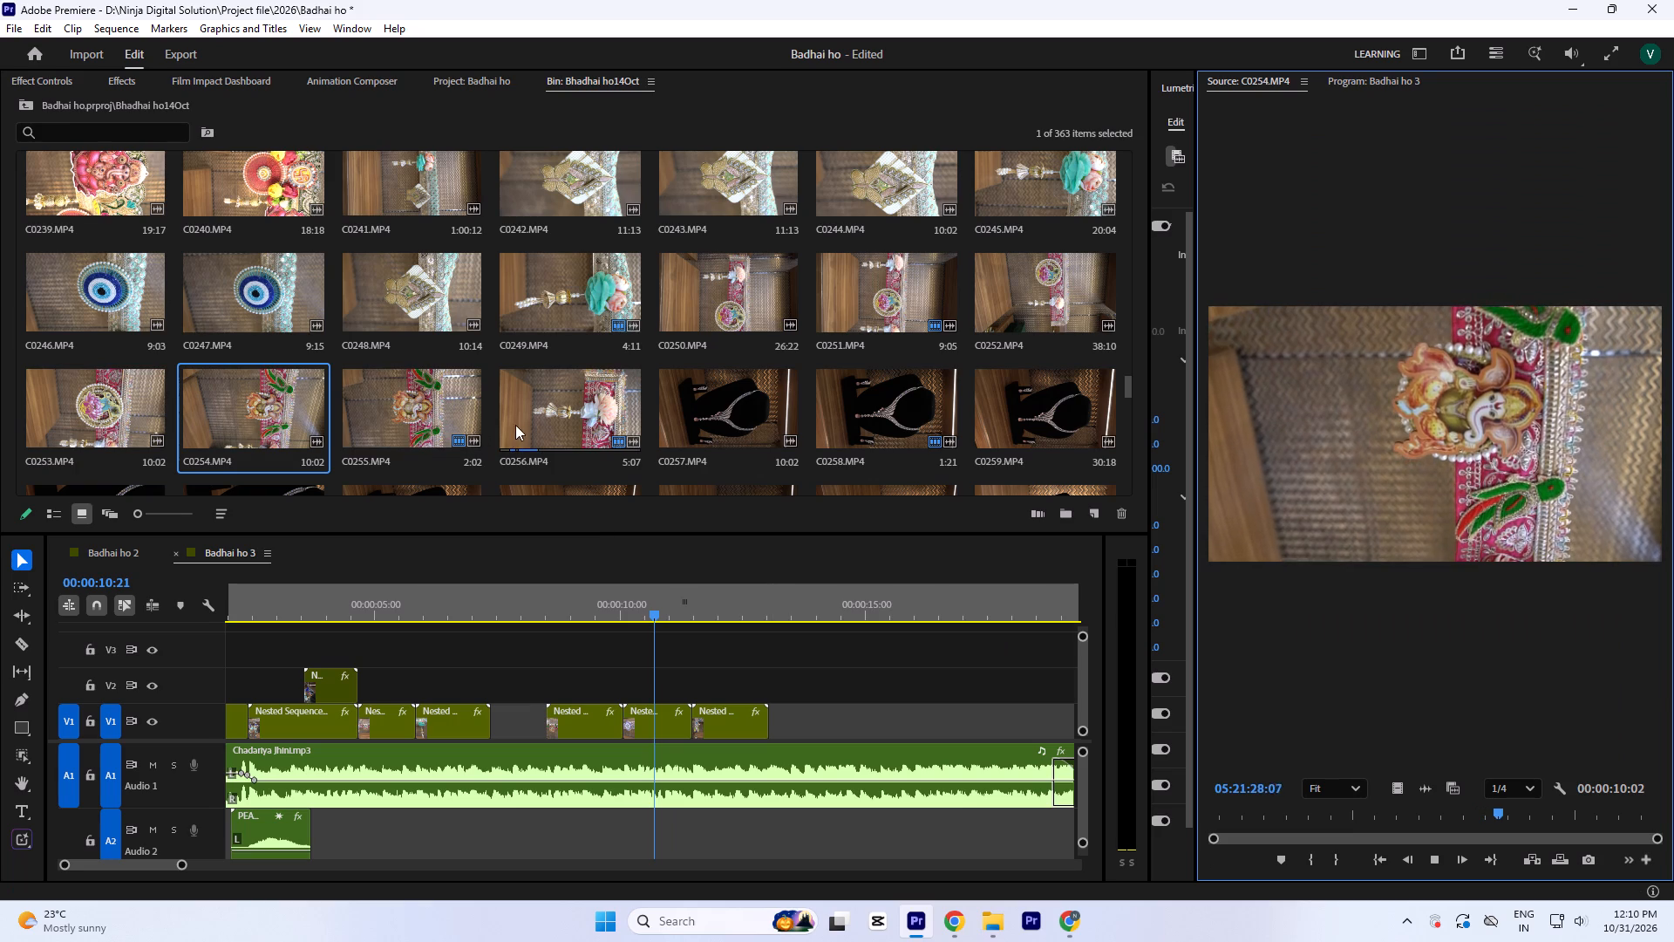
Load C0250.MP4, scrub through its footage, and mark In and Out points around a 1:12 section.
double_click(714, 291)
key("space")
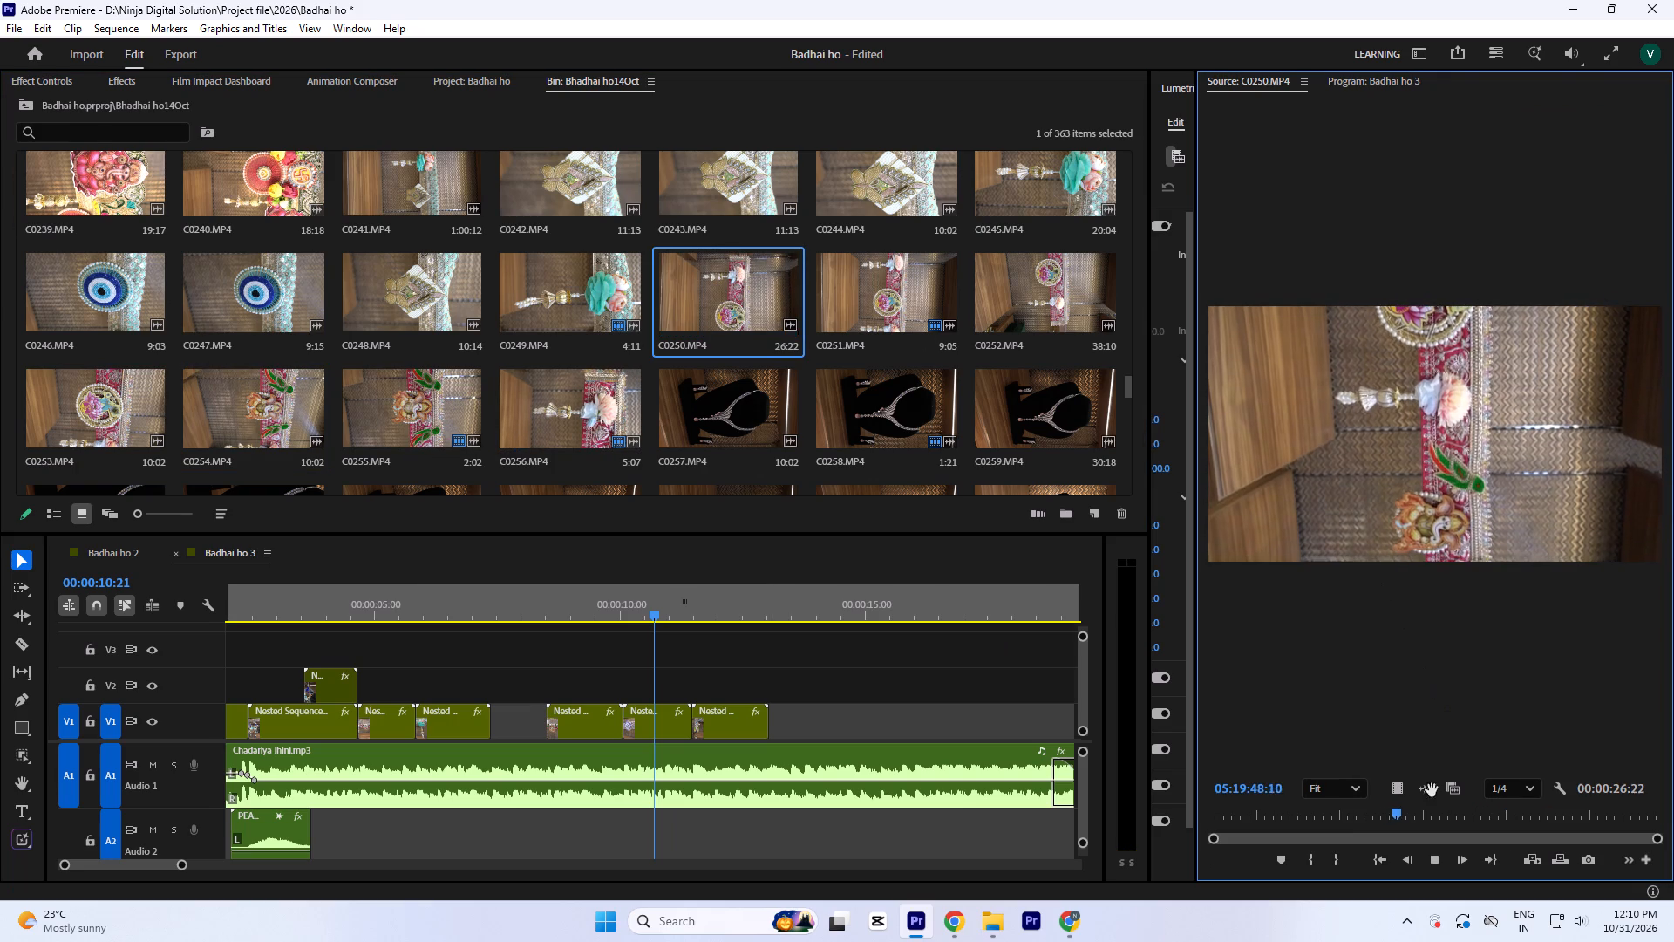
left_click_drag(1426, 807, 1415, 851)
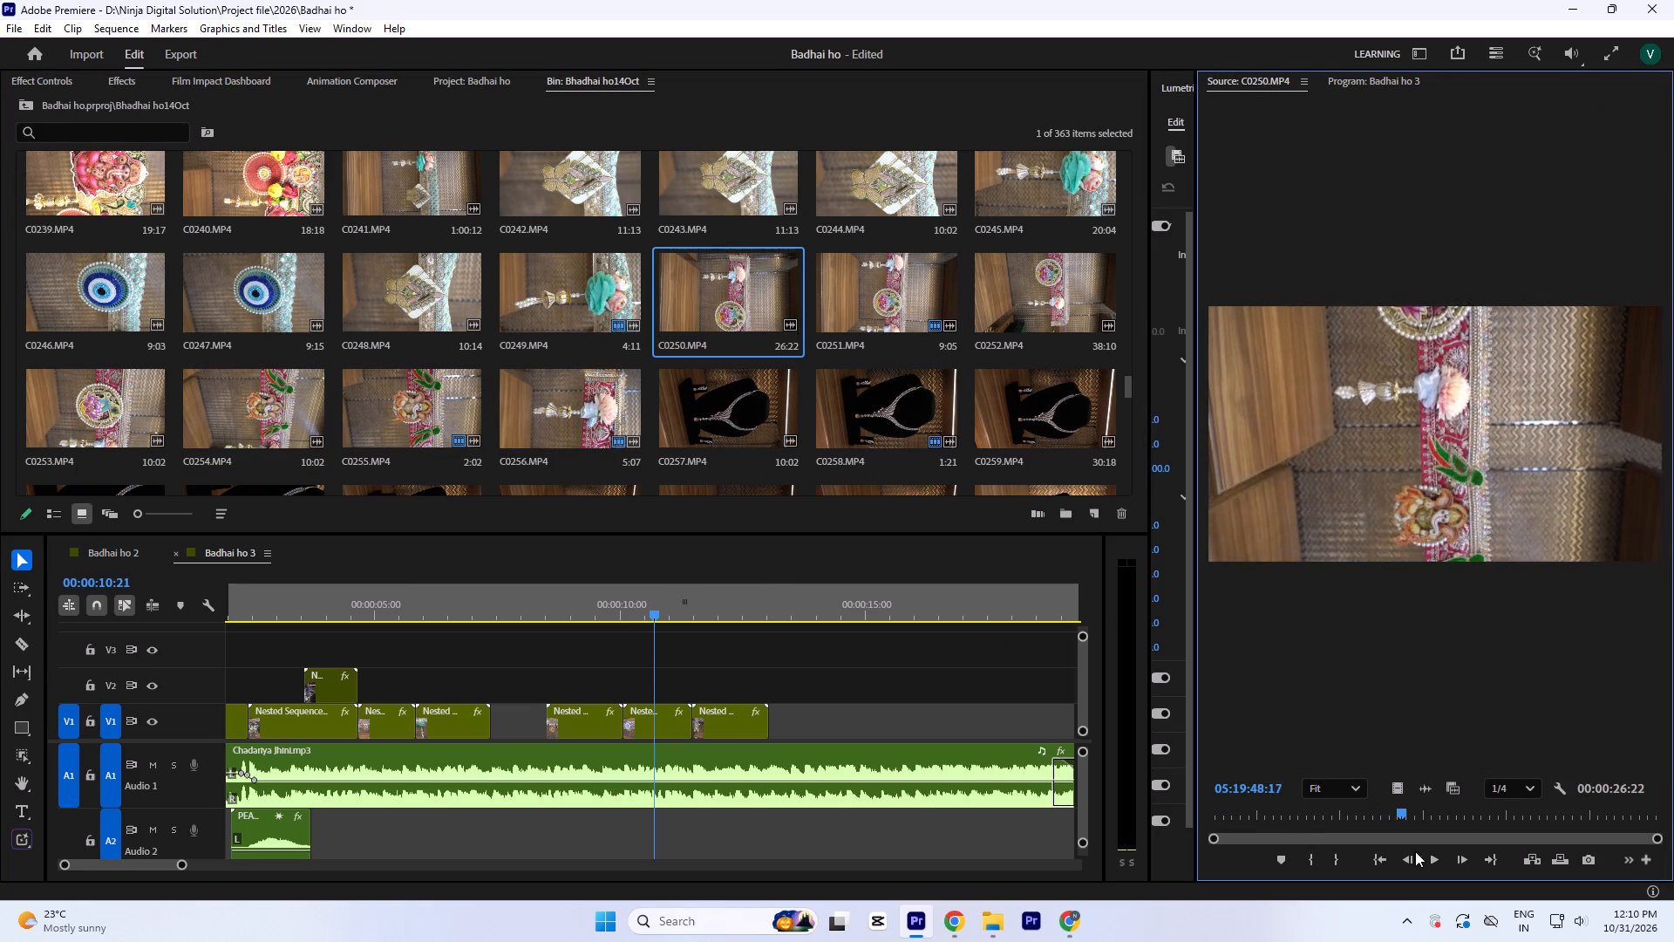
left_click_drag(1415, 851, 1370, 865)
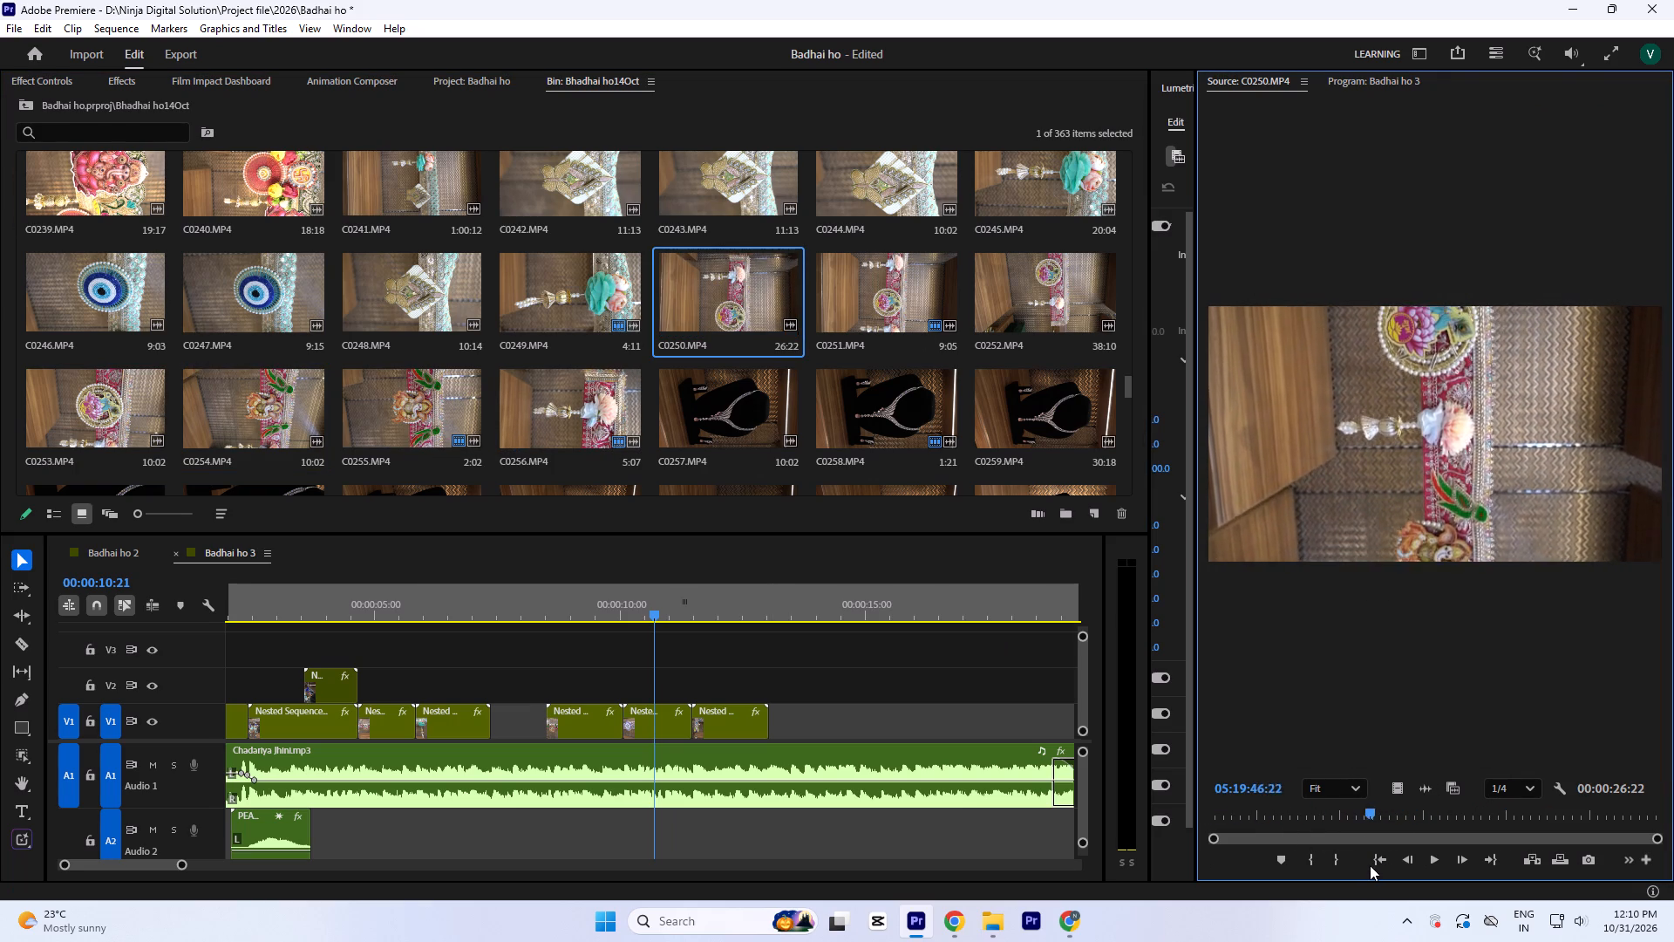
left_click_drag(1370, 865, 1467, 889)
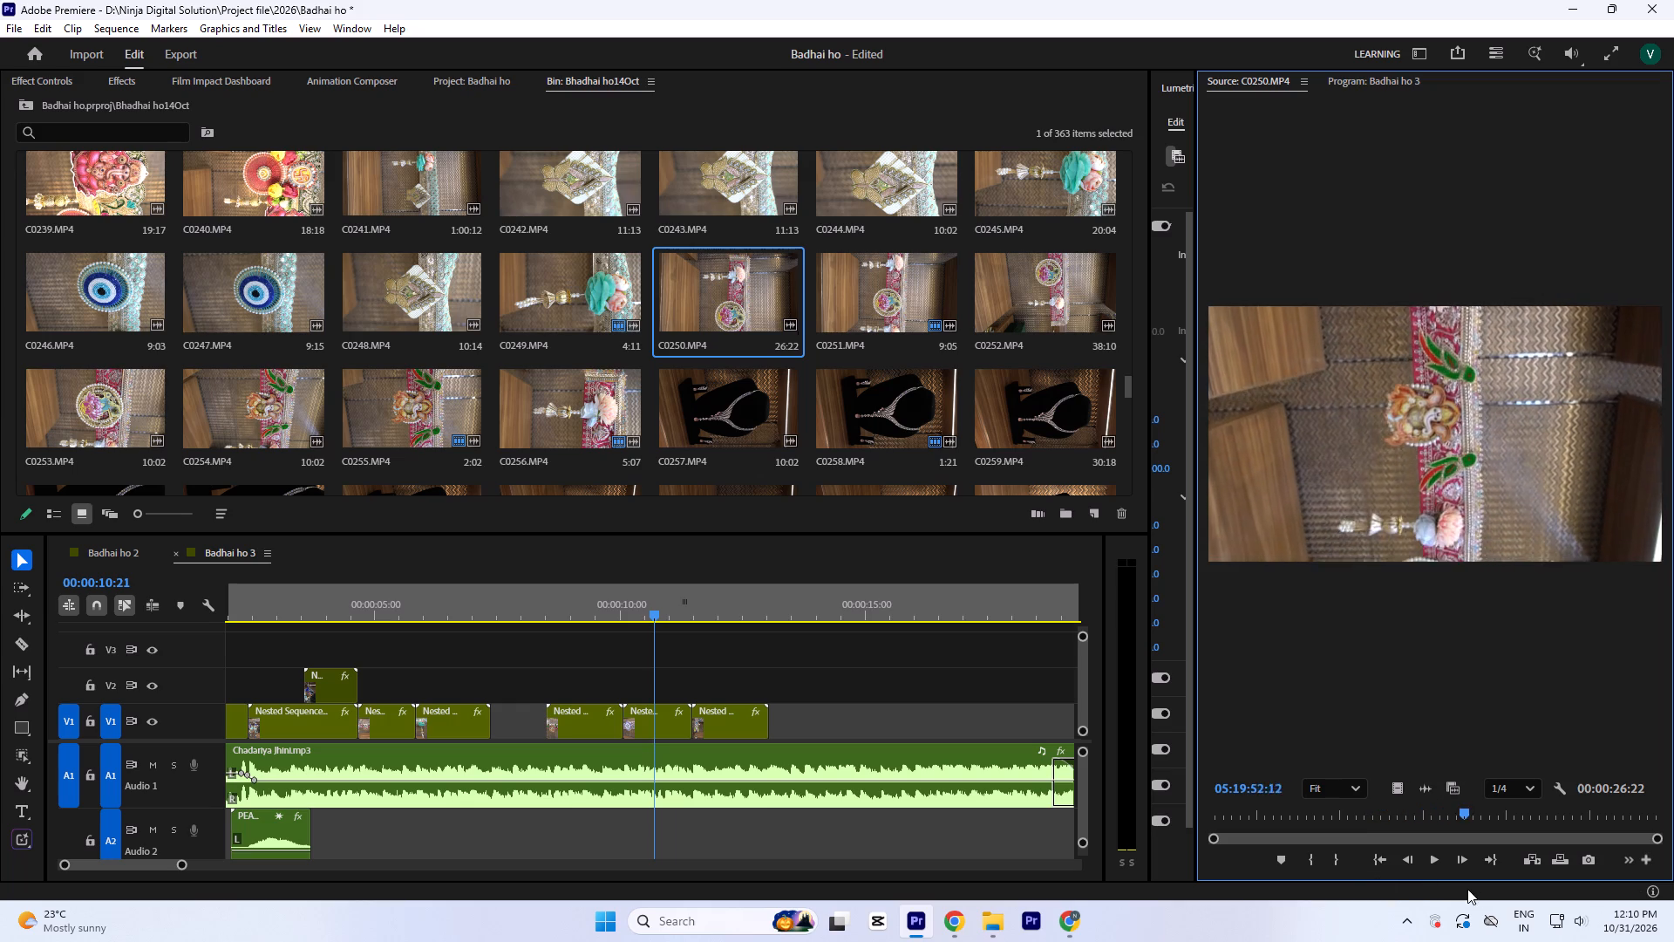
left_click_drag(1467, 889, 1505, 910)
key("i")
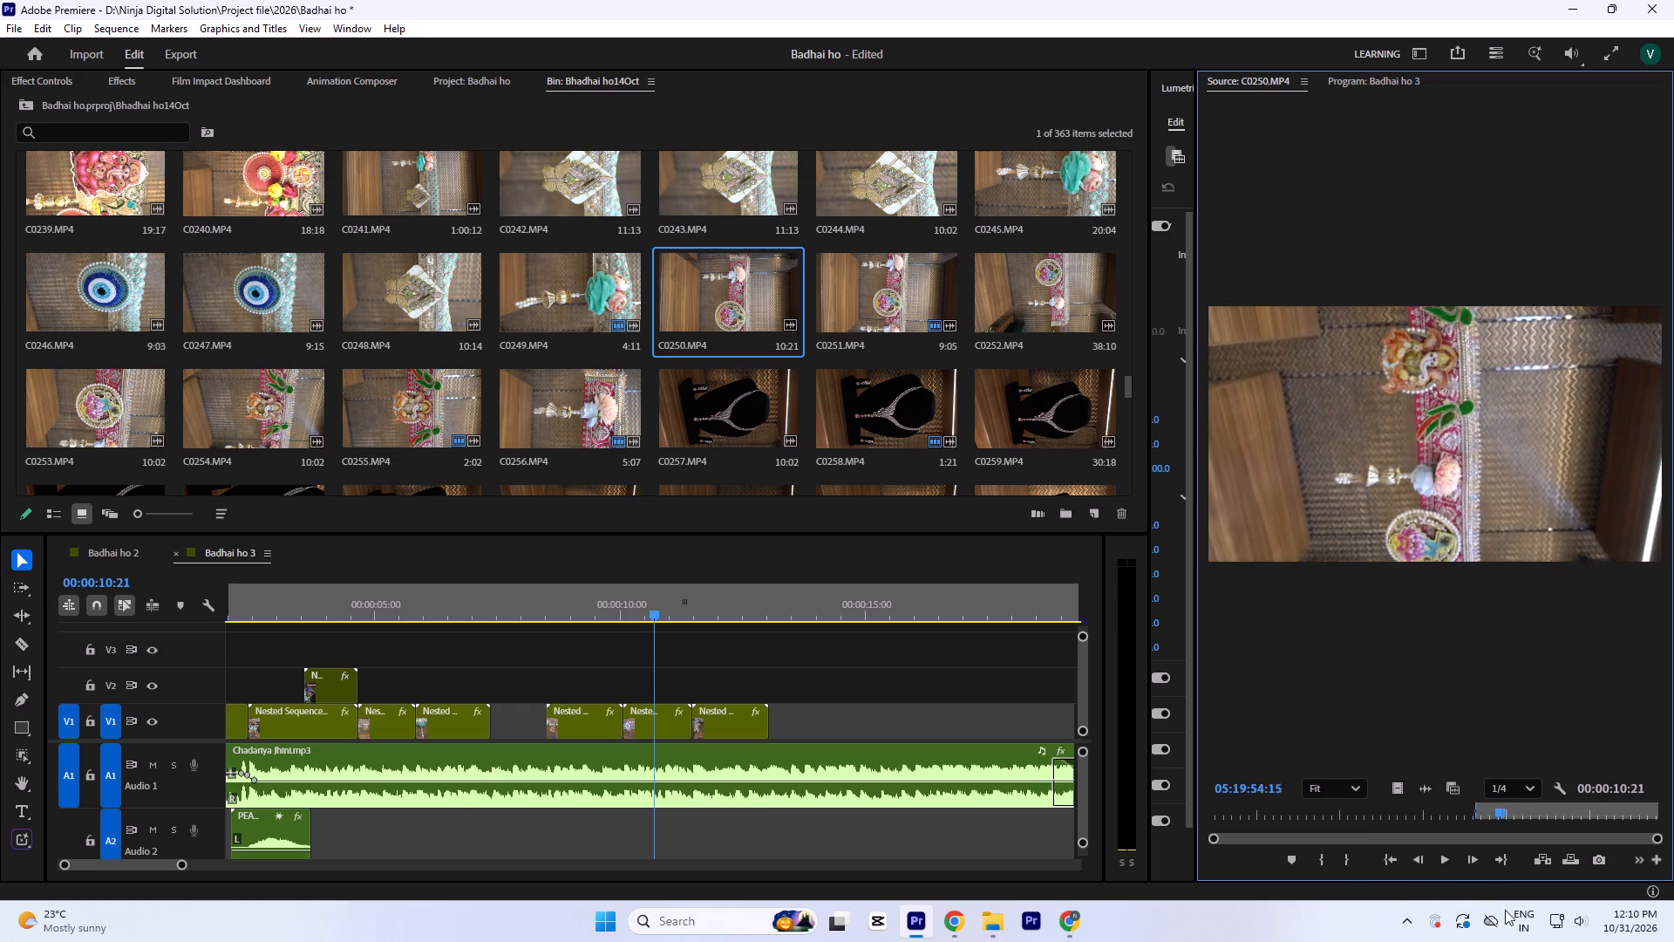
left_click_drag(1505, 910, 1515, 918)
key("i")
key("o")
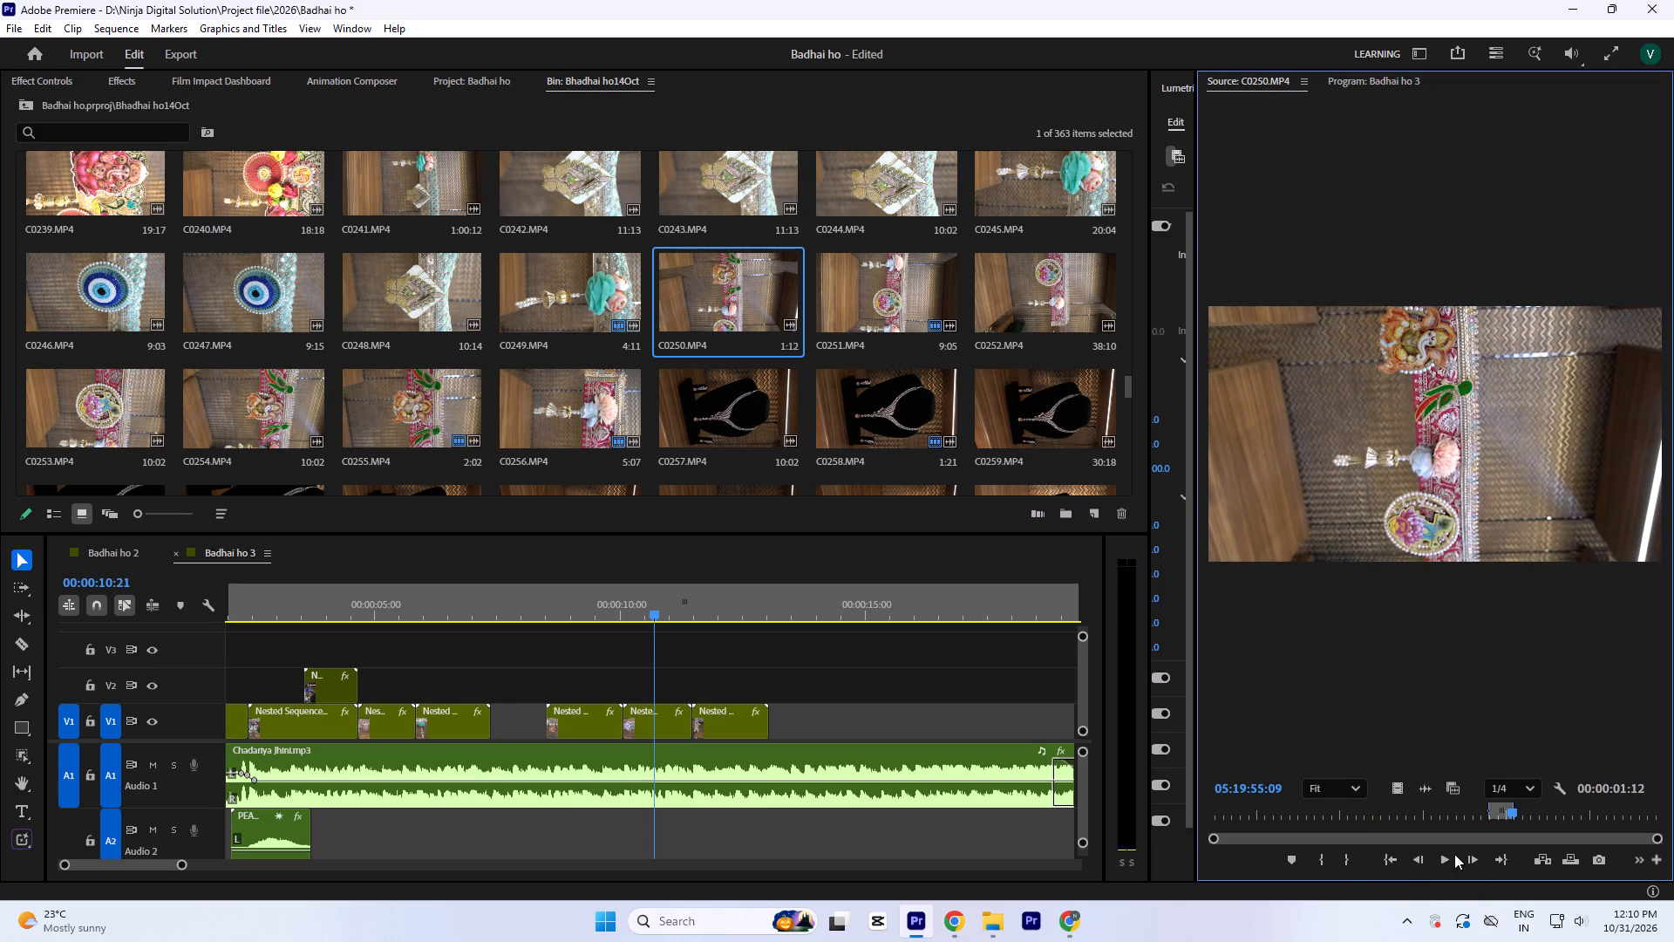
Place the marked C0250.MP4 section, video only, on V2 from the start of the empty V1 gap.
left_click_drag(1398, 794, 494, 676)
Paste the copied clip attributes onto C0250.MP4 on V2 and save the project.
left_click(518, 686)
left_click(524, 608)
key("equal")
right_click(654, 689)
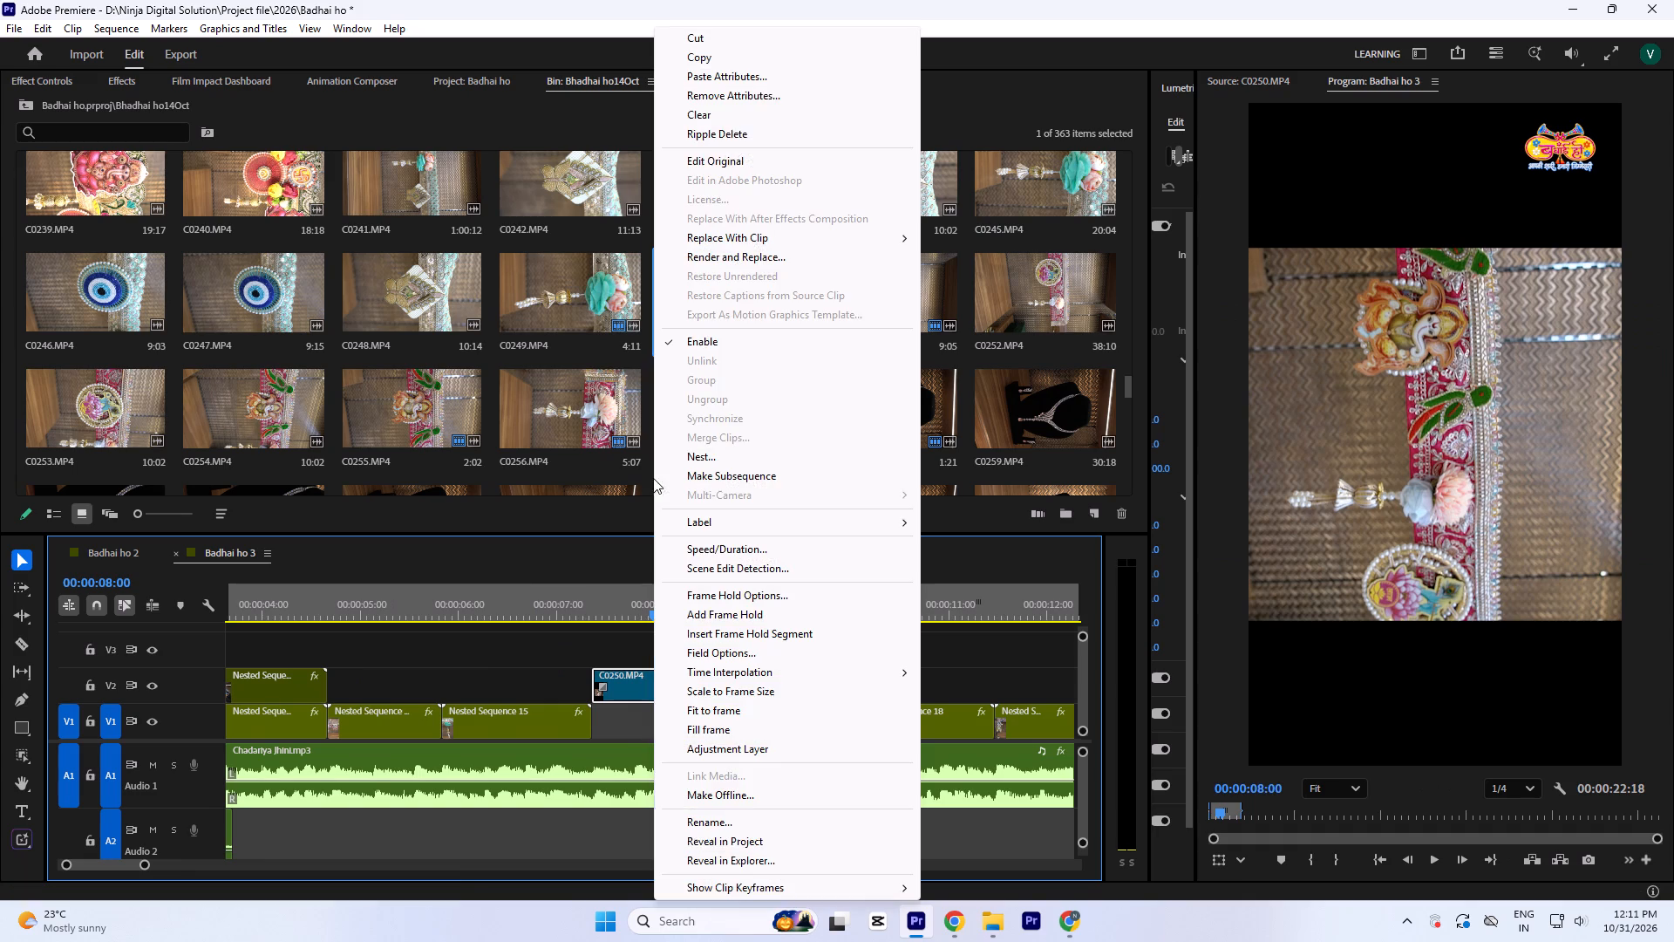
left_click(748, 75)
key("Return")
left_click(626, 598)
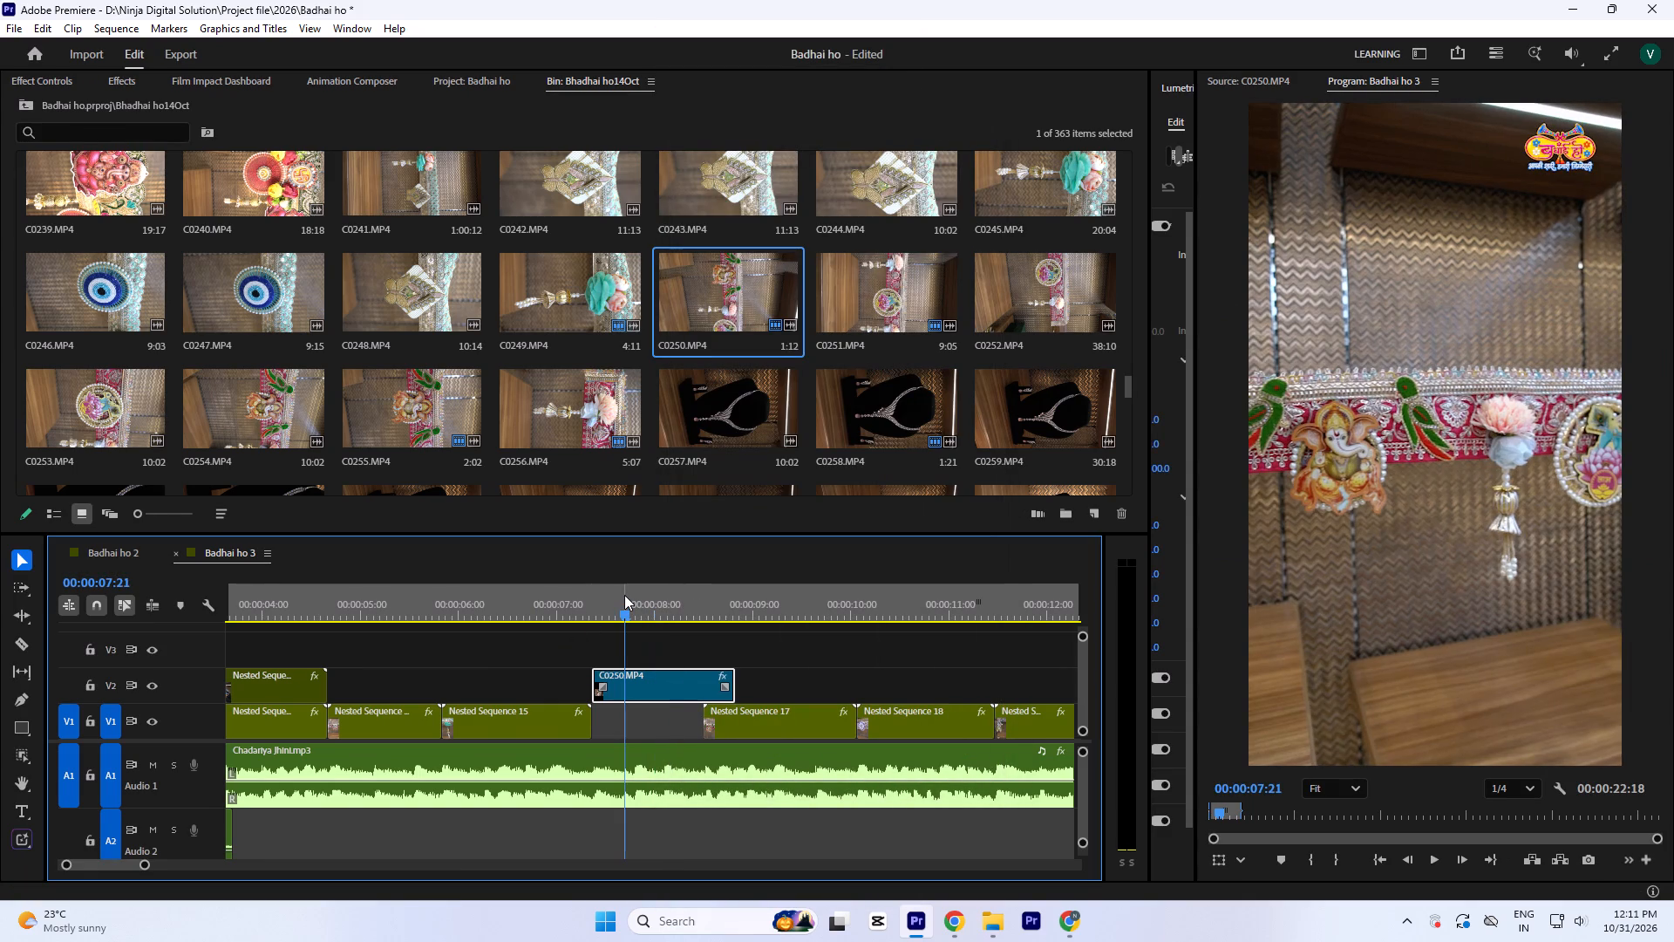
key("ctrl+s")
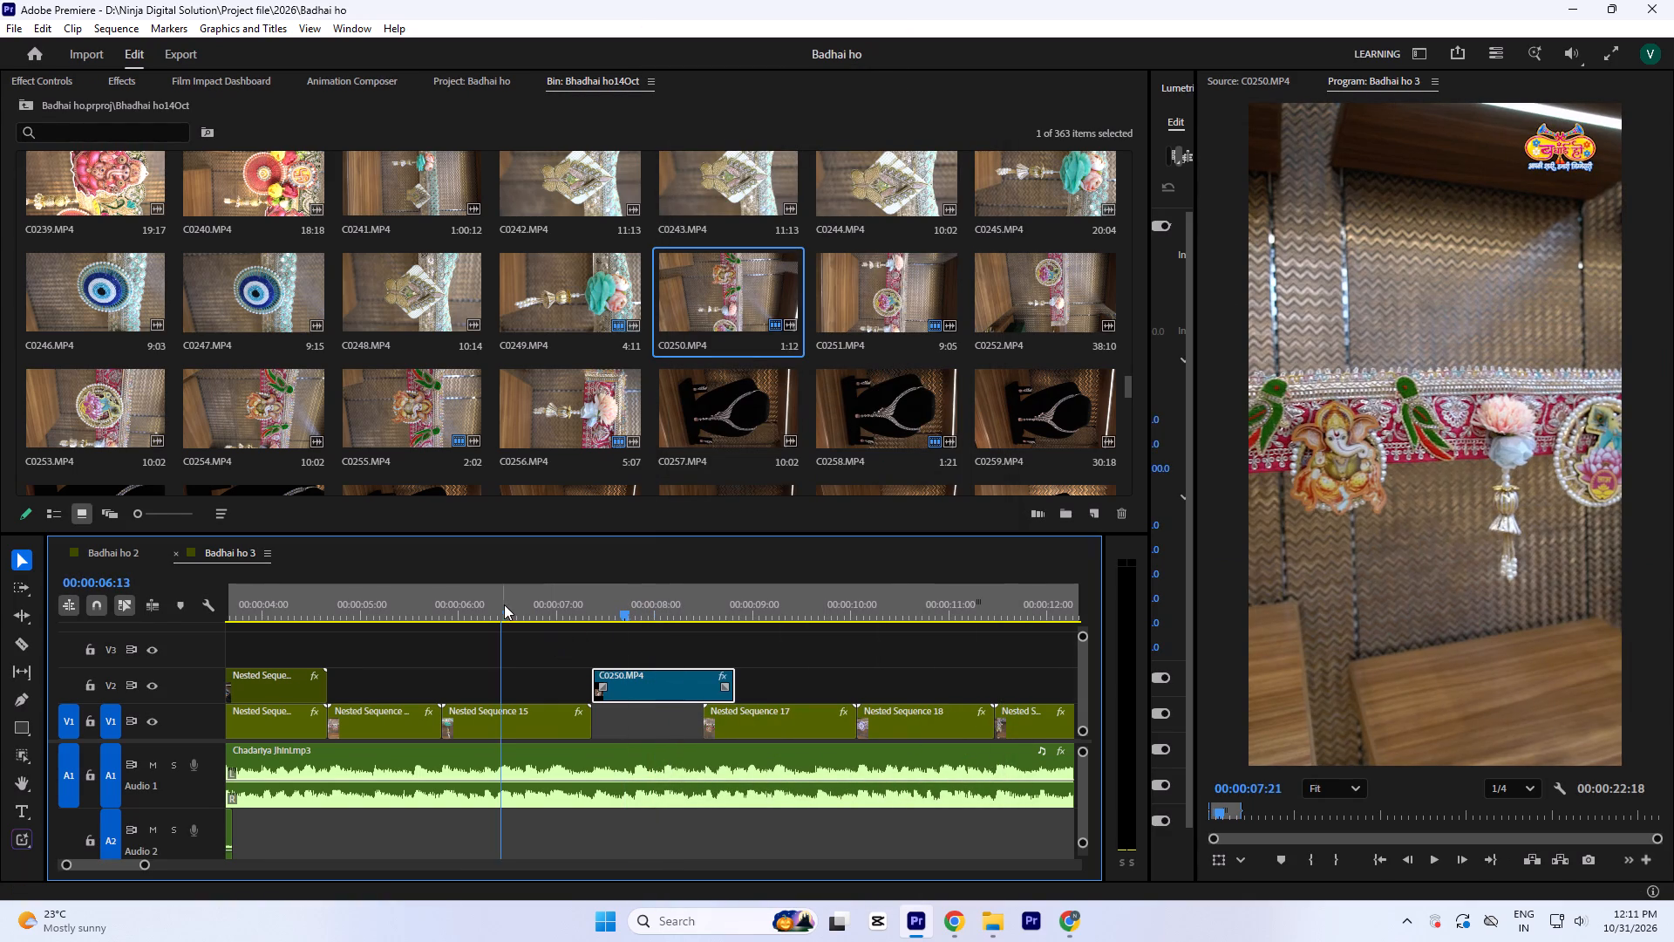
Play the sequence from Nested Sequence 15 through C0250.MP4 to the start of Nested Sequence 17, pausing at points within the shot.
left_click(504, 604)
key("space")
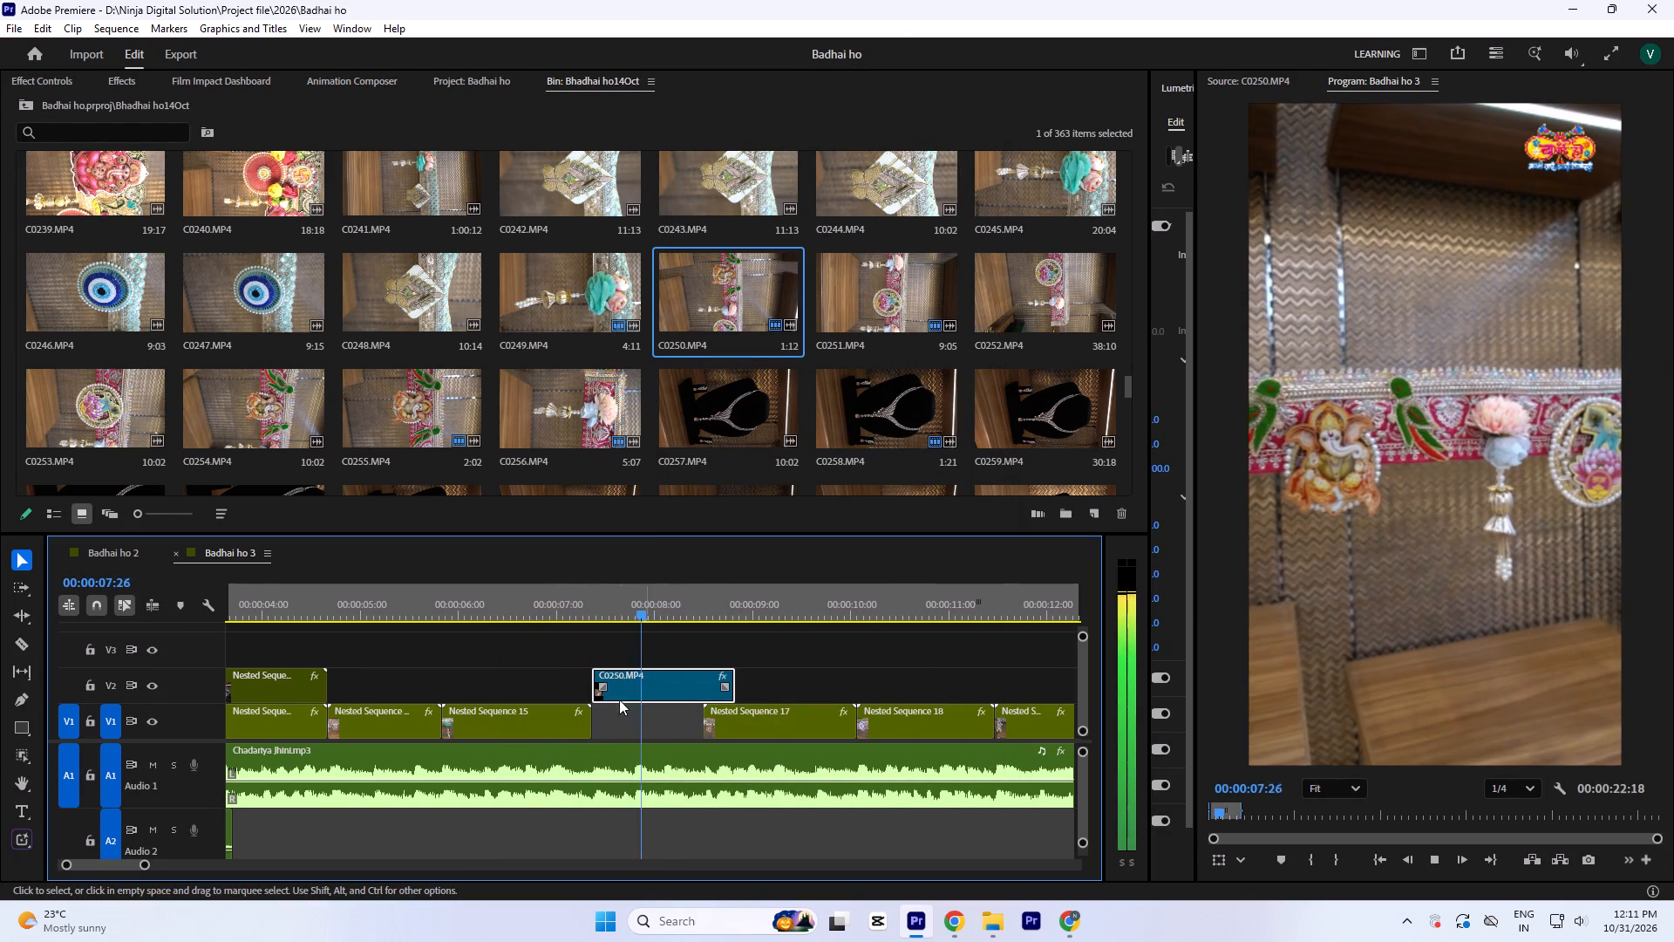
key("space")
key("space")
key("space")
key("space")
key("space")
key("space")
key("space")
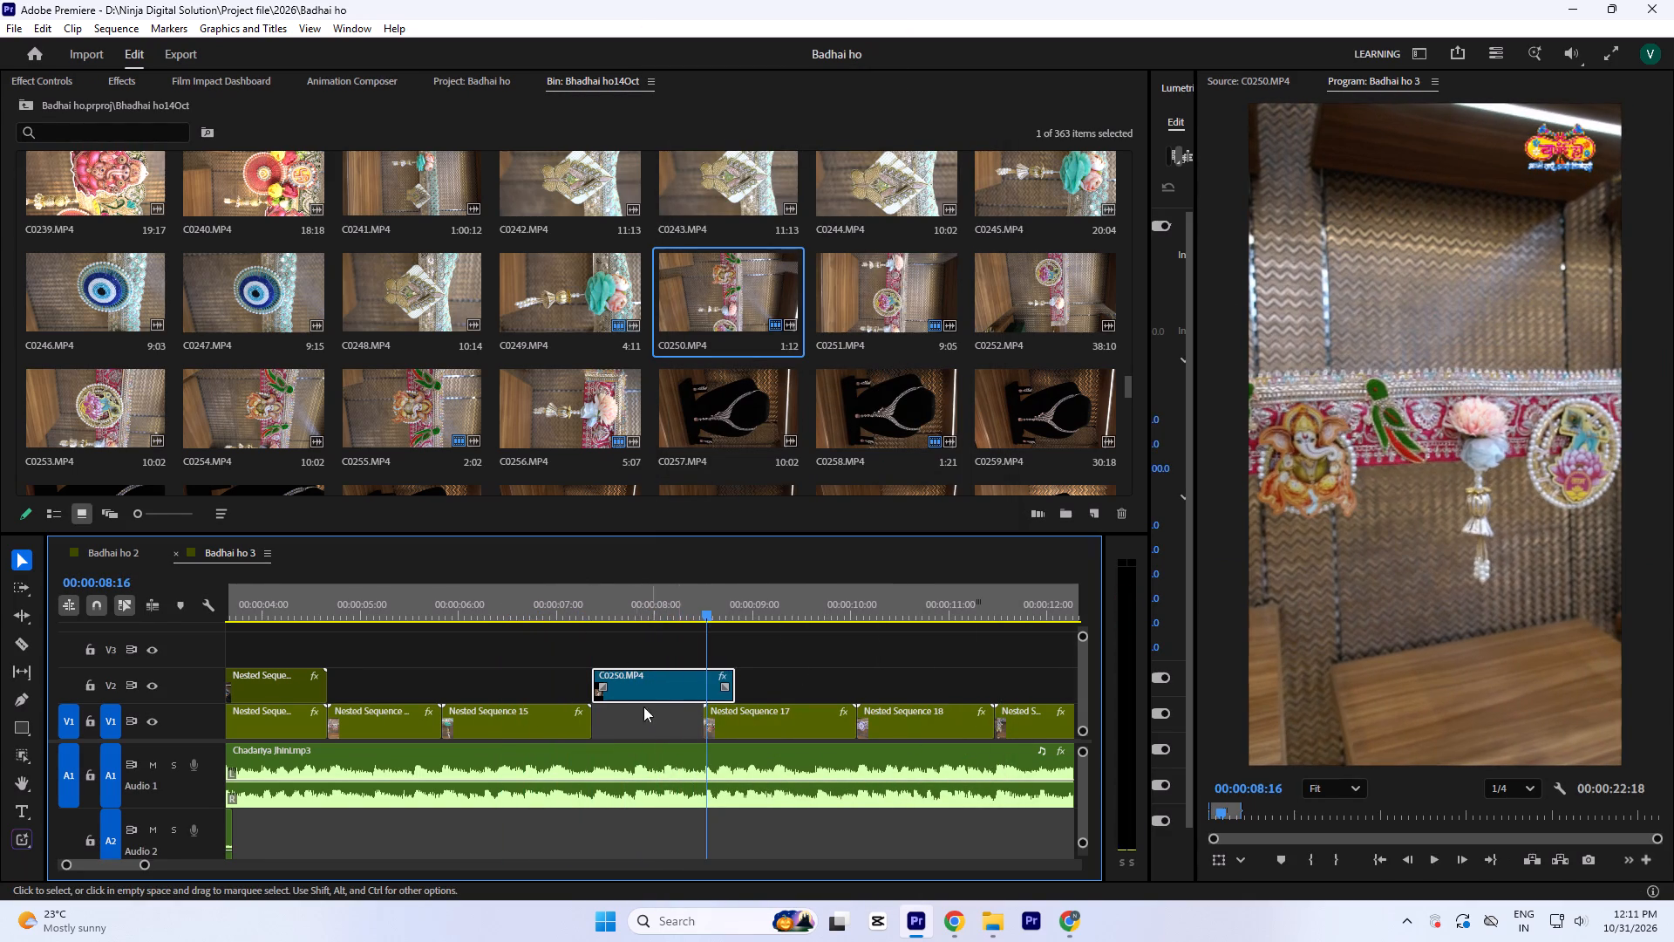
Trim the end of C0250.MP4 on V2 back to the start of Nested Sequence 17.
key("equal")
key("equal")
left_click_drag(777, 686, 697, 686)
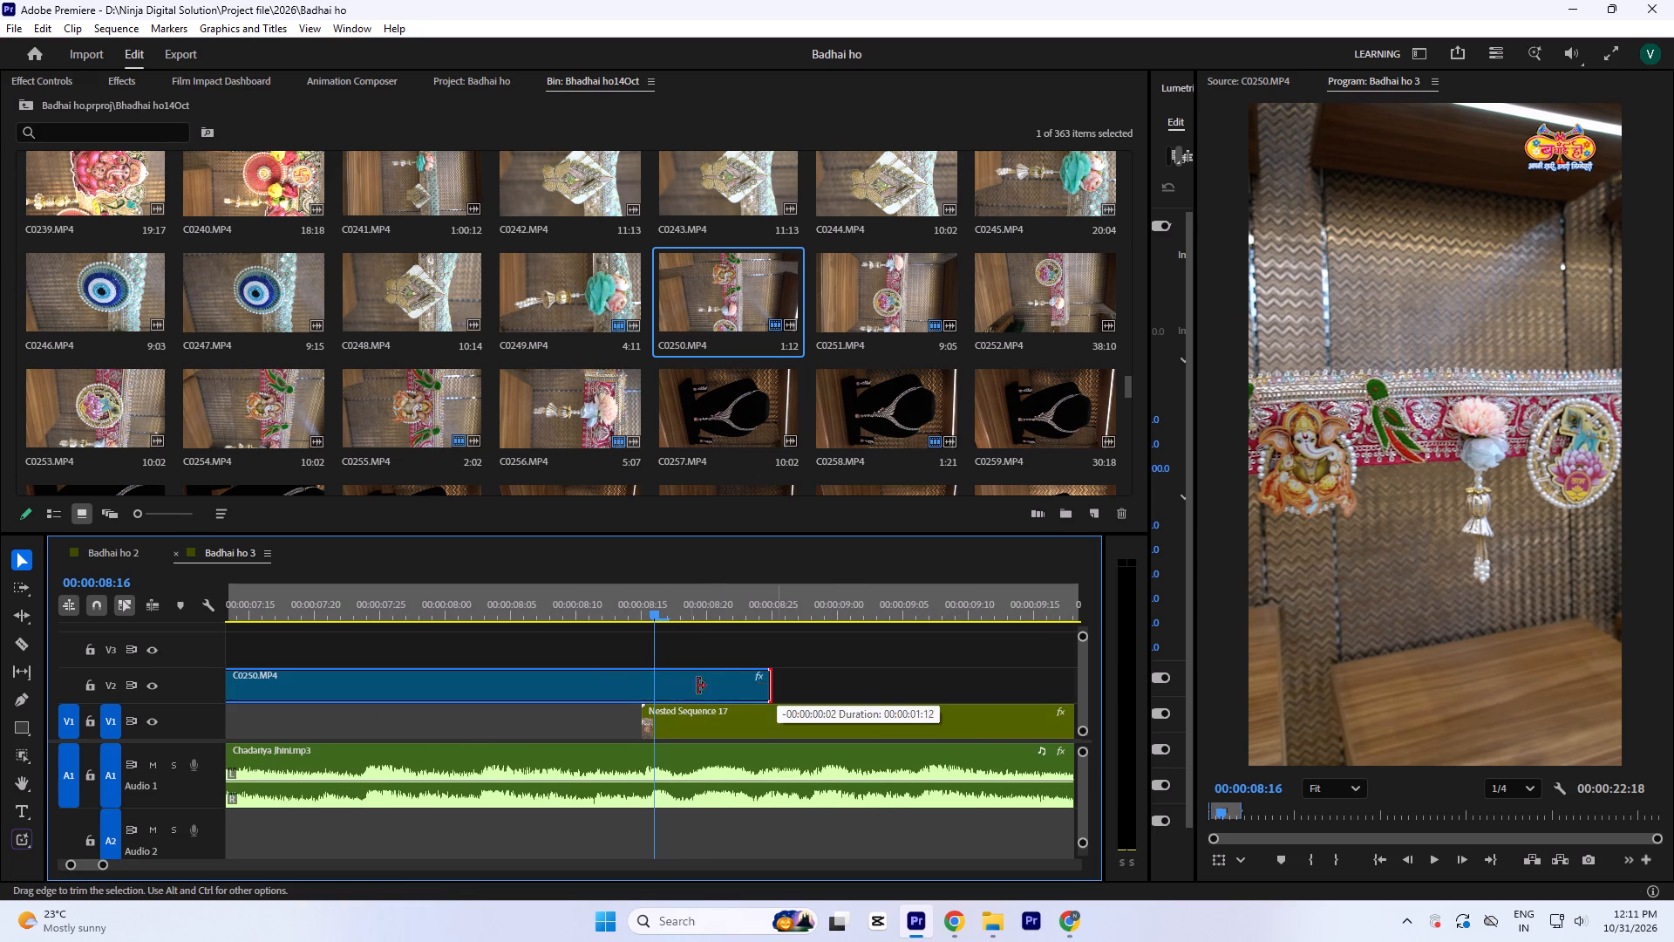
left_click_drag(697, 686, 646, 682)
Set the rotation of C0250.MP4 to -89° to level the garland.
left_click(618, 603)
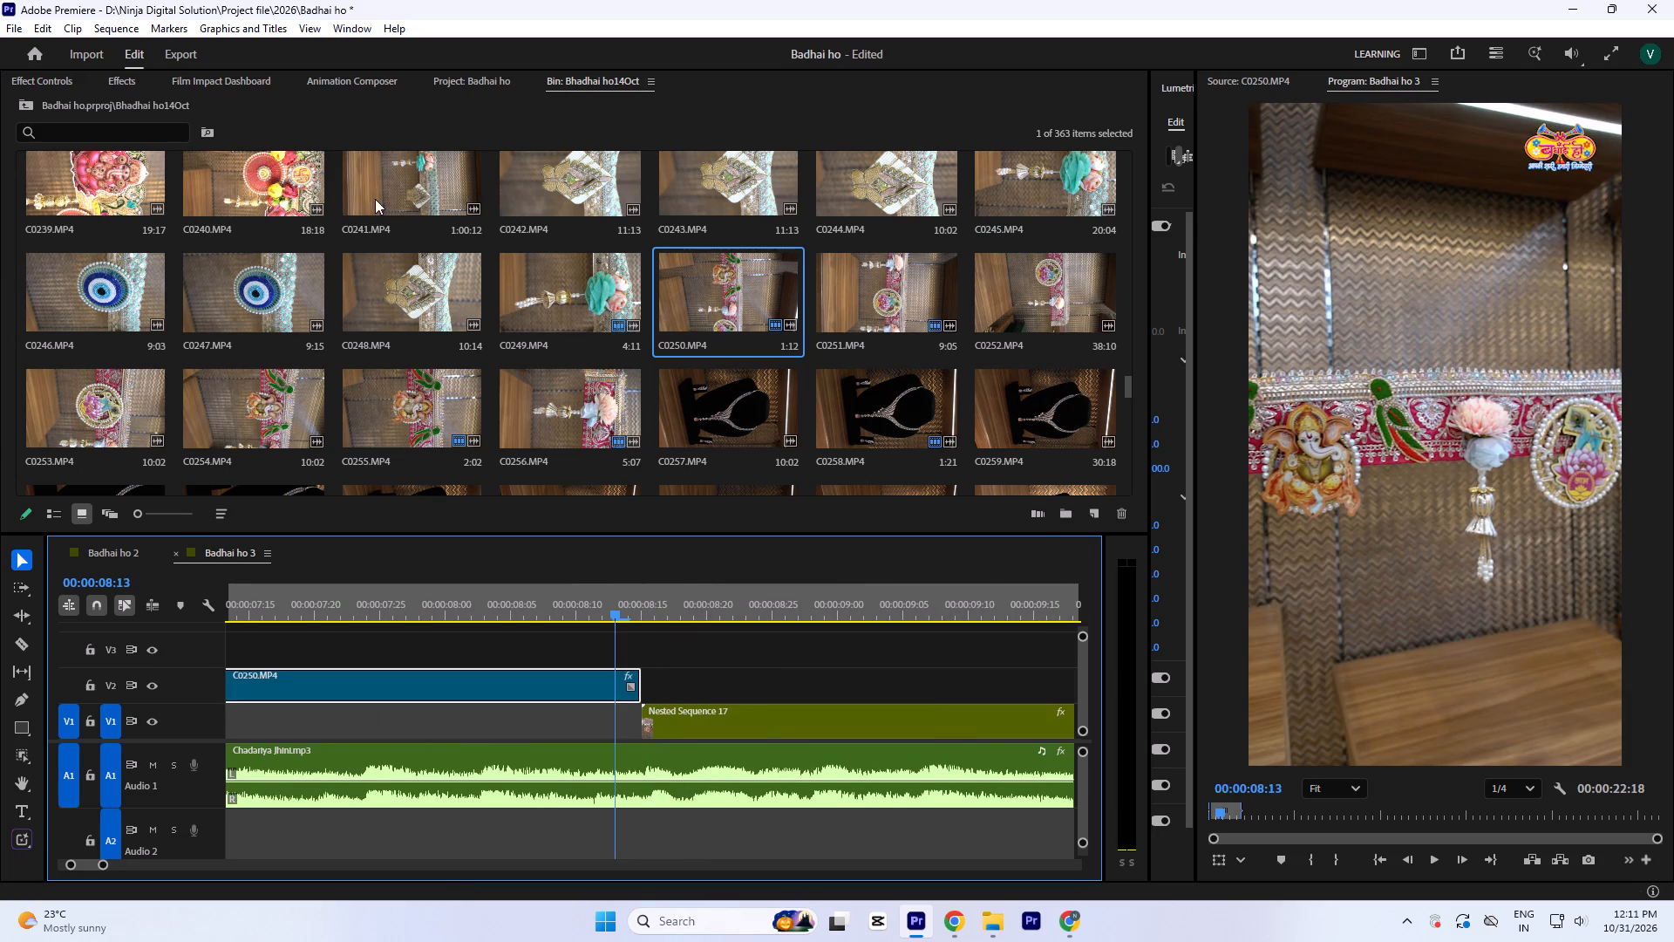
left_click(50, 85)
left_click(358, 267)
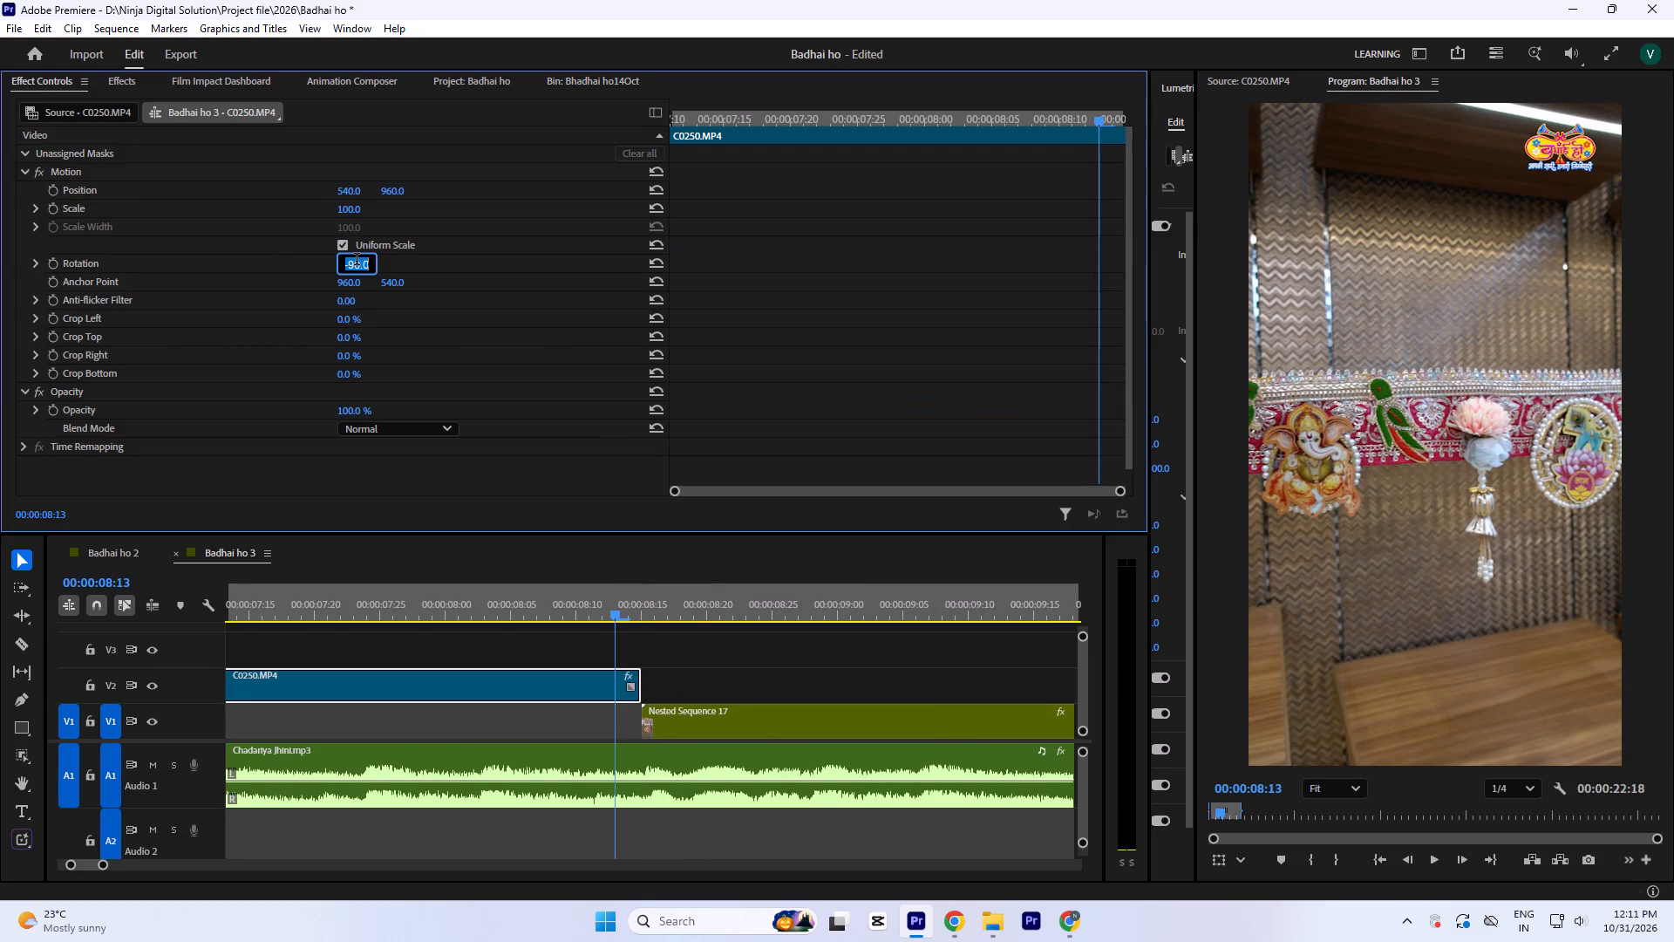
key("Up")
key("Up")
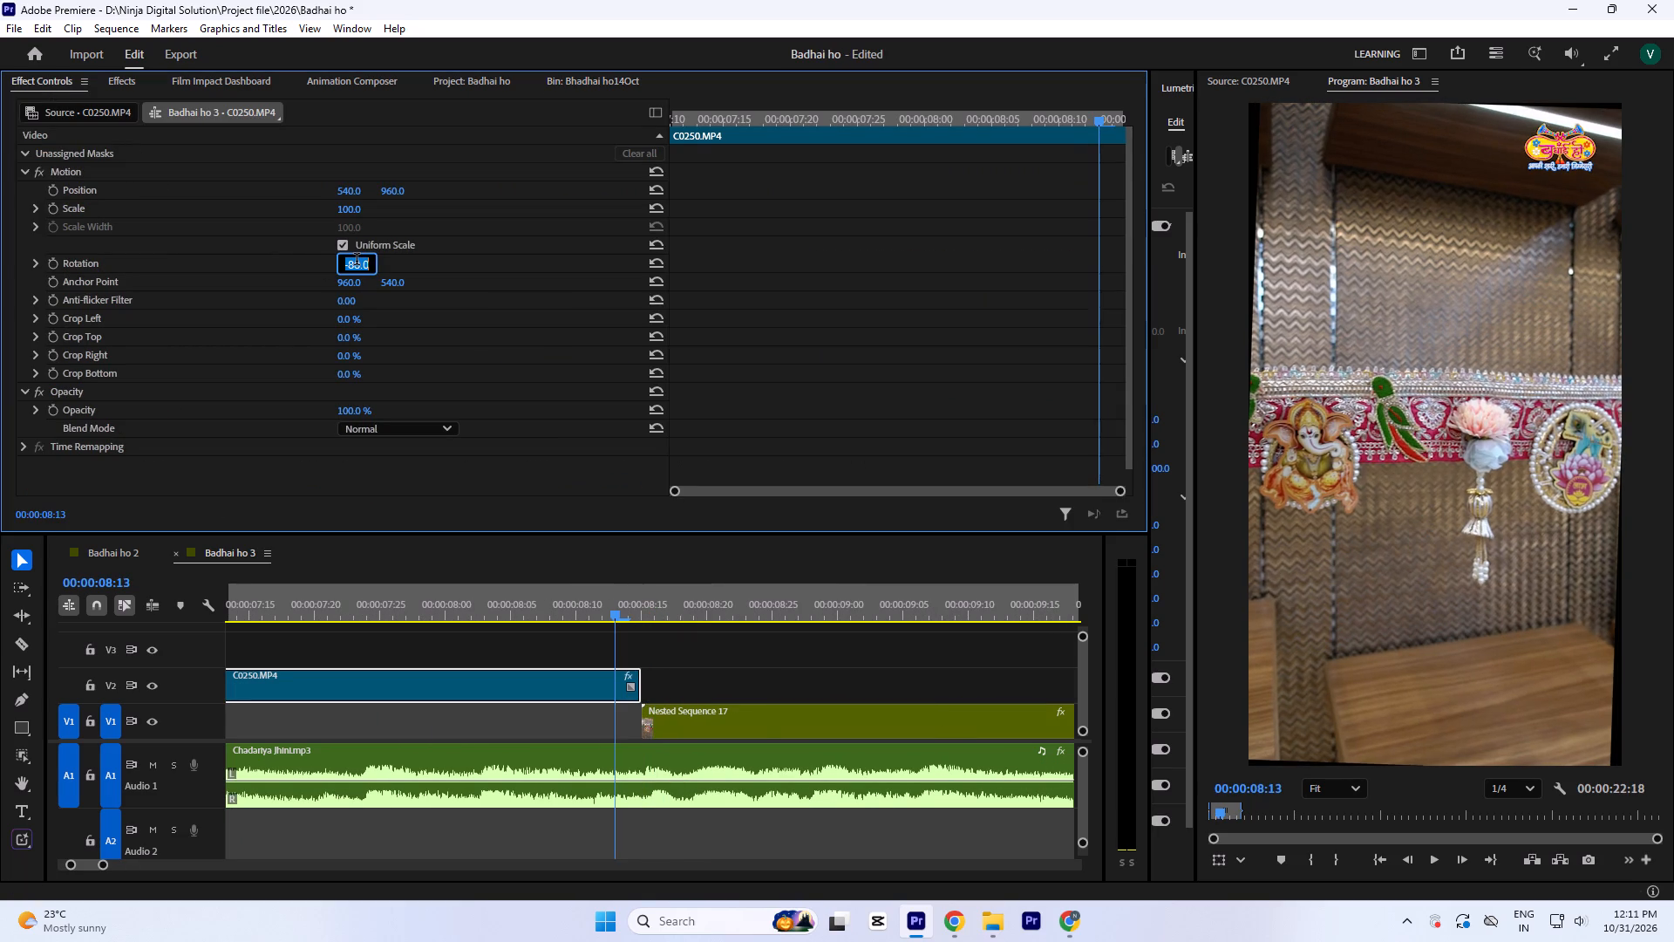
key("Down")
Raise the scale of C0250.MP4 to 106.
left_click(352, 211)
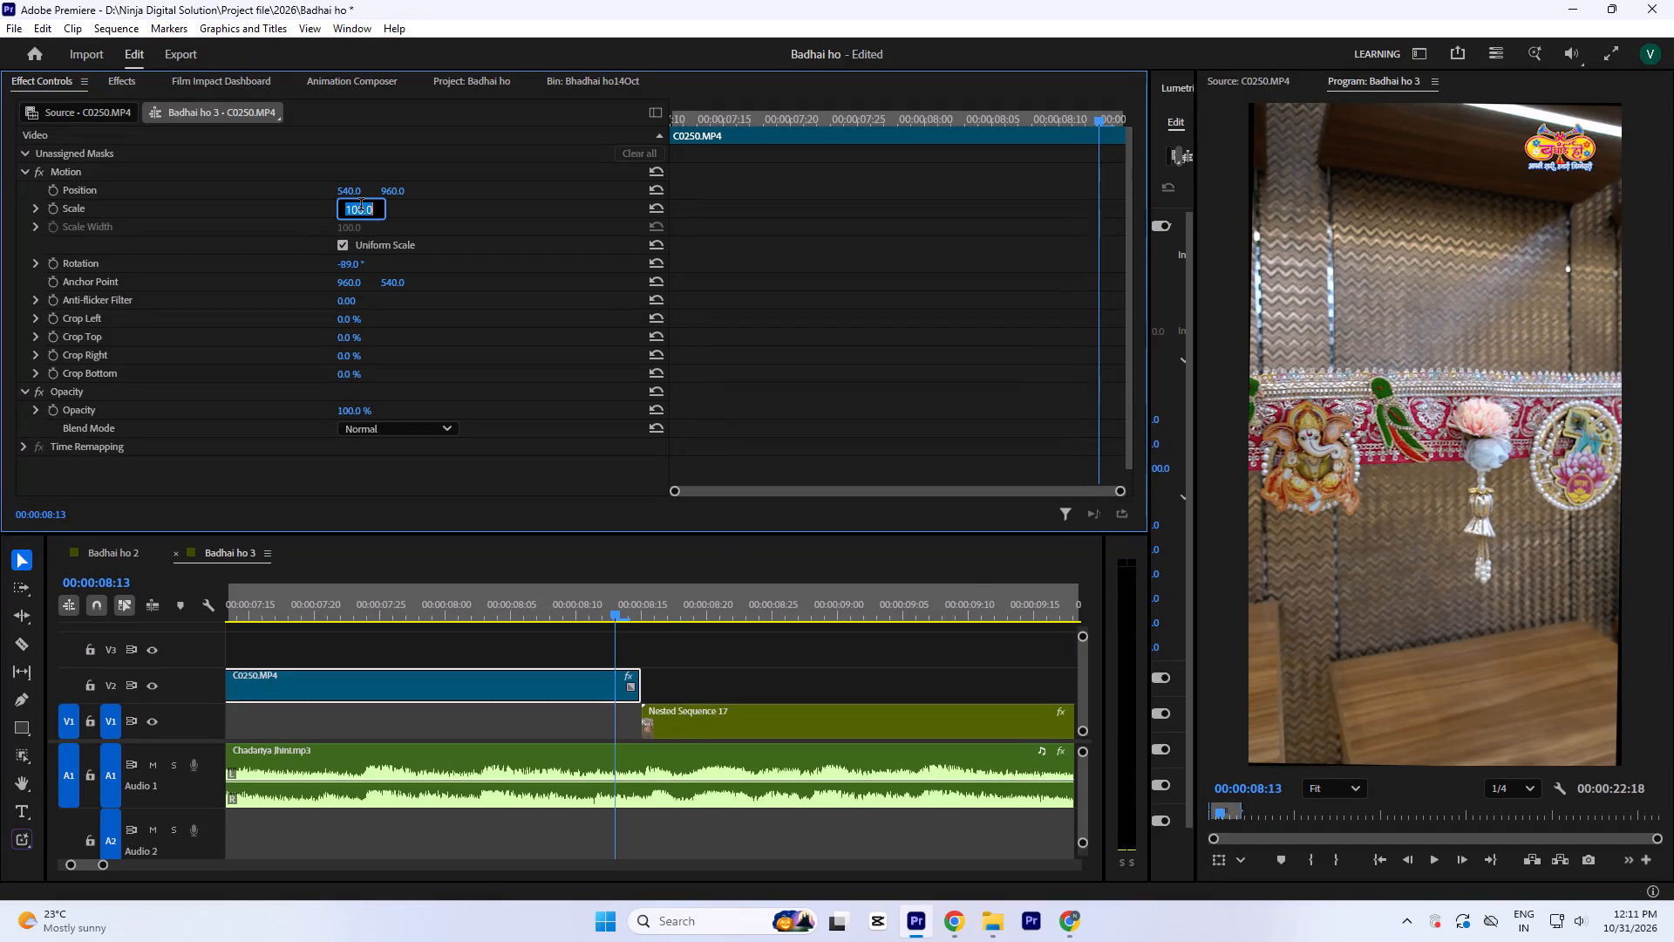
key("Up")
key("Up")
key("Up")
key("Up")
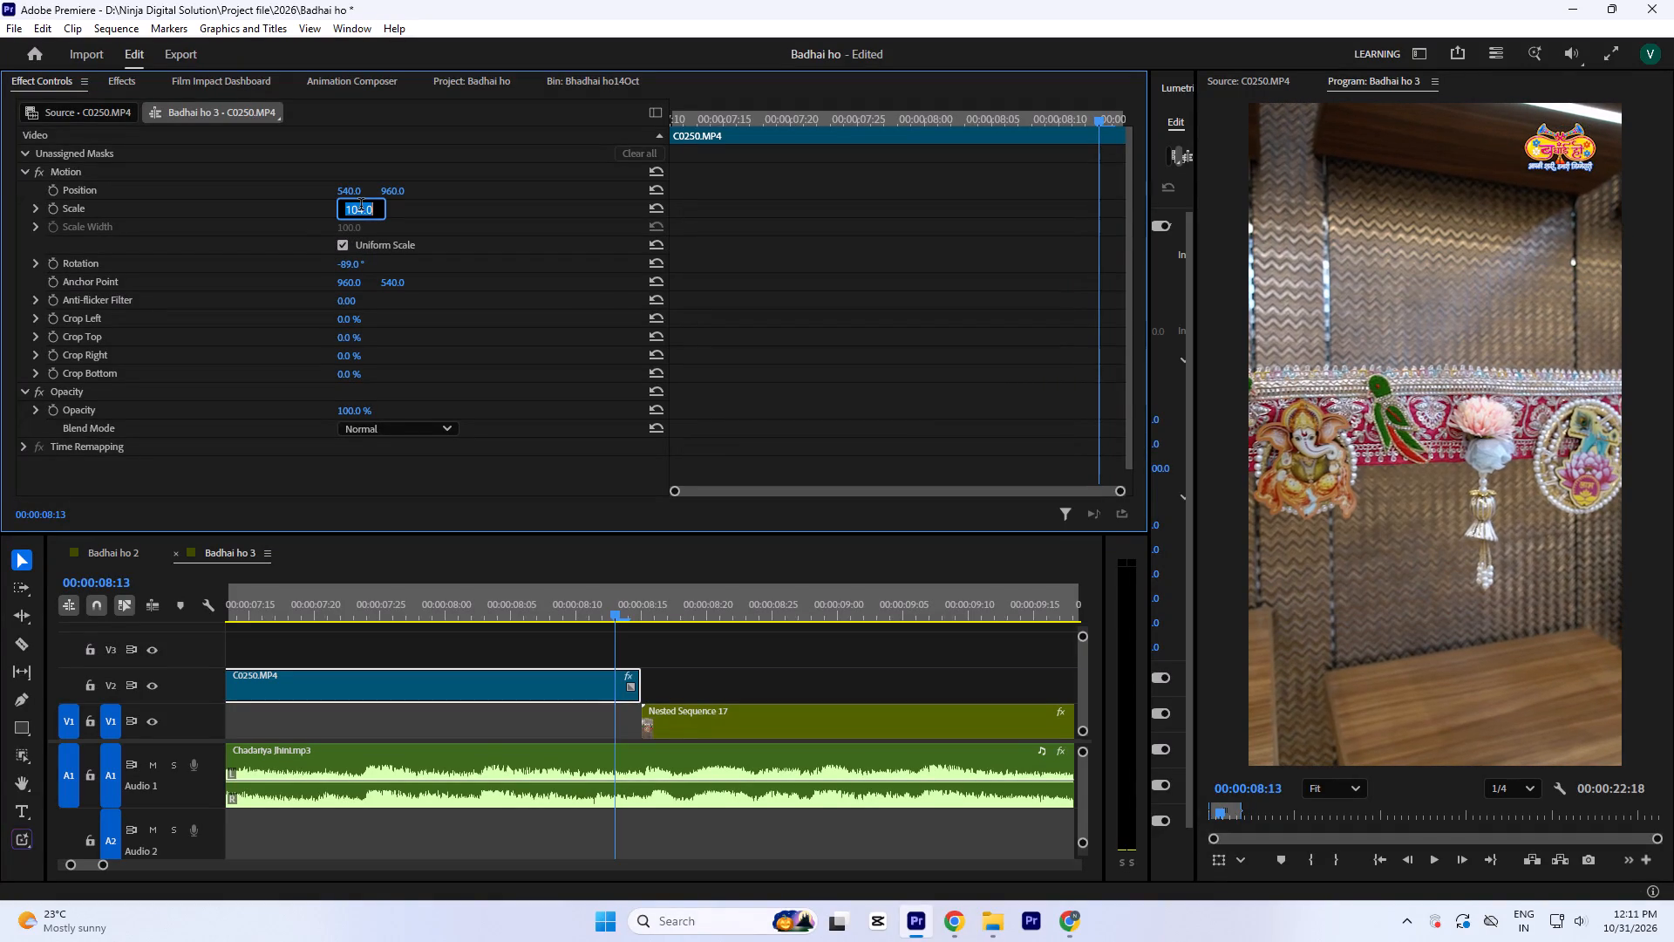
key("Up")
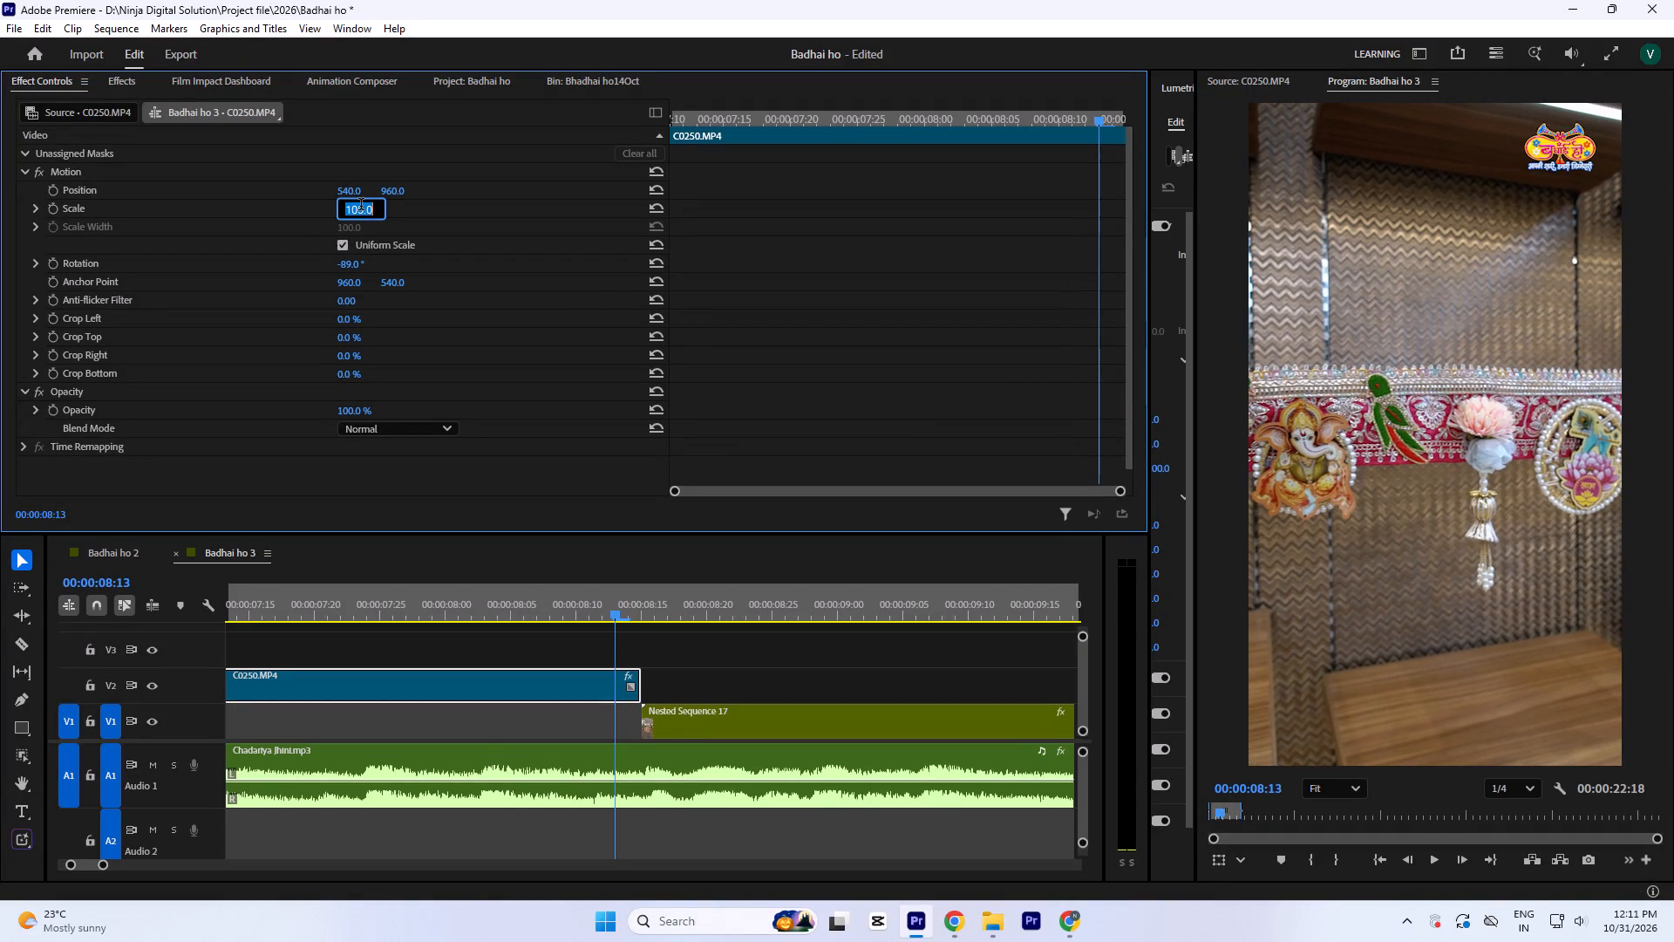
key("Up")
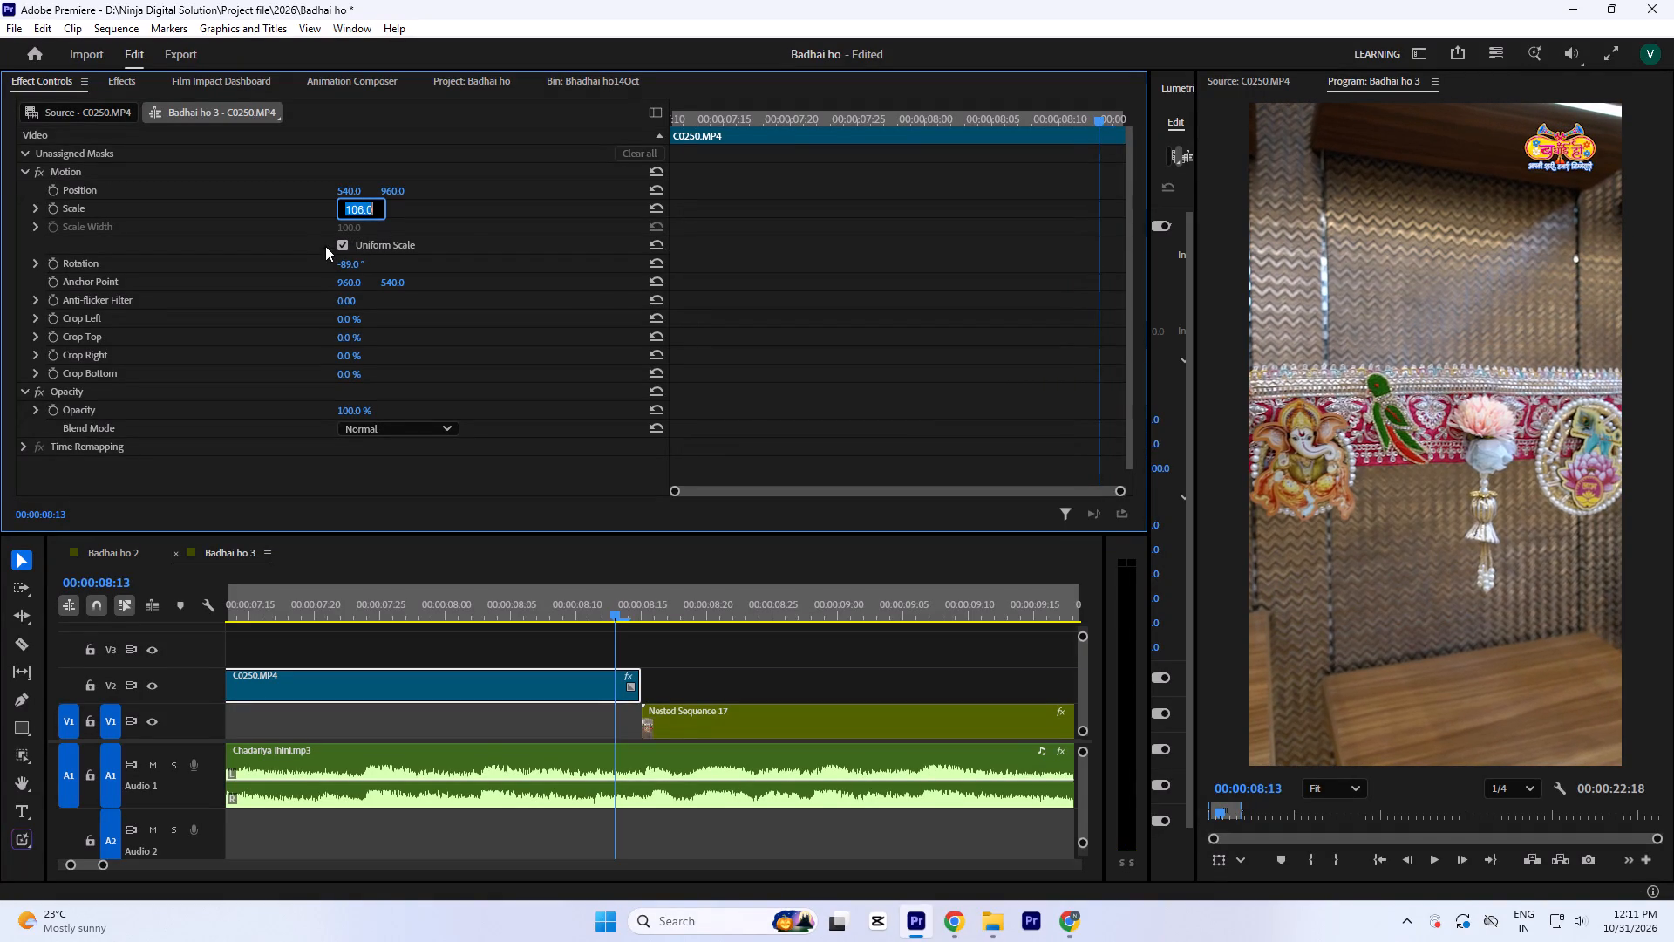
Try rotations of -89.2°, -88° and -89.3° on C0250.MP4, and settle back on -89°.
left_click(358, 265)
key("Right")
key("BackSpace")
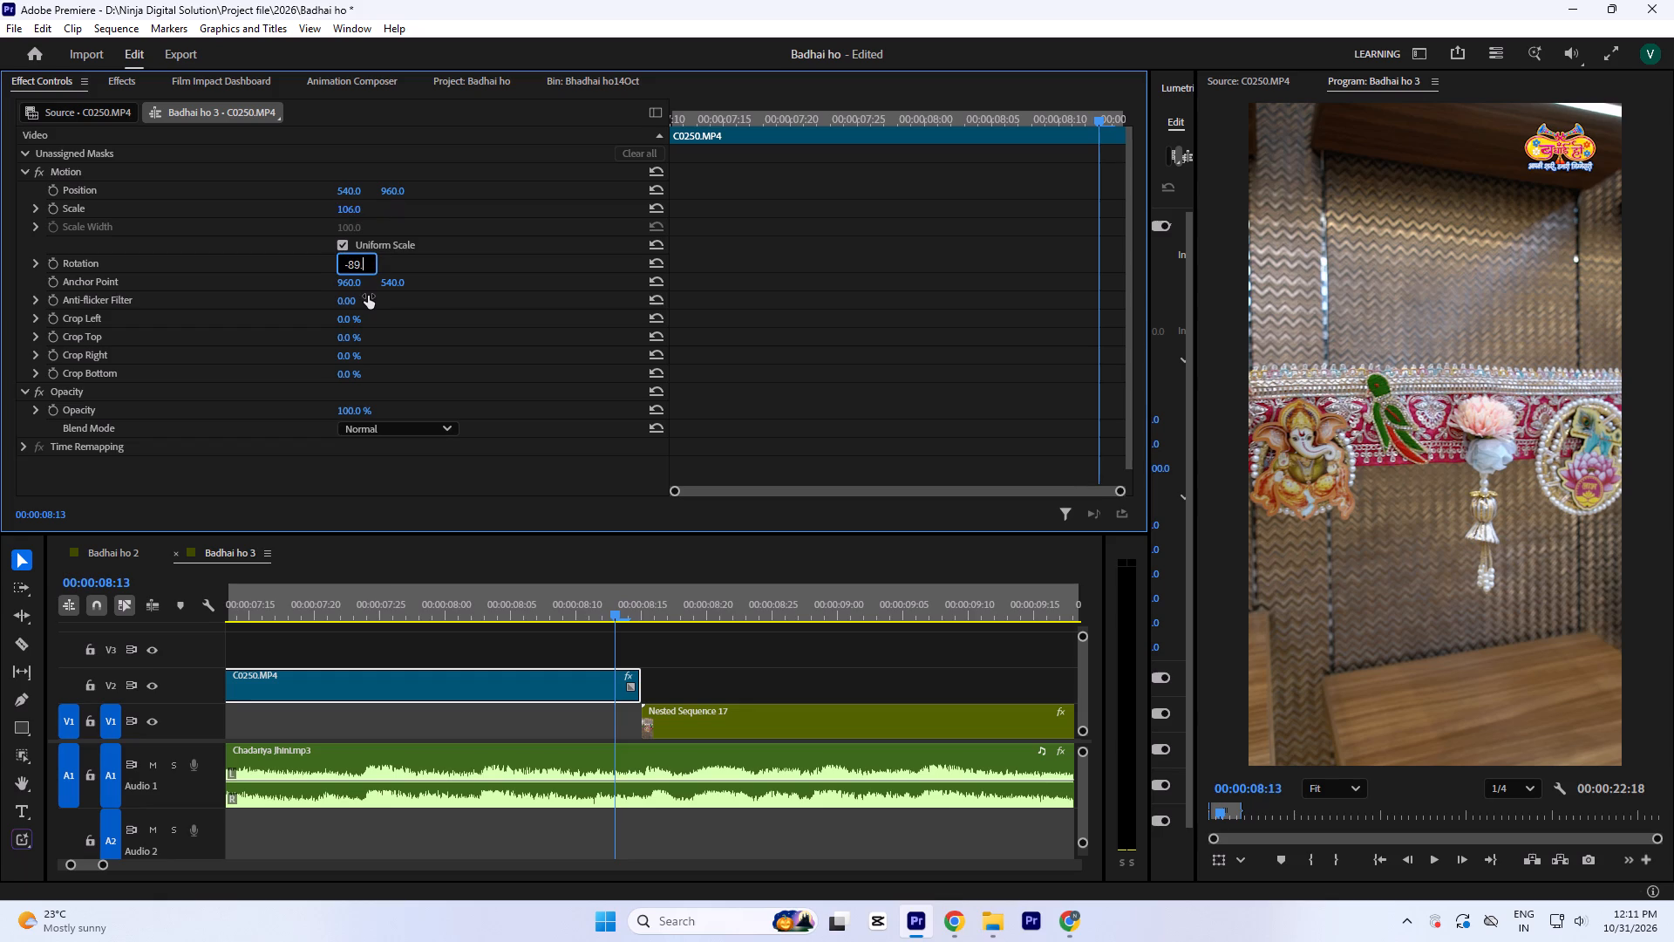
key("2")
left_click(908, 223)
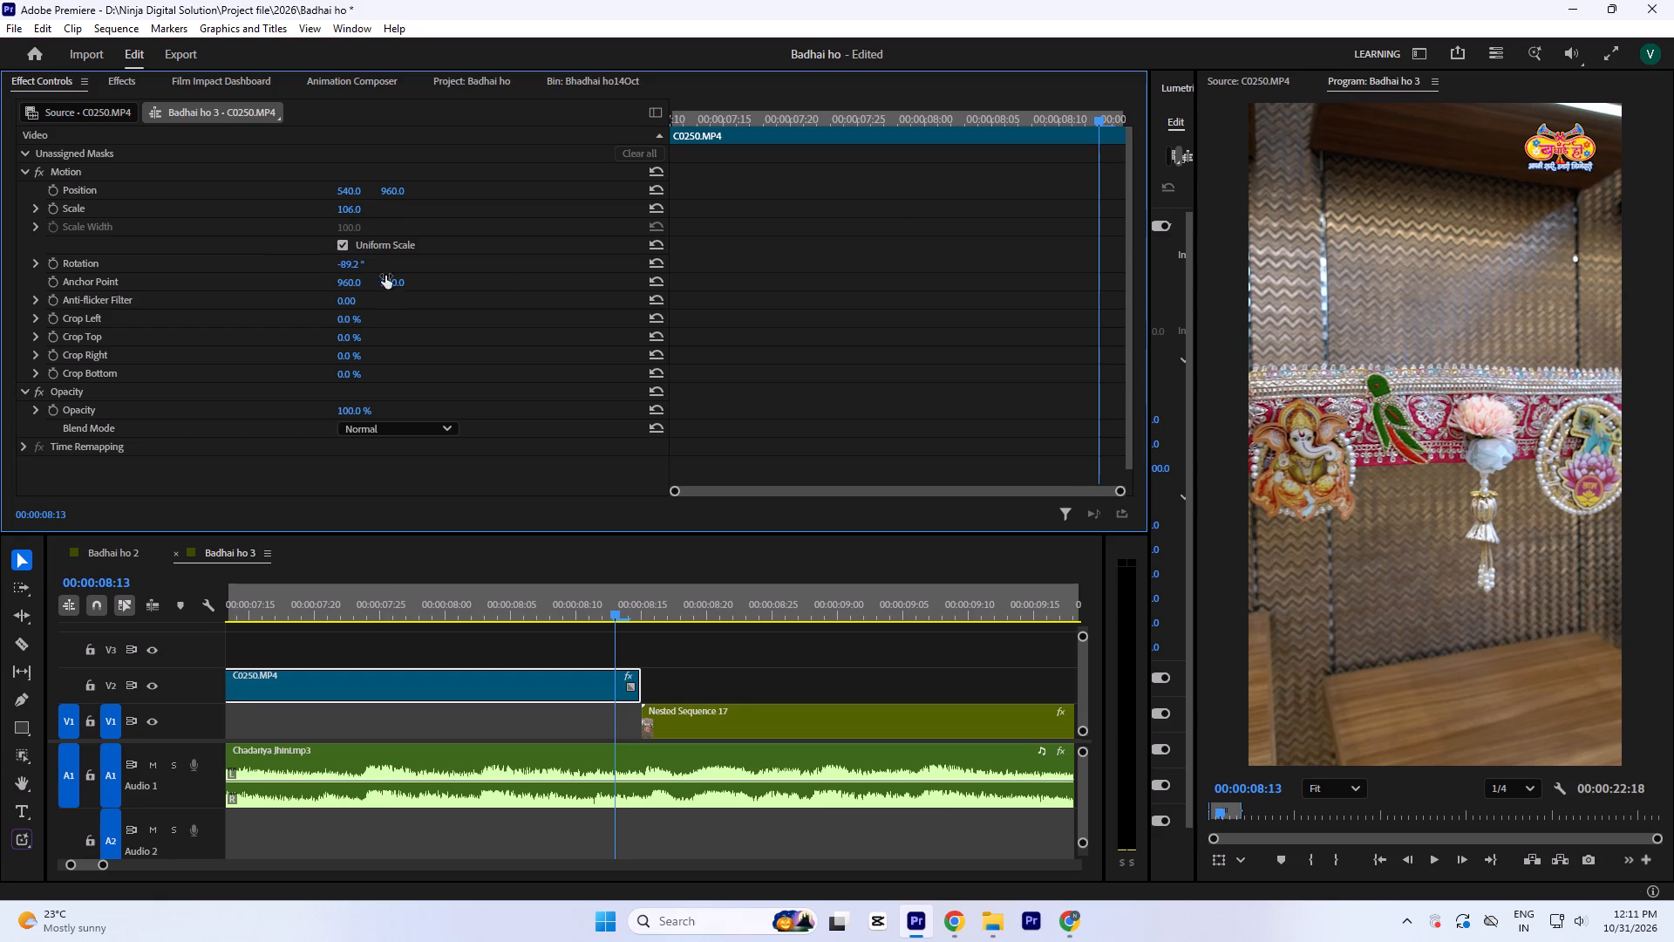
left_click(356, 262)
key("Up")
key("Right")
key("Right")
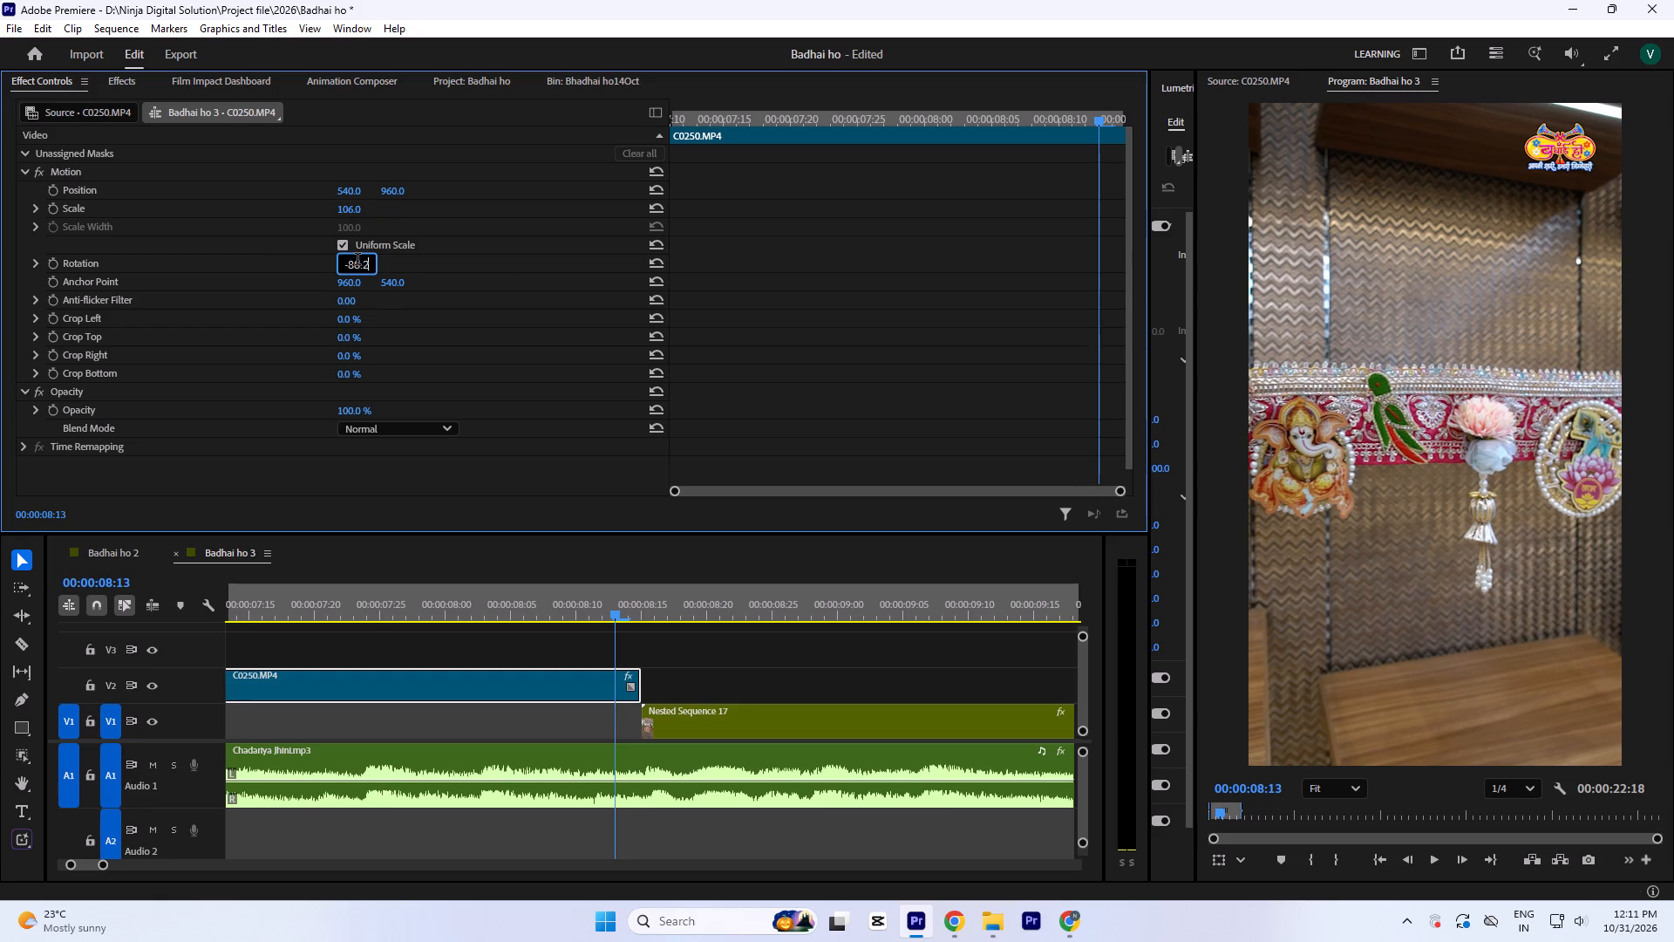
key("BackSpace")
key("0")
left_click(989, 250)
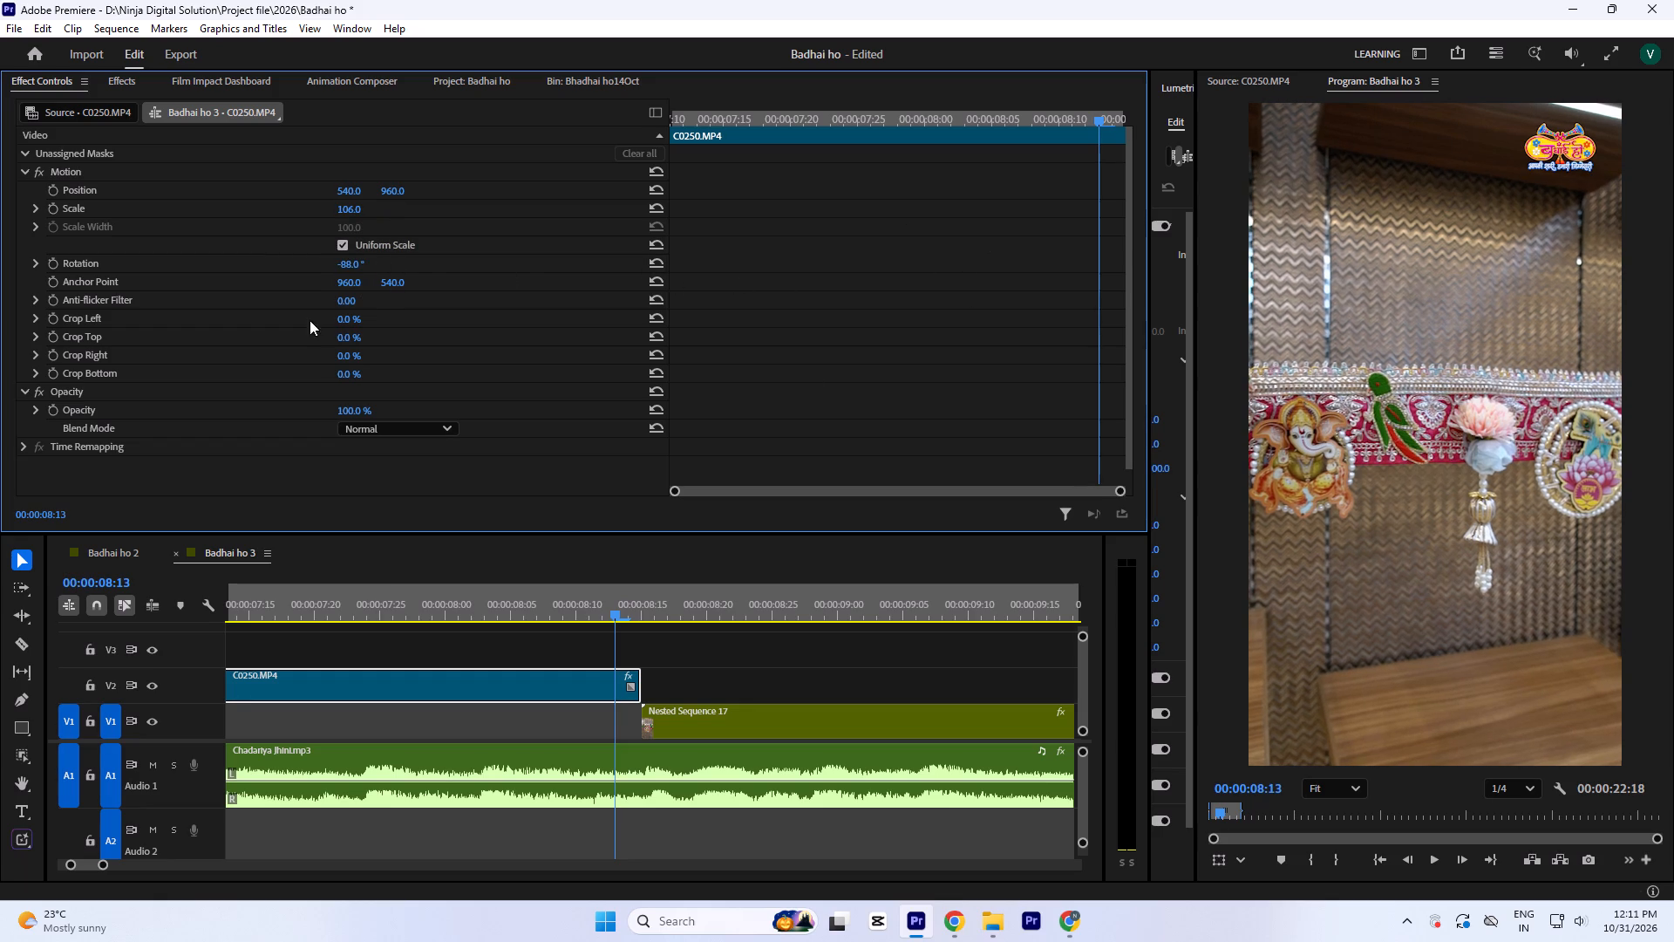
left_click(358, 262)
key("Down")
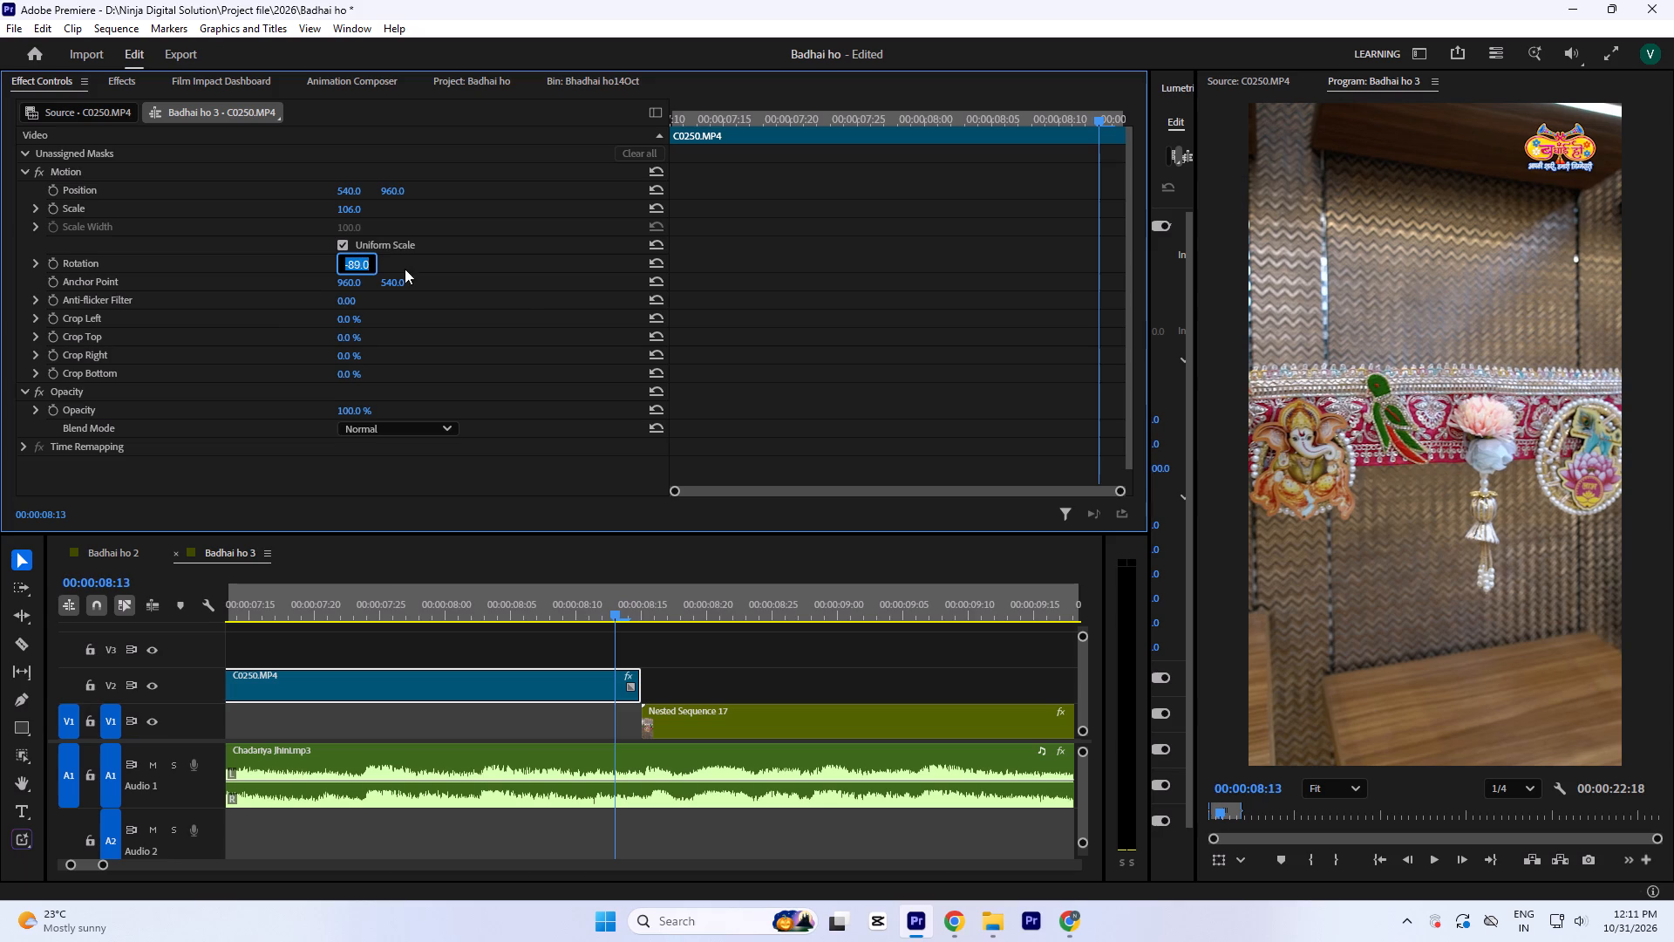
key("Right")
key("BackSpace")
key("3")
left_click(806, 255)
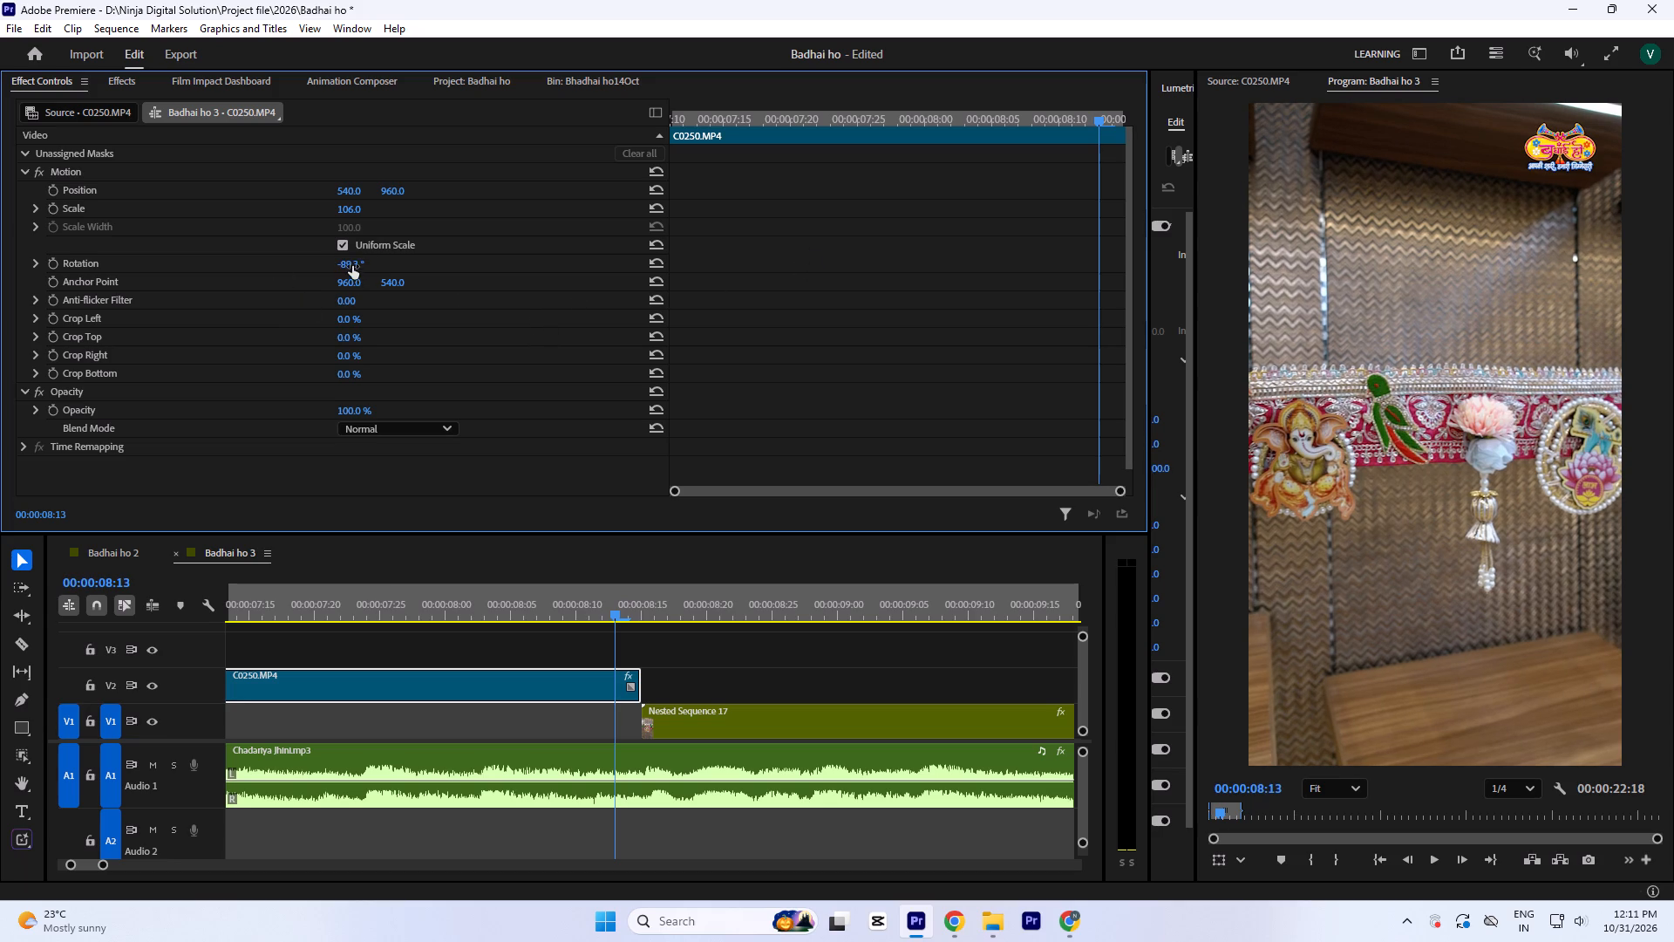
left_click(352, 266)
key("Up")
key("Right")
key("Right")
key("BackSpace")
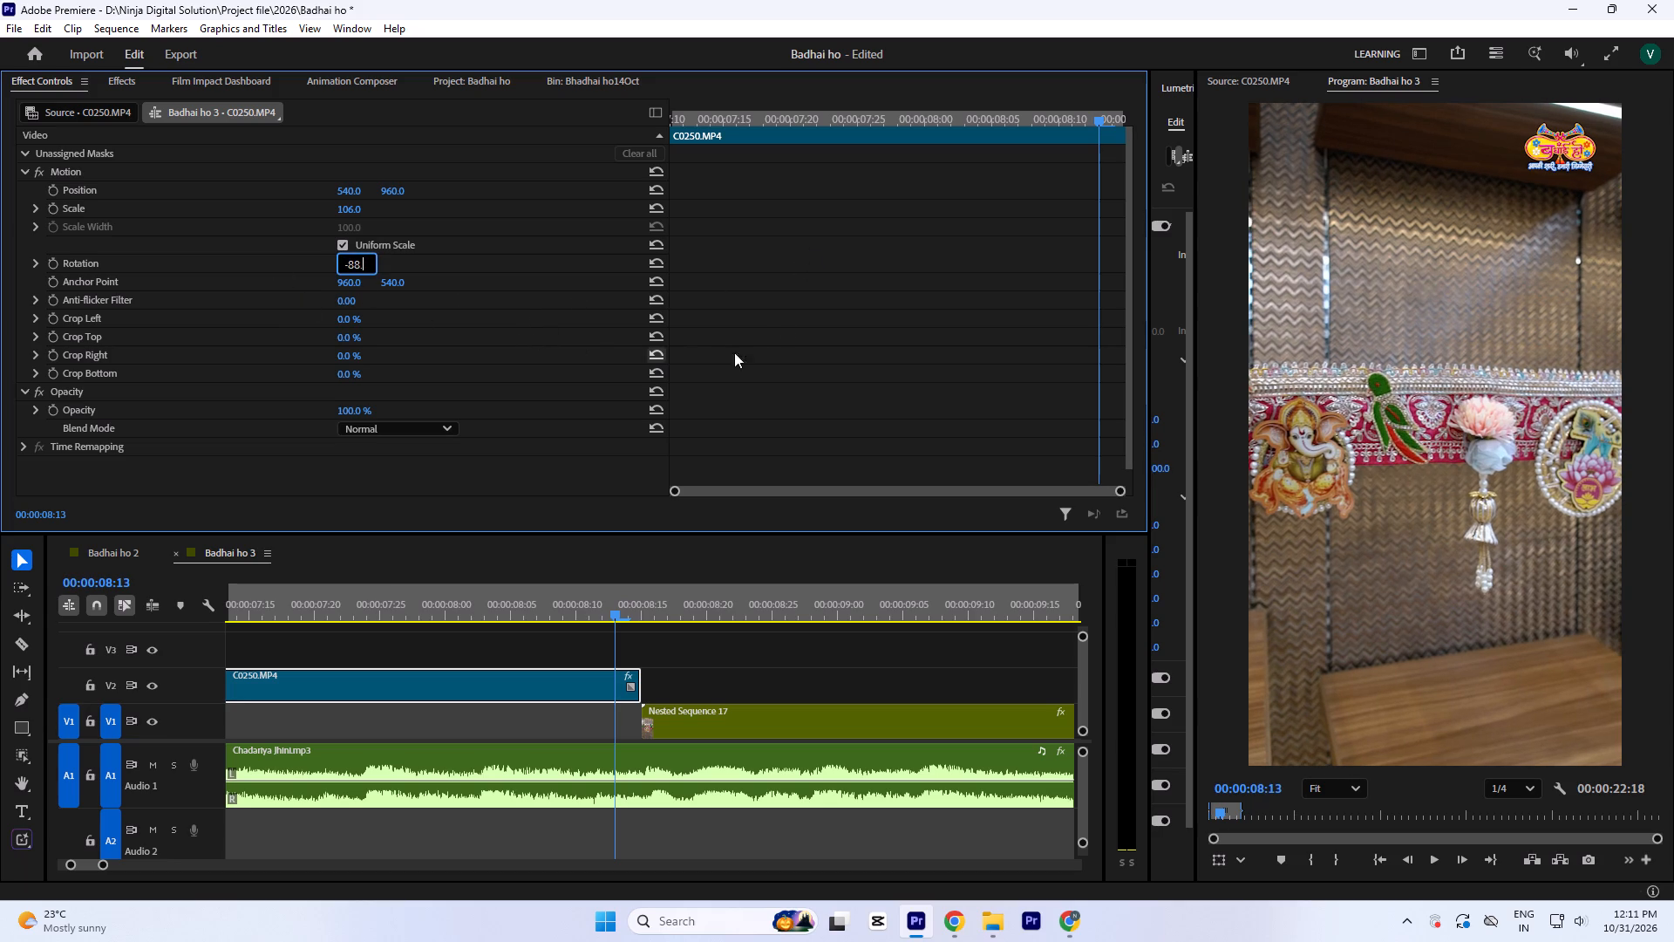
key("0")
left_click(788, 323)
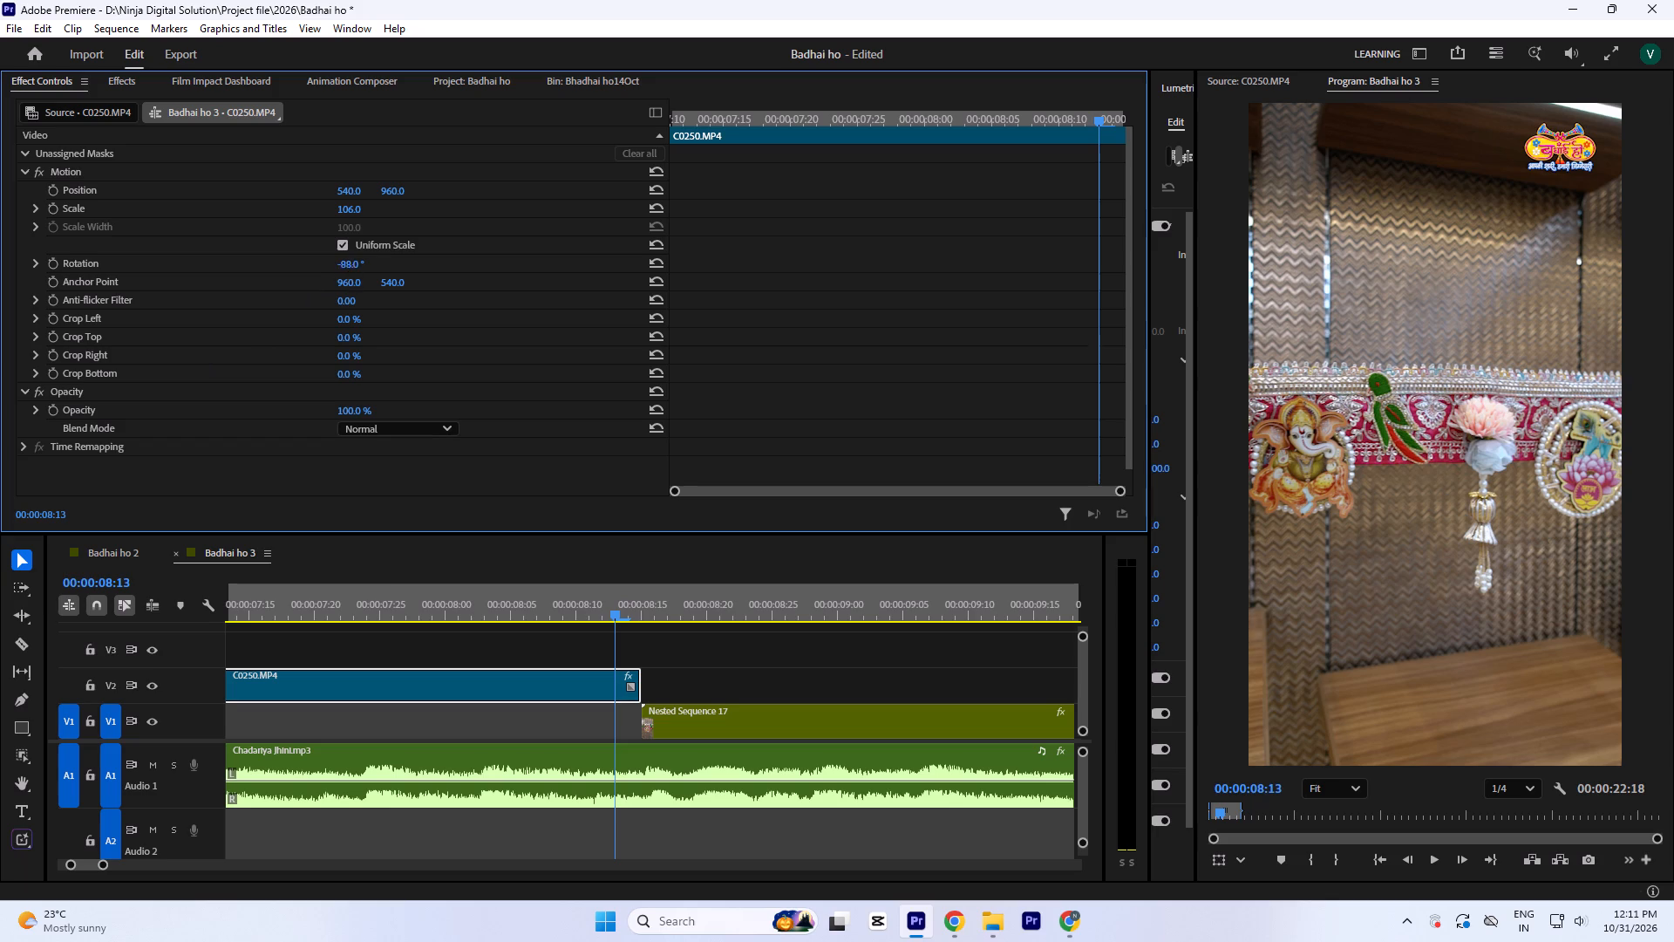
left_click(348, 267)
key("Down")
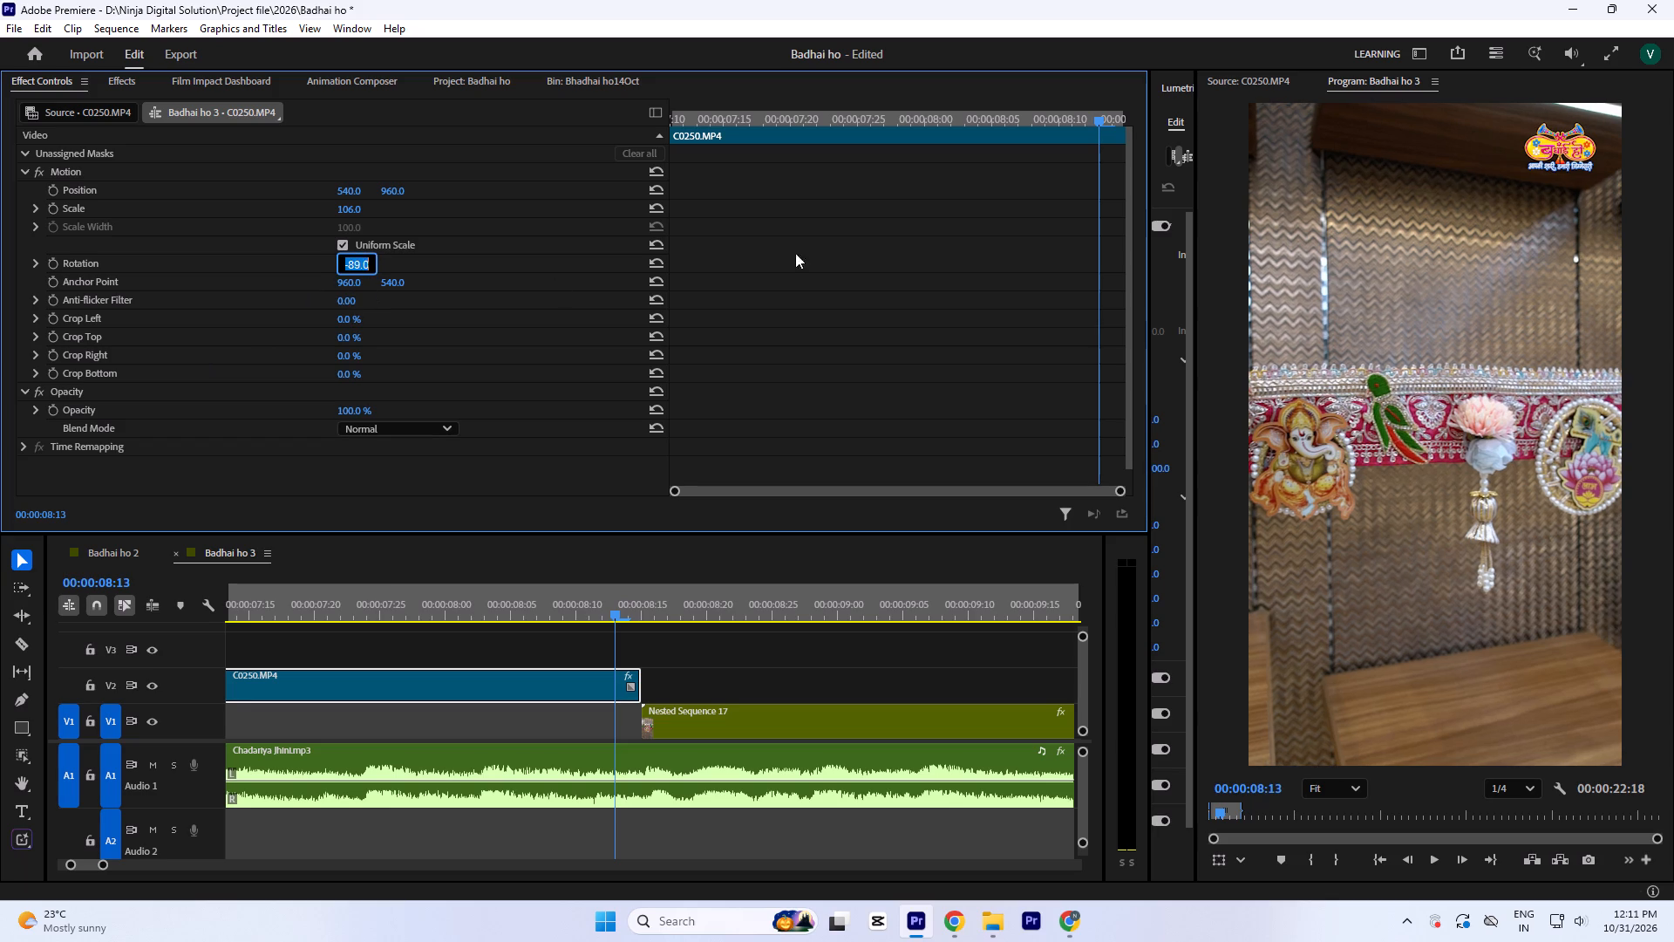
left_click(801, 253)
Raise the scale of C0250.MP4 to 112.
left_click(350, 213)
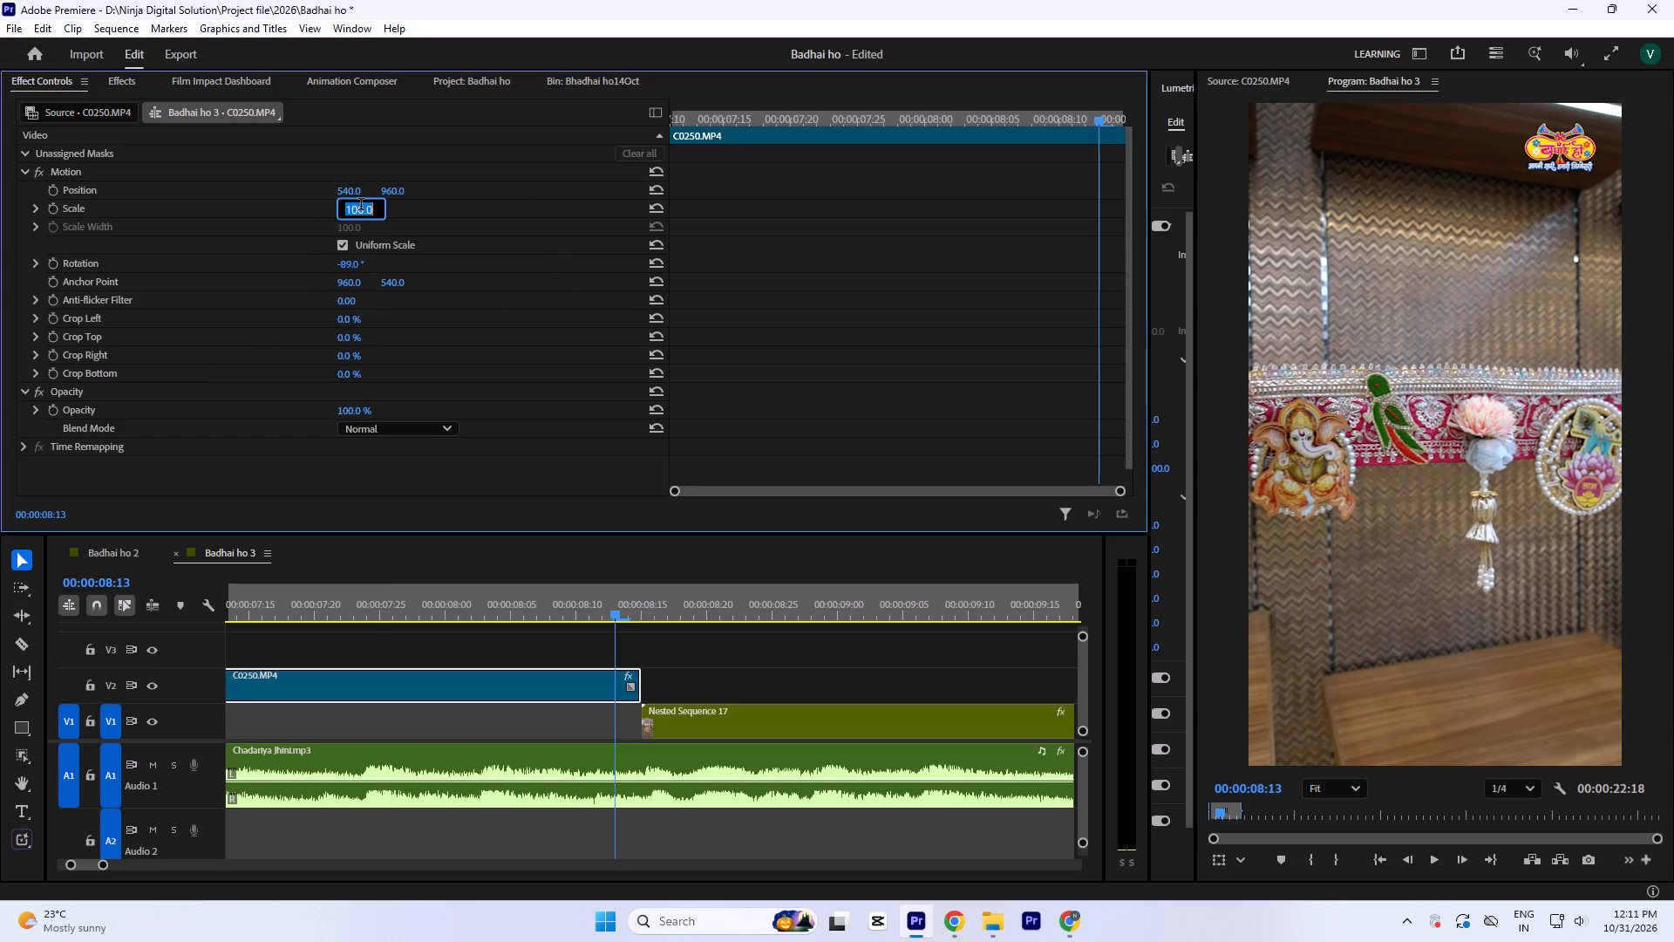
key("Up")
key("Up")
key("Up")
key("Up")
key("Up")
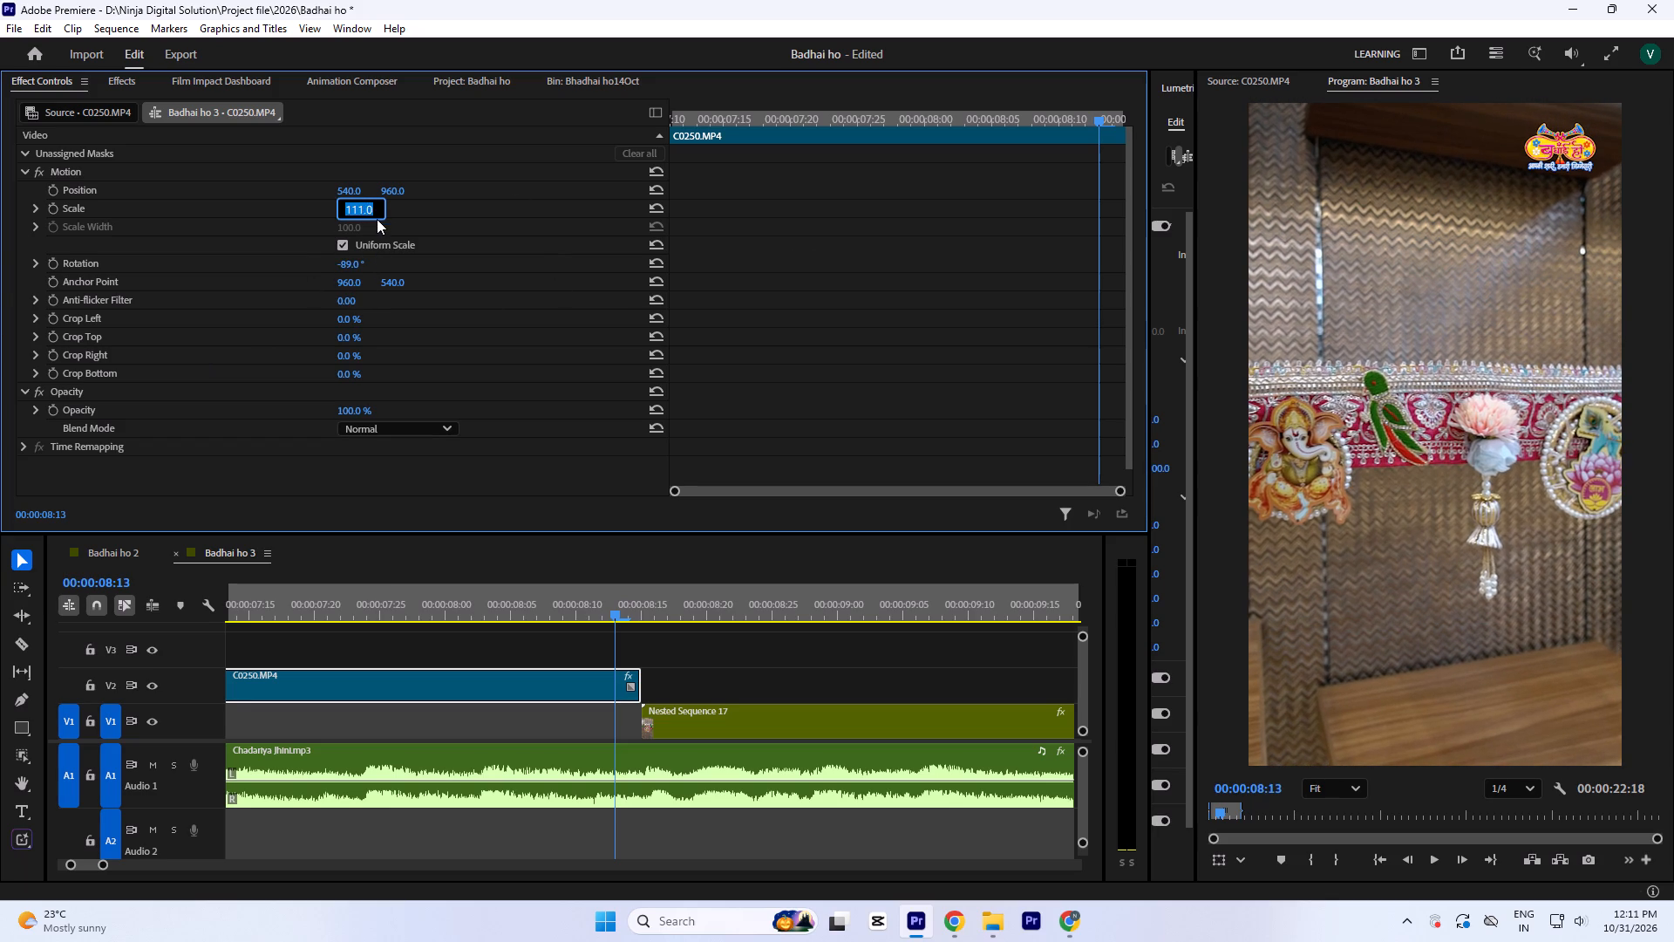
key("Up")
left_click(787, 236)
Set the scale of C0250.MP4 to 114, checking the framing at 00:00:08:10, and save the project.
left_click(574, 607)
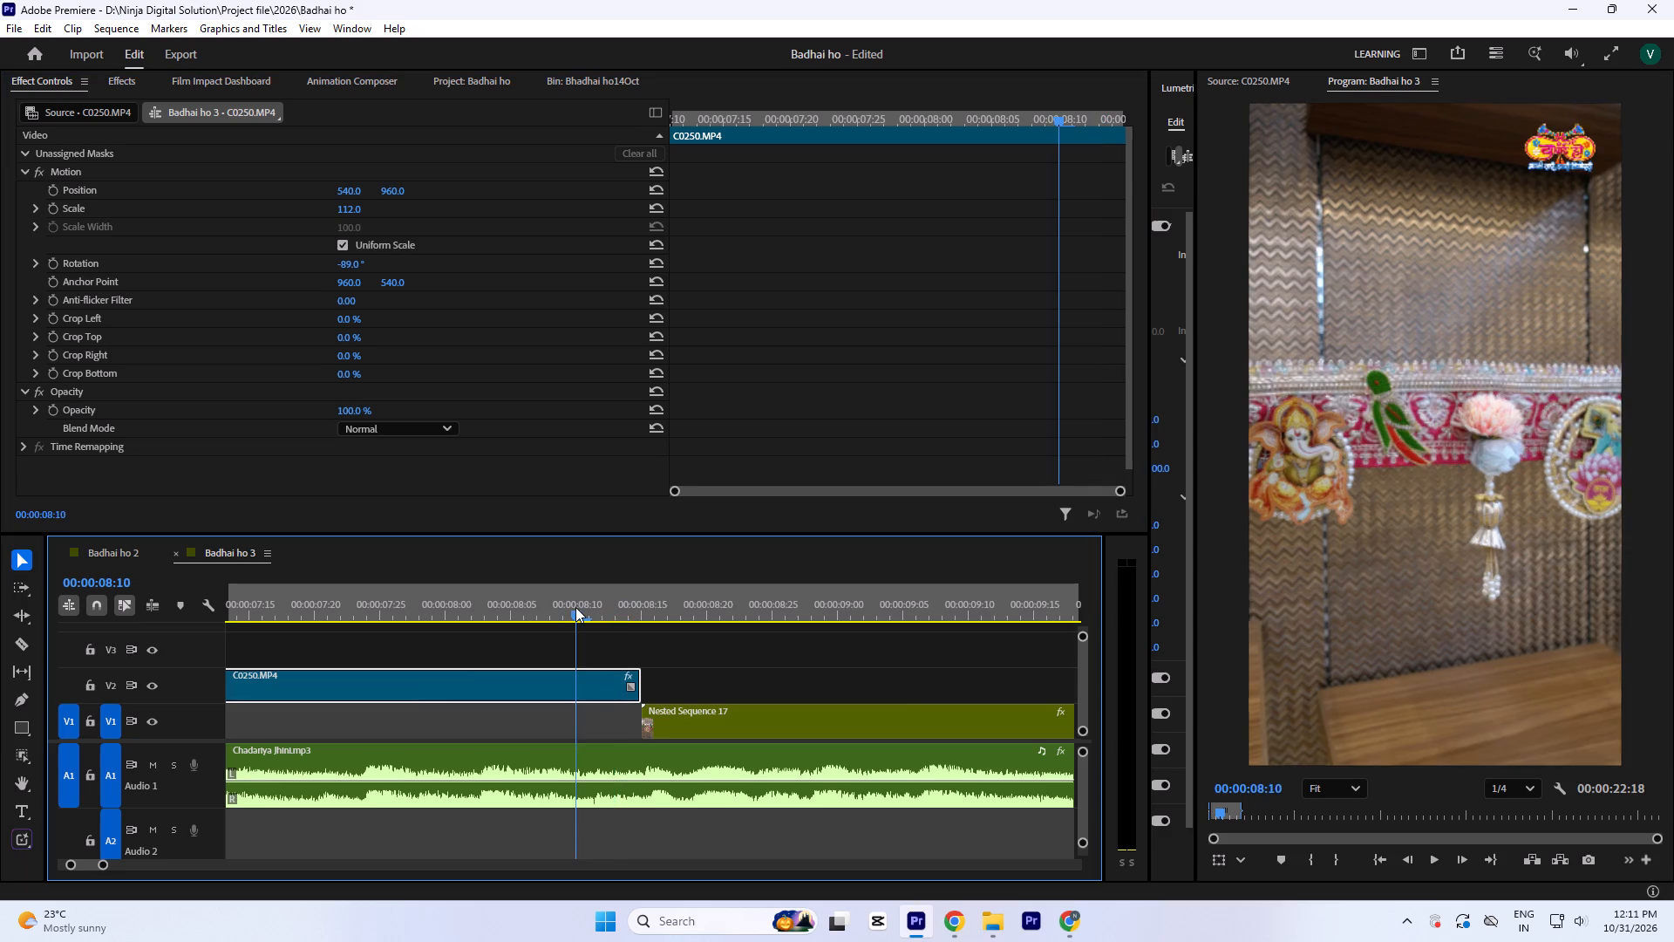
type("--")
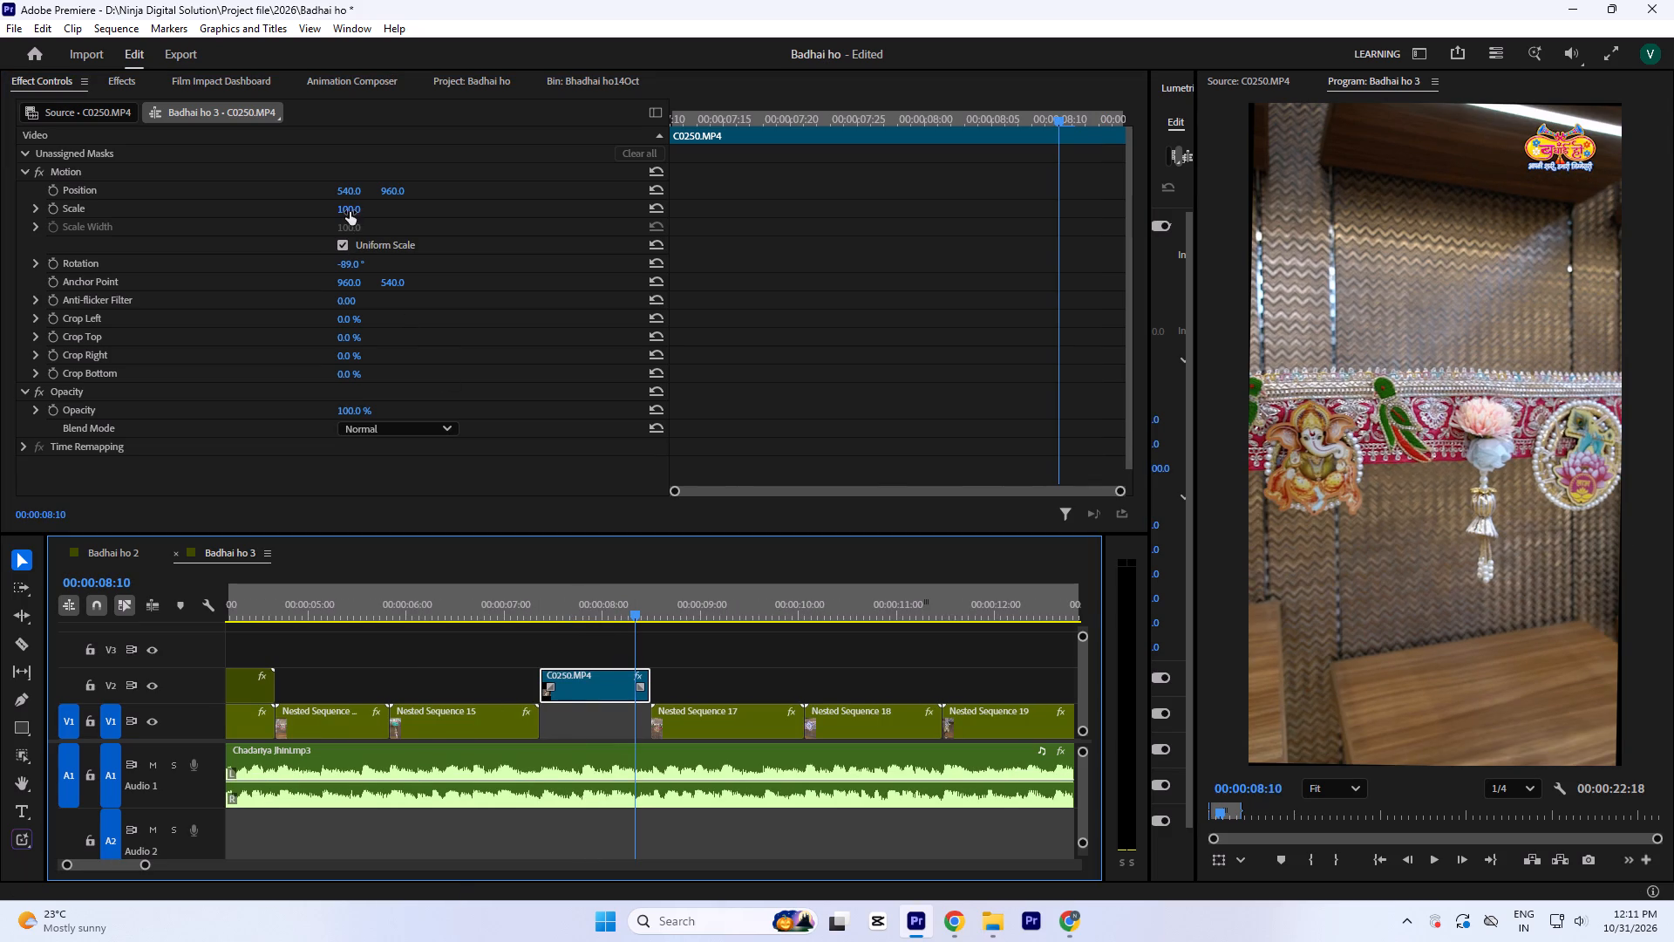
left_click(350, 208)
key("Up")
key("Up")
key("Up")
key("Up")
key("Up")
key("Up")
key("Up")
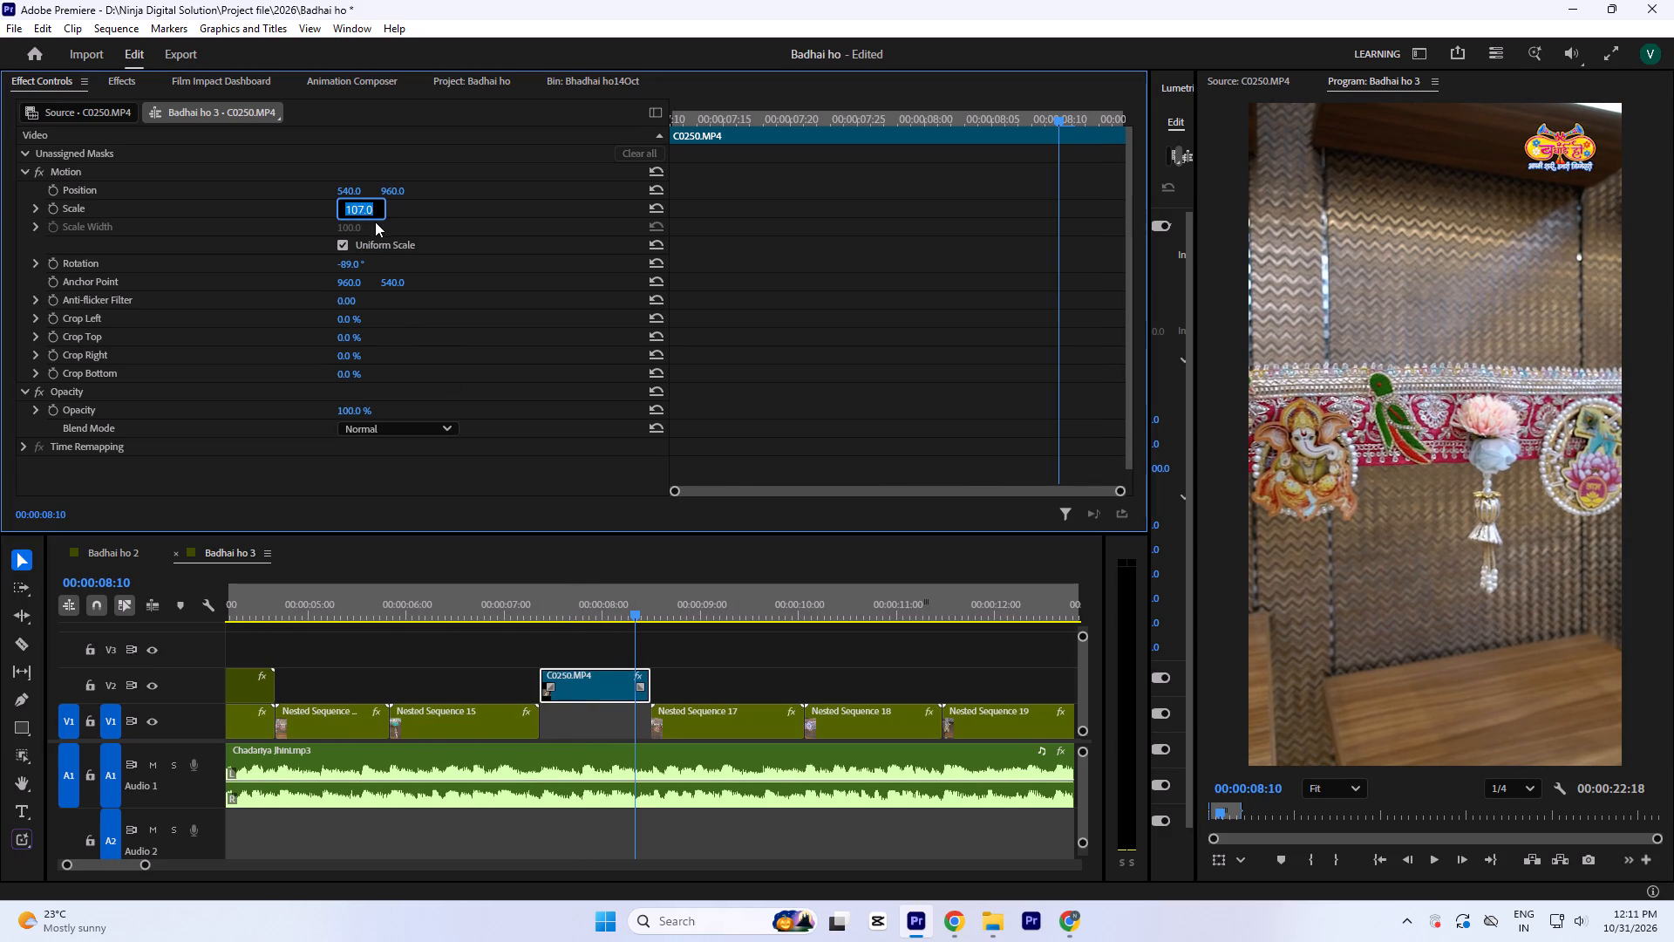
key("Up")
key("Up")
key("Up")
key("Up")
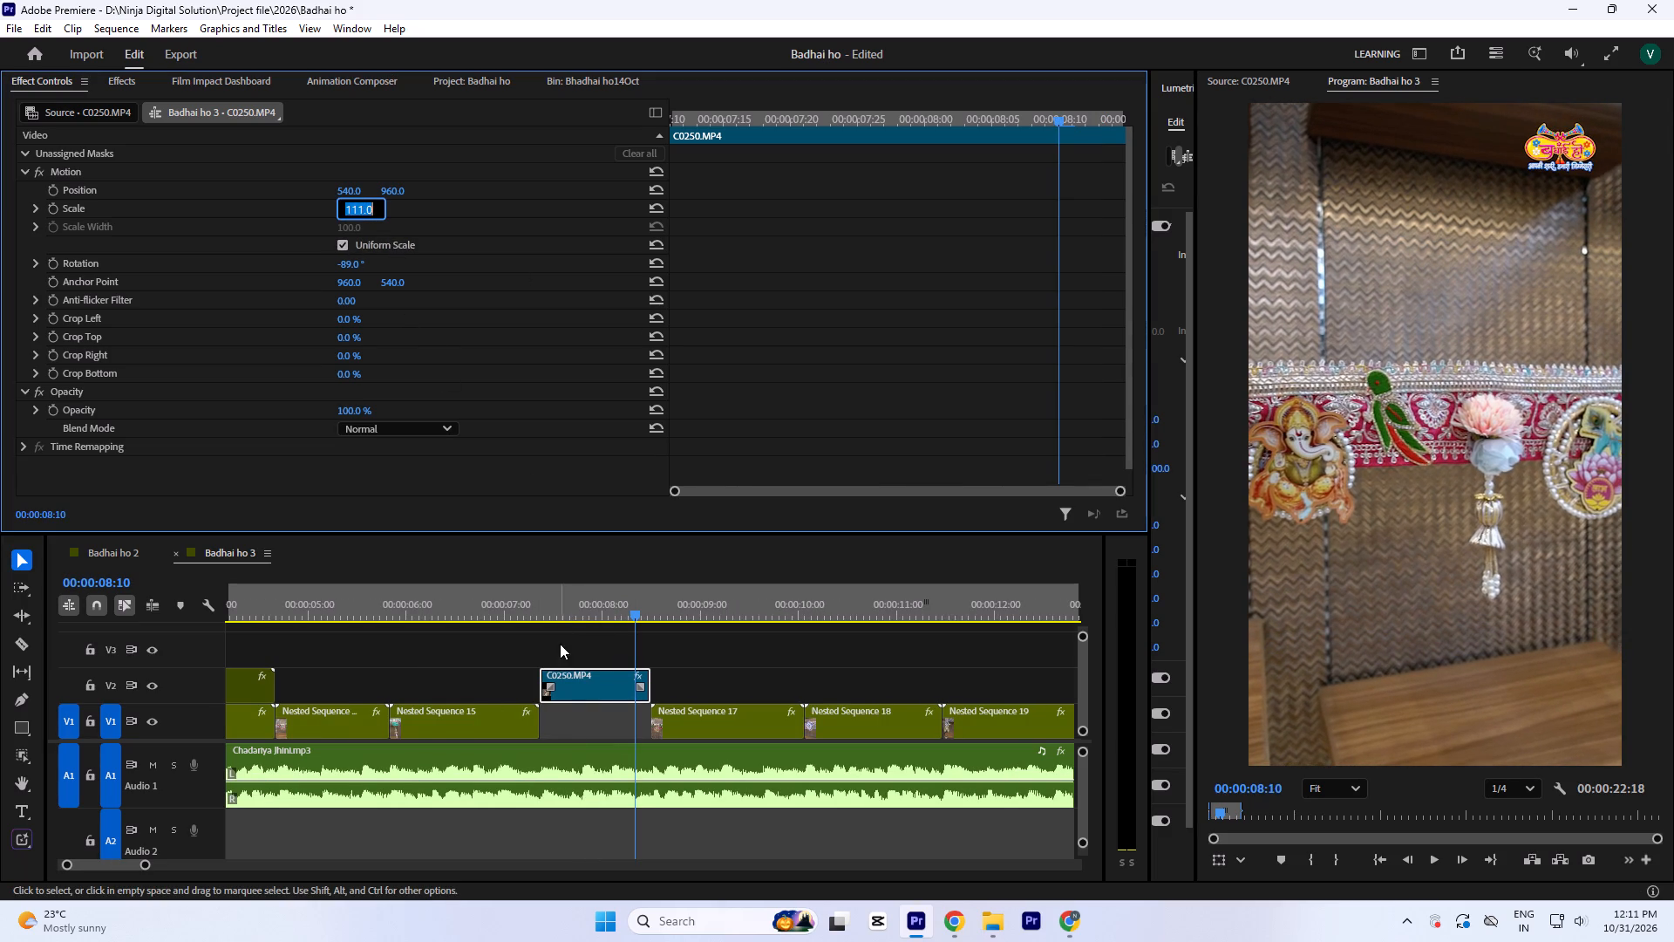
key("Up")
key("Up")
key("Up")
left_click(711, 666)
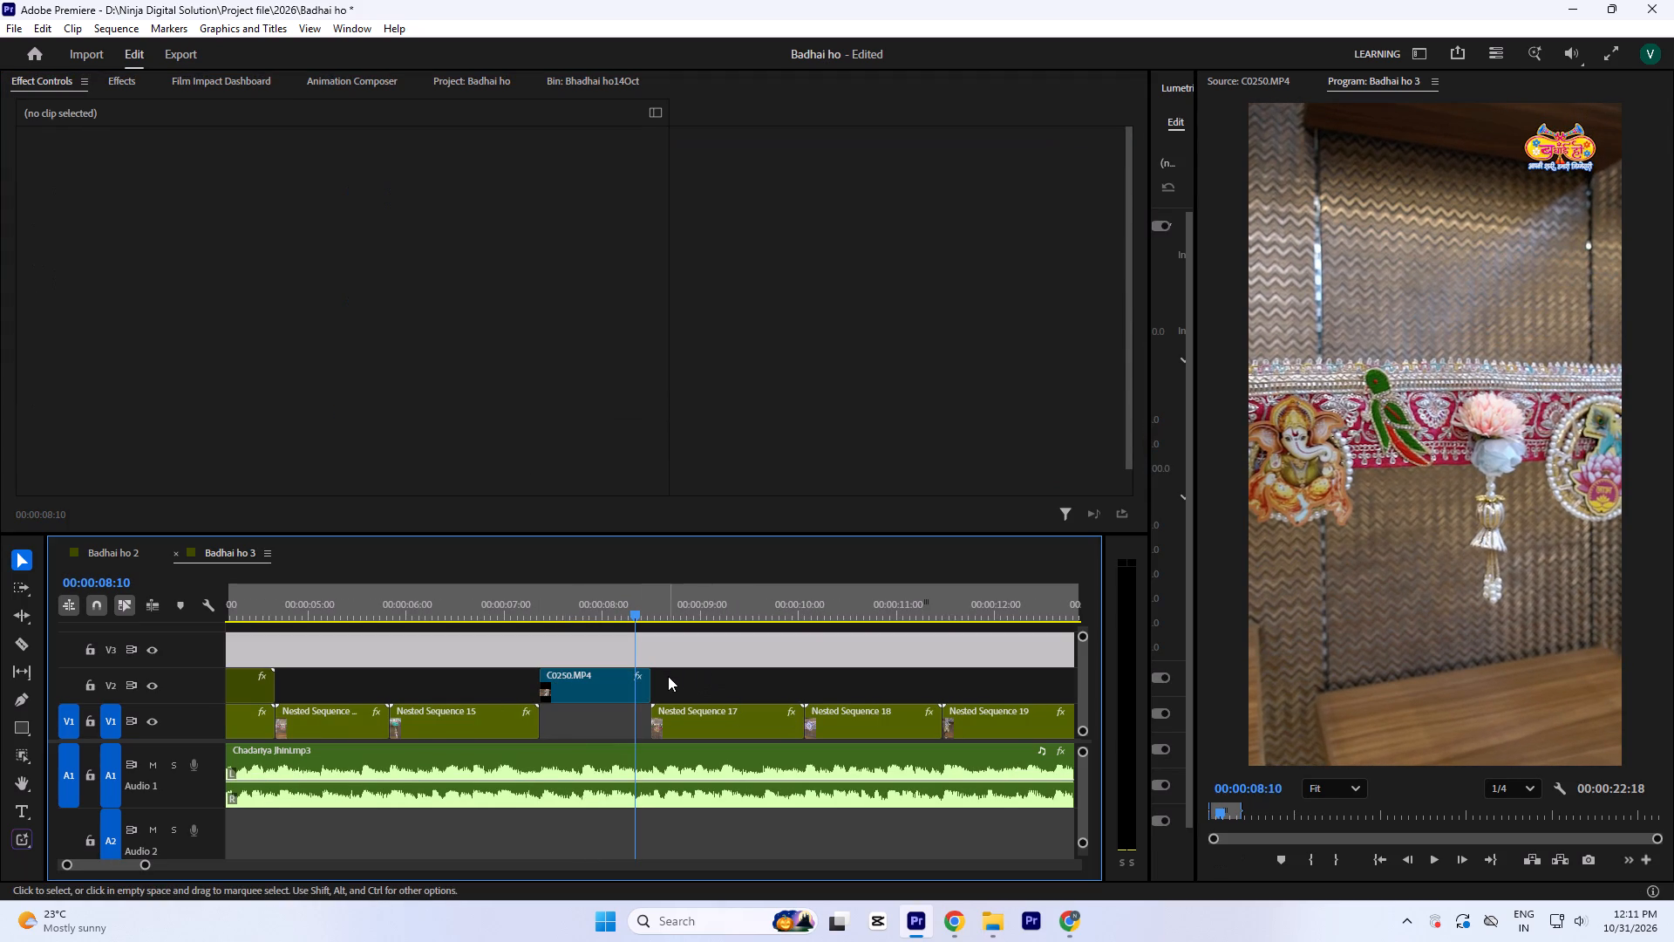
key("ctrl+s")
Slow C0250.MP4 on V2 to 80% speed and play back the result.
left_click(512, 592)
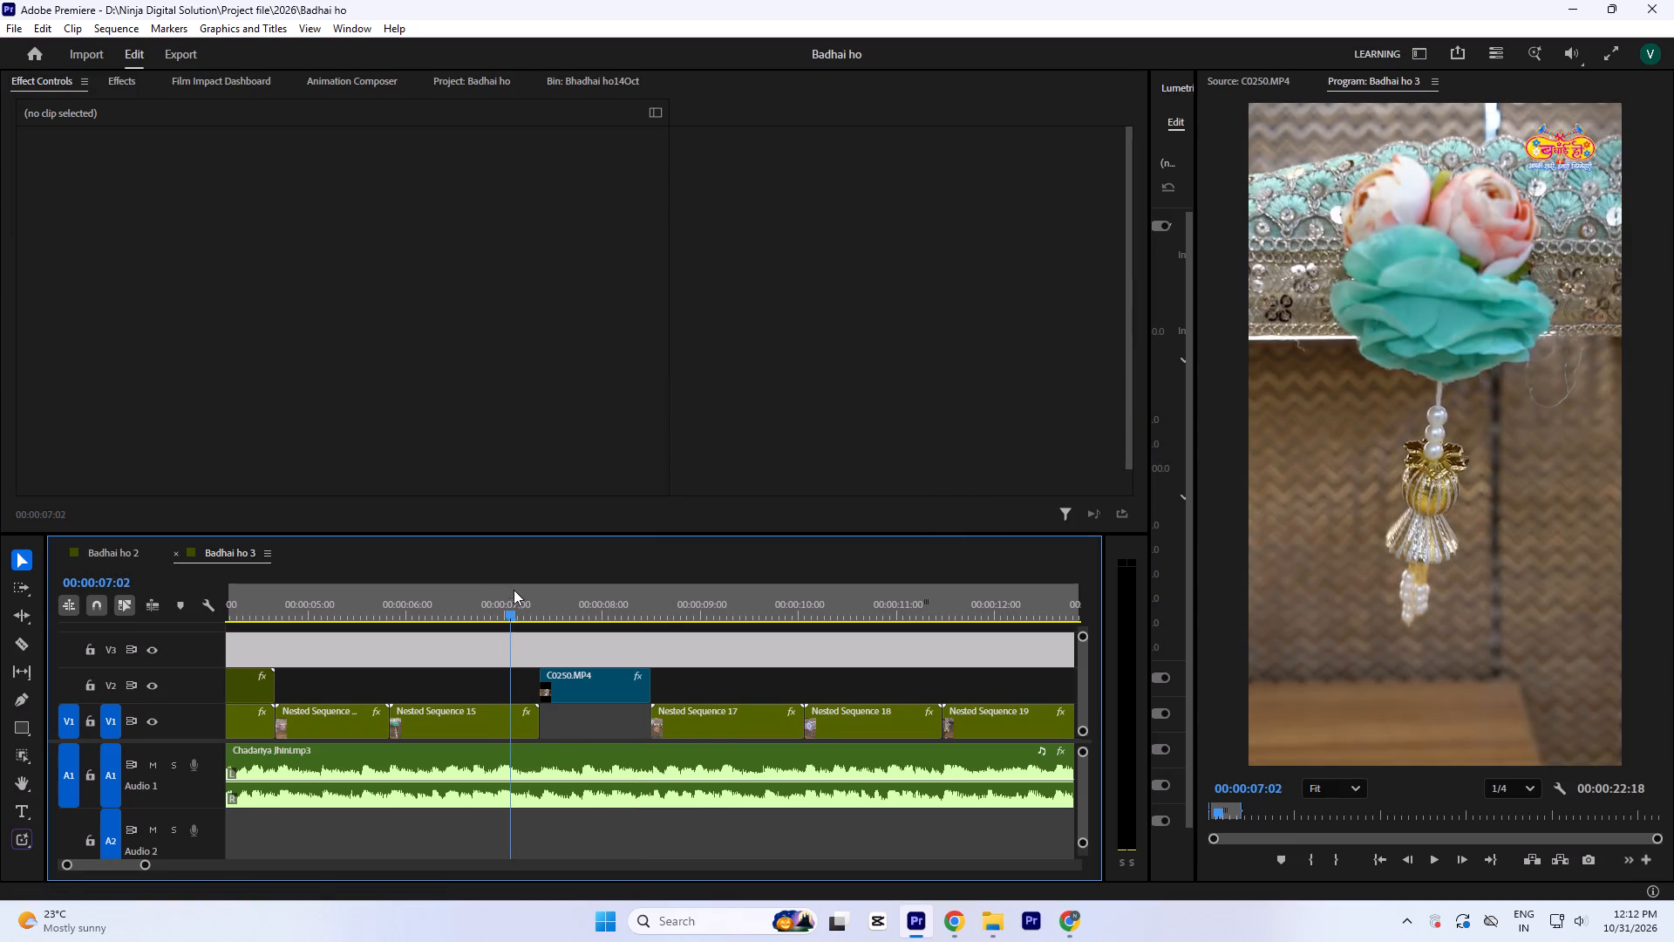
key("space")
key("space")
left_click(595, 688)
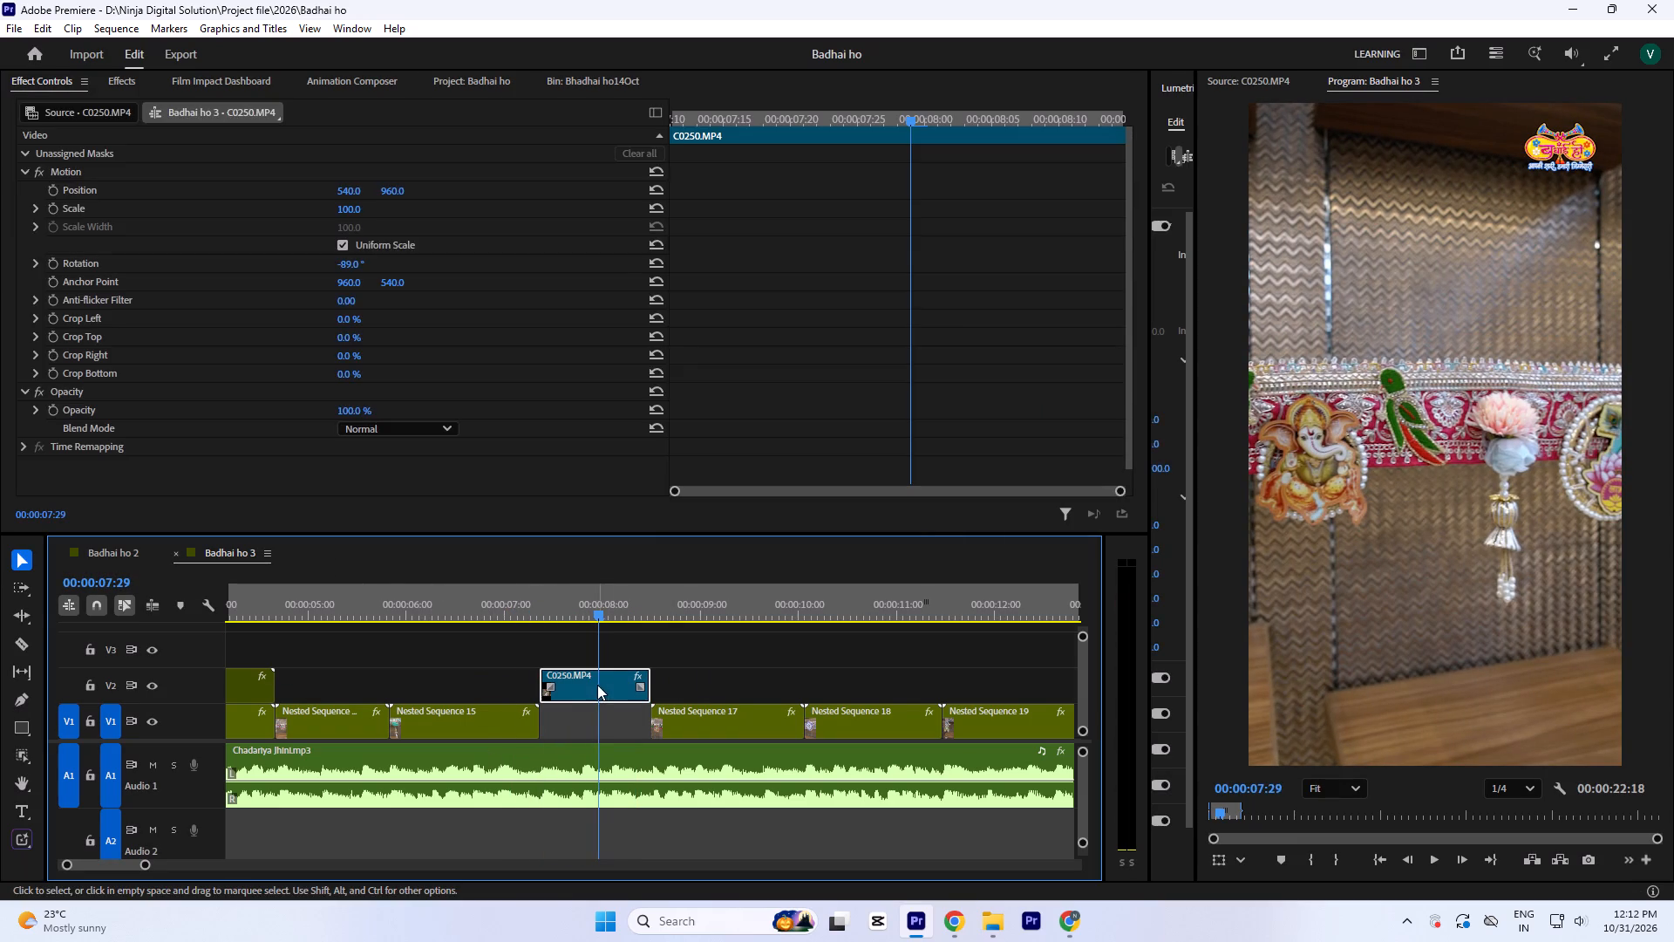
key("ctrl+r")
key("8")
key("0")
key("Return")
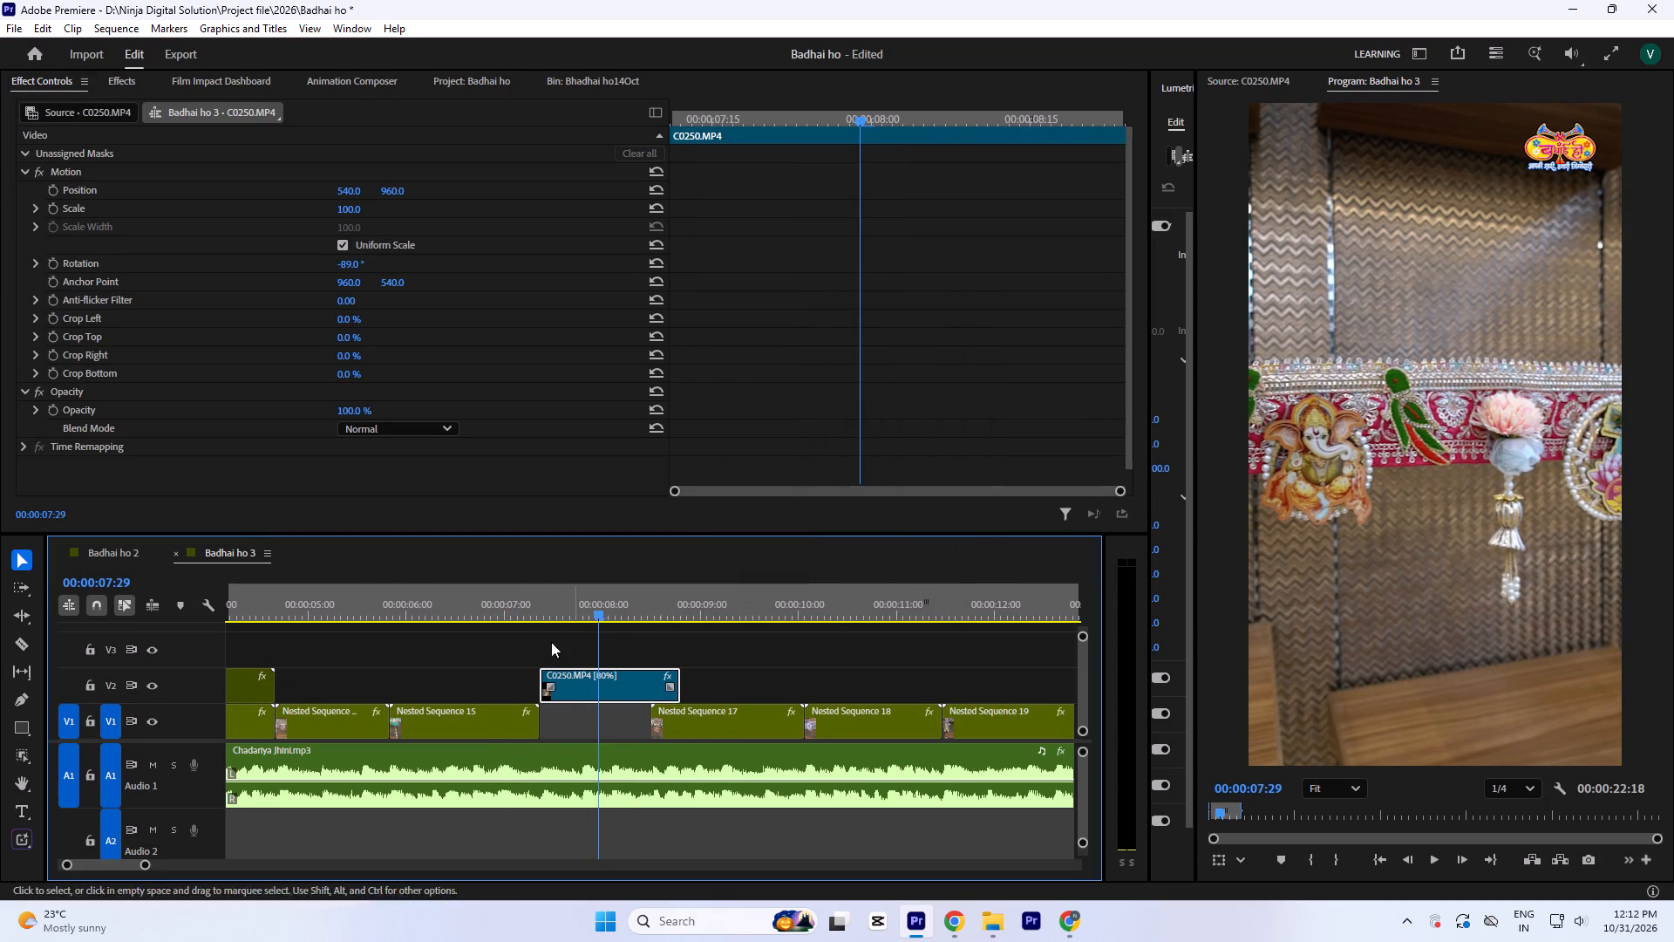
left_click(503, 596)
key("space")
key("space")
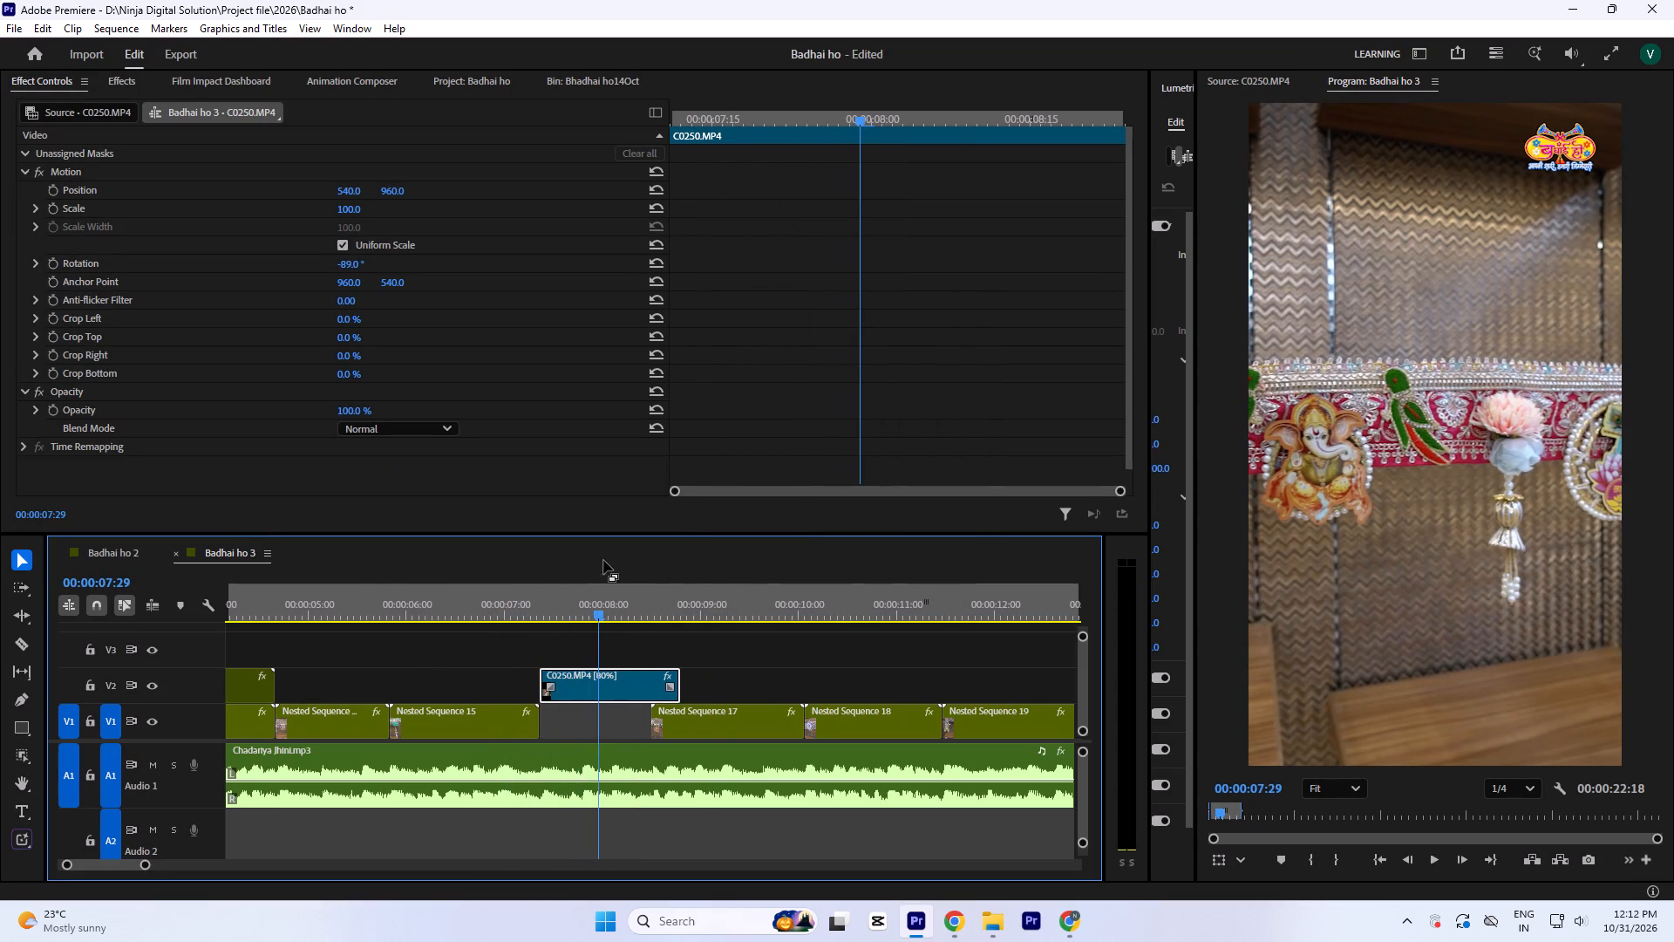
key("space")
key("space")
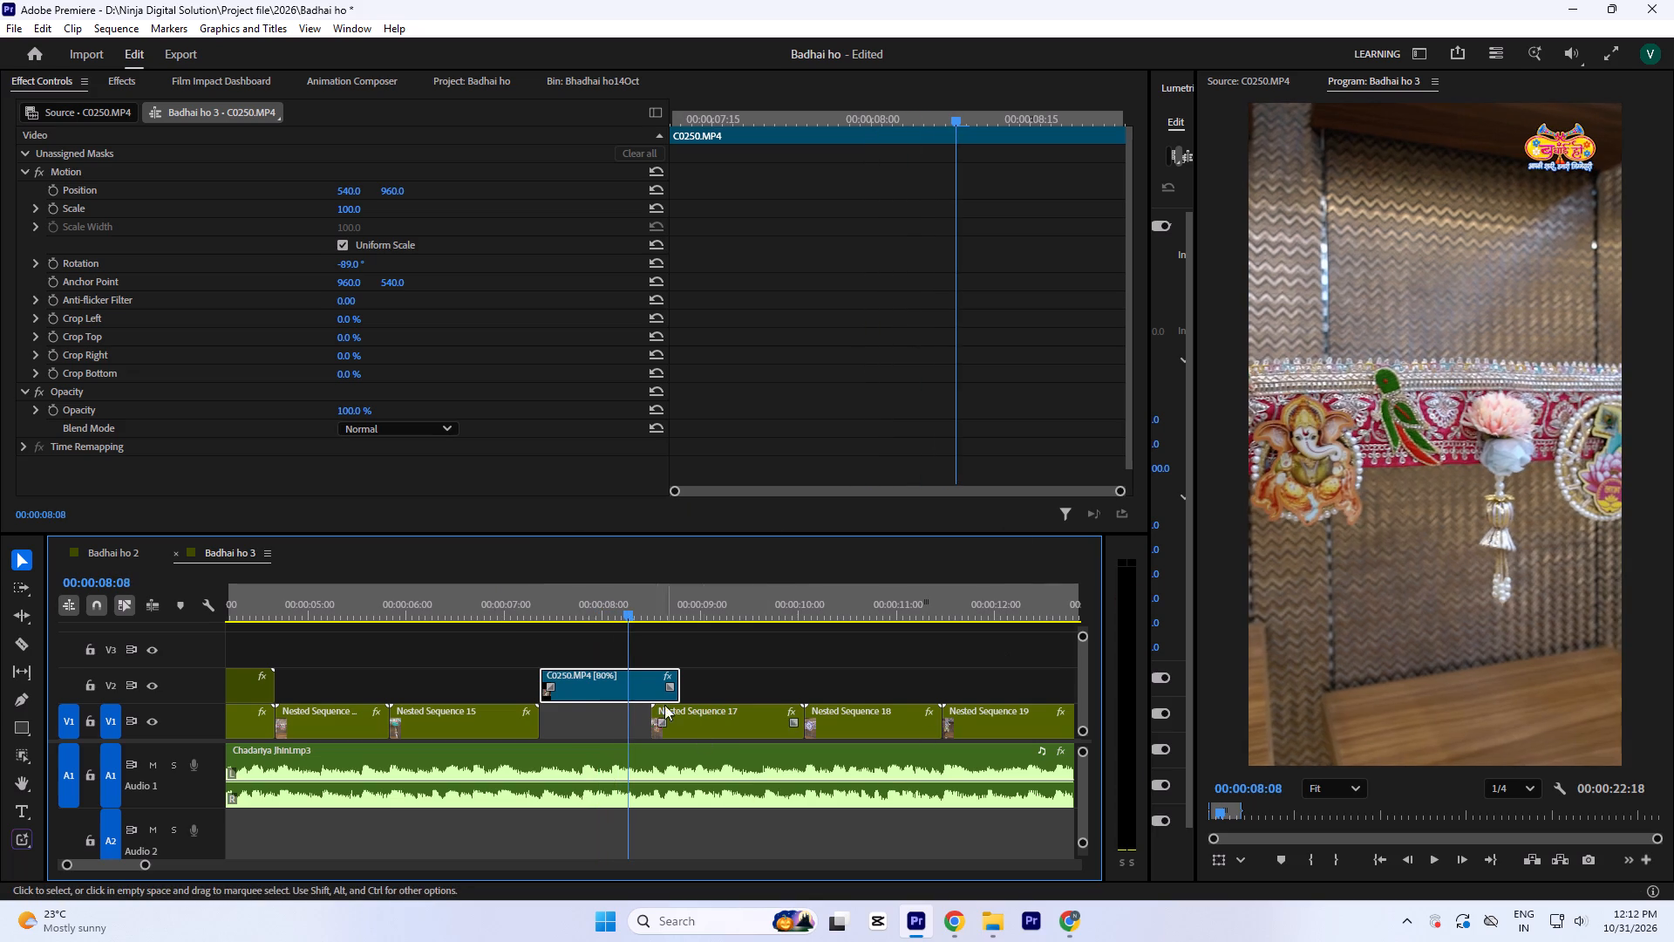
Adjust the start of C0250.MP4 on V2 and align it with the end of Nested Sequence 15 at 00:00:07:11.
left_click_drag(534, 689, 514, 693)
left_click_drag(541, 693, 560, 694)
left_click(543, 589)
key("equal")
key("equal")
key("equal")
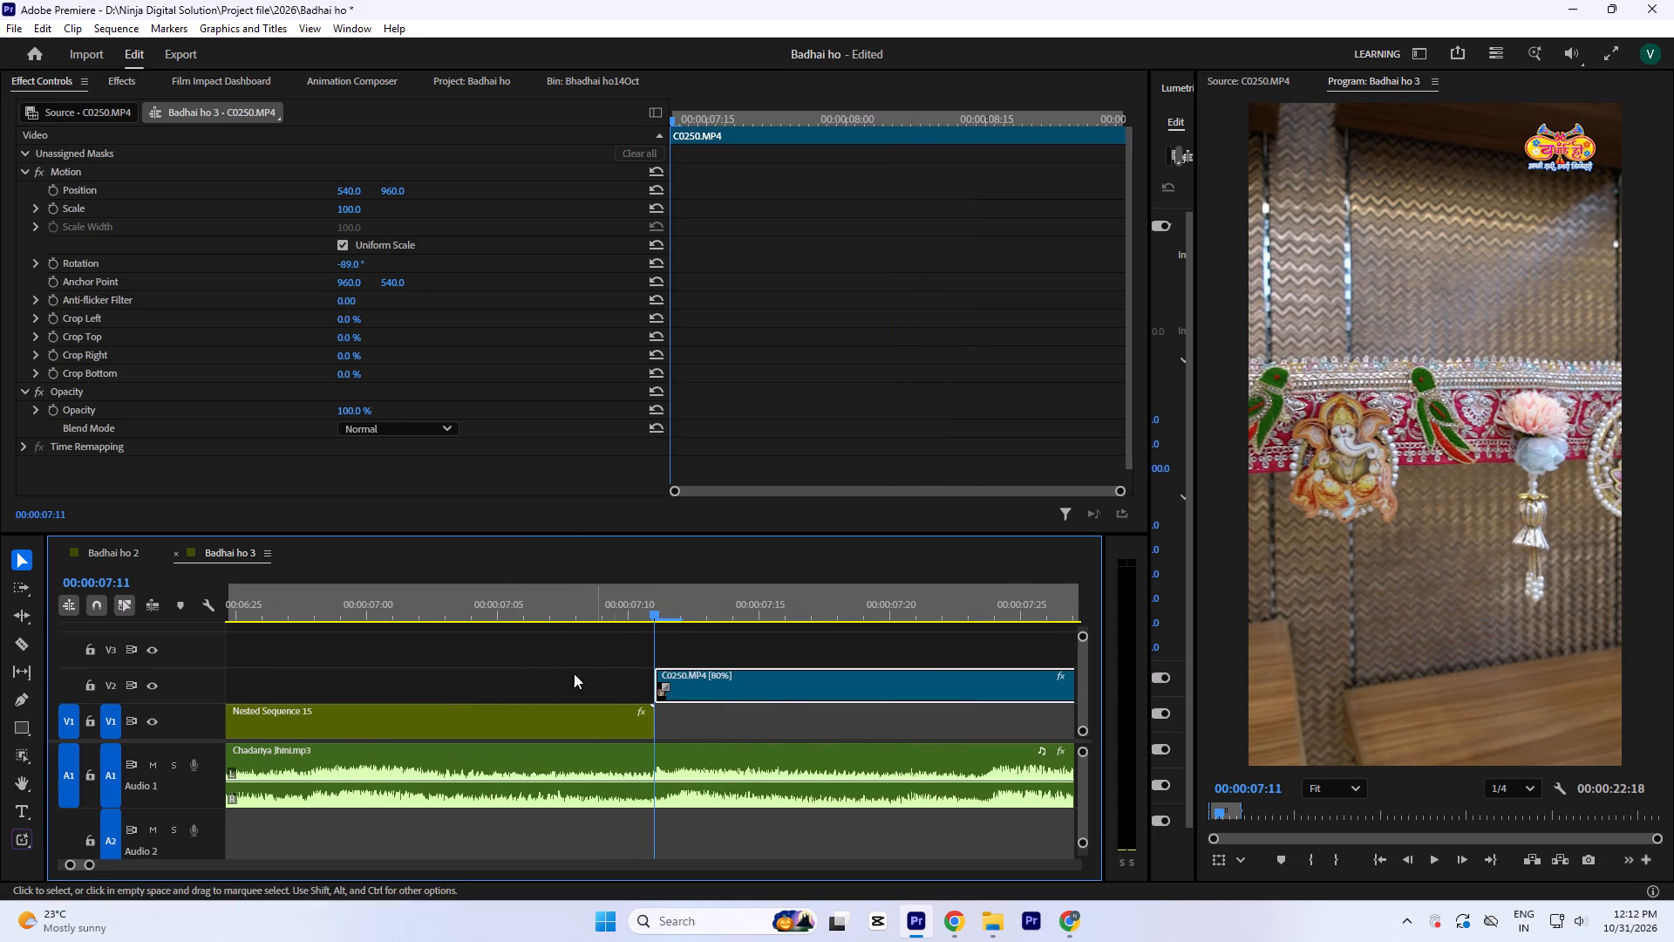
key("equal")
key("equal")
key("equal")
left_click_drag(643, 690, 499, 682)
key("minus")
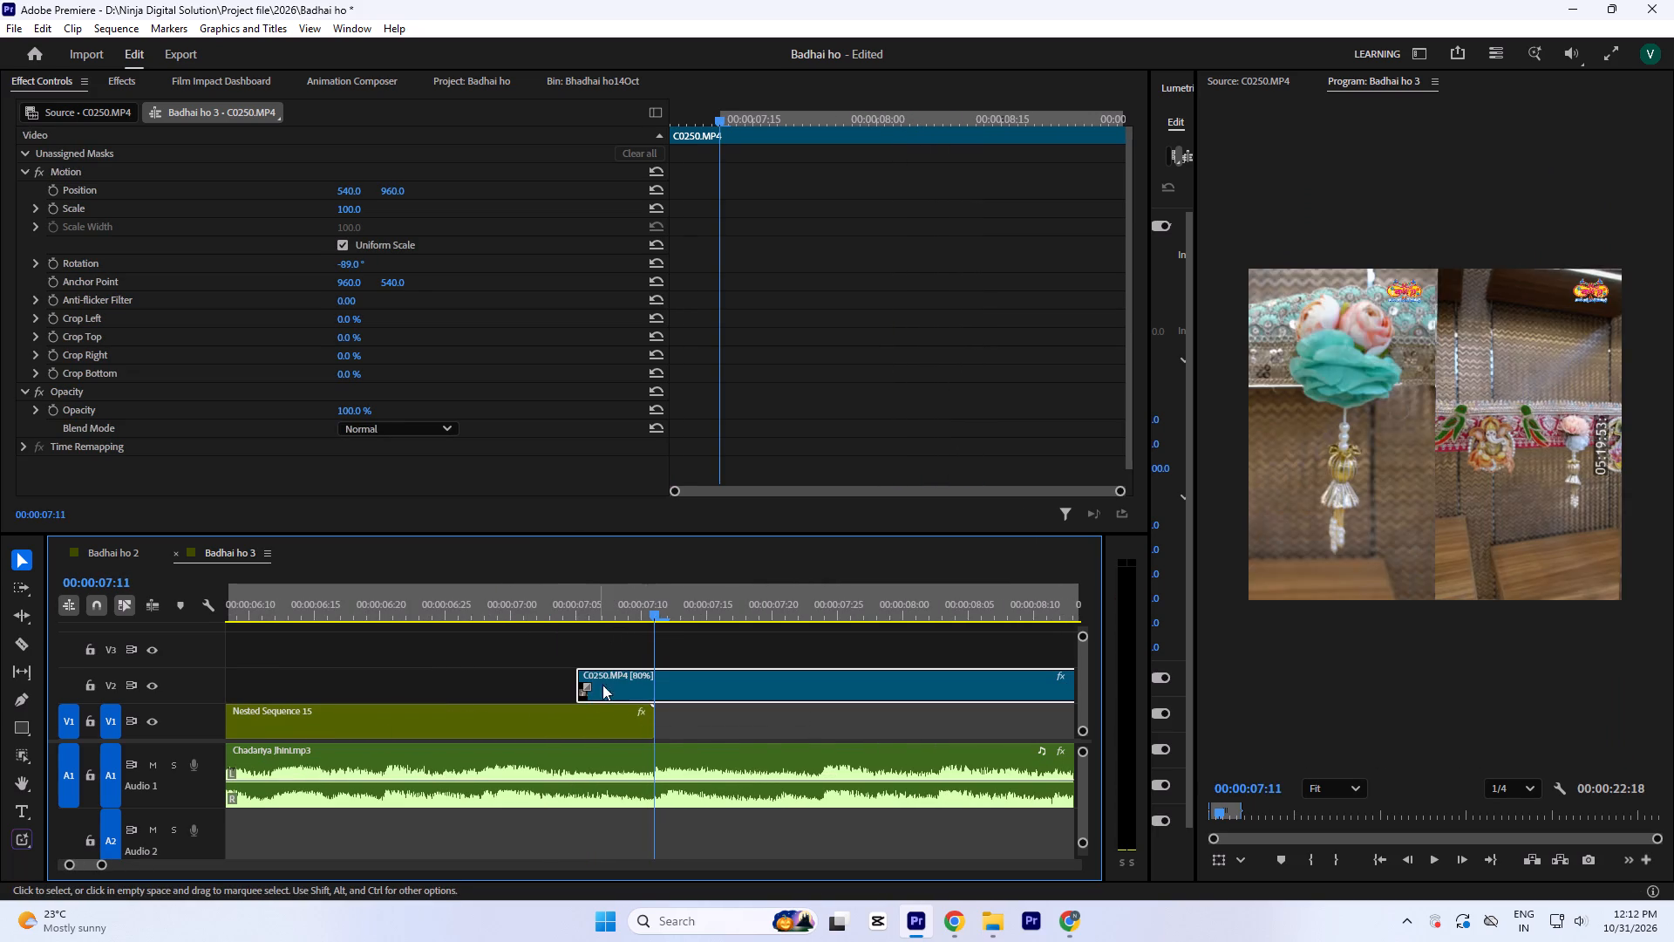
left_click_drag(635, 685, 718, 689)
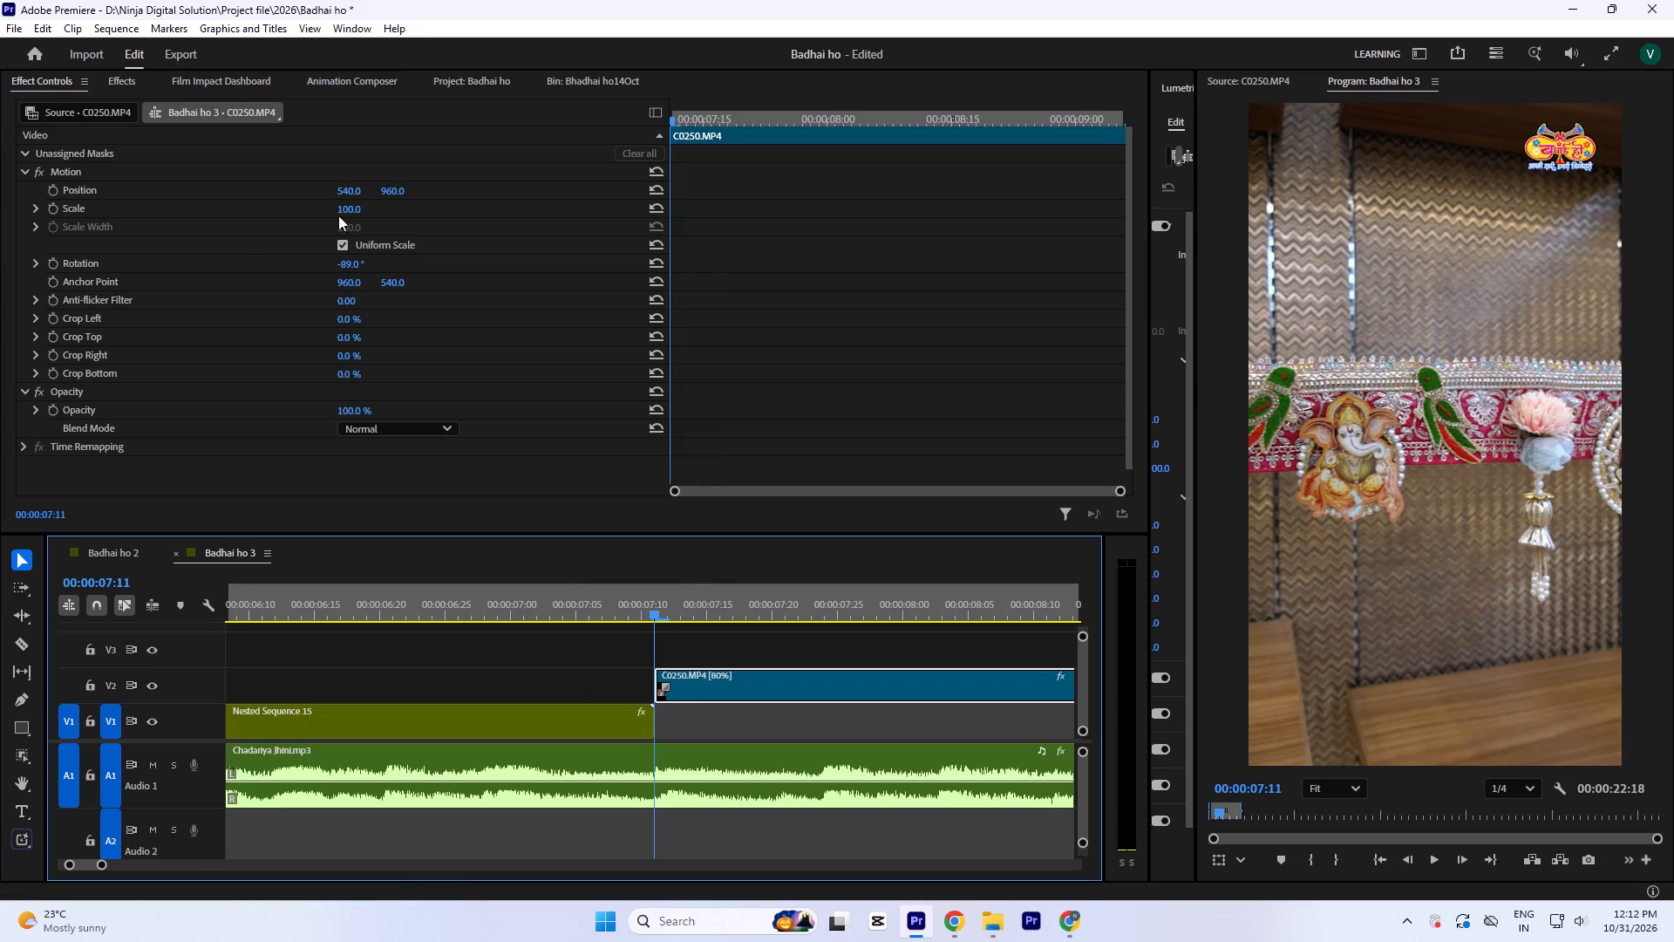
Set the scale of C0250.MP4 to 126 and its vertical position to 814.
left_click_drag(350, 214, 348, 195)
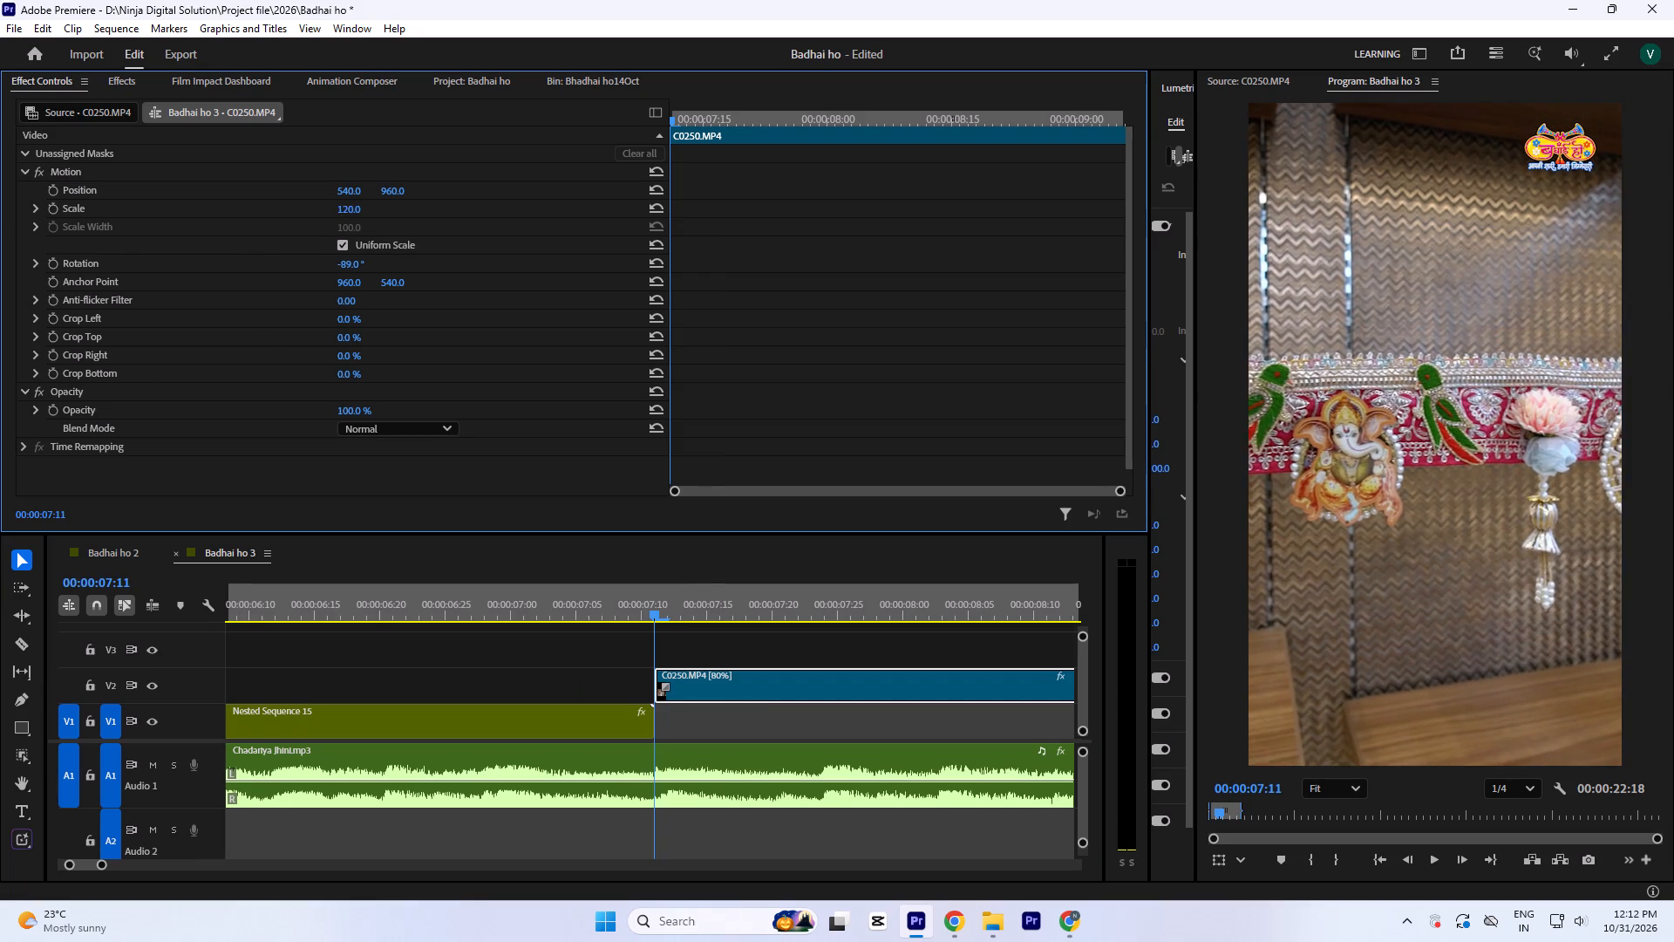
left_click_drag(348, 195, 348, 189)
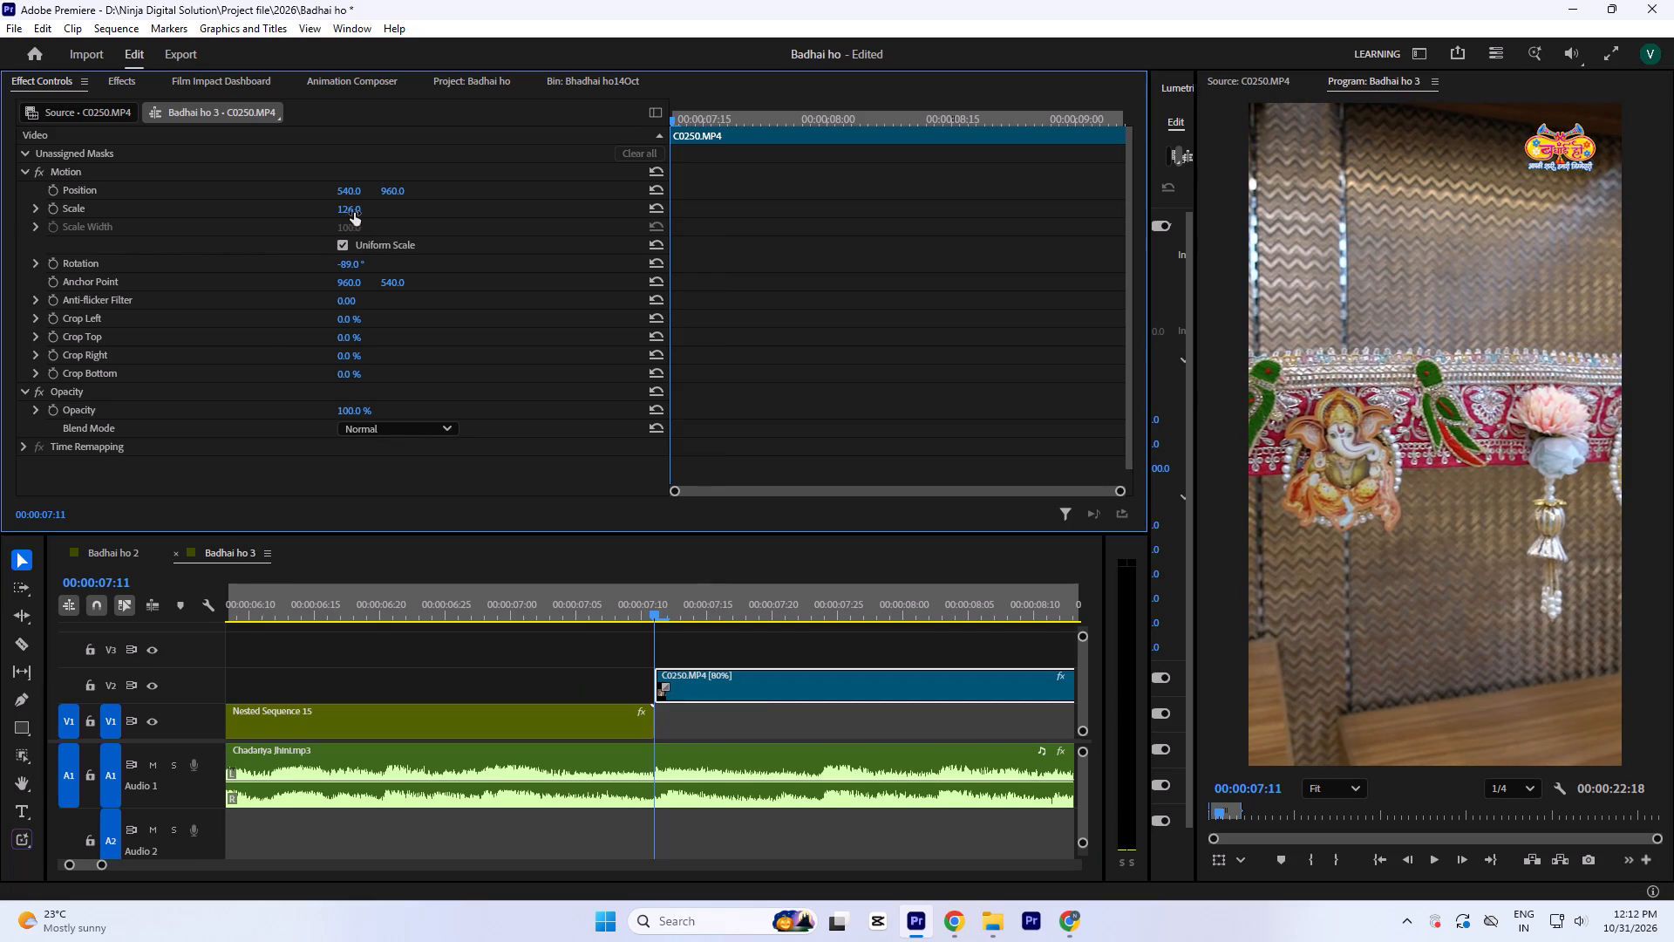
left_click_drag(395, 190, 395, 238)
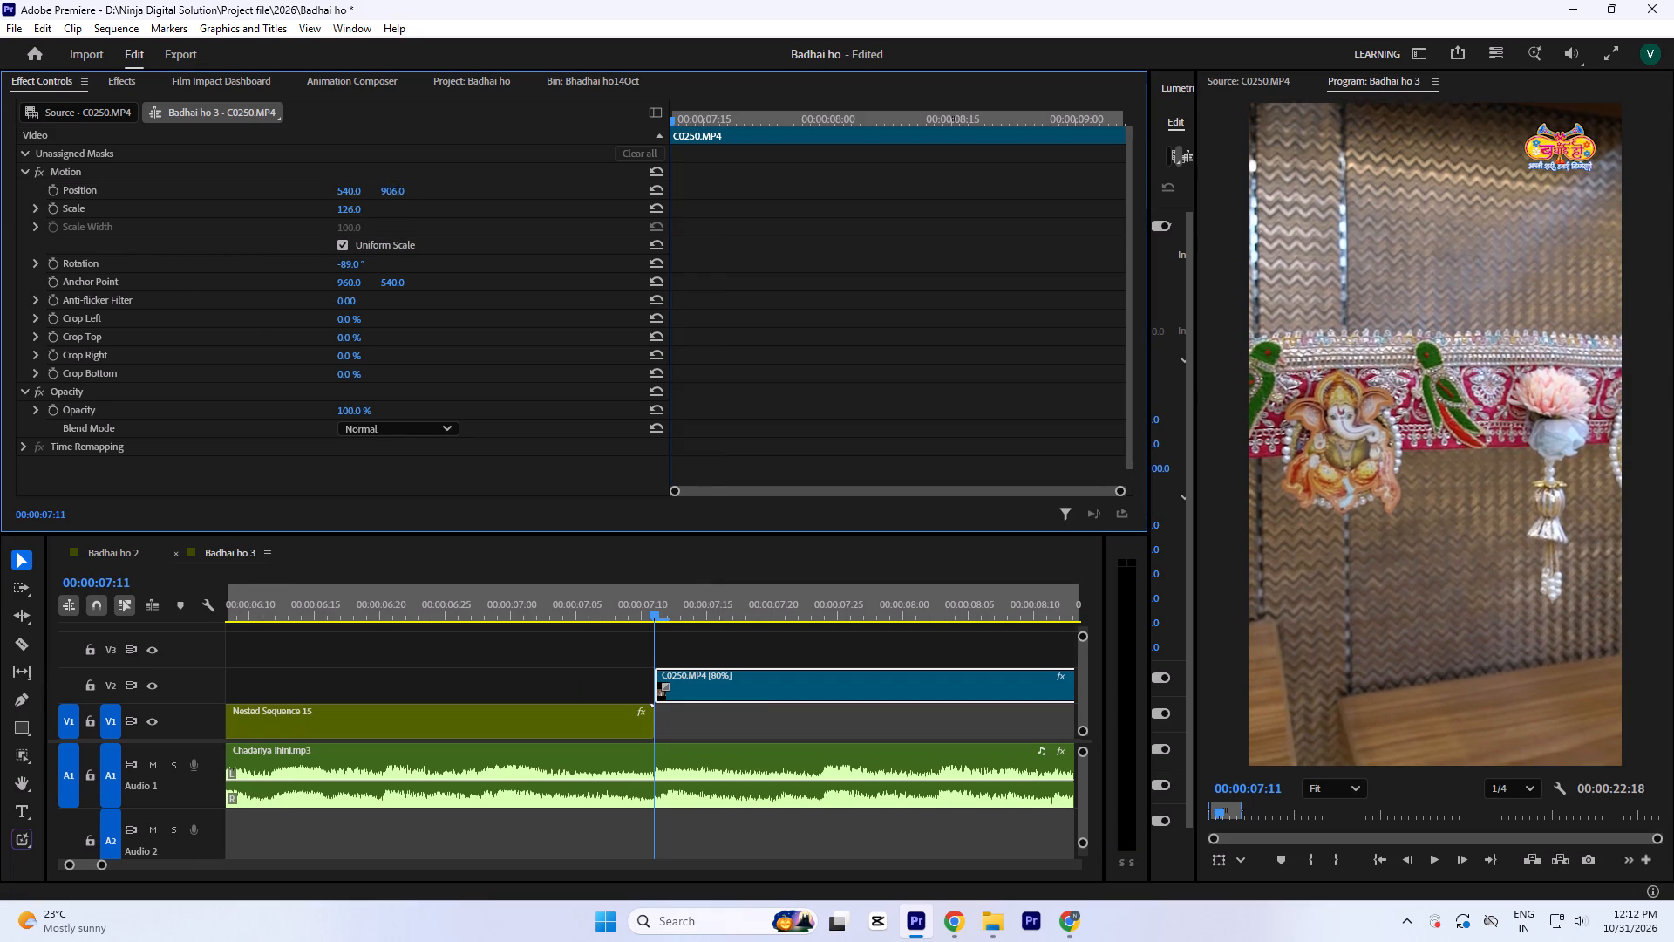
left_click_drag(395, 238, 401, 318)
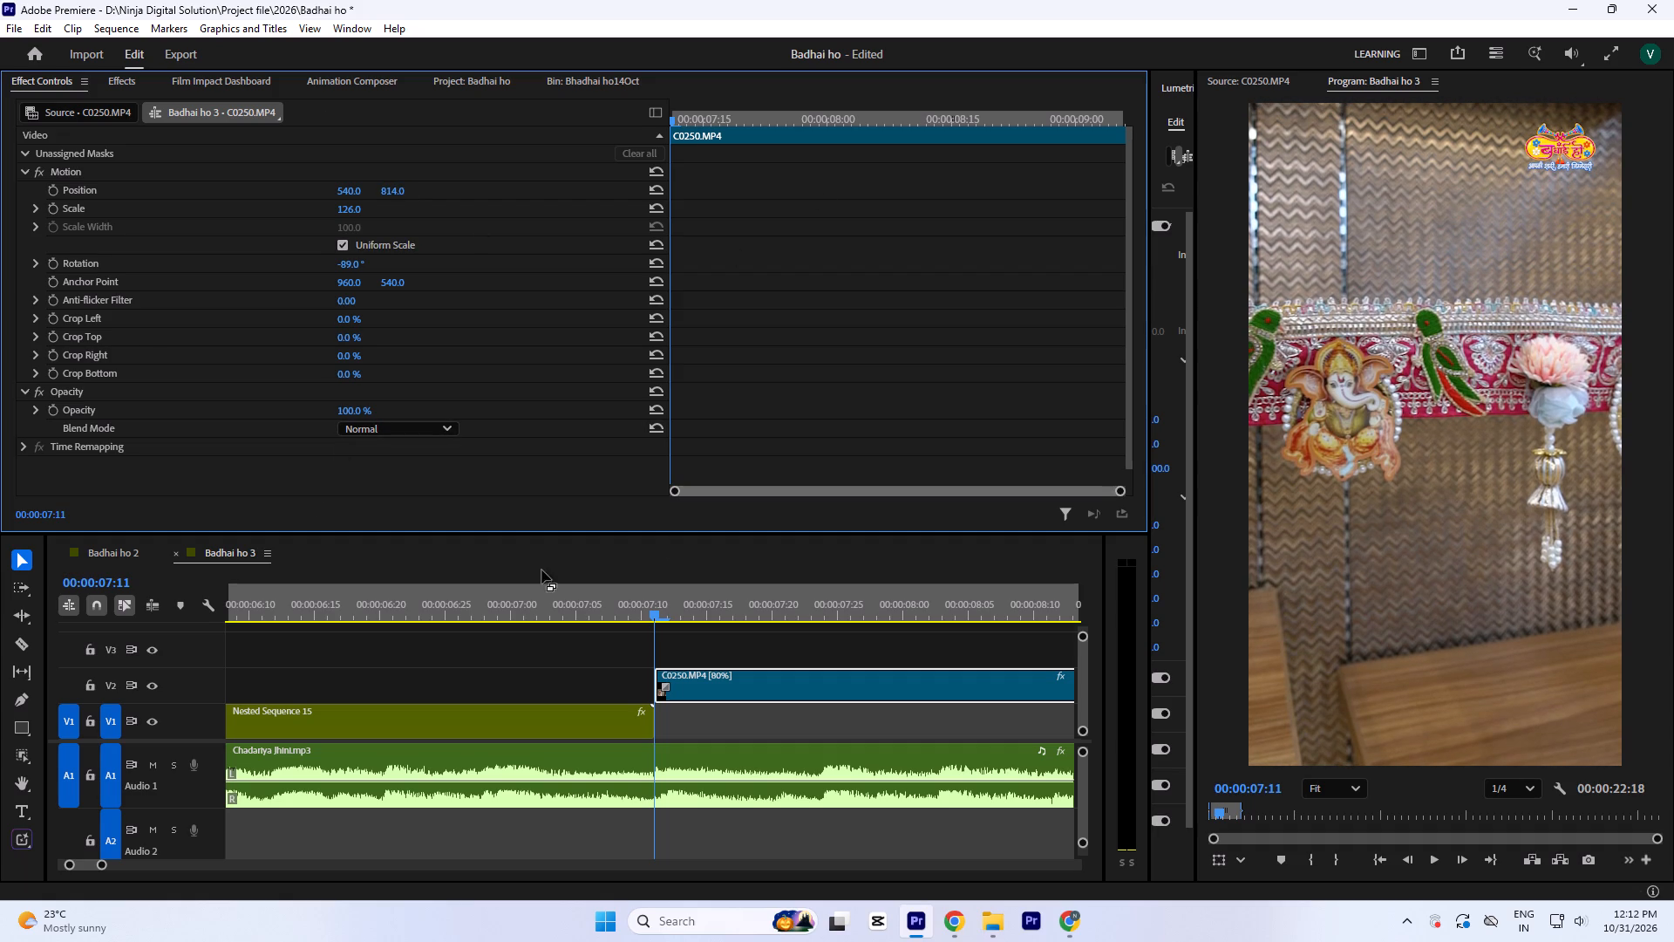
Play back C0250.MP4 from 00:00:07:11 to check its reframed motion past the start of Nested Sequence 17.
left_click(605, 657)
left_click(651, 605)
key("minus")
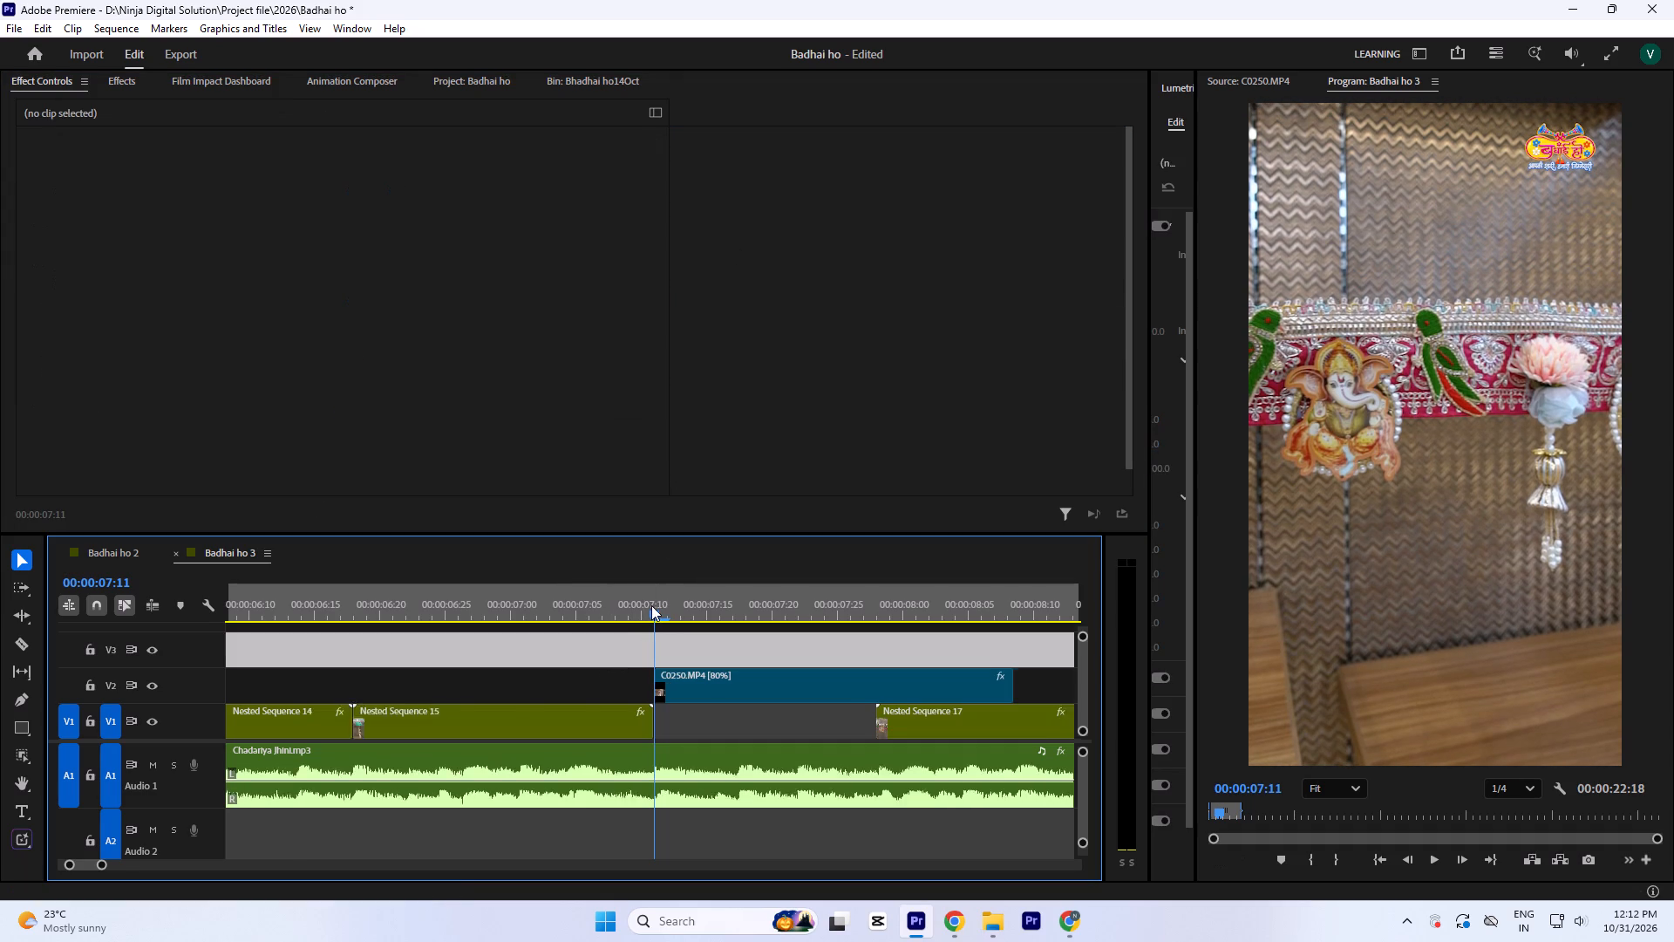
key("minus")
key("space")
key("space")
key("space")
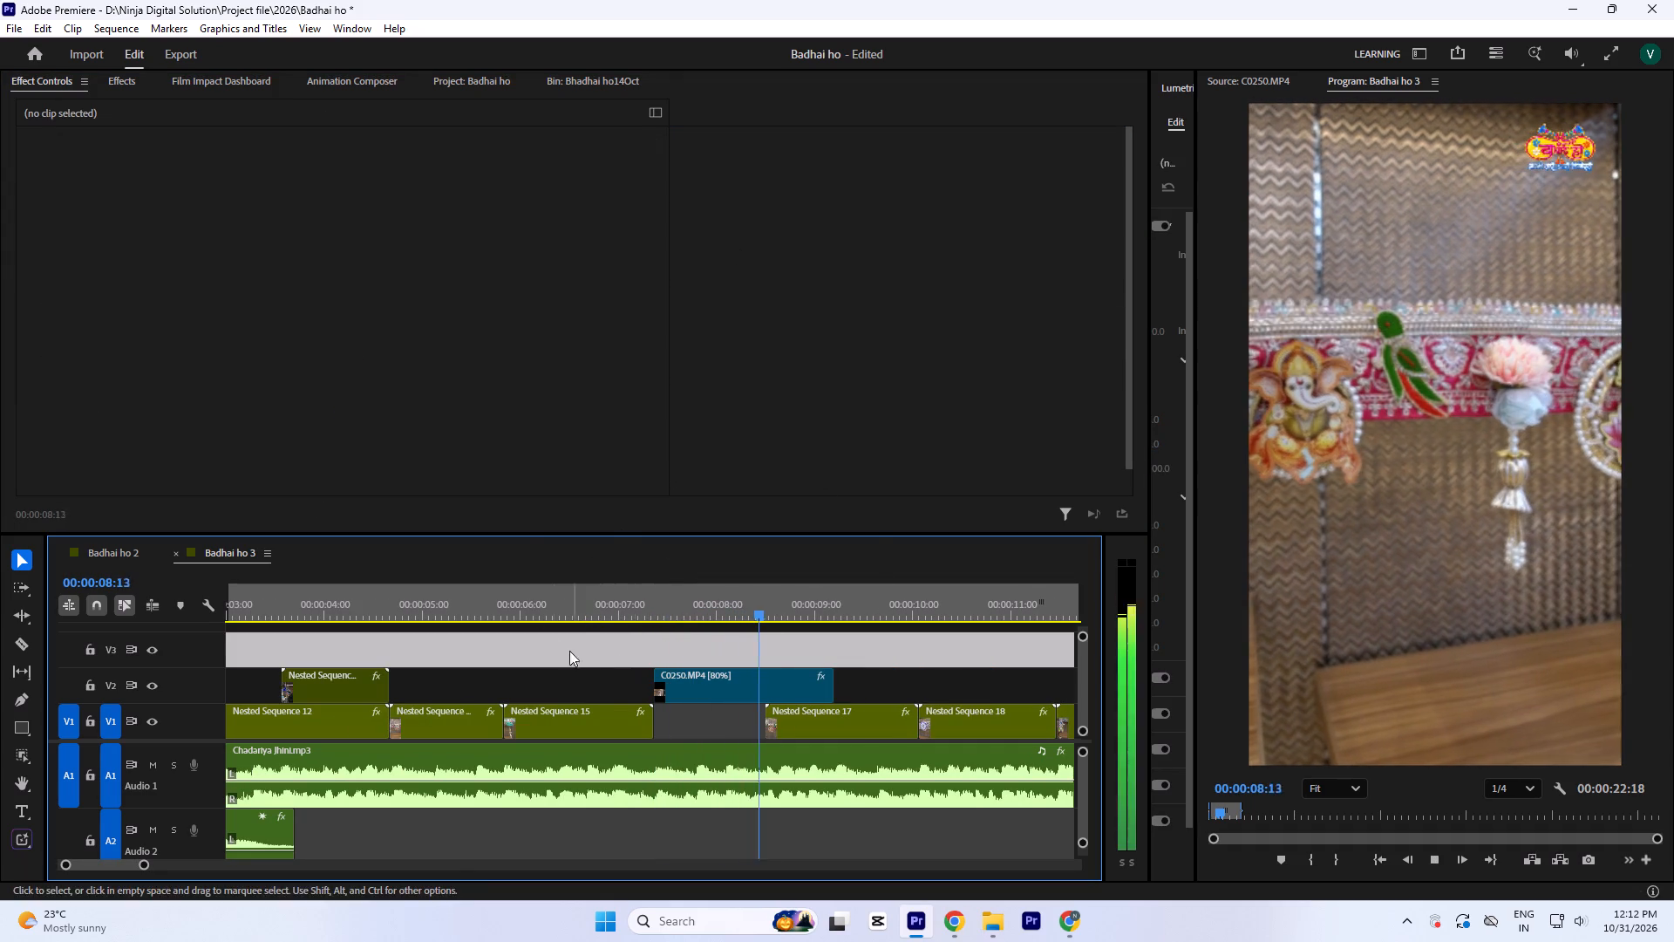
key("space")
key("space")
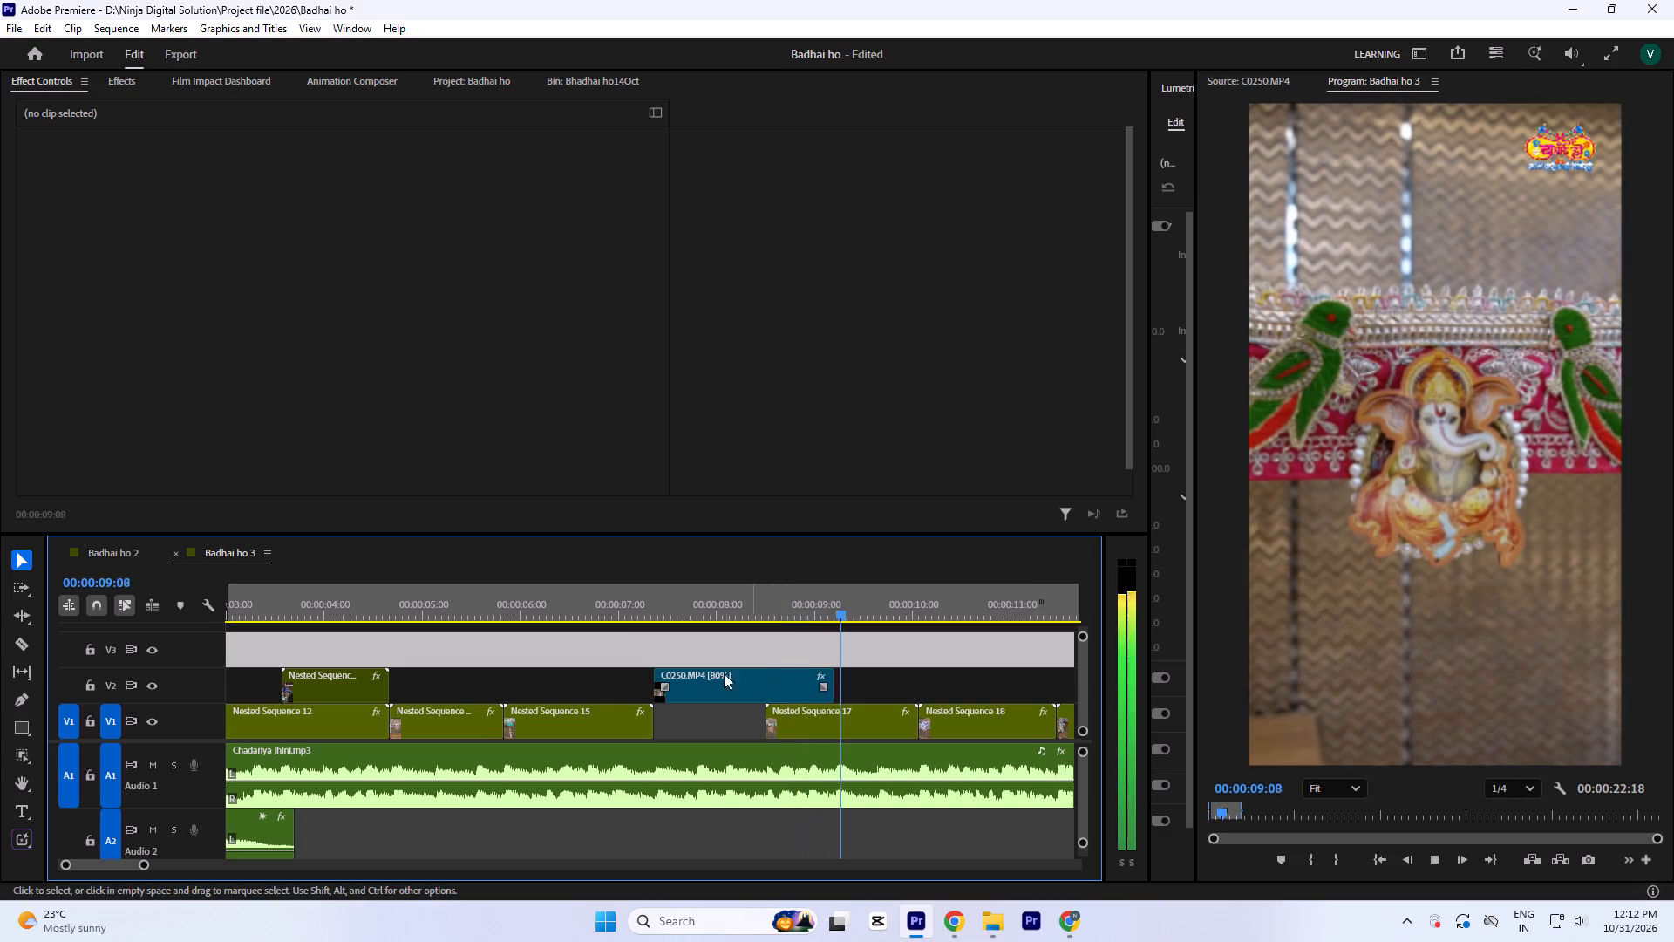
key("space")
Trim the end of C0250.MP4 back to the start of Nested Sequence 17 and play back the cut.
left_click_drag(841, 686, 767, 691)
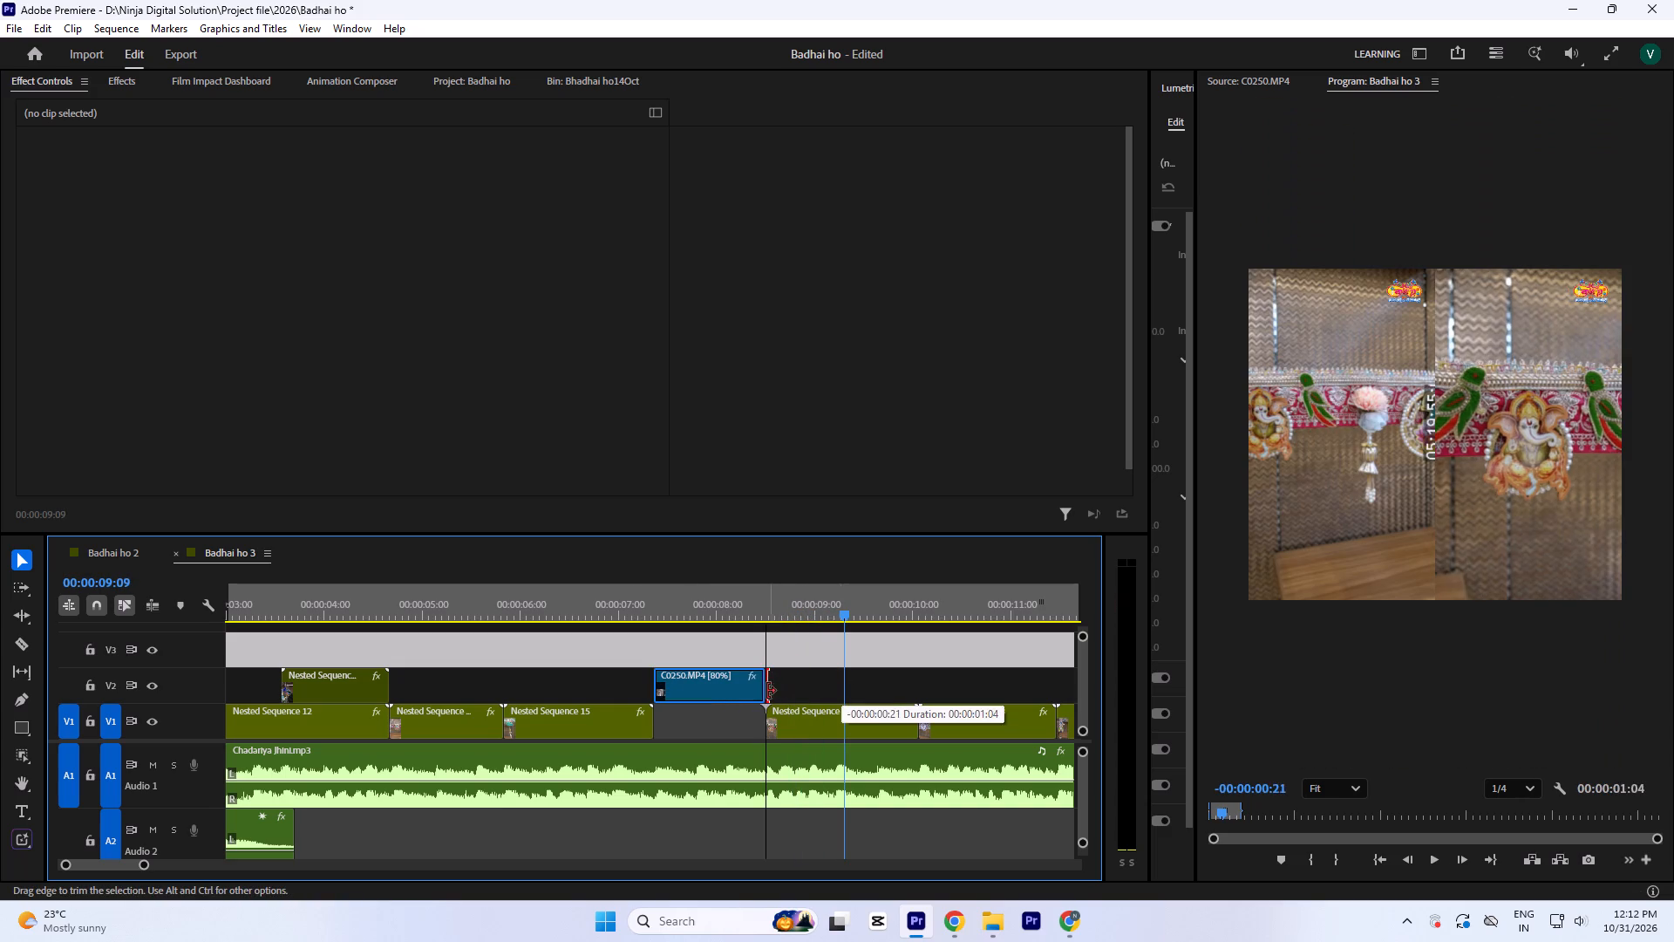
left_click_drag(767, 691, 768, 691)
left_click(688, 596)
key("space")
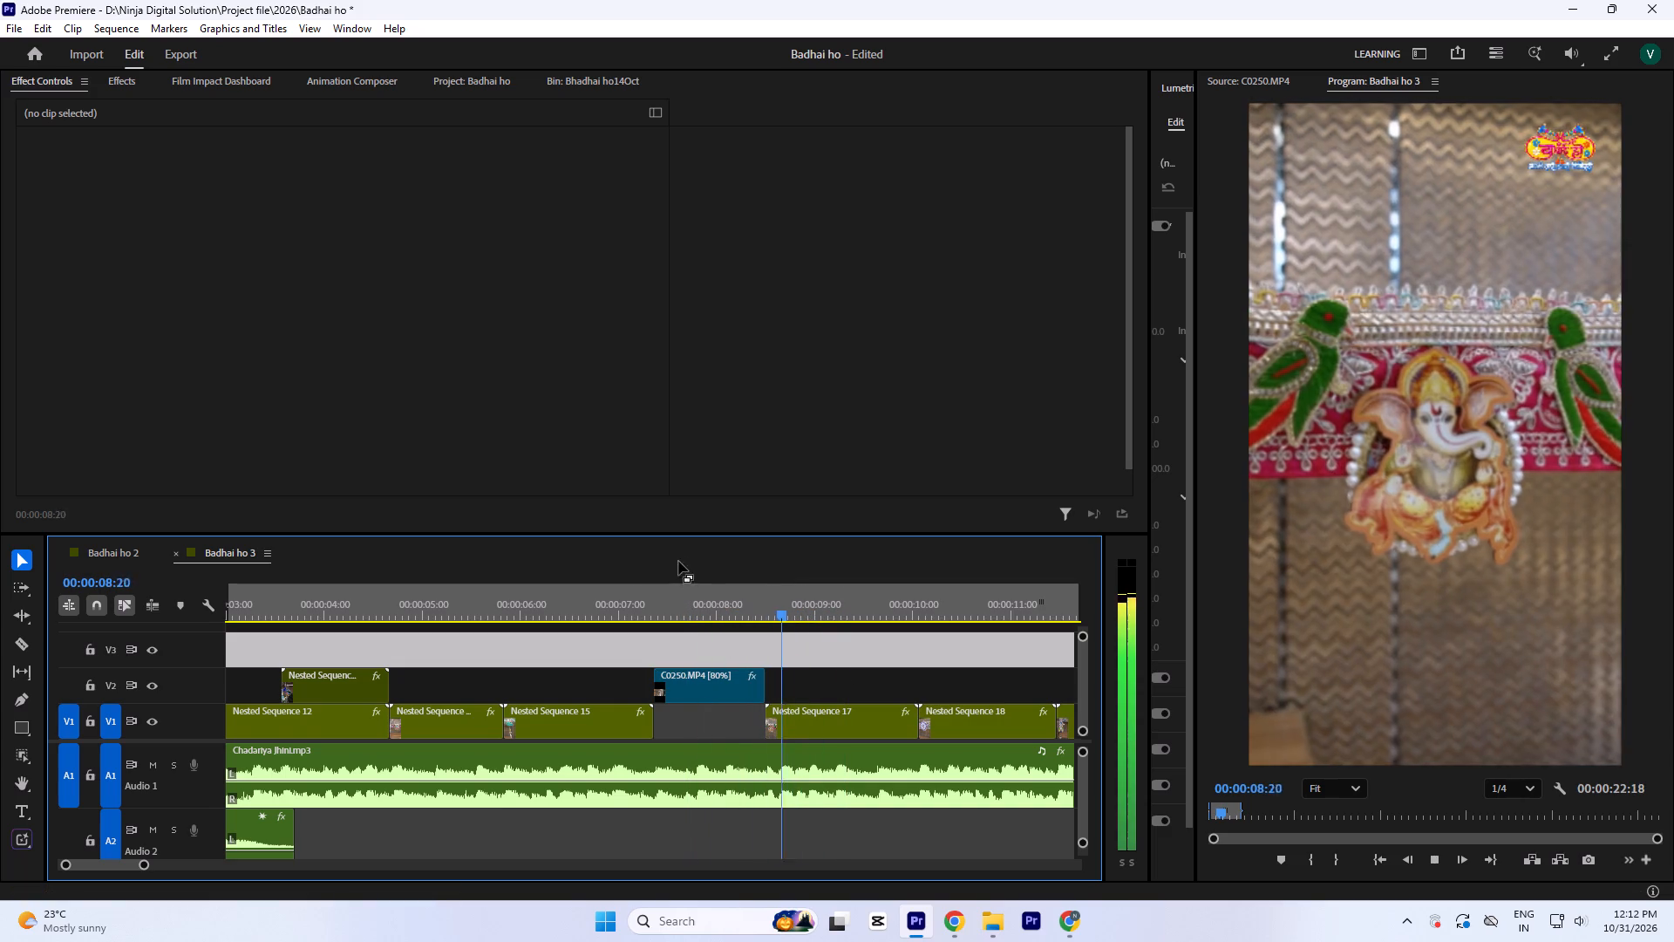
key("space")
Recheck C0250.MP4 from 00:00:07:28 and delete the clip from V2.
left_click(713, 587)
left_click(723, 706)
left_click(707, 693)
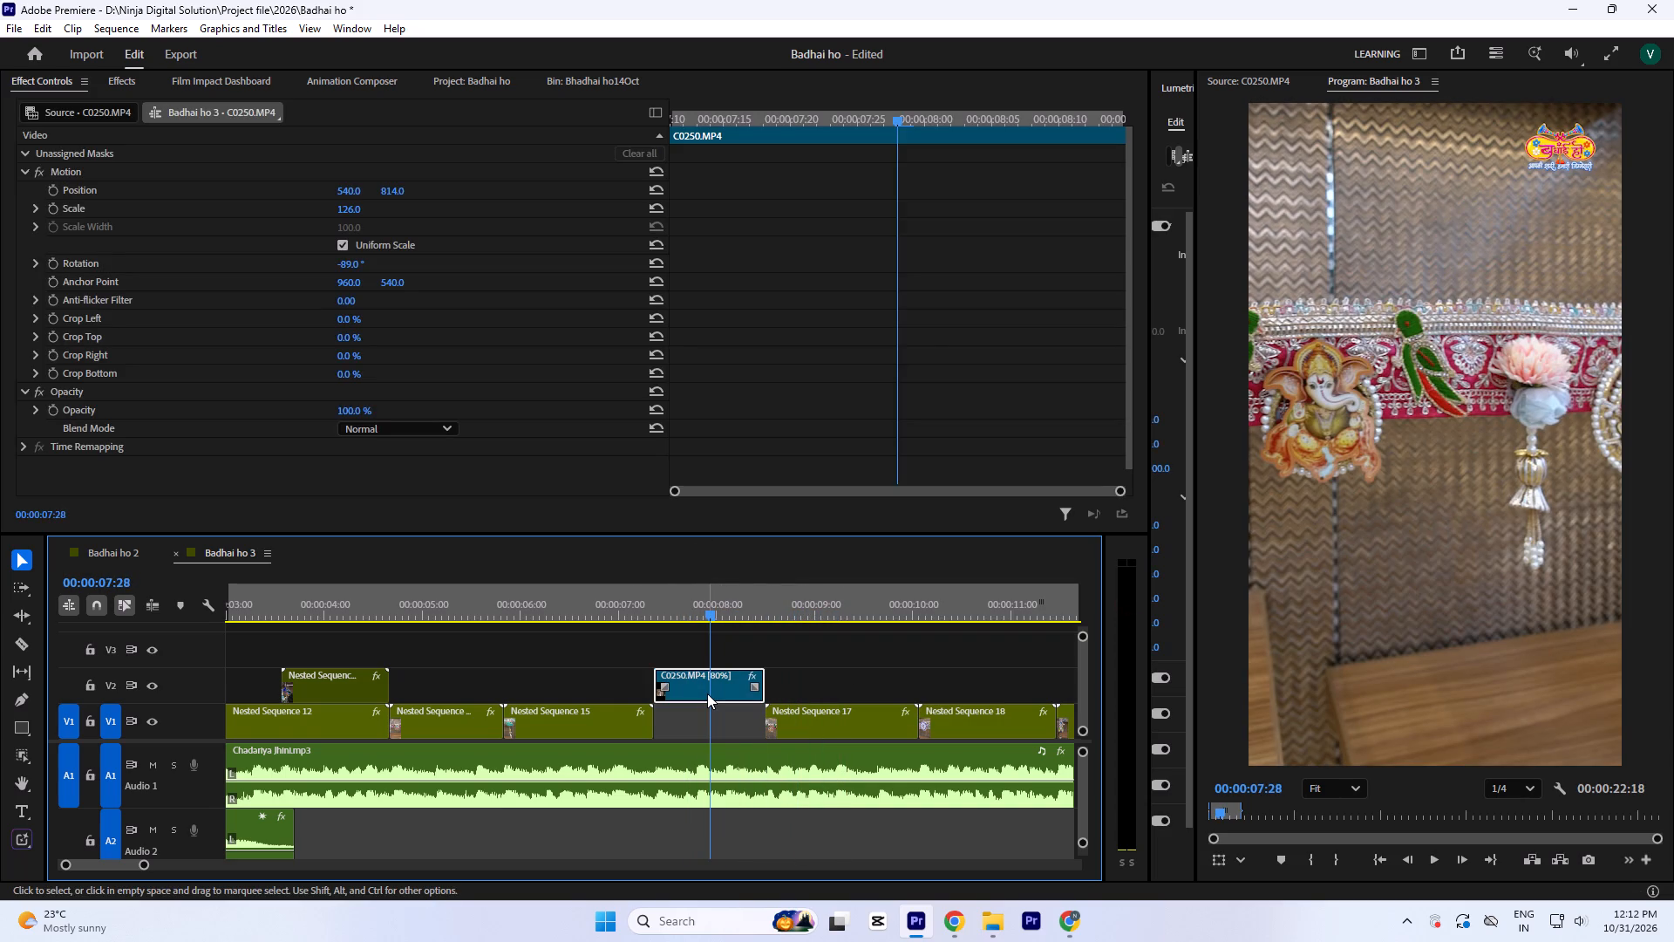
key("space")
key("space")
left_click(707, 689)
key("Delete")
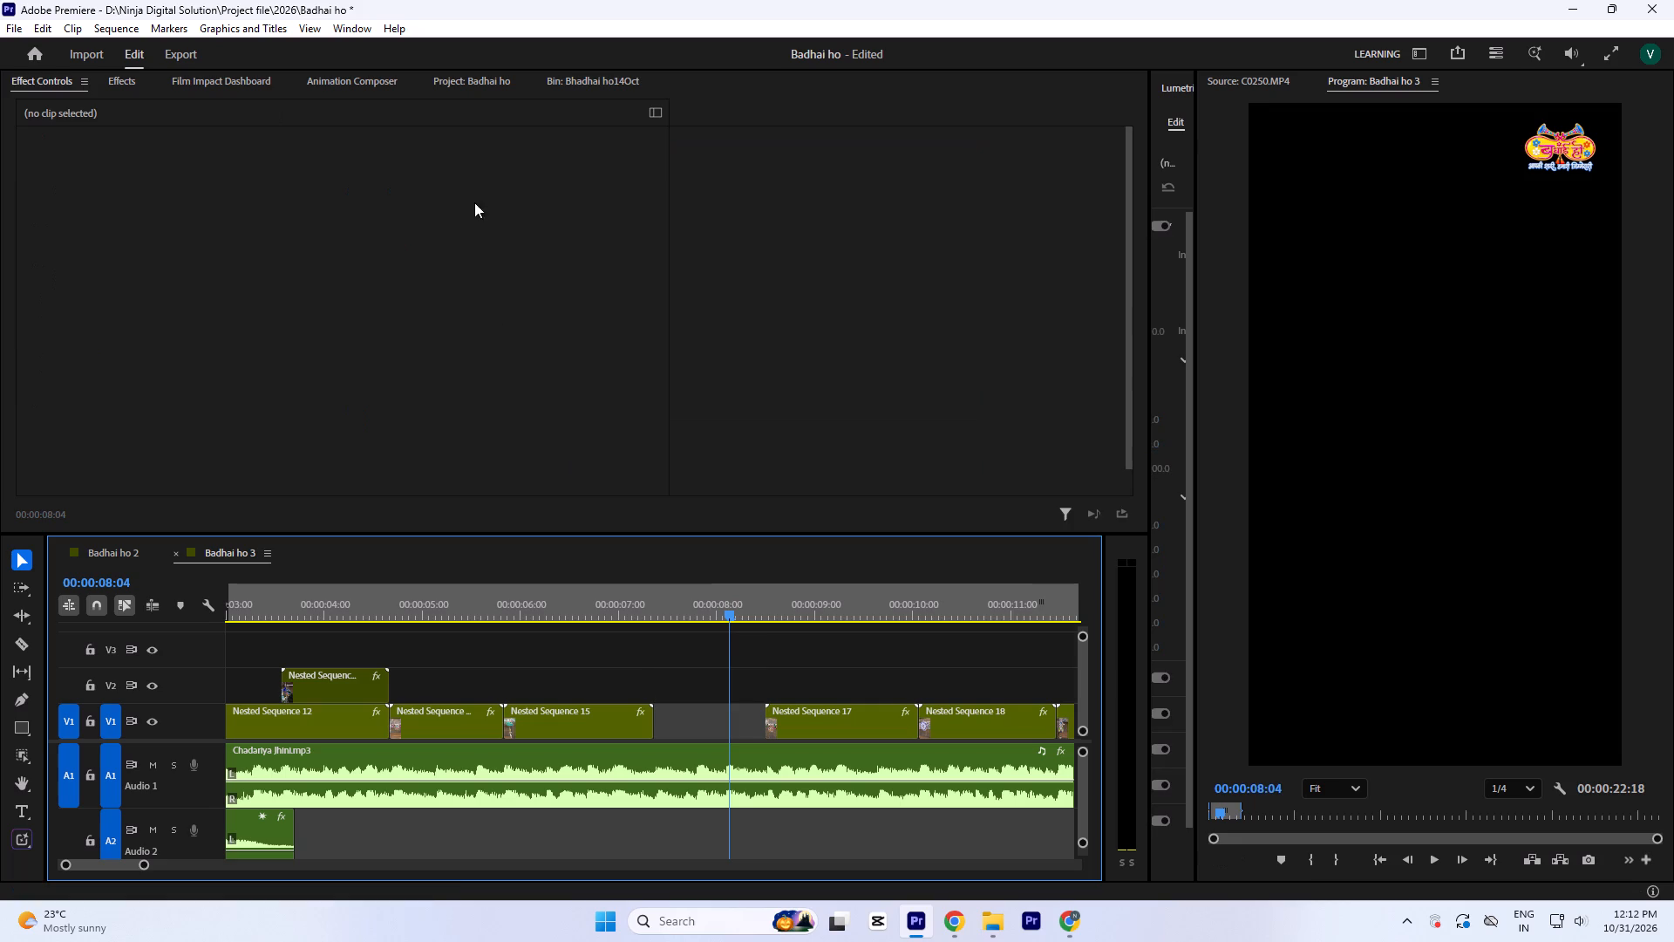
Mark a 2:22 section near the end of C0252.MP4 and place it on V2 right after Nested Sequence 15 ends.
left_click(597, 78)
double_click(882, 286)
double_click(1045, 275)
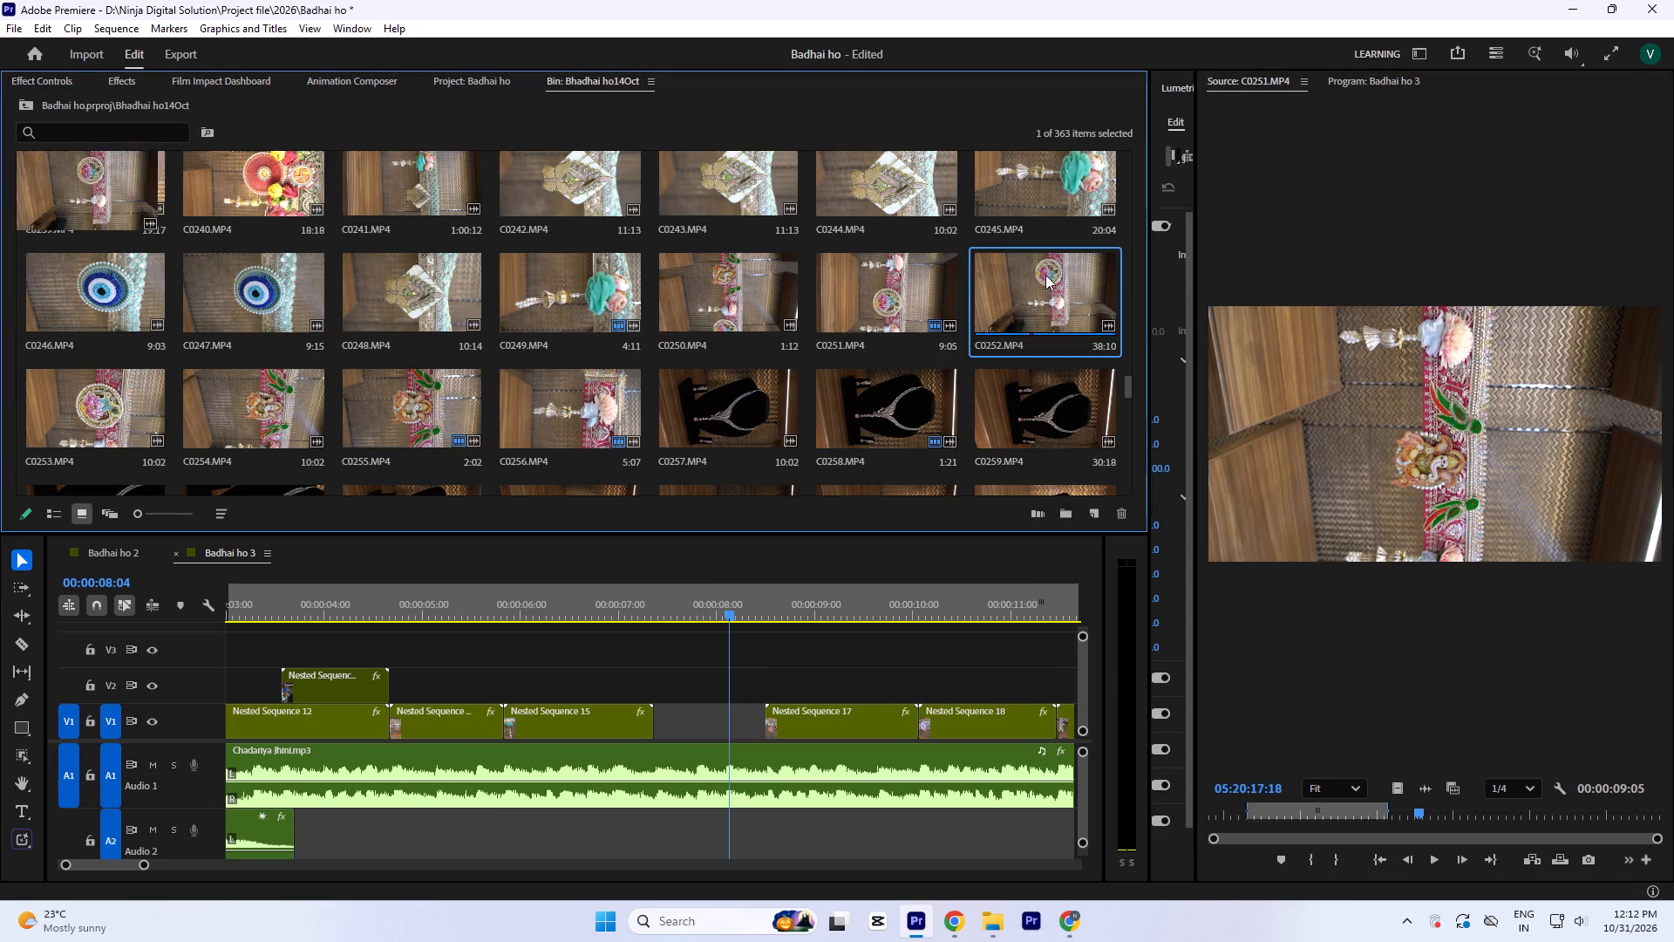
key("space")
left_click_drag(1473, 819, 1254, 828)
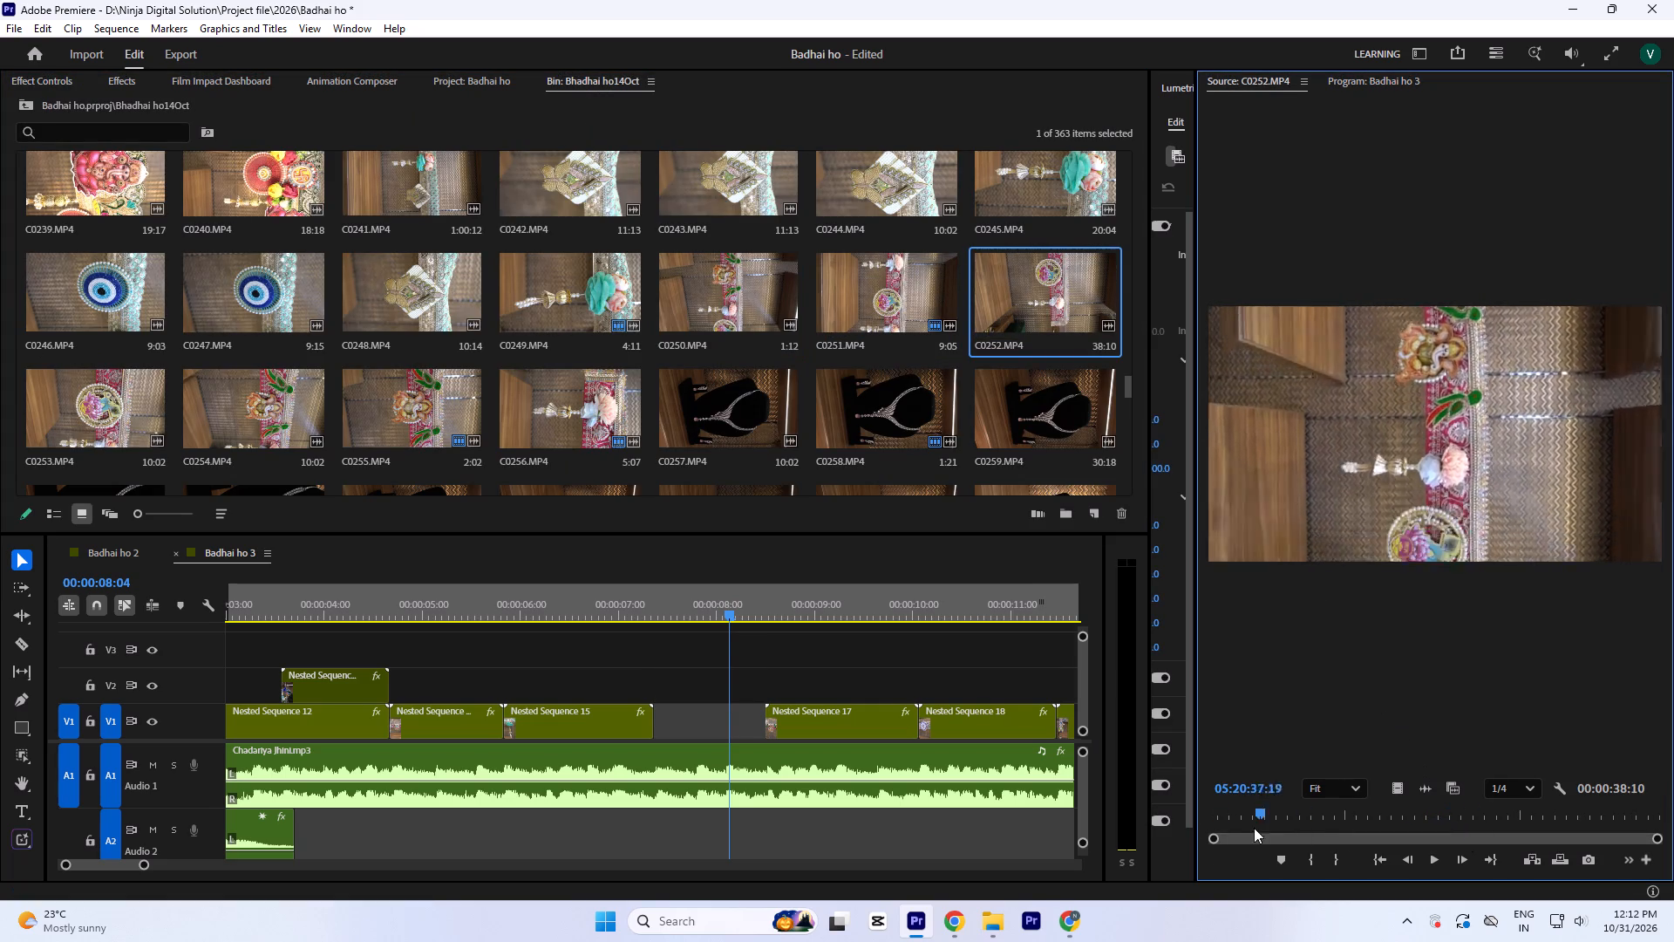
left_click_drag(1254, 828, 1523, 836)
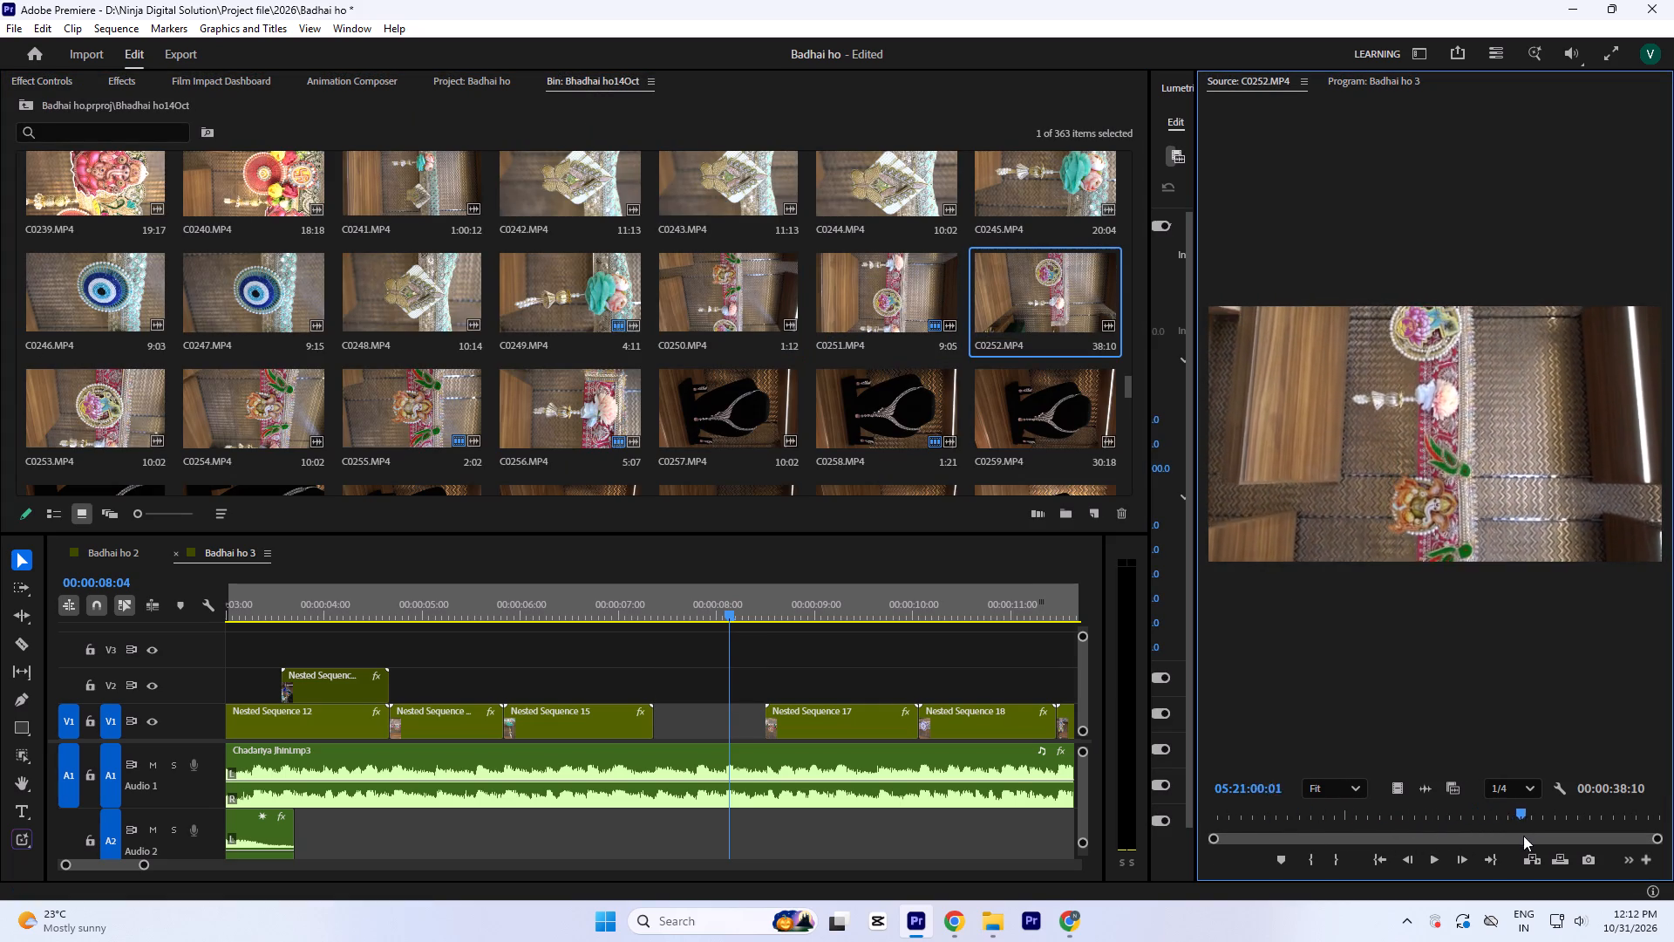
left_click_drag(1523, 836, 1633, 868)
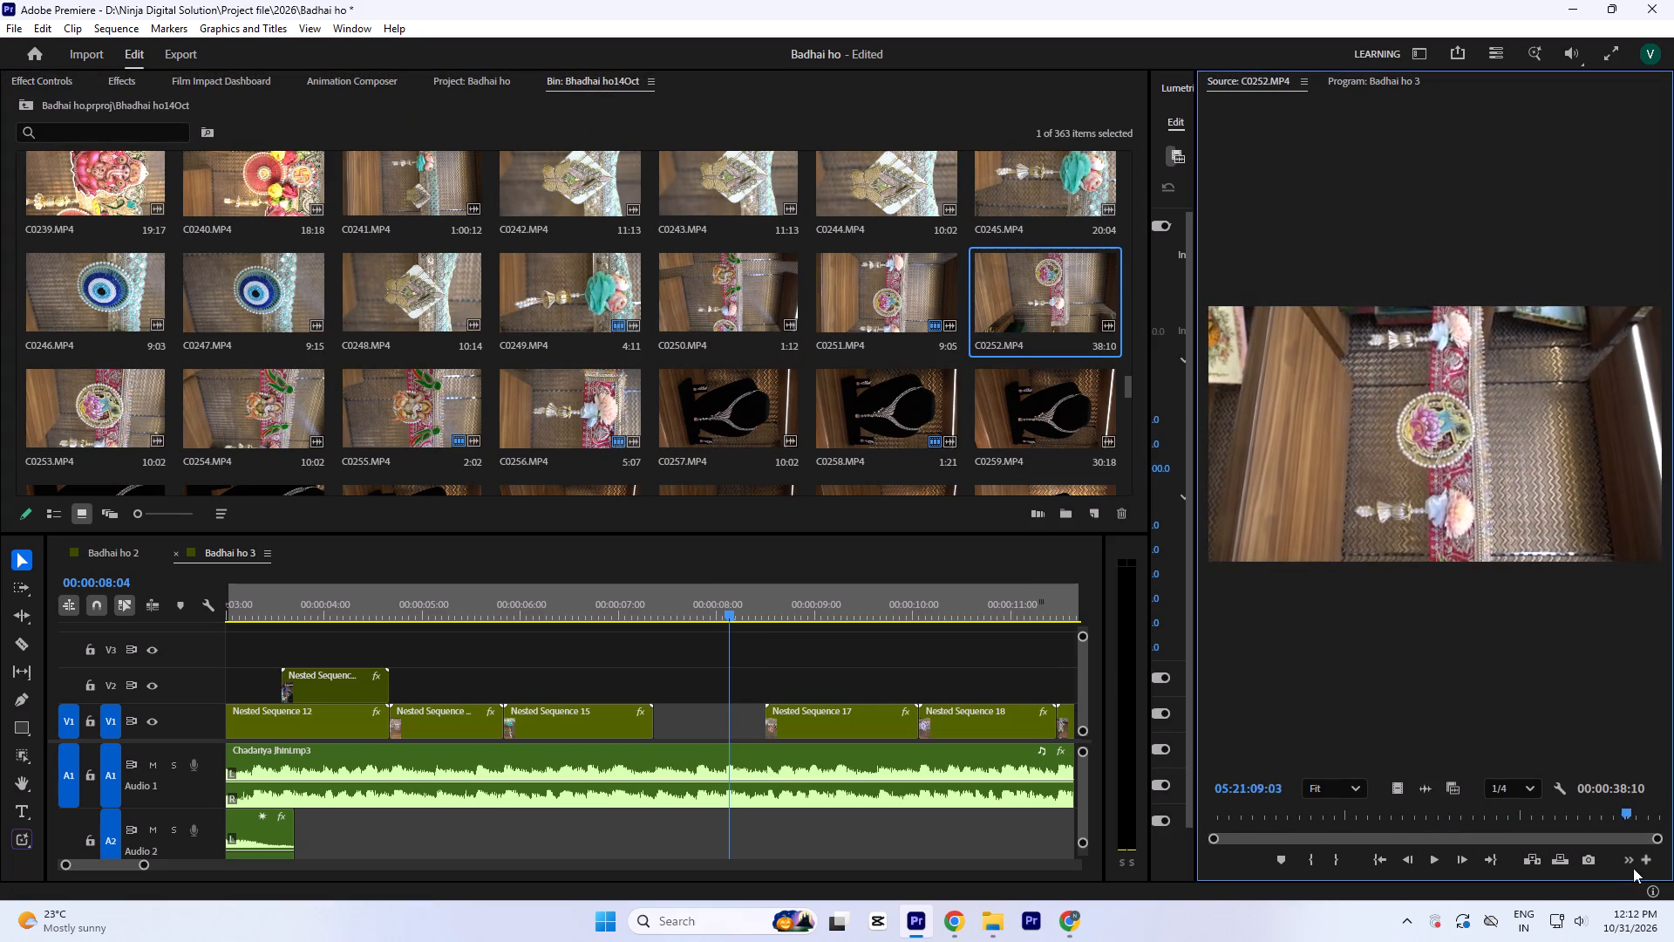
left_click_drag(1633, 868, 1637, 884)
key("i")
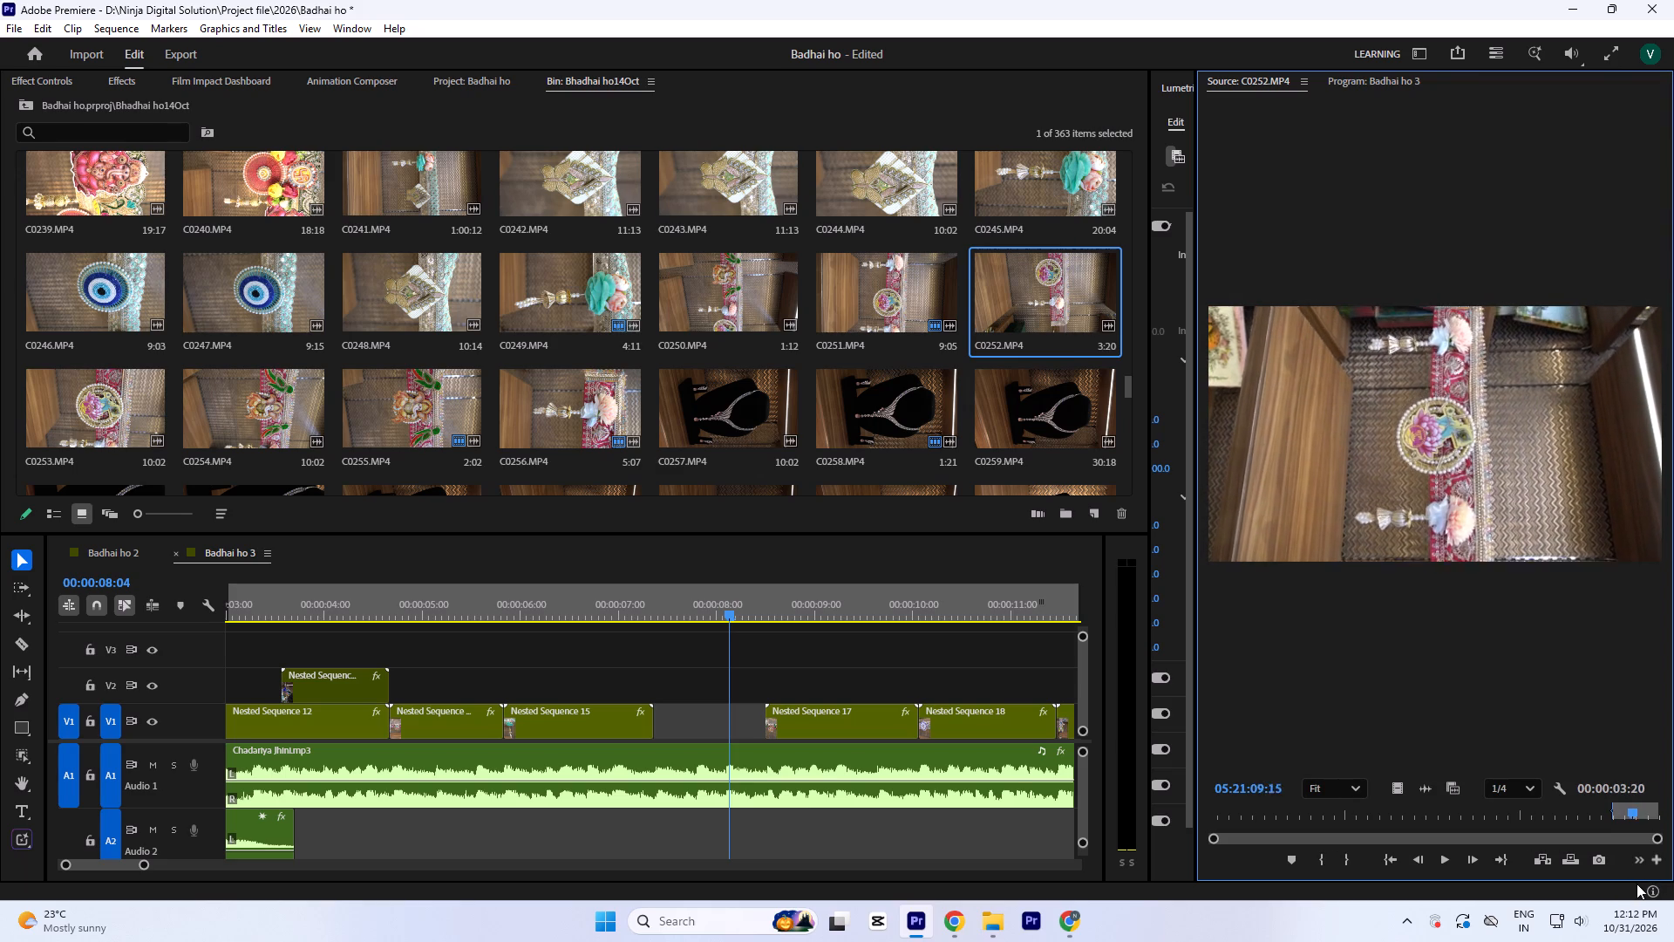
left_click_drag(1637, 884, 1648, 884)
key("o")
left_click_drag(1397, 796, 704, 691)
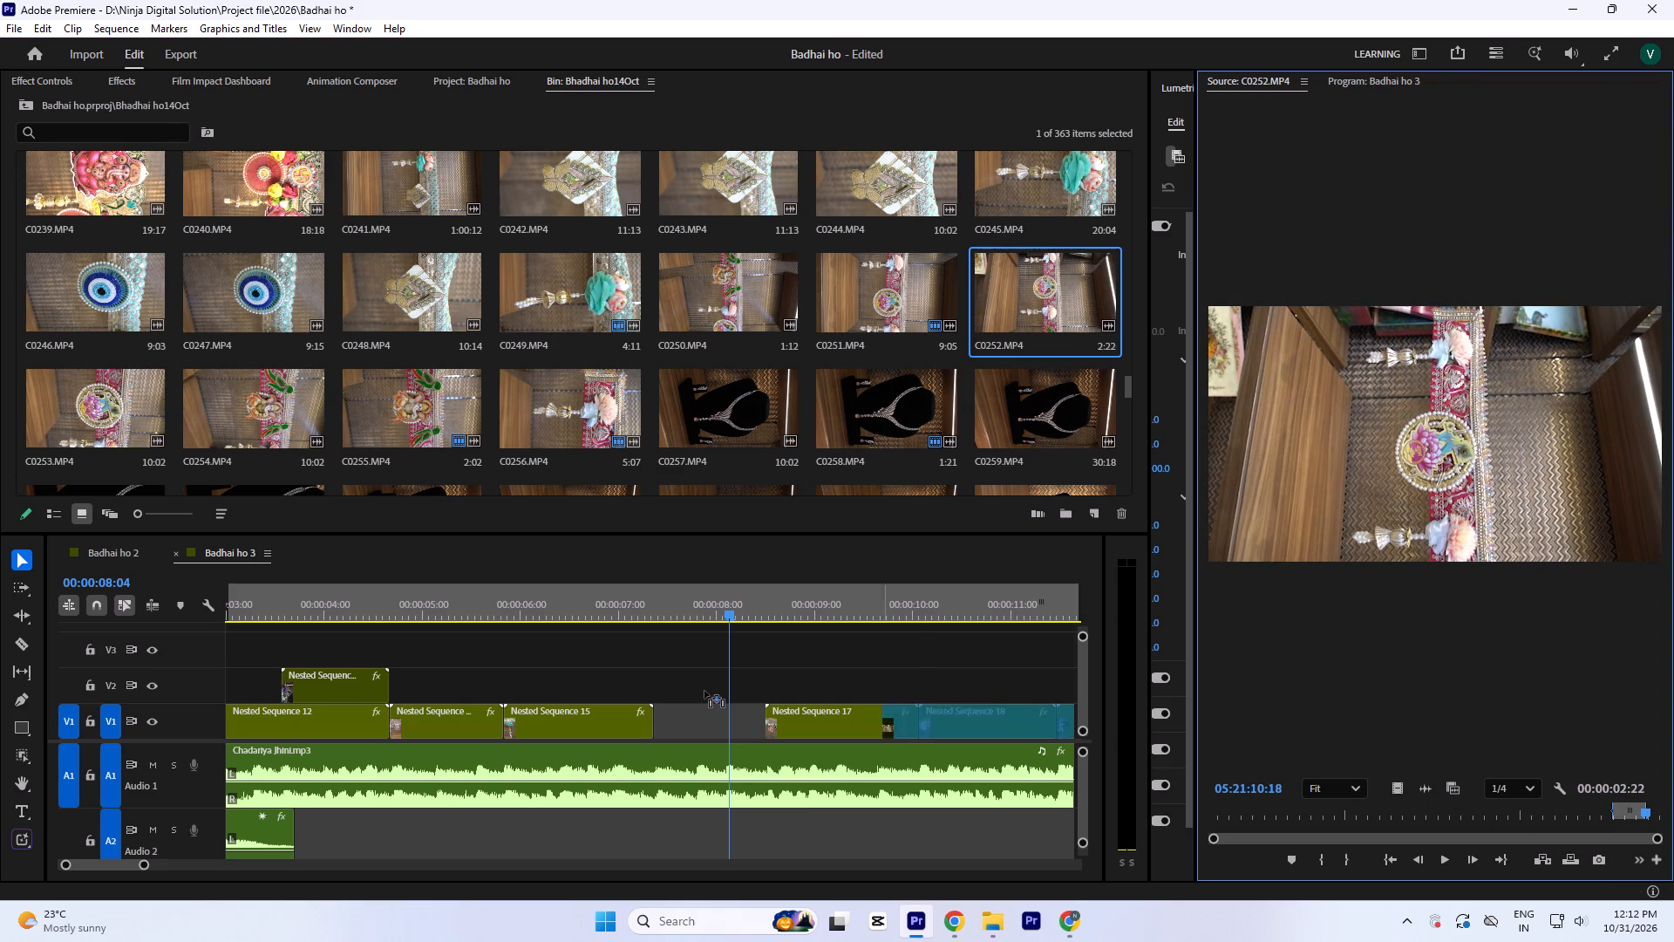
left_click_drag(704, 691, 657, 679)
Paste the copied clip attributes onto C0252.MP4 and save the project.
right_click(693, 682)
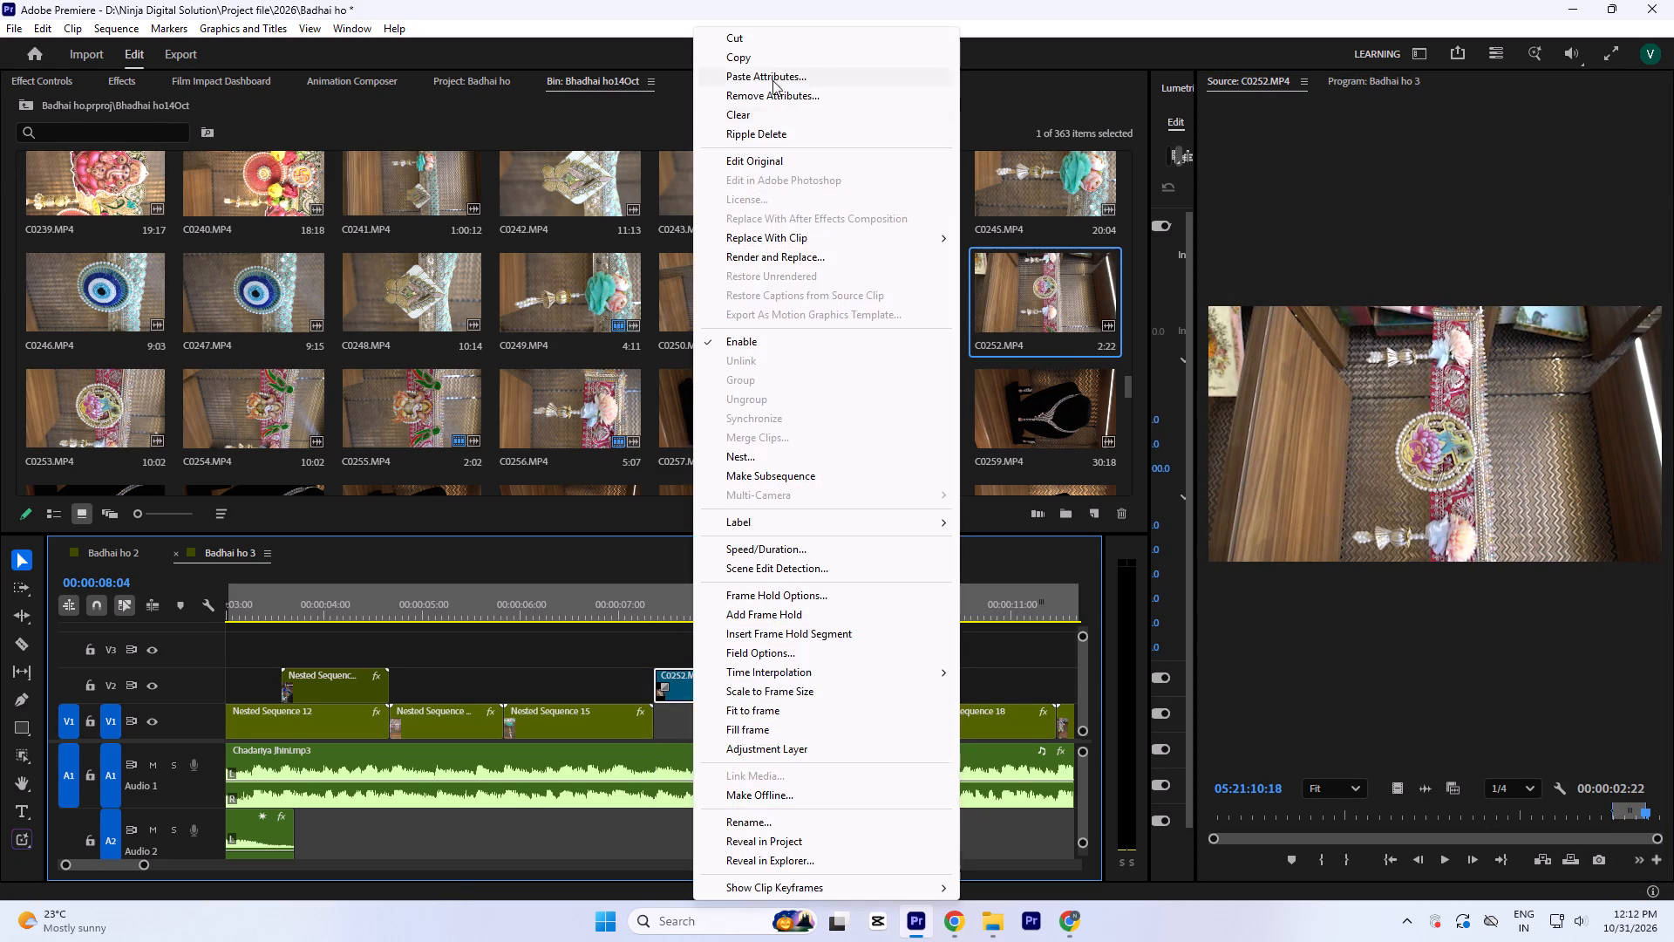
left_click(769, 78)
key("Return")
left_click(712, 601)
key("ctrl+s")
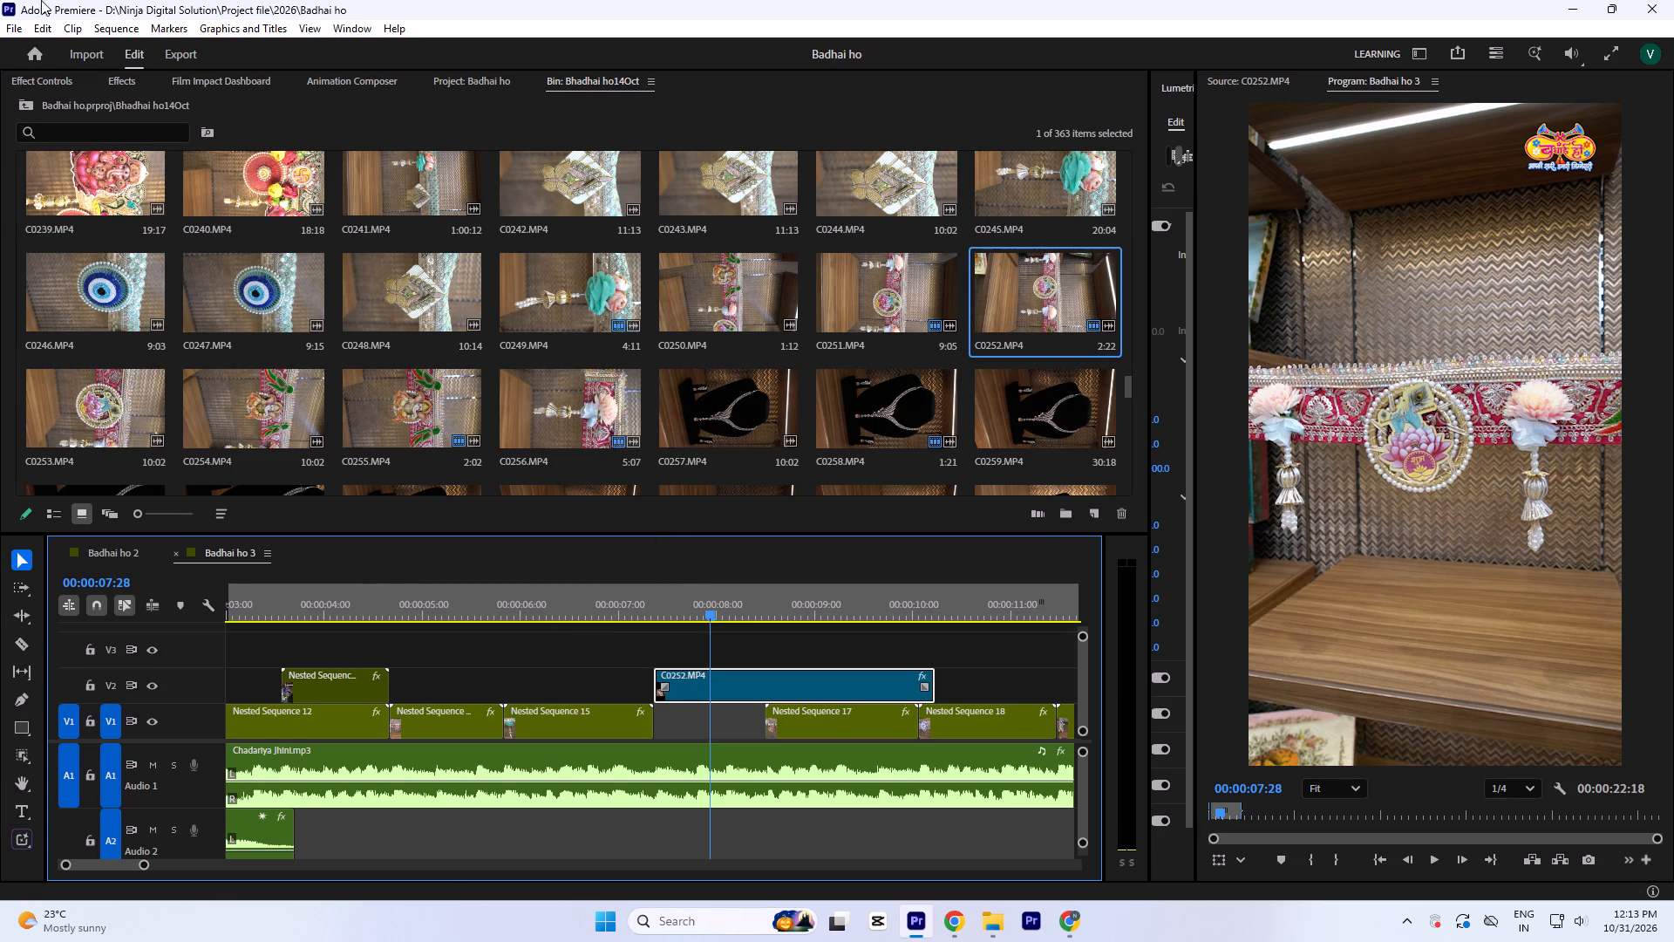
Slow C0252.MP4 on V2 to 80% speed.
left_click(692, 582)
key("ctrl+r")
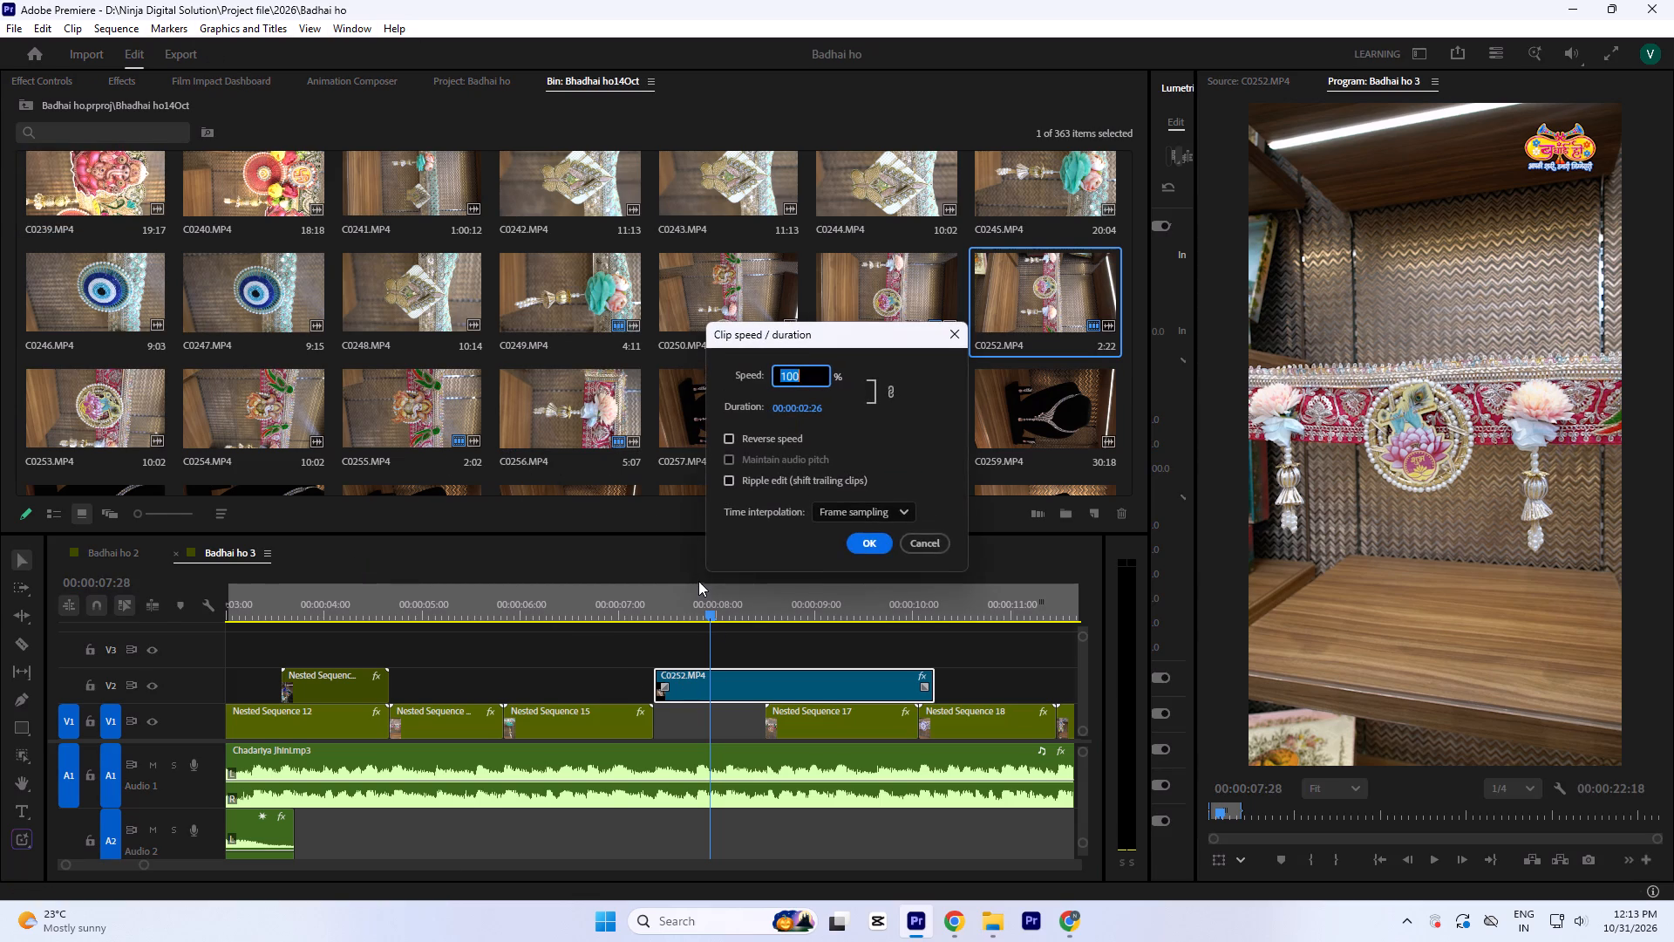
type("80")
key("Return")
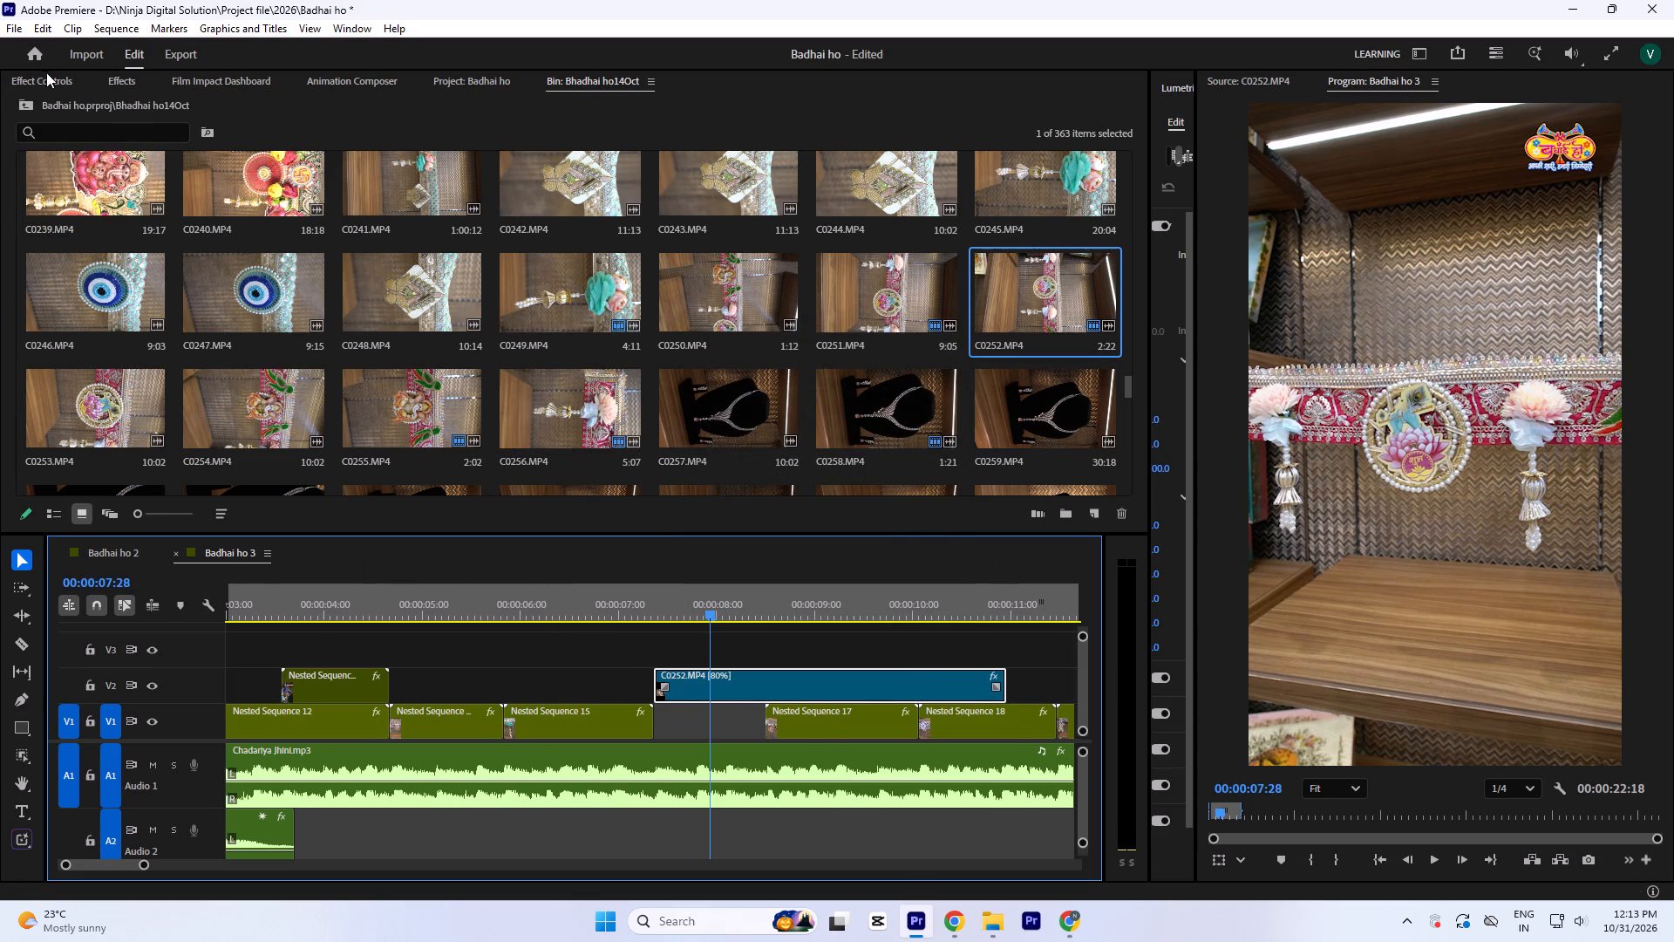
Set the scale of C0252.MP4 to 113 and its rotation to -89°.
left_click(56, 85)
left_click_drag(346, 206, 350, 199)
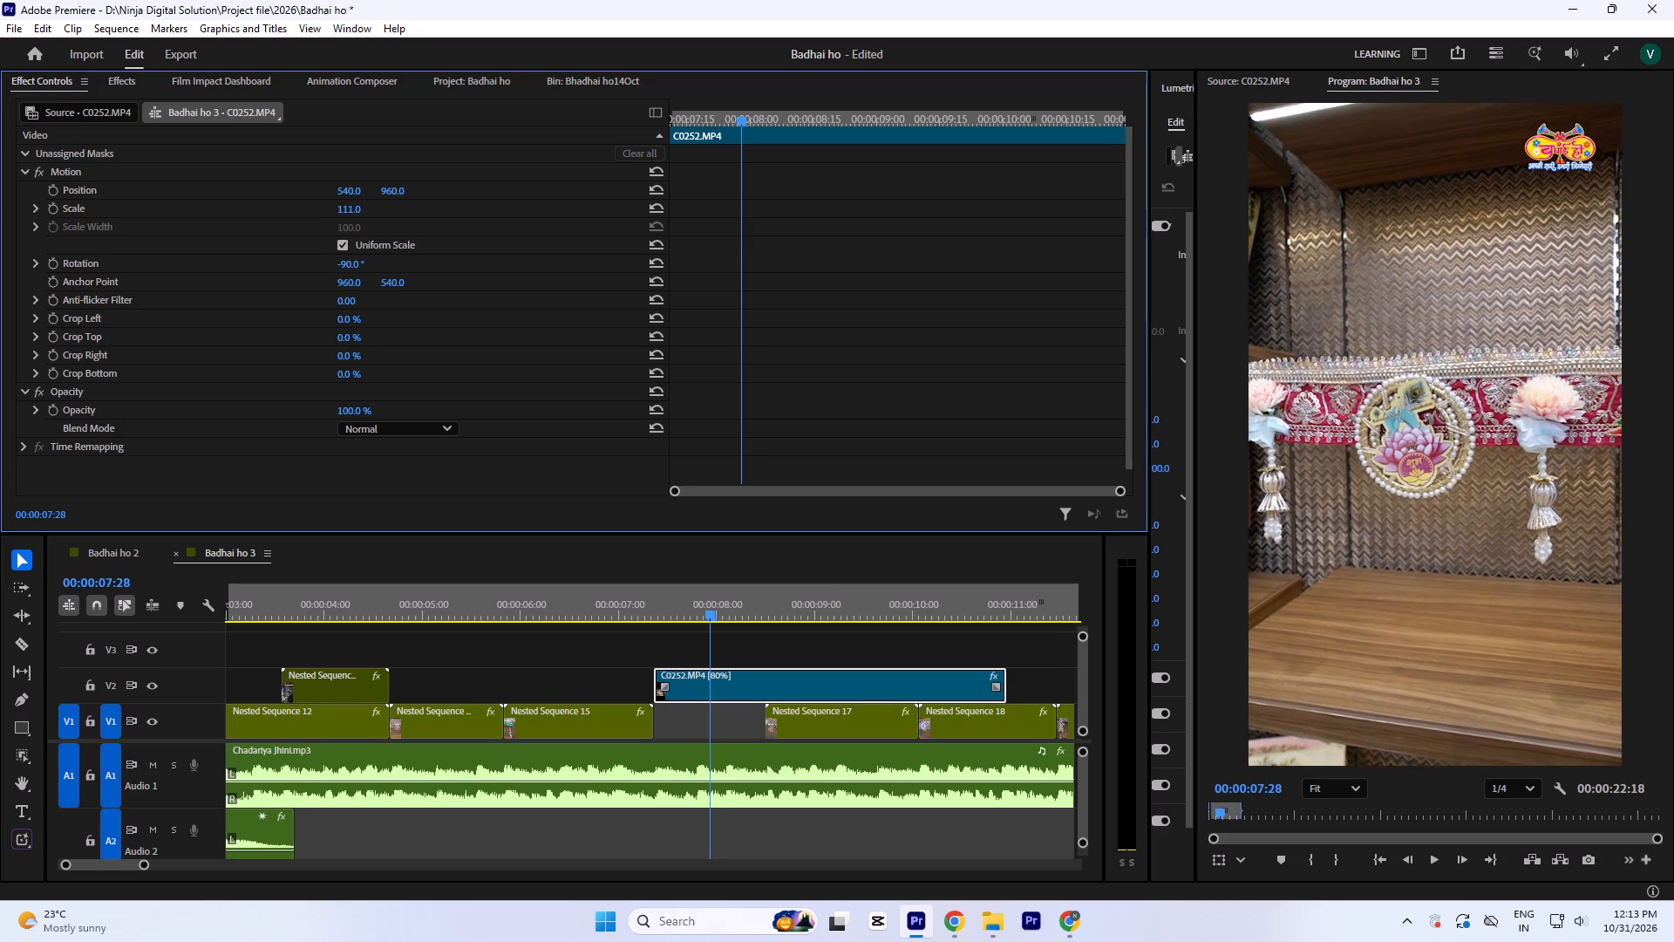
left_click_drag(350, 199, 350, 198)
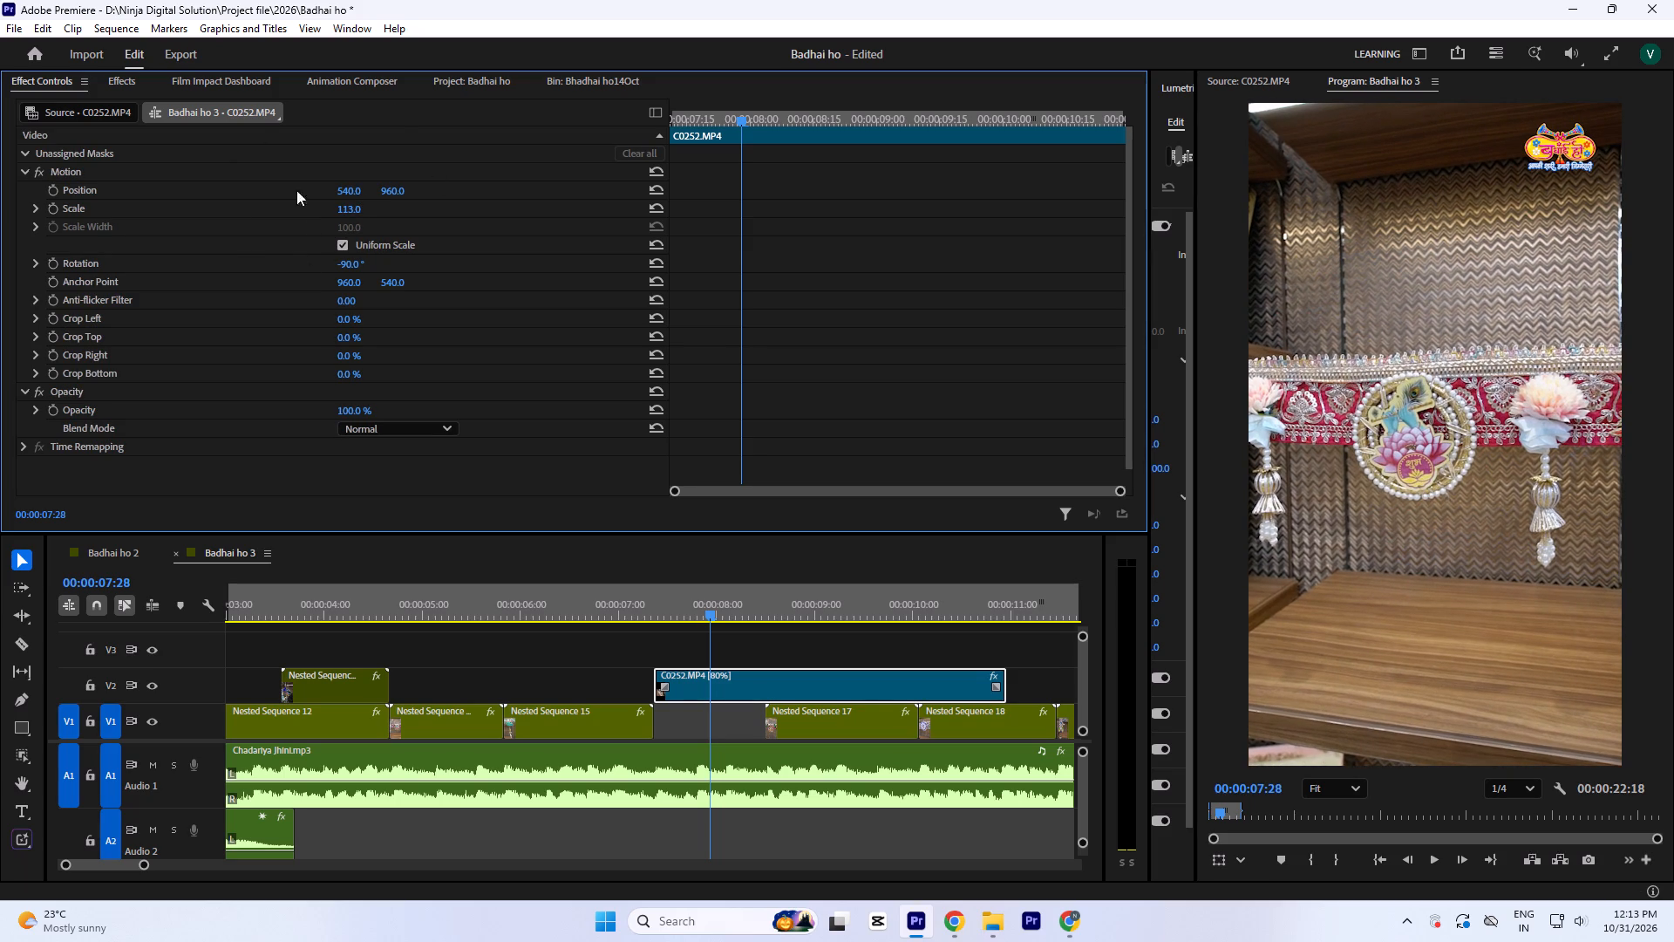
left_click(355, 263)
key("Up")
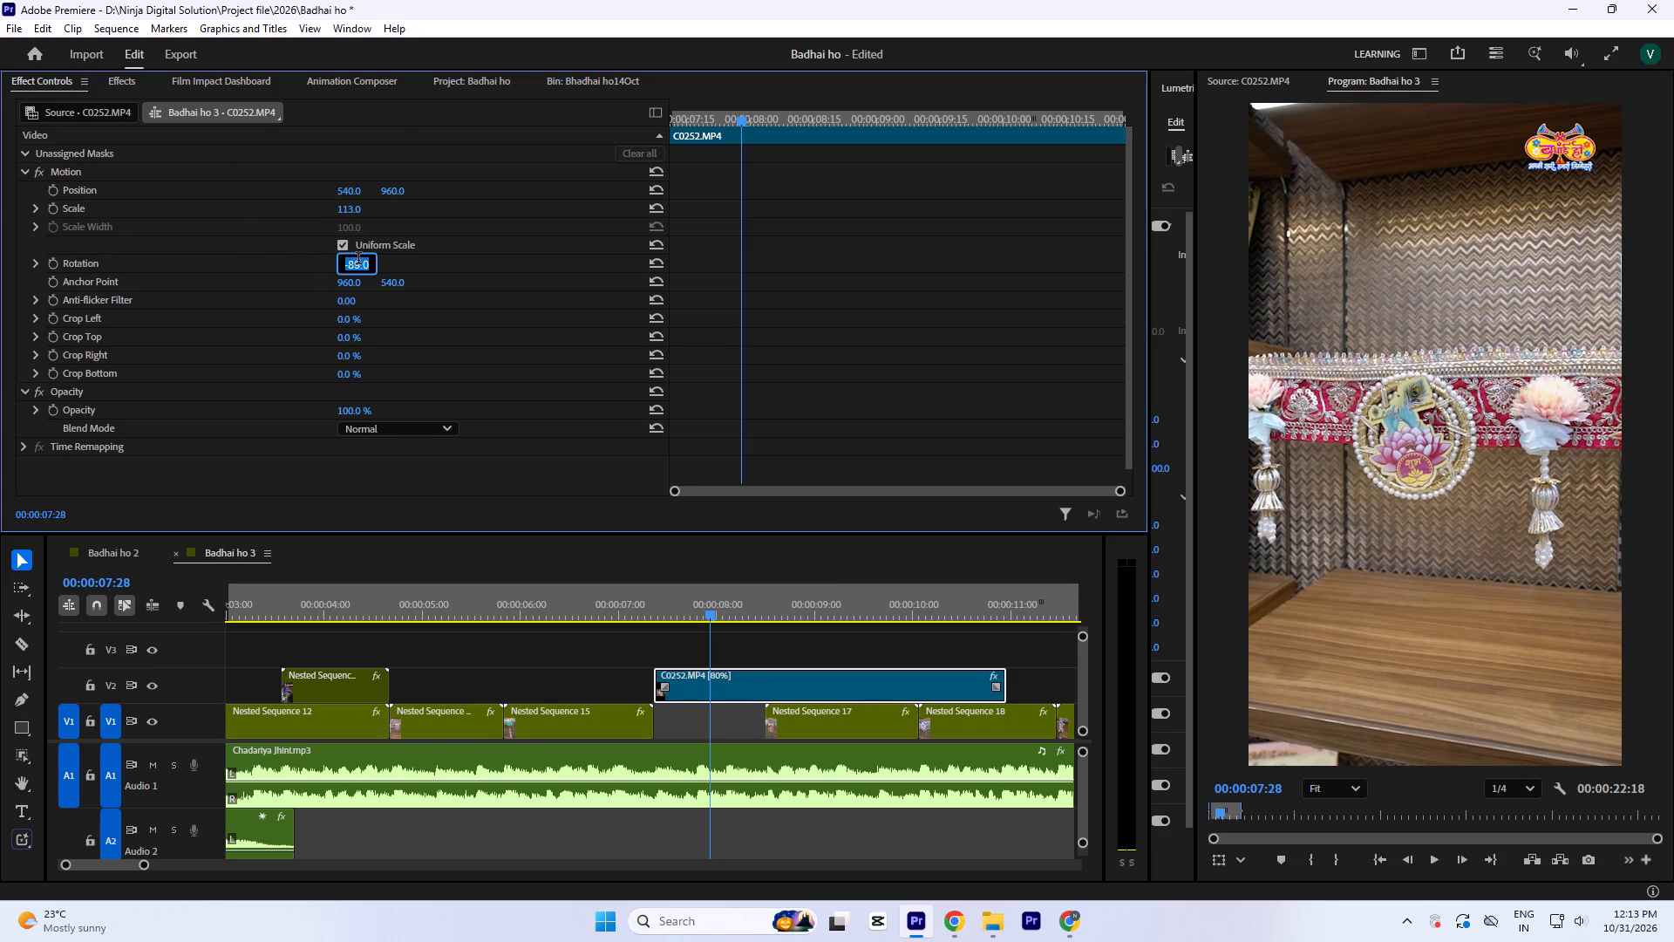
left_click(811, 223)
Set the horizontal position of C0252.MP4 to 590 and save the project.
left_click_drag(351, 189, 351, 180)
left_click_drag(351, 180, 350, 142)
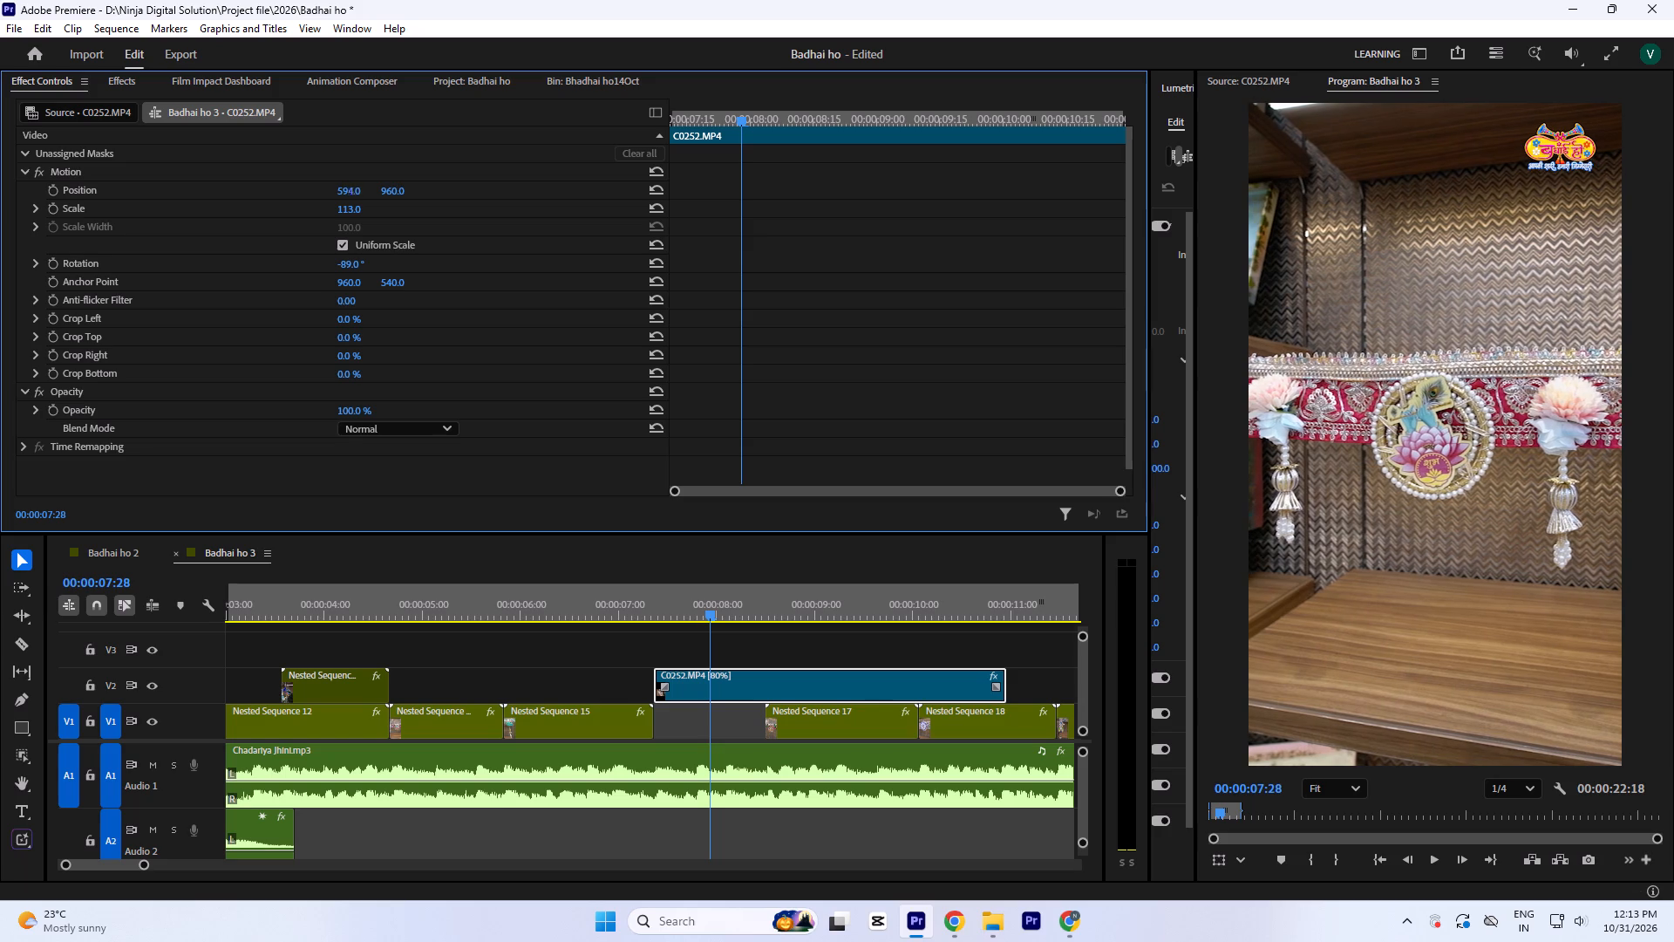
left_click_drag(350, 142, 349, 145)
key("ctrl+s")
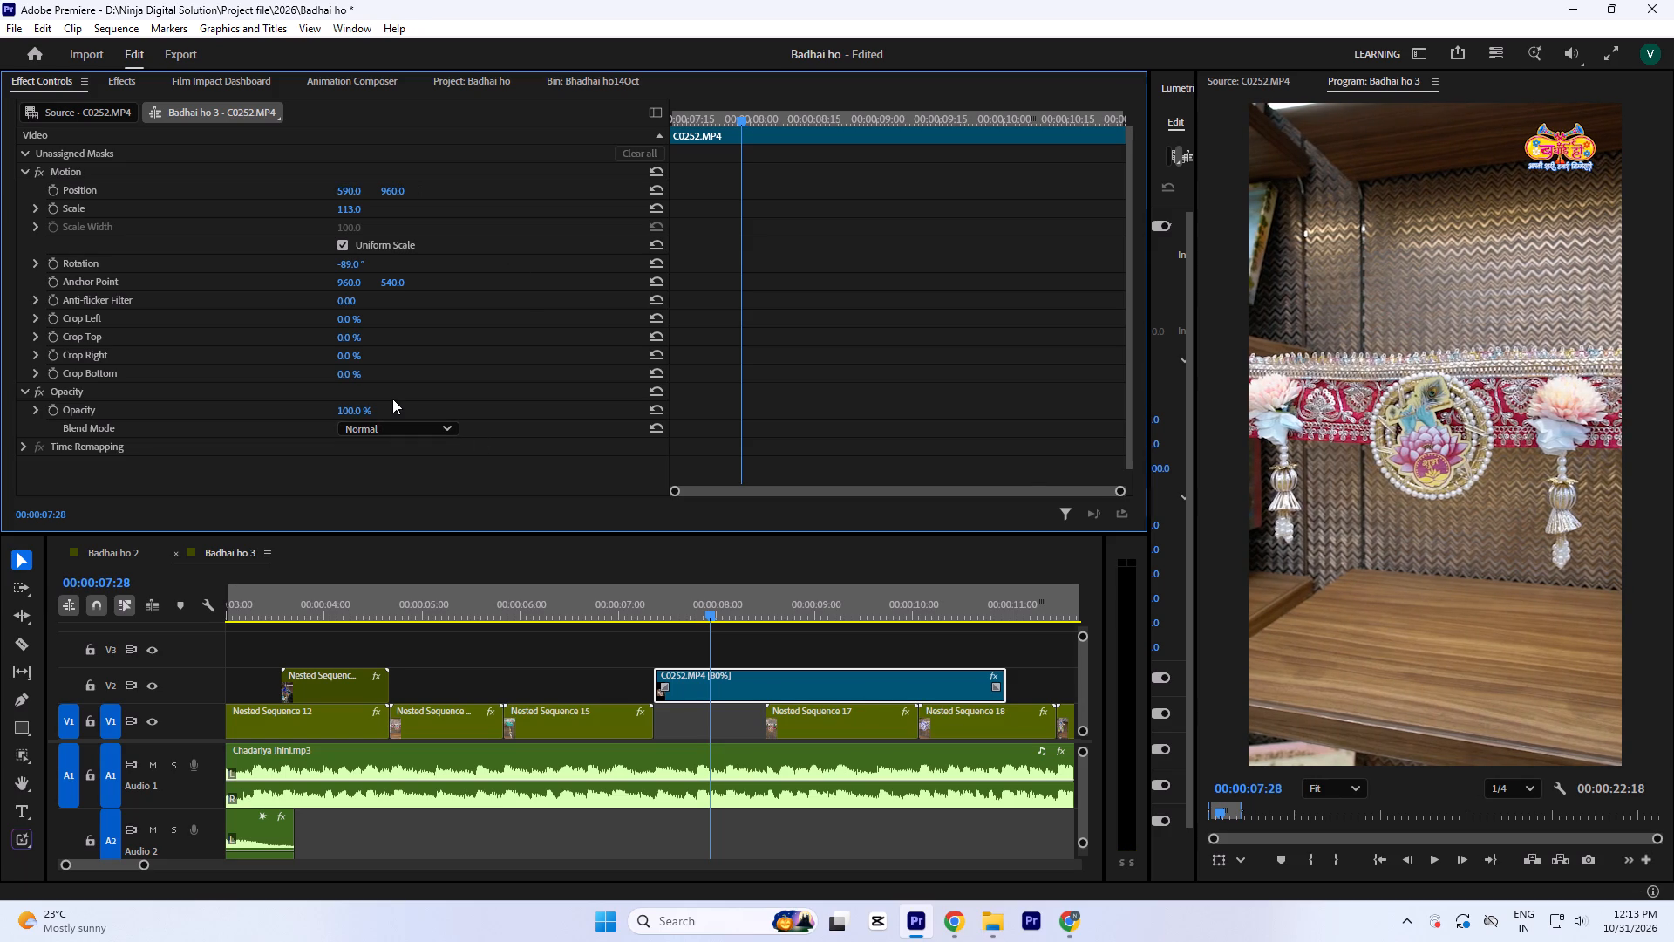
Play back the section leading into C0252.MP4 and trim the clip's end back to the start of Nested Sequence 17.
left_click(779, 644)
left_click(711, 681)
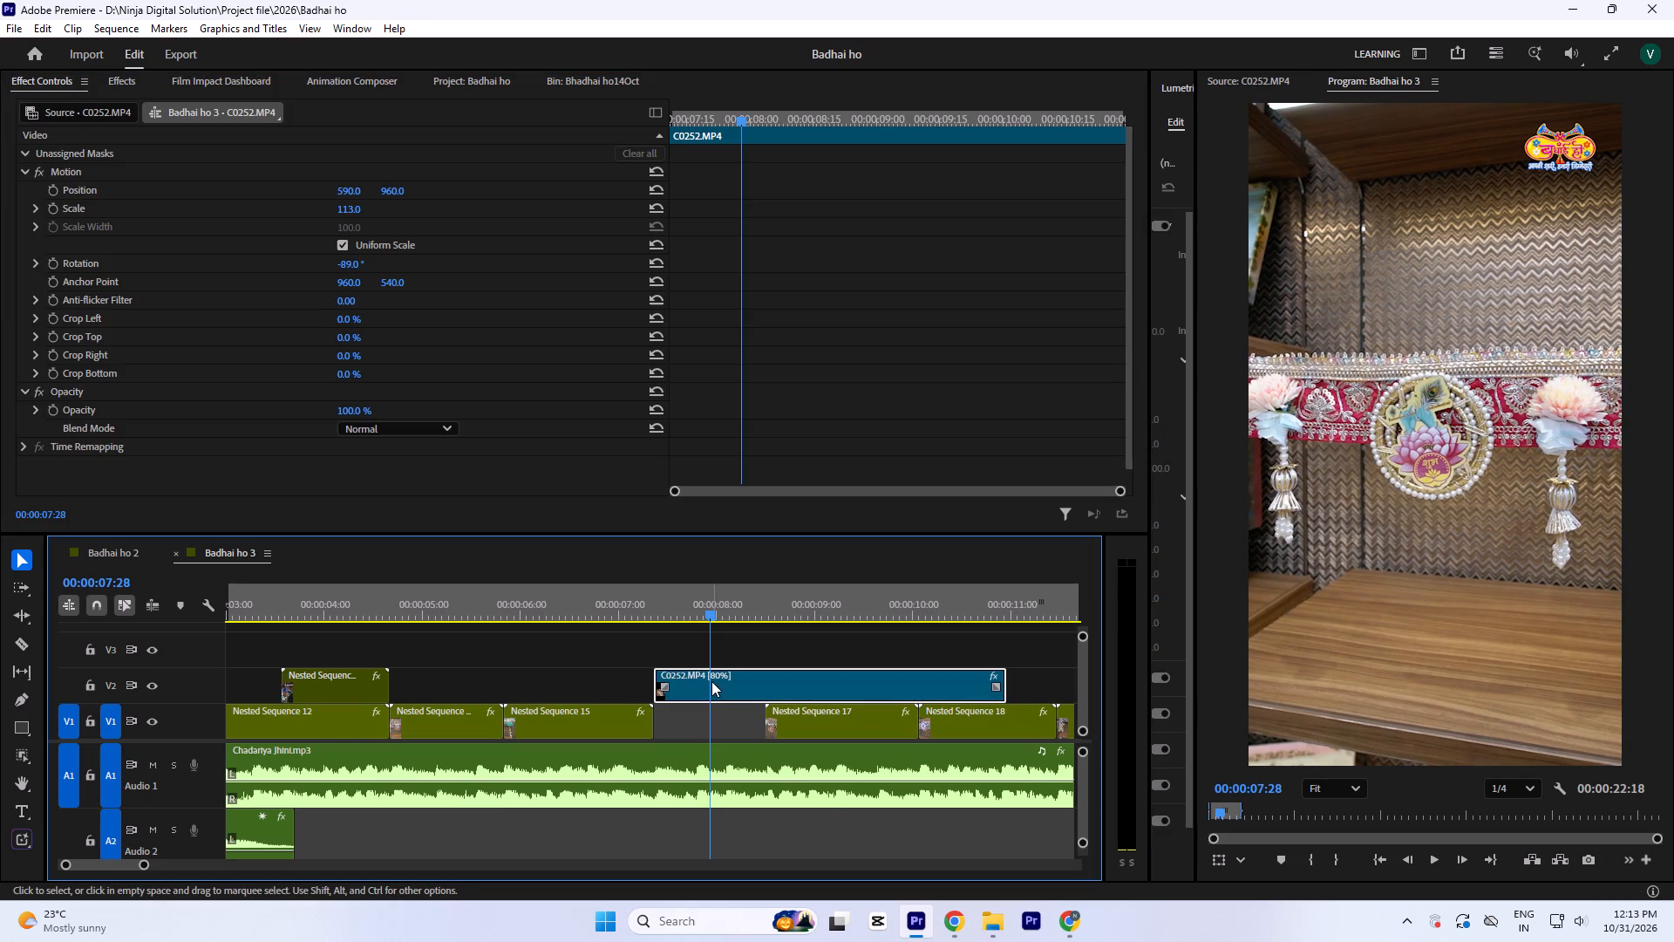
left_click(522, 590)
key("space")
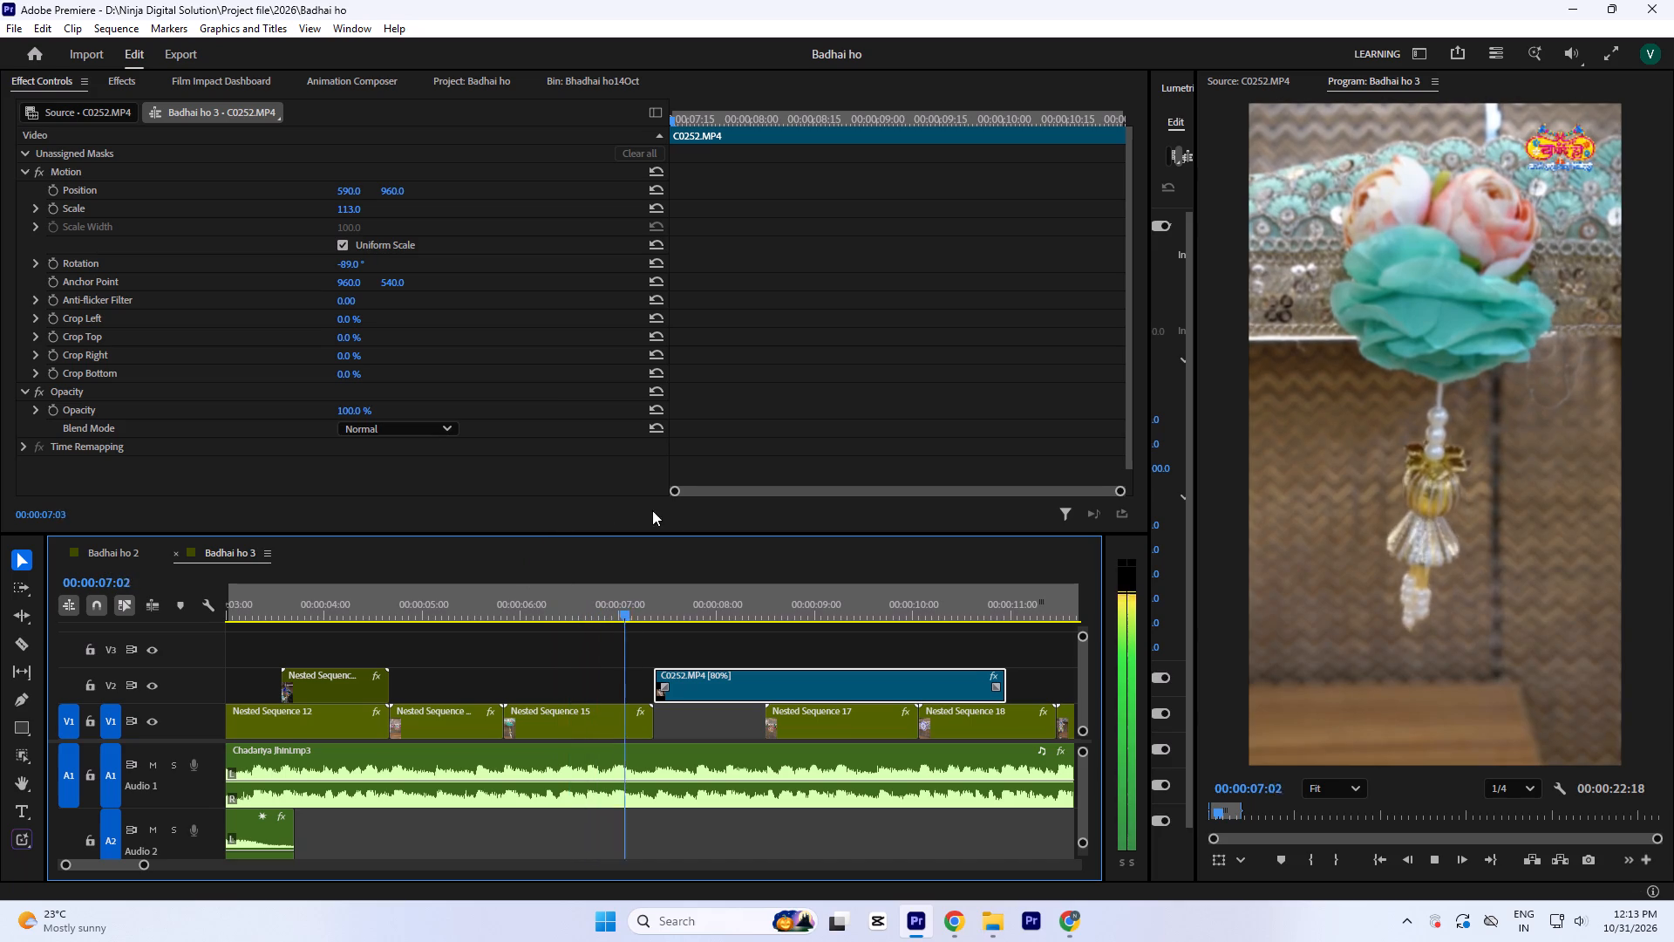
key("space")
key("space")
key("space")
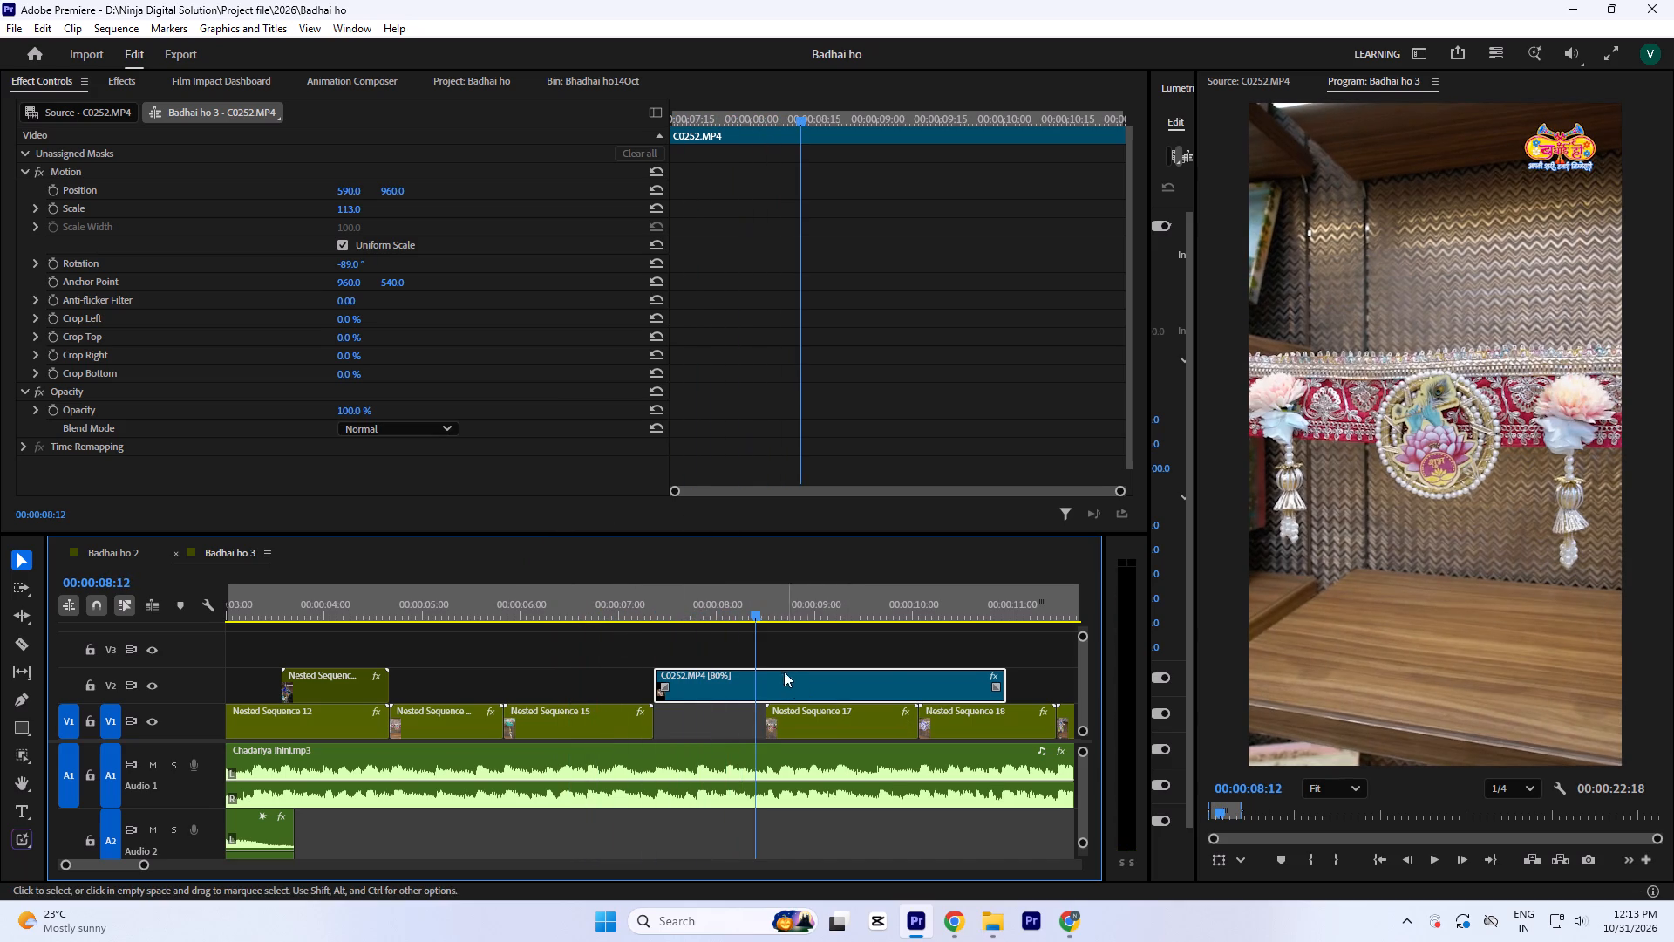
key("space")
key("space")
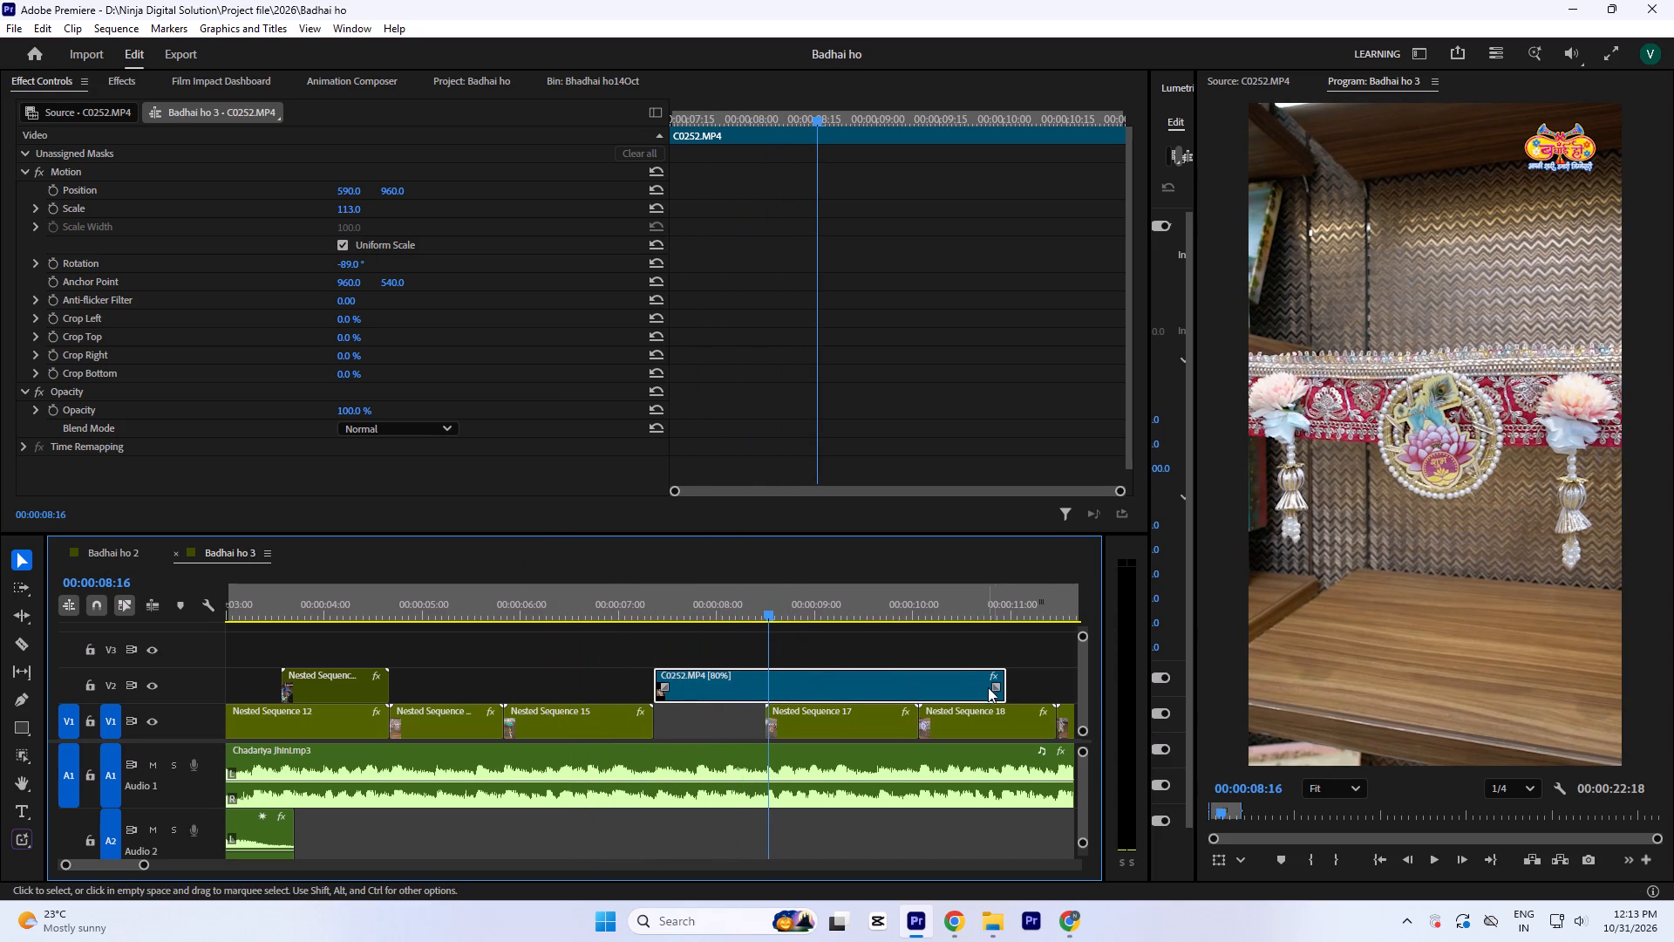
left_click_drag(1011, 693, 765, 677)
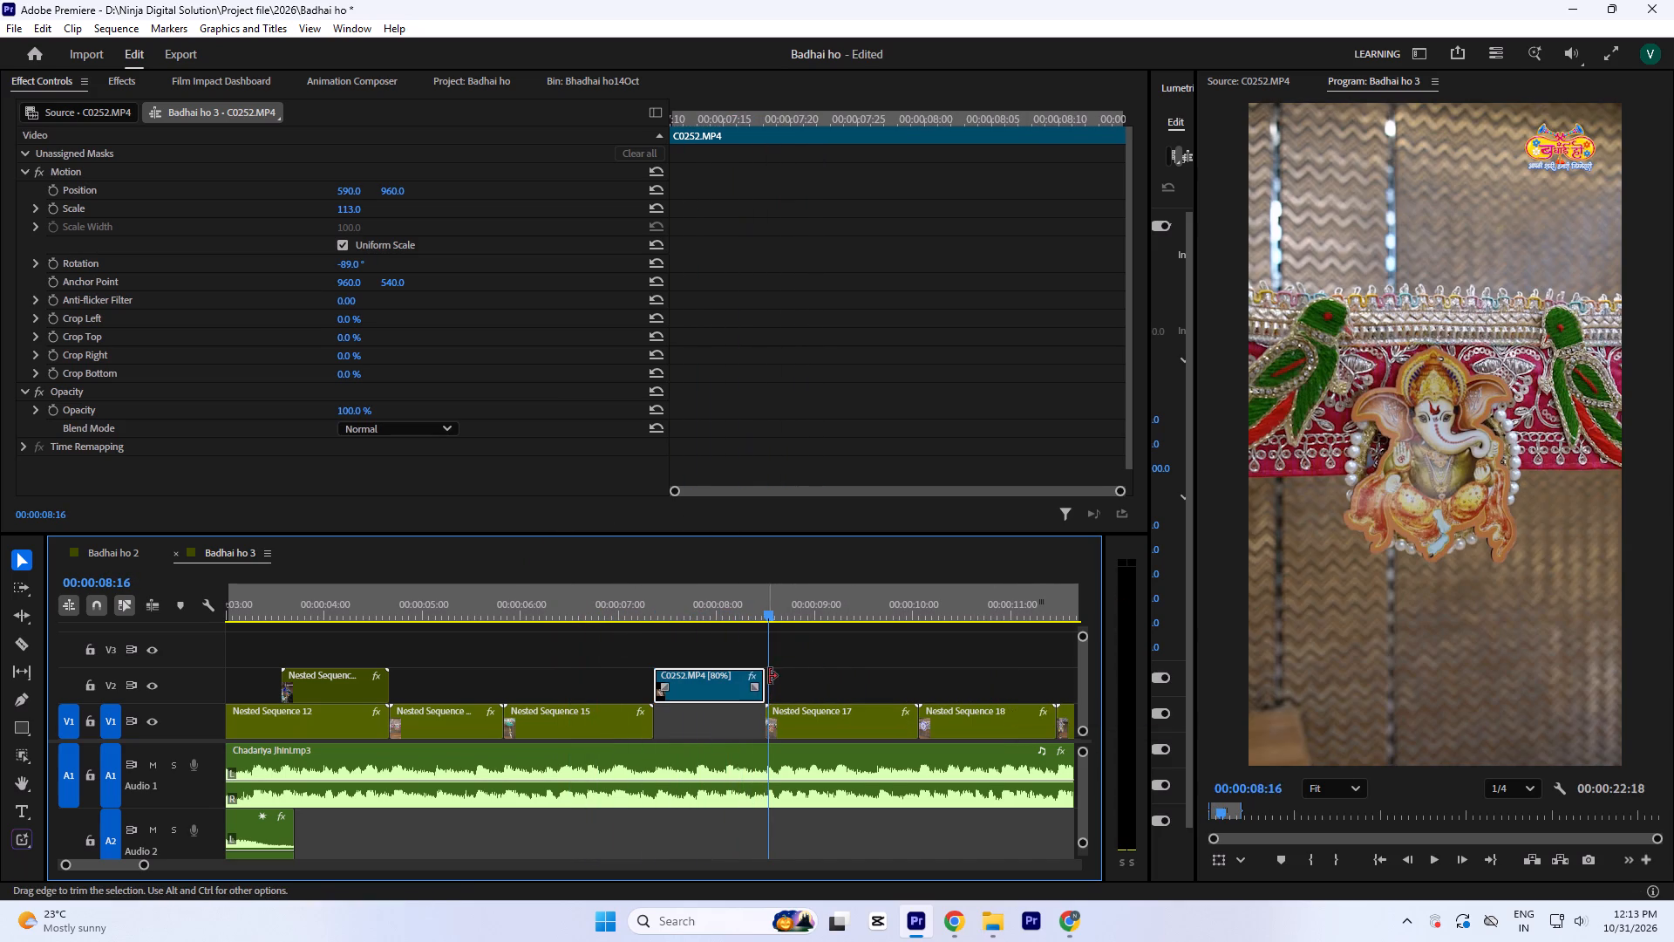
Move C0252.MP4 from V2 down into the V1 gap between Nested Sequence 15 and Nested Sequence 17 and play it back.
key("equal")
key("equal")
key("equal")
key("equal")
key("equal")
left_click(644, 605)
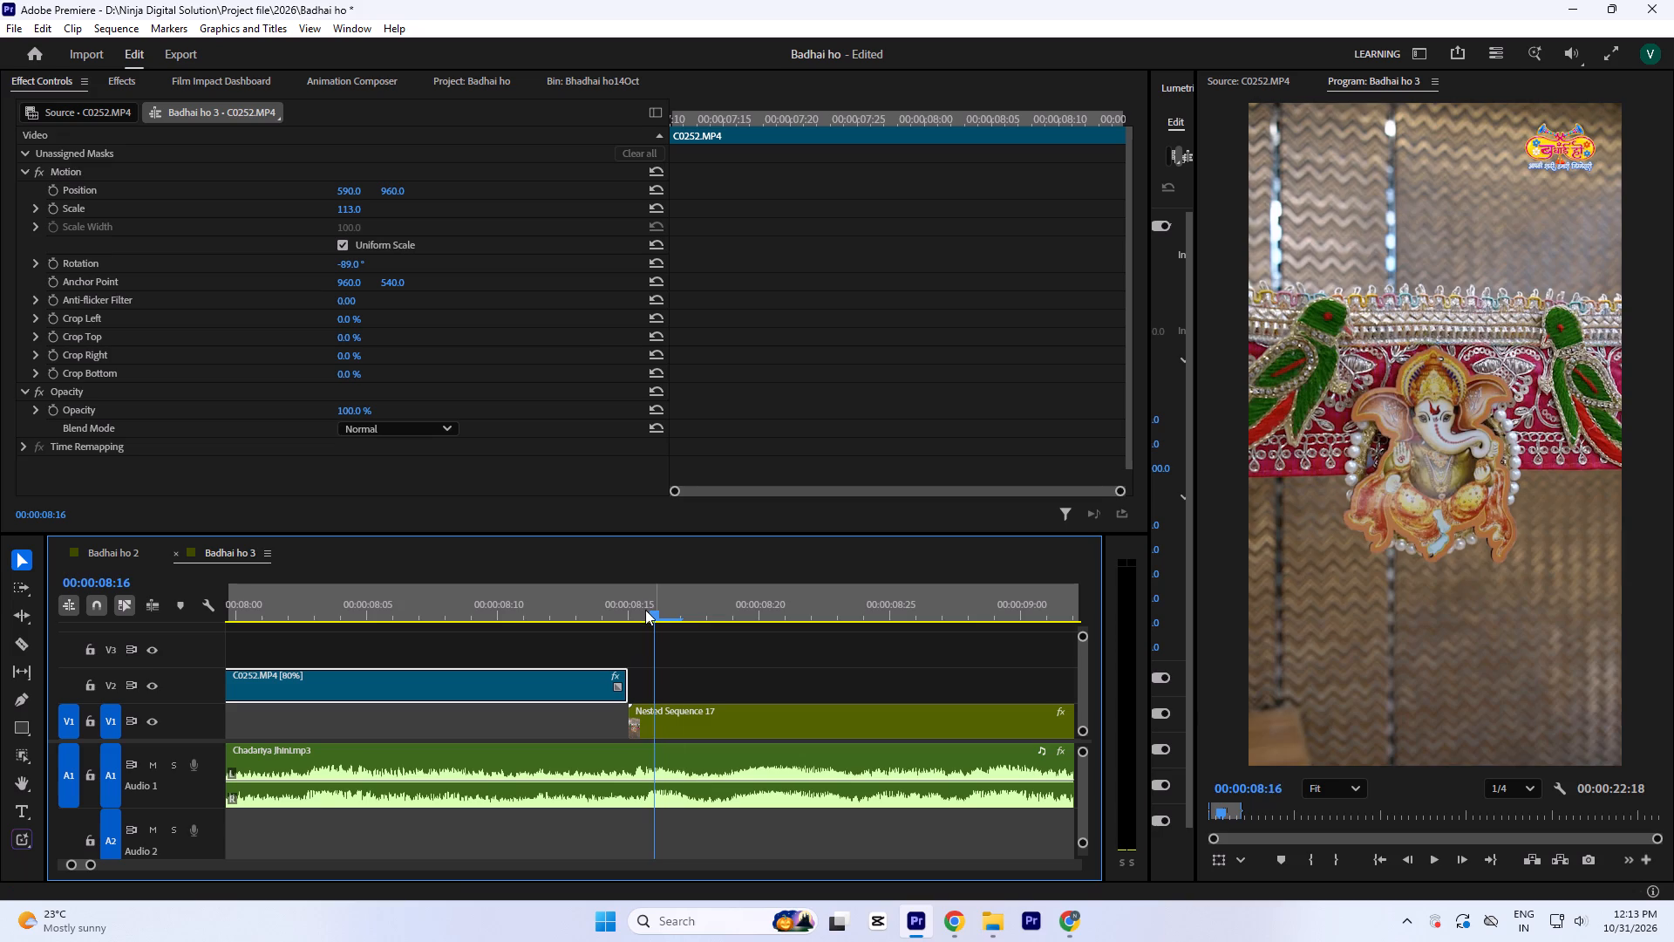
key("space")
key("space")
left_click(650, 609)
key("minus")
key("minus")
key("minus")
left_click_drag(589, 694, 590, 718)
left_click(479, 600)
key("space")
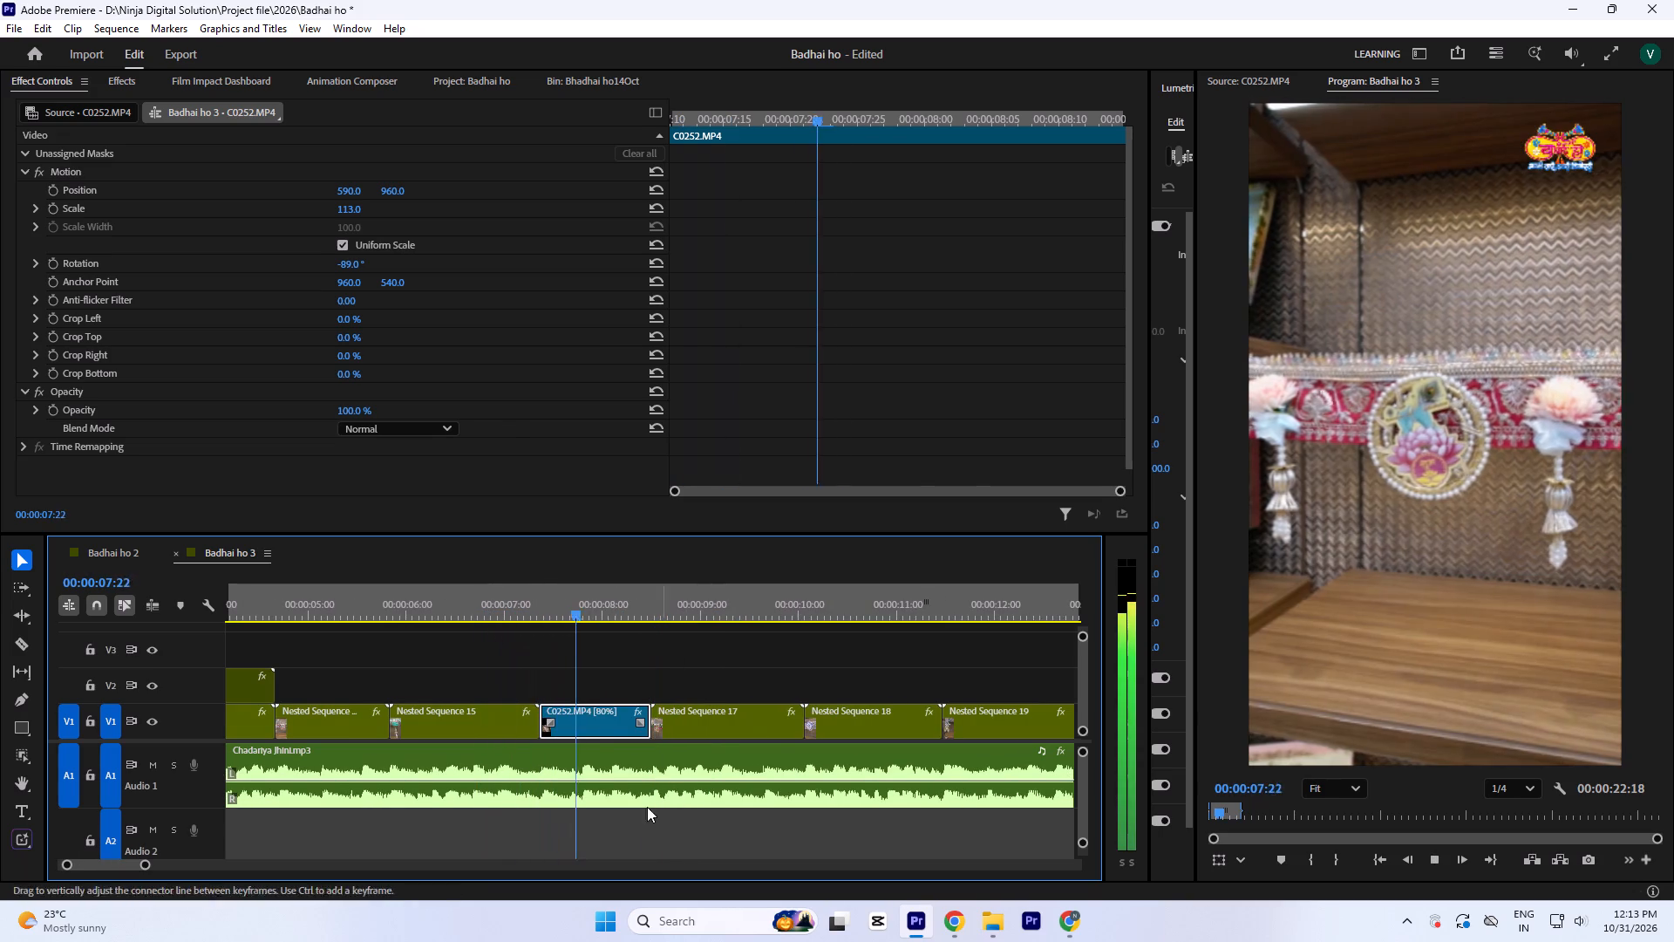
key("space")
Keyframe the scale of Nested Sequence 15 from 100 at the clip's start to 105 at its end.
left_click(431, 590)
key("space")
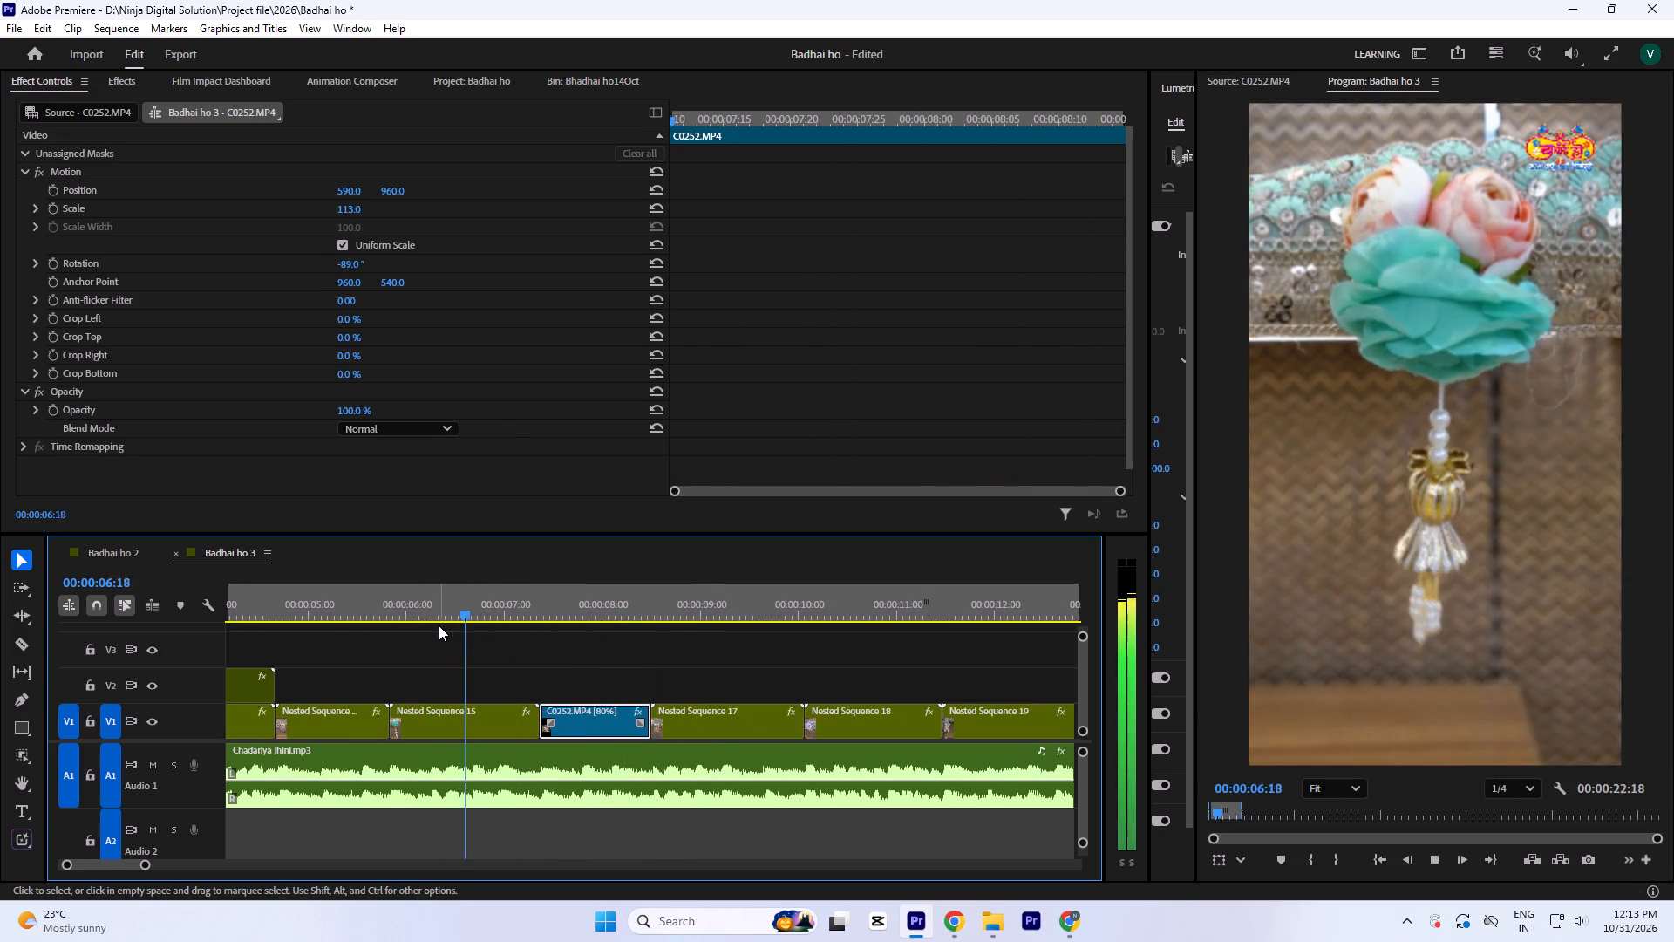
key("space")
left_click(507, 723)
left_click(890, 378)
key("minus")
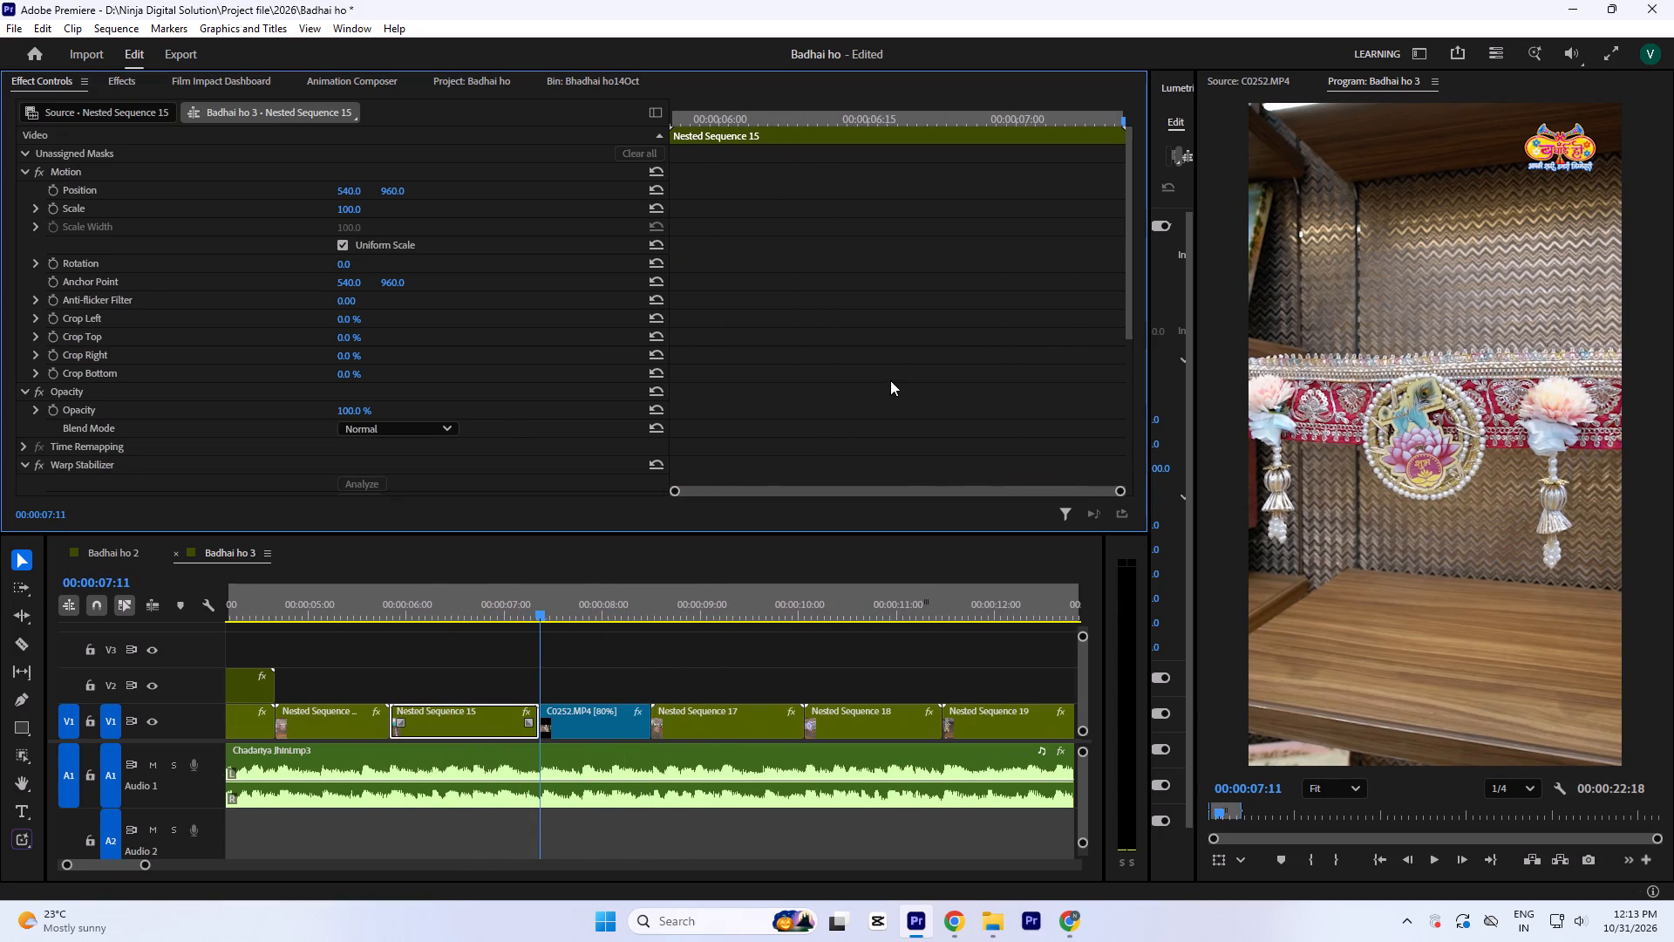
key("minus")
left_click(510, 600)
left_click(847, 382)
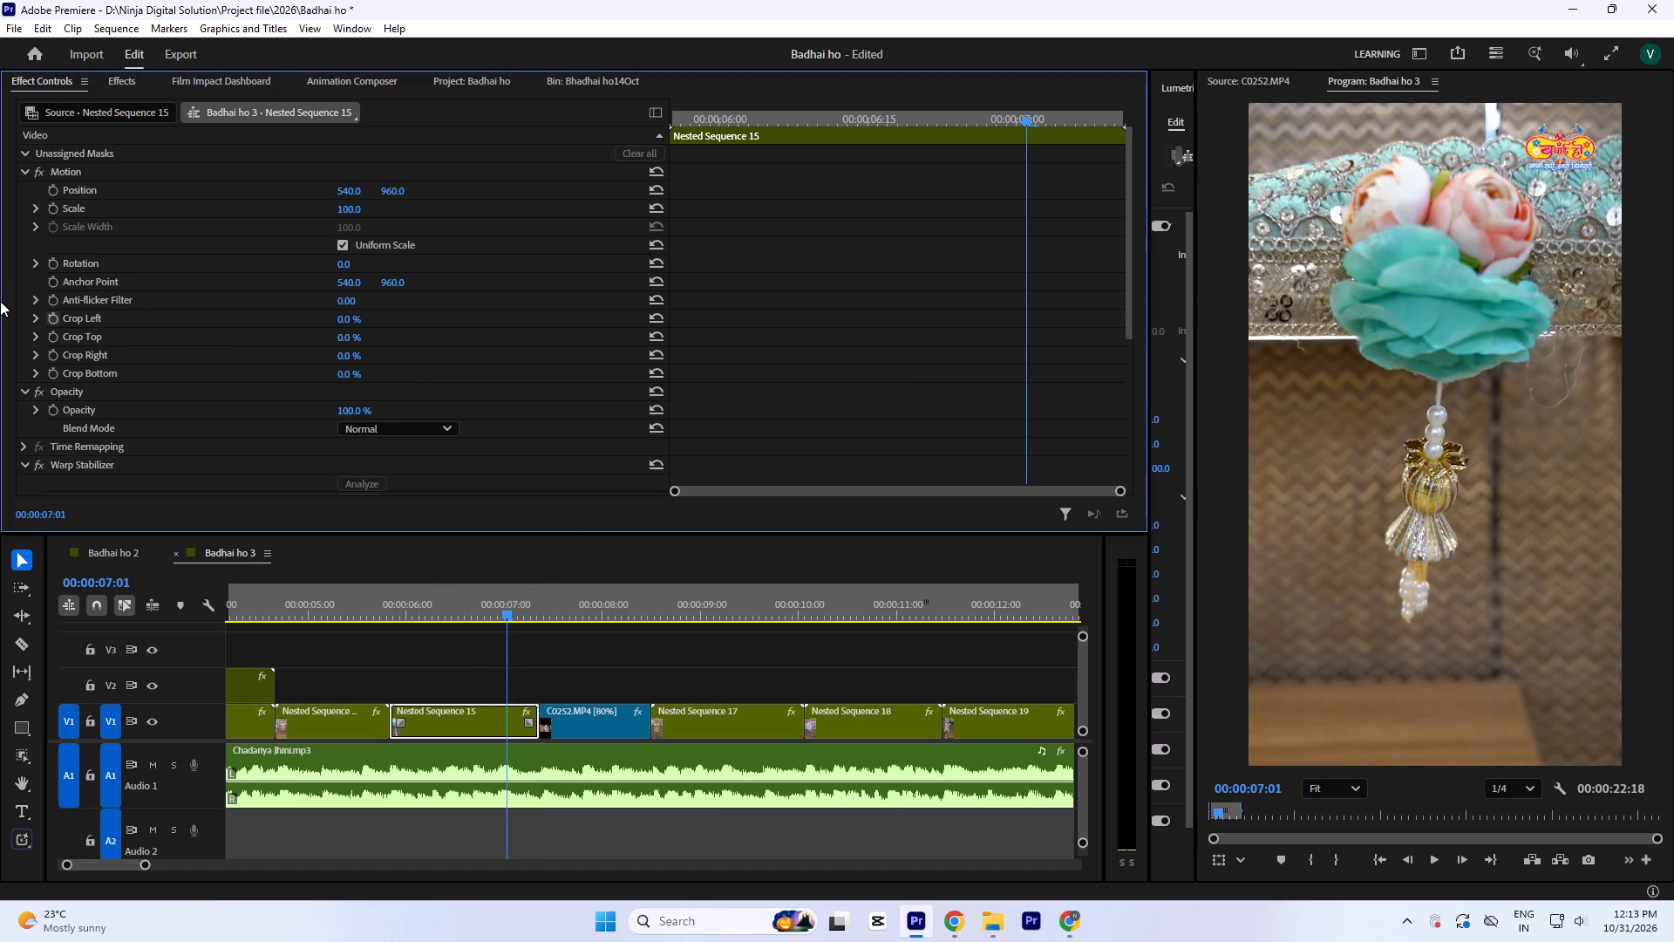
left_click(50, 213)
left_click_drag(1022, 205, 386, 218)
key("minus")
left_click(345, 209)
key("1")
key("0")
key("5")
left_click(914, 263)
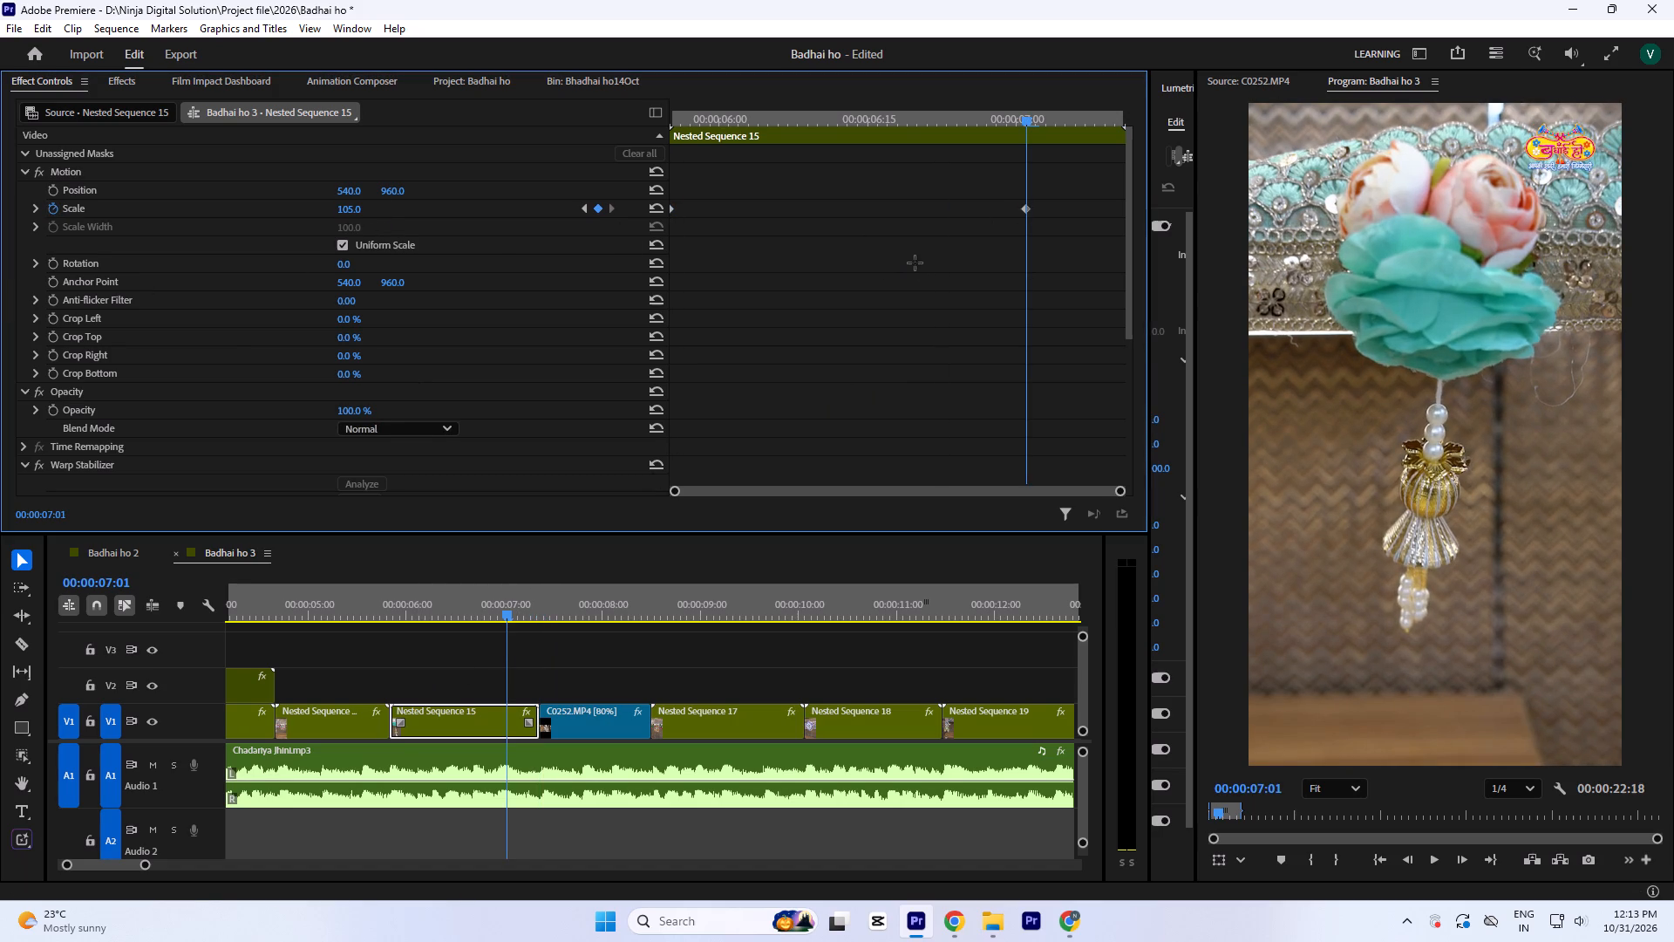
left_click_drag(1028, 214, 1291, 303)
left_click(799, 295)
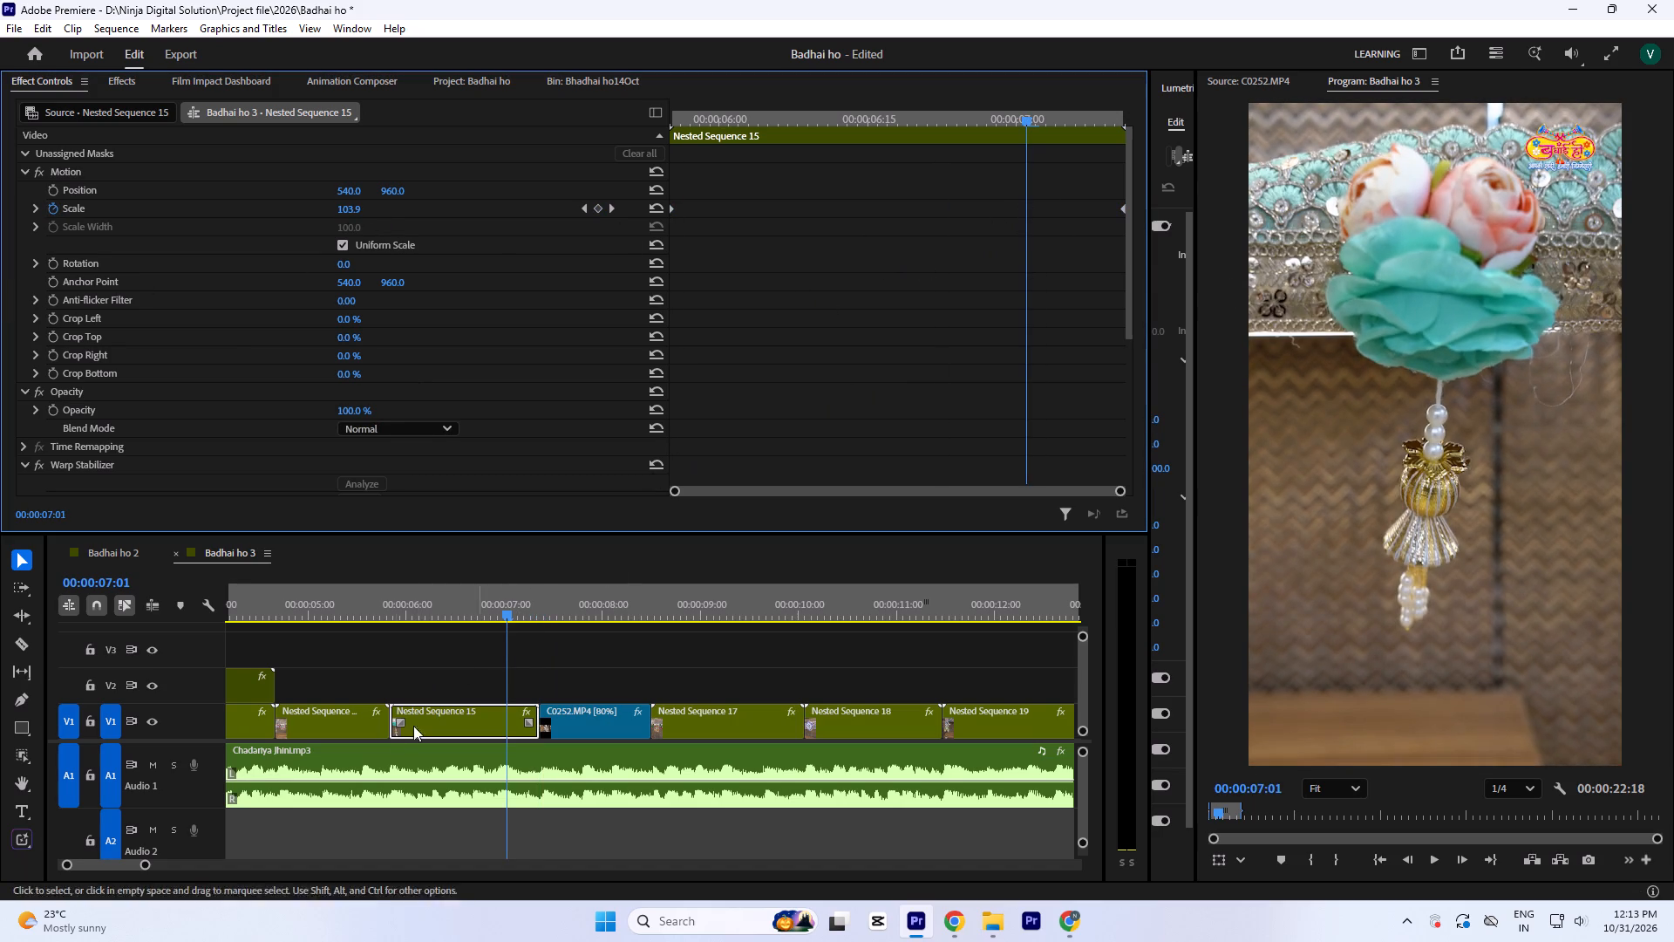
Play back Nested Sequence 15 and C0252.MP4 to check the zoom and the cuts.
key("minus")
left_click(411, 665)
left_click(281, 597)
key("space")
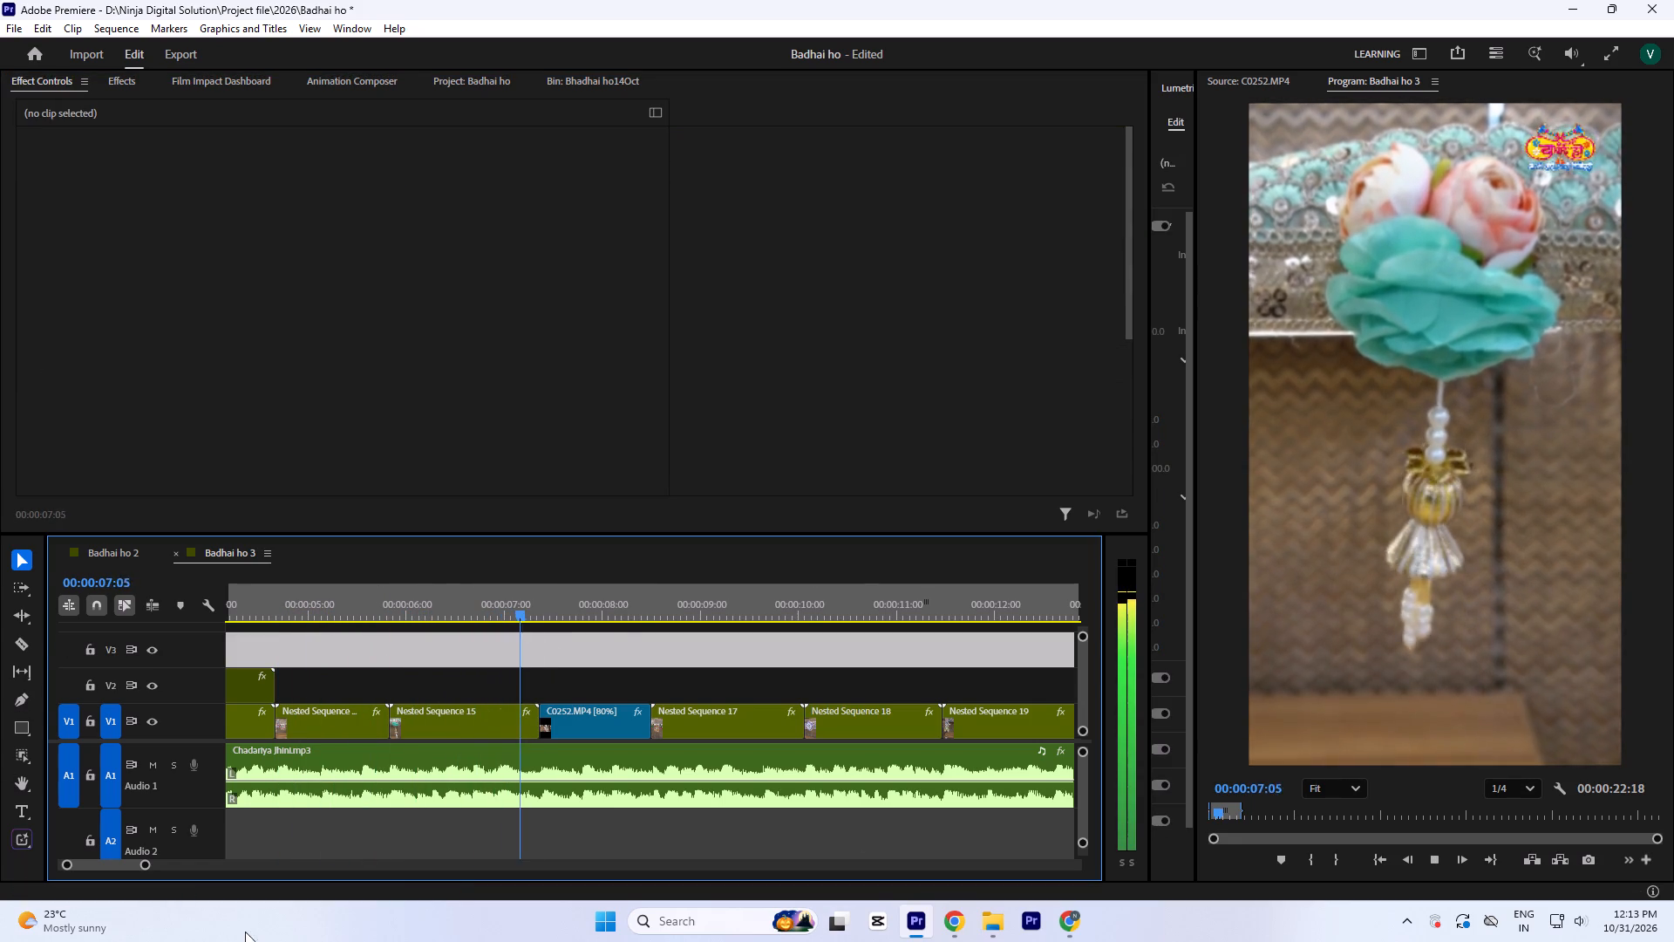
key("space")
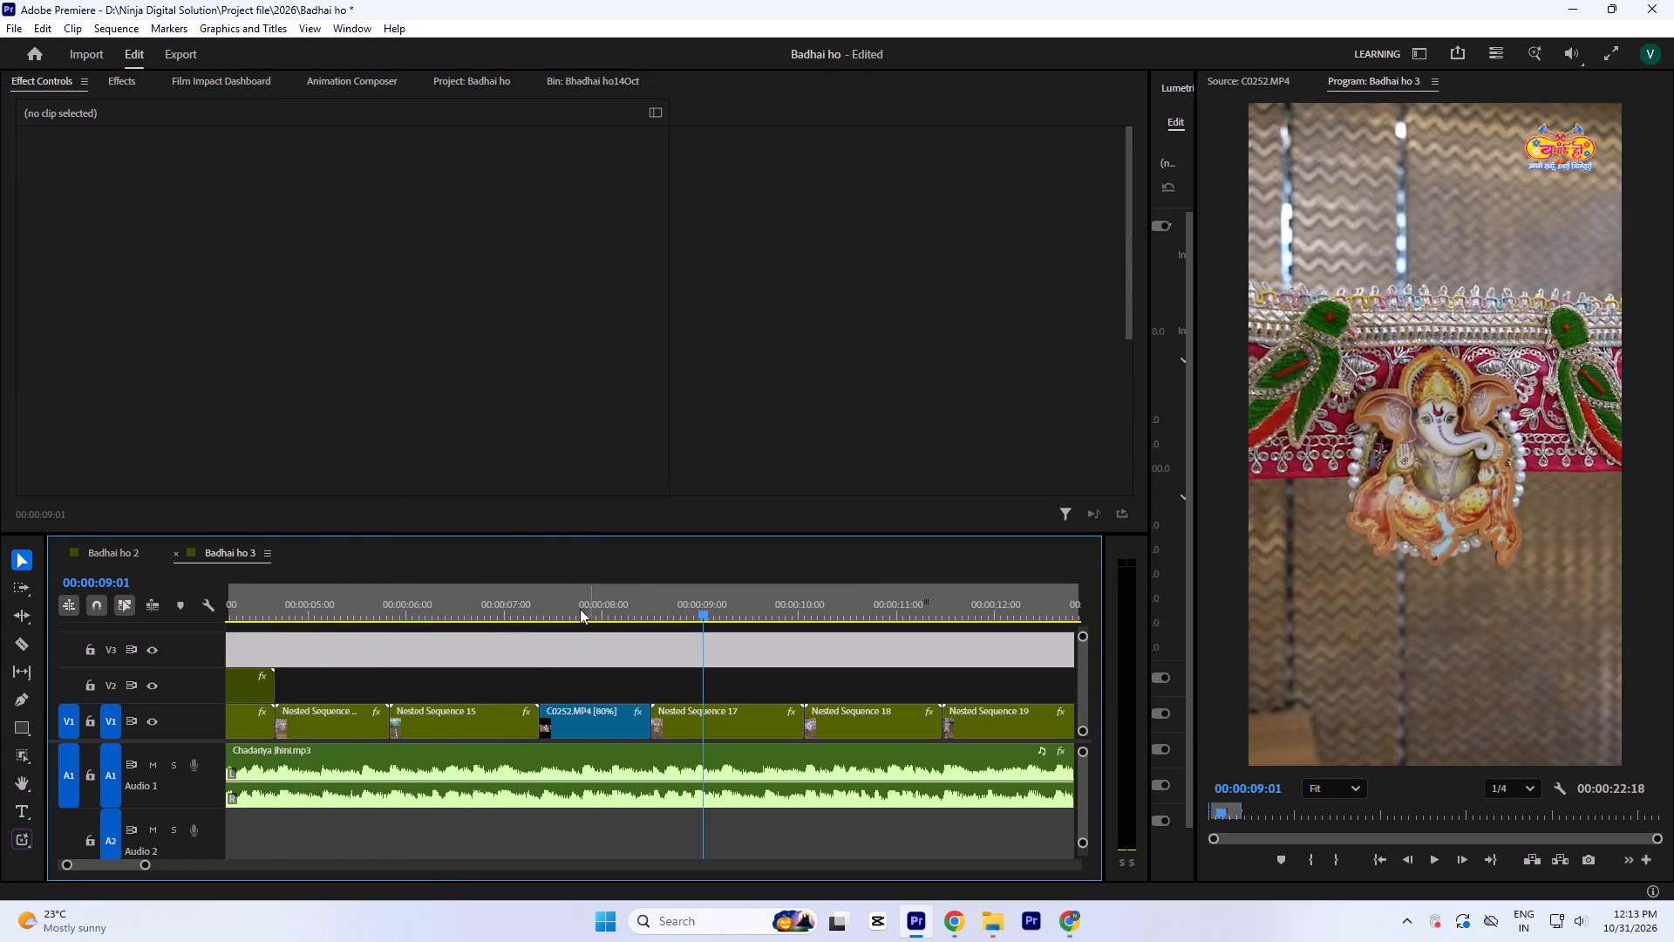
left_click(570, 607)
key("space")
key("space")
Nest C0252.MP4 on V1, keeping the default sequence name.
left_click(588, 724)
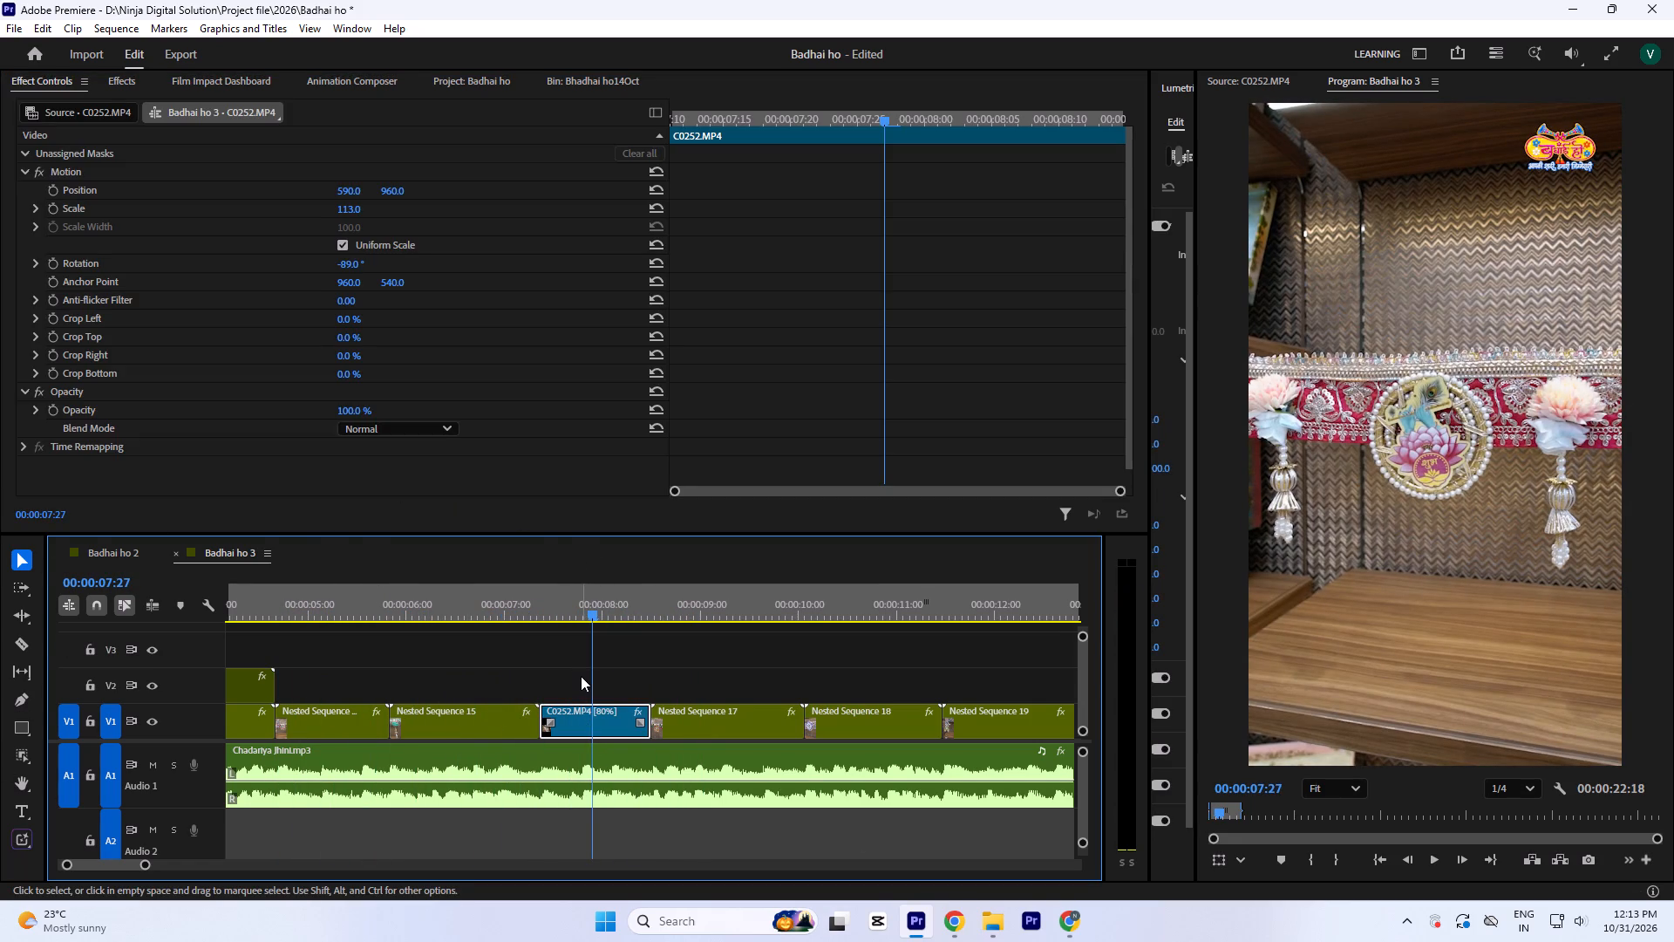
key("n")
key("Return")
Apply Warp Stabilizer with 10% smoothness to the newly nested clip before Nested Sequence 17 and save the project.
left_click(594, 720)
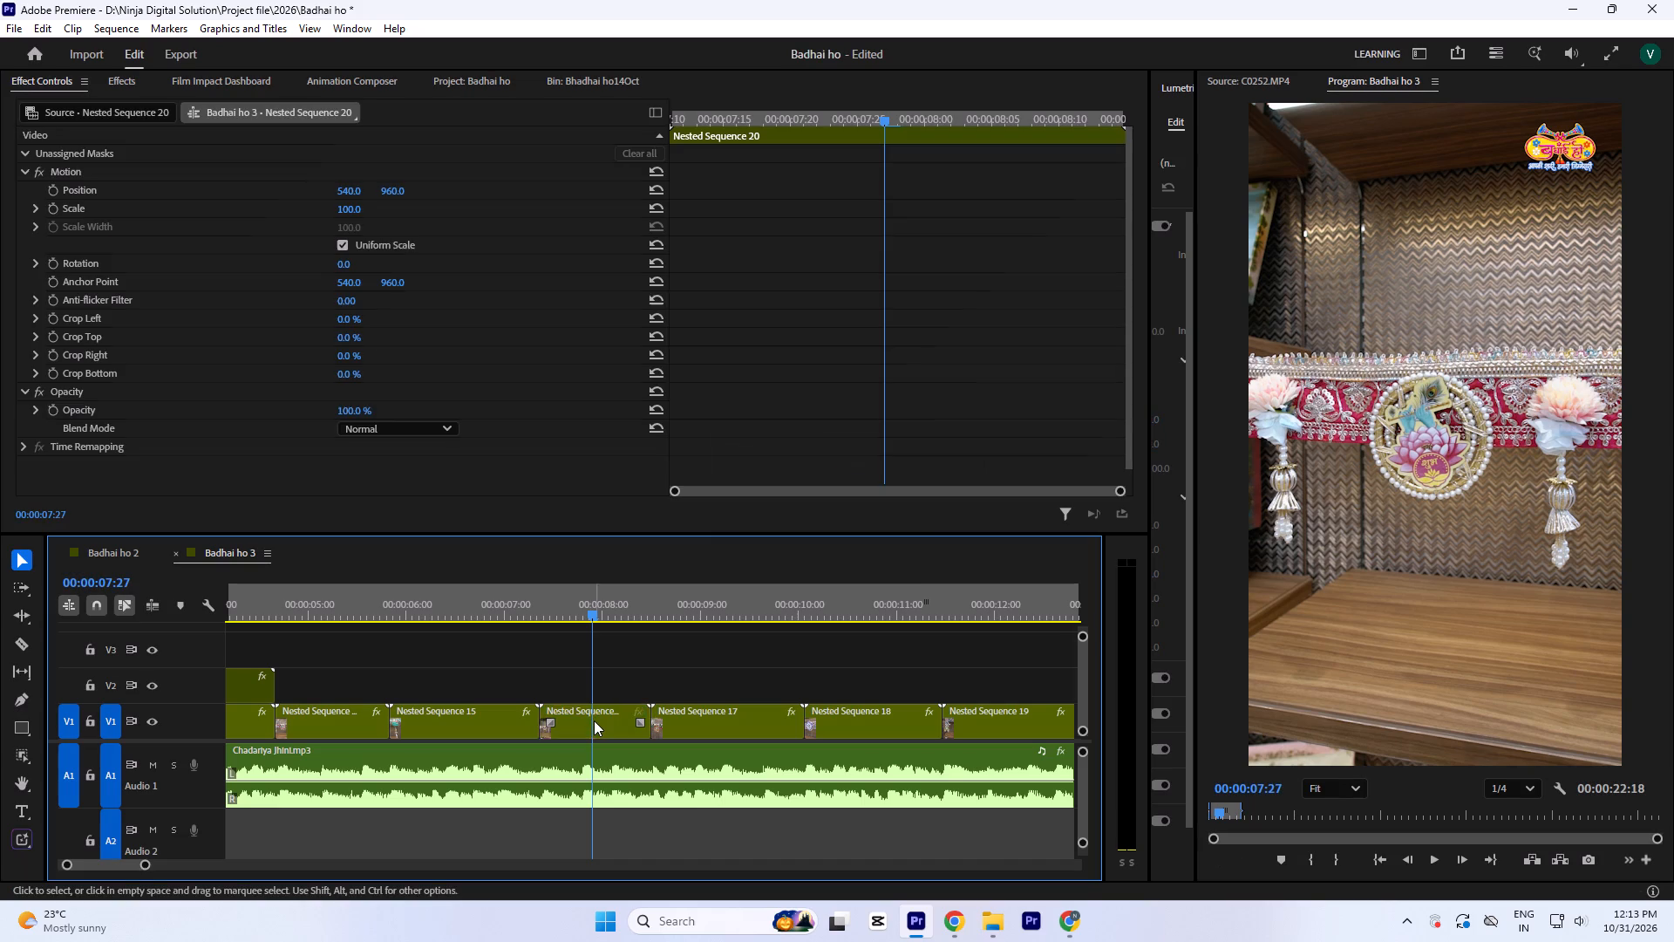
left_click(131, 85)
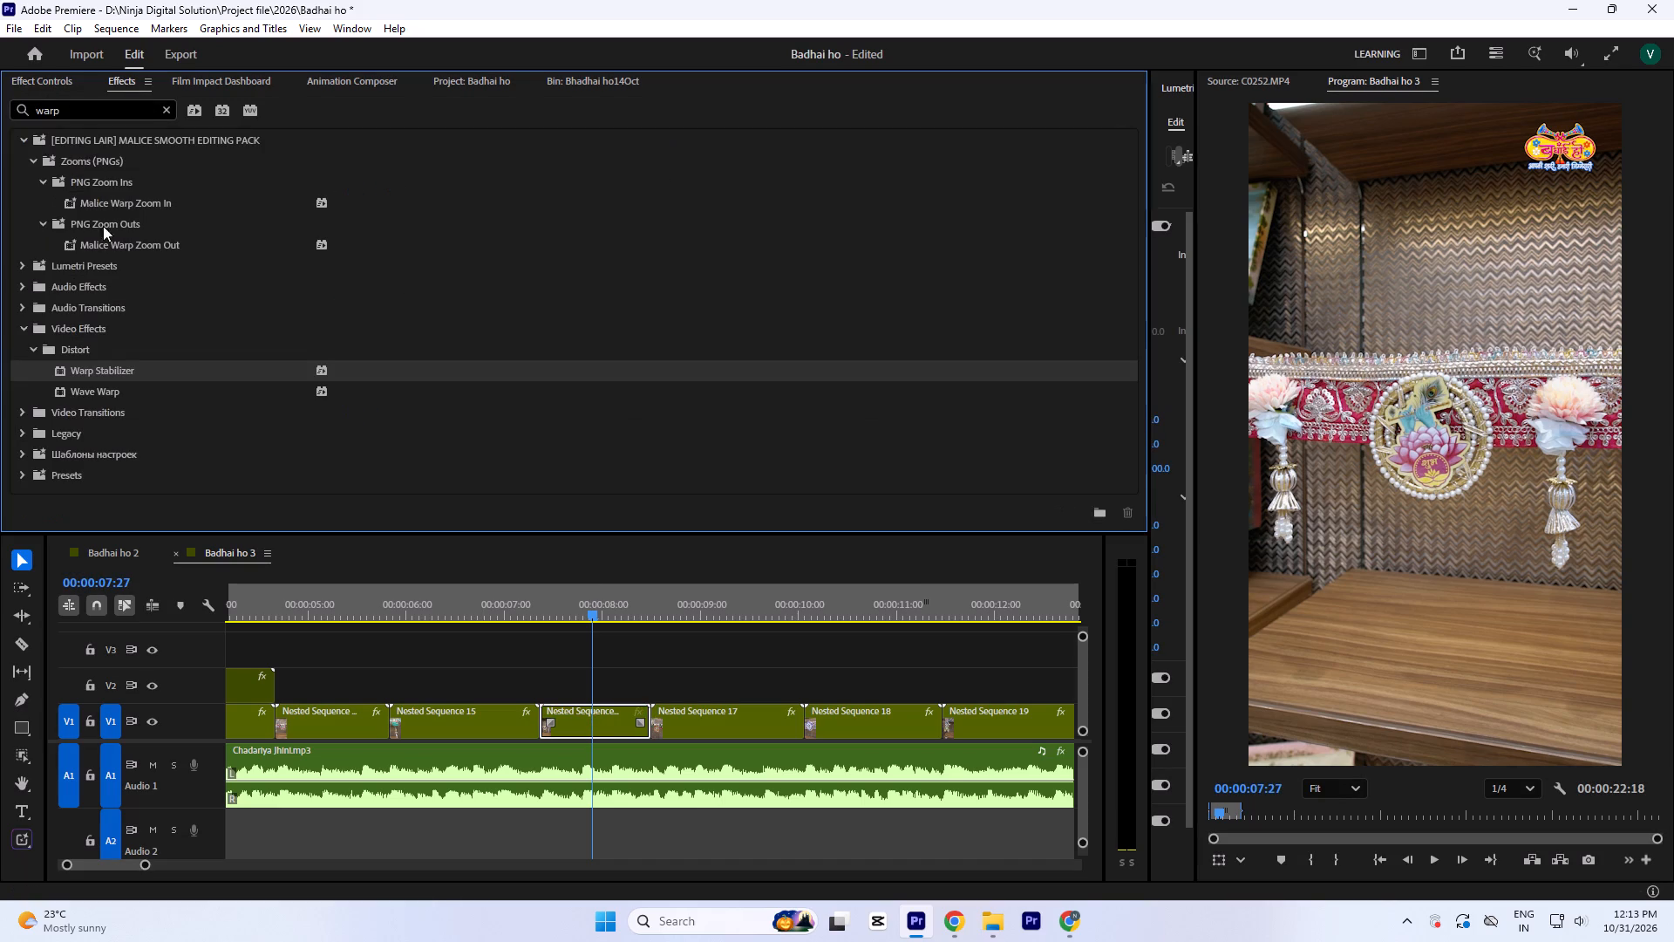
double_click(116, 366)
left_click(58, 84)
scroll(190, 323, "down", 7)
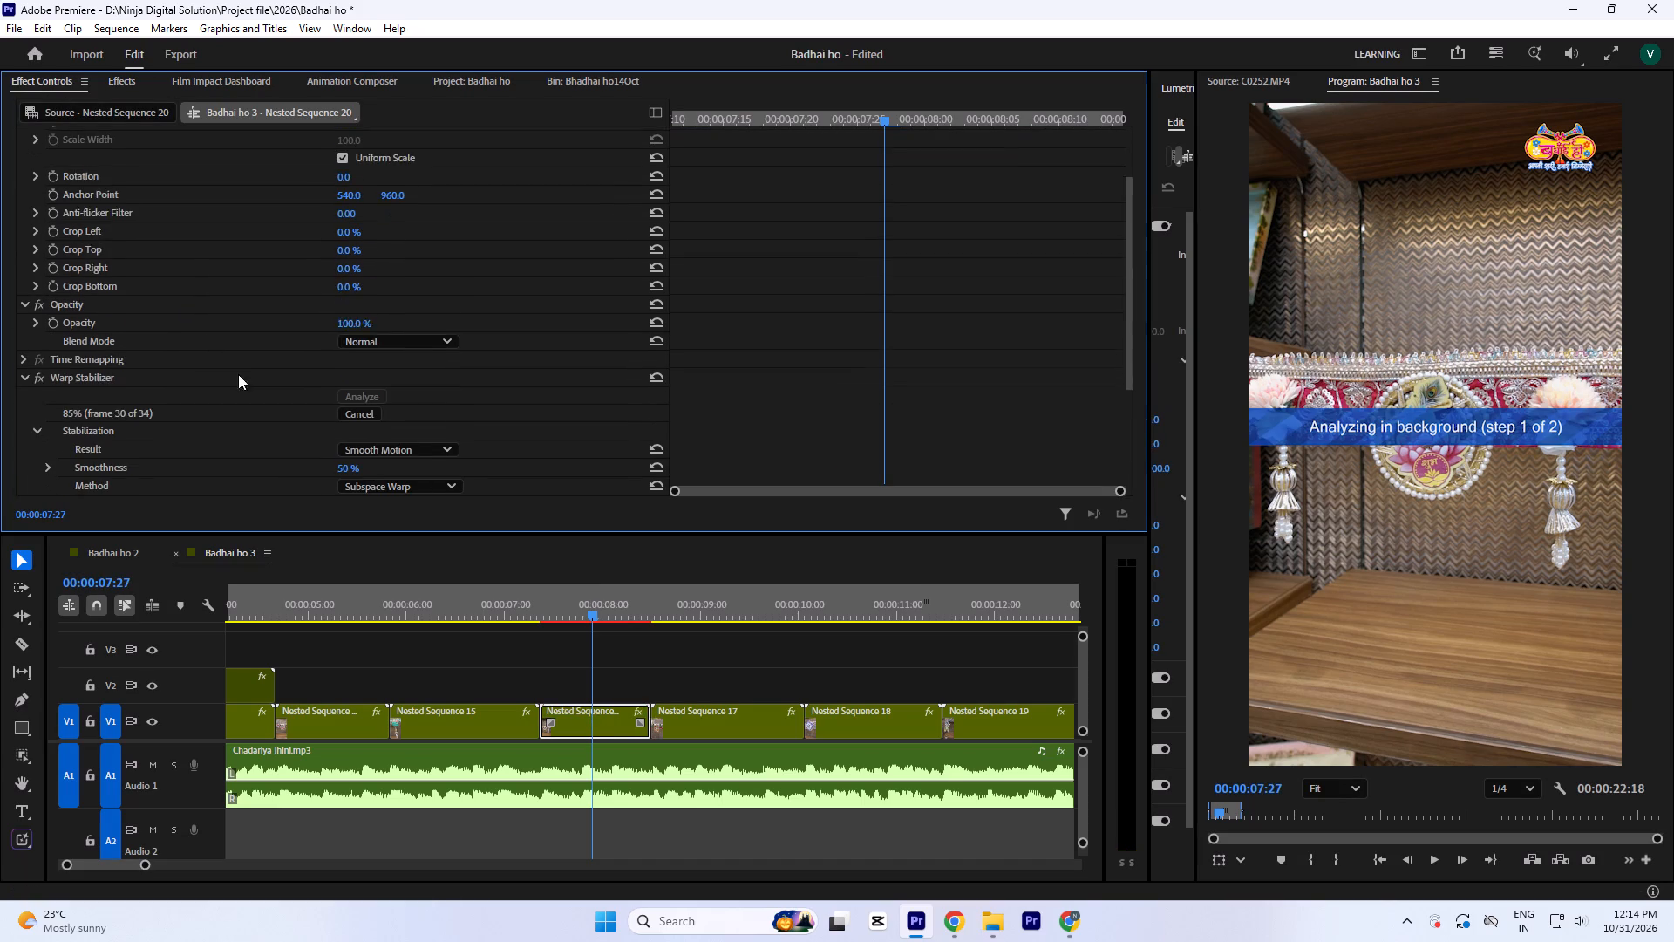
left_click(340, 428)
key("1")
key("0")
left_click(874, 273)
left_click(618, 600)
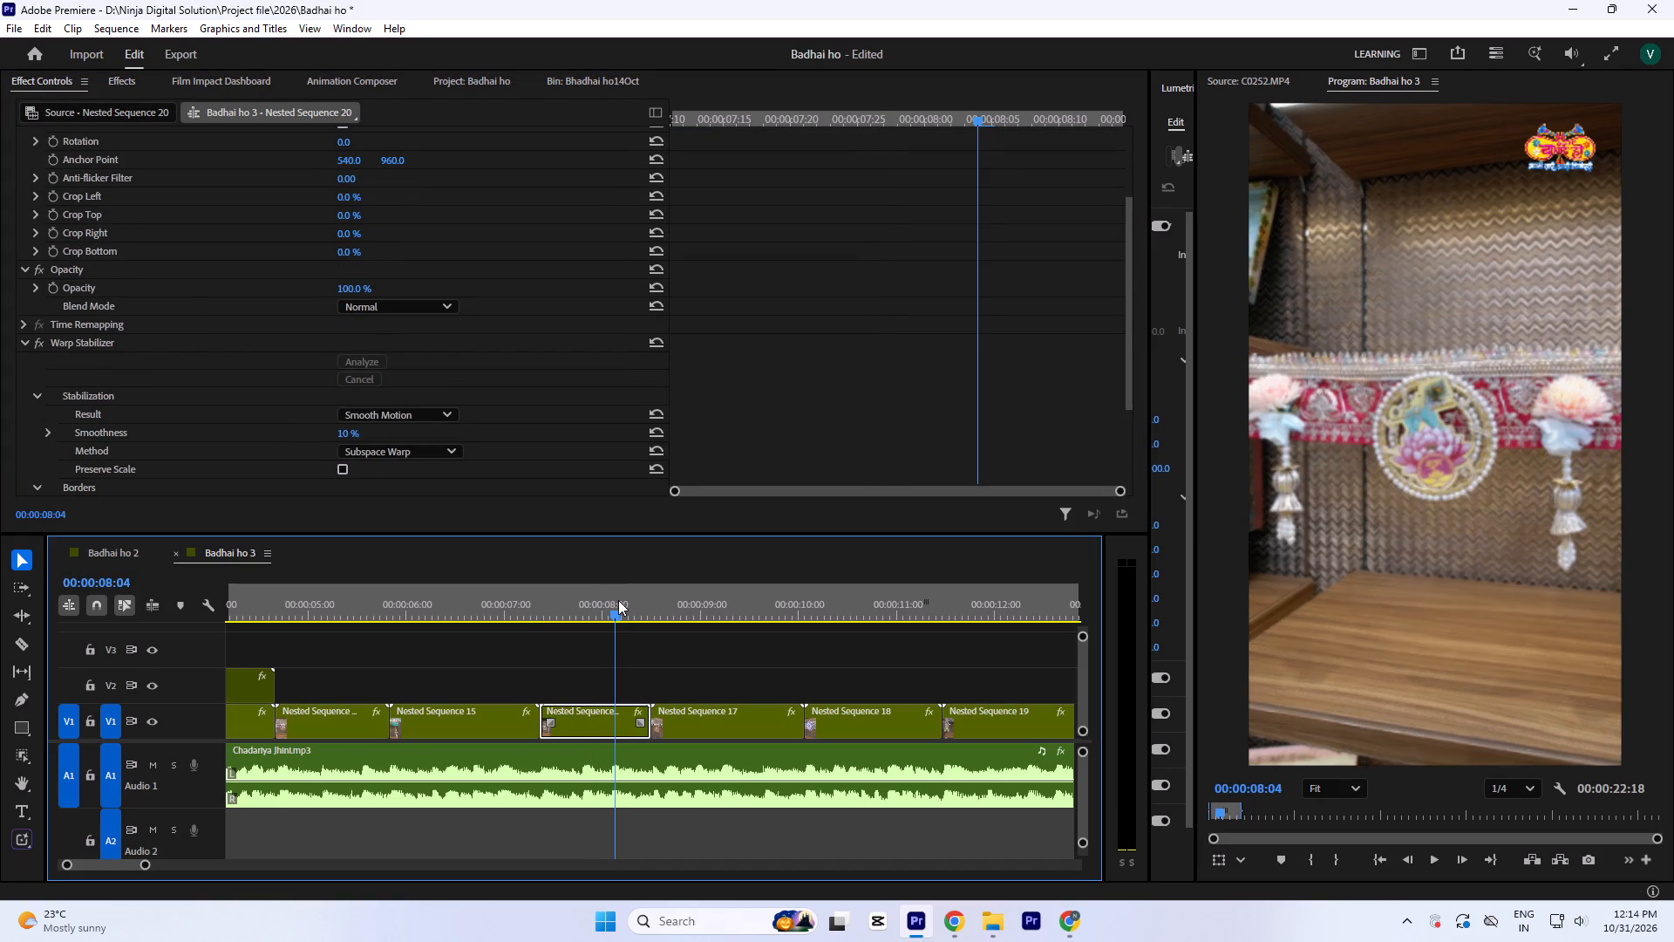
key("ctrl+s")
Play back the Badhai ho 3 sequence from the beginning to the end of Nested Sequence 19 to review the edit.
left_click(671, 695)
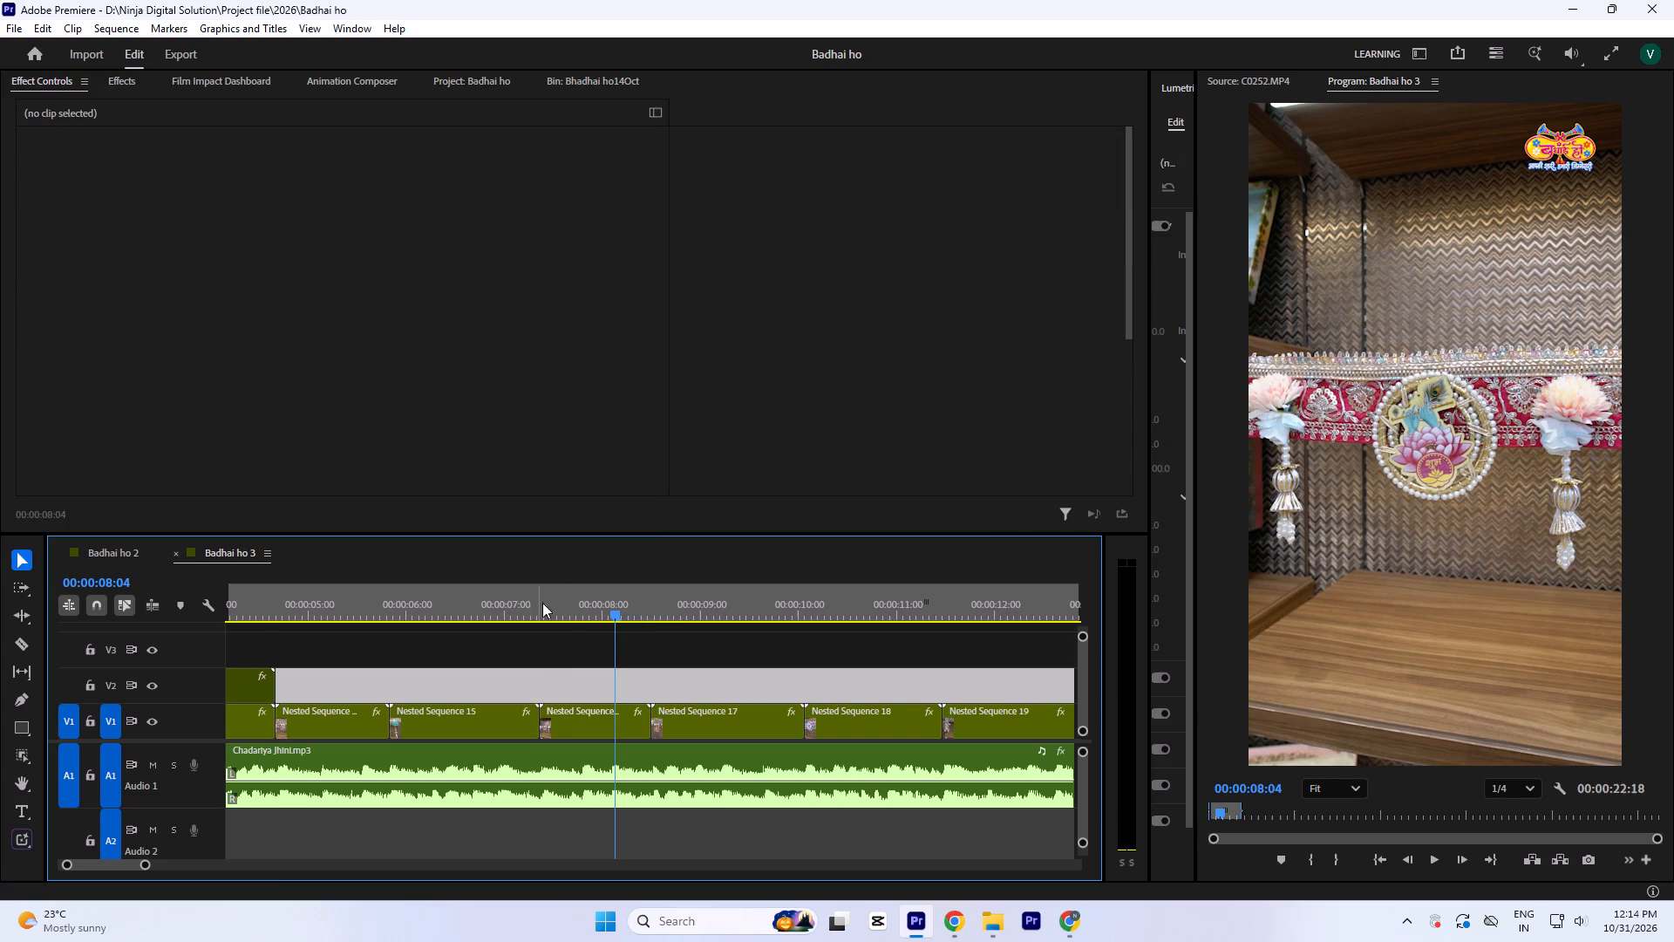
left_click(551, 597)
key("Return")
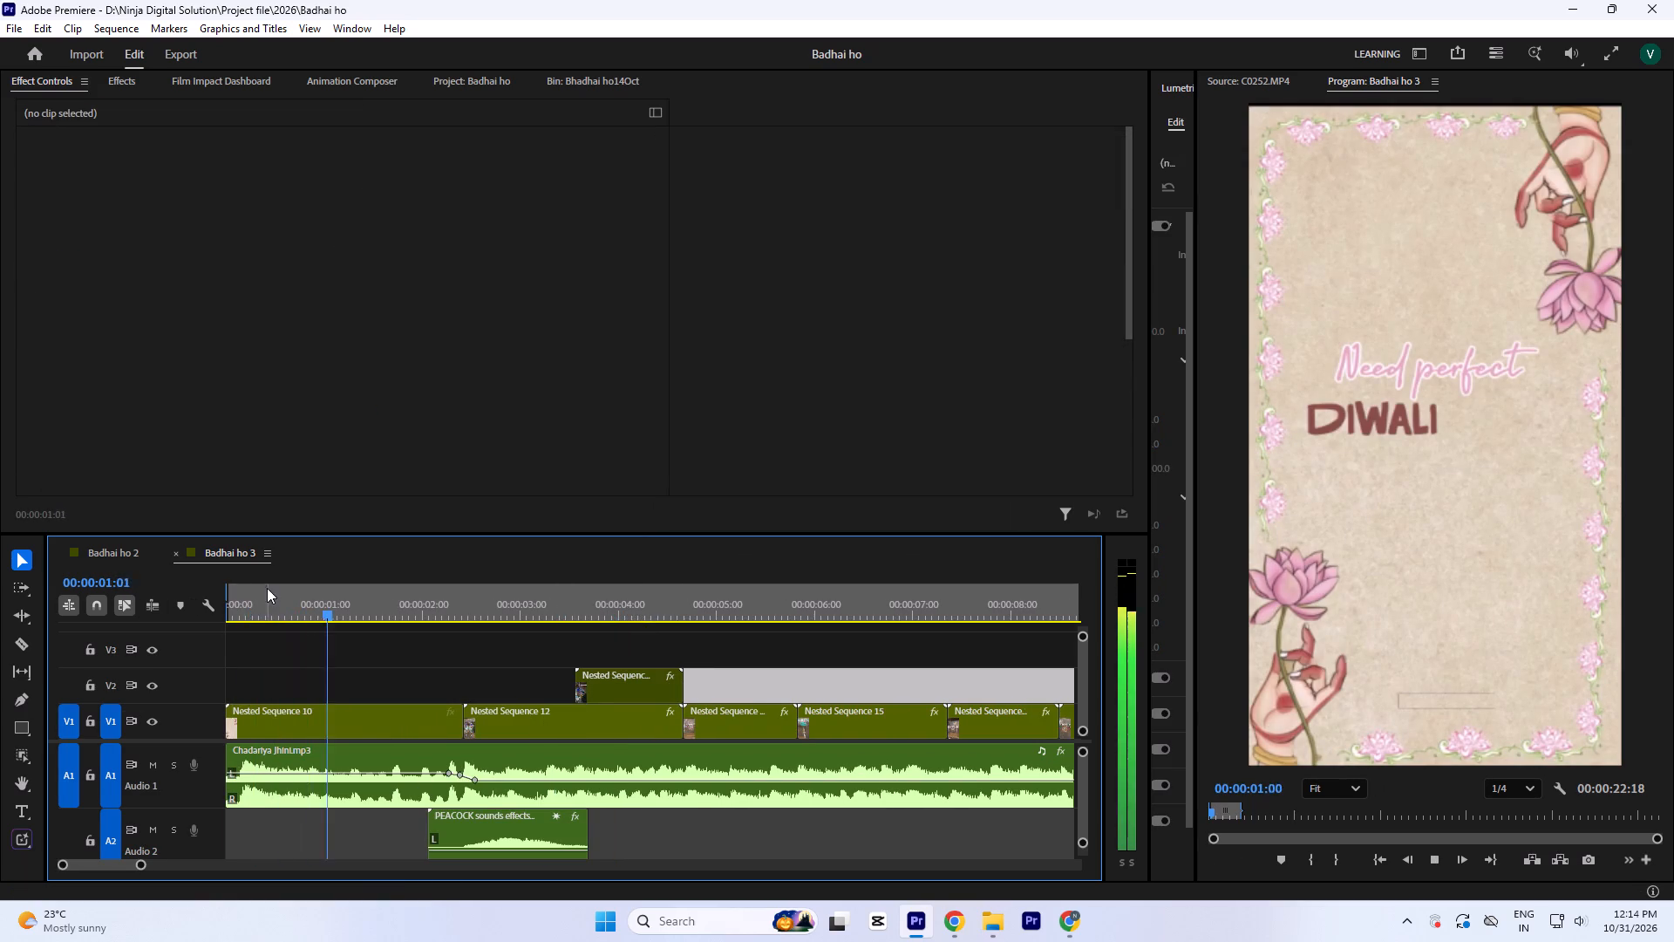
key("minus")
key("minus")
key("minus")
key("equal")
key("equal")
key("equal")
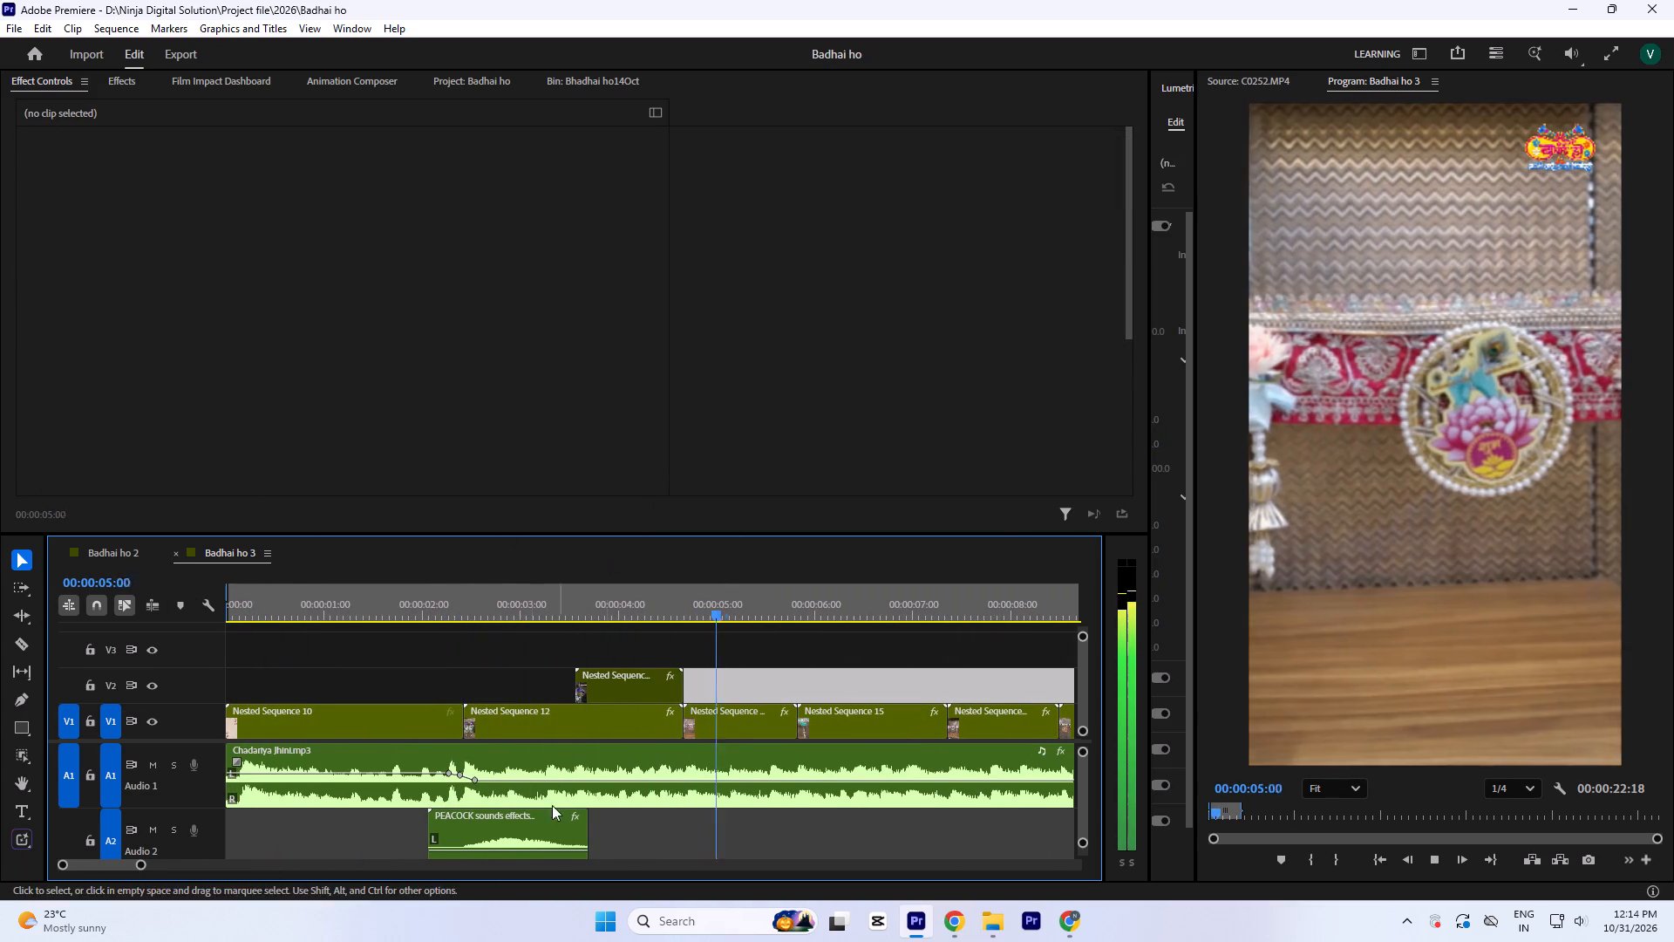
key("space")
key("space")
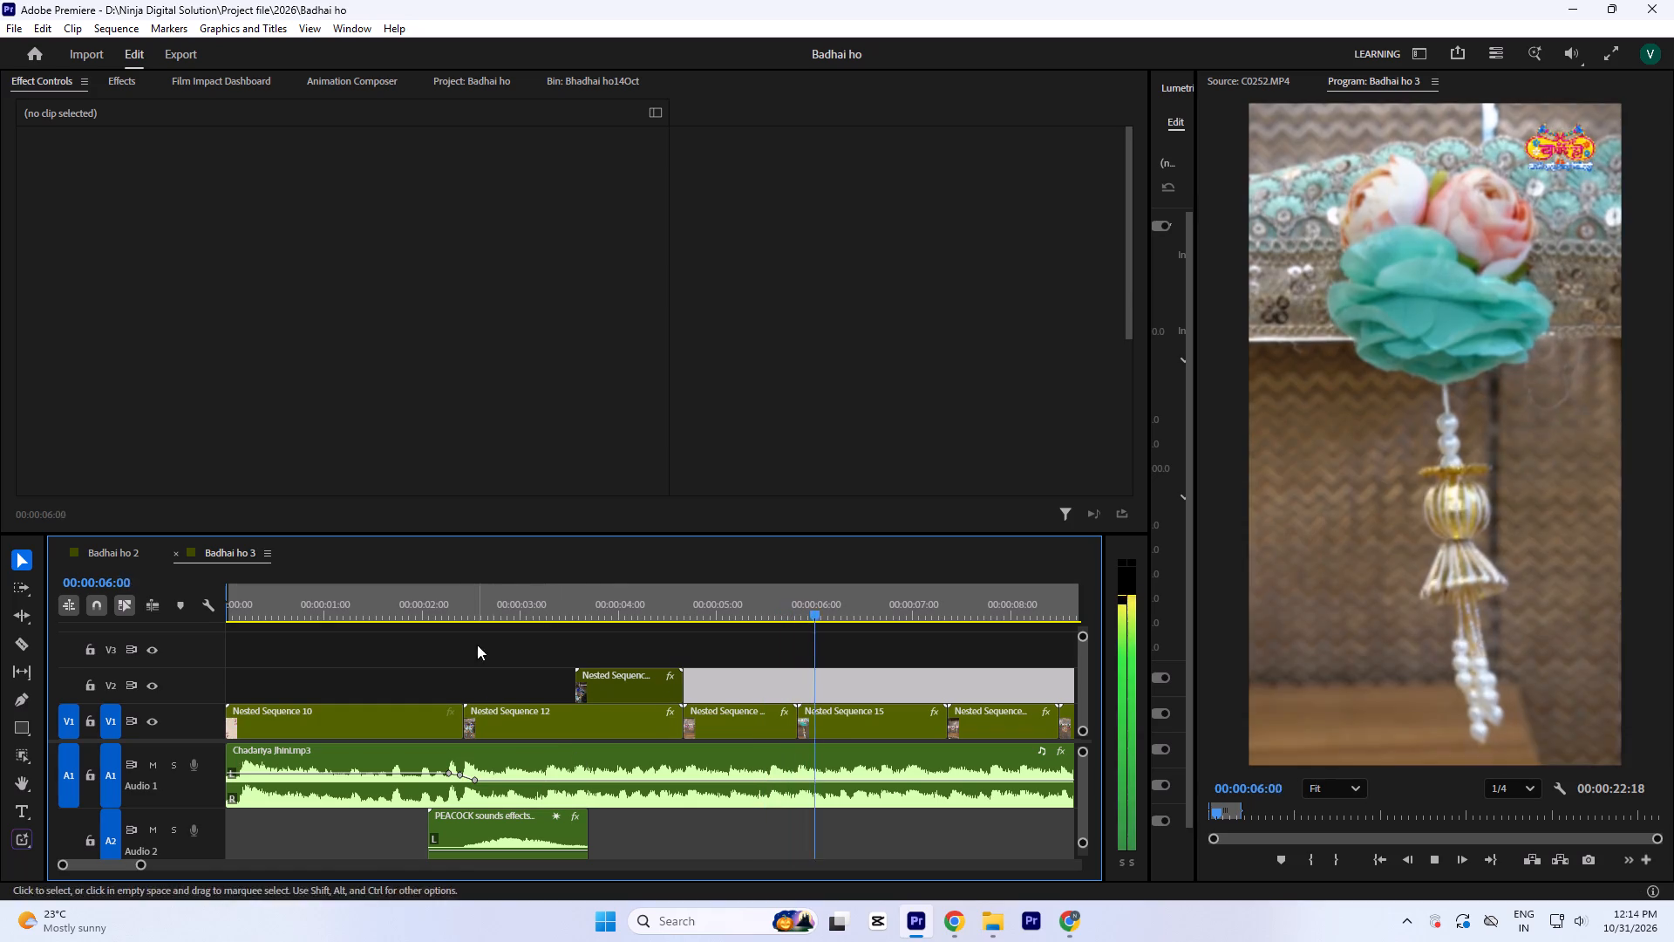
key("space")
key("minus")
key("space")
key("minus")
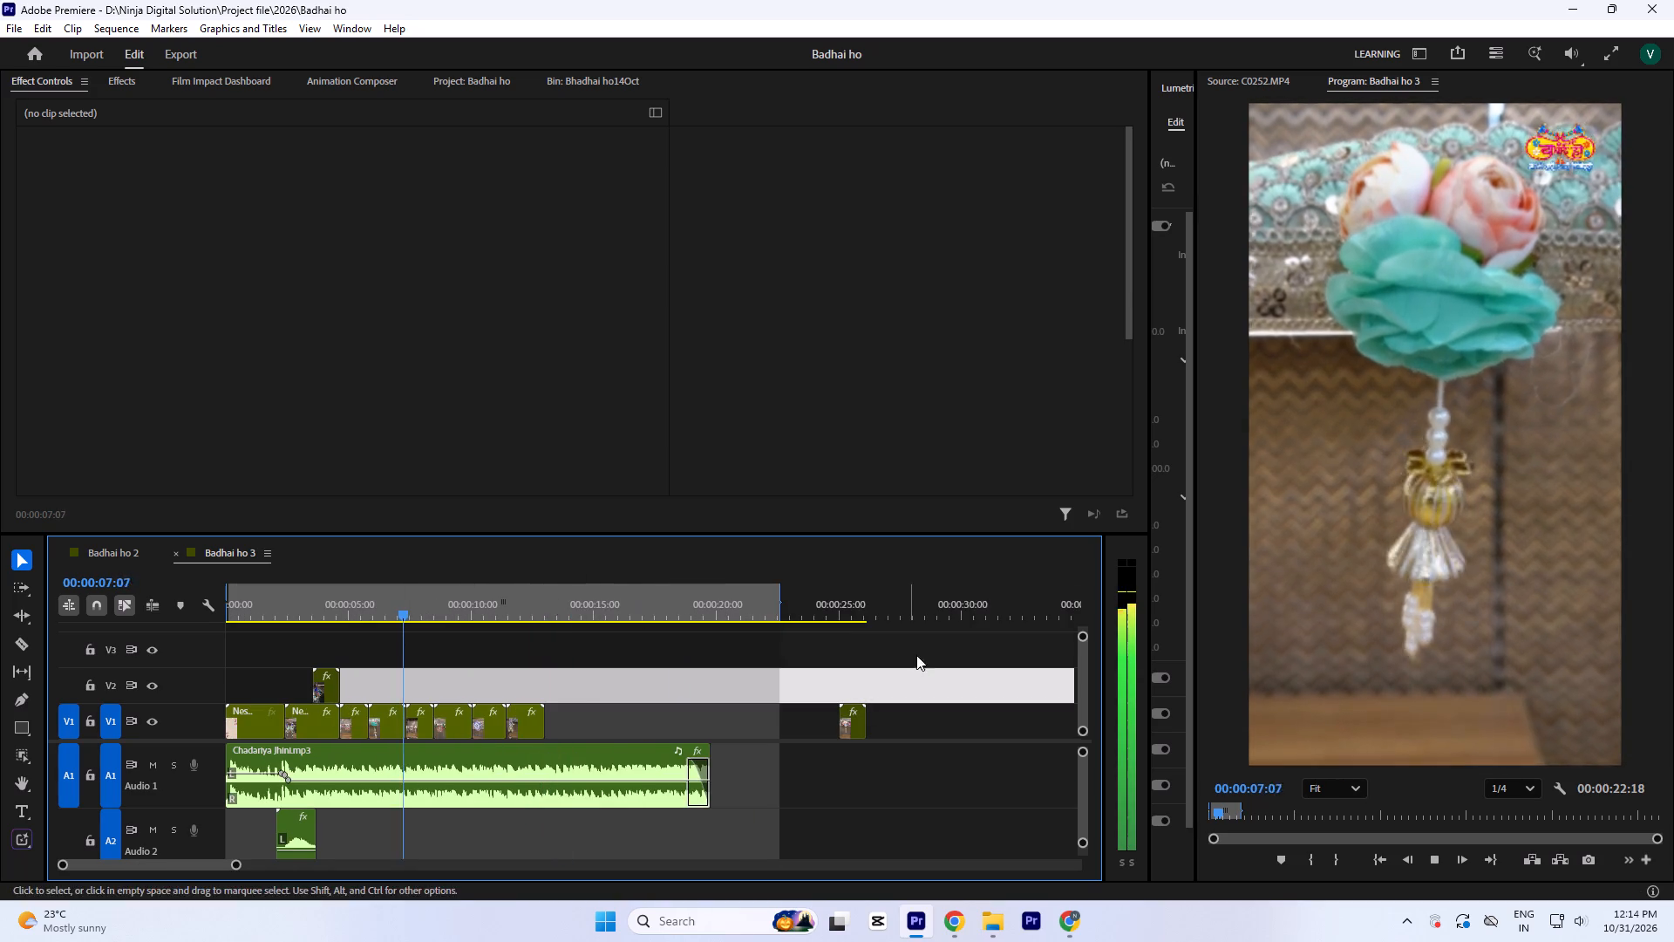
key("equal")
key("equal")
key("space")
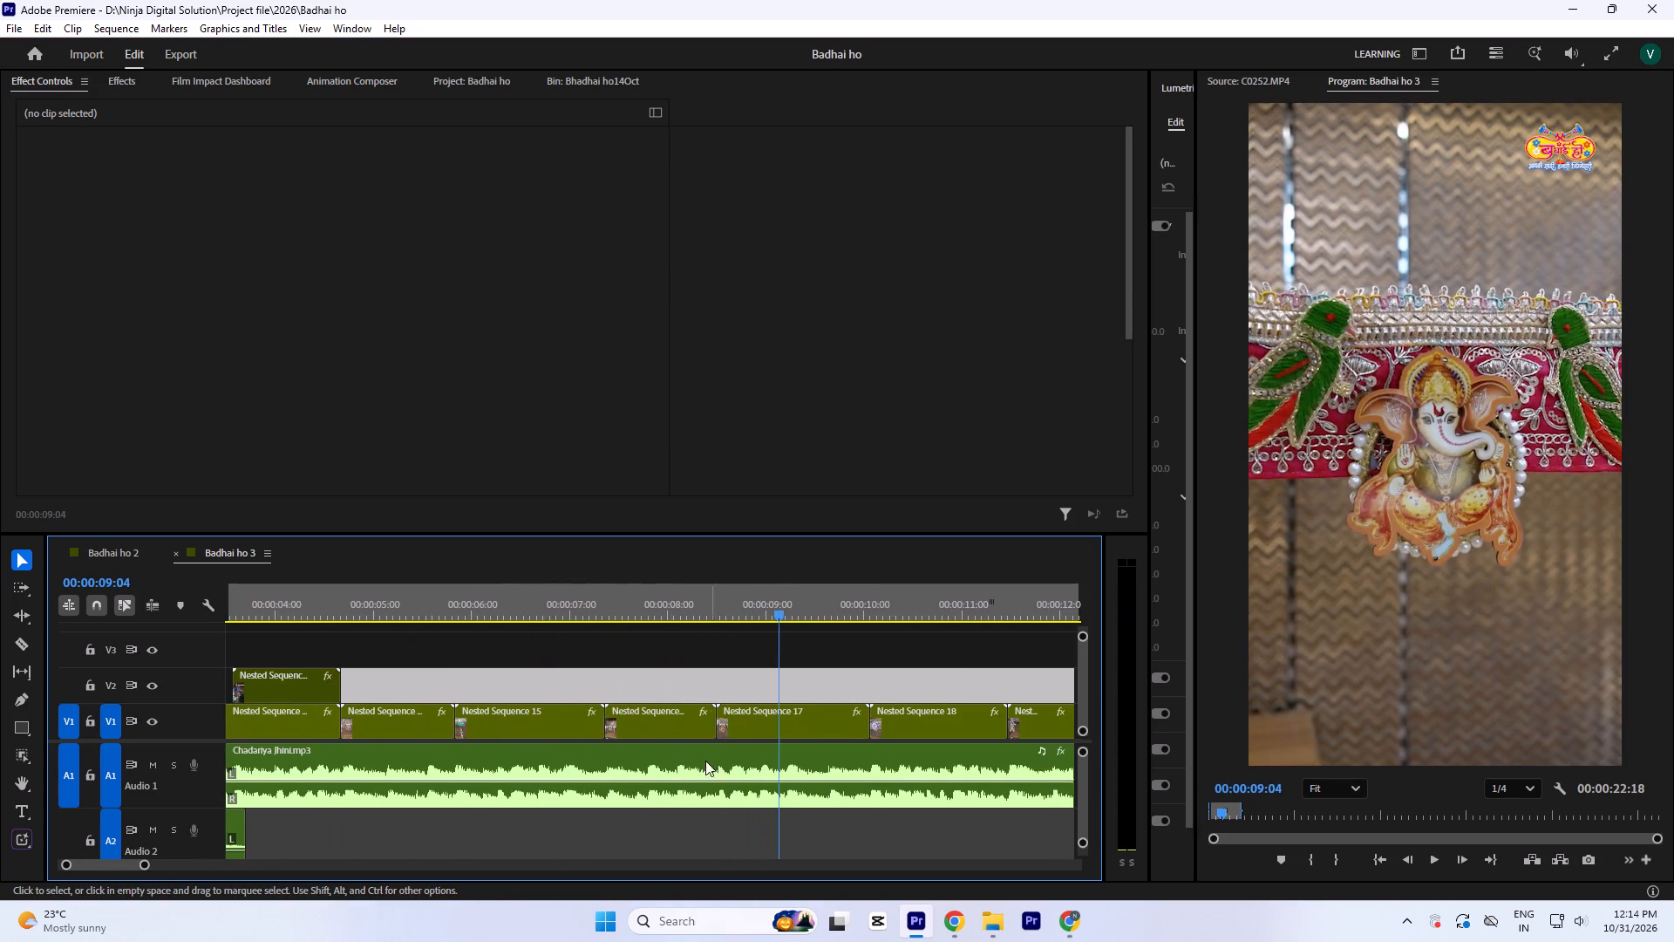
key("minus")
key("space")
key("minus")
key("equal")
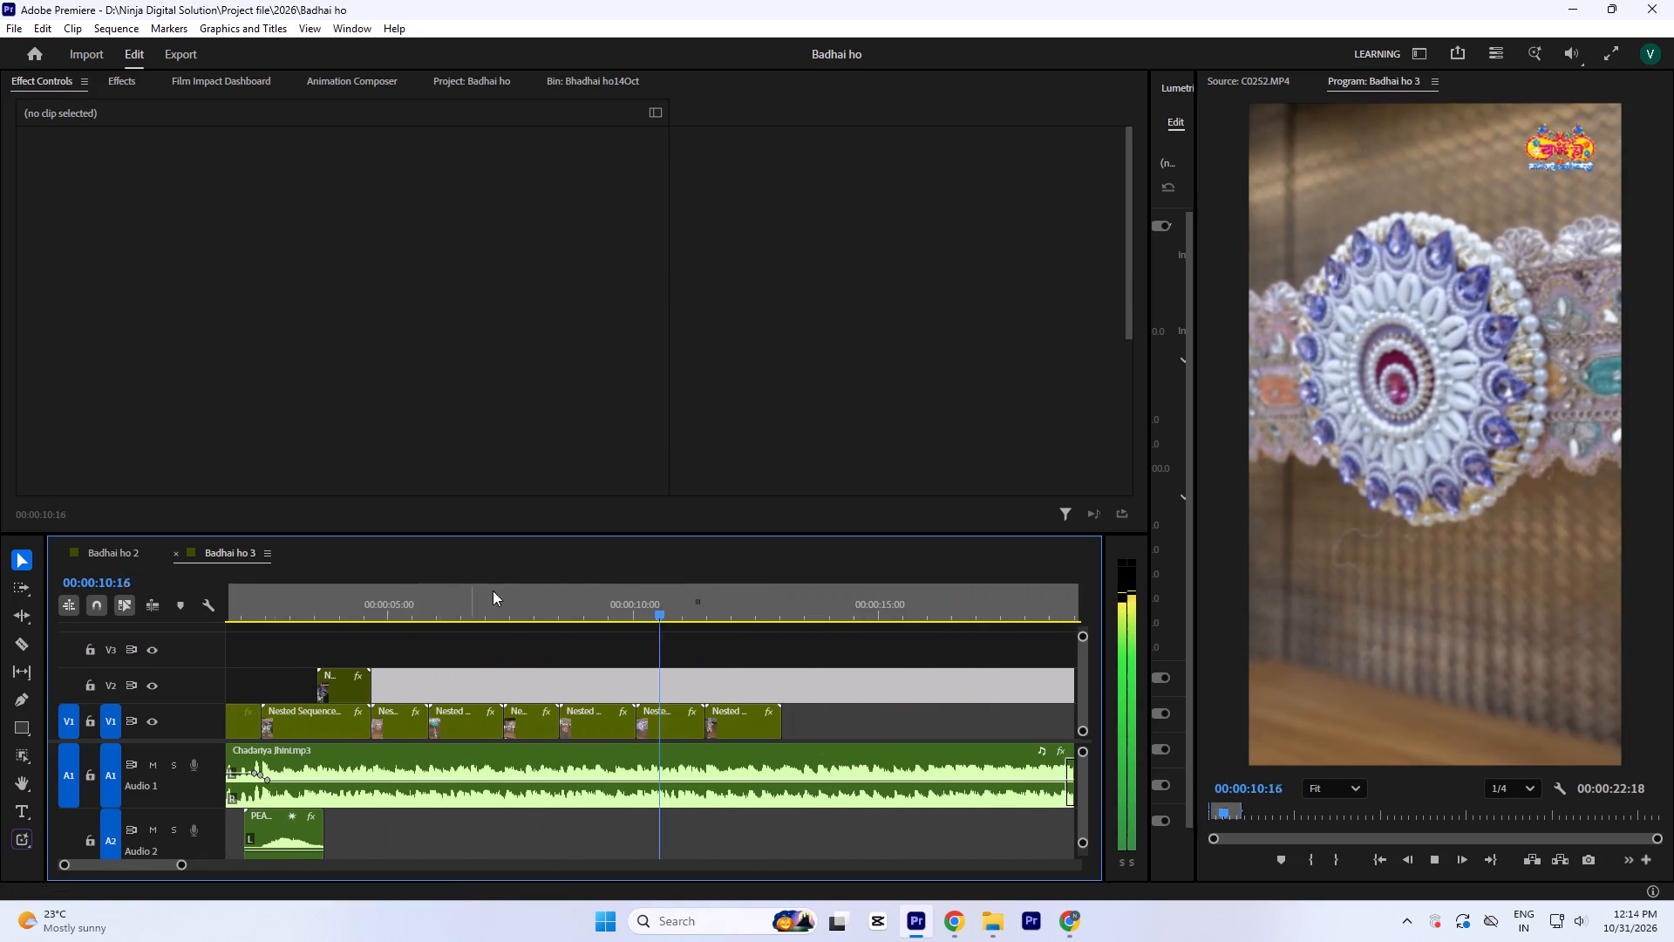
key("minus")
key("equal")
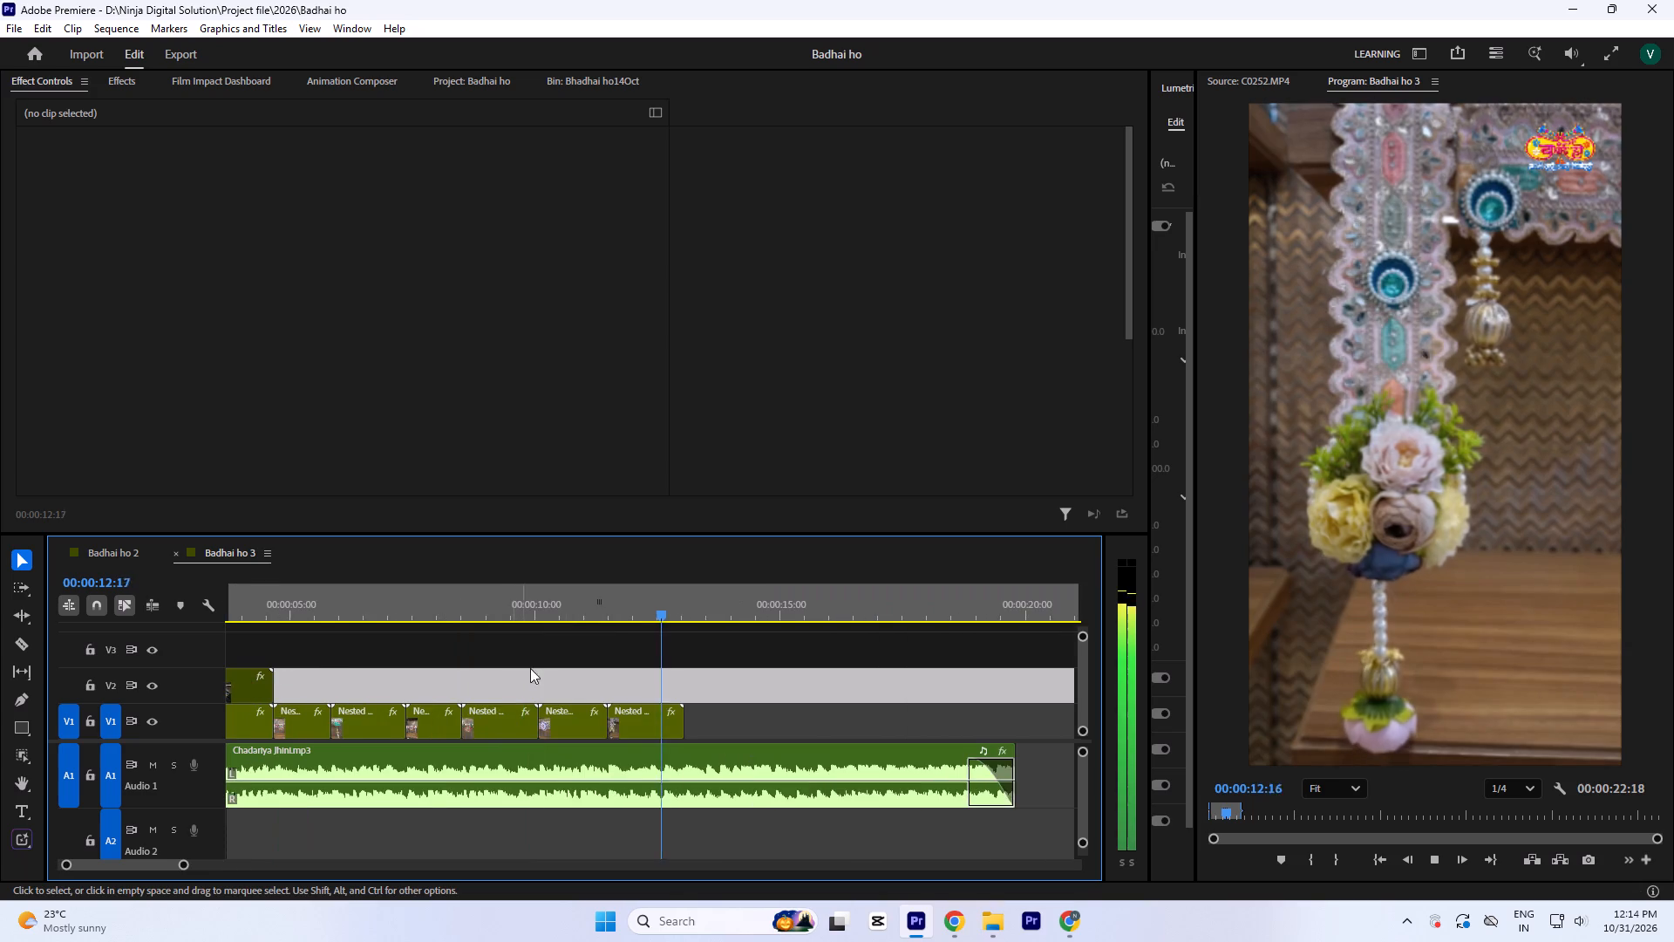
key("minus")
key("space")
Open C0247.MP4, the blue evil-eye hanging, from the footage bin and mark in and out points around a 1:14 section.
left_click(609, 82)
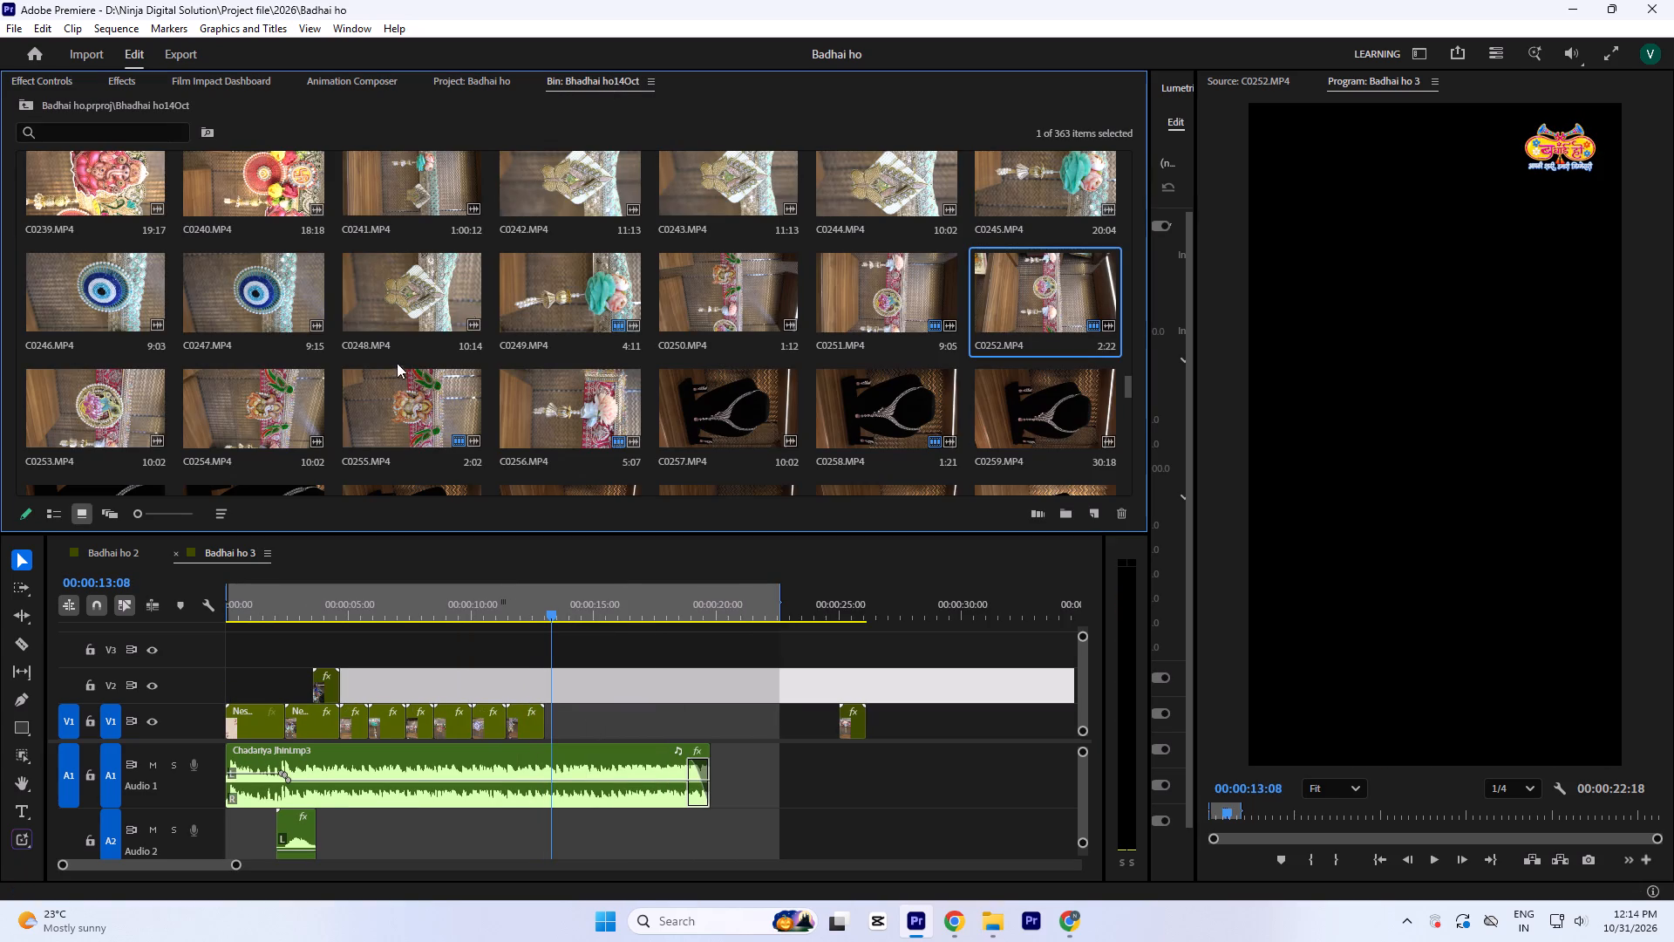
scroll(392, 373, "down", 2)
scroll(393, 381, "up", 1)
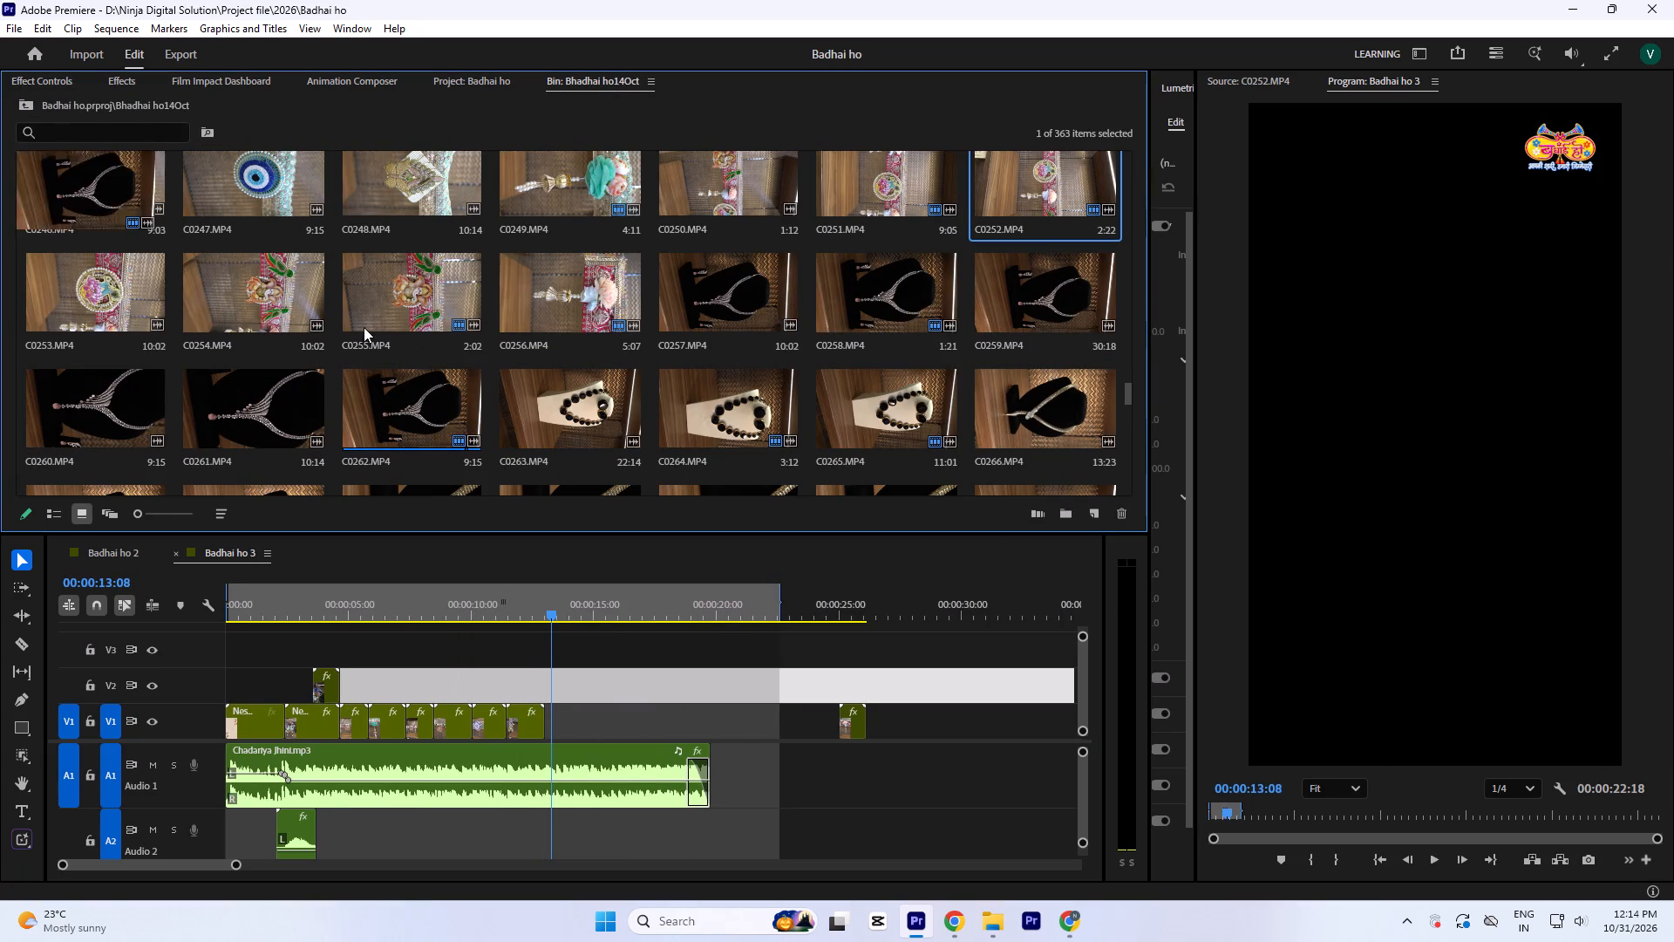
scroll(251, 397, "up", 1)
double_click(235, 293)
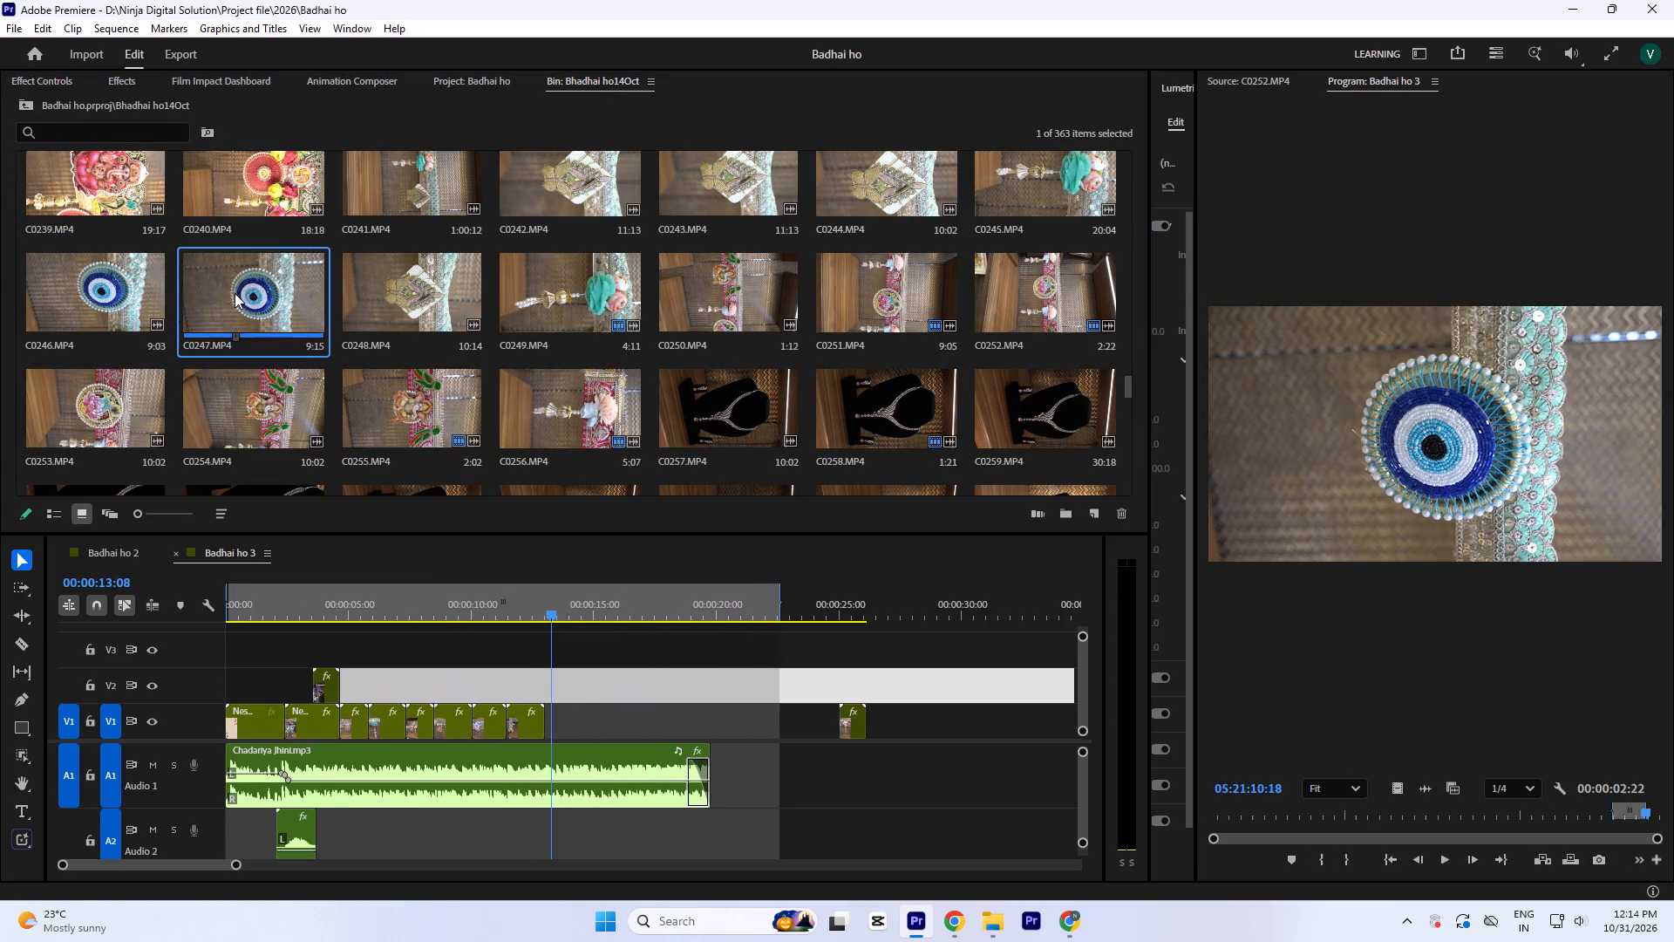
key("space")
left_click_drag(534, 590, 529, 603)
key("space")
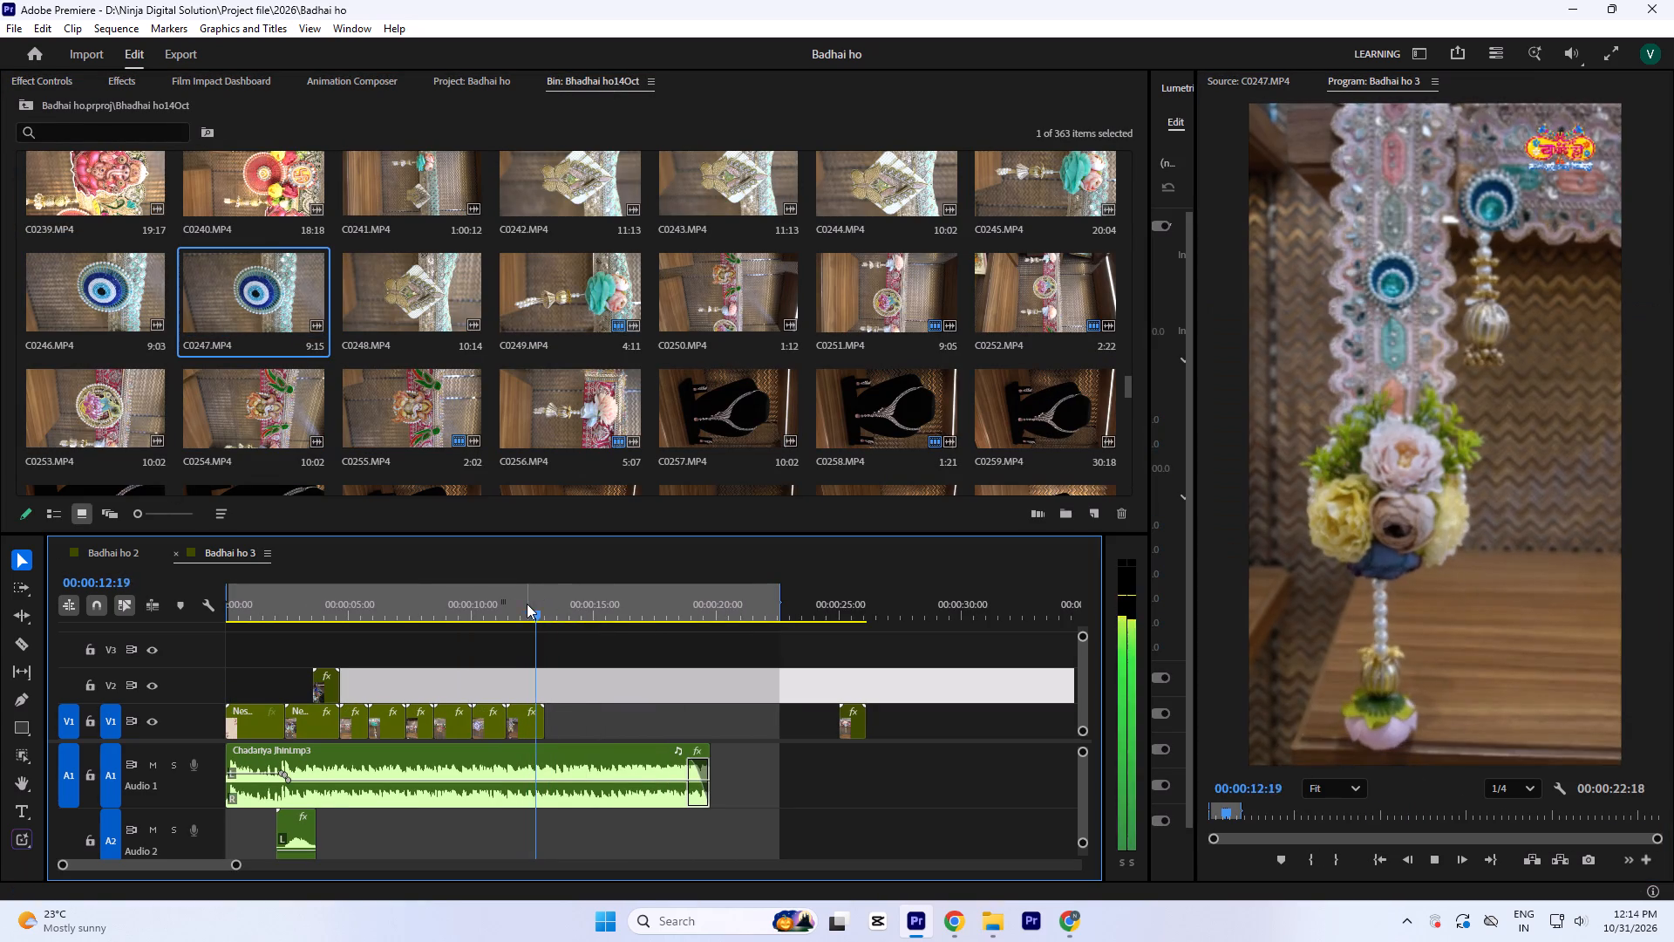
key("space")
key("equal")
double_click(241, 302)
key("space")
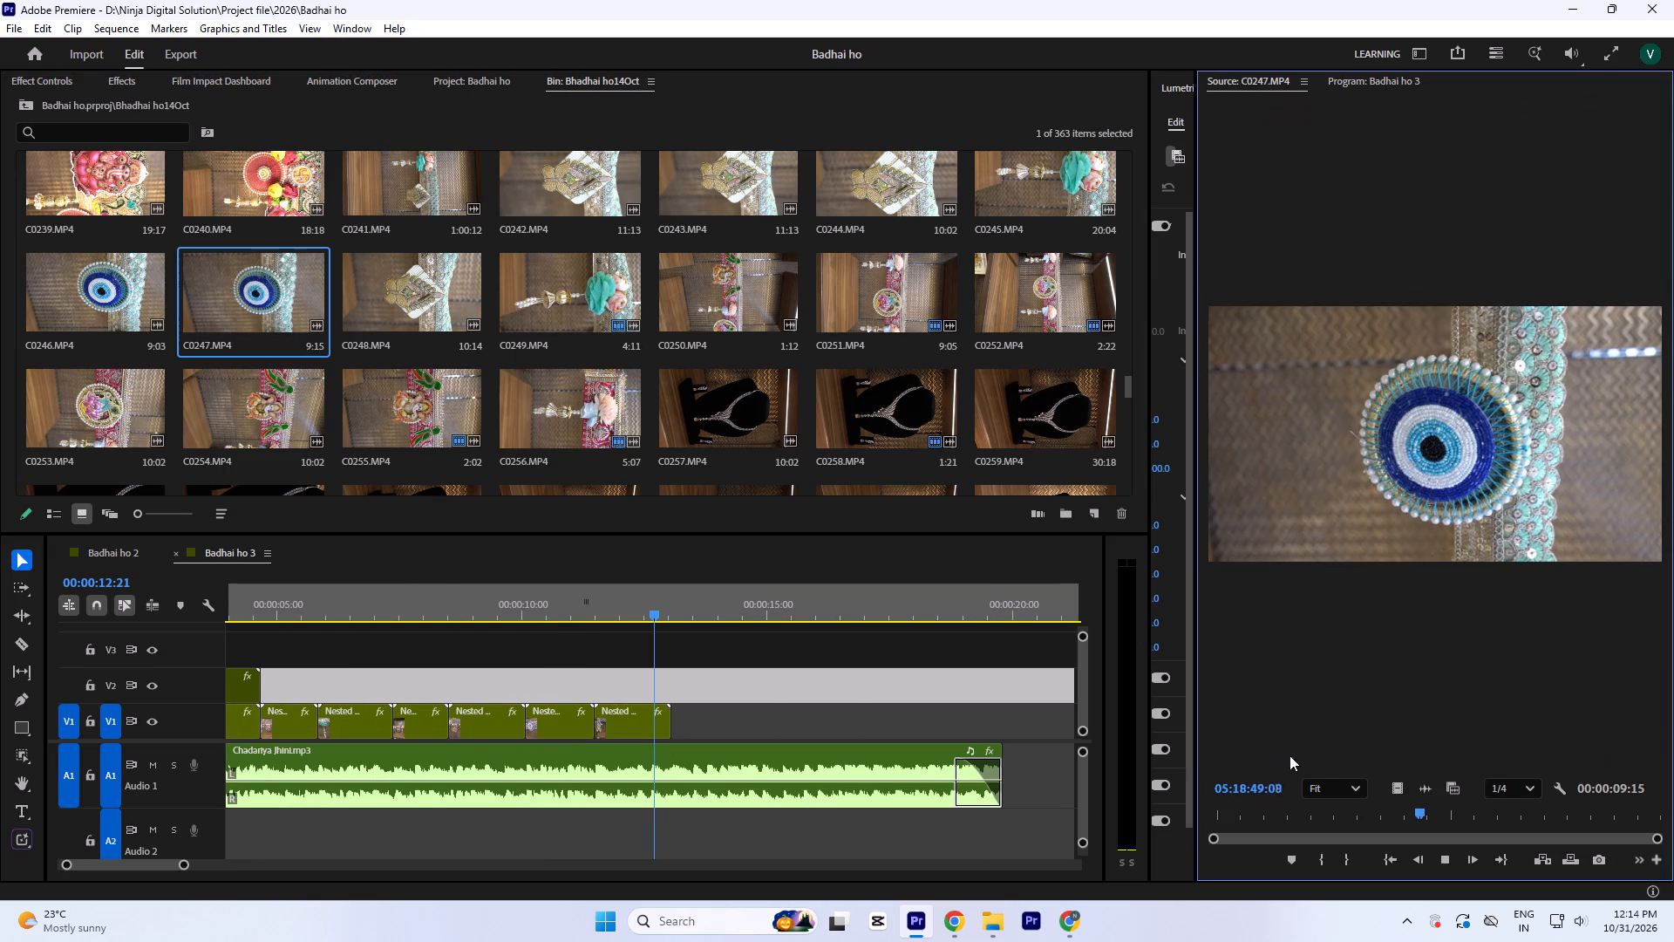
left_click_drag(1424, 818, 1440, 897)
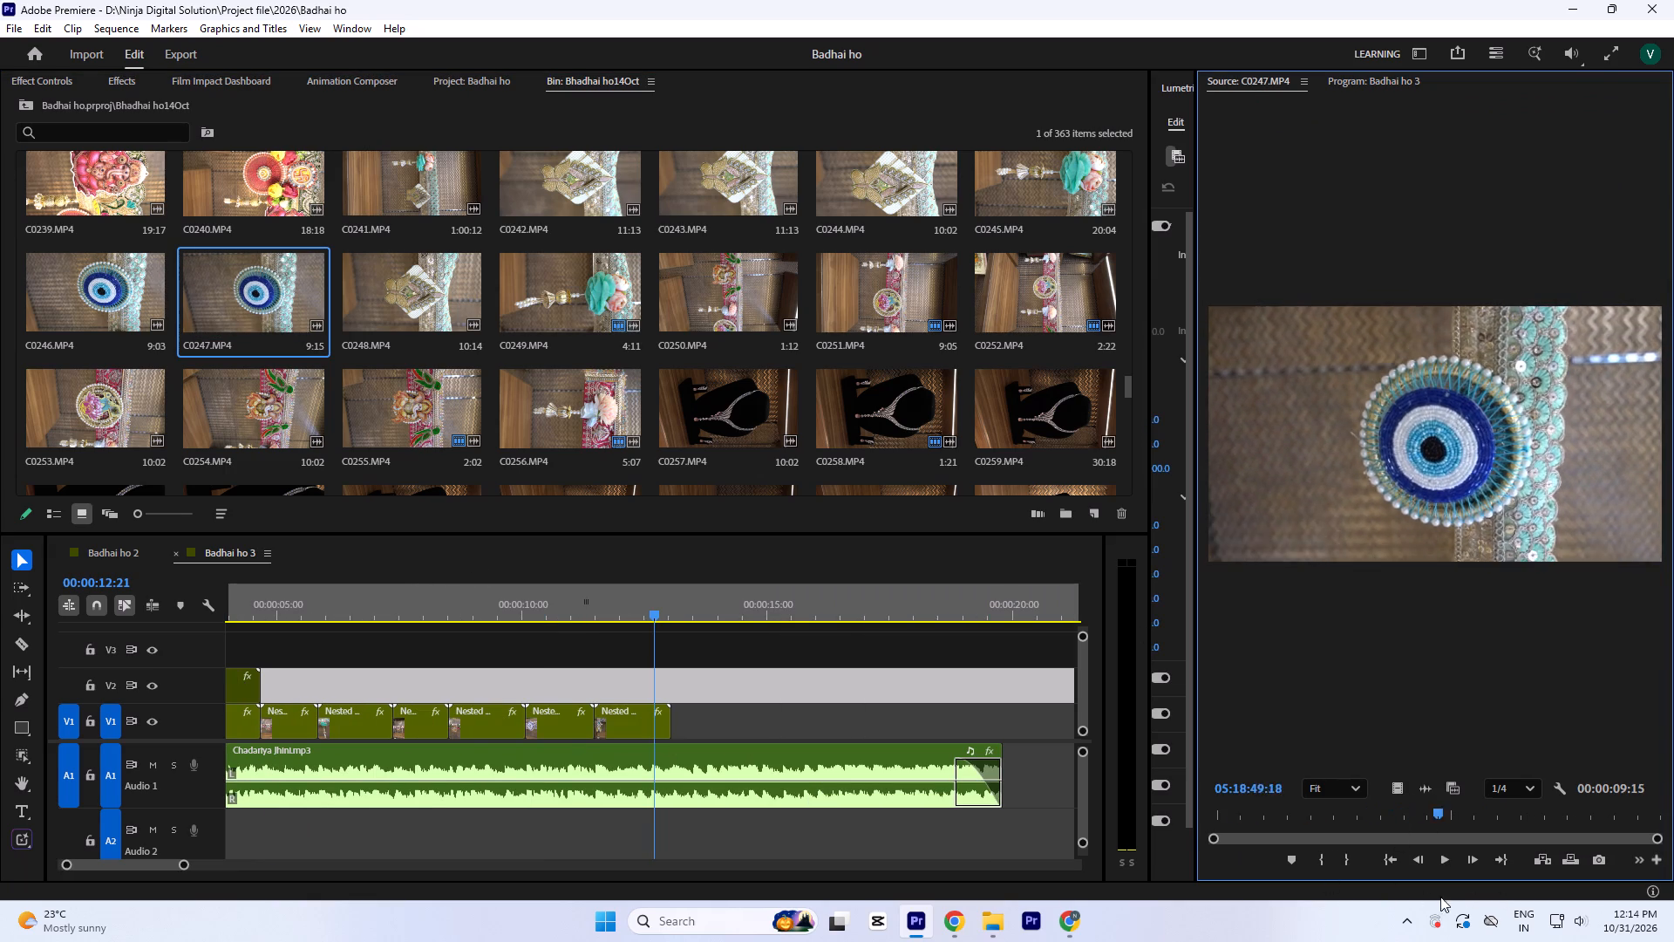
left_click_drag(1440, 897, 1412, 912)
key("i")
key("o")
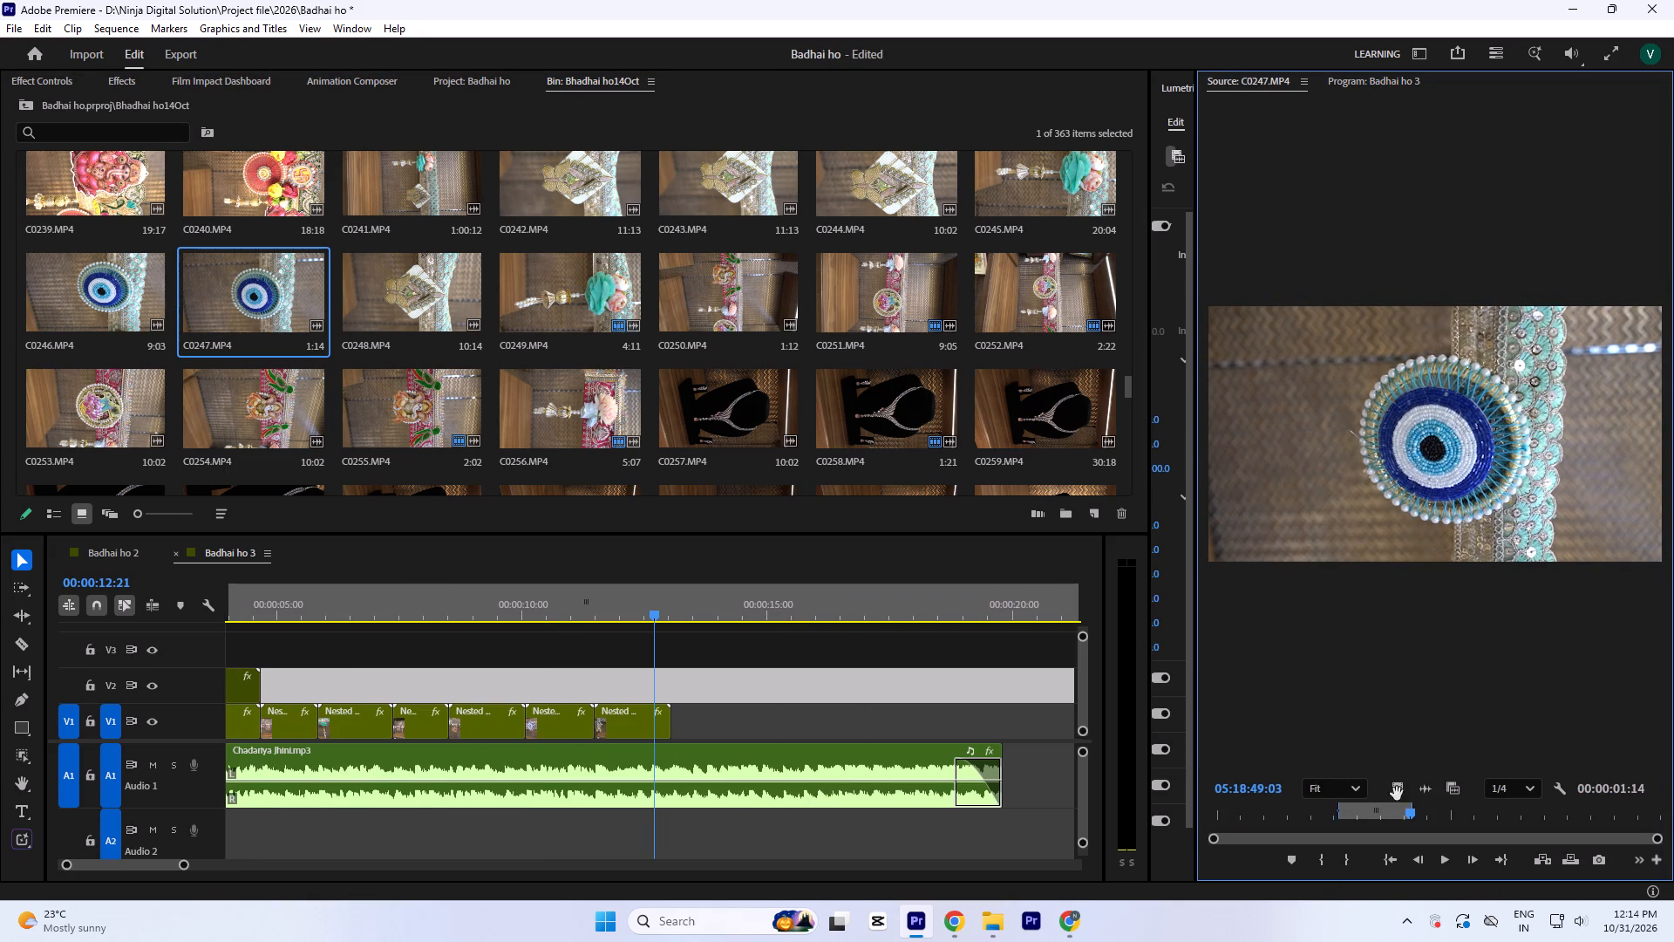
Place the video of the marked C0247.MP4 section on V2, starting where Nested Sequence 19 ends.
left_click_drag(1401, 790, 697, 685)
key("equal")
left_click_drag(779, 679, 758, 681)
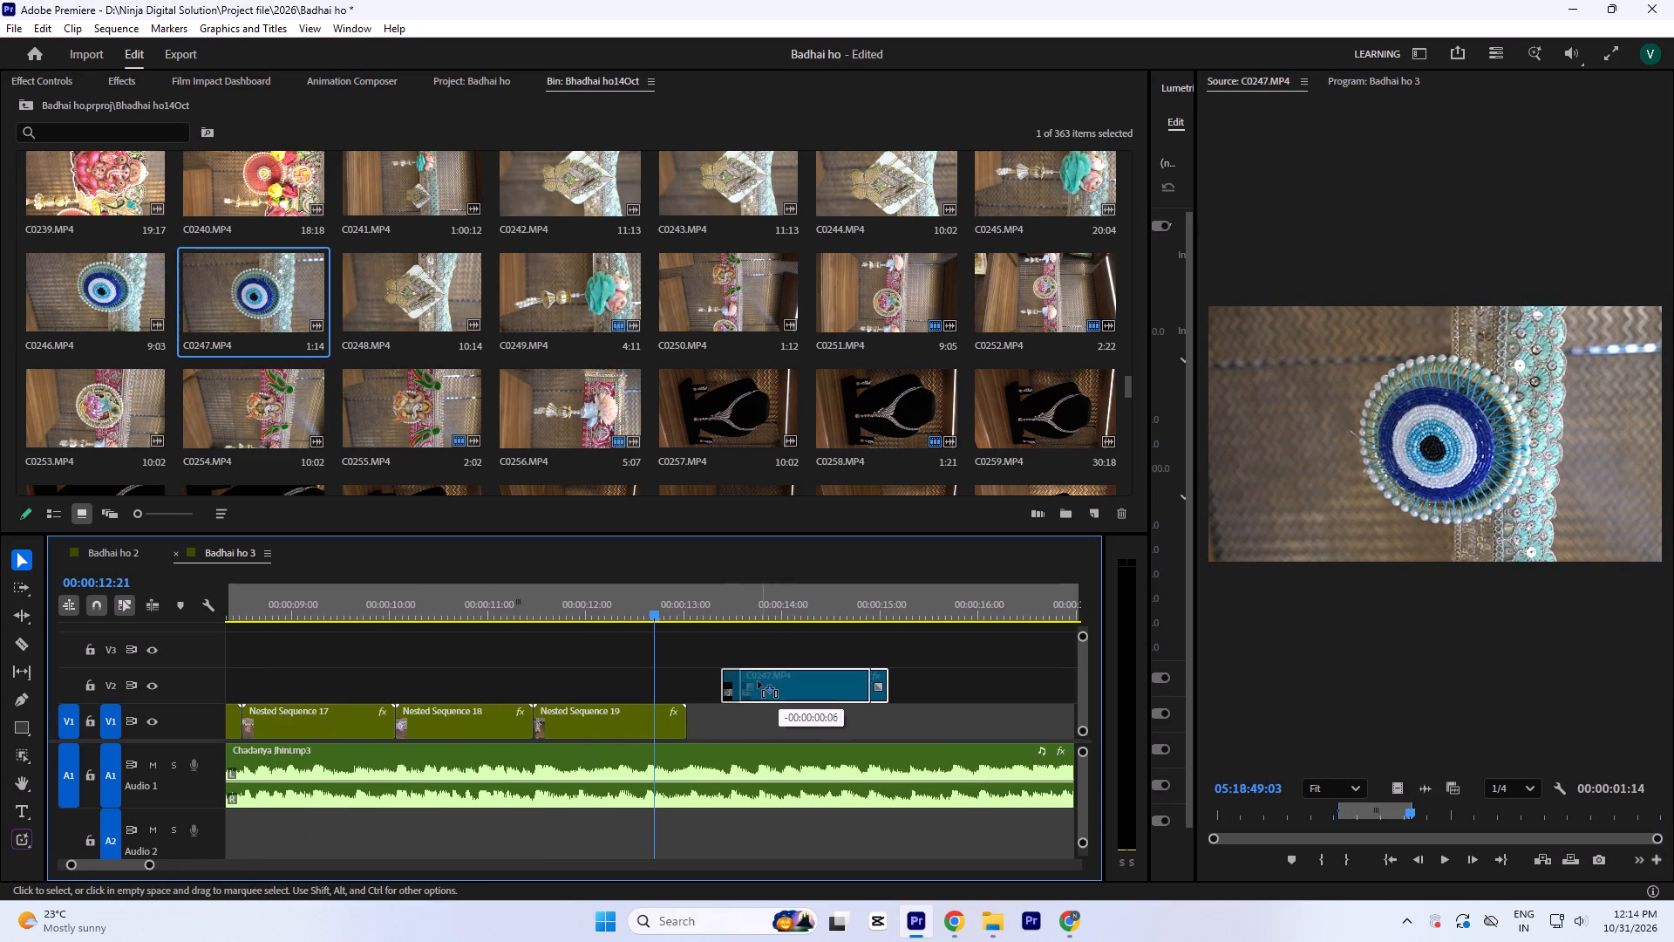
left_click_drag(758, 681, 733, 682)
Paste the copied clip attributes onto C0247.MP4 so it fills the vertical frame, and save the project.
left_click(716, 604)
right_click(757, 686)
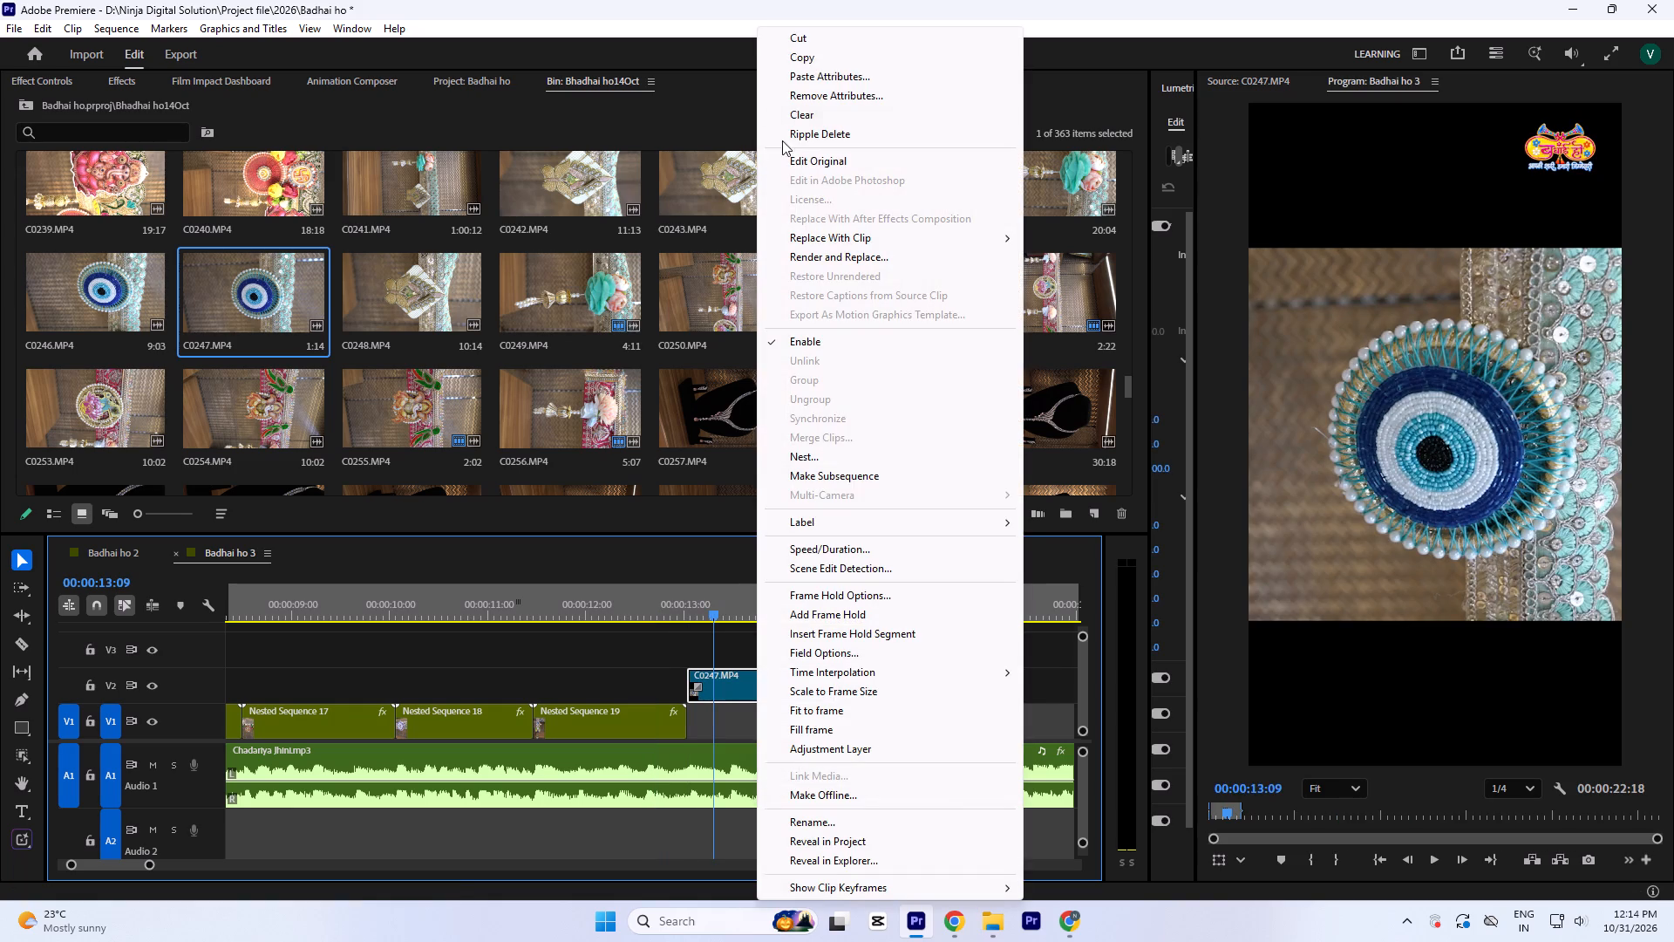
left_click(820, 79)
key("Return")
left_click(755, 590)
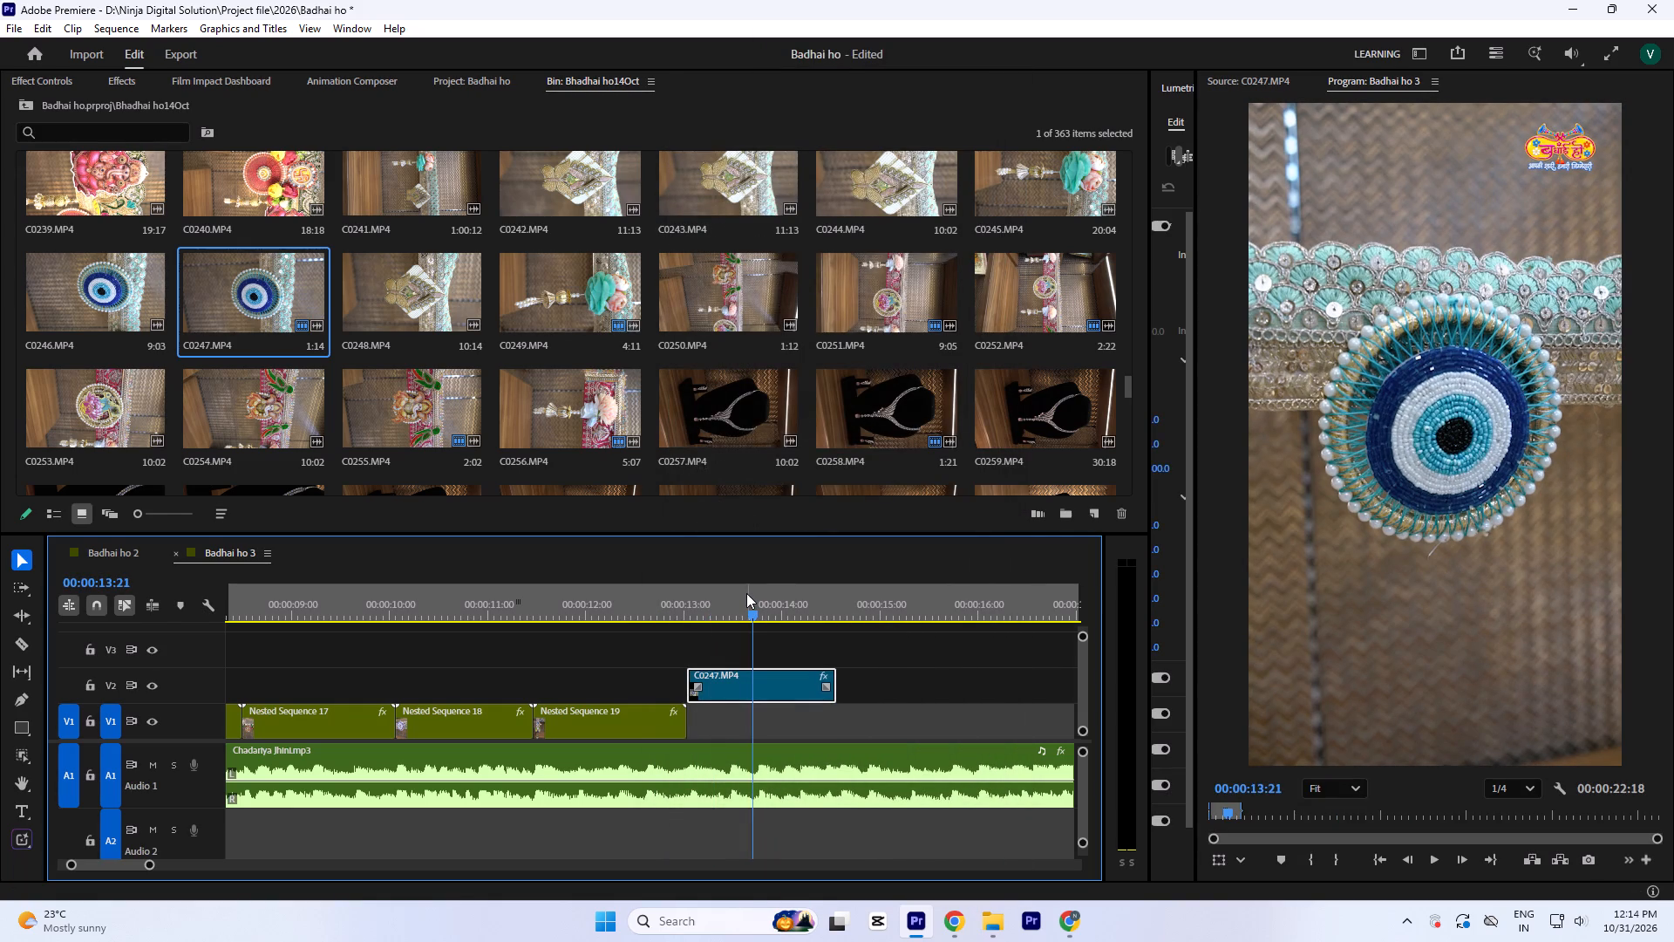
key("ctrl+s")
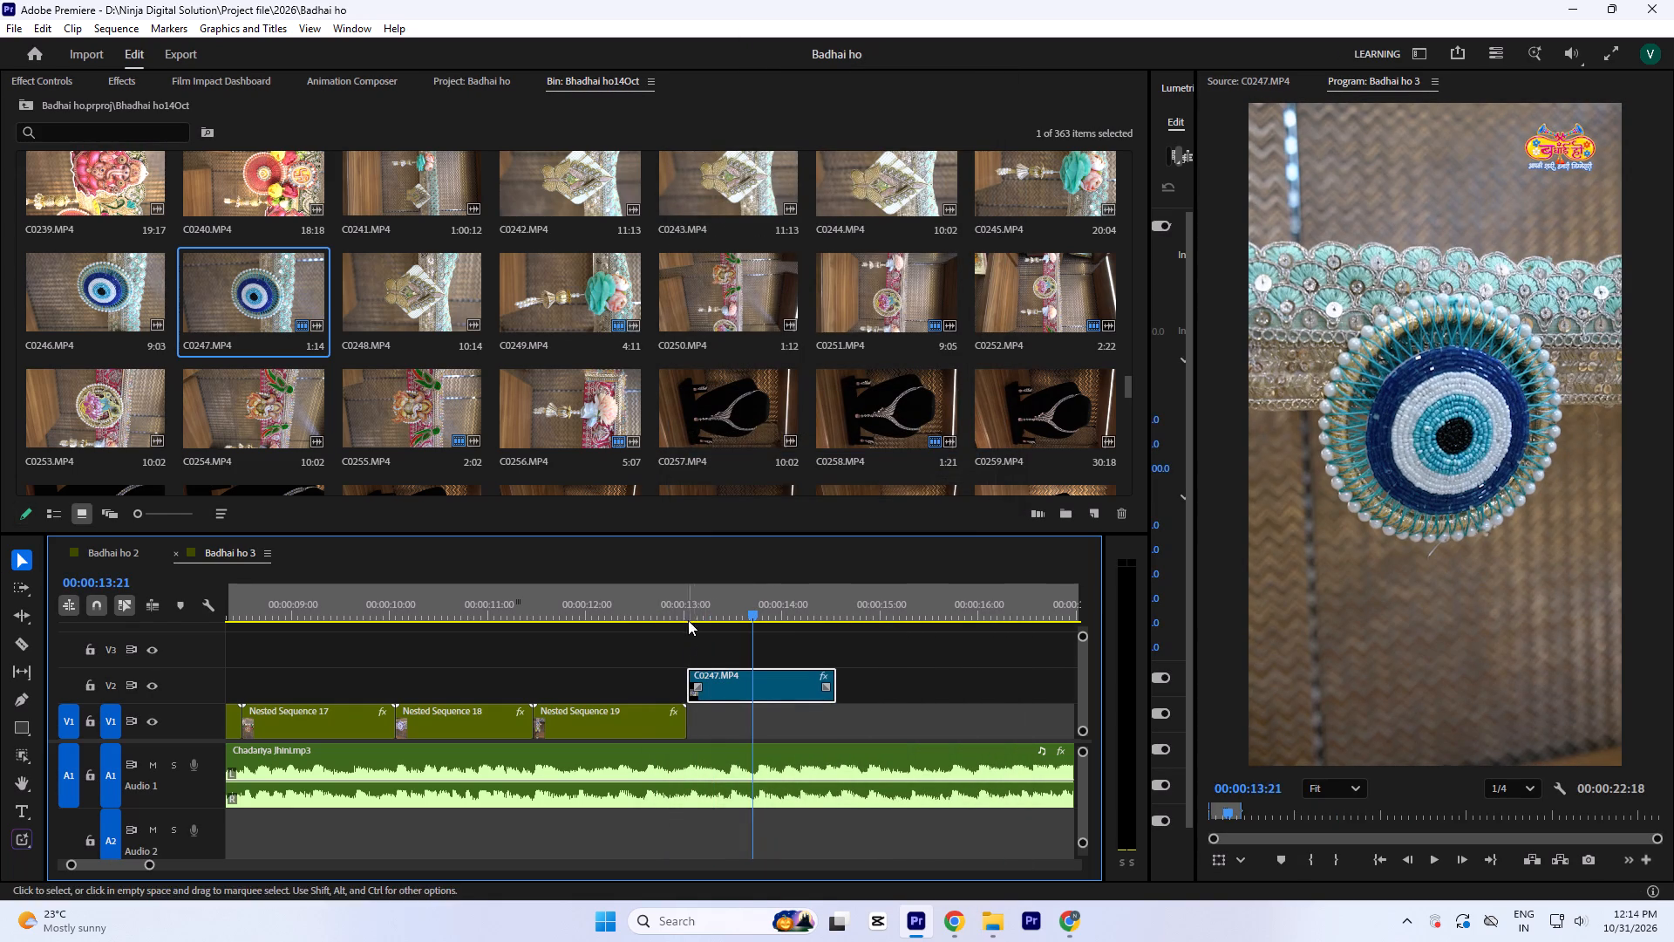
Slow C0247.MP4 on V2 to 80% speed.
left_click(743, 589)
key("ctrl+r")
type("80")
key("Return")
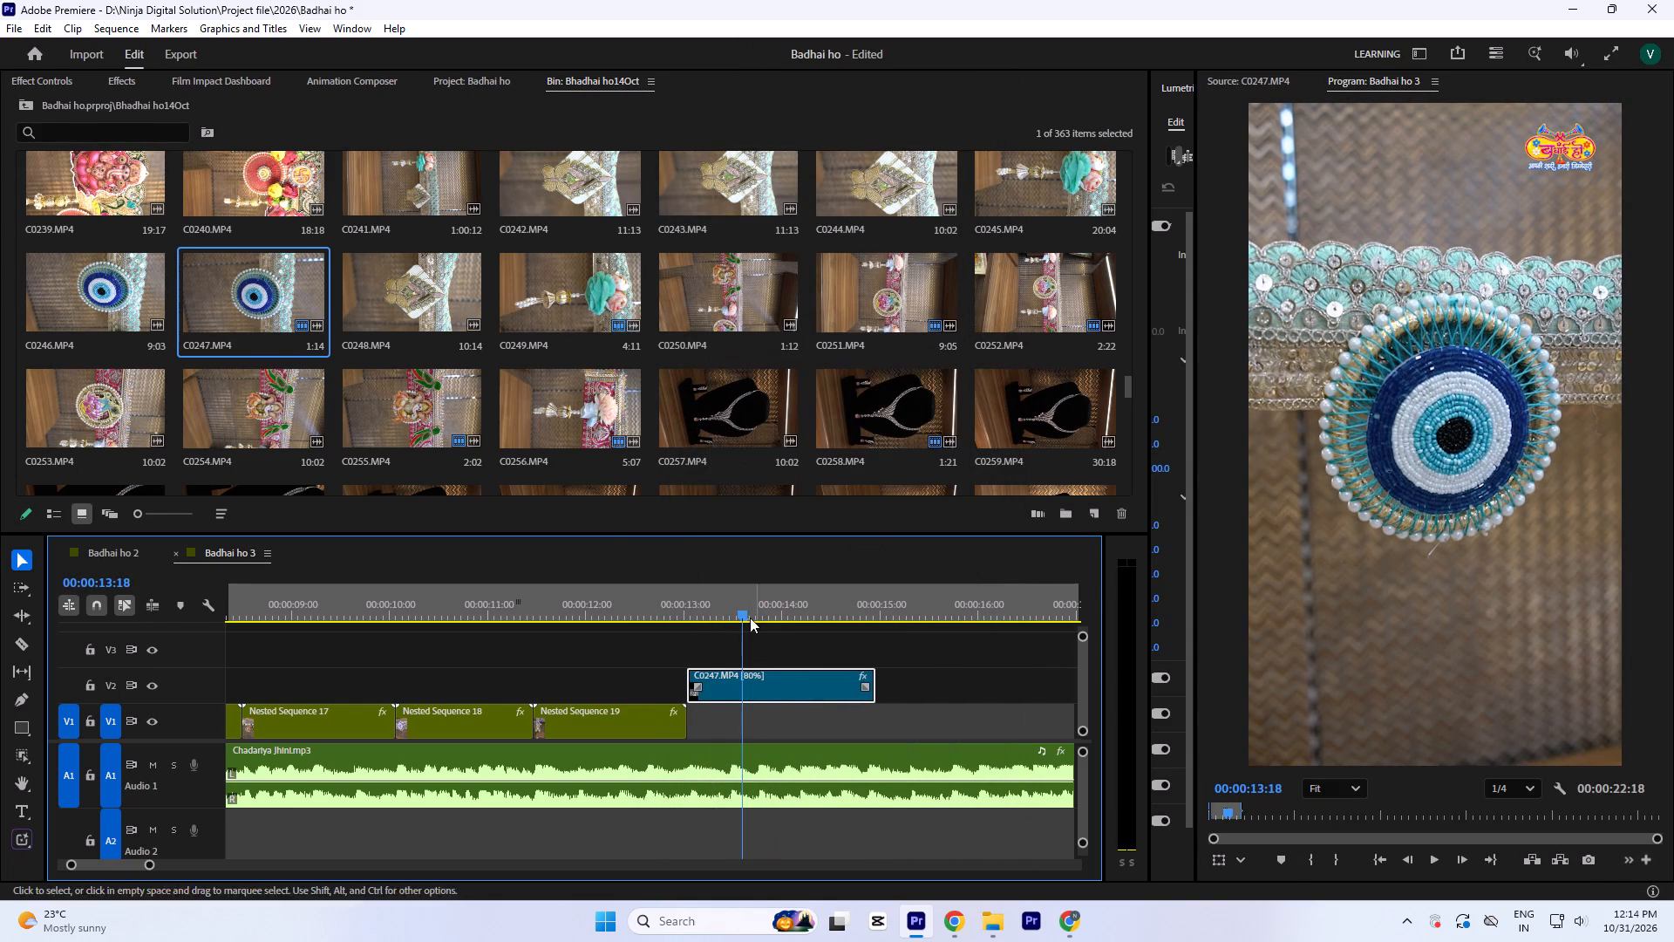
Set the rotation of C0247.MP4 on V2 to -87° and its scale to 111 to cover the frame's corners.
left_click(57, 82)
left_click(345, 263)
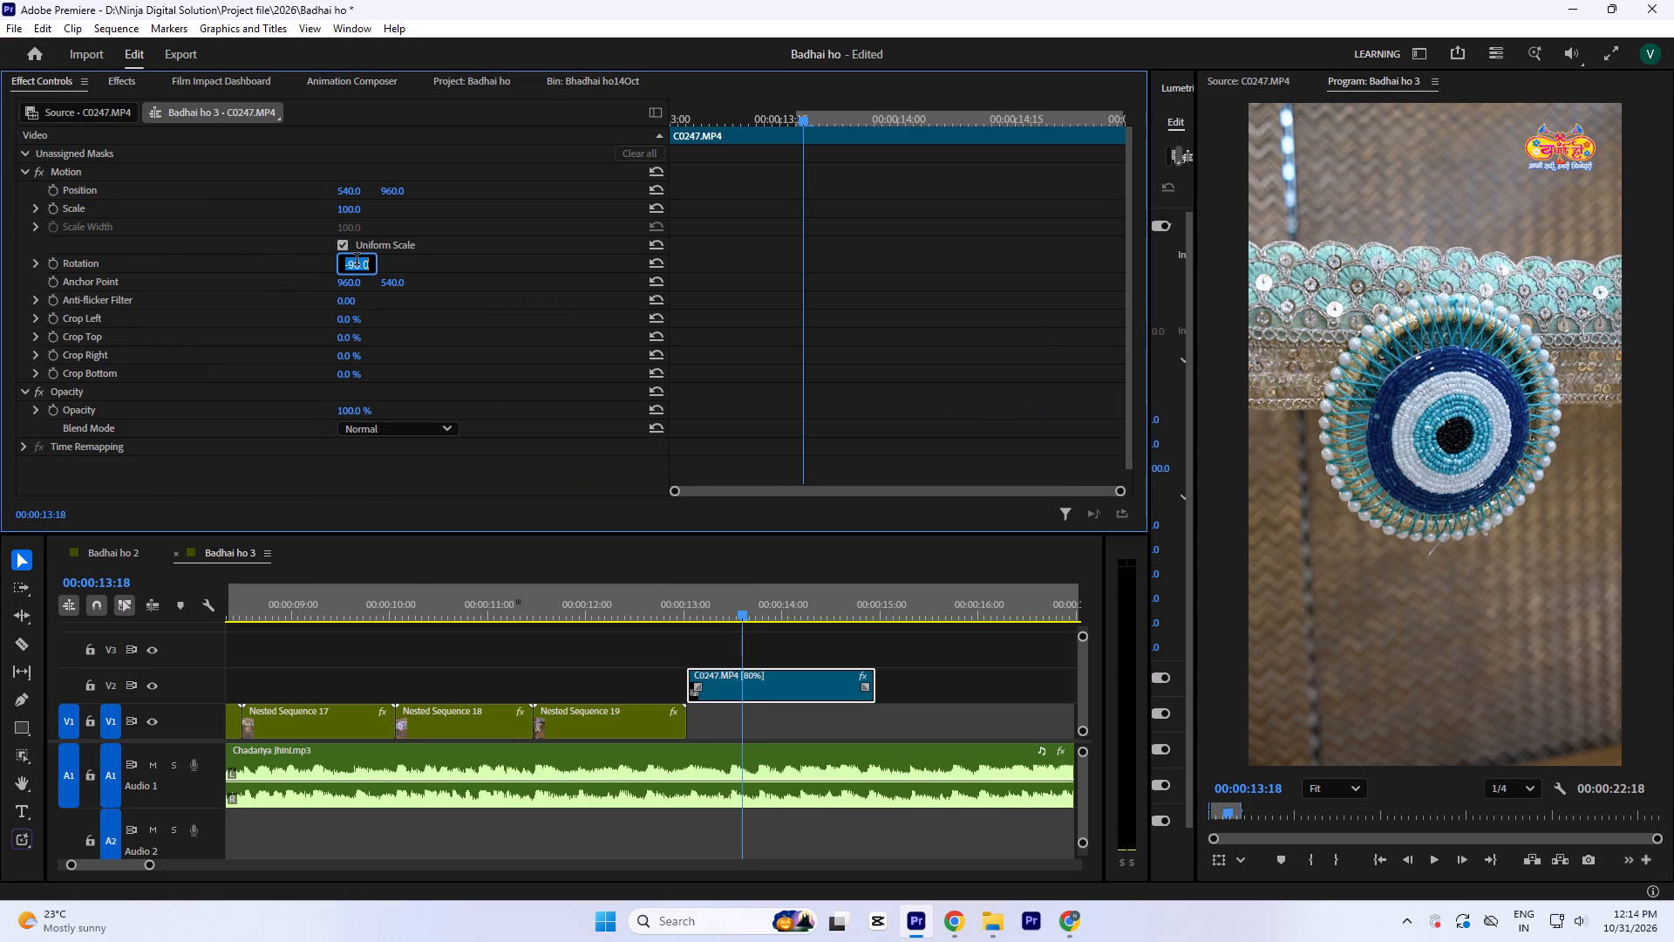
key("Up")
key("Up")
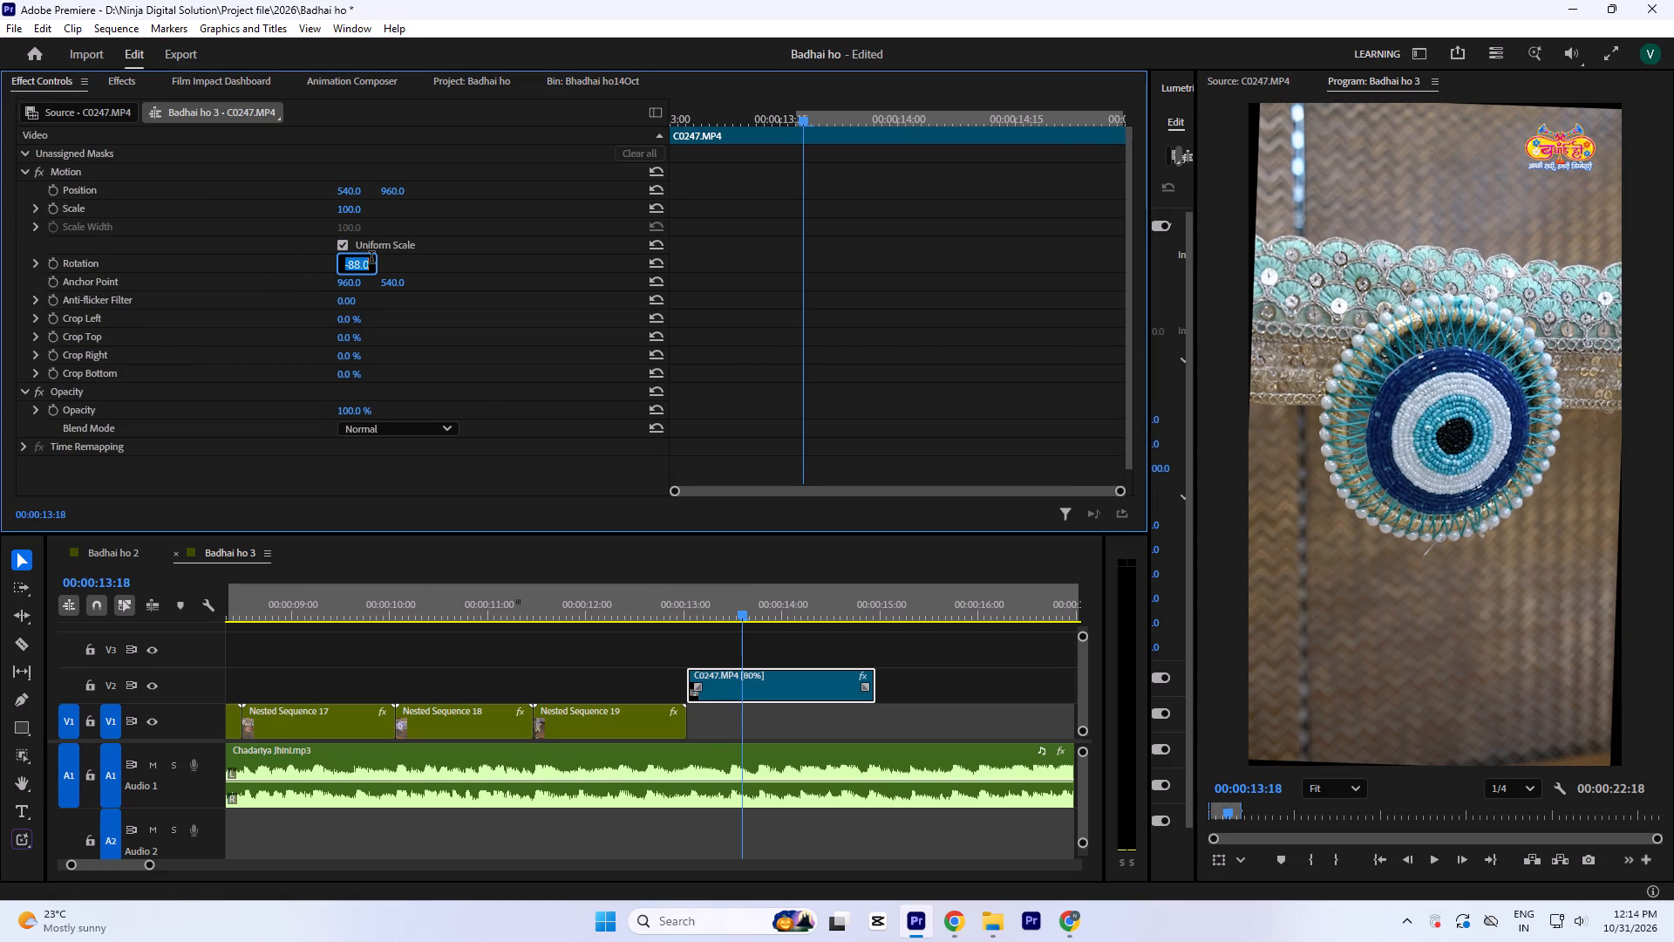
key("Up")
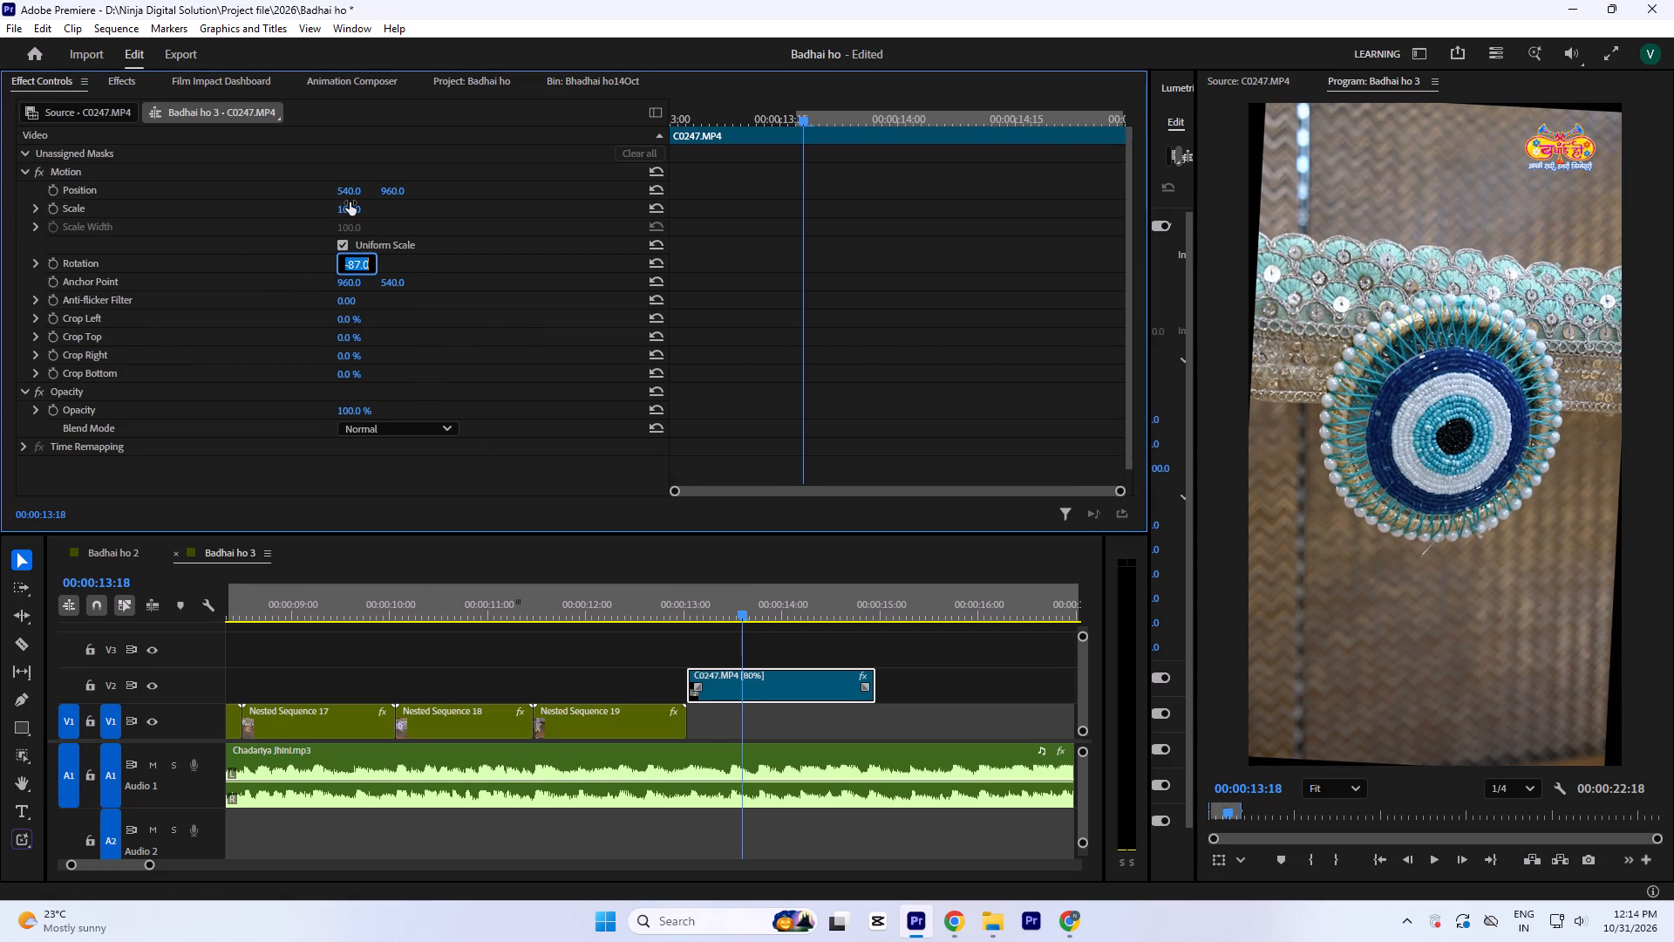
left_click_drag(349, 208, 349, 201)
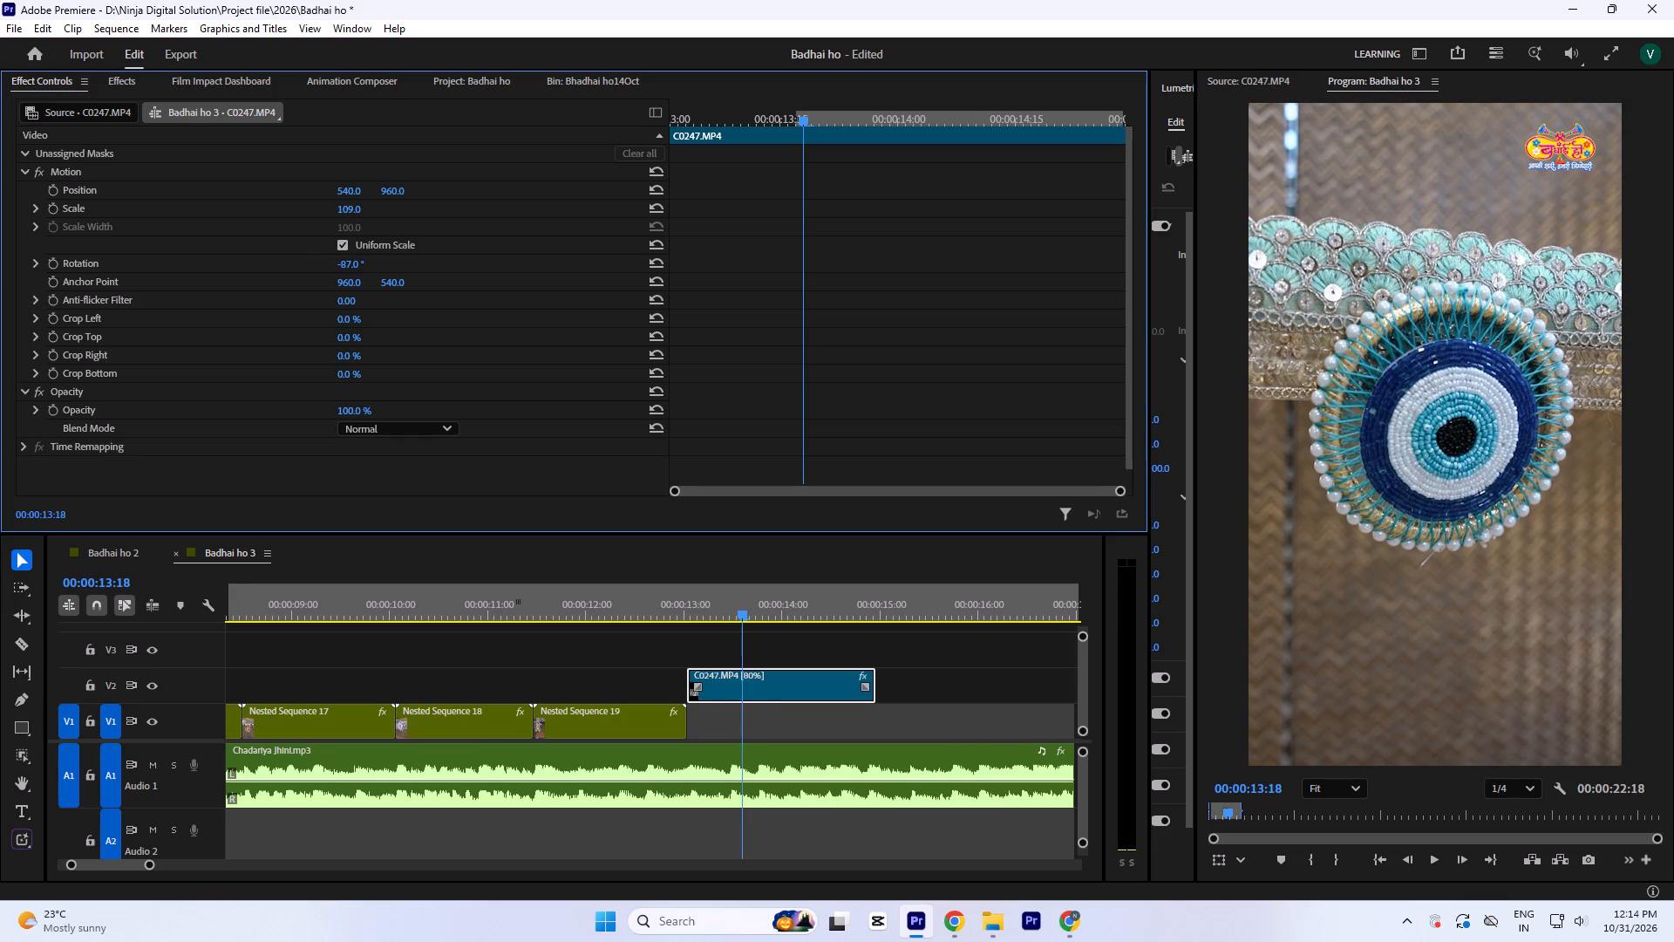
left_click_drag(349, 201, 349, 199)
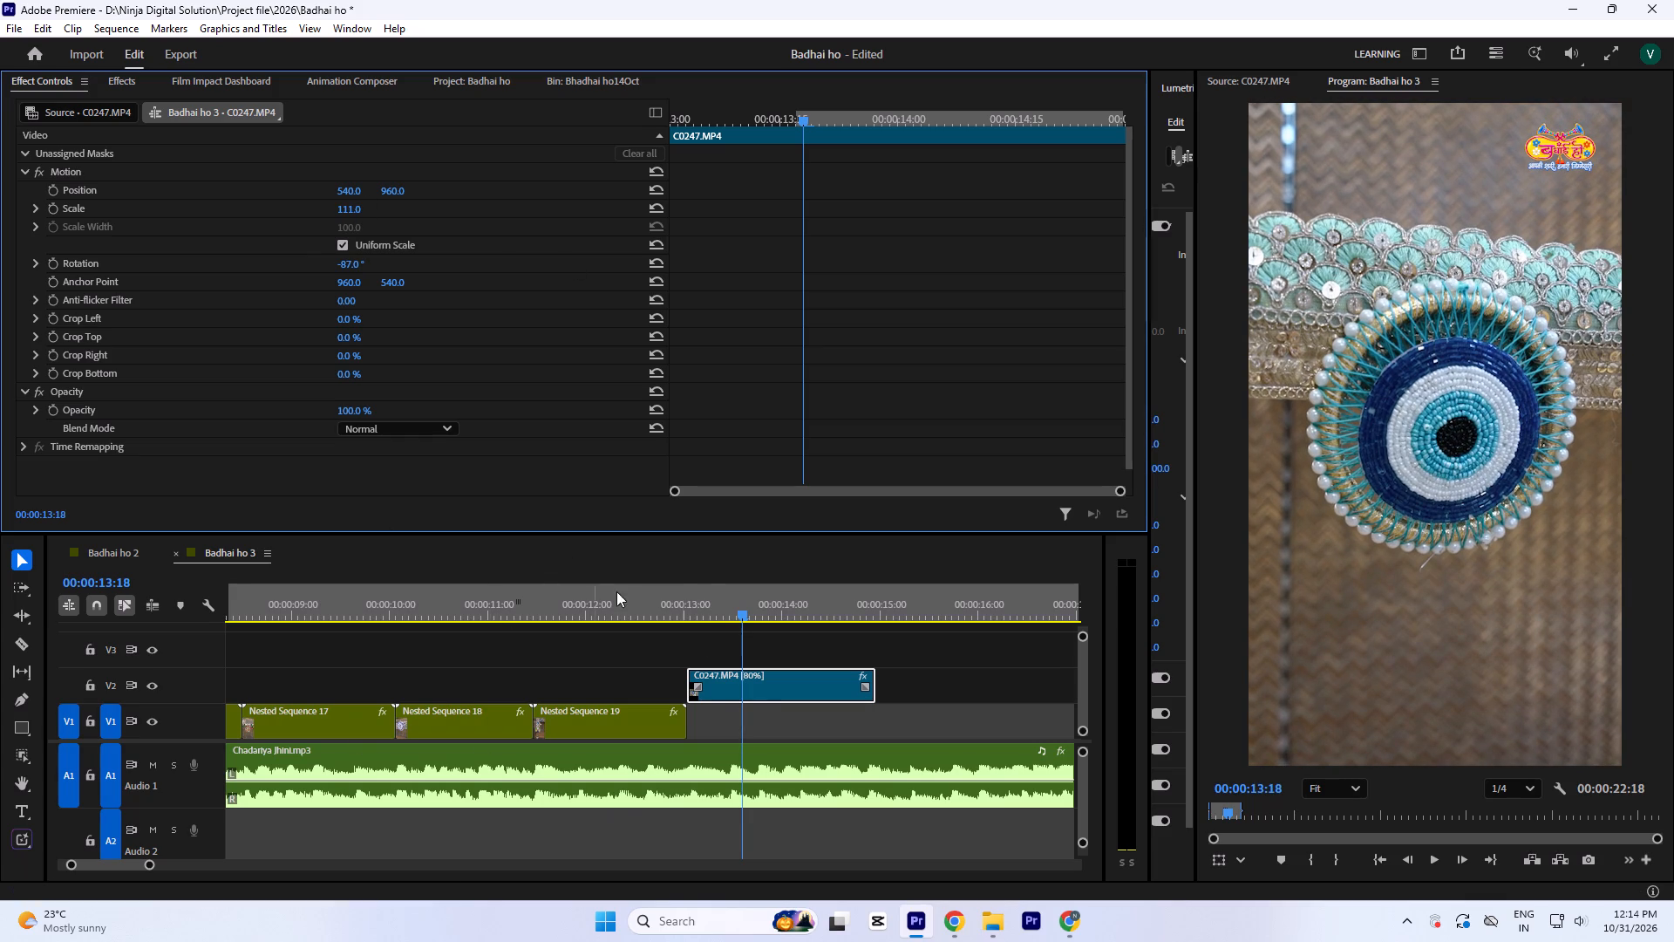
Play the cut from Nested Sequence 19 into C0247.MP4 to check the rotated framing and movement.
left_click(629, 605)
left_click(547, 698)
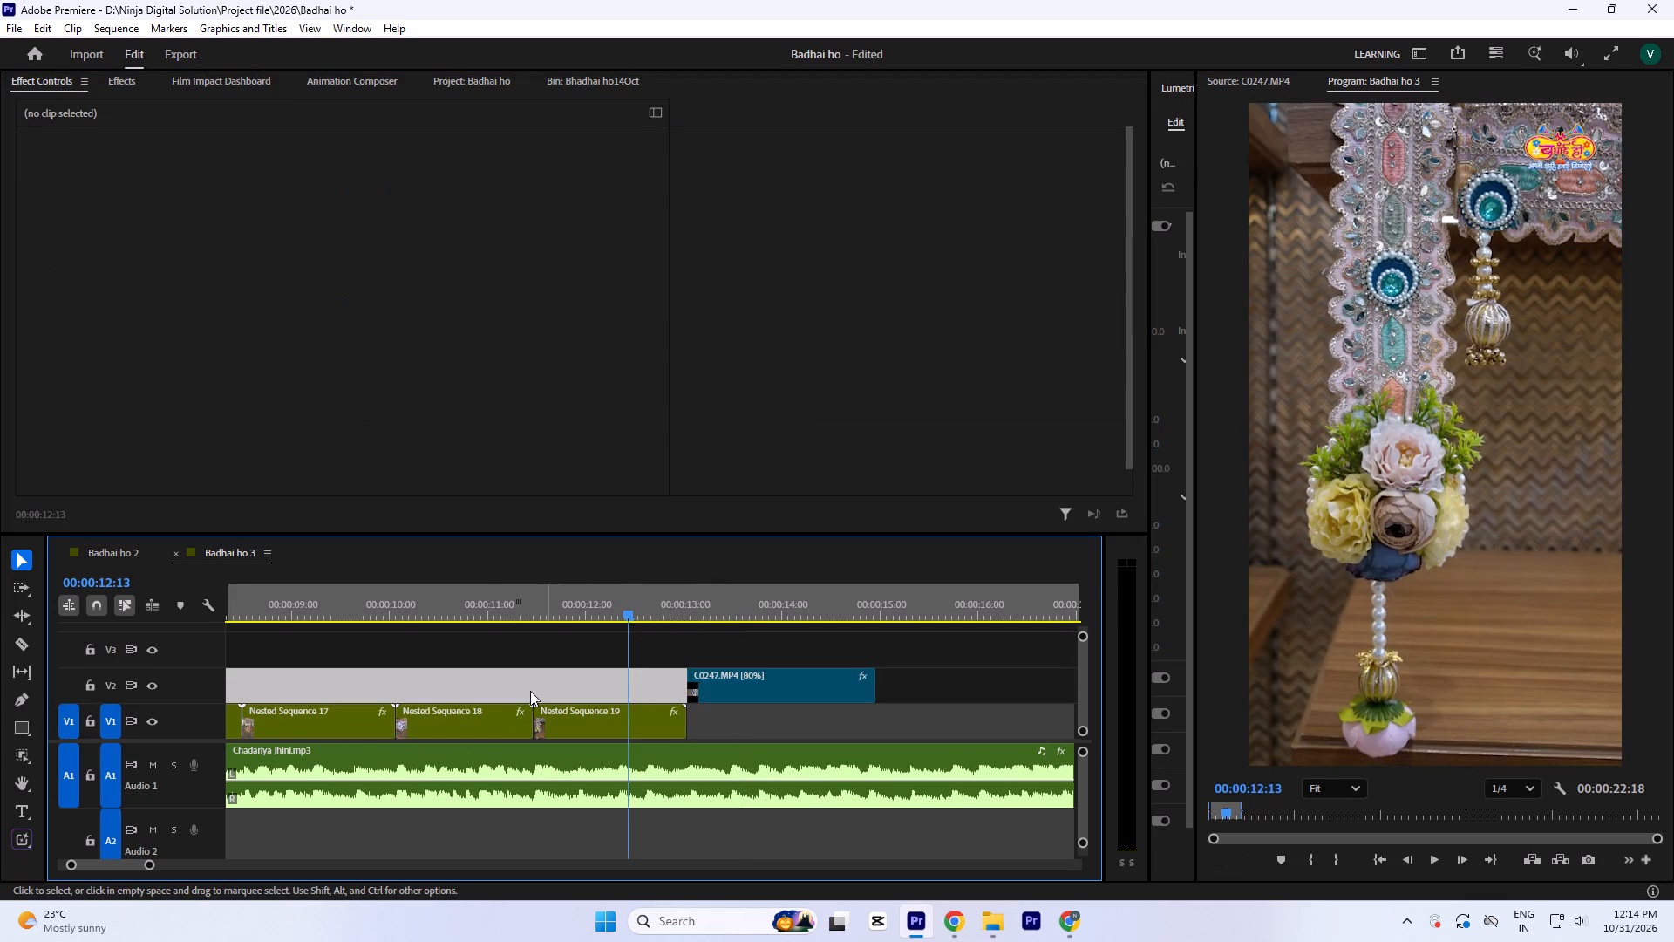
key("space")
key("space")
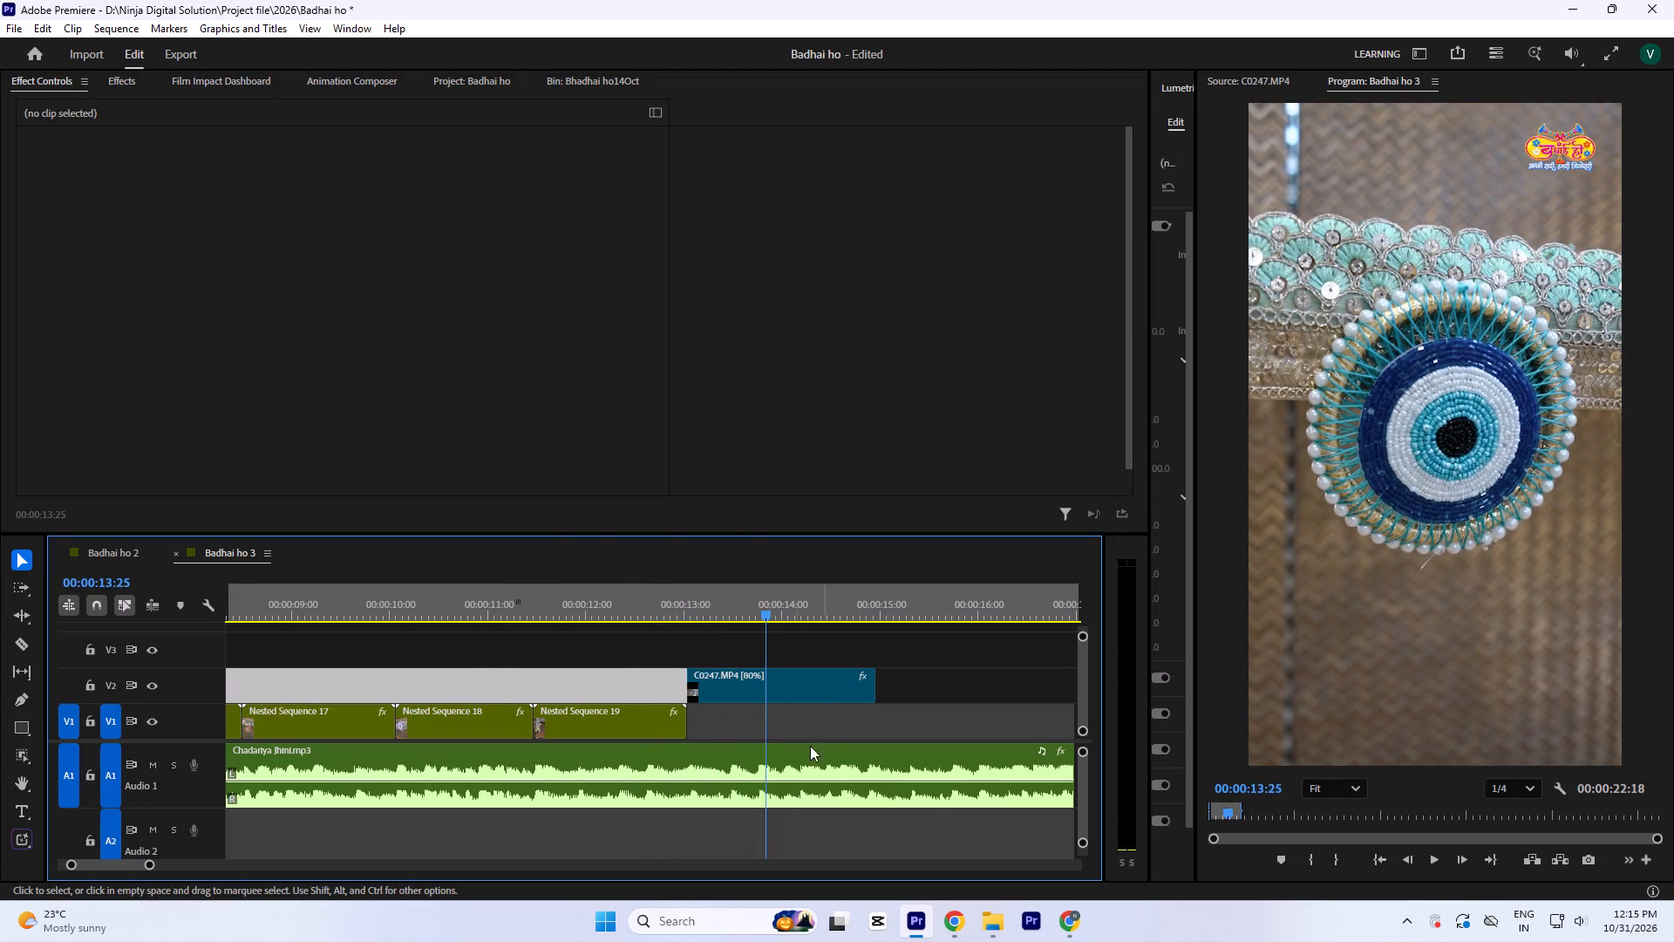
key("space")
key("space")
key("space")
key("space")
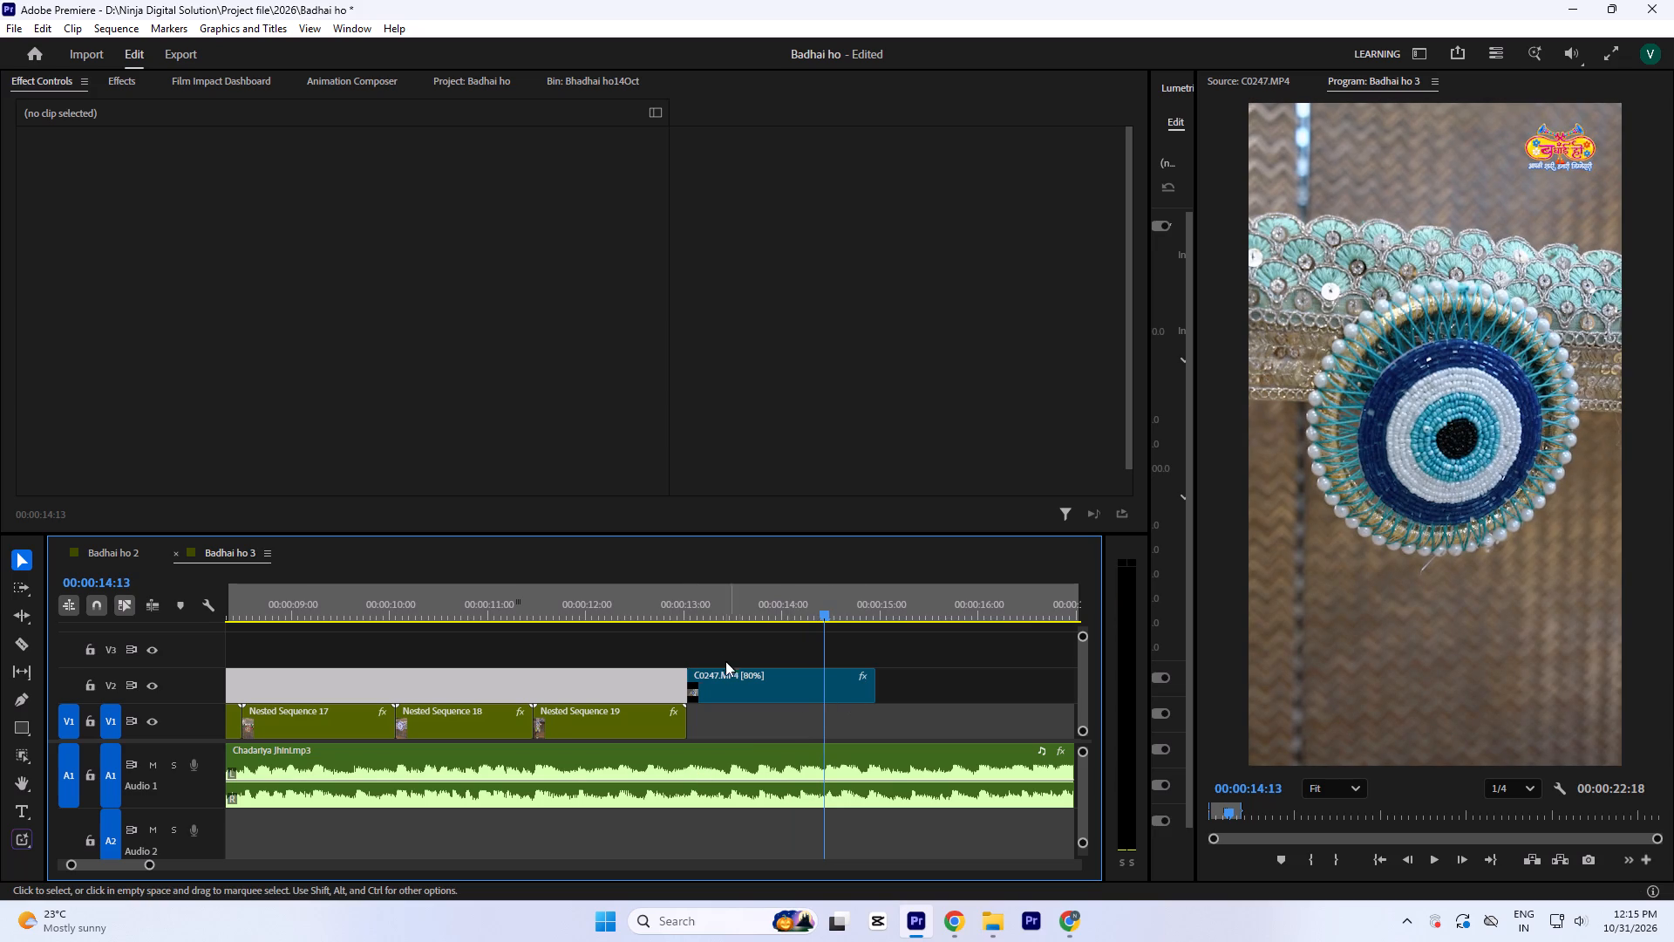
left_click_drag(689, 599, 793, 625)
key("space")
key("space")
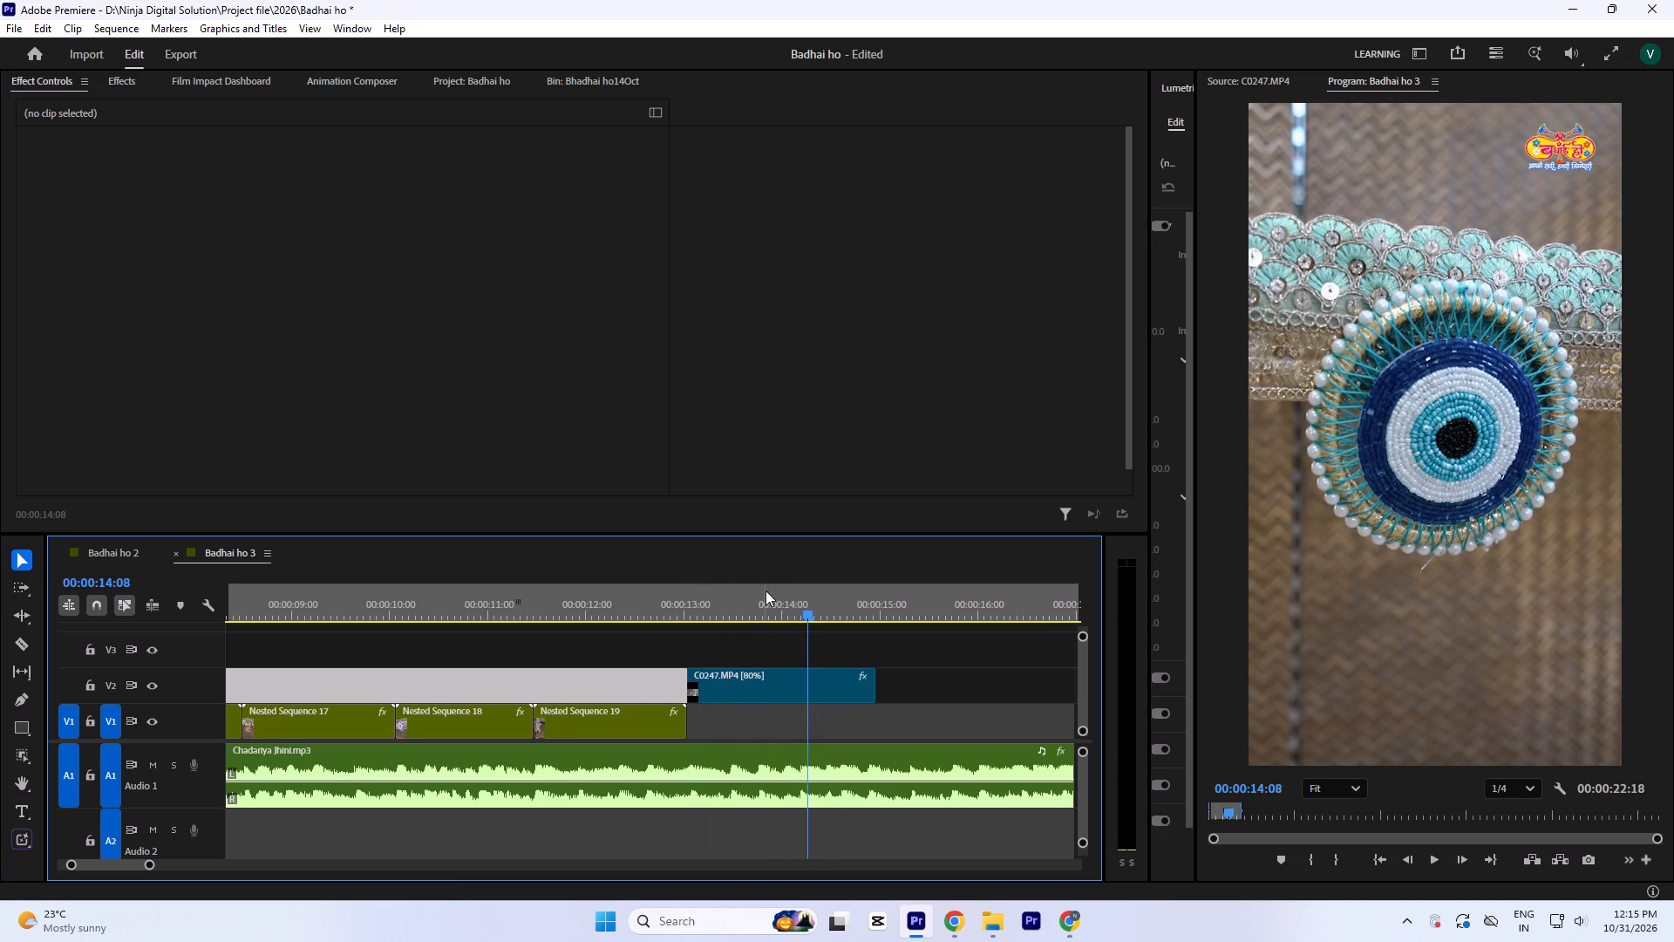
Review C0246.MP4, C0245.MP4, C0244.MP4 and C0241.MP4 from the footage bin for an alternative shot.
left_click(610, 92)
left_click(602, 85)
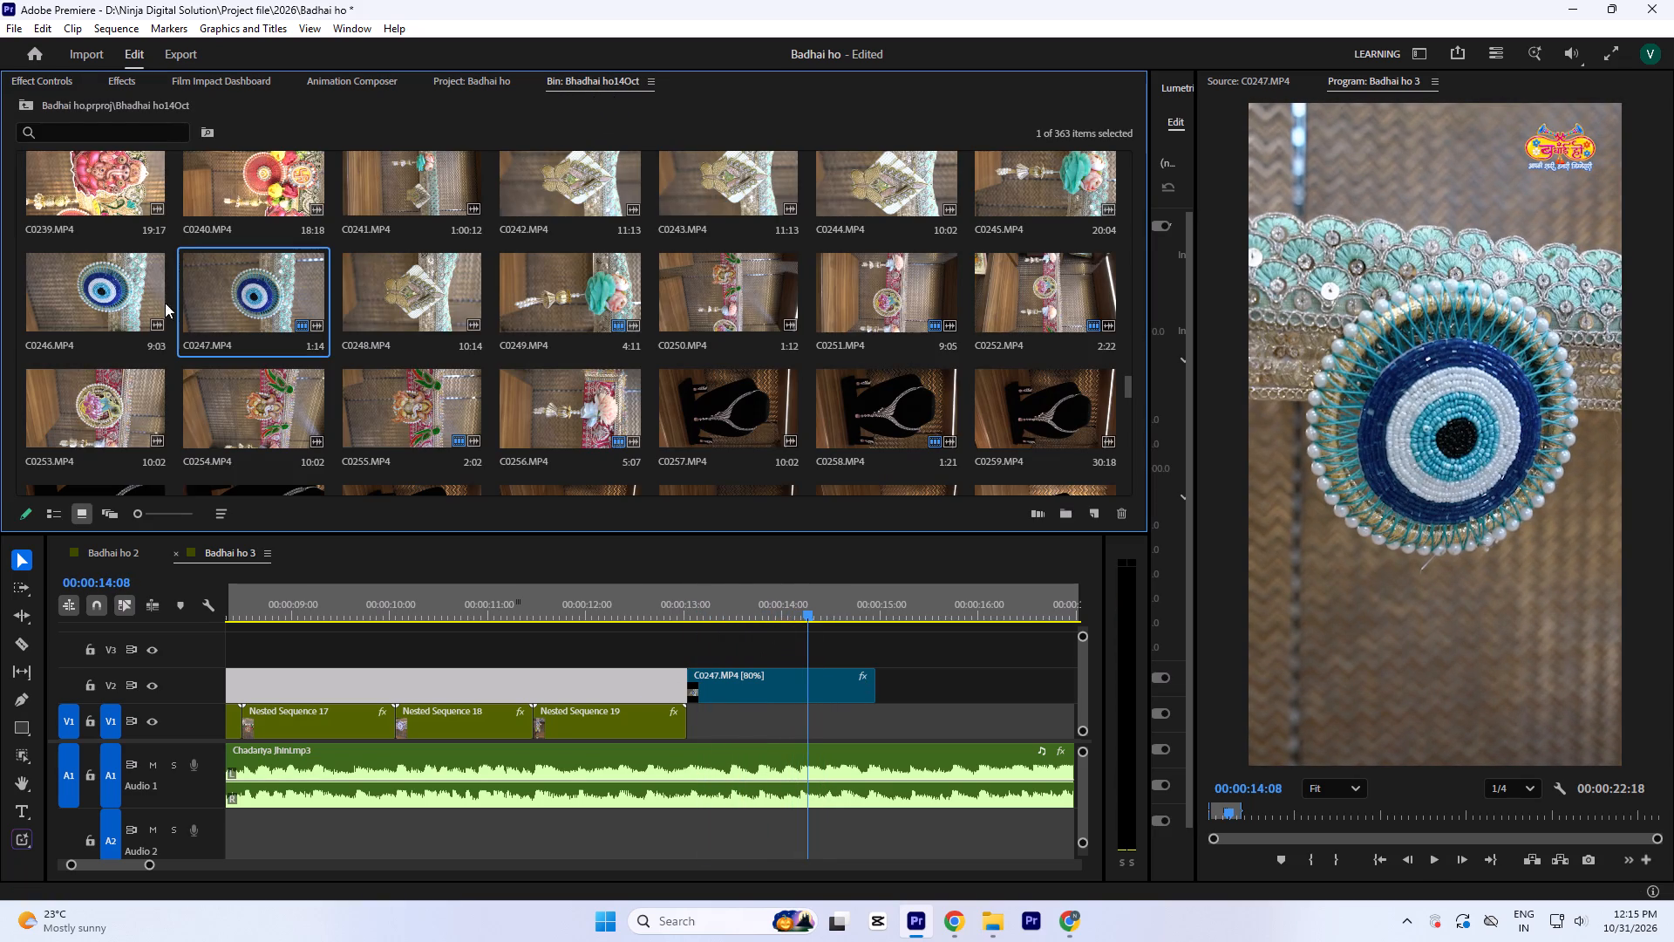
double_click(98, 285)
key("space")
left_click_drag(1403, 812, 1247, 835)
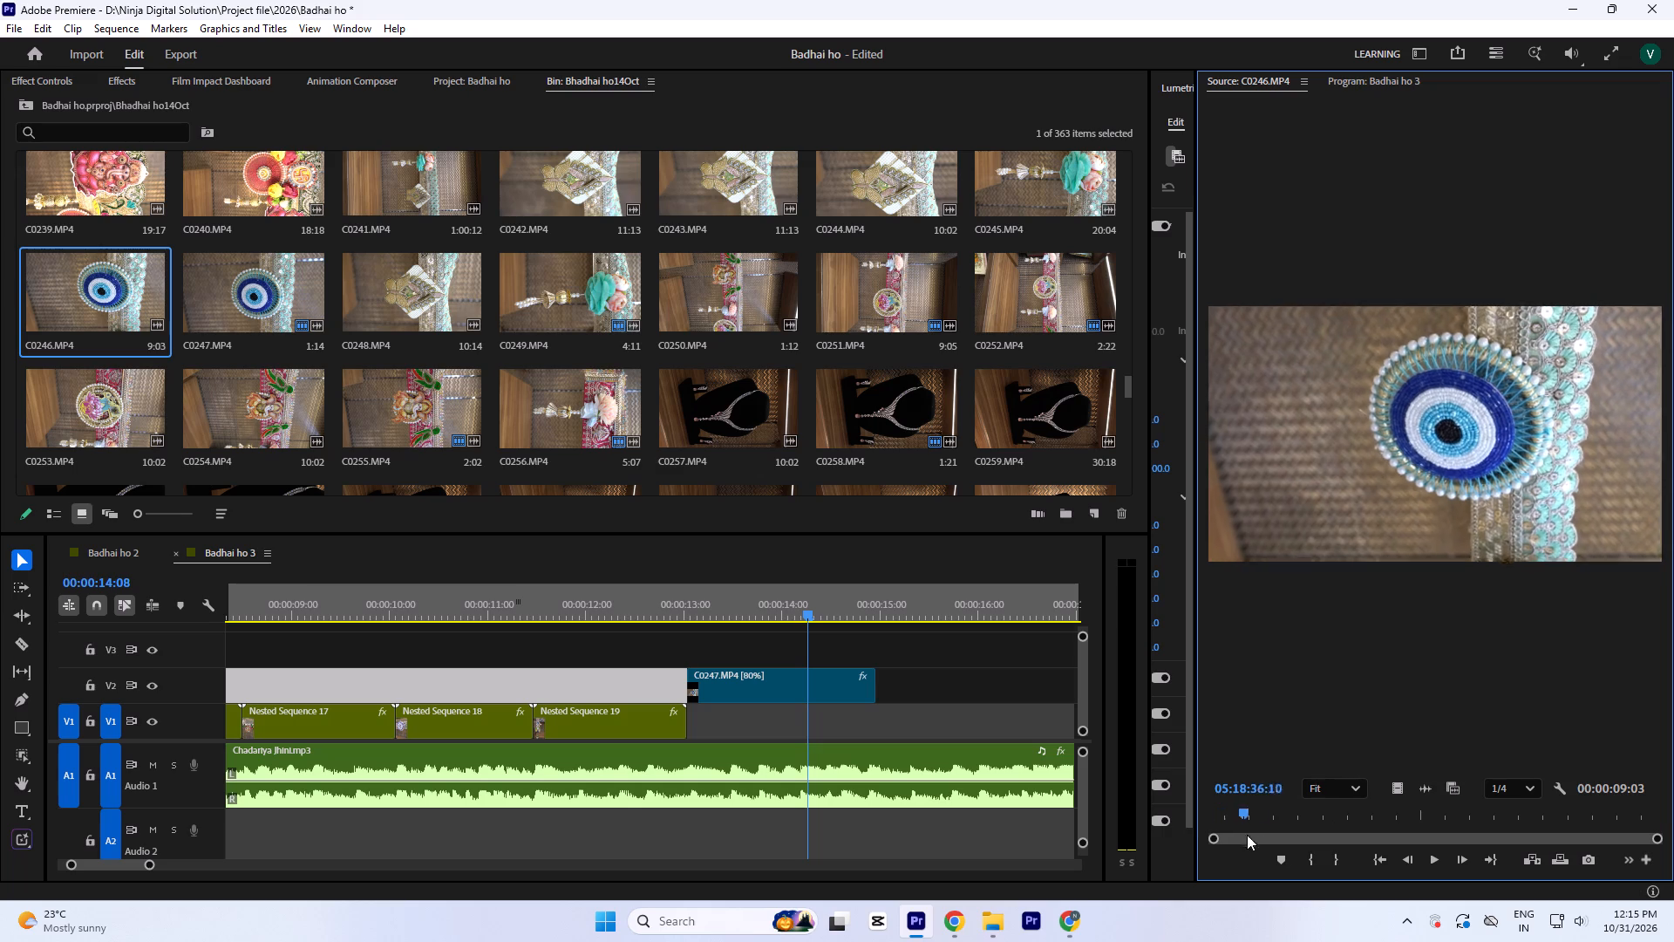
left_click_drag(1247, 835, 1480, 876)
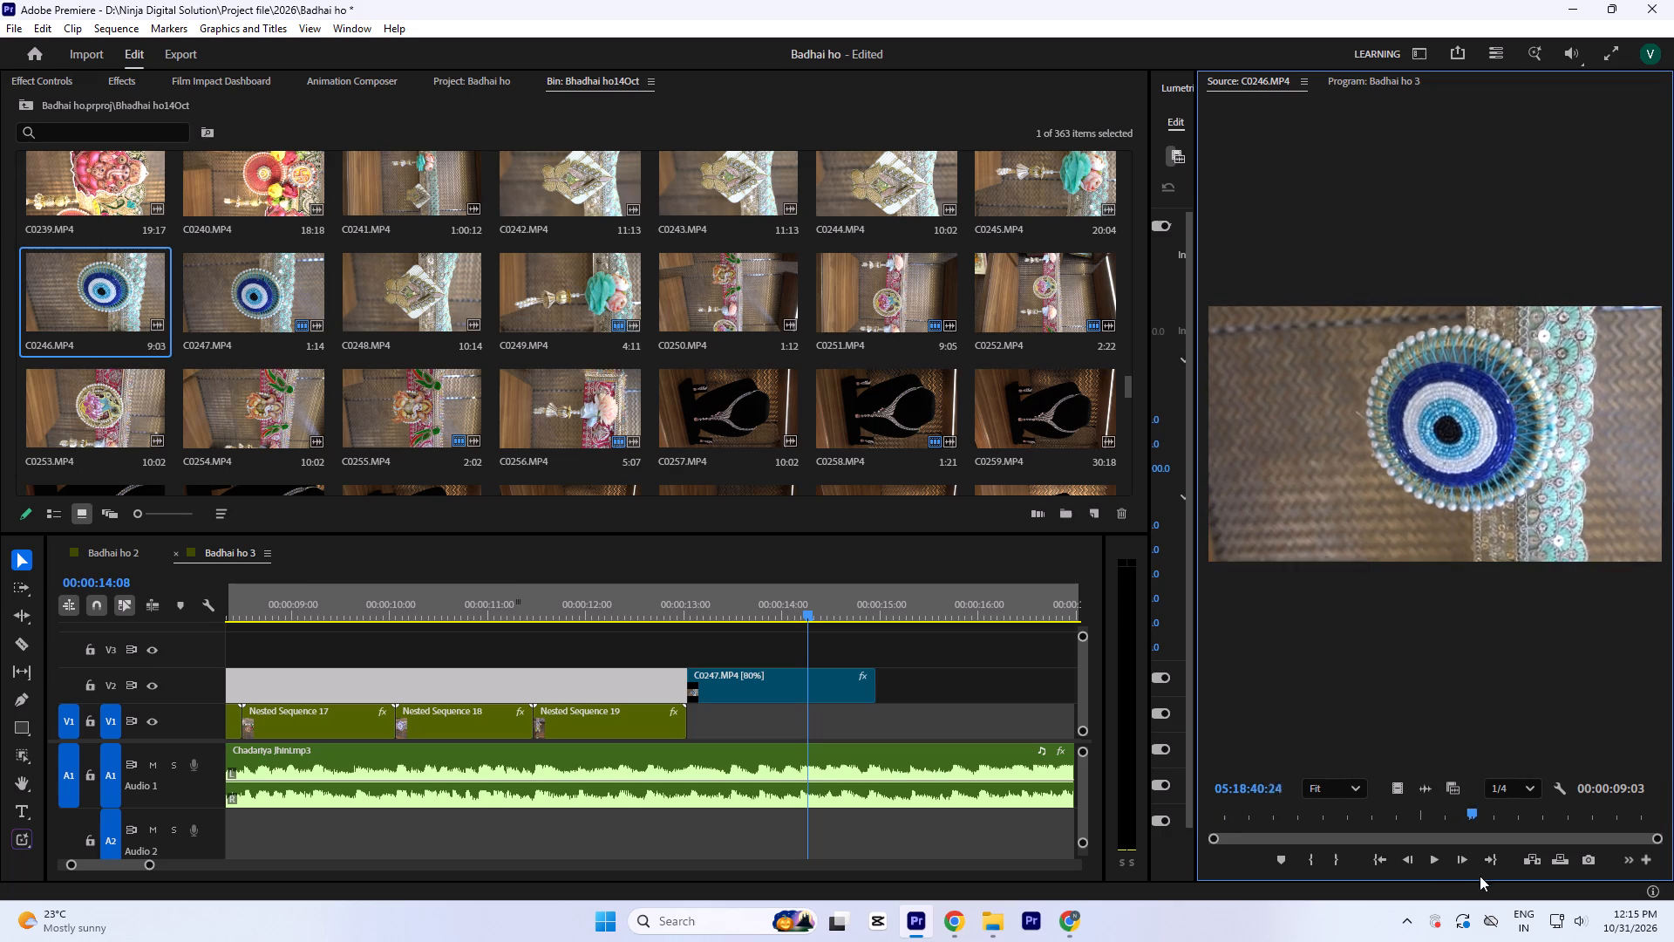
left_click_drag(1480, 876, 1319, 916)
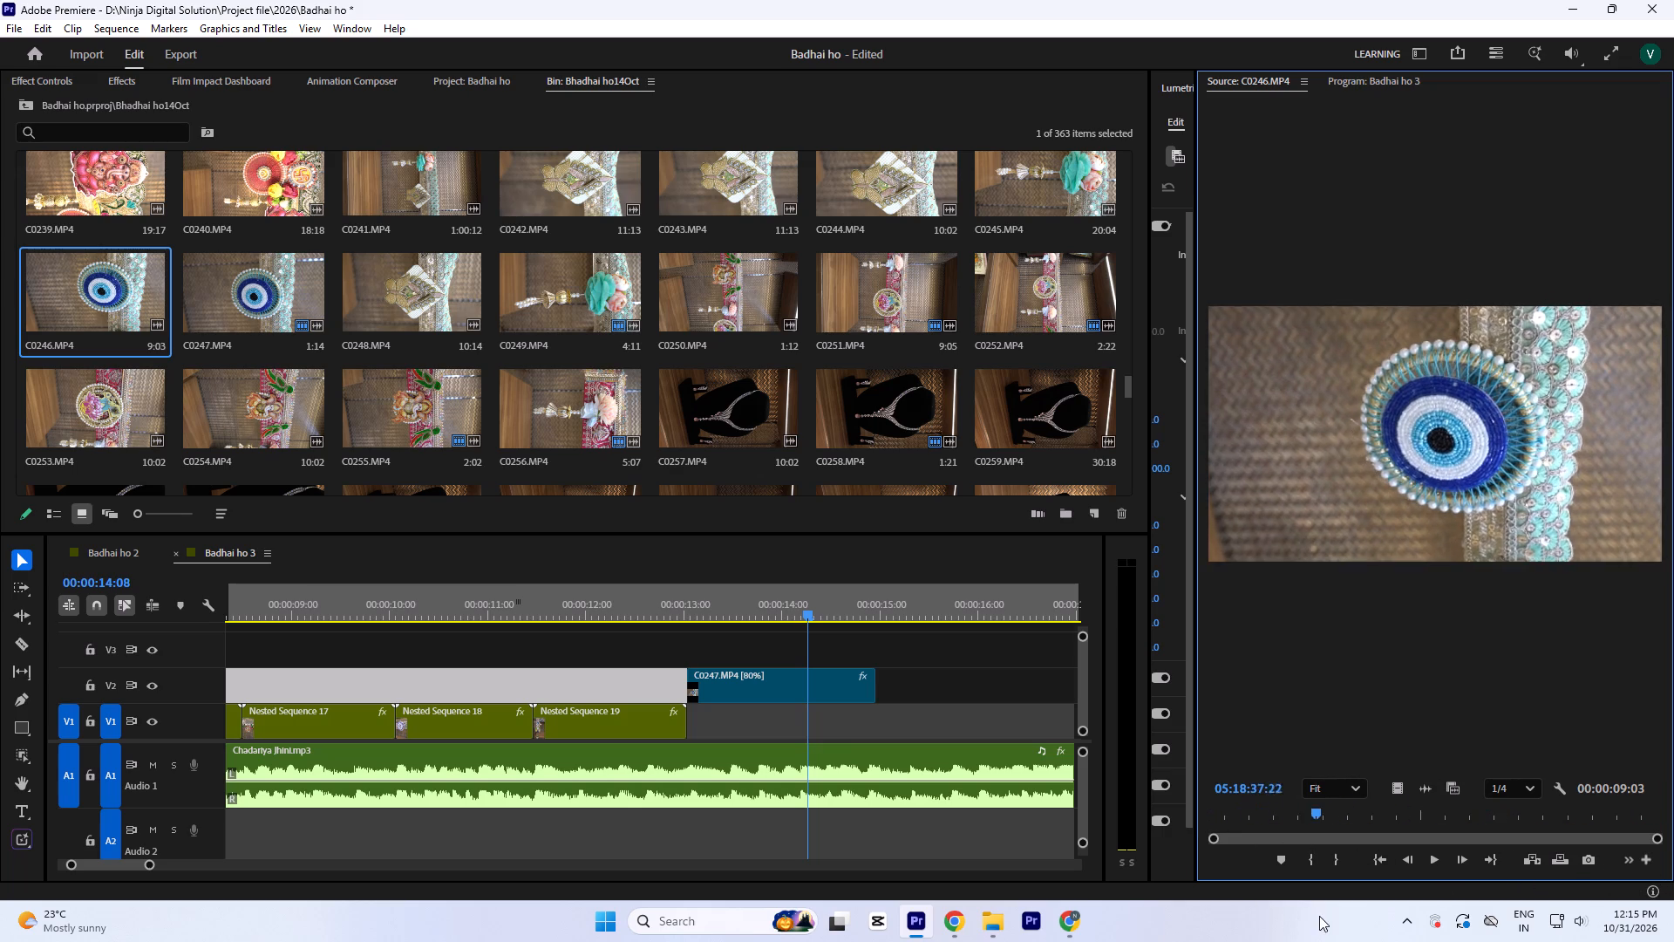
left_click_drag(1319, 916, 1205, 941)
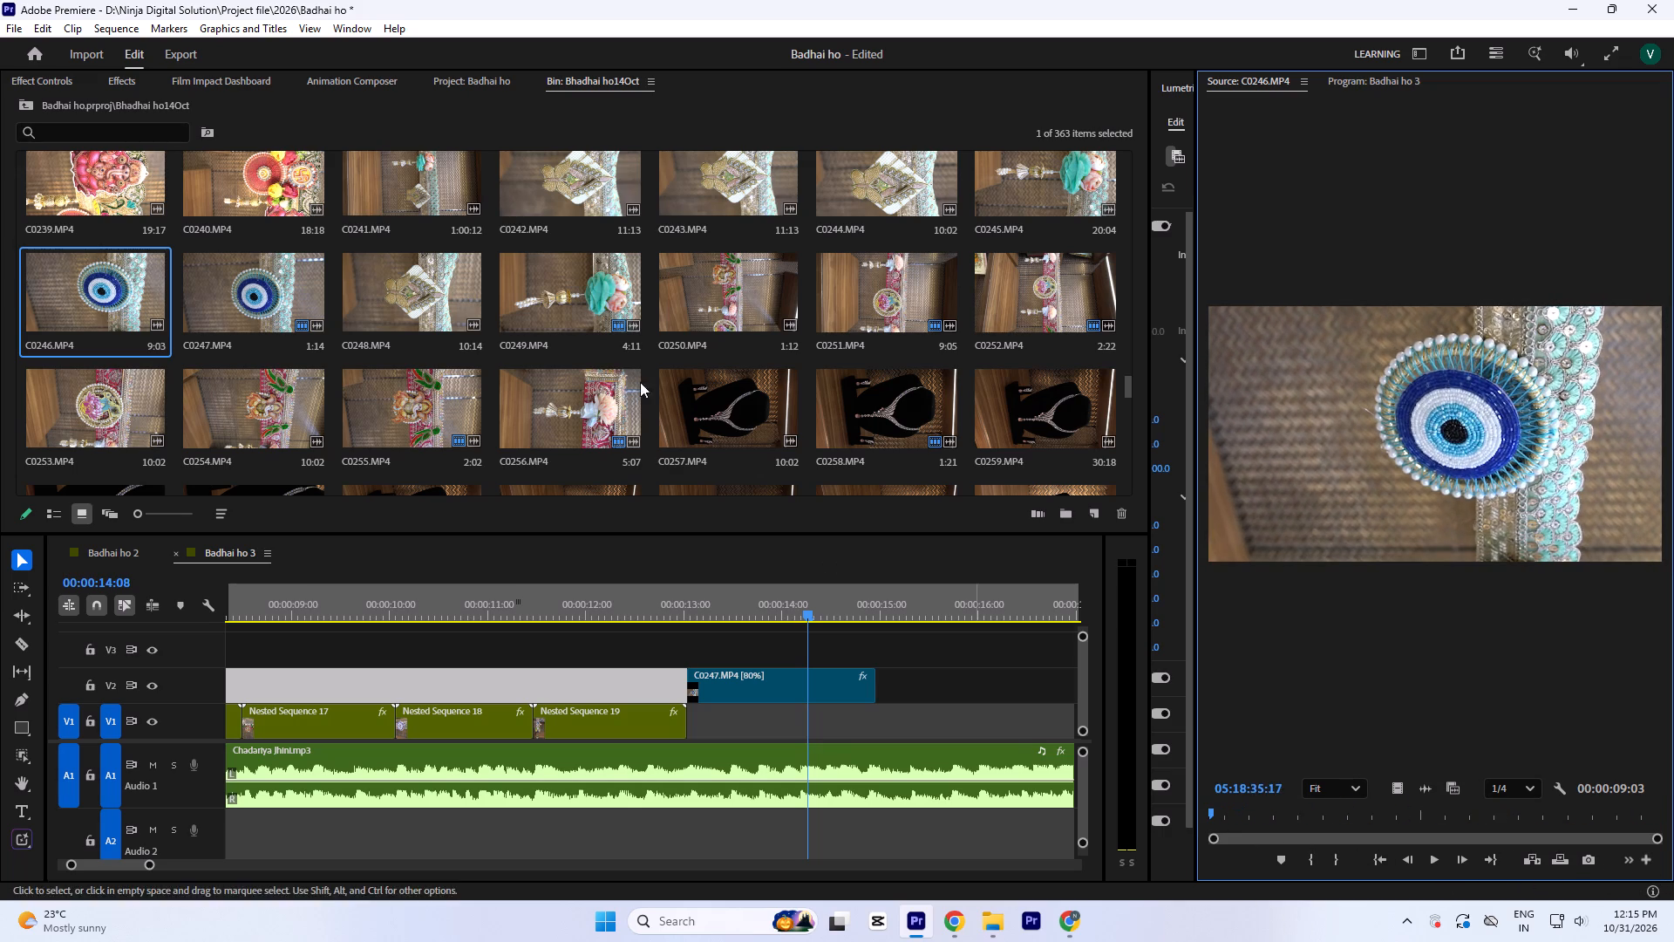
scroll(623, 305, "up", 1)
double_click(1016, 297)
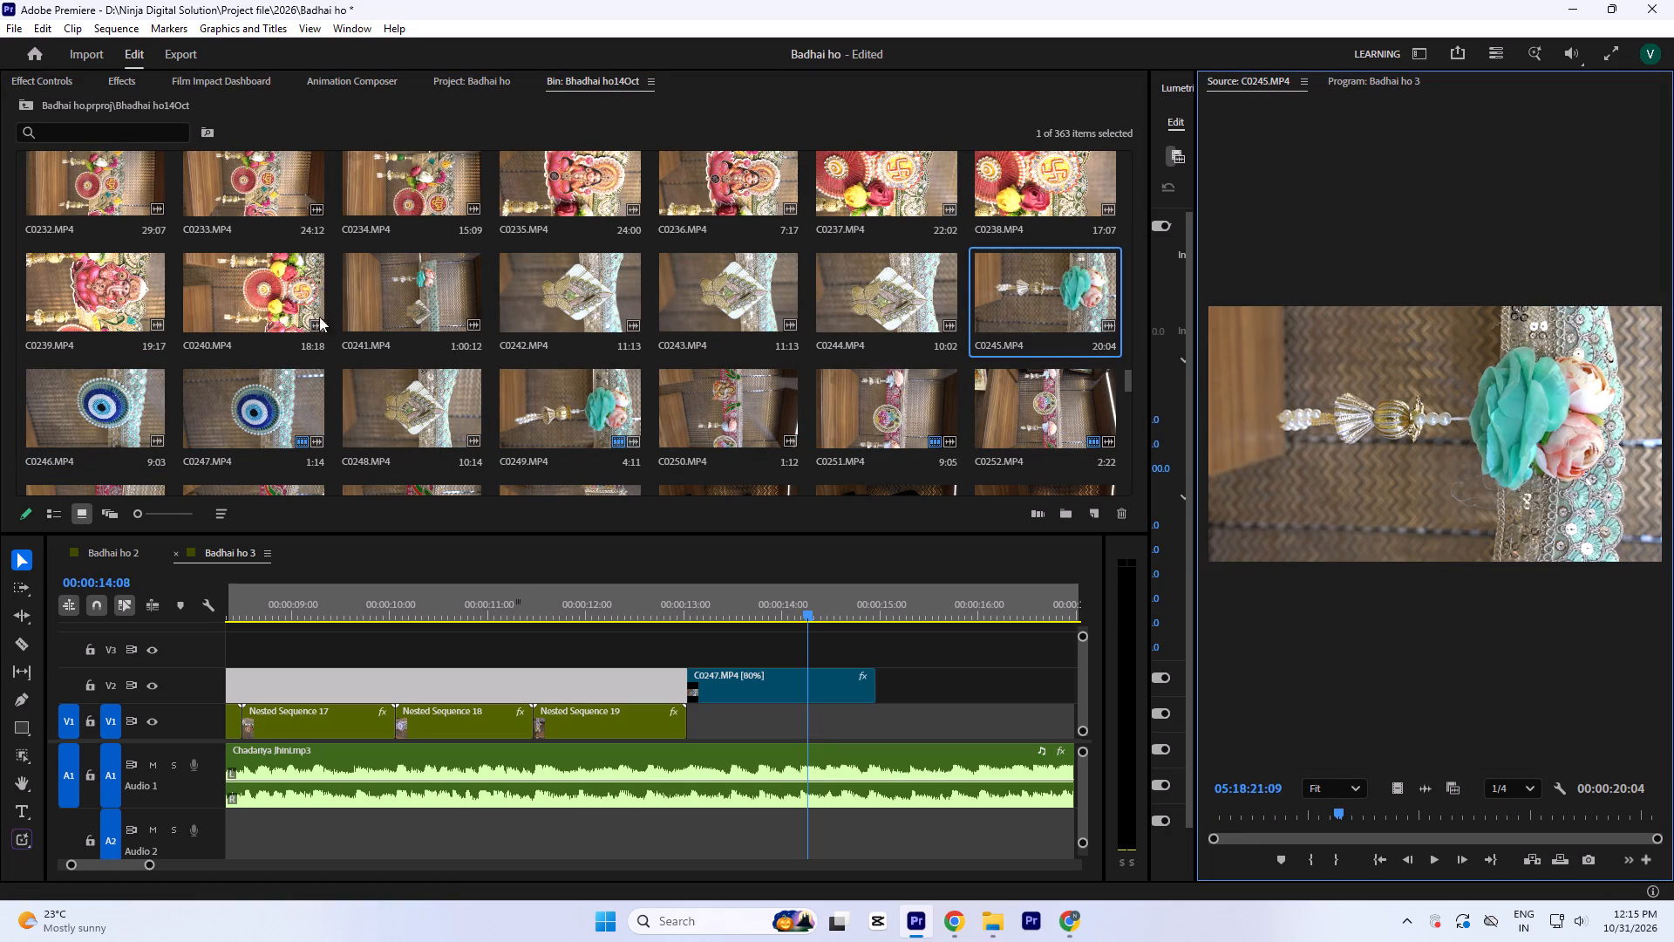
key("space")
left_click_drag(1327, 812, 1512, 831)
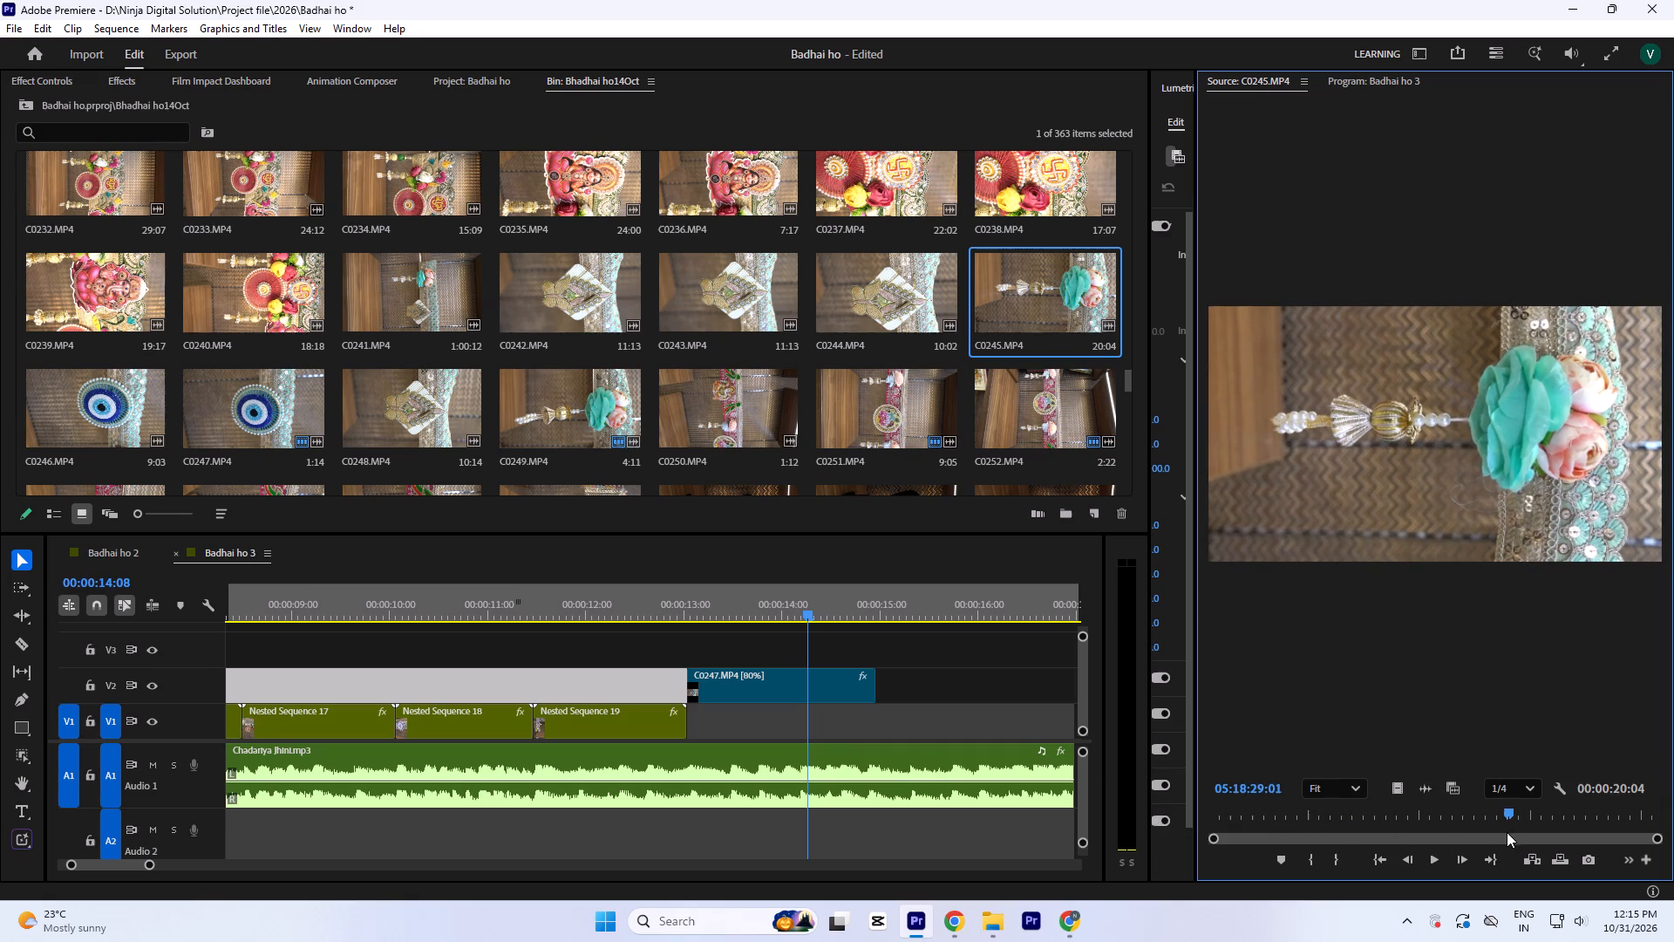
double_click(884, 288)
key("space")
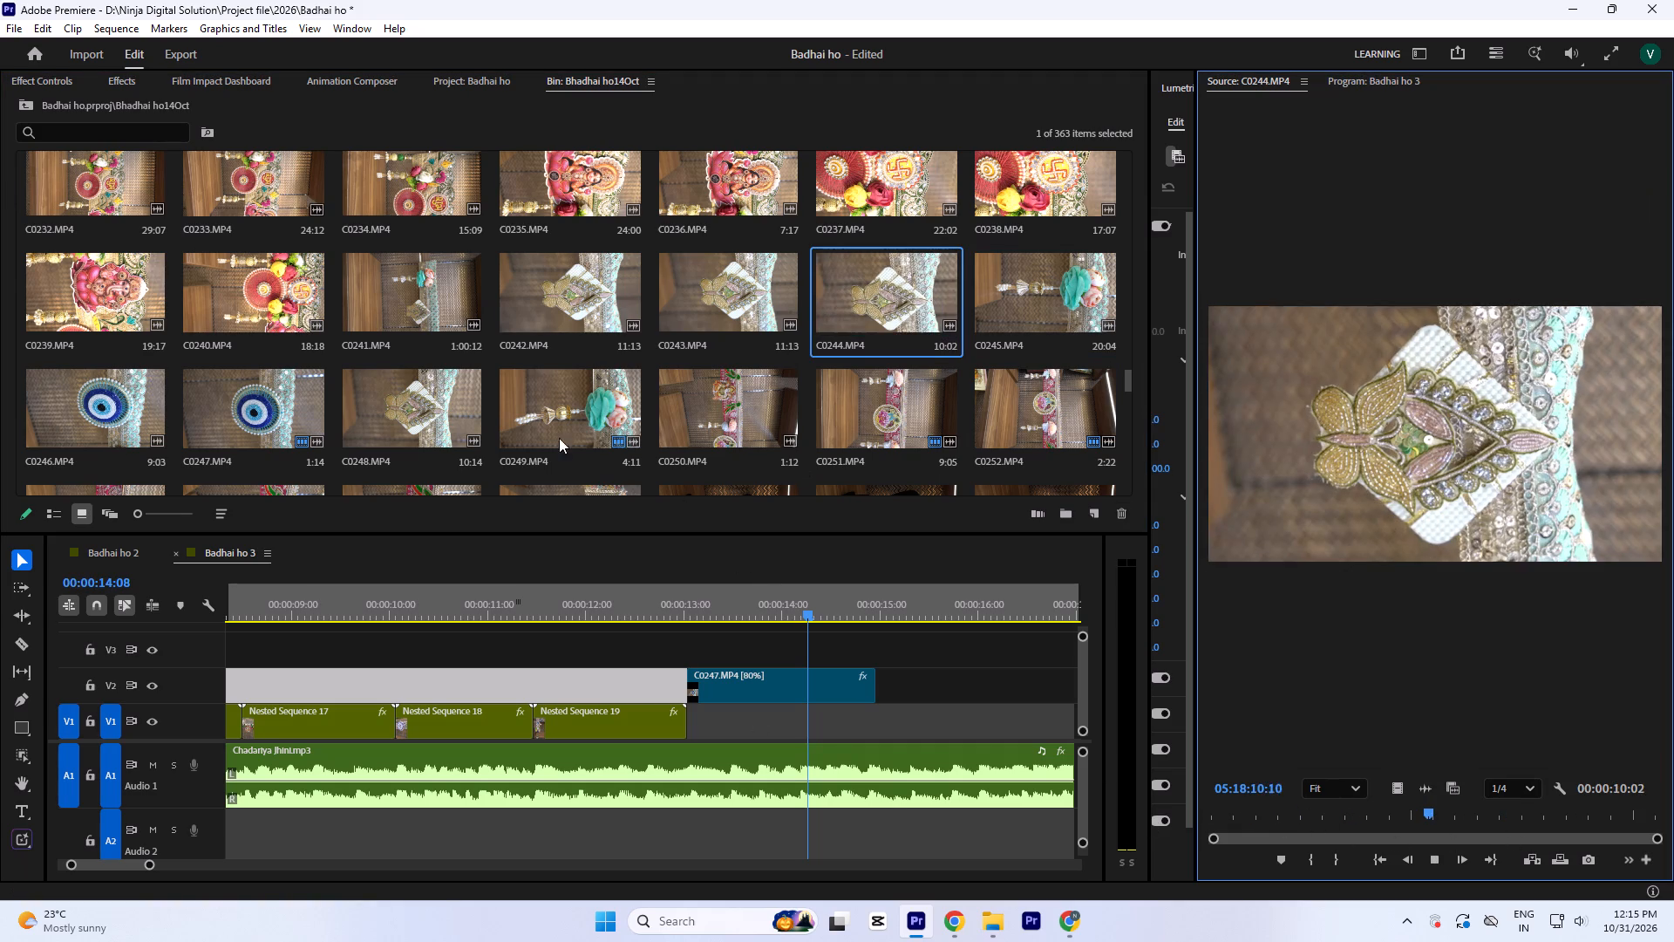
double_click(391, 293)
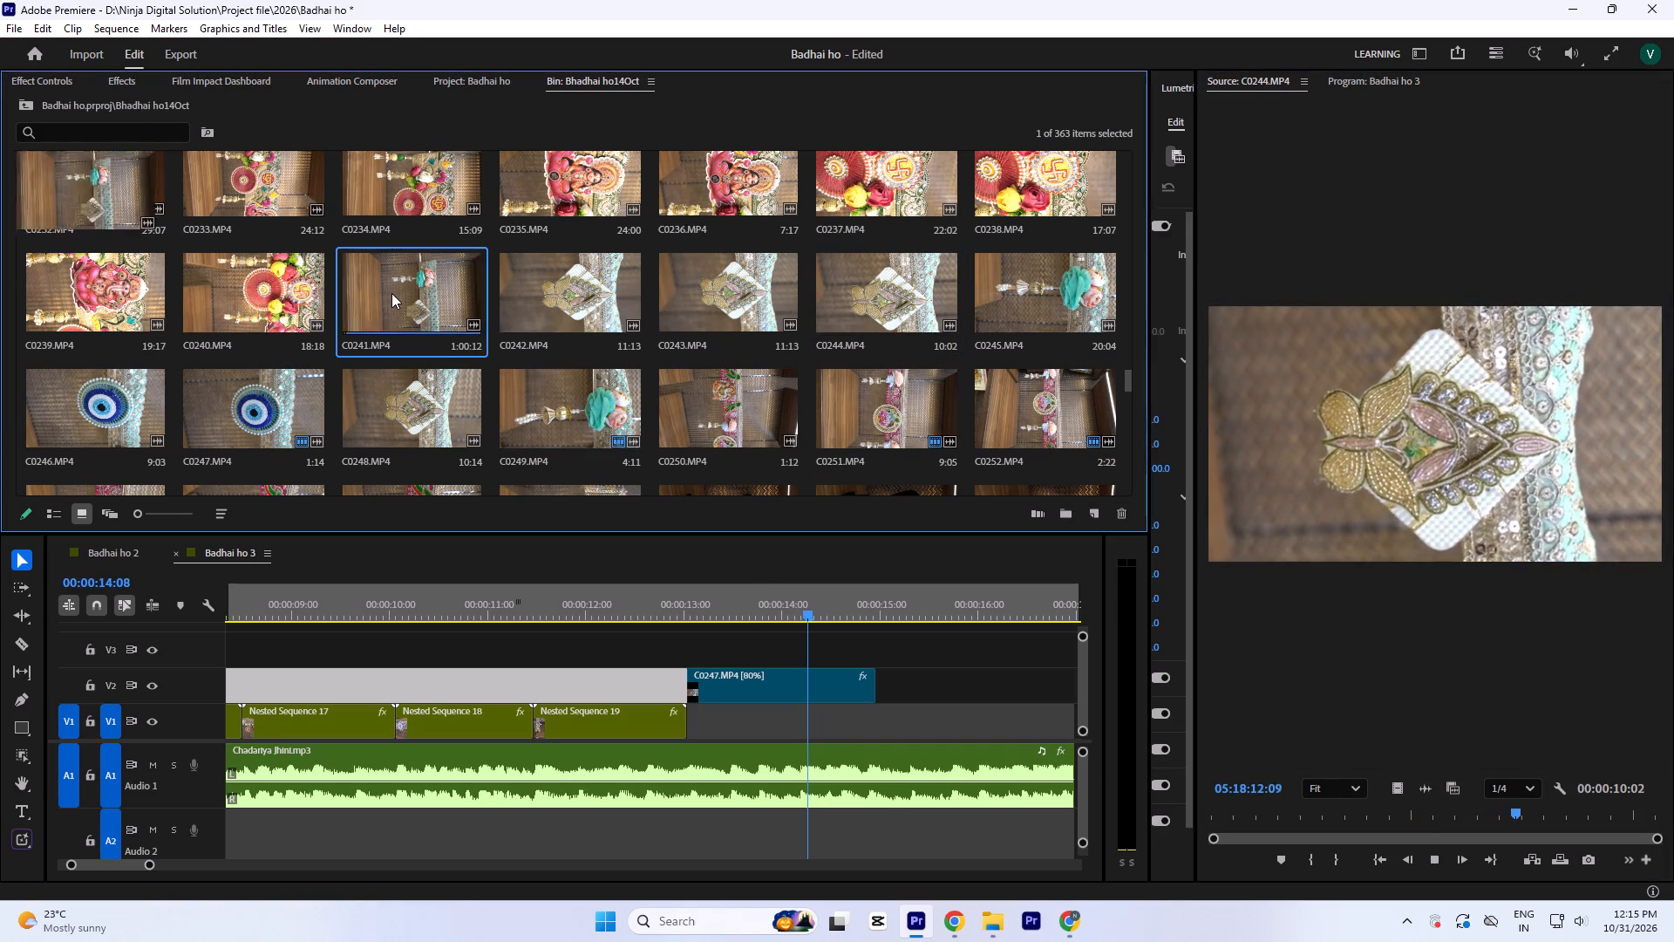
key("space")
left_click_drag(1407, 827, 1237, 834)
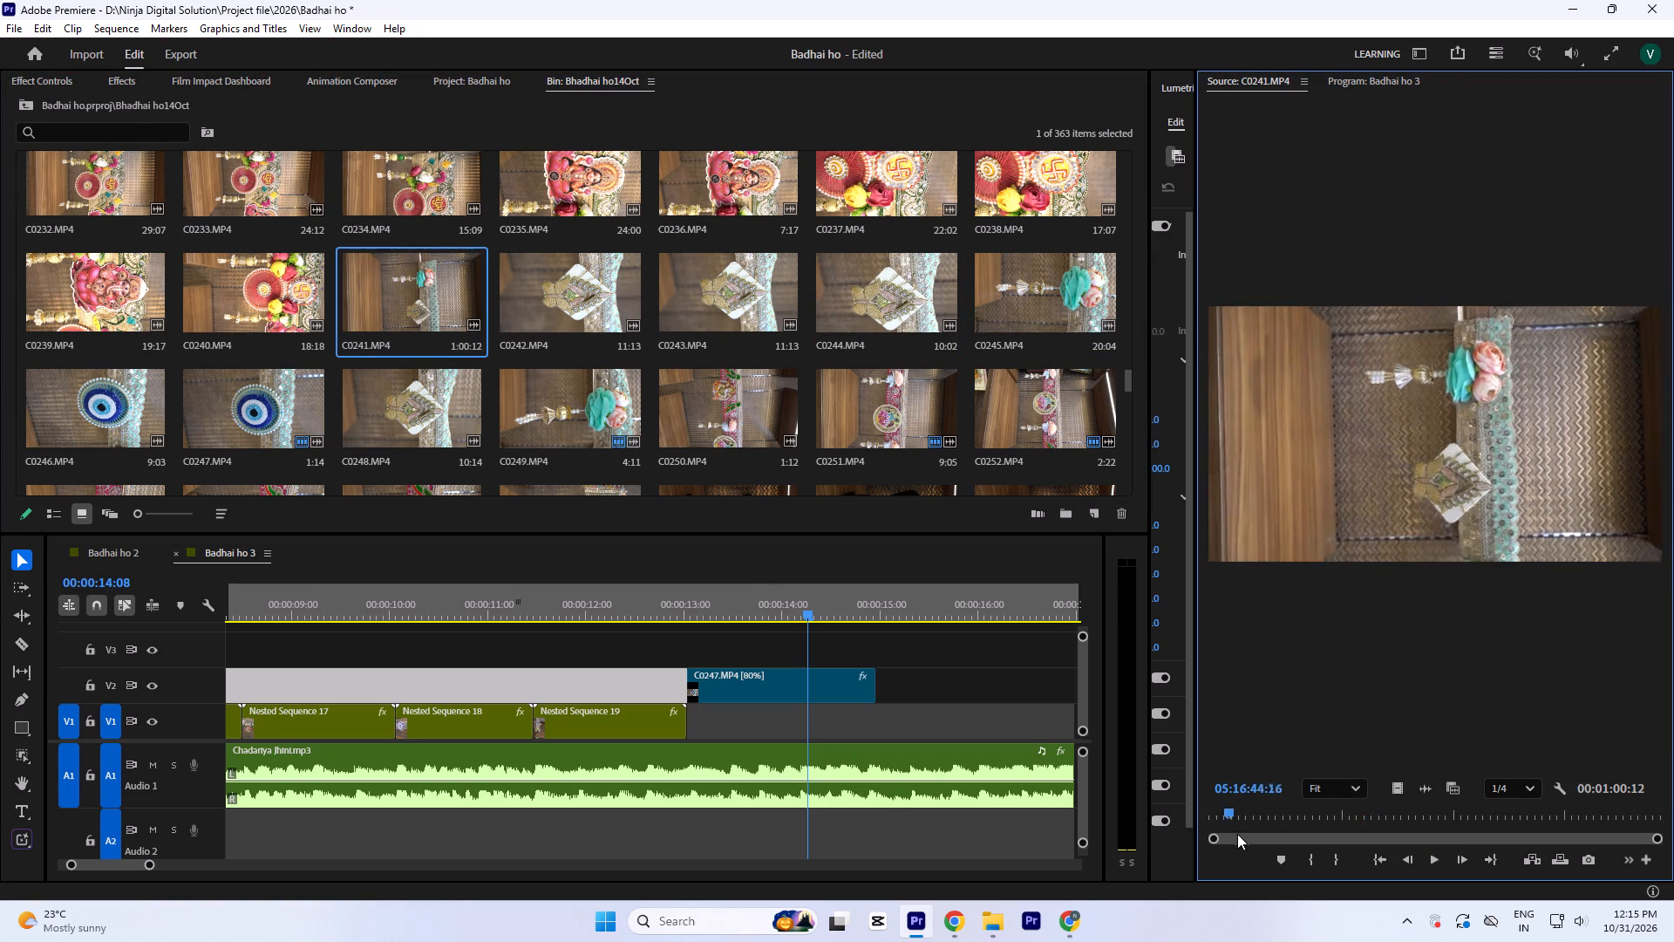
left_click_drag(1237, 834, 1285, 850)
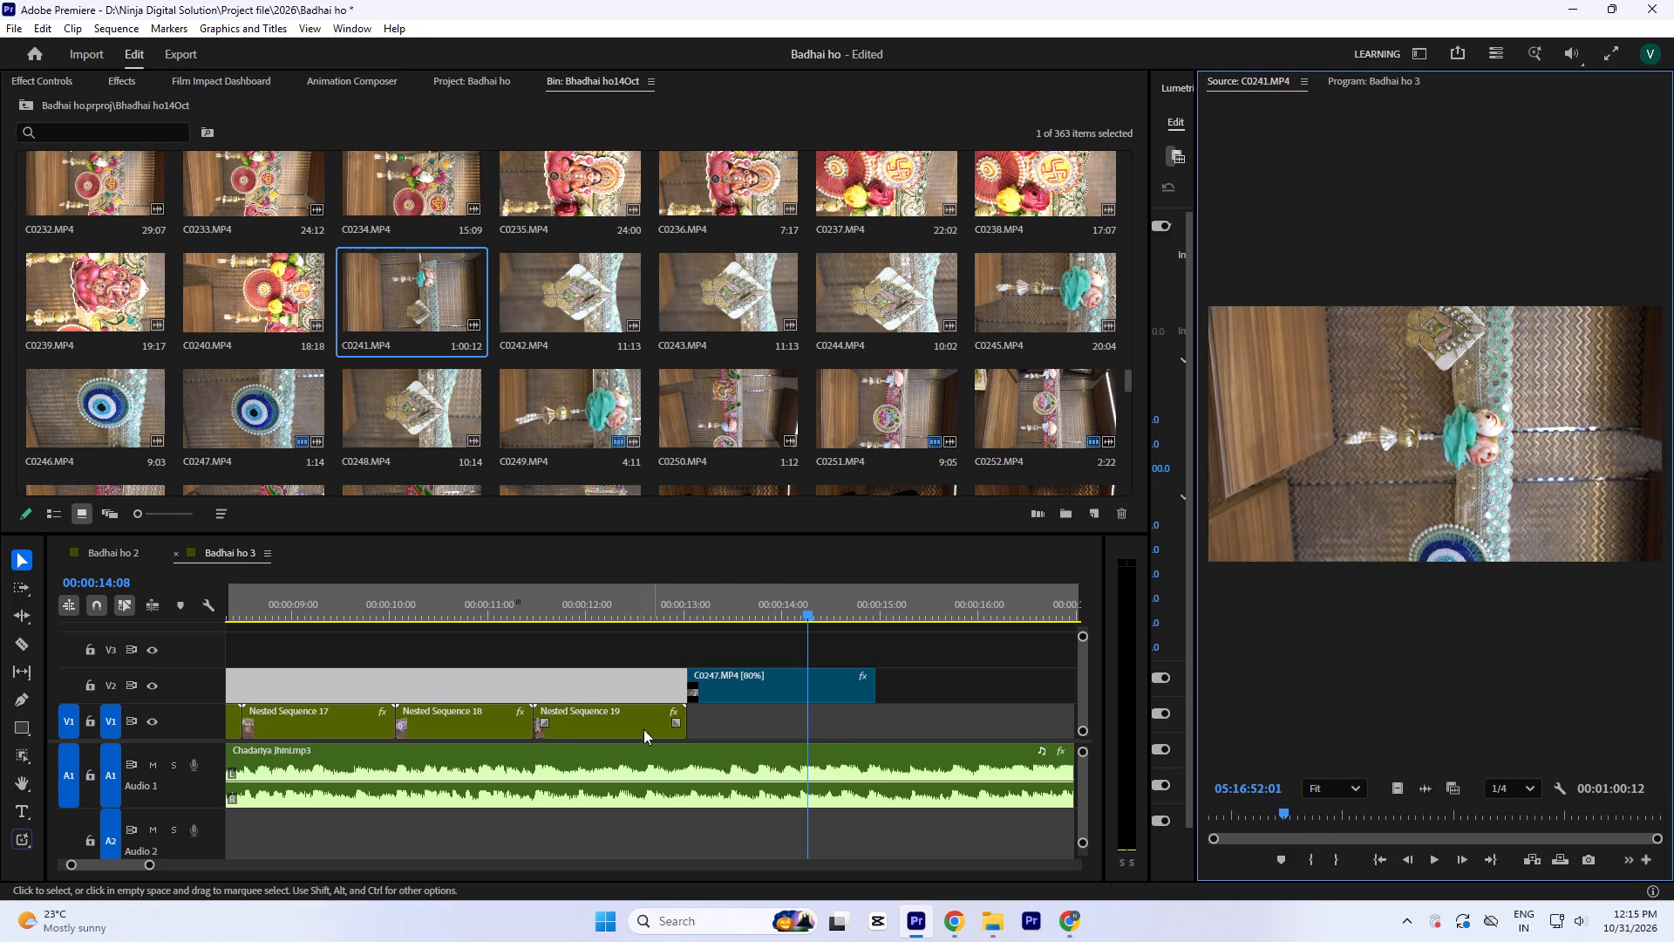
Replay the end of Nested Sequence 19, then park C0247.MP4 on V1 beyond the end of the music.
left_click(557, 600)
key("space")
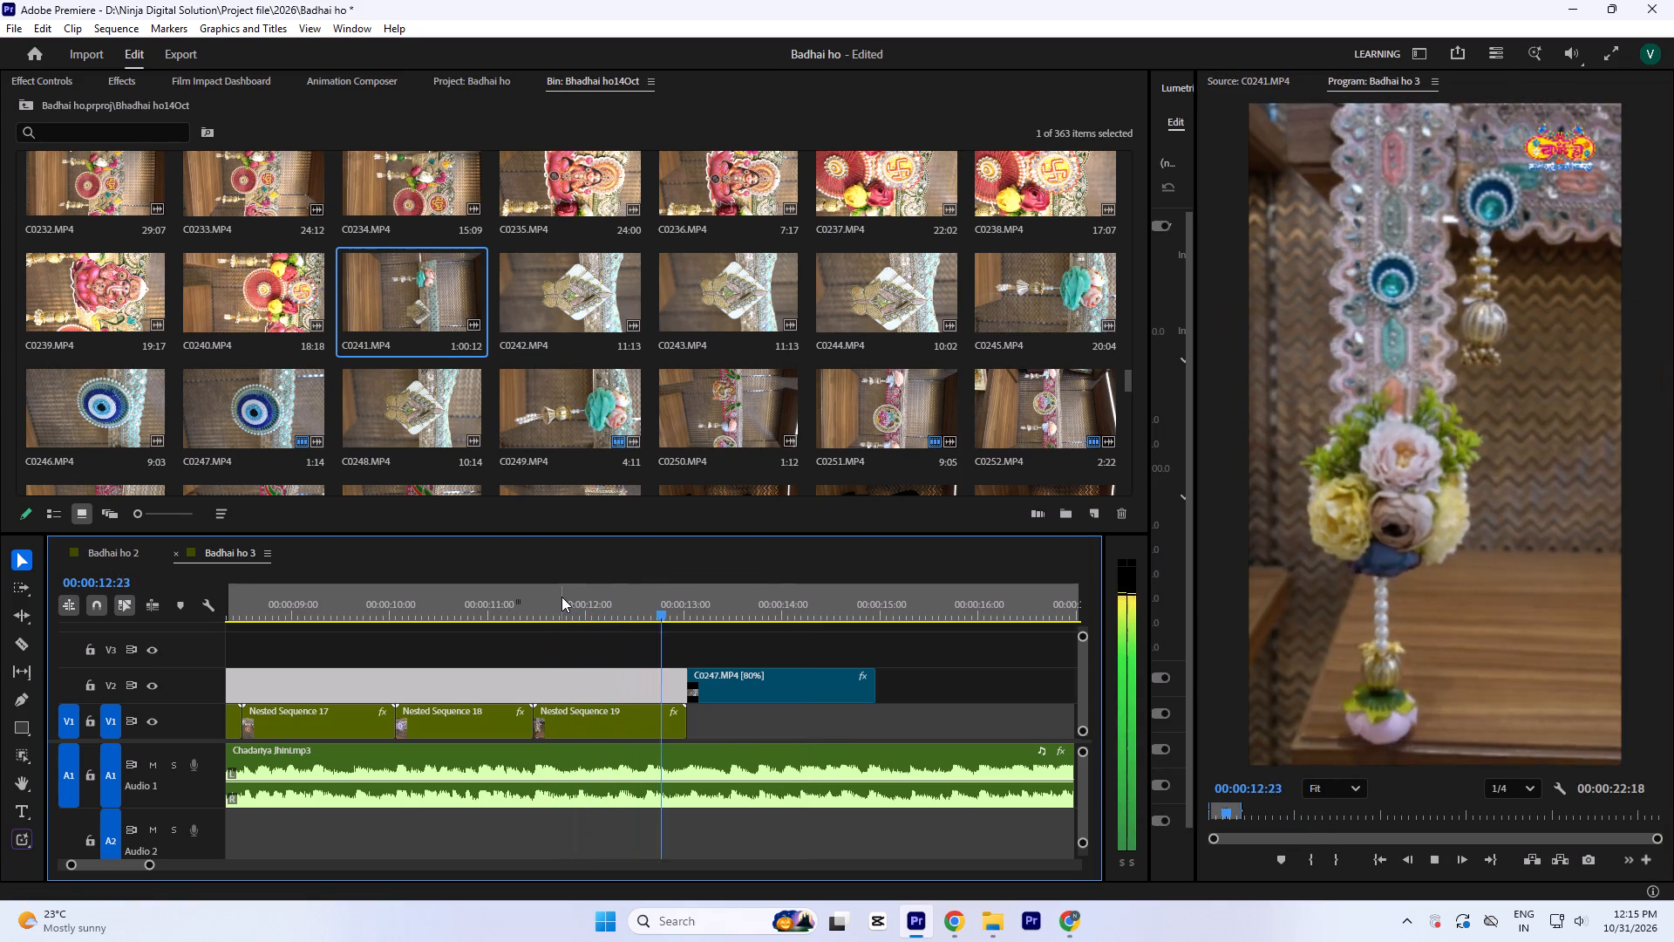
key("space")
left_click_drag(769, 695, 929, 730)
key("minus")
key("minus")
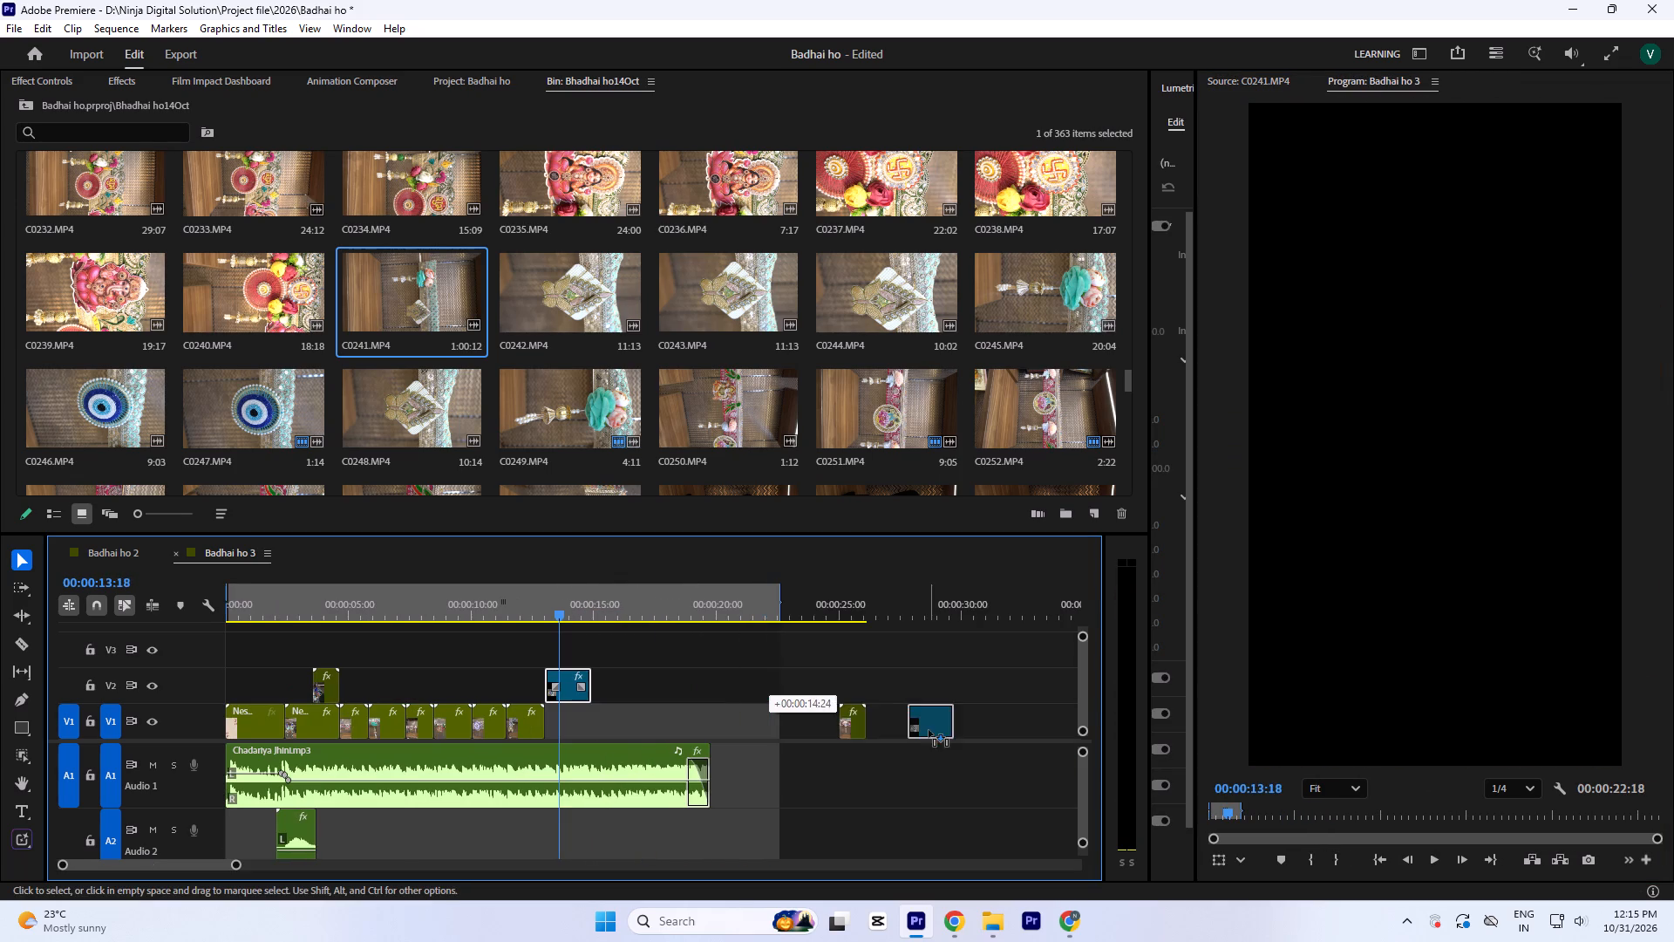
left_click_drag(929, 730, 755, 717)
Compare C0240.MP4 with C0241.MP4, and mark a 1:19 section of C0241.MP4 around the blue evil-eye hanging.
double_click(400, 290)
key("space")
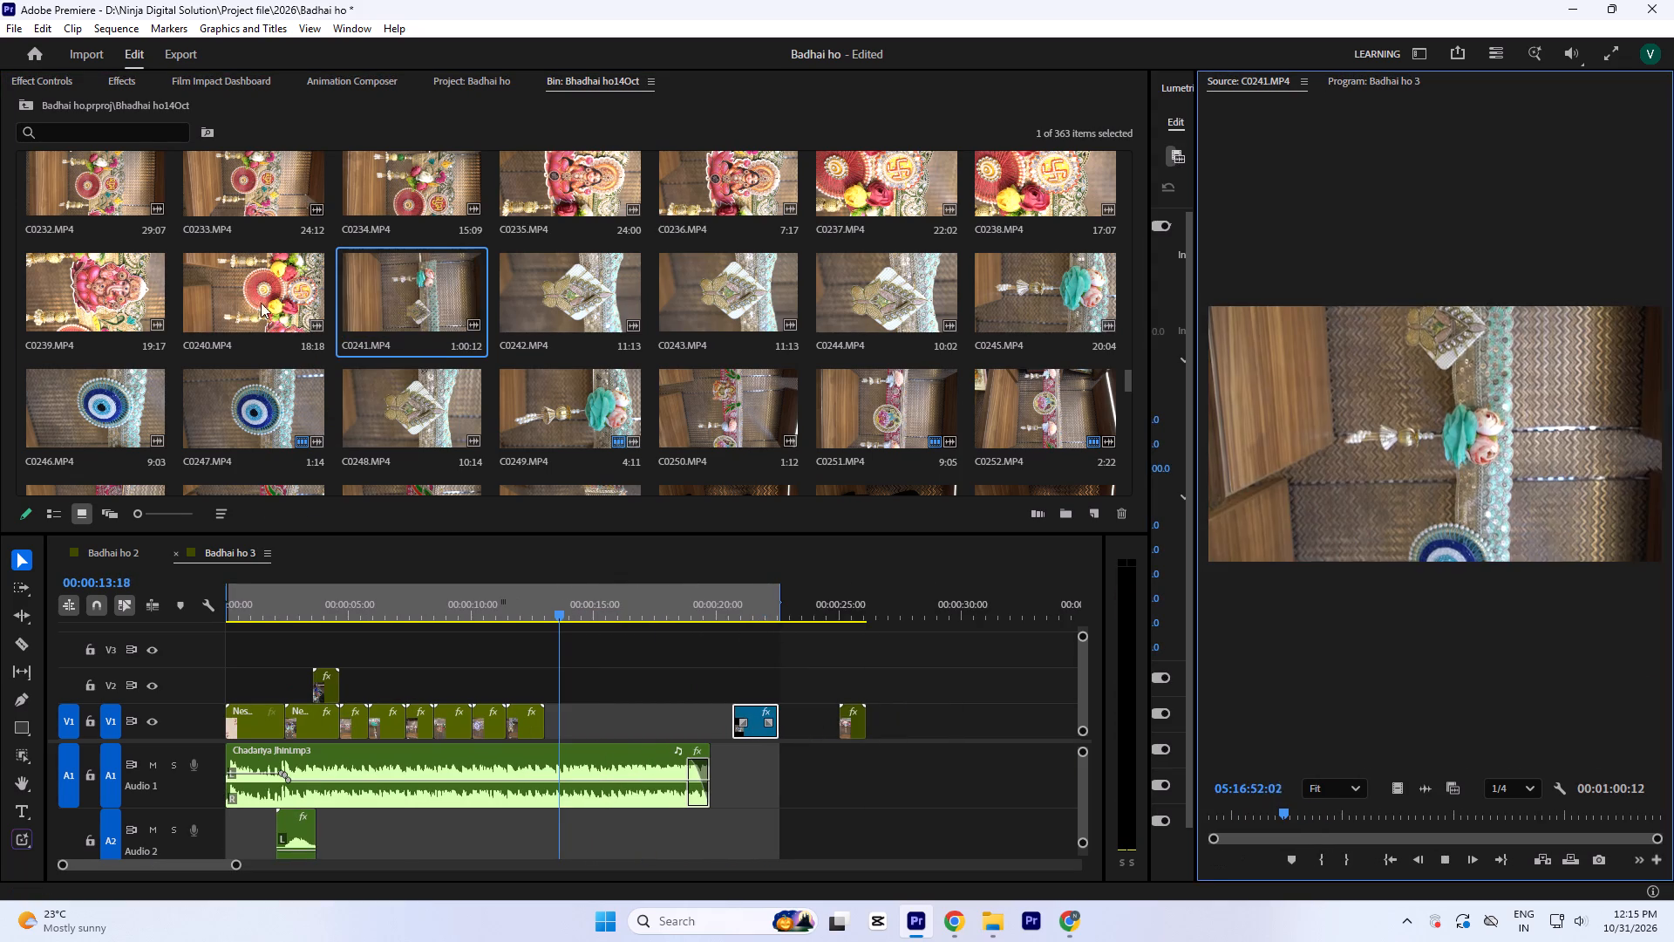
double_click(248, 294)
key("space")
left_click_drag(1429, 818, 1577, 858)
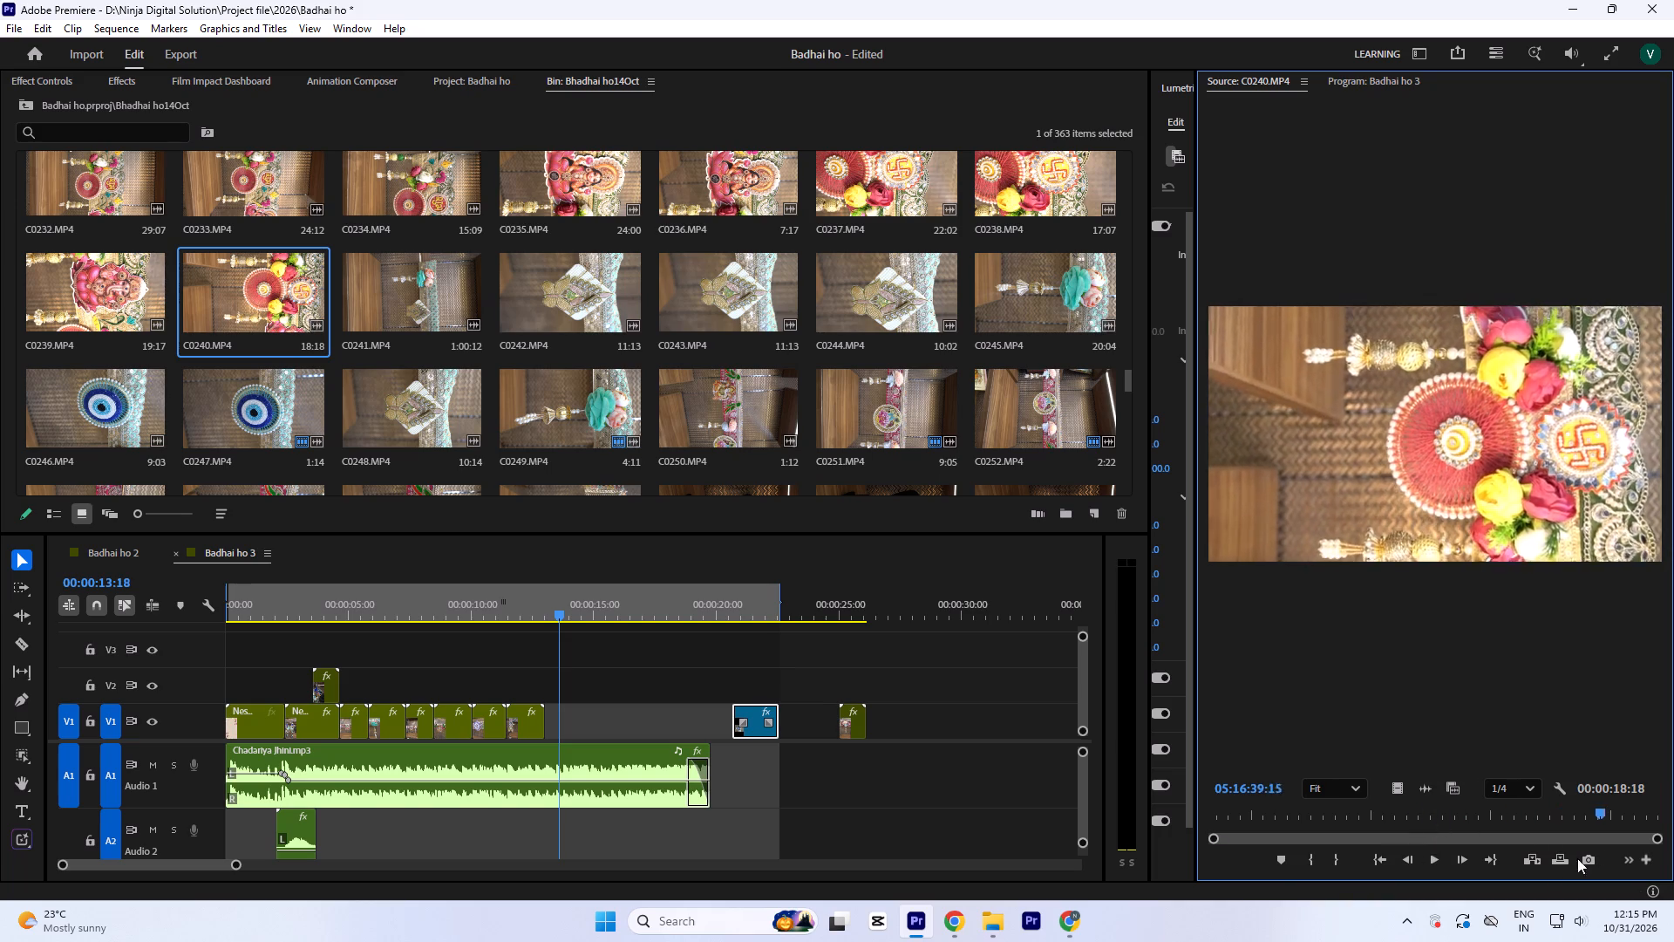
left_click_drag(1577, 858, 1386, 878)
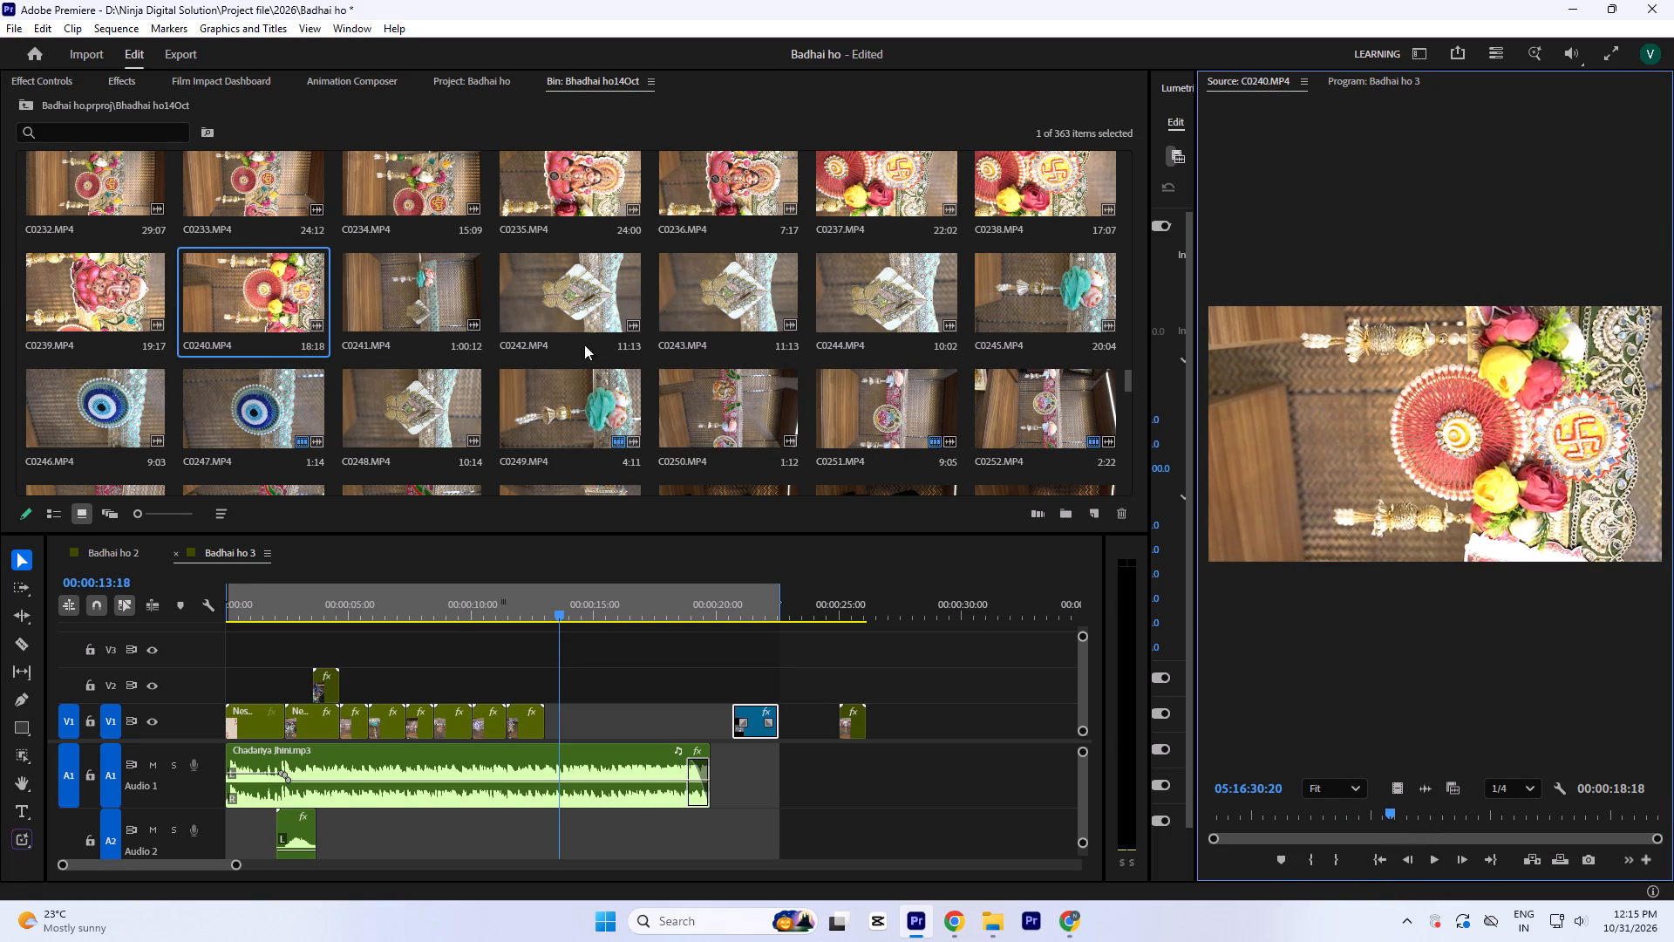
double_click(411, 297)
key("space")
left_click_drag(1385, 811, 1244, 814)
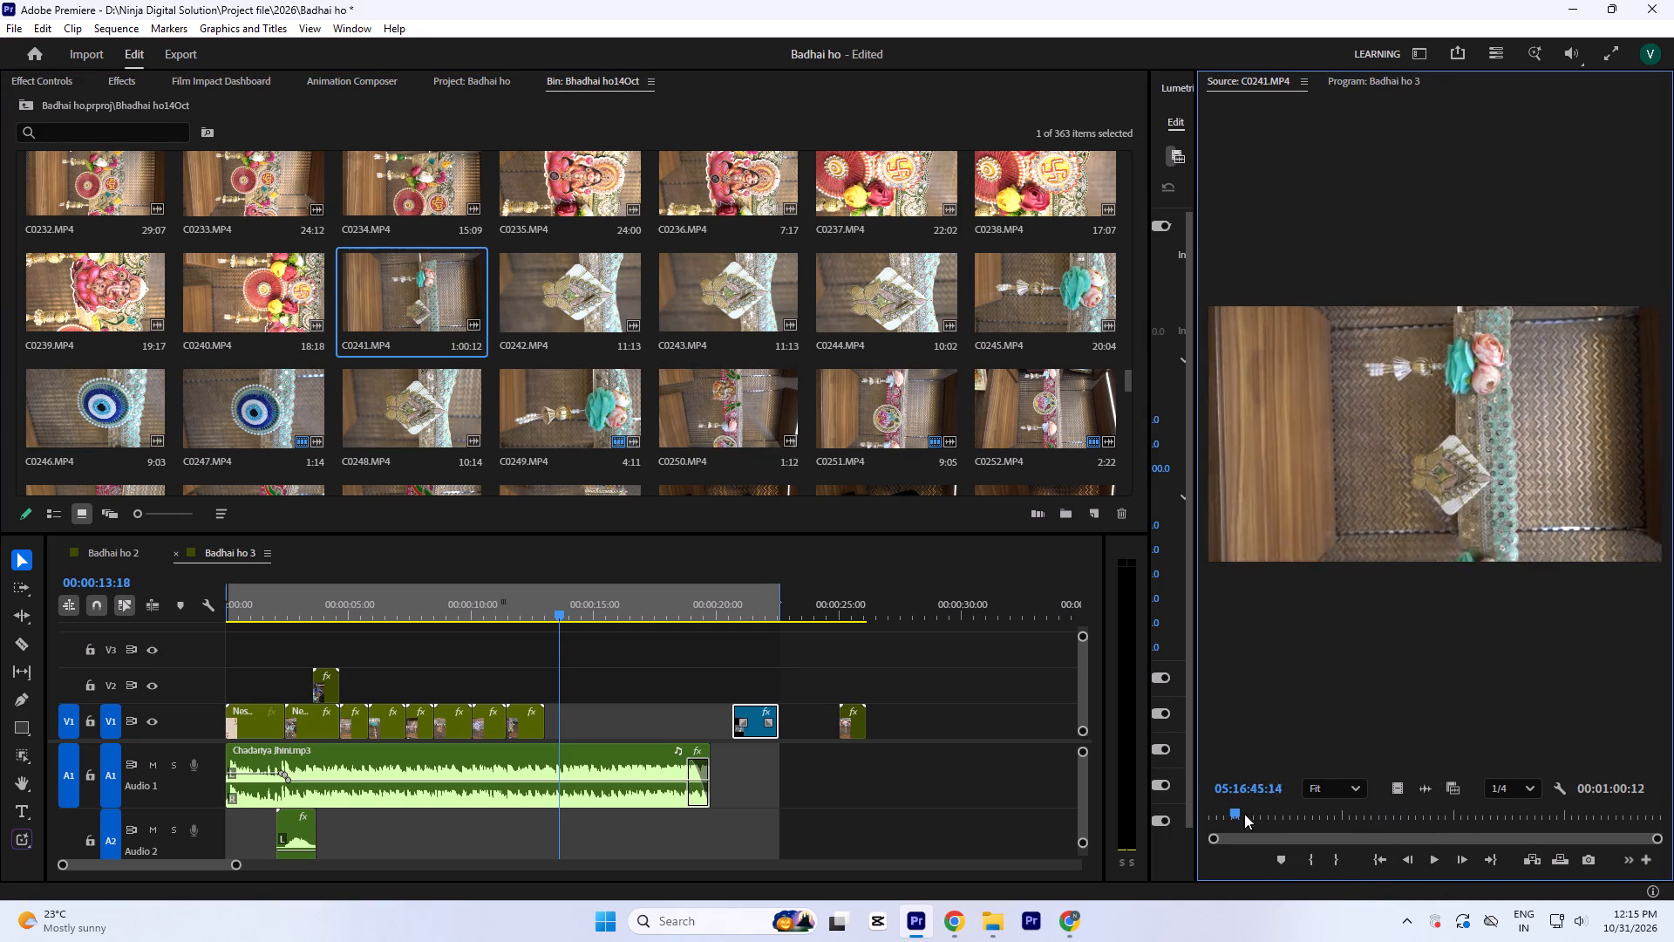
left_click_drag(1244, 814, 1306, 843)
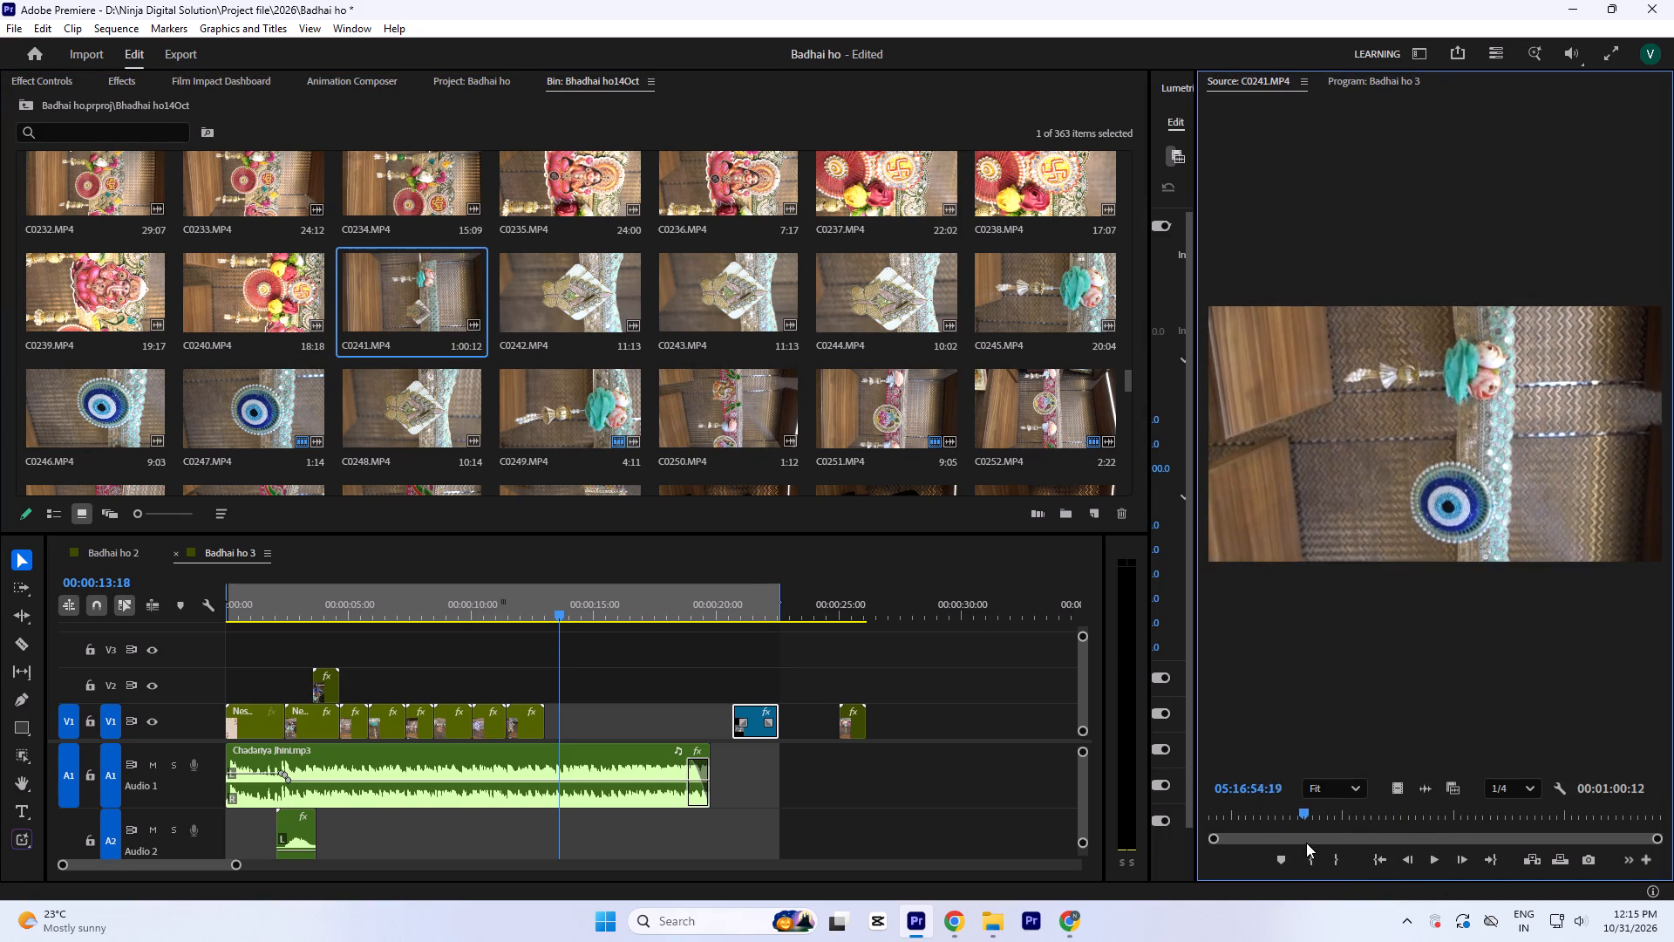
left_click_drag(1306, 843, 1311, 849)
key("i")
key("space")
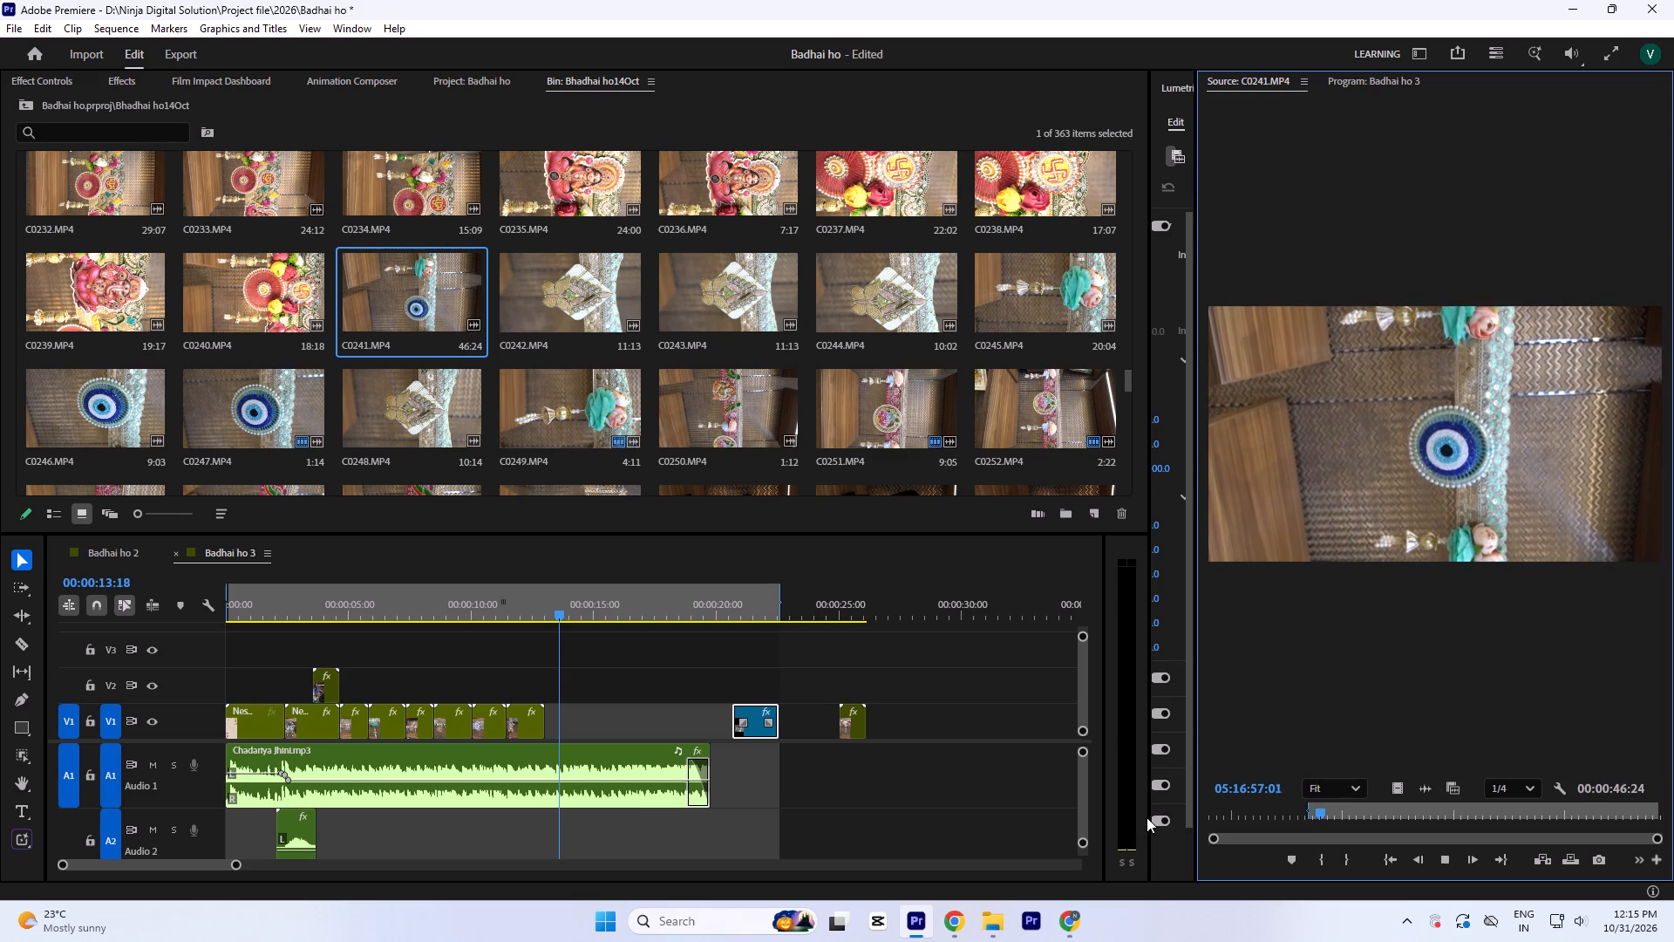
key("o")
key("space")
Place the video of the marked C0241.MP4 section on V2, starting where Nested Sequence 19 ends.
left_click_drag(1400, 792, 556, 689)
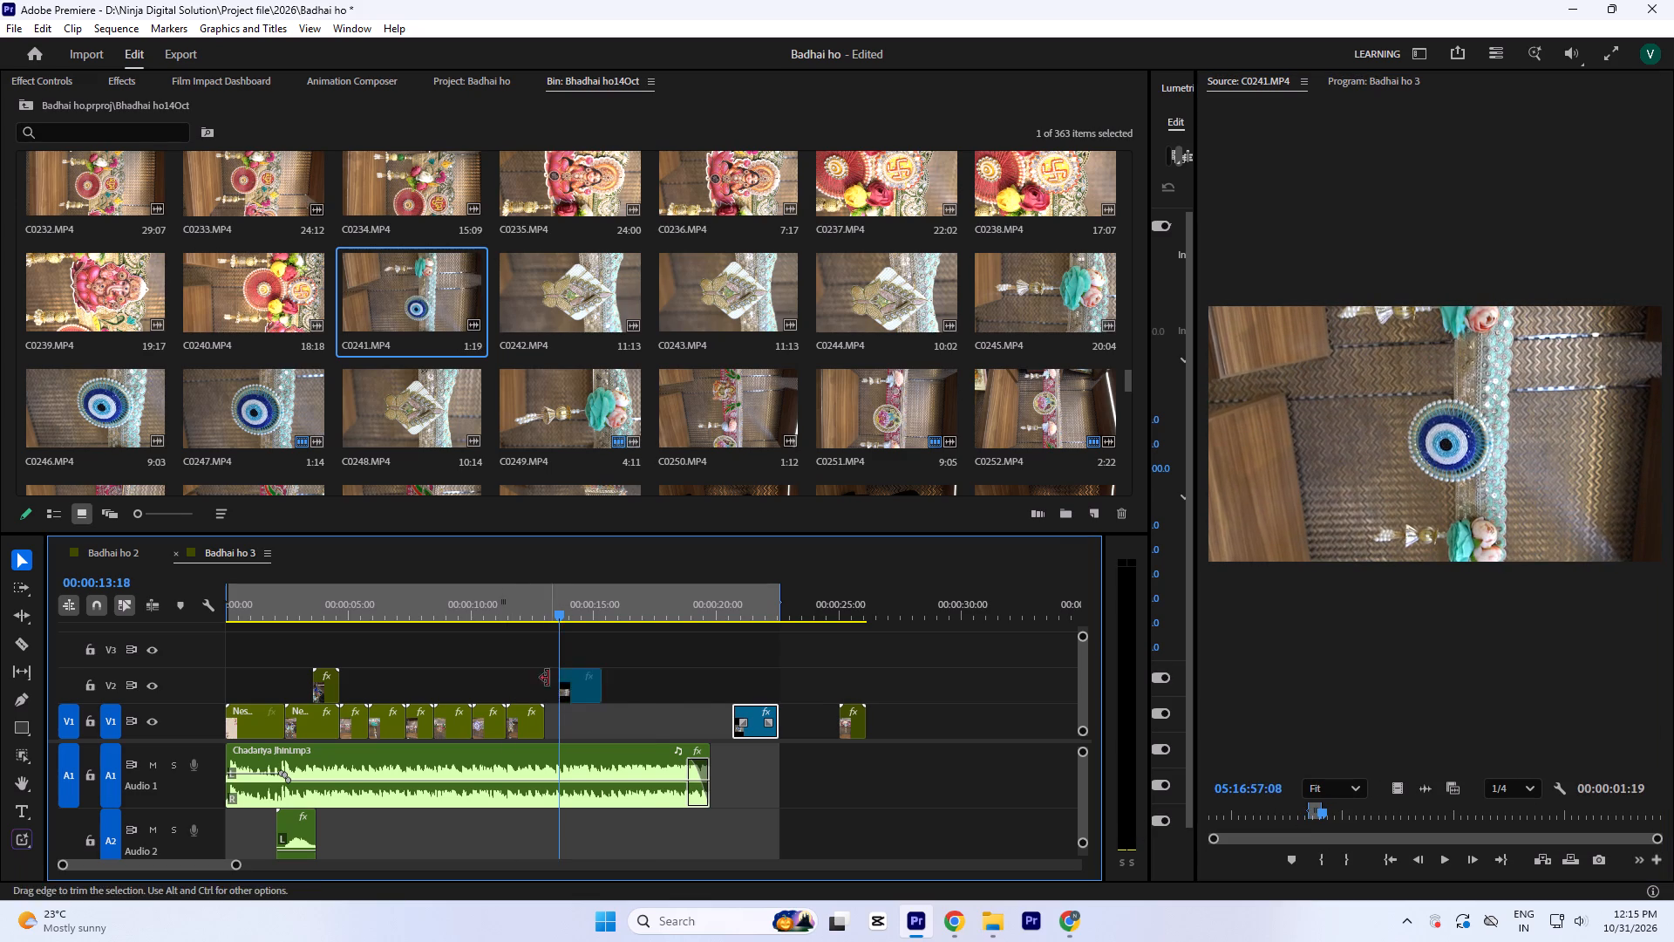
key("equal")
key("equal")
left_click_drag(719, 686, 668, 693)
Paste the copied clip attributes onto C0241.MP4 so it fills the vertical frame, and save the project.
right_click(668, 693)
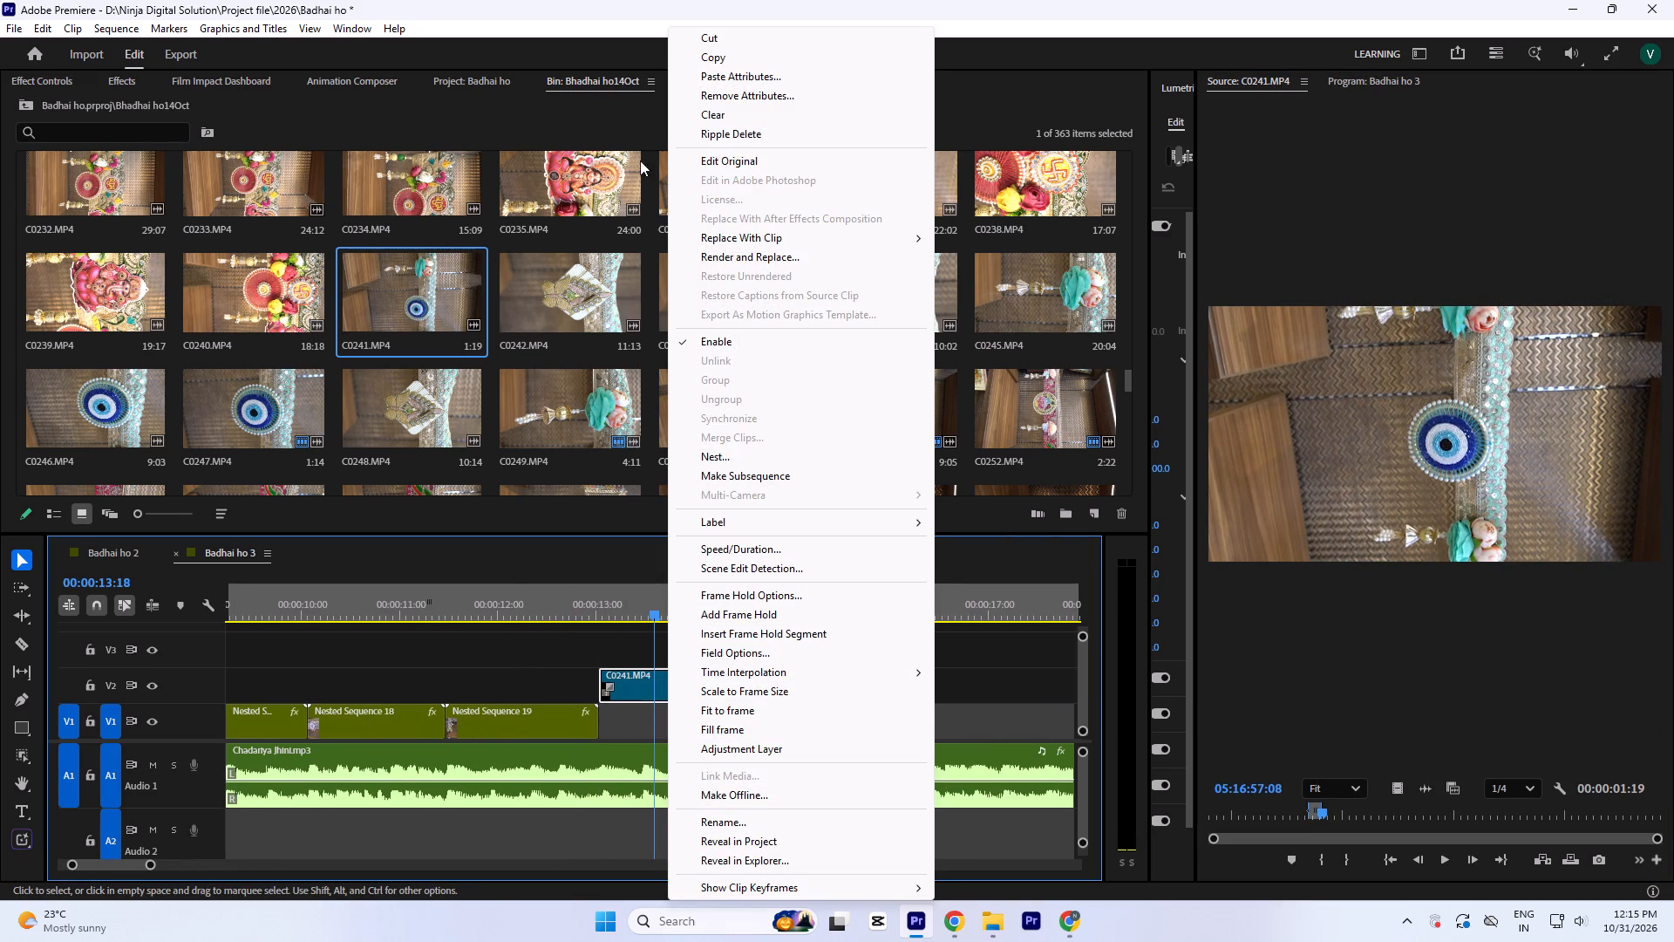
left_click(748, 75)
key("Return")
left_click(628, 595)
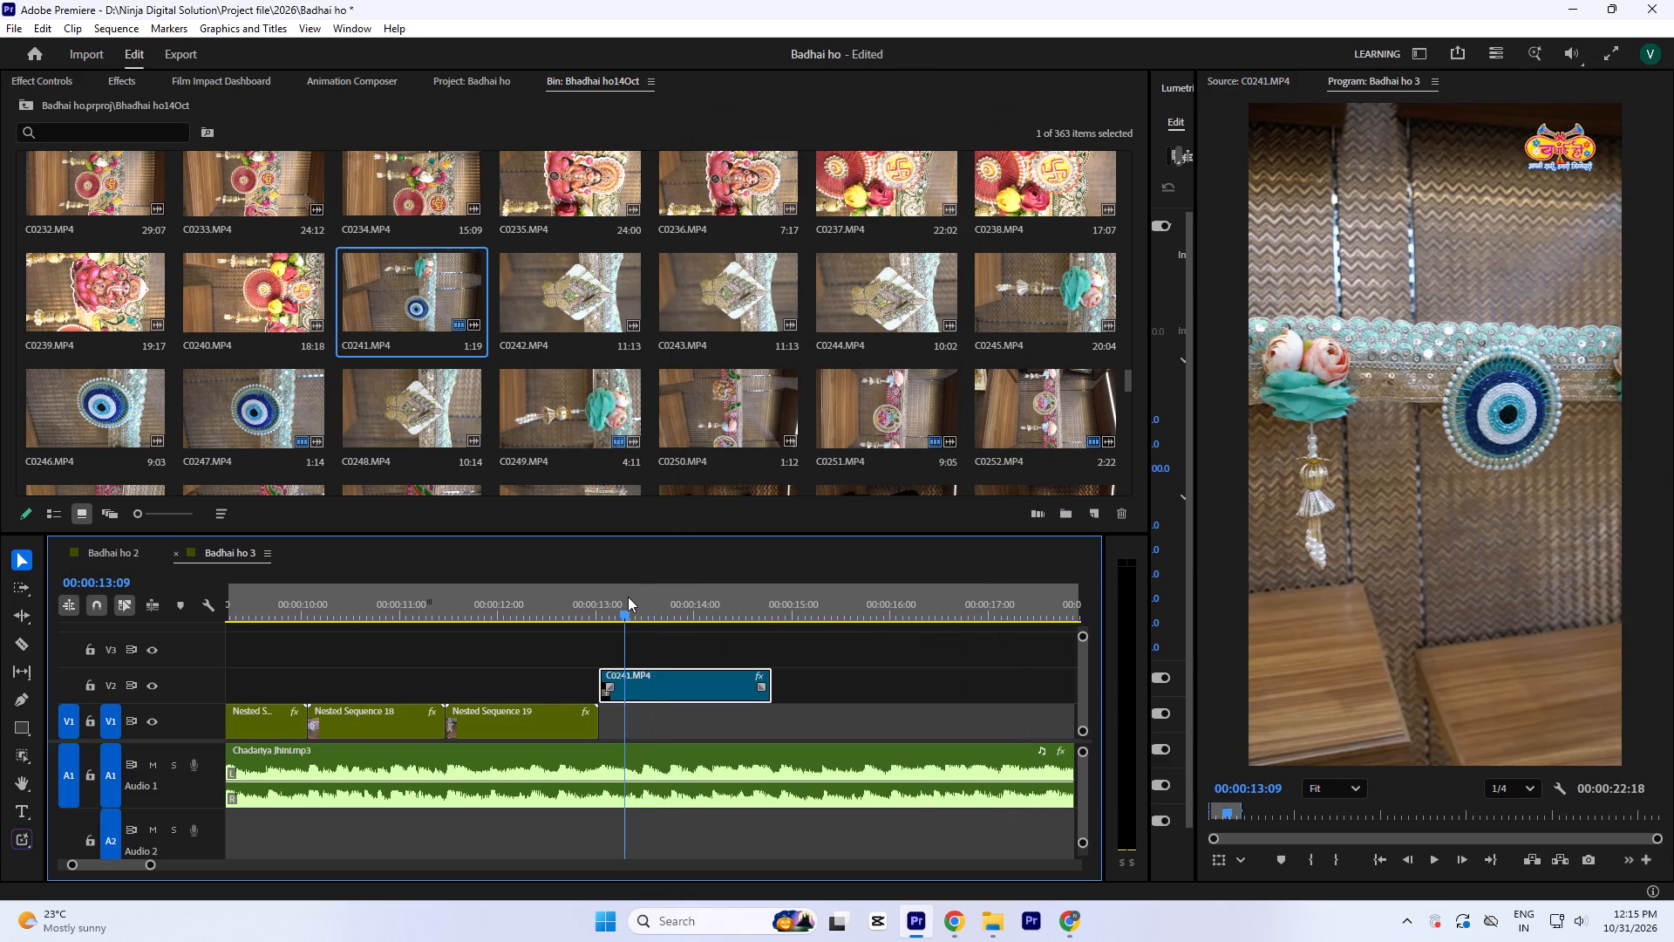
key("ctrl+s")
Play C0241.MP4 against the music to find its out point, and park the playhead at 00:00:14:18.
left_click(600, 600)
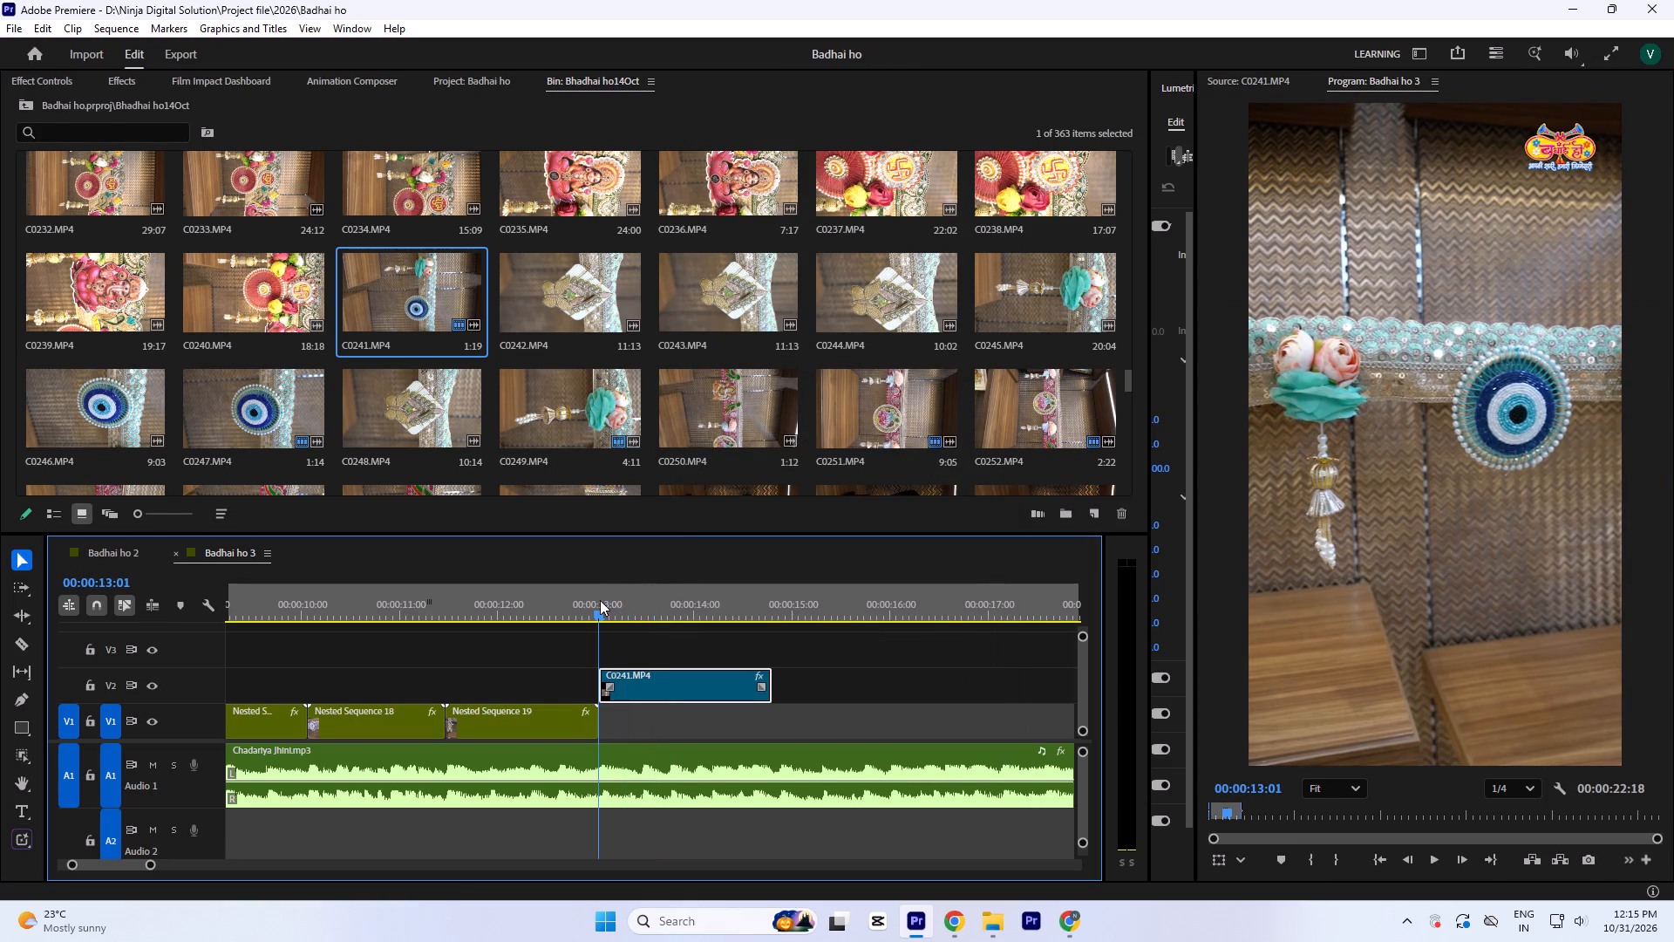
key("space")
key("space")
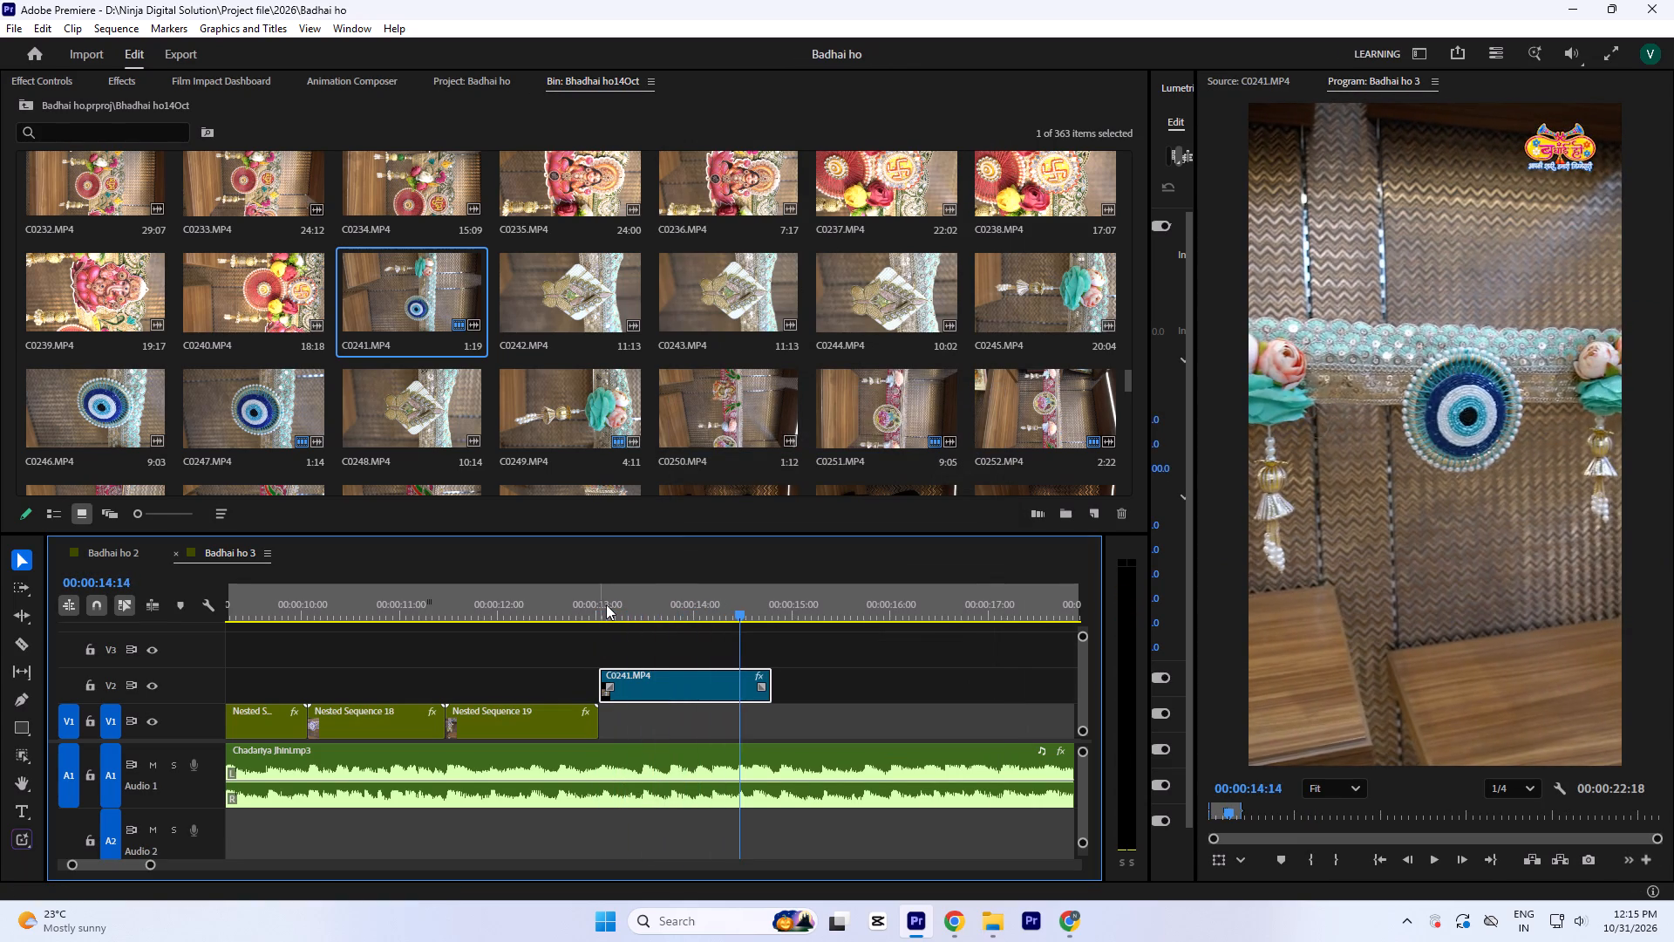
key("space")
key("space")
key("space")
key("space")
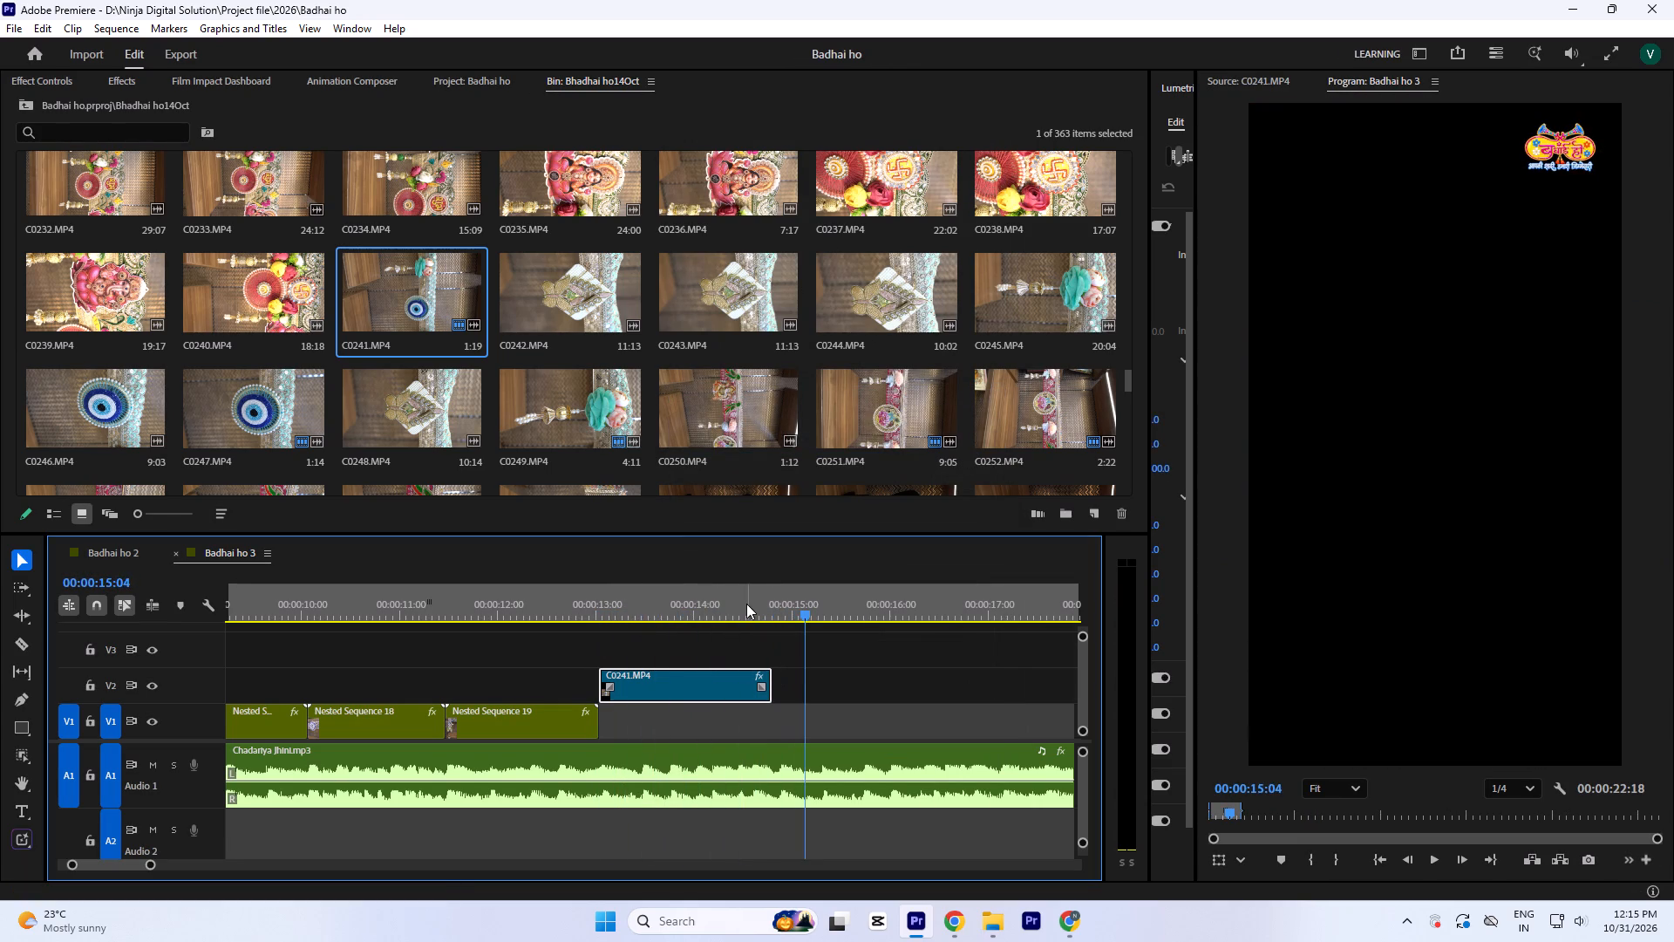
left_click(745, 602)
key("space")
key("space")
left_click(749, 602)
key("equal")
key("equal")
key("equal")
left_click_drag(697, 610, 710, 623)
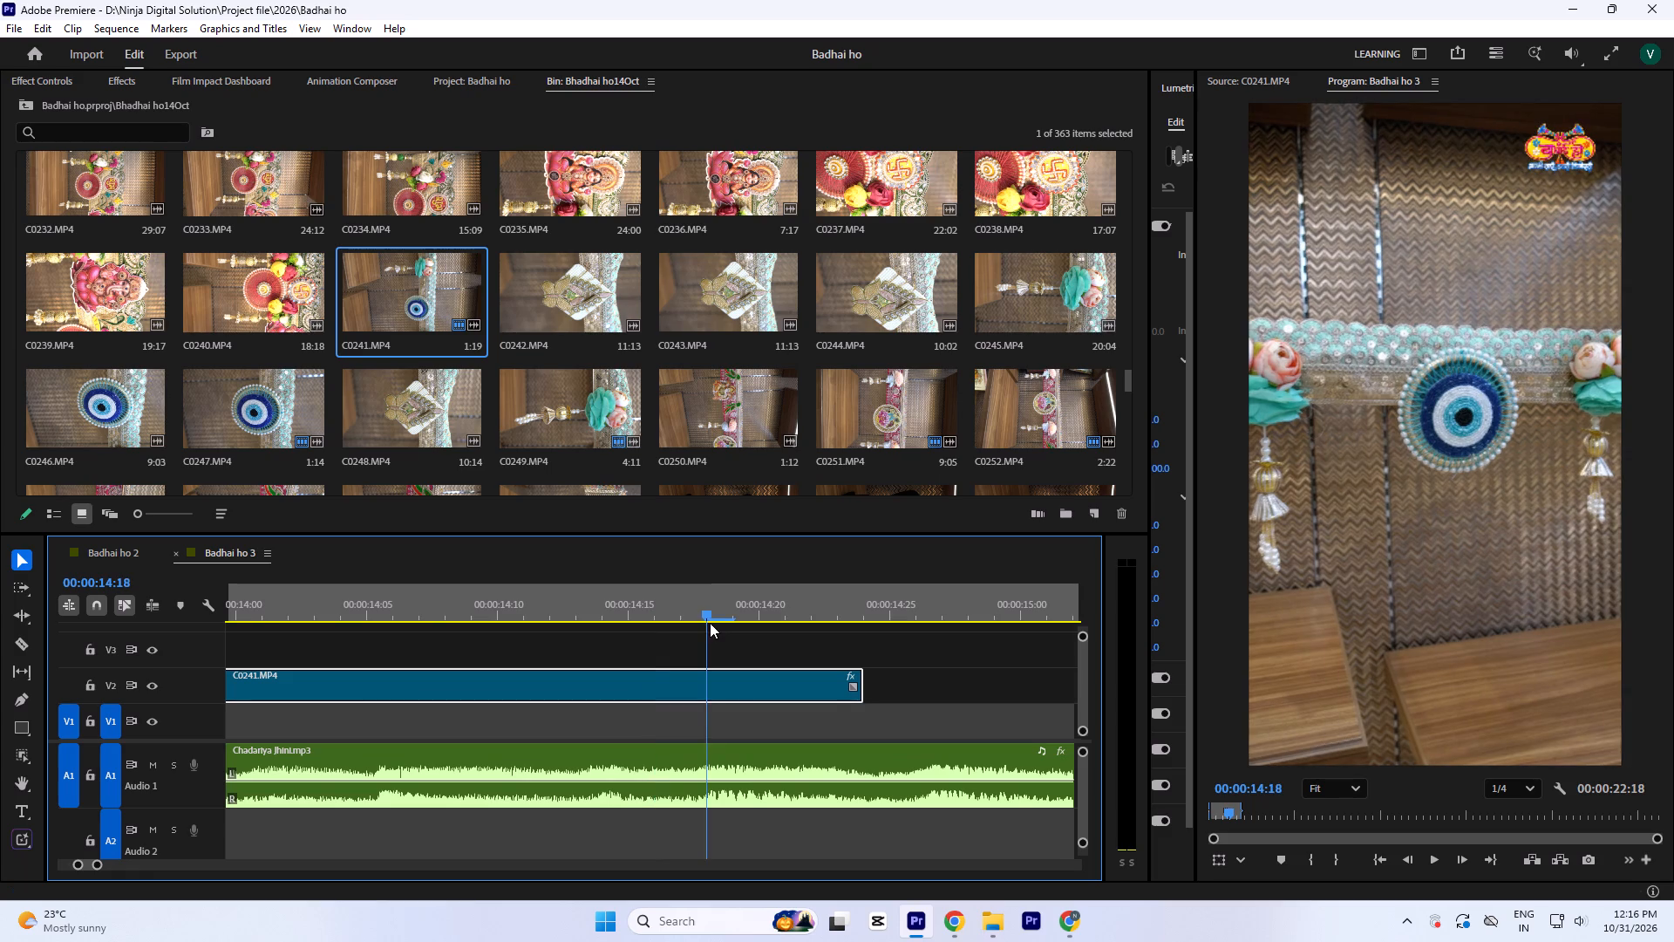
left_click_drag(710, 623, 710, 625)
key("space")
key("space")
left_click(700, 606)
key("minus")
key("minus")
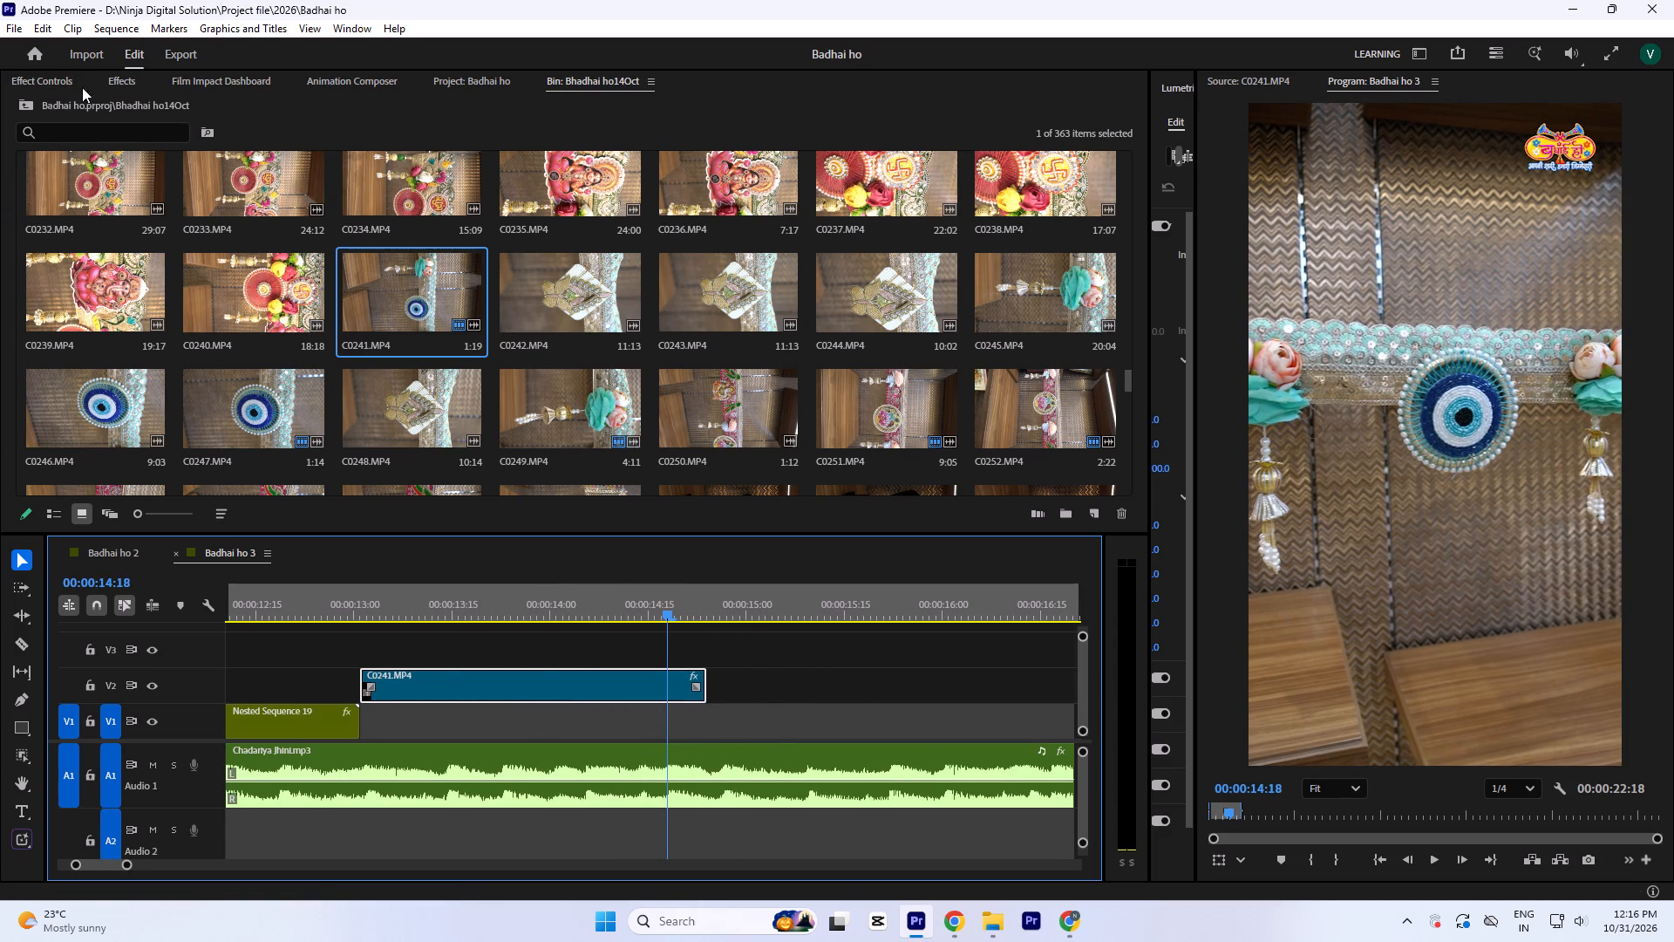
Straighten and enlarge C0241.MP4 by setting its rotation to -88° and its scale to 110.
left_click(58, 82)
left_click(346, 265)
key("Up")
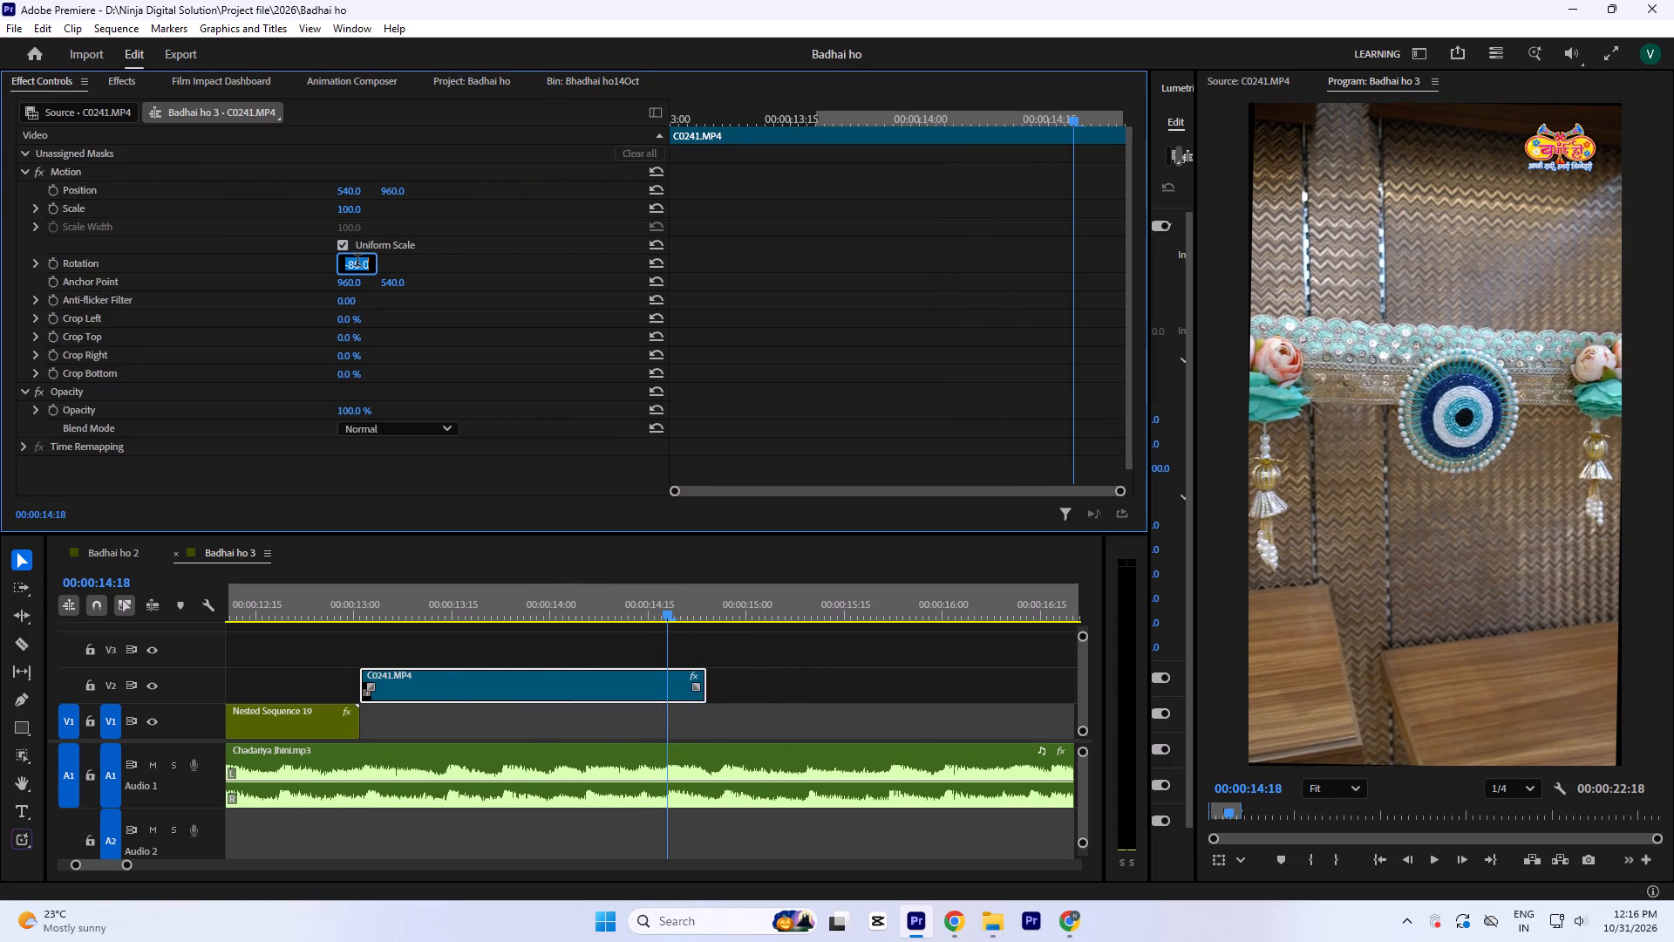
key("Up")
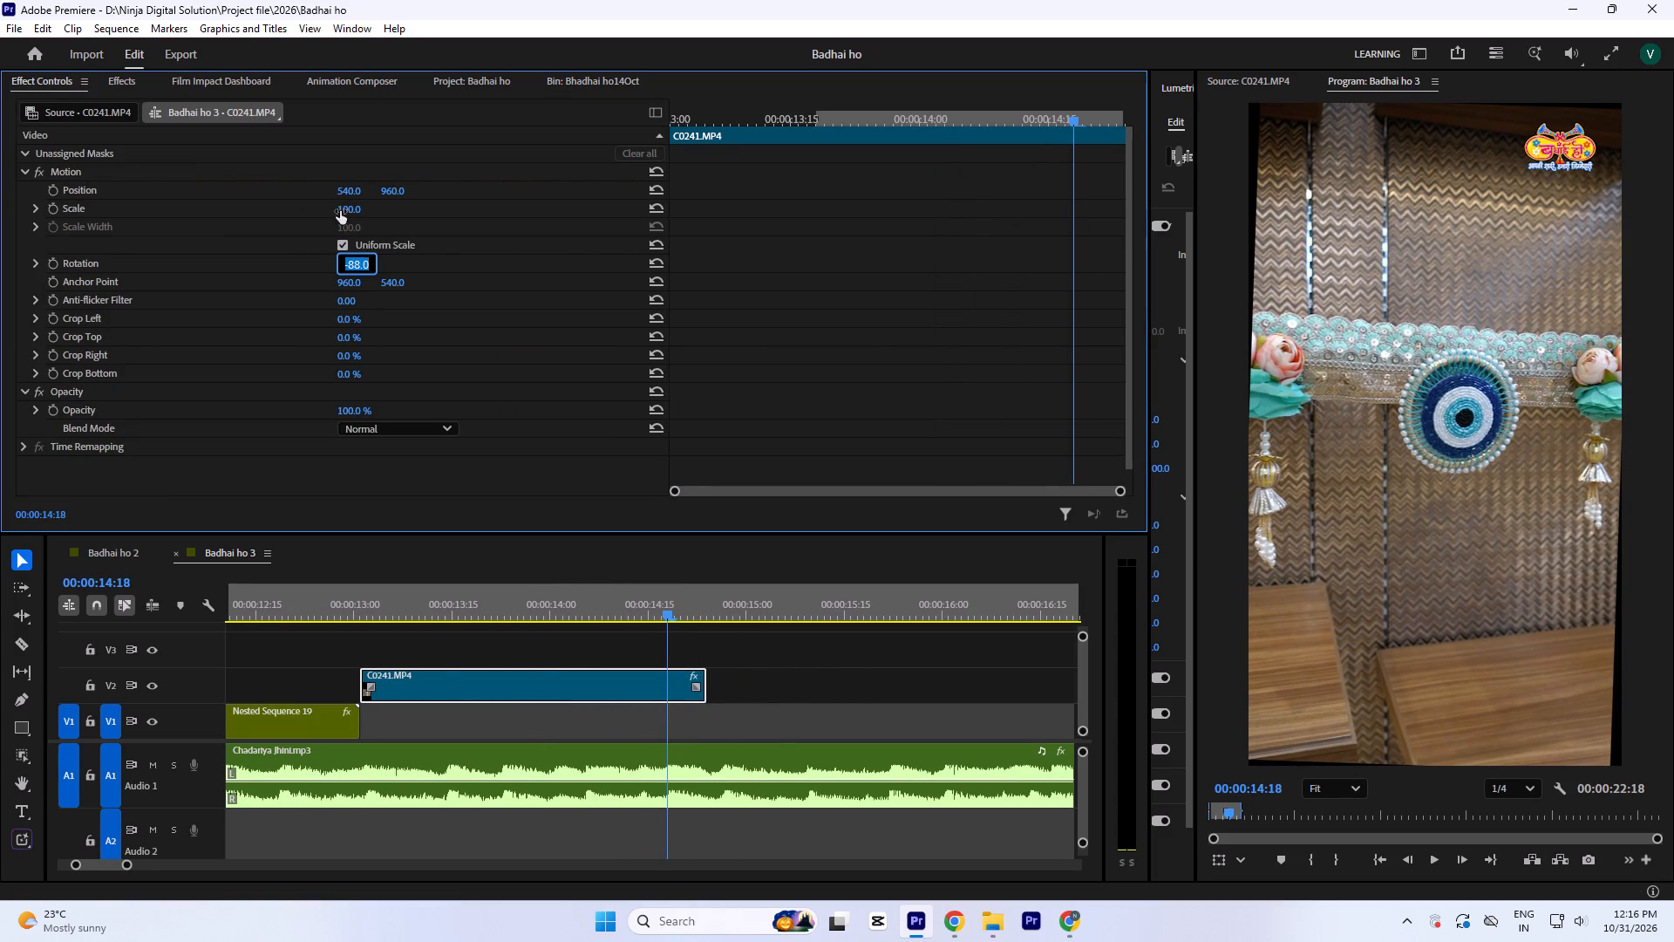
left_click_drag(344, 207, 343, 201)
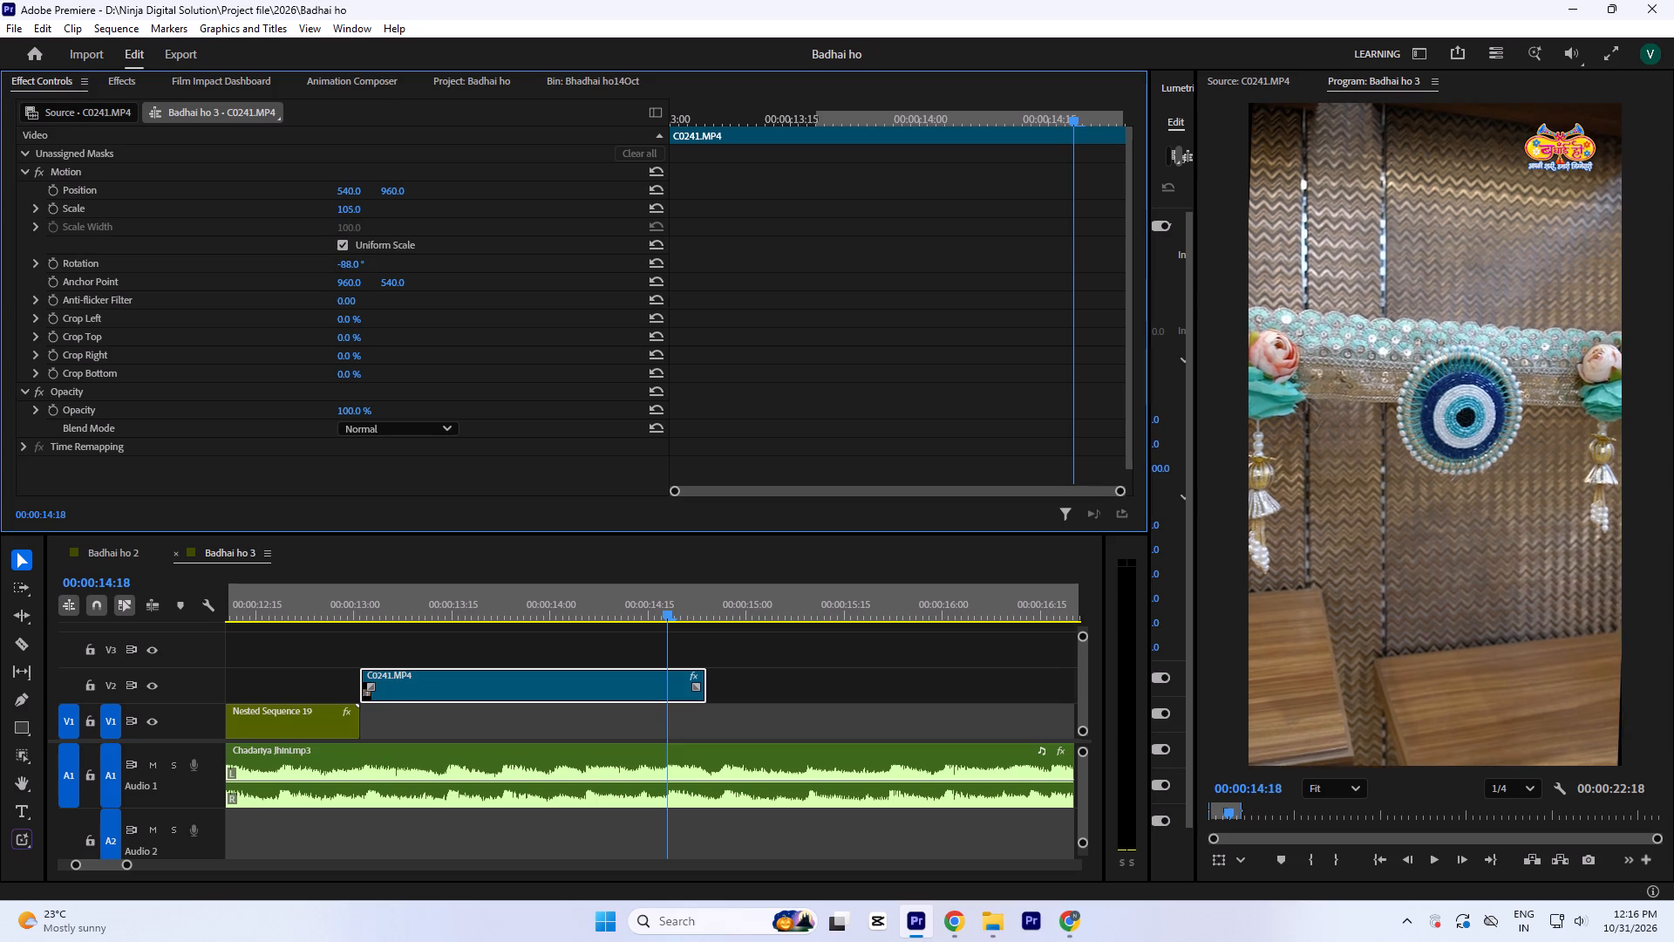
left_click_drag(343, 201, 342, 197)
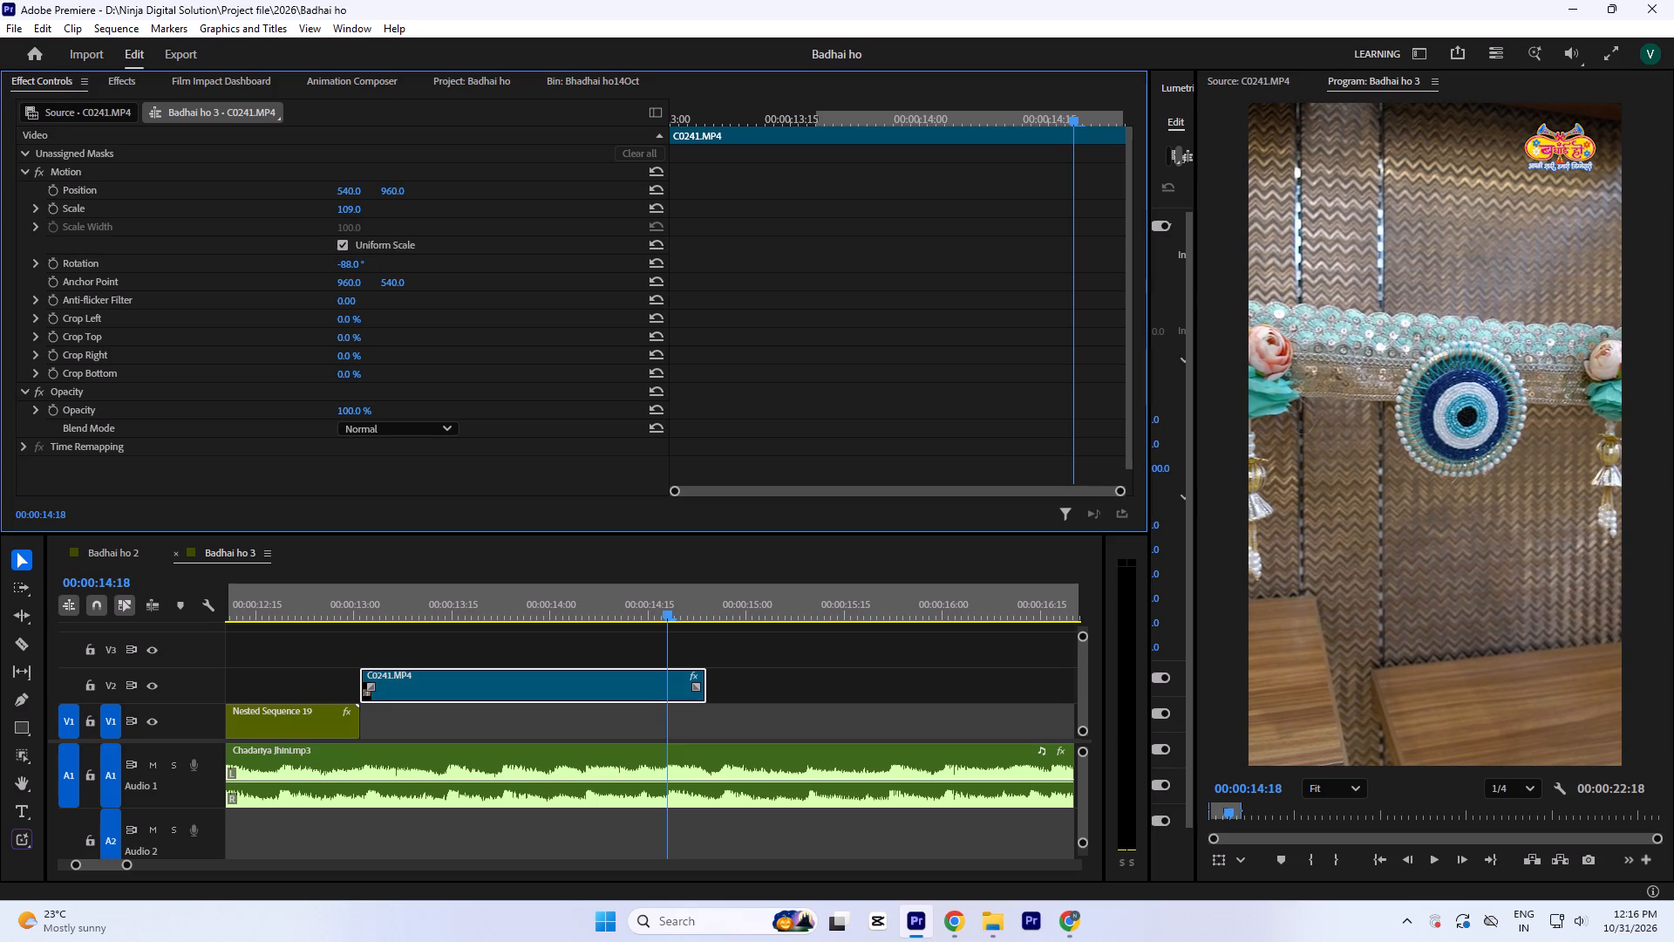
left_click_drag(342, 197, 361, 206)
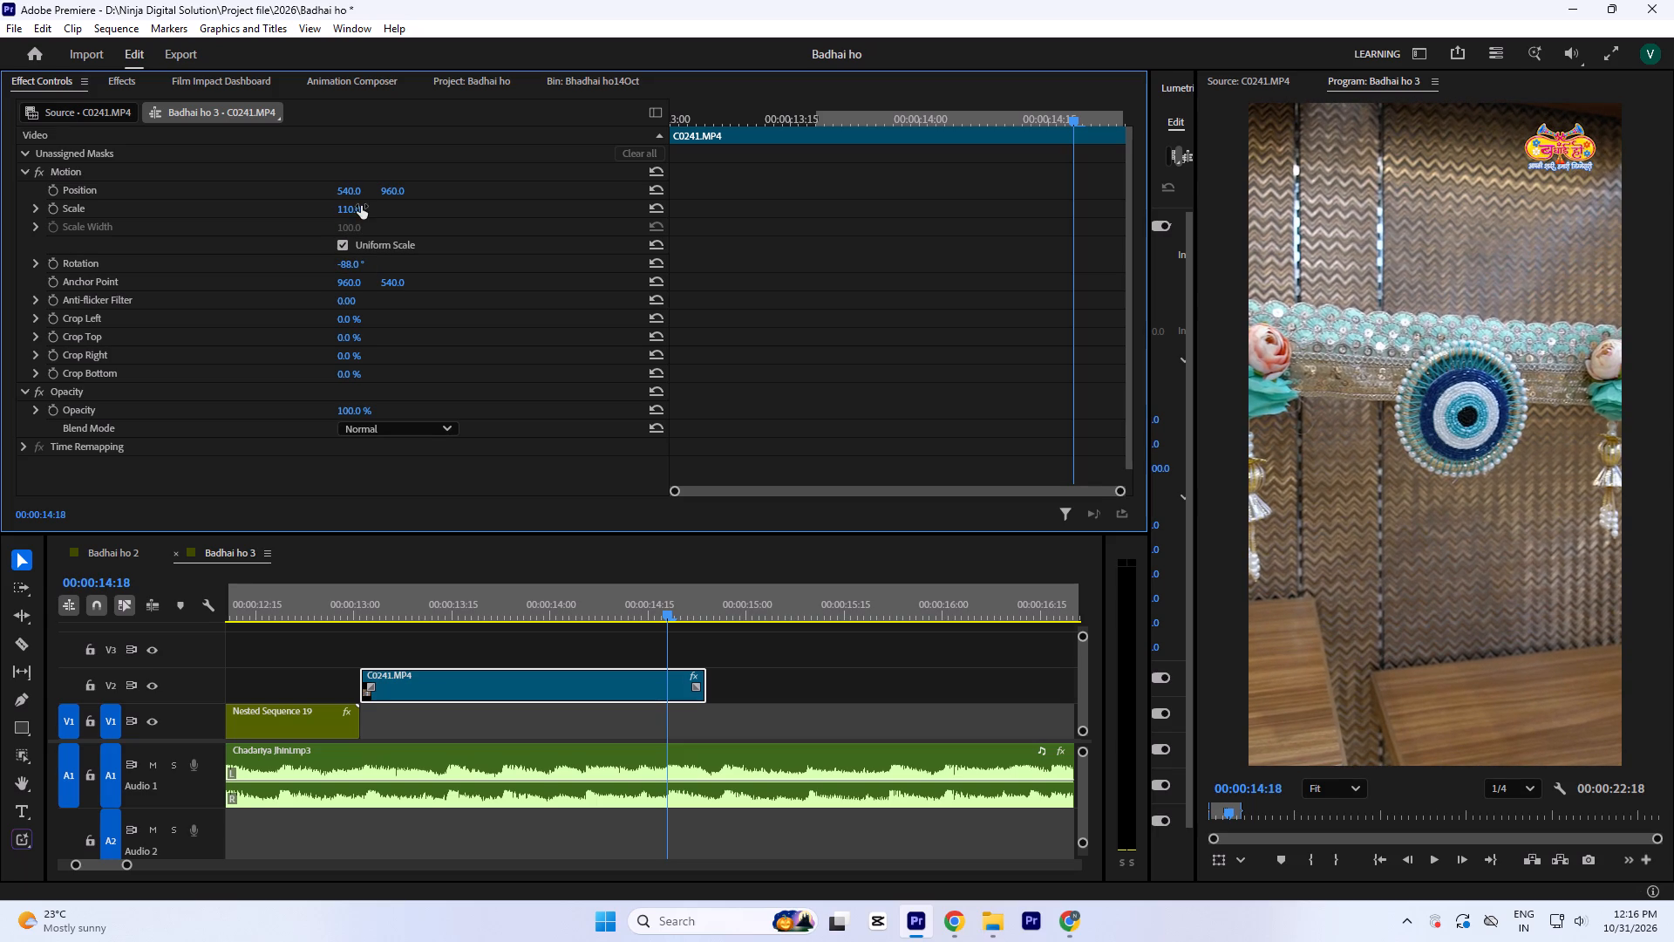
left_click_drag(361, 206, 342, 196)
Trim the end of C0241.MP4 to 00:00:14:18, move it down to V1 directly after Nested Sequence 19, and save.
left_click(763, 675)
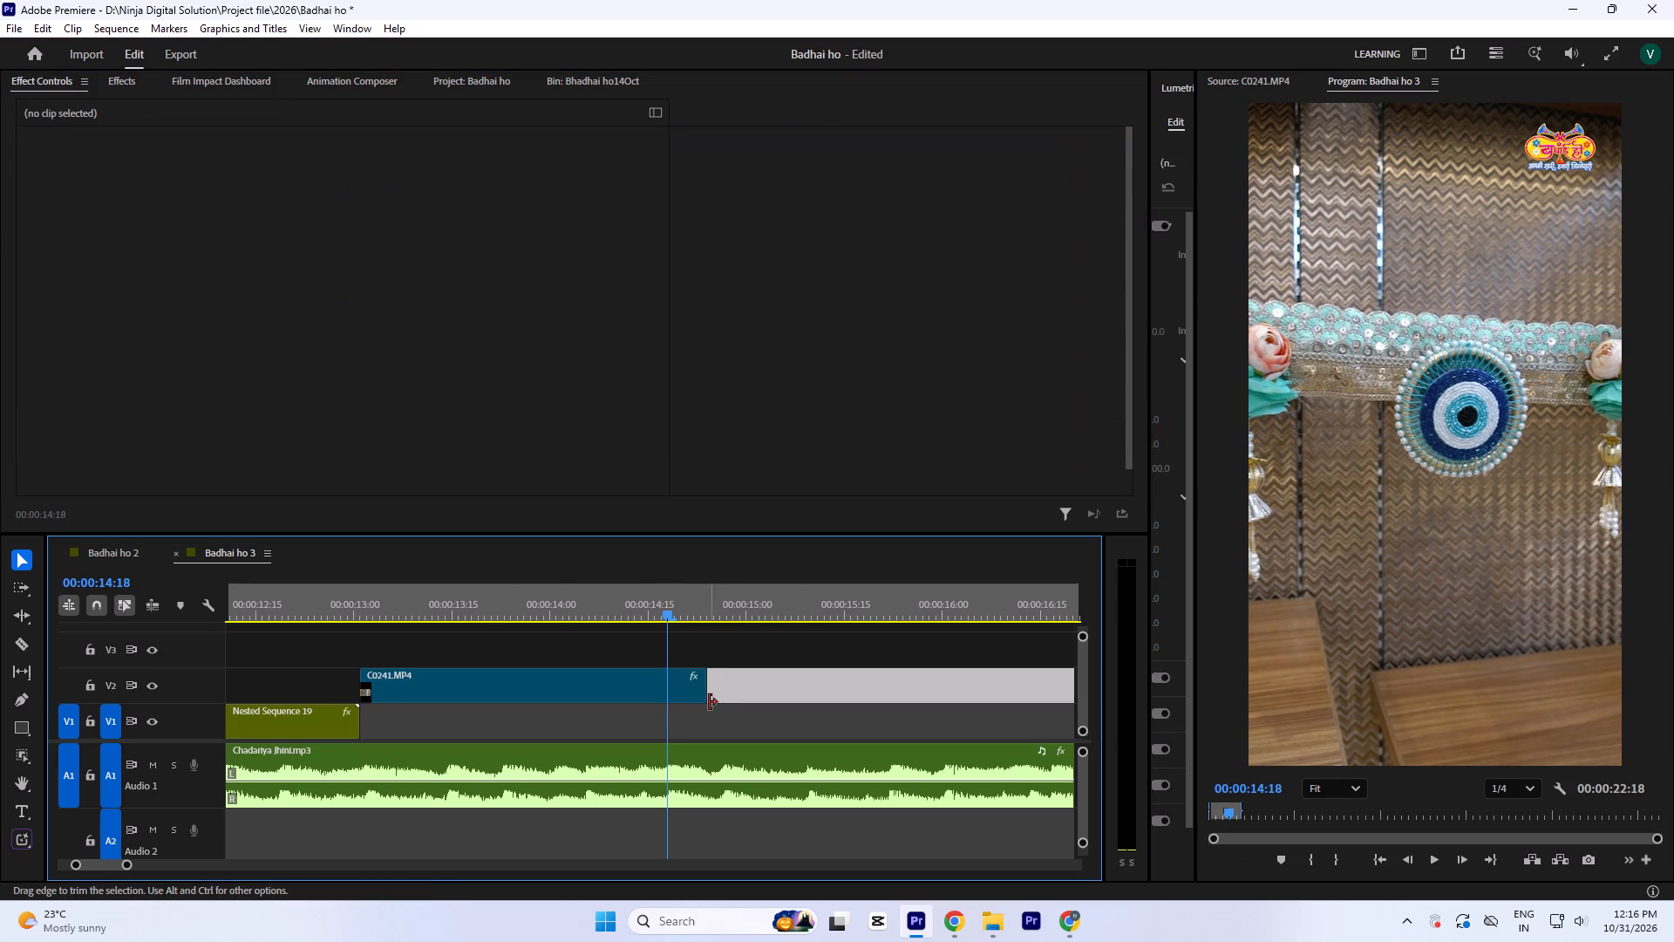
left_click_drag(709, 700, 672, 703)
left_click_drag(607, 693, 609, 706)
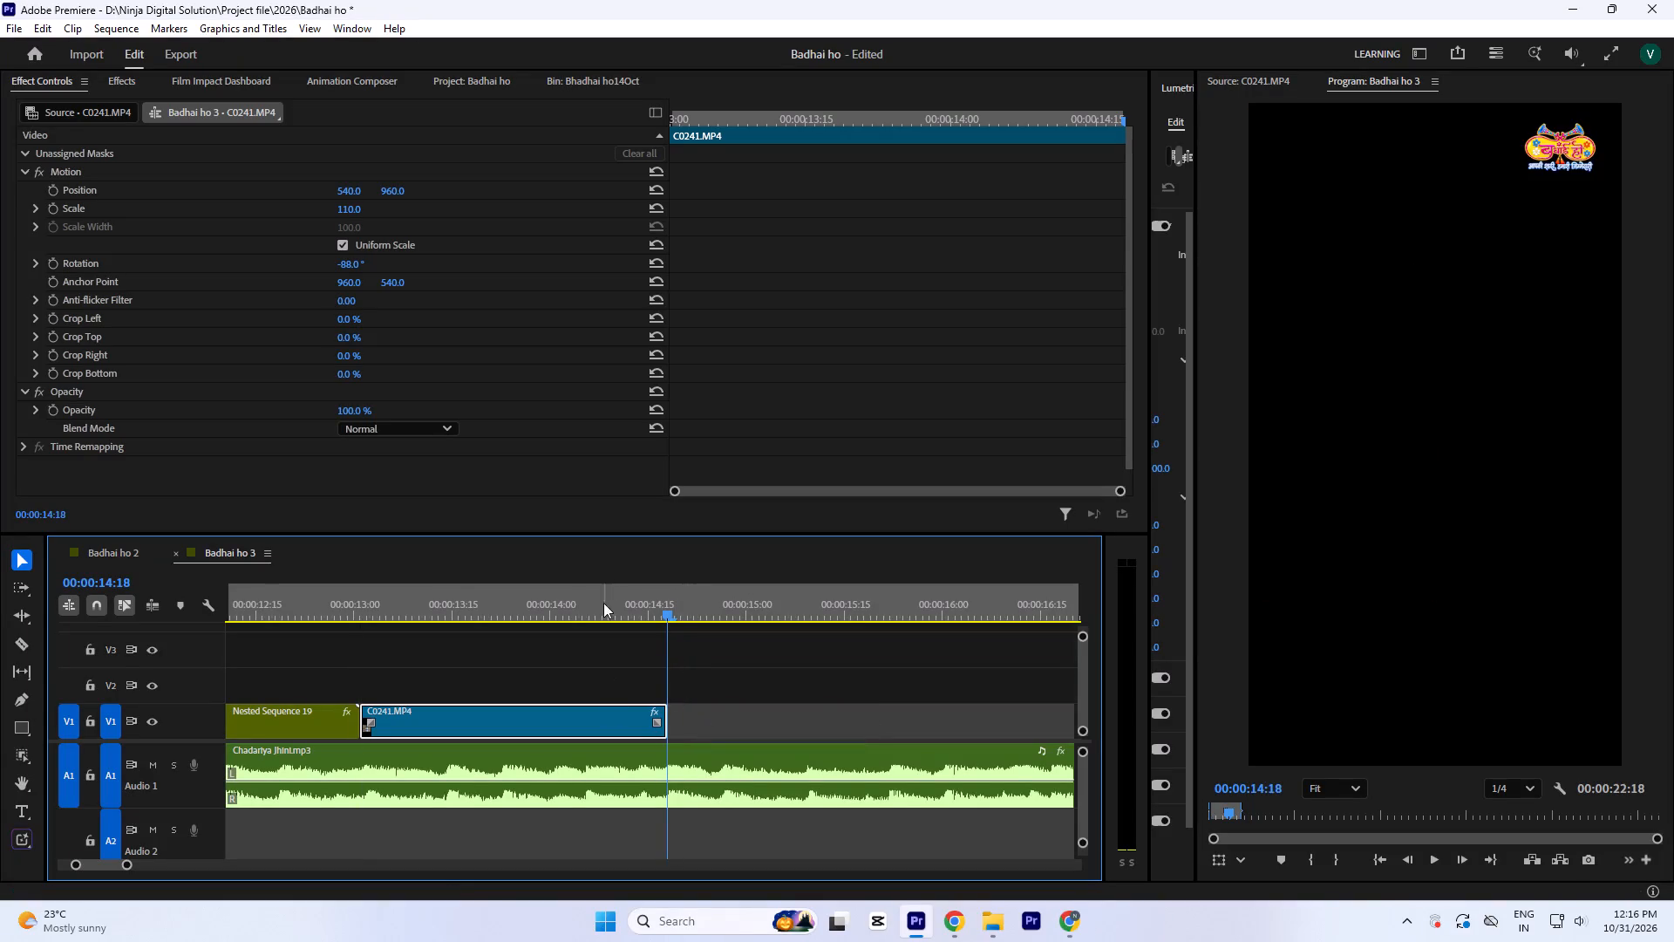
left_click(604, 593)
key("ctrl+s")
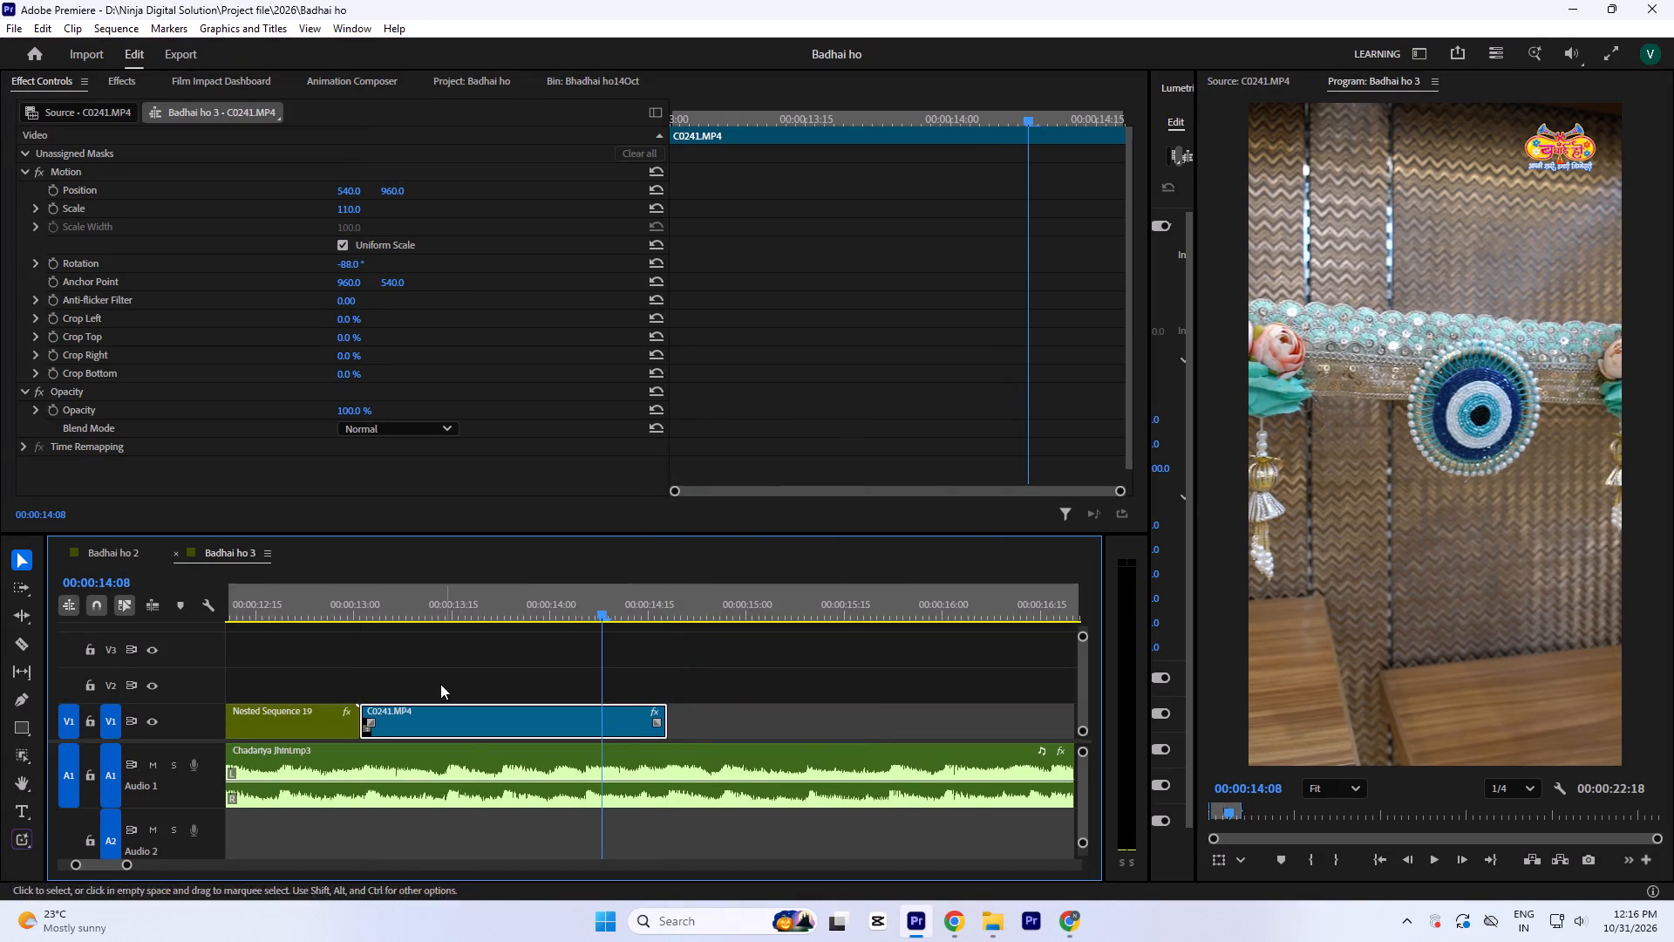
Replay from Nested Sequence 19 through the end of C0241.MP4 to check the cut against the music.
left_click(548, 607)
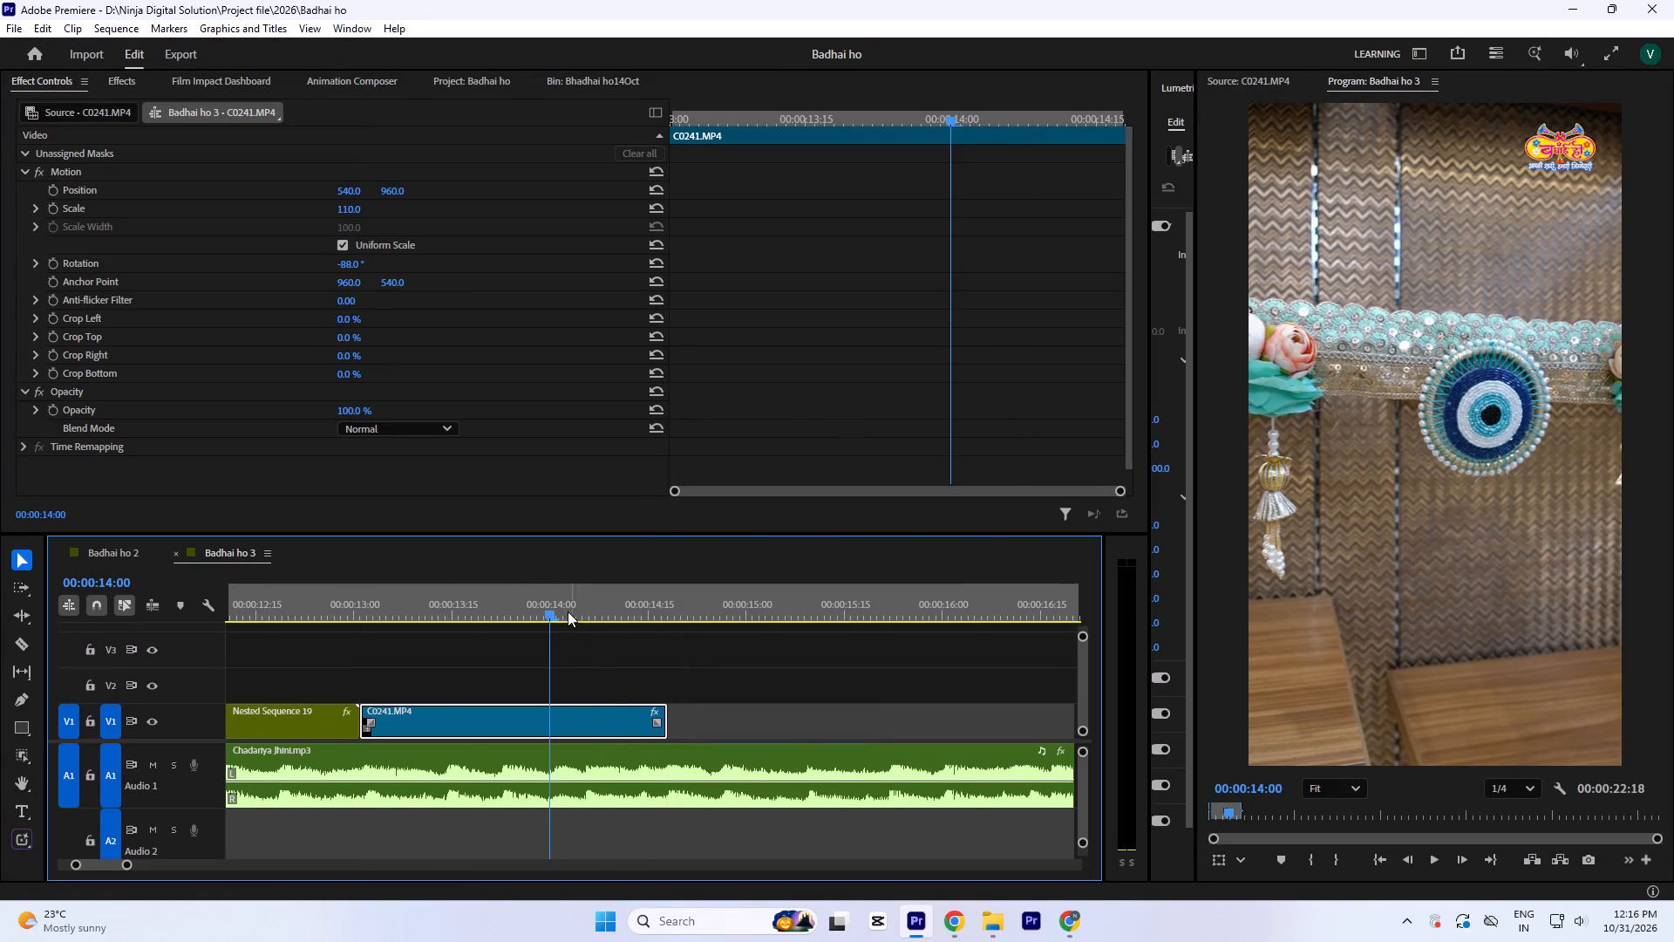
left_click(534, 610)
key("minus")
left_click(411, 621)
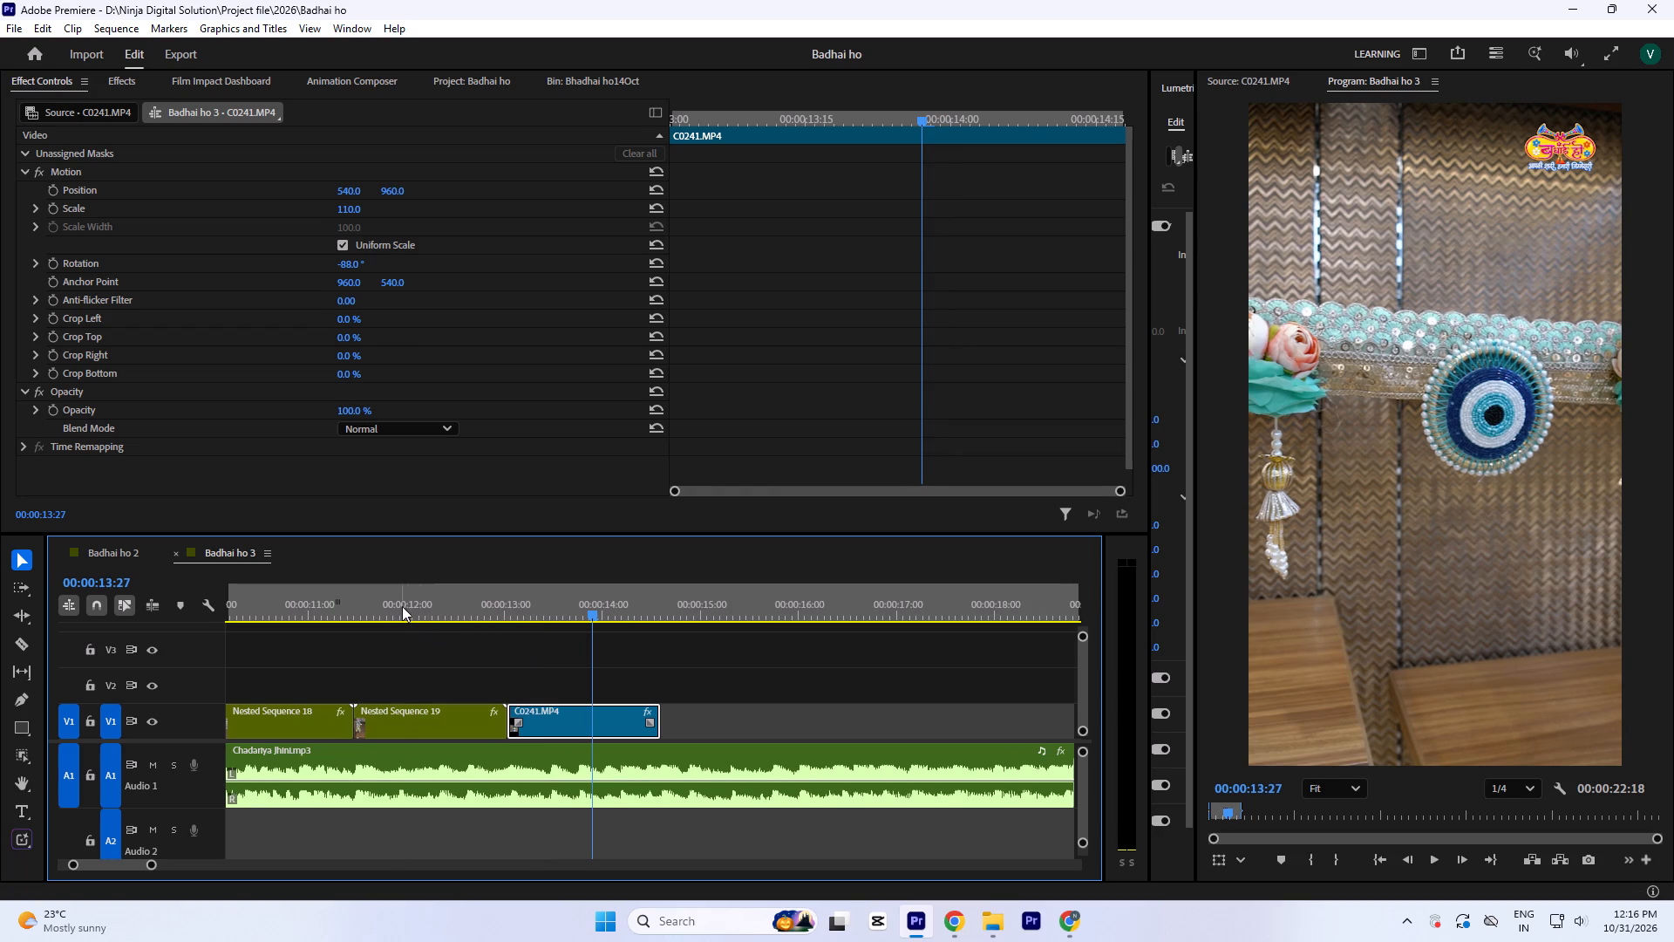
left_click(402, 606)
key("space")
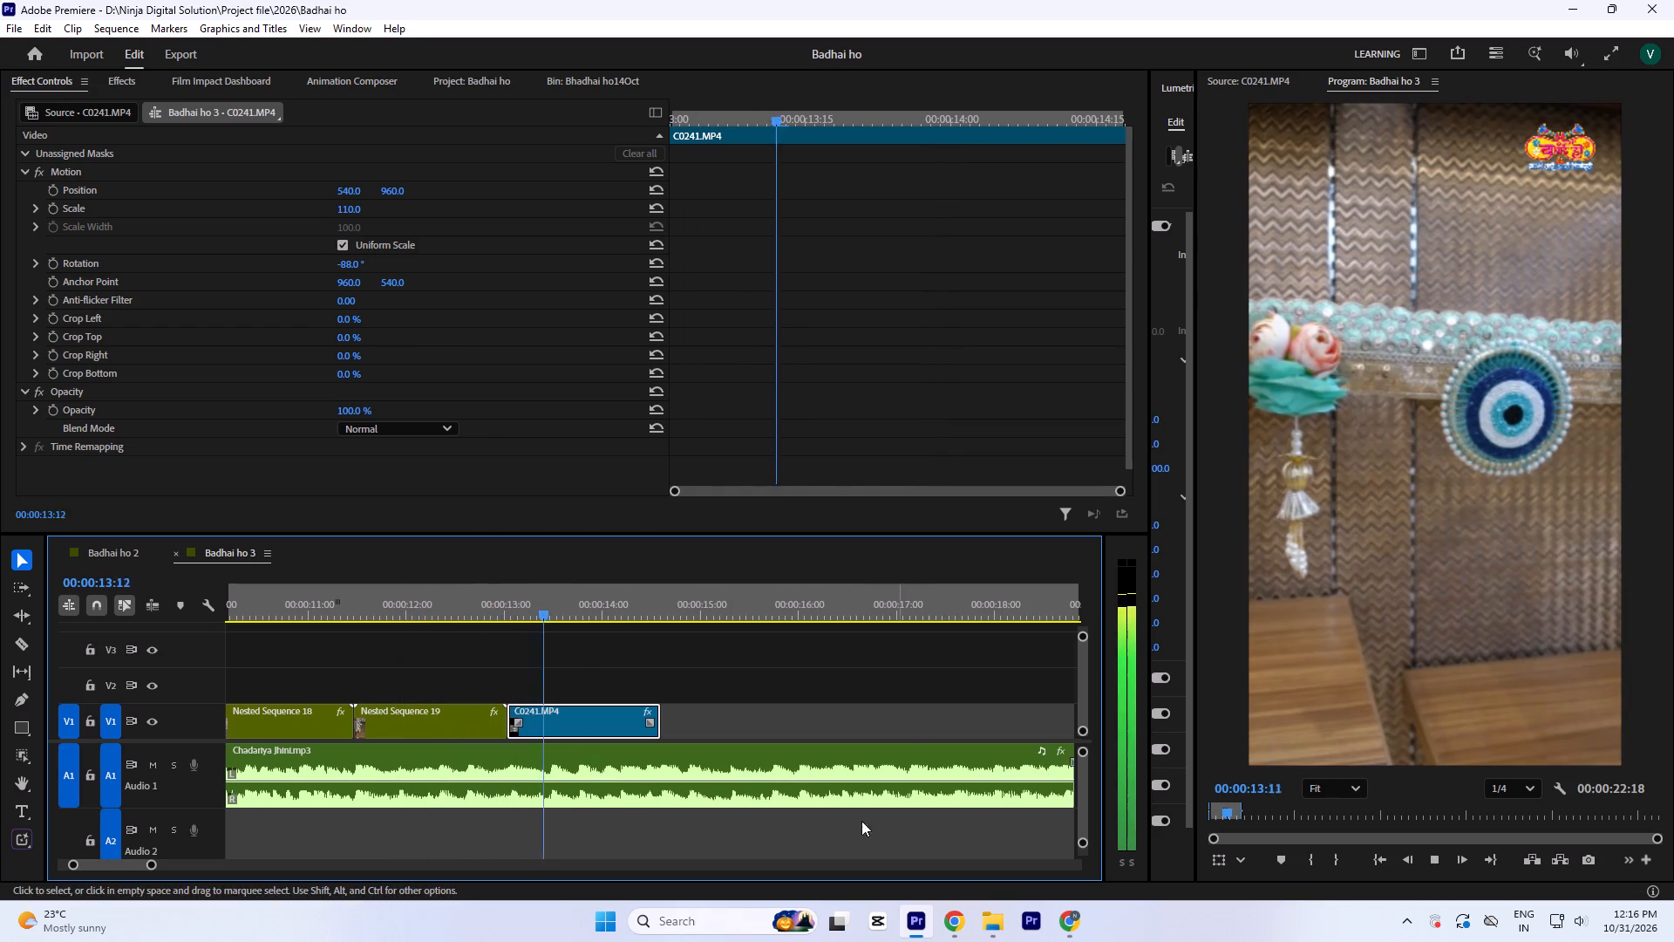
key("space")
left_click(617, 603)
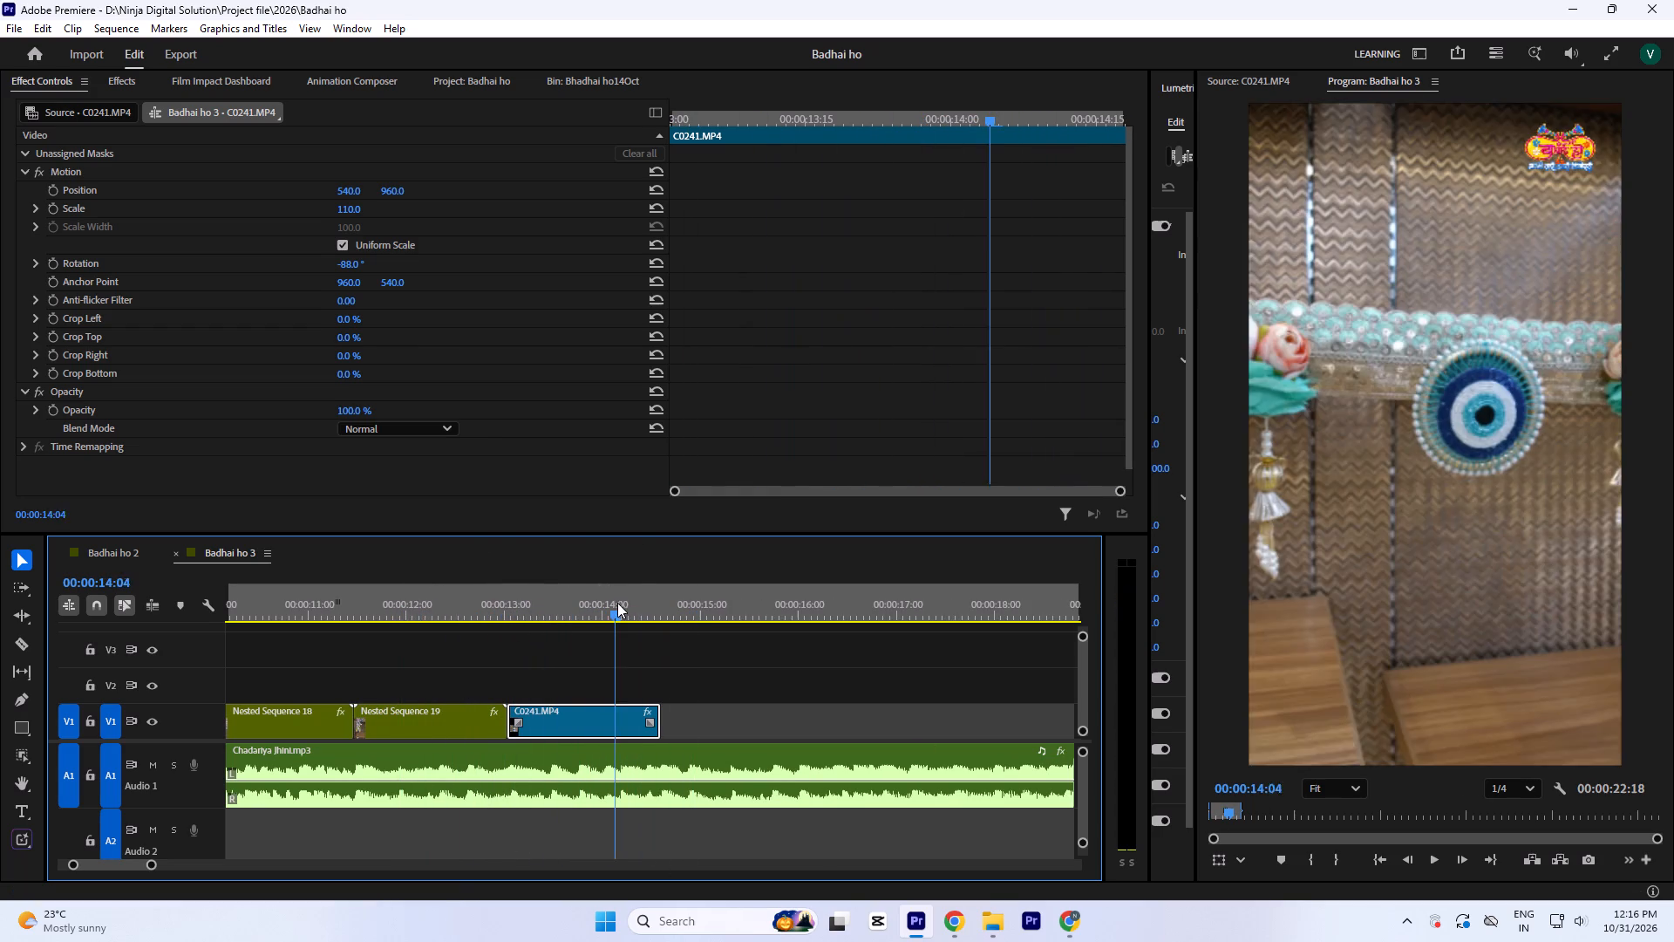
key("space")
key("space")
key("space")
key("space")
key("space")
key("space")
left_click_drag(685, 605, 643, 625)
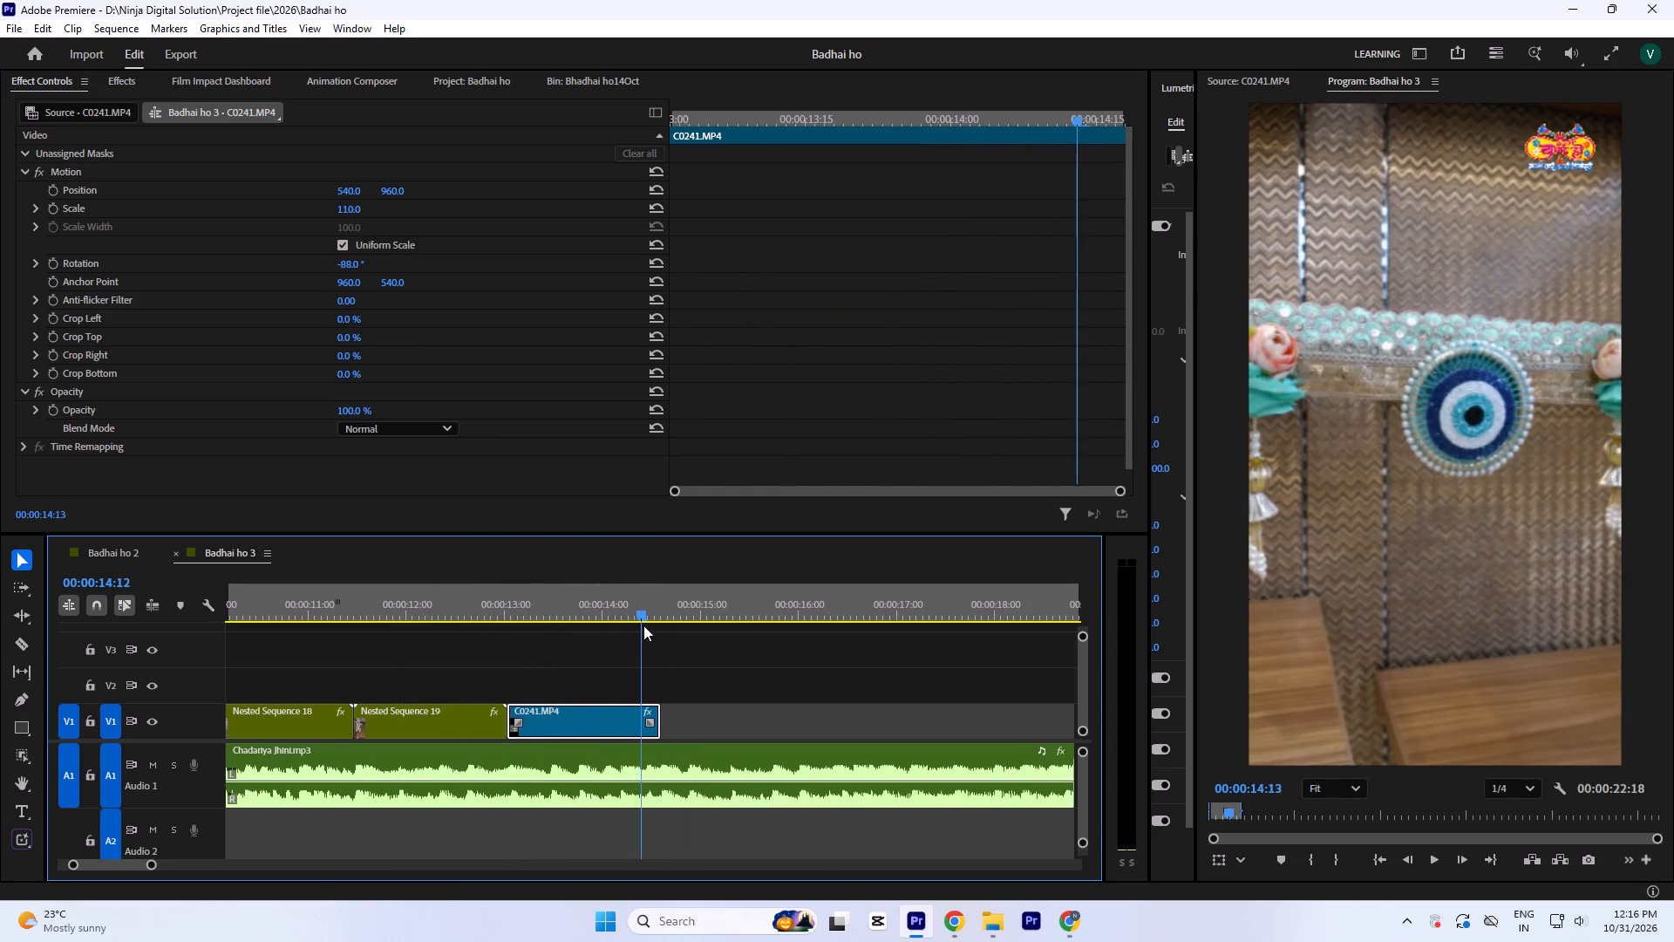
left_click_drag(643, 625, 650, 632)
Bring the parked C0247.MP4 from beyond the music onto V2, starting where C0241.MP4 ends.
key("minus")
left_click_drag(813, 597, 994, 706)
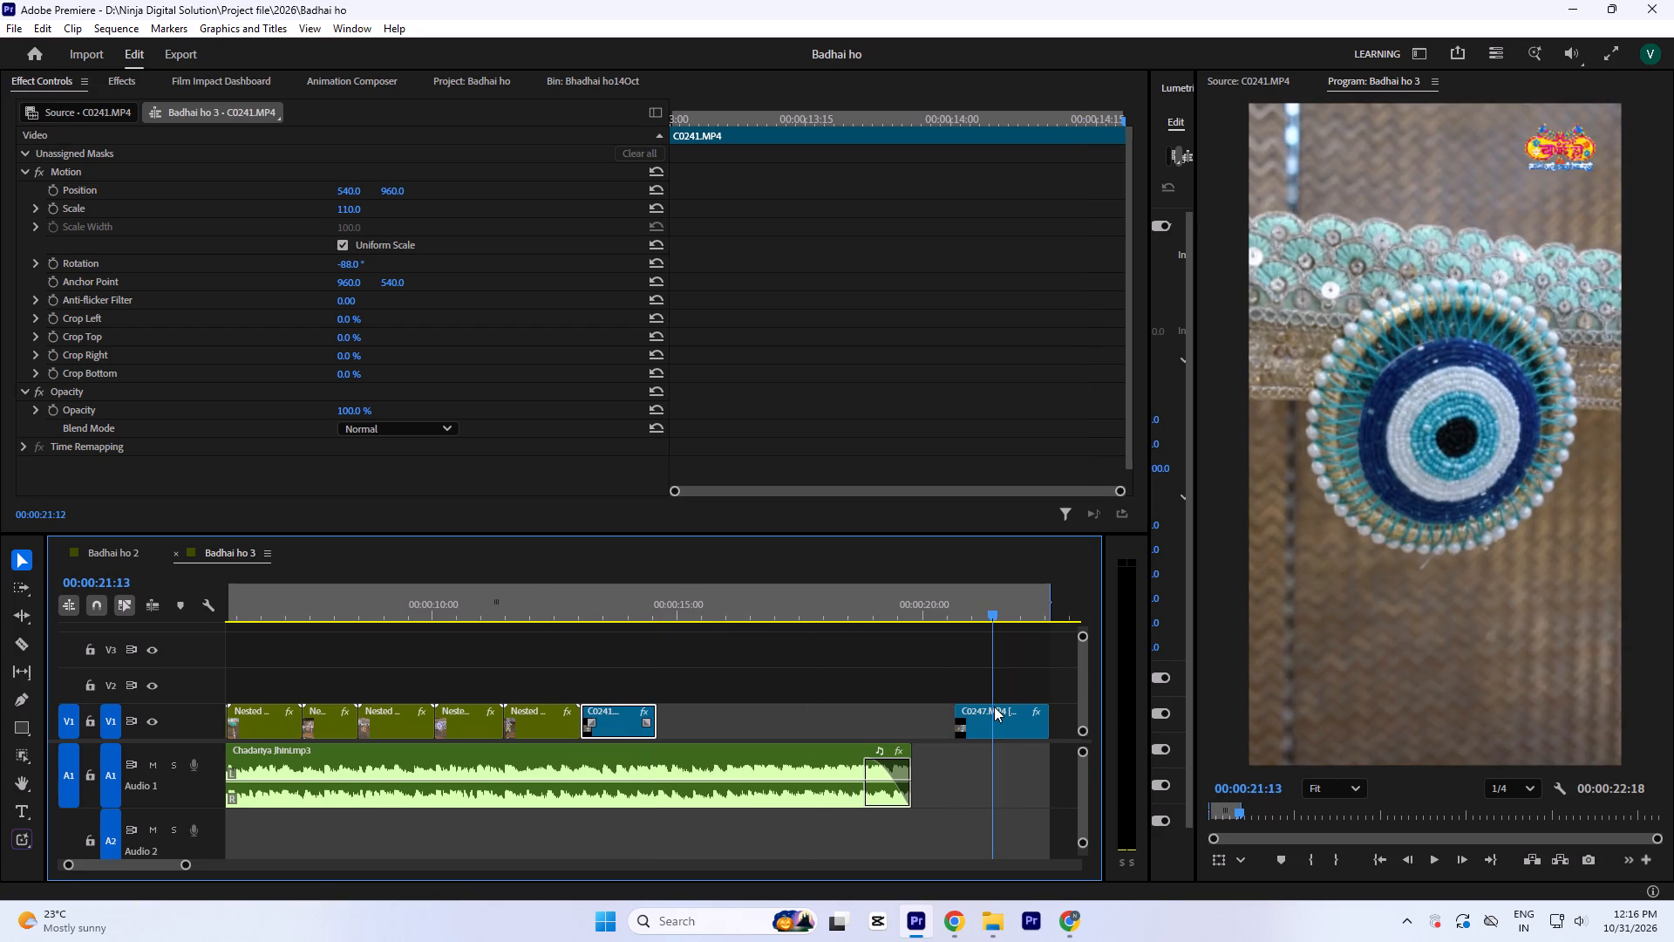
left_click_drag(994, 706, 993, 706)
left_click_drag(1000, 722, 706, 694)
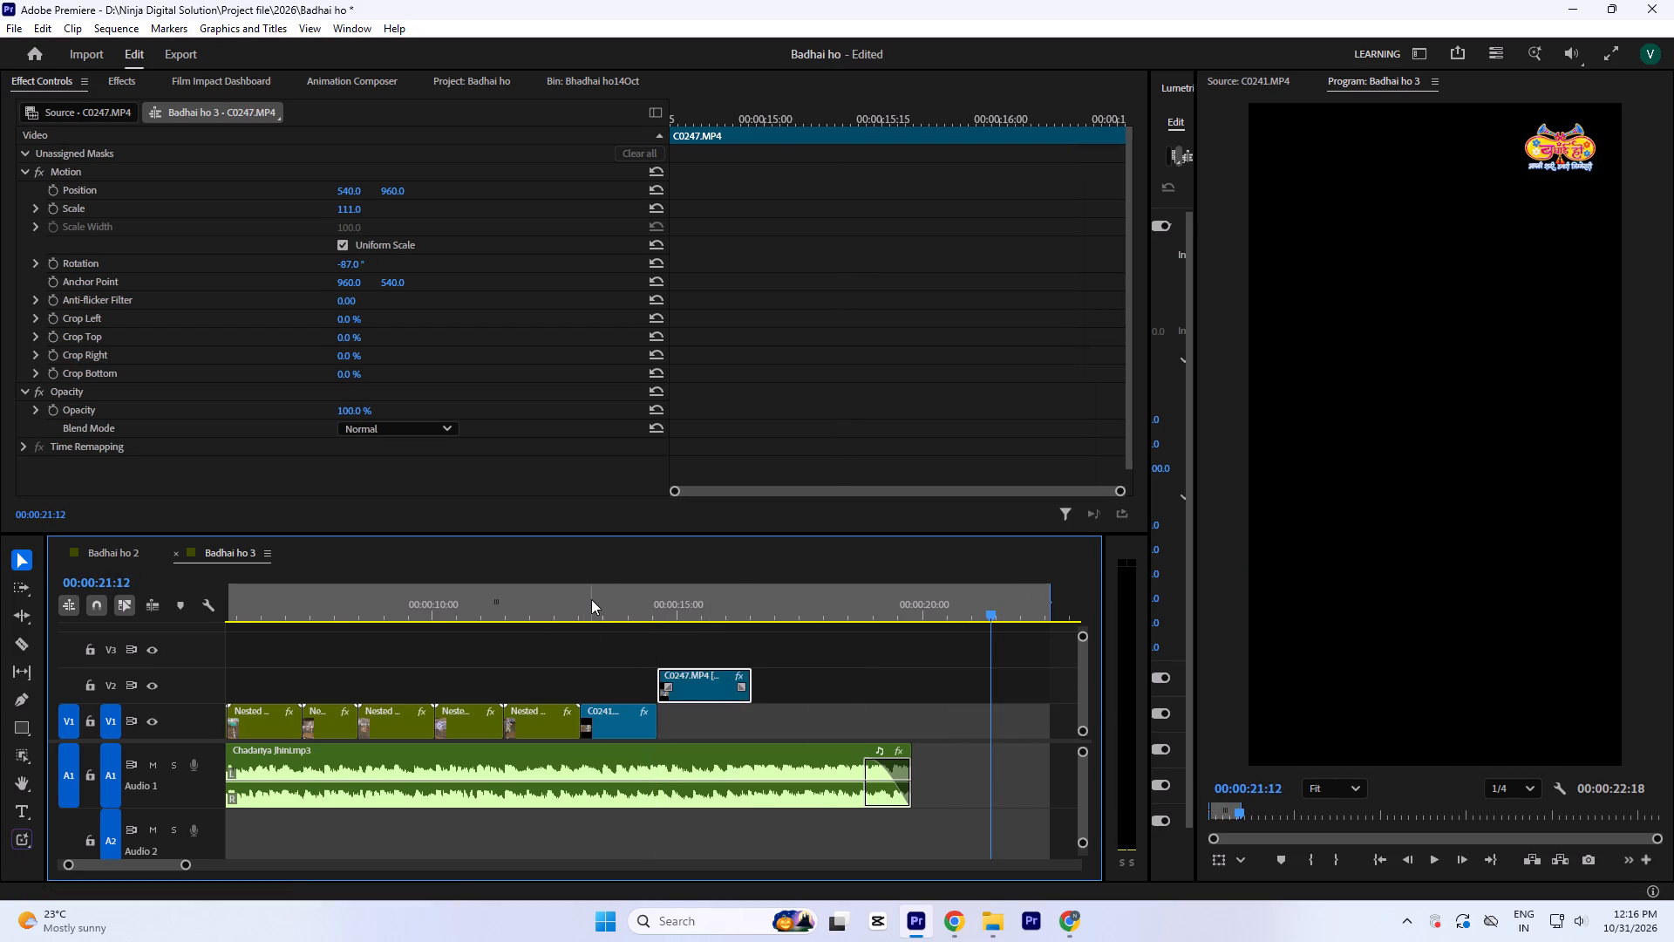
Find the music beat inside C0241.MP4 and shift C0247.MP4 on V2 so that it starts at 00:00:14:05.
left_click(591, 599)
key("space")
key("equal")
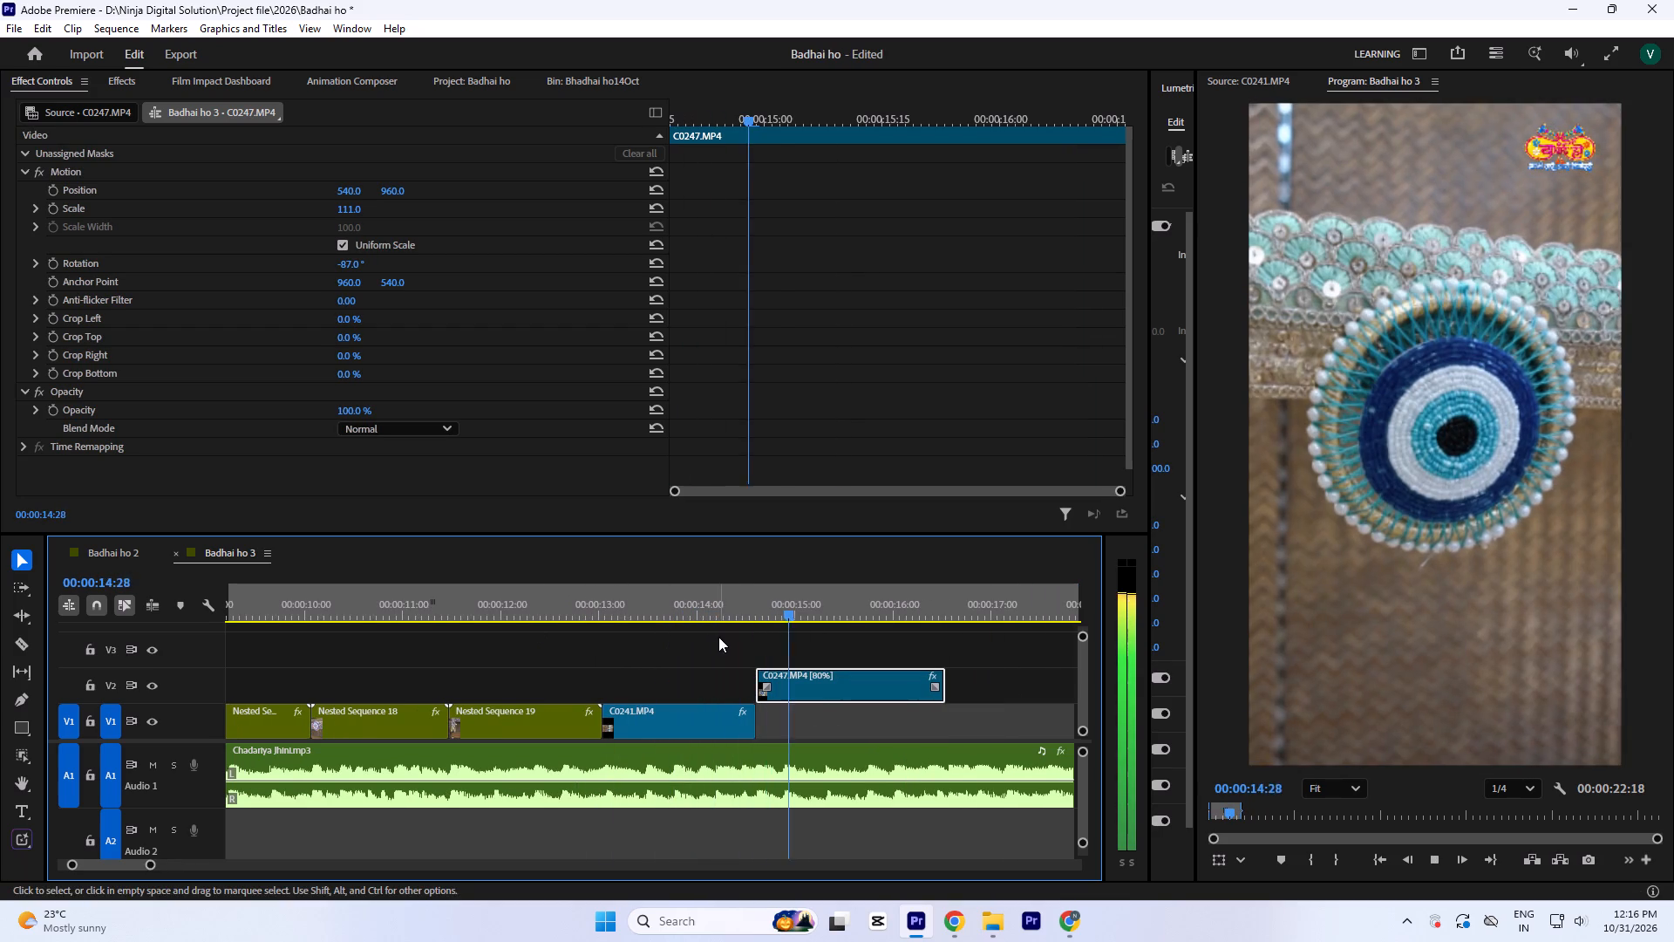
key("space")
left_click(662, 574)
left_click(667, 609)
key("space")
key("space")
key("equal")
key("space")
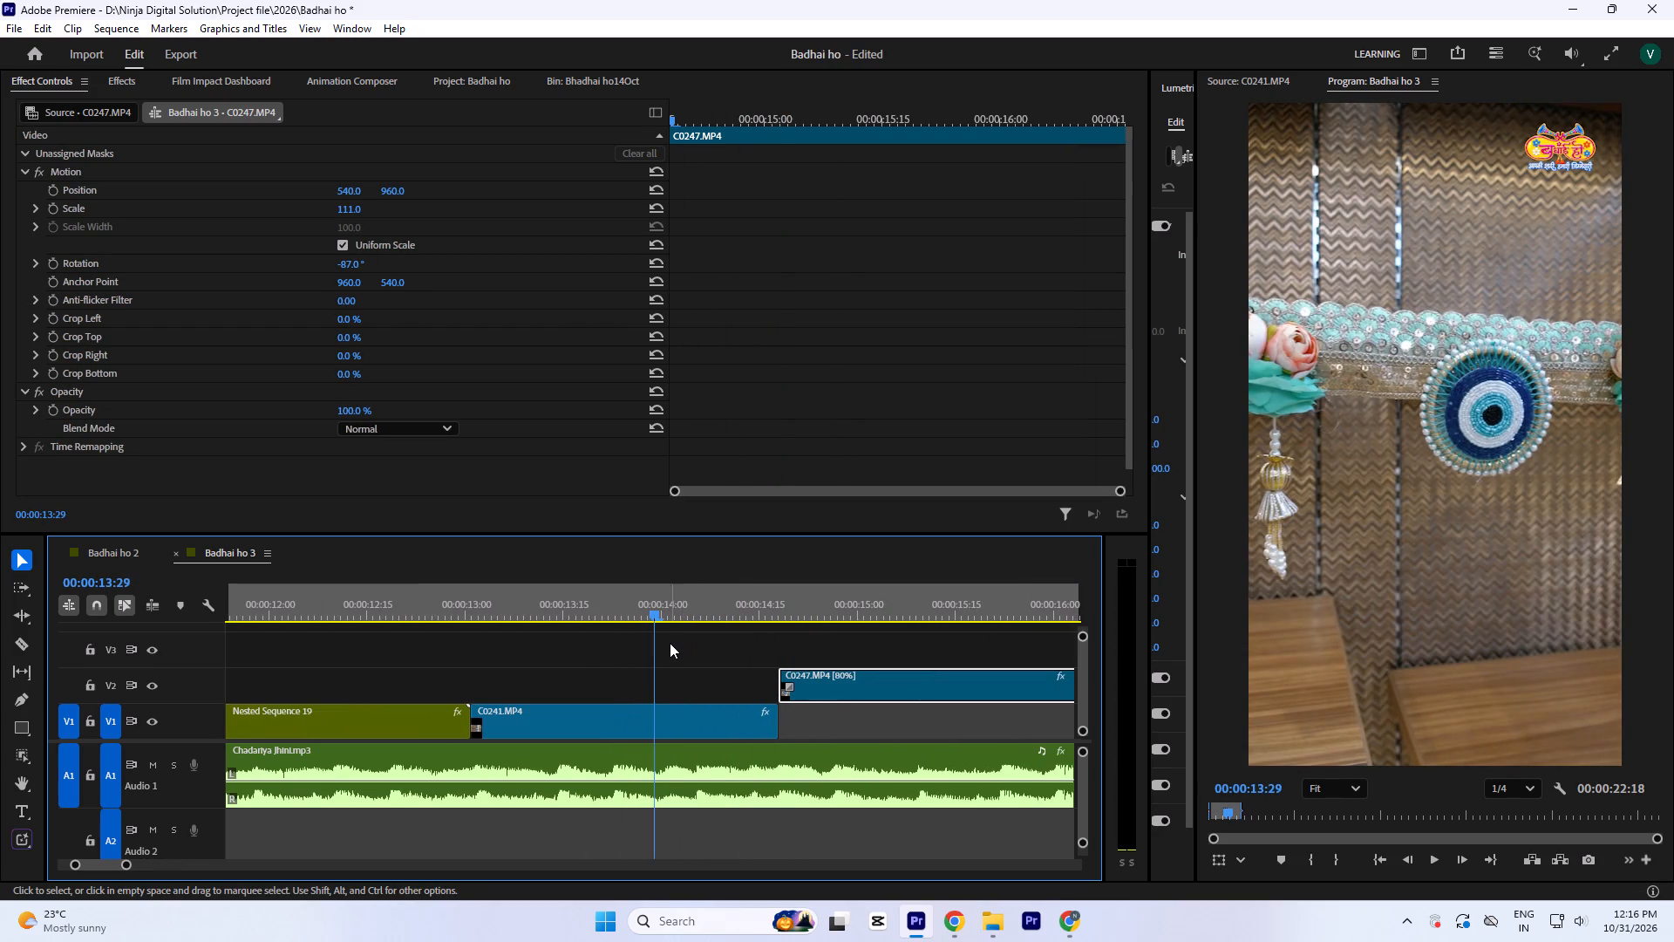
key("space")
key("space")
key("space")
left_click_drag(701, 608, 696, 622)
key("equal")
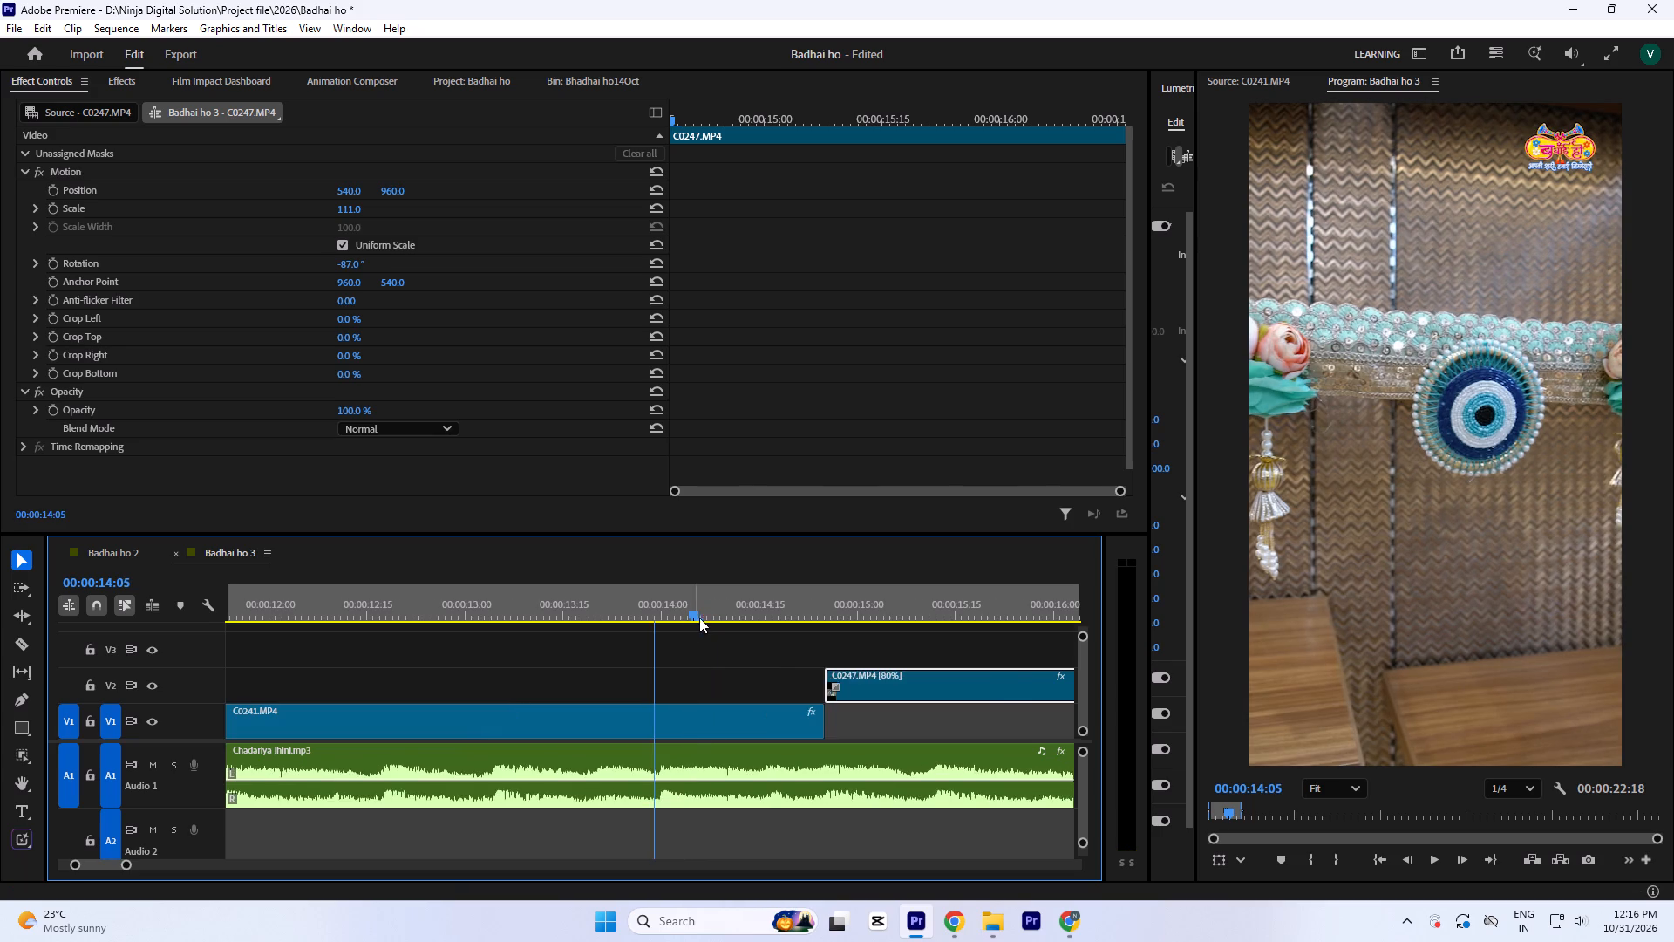
key("equal")
key("equal")
key("minus")
key("minus")
left_click_drag(843, 692, 757, 693)
key("minus")
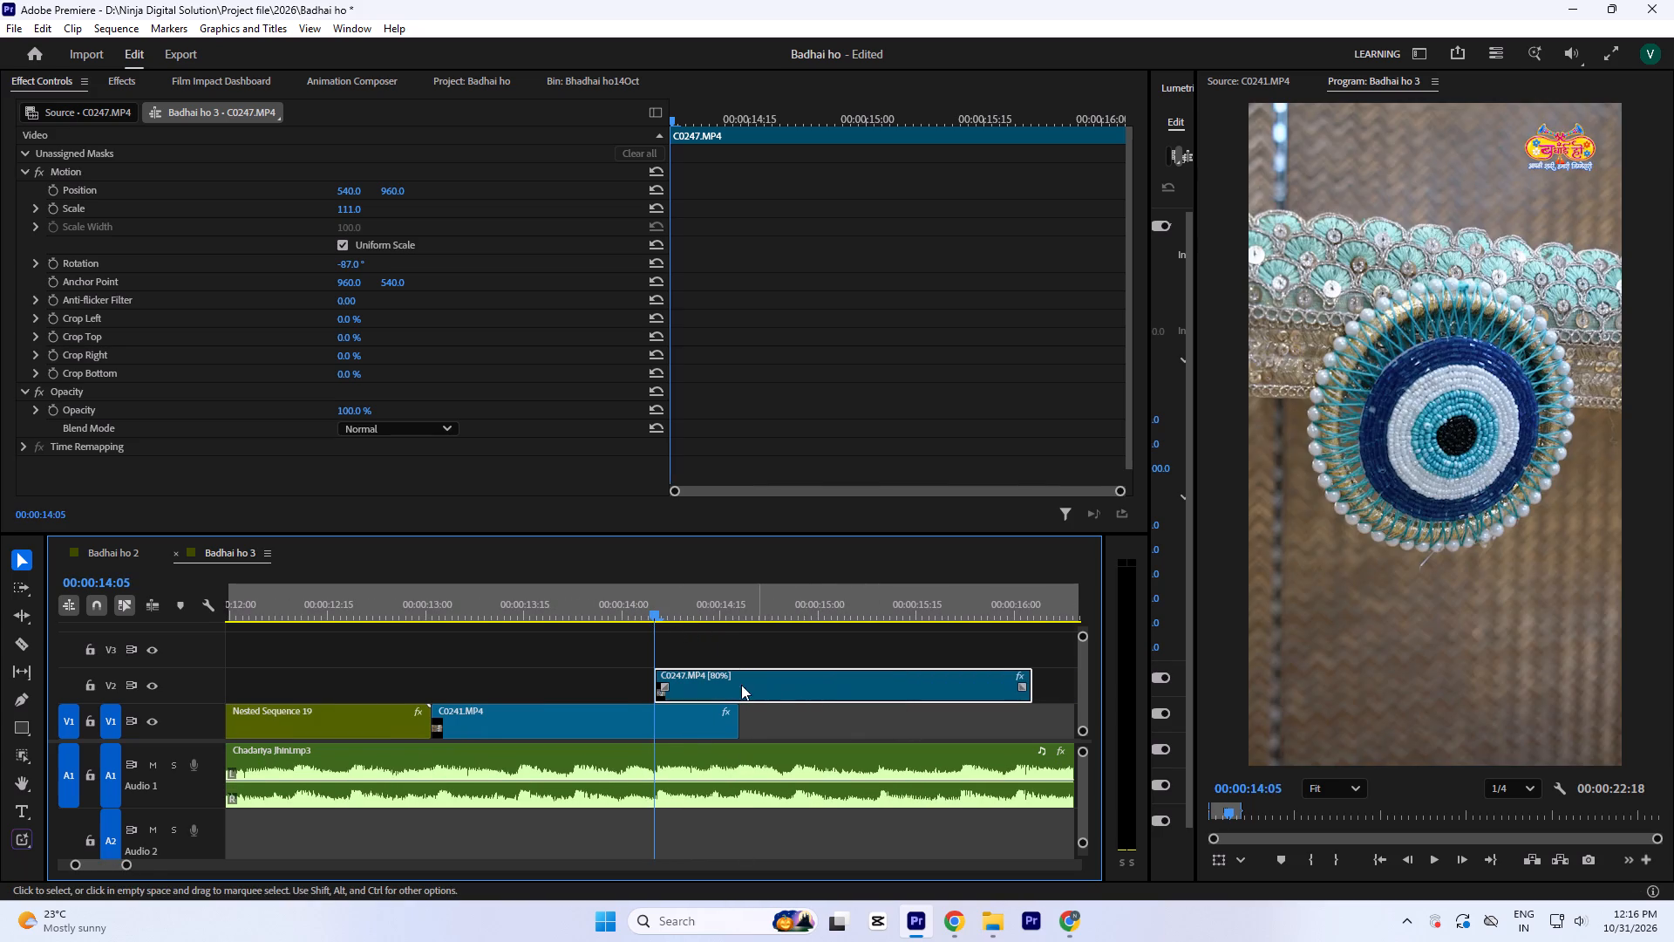
Check the new cut, trim C0241.MP4's end back to the start of C0247.MP4, and drop C0247.MP4 onto V1.
left_click(456, 602)
key("minus")
key("space")
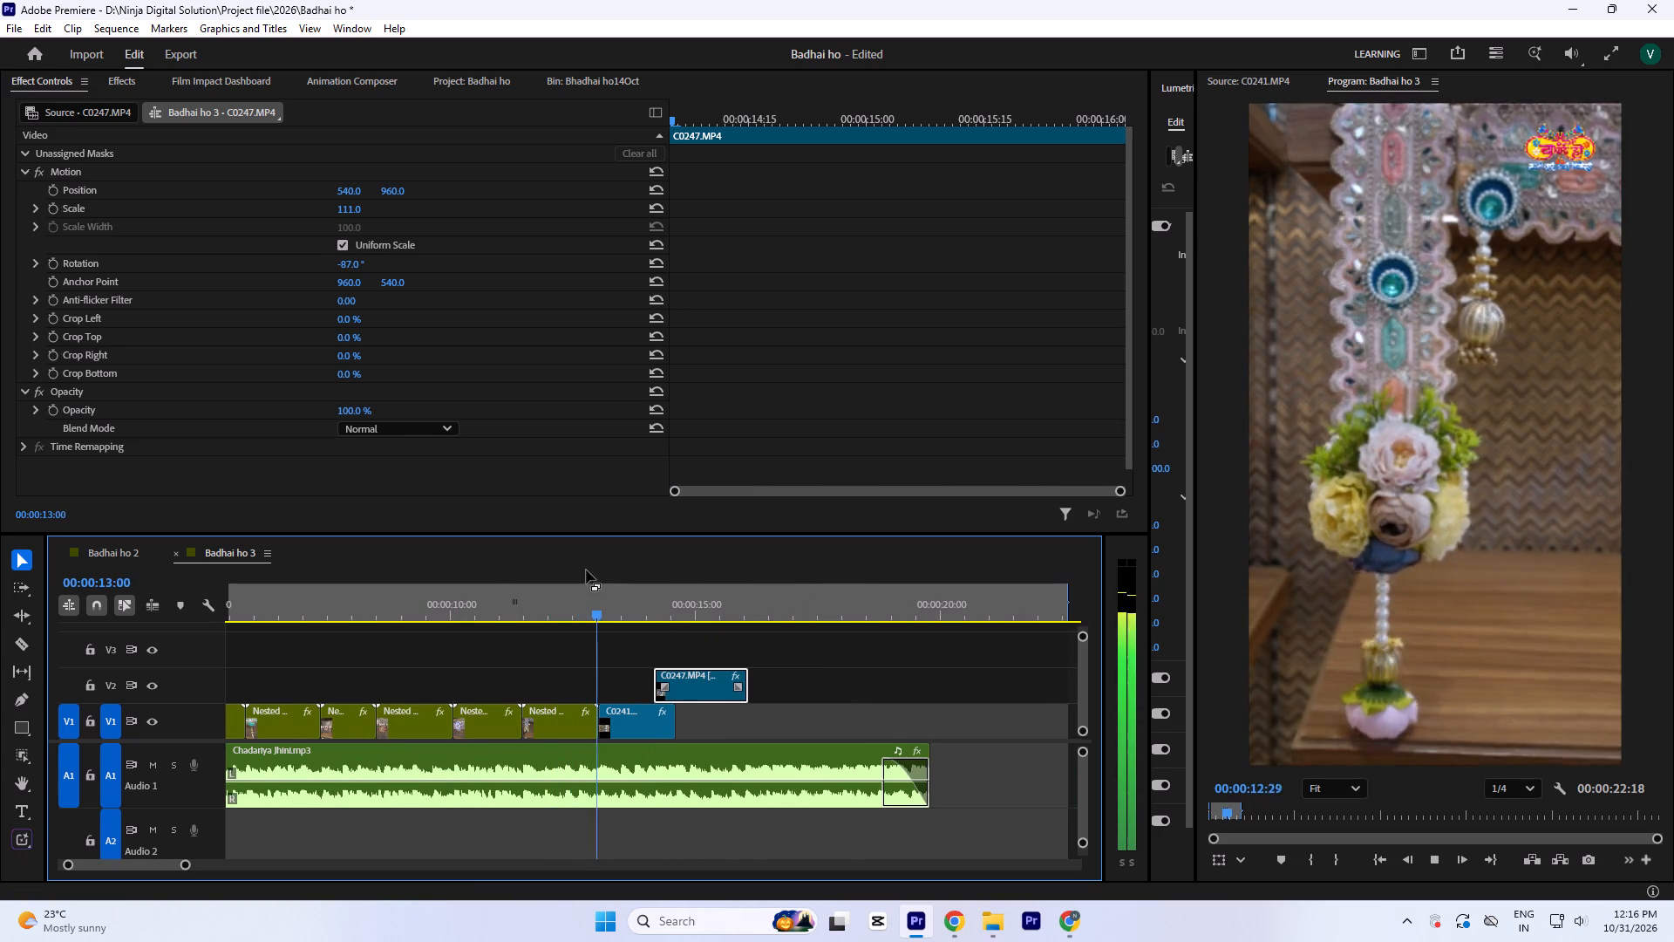
key("space")
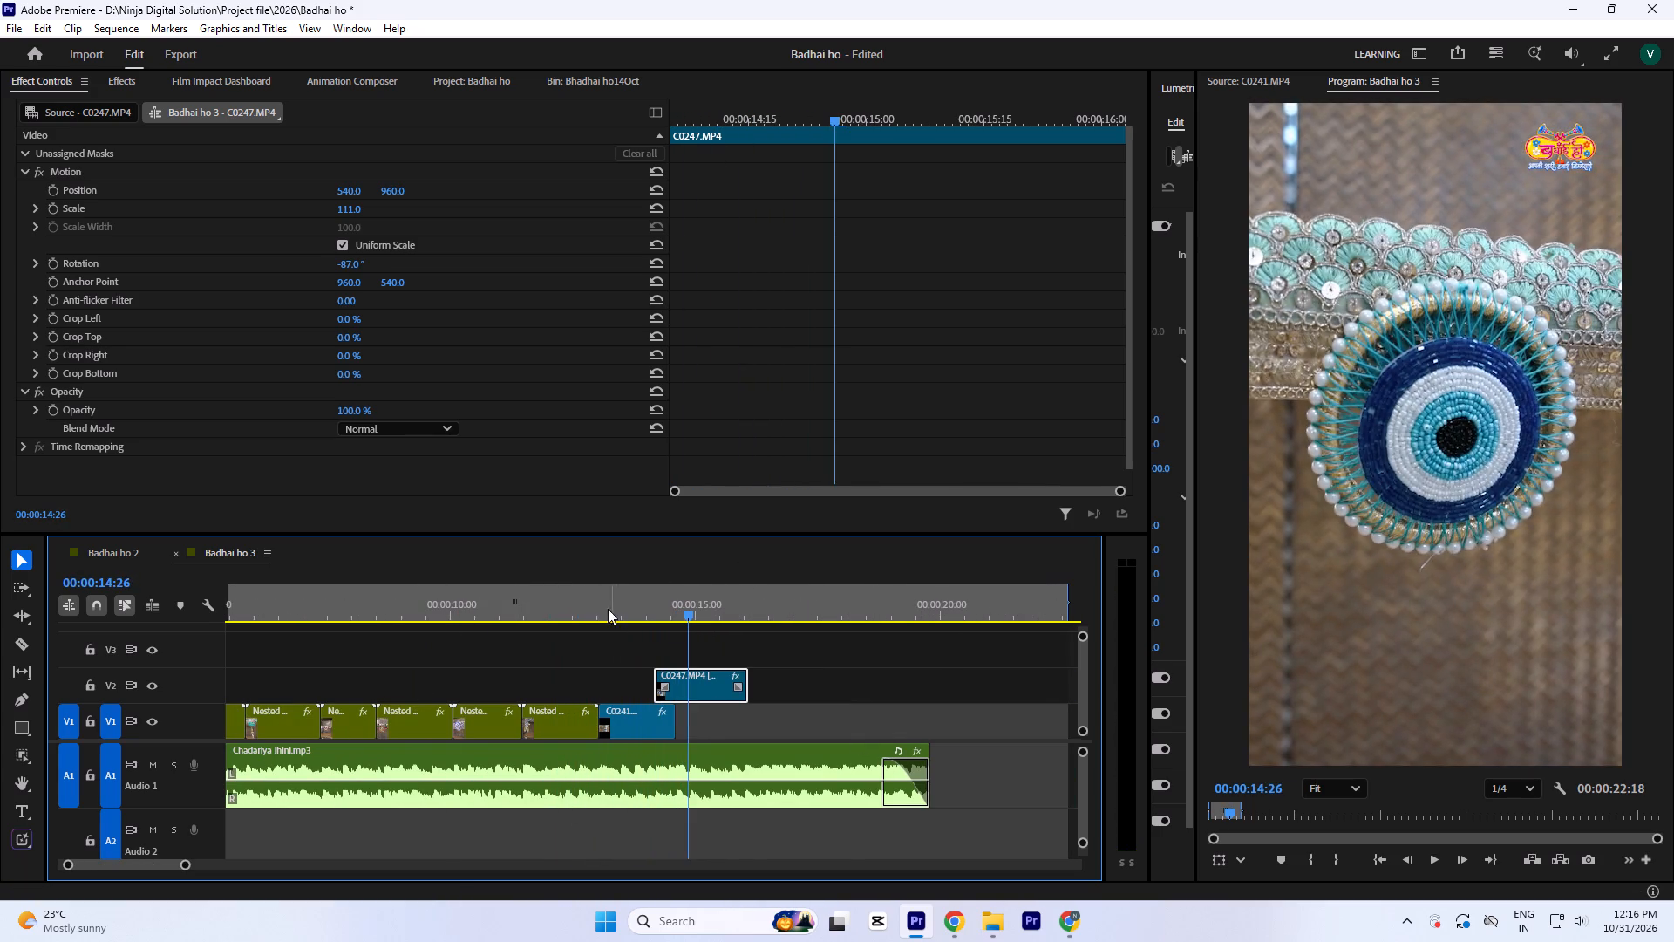
left_click(595, 595)
key("space")
type("=")
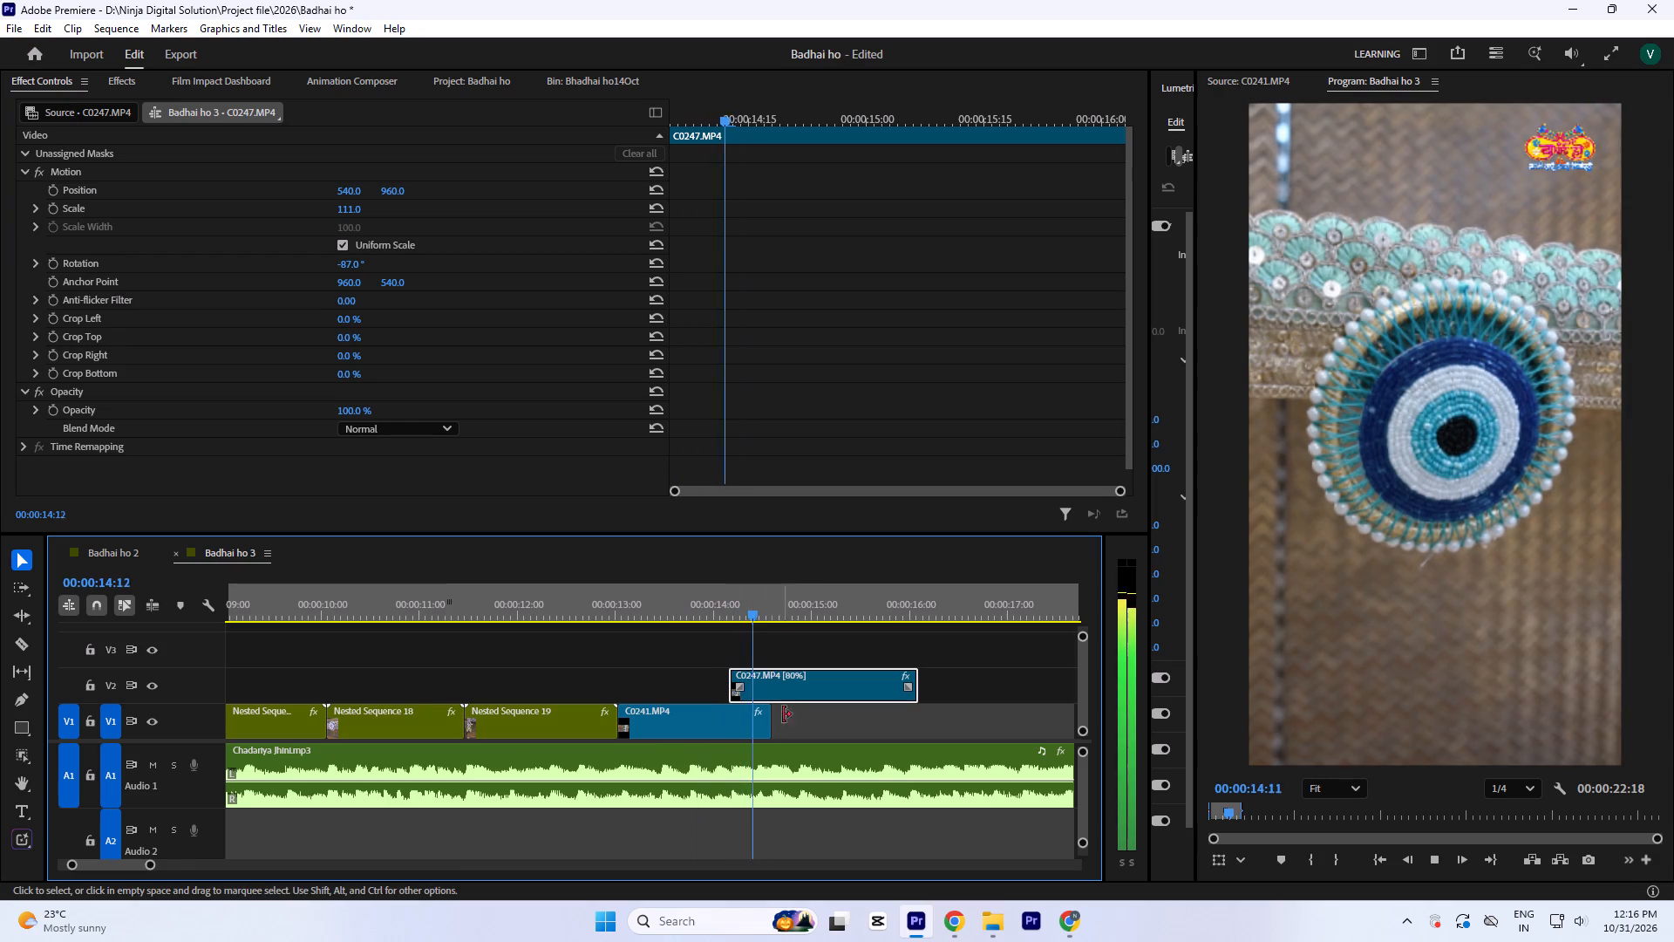
key("space")
key("equal")
left_click_drag(688, 734, 607, 750)
left_click_drag(643, 700, 640, 722)
Find the following beat in the music, trim the end of C0247.MP4 to 00:00:15:09, and save the project.
key("minus")
key("space")
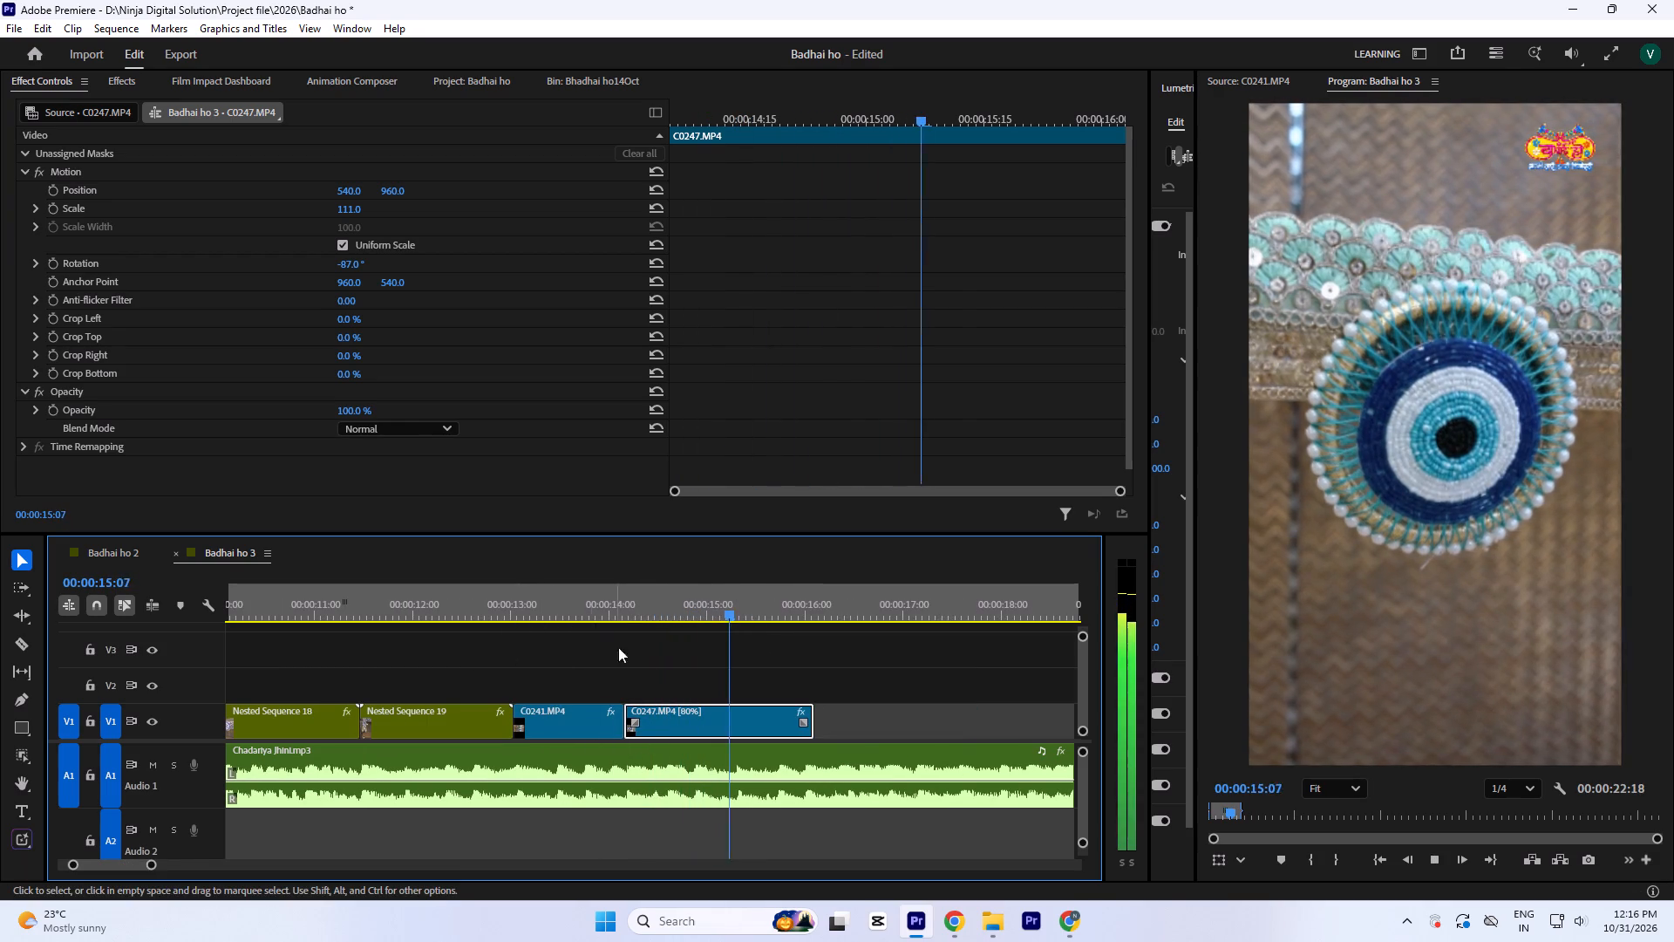
key("space")
left_click(713, 604)
key("space")
key("space")
key("equal")
key("equal")
key("space")
key("space")
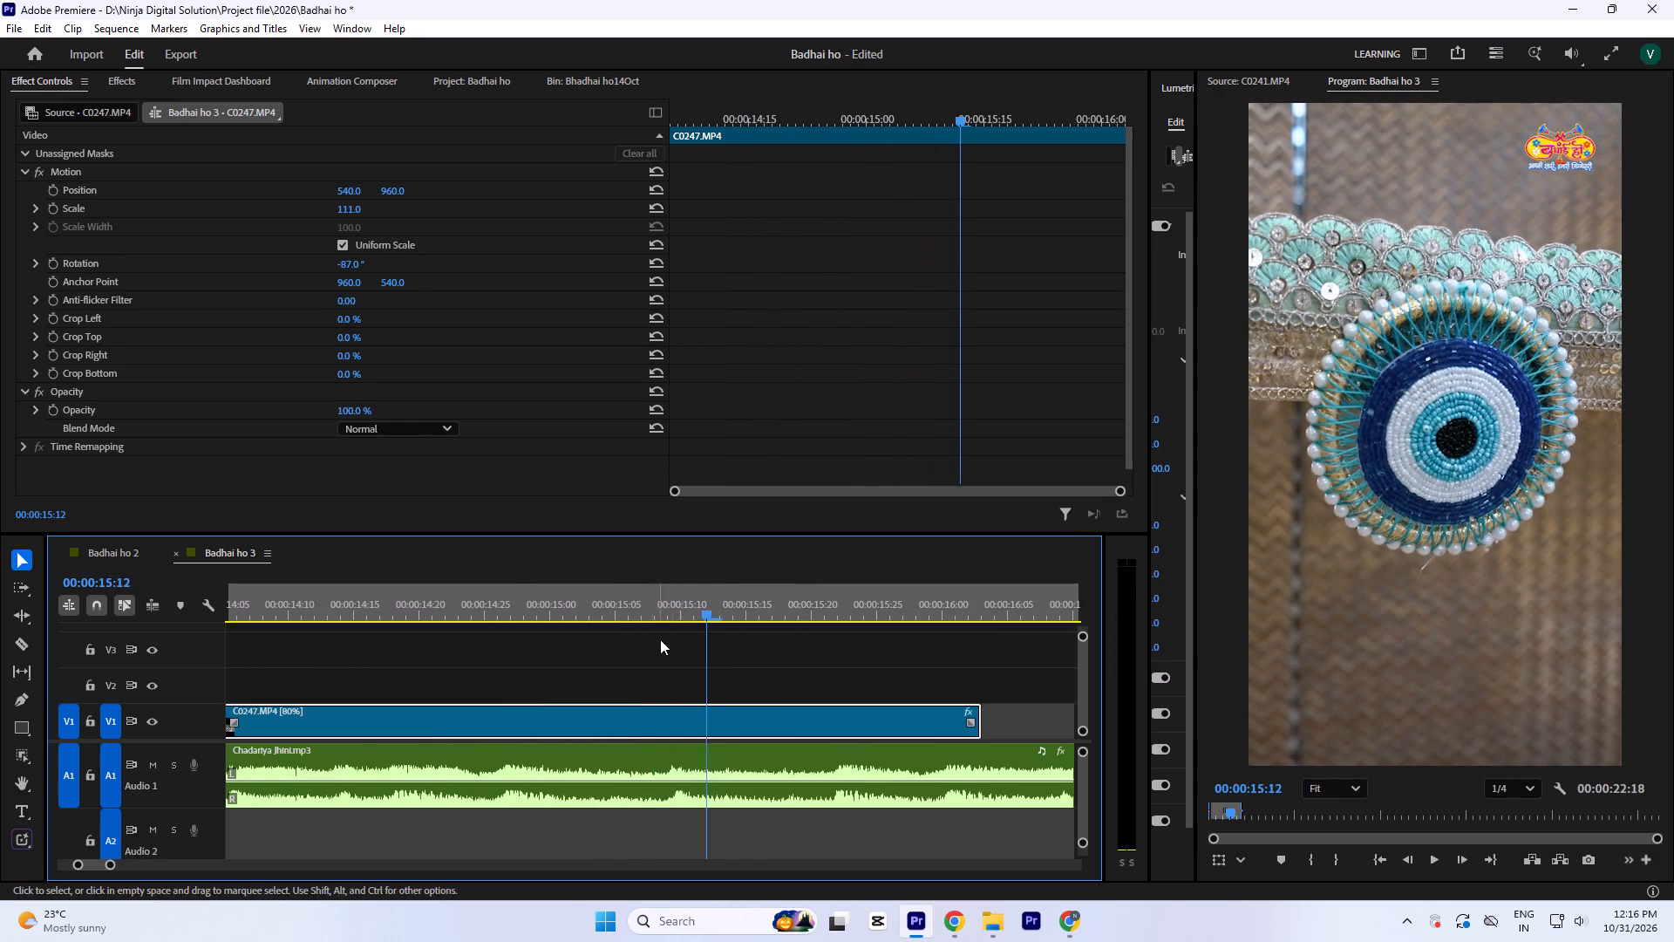
left_click(678, 611)
key("equal")
key("equal")
key("equal")
left_click(641, 604)
key("minus")
key("minus")
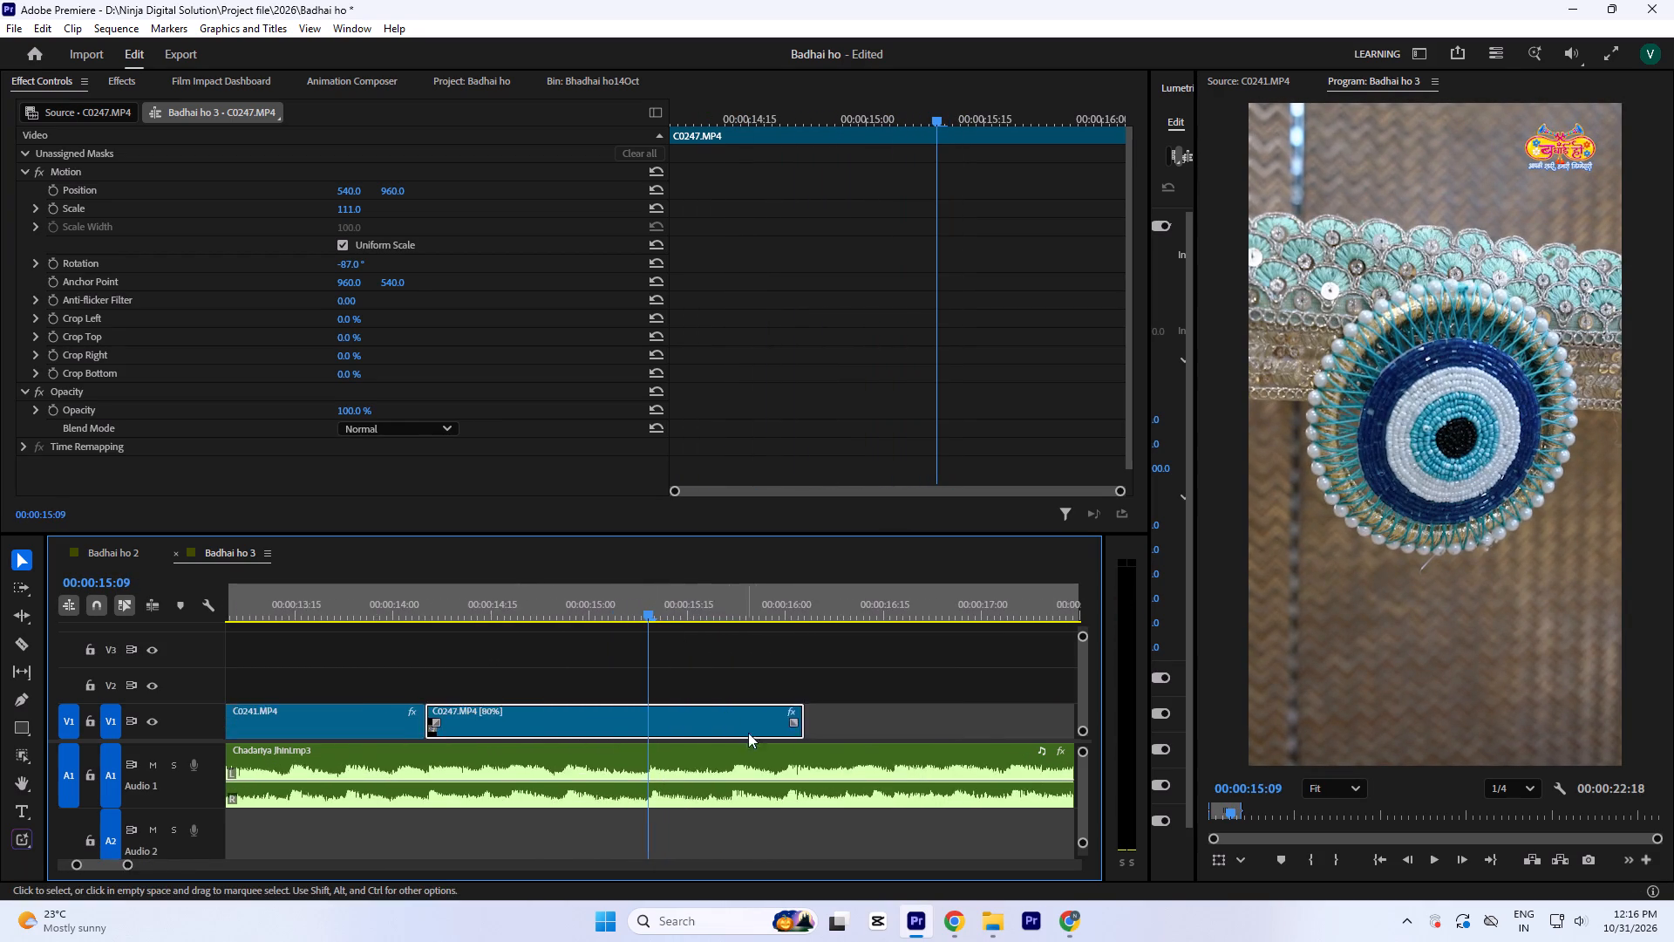
key("minus")
left_click_drag(738, 724, 660, 736)
left_click(617, 666)
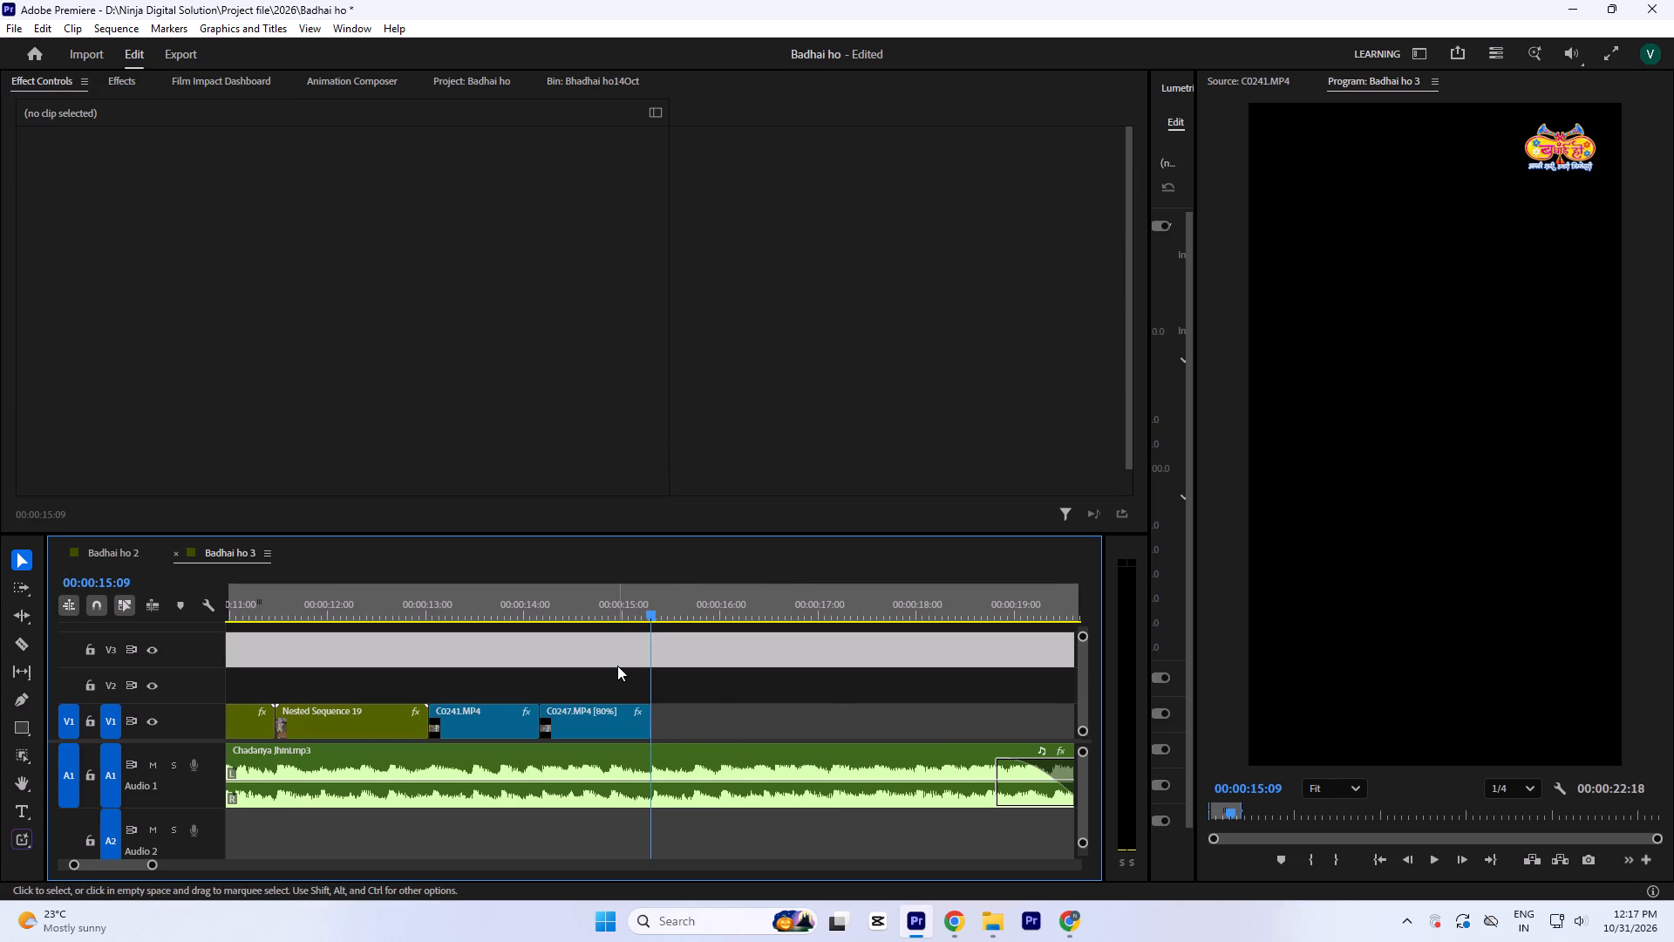
key("ctrl+s")
Nest C0241.MP4 and C0247.MP4 on V1 as two separate sequences with their default names.
left_click(492, 592)
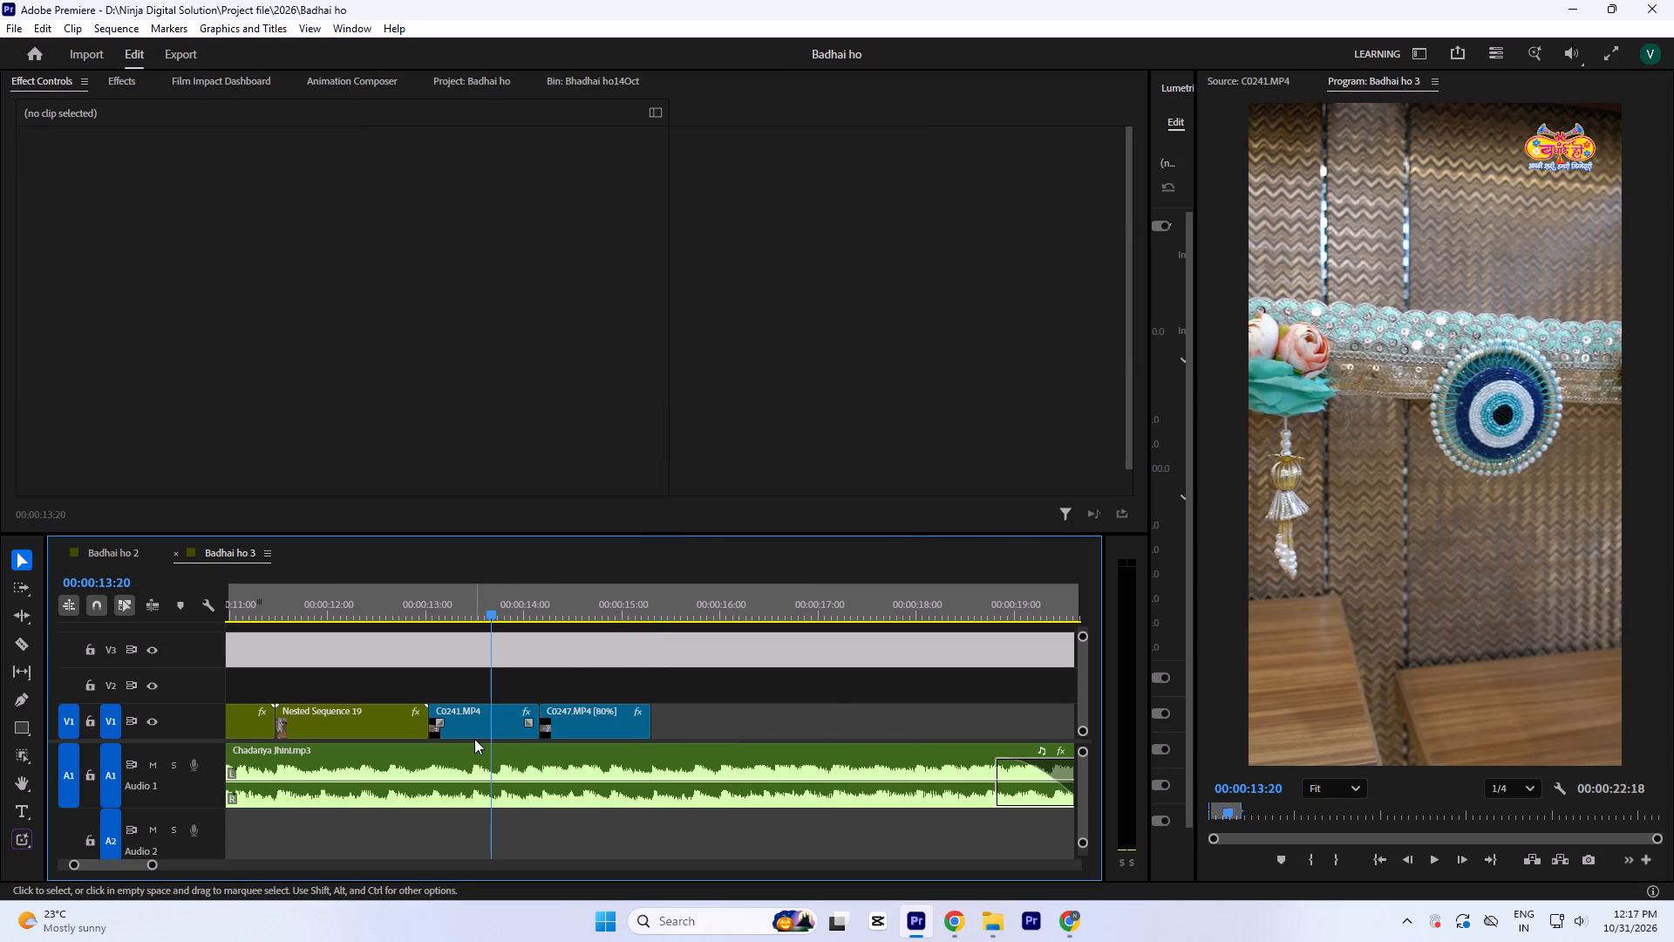
left_click(480, 713)
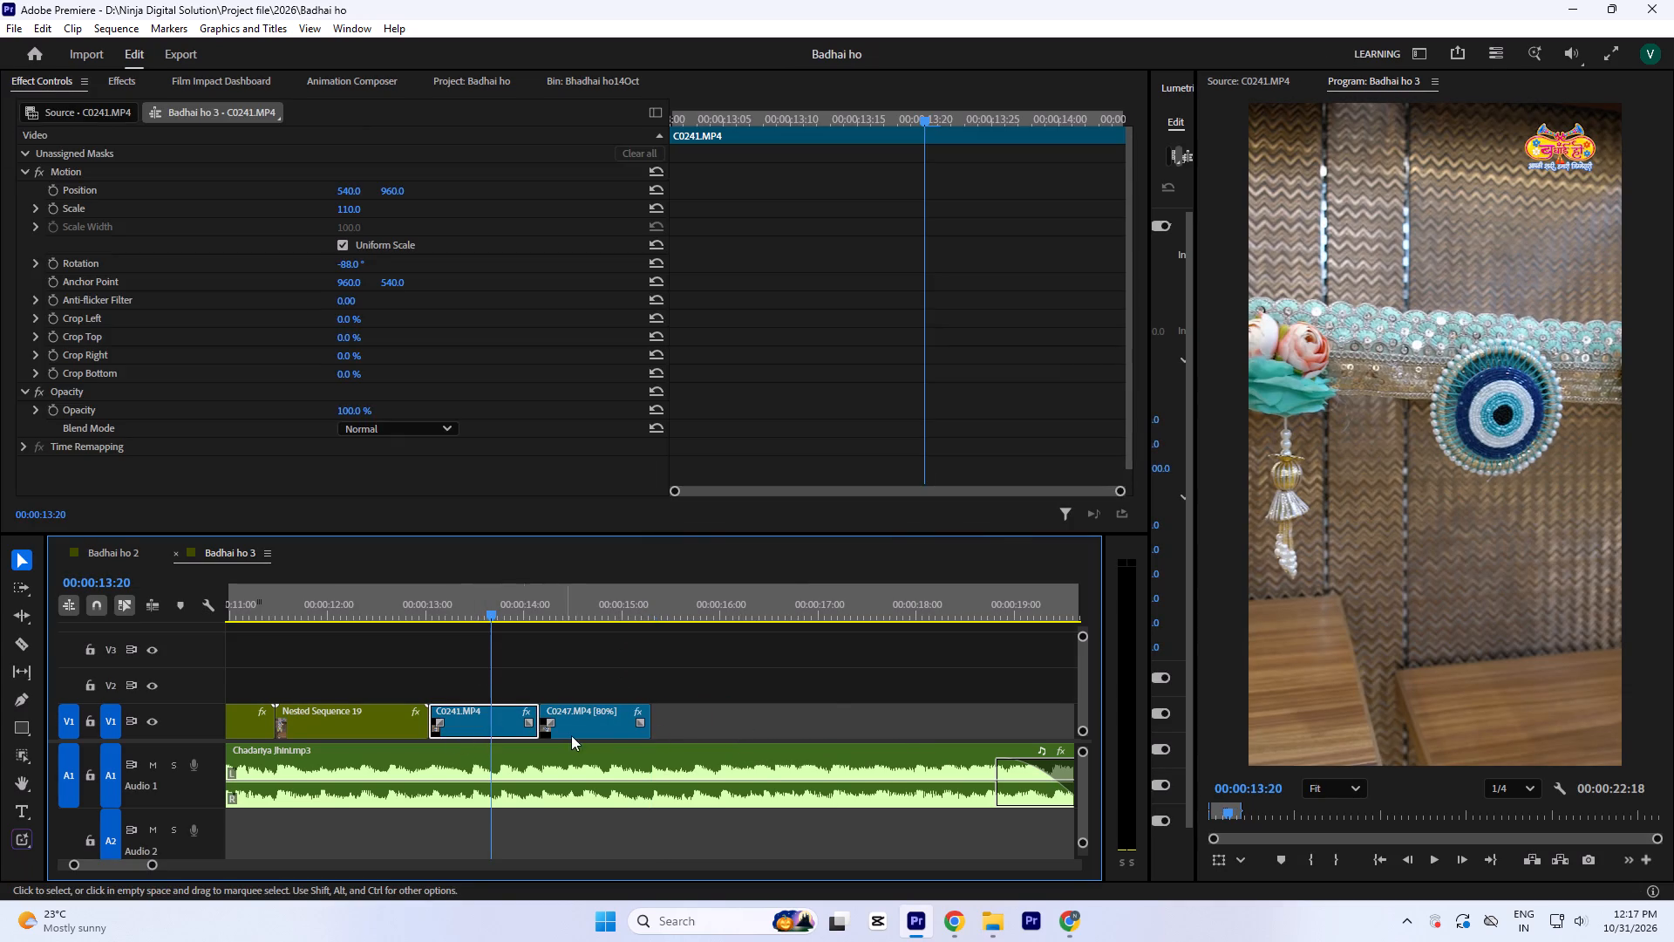
key("n")
key("Return")
left_click(591, 727)
key("n")
key("Return")
Apply the Warp Stabilizer effect to both nested sequences that follow Nested Sequence 19 on V1.
left_click_drag(515, 675, 564, 701)
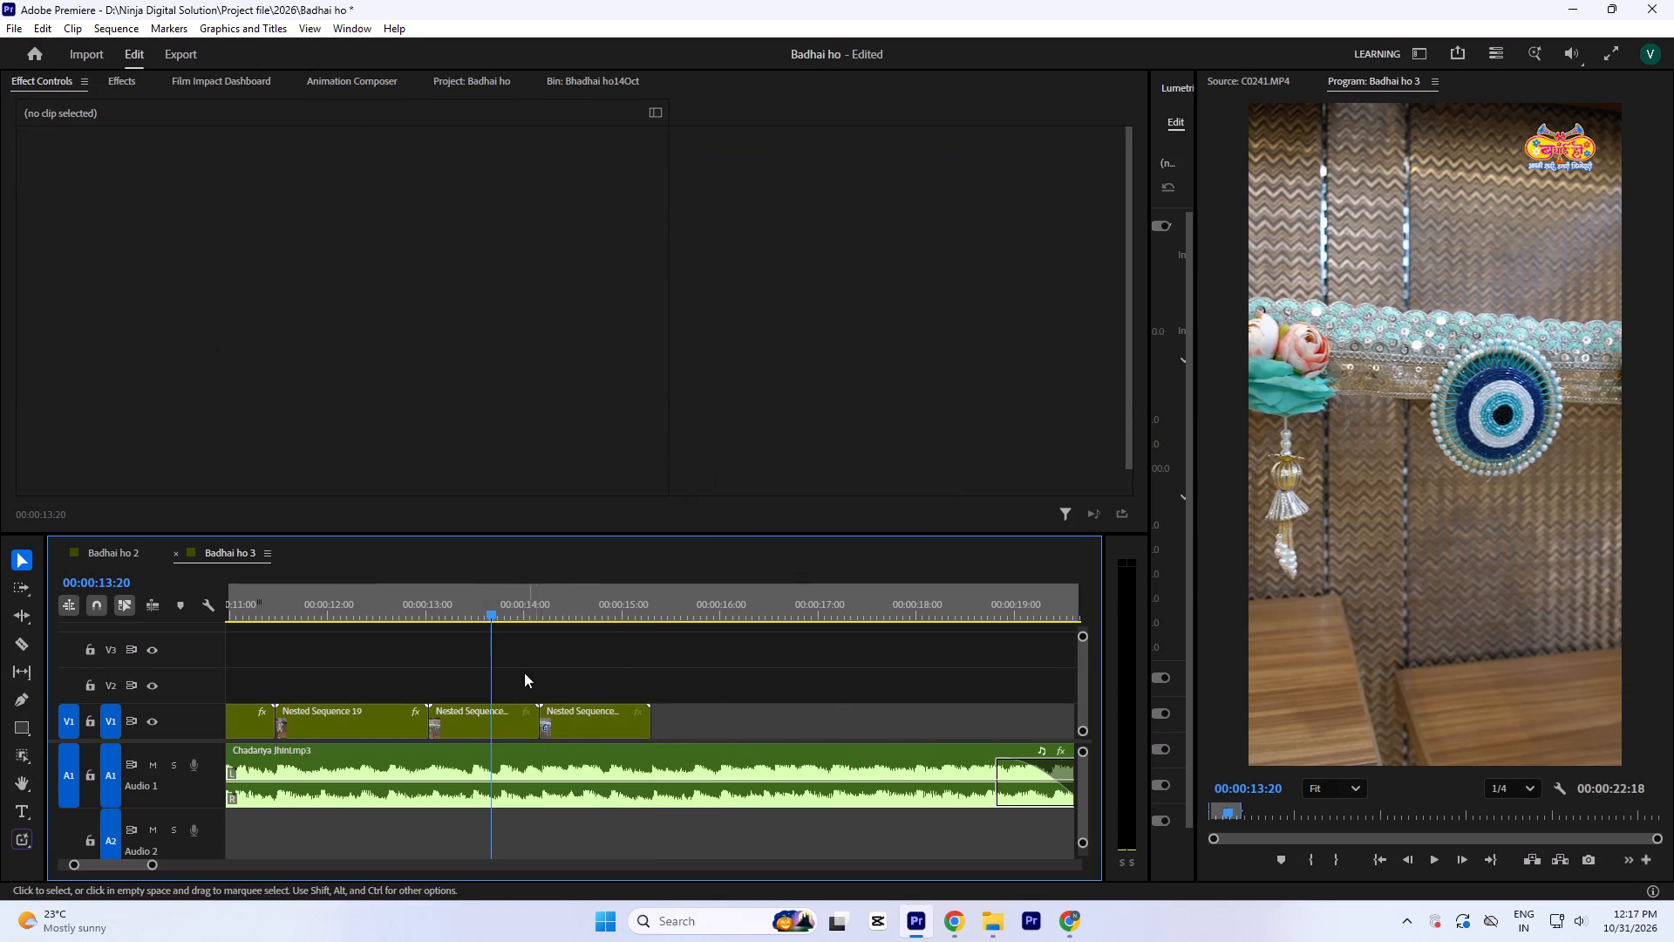
left_click_drag(524, 673, 573, 713)
left_click(128, 83)
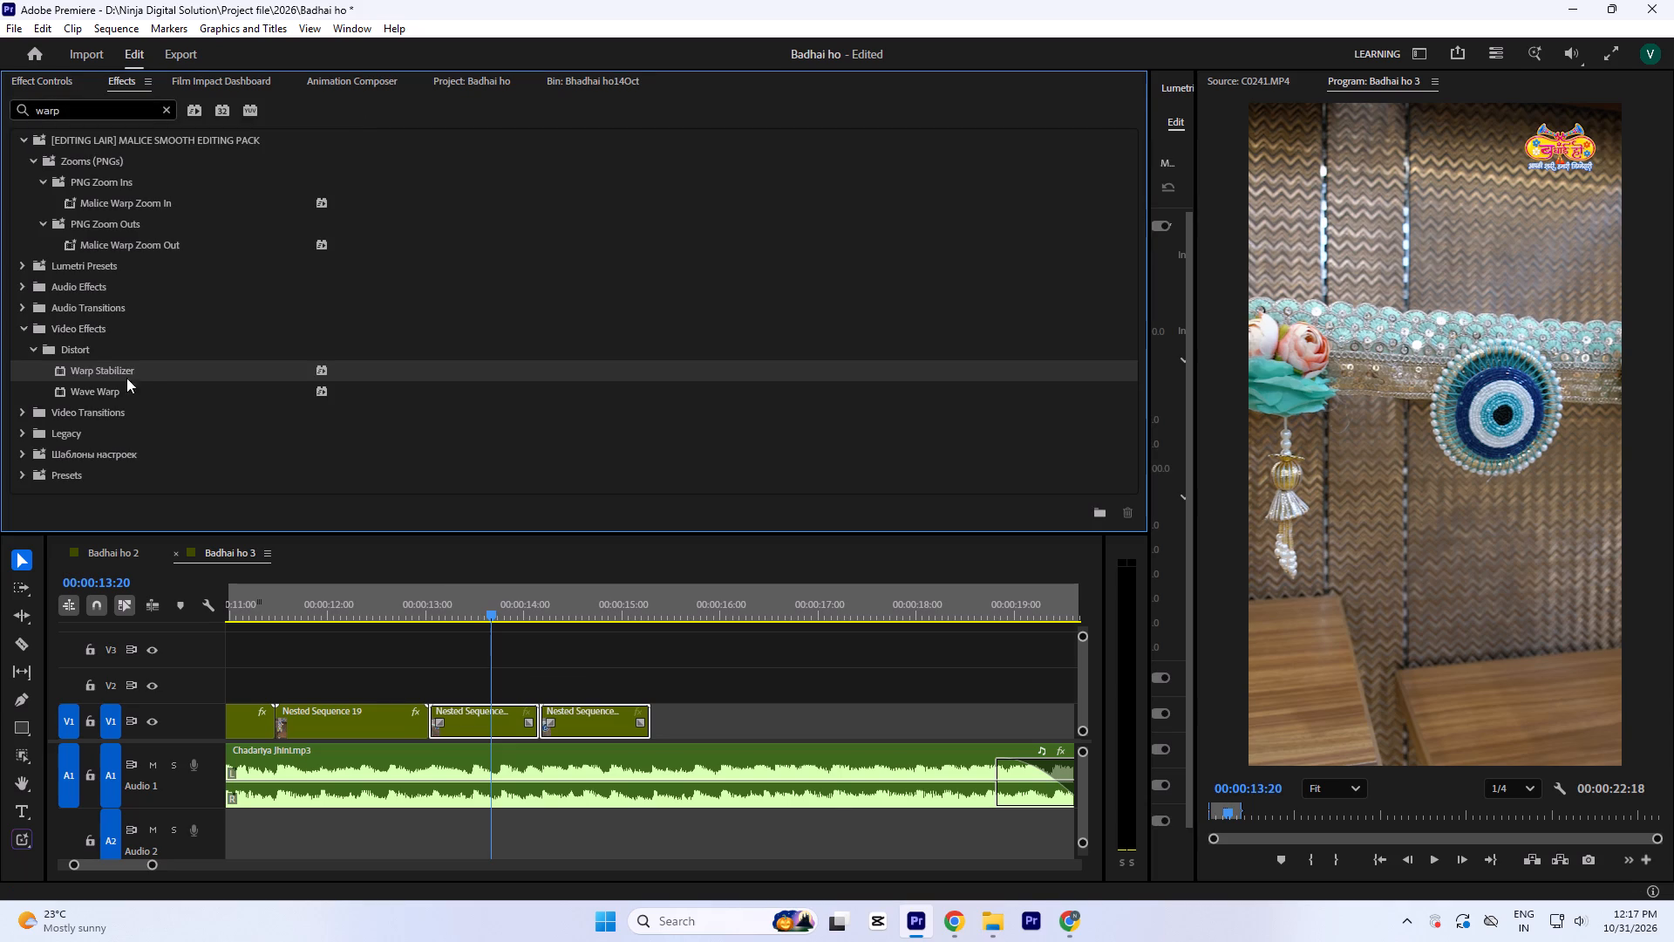
double_click(128, 370)
left_click(575, 675)
Set the Warp Stabilizer smoothness of Nested Sequence 21 to 10%.
left_click(478, 714)
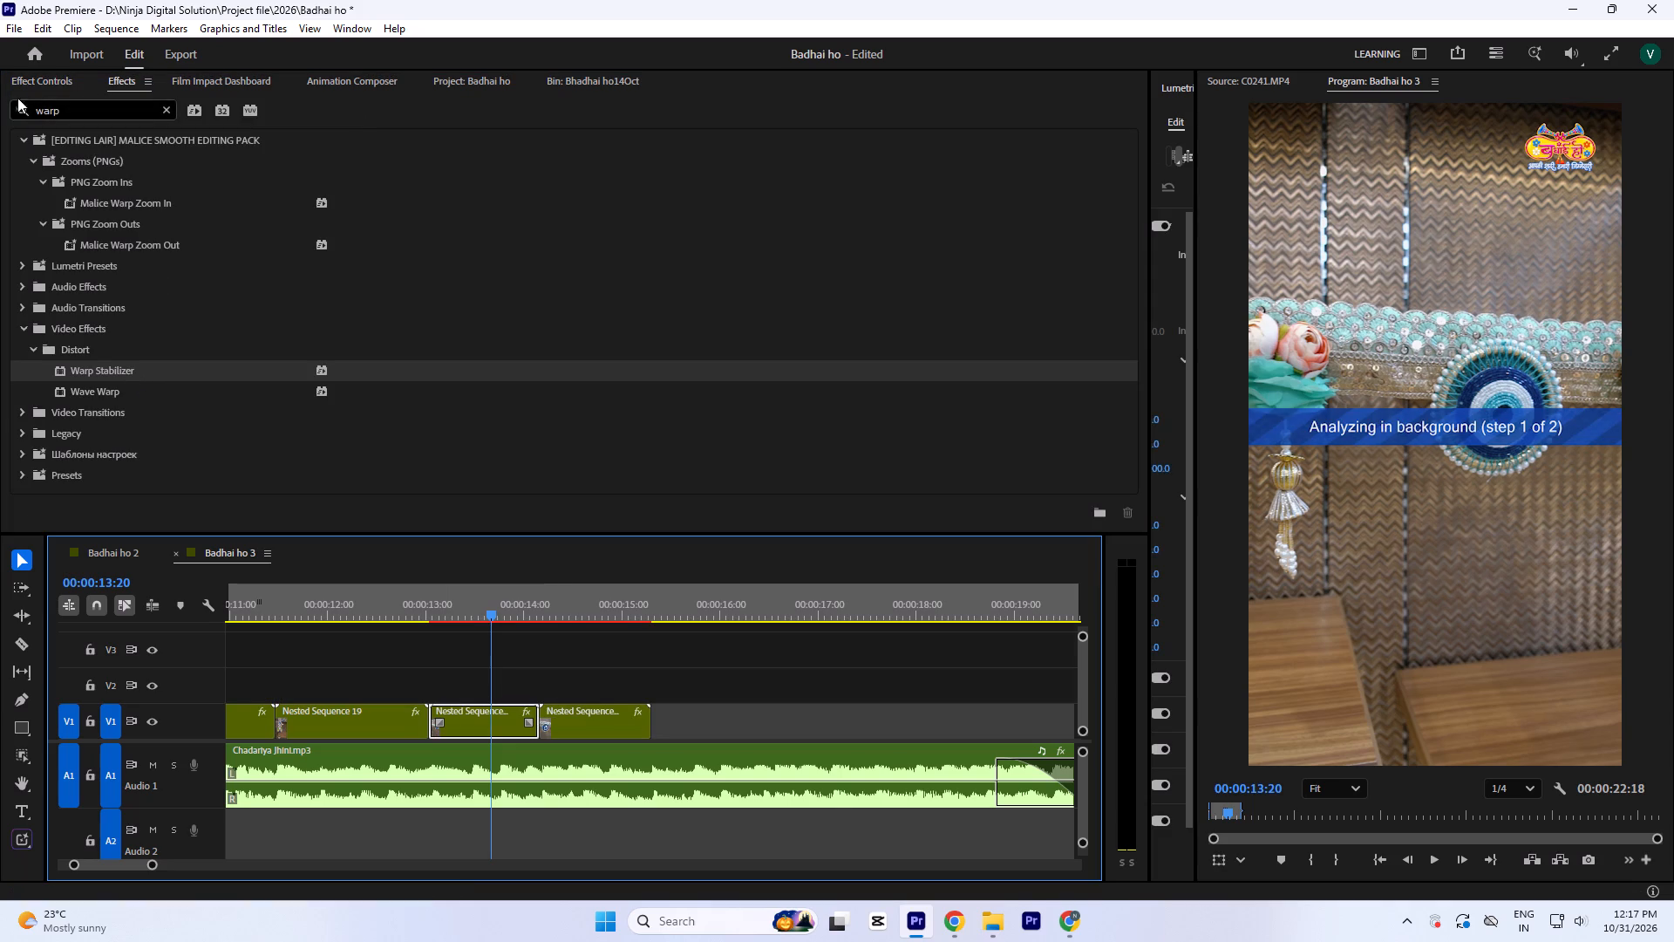
left_click(65, 82)
scroll(161, 320, "down", 5)
left_click(344, 461)
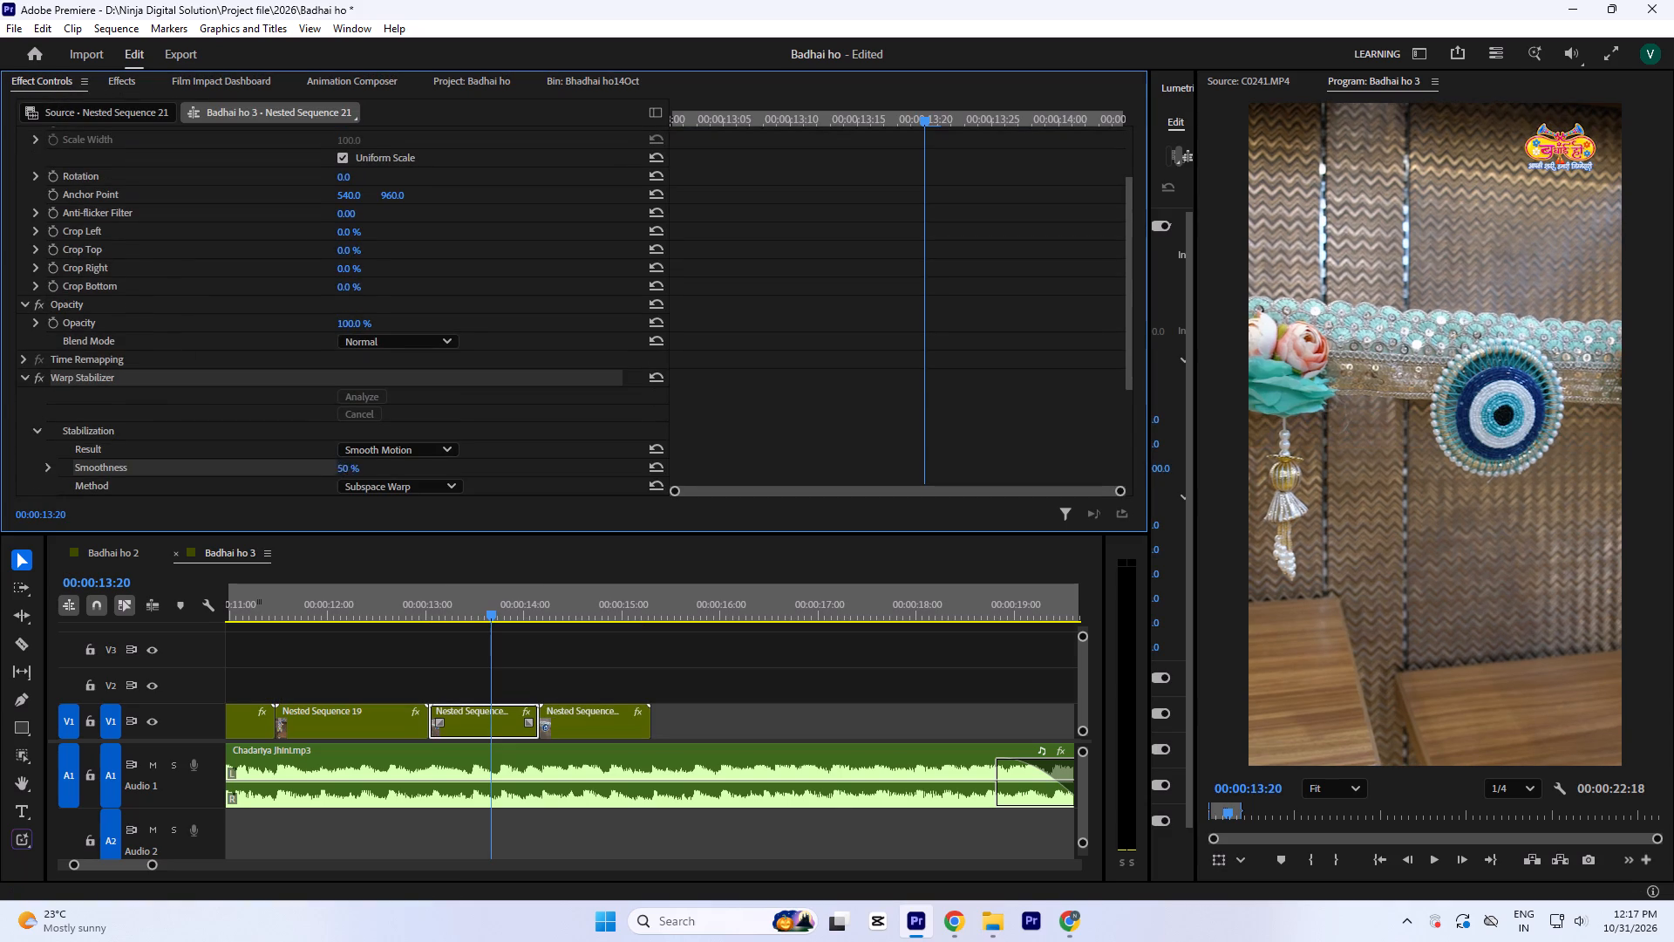
left_click(348, 468)
key("1")
key("0")
left_click(849, 268)
Set the Warp Stabilizer smoothness of Nested Sequence 22 to 10% and save the project.
left_click(586, 718)
scroll(861, 239, "down", 5)
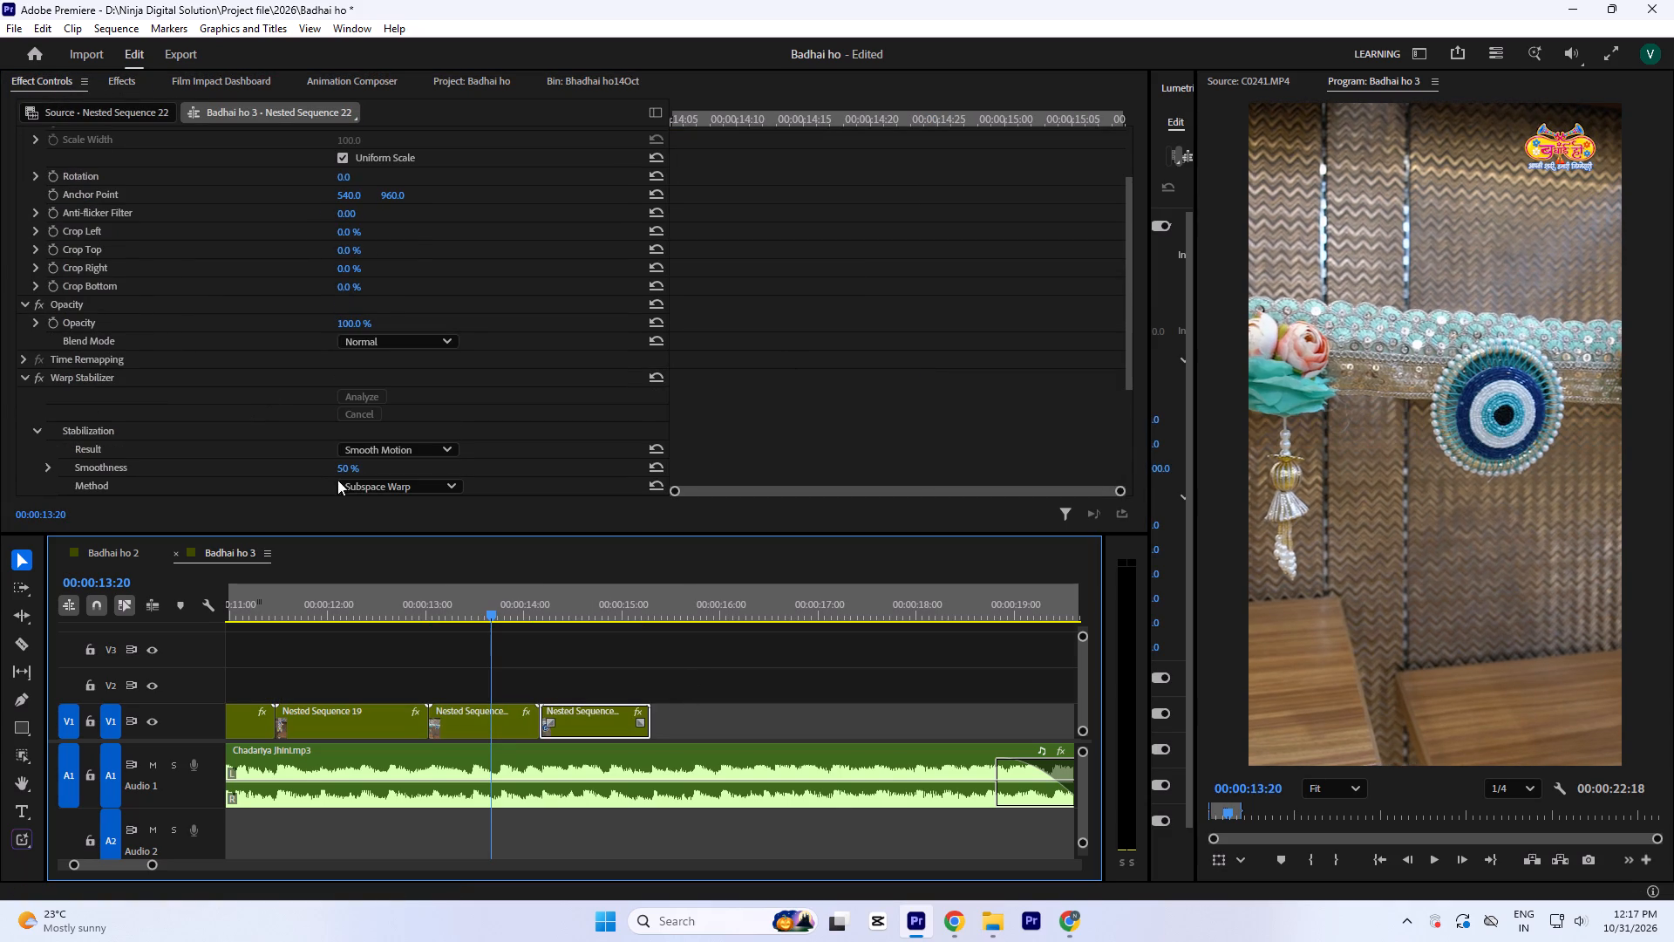
left_click(353, 458)
left_click(341, 474)
key("1")
key("0")
left_click(807, 222)
left_click(575, 609)
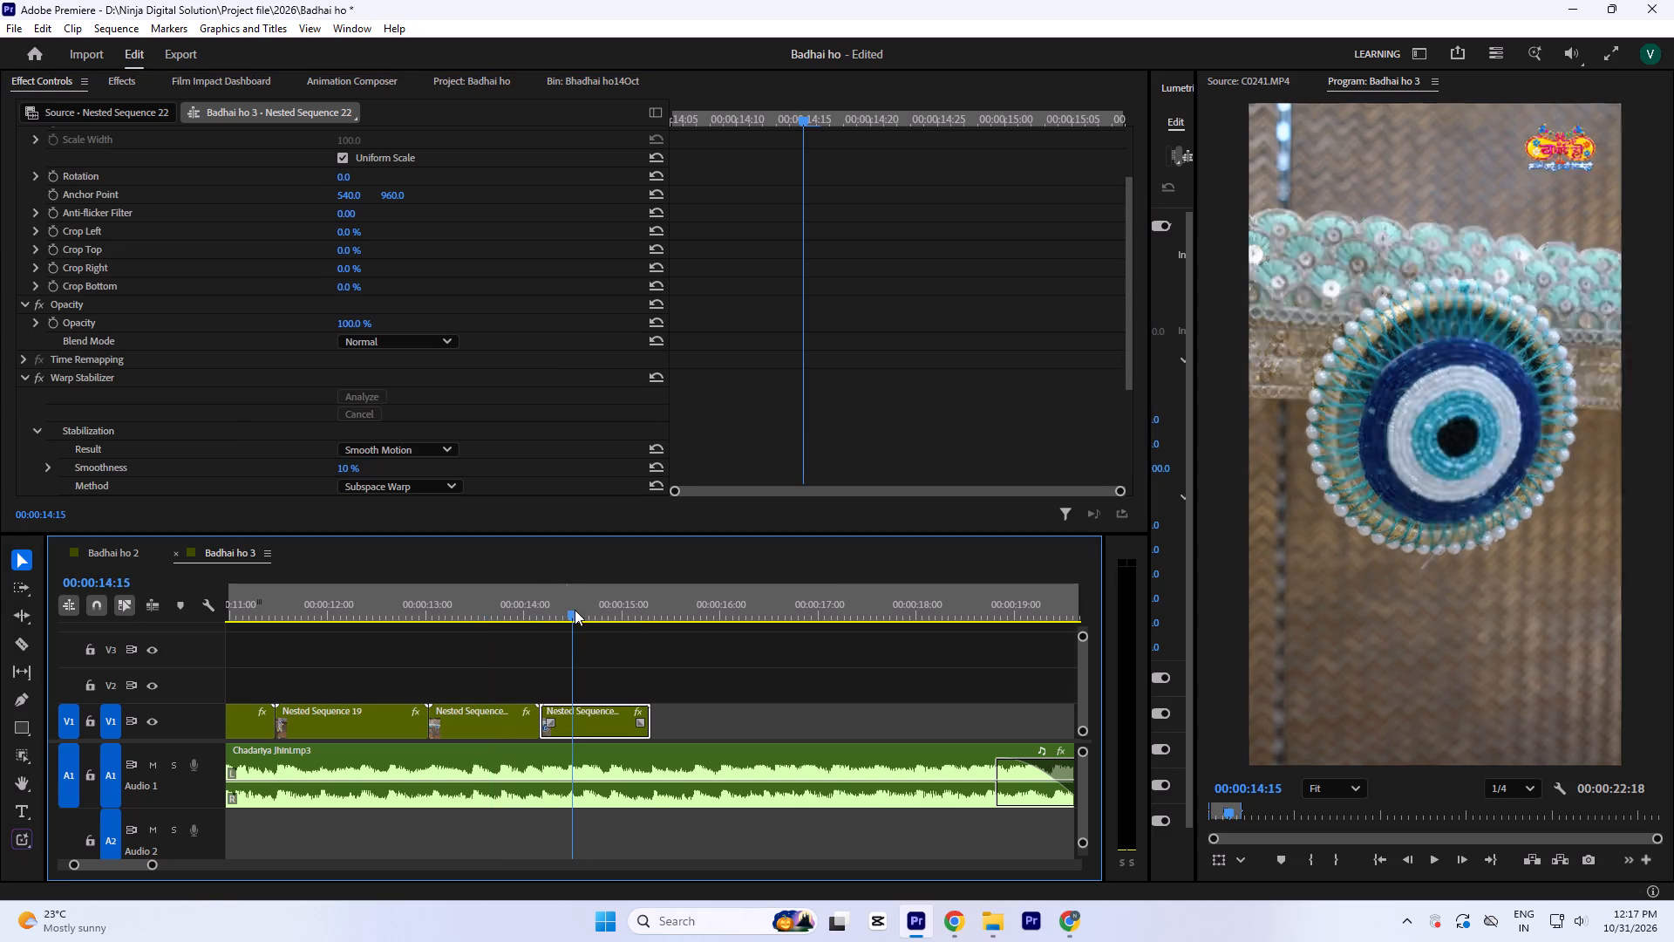
key("ctrl+s")
Play the Badhai ho 3 sequence from its beginning to review the opening cuts against the music.
left_click(607, 612)
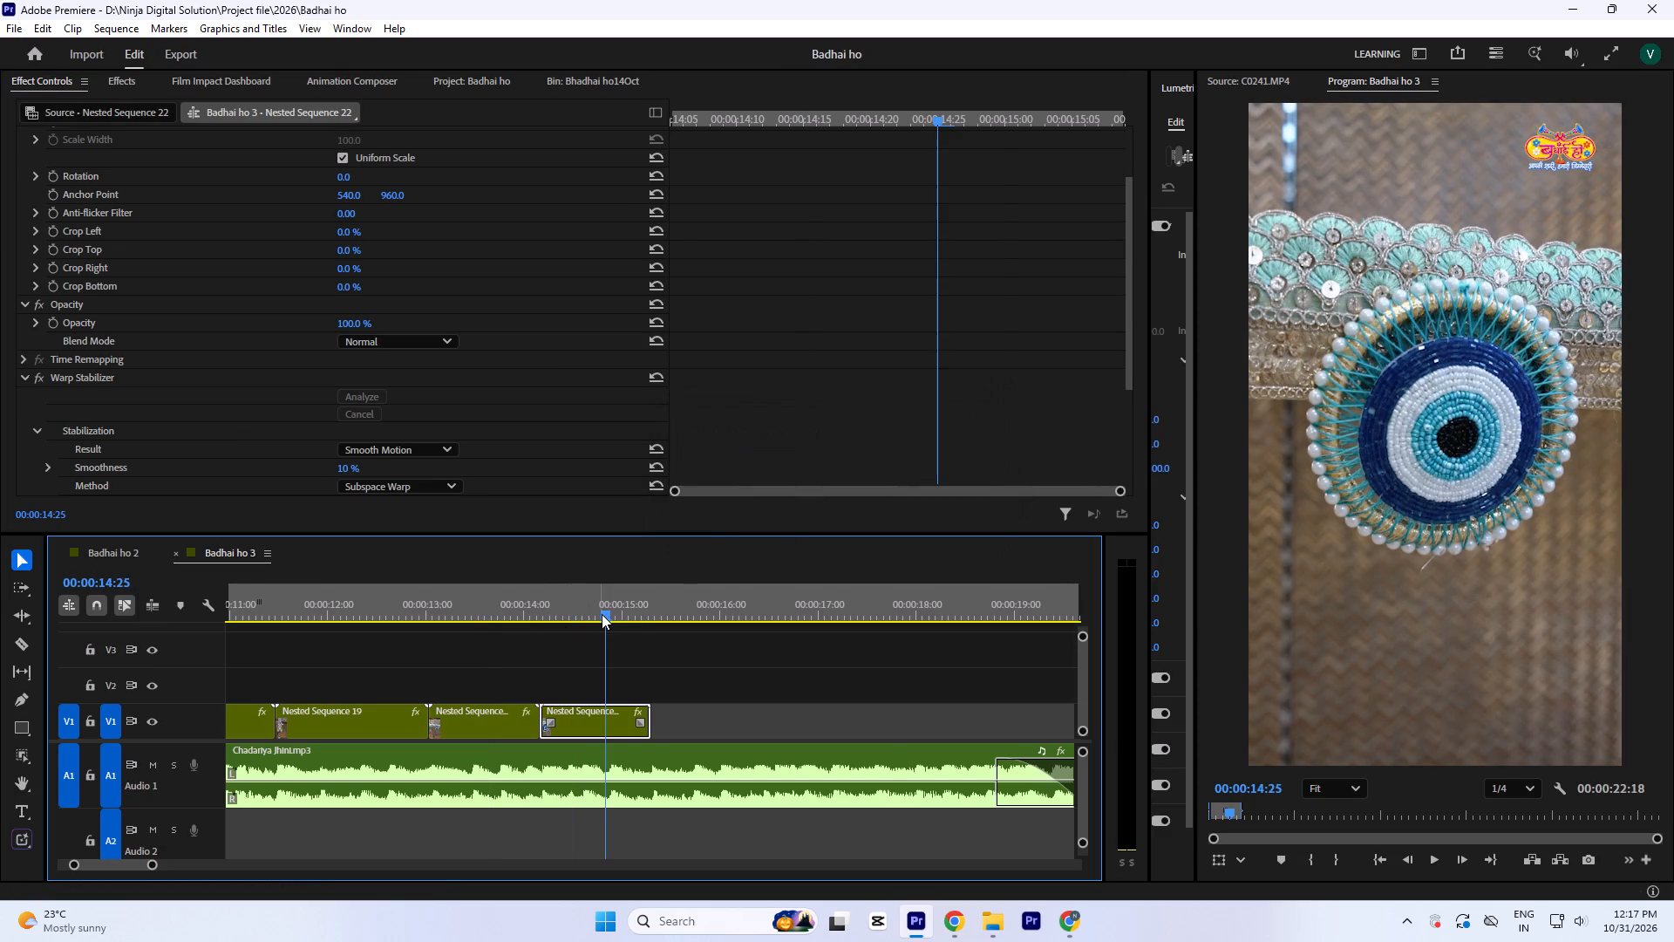
left_click(611, 610)
key("Return")
key("minus")
key("minus")
key("minus")
key("minus")
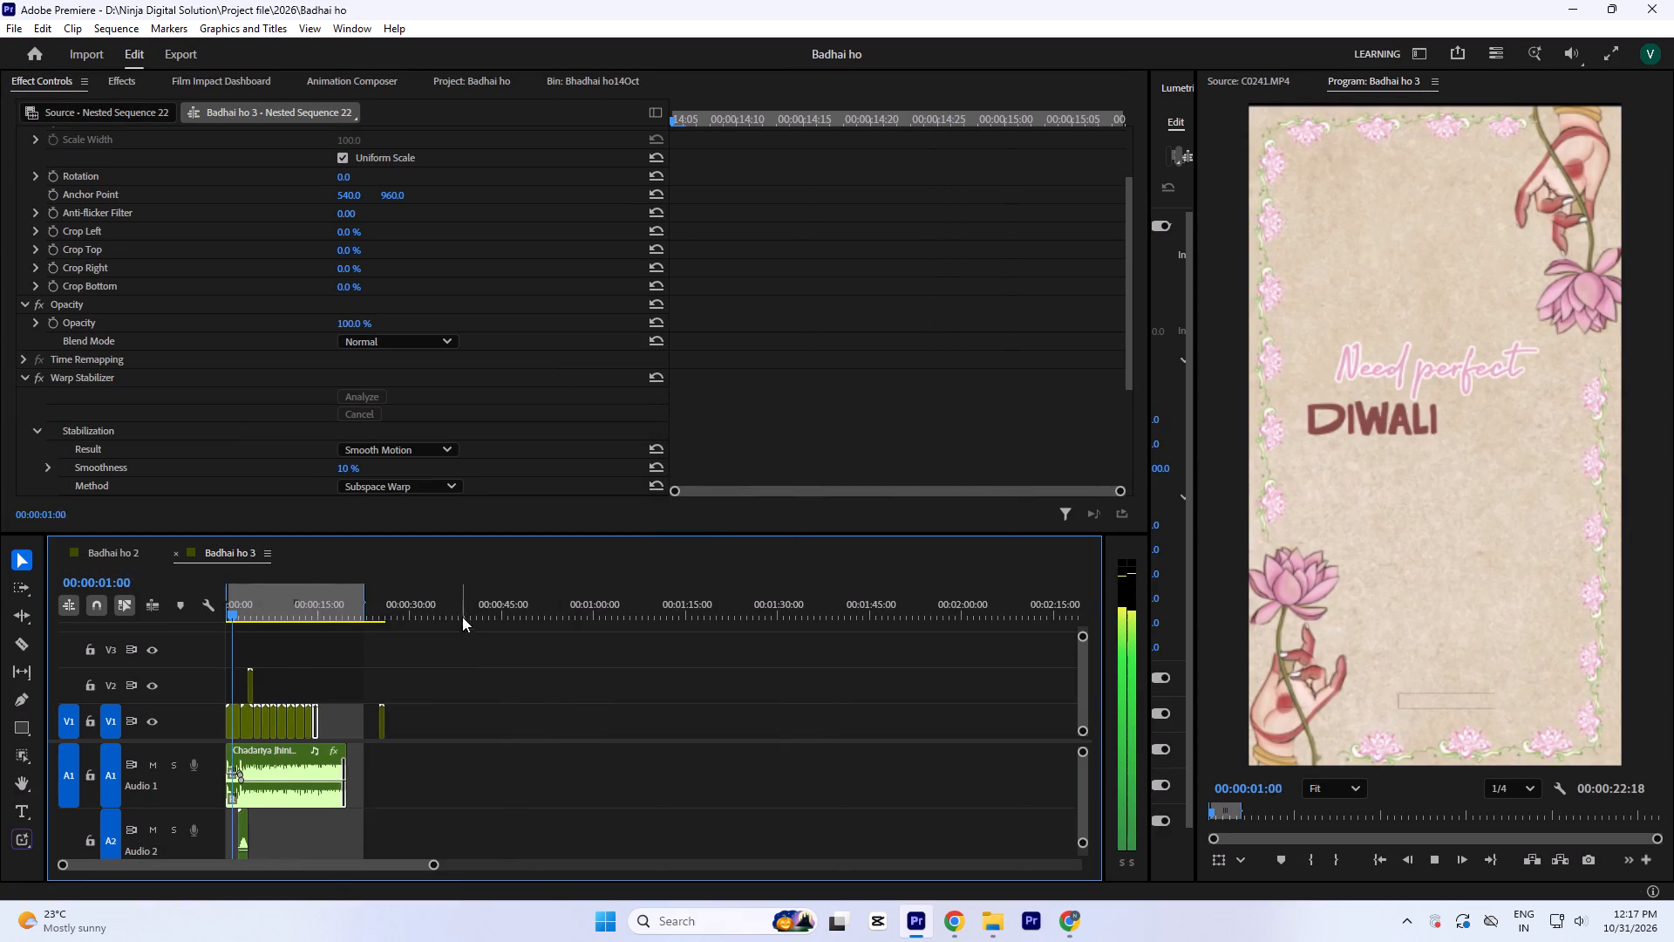
key("equal")
key("equal")
key("equal")
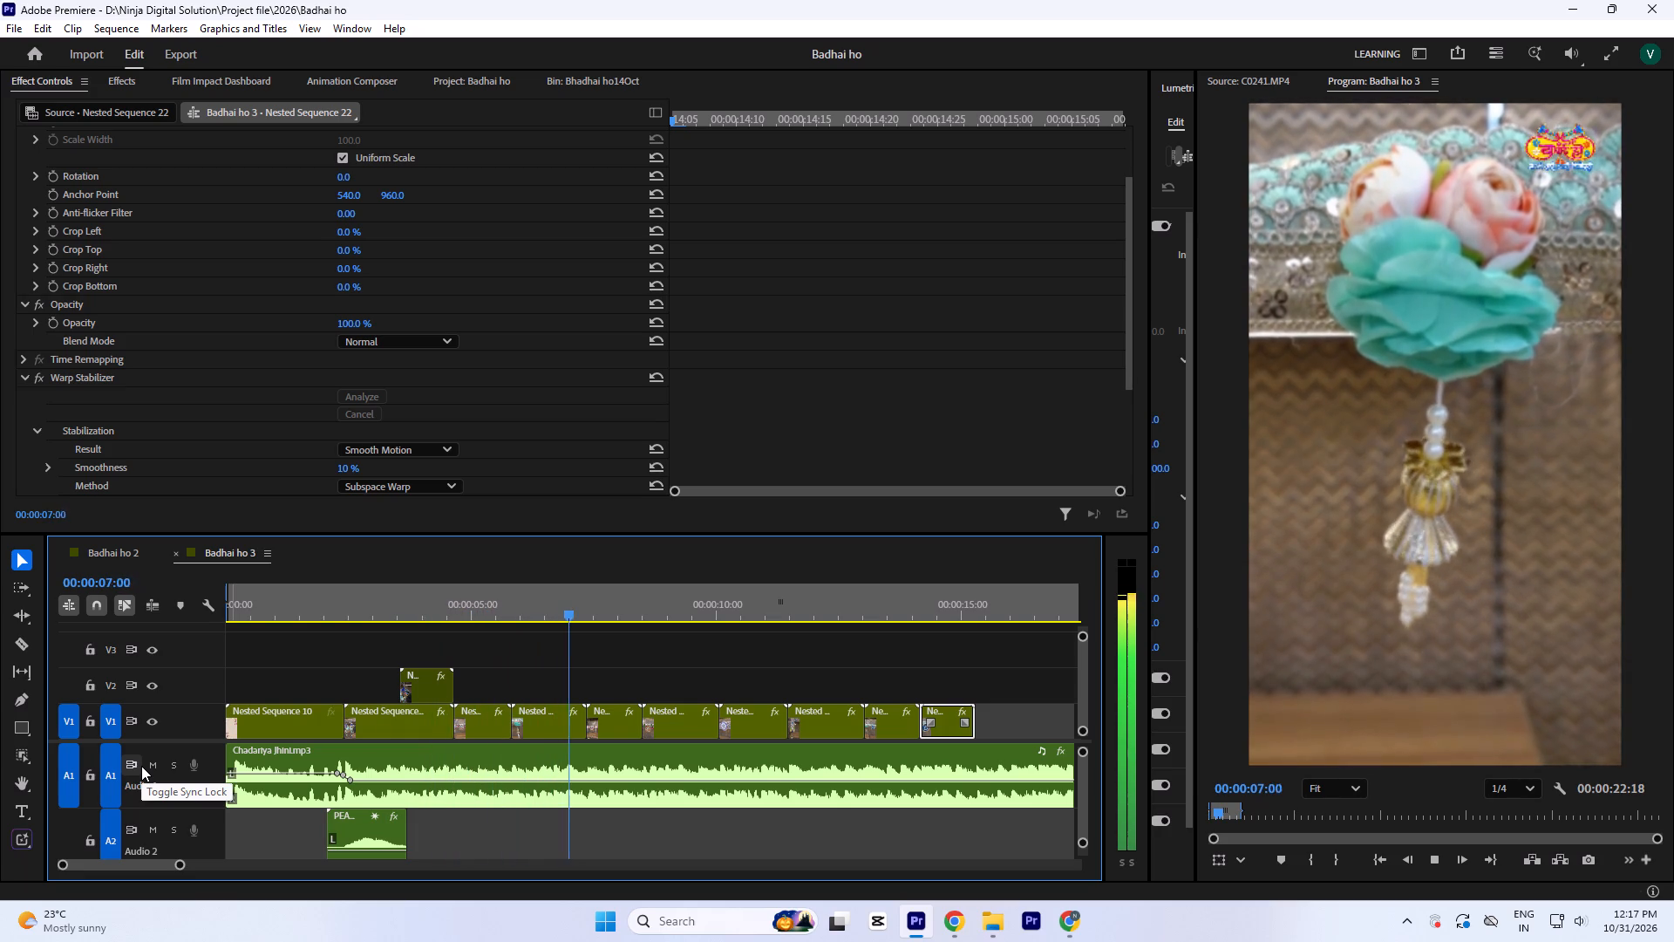
key("space")
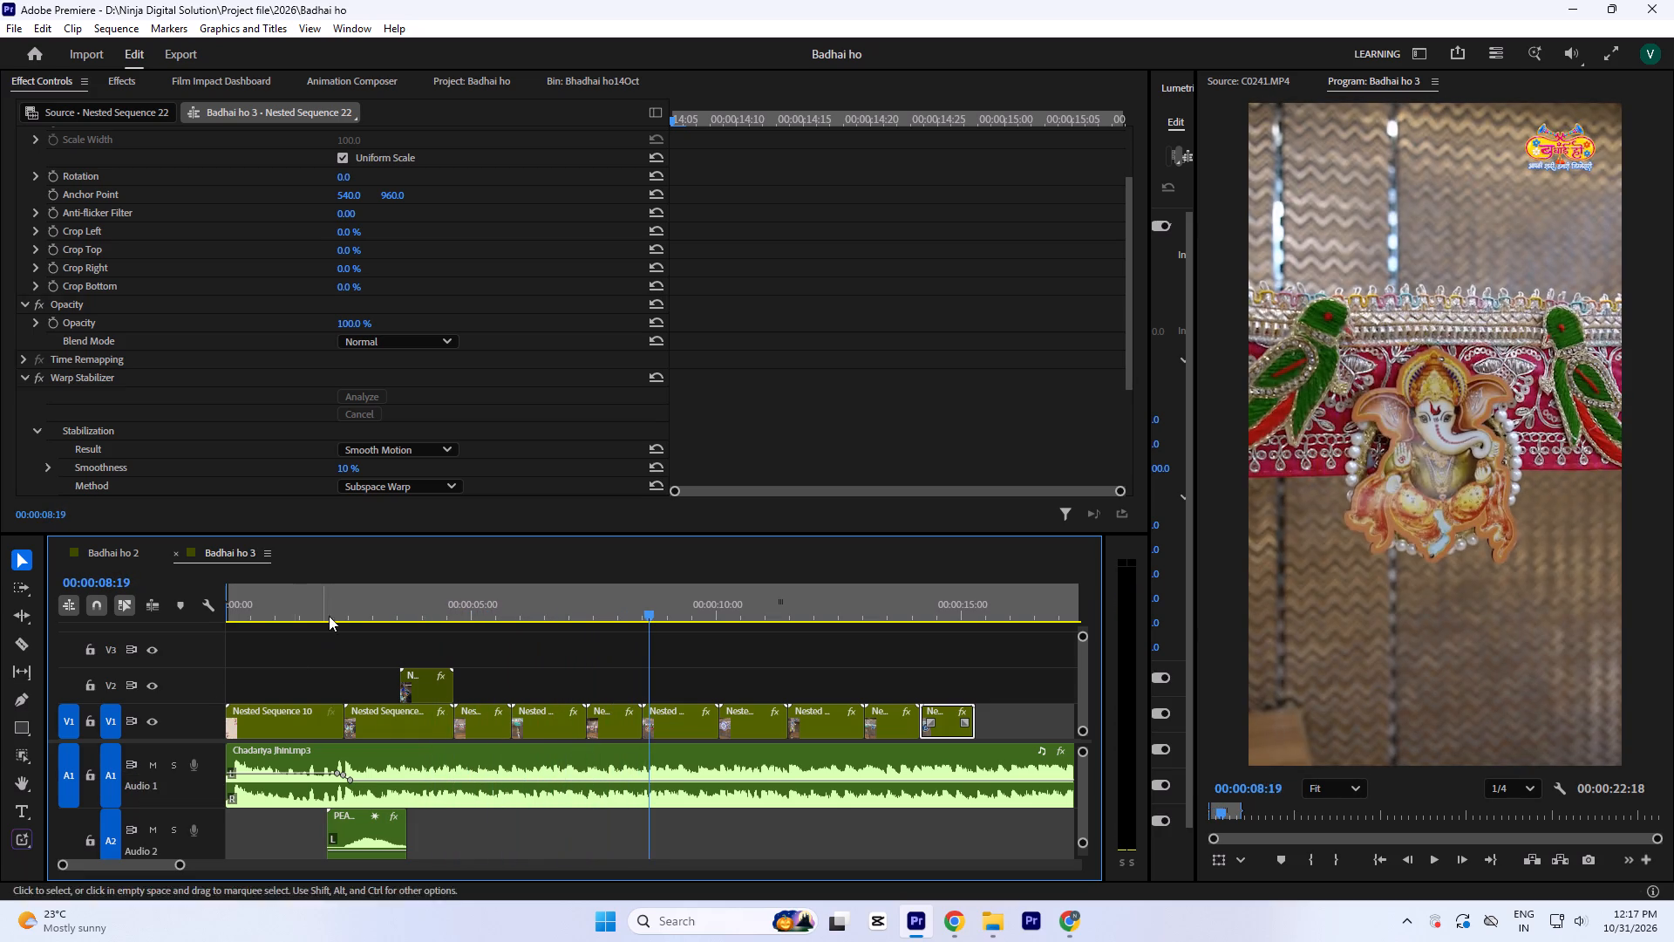
Replay the peacock shot and set the speed of PEACOCK sound effects.mp3 on A2 to 97%.
left_click(337, 593)
key("space")
key("space")
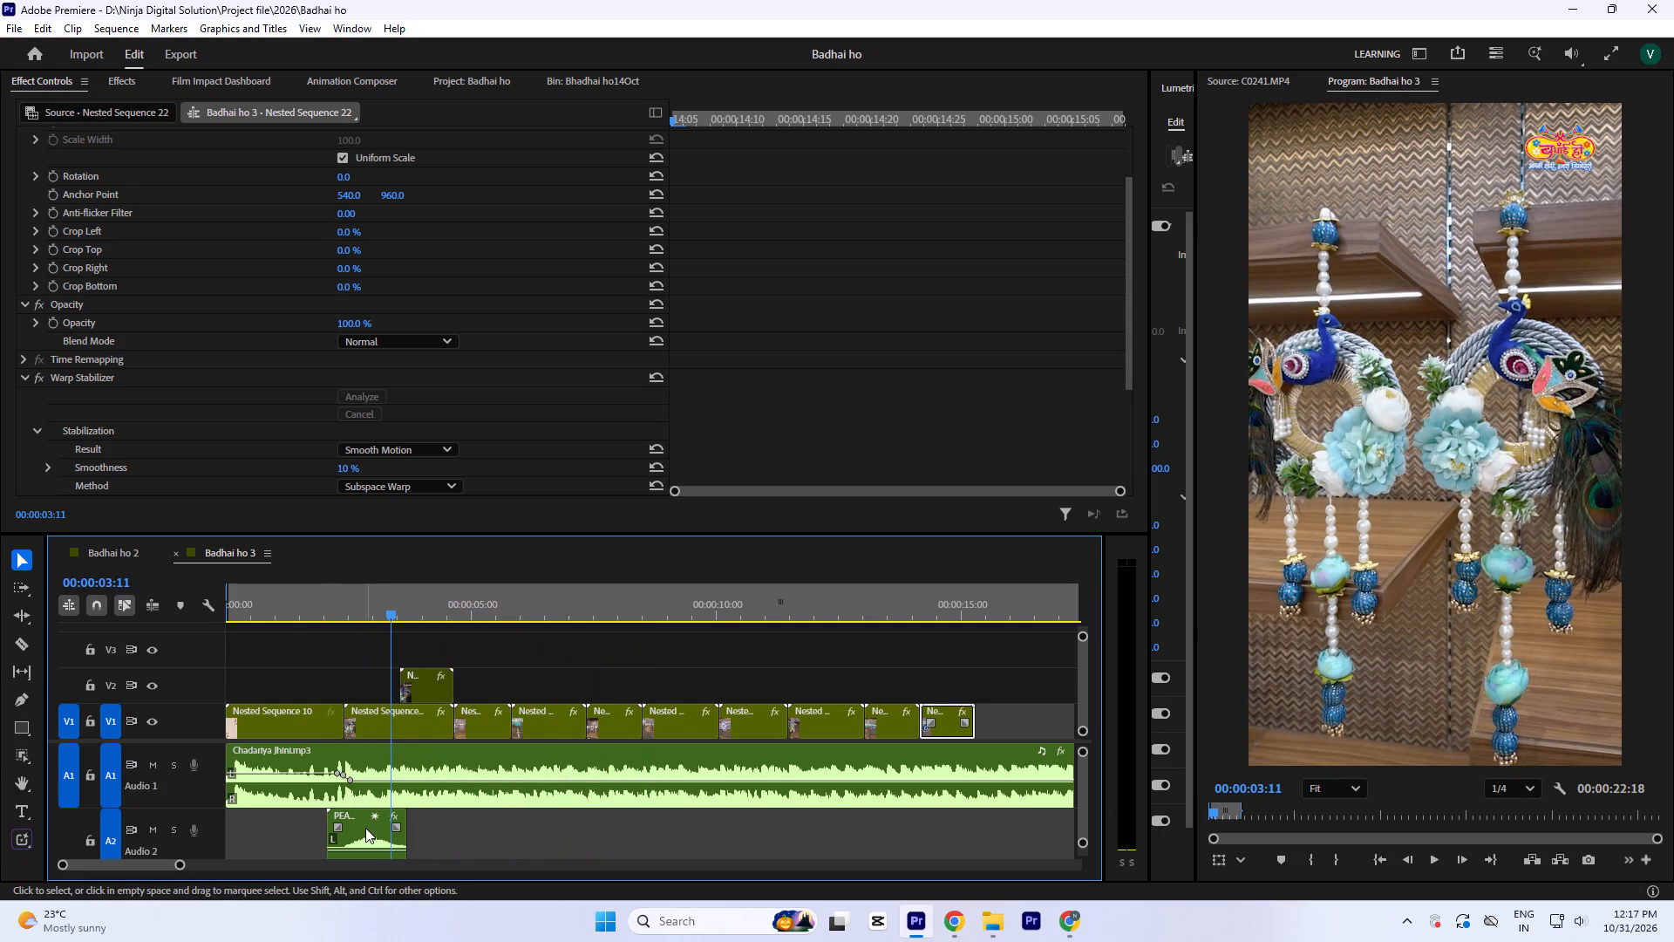
left_click(365, 828)
key("ctrl+r")
key("9")
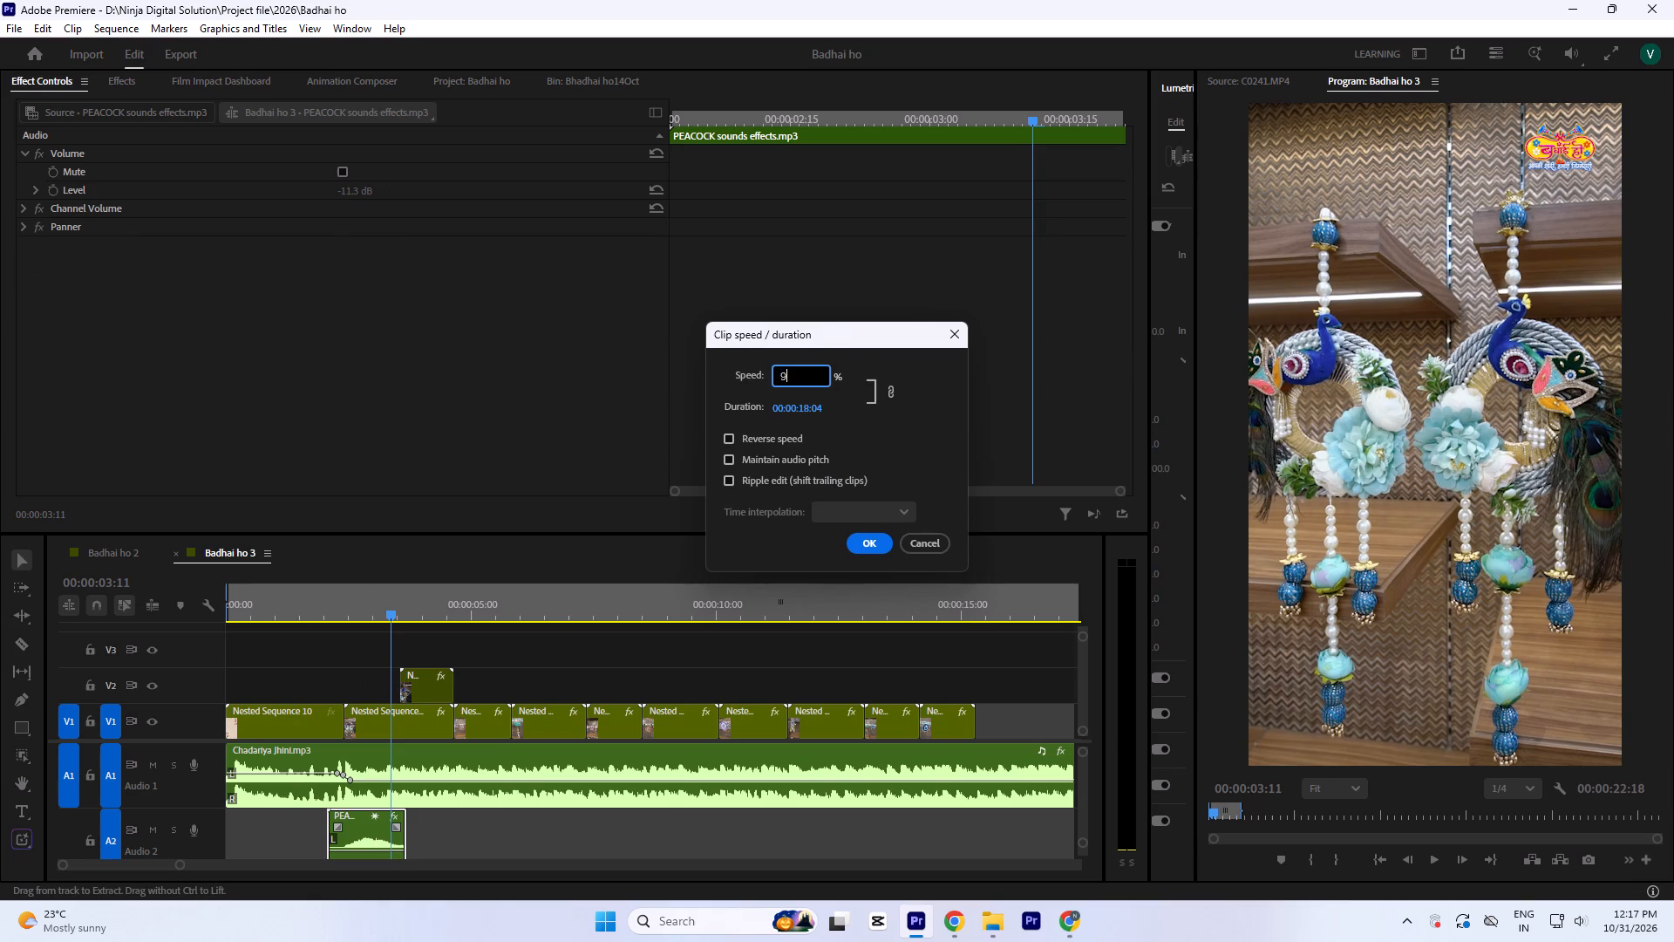
key("7")
key("Return")
Play the section around the peacock shots to check how the peacock sound fits the picture.
left_click(322, 607)
key("space")
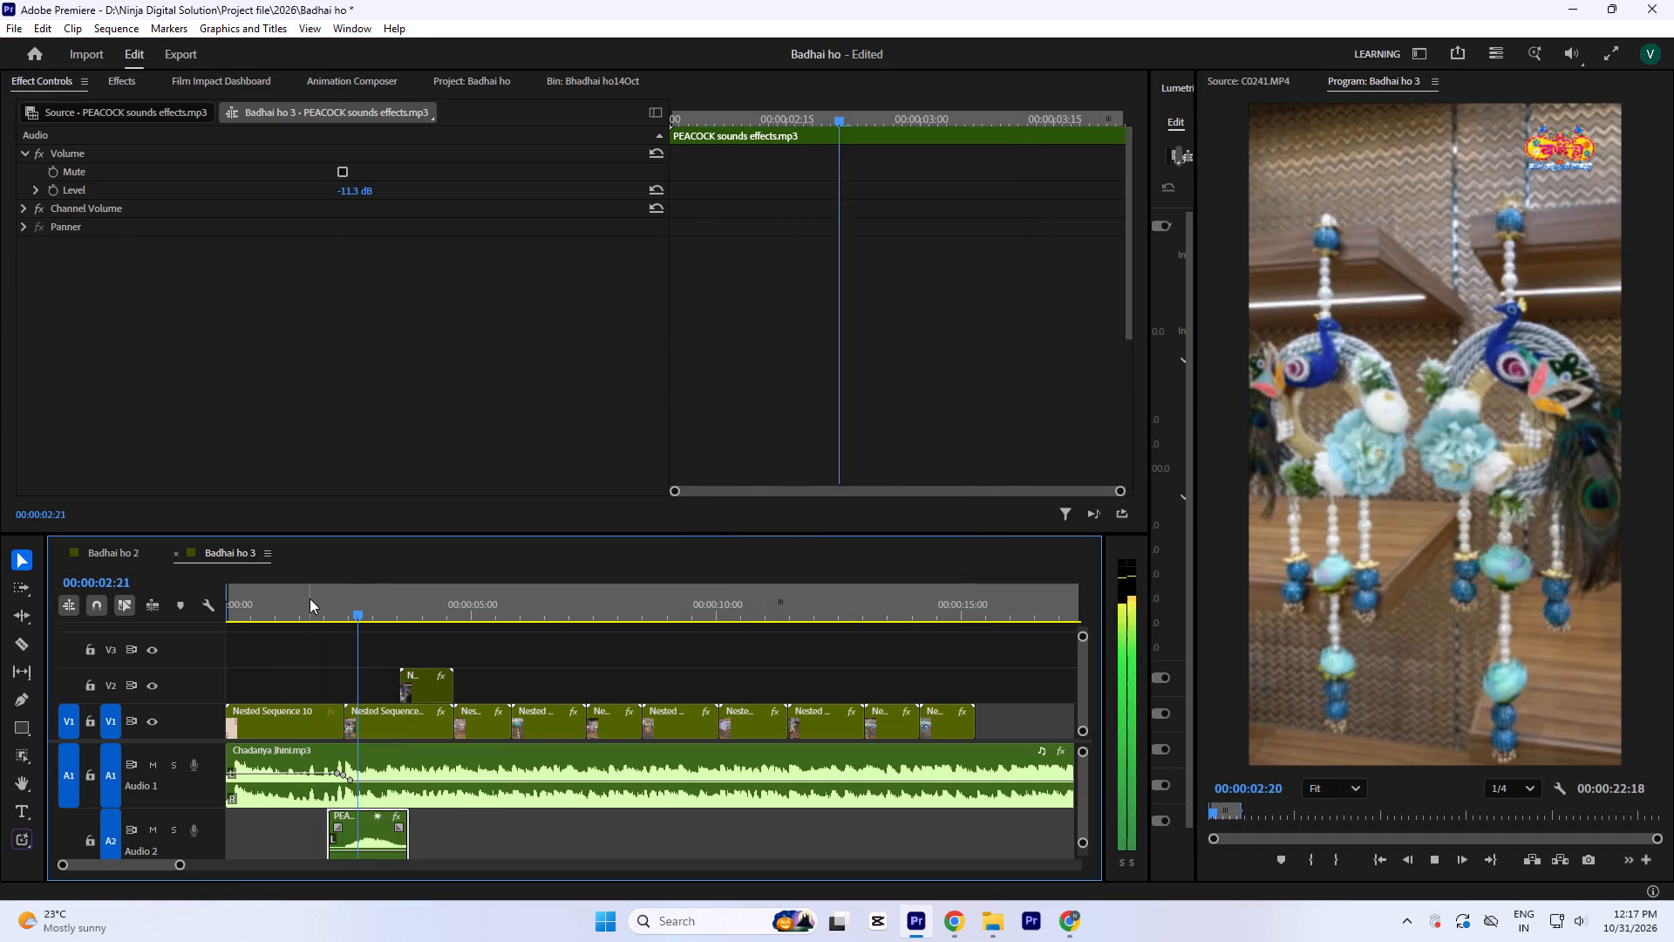
key("space")
left_click(309, 591)
key("space")
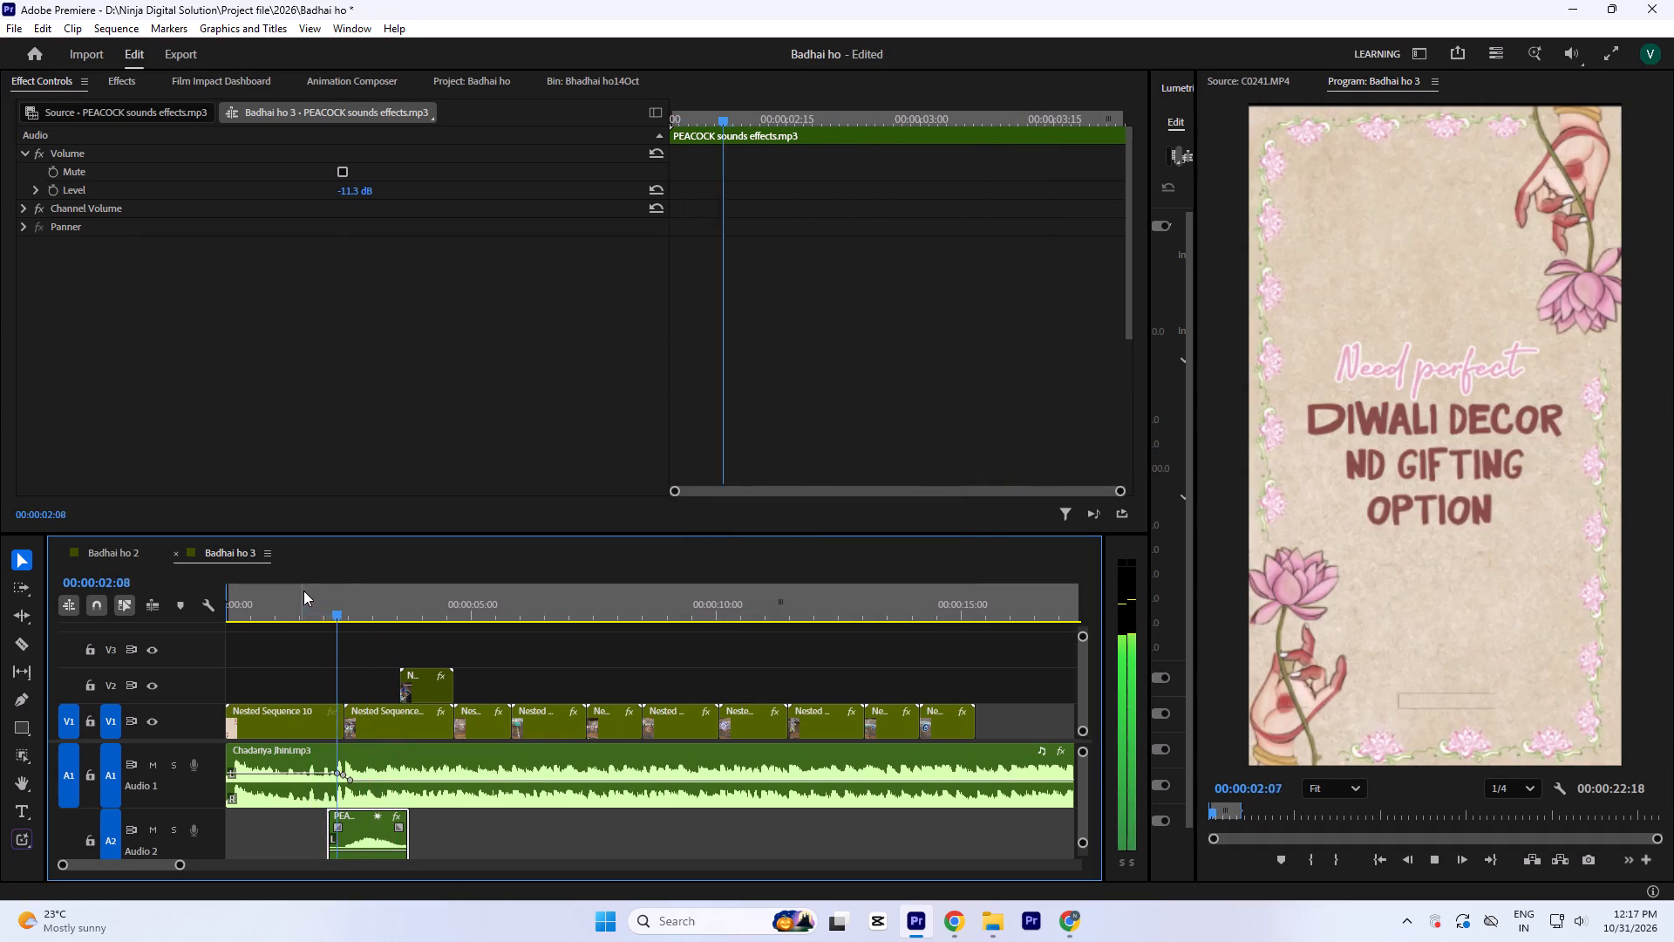
key("space")
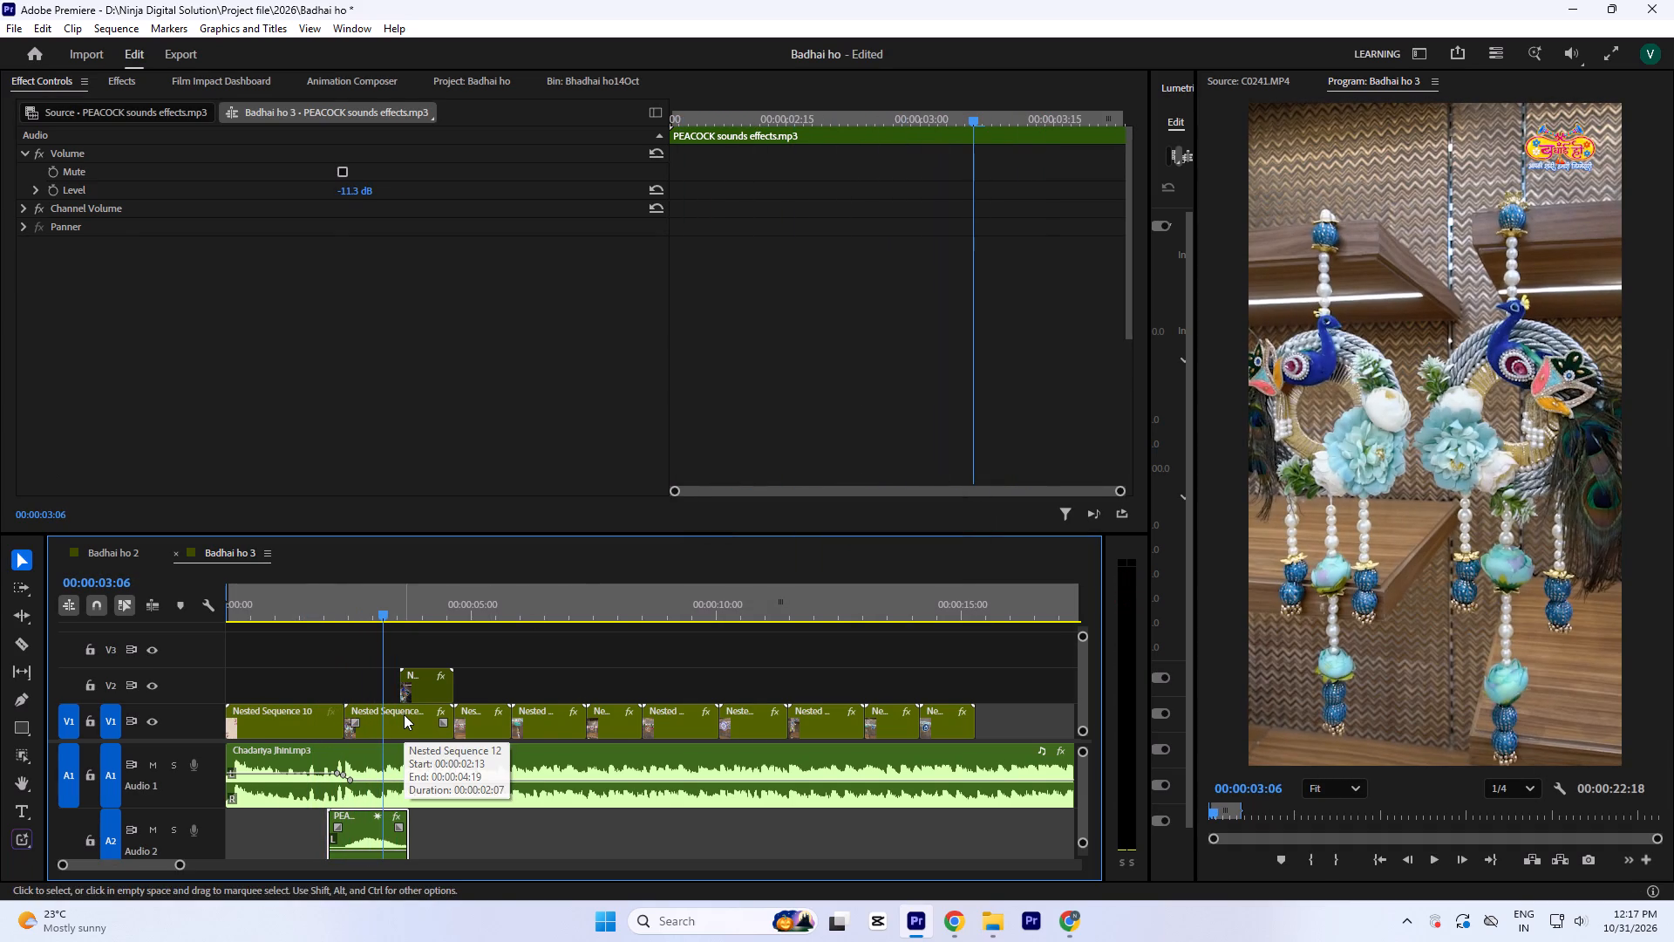
key("space")
key("space")
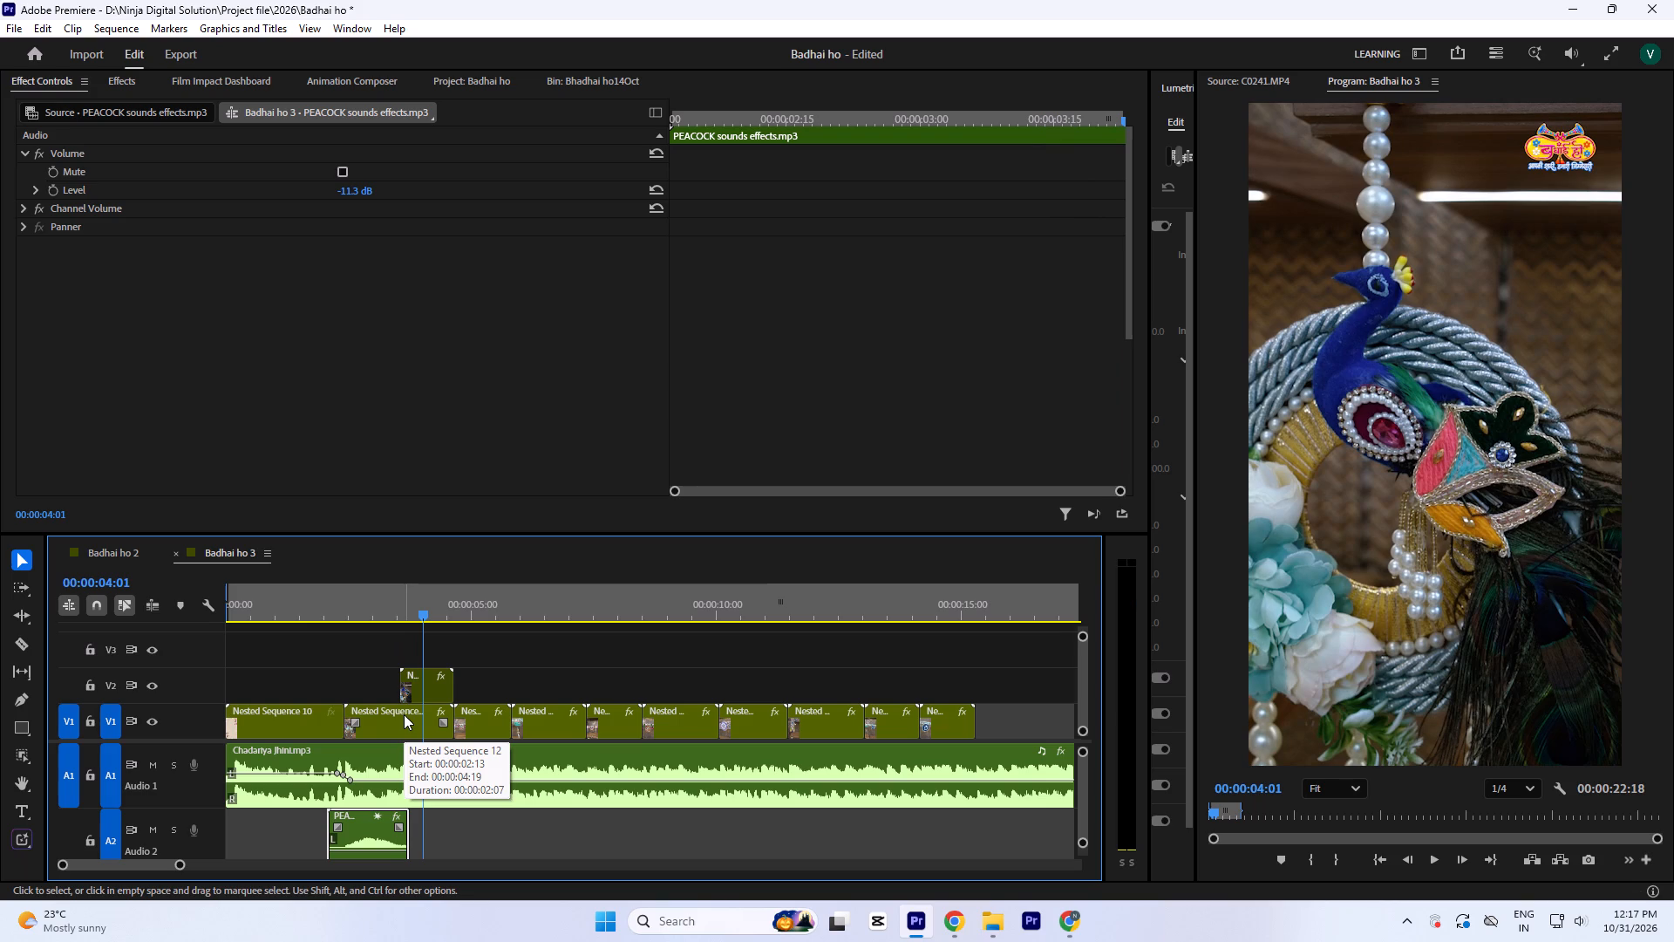
Move PEACOCK sound effects.mp3 on A2 about one second later, starting at about 00:00:03:01, and replay that section.
type("`=")
key("equal")
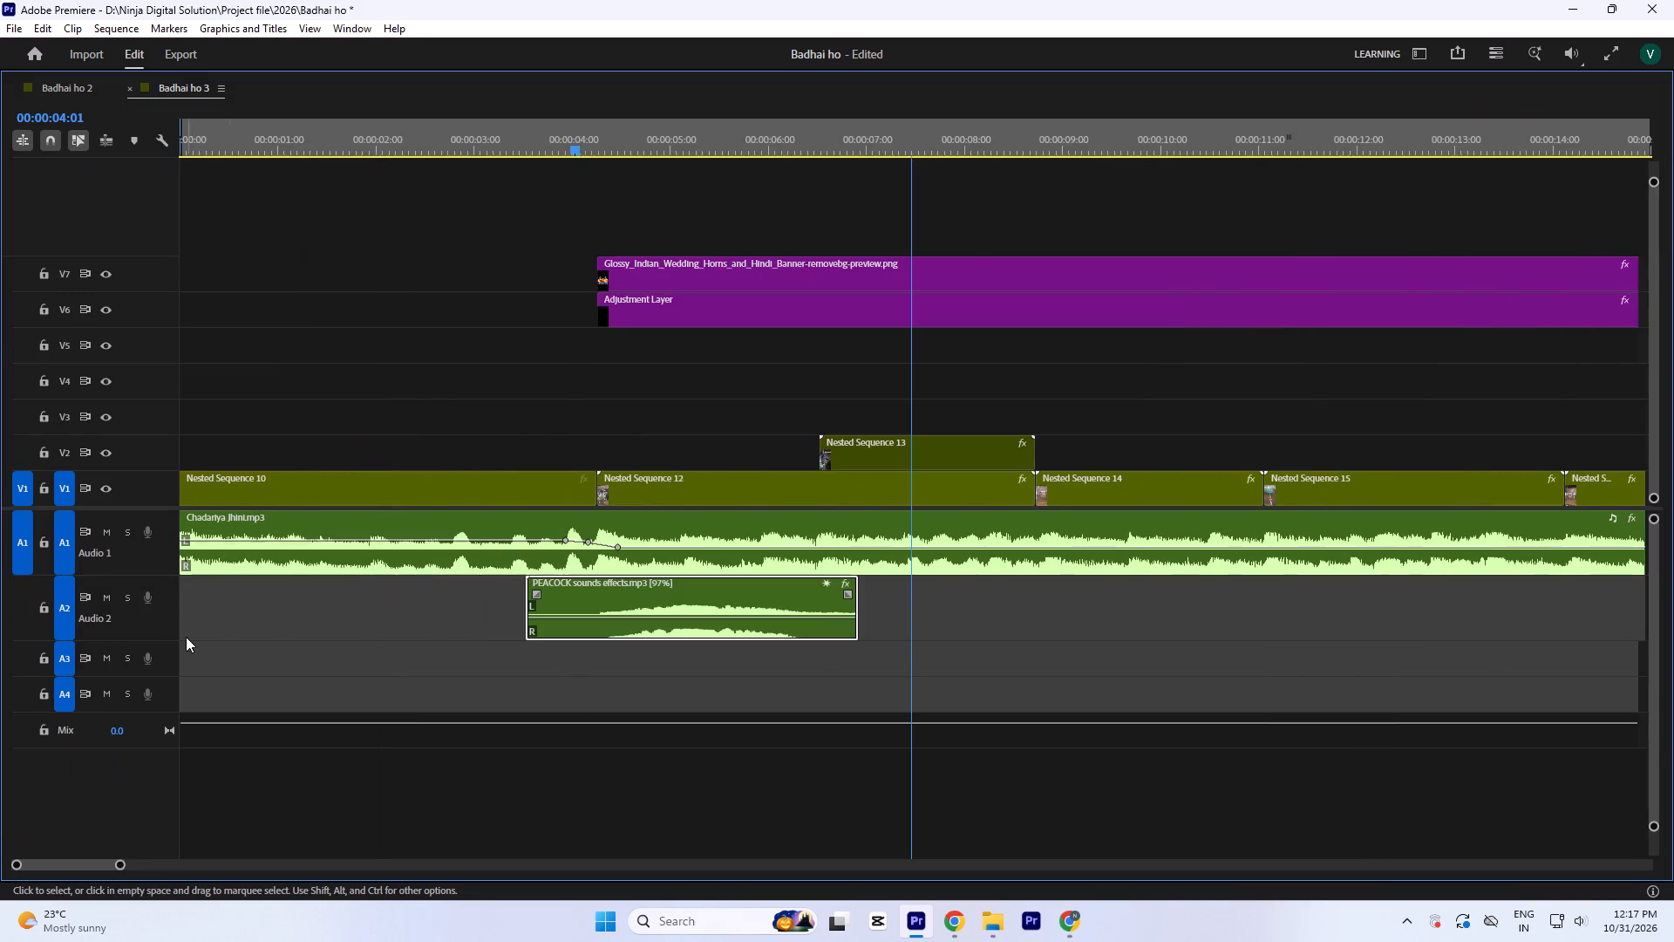
left_click_drag(760, 591, 948, 592)
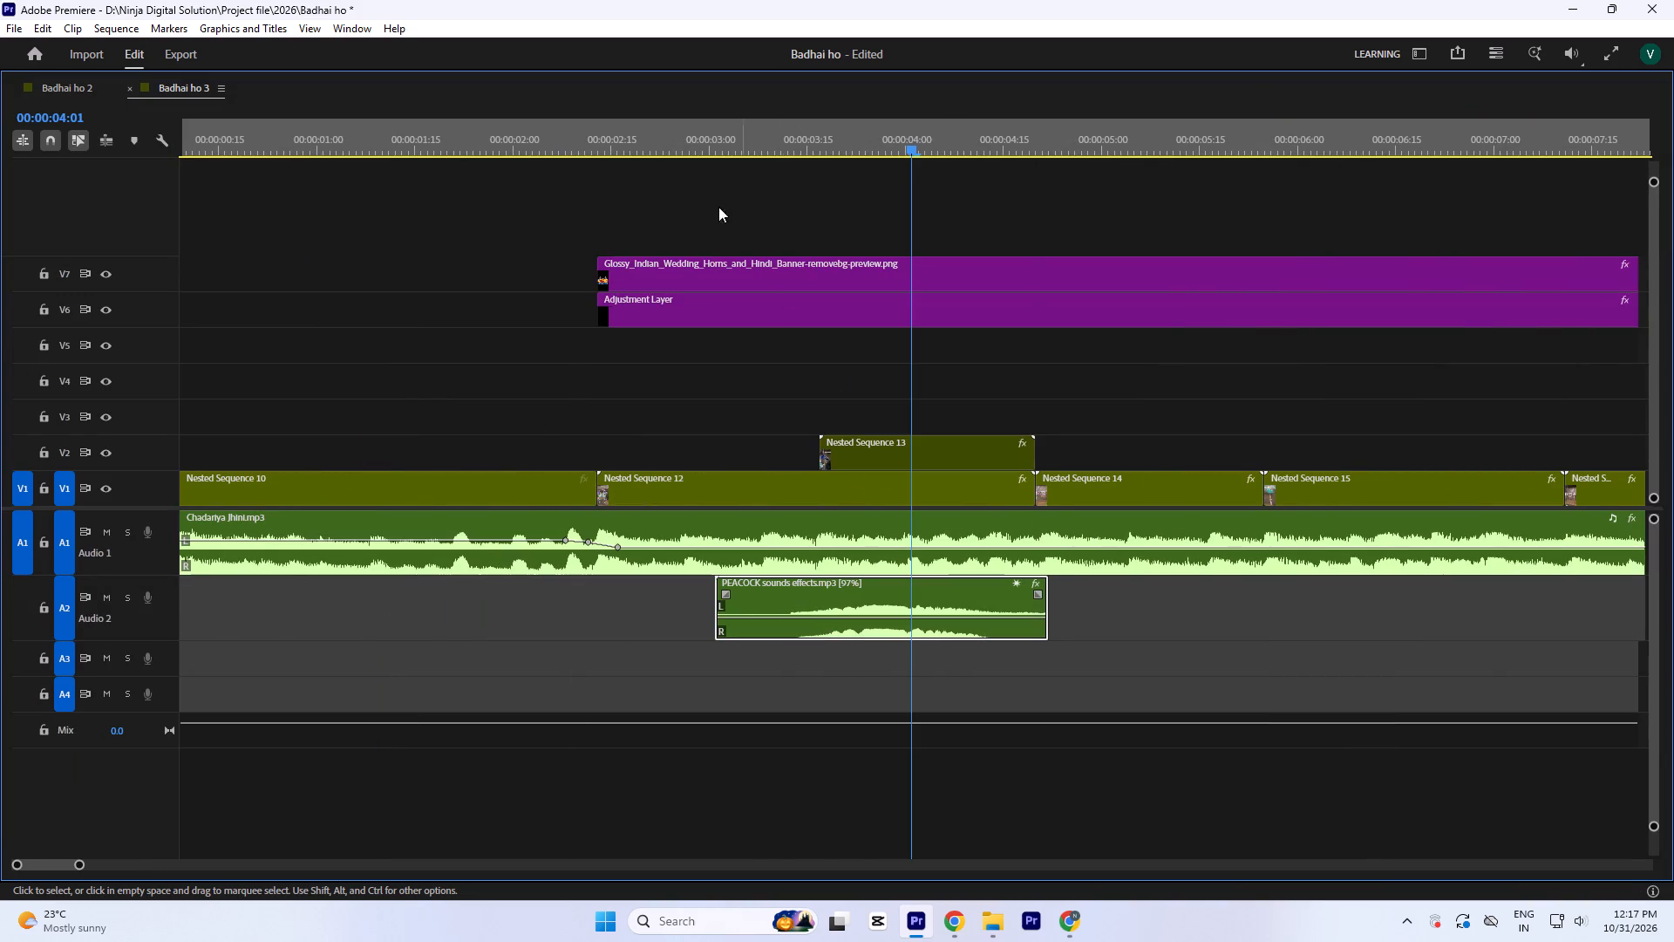
left_click(681, 128)
type("`-")
key("space")
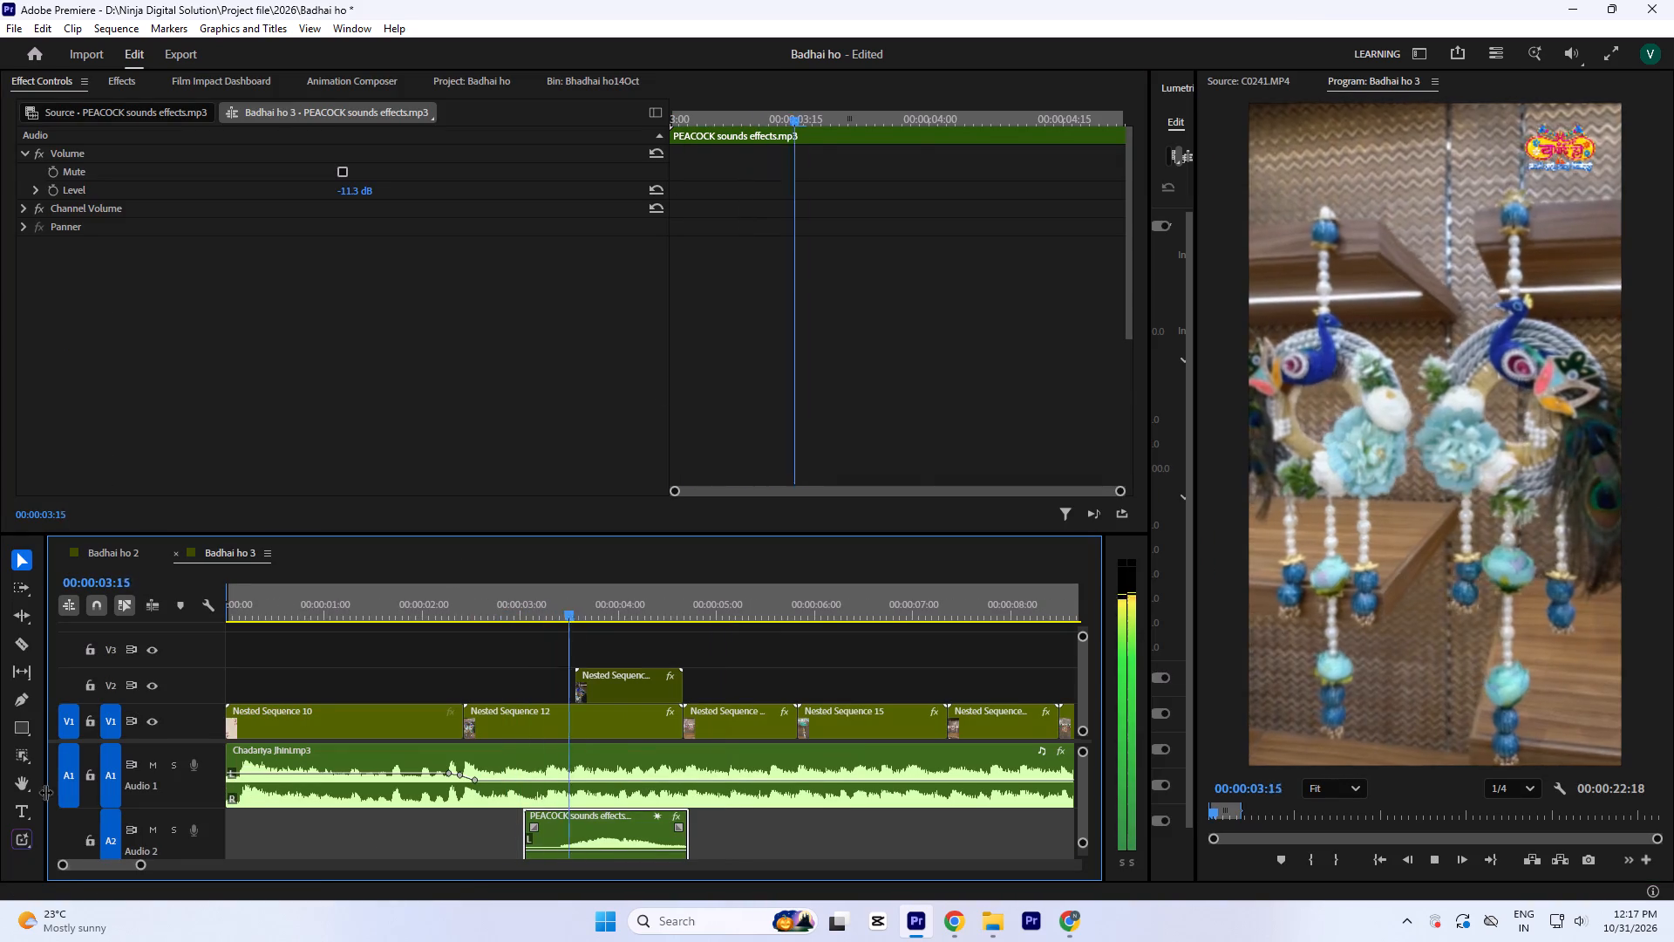
key("space")
left_click(505, 605)
key("space")
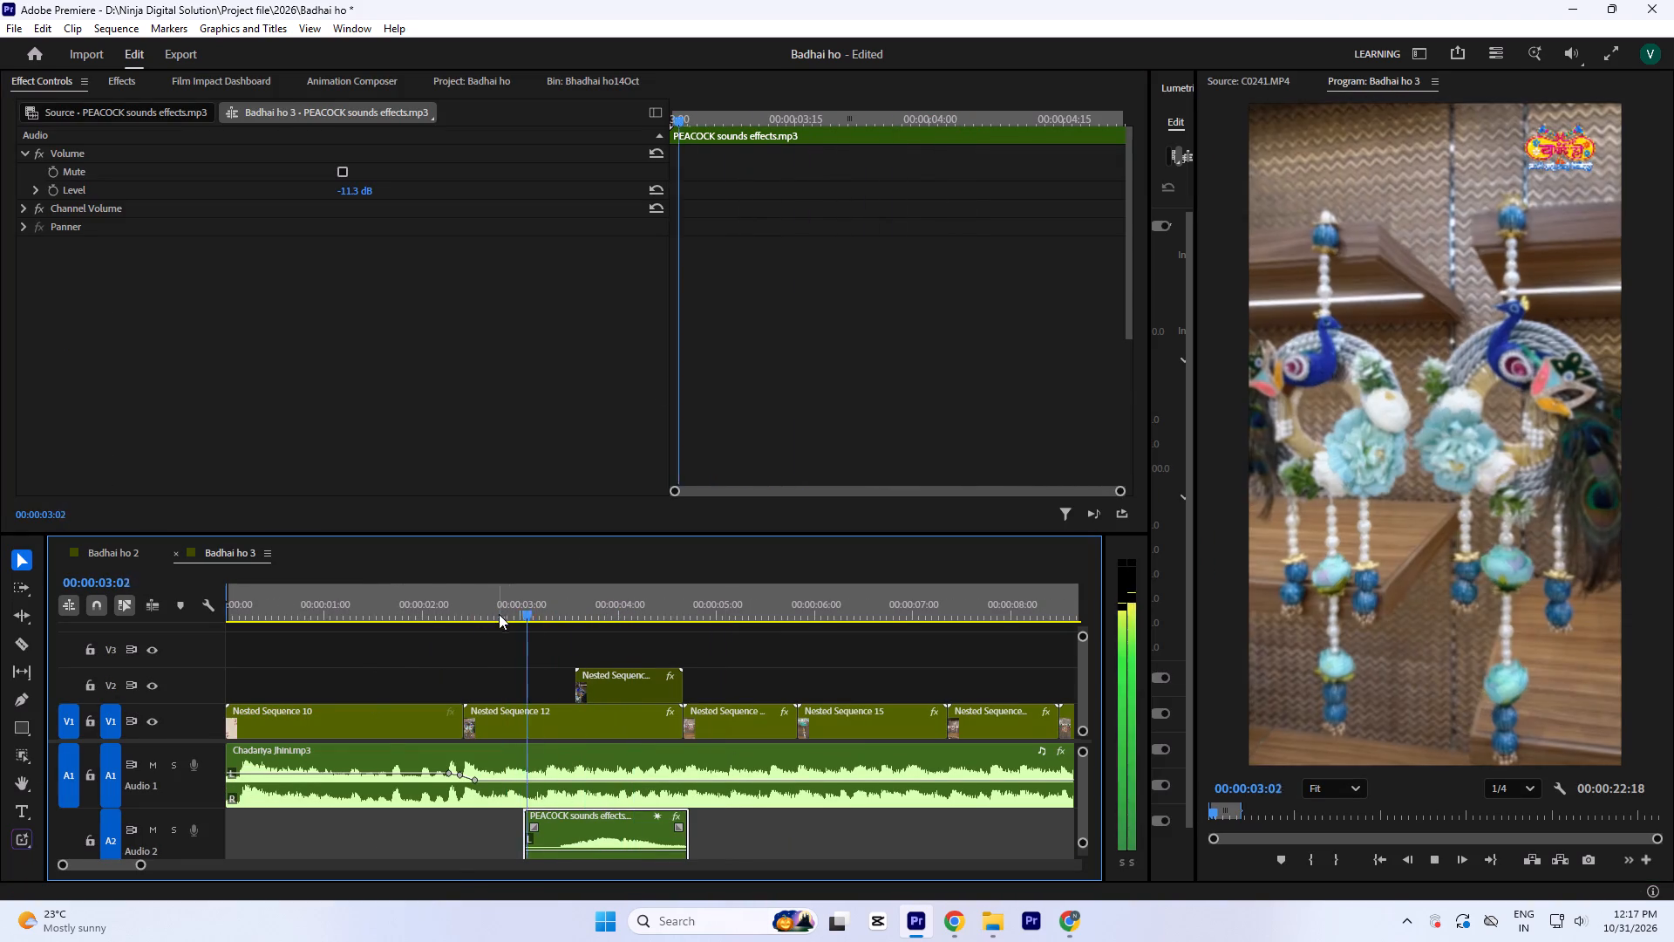
key("space")
Play on from the peacock shots through to Nested Sequence 19, checking the cuts and motion of the clips.
type("-")
key("space")
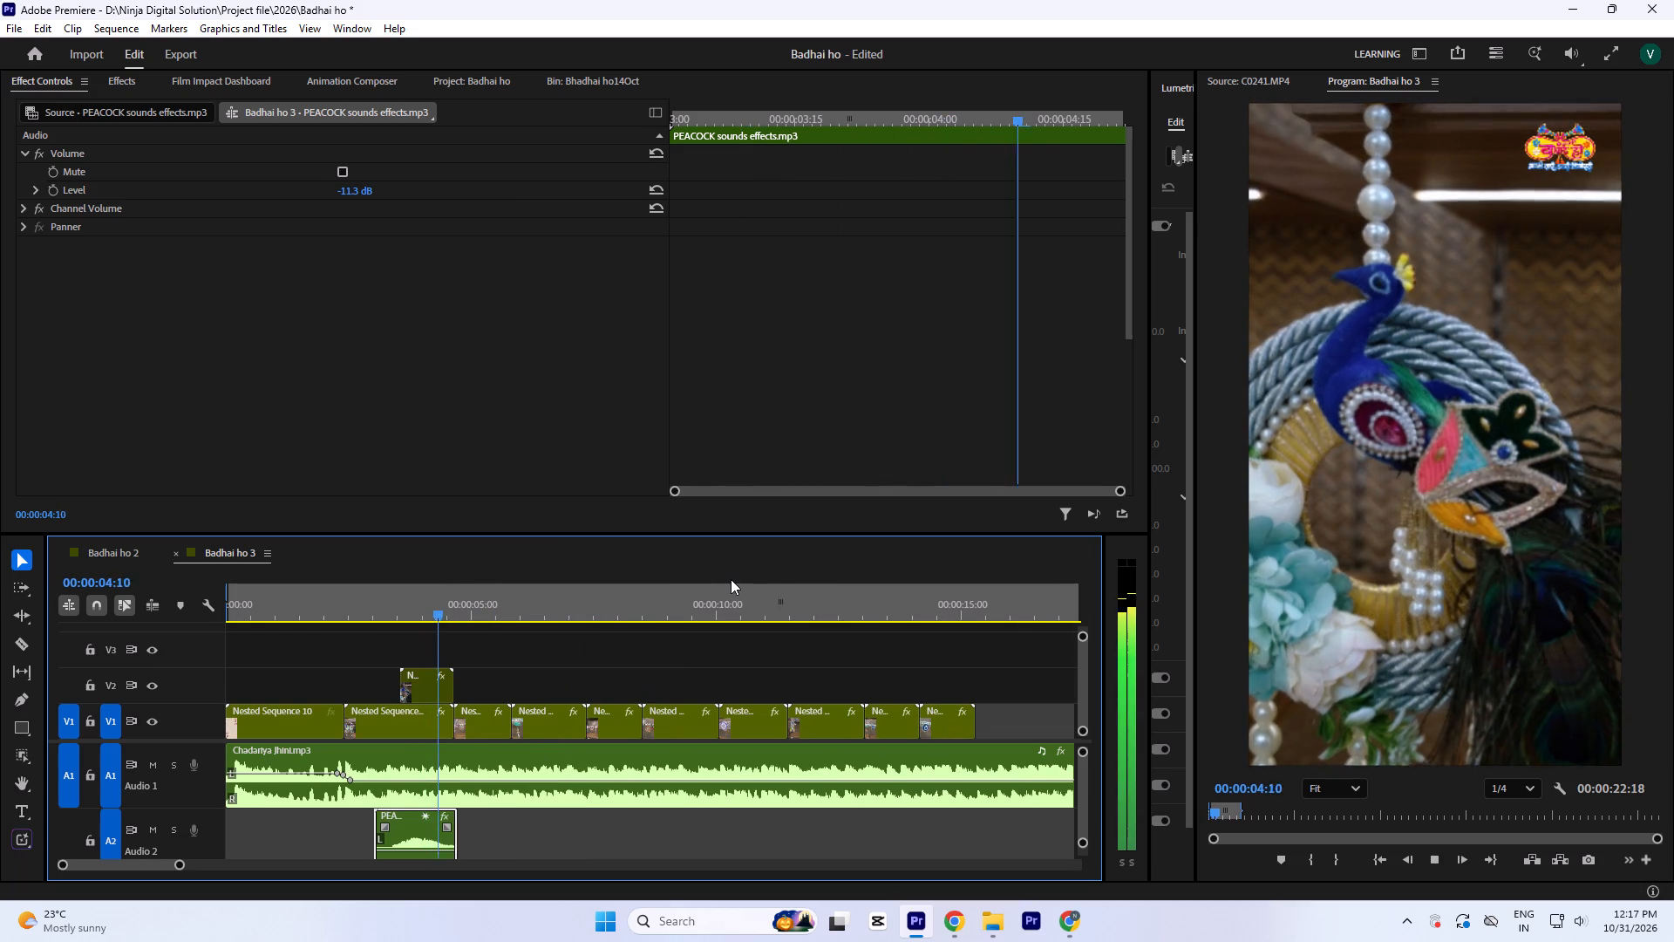
key("minus")
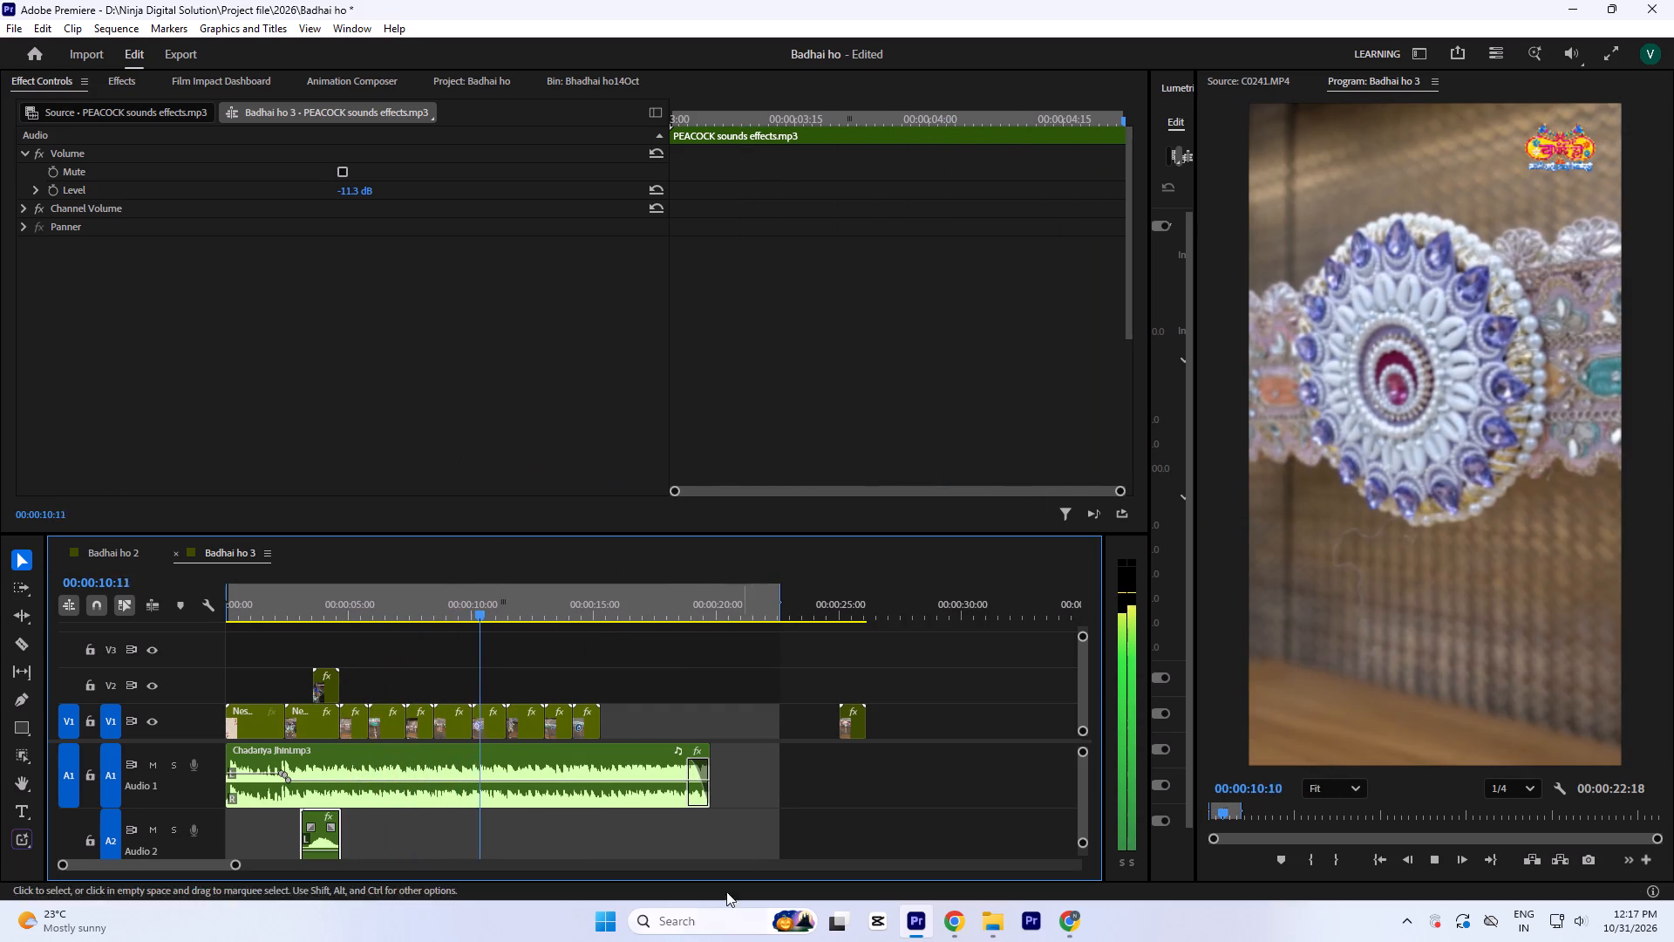
key("space")
key("space")
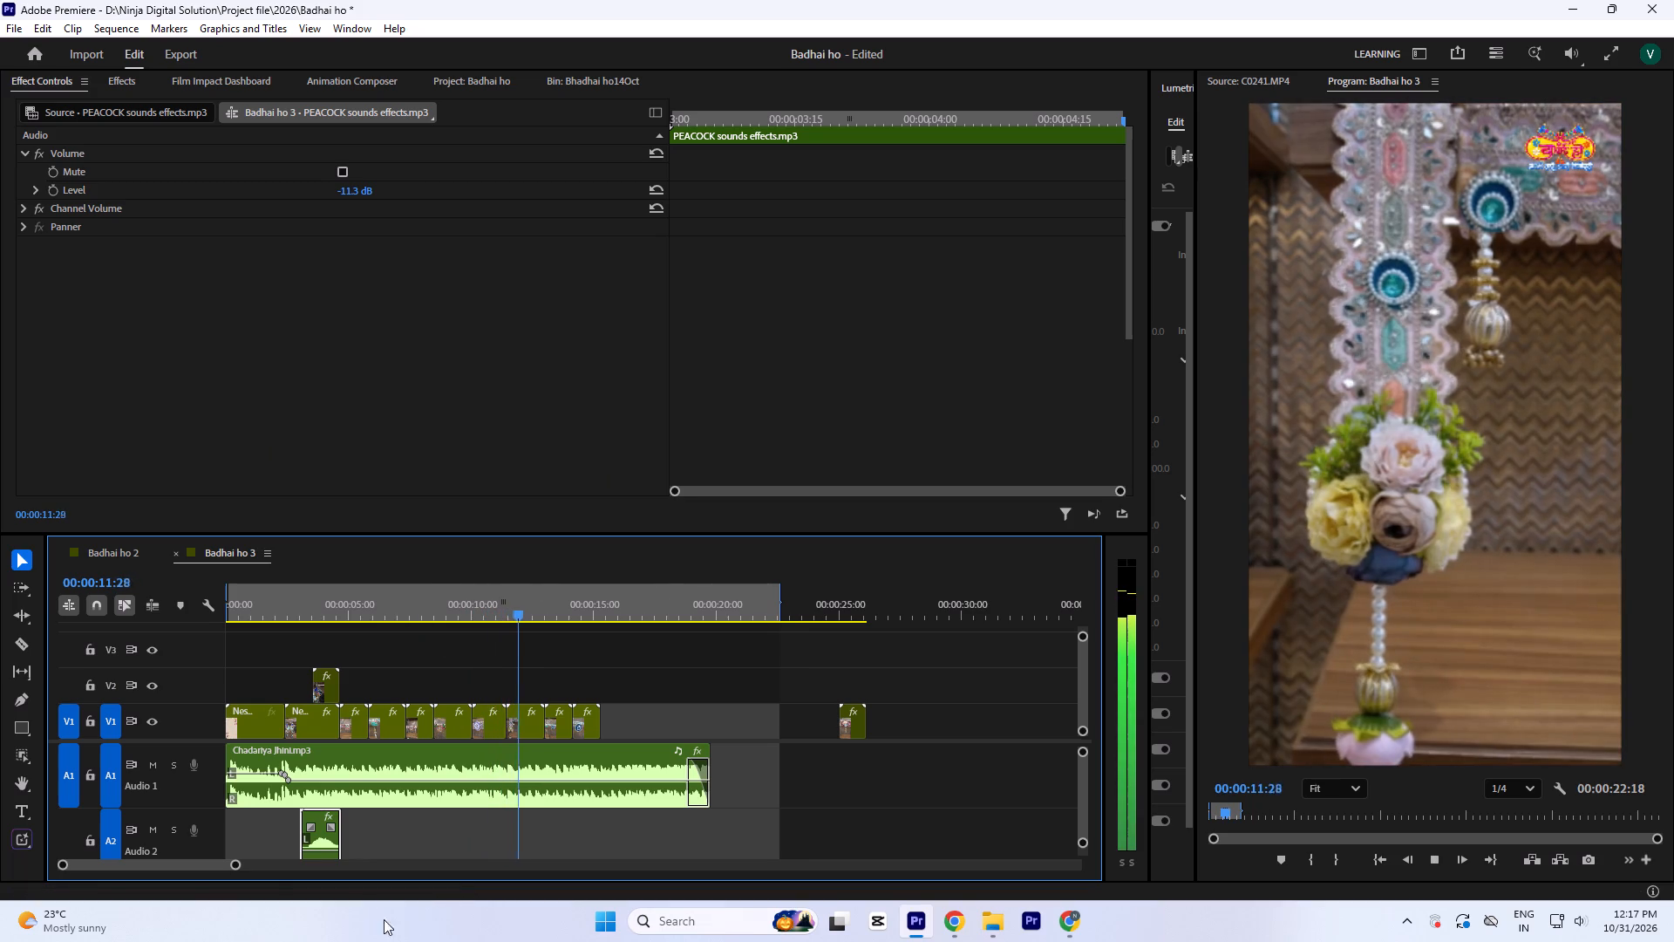
key("space")
key("equal")
key("space")
key("space")
Animate the Scale of Nested Sequence 19 with keyframes from 100 at its start to 105 at its end.
left_click(632, 723)
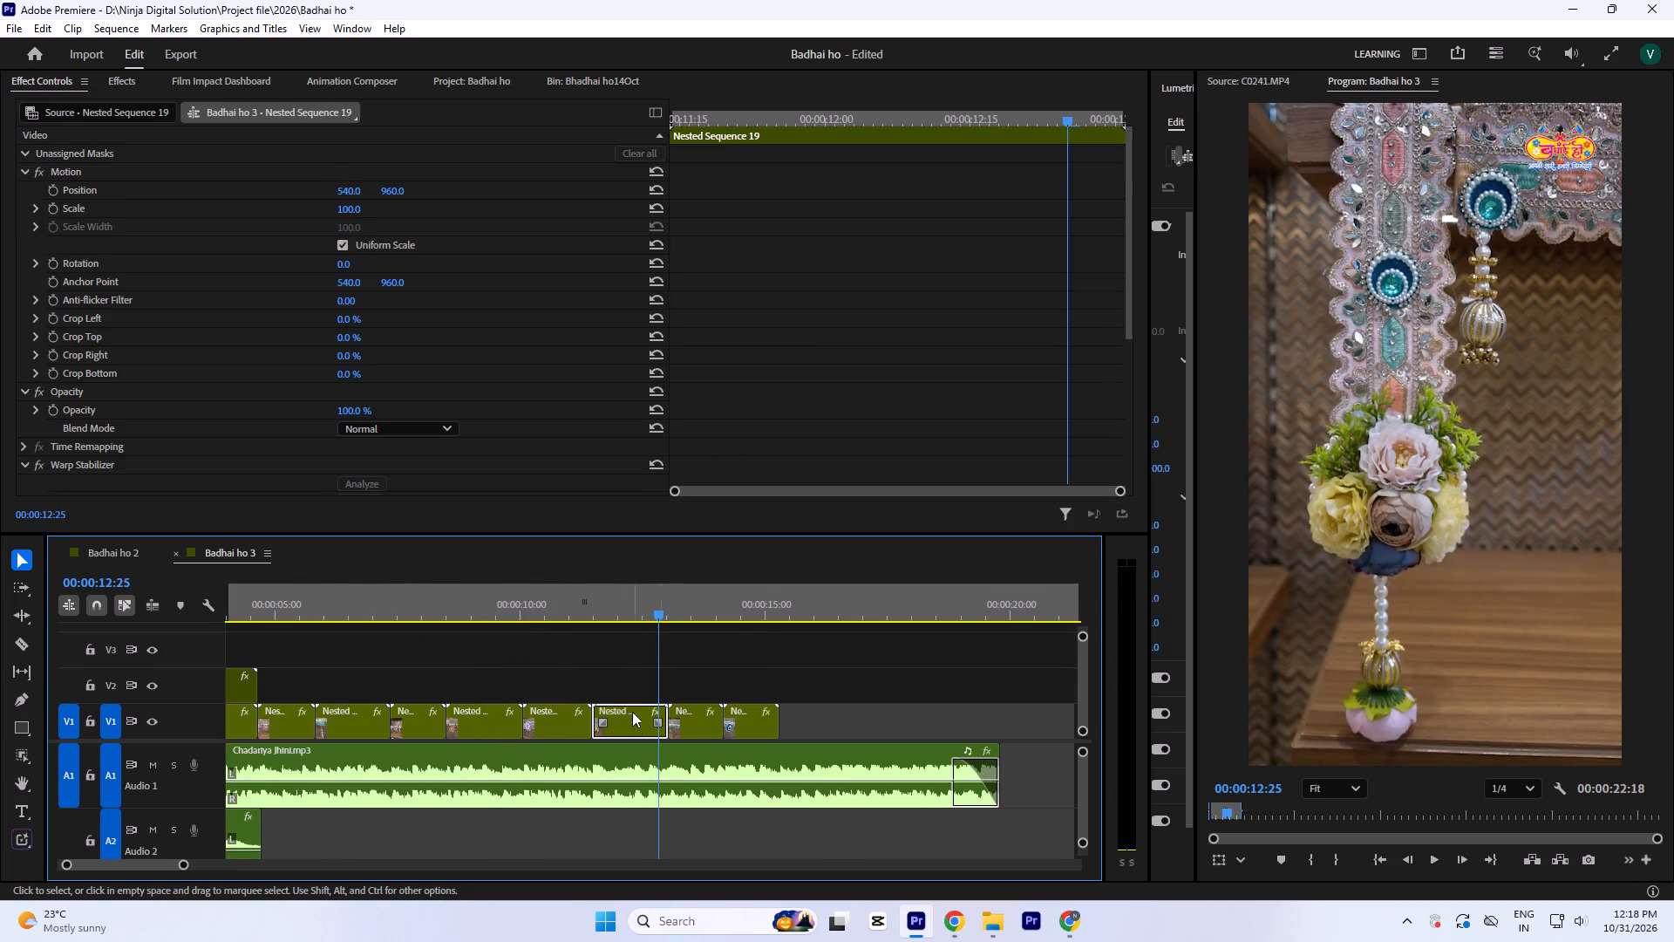
left_click(825, 299)
key("minus")
key("minus")
left_click(48, 215)
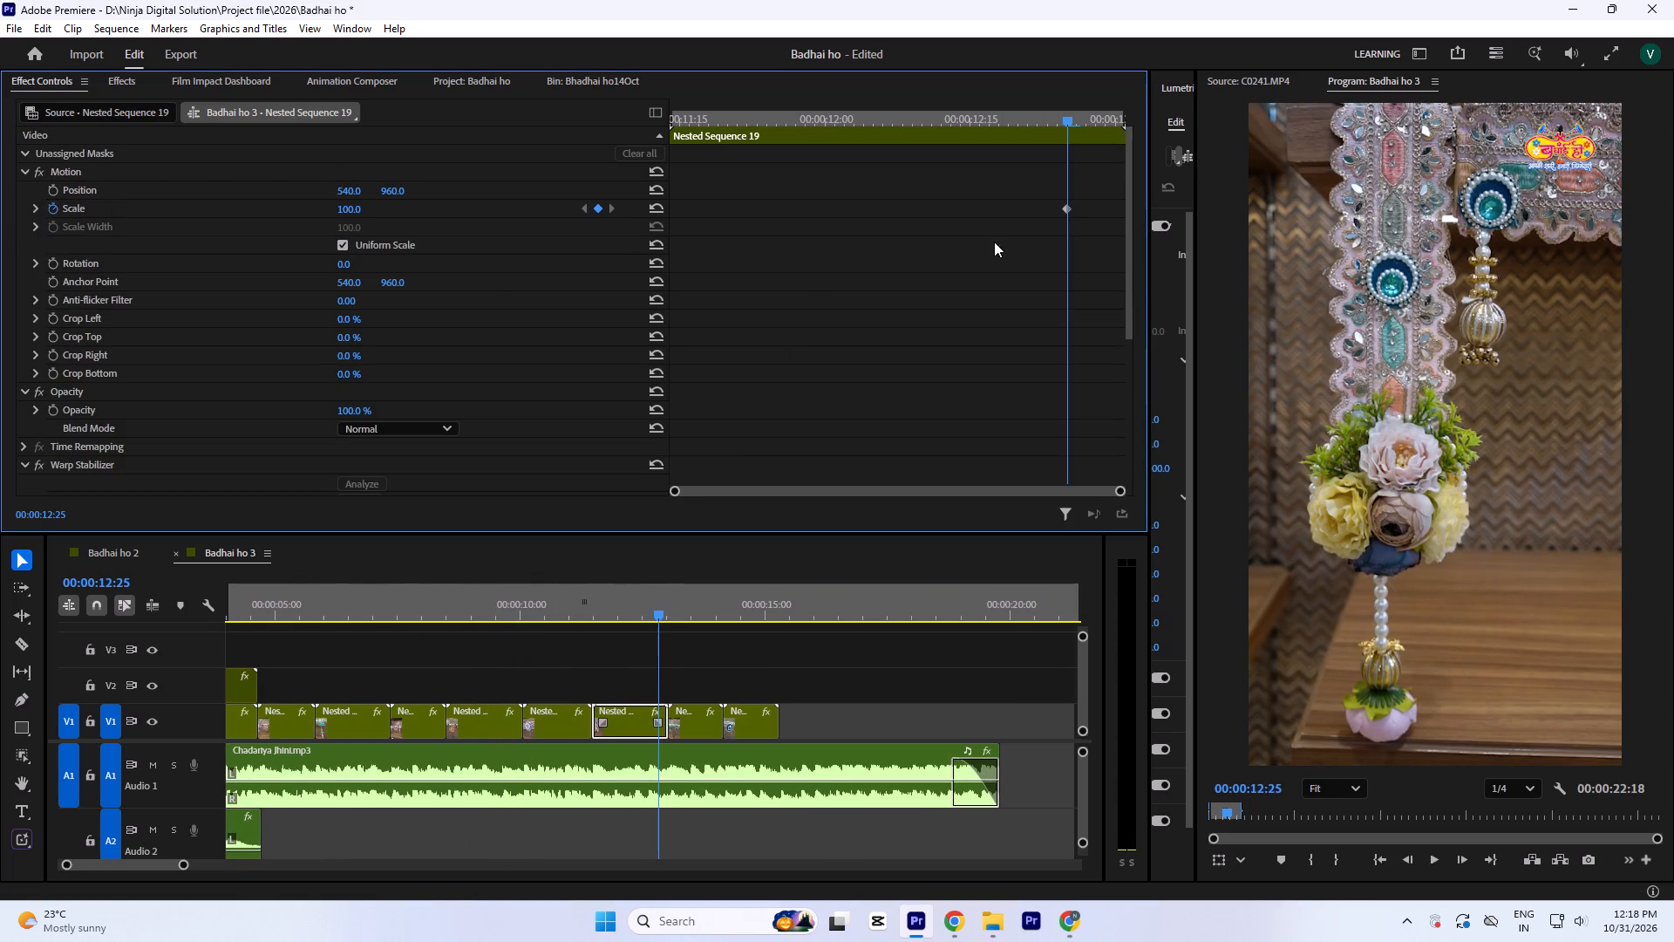
left_click_drag(1065, 209, 145, 229)
key("minus")
left_click(344, 211)
key("1")
key("0")
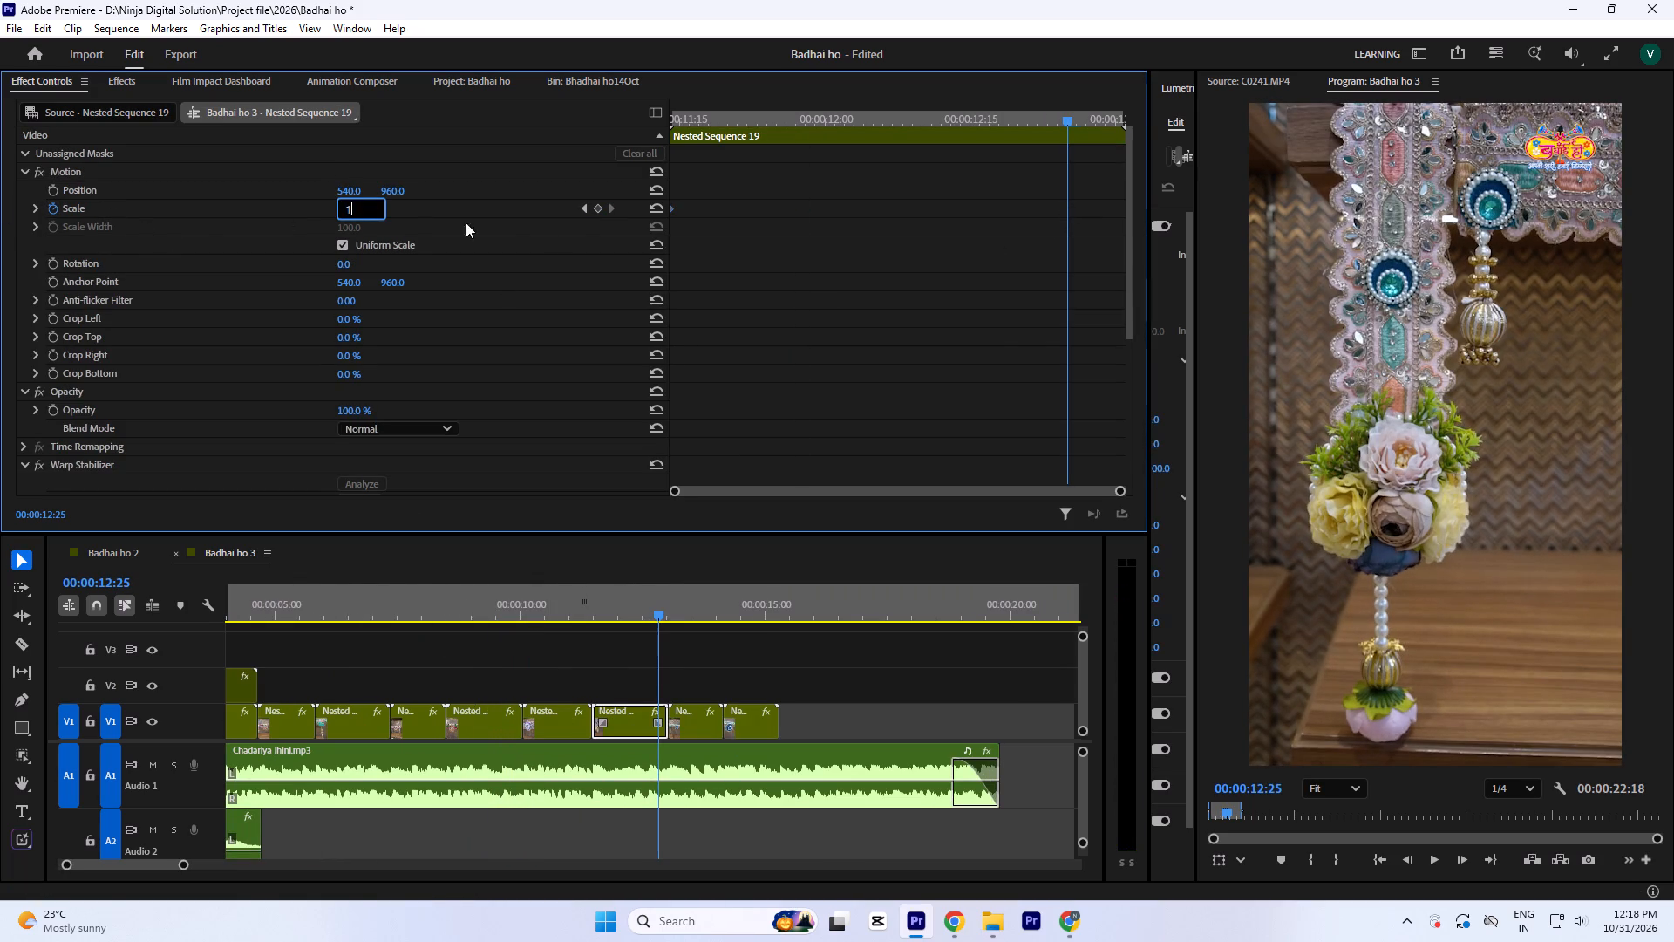
key("5")
left_click(760, 230)
left_click_drag(1065, 211, 1320, 258)
left_click(834, 247)
key("minus")
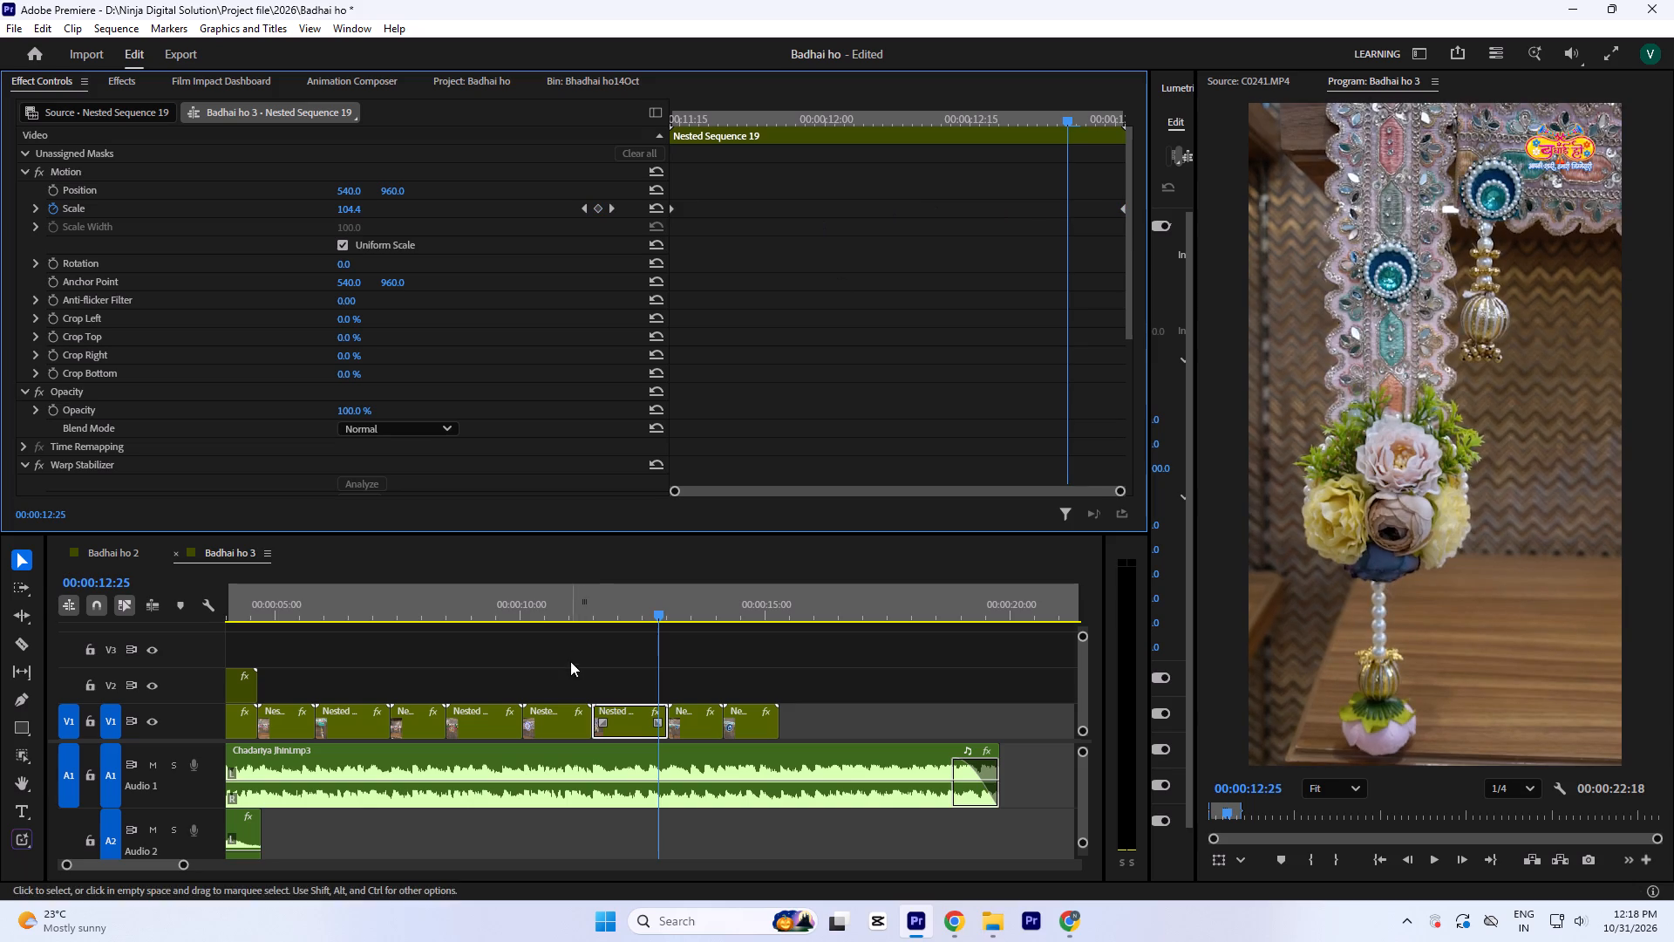
Play the sequence from before Nested Sequence 19 to past the last clip to check the zoom and following cuts.
left_click(526, 572)
left_click(538, 604)
key("space")
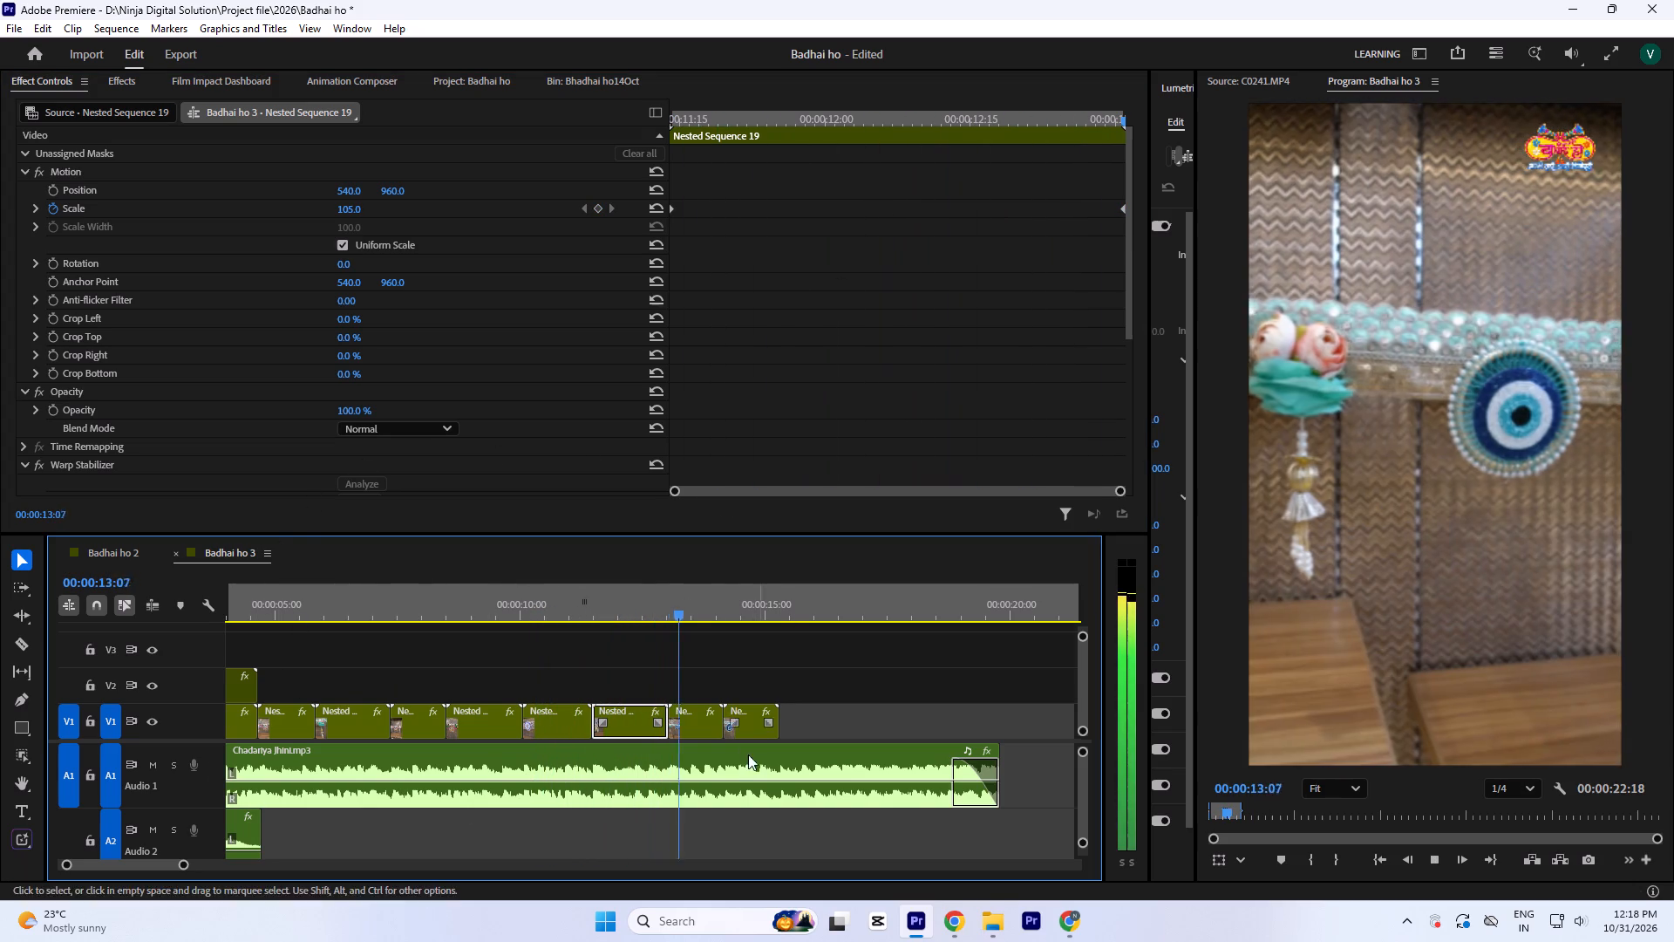
key("space")
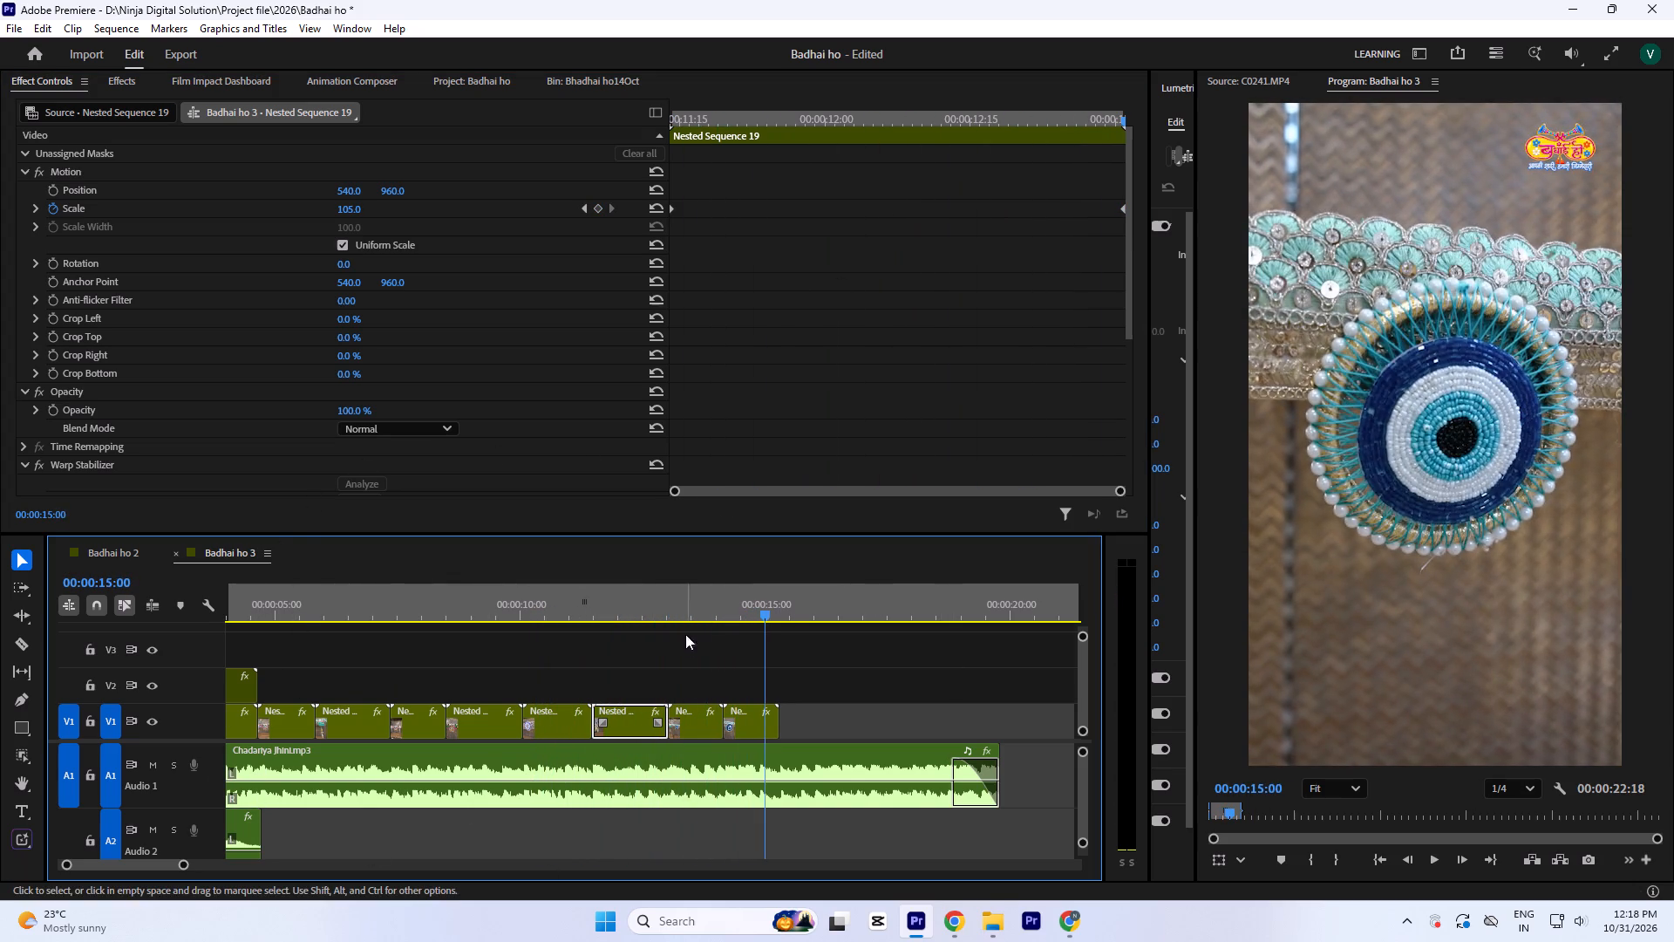
left_click(704, 600)
key("space")
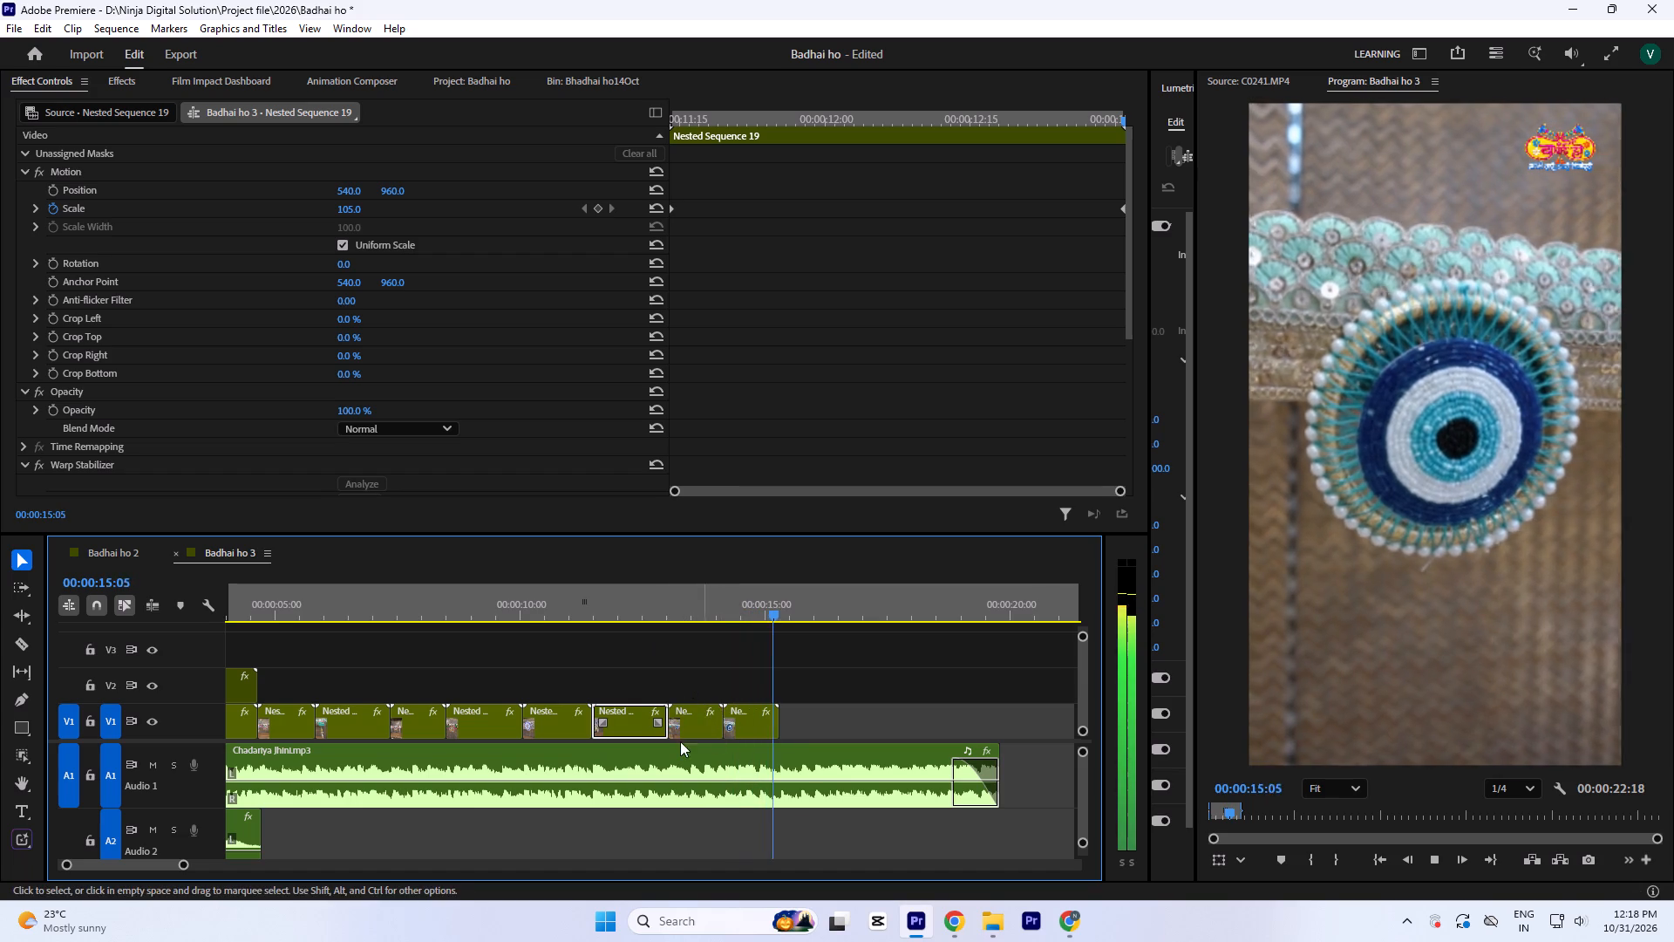
key("space")
Review bin clips and place C0248.MP4, marked from 05:18:58:02 to 05:18:59:24, on V2 past Nested Sequence 22.
left_click(603, 83)
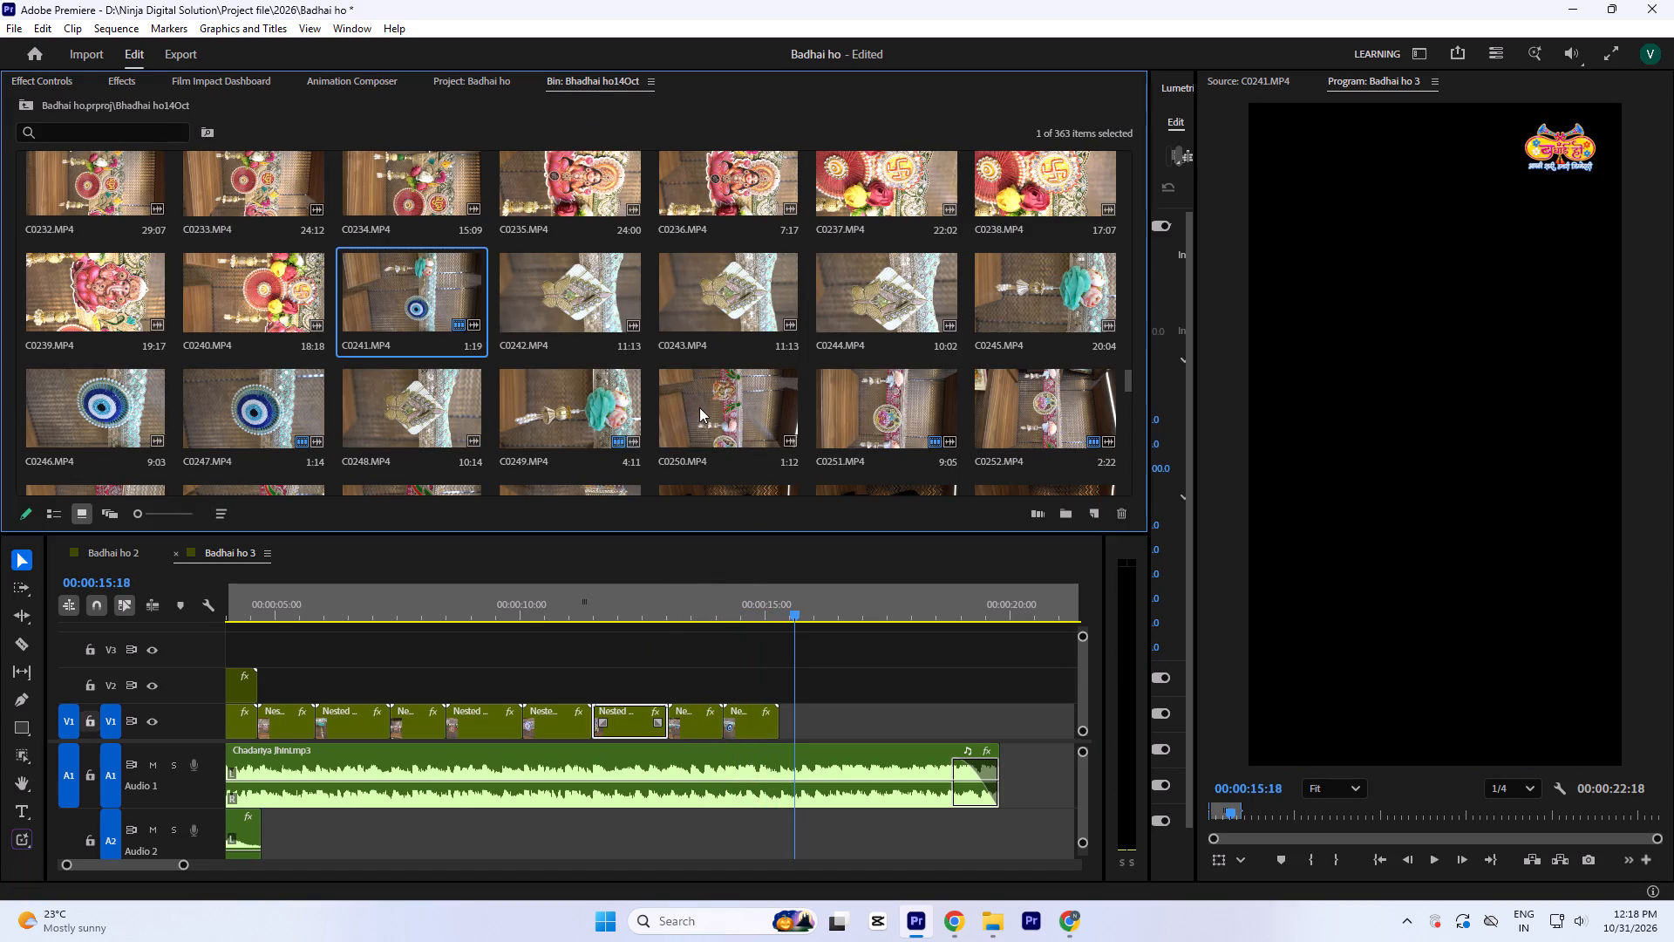
scroll(177, 446, "down", 1)
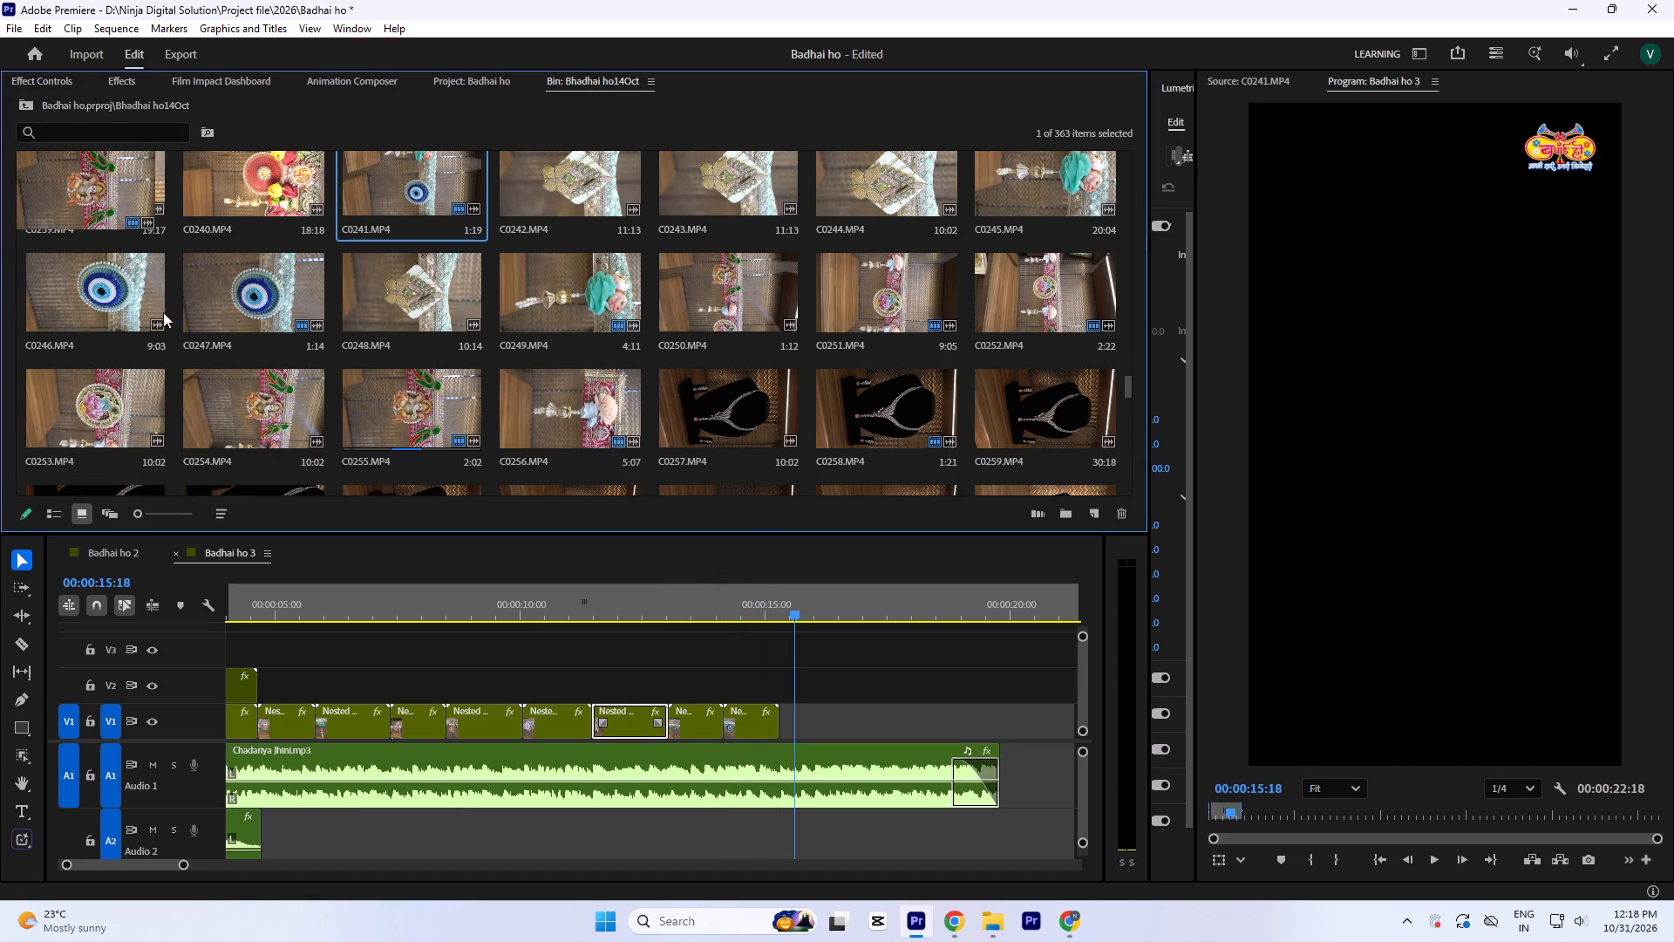
scroll(295, 409, "down", 1)
double_click(89, 304)
key("space")
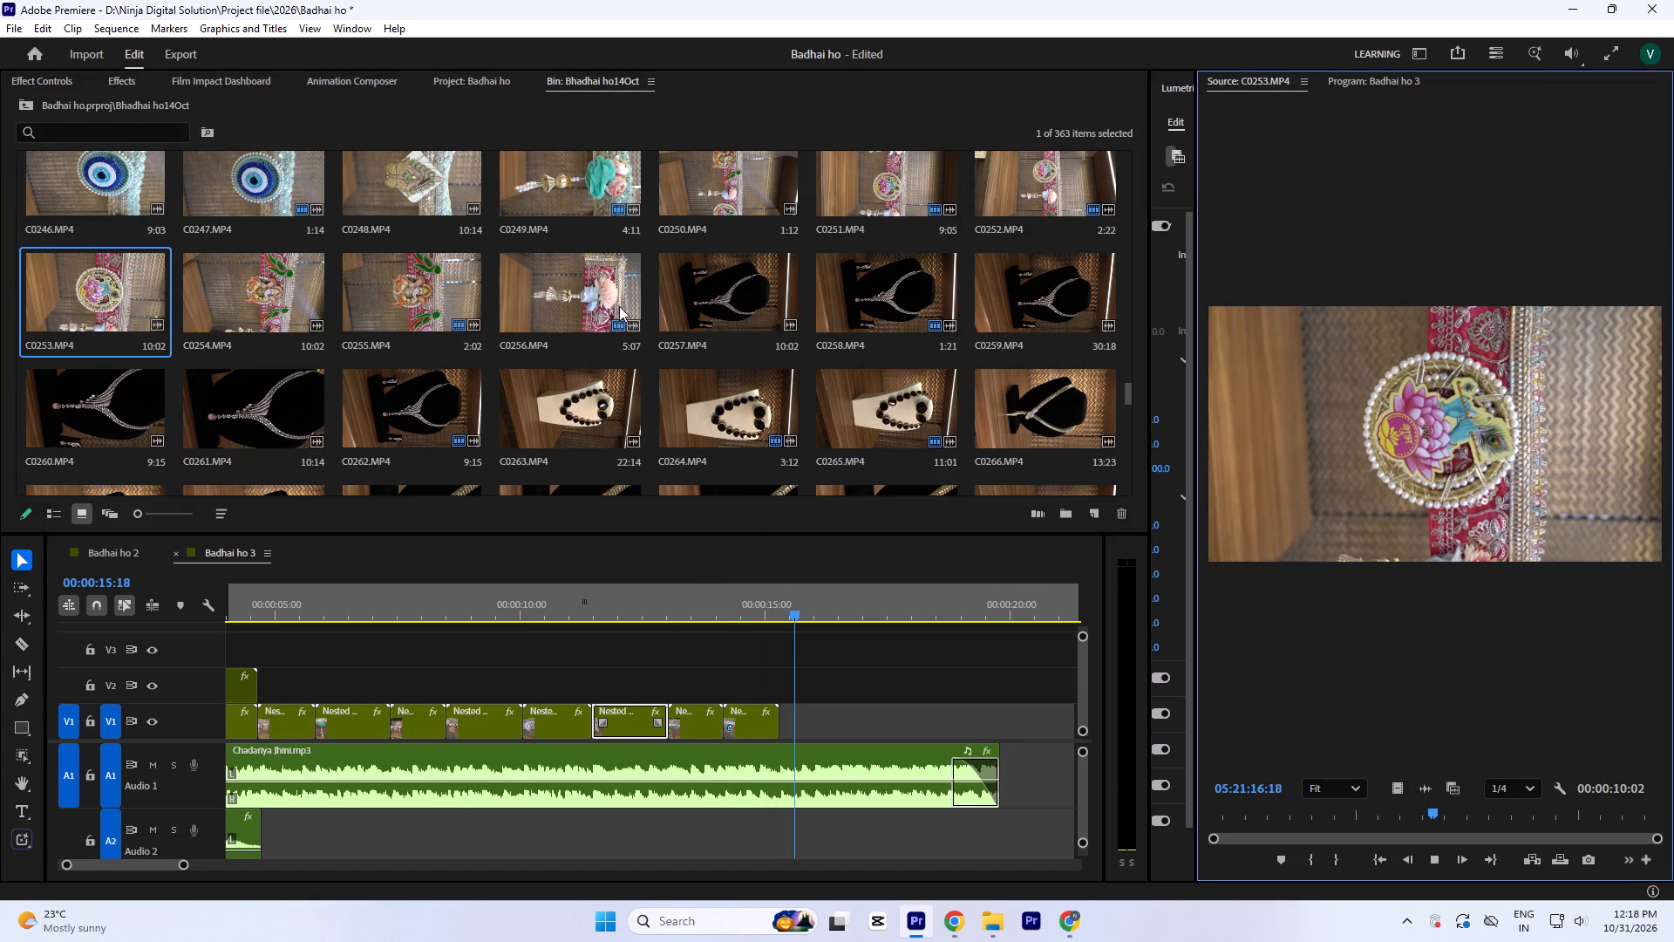
scroll(788, 397, "up", 1)
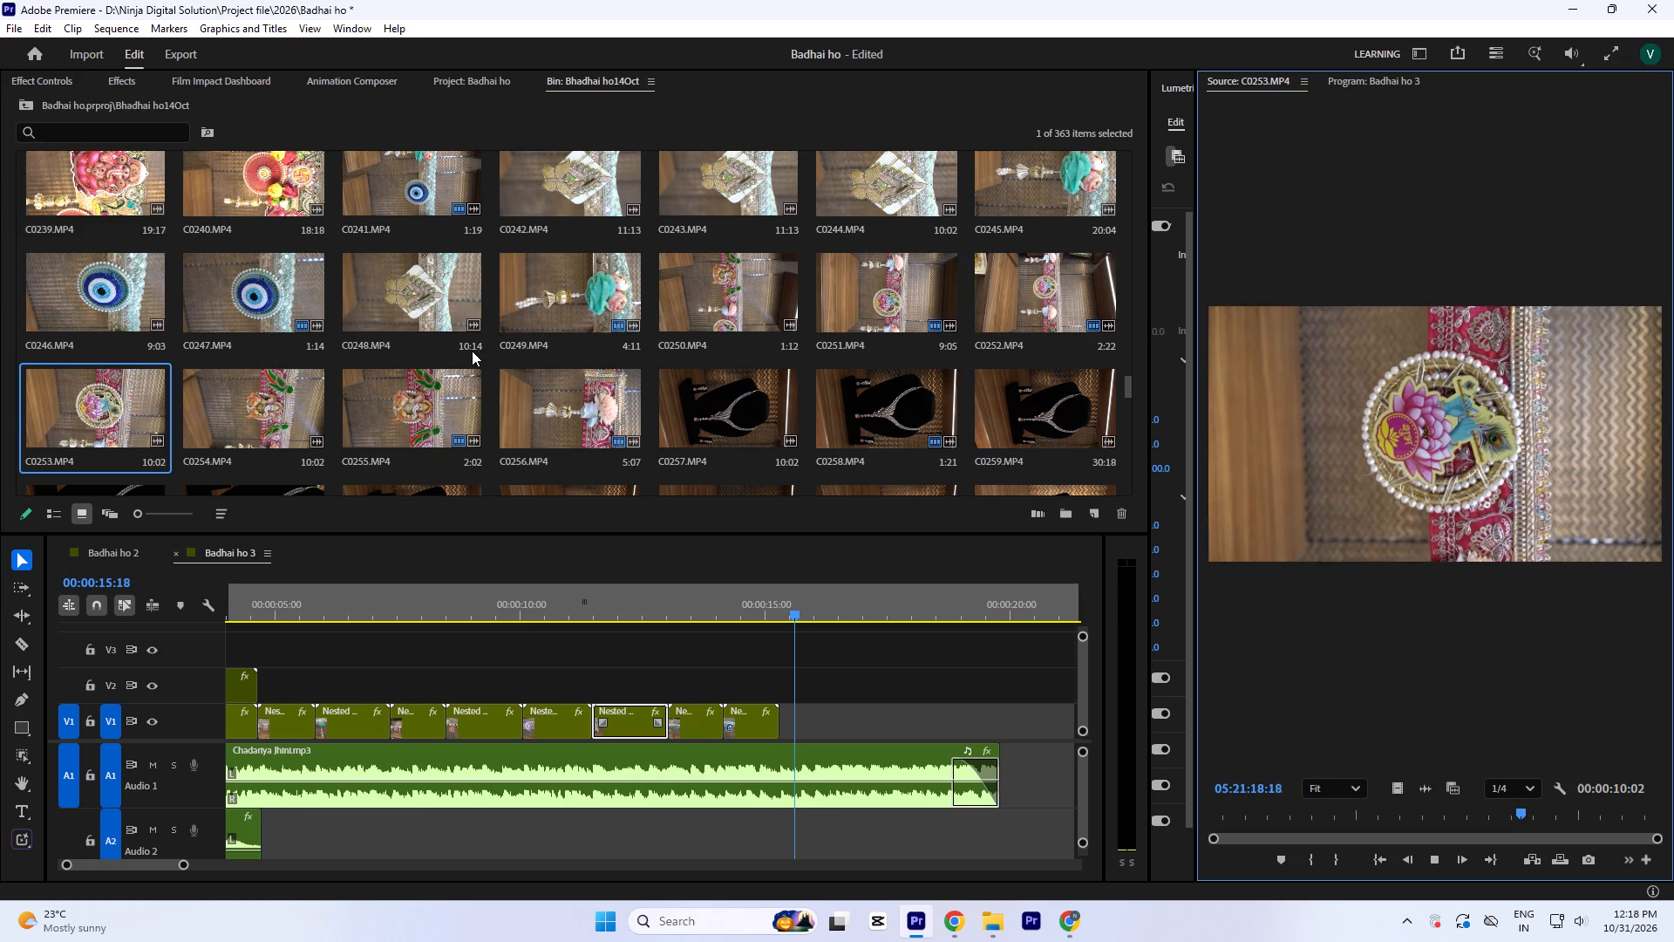
scroll(472, 351, "up", 1)
double_click(406, 409)
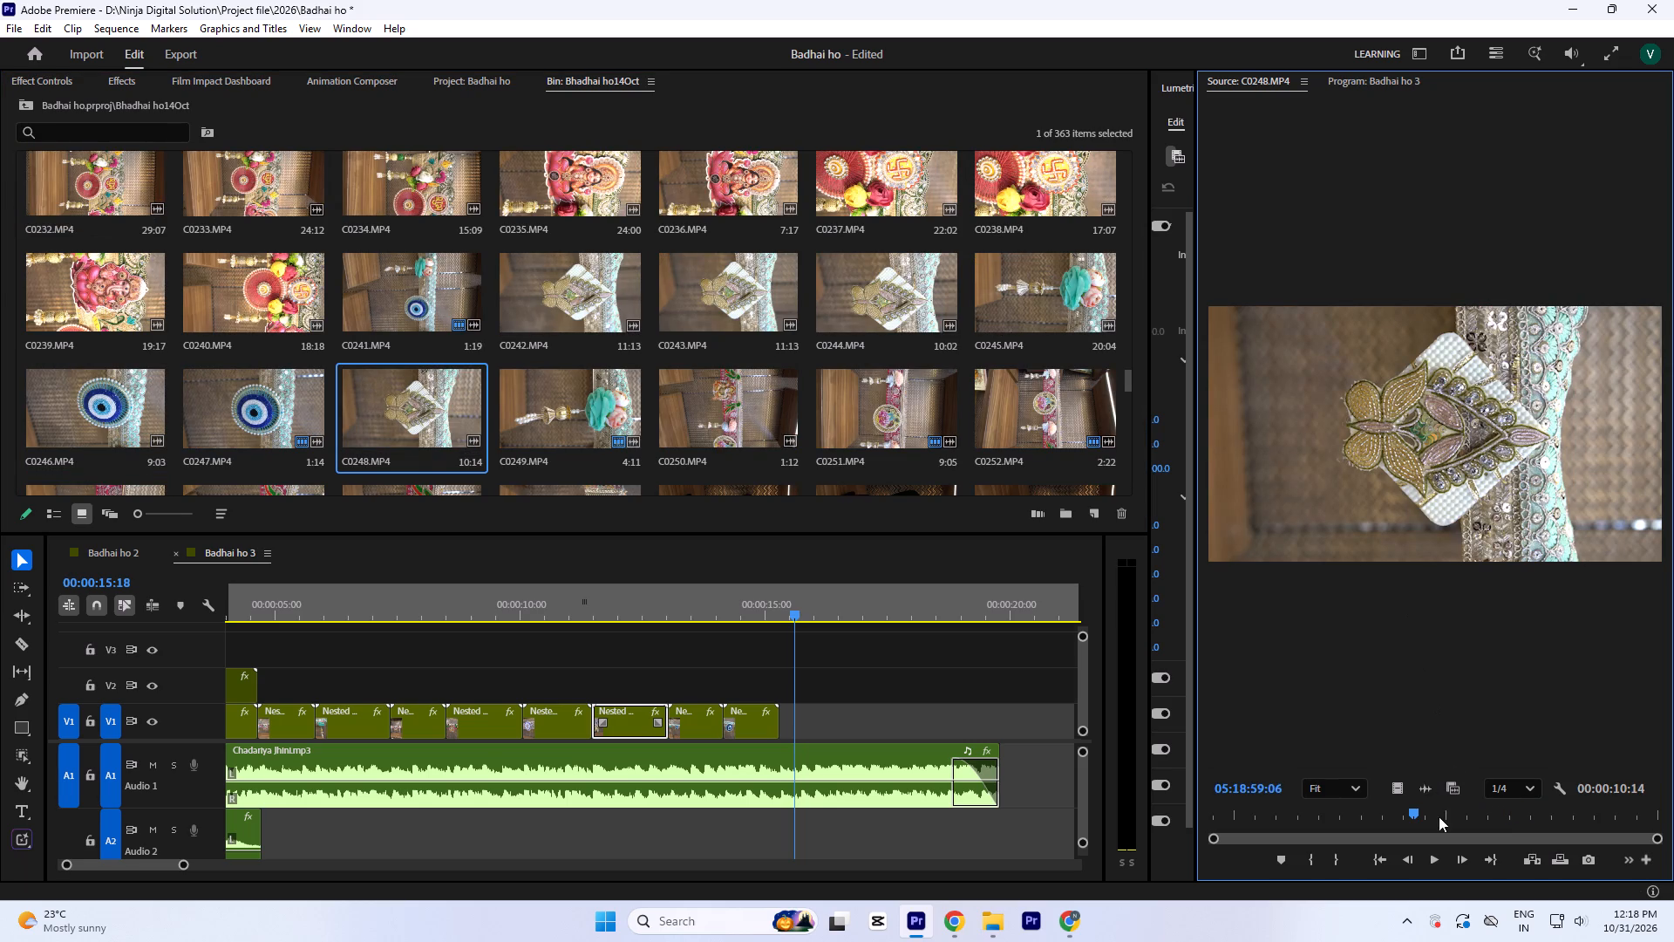
left_click_drag(1420, 828, 1367, 877)
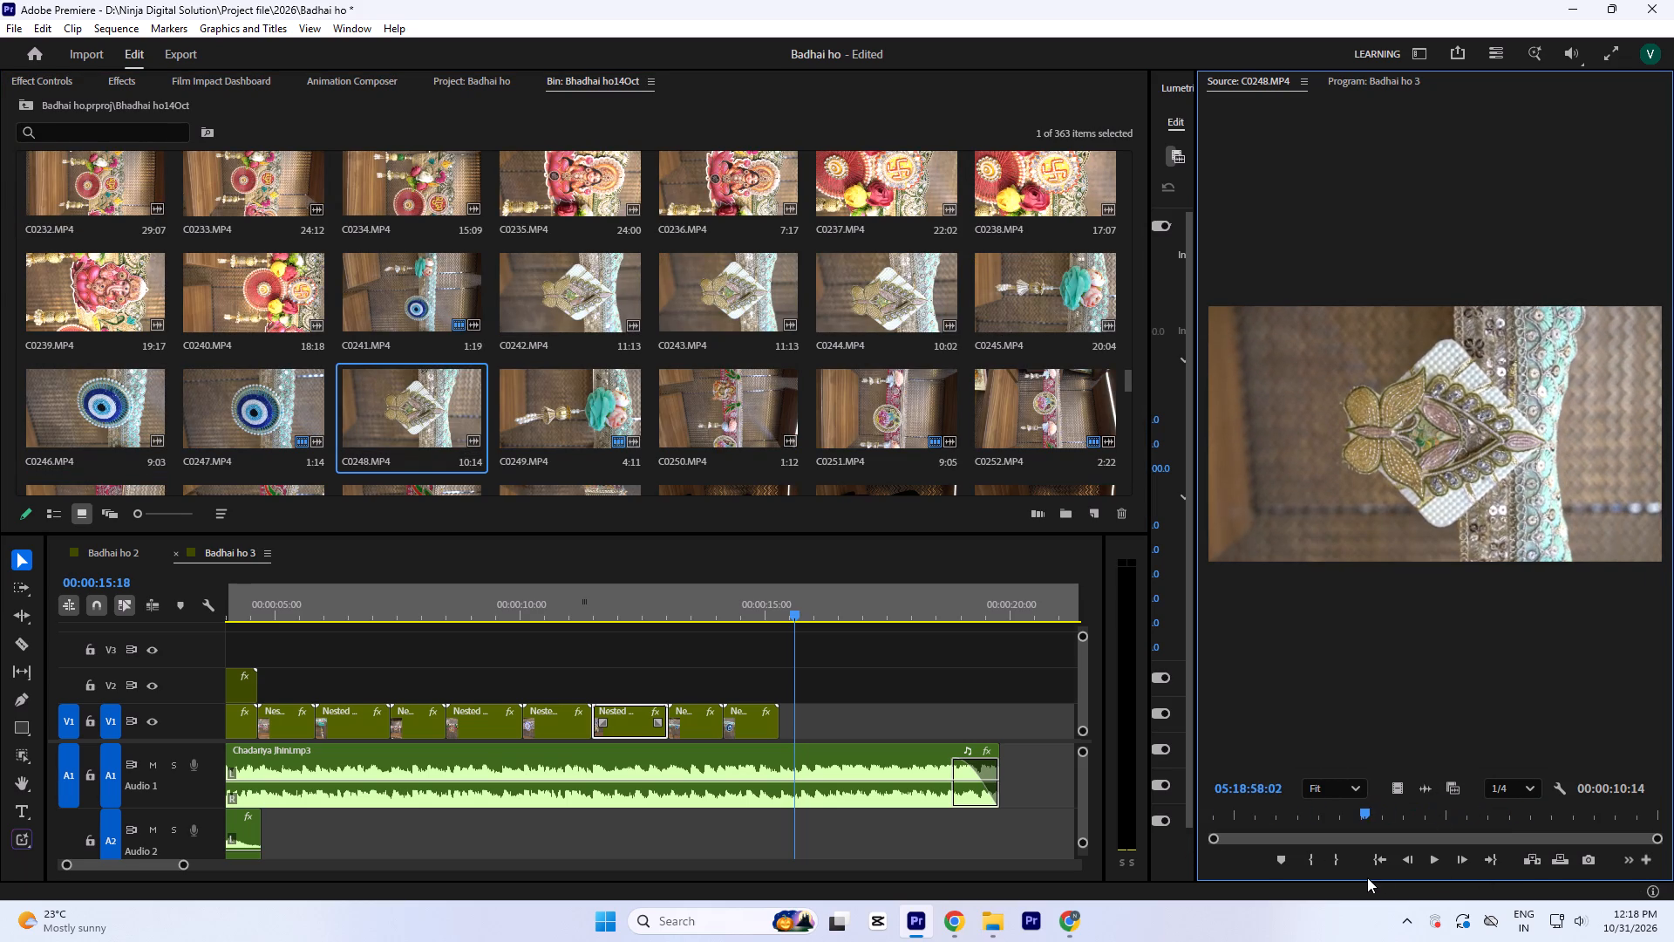
left_click_drag(1367, 877, 1446, 891)
key("i")
key("o")
left_click_drag(1393, 787, 873, 716)
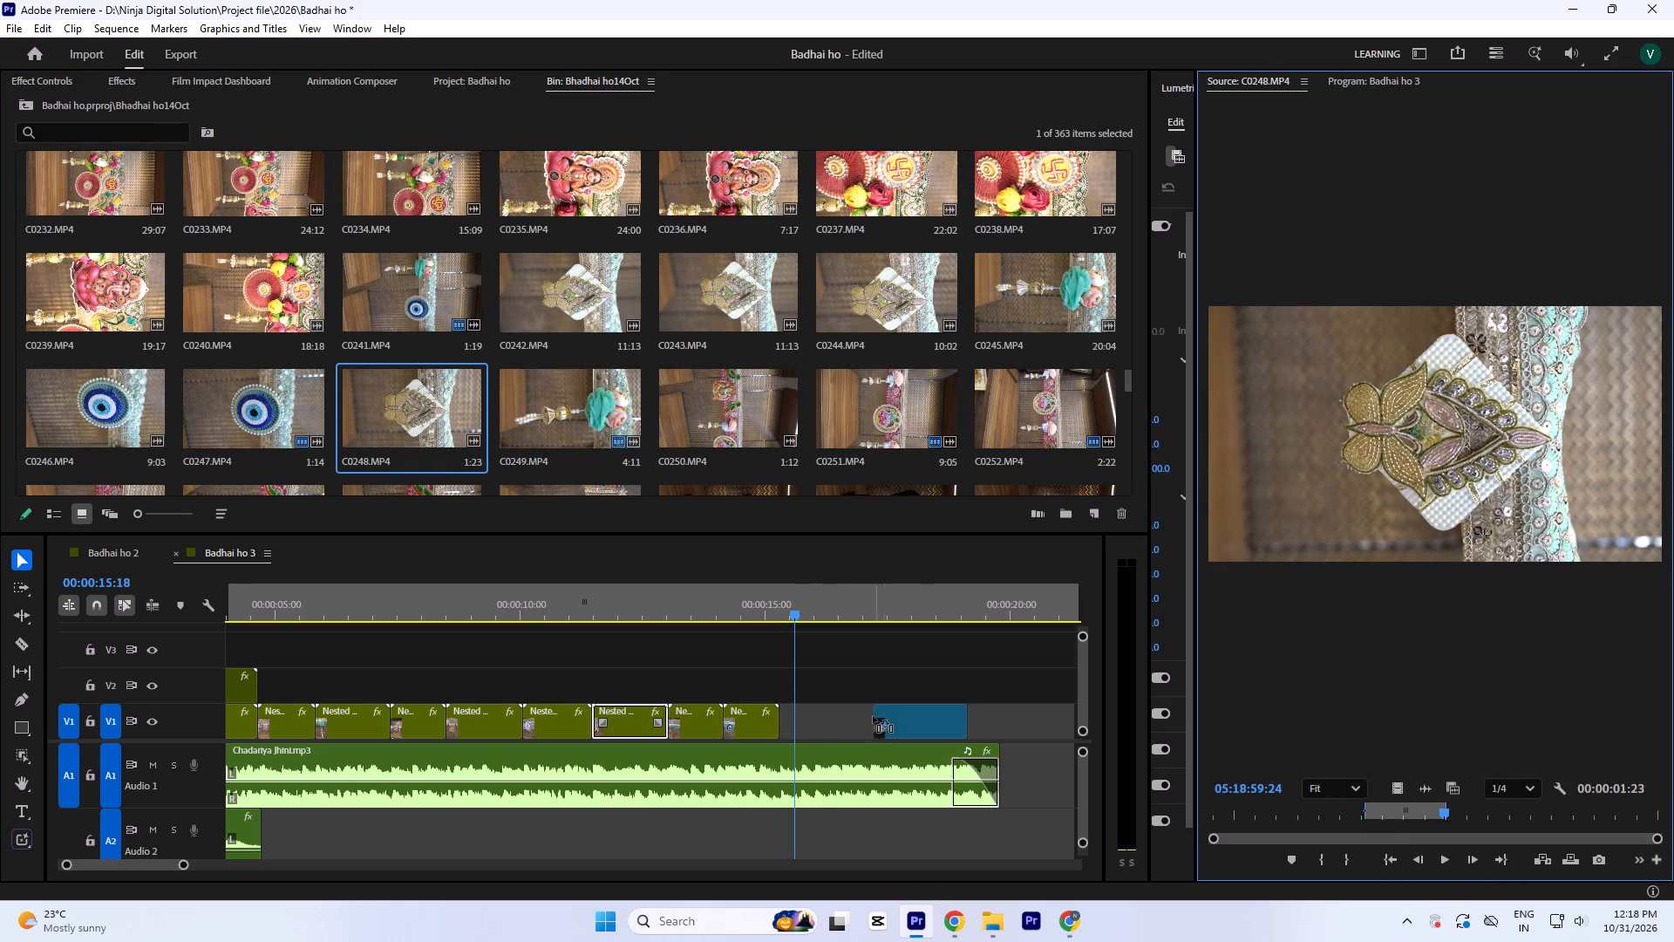
left_click_drag(873, 716, 806, 687)
Shift C0248.MP4 on V2 so that it starts exactly where Nested Sequence 22 ends.
key("minus")
key("minus")
key("equal")
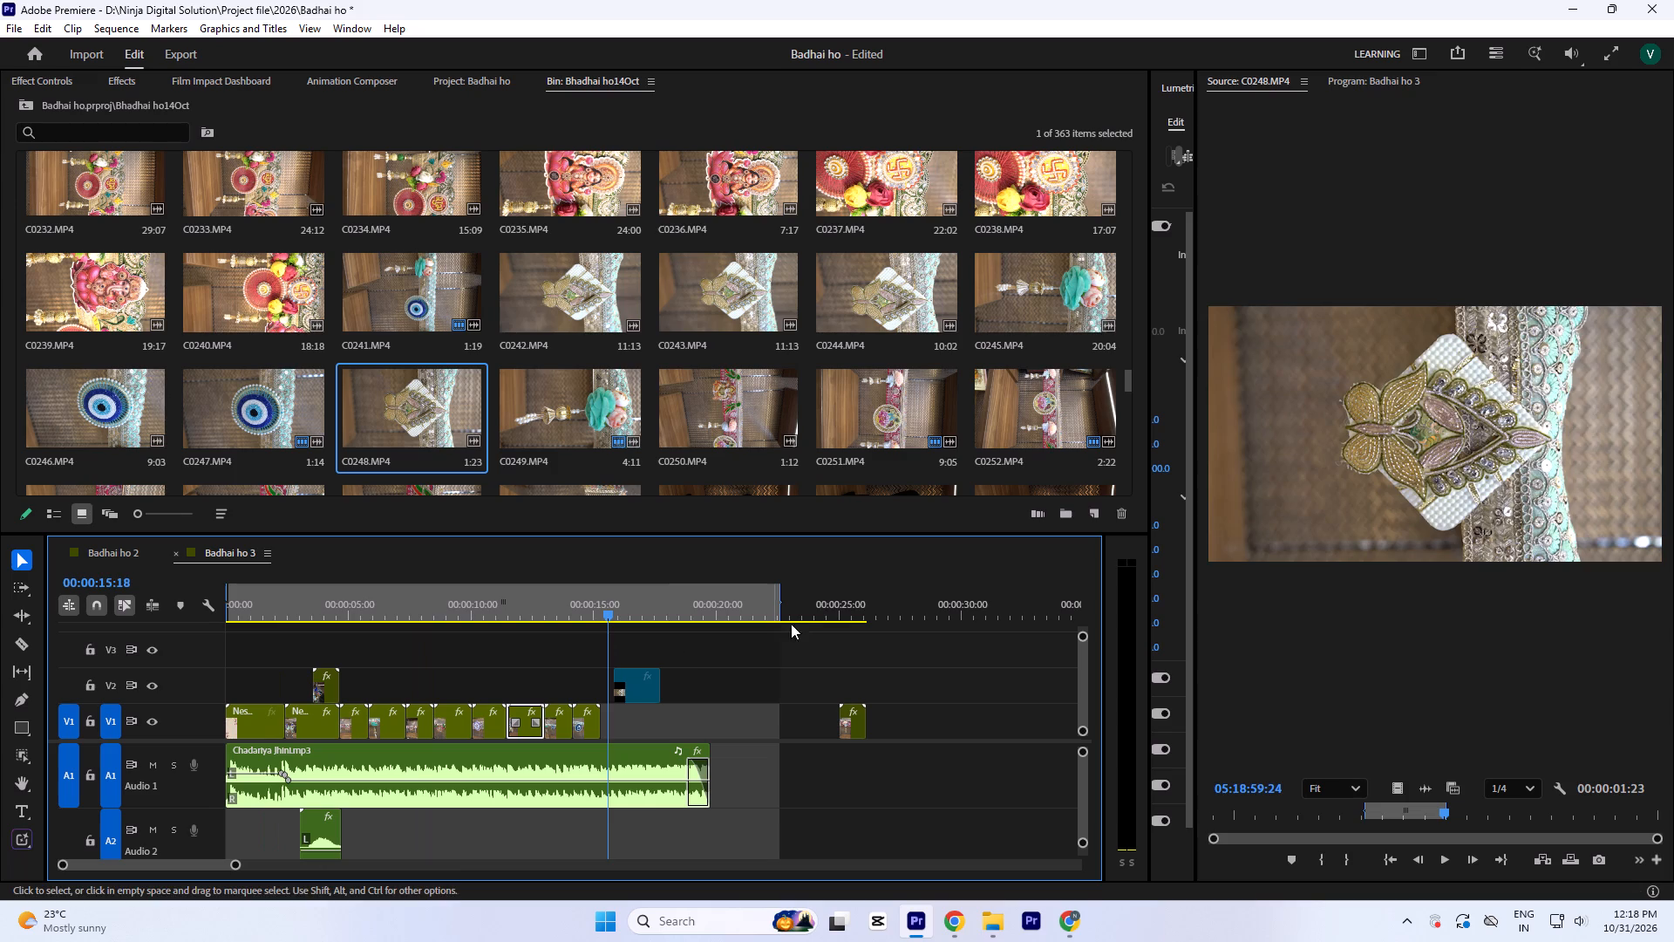
left_click_drag(834, 598, 859, 633)
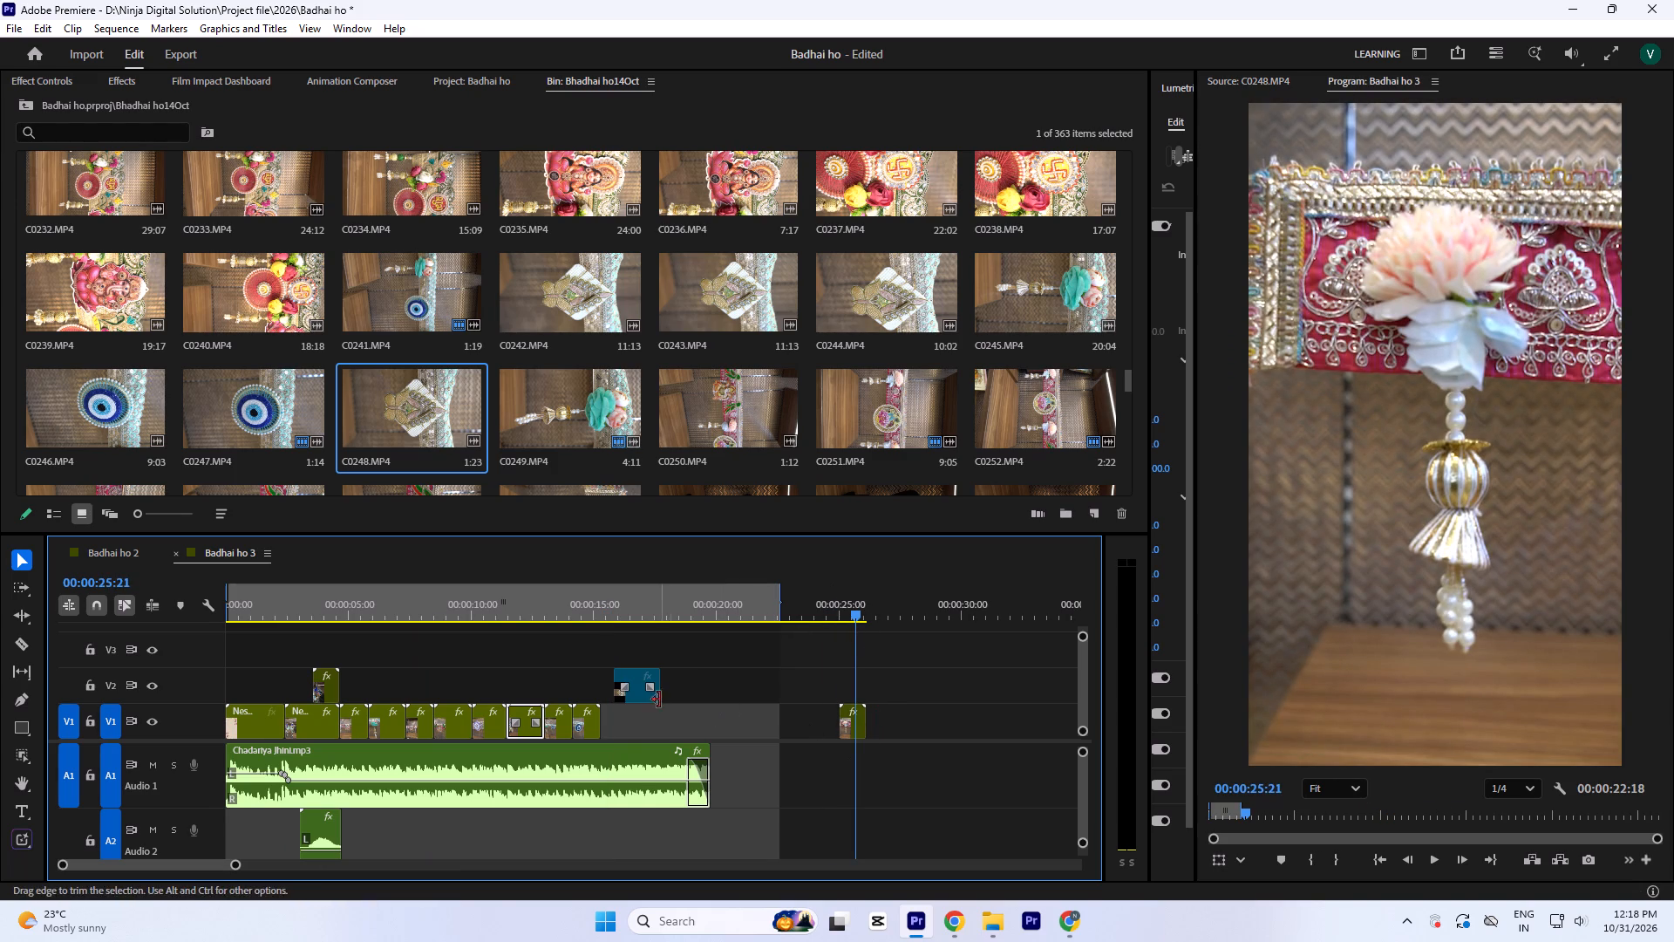
left_click(628, 615)
key("equal")
left_click_drag(670, 676, 665, 676)
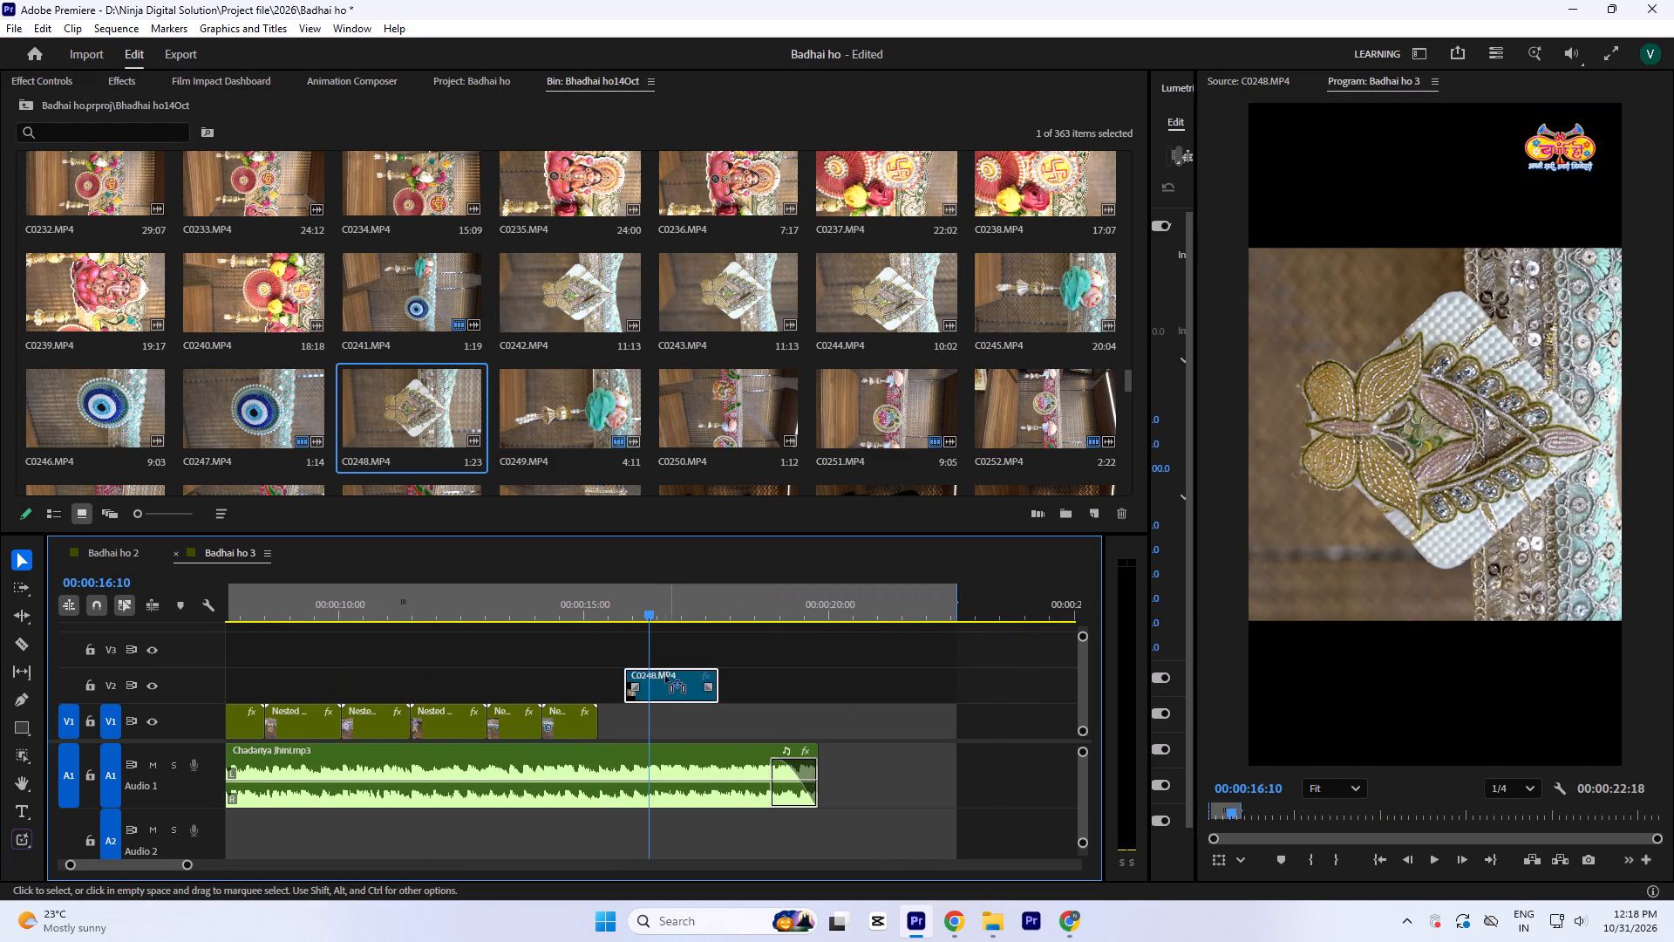
left_click_drag(665, 676, 648, 678)
Play across the cut to find the music beat and trim the end of C0248.MP4 to 00:00:16:17.
left_click(562, 598)
type("=")
key("space")
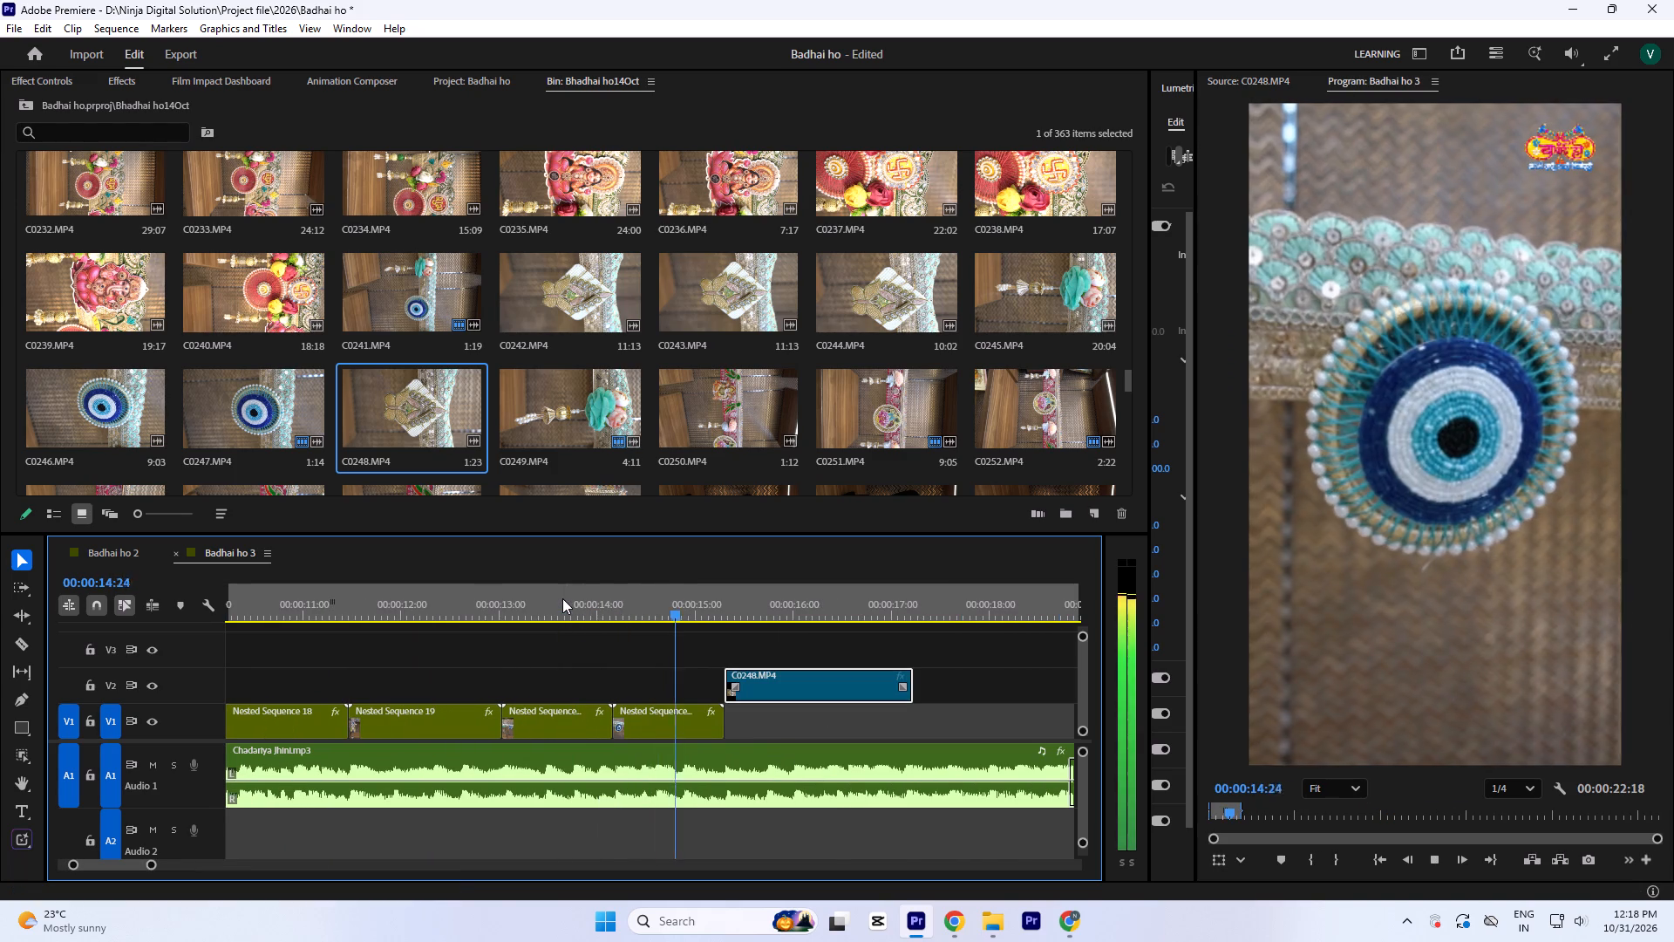
key("space")
key("space")
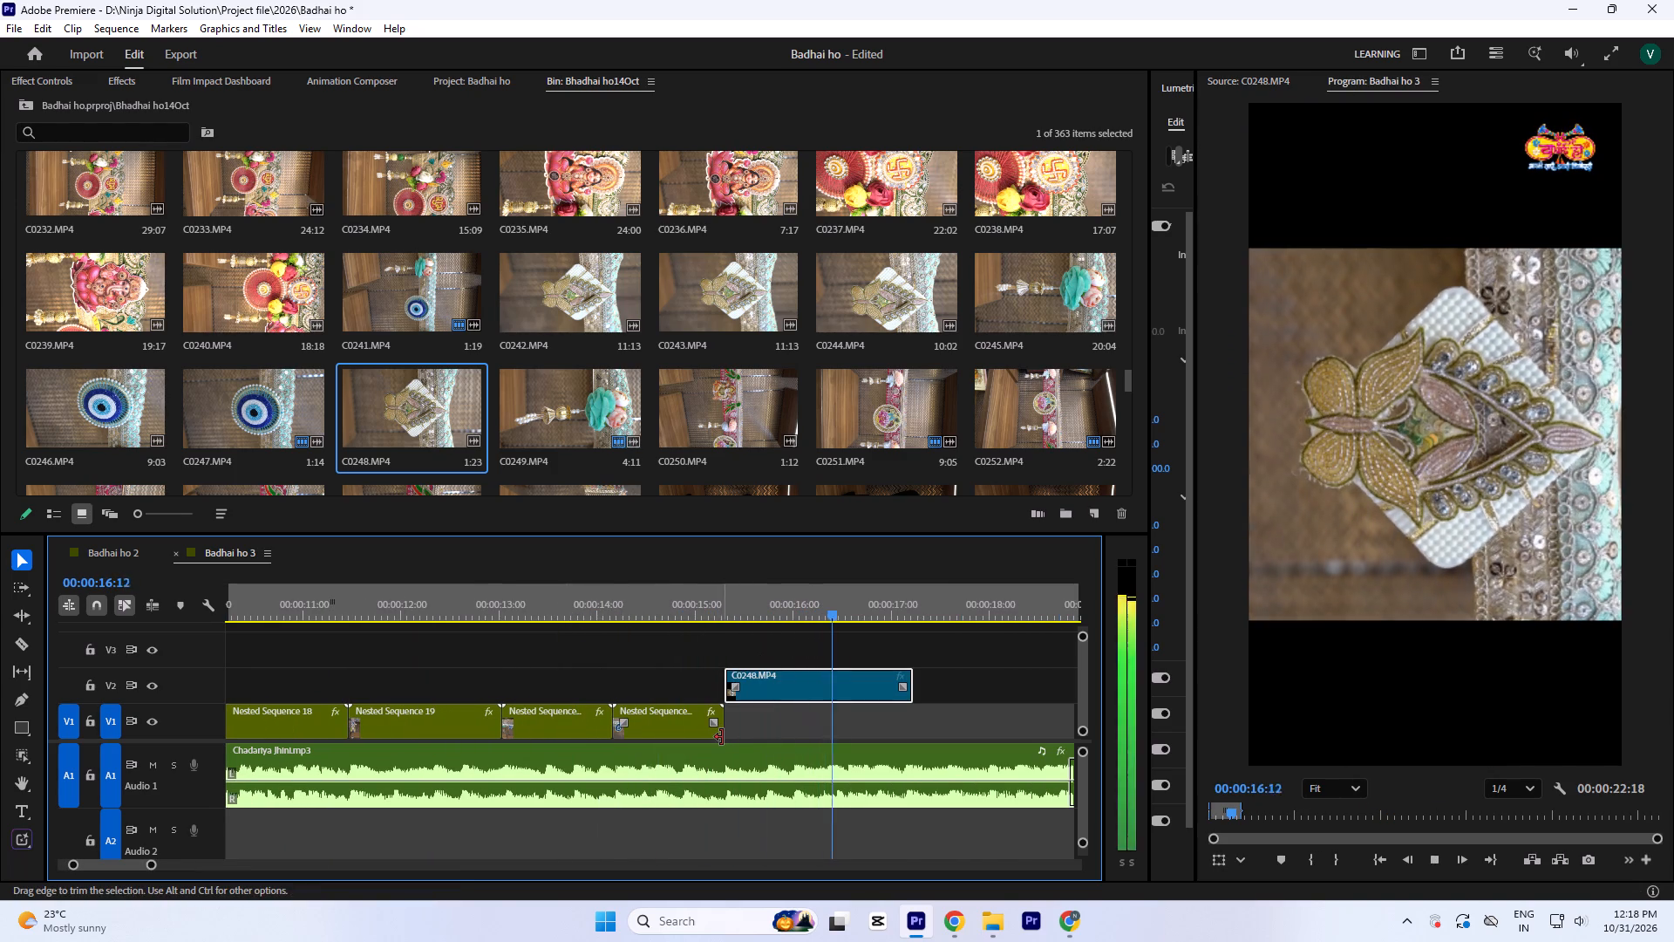
key("space")
key("space")
key("space")
key("equal")
key("equal")
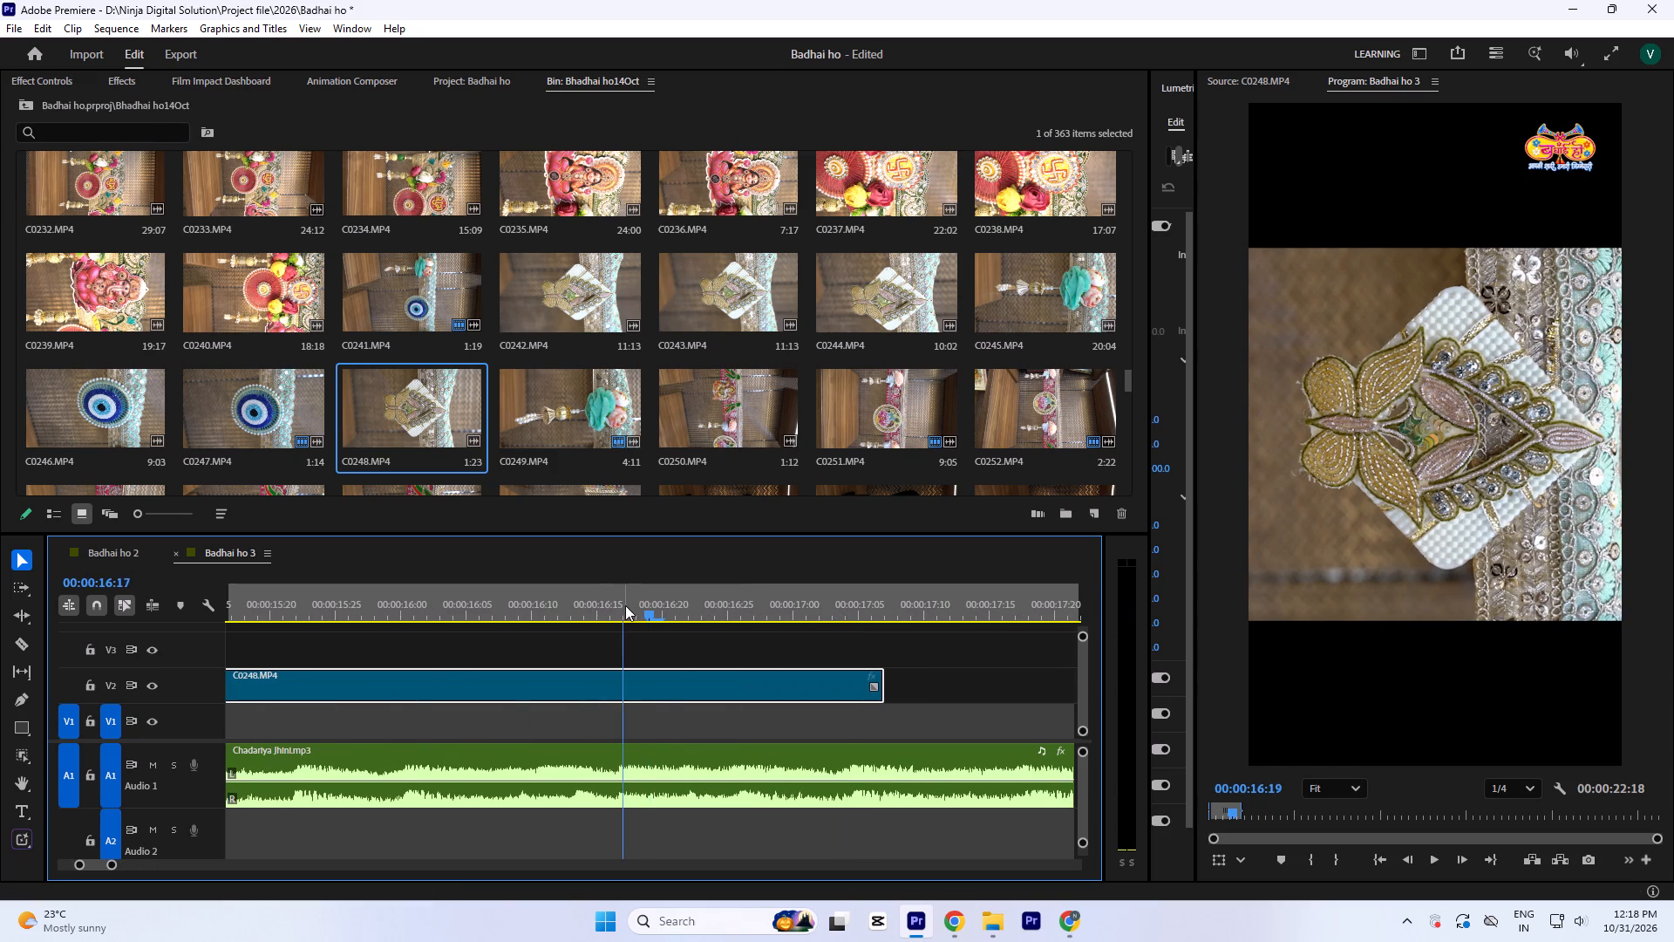
left_click(624, 604)
key("space")
key("space")
left_click(625, 606)
key("equal")
key("equal")
key("equal")
key("minus")
key("minus")
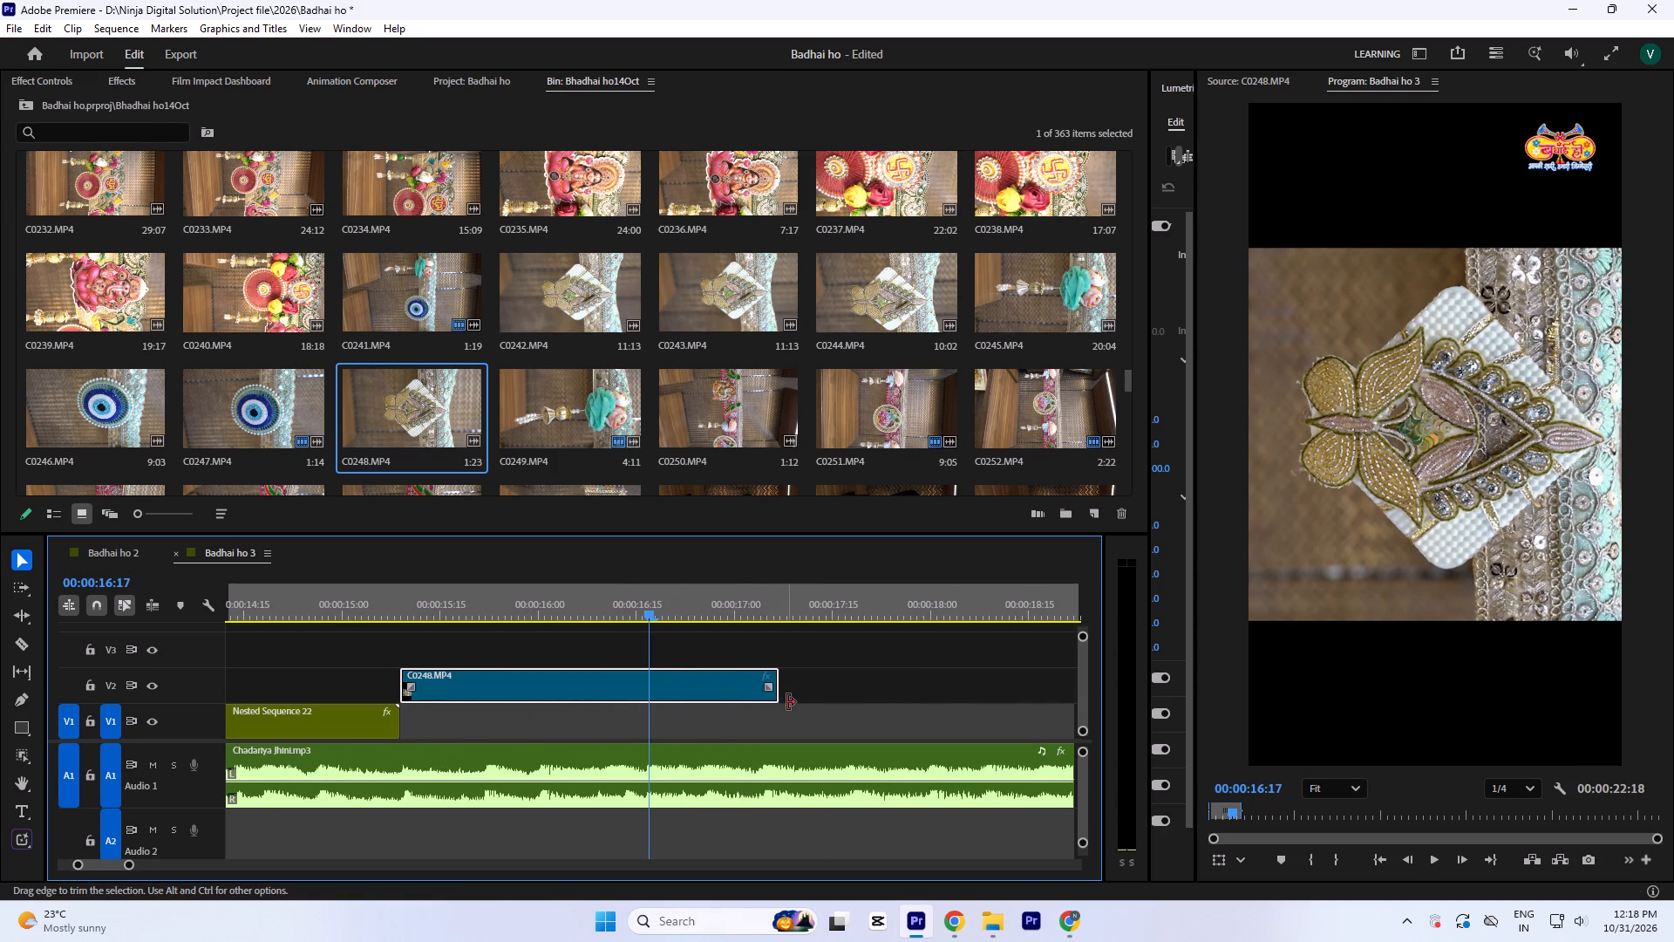
left_click_drag(787, 700, 650, 723)
Move C0248.MP4 down to V1 directly after Nested Sequence 22 and paste the copied clip attributes onto it.
key("minus")
left_click(607, 616)
key("minus")
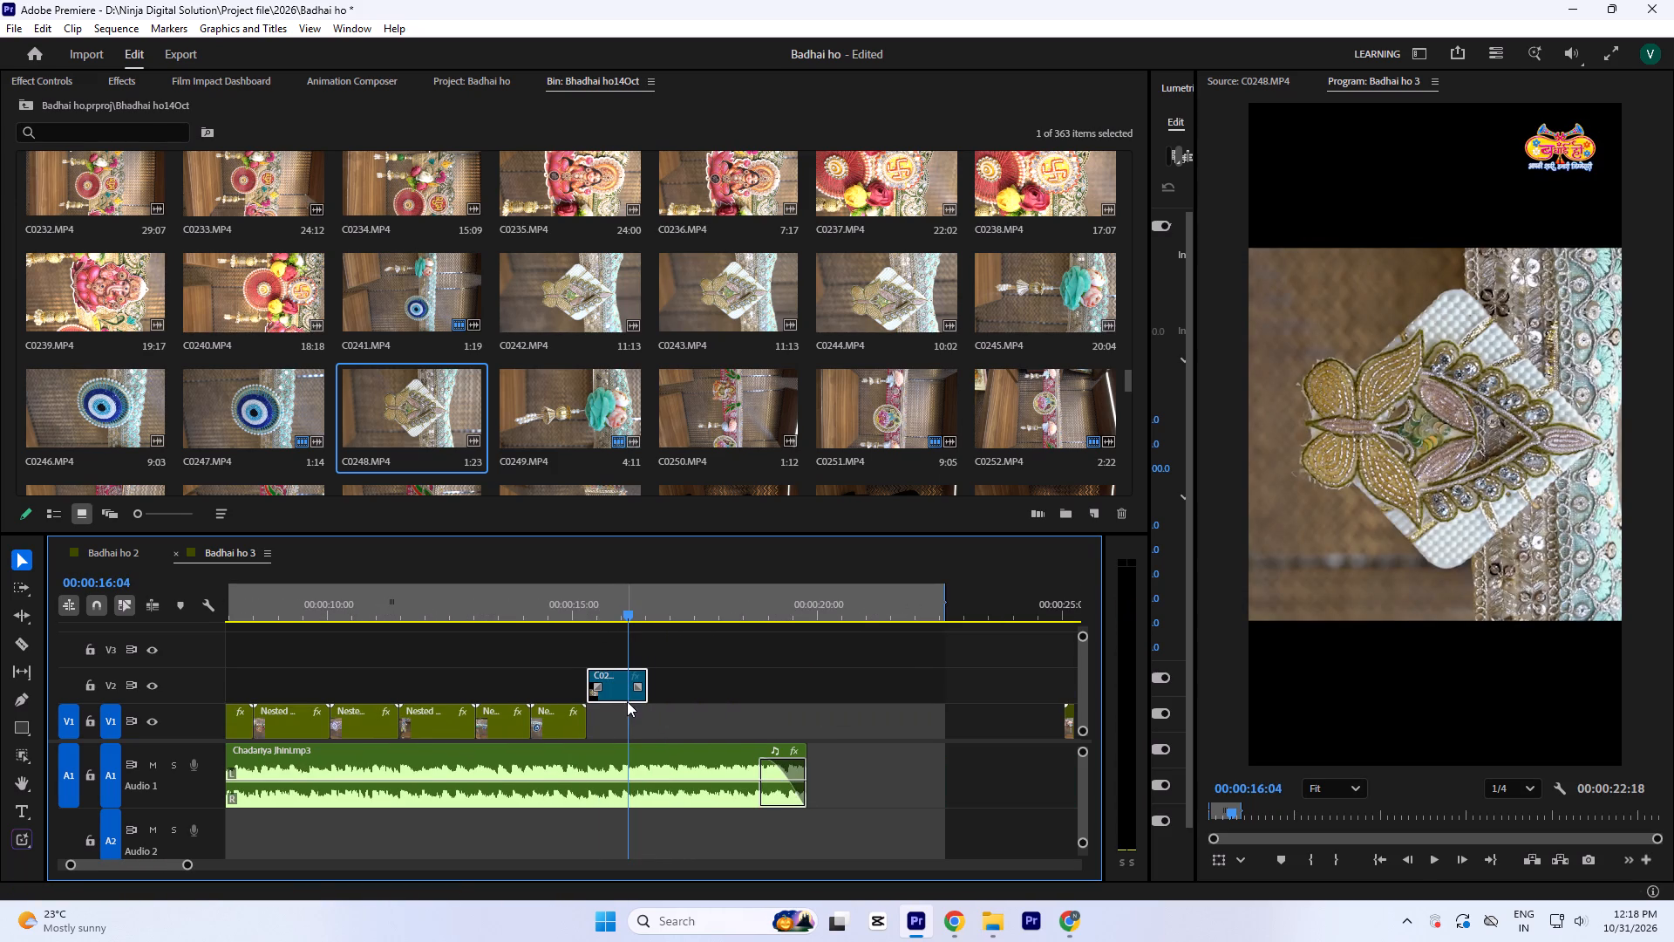
left_click_drag(627, 701, 631, 720)
key("equal")
right_click(621, 727)
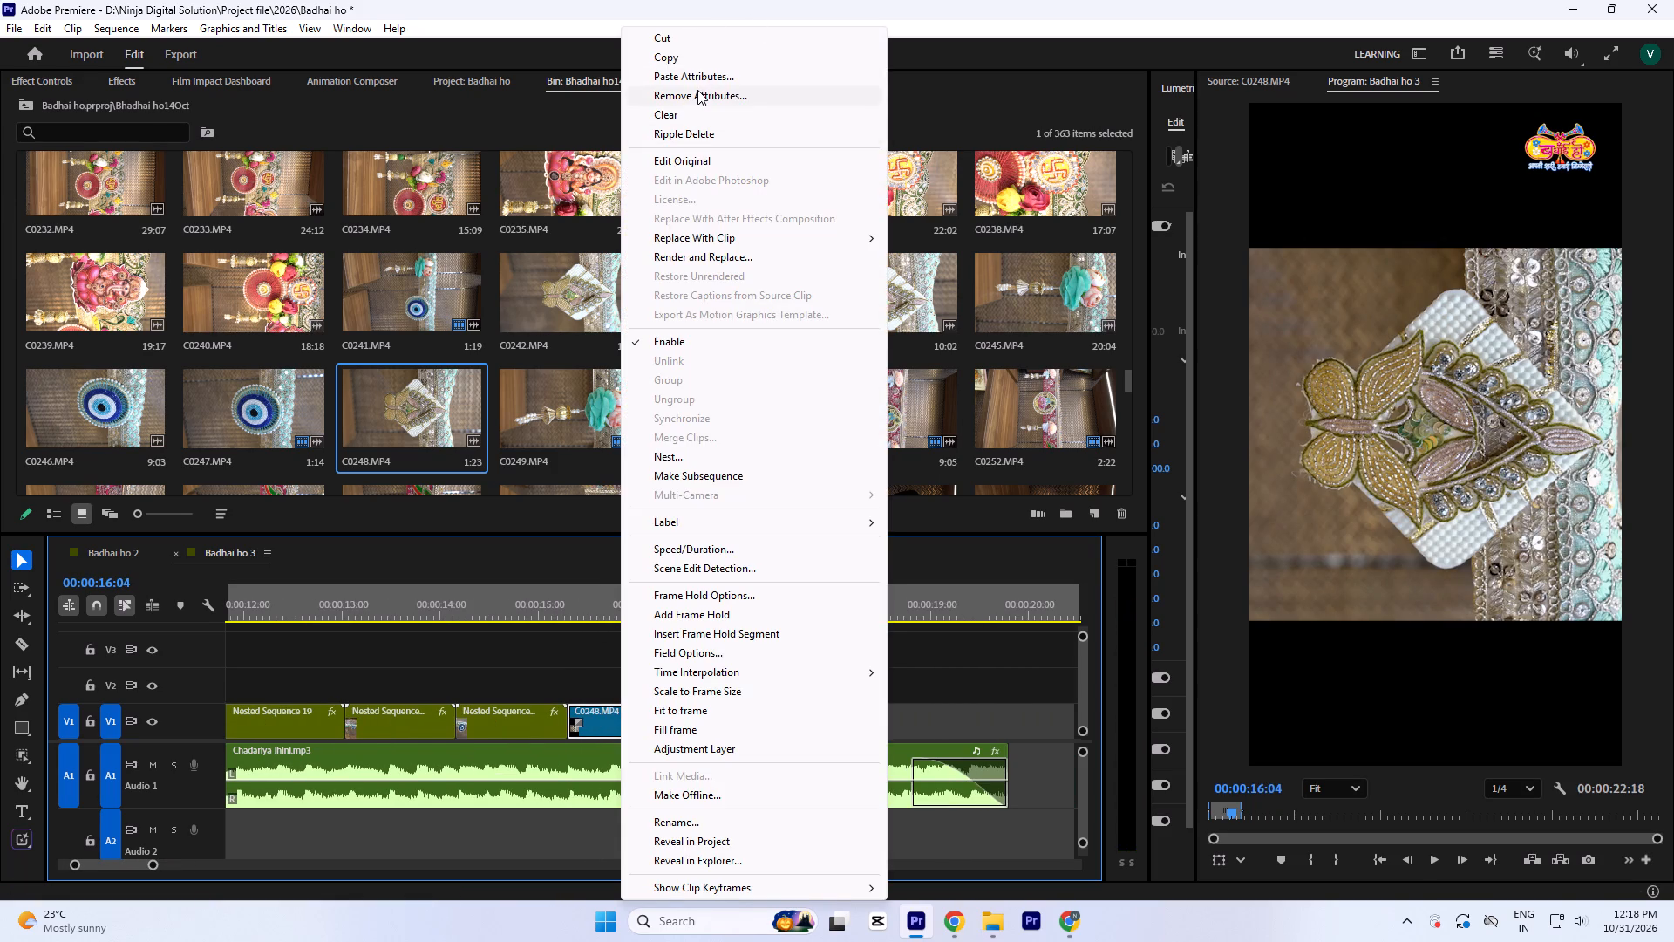
left_click(691, 80)
key("Return")
Replay the cut from Nested Sequence 22 into C0248.MP4 several times to judge how well the shots follow each other.
left_click(495, 596)
key("space")
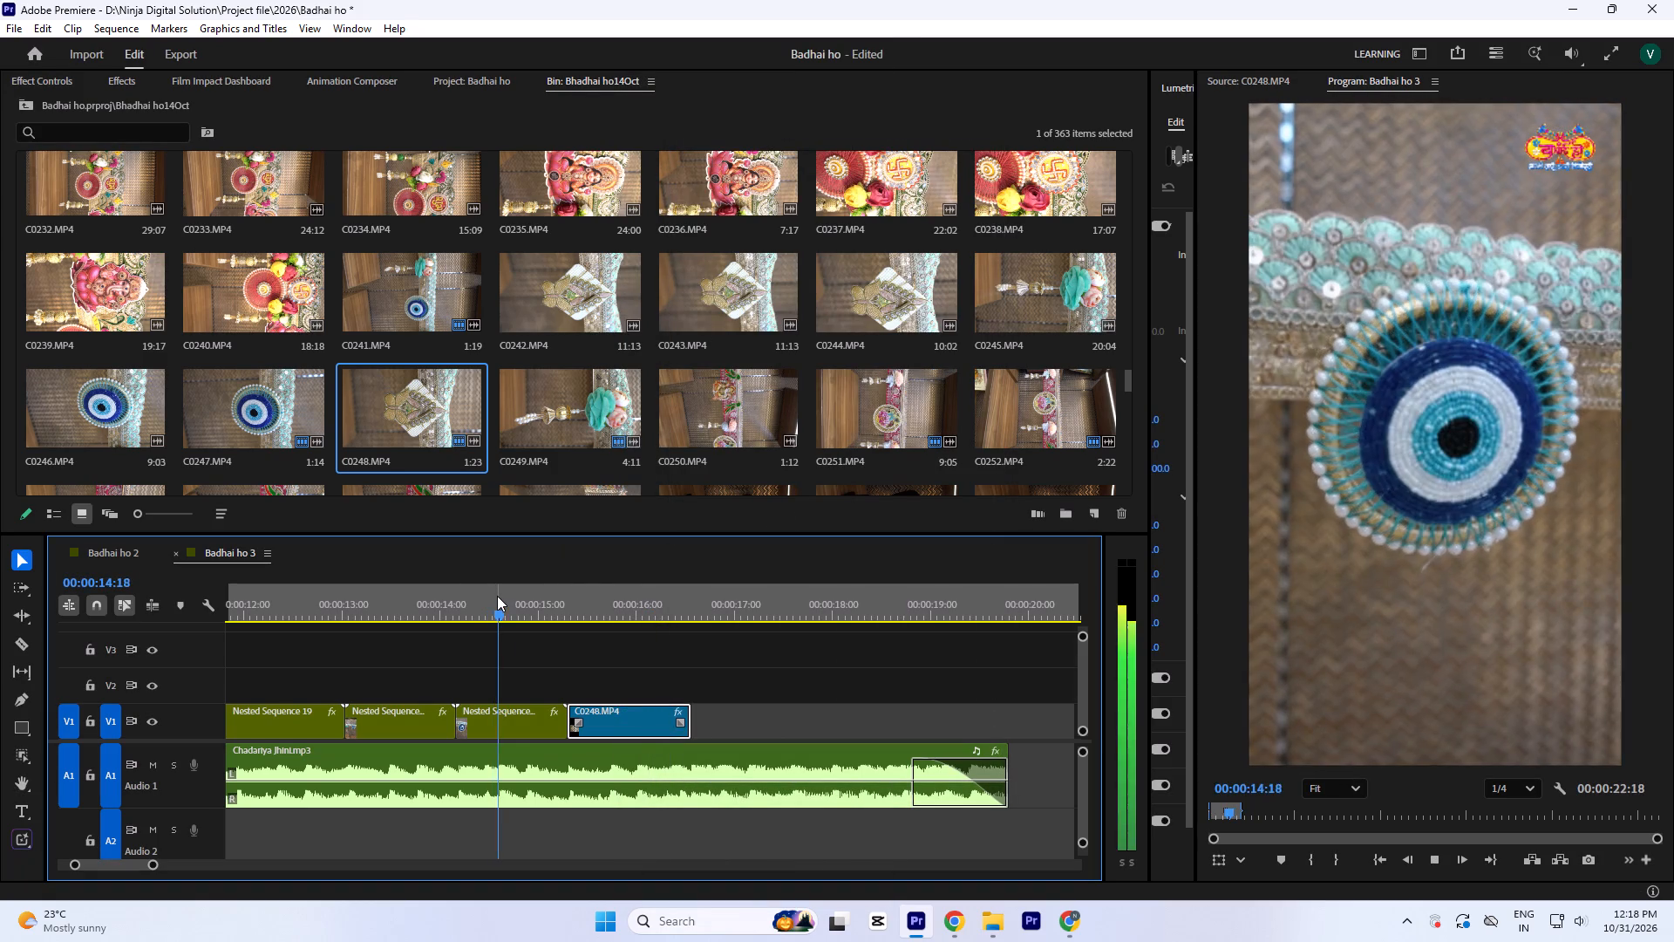
key("space")
left_click(527, 607)
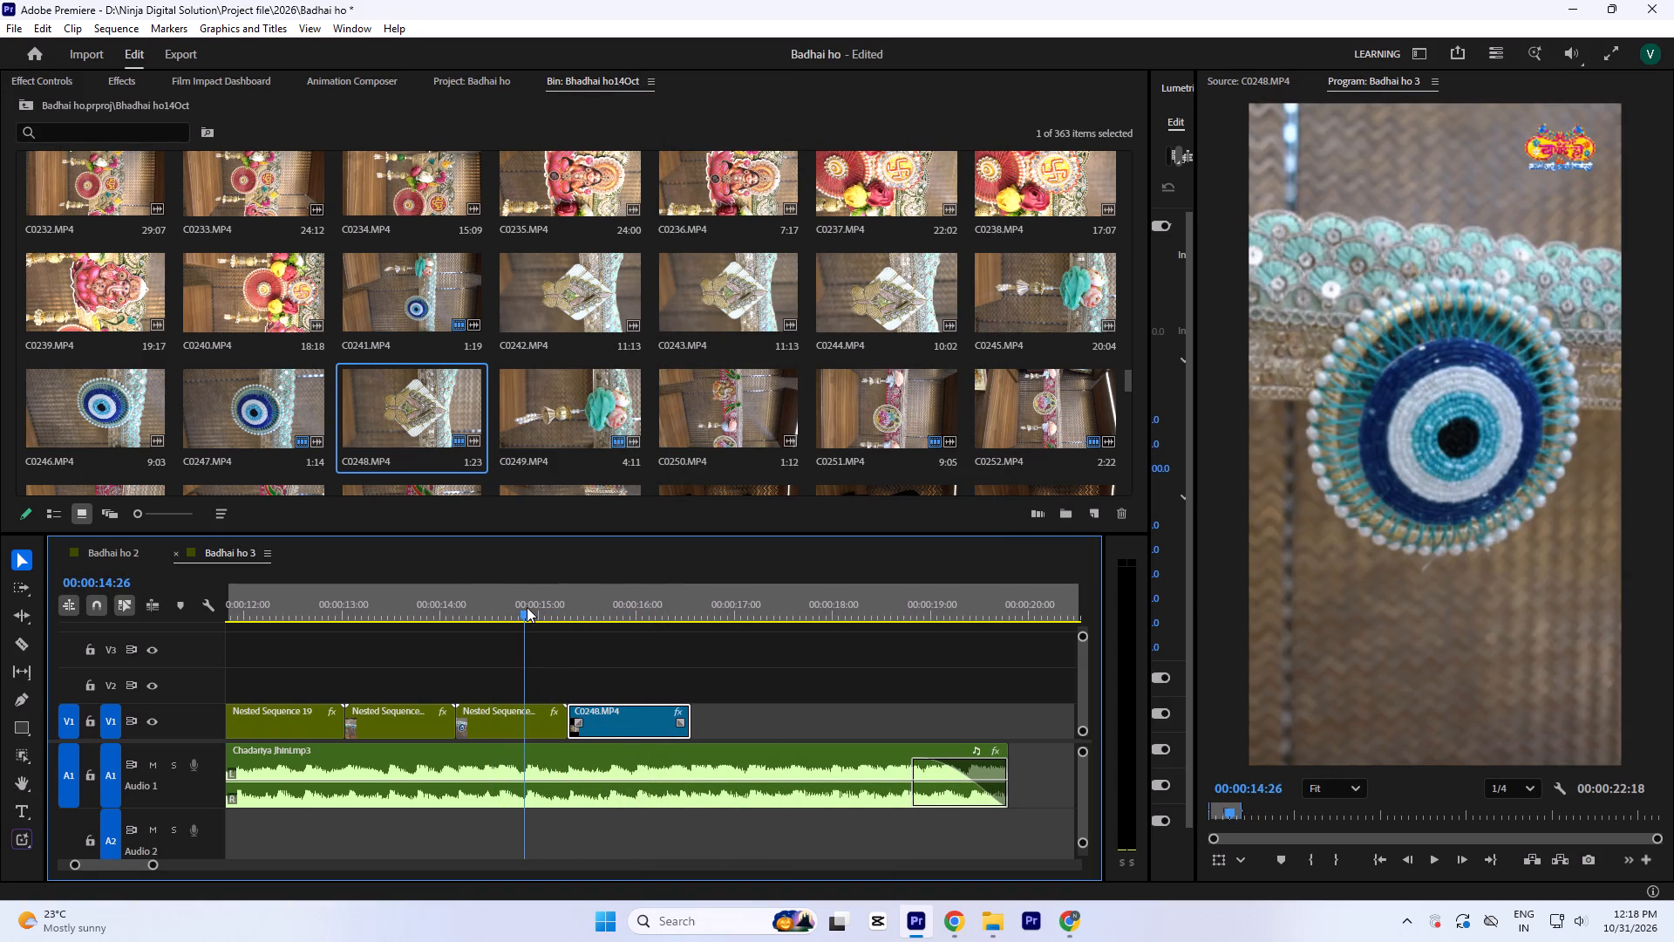
key("space")
key("space")
left_click(522, 604)
key("space")
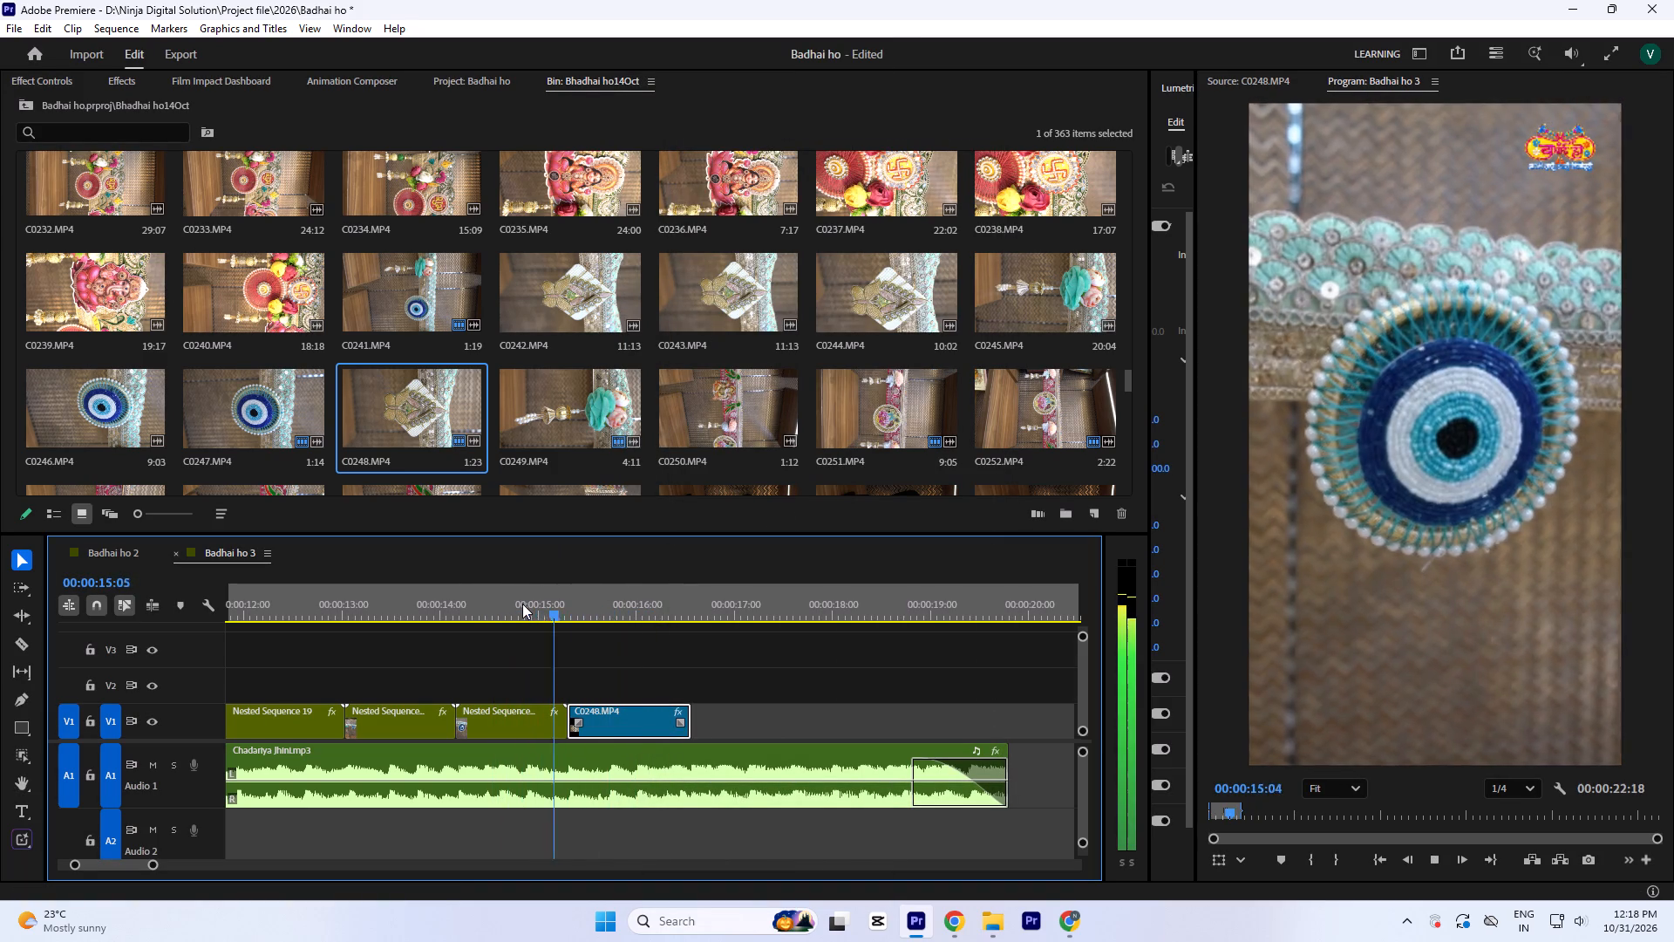
key("space")
left_click_drag(532, 591, 469, 682)
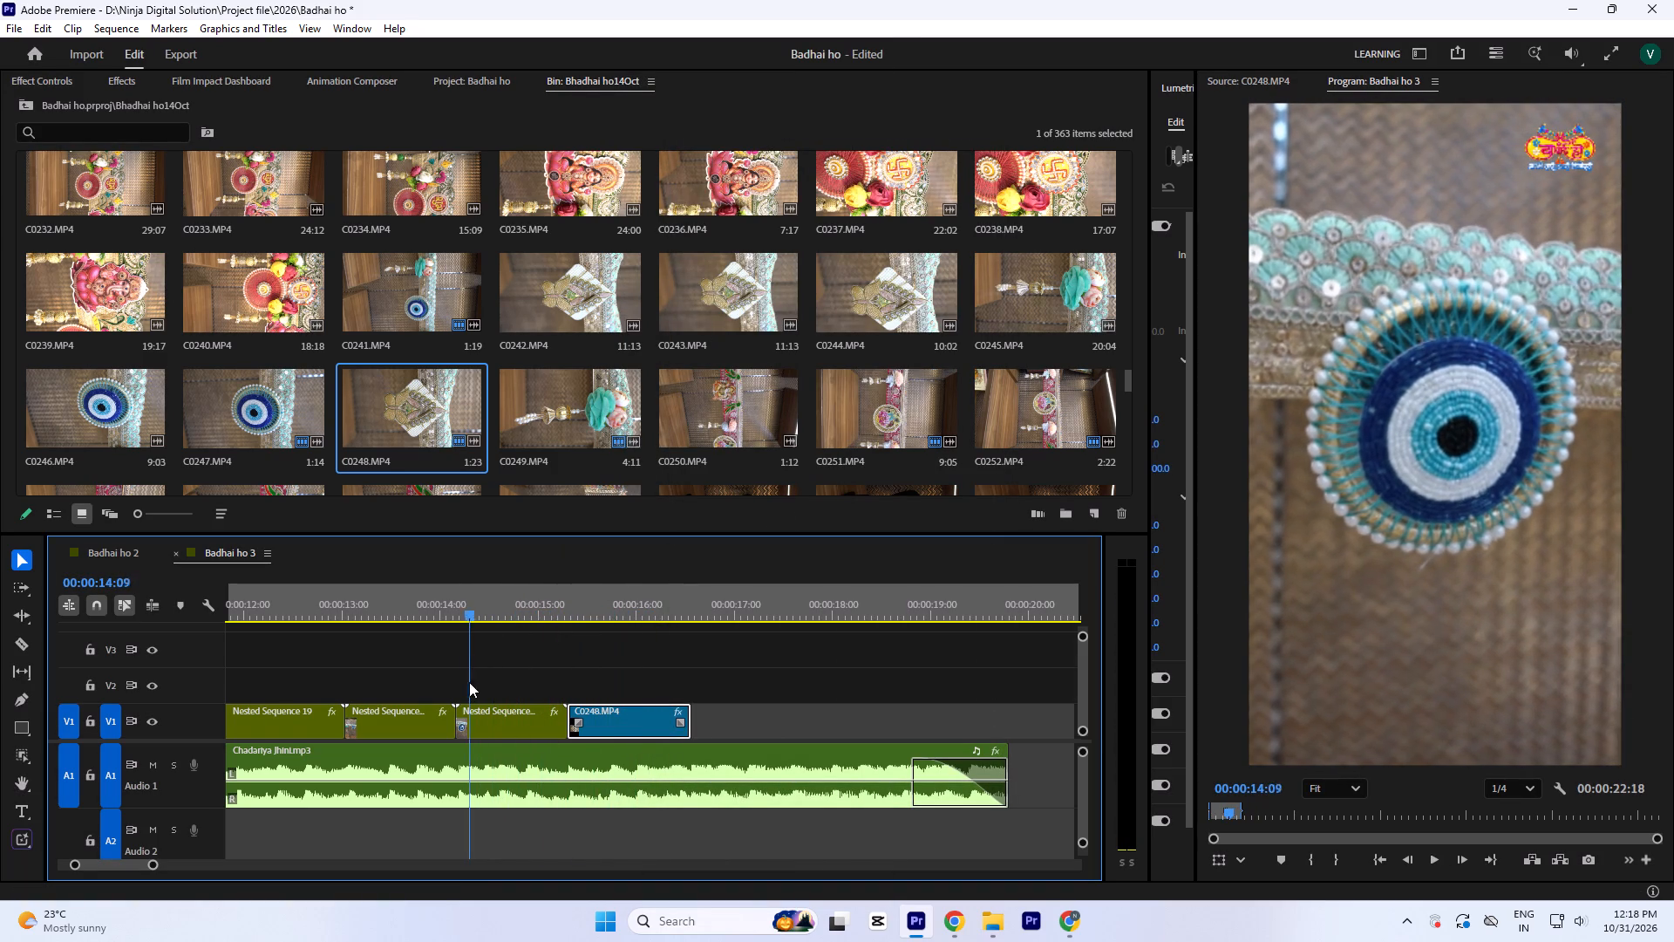
left_click_drag(469, 682, 631, 723)
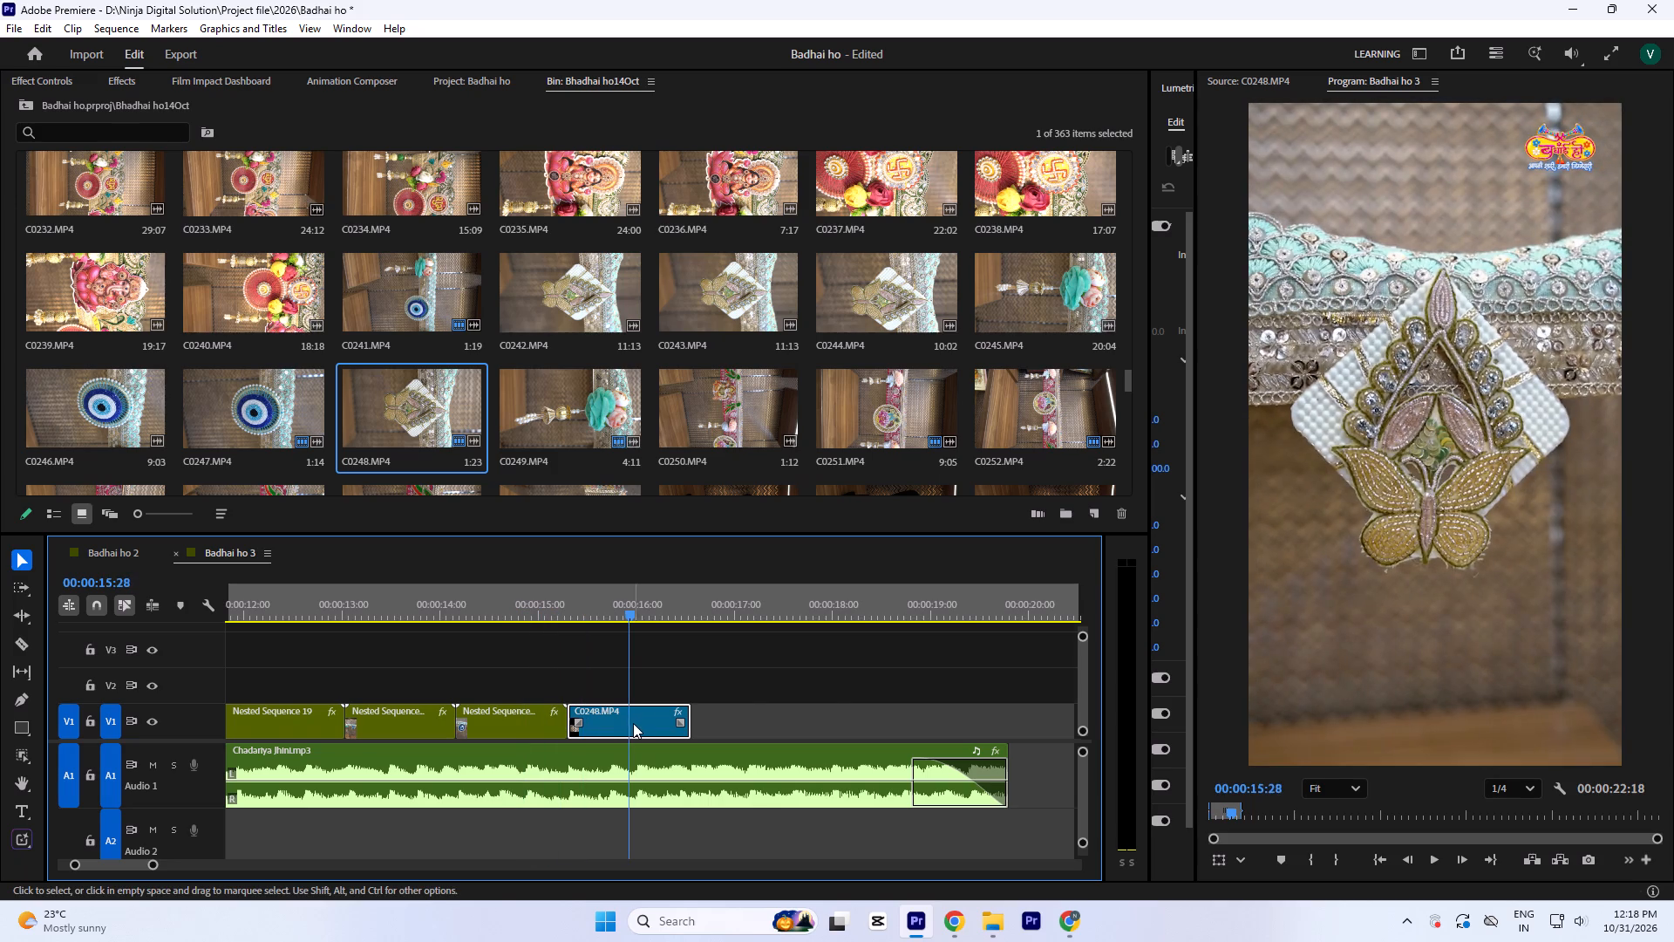
Move C0248.MP4 off V1 to V2, starting at about 00:00:17:10, leaving a gap after Nested Sequence 22.
left_click_drag(634, 723, 834, 678)
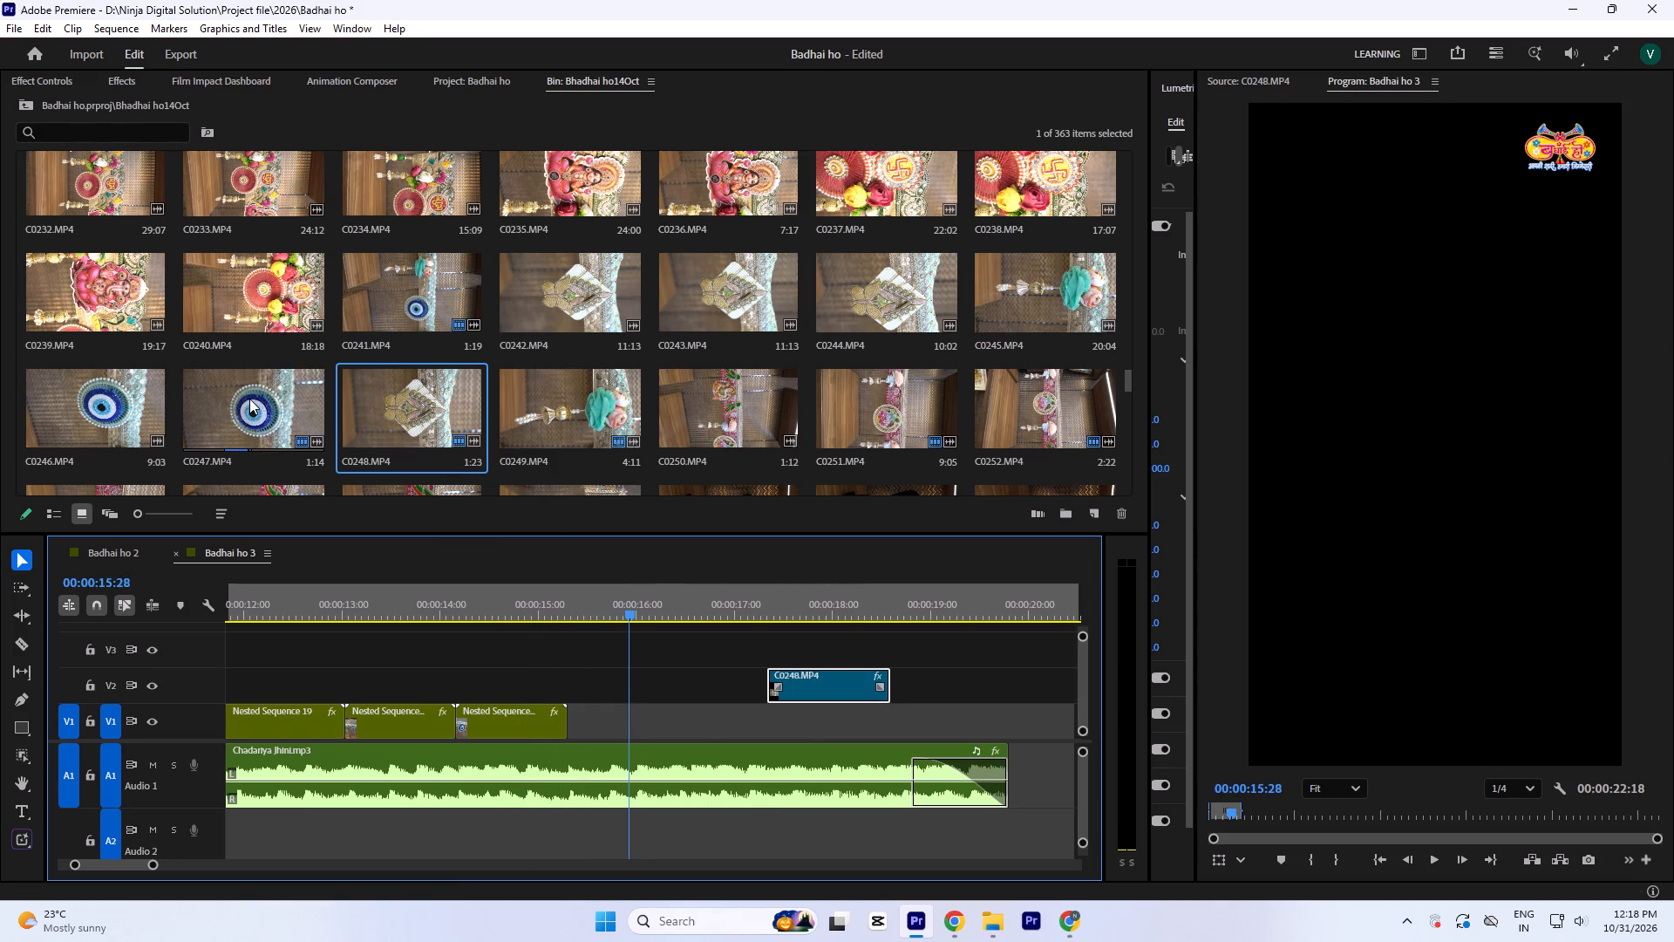
Preview C0232.MP4 from the bin and scrub through its garland and idol shots as a candidate for the gap.
scroll(249, 399, "up", 1)
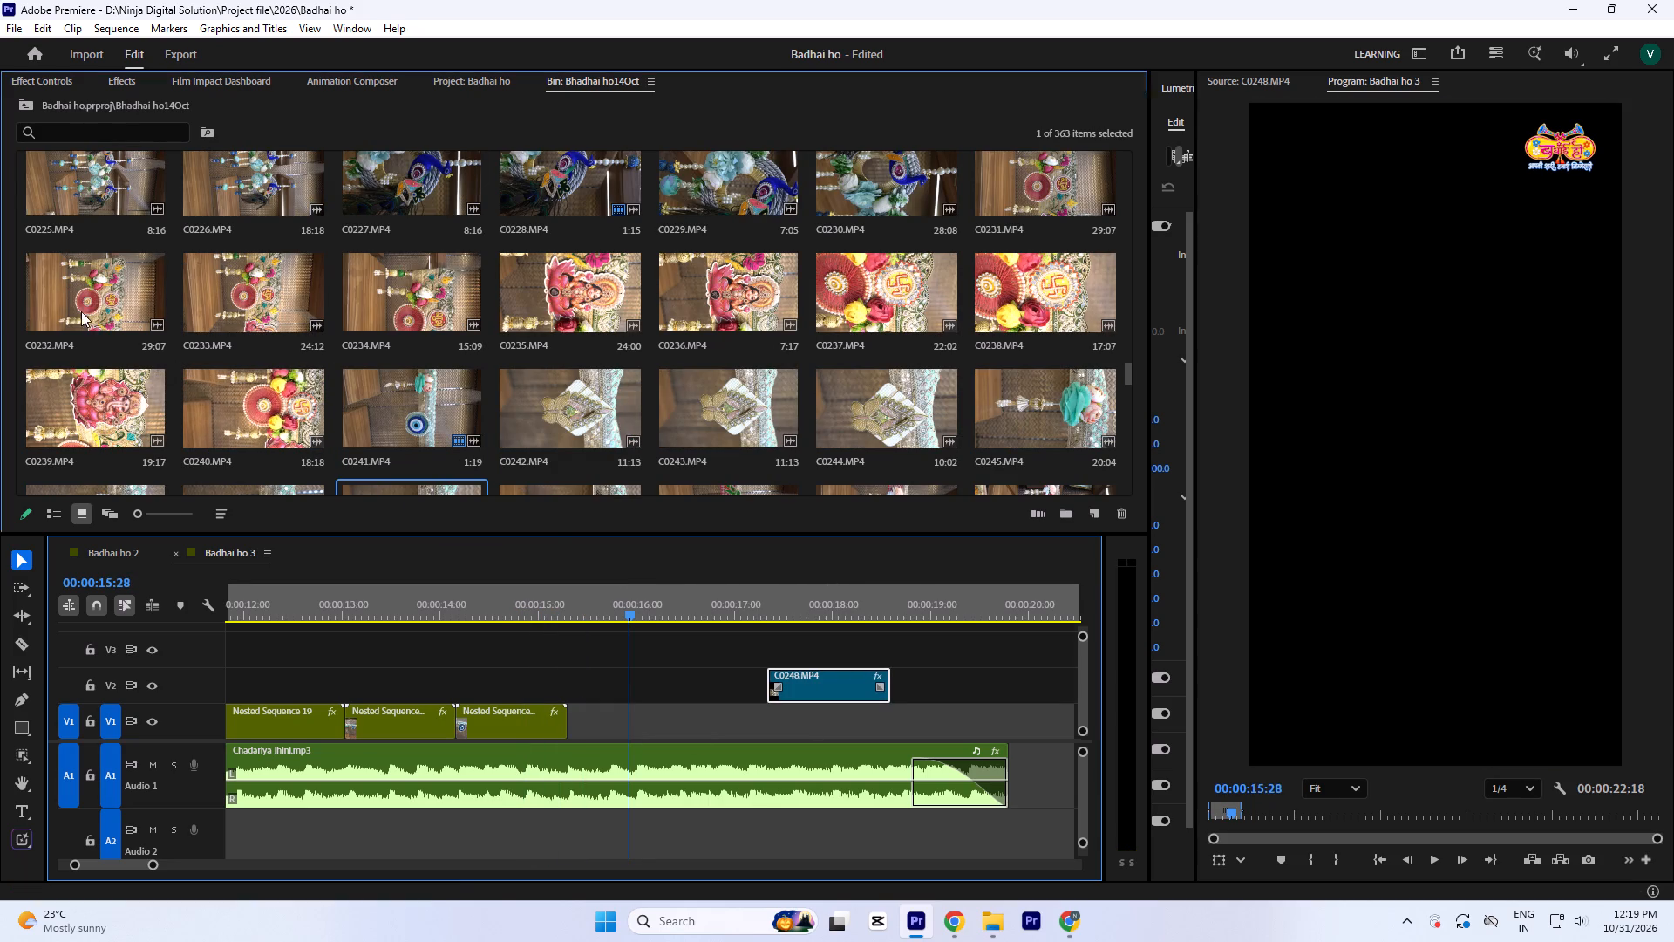
double_click(81, 311)
key("space")
left_click_drag(1401, 816, 1269, 837)
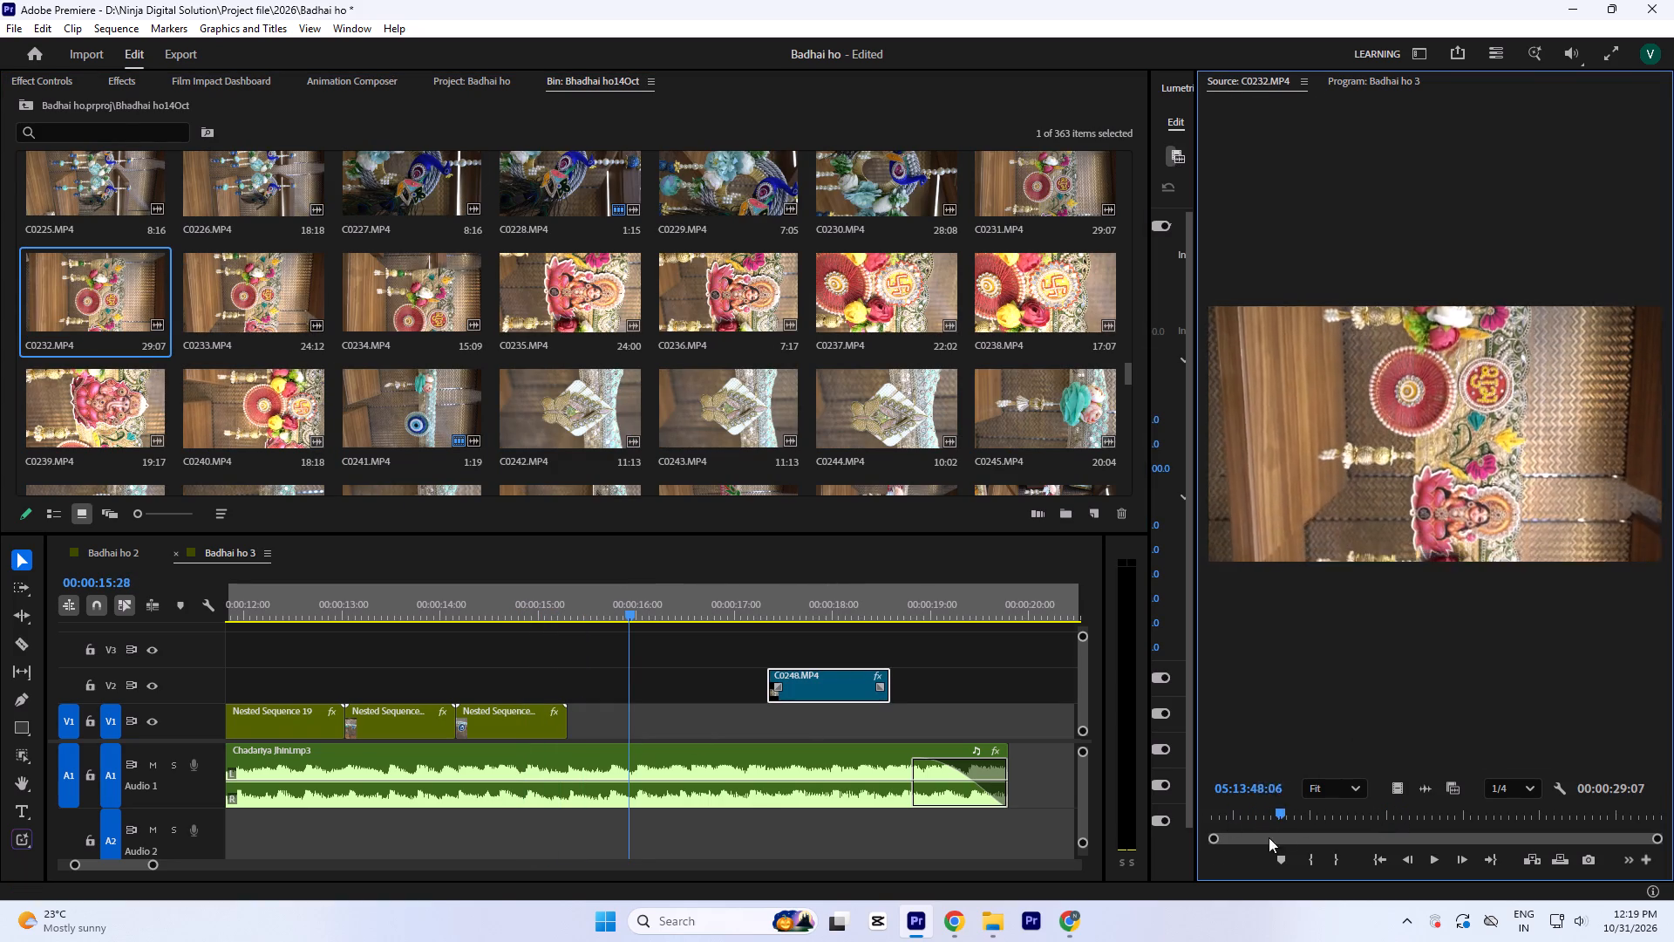
left_click_drag(1269, 837, 1453, 855)
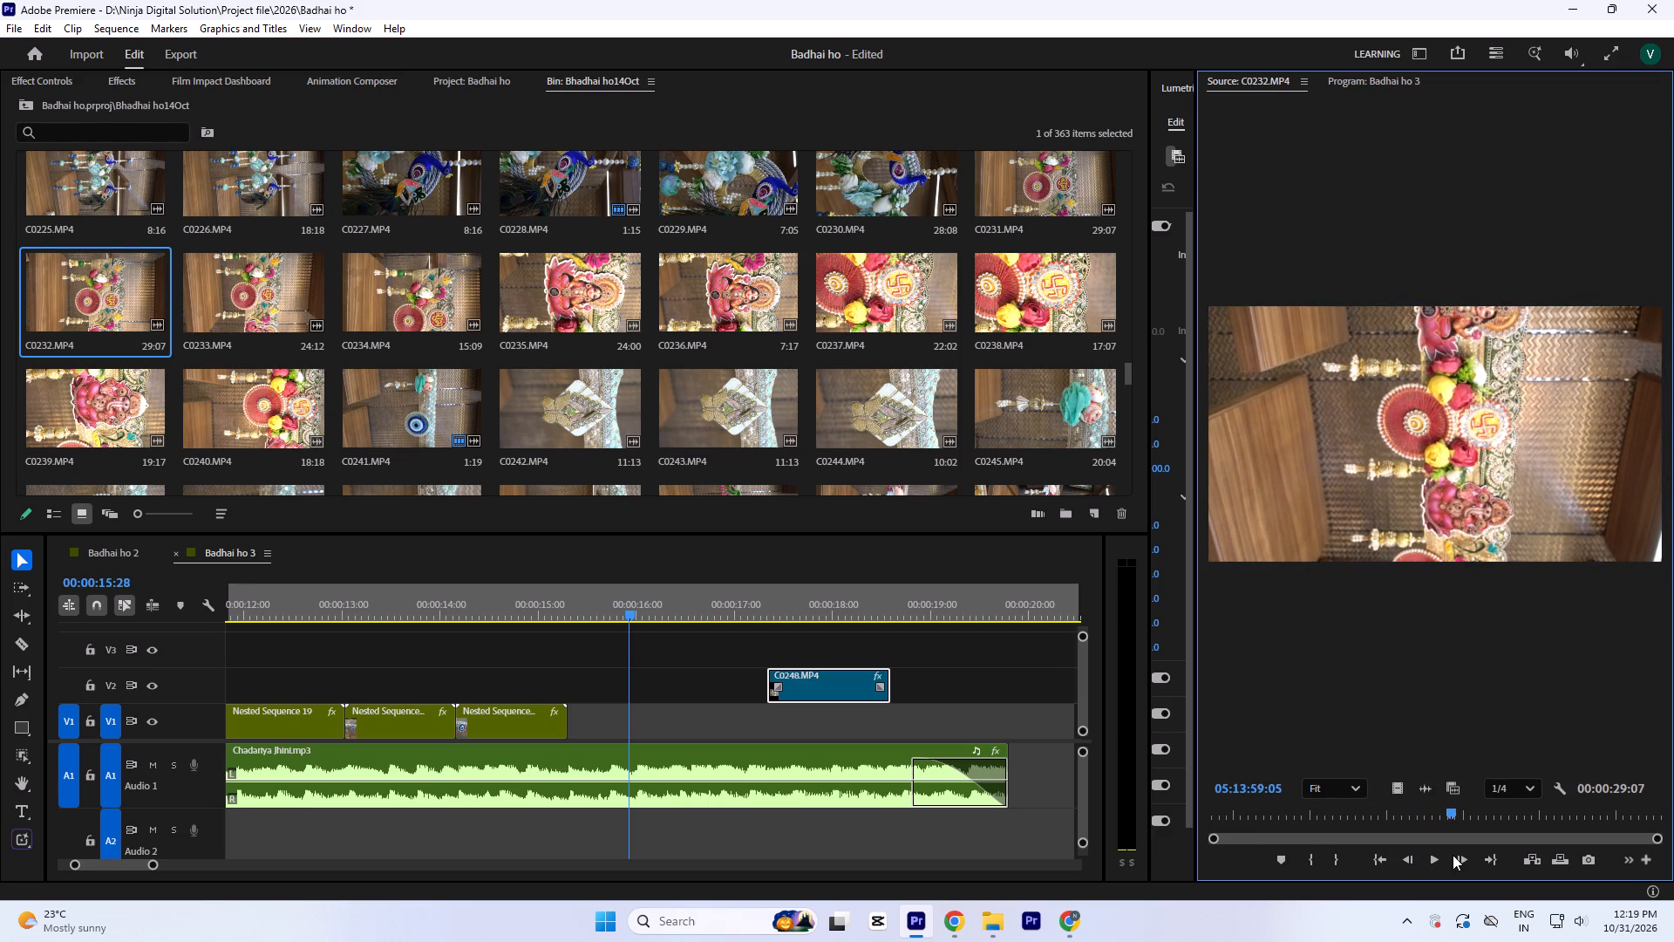
left_click_drag(1453, 855, 1531, 852)
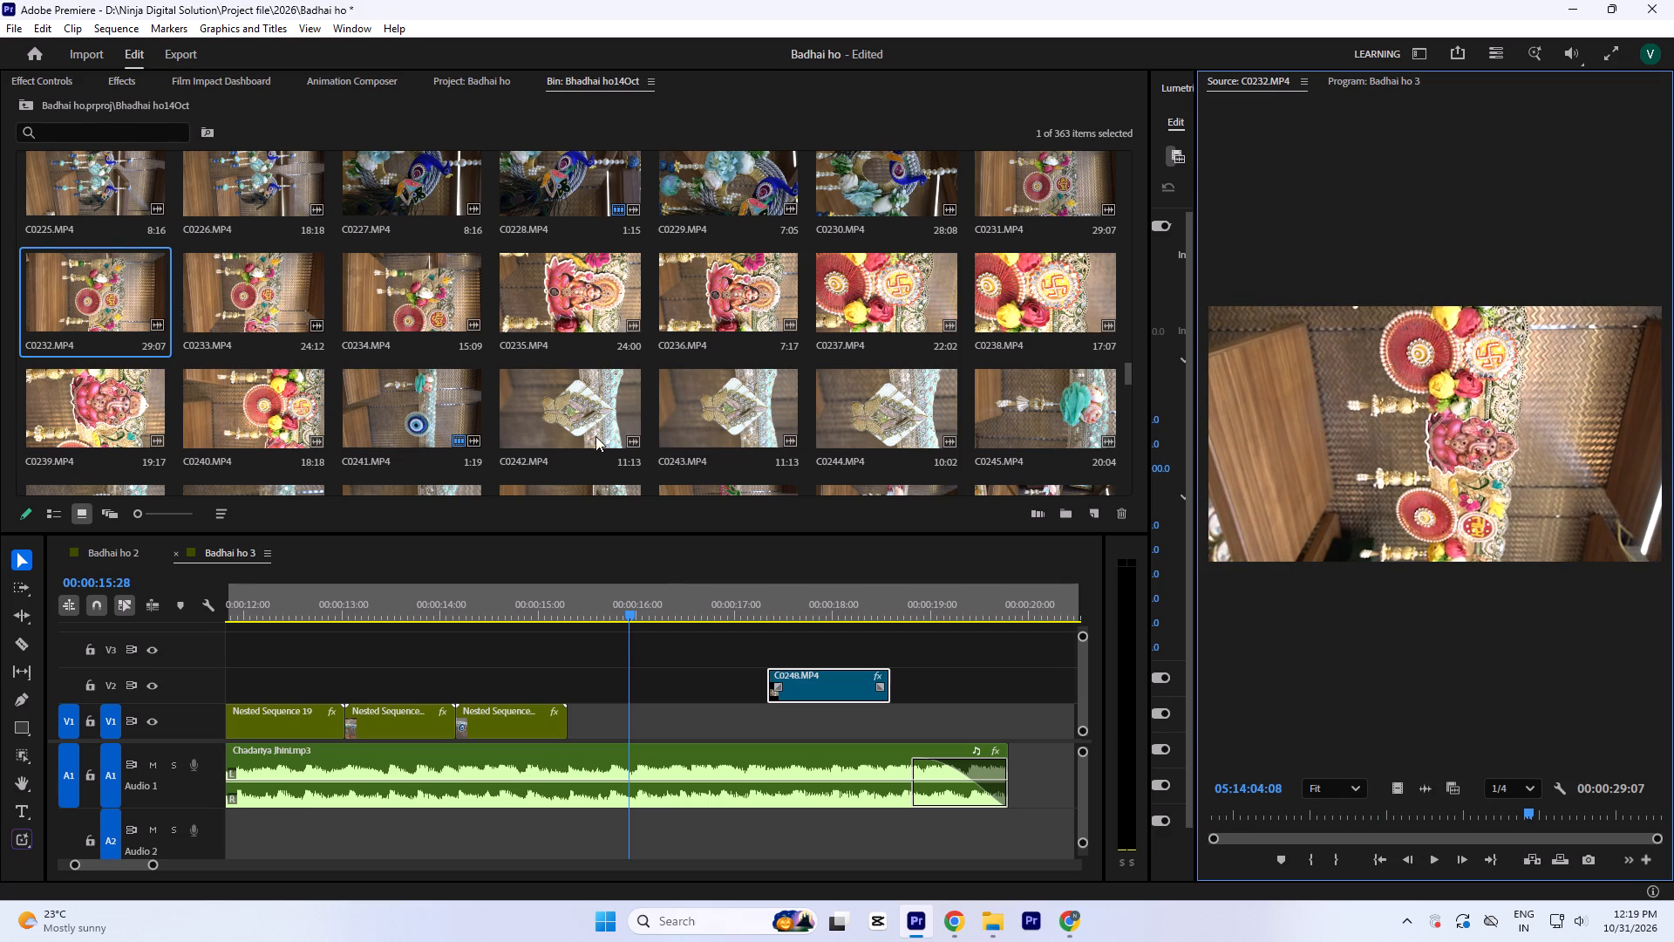
Save the Badhai ho project.
key("ctrl+s")
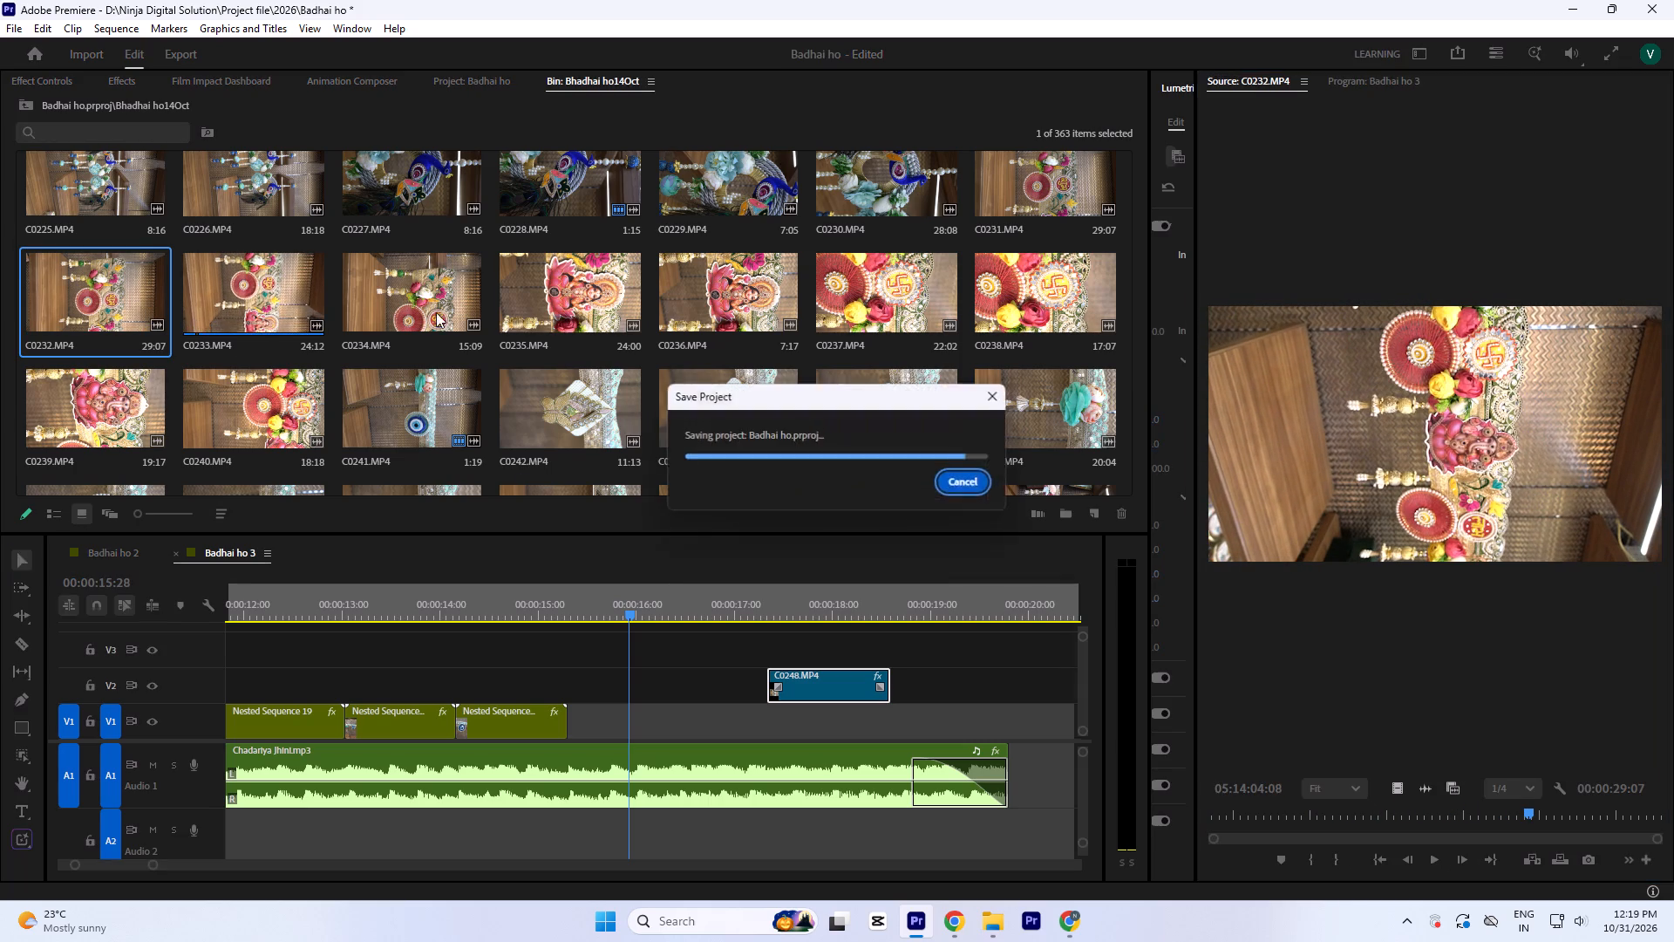
Preview bin clips C0231, C0213, C0219, C0218 and C0217 for a shot to follow Nested Sequence 22.
scroll(364, 382, "up", 1)
double_click(1025, 311)
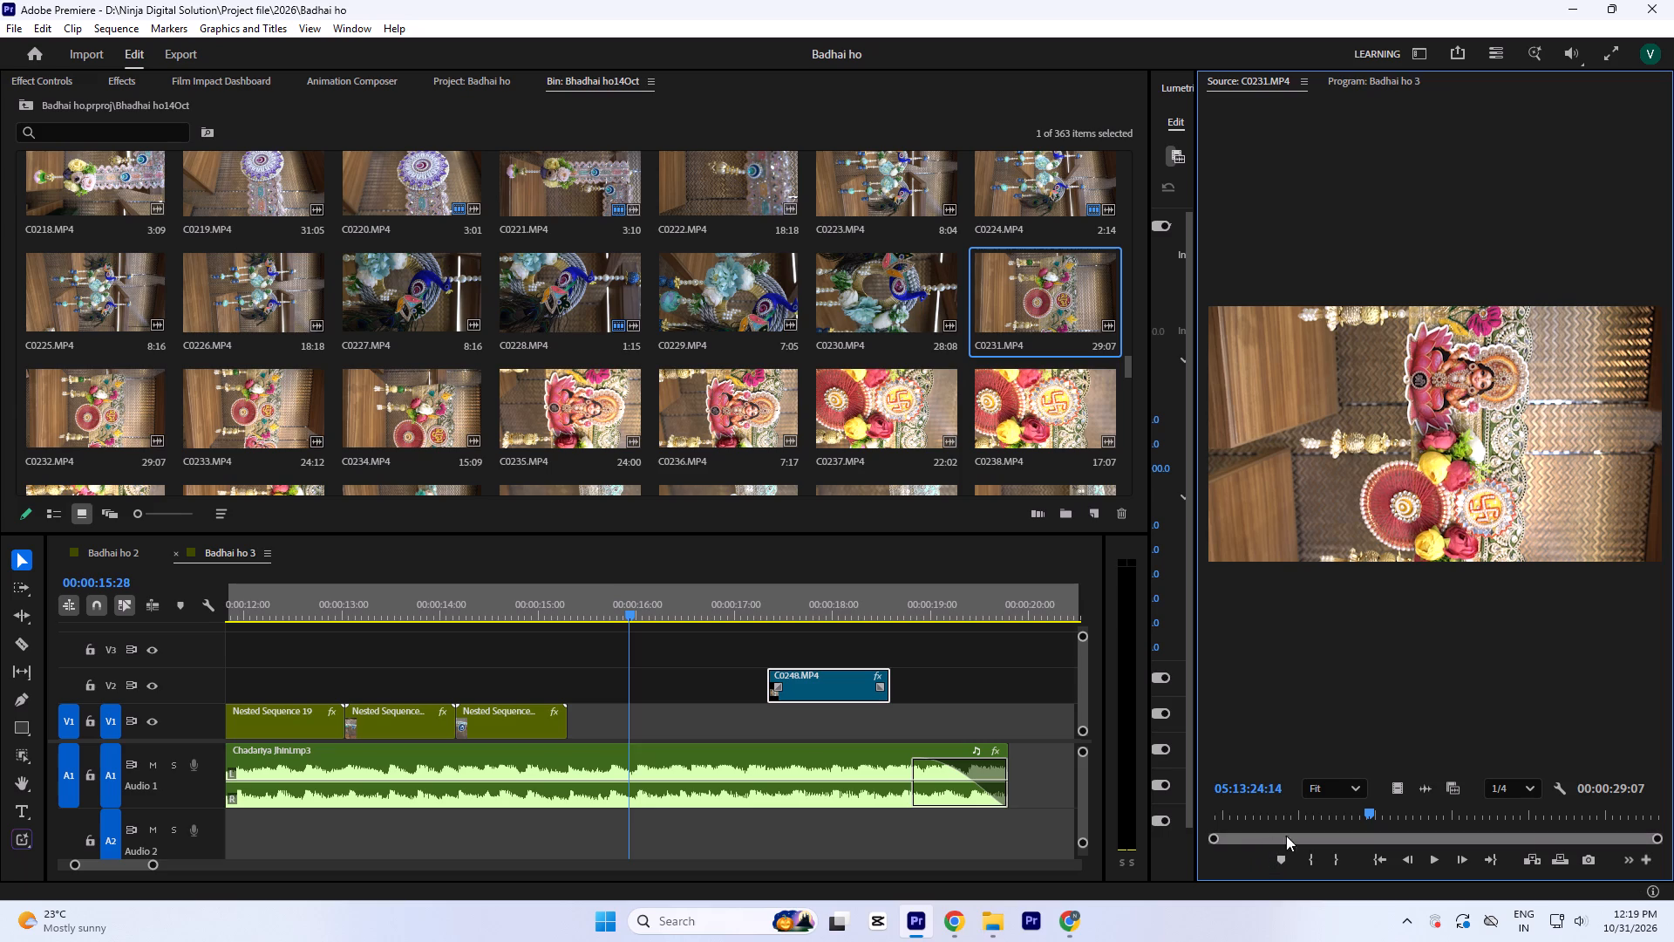
left_click_drag(1344, 815, 1323, 835)
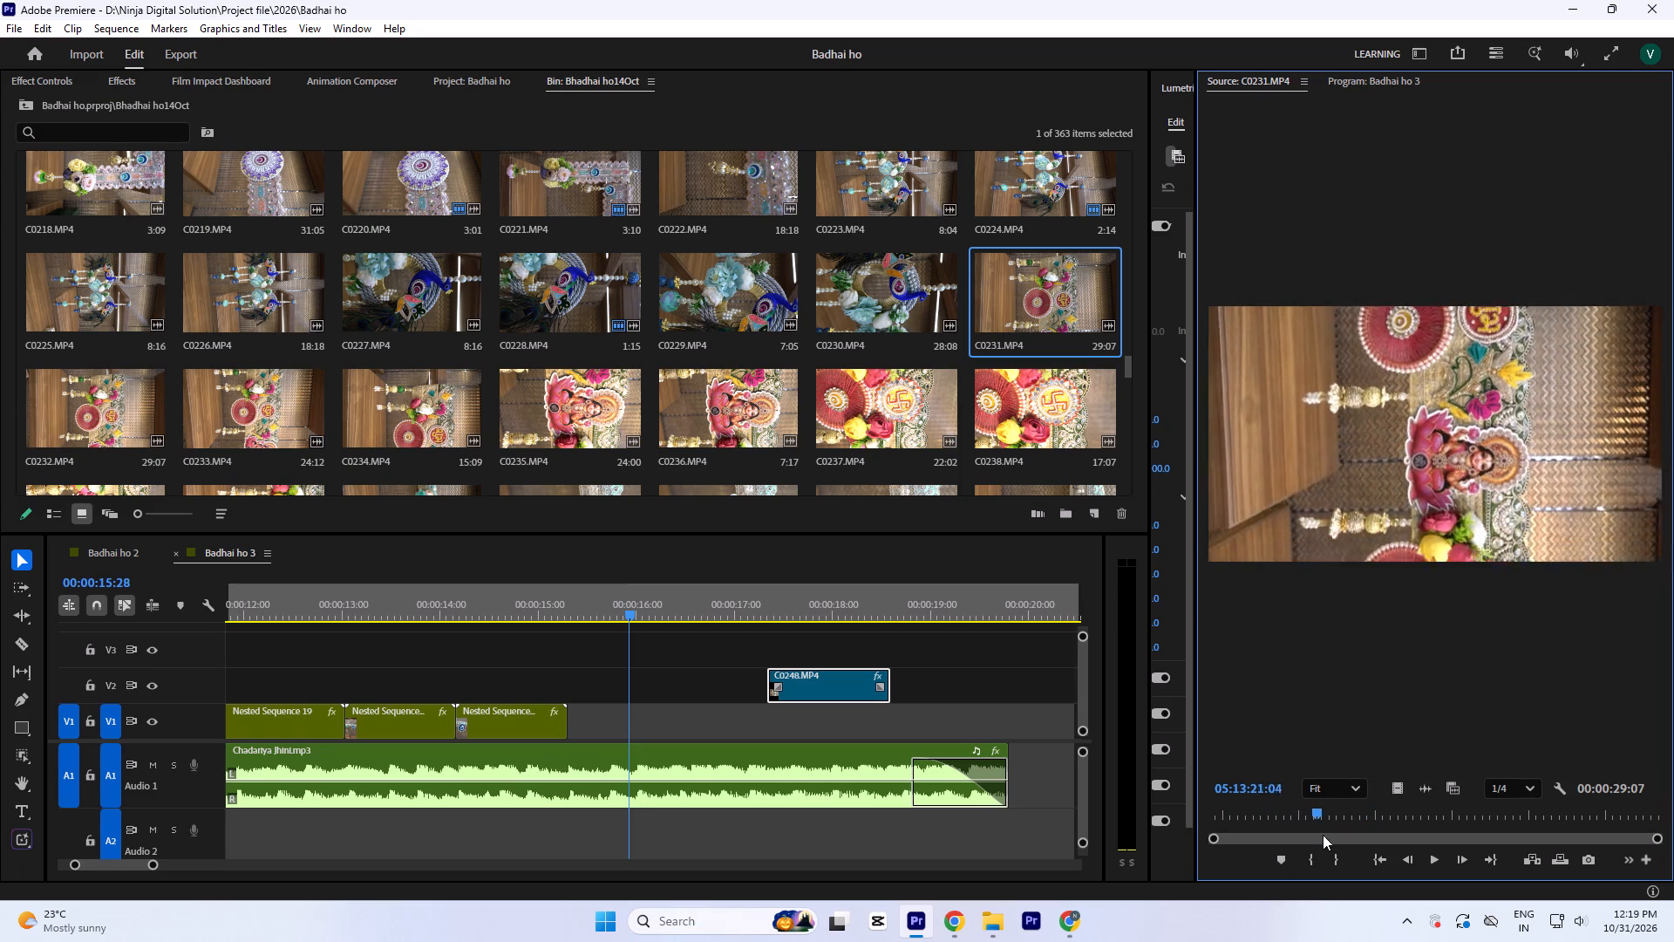
left_click_drag(1323, 835, 1512, 836)
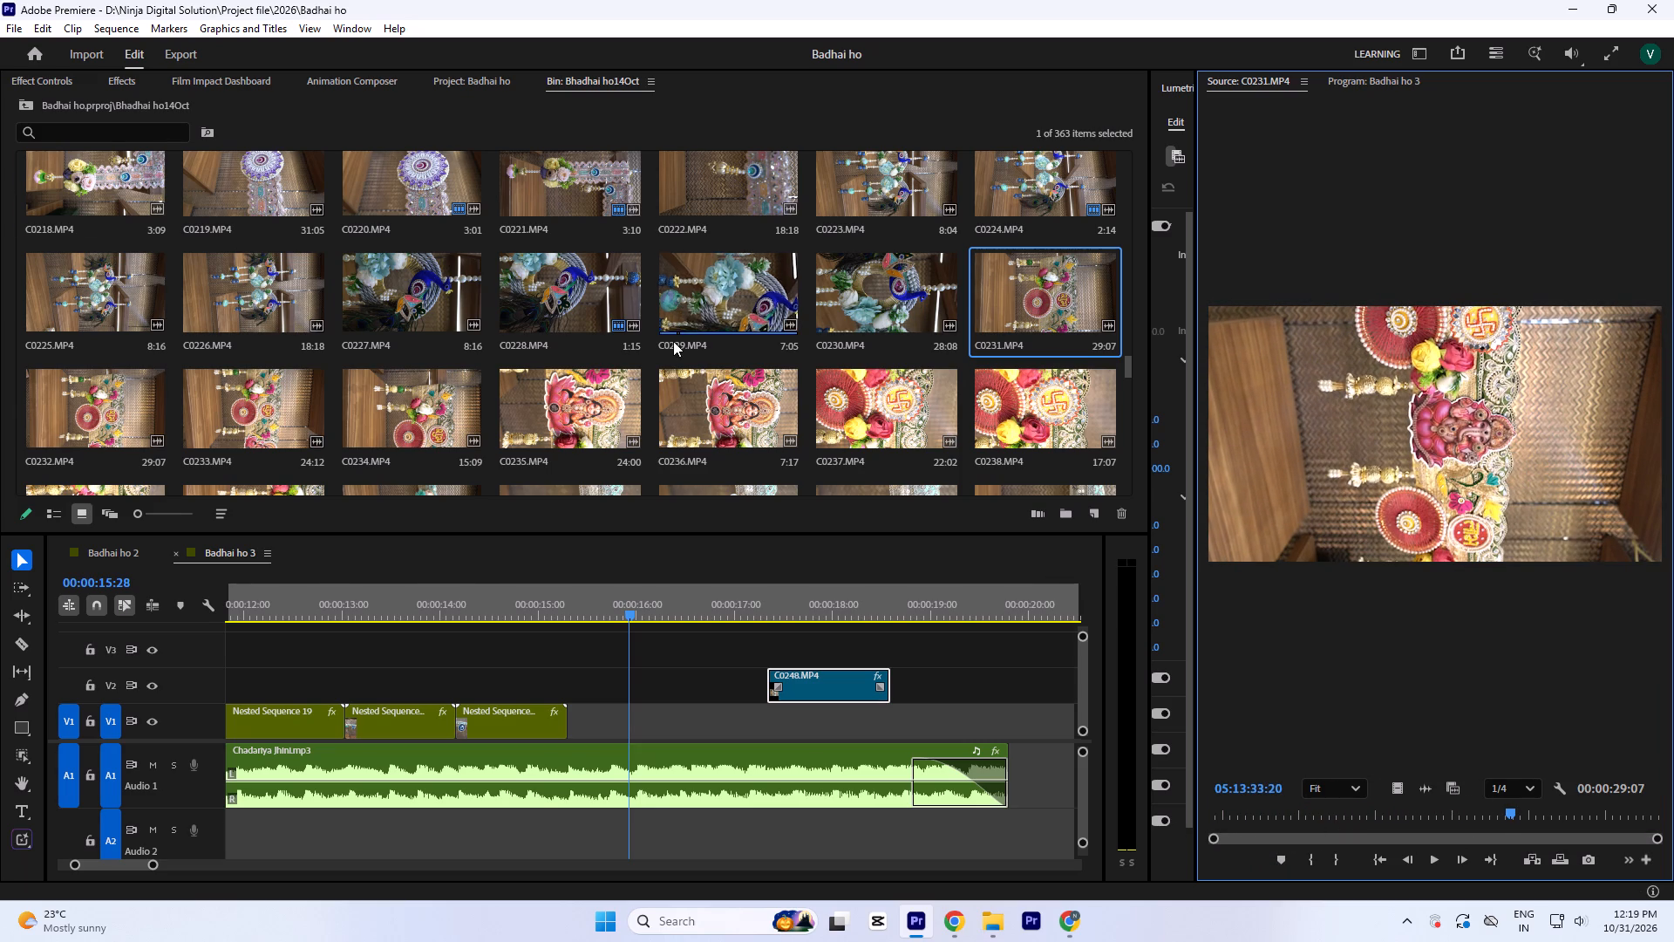
scroll(673, 341, "up", 1)
scroll(421, 350, "up", 1)
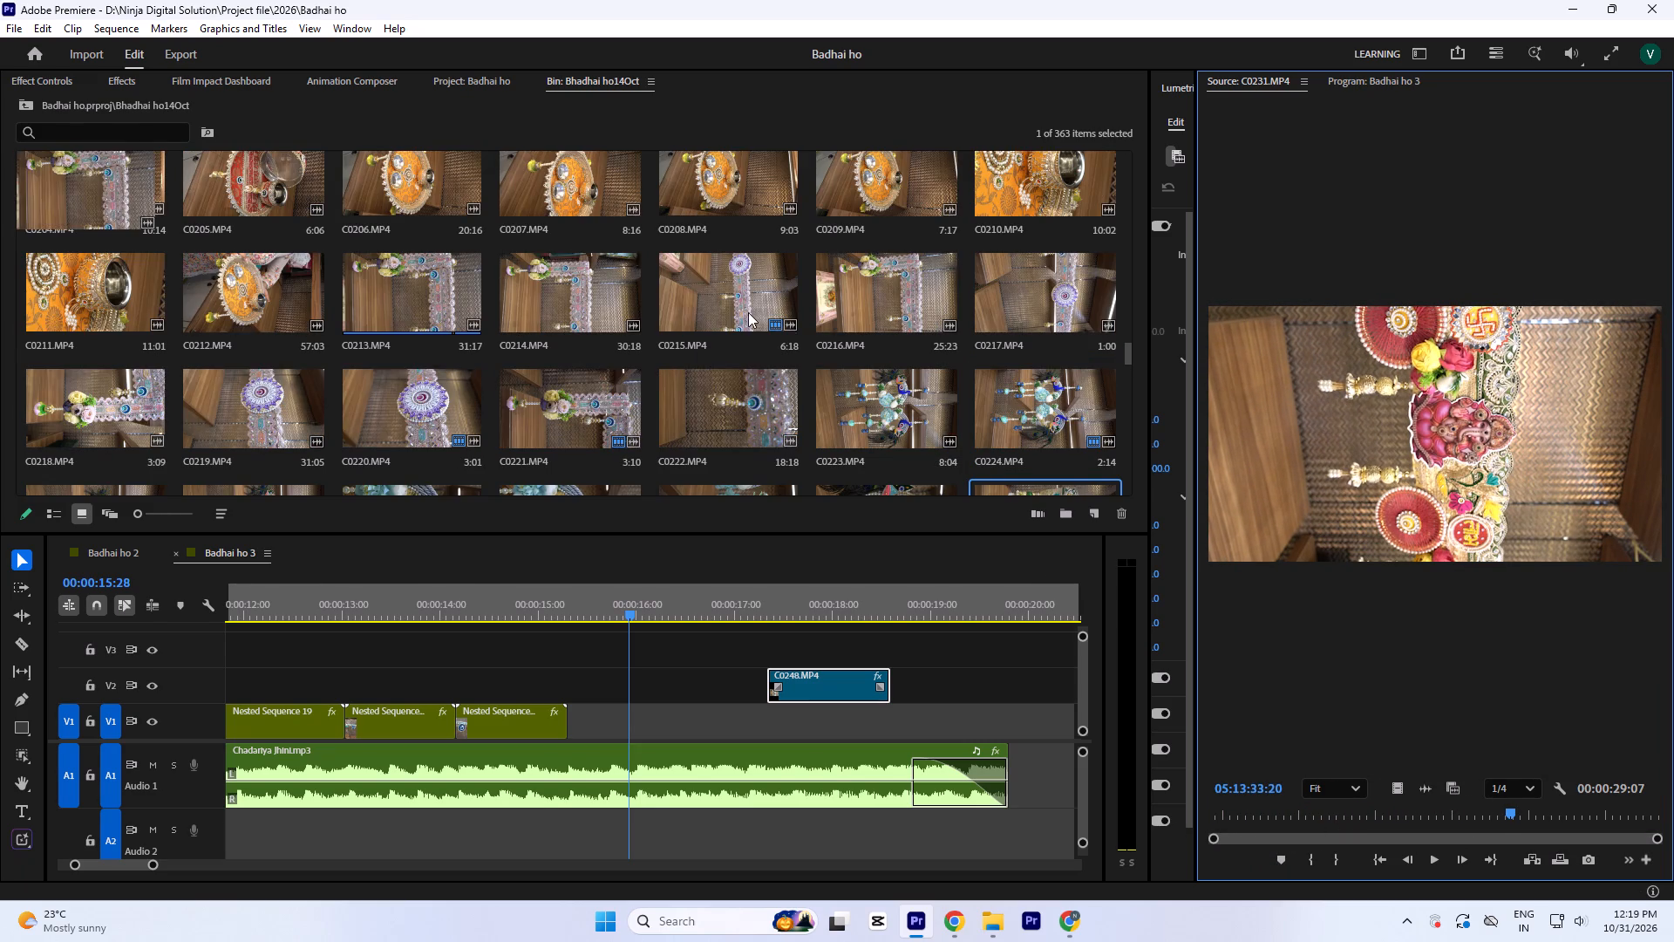
double_click(395, 302)
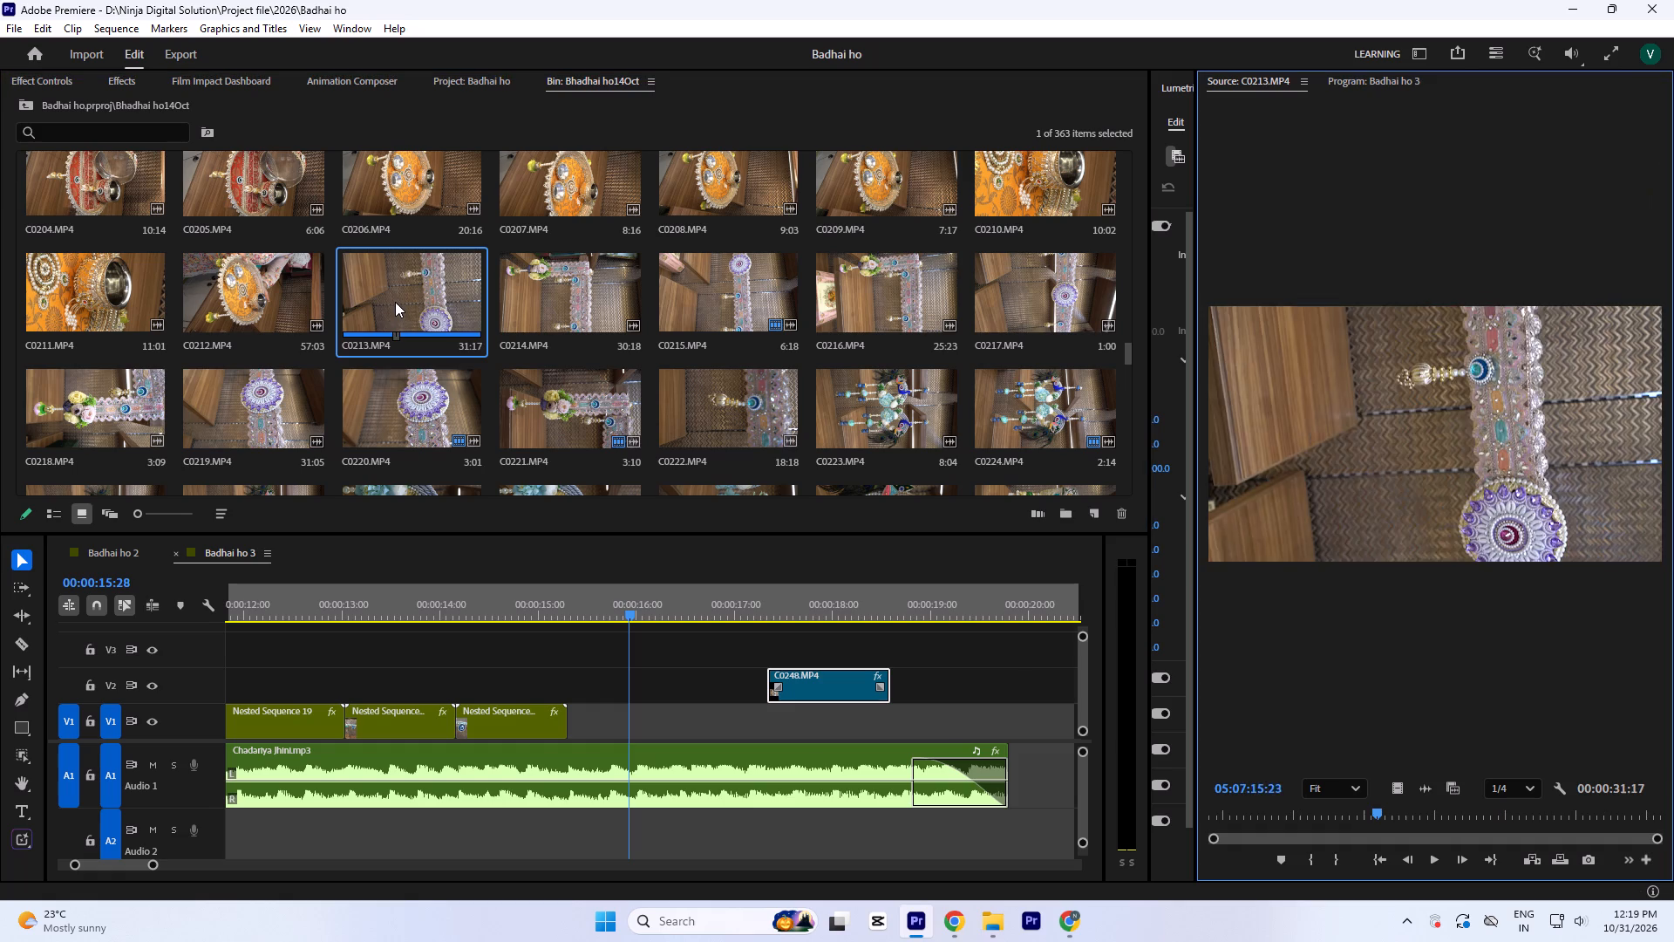
key("space")
scroll(890, 347, "down", 1)
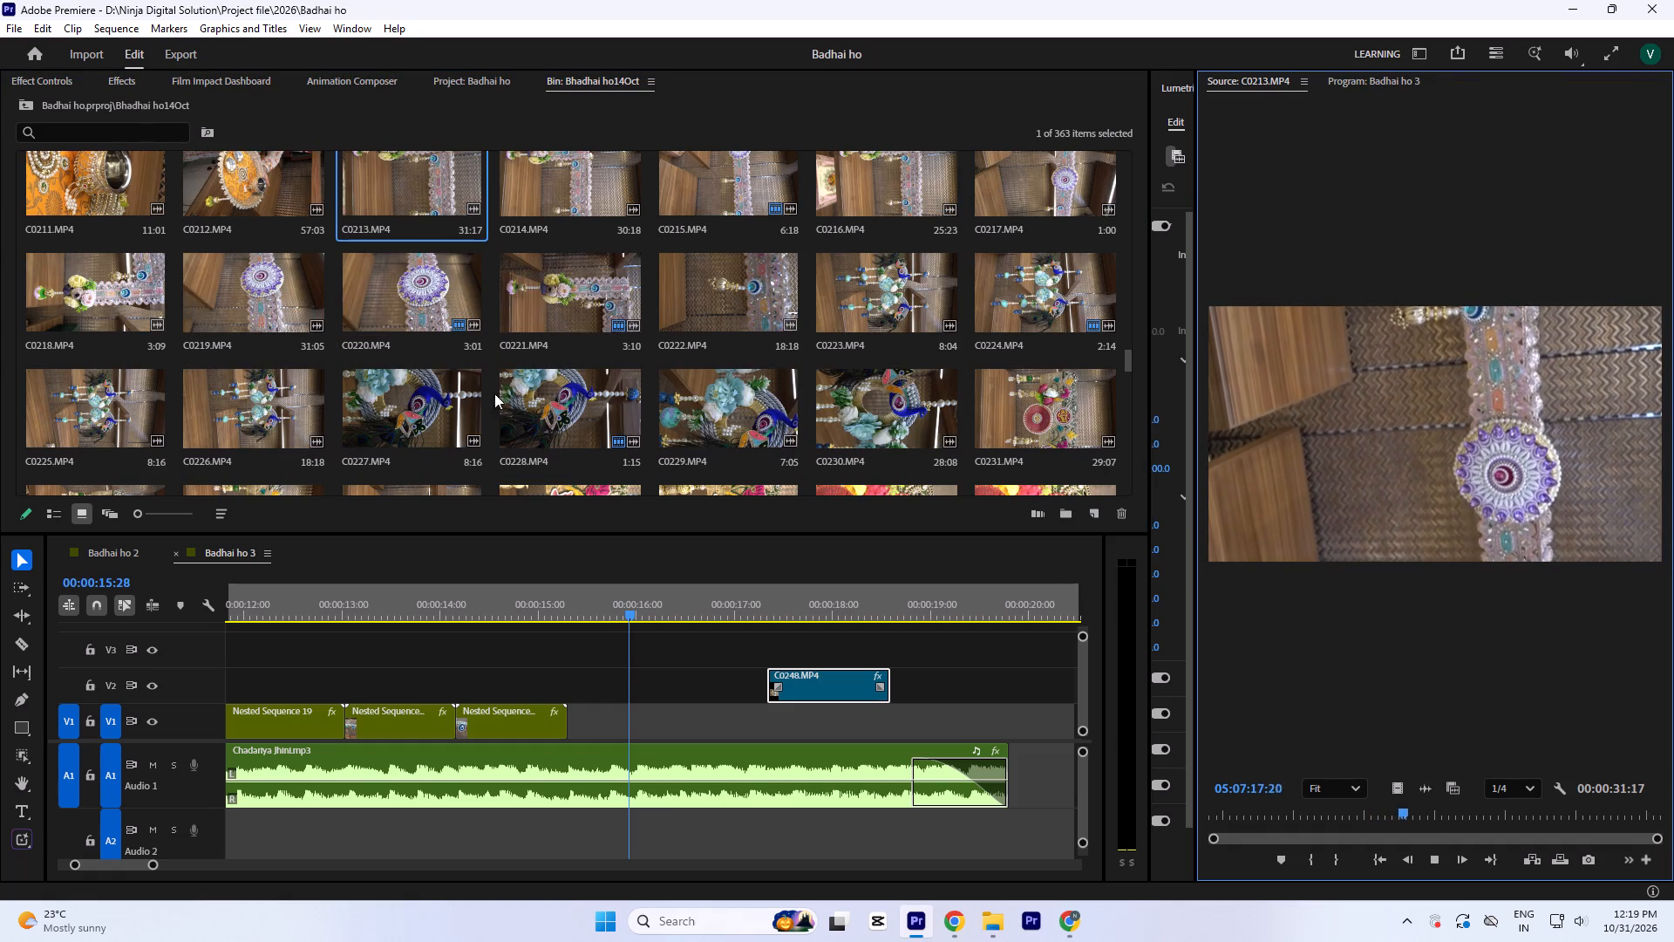
double_click(248, 294)
key("space")
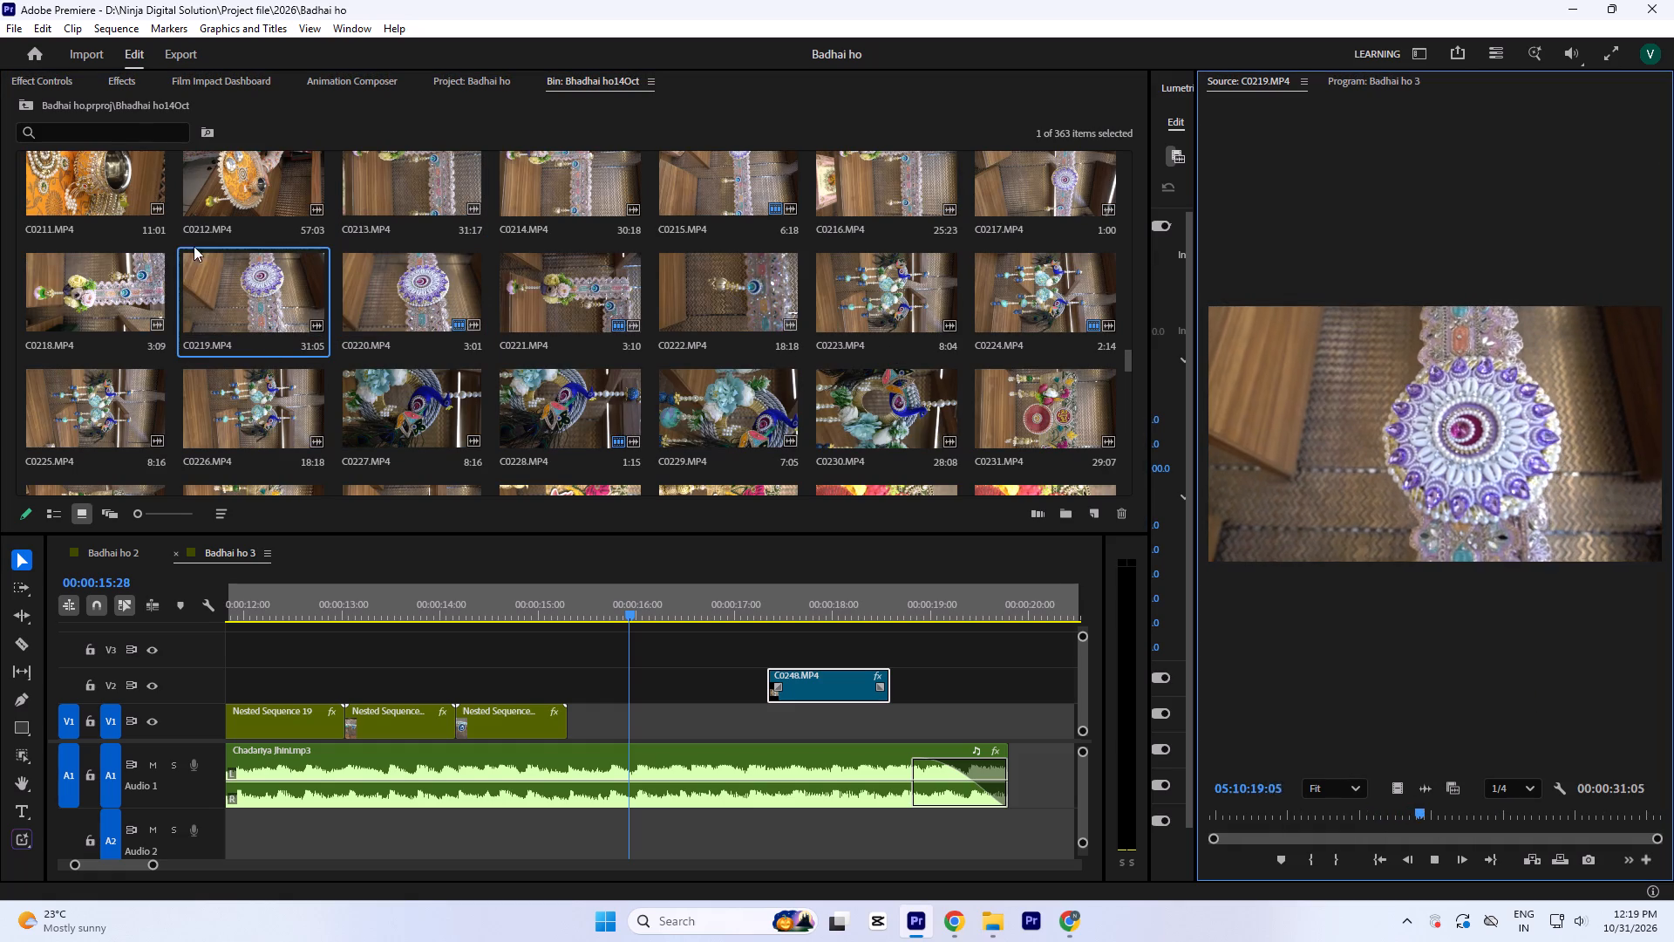
double_click(95, 300)
key("space")
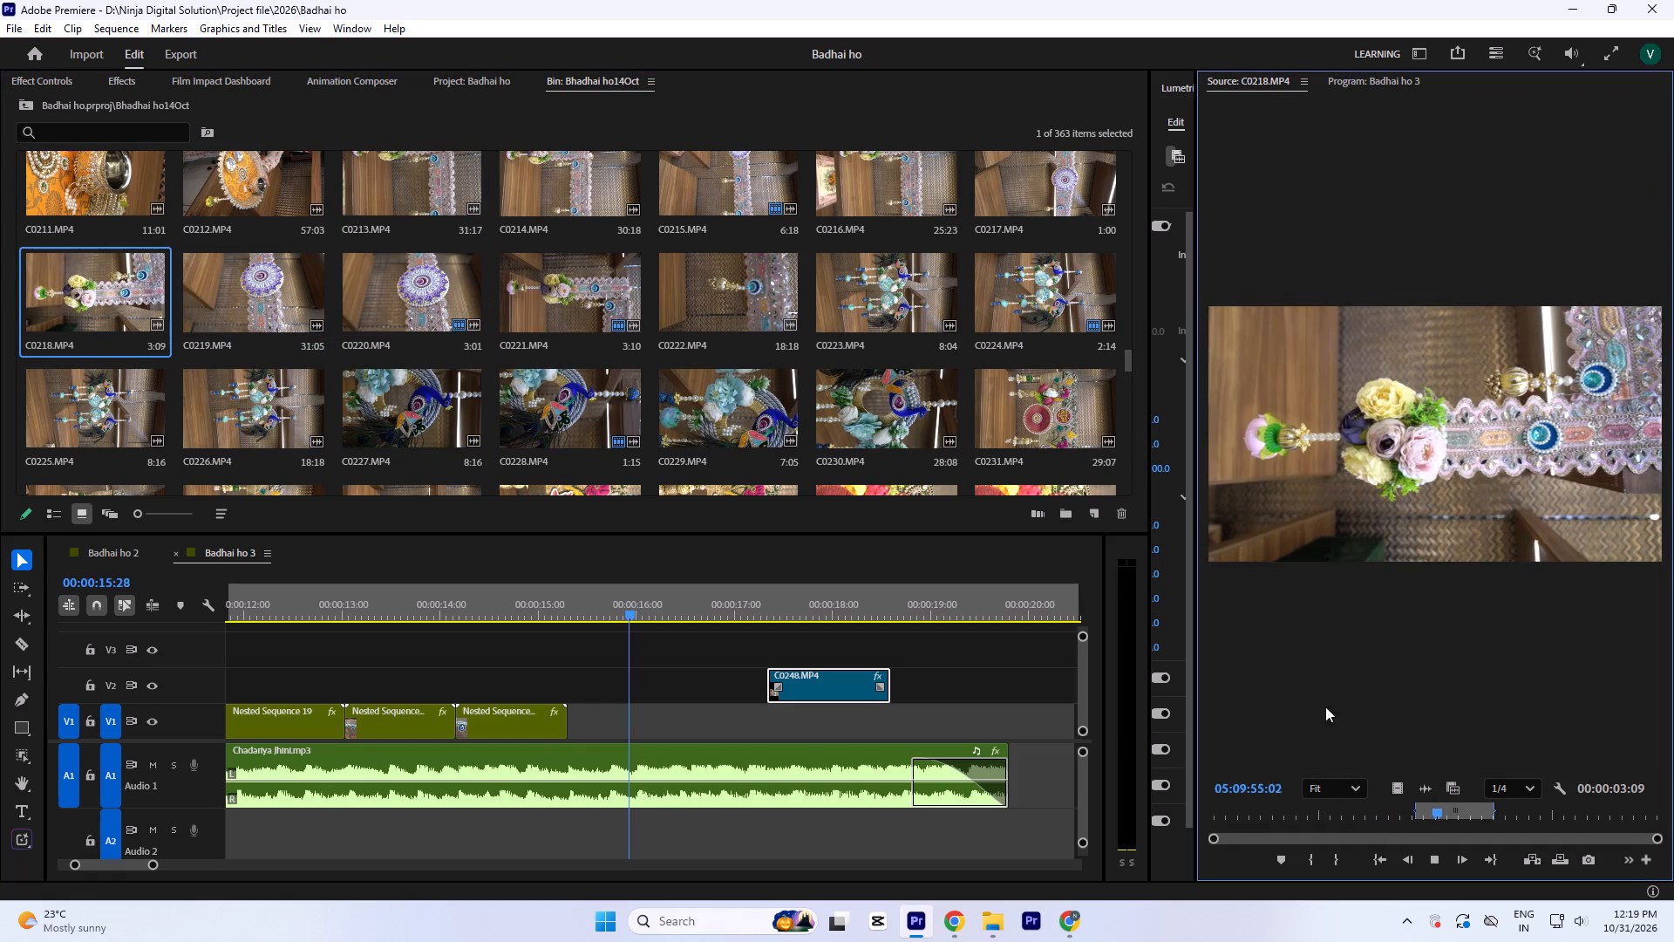
key("space")
left_click(194, 312)
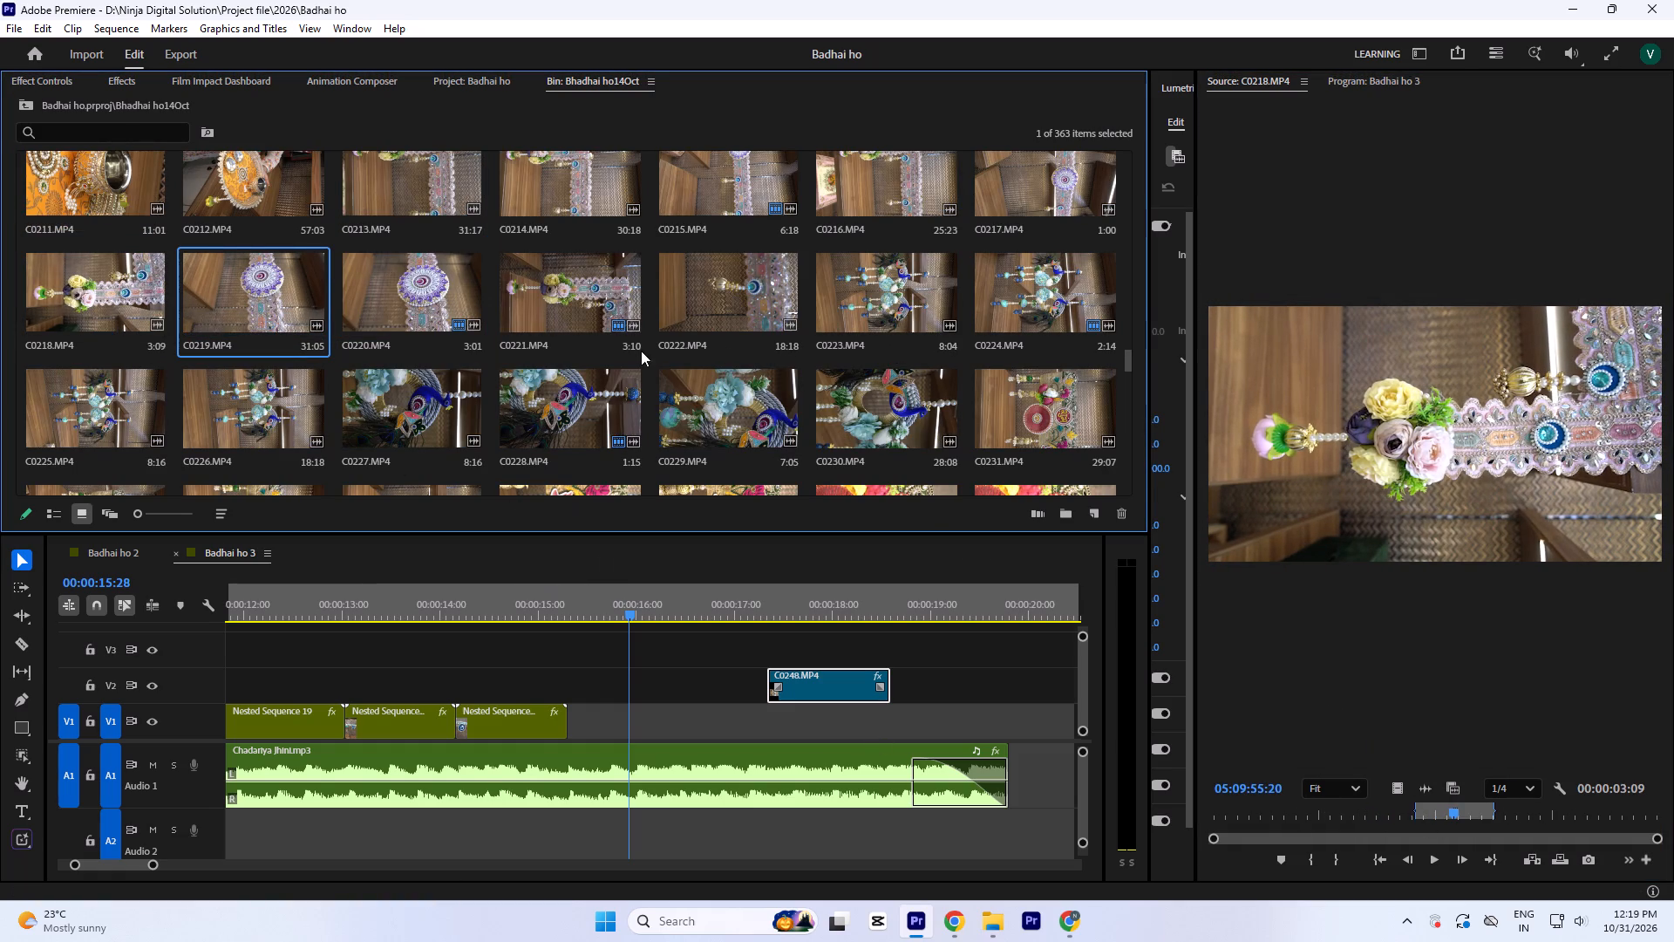
scroll(850, 396, "up", 1)
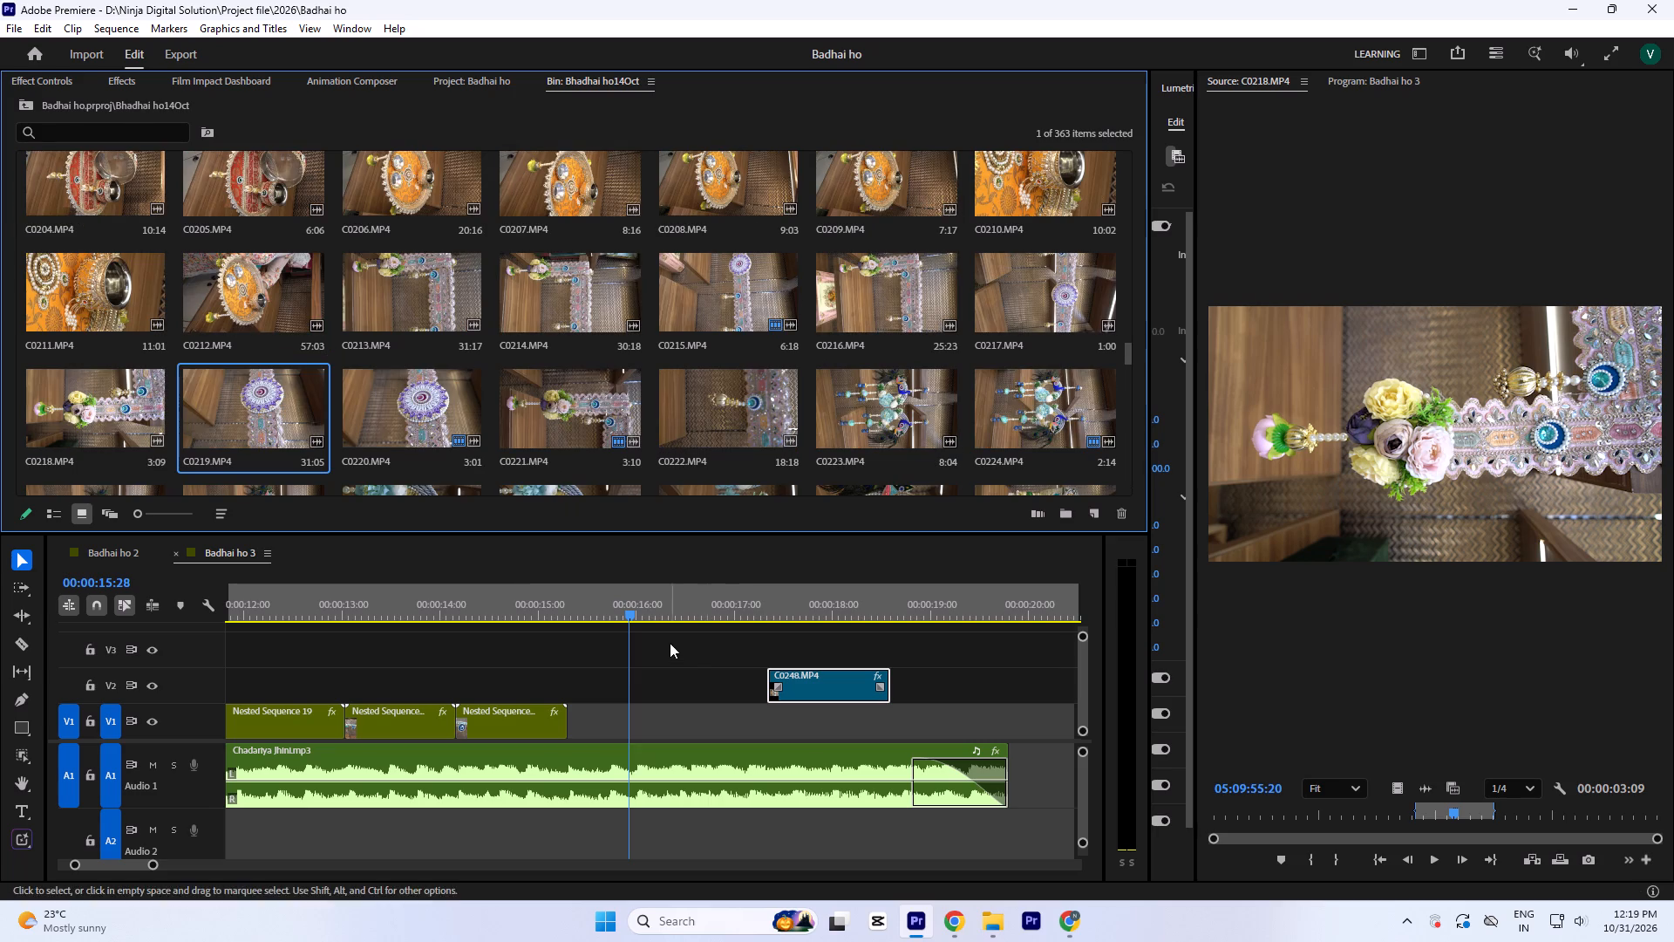
double_click(1008, 303)
key("space")
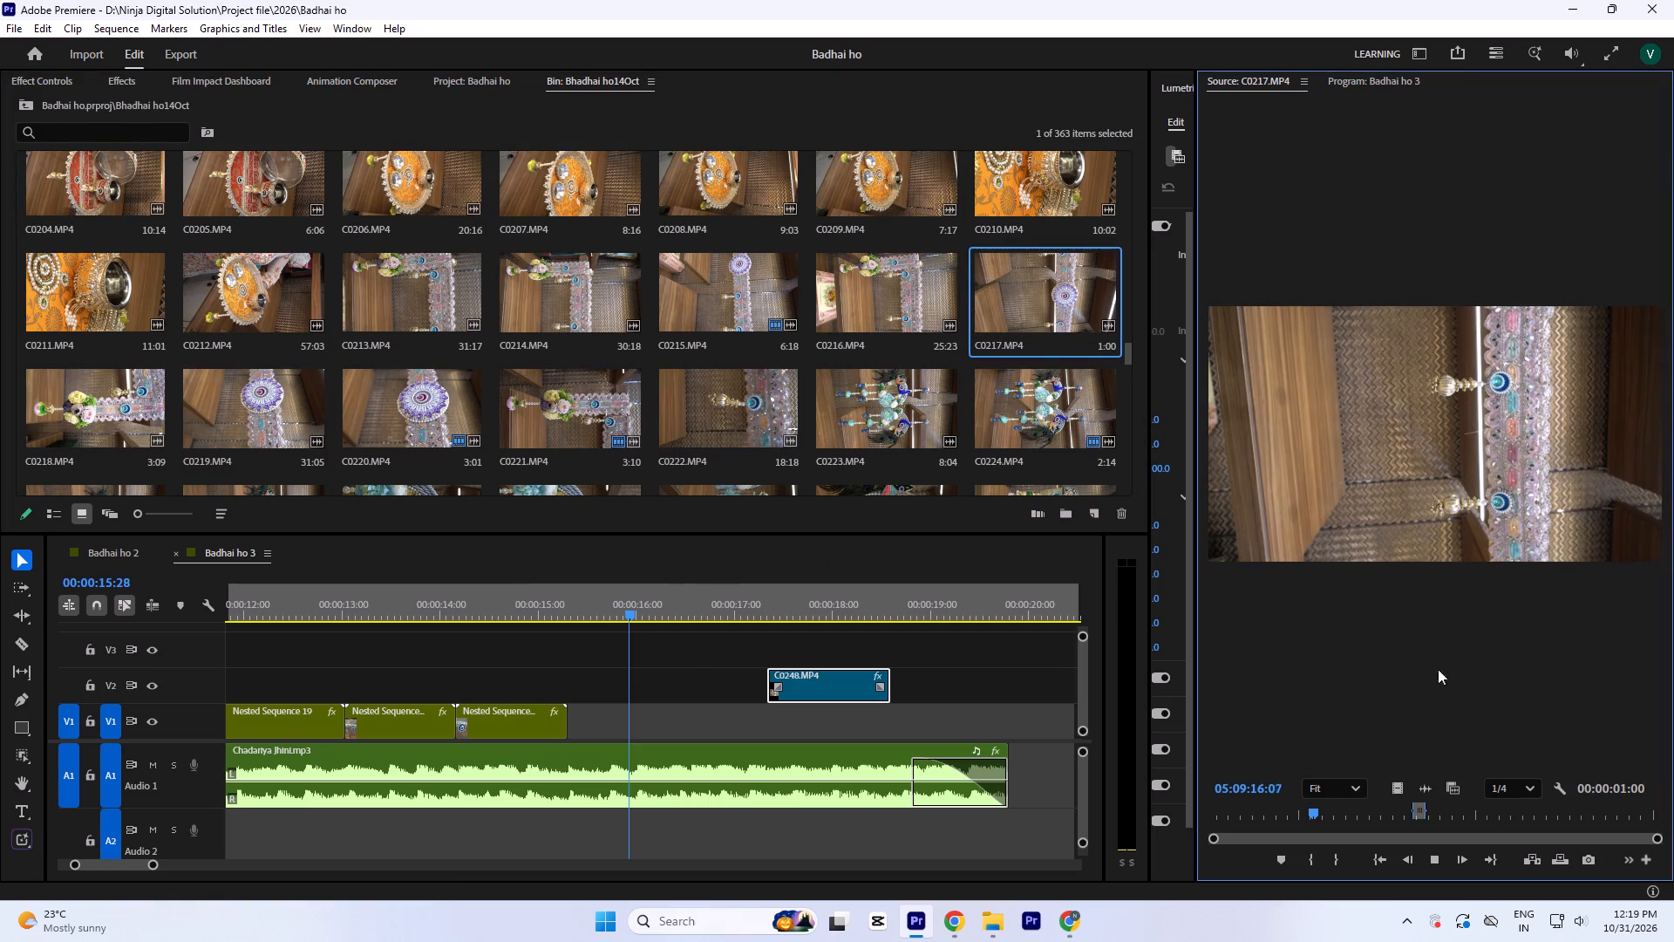
left_click_drag(1353, 818, 1413, 864)
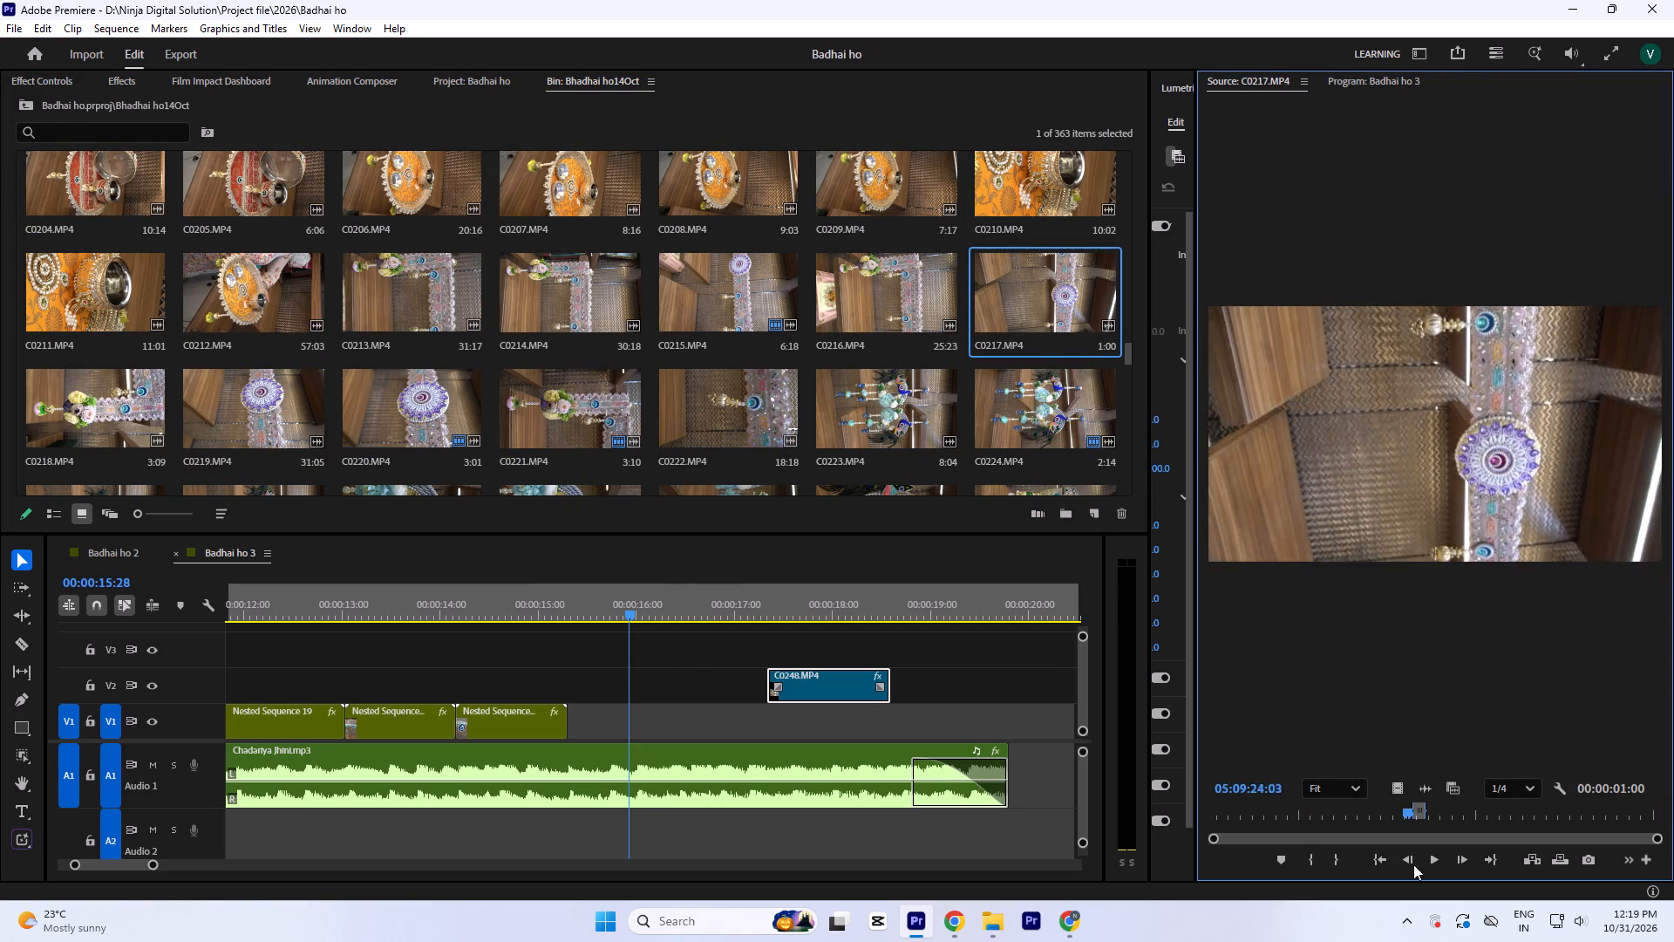
left_click_drag(1413, 864, 1498, 867)
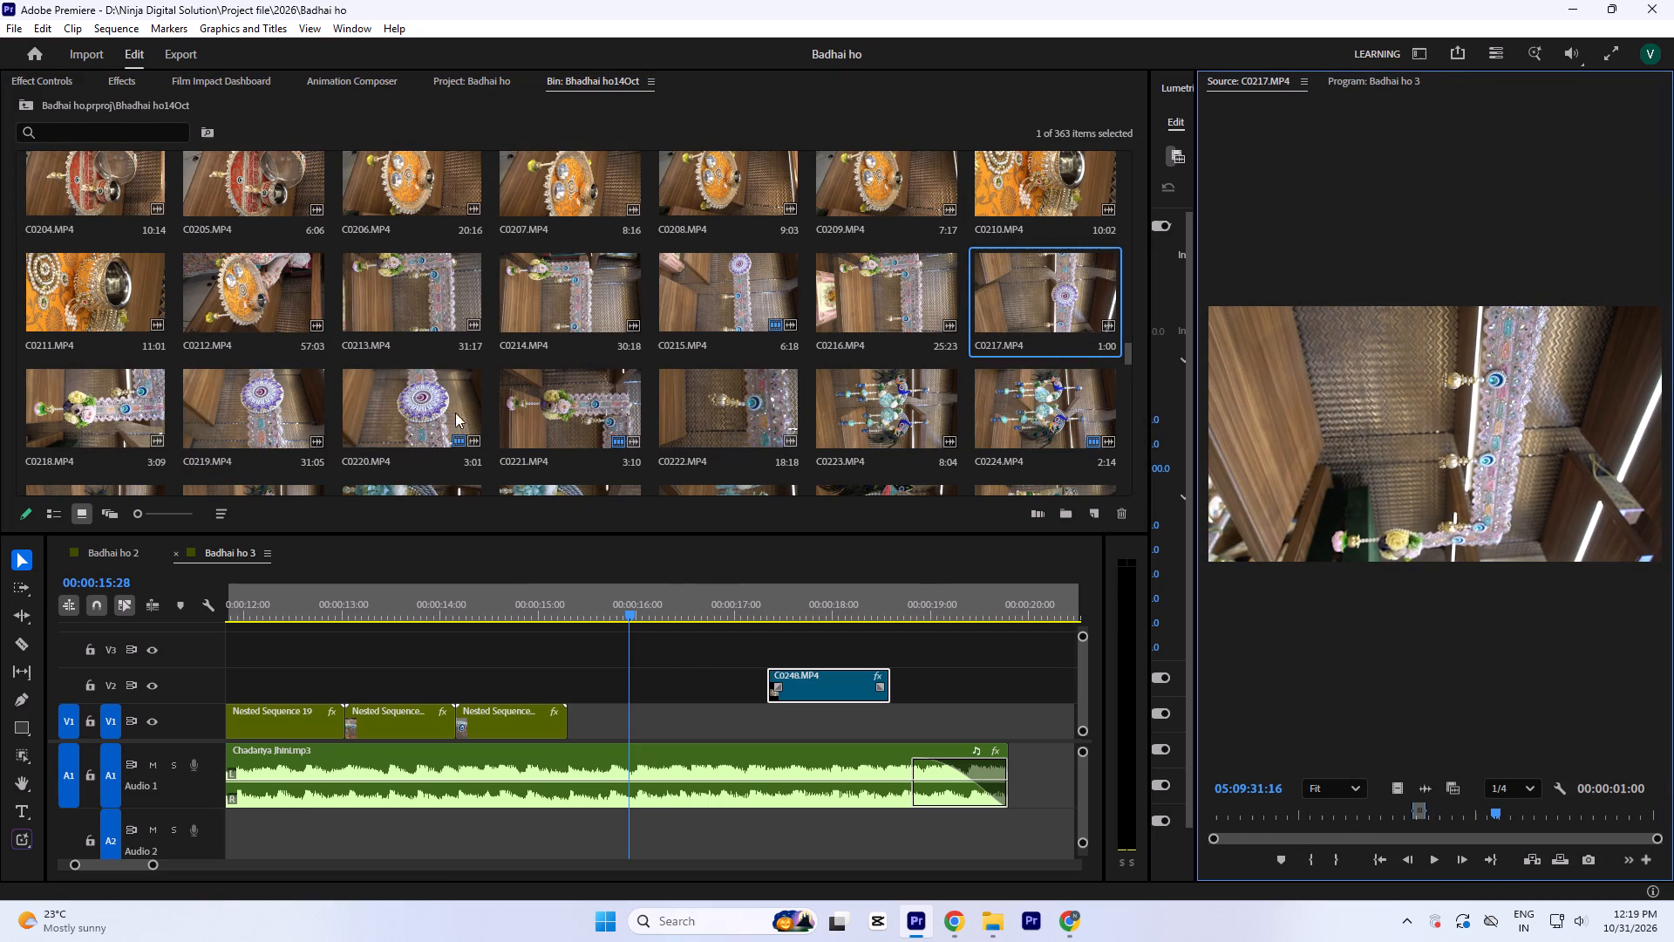
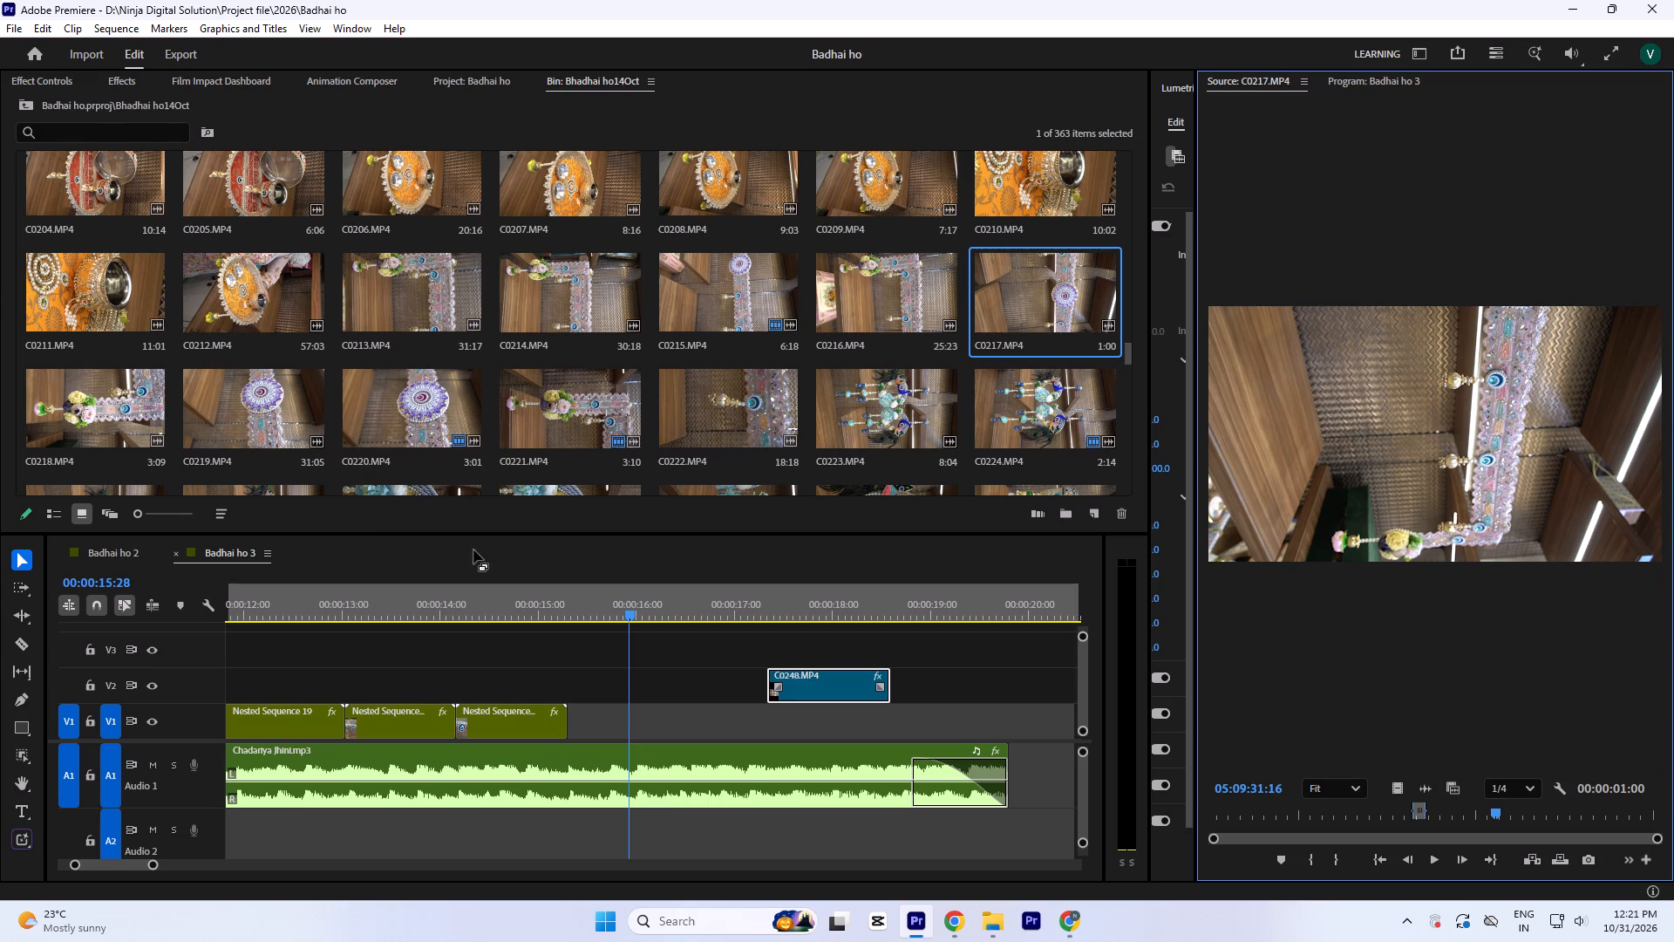
Play back the last nested clips on V1 from about 00:00:13 to 00:00:15.
left_click(512, 600)
key("space")
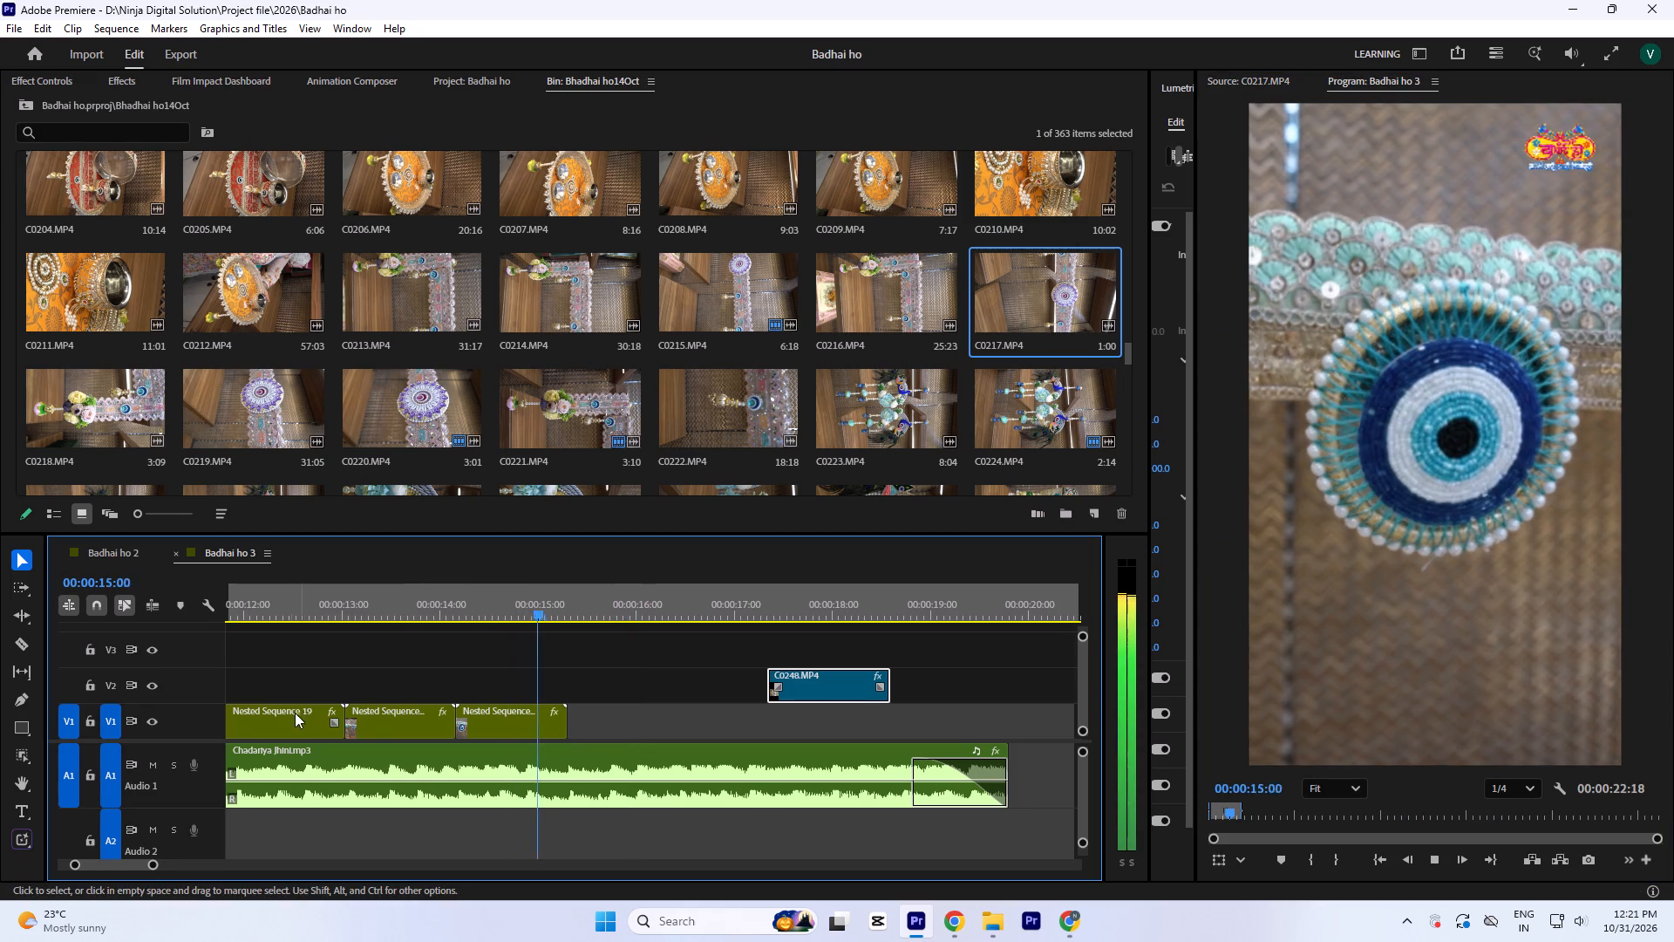
key("space")
left_click(379, 610)
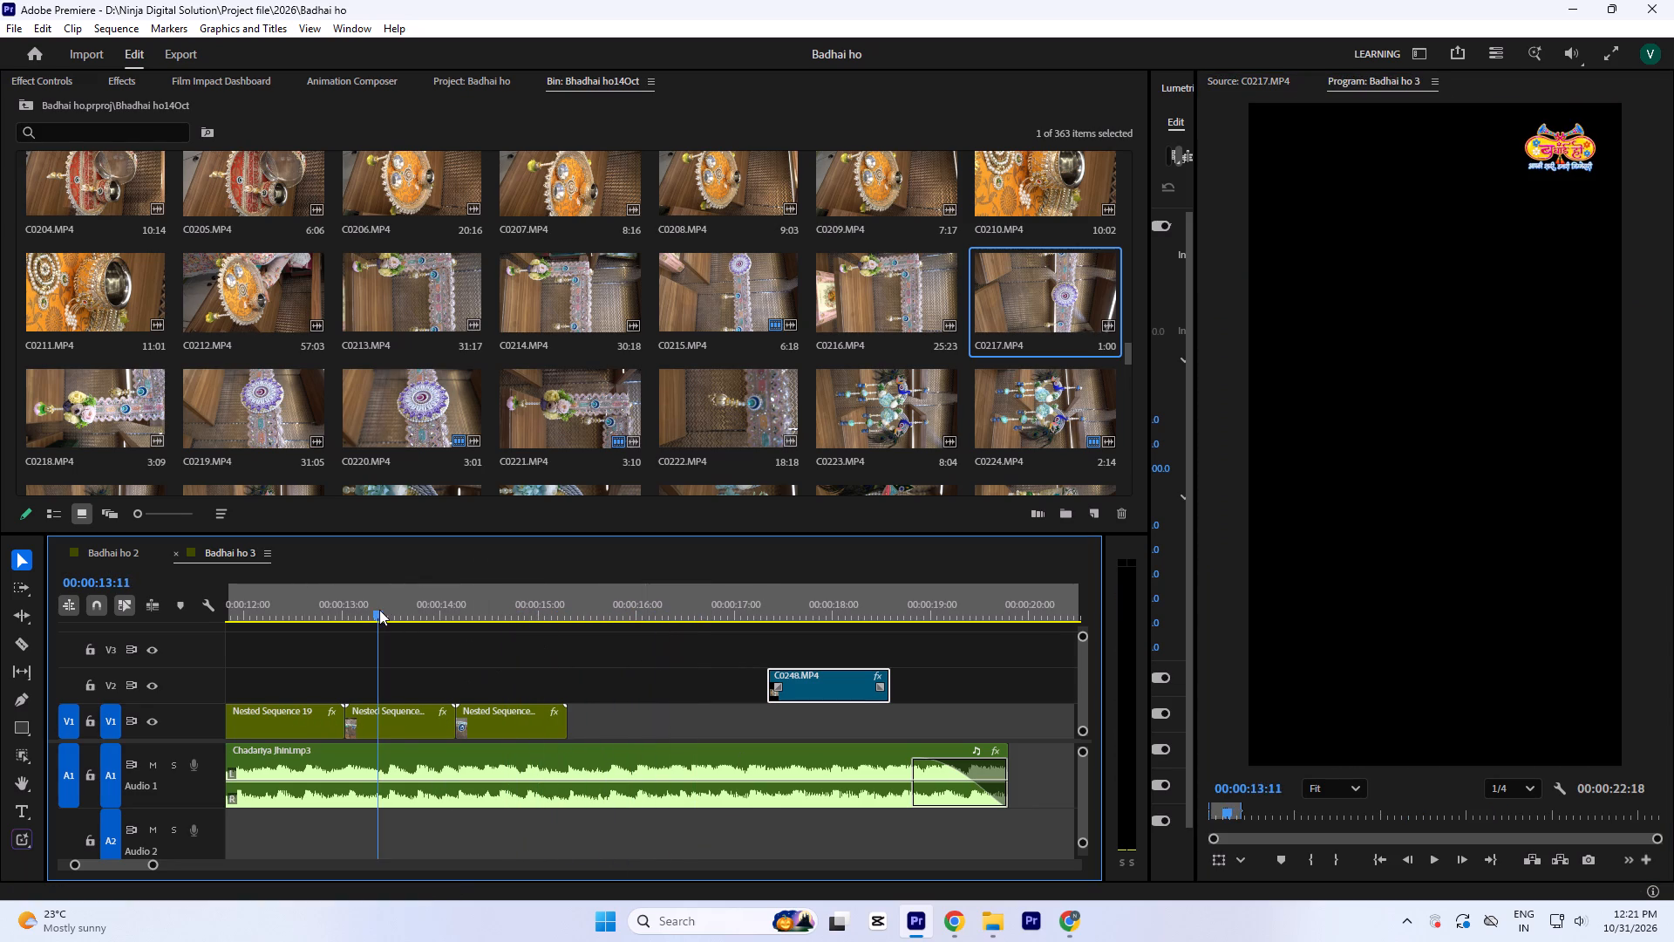
key("space")
key("space")
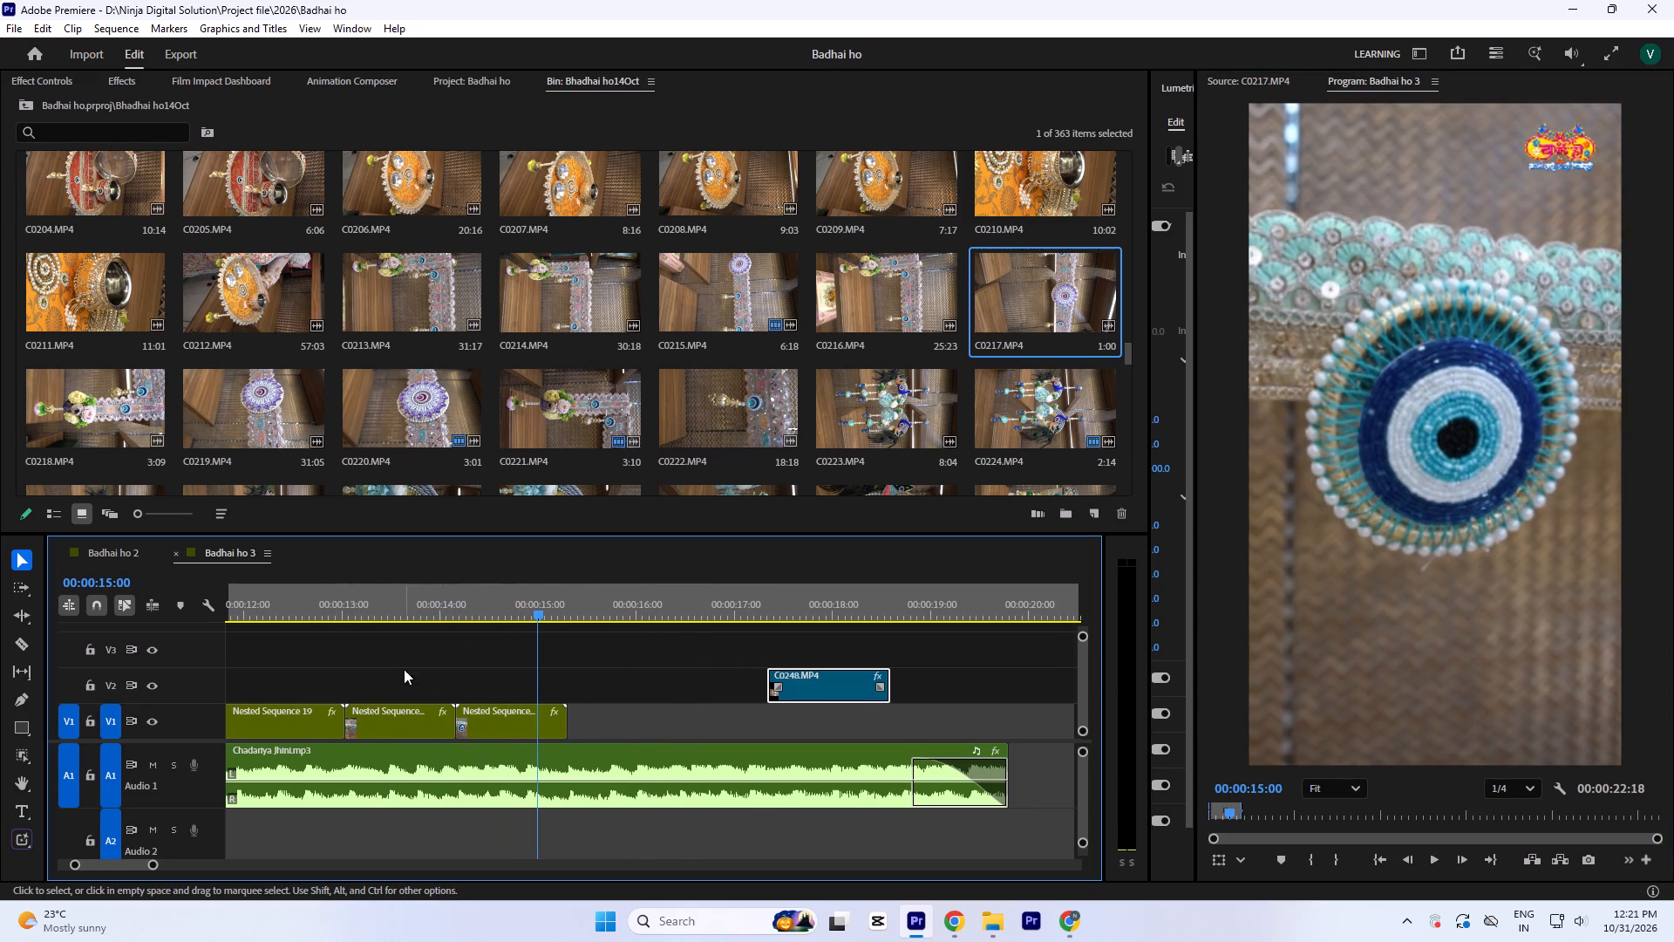
Set the Warp Stabilizer Smoothness of the last nested clip on V1 to 1 %.
left_click(502, 713)
left_click(65, 85)
scroll(200, 271, "down", 5)
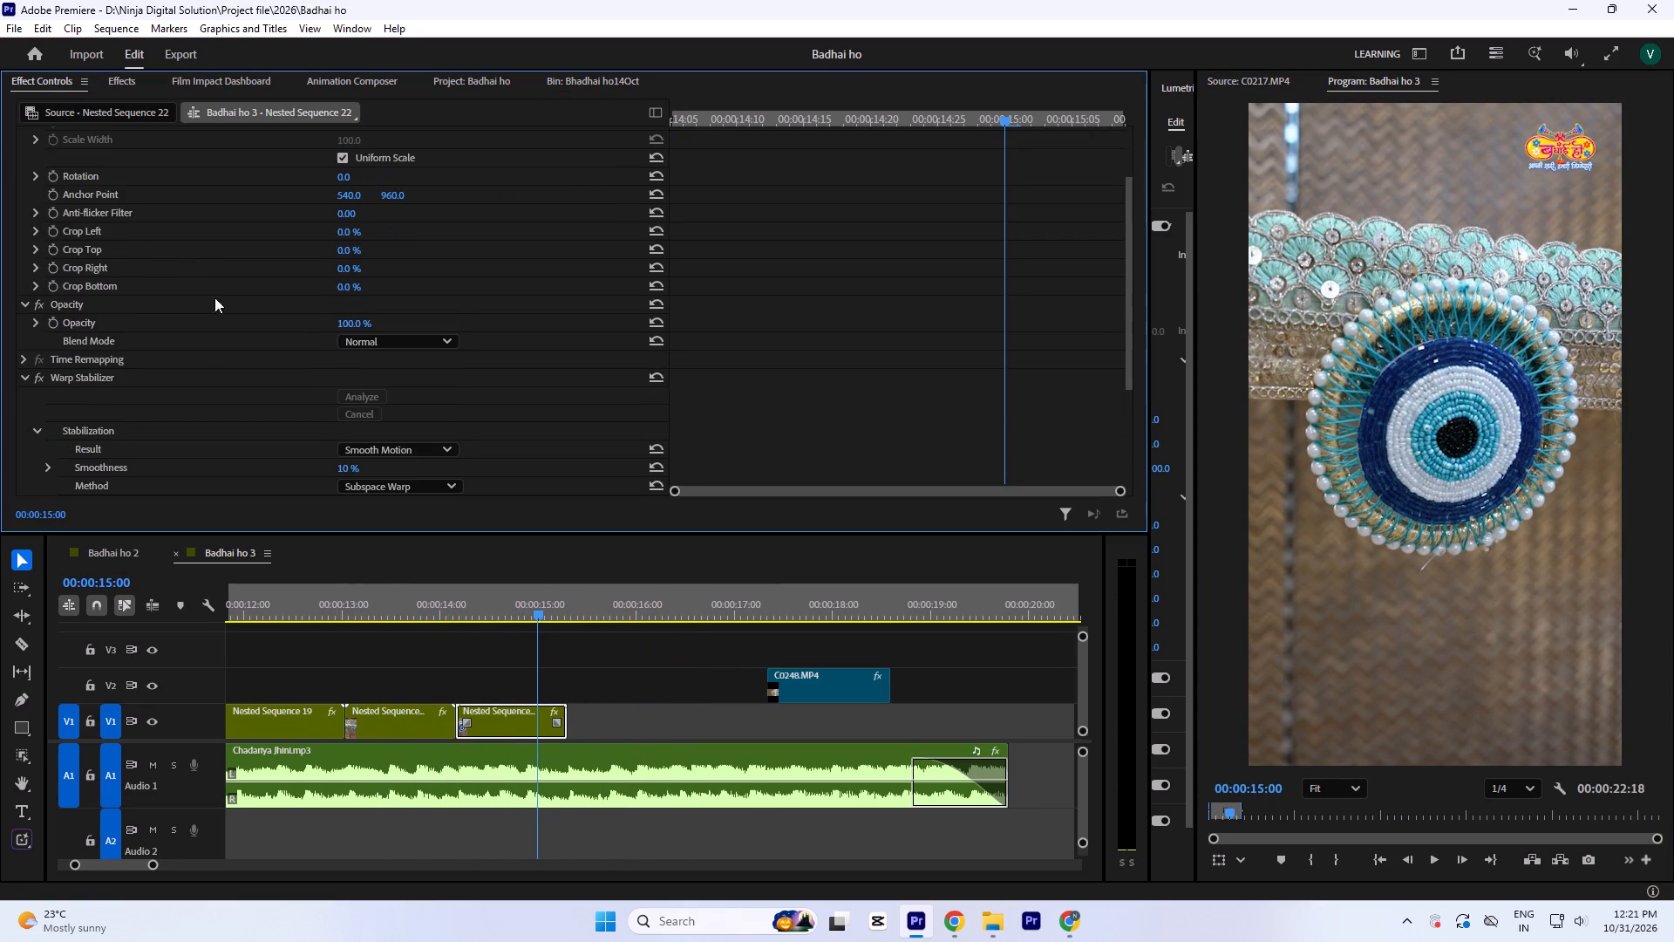
left_click(412, 590)
key("space")
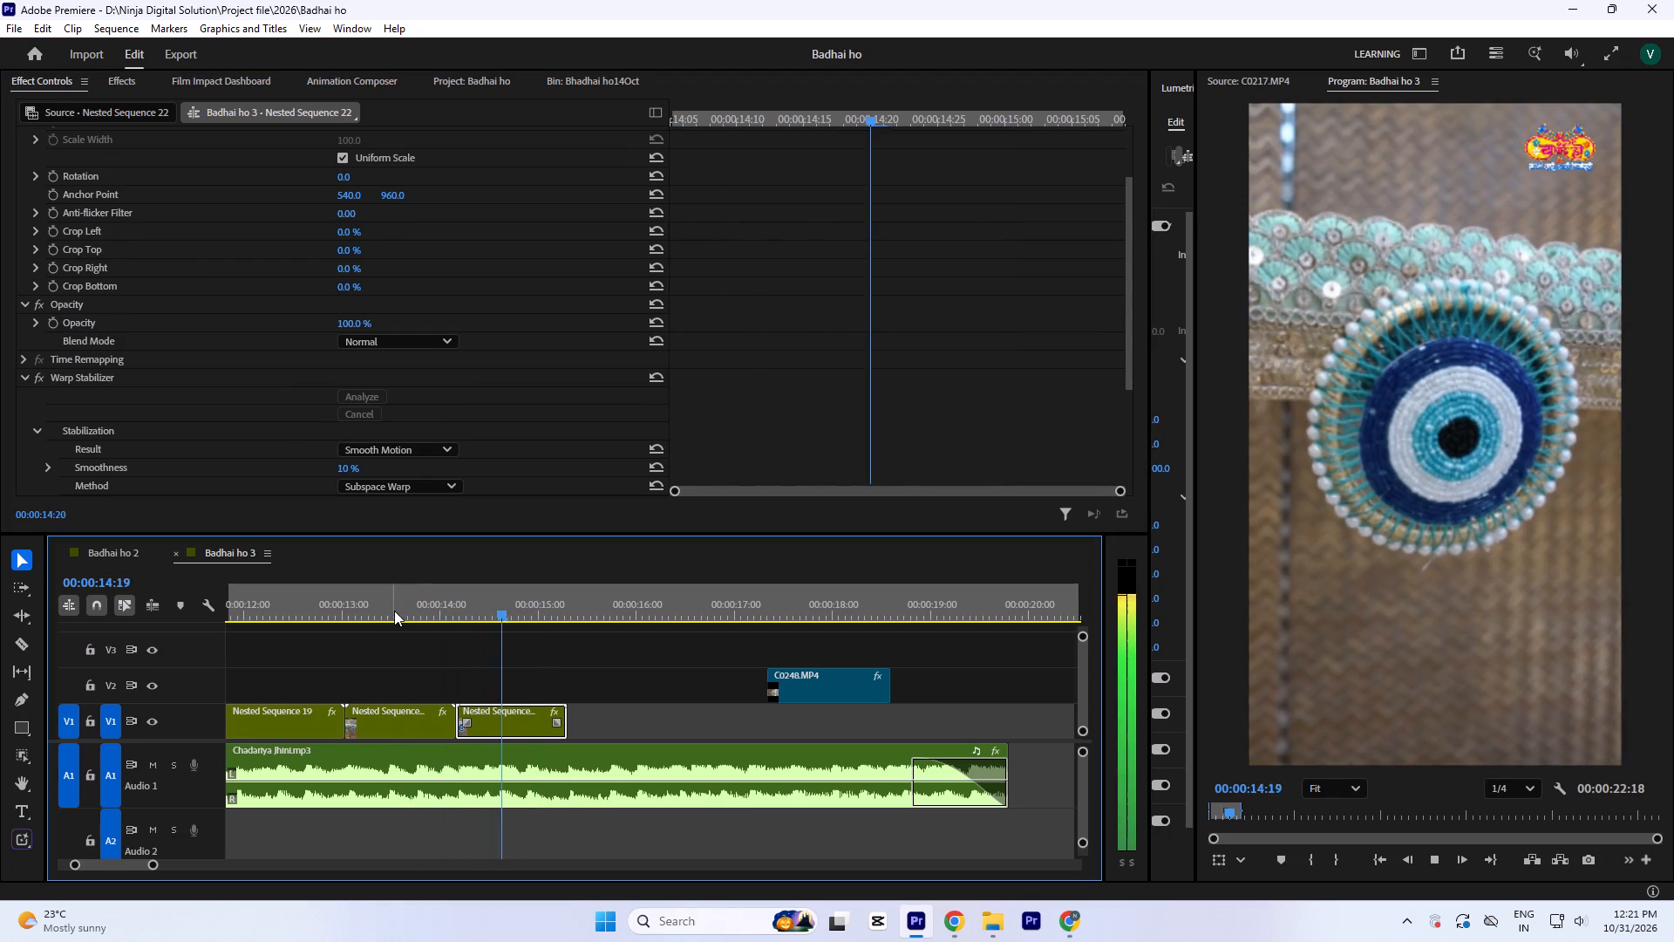
key("space")
left_click(486, 606)
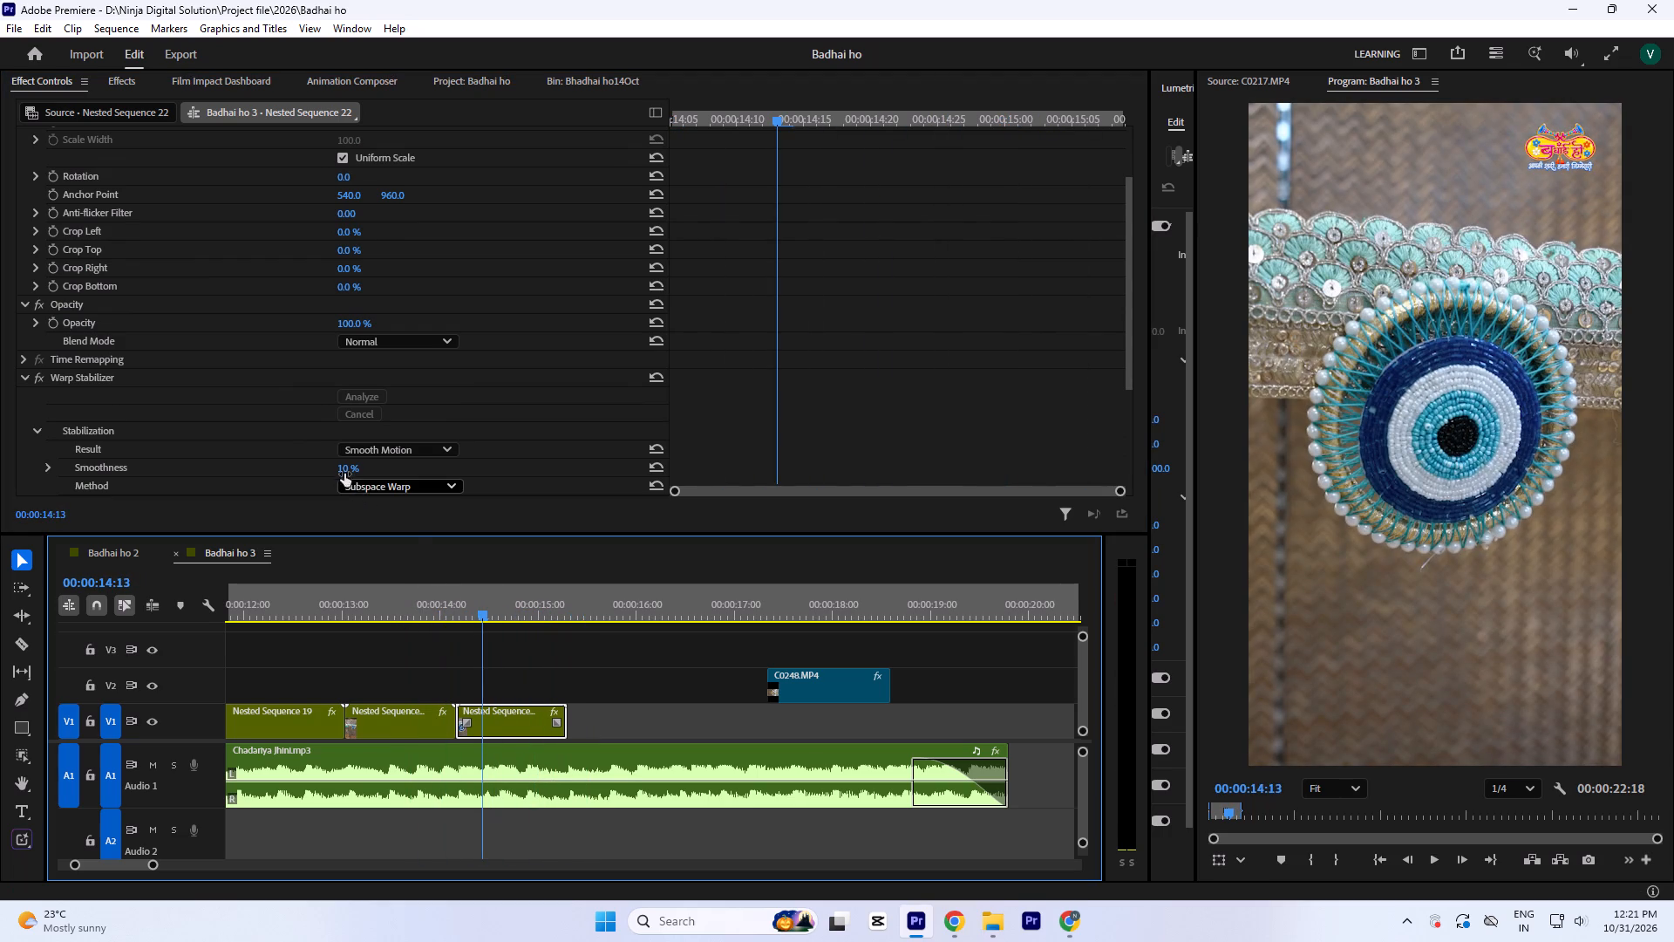
left_click(342, 460)
left_click(349, 472)
key("1")
left_click(781, 282)
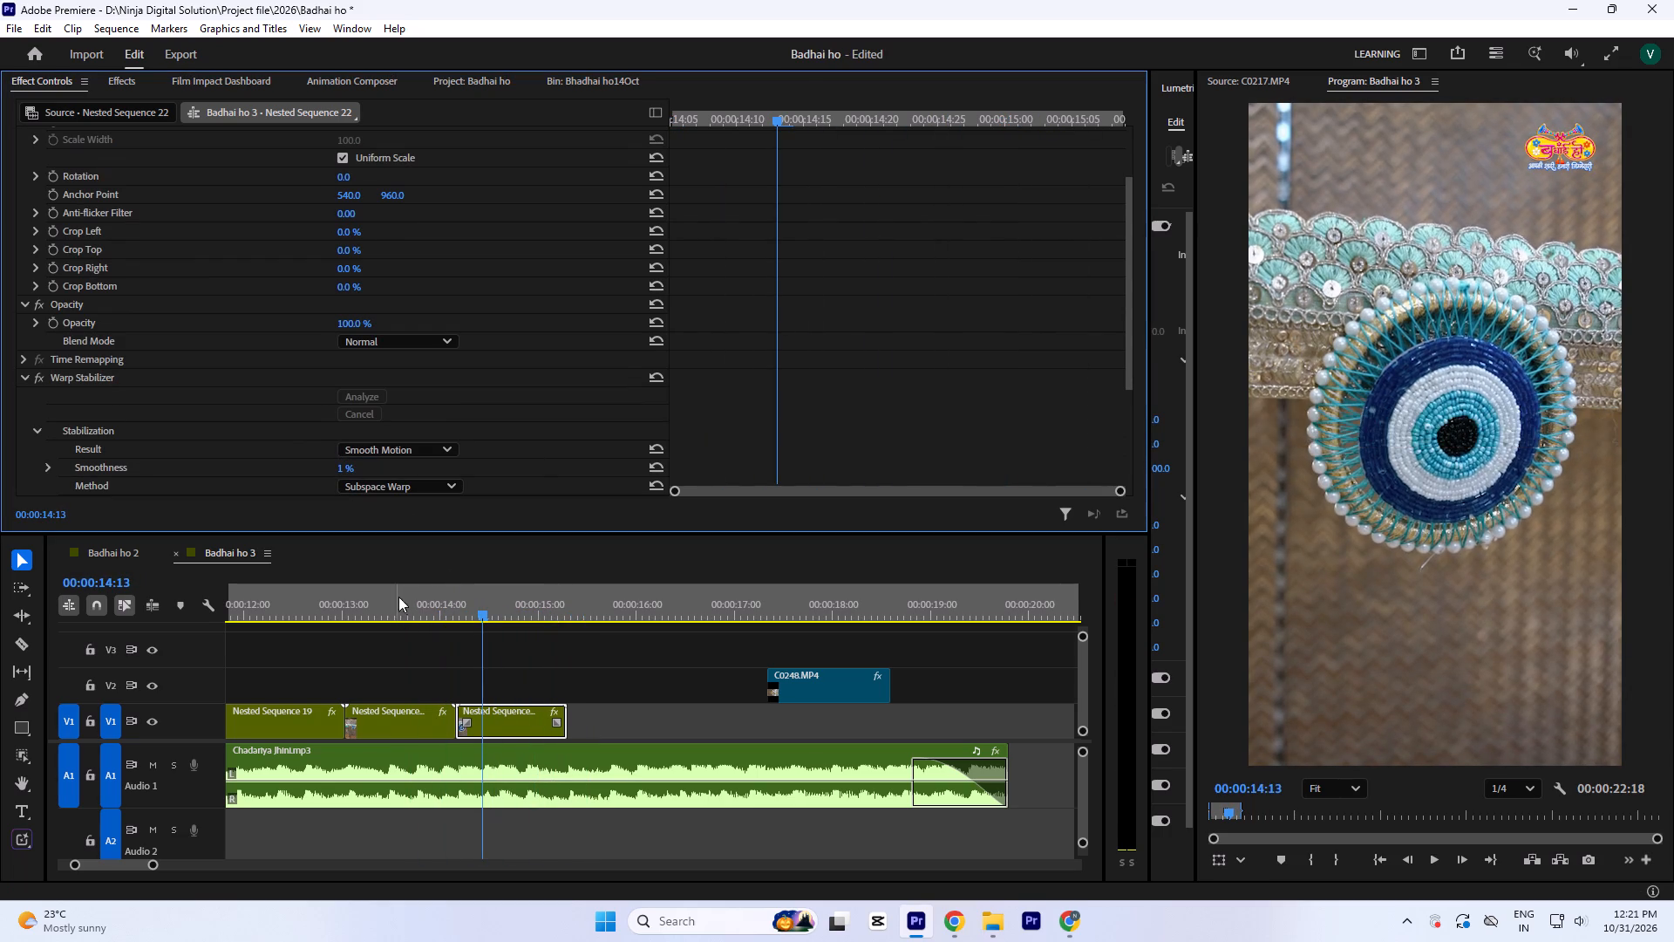
Disable the Warp Stabilizer effect on the last nested clip and play back that section and the C0248.MP4 clip.
left_click(399, 589)
key("space")
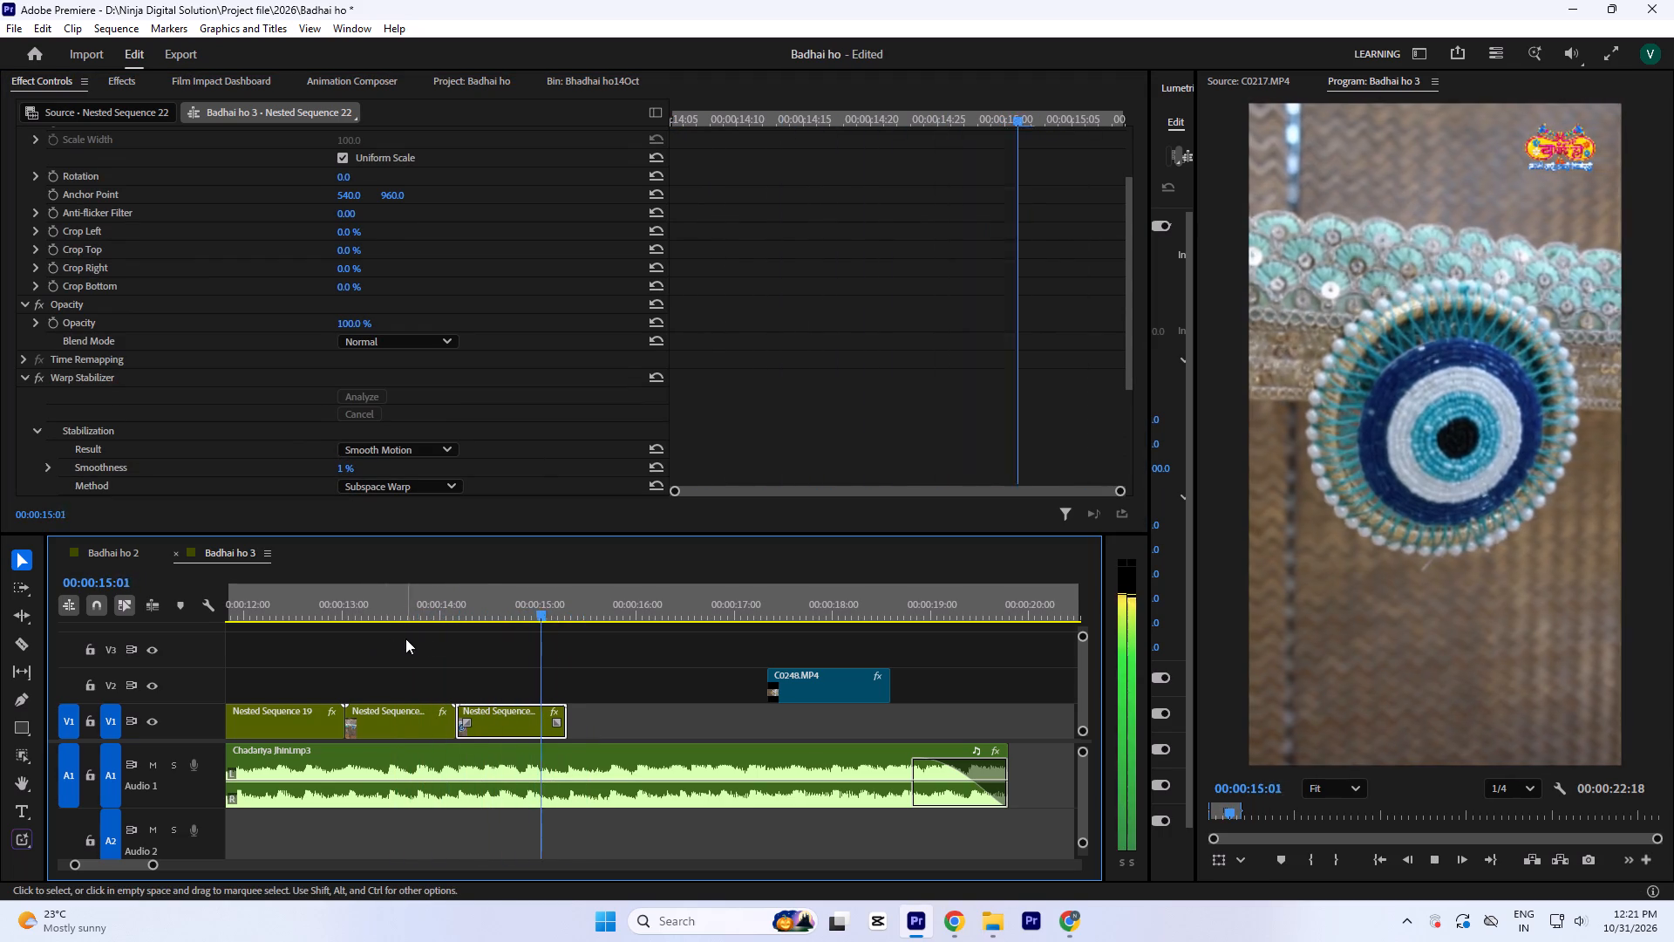
key("space")
left_click(511, 609)
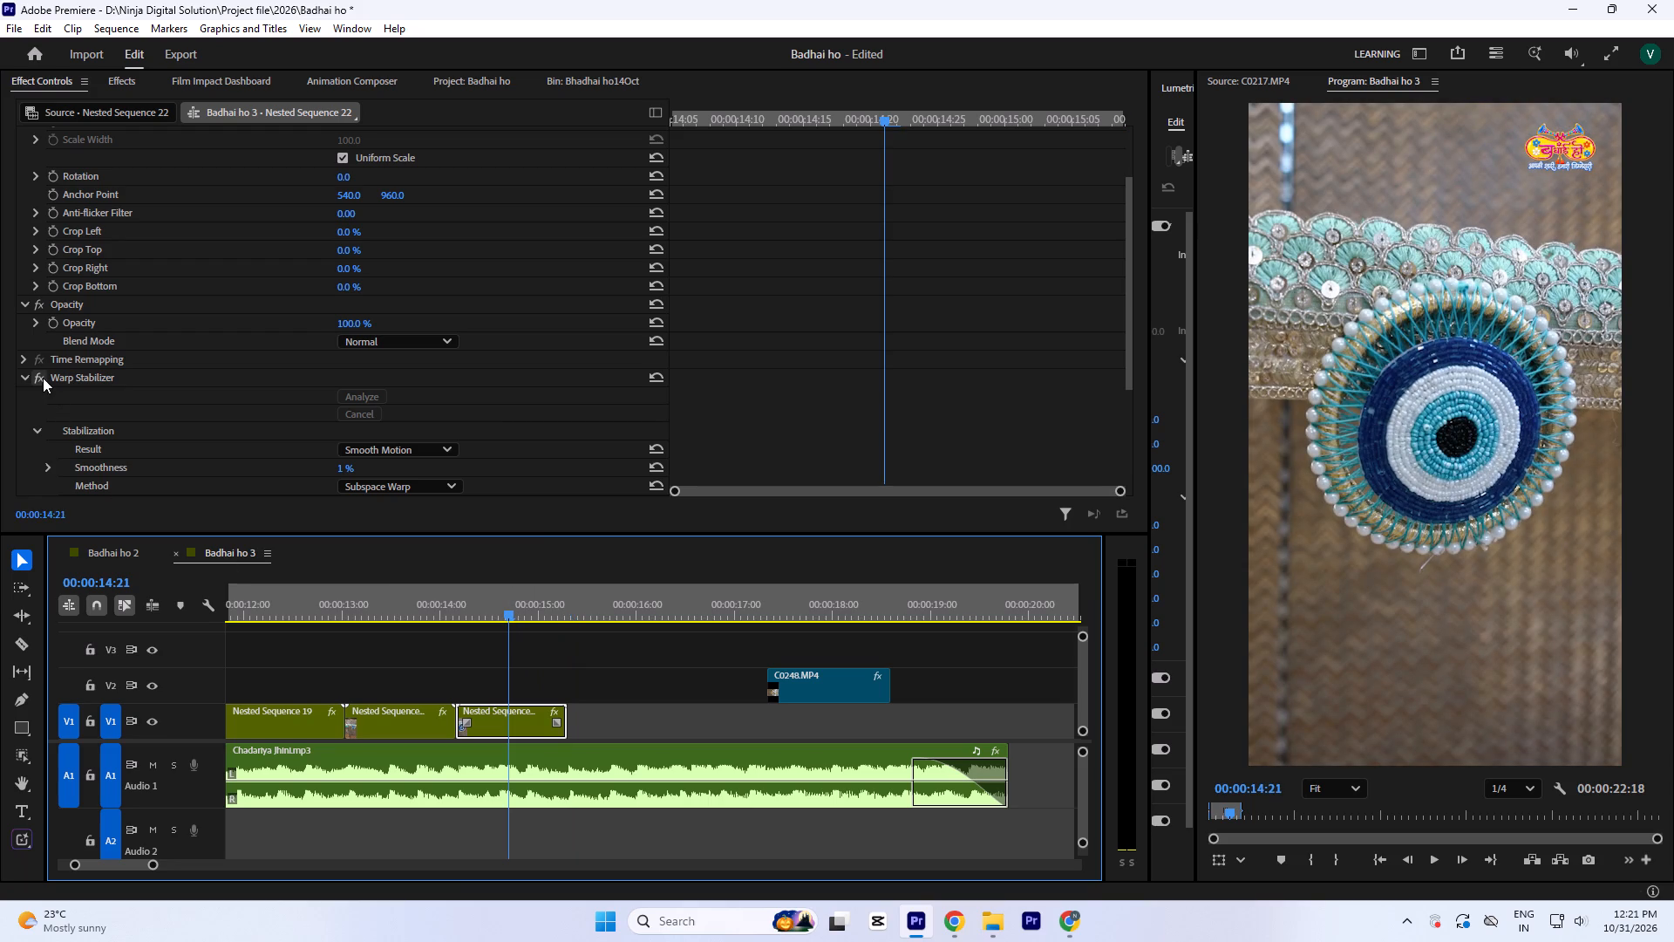
left_click(43, 378)
left_click(403, 604)
key("space")
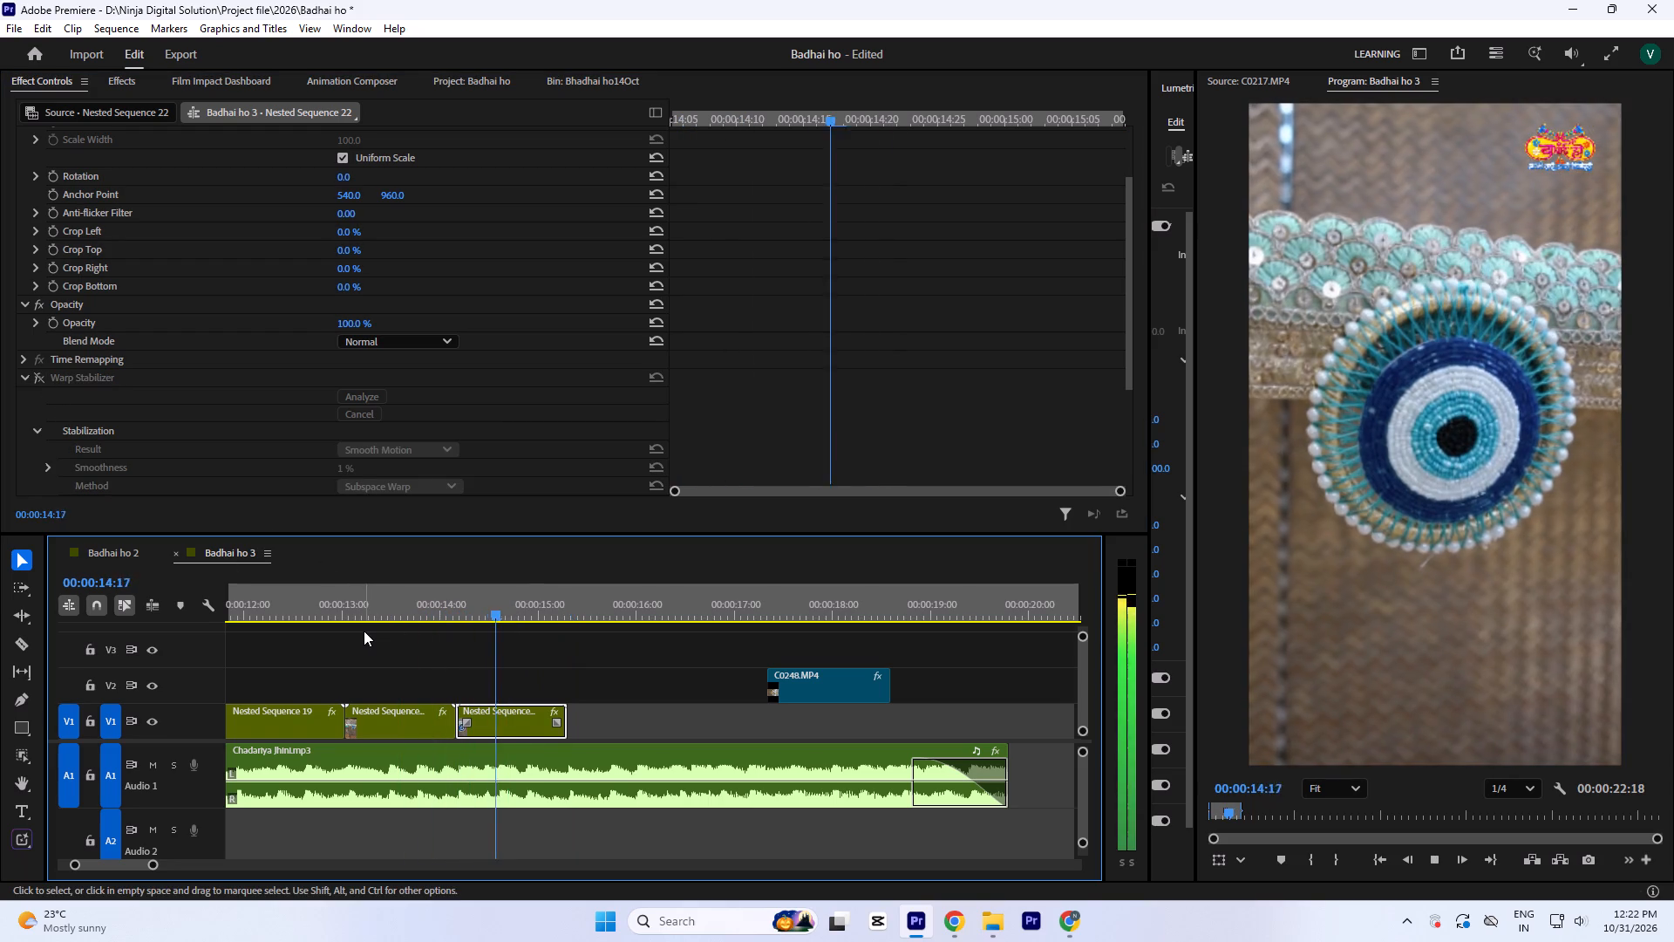
left_click(739, 604)
key("space")
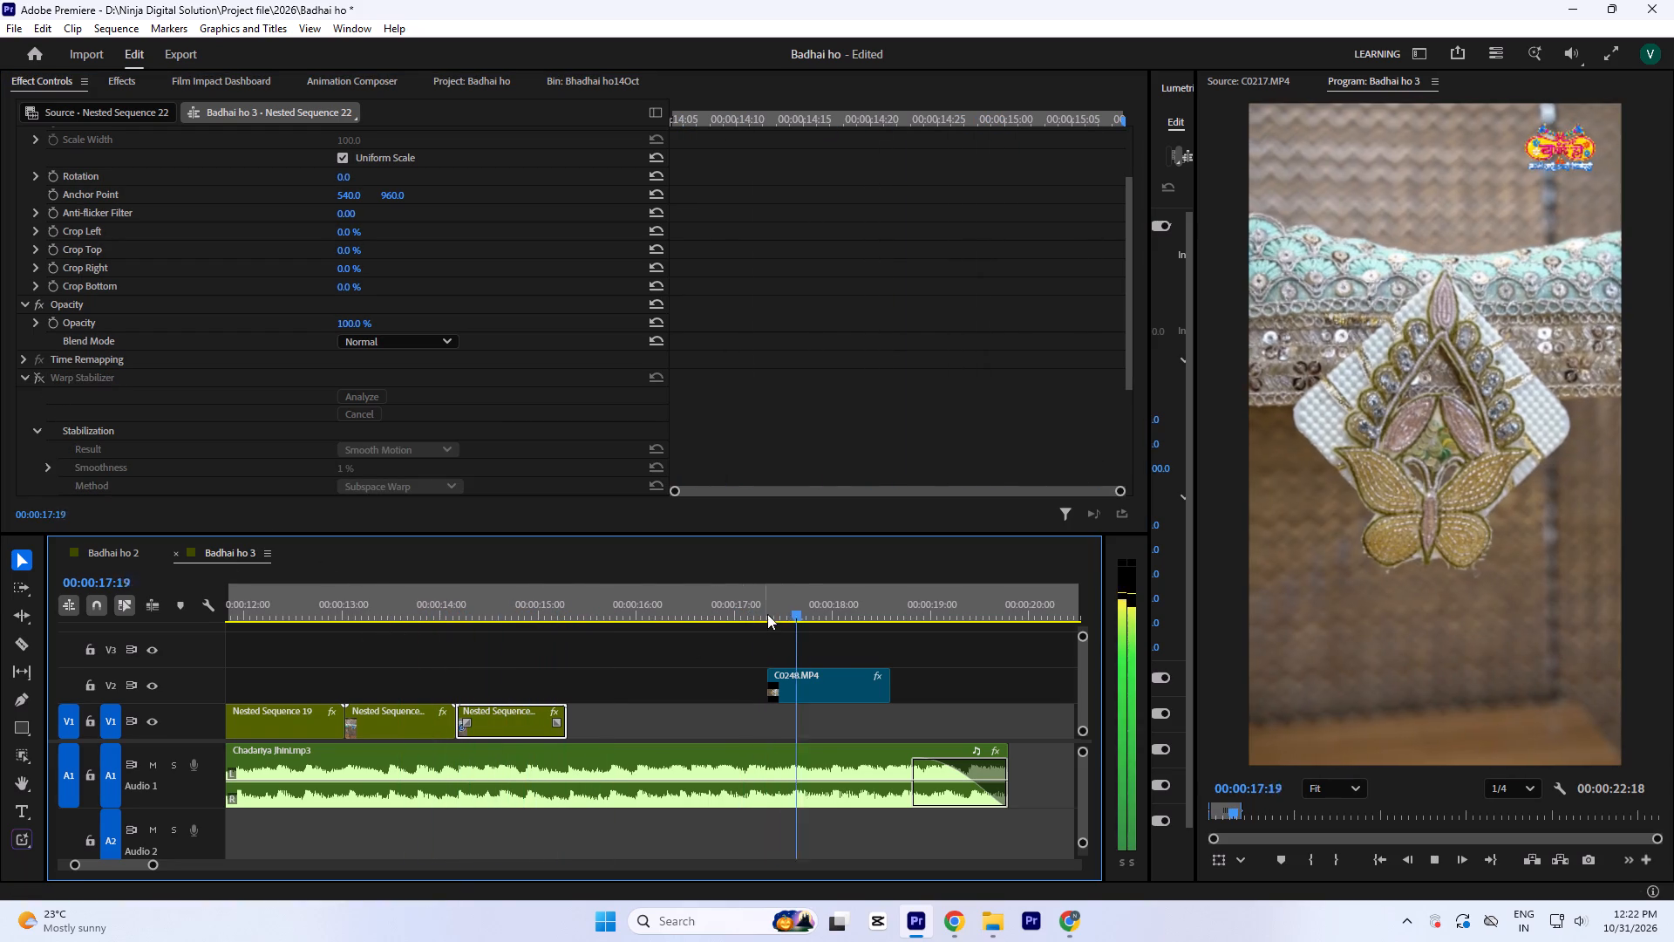
key("space")
Preview C0231.MP4 from the Bhadhai ho14Oct bin as candidate footage for the gap after the last nested clip.
left_click(605, 84)
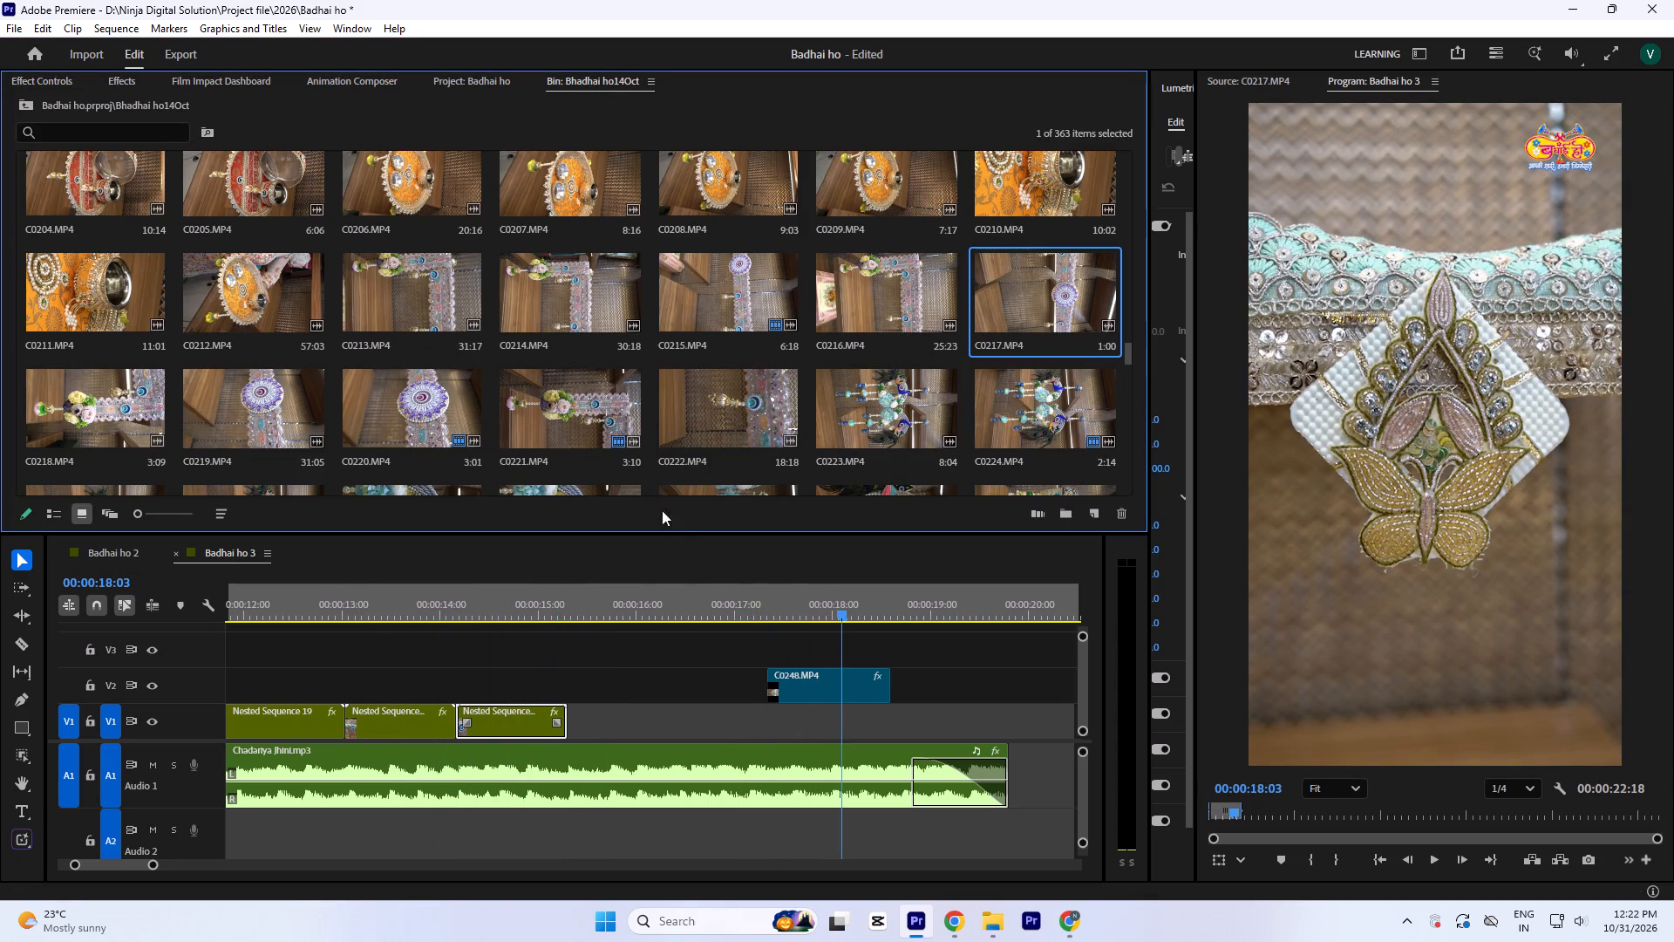
key("minus")
left_click(669, 604)
key("minus")
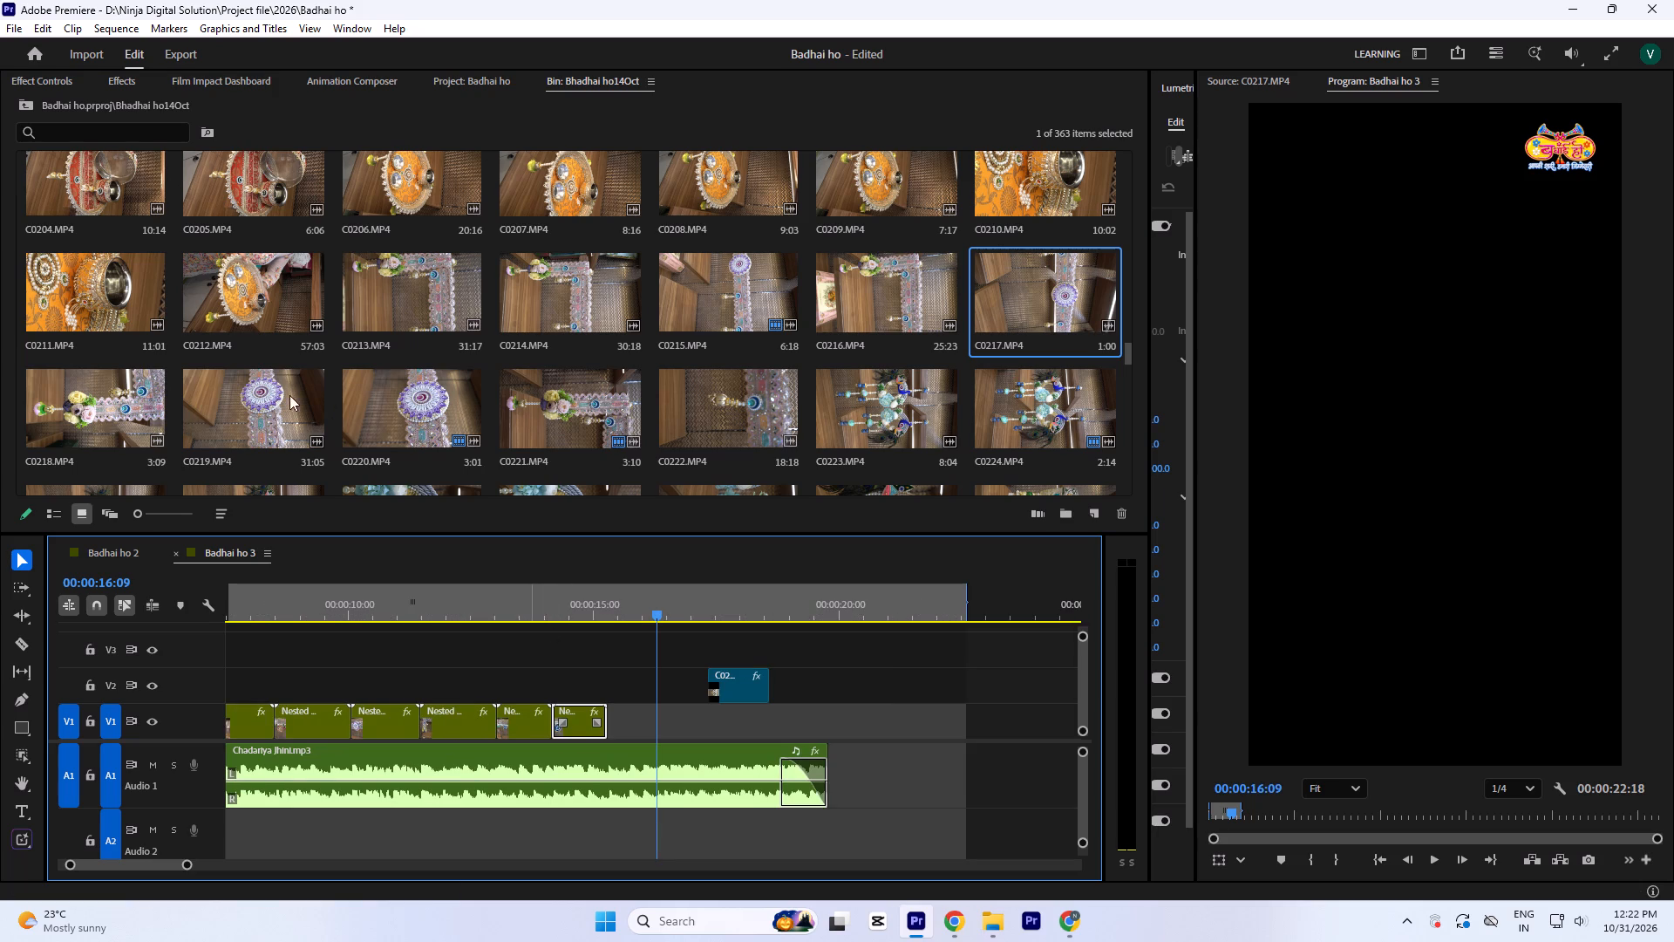
scroll(242, 399, "down", 1)
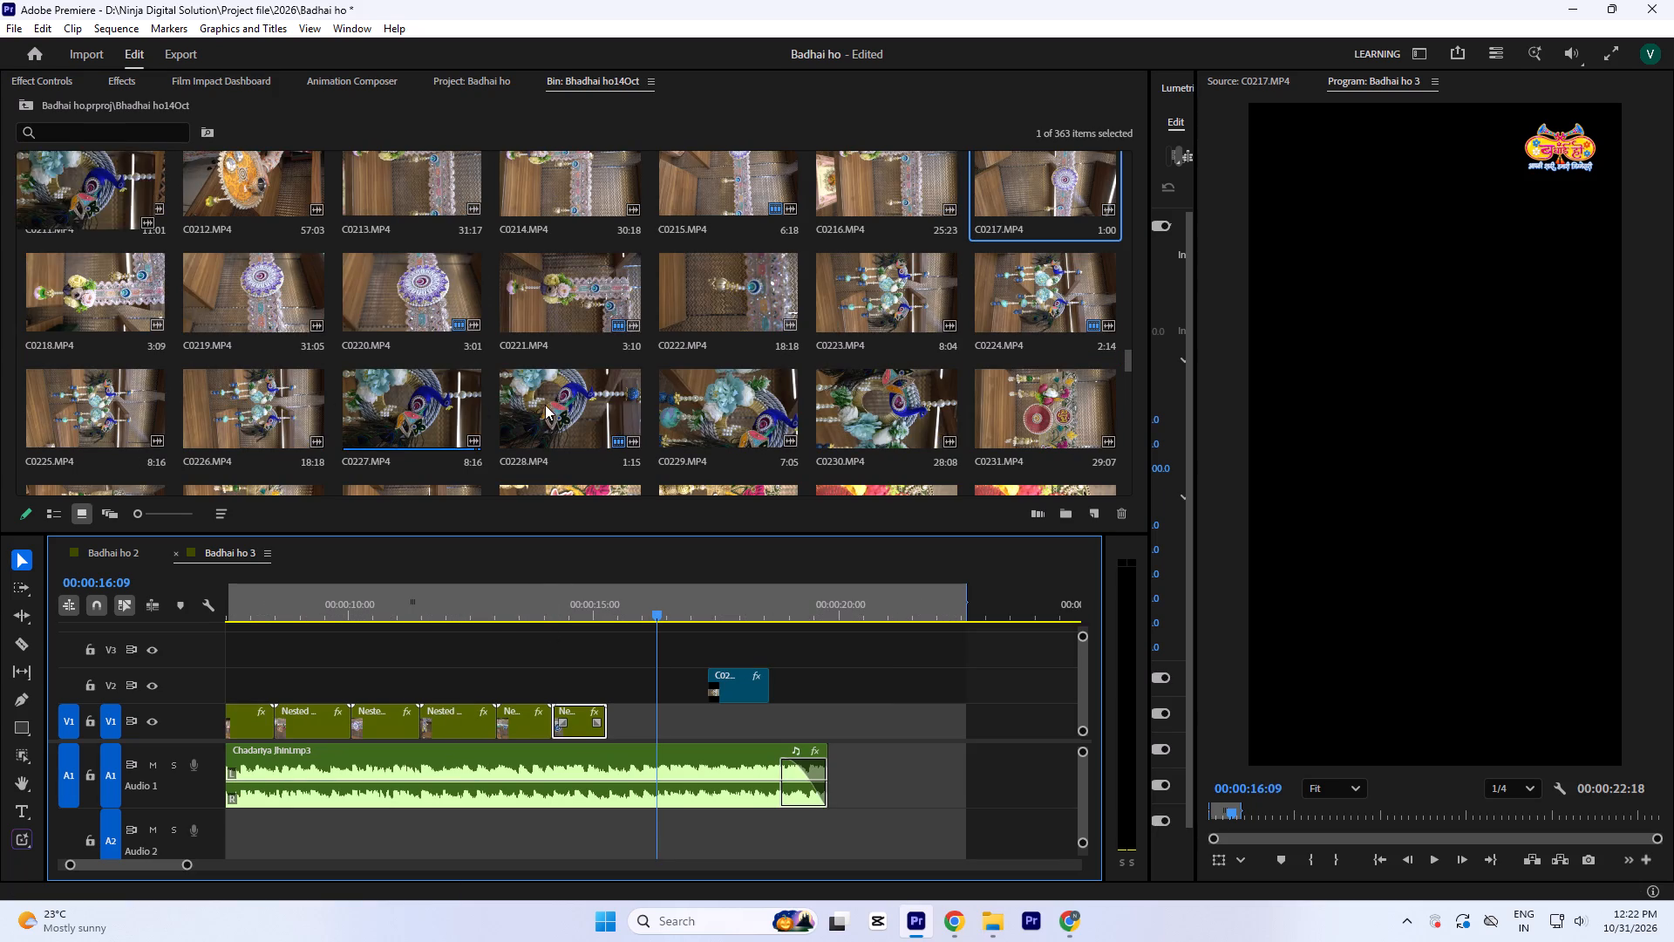
scroll(539, 407, "down", 1)
double_click(1024, 298)
key("space")
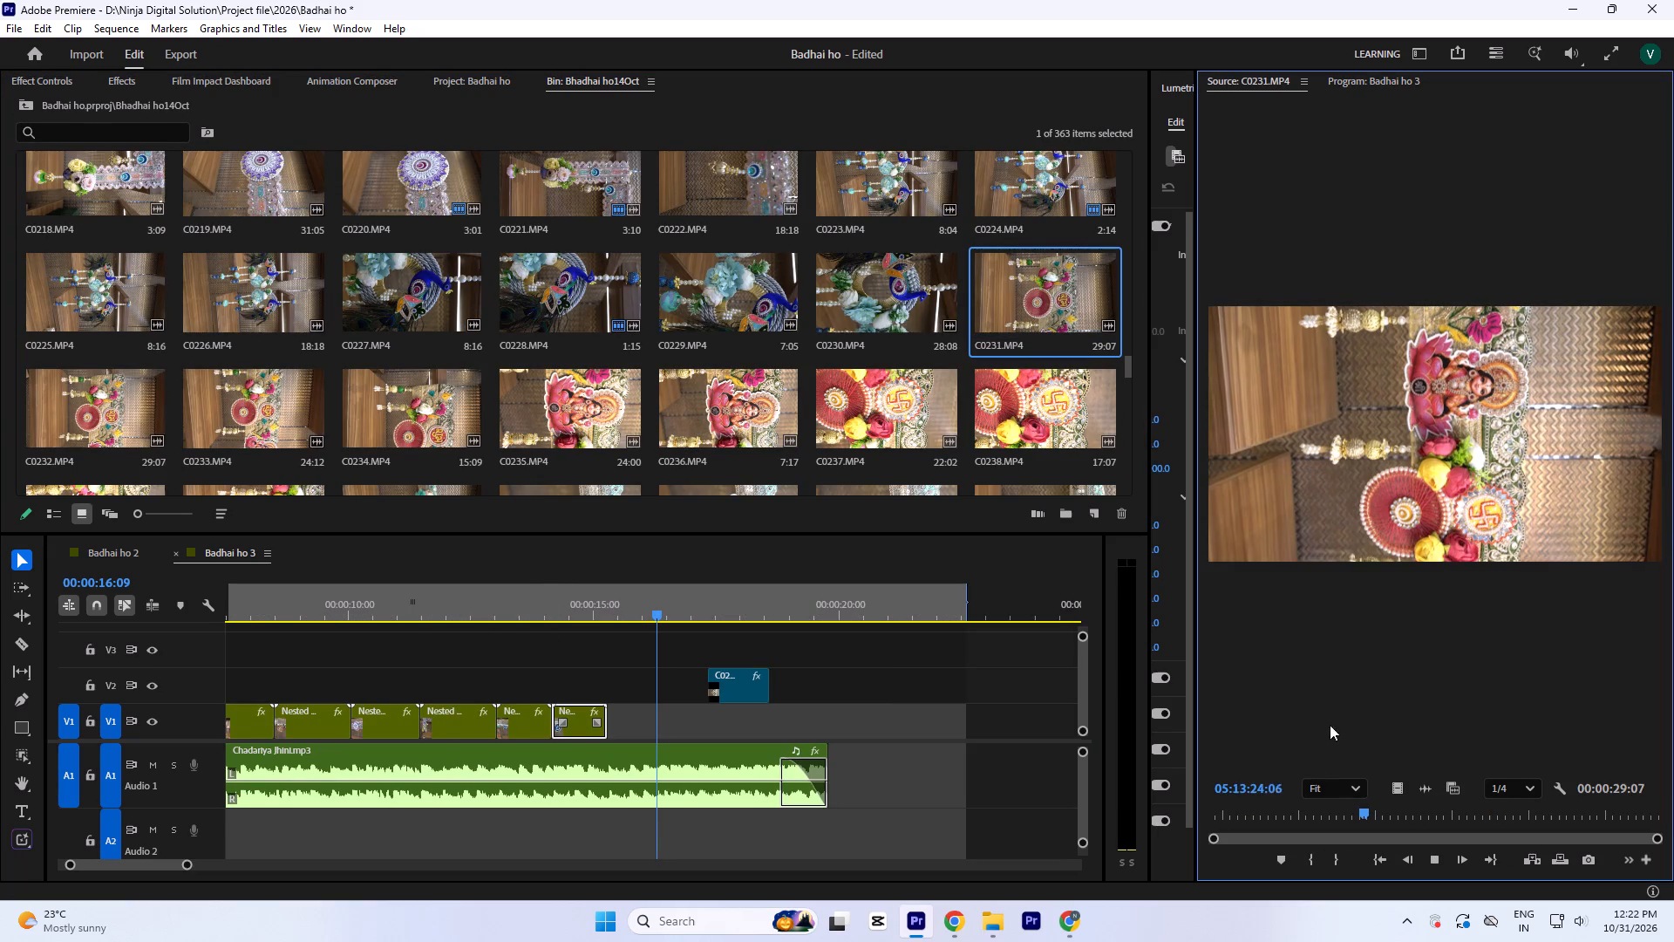
left_click_drag(1348, 816, 1487, 859)
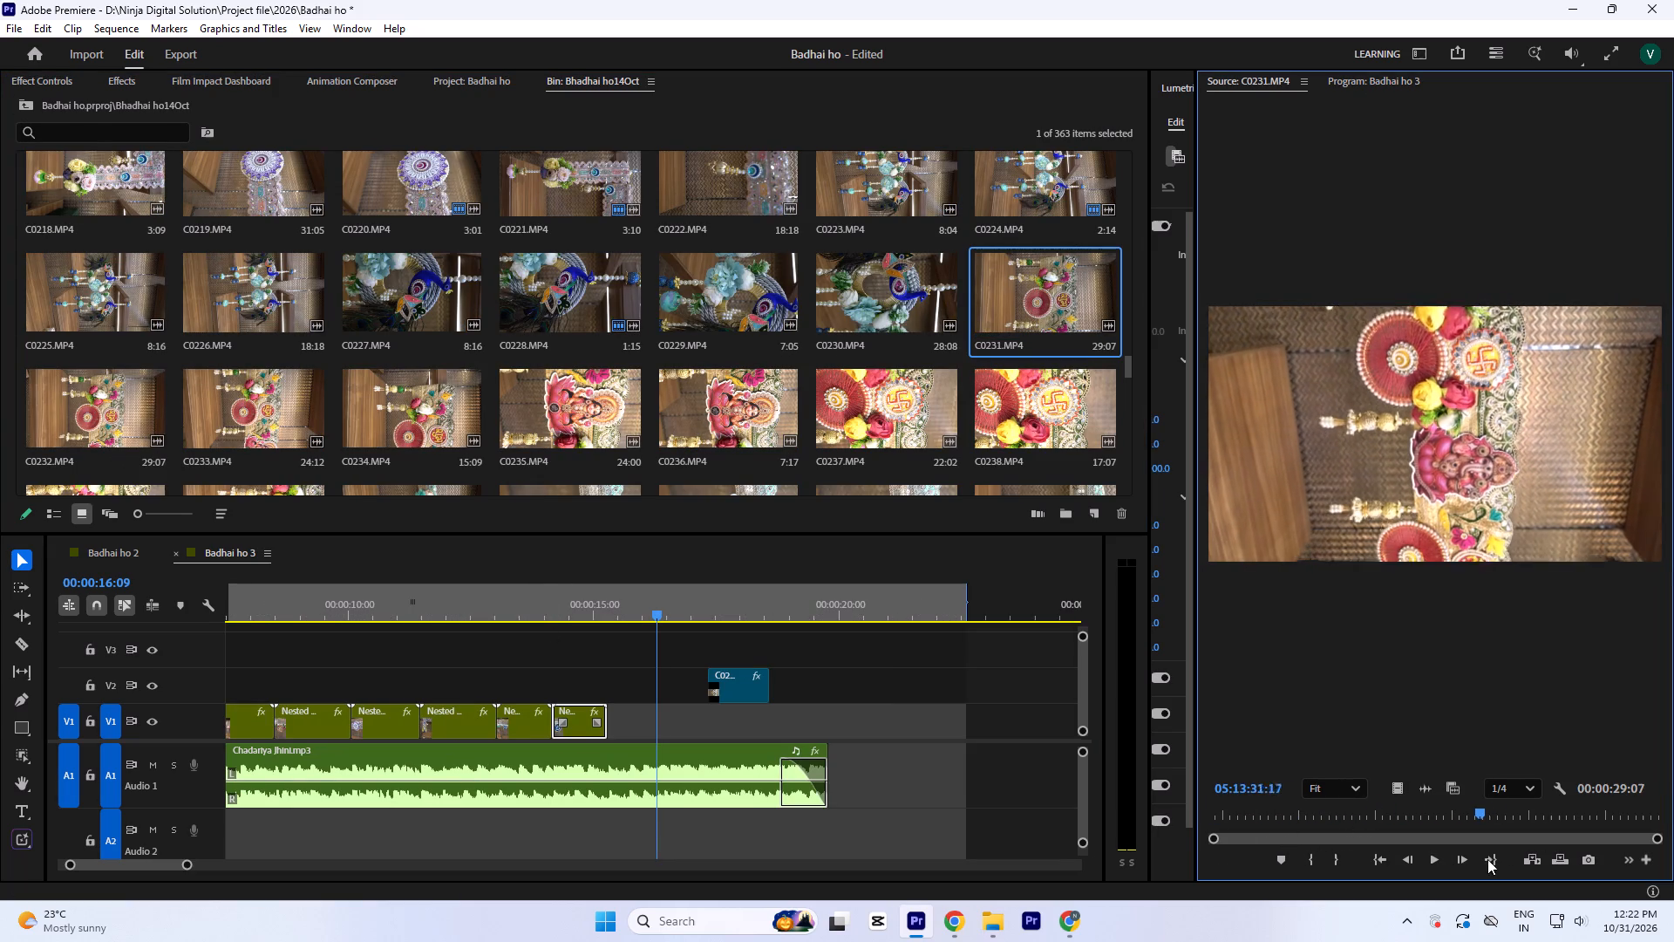
left_click_drag(1487, 859, 1488, 855)
Preview C0237, C0240, C0239, C0235 and C0238 and browse the neighbouring bin clips for suitable footage.
scroll(834, 416, "down", 1)
double_click(860, 315)
key("space")
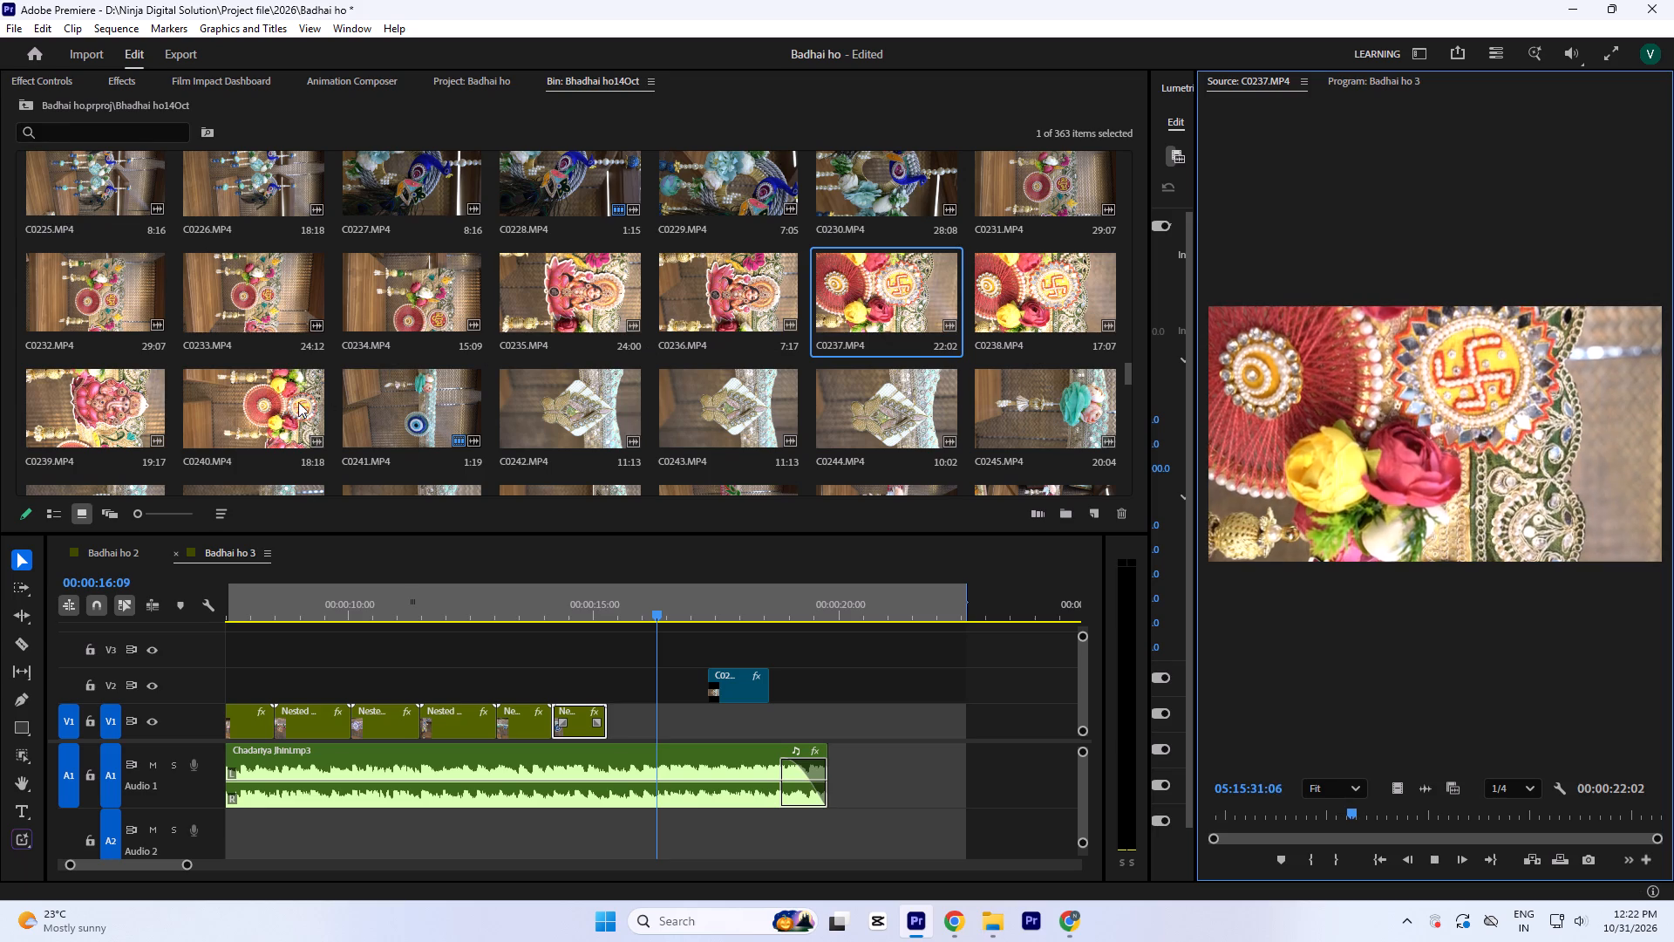
double_click(279, 402)
key("space")
left_click_drag(1385, 832, 1303, 832)
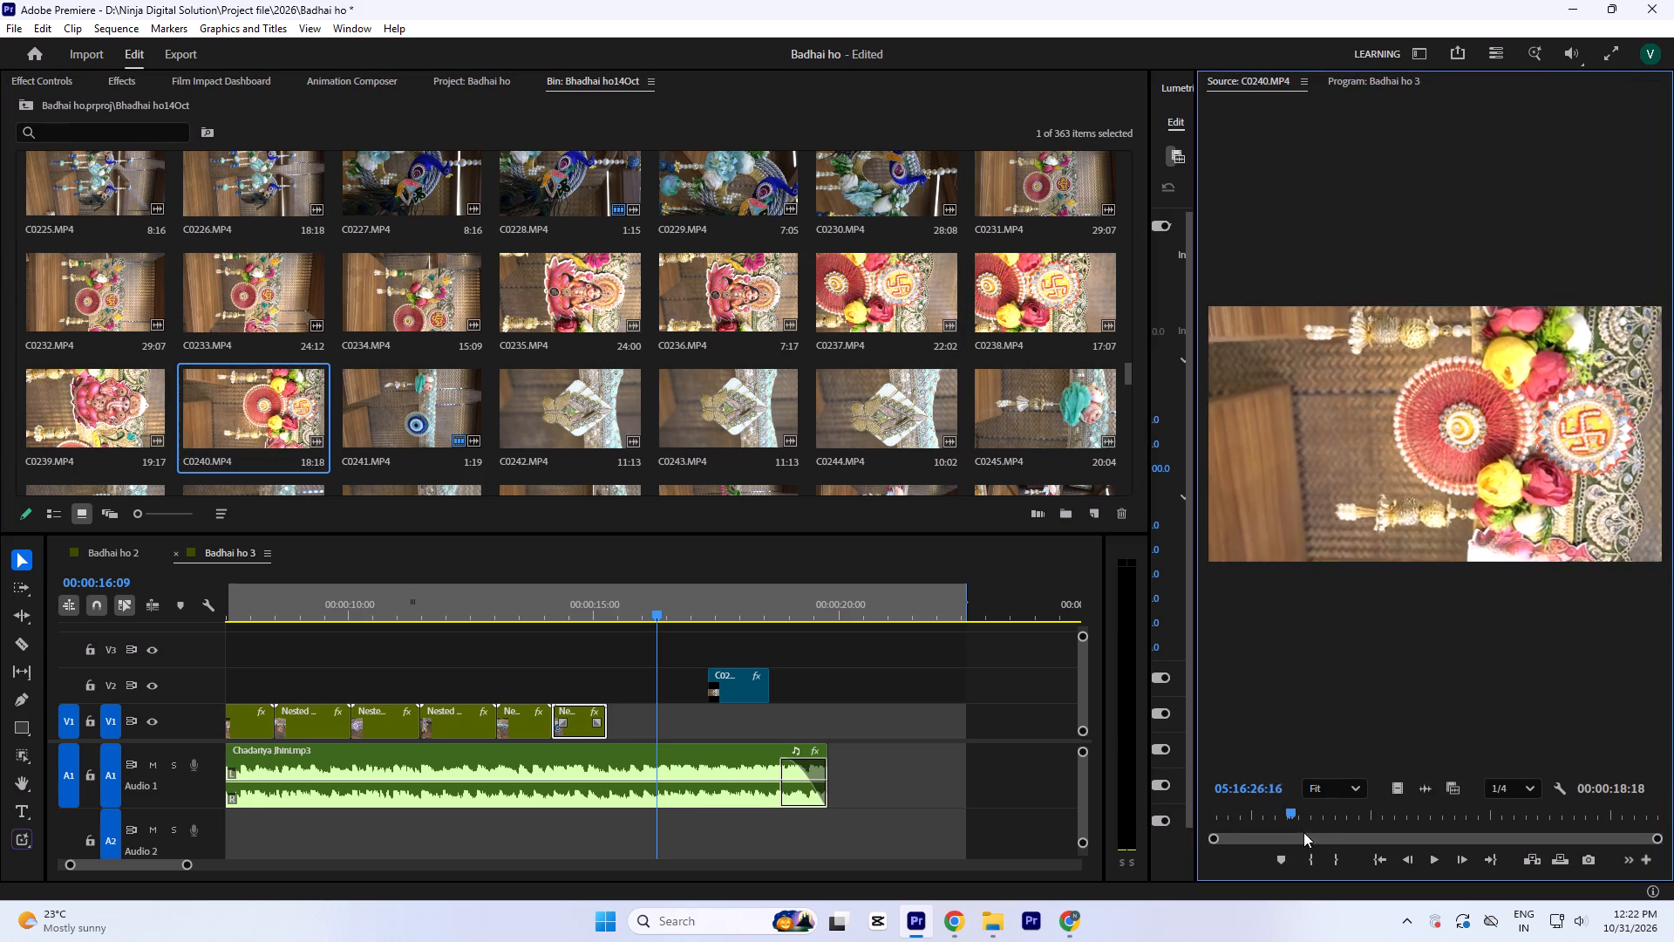
left_click_drag(1303, 832, 1515, 829)
double_click(80, 409)
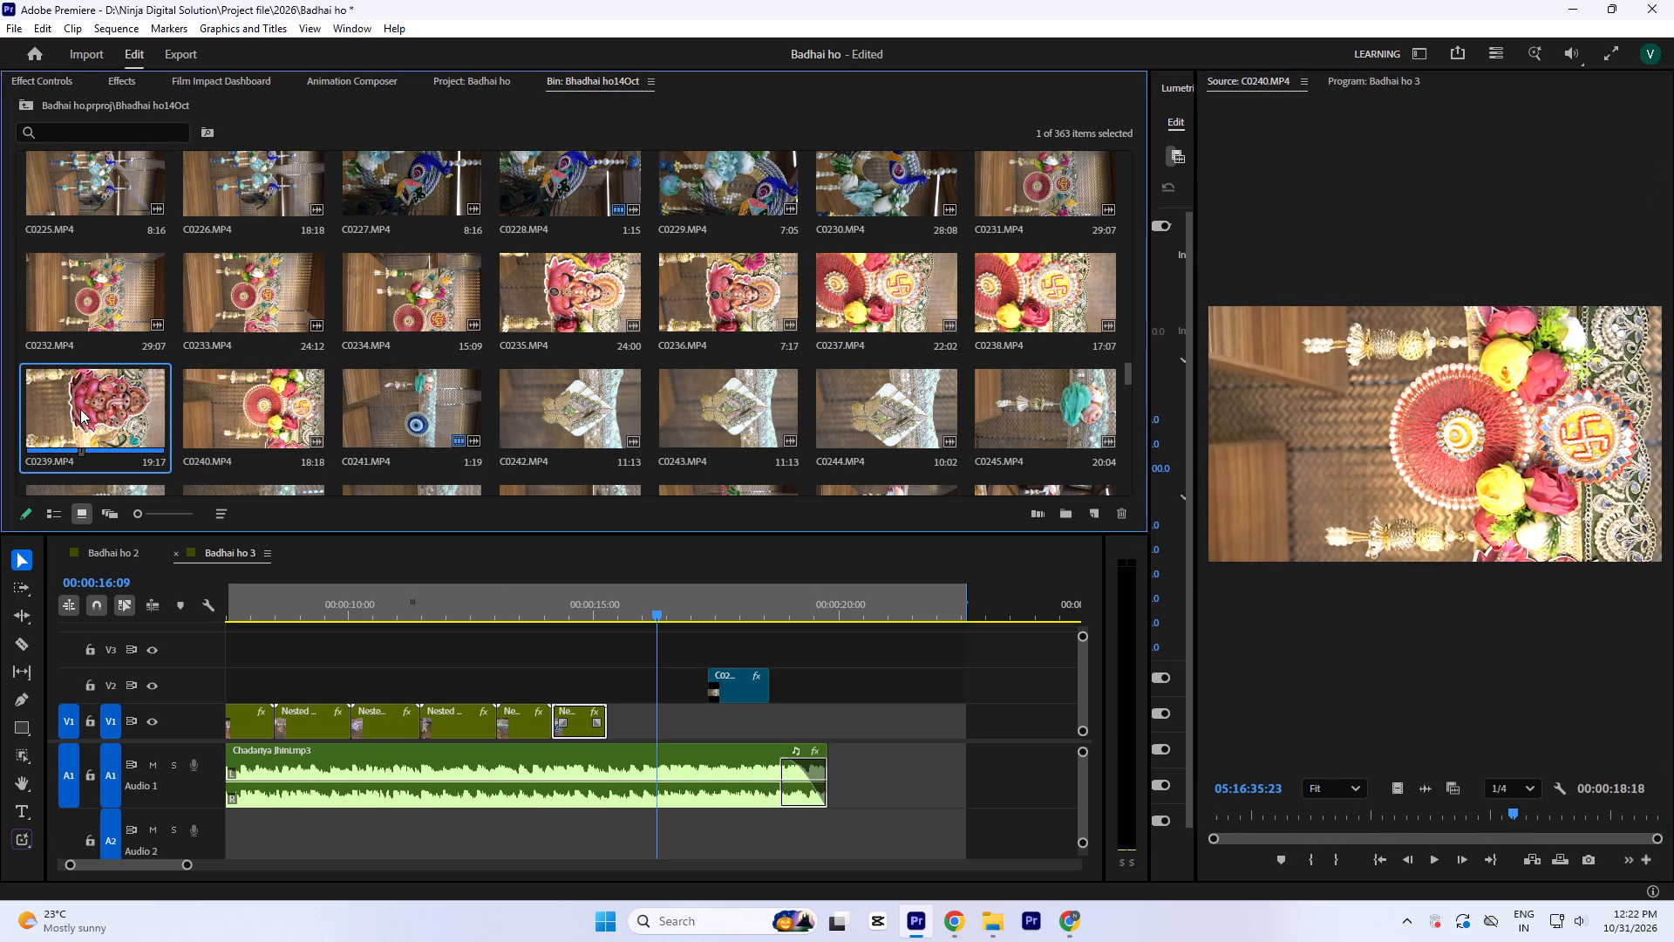
key("space")
double_click(594, 298)
key("space")
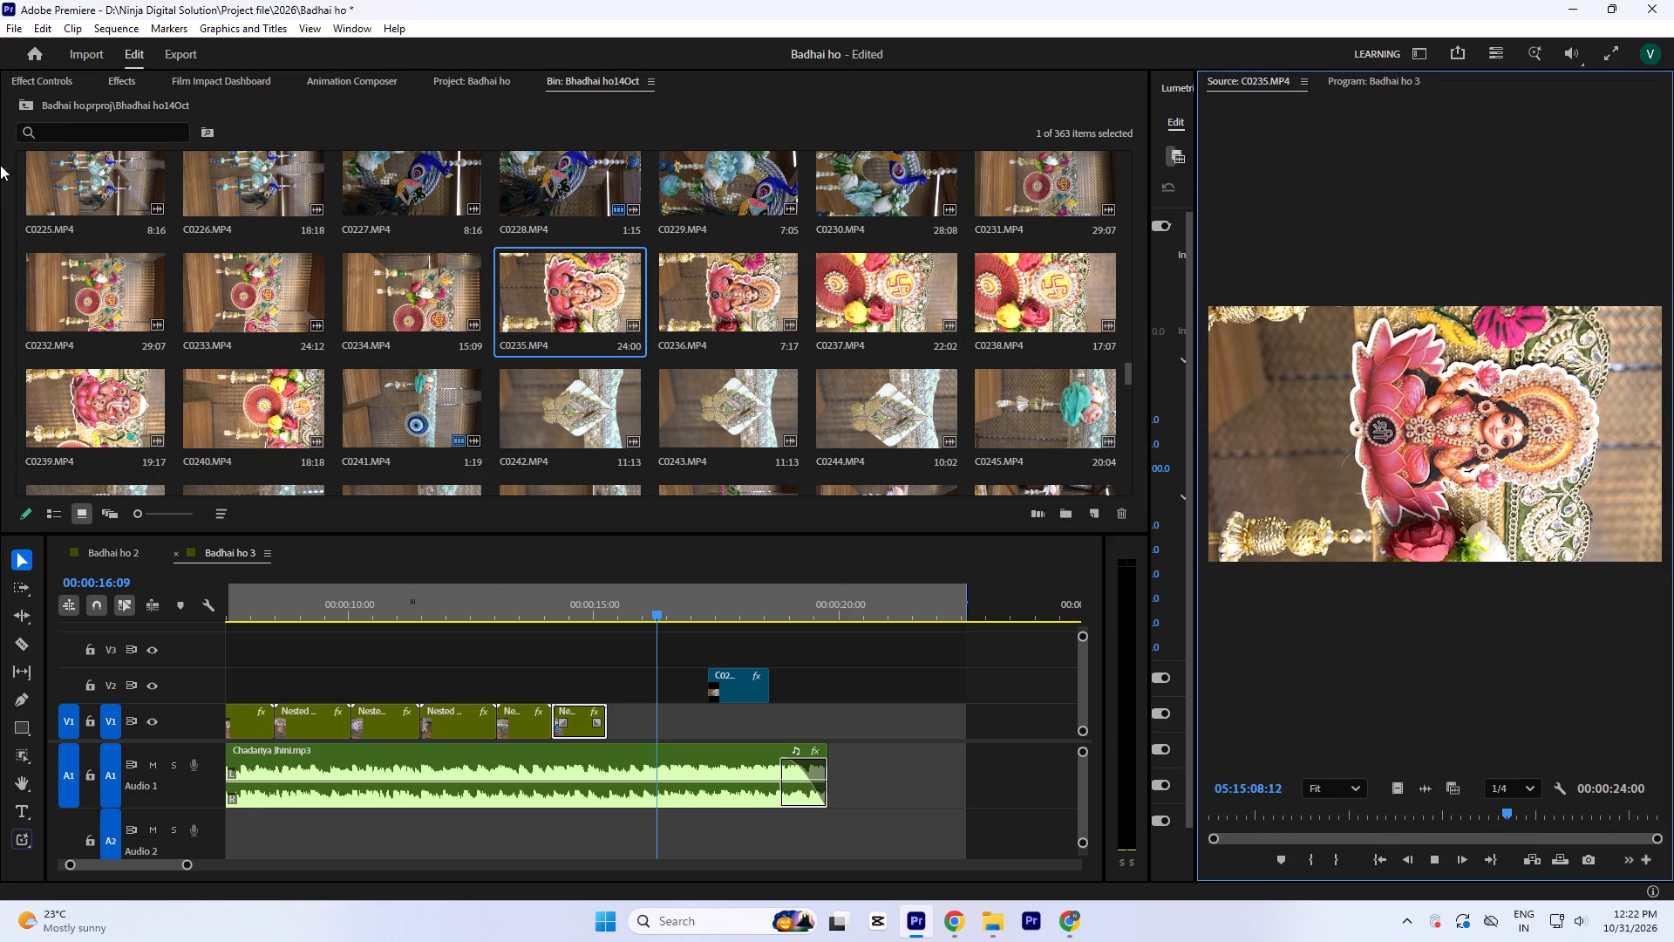
double_click(1022, 297)
key("space")
scroll(677, 289, "down", 1)
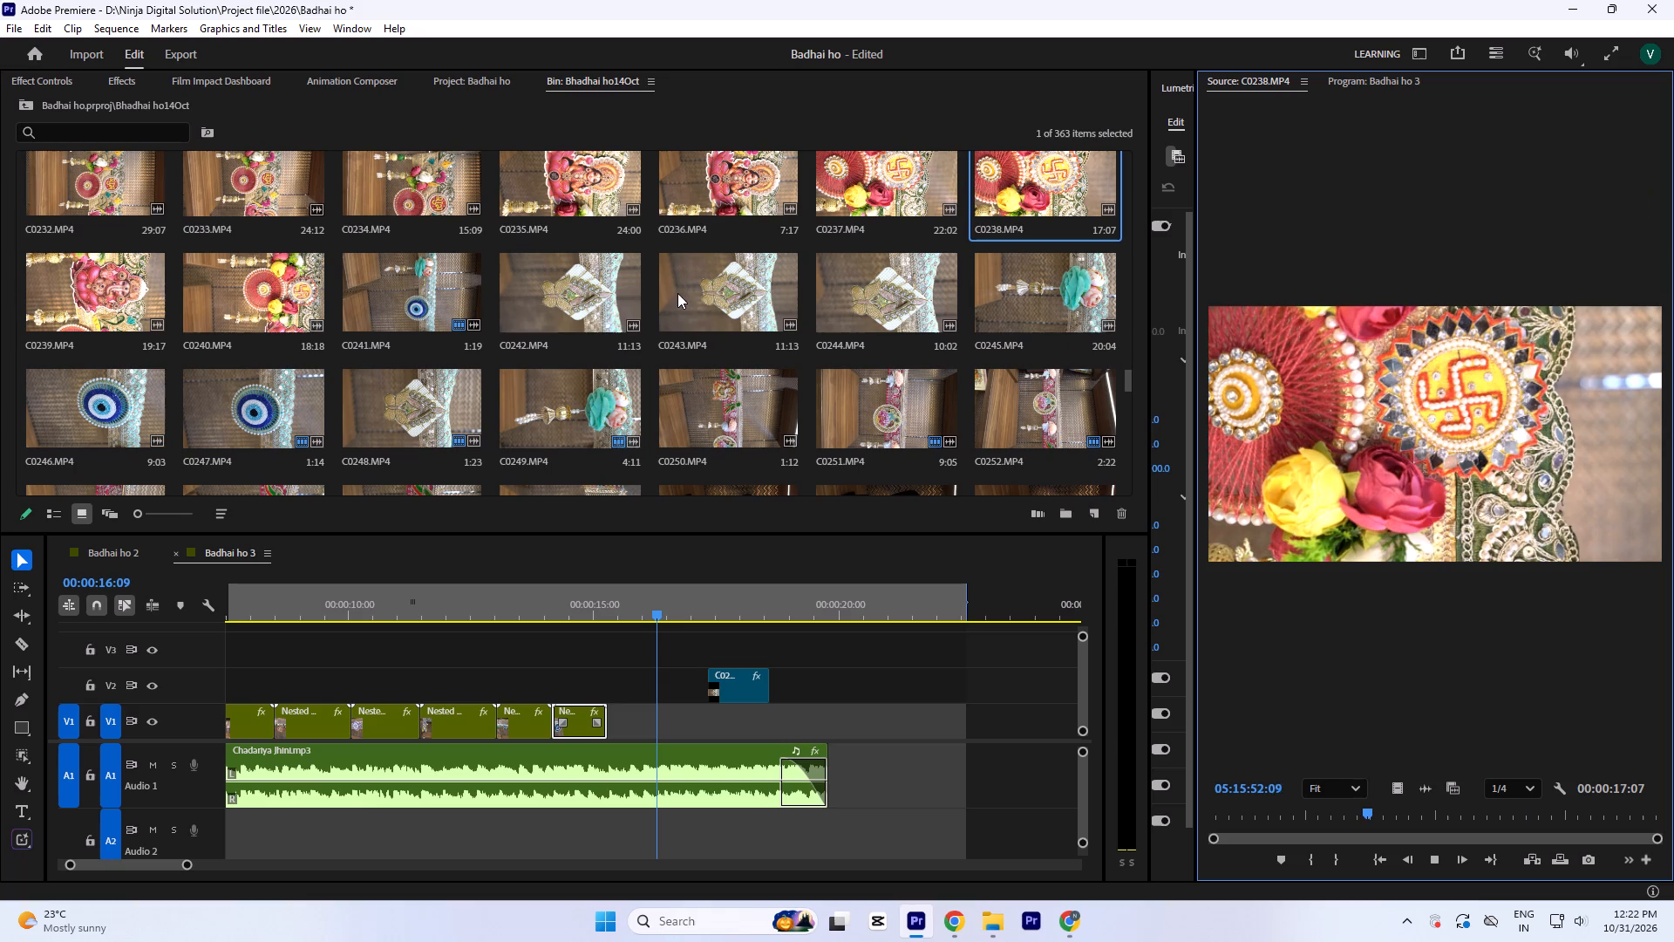
scroll(700, 357, "down", 1)
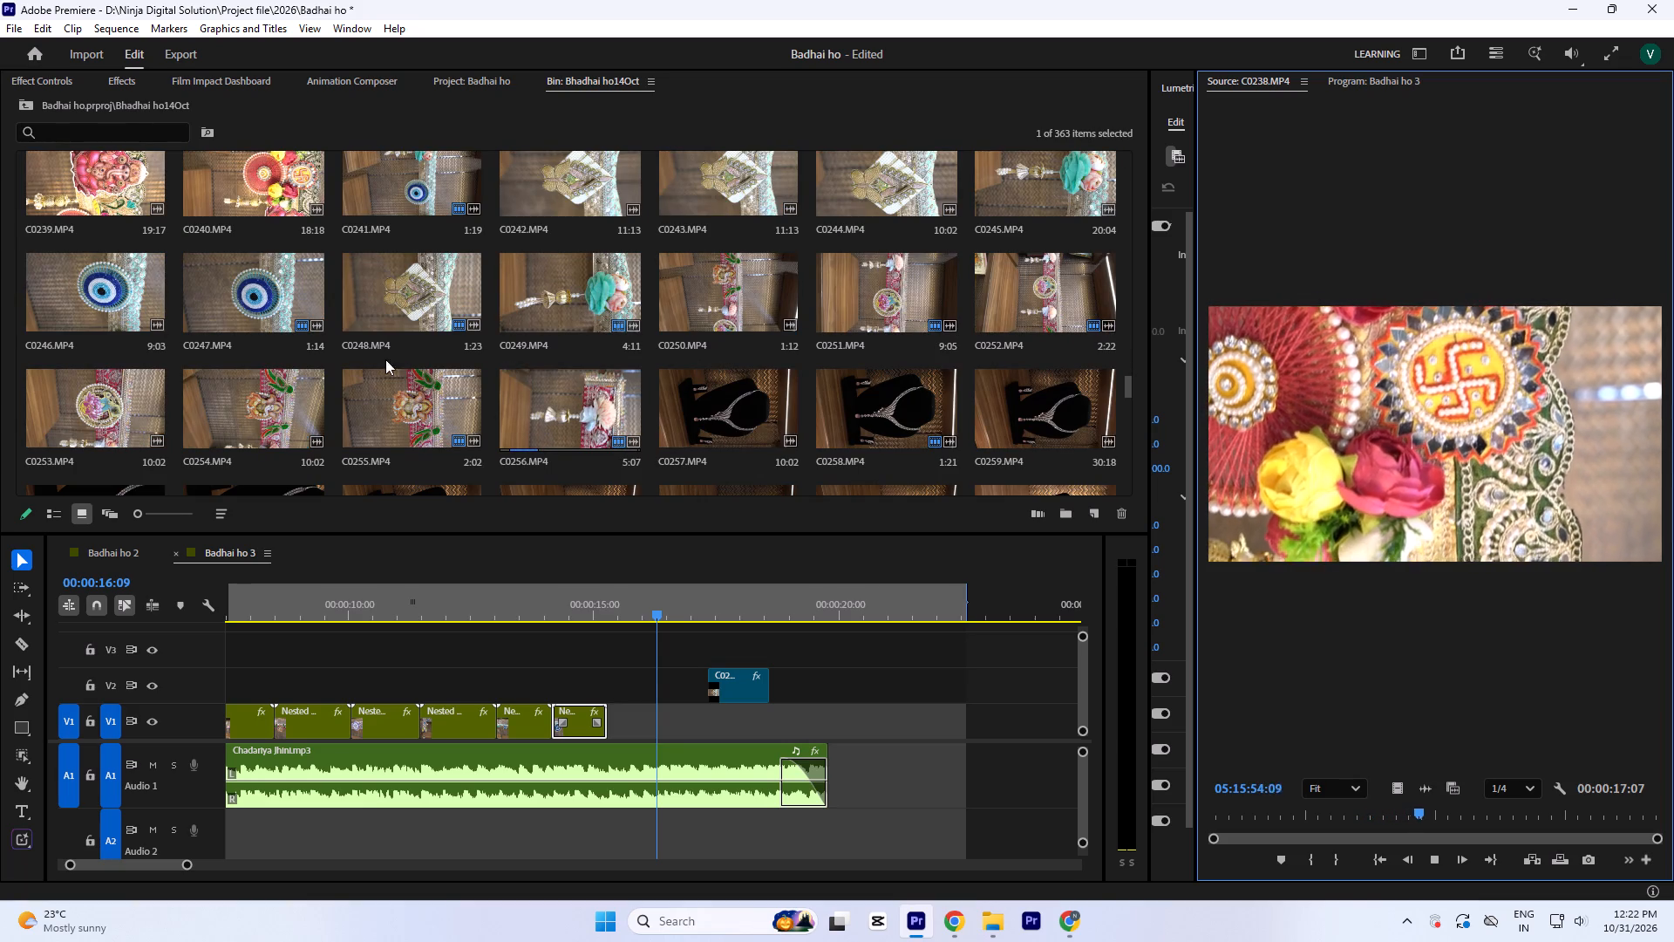
scroll(378, 399, "up", 2)
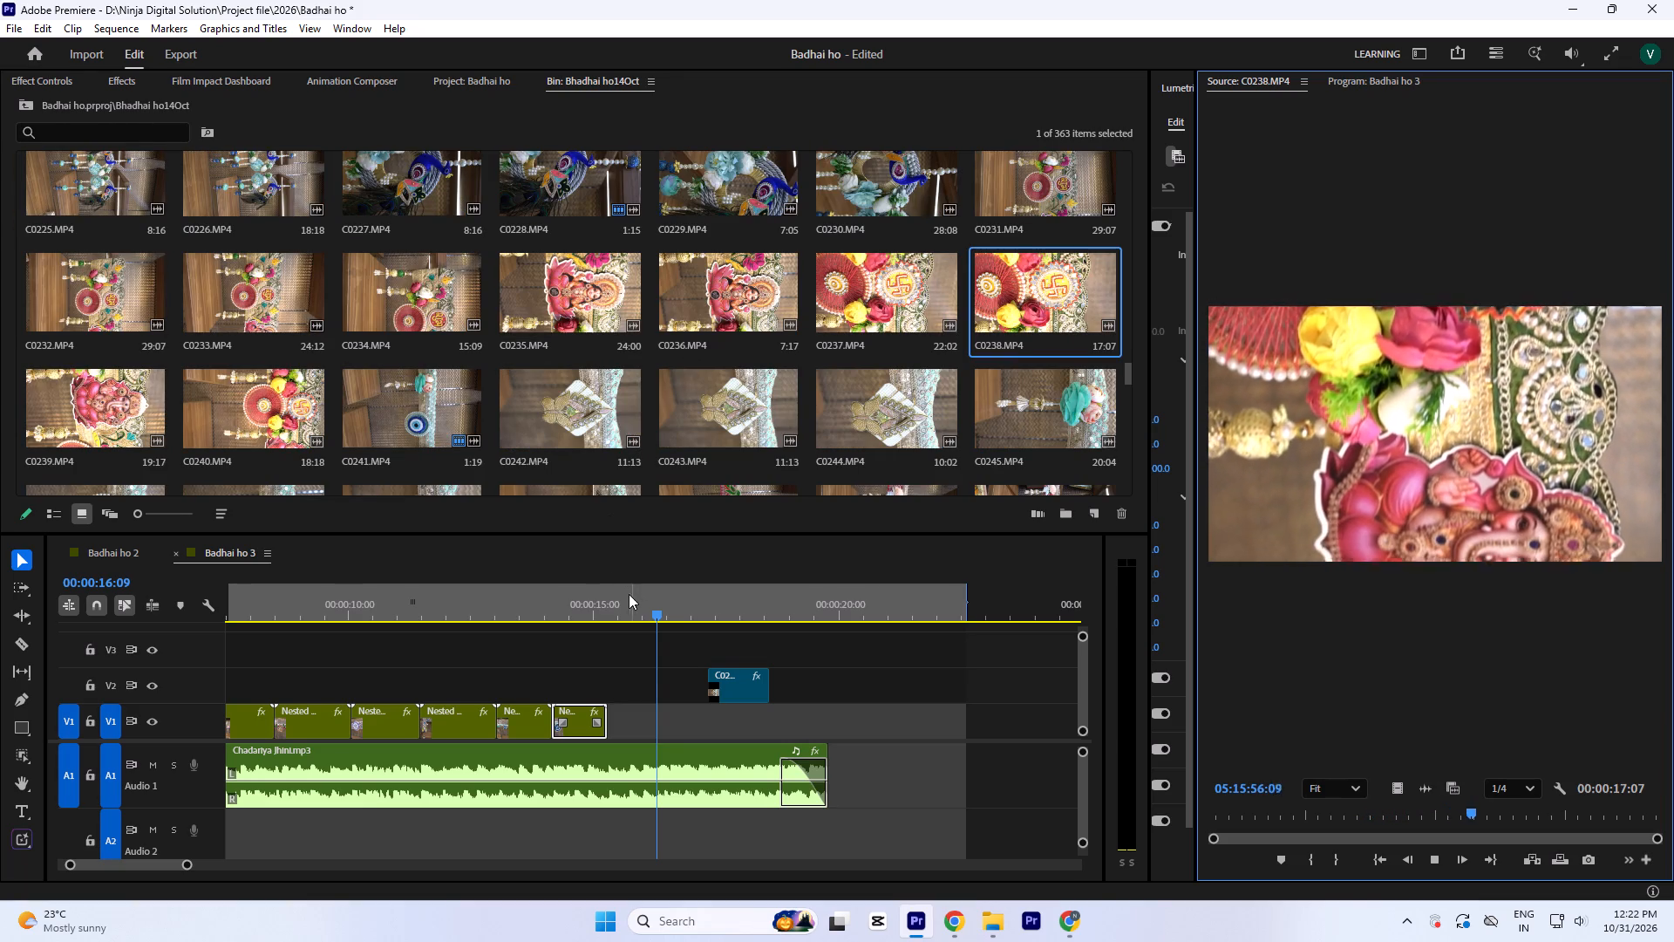
scroll(554, 306, "up", 1)
scroll(465, 353, "down", 1)
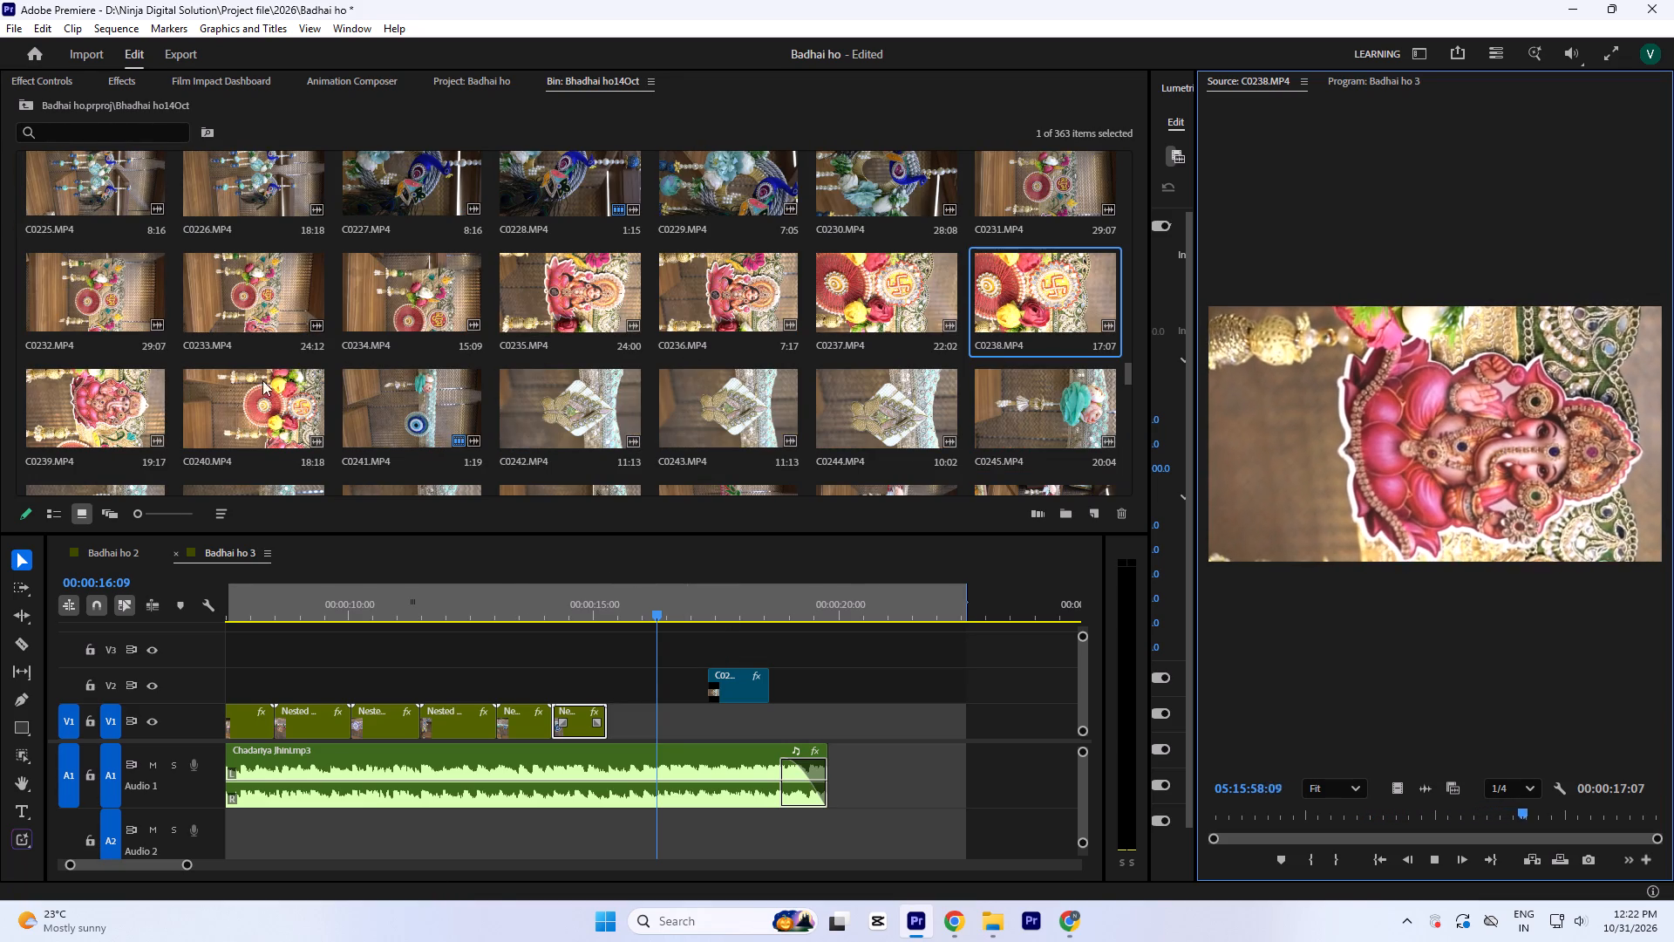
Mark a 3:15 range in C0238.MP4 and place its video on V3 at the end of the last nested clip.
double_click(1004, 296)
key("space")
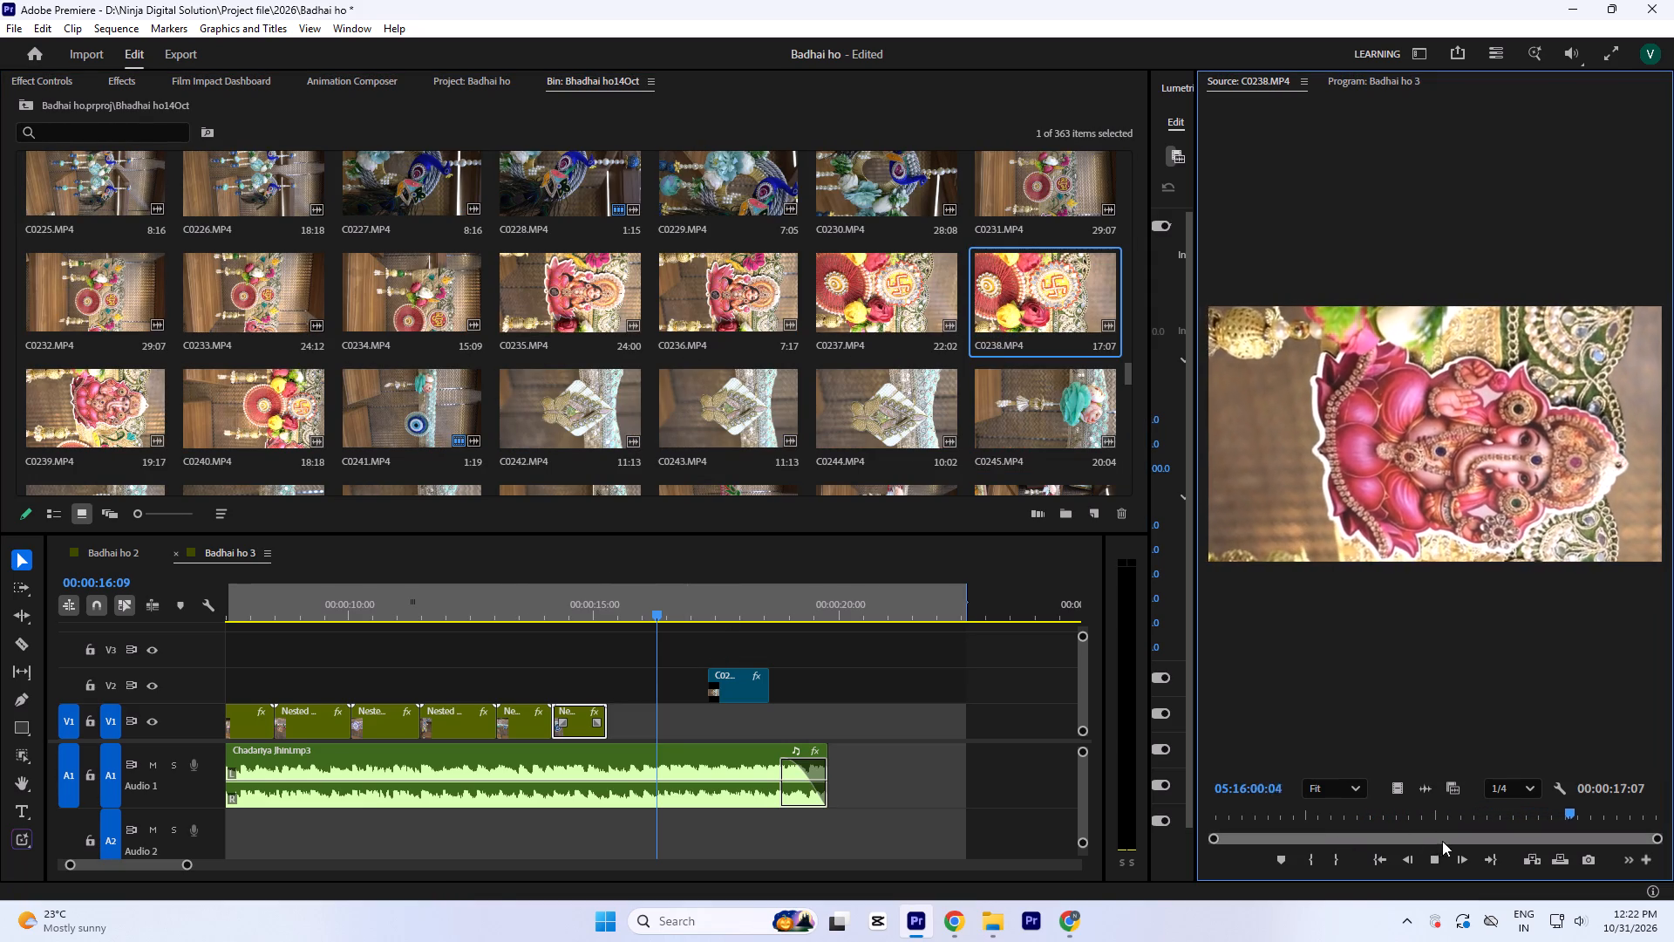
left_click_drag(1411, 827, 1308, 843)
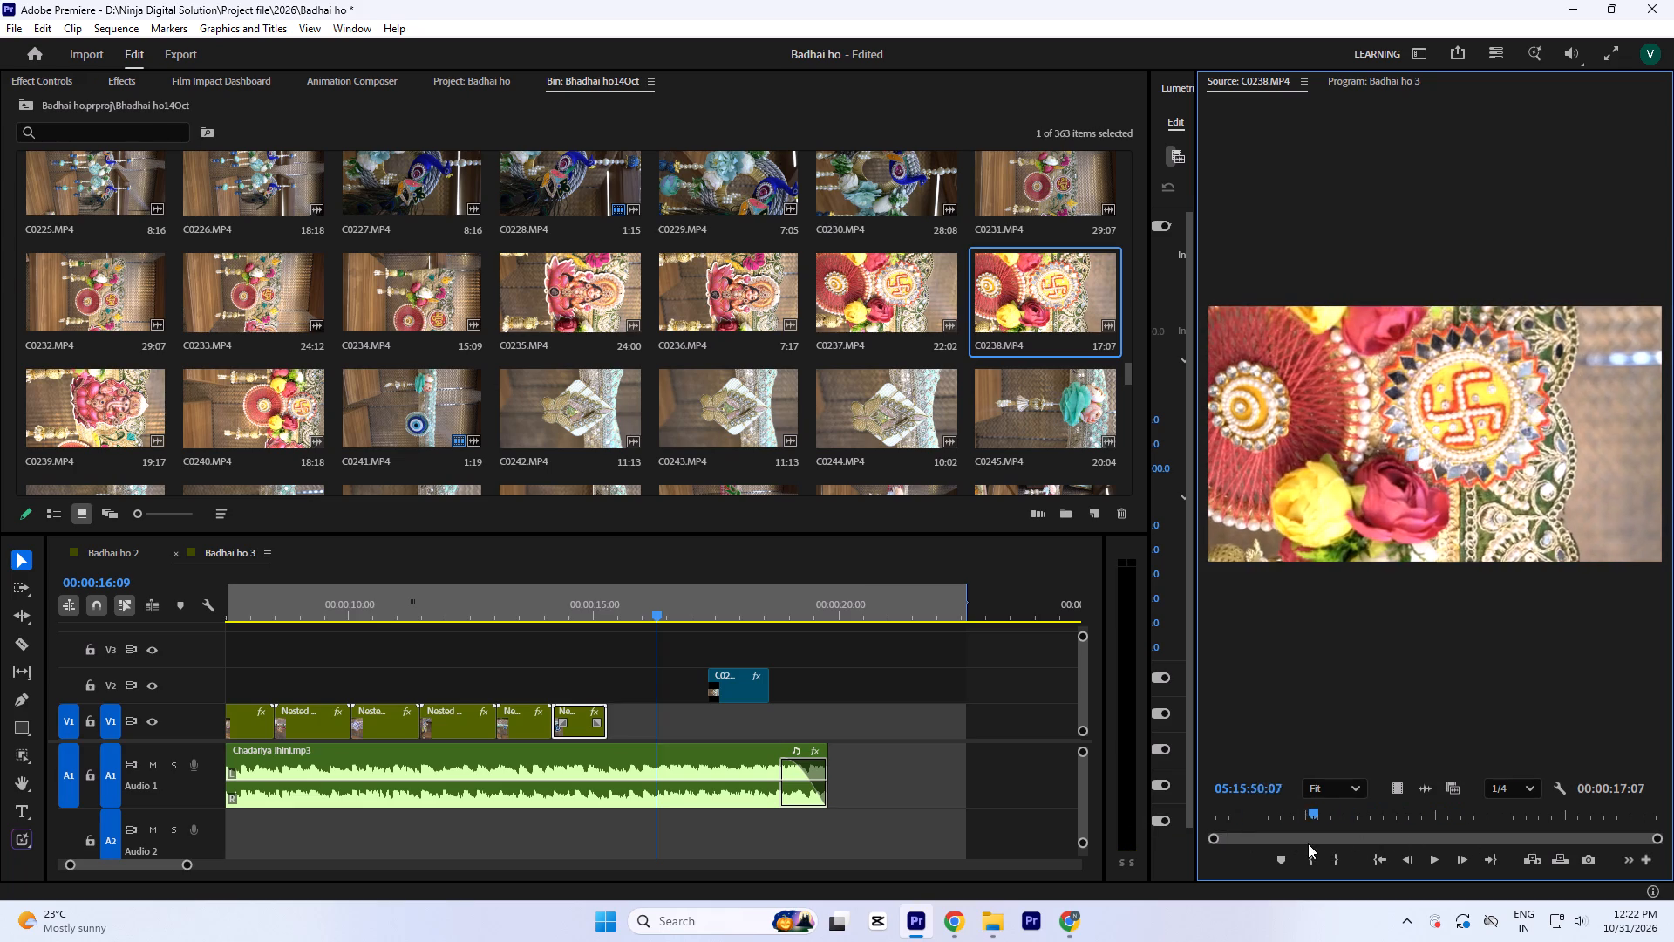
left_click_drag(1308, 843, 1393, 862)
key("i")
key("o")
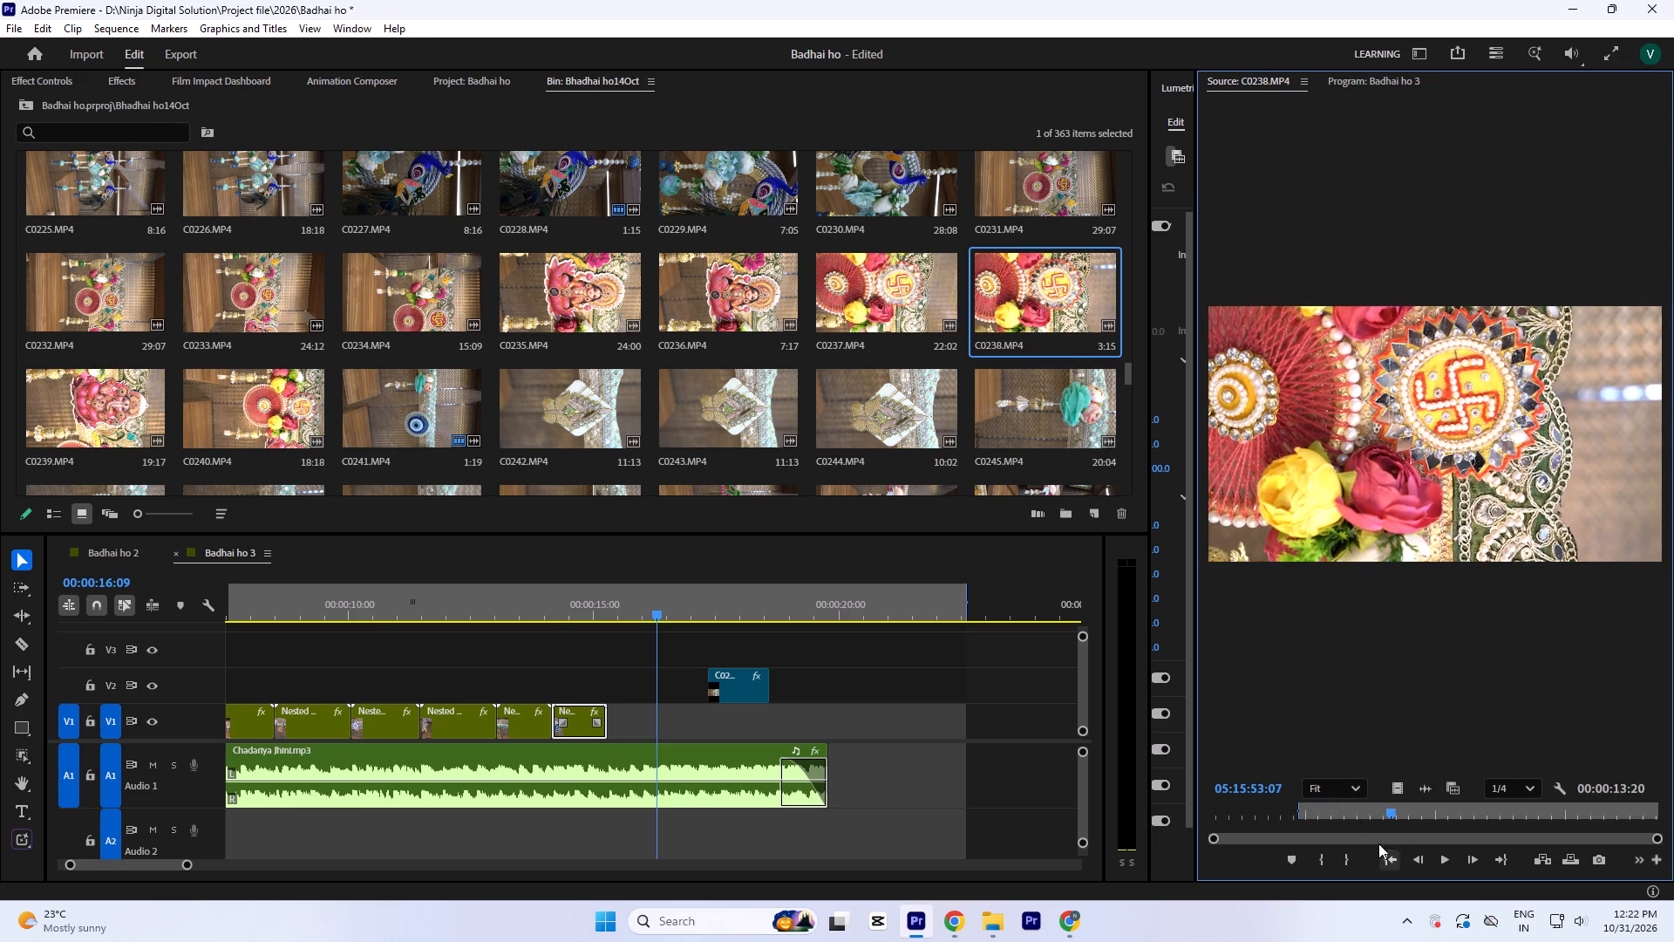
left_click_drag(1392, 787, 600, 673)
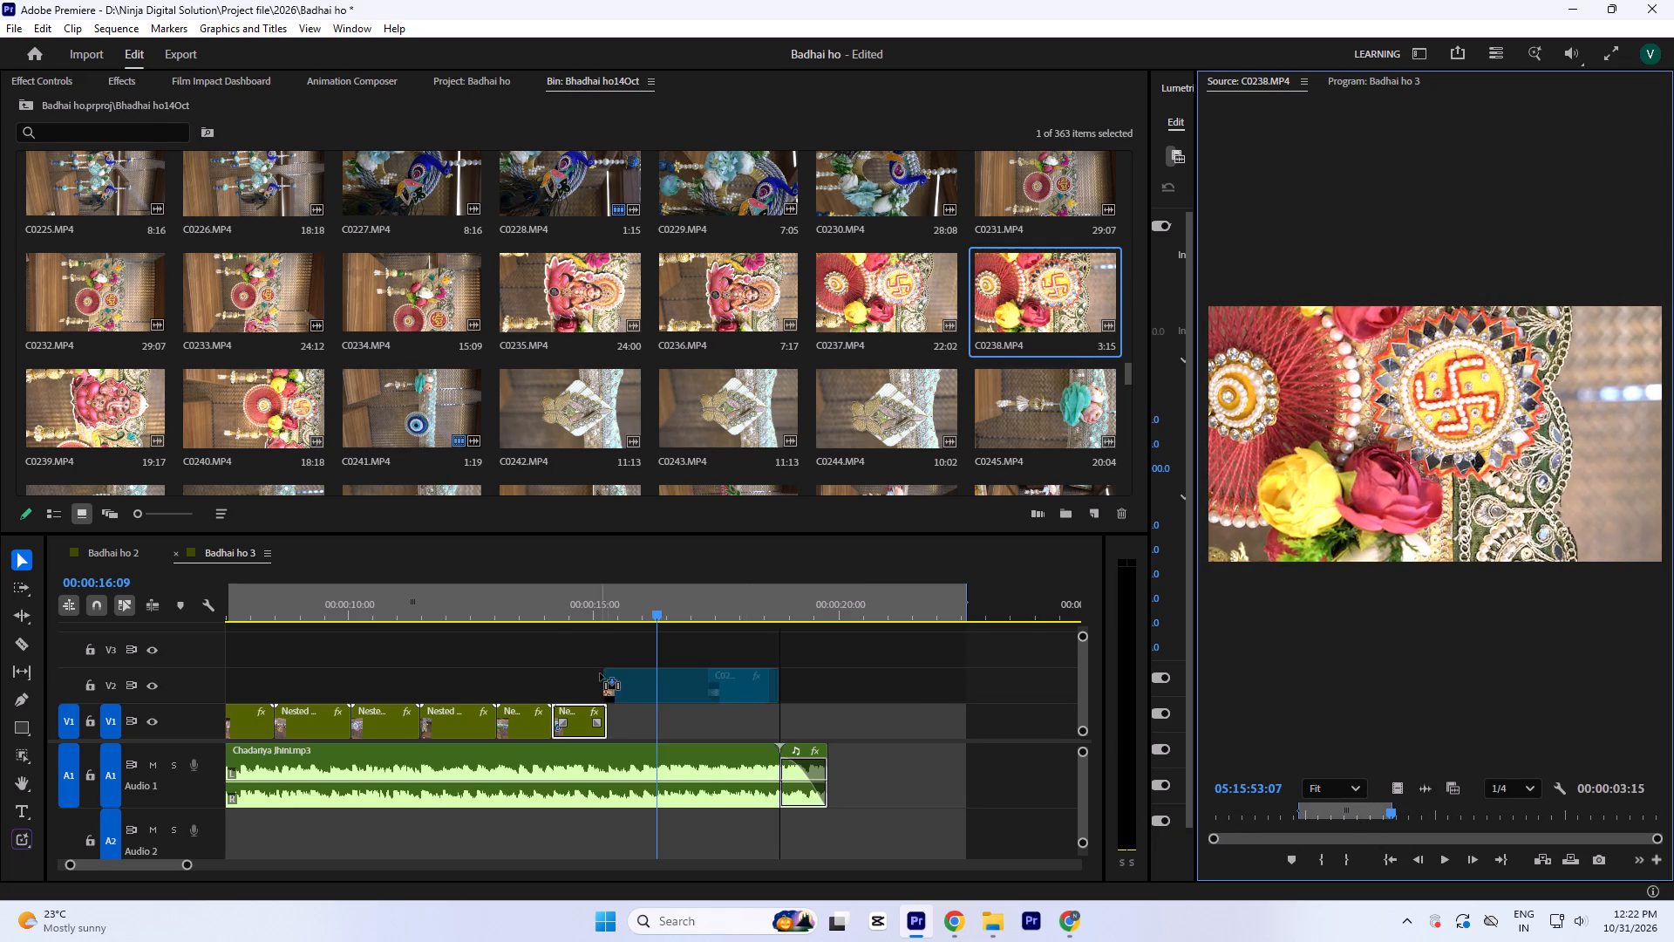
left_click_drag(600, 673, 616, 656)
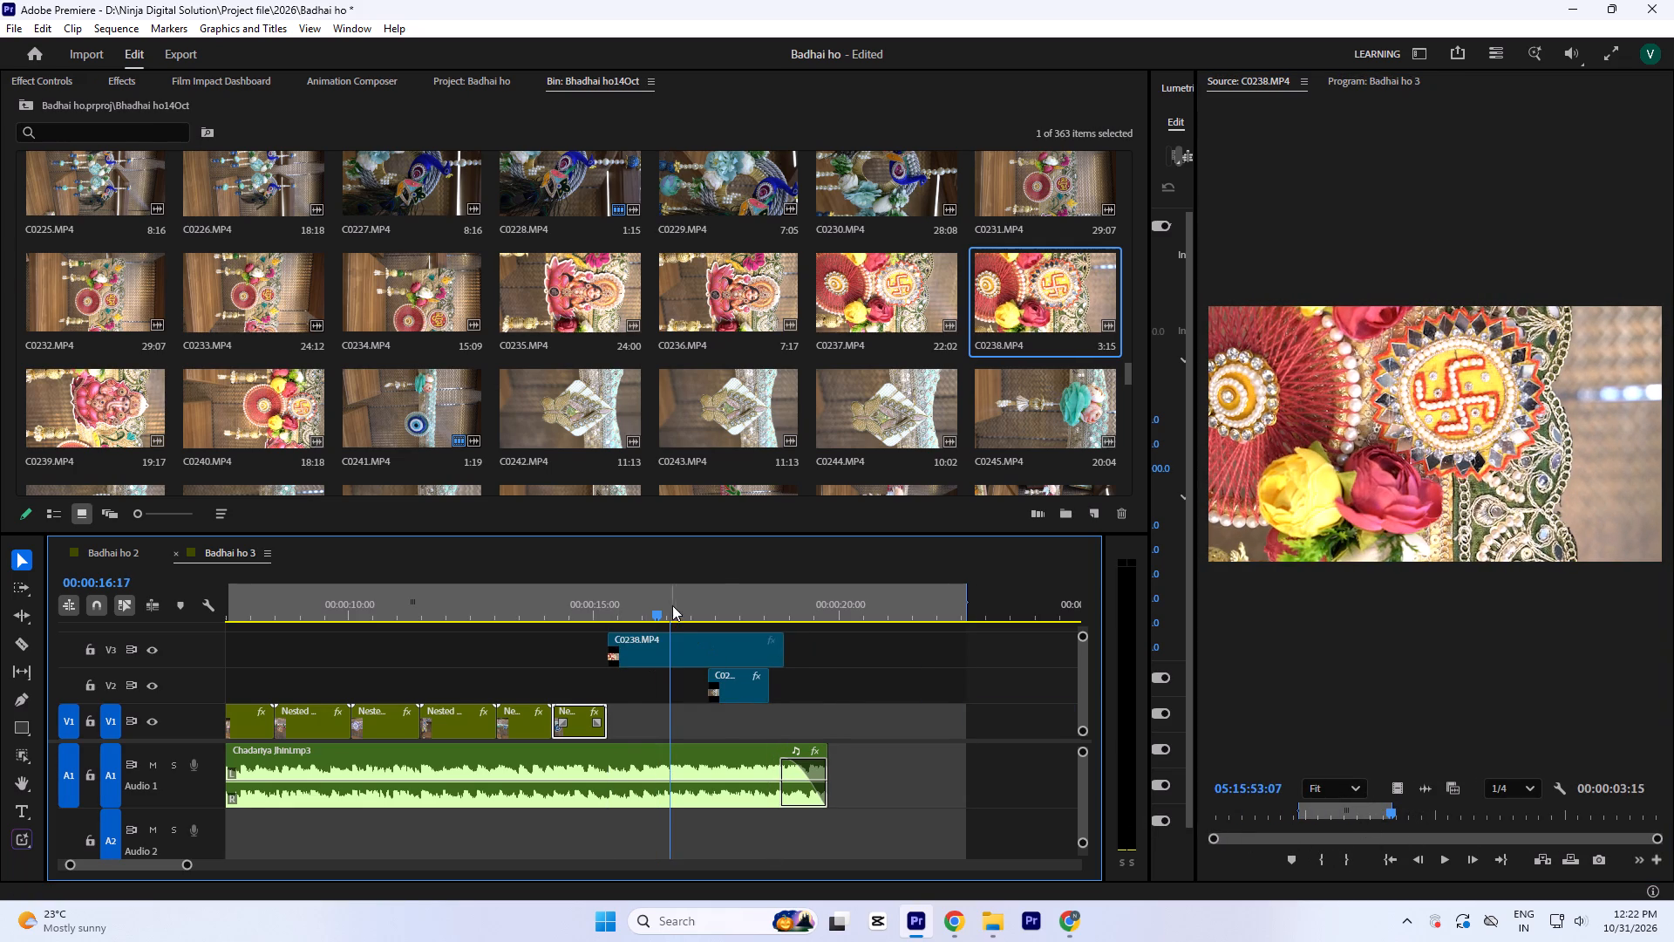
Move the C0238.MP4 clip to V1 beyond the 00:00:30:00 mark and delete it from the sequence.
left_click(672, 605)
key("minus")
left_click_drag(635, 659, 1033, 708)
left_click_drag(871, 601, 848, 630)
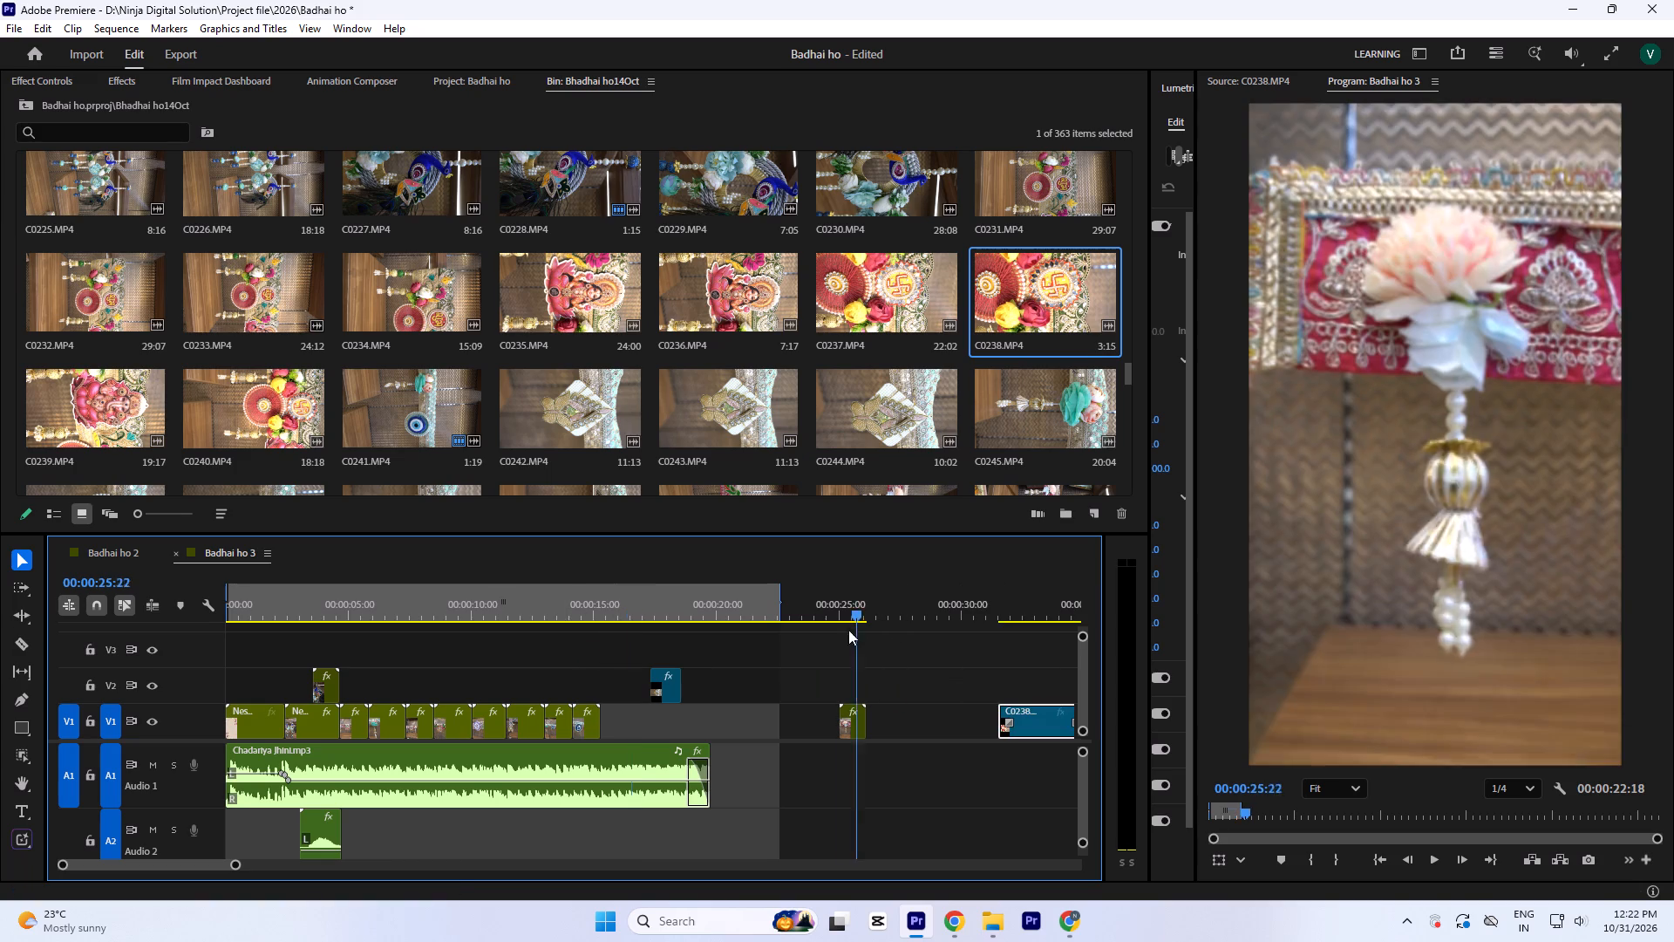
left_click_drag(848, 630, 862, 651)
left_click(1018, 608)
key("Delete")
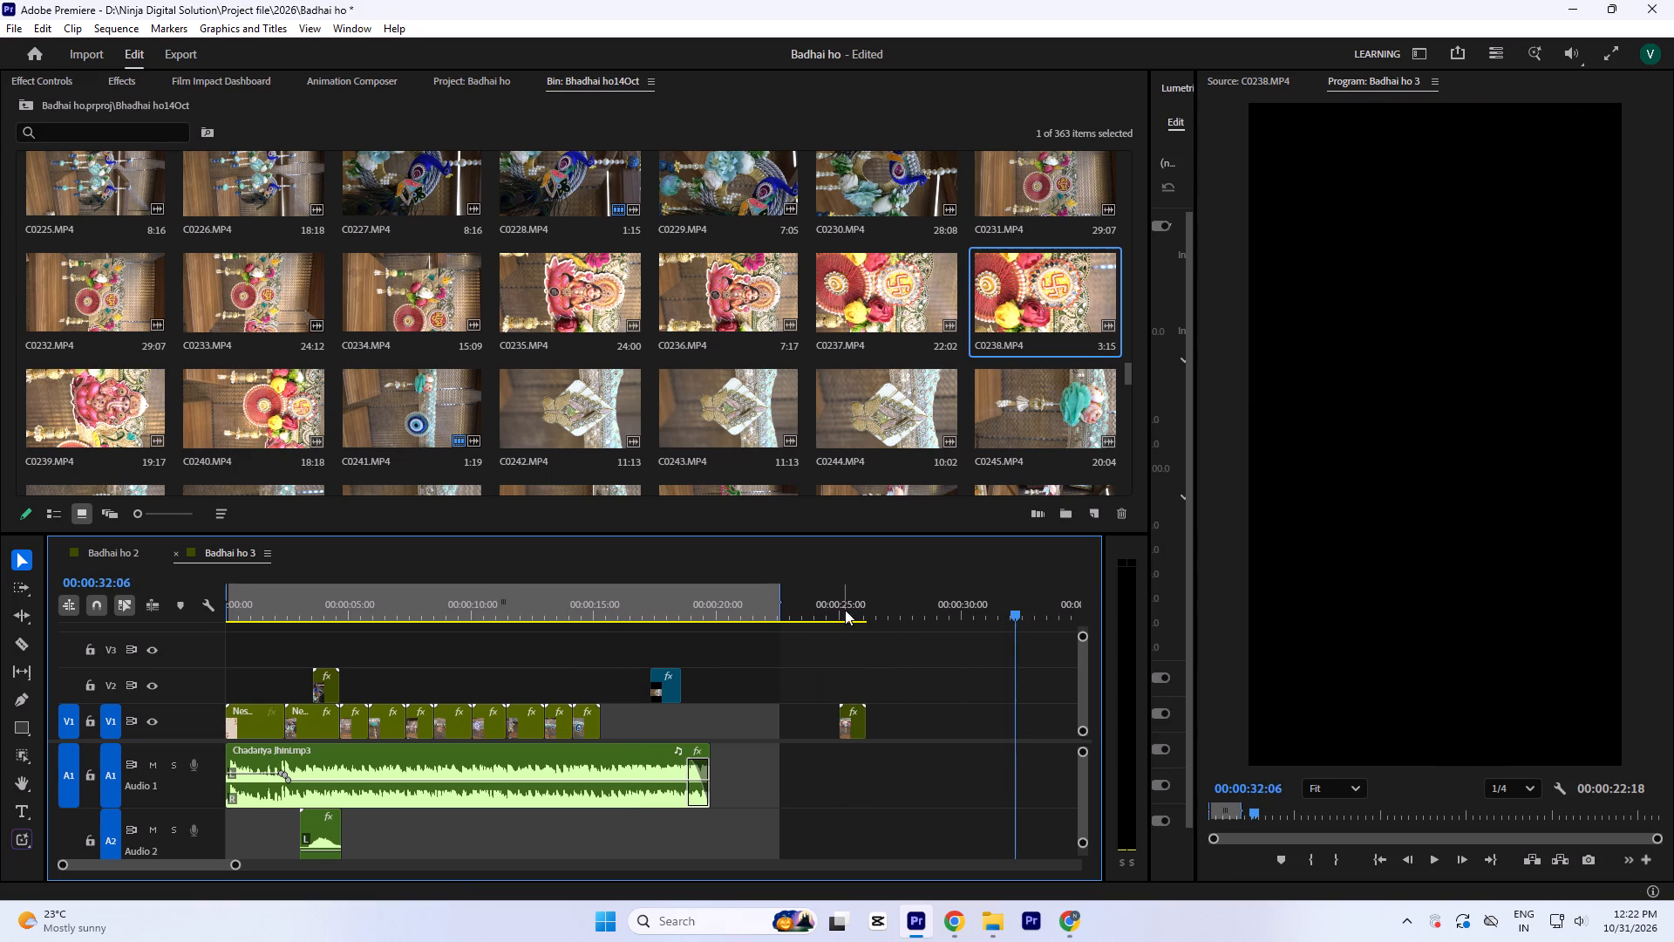
Move the C0248.MP4 clip from V2 to V1 at the end of the sequence's marked range, before the separate nested clip.
left_click_drag(845, 610, 675, 717)
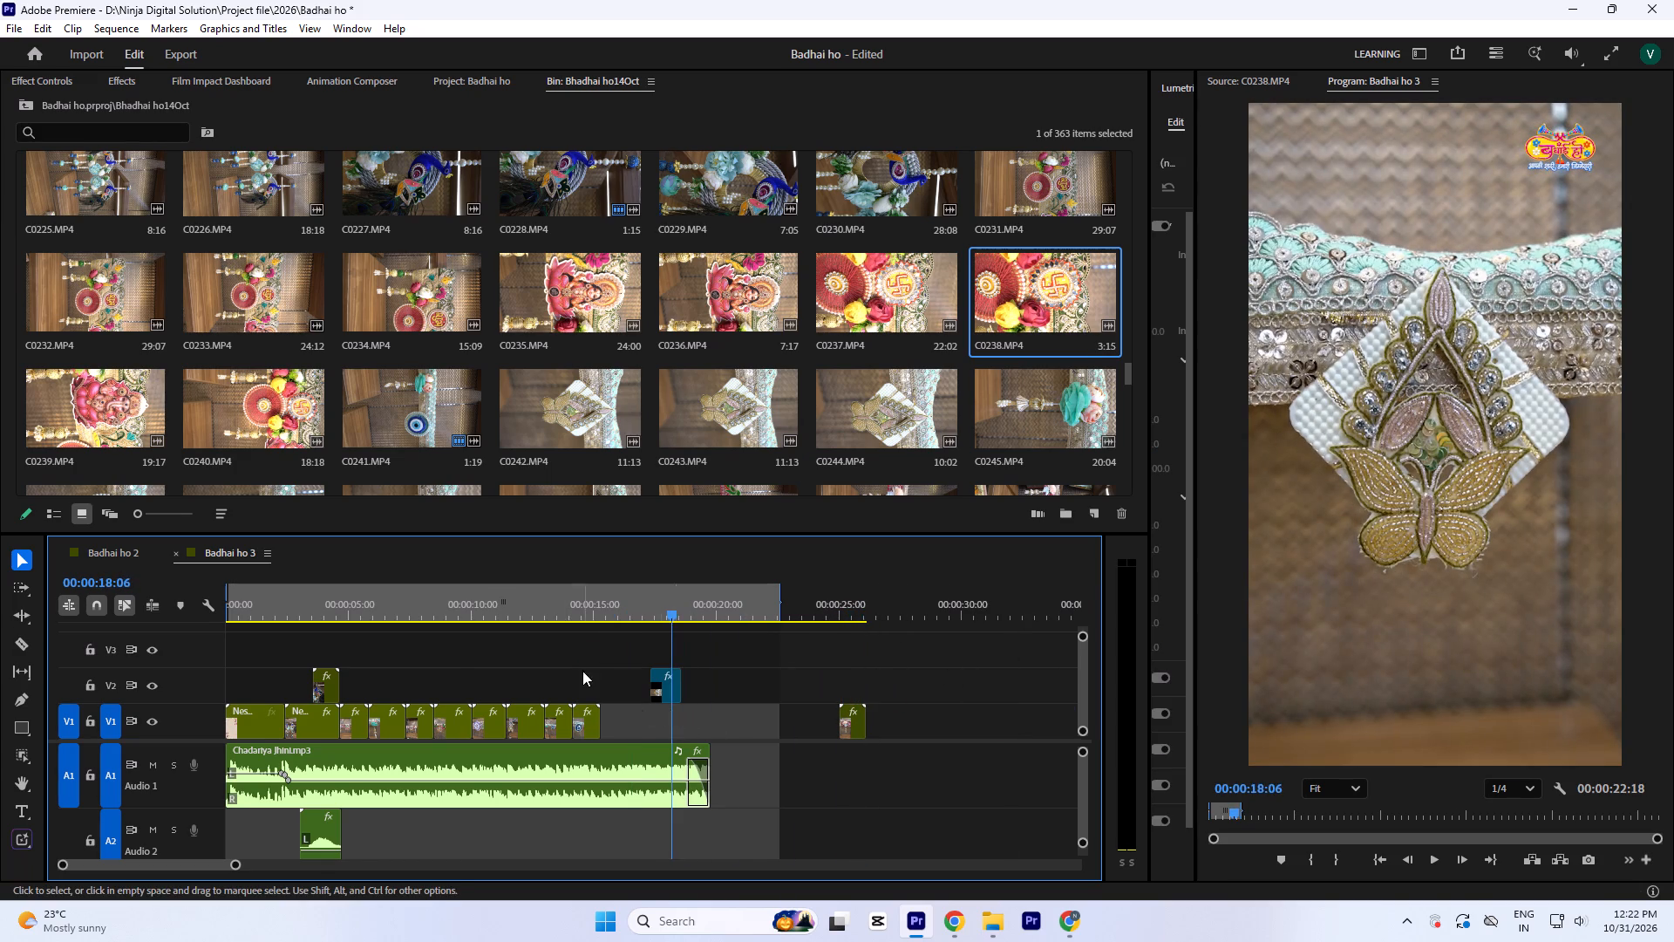
key("minus")
left_click_drag(448, 696, 507, 727)
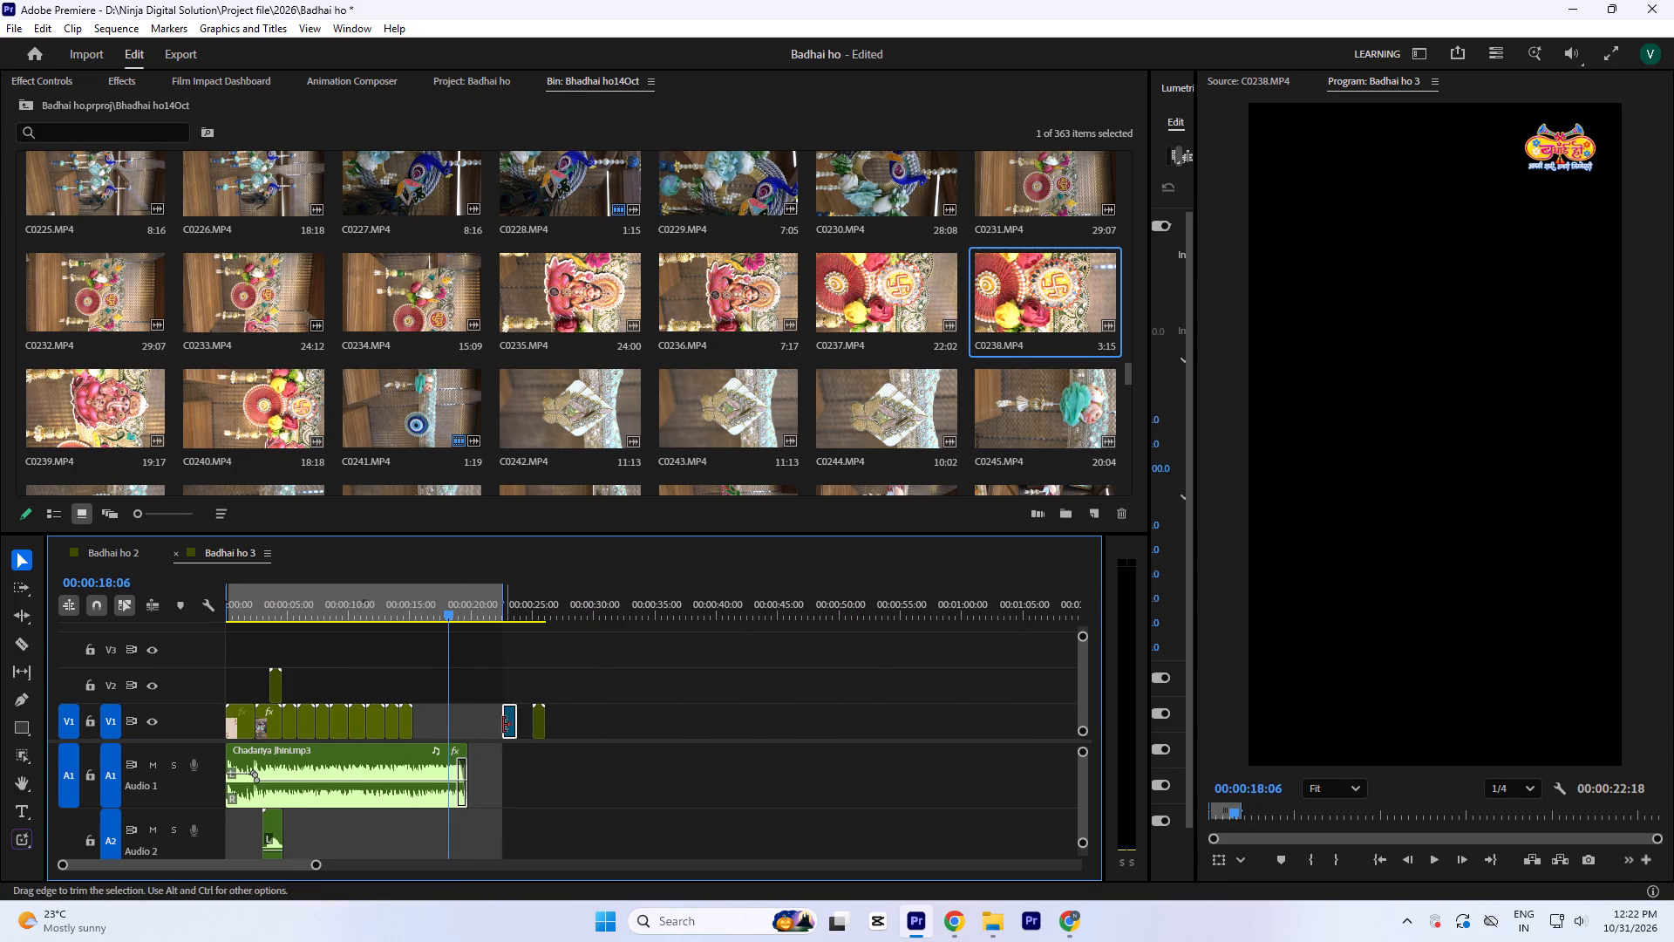
key("equal")
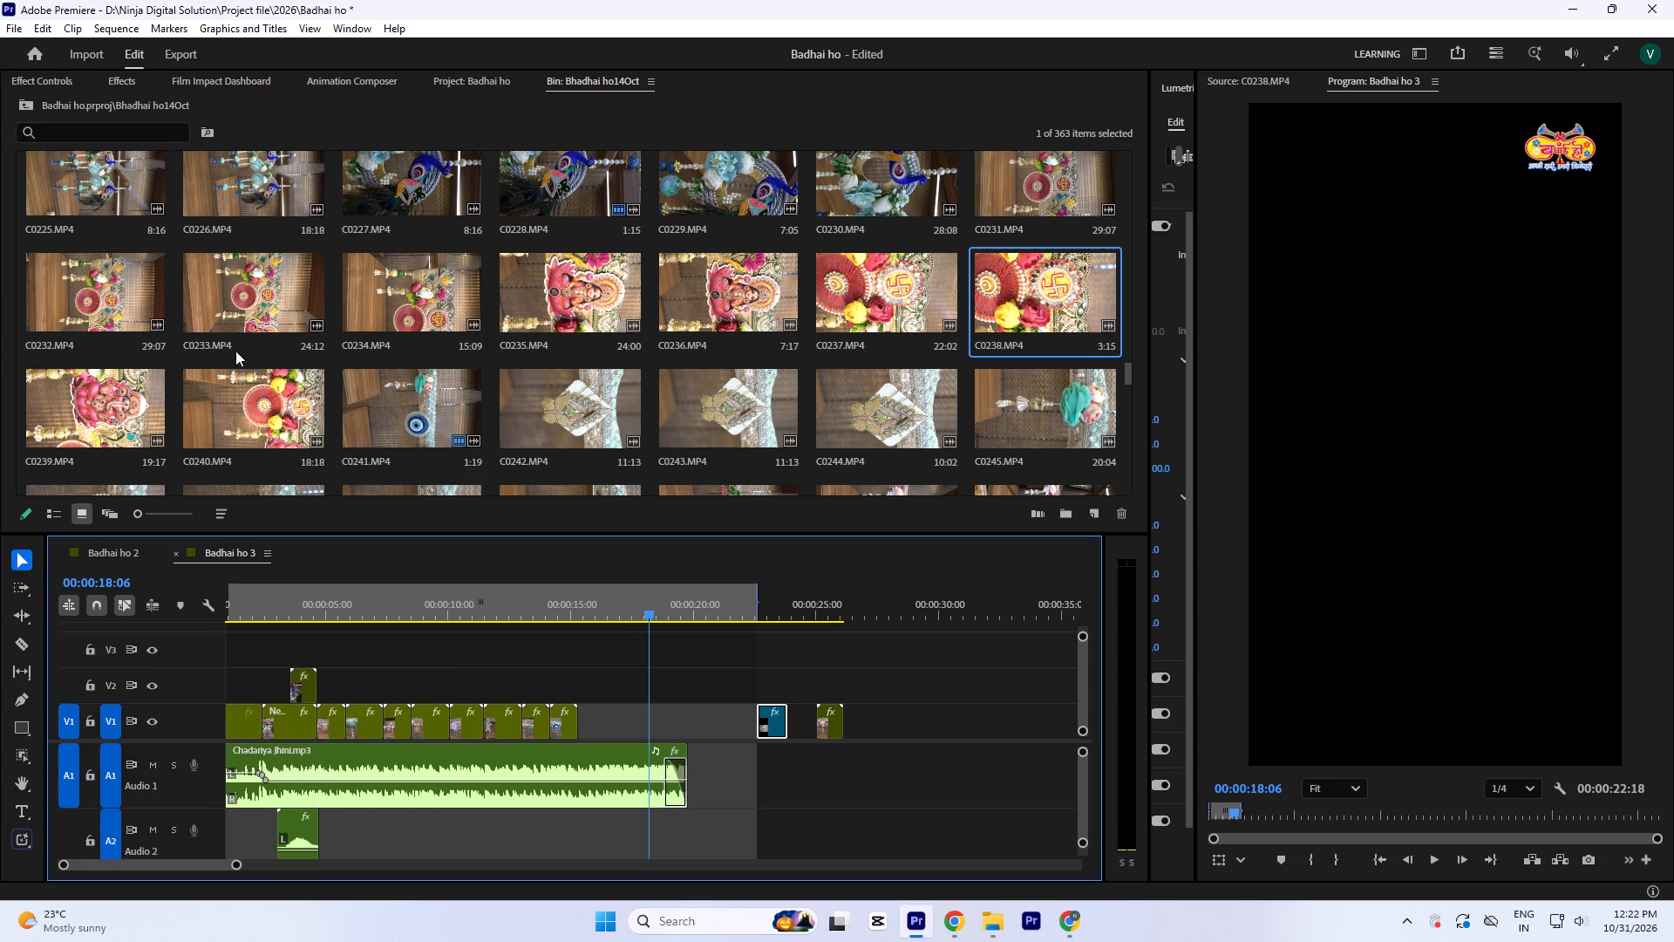
Mark a 5:01 range in C0233.MP4 and place its video on V2 at the end of the last nested clip.
double_click(224, 298)
key("space")
left_click_drag(1344, 828, 1219, 833)
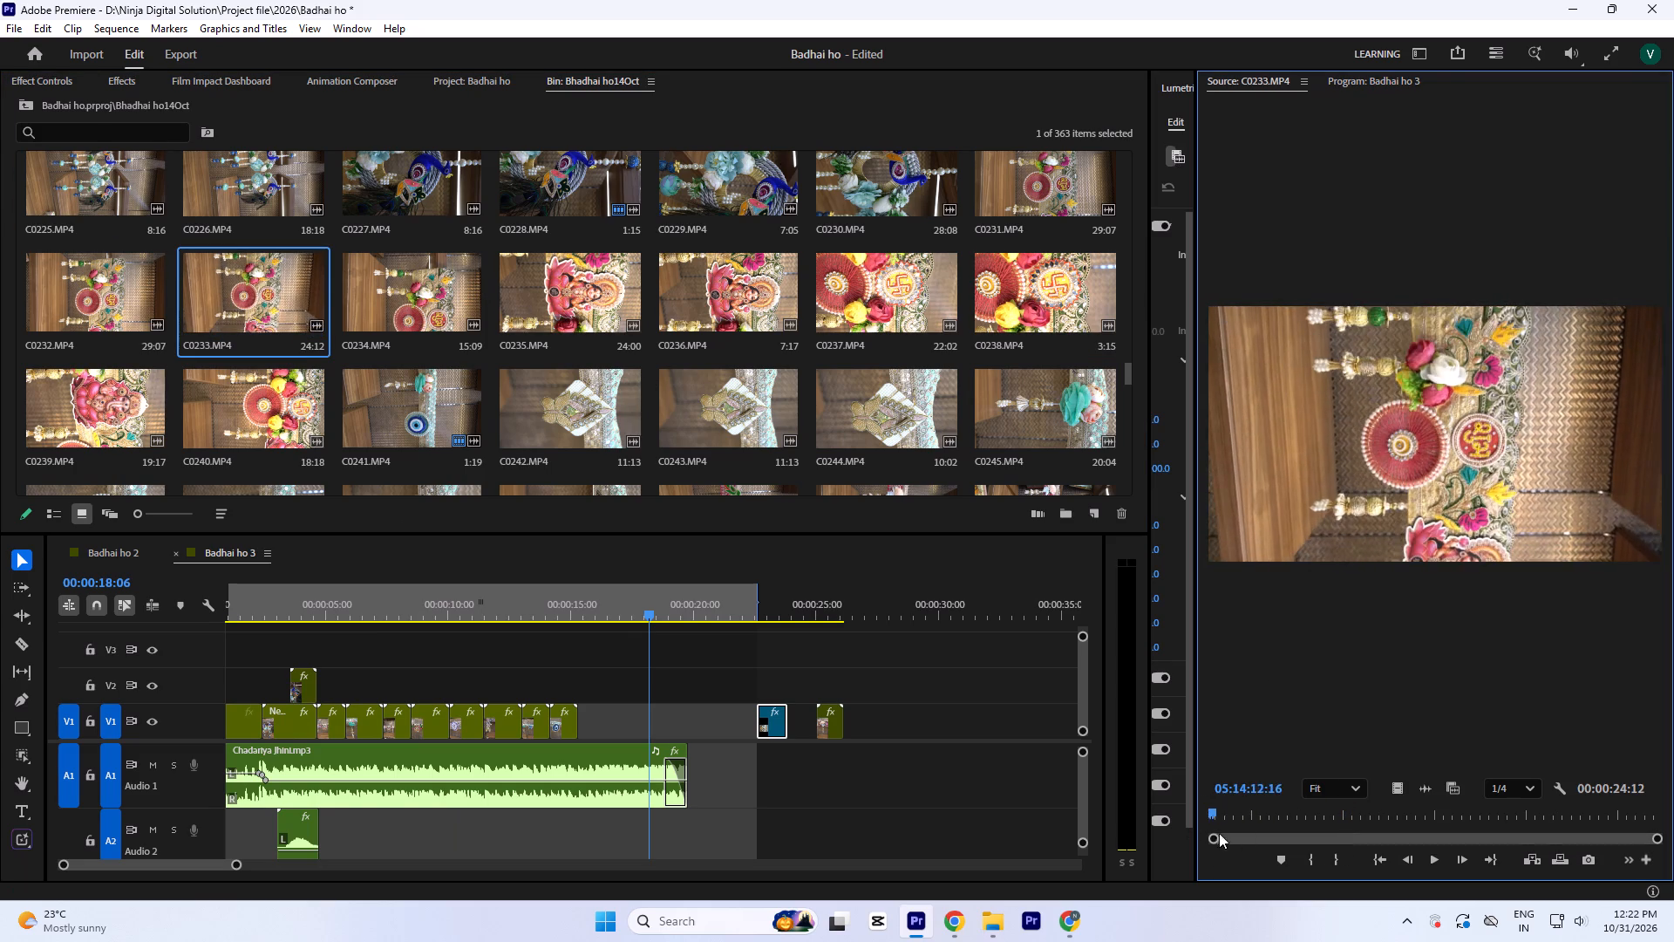
left_click_drag(1219, 833, 1315, 860)
key("i")
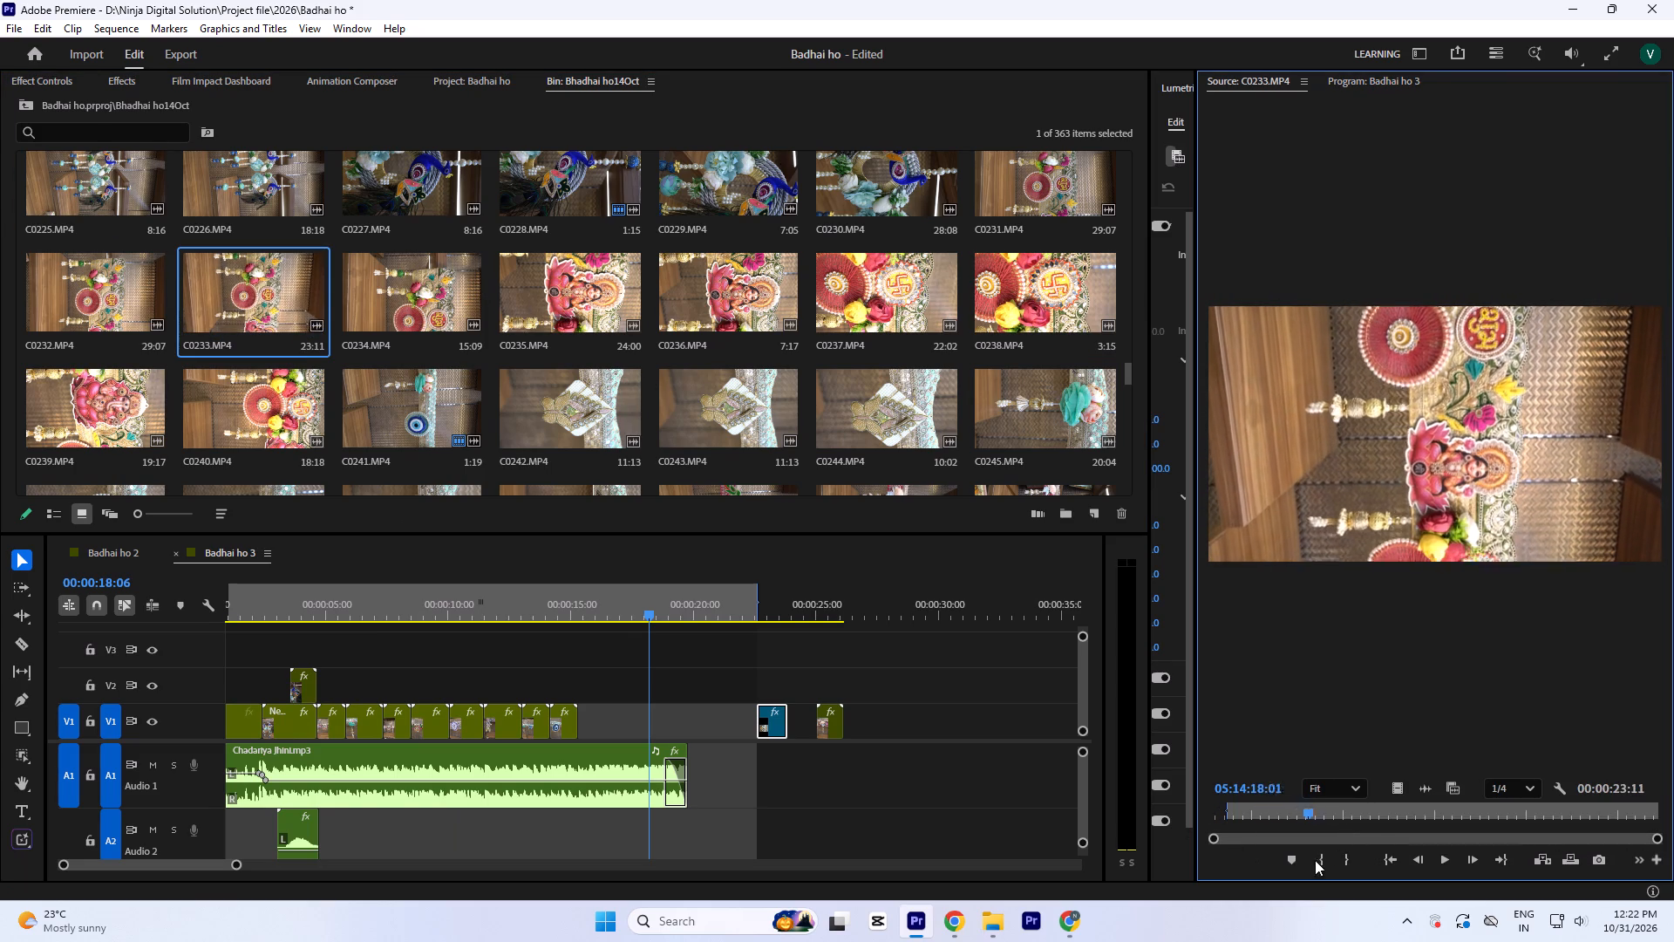
left_click_drag(1315, 860, 1322, 860)
key("o")
left_click_drag(1396, 791, 589, 682)
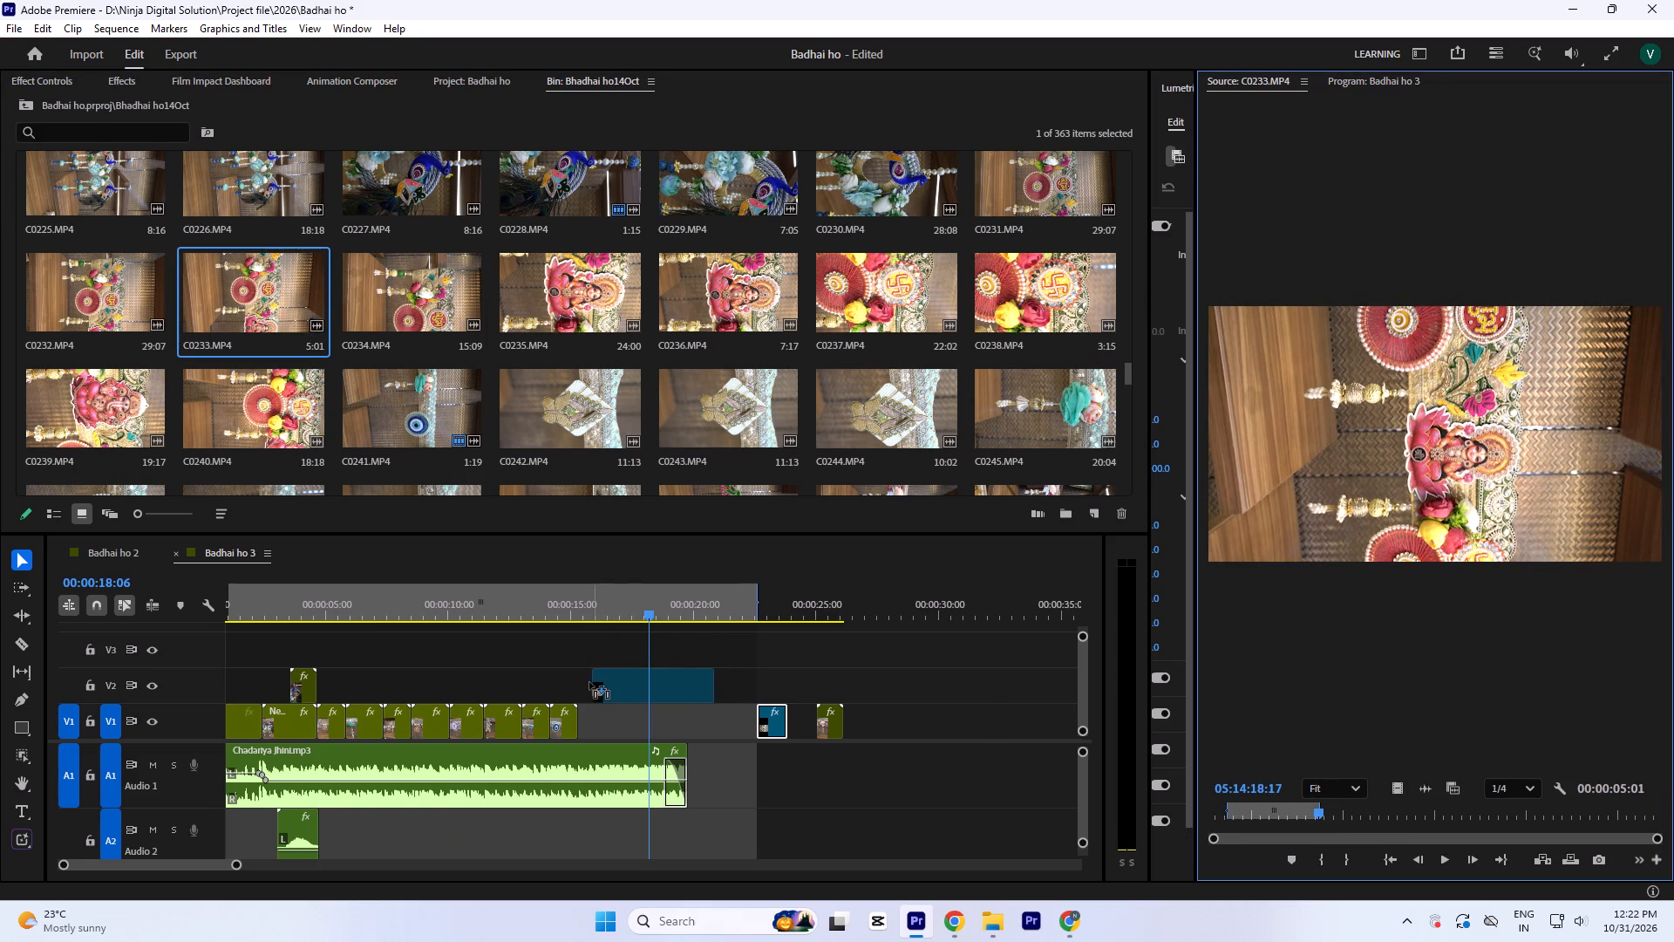
left_click_drag(589, 682, 583, 684)
Paste the copied Motion attributes onto the C0233.MP4 clip and save the project.
right_click(616, 687)
left_click(706, 81)
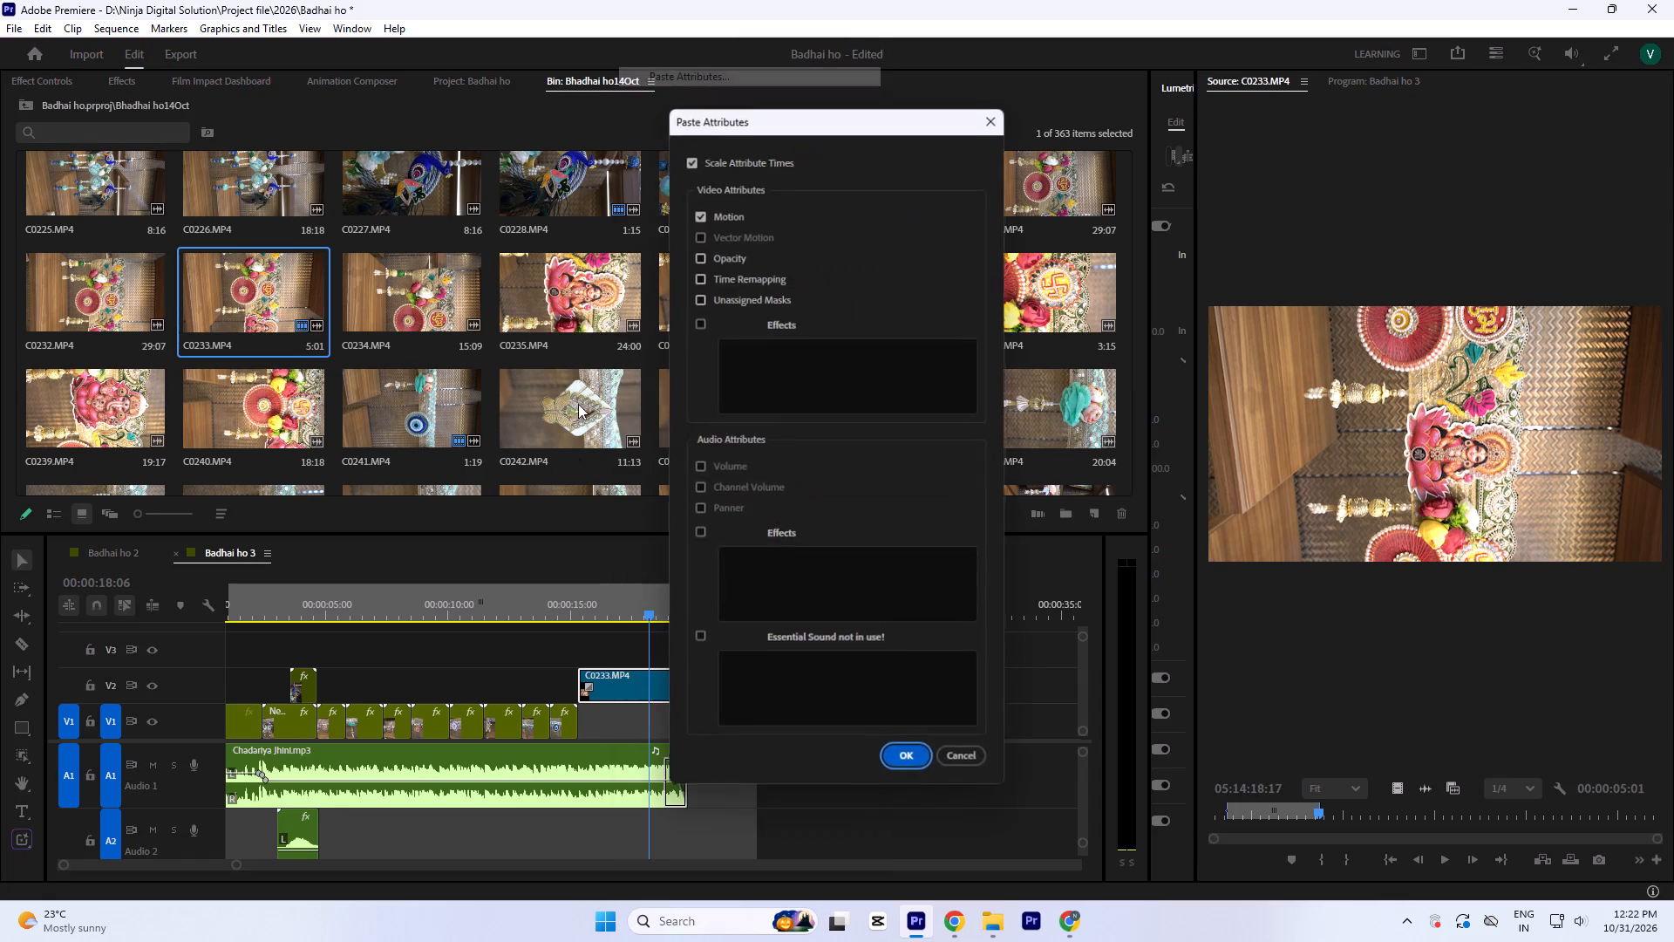
key("Return")
left_click(612, 596)
key("ctrl+s")
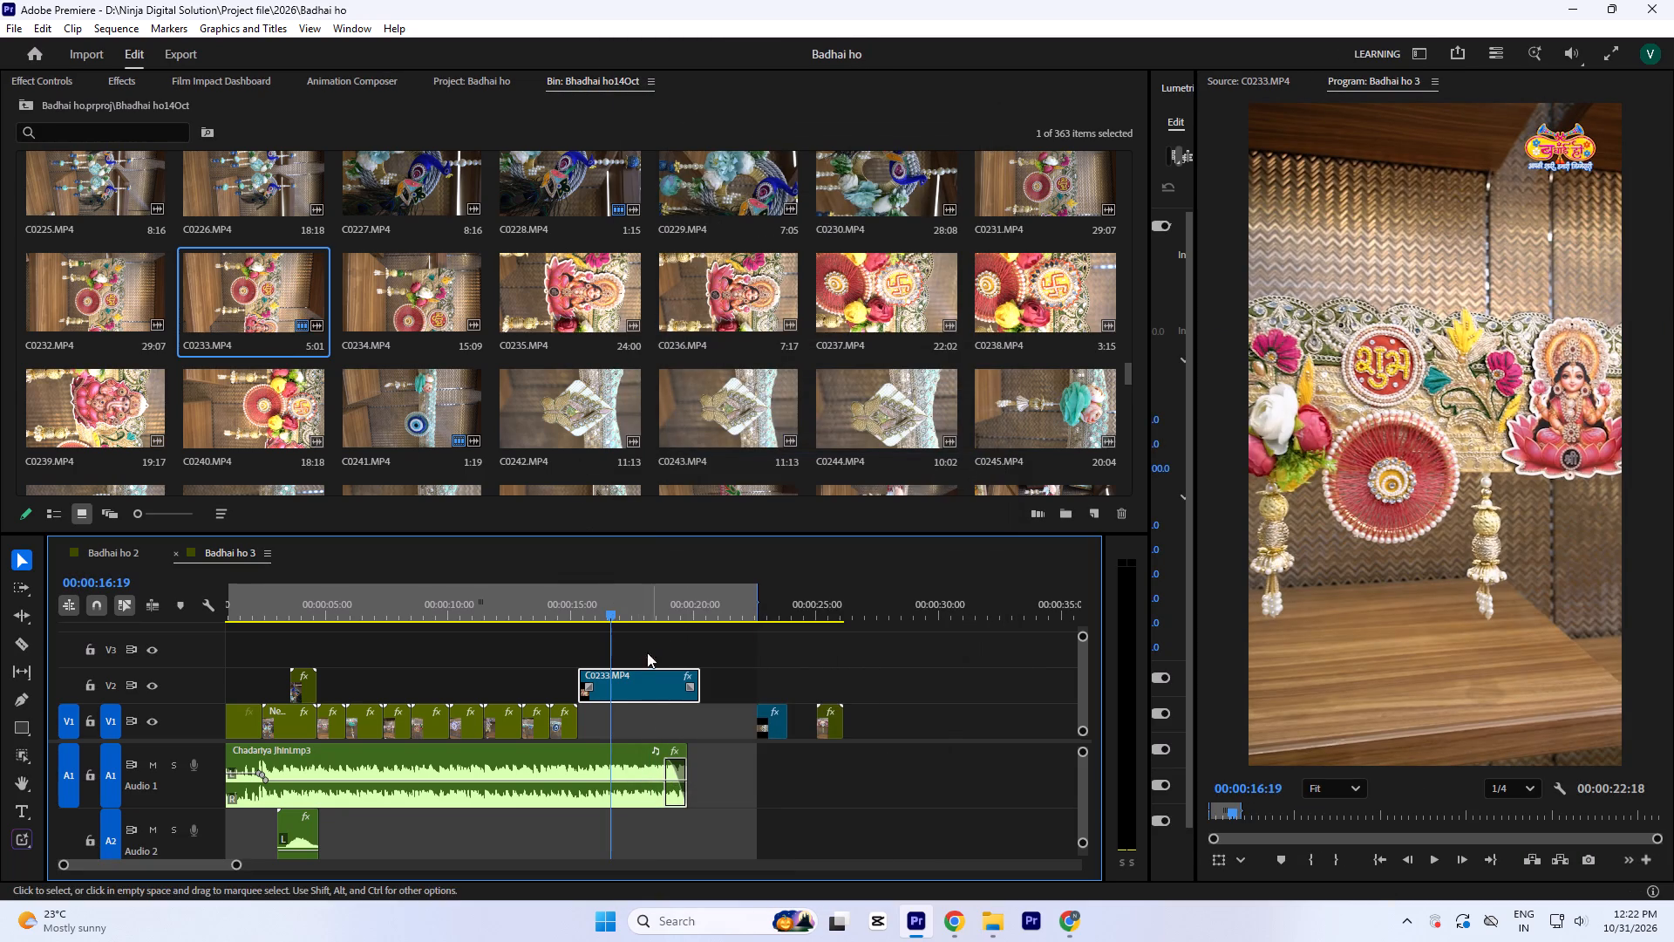
Play the transition from the last nested clip into C0233.MP4, and examine the start of Nested Sequence 22 at 00:00:14:05.
left_click(563, 611)
key("equal")
key("equal")
key("space")
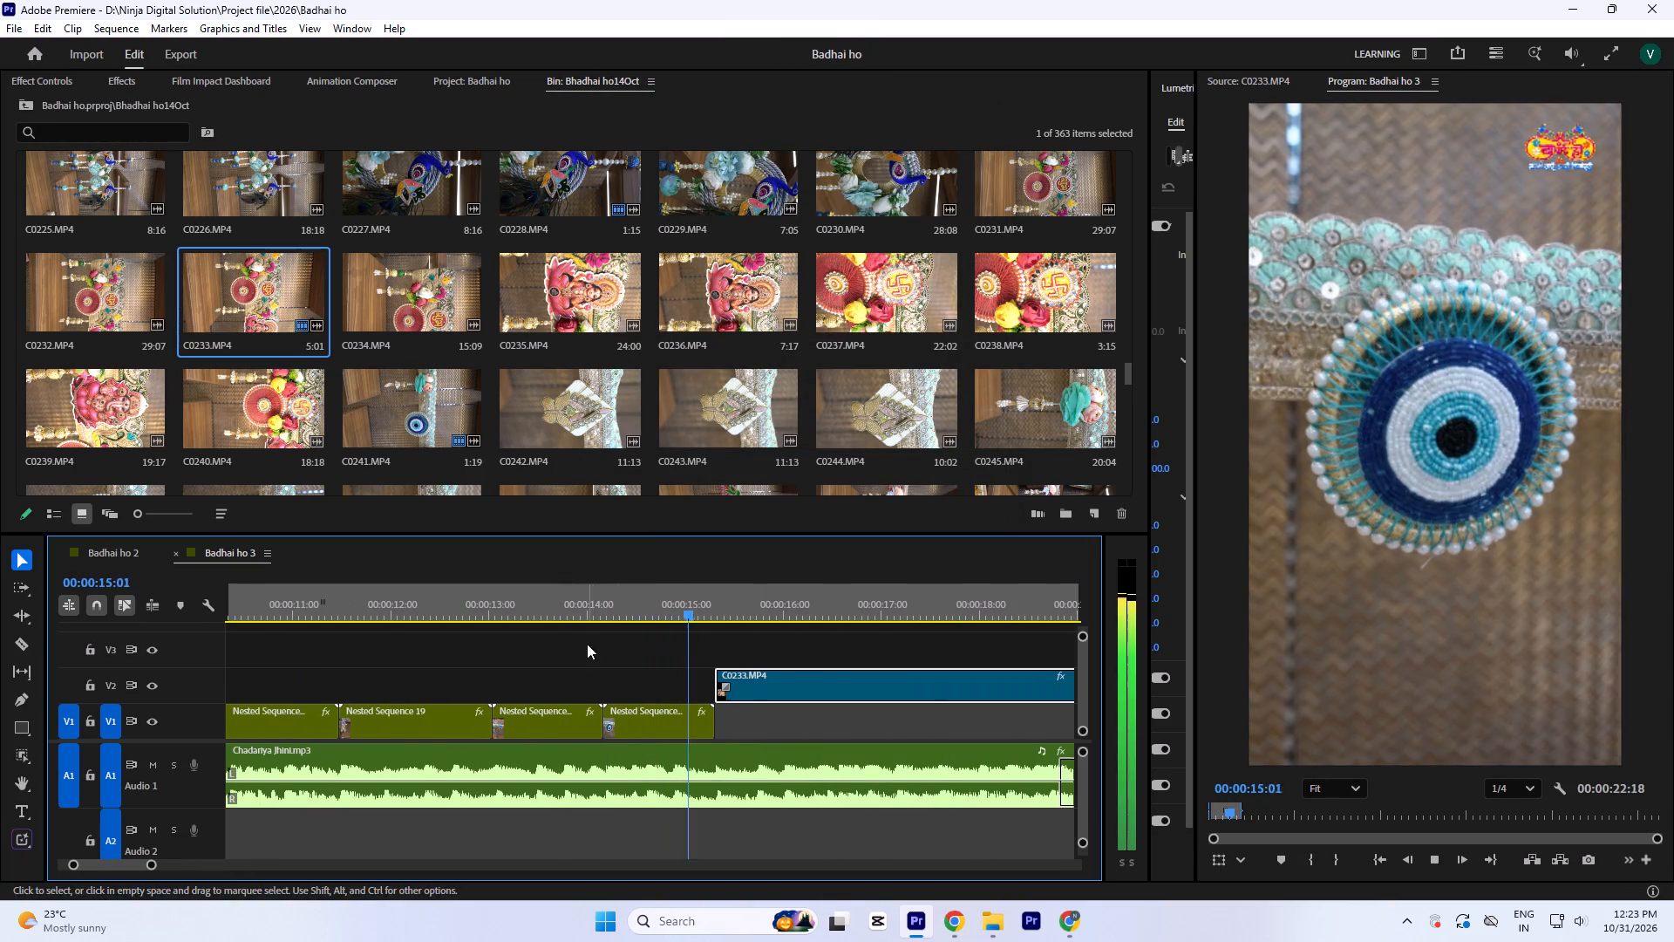
key("space")
left_click(656, 597)
key("space")
key("space")
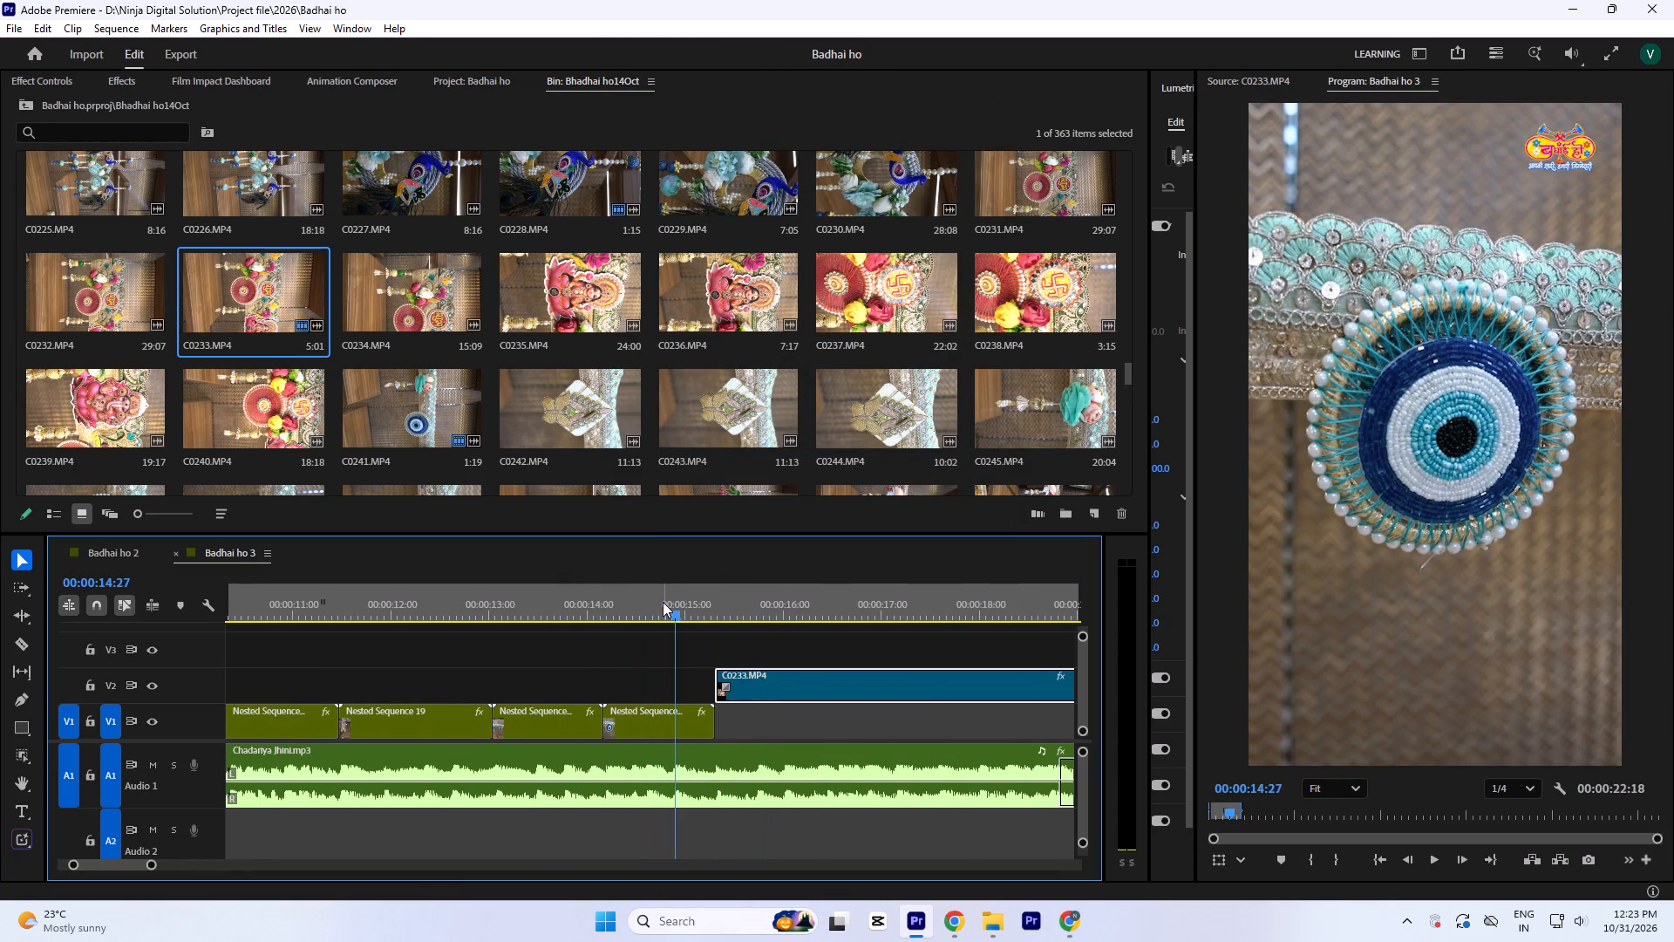
left_click_drag(674, 604, 611, 720)
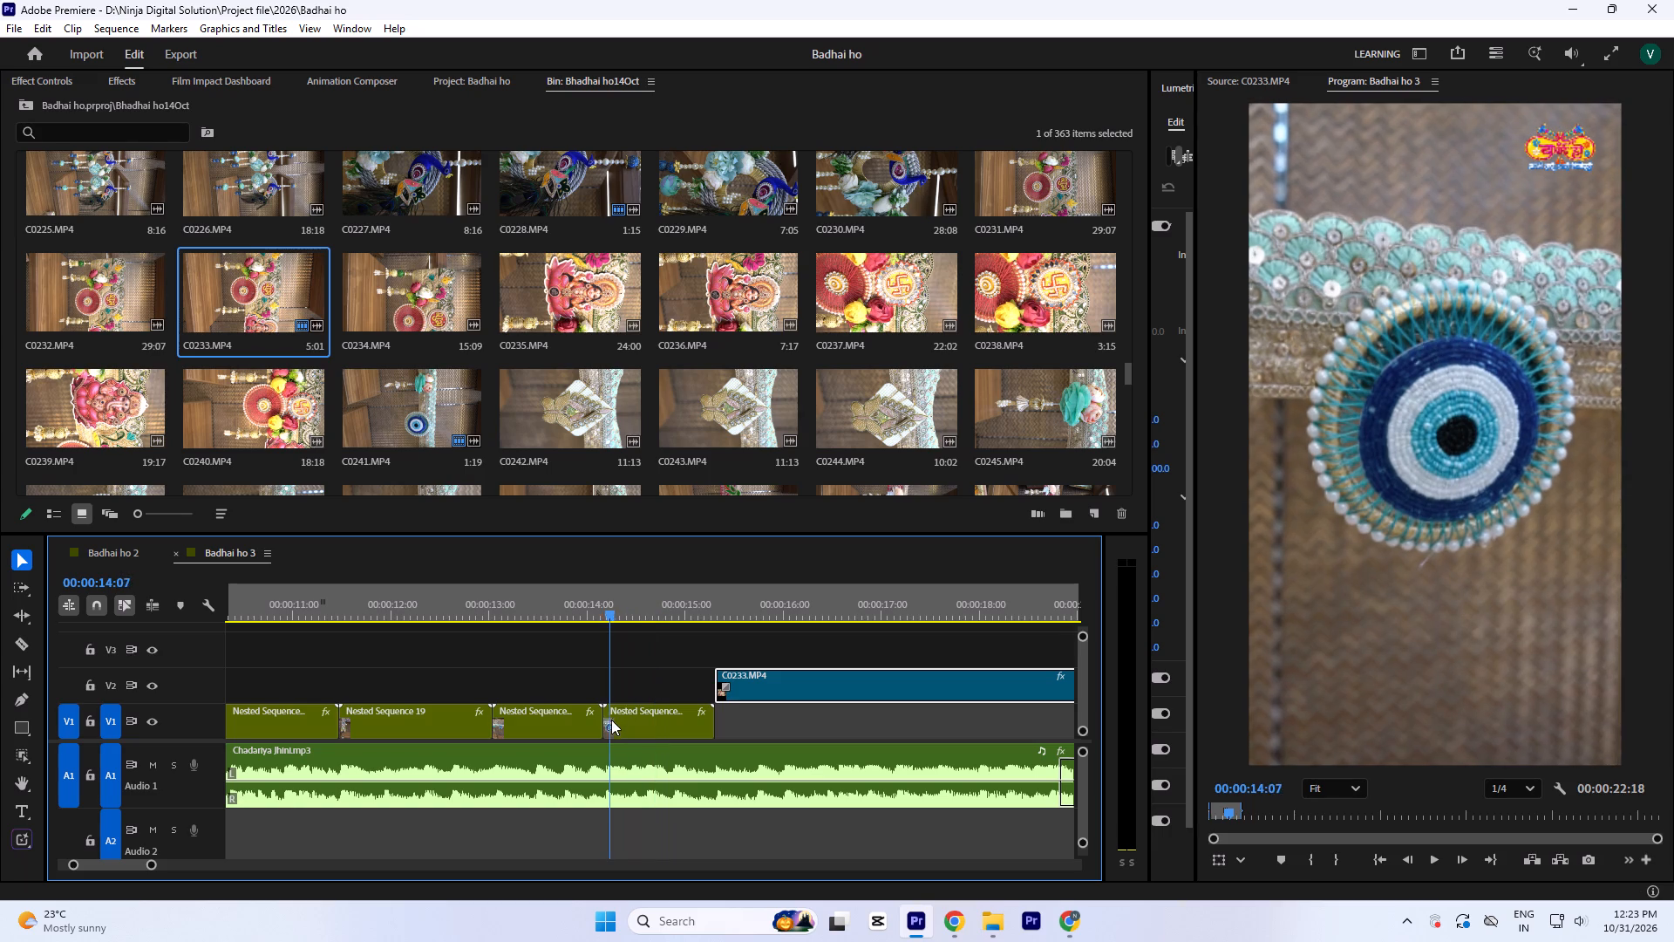
left_click_drag(611, 720, 609, 722)
key("equal")
key("equal")
key("equal")
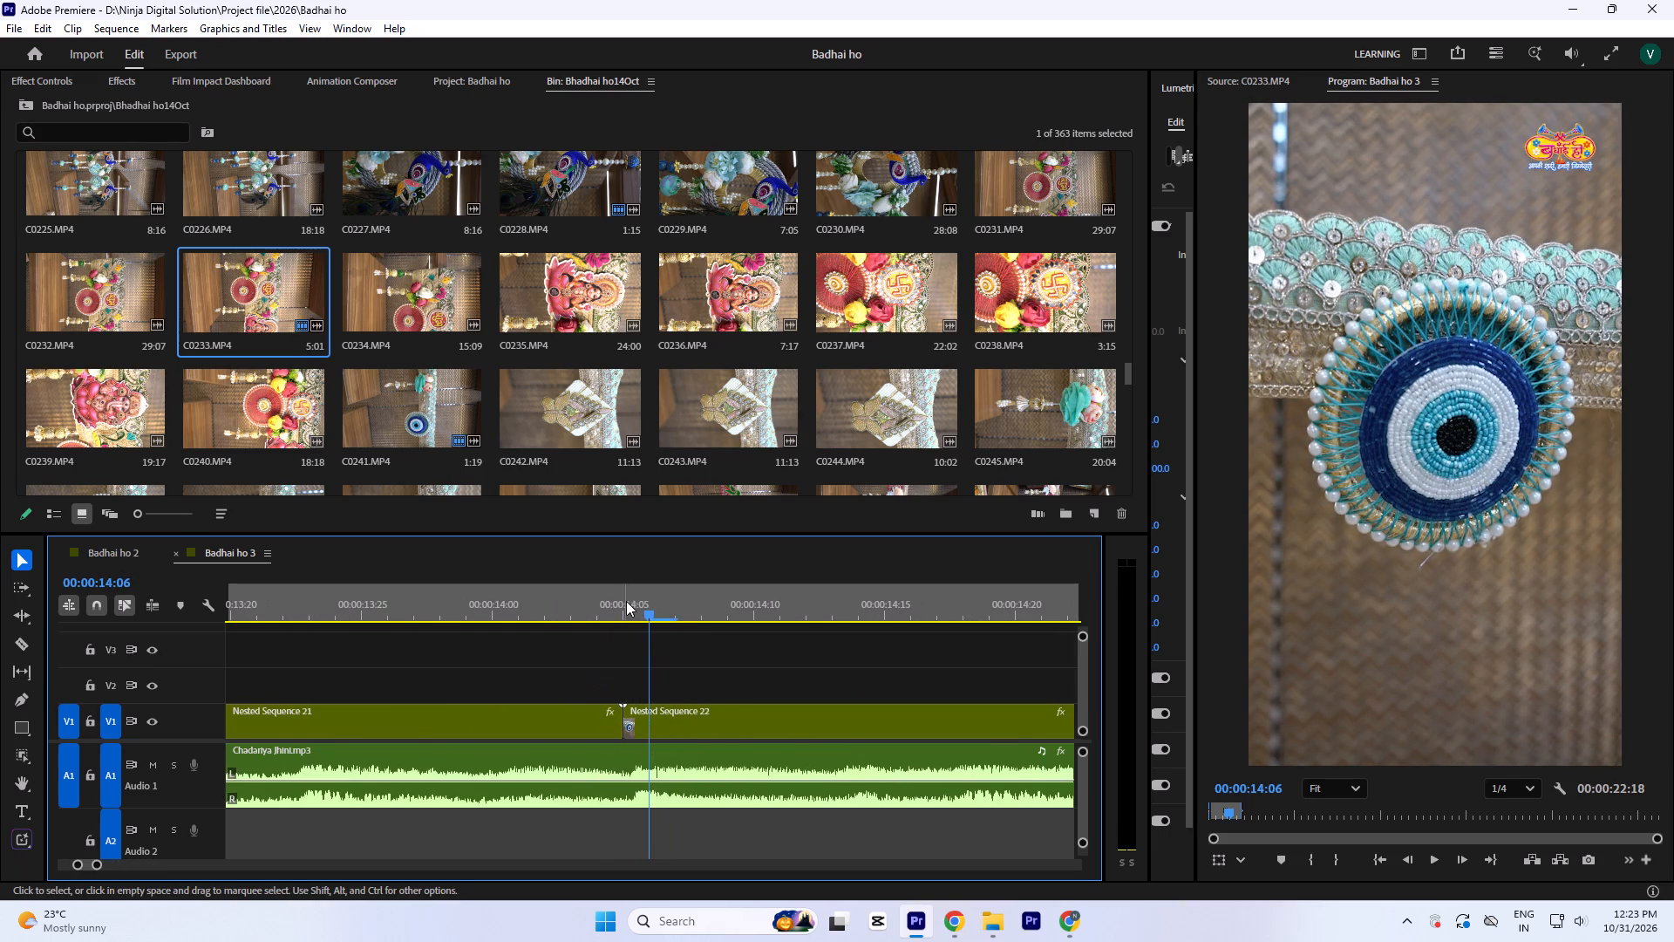
left_click(626, 601)
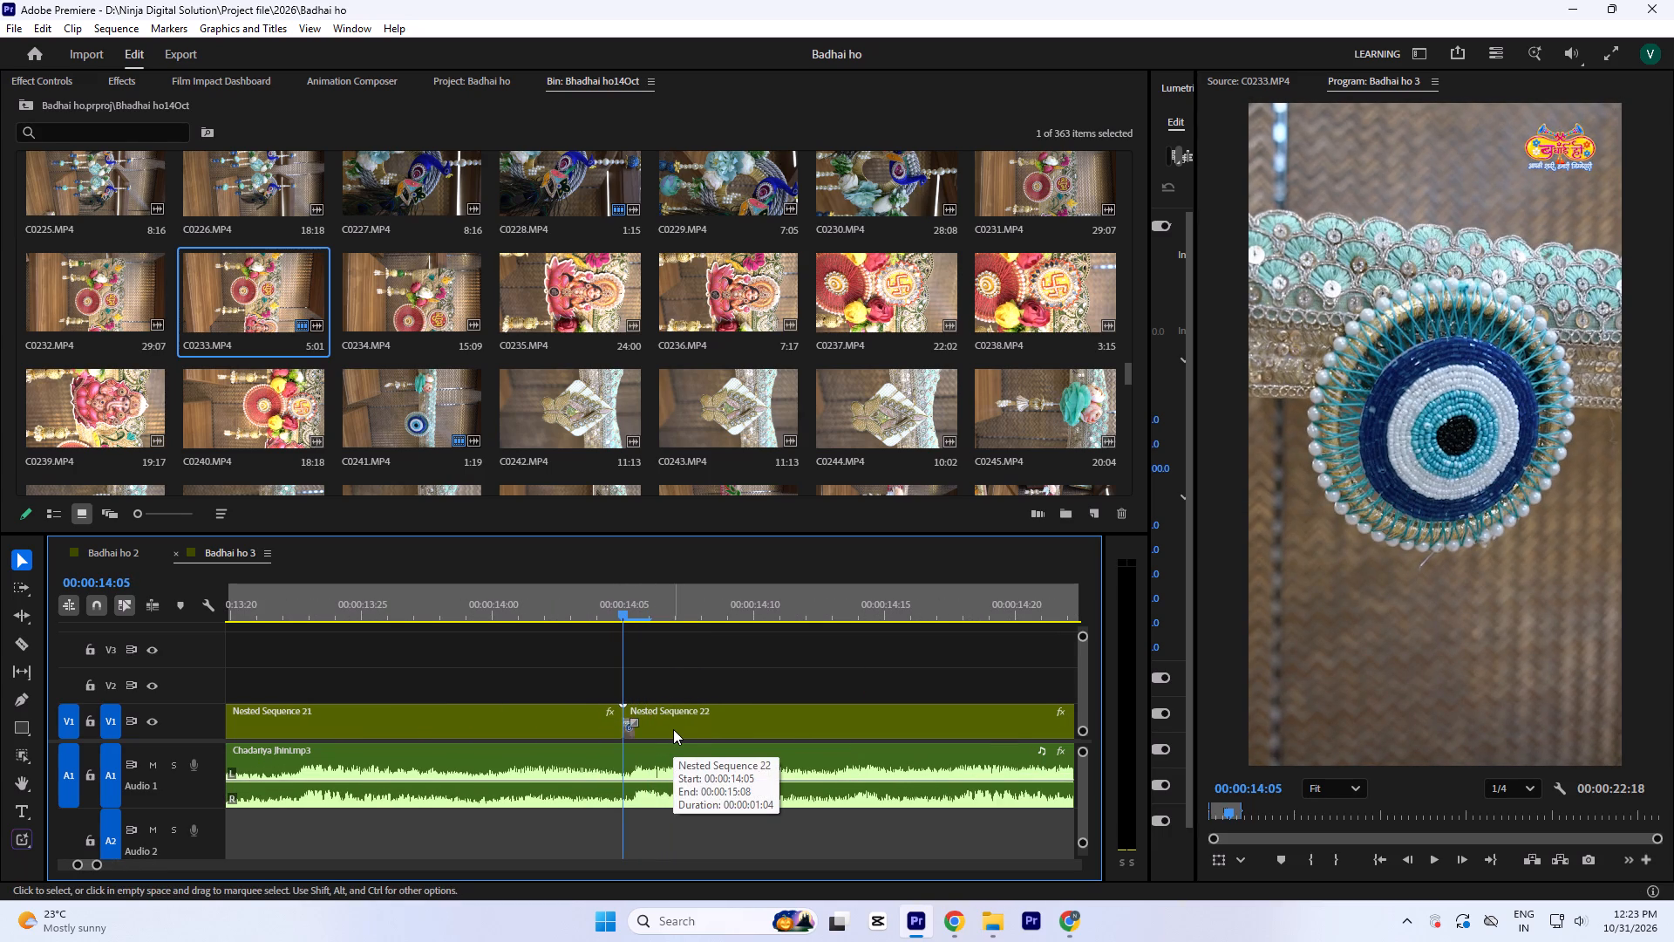
Open Nested Sequence 22 and add Position, Scale and Rotation keyframes at the first frame of its C0247.MP4 clip.
double_click(673, 729)
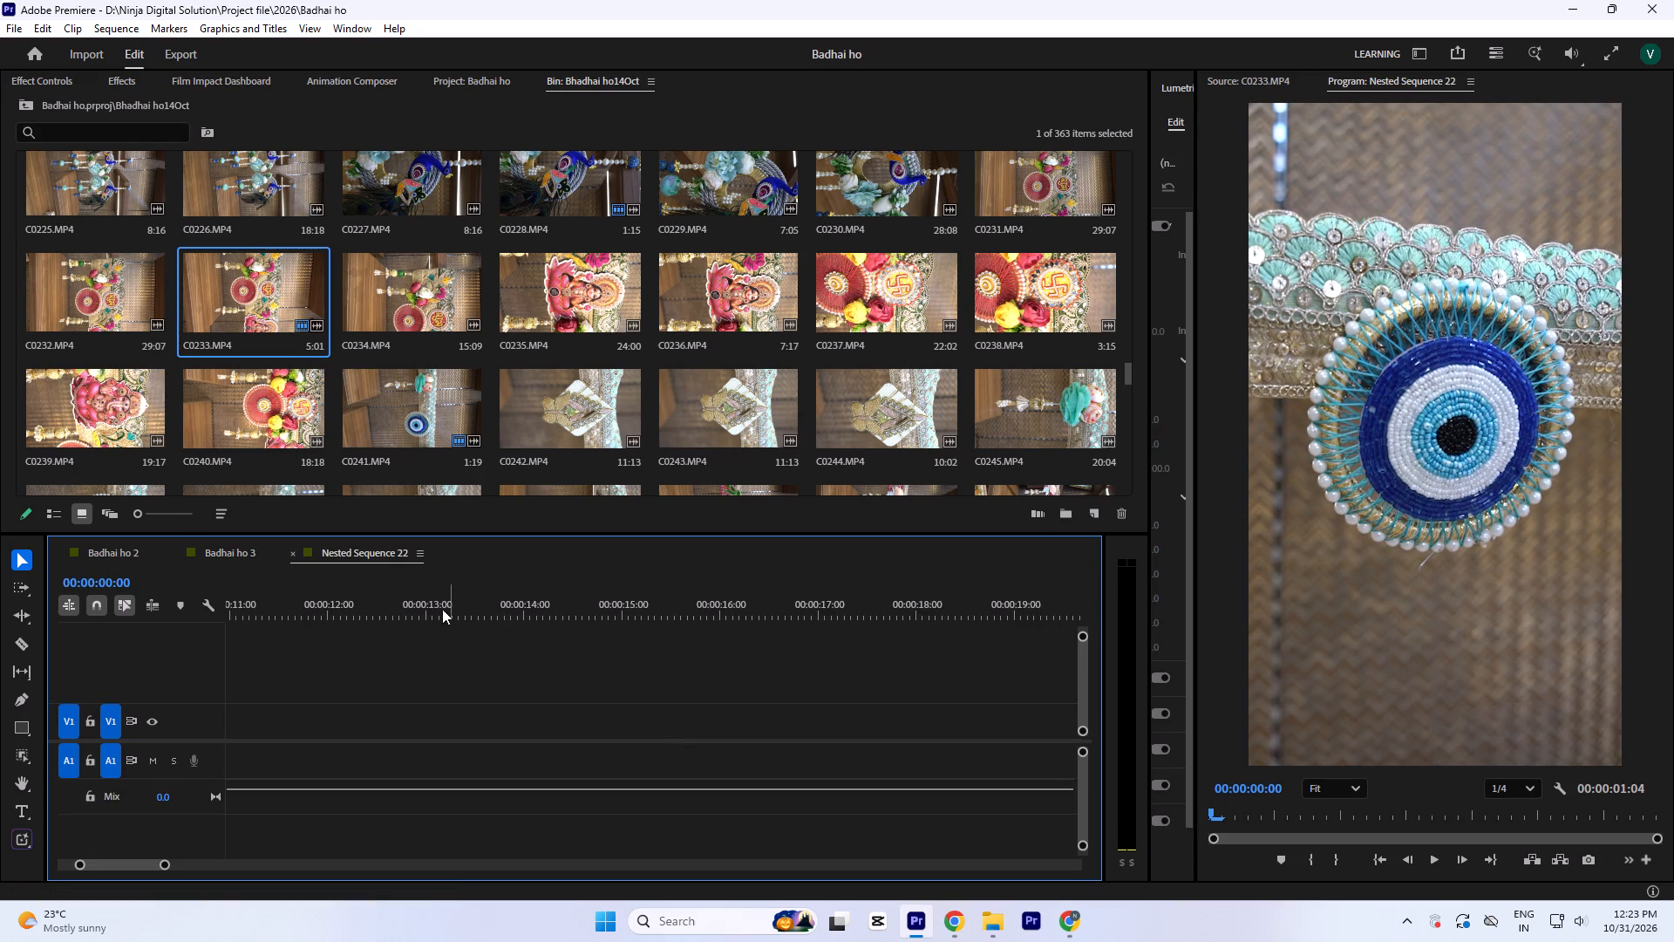
left_click(380, 727)
key("minus")
key("minus")
key("minus")
key("equal")
key("equal")
key("equal")
key("equal")
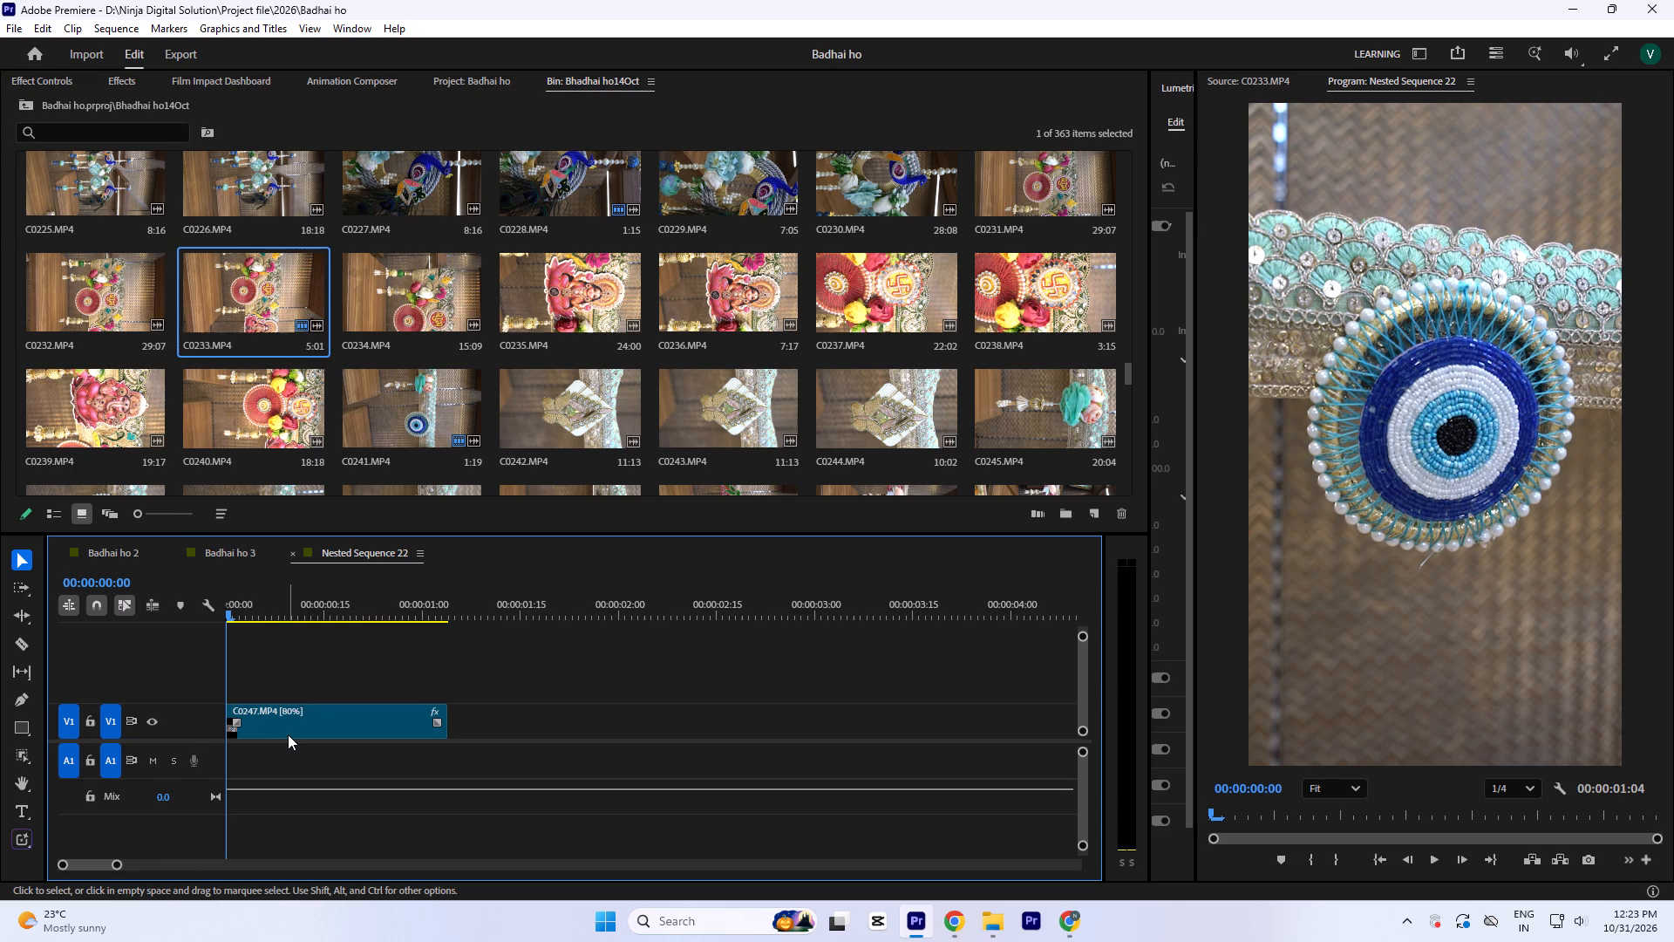
left_click(285, 733)
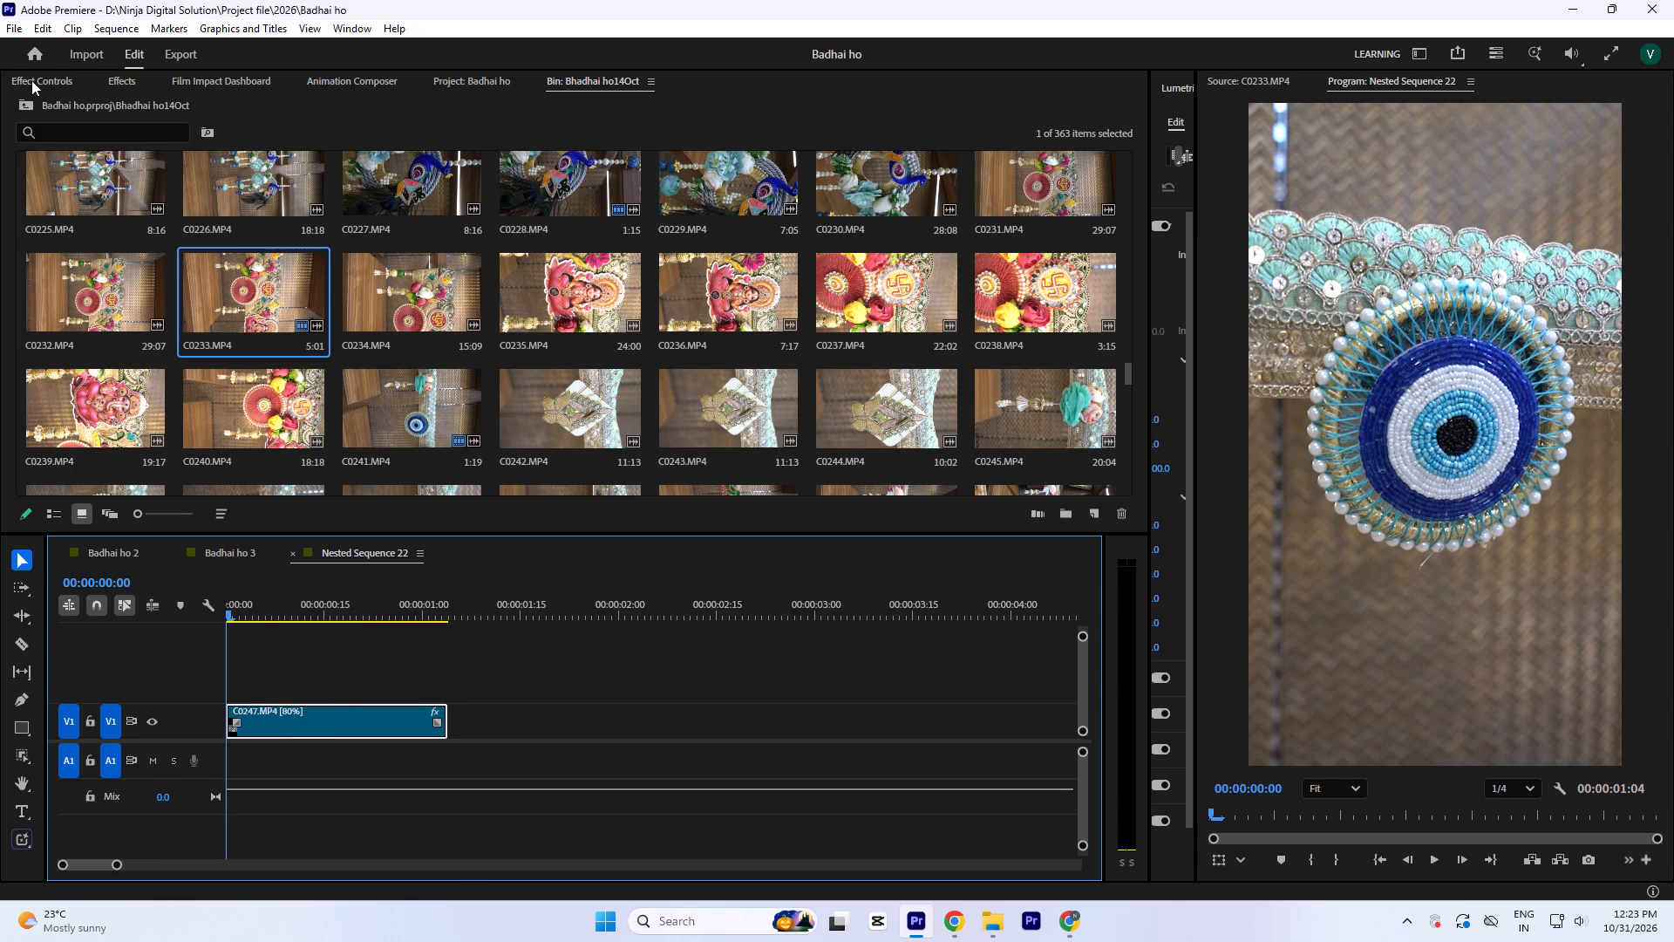
left_click(36, 82)
left_click(763, 300)
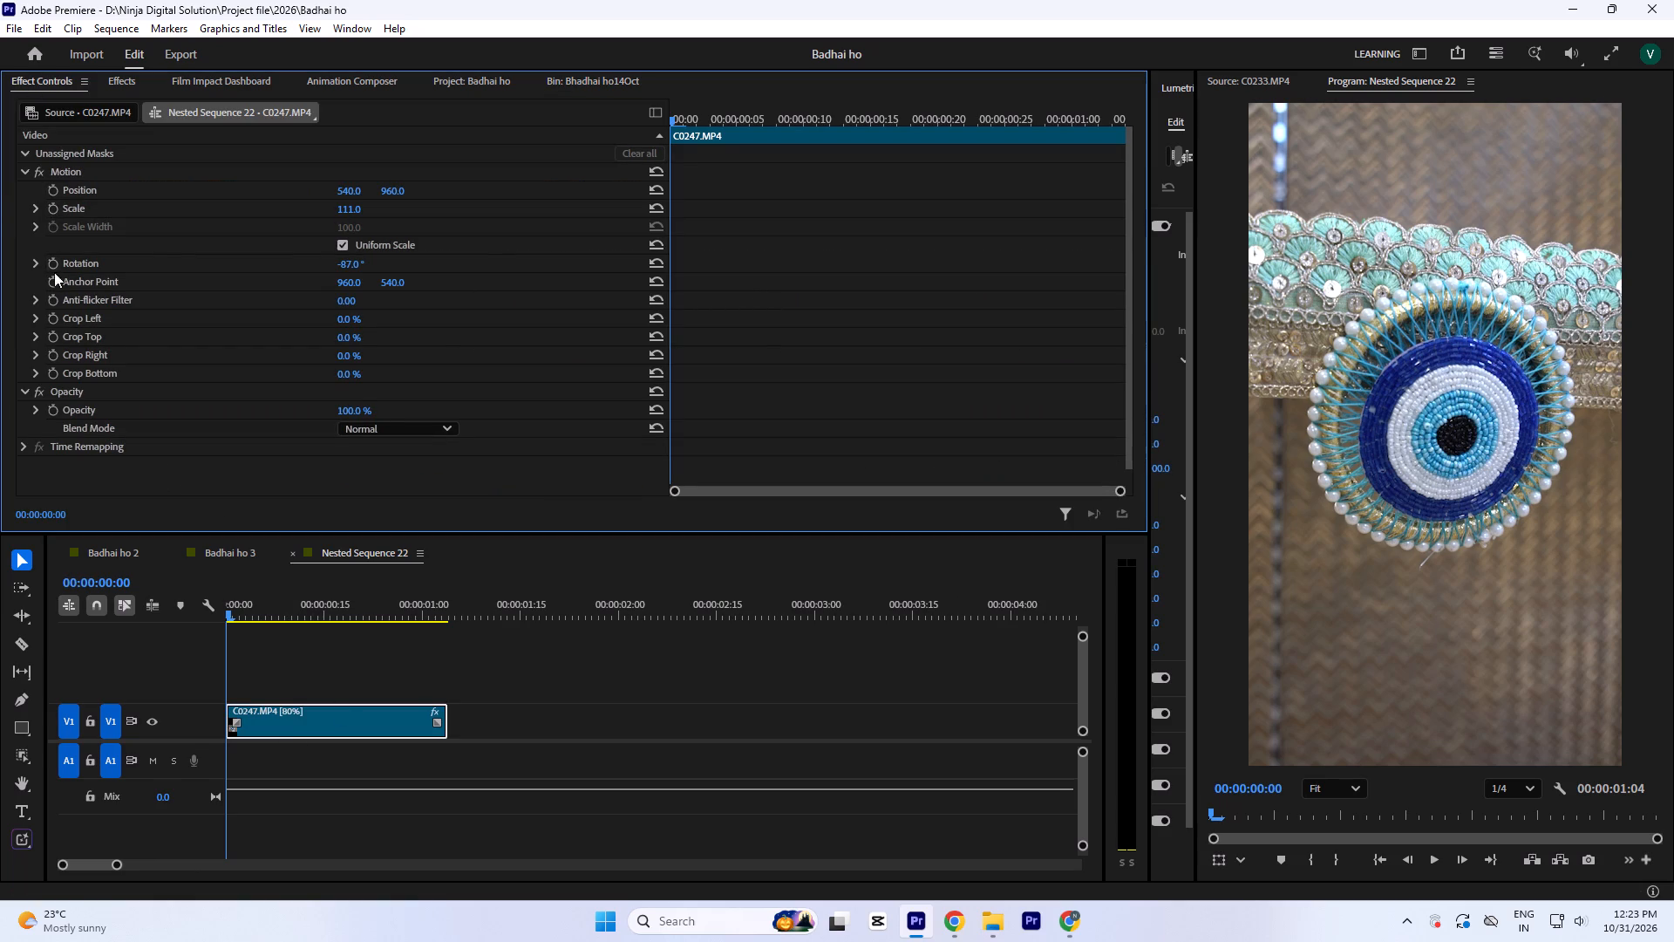
left_click(53, 265)
left_click(51, 215)
left_click(43, 184)
left_click(54, 190)
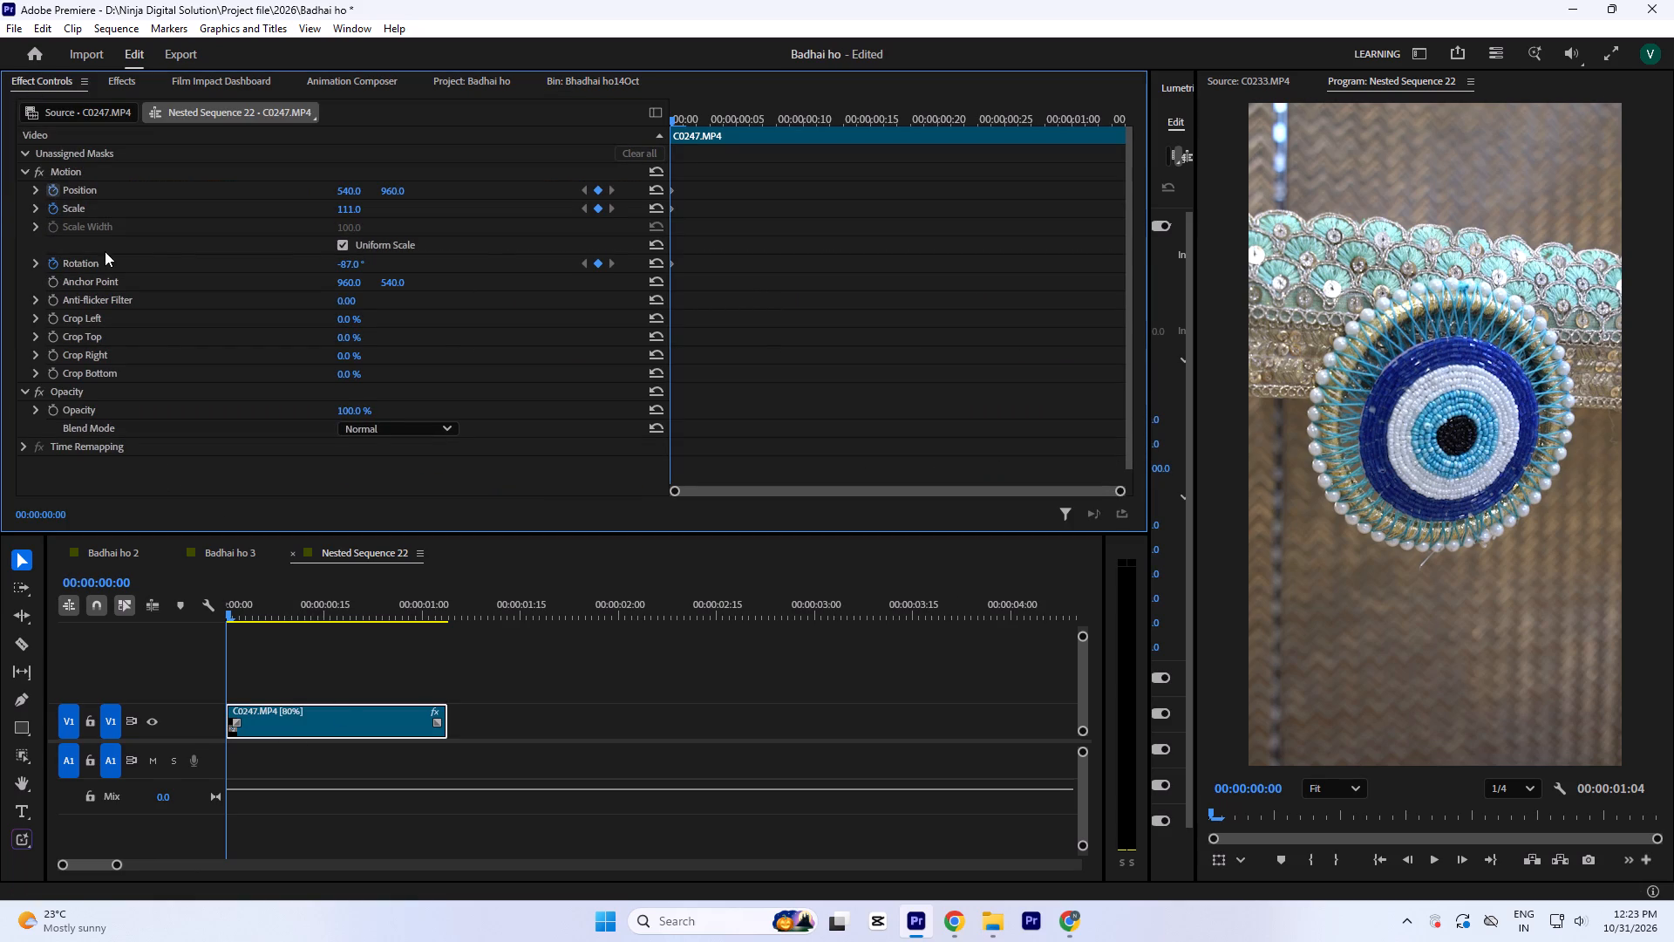
Check the last frame of C0247.MP4 at 00:00:01:03, then close Nested Sequence 22 to return to Badhai ho 3.
left_click(438, 596)
key("equal")
key("equal")
key("equal")
key("equal")
left_click_drag(675, 606, 690, 616)
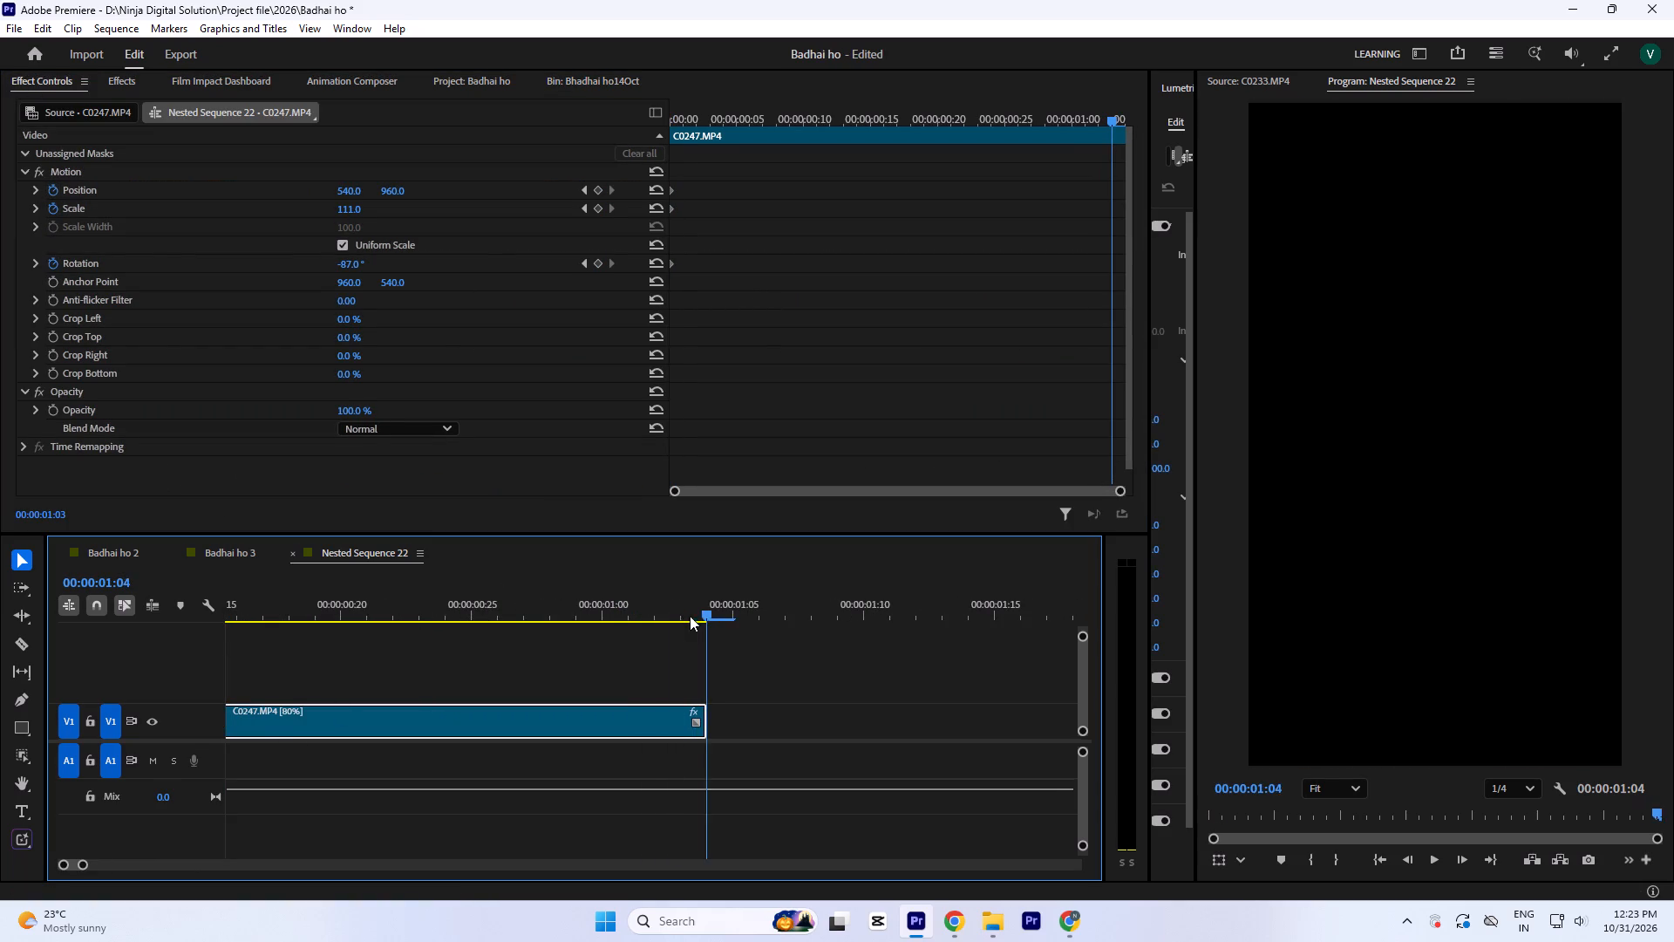
left_click_drag(690, 616, 677, 623)
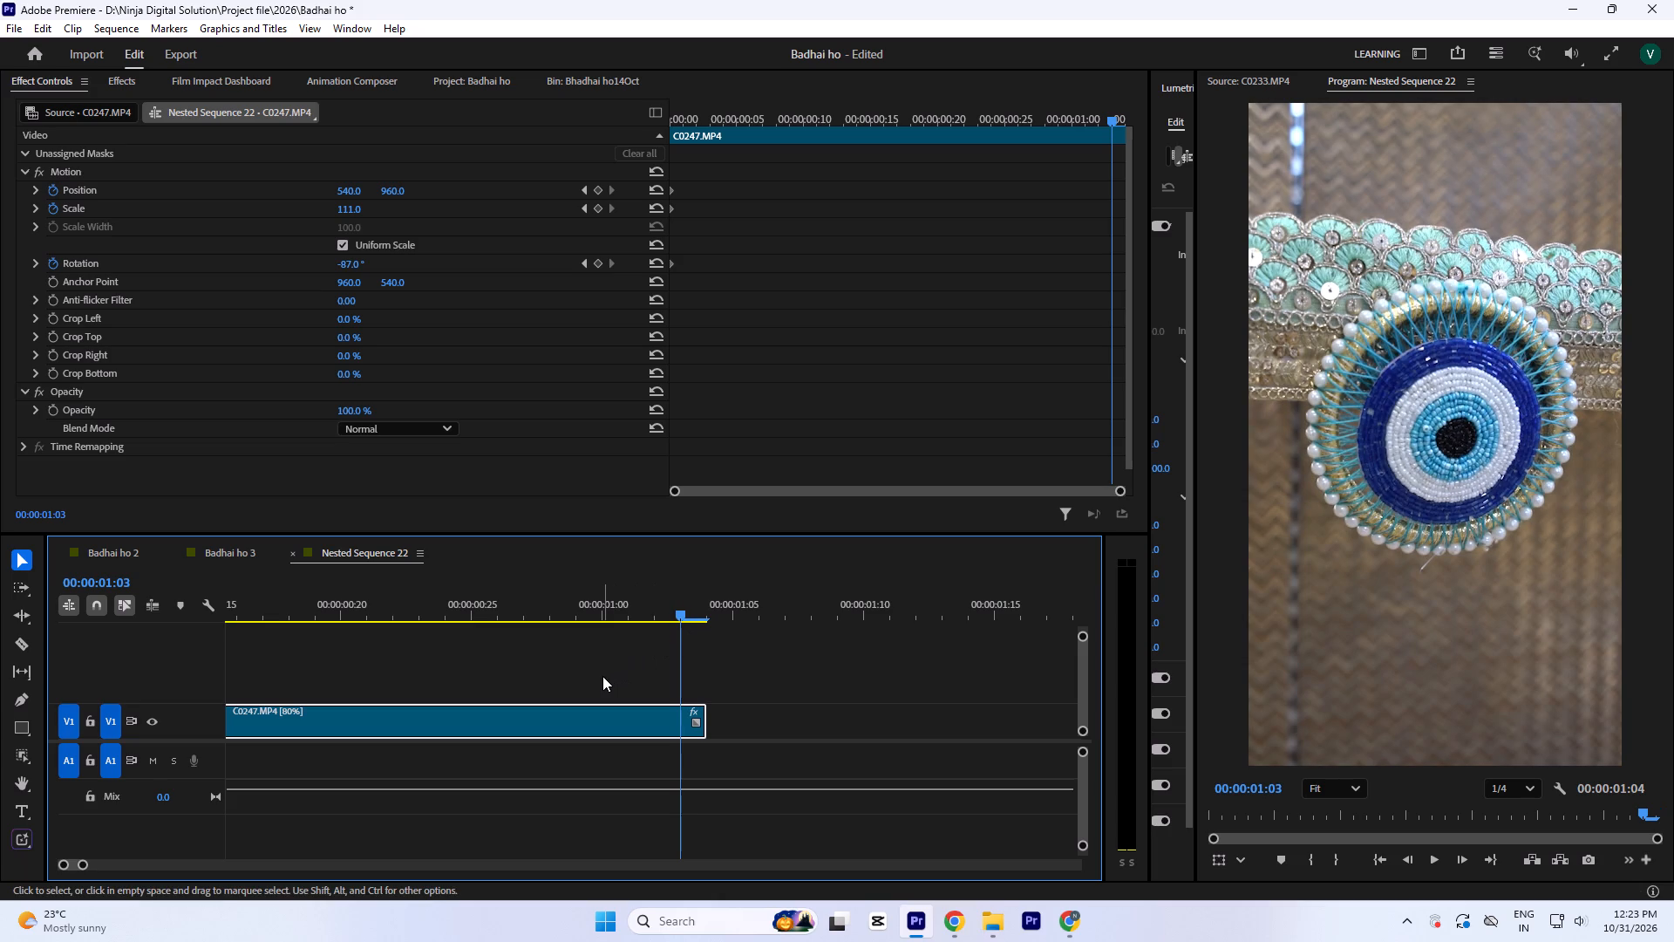
left_click(292, 554)
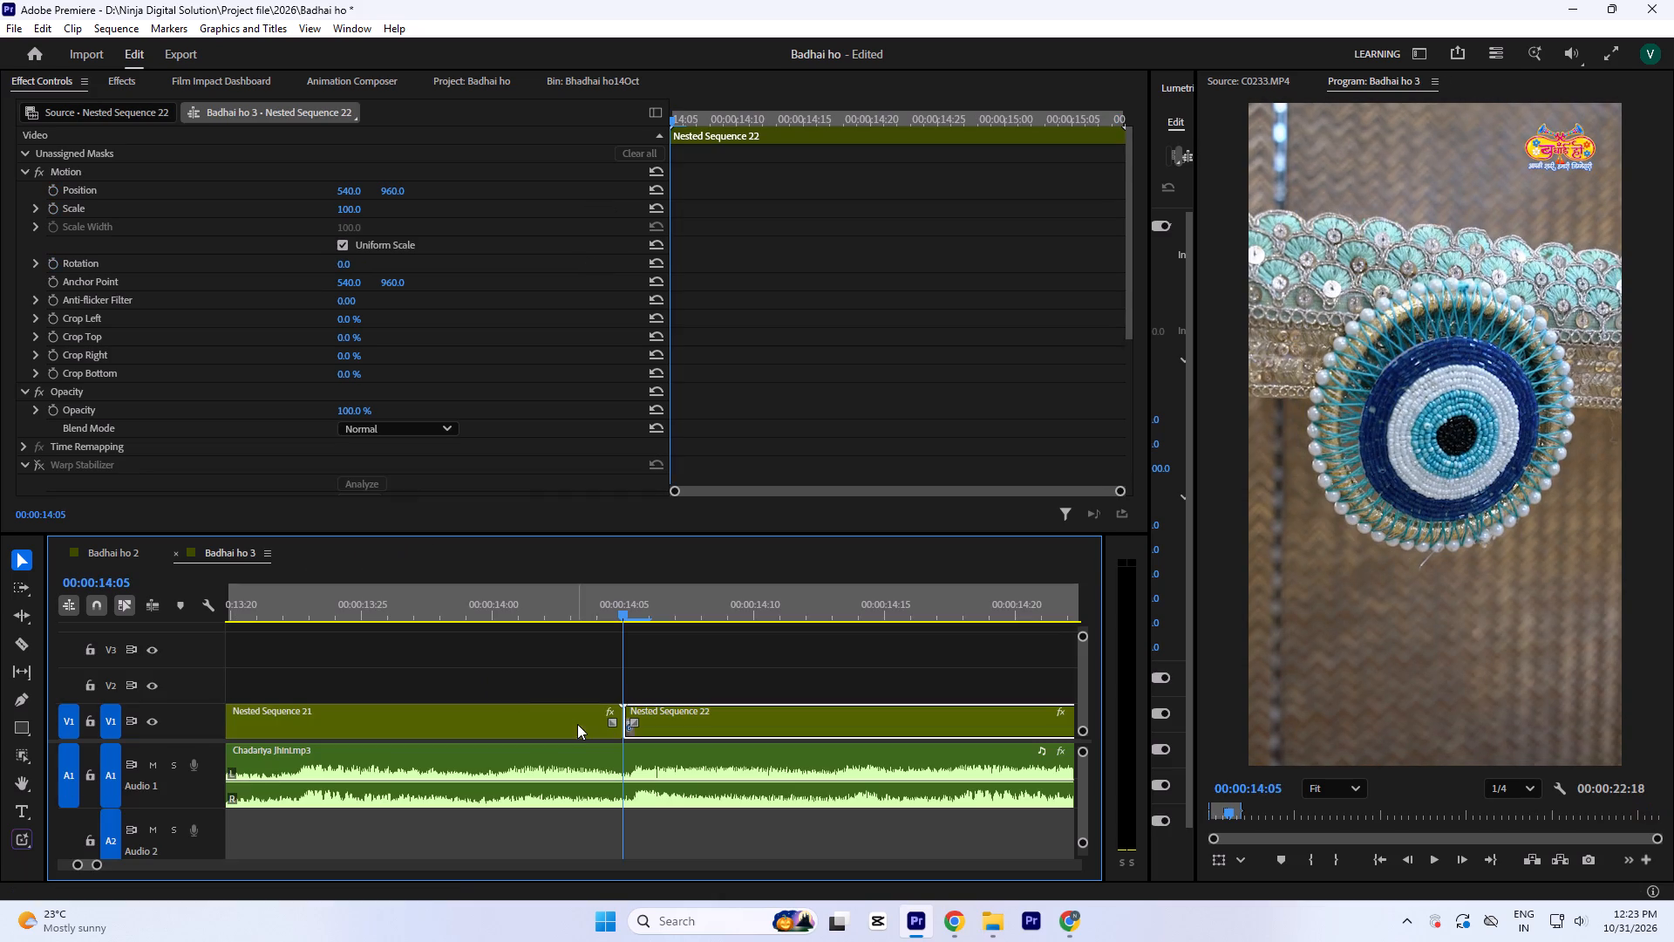
Play from Nested Sequence 22 into C0233.MP4 against the music to find the beat for the clip's end.
left_click(723, 664)
key("minus")
key("minus")
left_click(713, 706)
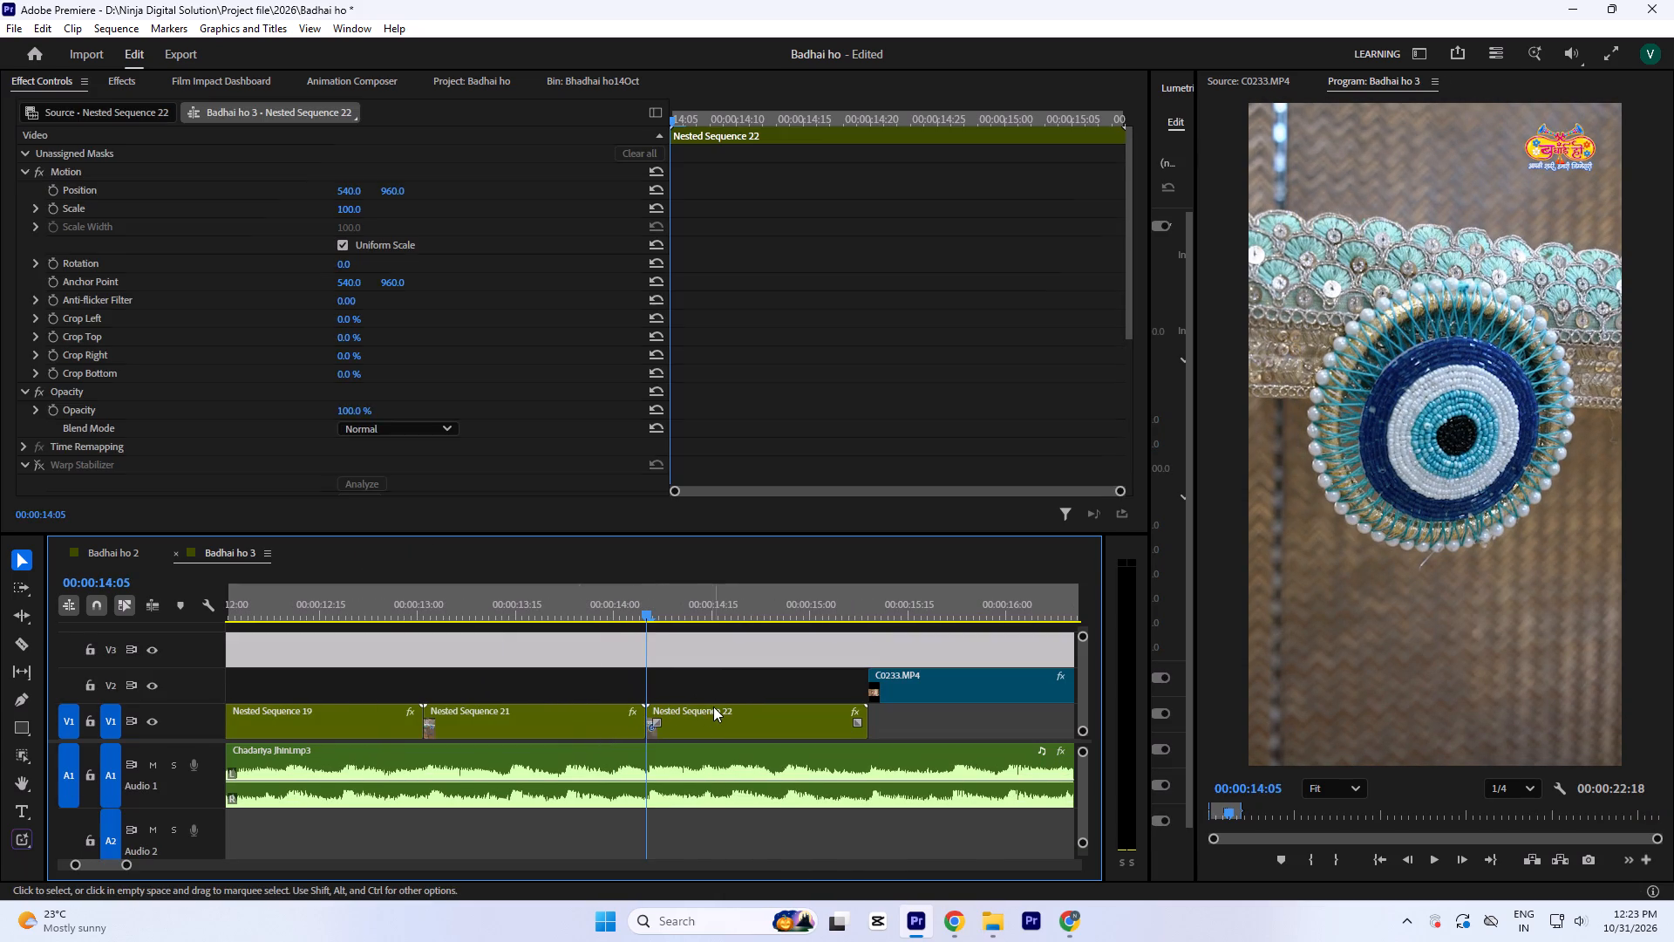
key("space")
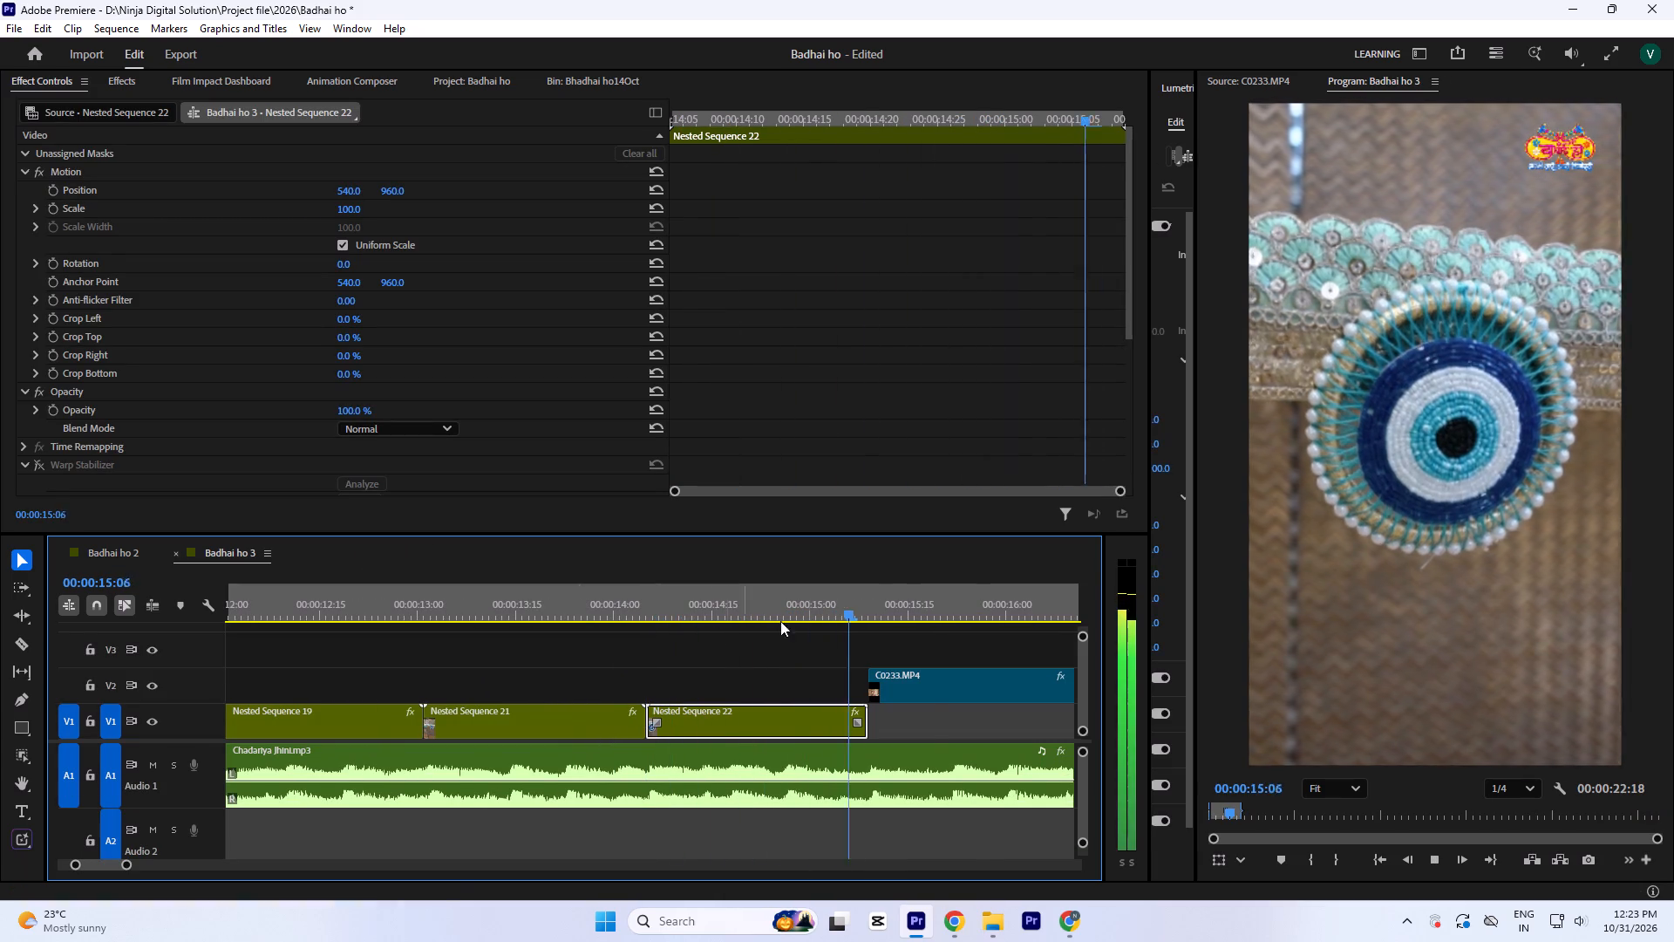
key("space")
left_click(768, 604)
key("space")
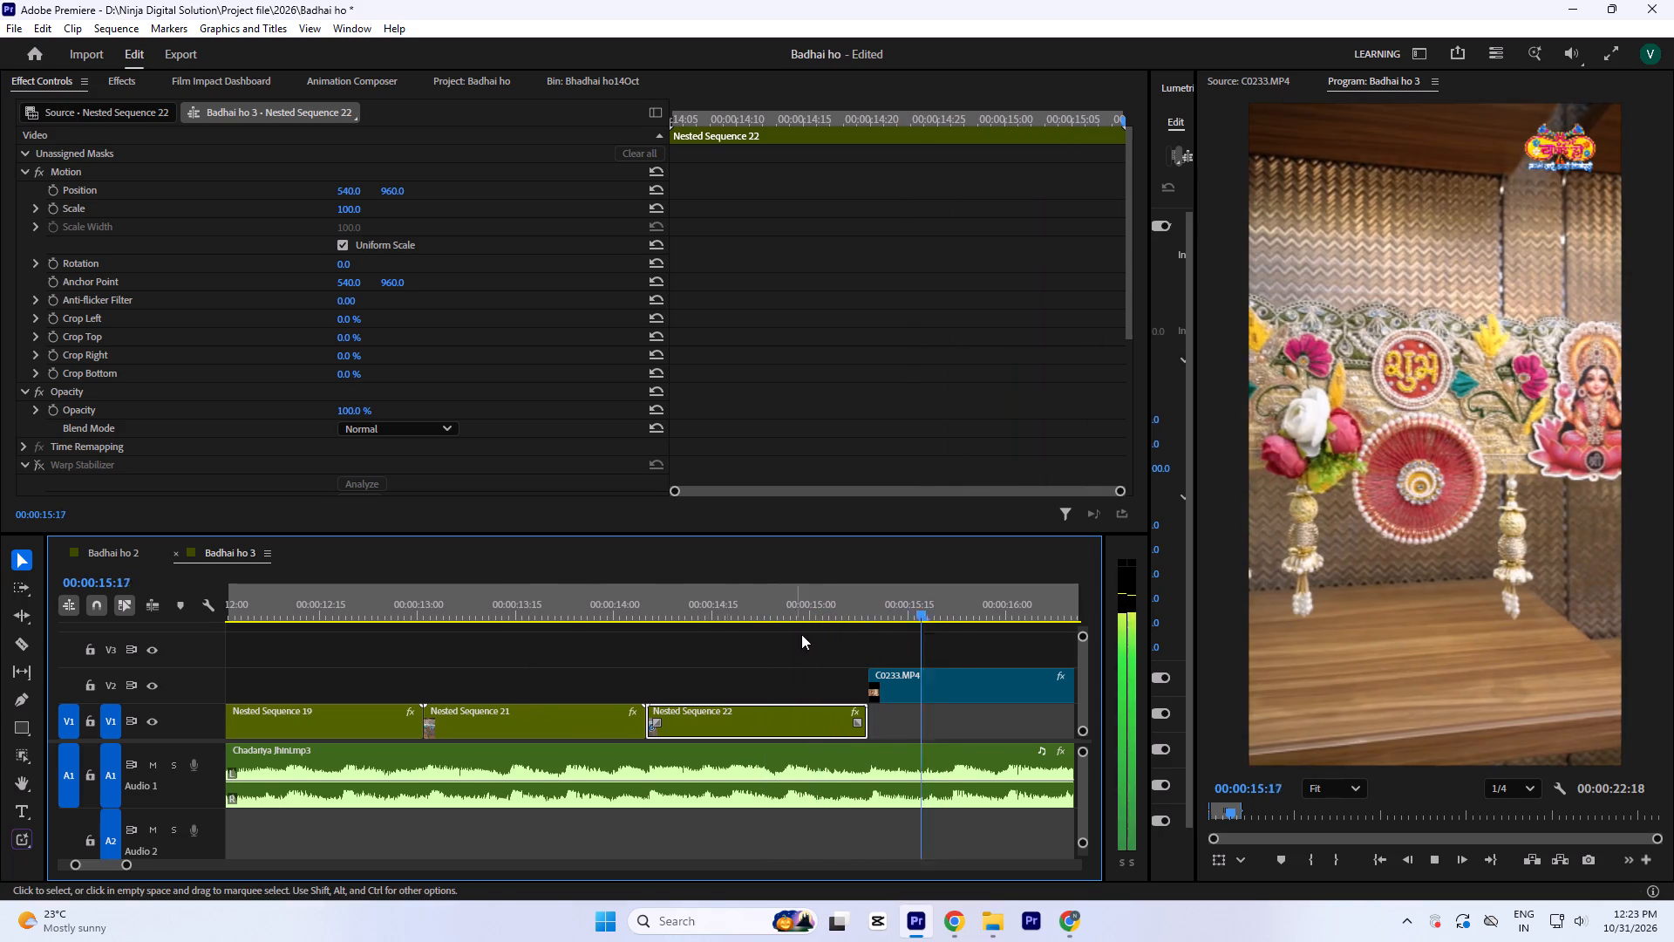
key("space")
key("minus")
key("space")
key("space")
key("minus")
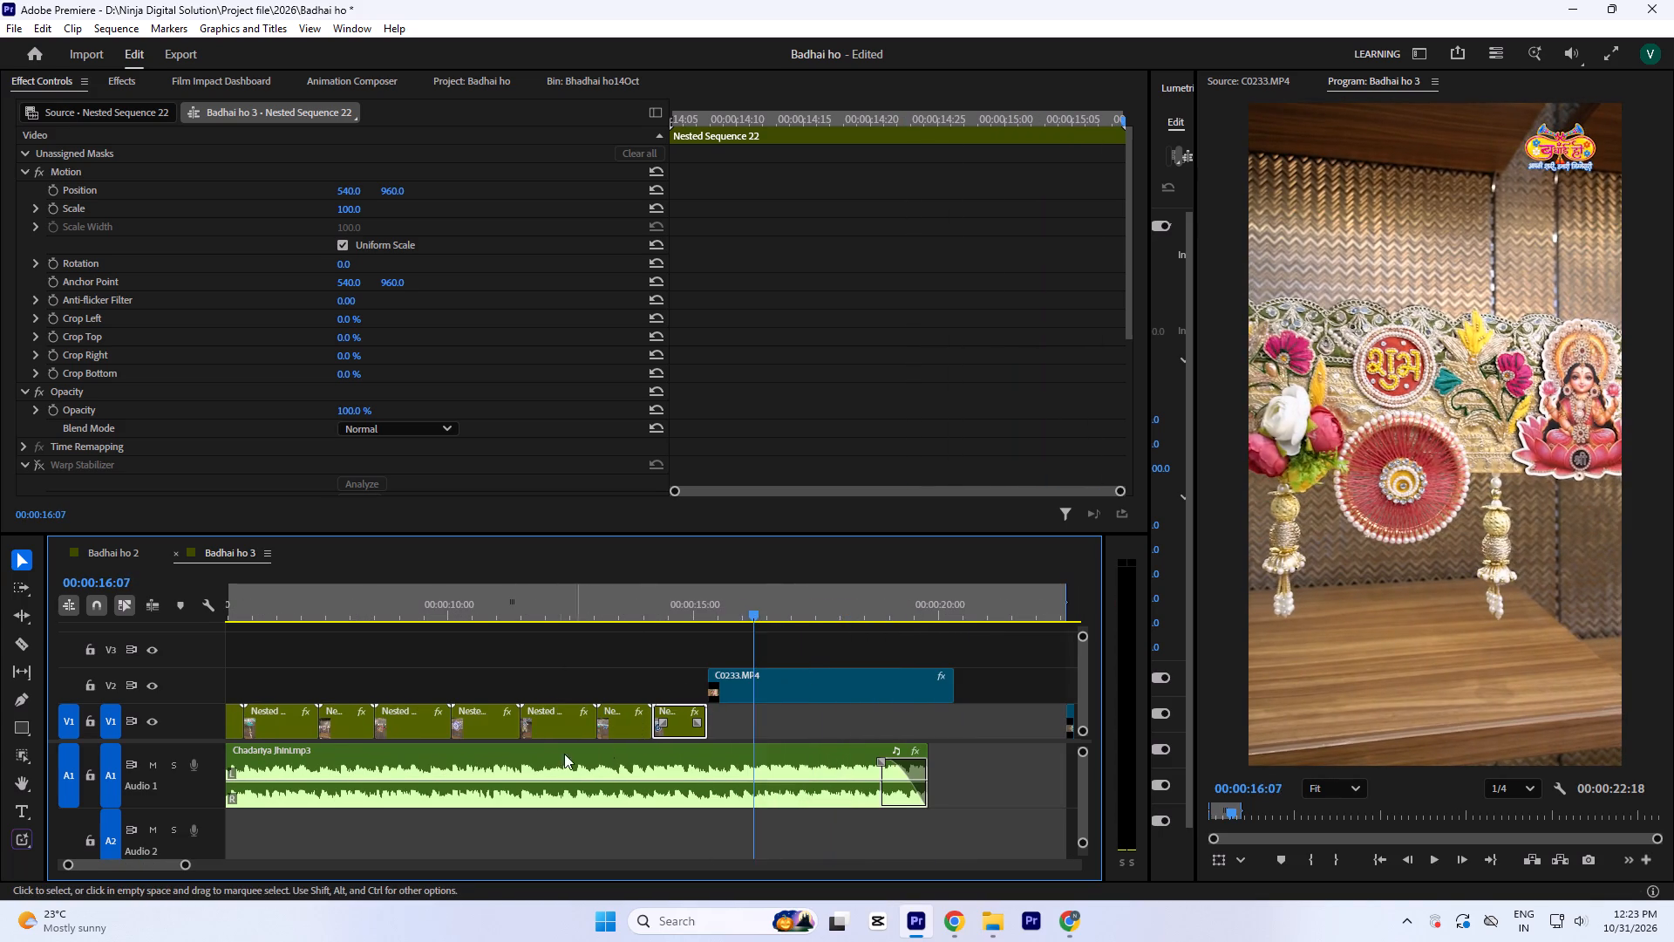
key("space")
key("space")
key("equal")
key("equal")
key("space")
key("space")
Find the music beat at 00:00:16:16 and trim the end of the C0233.MP4 clip on V2 to it.
left_click_drag(669, 593, 651, 619)
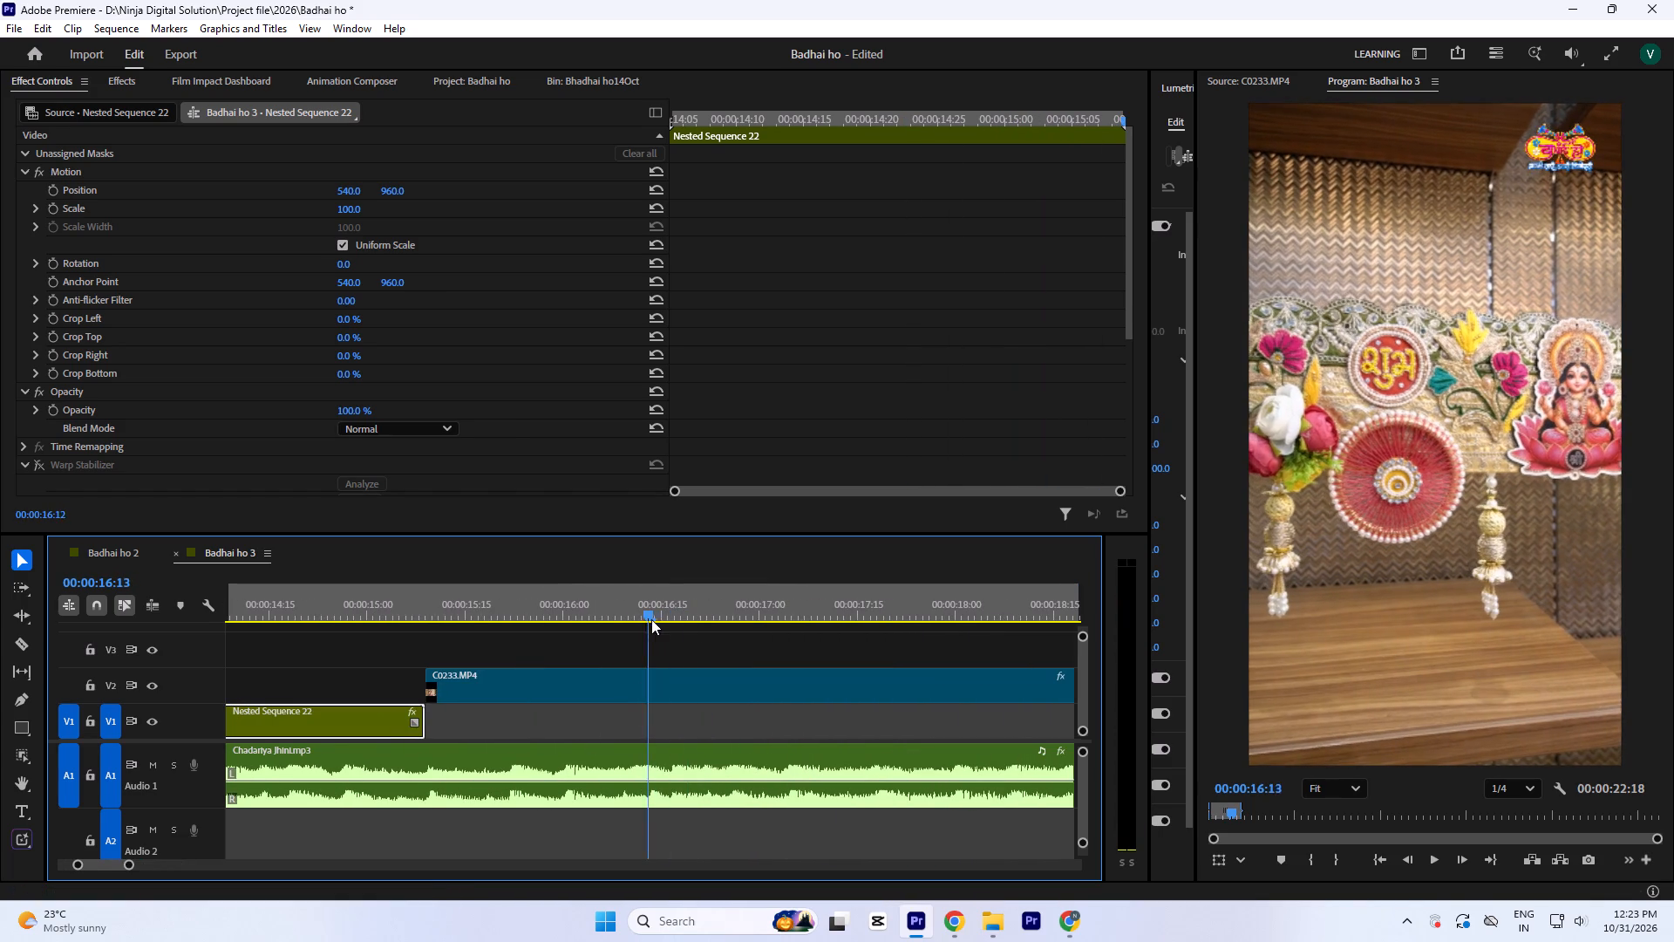
left_click_drag(651, 619, 680, 637)
key("space")
key("space")
left_click_drag(669, 600, 676, 612)
key("equal")
key("equal")
key("equal")
key("equal")
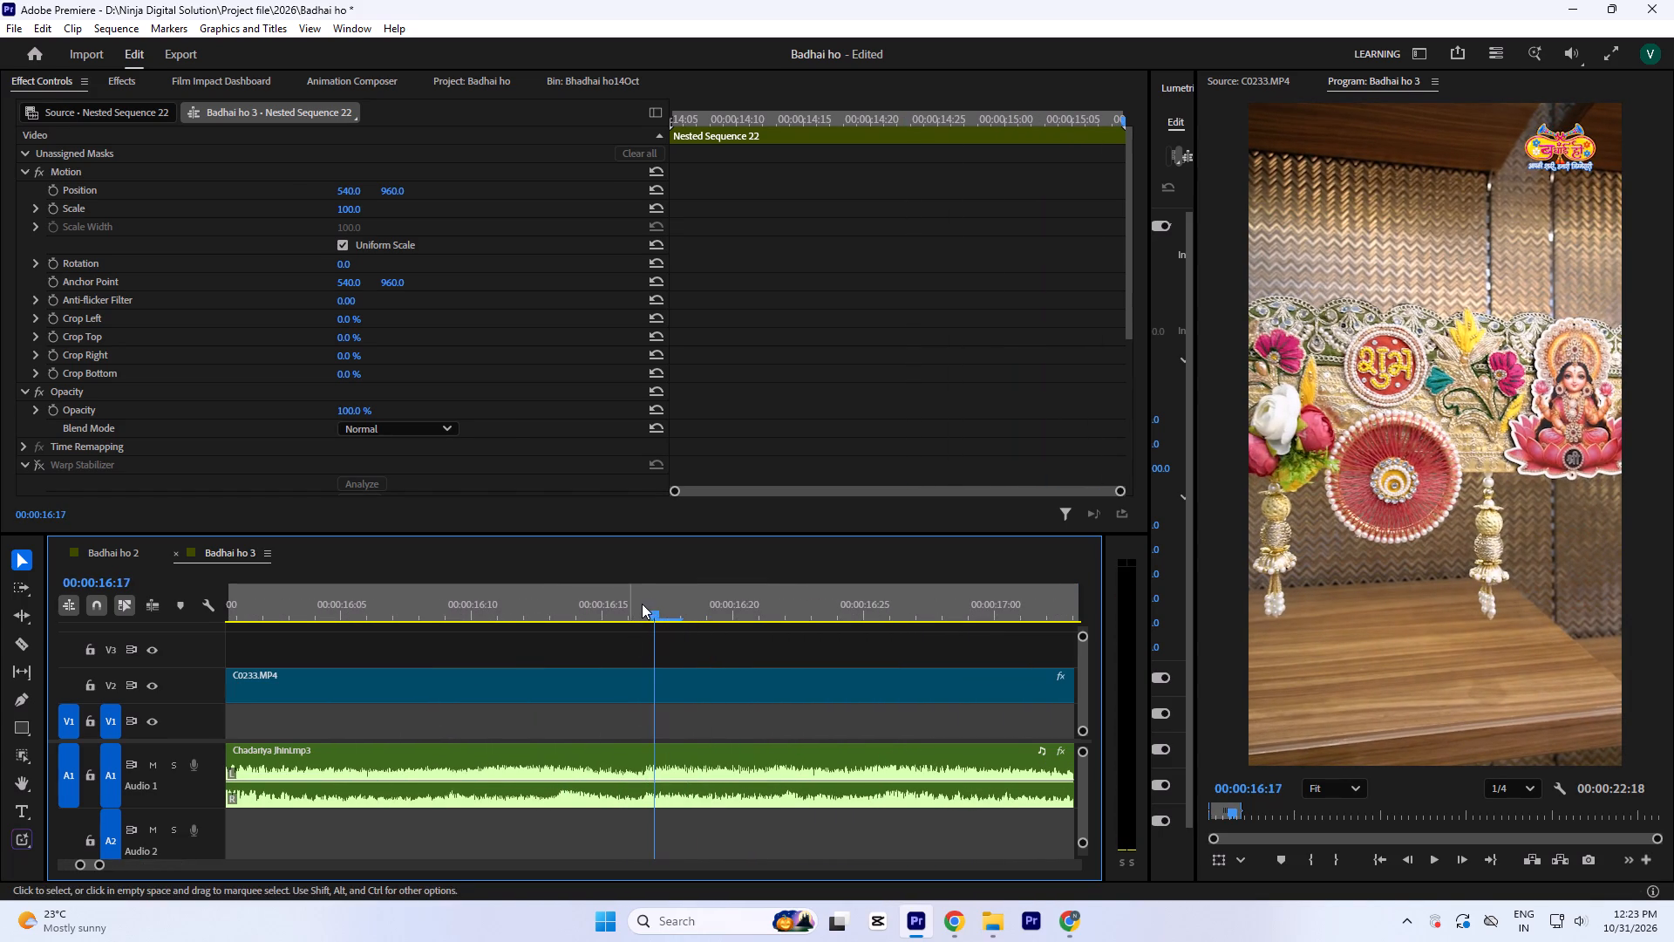
left_click(641, 597)
key("space")
key("space")
left_click(629, 600)
key("minus")
key("minus")
key("minus")
key("minus")
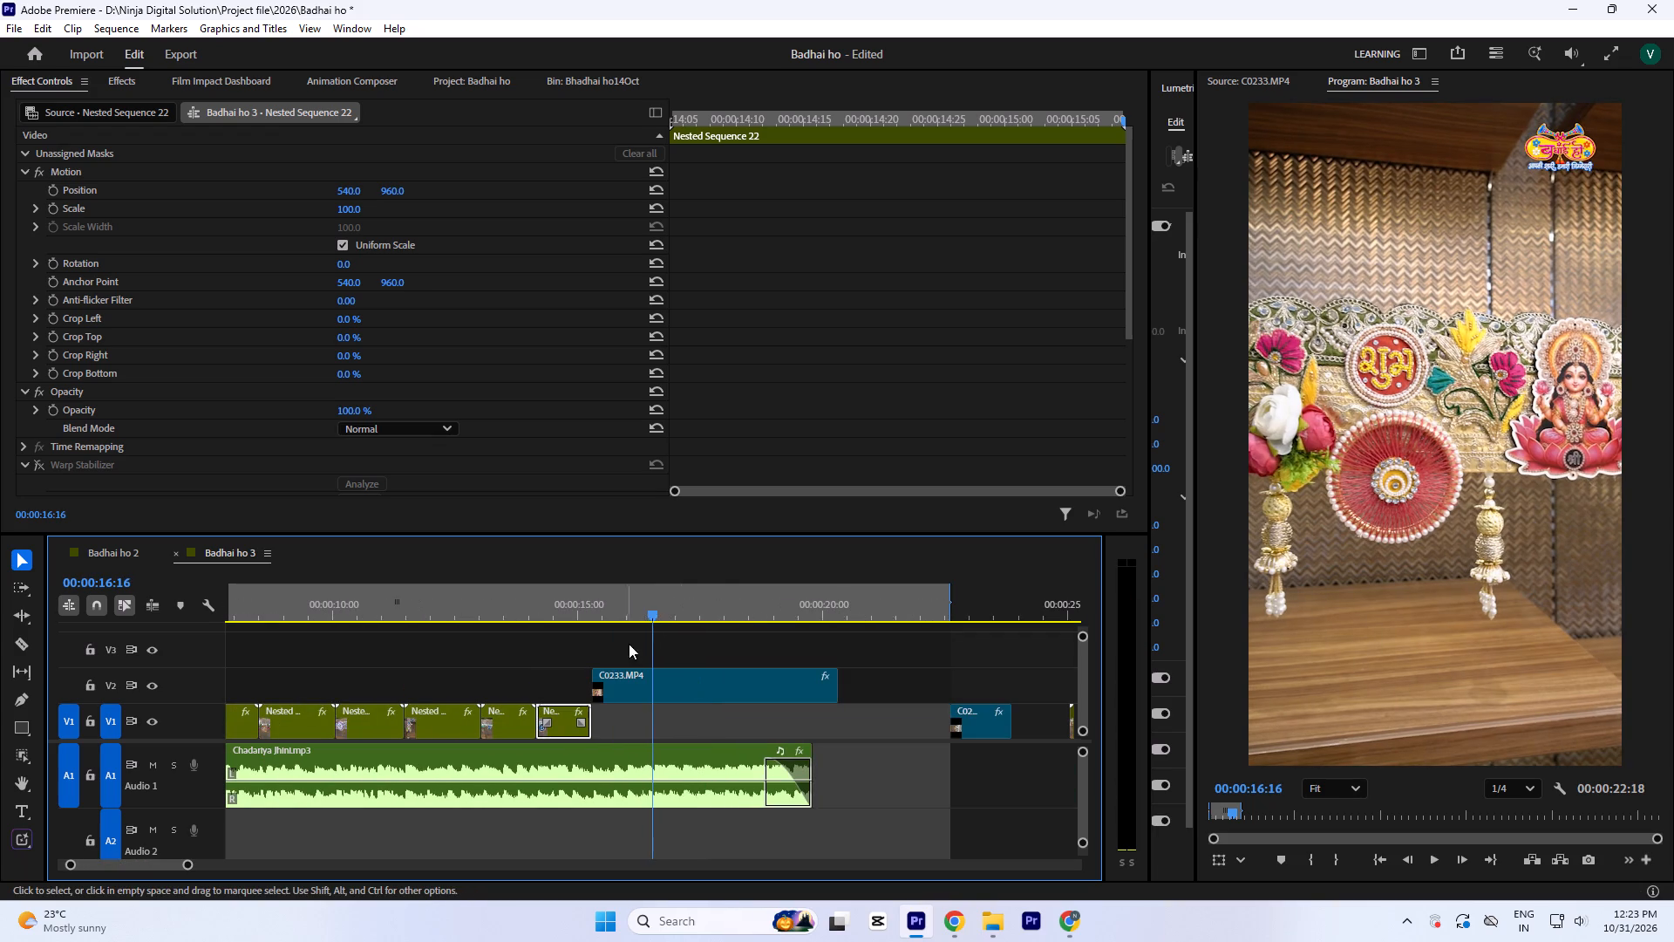
left_click_drag(837, 694, 650, 718)
Move the trimmed C0233.MP4 clip from V2 down to V1 directly after Nested Sequence 22, and save the project.
key("equal")
key("equal")
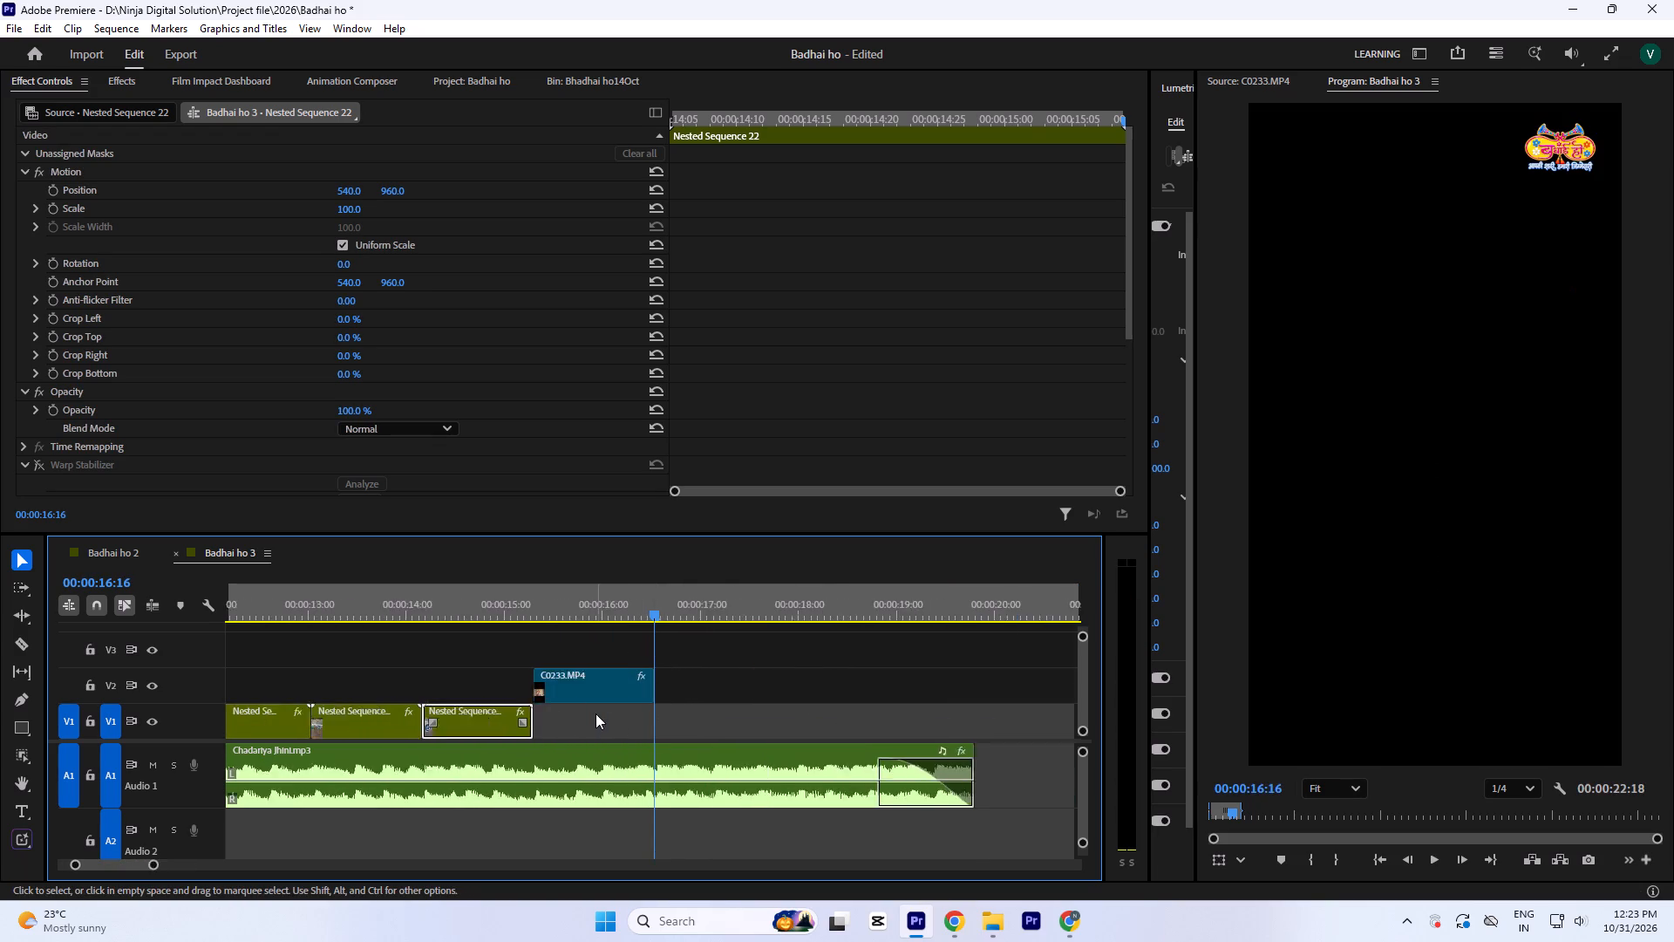
key("equal")
left_click_drag(595, 695, 595, 725)
key("minus")
key("minus")
left_click(573, 605)
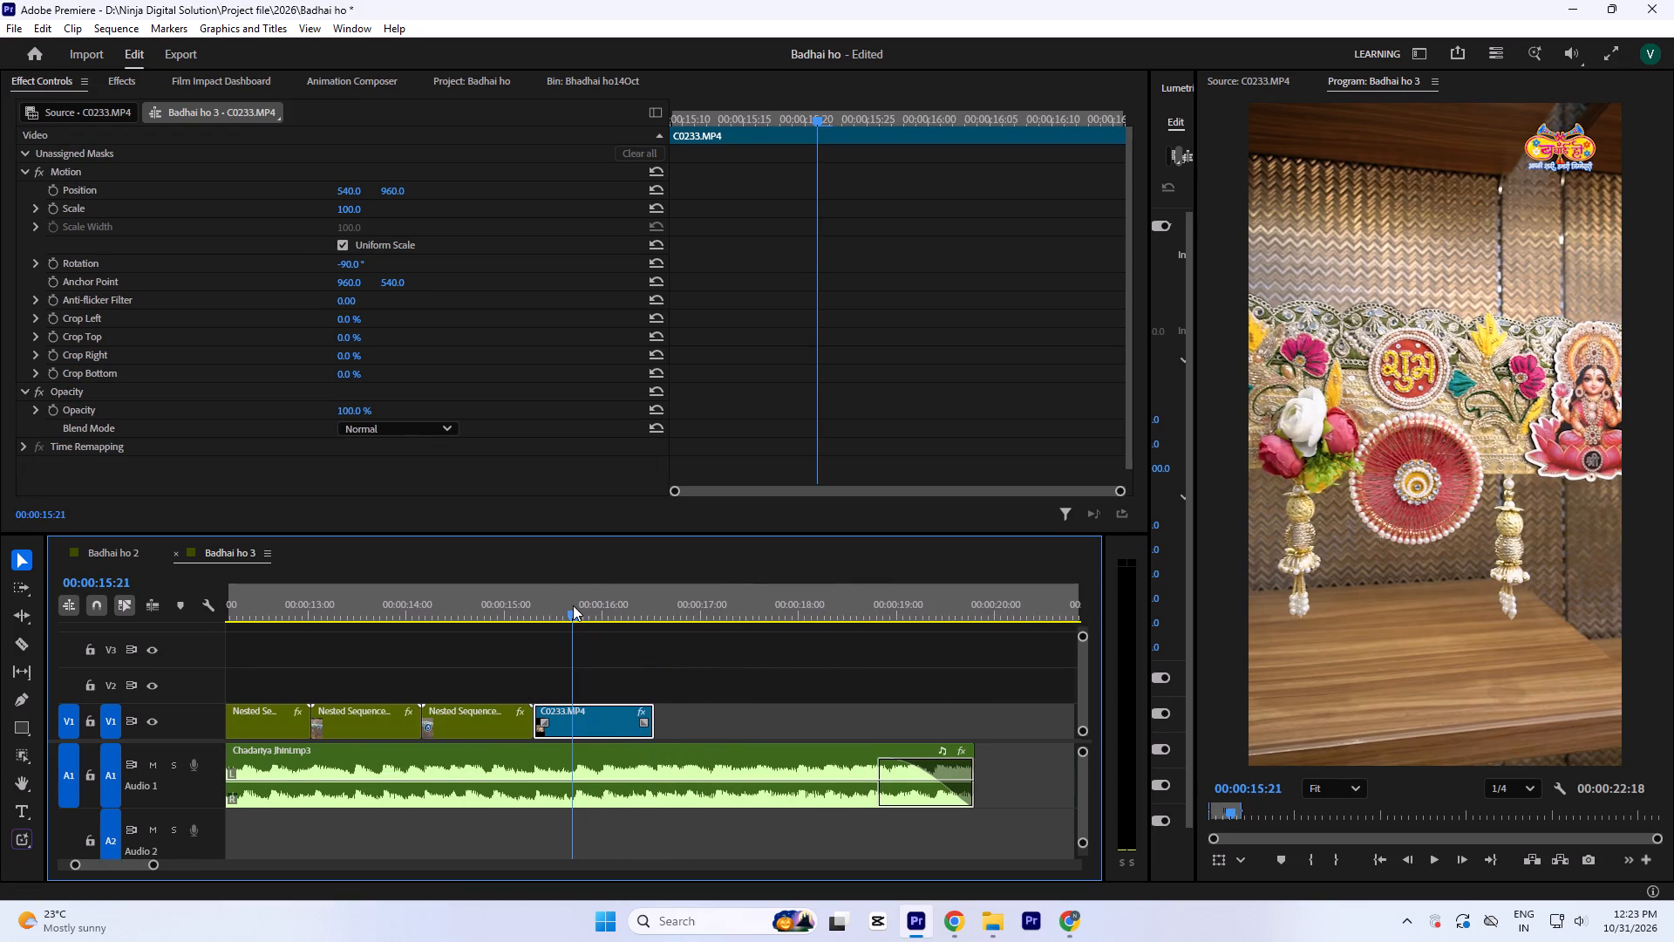
key("ctrl+s")
Set the C0233.MP4 clip's speed to 80%.
key("ctrl+r")
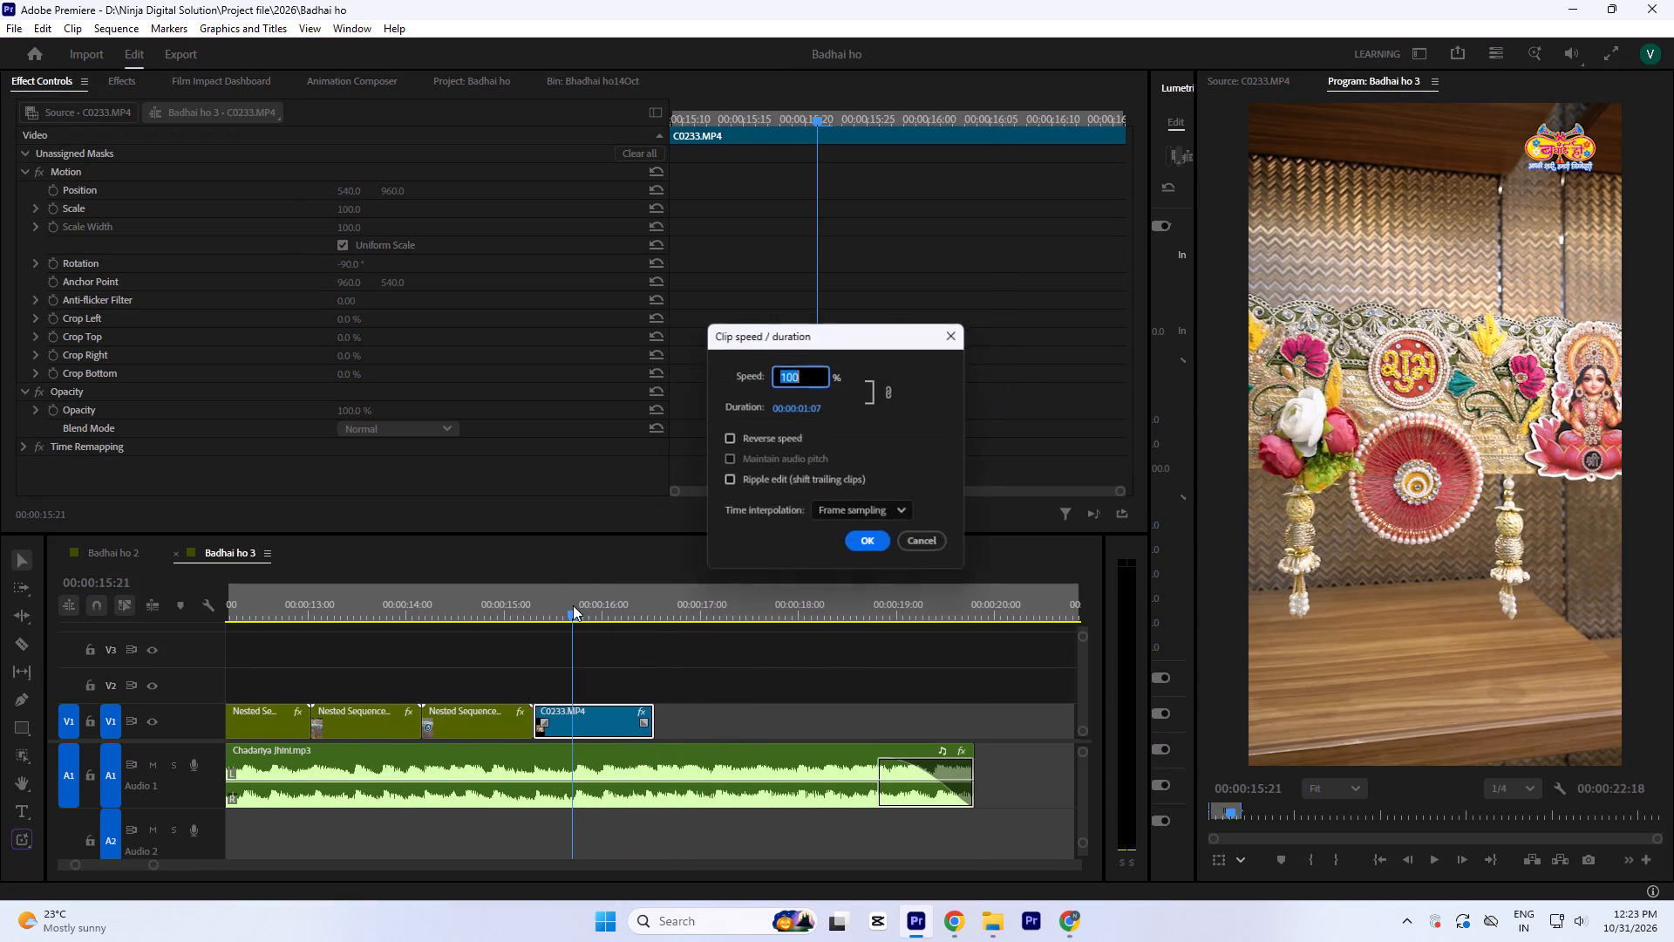
key("8")
key("0")
key("Return")
Play the slowed C0233.MP4 clip from the preceding nested clip to check its end against the music beat.
left_click(477, 596)
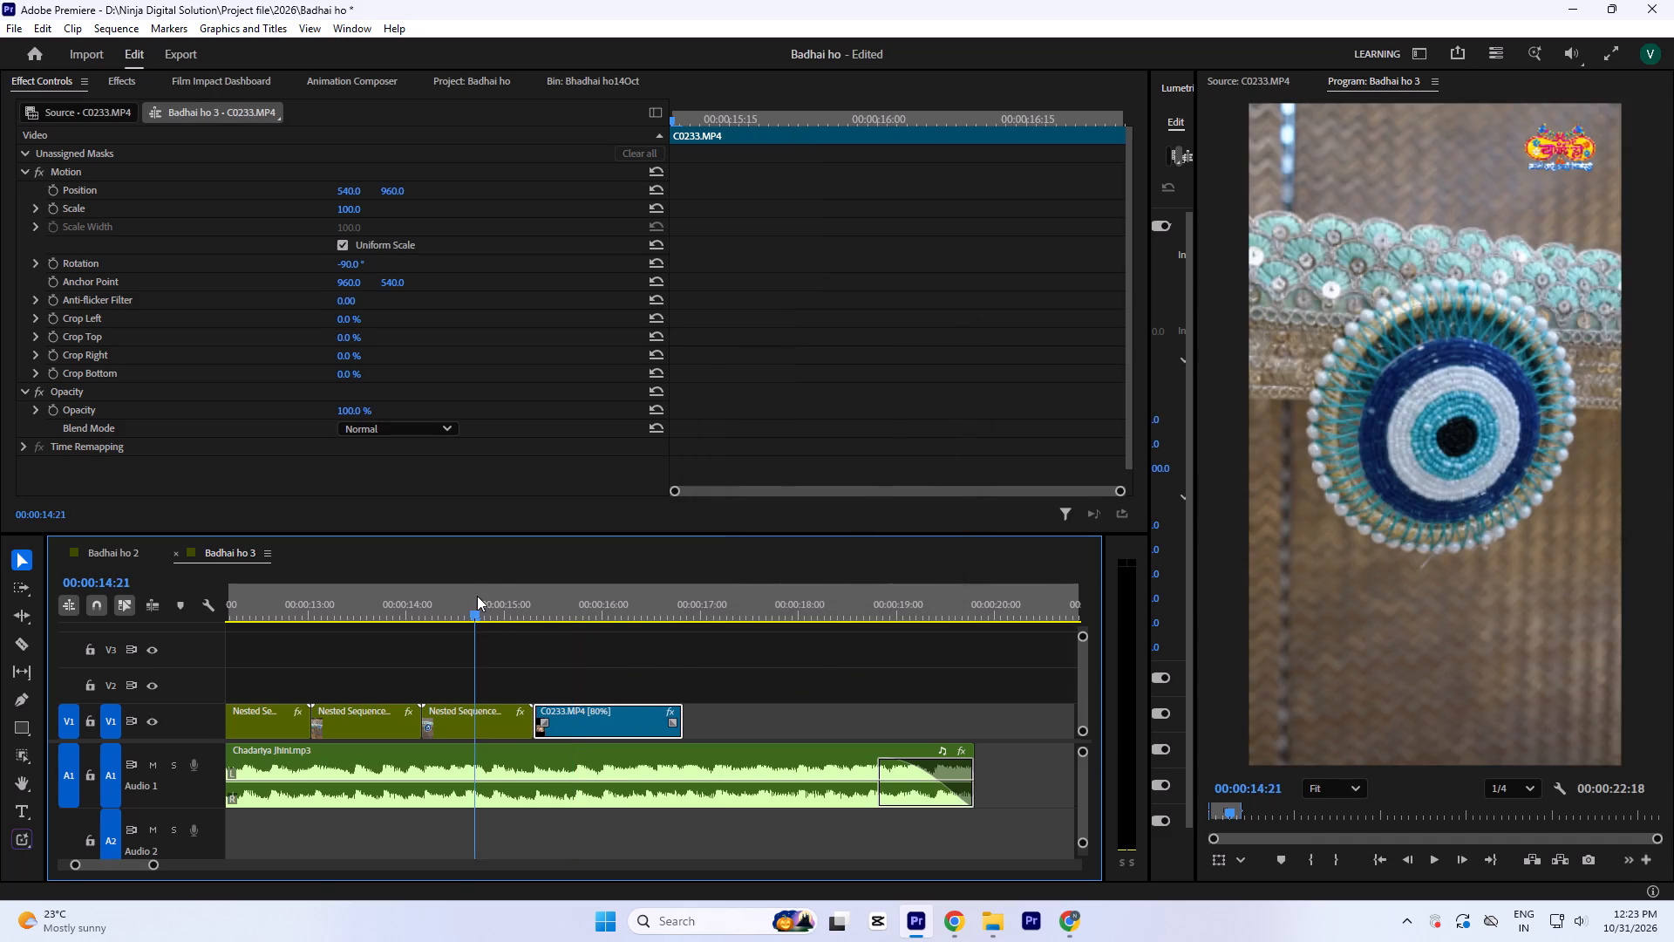
key("space")
key("space")
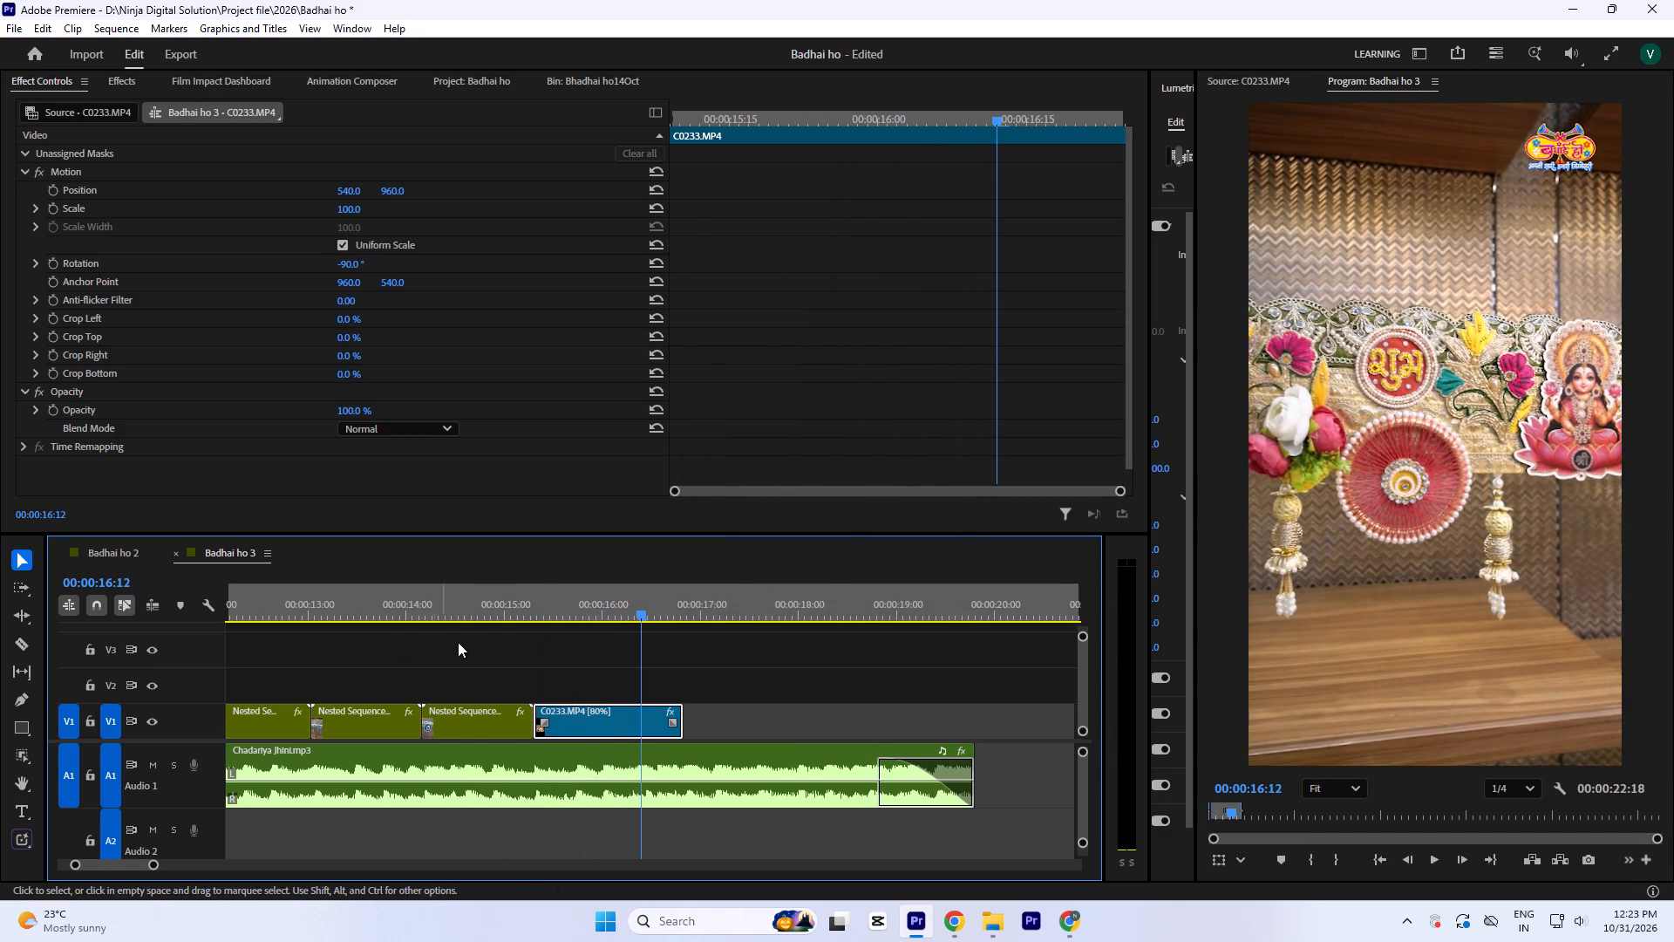
key("space")
key("space")
key("equal")
key("equal")
key("equal")
key("space")
key("space")
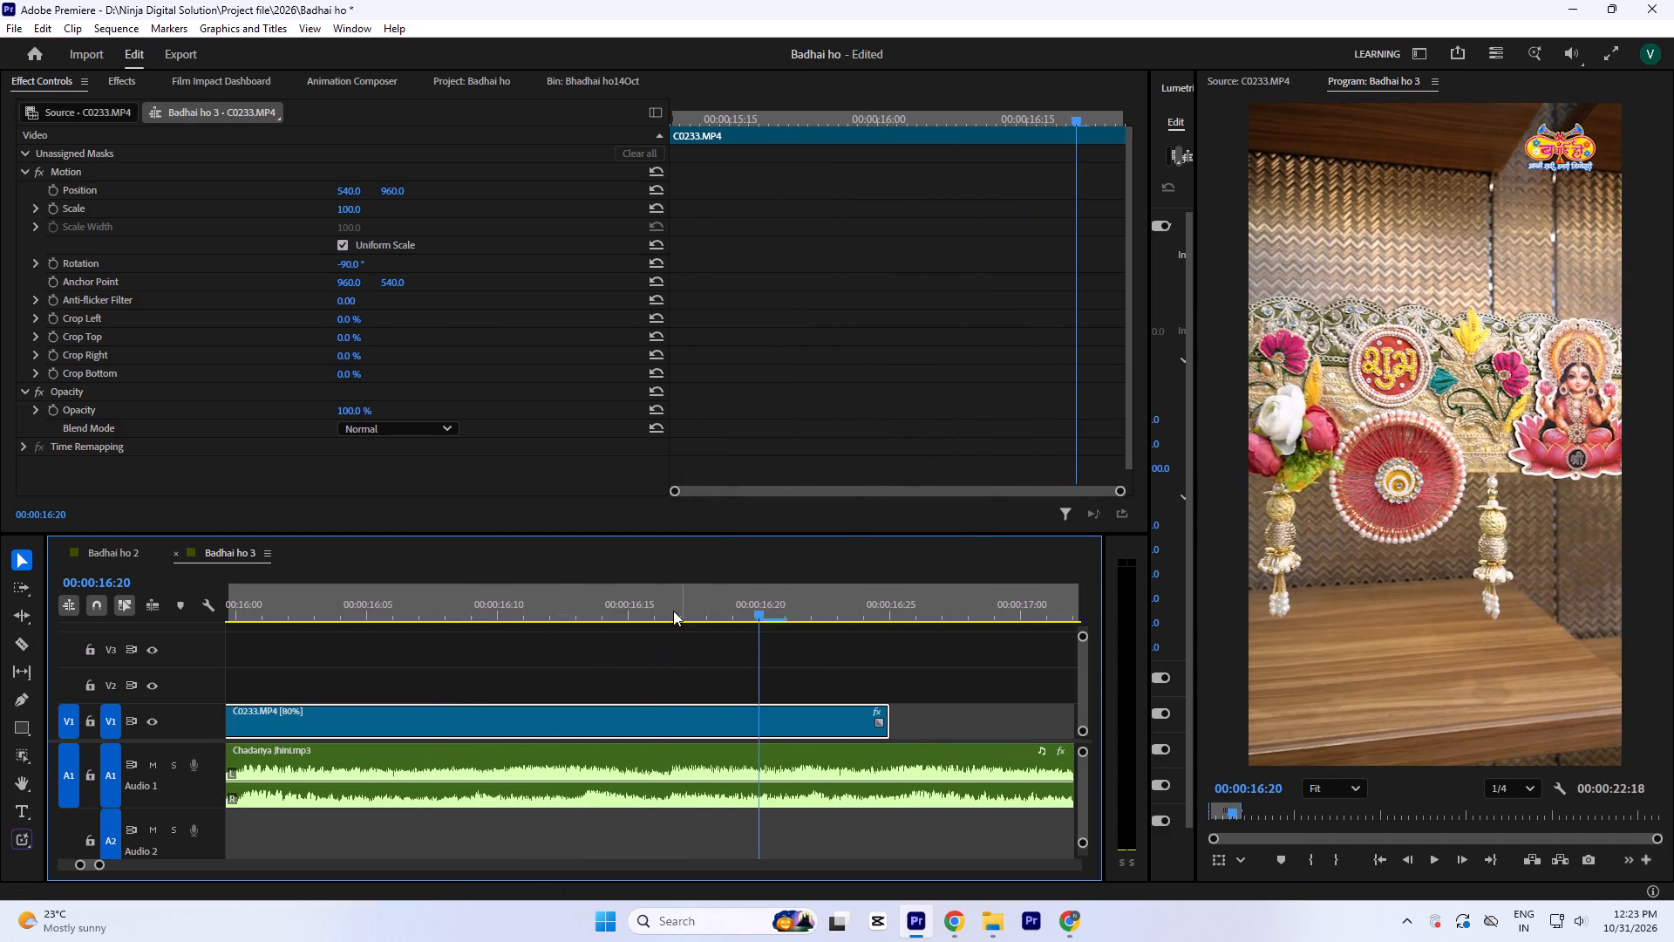
Trim the end of the slowed C0233.MP4 clip to the beat at 00:00:16:16 and check the cut.
left_click(672, 601)
key("space")
key("space")
left_click_drag(679, 606, 660, 621)
key("equal")
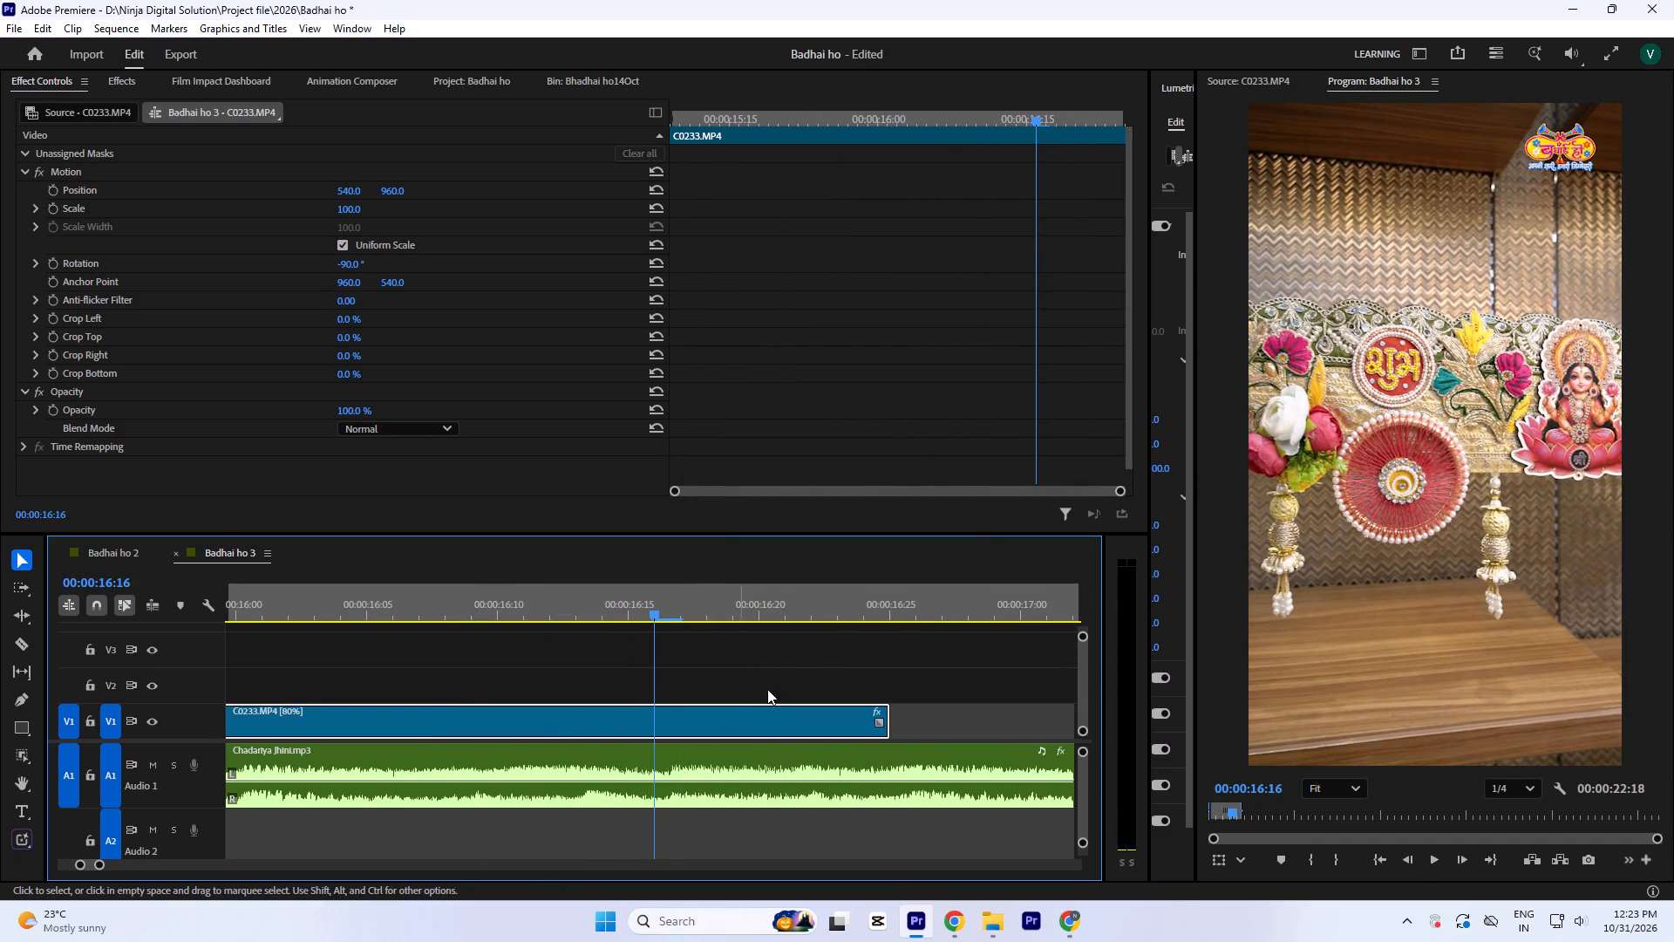
left_click_drag(887, 728, 664, 735)
left_click(678, 595)
key("space")
key("space")
left_click(669, 597)
key("minus")
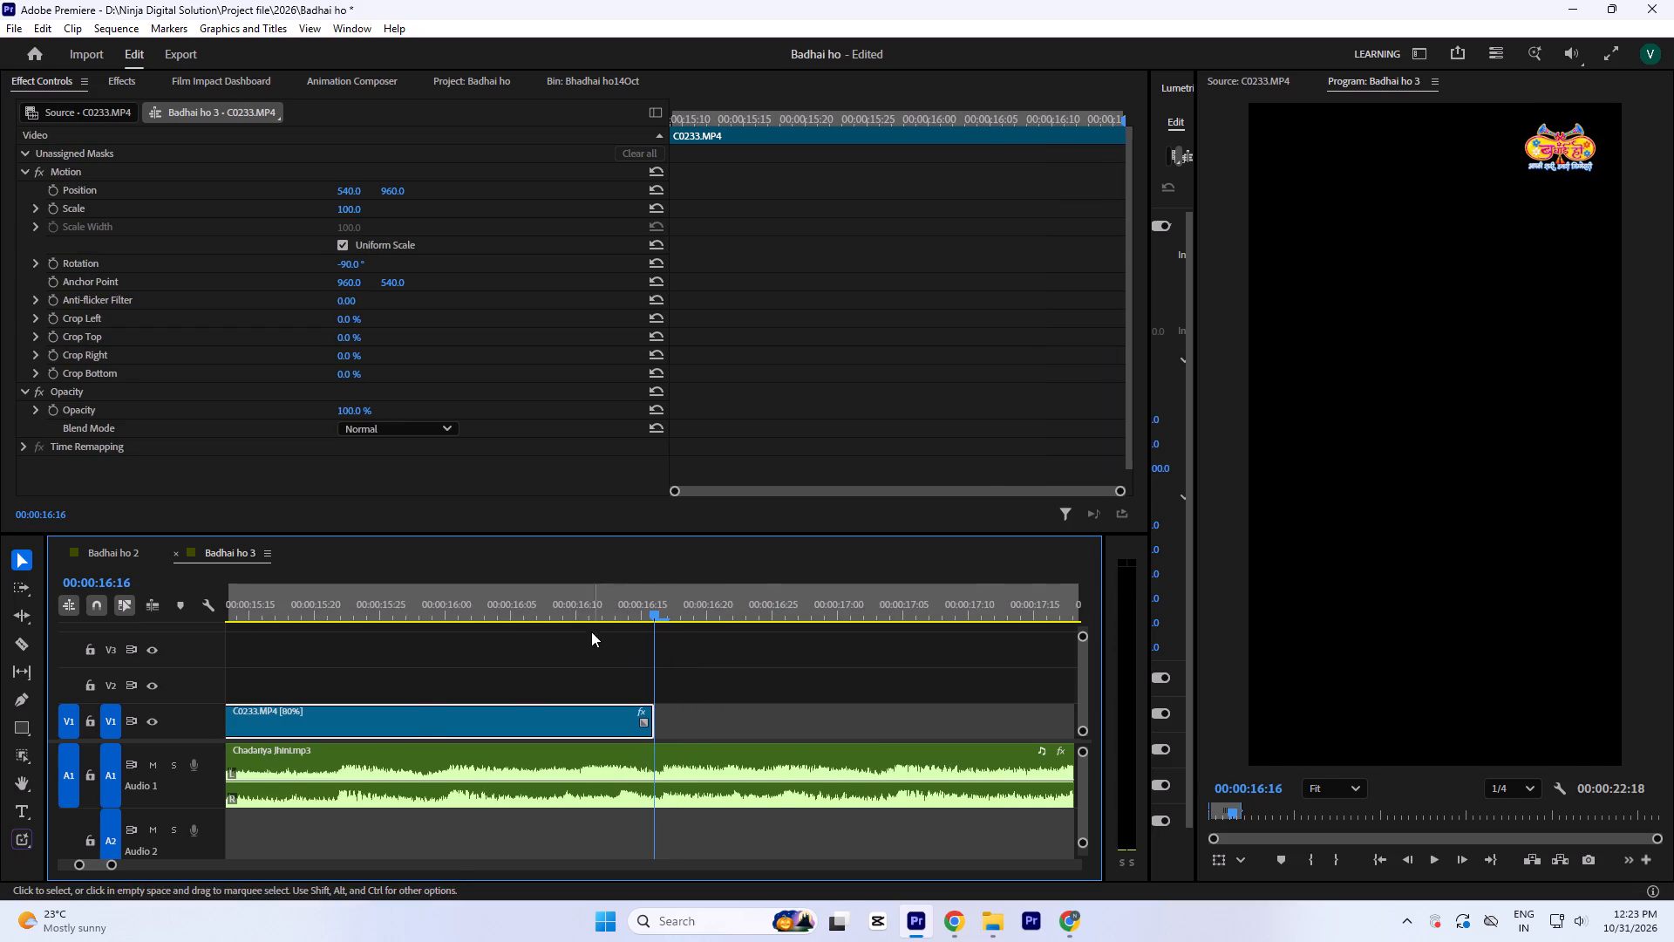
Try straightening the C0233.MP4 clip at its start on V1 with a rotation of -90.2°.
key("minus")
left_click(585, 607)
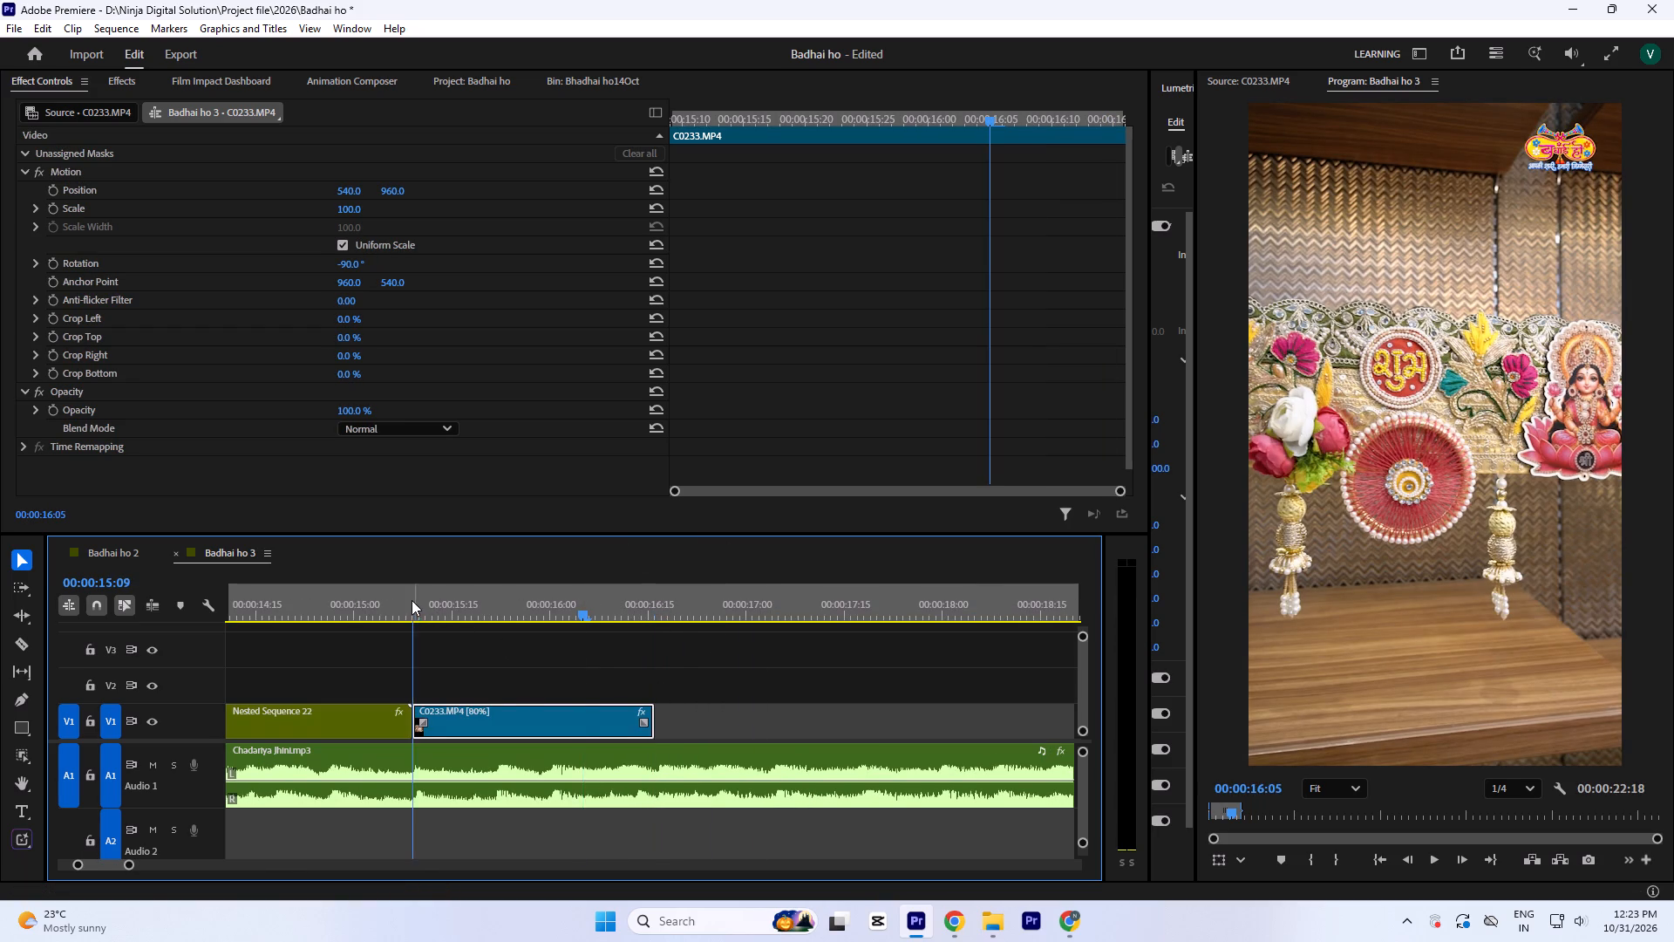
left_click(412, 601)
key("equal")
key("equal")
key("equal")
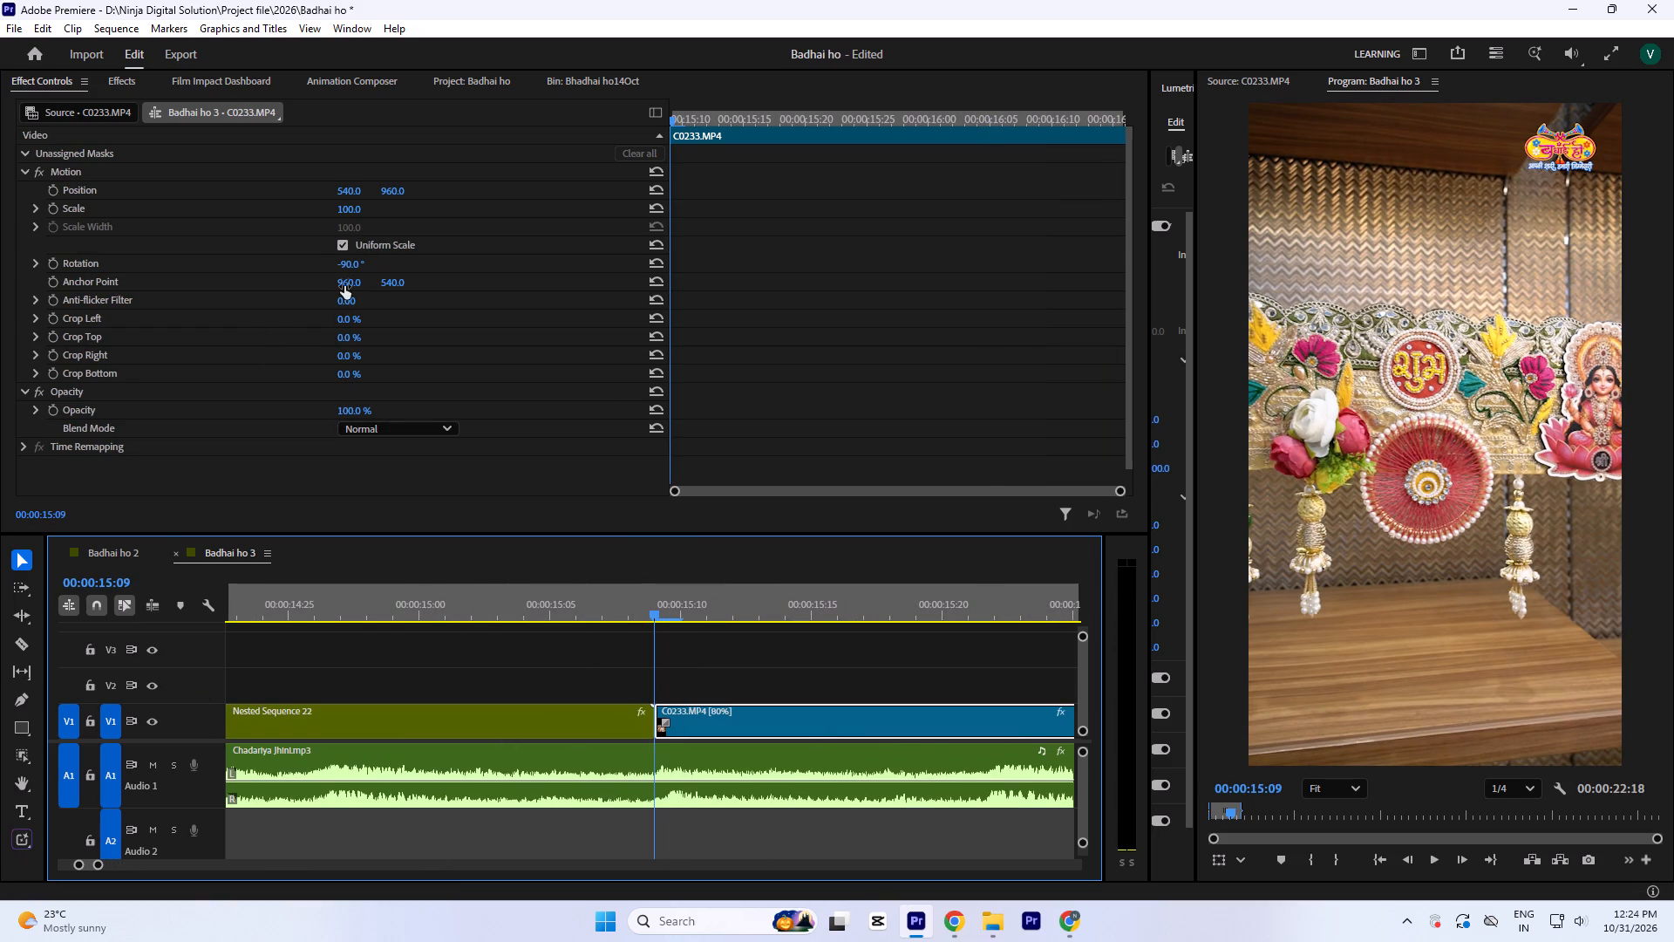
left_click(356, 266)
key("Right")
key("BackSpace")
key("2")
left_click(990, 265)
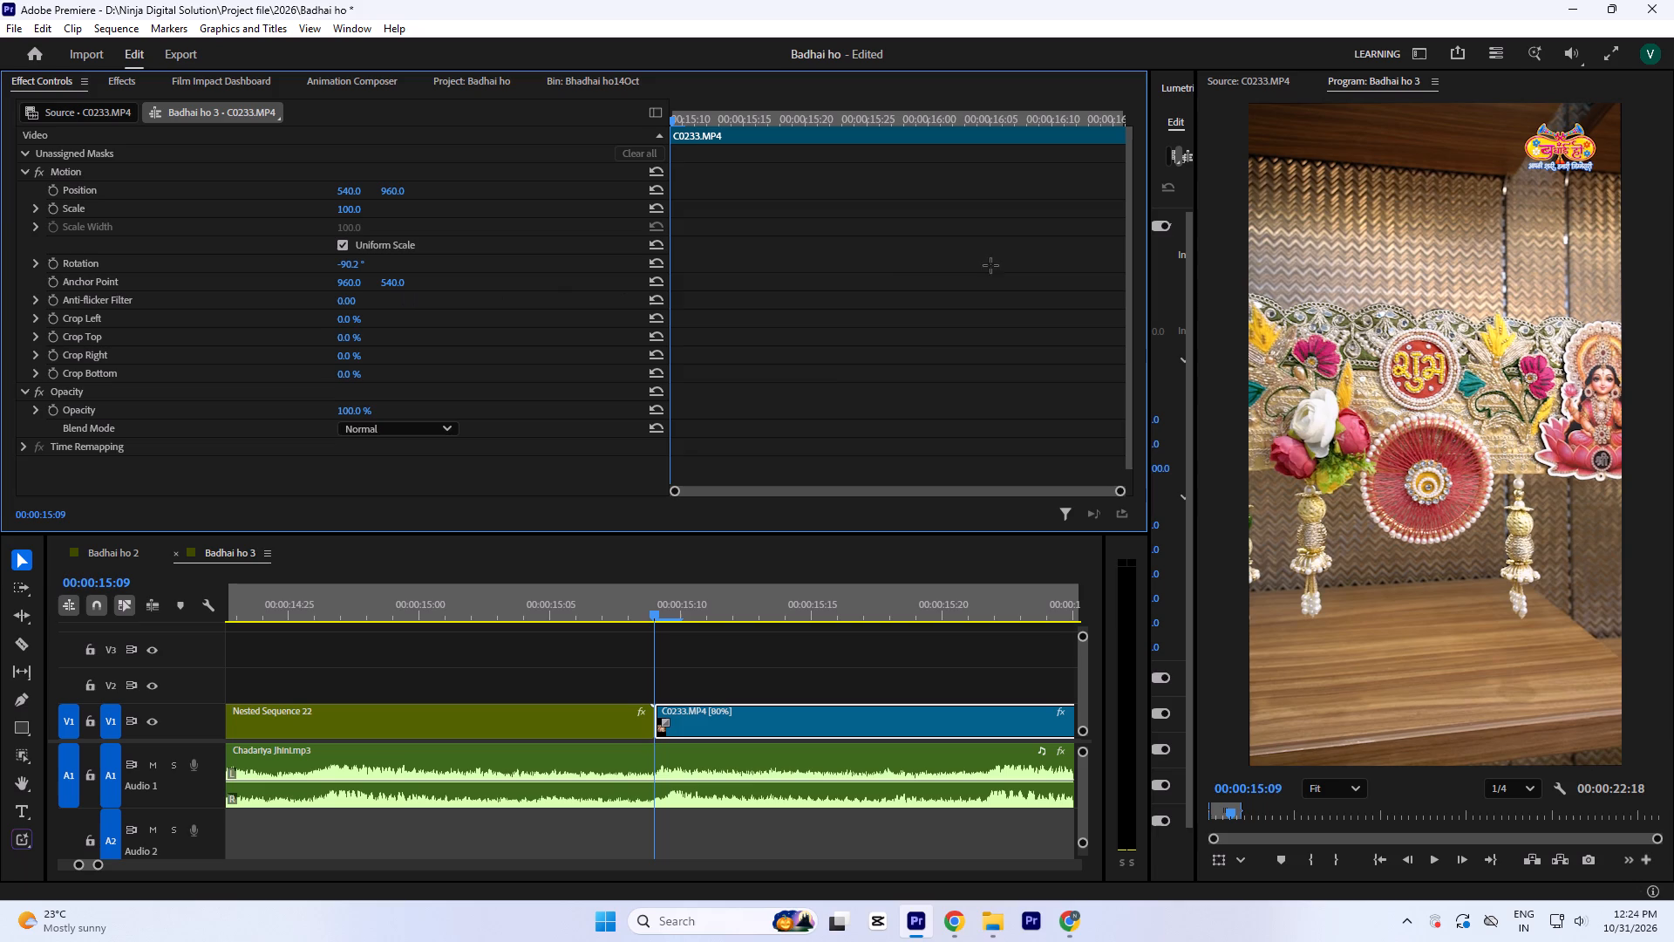
Set the rotation of the C0233.MP4 clip to -89.5° so the hanging decoration sits level.
left_click(350, 263)
key("Up")
key("Right")
key("Right")
key("BackSpace")
key("5")
left_click(1017, 267)
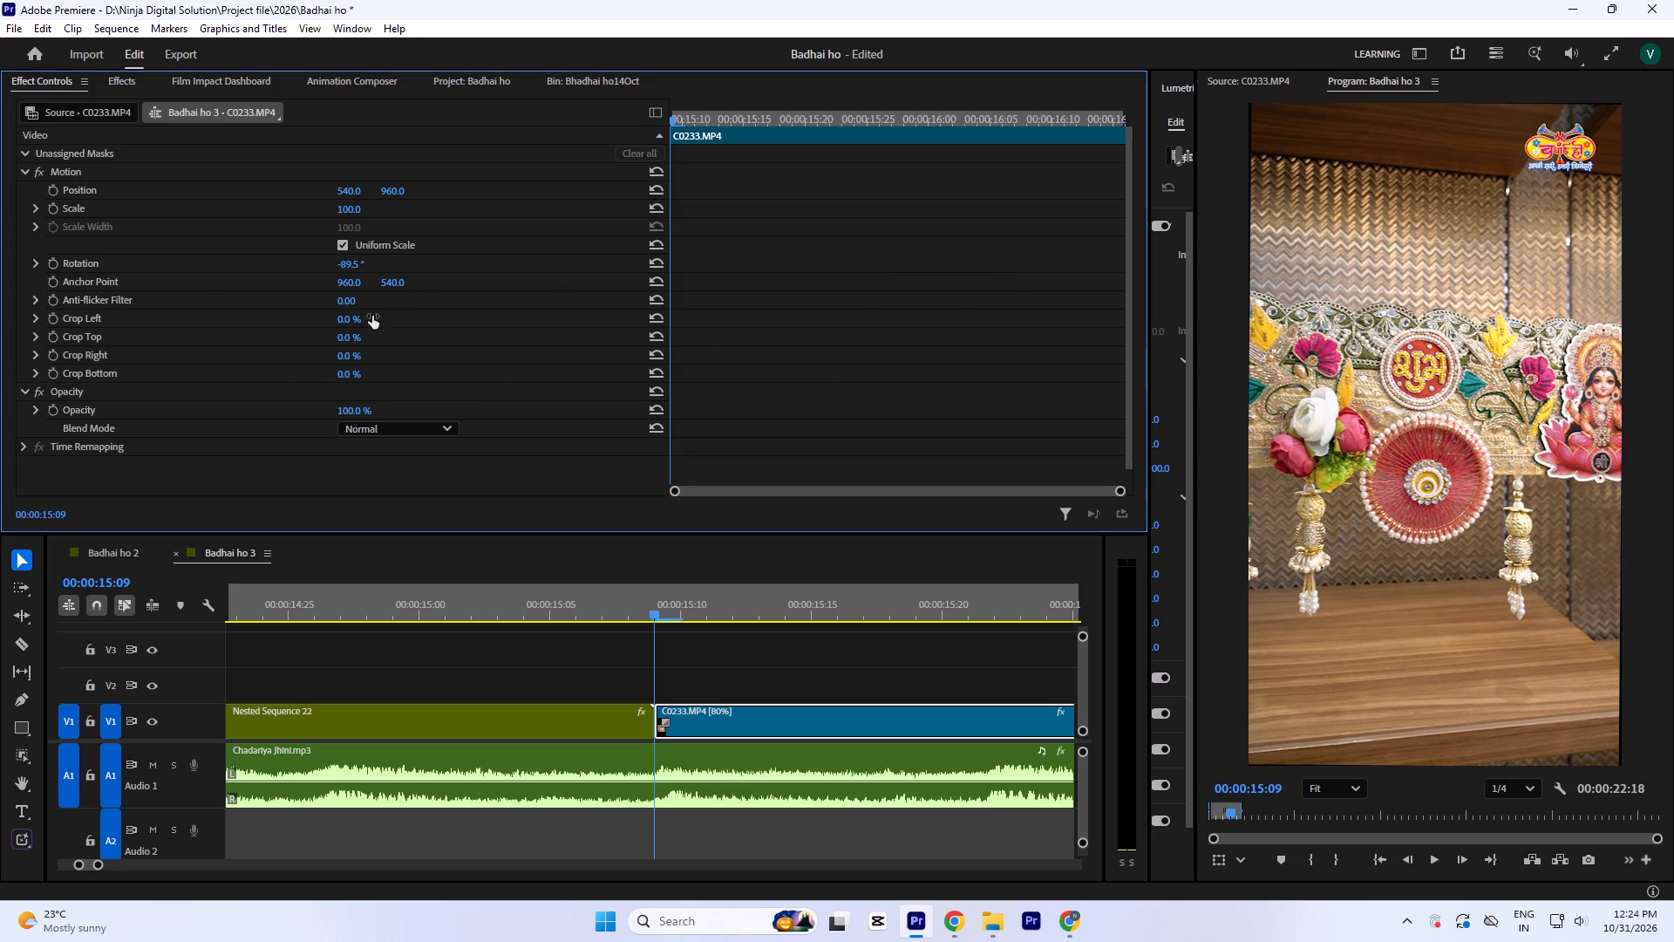
Scale the C0233.MP4 clip to 104 to fill the frame, and save the project.
left_click(357, 210)
key("Up")
key("Up")
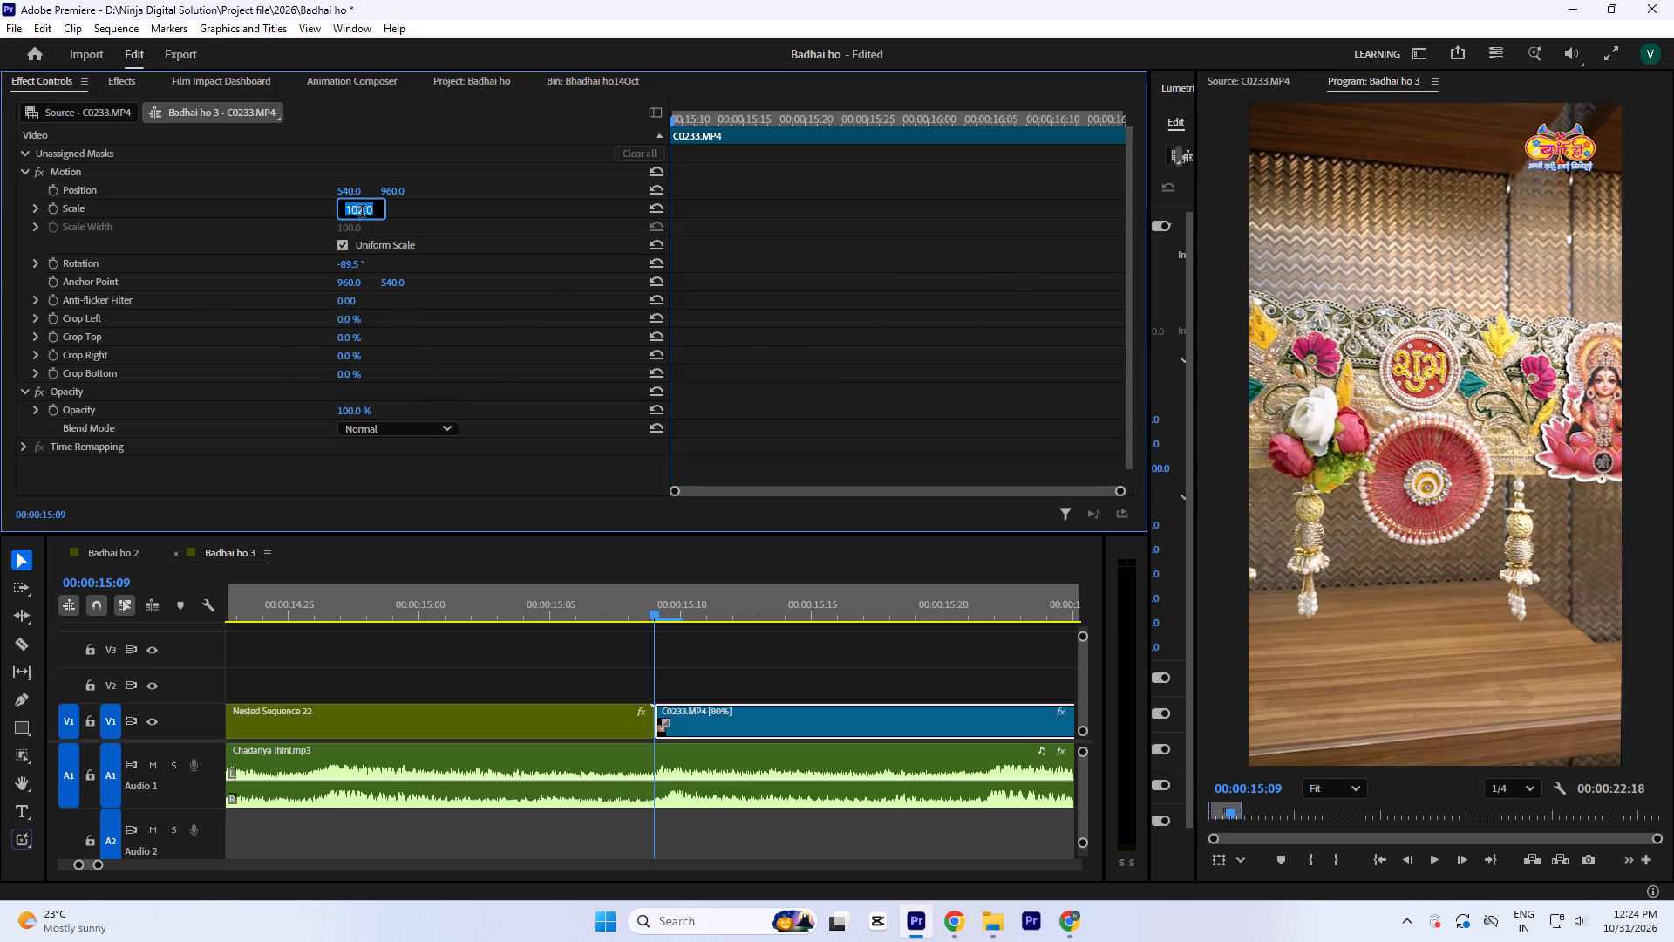
key("Up")
key("Up")
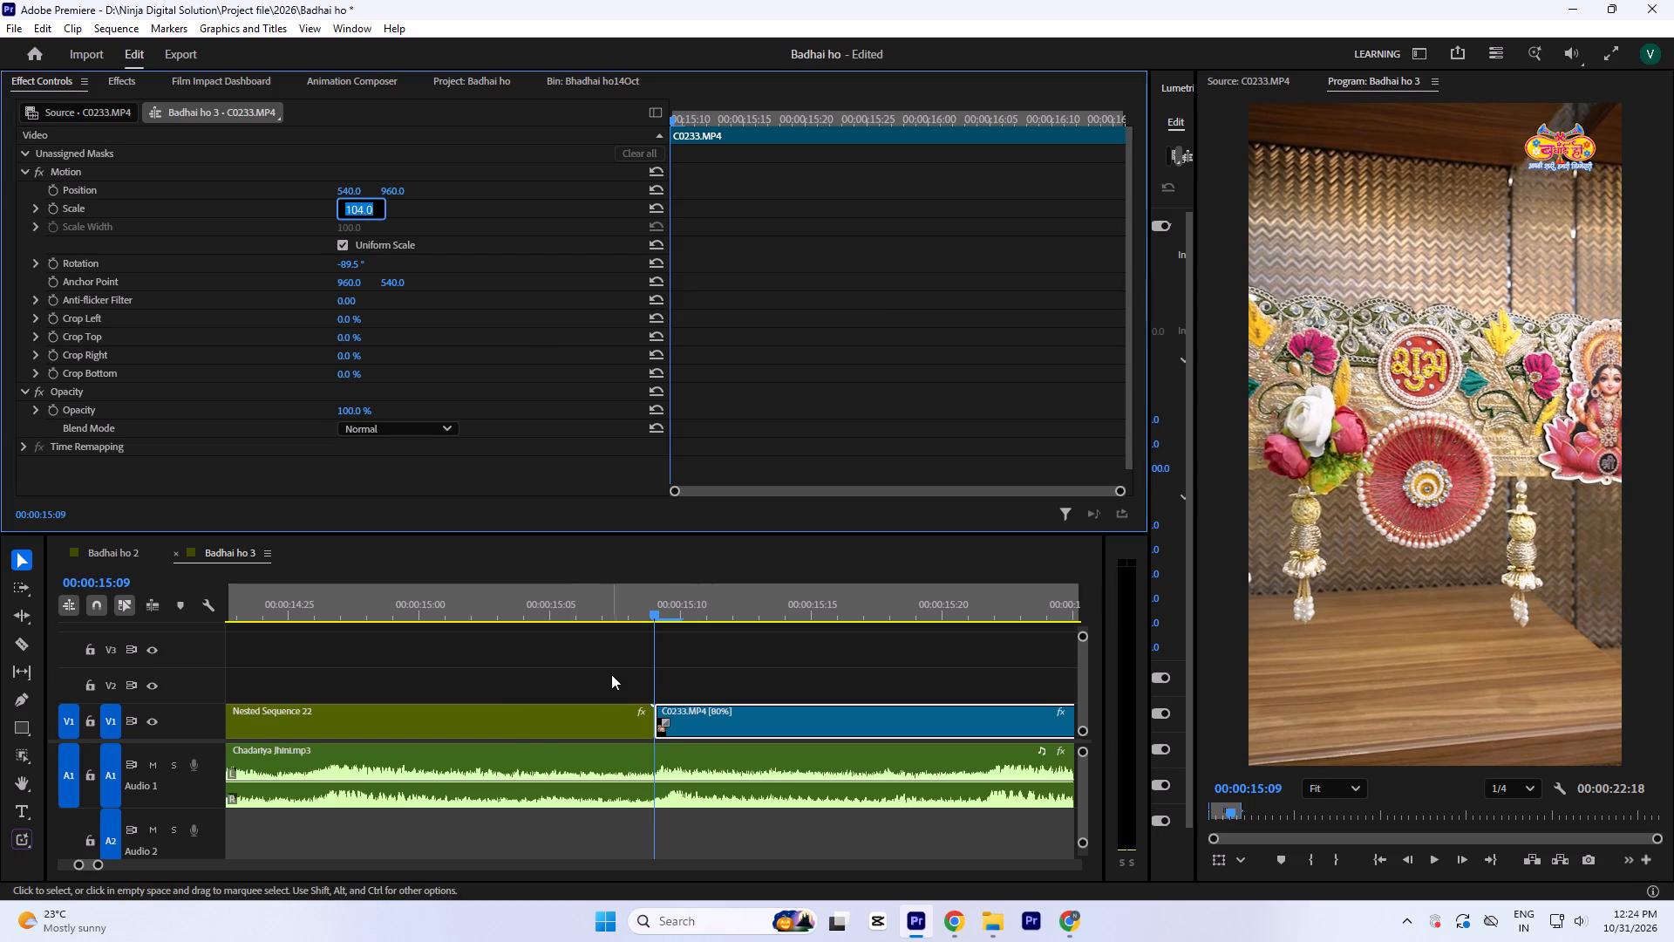
left_click(611, 674)
key("ctrl+s")
Play the adjusted C0233.MP4 clip through to its end, starting from the preceding nested clip.
left_click(695, 573)
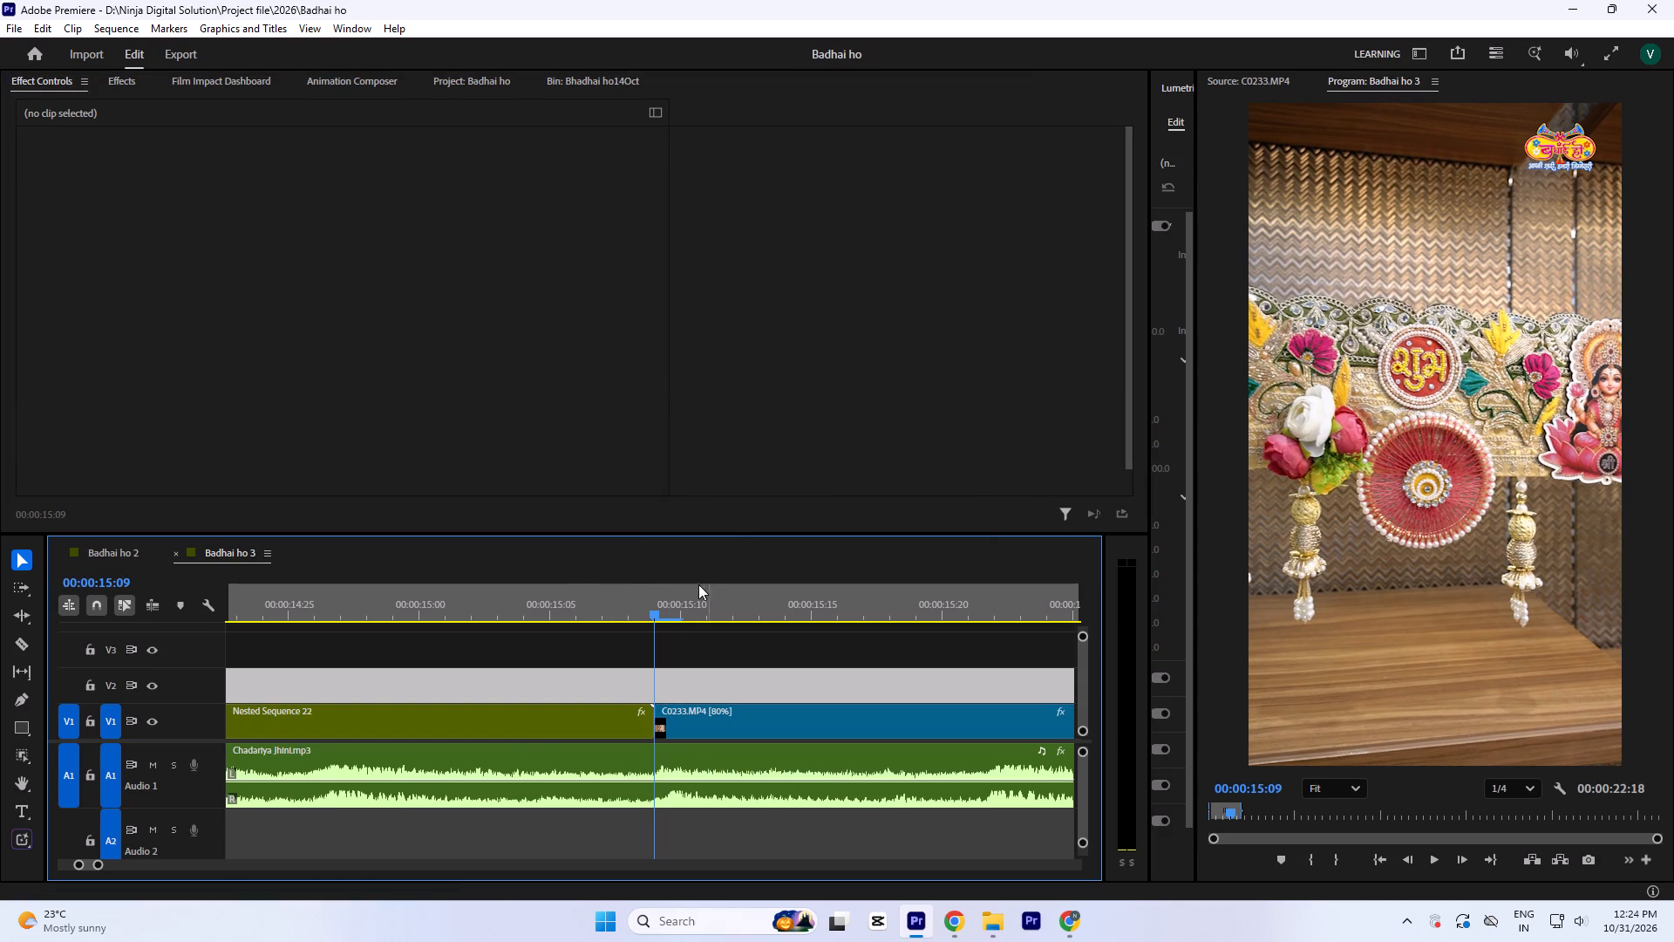
left_click(722, 598)
key("minus")
key("minus")
left_click(563, 589)
key("minus")
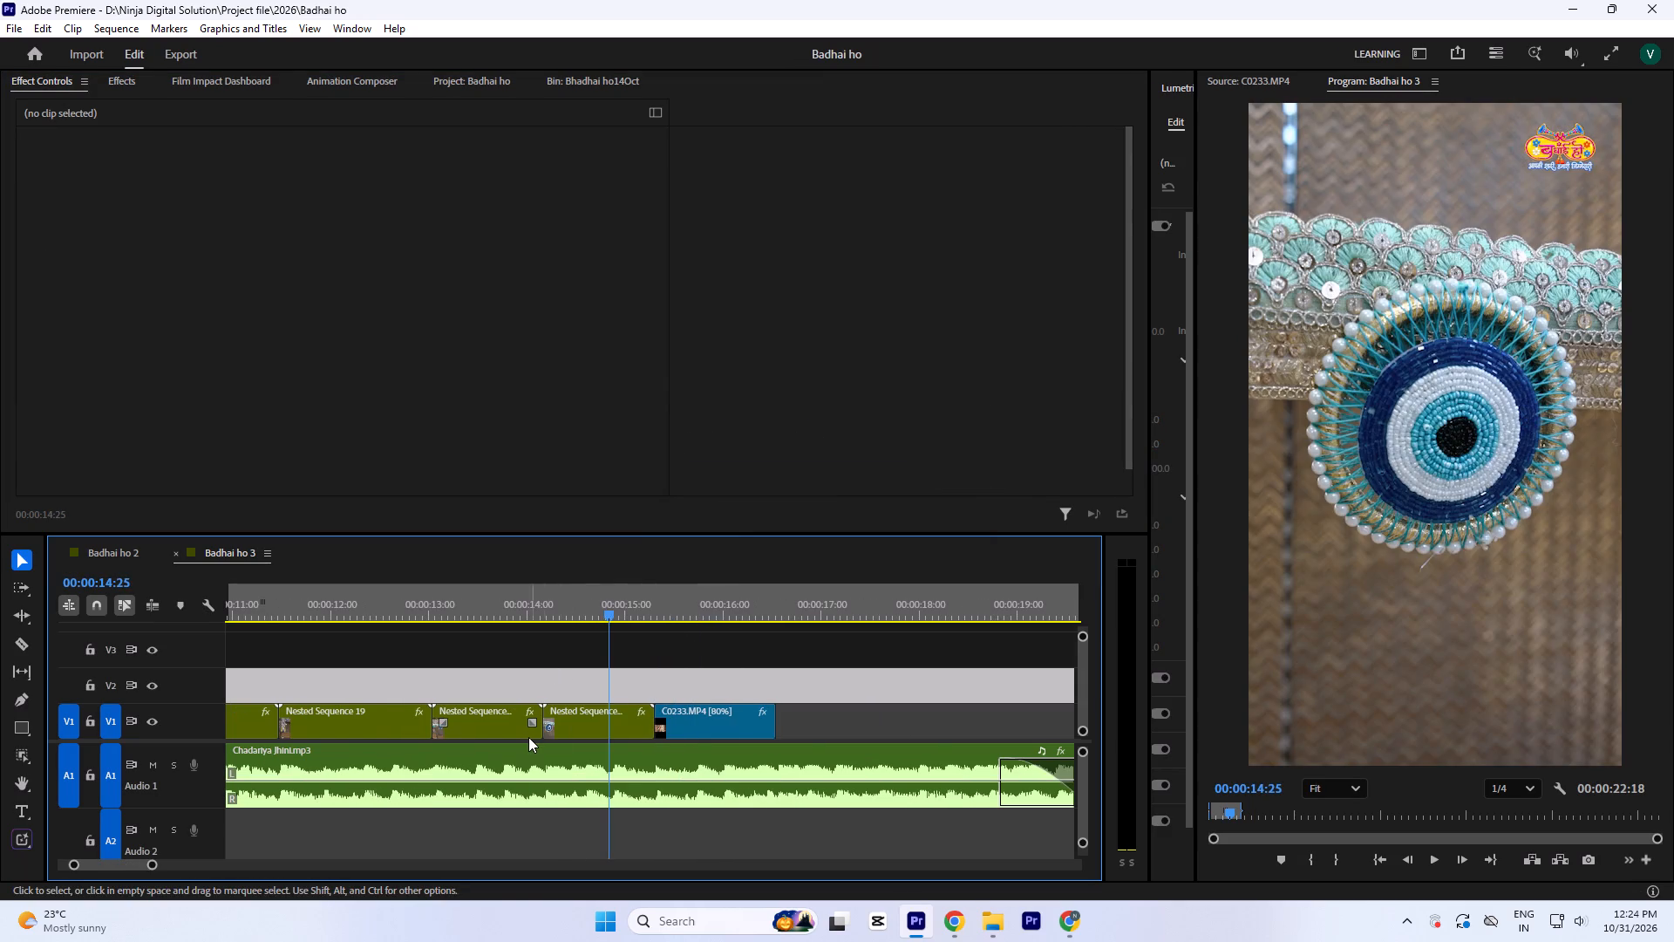
key("space")
key("space")
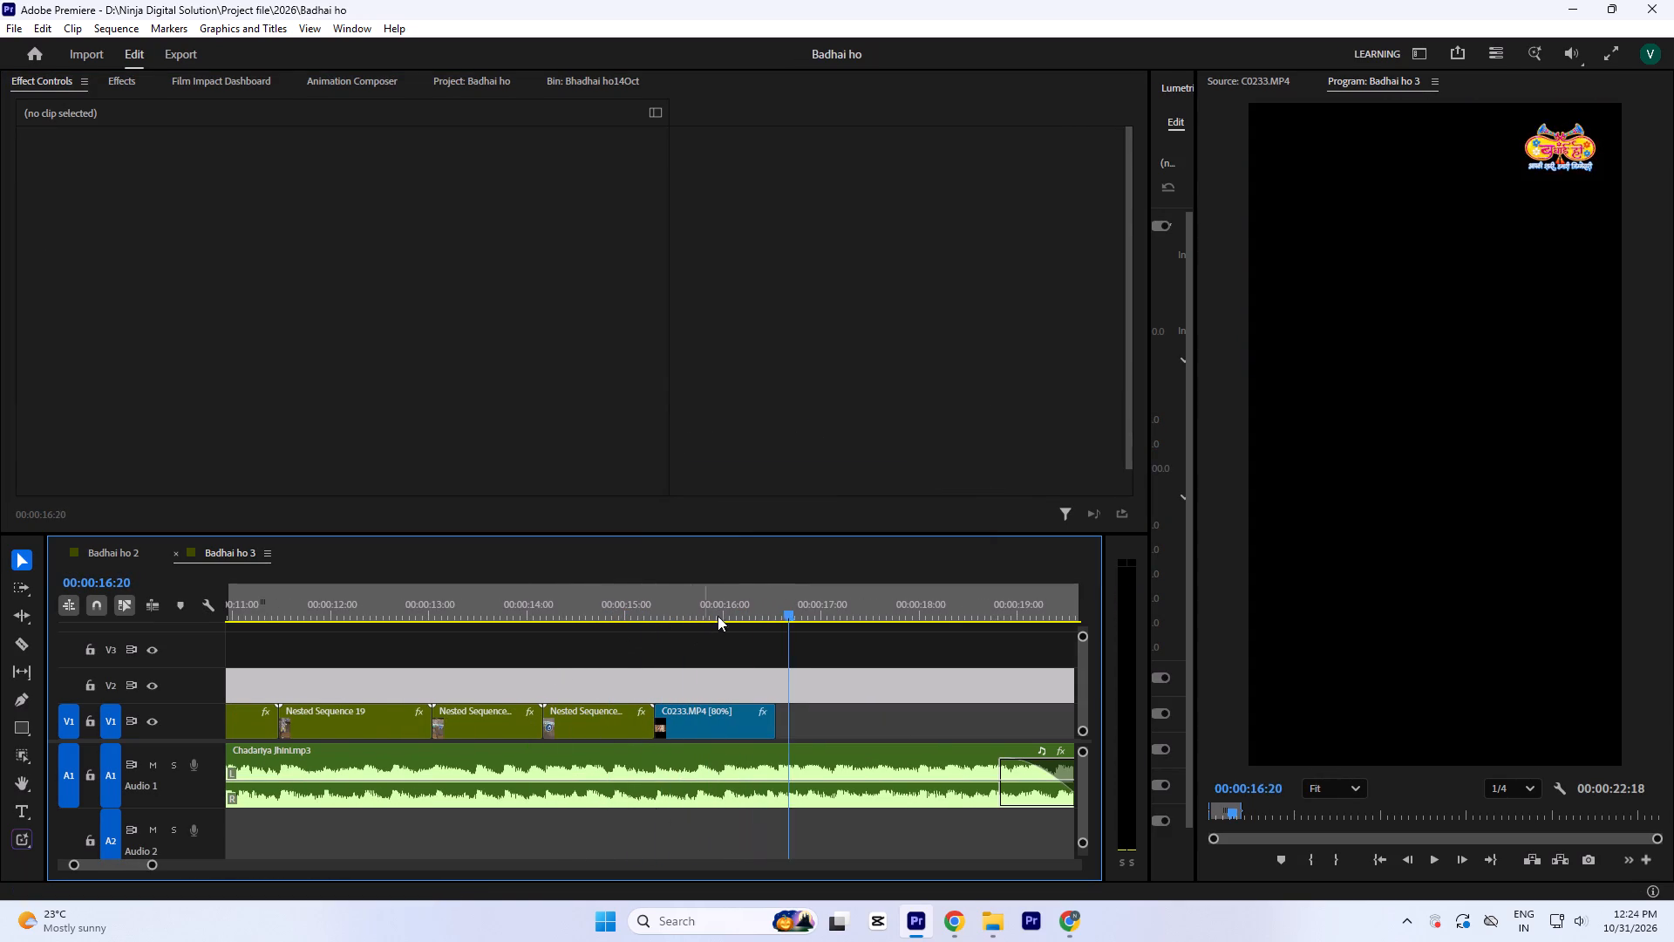
Nest the C0233.MP4 clip on V1 under the default name.
left_click(725, 612)
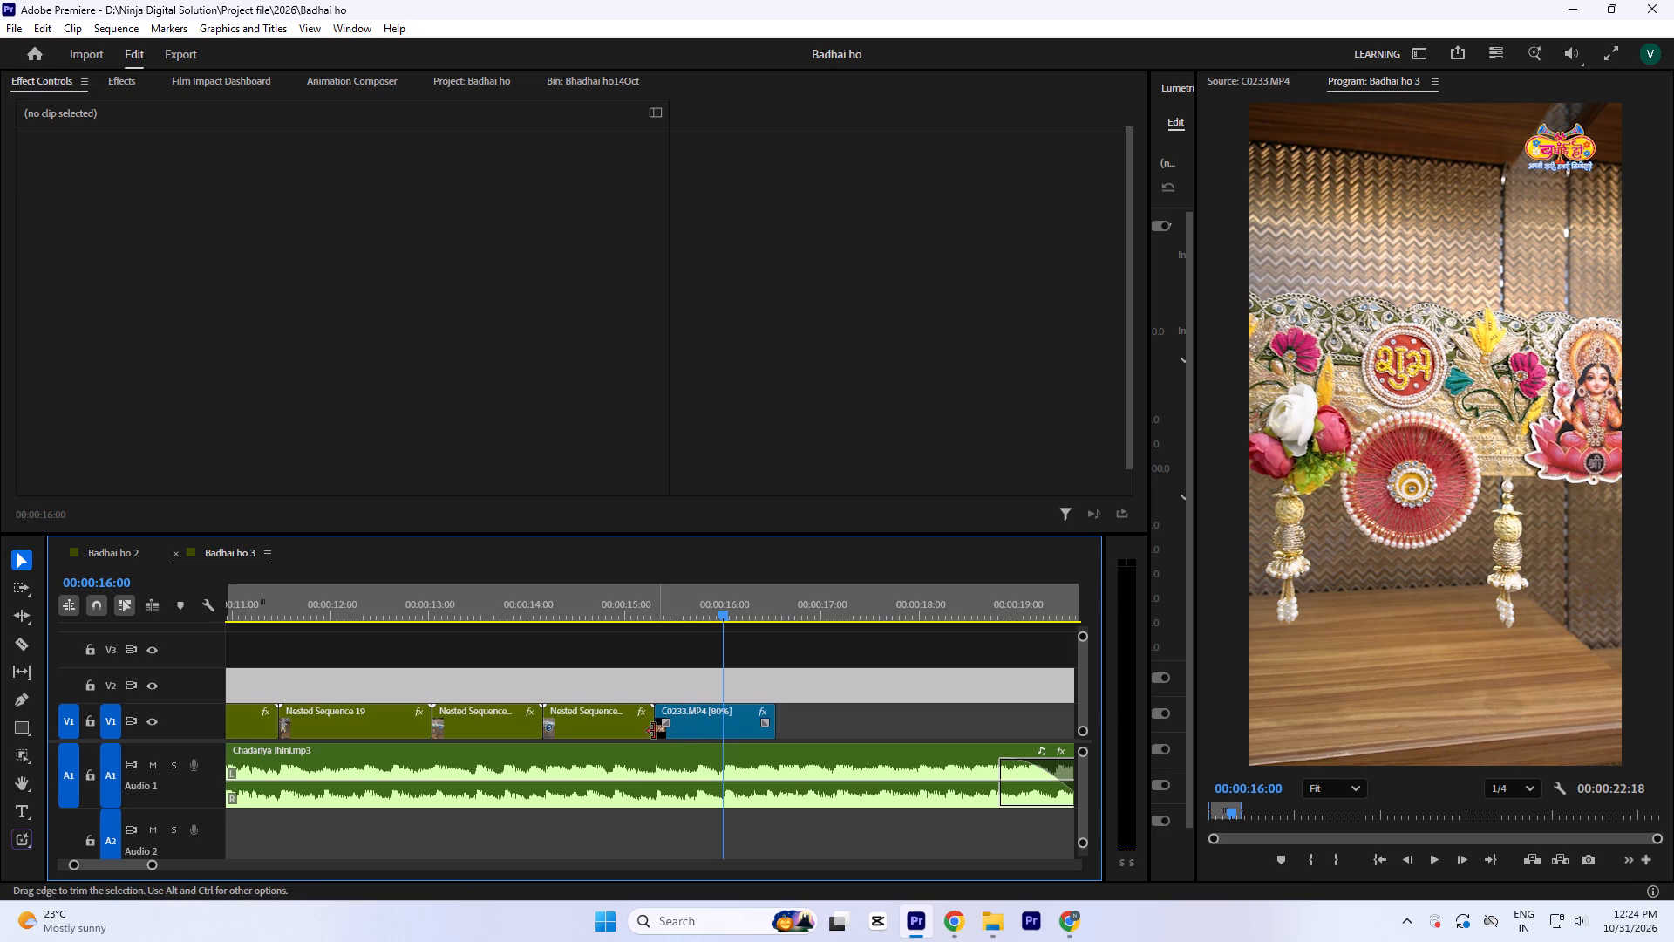
left_click(687, 732)
key("n")
key("Return")
Apply Warp Stabilizer to the nested C0233.MP4 clip and set its smoothness to 10.
left_click(732, 727)
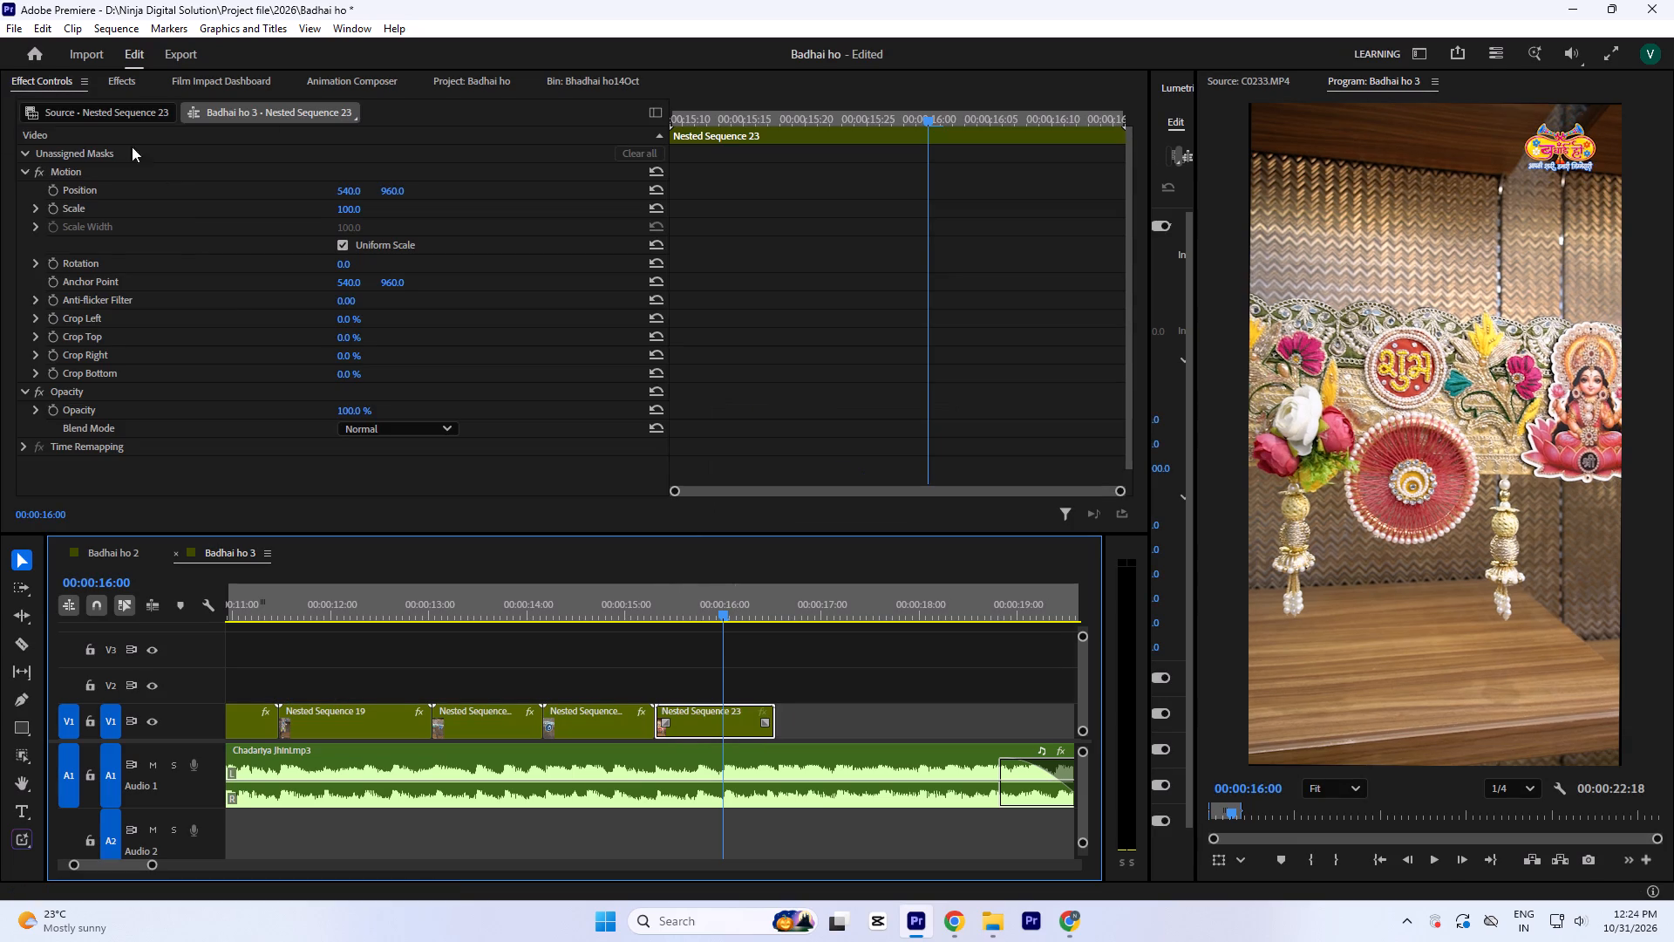
left_click(128, 85)
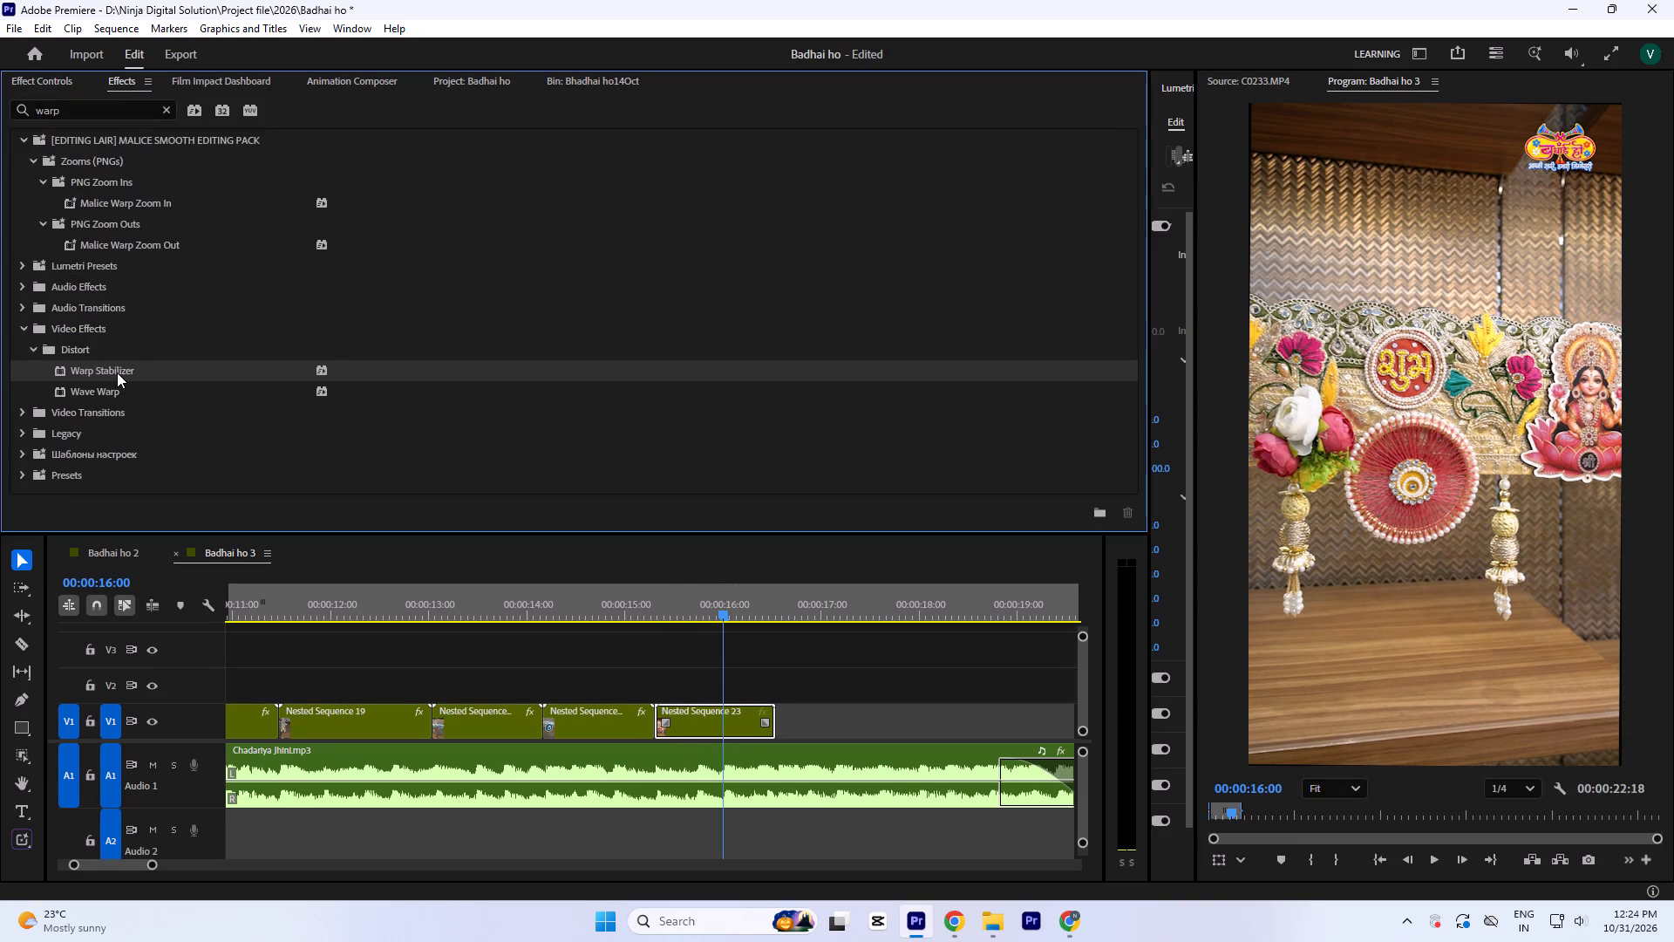
double_click(117, 372)
left_click(61, 84)
scroll(228, 395, "down", 4)
left_click(349, 488)
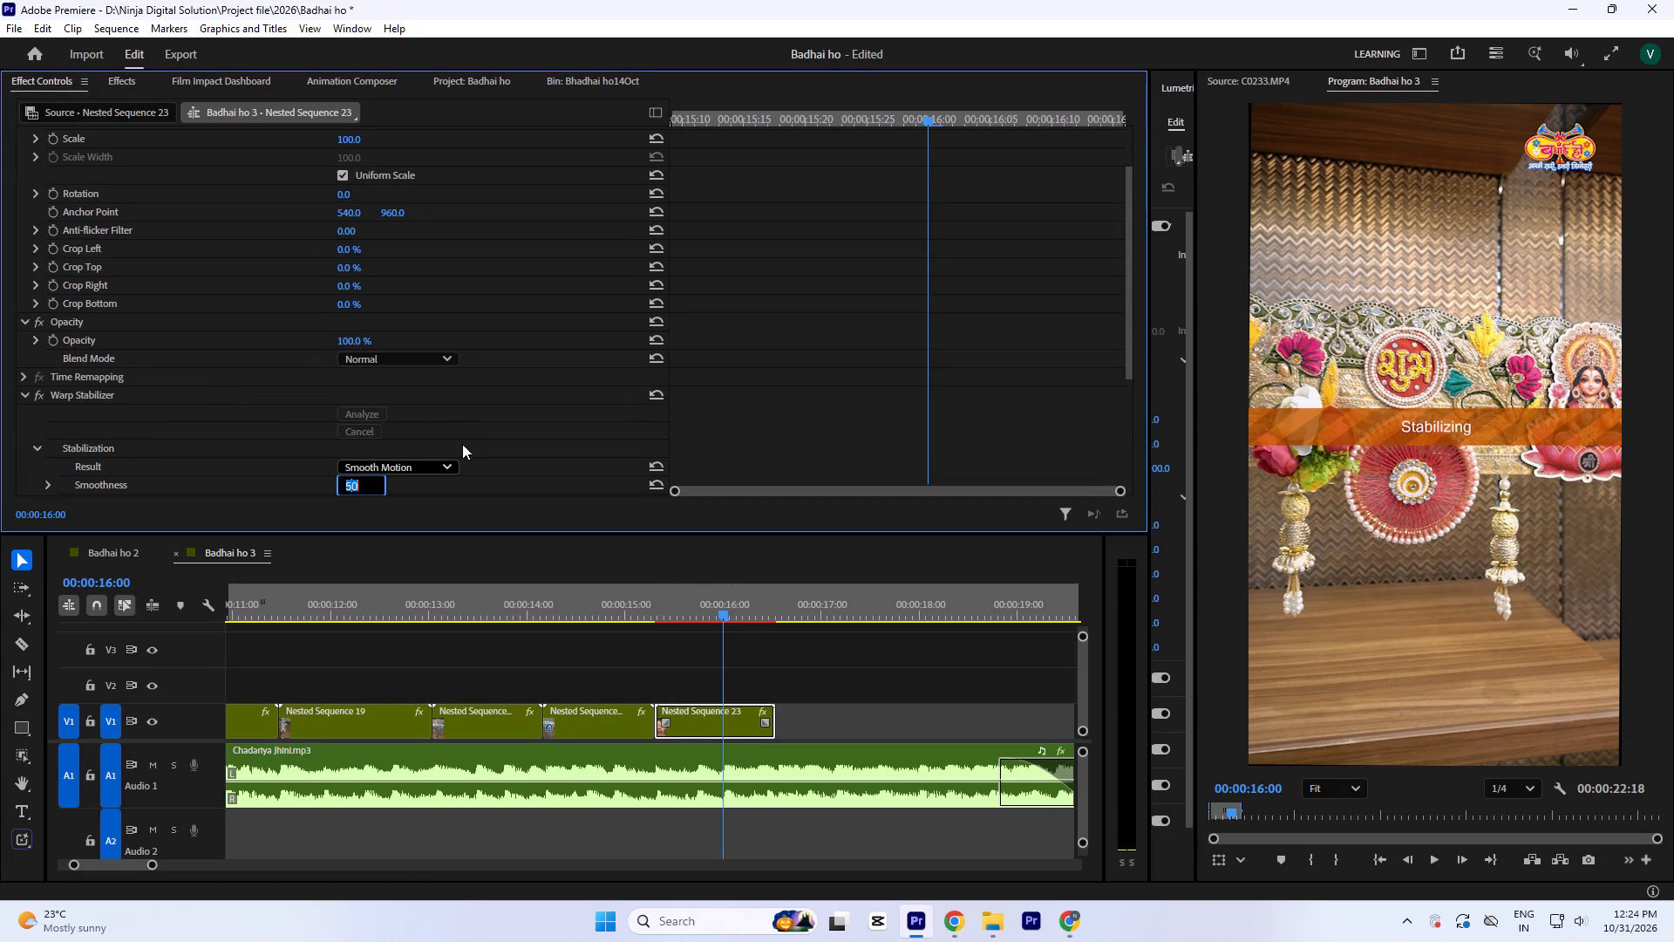
key("1")
key("0")
left_click(922, 290)
Scale the stabilized nested clip to 105 and save the project.
scroll(883, 309, "up", 4)
left_click(354, 208)
key("Up")
key("Up")
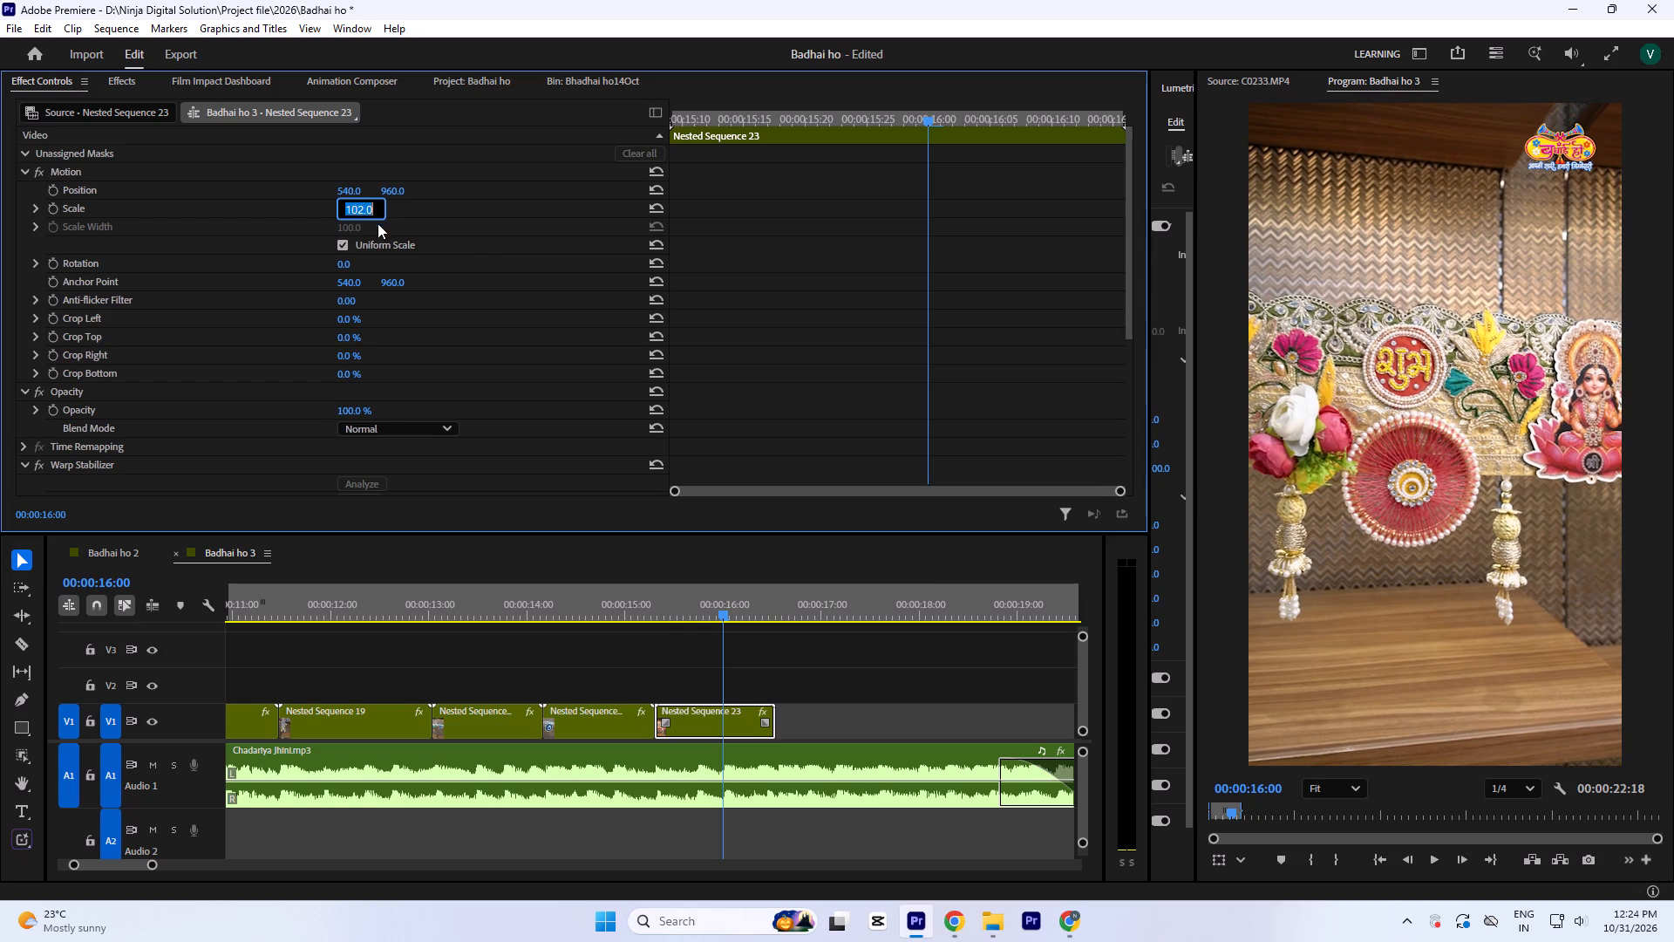
key("Up")
key("Up")
key("Up")
left_click(820, 681)
key("ctrl+s")
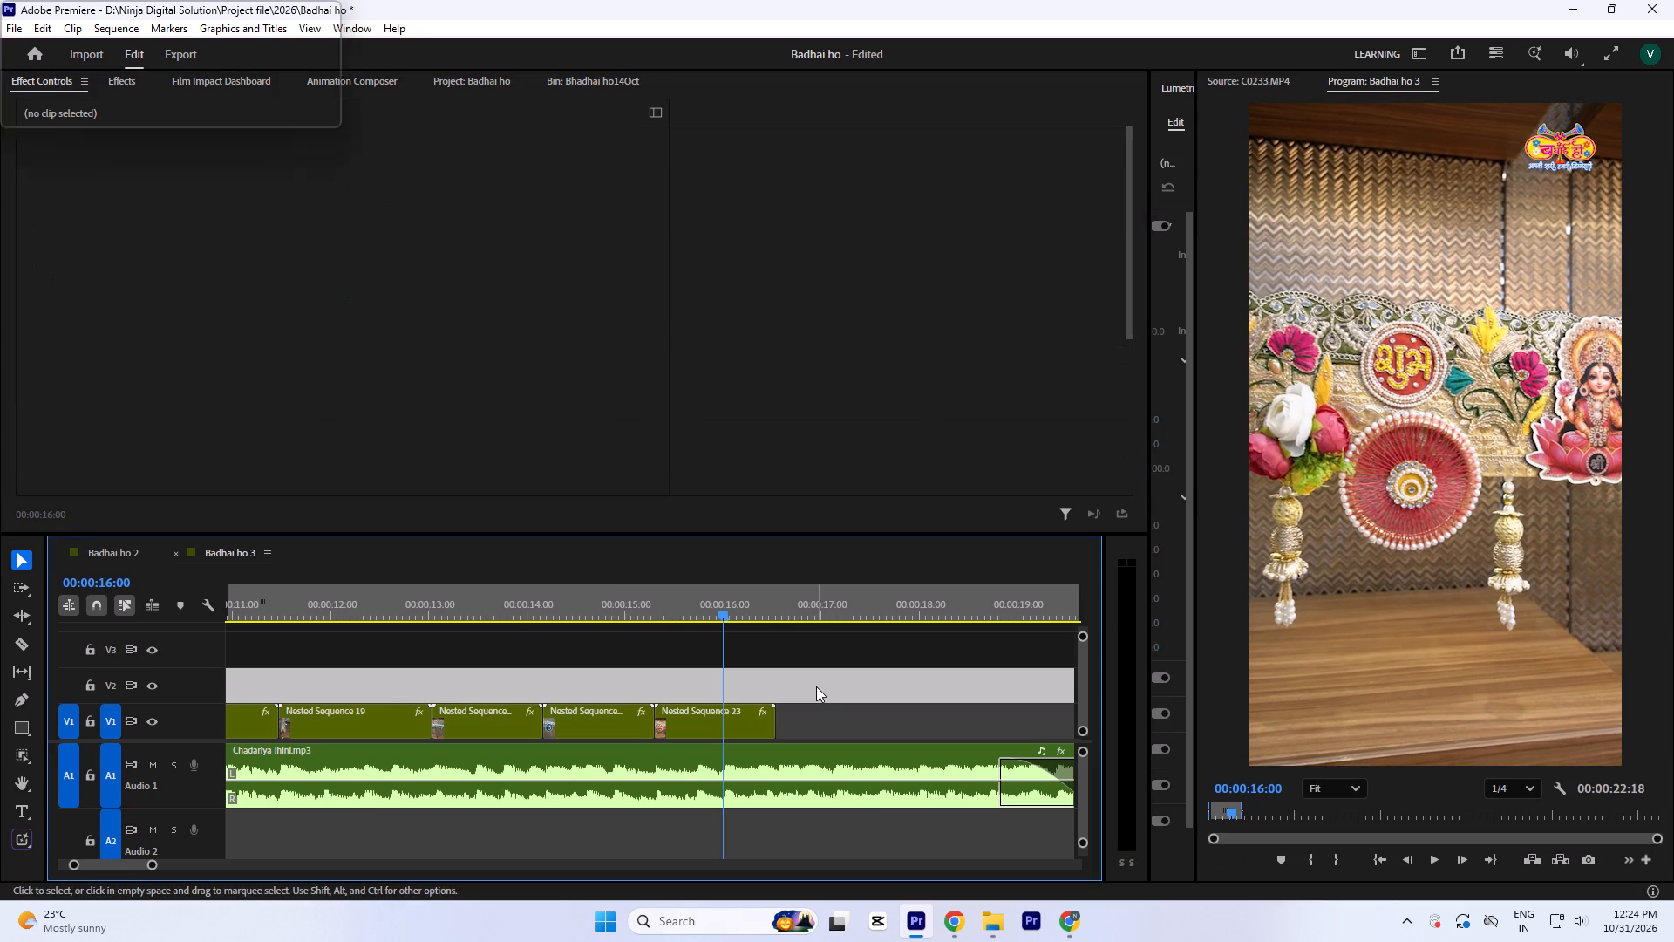
Play the end of the stabilized nested clip and the music that follows it.
left_click(731, 596)
key("space")
key("minus")
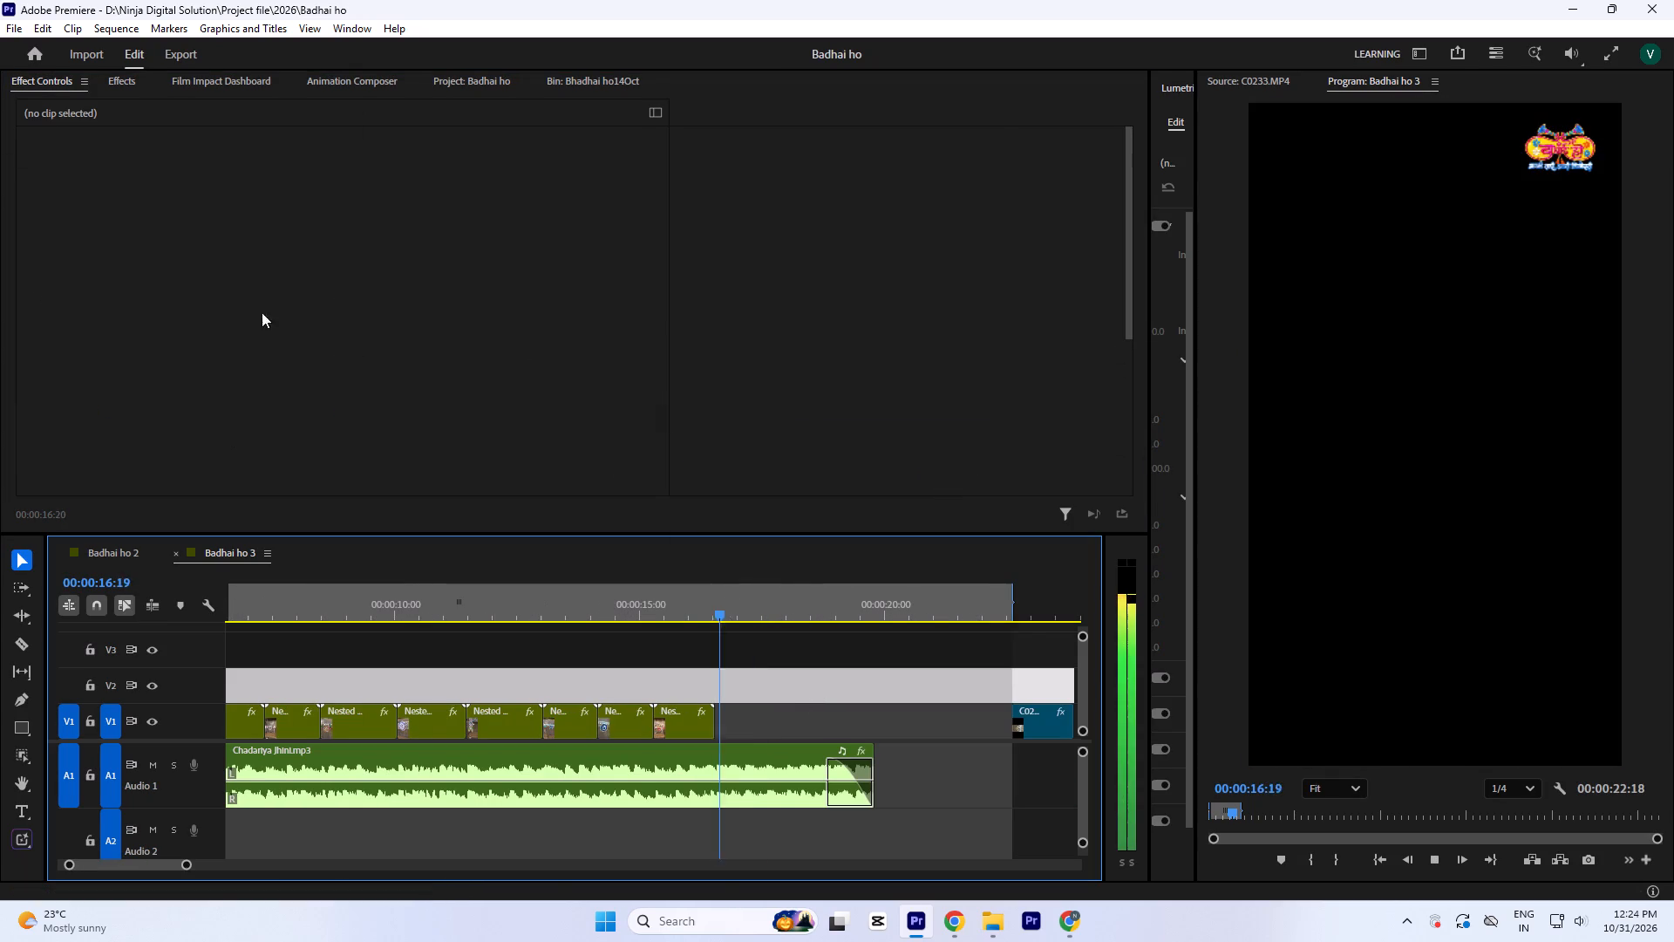
key("space")
Preview the source clips C0234.MP4, C0236.MP4 and C0237.MP4 as candidates for the next shot.
left_click(628, 77)
double_click(404, 299)
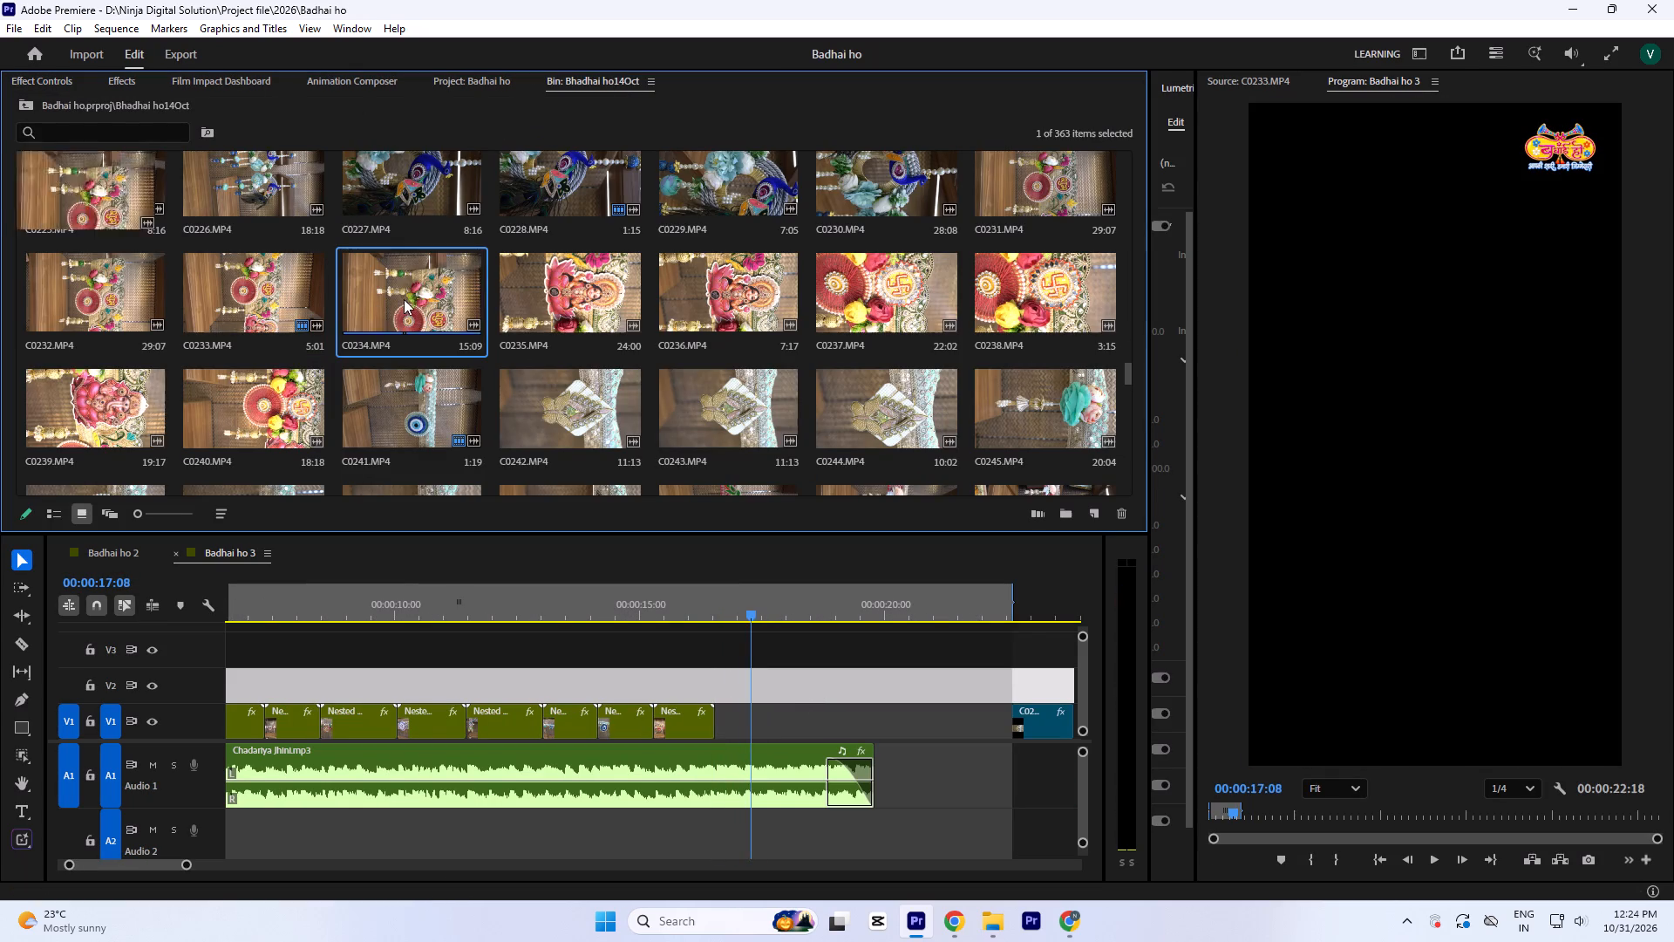
key("space")
left_click_drag(1445, 815, 1323, 833)
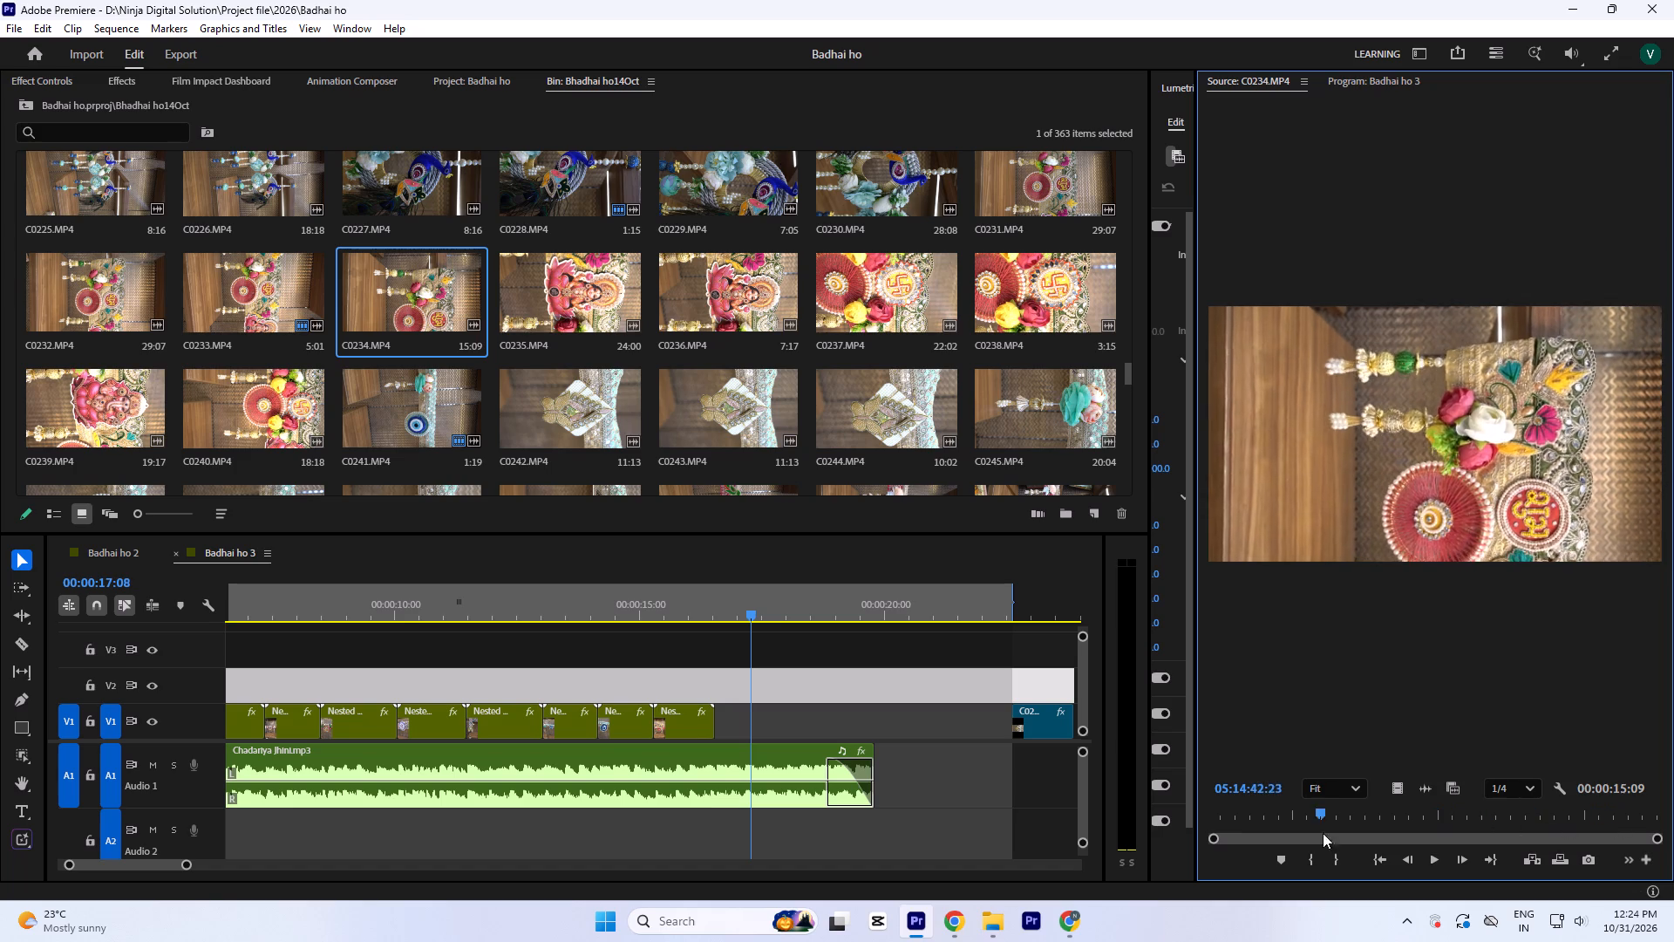
left_click_drag(1323, 833, 740, 806)
key("space")
double_click(724, 296)
key("space")
double_click(861, 290)
key("space")
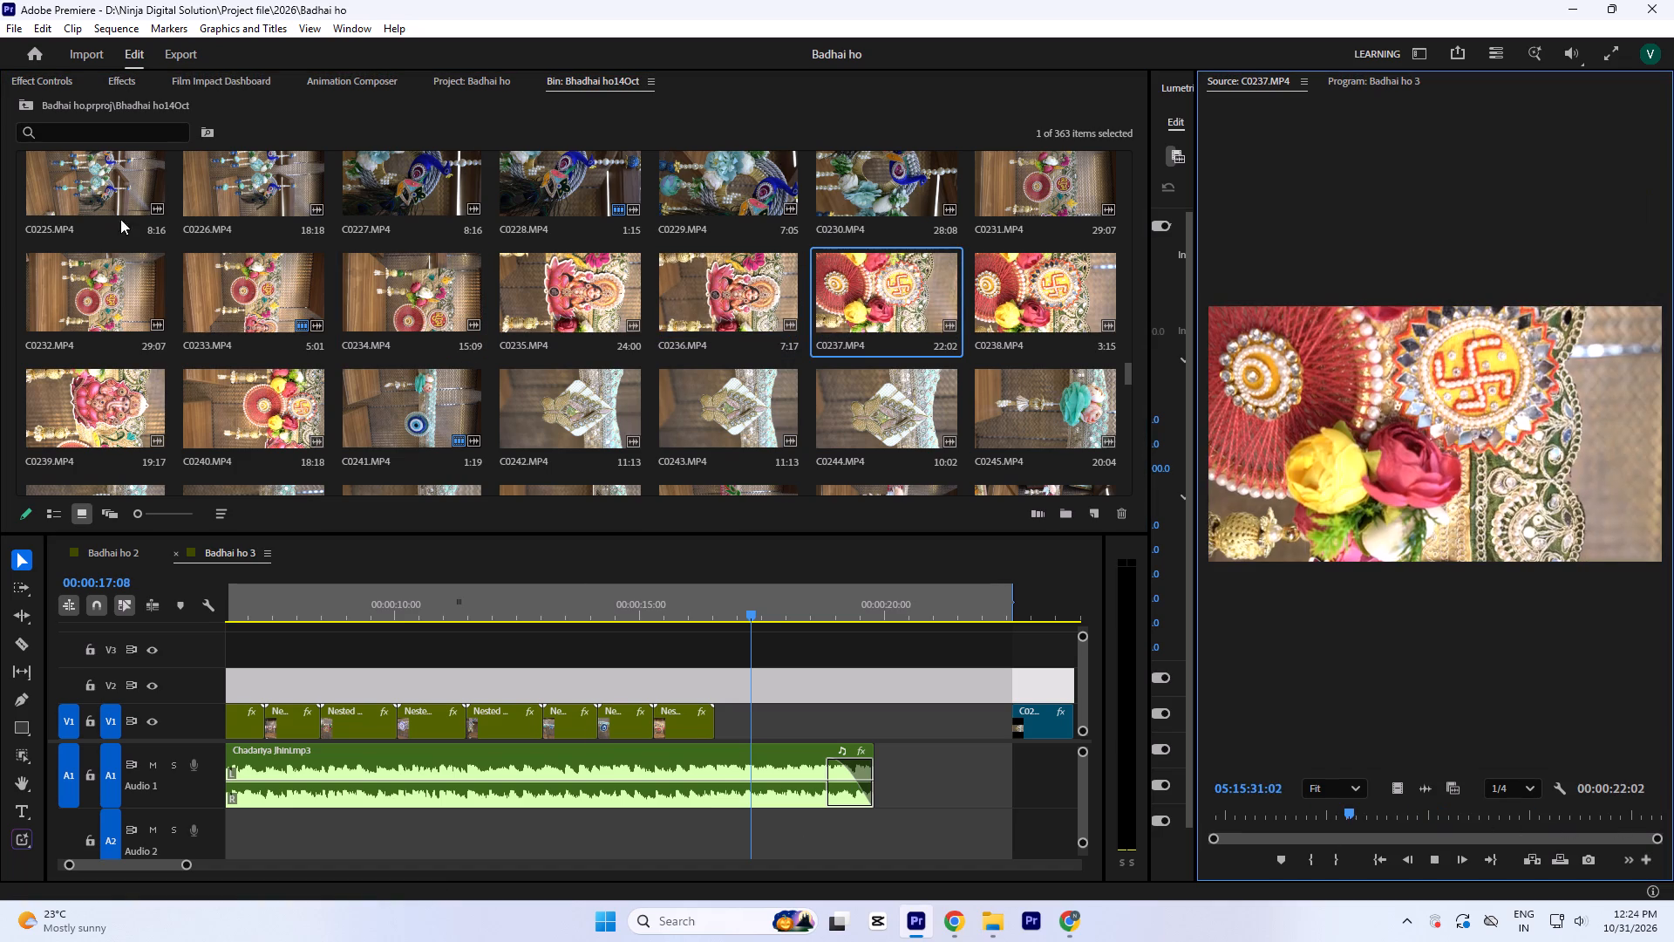
Mark a 3:10 range in the source clip C0240.MP4, with its out point at 05:16:33:18.
double_click(221, 413)
left_click_drag(1282, 817, 1322, 856)
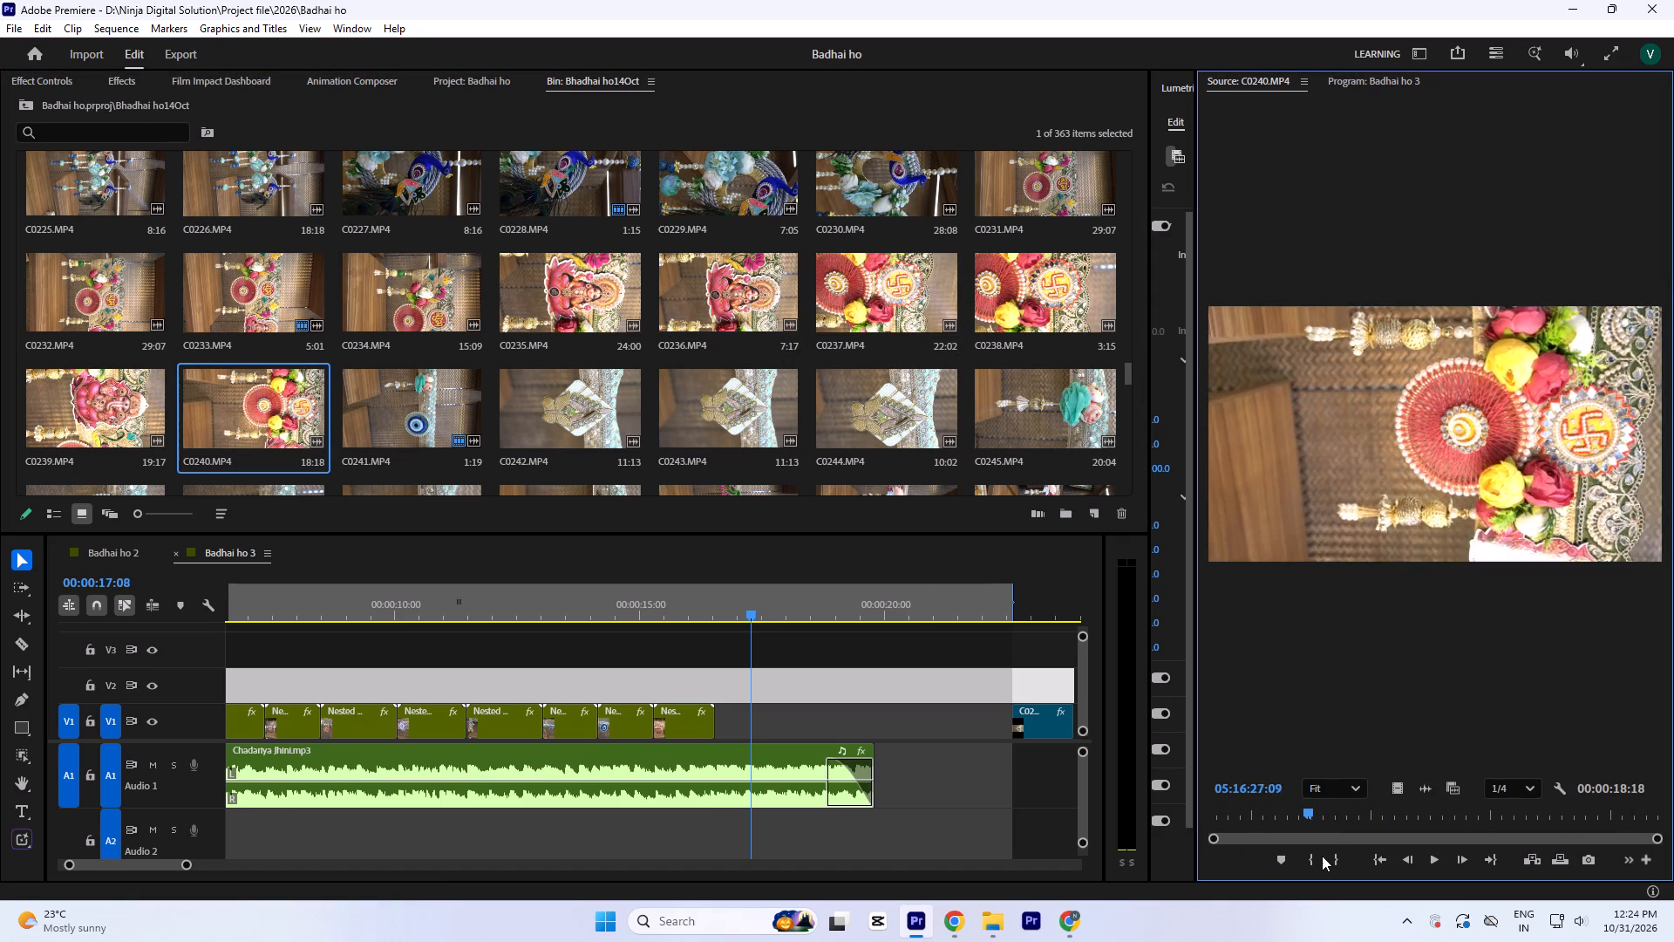
left_click_drag(1322, 856, 1453, 878)
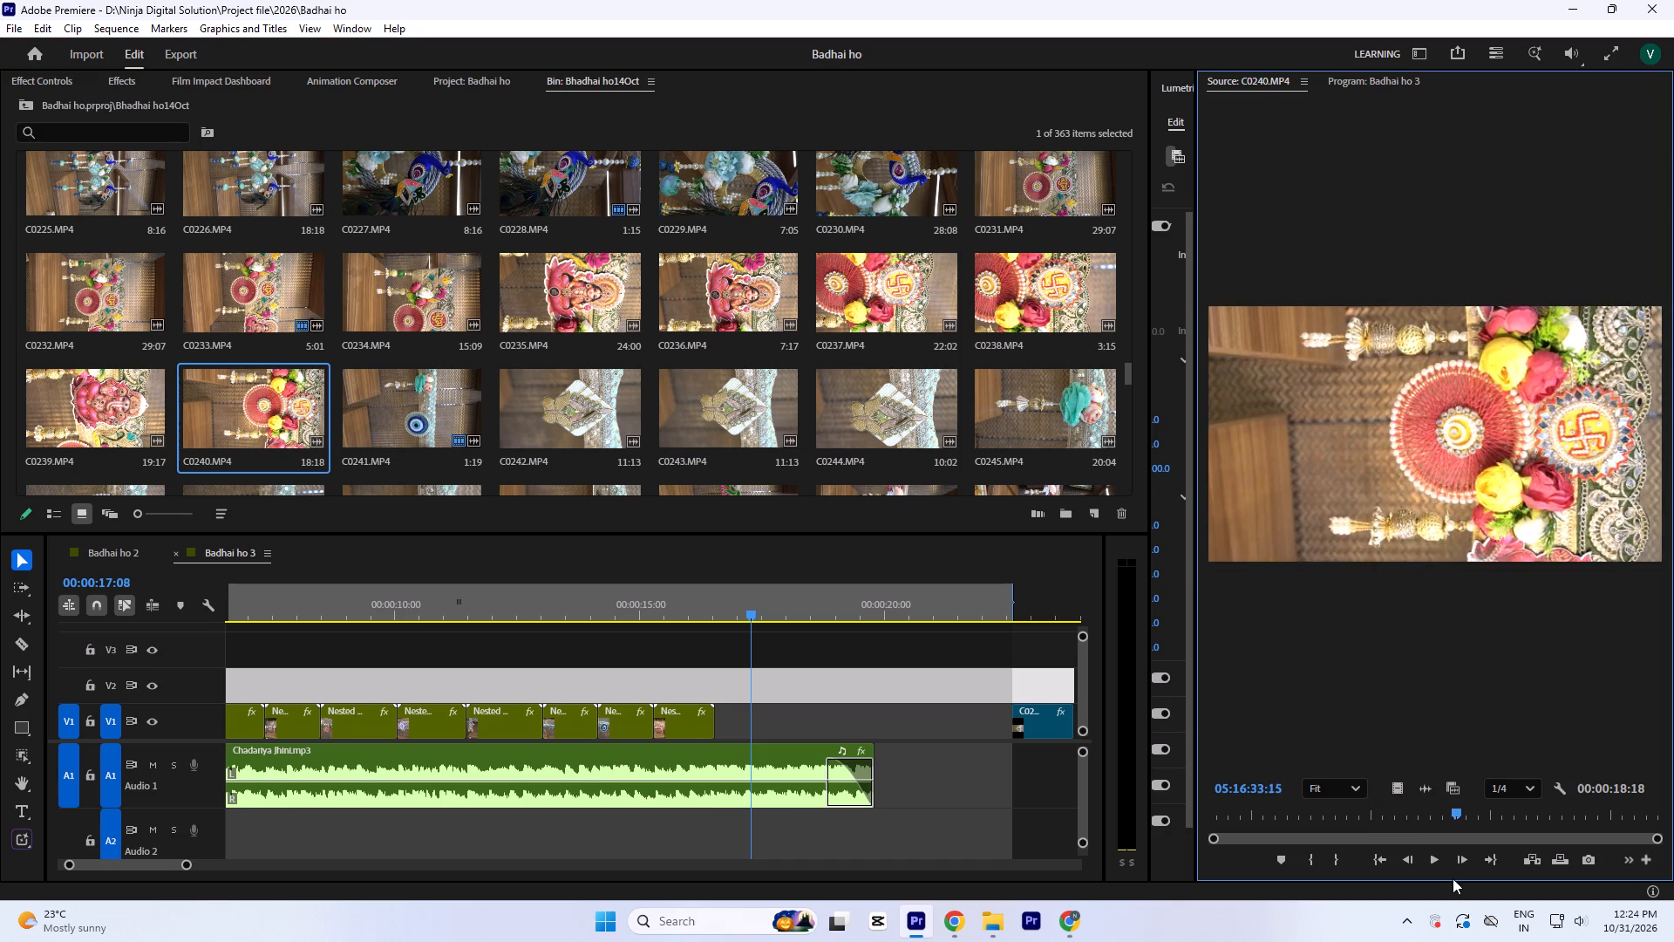
left_click_drag(1453, 878, 1462, 884)
key("i")
key("o")
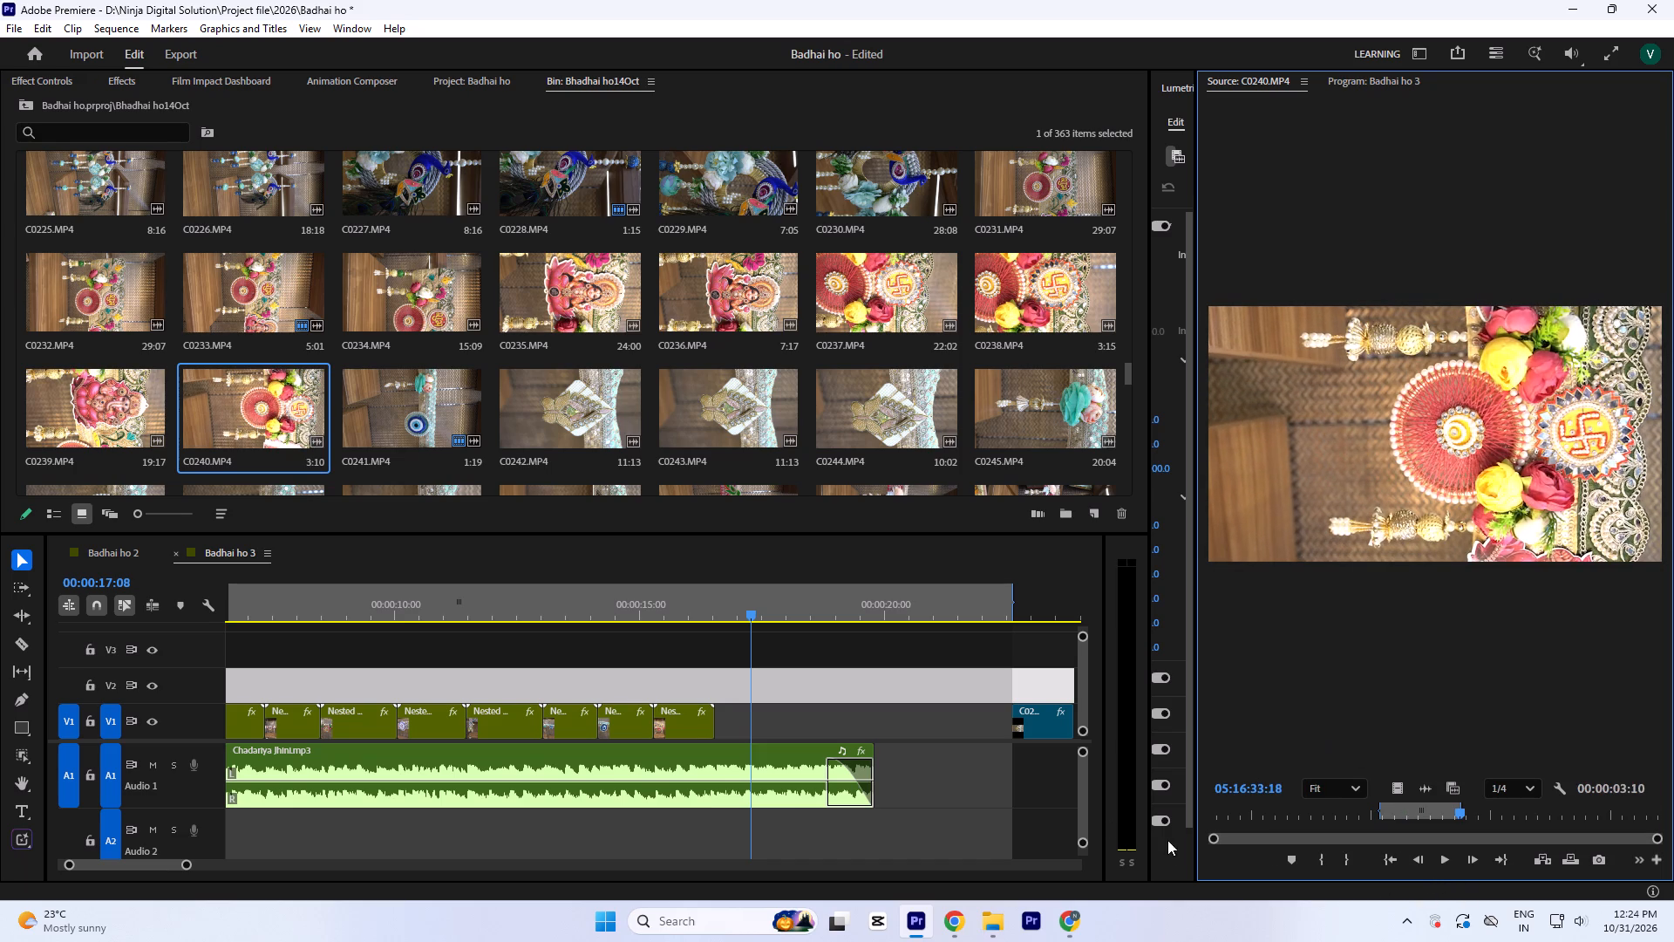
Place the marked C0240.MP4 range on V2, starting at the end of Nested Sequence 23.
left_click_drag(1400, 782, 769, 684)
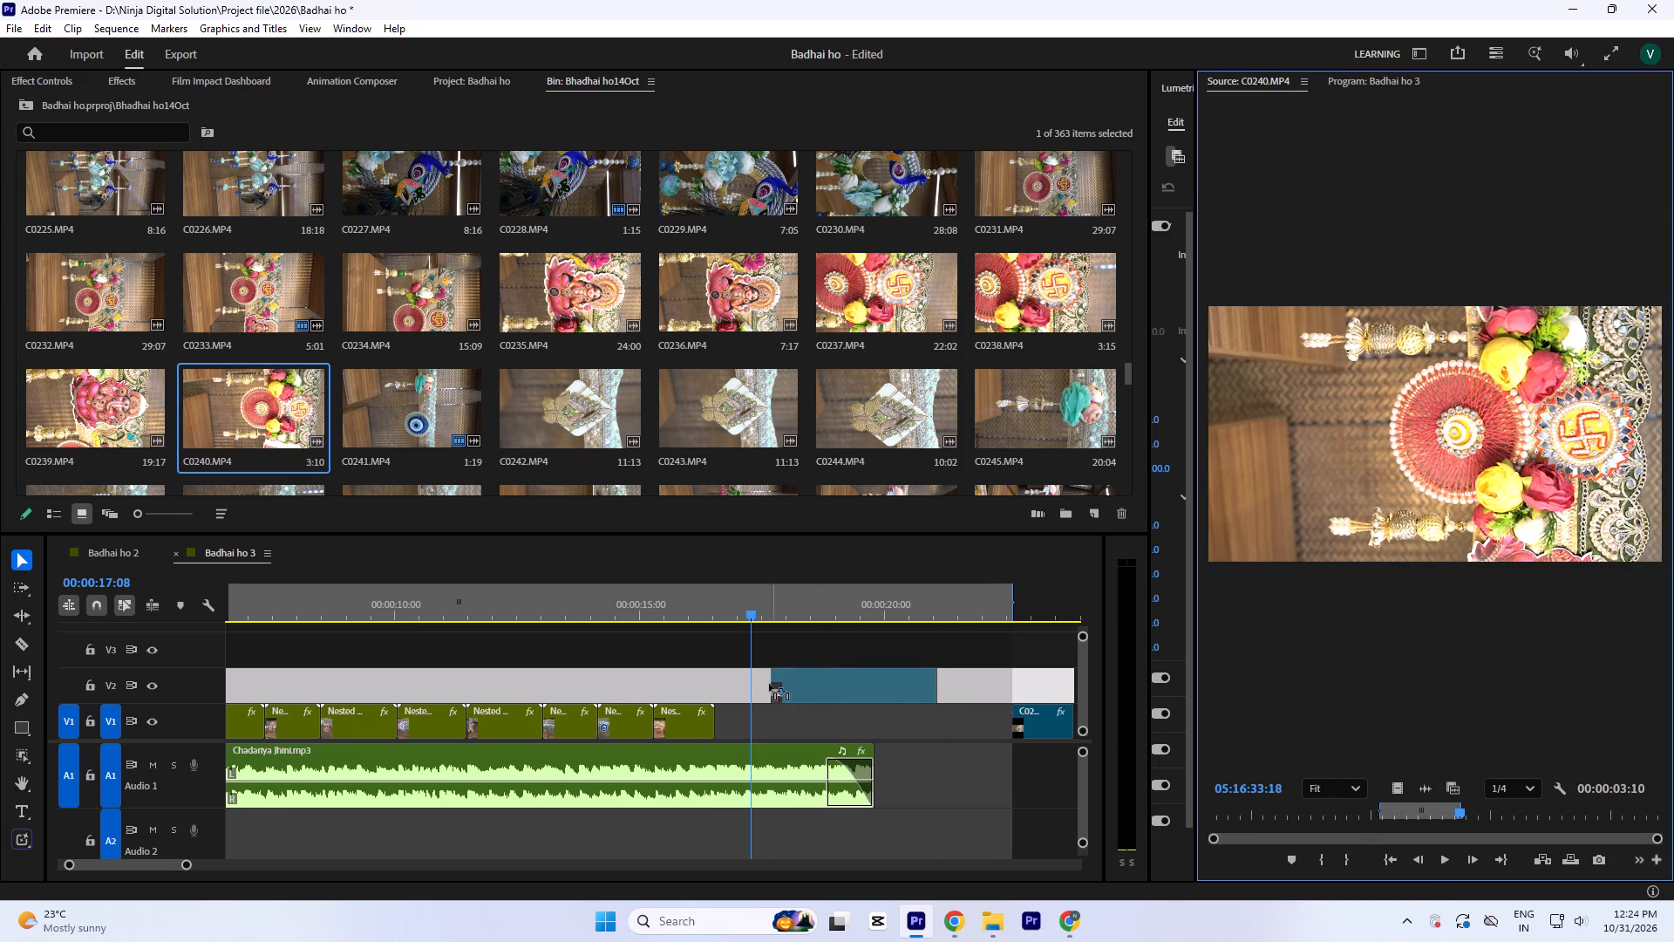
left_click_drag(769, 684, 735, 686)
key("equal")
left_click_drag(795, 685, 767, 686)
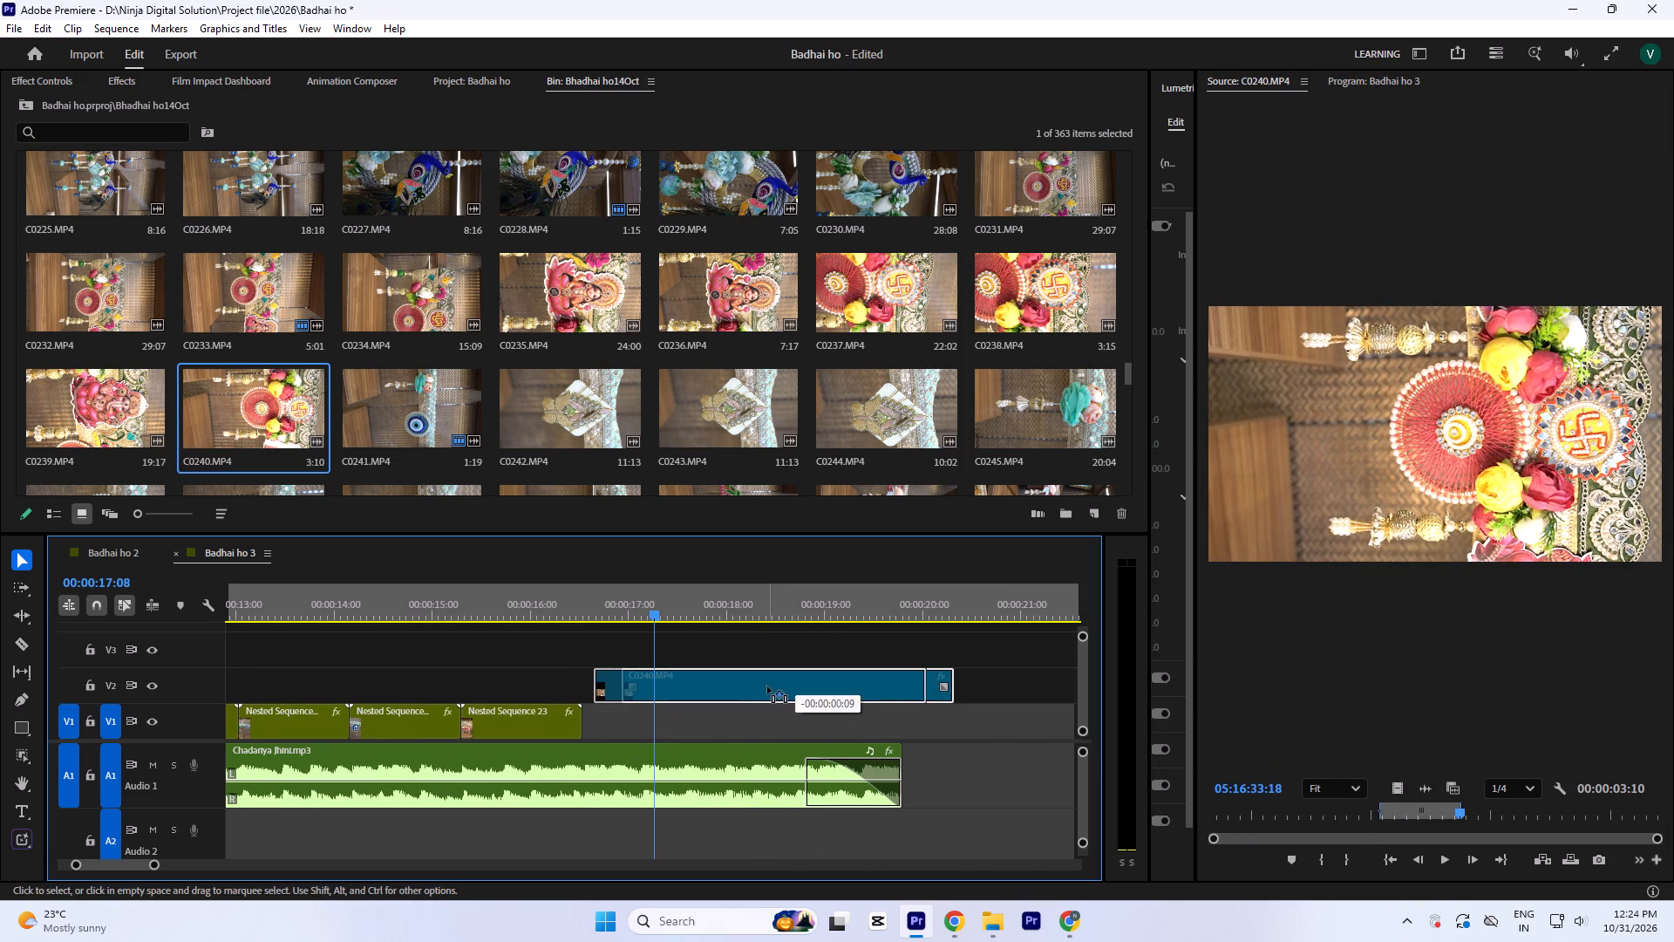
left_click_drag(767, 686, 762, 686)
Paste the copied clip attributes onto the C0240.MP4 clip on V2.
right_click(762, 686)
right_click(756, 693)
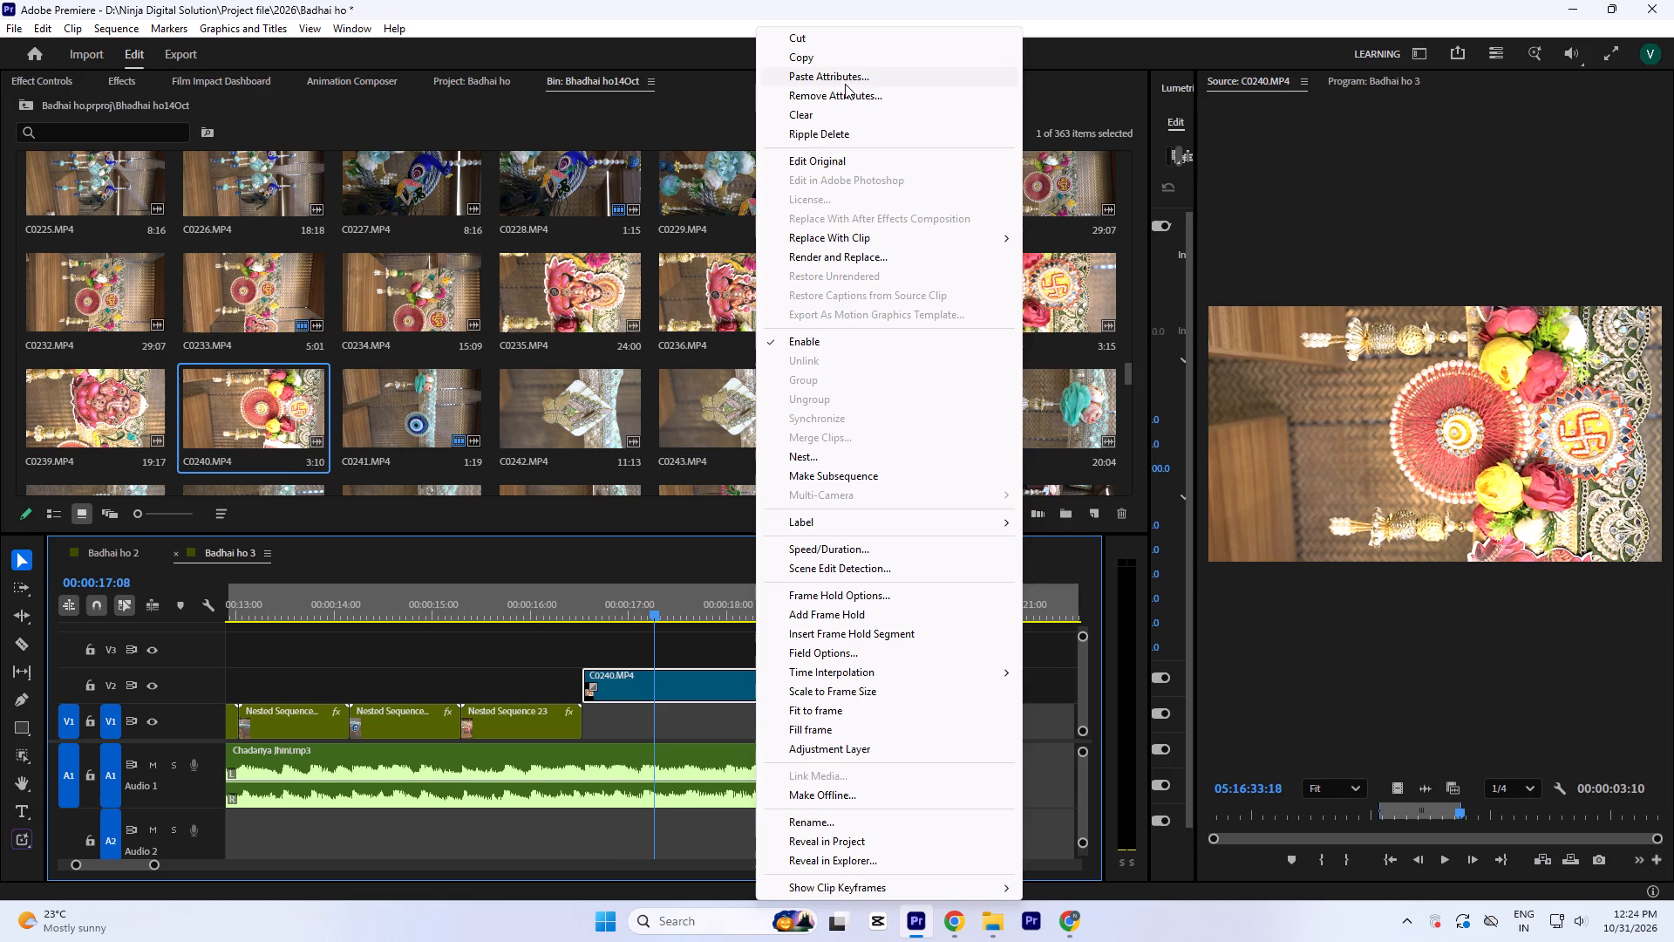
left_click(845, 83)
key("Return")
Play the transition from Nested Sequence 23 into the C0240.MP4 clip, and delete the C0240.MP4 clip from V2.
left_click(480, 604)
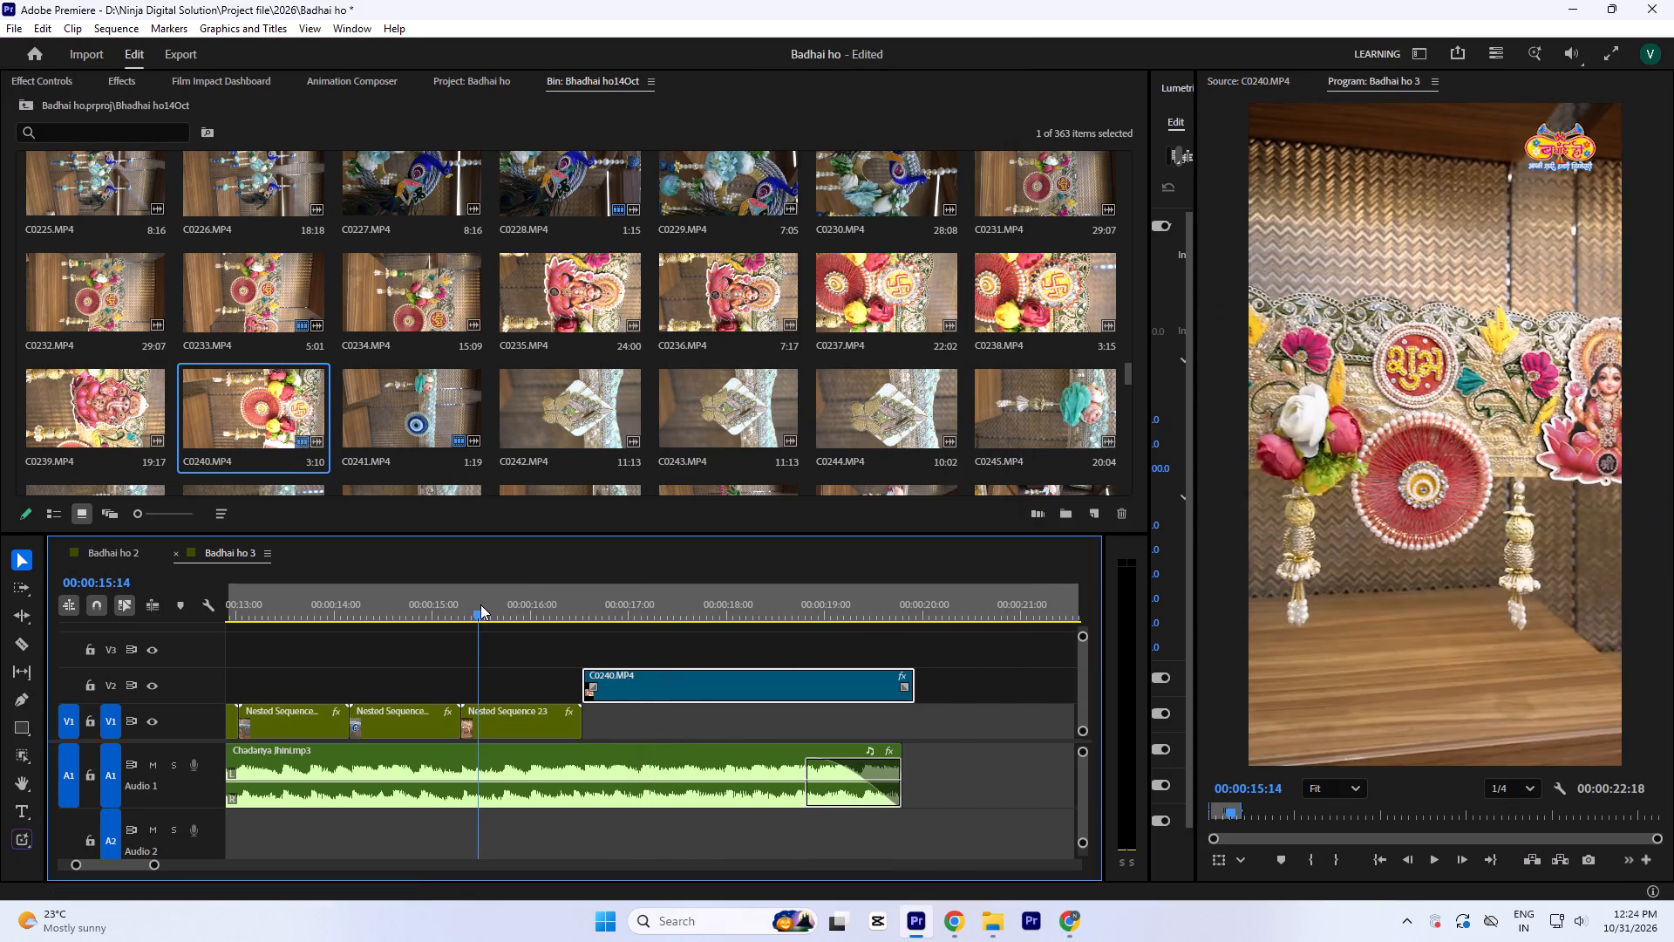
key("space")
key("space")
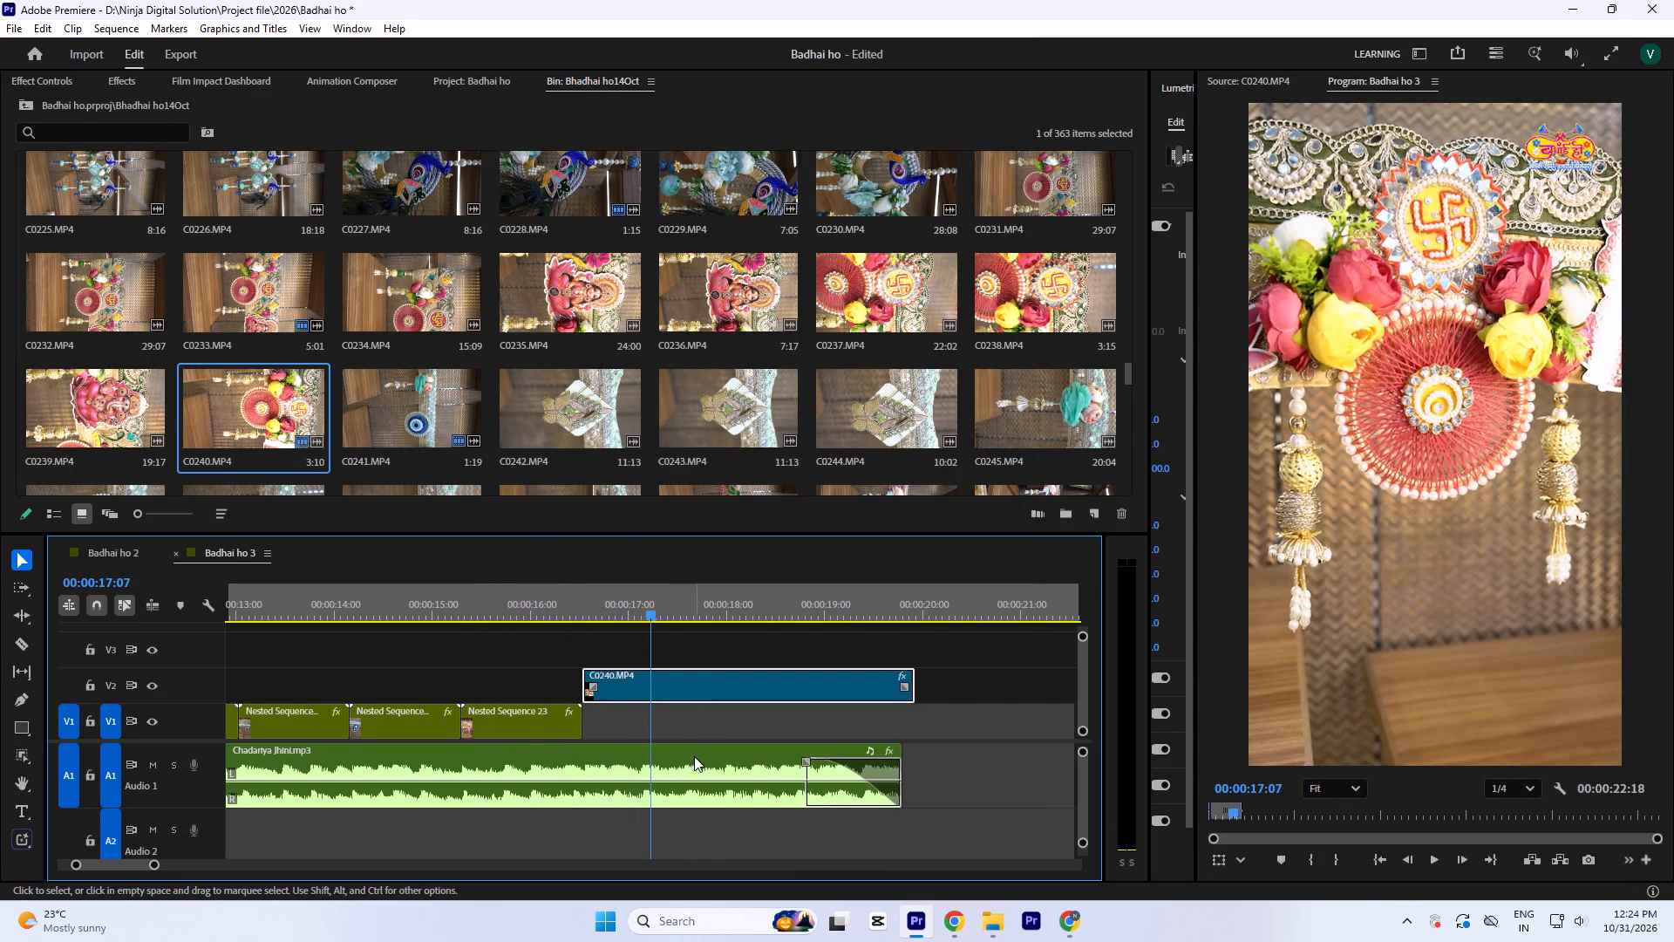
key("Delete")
Preview source clips C0234, C0236, C0230, C0231, C0240, C0239 and C0232 as candidates for the shot after Nested Sequence 23.
double_click(431, 297)
key("space")
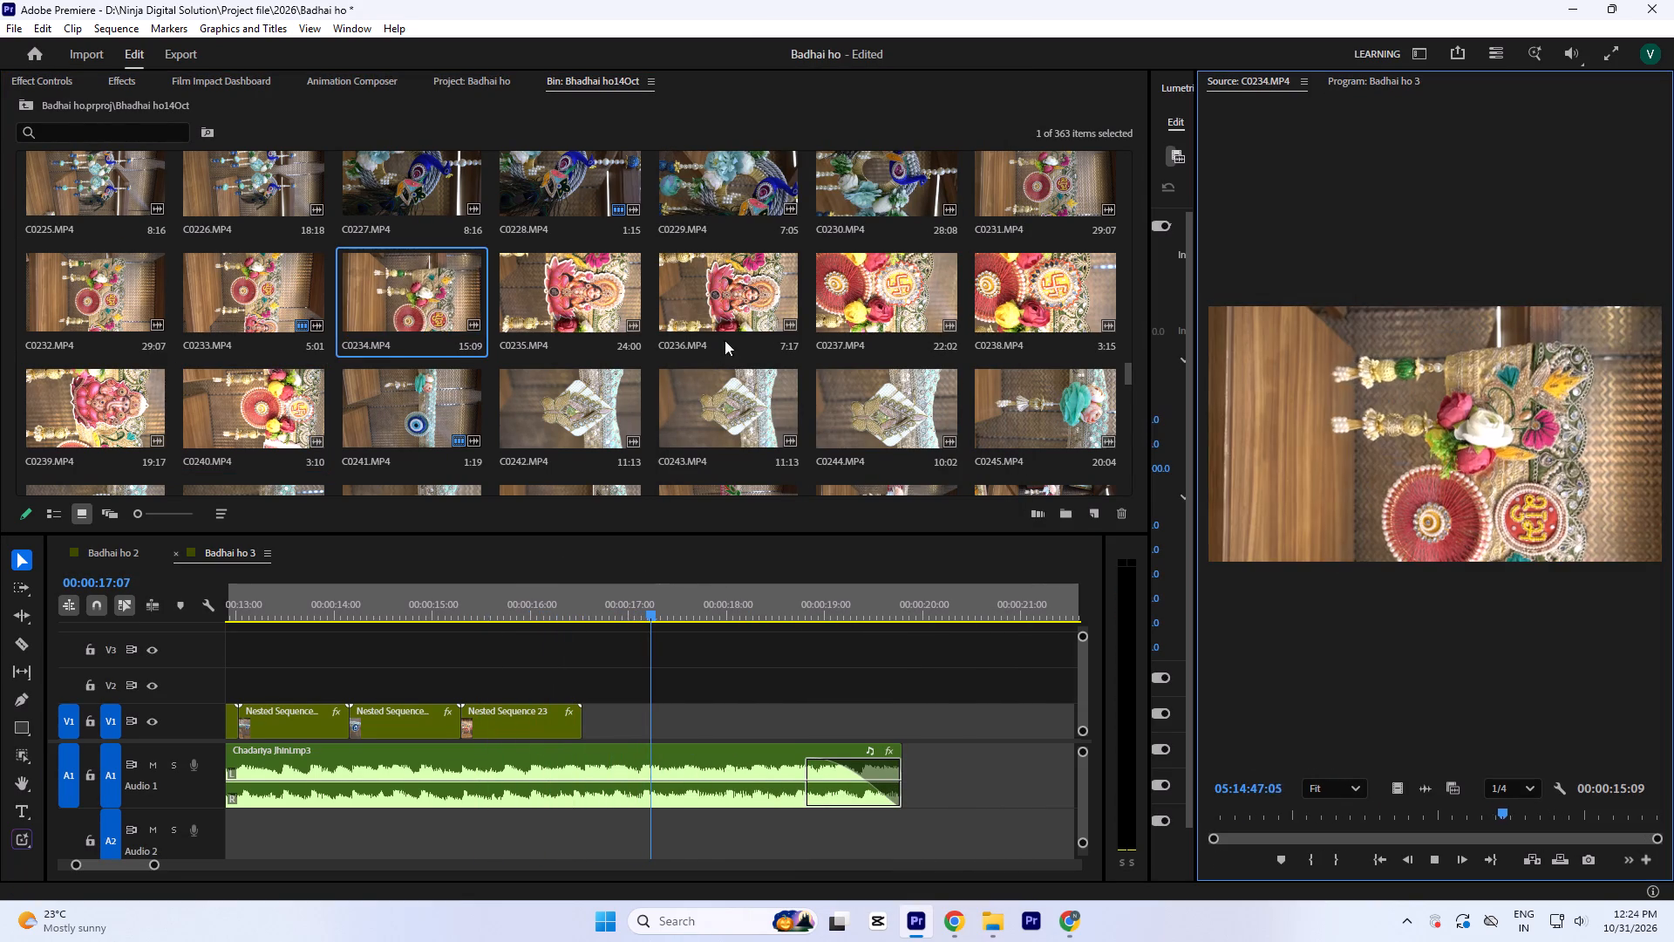
double_click(732, 301)
key("space")
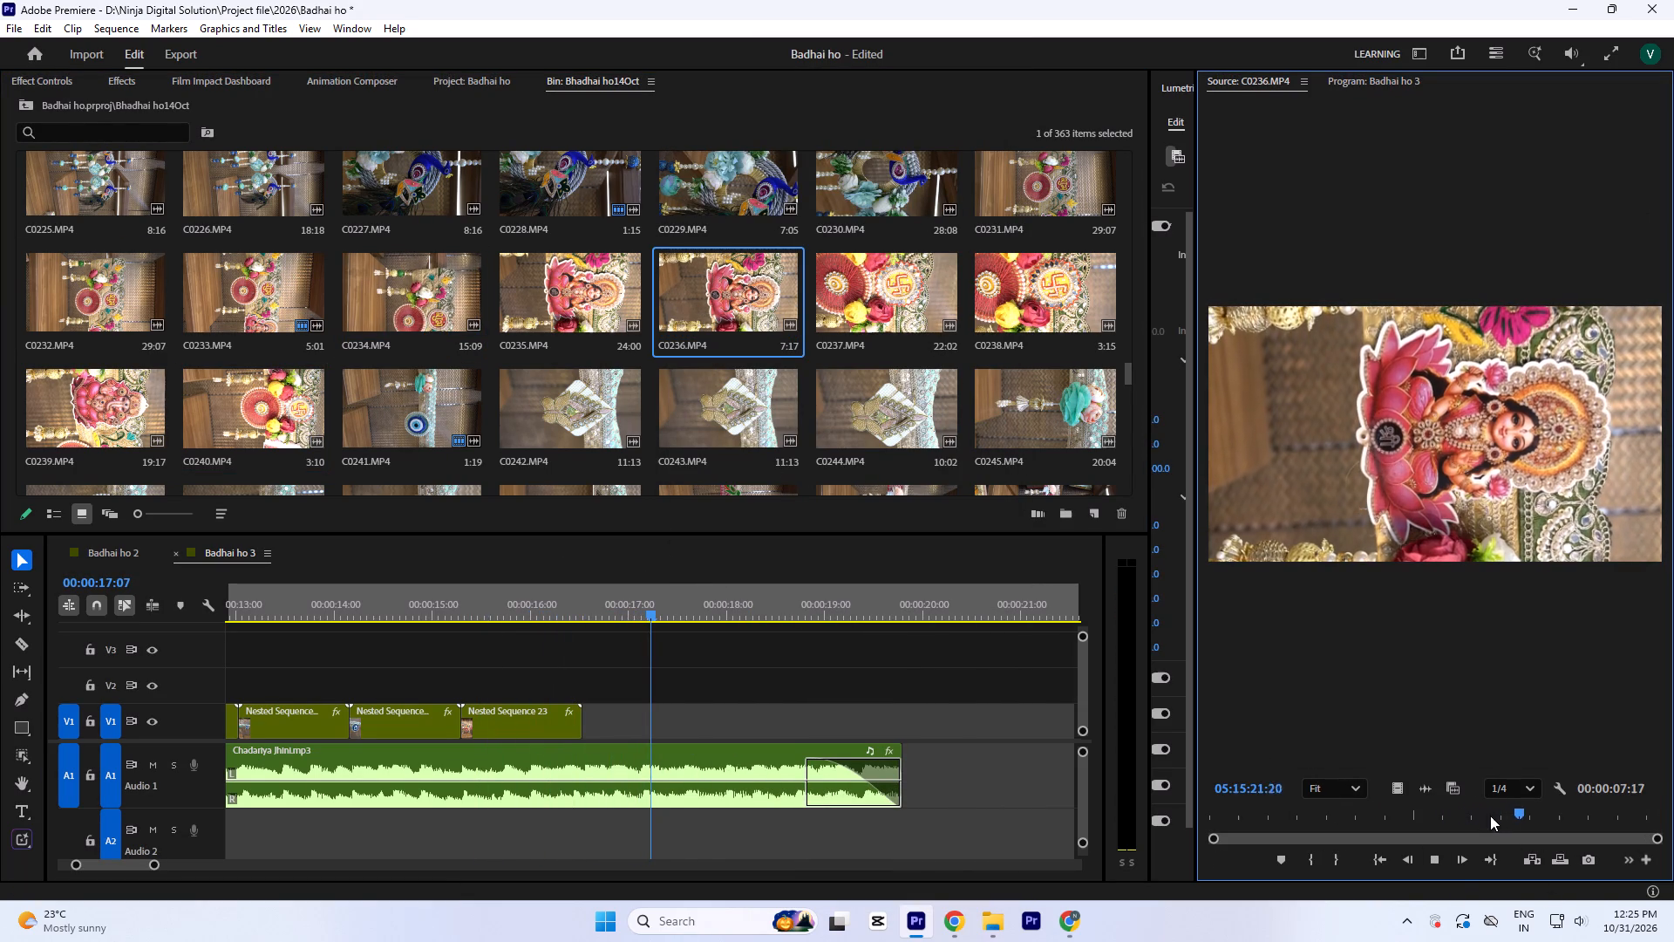
left_click_drag(1517, 814, 1478, 846)
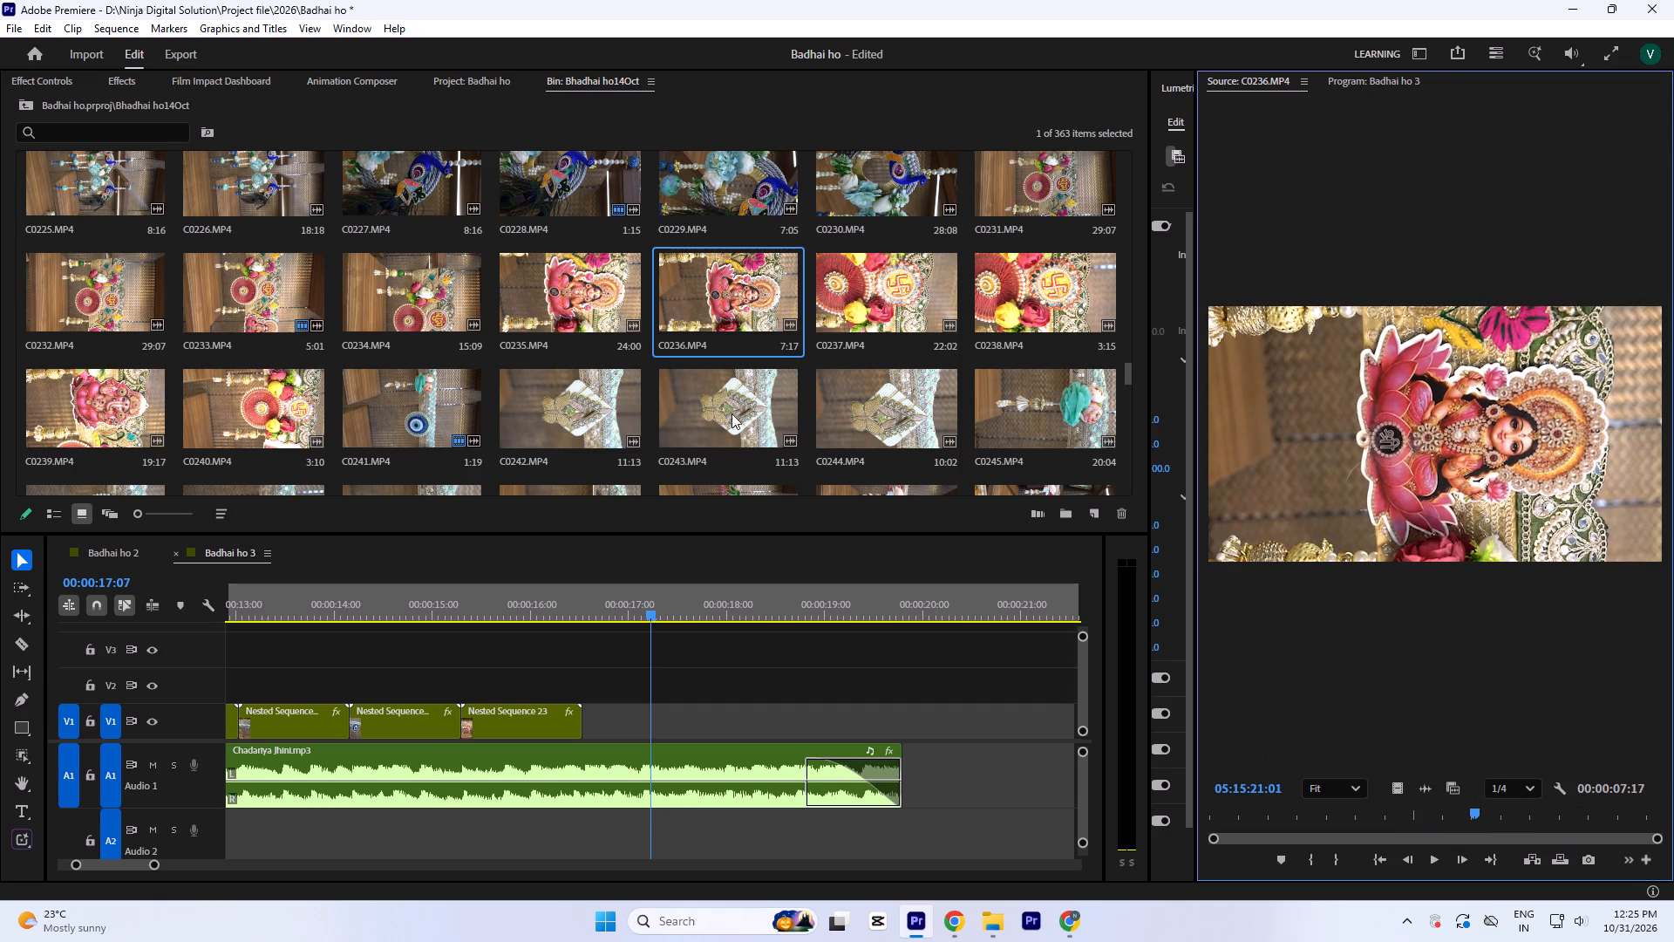
scroll(822, 347, "up", 2)
double_click(864, 420)
key("space")
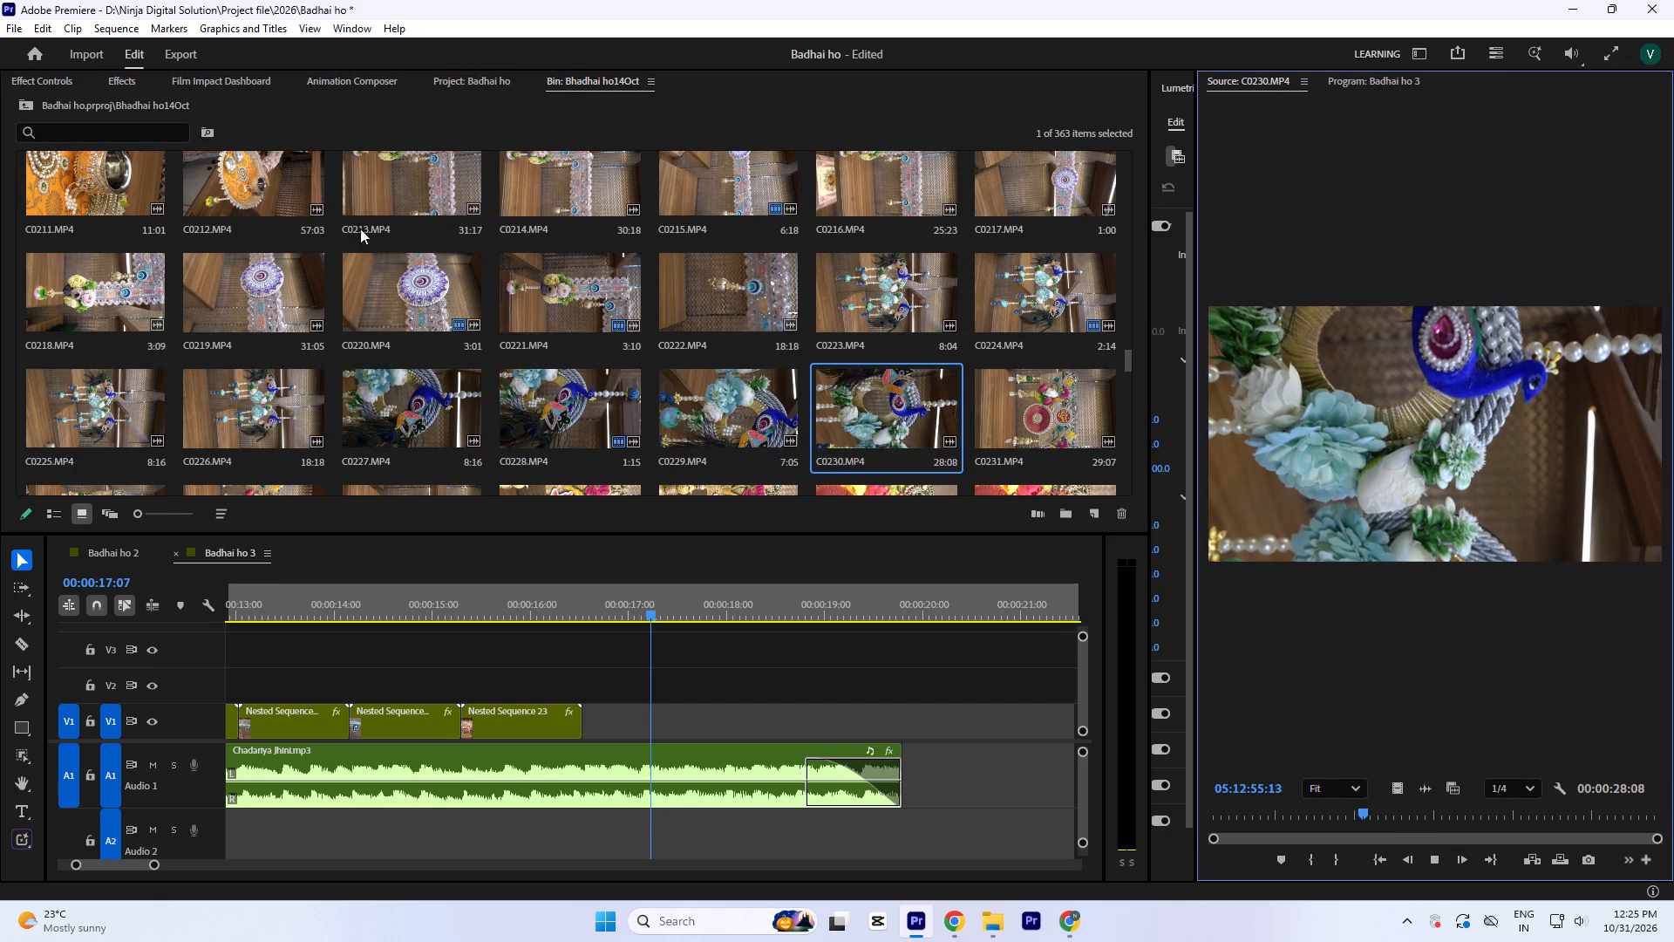
double_click(997, 410)
key("space")
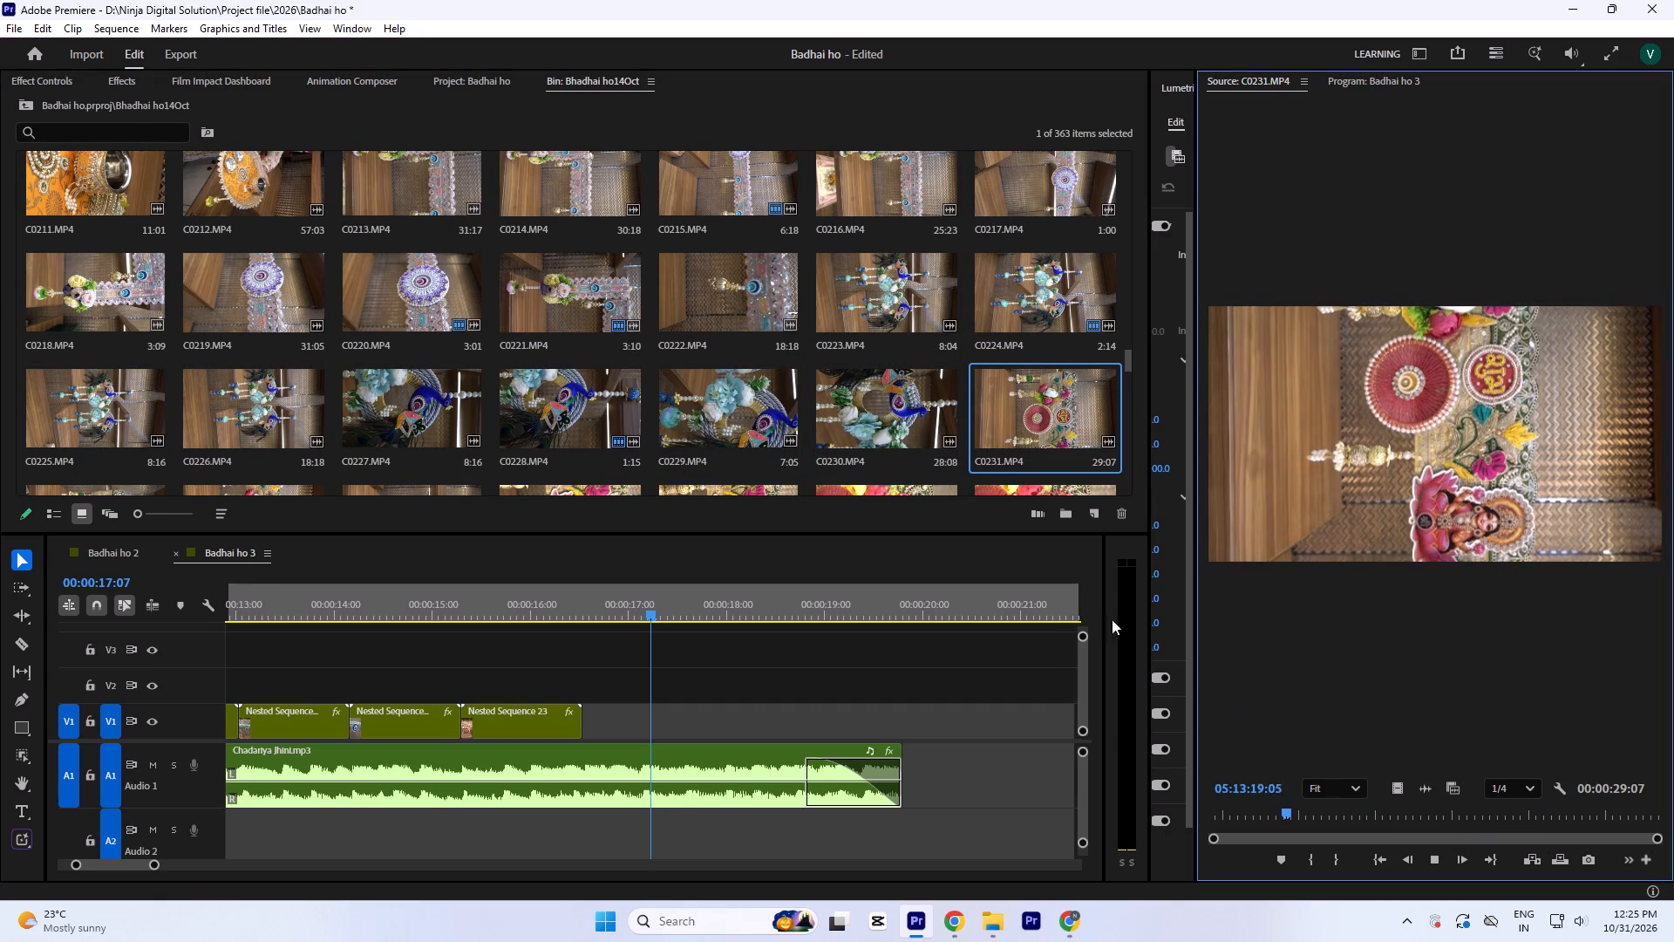
scroll(793, 370, "down", 1)
scroll(613, 418, "down", 1)
double_click(720, 279)
key("space")
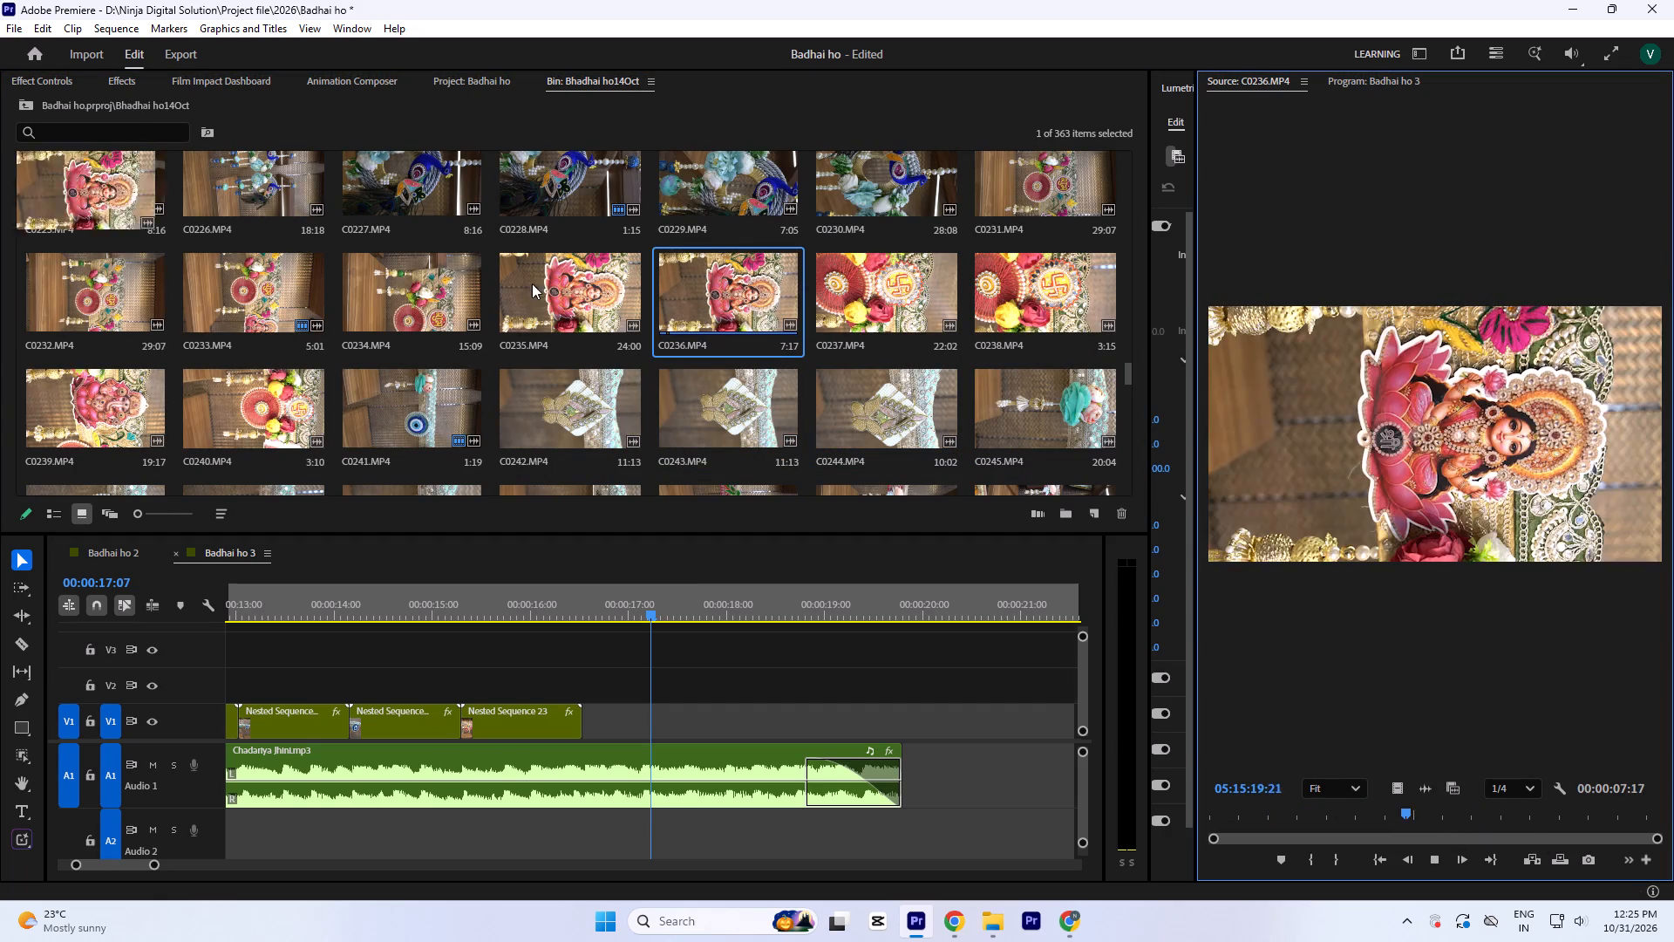
scroll(641, 355, "down", 1)
double_click(258, 294)
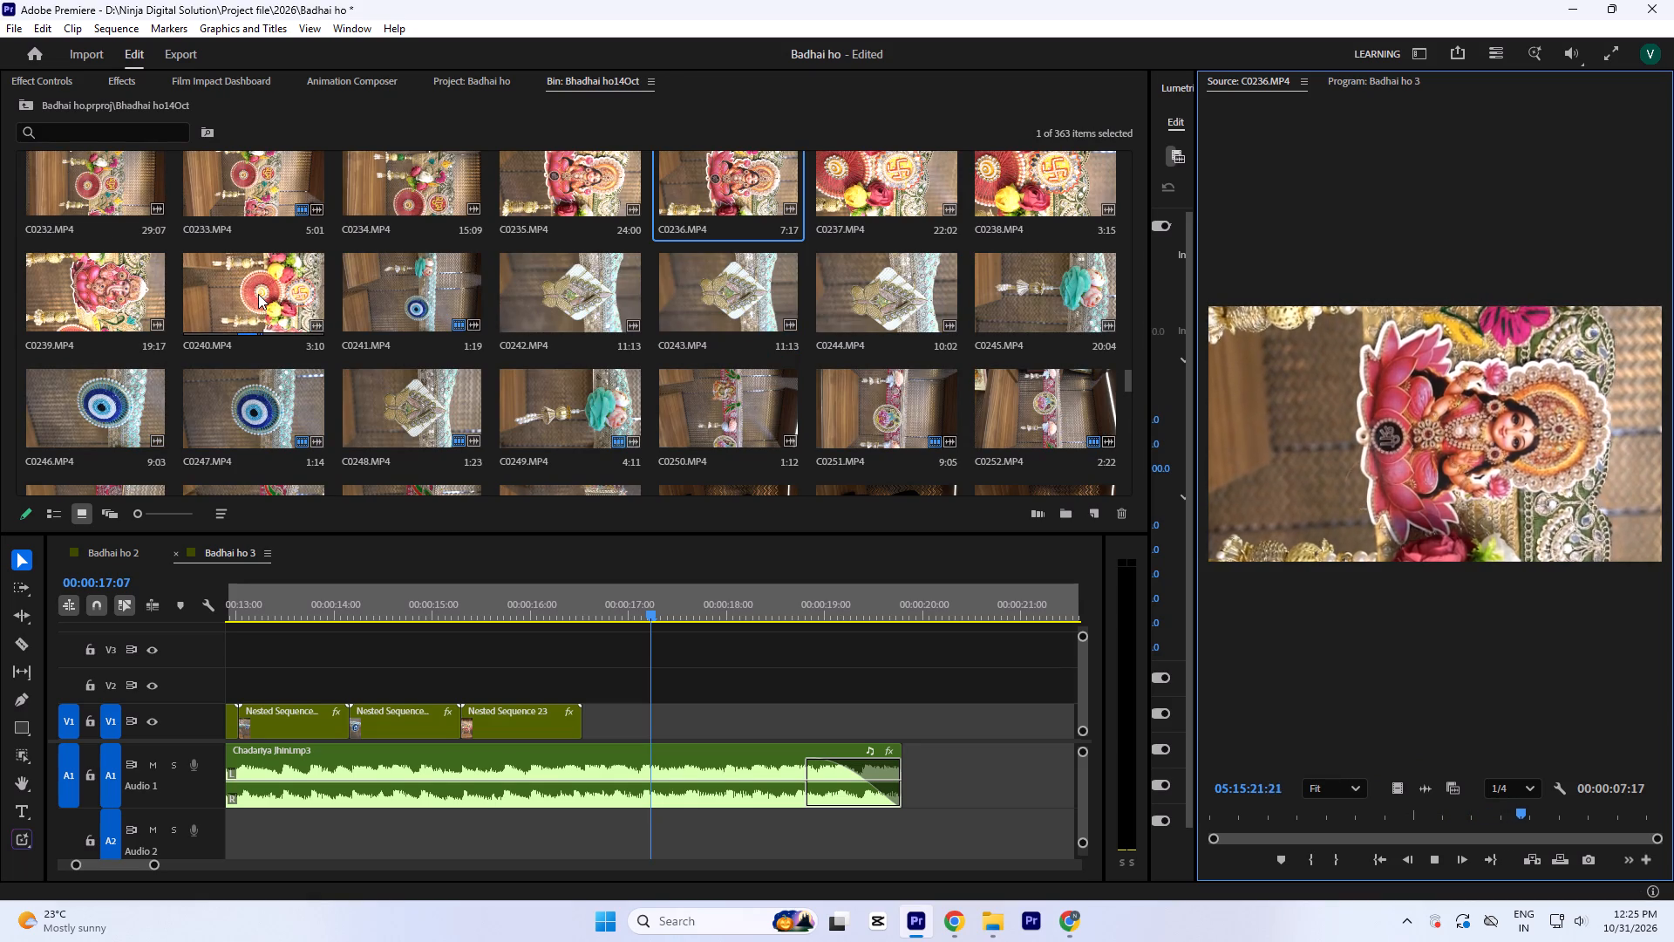
key("space")
left_click_drag(1473, 809, 1596, 826)
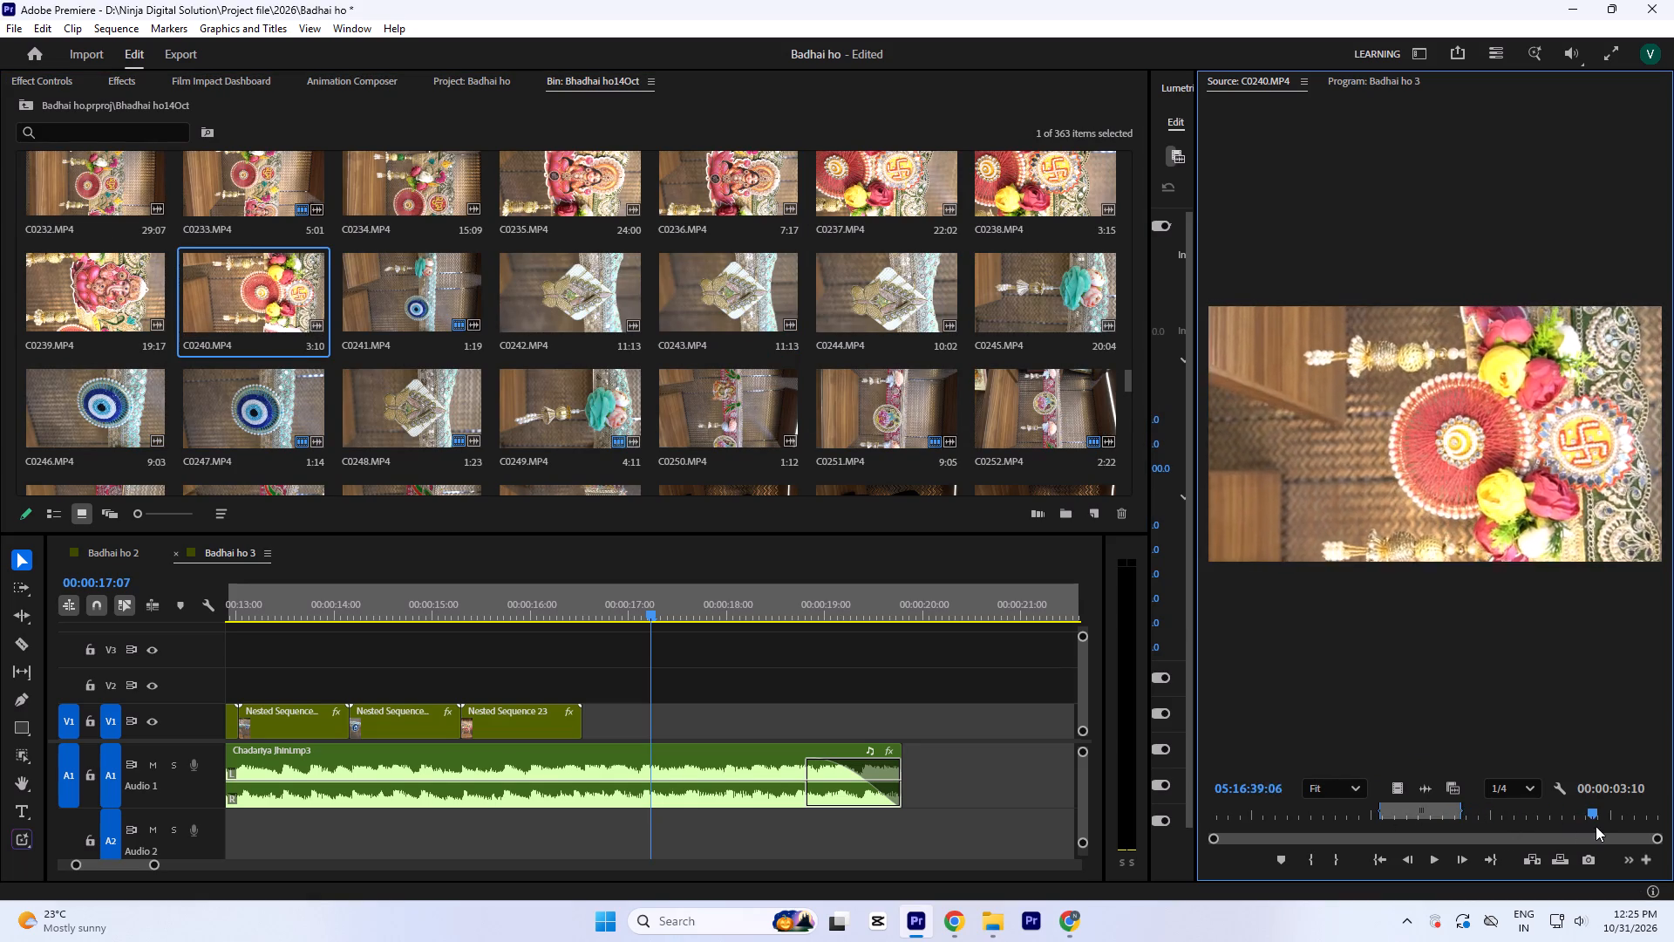
left_click_drag(1596, 826, 1290, 836)
double_click(113, 292)
key("space")
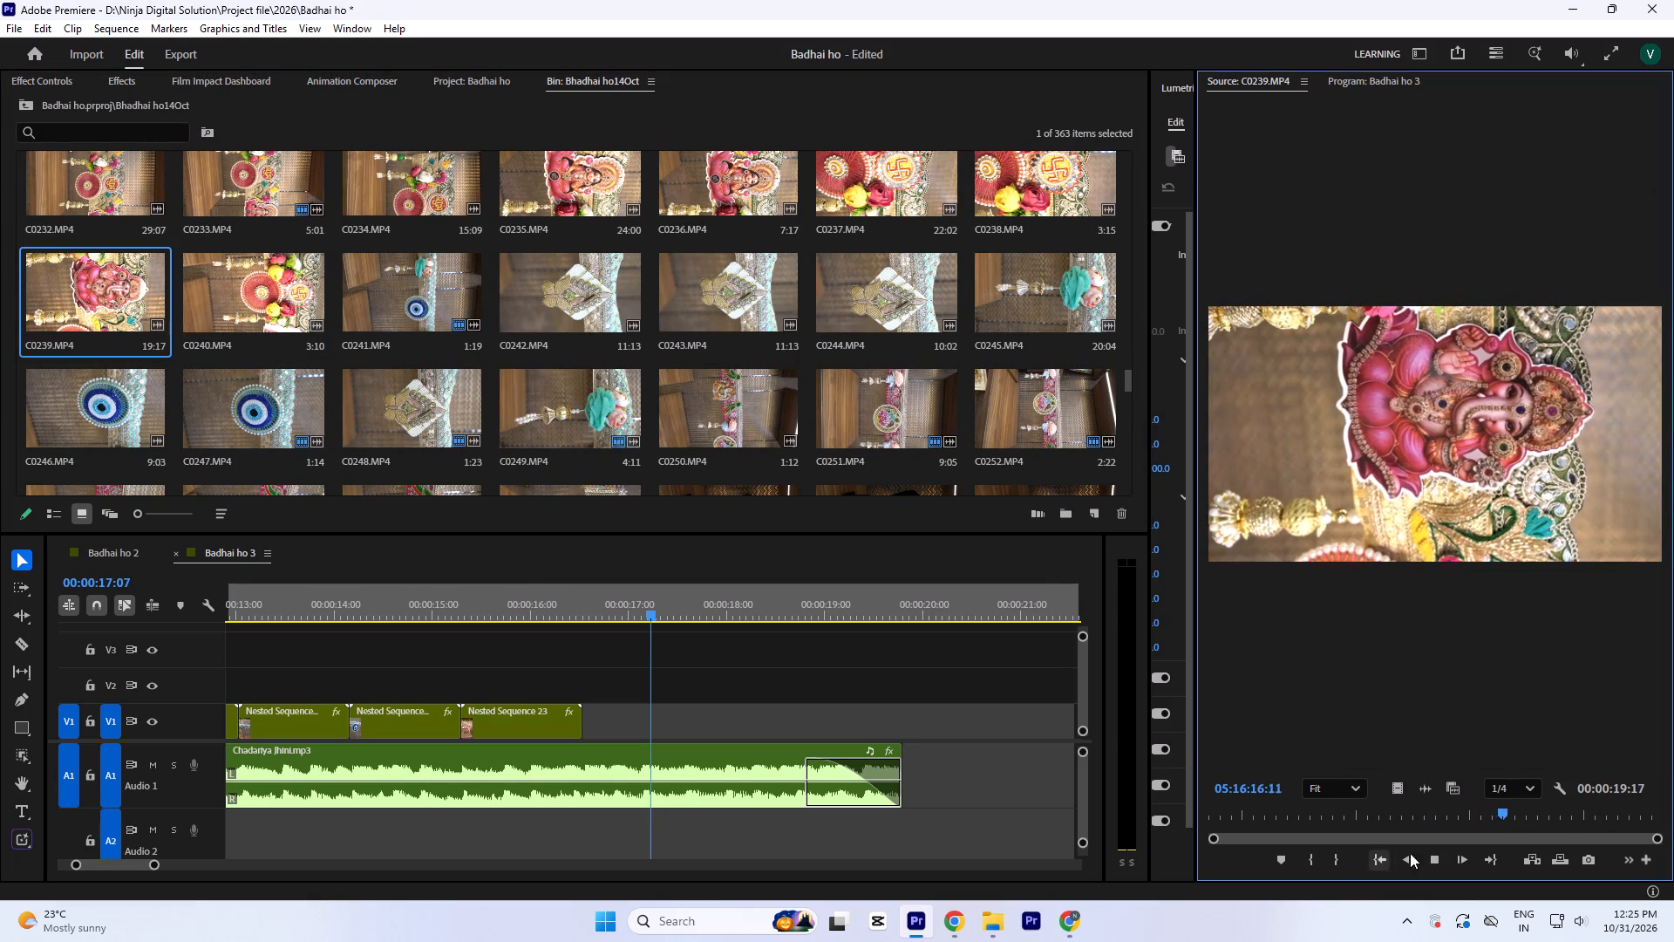
left_click_drag(1452, 810, 1376, 816)
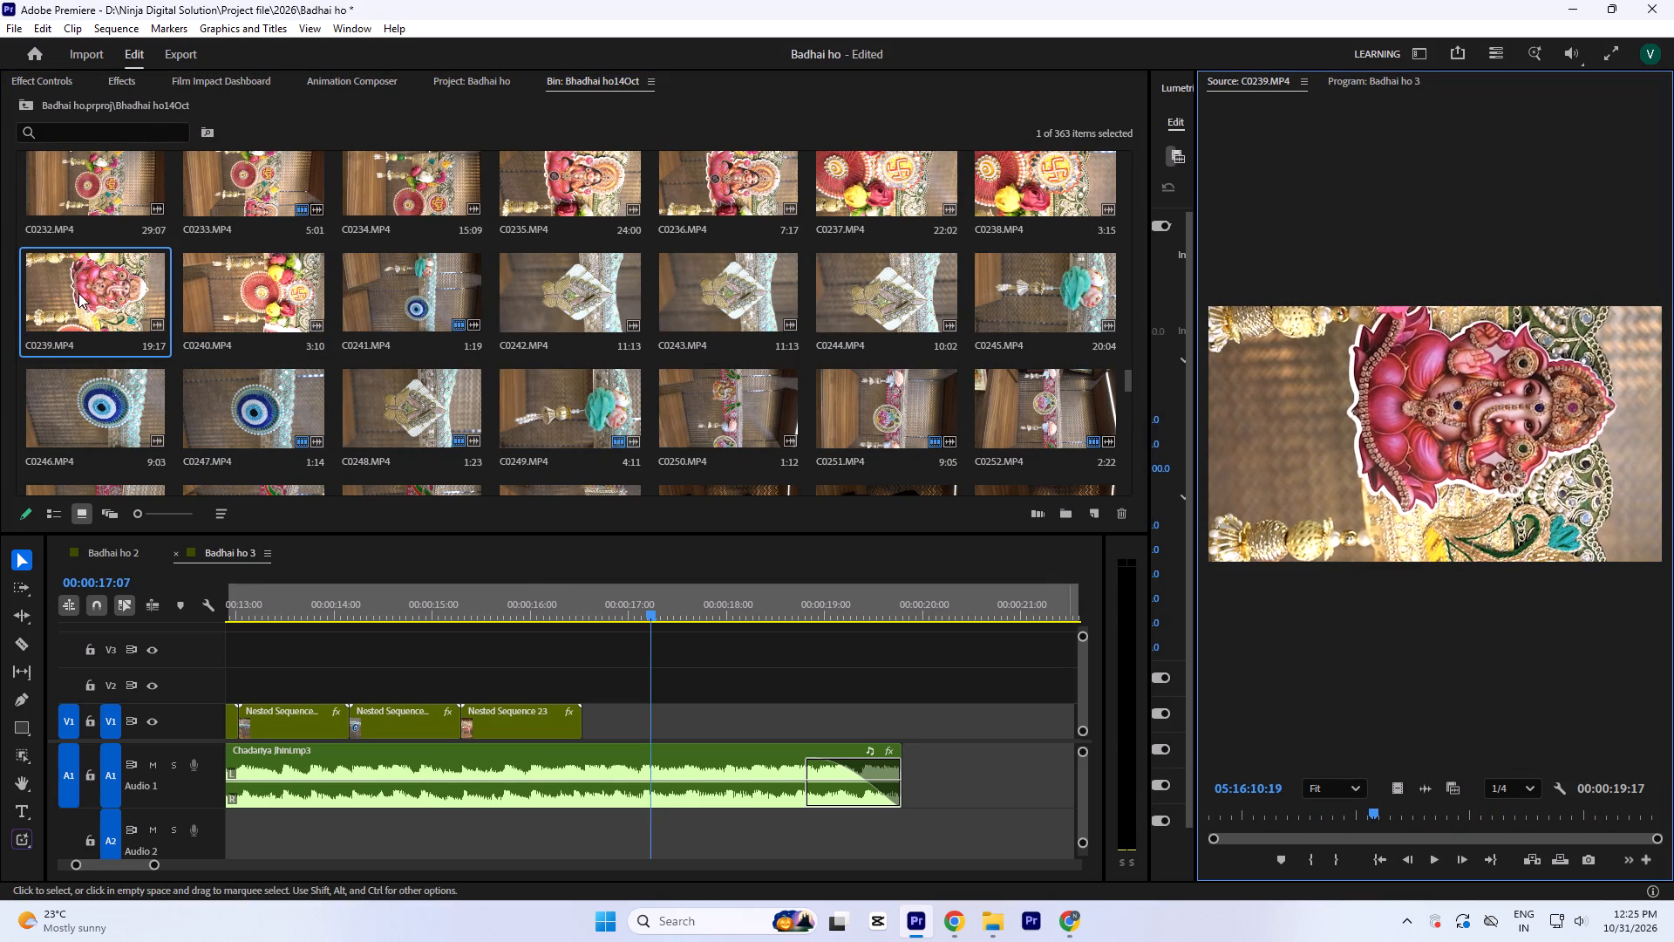
scroll(108, 247, "up", 1)
double_click(85, 295)
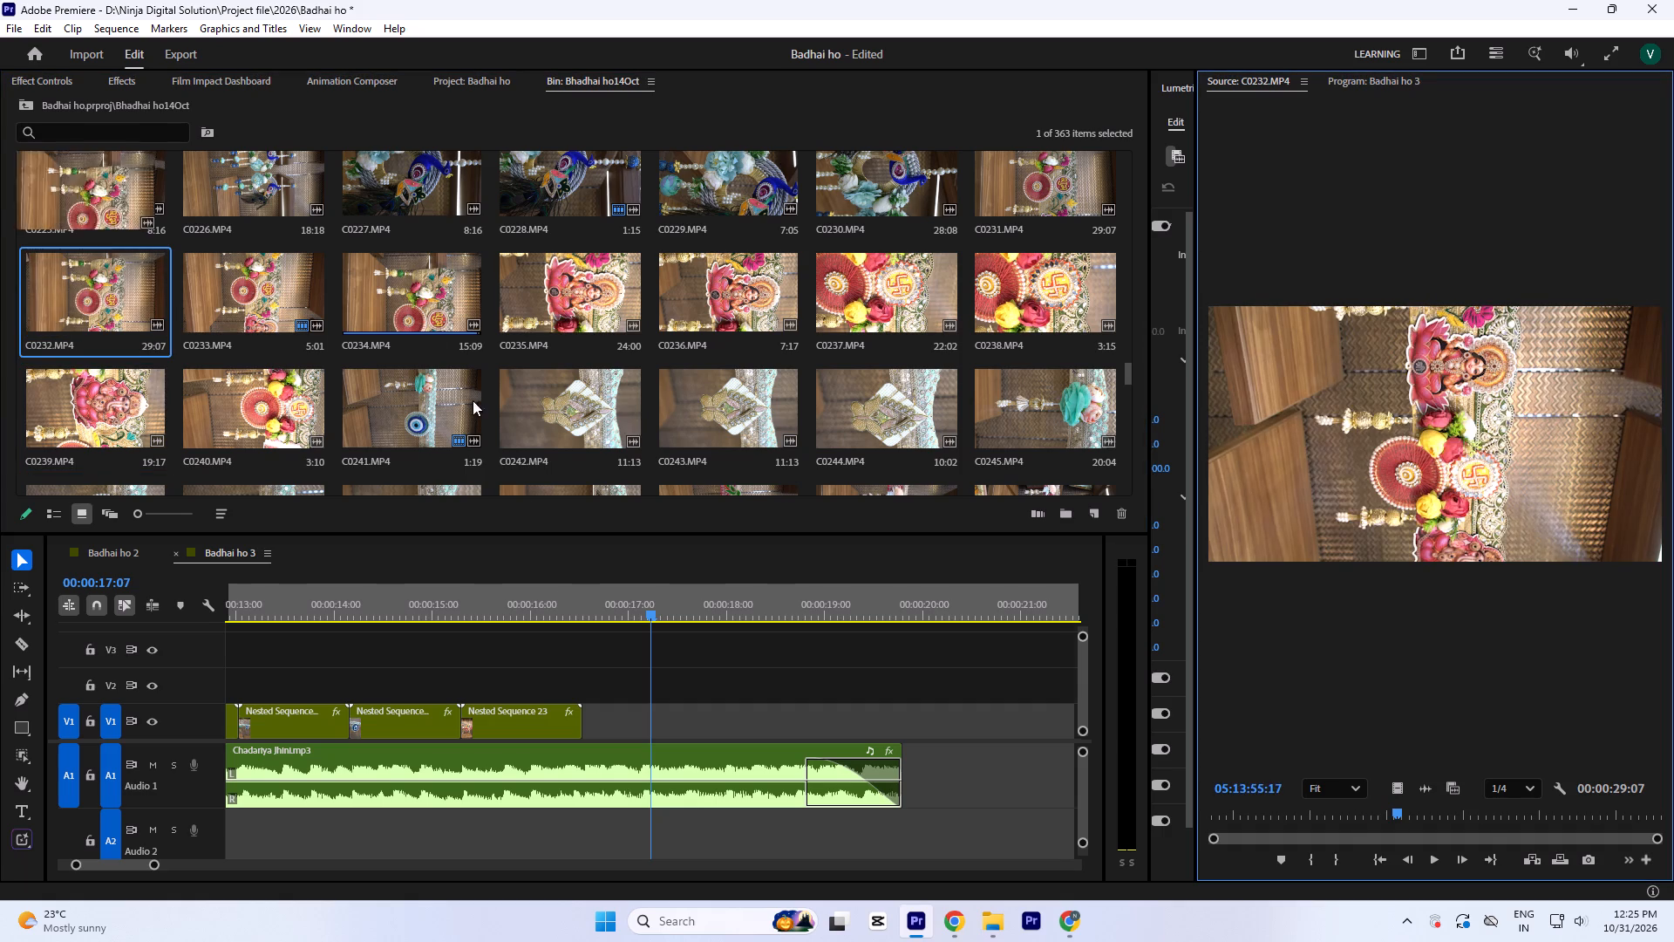
Extend the end of the Chadariya Jhini.mp3 music clip on A1 to about 23.5 seconds.
left_click(579, 618)
key("space")
type("0--")
key("equal")
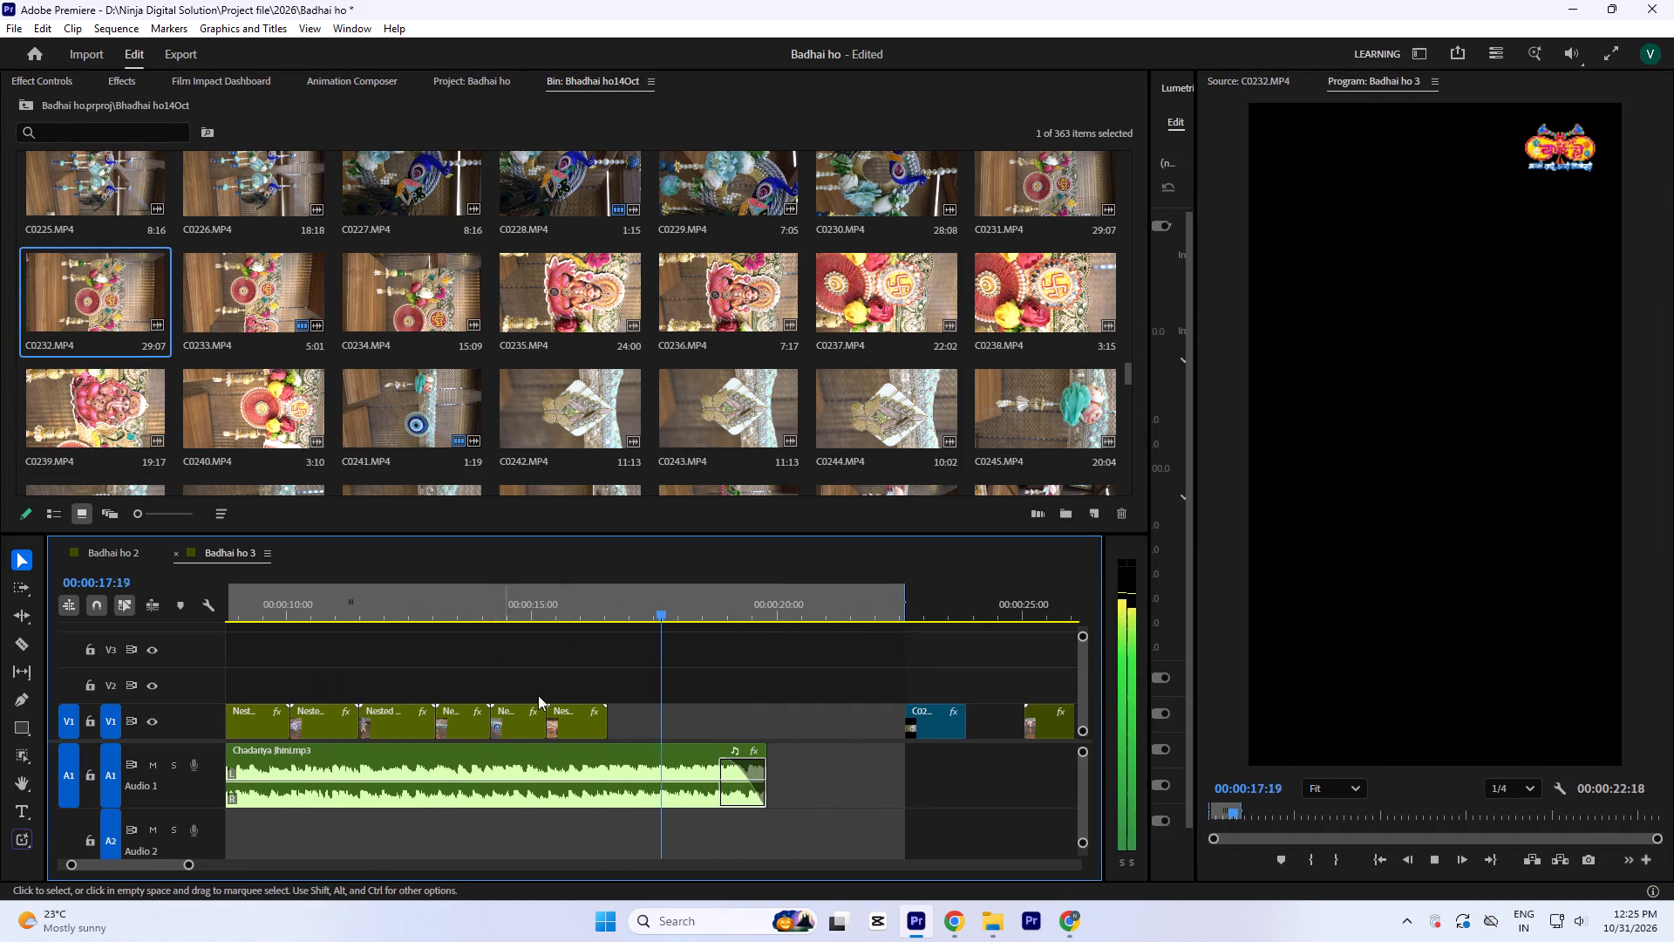
left_click_drag(774, 770, 955, 794)
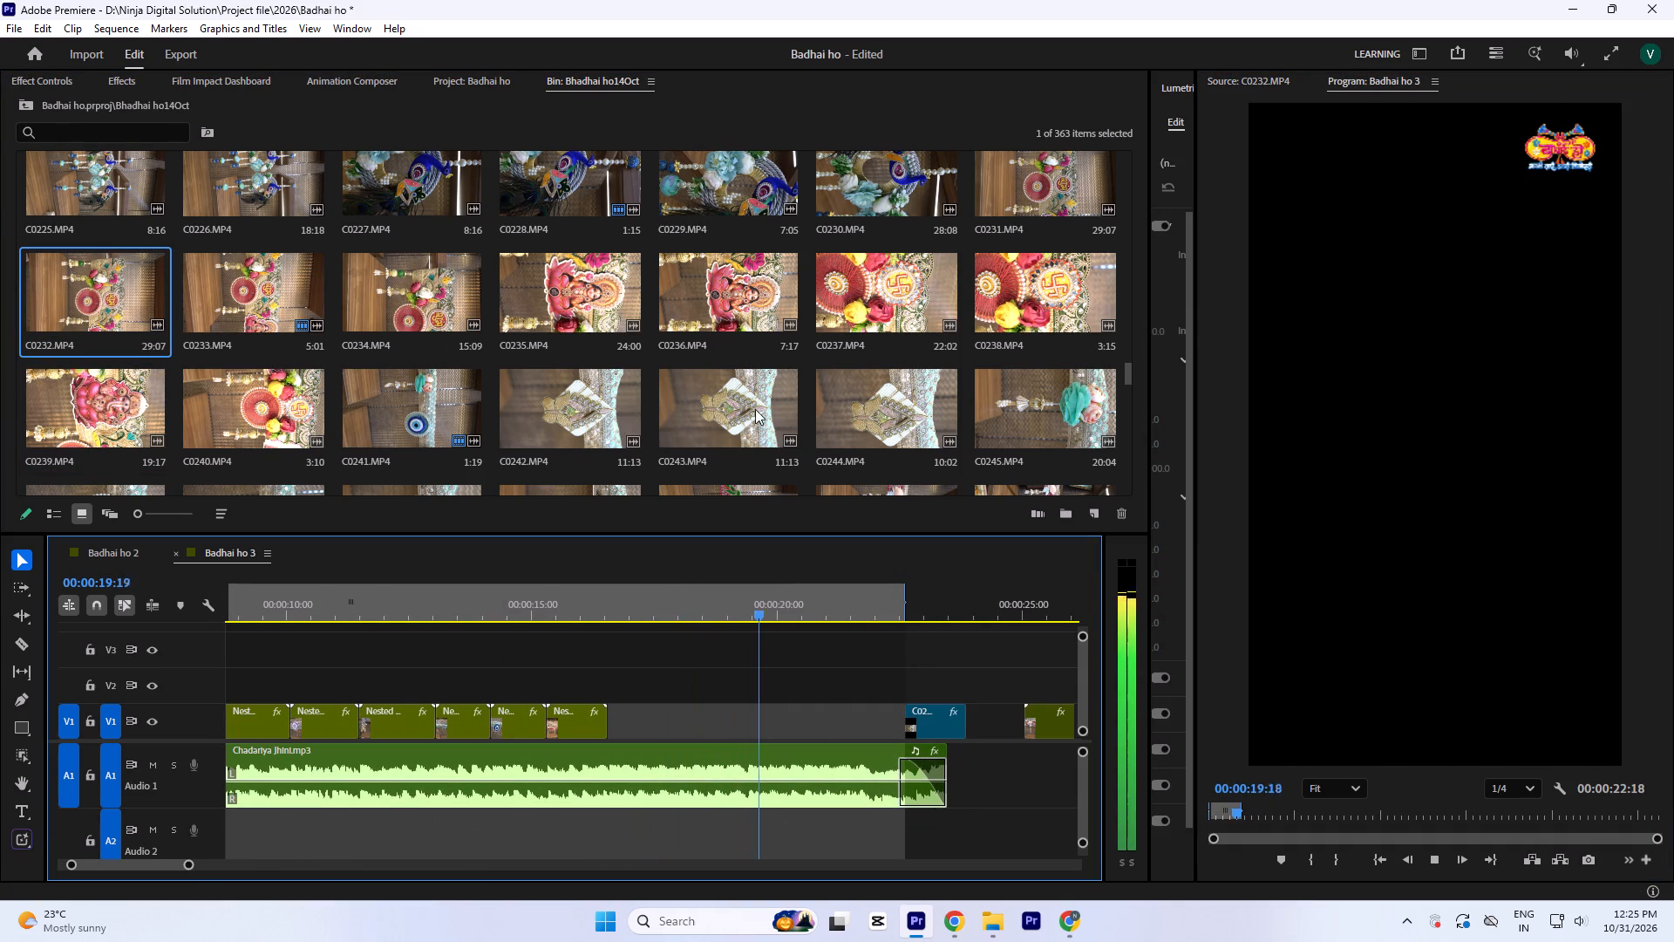
key("space")
Preview the source clip C0244.MP4.
scroll(804, 430, "down", 1)
double_click(867, 276)
key("space")
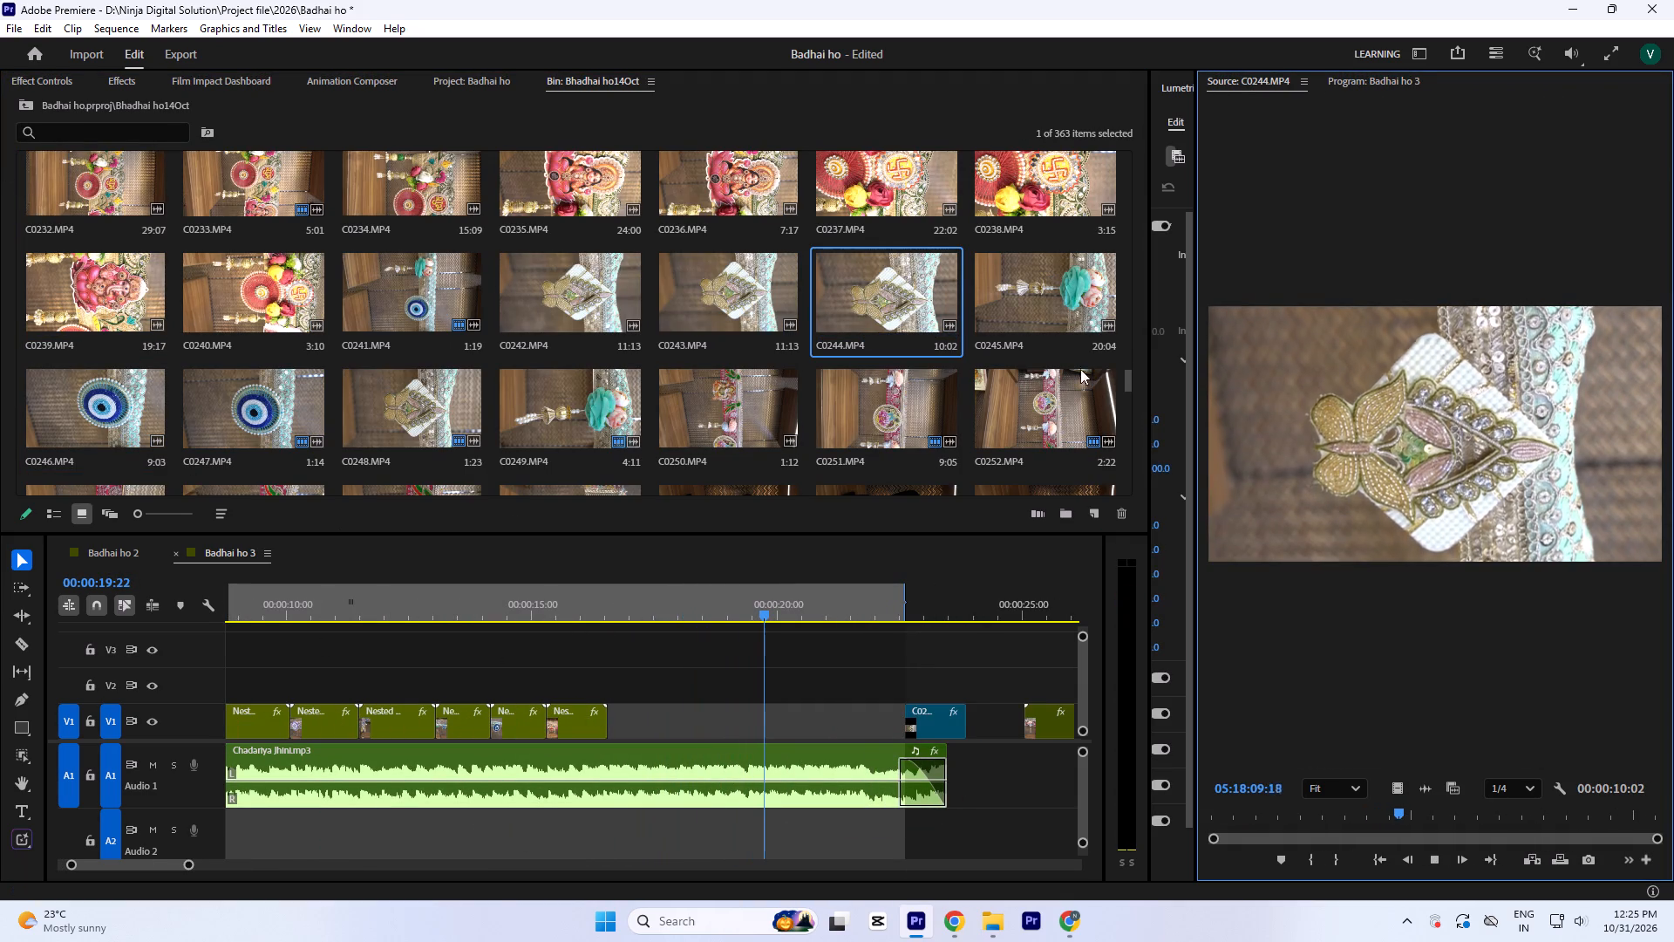
key("space")
Review the assembled Badhai ho 3 sequence to check which products already appear before the remaining gap.
left_click(572, 597)
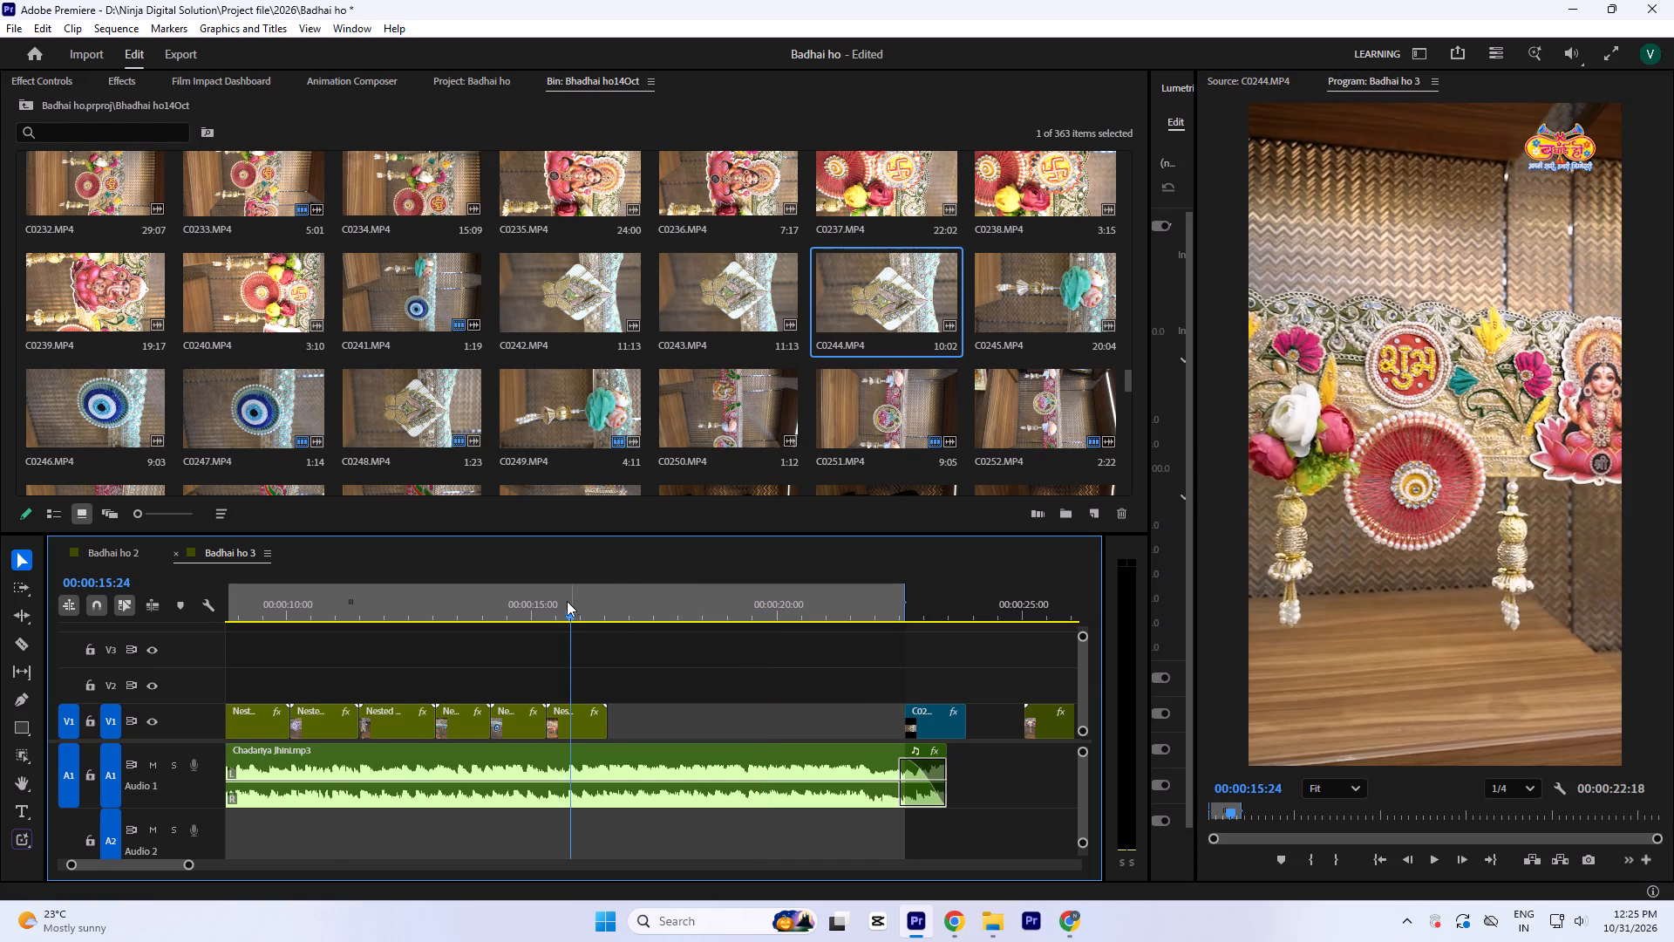
key("minus")
left_click_drag(576, 611, 406, 678)
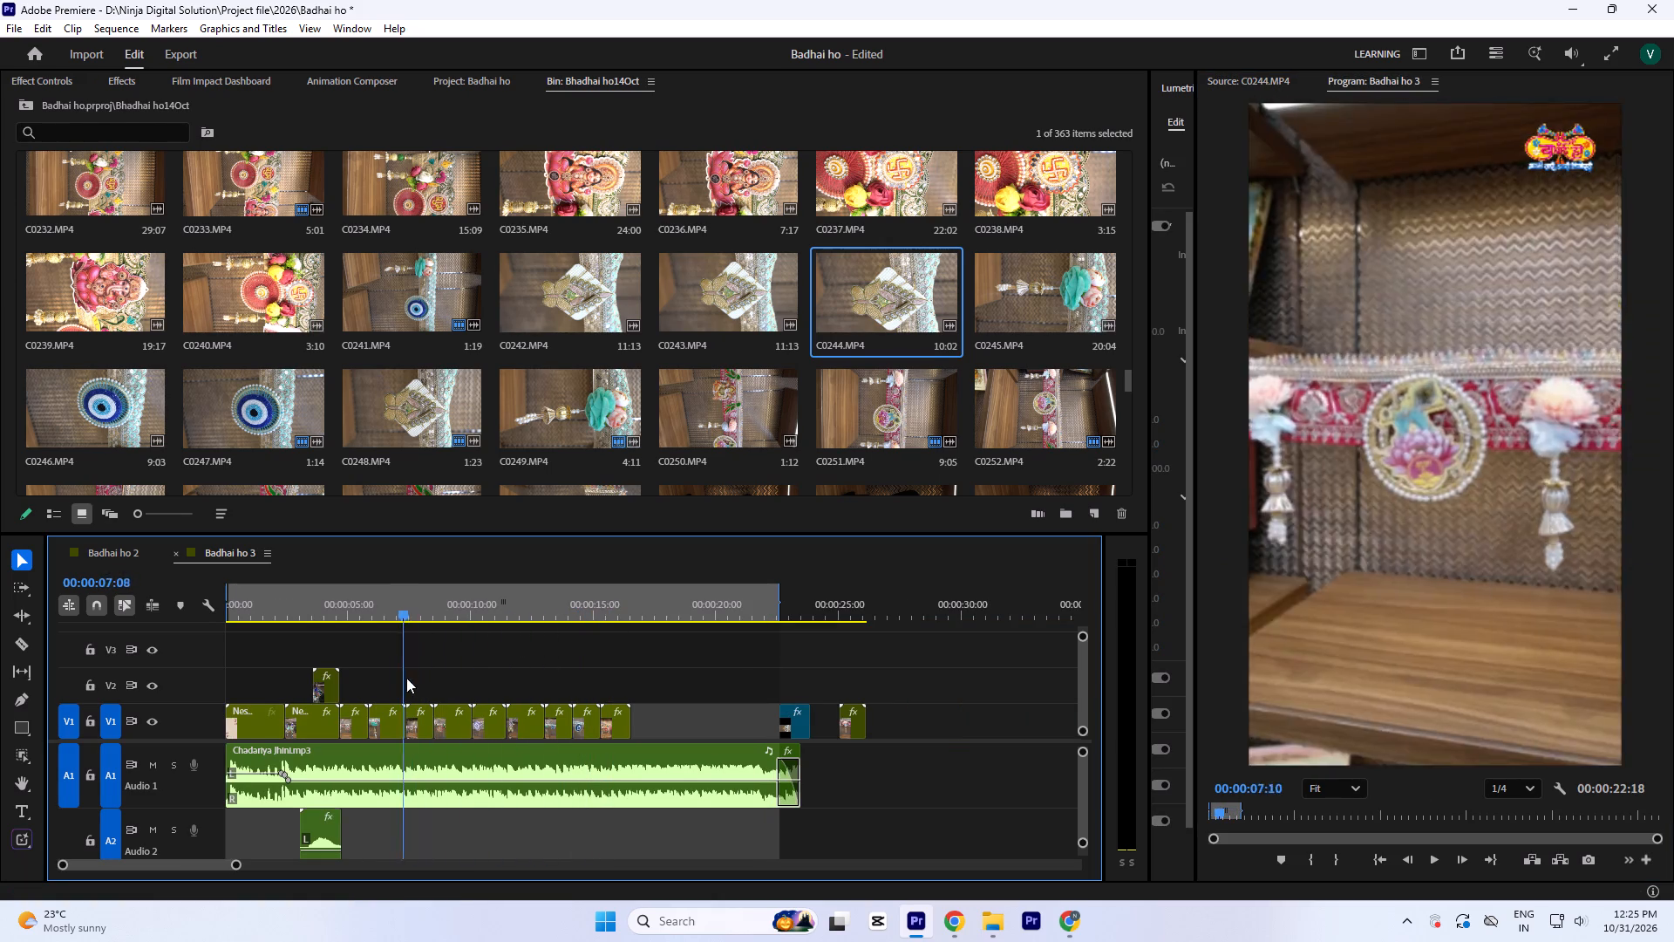
left_click_drag(406, 678, 369, 685)
key("minus")
key("equal")
left_click_drag(345, 598, 305, 629)
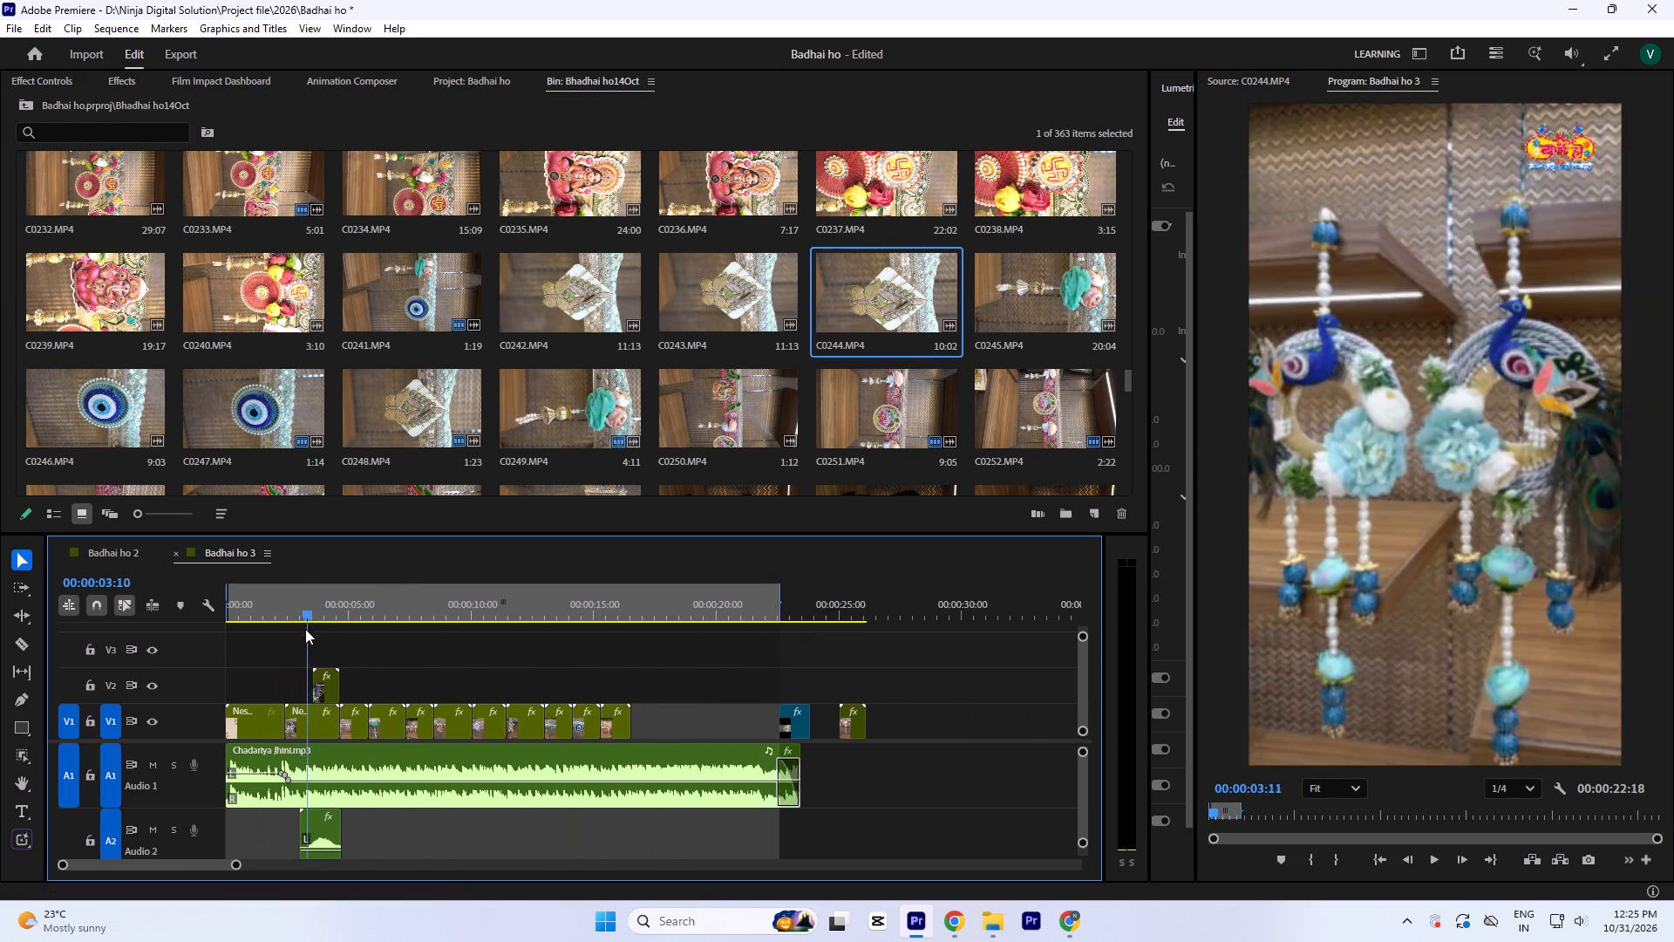
left_click_drag(305, 629, 546, 745)
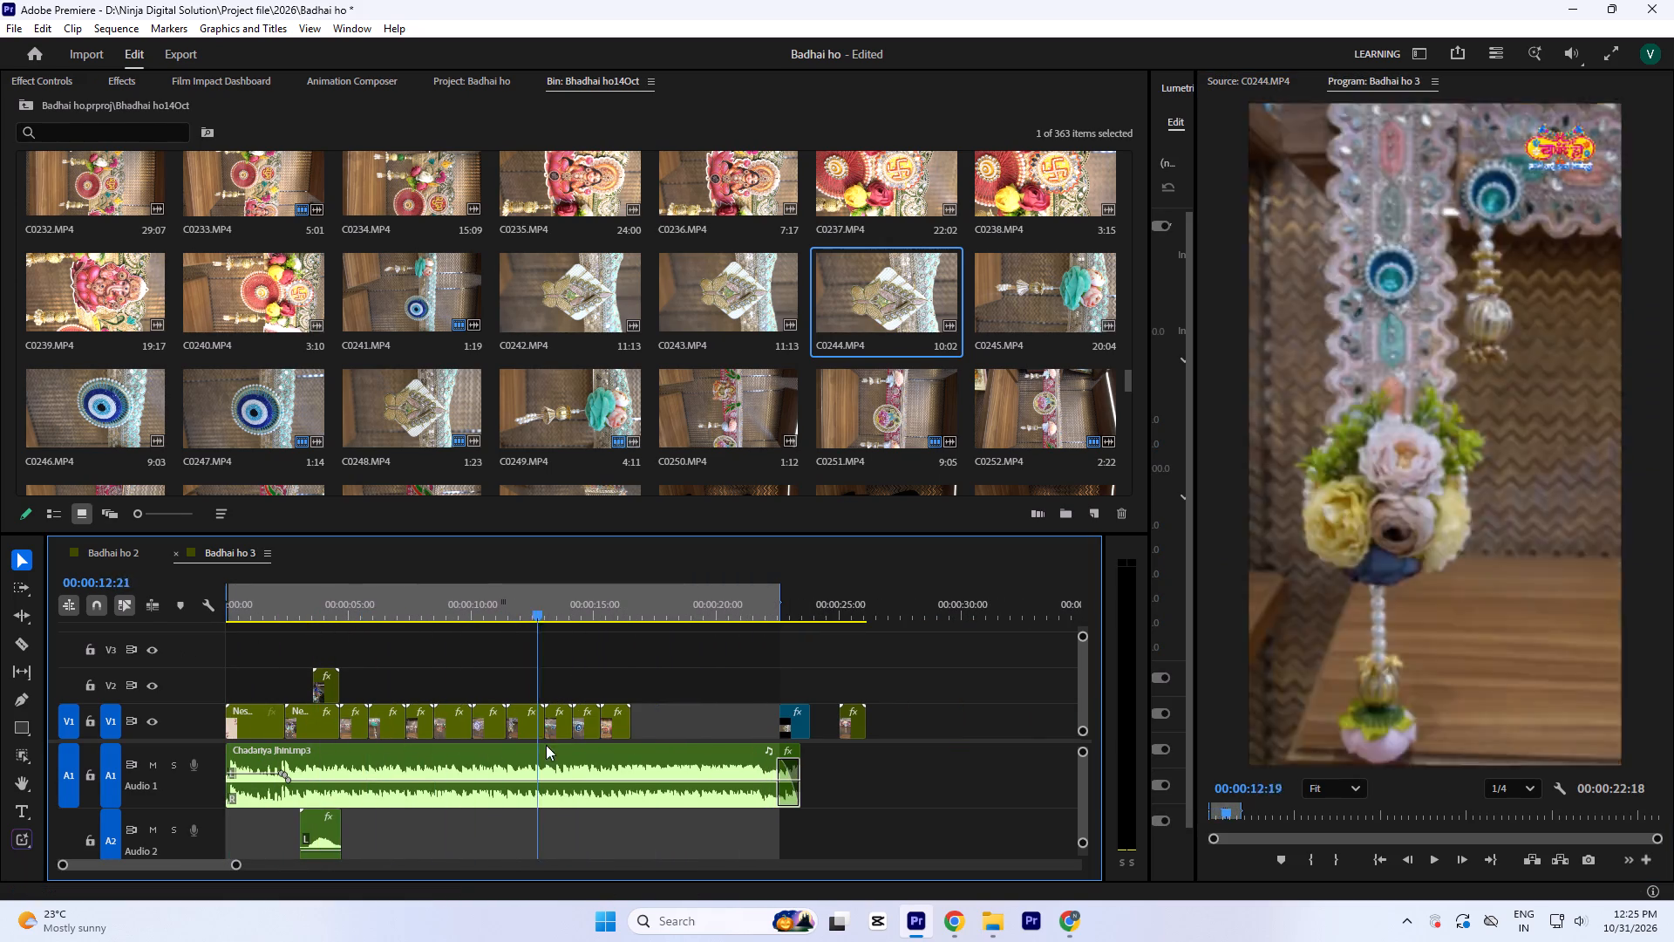
left_click_drag(546, 745, 659, 745)
key("minus")
key("minus")
key("minus")
key("minus")
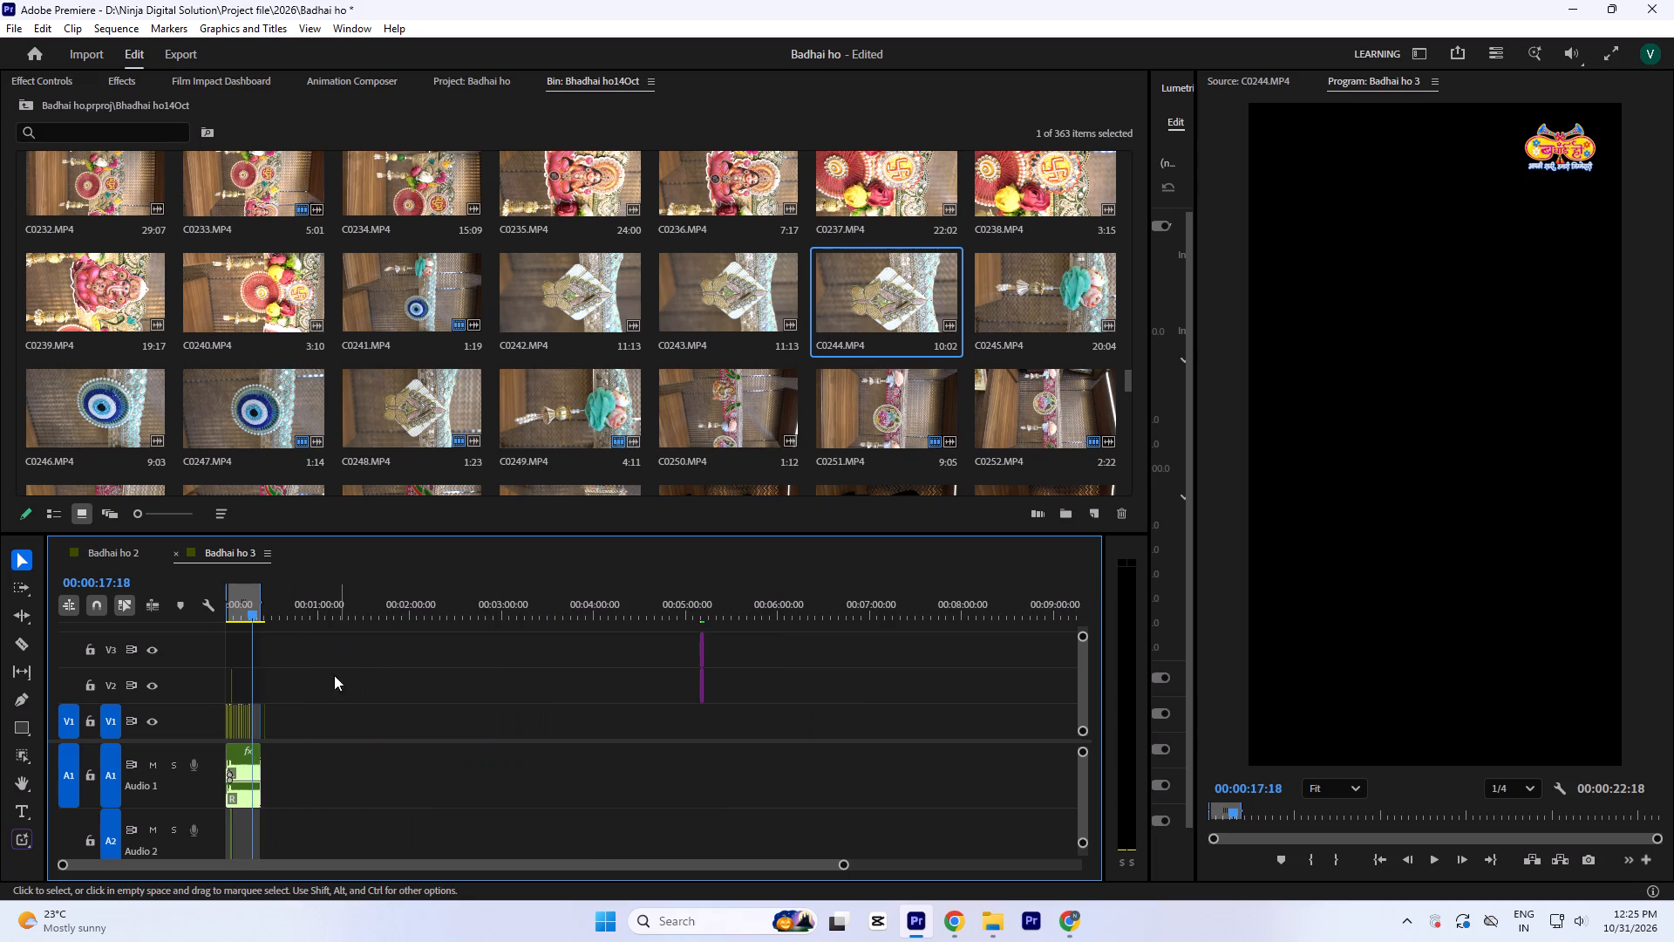
key("equal")
key("equal")
key("equal")
Move the spare C0248.MP4 clip after the gap to V2, starting at the end of Nested Sequence 23, and play the transition.
left_click_drag(524, 604, 514, 621)
key("equal")
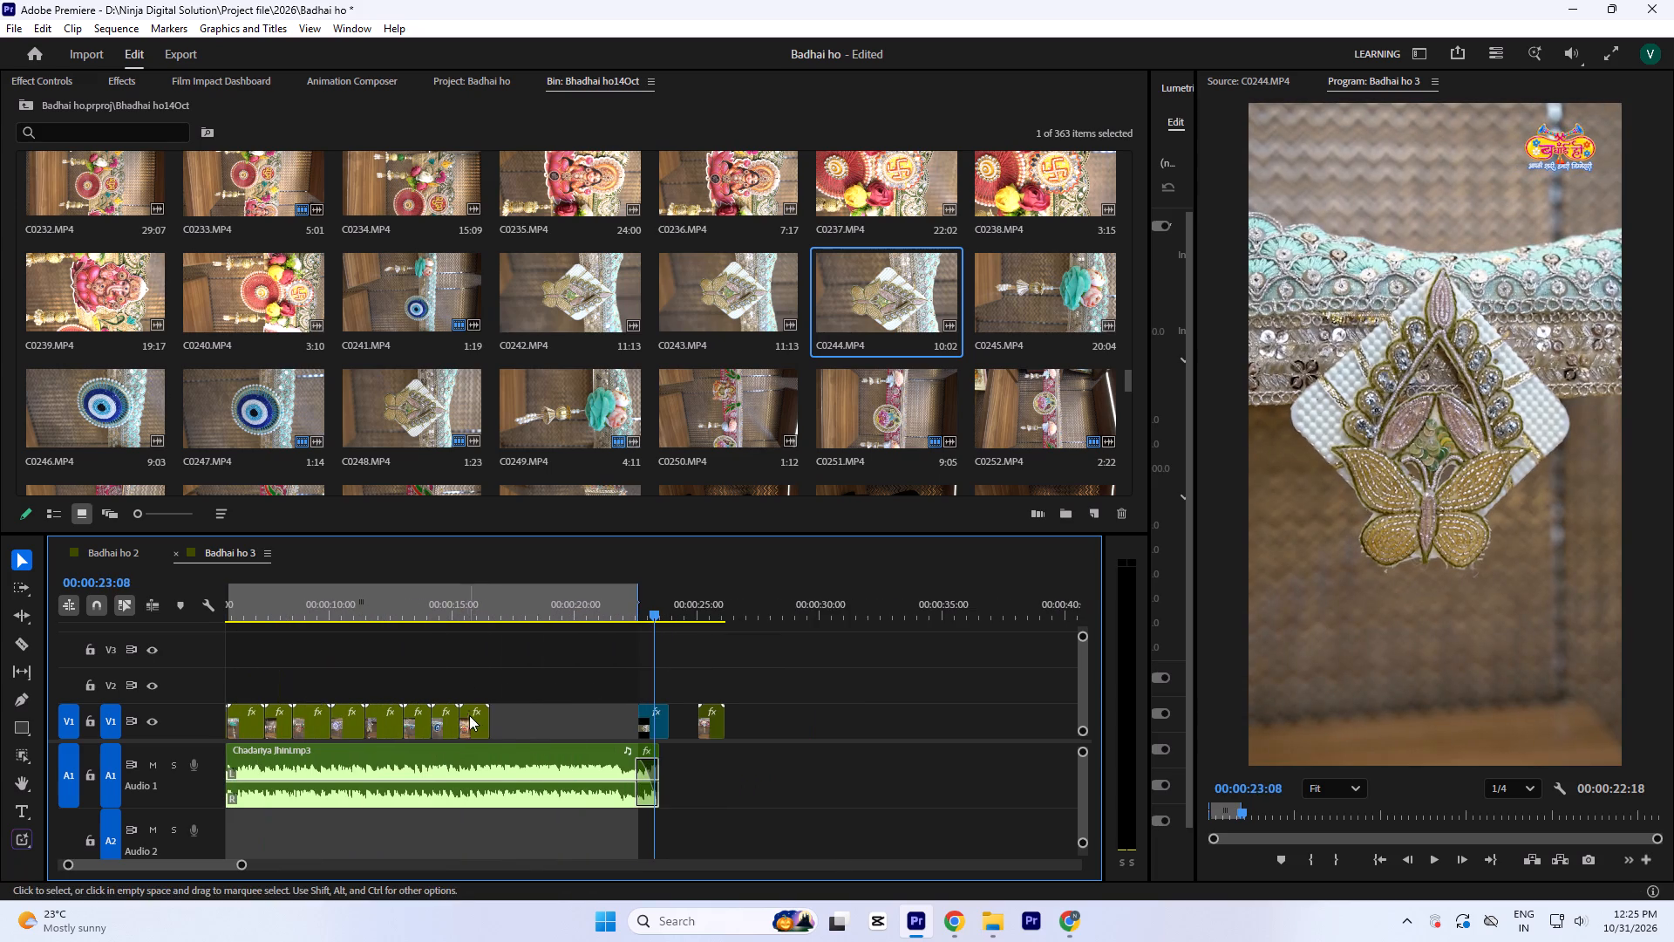
left_click_drag(649, 728, 506, 691)
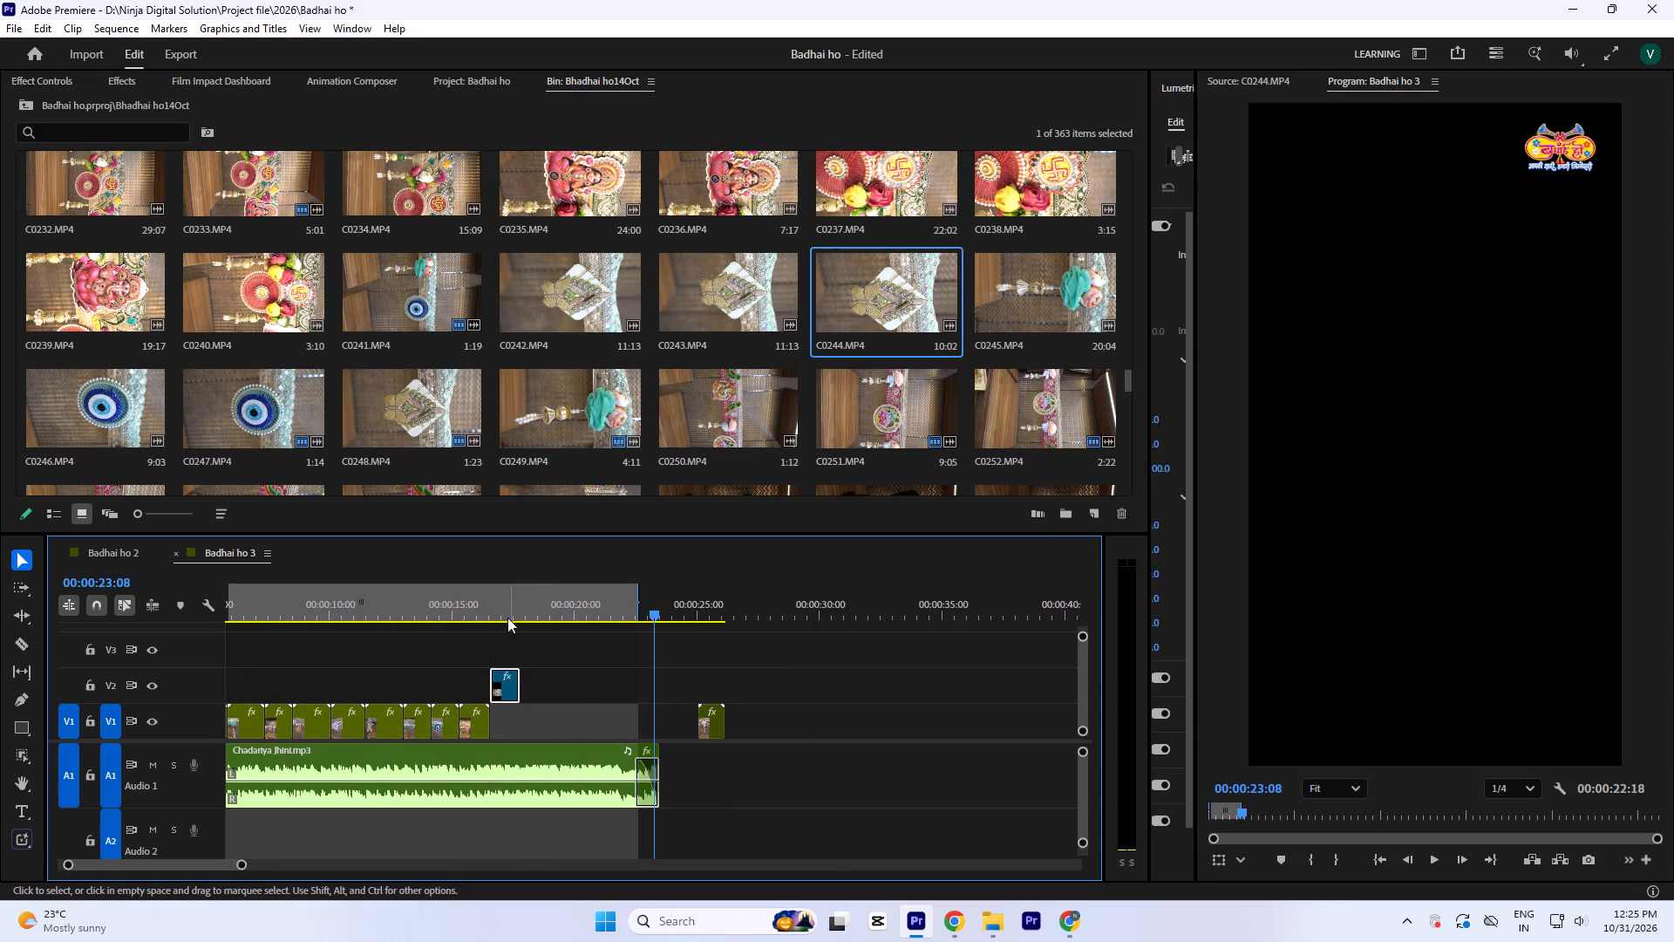
left_click(505, 596)
key("equal")
key("equal")
left_click(498, 587)
key("space")
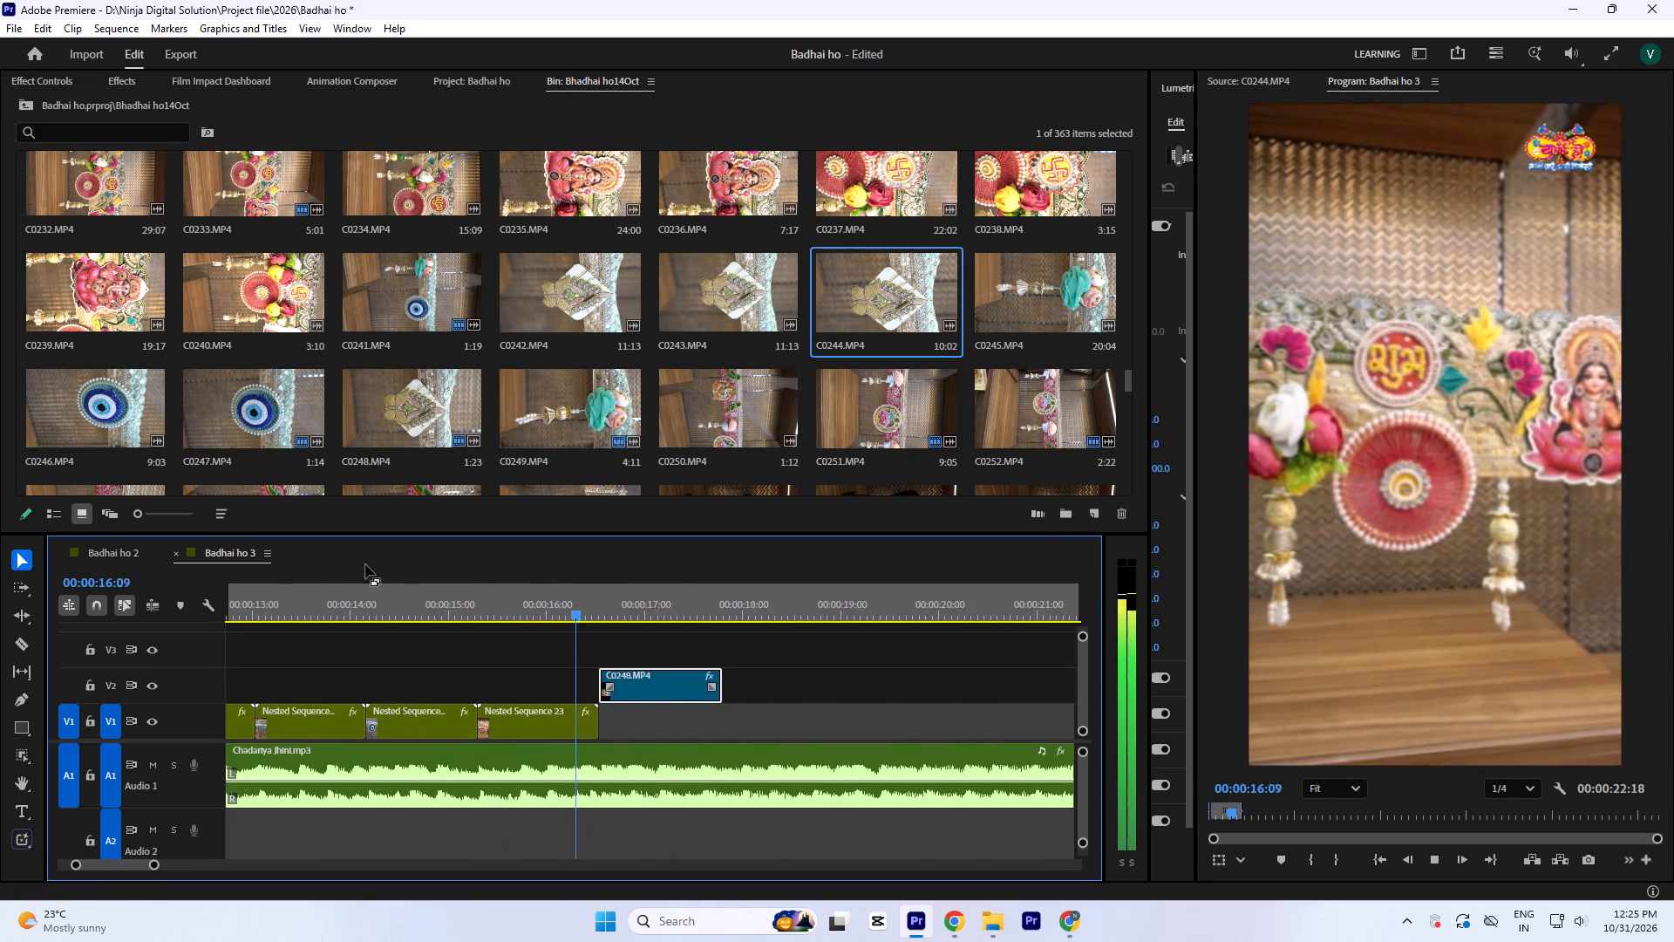
key("space")
left_click(528, 607)
key("space")
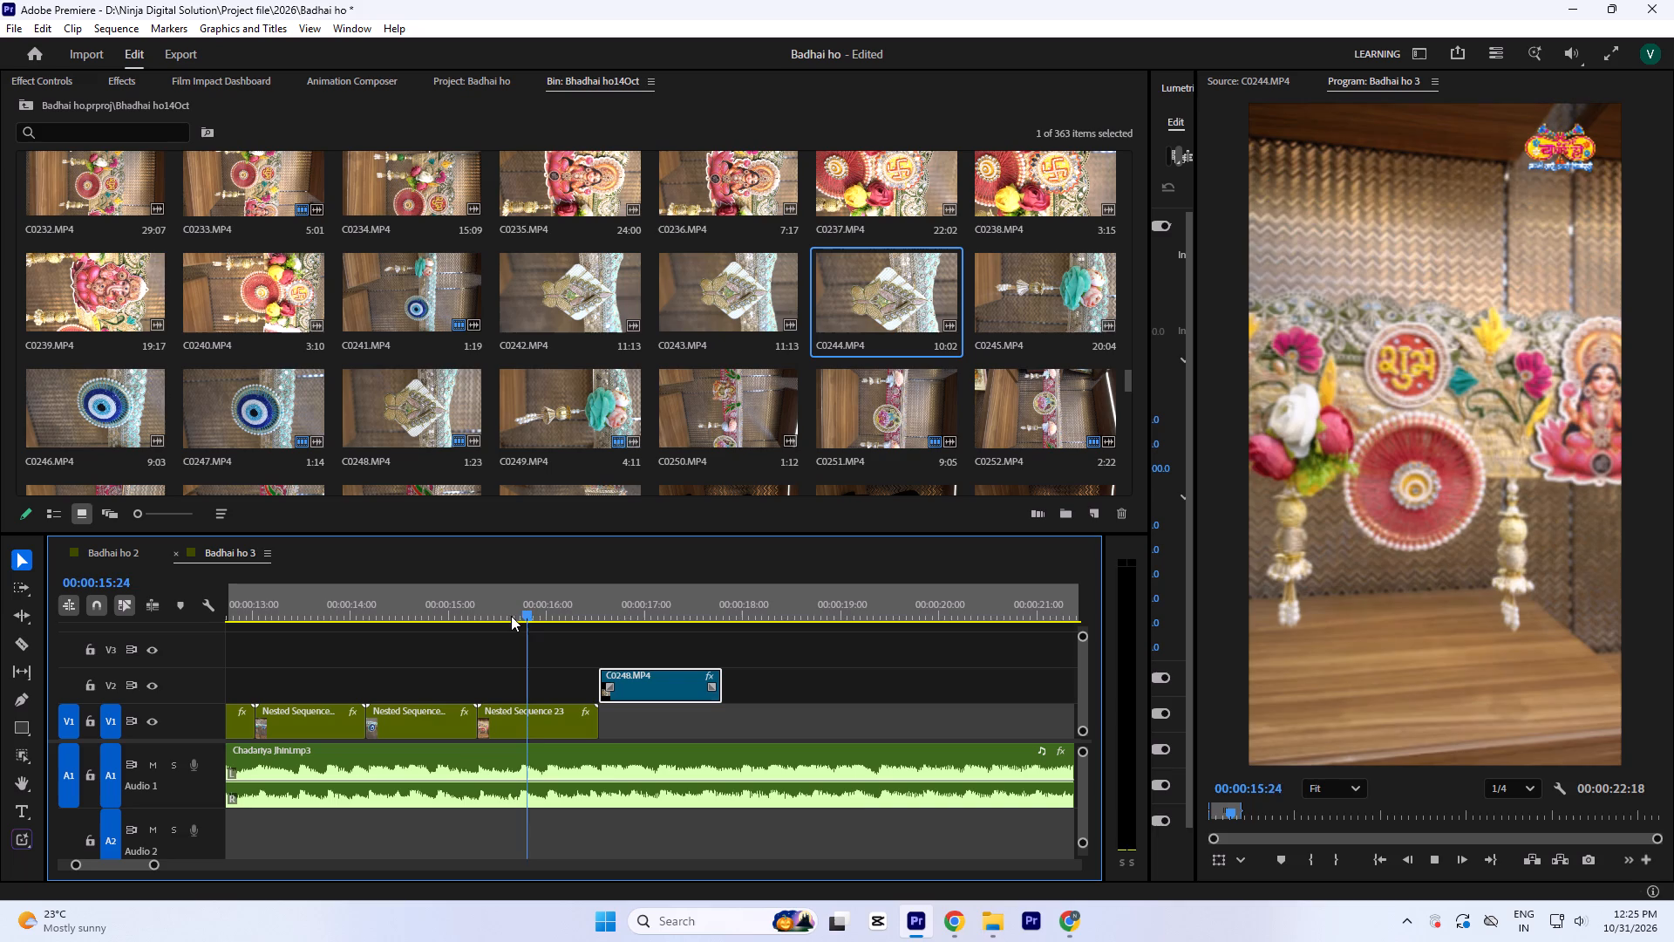
key("space")
key("space")
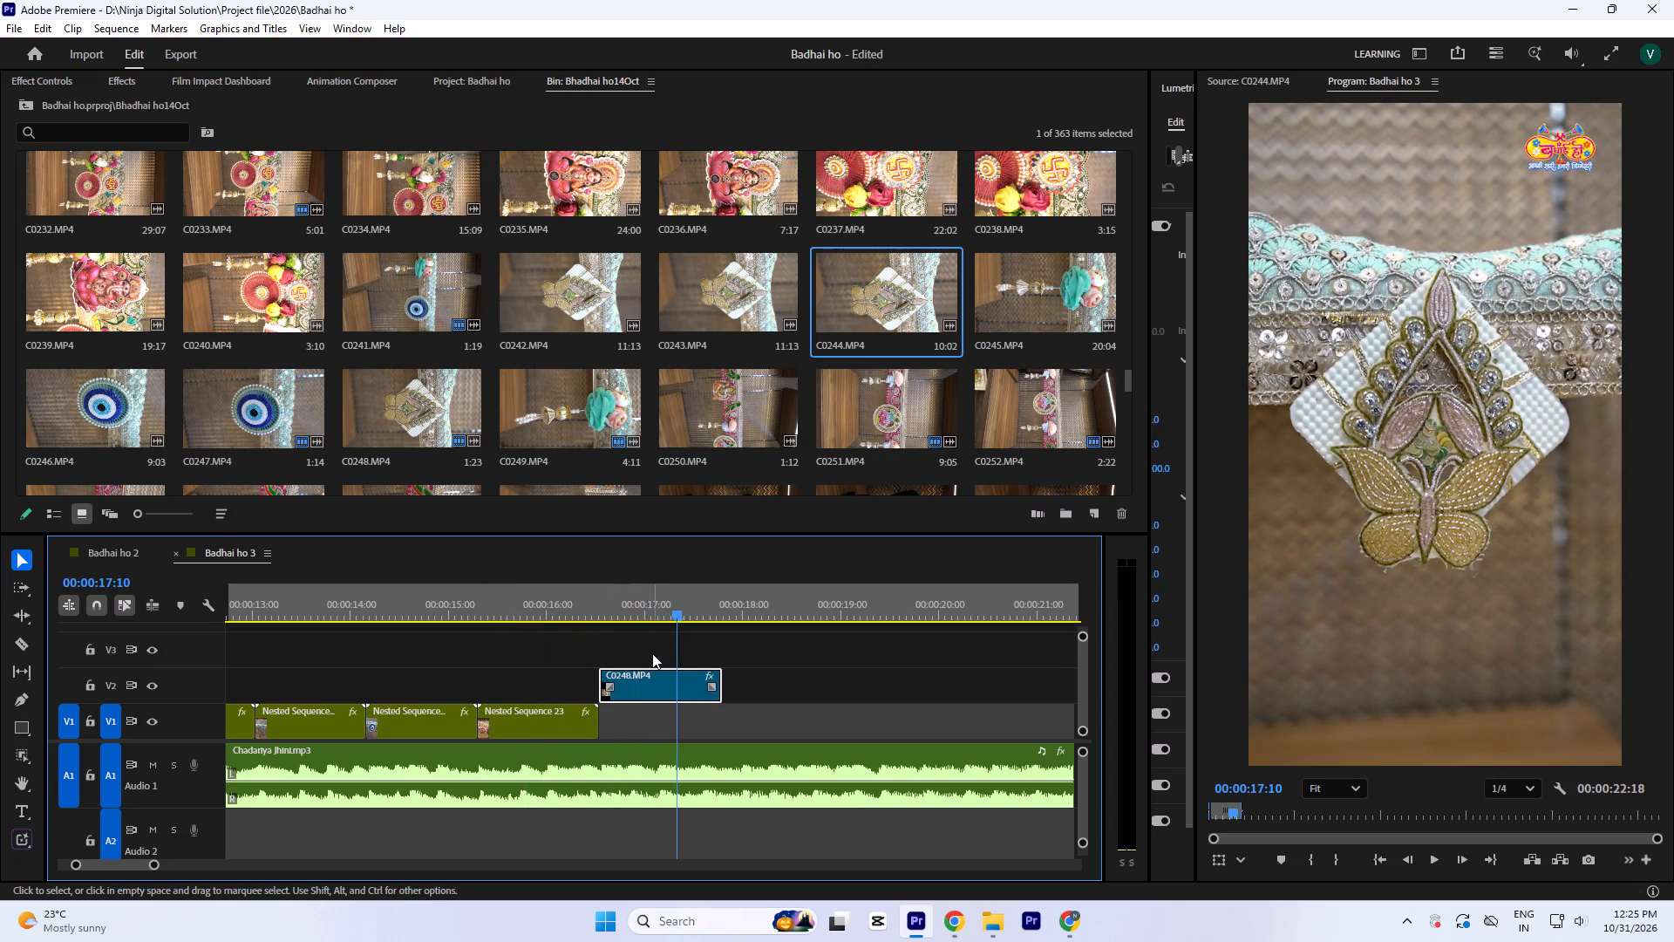
key("space")
Set the C0248.MP4 clip's speed to 80% and play it back from Nested Sequence 23.
key("ctrl+r")
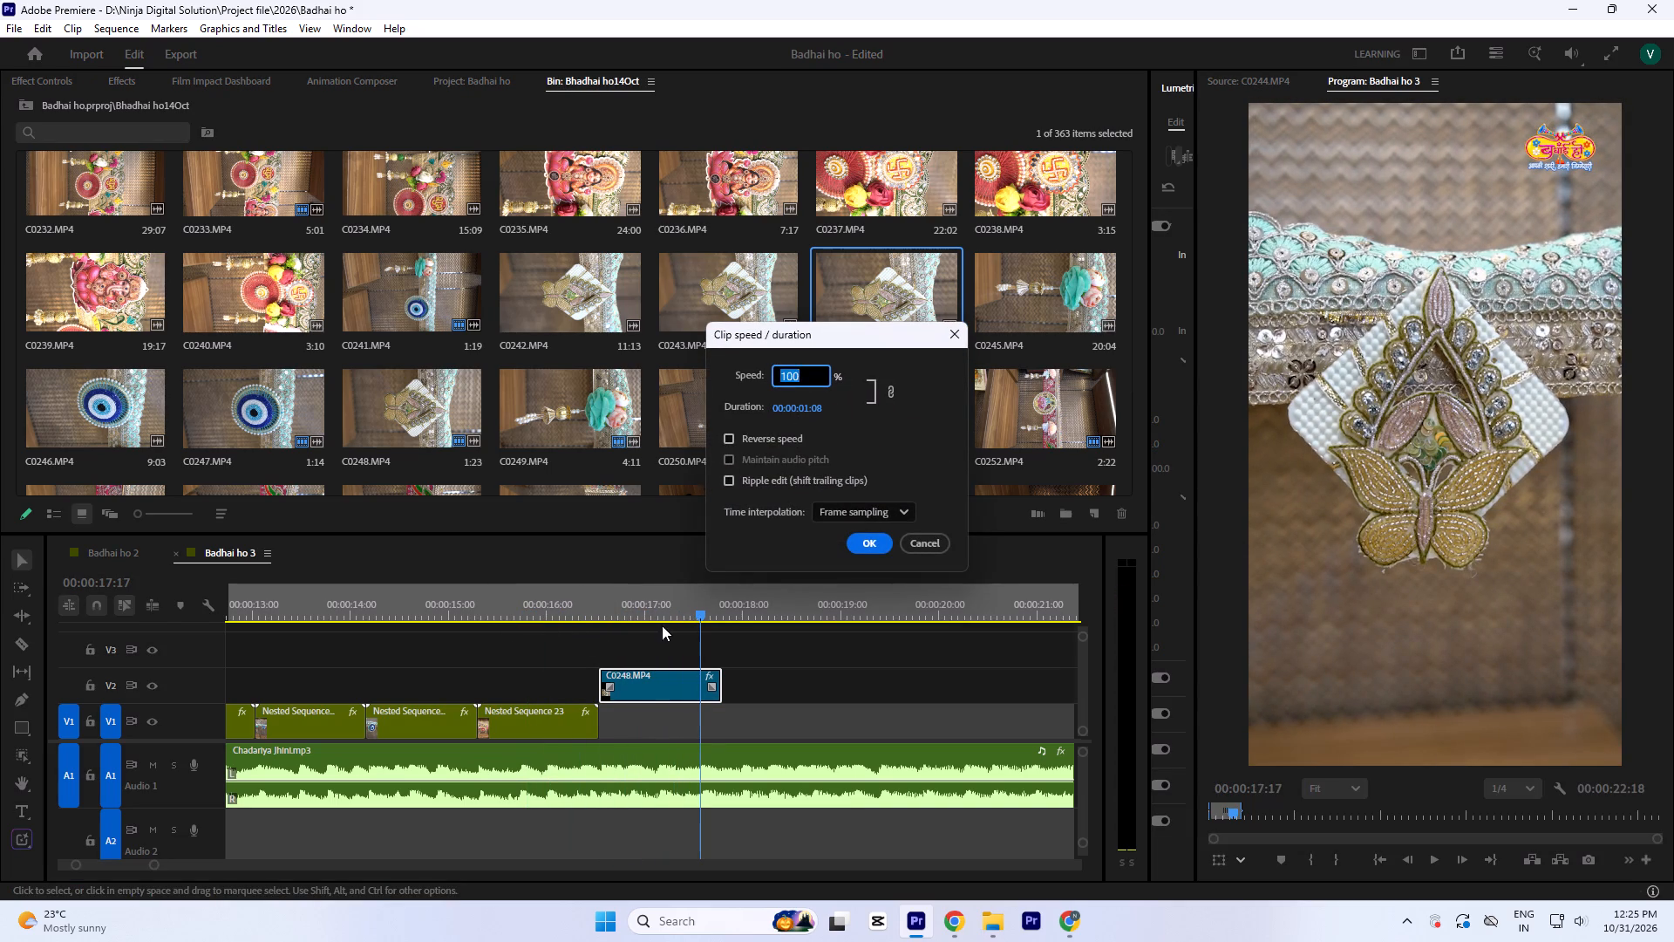
type("80")
key("Return")
left_click(493, 600)
key("space")
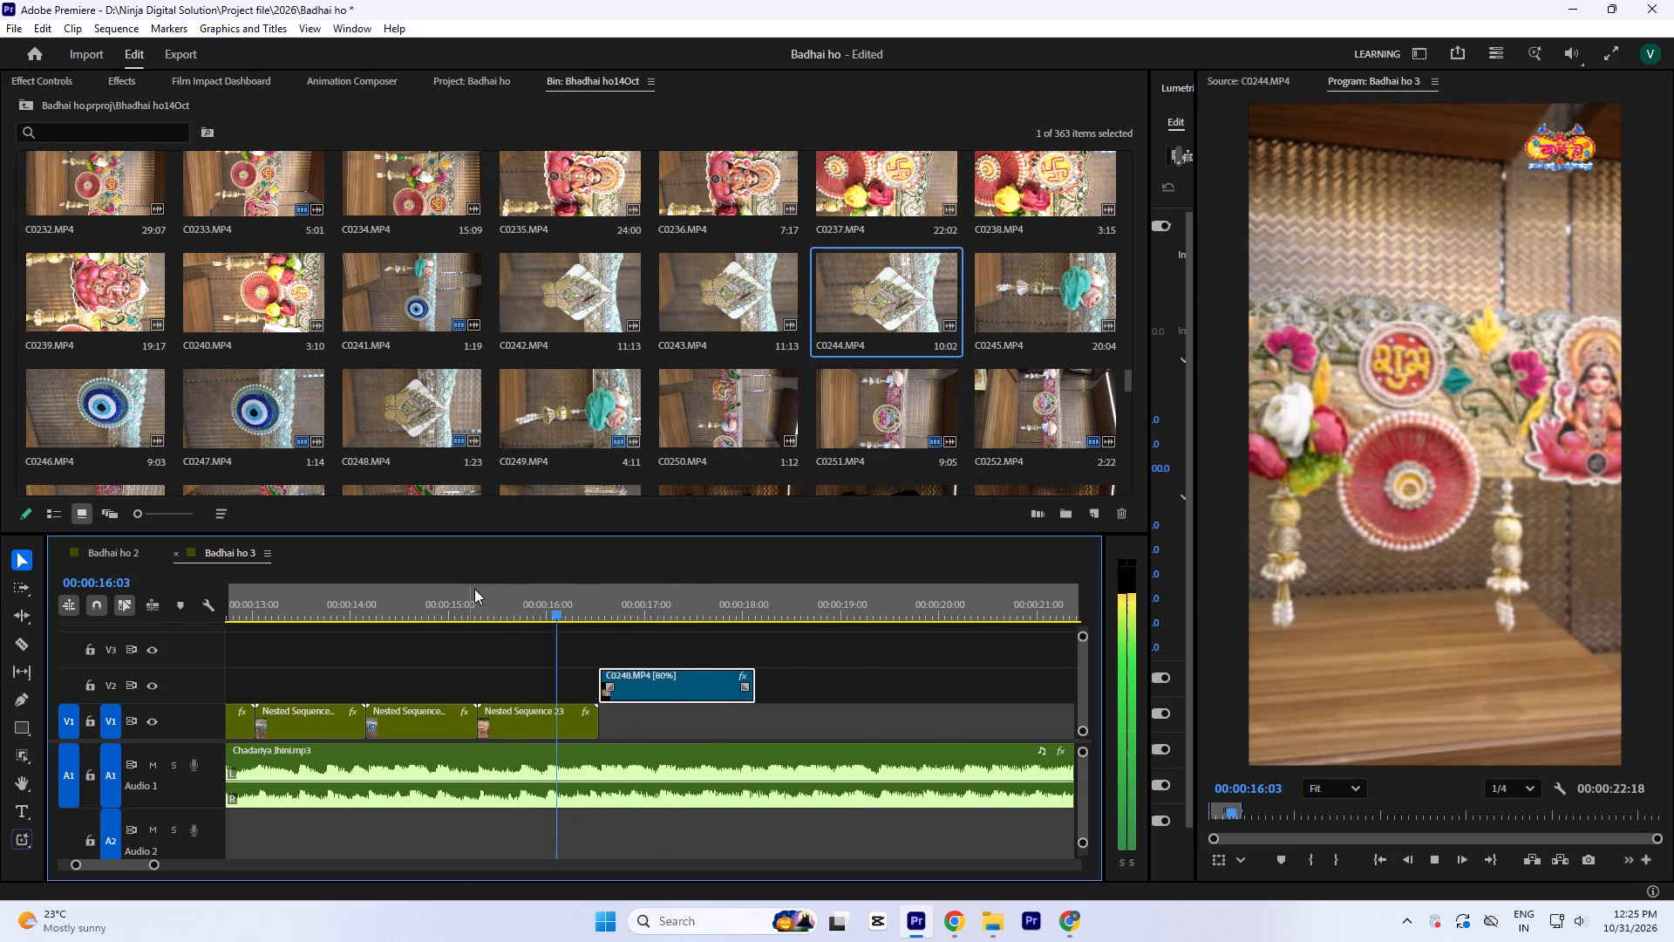
key("space")
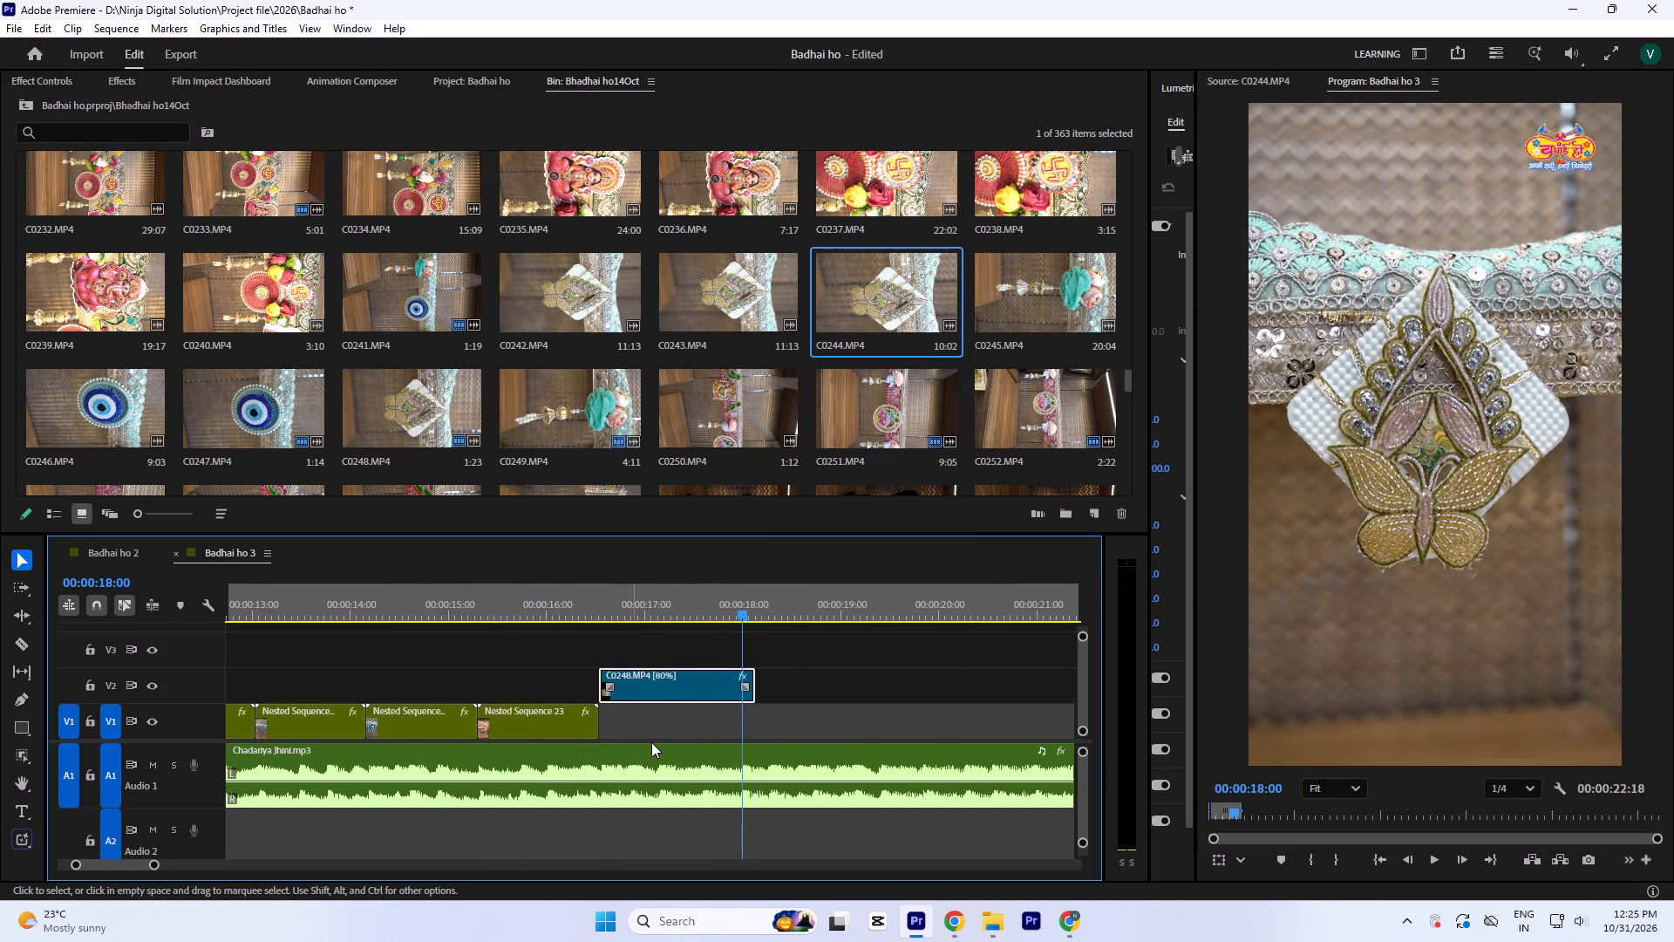
Trim the end of the C0248.MP4 clip on V2 back to about 00:00:18:00.
key("equal")
key("equal")
key("equal")
key("equal")
left_click_drag(755, 695, 652, 720)
key("space")
key("space")
left_click(650, 615)
left_click(595, 604)
key("minus")
key("minus")
key("minus")
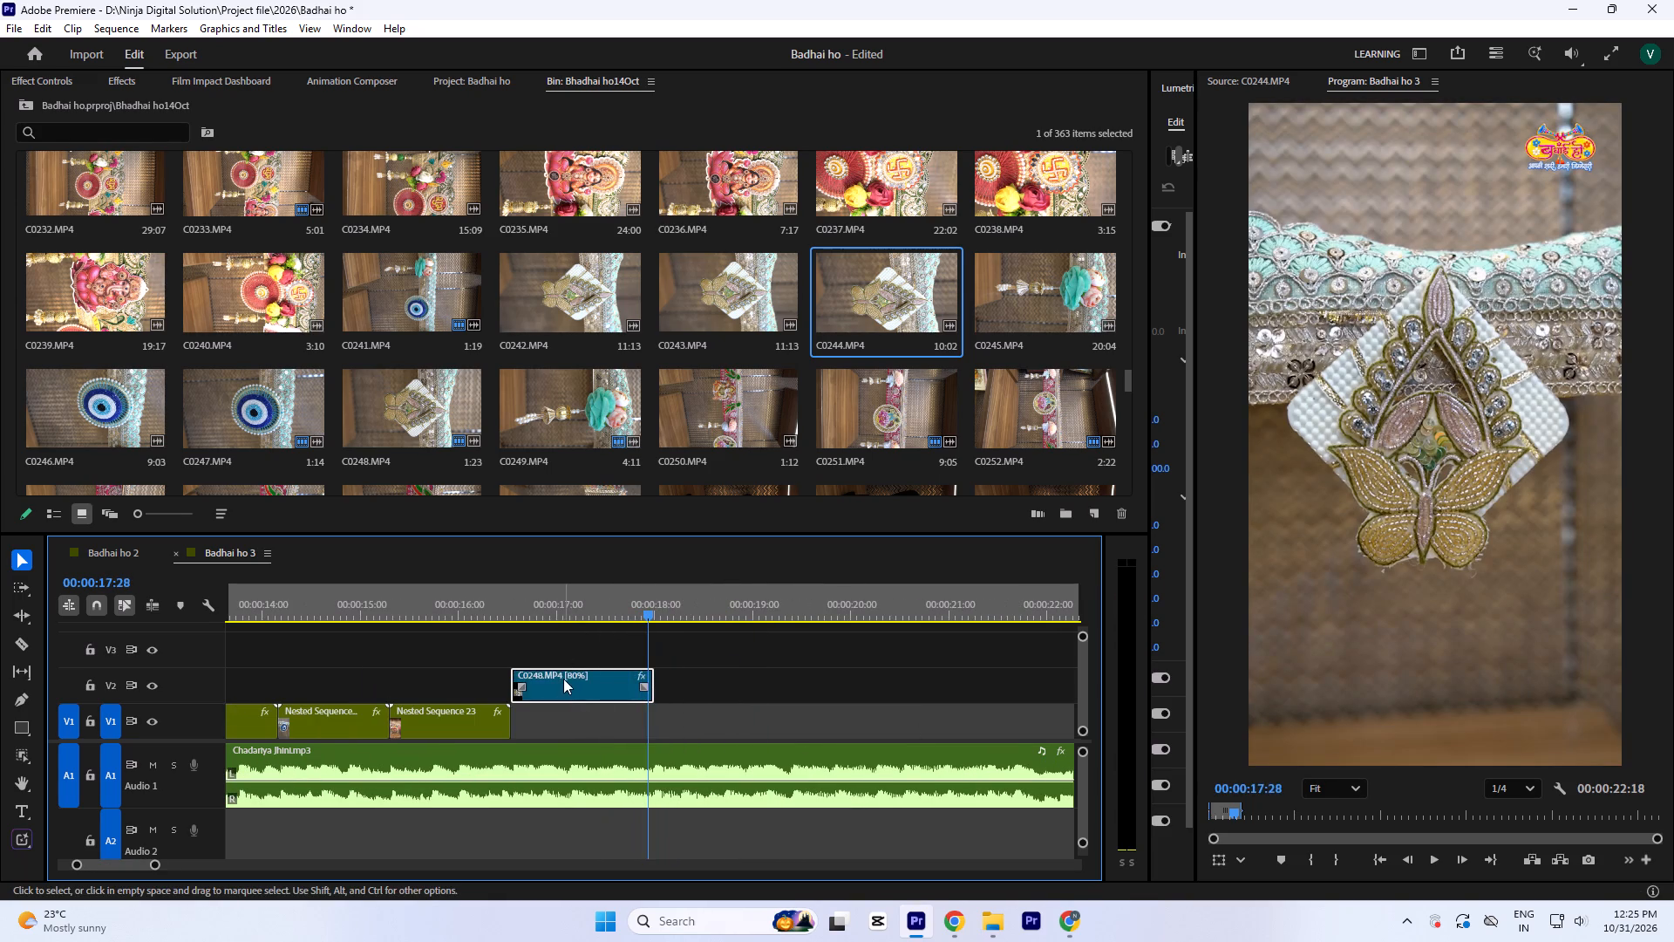
Move the C0248.MP4 clip down to V1 directly against Nested Sequence 23 and play the cut.
left_click_drag(563, 679, 566, 708)
left_click(517, 598)
key("equal")
key("minus")
key("space")
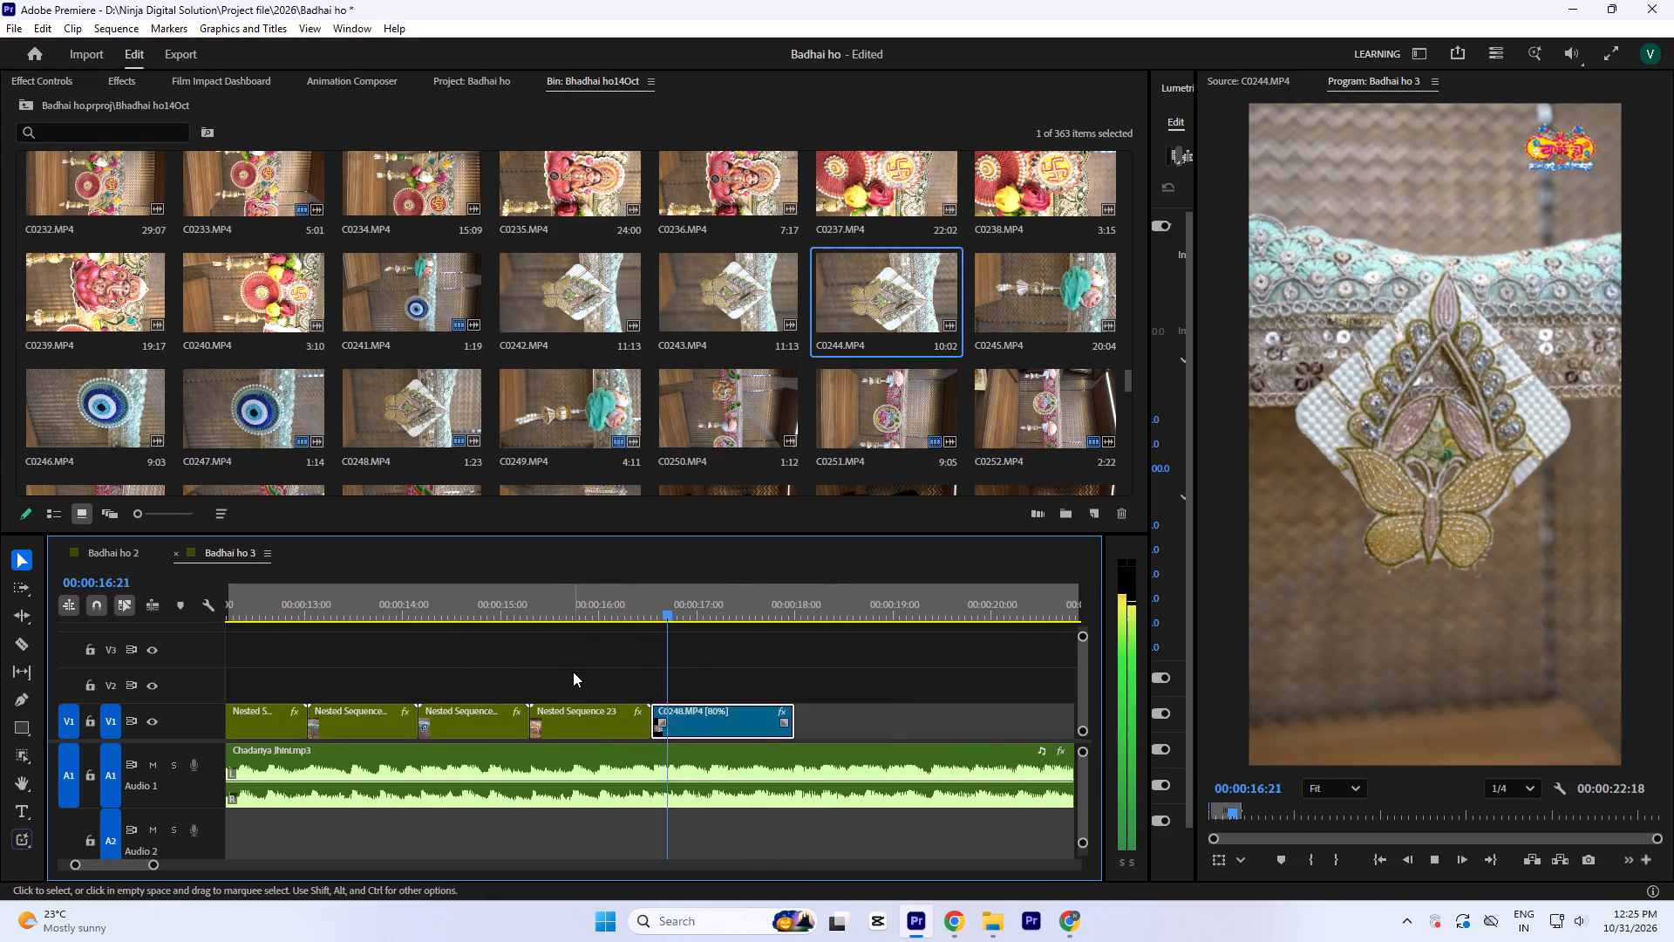
key("space")
Reframe the C0248.MP4 clip with a scale of 110 and a position of 588, 1068.
left_click(70, 78)
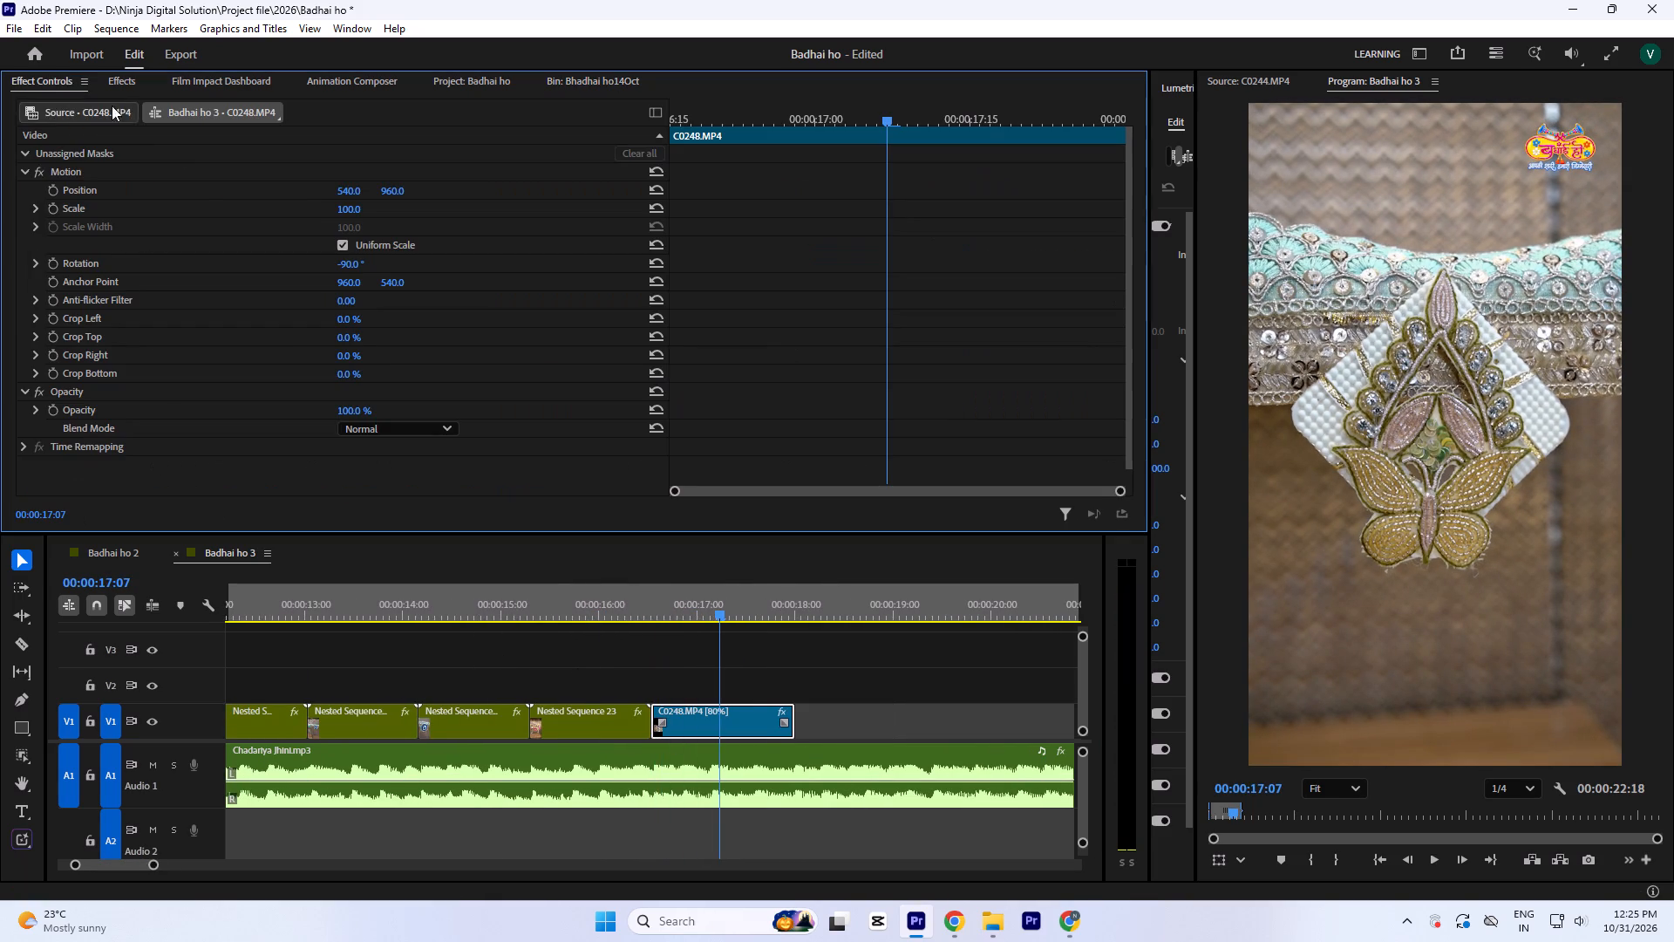
left_click(351, 208)
key("1")
key("1")
key("0")
left_click(902, 229)
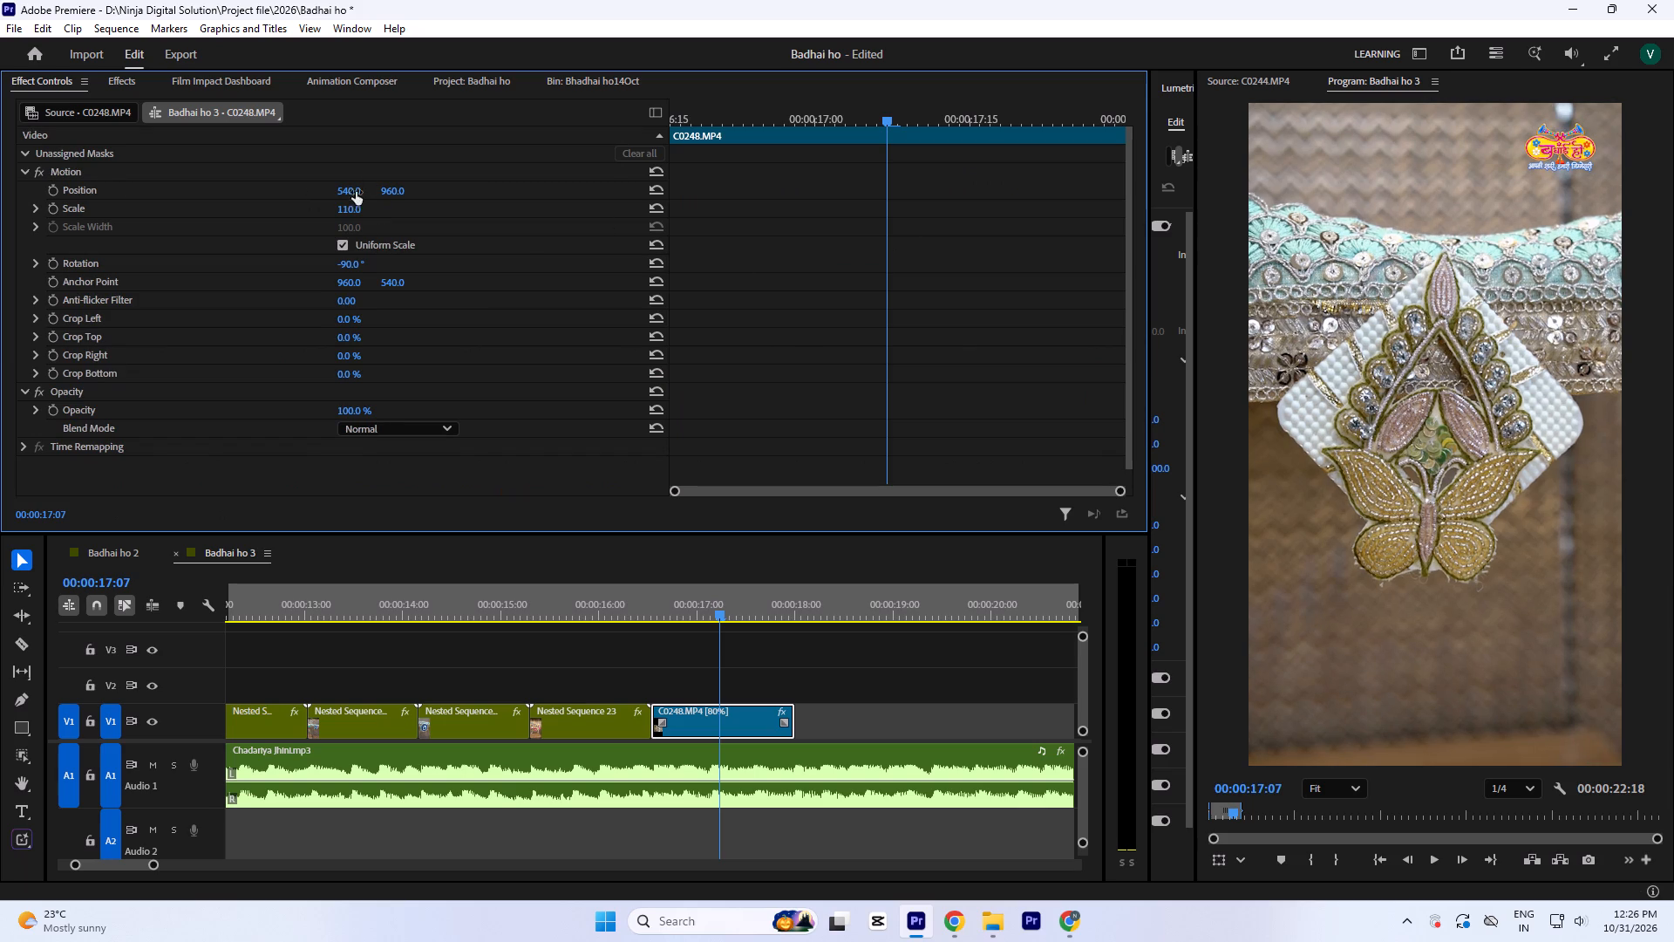
left_click_drag(350, 190, 357, 149)
left_click_drag(404, 182, 401, 175)
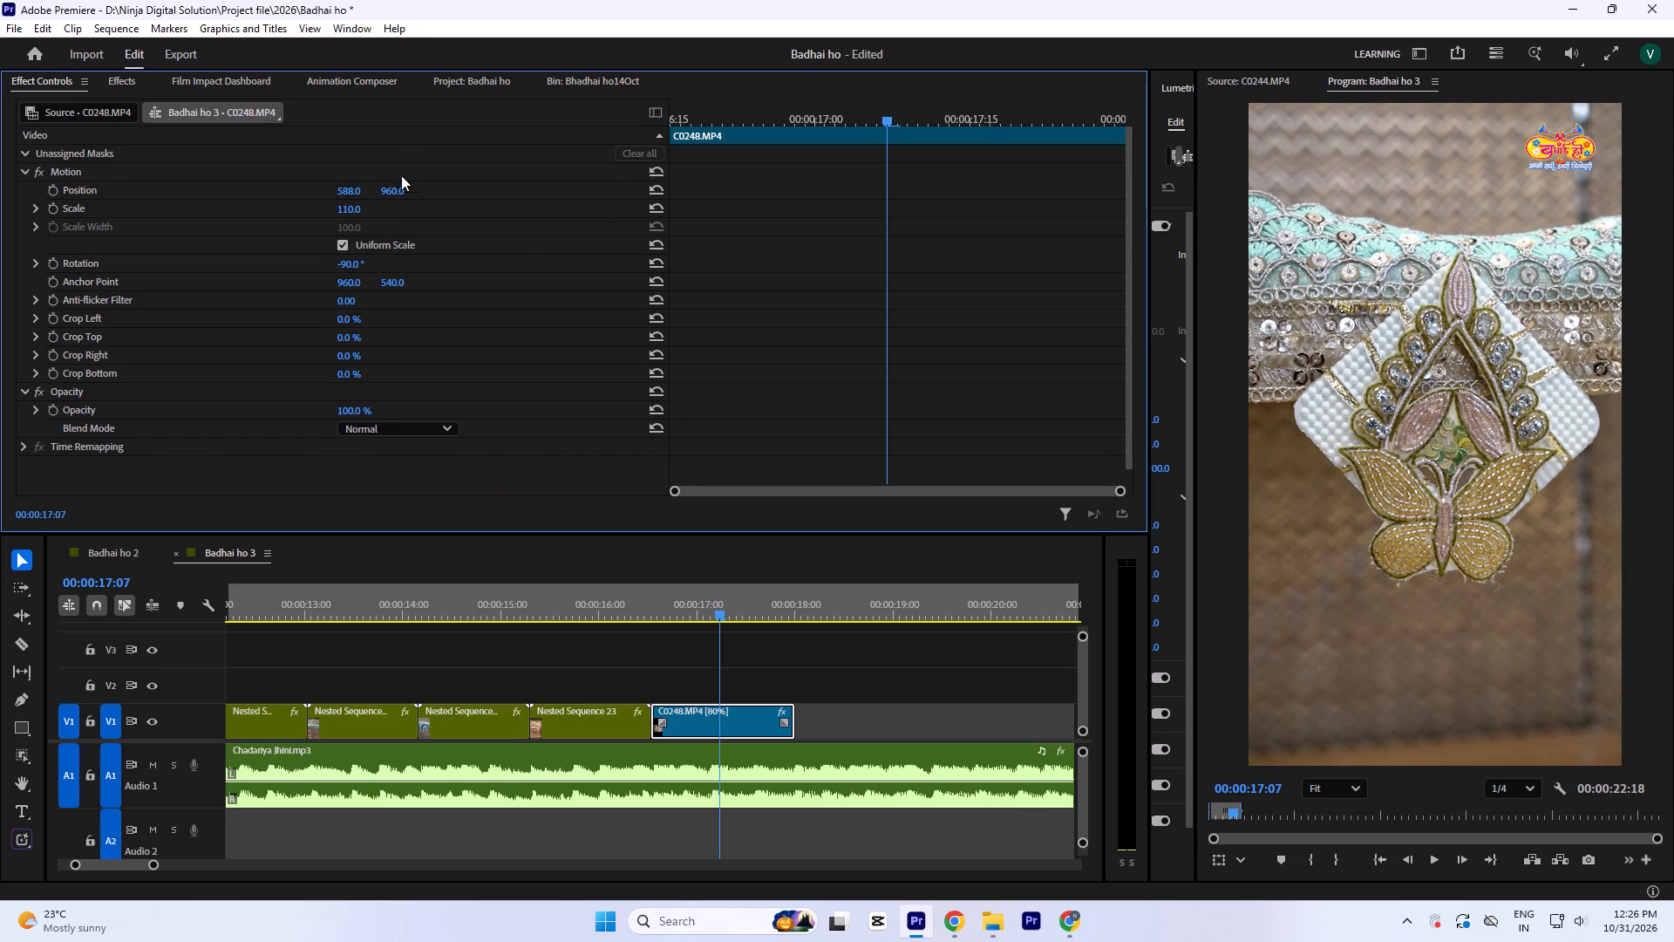
left_click_drag(401, 175, 393, 136)
left_click_drag(395, 188, 388, 107)
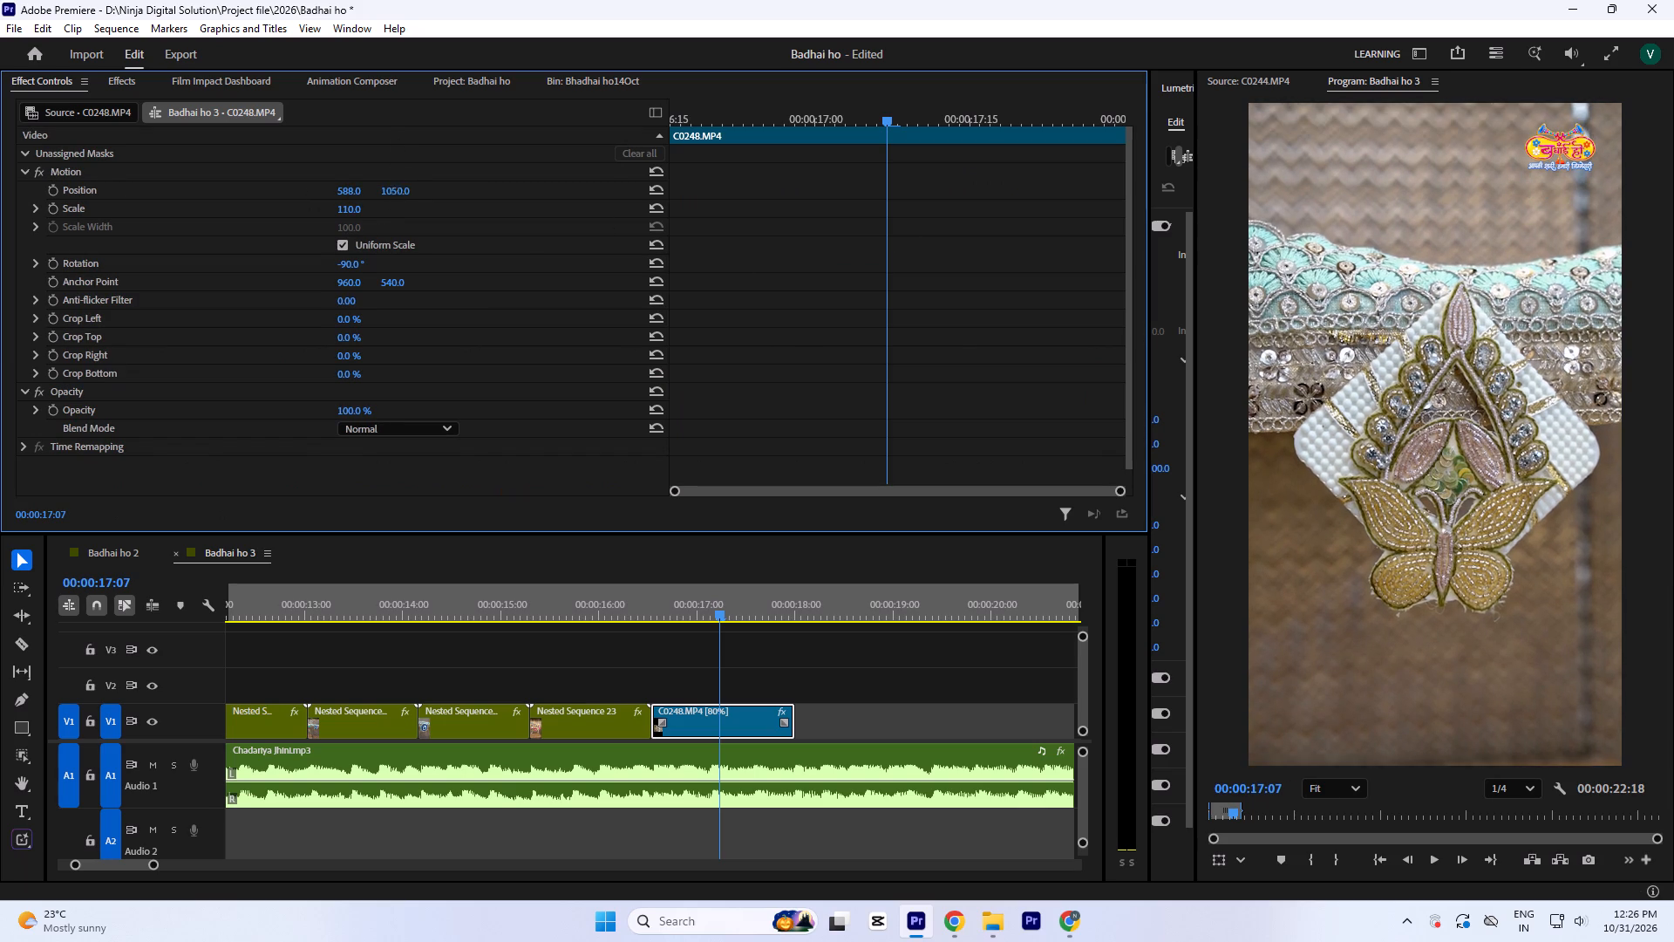
left_click_drag(388, 107, 389, 94)
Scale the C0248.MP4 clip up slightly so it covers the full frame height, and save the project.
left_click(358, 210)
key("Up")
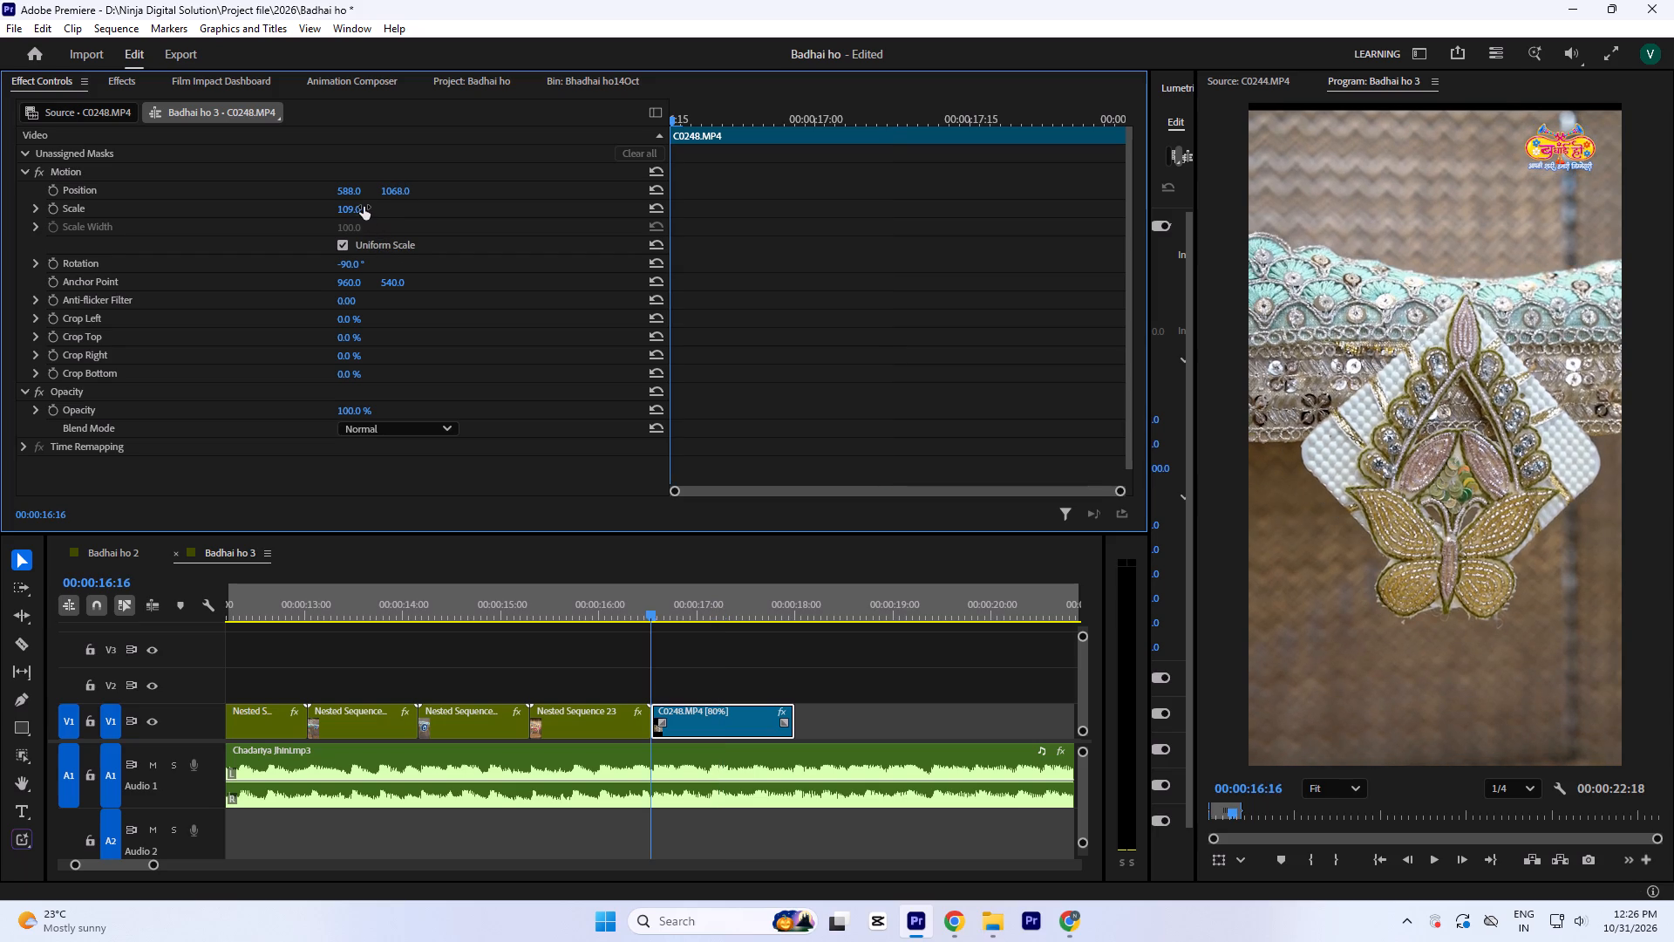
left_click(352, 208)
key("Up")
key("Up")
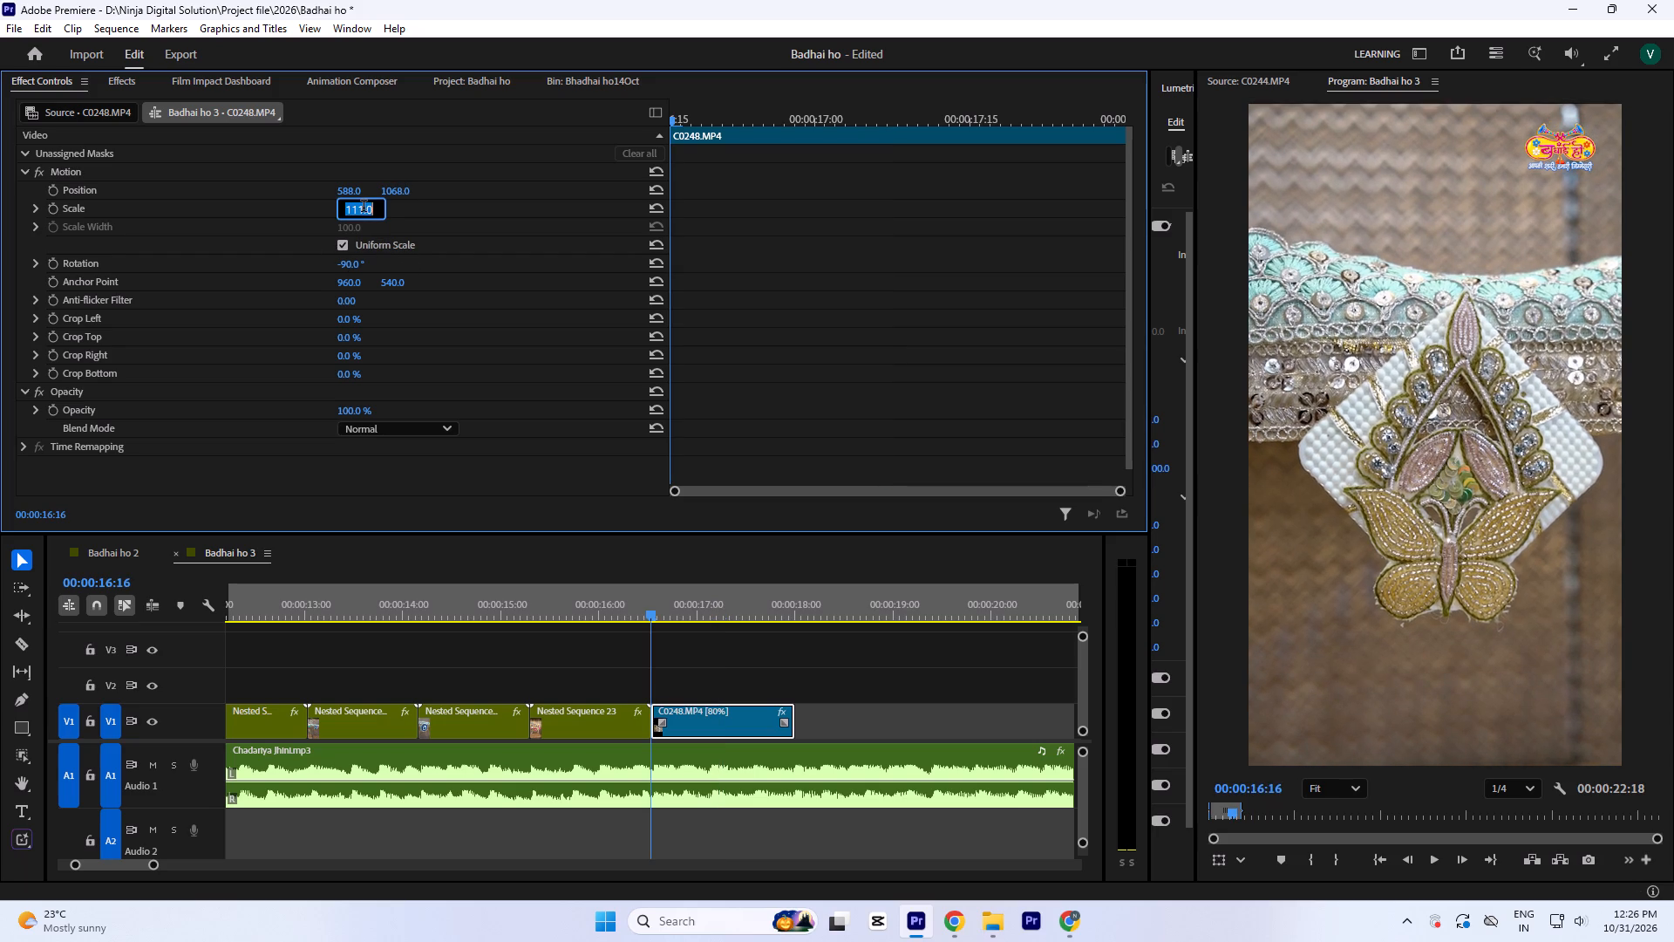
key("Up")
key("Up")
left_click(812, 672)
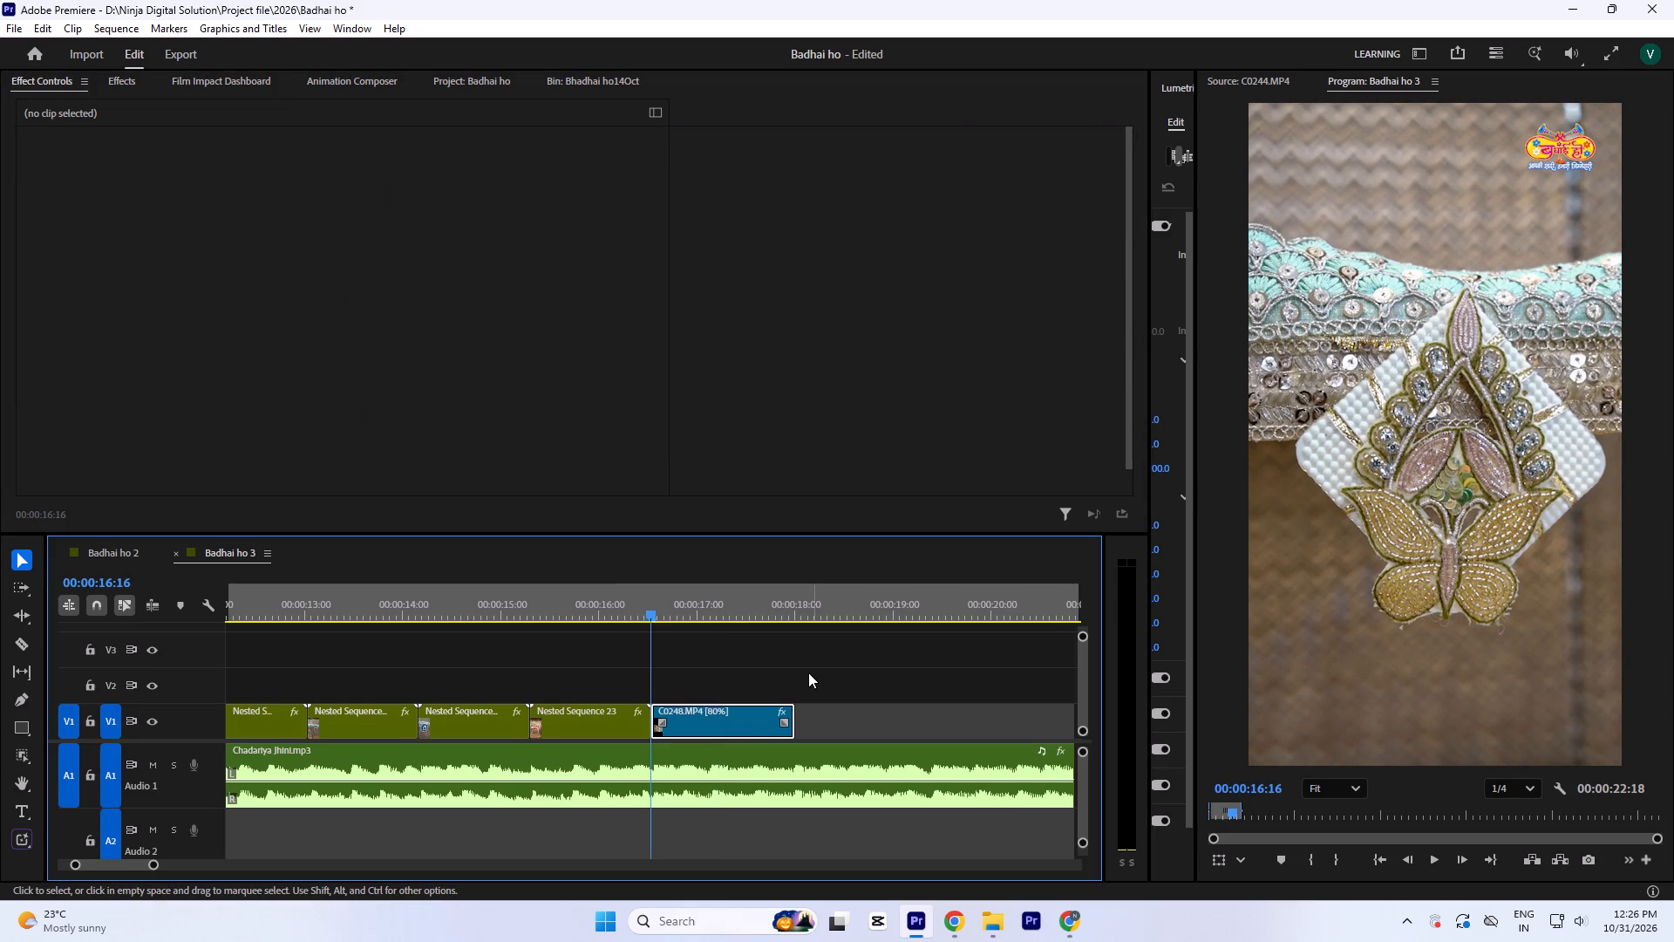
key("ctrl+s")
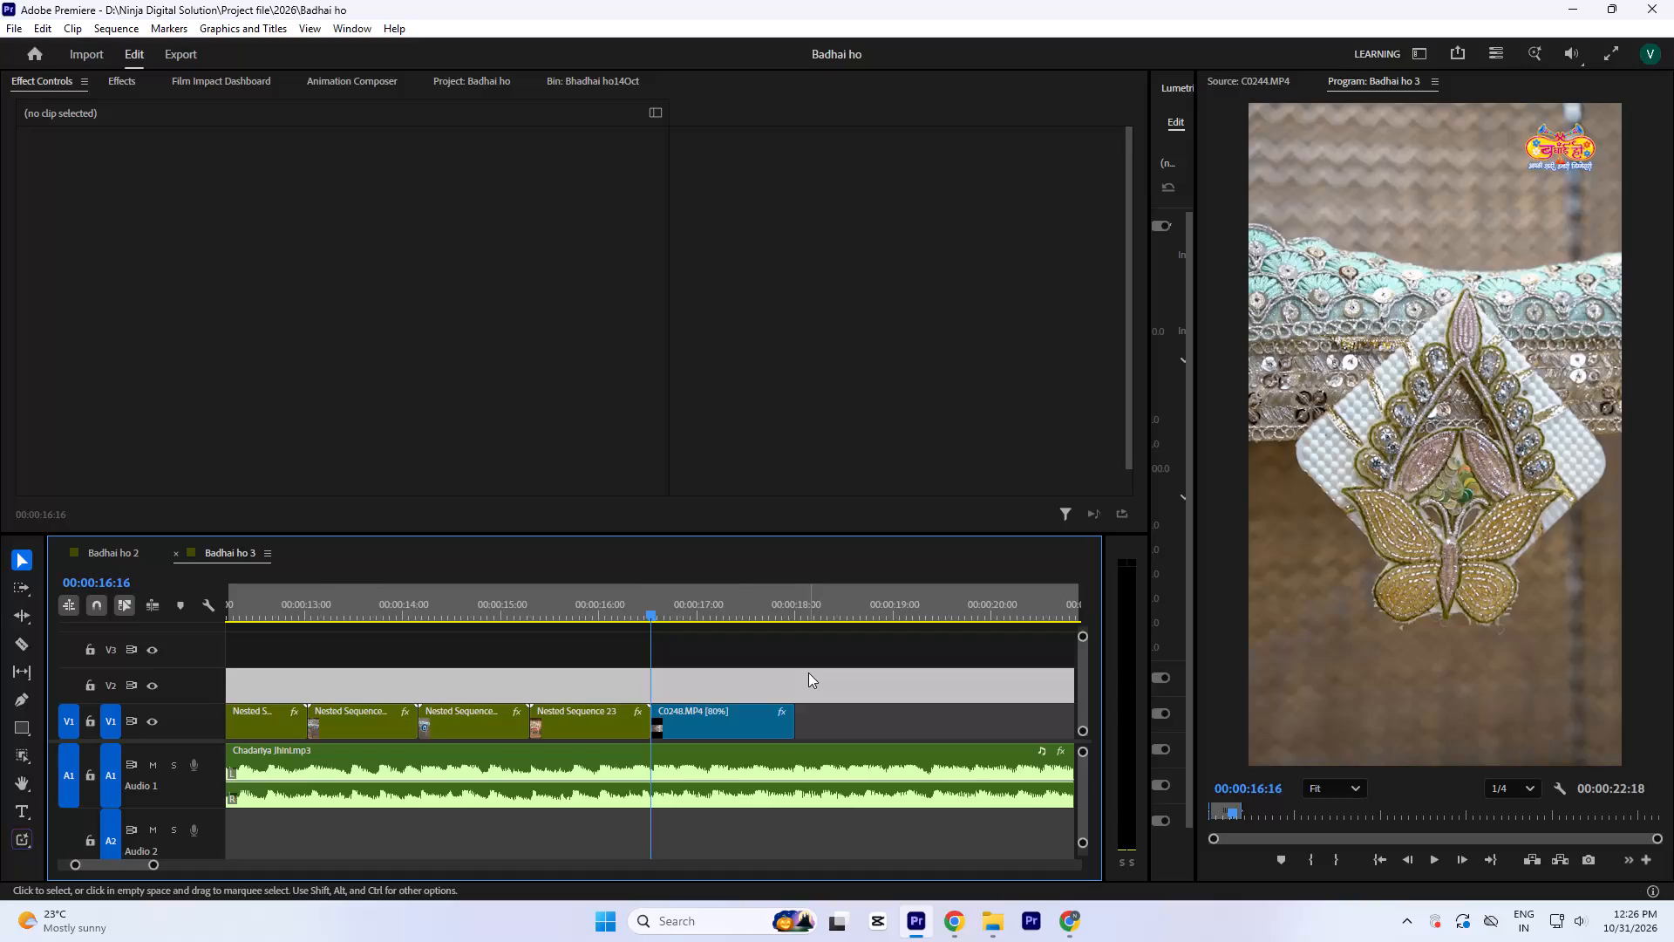
Play back the cut from Nested Sequence 23 into the C0248.MP4 clip to check its framing through to the end.
left_click(590, 603)
key("space")
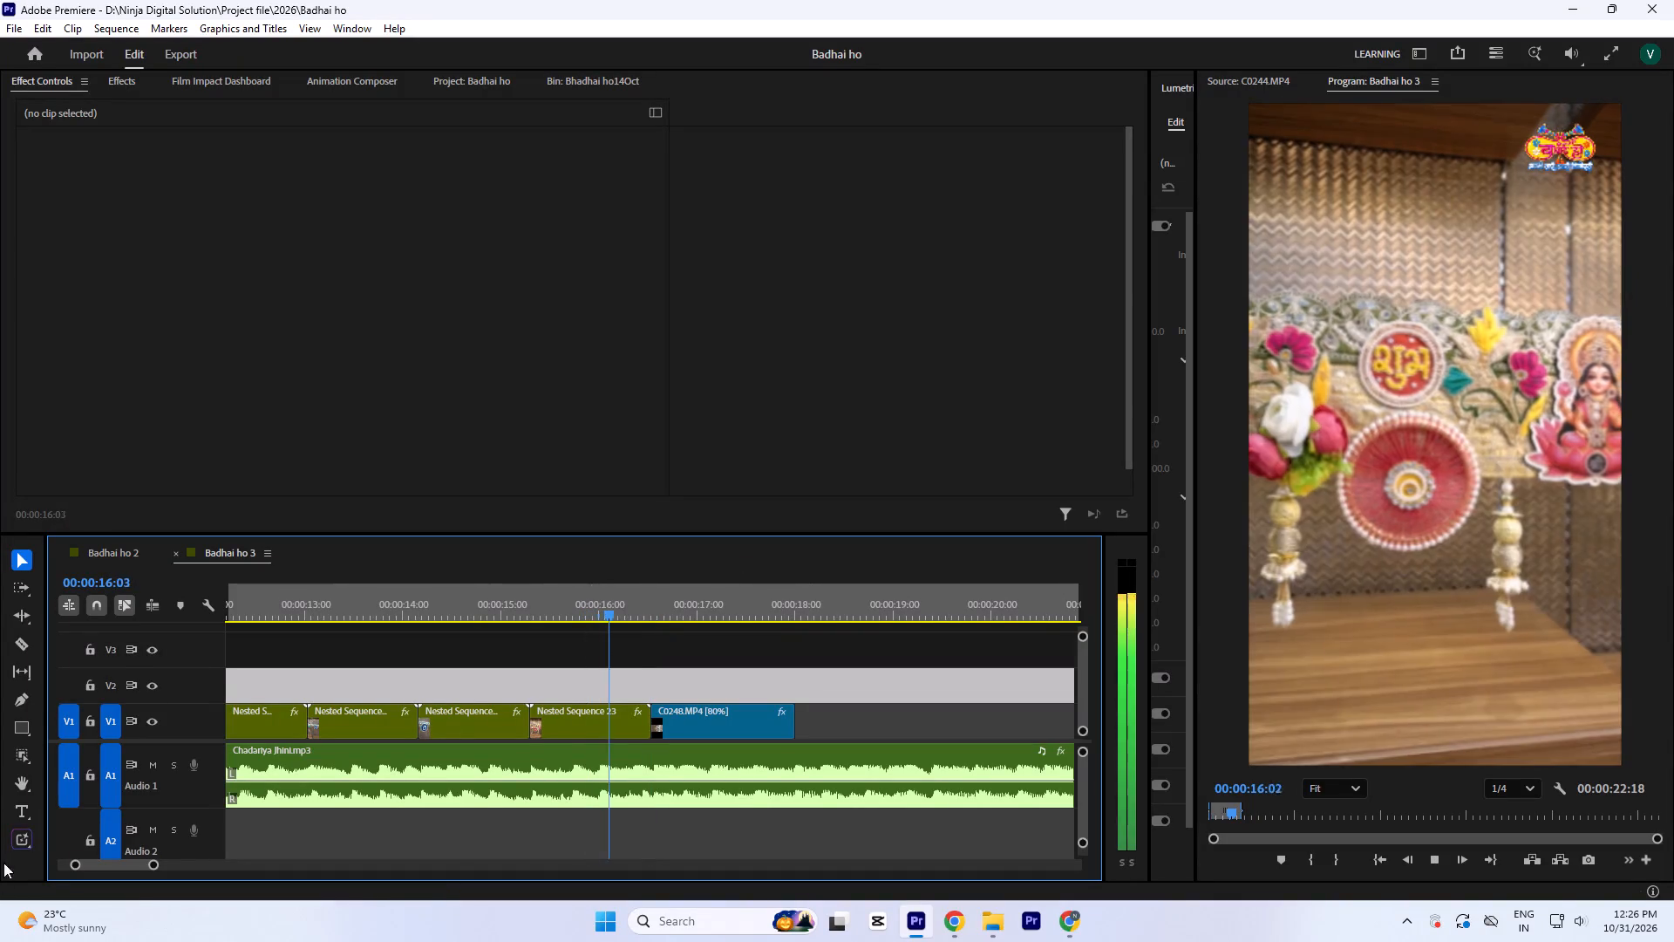
key("space")
left_click(544, 590)
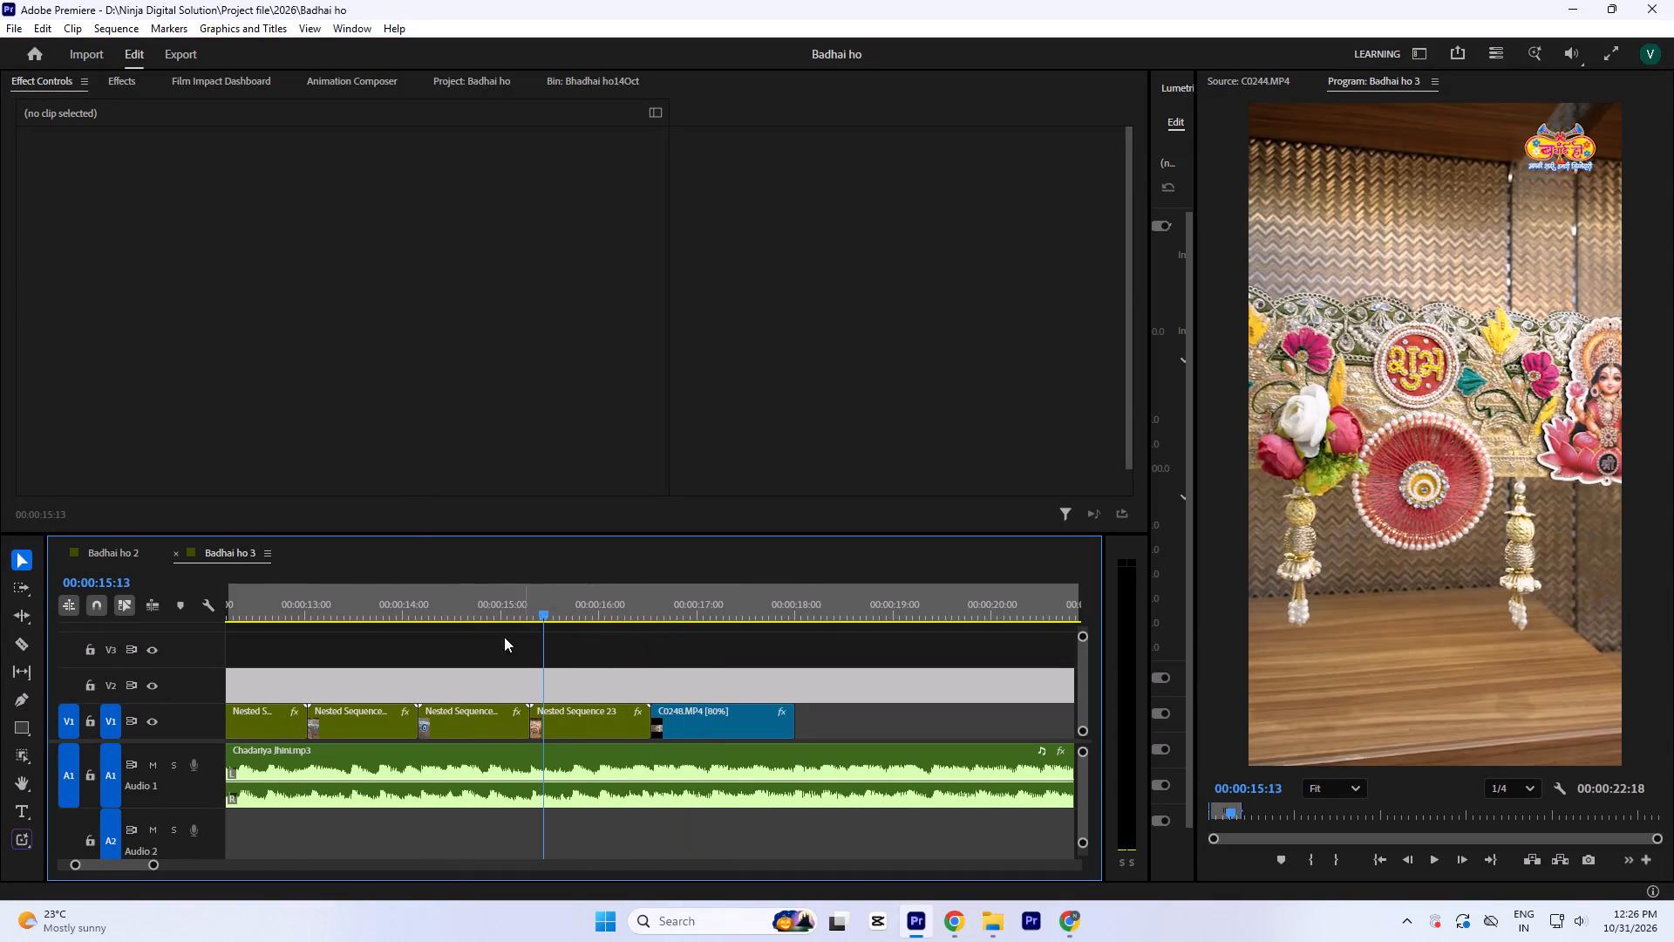
key("space")
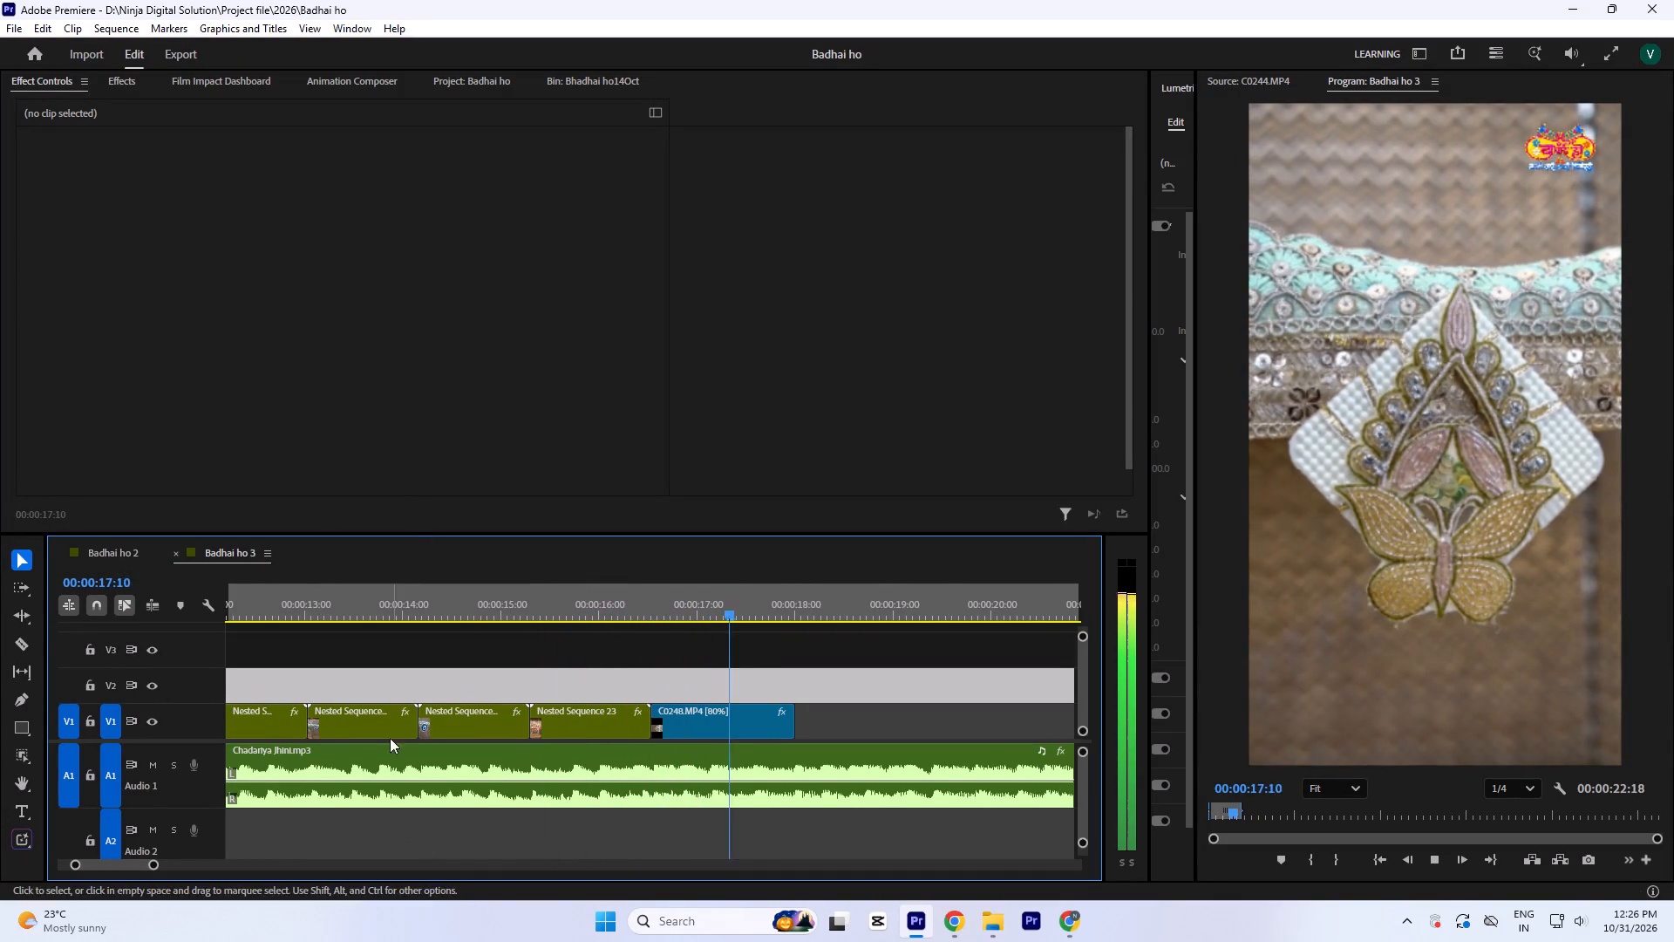
key("space")
key("space")
key("space")
left_click(653, 579)
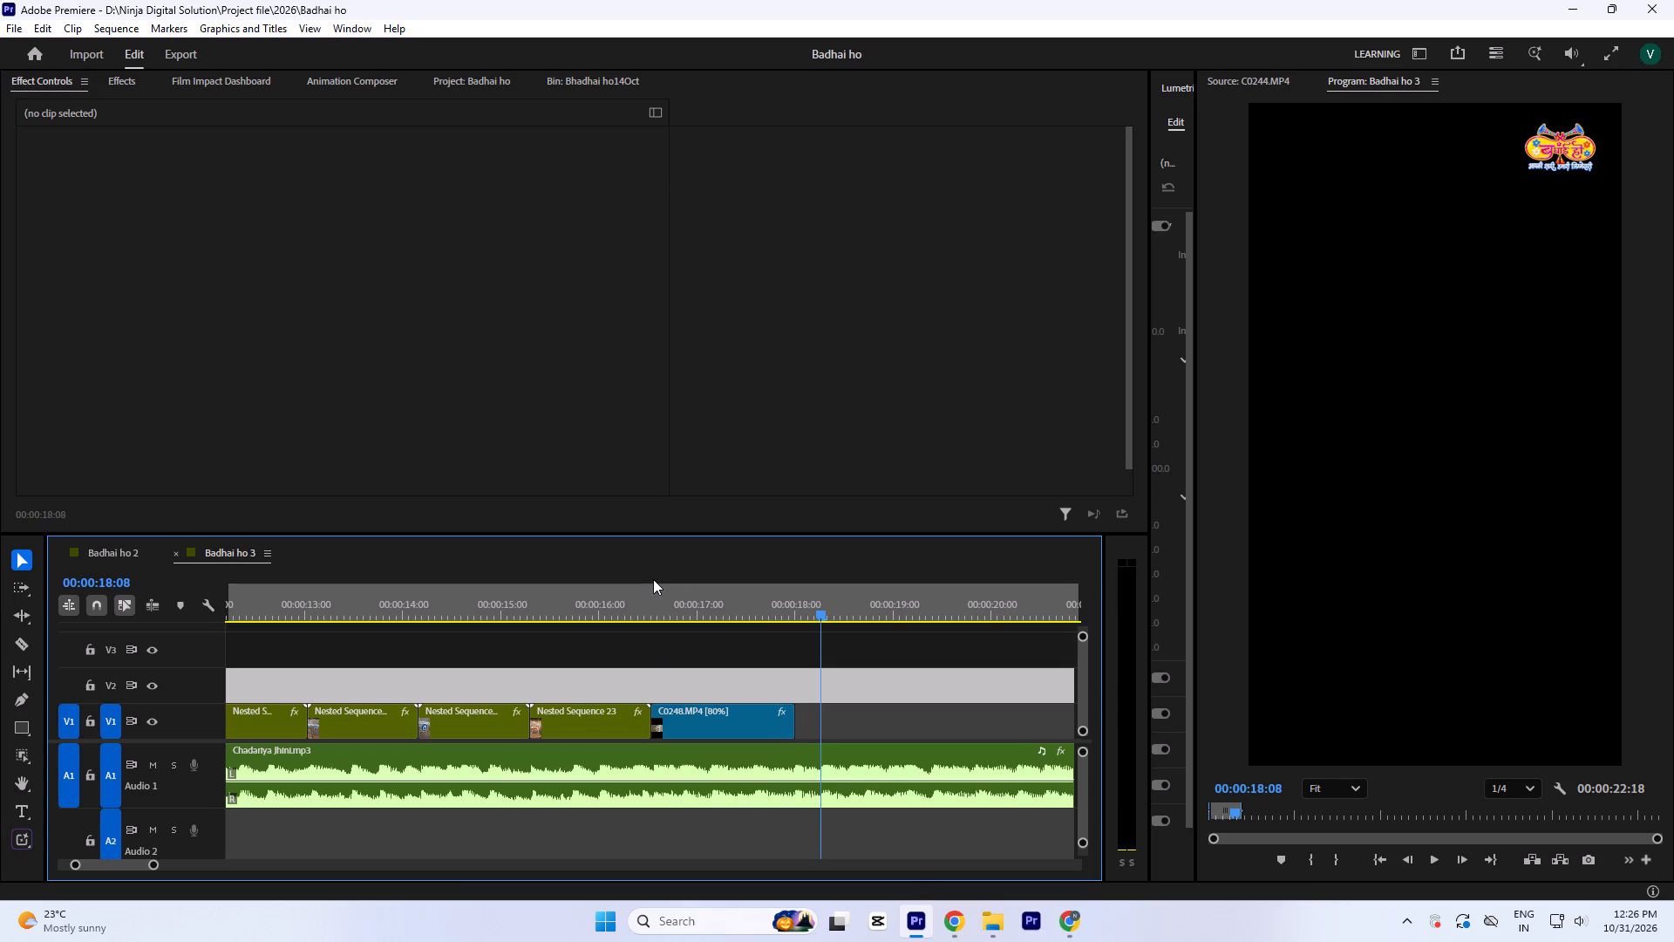
left_click(651, 595)
key("space")
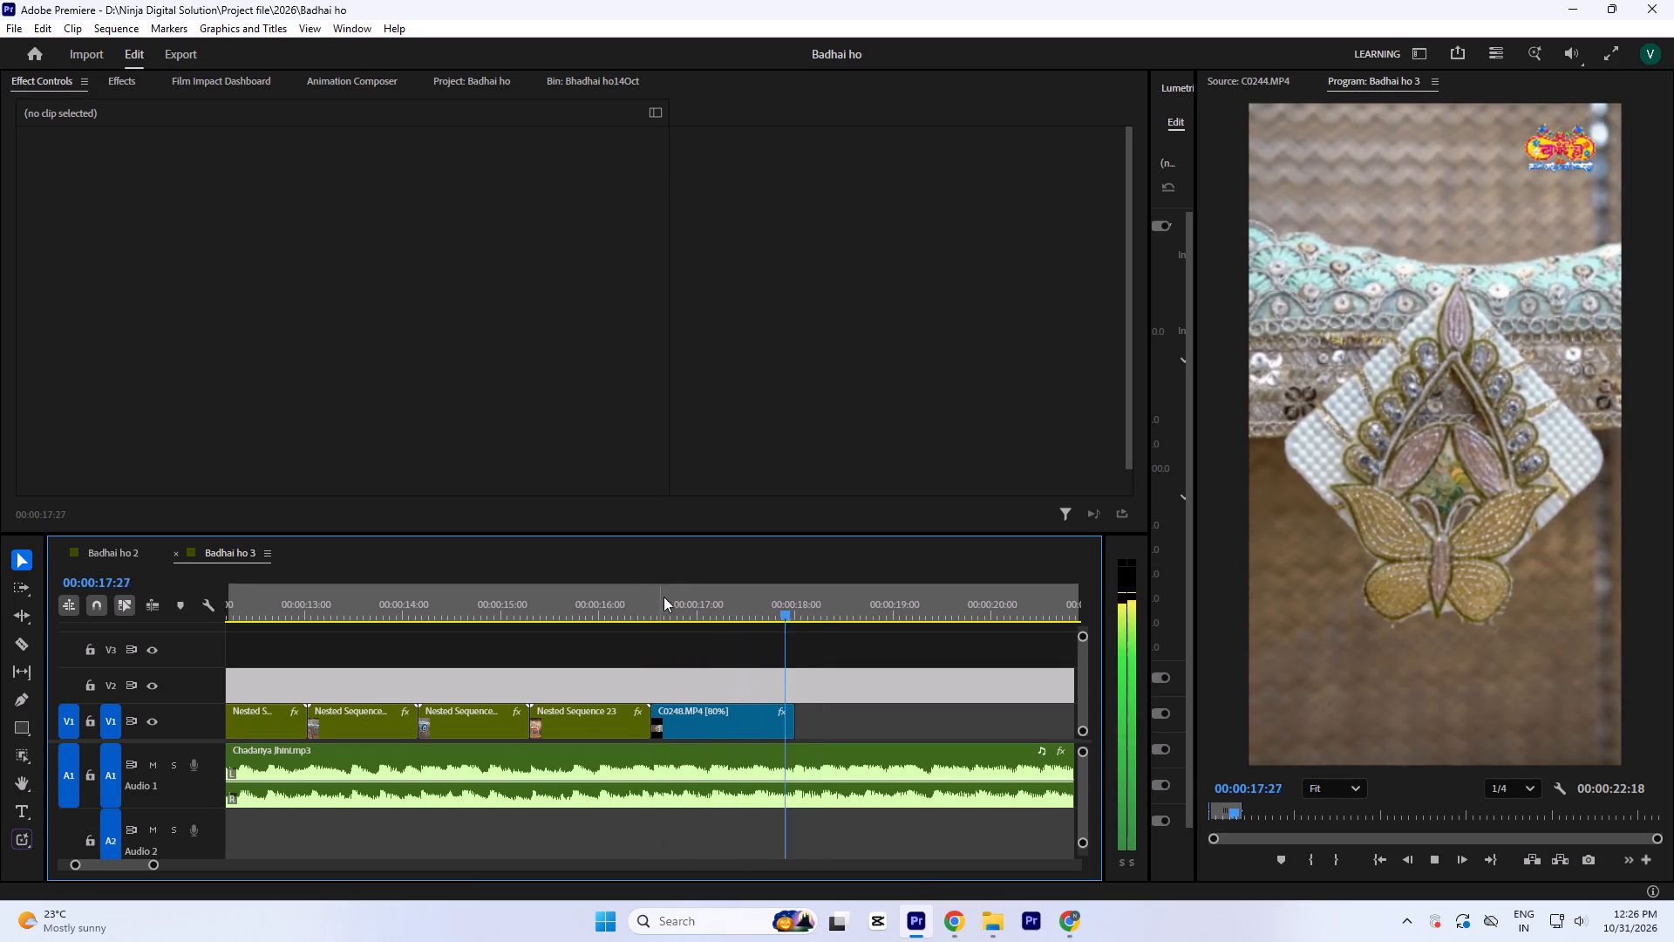
key("space")
Reframe the C0248.MP4 clip with a horizontal position of 581 and a scale of 116, save, and review the cut.
left_click_drag(784, 598, 791, 613)
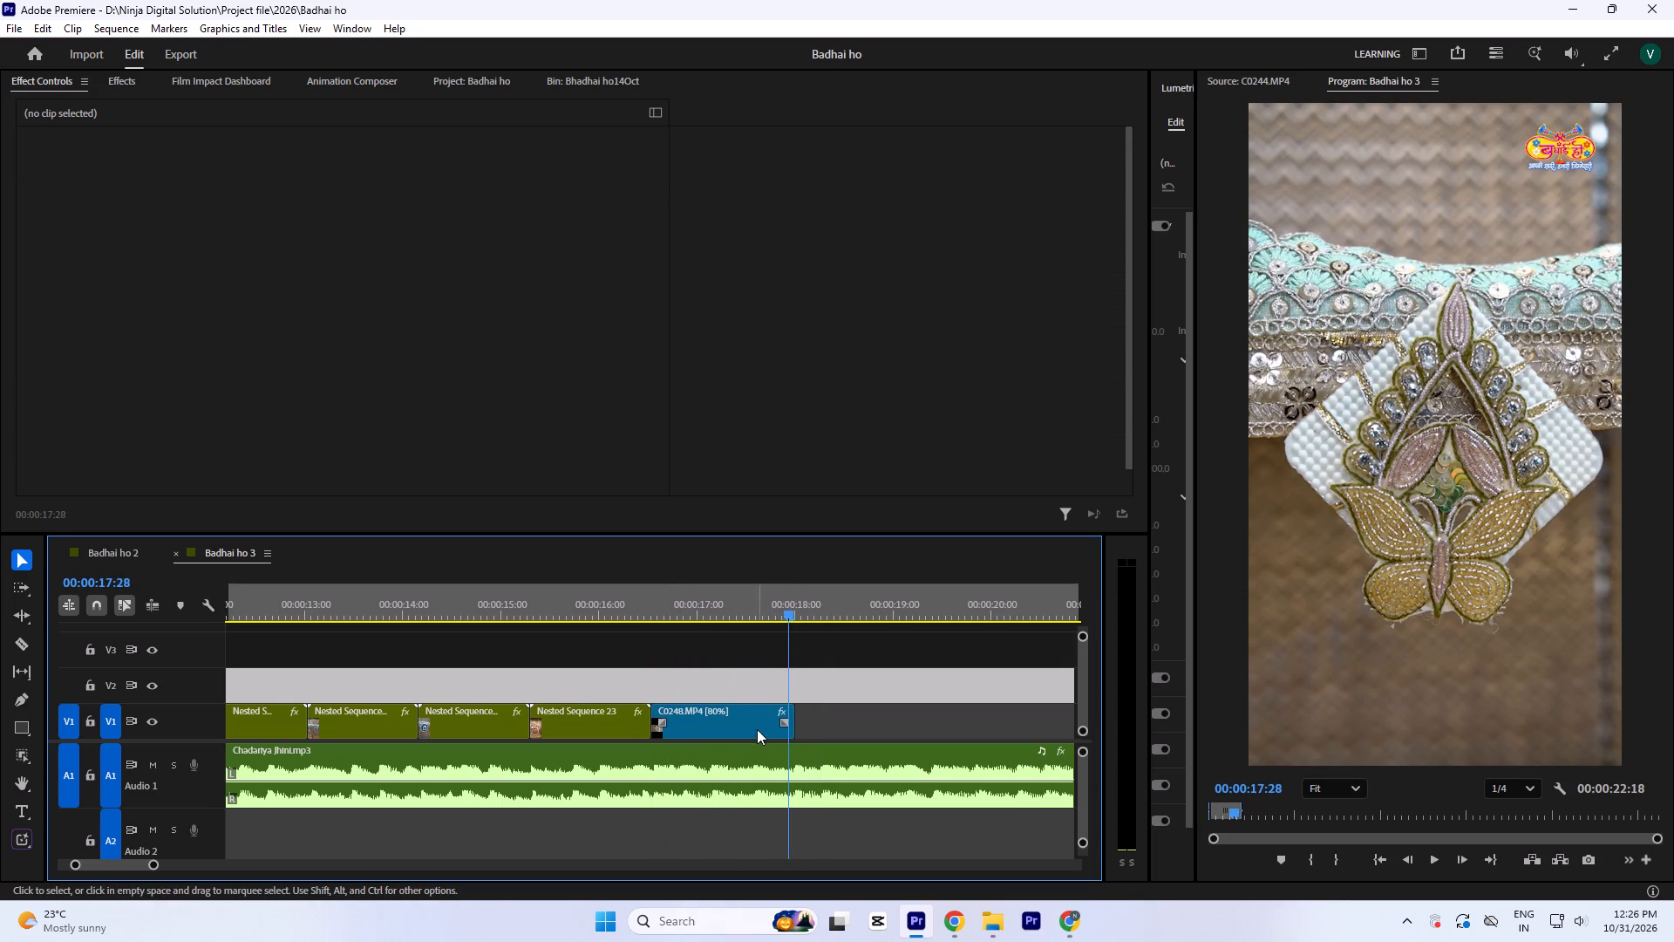
left_click(757, 729)
left_click(350, 192)
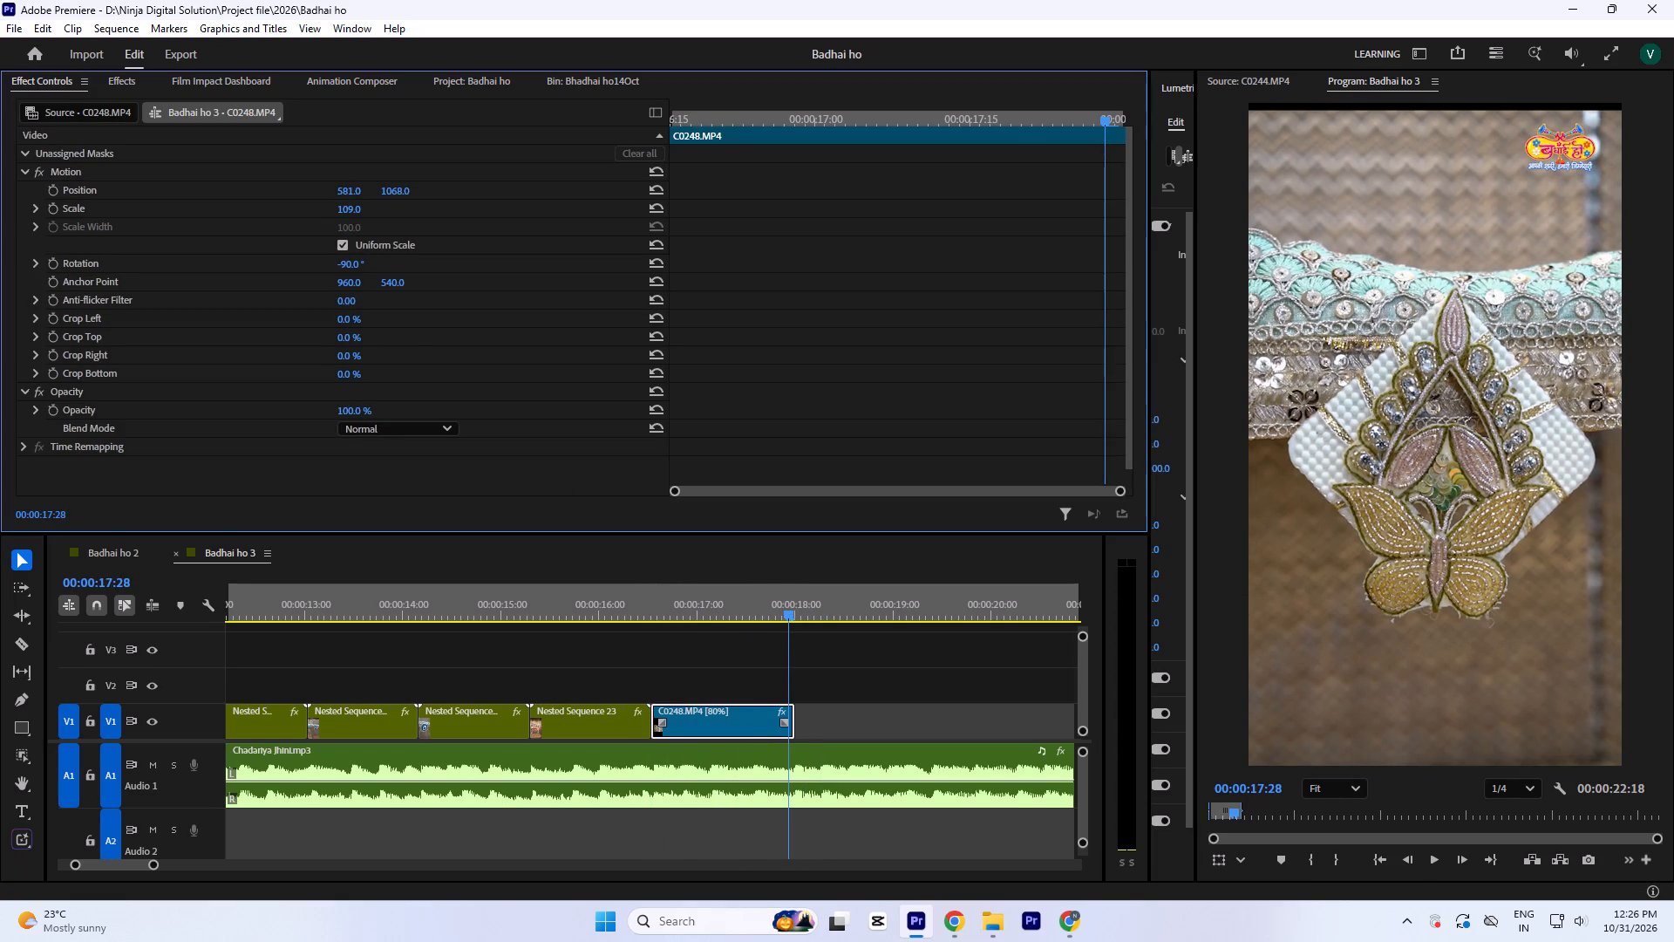
left_click(343, 214)
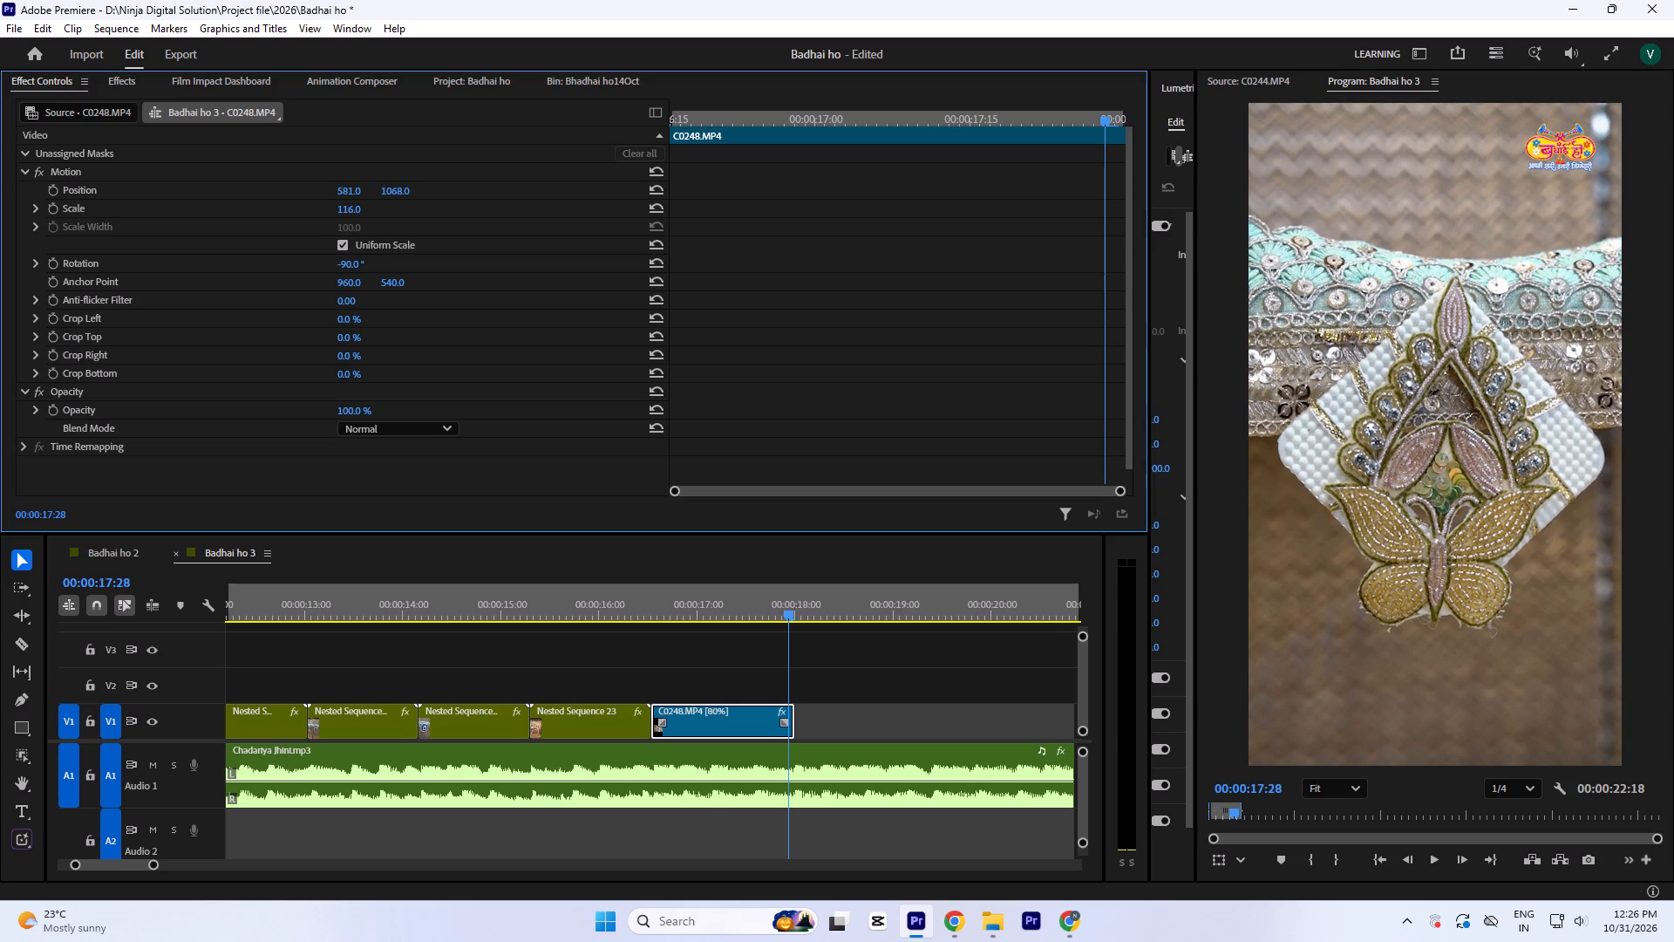
left_click(695, 677)
key("ctrl+s")
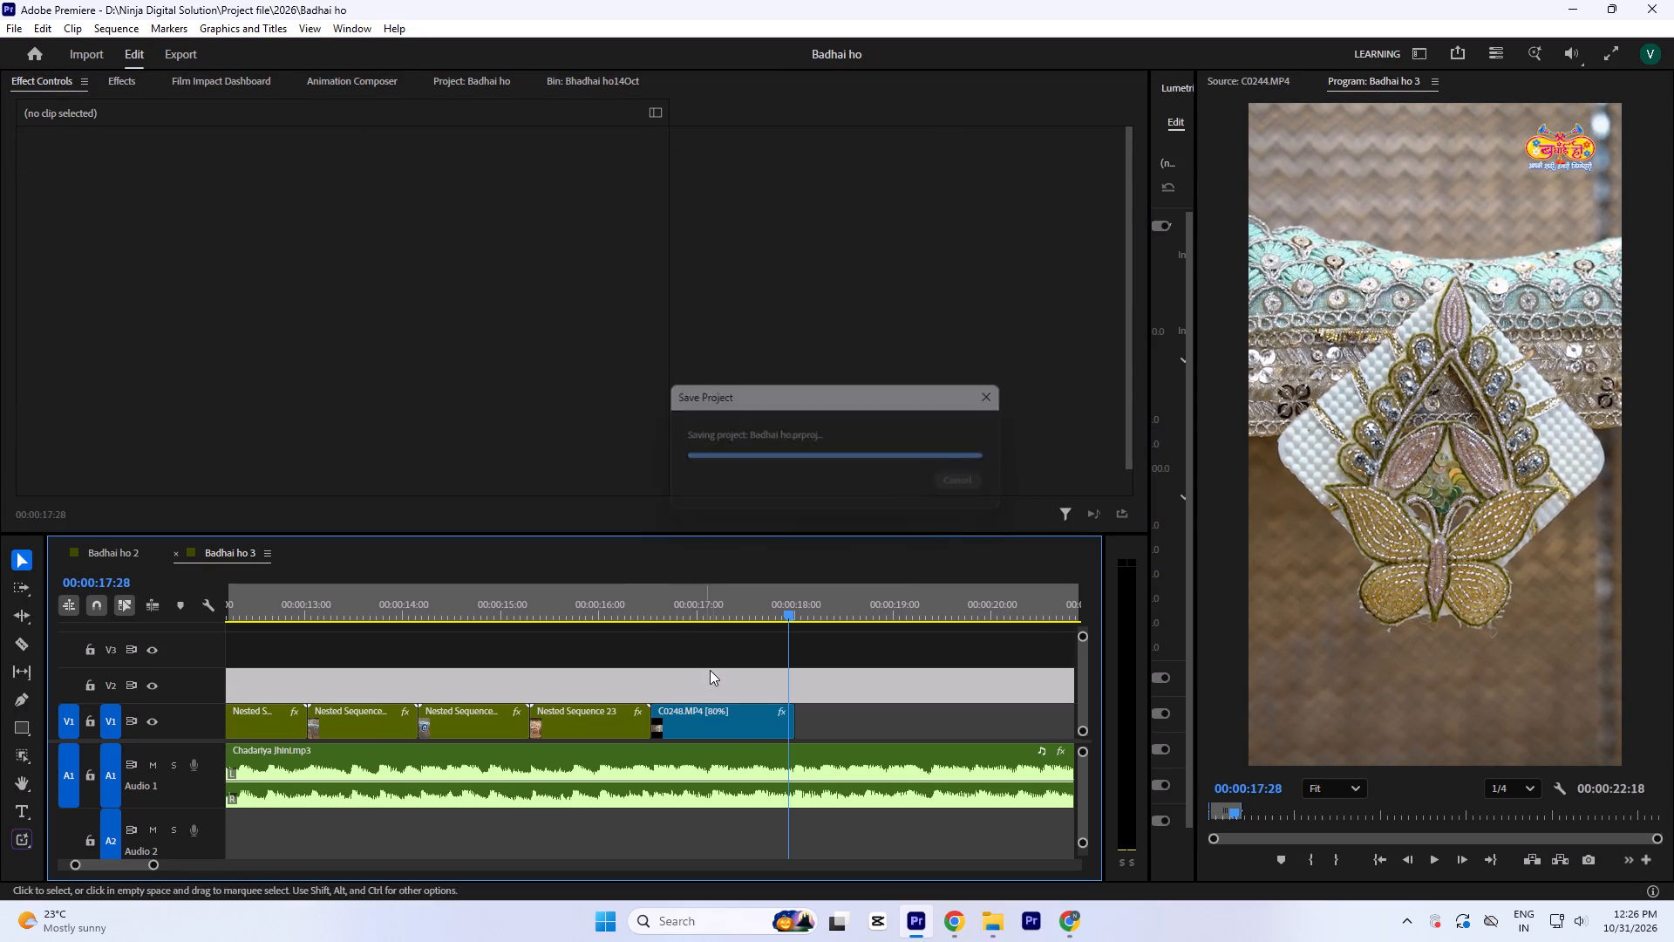
left_click(569, 580)
left_click(571, 612)
key("space")
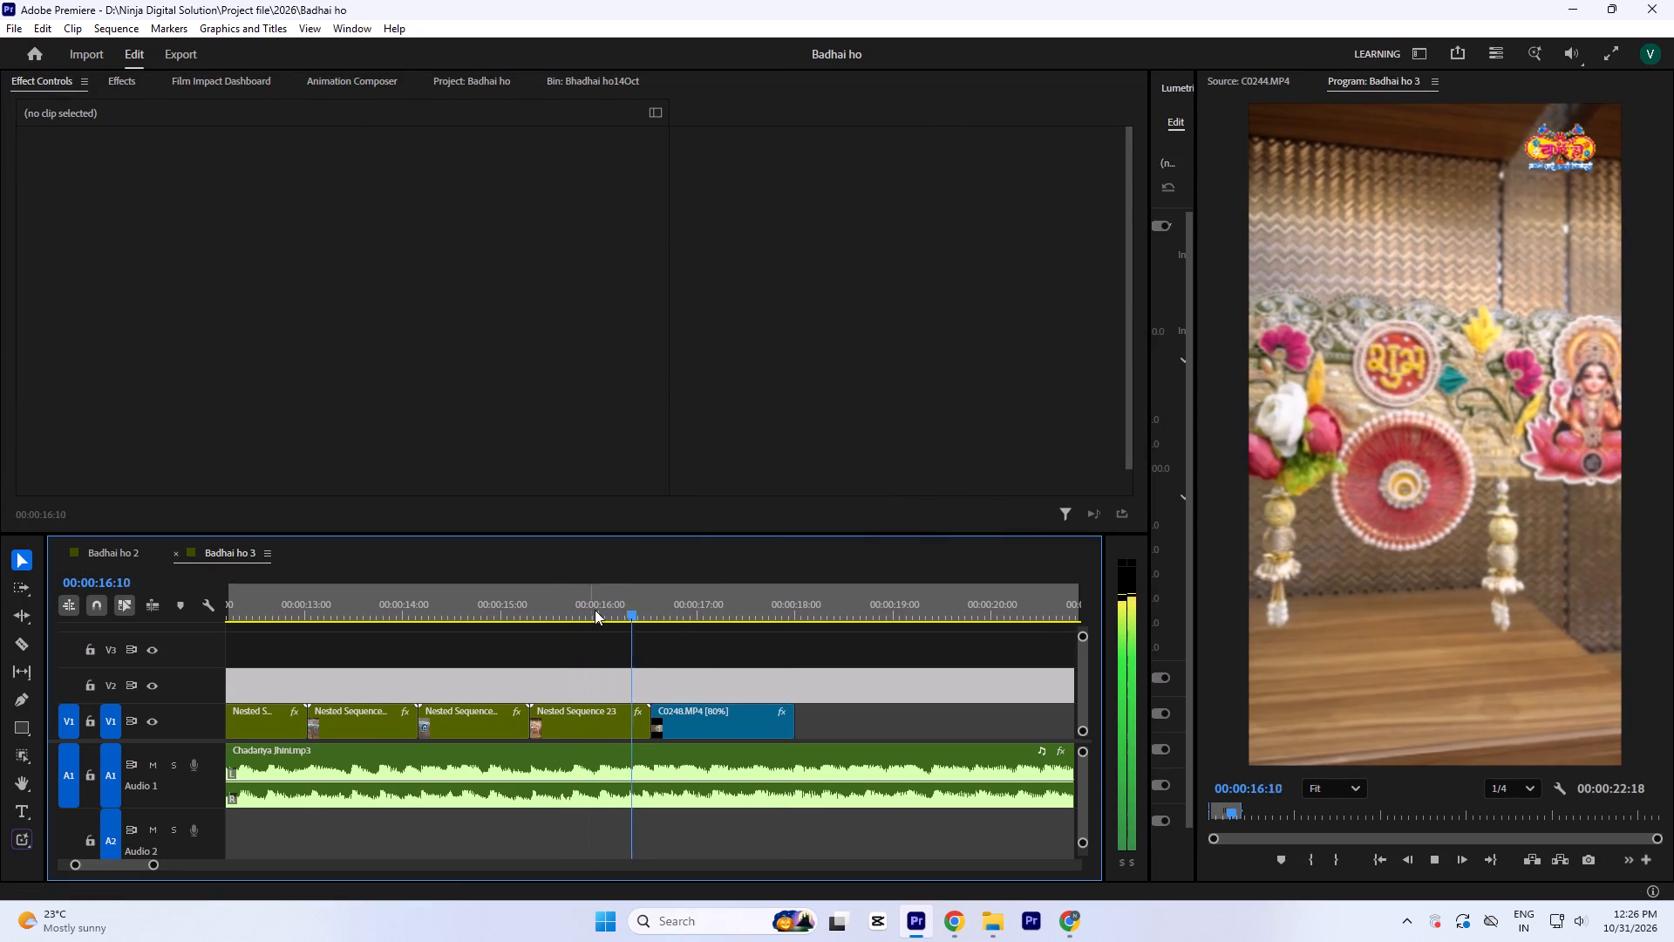
key("space")
key("space")
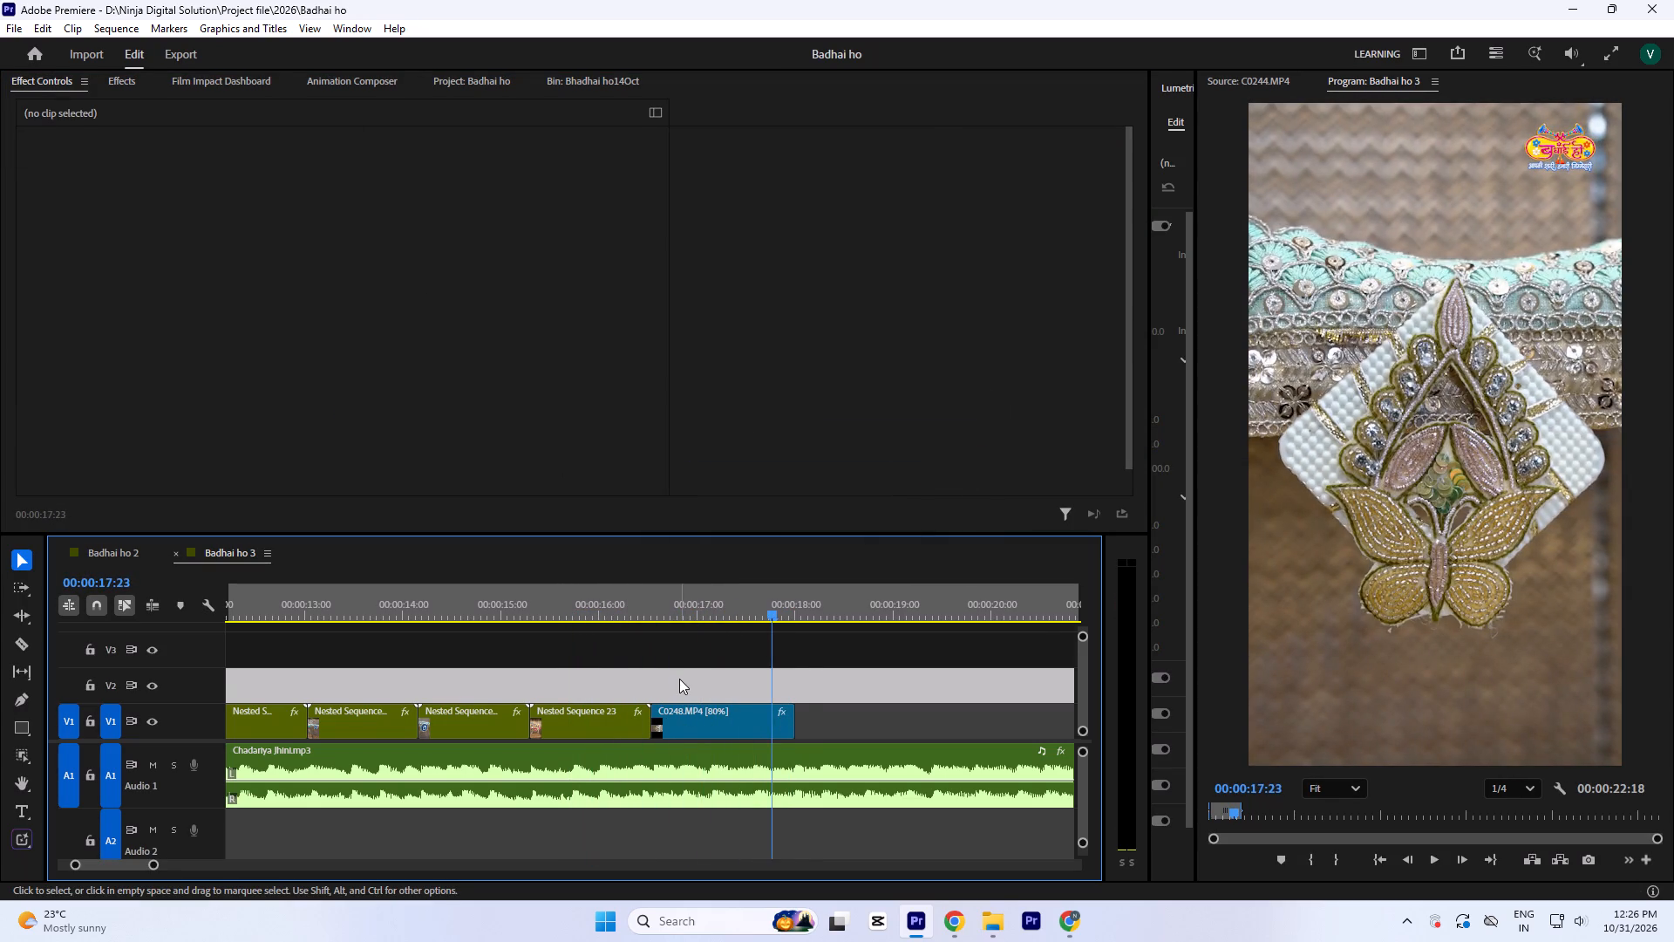
key("space")
Nest the C0248.MP4 clip on V1, accepting the default sequence name.
left_click(784, 591)
left_click(755, 710)
key("n")
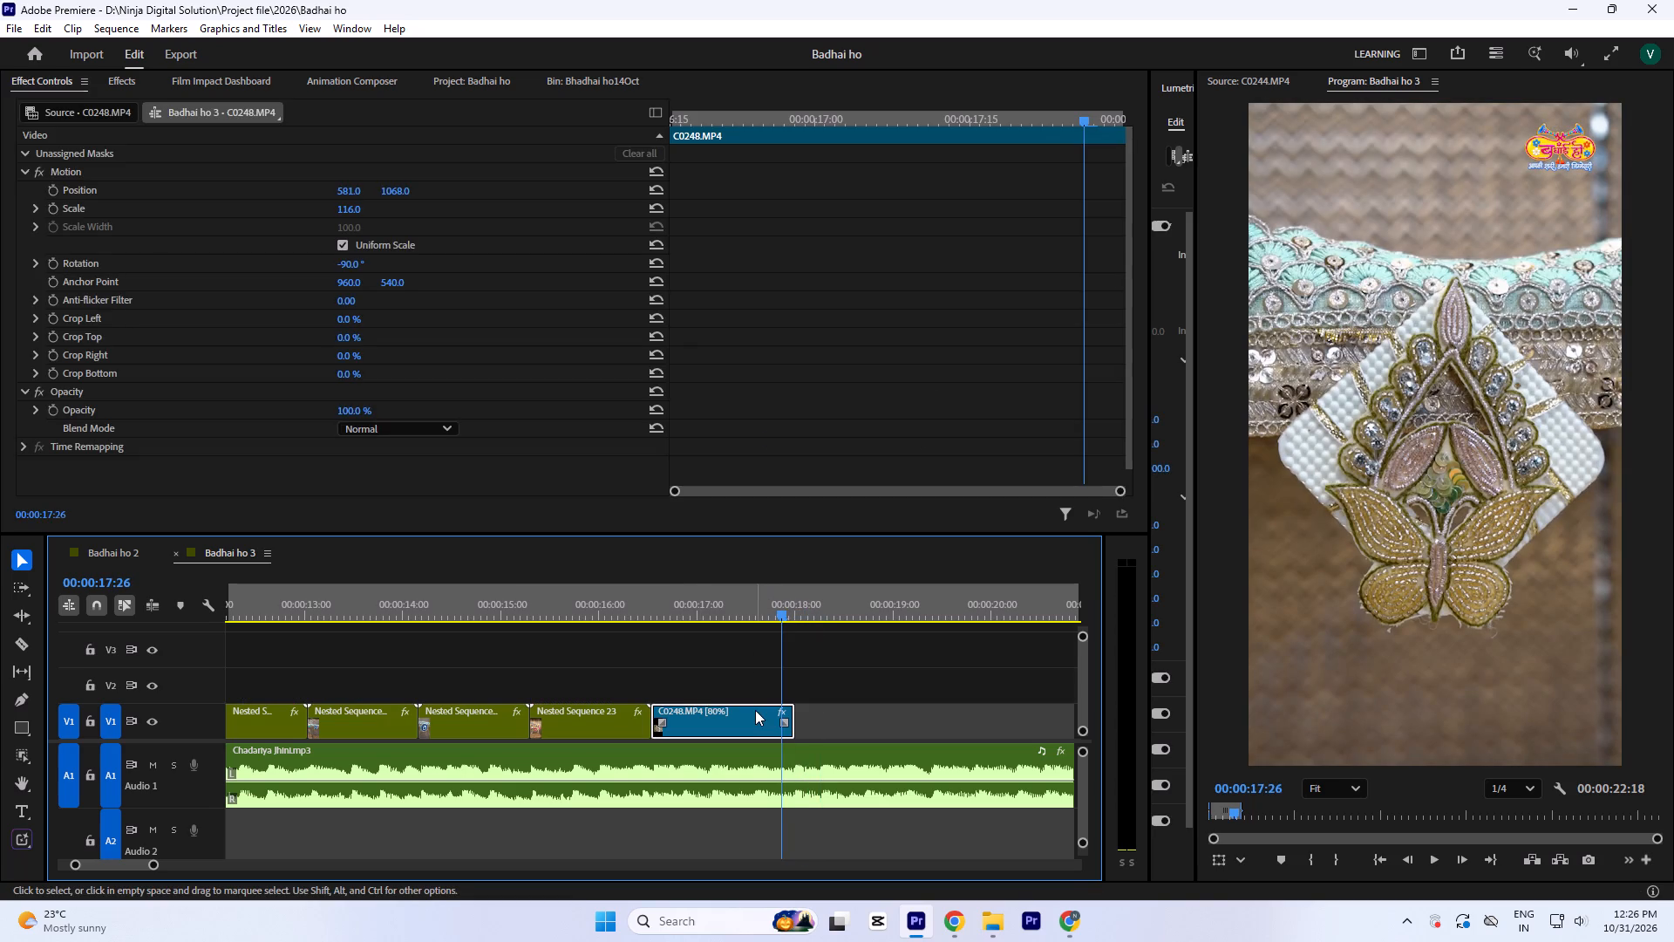
key("Return")
Apply Warp Stabilizer to the newly nested clip with a smoothness of 10% and save the project.
left_click(755, 710)
left_click(122, 89)
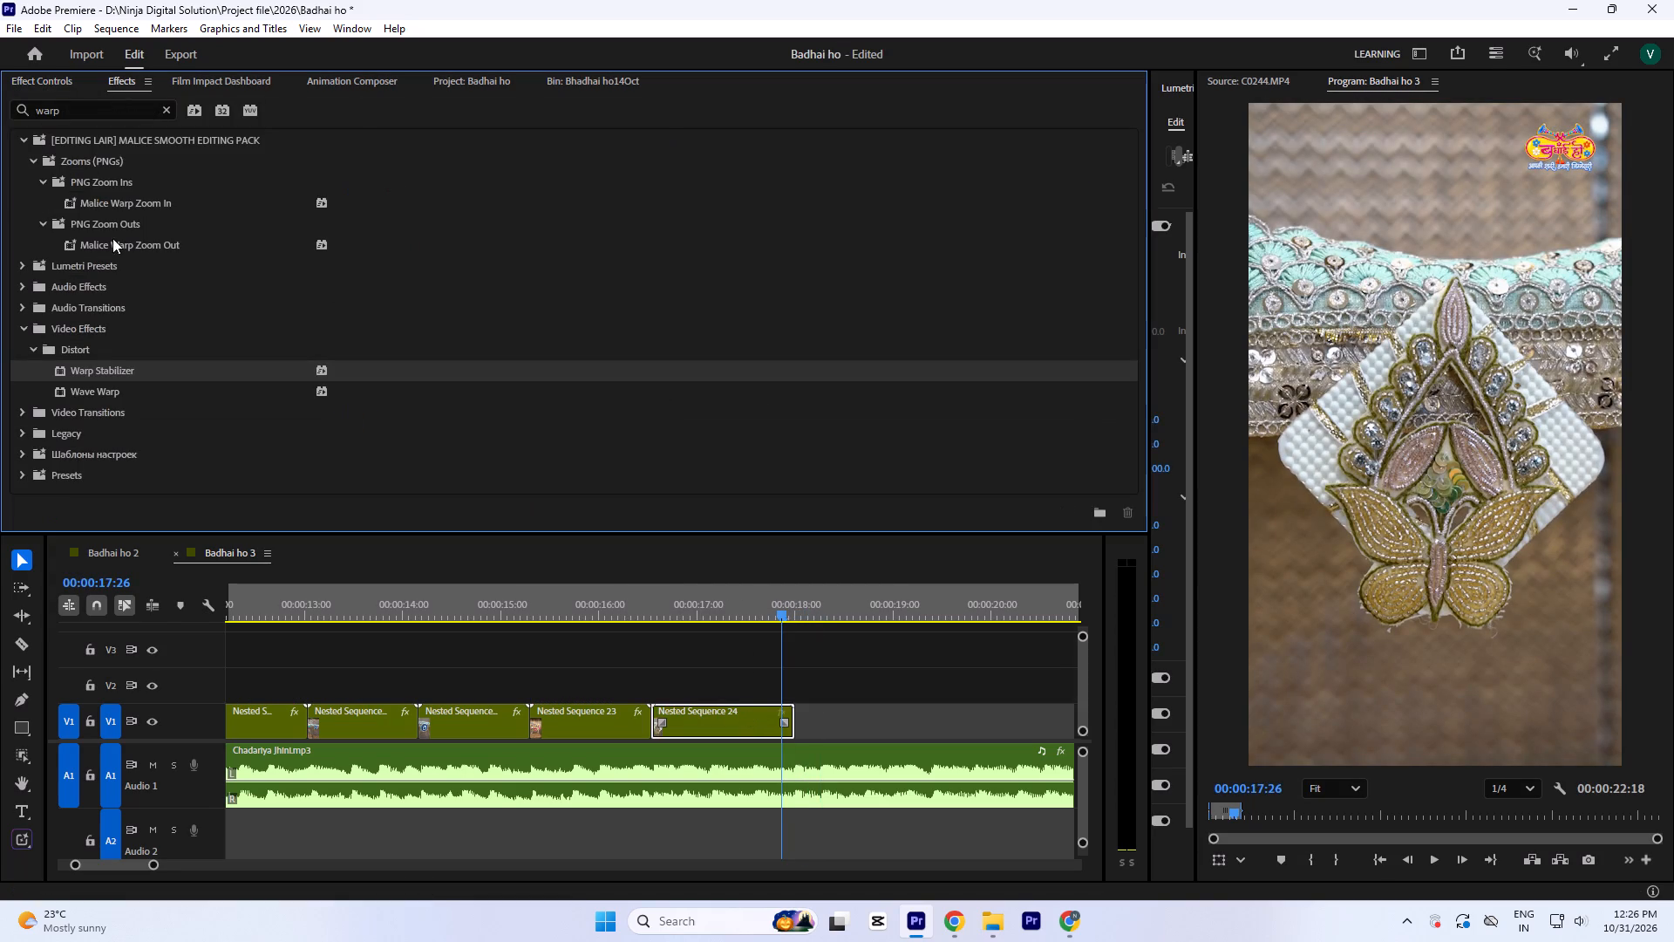
double_click(174, 373)
left_click(58, 78)
scroll(158, 306, "down", 9)
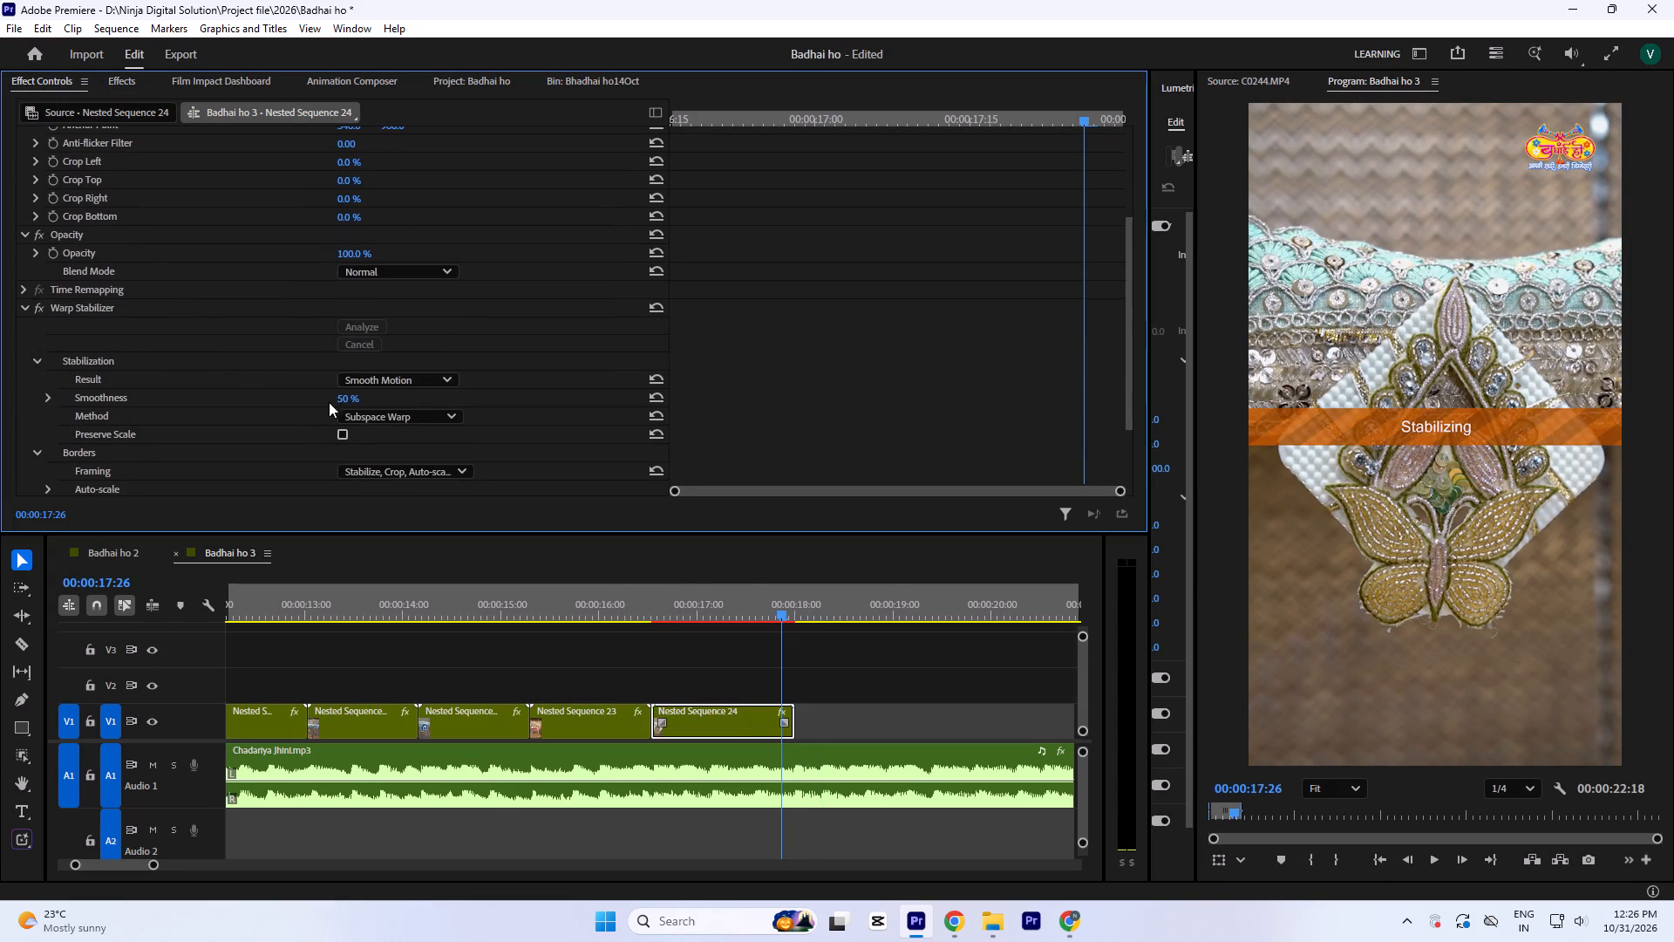
left_click(348, 405)
left_click(341, 398)
key("1")
key("0")
left_click(999, 279)
key("ctrl+s")
left_click(888, 666)
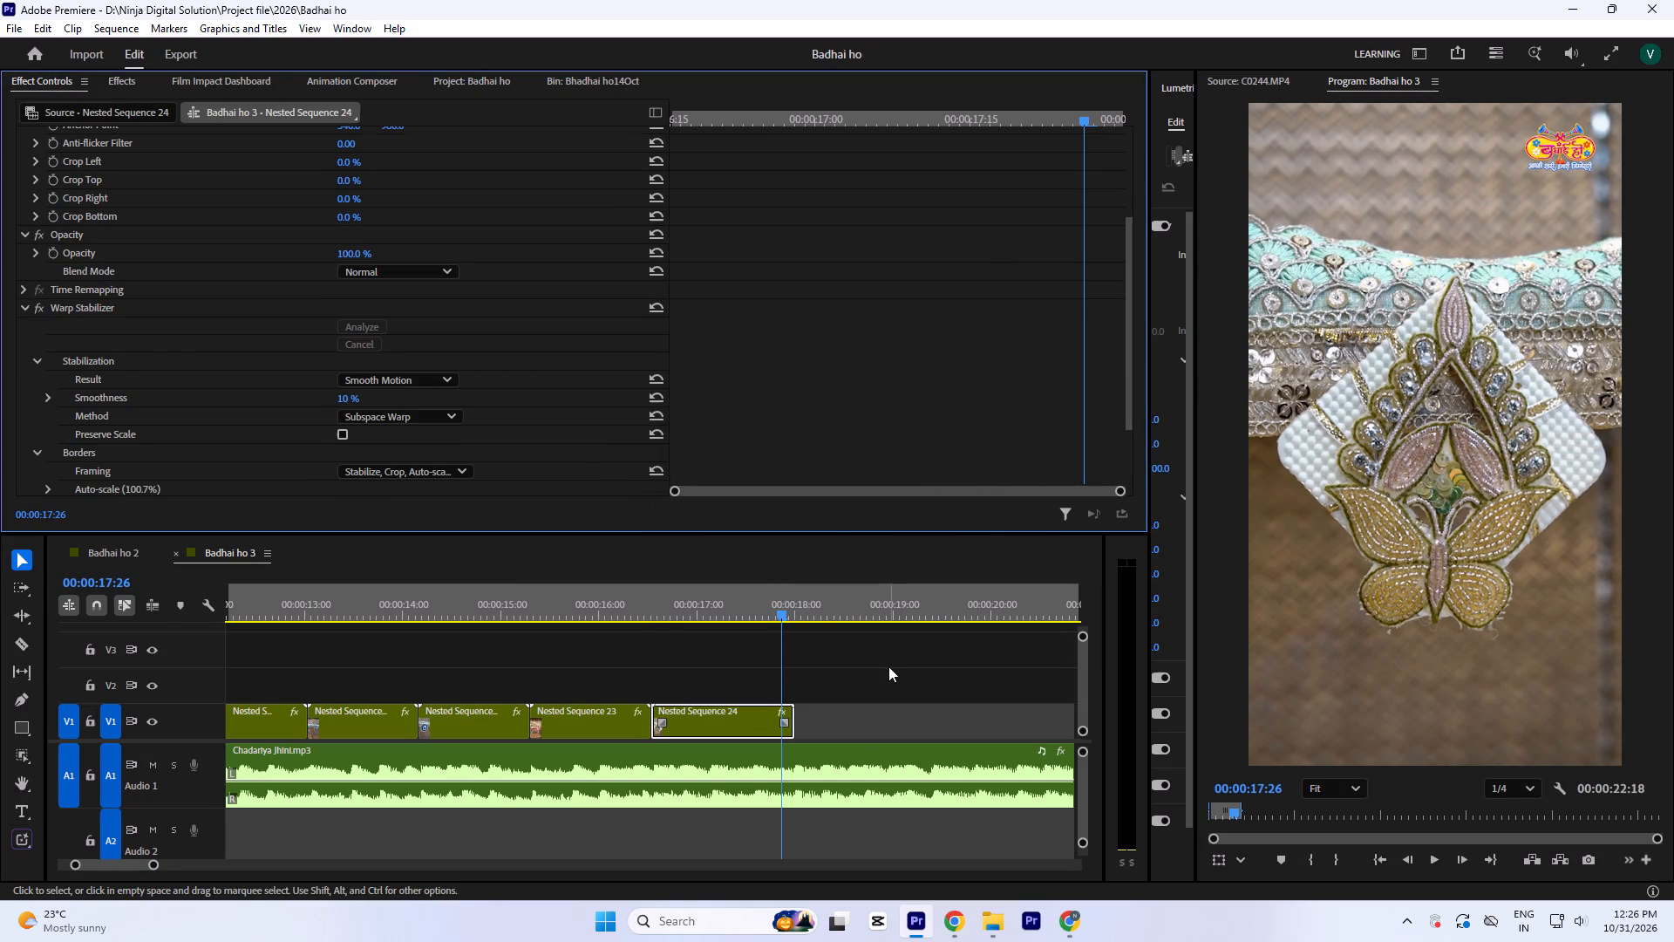
Play back the cut from Nested Sequence 23 through the stabilized Nested Sequence 24 to check the motion.
left_click(577, 585)
key("space")
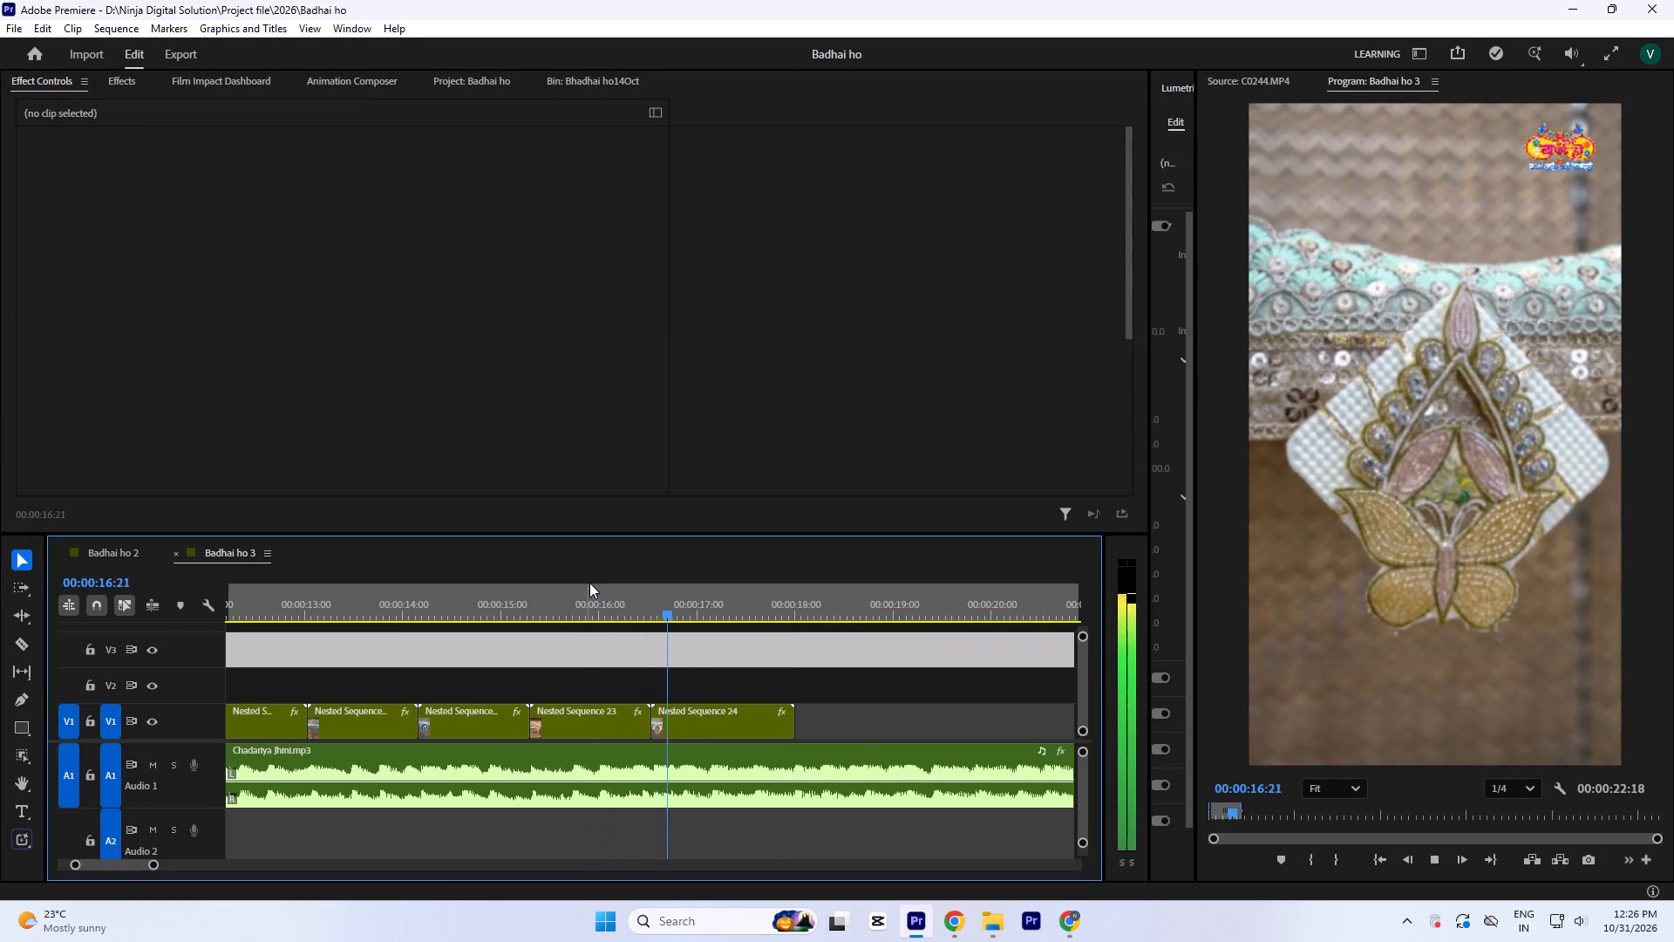
key("space")
left_click(540, 601)
key("space")
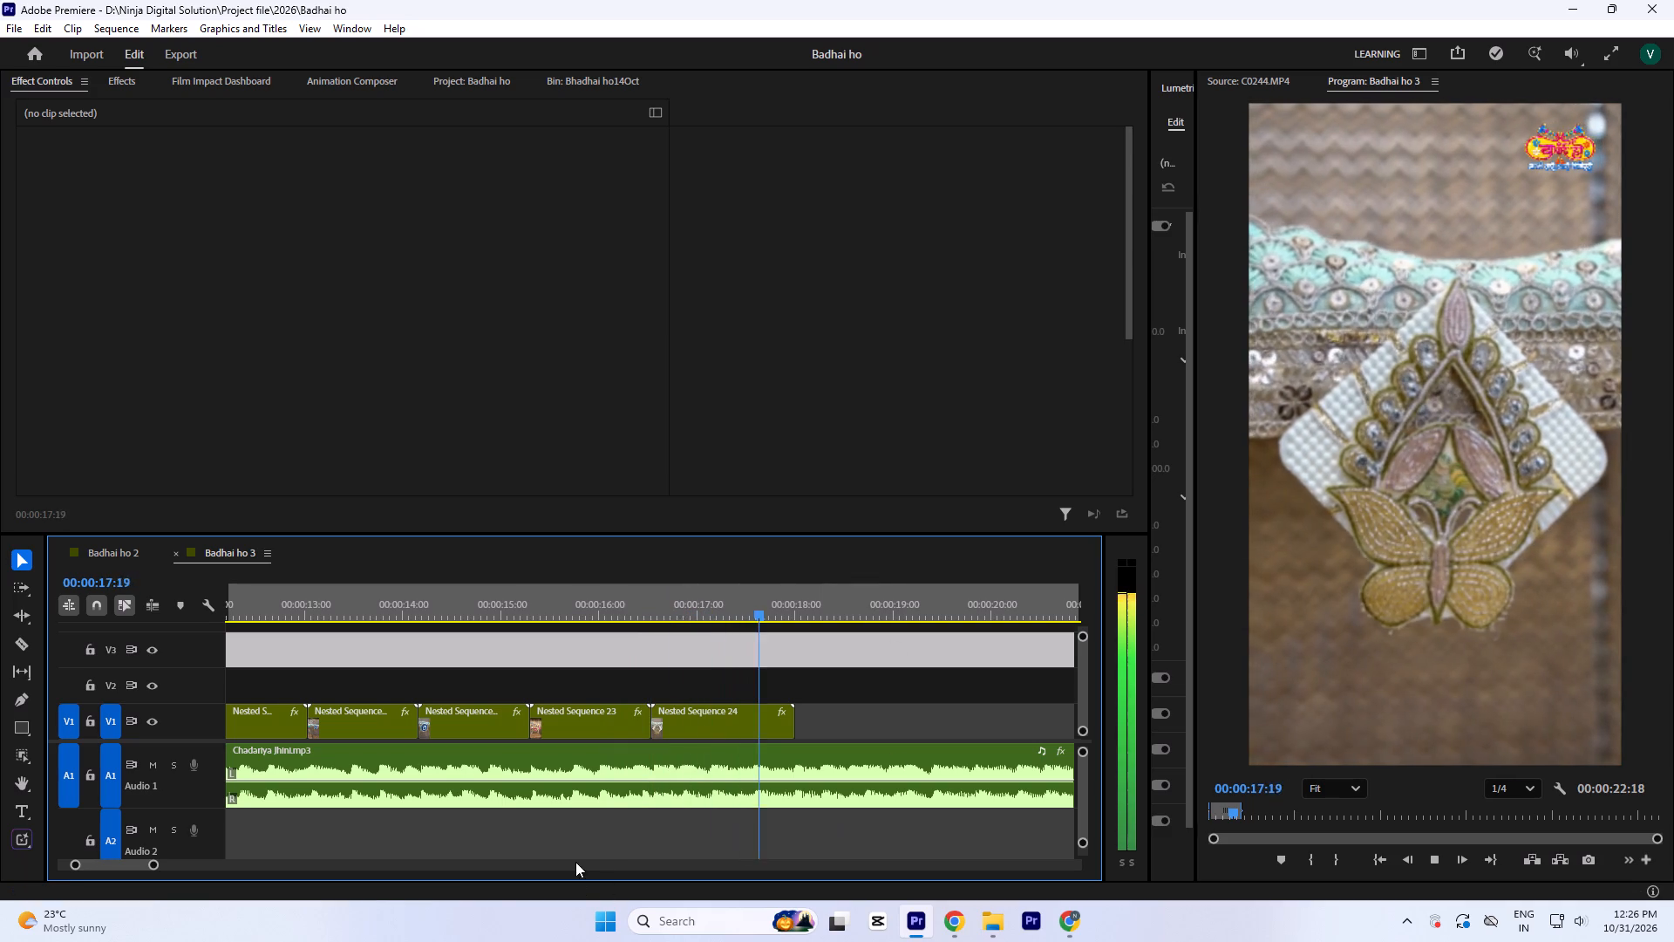
key("space")
key("space")
key("Return")
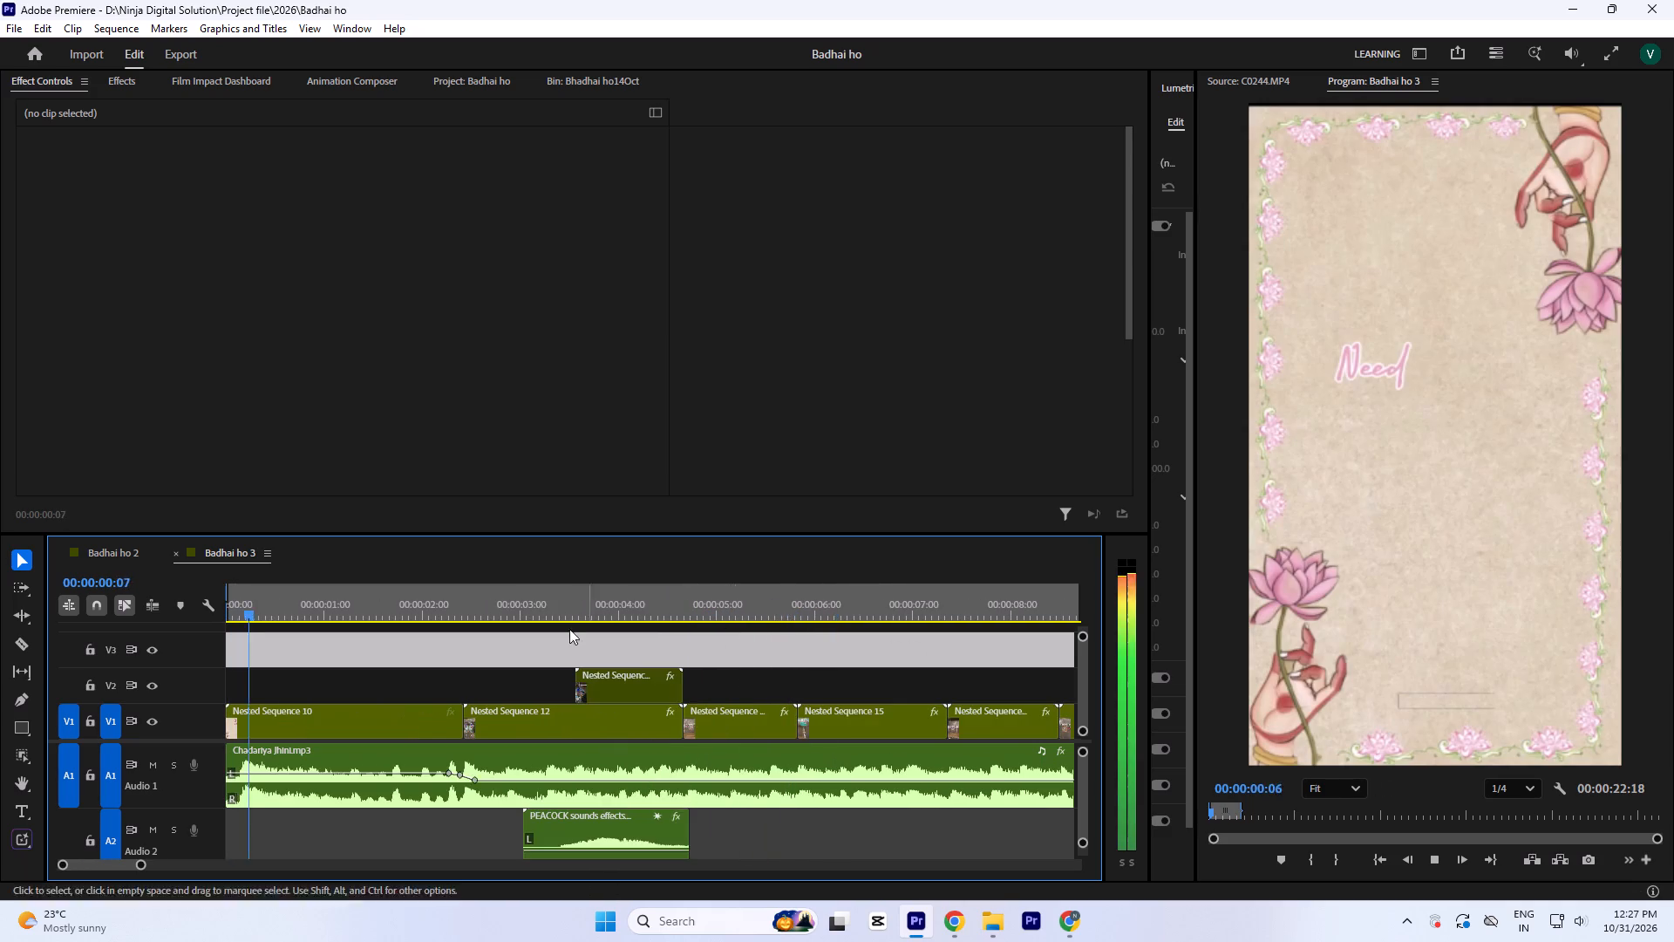
key("minus")
key("minus")
left_click(636, 582)
left_click(645, 608)
key("equal")
key("equal")
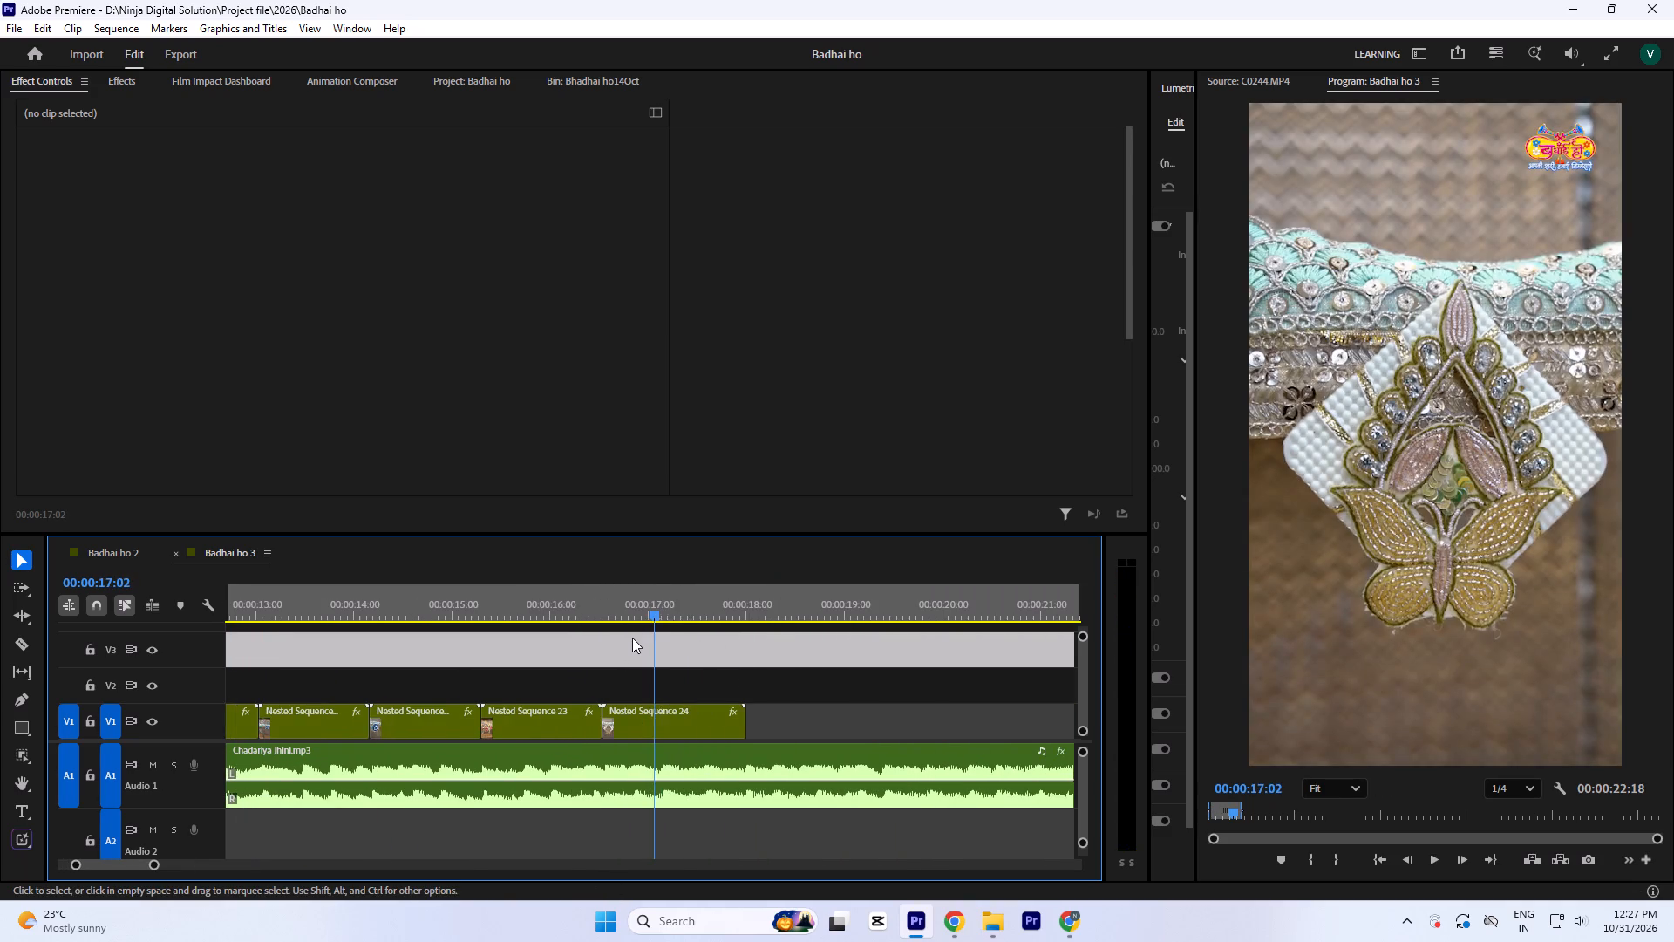
Mark the beat on the Chadariya Jhini.mp3 music clip at 00:00:17:17 and play through the marker.
key("space")
key("space")
key("space")
key("space")
key("minus")
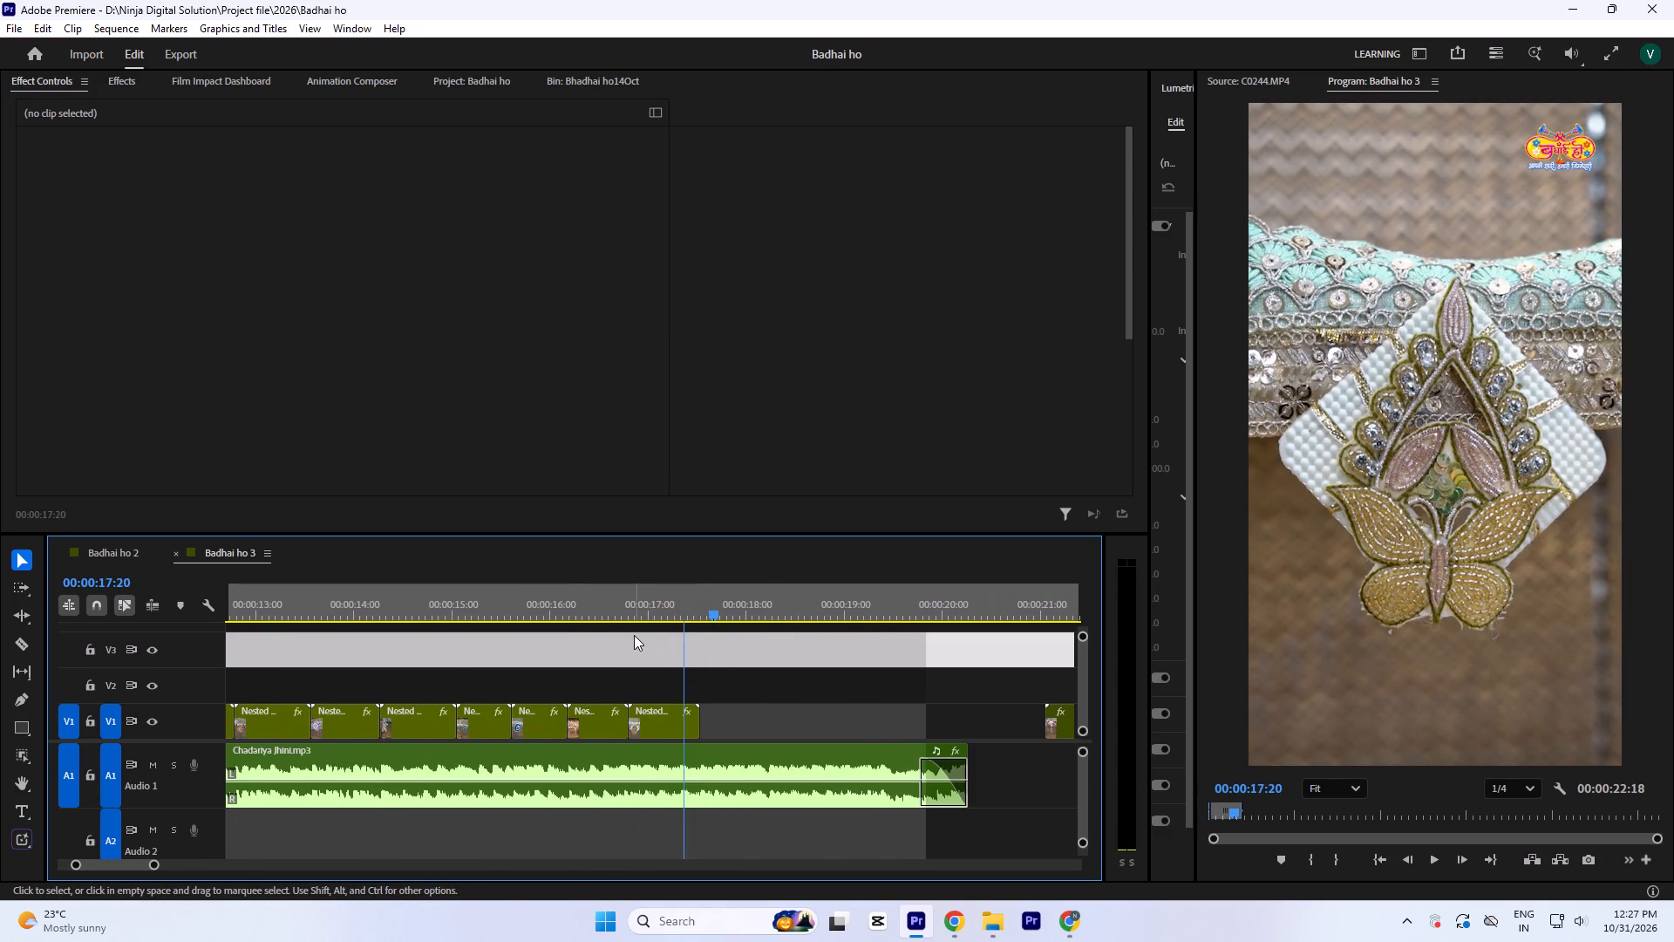
key("equal")
key("equal")
key("equal")
left_click_drag(623, 595, 621, 608)
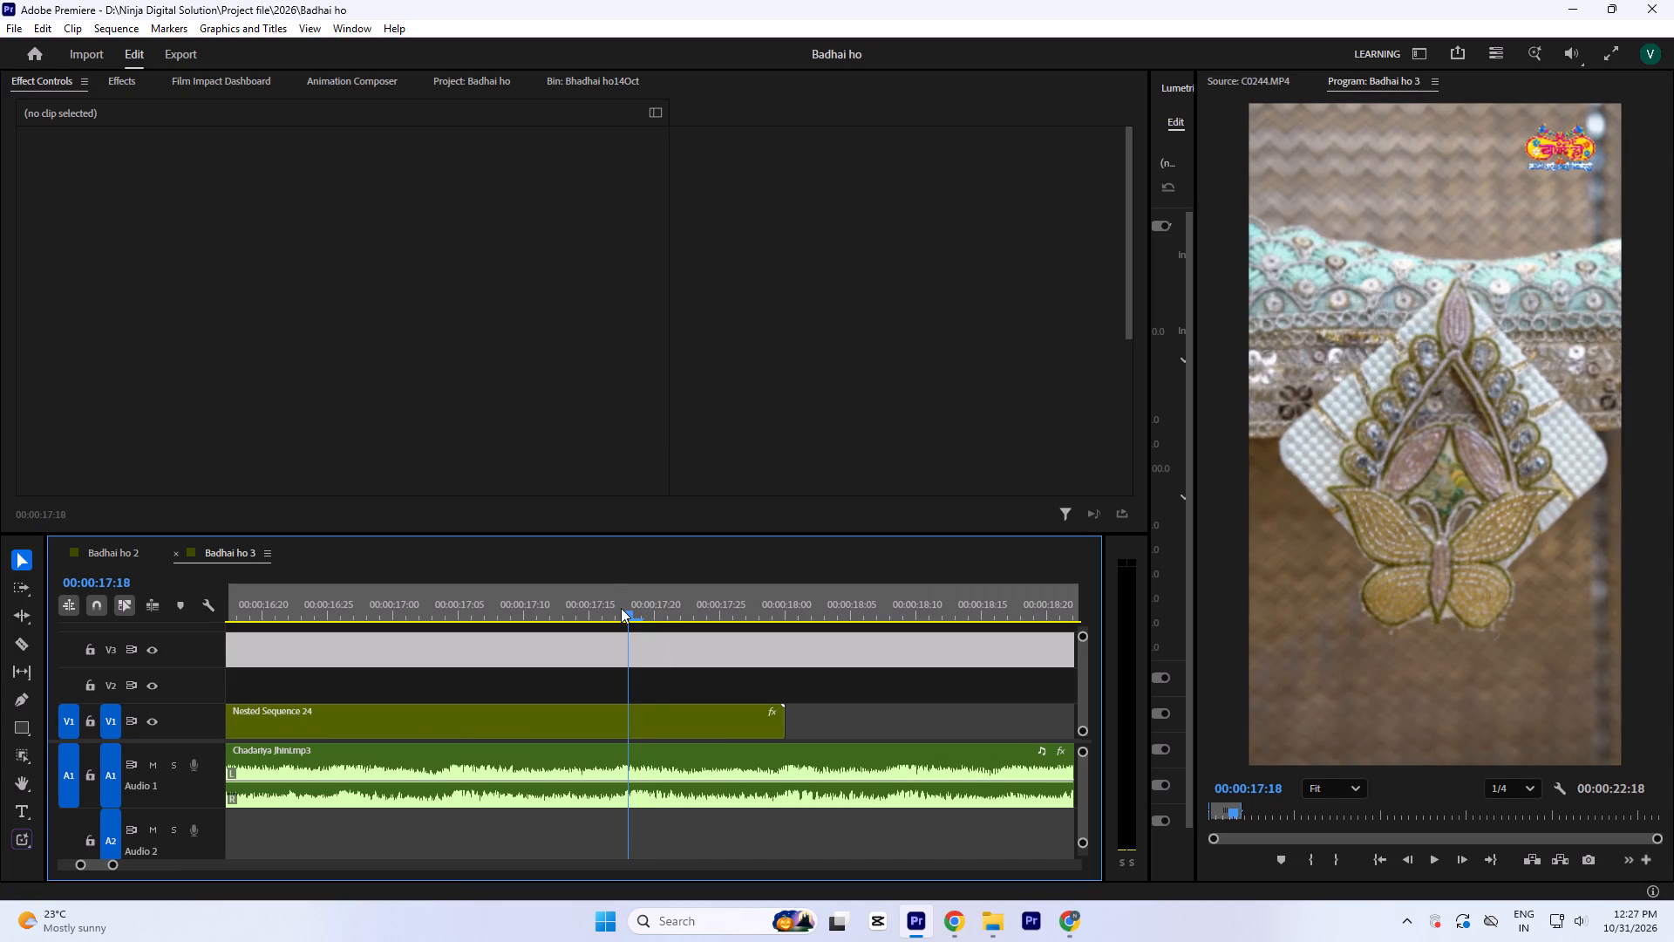
left_click_drag(621, 608, 616, 628)
key("equal")
key("equal")
key("minus")
key("minus")
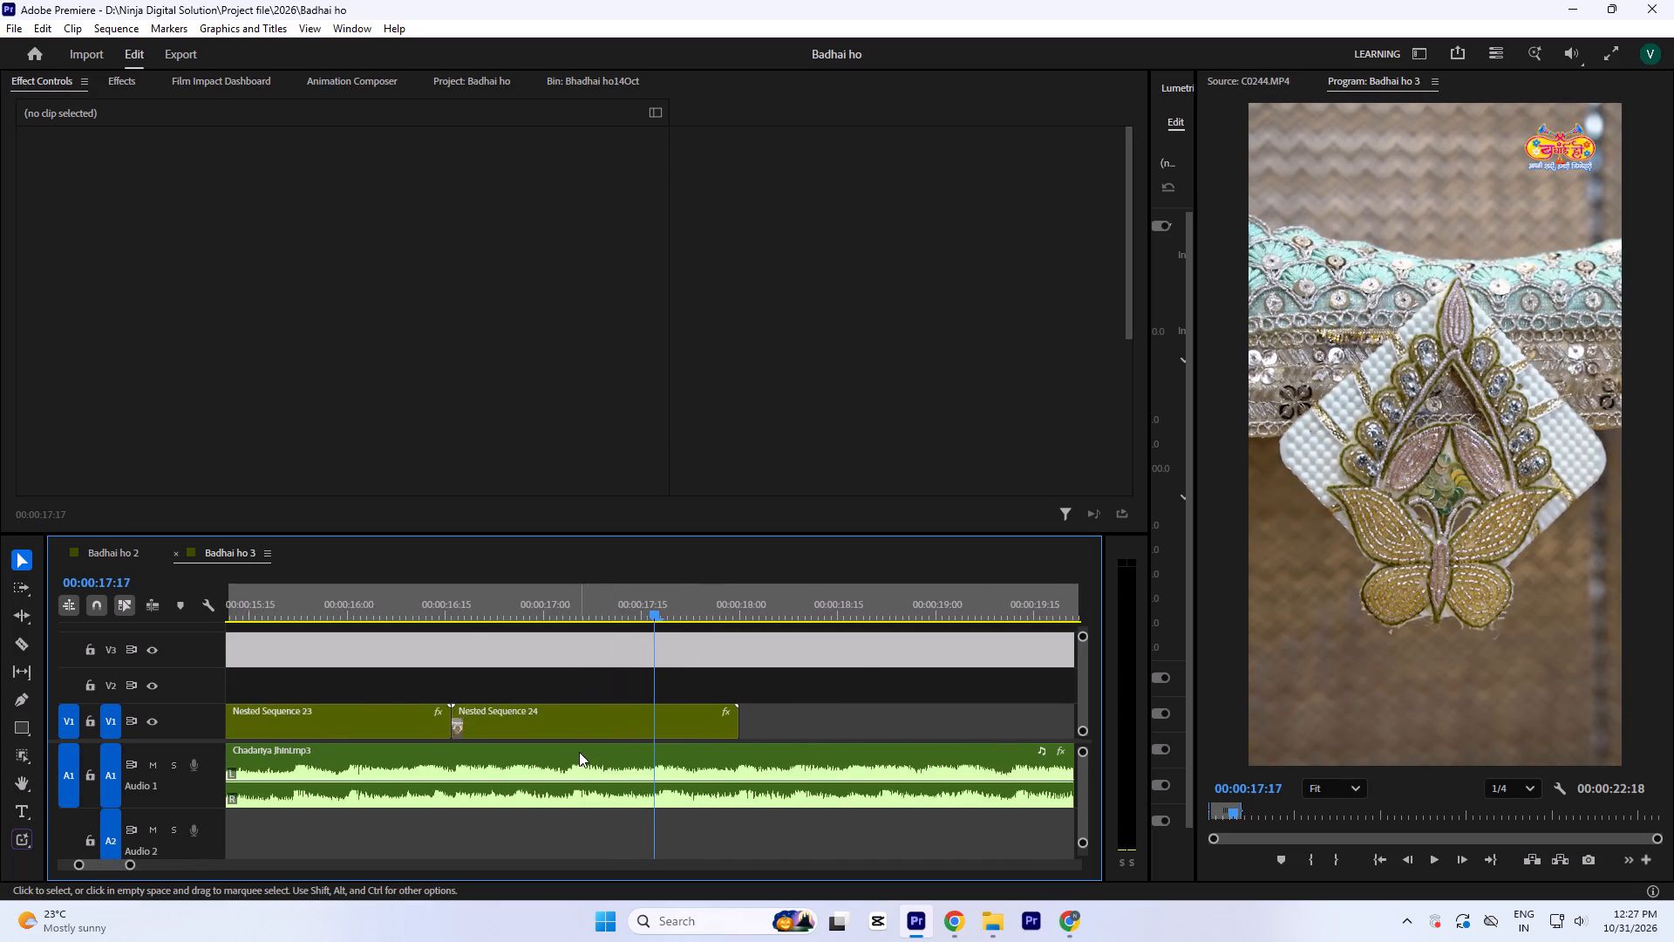
key("minus")
key("minus")
left_click(648, 760)
key("m")
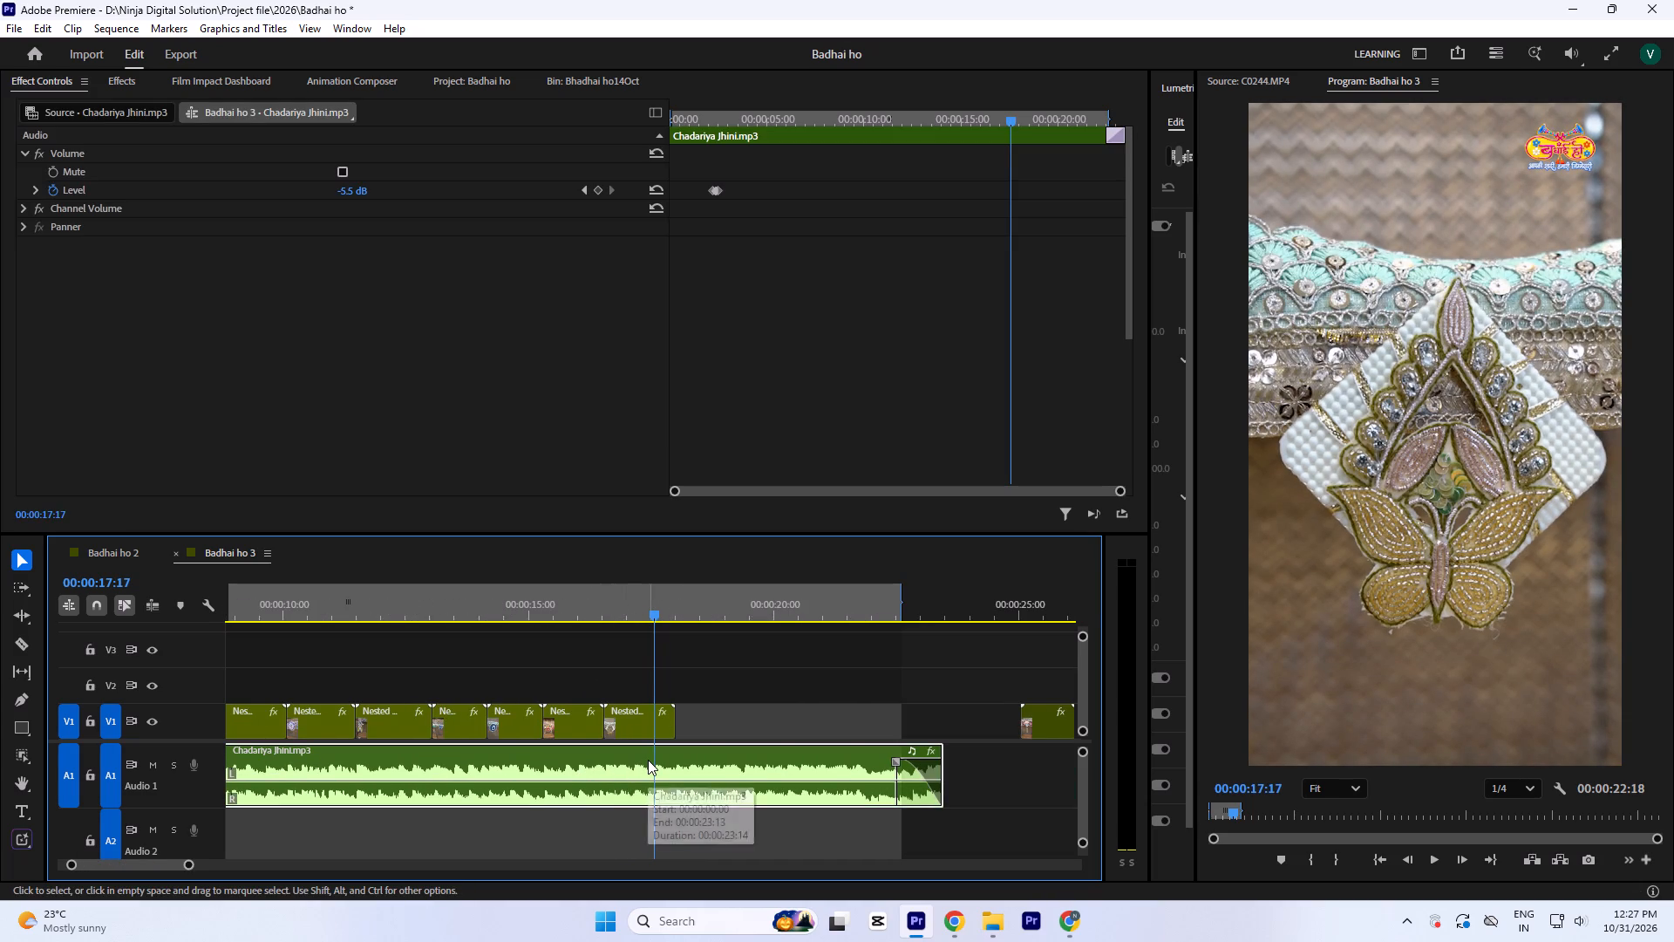
key("equal")
left_click(550, 591)
key("space")
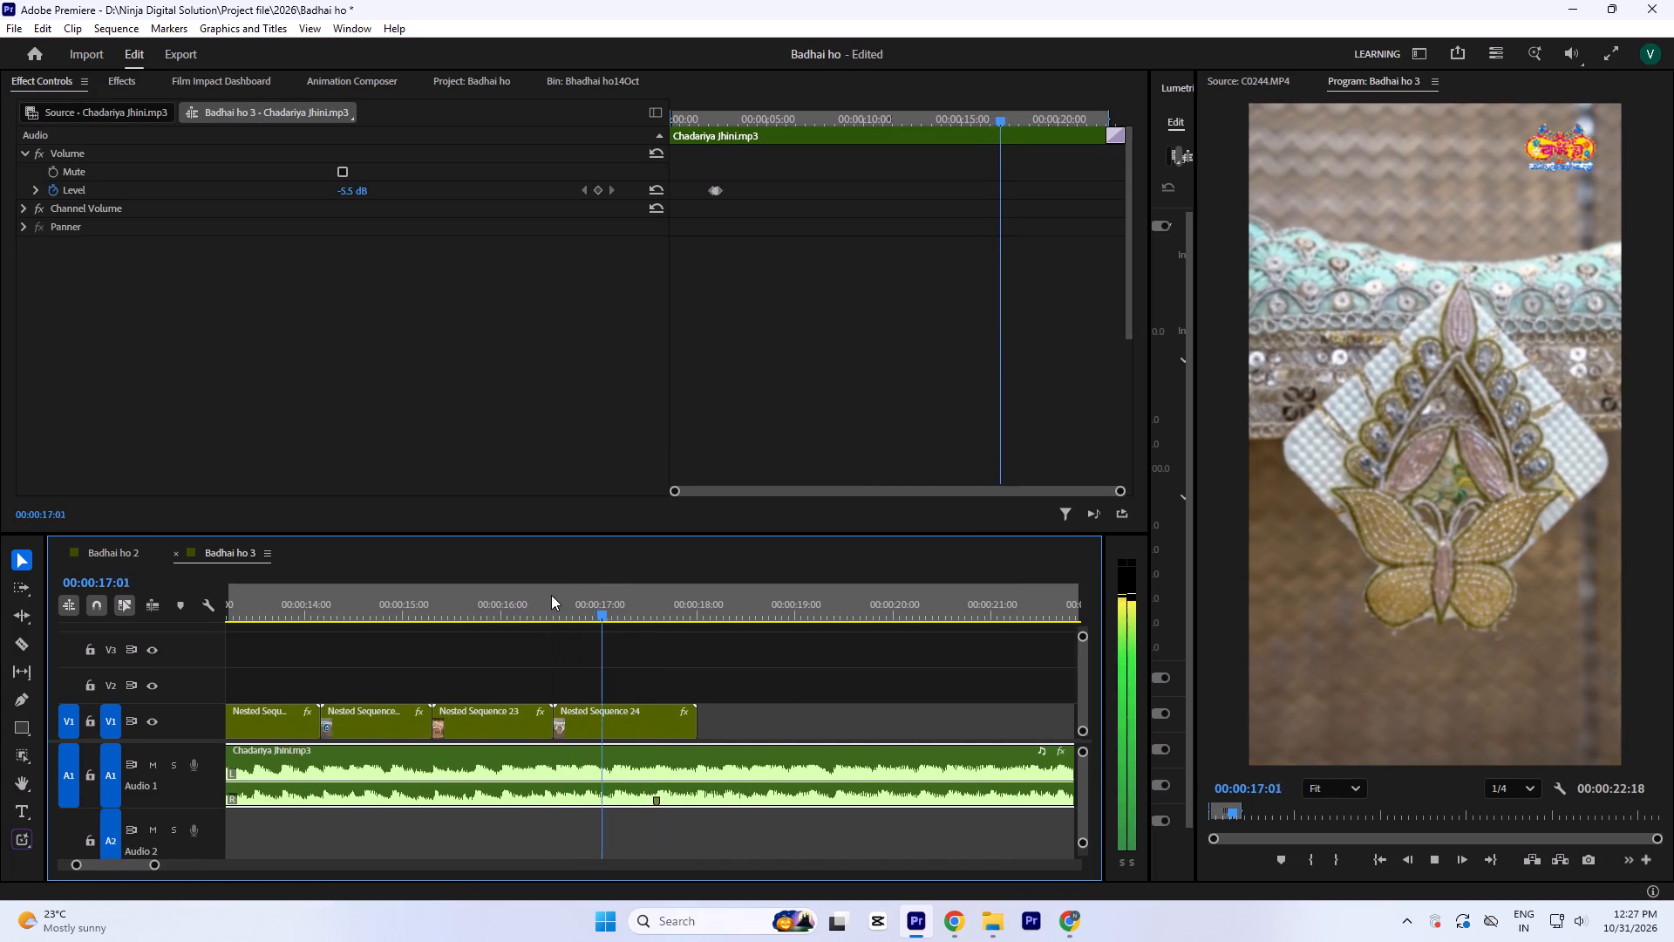
key("space")
Preview the C0245.MP4, C0253.MP4 and C0254.MP4 clips in the Bhadhai ho14Oct bin as candidates for the next shot.
left_click(601, 77)
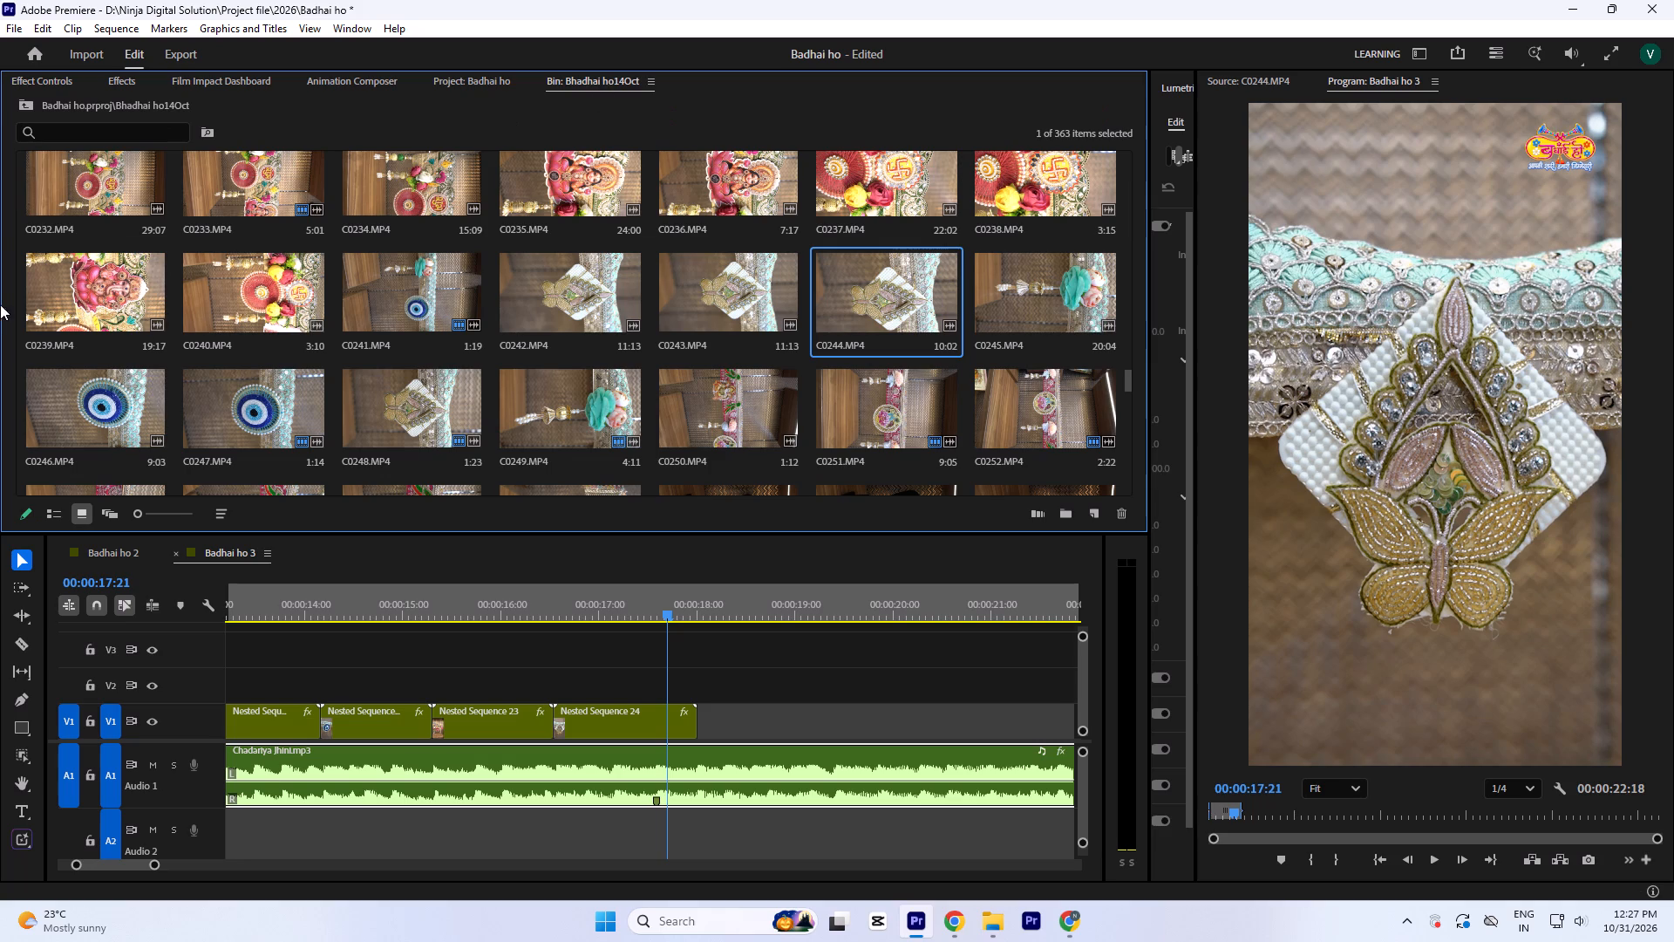
double_click(1032, 294)
key("space")
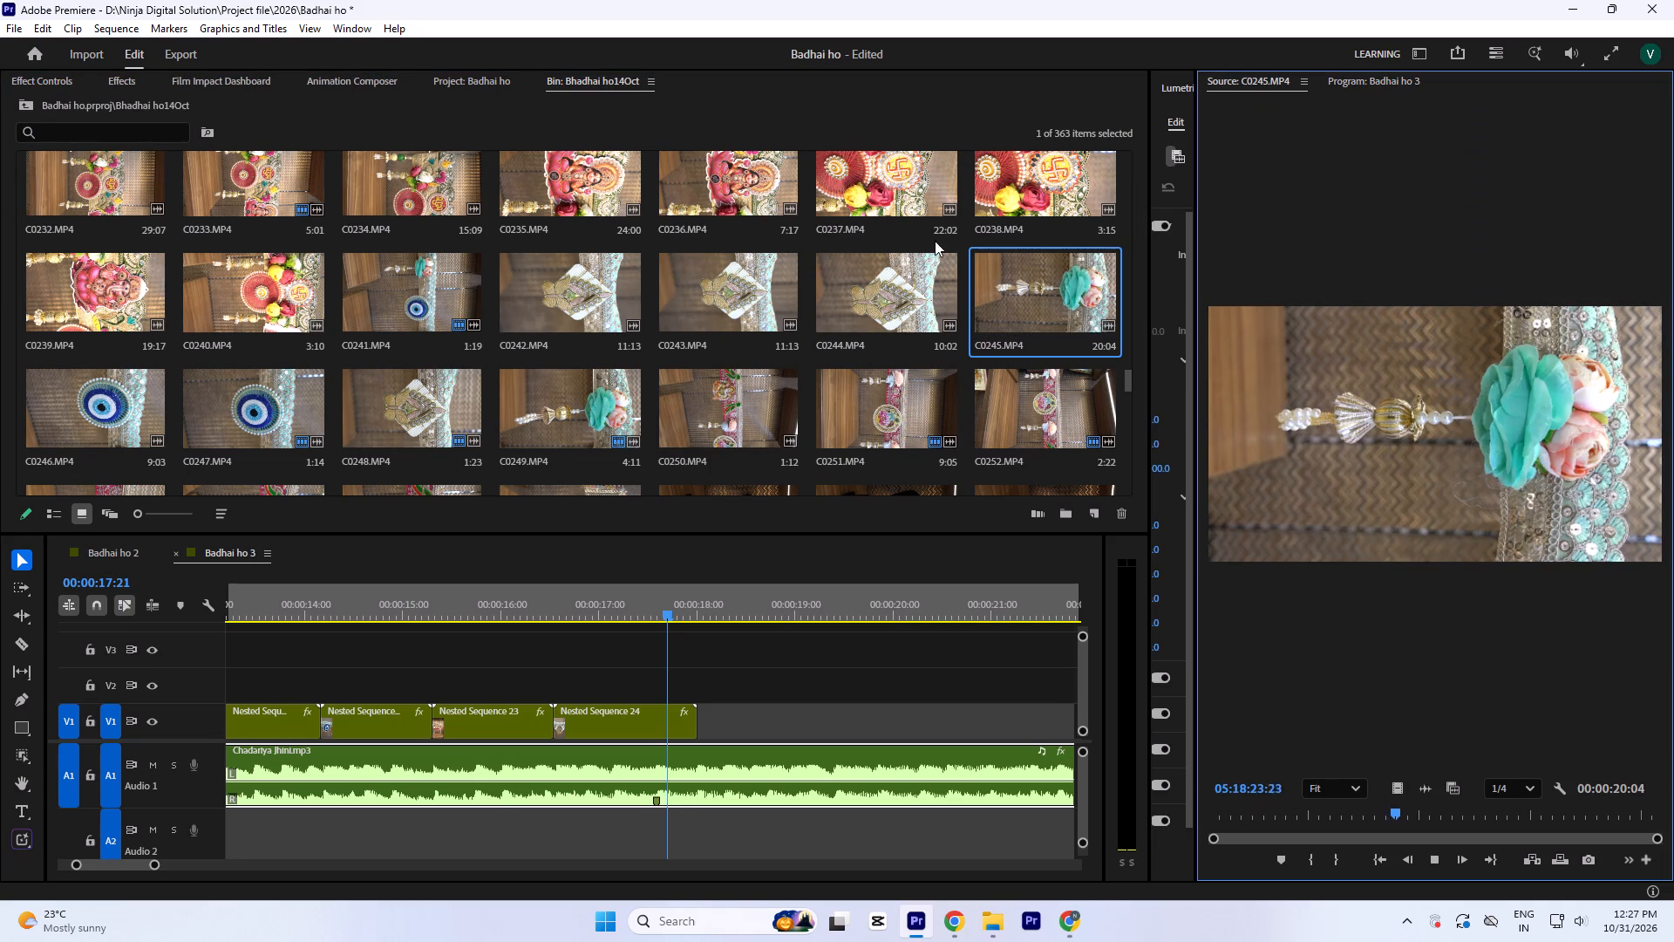
key("space")
scroll(434, 366, "down", 2)
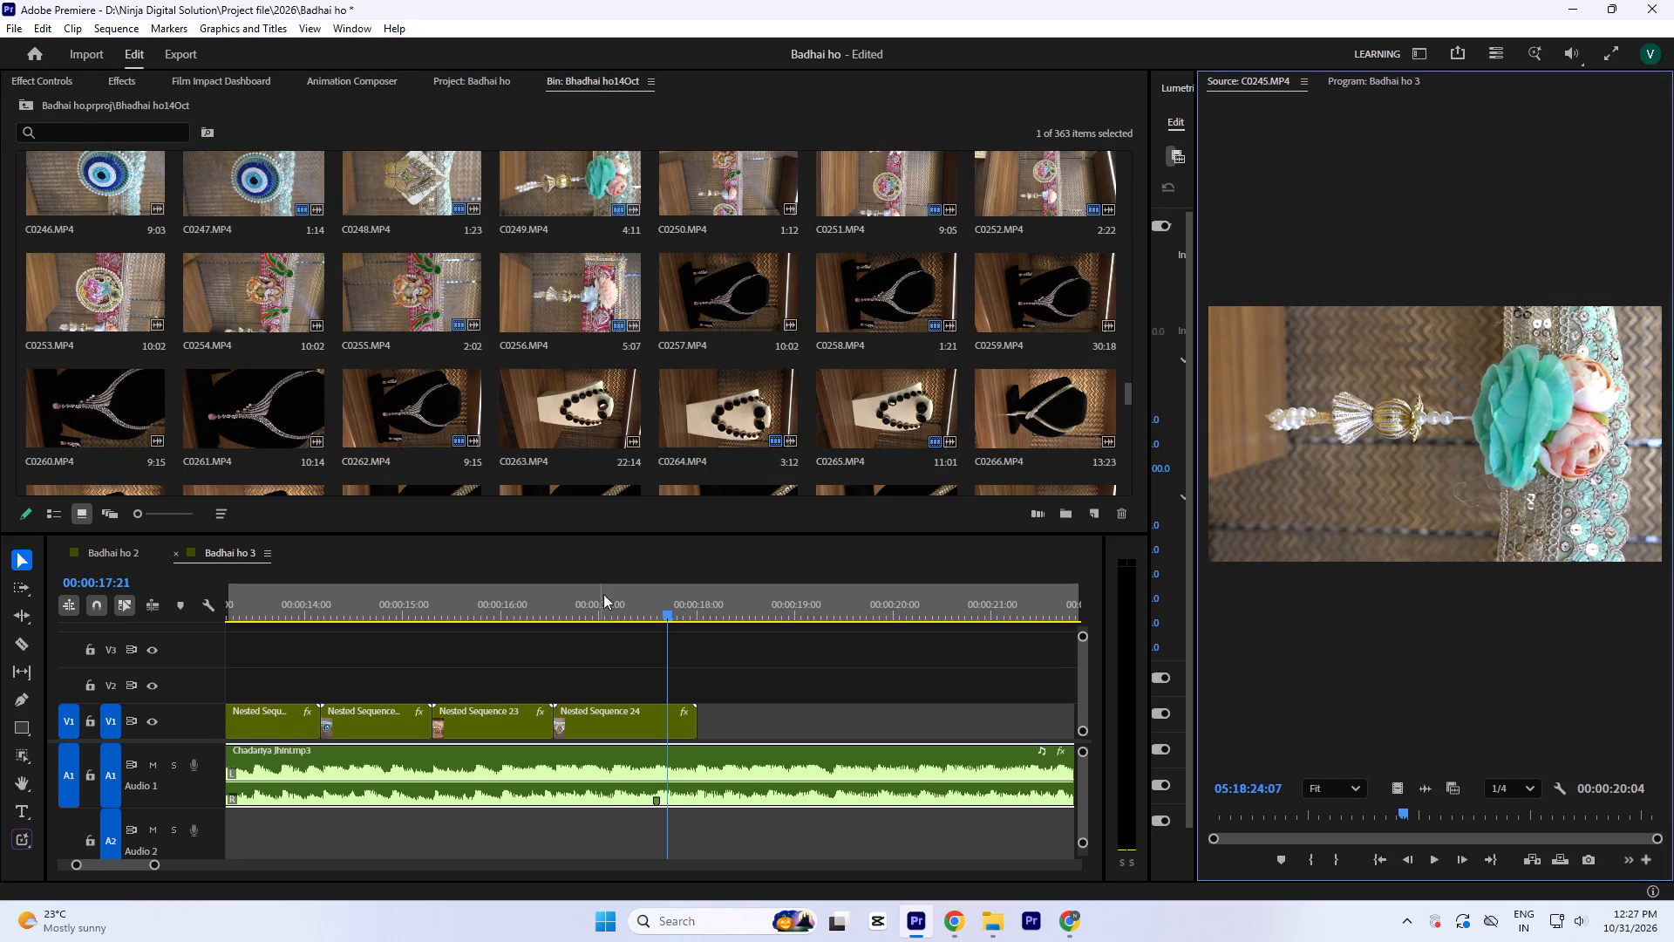
scroll(236, 368, "up", 1)
double_click(126, 420)
key("space")
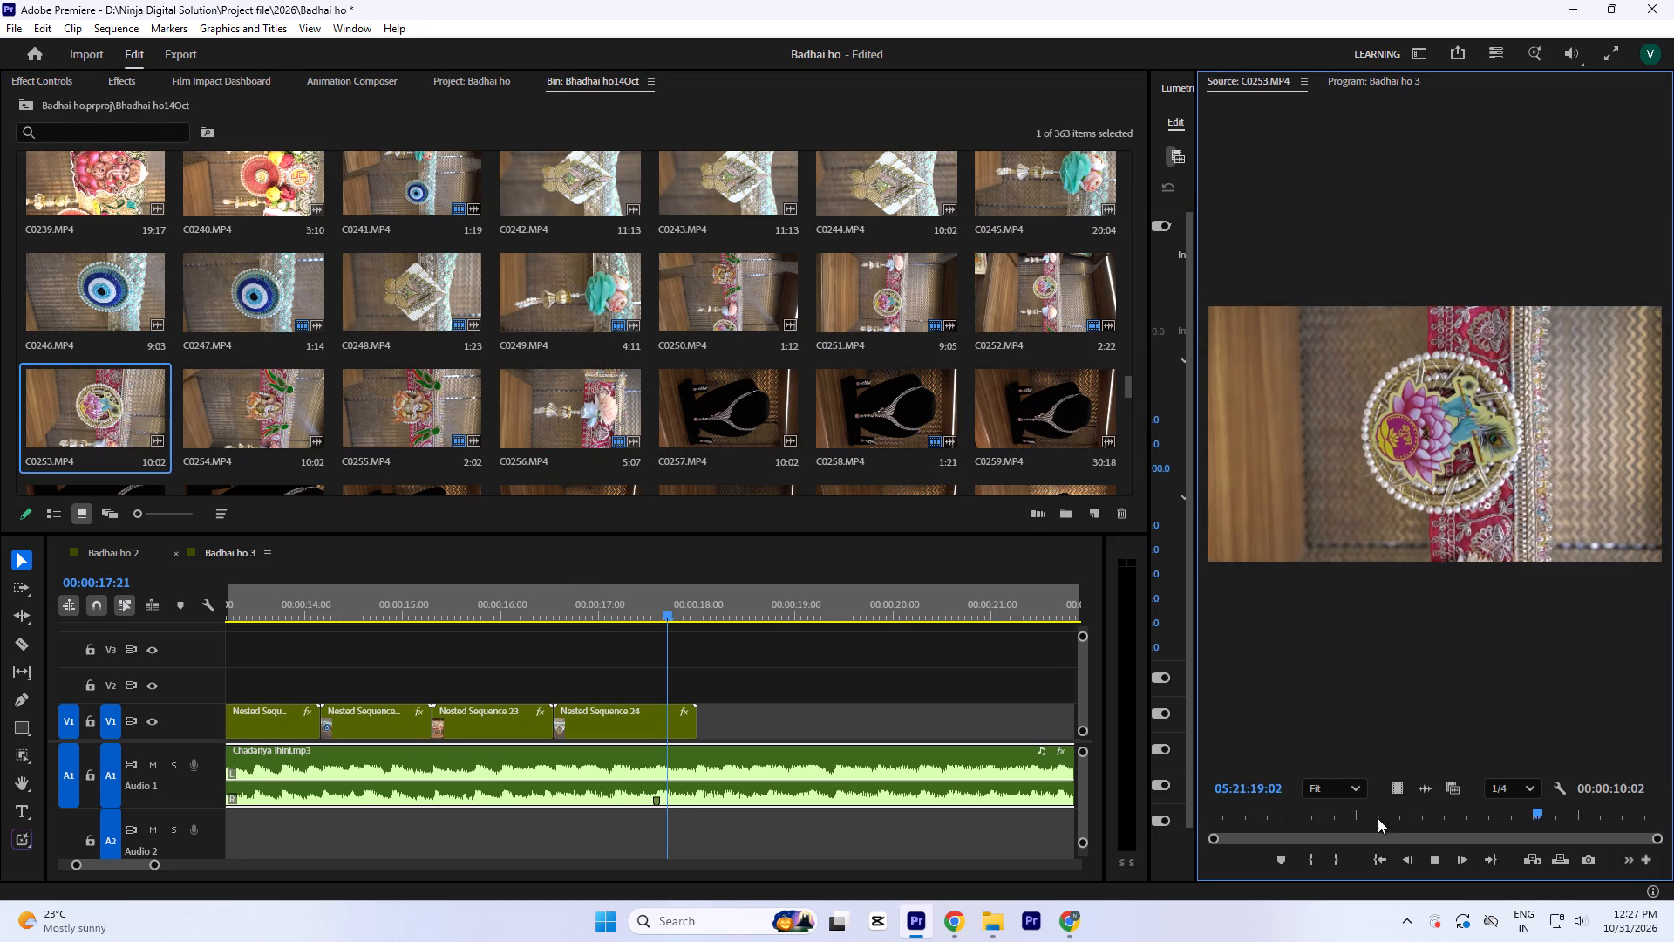
left_click_drag(1434, 813, 1482, 843)
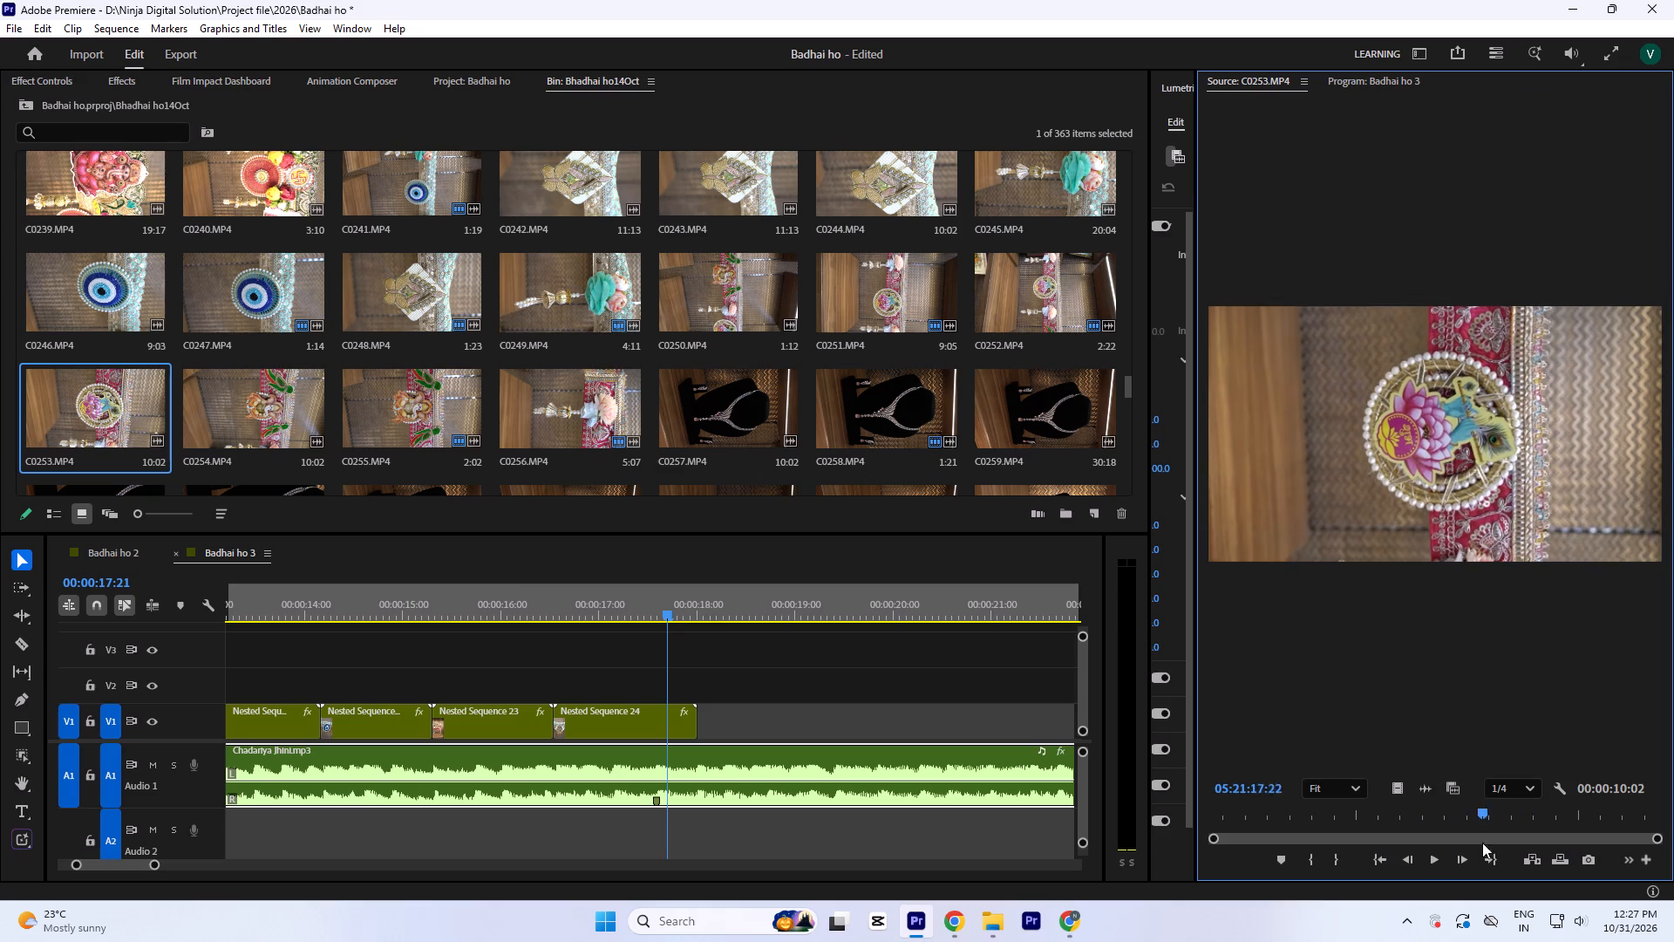
left_click_drag(1482, 843, 1468, 852)
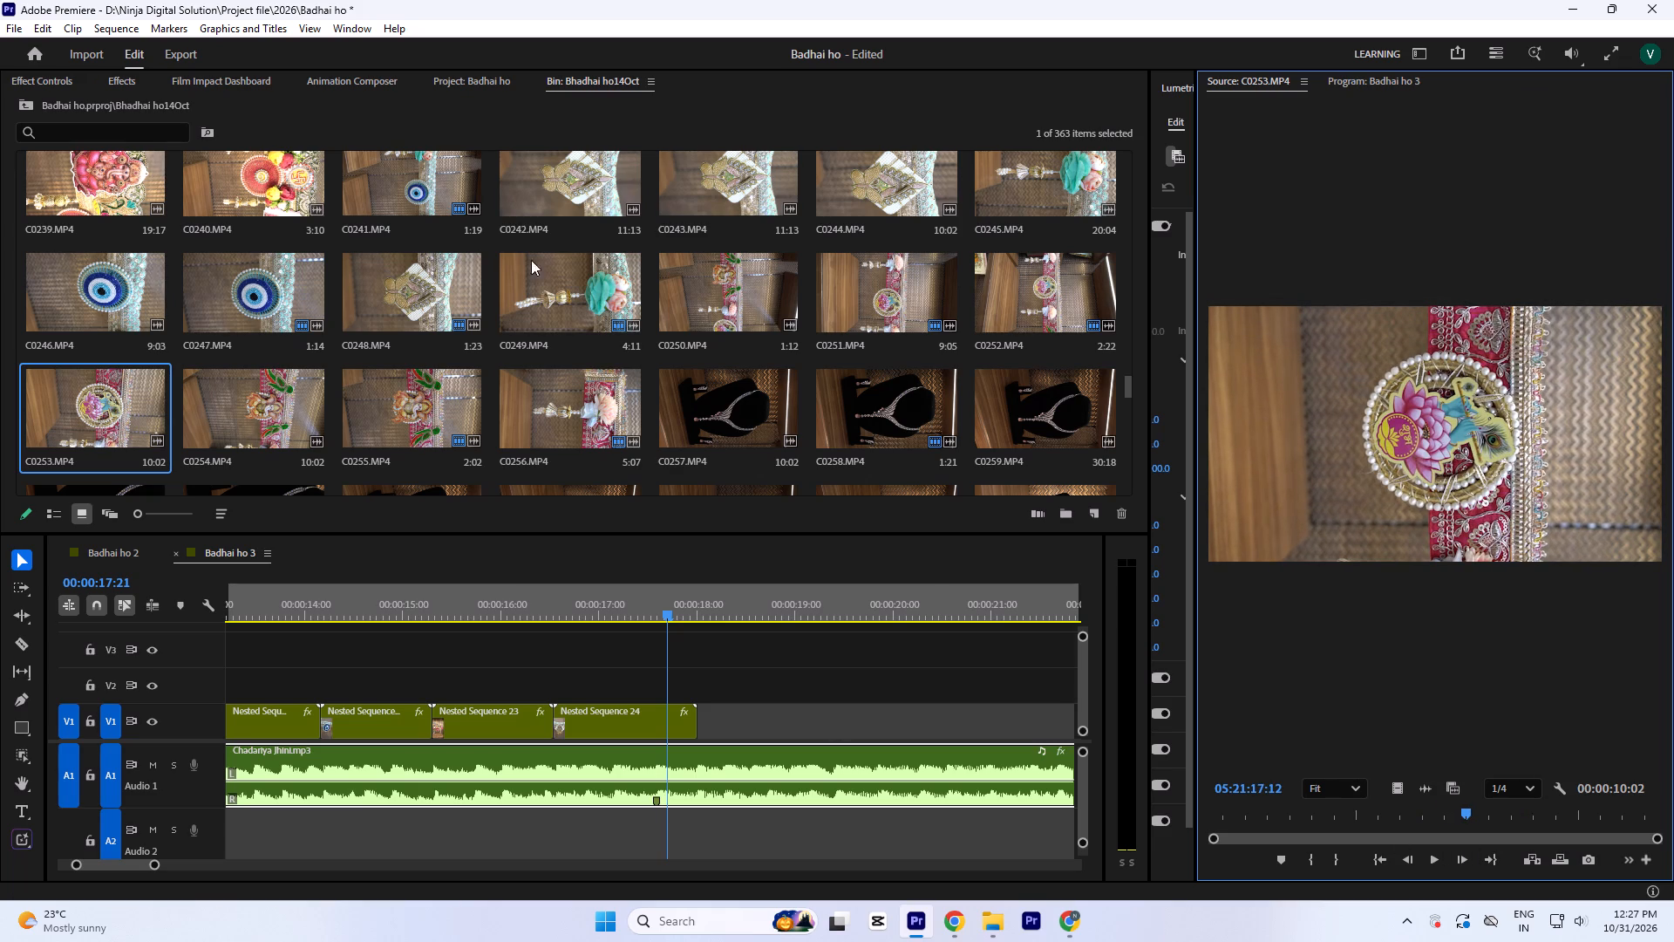
double_click(243, 400)
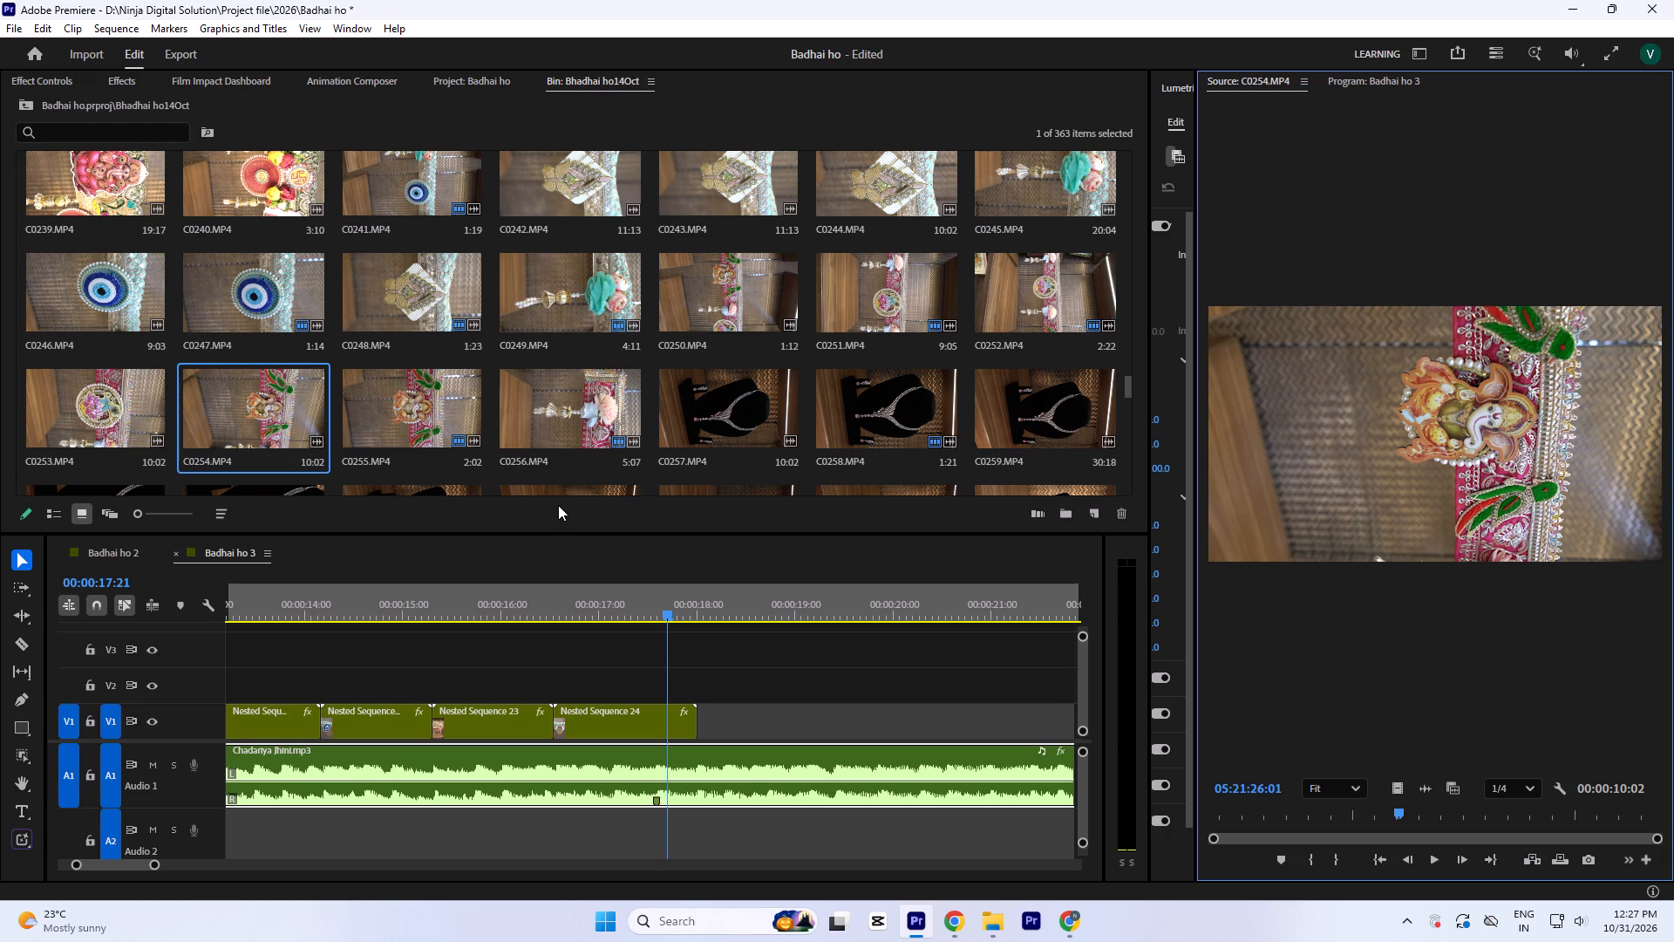
double_click(258, 416)
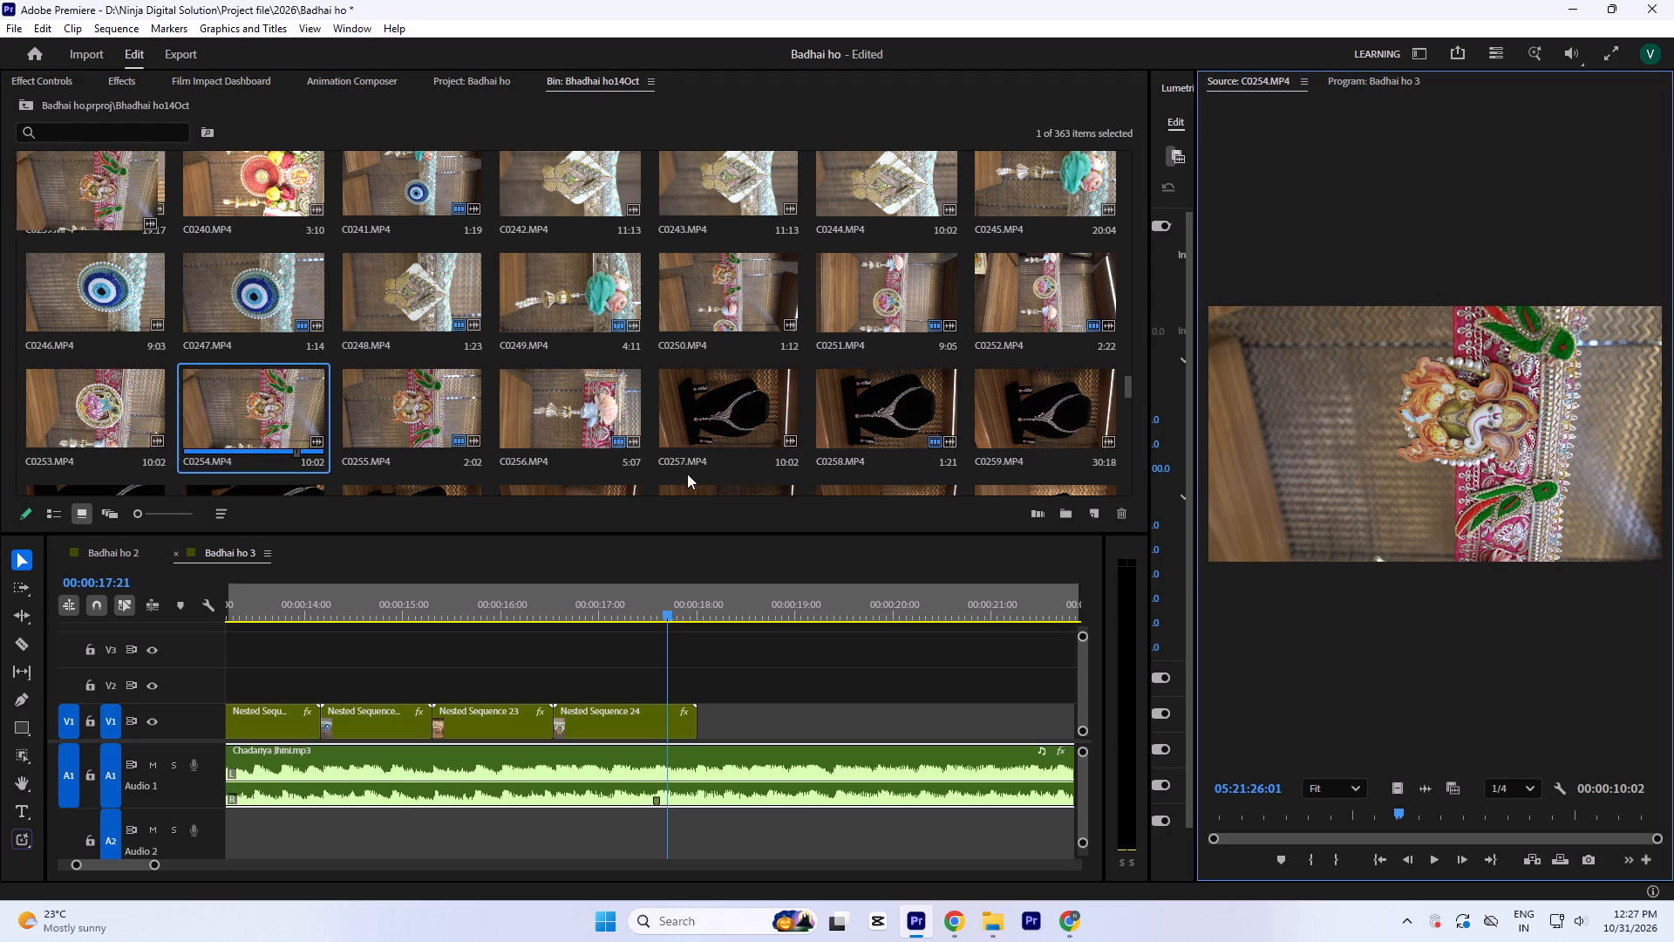
left_click_drag(1392, 812, 1355, 843)
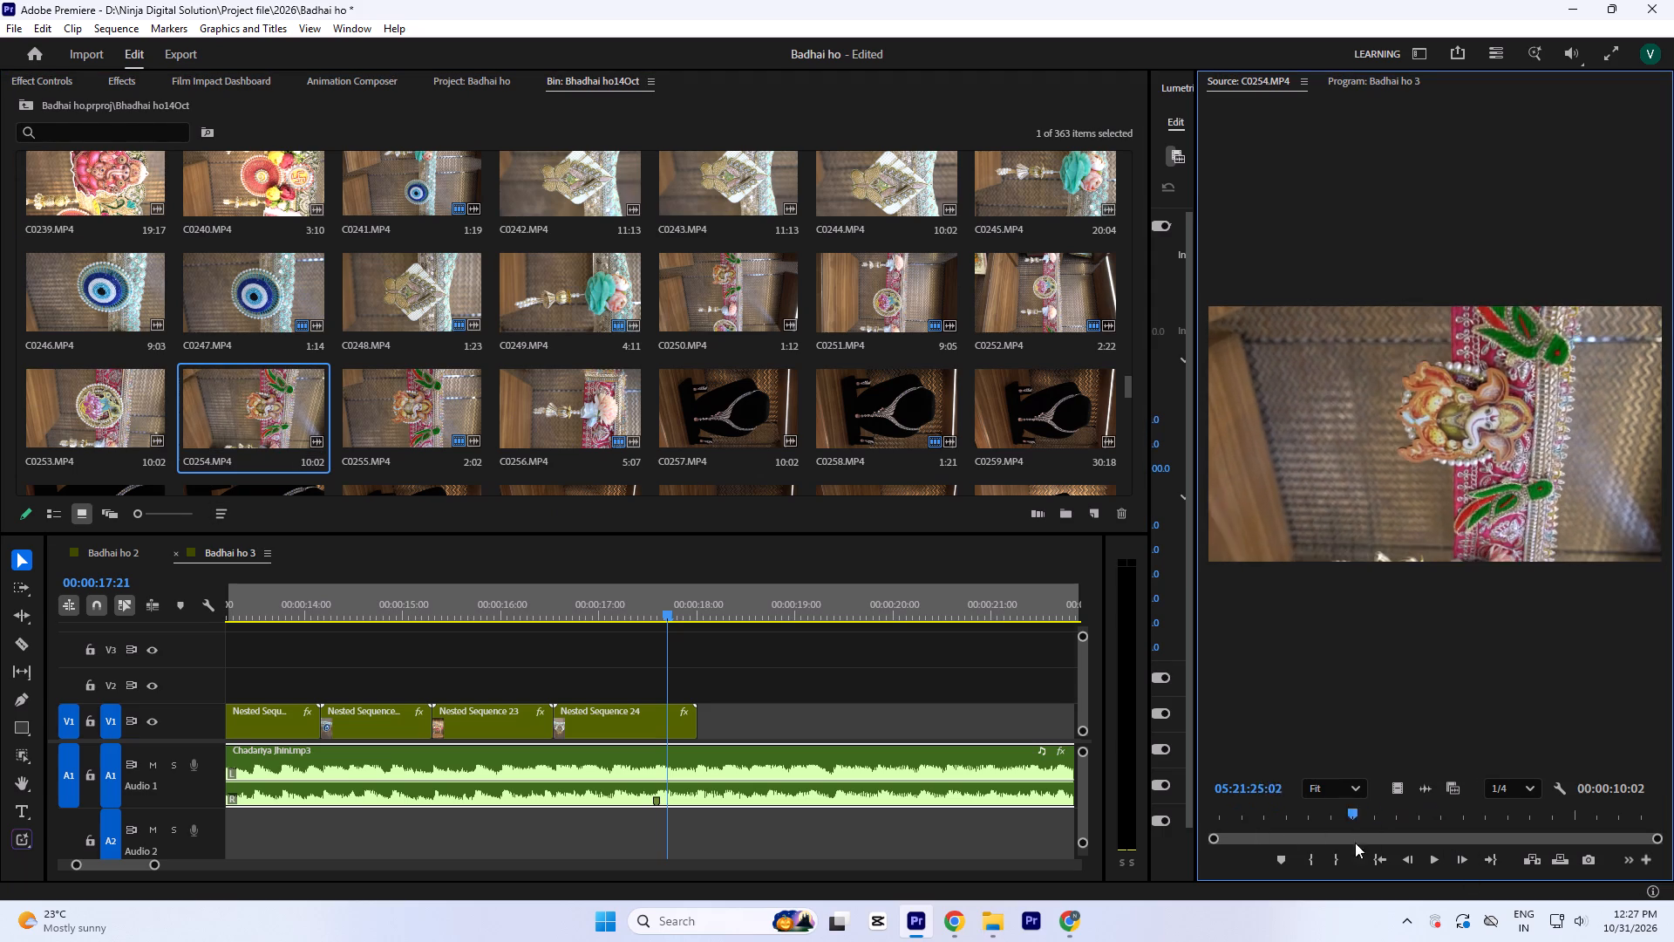
left_click_drag(1355, 843, 1282, 839)
scroll(422, 425, "up", 1)
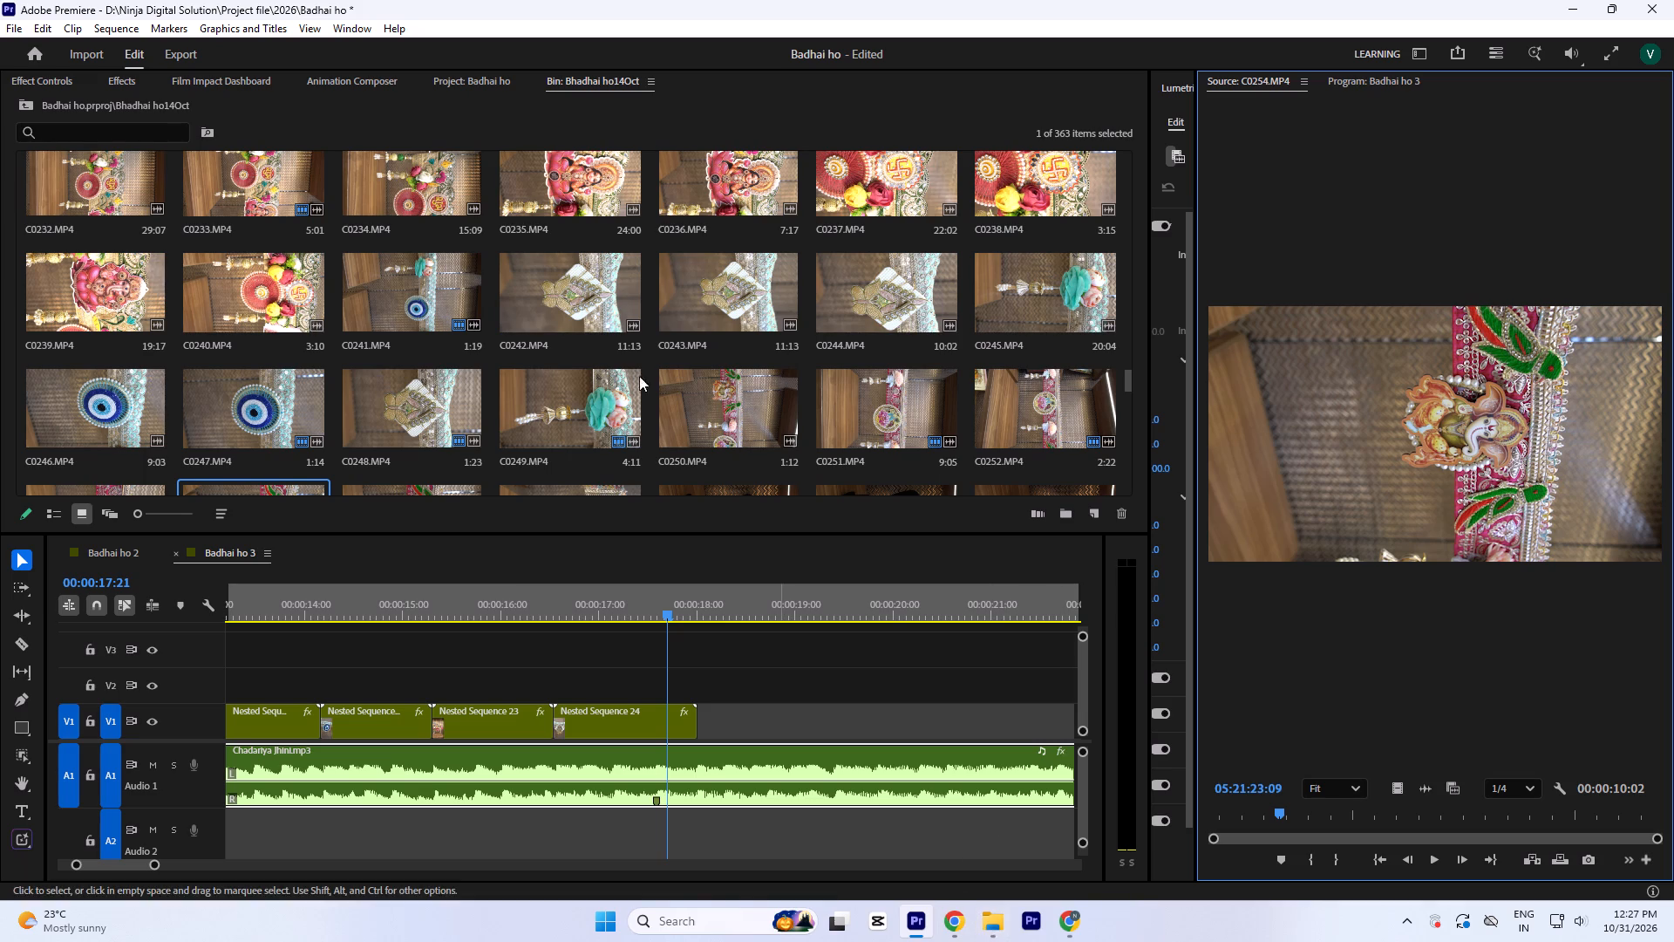
Switch to File Explorer and browse to the Video Data folder inside Ninja Digital Solution on Local Disk (D:).
left_click(995, 932)
left_click(119, 574)
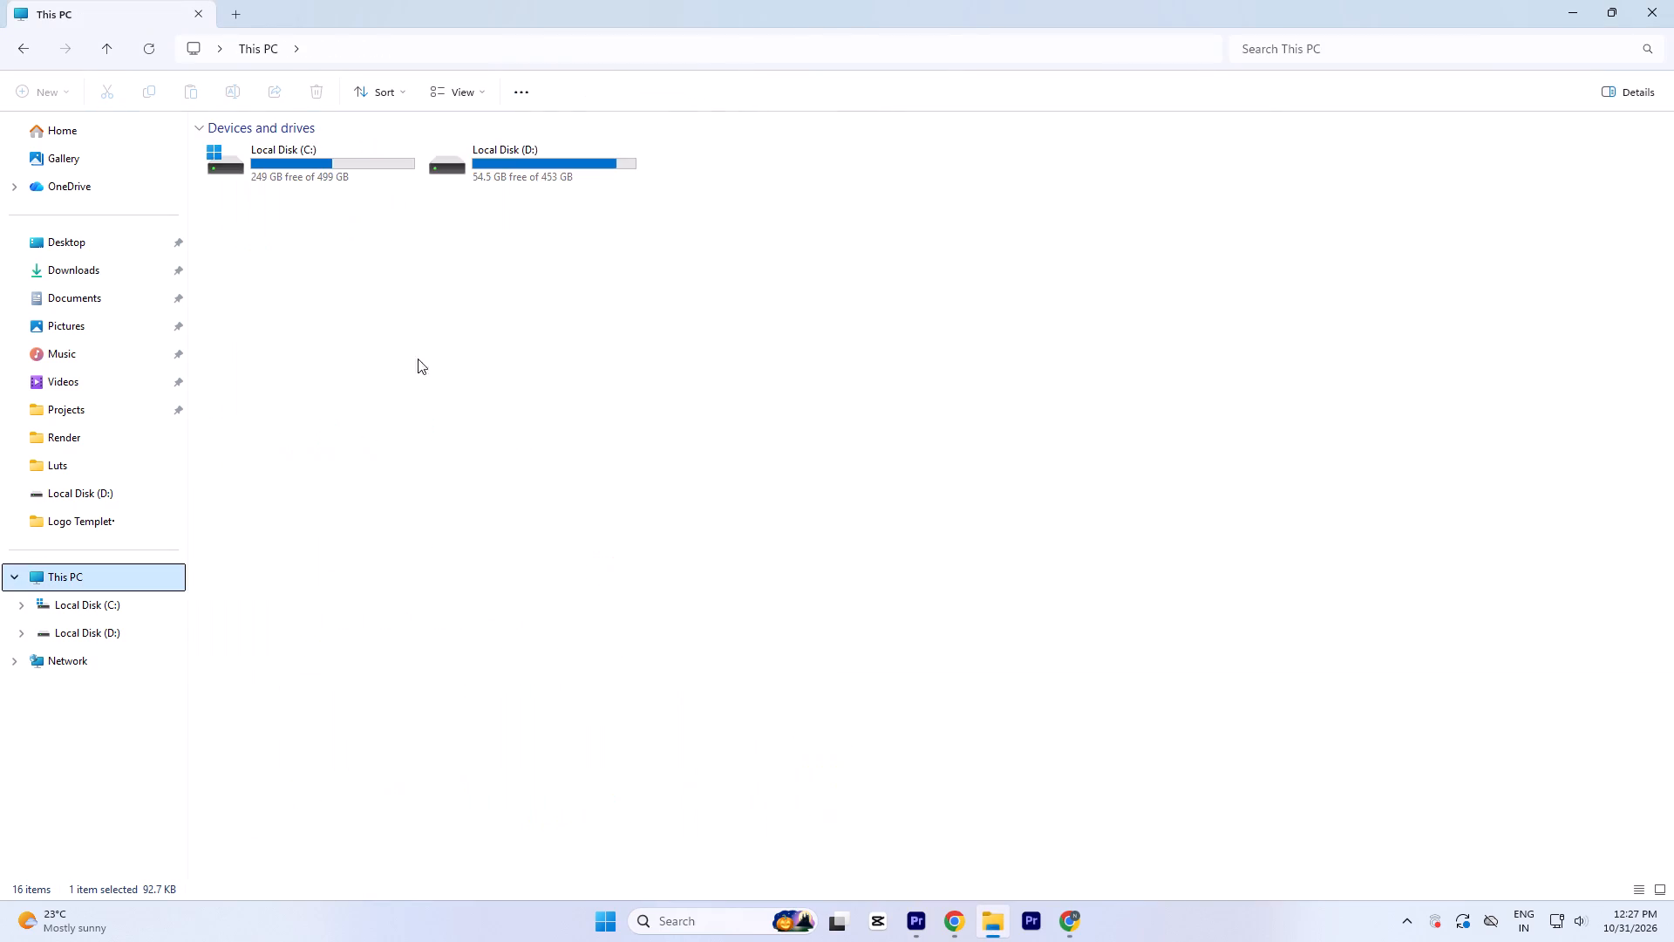
double_click(539, 168)
double_click(339, 181)
double_click(300, 349)
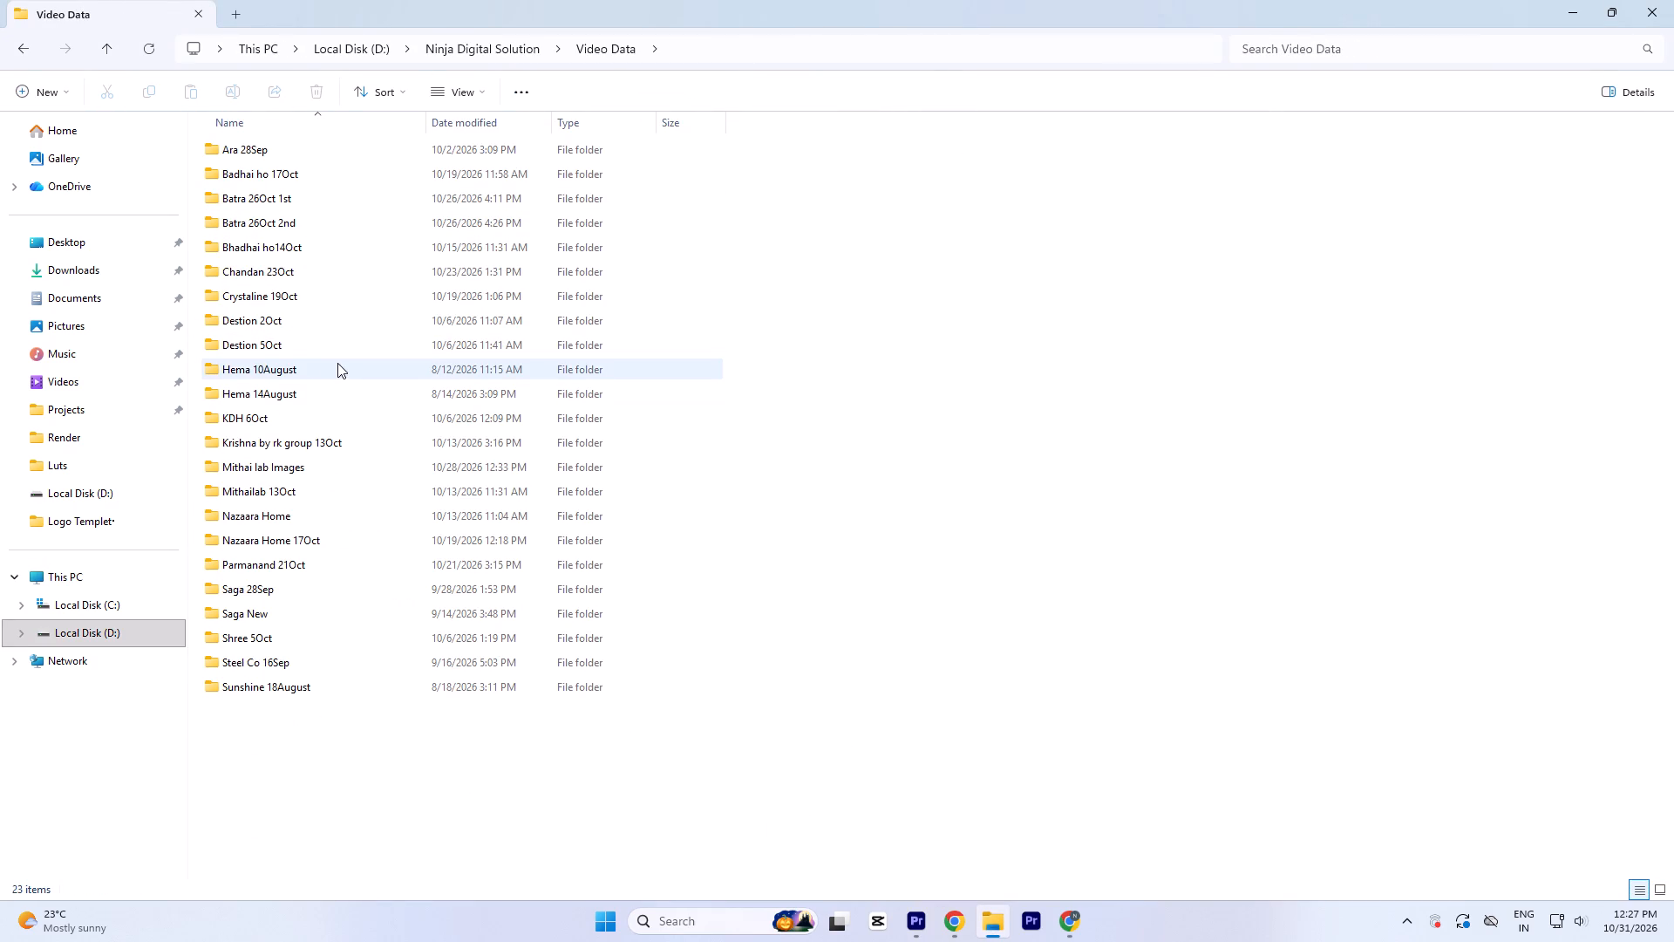
Inspect the Crystaline 19Oct folder's contents and properties, then return to Premiere.
left_click(310, 301)
left_click(290, 271, "ctrl")
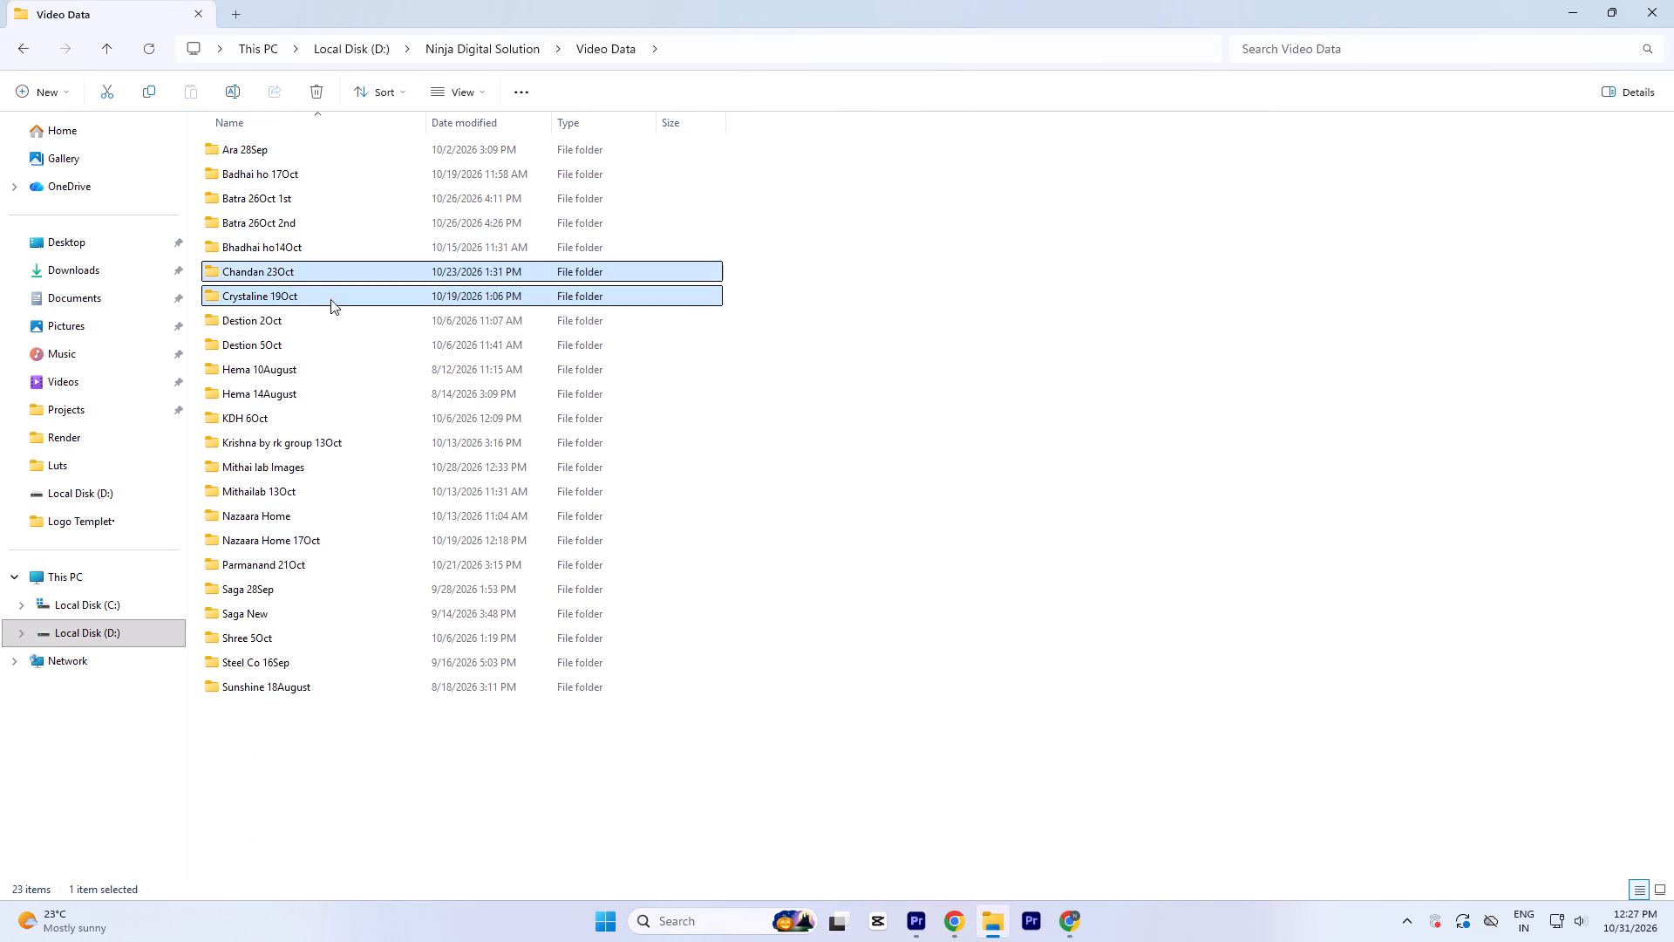
right_click(346, 298)
left_click(282, 353)
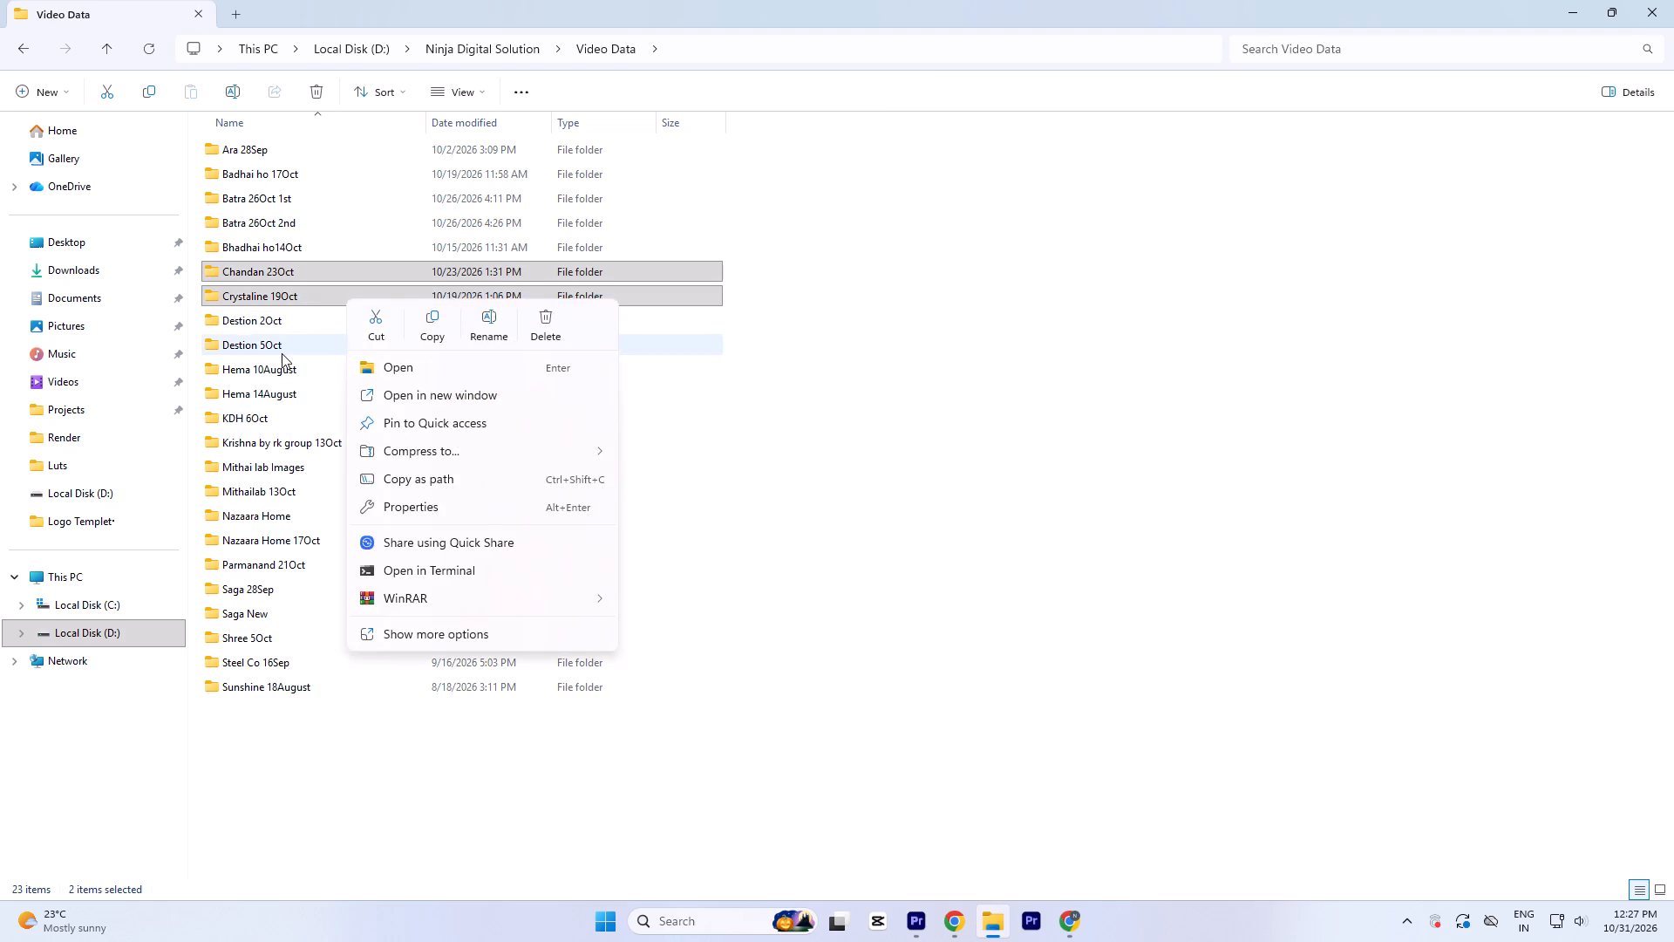
left_click(338, 302)
right_click(315, 297)
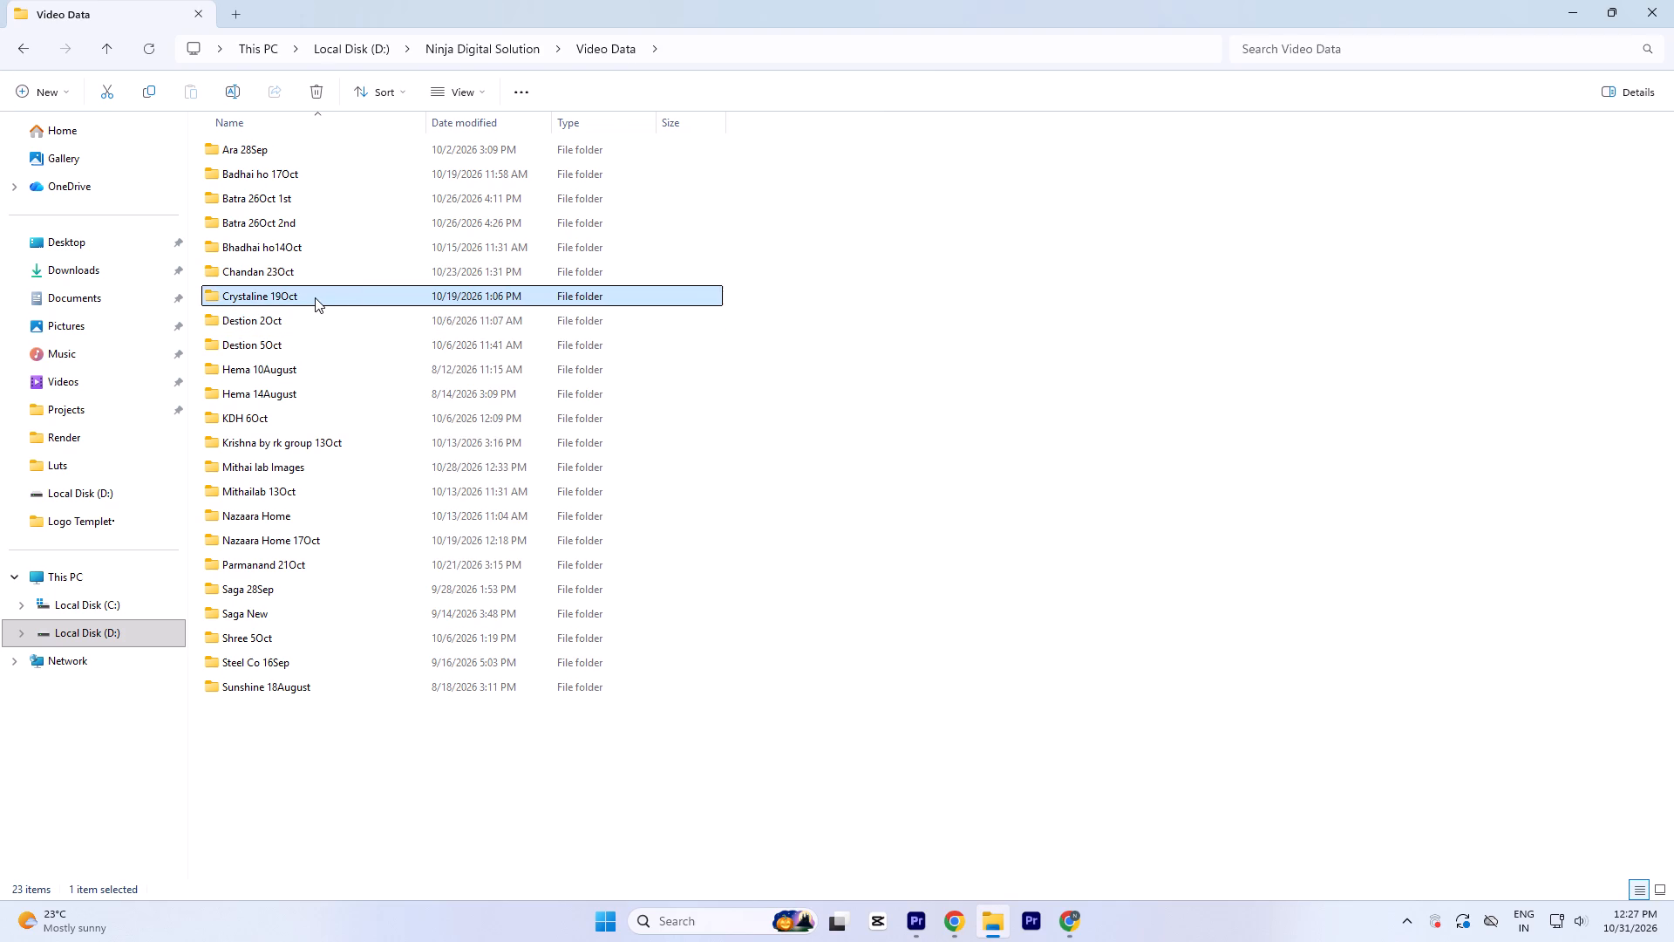
double_click(289, 298)
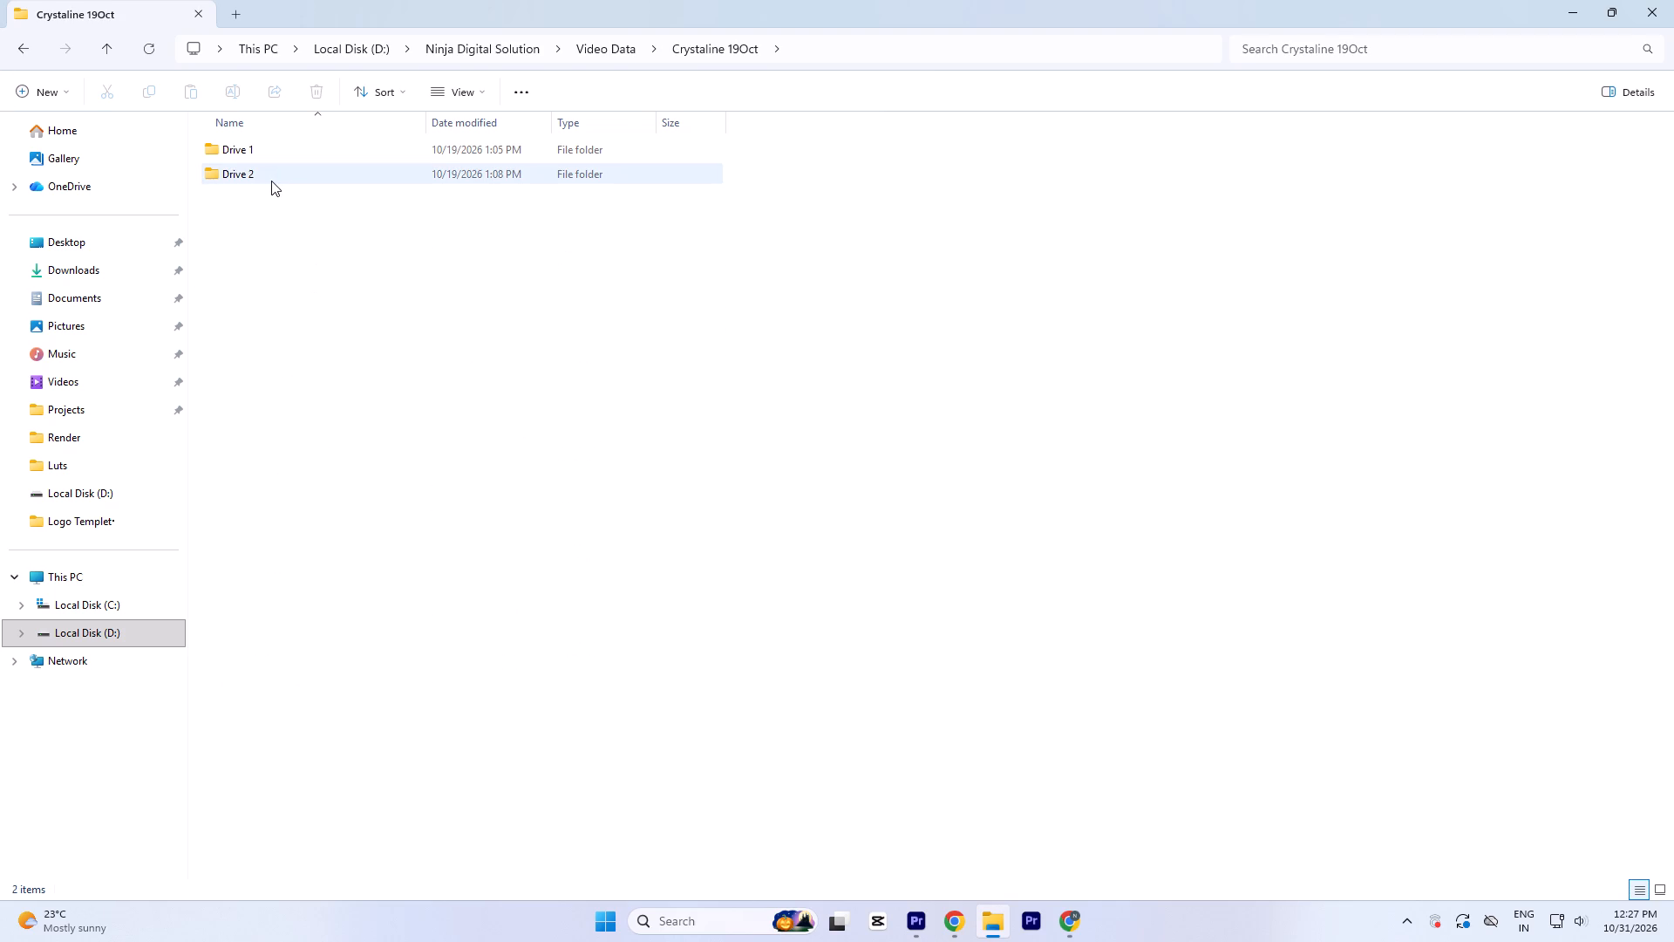
left_click(271, 181)
left_click(273, 149, "ctrl")
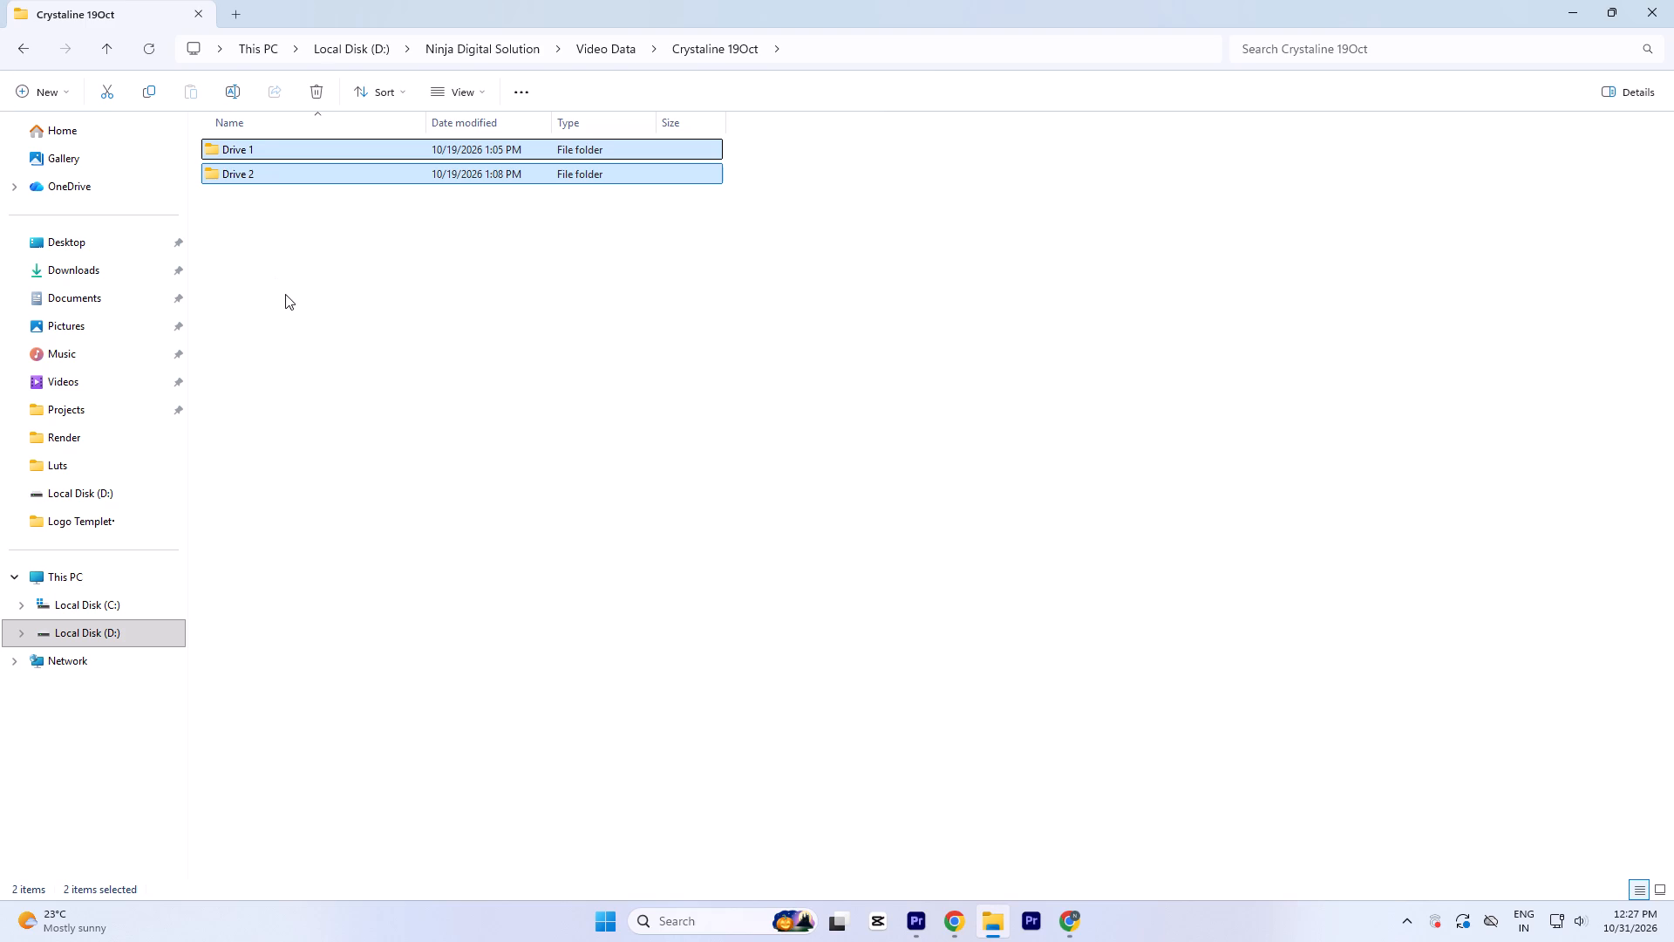
left_click(293, 296)
key("BackSpace")
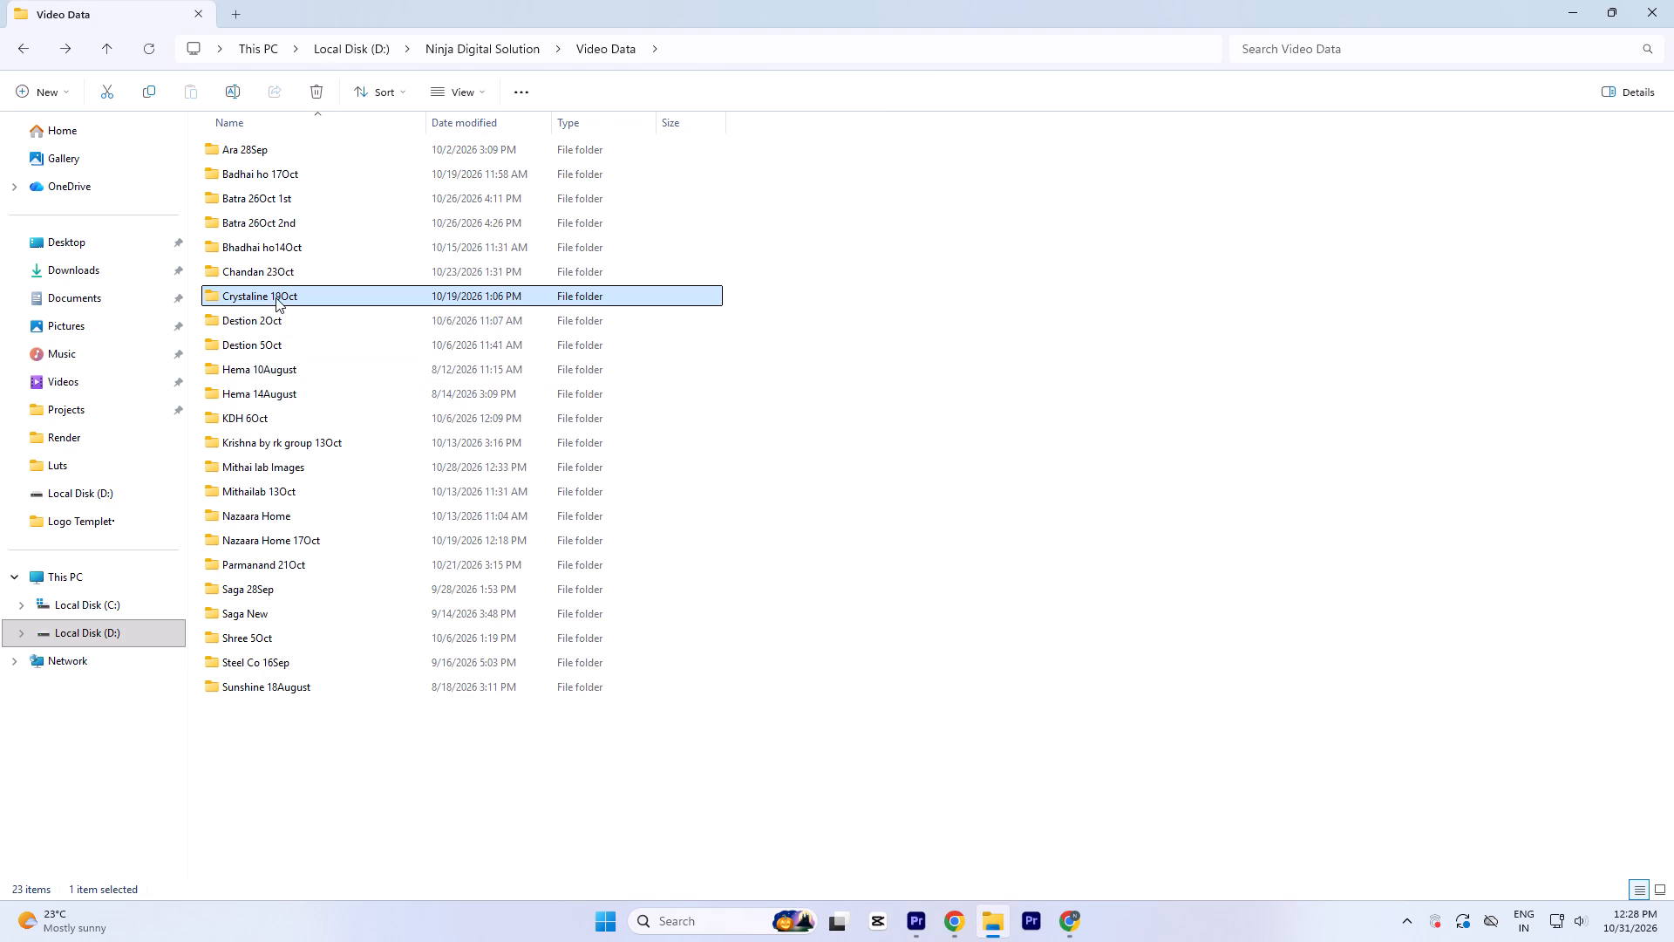
right_click(276, 297)
left_click(372, 559)
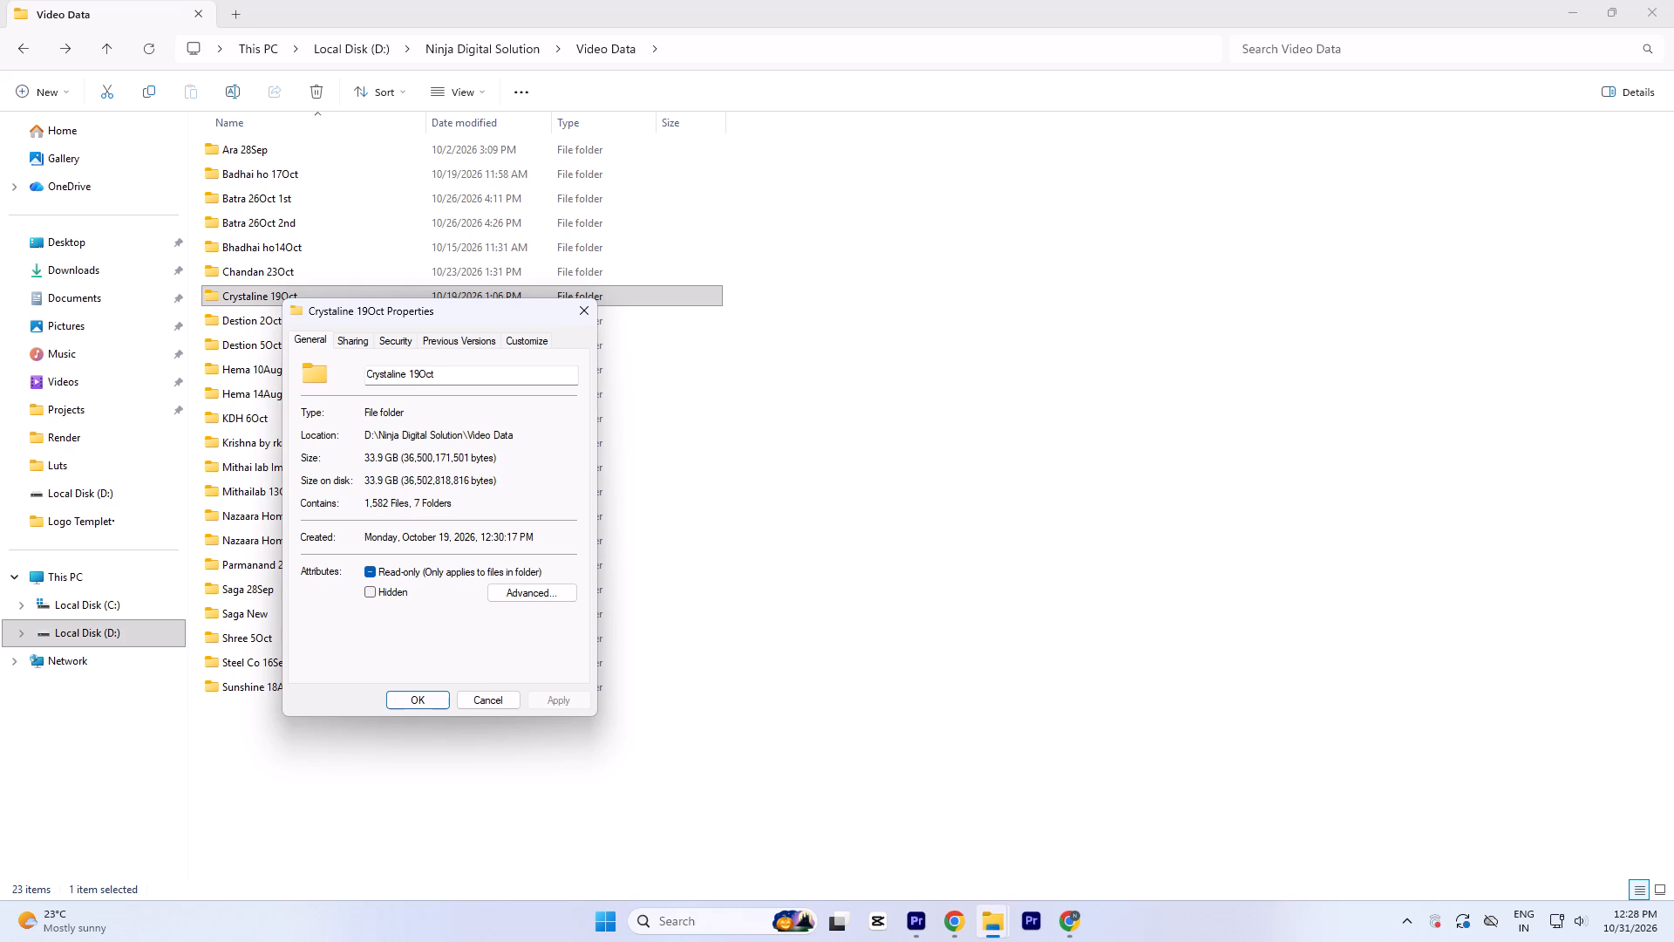
left_click(589, 318)
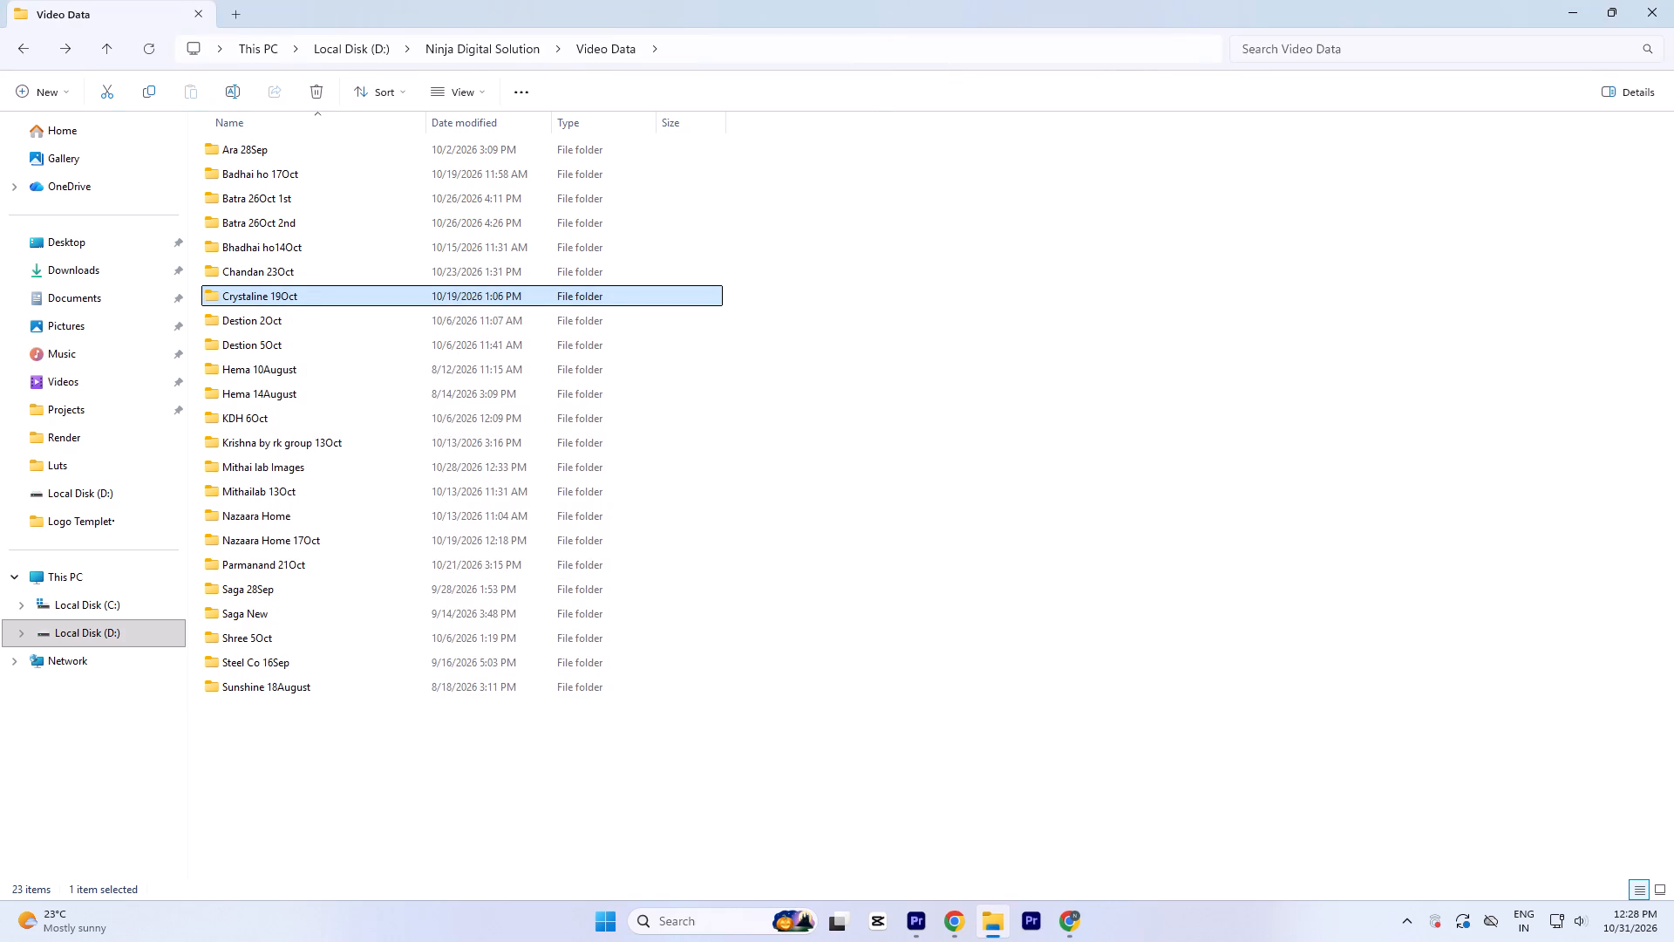
left_click(1673, 0)
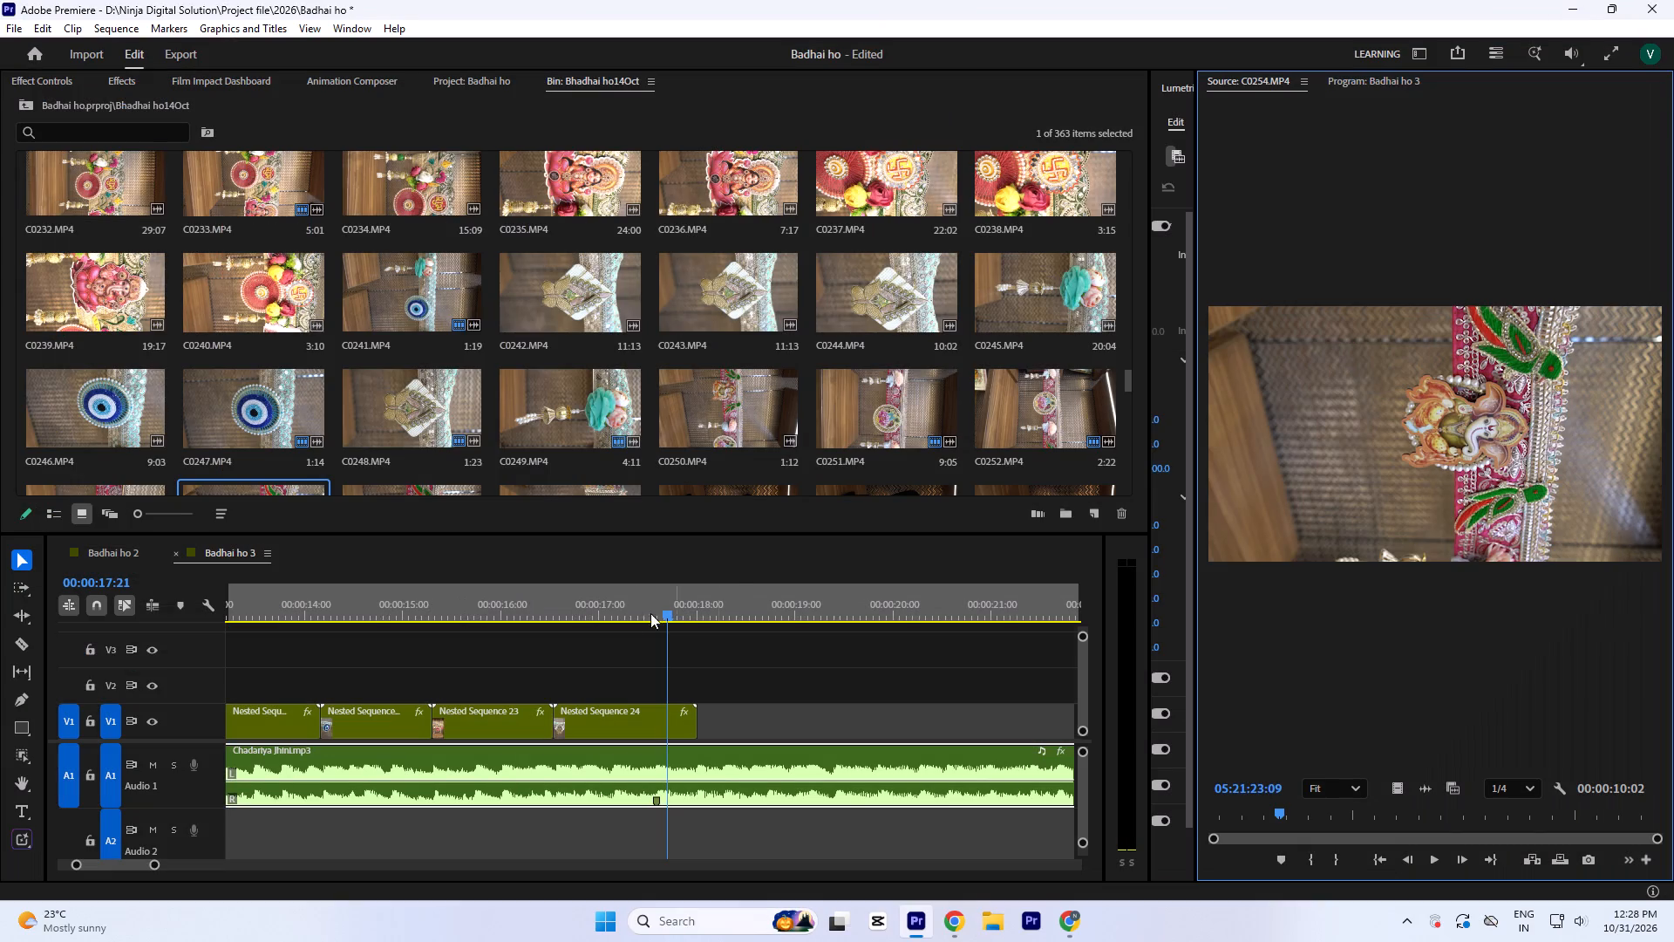
Play back the end of Nested Sequence 24 into the gap and save the project.
left_click(620, 607)
key("space")
key("space")
key("ctrl+s")
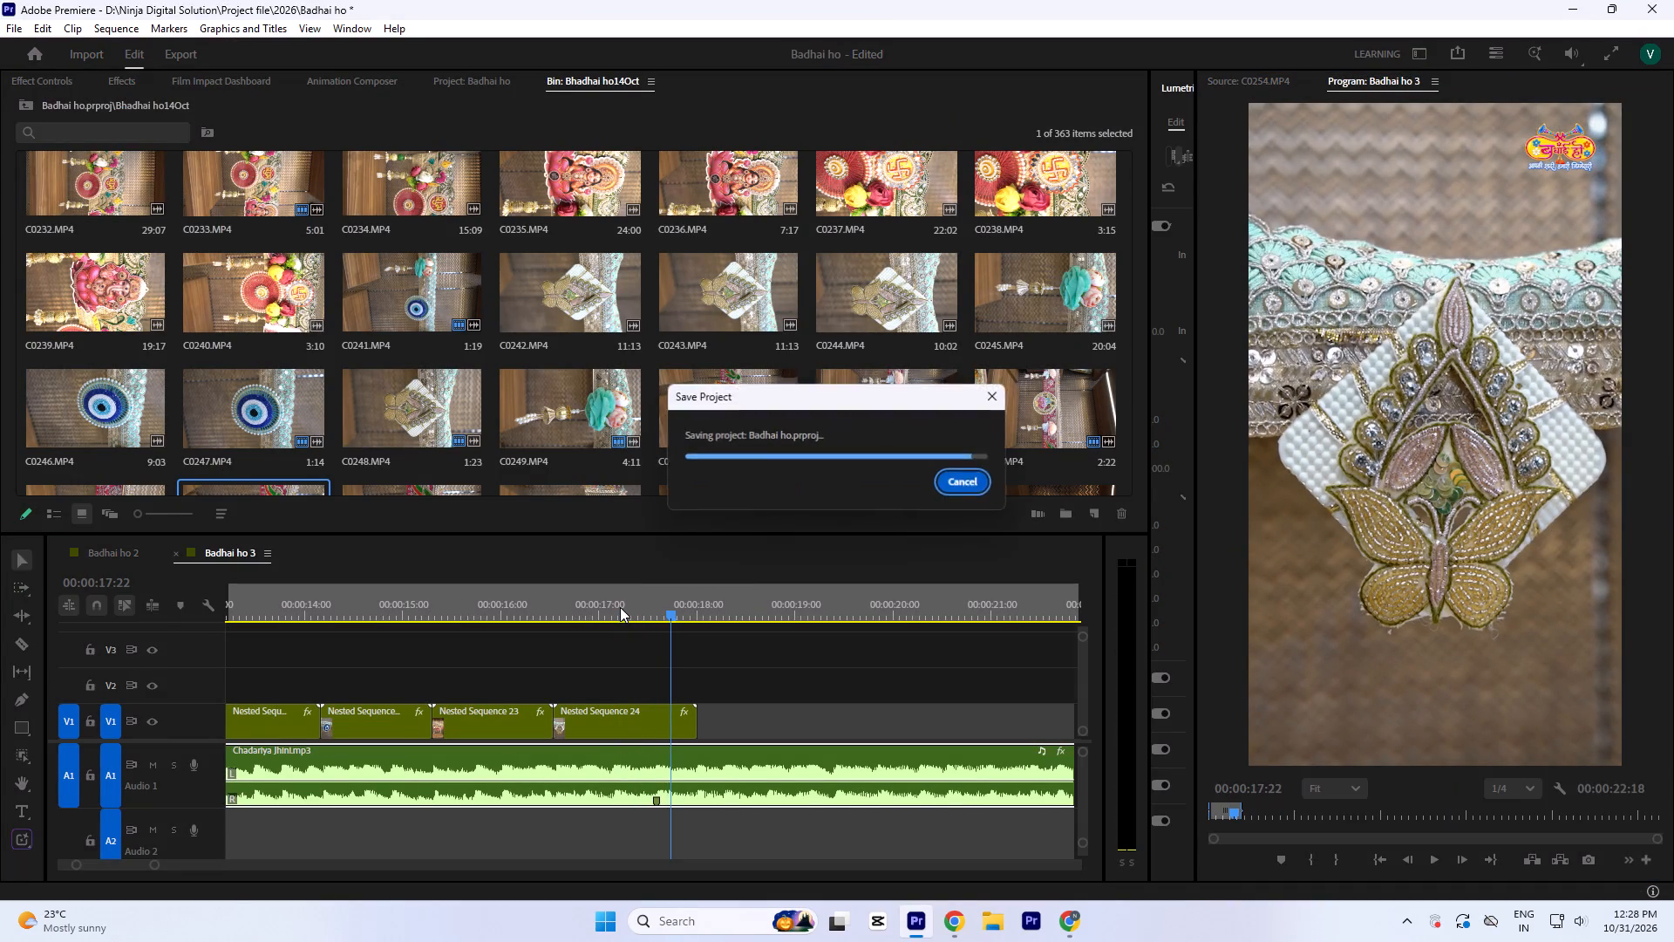
key("space")
key("space")
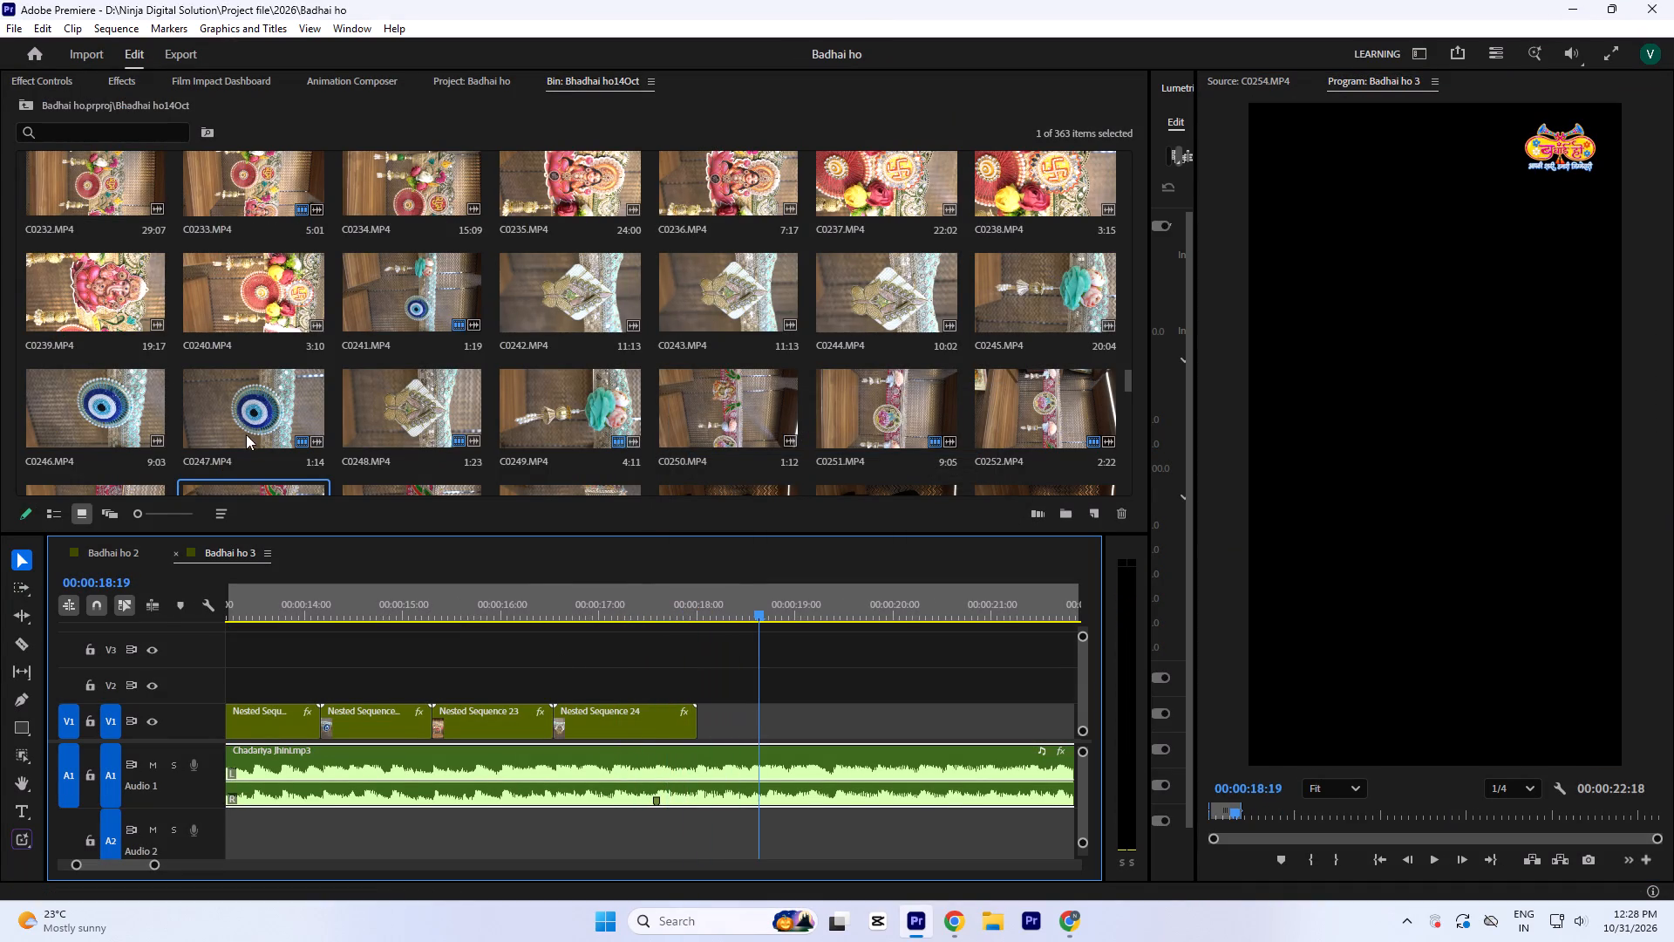
Preview C0254.MP4, C0237.MP4, C0238.MP4 and C0240.MP4 from the bin to choose a clip for the gap.
scroll(303, 414, "down", 1)
double_click(255, 406)
key("space")
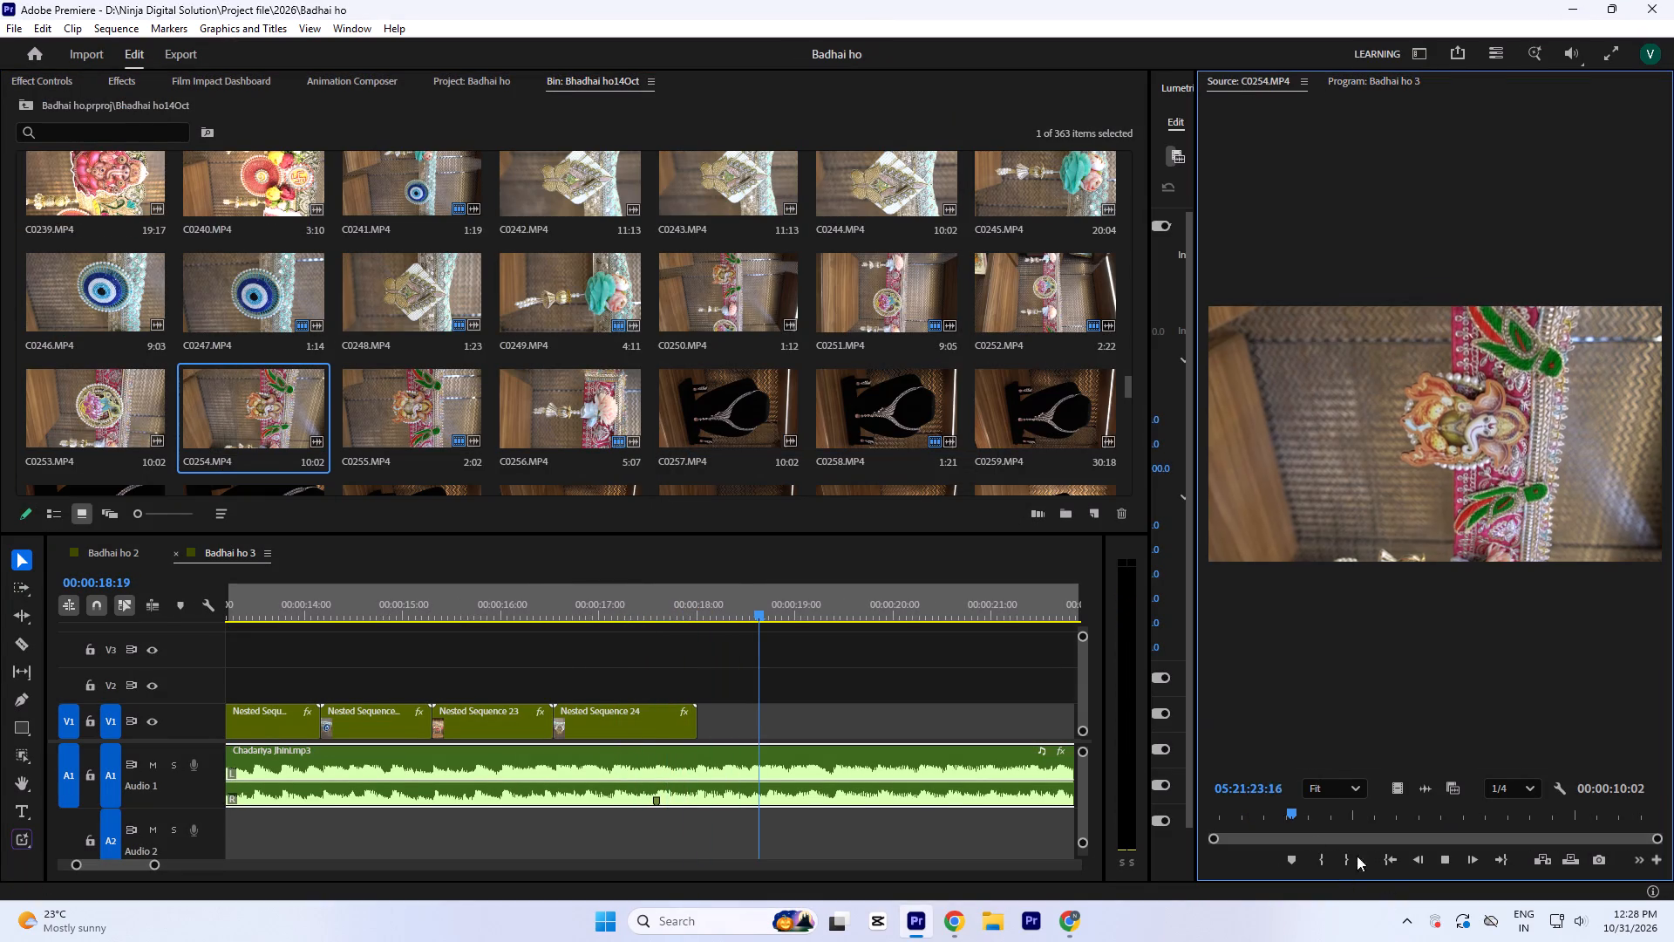
left_click_drag(1302, 826, 1352, 862)
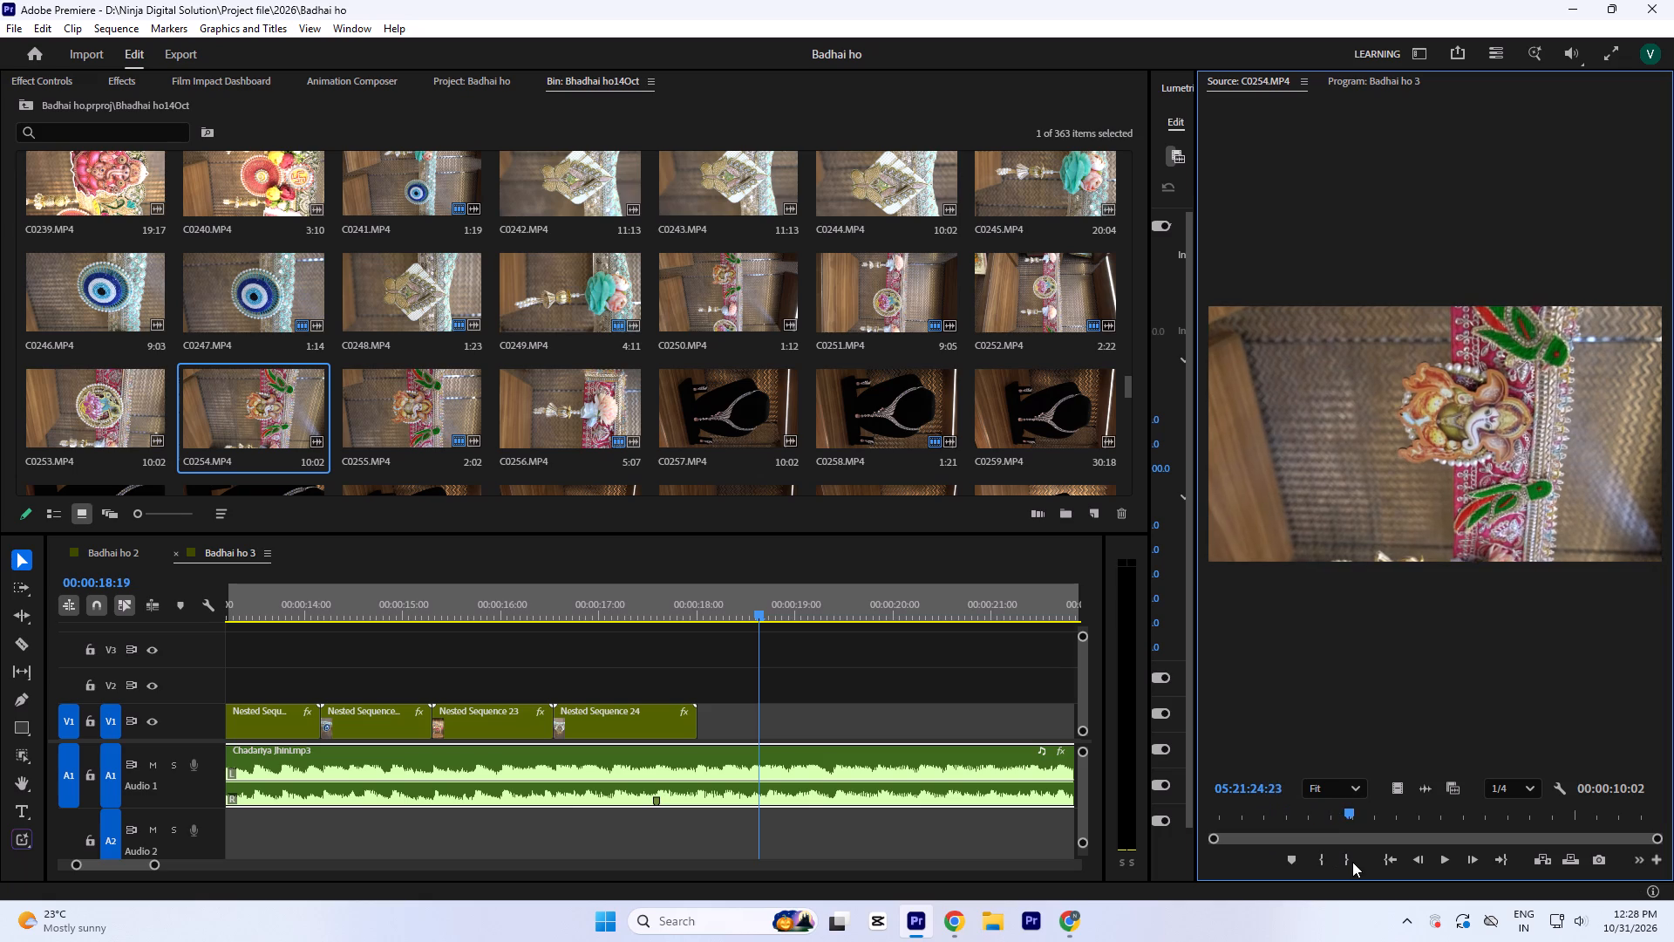
left_click_drag(1352, 862, 1335, 867)
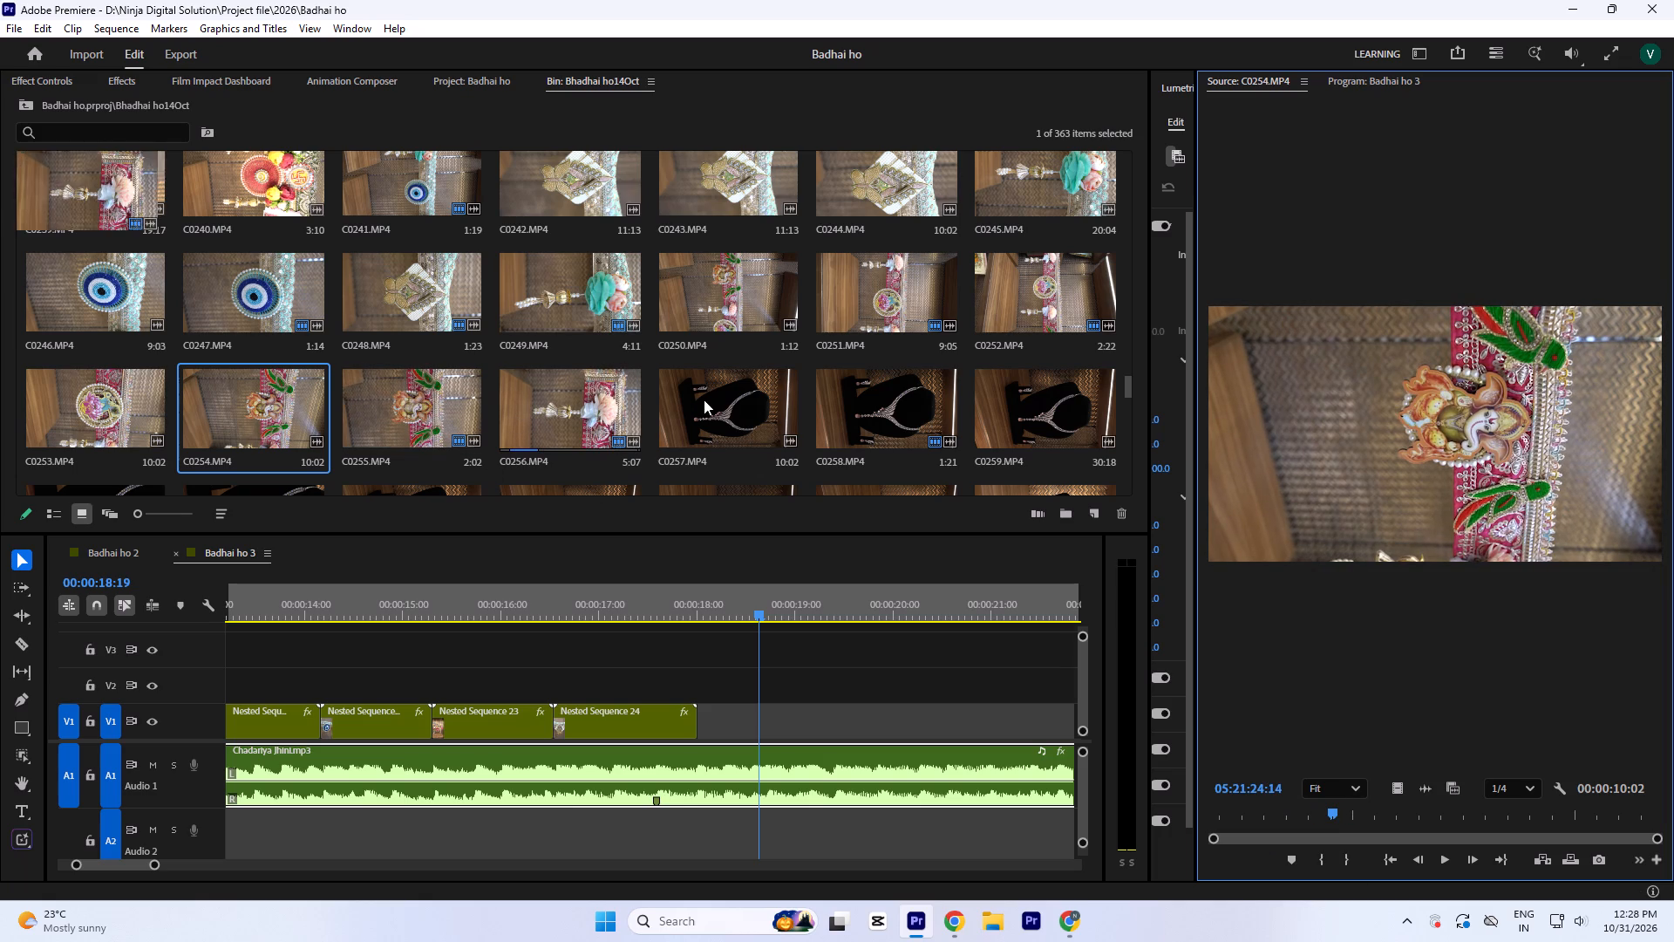
scroll(563, 350, "up", 1)
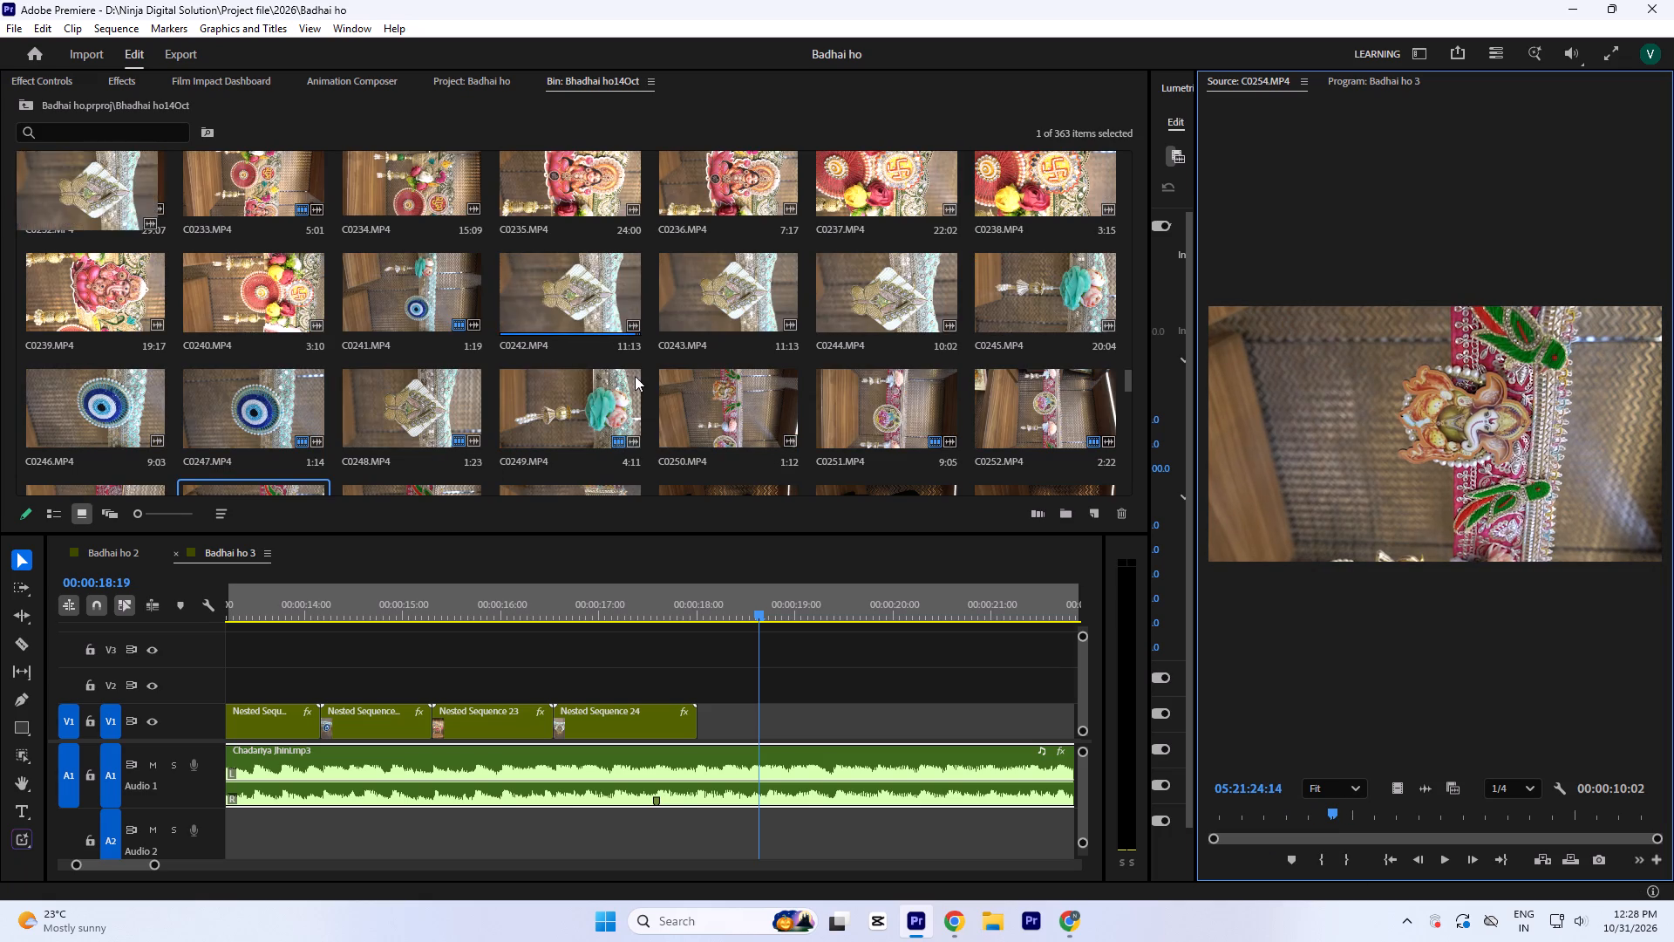
scroll(635, 377, "up", 1)
double_click(898, 290)
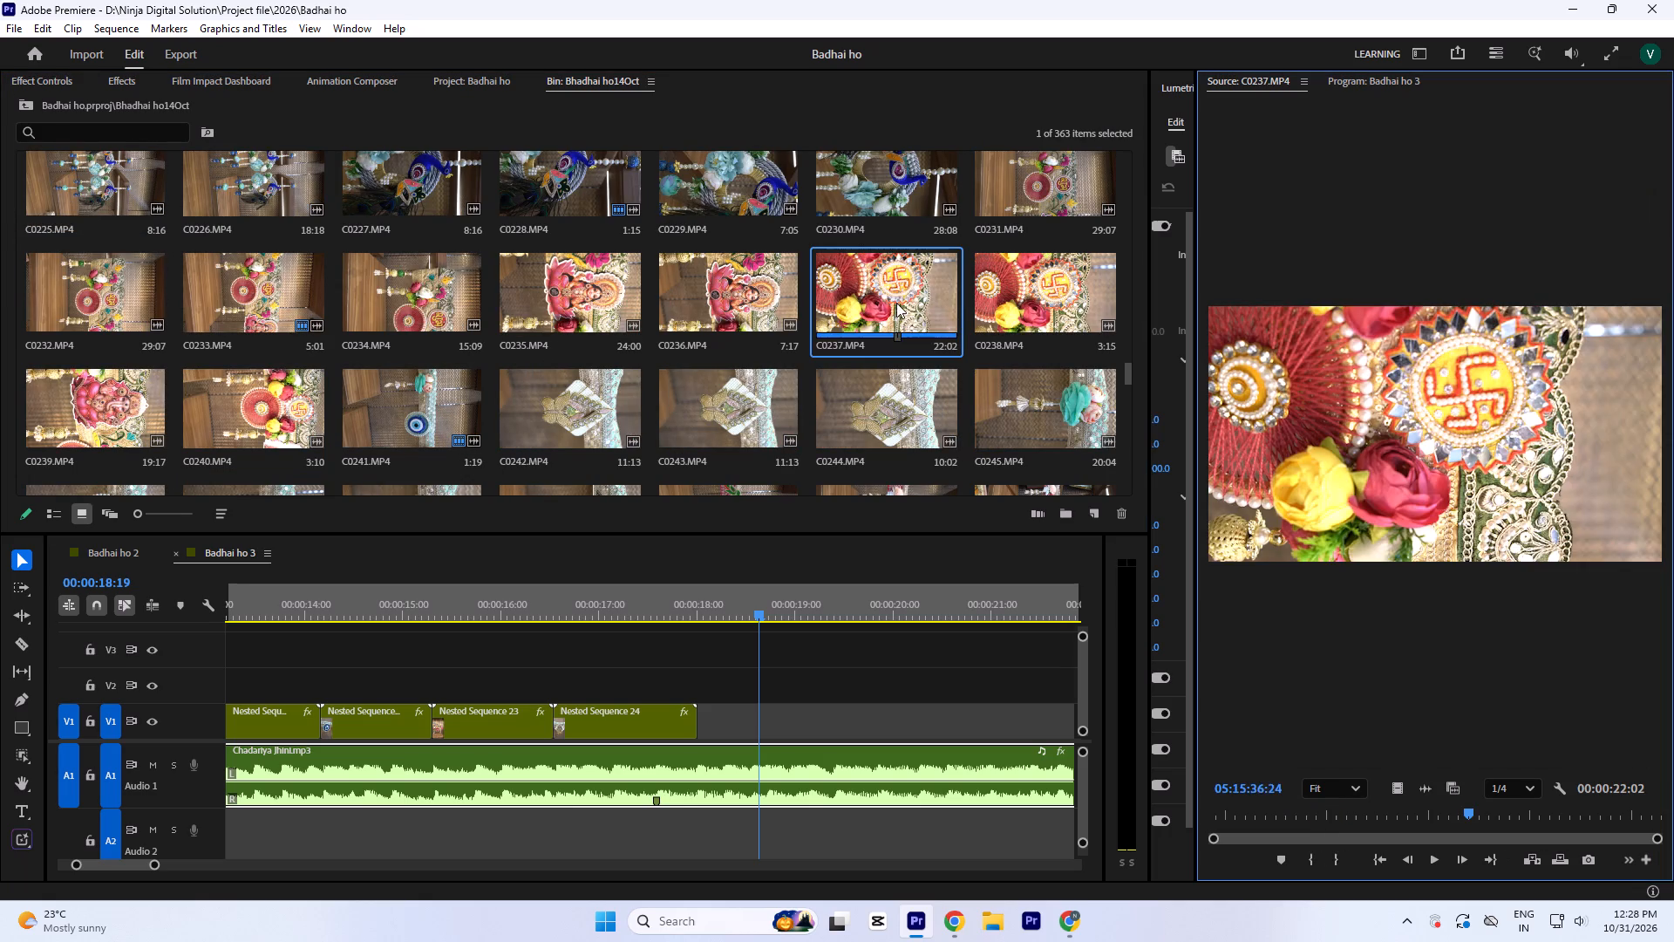
key("space")
double_click(1018, 284)
key("space")
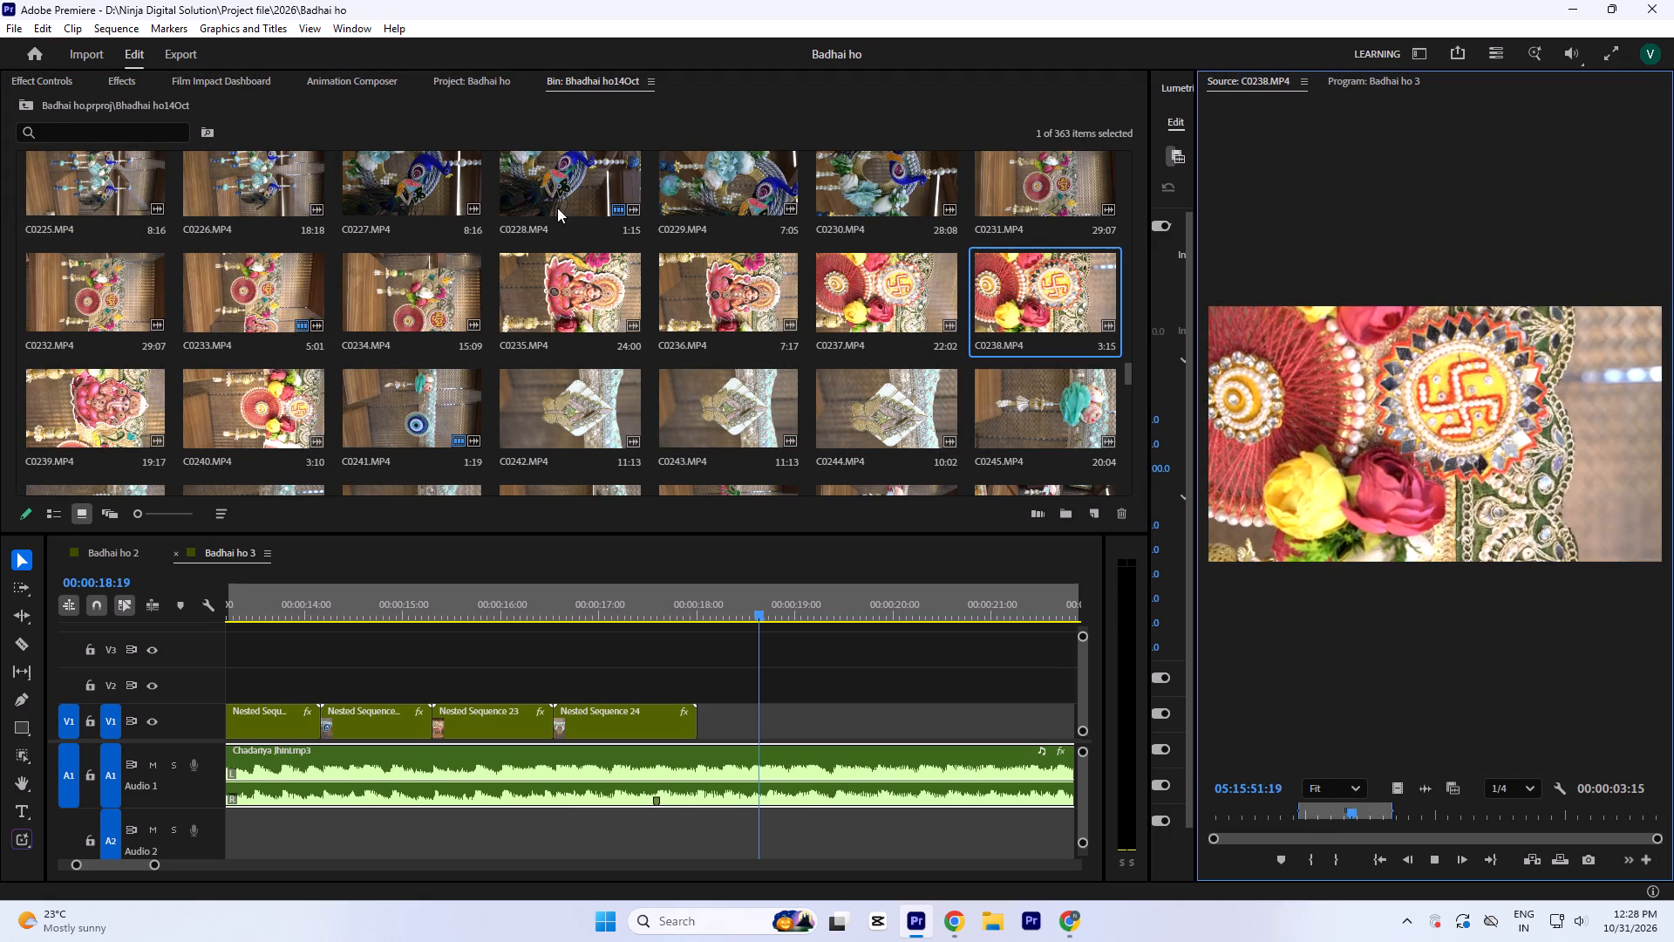
key("space")
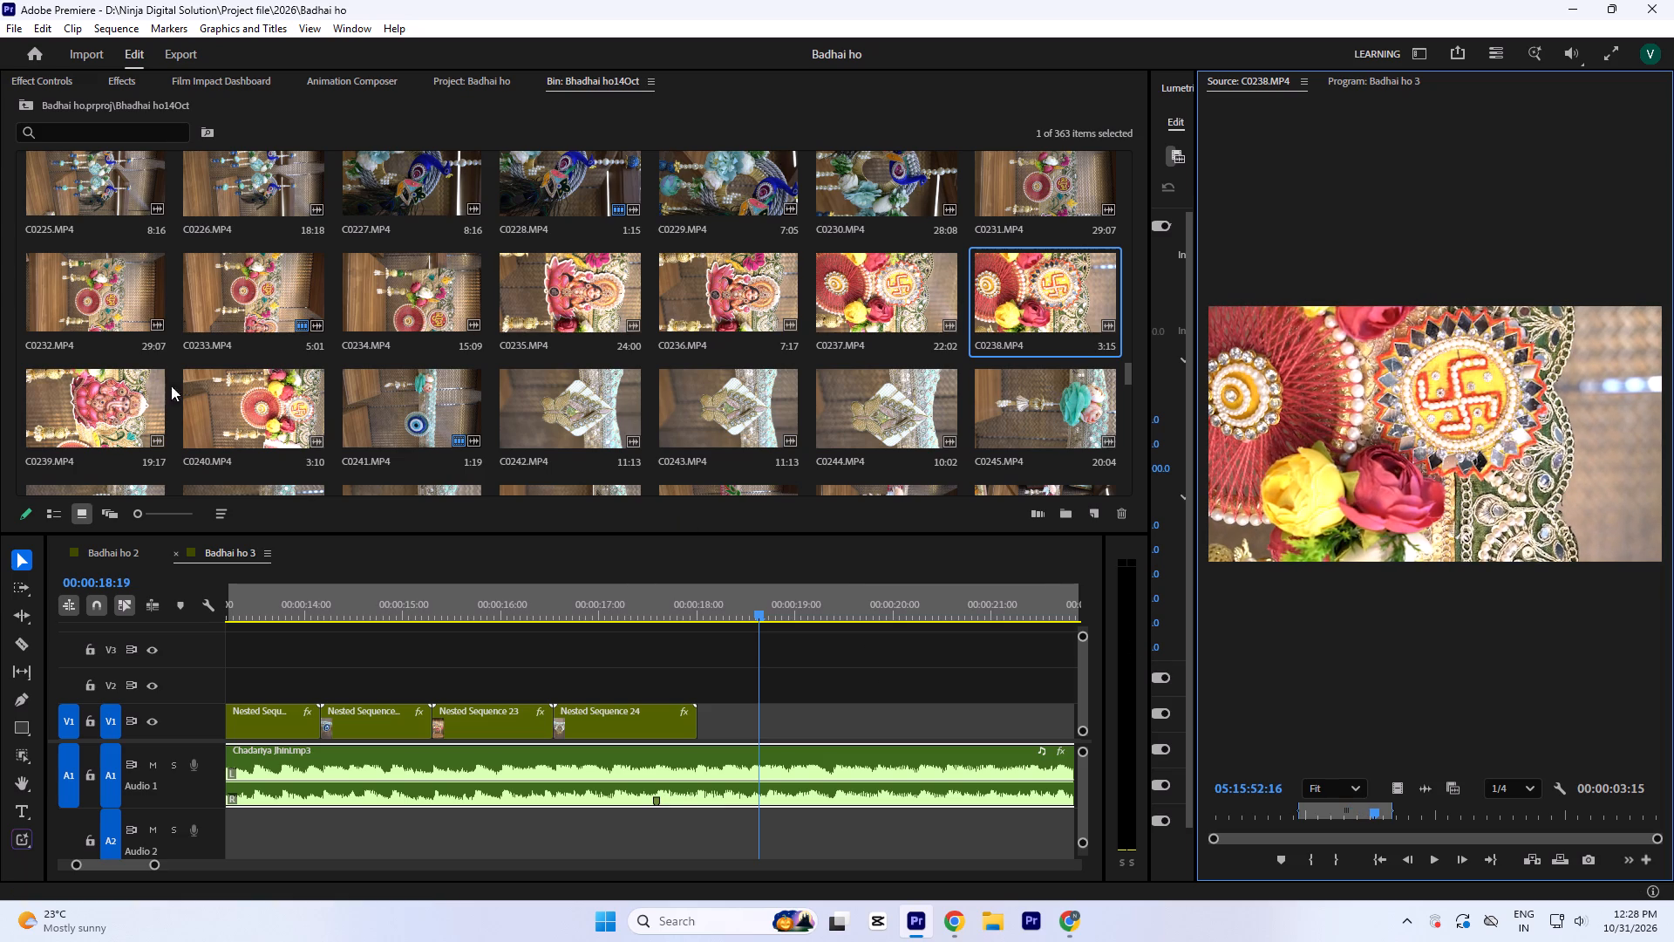
double_click(237, 399)
key("space")
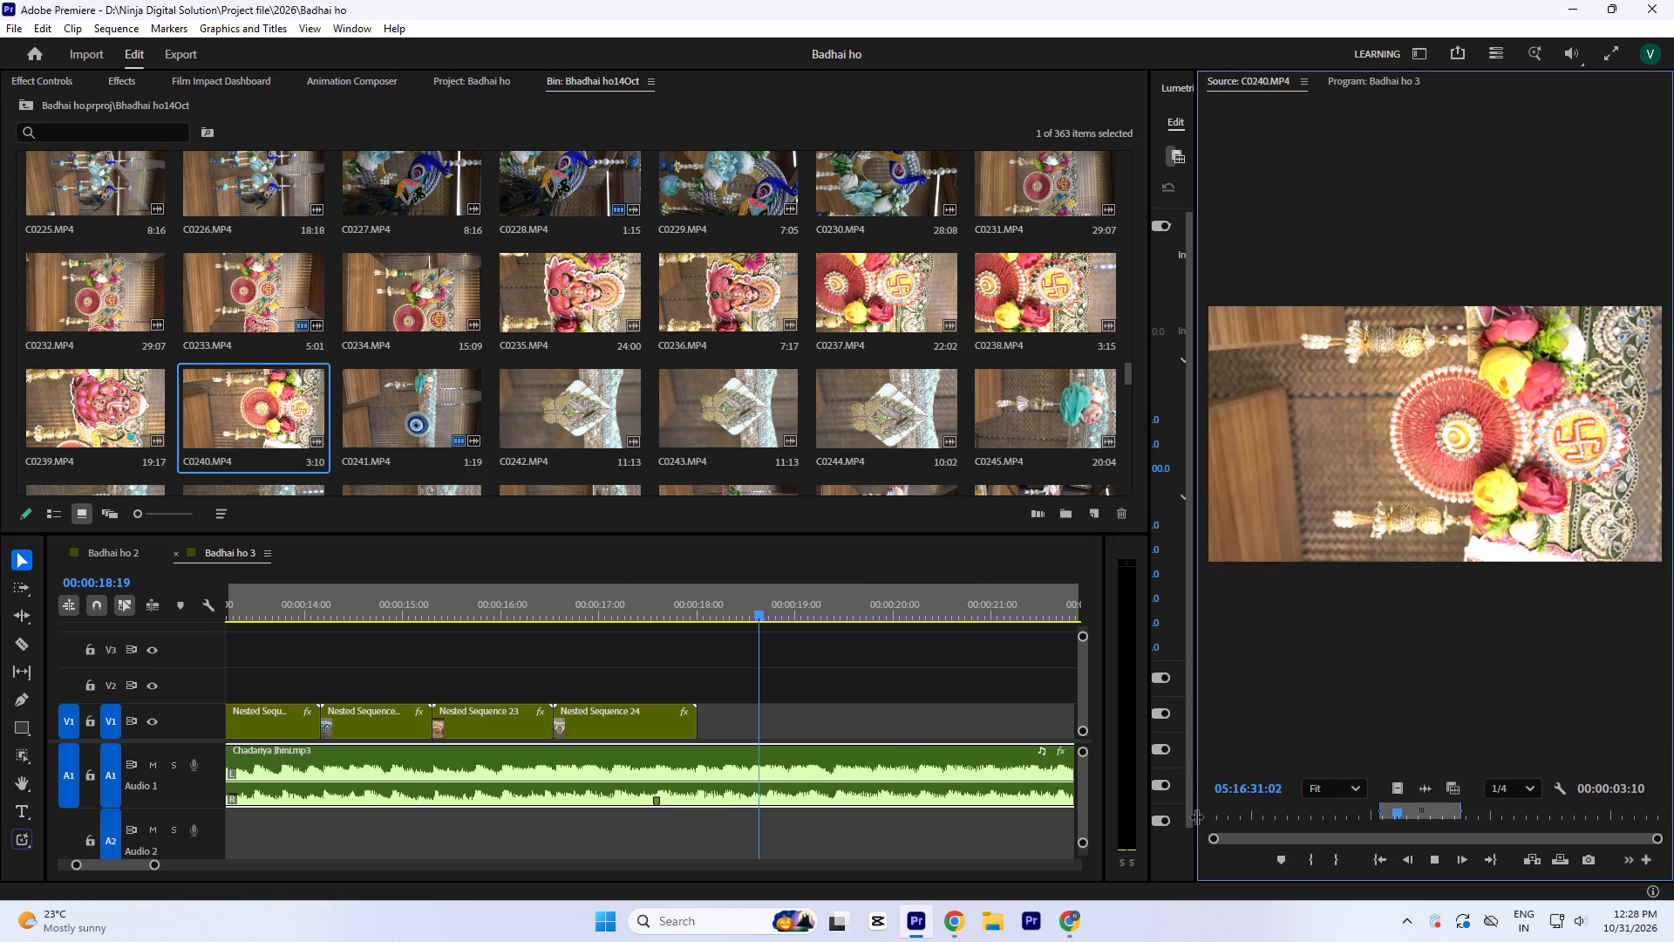
key("space")
Place the marked range of C0240.MP4 on V2, starting where Nested Sequence 24 ends on V1.
left_click(633, 600)
key("space")
key("minus")
key("space")
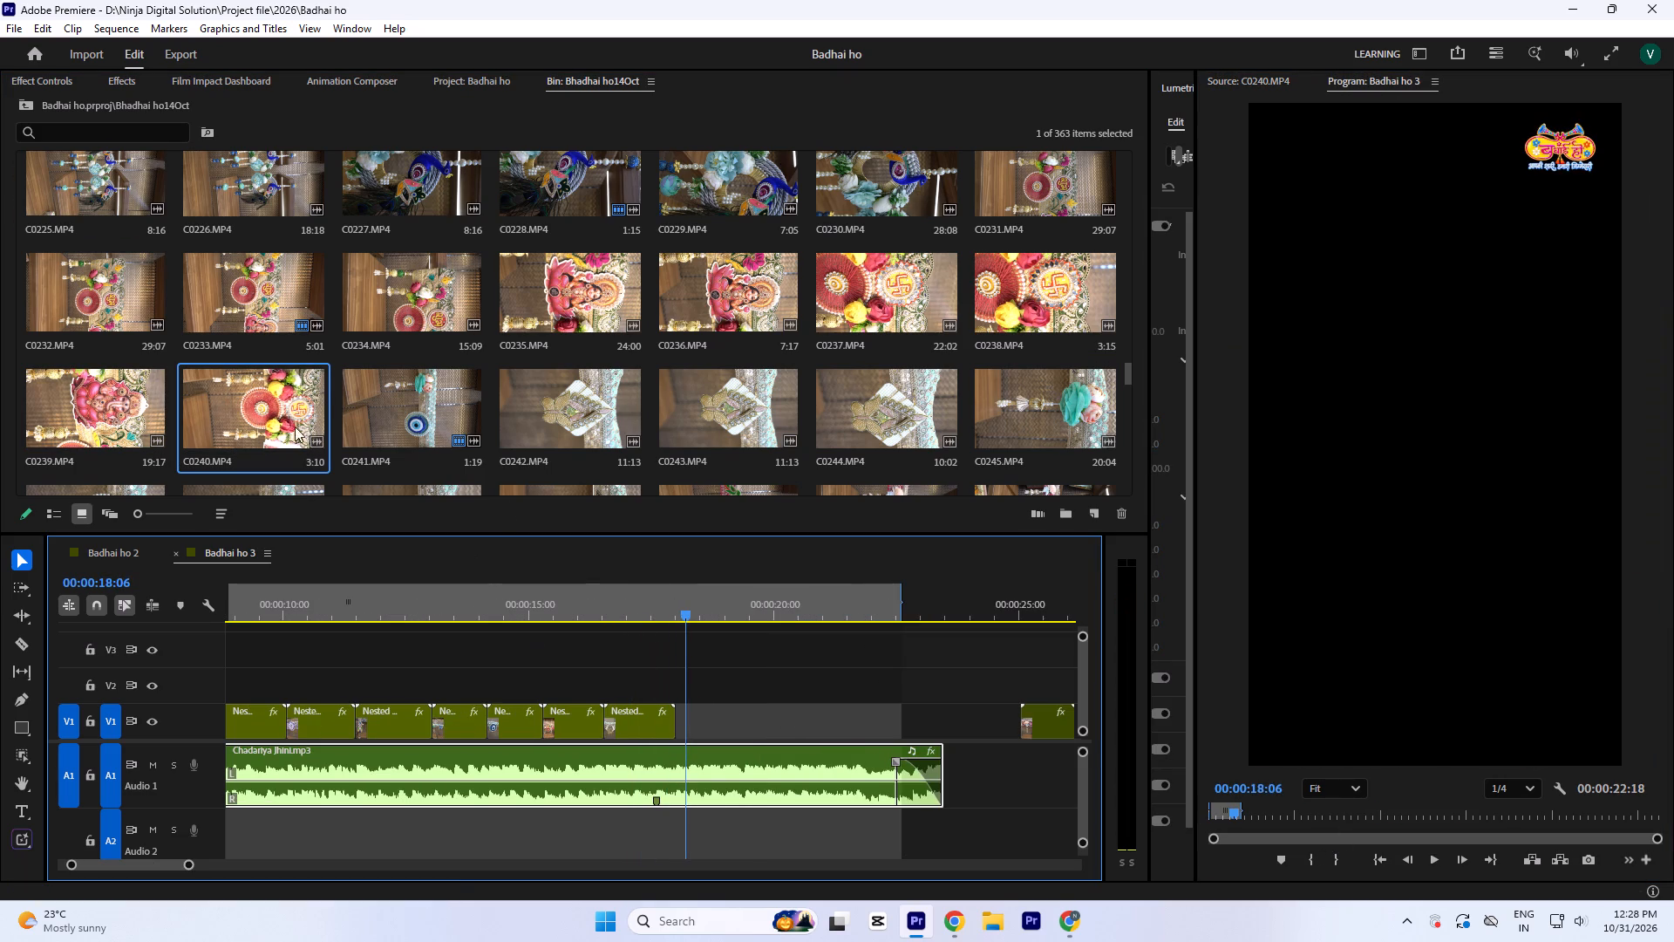
double_click(266, 418)
left_click_drag(1395, 788, 713, 690)
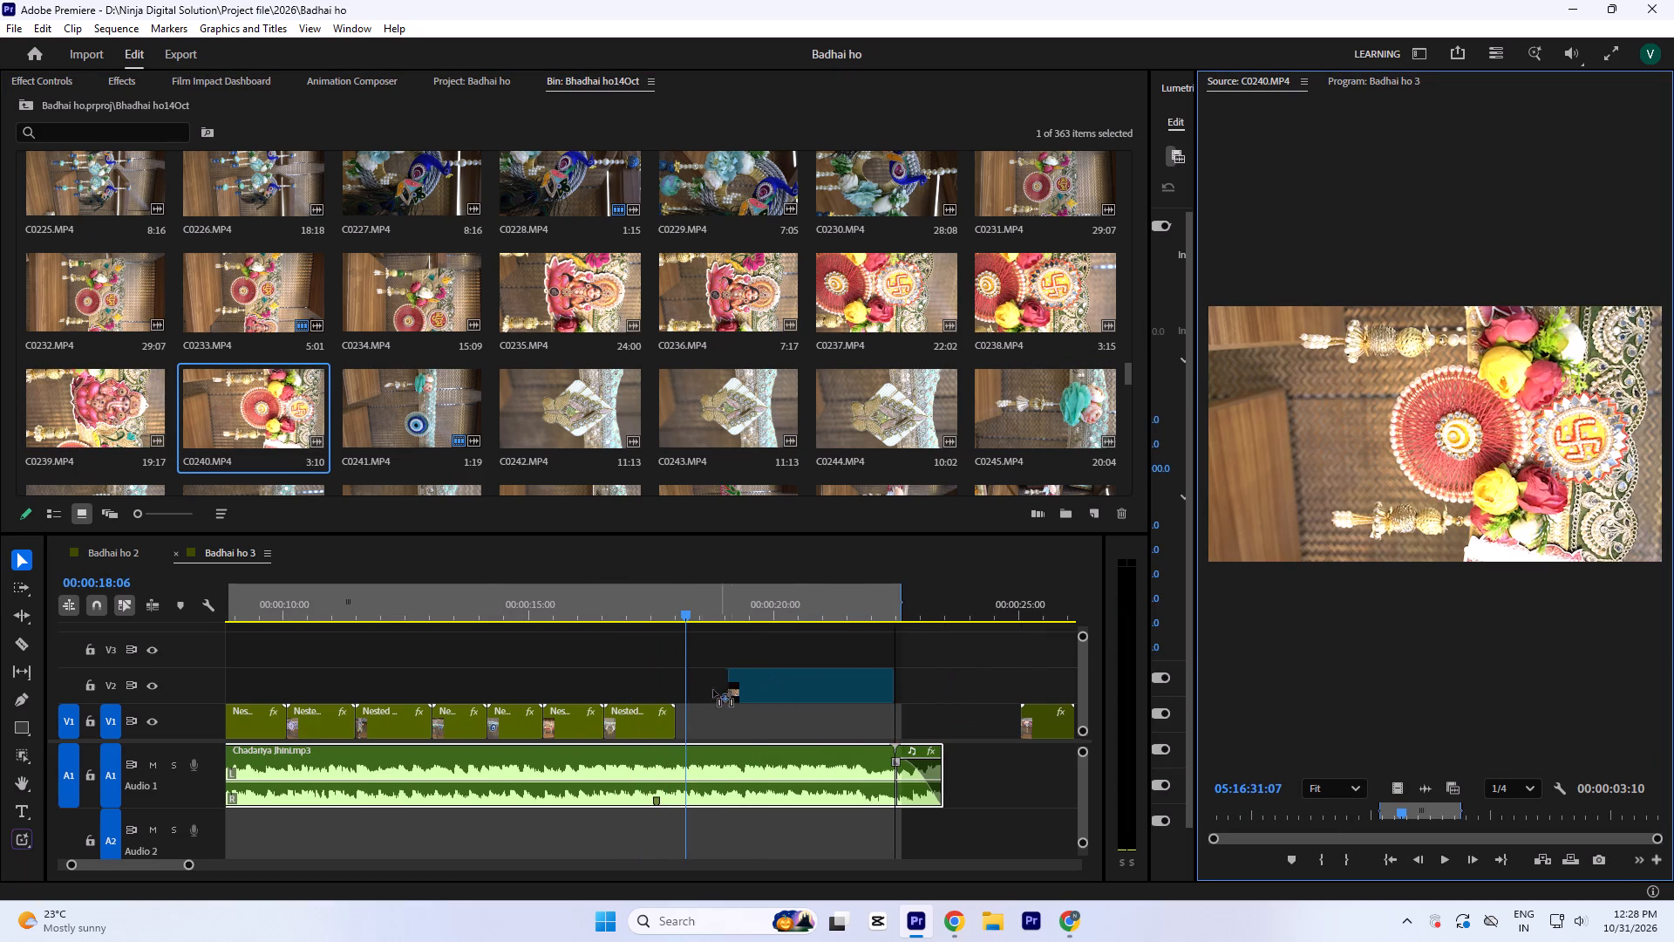
left_click_drag(713, 690, 677, 693)
Paste the copied attributes onto C0240.MP4 on V2, check its vertical framing at 00:00:18:14 and save the project.
right_click(713, 689)
left_click(780, 75)
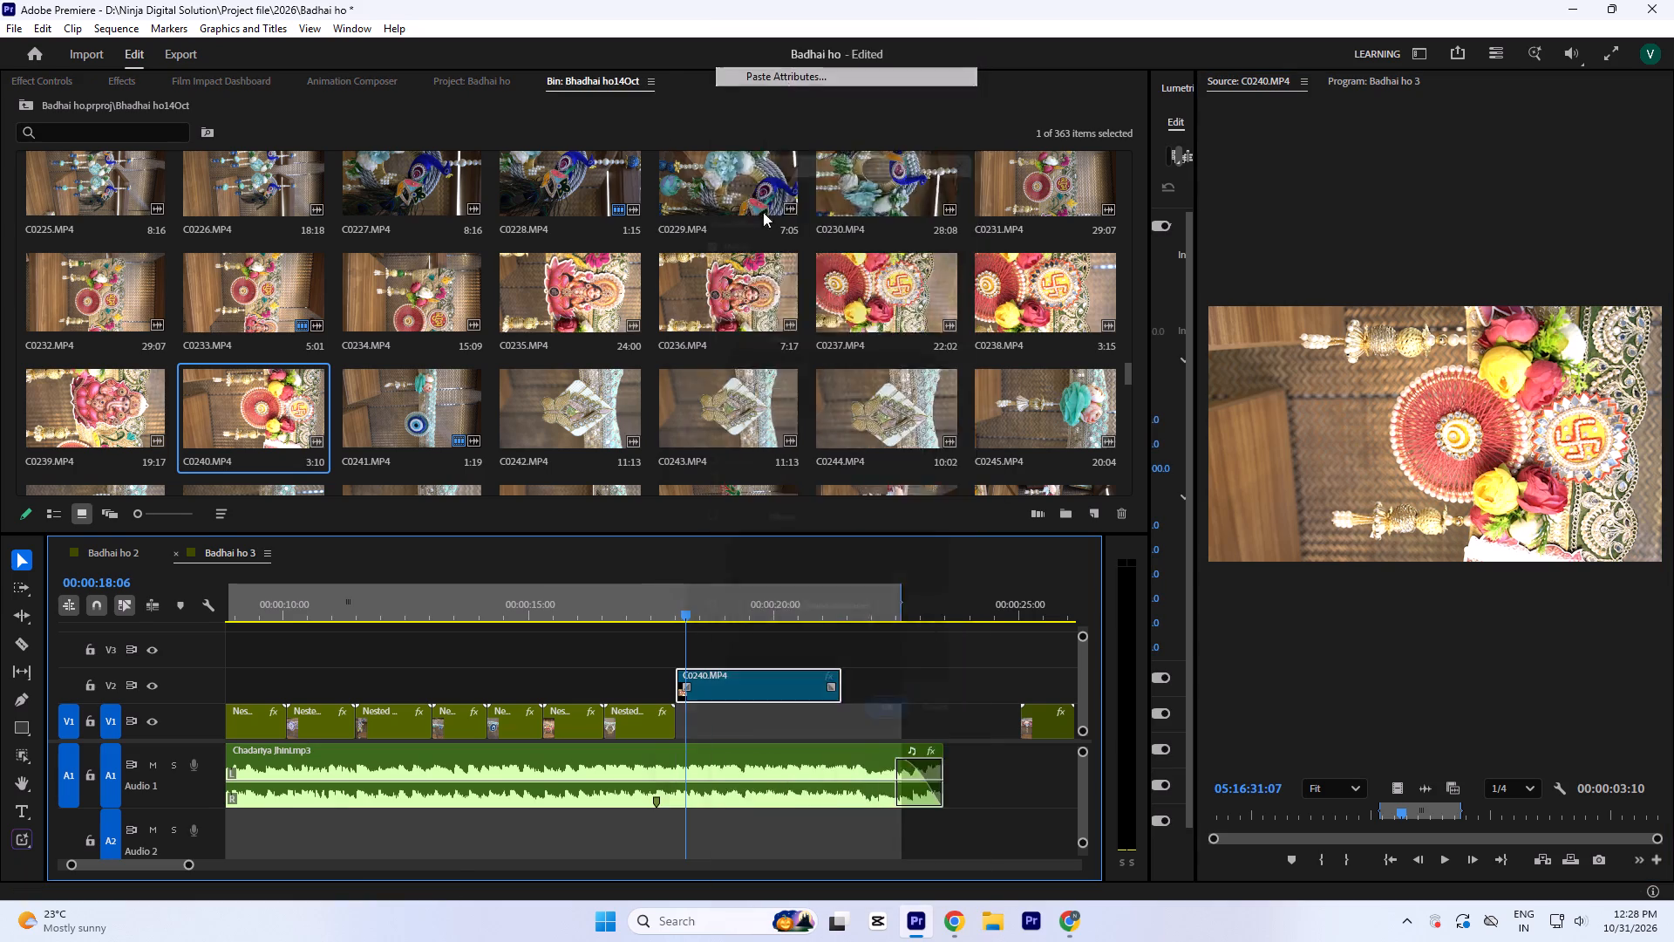
key("Return")
left_click(700, 600)
key("ctrl+s")
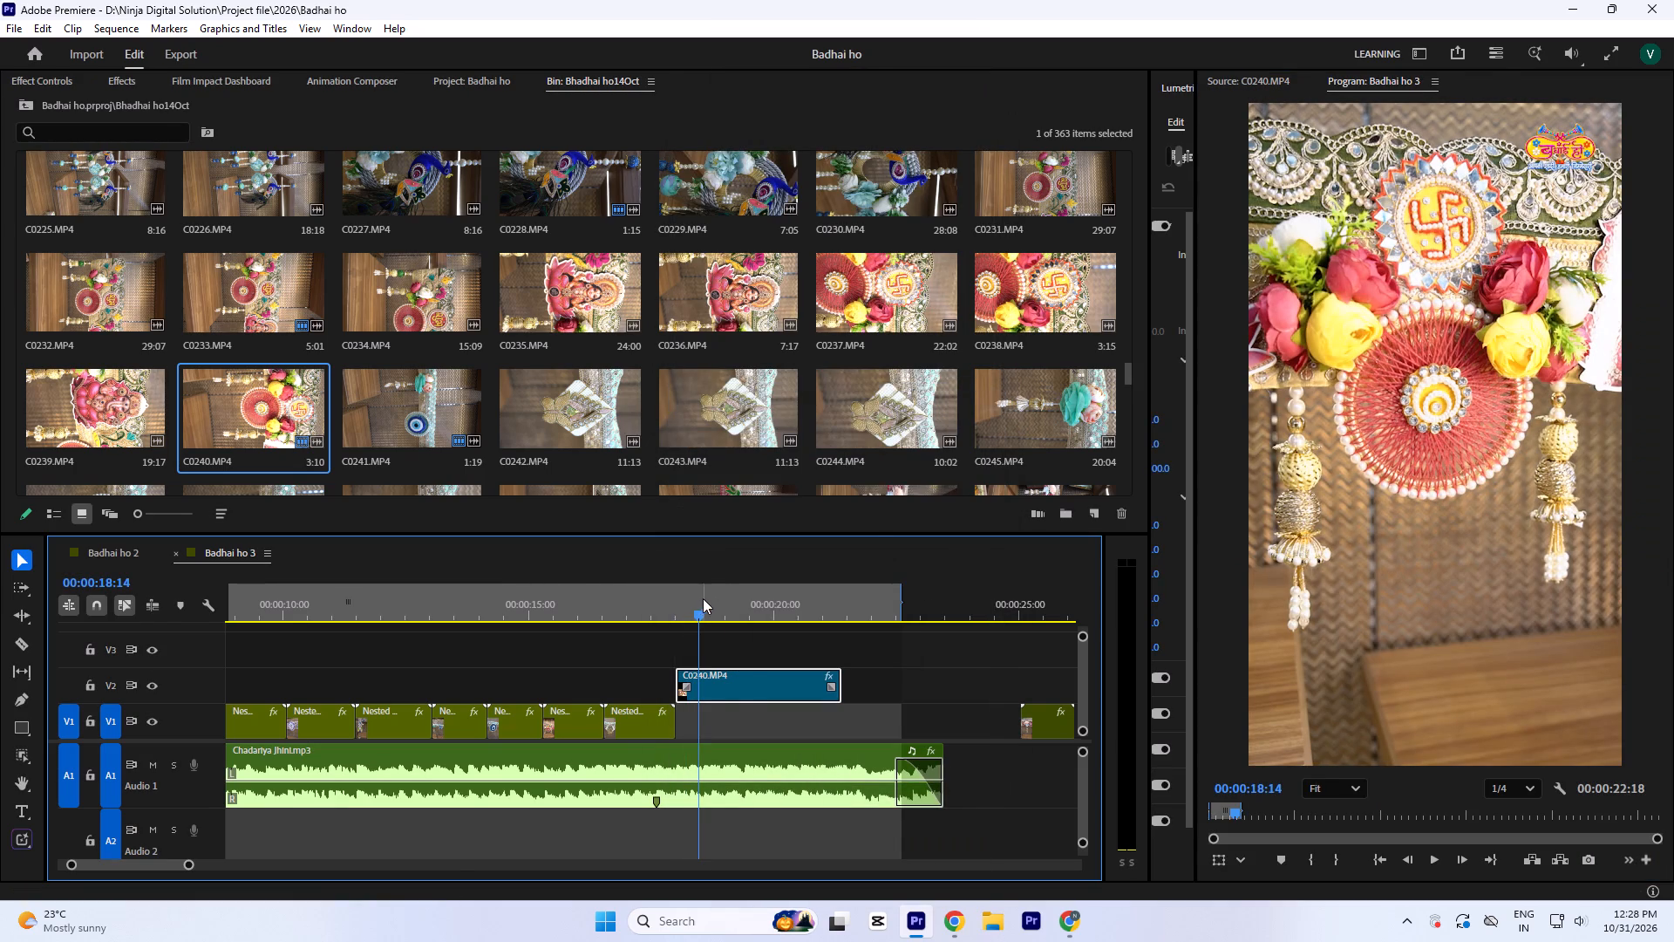
Delete C0240.MP4 from V2.
key("Delete")
Preview C0239.MP4, C0238.MP4 and C0237.MP4 from the bin to find a replacement clip for the gap.
double_click(78, 399)
key("space")
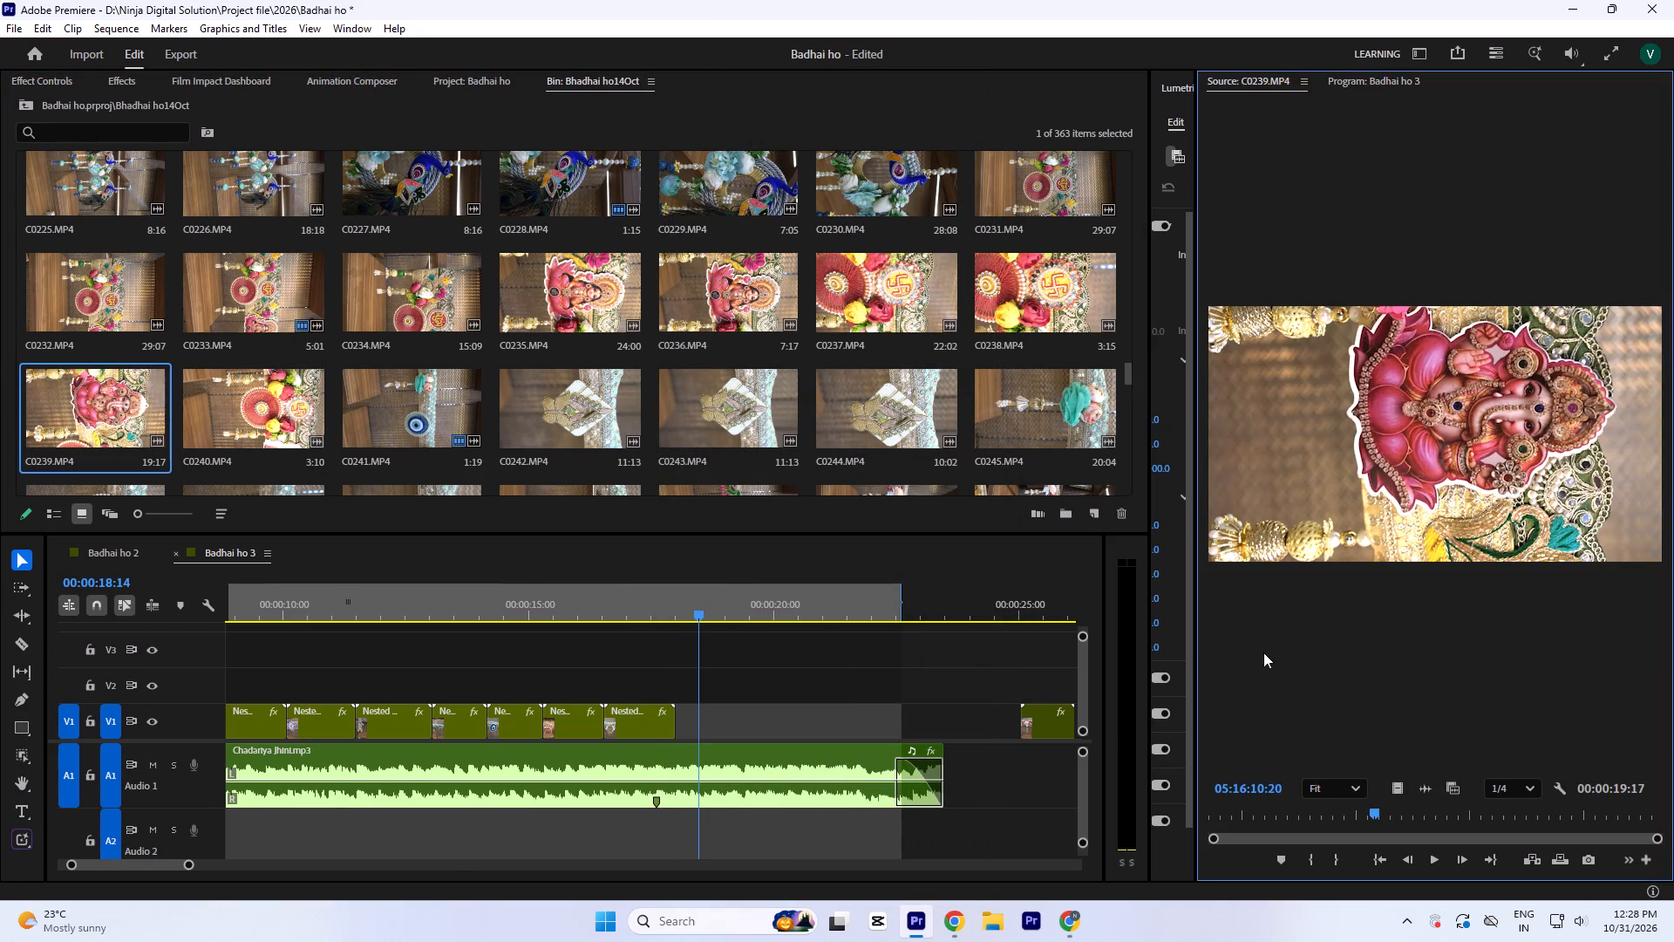
left_click_drag(1371, 815, 1485, 863)
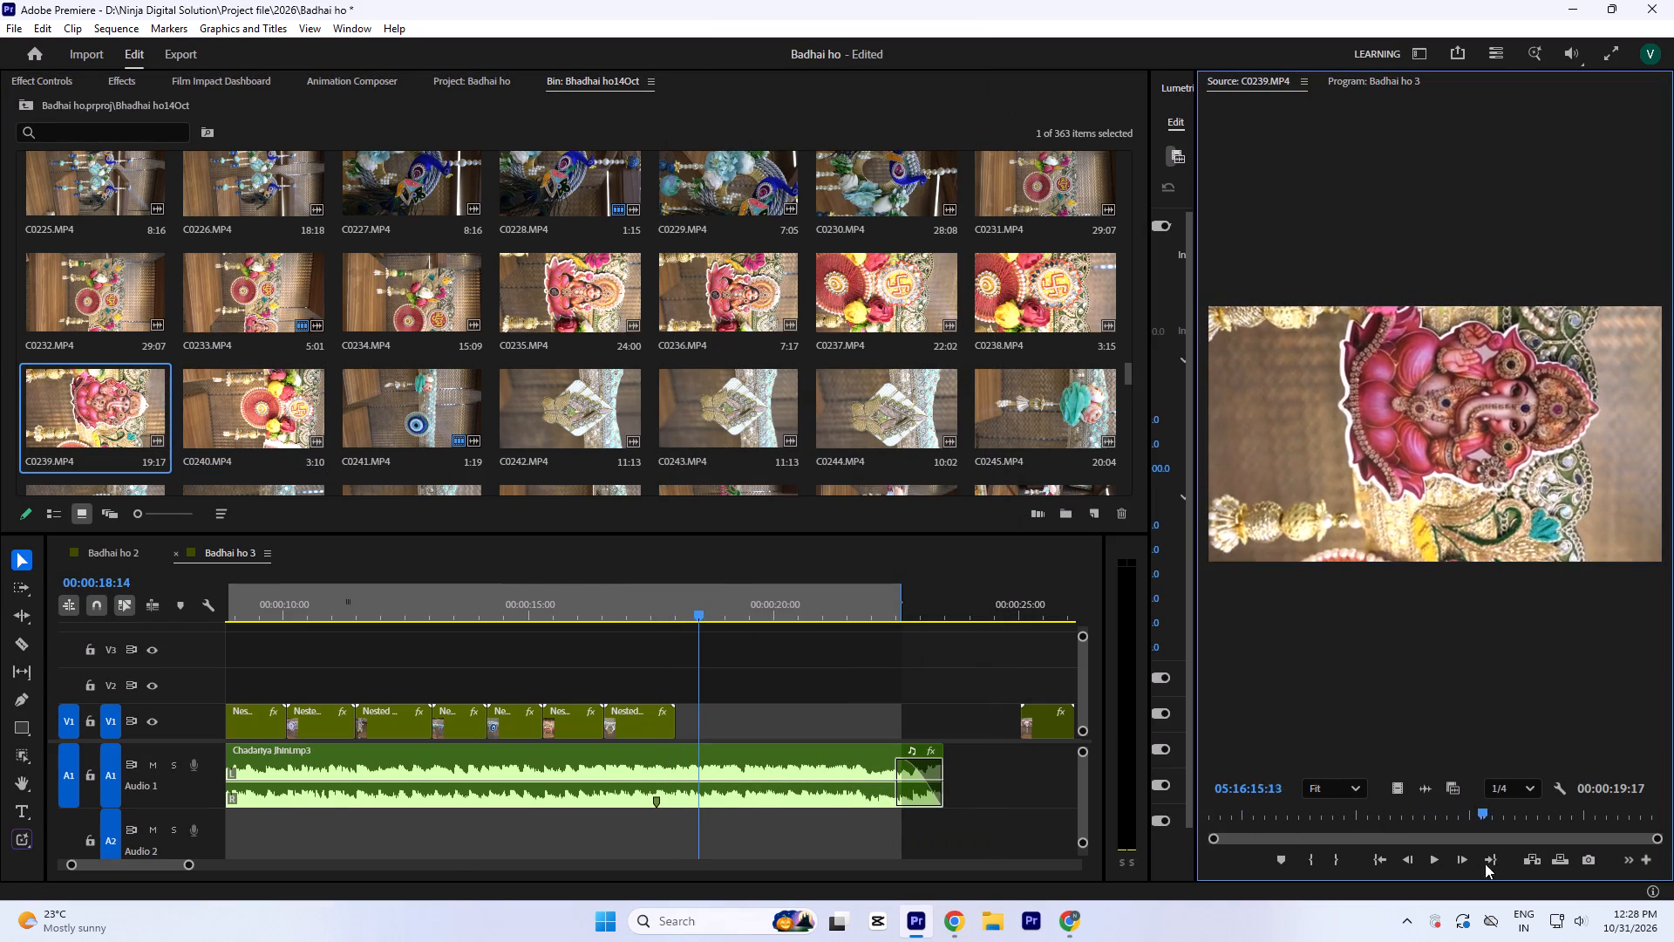
left_click_drag(1485, 863, 1555, 859)
double_click(995, 315)
key("space")
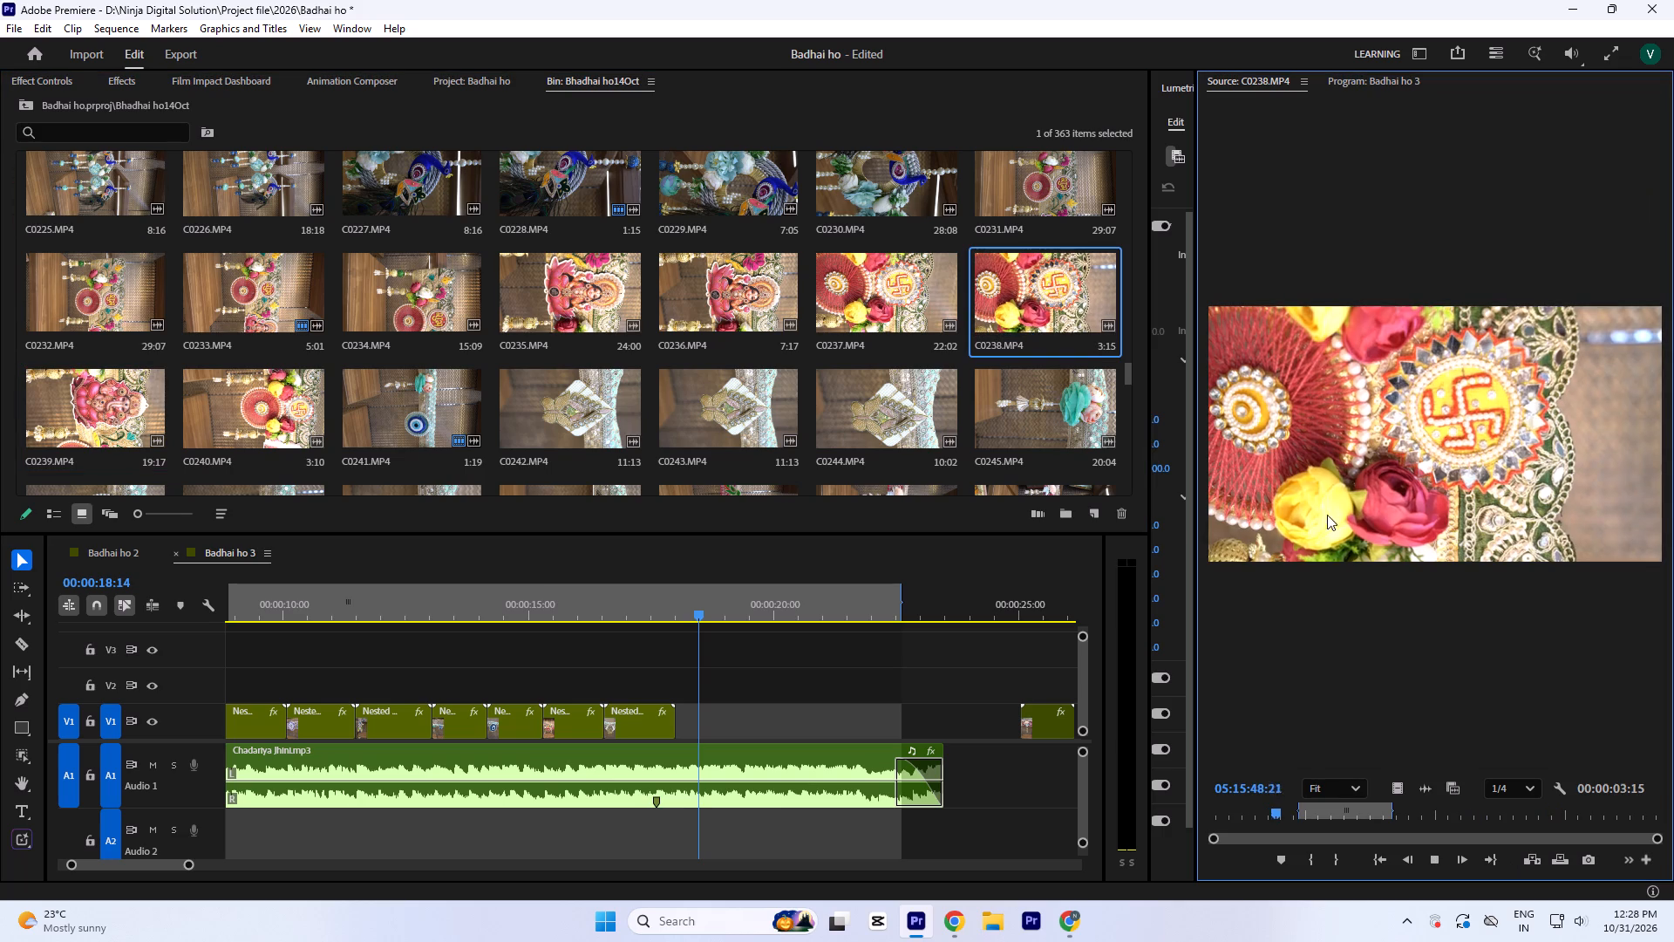
left_click_drag(1297, 802, 1283, 823)
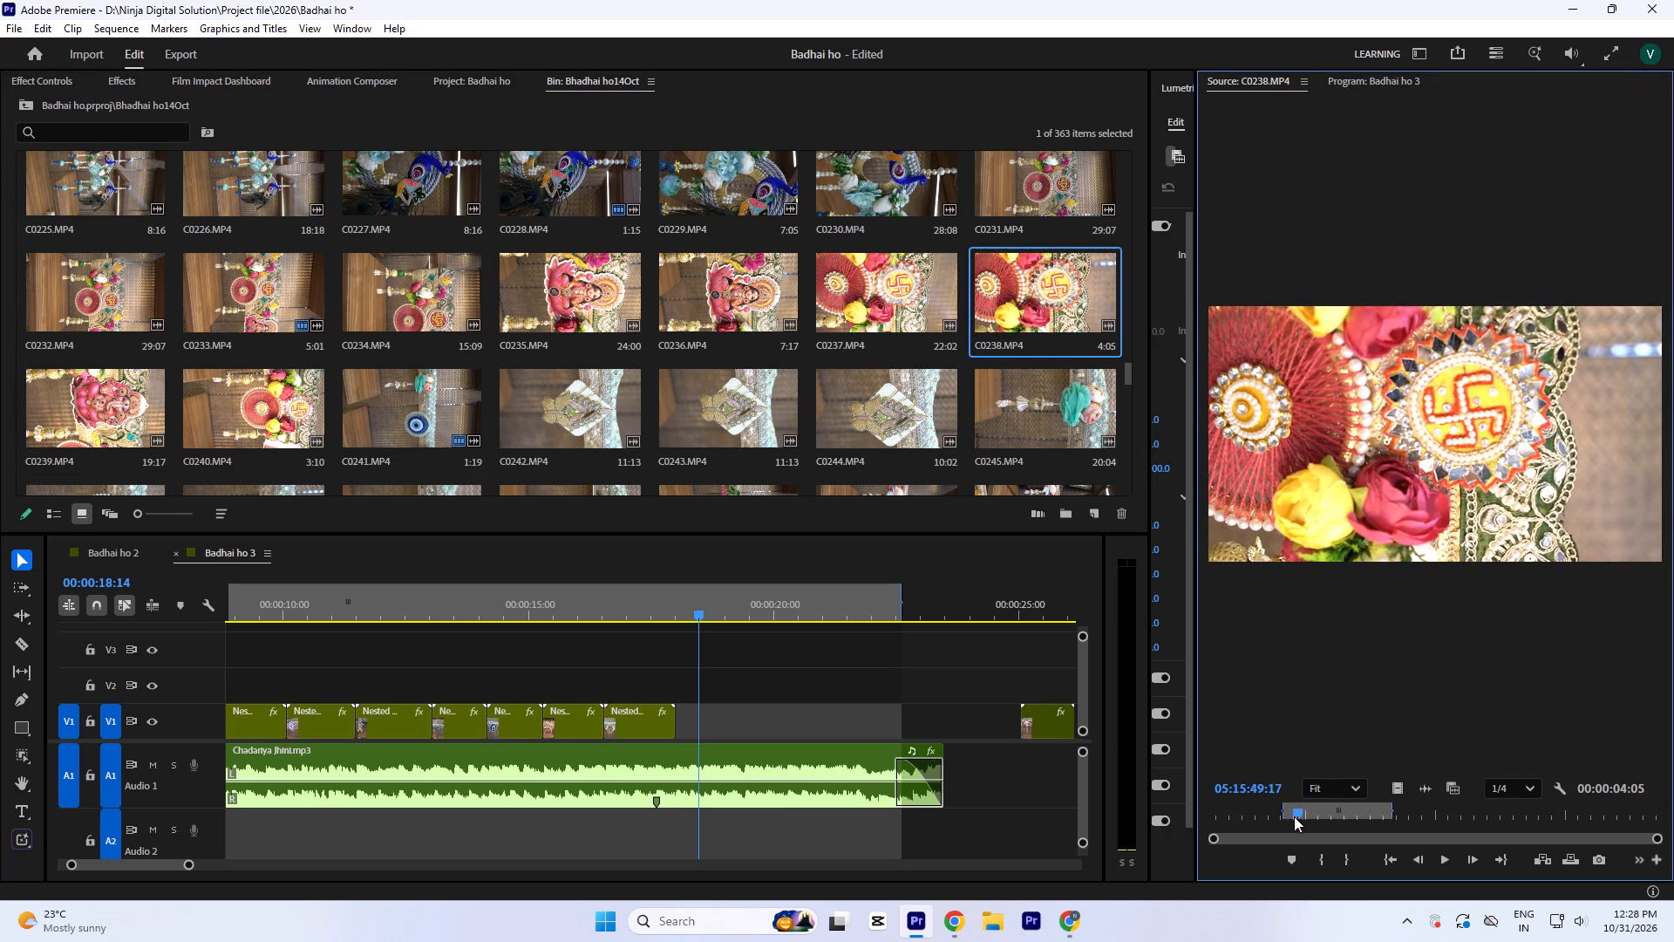
left_click_drag(1296, 816, 1398, 829)
double_click(866, 288)
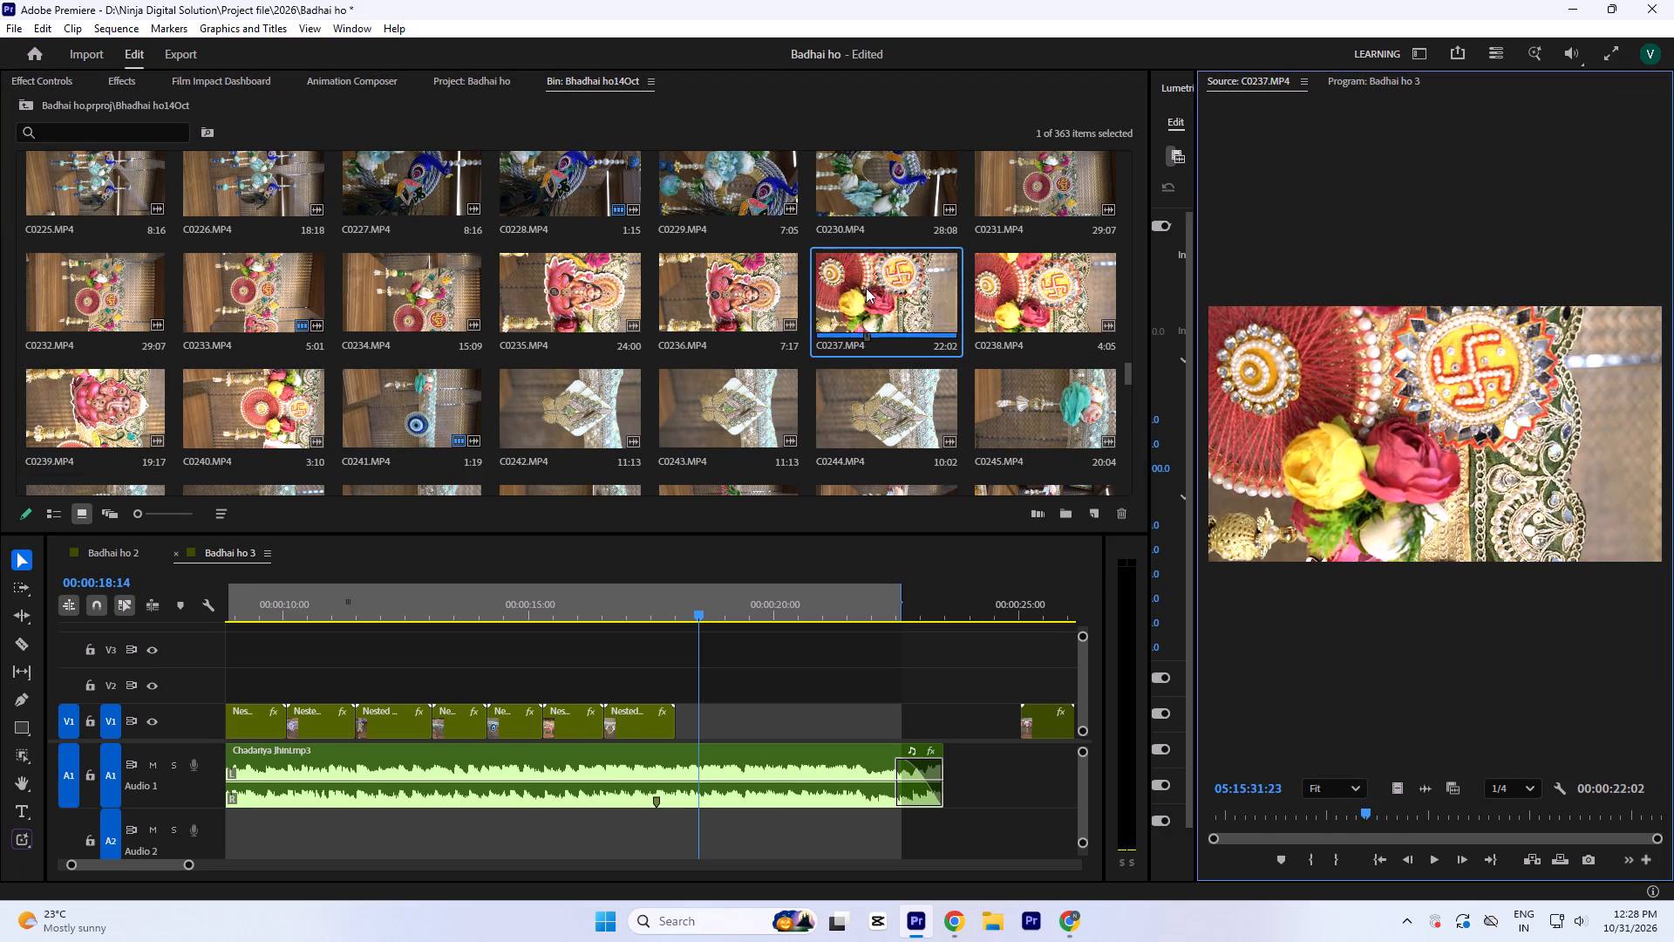
key("space")
left_click_drag(1400, 822, 1362, 842)
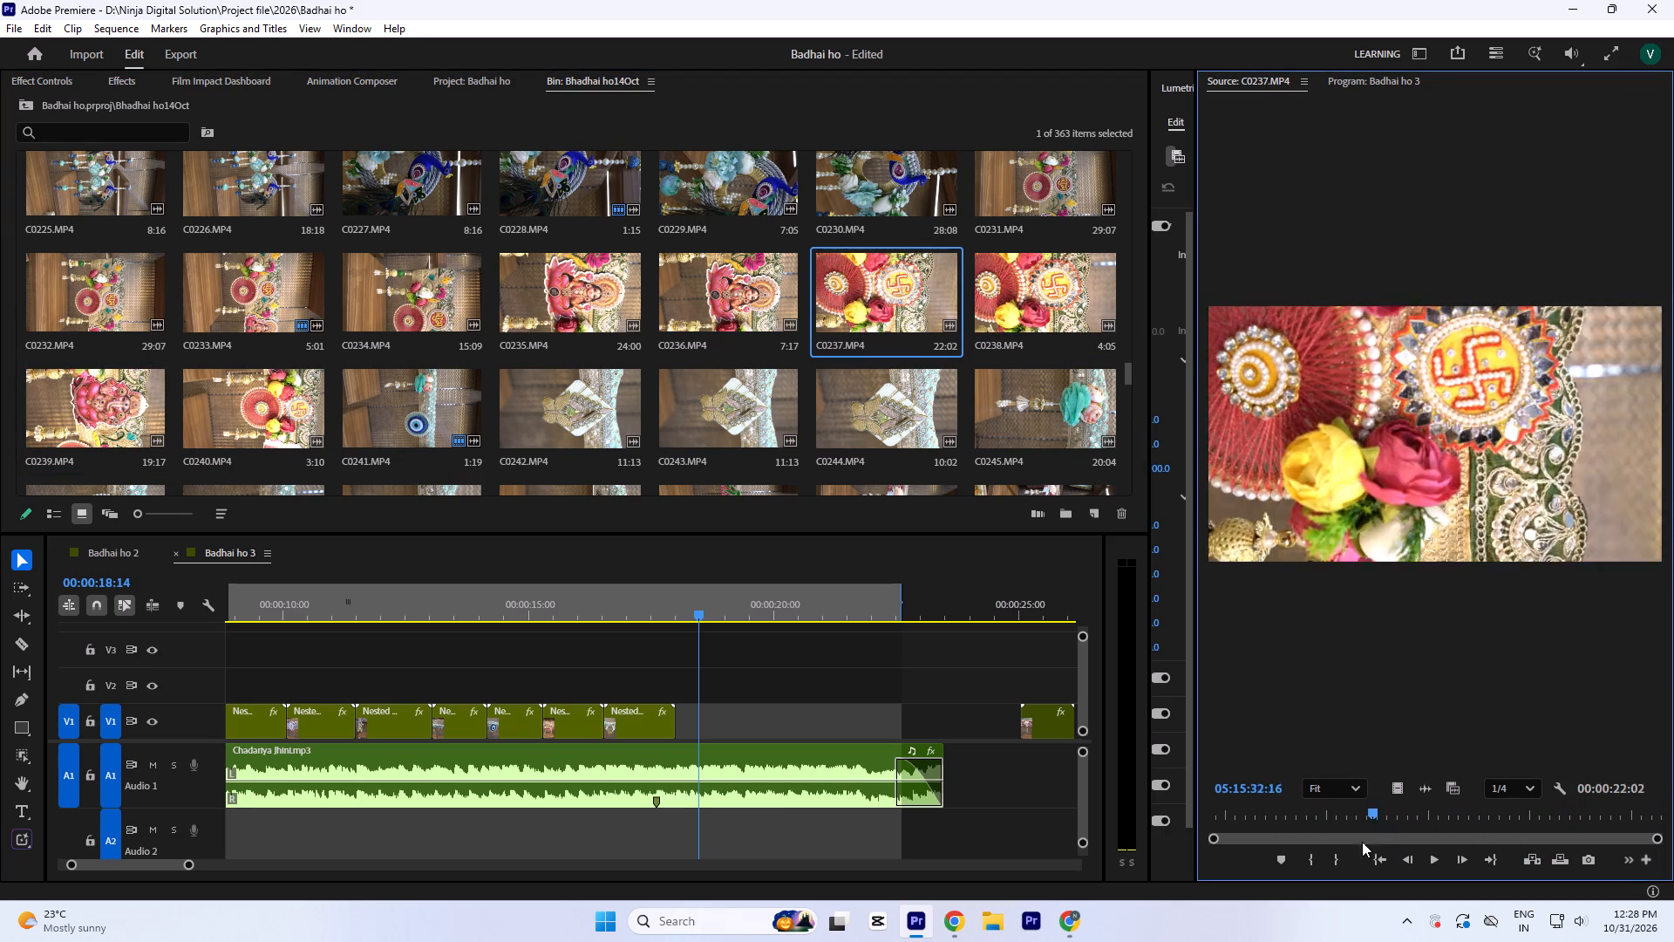
left_click_drag(1362, 842, 1464, 859)
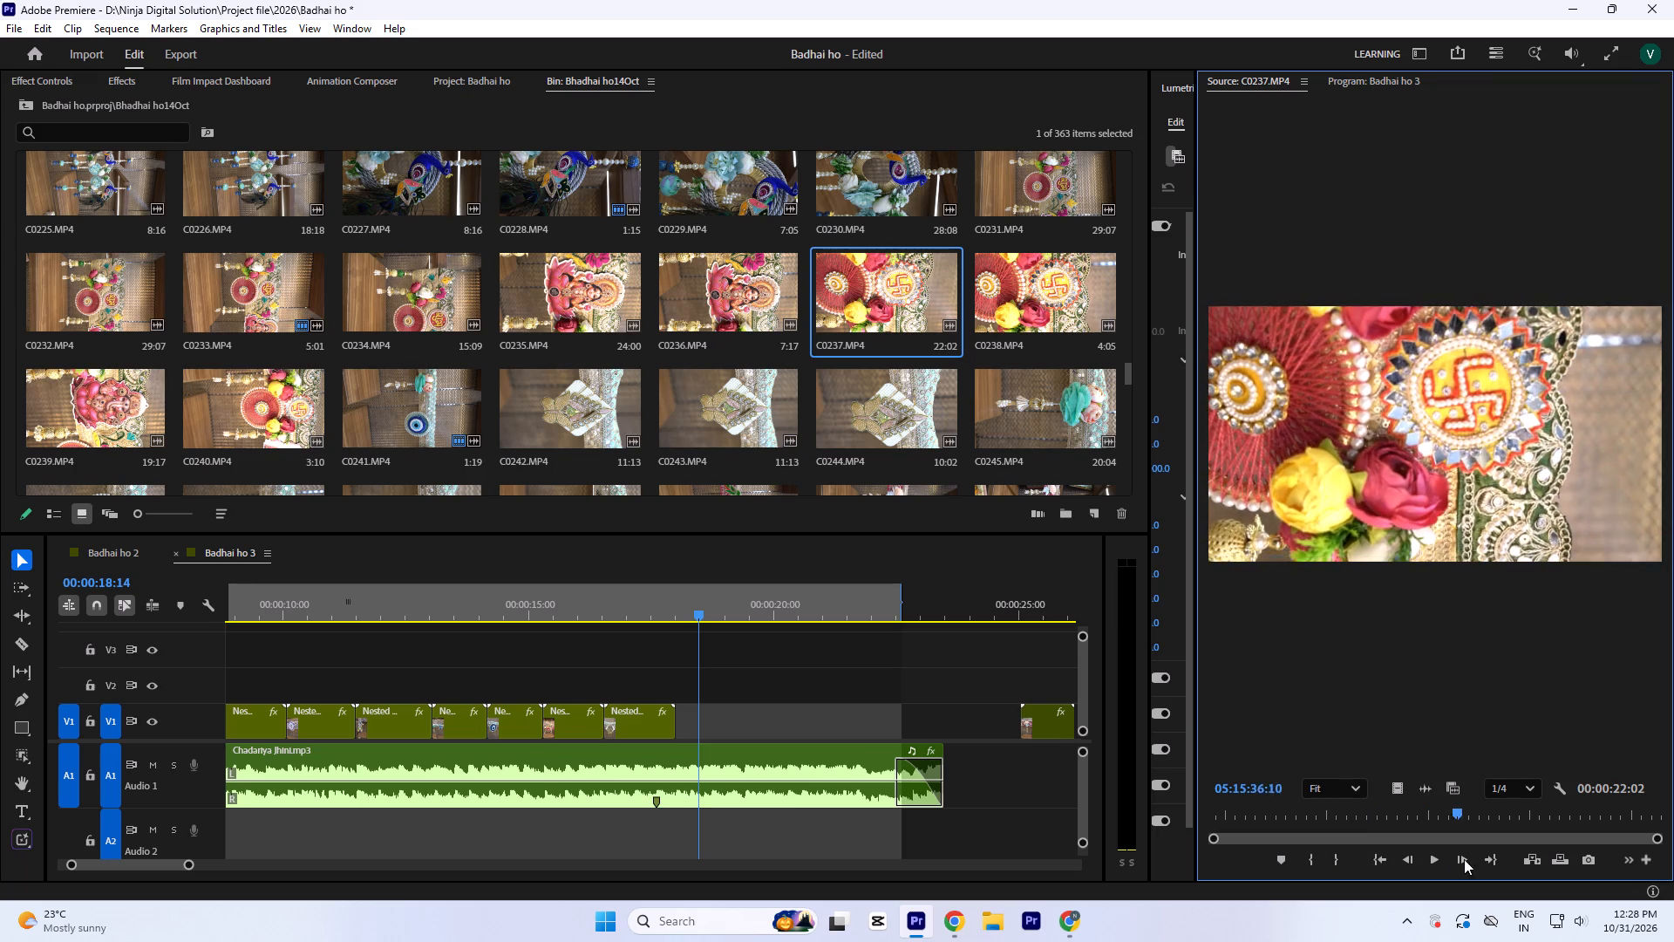
left_click_drag(1464, 859, 1500, 854)
Mark a 2:09 range of C0236.MP4 ending at 05:15:19:05 and place it on V2, starting where Nested Sequence 24 ends.
double_click(743, 293)
key("space")
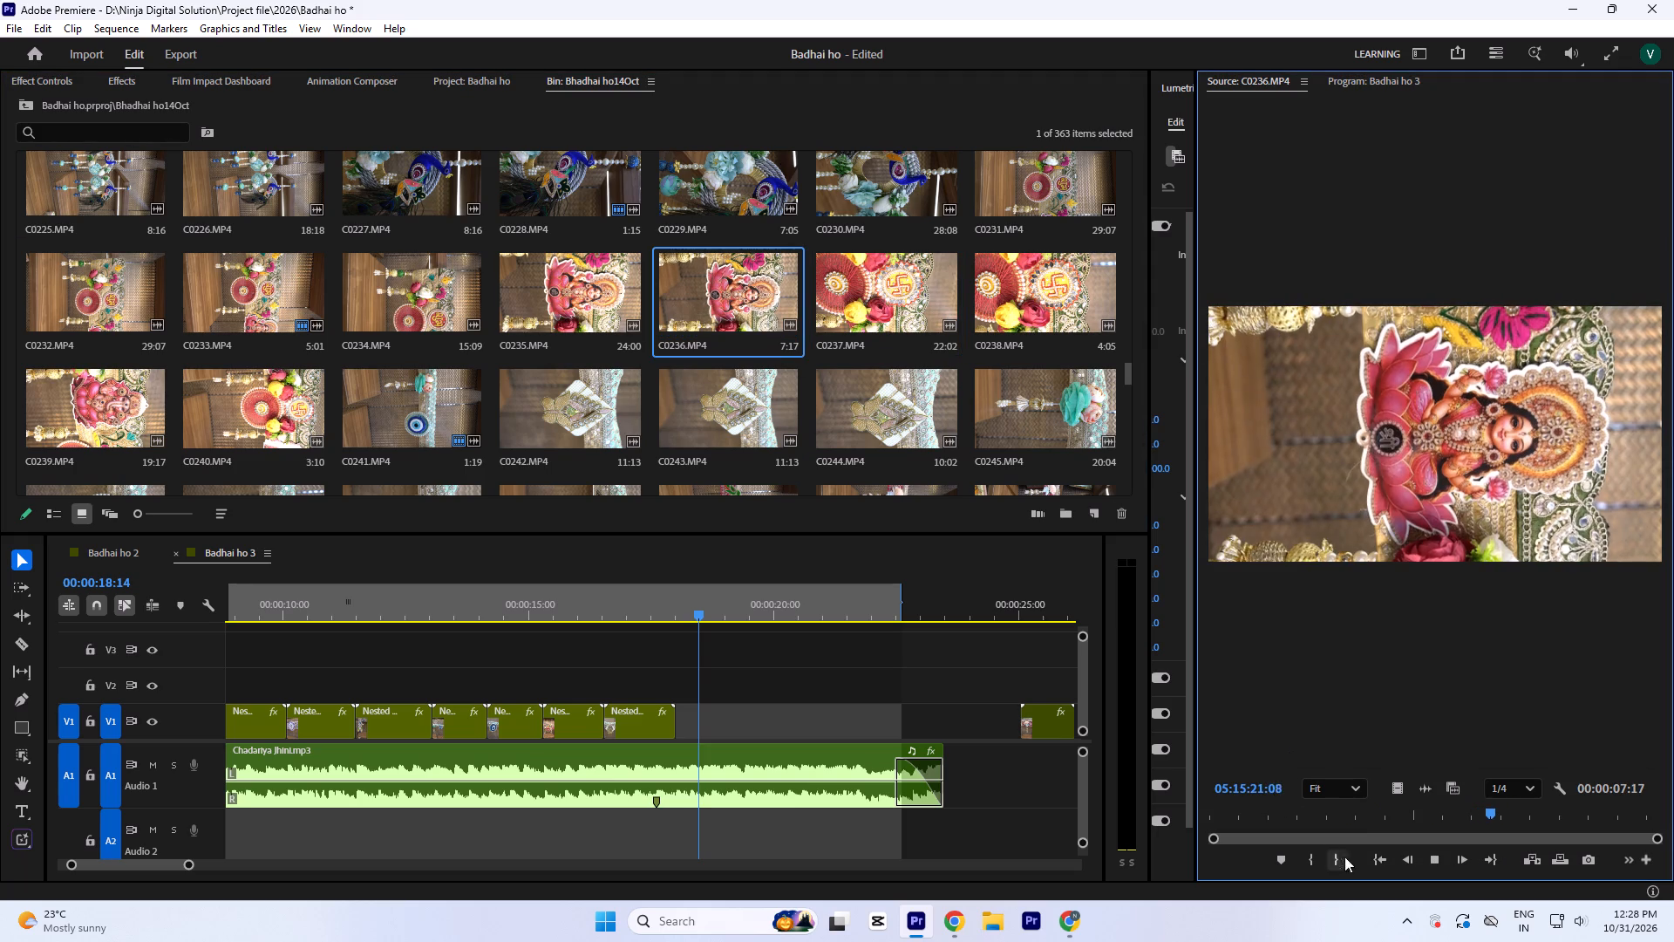
left_click_drag(1448, 820, 1233, 829)
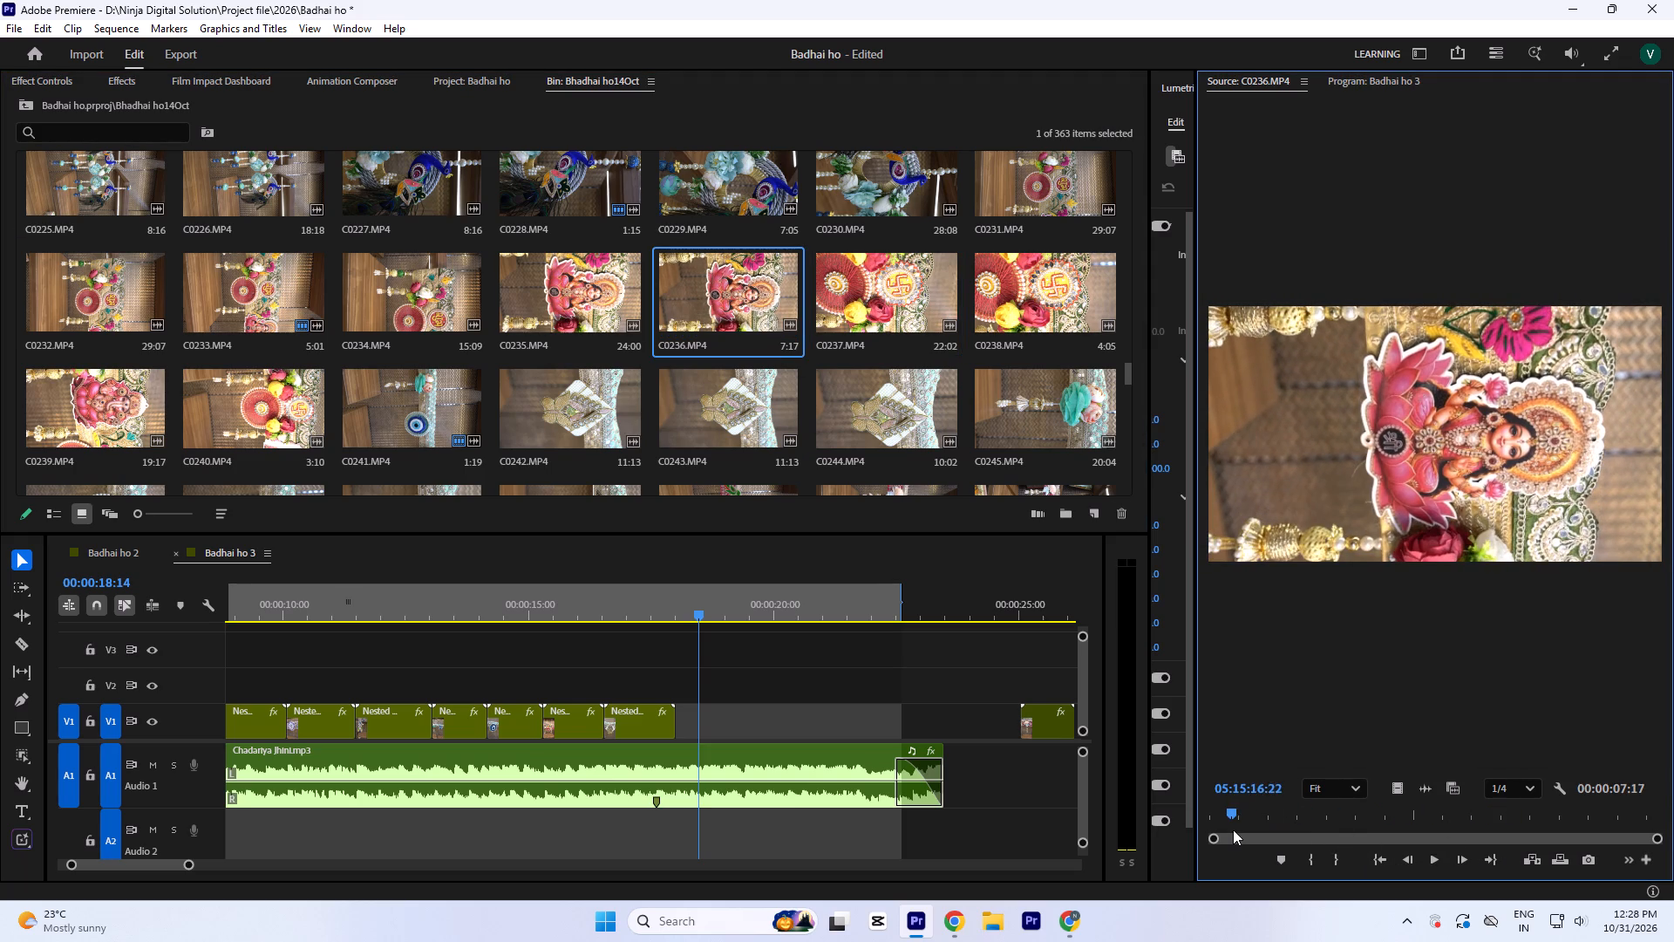
left_click_drag(1233, 829, 1368, 846)
key("i")
key("o")
left_click_drag(1391, 796, 817, 686)
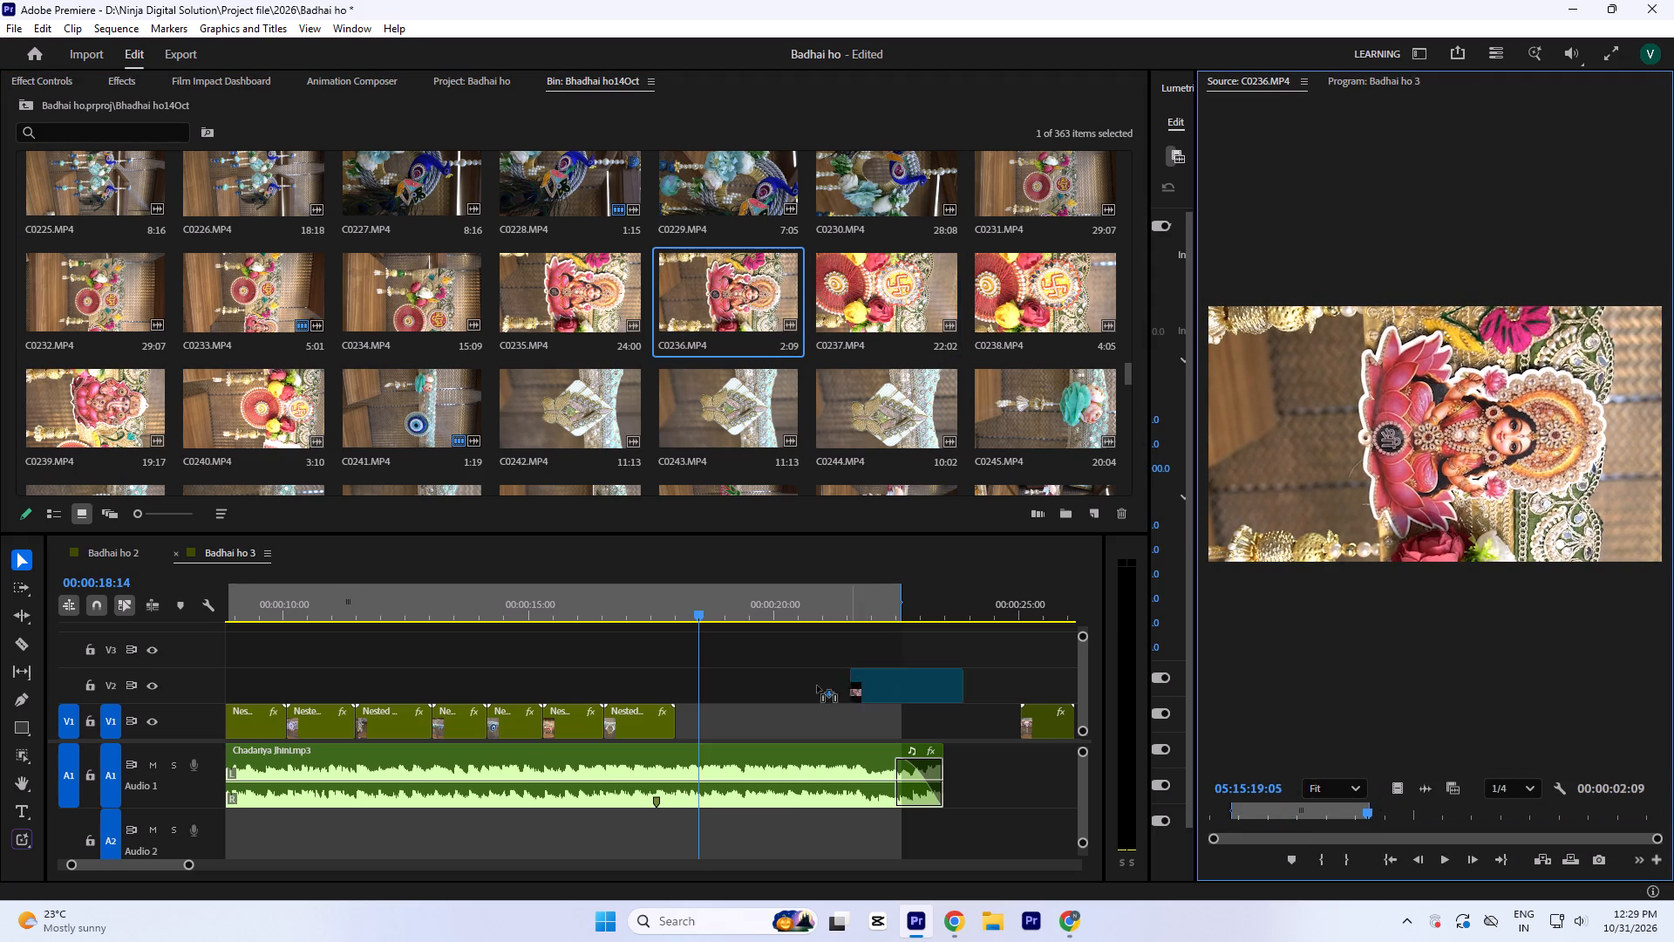
left_click_drag(817, 686, 680, 685)
Paste the copied attributes onto C0236.MP4 on V2 and check its vertical framing up to 00:00:19:11.
right_click(725, 680)
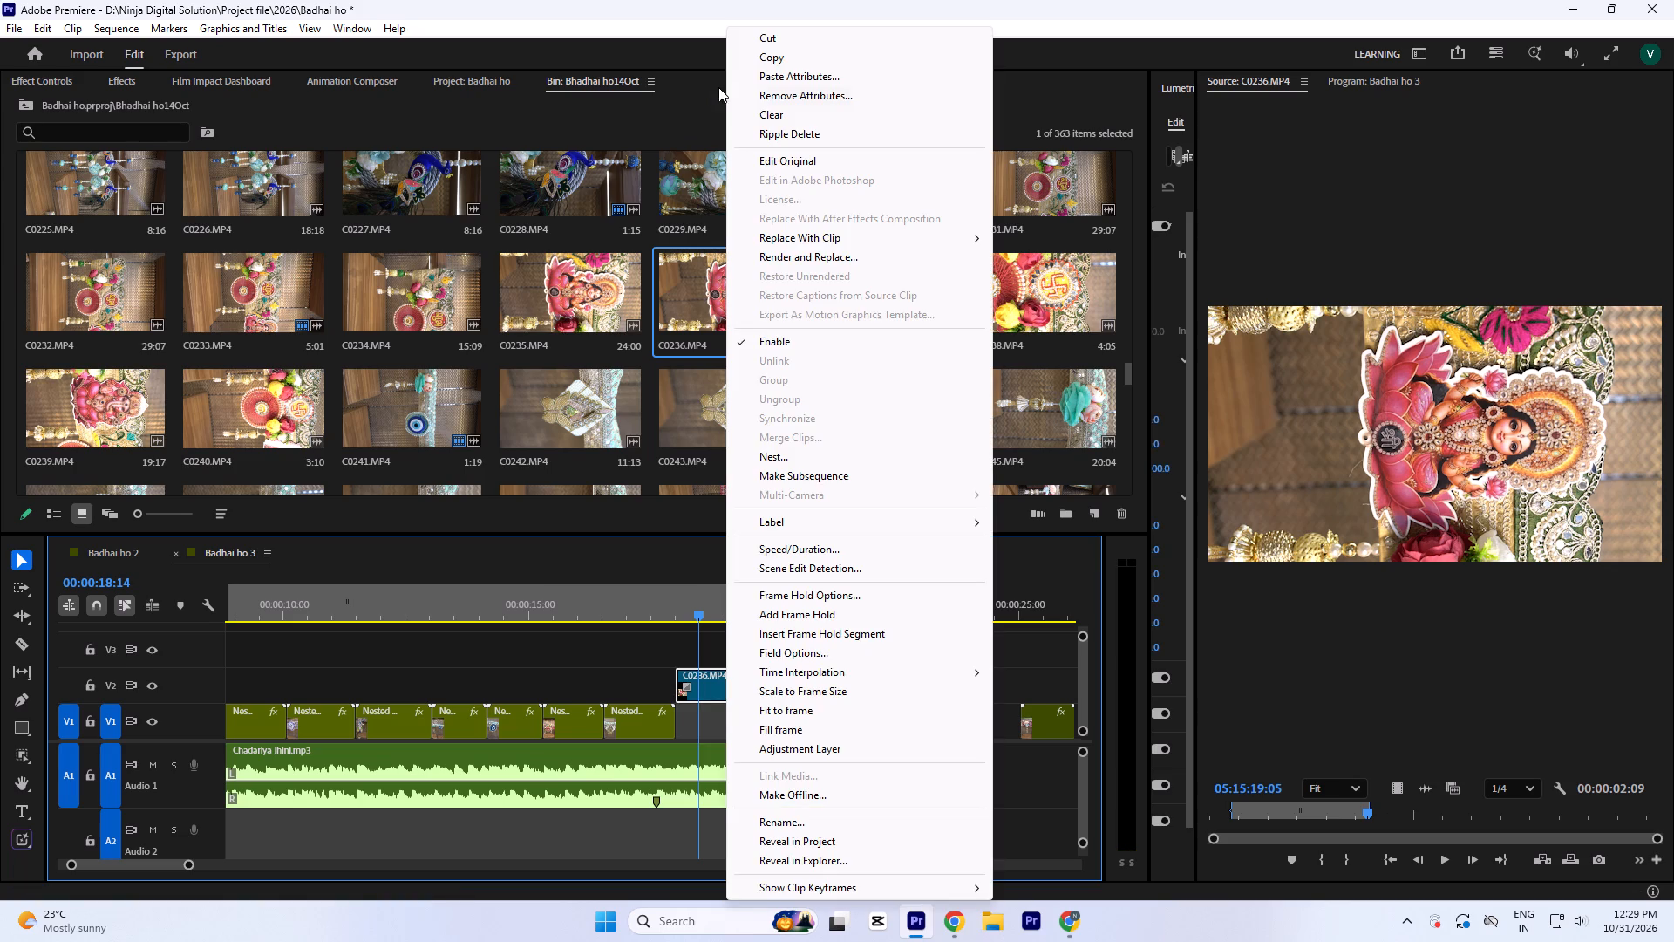
left_click(784, 72)
key("Return")
left_click(724, 611)
left_click_drag(729, 604, 733, 610)
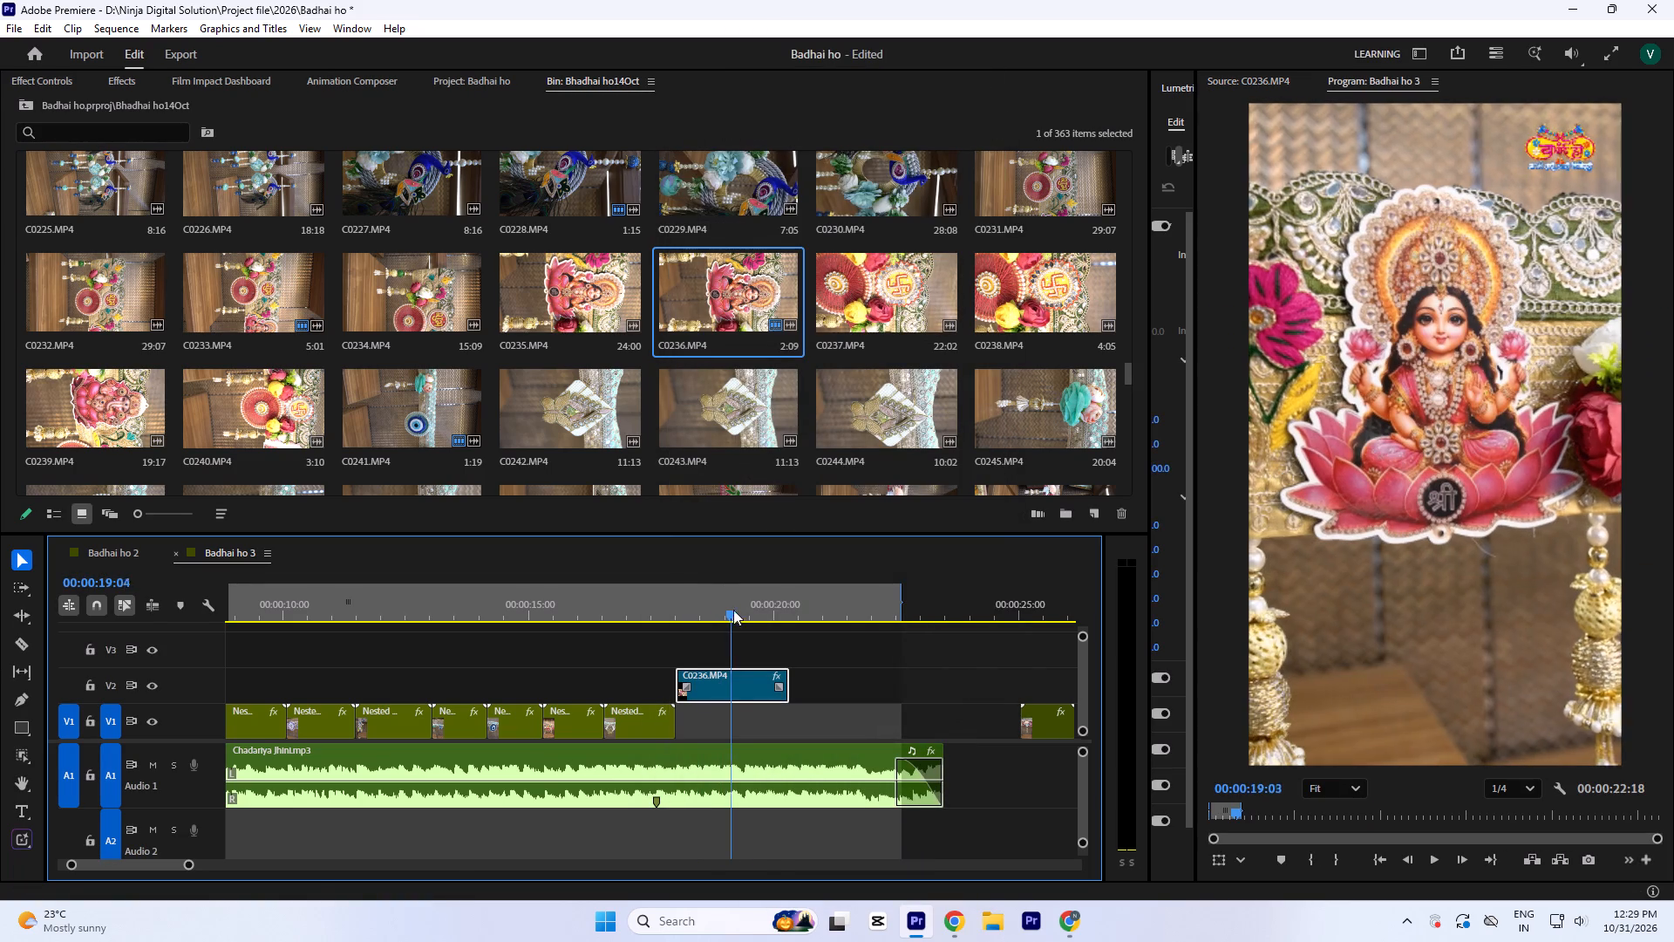
left_click_drag(733, 610, 735, 612)
left_click(744, 614)
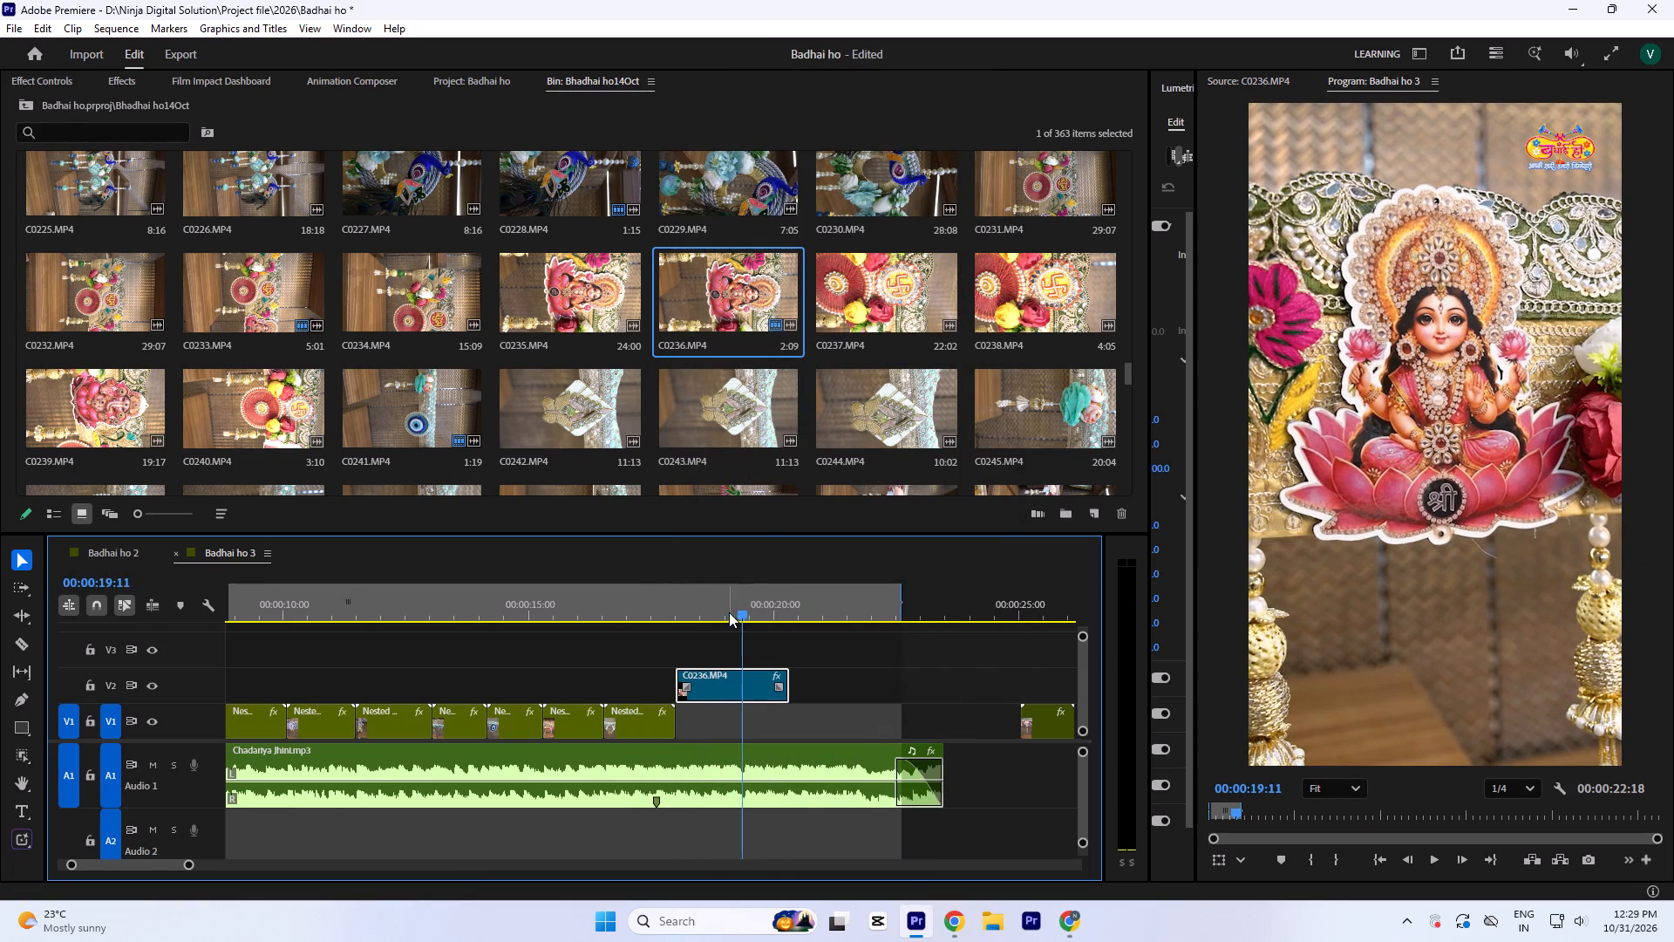
Trim the end of C0236.MP4 back to about 00:00:19:11 and move the clip down to V1, directly after Nested Sequence 24.
key("equal")
key("equal")
key("equal")
key("equal")
key("equal")
key("minus")
key("minus")
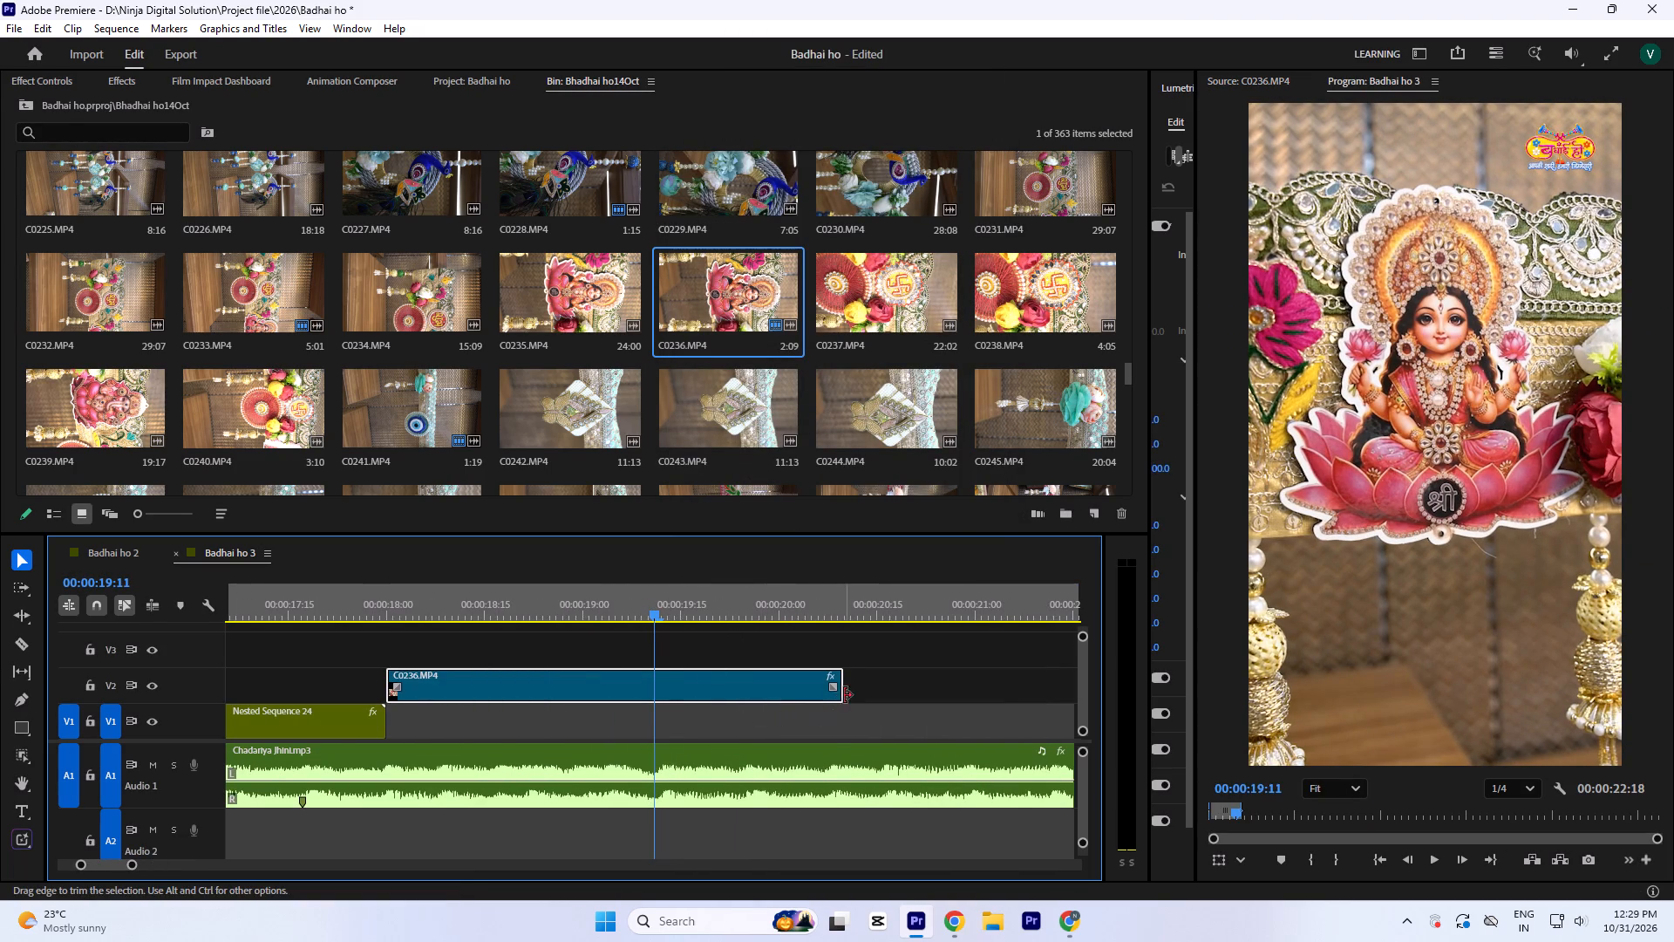
left_click_drag(844, 694, 657, 709)
key("minus")
left_click_drag(586, 689, 587, 711)
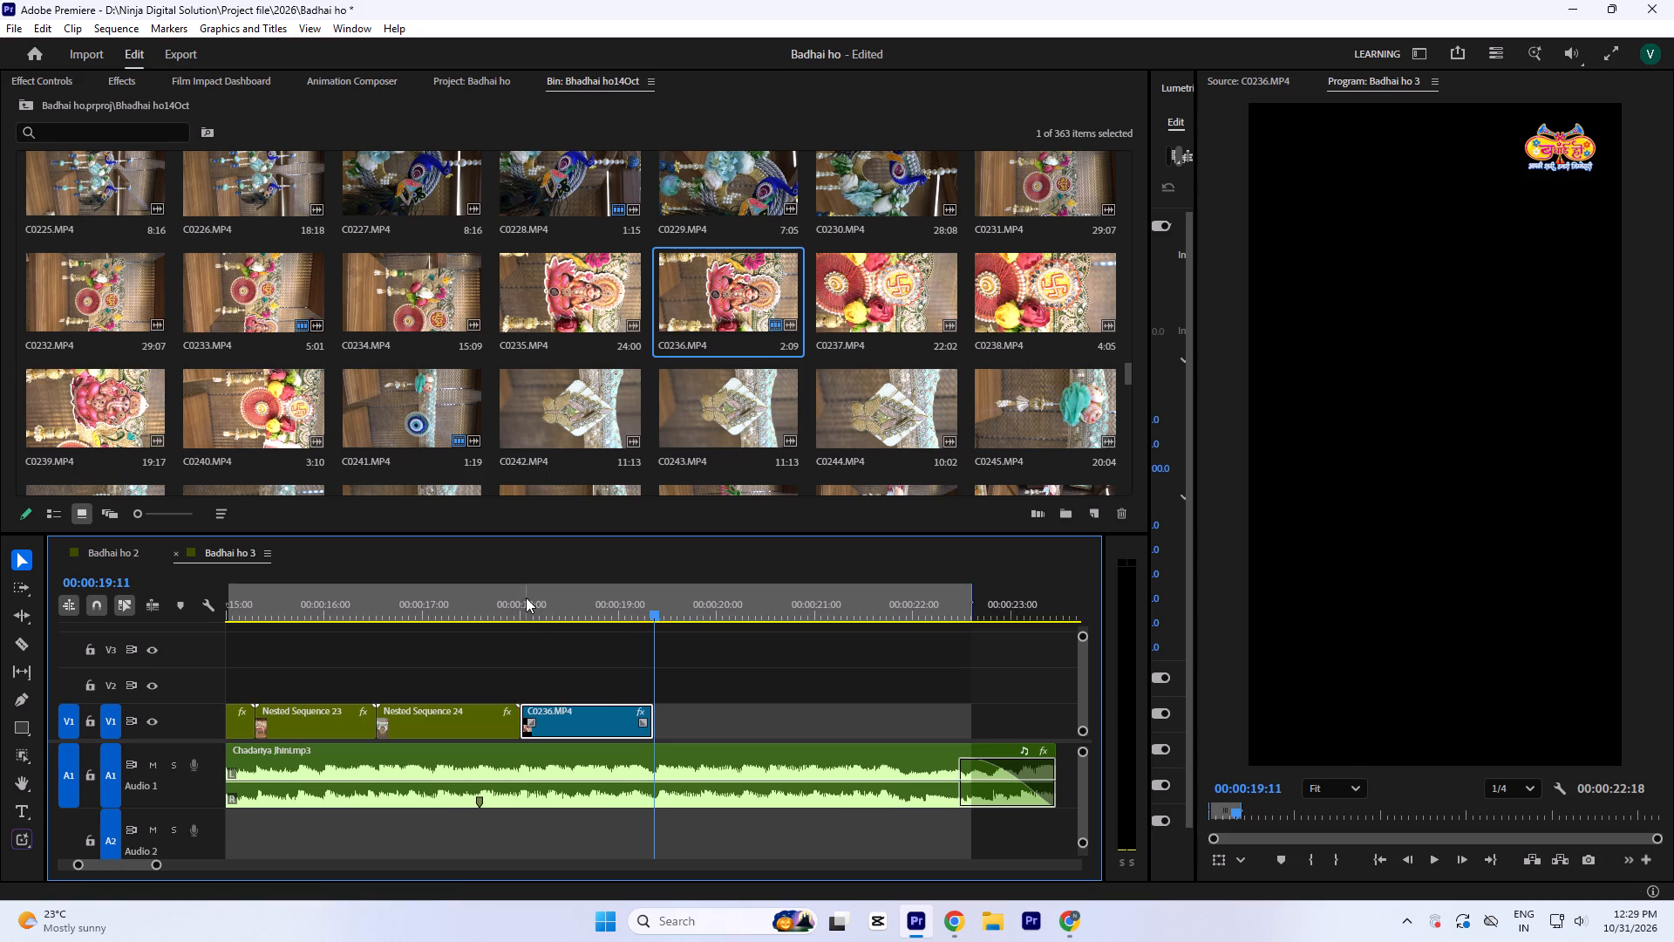
Shift C0236.MP4 on V1 one frame earlier so it starts at 00:00:17:29.
left_click(526, 597)
key("equal")
key("equal")
key("equal")
left_click(620, 608)
key("equal")
key("equal")
left_click(602, 609)
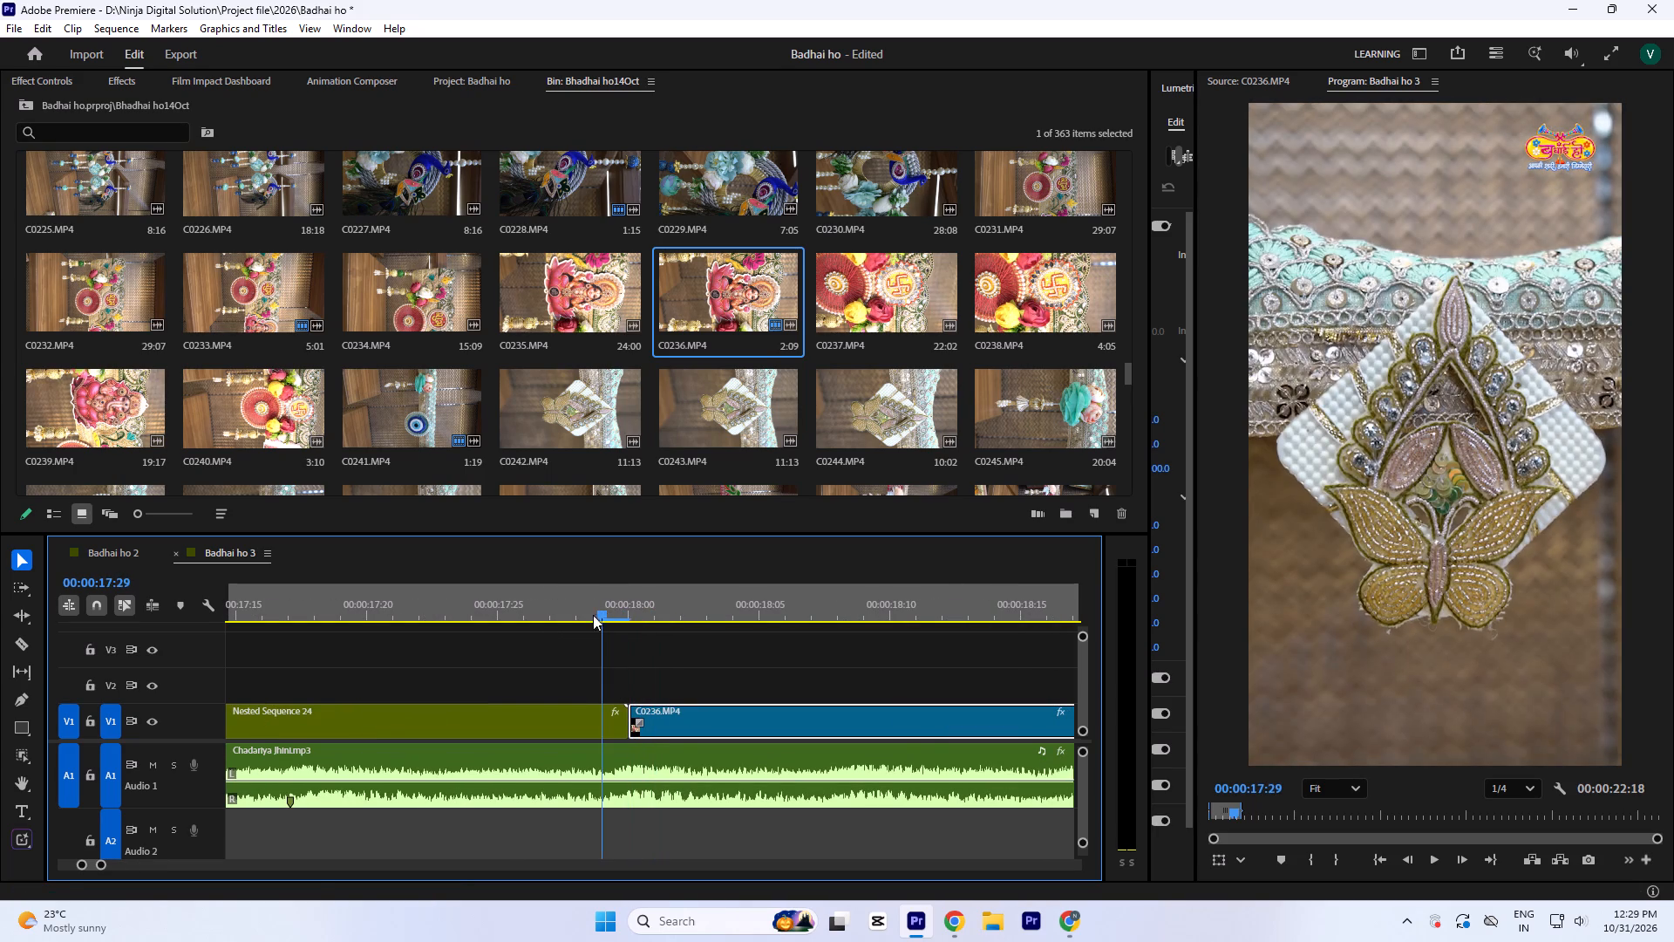
key("minus")
key("minus")
left_click_drag(689, 723, 678, 724)
Reanalyze the Warp Stabilizer effect on Nested Sequence 24.
left_click(597, 717)
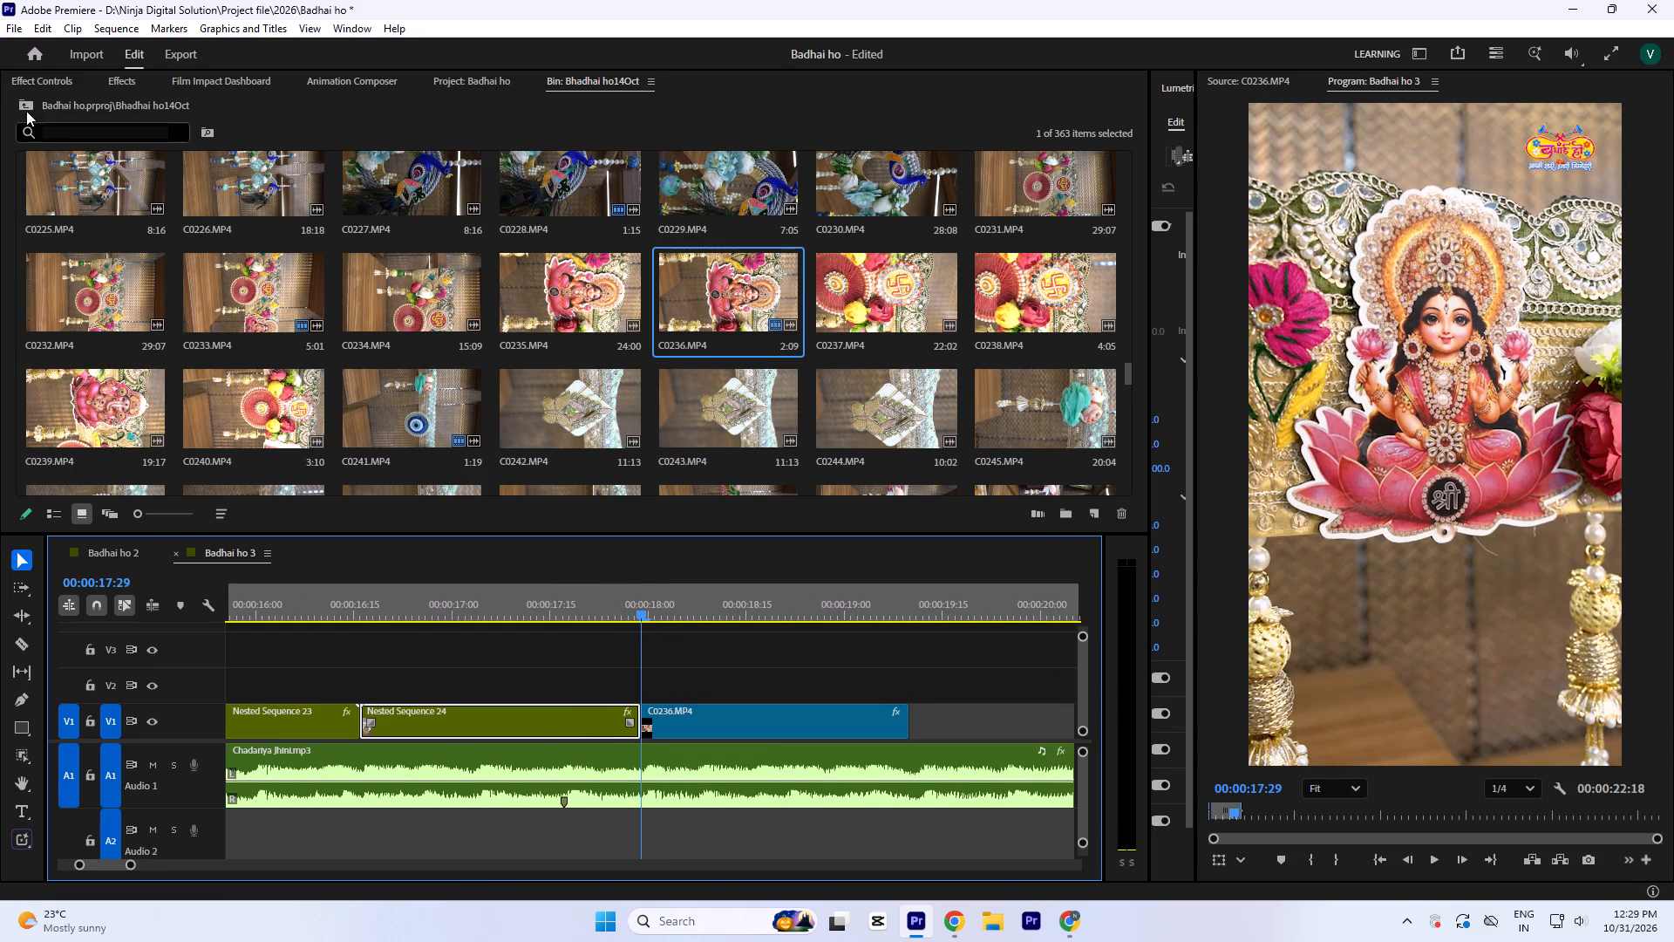
left_click(60, 78)
scroll(195, 312, "down", 6)
left_click(364, 385)
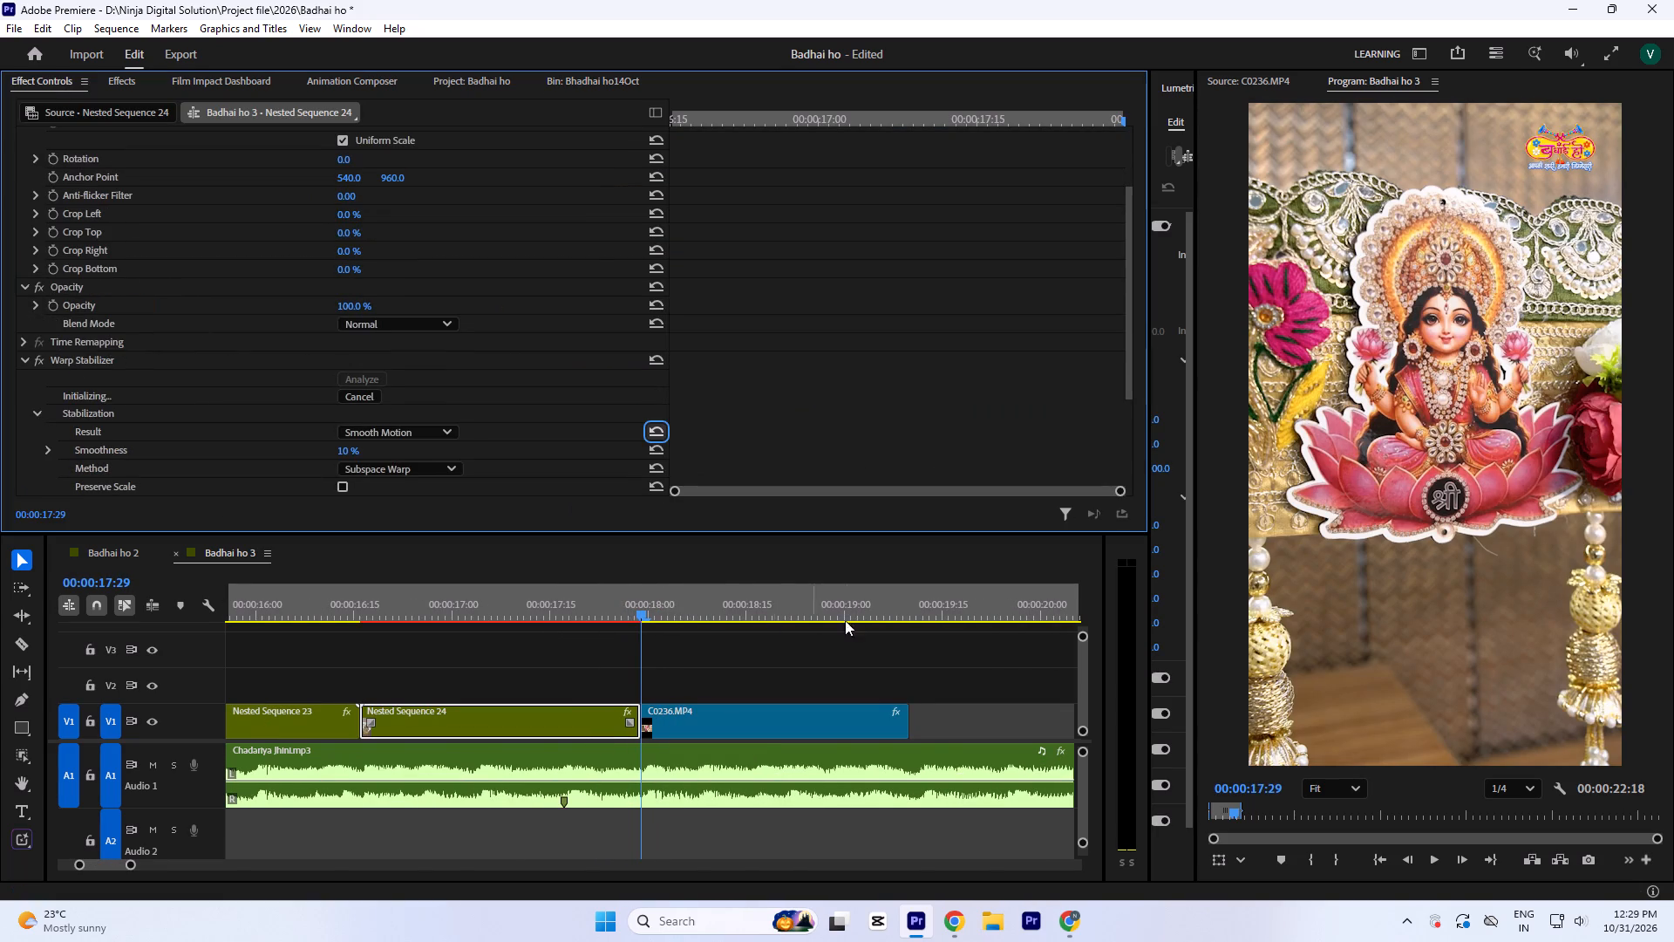
Extend the end of C0236.MP4 on V1 to the beat at 00:00:19:11, check the clip and save the project.
left_click(900, 598)
key("equal")
key("equal")
key("equal")
left_click_drag(709, 605, 724, 621)
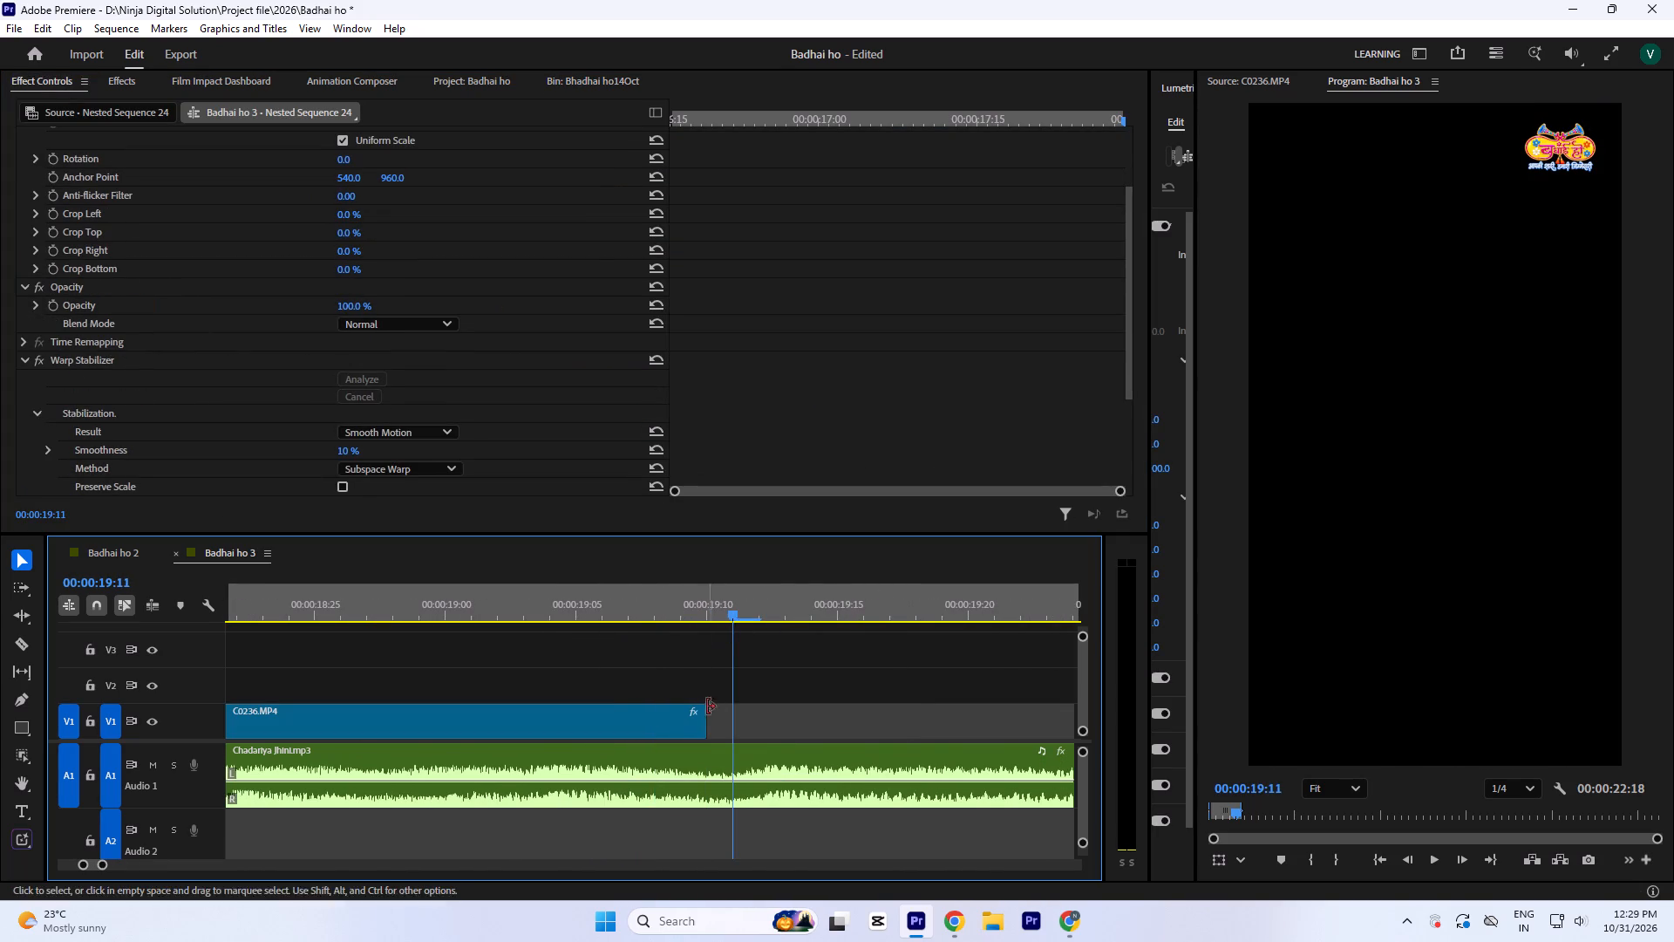
left_click_drag(710, 711, 732, 716)
key("minus")
key("minus")
left_click(655, 721)
left_click(589, 604)
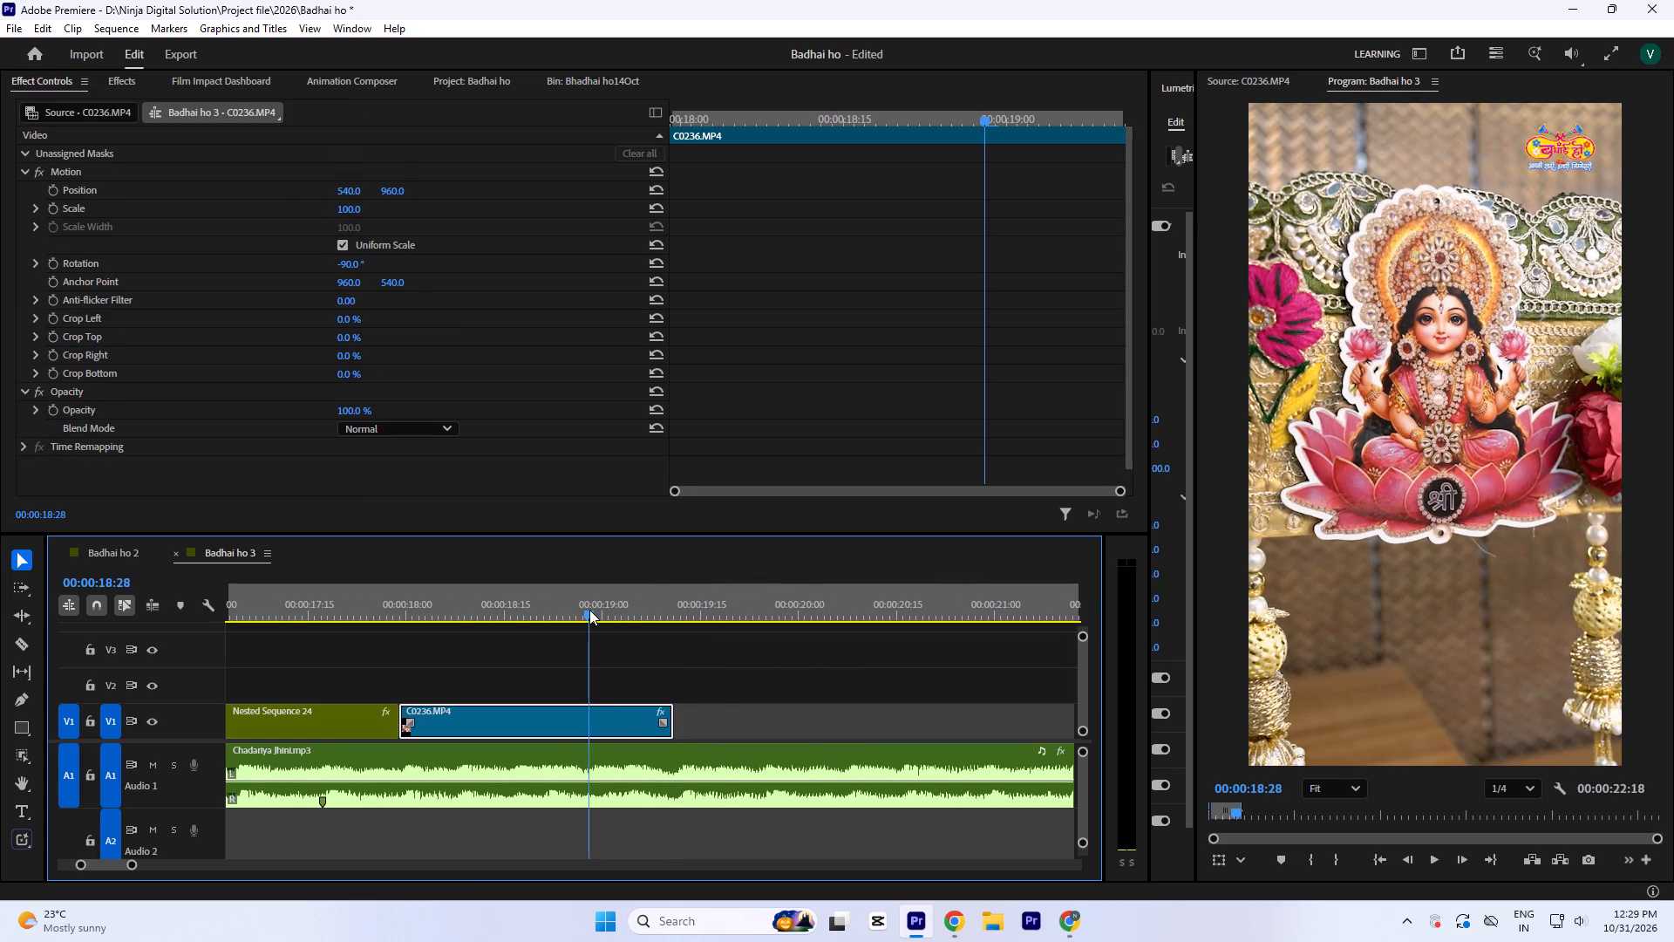
key("ctrl+s")
Set C0236.MP4's speed to 80% and trim its lengthened end back to 00:00:19:11.
left_click(682, 594)
key("equal")
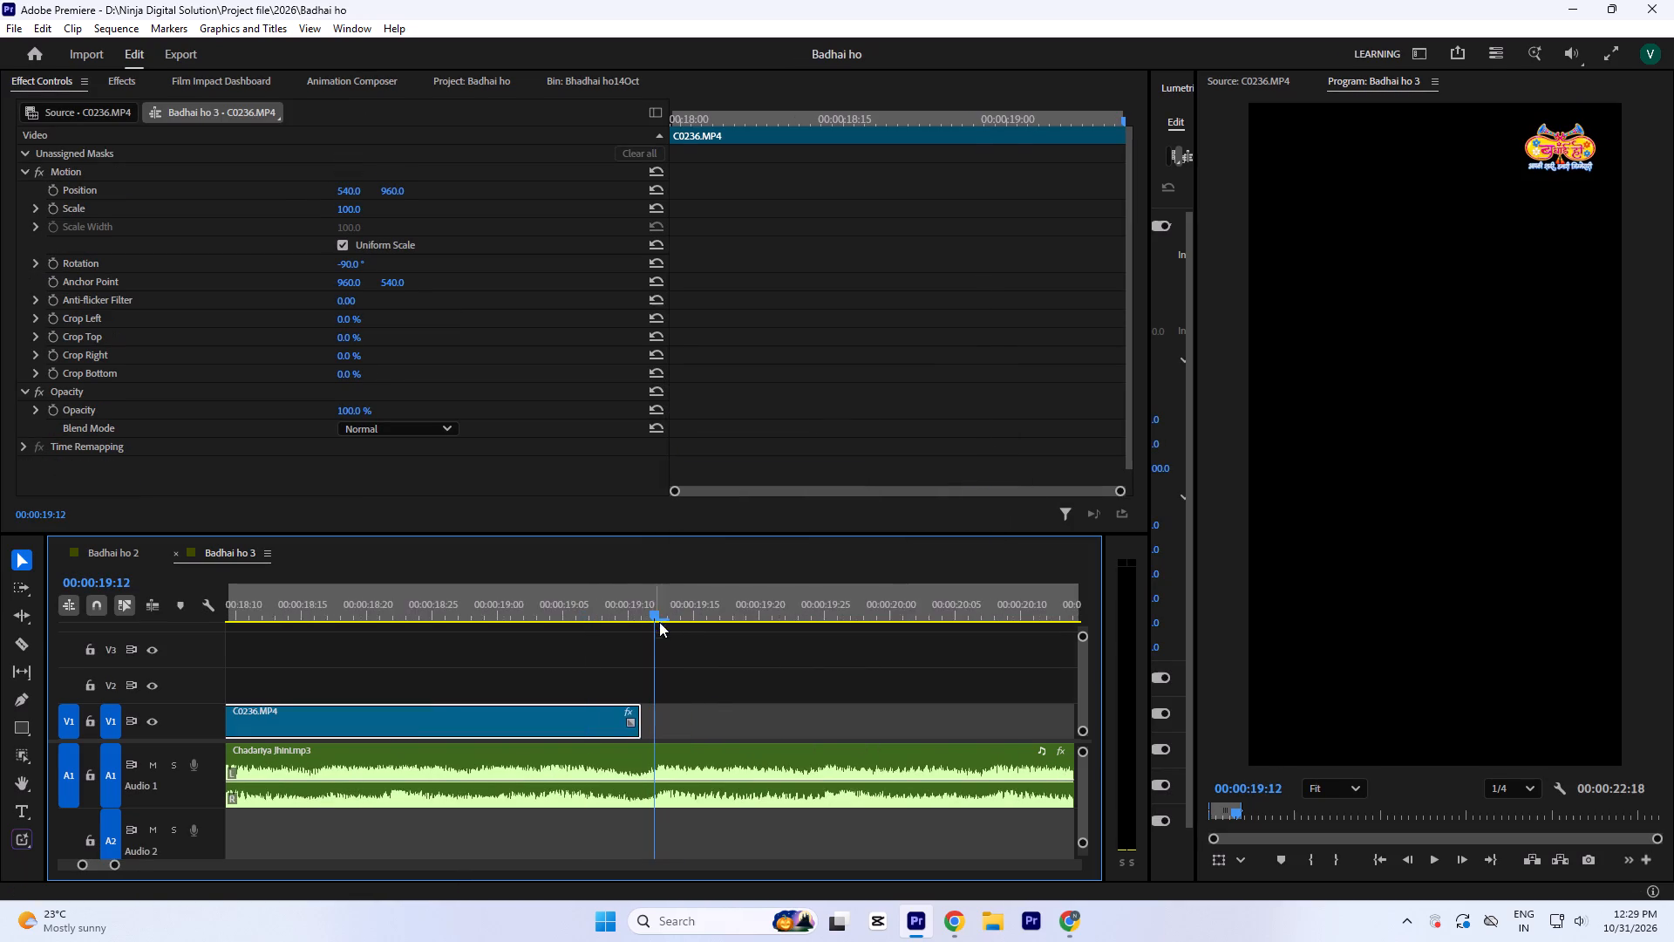
key("equal")
left_click(624, 591)
key("ctrl+r")
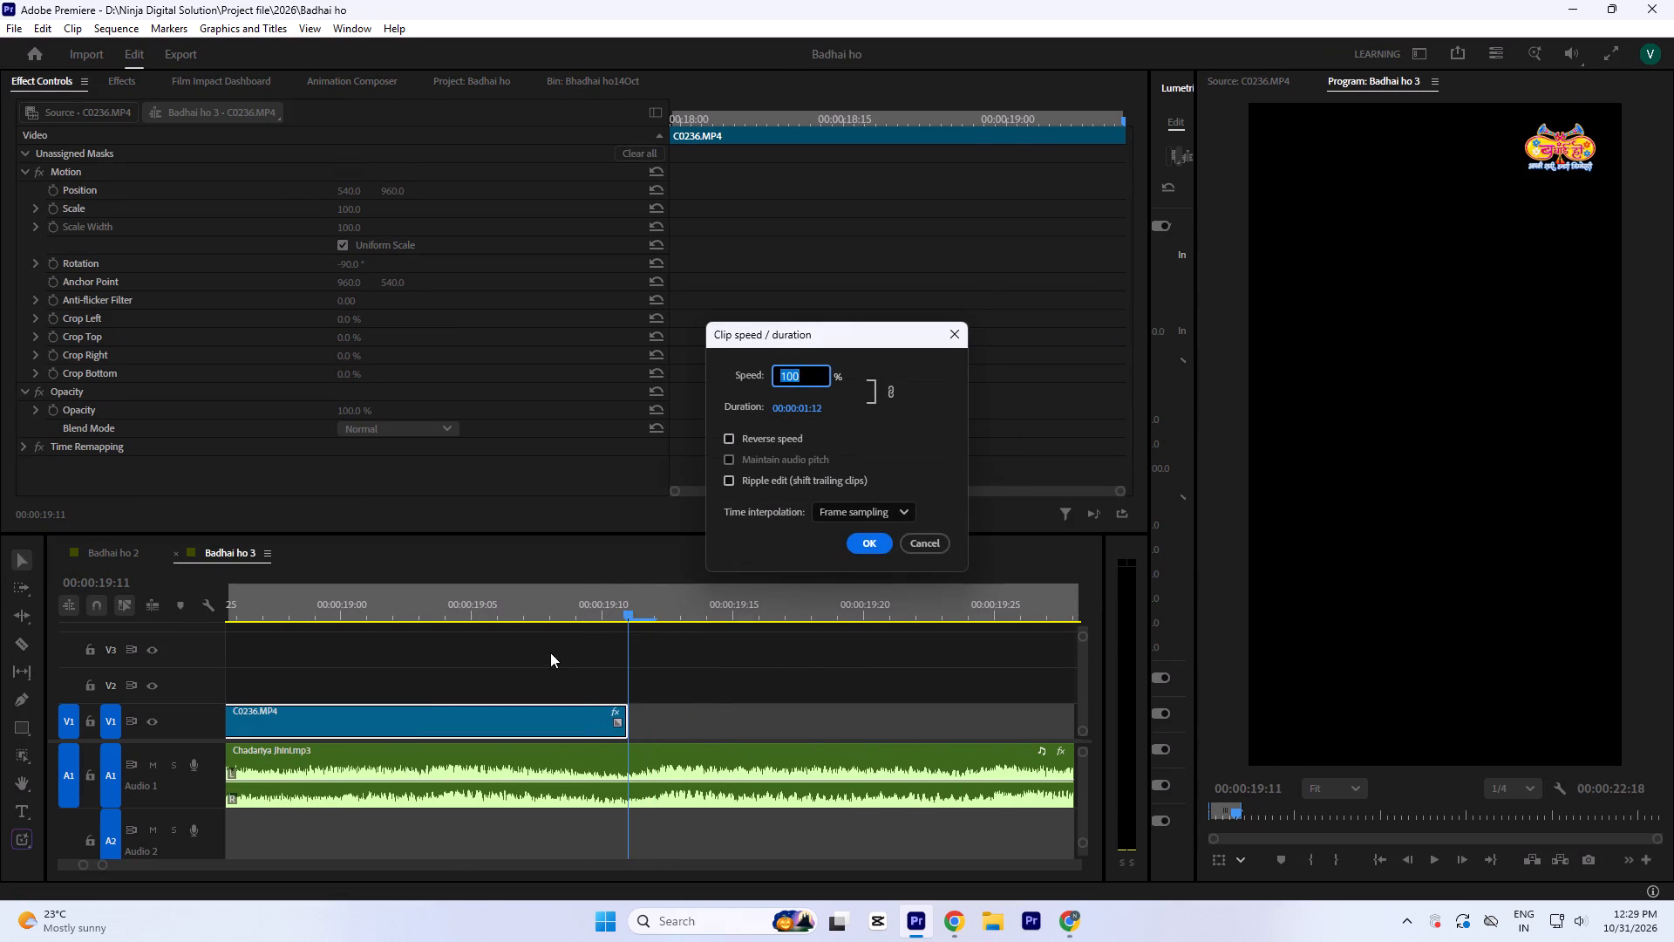
key("8")
key("0")
key("Return")
left_click_drag(922, 727, 616, 722)
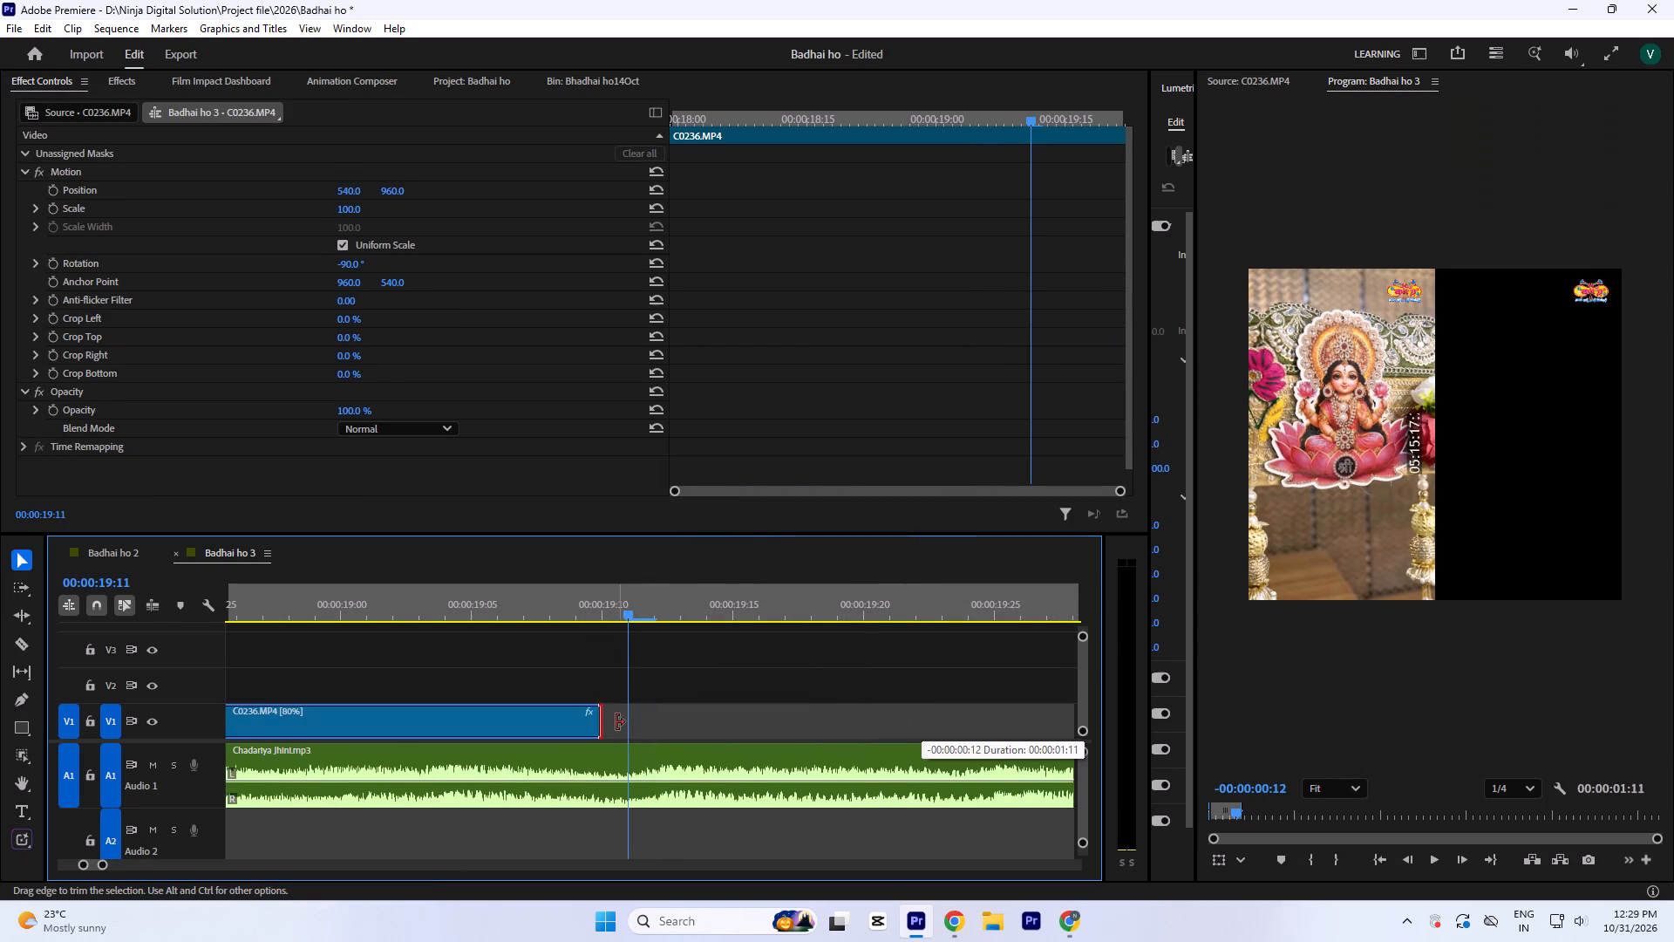
left_click_drag(616, 722, 633, 727)
Straighten C0236.MP4 by setting its rotation to -89° and its scale to 106 to cover the frame corners.
key("minus")
key("minus")
left_click(561, 606)
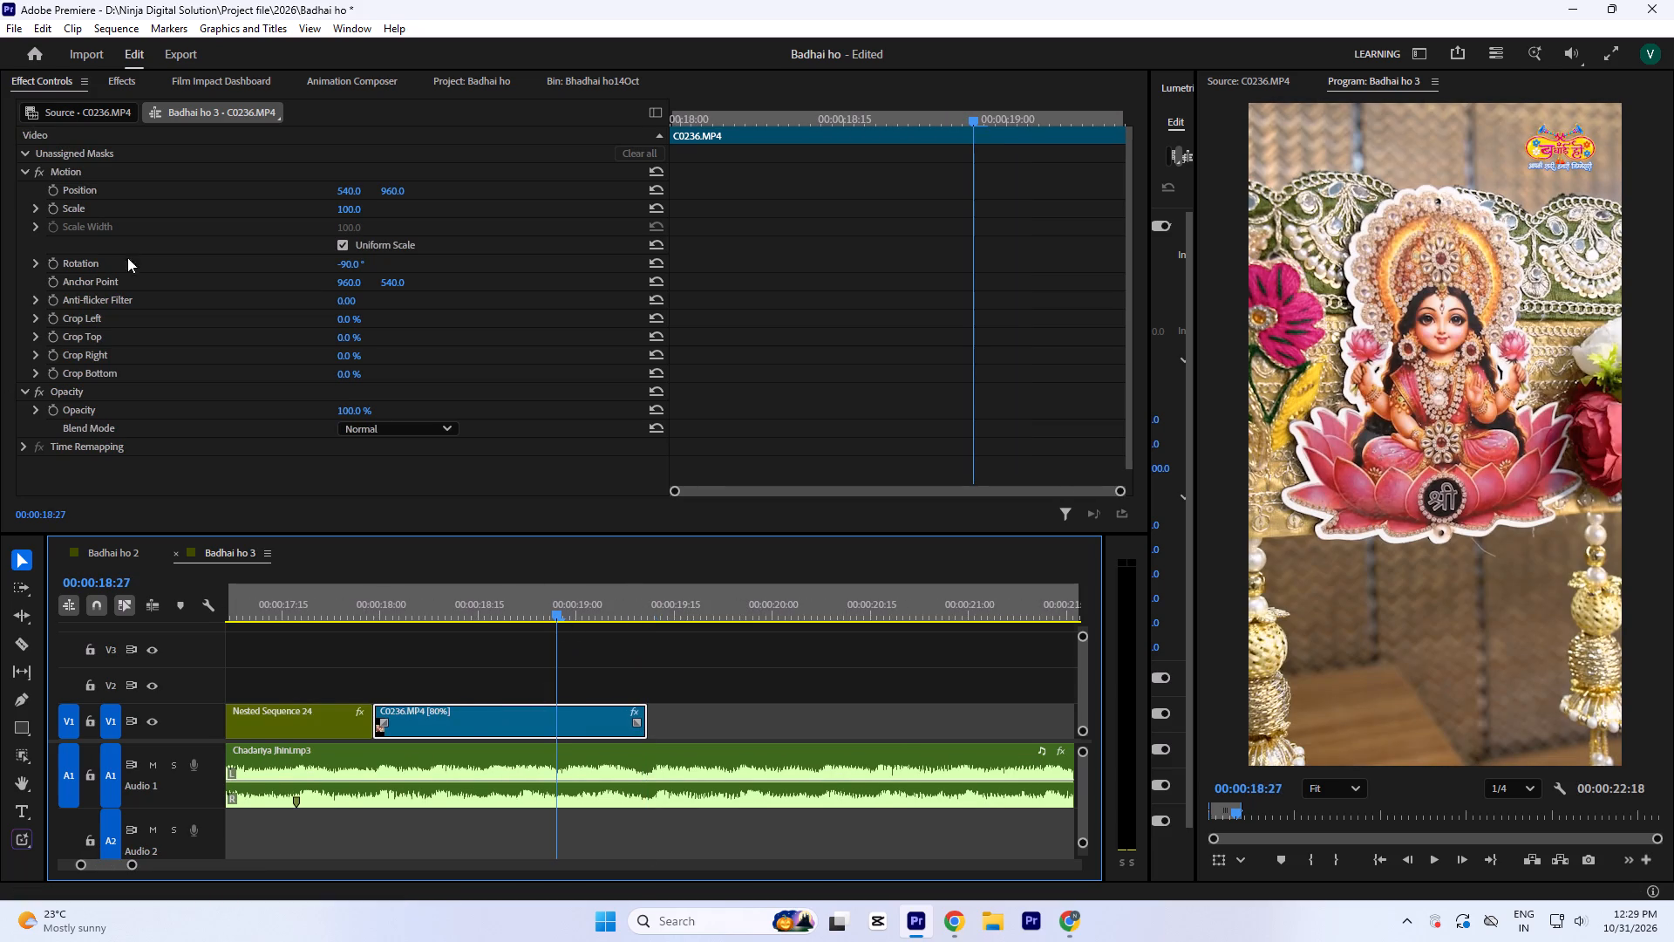
left_click(347, 264)
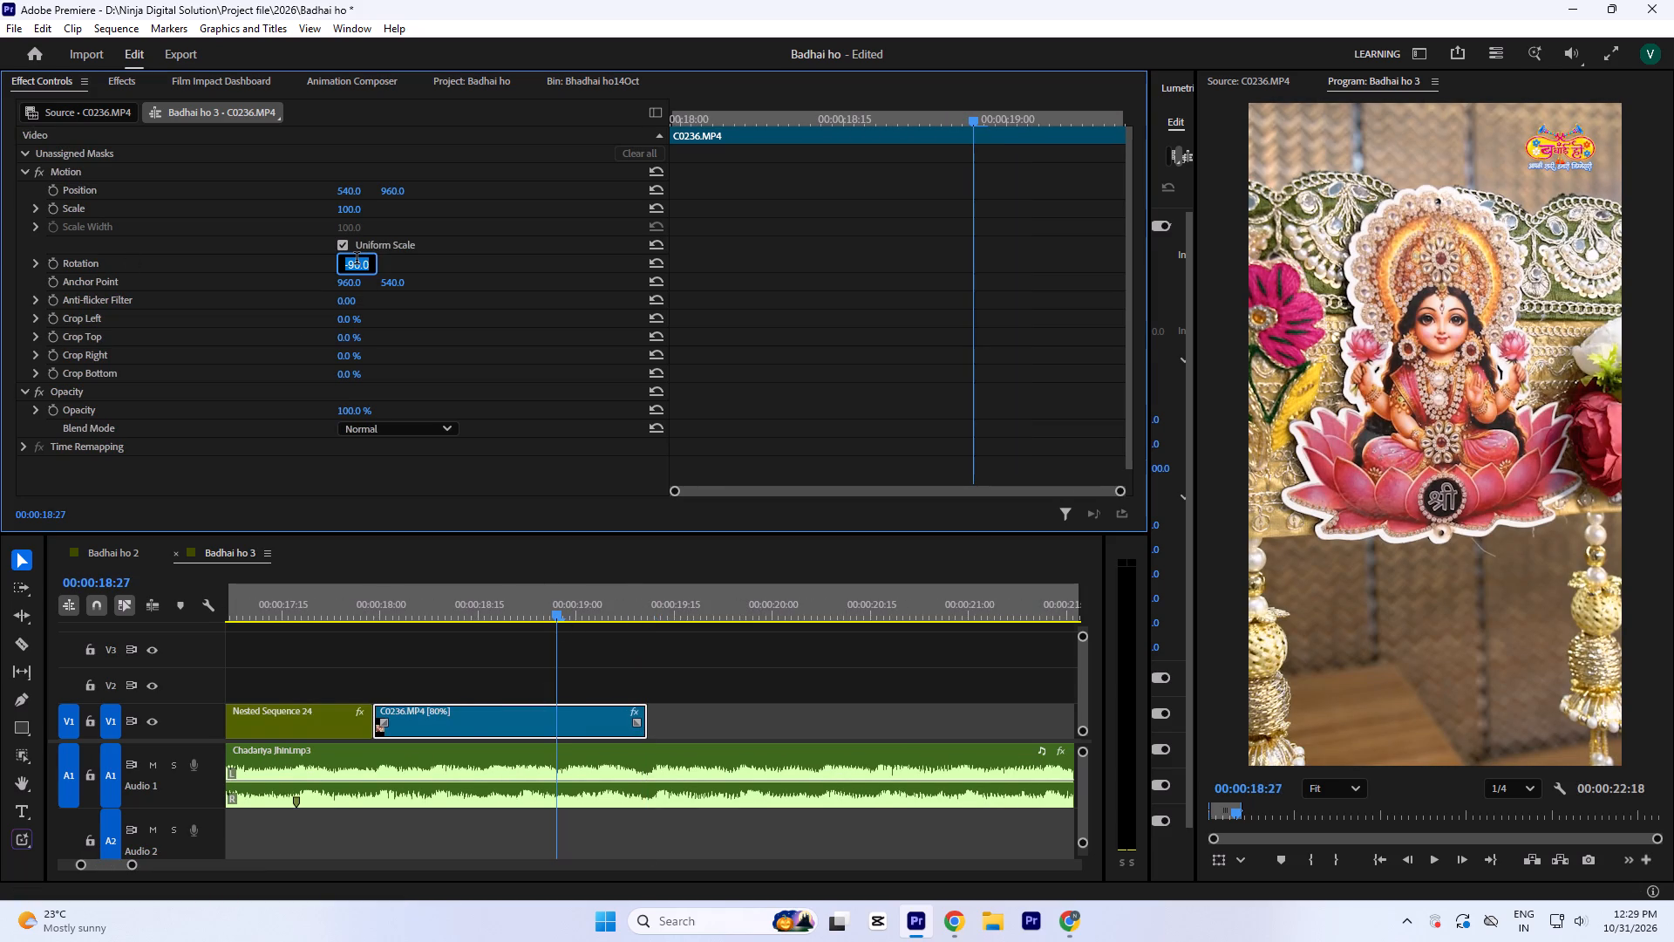
key("Up")
left_click(350, 210)
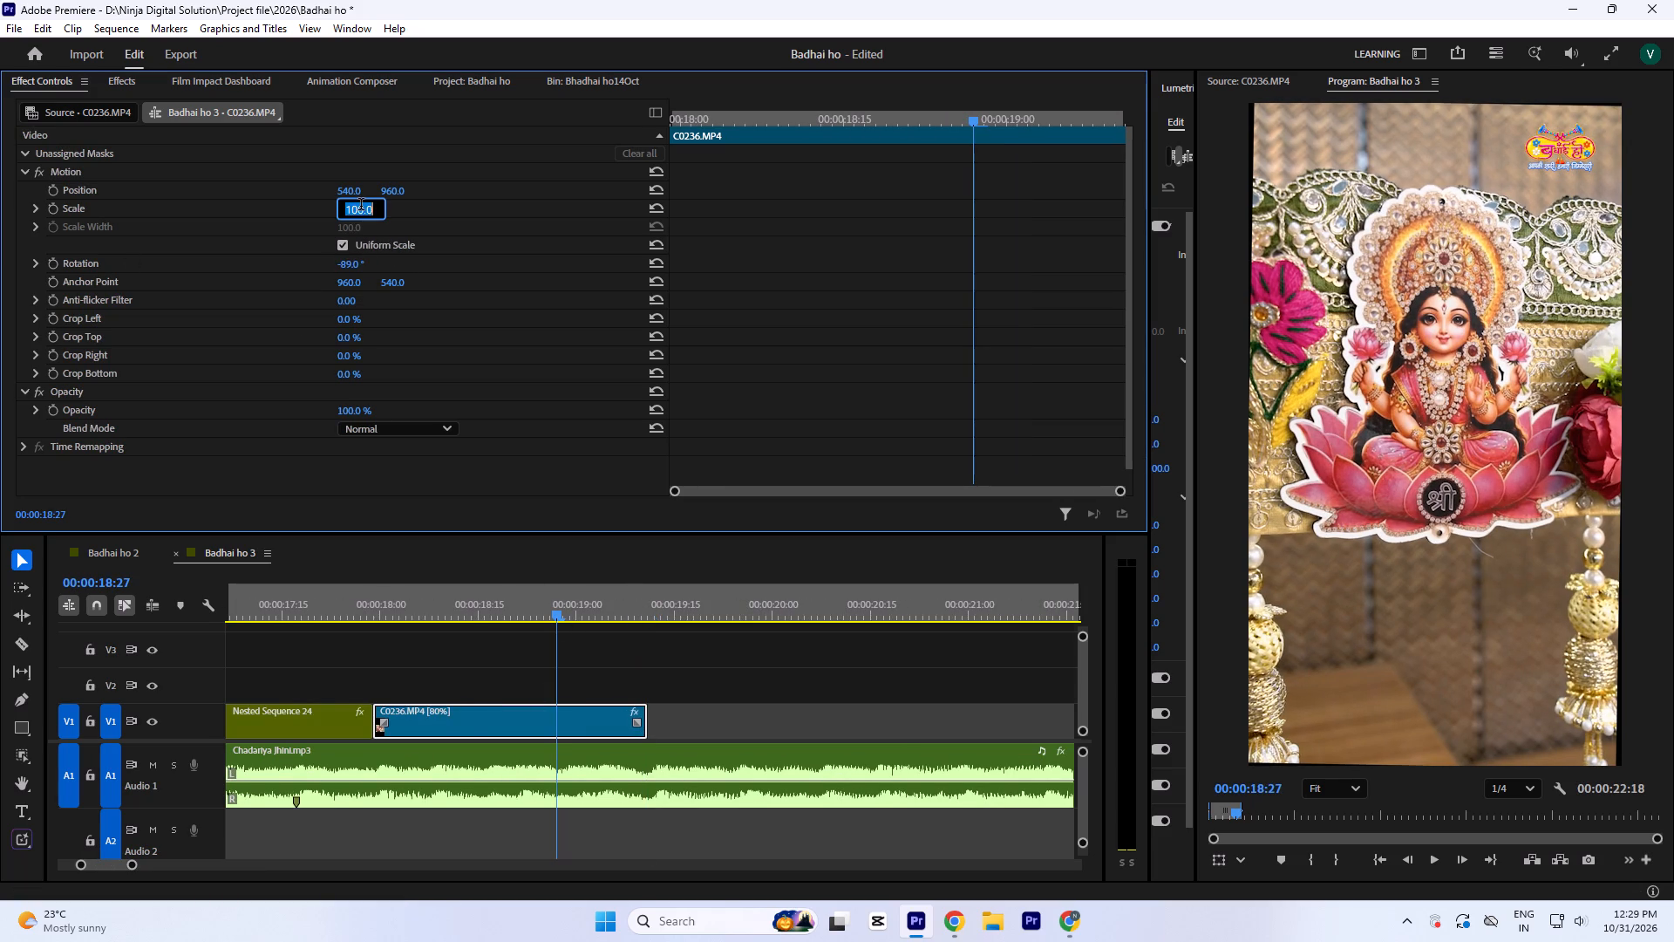
key("Up")
key("Up")
key("Up")
key("Up")
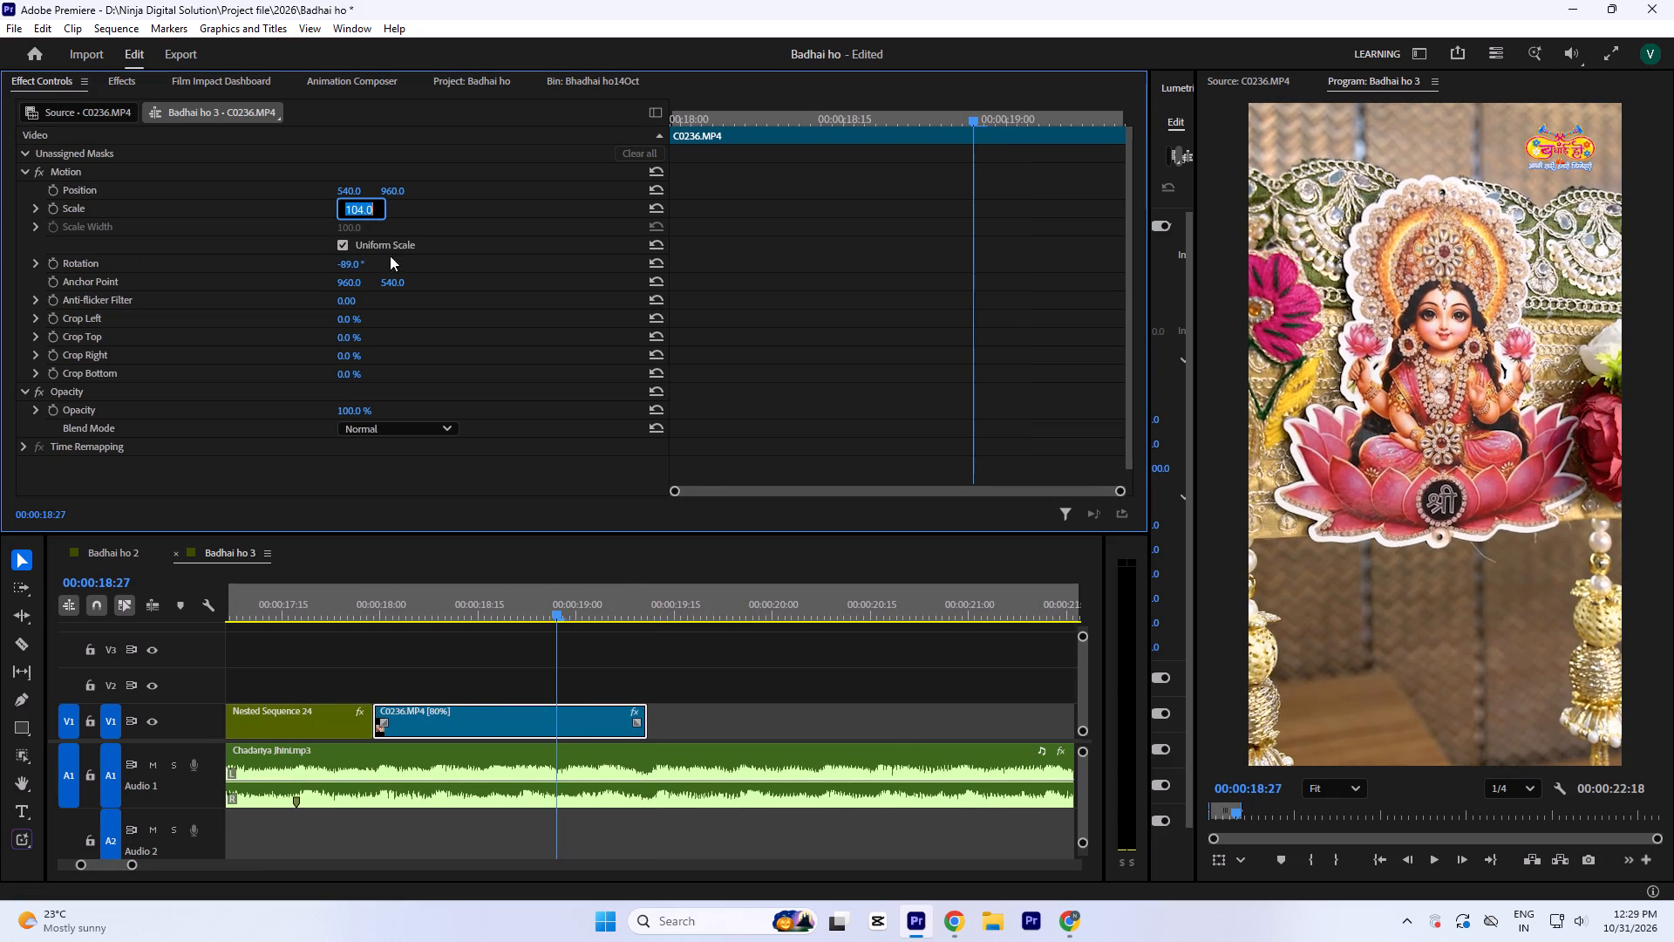
key("Up")
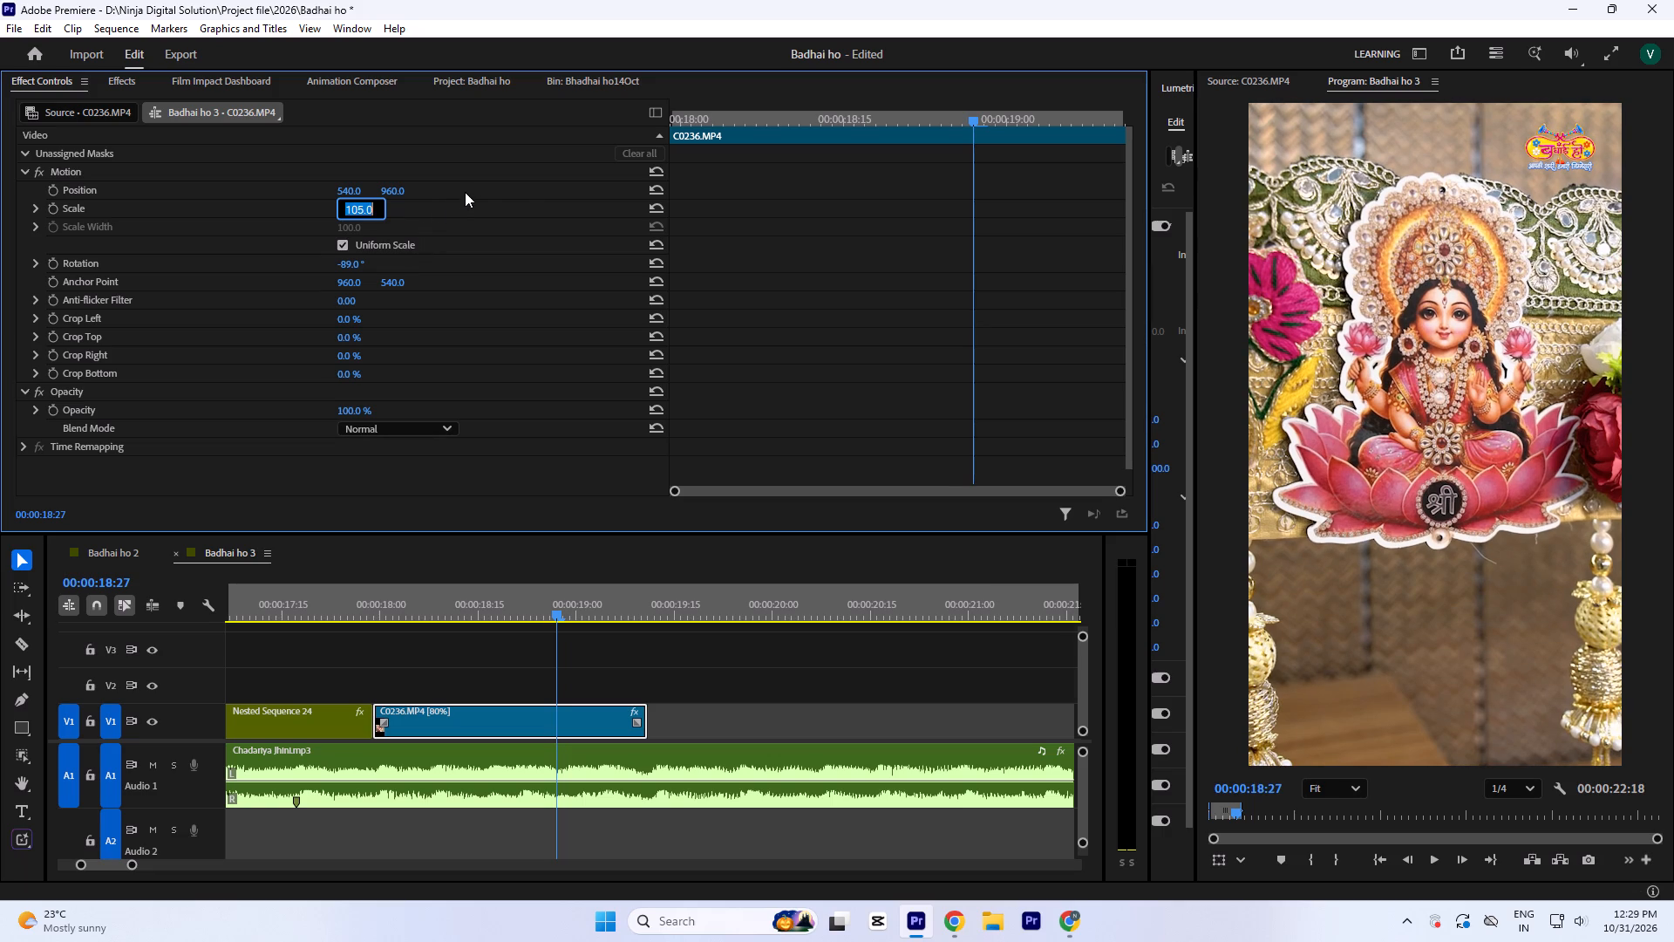
key("Up")
left_click(760, 261)
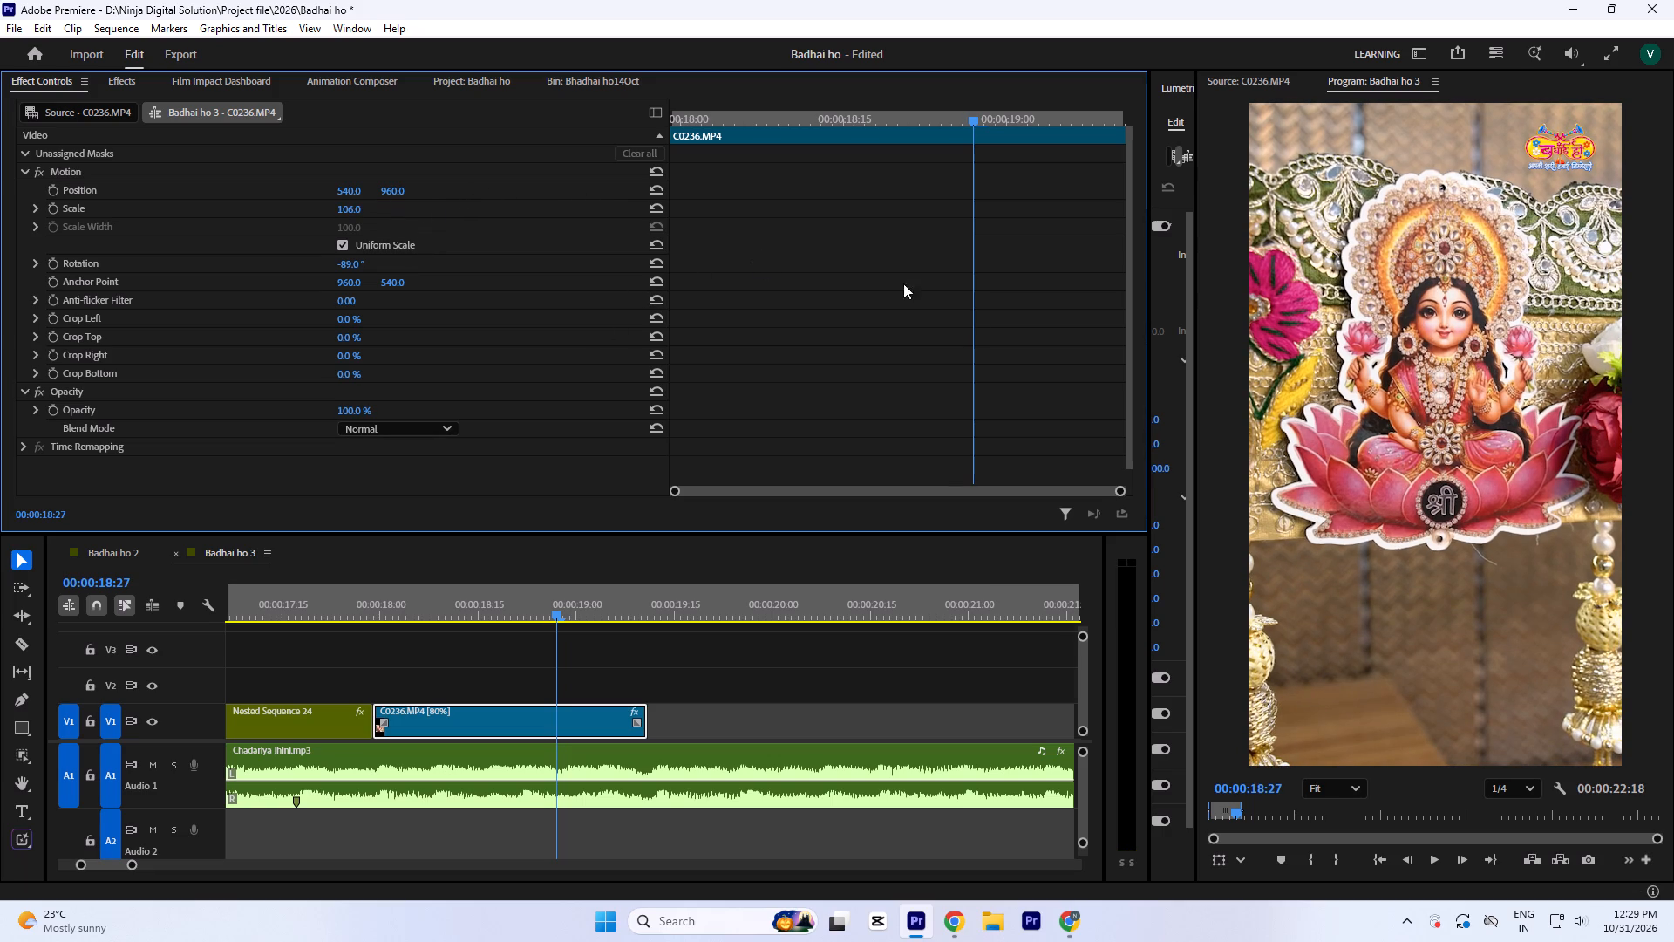
Play back the transition from Nested Sequence 24 through C0236.MP4 with the music and save the project.
left_click(606, 671)
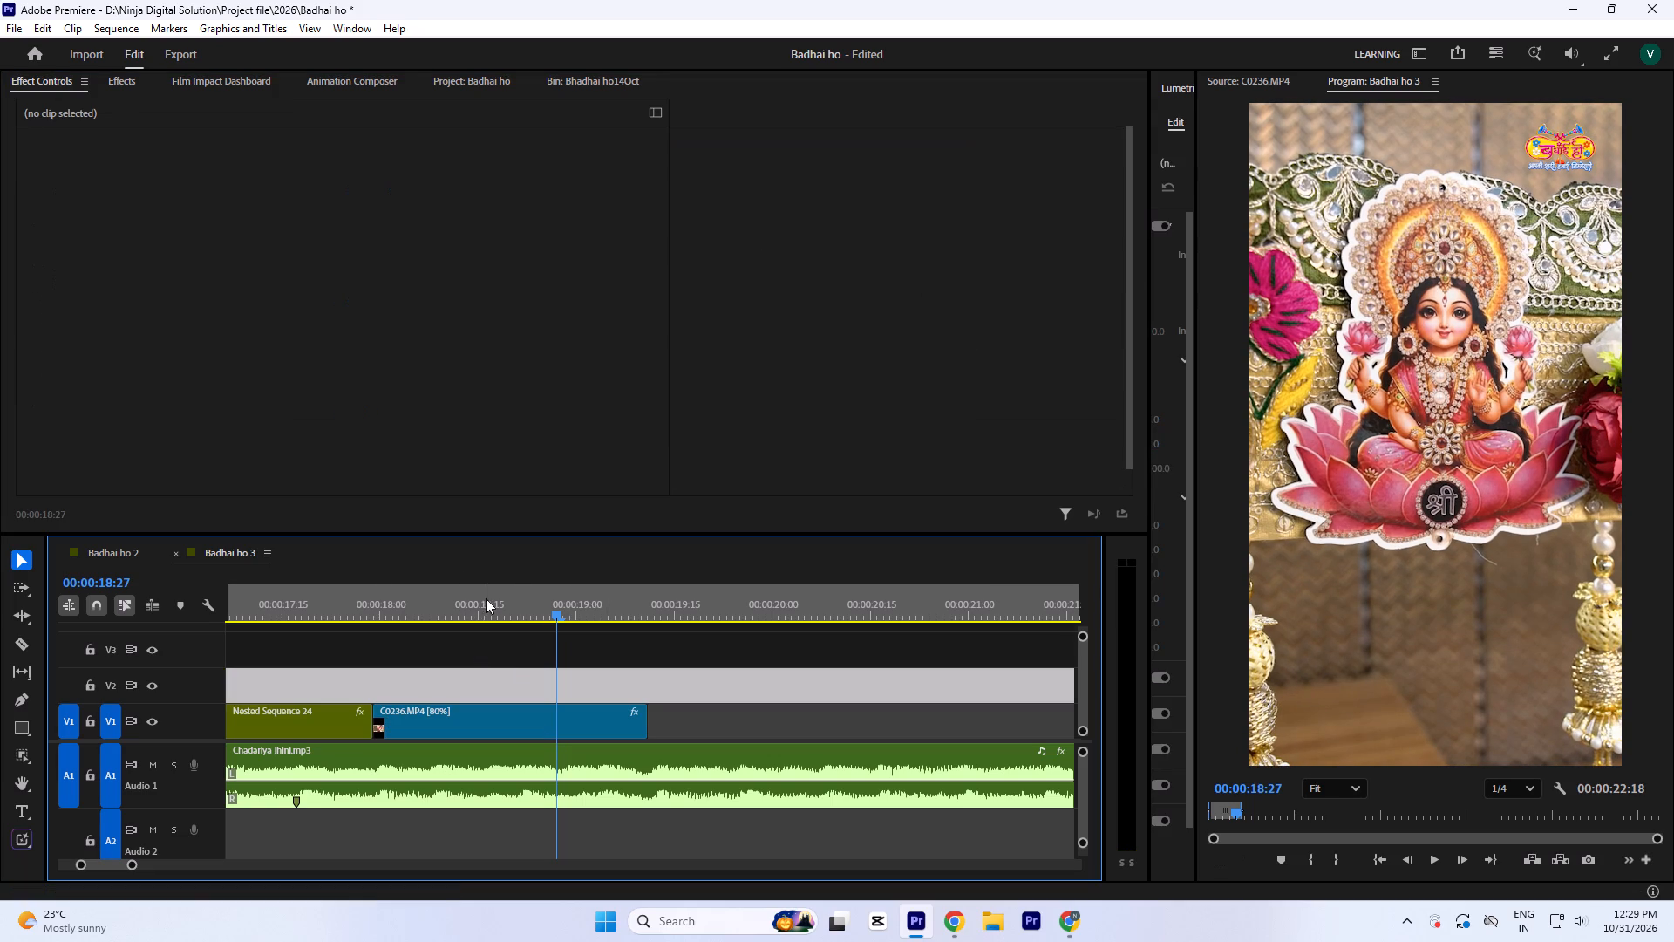
left_click(486, 598)
key("minus")
left_click(452, 597)
key("space")
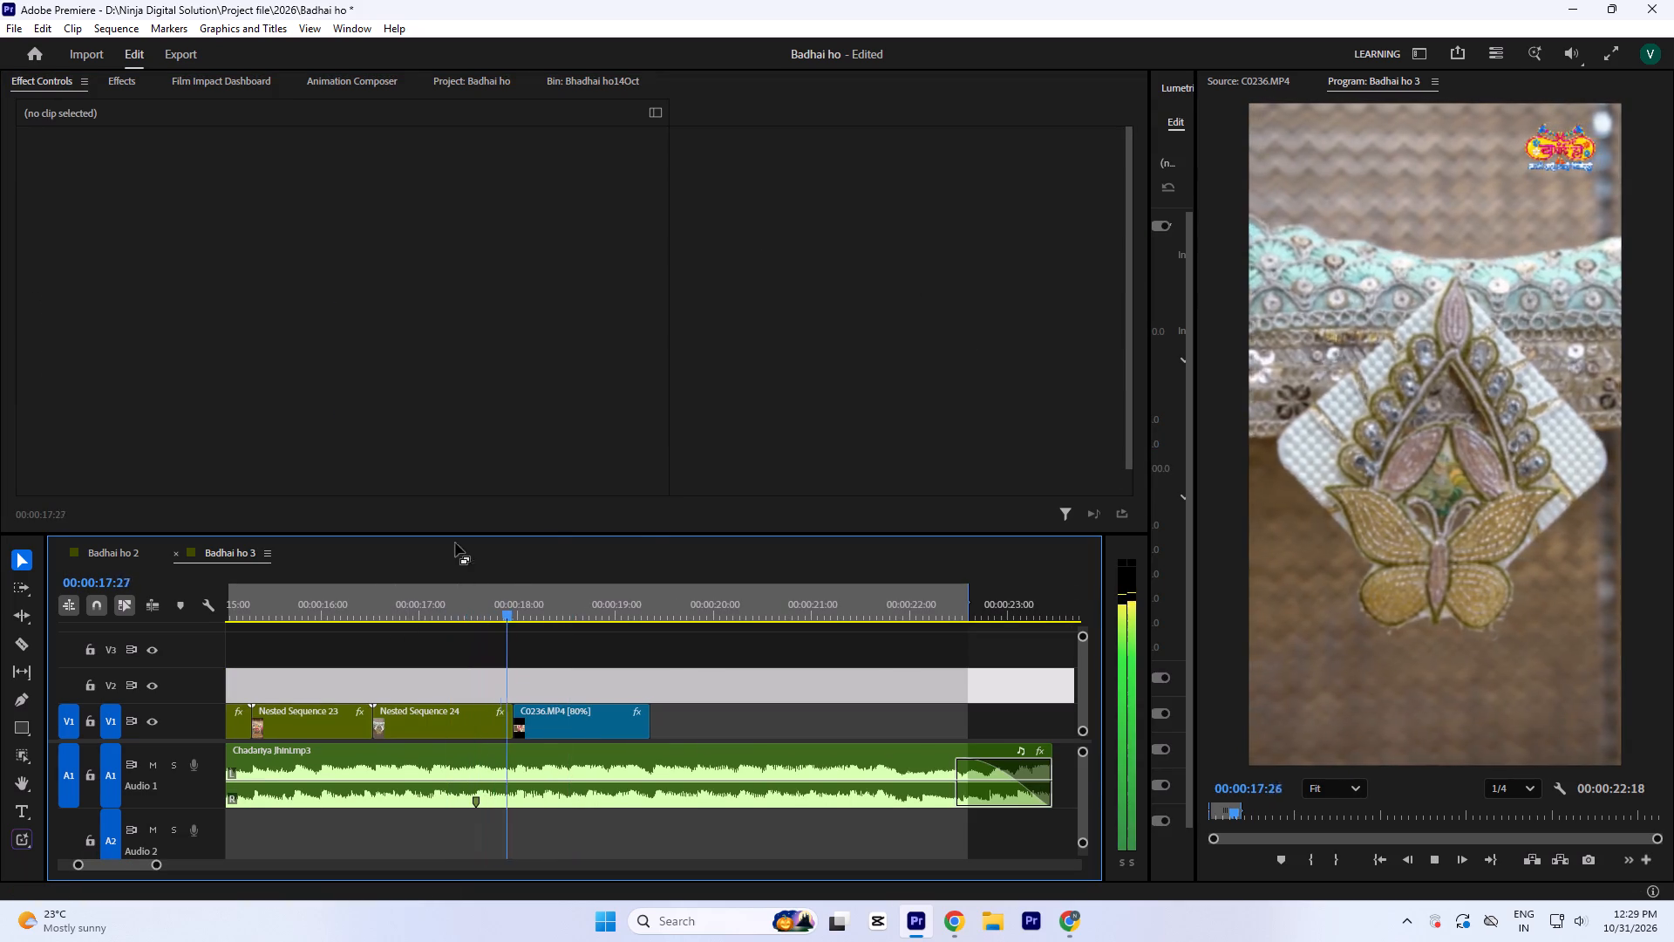
key("space")
key("space")
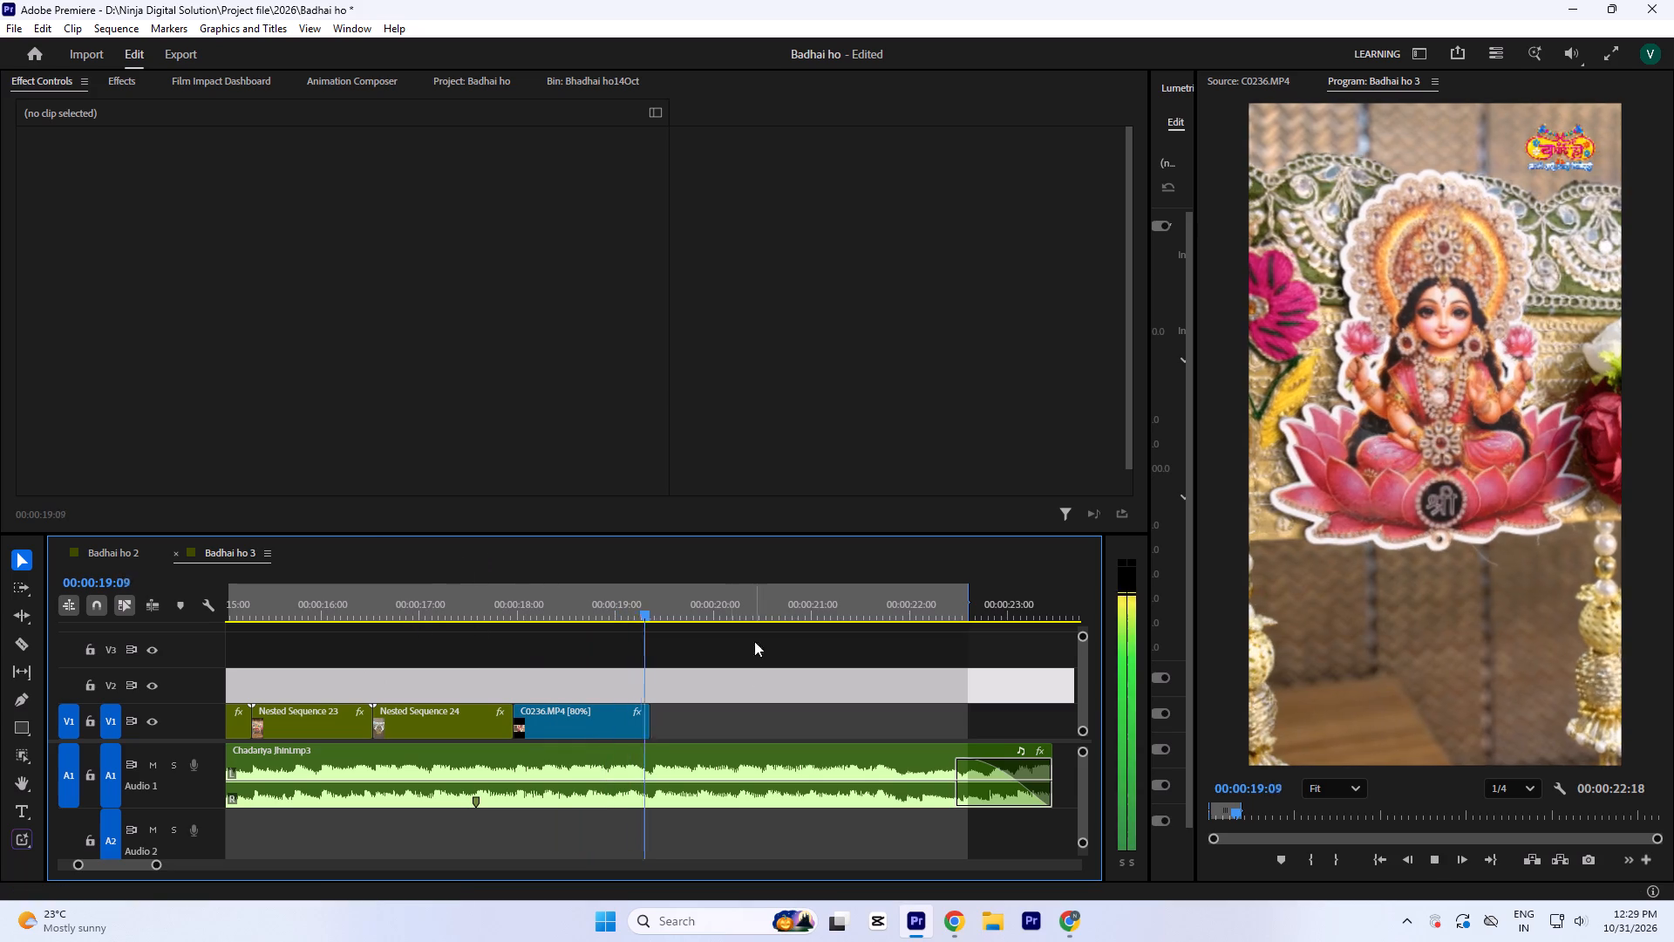
key("space")
left_click(618, 597)
key("ctrl+s")
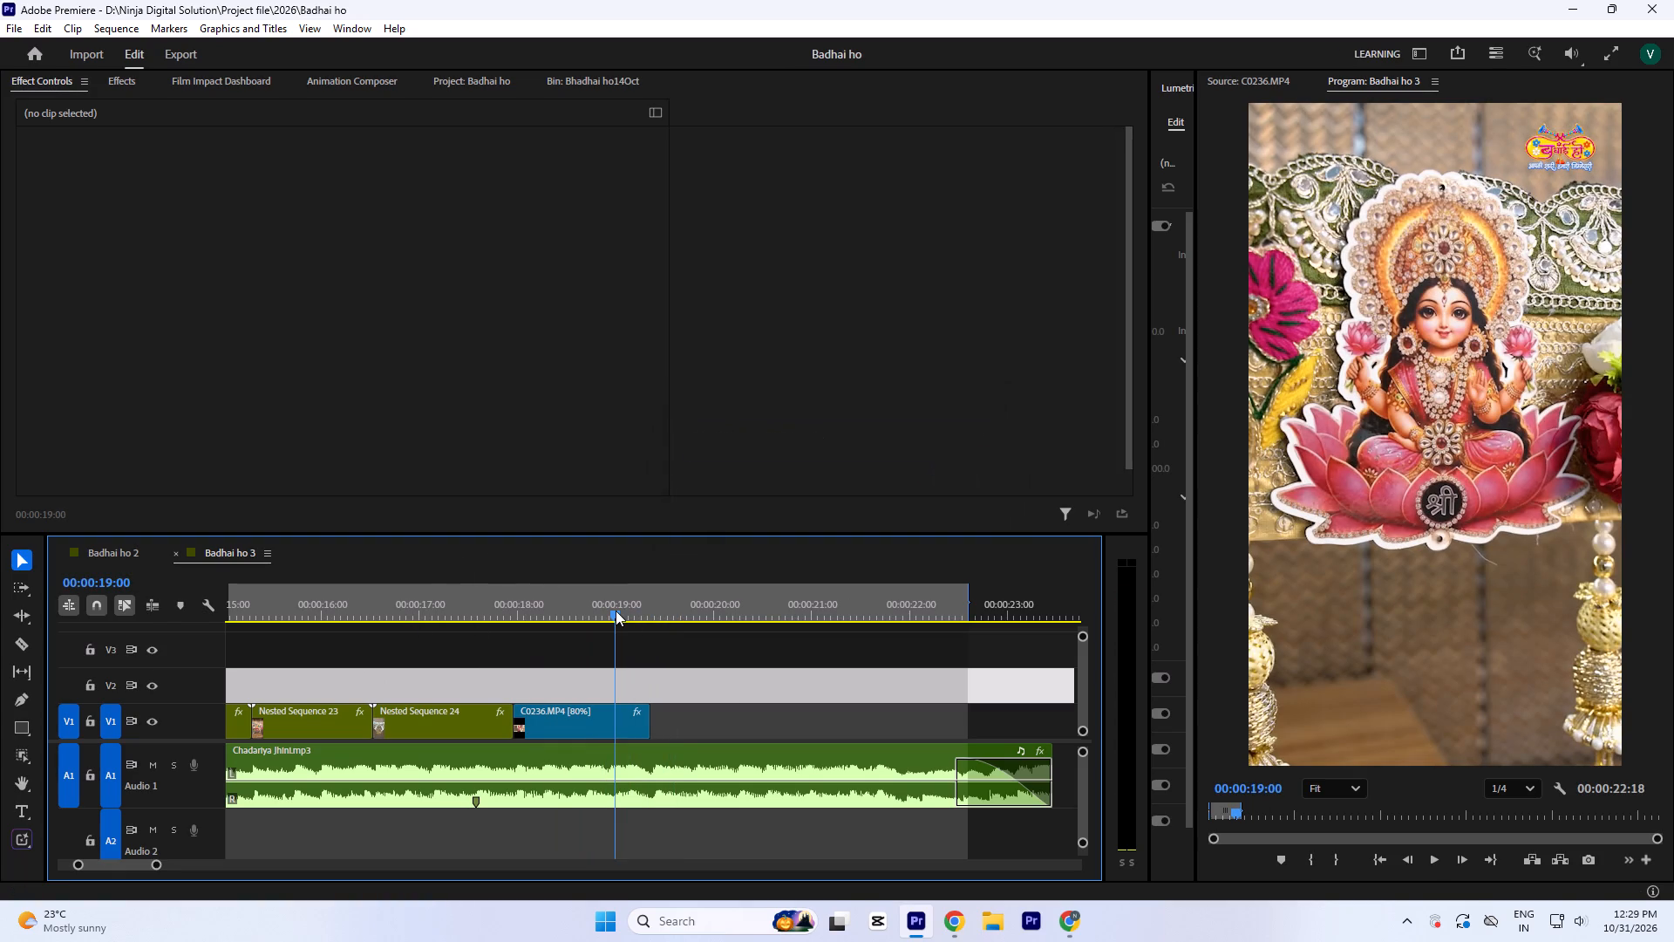
Nest C0236.MP4 on V1 under the suggested sequence name.
left_click(608, 727)
key("n")
key("Return")
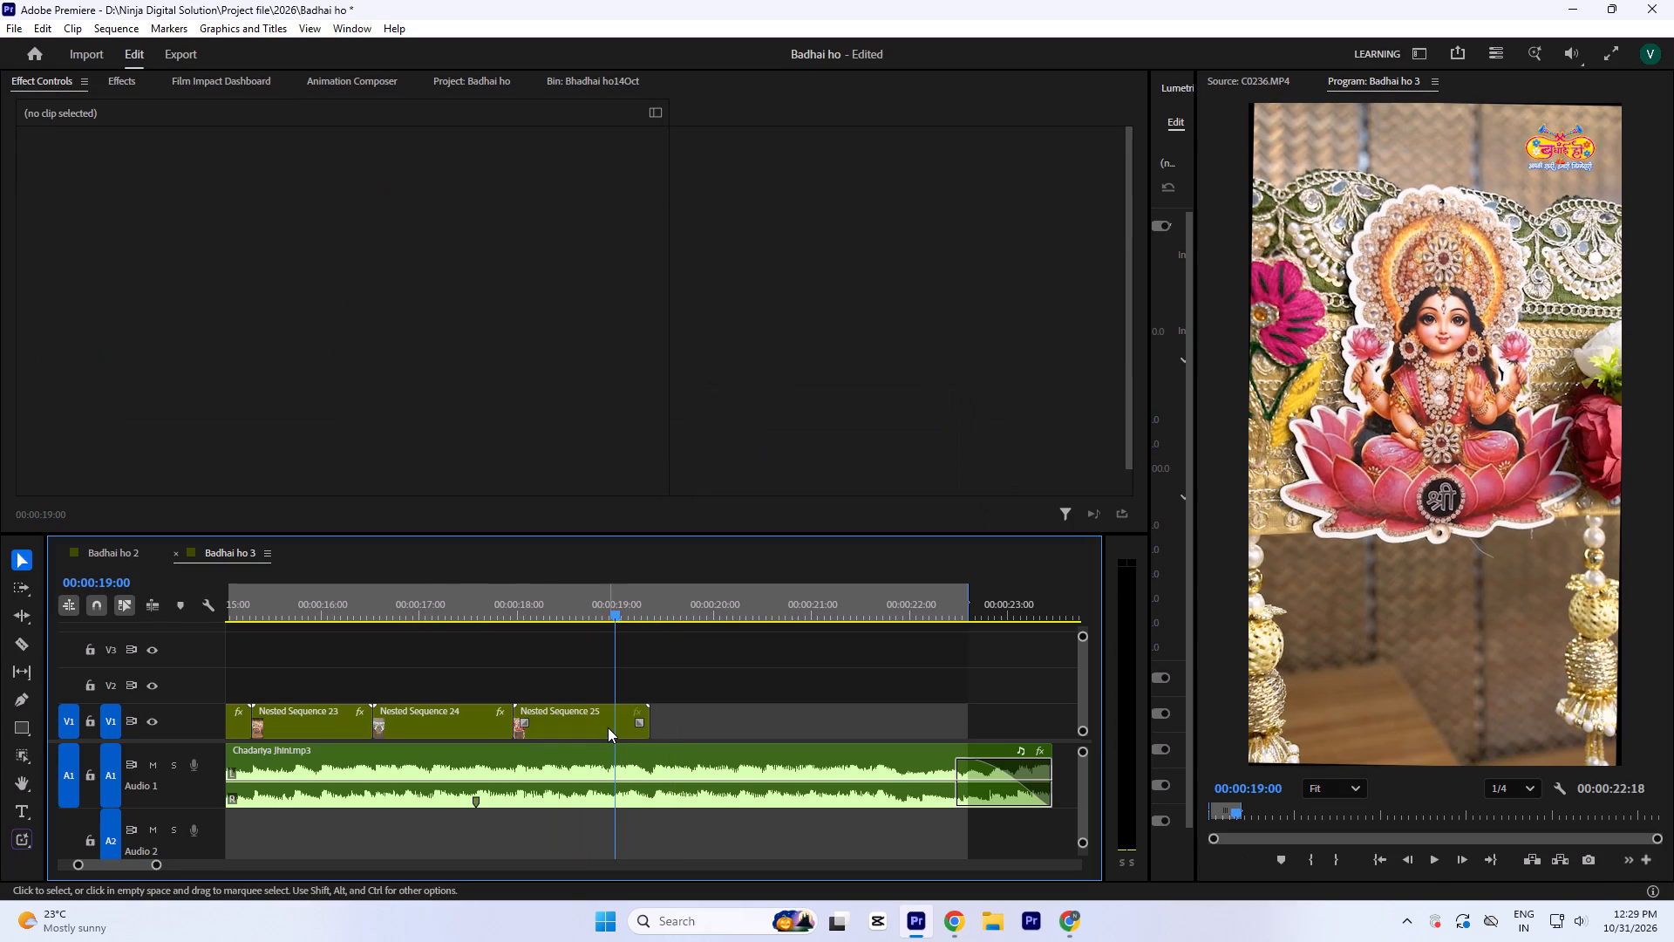
Scale Nested Sequence 25 up to 106 to fill the frame corners, save the project and play back the result.
left_click(608, 727)
left_click(352, 211)
key("Up")
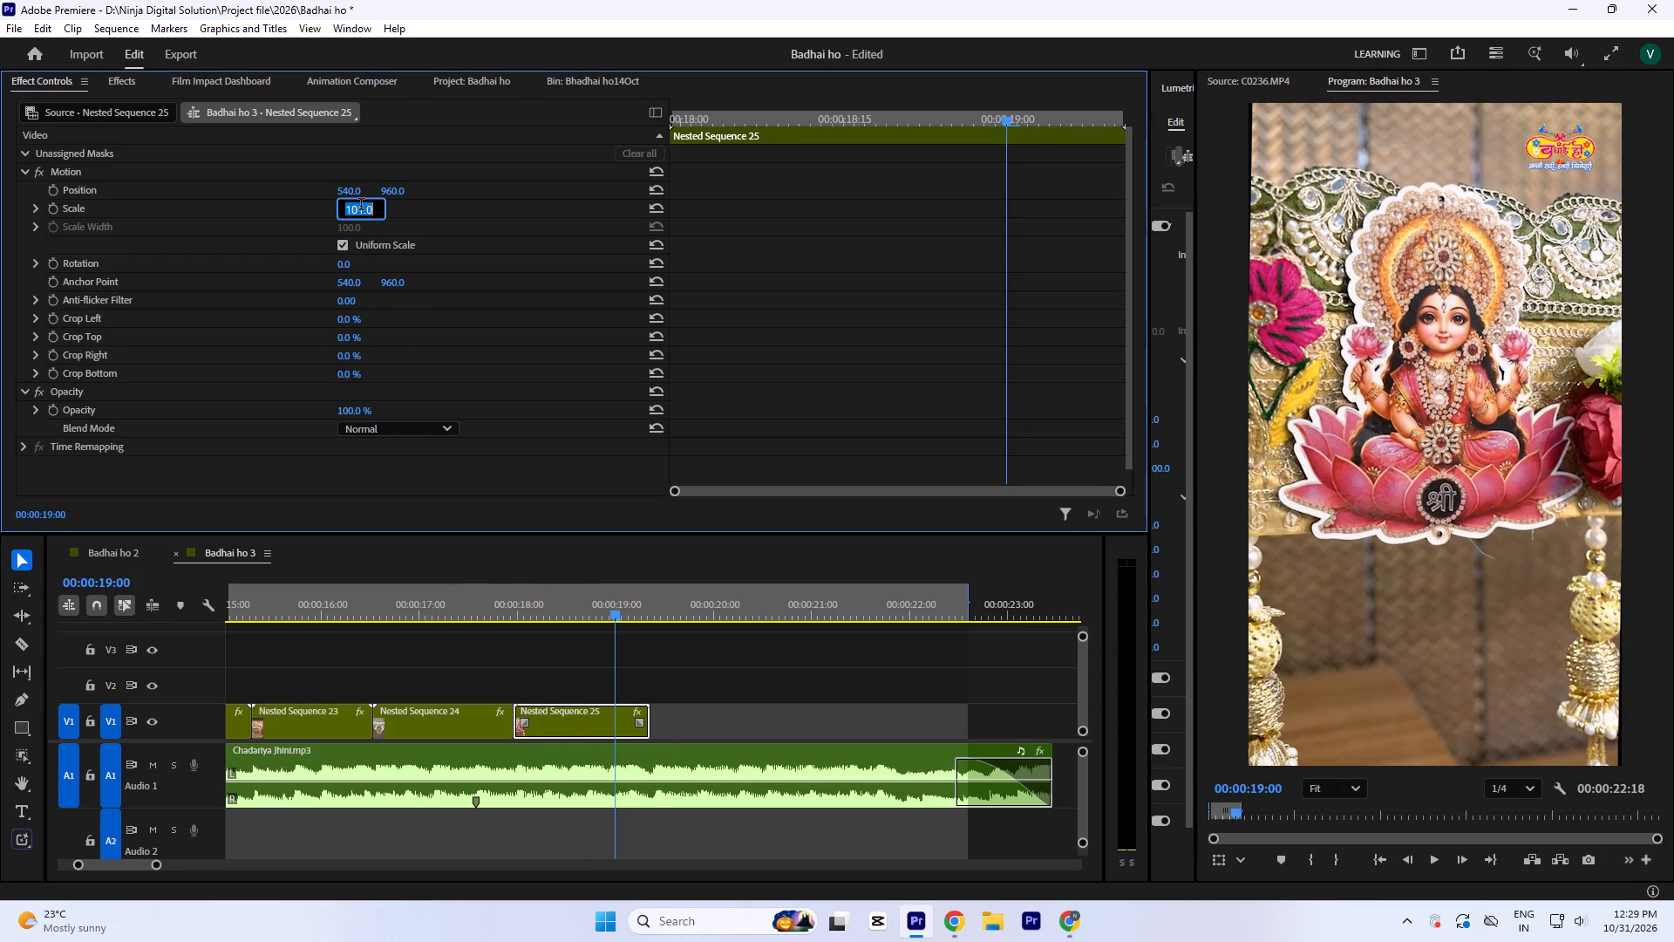
key("Up")
key("Up")
key("Up")
key("Up")
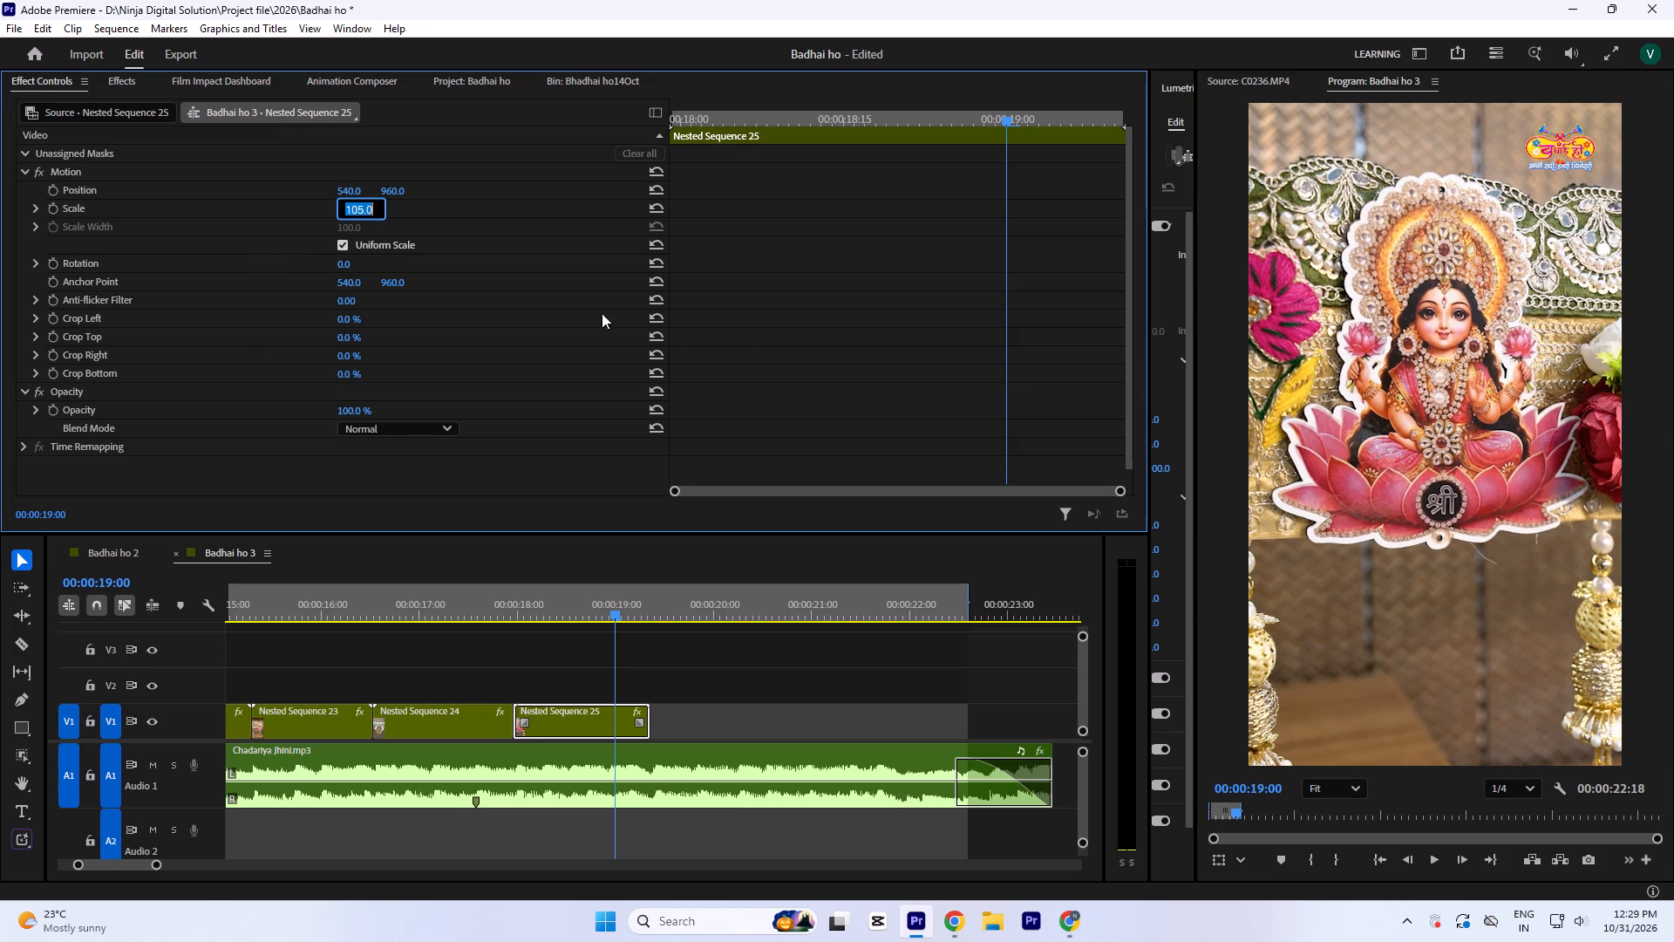
key("Up")
left_click(814, 313)
left_click(710, 675)
key("ctrl+s")
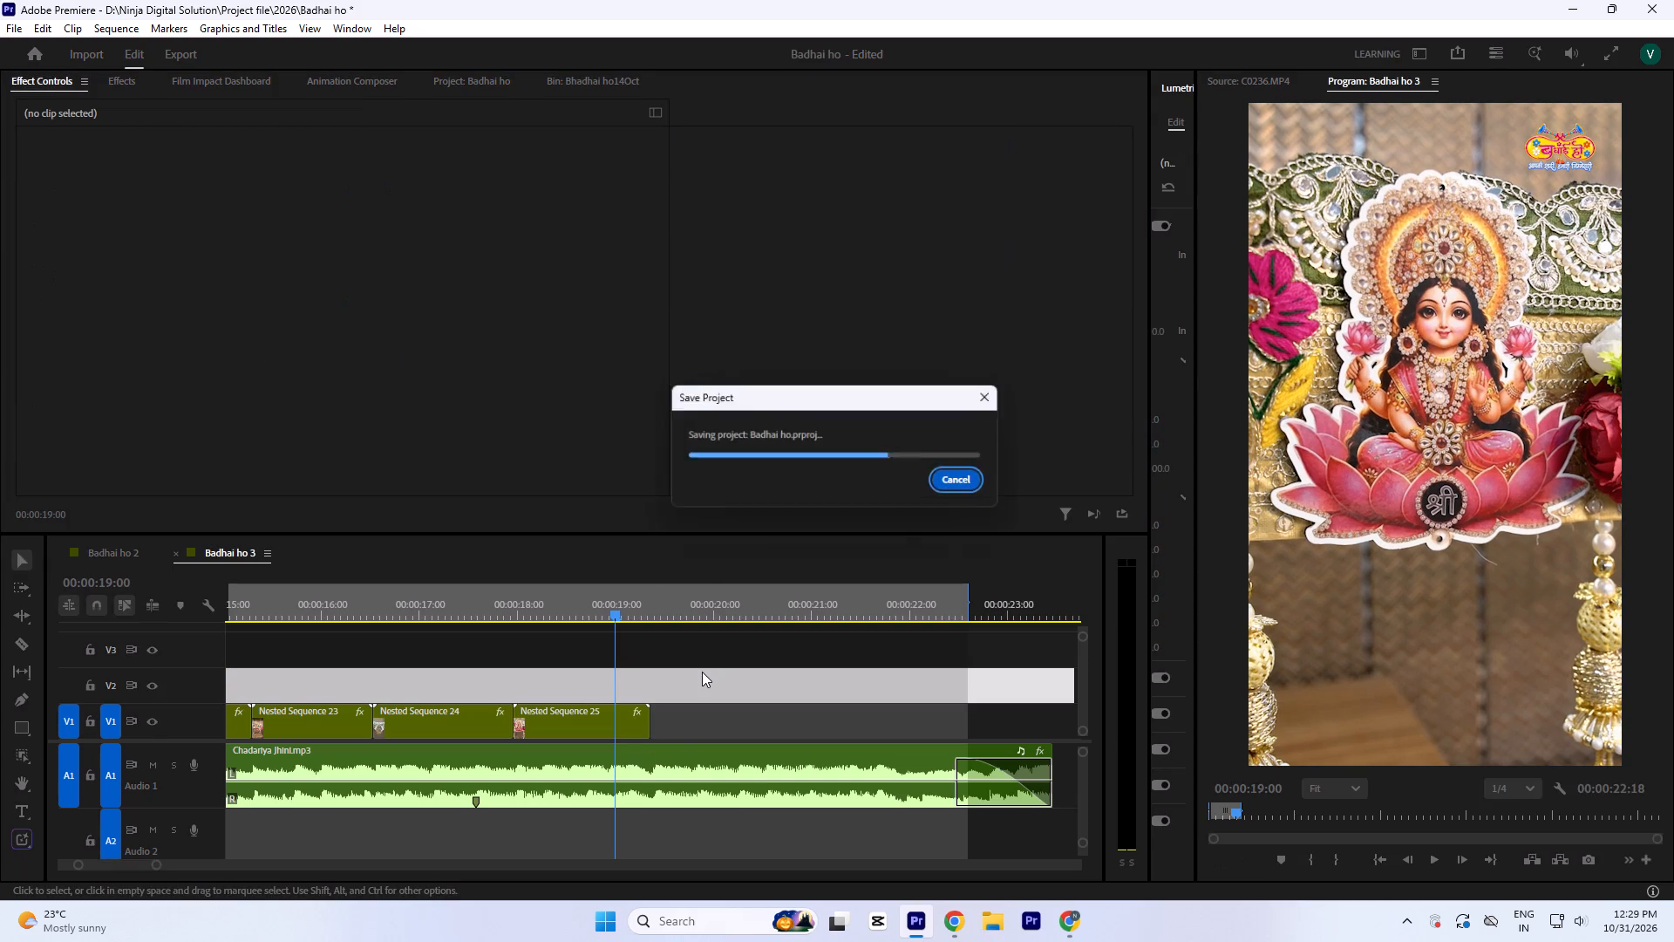
left_click(428, 594)
key("space")
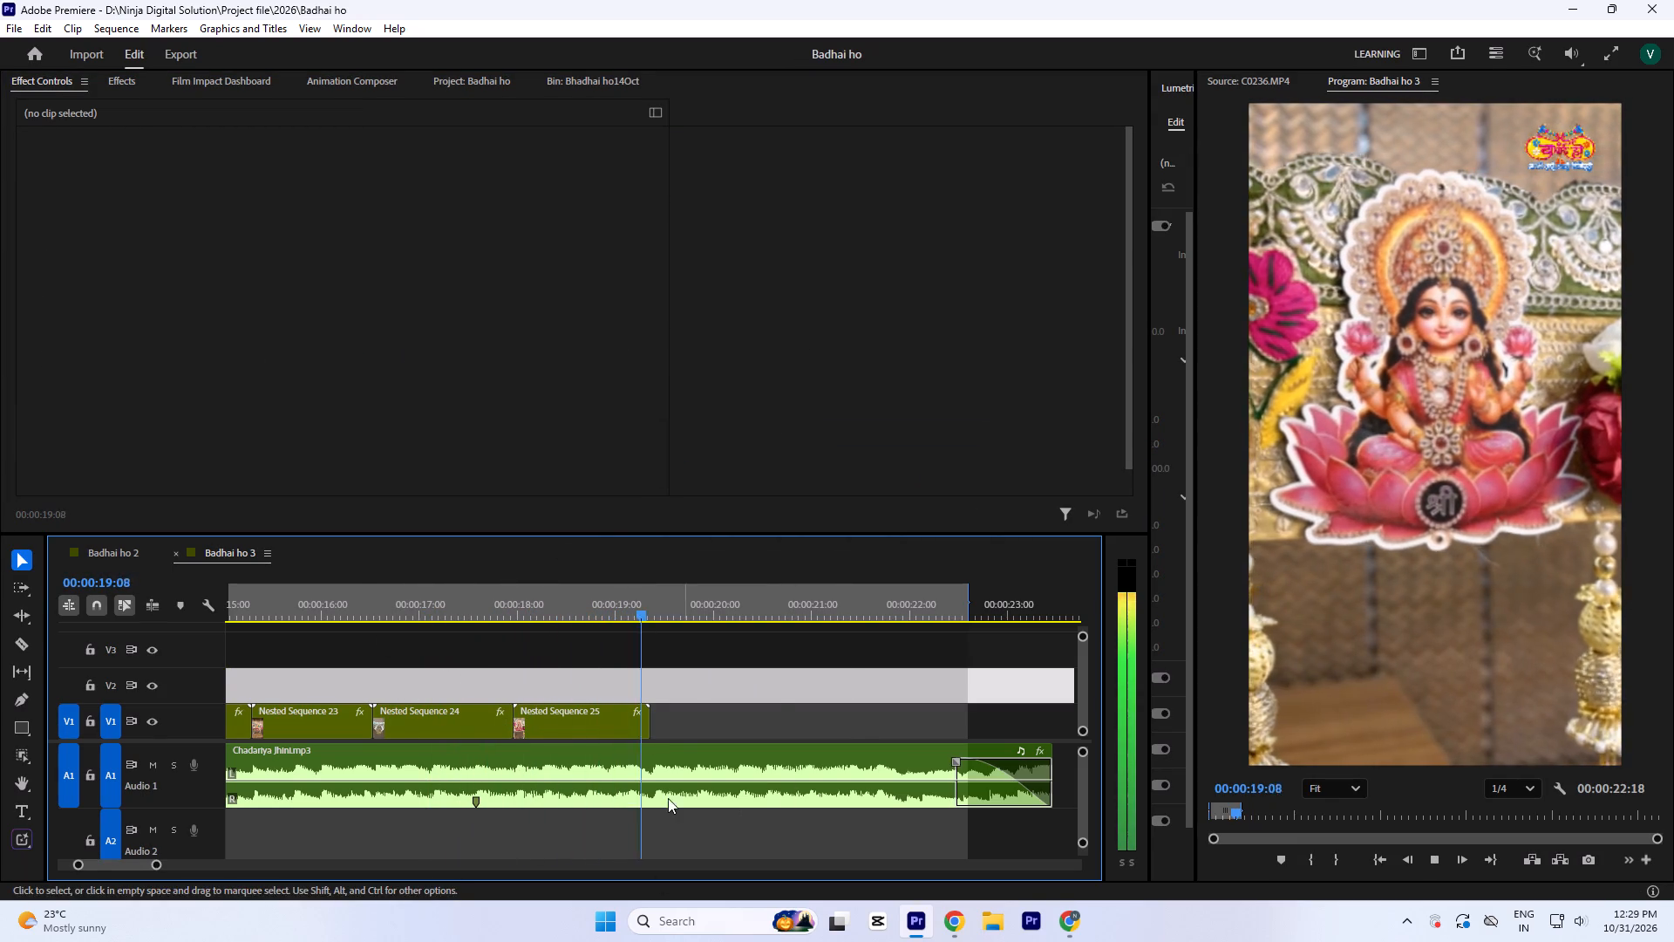
key("space")
Apply Warp Stabilizer to Nested Sequence 25 with its smoothness set to 10%.
left_click(600, 593)
left_click(595, 714)
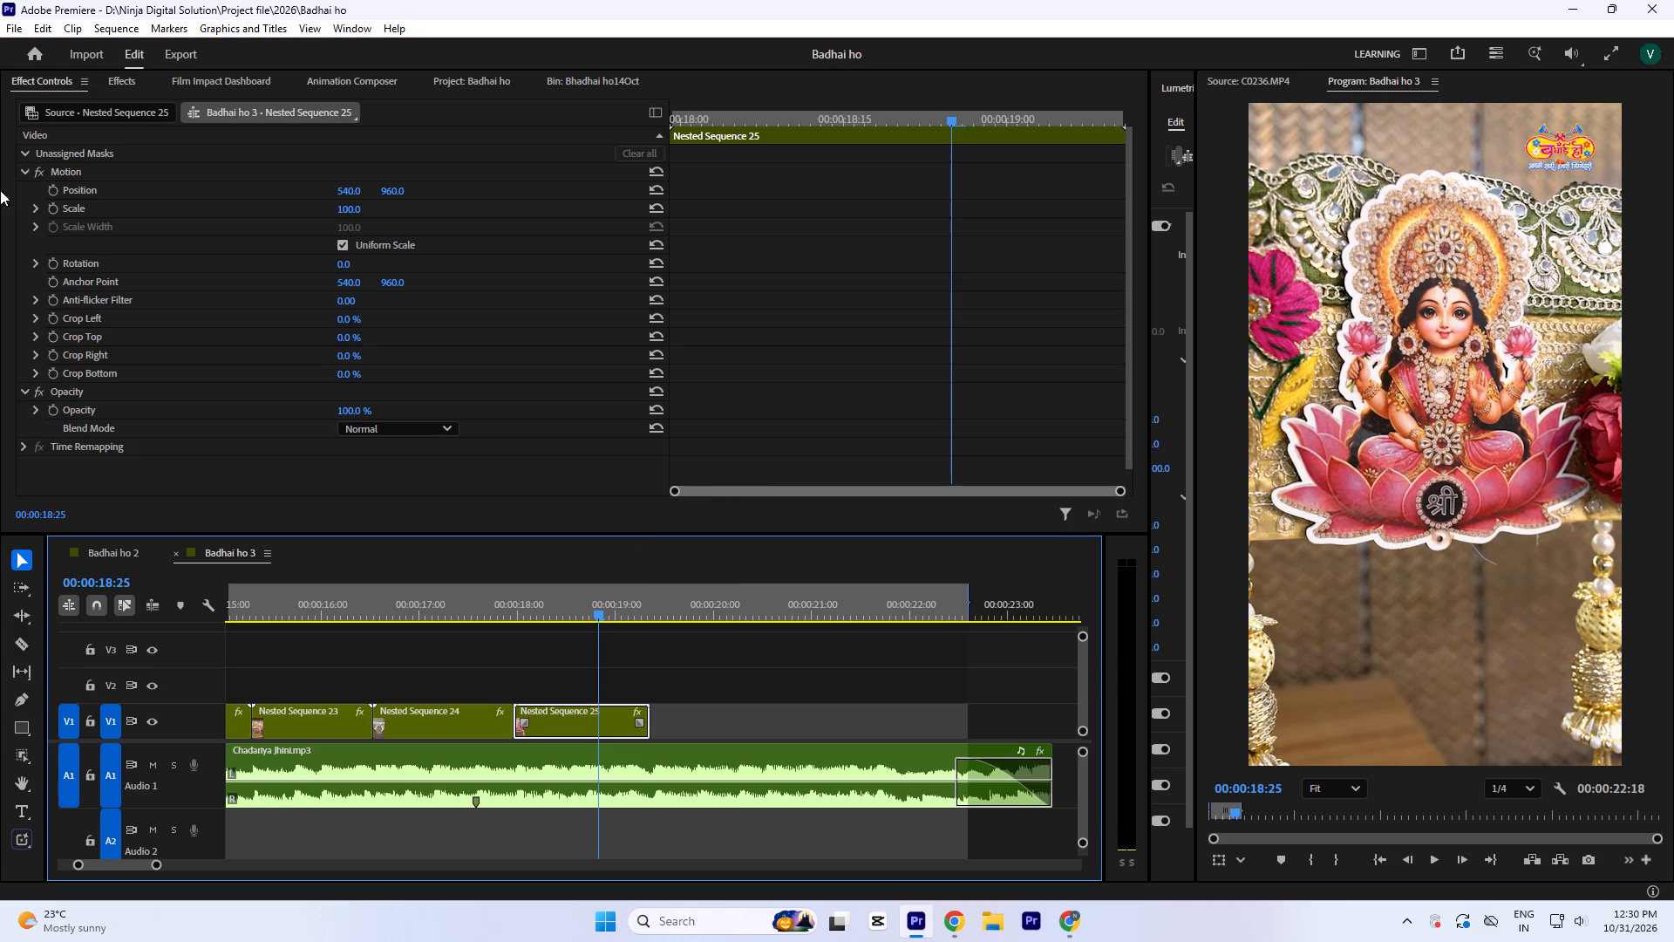
left_click(118, 83)
double_click(144, 368)
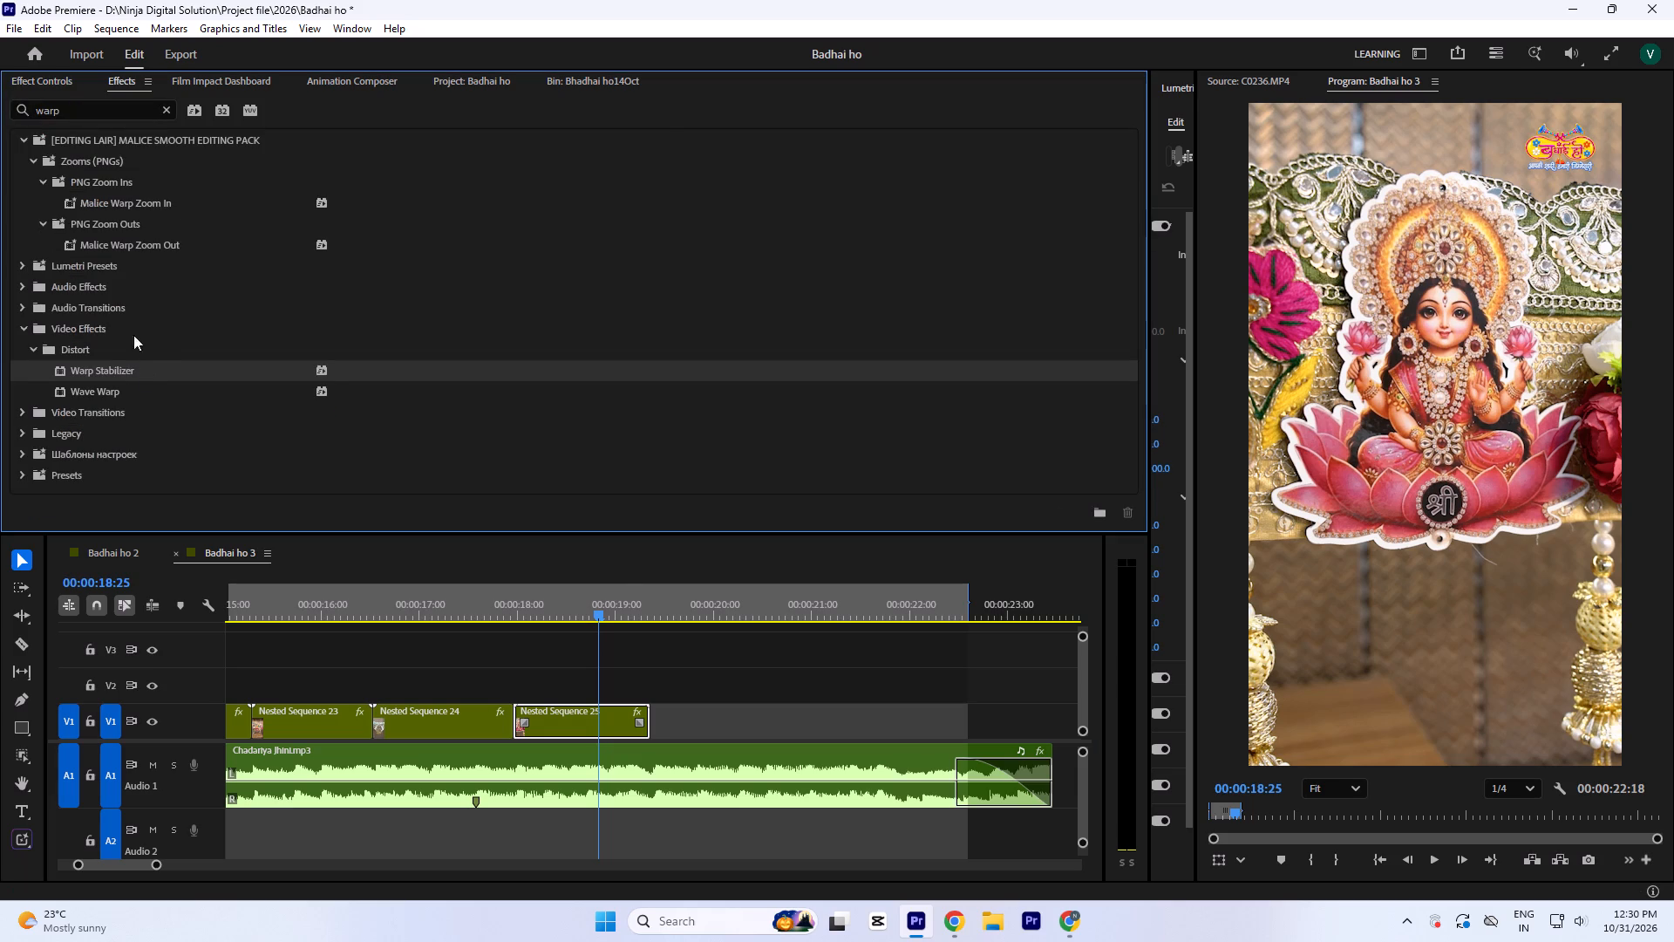
left_click(58, 89)
scroll(208, 393, "down", 5)
left_click(353, 469)
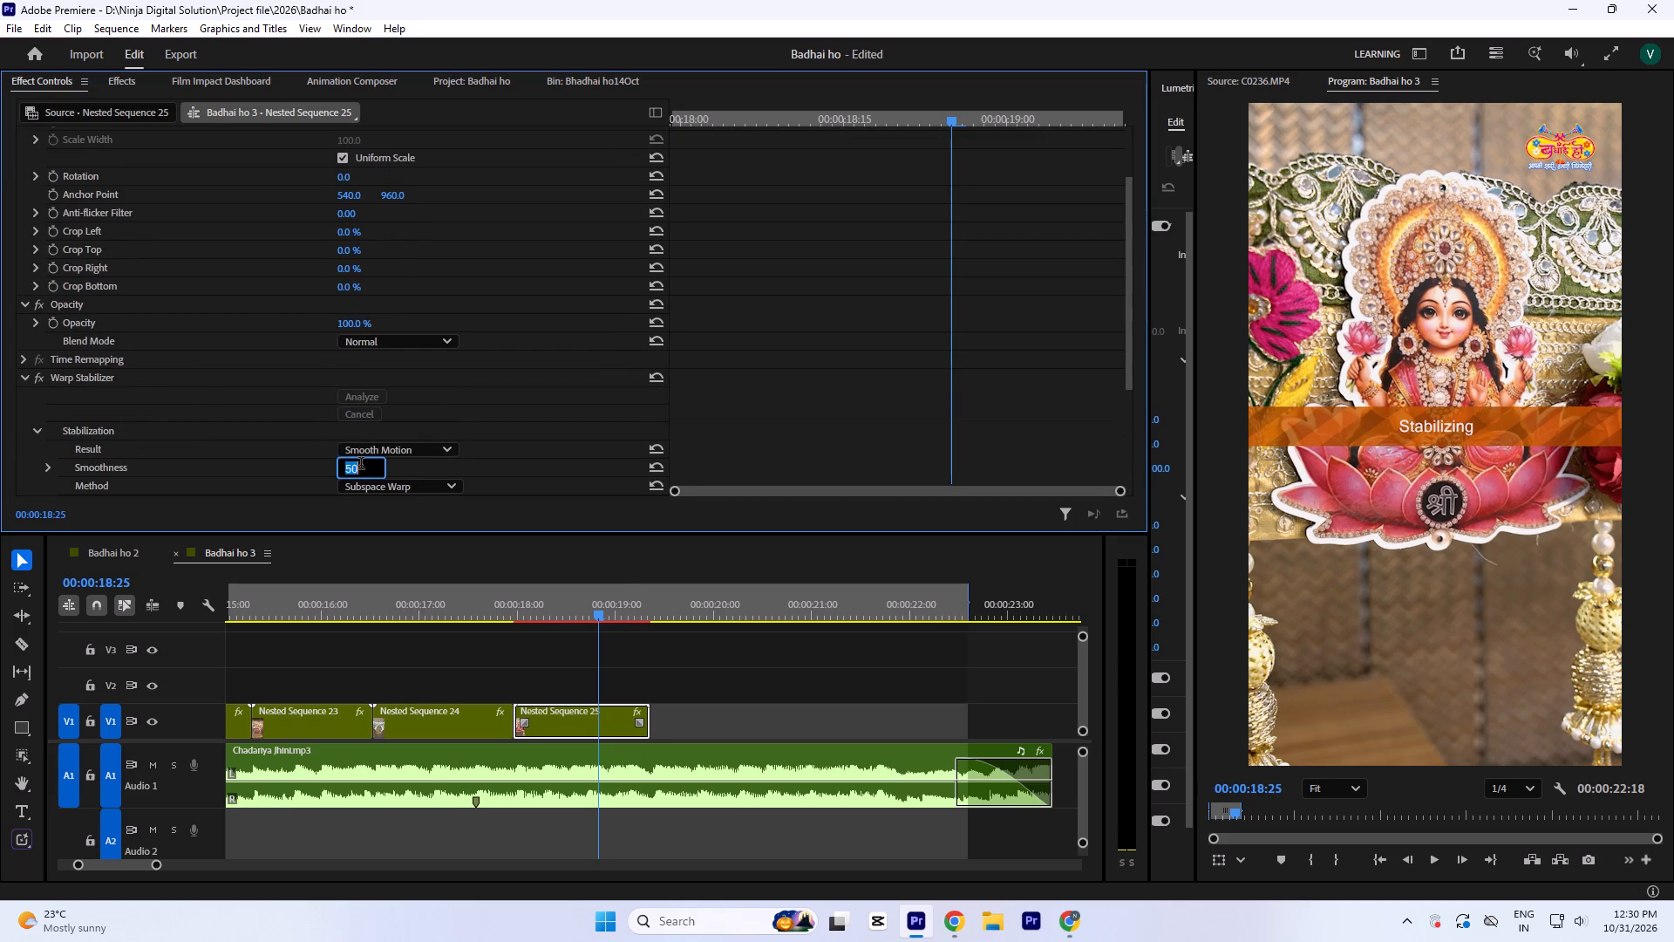
key("1")
key("0")
left_click(843, 314)
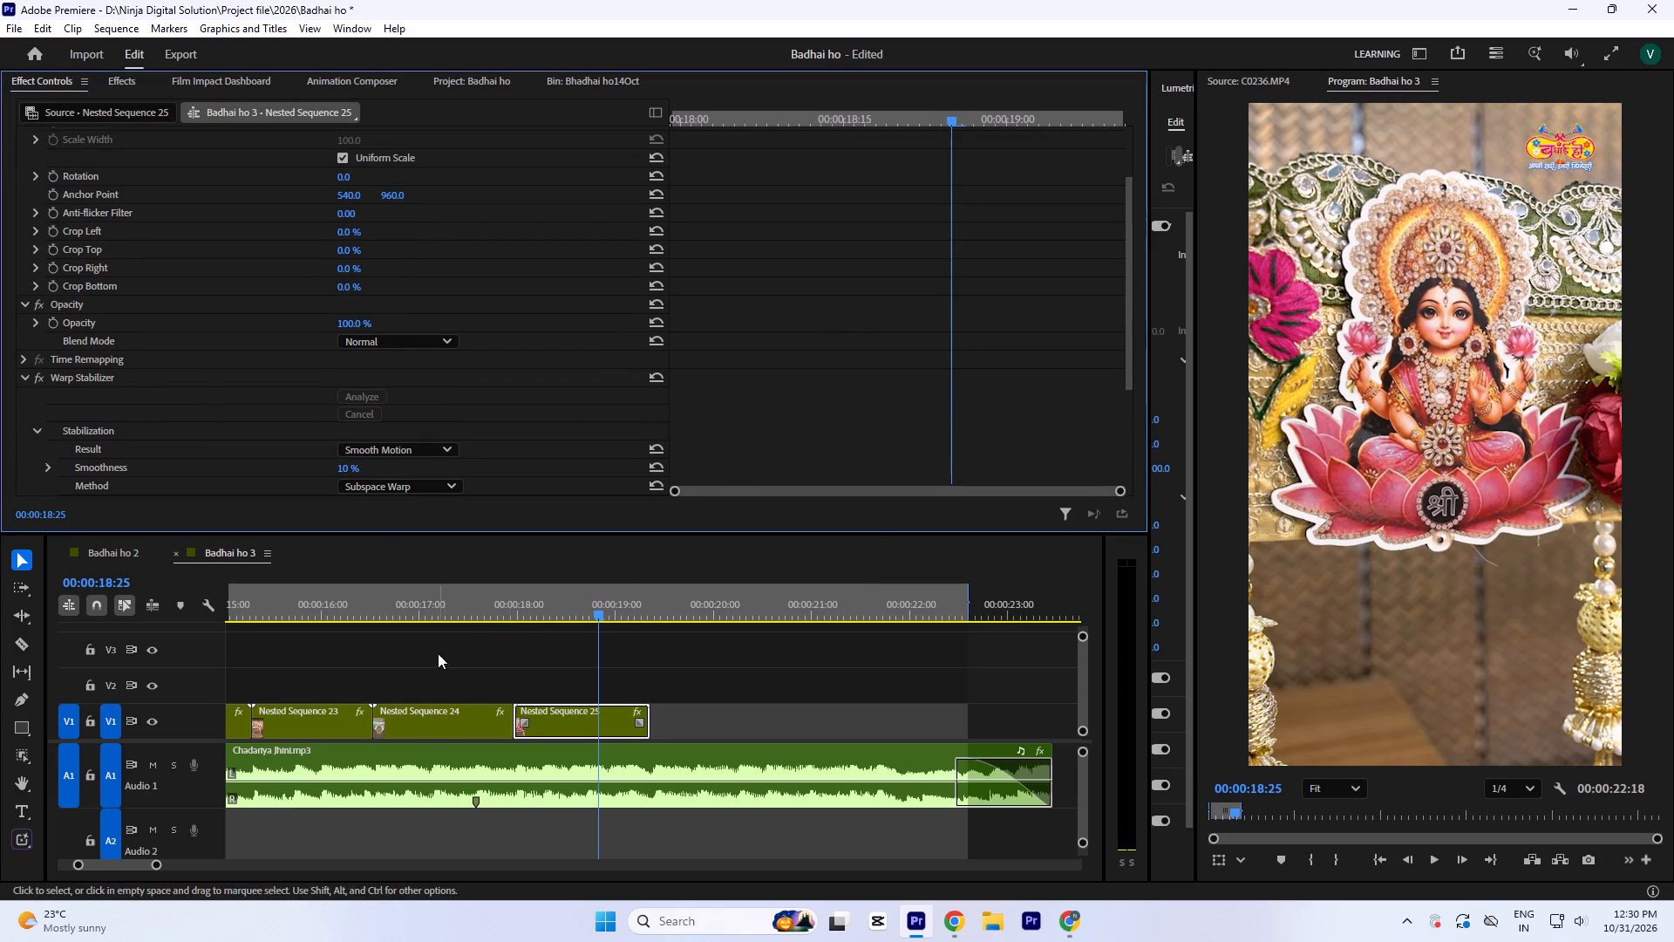
Play back the cut from Nested Sequence 24 into the stabilized Nested Sequence 25 with the music and save the project.
left_click(434, 615)
key("space")
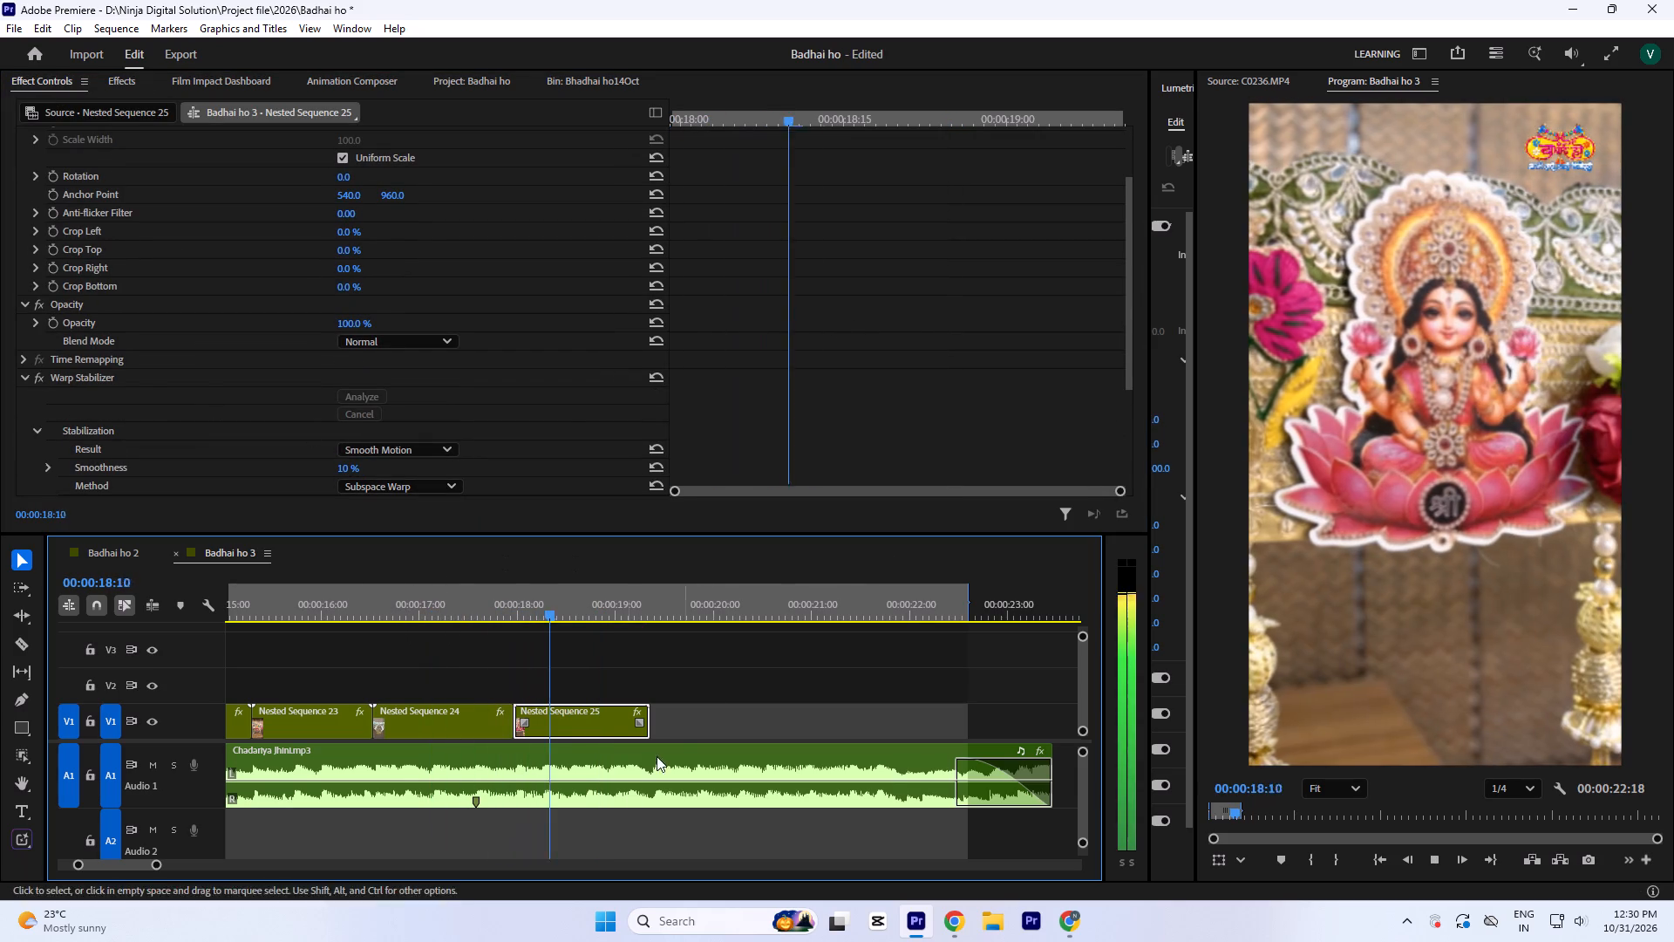
key("space")
left_click(464, 598)
key("space")
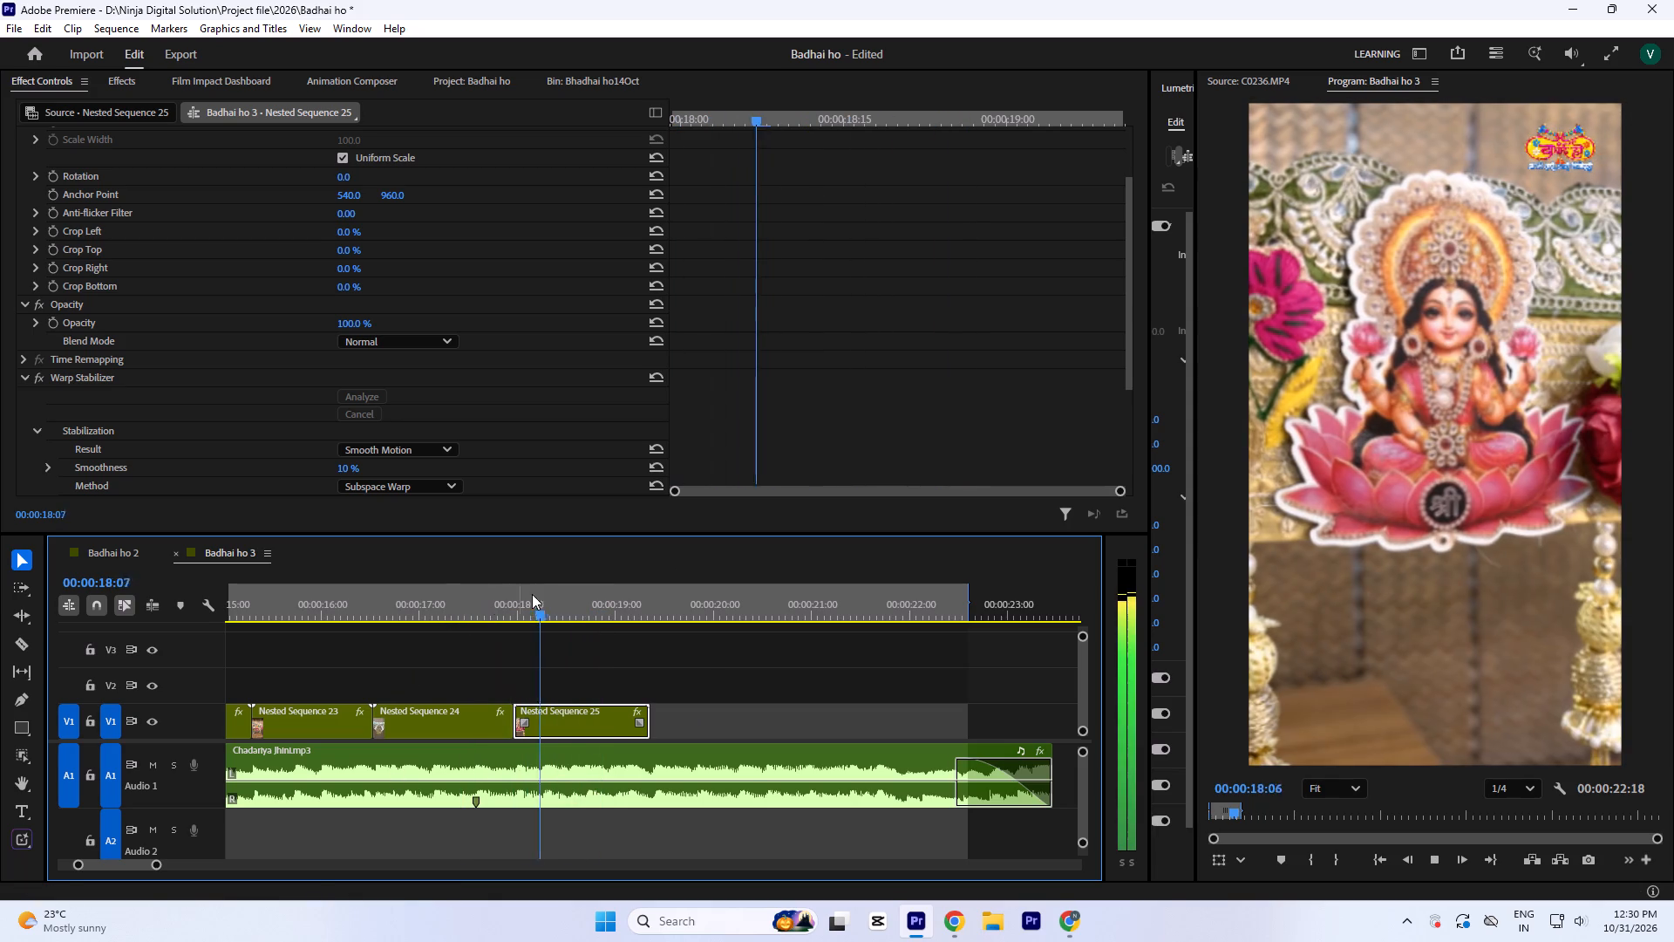
key("space")
left_click_drag(631, 602, 643, 617)
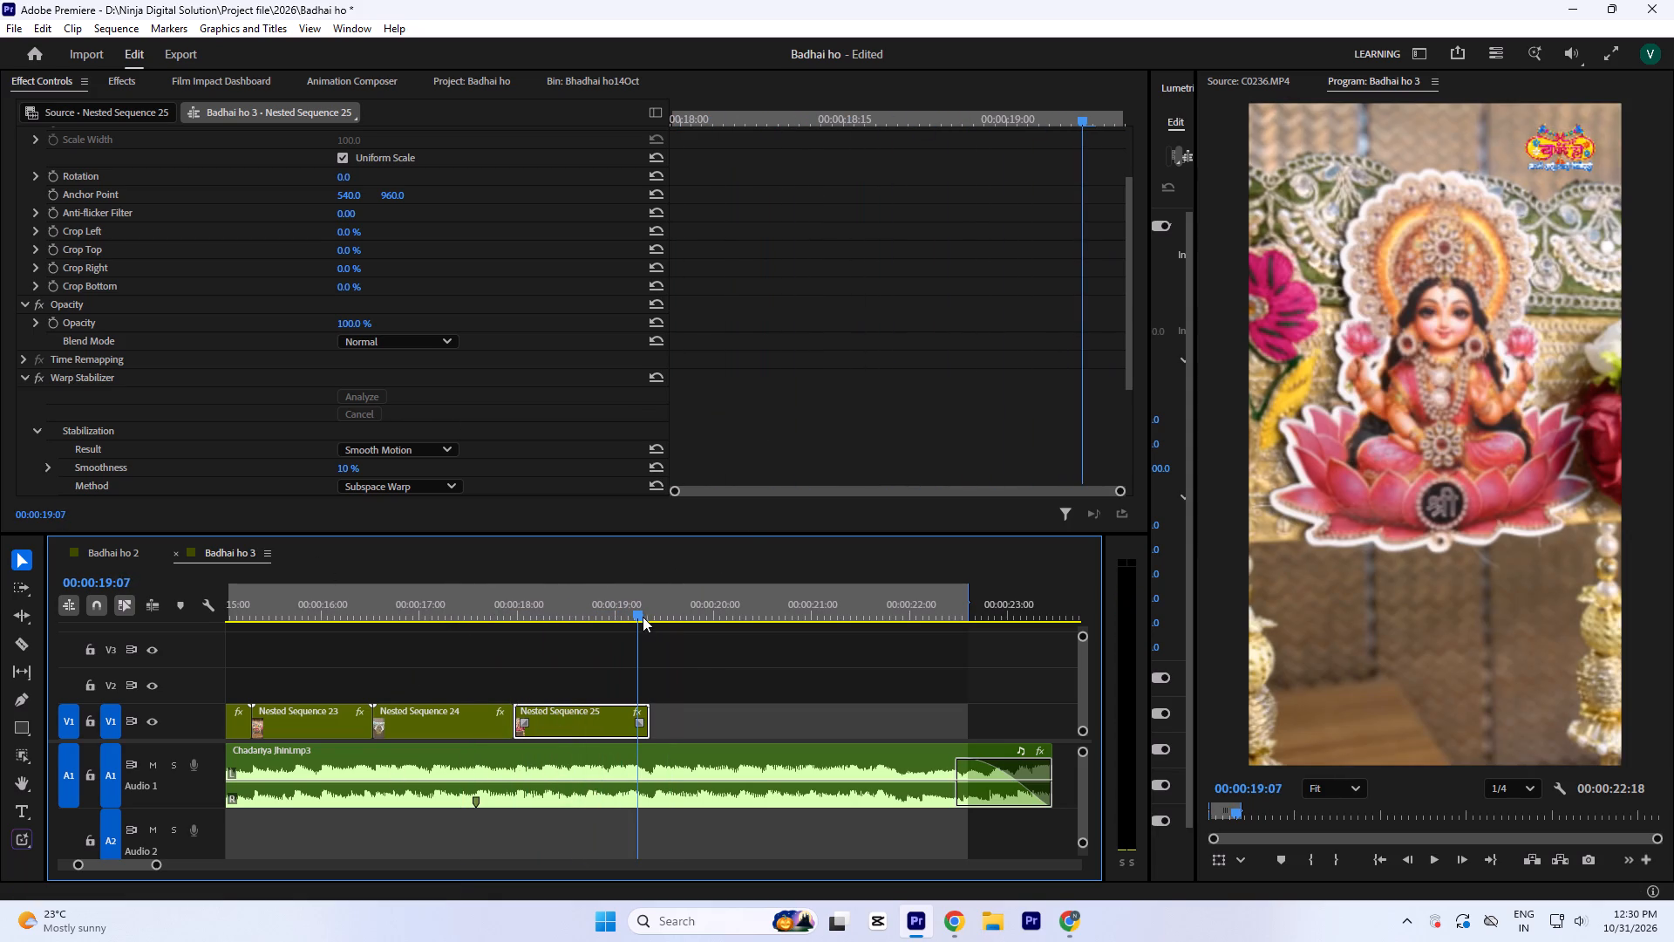
left_click_drag(643, 617, 645, 615)
key("ctrl+s")
left_click(713, 692)
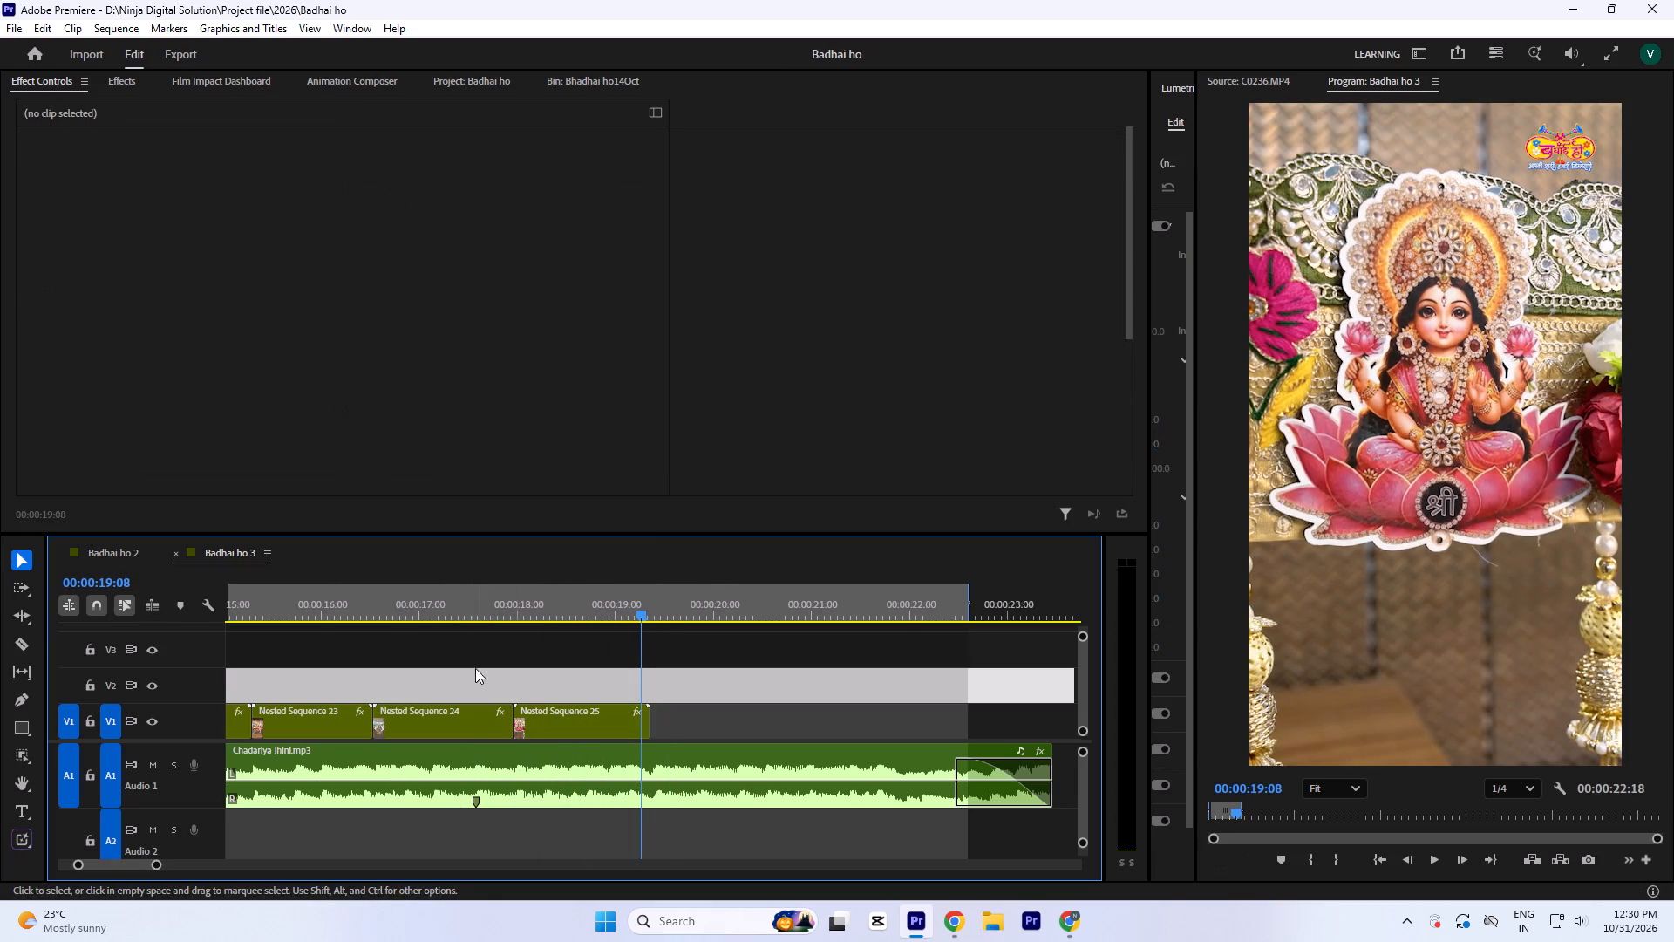
left_click(459, 596)
key("space")
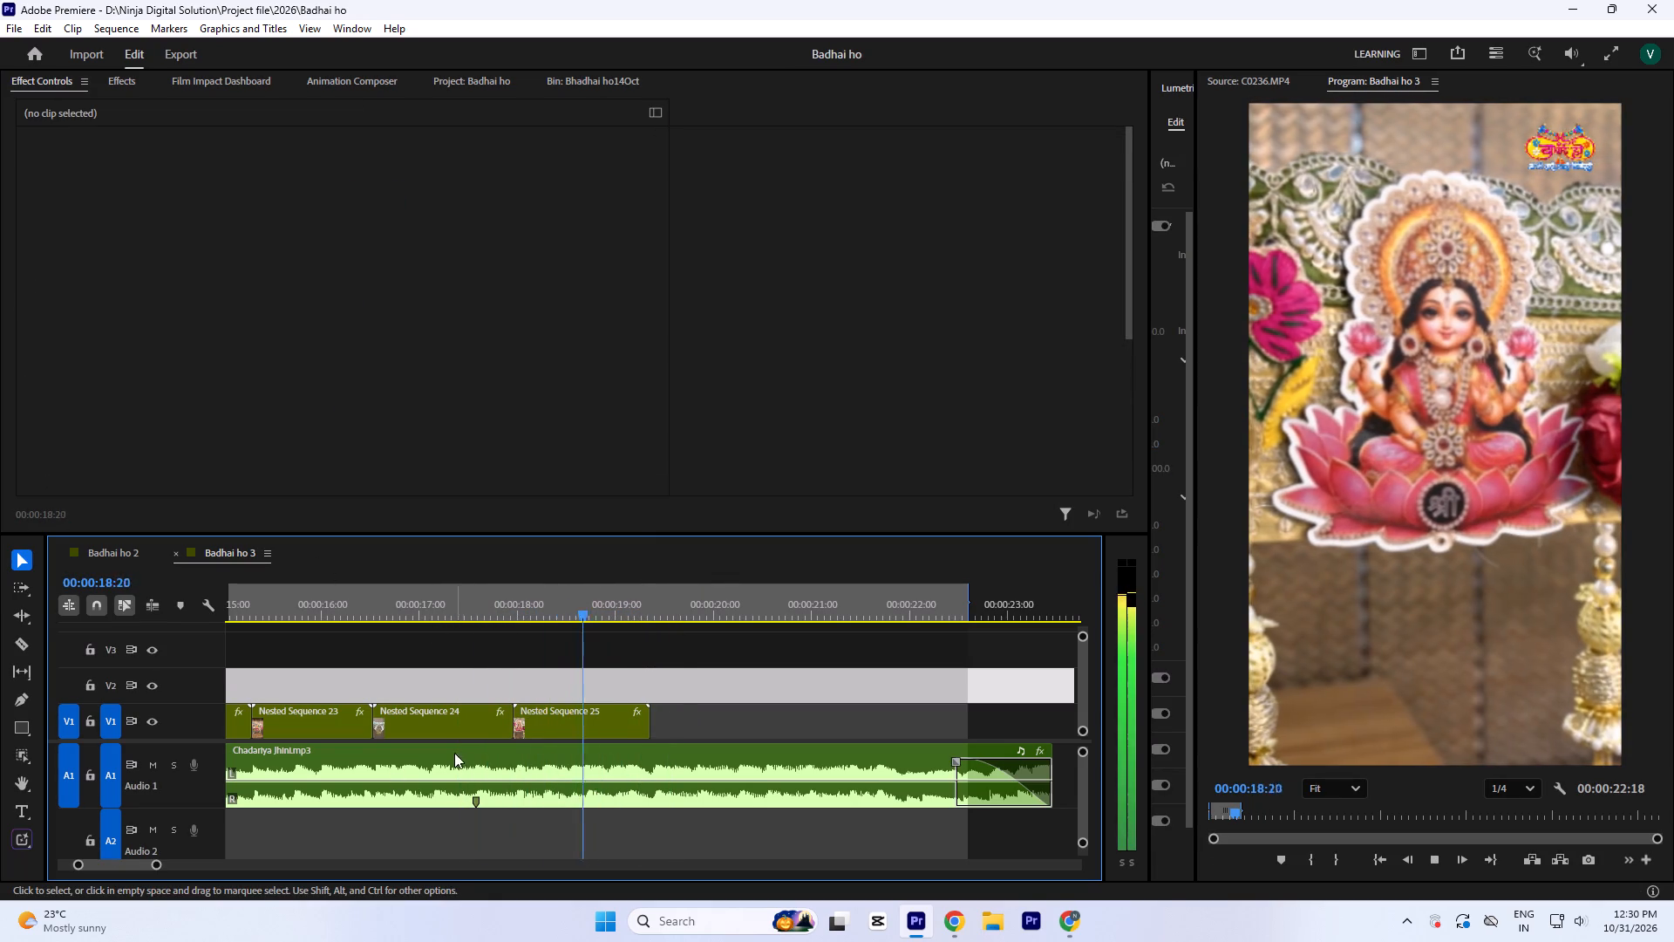
key("space")
left_click(480, 595)
key("space")
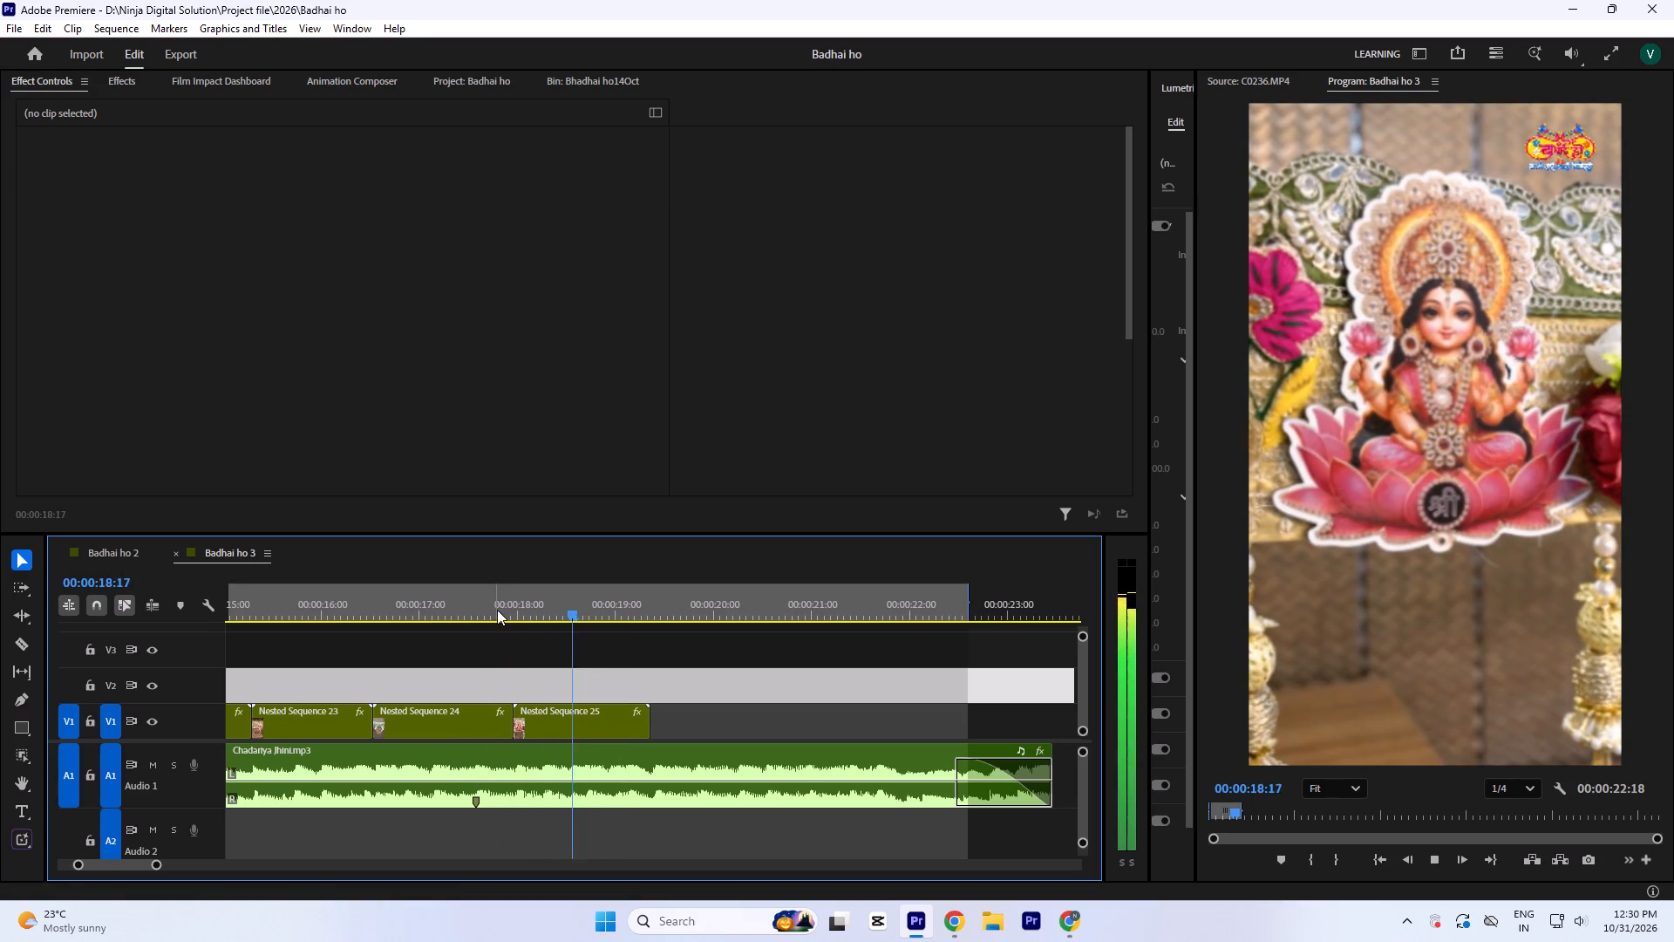
key("space")
Inside Nested Sequence 25, shift the used part of C0236.MP4 by trimming its start, moving it to zero and extending its end to about 00:00:01:29.
double_click(585, 727)
left_click_drag(287, 611, 202, 623)
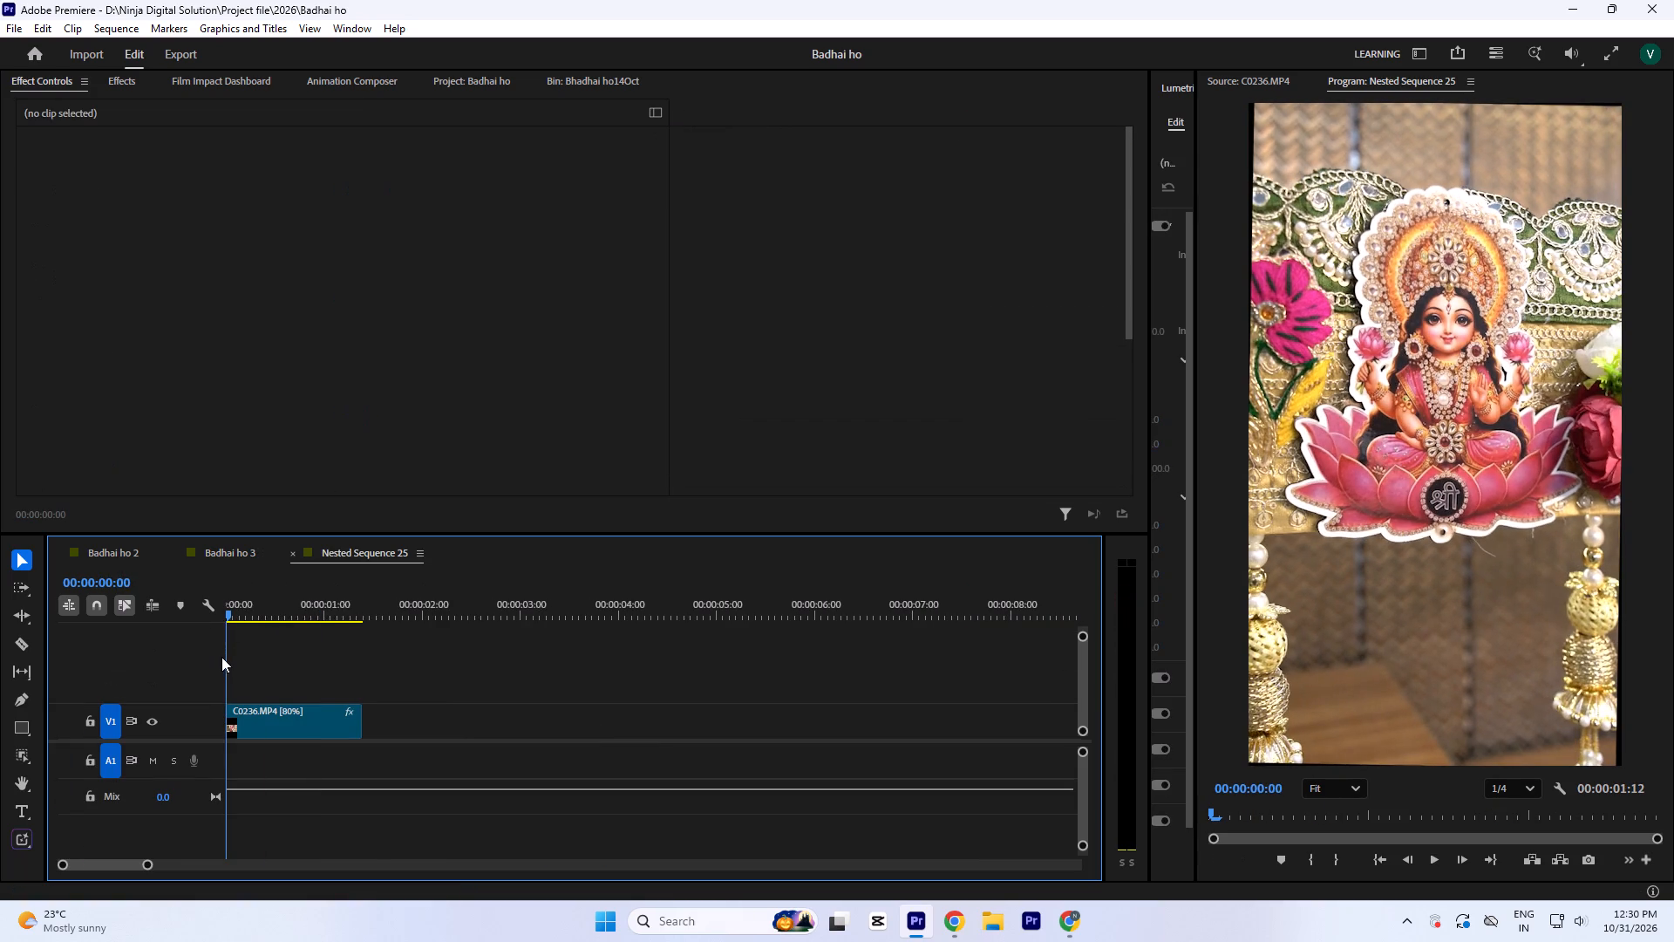
left_click_drag(236, 731, 256, 734)
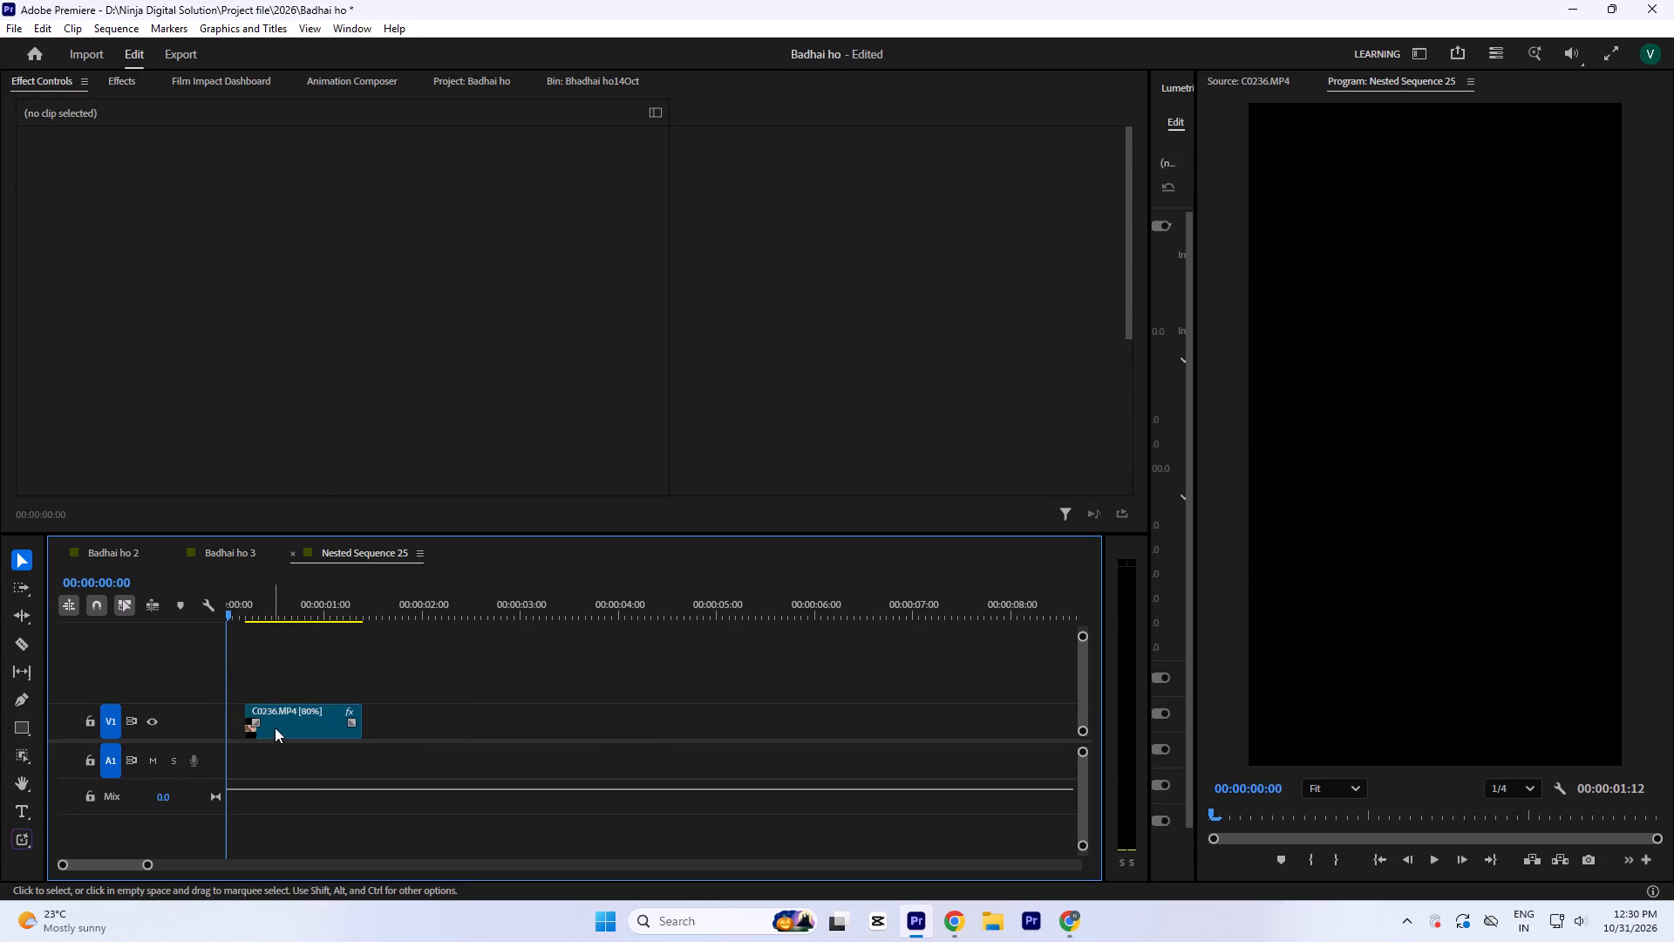
left_click_drag(276, 727, 242, 728)
left_click_drag(350, 729, 425, 739)
left_click(298, 556)
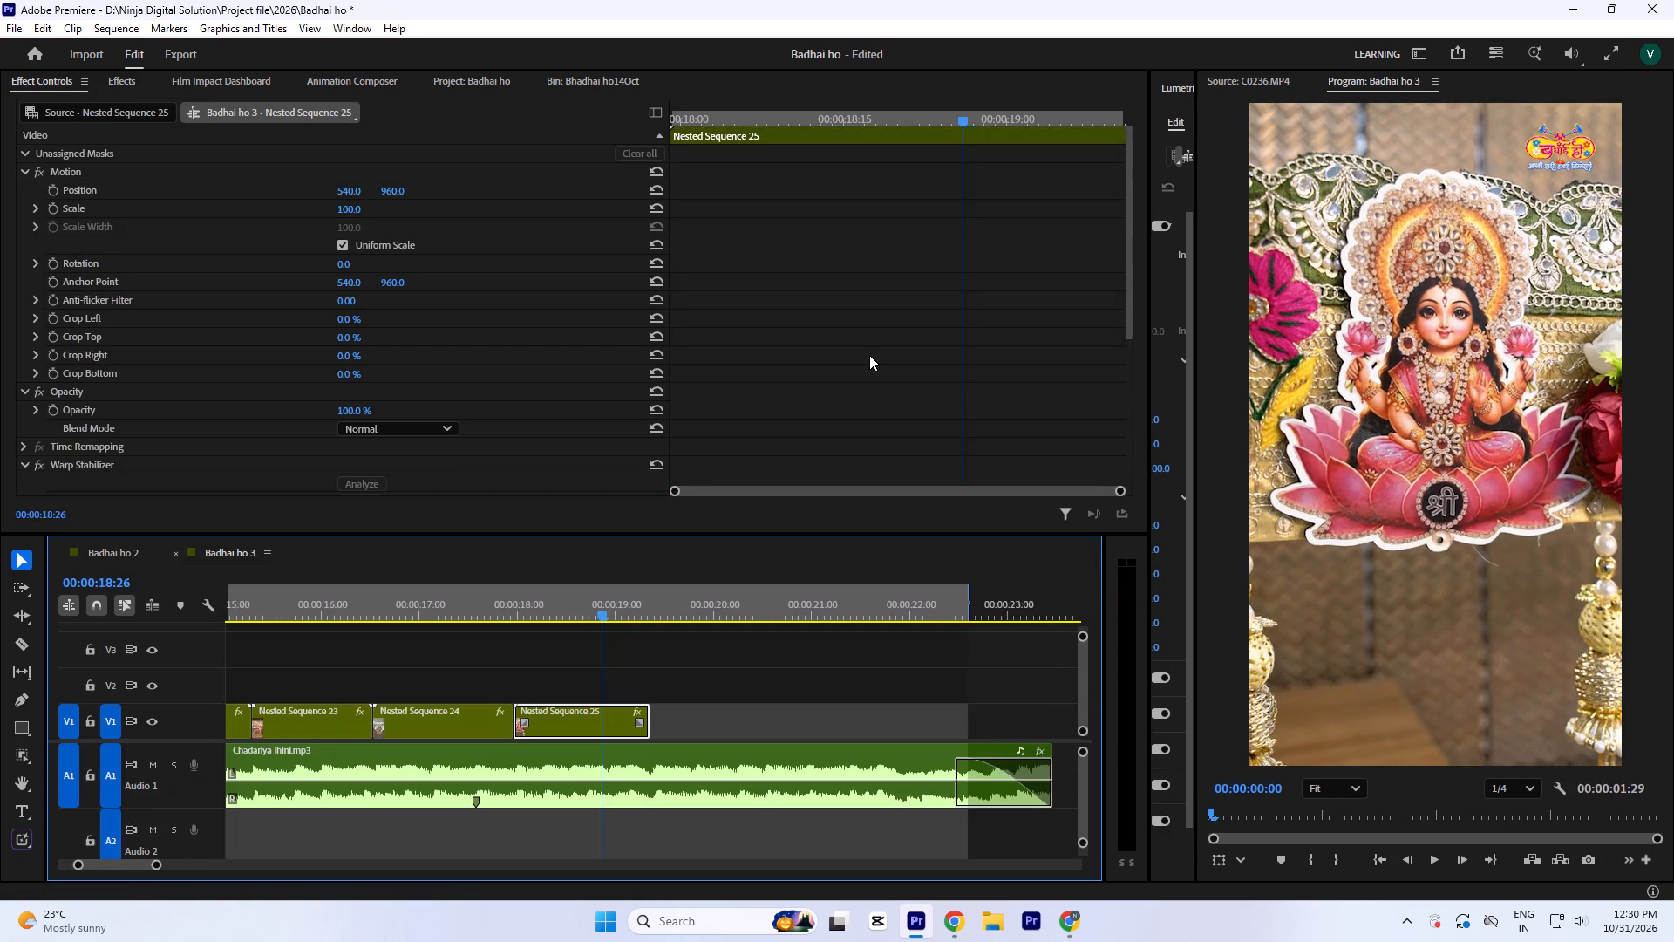
Re-analyze the Warp Stabilizer on Nested Sequence 25 in the Badhai ho 3 sequence.
scroll(874, 352, "down", 5)
left_click(352, 398)
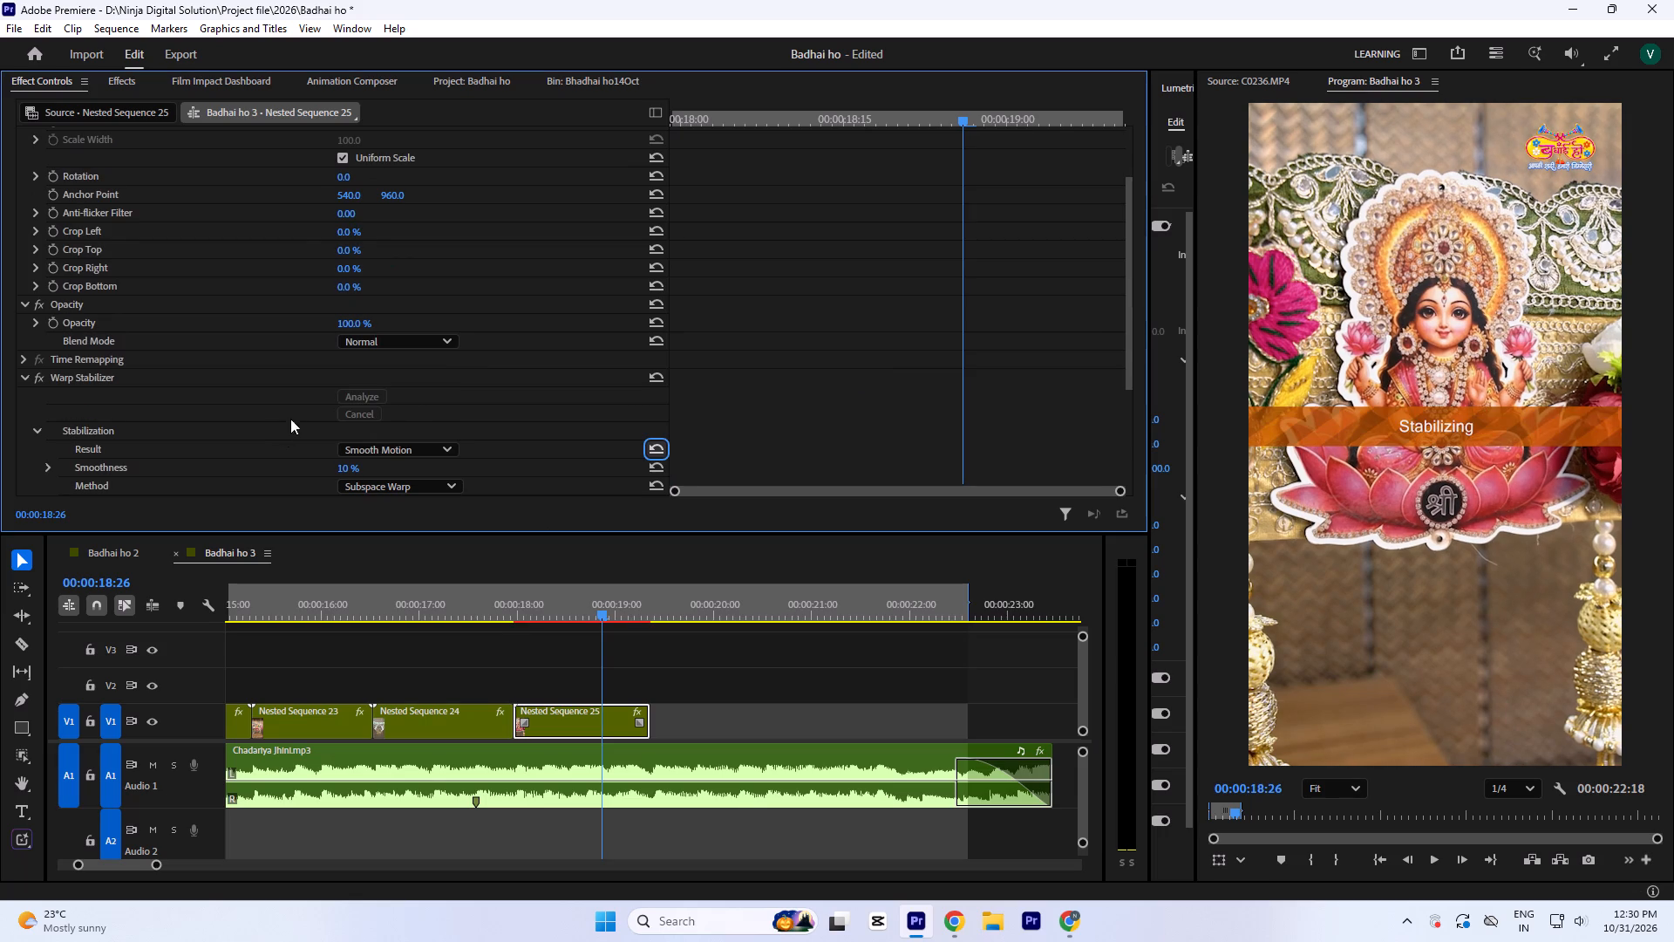
Play back Nested Sequence 24 through the re-stabilized Nested Sequence 25 to check the cut against the music.
left_click(516, 611)
key("space")
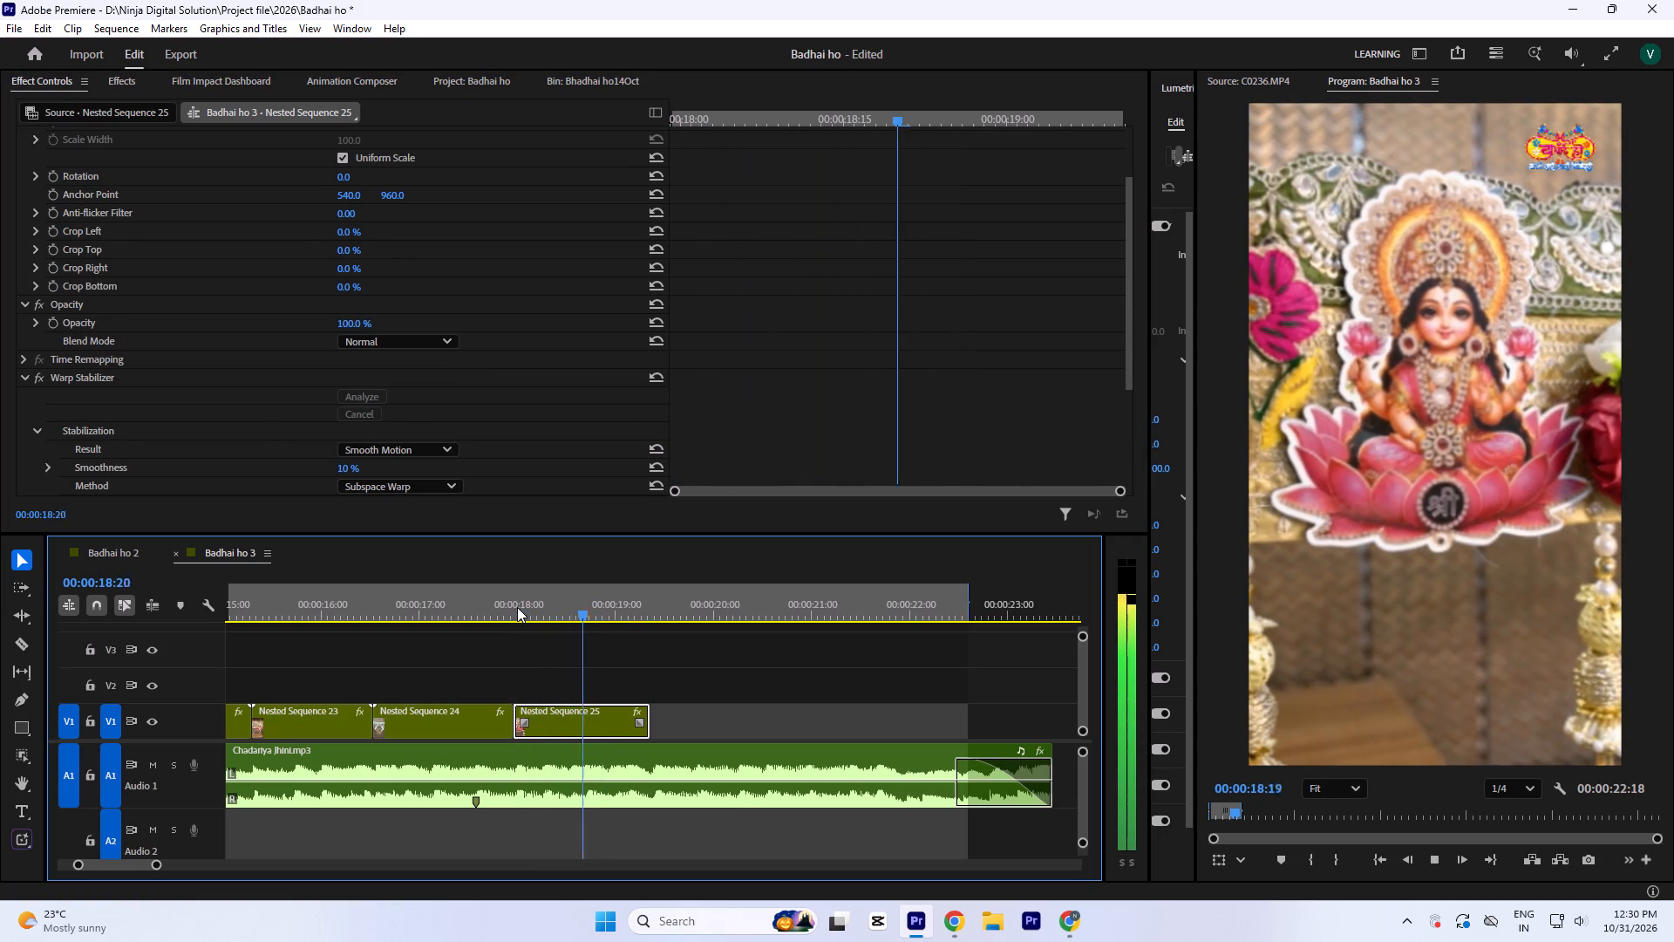
key("space")
left_click(459, 603)
key("space")
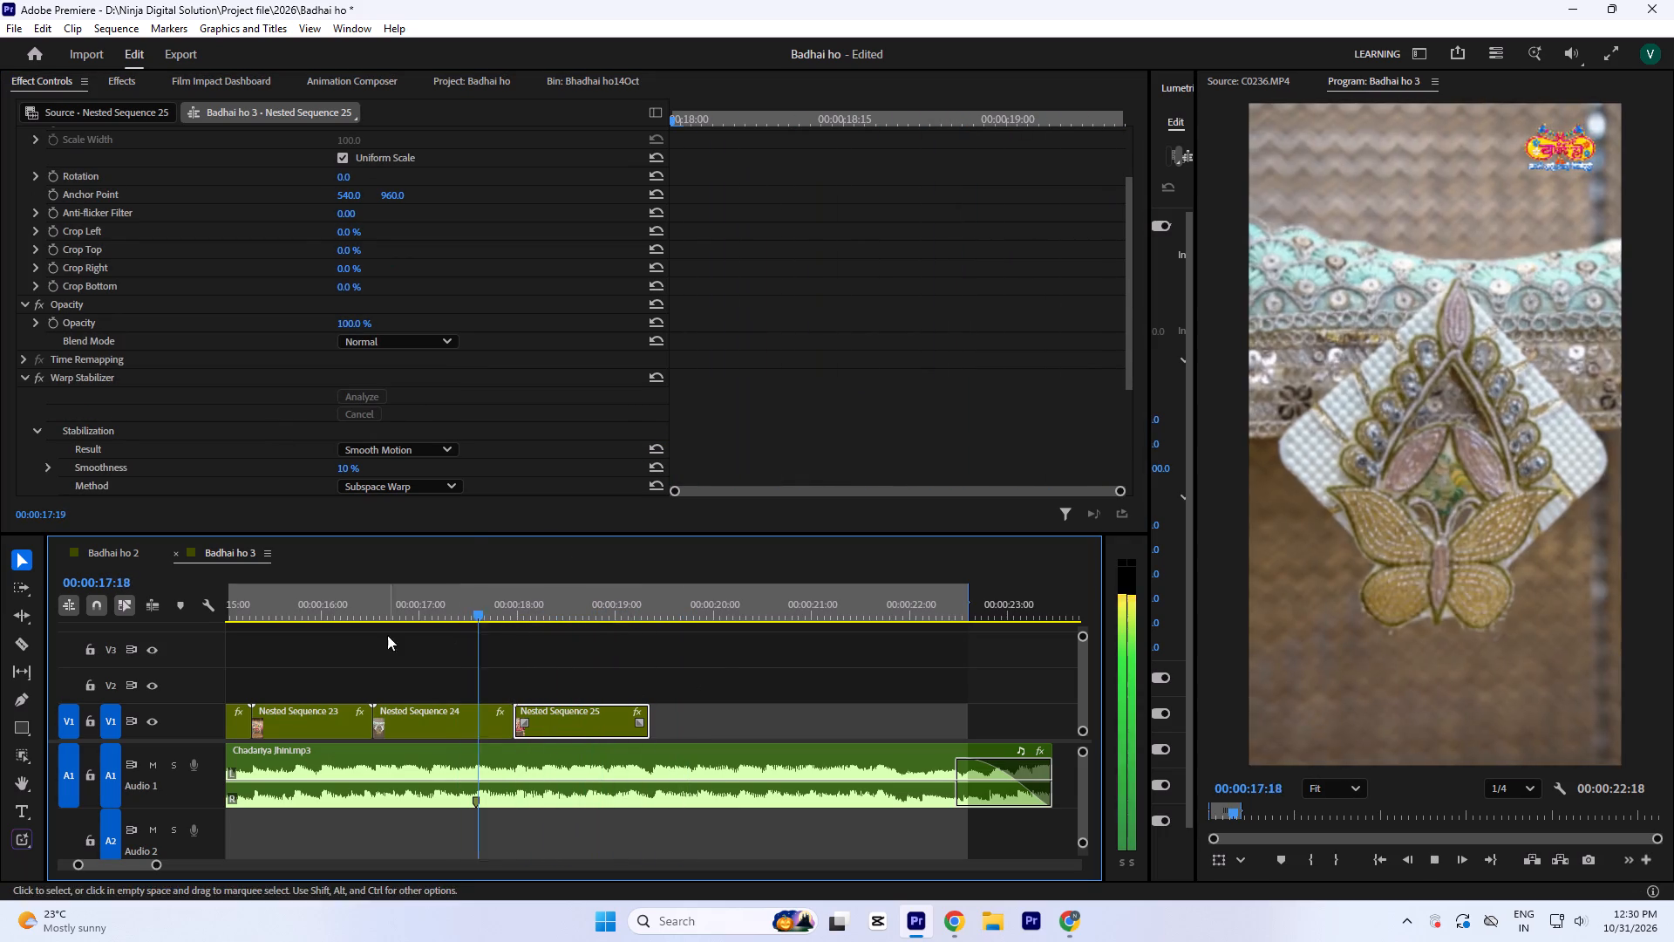
key("space")
left_click(418, 615)
key("space")
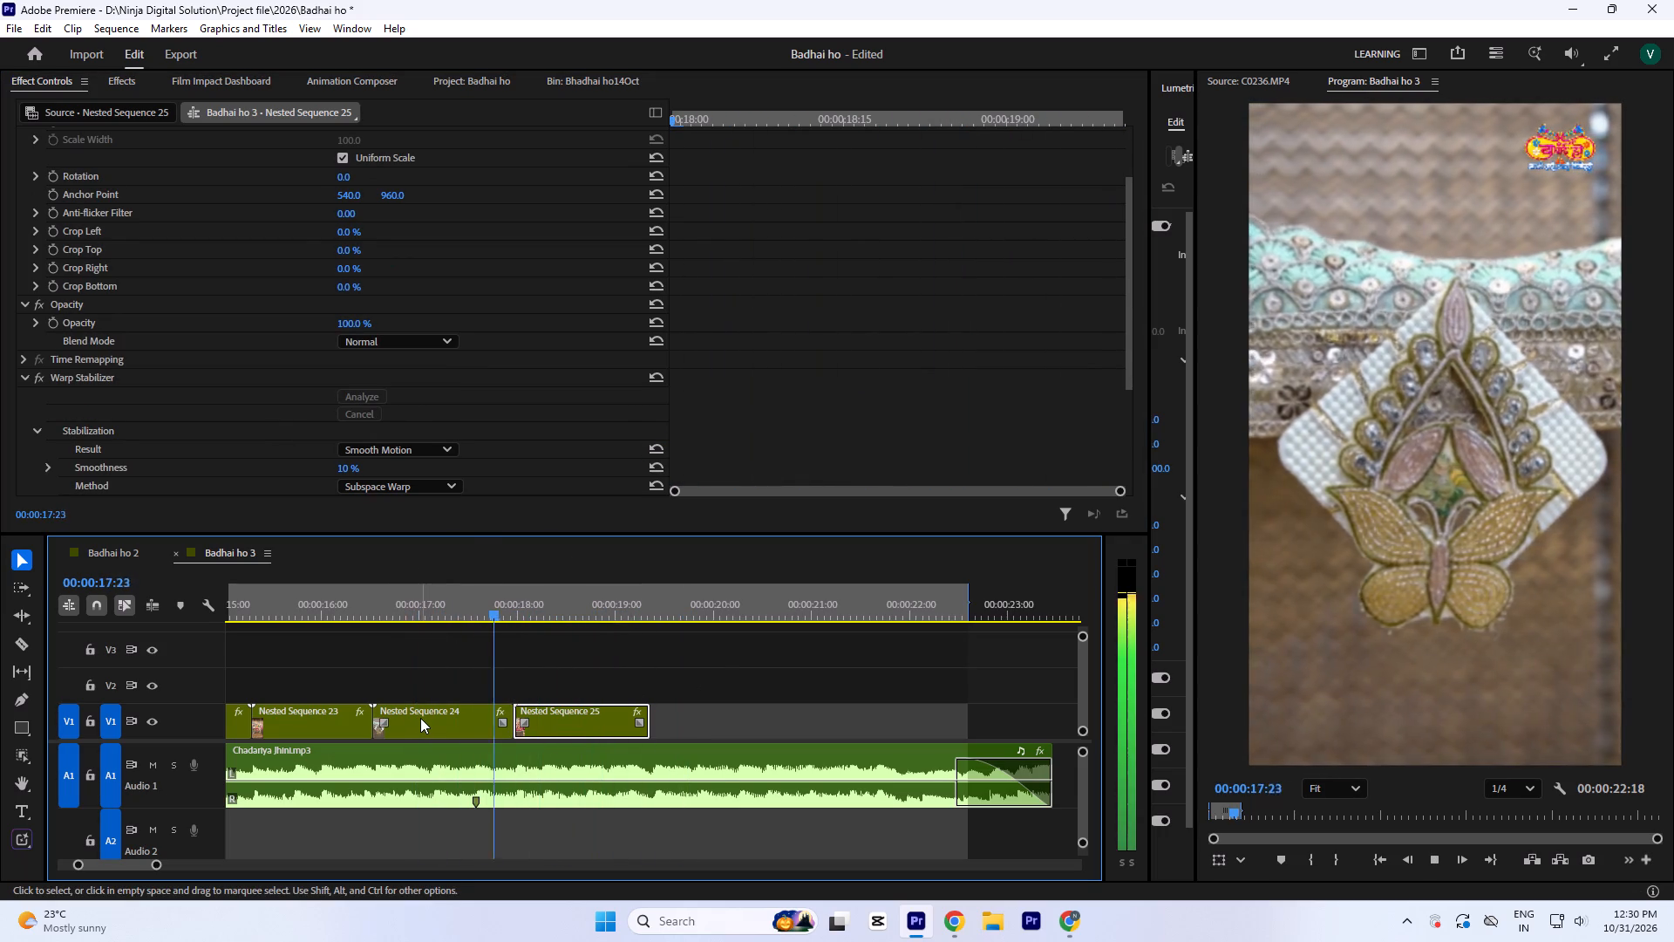
key("space")
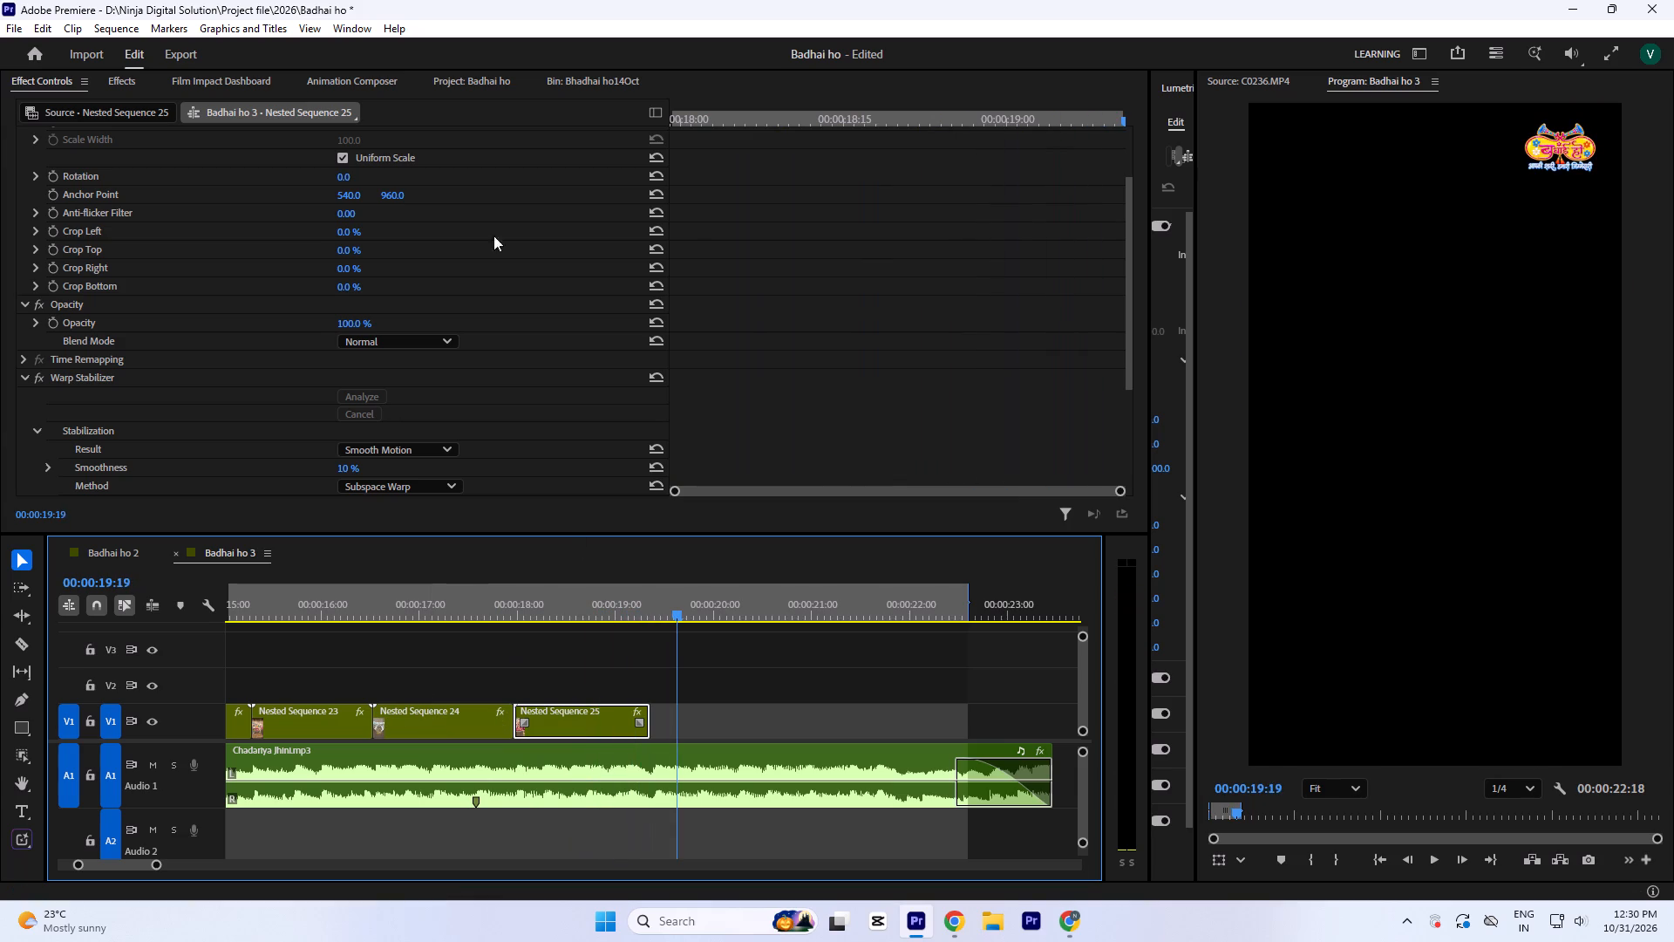
Preview C0240.MP4, C0233.MP4, C0234.MP4 and C0239.MP4 from the Bhadhai ho14Oct bin as candidates for the next shot.
left_click(575, 82)
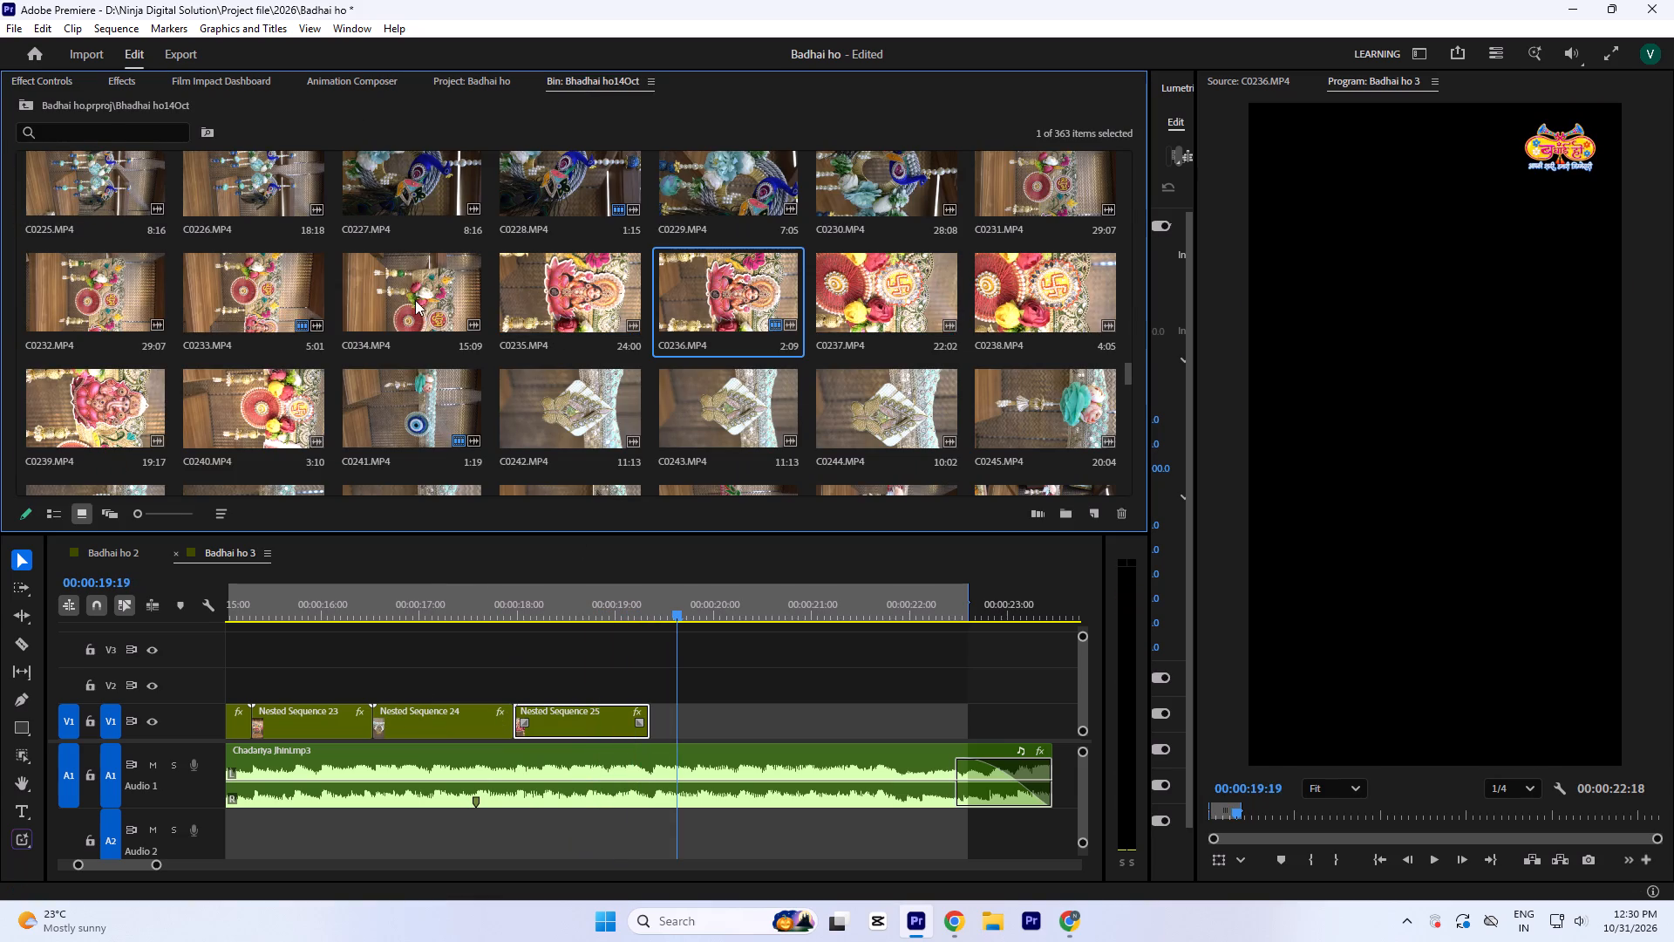
double_click(252, 410)
key("space")
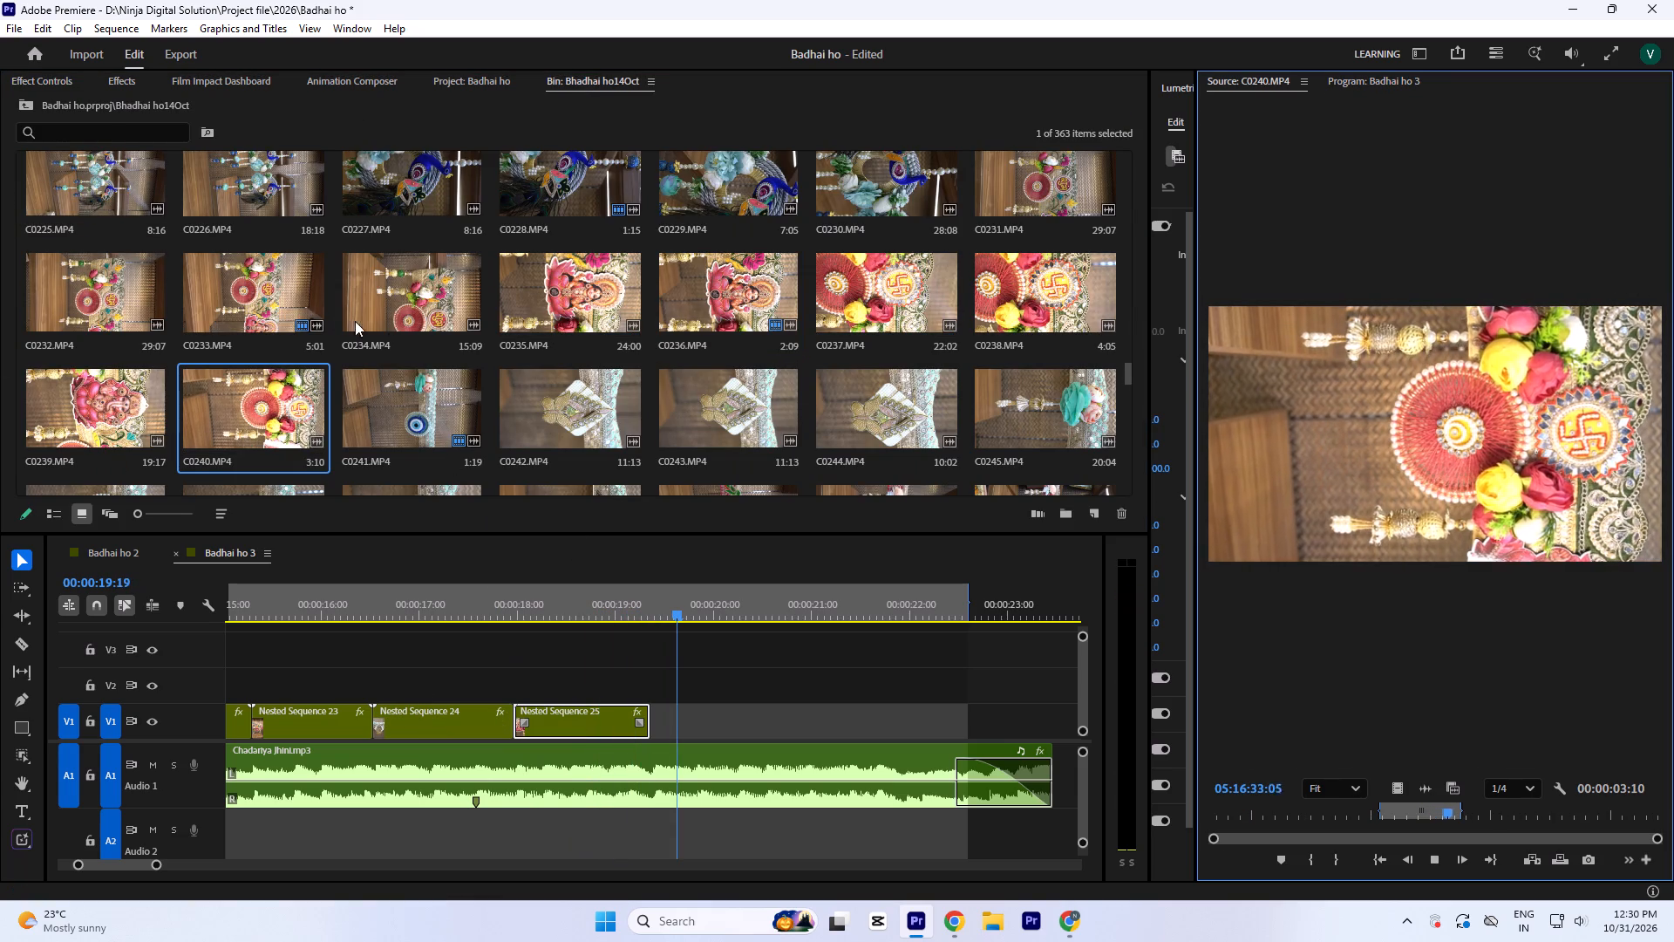
left_click_drag(1491, 816, 1602, 819)
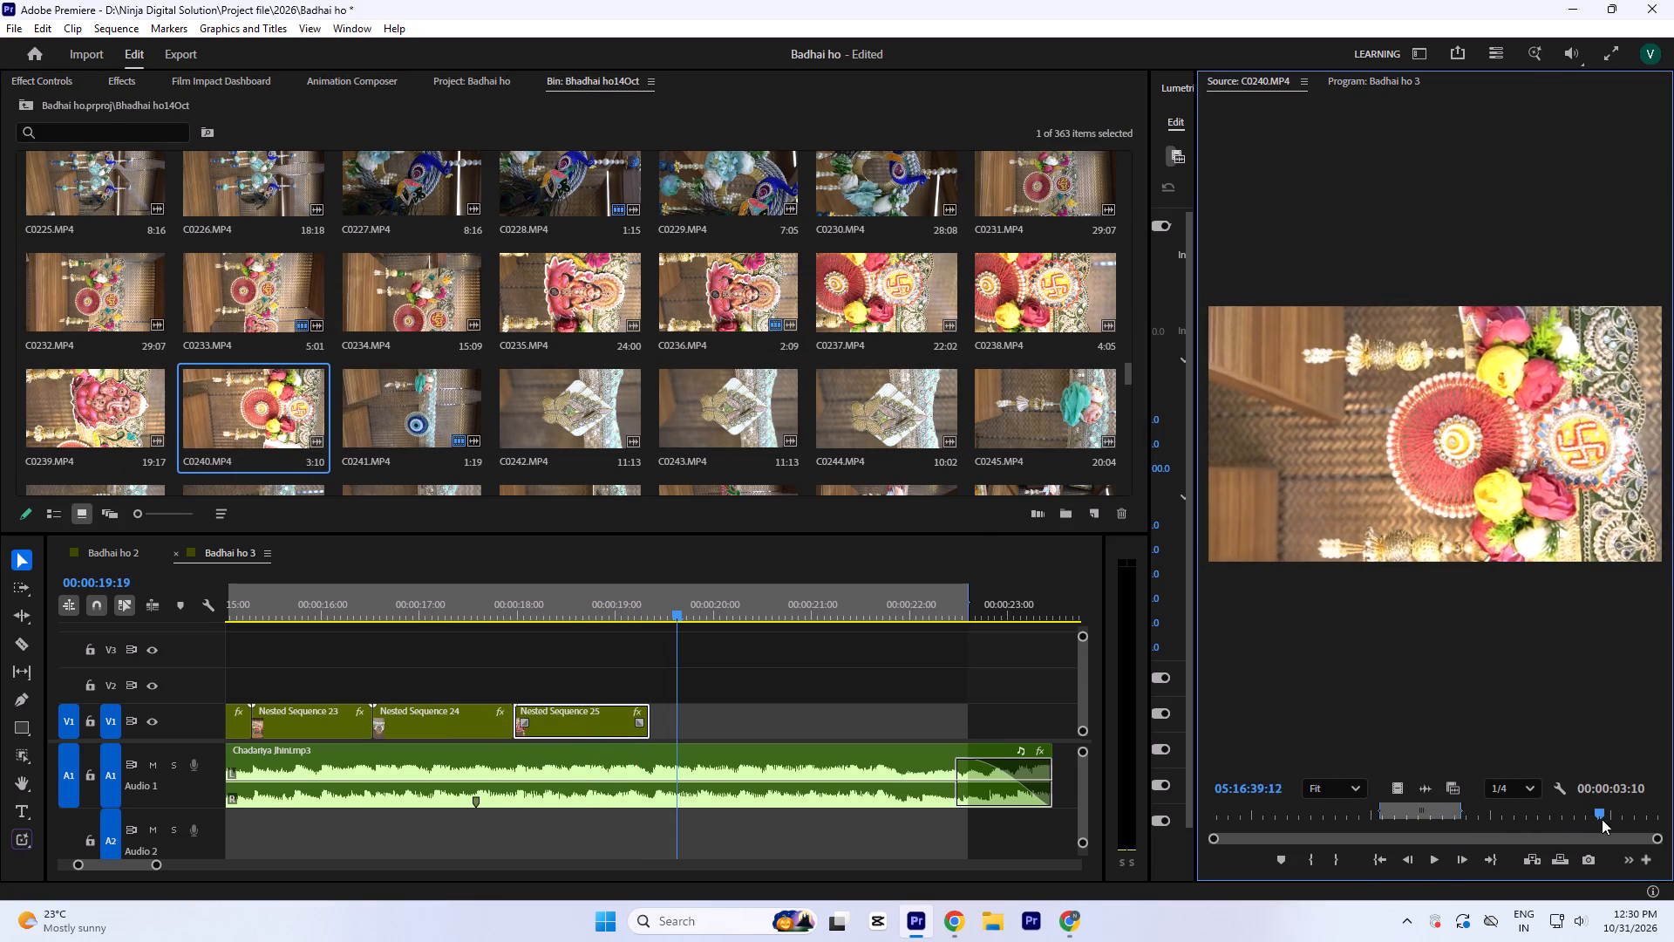
left_click_drag(1602, 819, 1528, 841)
double_click(272, 307)
key("space")
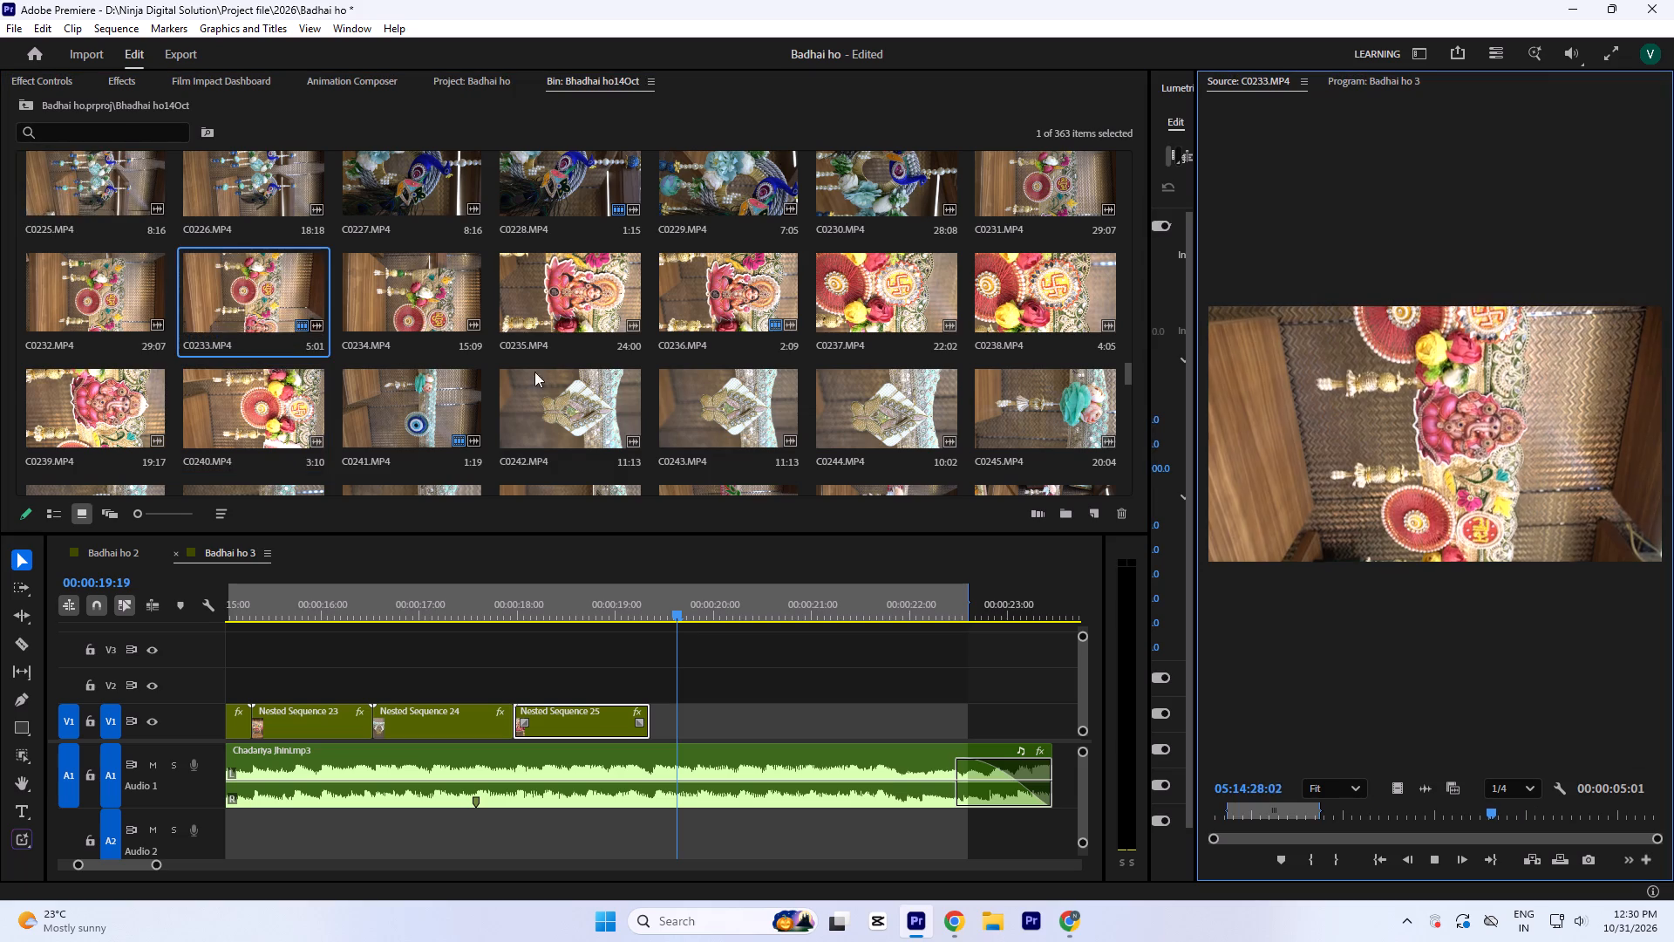
double_click(403, 289)
key("space")
left_click_drag(1435, 824, 1570, 837)
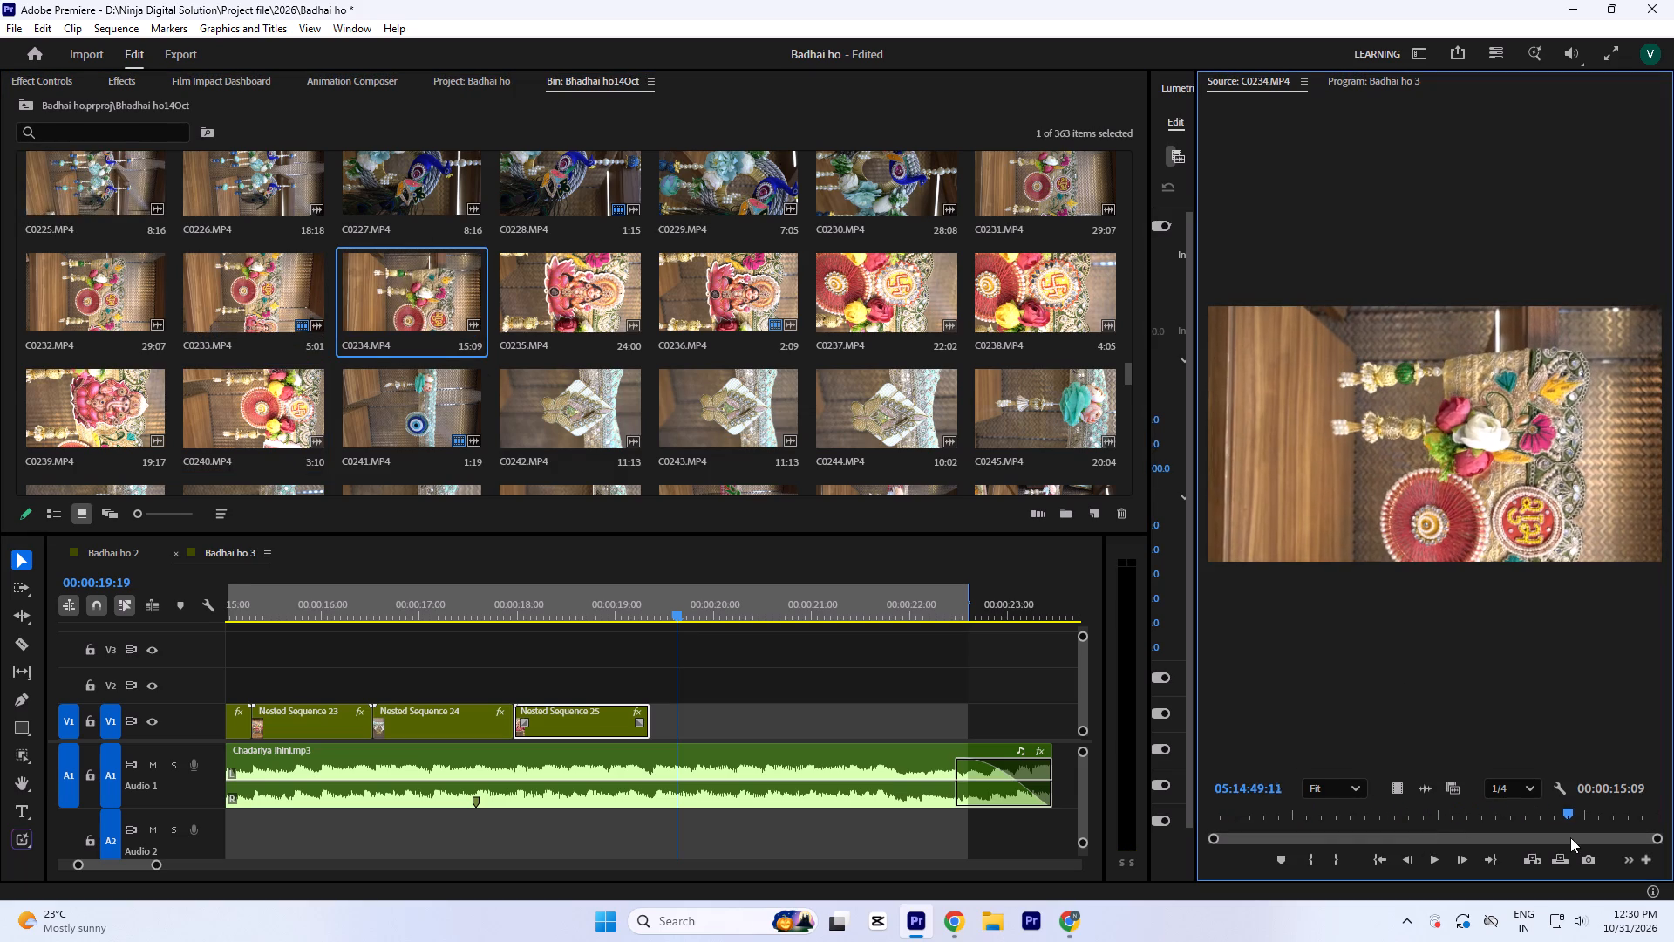
left_click_drag(1570, 837, 1570, 836)
double_click(79, 404)
key("space")
key("space")
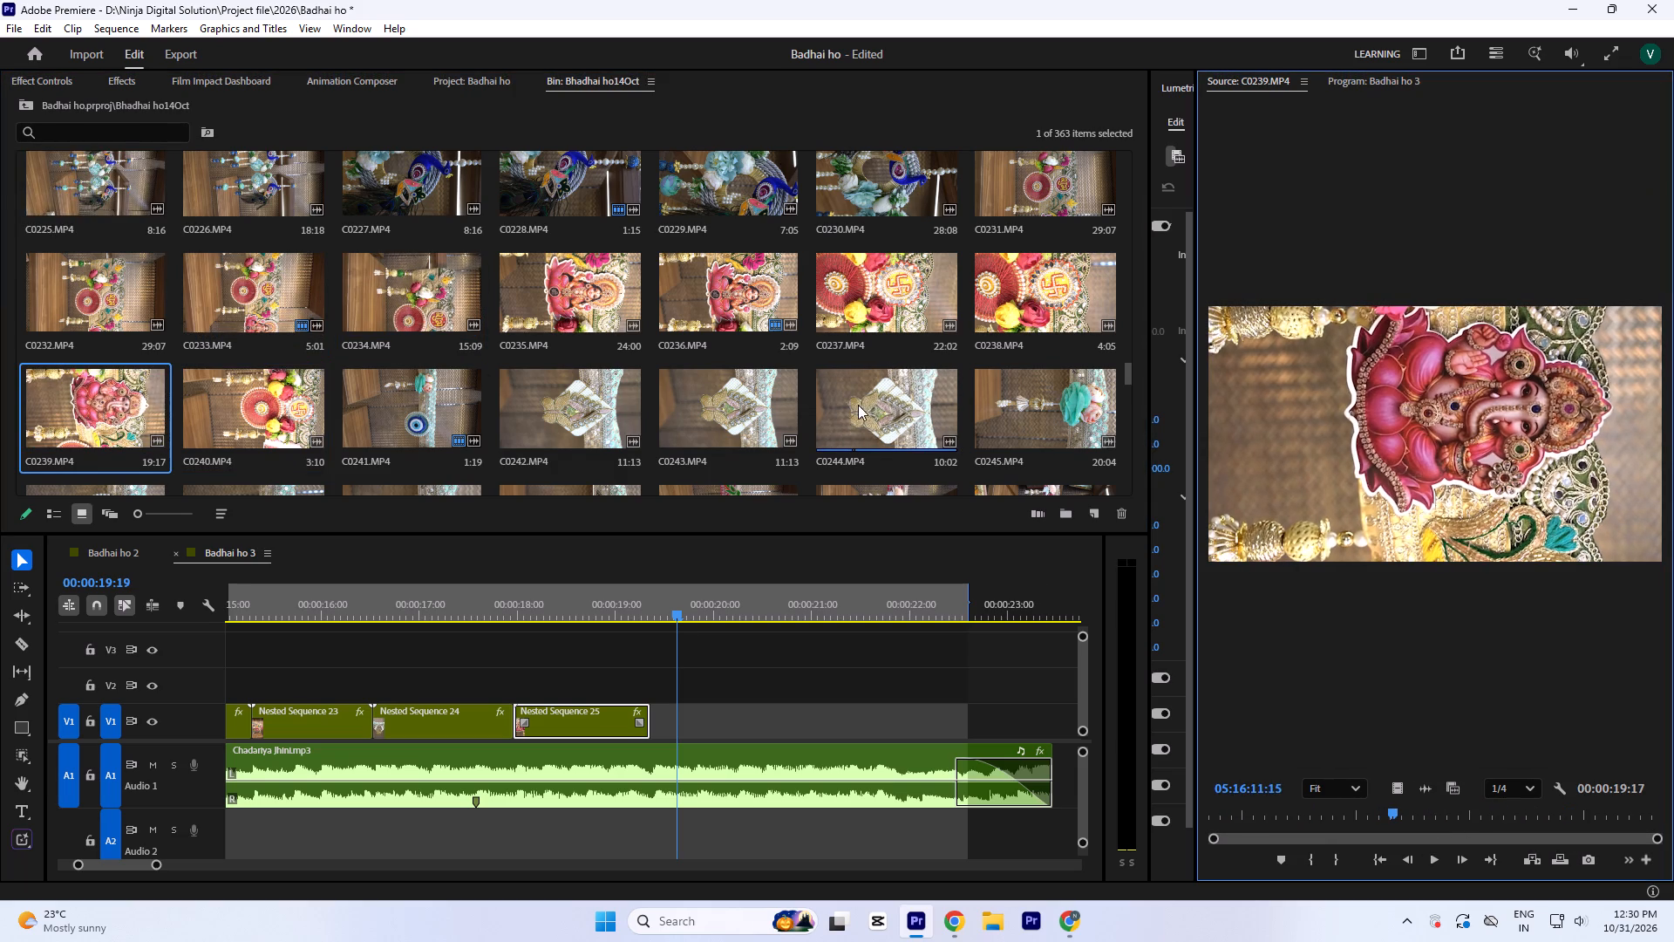
Browse more Bhadhai ho14Oct footage for the next shot and preview C0238.MP4.
scroll(740, 438, "down", 1)
scroll(479, 420, "down", 1)
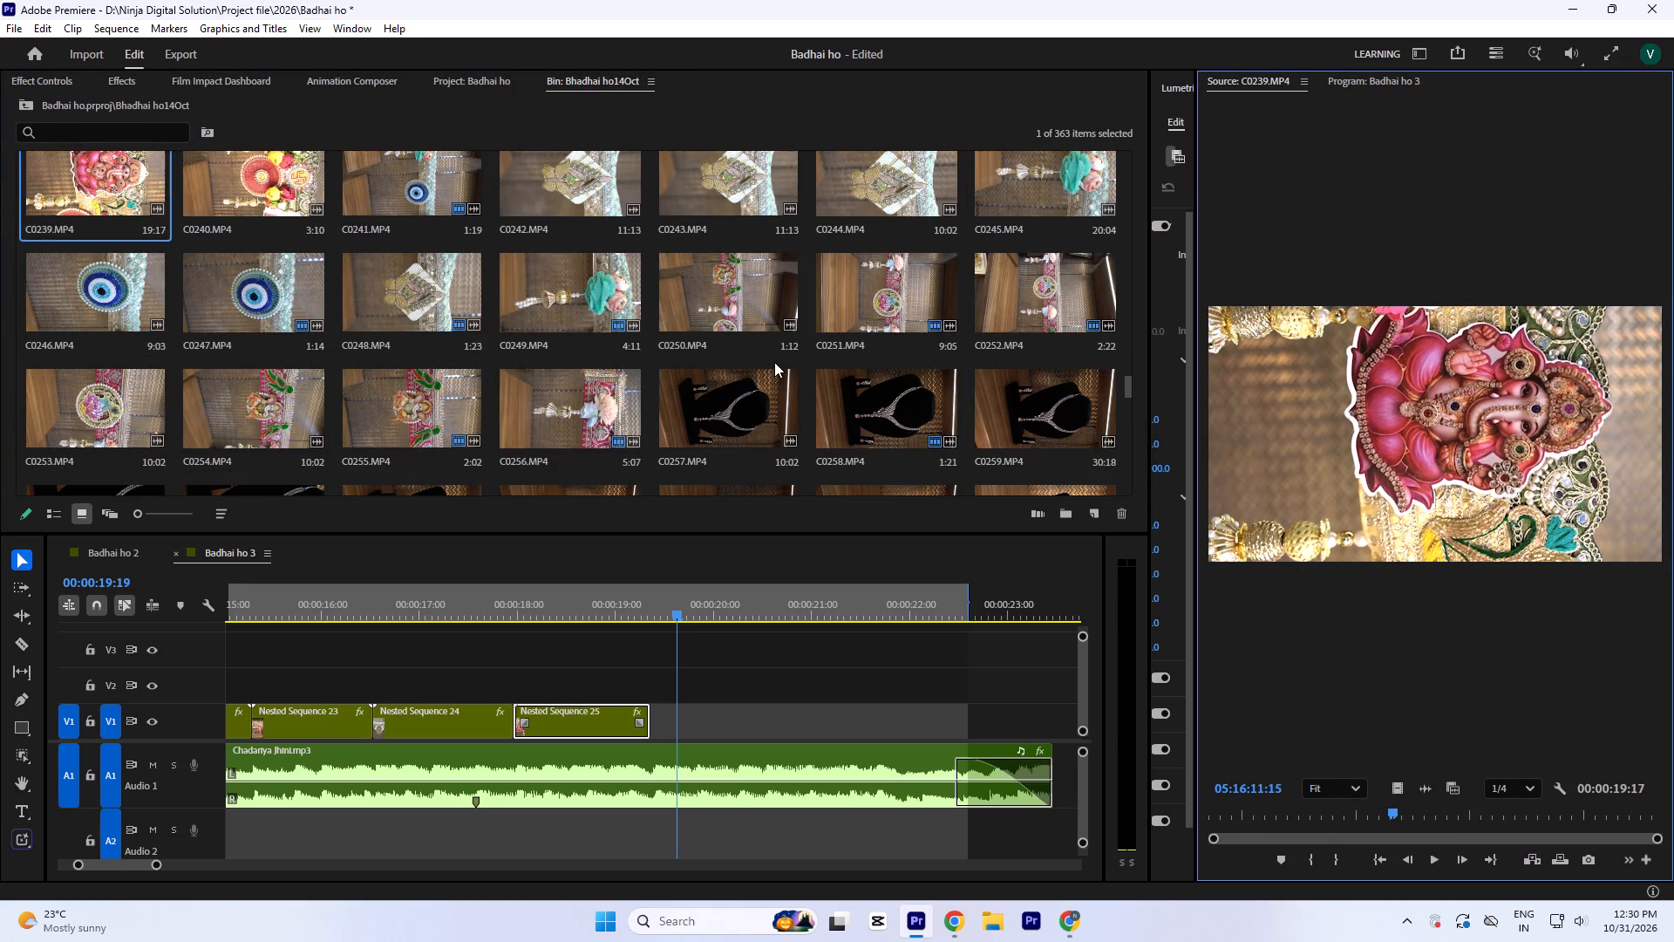
scroll(774, 362, "down", 1)
scroll(549, 381, "up", 1)
scroll(691, 383, "up", 1)
scroll(880, 345, "up", 1)
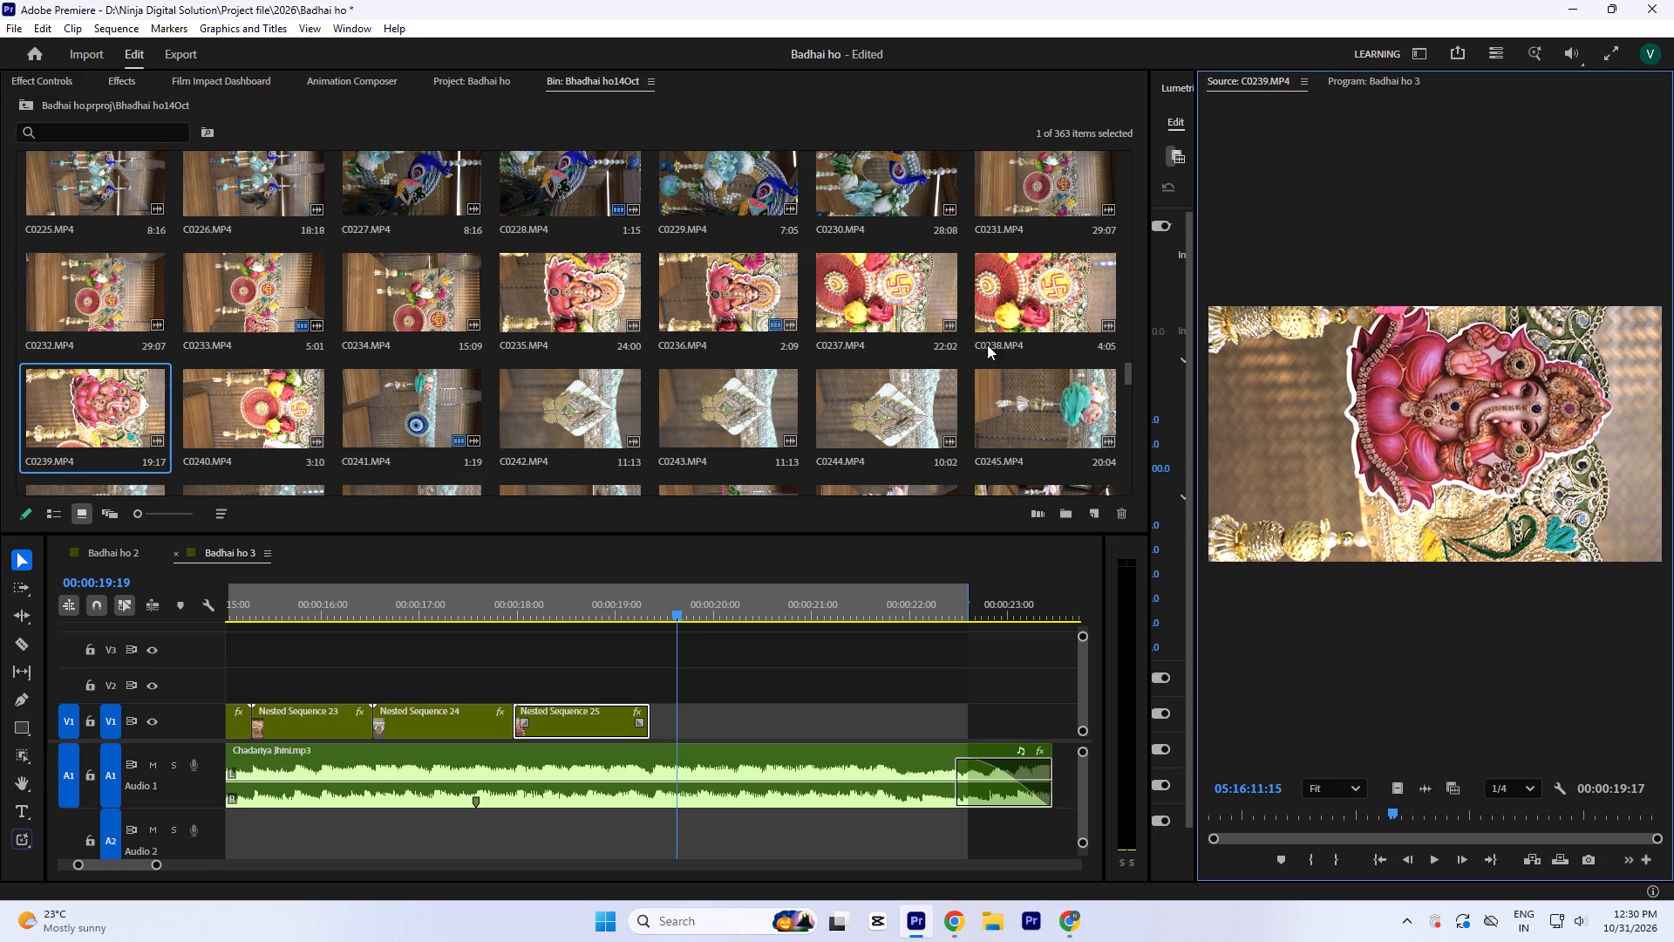
double_click(1011, 295)
key("space")
scroll(822, 411, "up", 1)
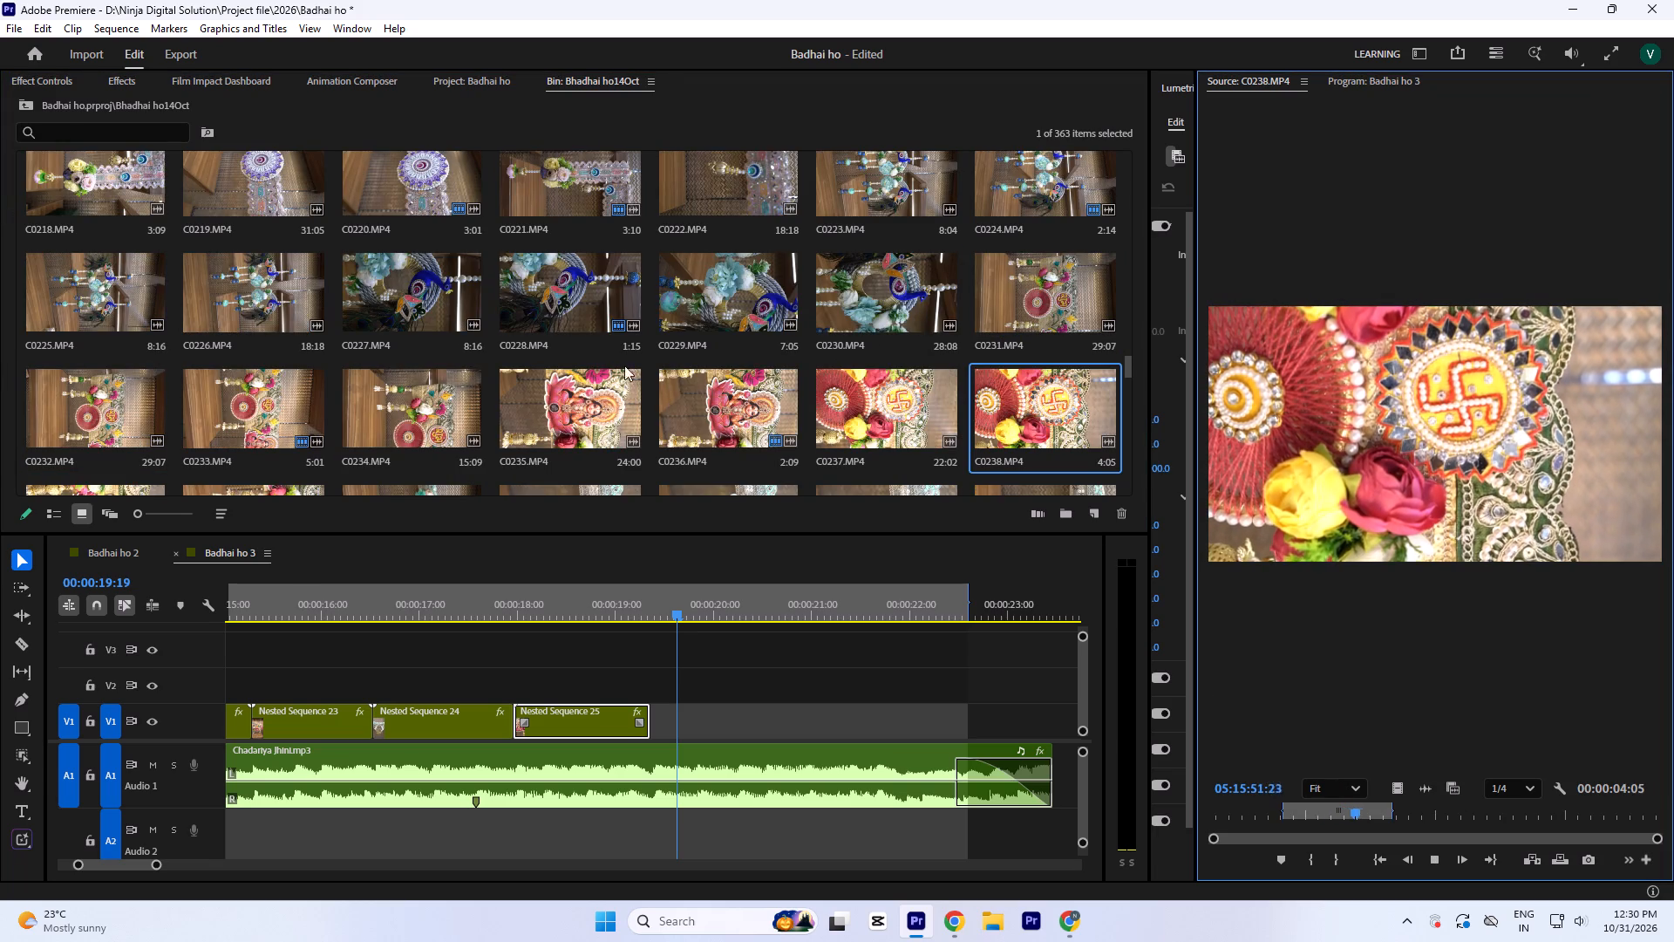
scroll(606, 363, "up", 1)
scroll(495, 379, "up", 1)
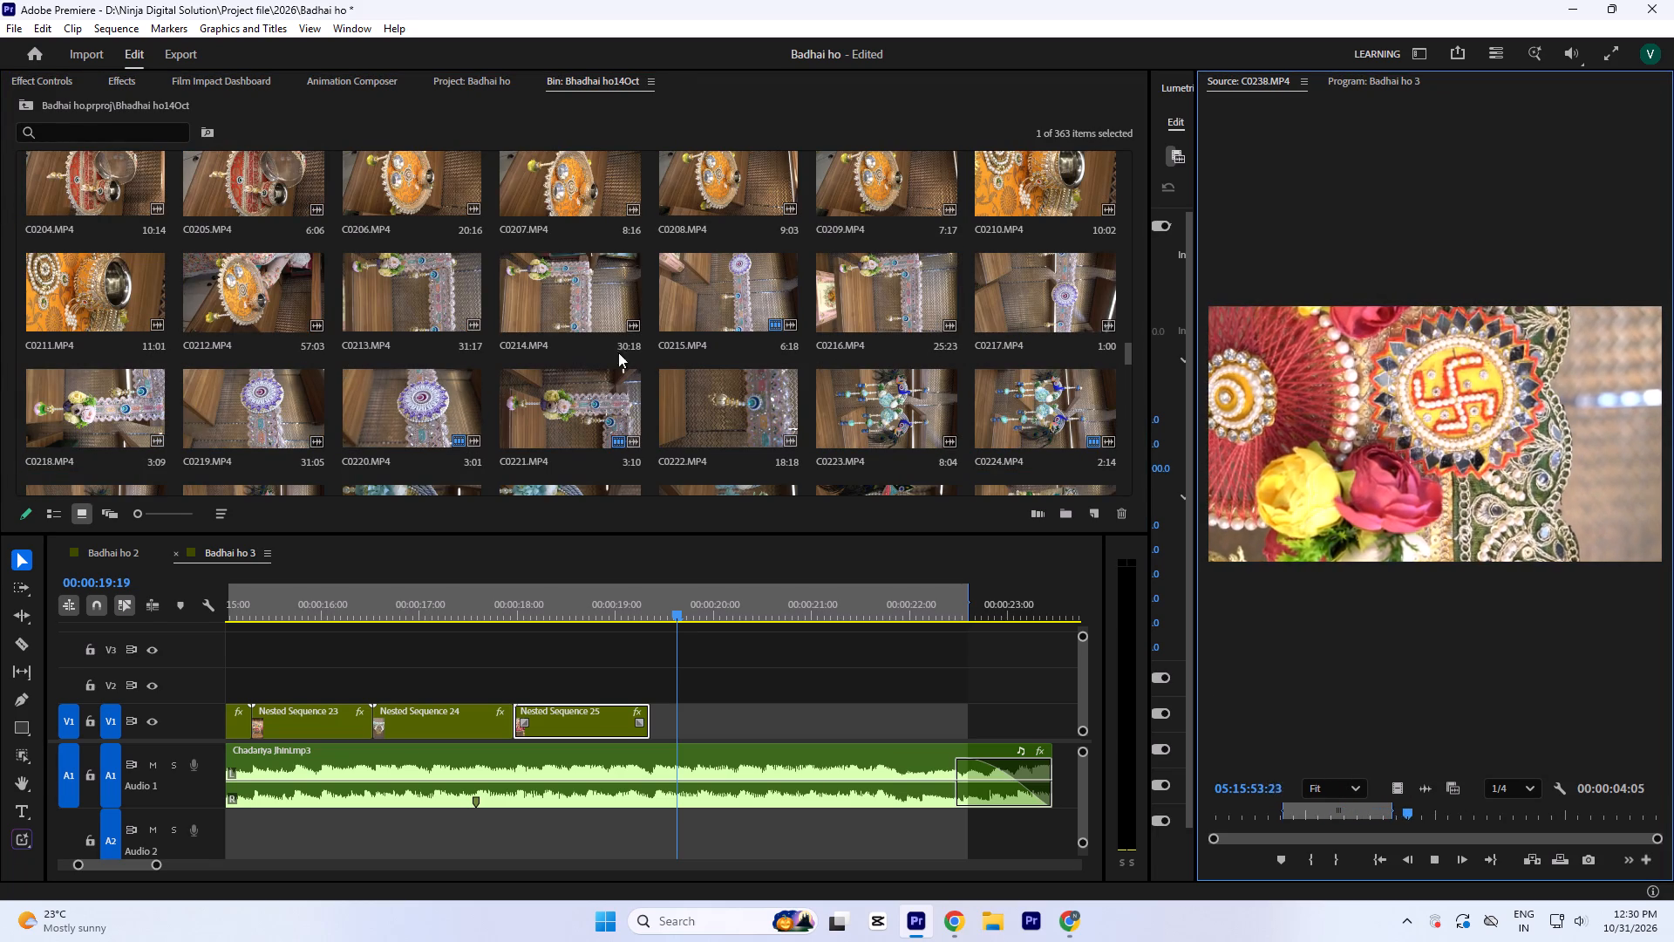
Move the spare nested clip beyond the music on V1 further out, to start at about 00:00:31.
left_click(615, 588)
key("minus")
key("minus")
left_click_drag(776, 604, 806, 624)
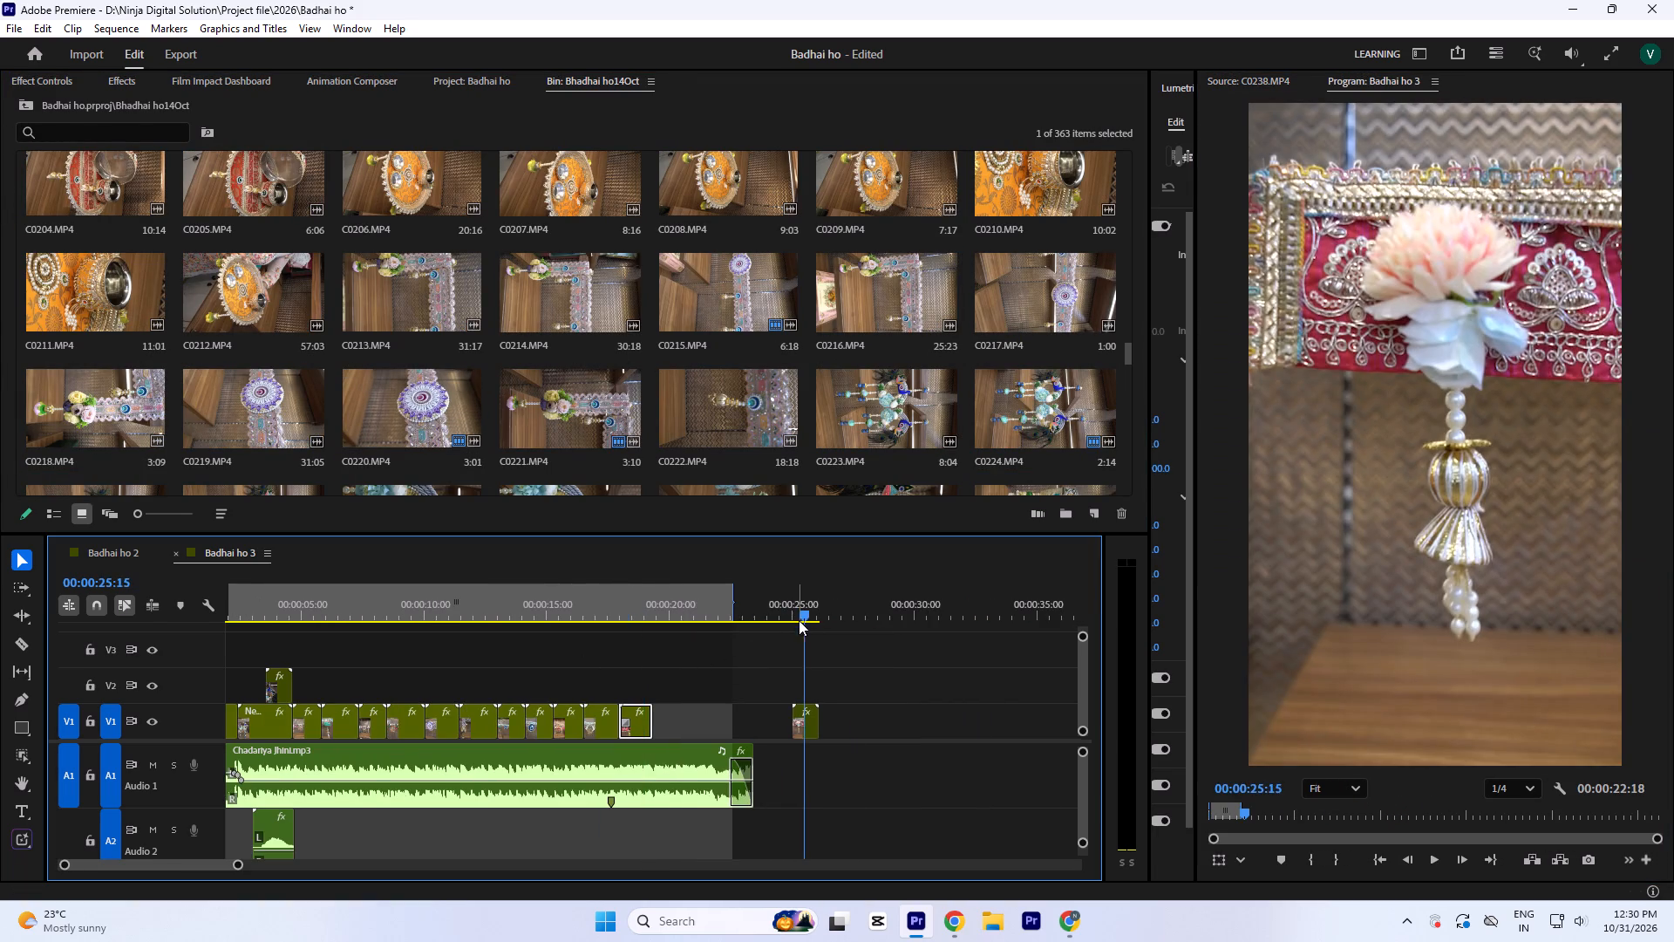
key("equal")
key("space")
key("space")
left_click_drag(643, 589, 658, 611)
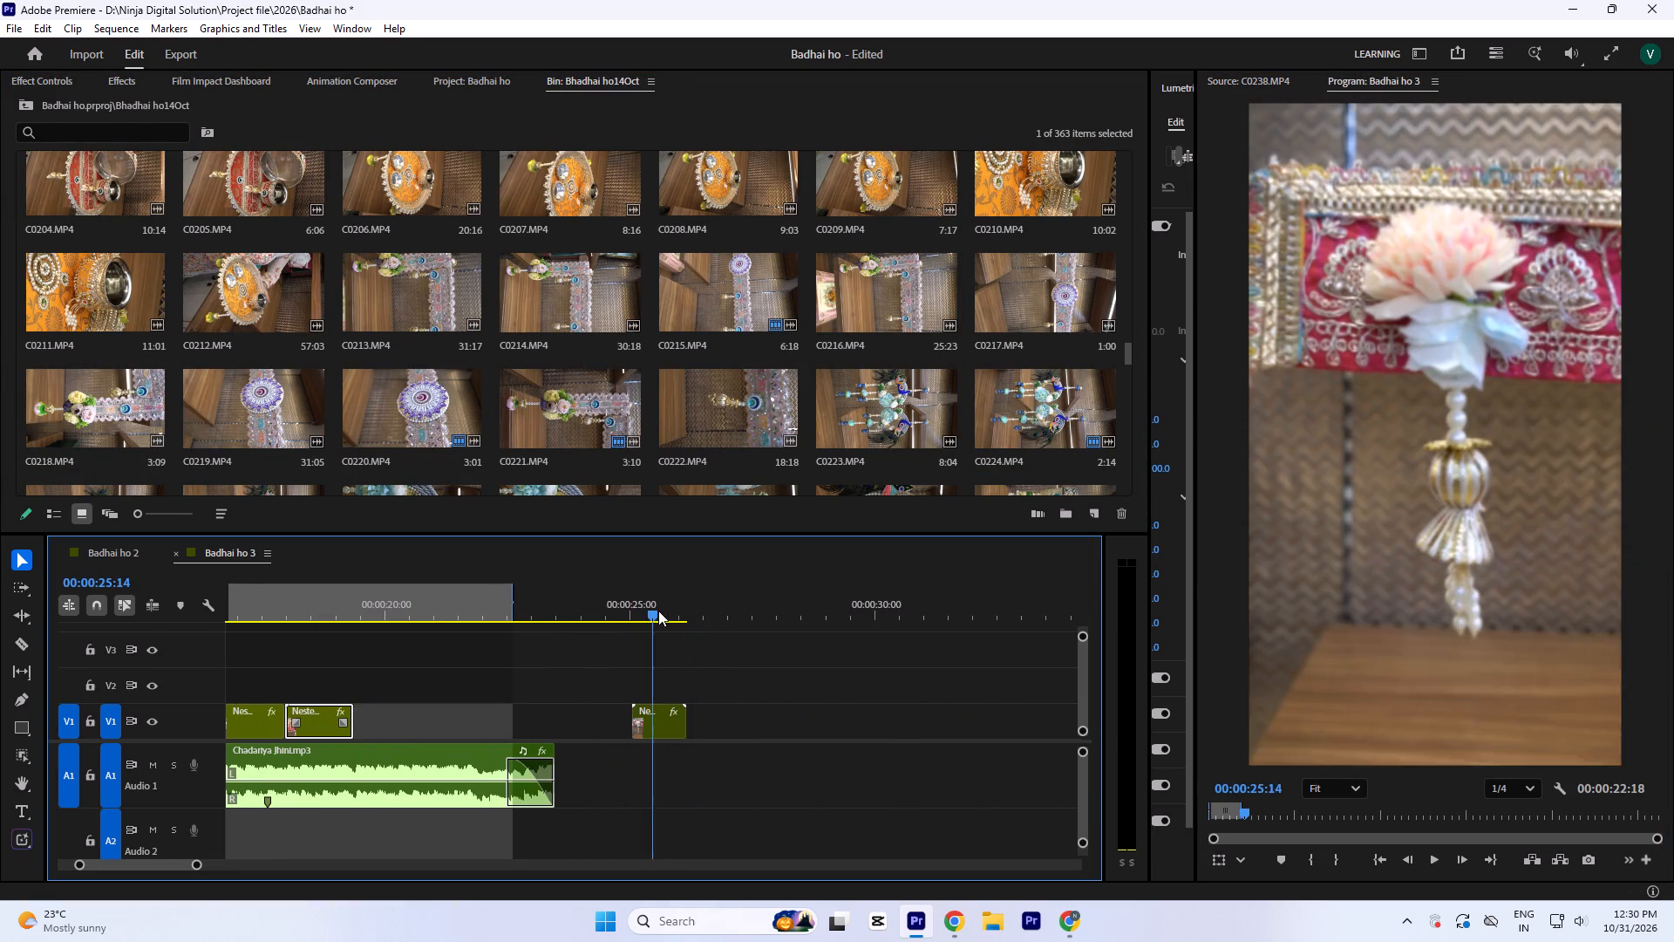
left_click_drag(658, 611, 660, 612)
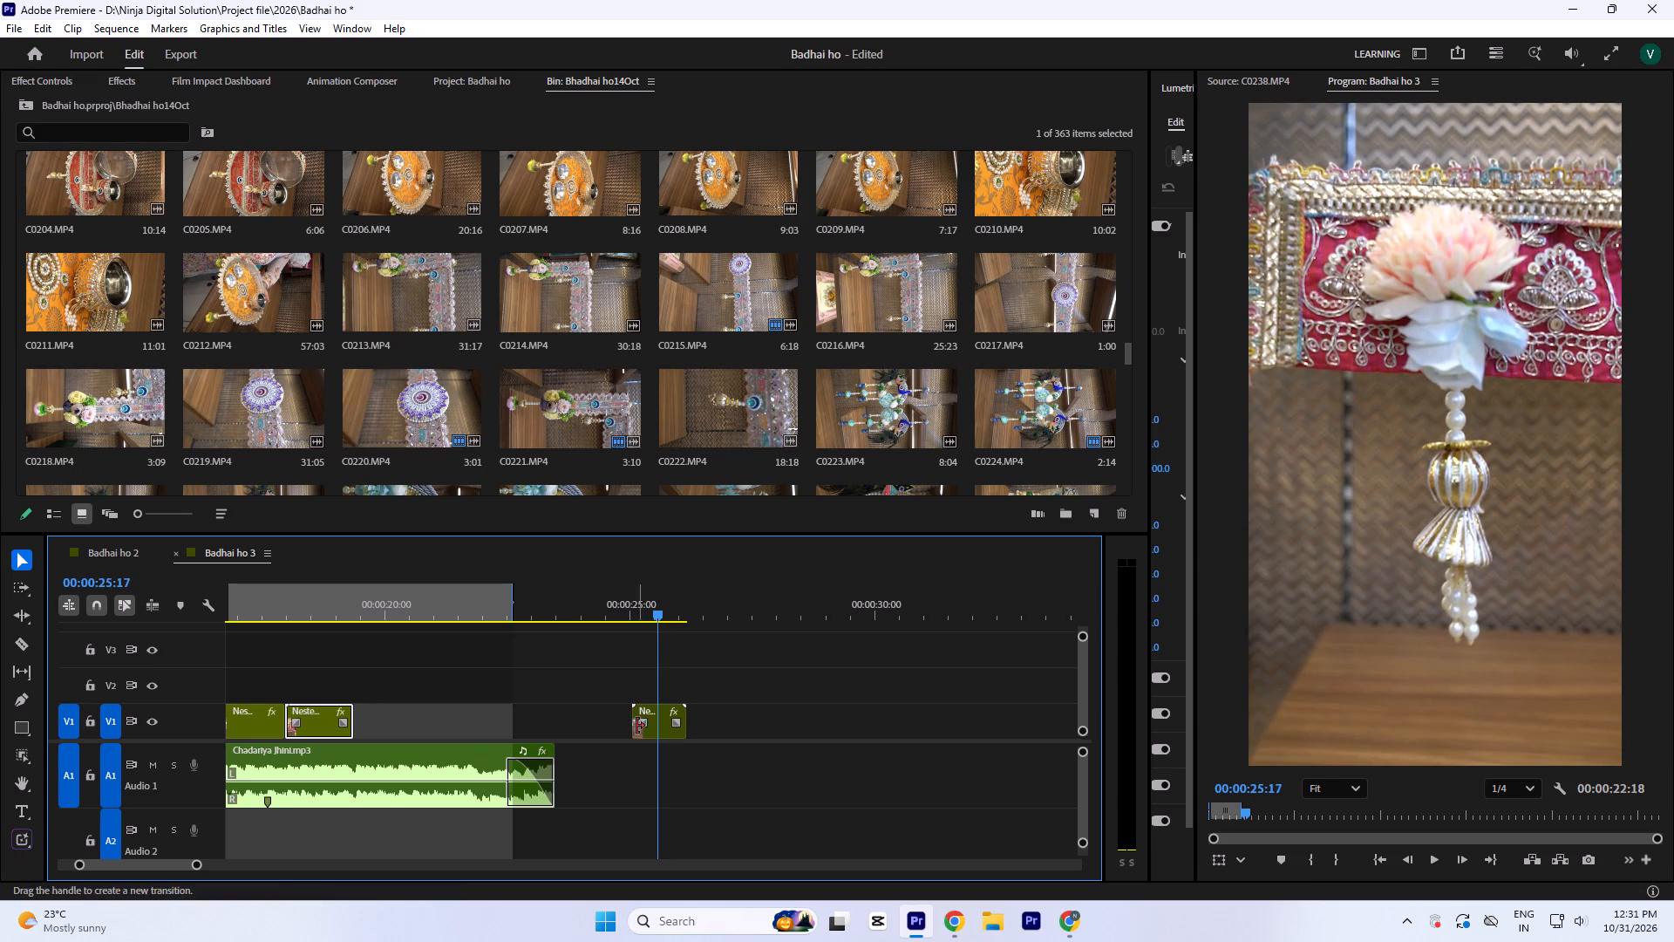
left_click_drag(657, 723, 970, 708)
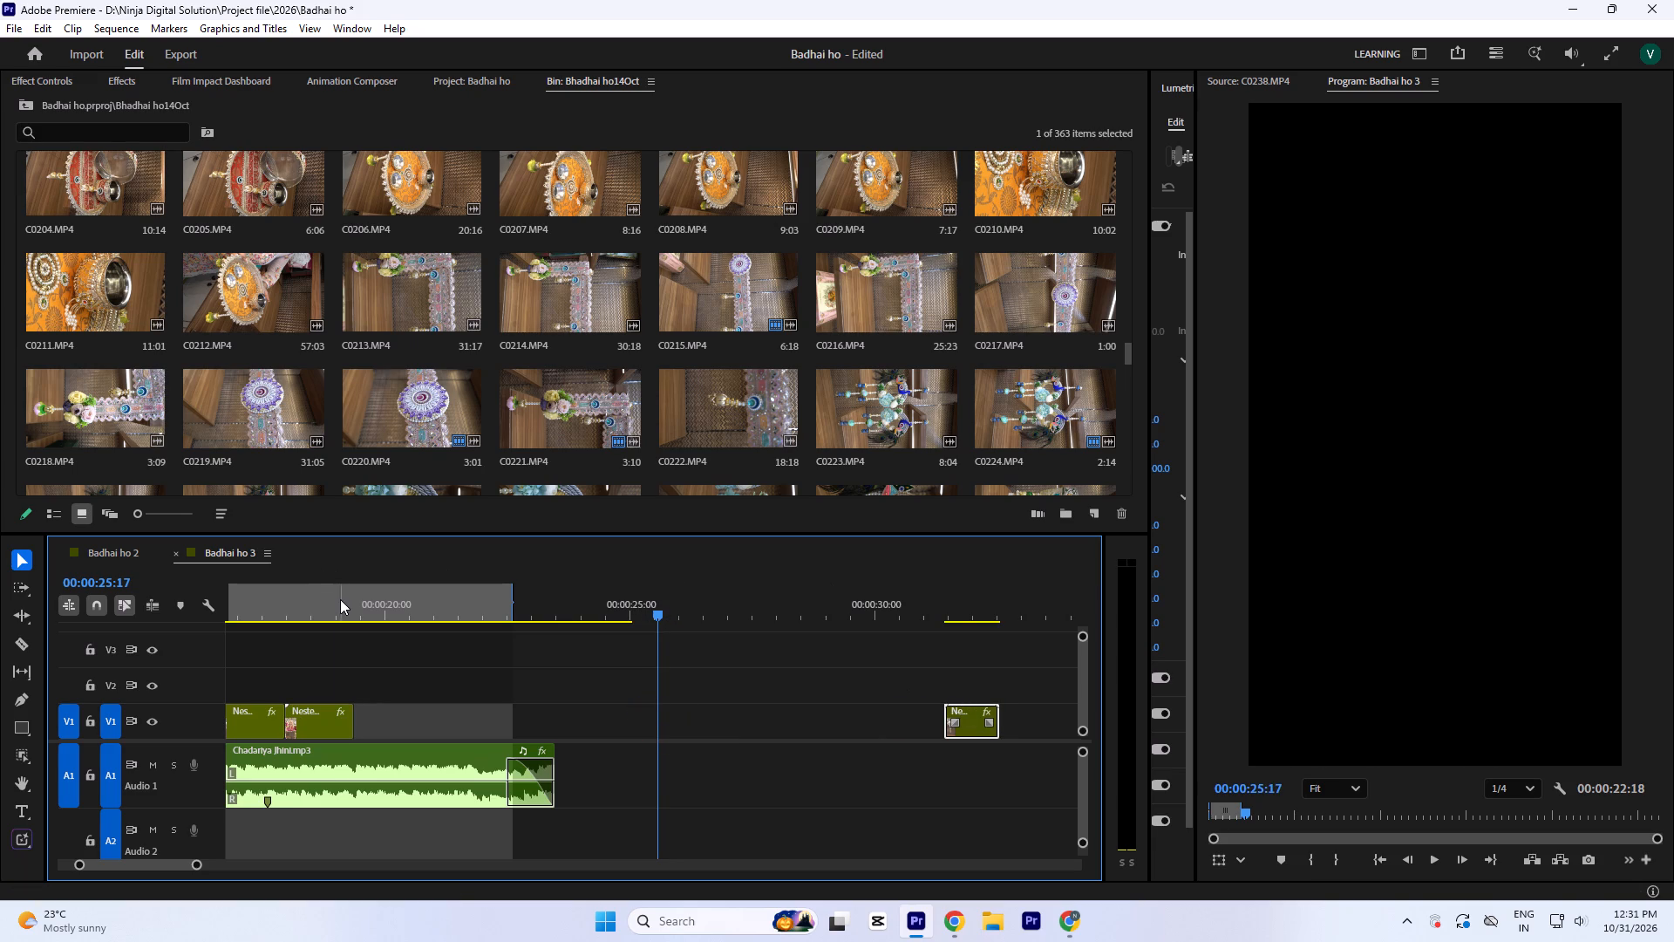
Browse the Bhadhai ho14Oct bin for another shot and preview C0226.MP4 and C0247.MP4.
left_click(340, 599)
scroll(552, 350, "up", 1)
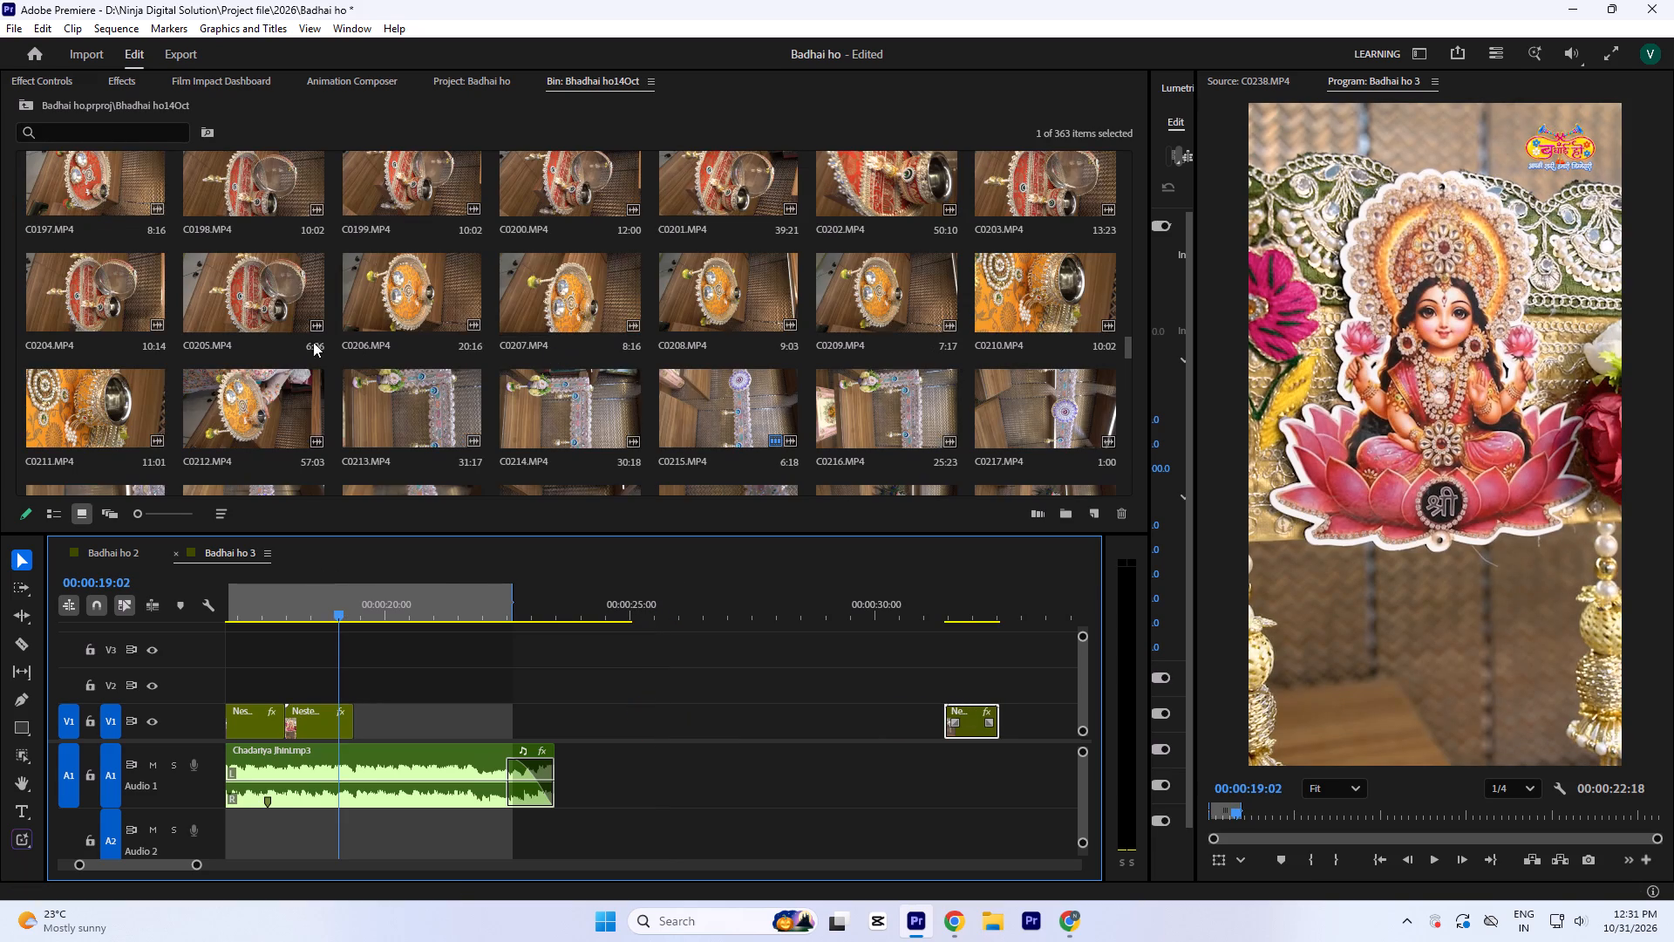
scroll(307, 376, "down", 3)
triple_click(248, 287)
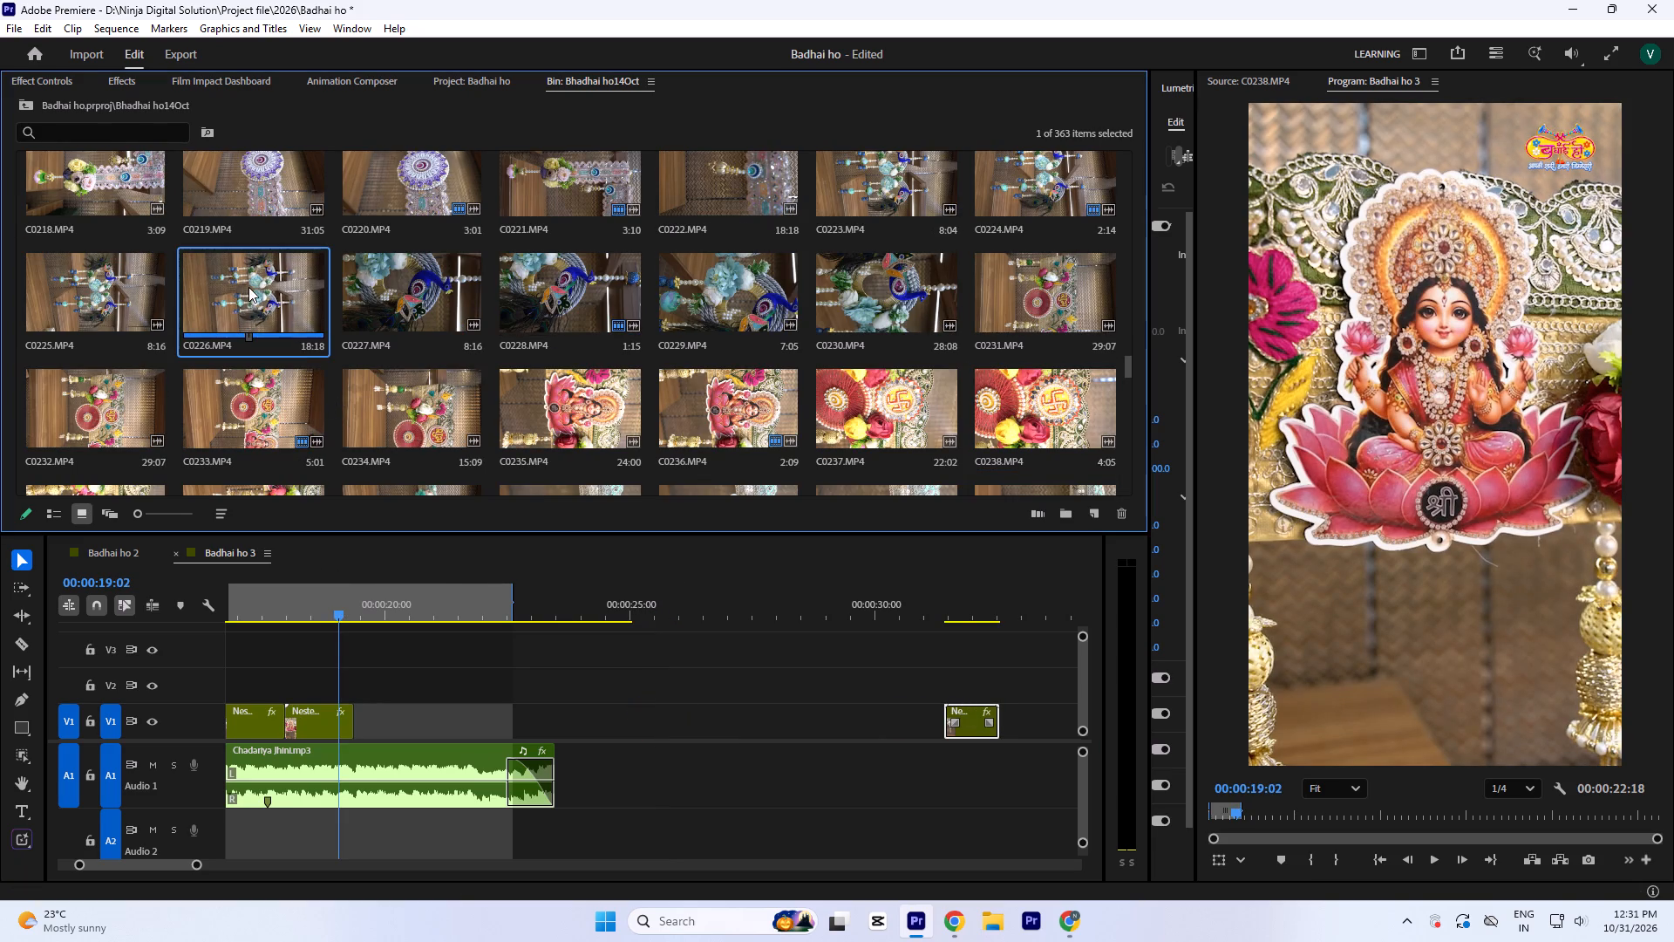
scroll(493, 377, "down", 1)
scroll(600, 399, "down", 1)
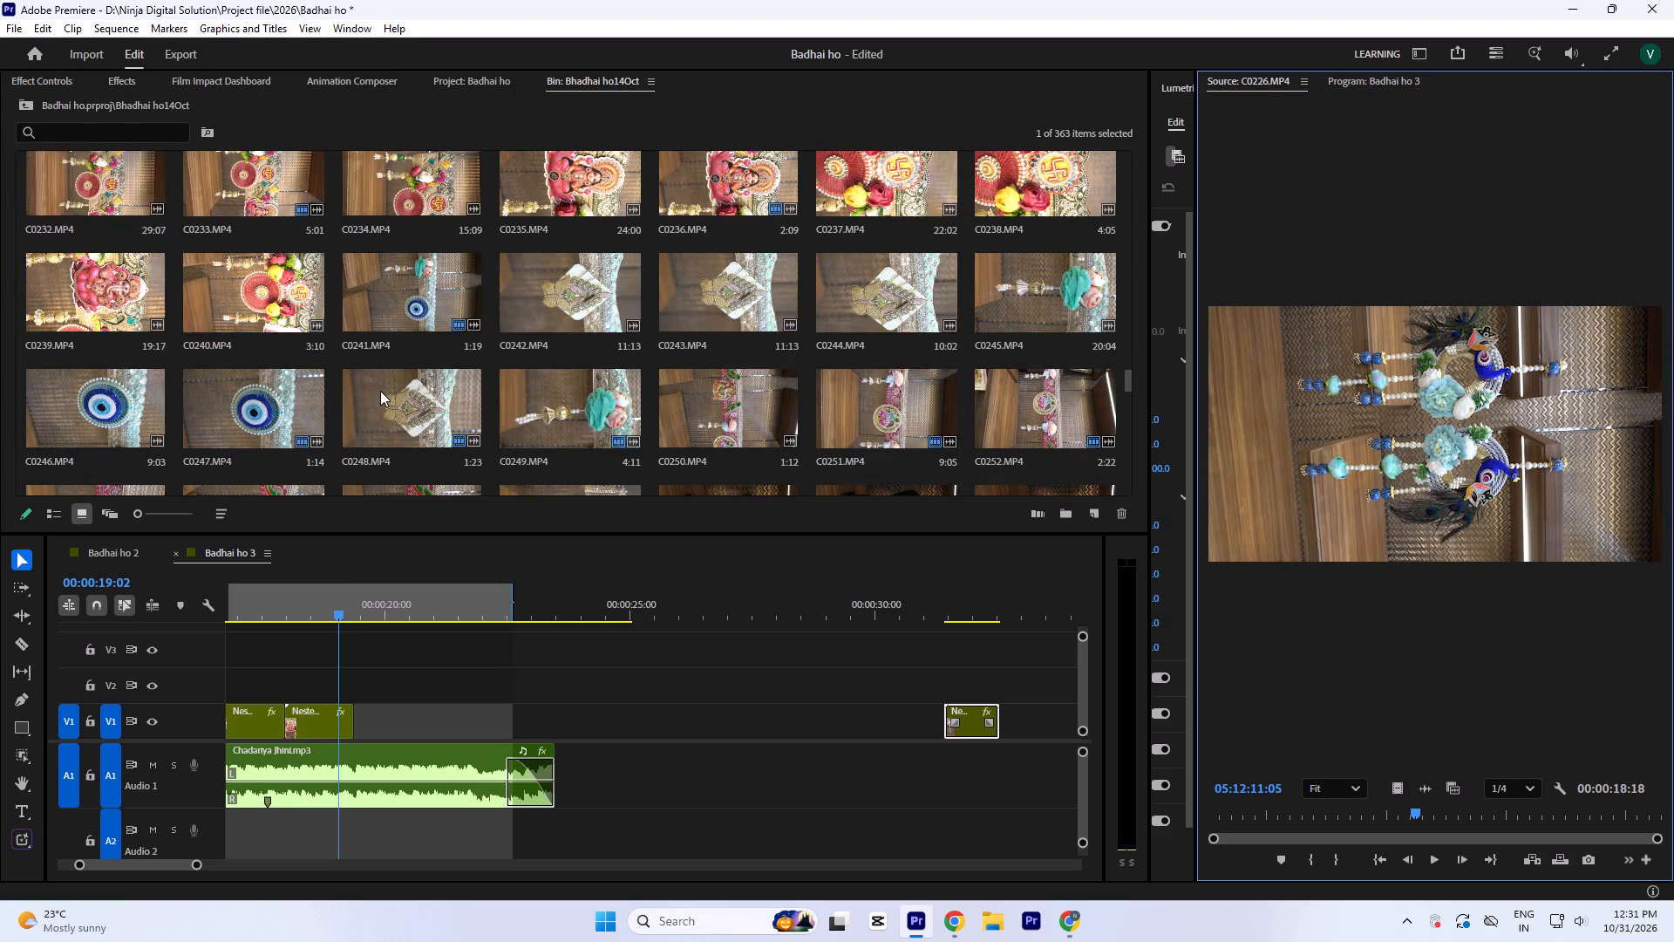
scroll(380, 391, "down", 1)
double_click(224, 310)
left_click(563, 293)
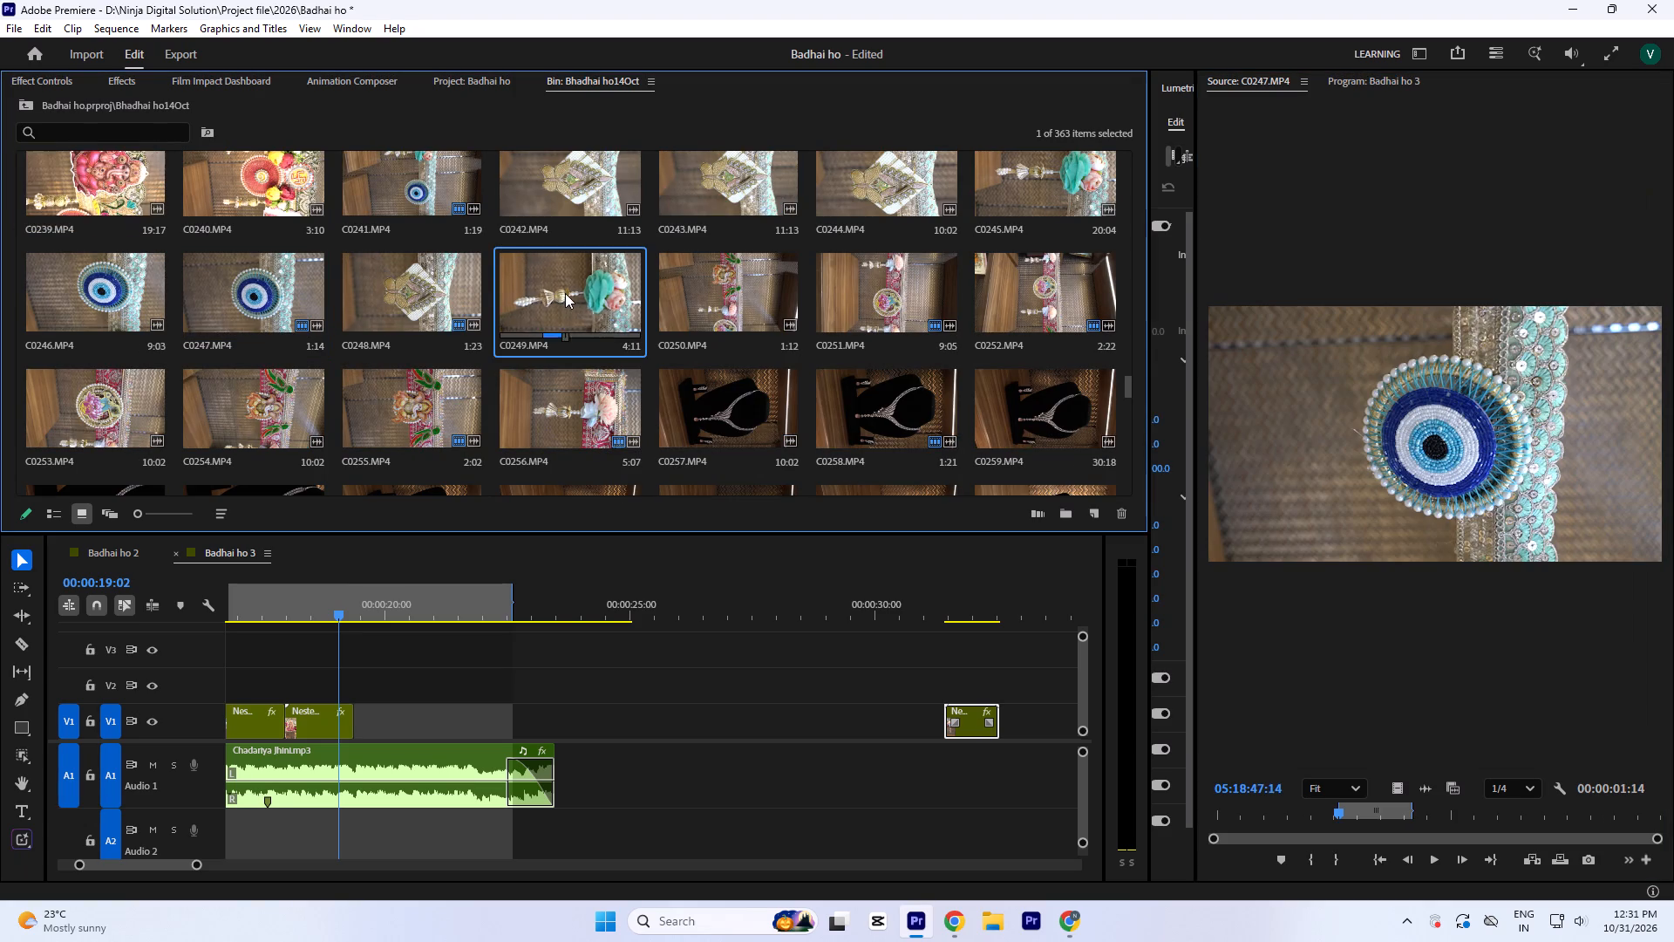
scroll(659, 325, "down", 2)
scroll(424, 375, "up", 1)
scroll(321, 374, "up", 2)
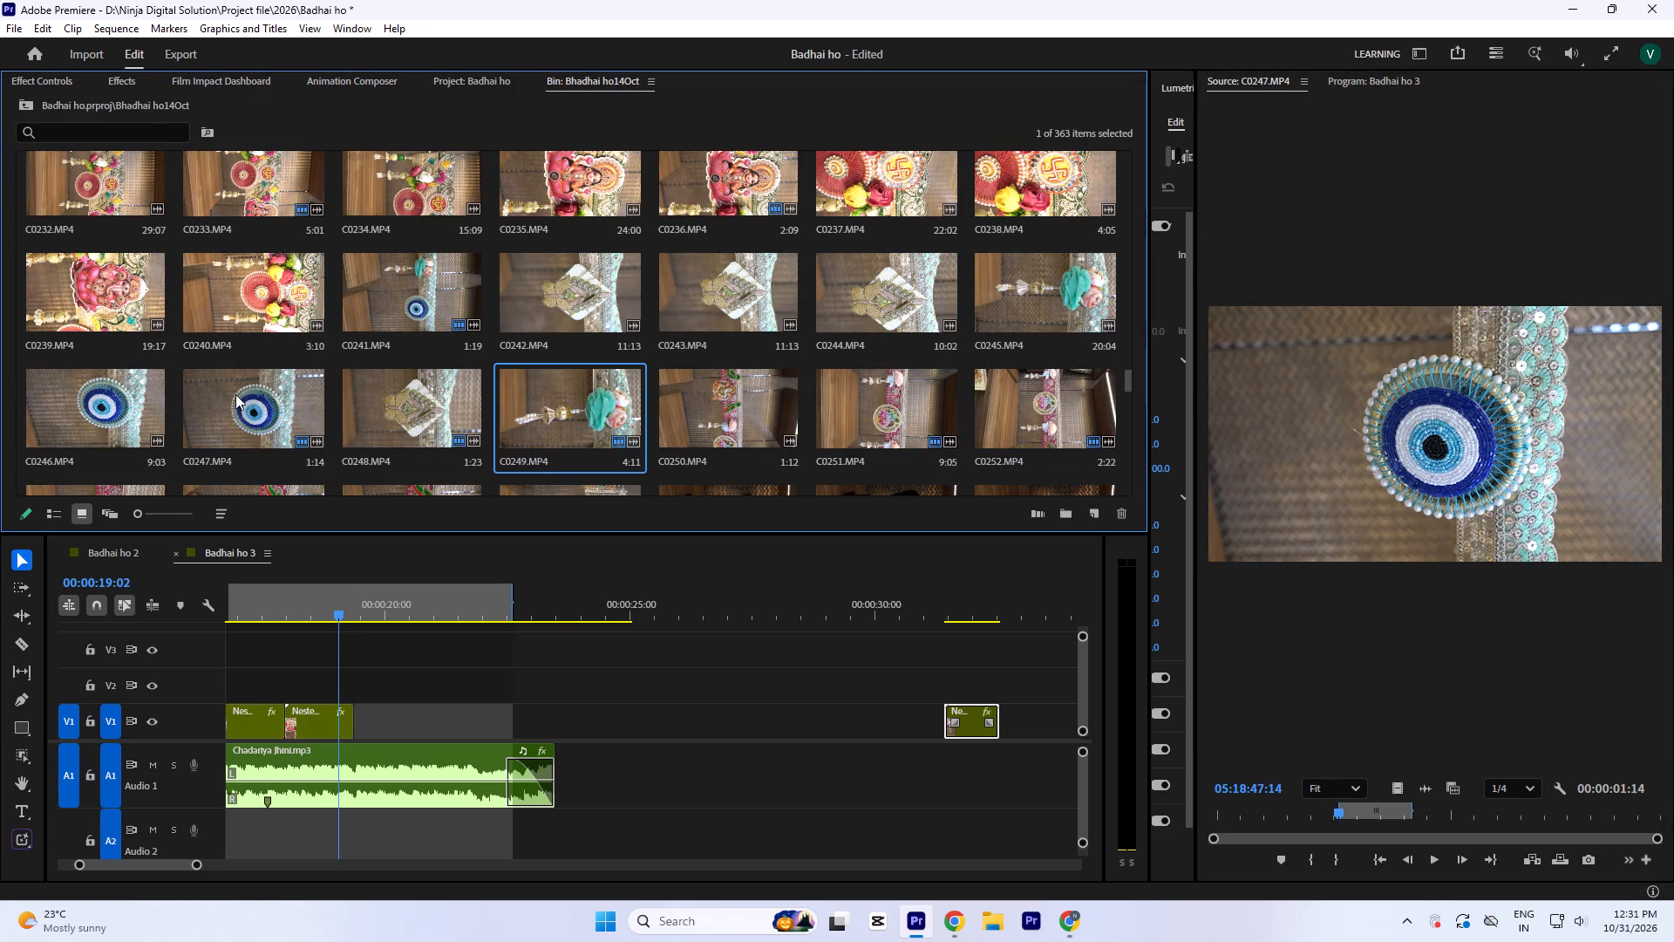
scroll(223, 397, "up", 1)
scroll(340, 390, "up", 1)
scroll(425, 383, "up", 1)
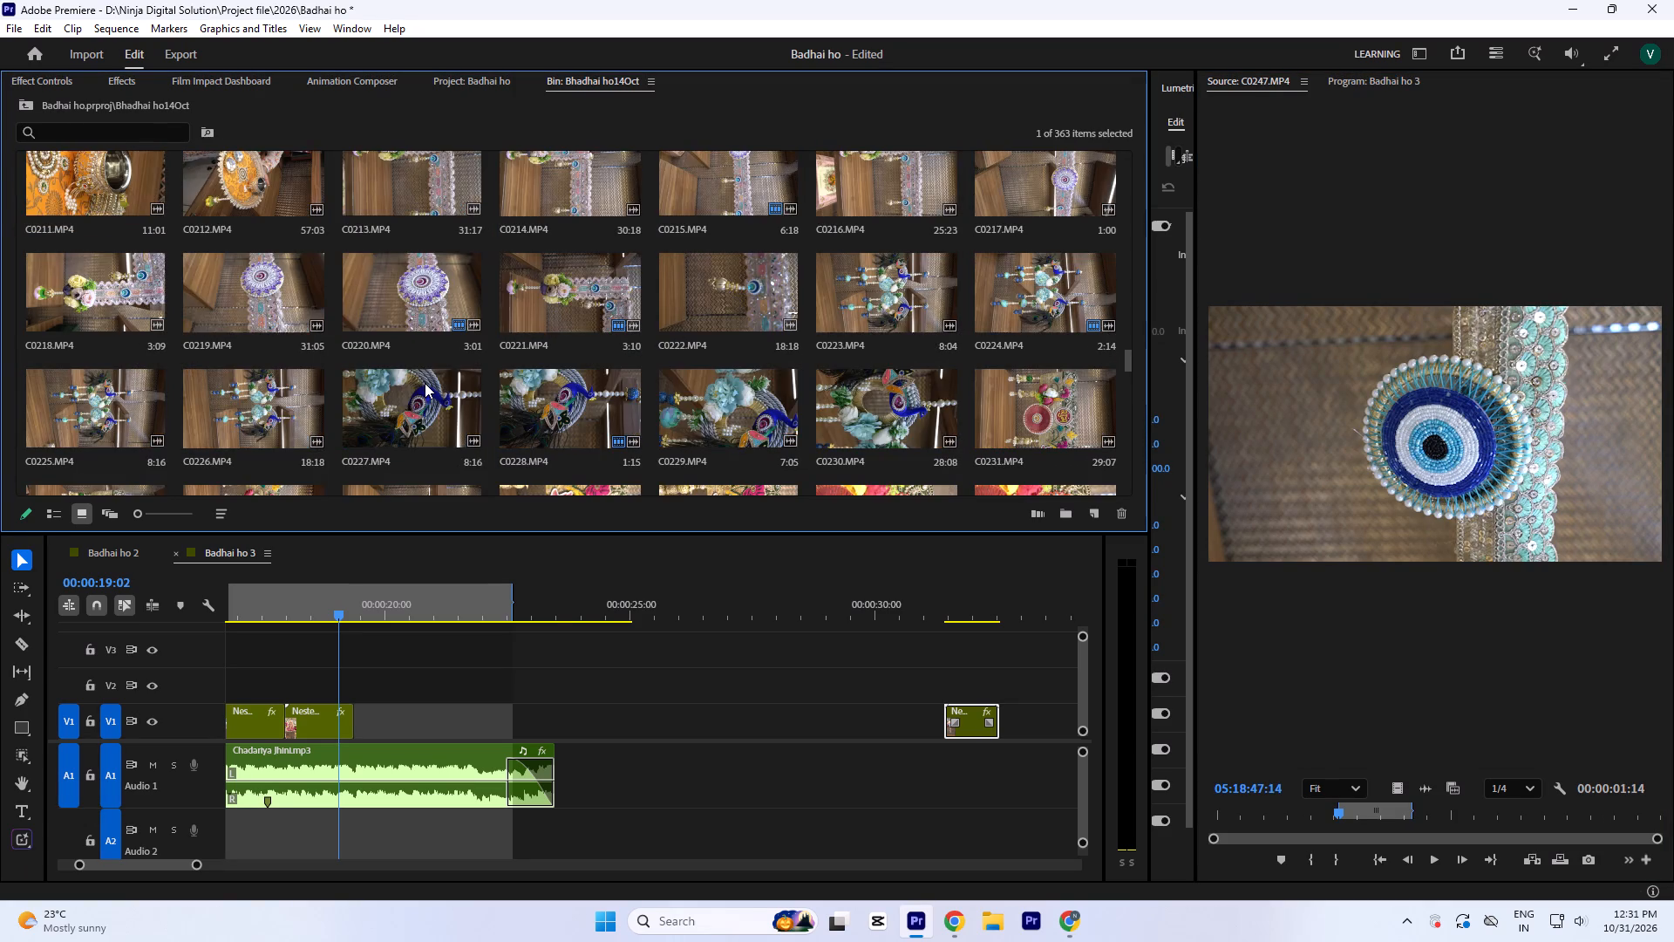
scroll(425, 383, "up", 2)
scroll(592, 387, "down", 3)
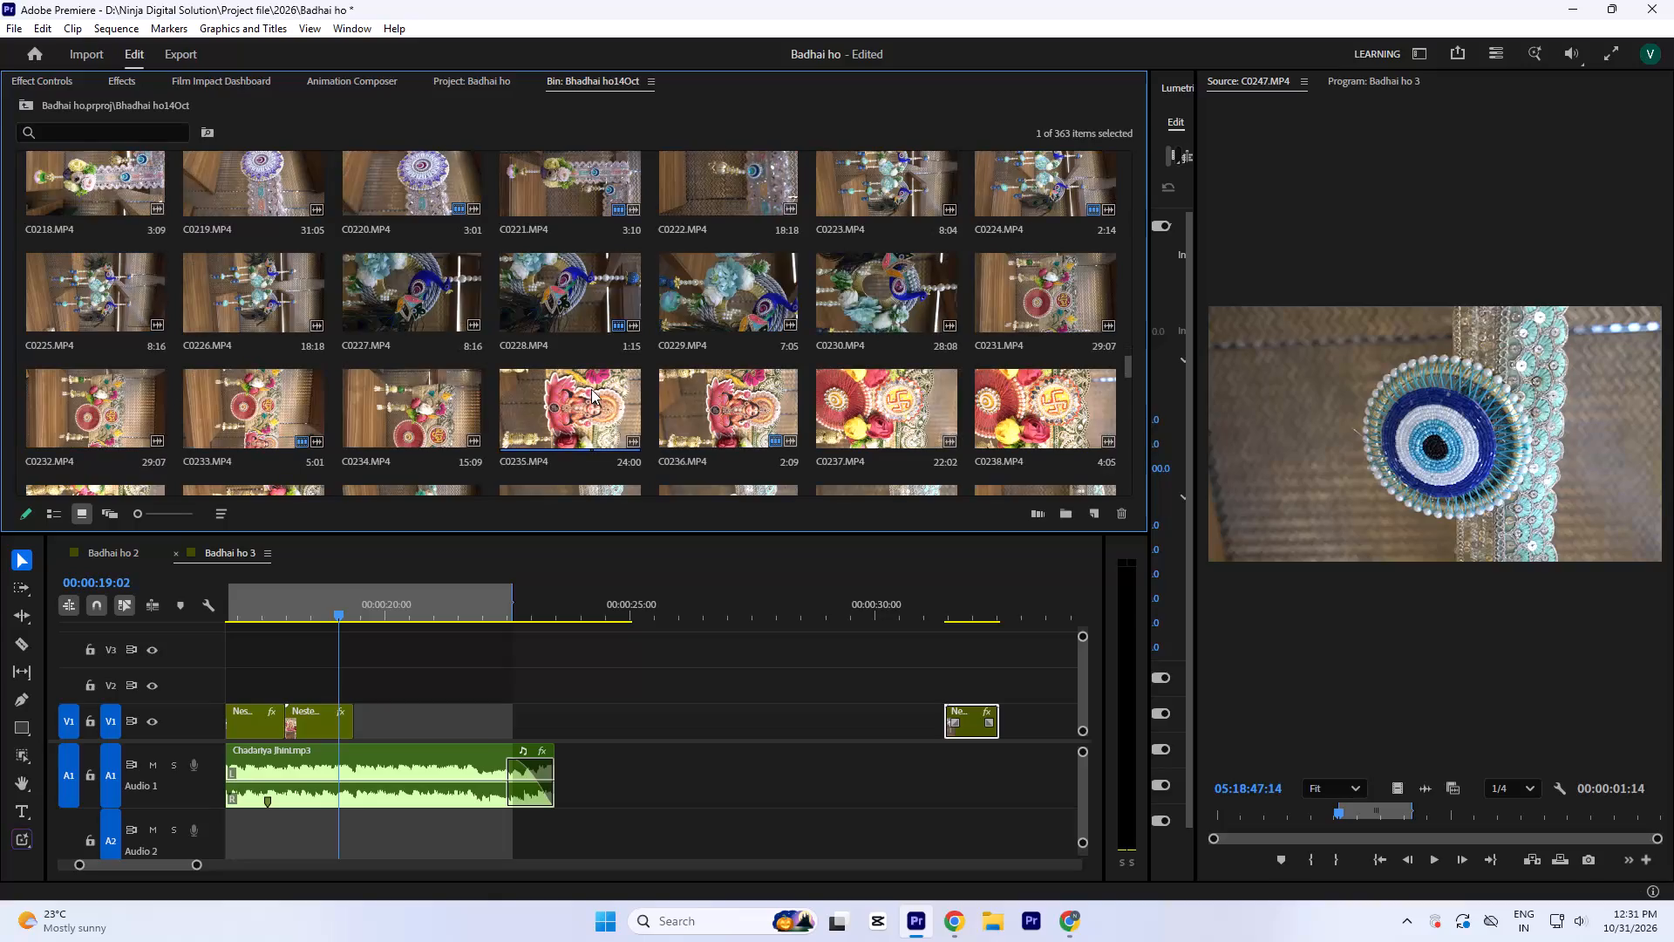
scroll(591, 389, "up", 2)
Scrub through C0217.MP4 as a candidate shot and look over the clips following it in the bin.
double_click(1039, 303)
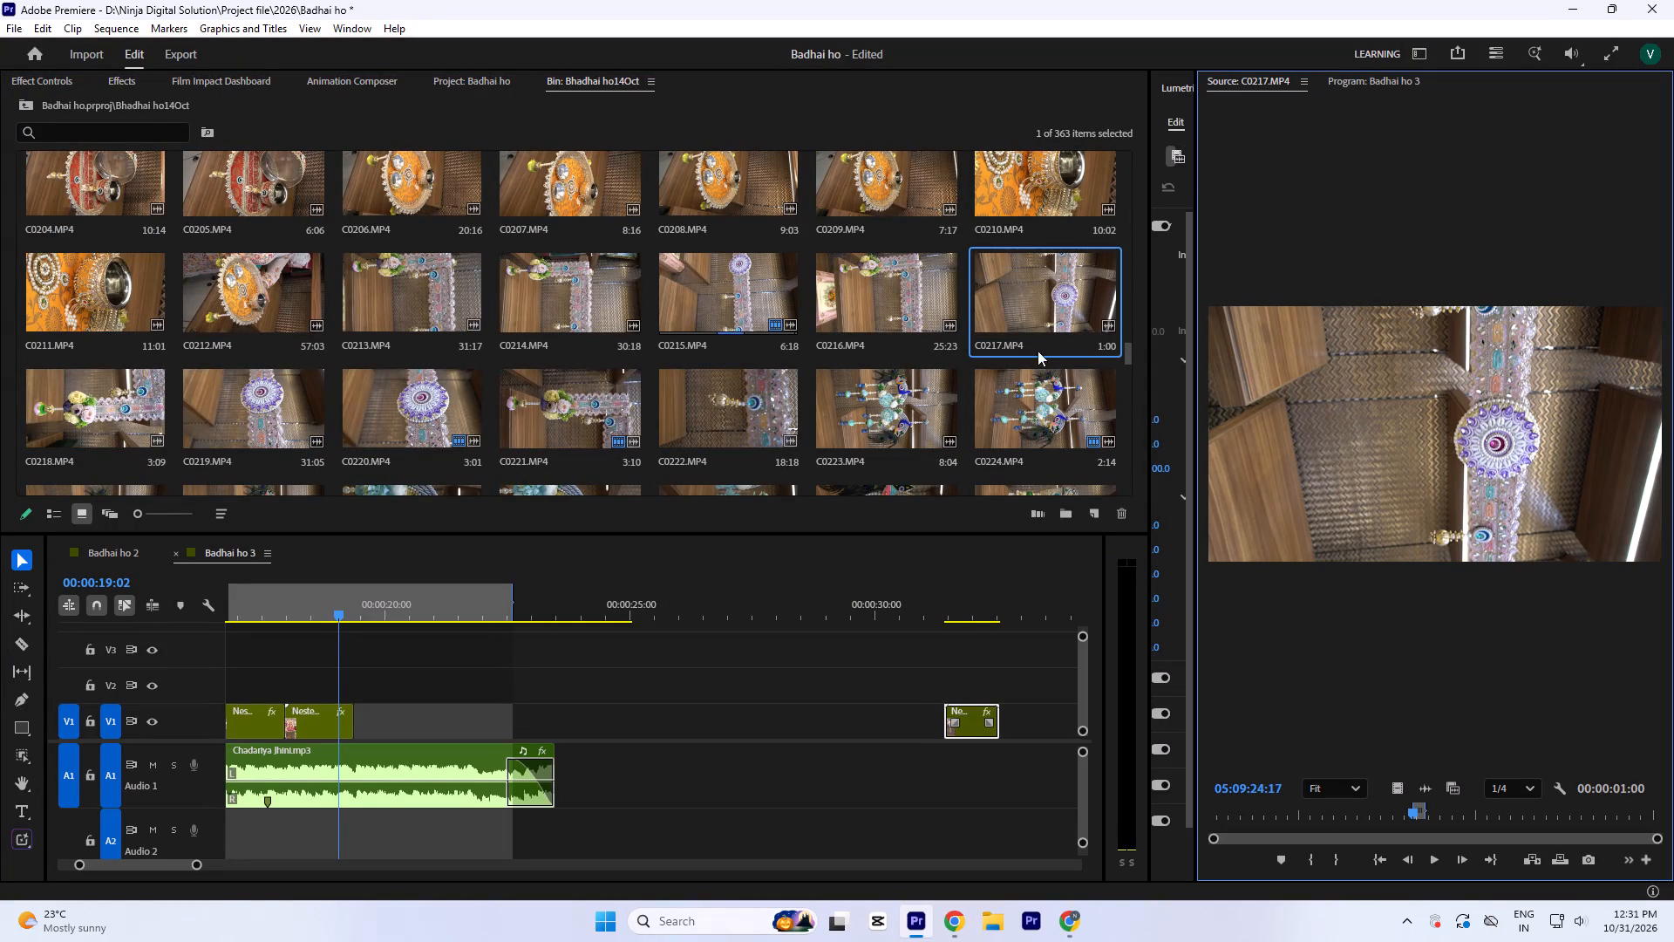
left_click_drag(1439, 821, 1550, 832)
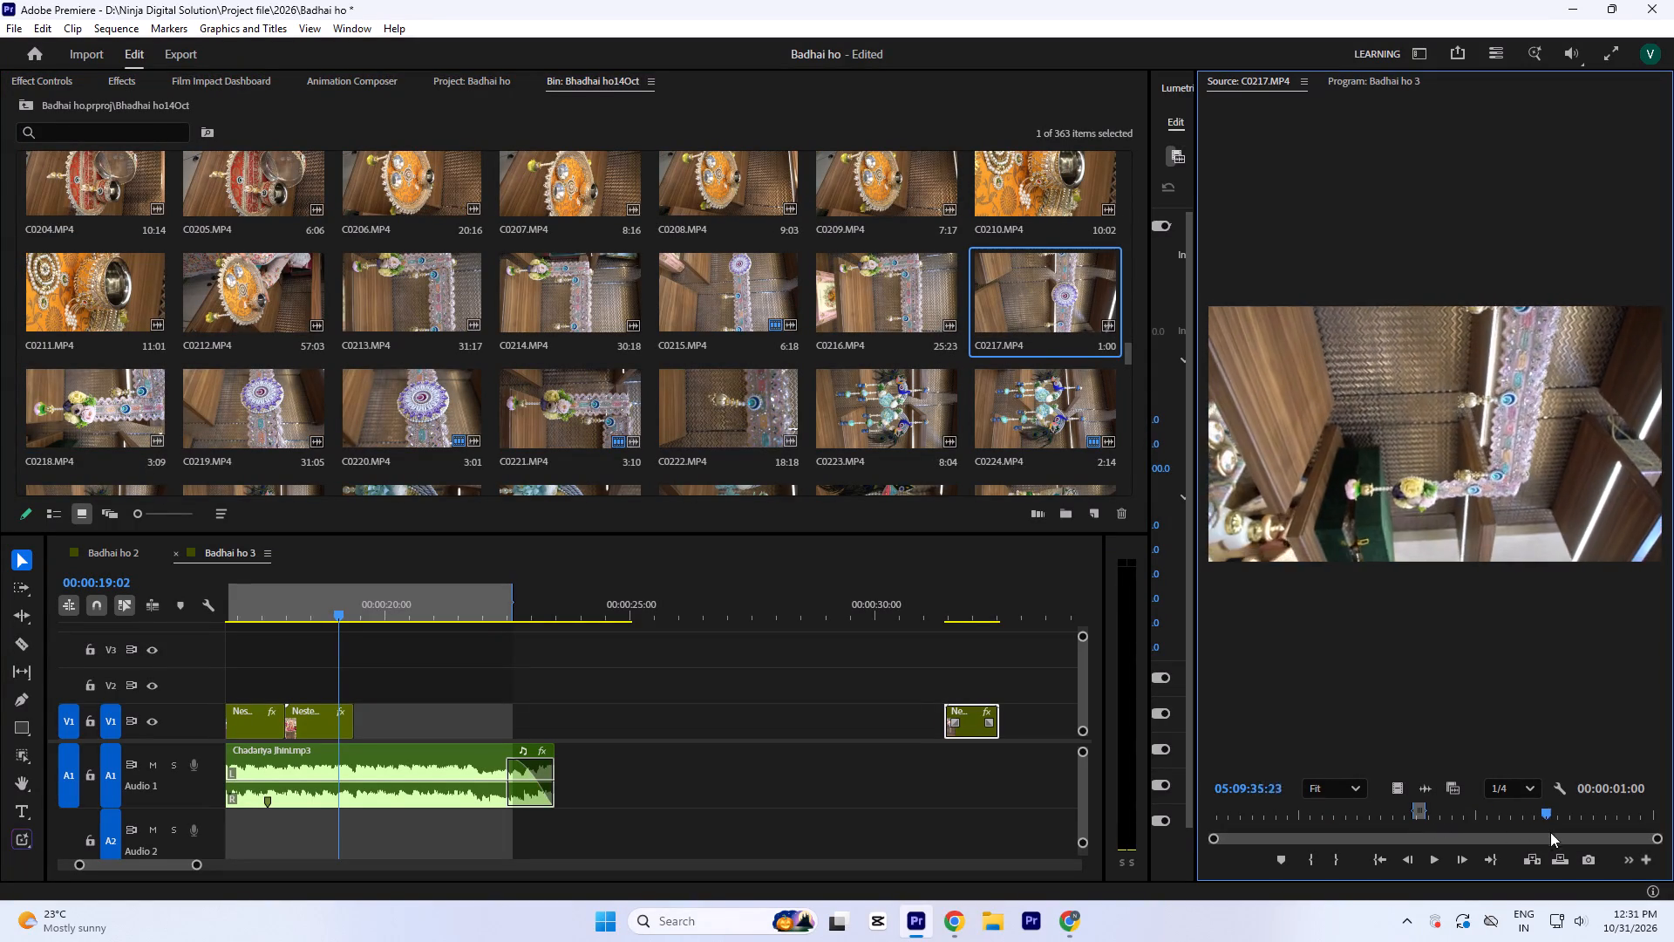
left_click_drag(1550, 832, 1444, 840)
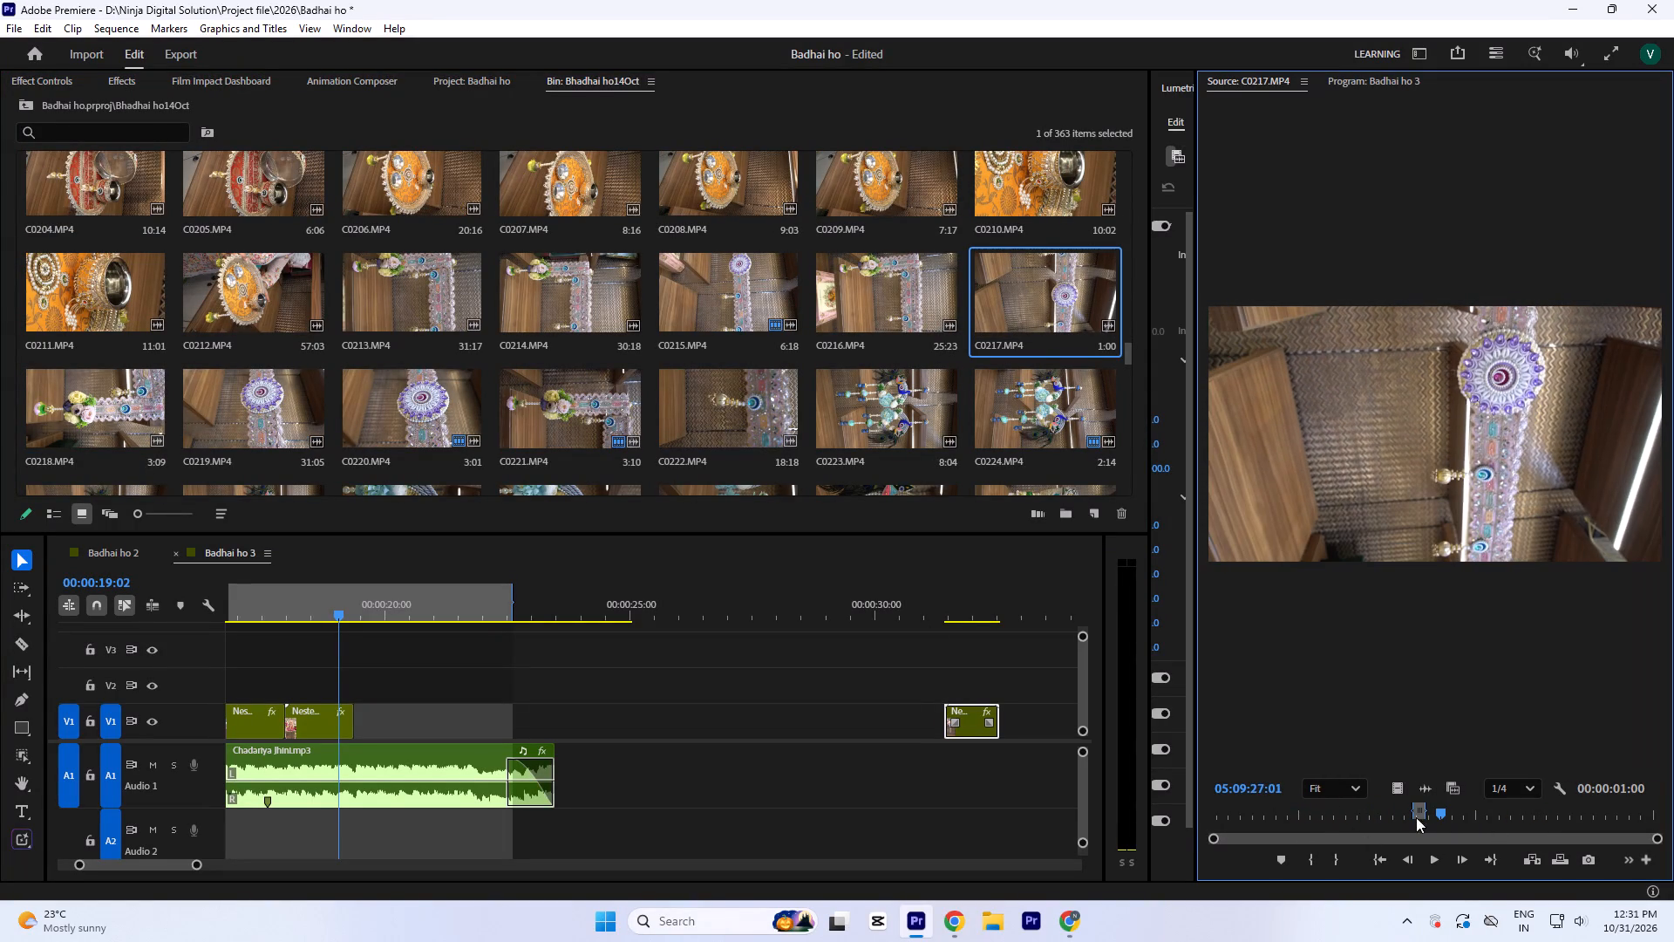
scroll(631, 376, "down", 1)
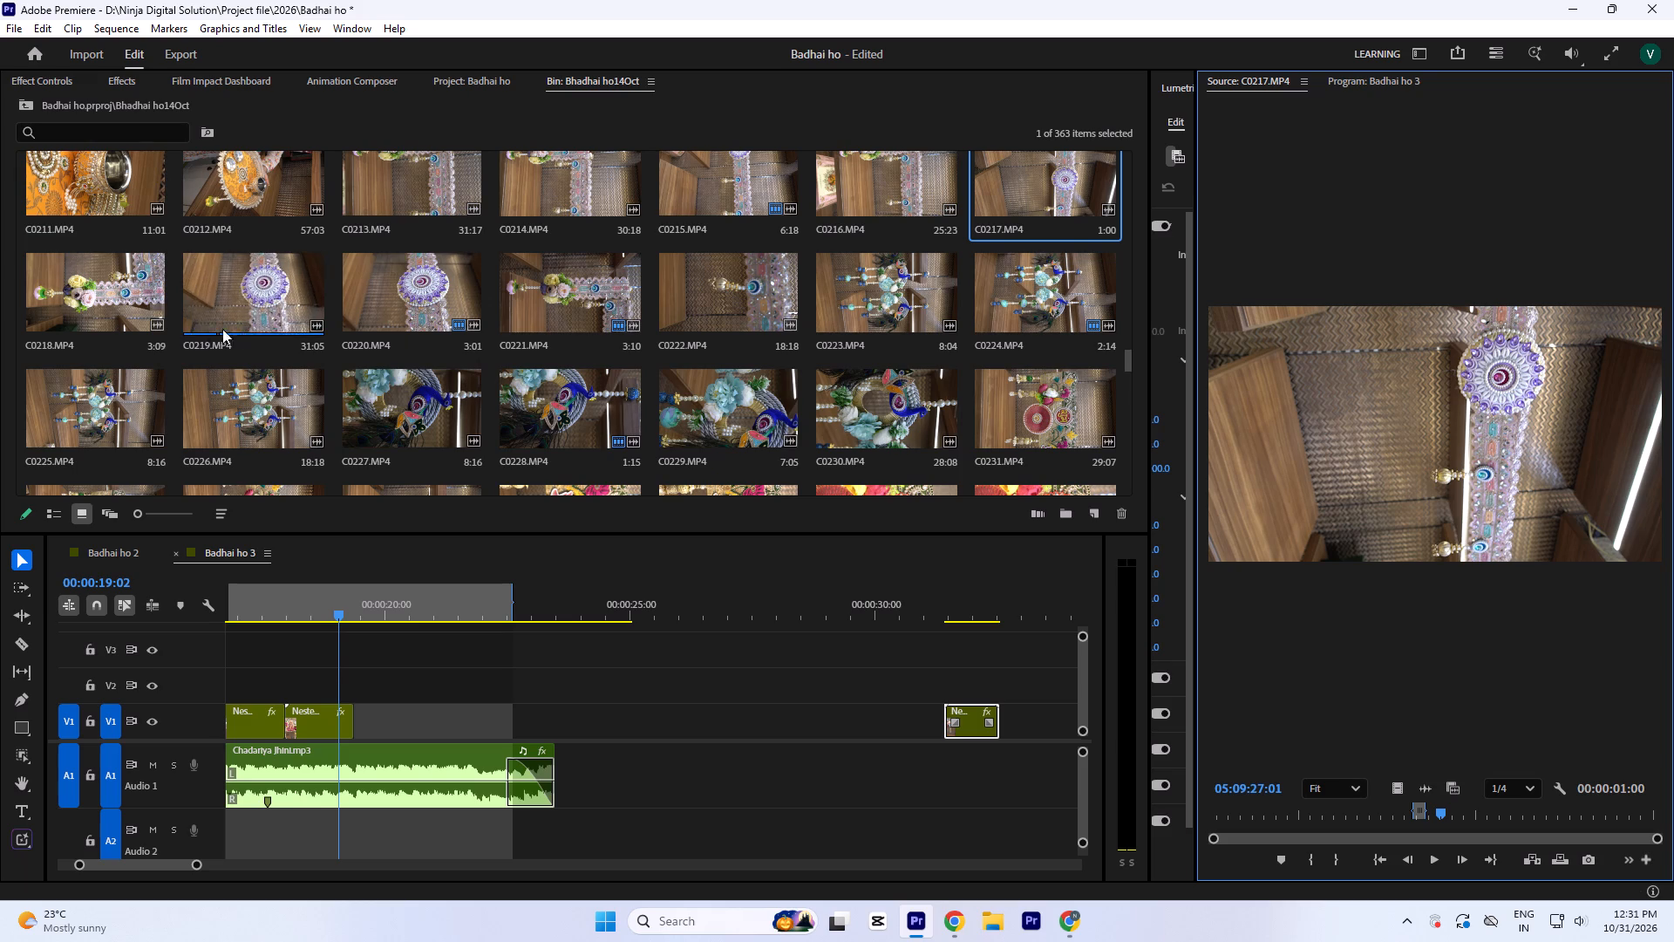
scroll(650, 361, "down", 2)
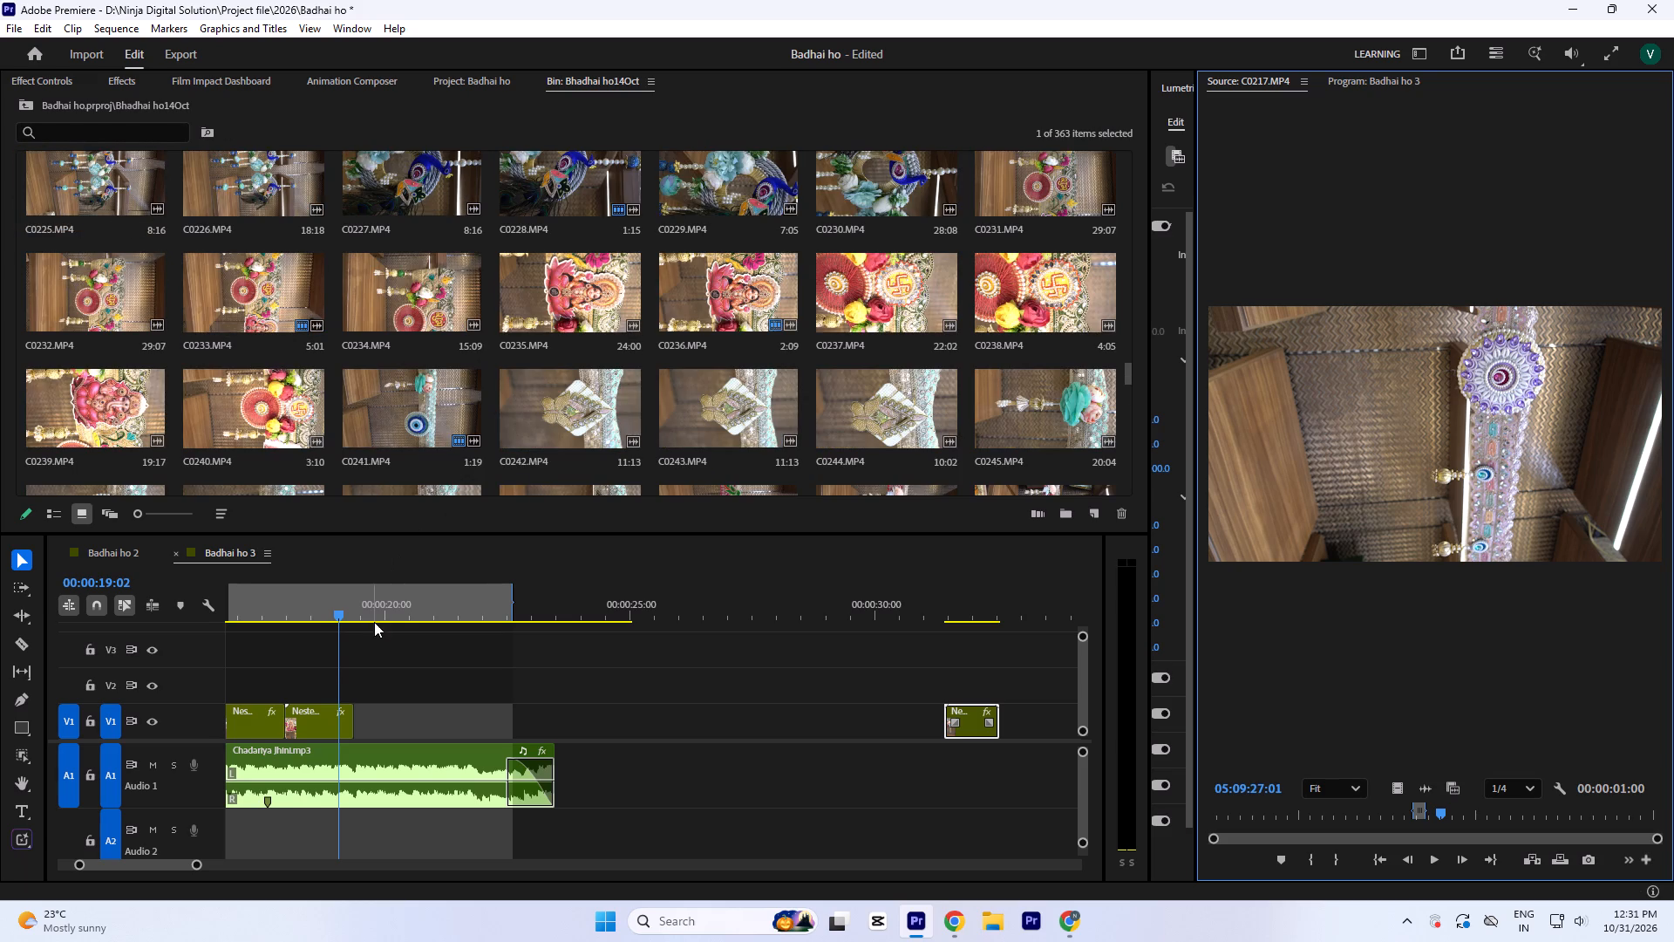
Save the project.
left_click(371, 598)
key("ctrl+s")
Trim the logo banner and Adjustment Layer to the end of Nested Sequence 25 and lower them to V5 and V4.
key("grave")
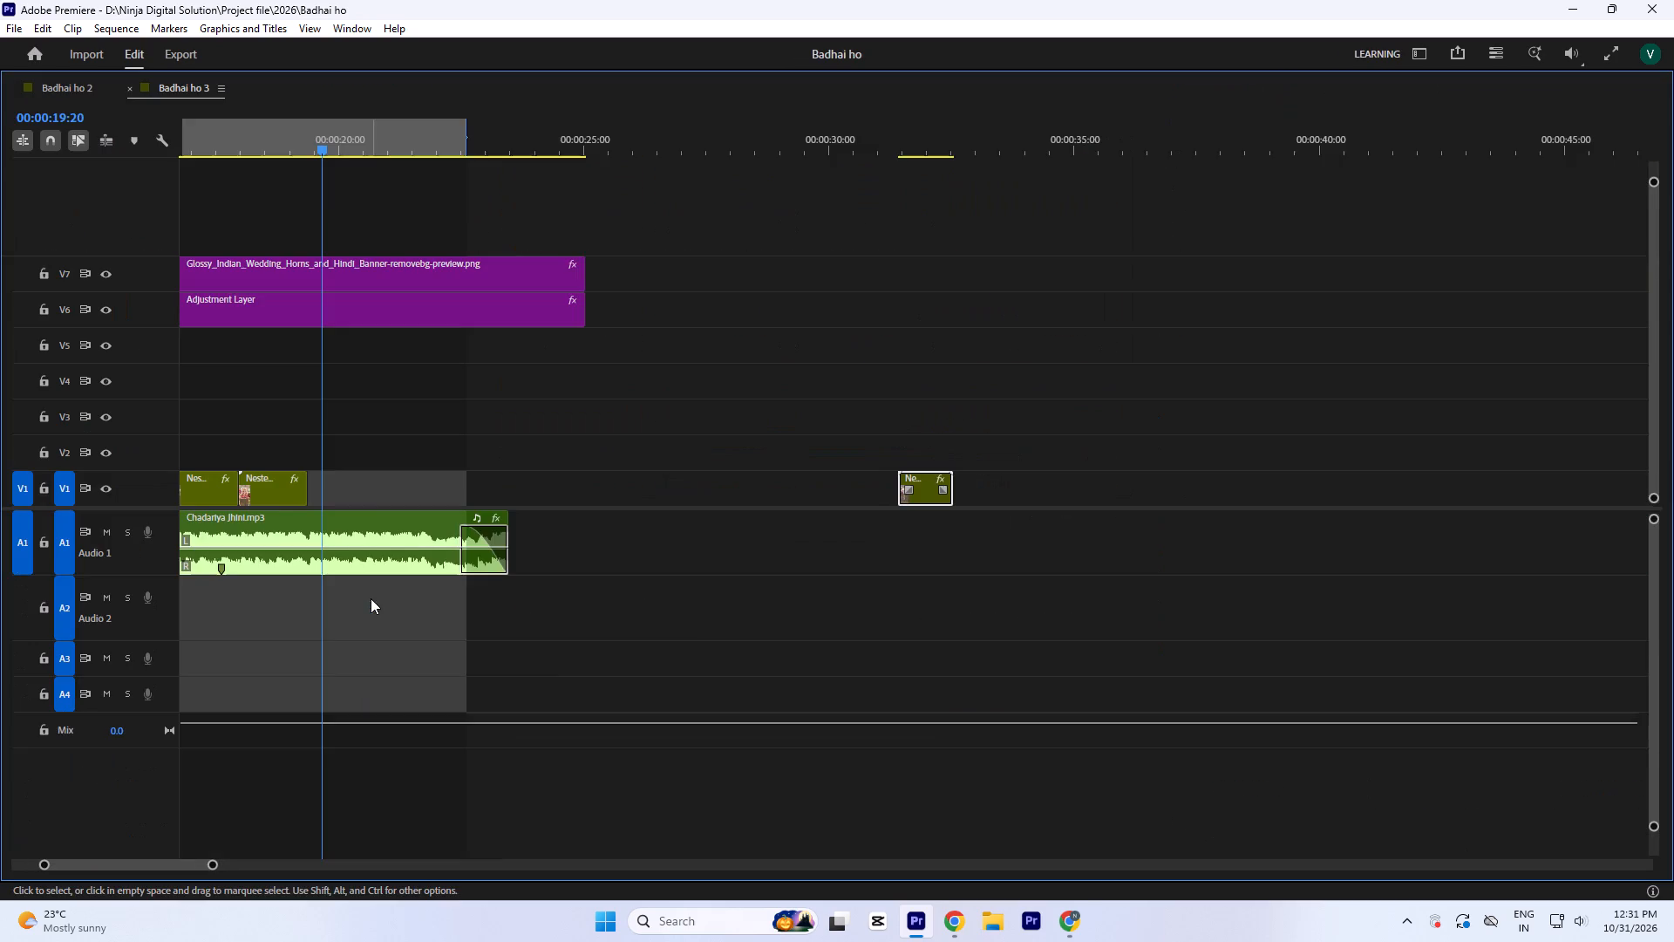
key("minus")
key("minus")
left_click_drag(595, 372, 414, 228)
key("equal")
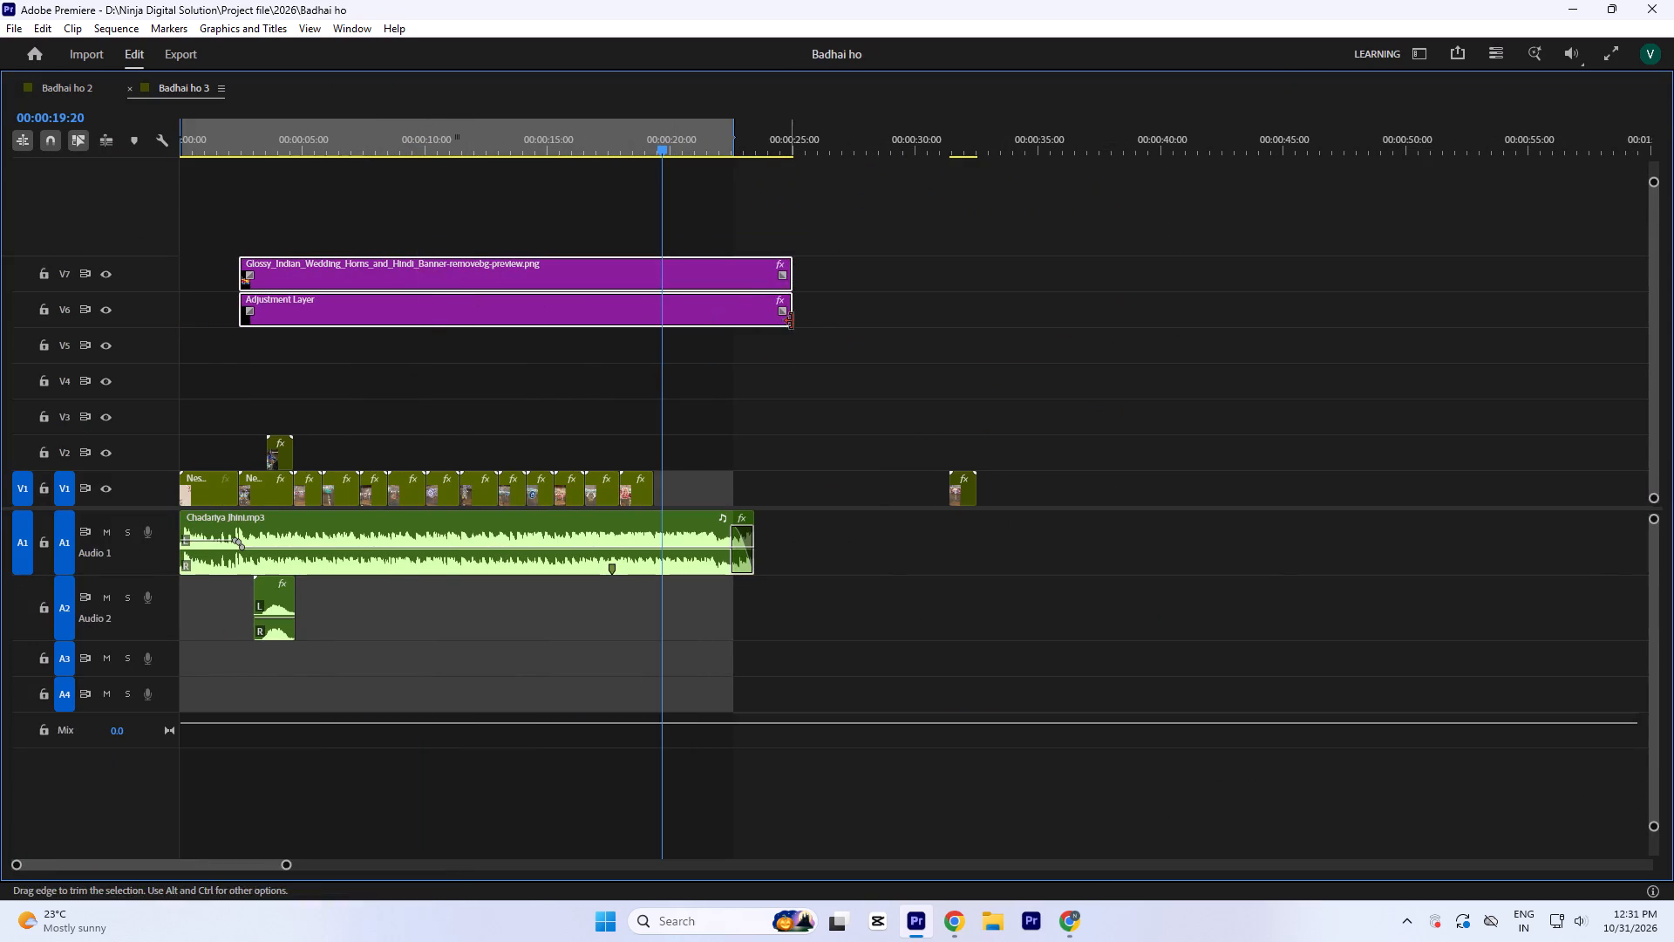
left_click_drag(801, 317, 662, 324)
left_click_drag(564, 303, 560, 386)
key("equal")
key("equal")
key("equal")
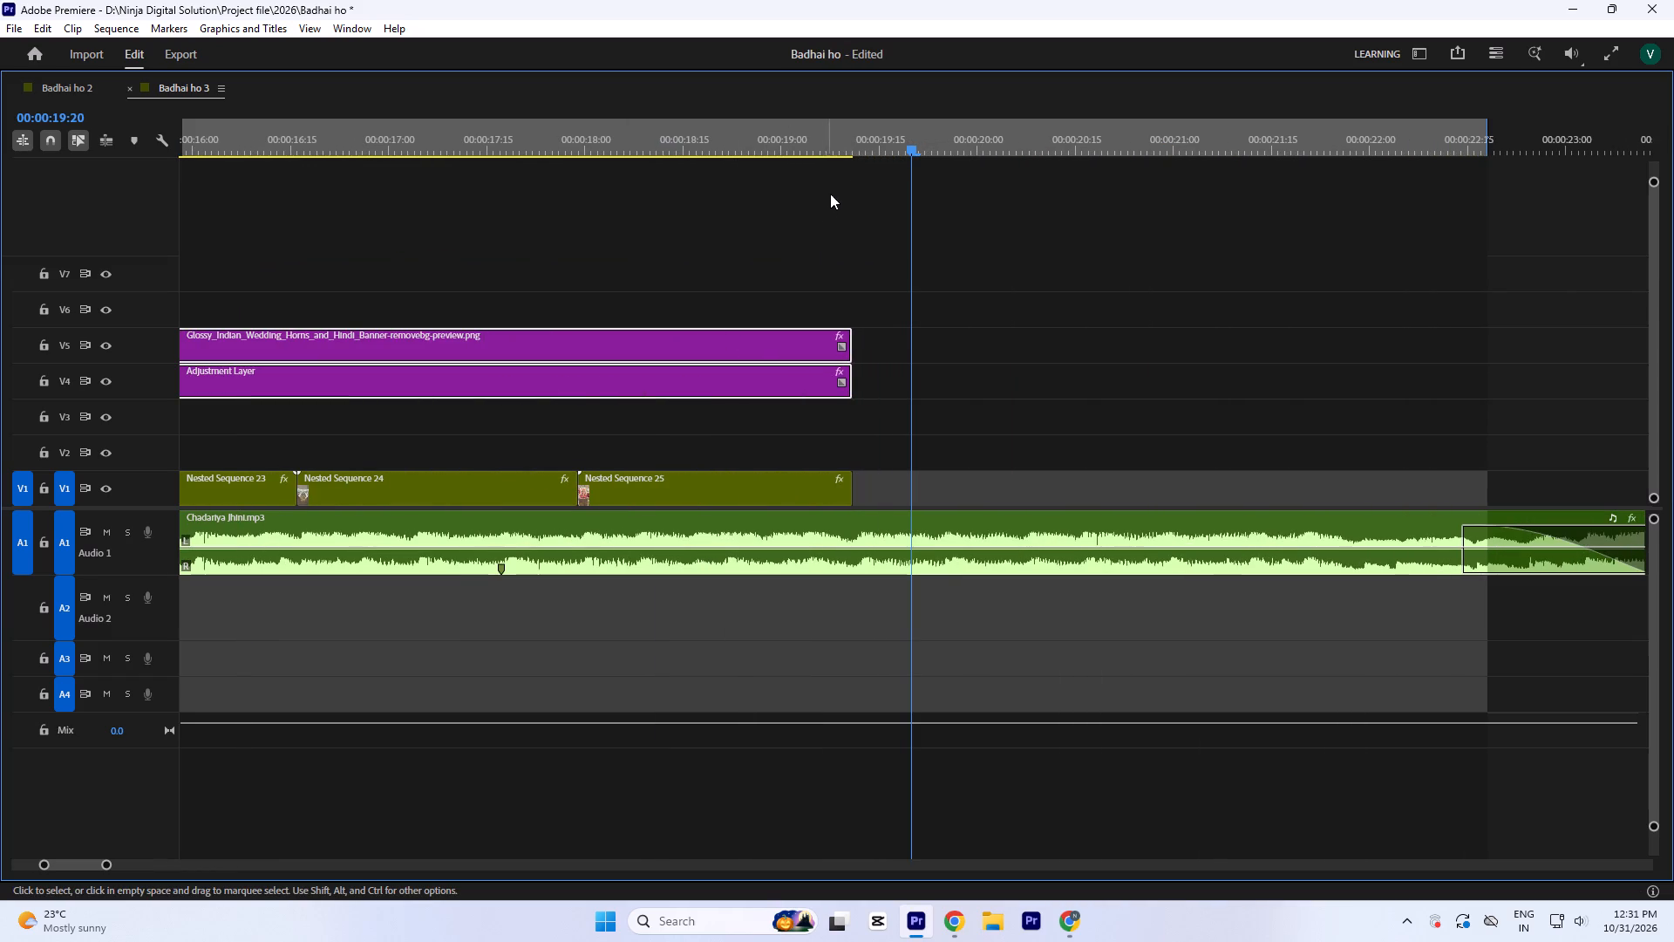
Move the distant end card, the logo banner and Color Matte, directly after Nested Sequence 25 at 00:00:19:11 on V2 and V1.
left_click(852, 134)
key("equal")
key("minus")
key("minus")
key("minus")
key("minus")
key("minus")
key("minus")
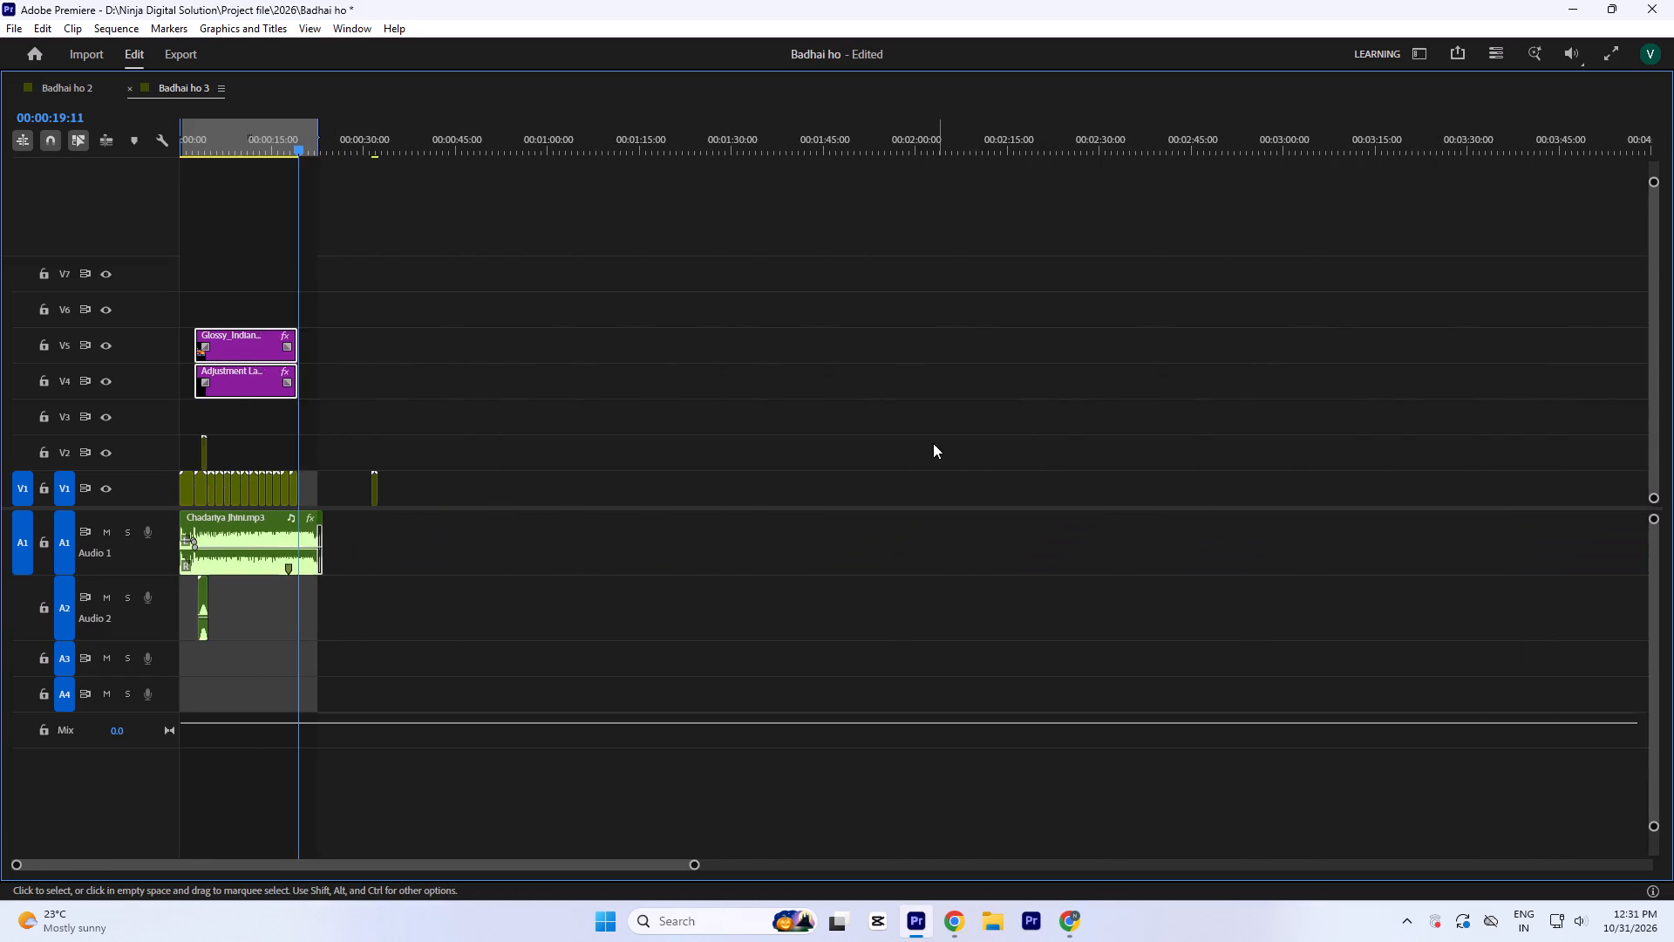
key("minus")
left_click_drag(1058, 386, 1142, 468)
left_click_drag(1133, 466, 332, 448)
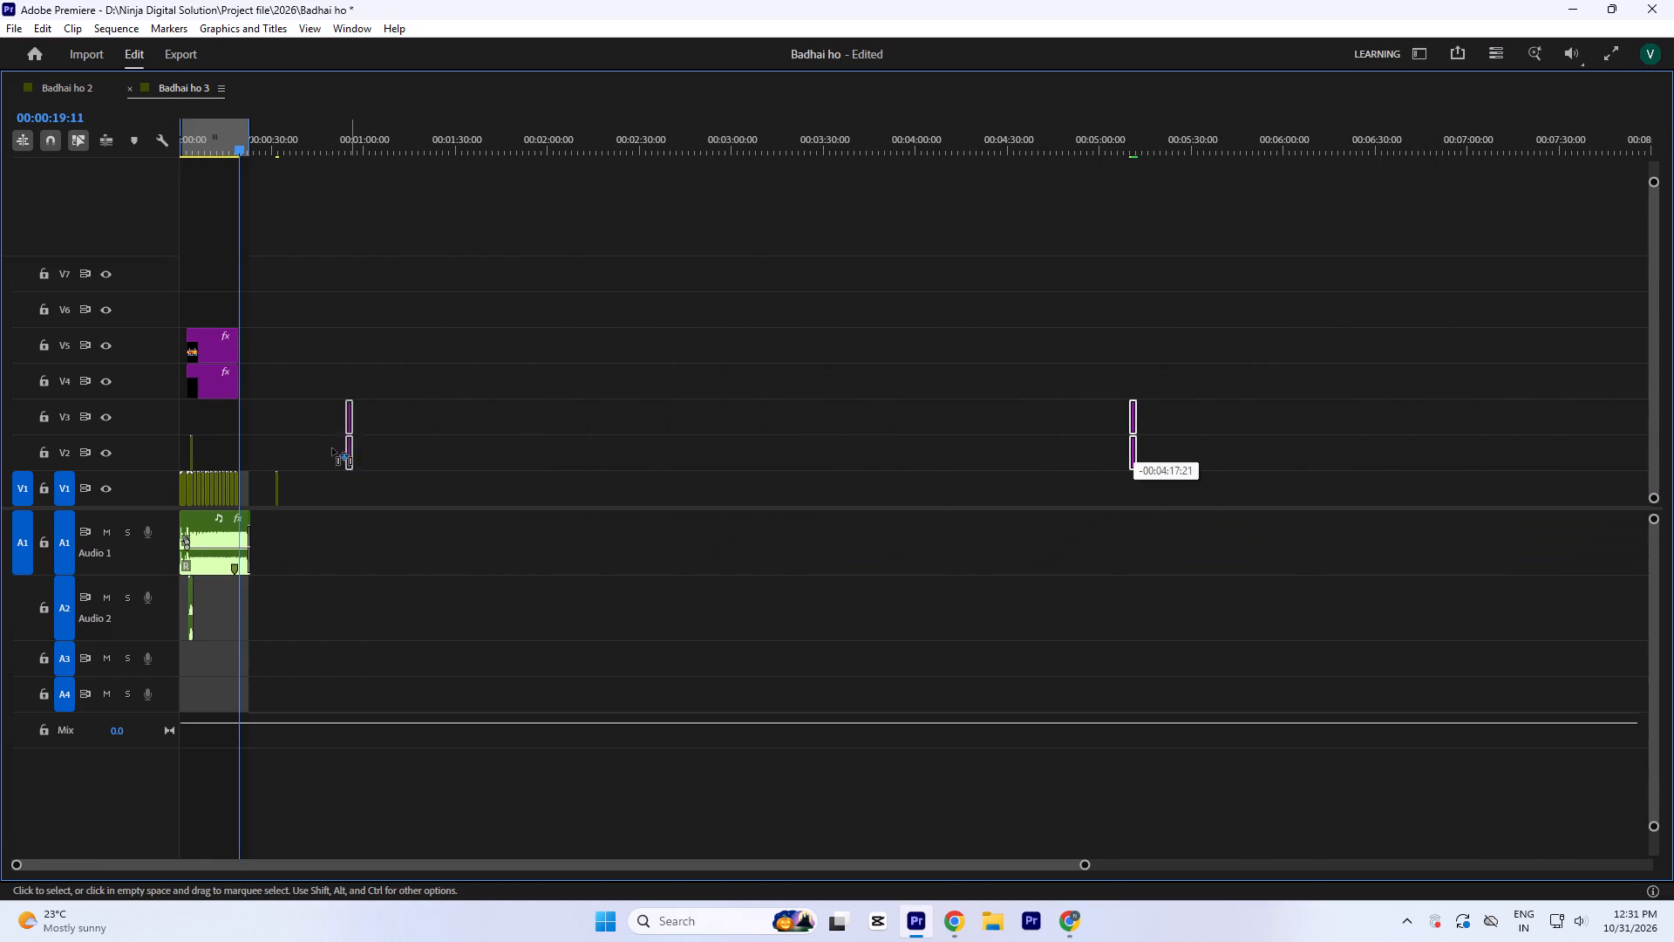
left_click_drag(332, 448, 252, 455)
key("equal")
key("equal")
key("equal")
key("equal")
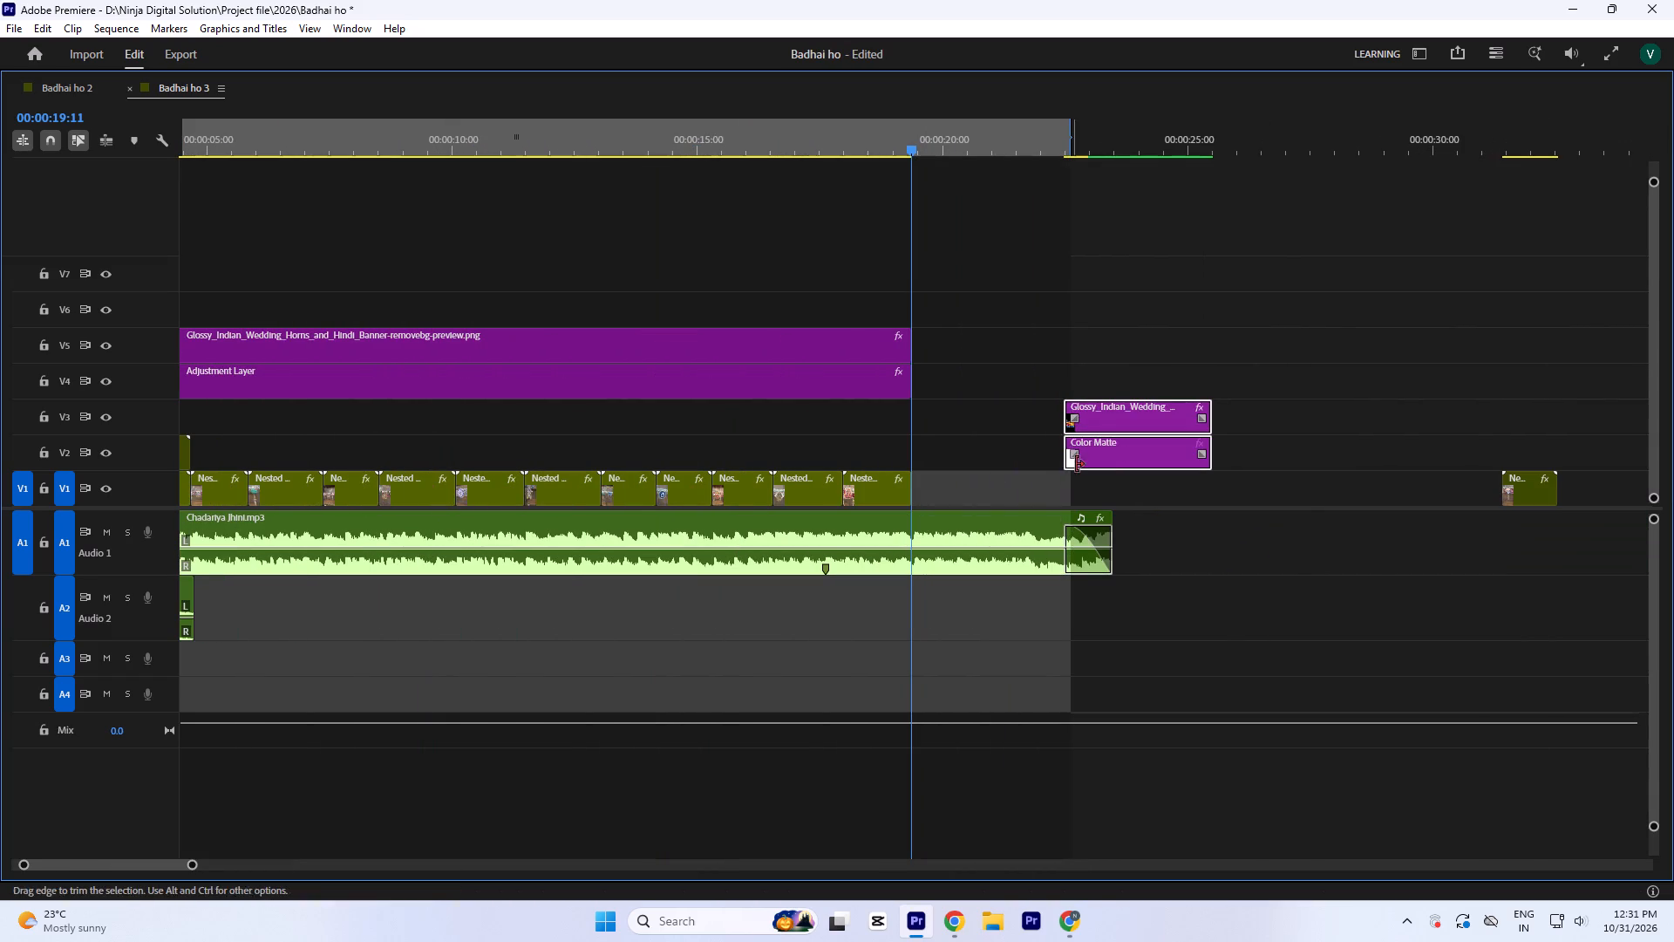
left_click_drag(1088, 461, 936, 454)
key("equal")
key("equal")
key("equal")
key("equal")
key("equal")
key("equal")
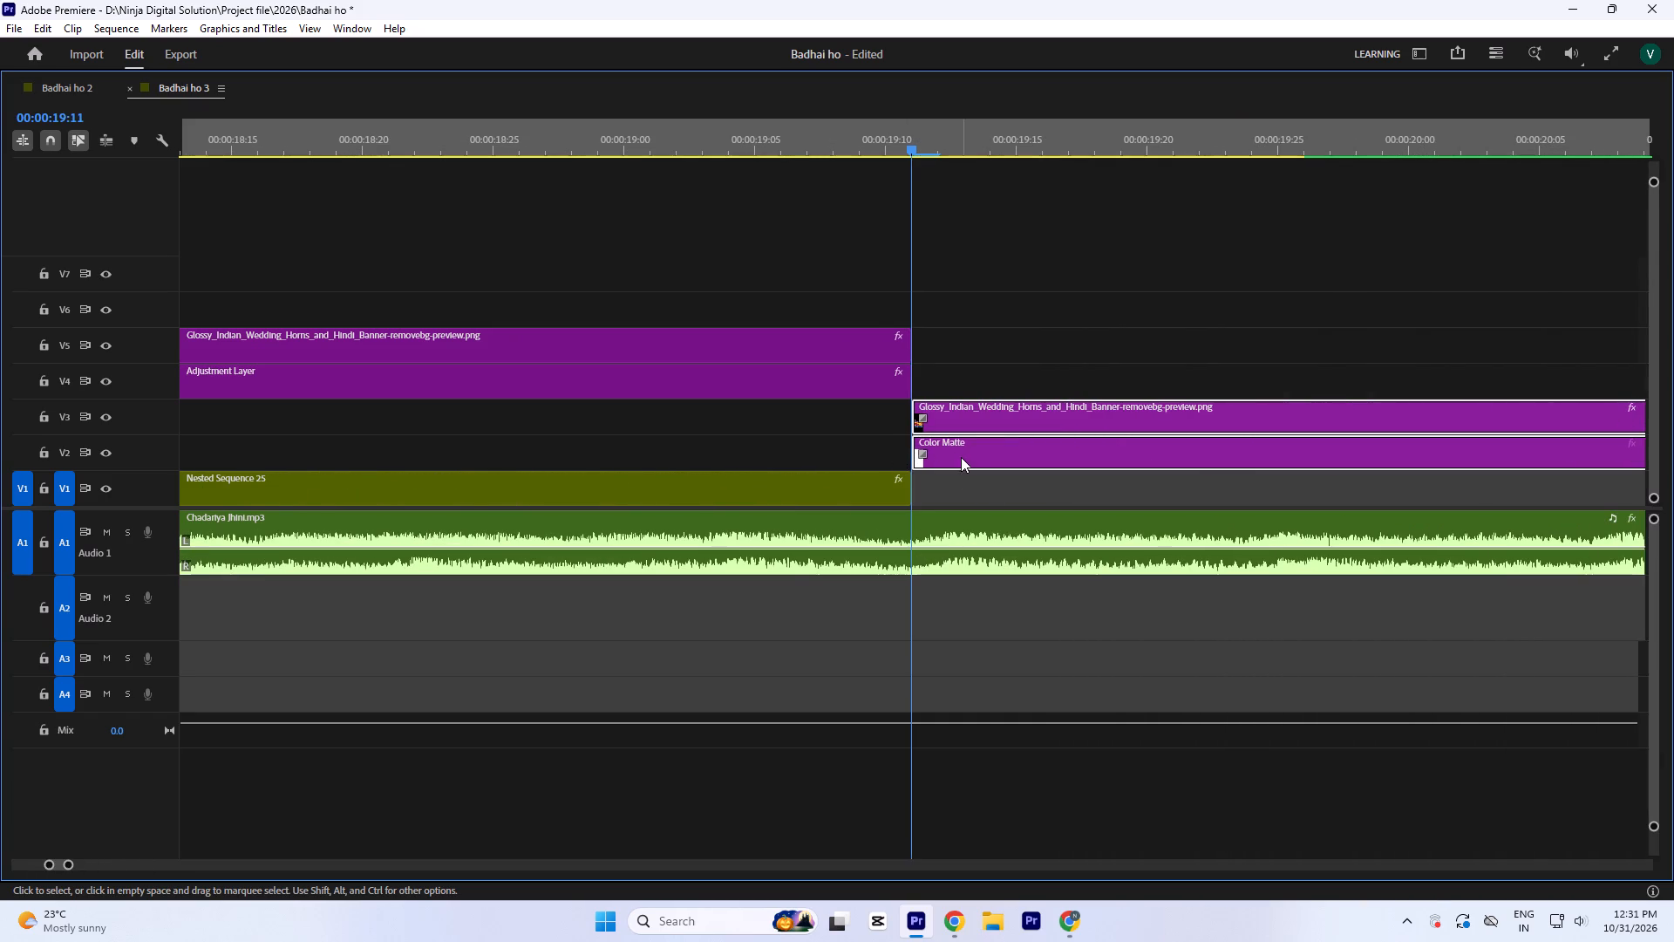
left_click_drag(961, 454, 961, 478)
Trim the end of the music clip to match the end of the Color Matte.
key("minus")
key("minus")
key("space")
key("minus")
key("minus")
key("equal")
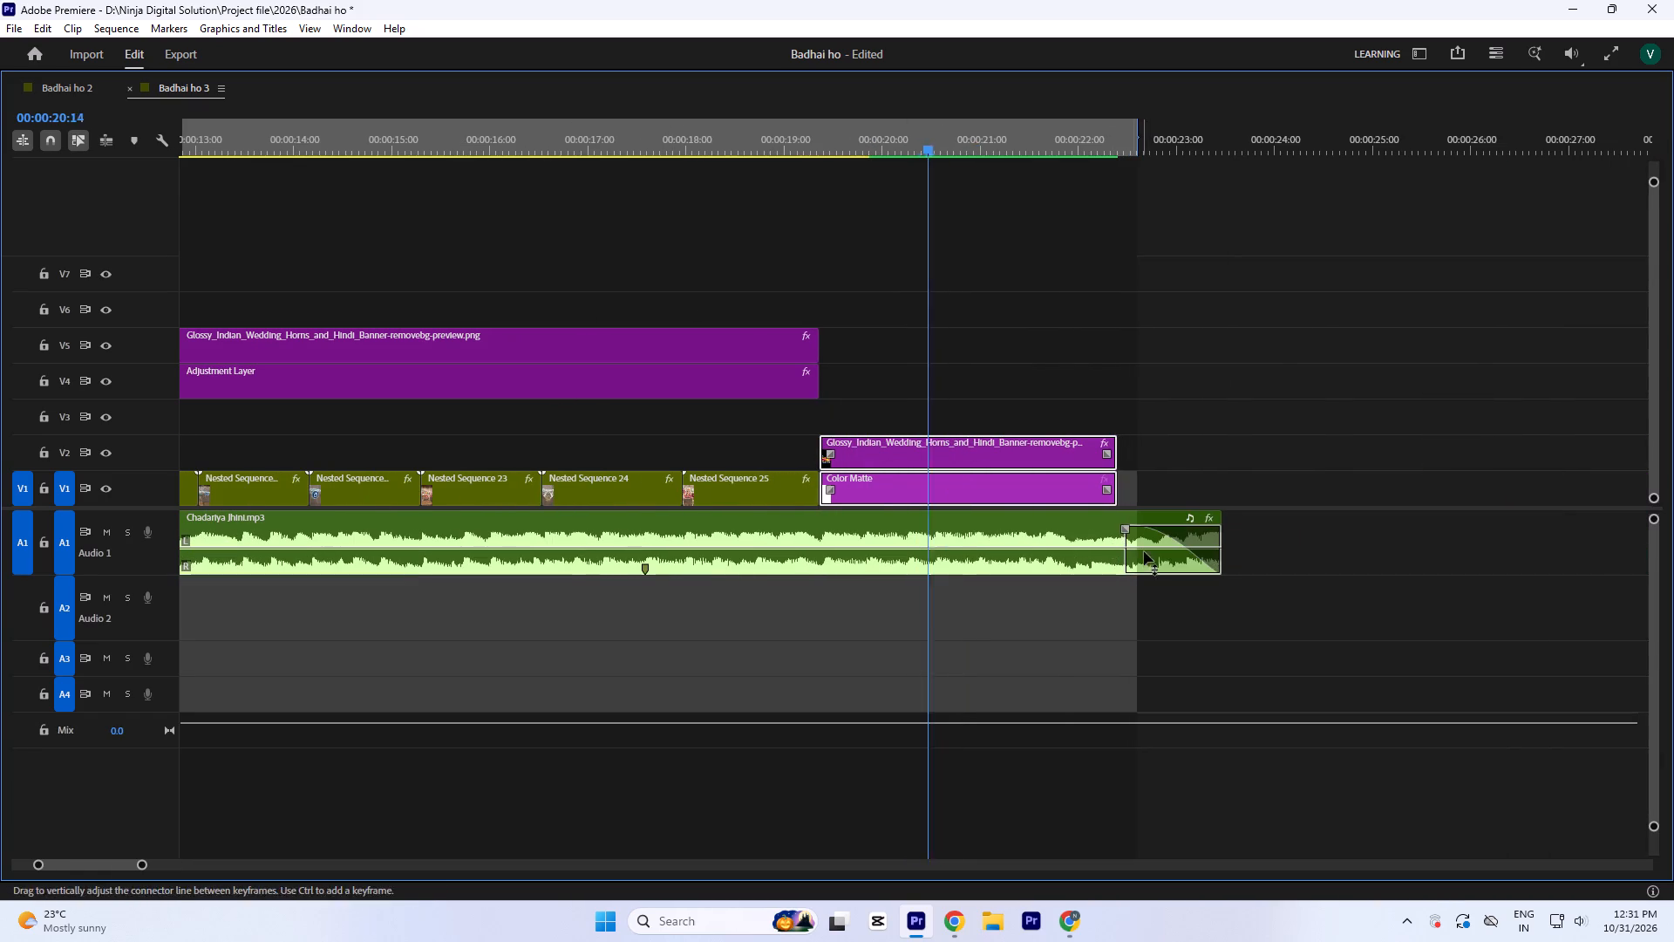
key("space")
left_click_drag(1225, 569, 1115, 578)
key("equal")
type("`")
Play the end card through and set the sequence Out point at 00:00:22:11.
key("space")
key("minus")
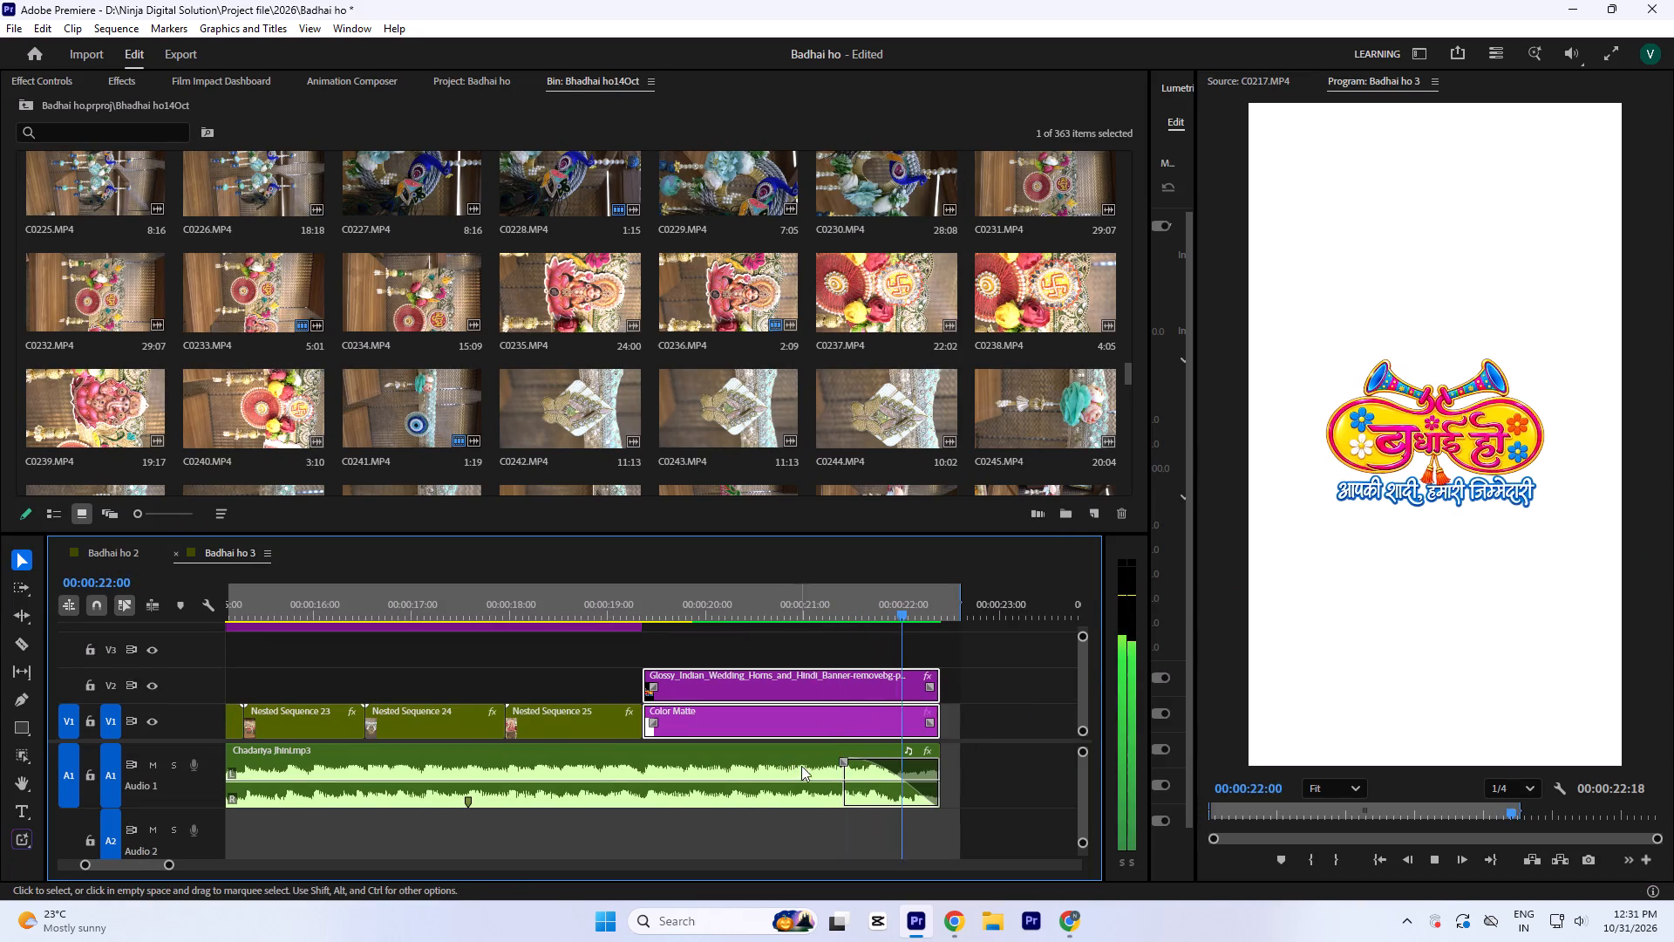
key("space")
key("space")
key("space")
key("equal")
key("equal")
key("equal")
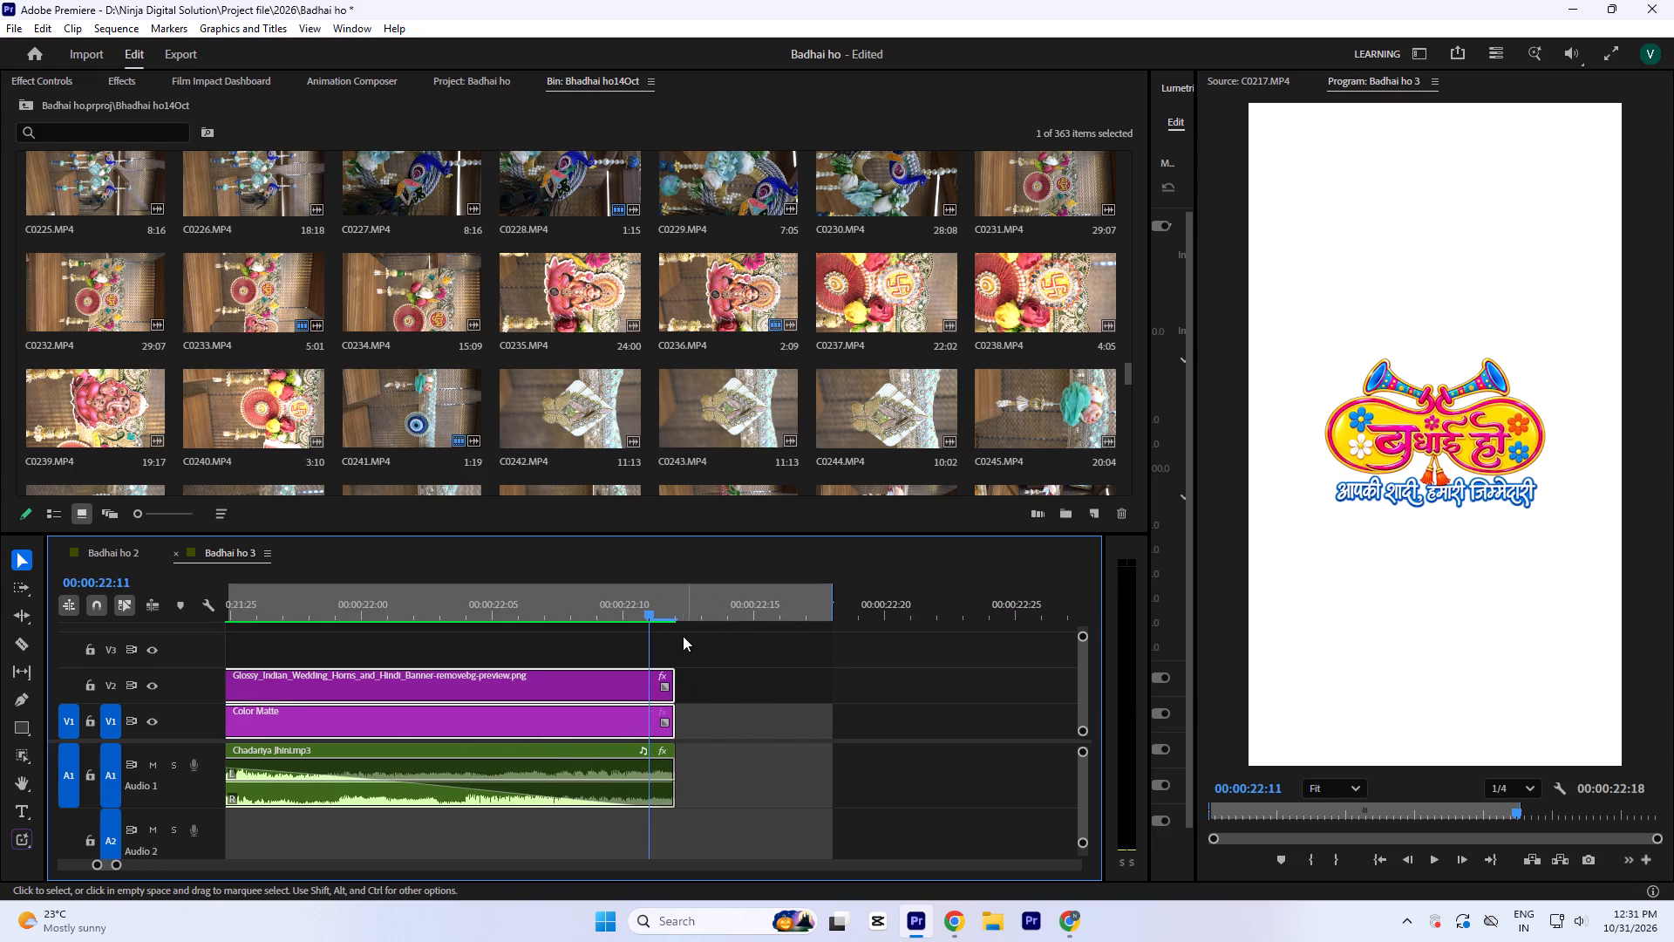
key("o")
key("minus")
key("minus")
key("minus")
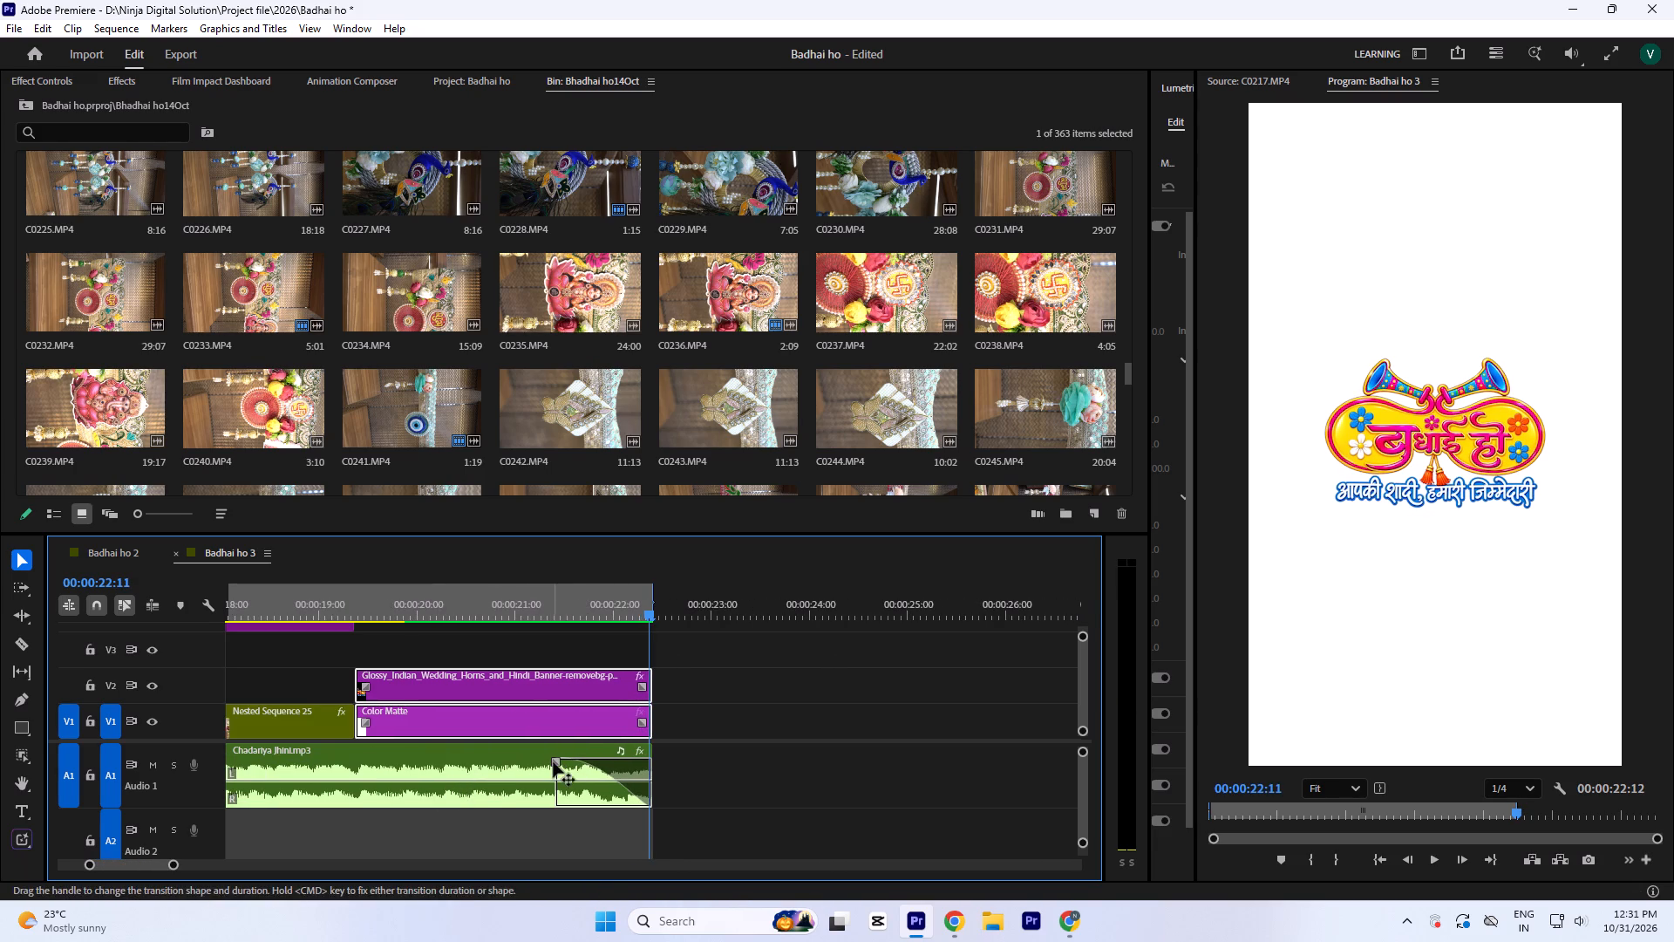
Lengthen the fade-out at the end of the music so it starts earlier under the end card, and save the project.
left_click_drag(553, 761, 487, 757)
left_click(521, 610)
type("-")
key("space")
key("ctrl+s")
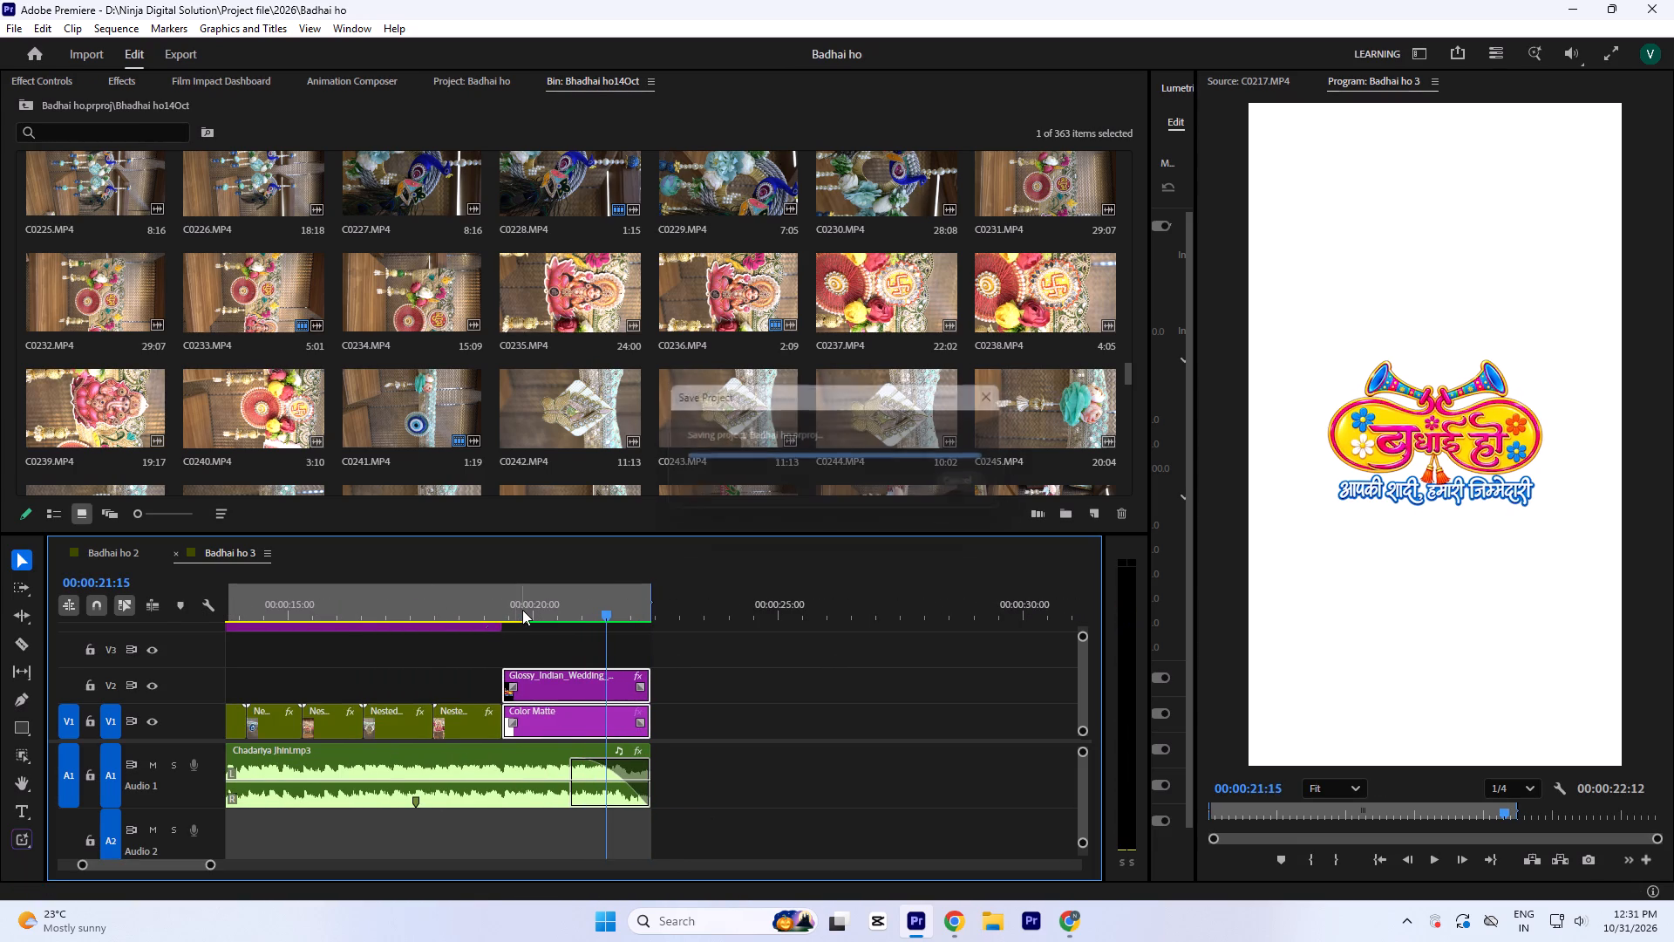
Play back the opening of the Badhai ho 3 sequence from the start.
key("Return")
key("minus")
key("minus")
key("minus")
key("space")
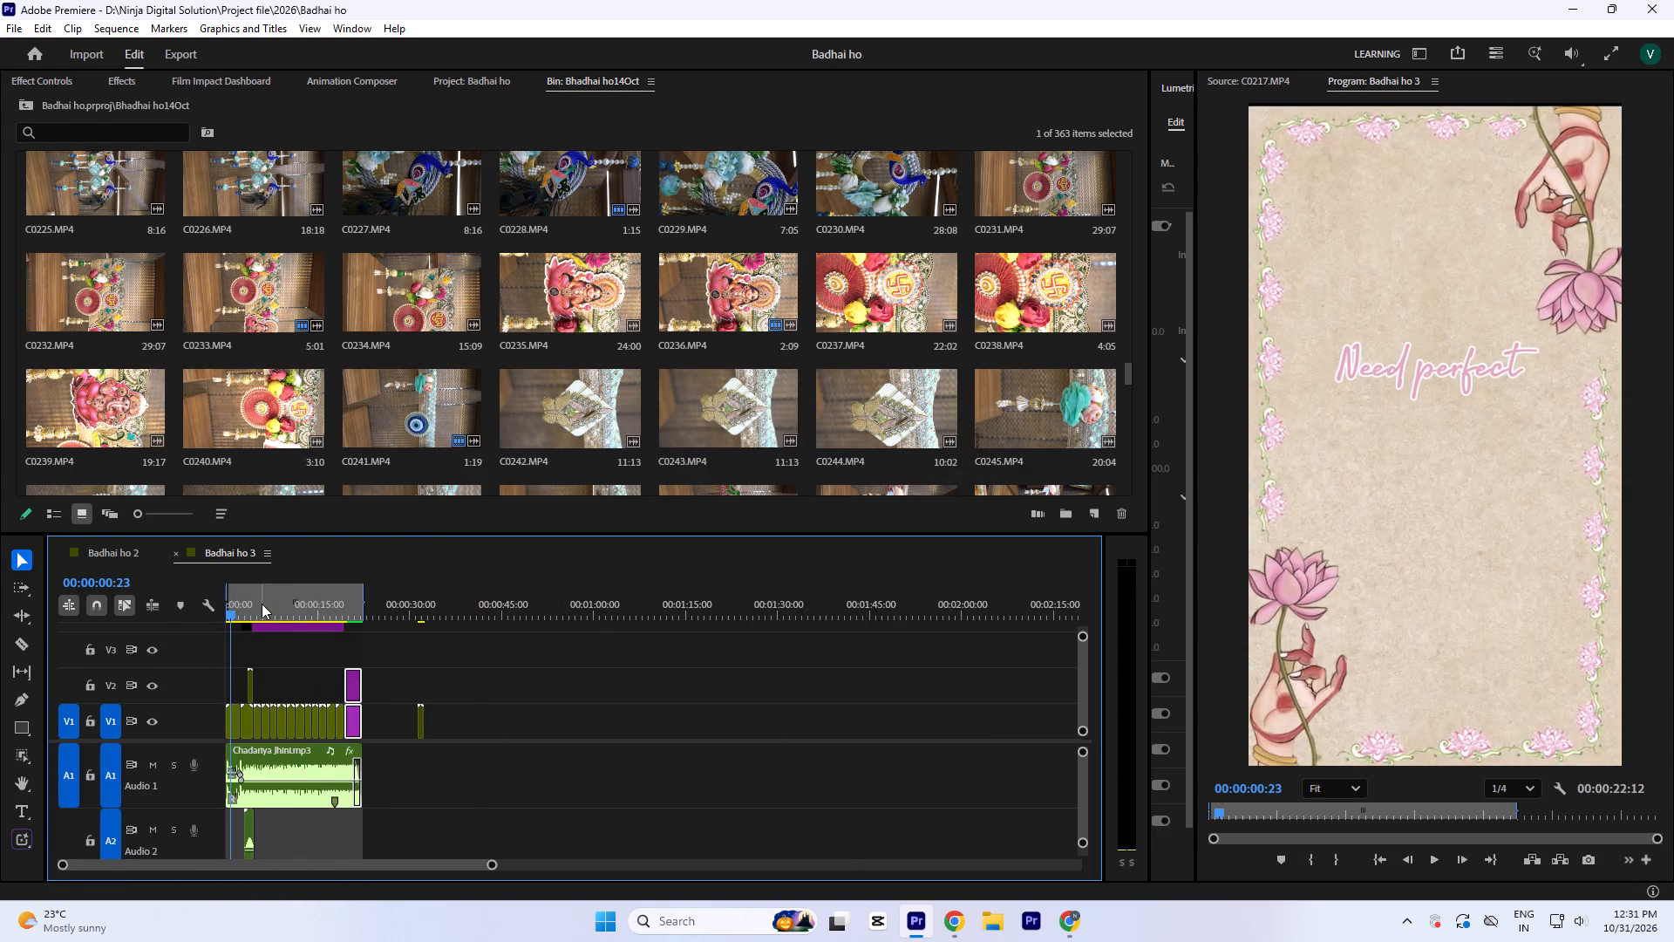
Copy the two adjustment layers at the end-card cut in Badhai ho 2 and paste them into Badhai ho 3 at 00:00:23:27.
key("grave")
key("ctrl+s")
key("equal")
key("equal")
key("equal")
key("equal")
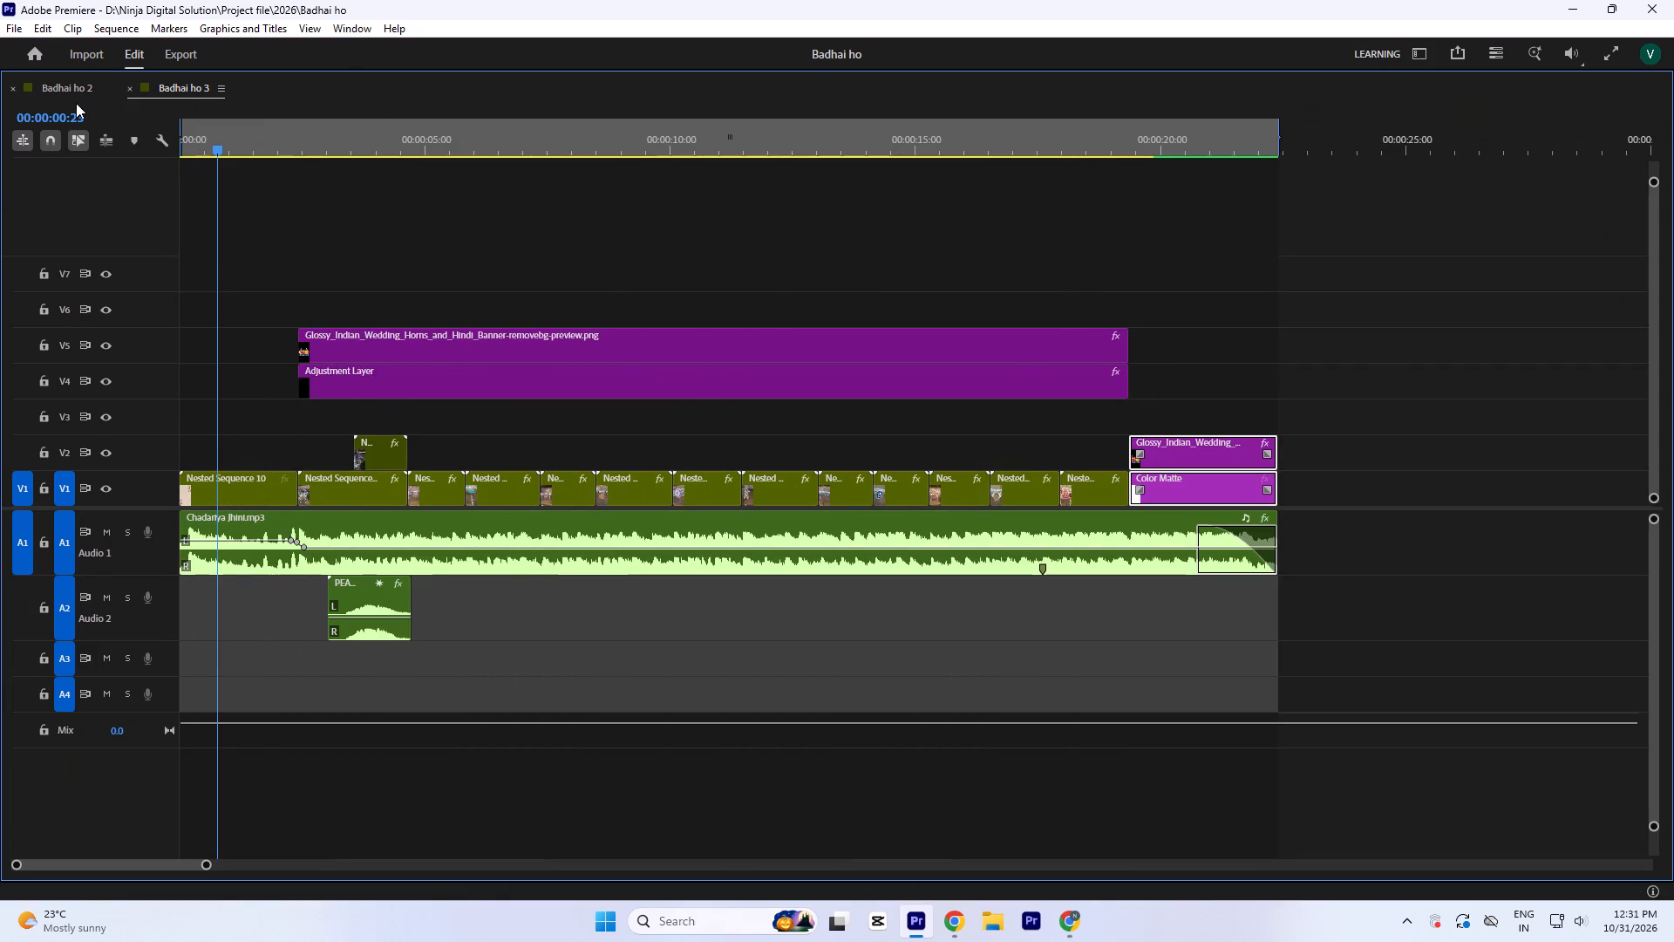
left_click(76, 88)
left_click_drag(1174, 295, 1291, 386)
key("ctrl+c")
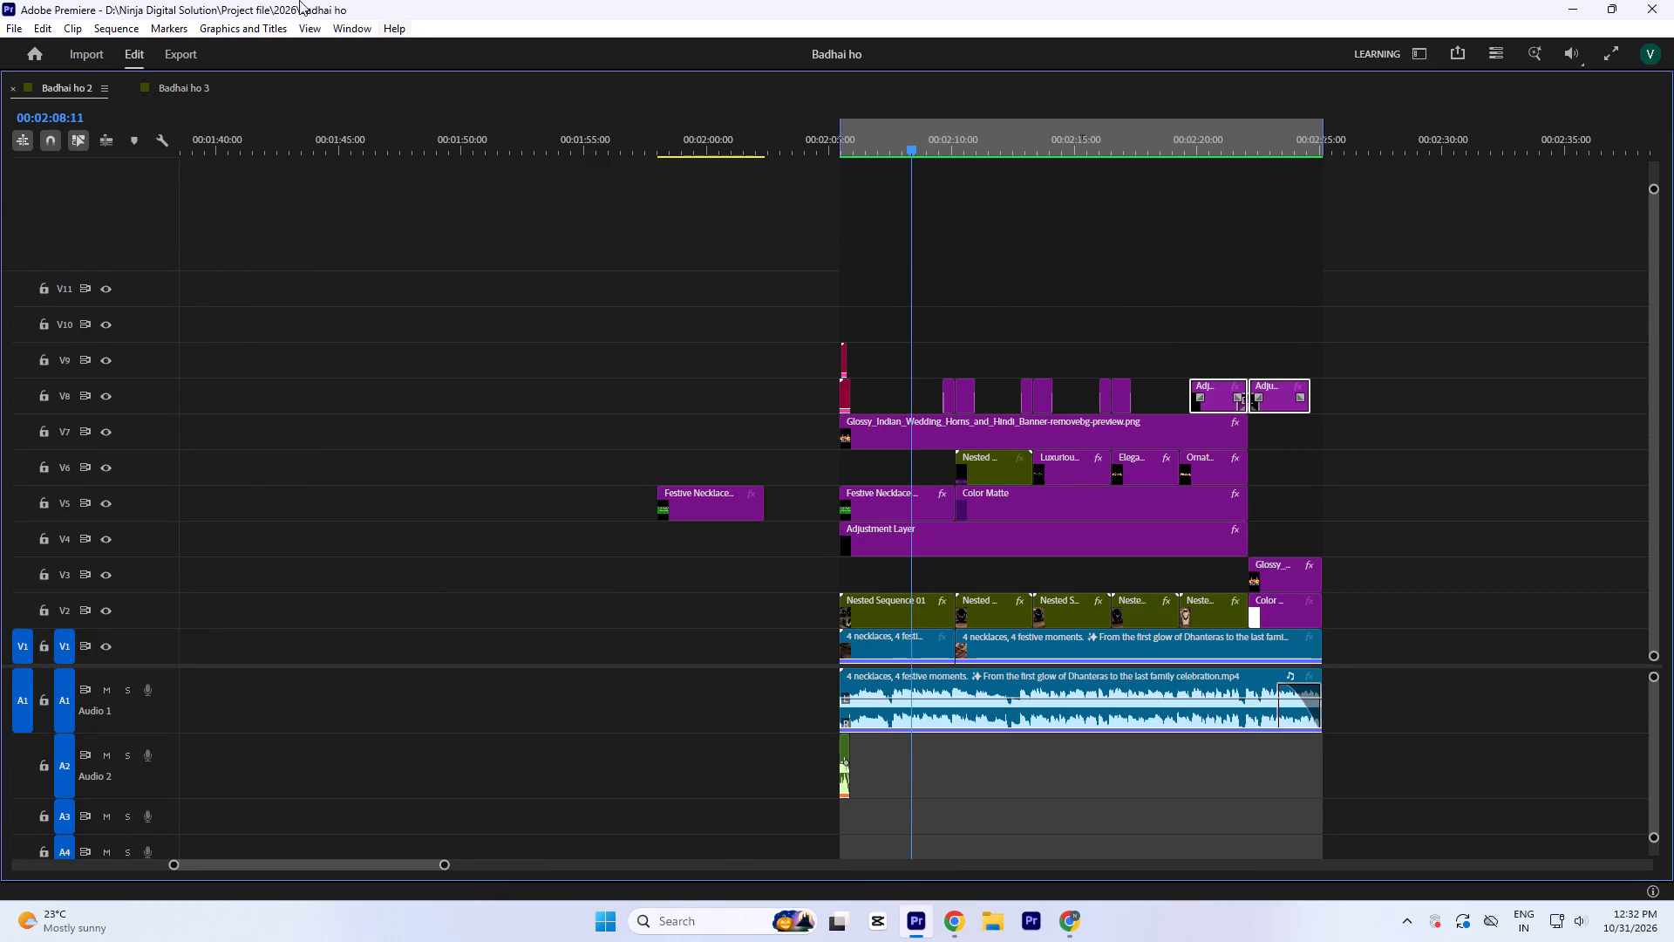
key("ctrl+c")
left_click(189, 88)
left_click(1353, 137)
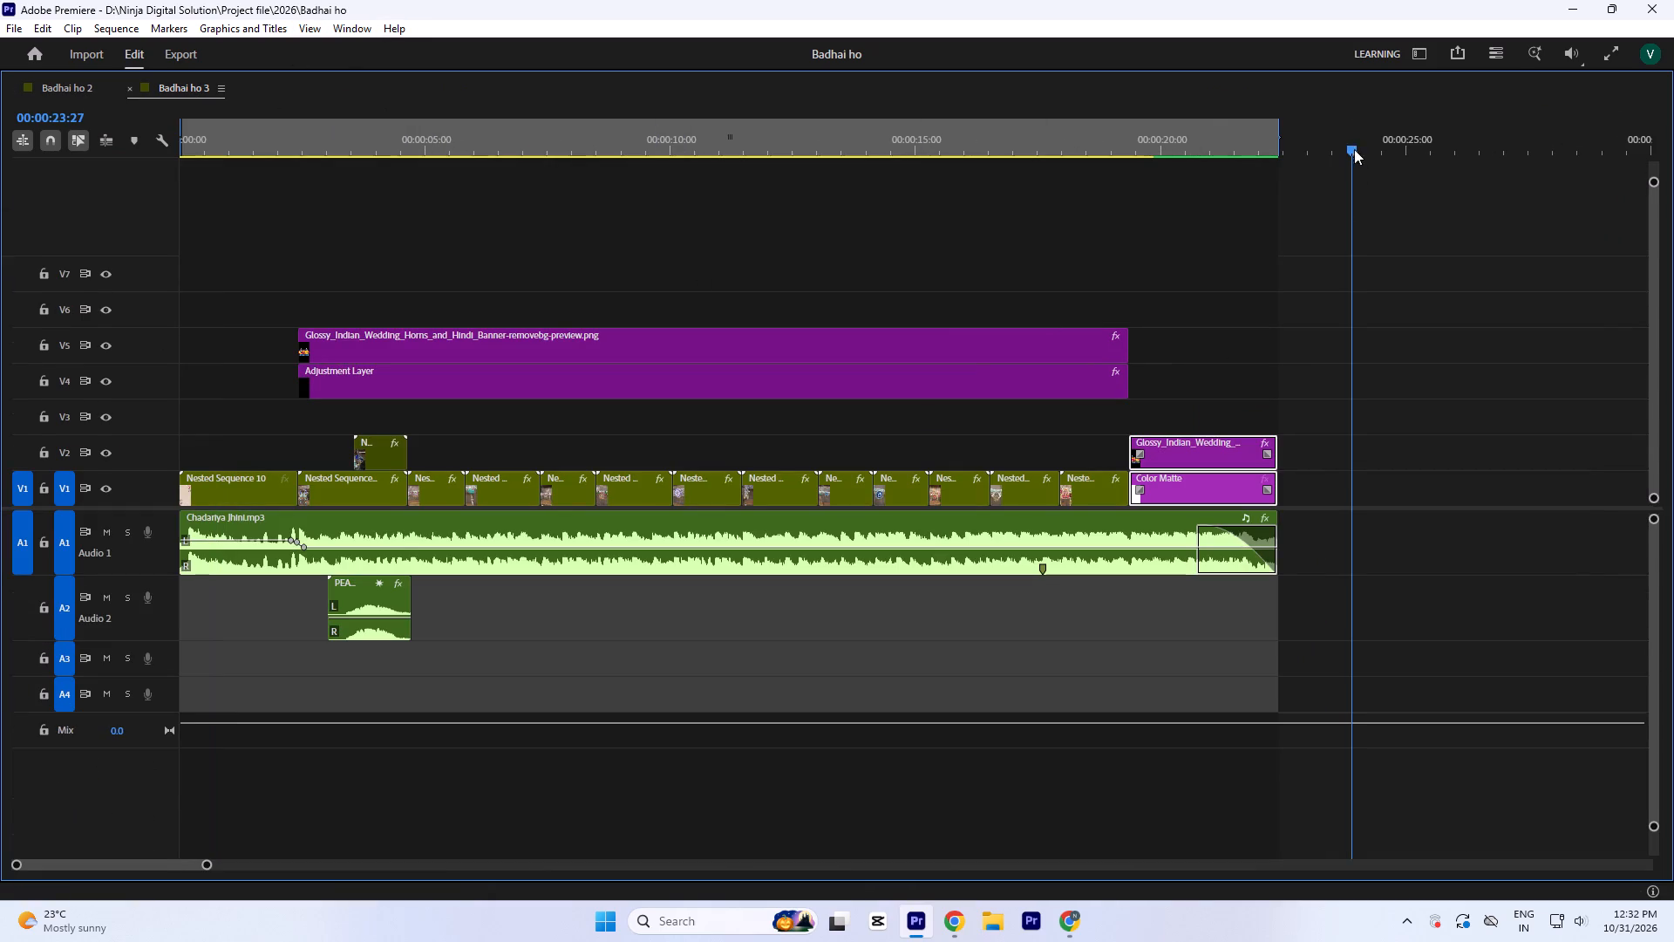
key("ctrl+v")
Move the pasted adjustment layers to V6 with their Dip to White centred on the end-card cut at 00:00:19:11, and save.
left_click_drag(1412, 248, 1059, 297)
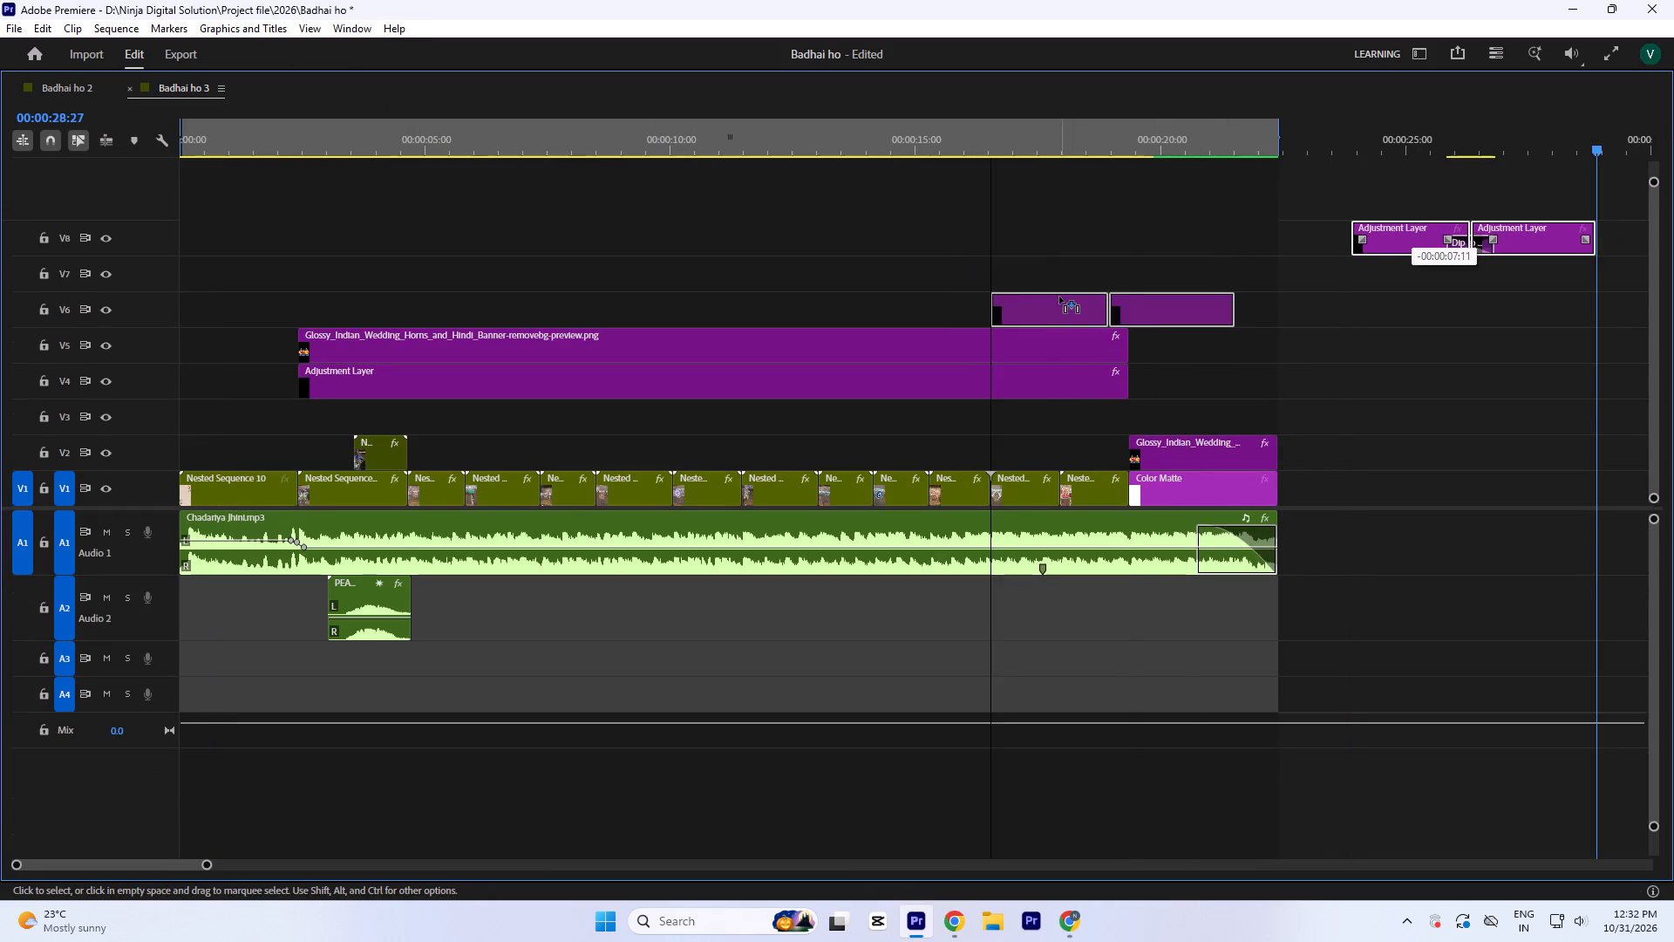
left_click_drag(1059, 297, 1069, 297)
left_click(1140, 147)
key("equal")
key("equal")
key("equal")
key("equal")
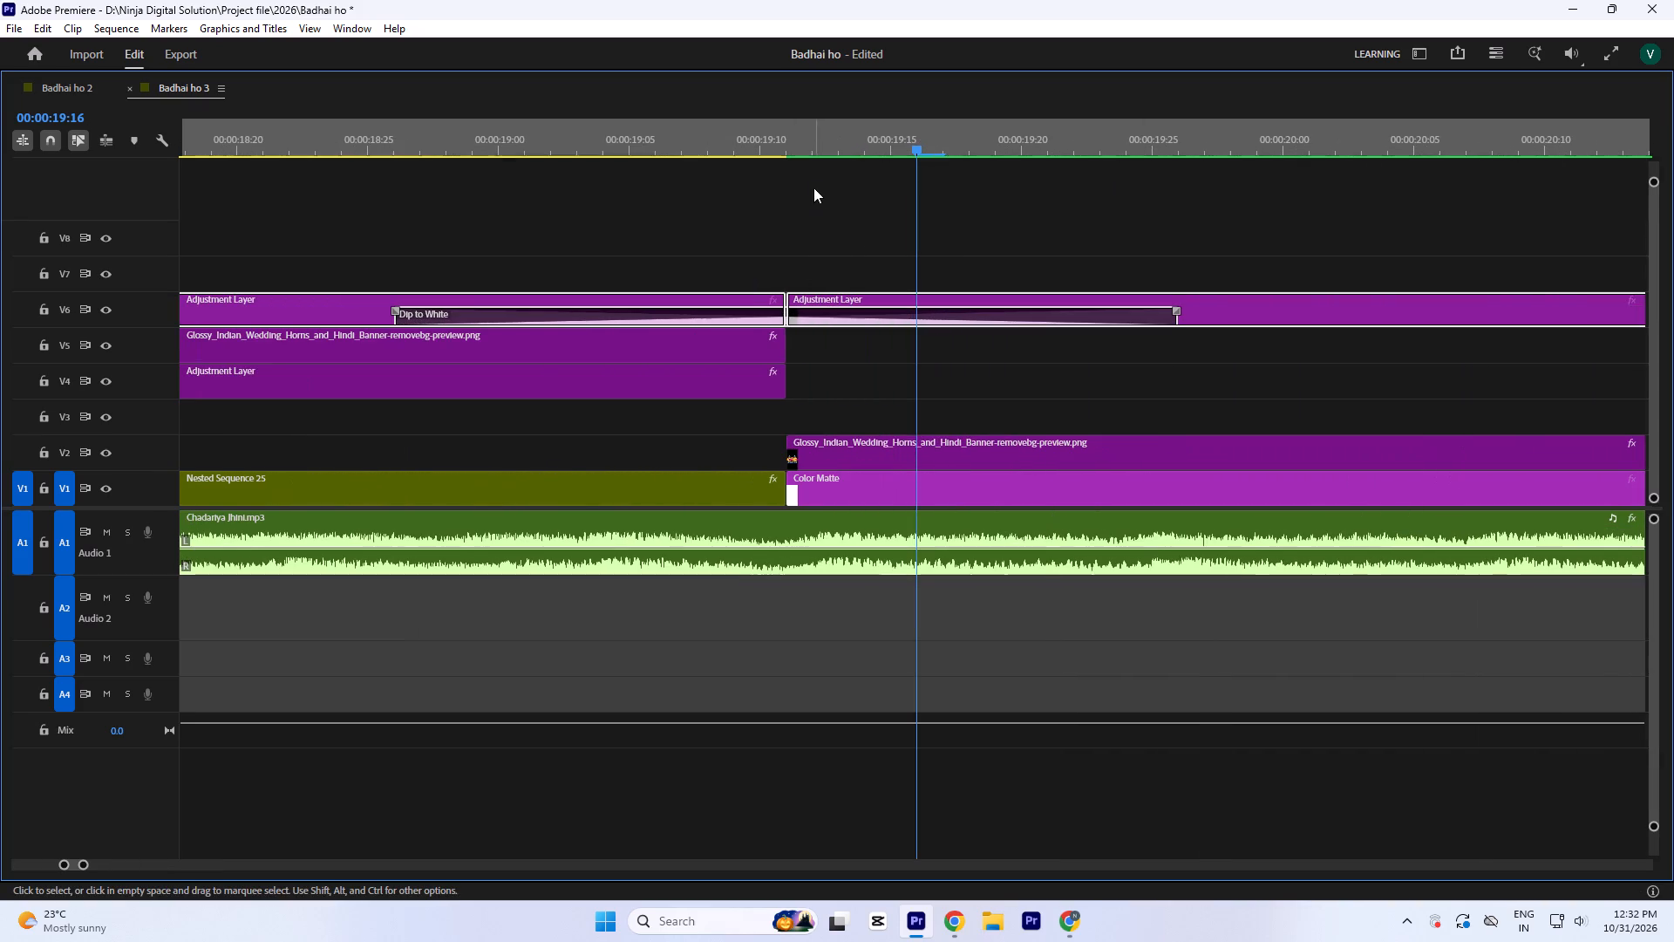
left_click_drag(786, 131, 777, 126)
key("grave")
key("ctrl+s")
key("minus")
key("minus")
key("minus")
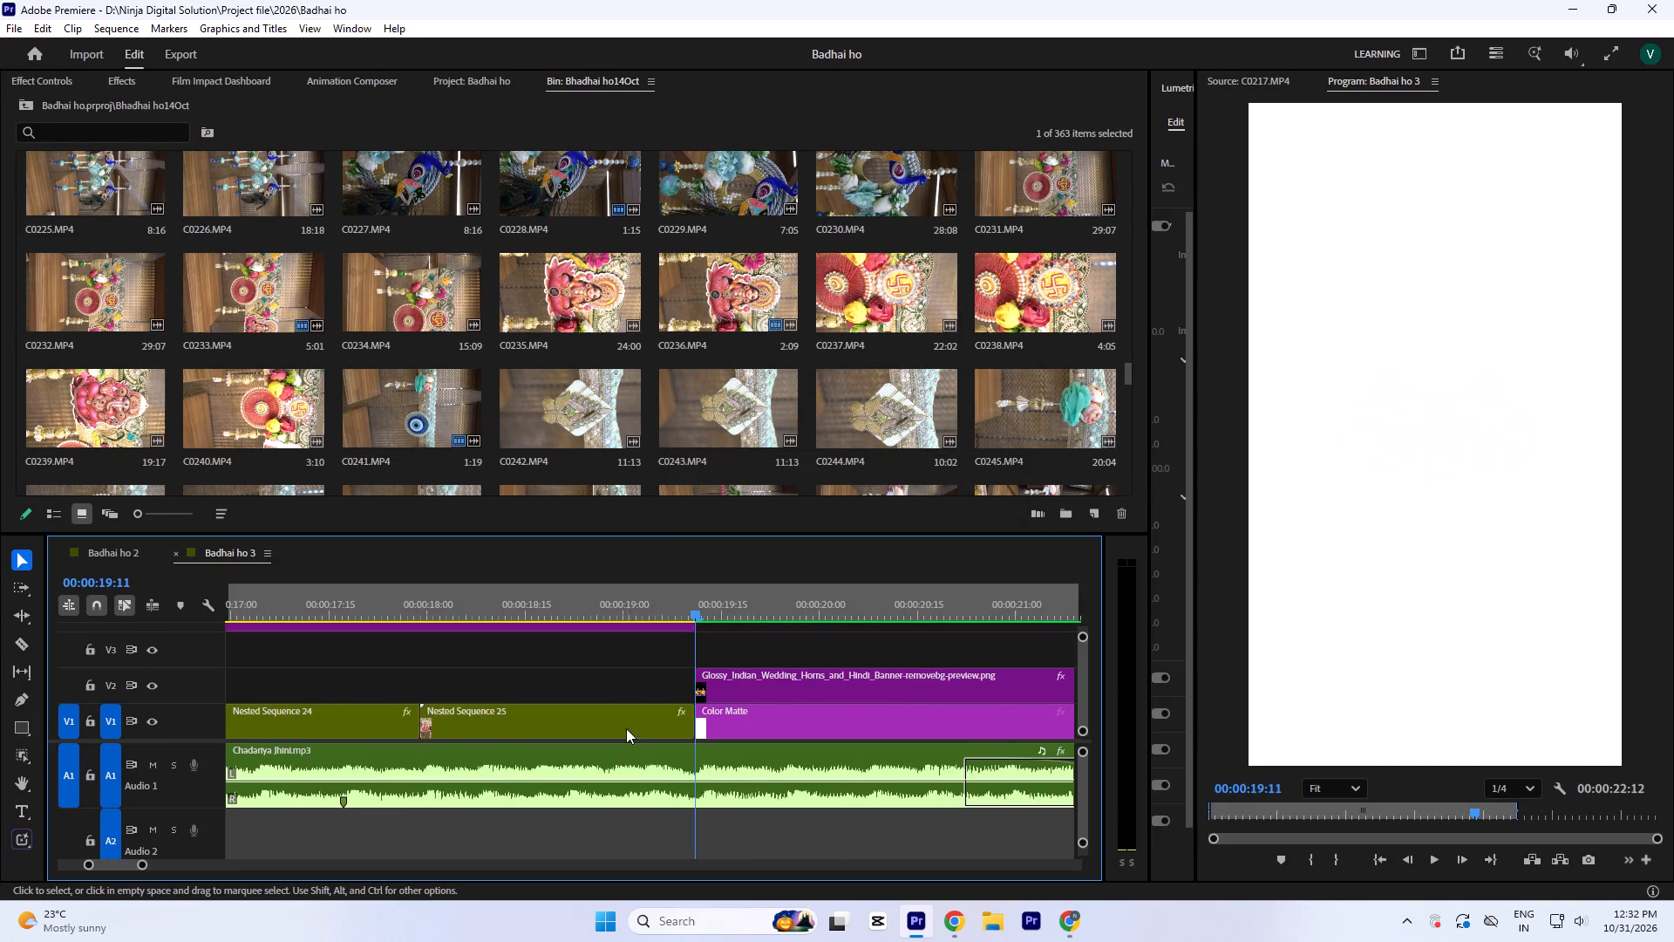
Play back the opening of Badhai ho 3, replaying the change from the Diwali title card to the first product clip.
key("Return")
key("minus")
key("minus")
key("minus")
key("minus")
key("equal")
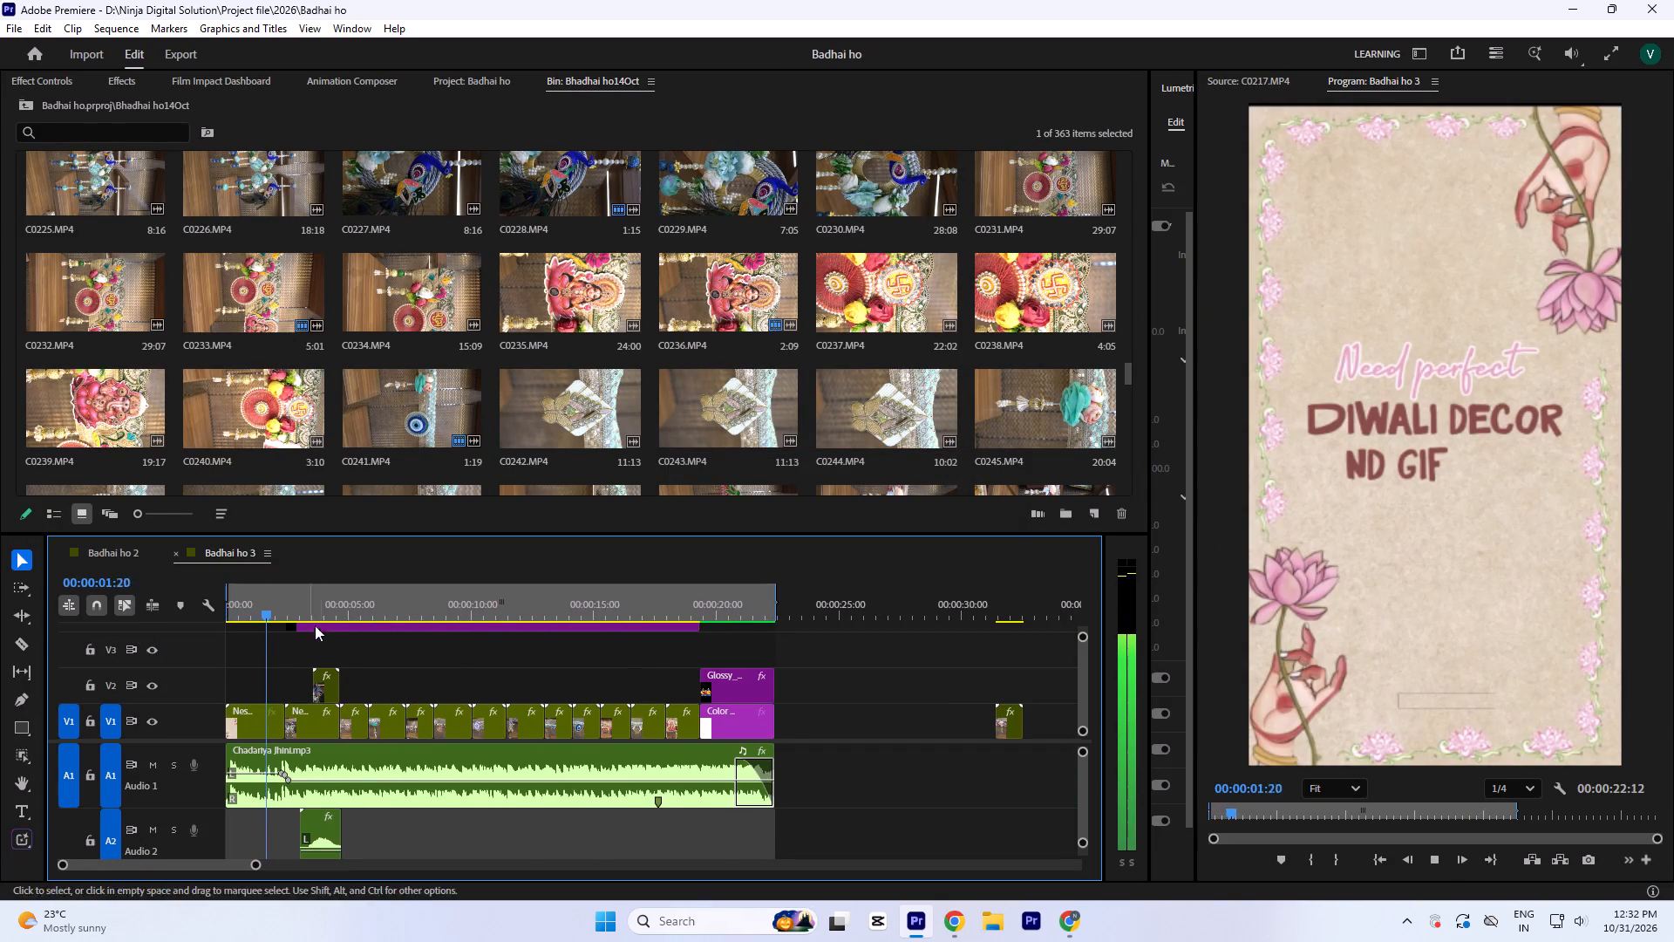
key("space")
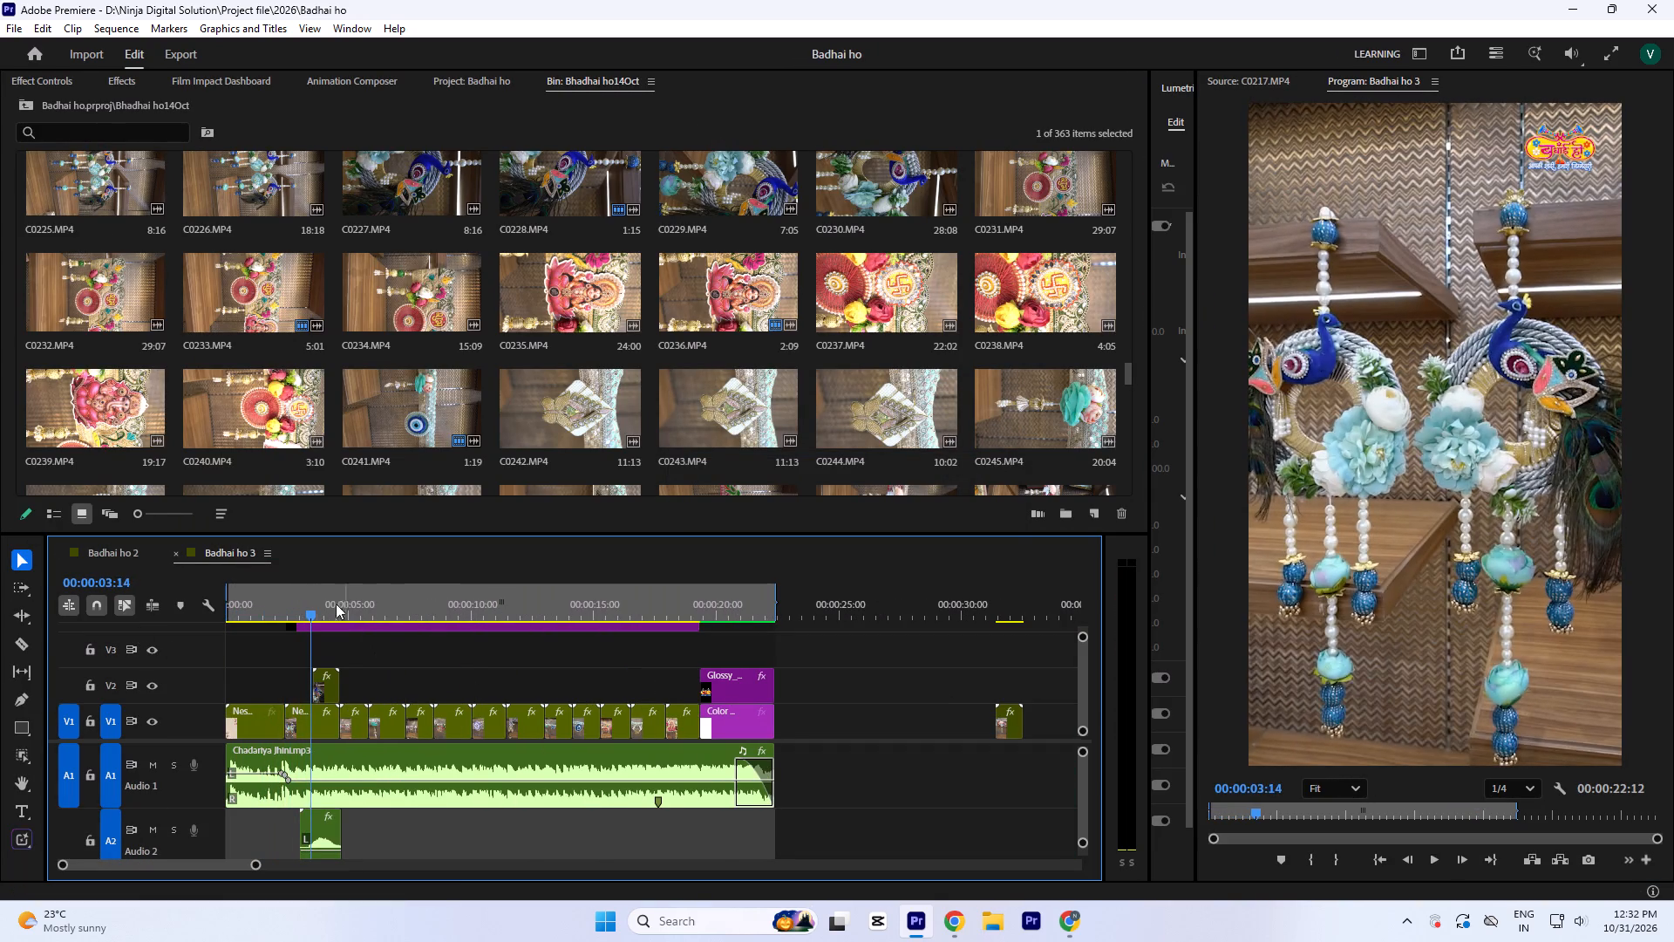
left_click(269, 598)
key("space")
key("space")
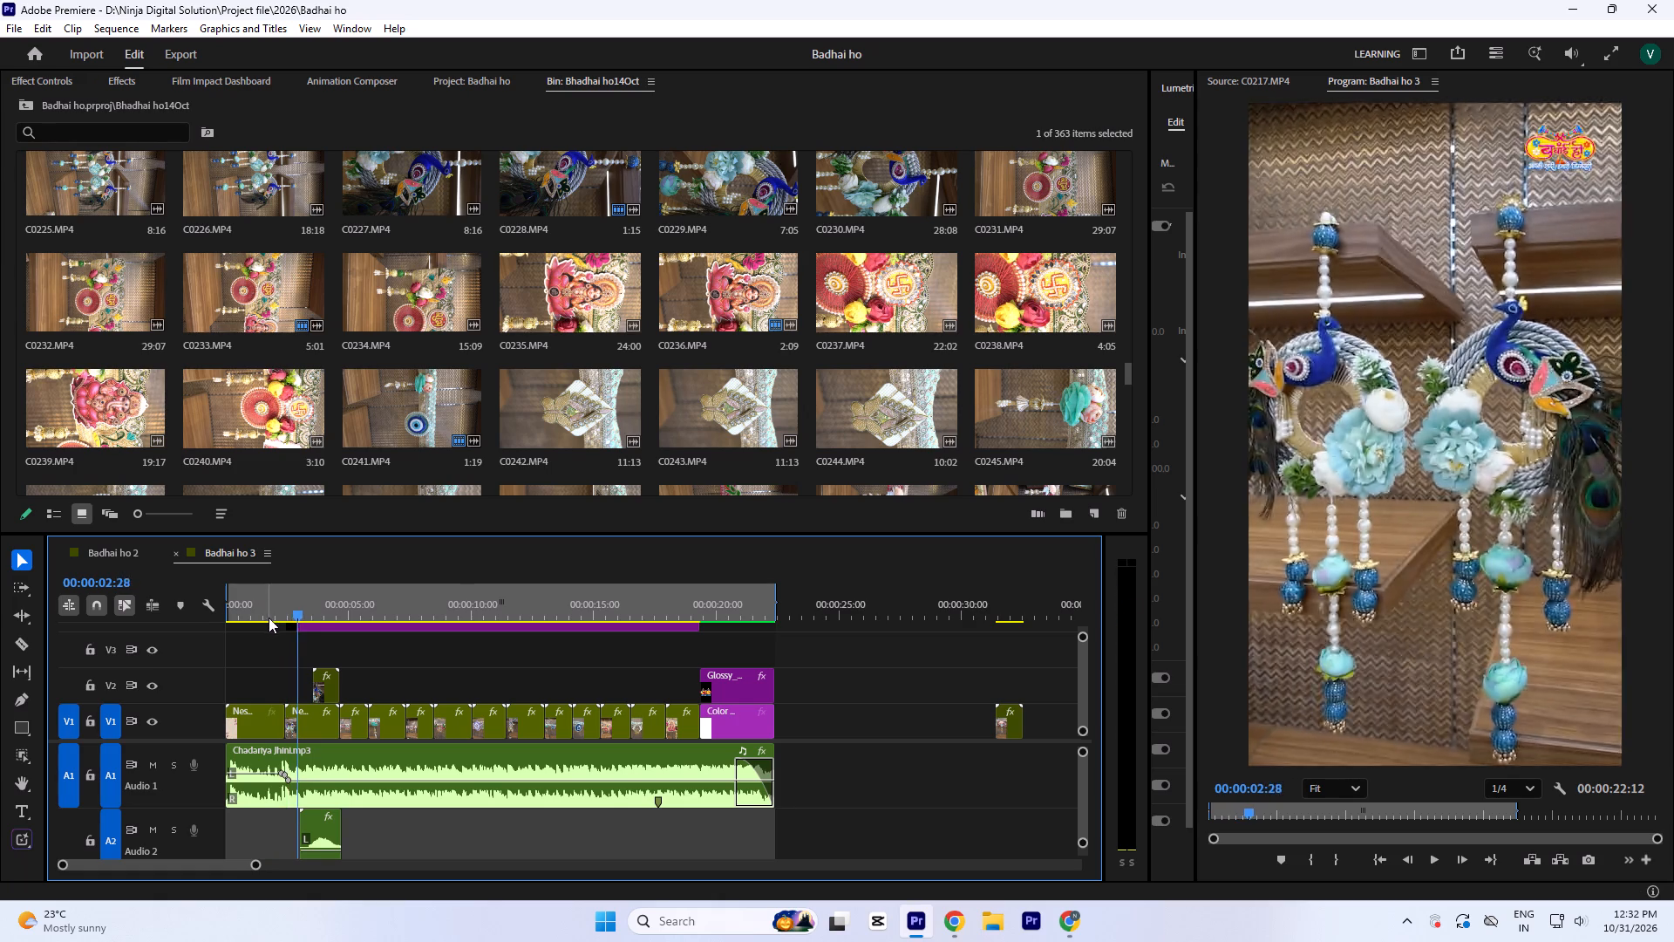
left_click_drag(269, 618, 283, 650)
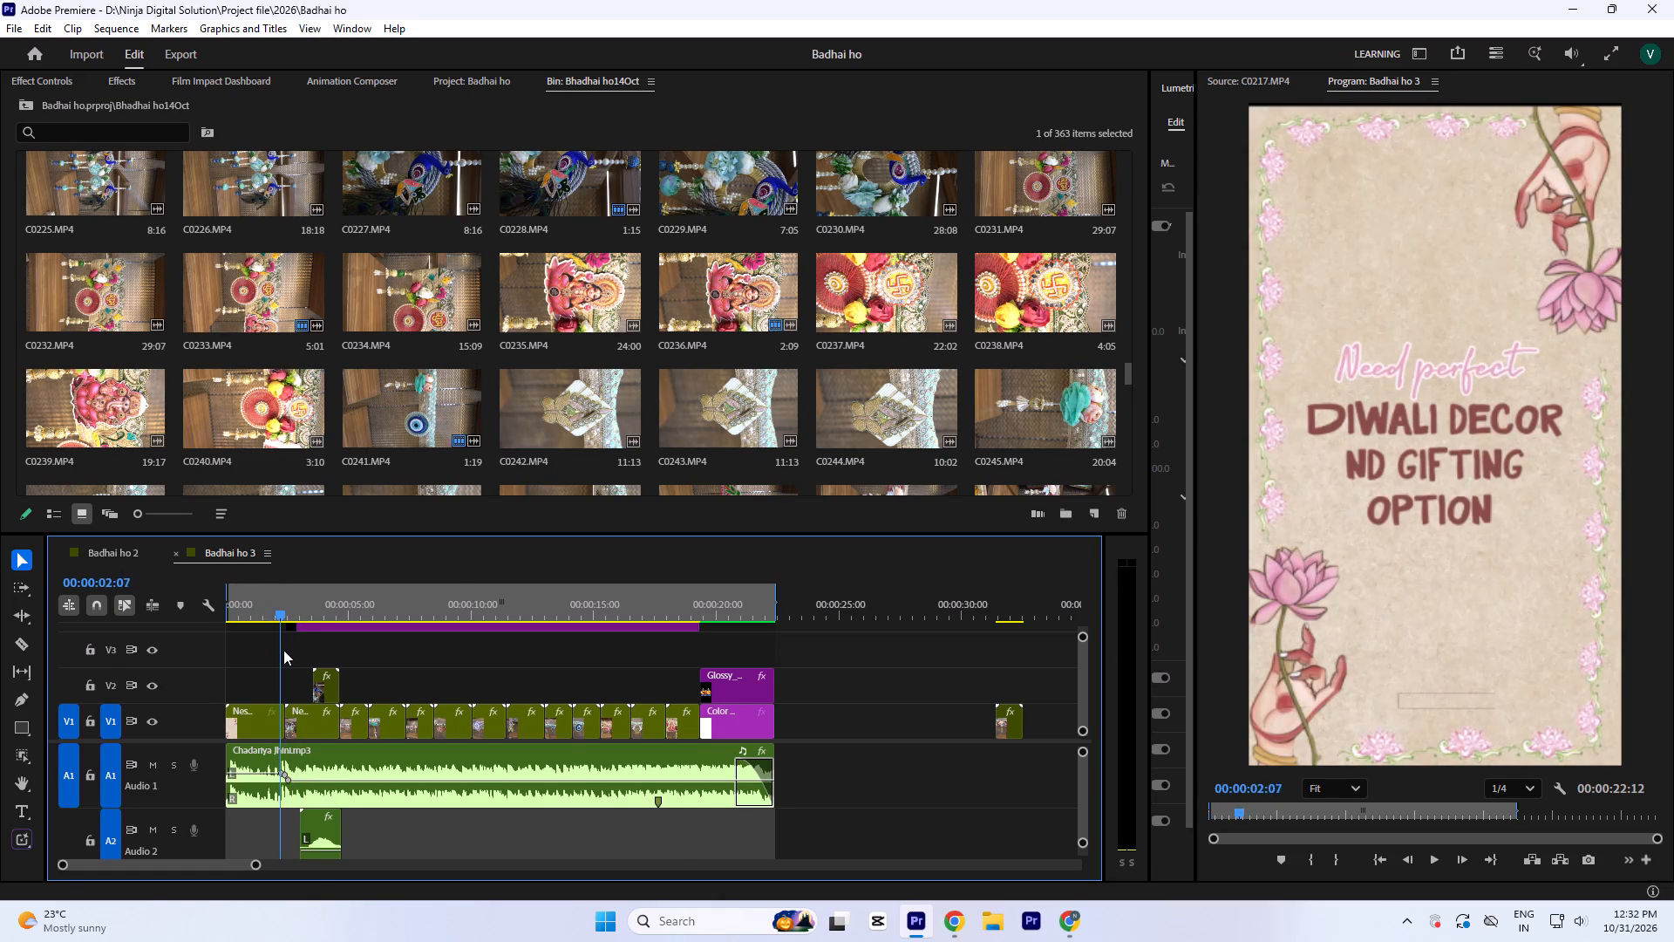
left_click_drag(283, 650, 284, 650)
key("equal")
key("equal")
key("space")
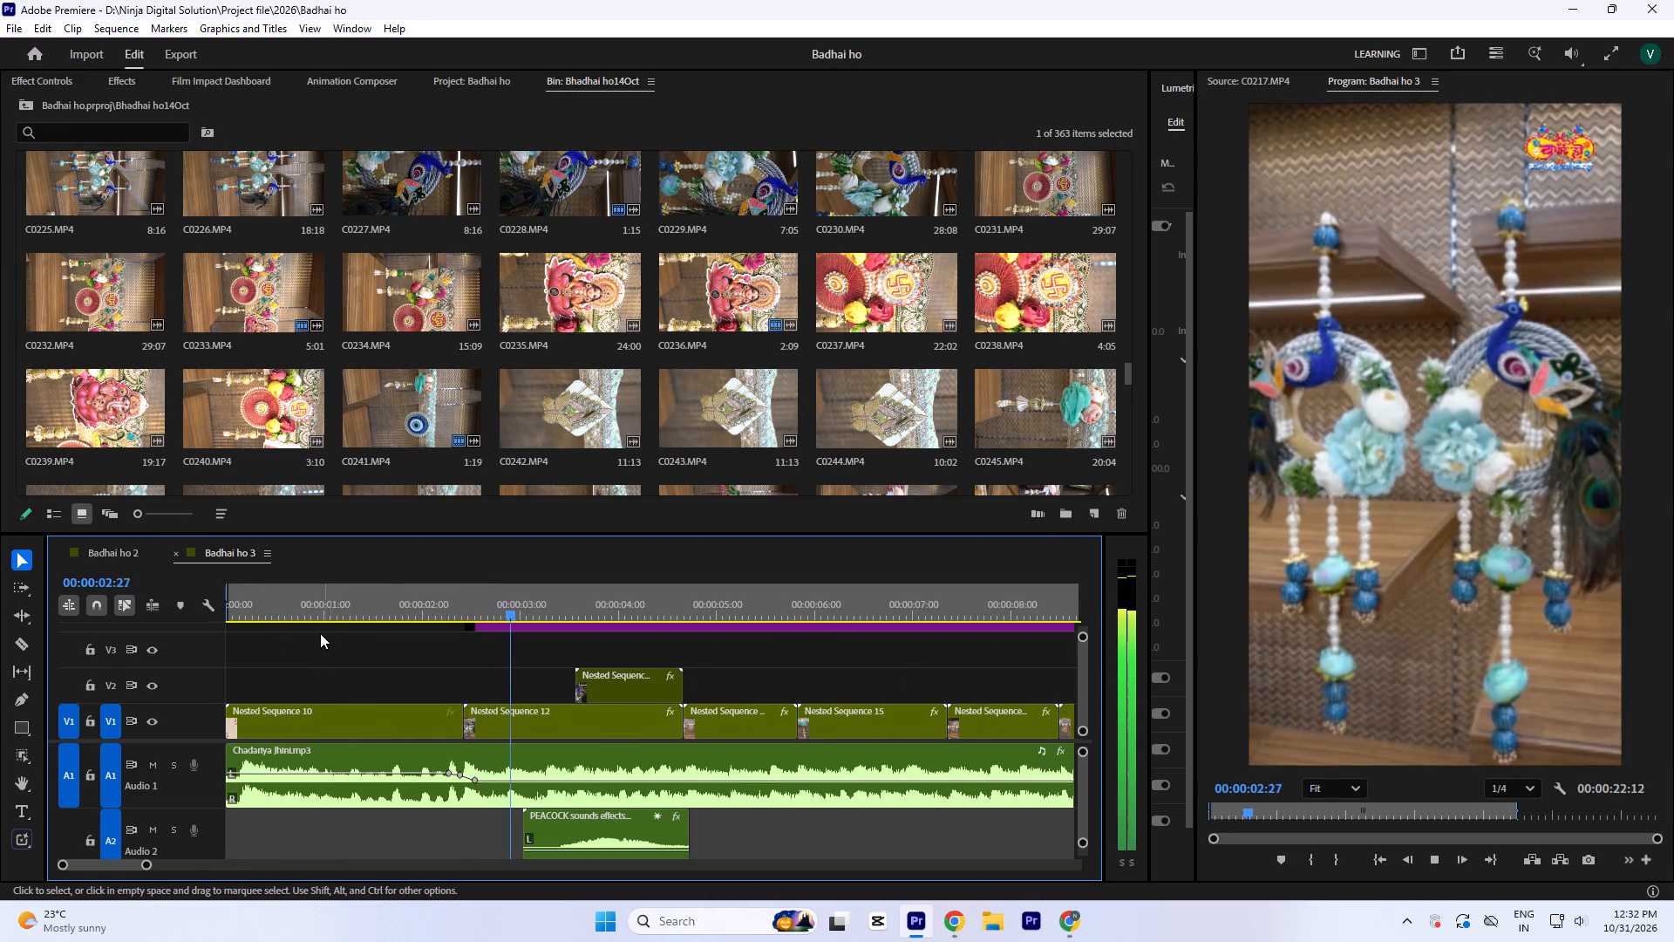
type("---")
key("space")
Save the project.
key("ctrl+s")
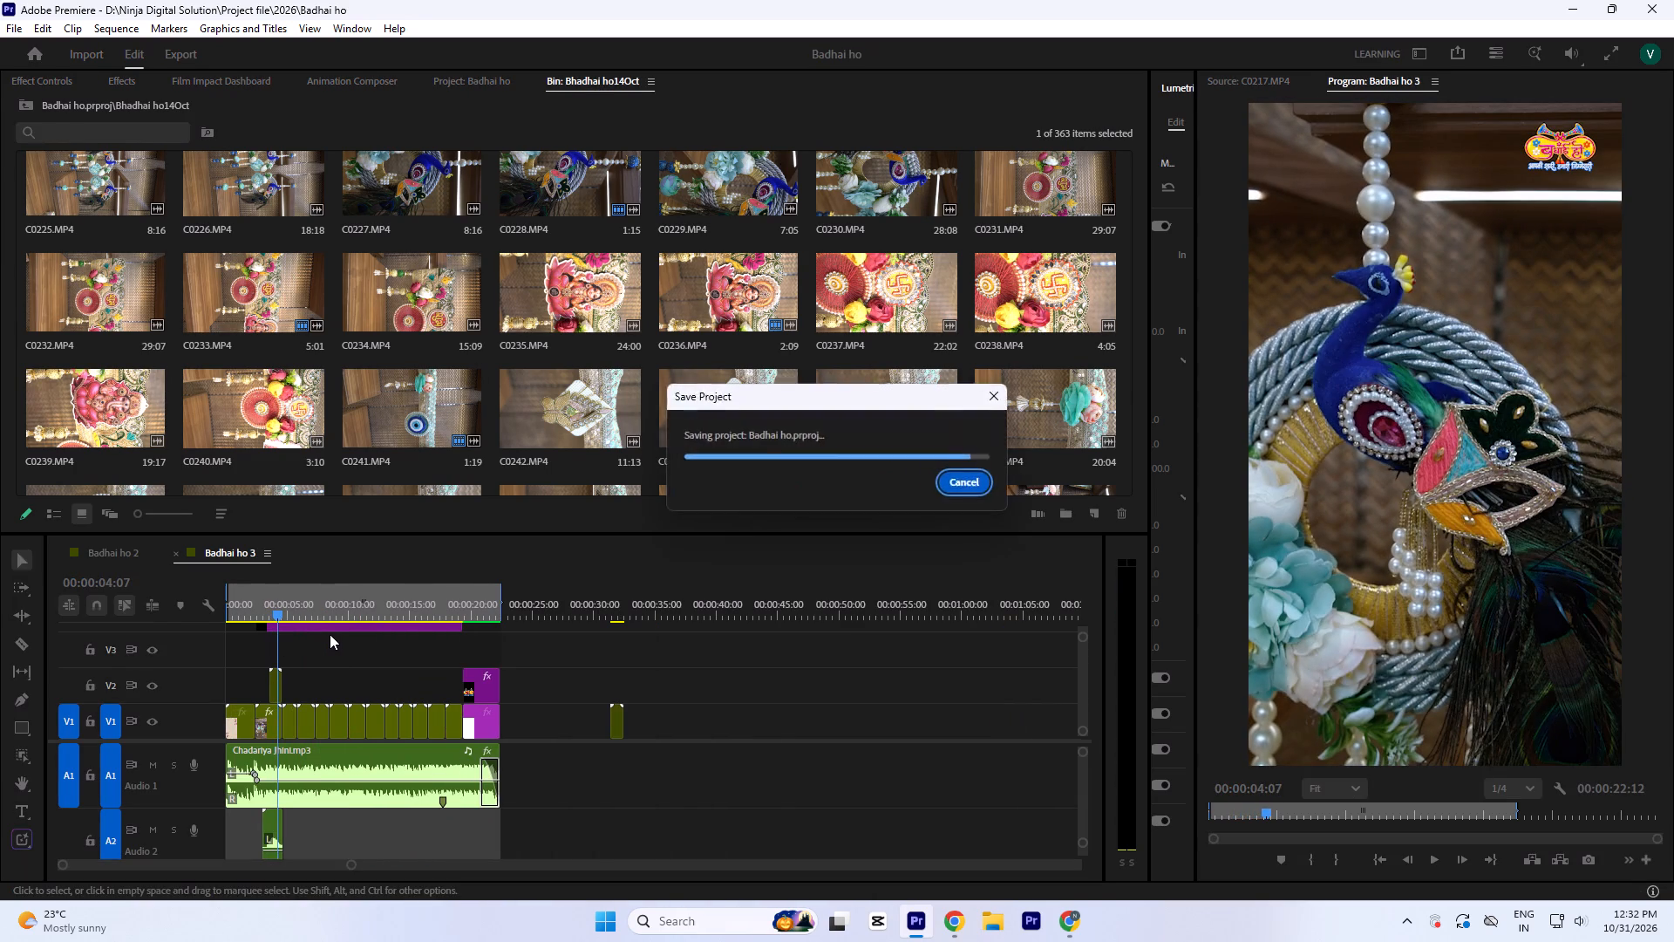
Play back the rest of Badhai ho 3 through the logo end card and examine the music's fade-out.
key("space")
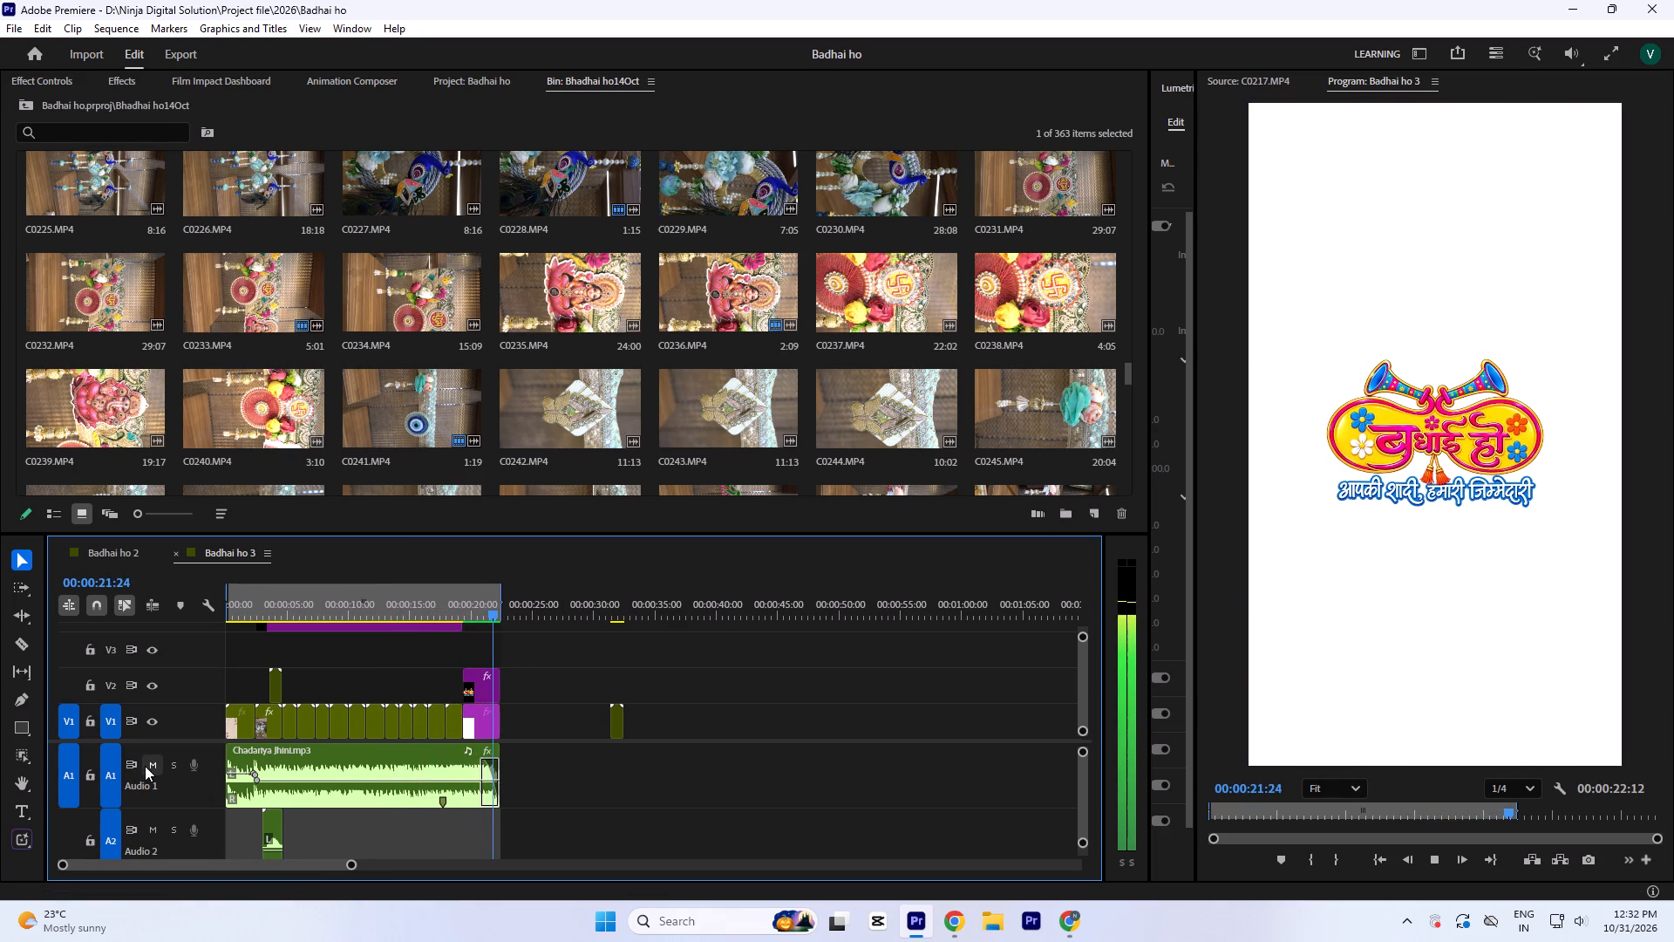
key("space")
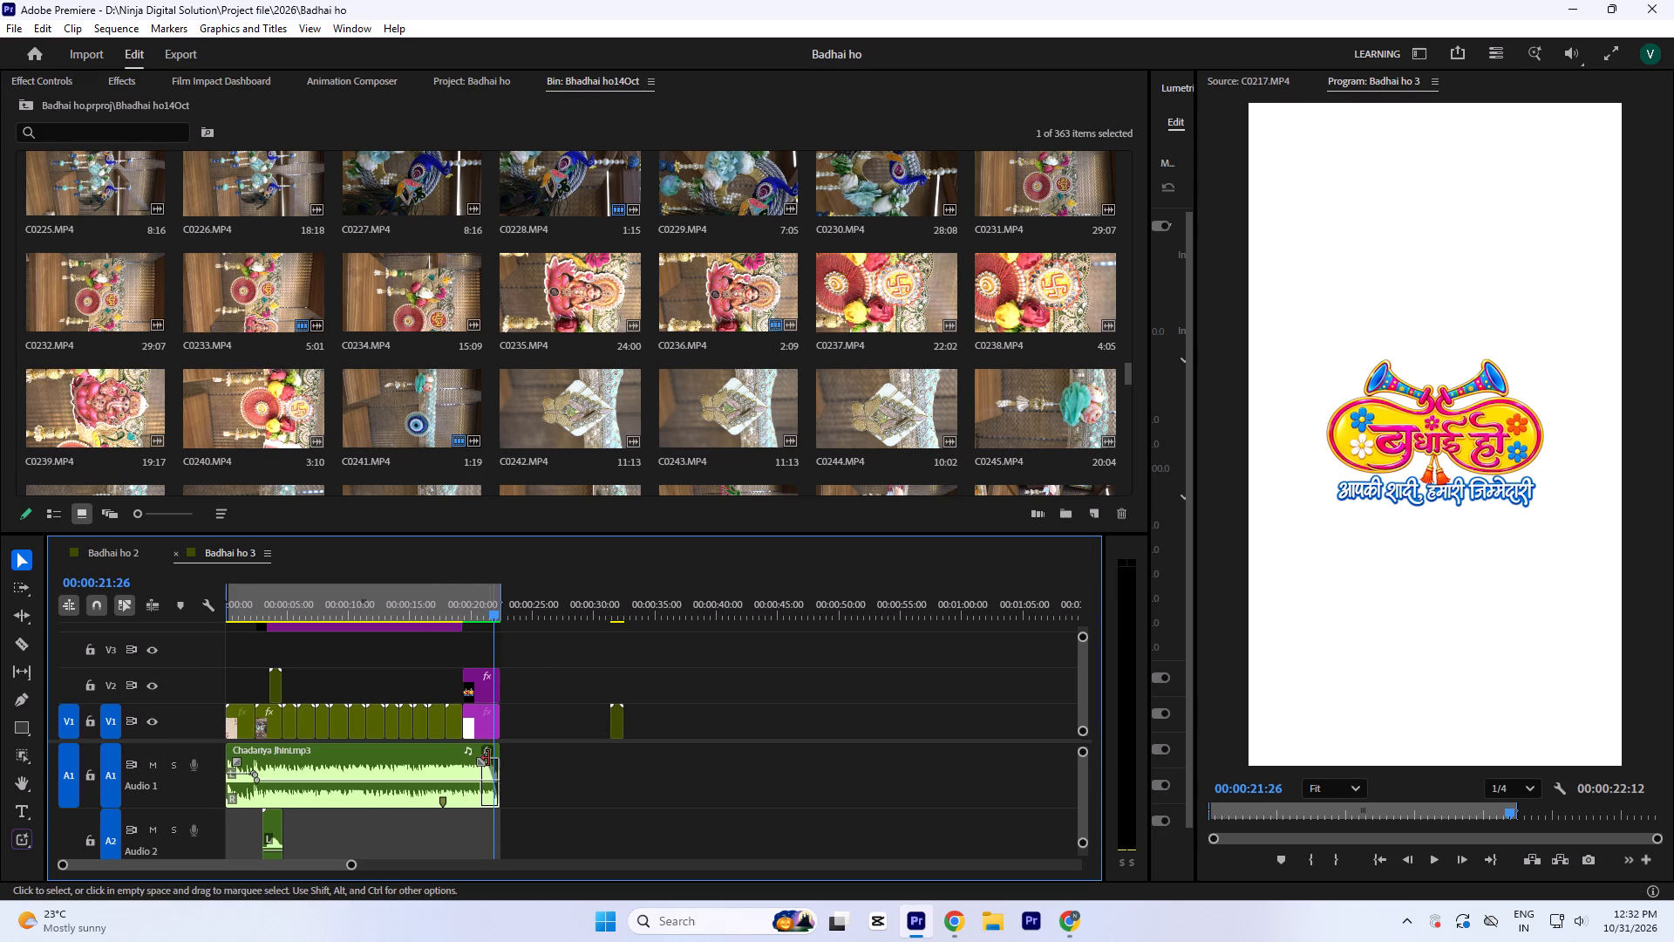
key("space")
key("space")
key("equal")
key("equal")
key("equal")
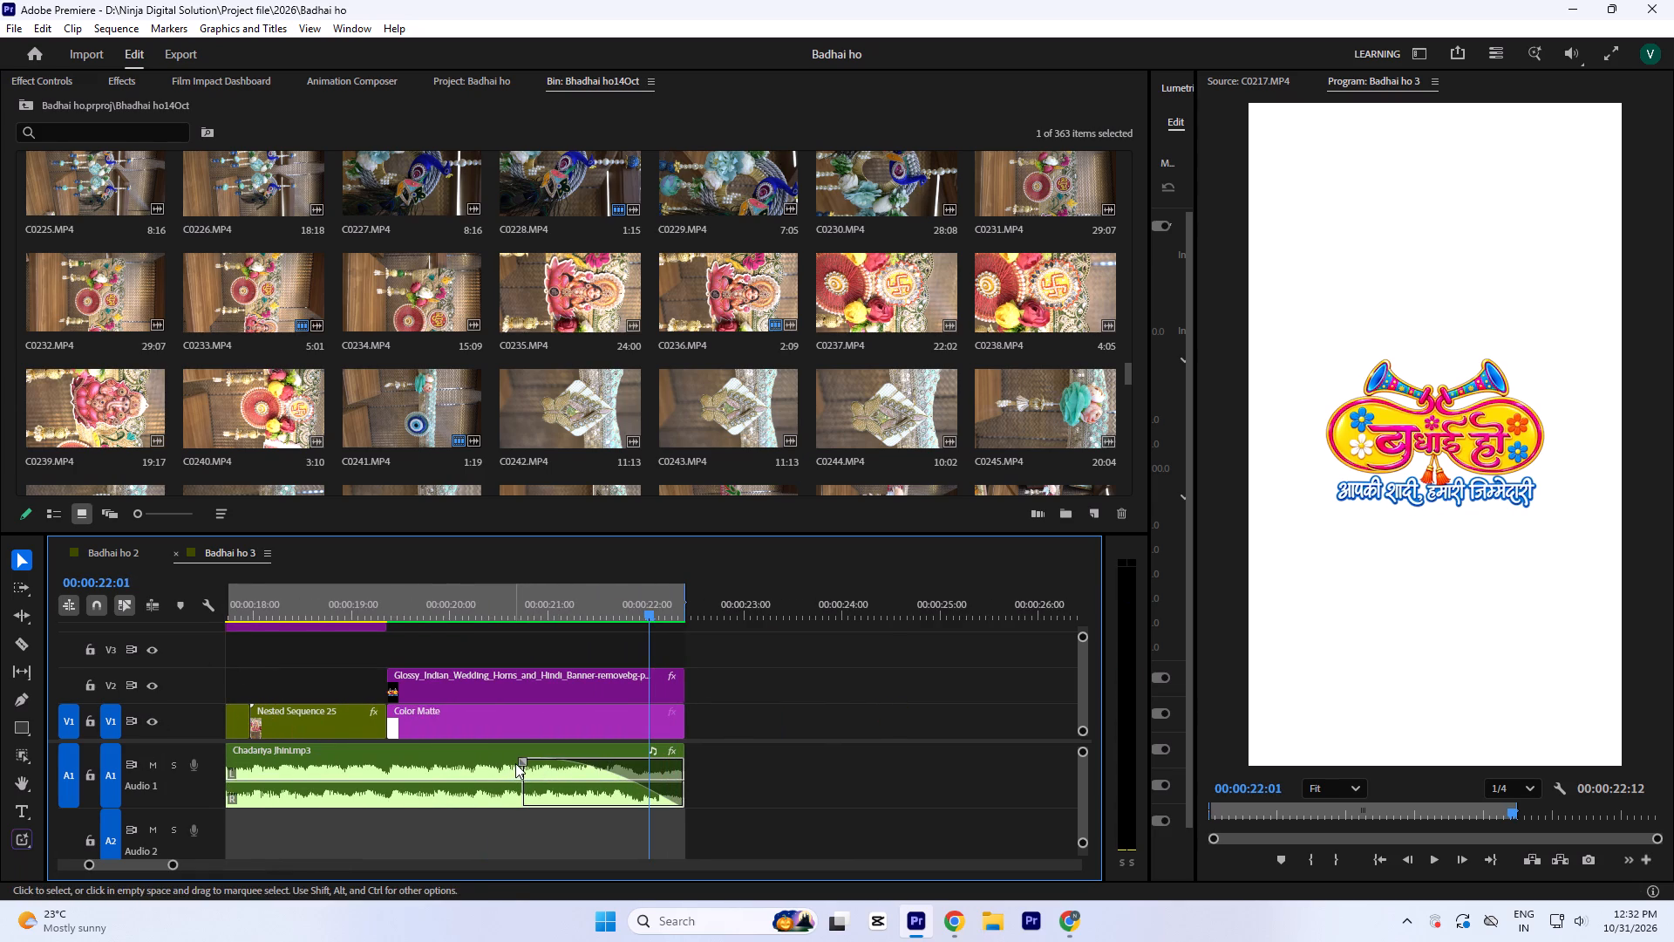
key("minus")
key("minus")
key("minus")
Open the STOP SCROLLING reference video from the main project bin and scrub through its captioned product shots.
left_click(485, 92)
left_click(487, 89)
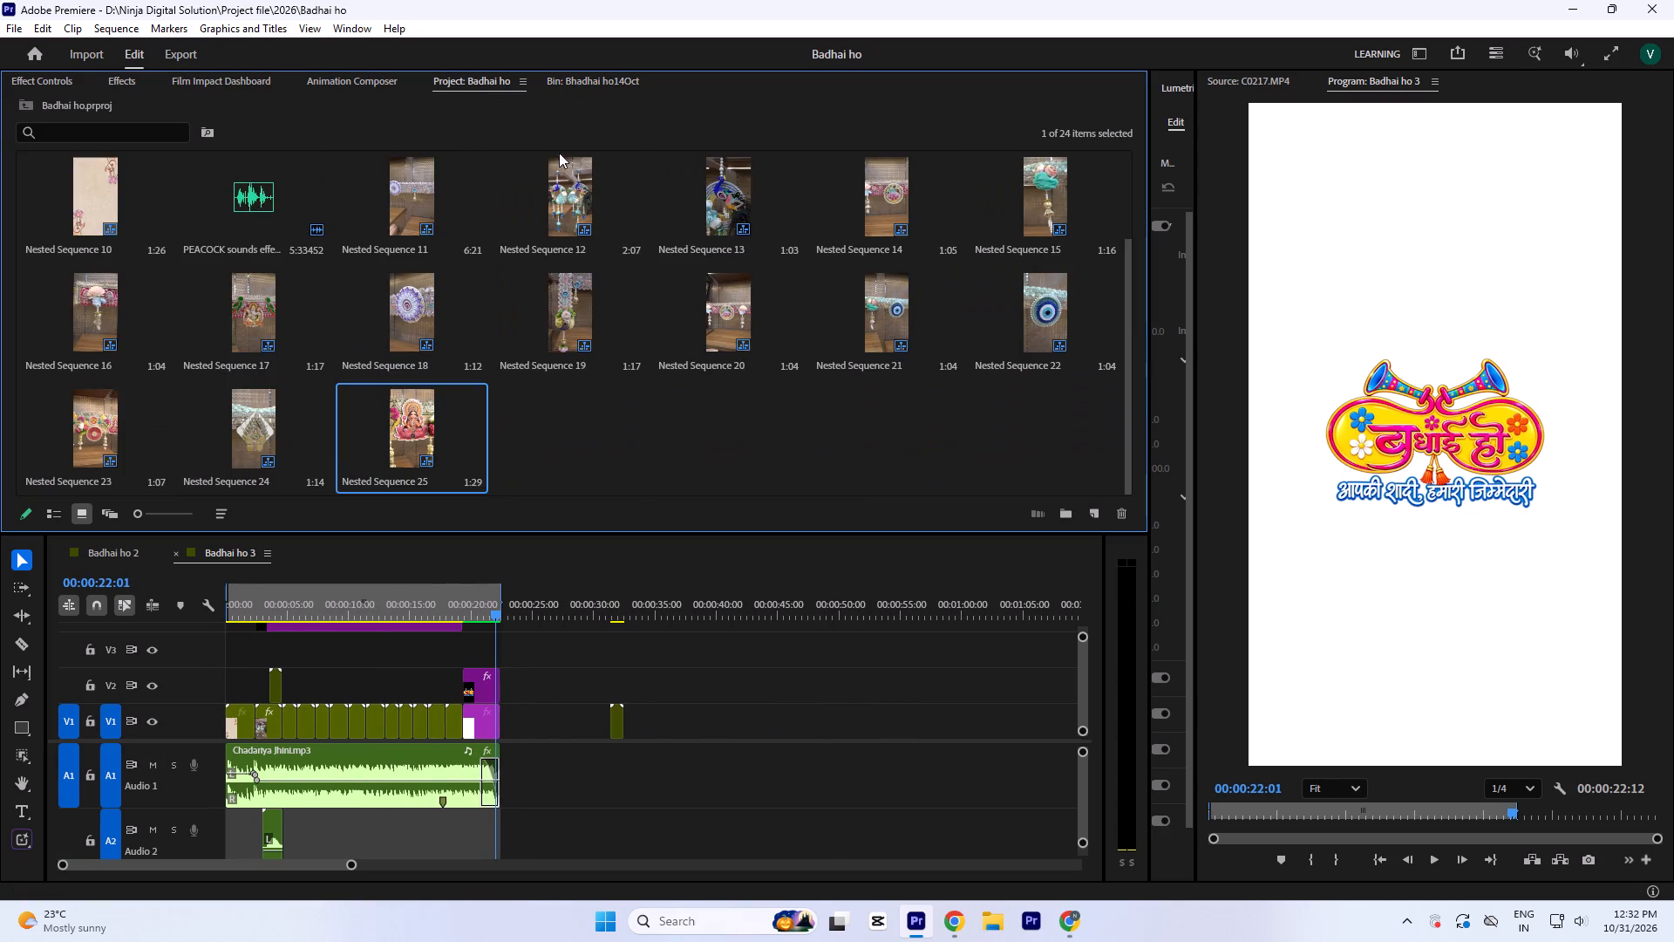
scroll(657, 320, "up", 6)
double_click(715, 198)
left_click_drag(1331, 816, 1363, 819)
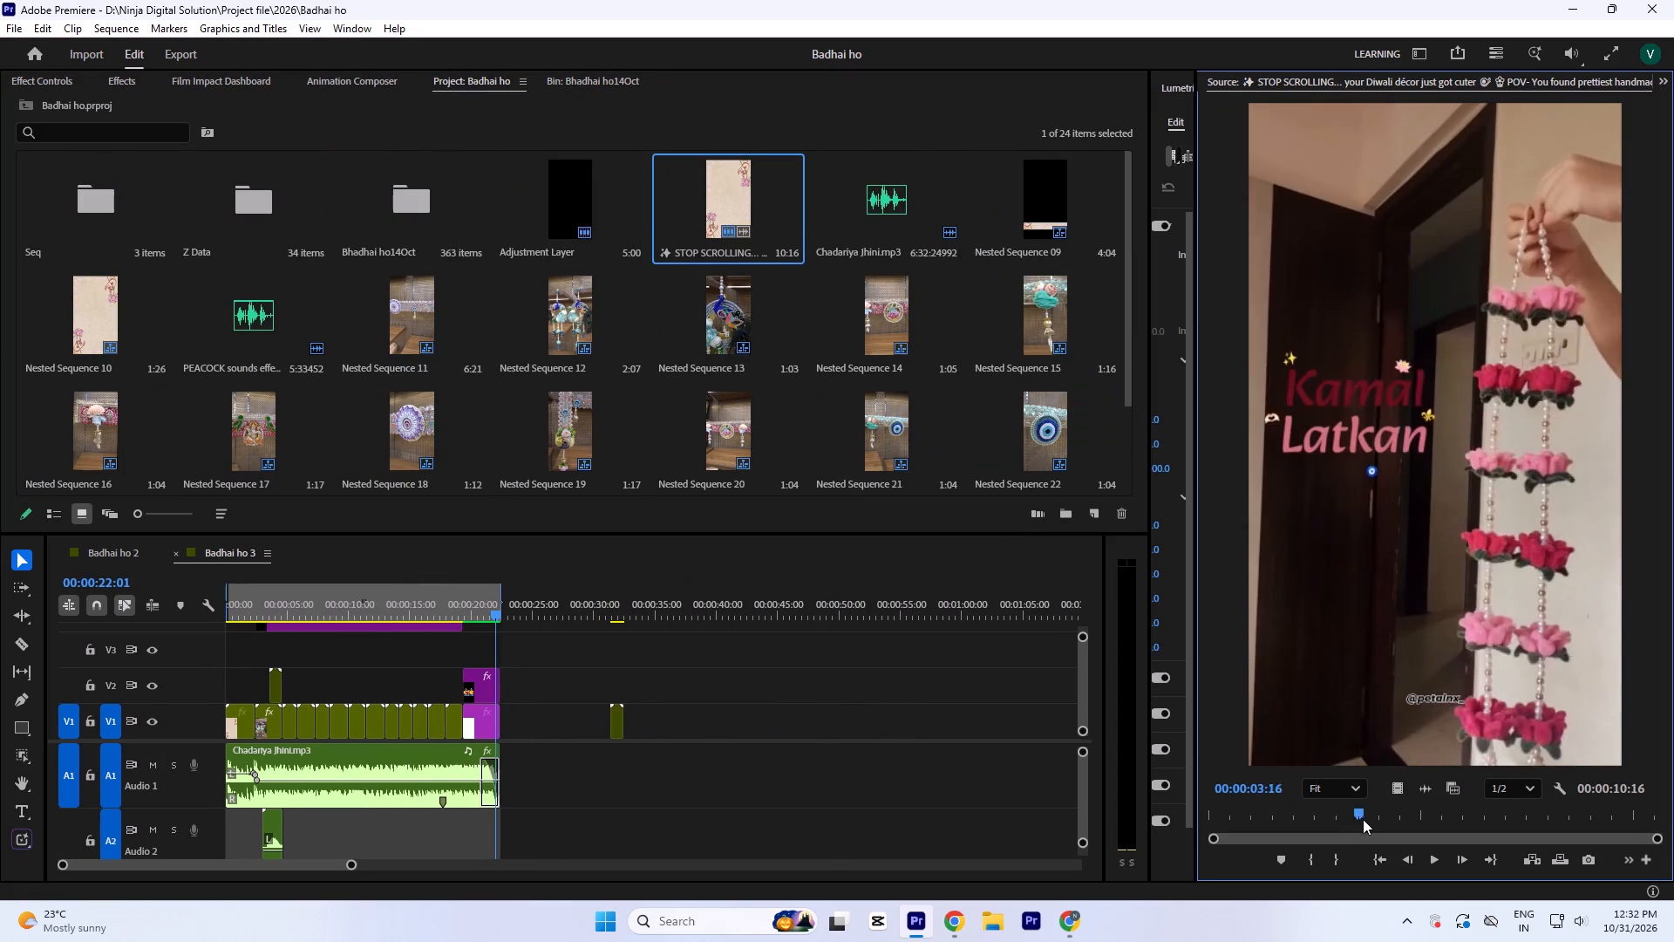
left_click_drag(1363, 819, 1359, 850)
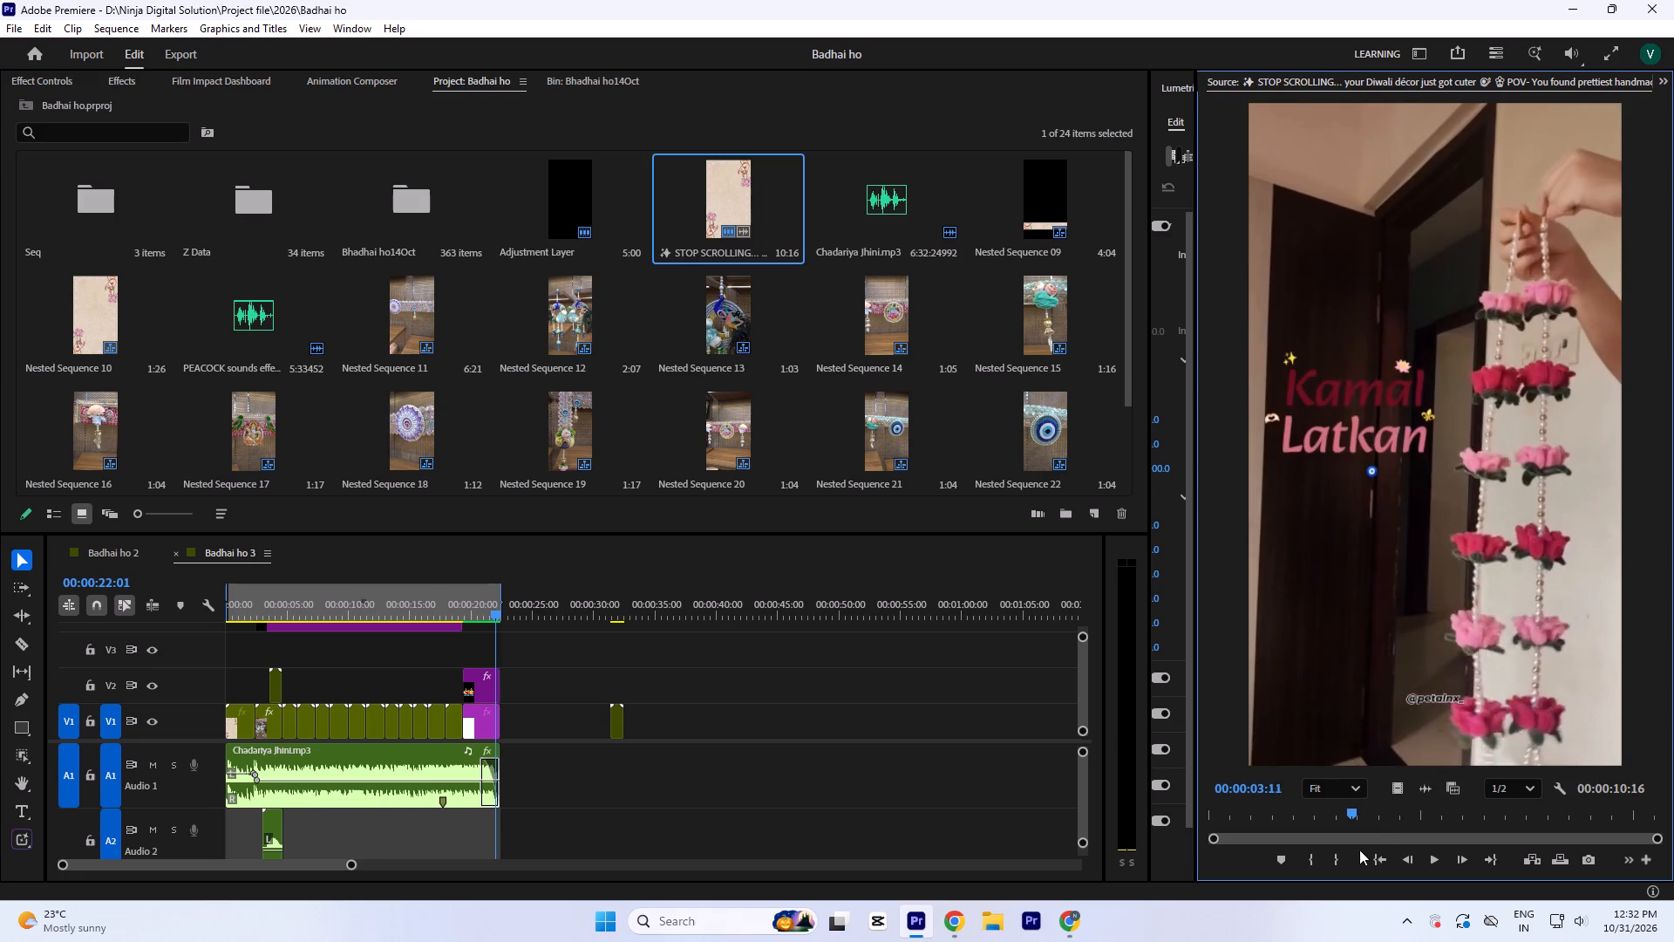
left_click_drag(1359, 850, 1413, 871)
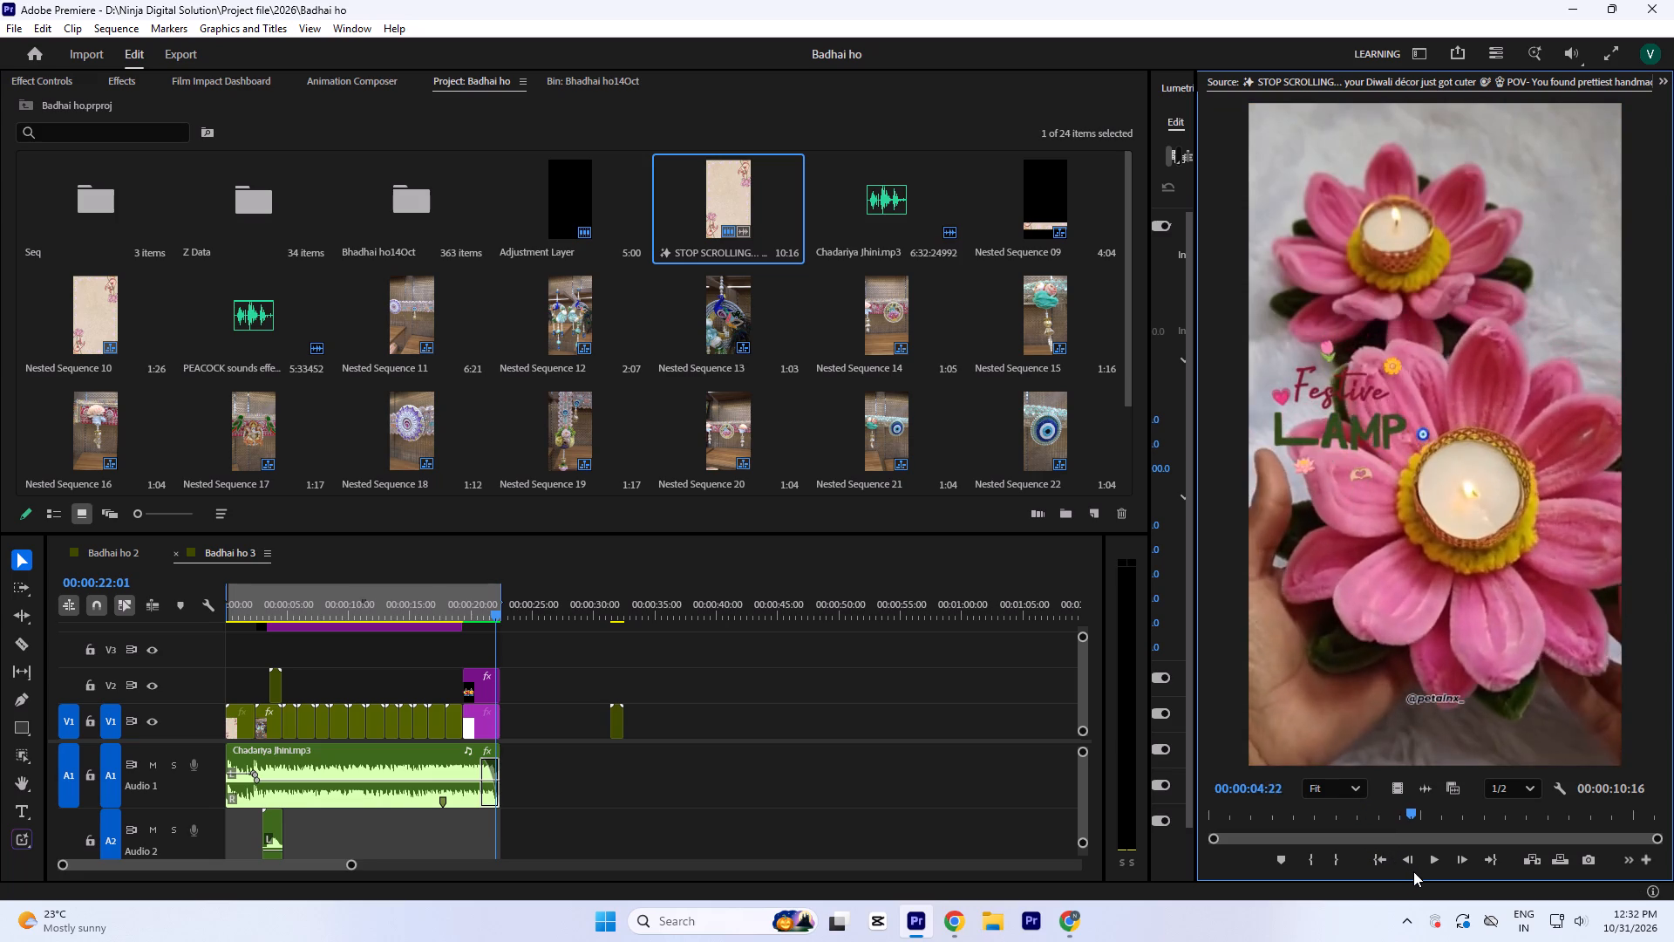
left_click_drag(1413, 871, 1497, 867)
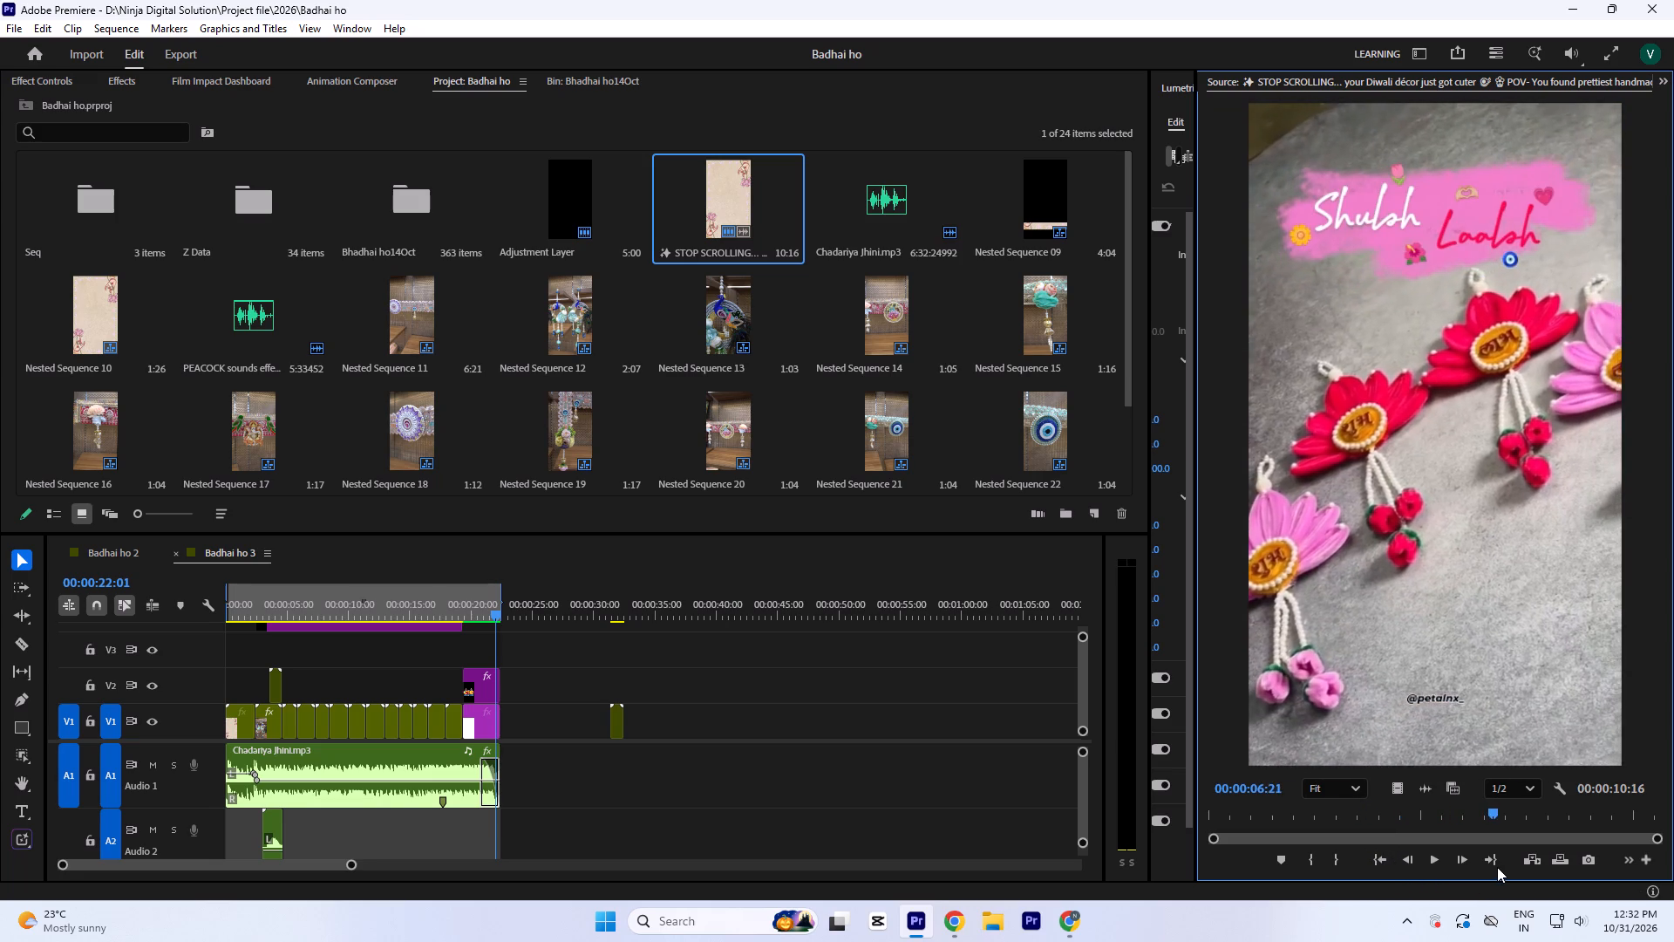
left_click_drag(1497, 867, 1521, 870)
Return to the Badhai ho 3 sequence and view the peacock close-up at 00:00:04:06.
left_click(296, 597)
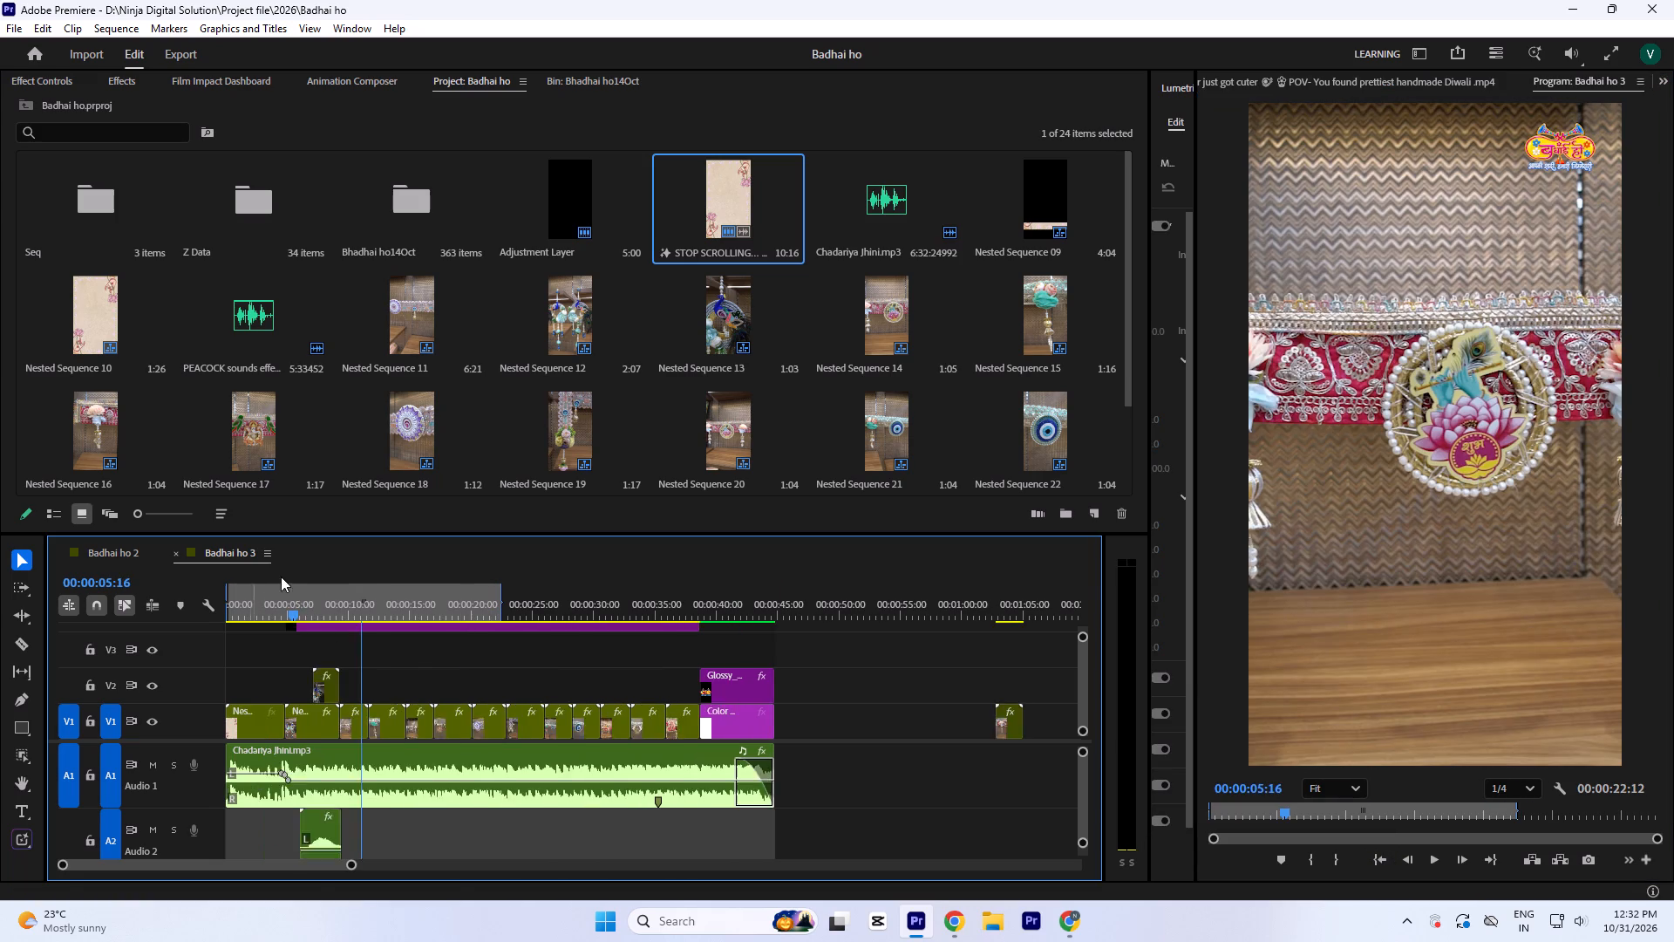
key("equal")
key("equal")
left_click(453, 585)
left_click(433, 596)
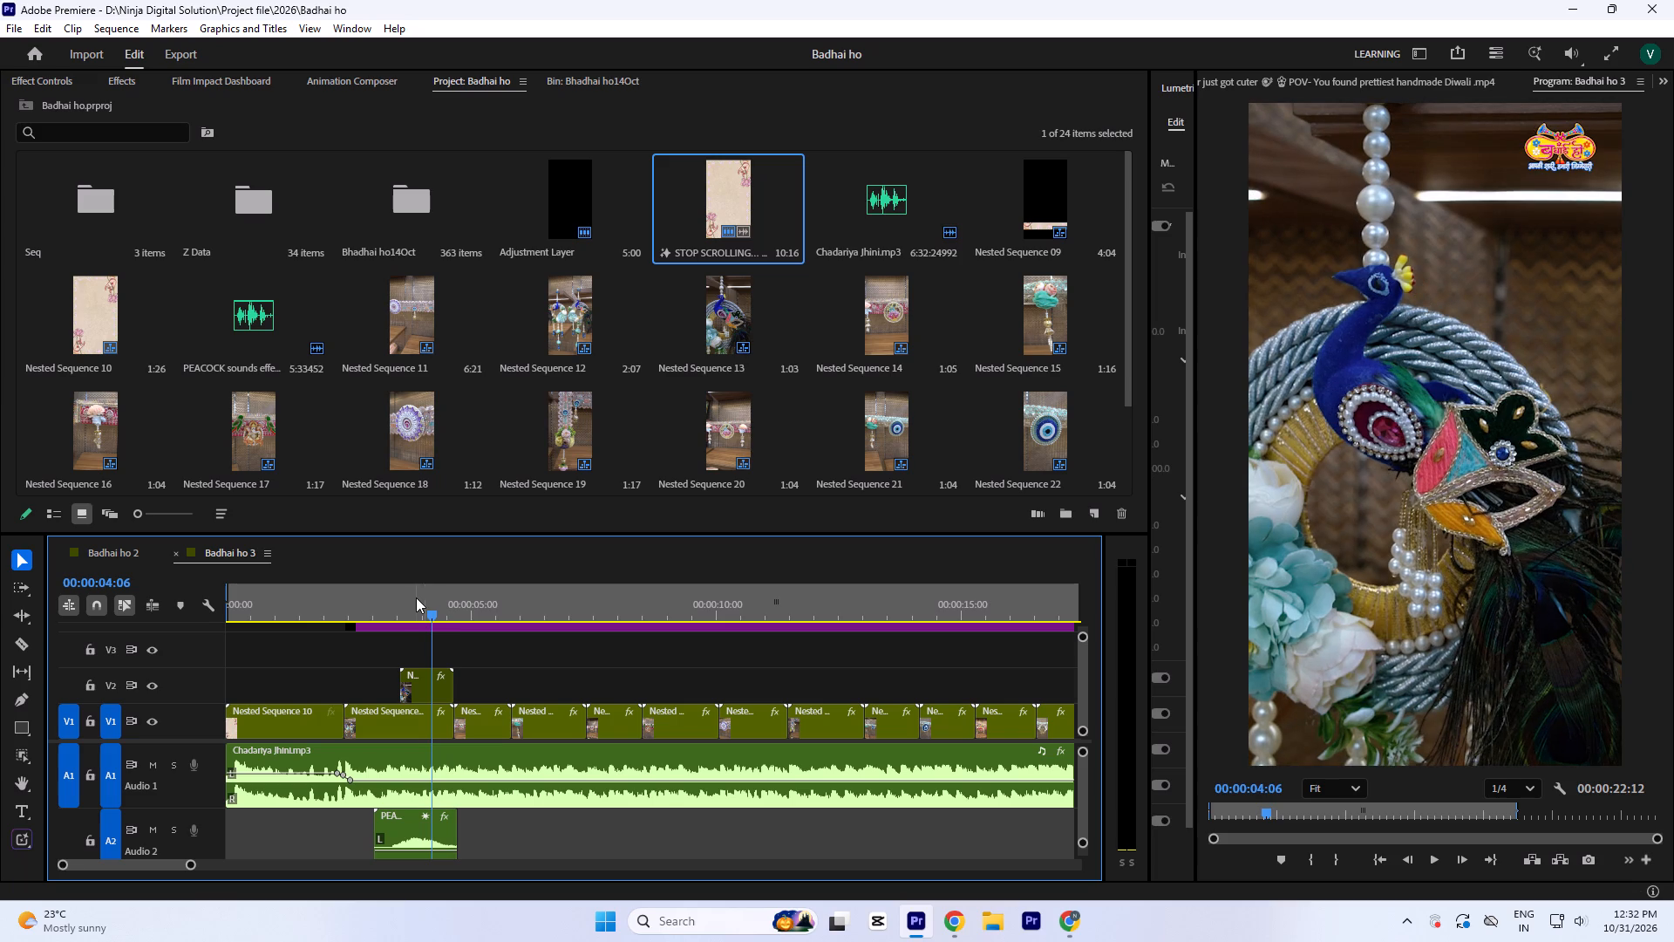
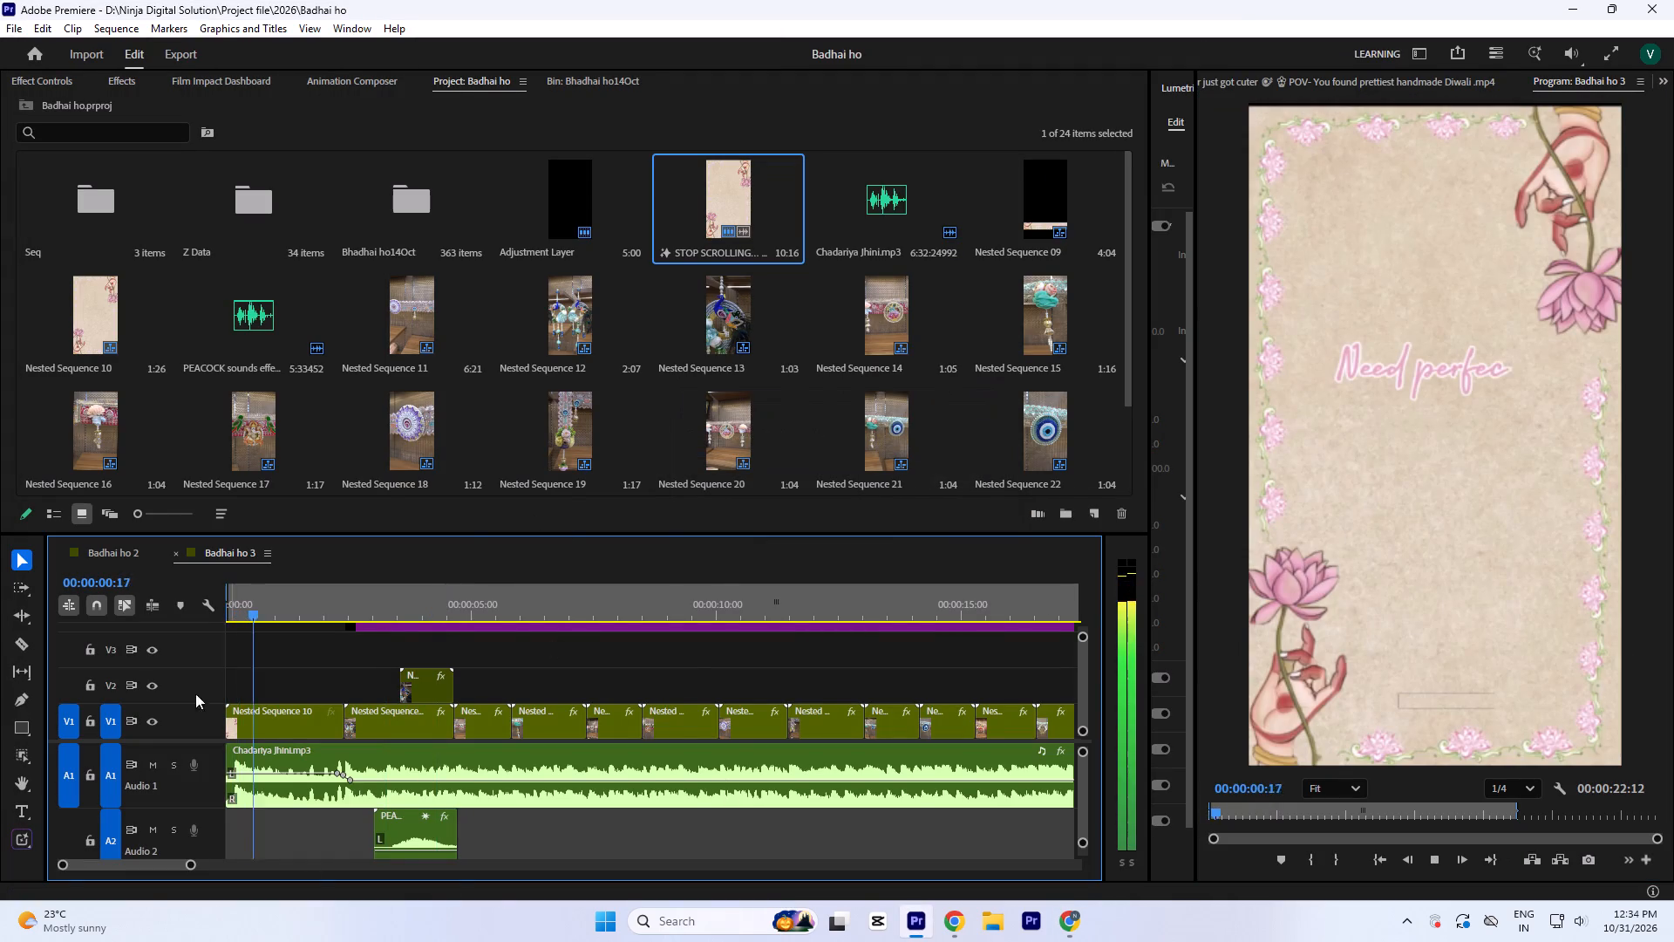
key("minus")
key("minus")
key("minus")
key("minus")
key("equal")
key("equal")
key("equal")
key("space")
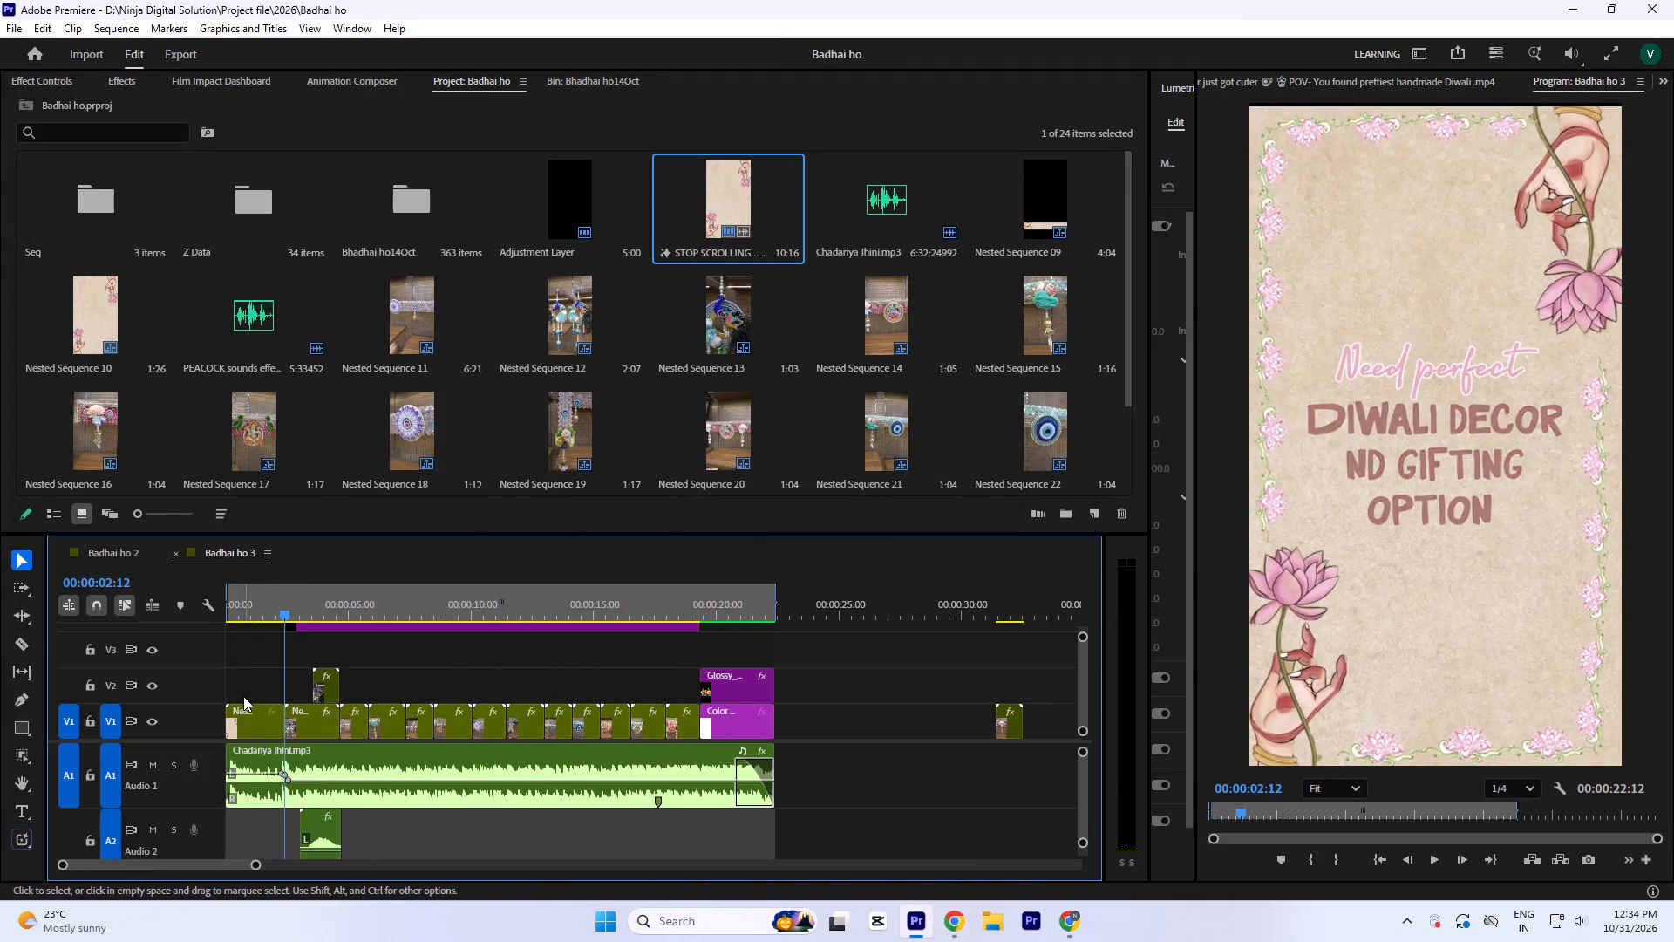
key("equal")
Place the playhead at 00:00:02:29 on the peacock hangings shot and widen the Lumetri Color area to expose its controls.
left_click(372, 593)
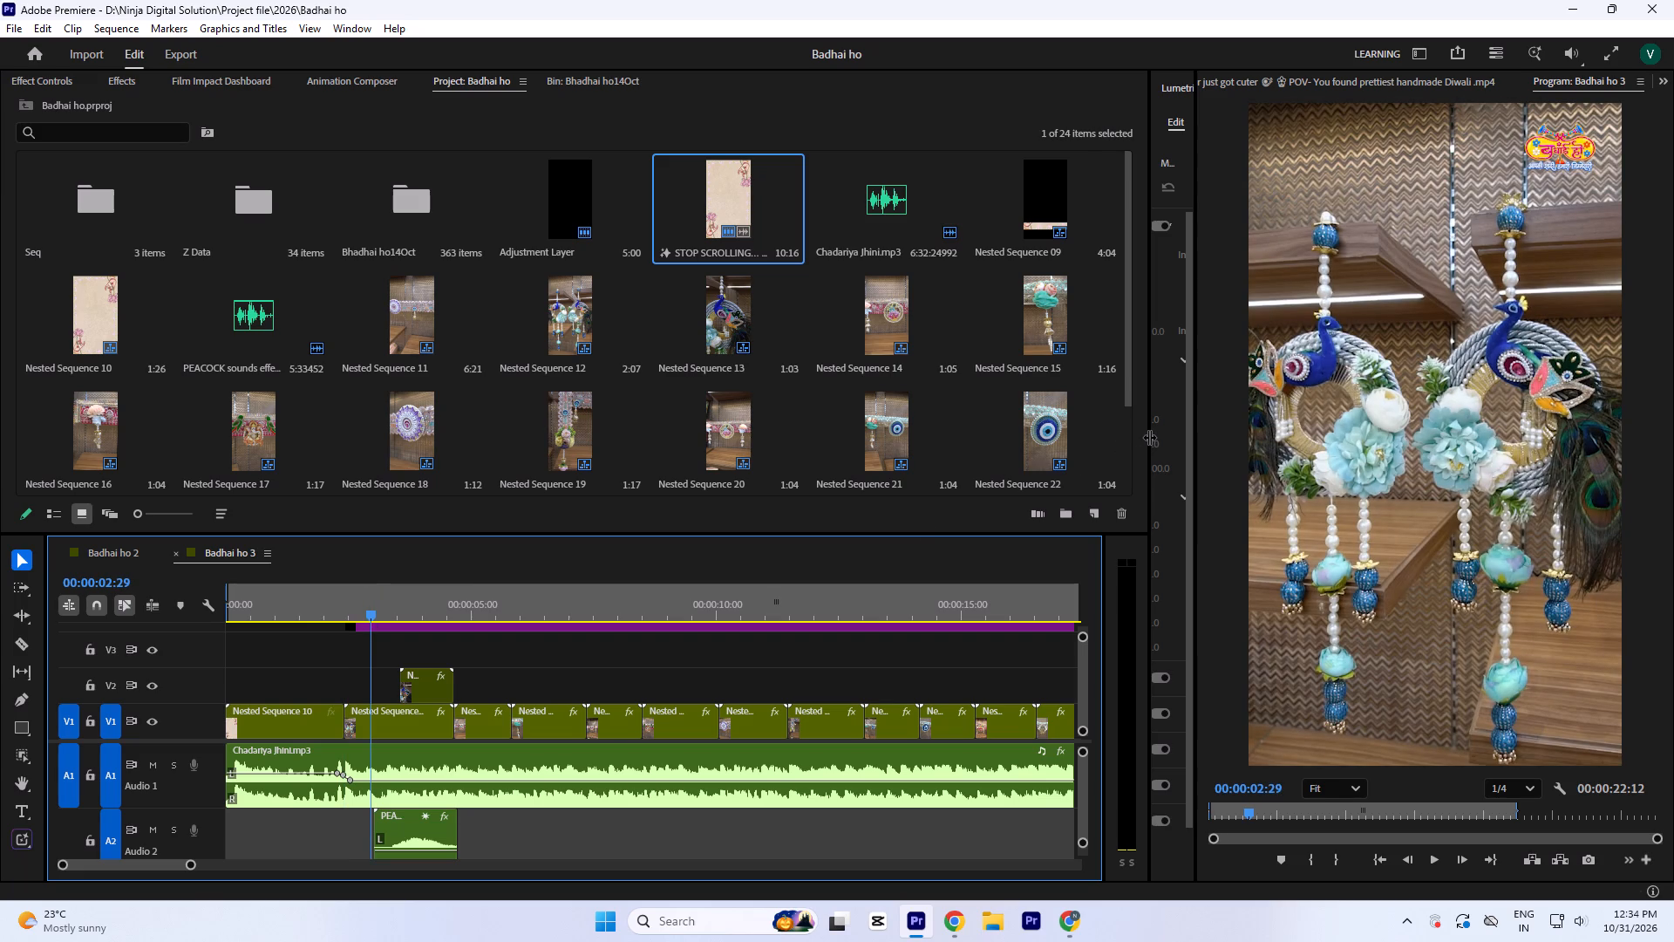
left_click_drag(1144, 437, 983, 458)
left_click_drag(1148, 384, 991, 397)
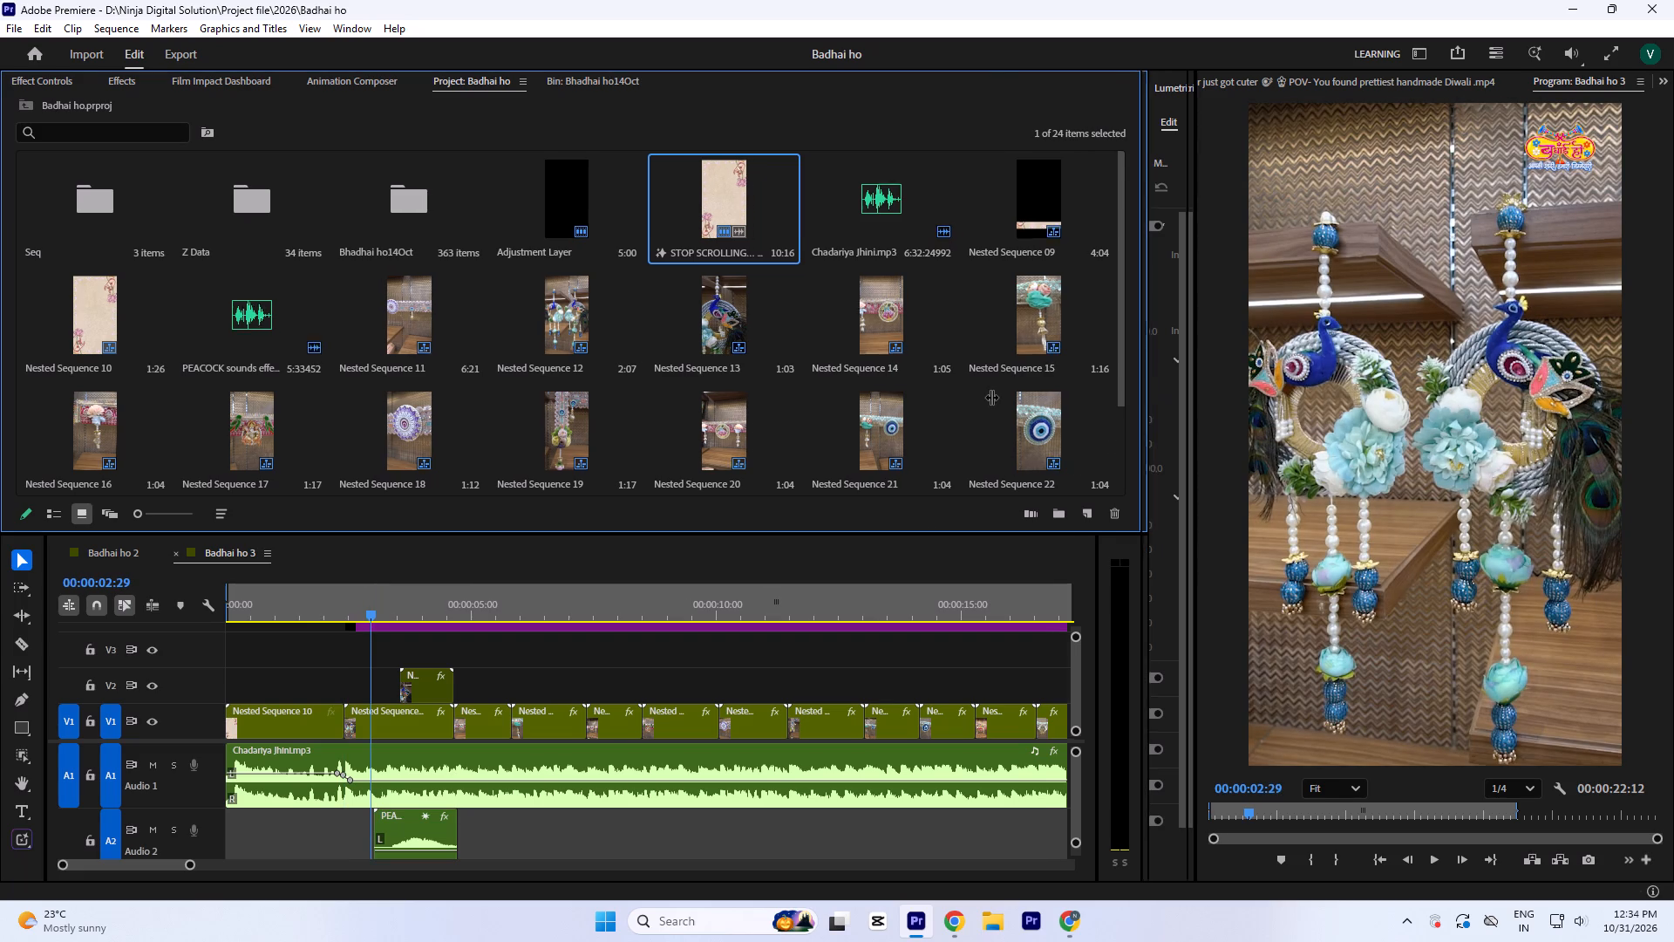
left_click_drag(991, 397, 923, 418)
Move the long Adjustment Layer covering the product shots from track V4 down to V3.
left_click(406, 630)
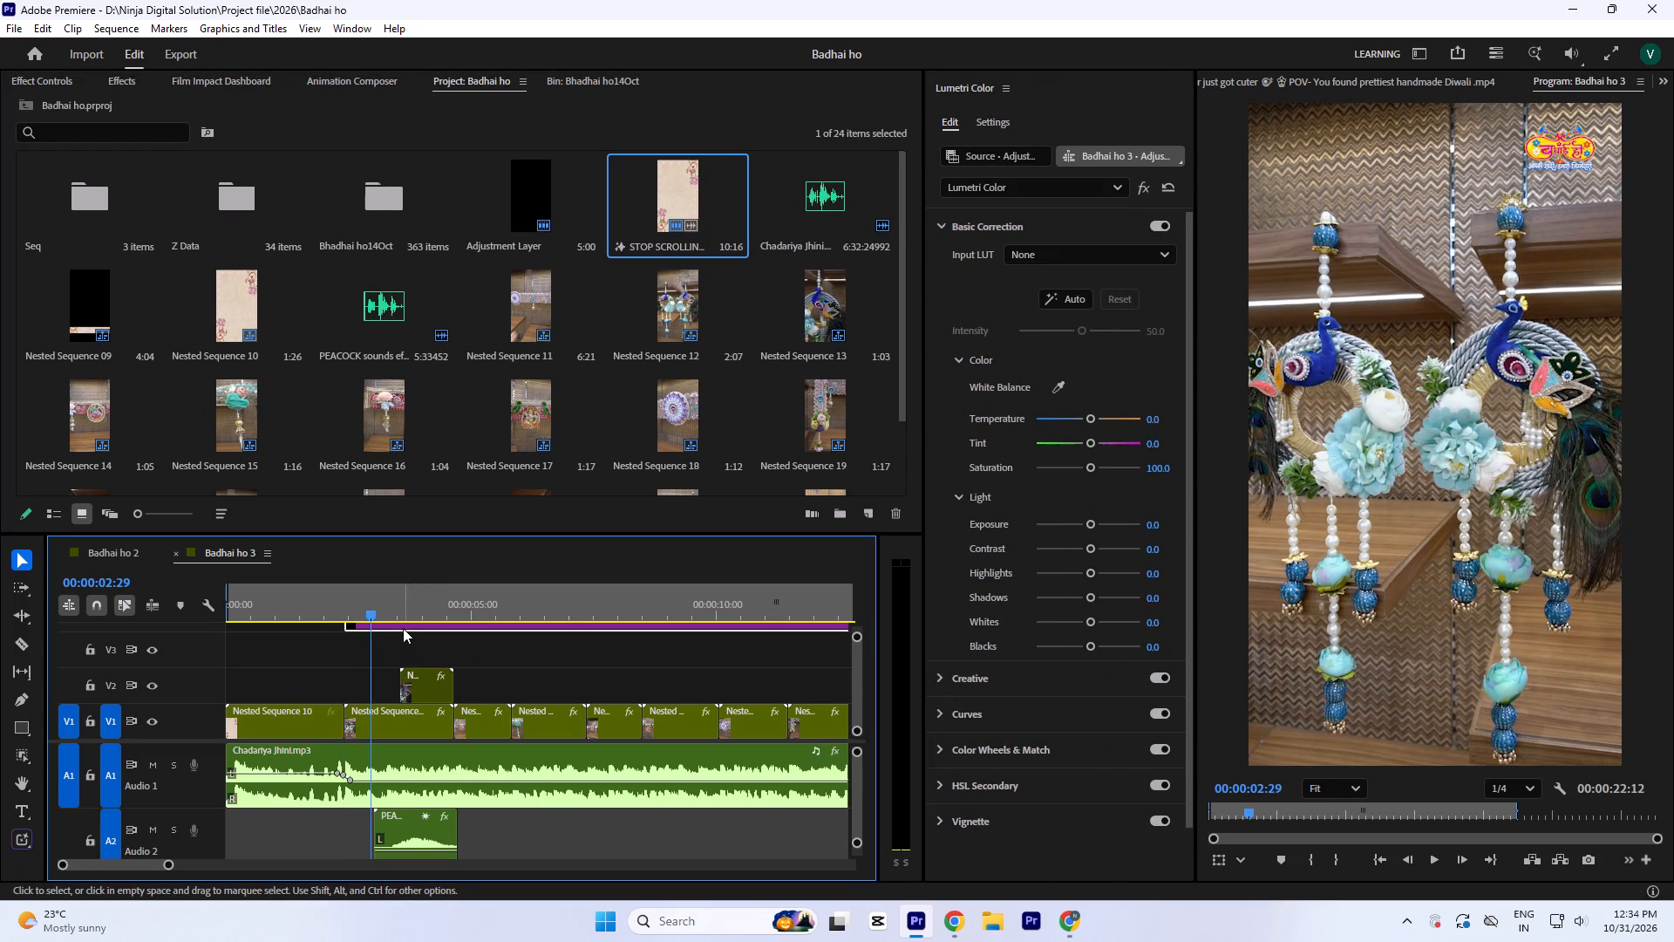
key("grave")
left_click_drag(611, 380, 612, 392)
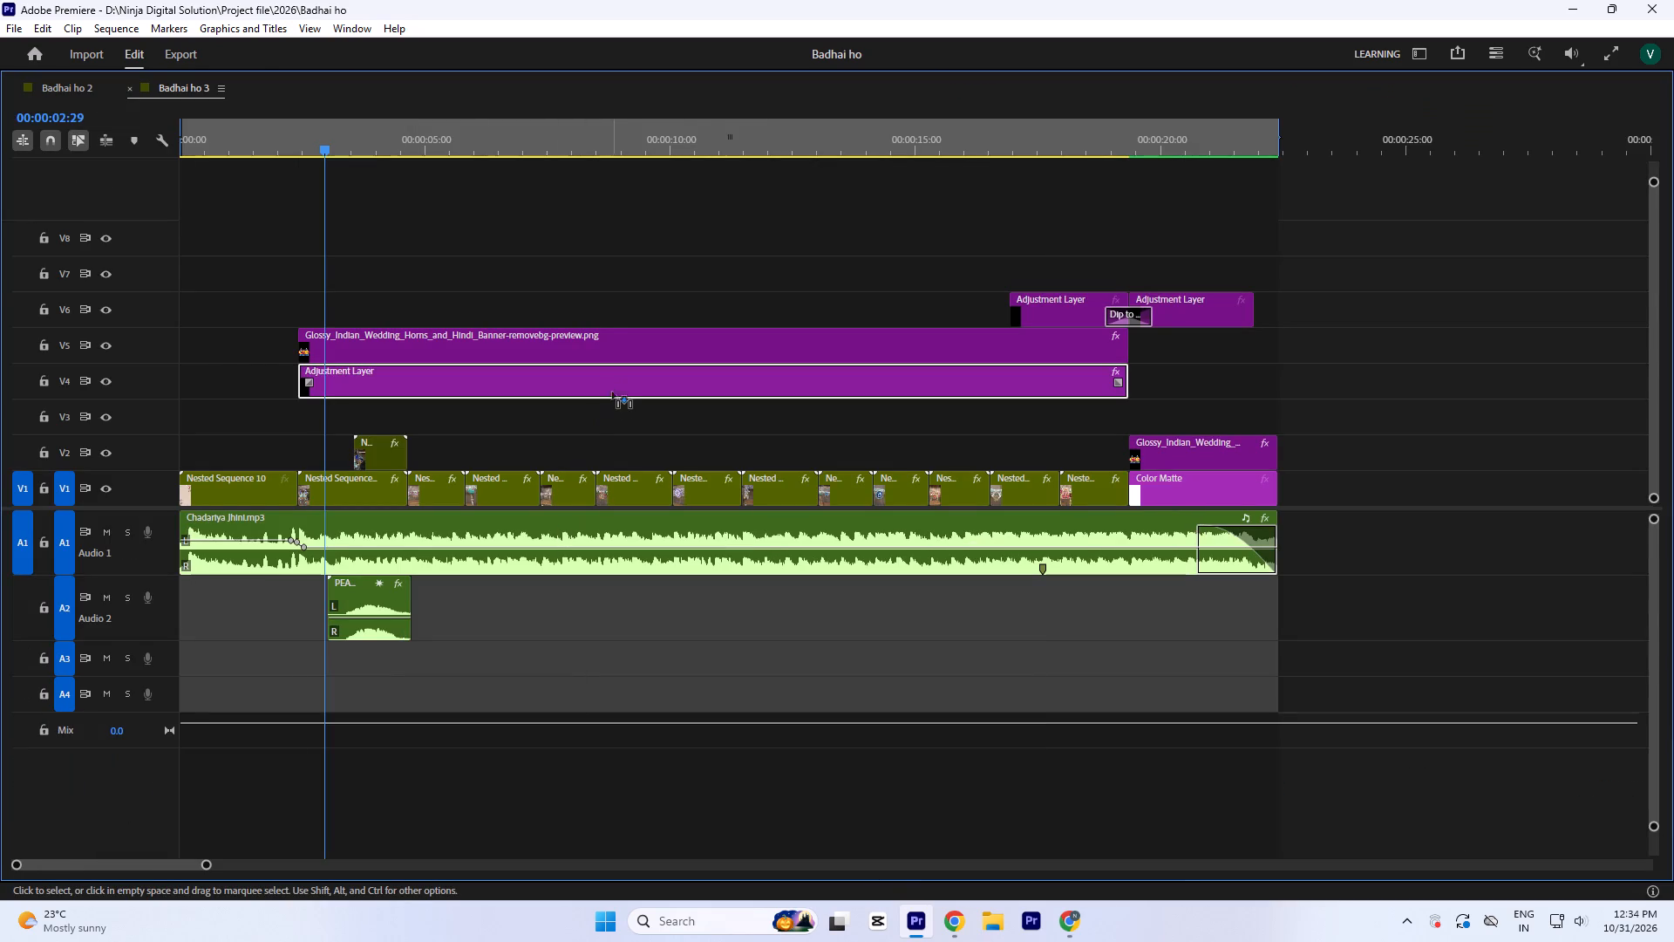
left_click_drag(612, 392, 612, 399)
left_click_drag(609, 388, 609, 404)
type("`-")
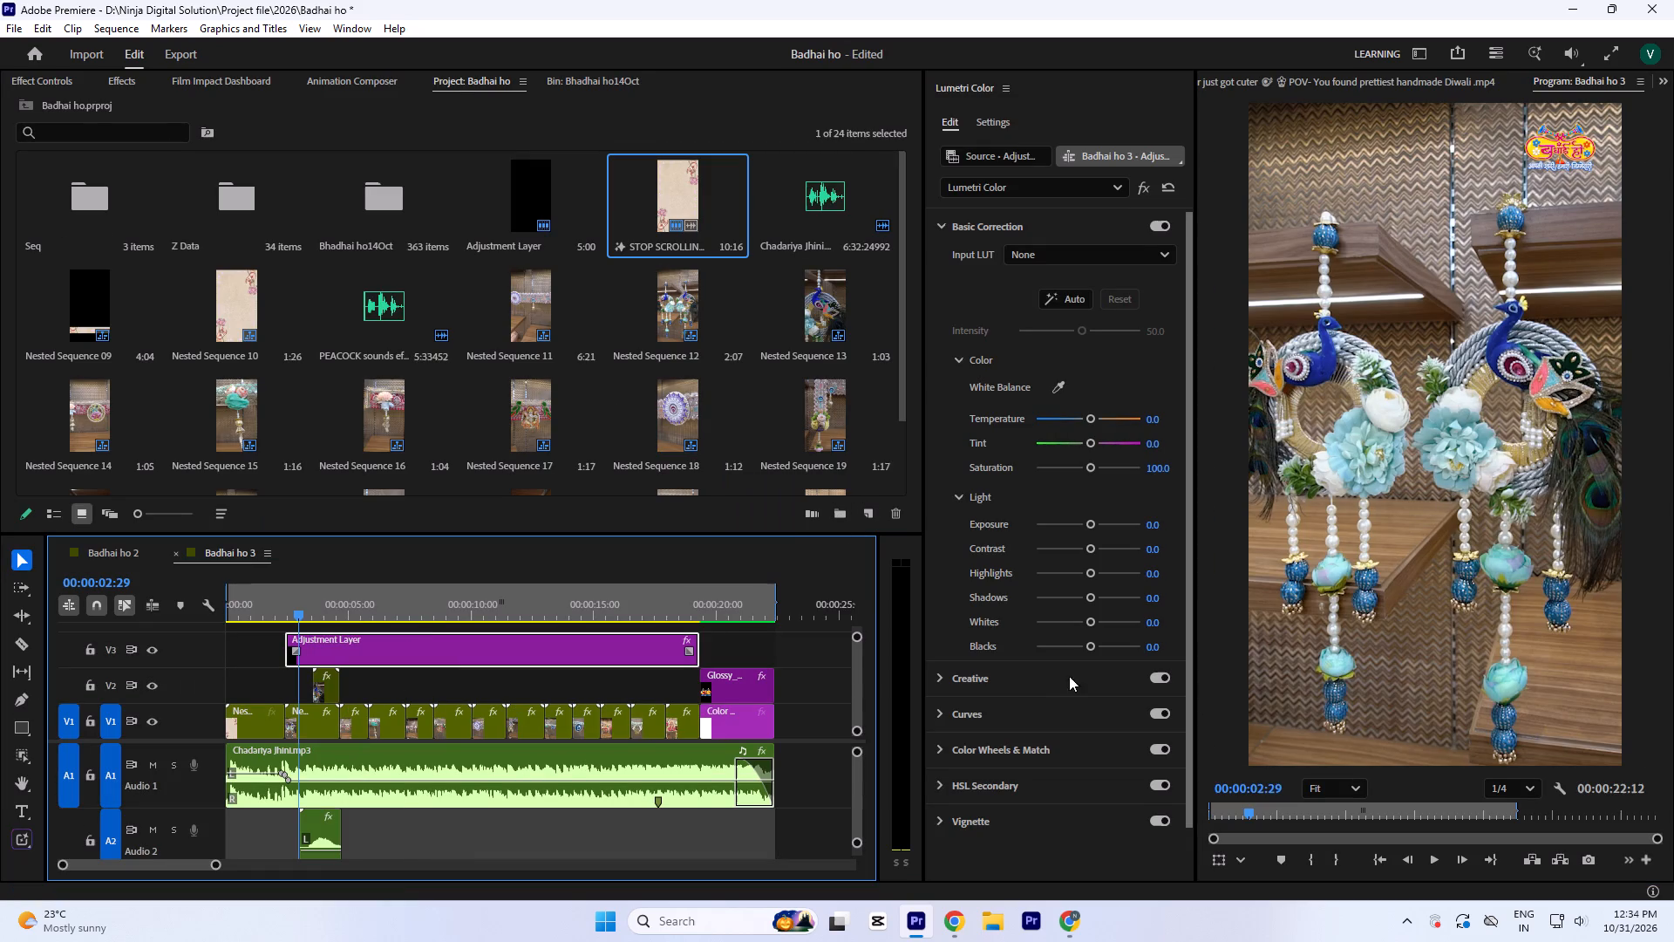
Apply Digie 4.cube from the Luts folder as the Lumetri Creative look on the V3 Adjustment Layer.
left_click(1034, 673)
left_click(1009, 282)
left_click(1018, 362)
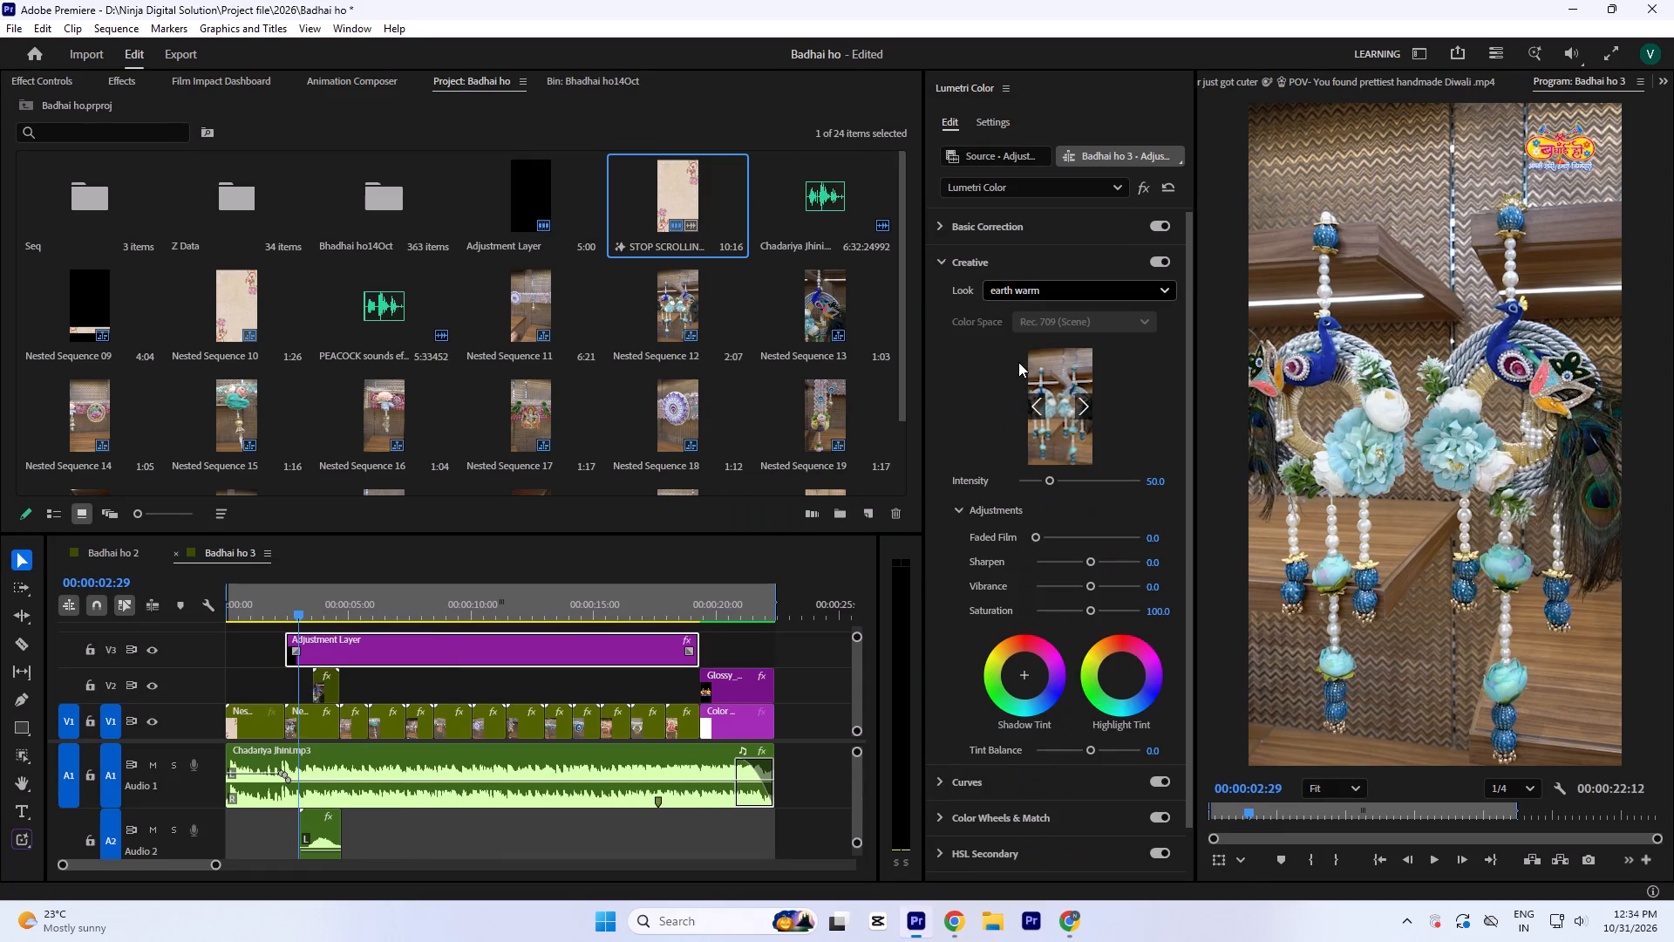
left_click(122, 85)
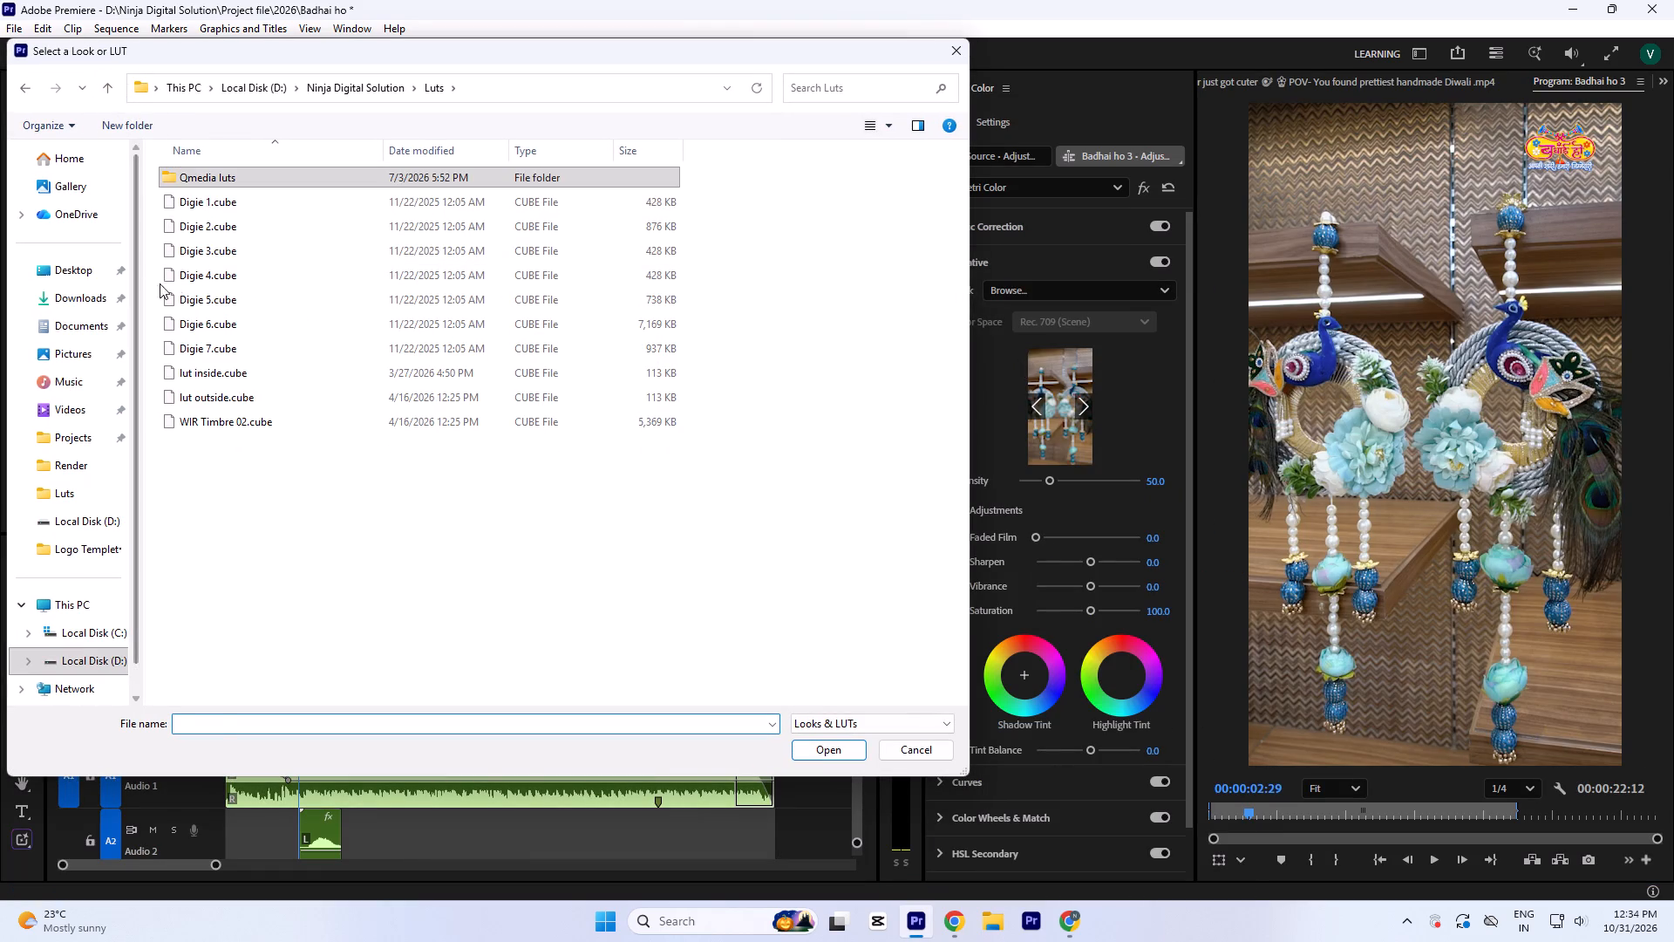
left_click(216, 276)
key("Return")
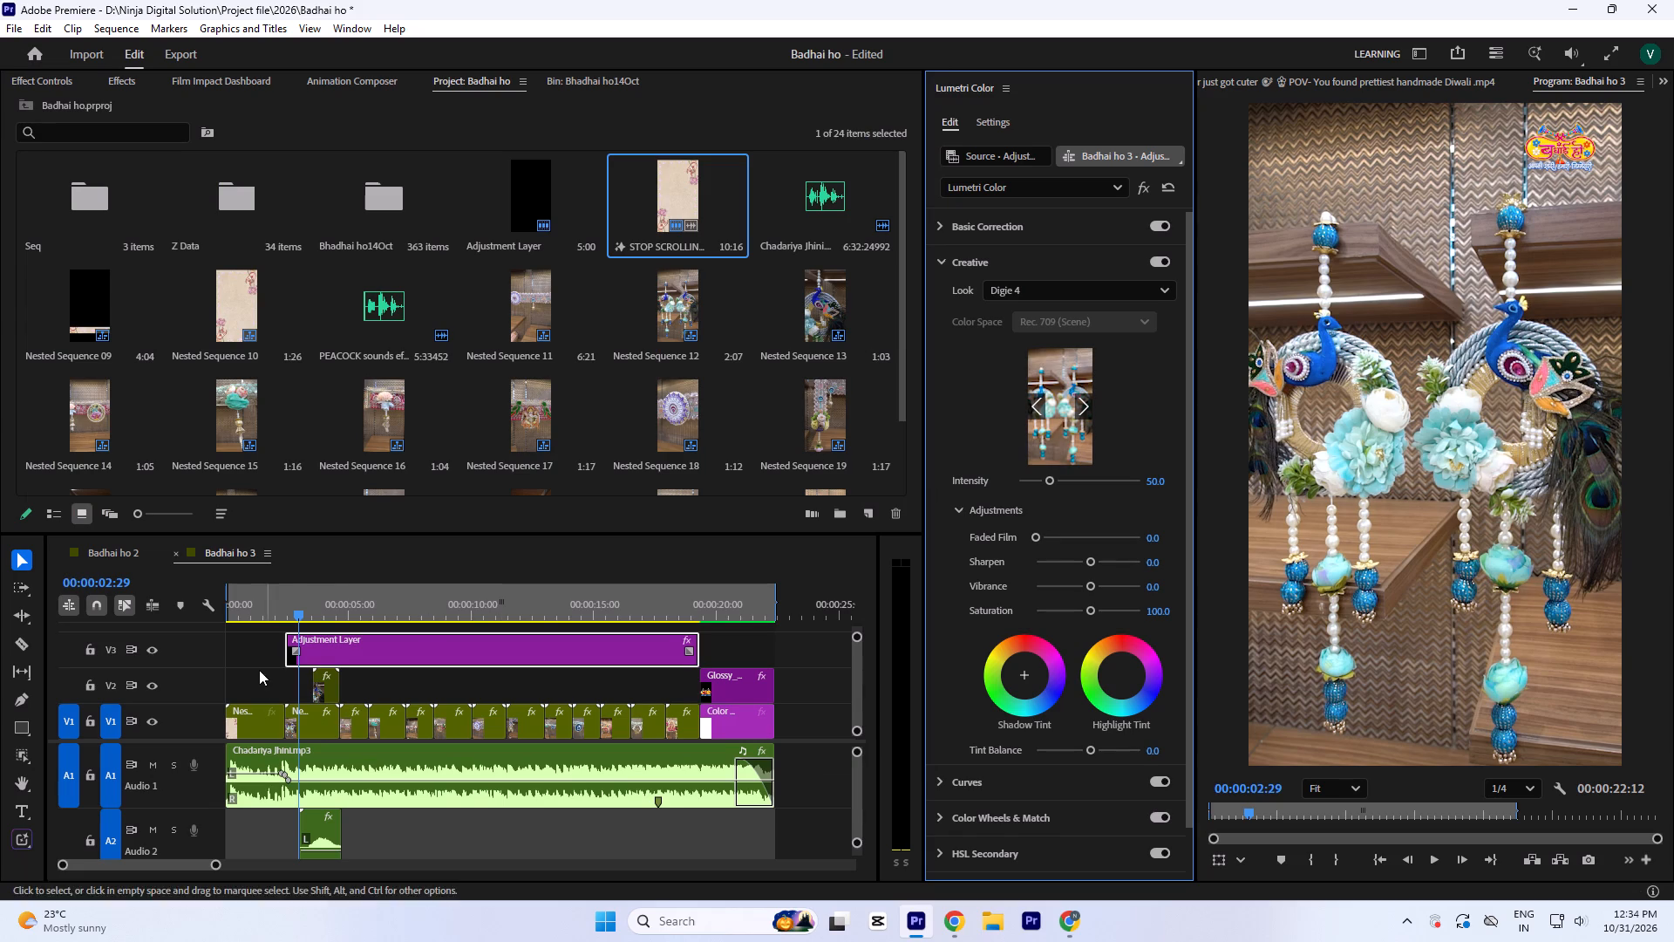
Scrub the product shots up to 00:00:06:28 to examine the Digie 4 look.
left_click(332, 596)
left_click_drag(343, 602, 398, 617)
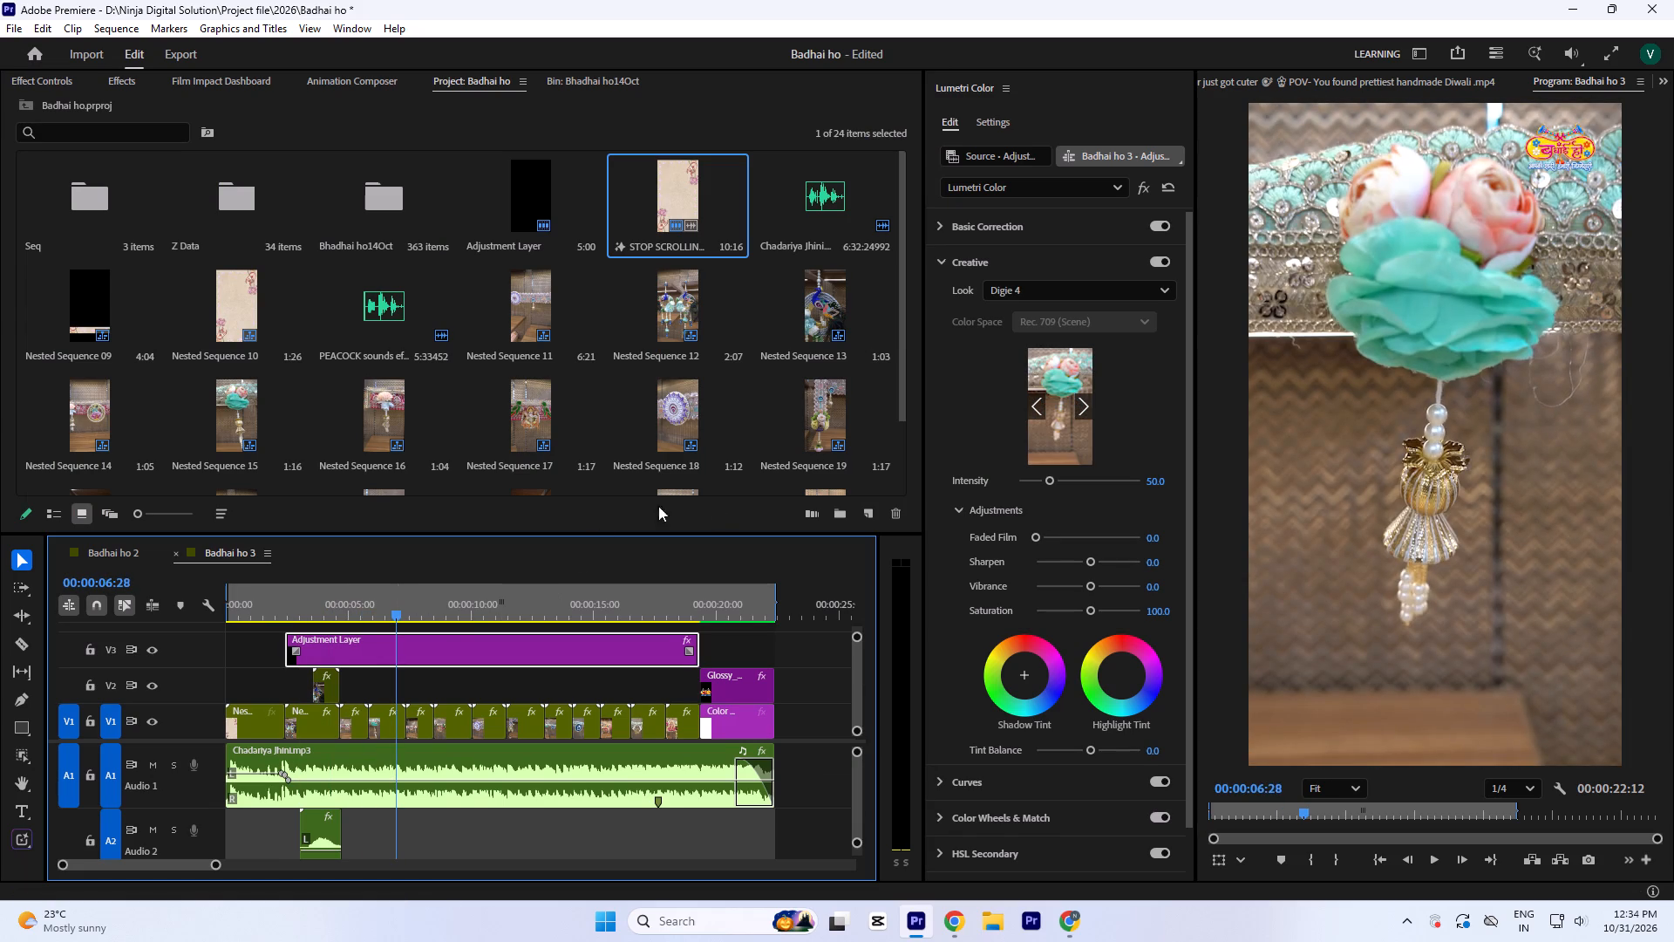
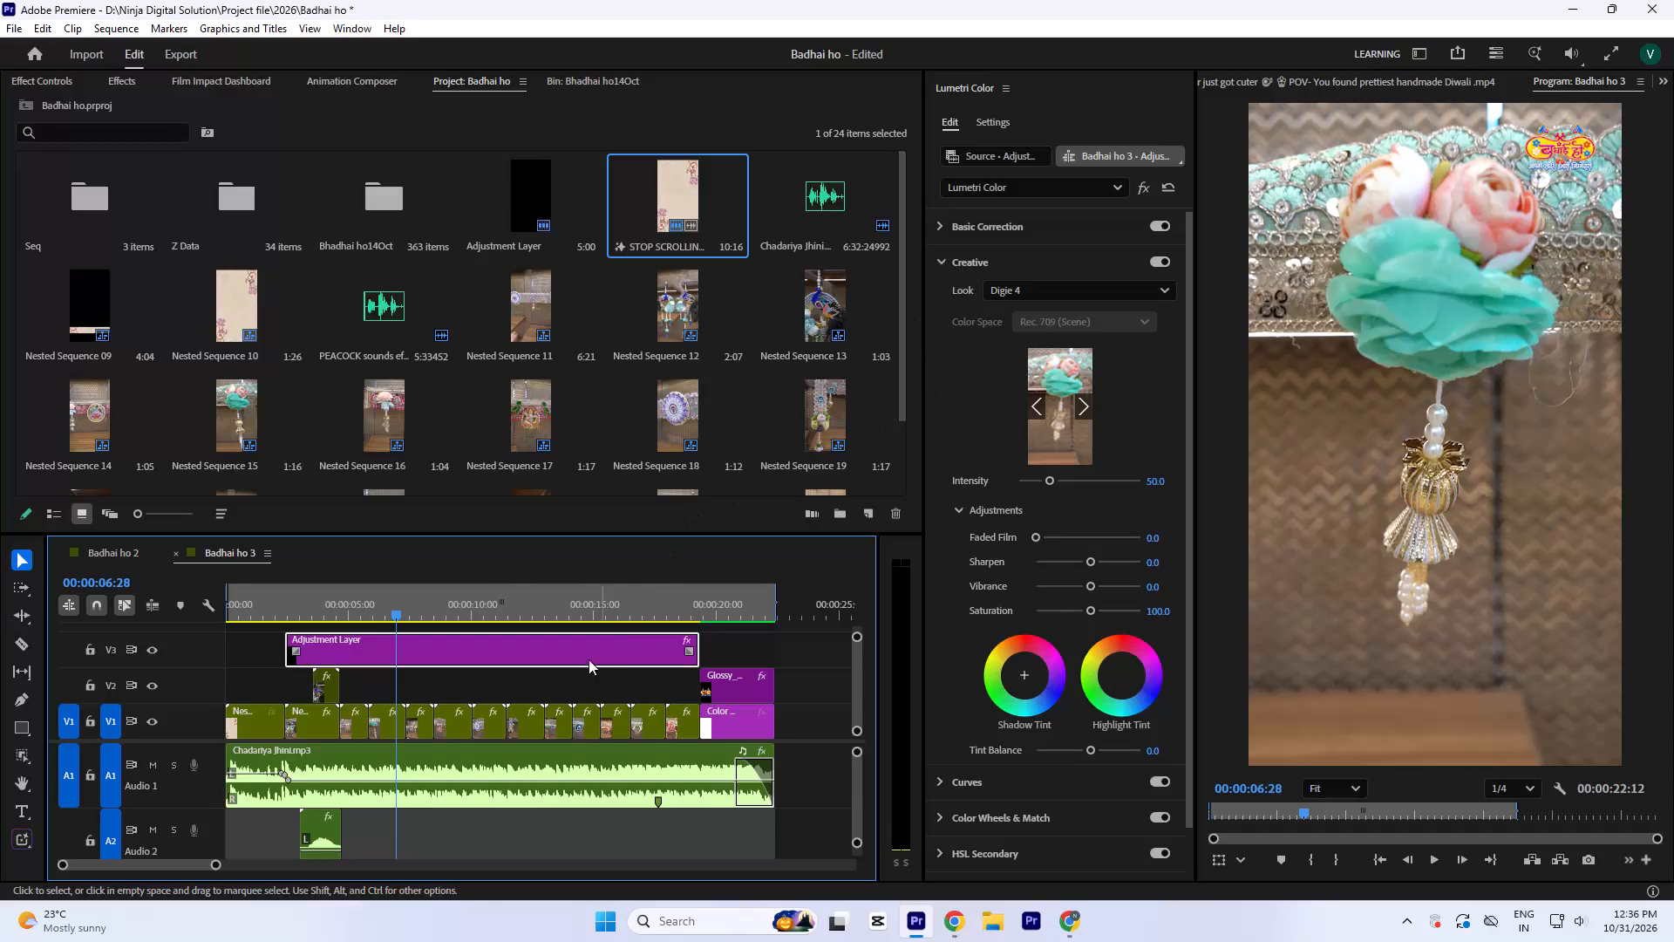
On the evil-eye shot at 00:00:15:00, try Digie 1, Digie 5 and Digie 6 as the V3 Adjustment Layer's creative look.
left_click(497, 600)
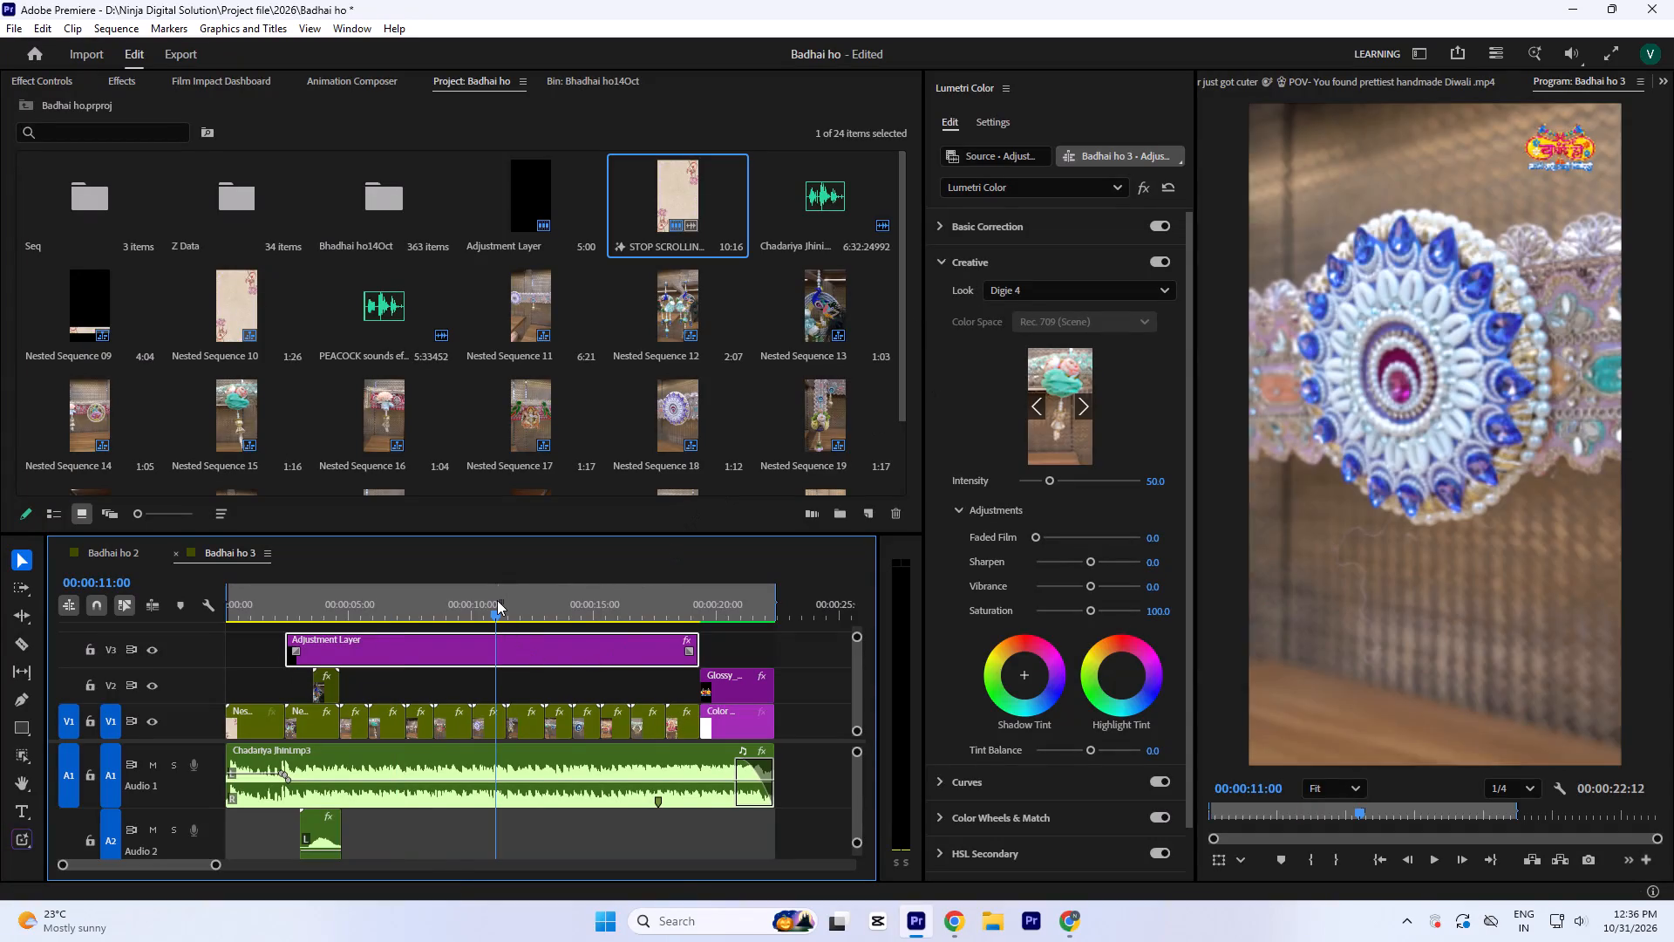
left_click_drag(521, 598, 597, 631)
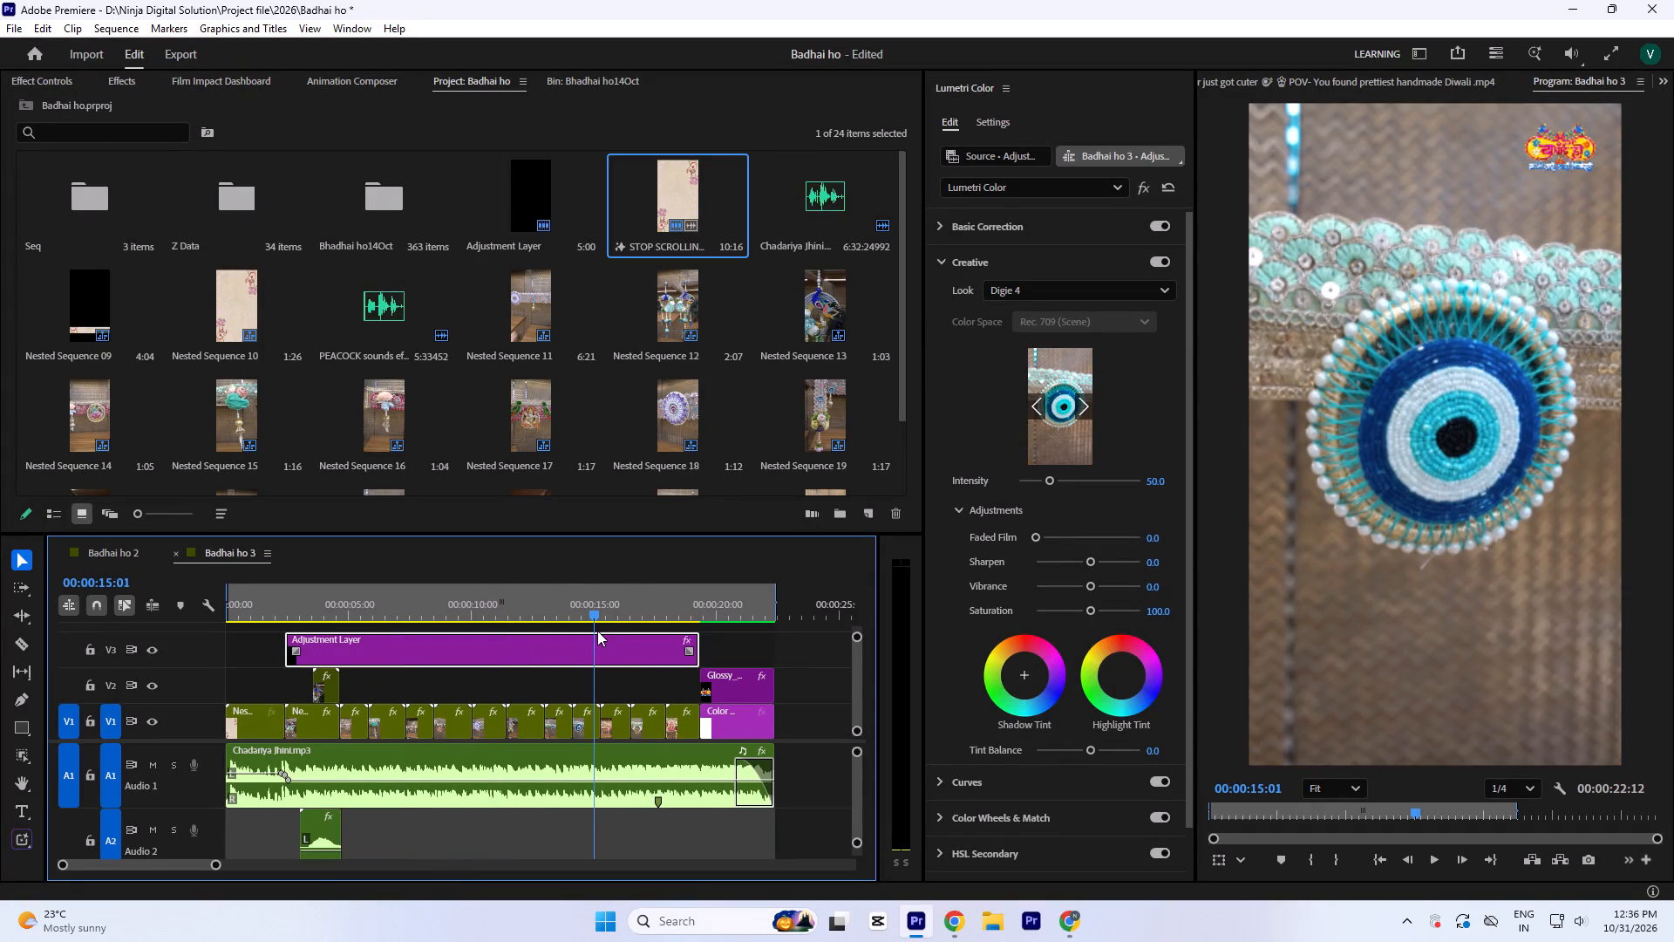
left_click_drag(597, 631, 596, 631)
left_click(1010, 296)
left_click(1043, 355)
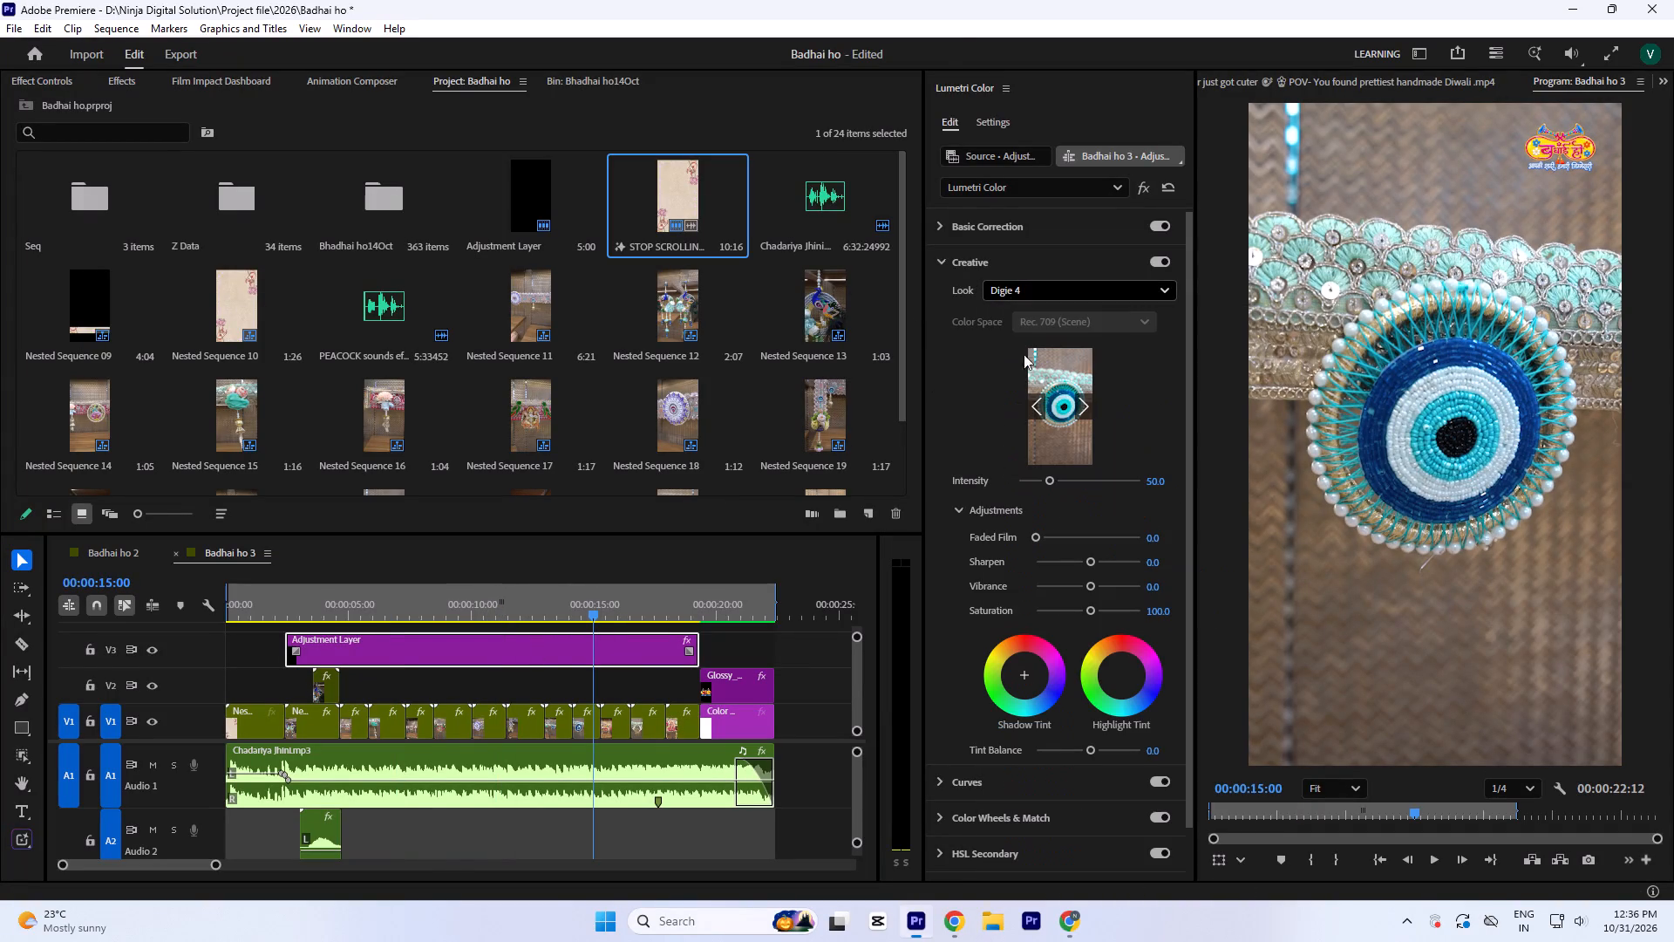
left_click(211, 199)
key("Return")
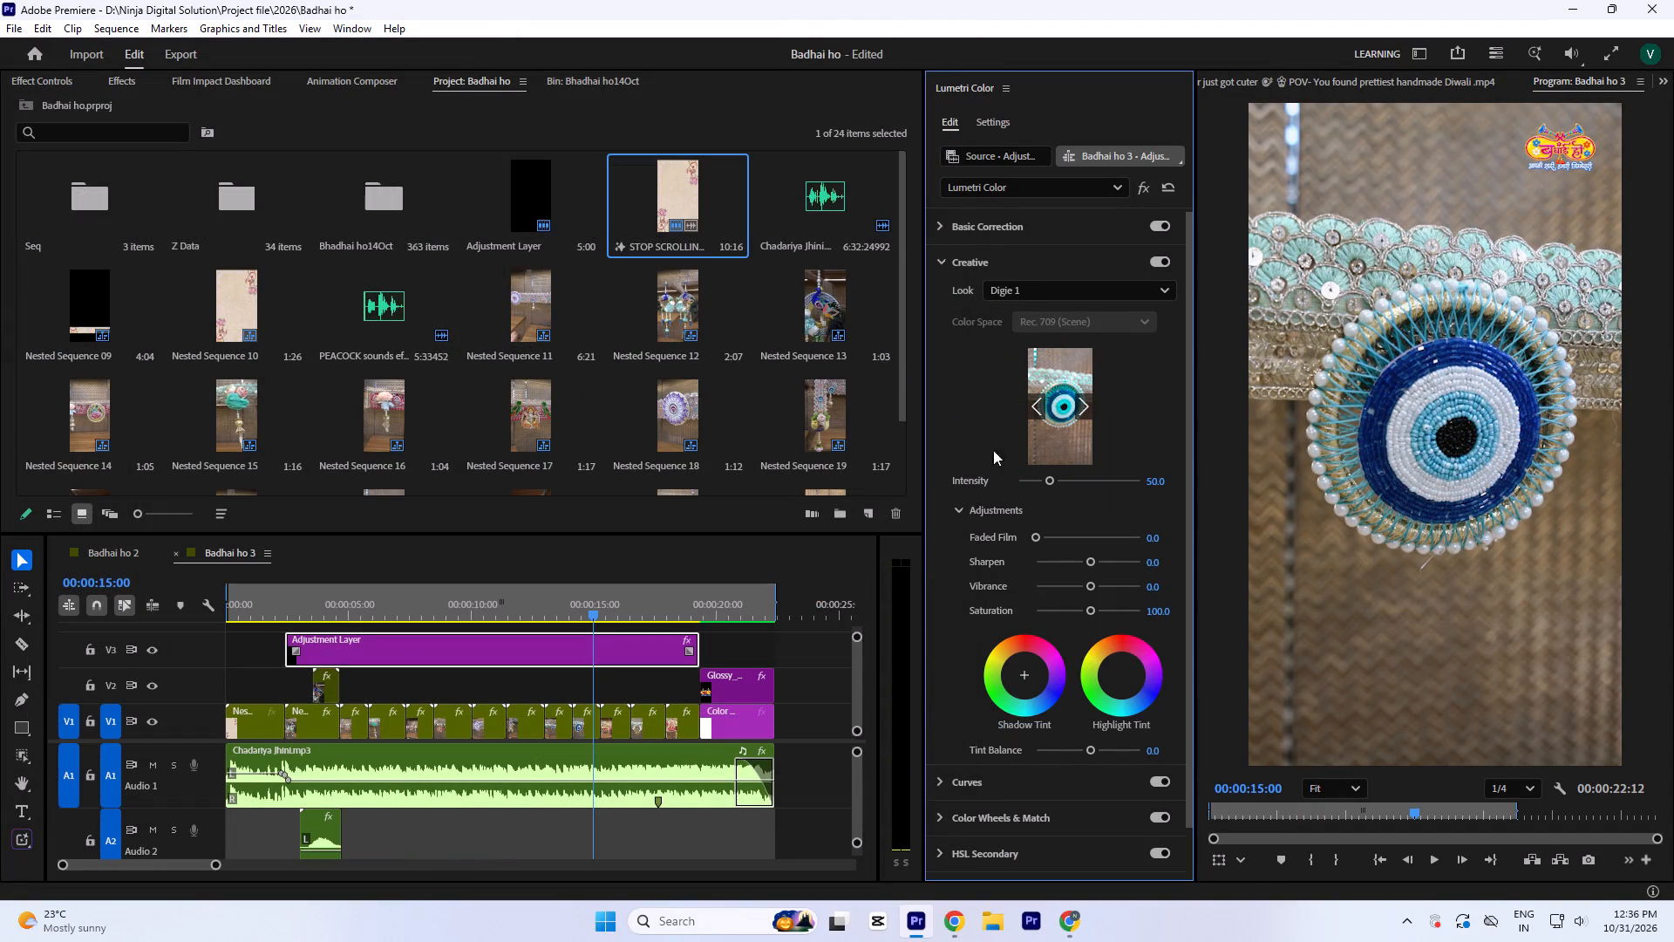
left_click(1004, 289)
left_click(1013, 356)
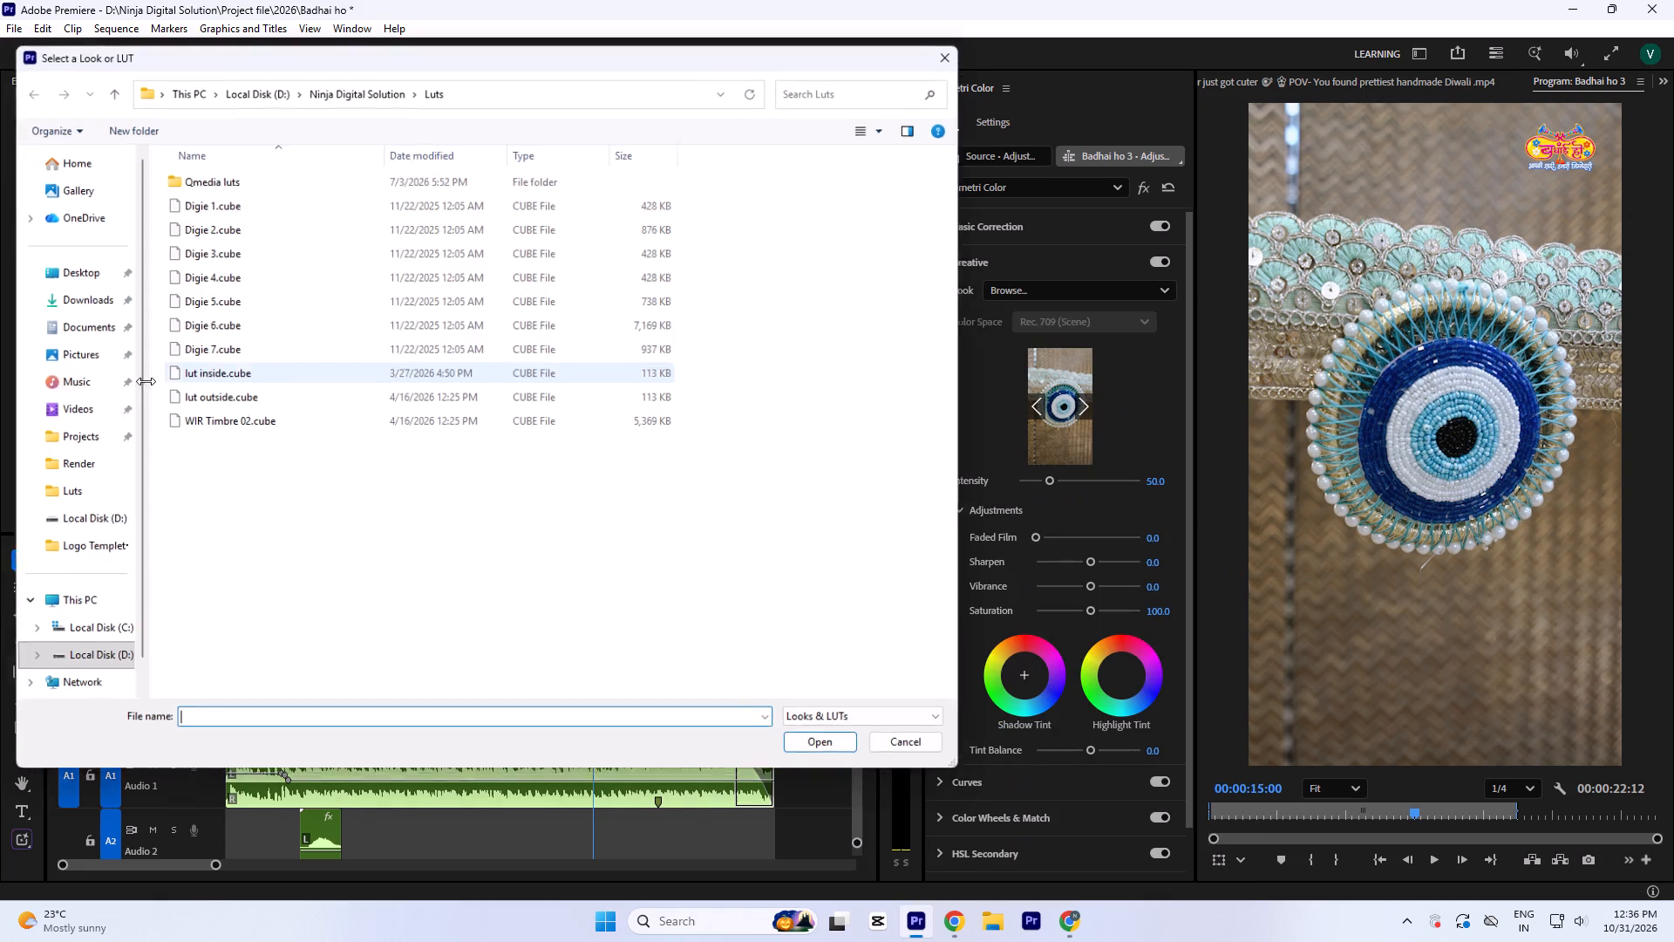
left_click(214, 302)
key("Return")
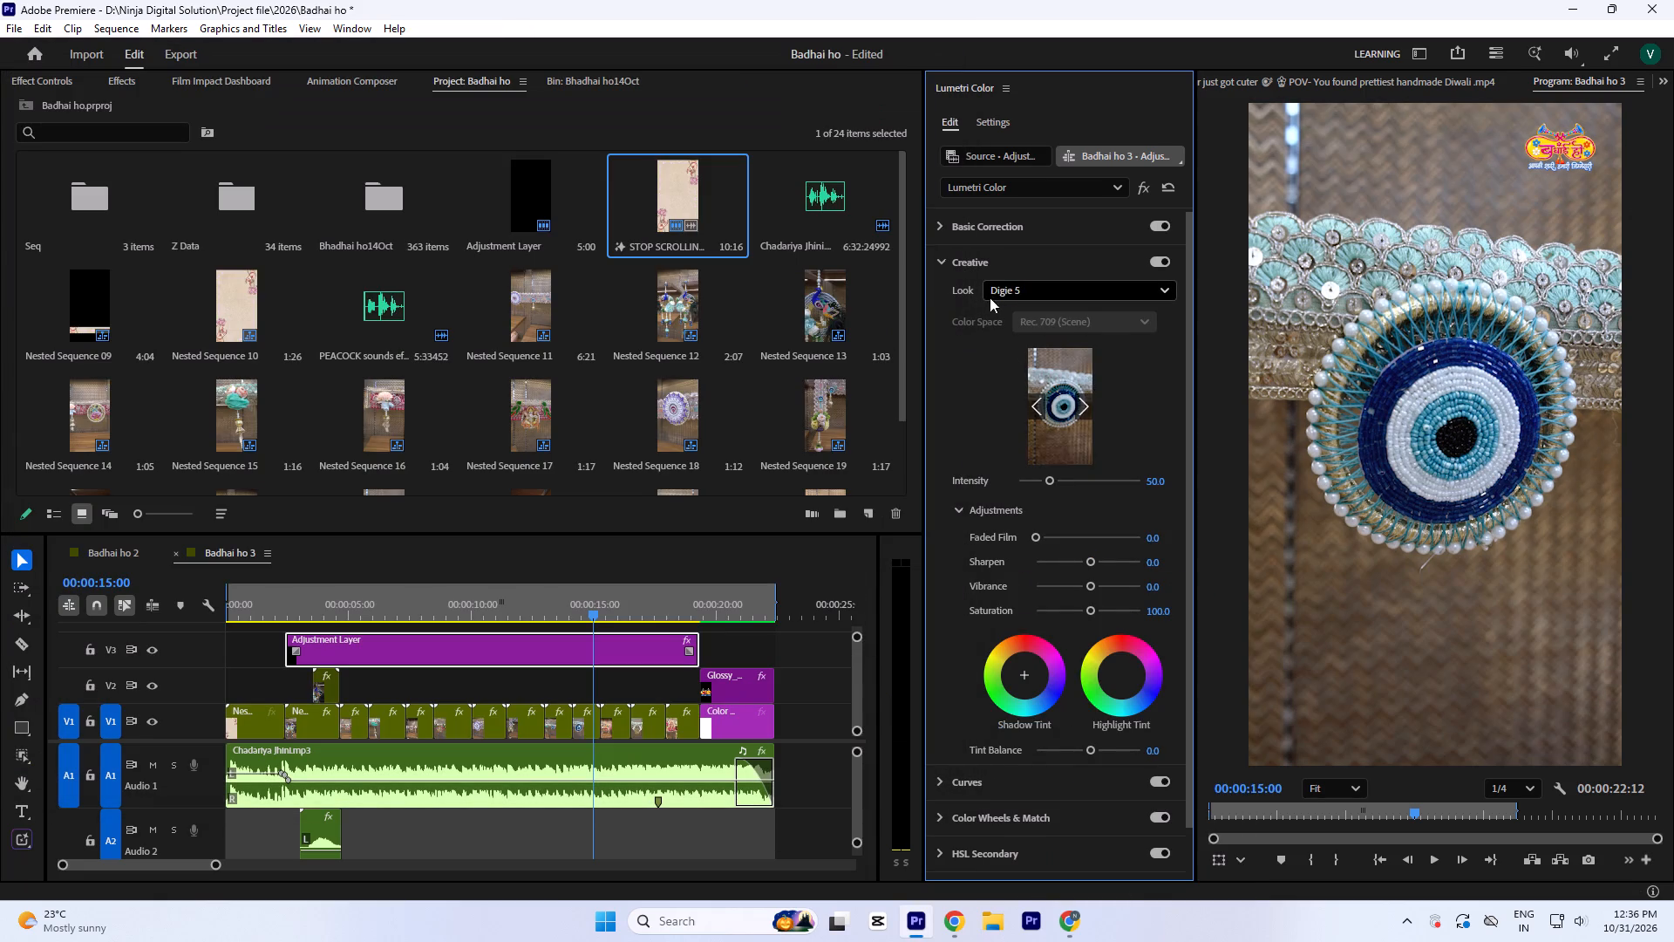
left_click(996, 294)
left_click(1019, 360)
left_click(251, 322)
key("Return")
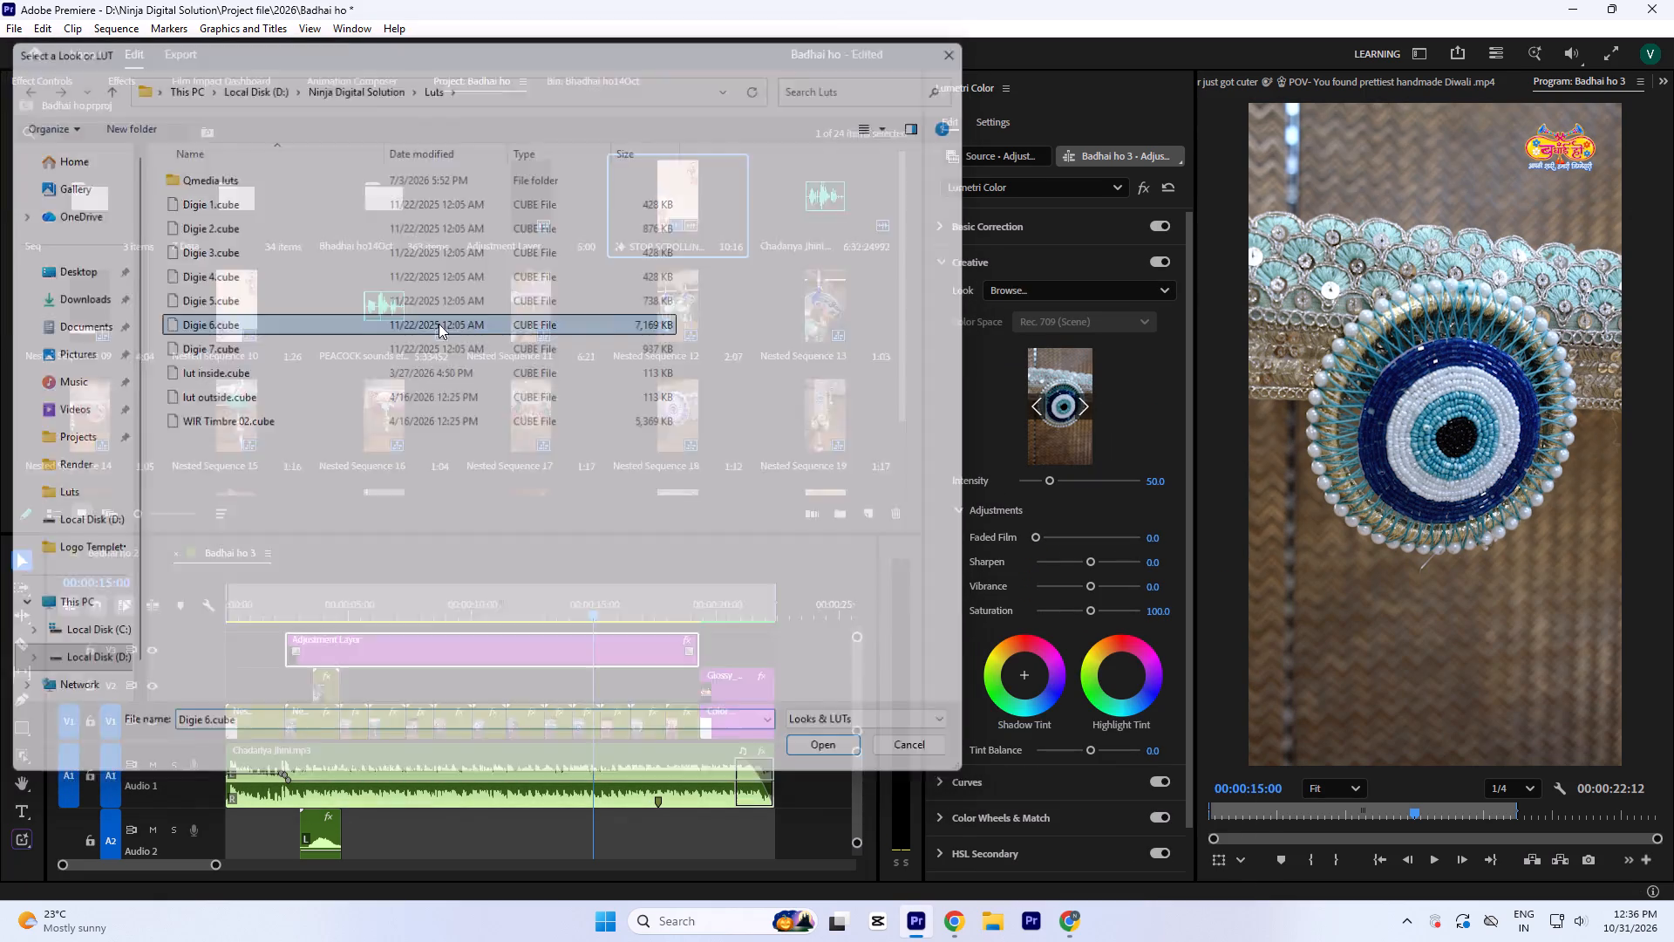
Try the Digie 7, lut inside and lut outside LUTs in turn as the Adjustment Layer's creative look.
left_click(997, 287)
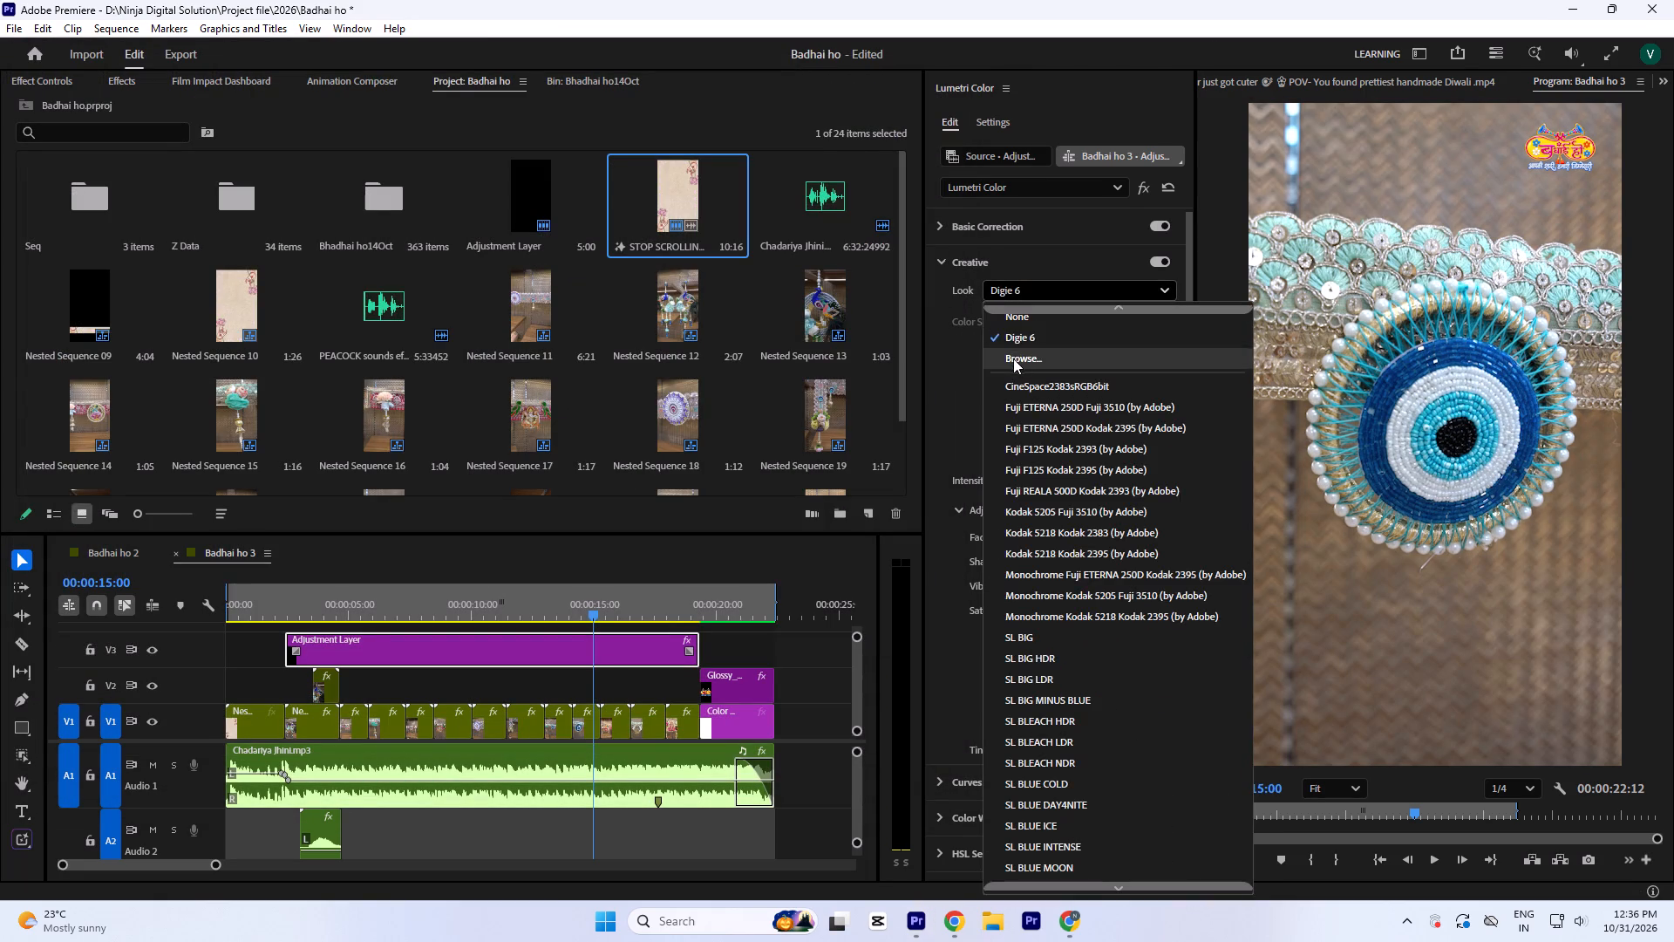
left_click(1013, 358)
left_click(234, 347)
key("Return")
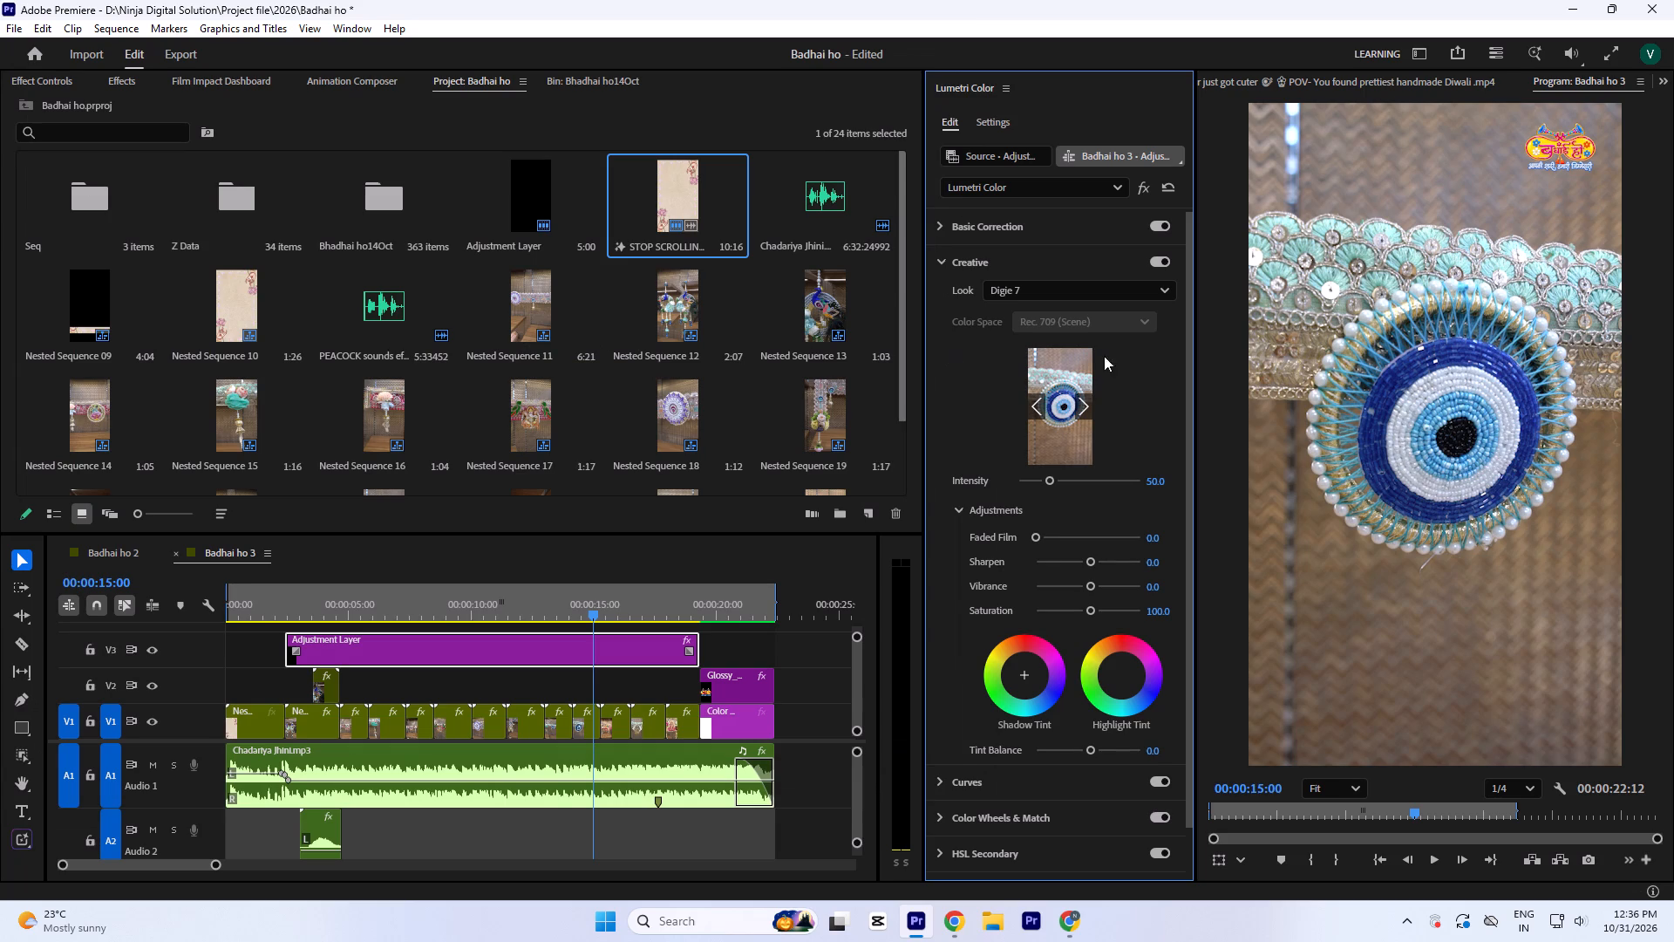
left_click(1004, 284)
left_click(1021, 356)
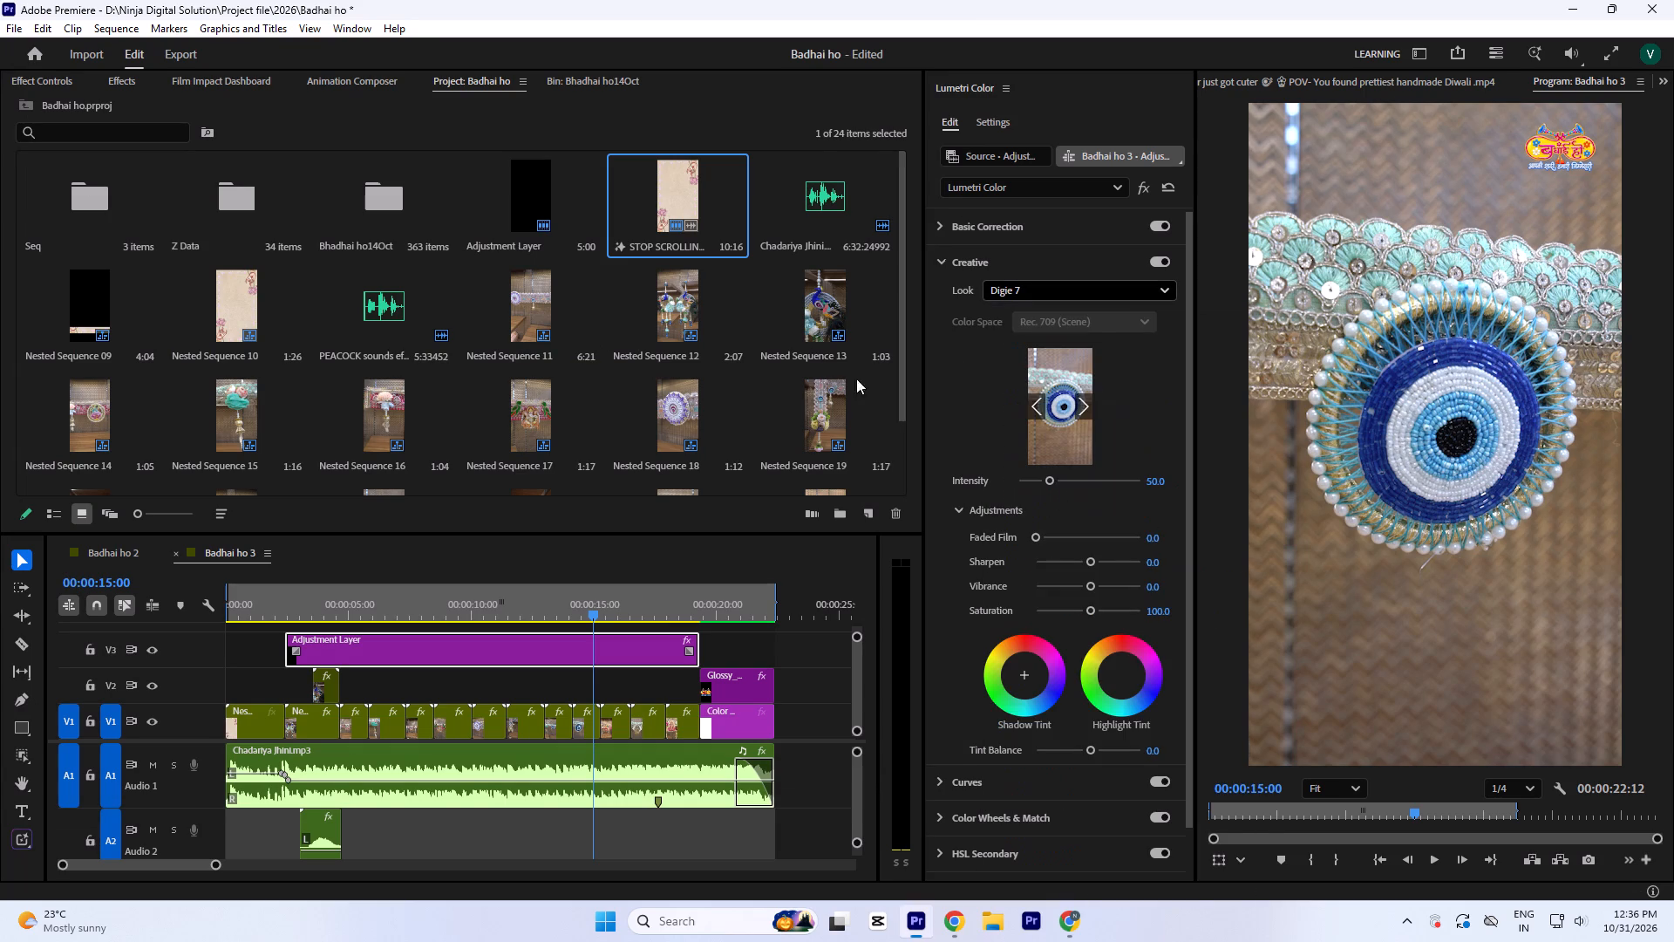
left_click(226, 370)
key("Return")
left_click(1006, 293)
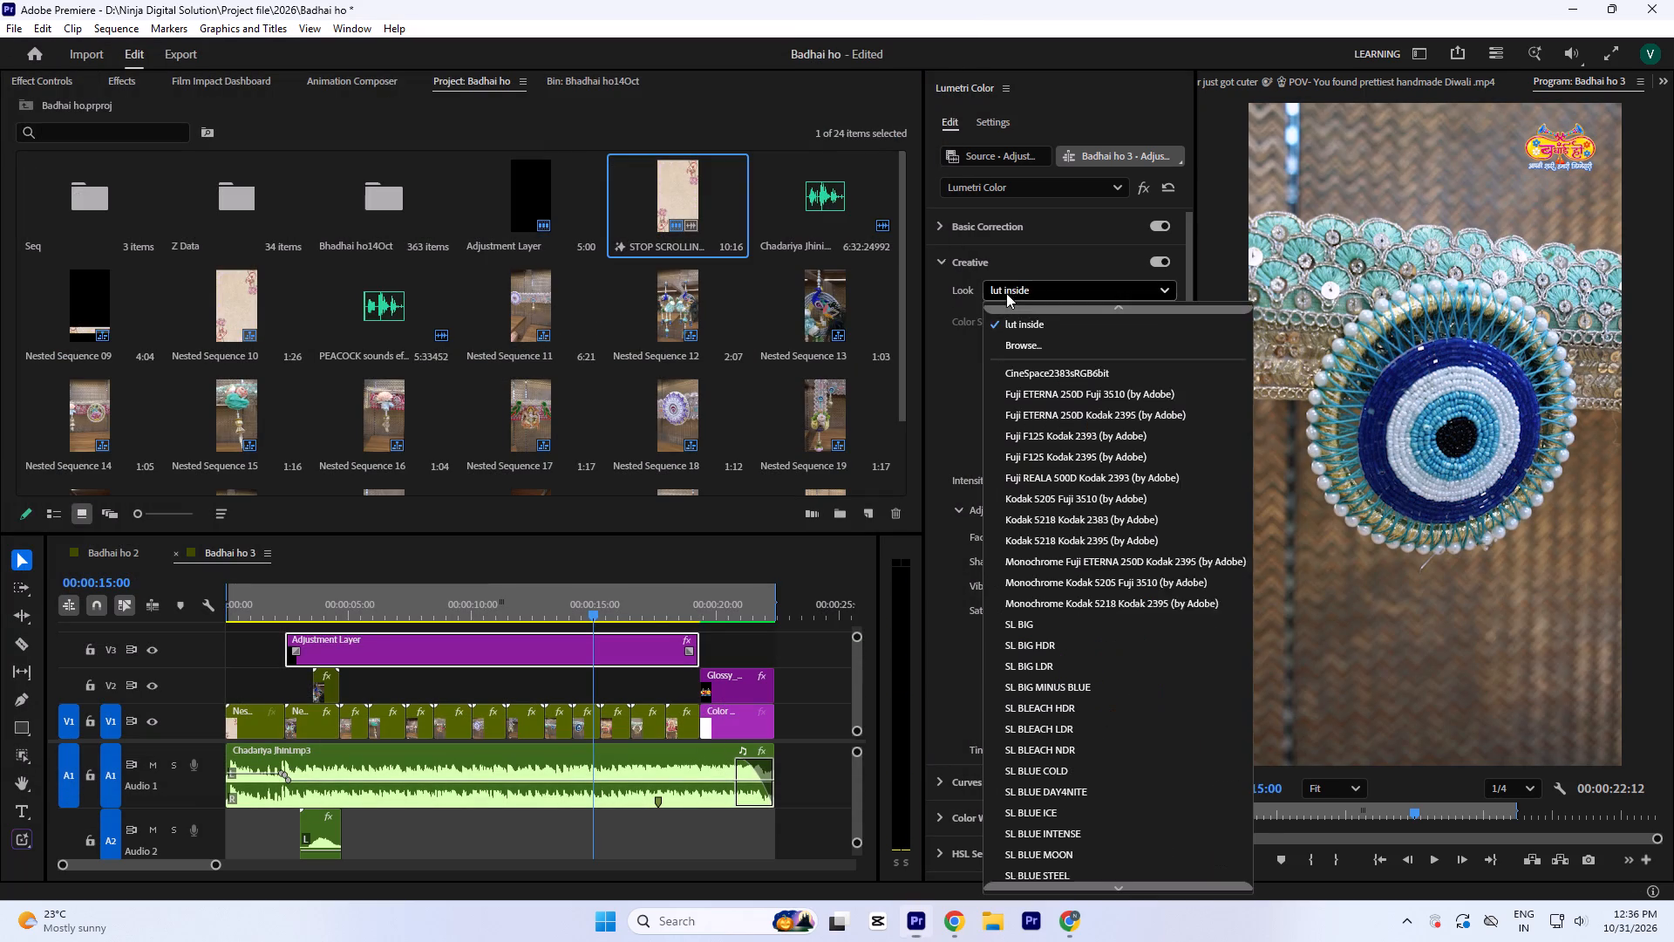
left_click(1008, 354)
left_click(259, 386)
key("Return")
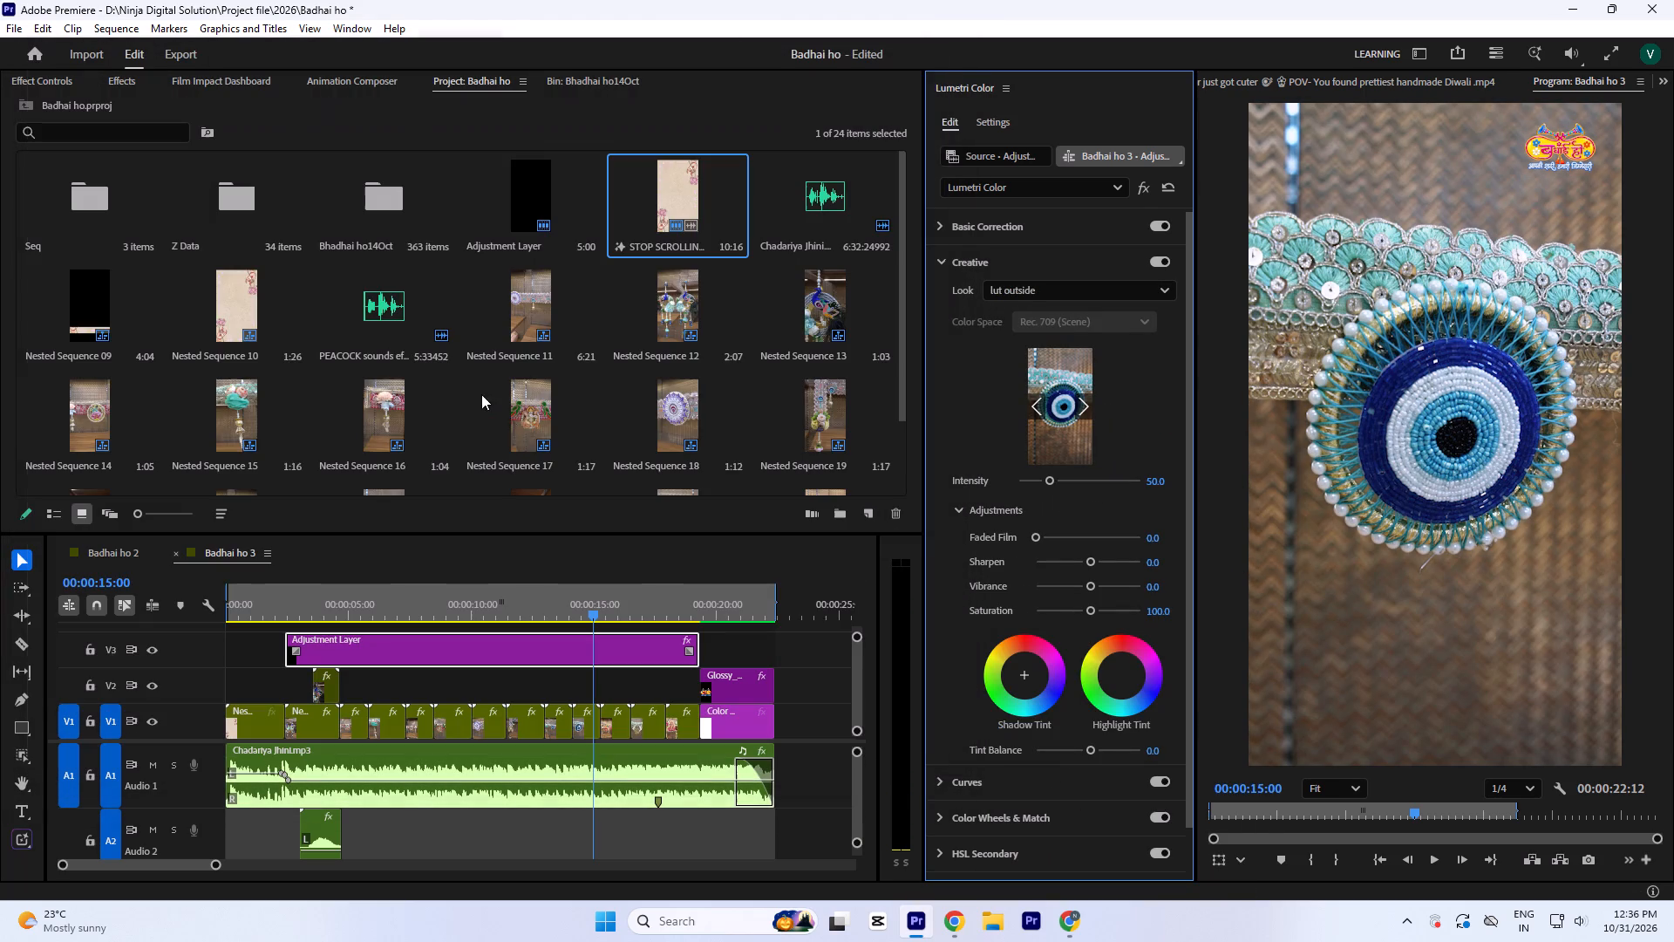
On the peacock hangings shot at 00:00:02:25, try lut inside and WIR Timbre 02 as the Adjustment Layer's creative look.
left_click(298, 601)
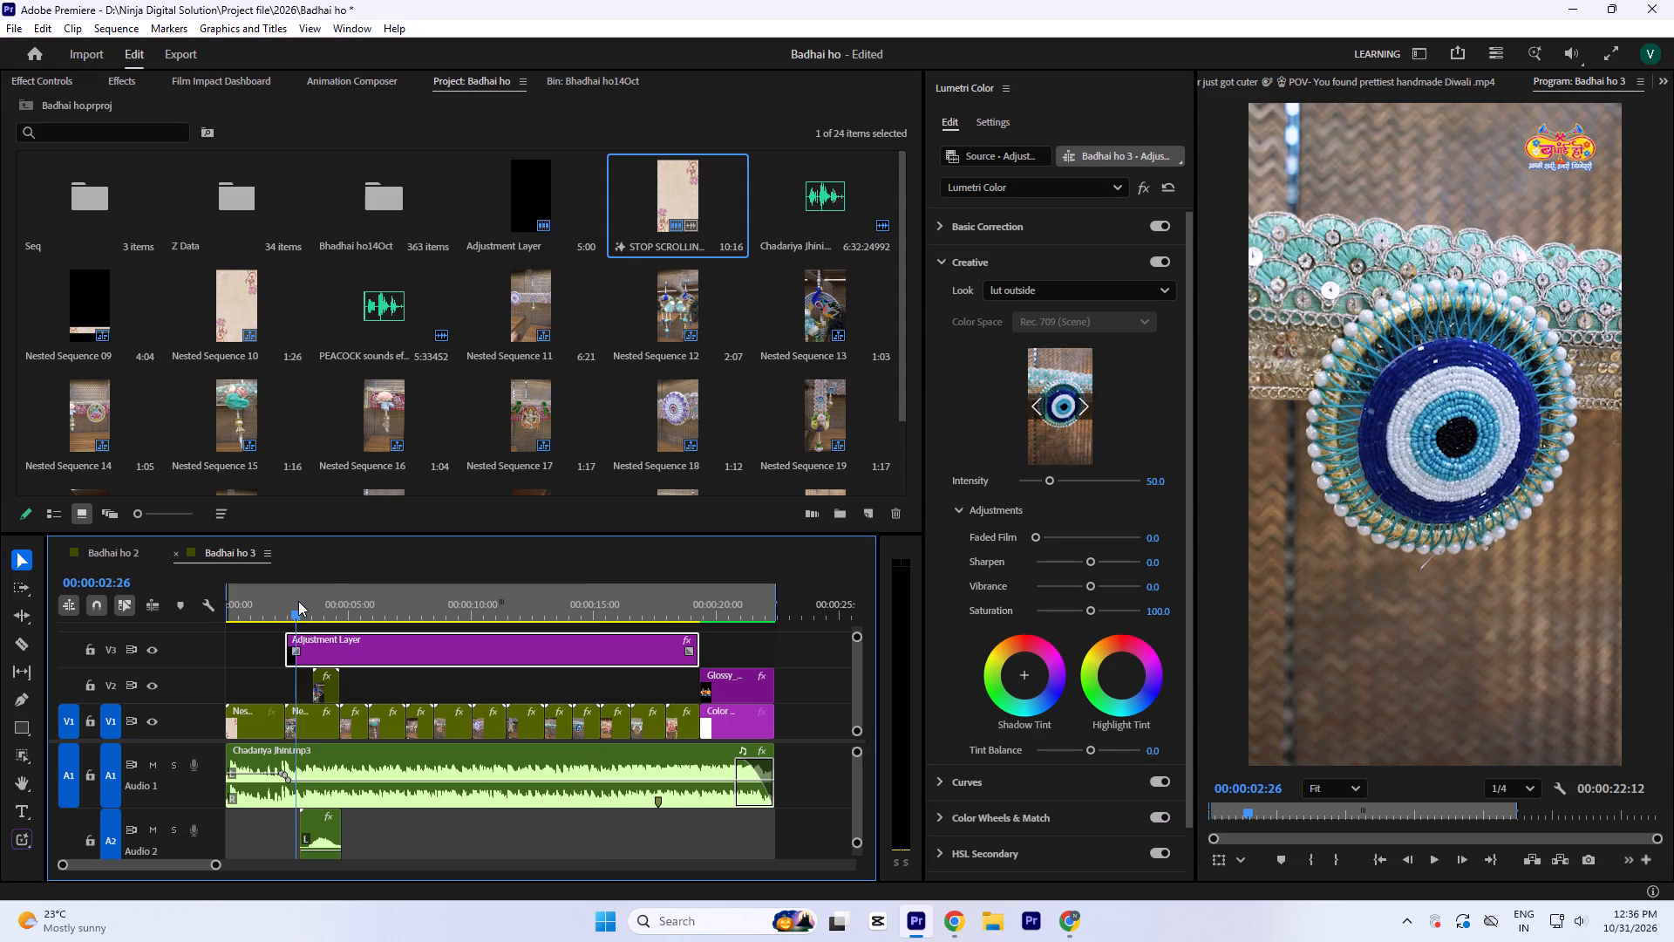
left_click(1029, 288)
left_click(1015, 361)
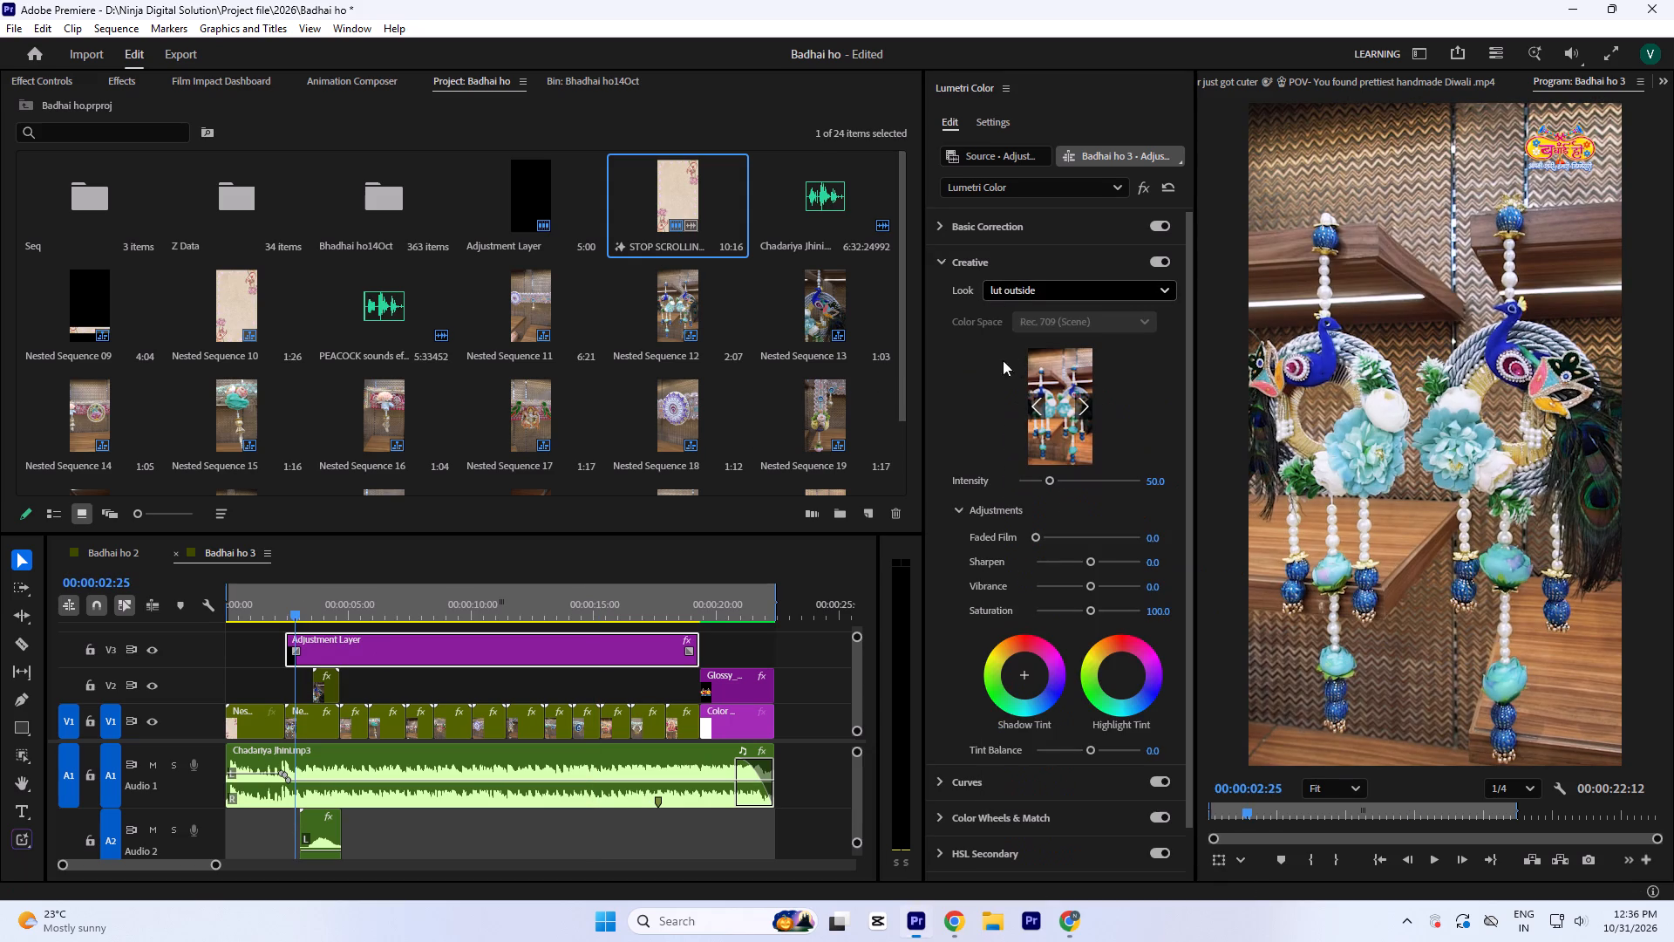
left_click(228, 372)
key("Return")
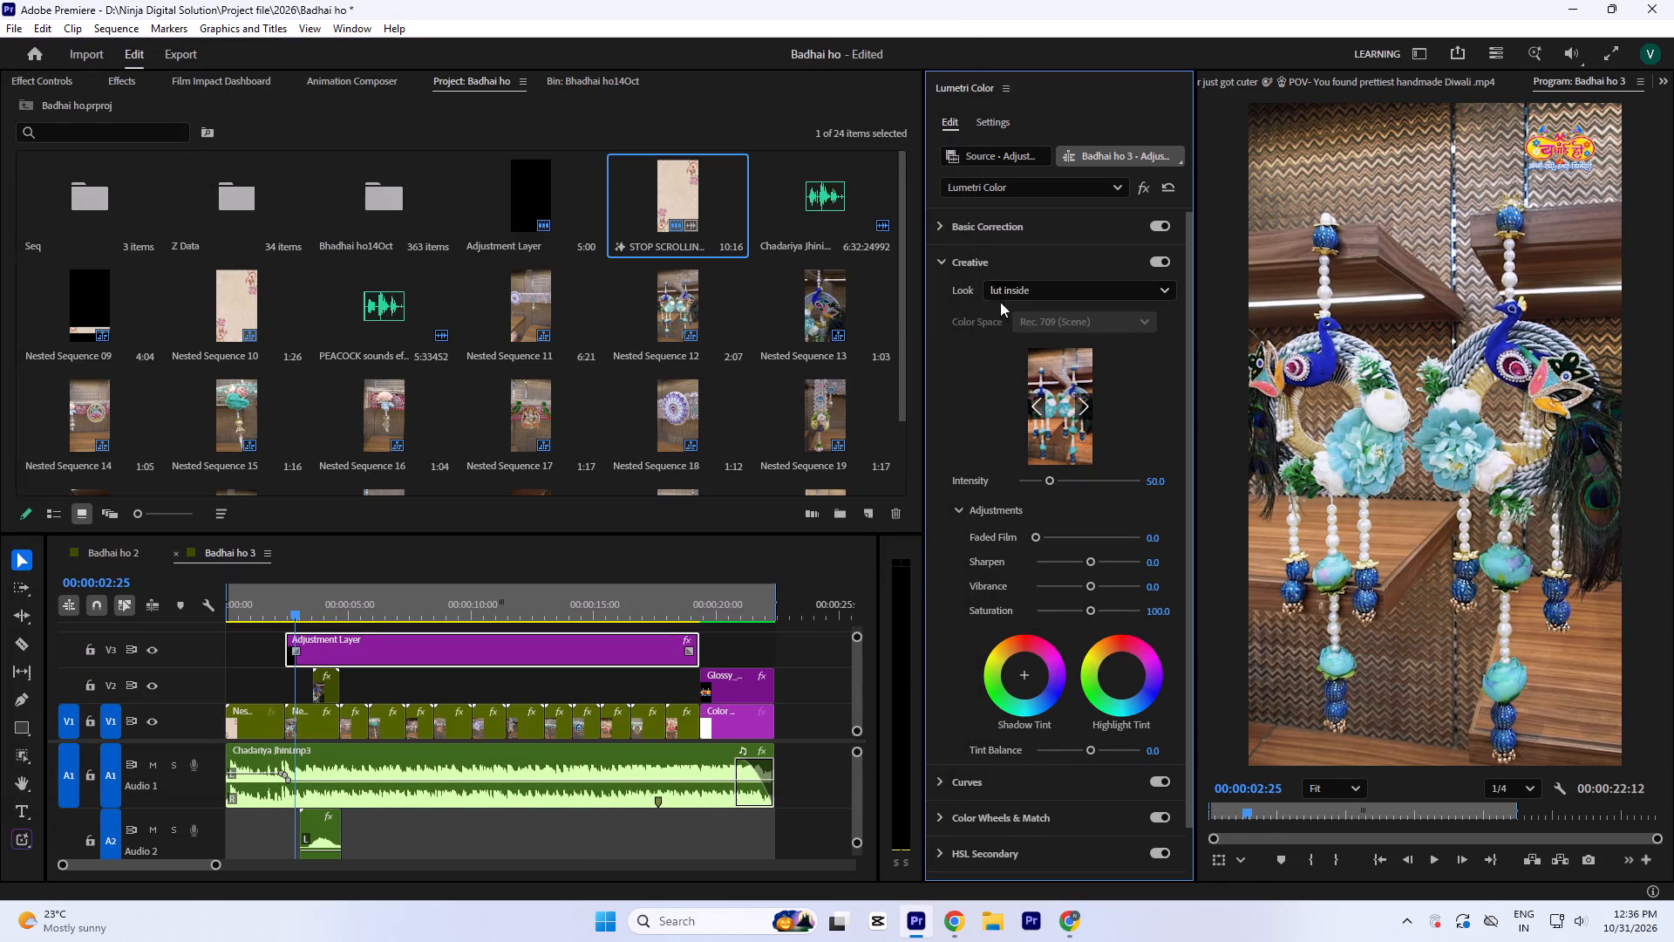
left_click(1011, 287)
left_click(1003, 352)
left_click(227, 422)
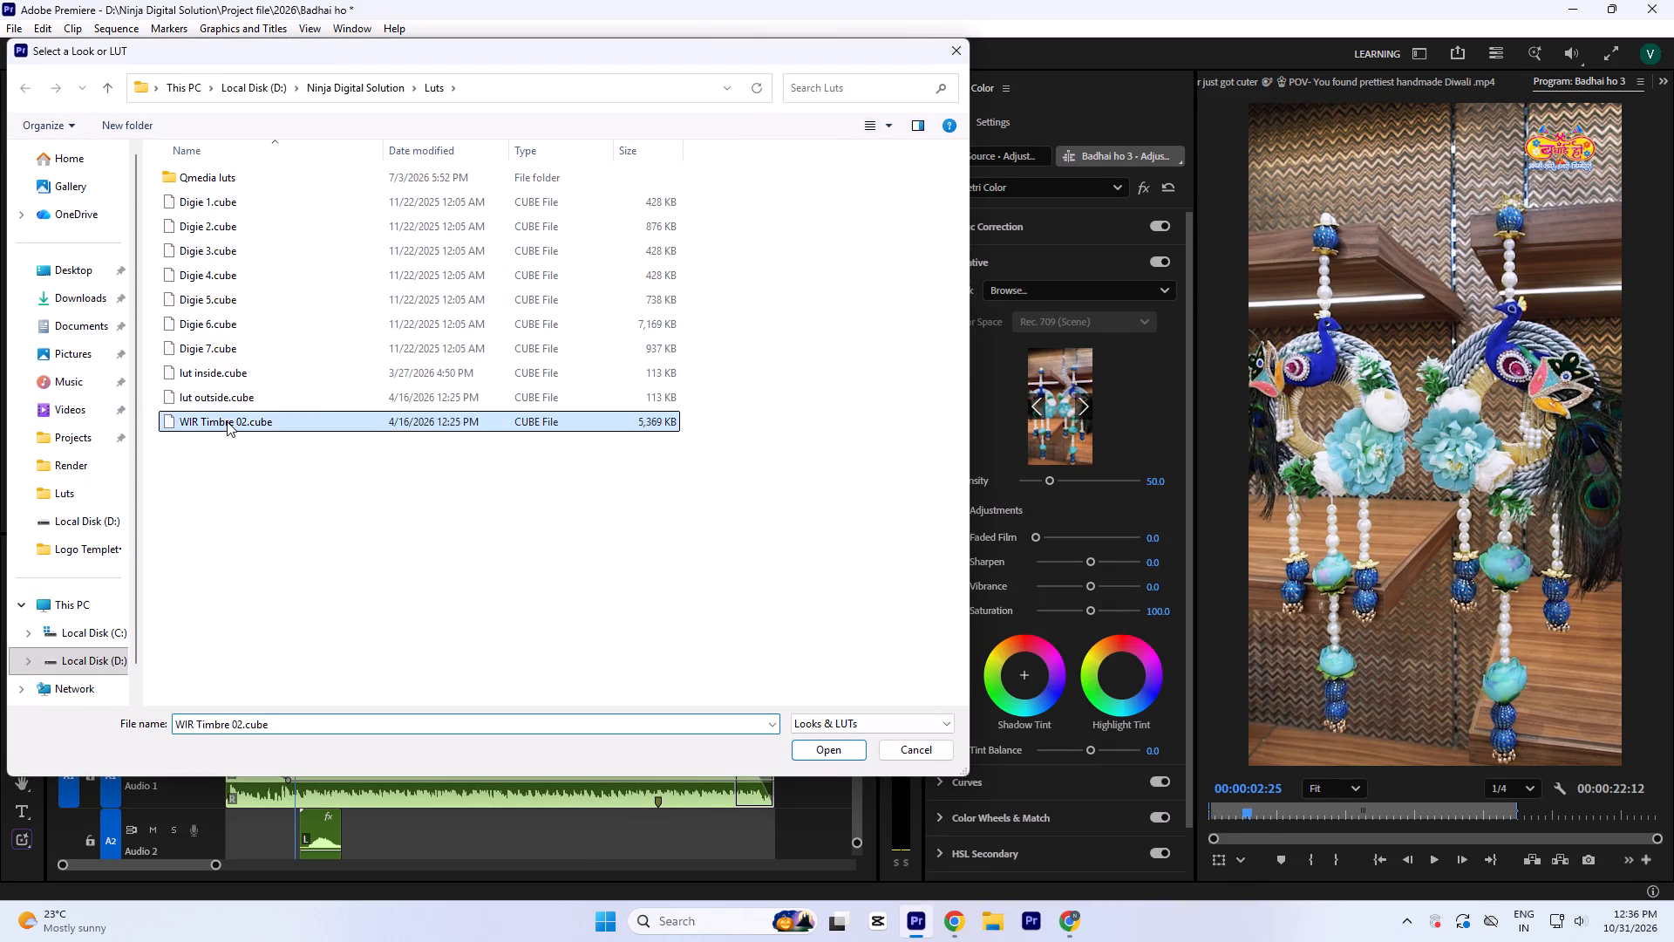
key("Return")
Reapply Digie 4.cube from the Luts folder as the Adjustment Layer's creative look and save the project.
left_click(1025, 293)
left_click(1009, 363)
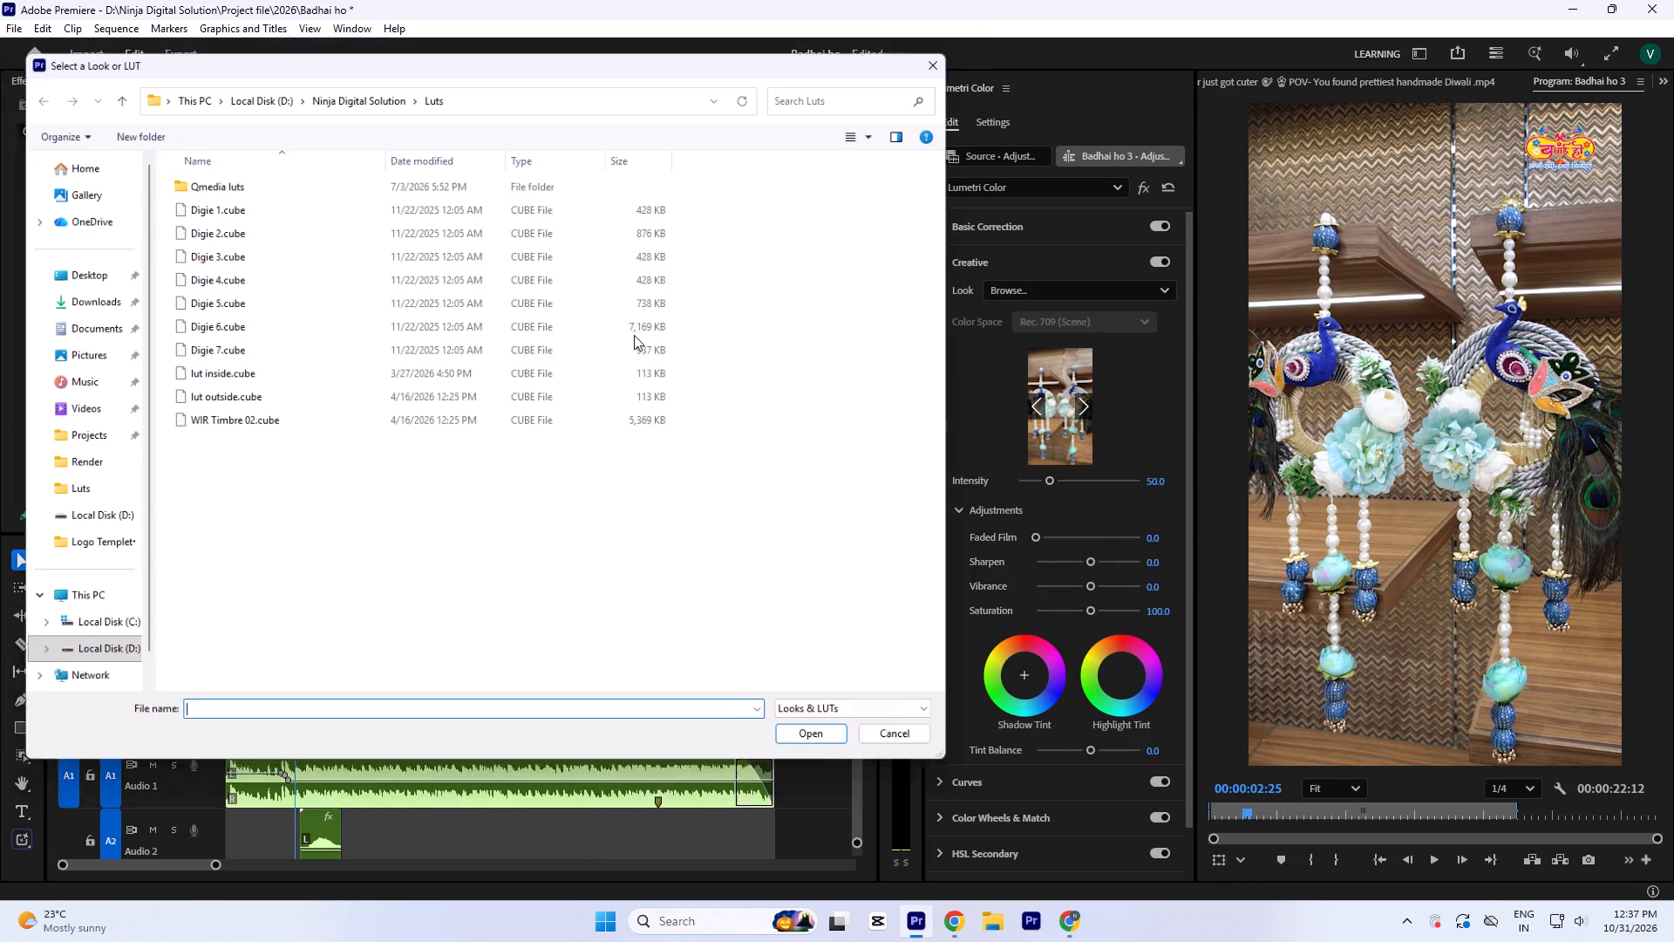
left_click(272, 276)
key("Return")
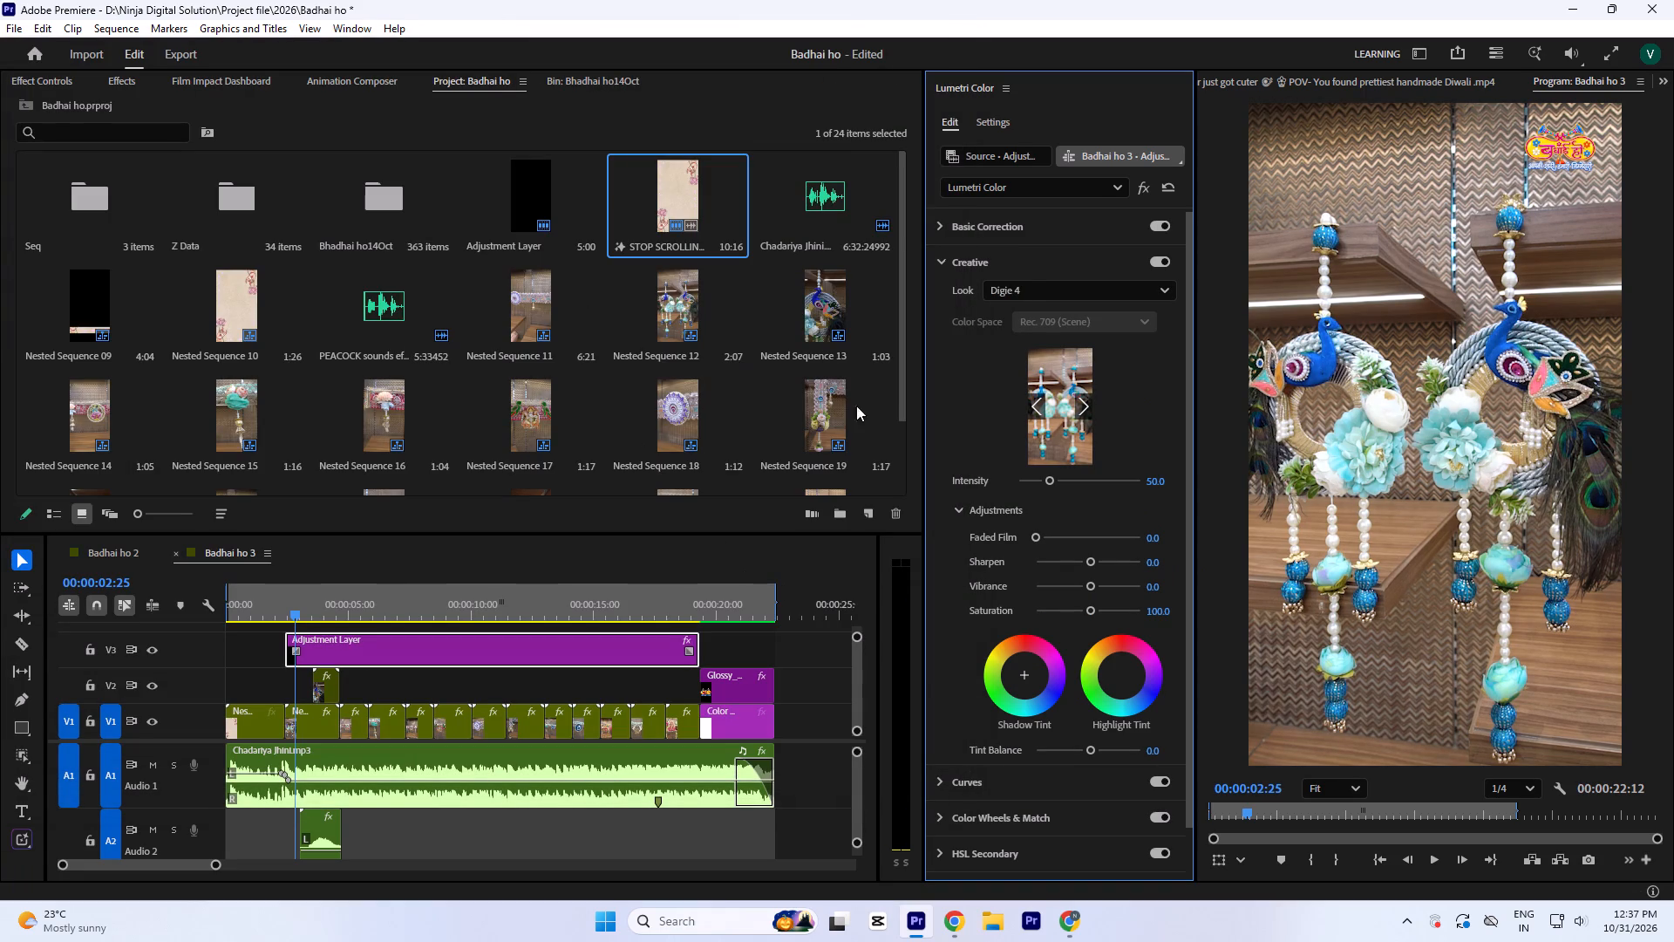
left_click(265, 614)
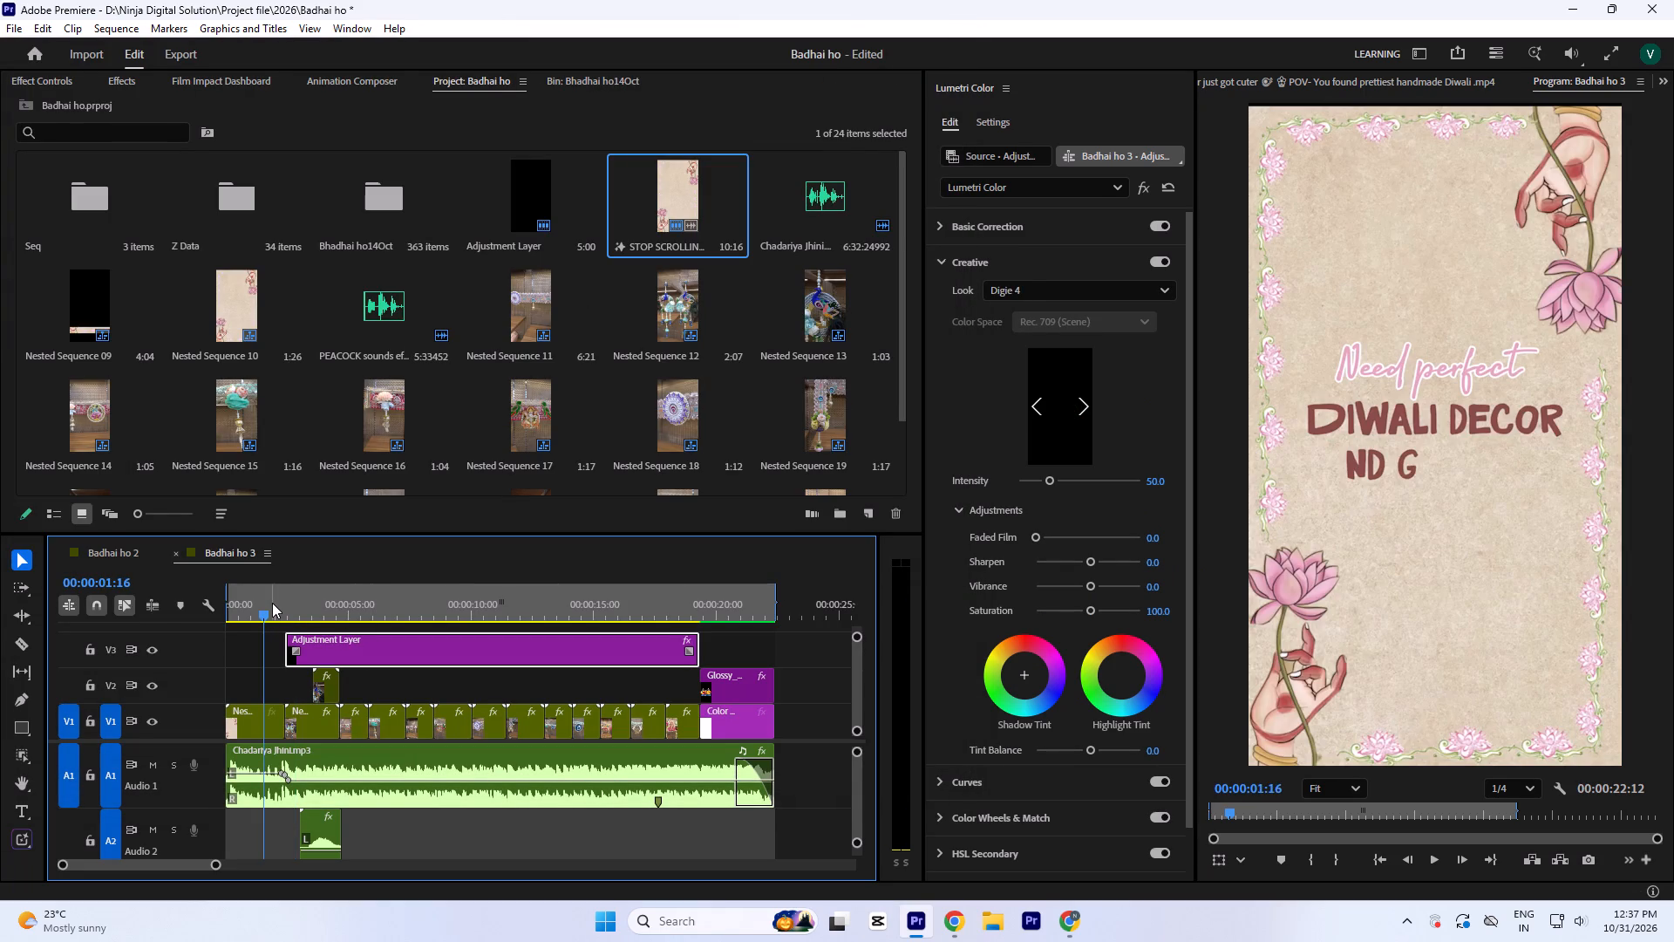
key("ctrl+s")
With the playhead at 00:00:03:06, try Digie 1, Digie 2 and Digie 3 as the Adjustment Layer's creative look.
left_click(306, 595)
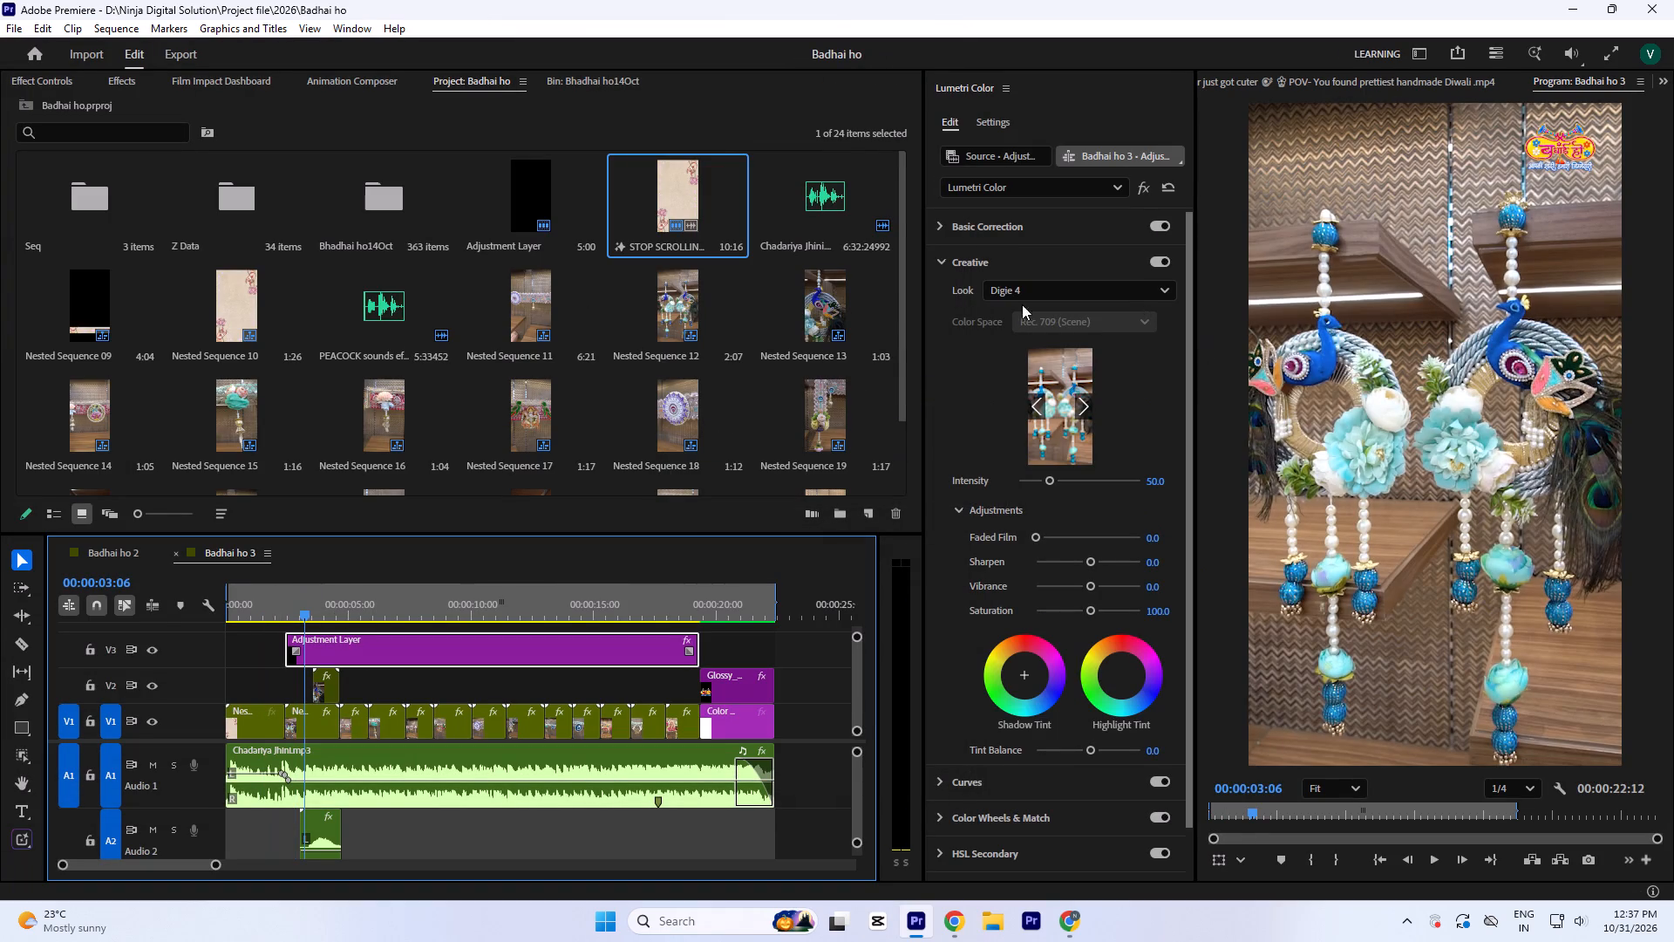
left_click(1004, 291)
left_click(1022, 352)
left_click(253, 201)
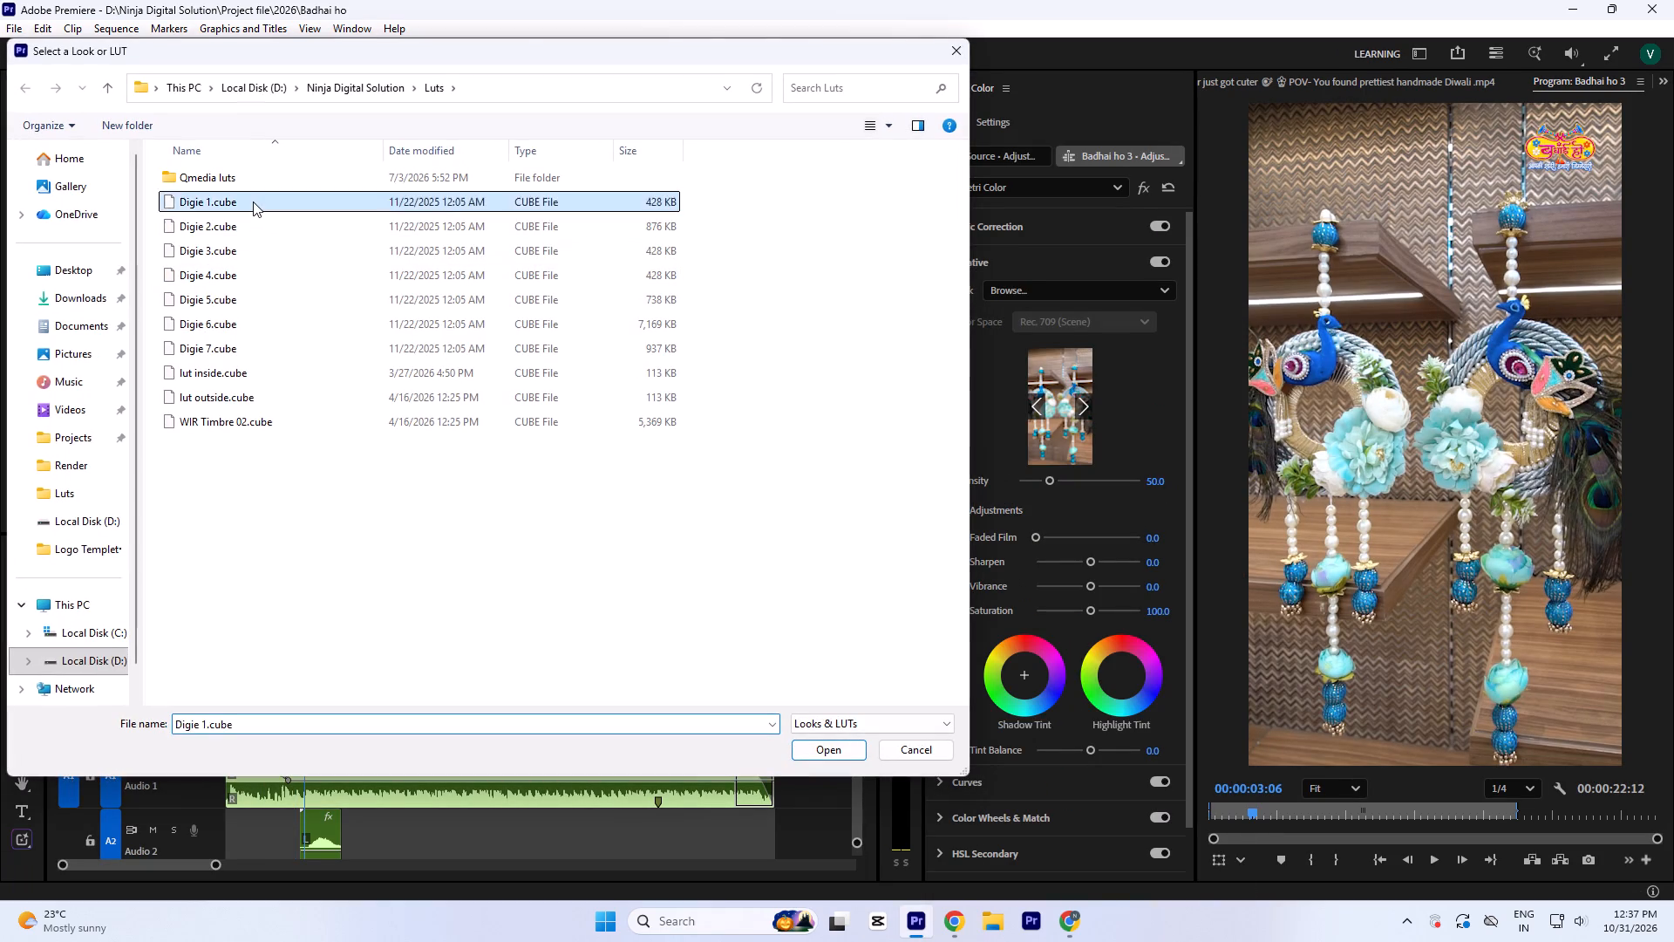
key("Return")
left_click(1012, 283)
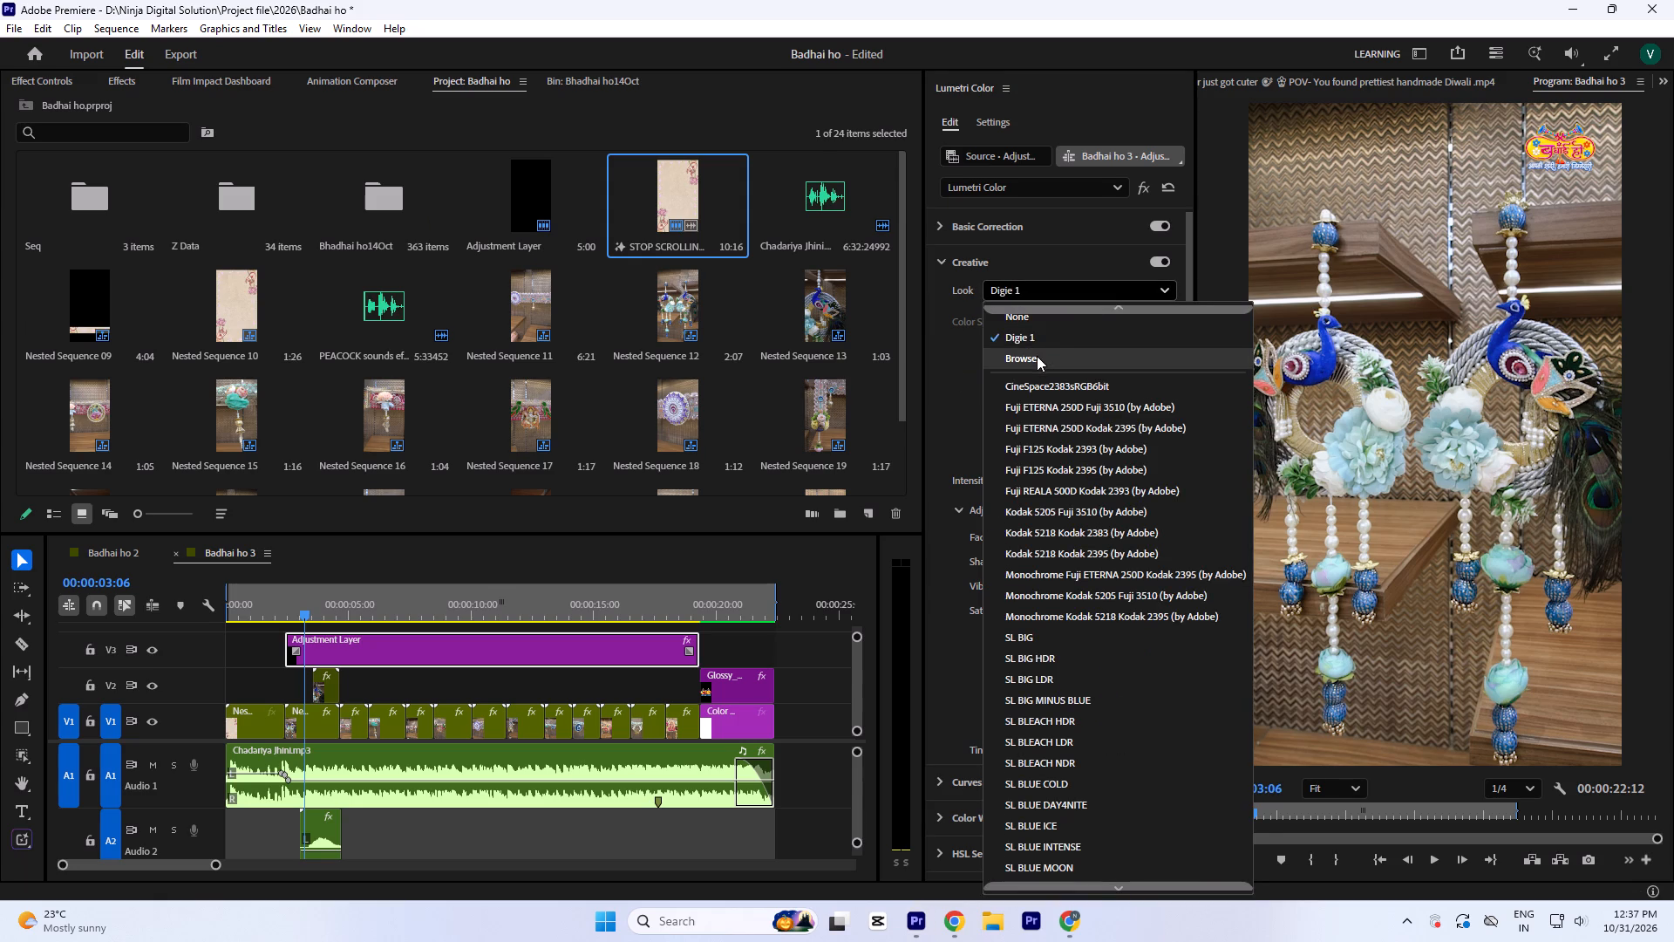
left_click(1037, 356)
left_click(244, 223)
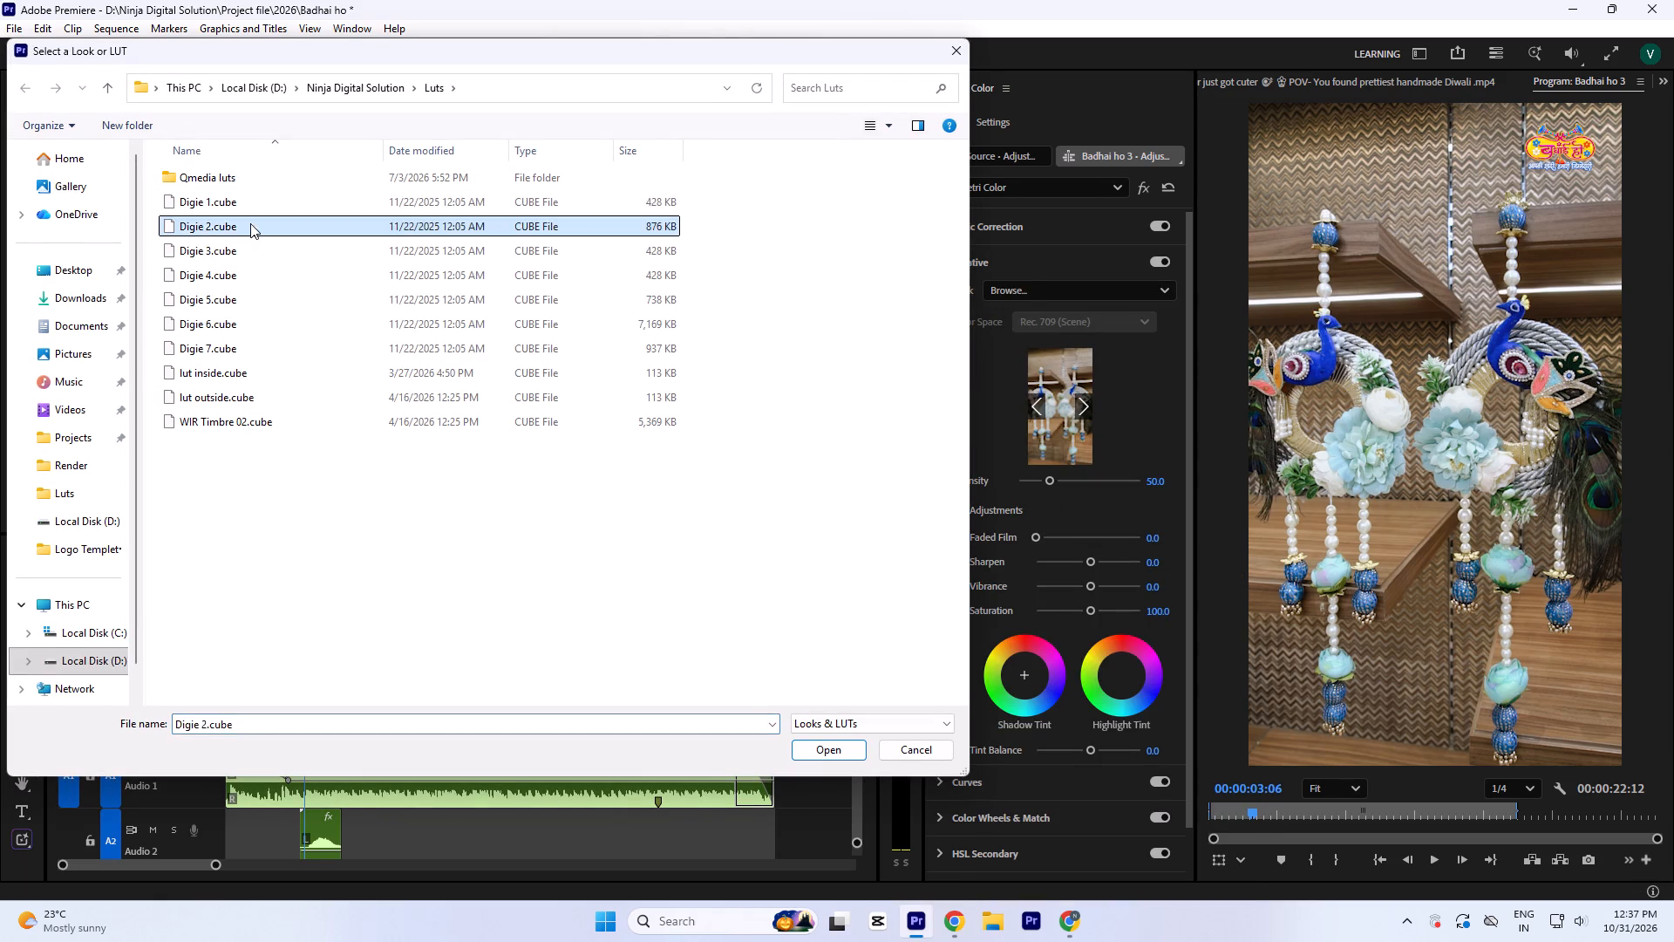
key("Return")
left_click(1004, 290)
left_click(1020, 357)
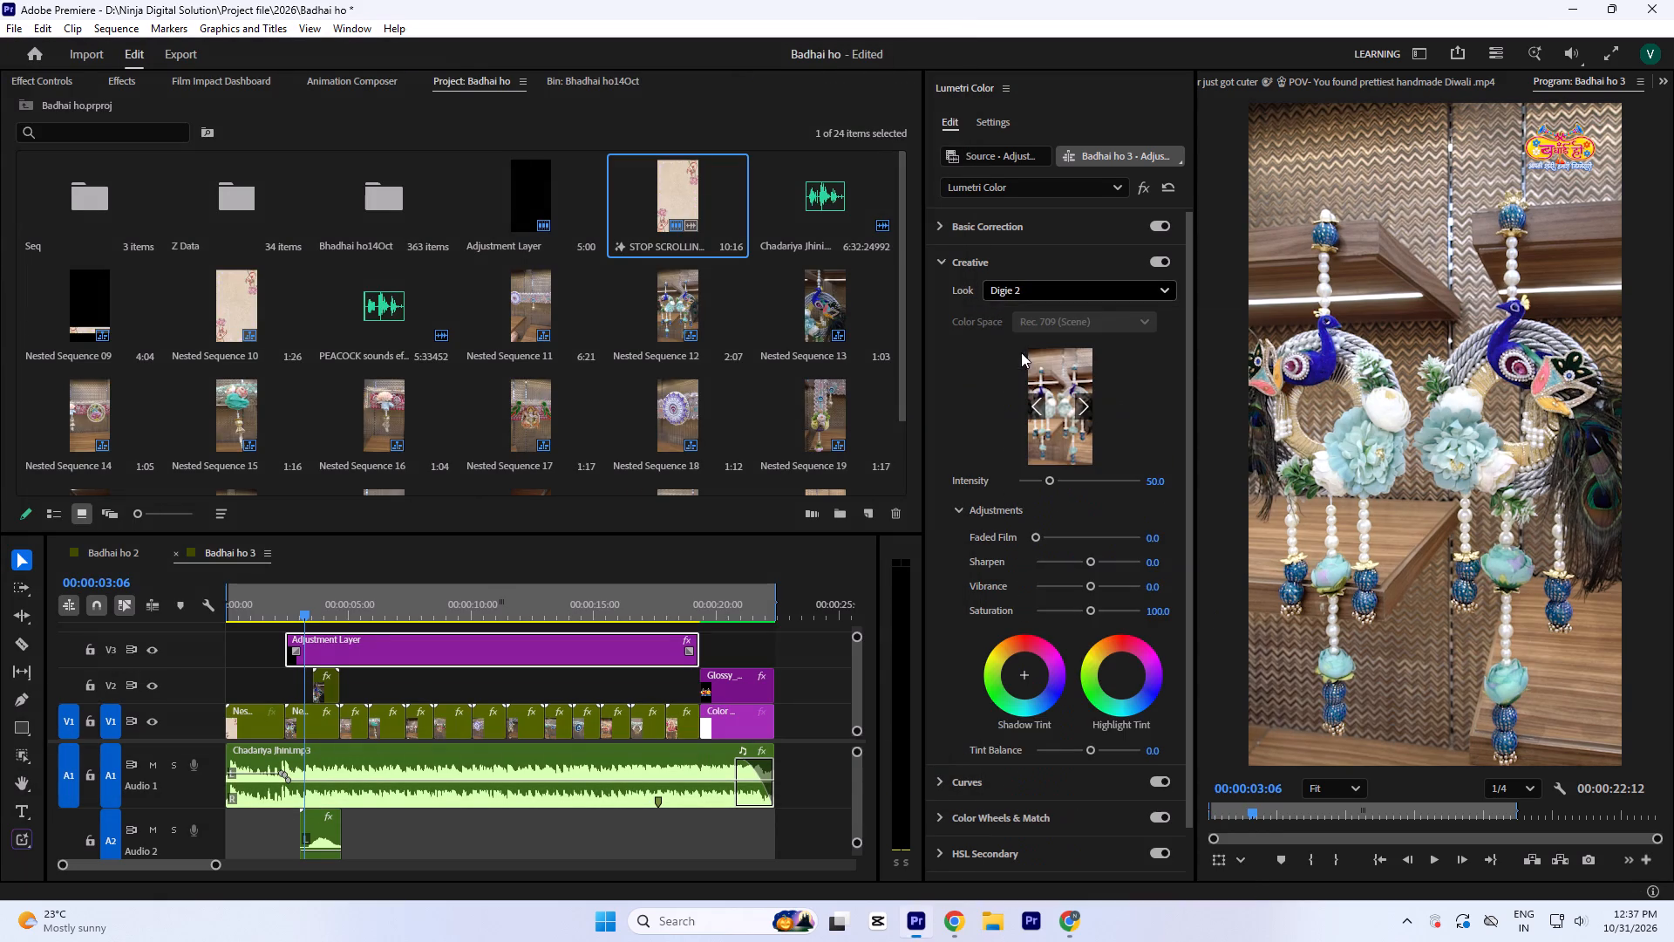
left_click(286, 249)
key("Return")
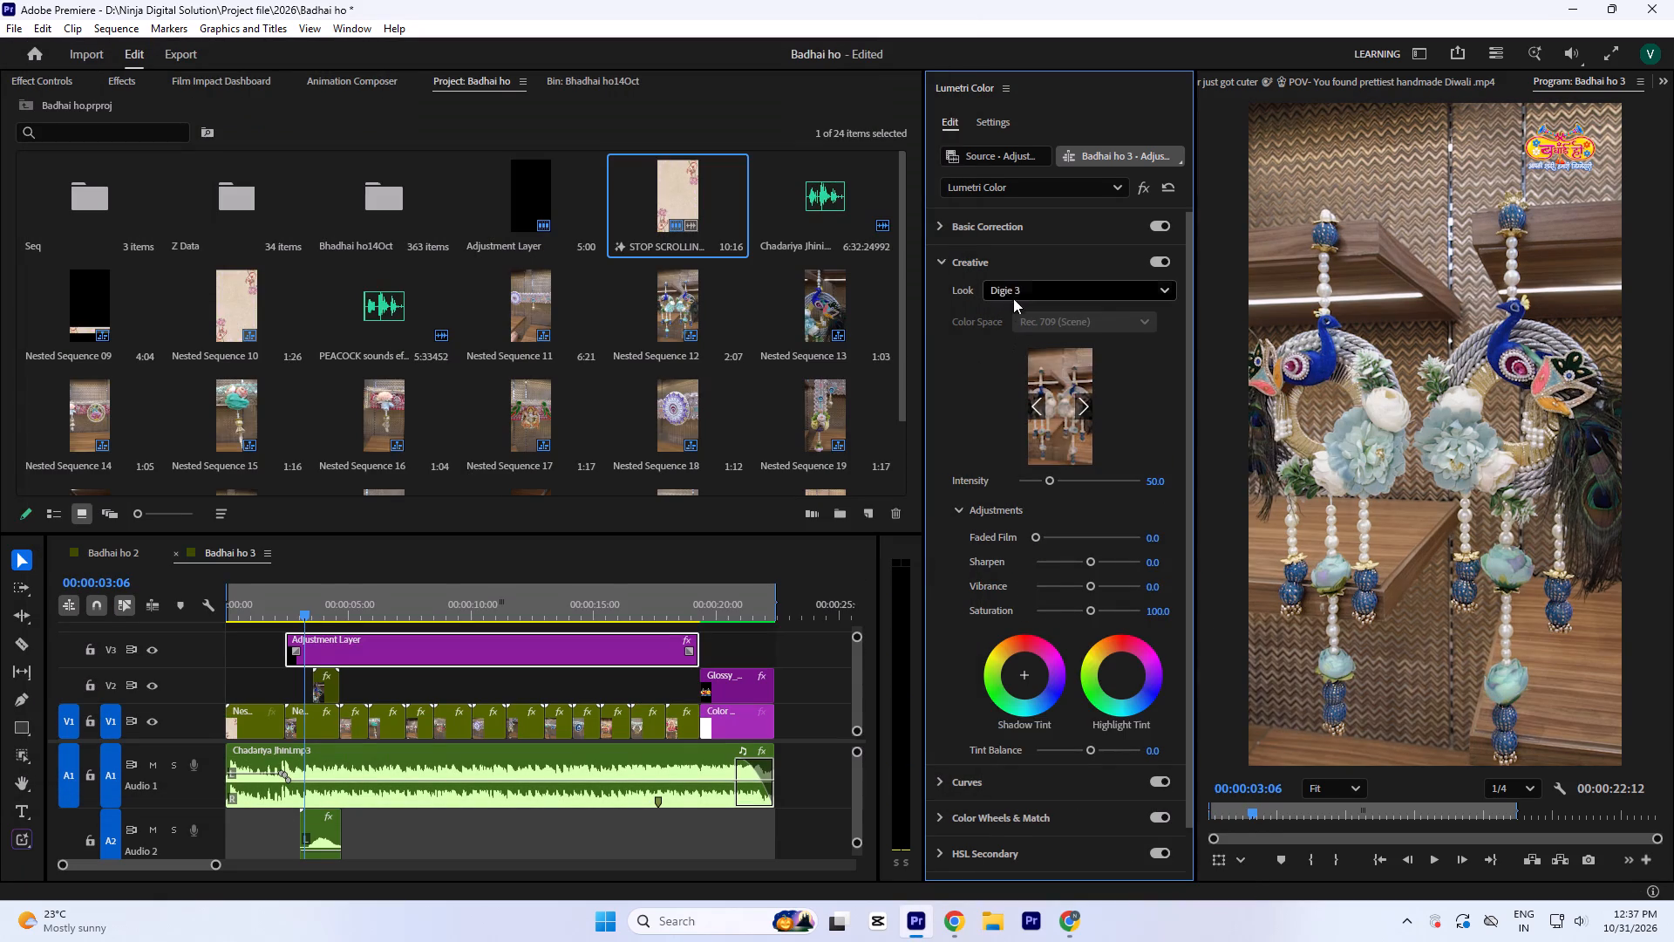
Apply Digie 1.cube from the Luts folder as the creative look on the V3 Adjustment Layer.
left_click(1019, 290)
left_click(1021, 359)
left_click(283, 206)
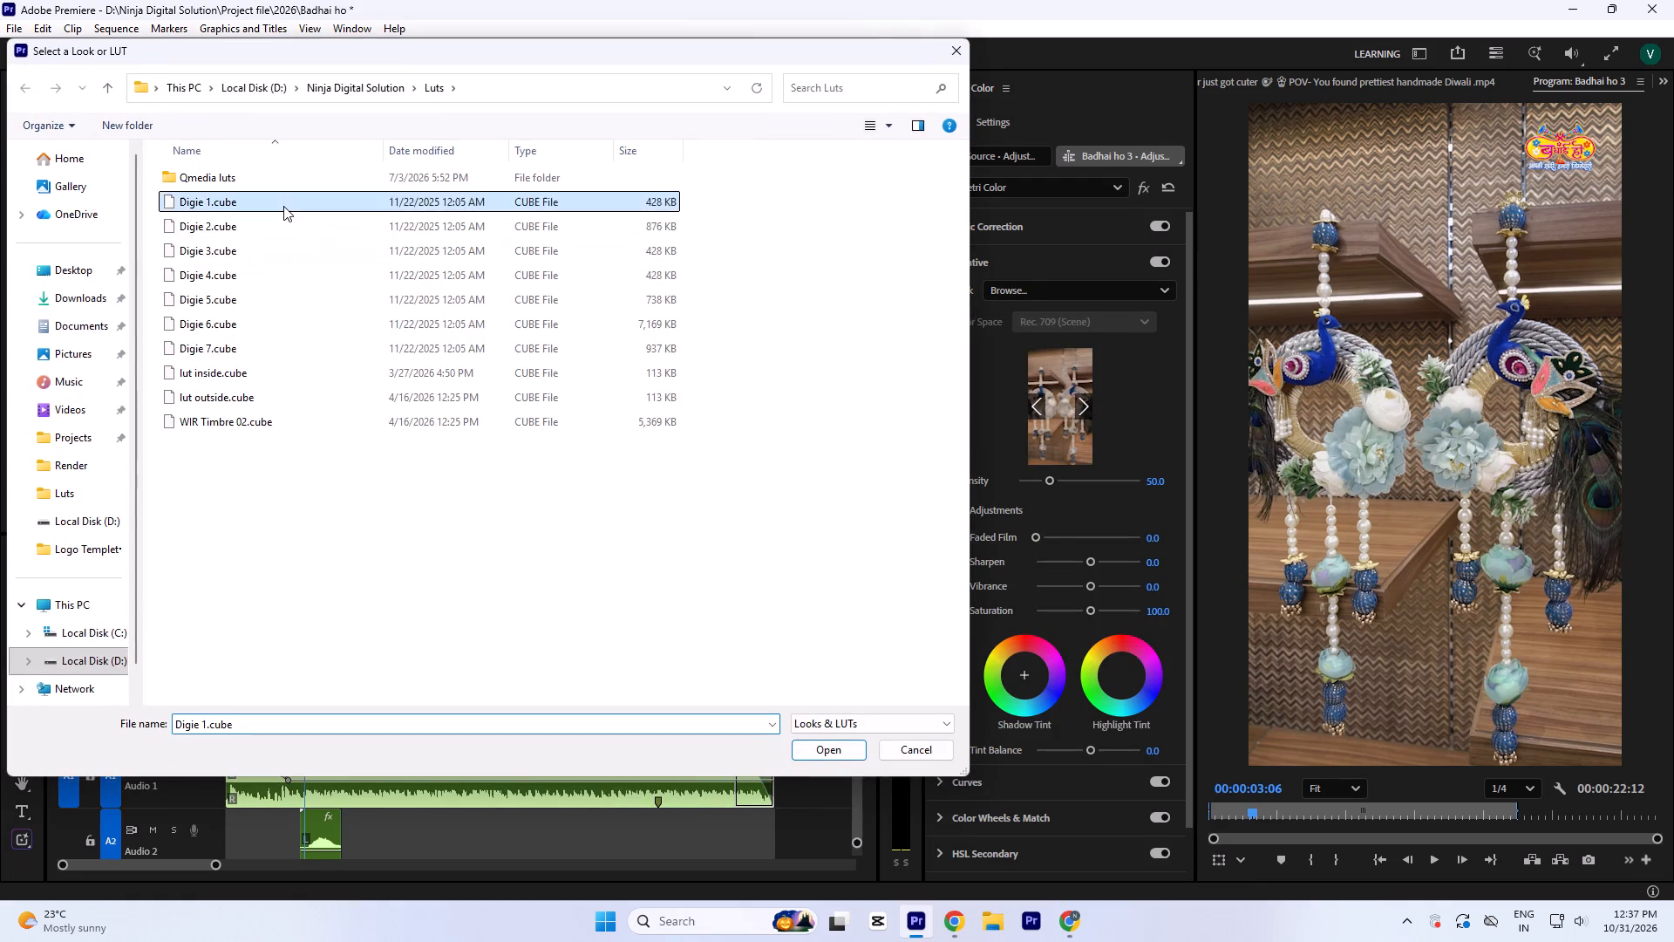
key("Return")
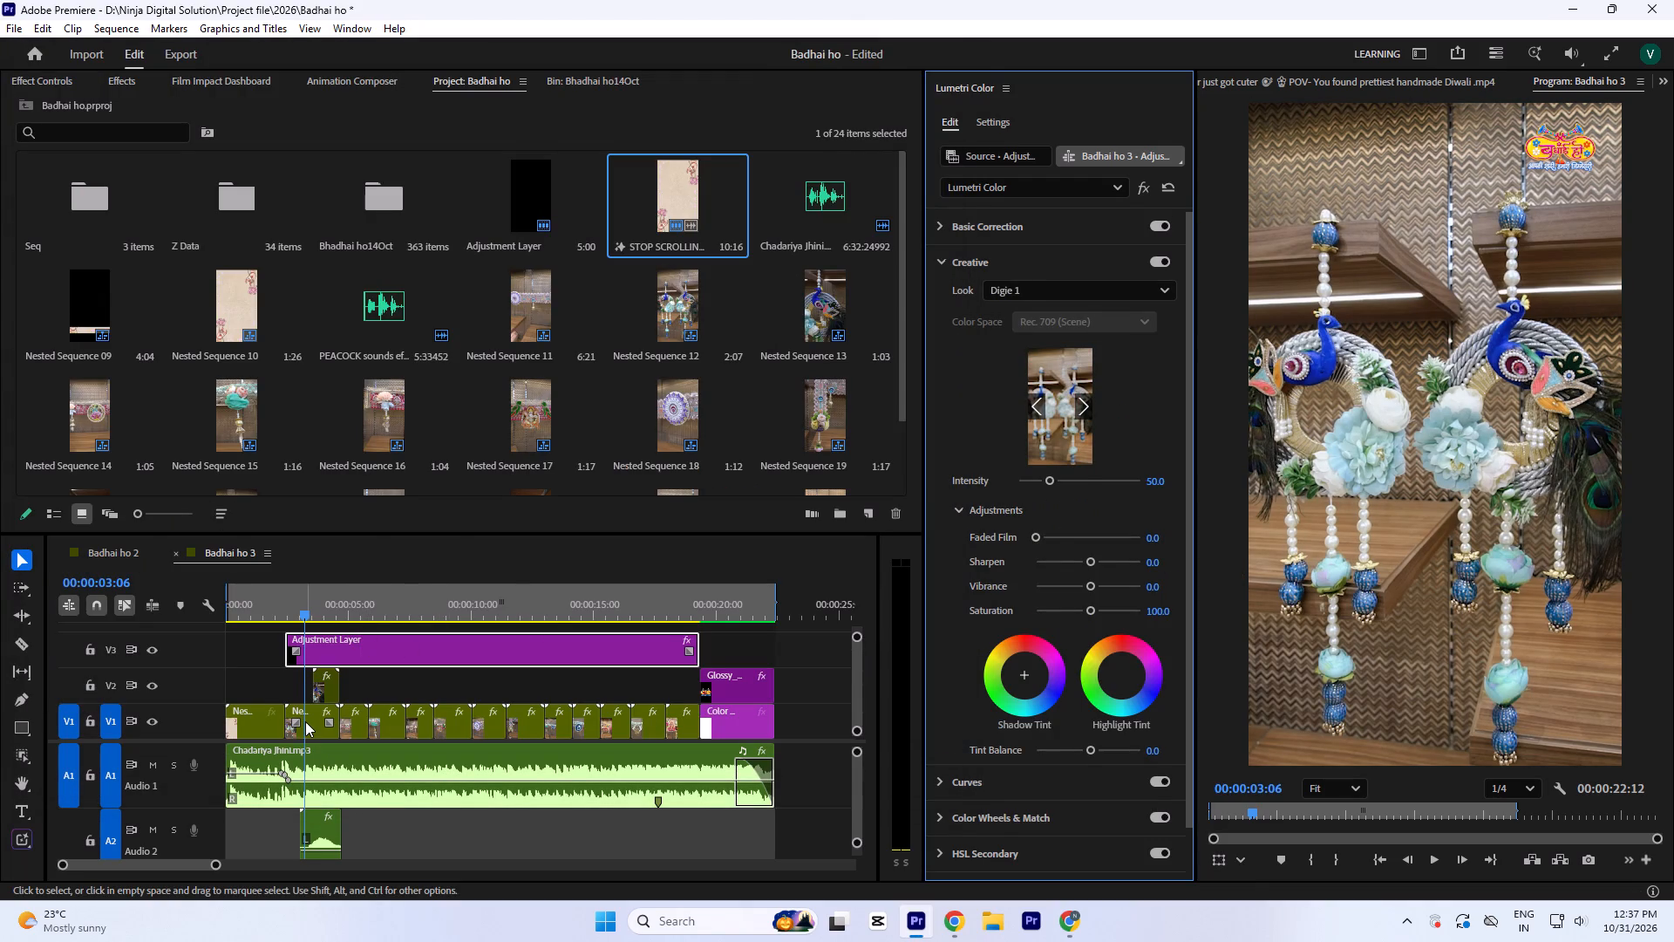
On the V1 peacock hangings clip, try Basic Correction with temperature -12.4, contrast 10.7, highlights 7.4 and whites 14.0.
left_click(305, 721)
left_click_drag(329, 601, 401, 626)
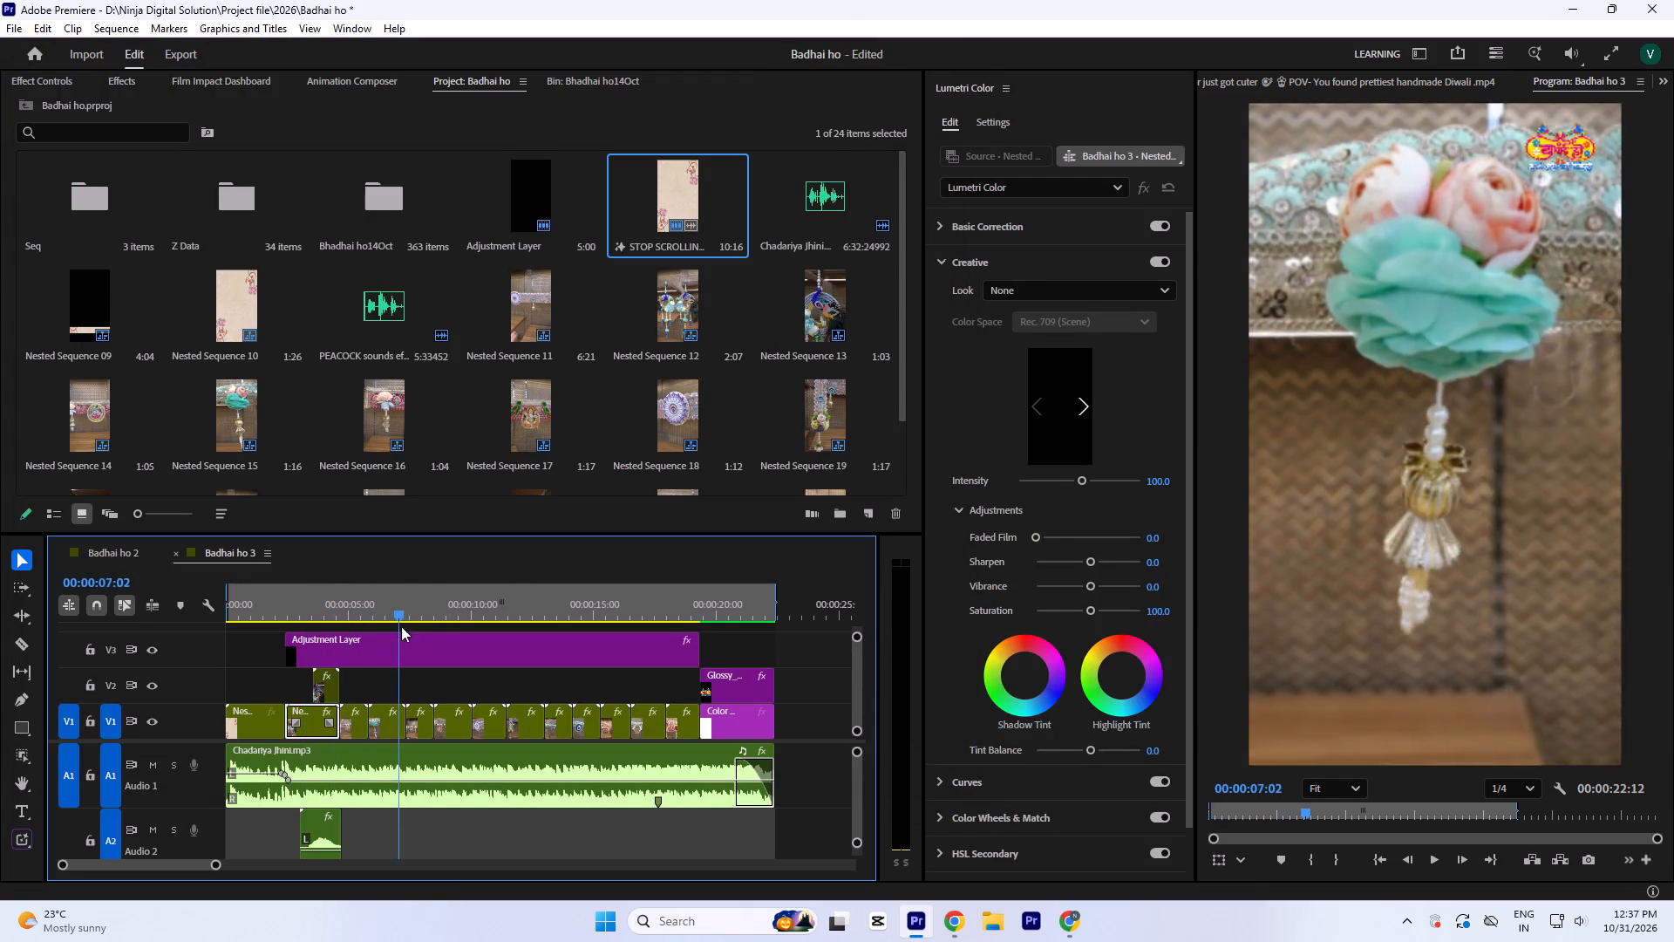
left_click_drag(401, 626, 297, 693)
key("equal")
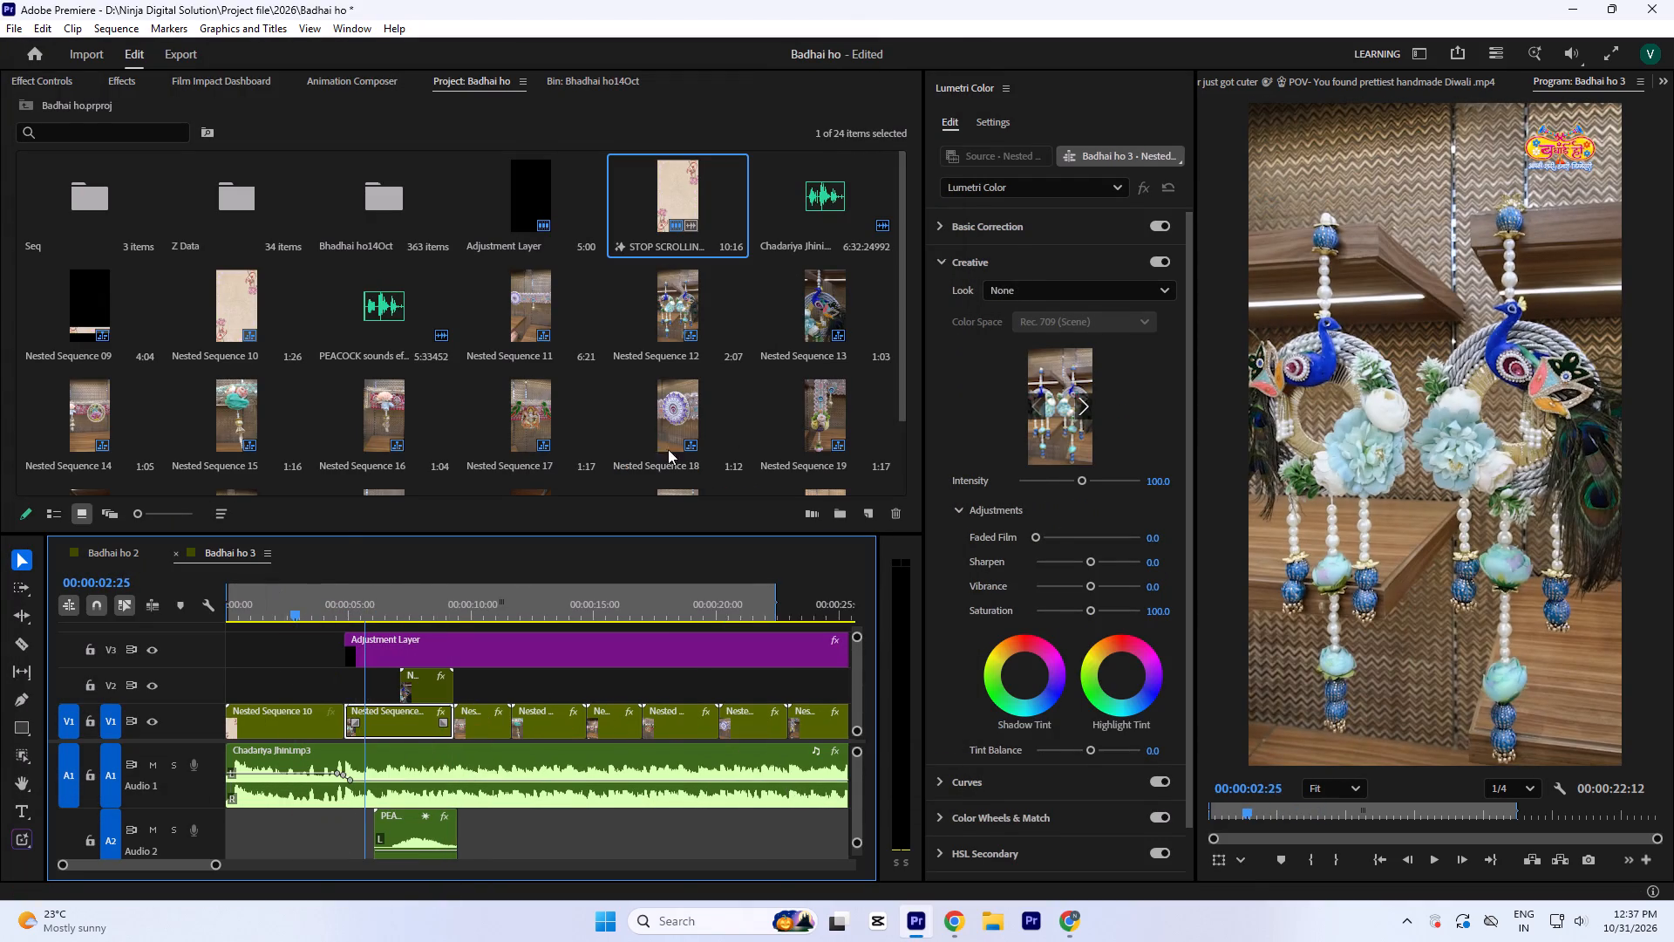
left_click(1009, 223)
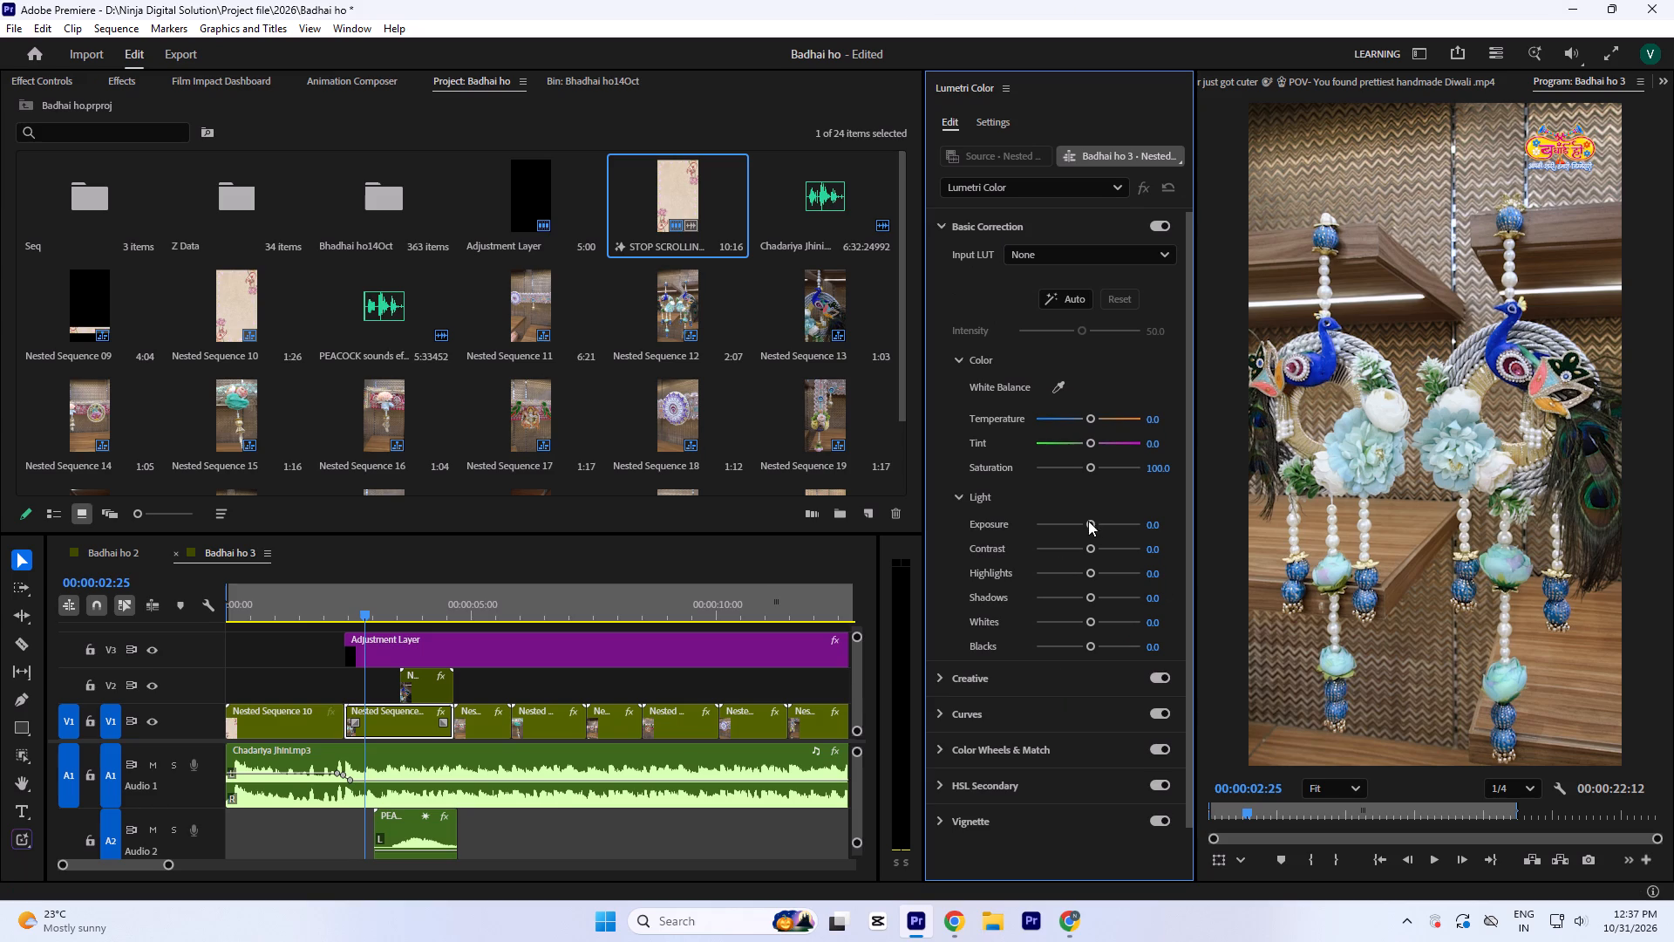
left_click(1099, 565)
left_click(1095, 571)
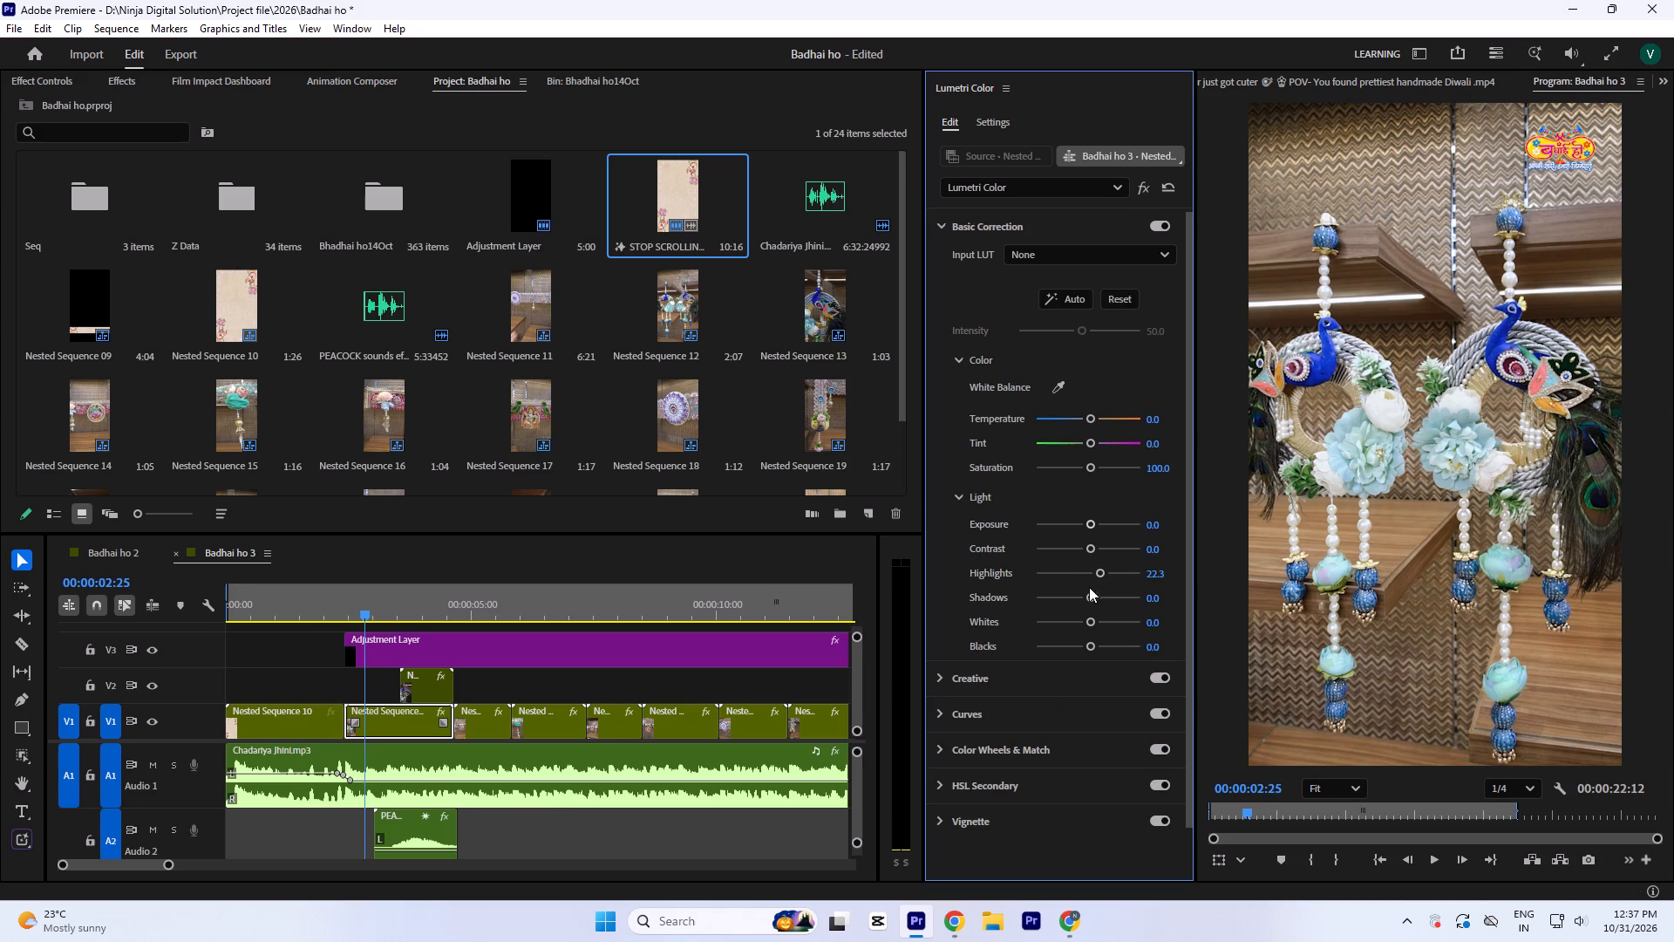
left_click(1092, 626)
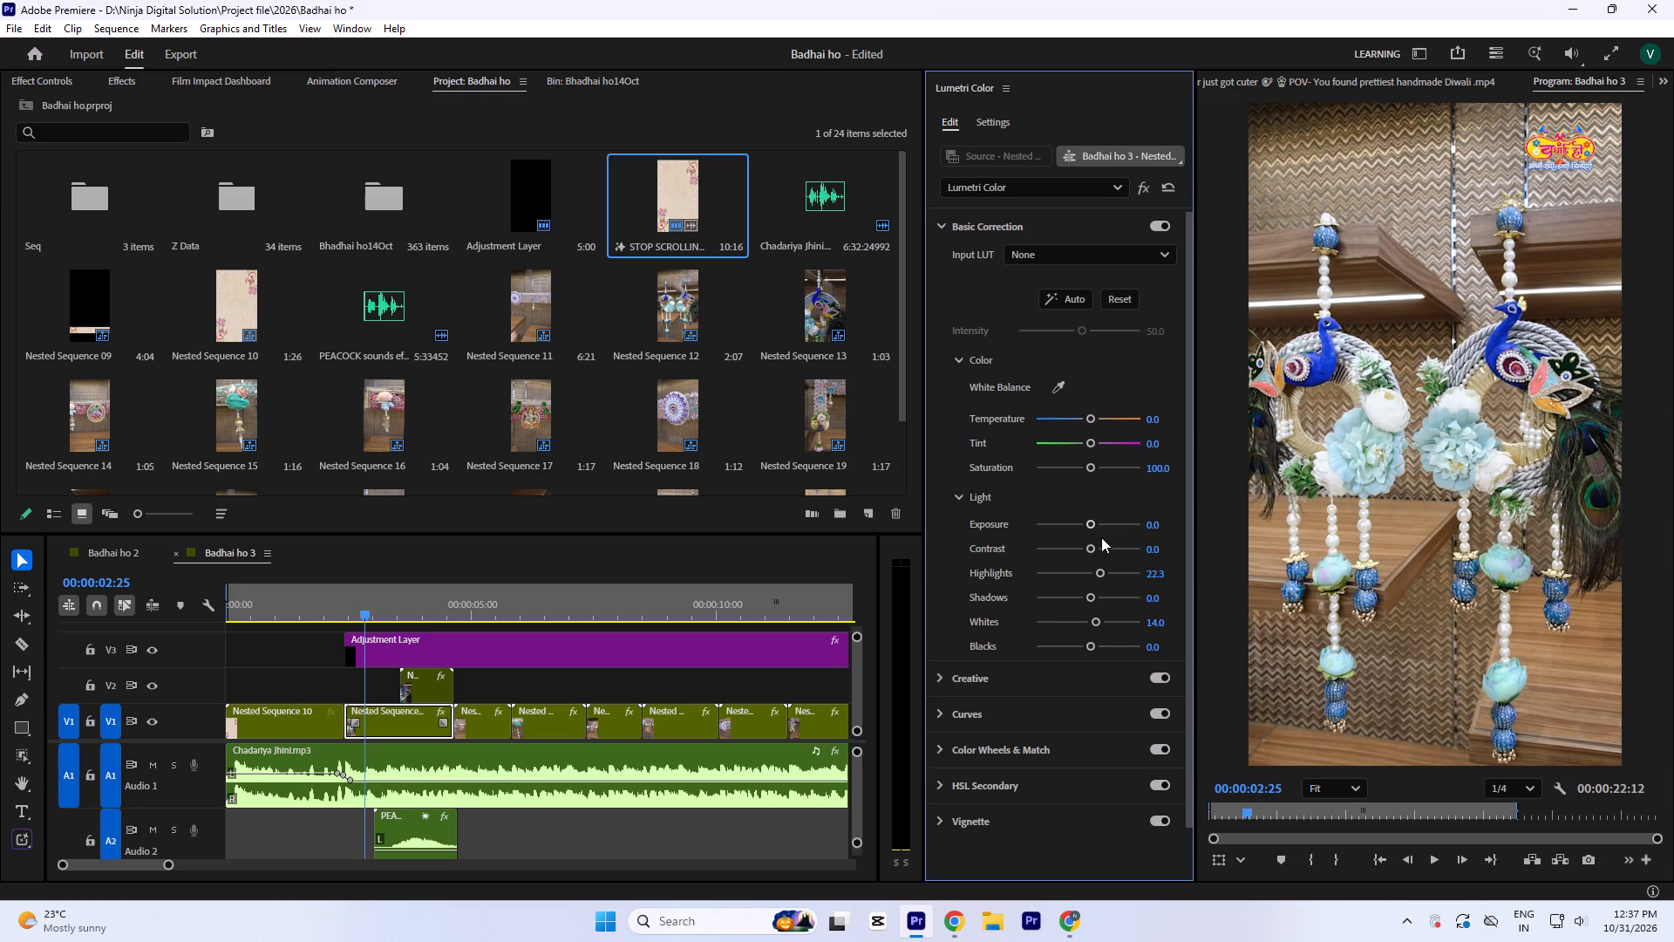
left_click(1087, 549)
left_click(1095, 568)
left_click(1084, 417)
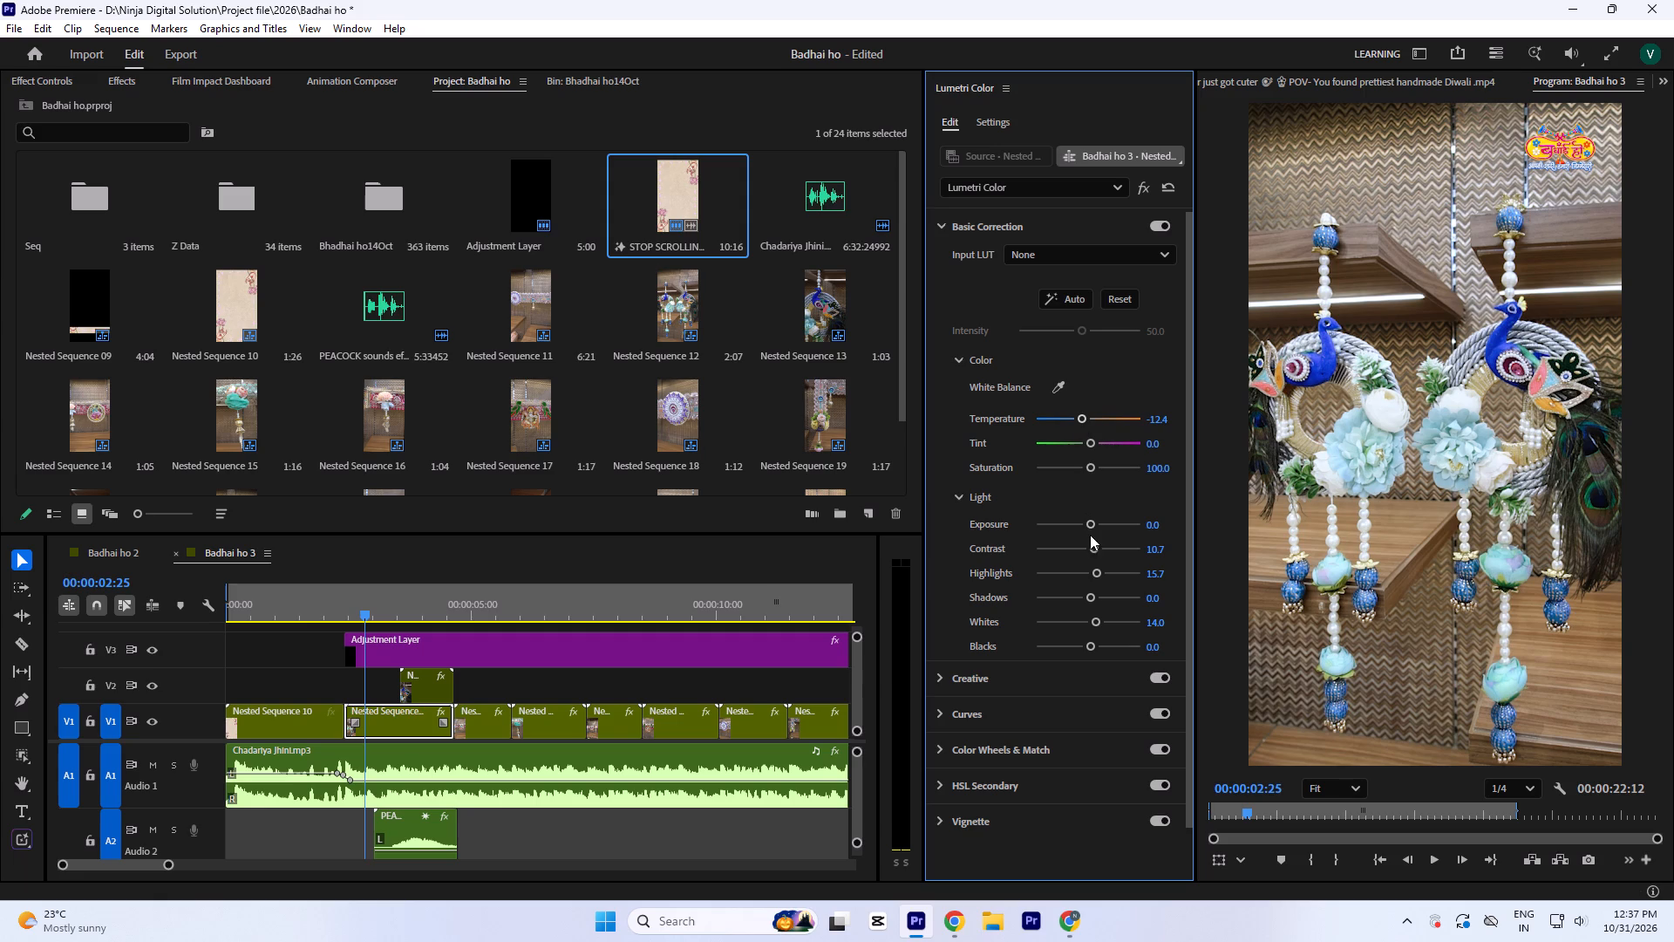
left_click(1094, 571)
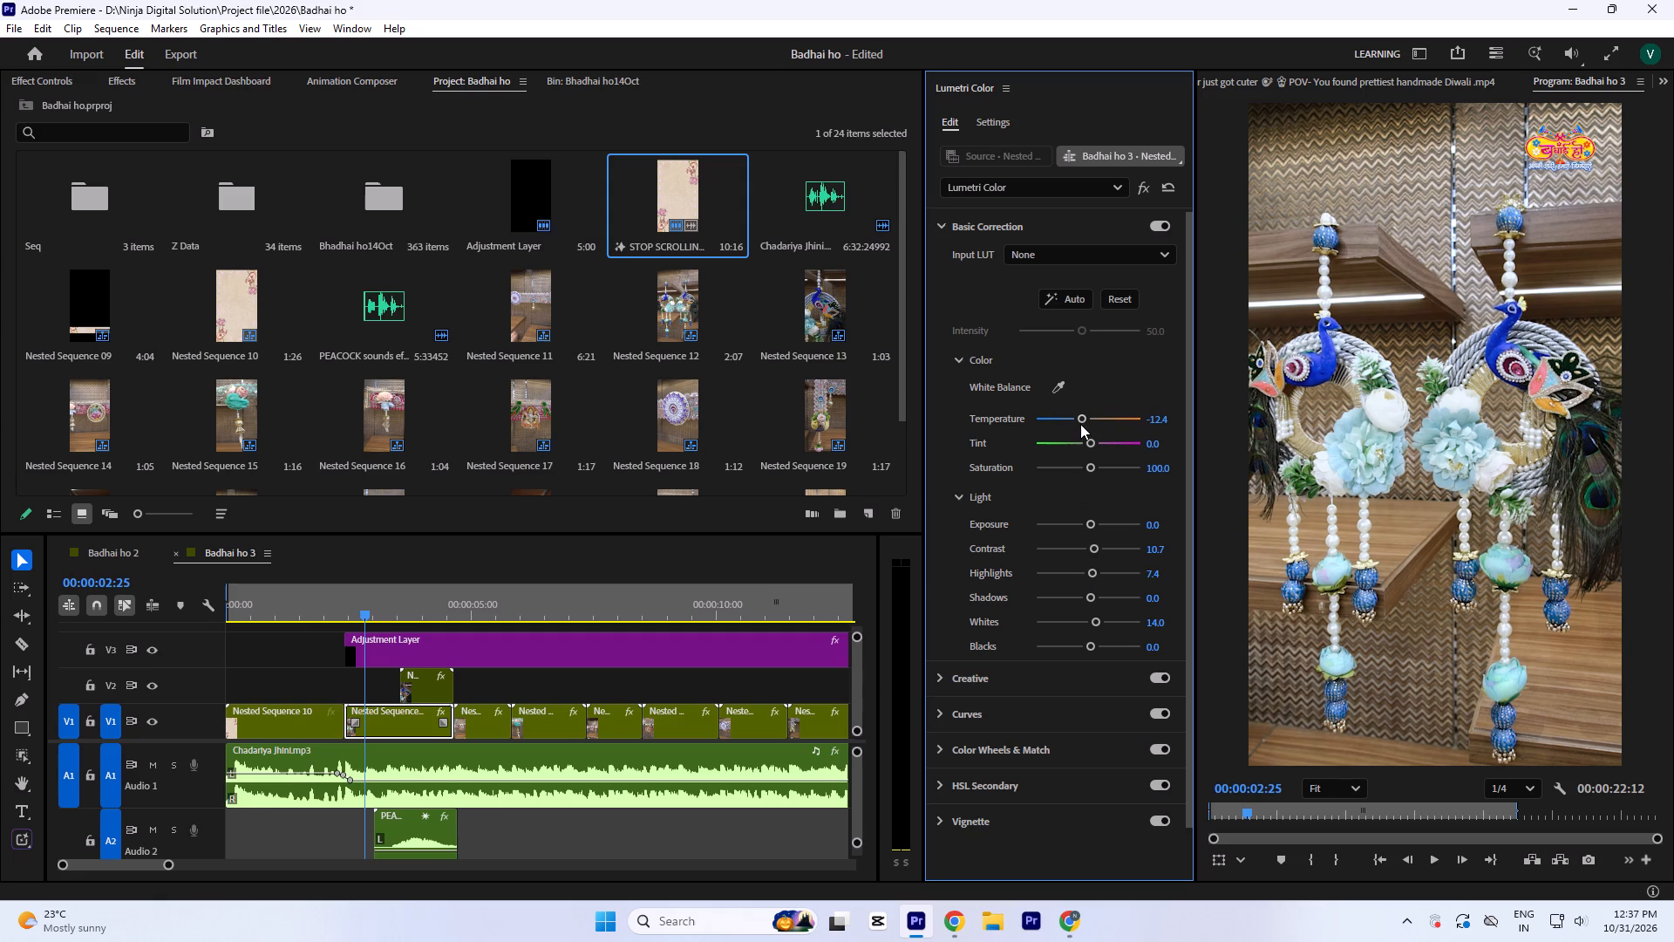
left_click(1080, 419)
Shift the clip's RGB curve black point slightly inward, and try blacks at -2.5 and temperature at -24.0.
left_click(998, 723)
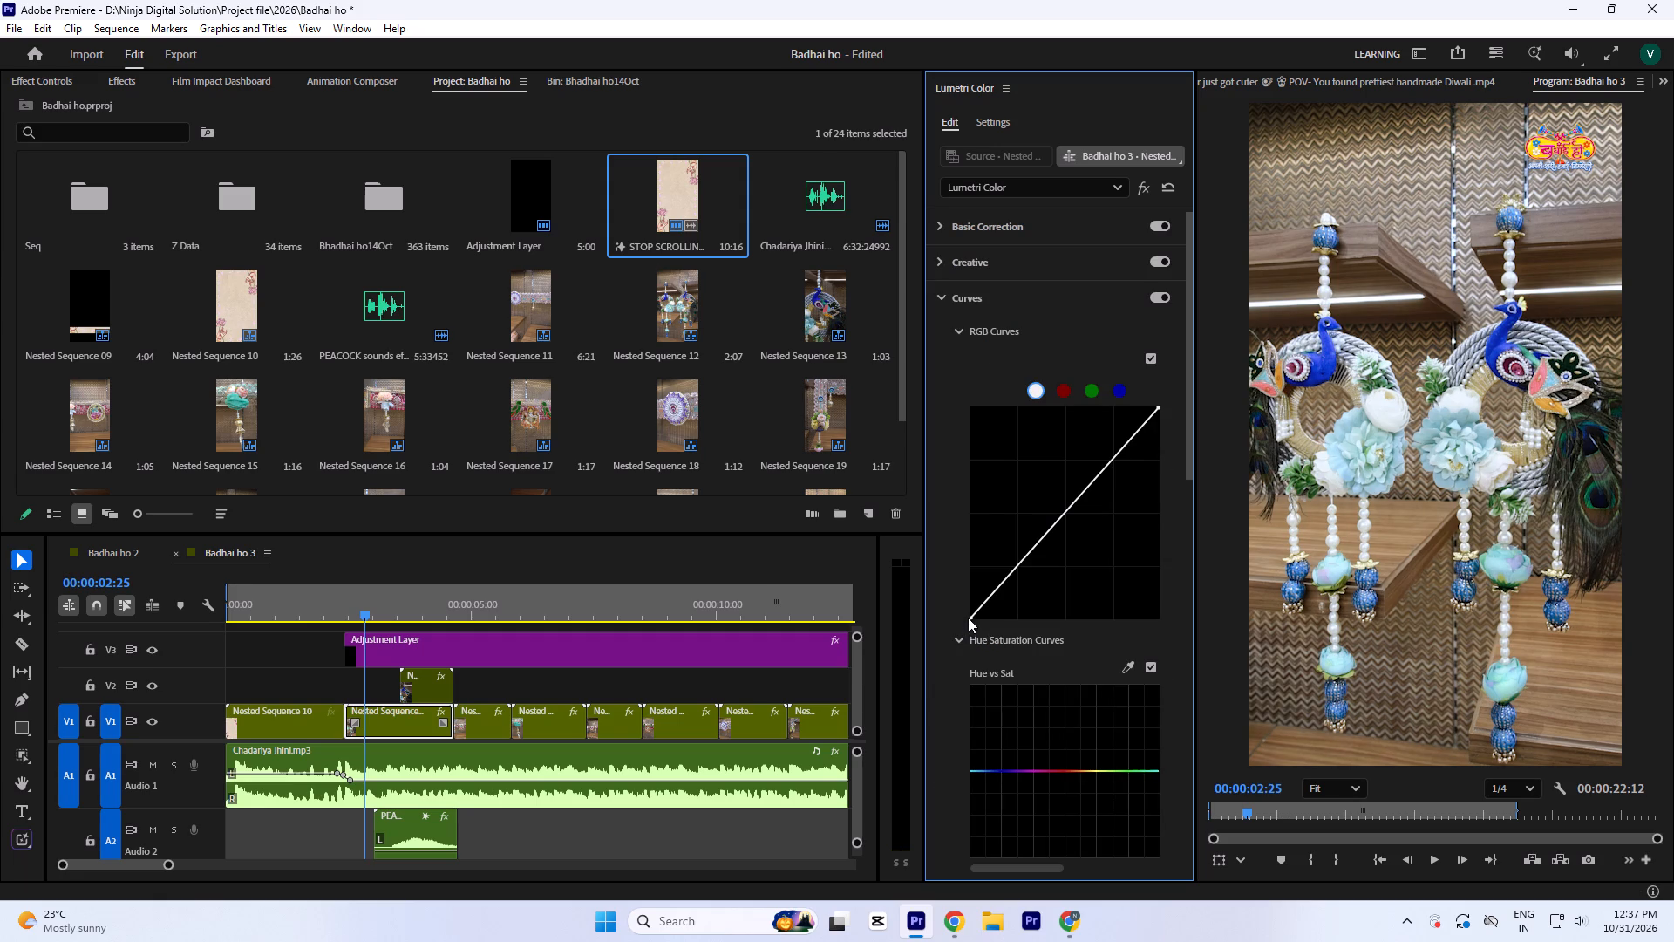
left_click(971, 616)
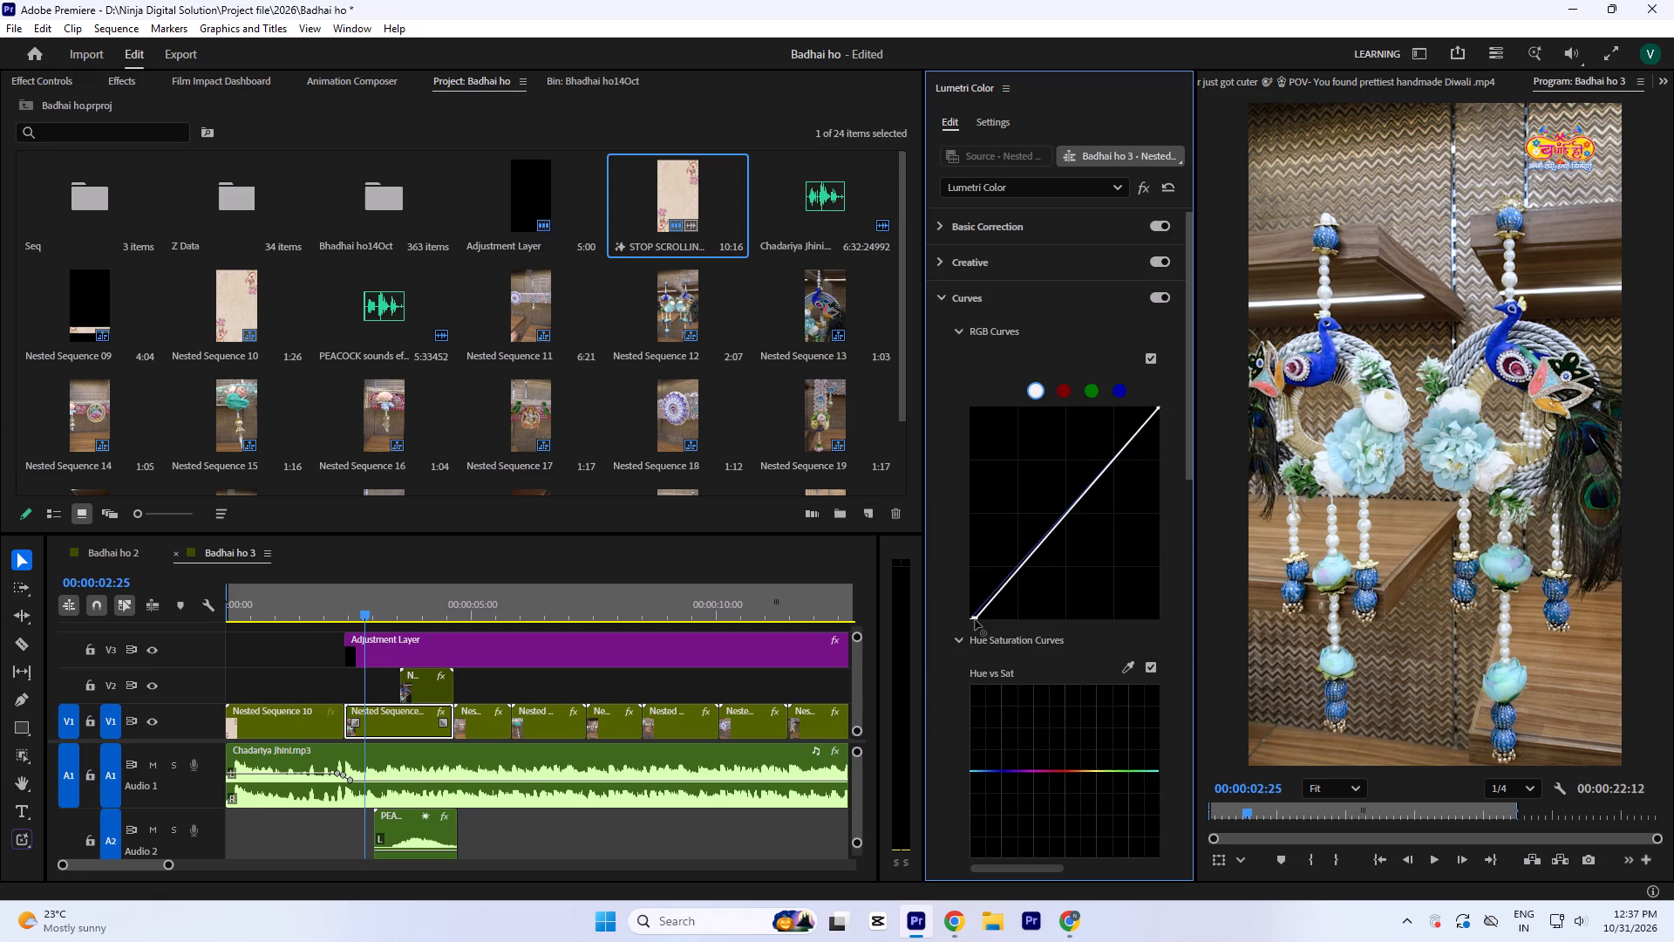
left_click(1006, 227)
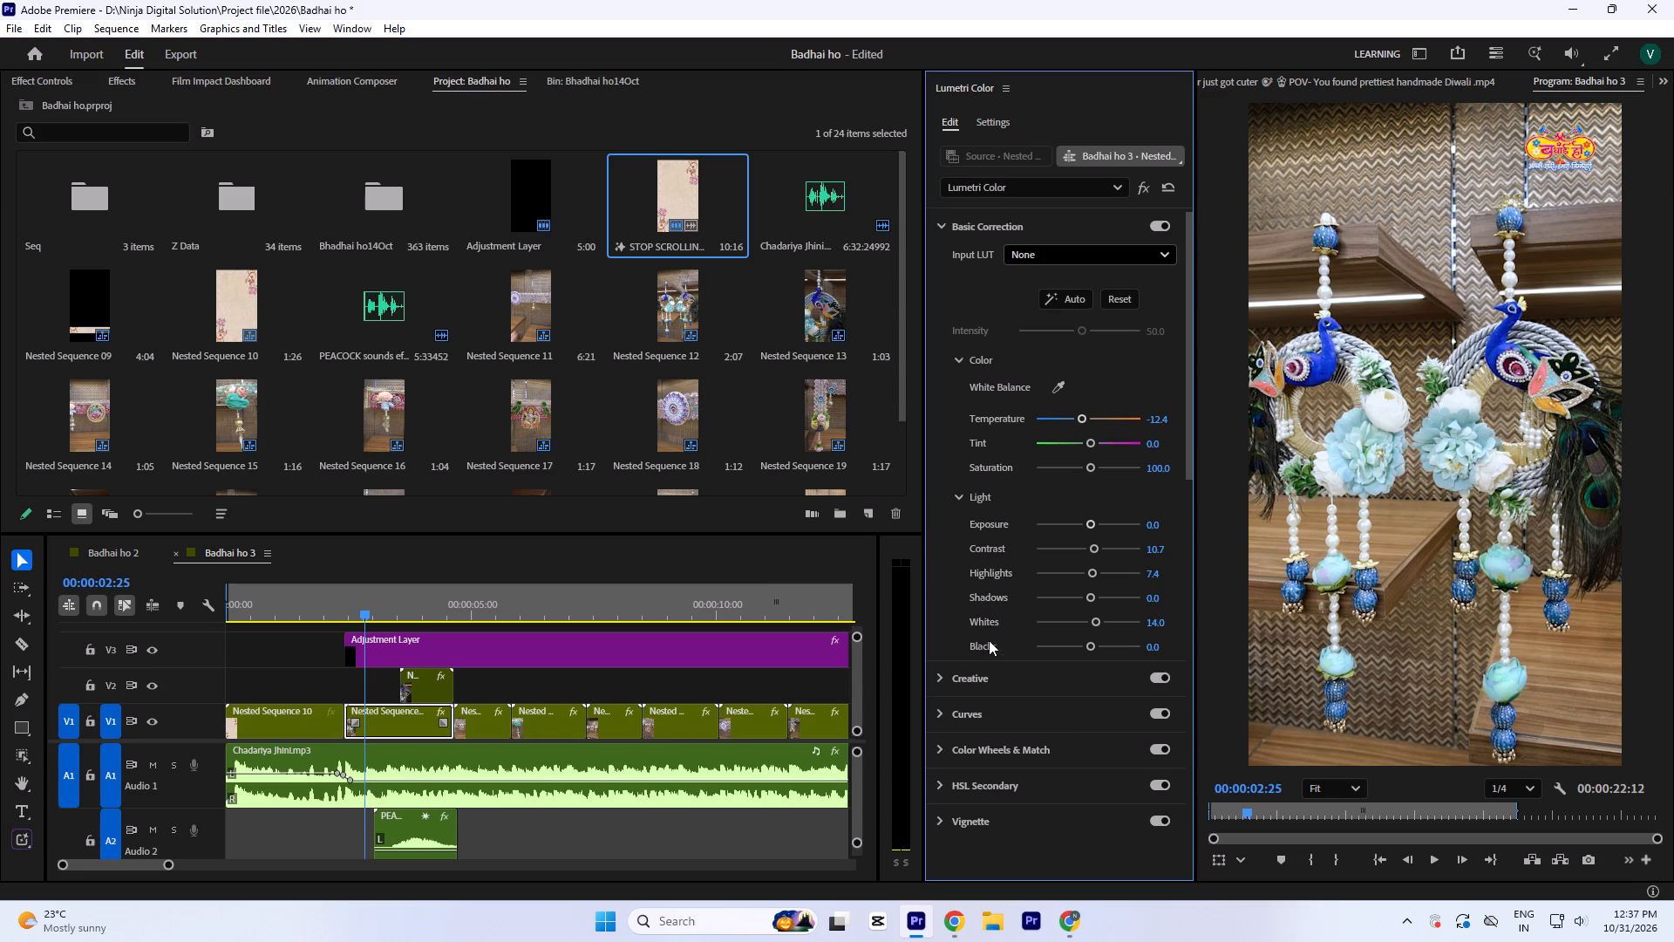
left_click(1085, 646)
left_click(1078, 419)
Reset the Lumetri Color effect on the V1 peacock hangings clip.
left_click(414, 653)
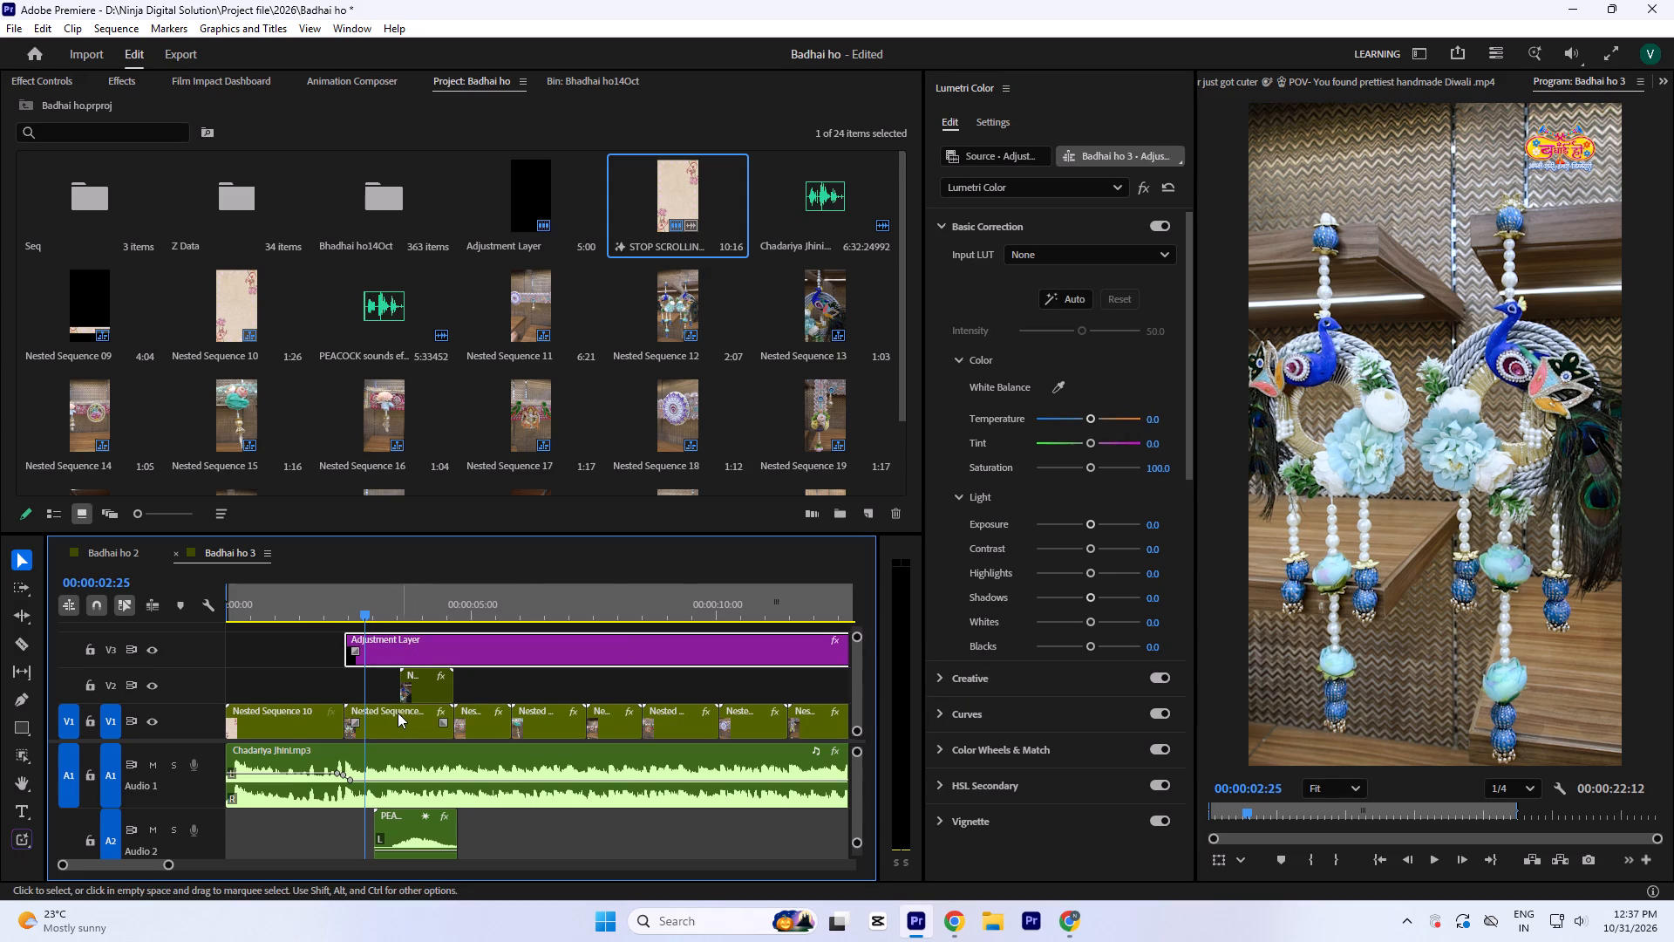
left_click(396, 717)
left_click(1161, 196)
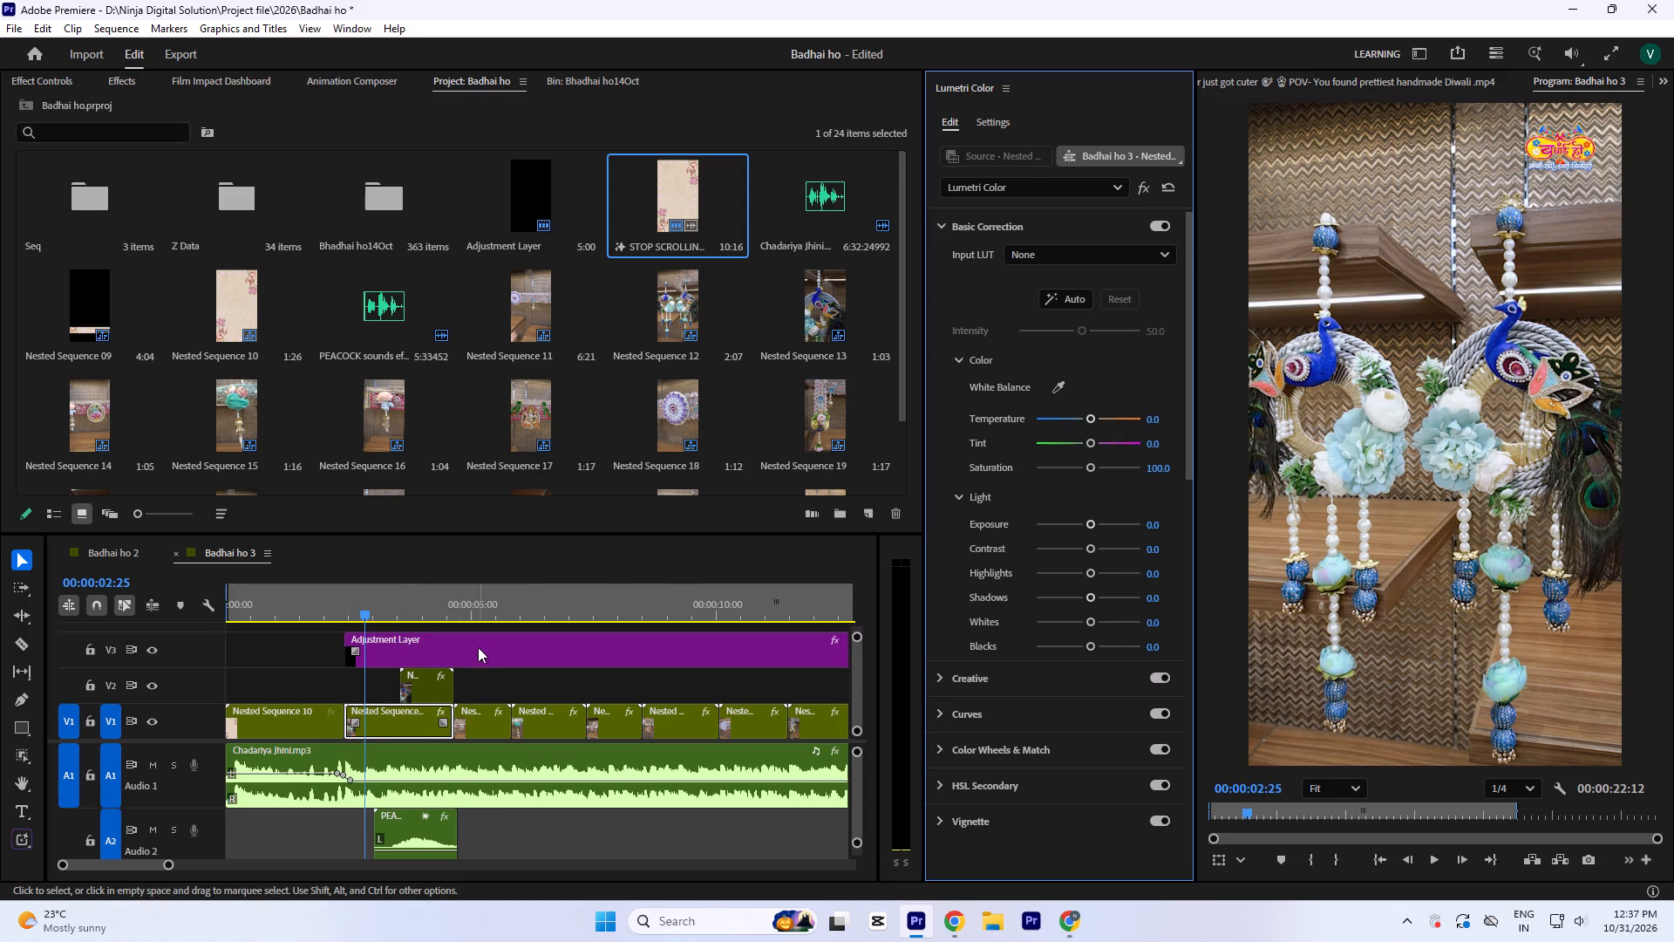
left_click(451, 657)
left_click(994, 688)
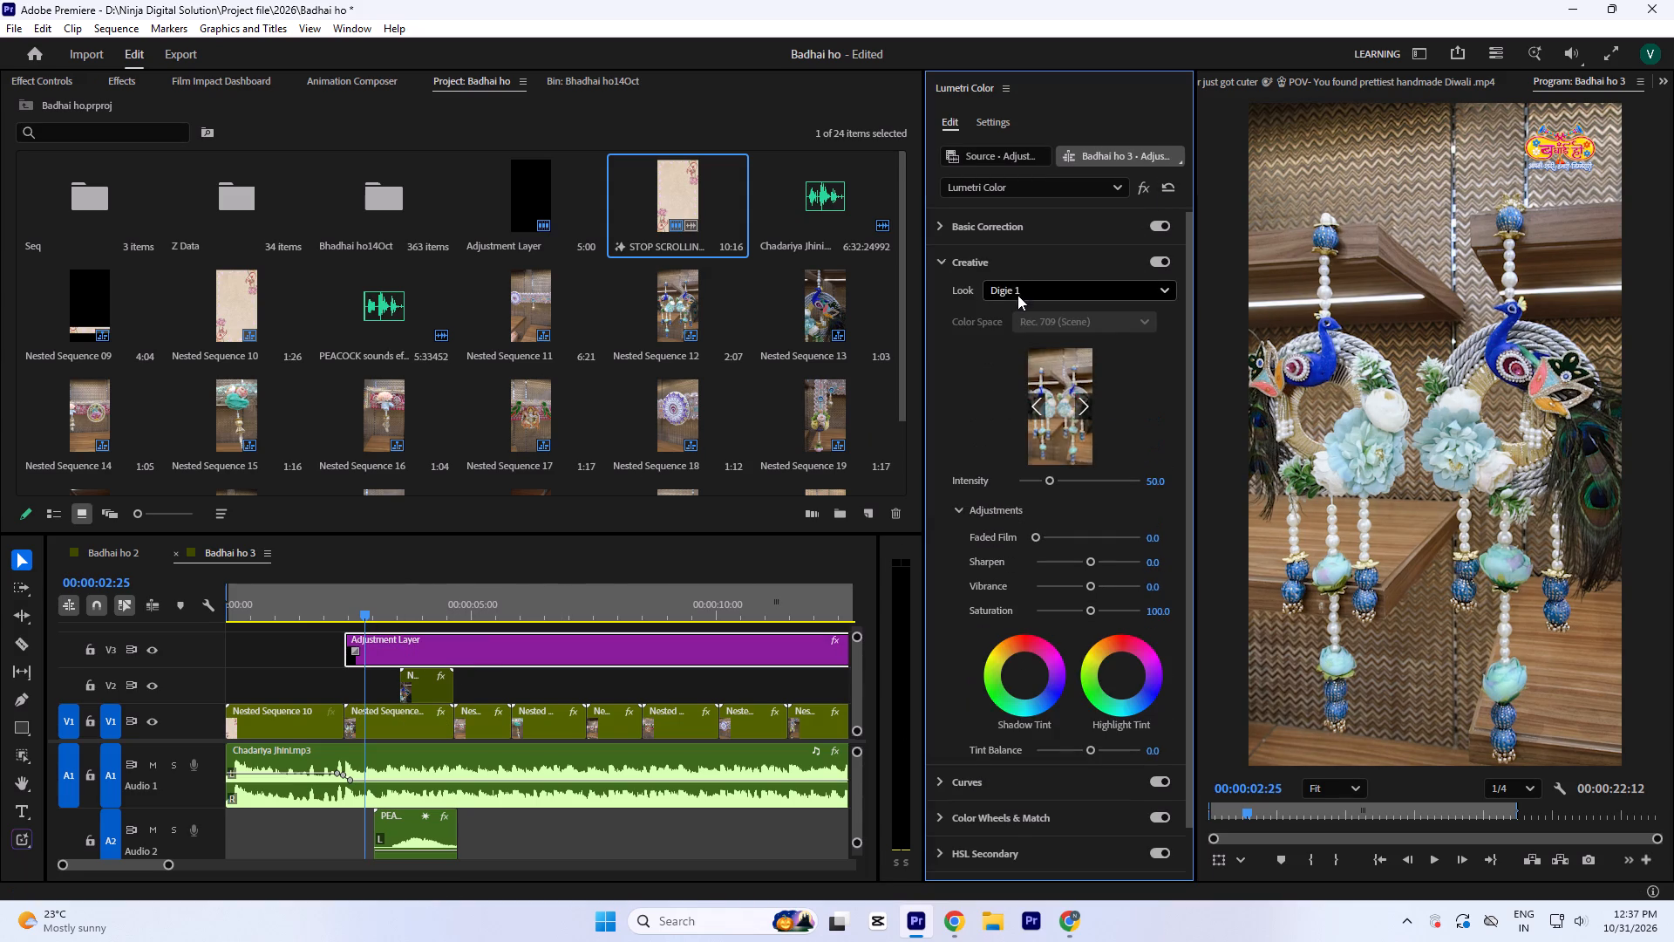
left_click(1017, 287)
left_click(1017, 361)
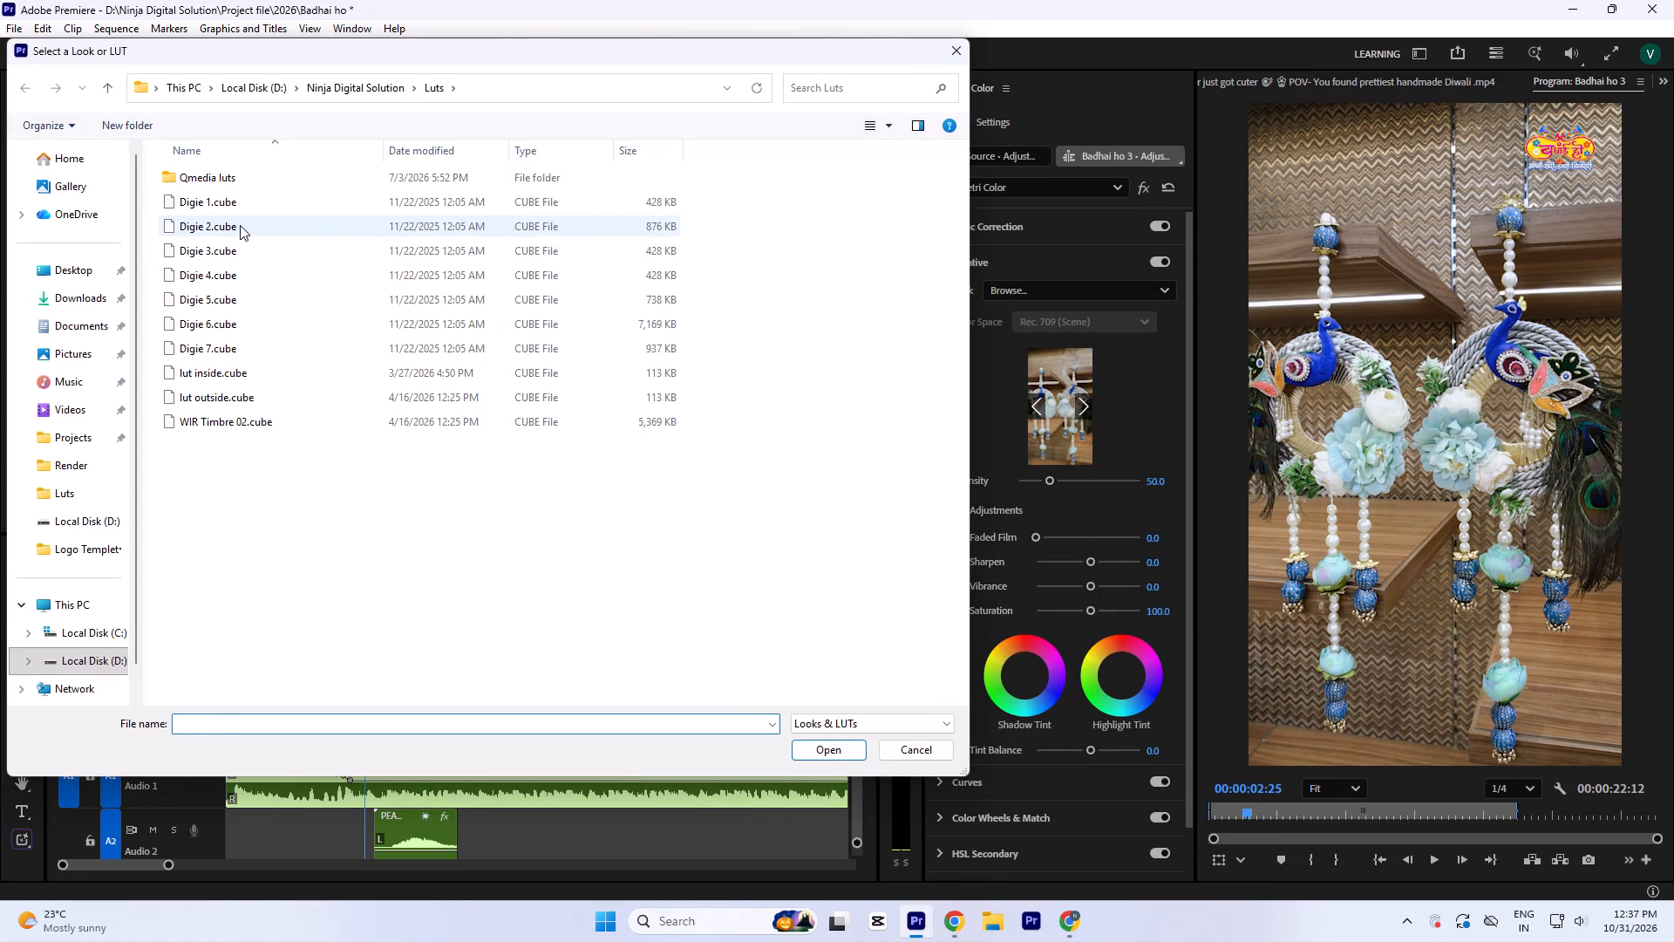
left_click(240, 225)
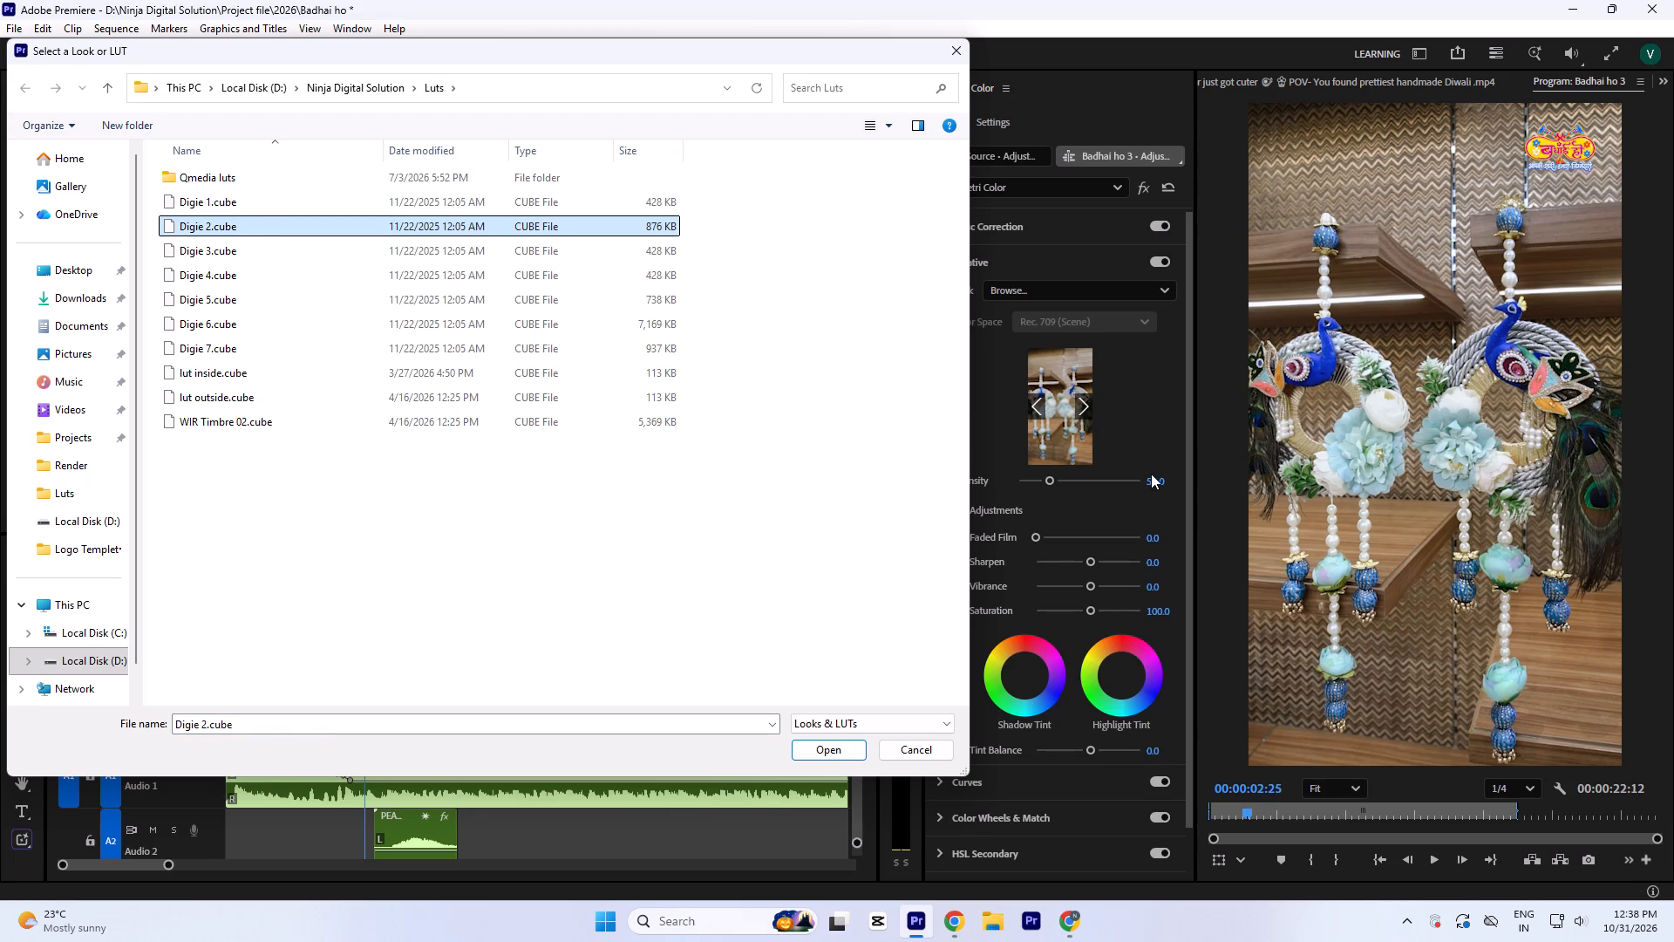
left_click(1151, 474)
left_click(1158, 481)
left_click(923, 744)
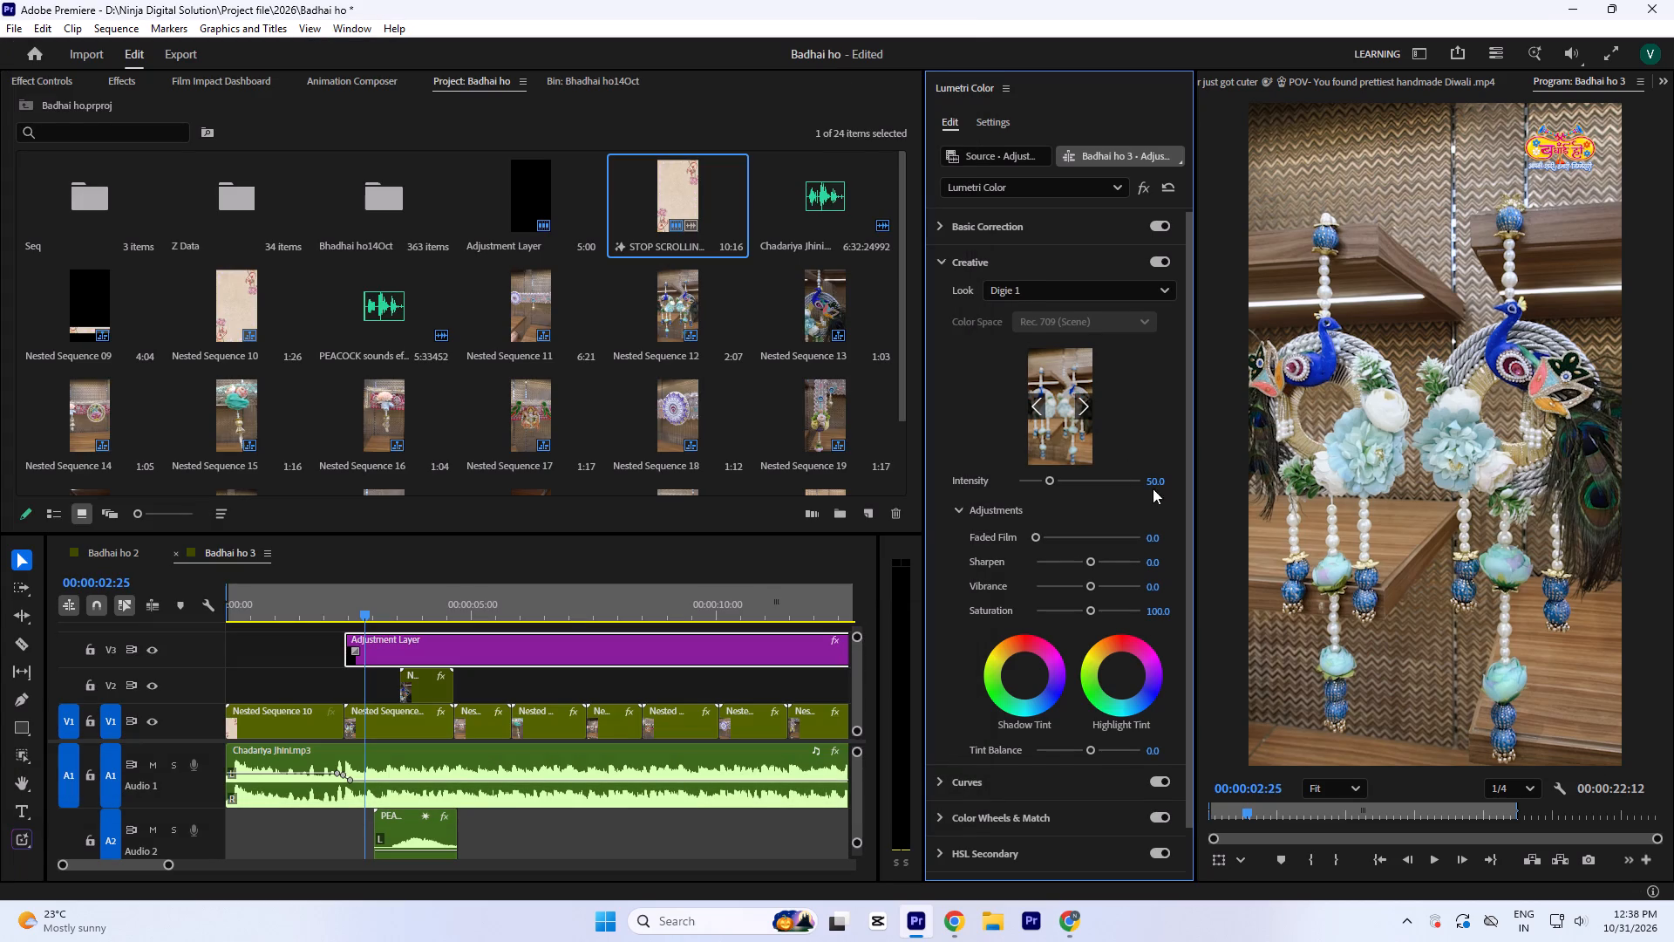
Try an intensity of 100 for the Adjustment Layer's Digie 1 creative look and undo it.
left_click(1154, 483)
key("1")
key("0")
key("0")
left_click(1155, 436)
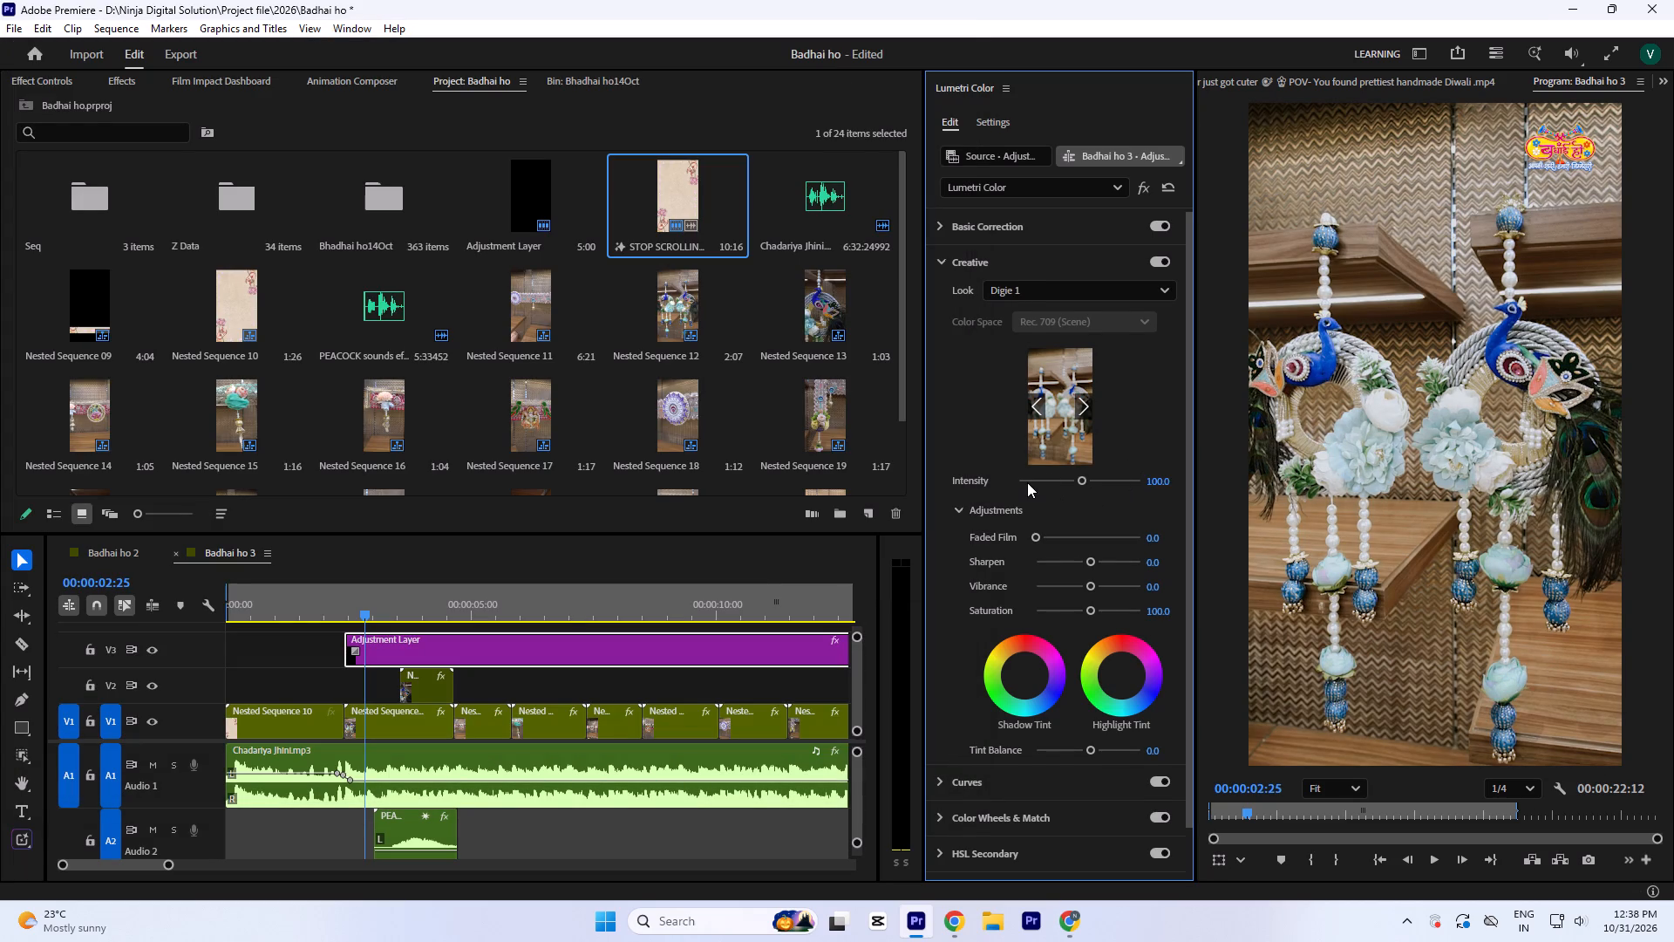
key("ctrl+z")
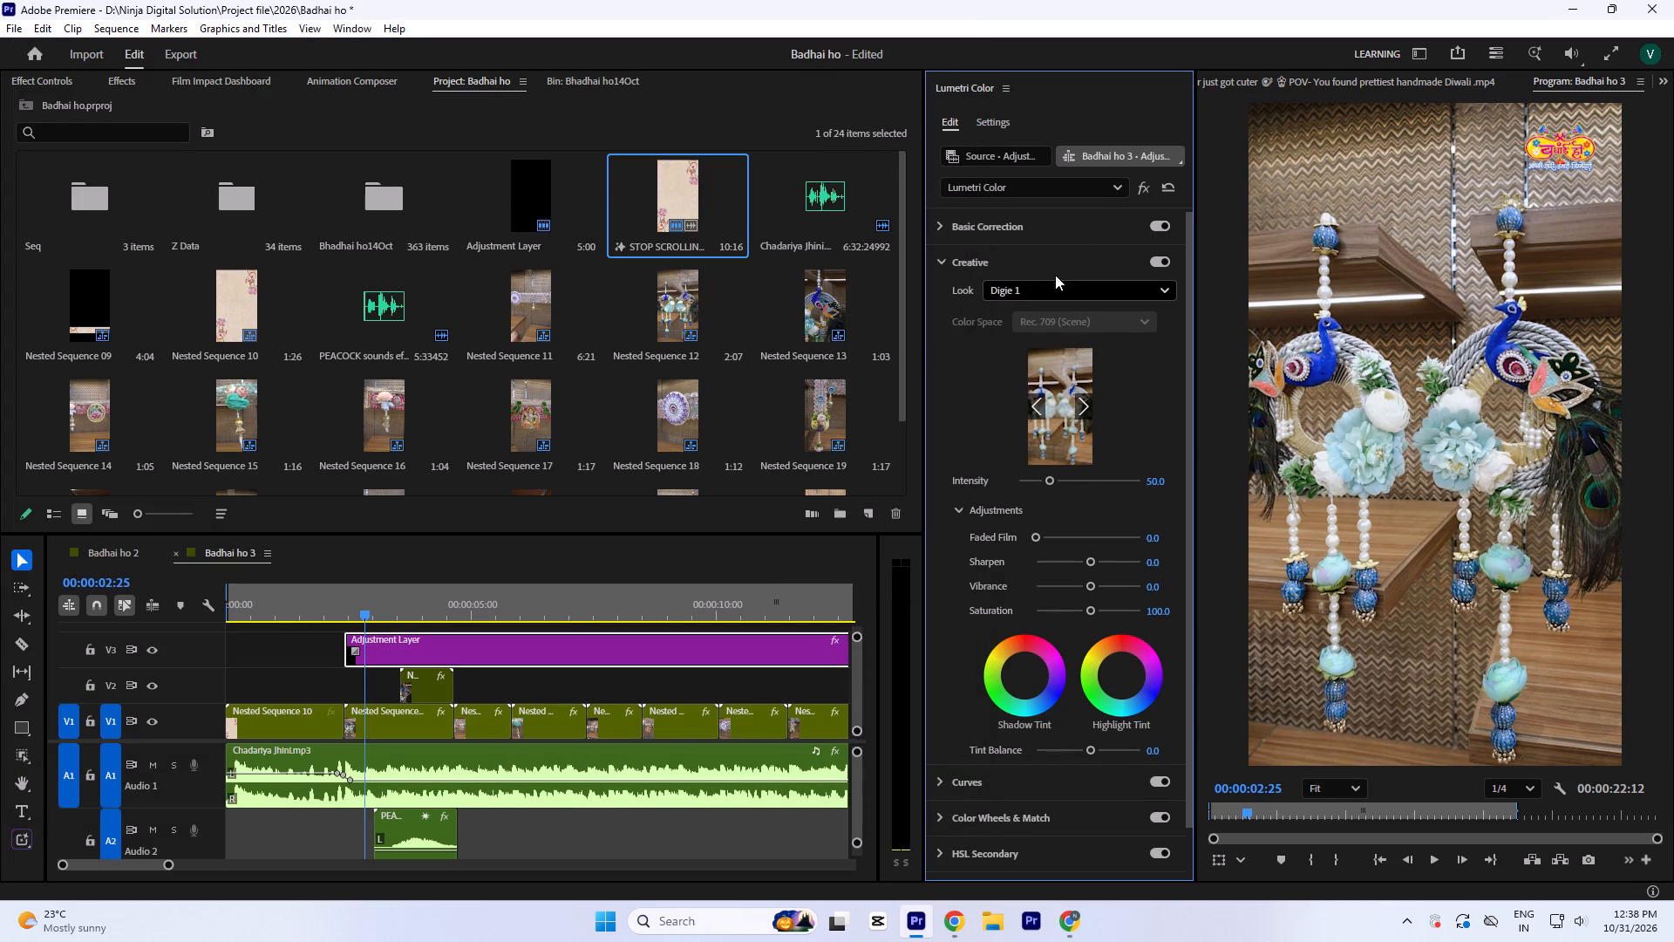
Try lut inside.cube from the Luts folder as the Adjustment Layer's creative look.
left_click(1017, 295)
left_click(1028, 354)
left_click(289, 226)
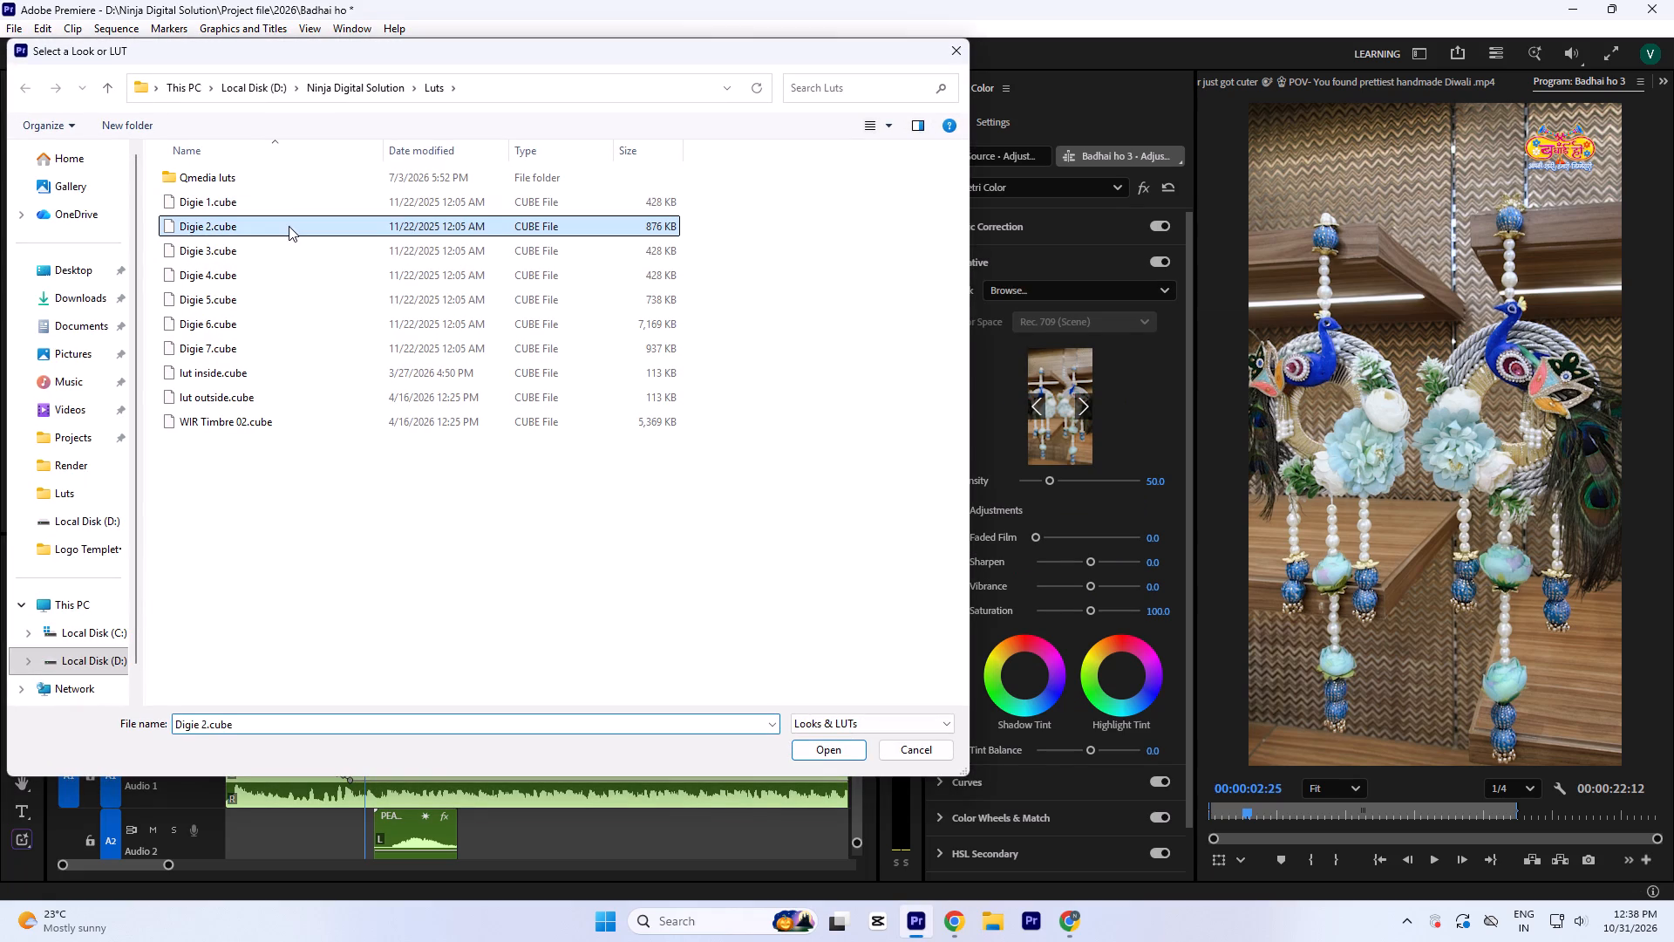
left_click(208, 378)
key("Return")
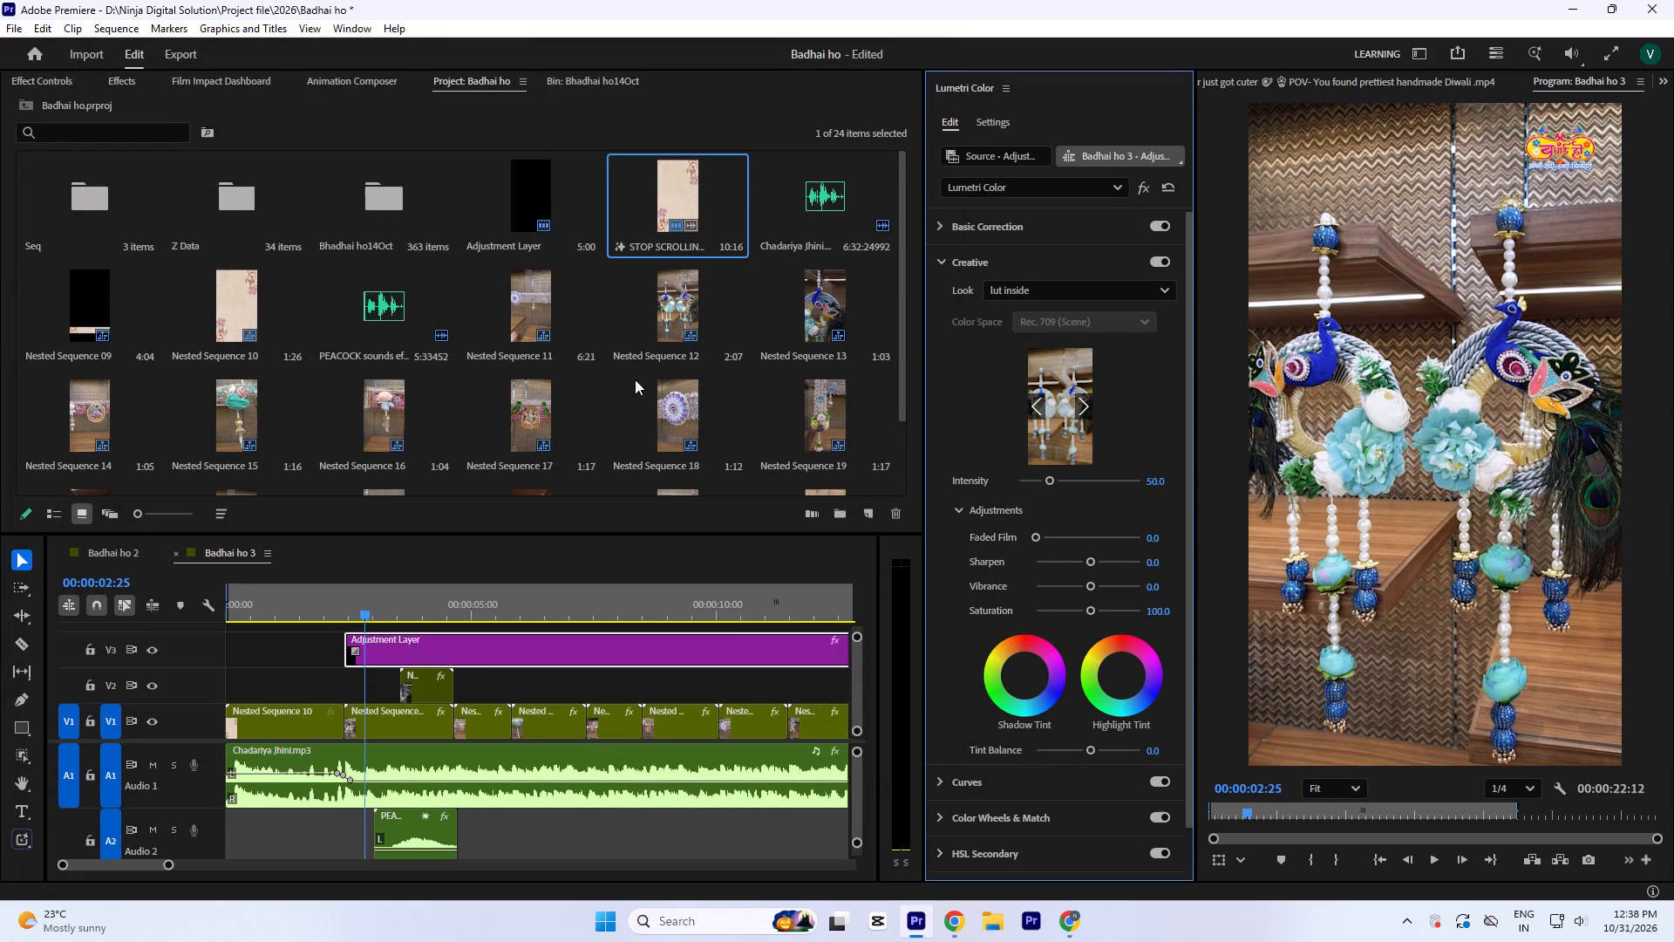
Apply lut outside.cube from the Luts folder as the Adjustment Layer's creative look and check it across the following shots.
left_click(1027, 290)
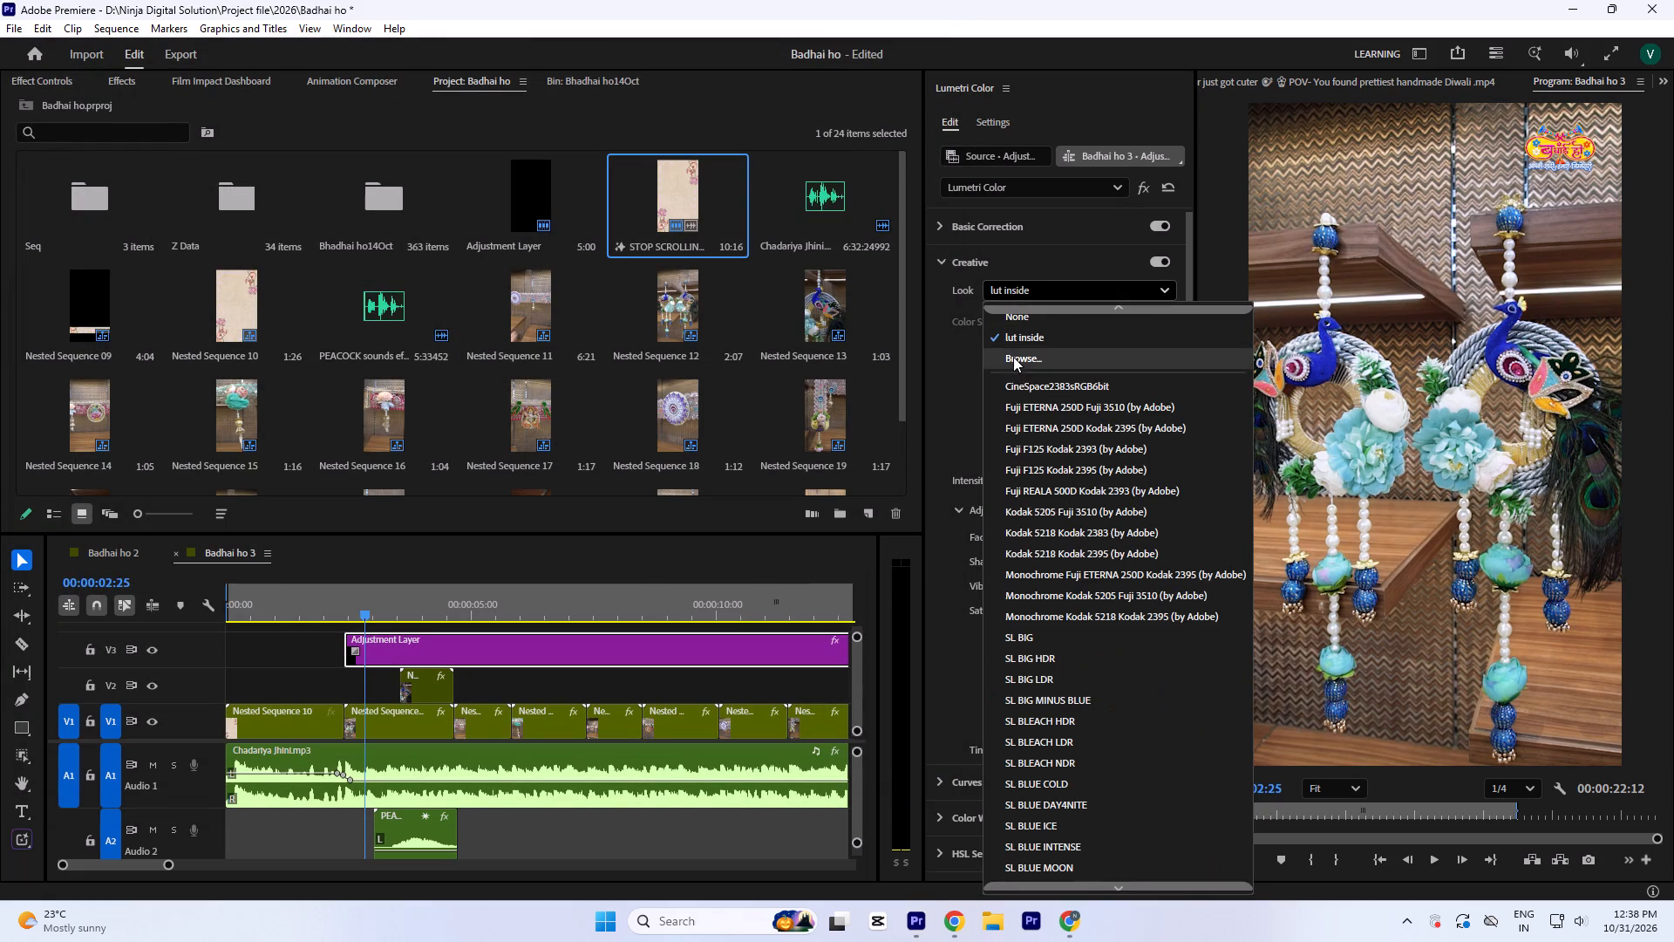
left_click(1013, 357)
left_click(222, 401)
key("Return")
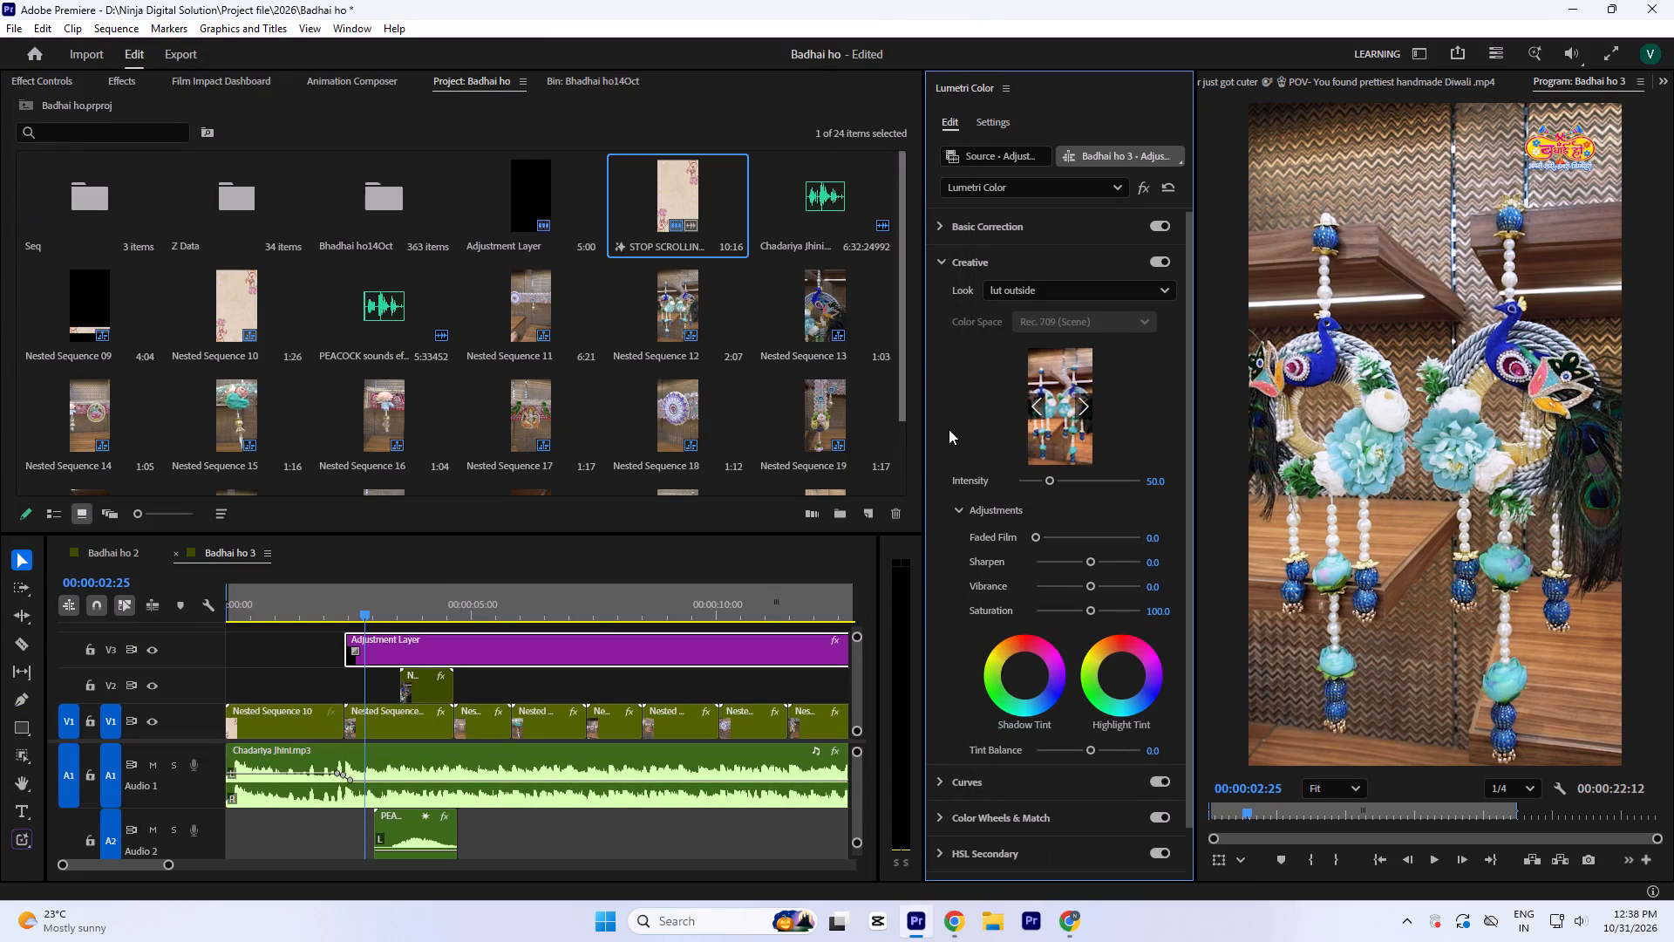
left_click(425, 614)
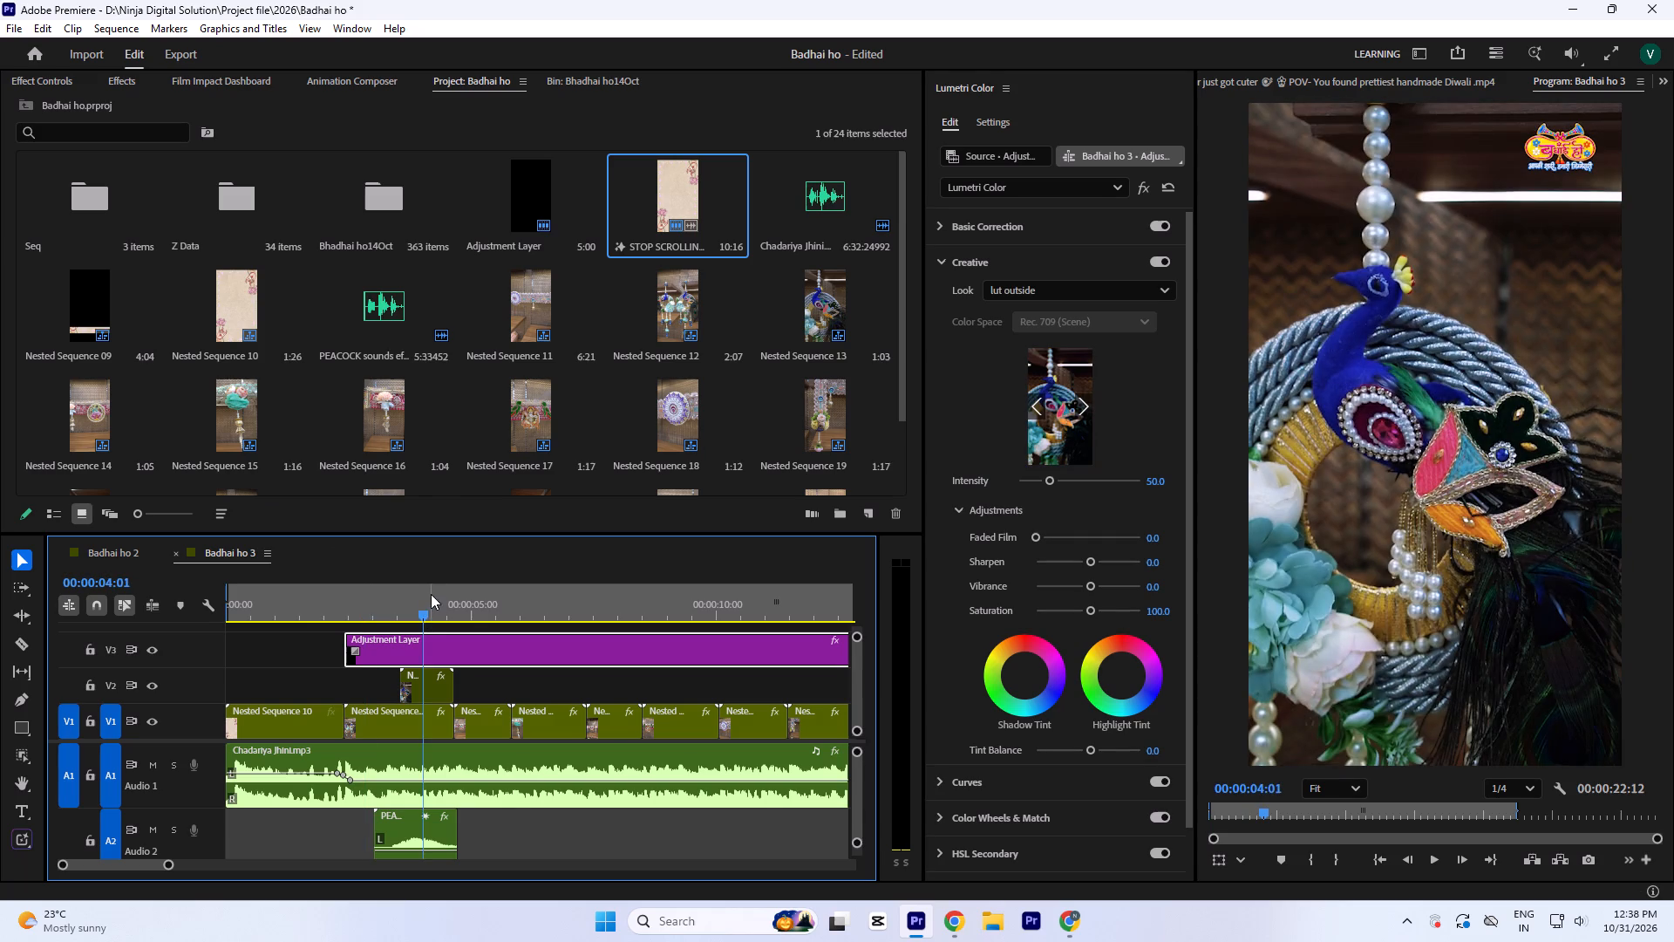
left_click_drag(431, 594, 498, 611)
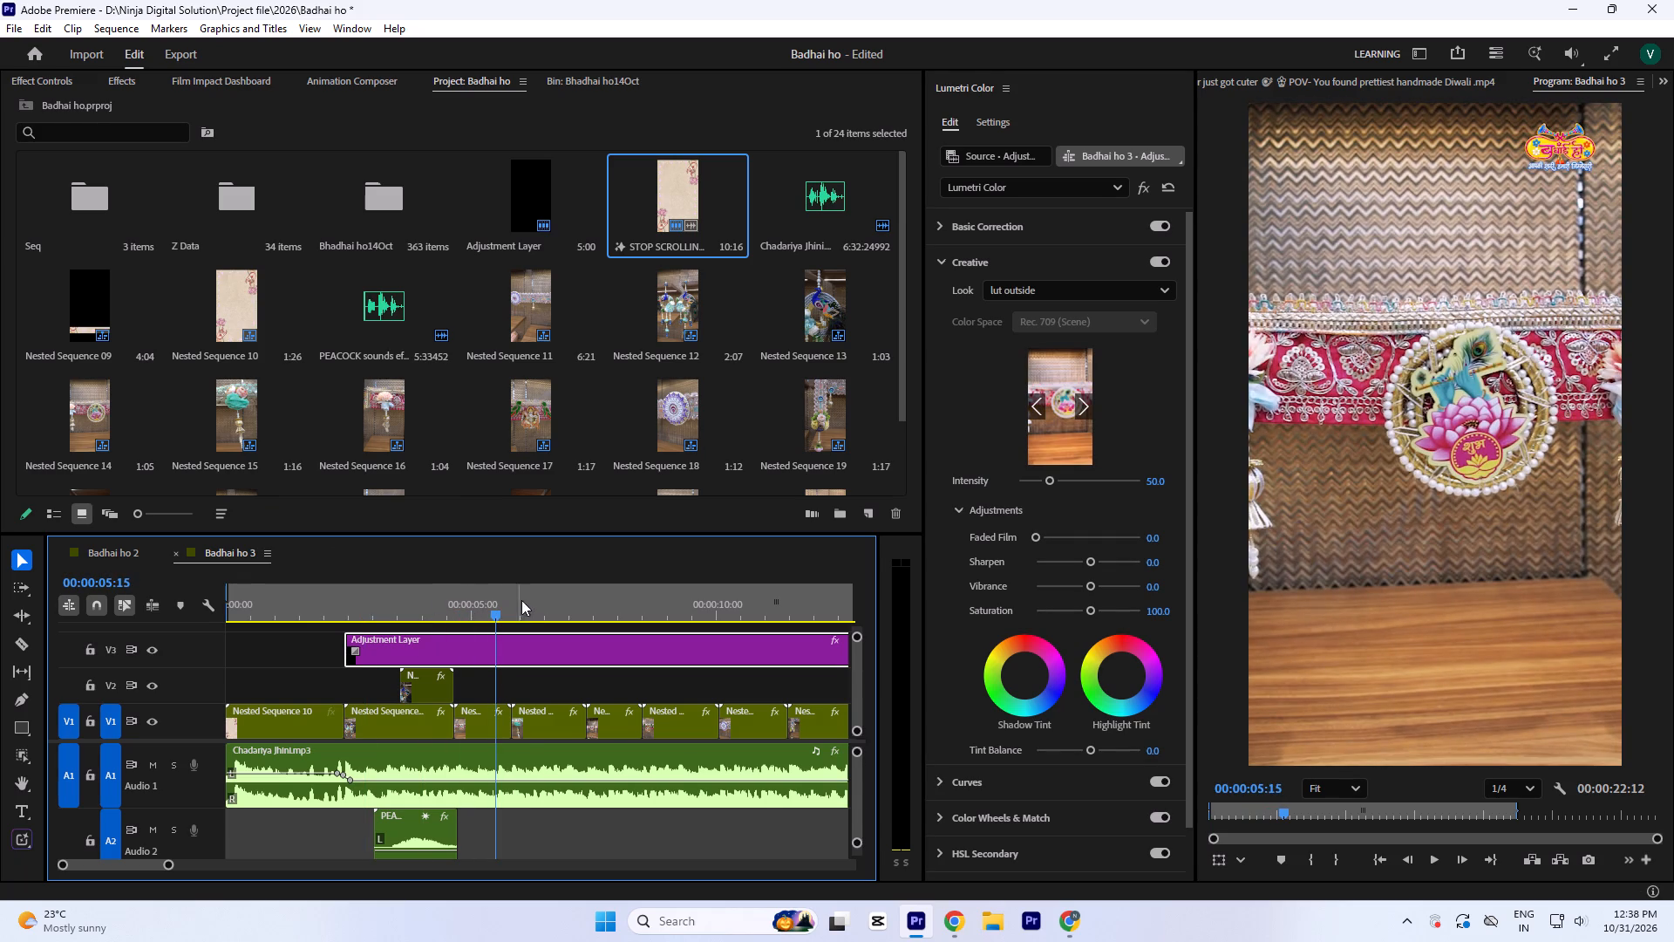
left_click_drag(531, 603, 555, 617)
At 00:00:02:21, set the V1 peacock hangings clip's Basic Correction temperature to -17.4.
left_click_drag(541, 609, 359, 692)
left_click(396, 720)
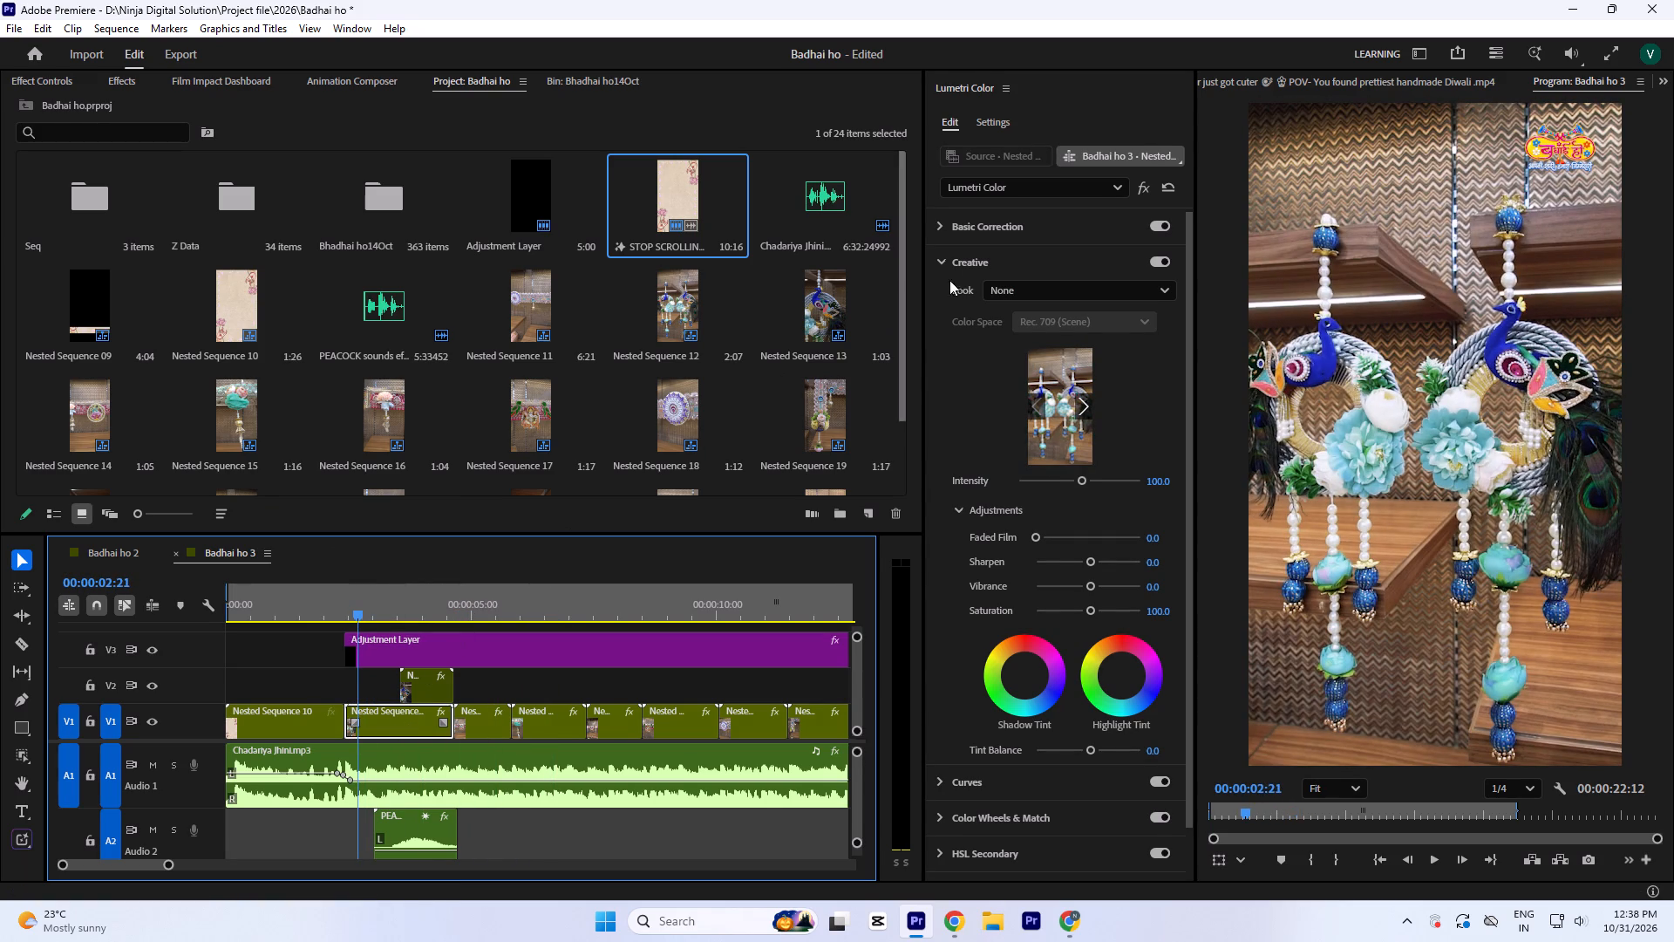
left_click(1020, 225)
left_click(1079, 418)
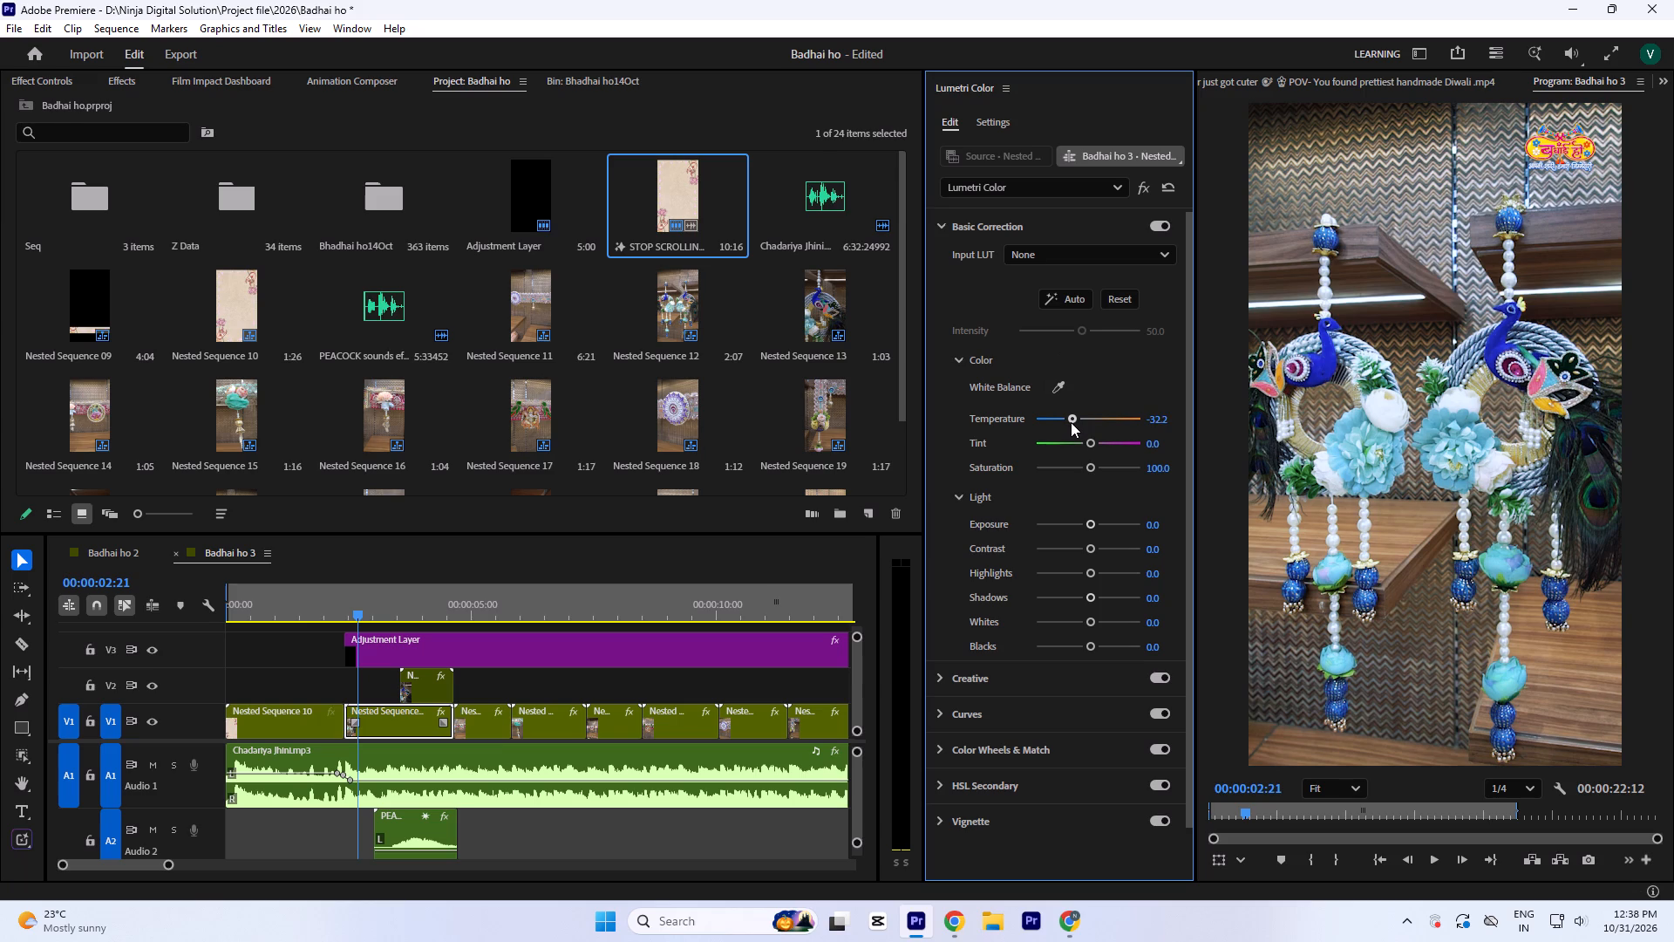
left_click(1075, 416)
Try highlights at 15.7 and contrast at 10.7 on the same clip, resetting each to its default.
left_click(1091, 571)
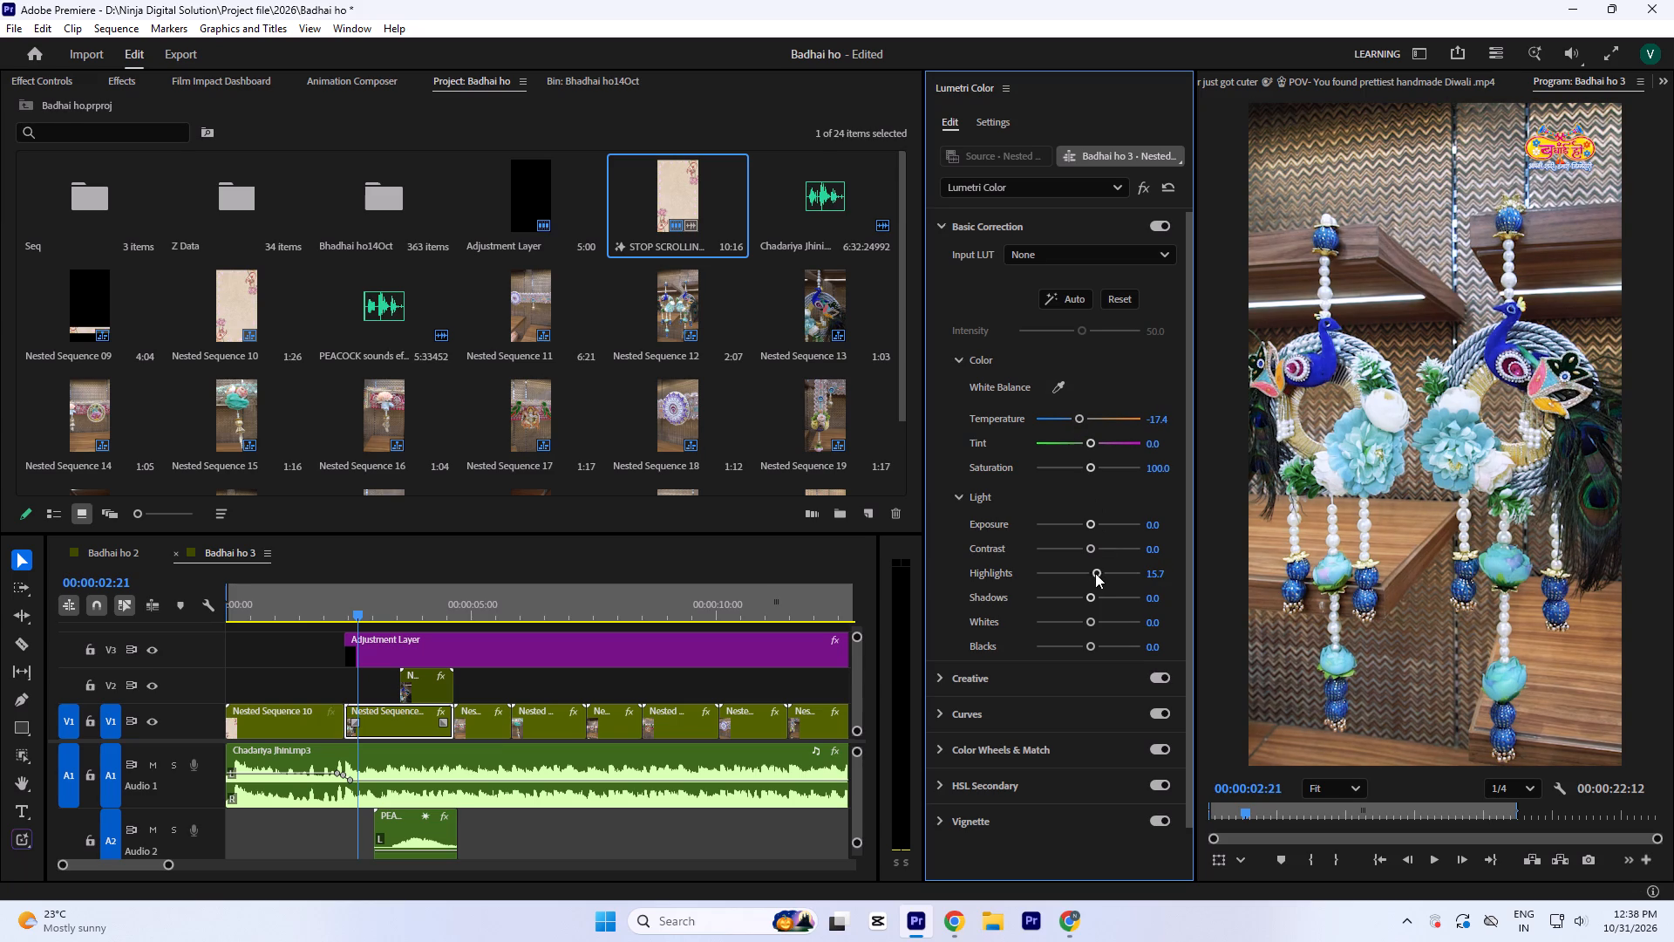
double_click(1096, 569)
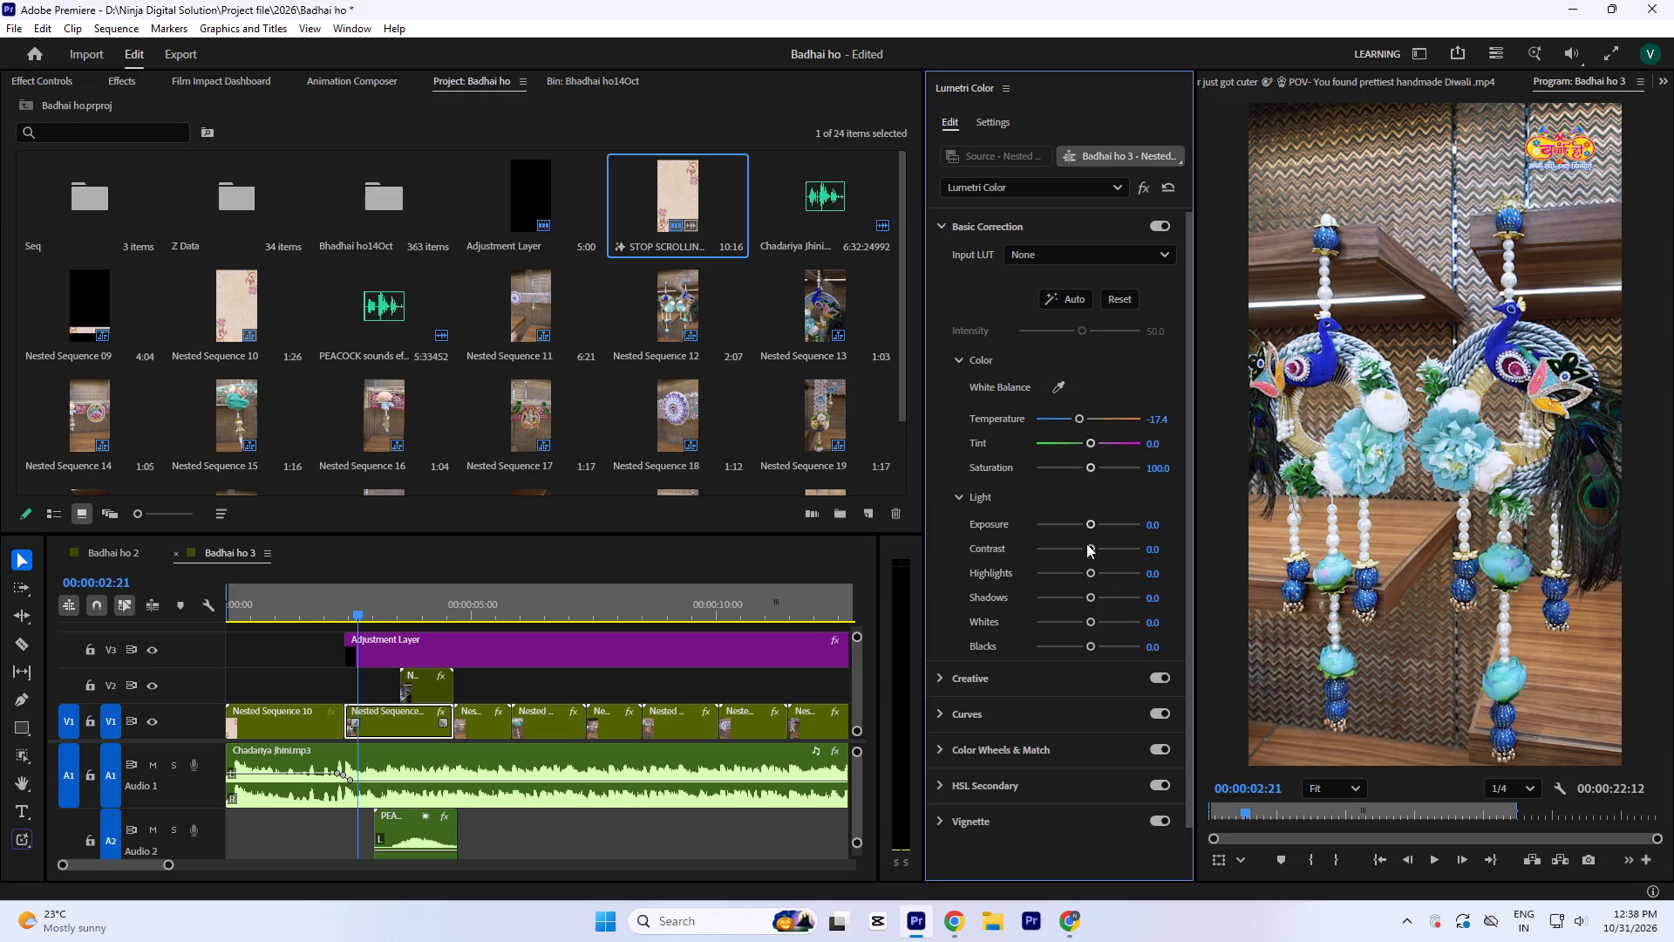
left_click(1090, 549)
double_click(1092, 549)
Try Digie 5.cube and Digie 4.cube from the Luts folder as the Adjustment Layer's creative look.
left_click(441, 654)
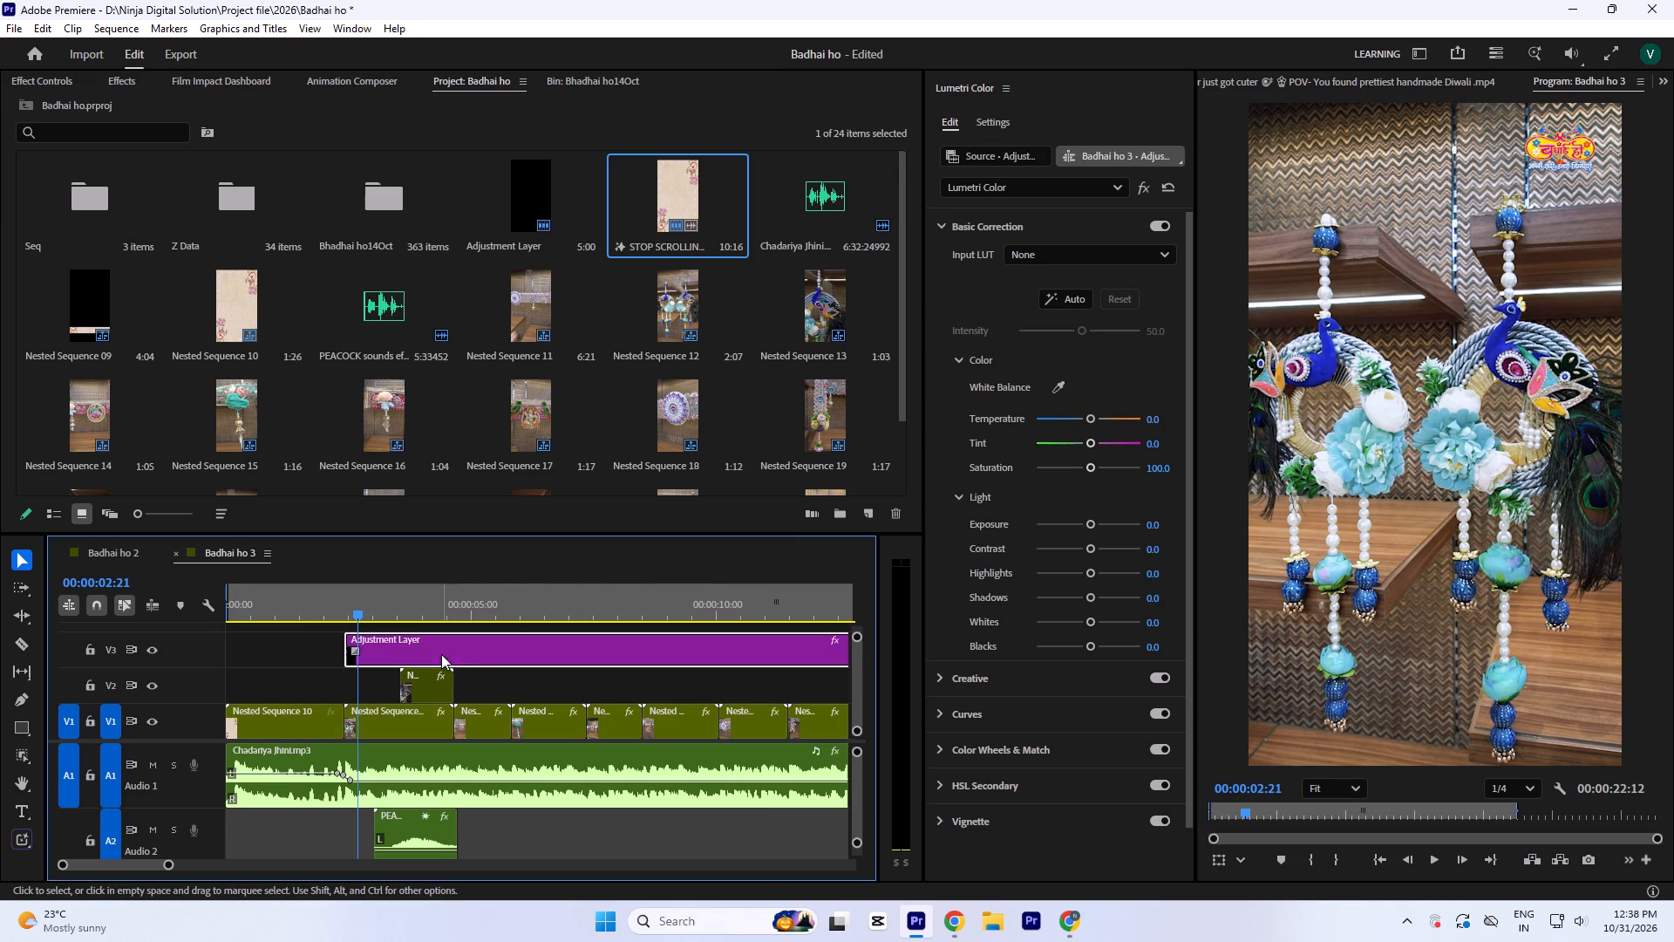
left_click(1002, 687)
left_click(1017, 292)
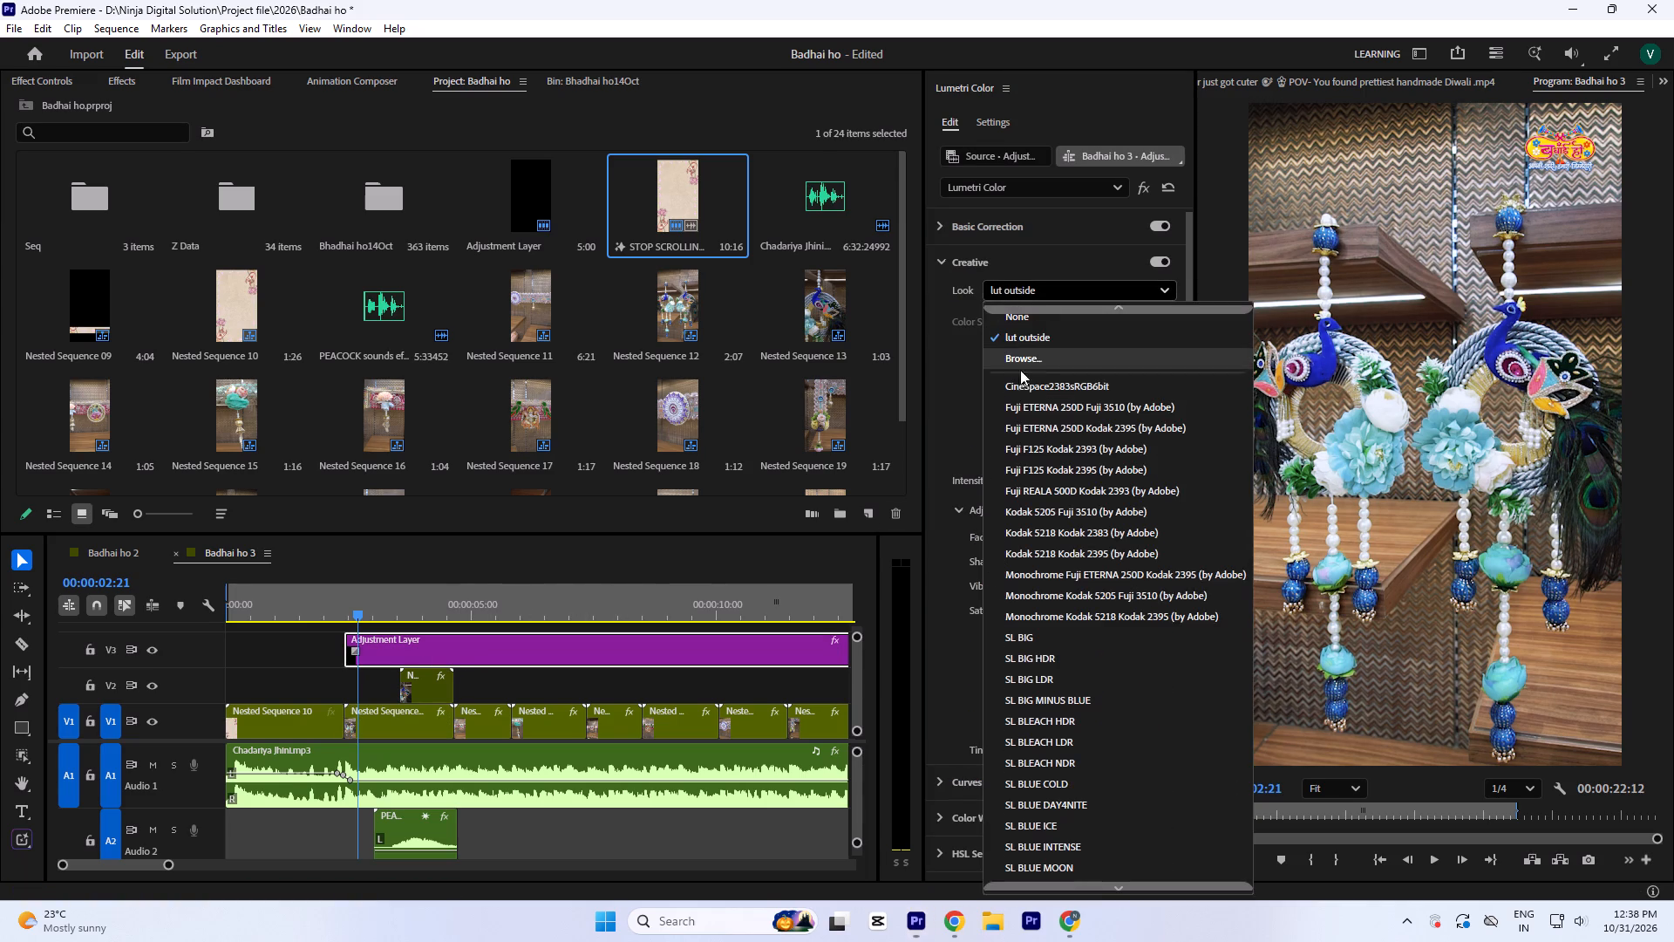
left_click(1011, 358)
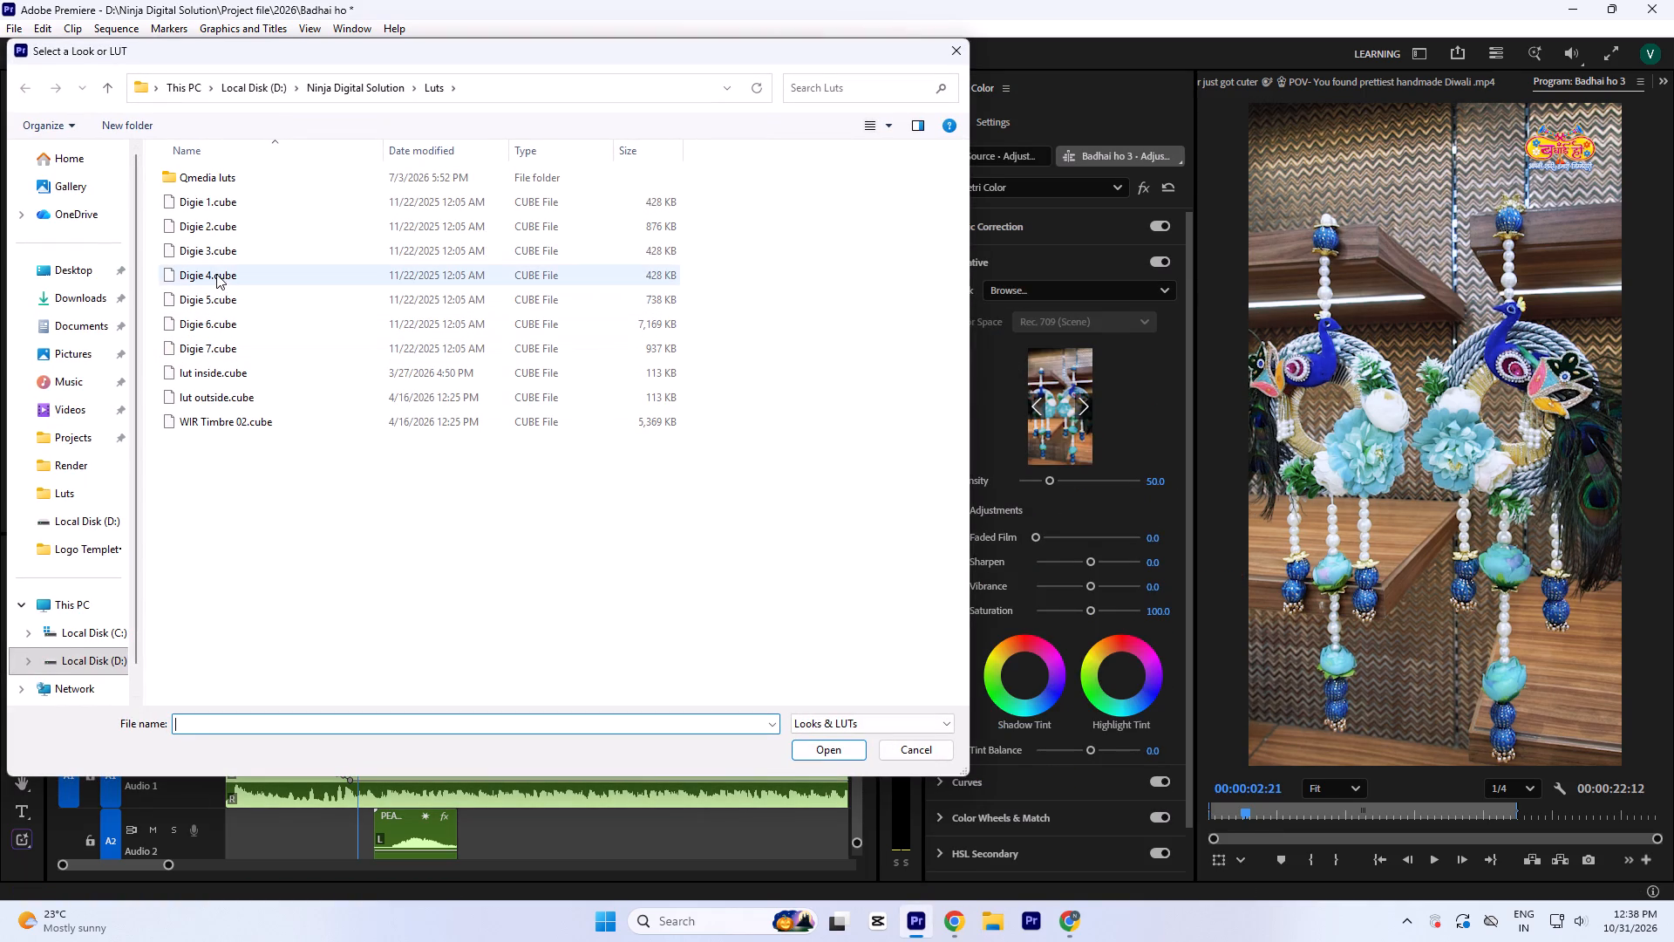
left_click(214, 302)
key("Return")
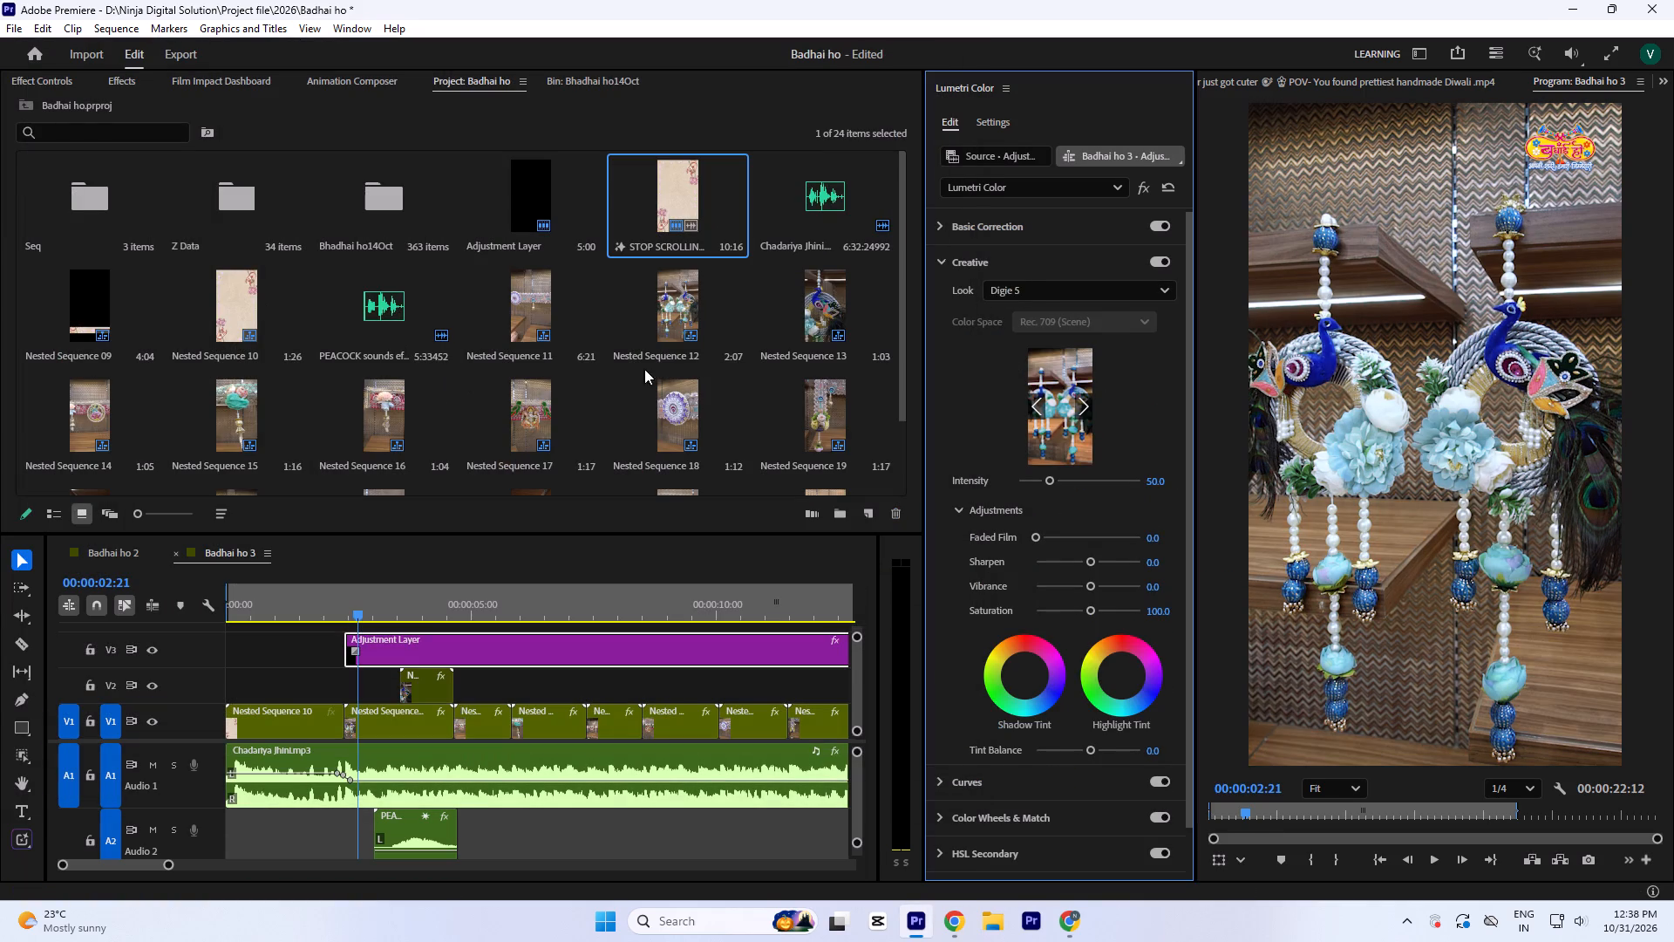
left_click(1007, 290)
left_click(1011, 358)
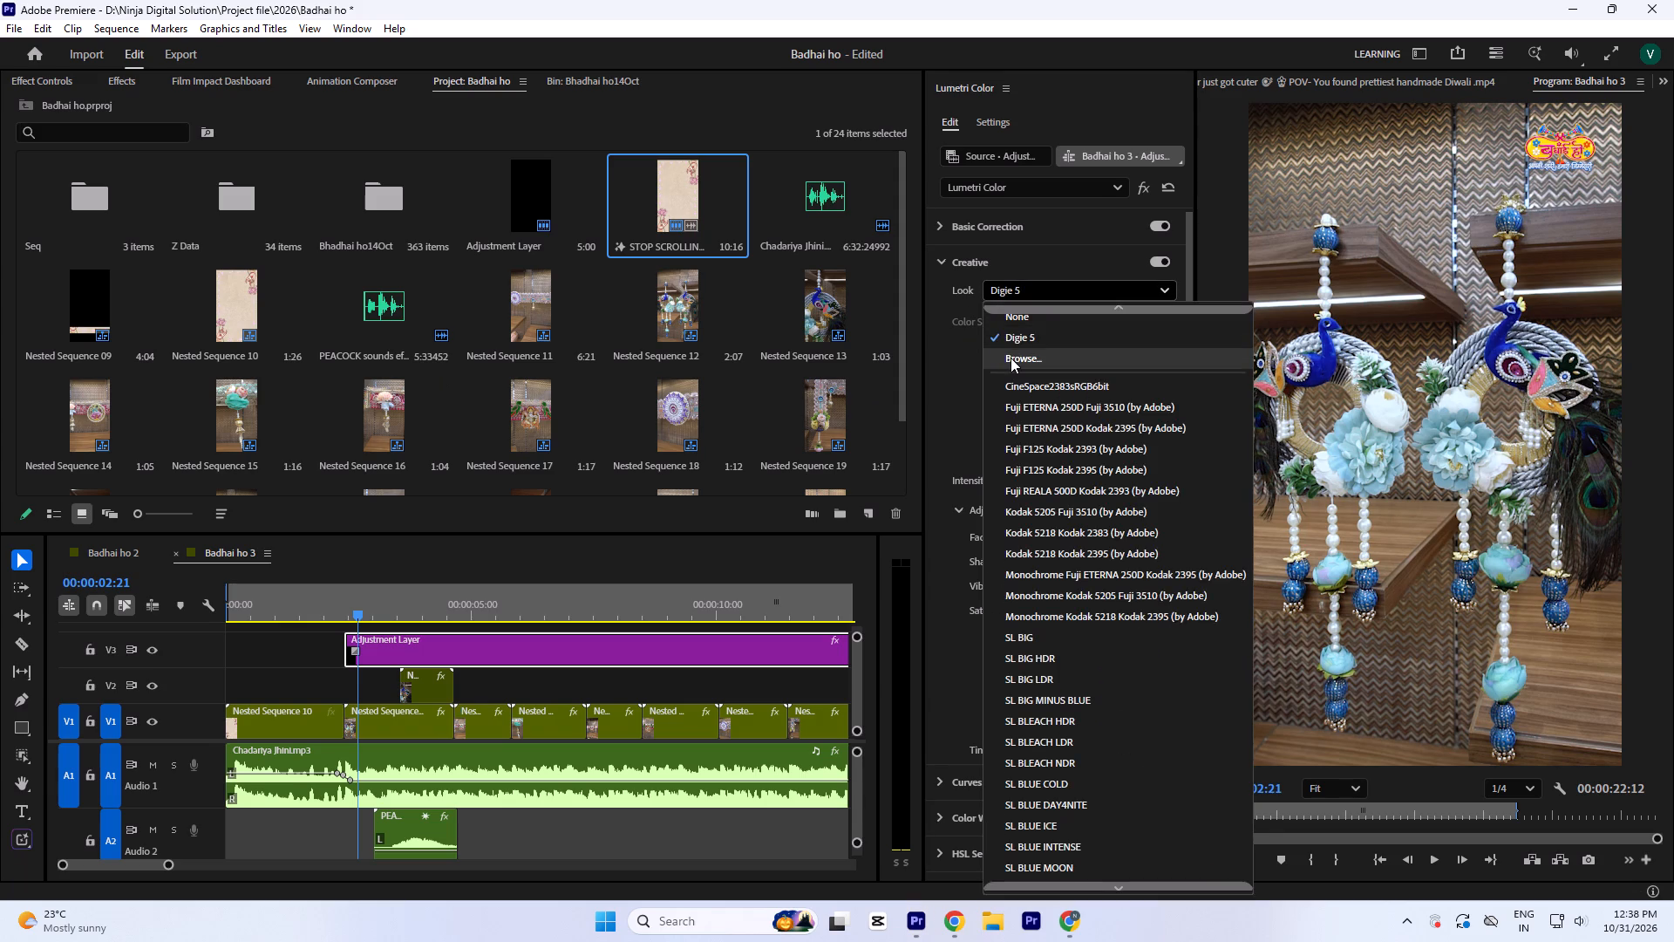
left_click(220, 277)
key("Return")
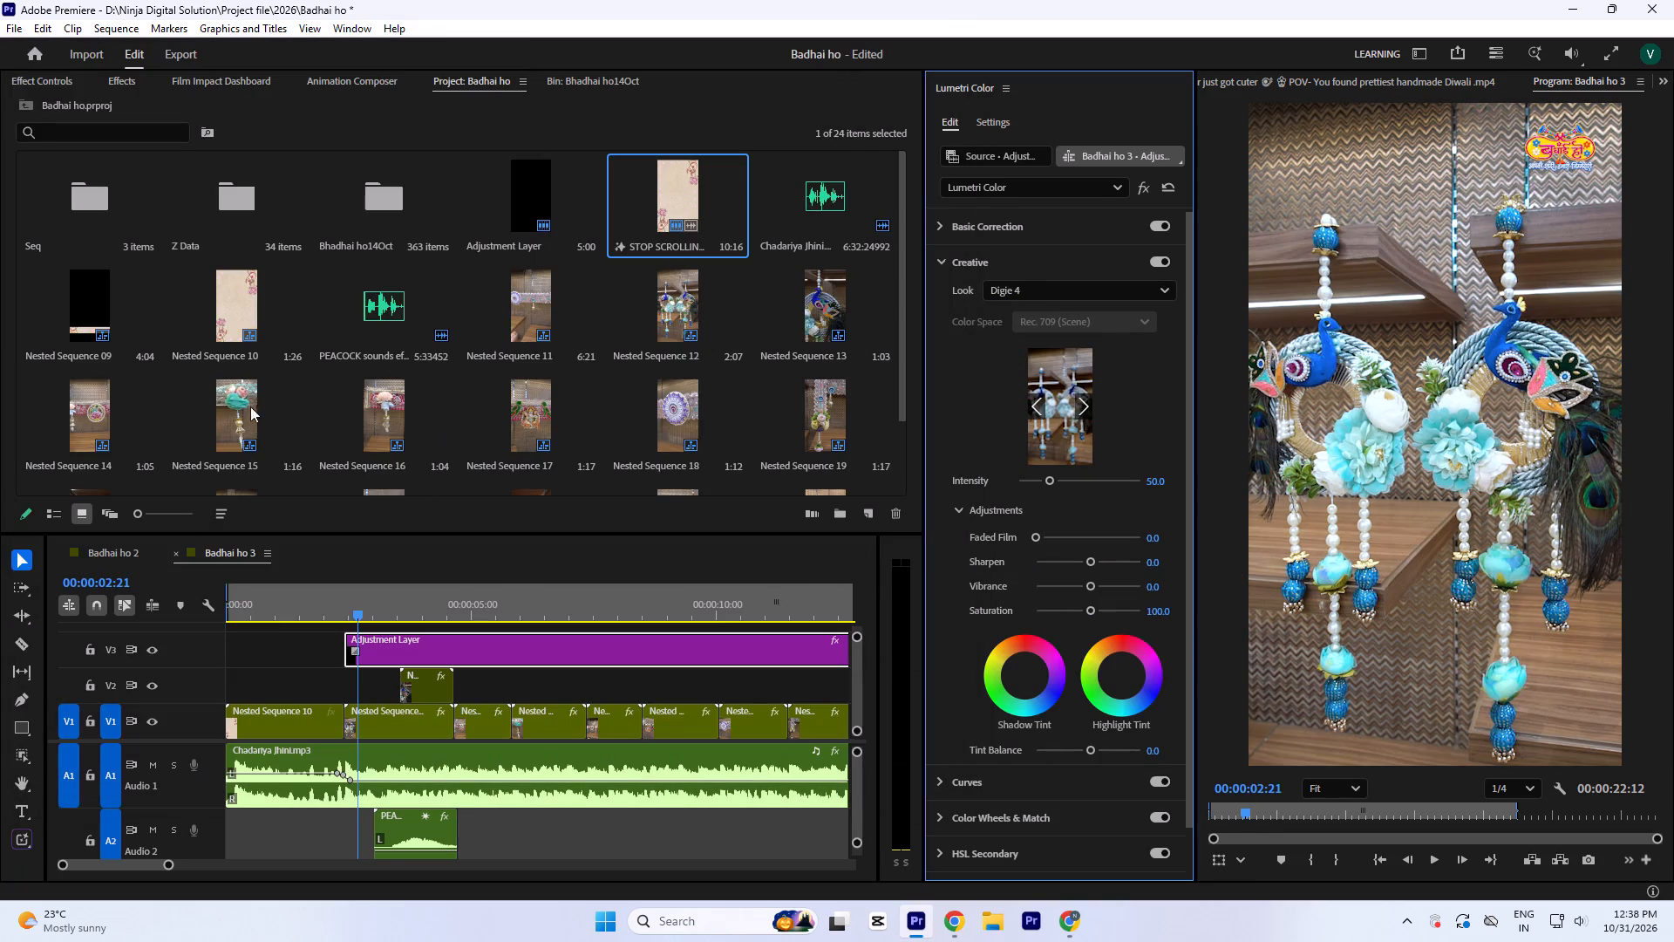
Apply Digie 6.cube from the Luts folder as the Adjustment Layer's creative look and check it across the peacock shots.
left_click(1011, 288)
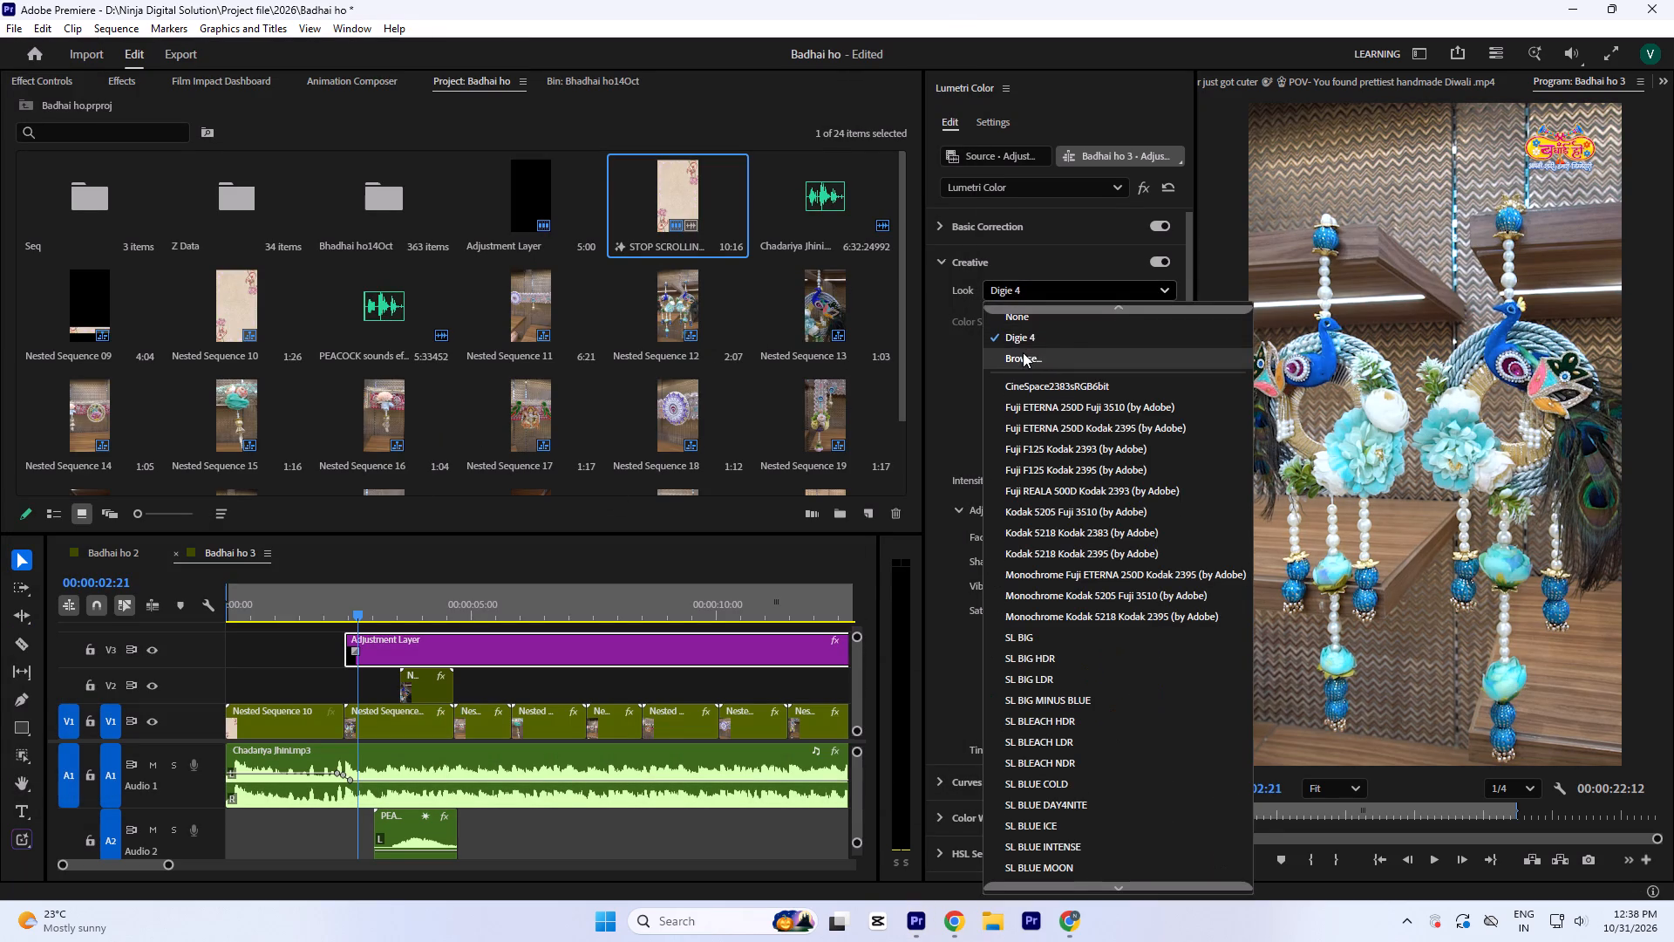
left_click(1023, 352)
left_click(251, 331)
key("Return")
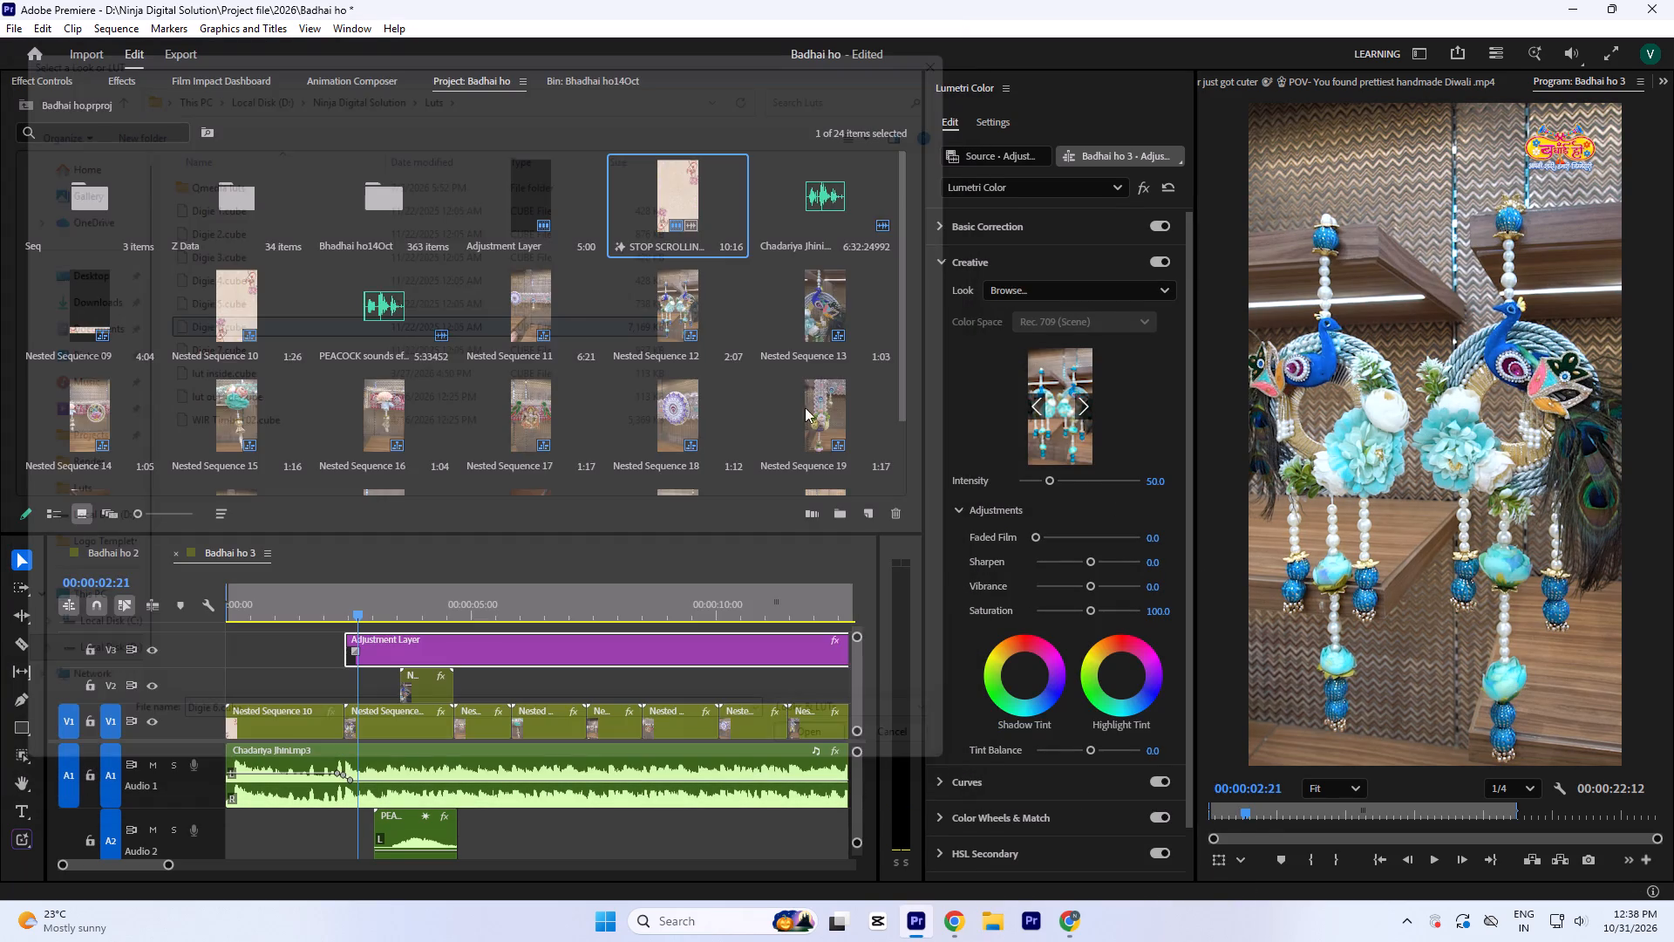
left_click(408, 603)
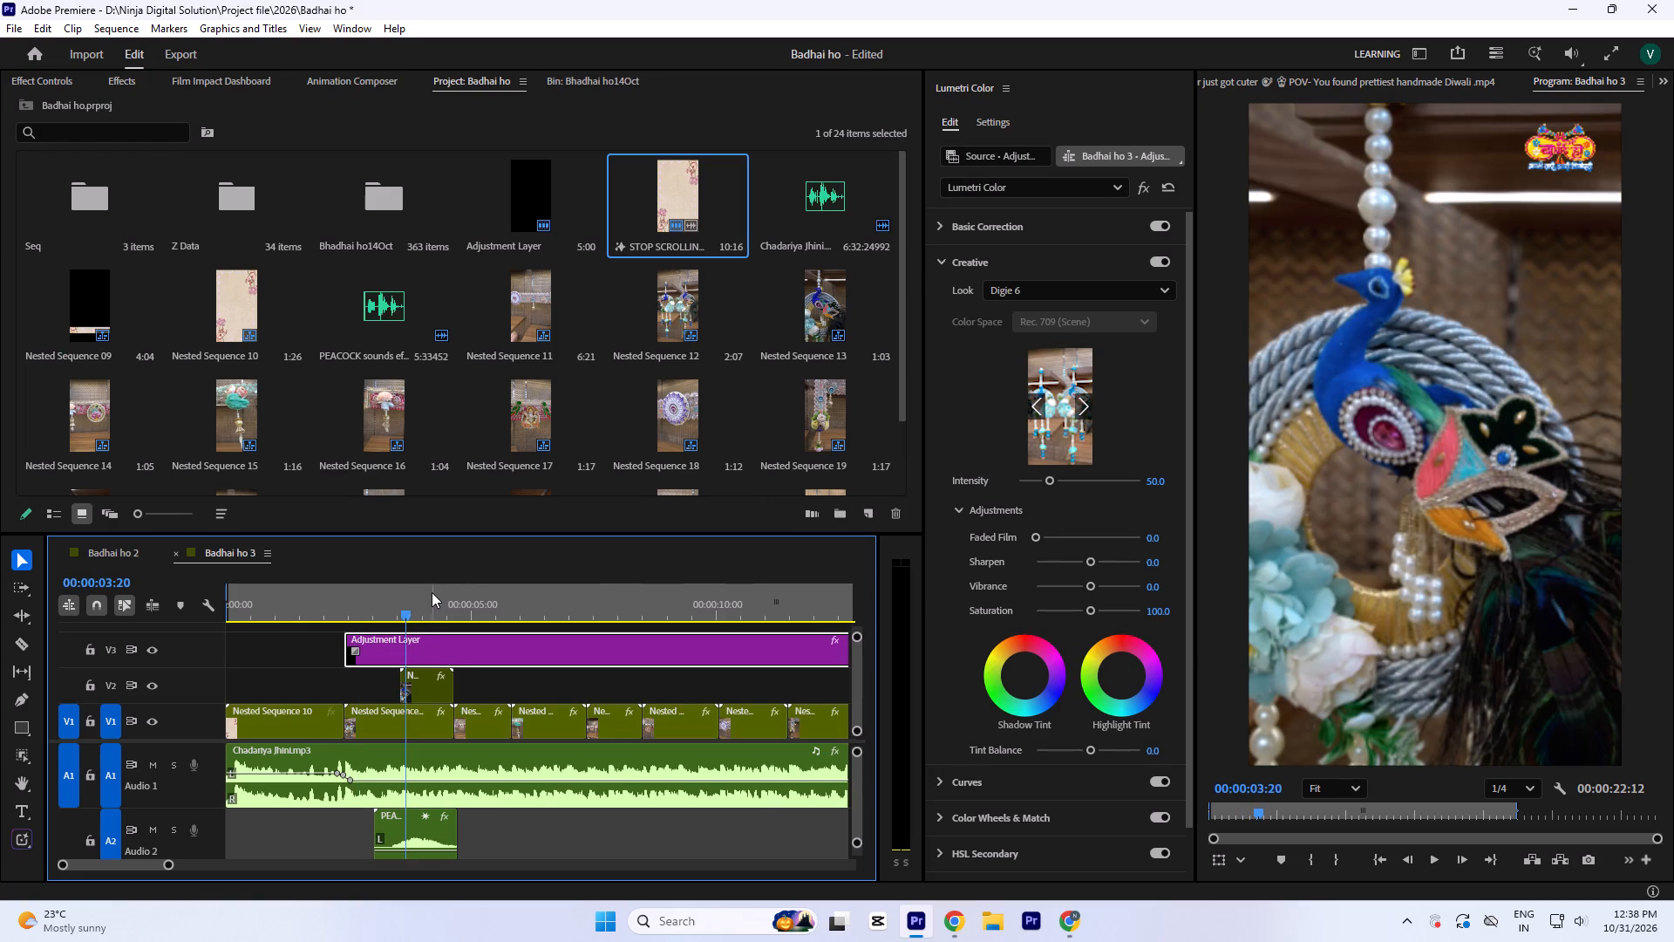
left_click(432, 592)
left_click(364, 597)
left_click(392, 718)
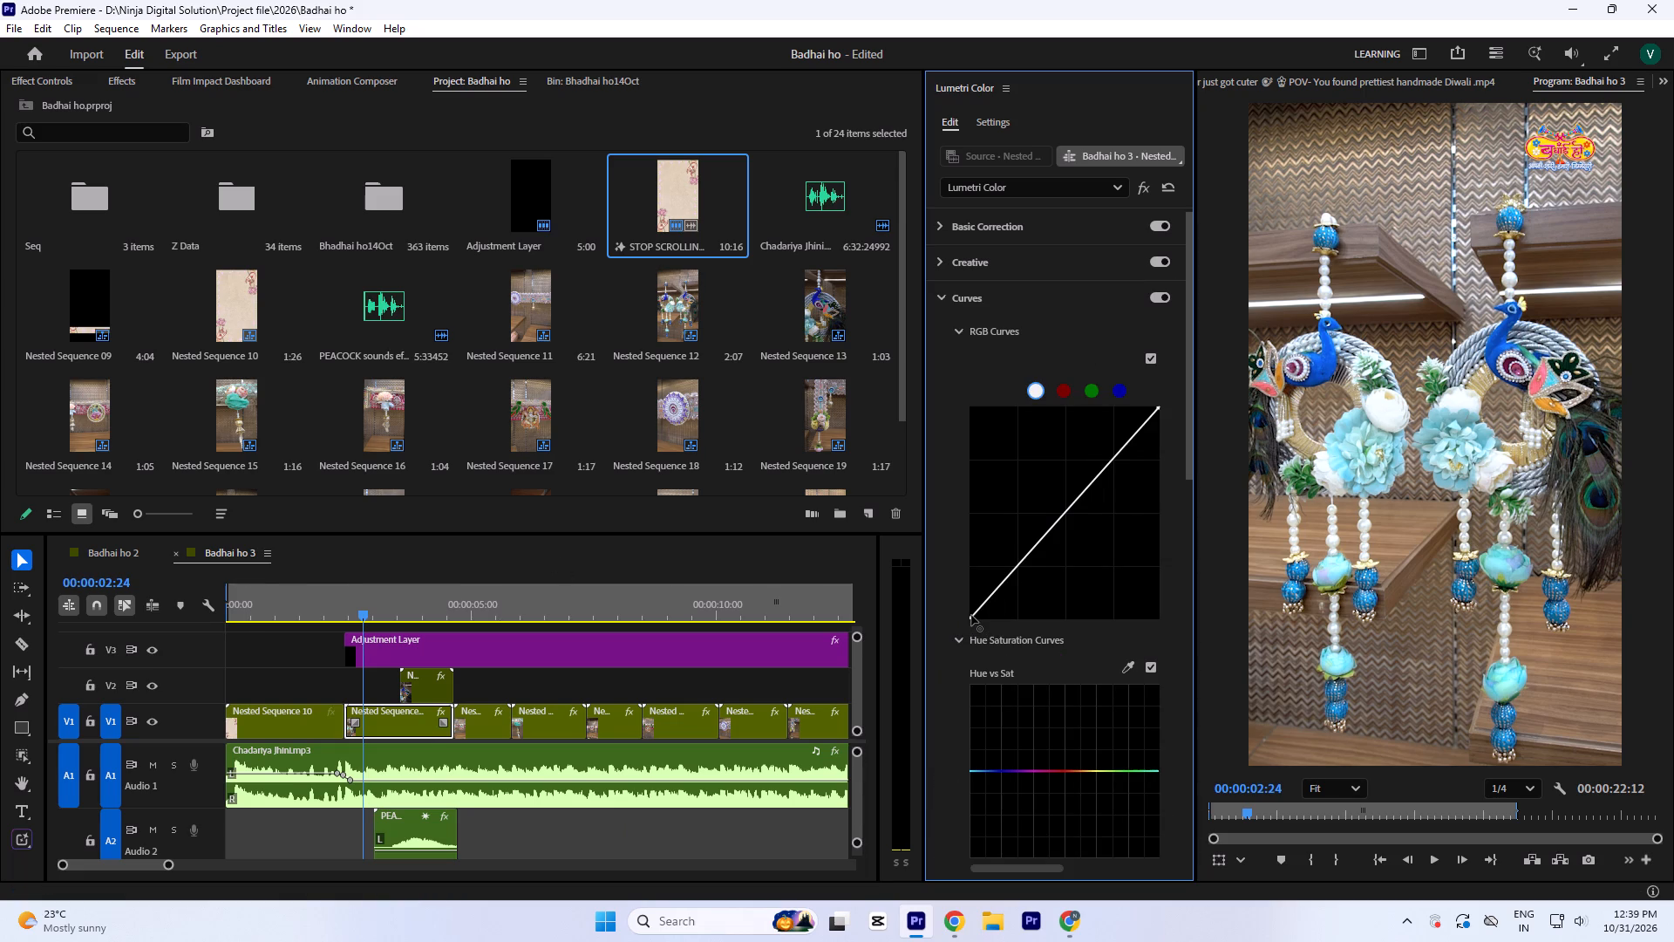
left_click(971, 615)
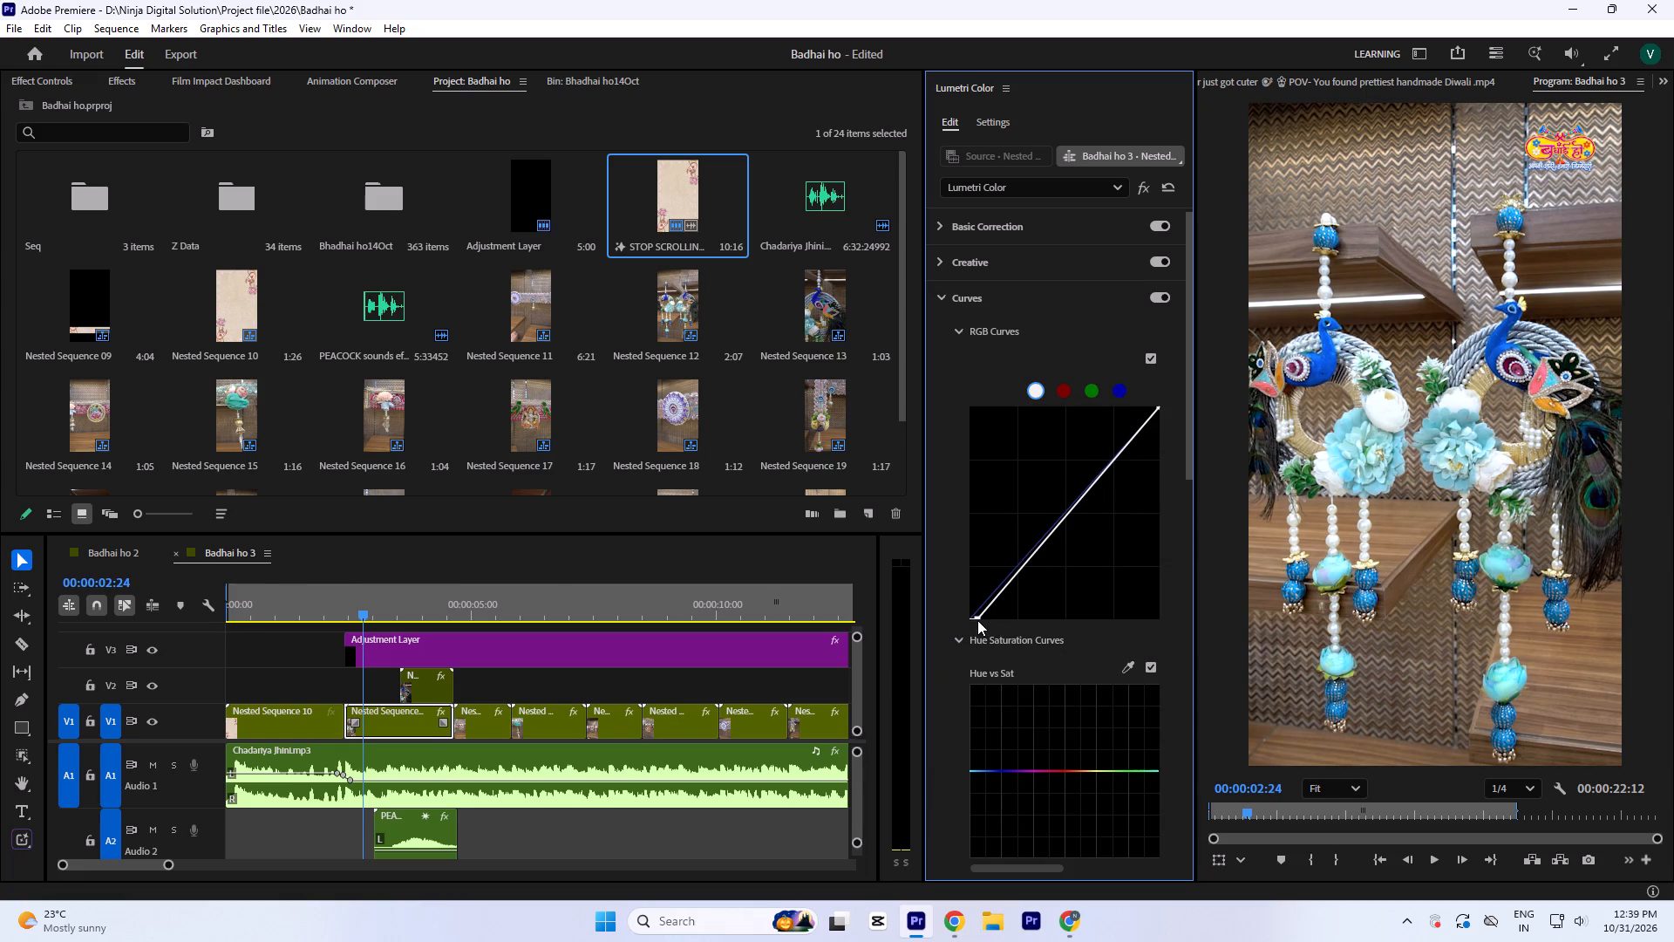
Set the V1 peacock hangings clip's highlights to -10.7, contrast to 15.7, whites to -5.8 and blacks to -4.1.
left_click(1003, 226)
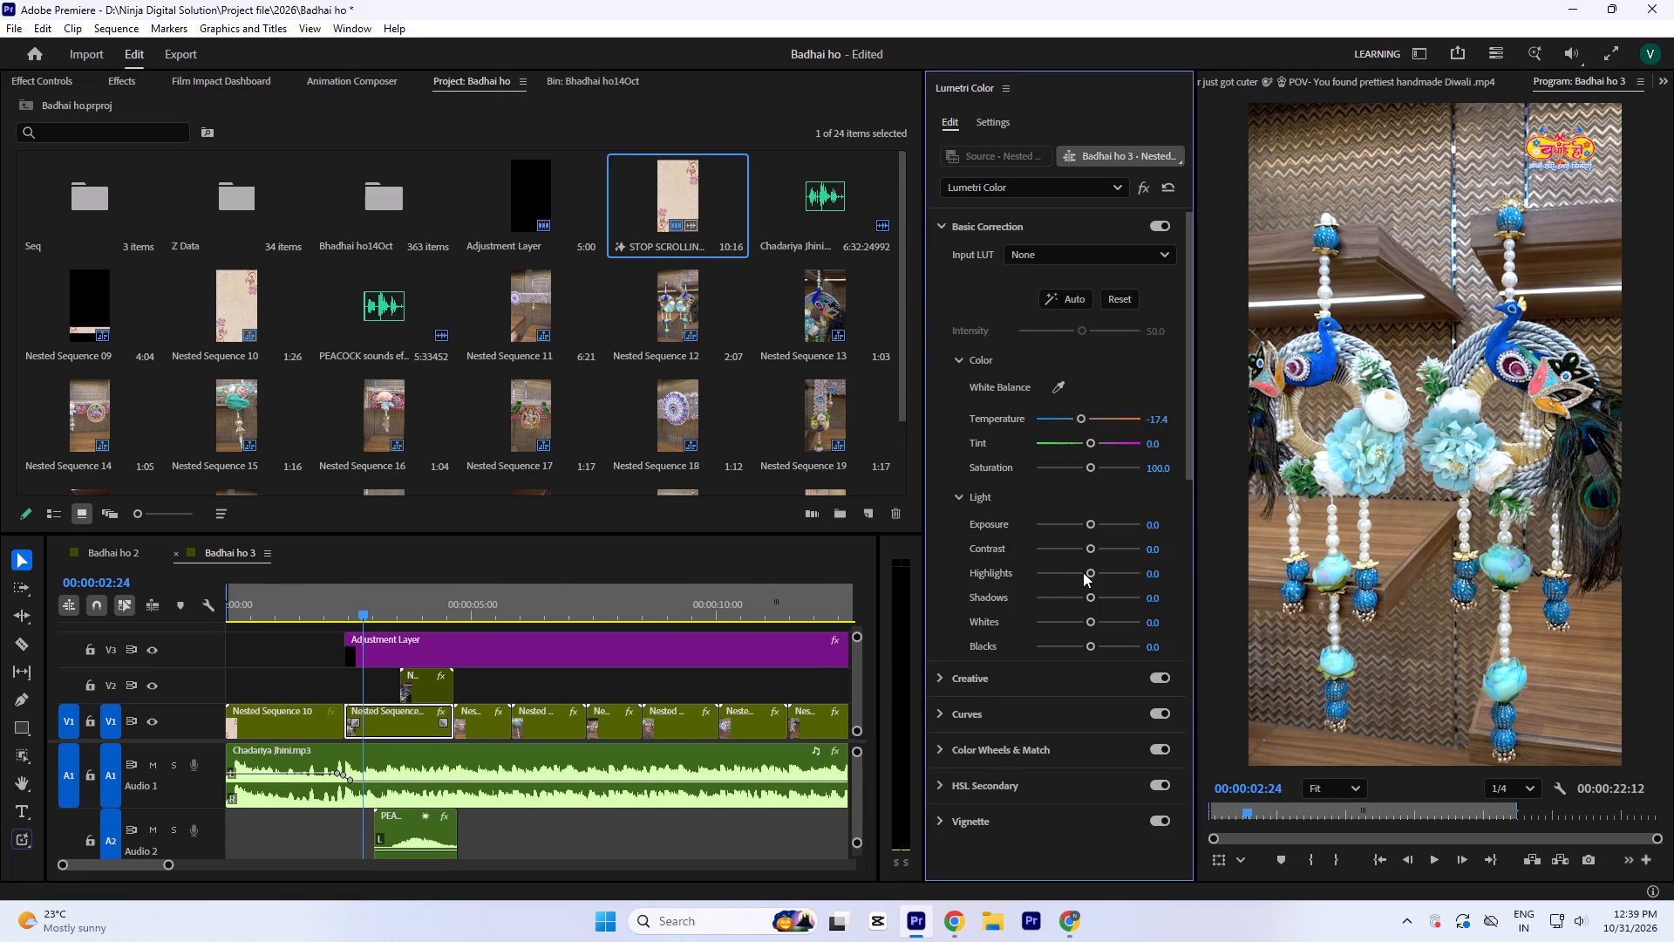
left_click(1083, 572)
left_click(1094, 547)
left_click(1085, 617)
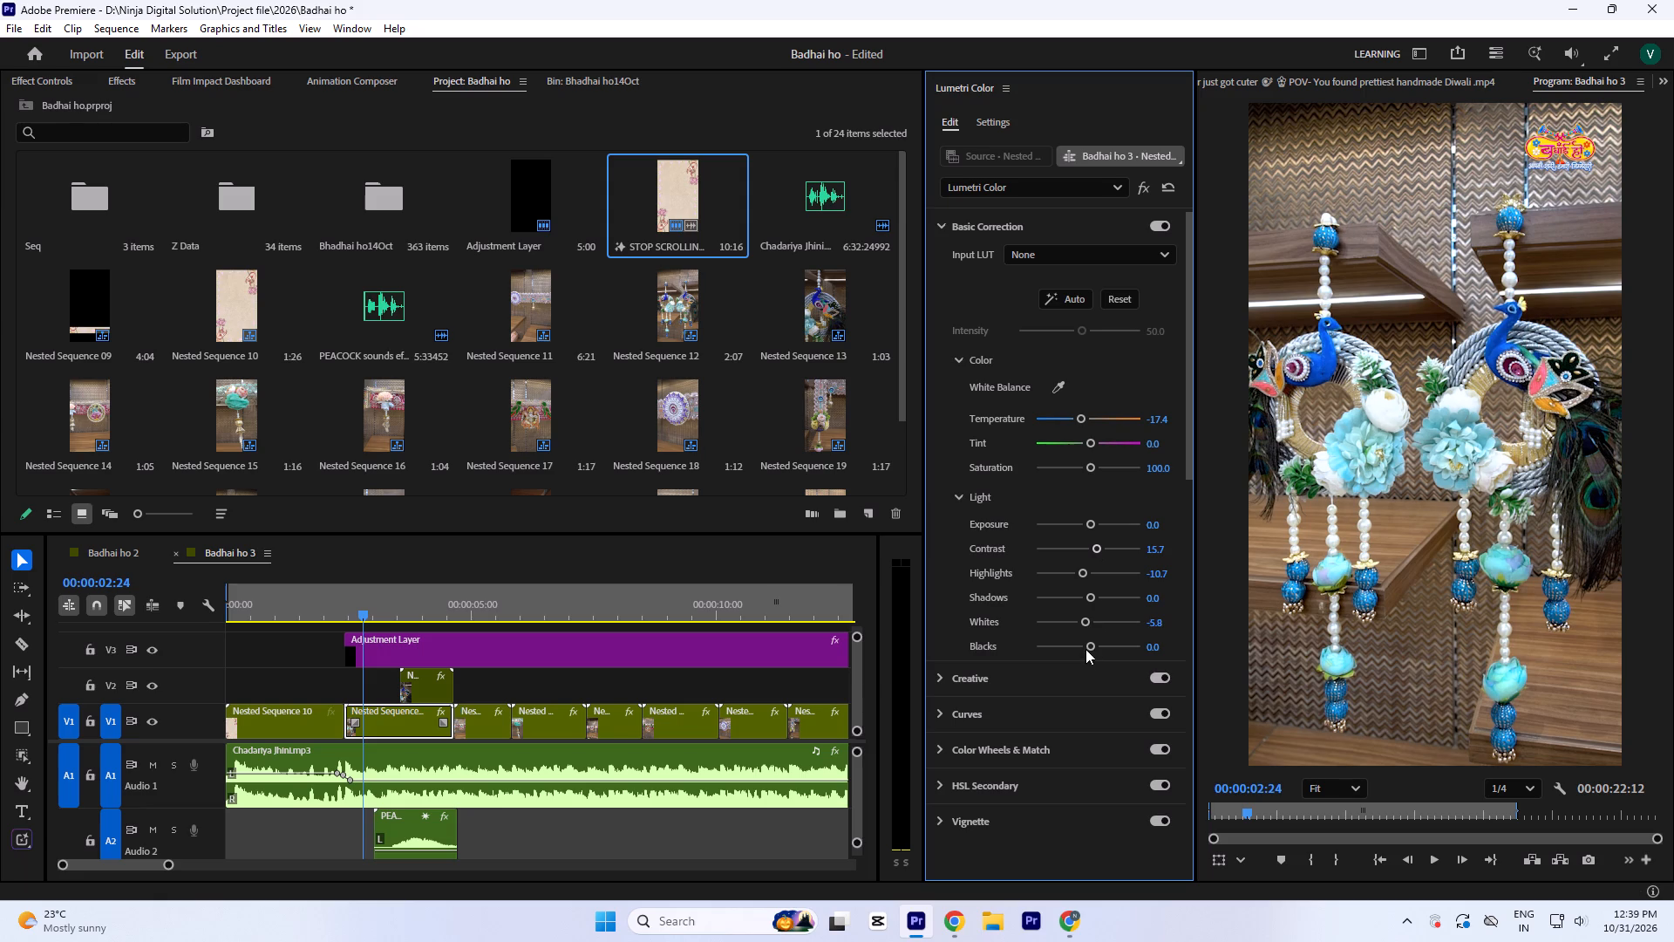
left_click(1085, 649)
At 00:00:04:10, set the V2 peacock close-up clip's highlights to 27.3, exposure to 0.7, whites to 20.7 and temperature to -14.0.
left_click(442, 595)
left_click(421, 679)
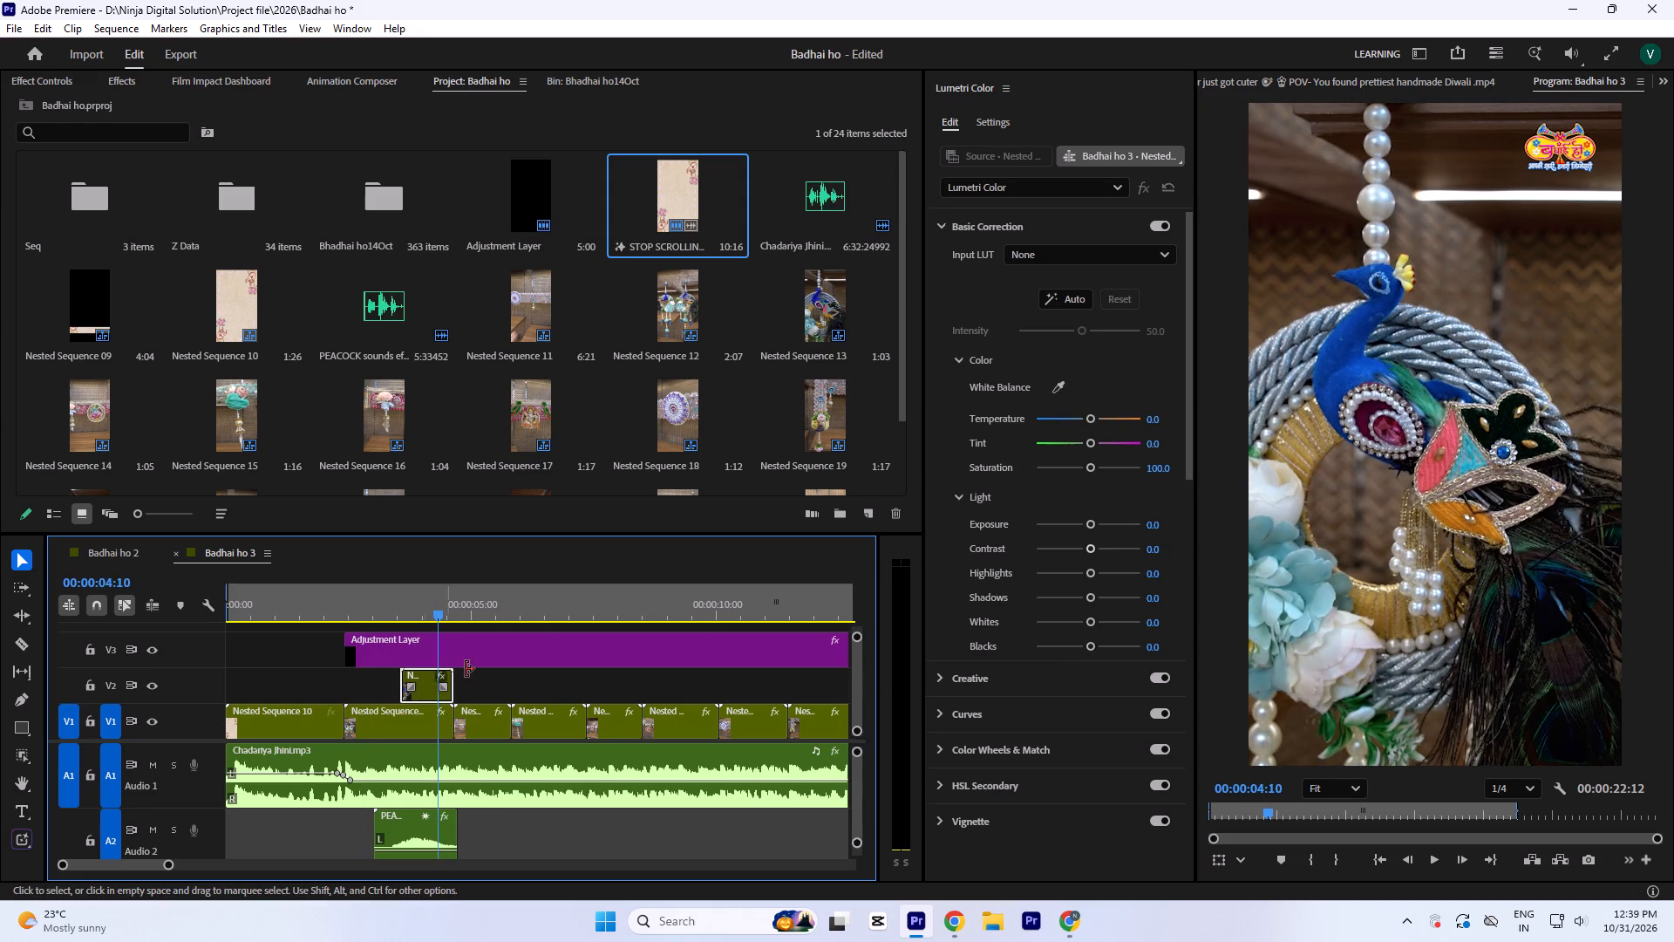
left_click(1099, 576)
left_click_drag(1098, 613, 1107, 616)
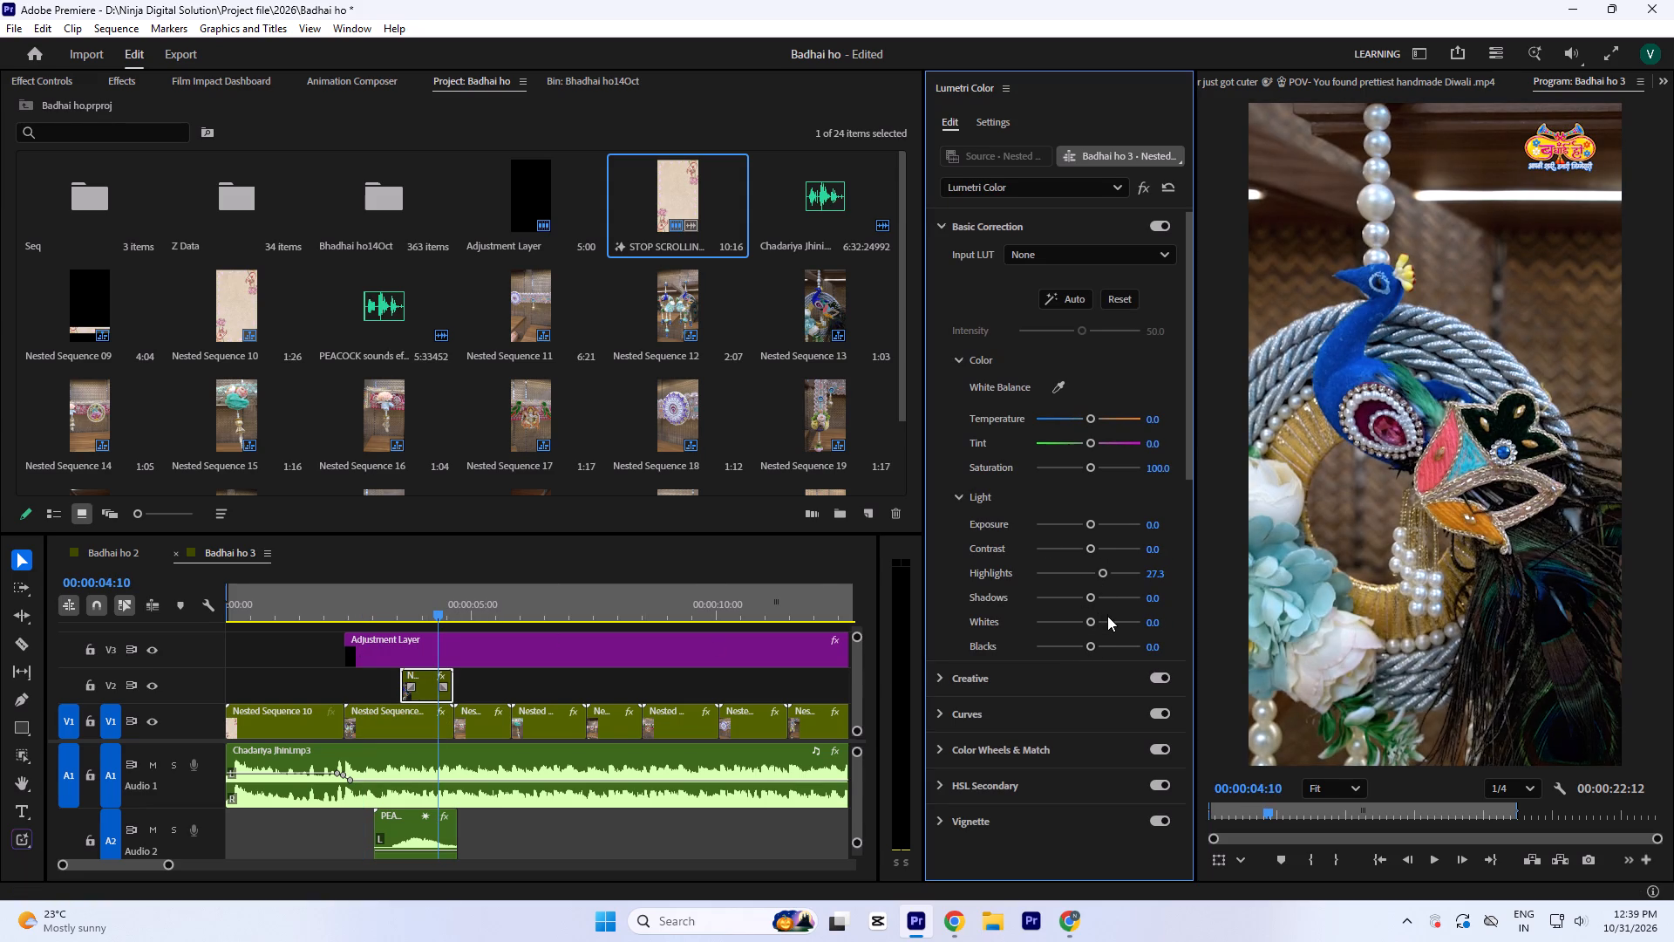
left_click_drag(1107, 616, 1106, 618)
left_click(1103, 619)
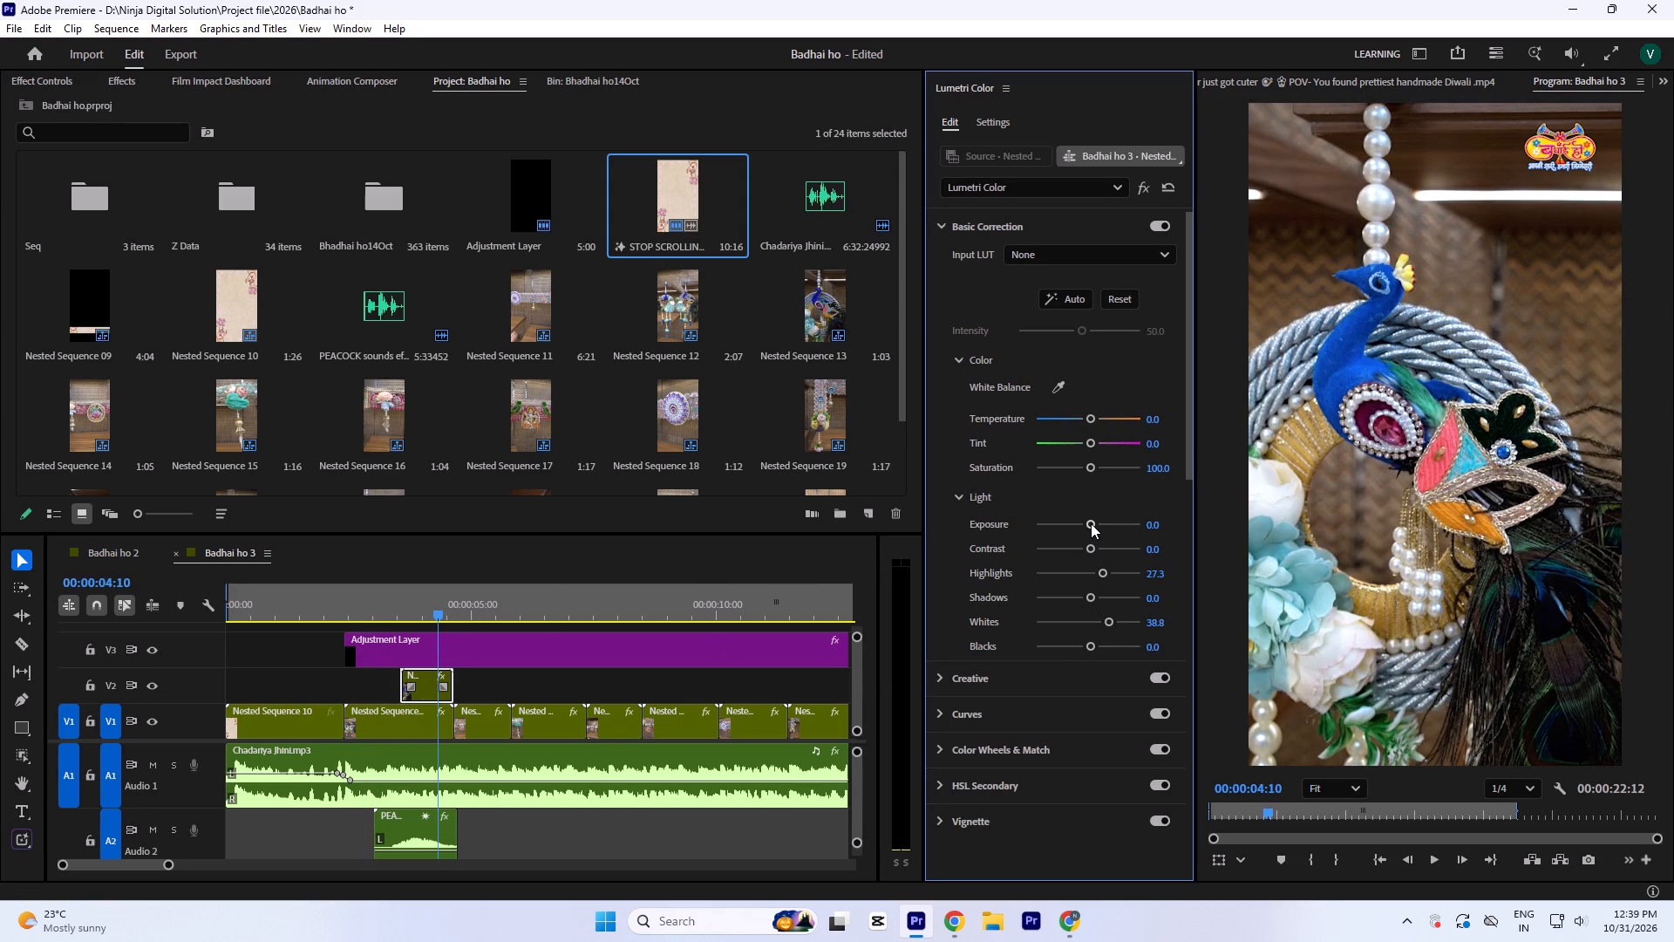
left_click(1092, 523)
left_click(1100, 617)
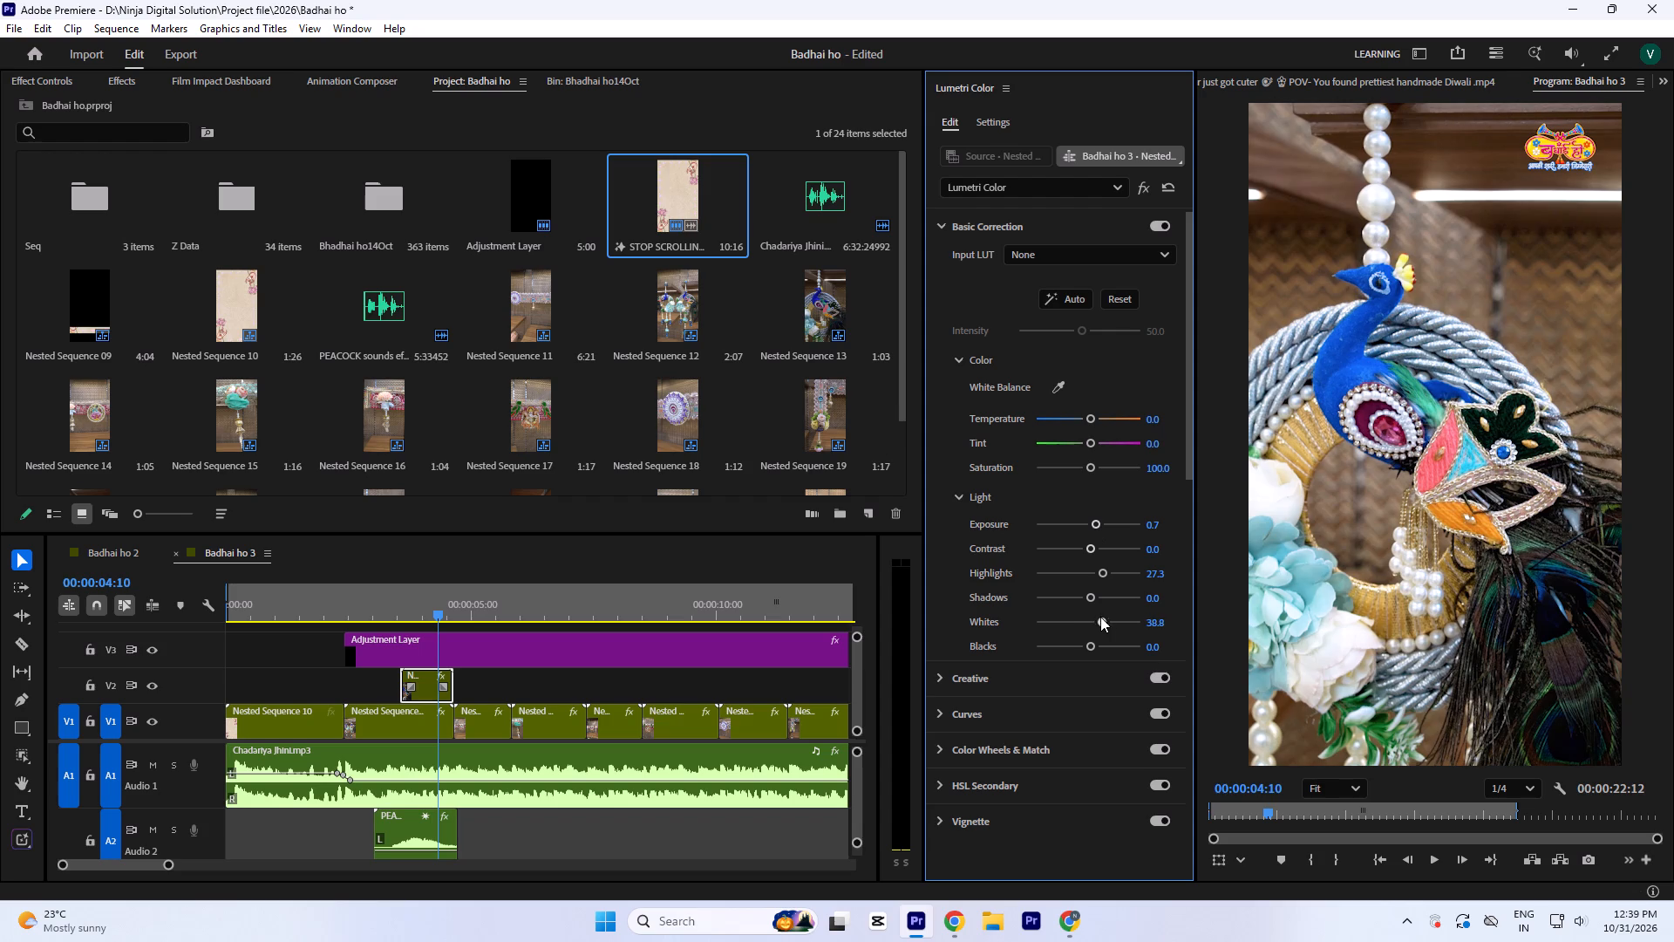
left_click(1080, 415)
Recheck the V1 peacock hangings clip's Basic Correction temperature at 00:00:03:08.
left_click(387, 604)
left_click(389, 733)
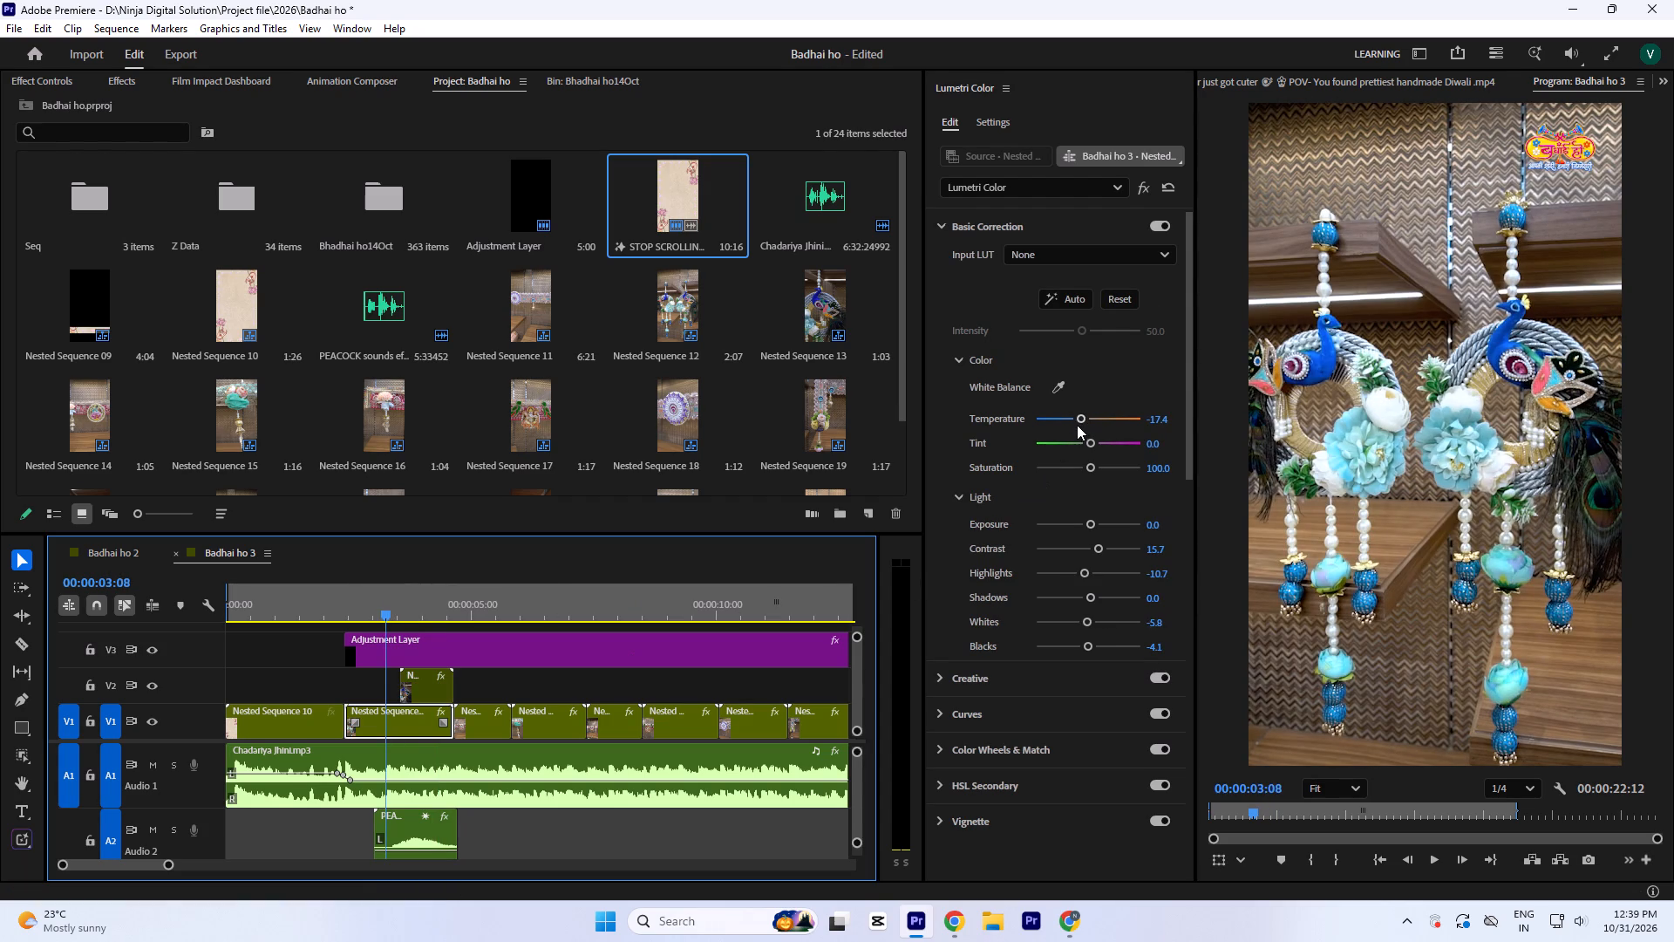
left_click(1076, 427)
At 00:00:05:07, set the Basic Correction temperature of the V1 red lotus toran clip to -20.7.
left_click(487, 597)
left_click(481, 735)
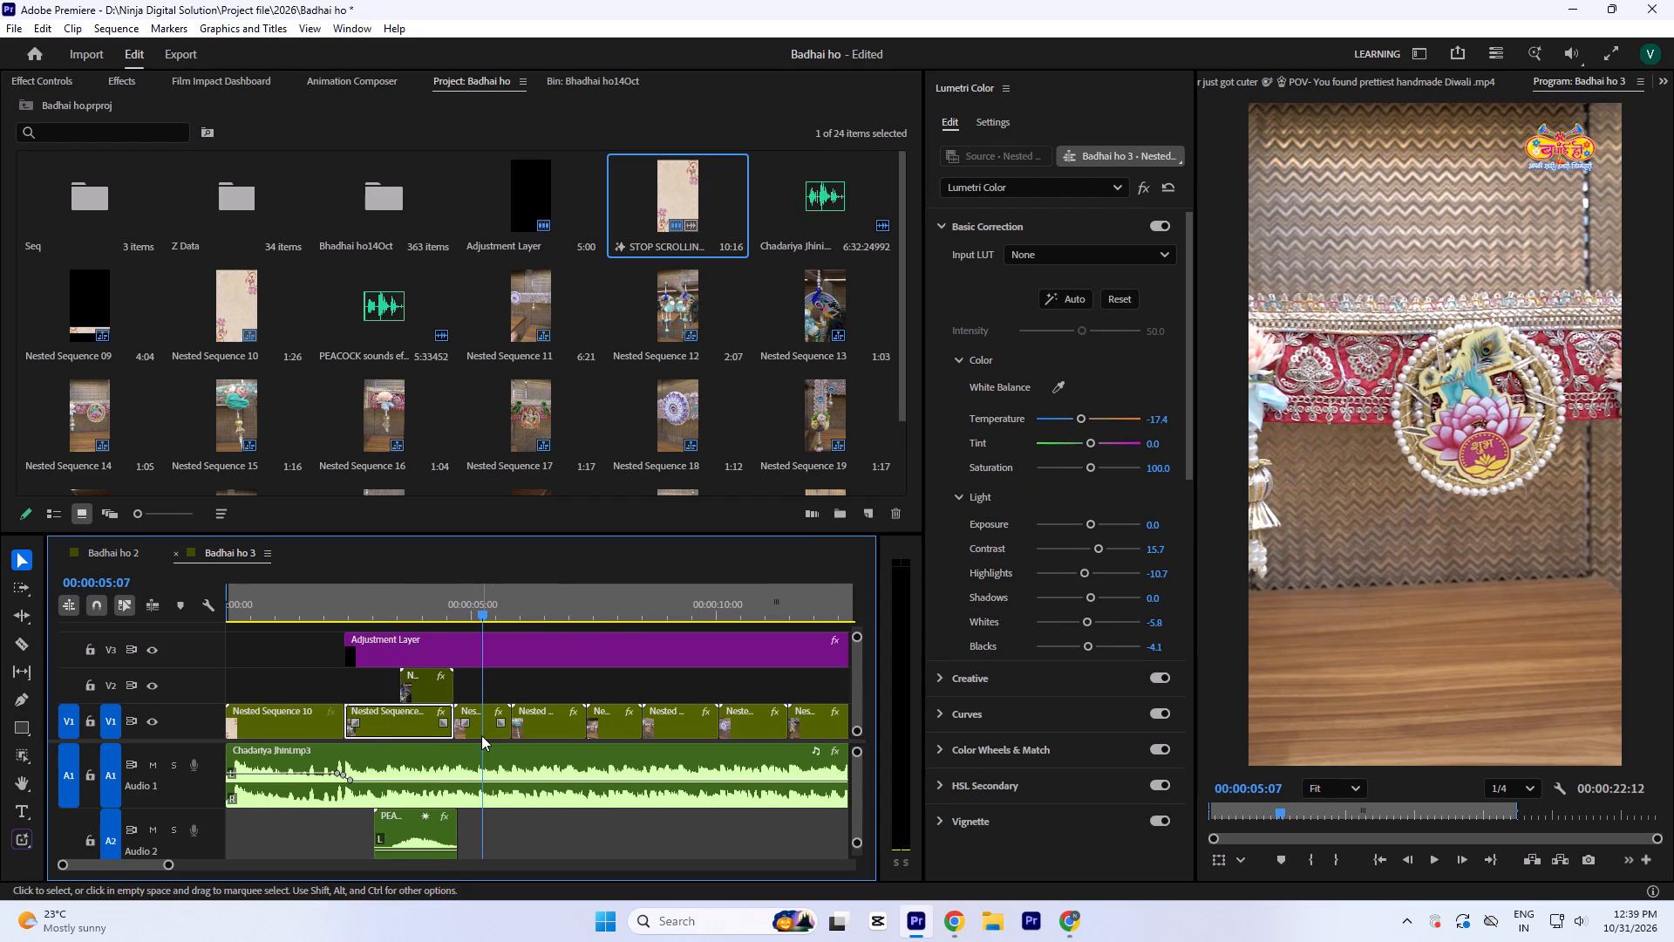
left_click_drag(1079, 420, 1075, 426)
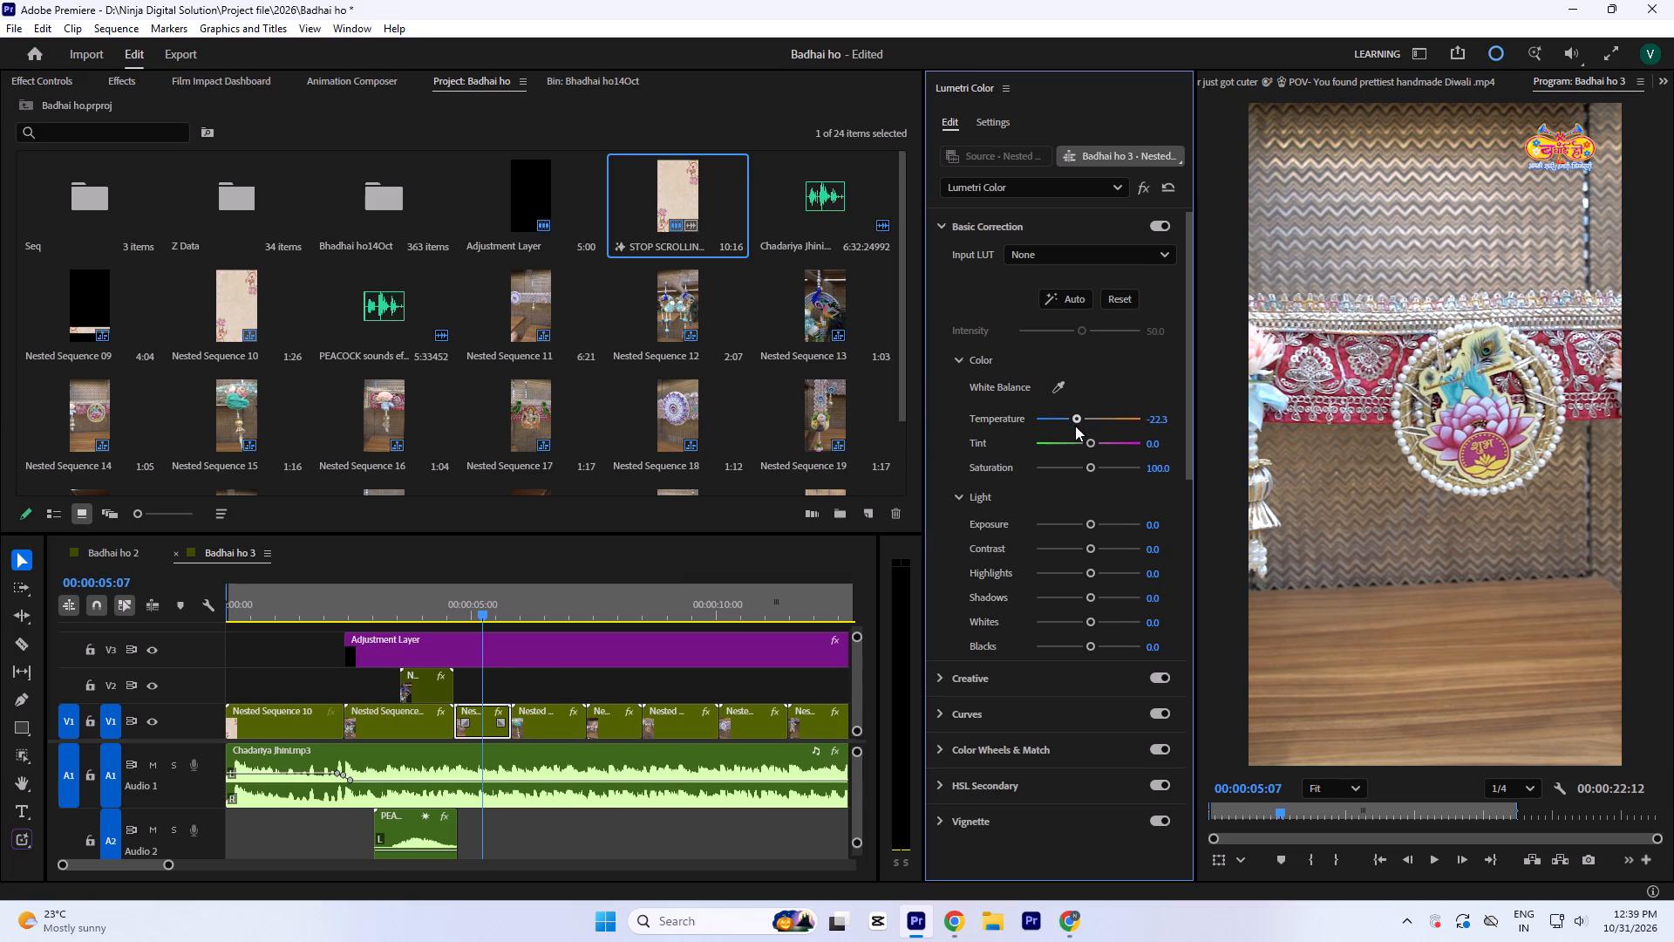
left_click_drag(1075, 426, 1076, 428)
Move the black point of the red lotus toran clip's RGB curve slightly inward along the bottom edge.
left_click(995, 711)
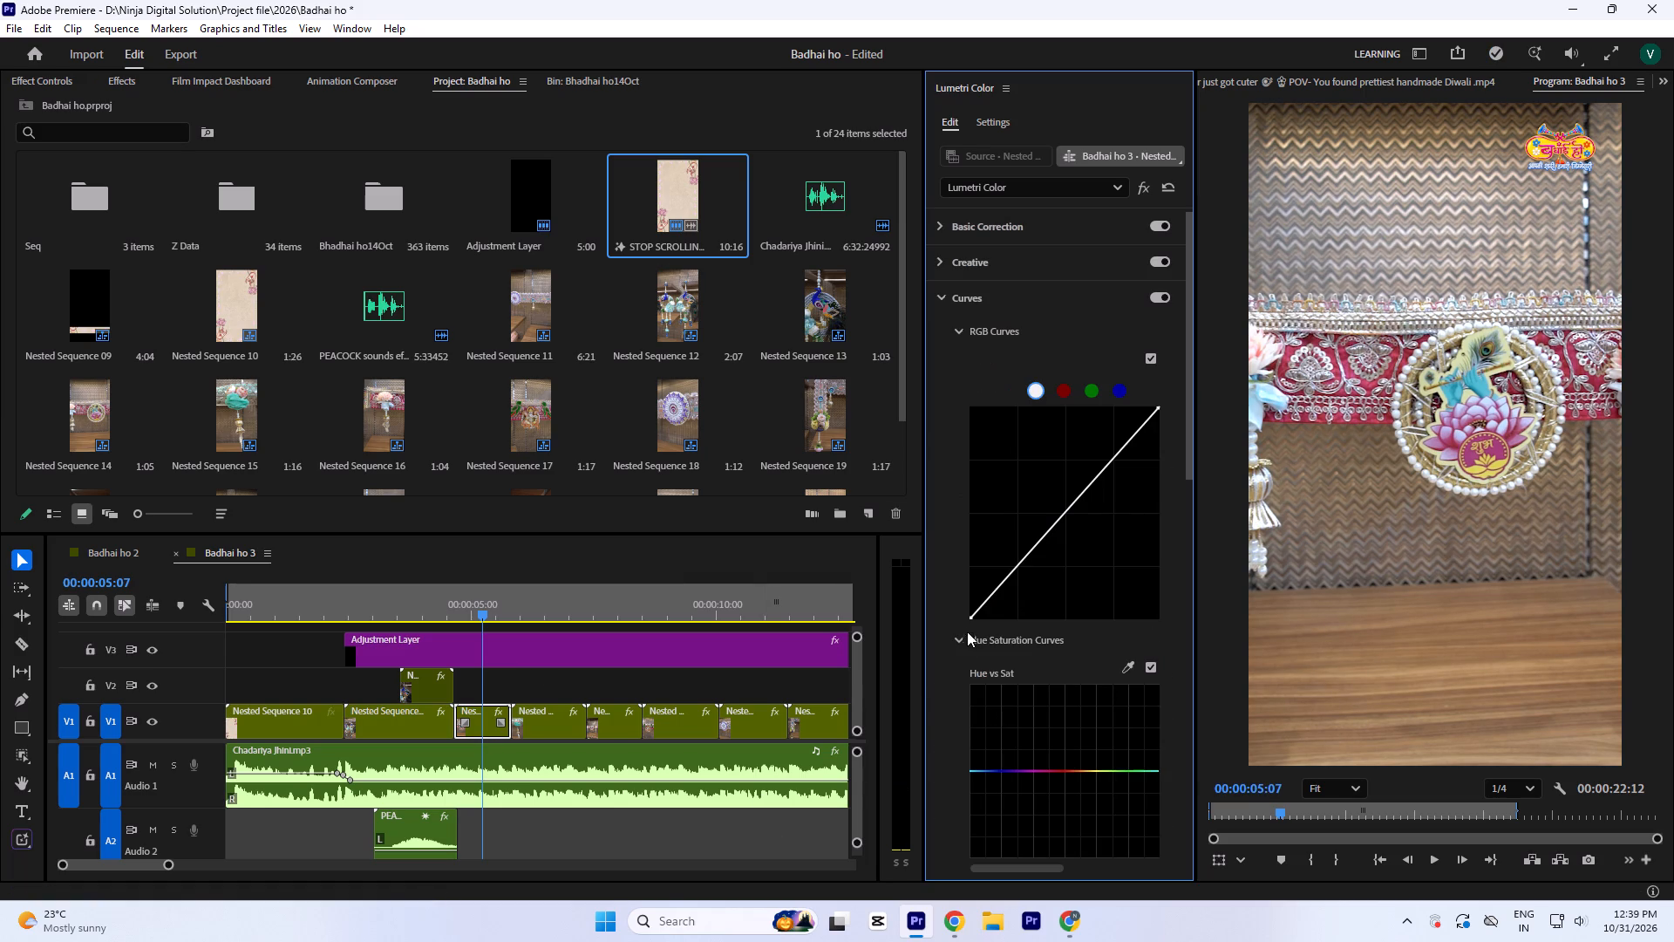
left_click_drag(972, 615, 980, 622)
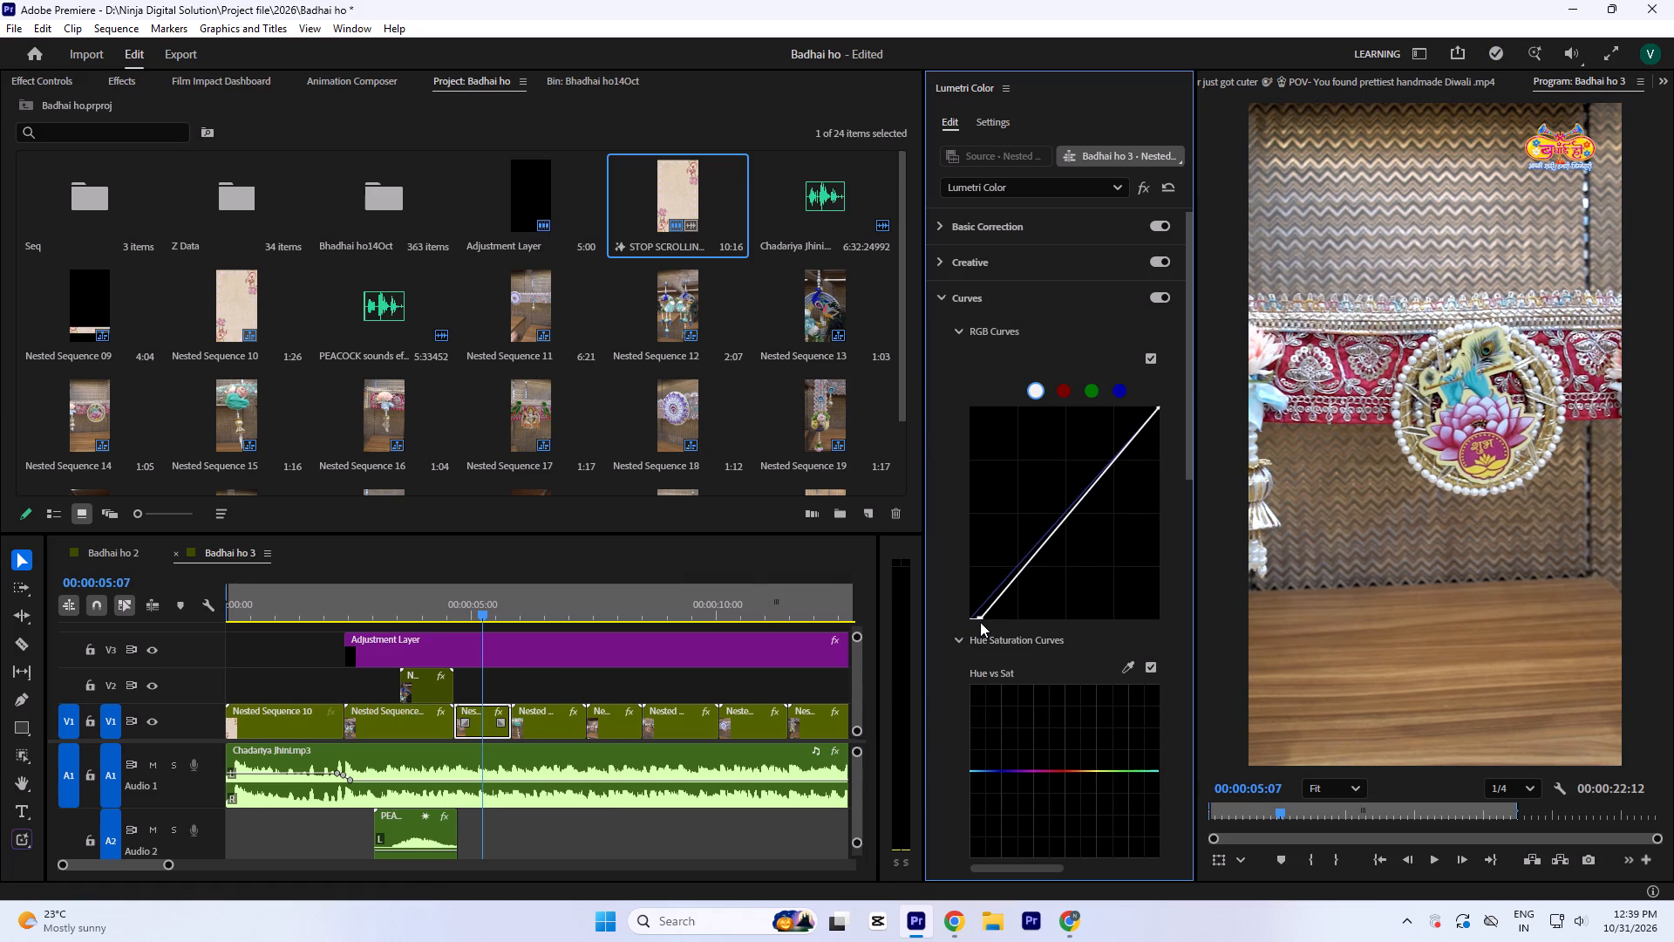
left_click_drag(980, 622, 979, 624)
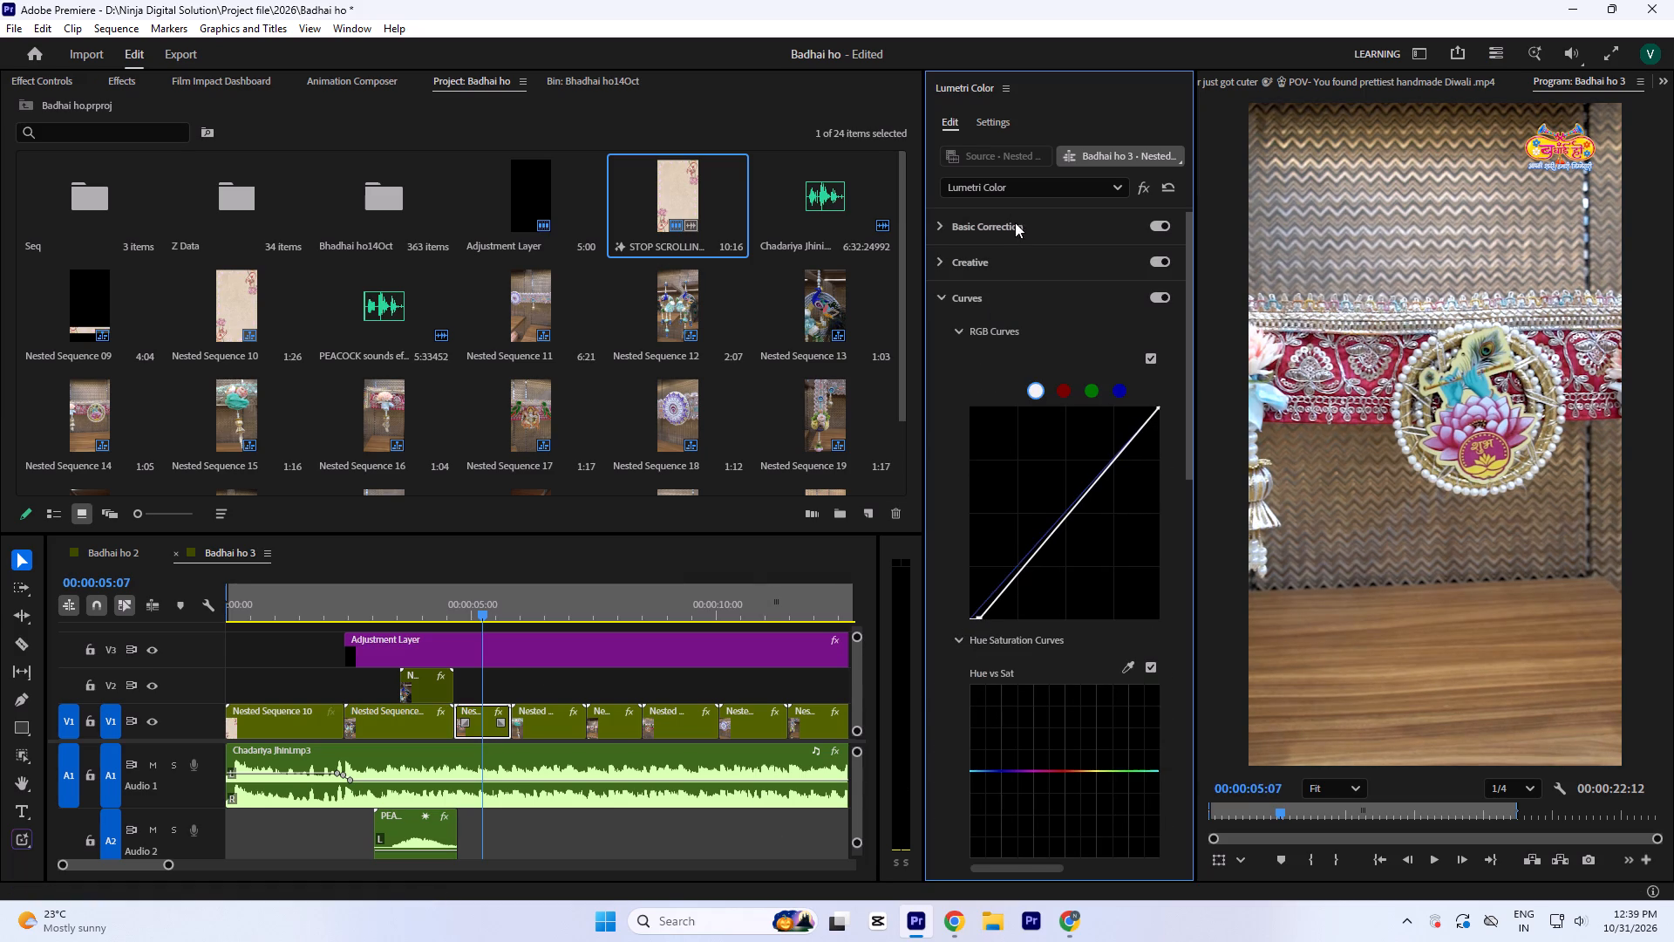
Set the red lotus toran clip's contrast to 10.7, shadows to -10.7, whites to -9.1 and blacks to -0.8.
left_click(1015, 222)
left_click(1092, 552)
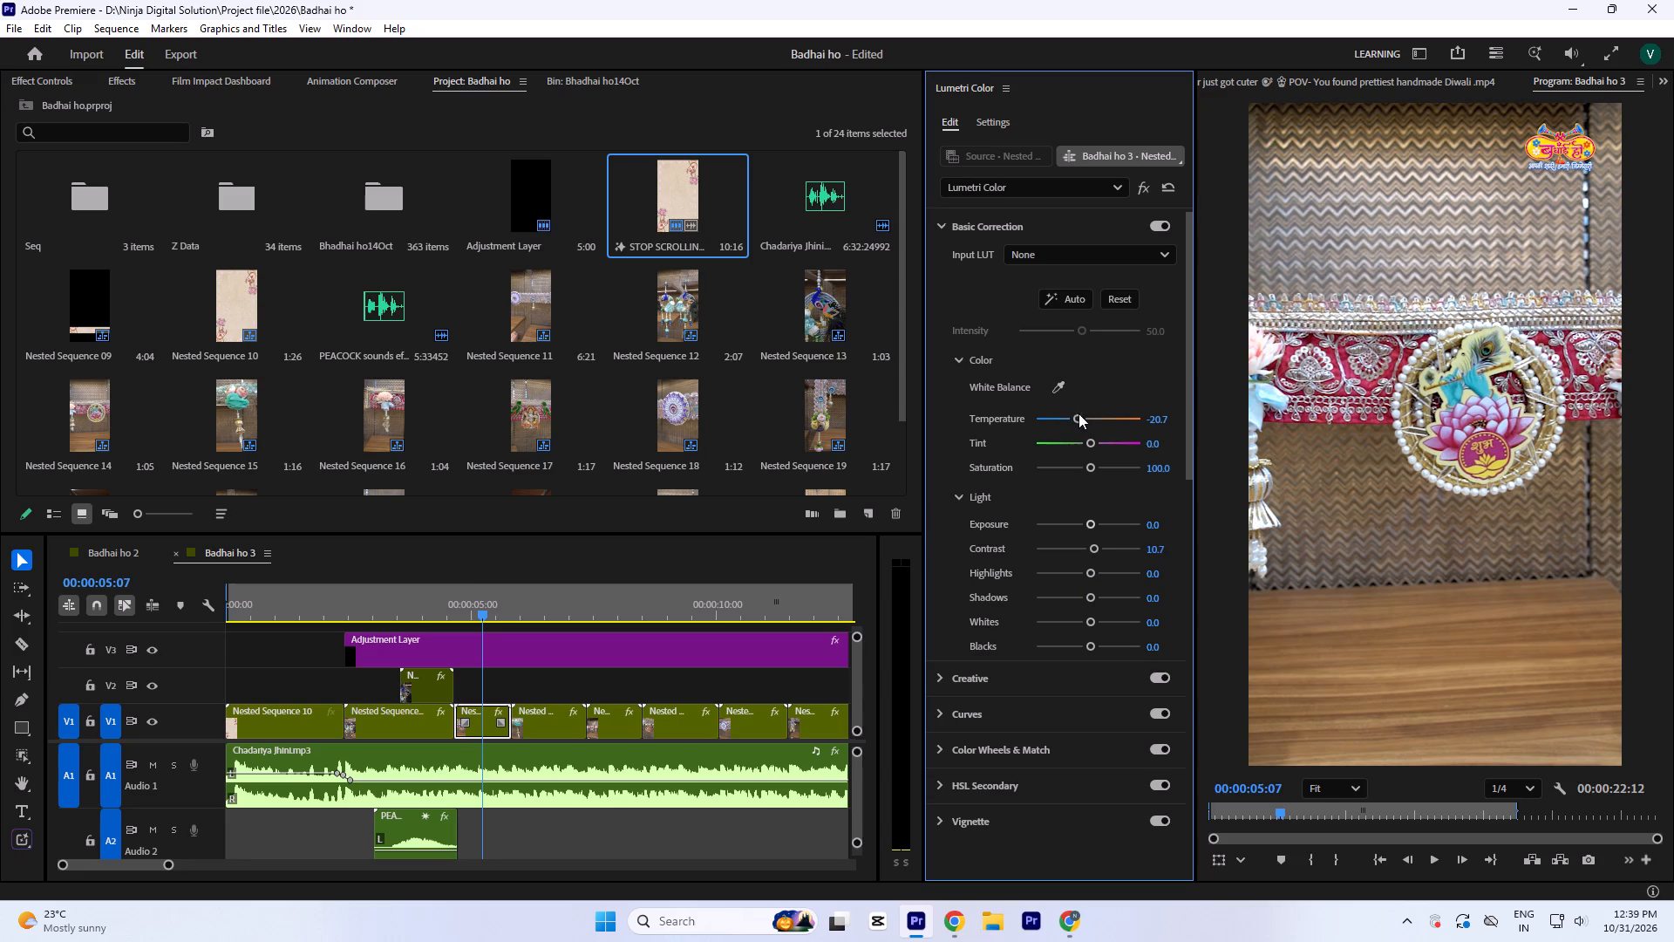
left_click(1082, 585)
left_click(1083, 597)
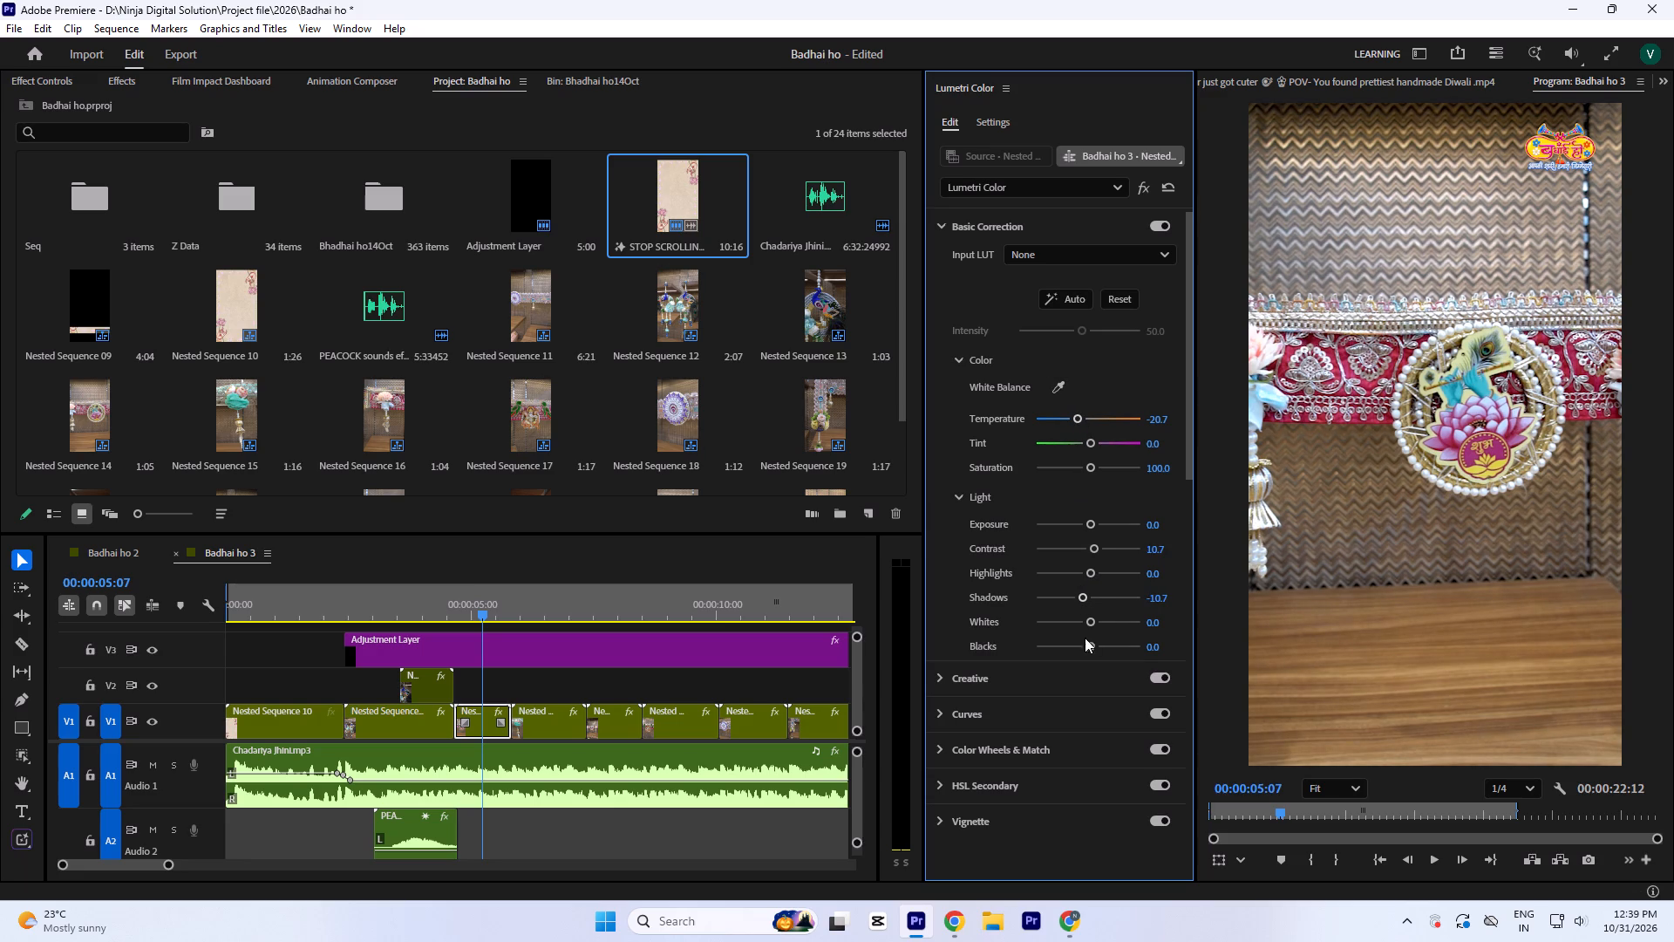
left_click(1085, 623)
left_click(1086, 652)
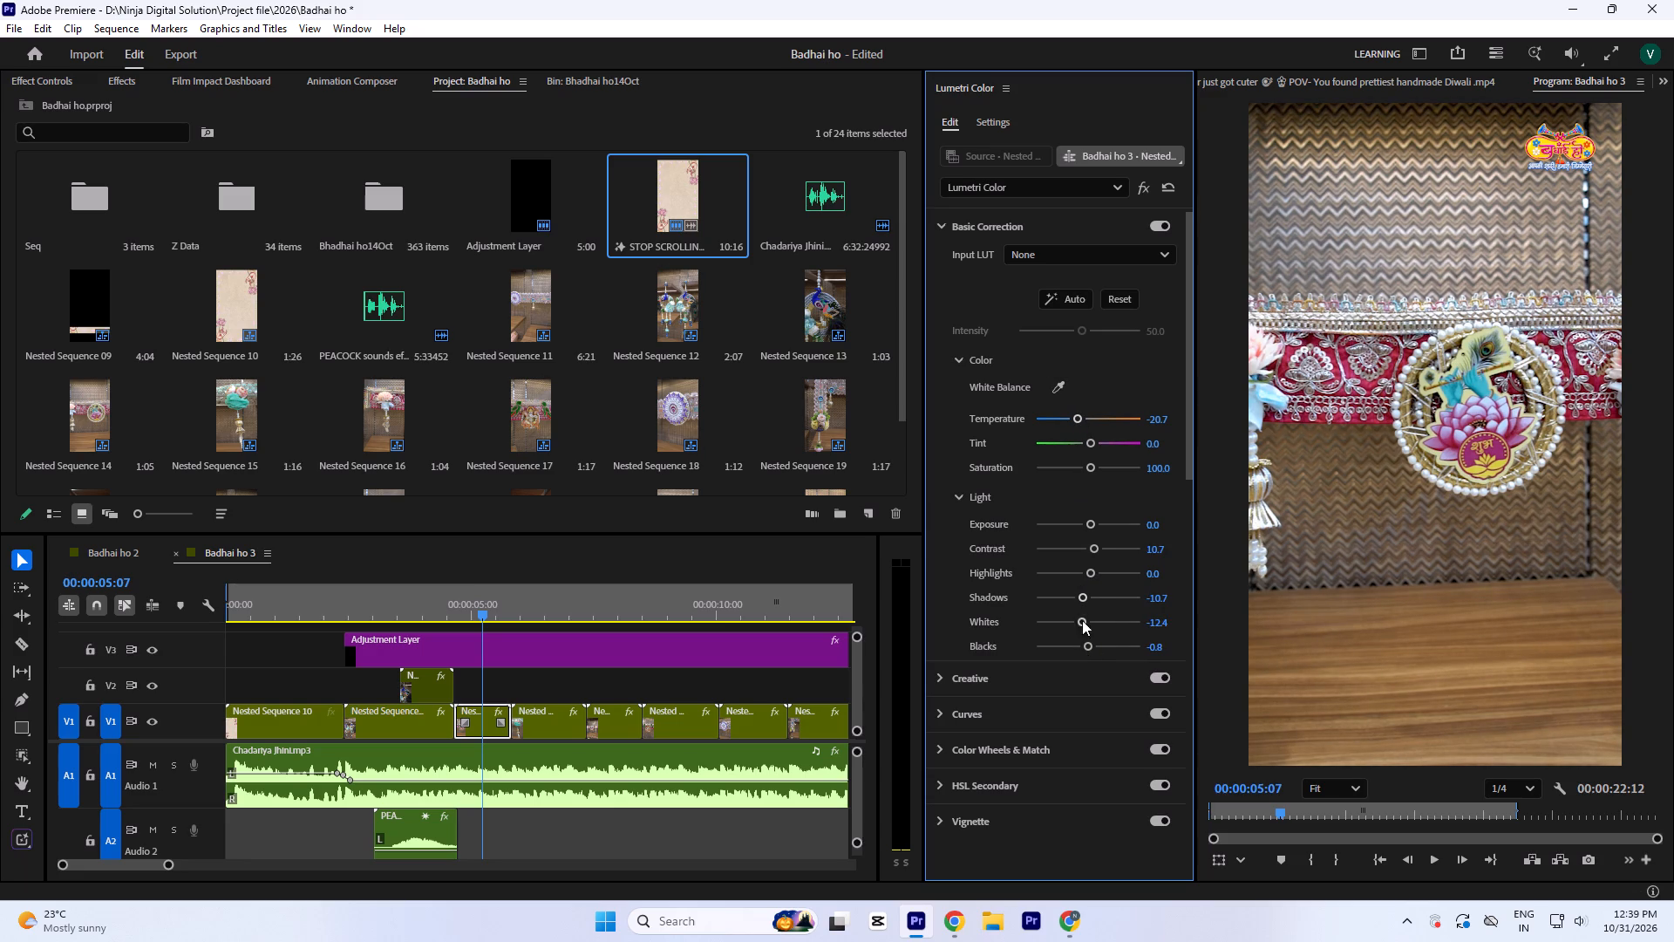
left_click(1081, 615)
left_click(1082, 625)
left_click(1090, 575)
At 00:00:06:11, move the RGB curve's black point slightly inward on the V1 turquoise flower toran clip.
left_click(540, 596)
left_click(554, 721)
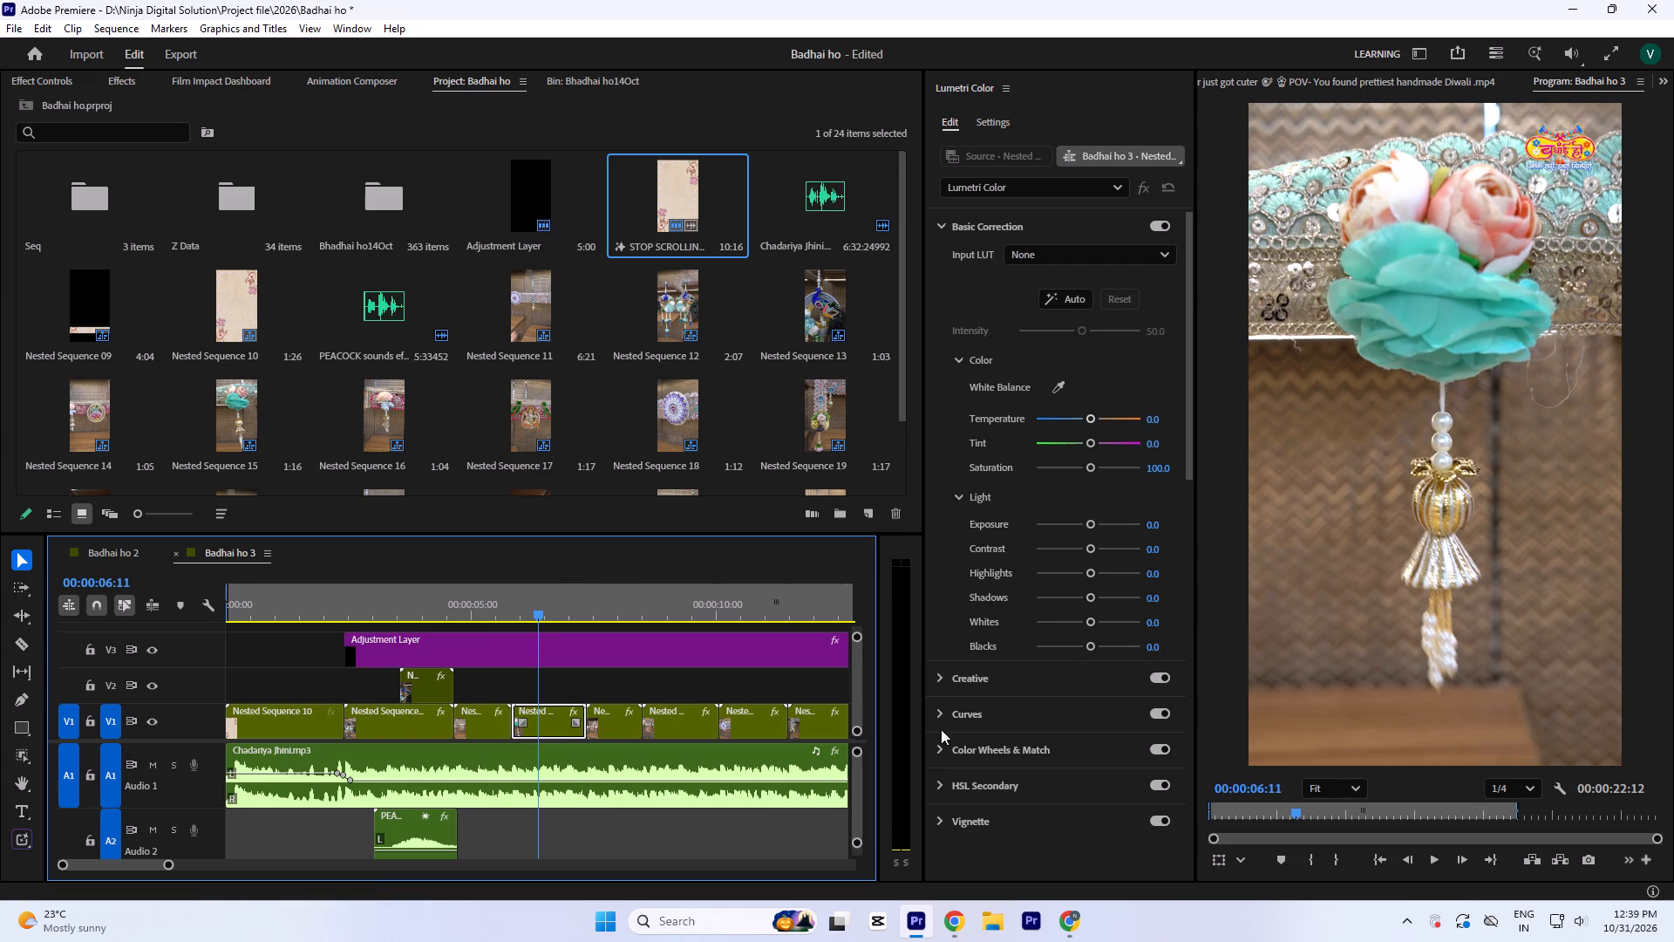
left_click(980, 713)
left_click_drag(970, 617, 983, 626)
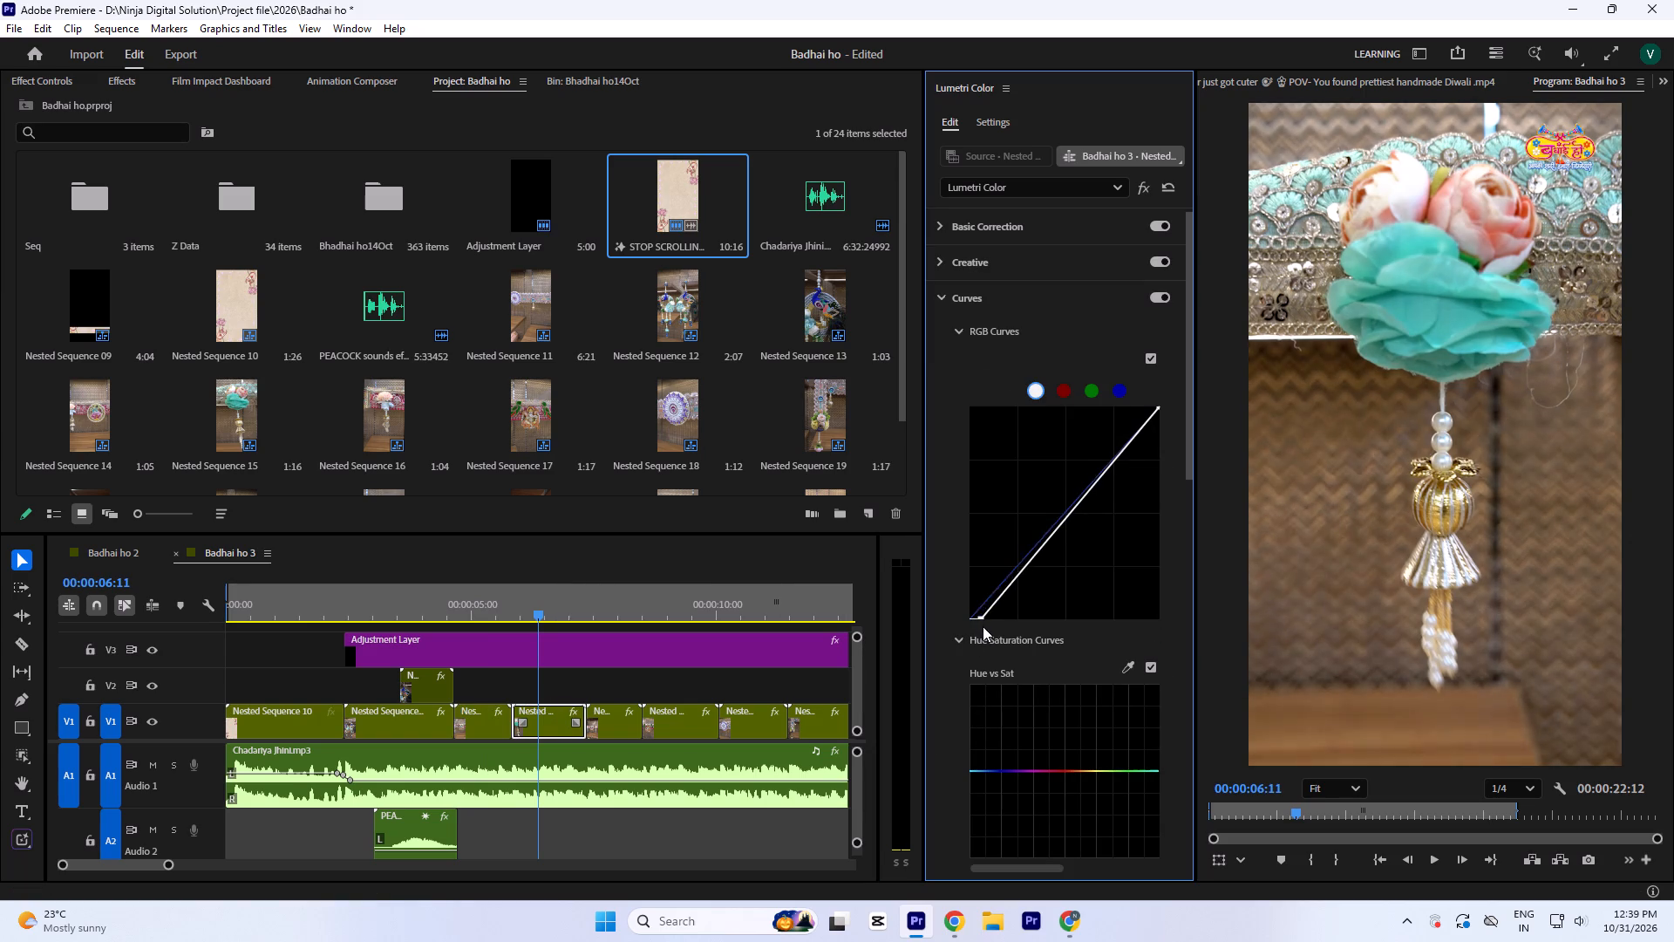
Move the black point of the turquoise flower toran clip's RGB curve slightly further inward along the bottom edge.
left_click_drag(983, 626, 985, 625)
Set the turquoise flower toran clip's temperature to -17.4, contrast 12.4, highlights 7.4, shadows -2.5, whites 4.1 and blacks -4.1.
left_click(1004, 225)
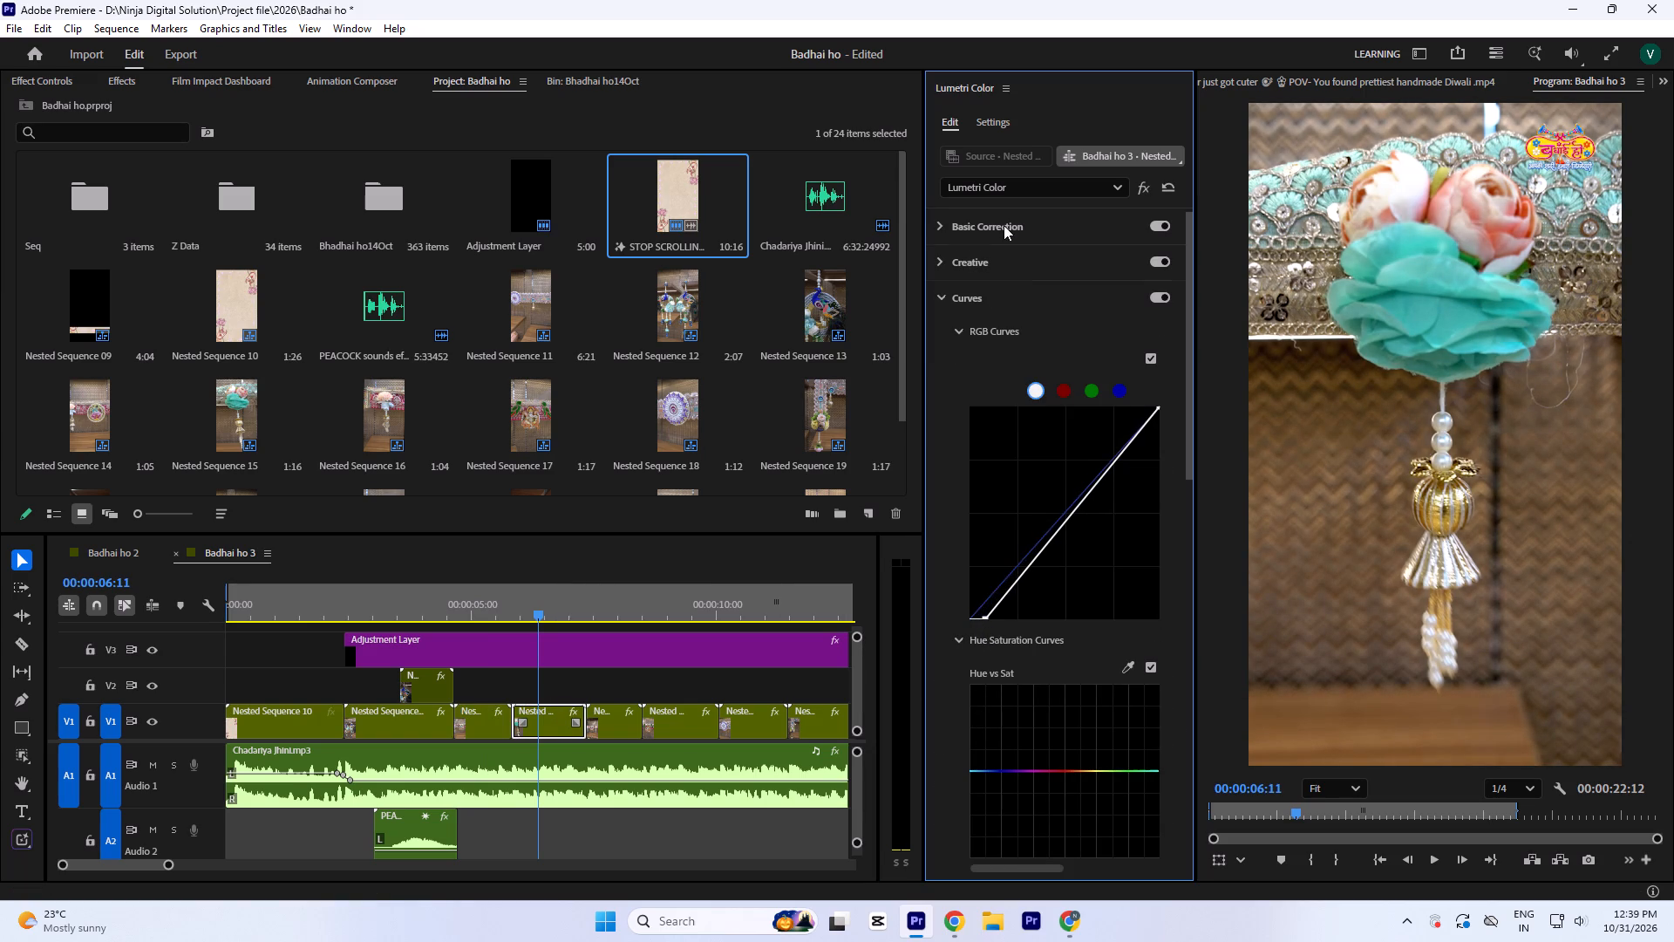
left_click(1079, 420)
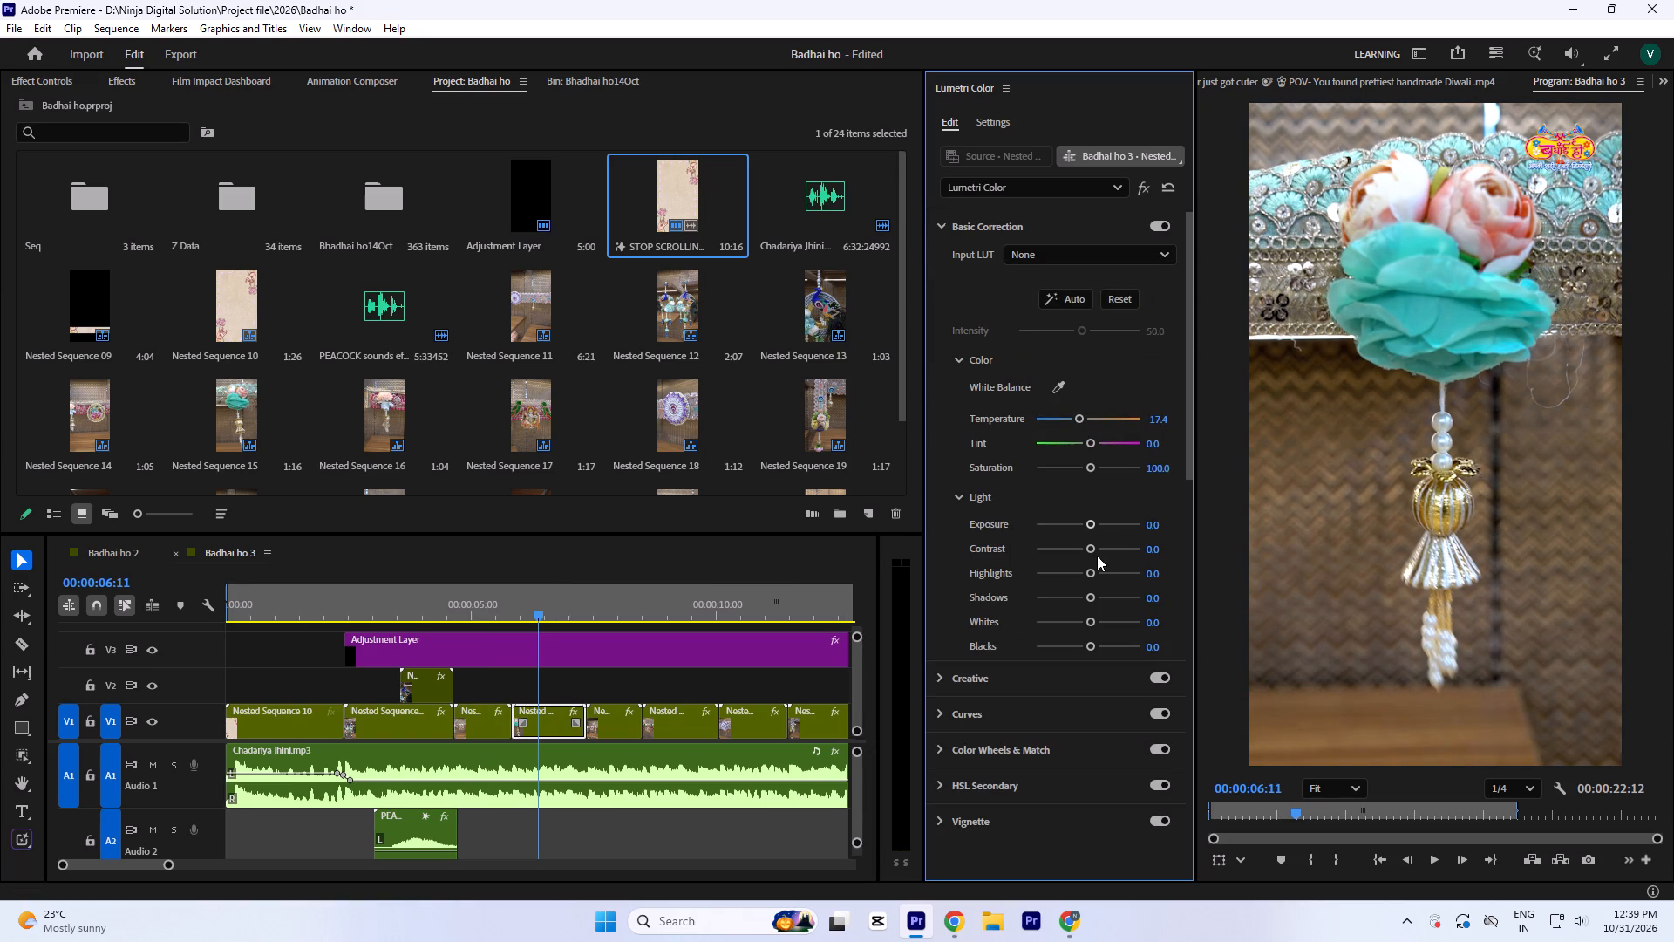
left_click(1093, 548)
left_click(1094, 570)
left_click(1092, 618)
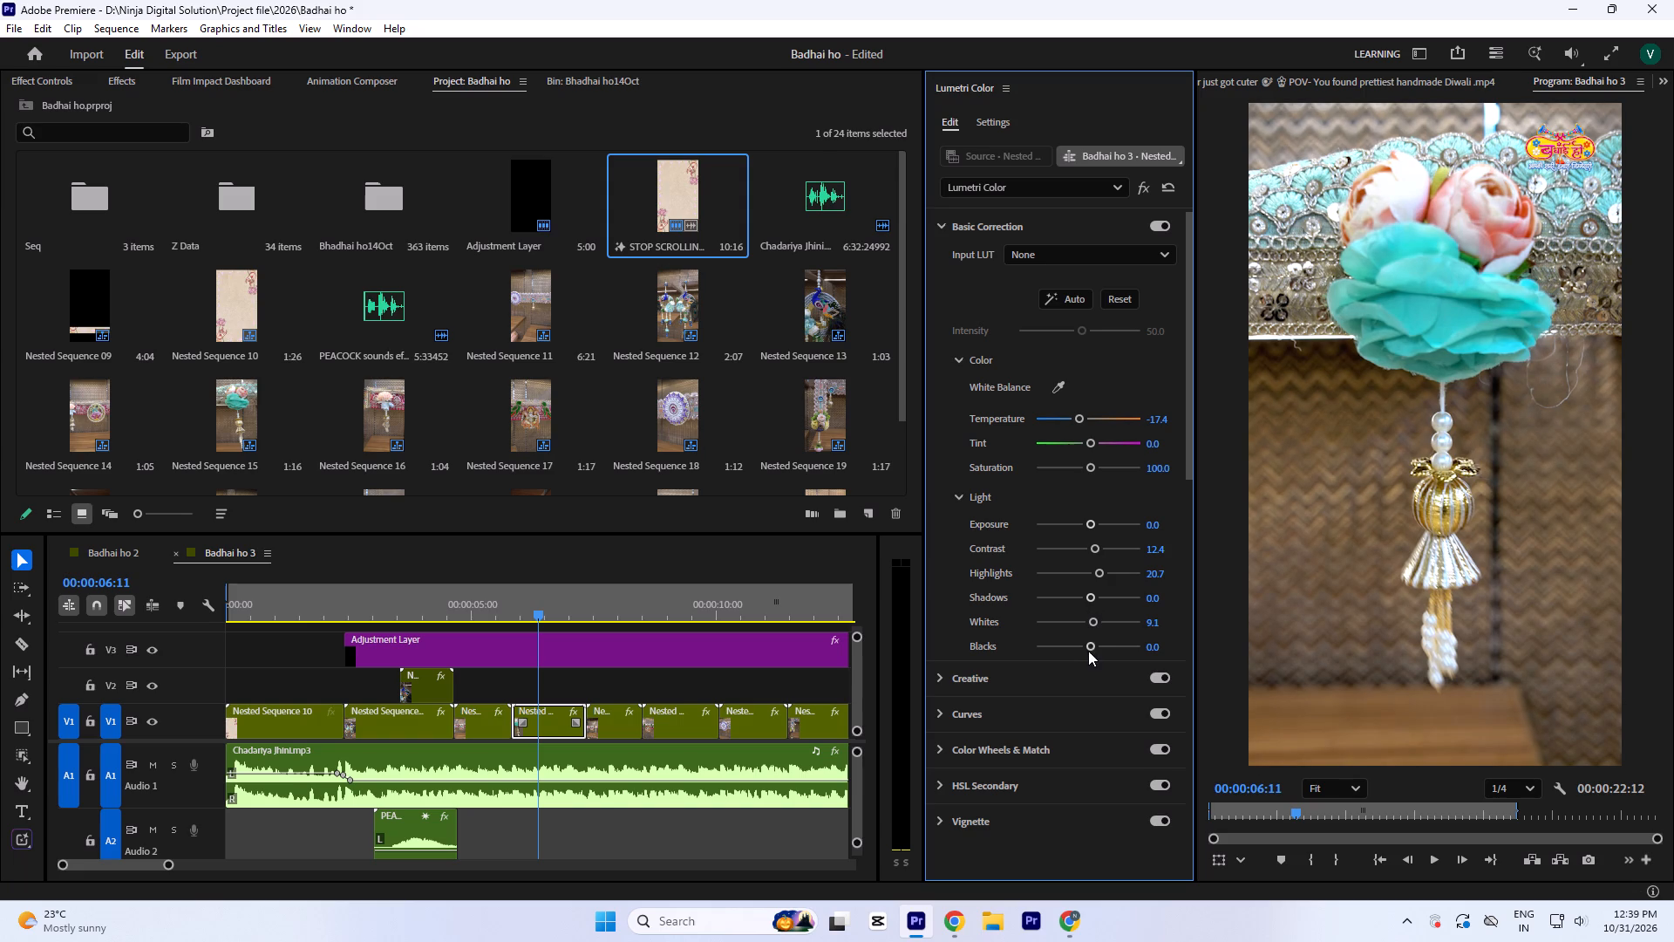
left_click(1085, 651)
left_click(1085, 594)
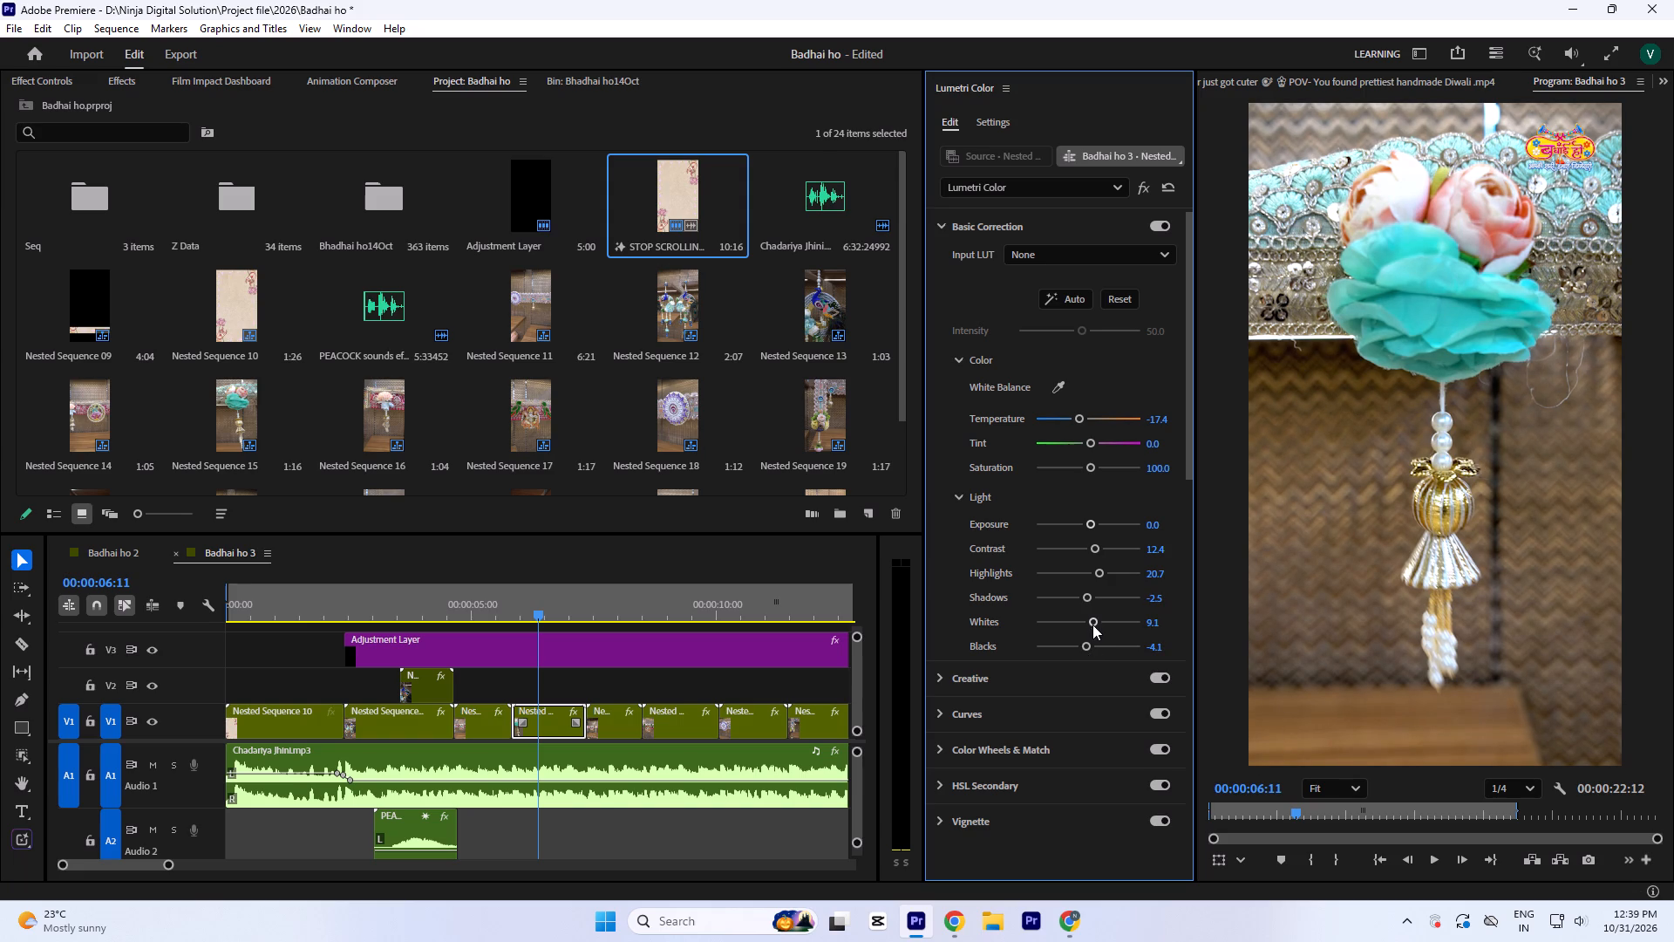
left_click(1089, 624)
left_click(1094, 577)
At 00:00:07:21, set the V1 pink lotus toran clip's temperature to -22.3 and move its RGB curve's black point slightly inward.
left_click(606, 590)
left_click(606, 729)
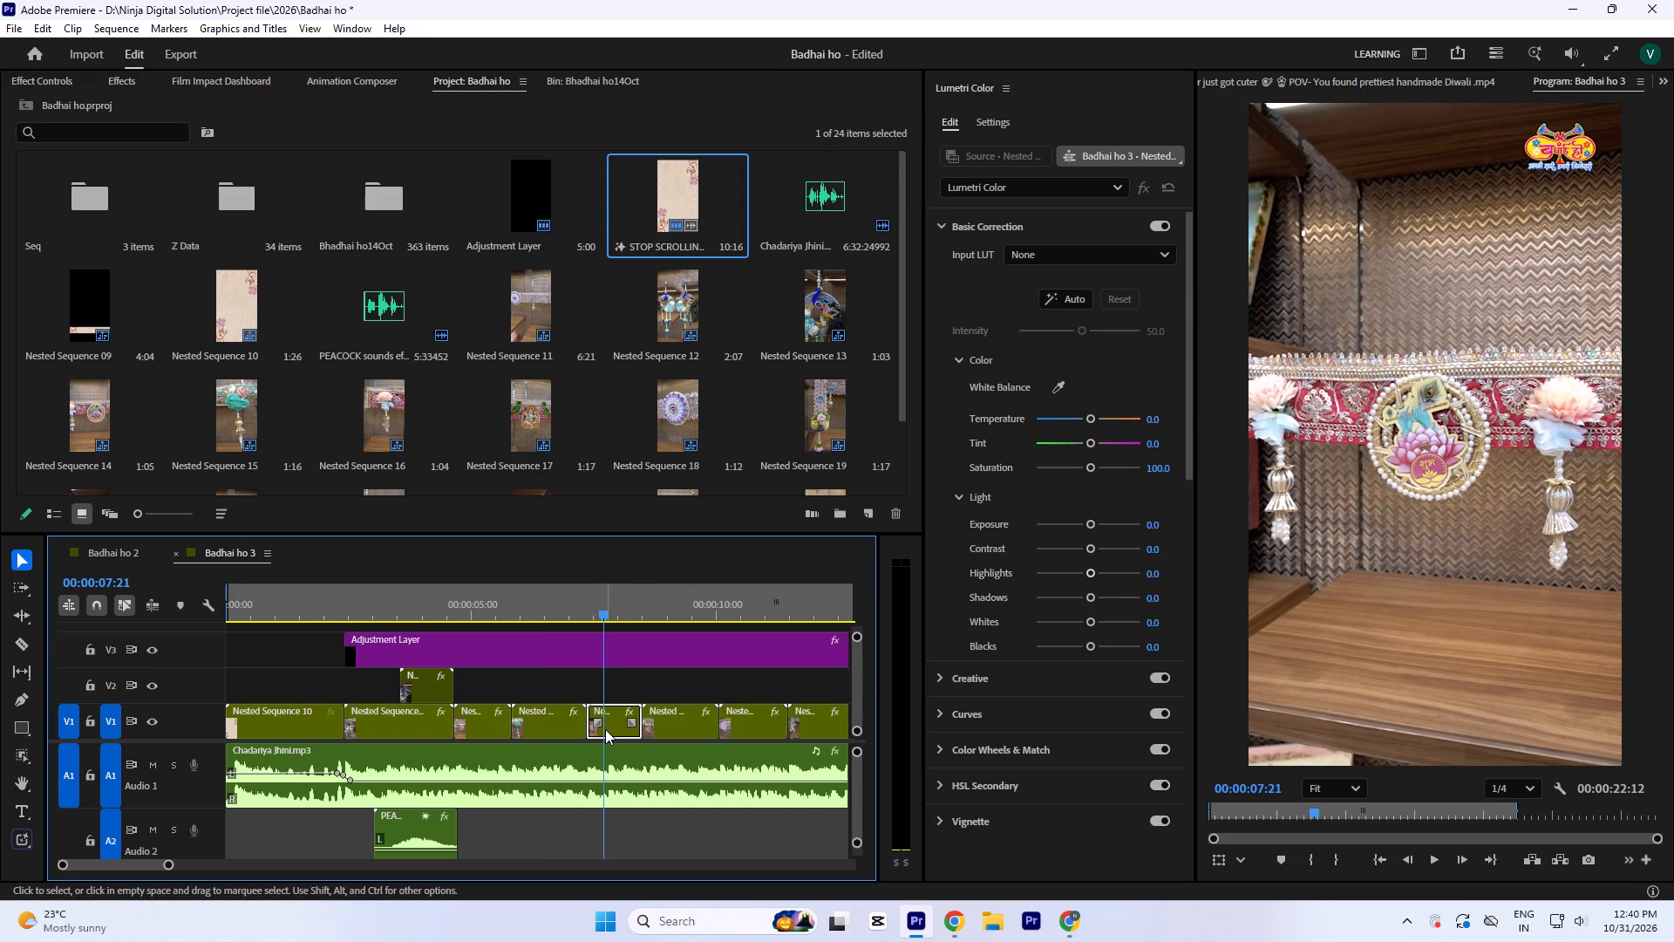
left_click(1079, 419)
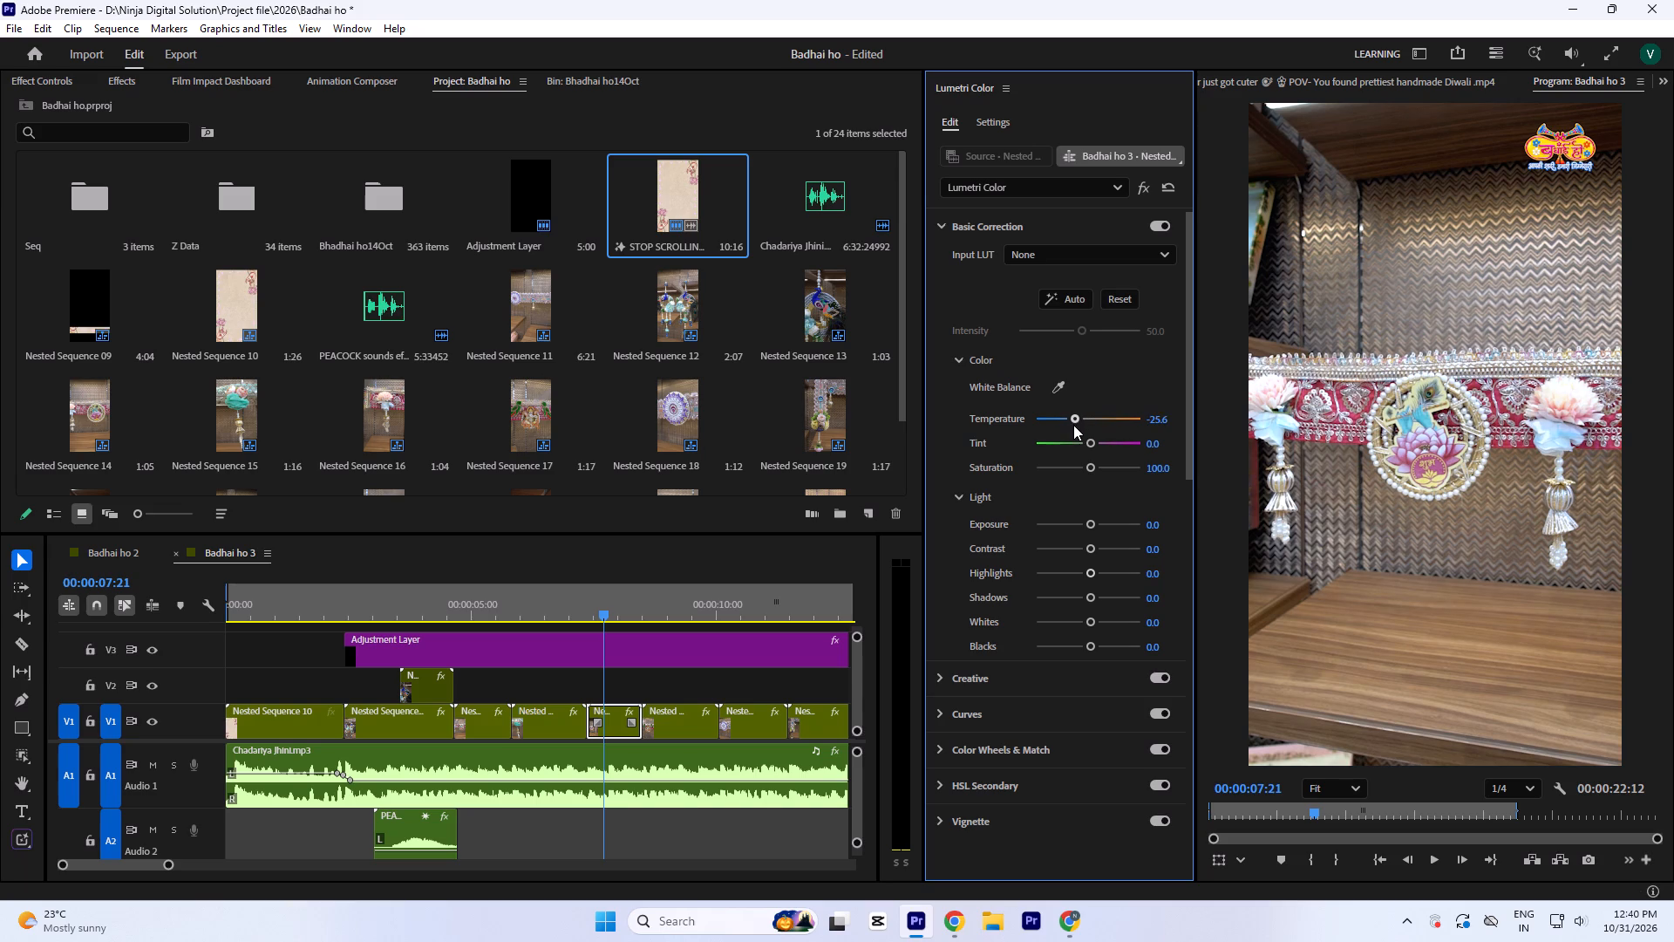
left_click(993, 710)
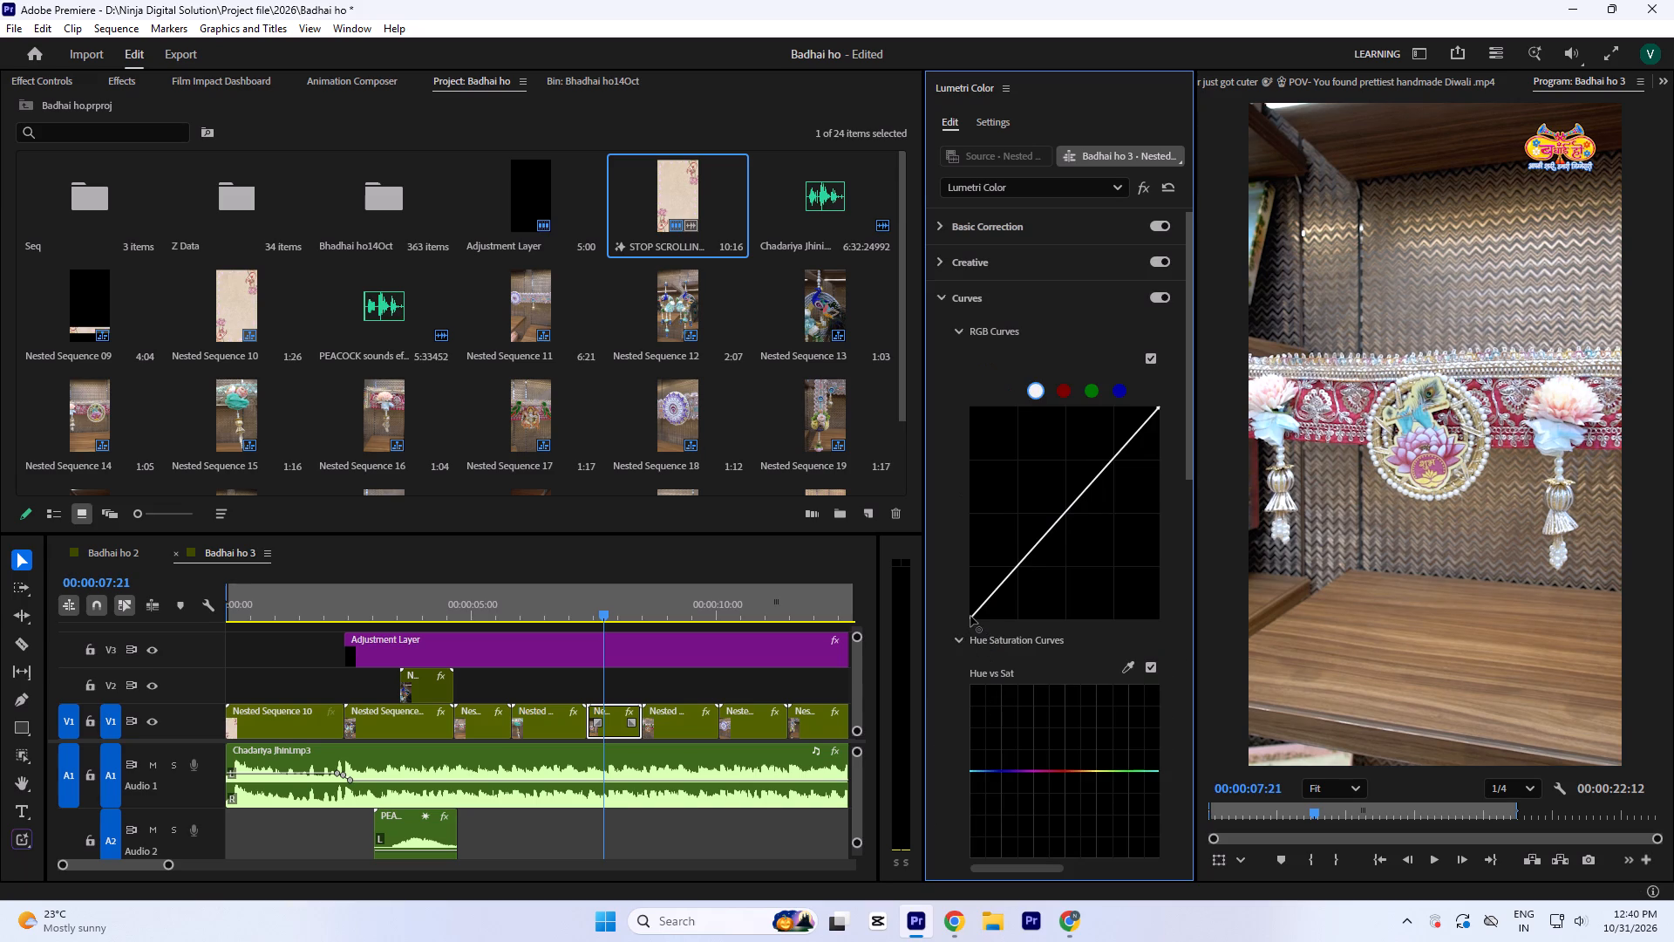
left_click_drag(970, 616, 976, 628)
Set the pink lotus toran clip's temperature to -19.0, contrast to 12.4 and shadows to -5.8.
left_click(989, 216)
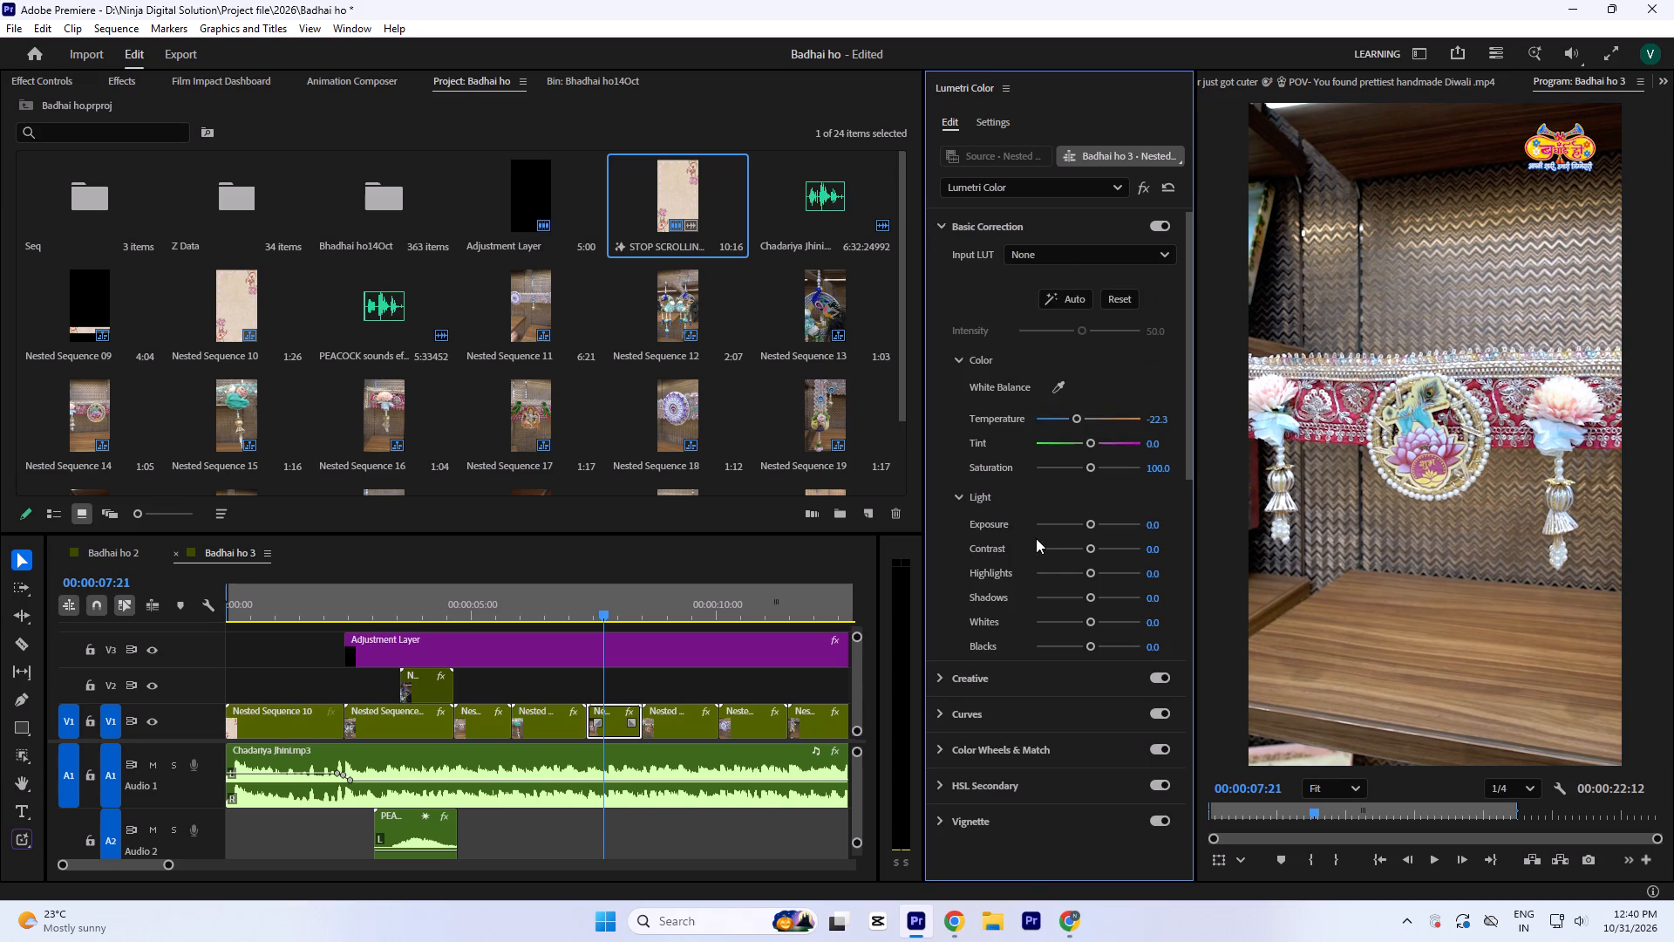
left_click(1076, 418)
left_click(1092, 544)
left_click(1084, 595)
At 00:00:09:07, move the RGB curve's black point slightly inward on the V1 Ganesha and parrots toran clip.
left_click(681, 601)
left_click(682, 716)
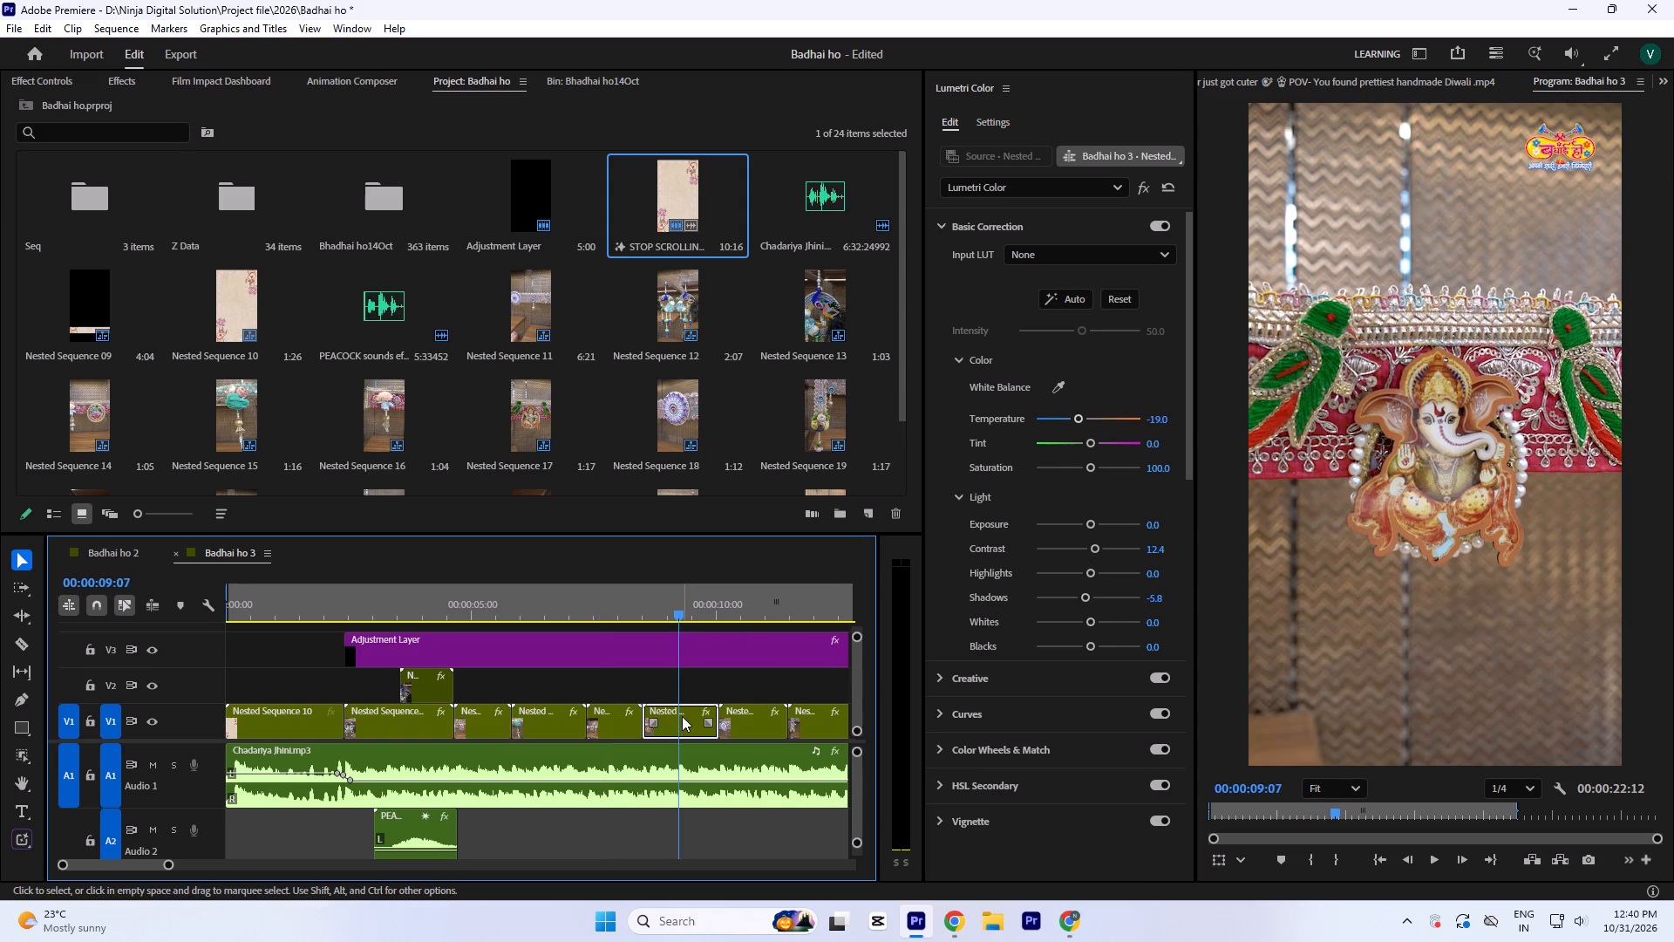
left_click(995, 729)
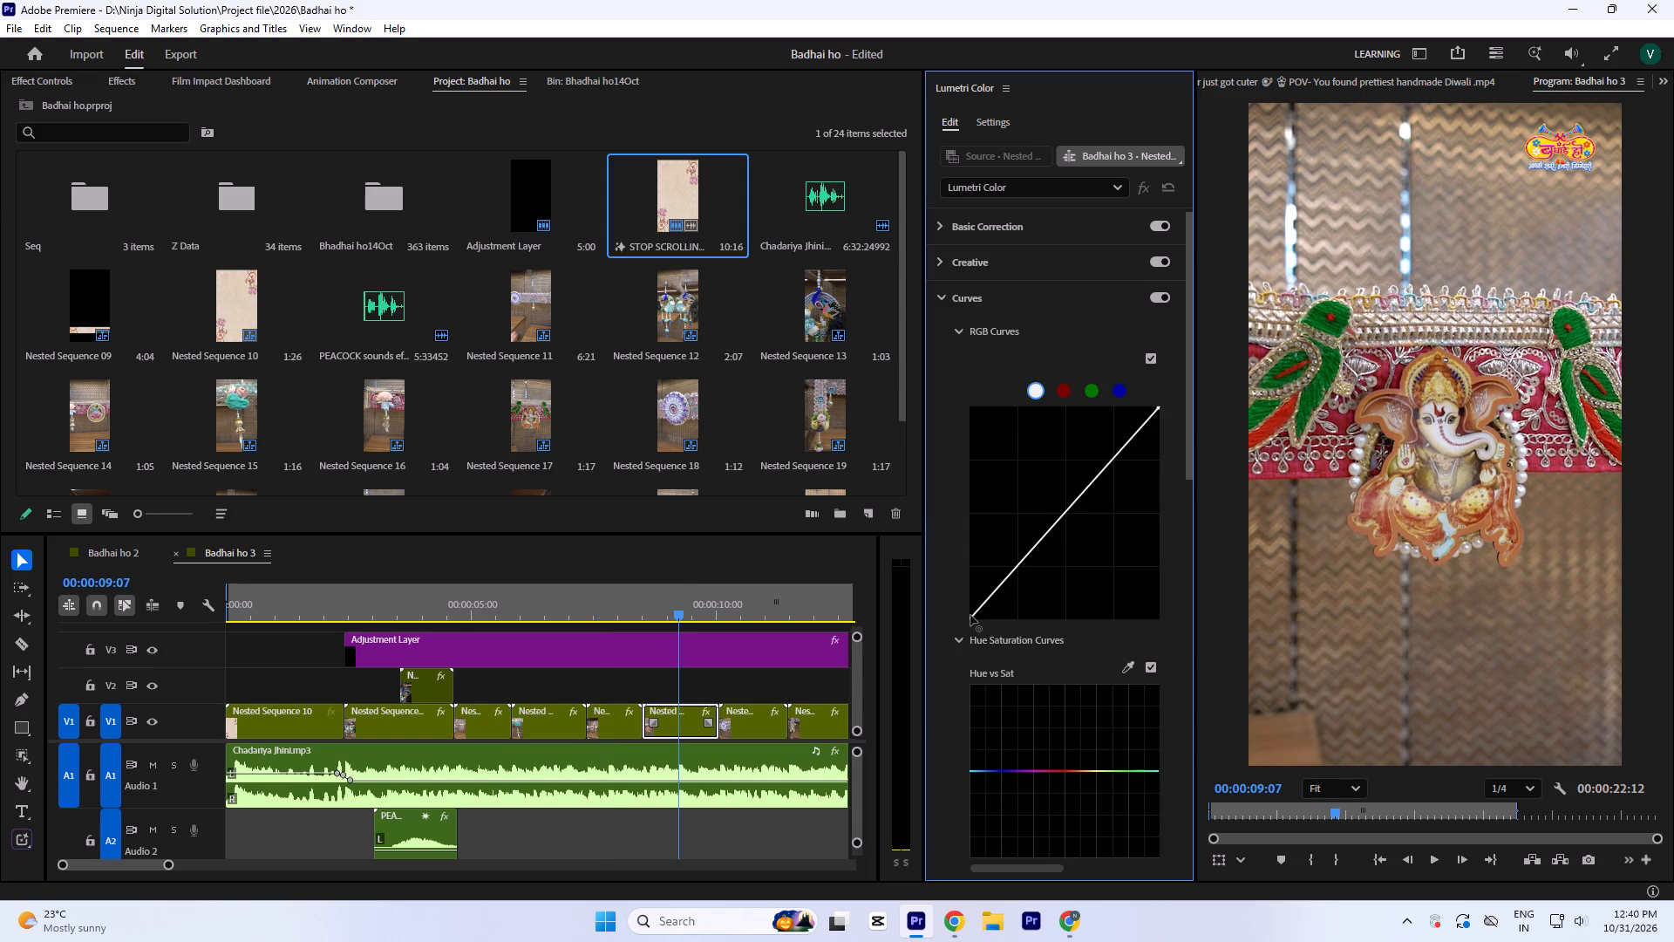
left_click_drag(970, 615, 979, 623)
Set the Ganesha toran clip's temperature to -14.0, highlights to 14.0, whites to 14.0 and contrast to 5.8.
left_click(1011, 209)
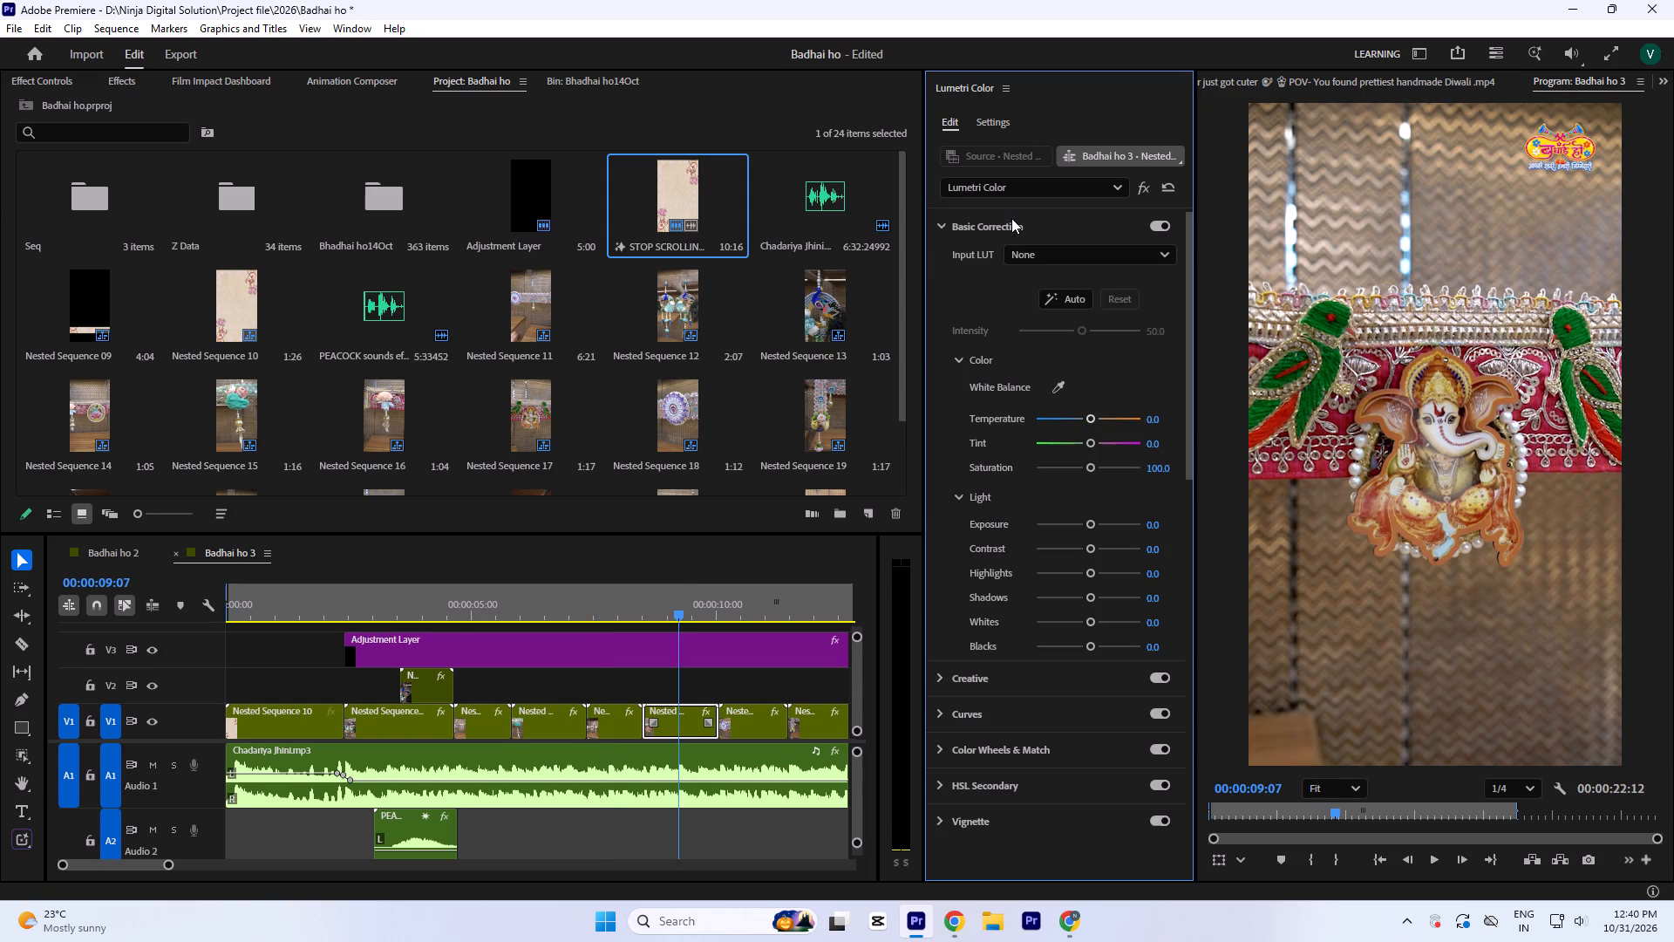
left_click_drag(1086, 416, 1079, 424)
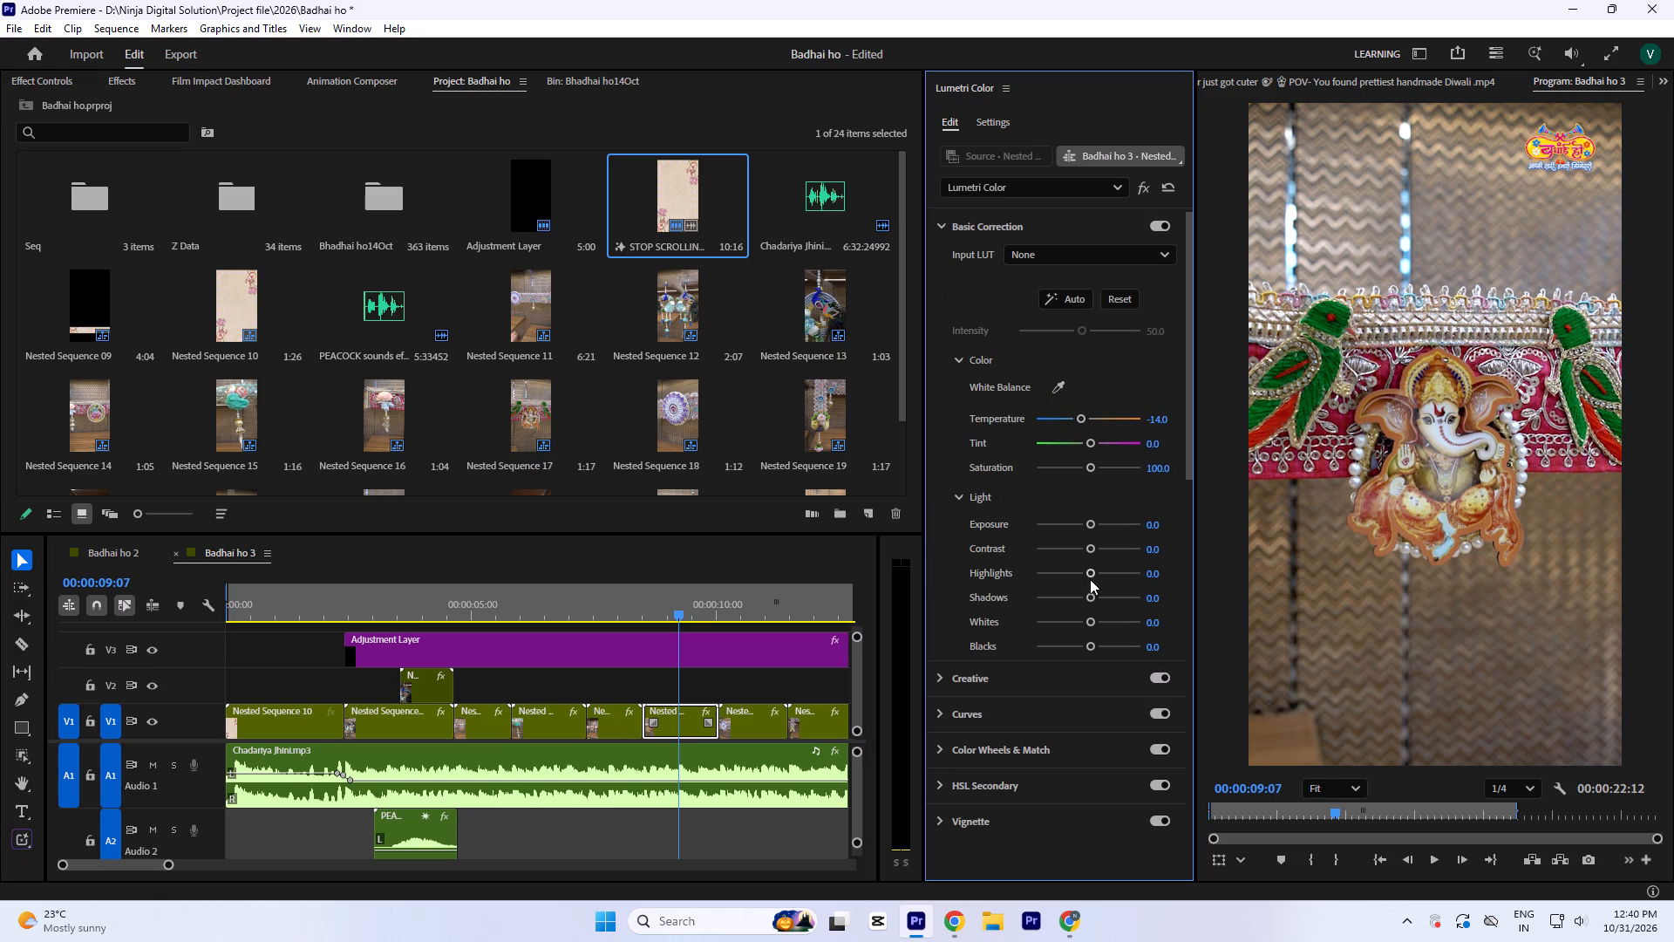
left_click(1092, 577)
left_click(1091, 623)
left_click(1088, 547)
At 00:00:10:13, move the RGB curve's black point slightly inward on the V1 blue-and-white round medallion toran clip.
left_click(738, 593)
left_click(758, 726)
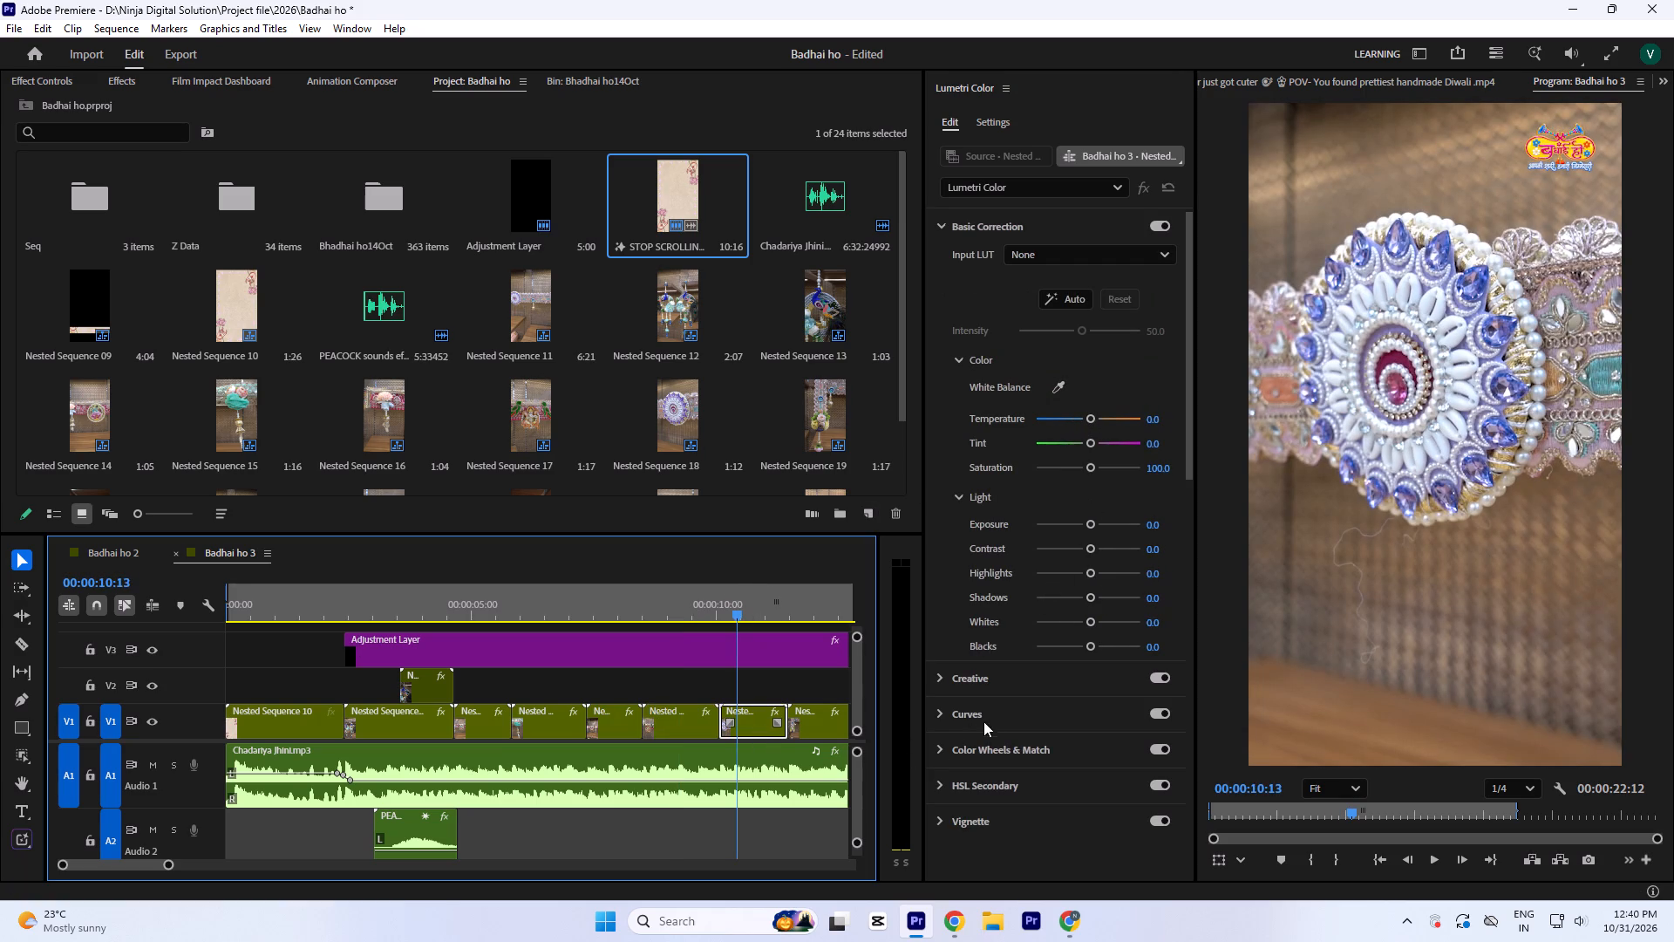
left_click(988, 717)
left_click_drag(971, 616, 976, 621)
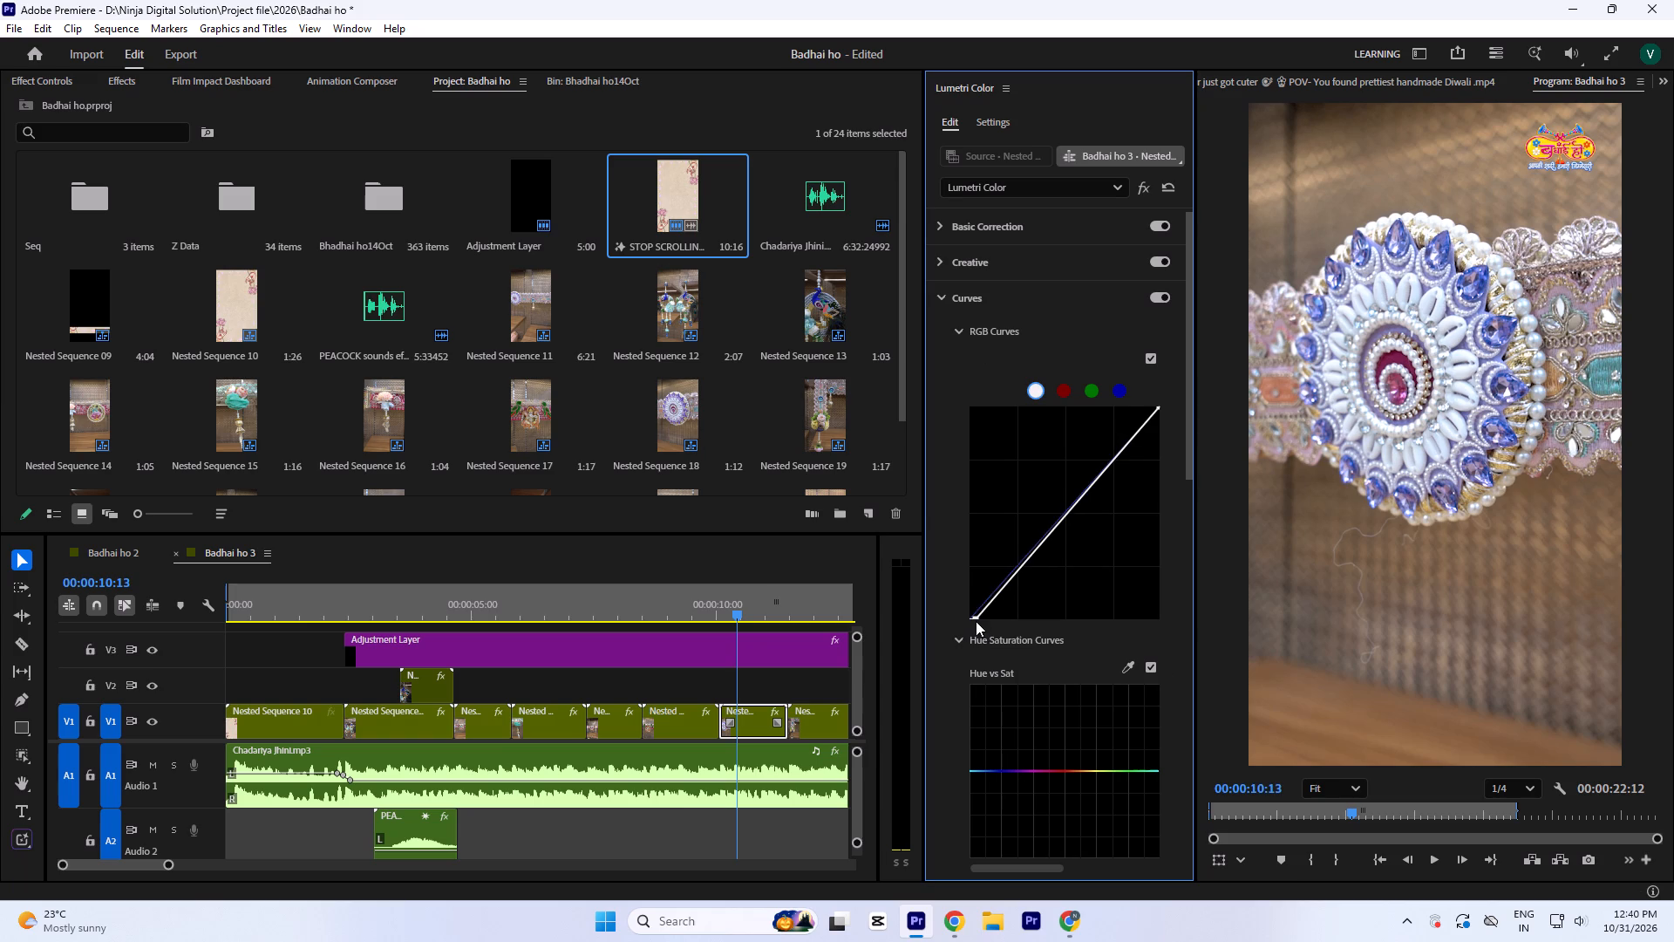
left_click_drag(976, 621, 980, 624)
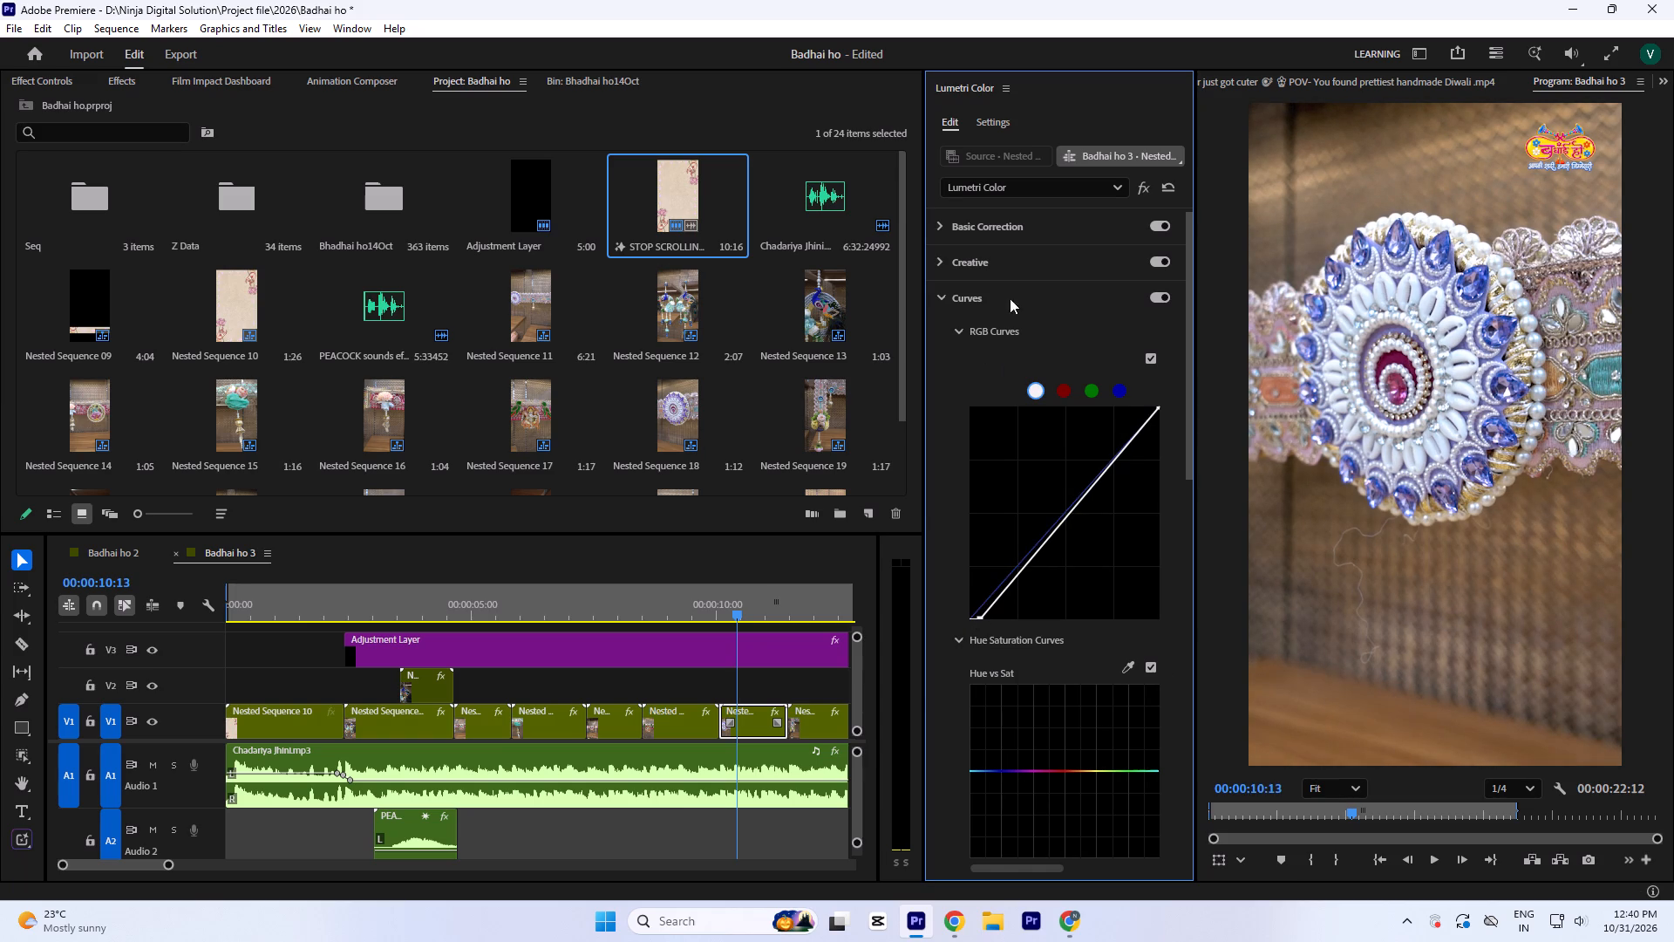
Set the medallion toran clip's temperature to -7.4, contrast to 17.4, highlights to 14.0, and shadows, whites and blacks to -5.8 each.
left_click(1007, 224)
left_click(1084, 419)
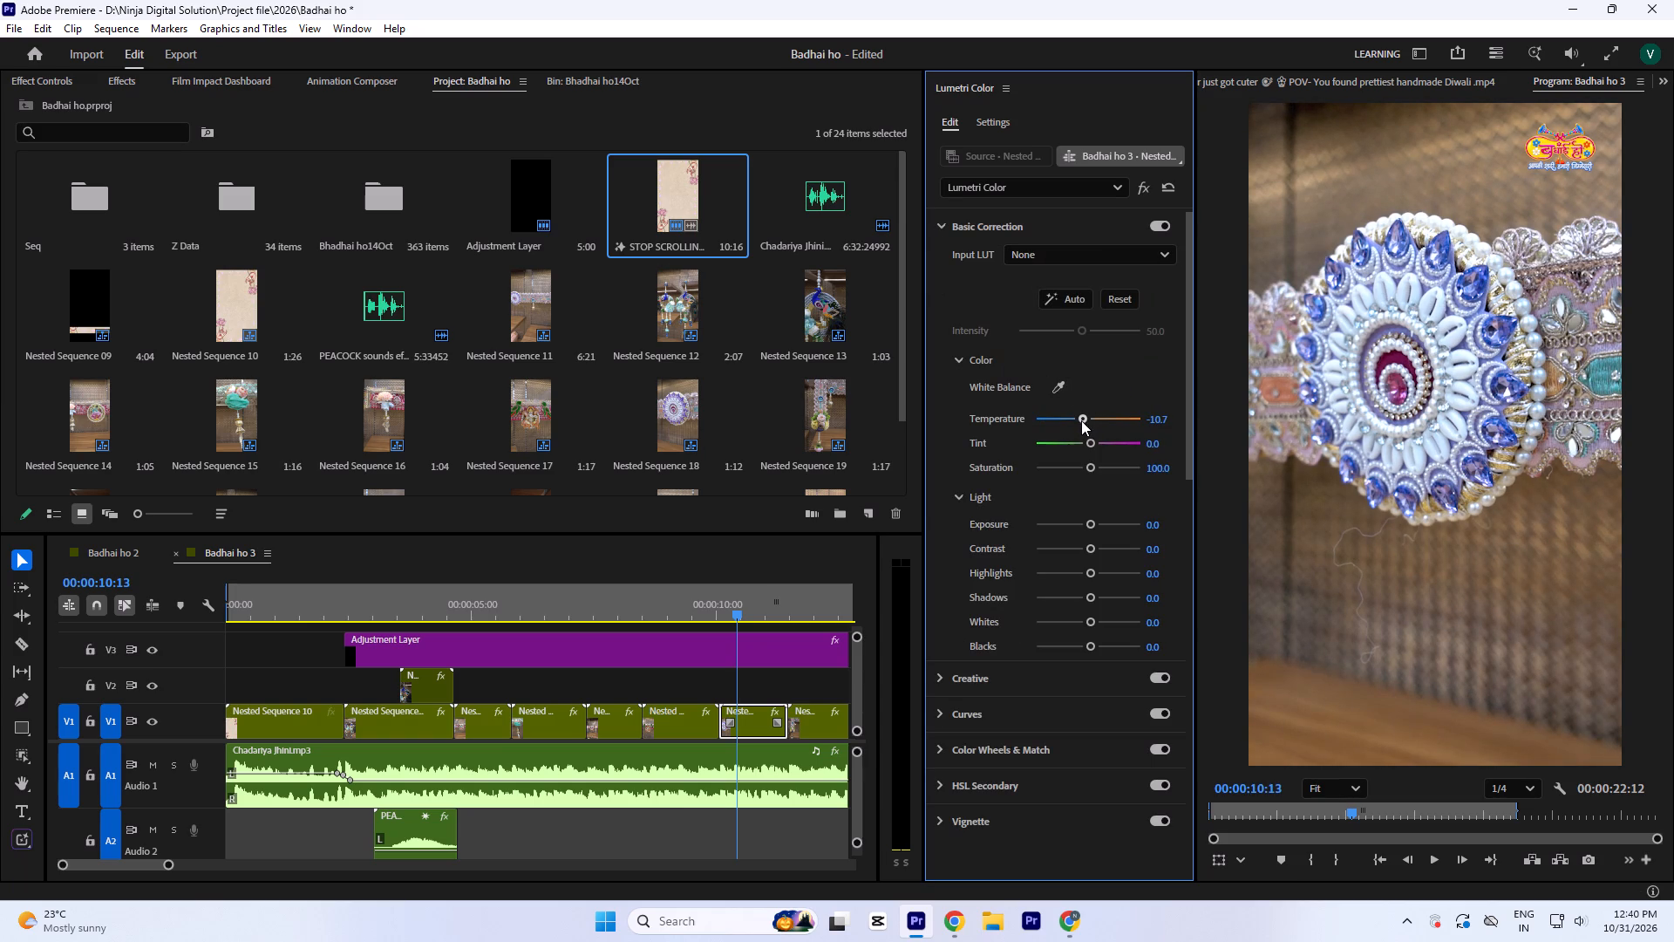
left_click(1083, 414)
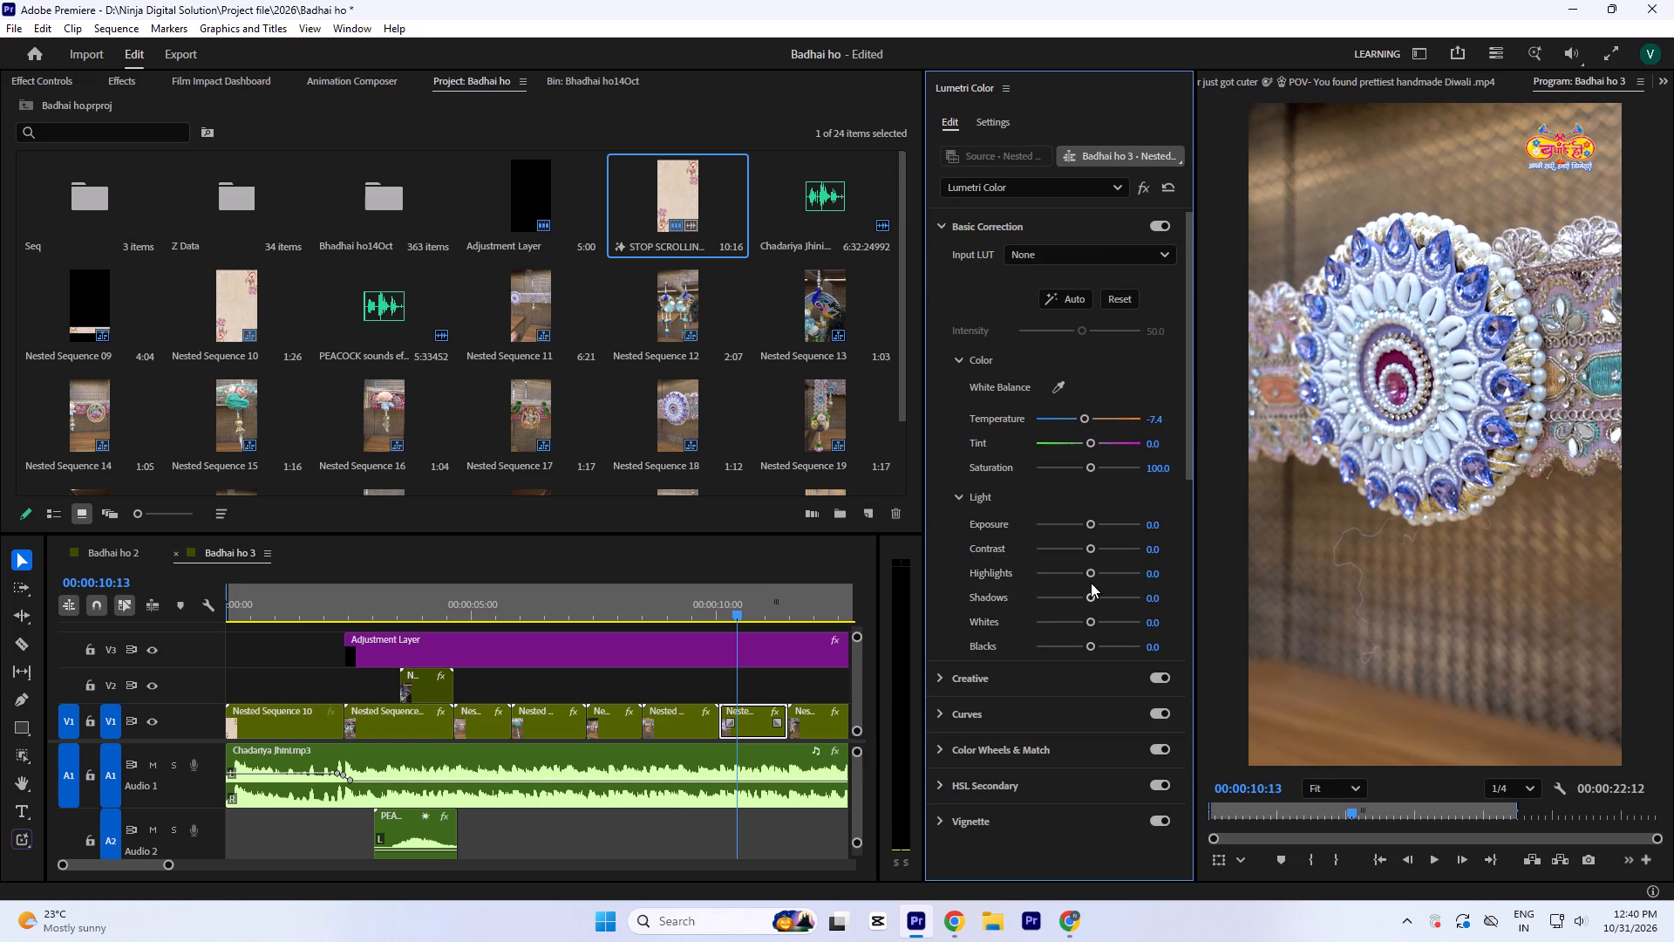
left_click(1083, 594)
left_click(1096, 553)
left_click(1085, 615)
left_click(1084, 647)
left_click(1094, 575)
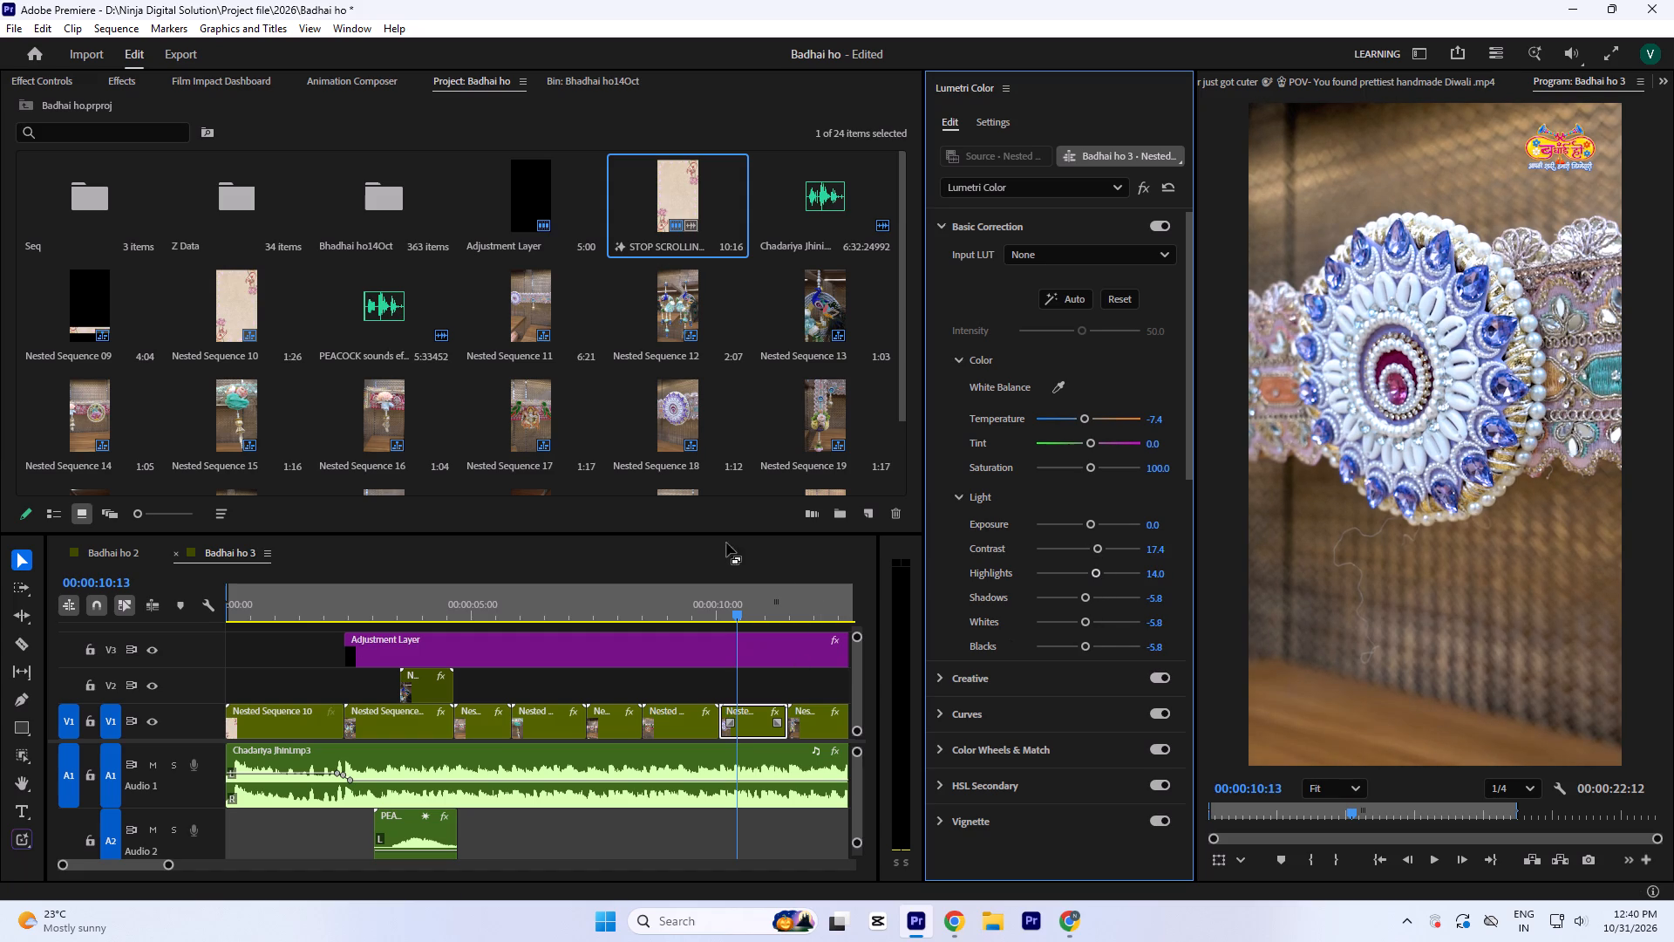
With the playhead at 00:00:12:04, change the V3 Adjustment Layer's Creative look to Digie 4.cube from the Luts folder.
left_click(823, 598)
key("0")
key("0")
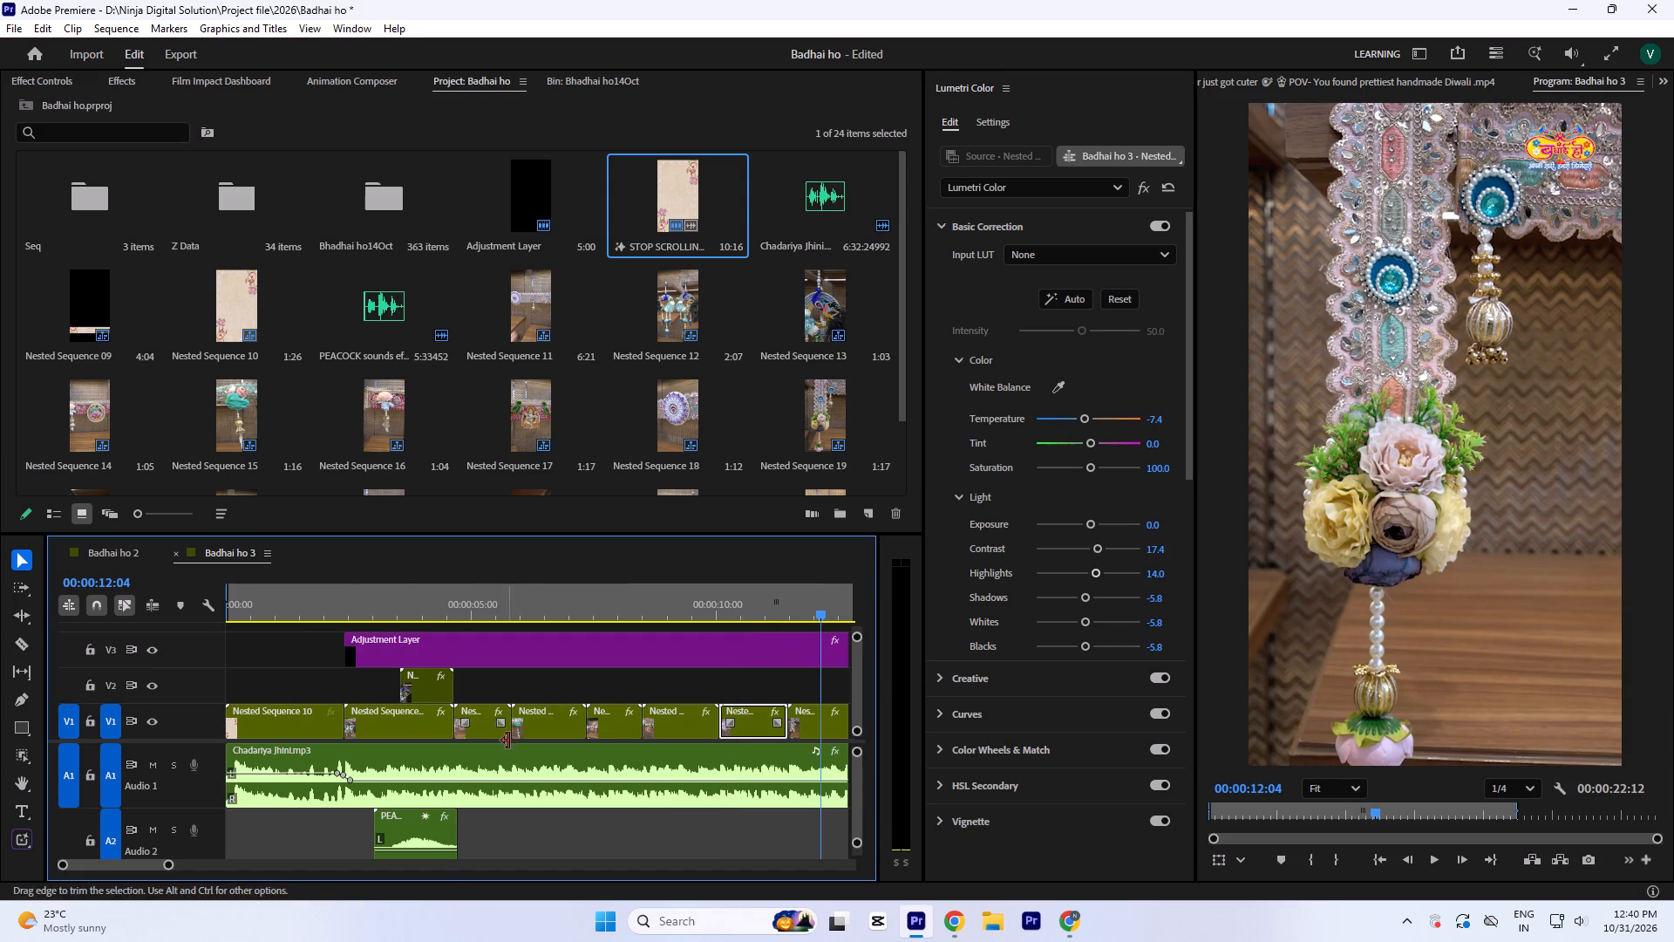
left_click(823, 605)
key("0")
key("minus")
key("equal")
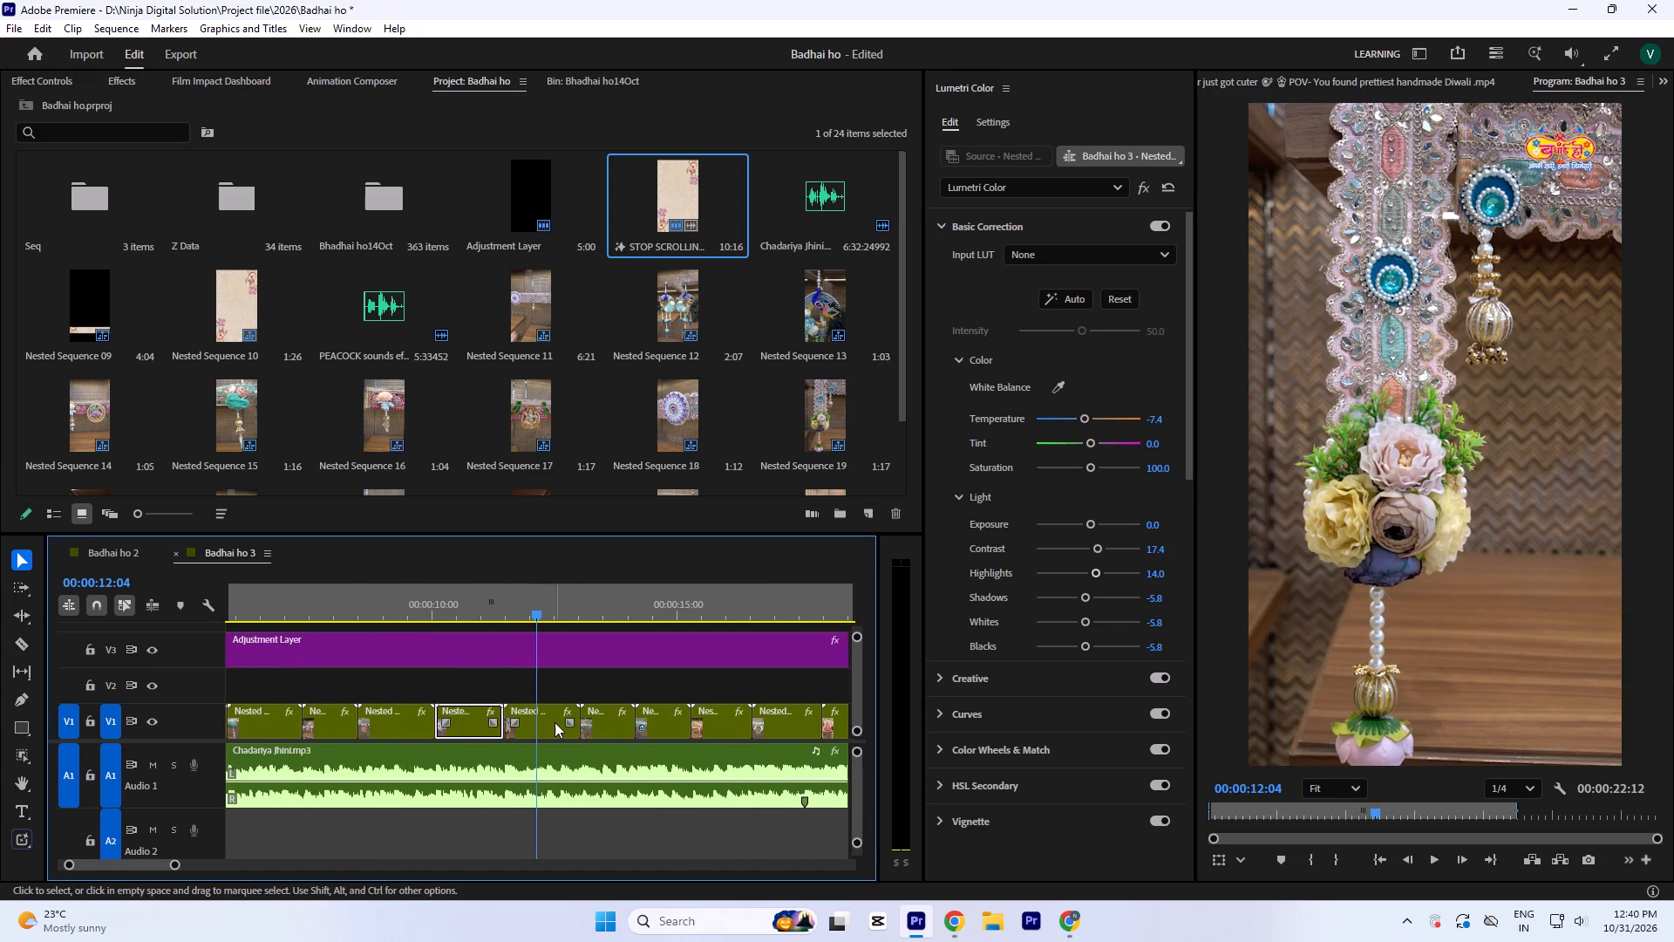
left_click(571, 658)
left_click(1008, 685)
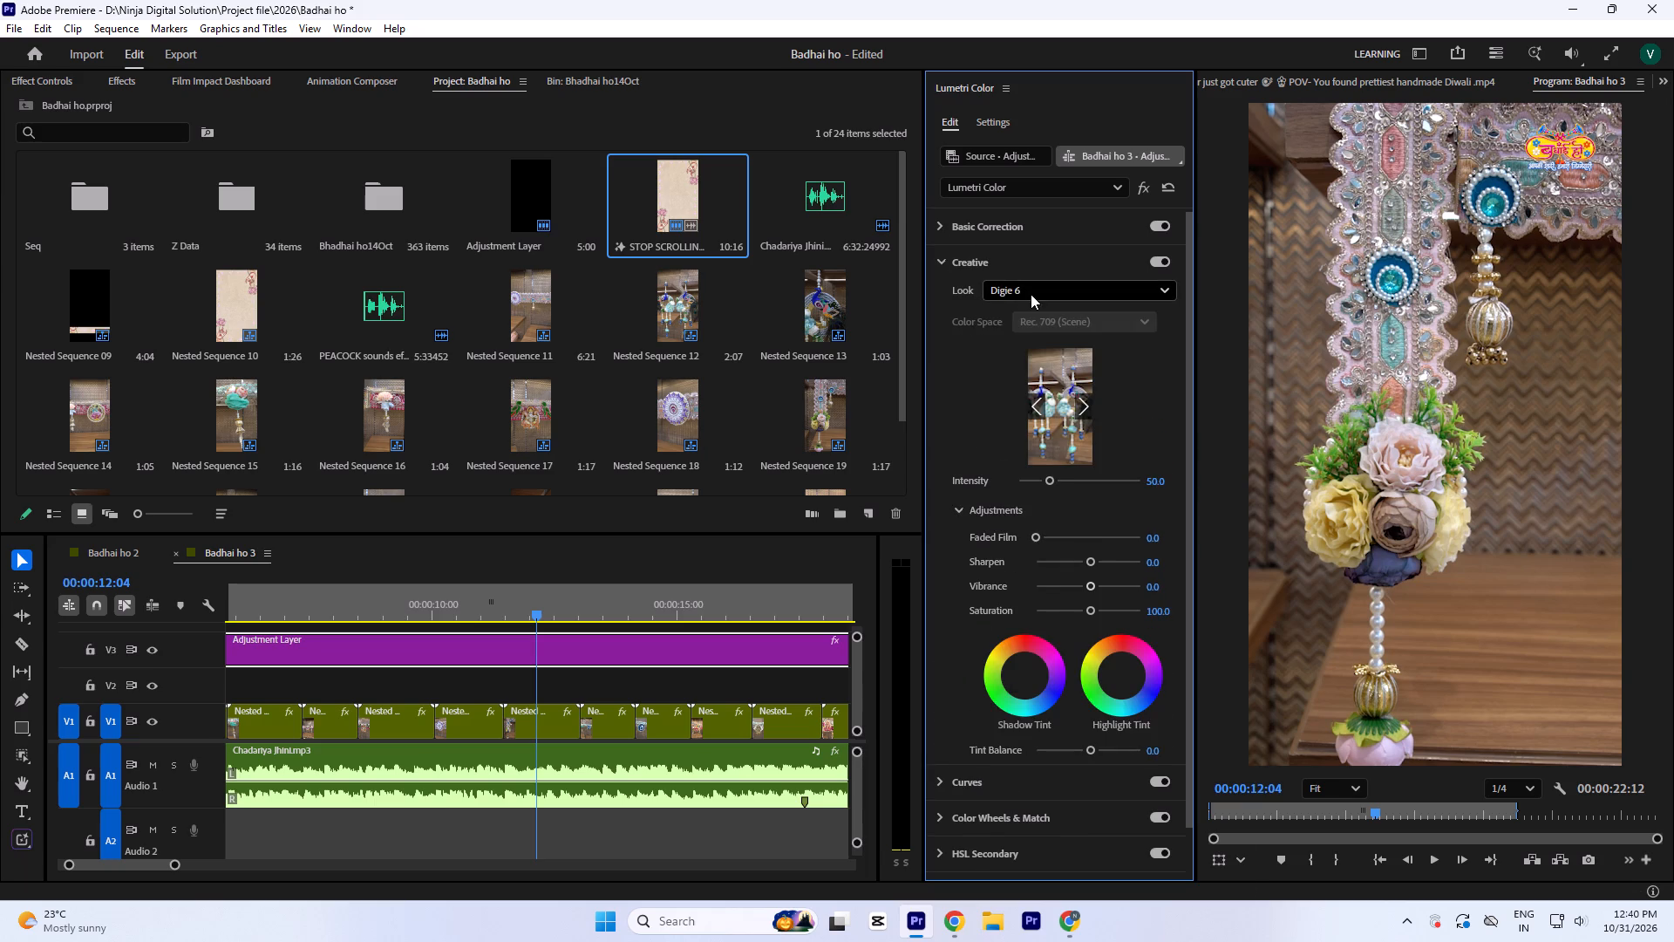
left_click(1031, 294)
left_click(1030, 360)
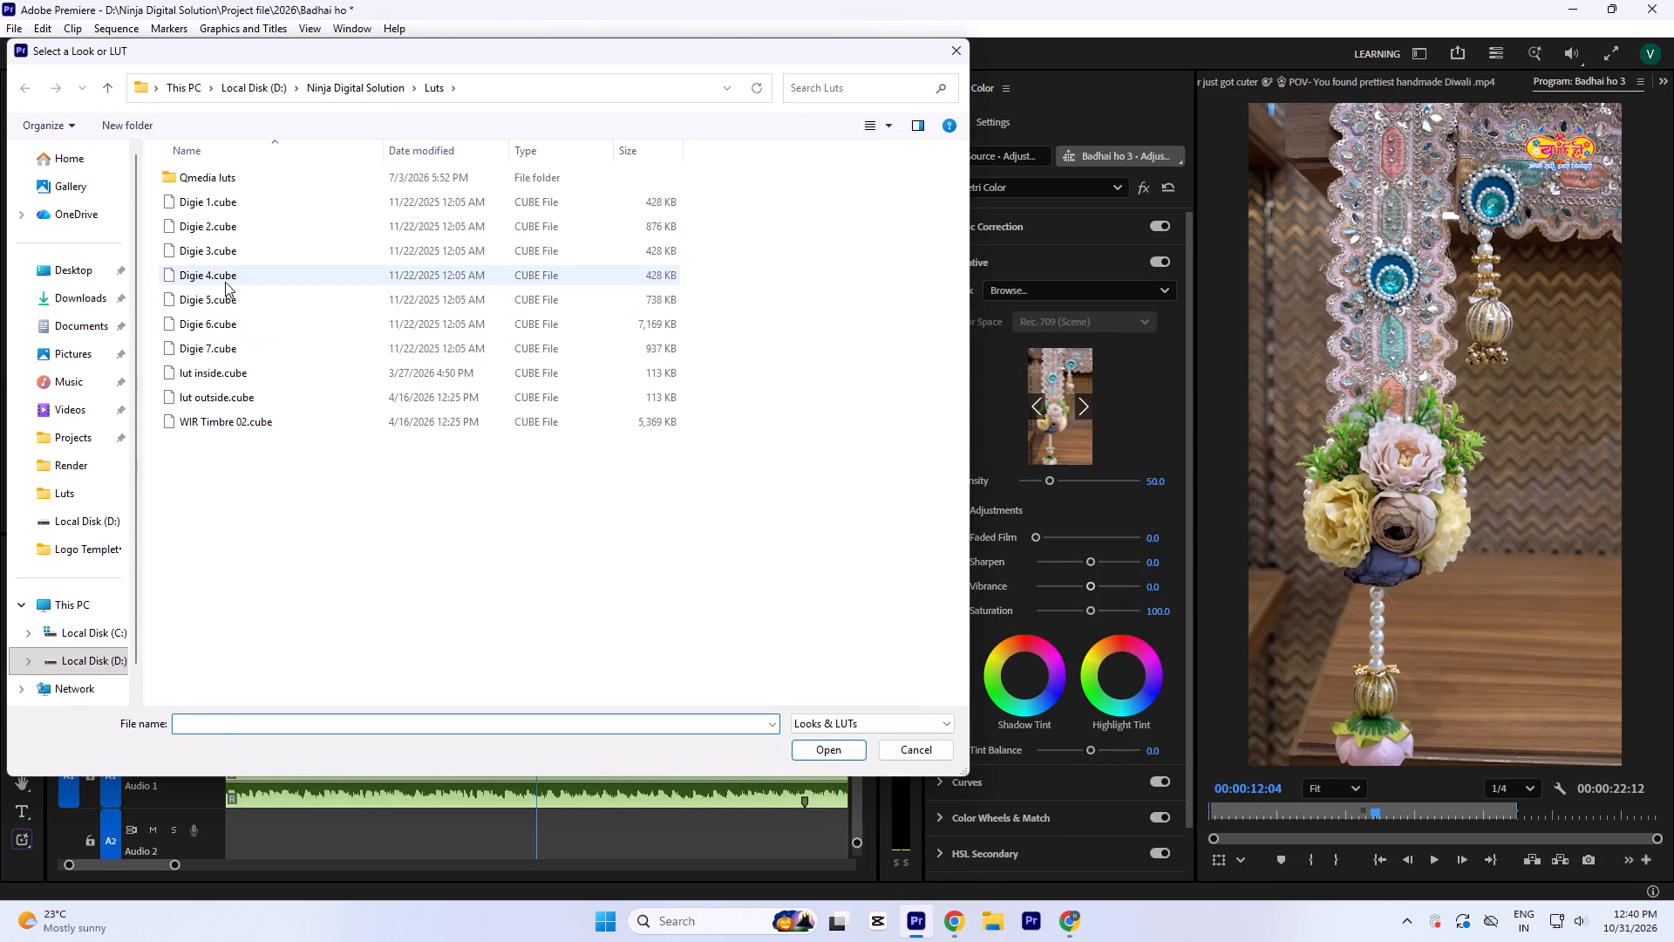
left_click(225, 281)
key("Return")
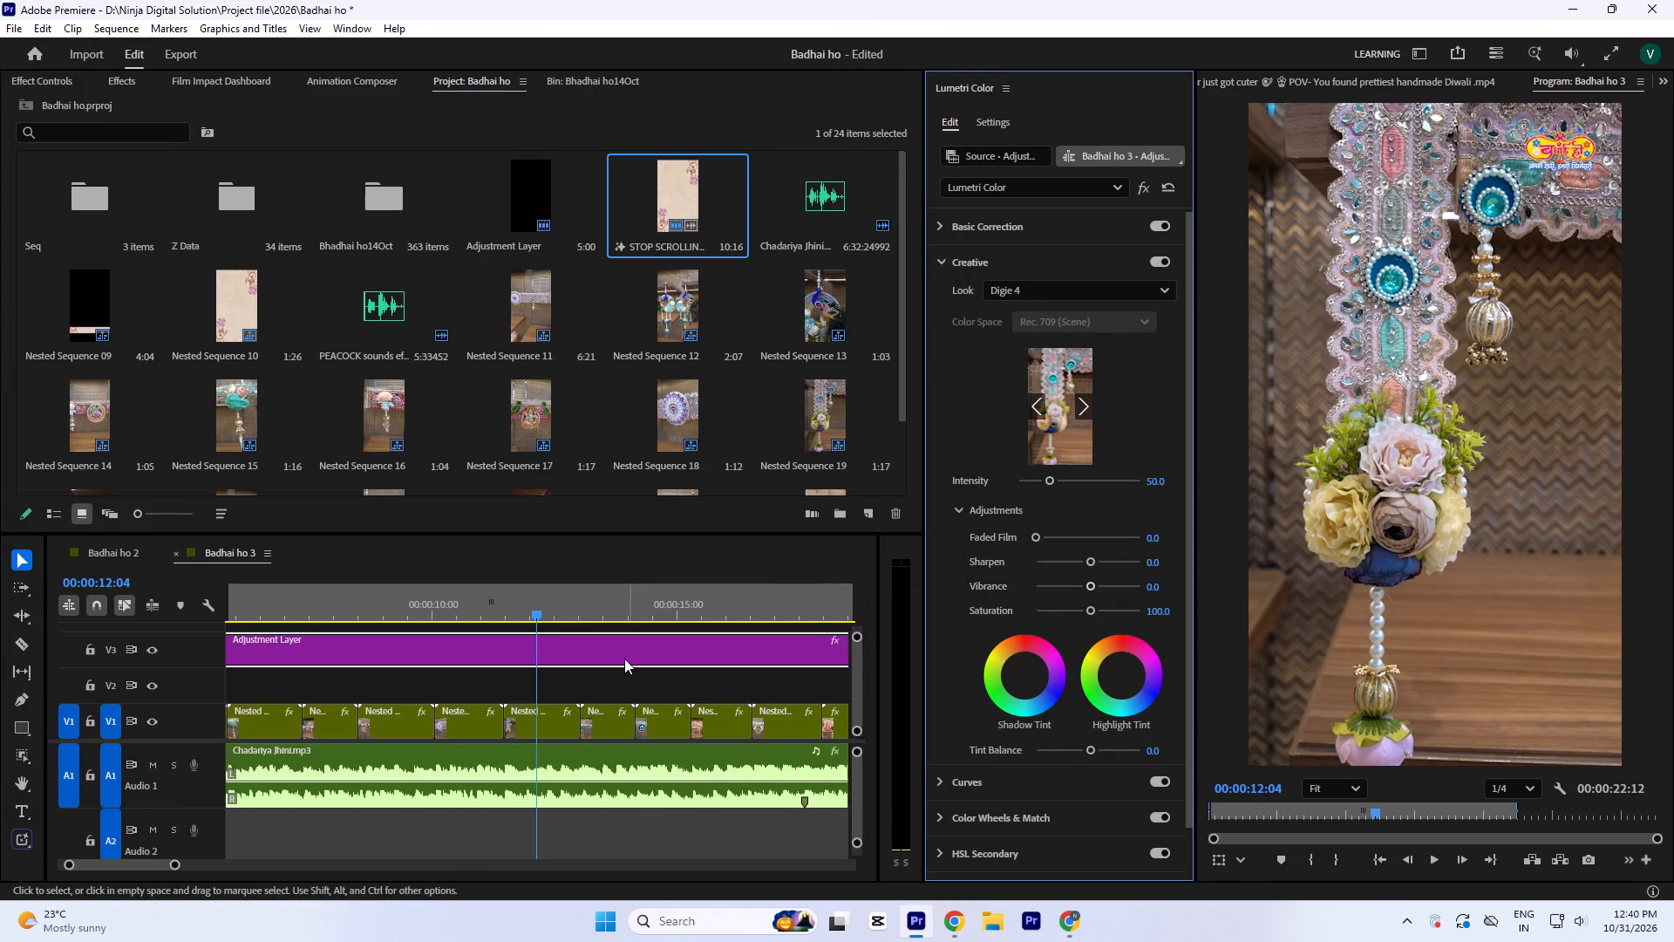
Compare the Digie 6 and Digie 4 looks on the medallion toran clip around 00:00:11:01 by undoing and redoing the look change.
left_click(484, 590)
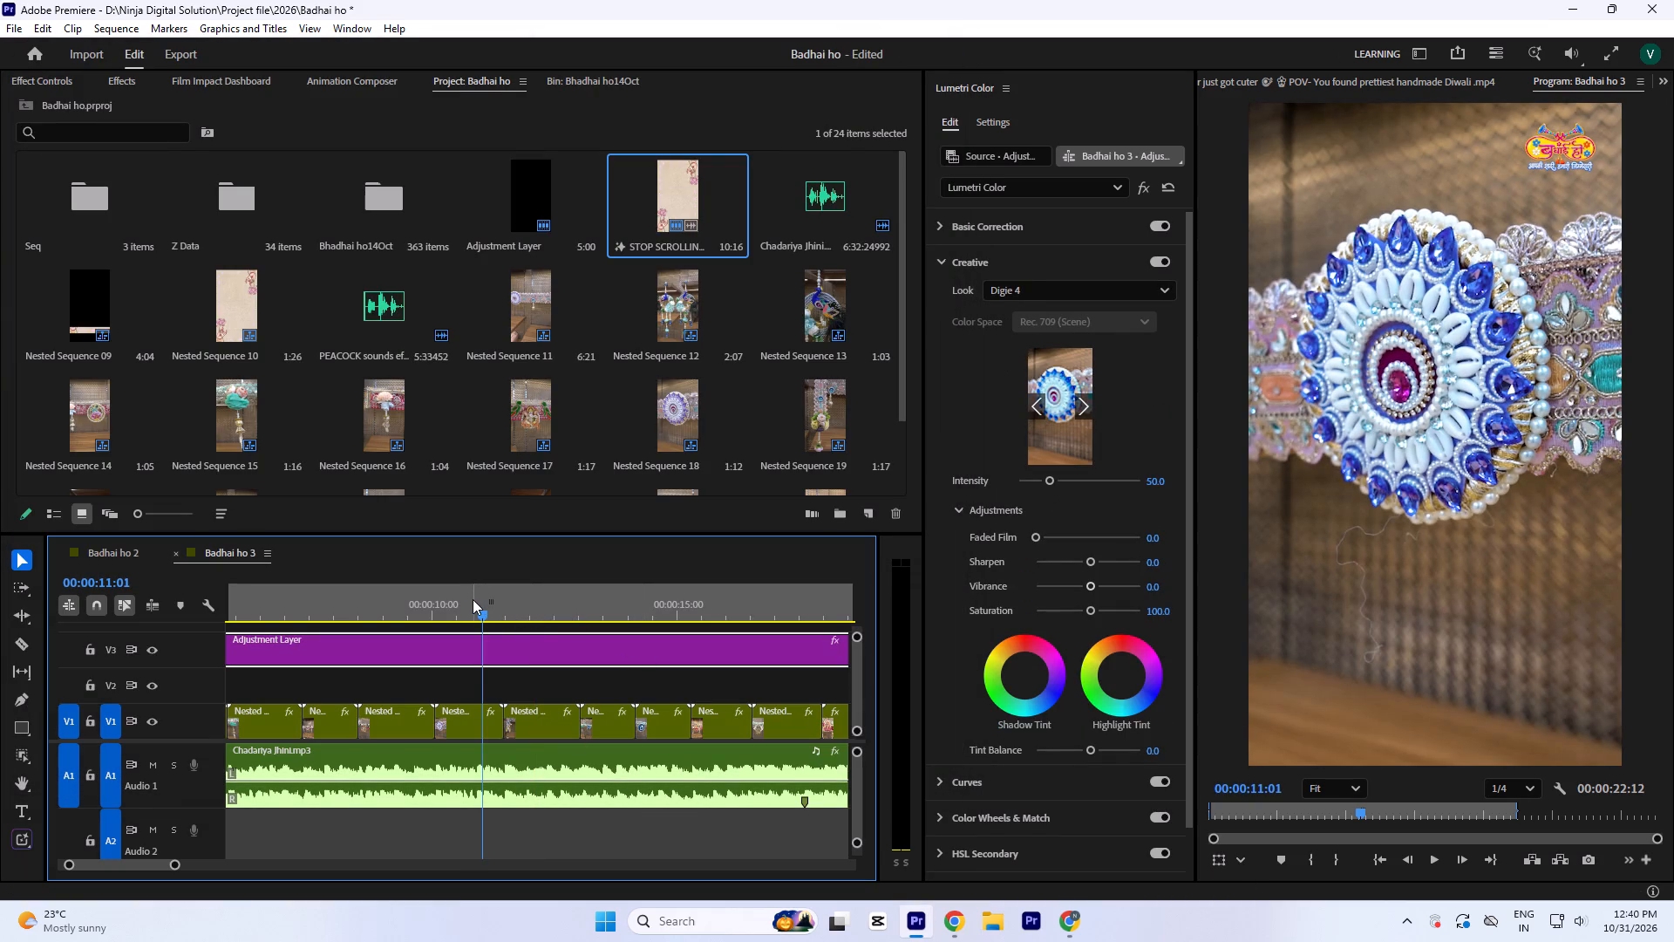
key("ctrl+z")
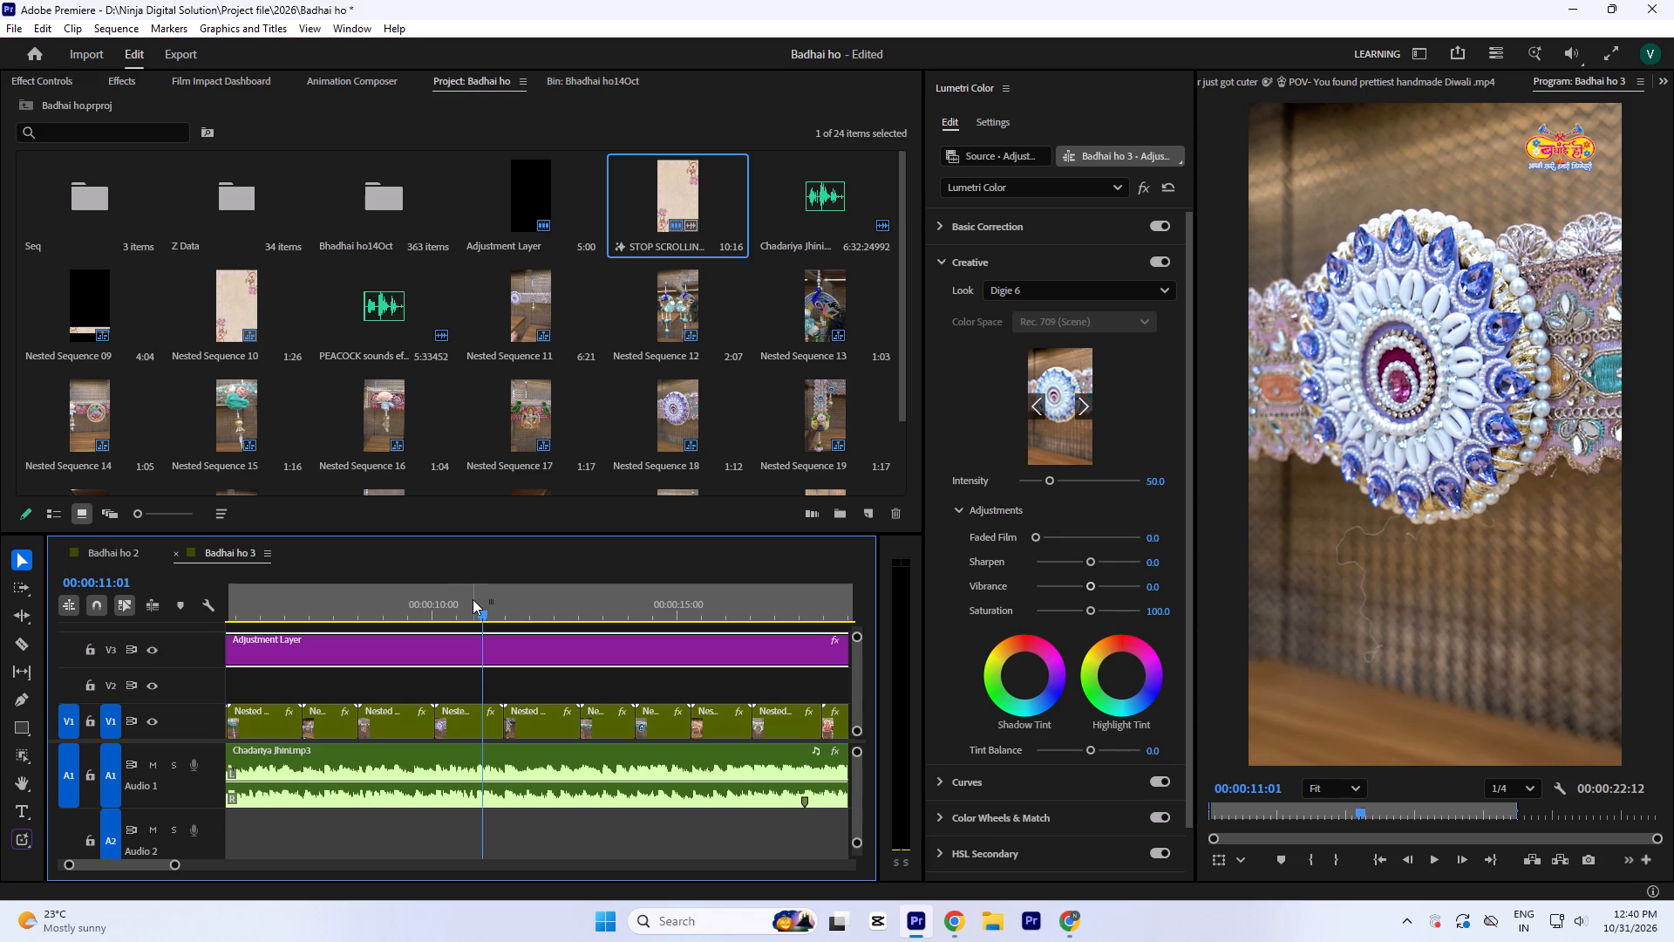
key("ctrl+shift+z")
left_click(473, 603)
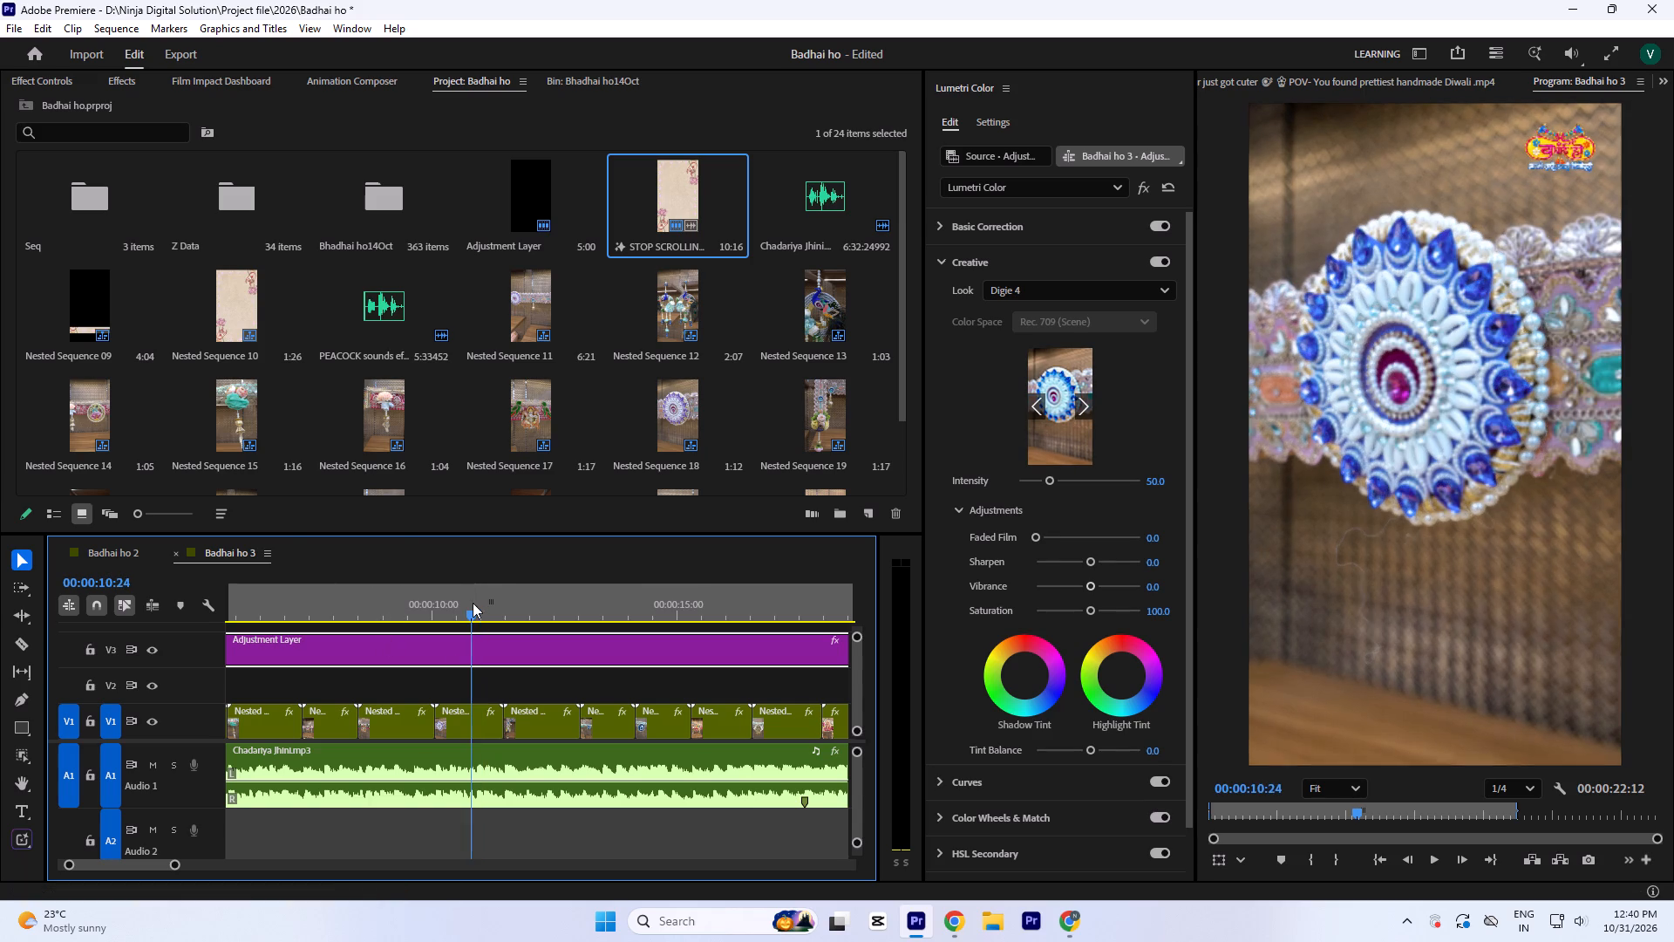
left_click(461, 600)
Review the graded V1 clips under the Adjustment Layer from about 00:00:03:07 to 00:00:08:00.
key("minus")
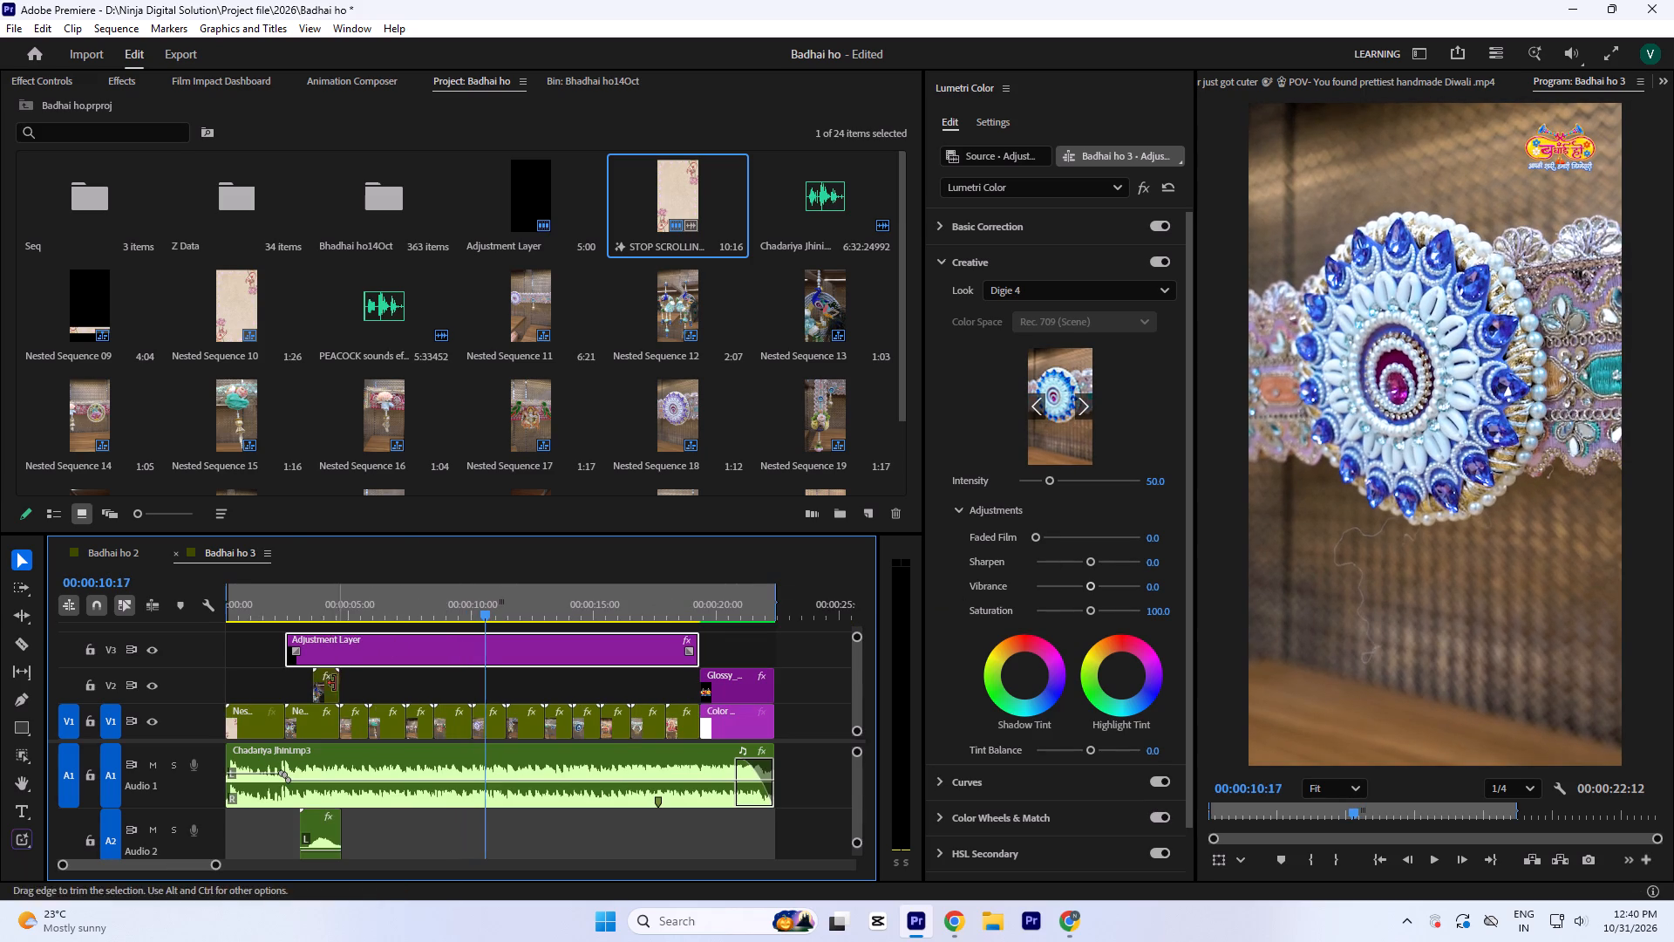
left_click(315, 583)
left_click(308, 590)
key("equal")
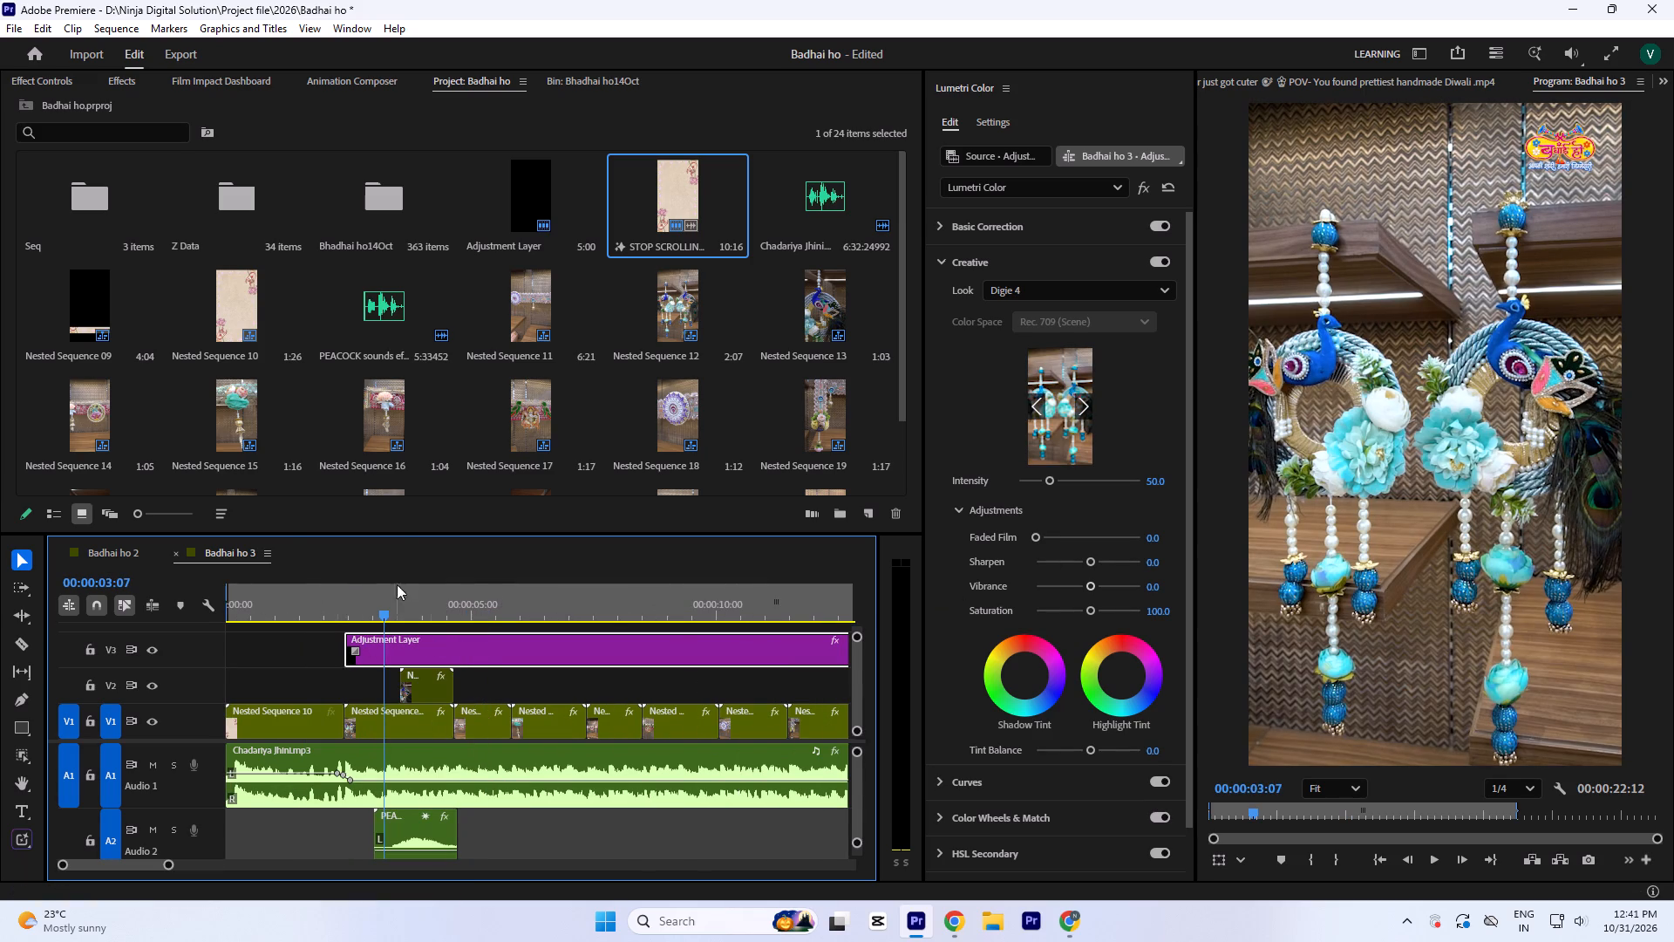
left_click(393, 713)
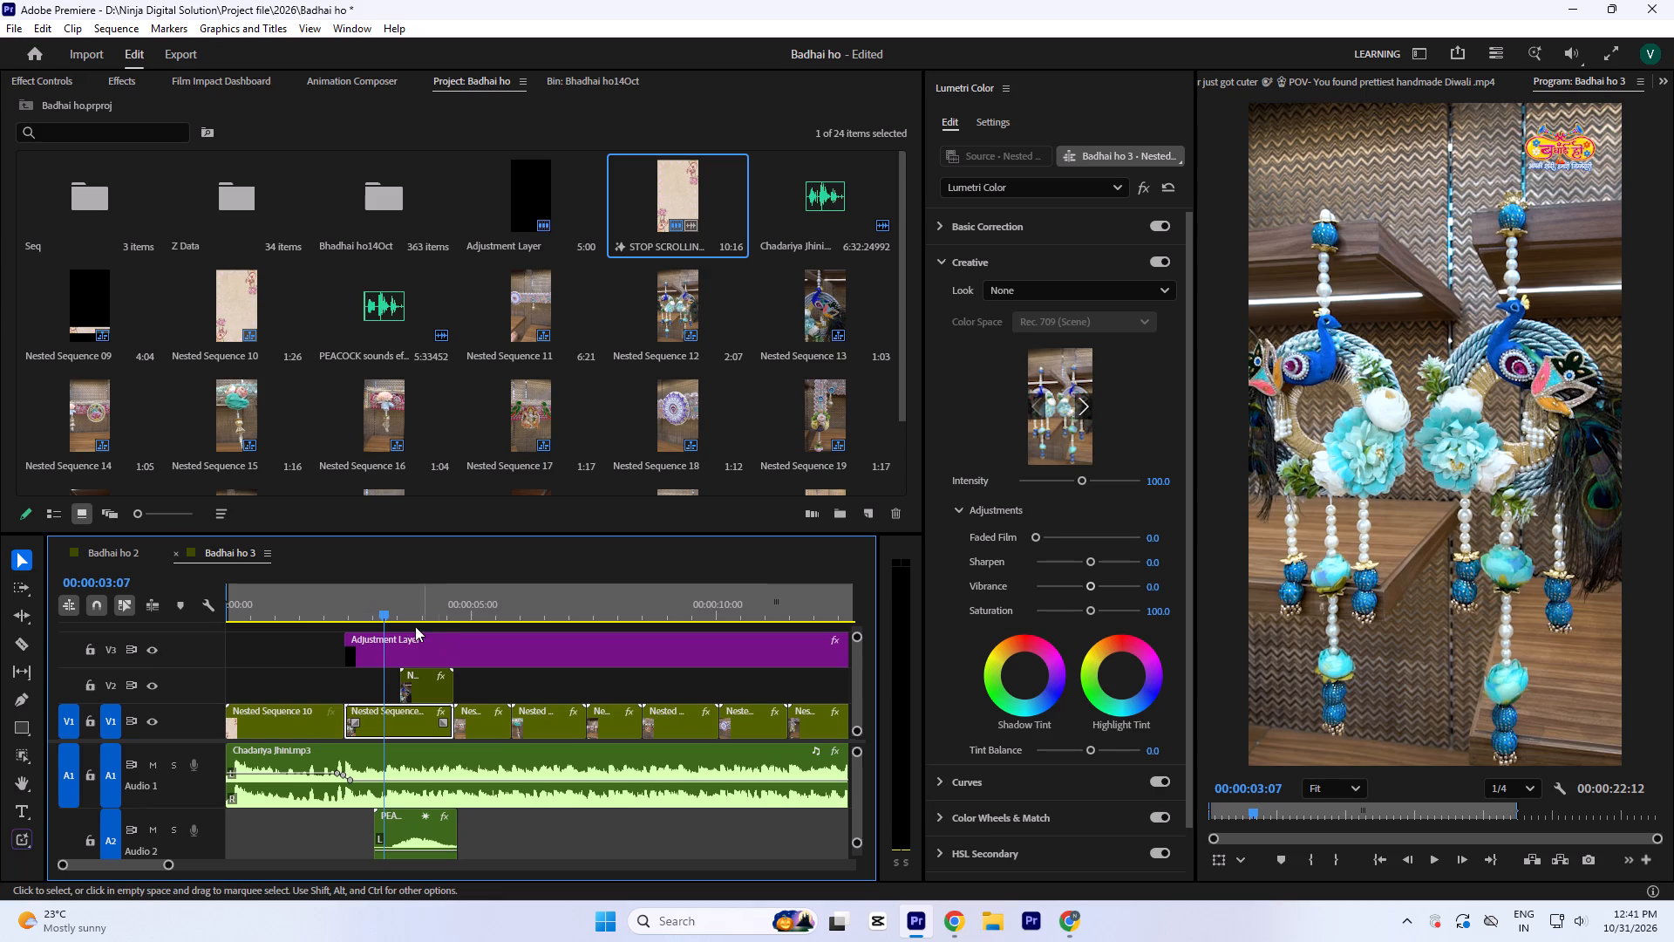
left_click(413, 609)
left_click(428, 600)
left_click_drag(453, 594, 492, 625)
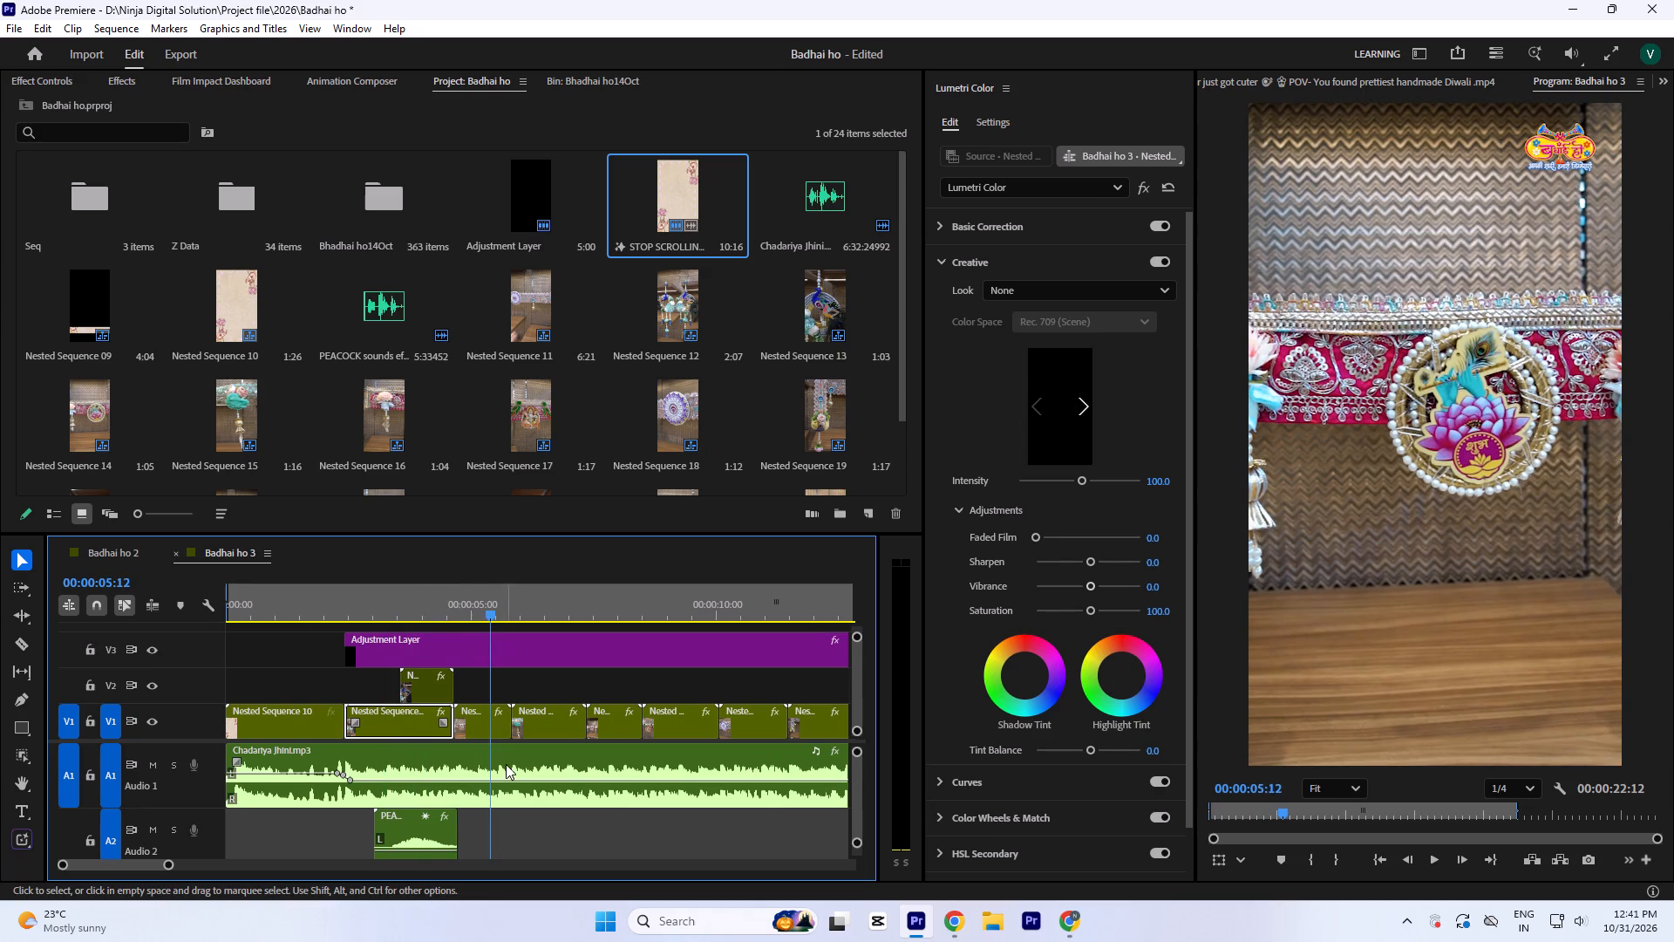
left_click(551, 604)
left_click_drag(563, 602, 616, 650)
At 00:00:09:03, set the highlights of the V1 Ganesha and parrots toran clip to 27.3.
left_click(671, 604)
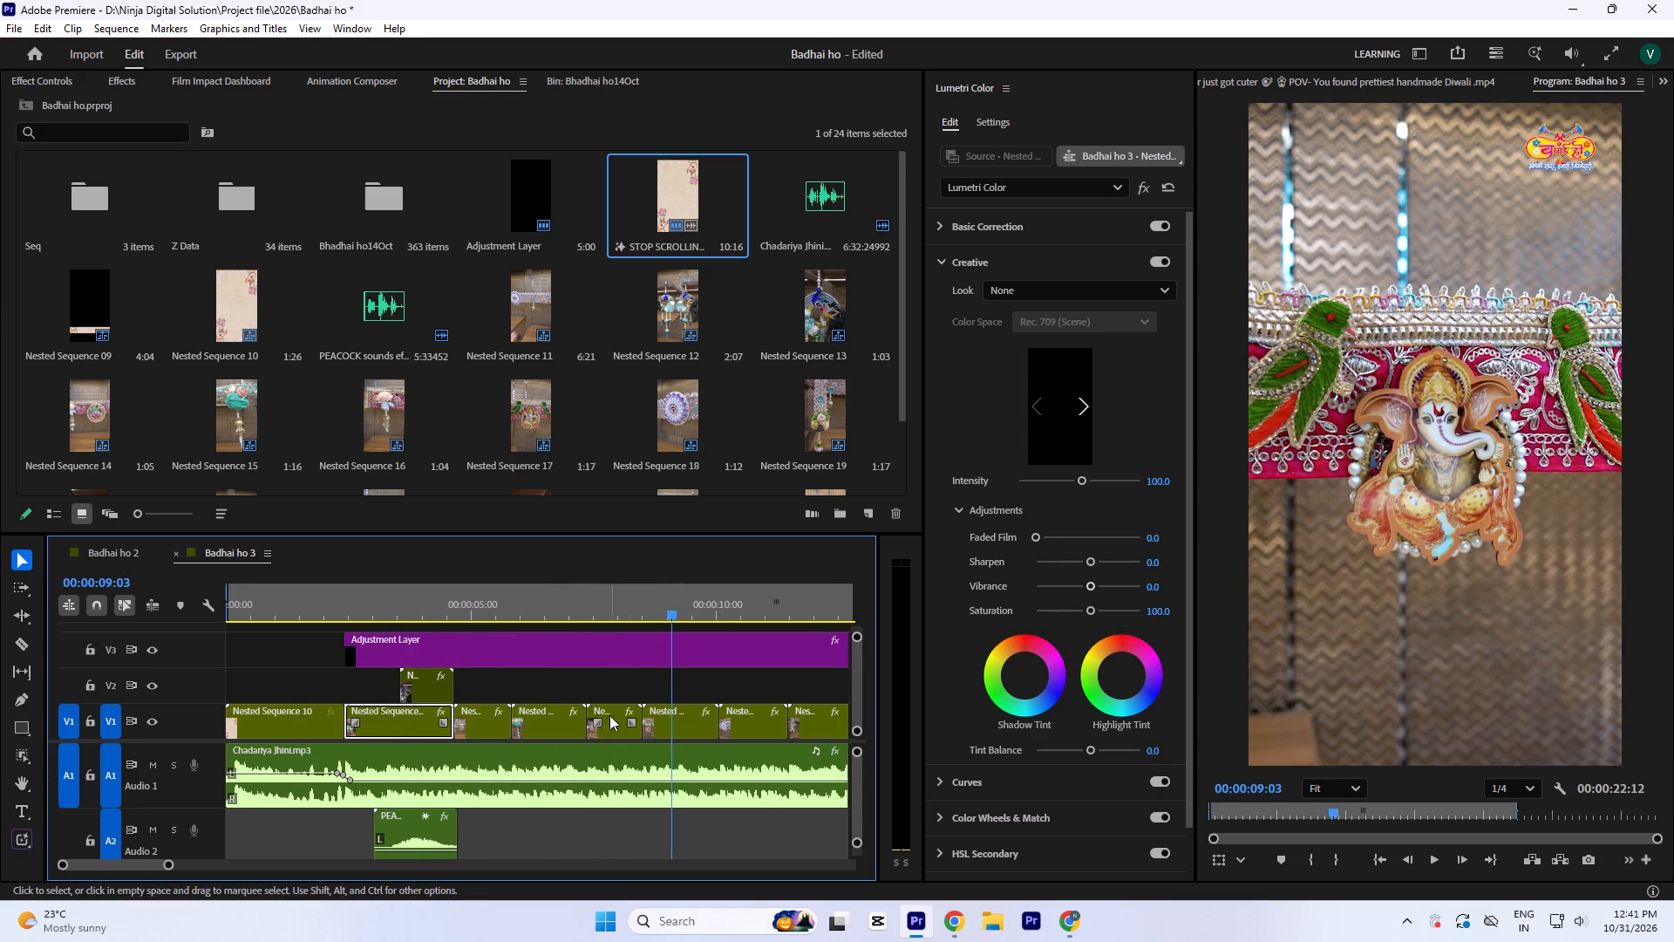
left_click(654, 717)
left_click(1004, 222)
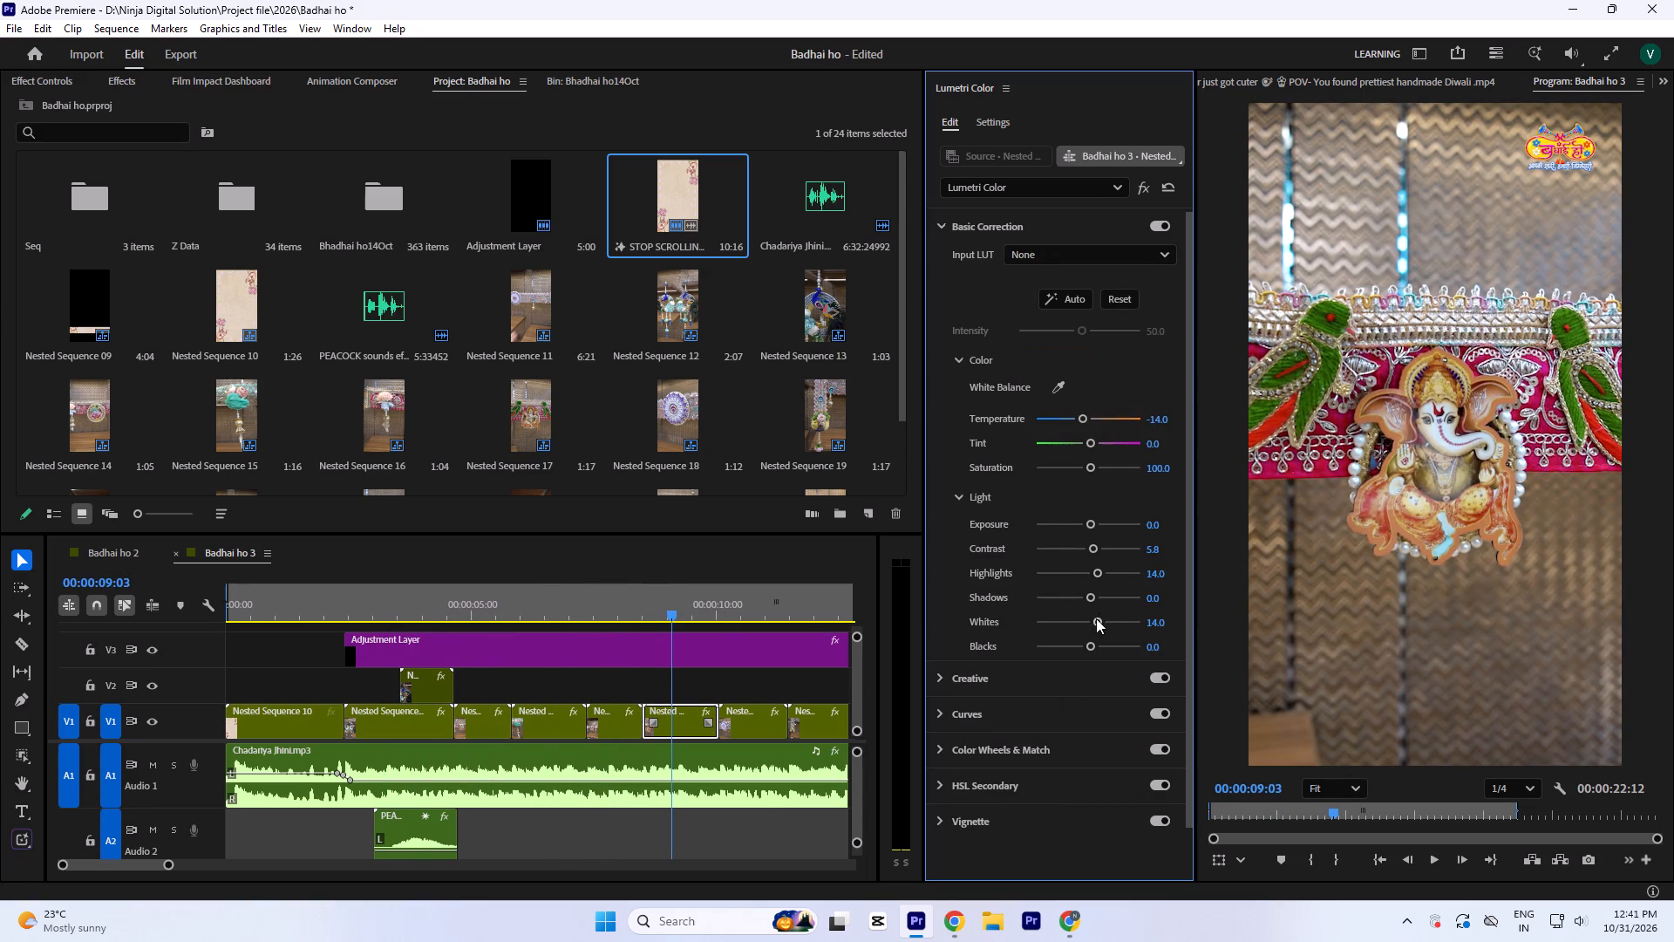
left_click(1101, 574)
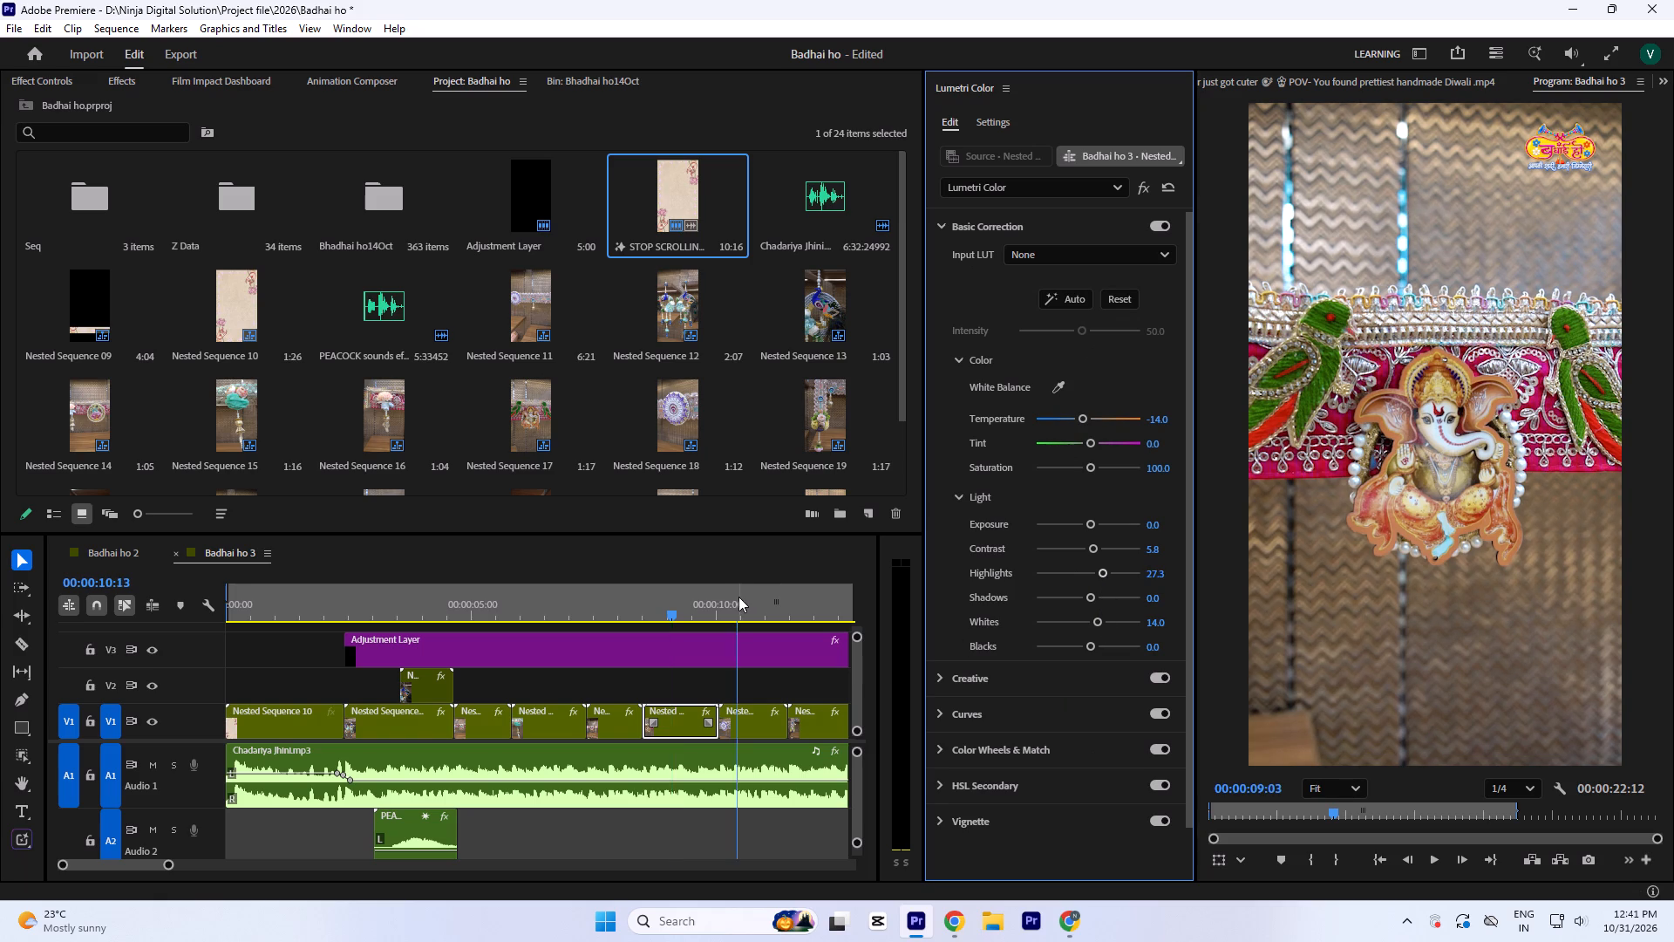
At 00:00:11:27, set the floral tassel clip's temperature to -17.4, contrast 9.1, highlights and whites 14.0, shadows -4.1 and blacks -2.5.
left_click(738, 597)
key("minus")
key("equal")
left_click(548, 727)
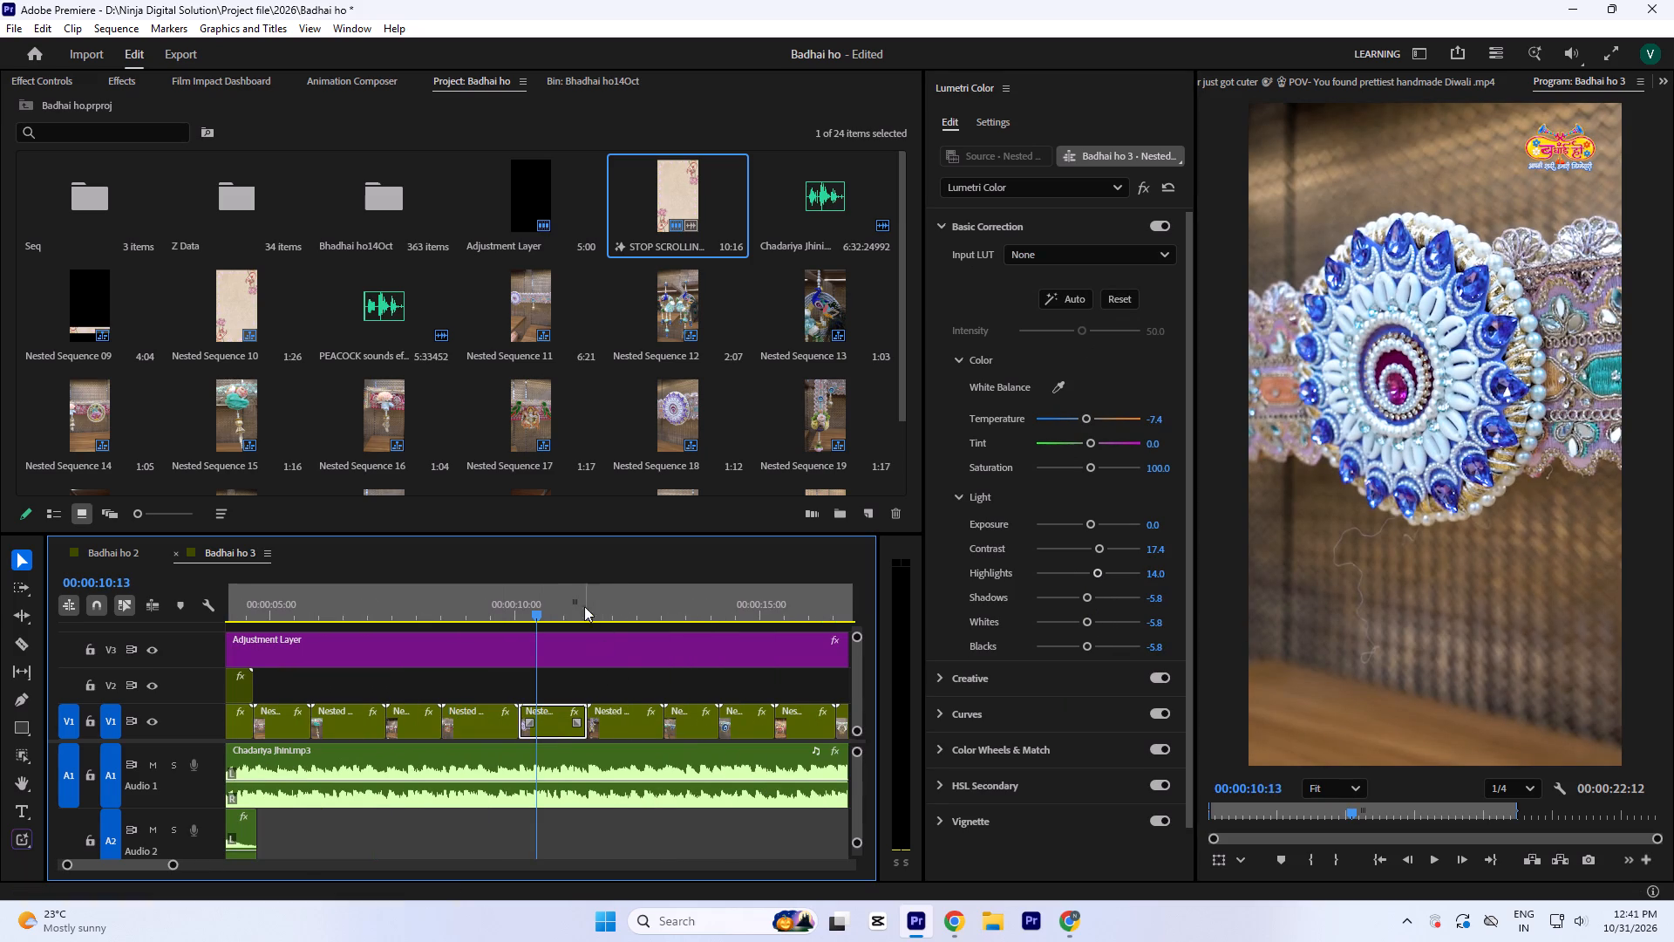
left_click(609, 599)
left_click(619, 712)
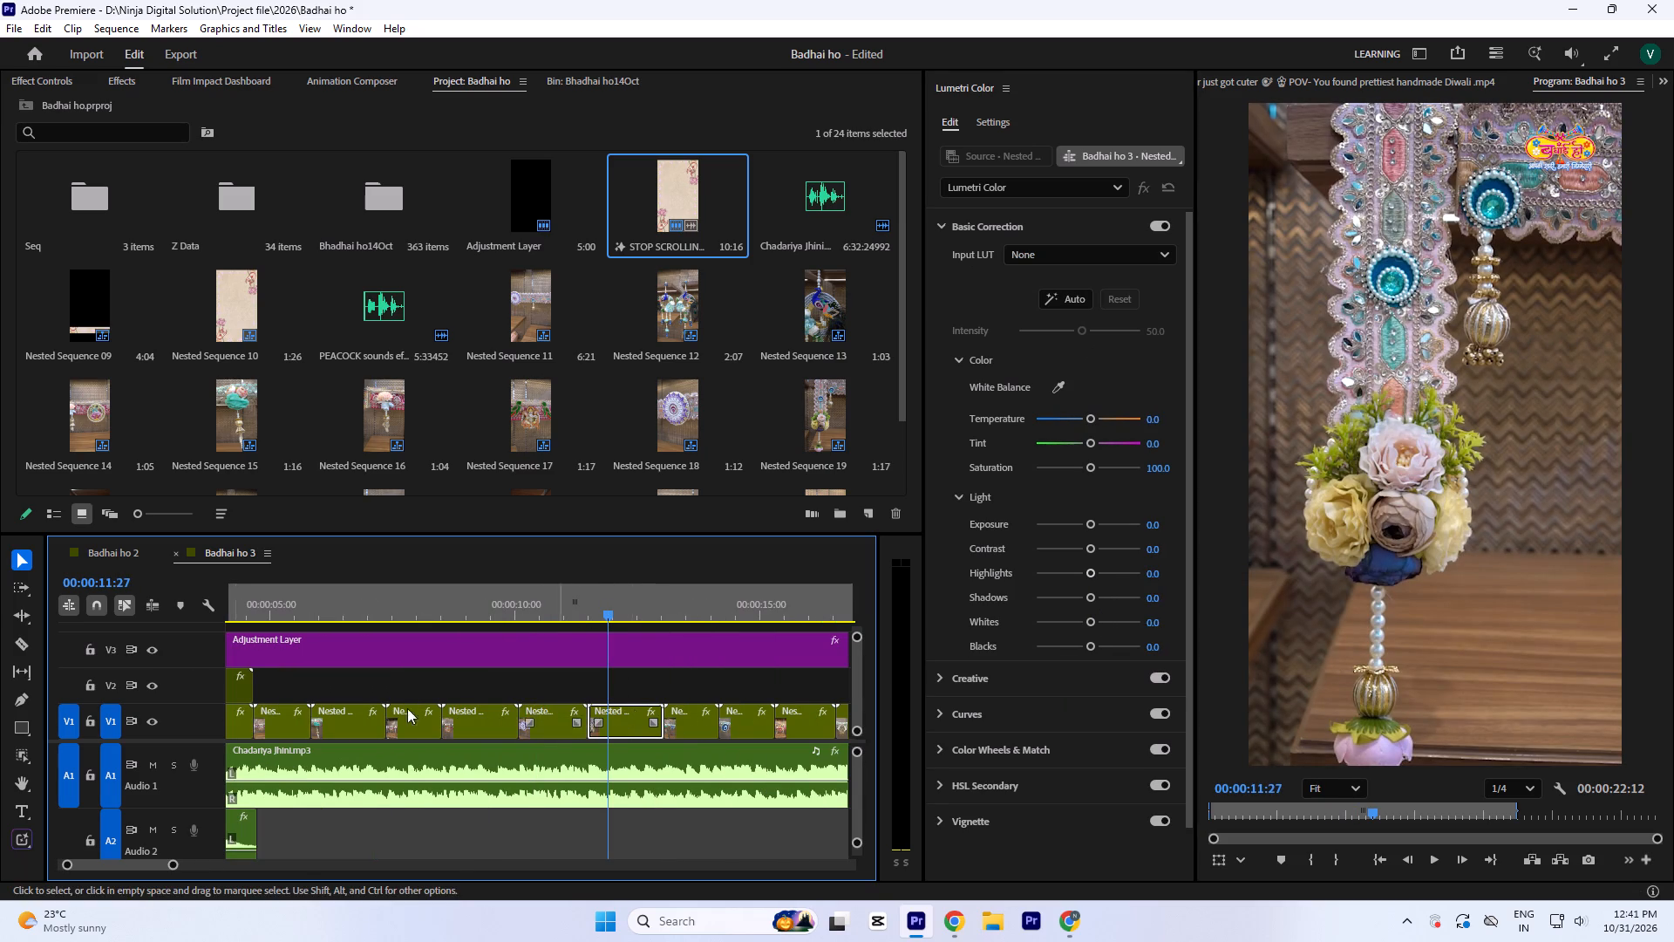
left_click(1081, 417)
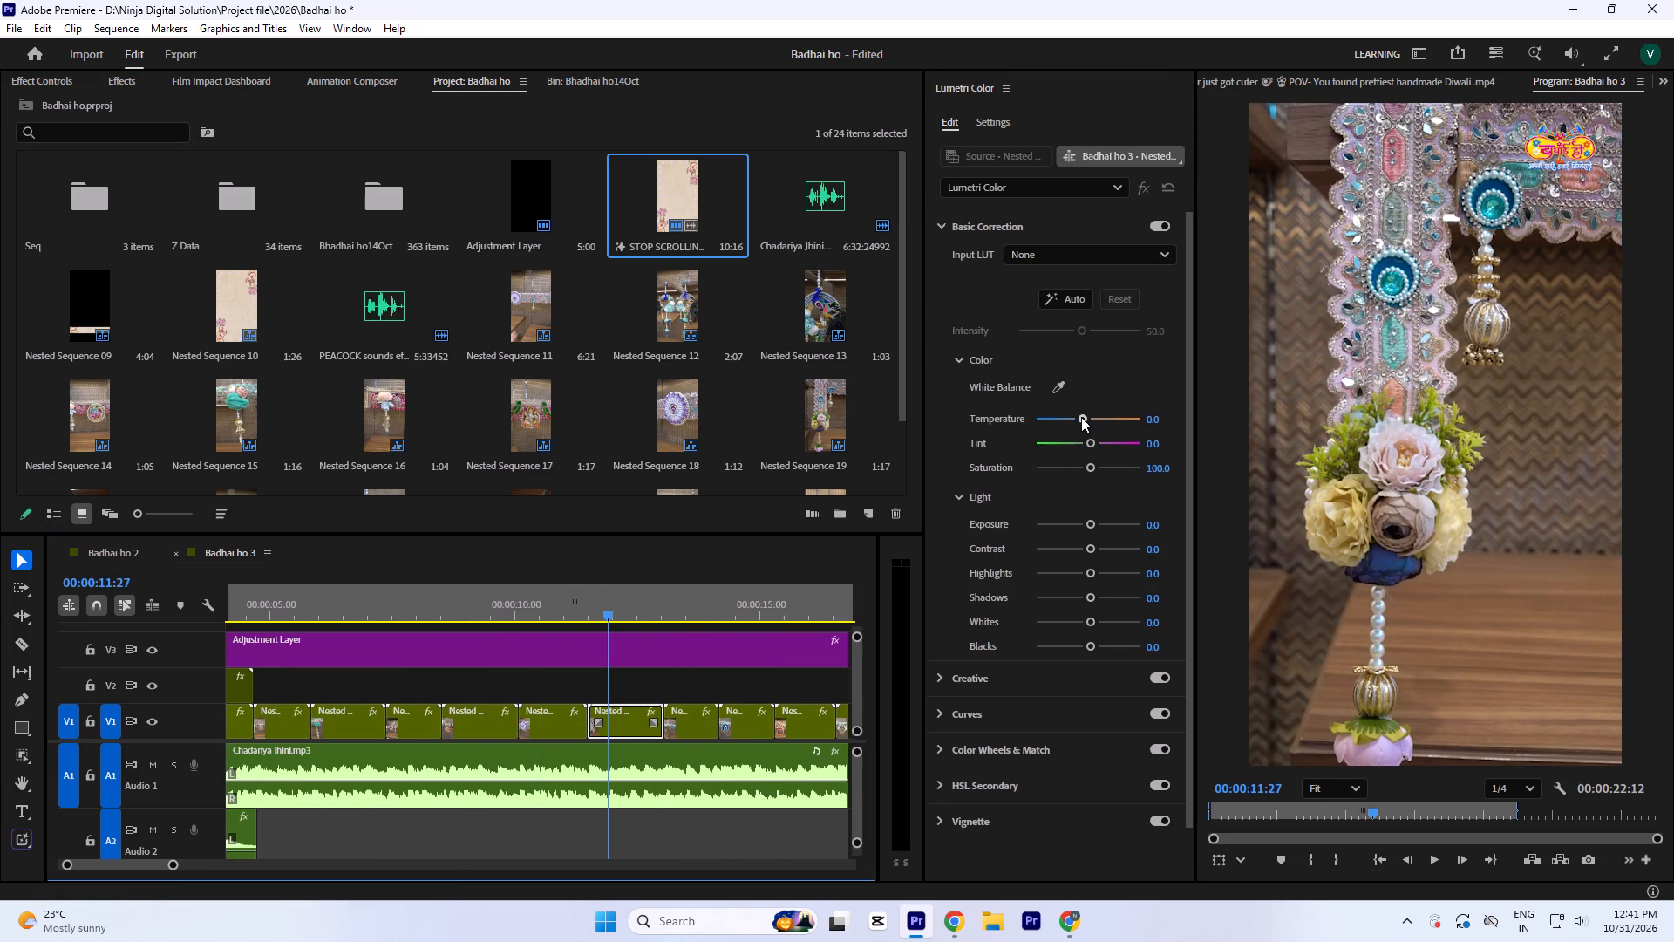
left_click(1081, 420)
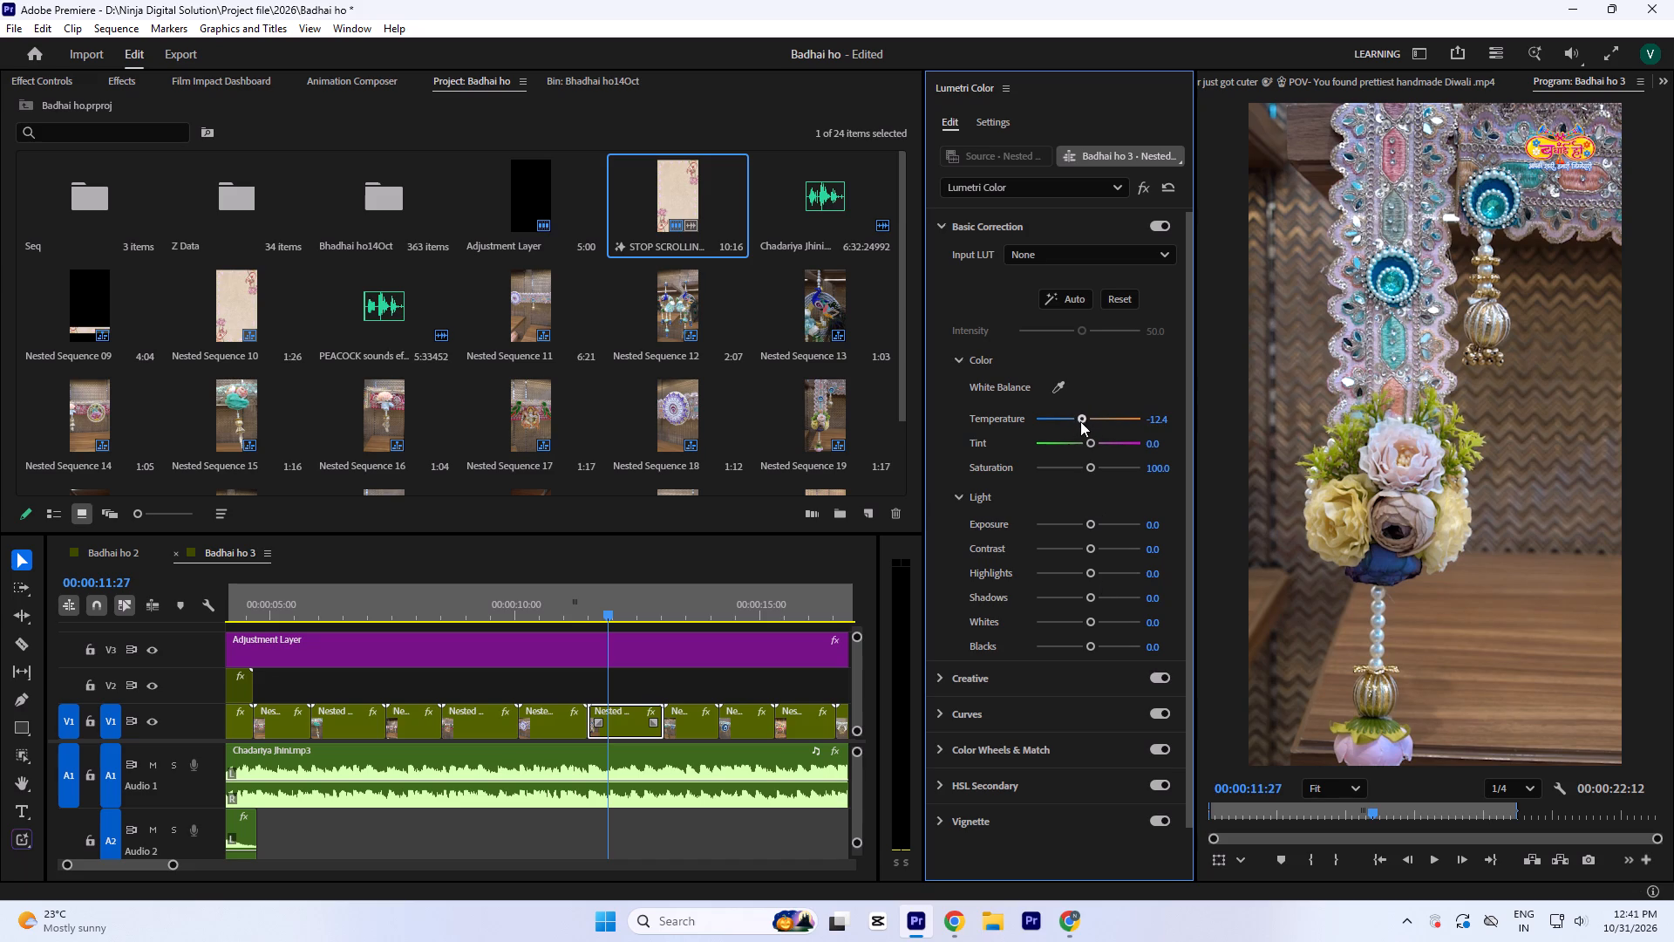
left_click(1092, 549)
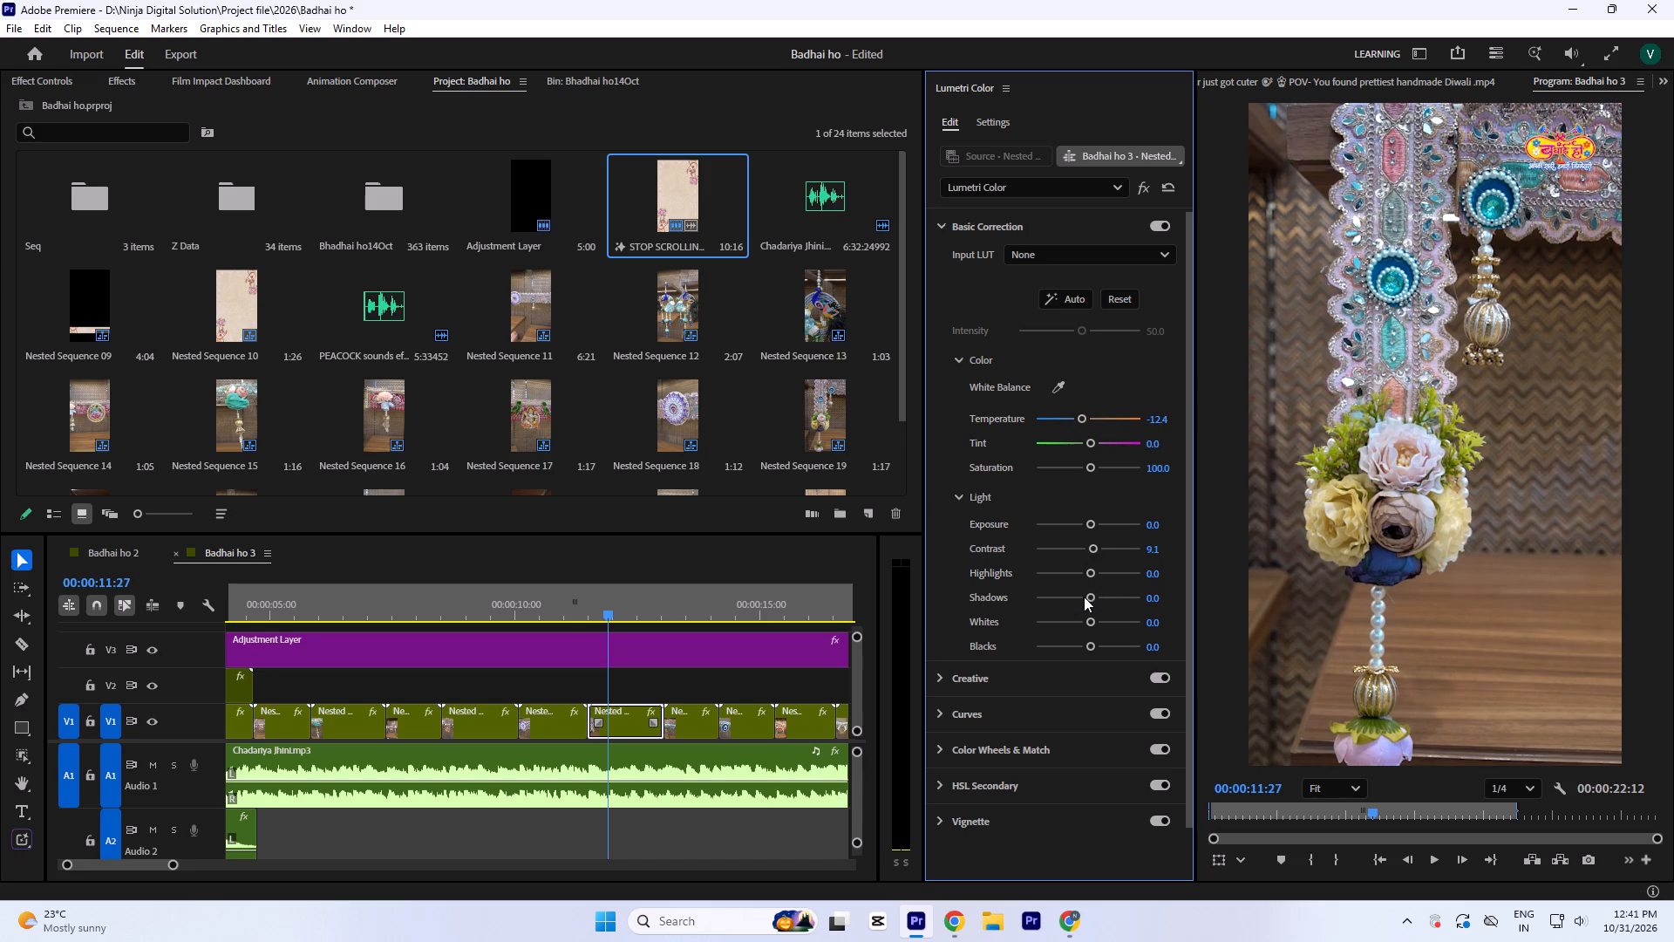
left_click(1086, 597)
left_click(1094, 626)
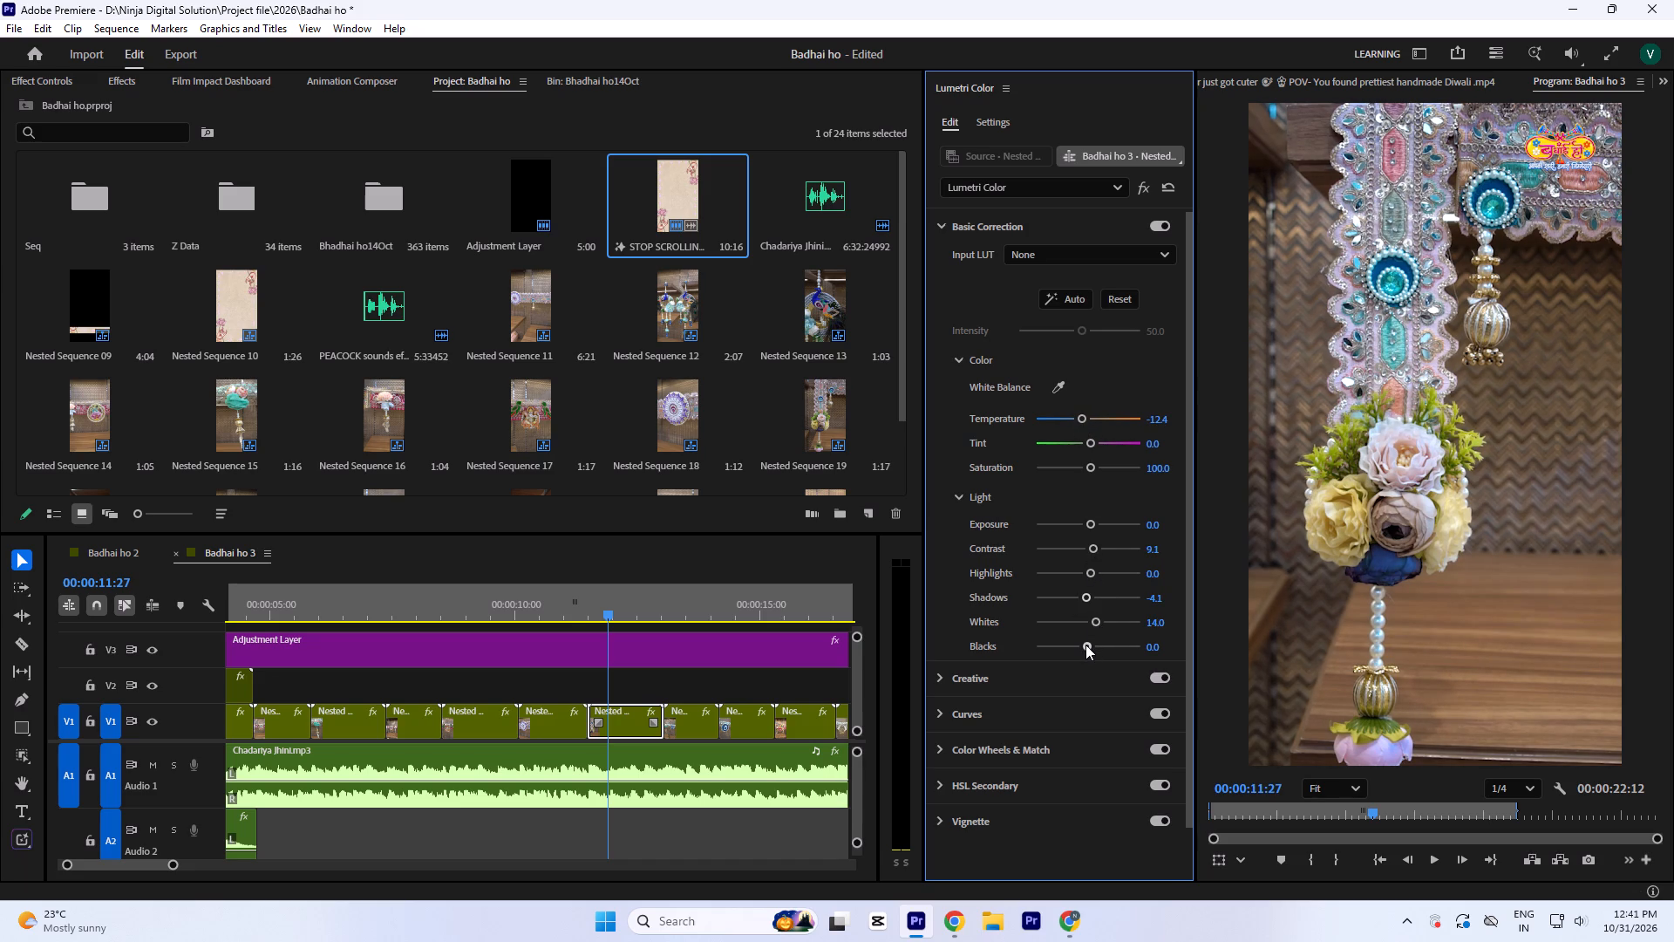
left_click(1085, 645)
left_click(1094, 567)
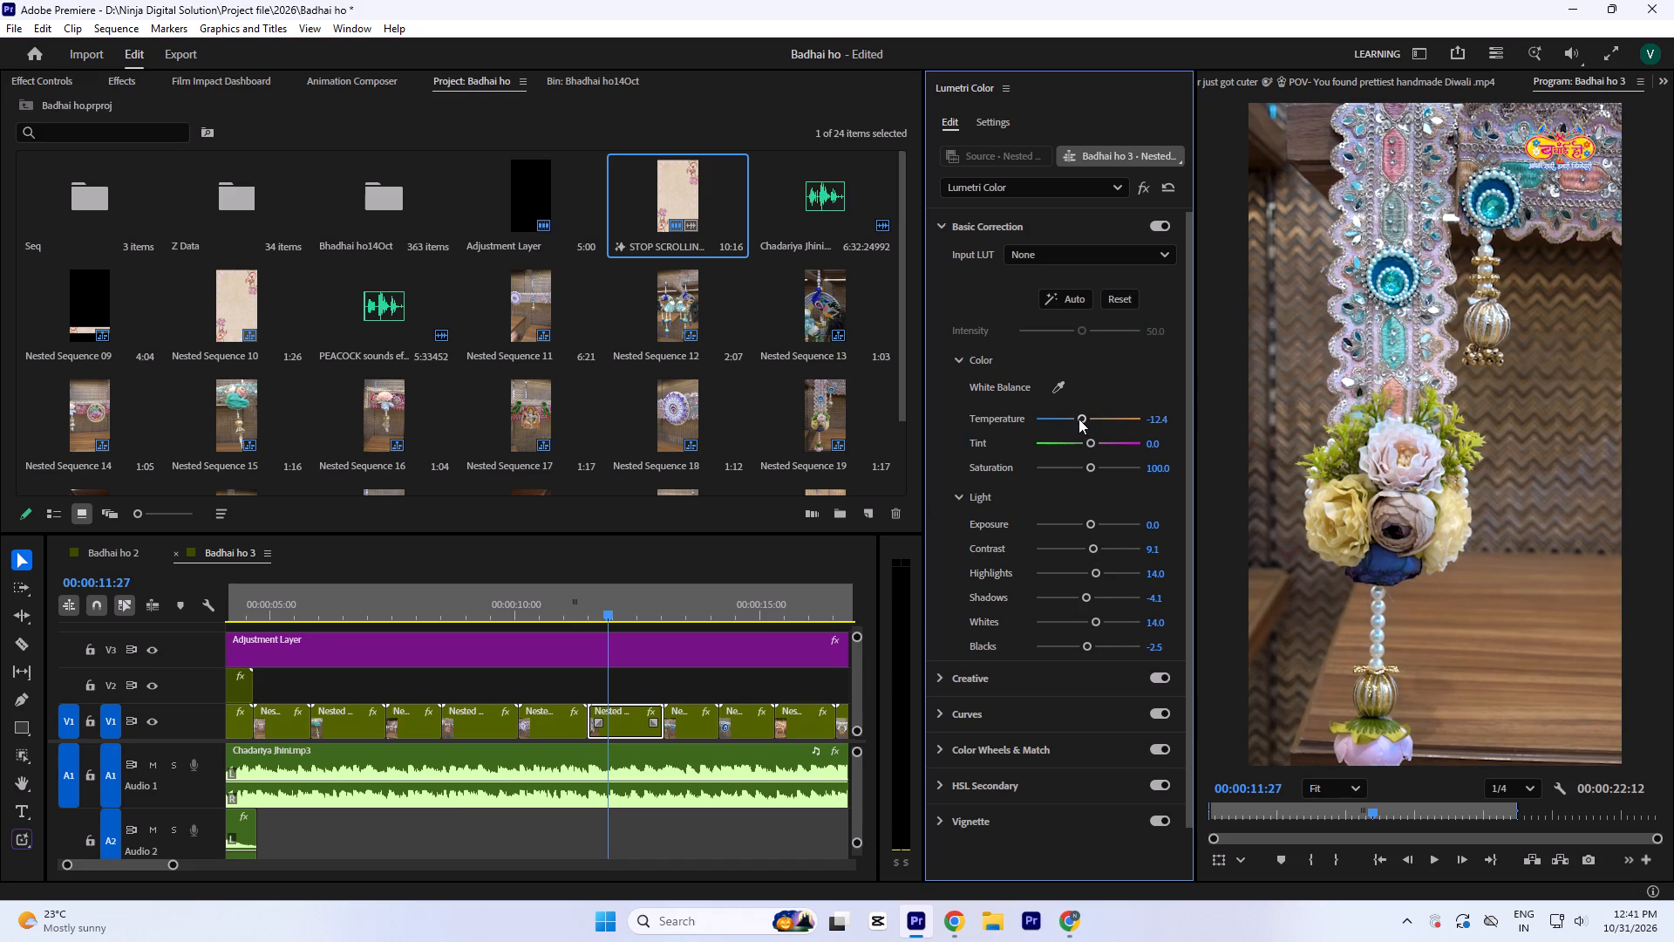
left_click(1079, 419)
At 00:00:13:13, move the RGB curve's black point slightly inward on the V1 evil-eye toran clip with pink flowers.
left_click(686, 592)
key("minus")
key("equal")
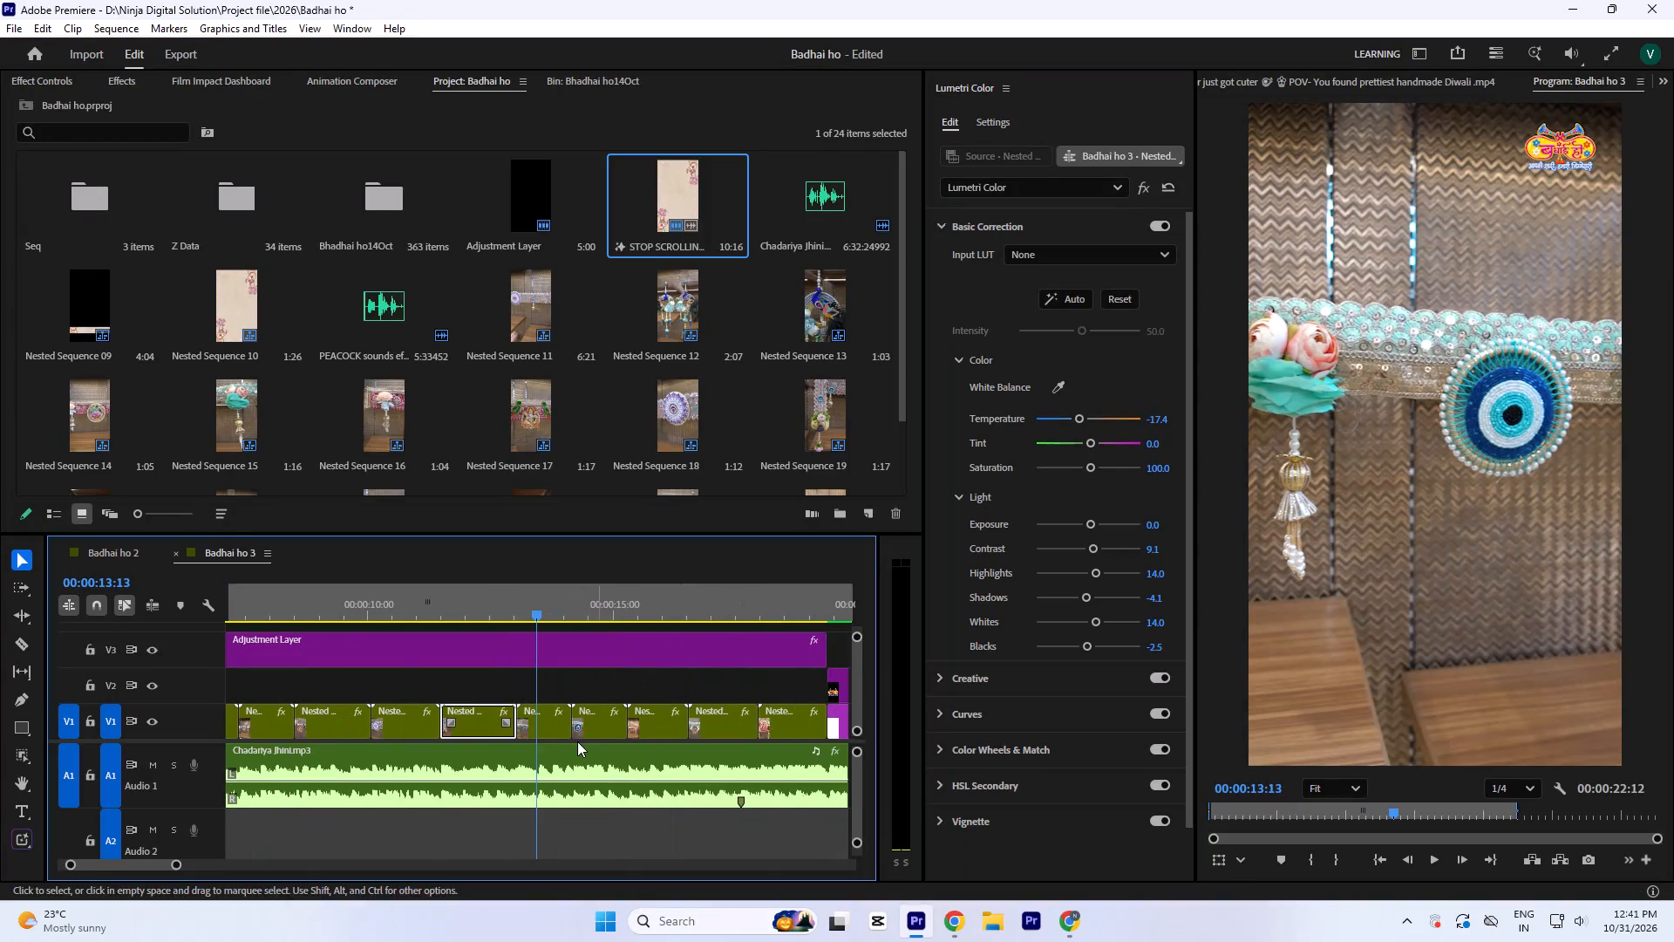
left_click(542, 721)
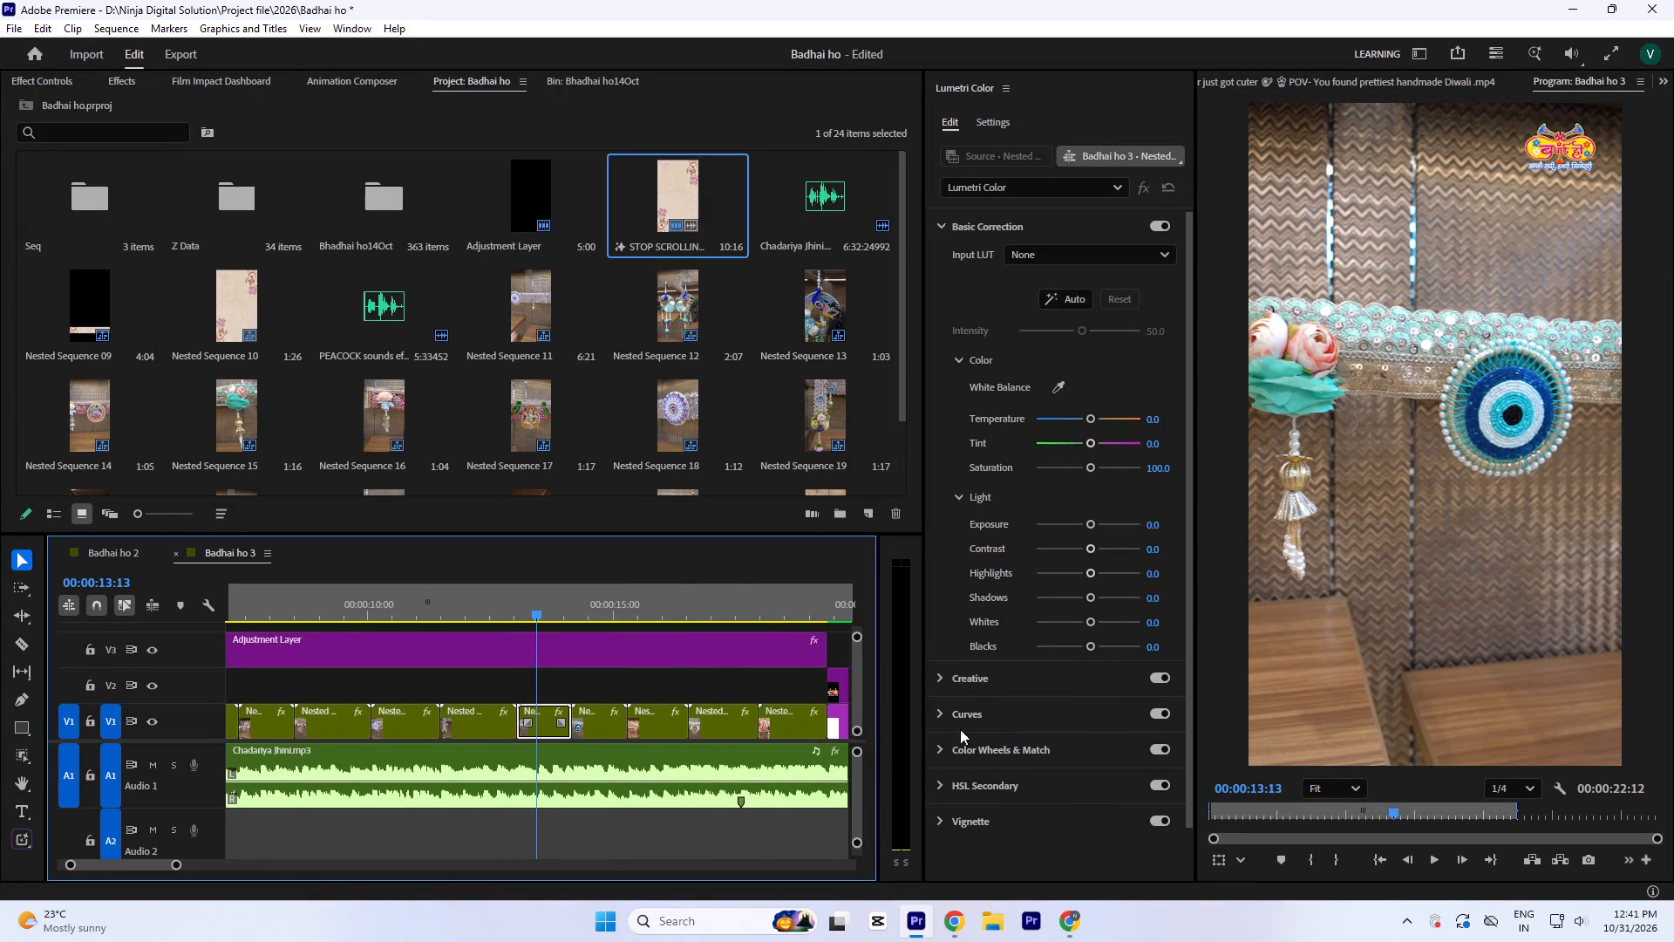
left_click(994, 720)
left_click_drag(970, 618, 979, 622)
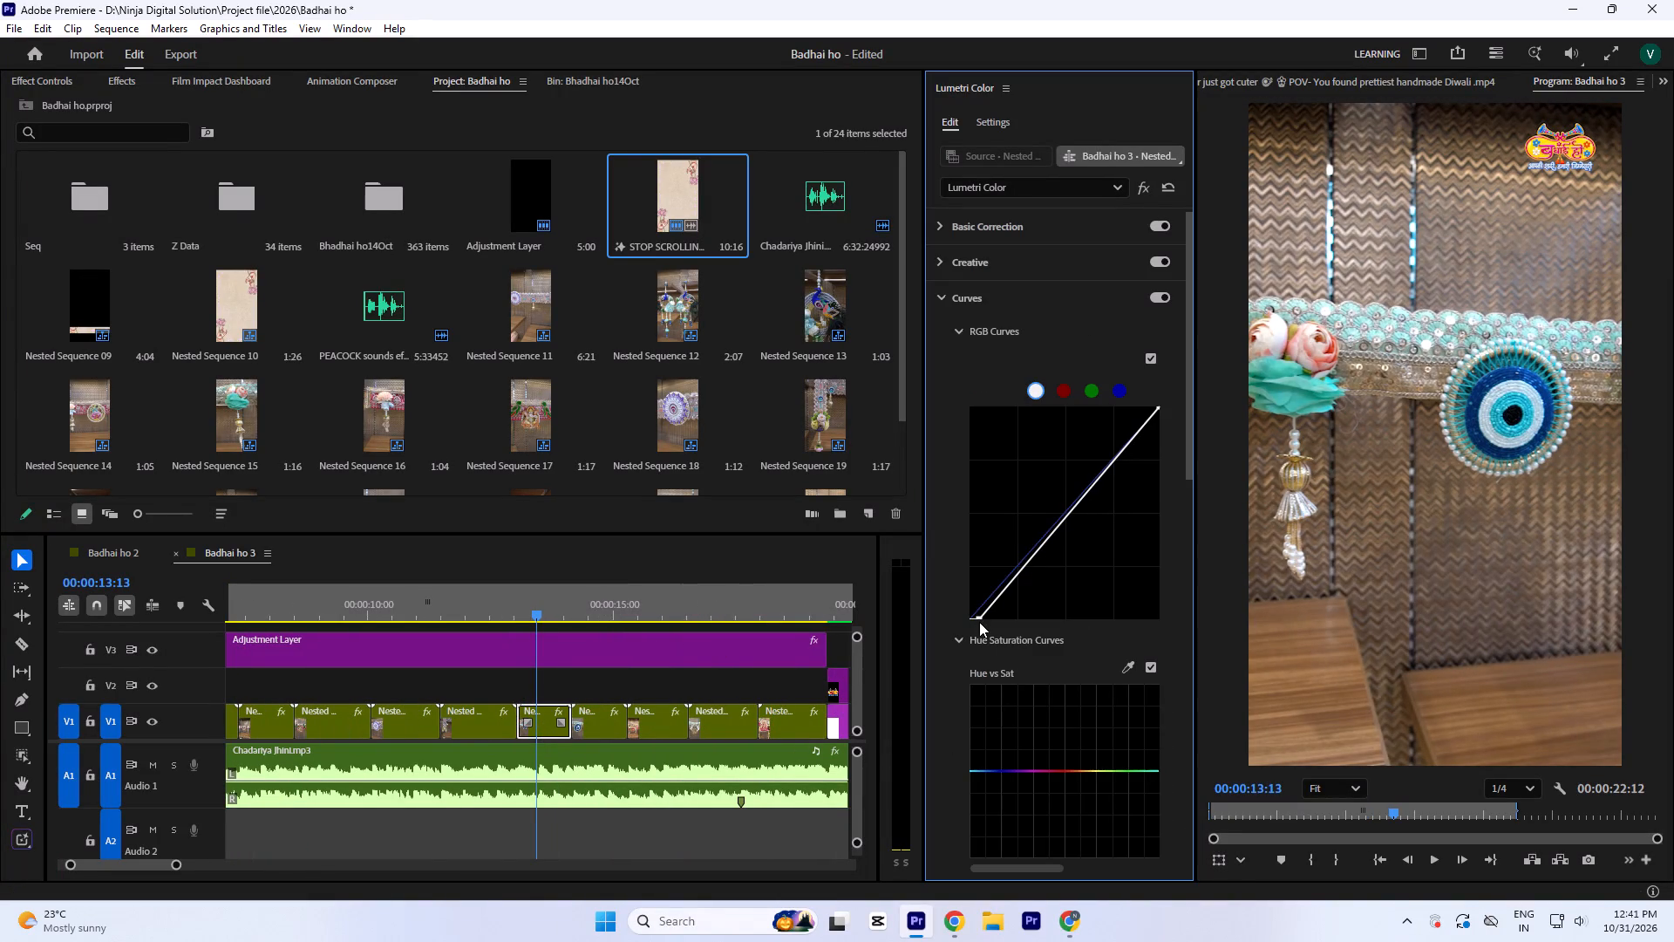
left_click_drag(979, 622, 979, 624)
Set the evil-eye toran clip's temperature to -15.7, contrast to 12.4 and shadows to -5.8.
left_click(979, 222)
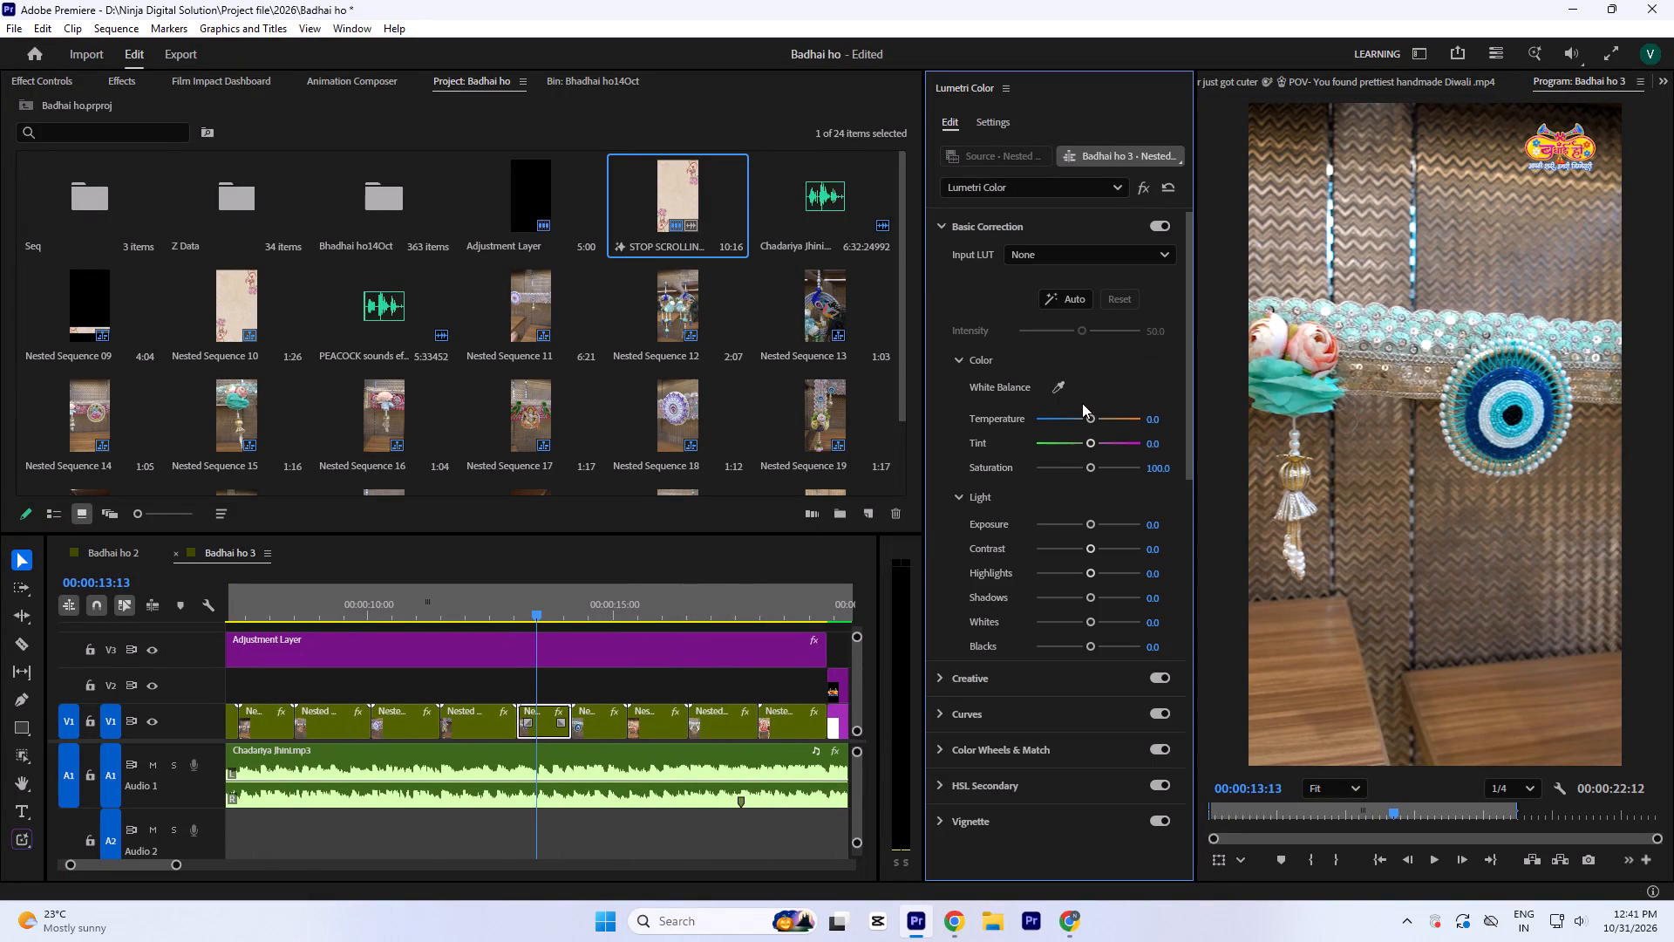
left_click_drag(1086, 418, 1079, 422)
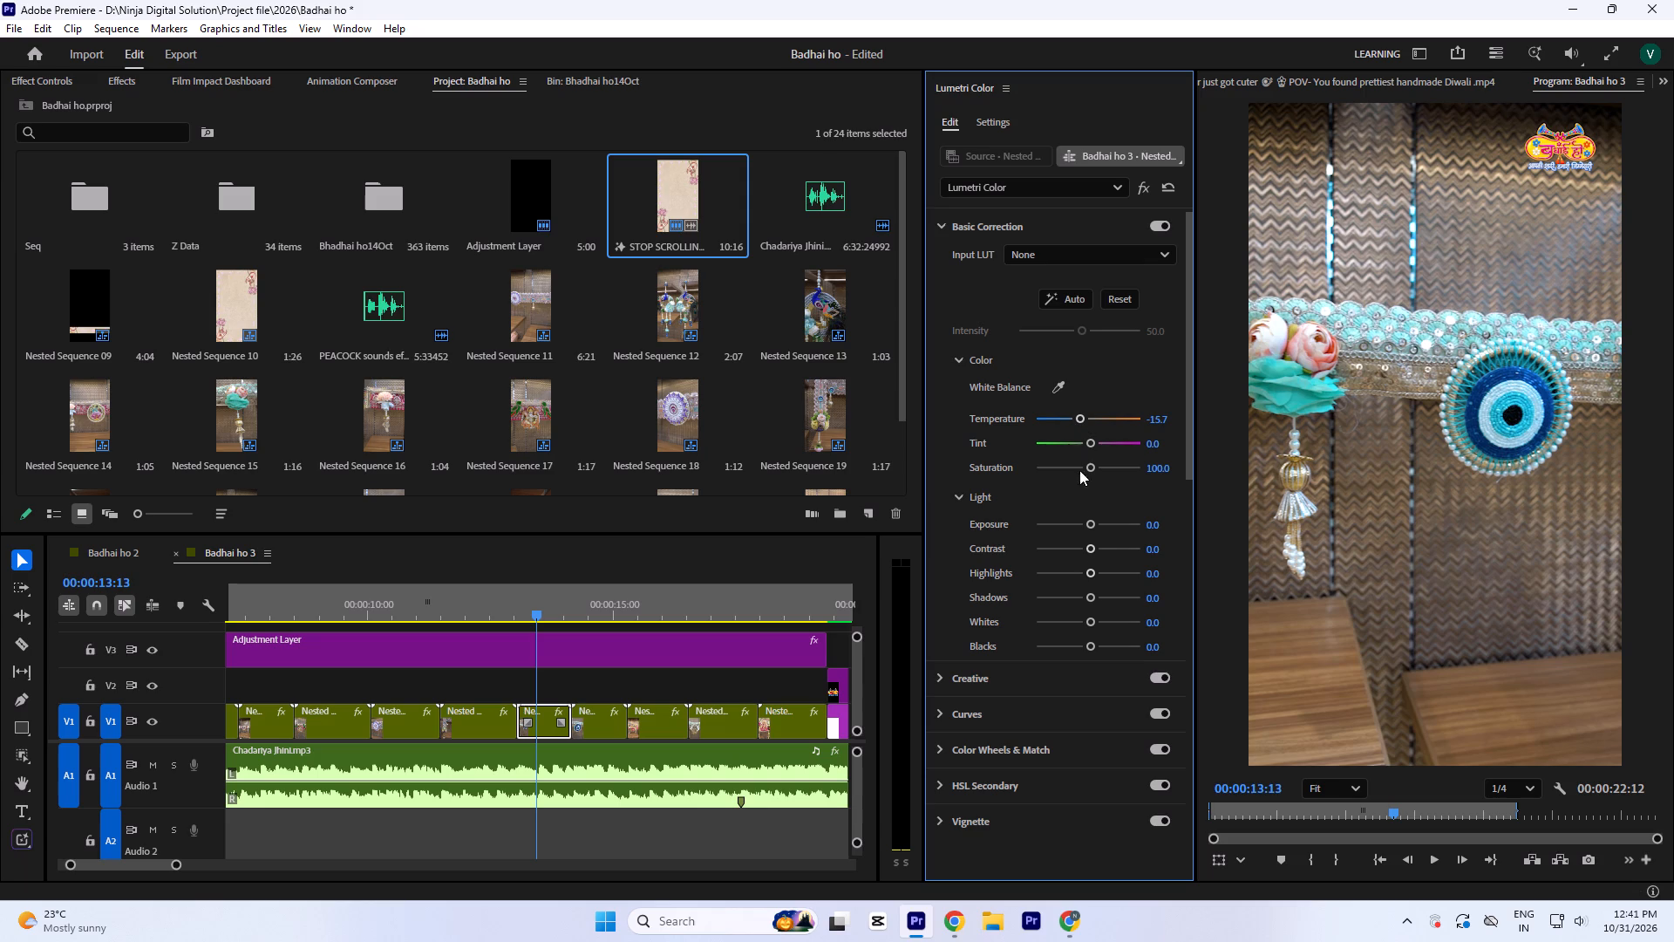
left_click(1092, 543)
left_click(1084, 596)
At 00:00:14:17, move the RGB curve's black point slightly inward on the V1 close-up evil-eye medallion clip.
left_click(593, 590)
key("minus")
key("equal")
left_click(544, 719)
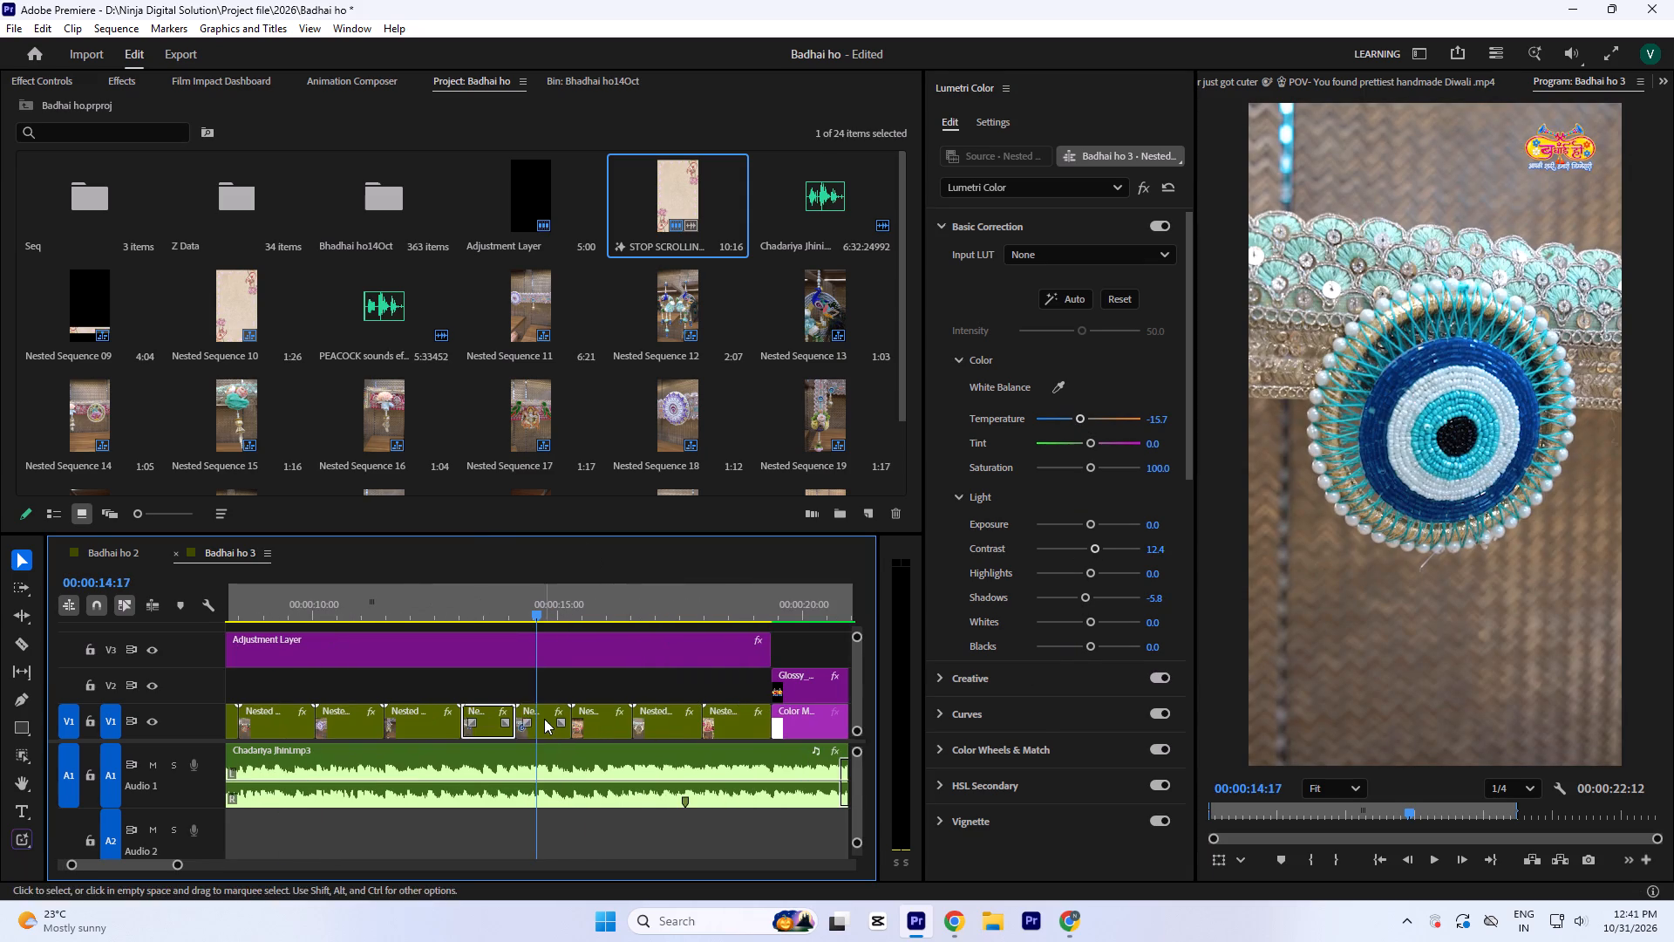
left_click(1042, 718)
left_click_drag(972, 616, 976, 617)
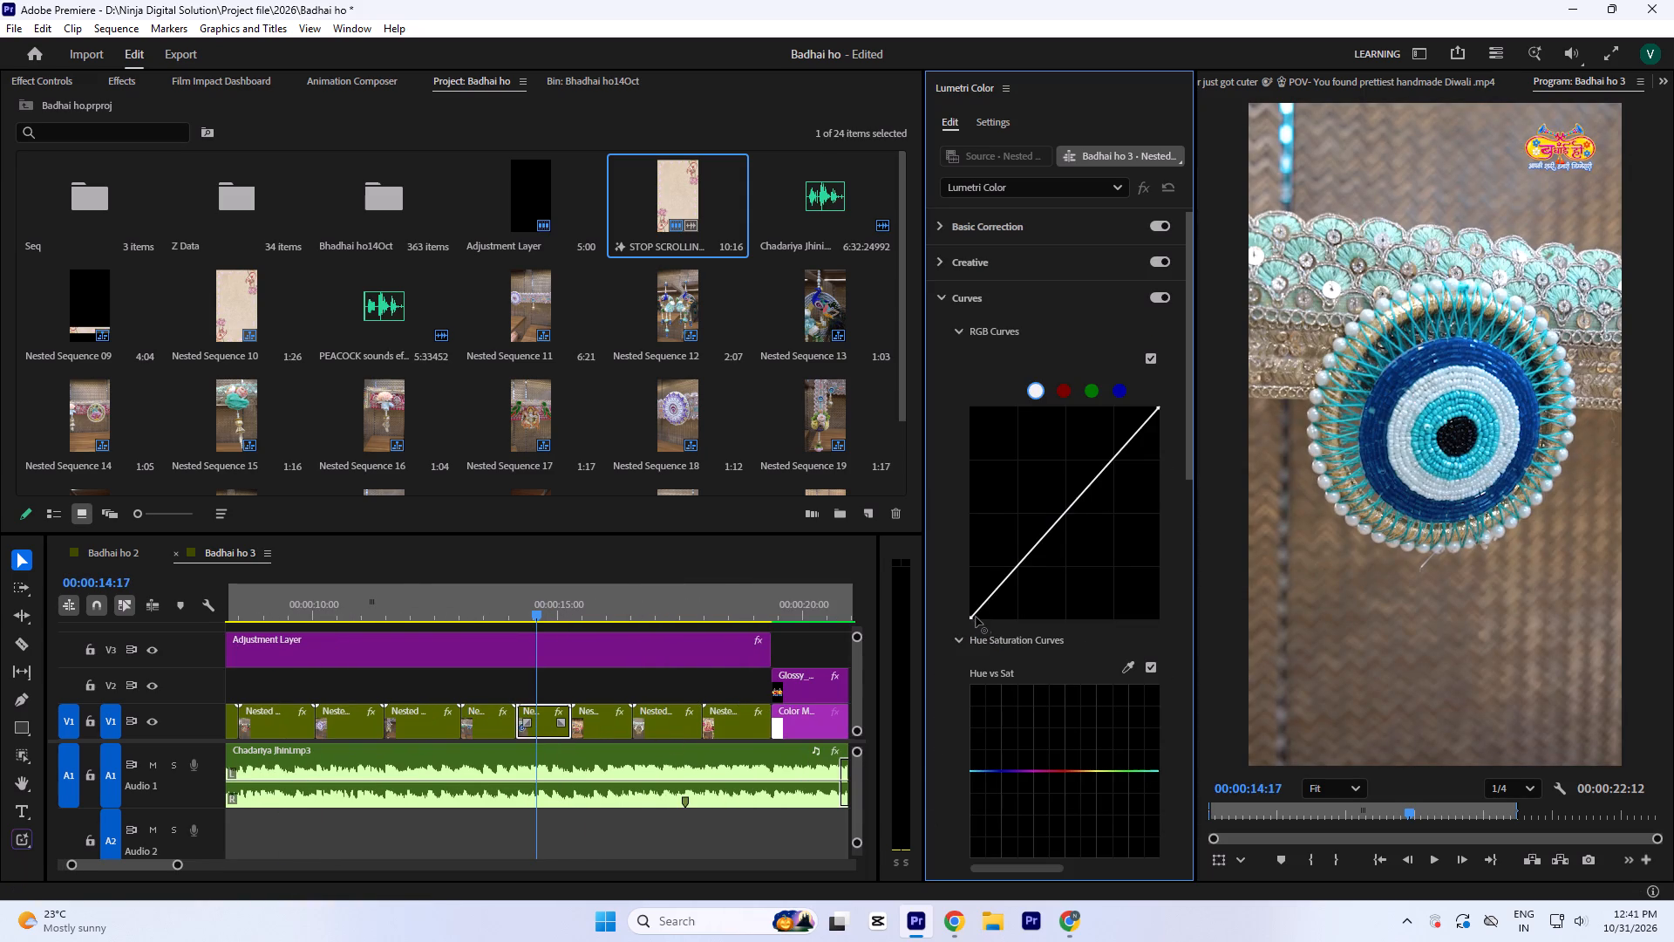
left_click_drag(976, 617, 984, 625)
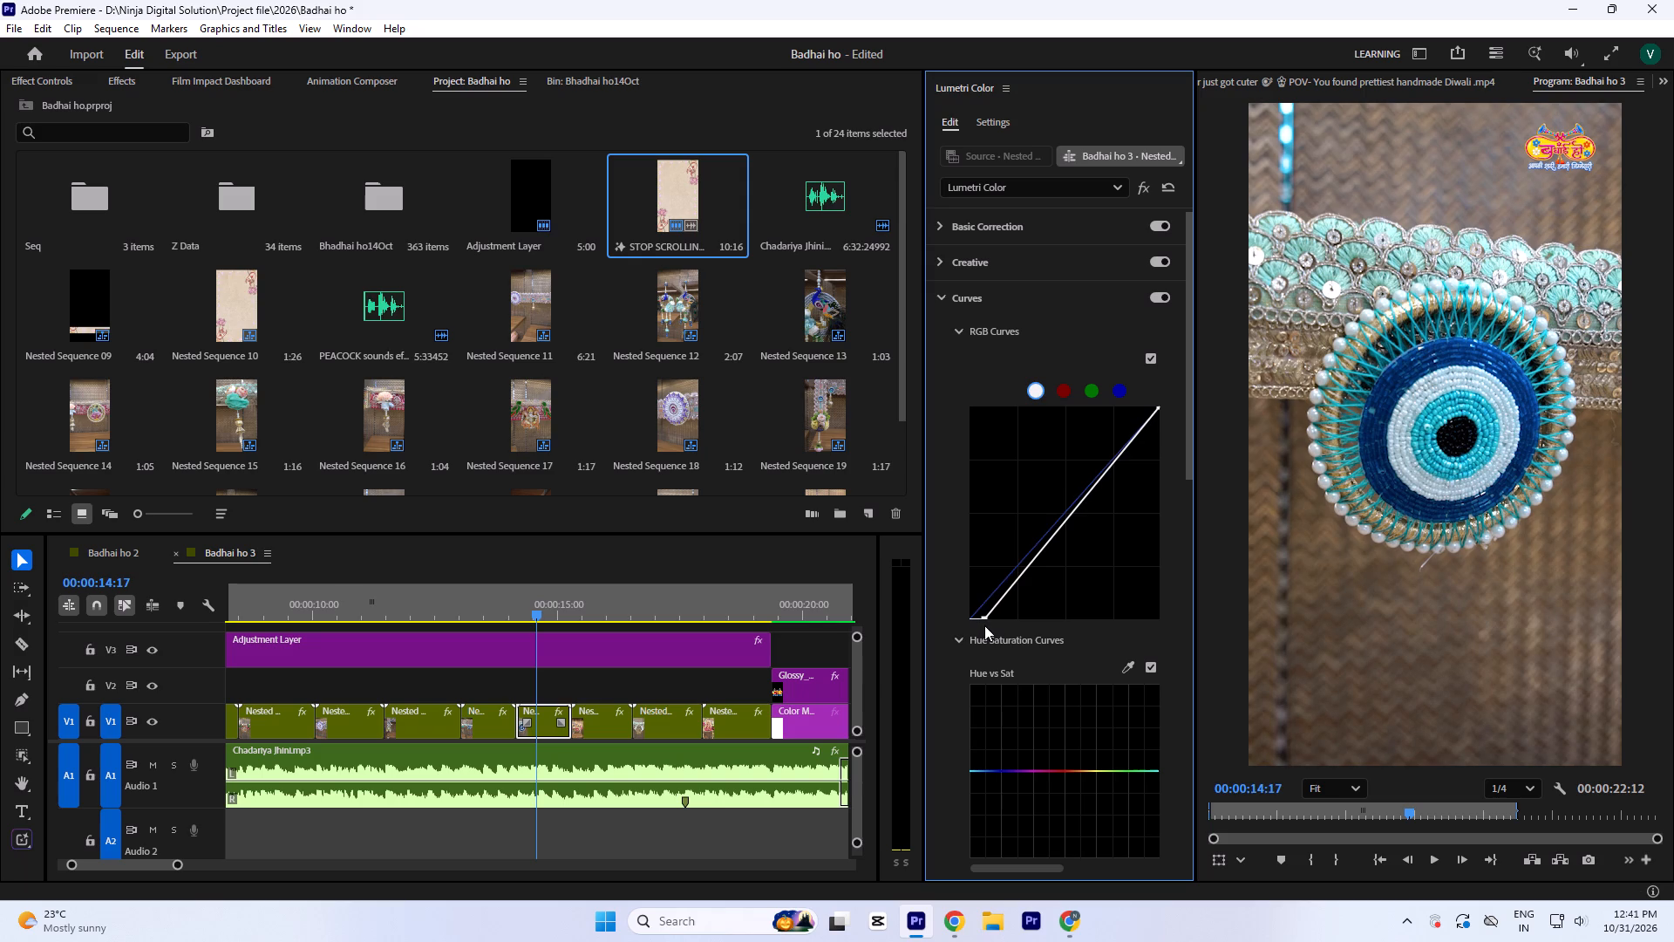
left_click_drag(984, 625, 983, 626)
Set the close-up evil-eye clip's highlights to -15.7, whites to -2.5 and contrast to 12.4.
left_click(1003, 215)
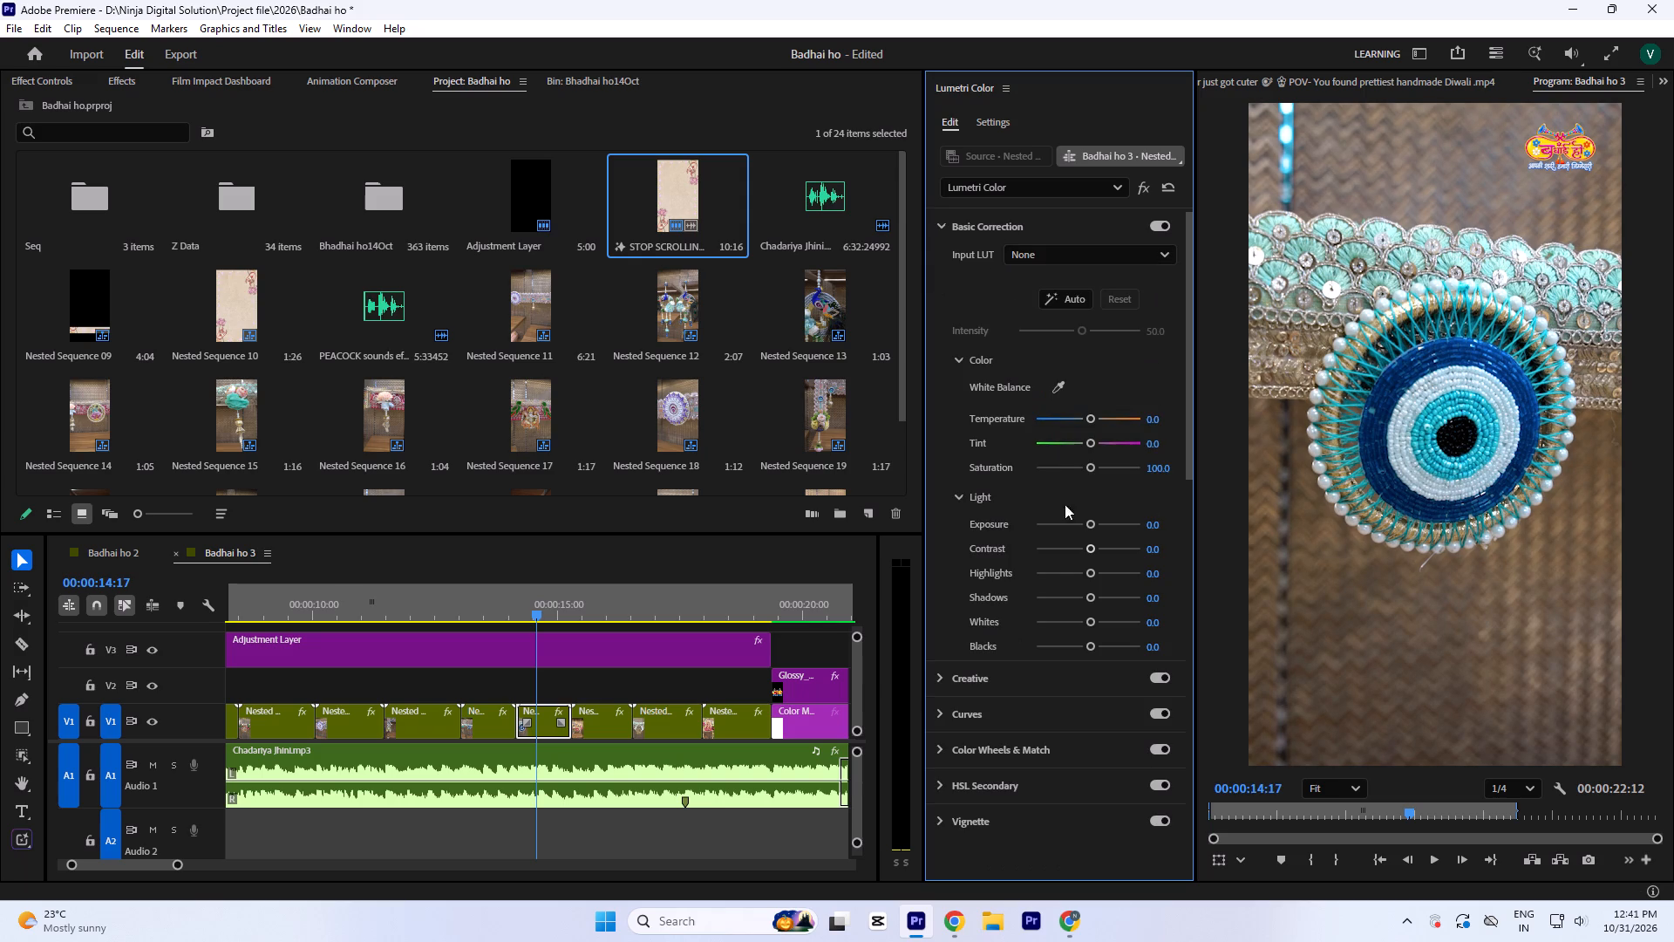
left_click(1079, 567)
left_click(1085, 624)
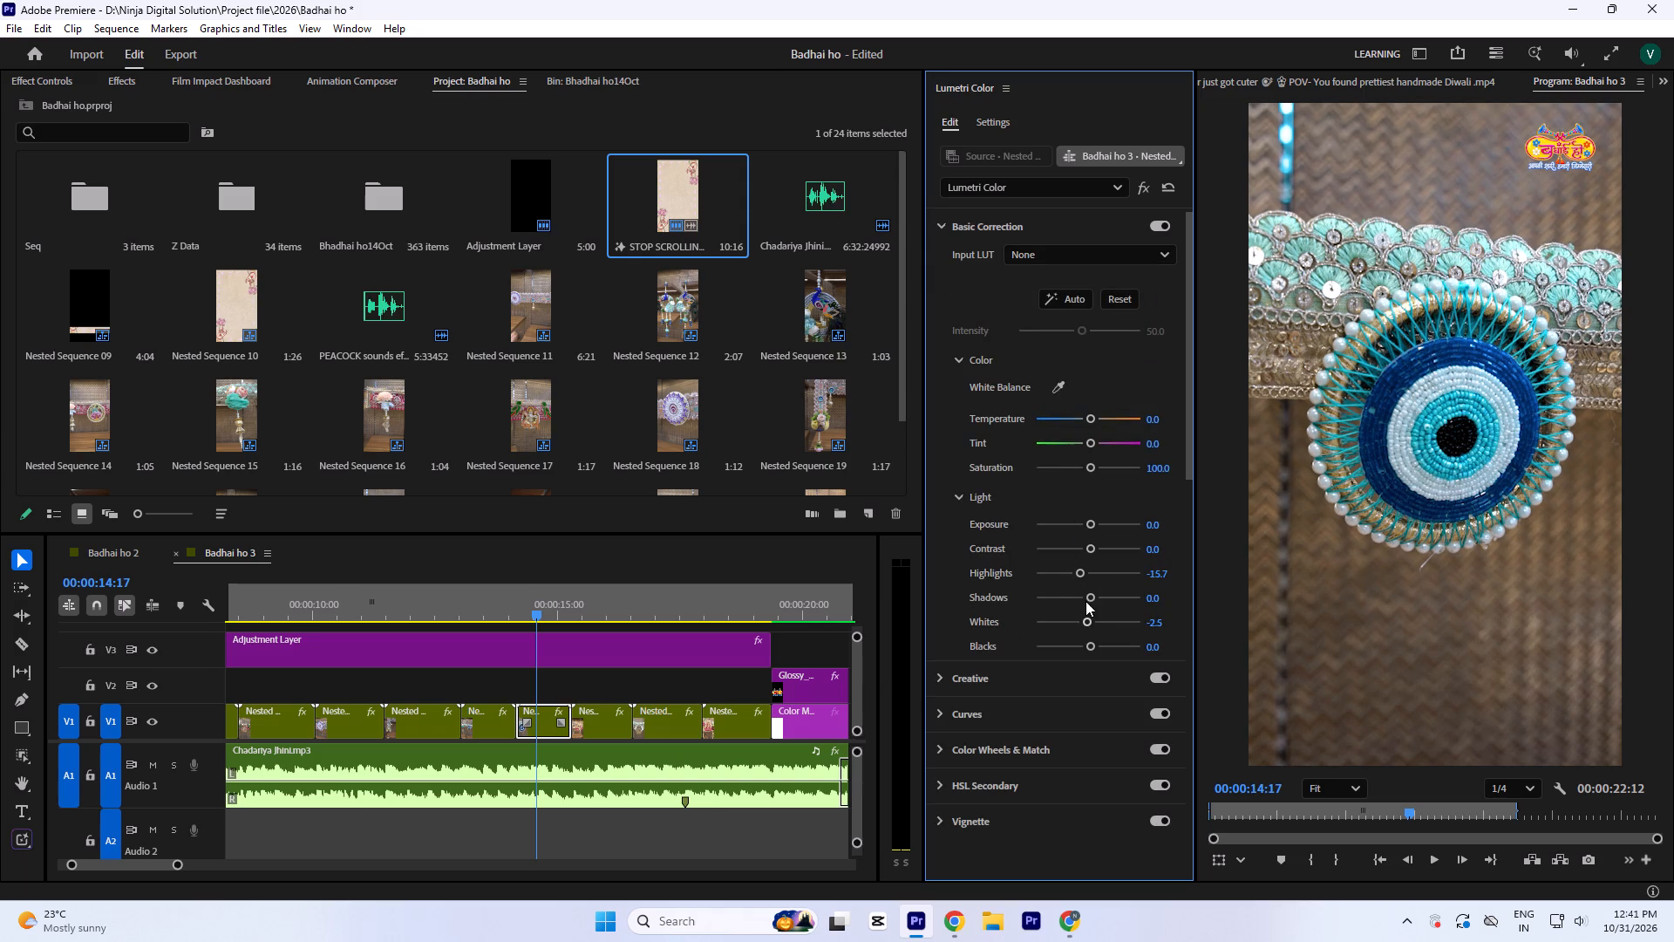
left_click(1092, 548)
At 00:00:15:20, move the RGB curve's black point slightly inward on the V1 Shubh toran clip with the red medallion.
left_click(592, 604)
left_click(595, 733)
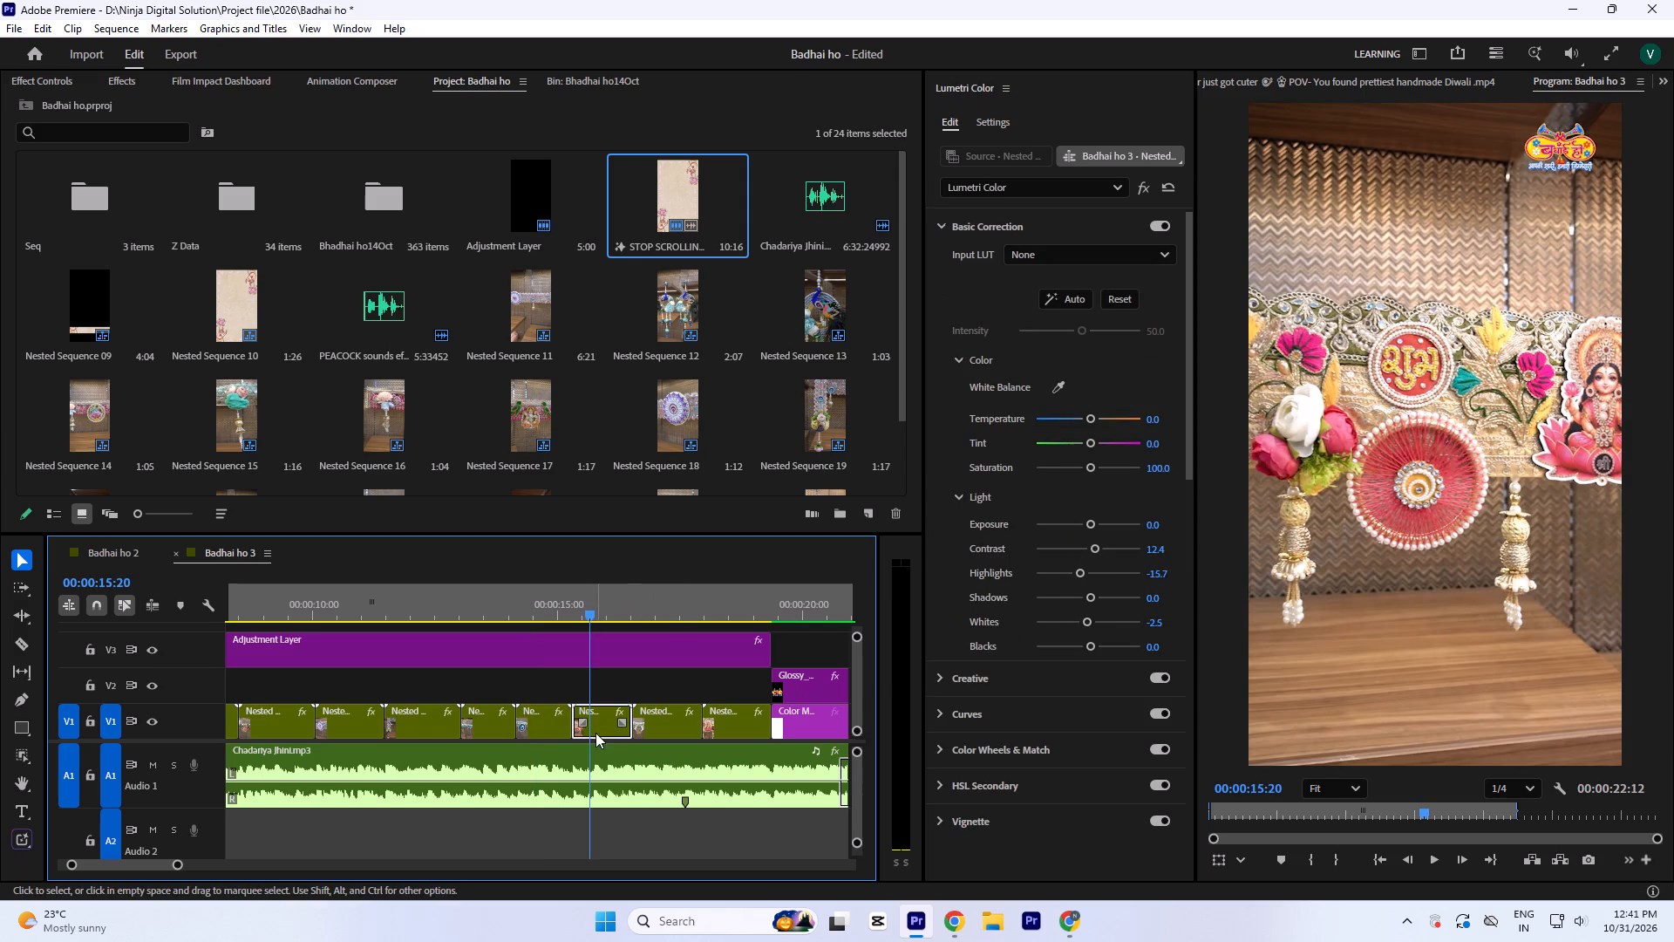
left_click(1001, 722)
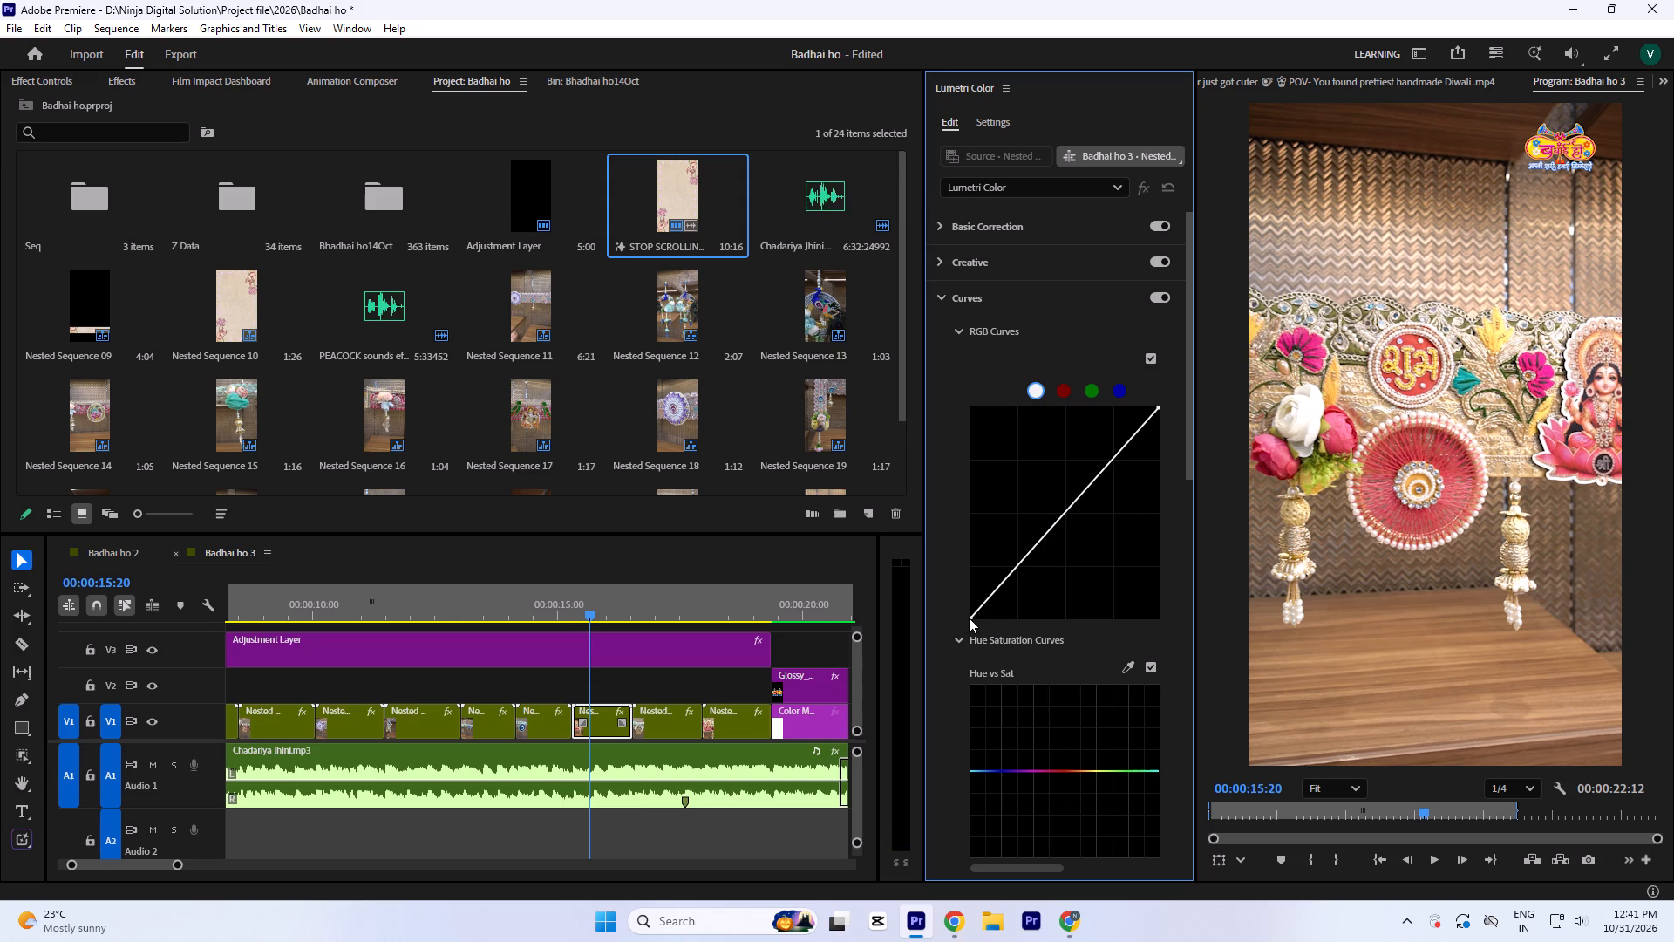
left_click_drag(972, 615, 982, 621)
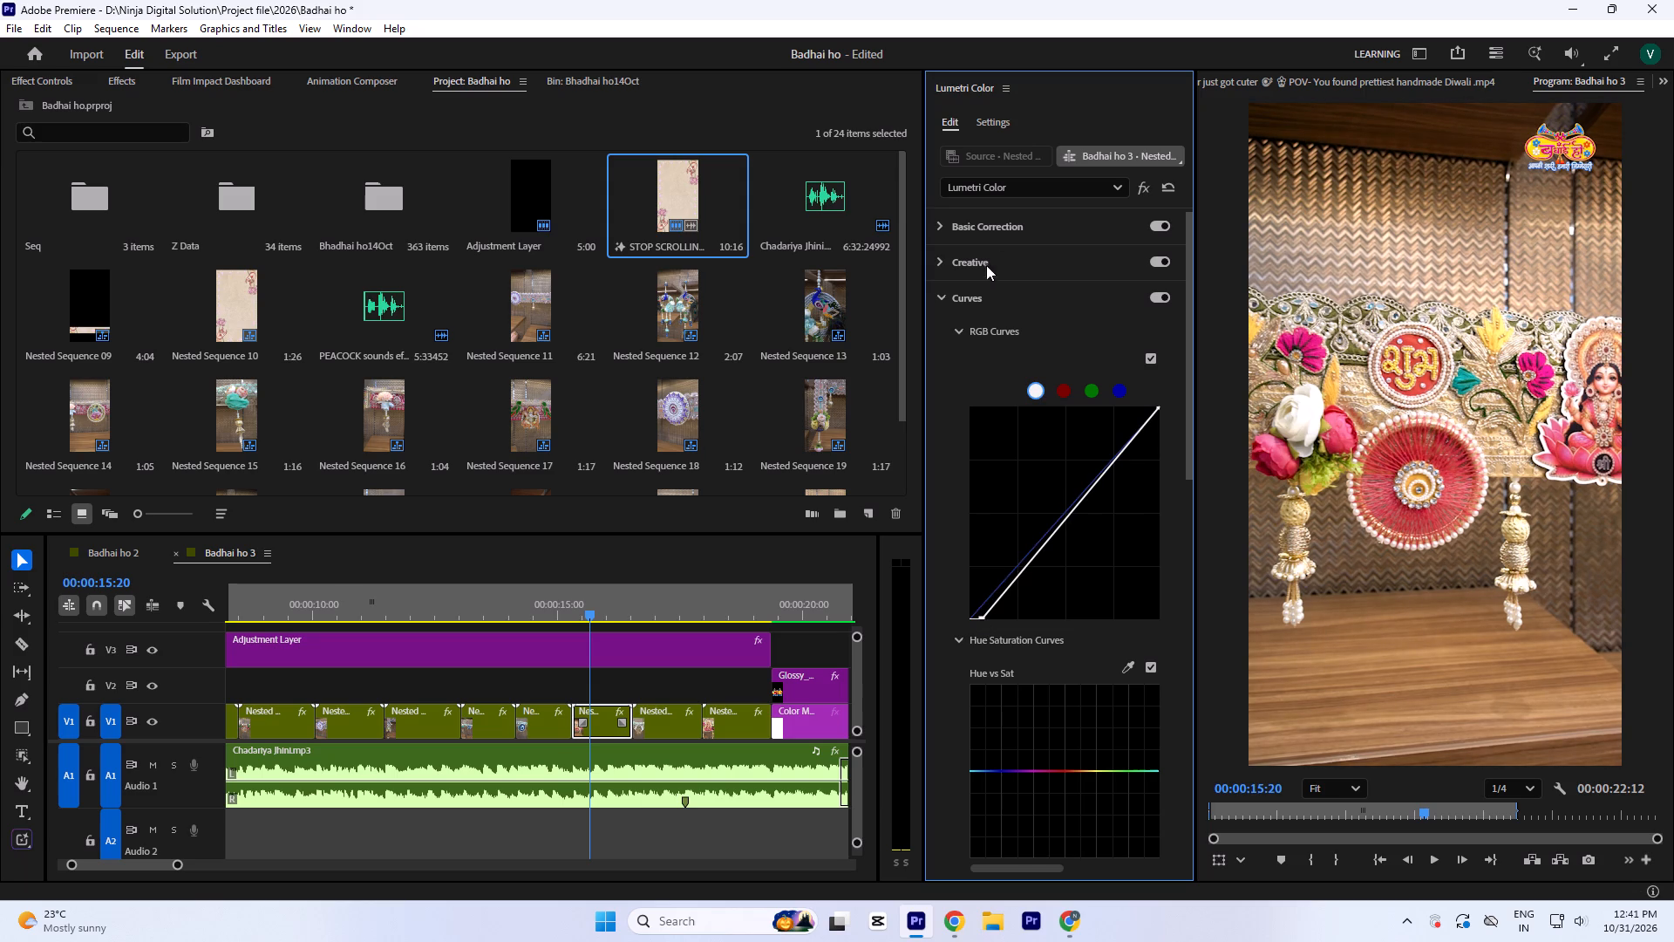
Set the Shubh toran clip's temperature to -33.9, contrast to 10.7, highlights to -10.7, whites to -12.4 and blacks to -4.1.
left_click(1017, 224)
left_click(1075, 420)
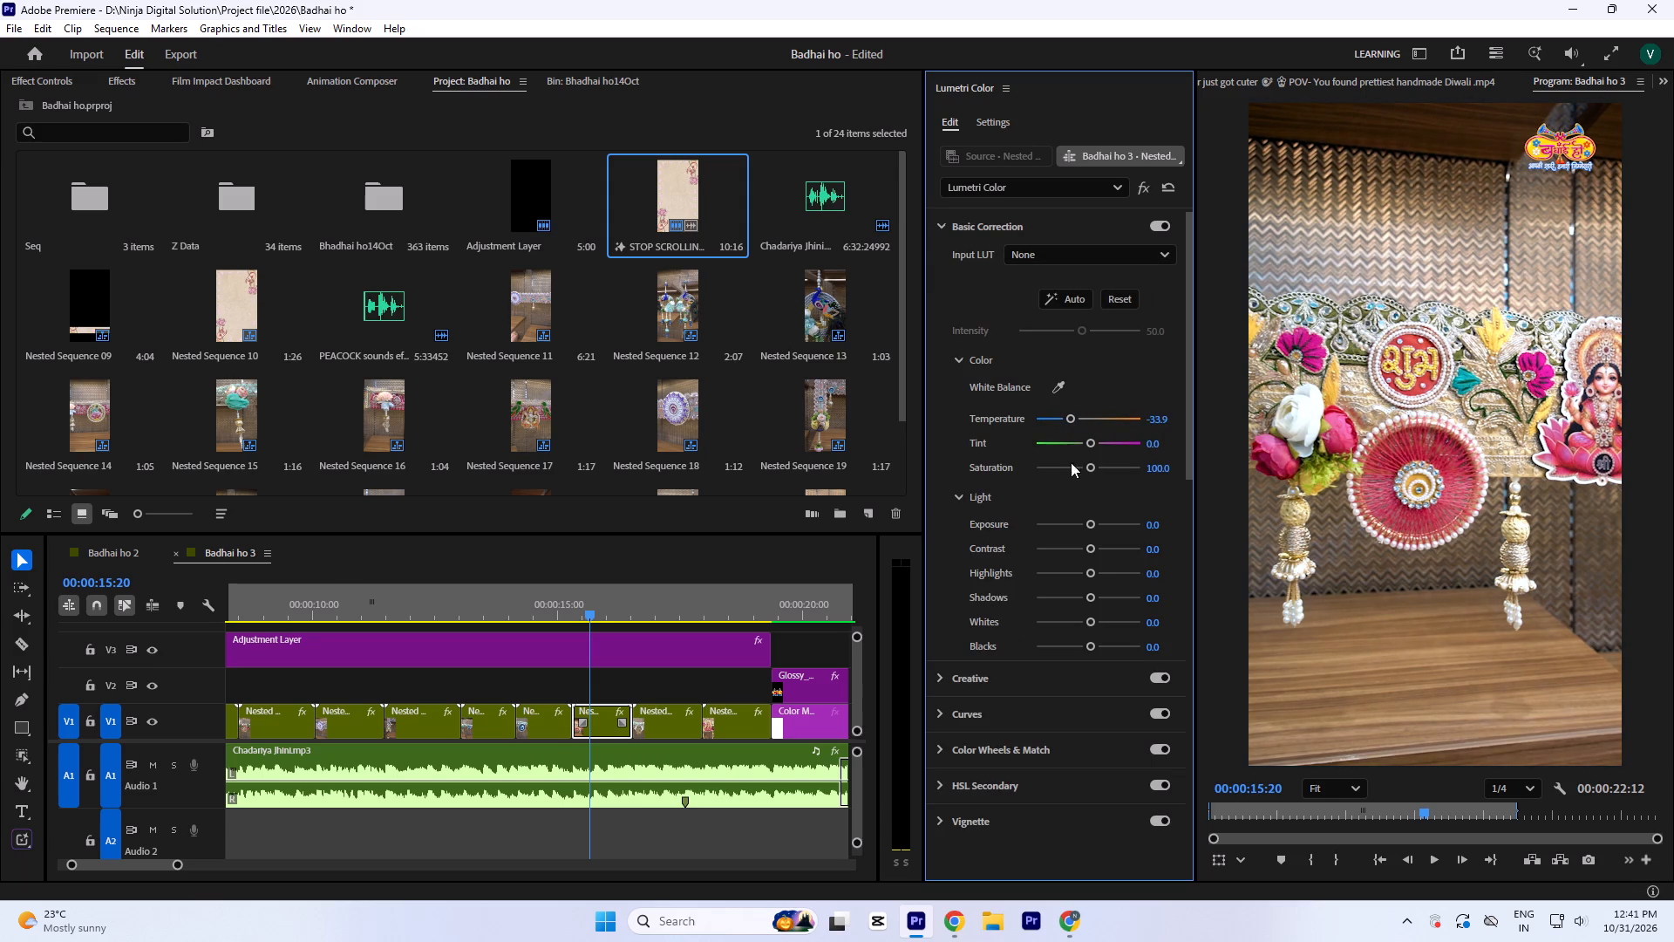
left_click(1084, 570)
left_click(1092, 543)
left_click(1083, 620)
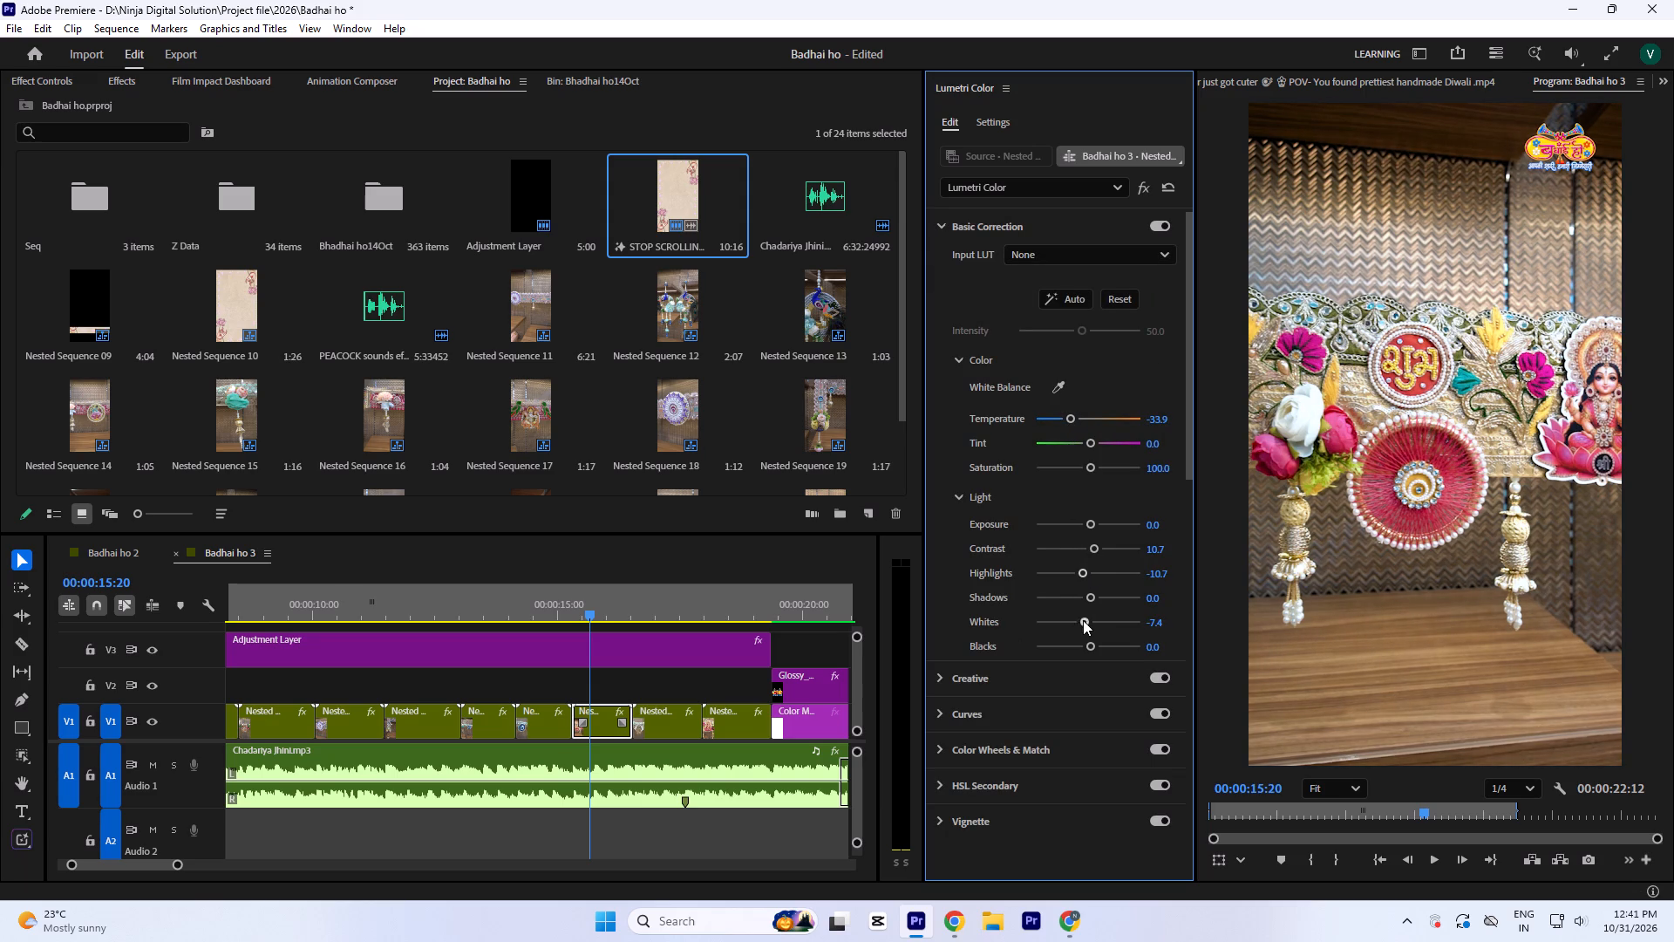
left_click(1085, 647)
left_click(1084, 621)
At 00:00:17:07, move the RGB curve's black point slightly inward on the V1 golden butterfly toran clip.
left_click(669, 599)
left_click(674, 730)
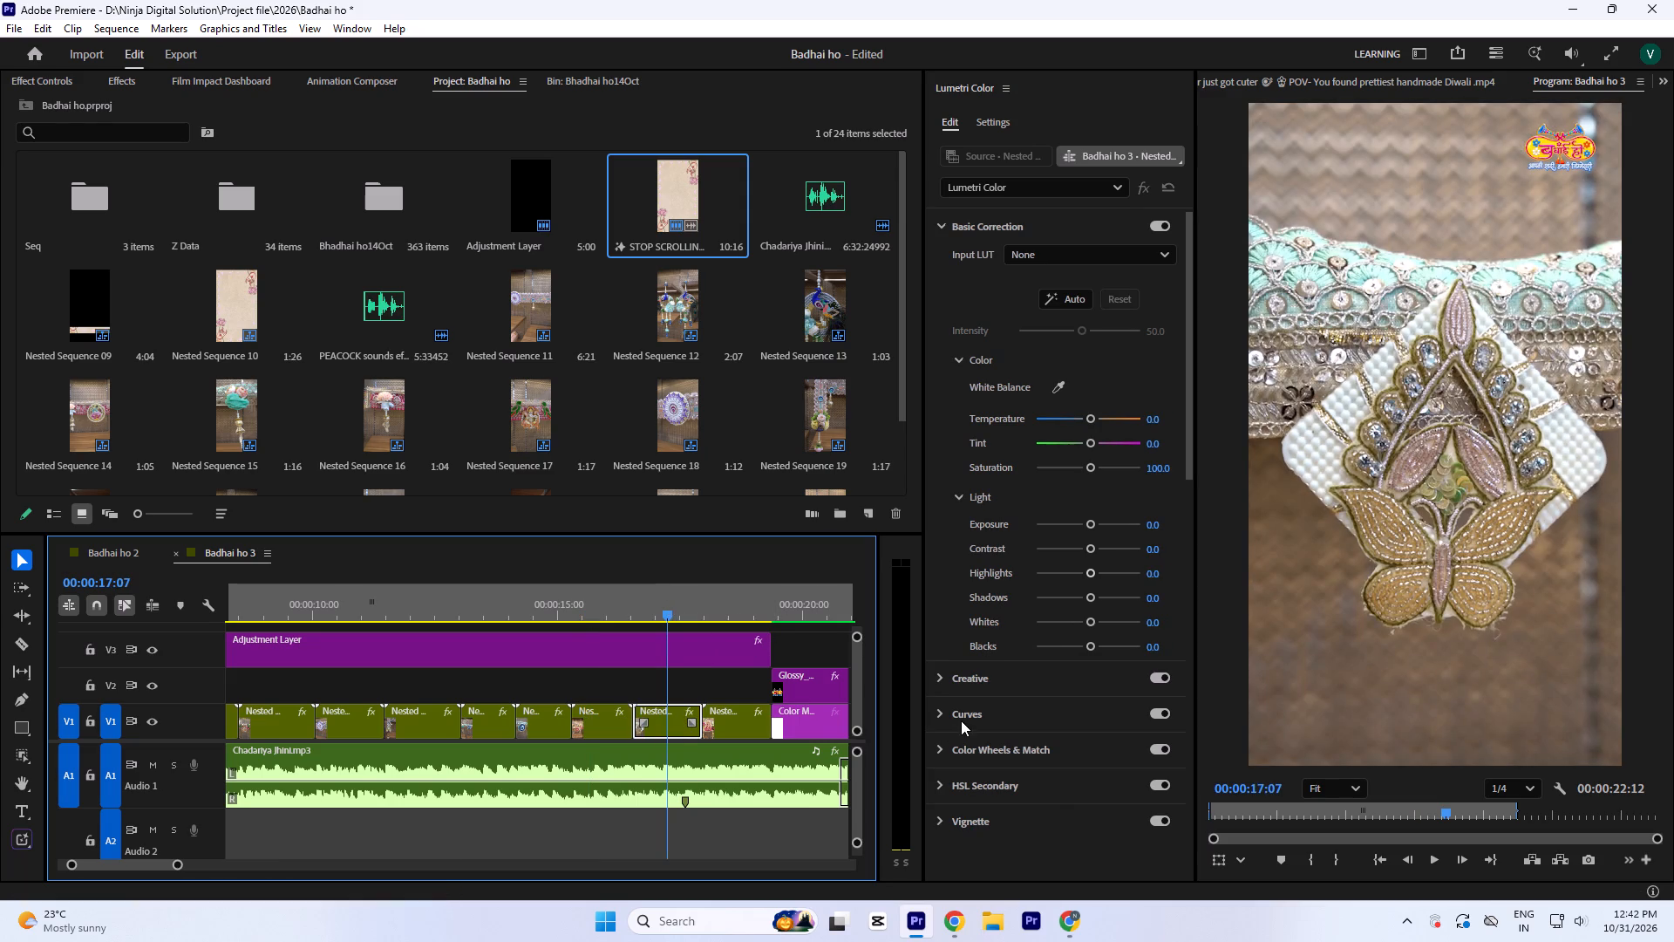
left_click(996, 714)
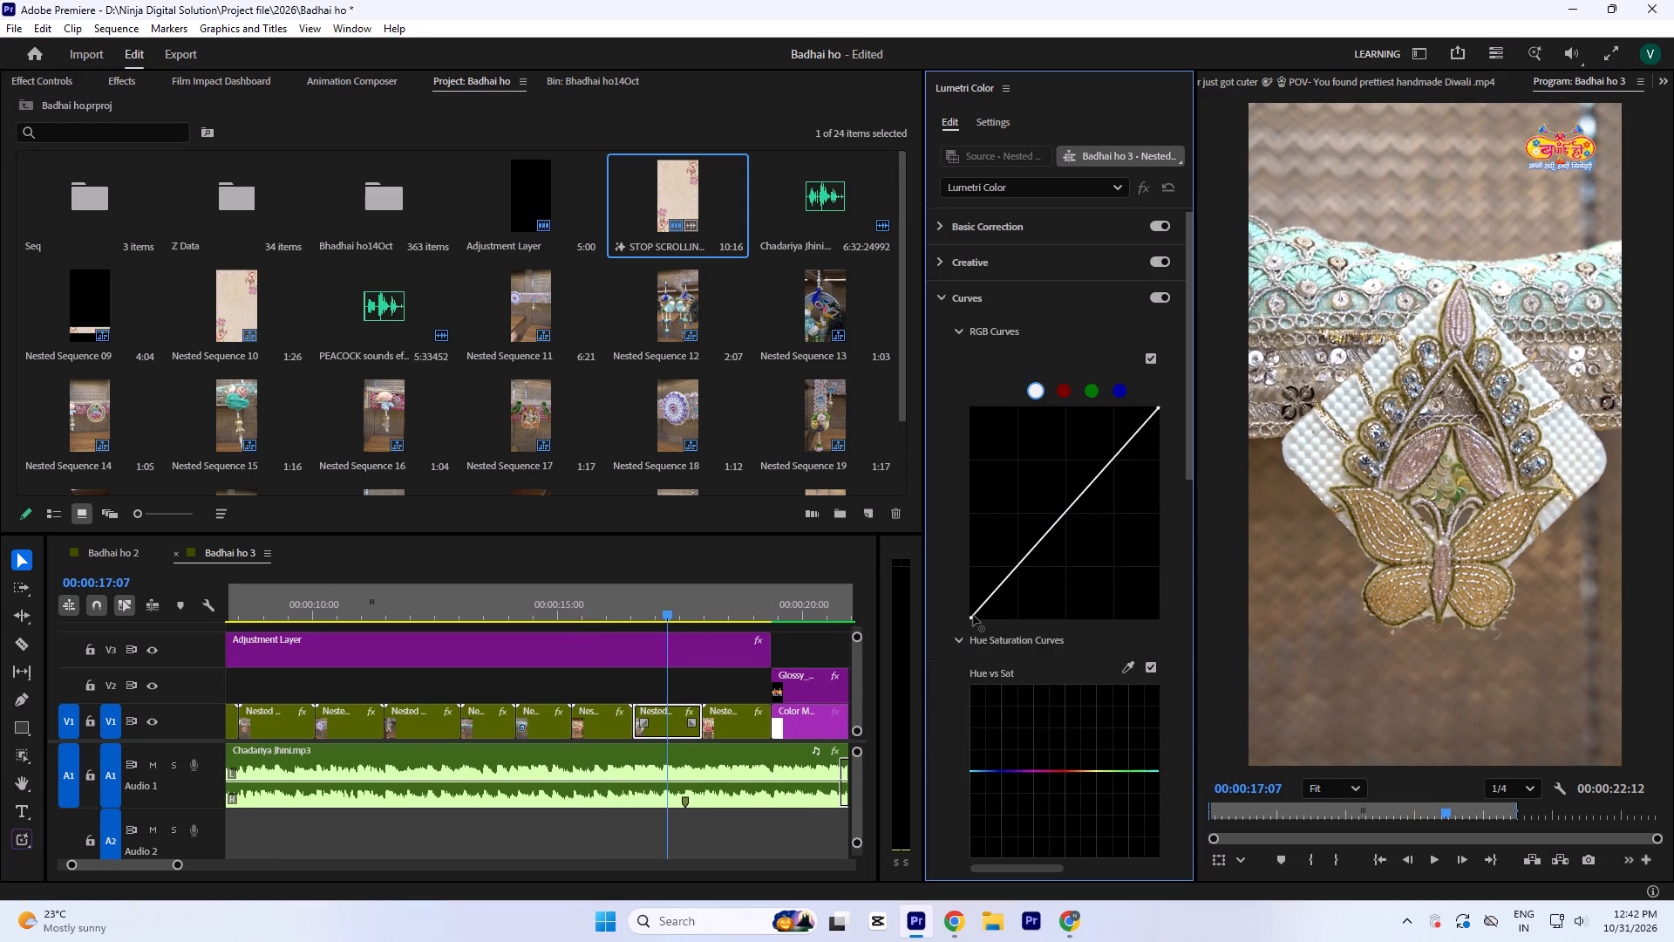
left_click_drag(973, 615, 983, 623)
Set the butterfly toran clip's highlights to -14.0, contrast to 15.7 and whites to -9.1.
left_click(997, 224)
left_click(1083, 569)
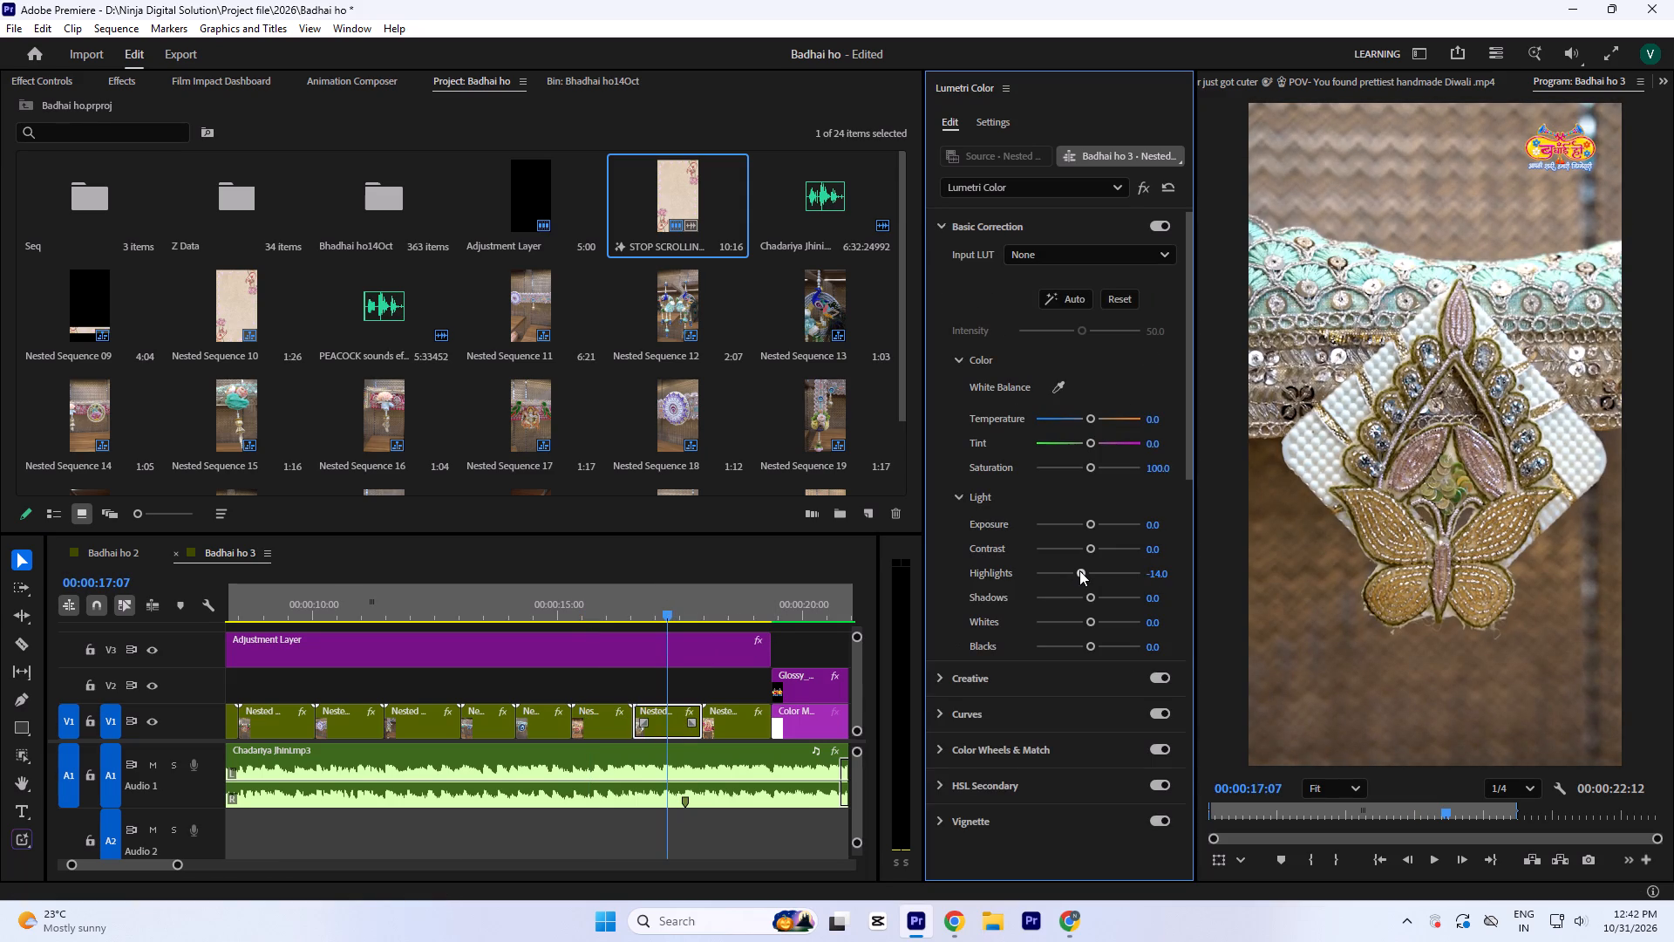
left_click(1094, 549)
left_click(1086, 625)
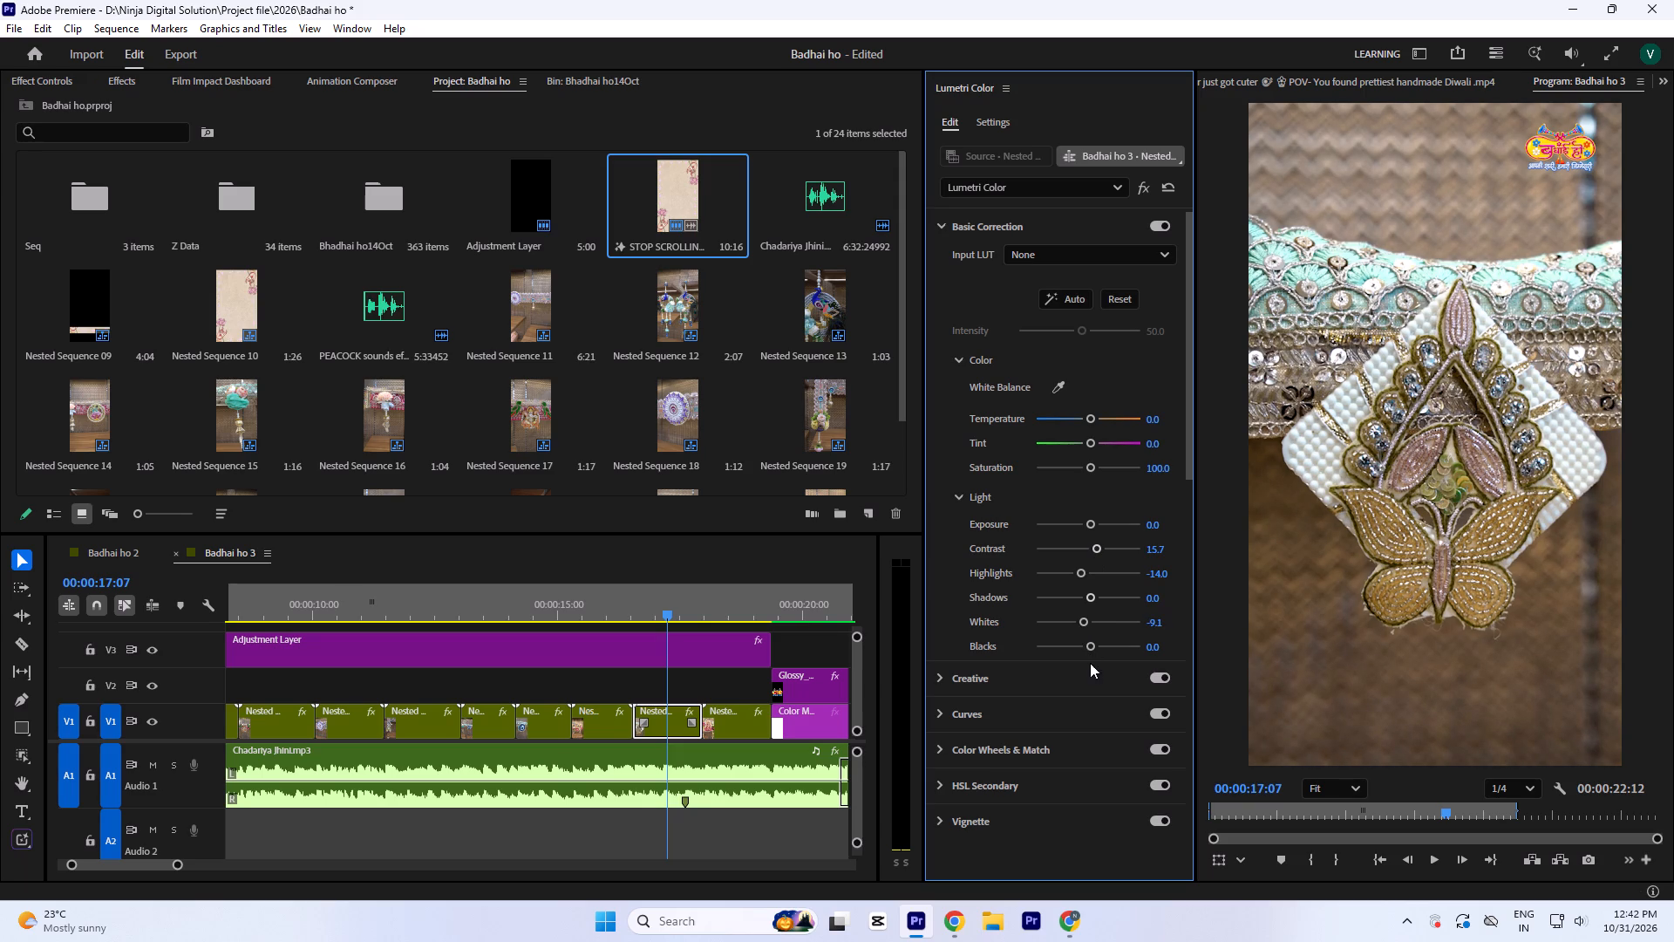
Set the butterfly toran clip's blacks to -4.1 and highlights to -9.1.
left_click(1085, 650)
left_click(1081, 570)
At 00:00:18:13, move the RGB curve's black point slightly inward on the V1 clip of the goddess seated on a pink lotus.
left_click(727, 596)
left_click(739, 717)
left_click(984, 713)
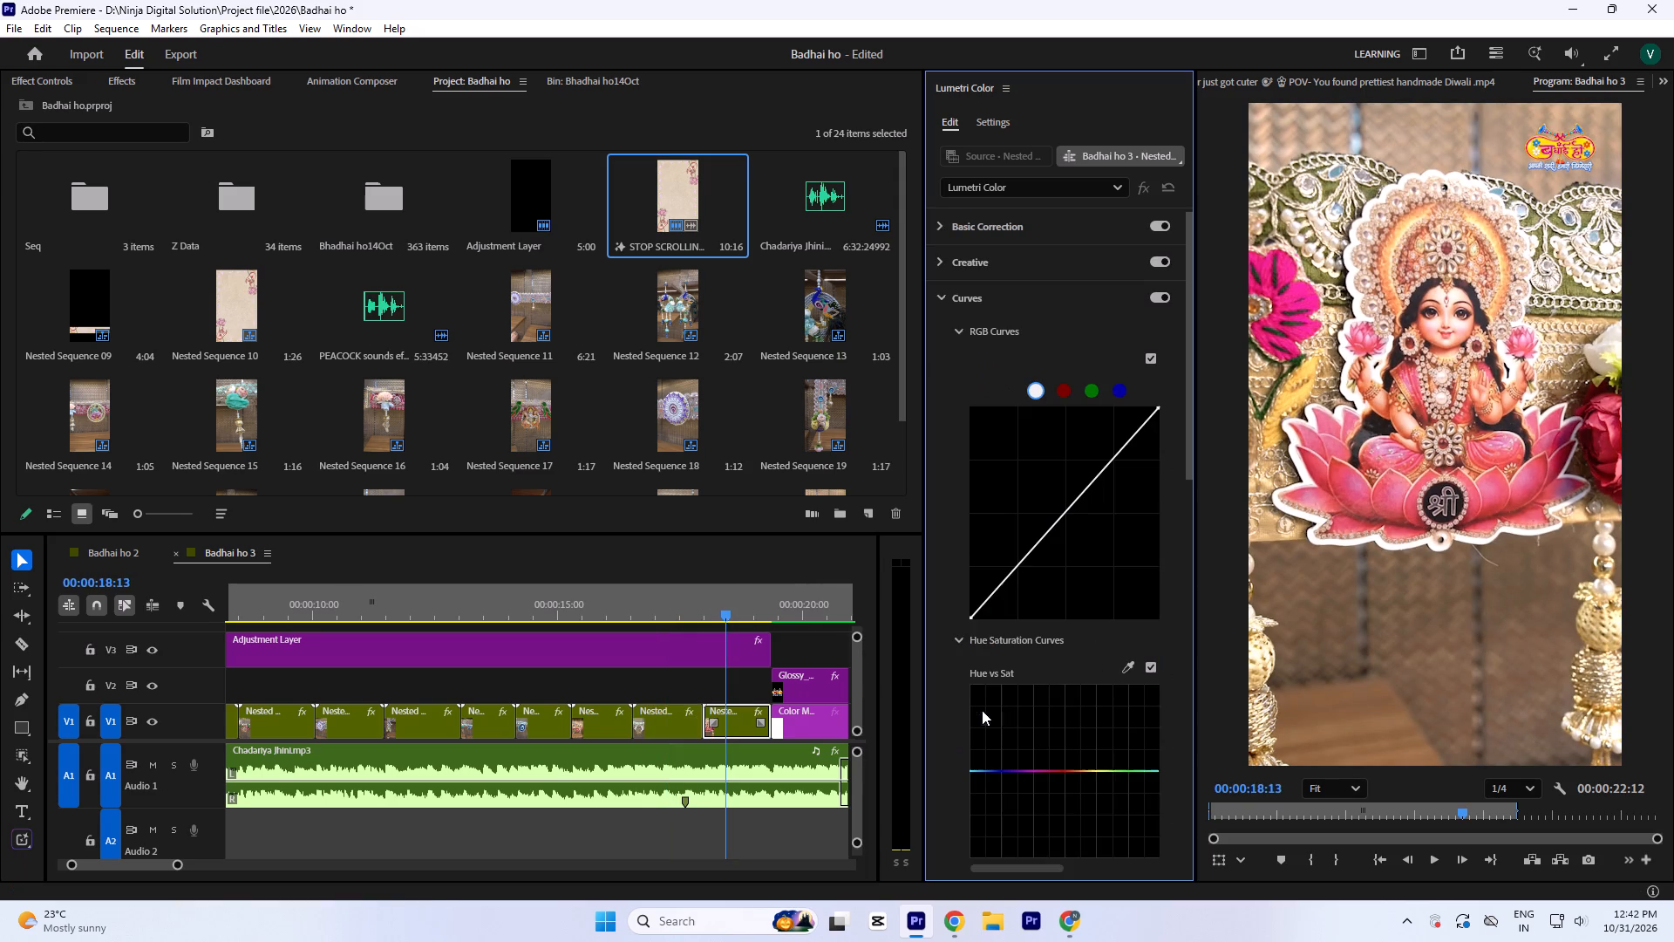
left_click_drag(970, 614, 977, 626)
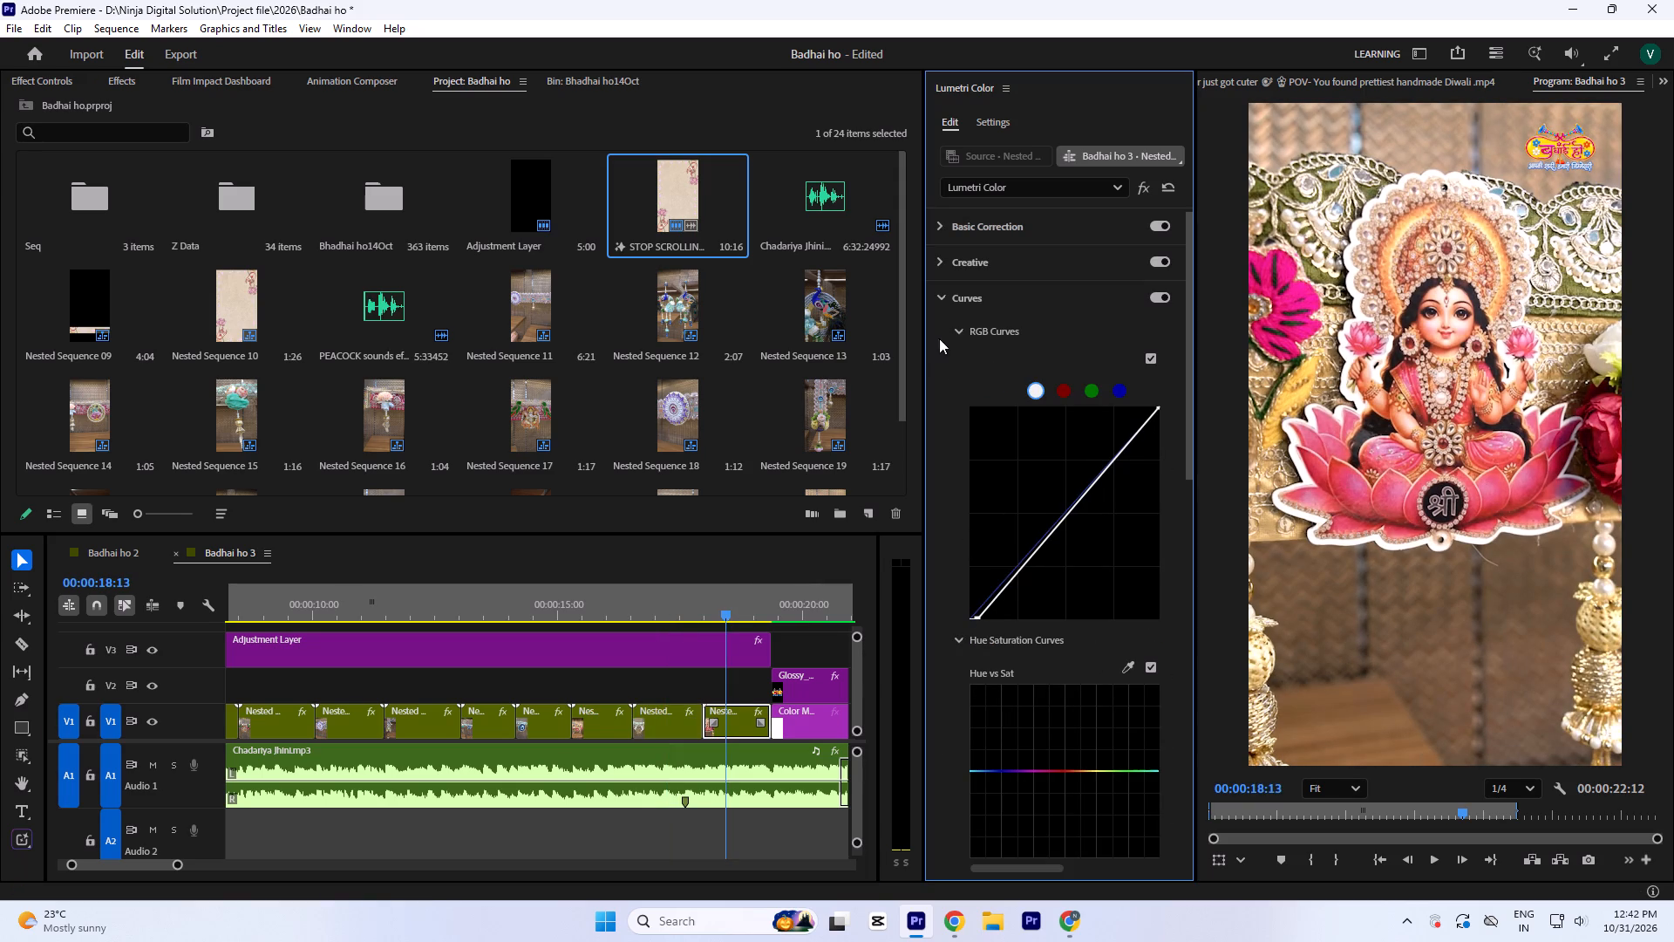
Set the lotus goddess clip's temperature to -40.5, contrast to 10.7, highlights to -17.4, whites to -19.0 and blacks to -5.8.
left_click(984, 226)
left_click_drag(1080, 419, 1068, 424)
left_click(1077, 575)
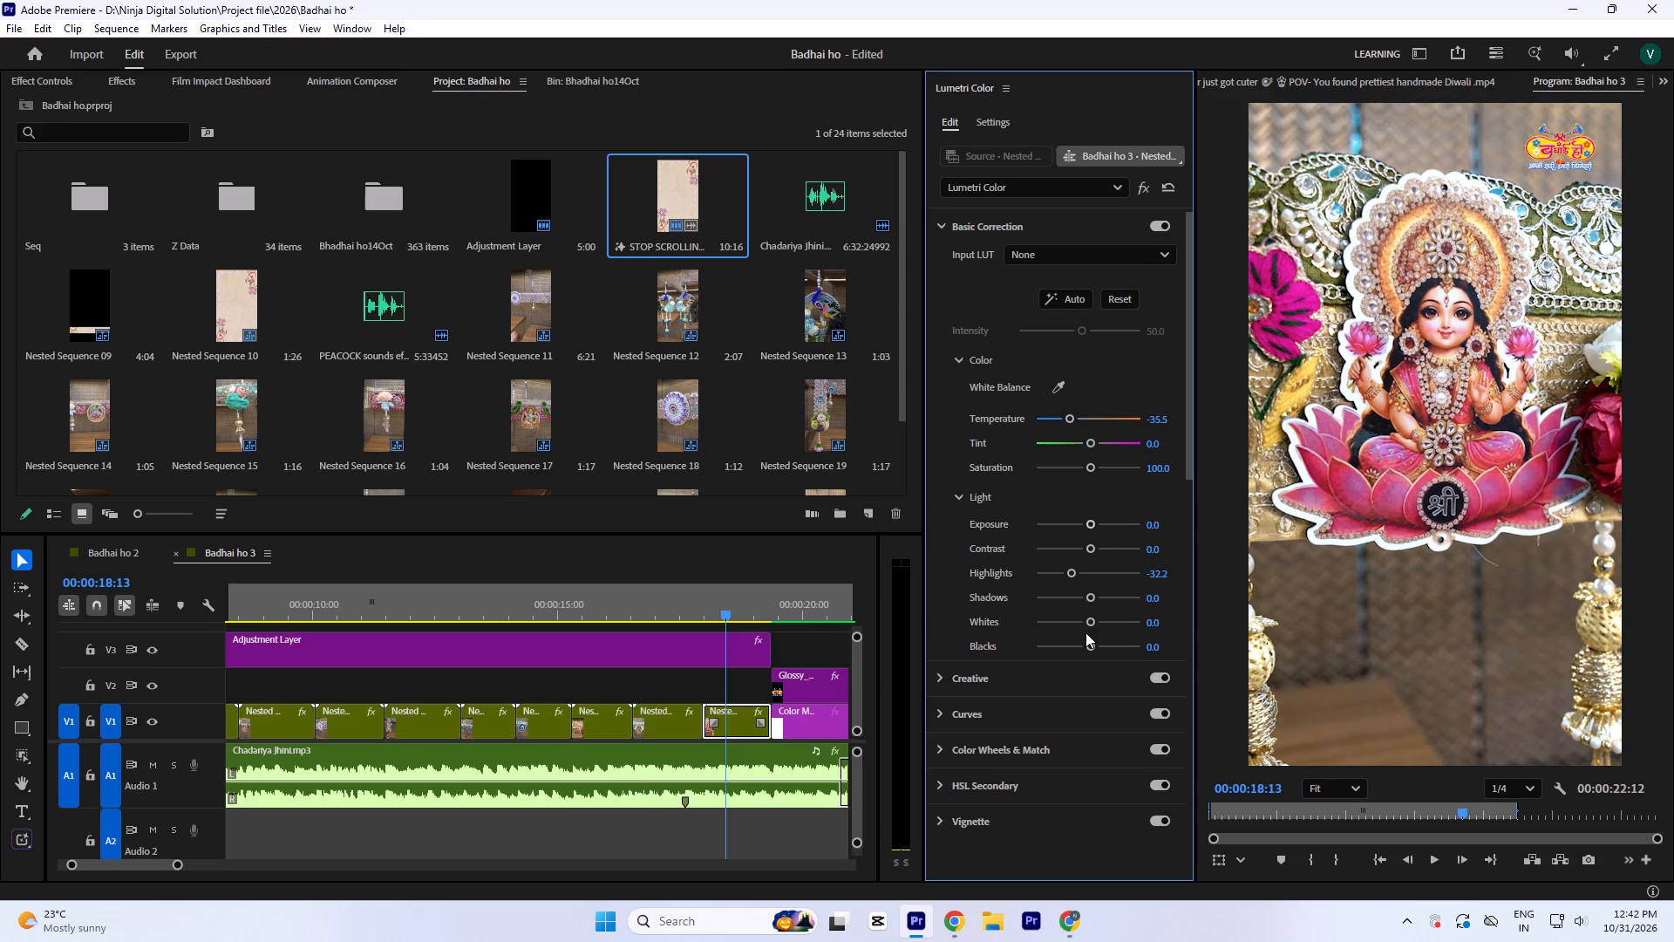
left_click(1084, 632)
left_click(1080, 625)
left_click(1071, 567)
left_click(1092, 548)
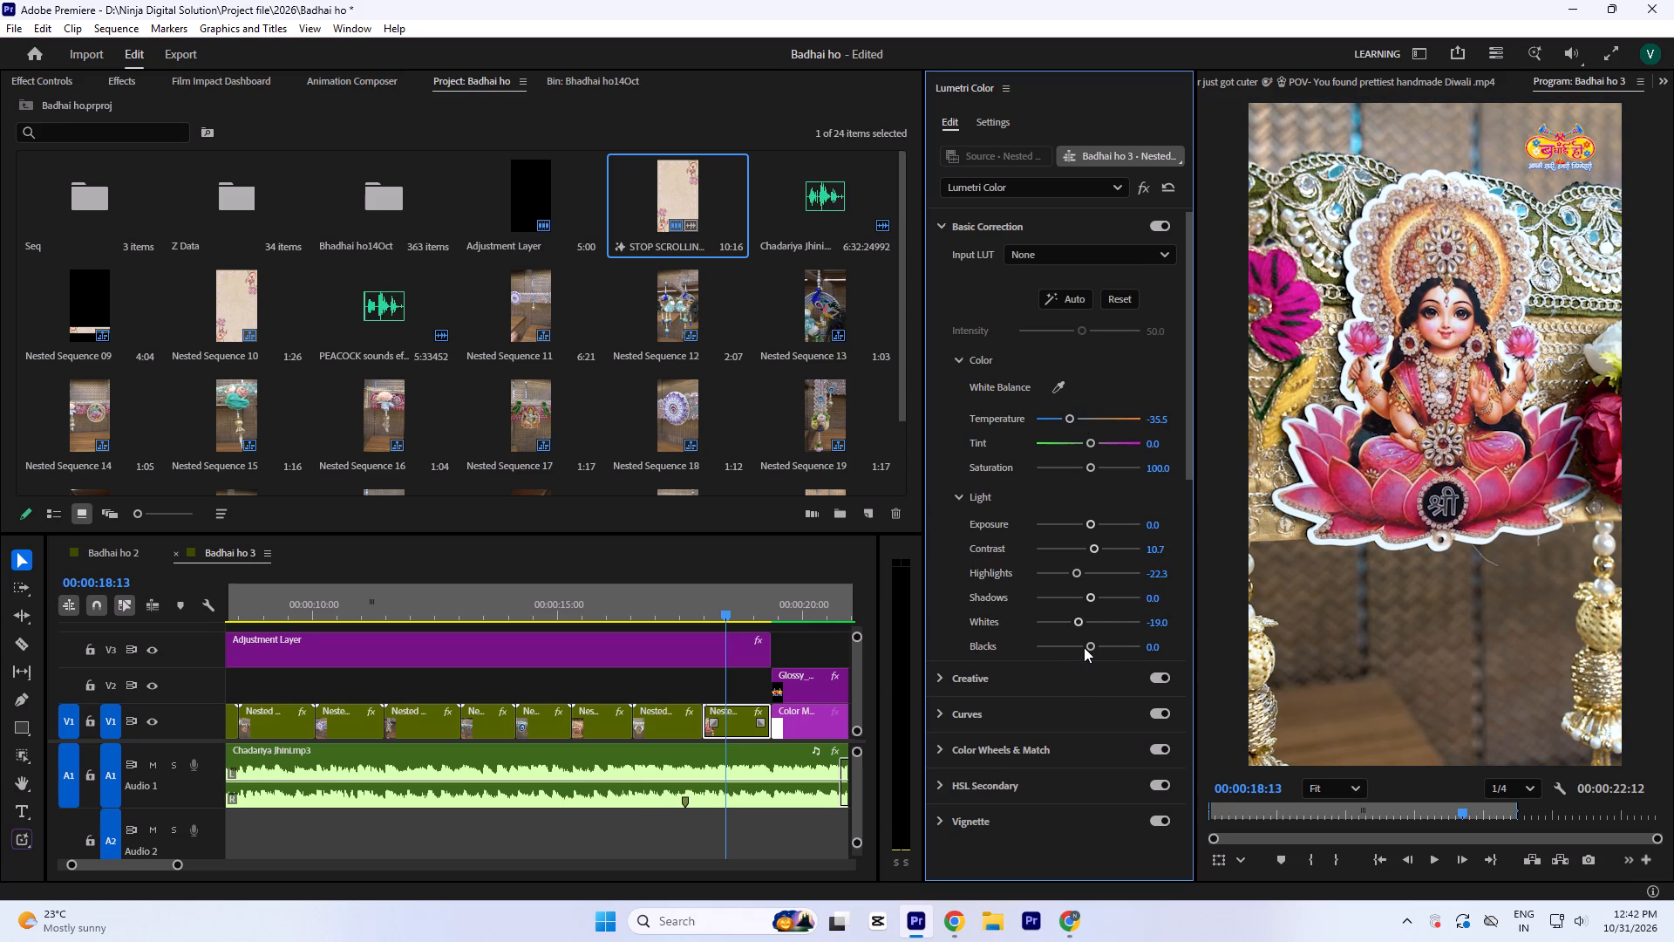
left_click(1084, 647)
left_click(1074, 566)
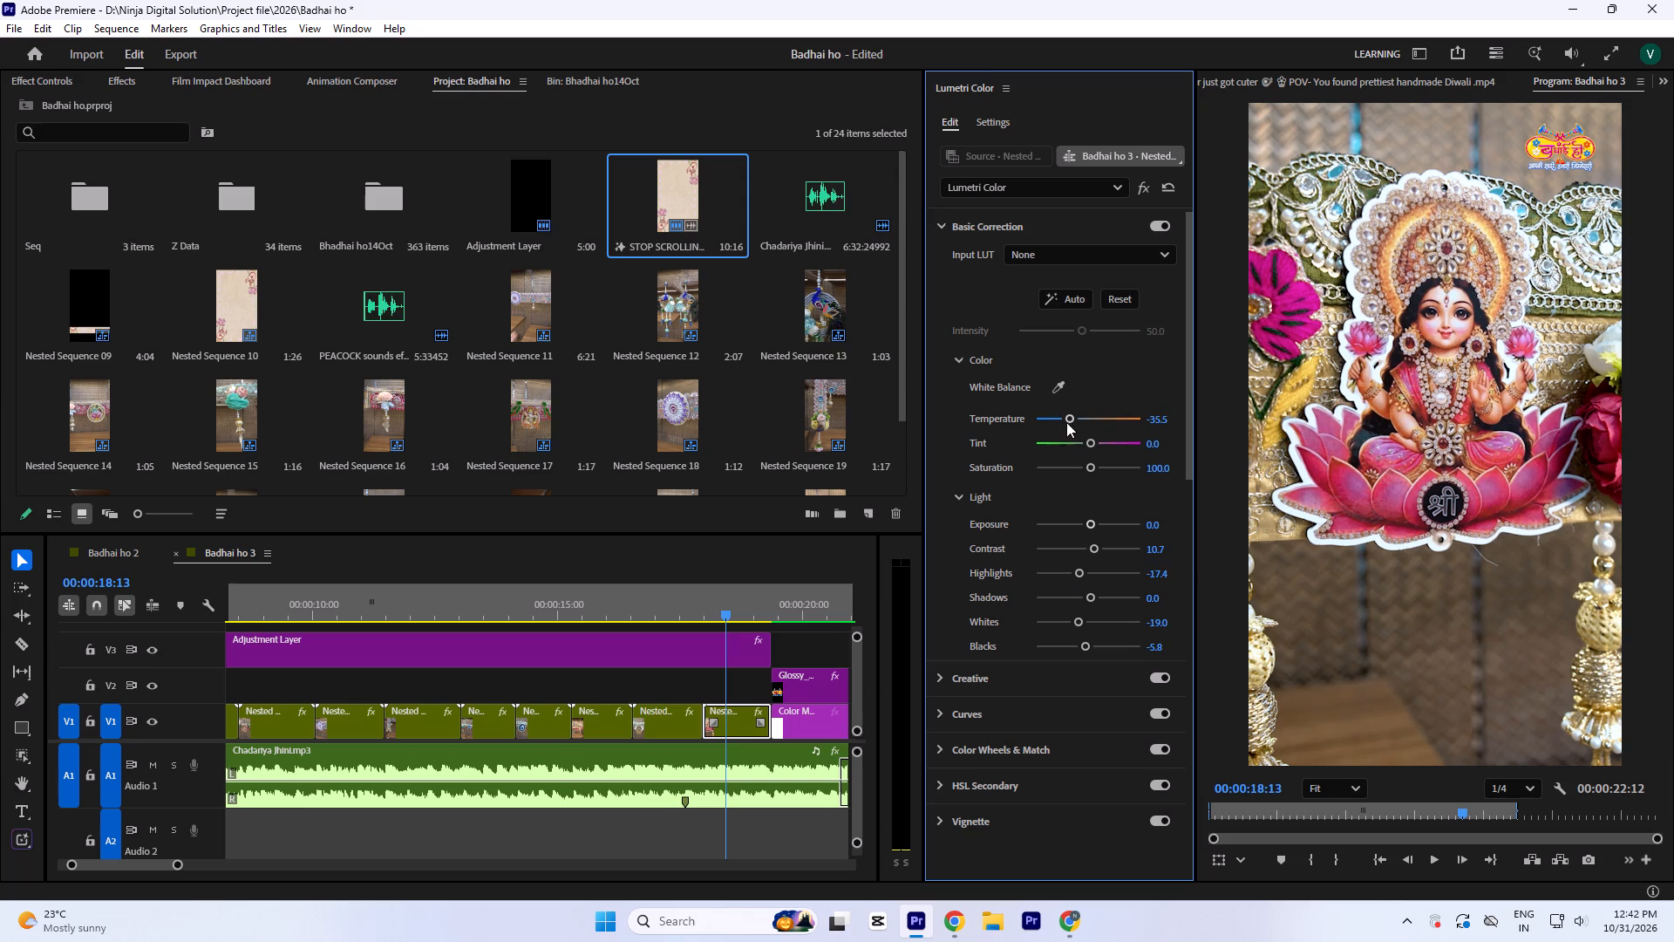
left_click(1065, 420)
Set the V1 butterfly toran clip's temperature to -7.4 and highlights to -12.4, and save the project.
left_click(679, 587)
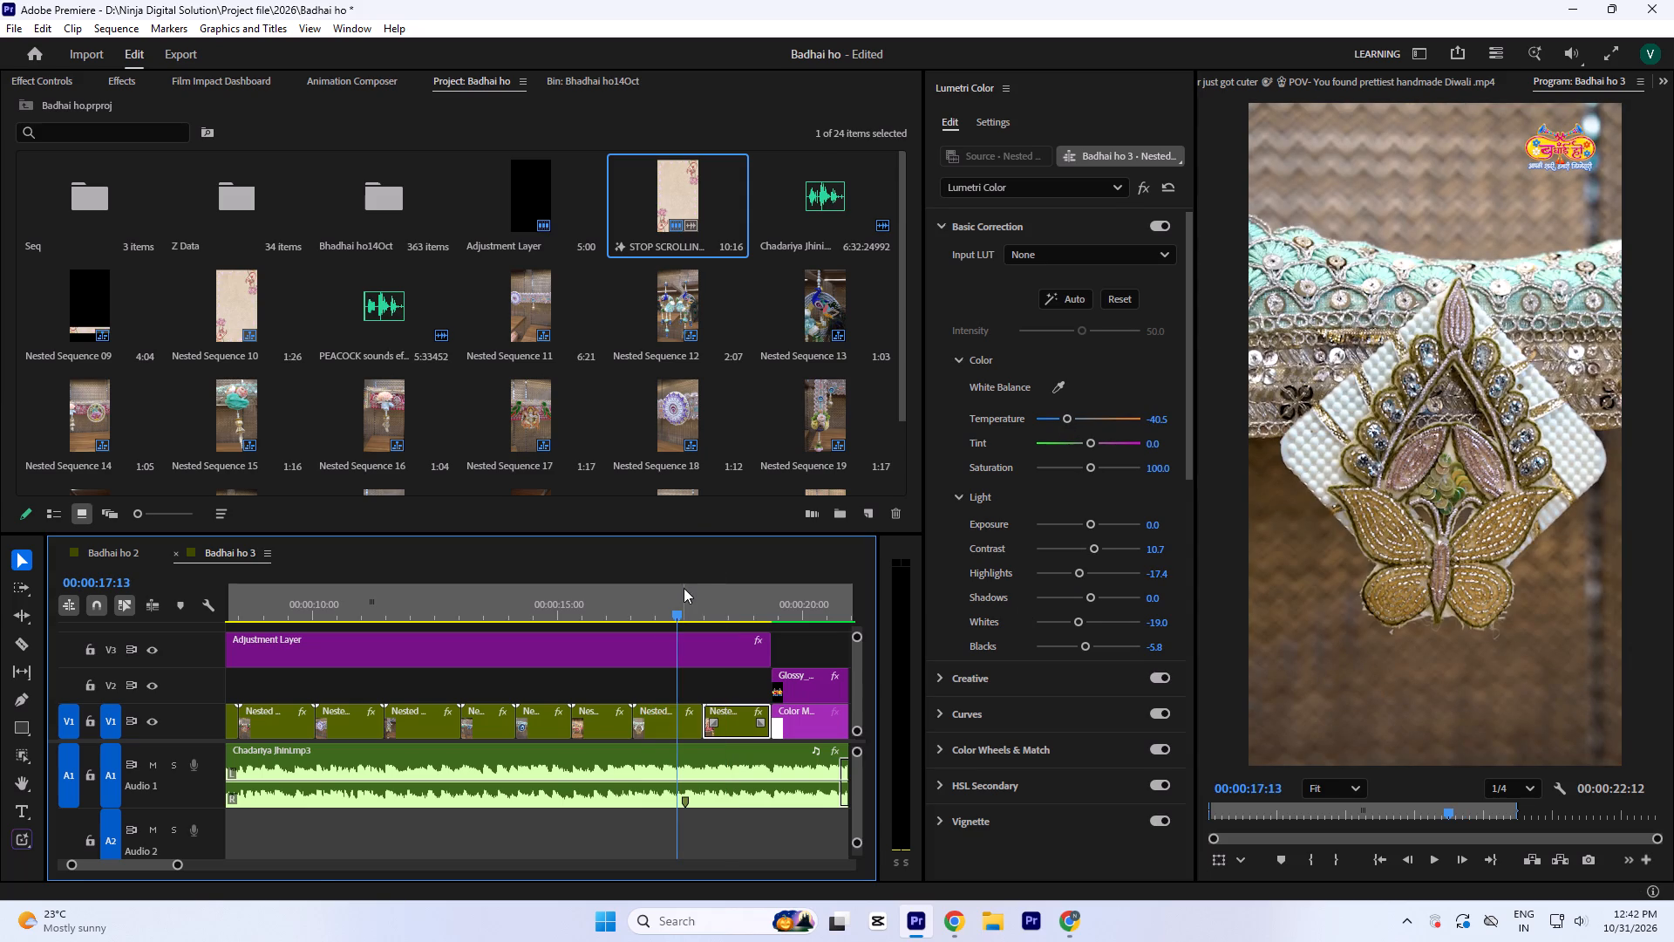
left_click(666, 738)
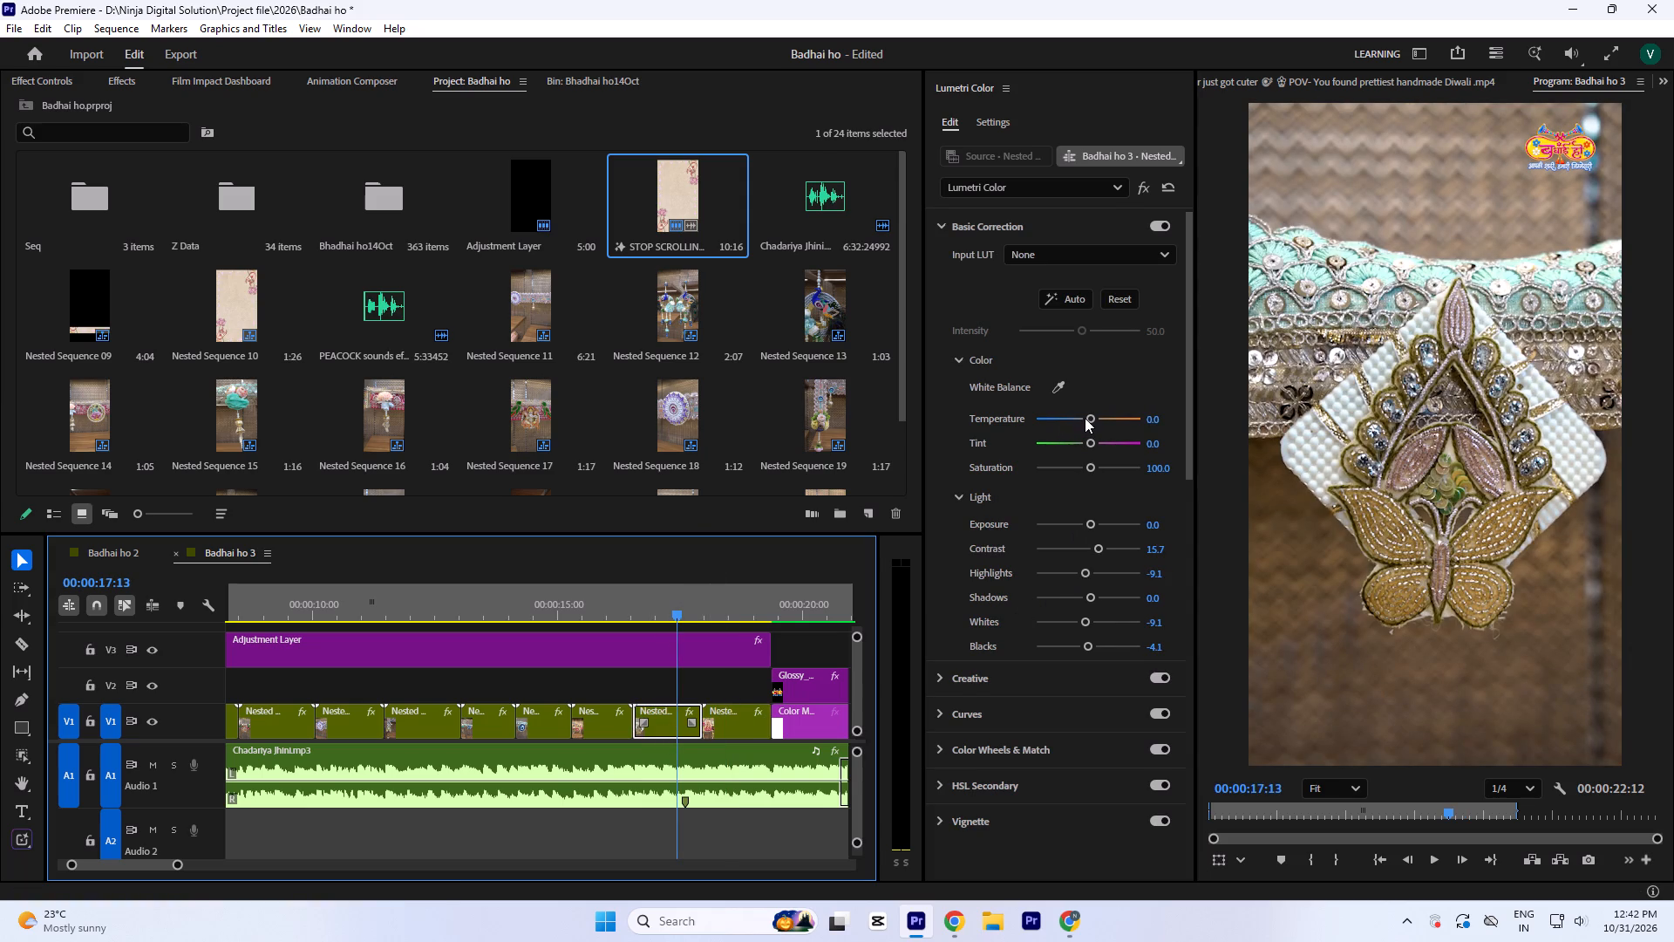
left_click(1085, 416)
double_click(1079, 419)
left_click(1088, 418)
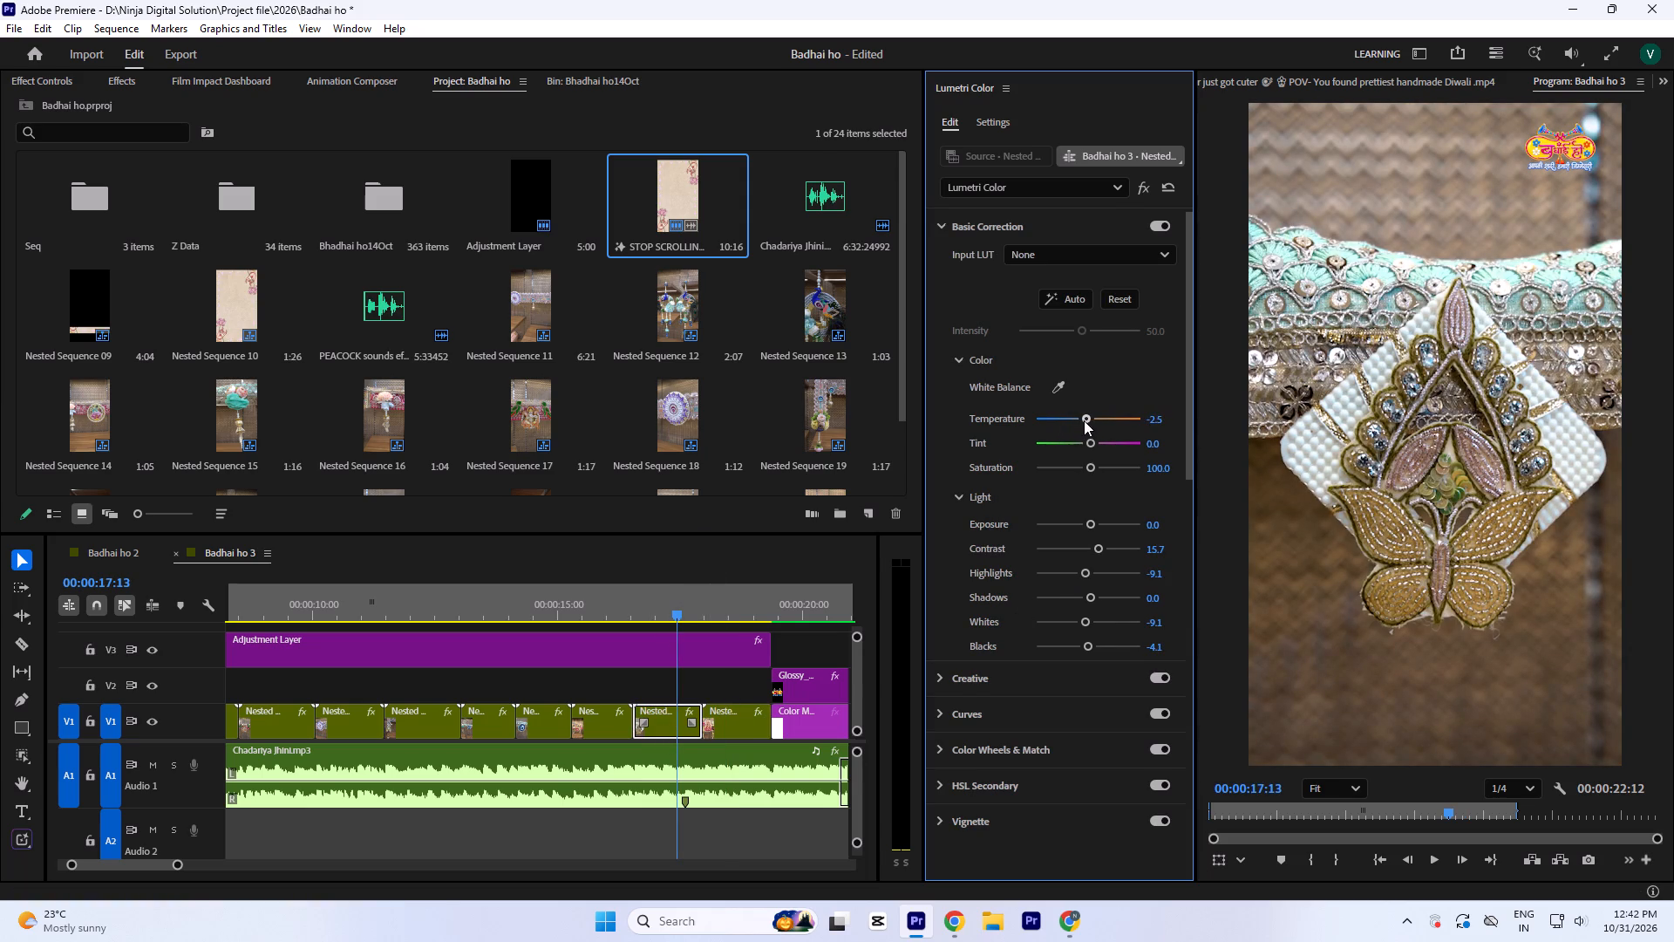
left_click(1082, 571)
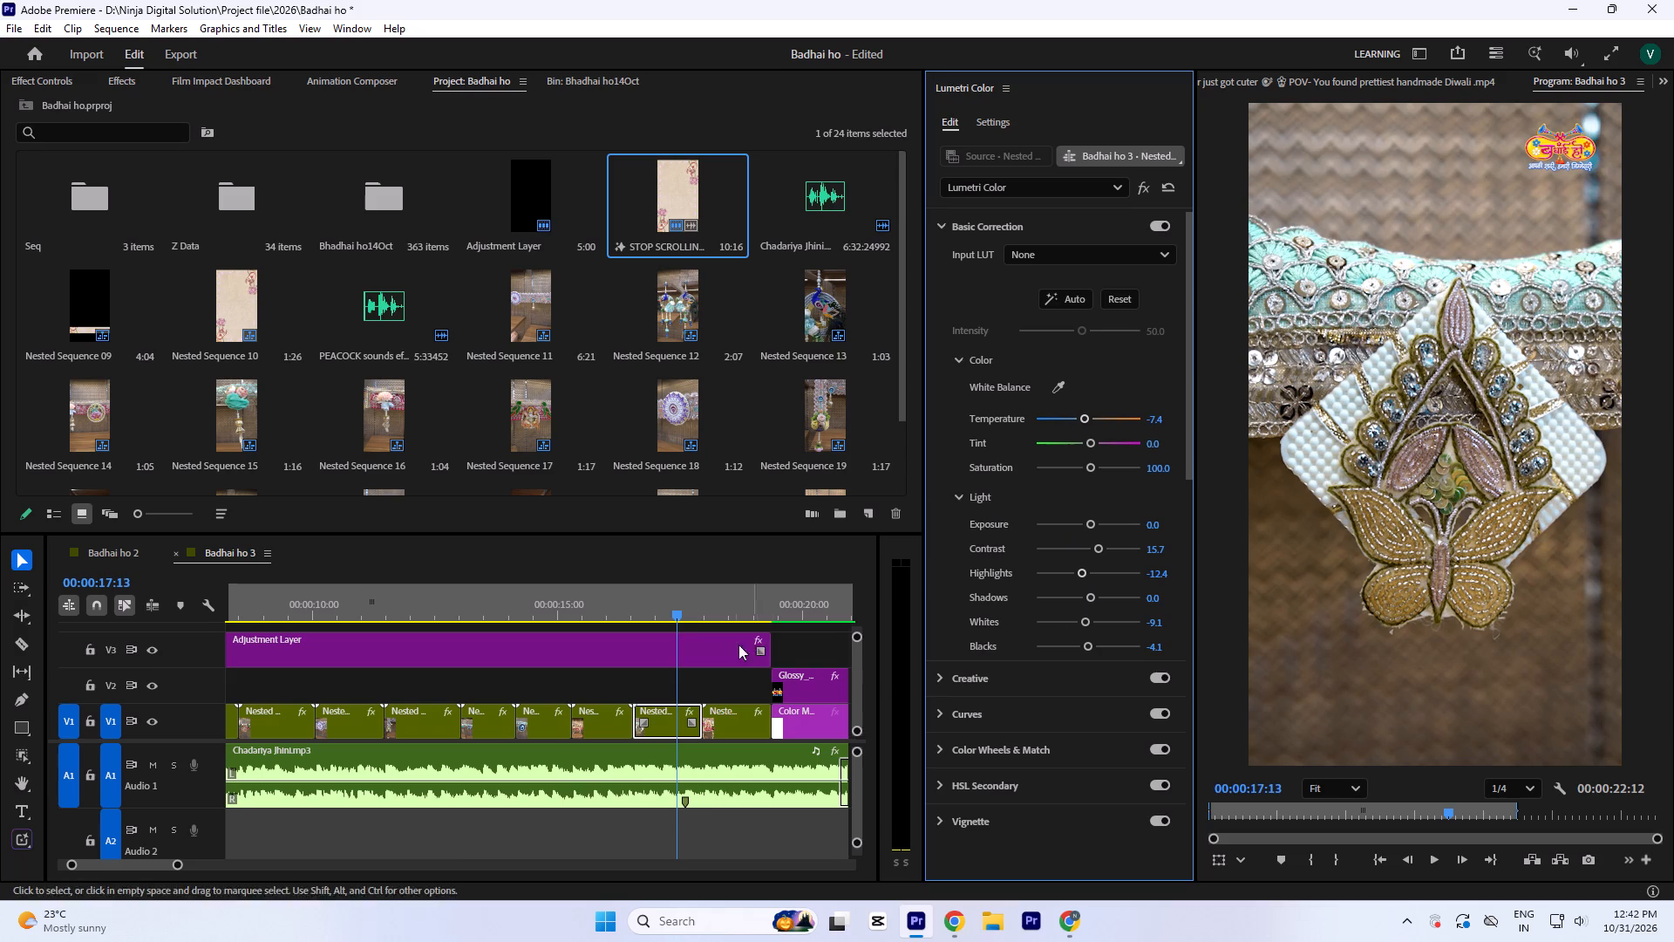
left_click(662, 602)
key("ctrl+s")
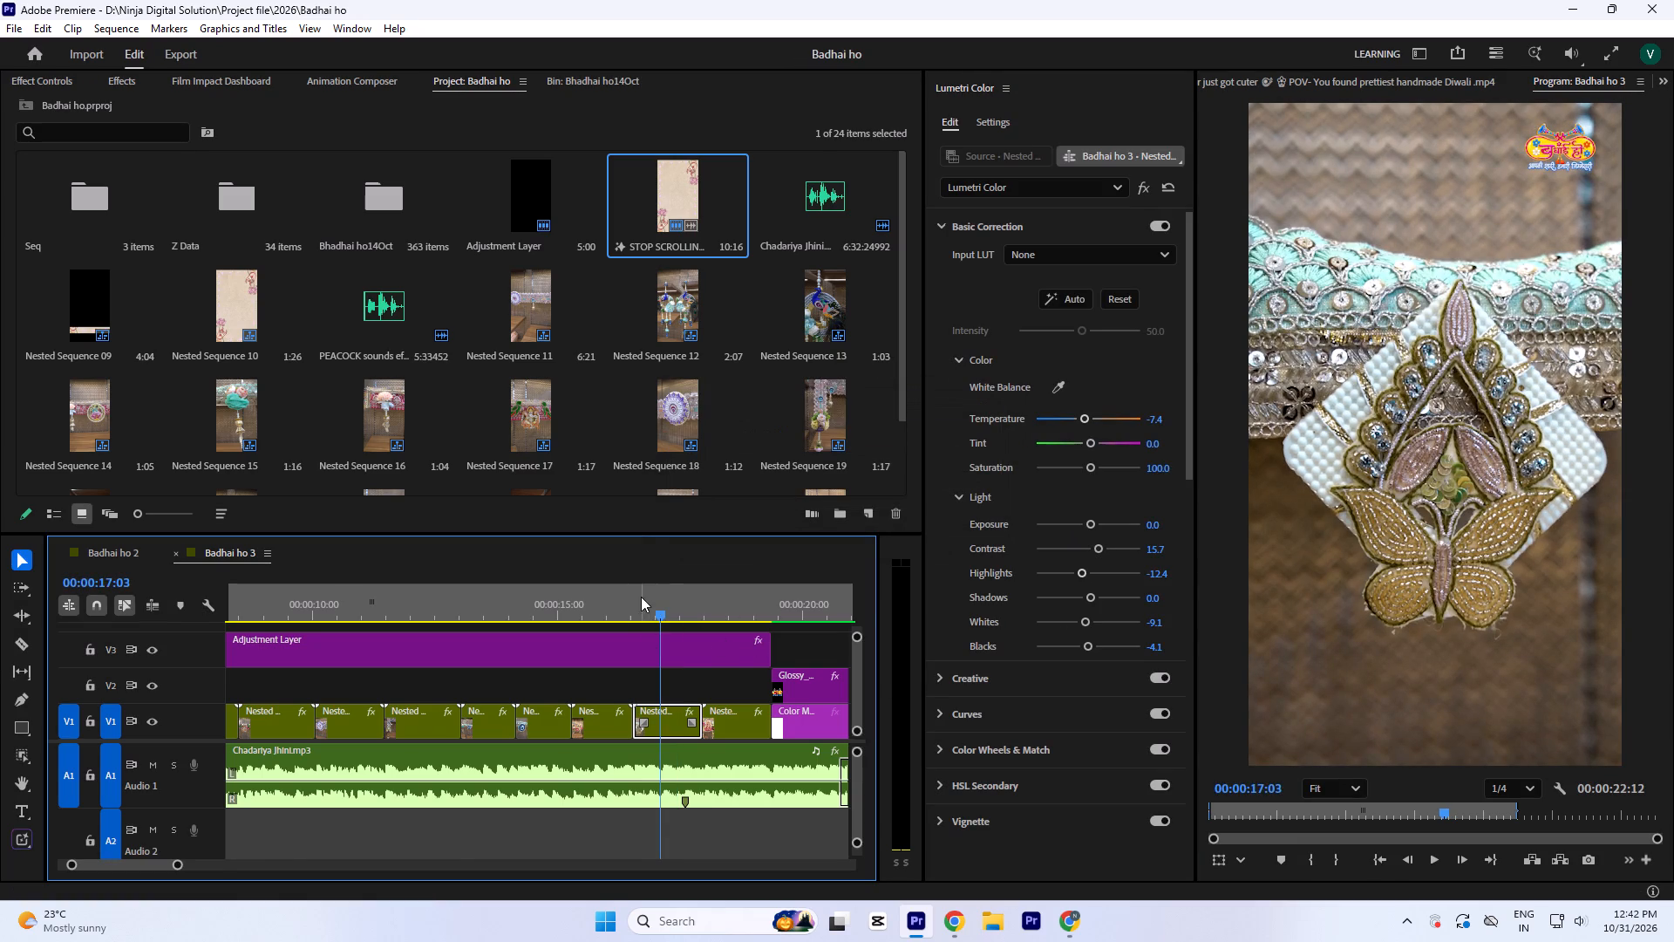
left_click(641, 597)
type("--")
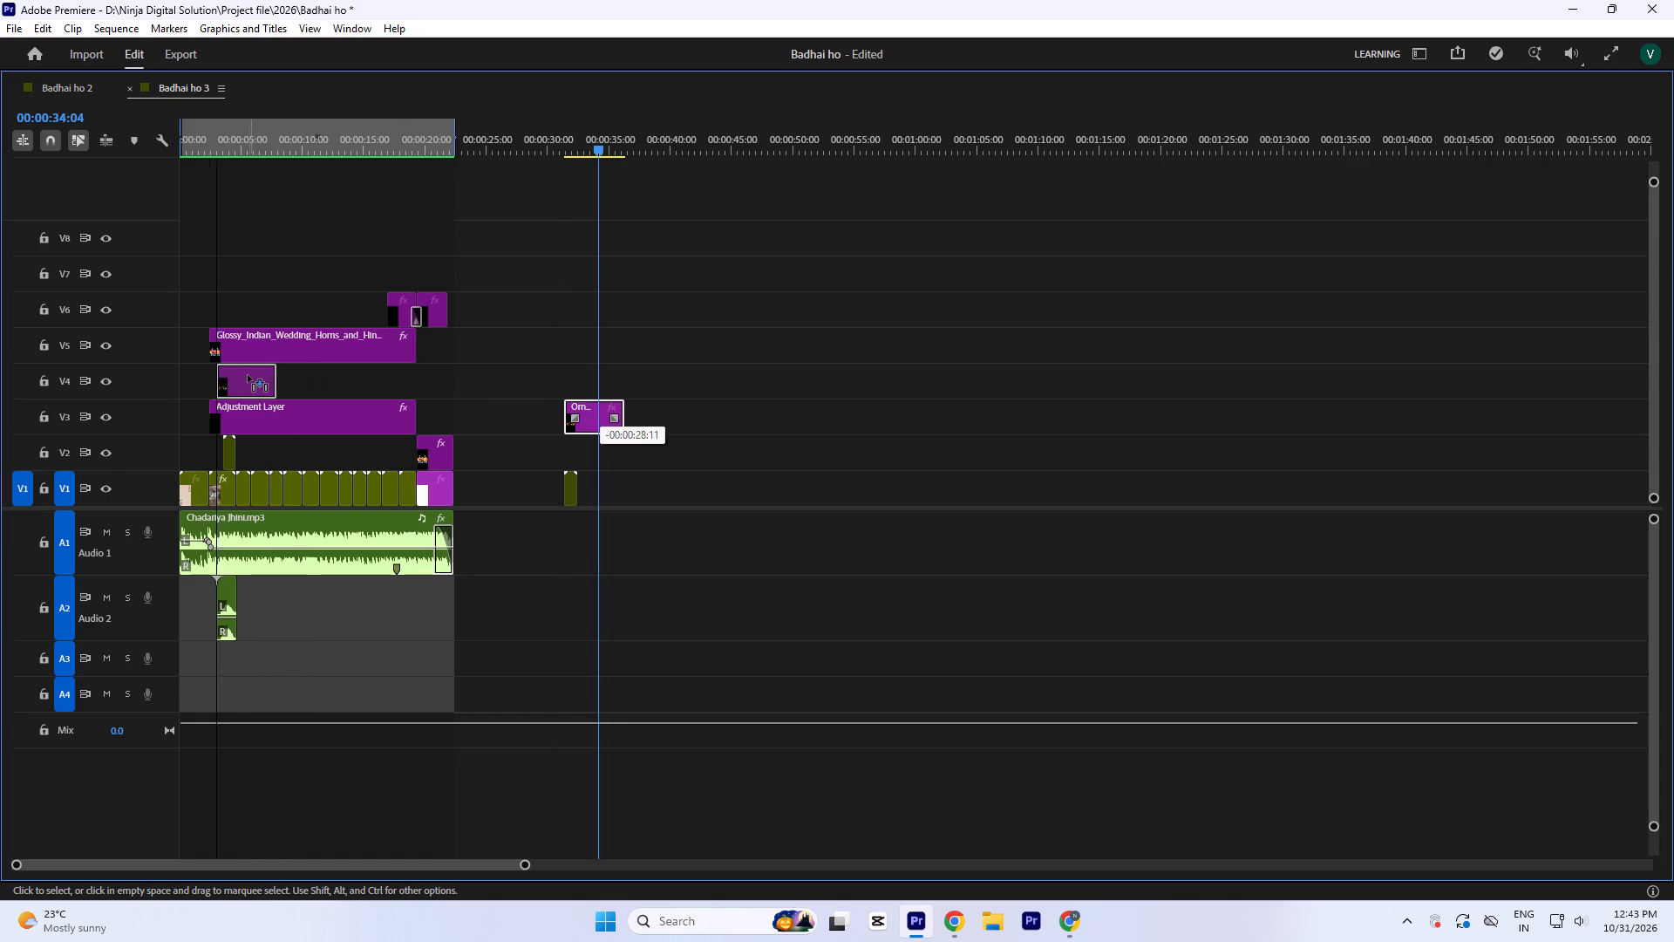
left_click_drag(248, 375, 242, 374)
left_click(240, 138)
type("`==")
left_click(384, 597)
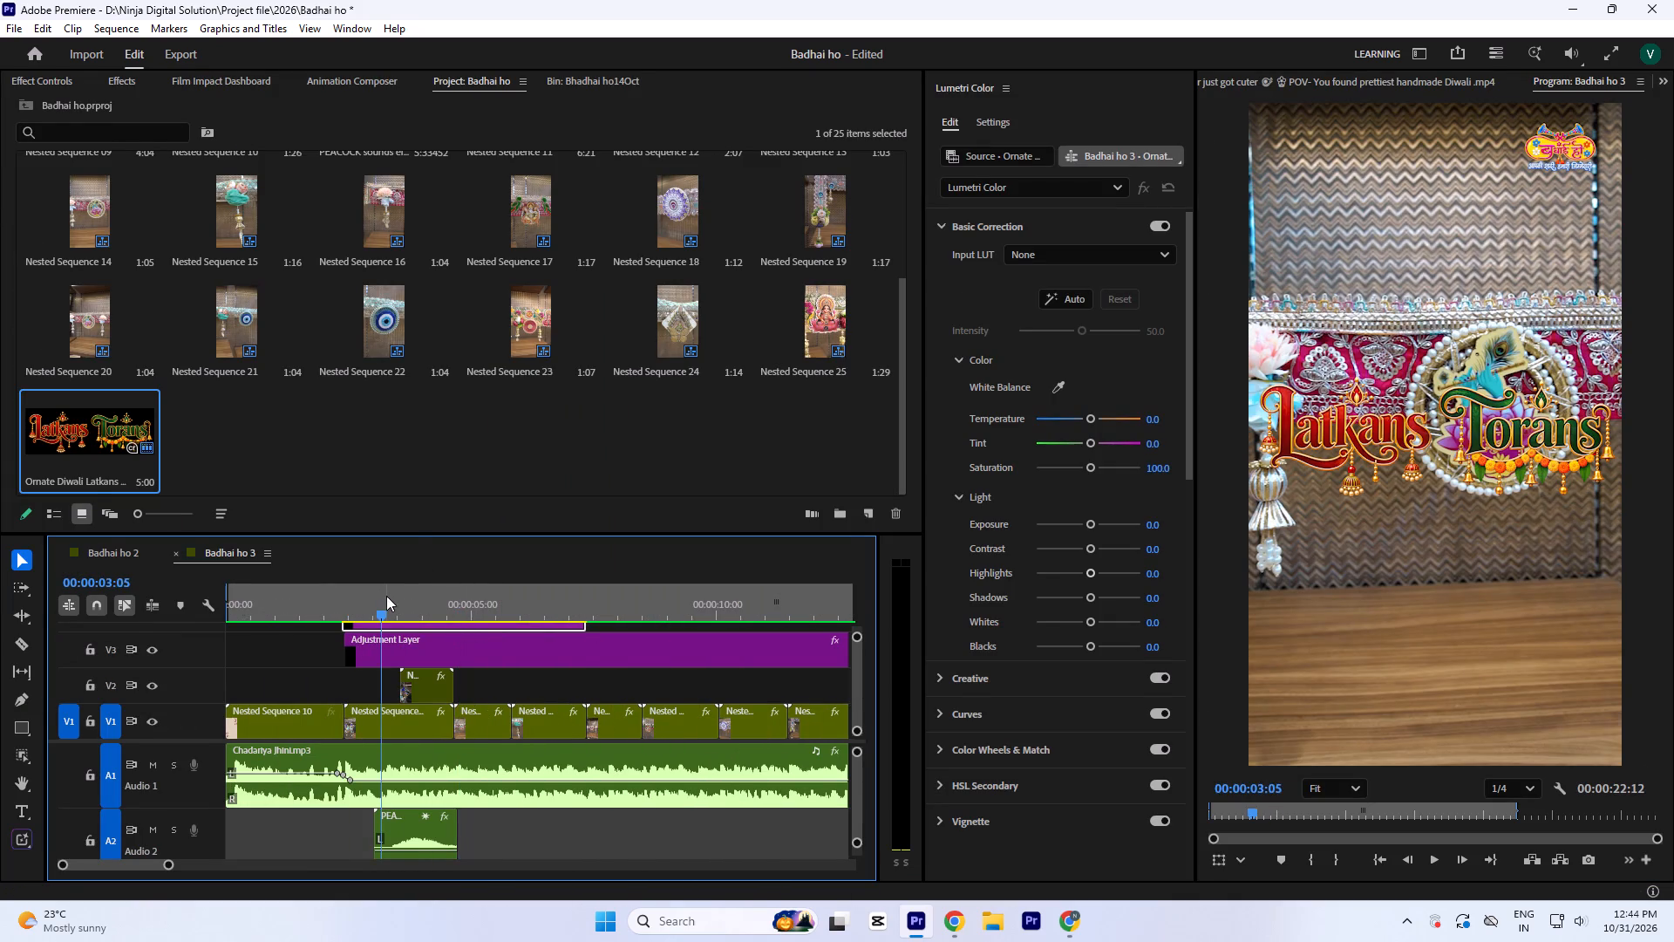
type("`=")
key("equal")
left_click_drag(700, 379, 708, 384)
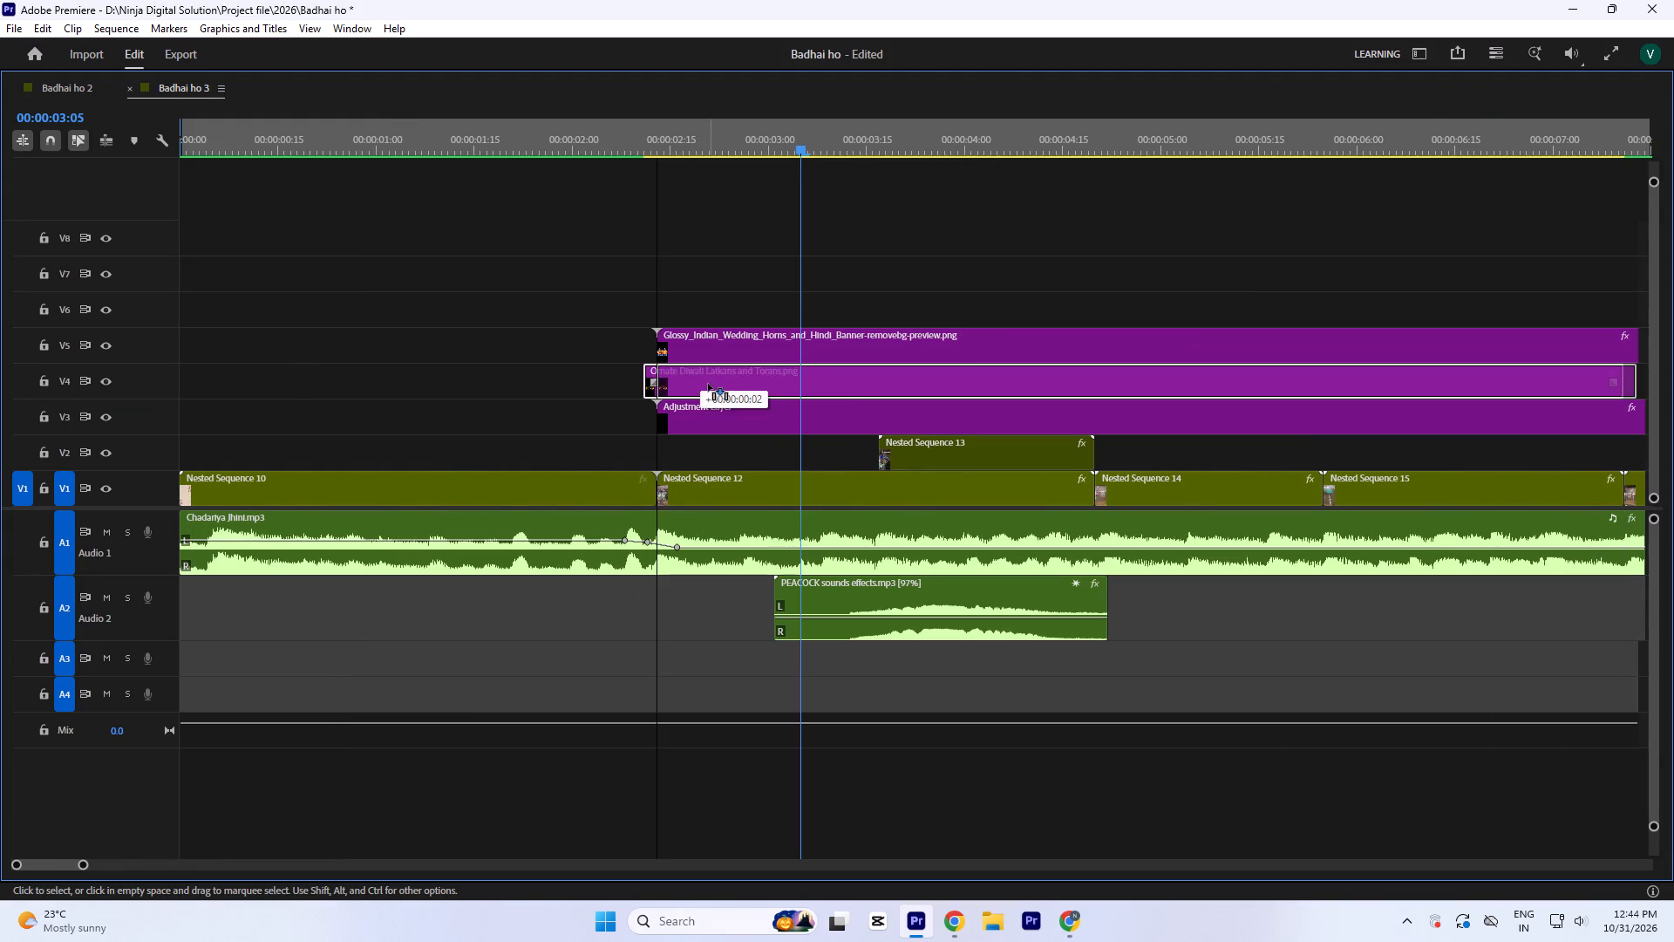
left_click_drag(708, 384, 709, 384)
type("`--")
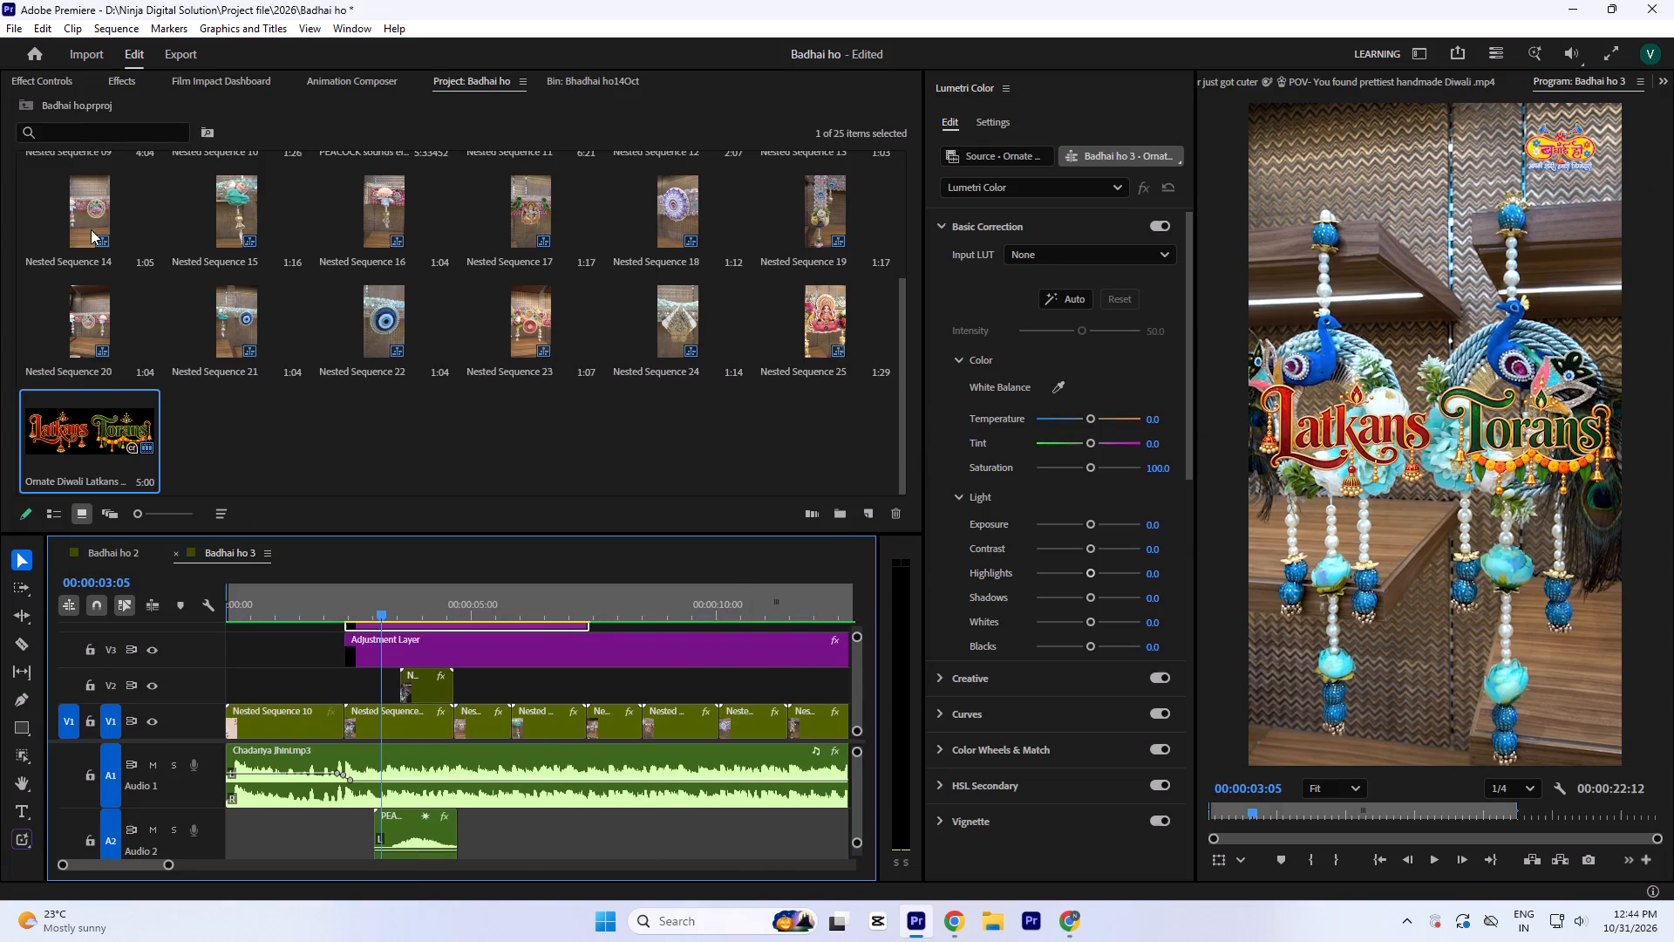
Scale the Latkans and Torans image down to 73 and raise it to a vertical position of 321.
left_click(55, 83)
left_click_drag(282, 208, 282, 216)
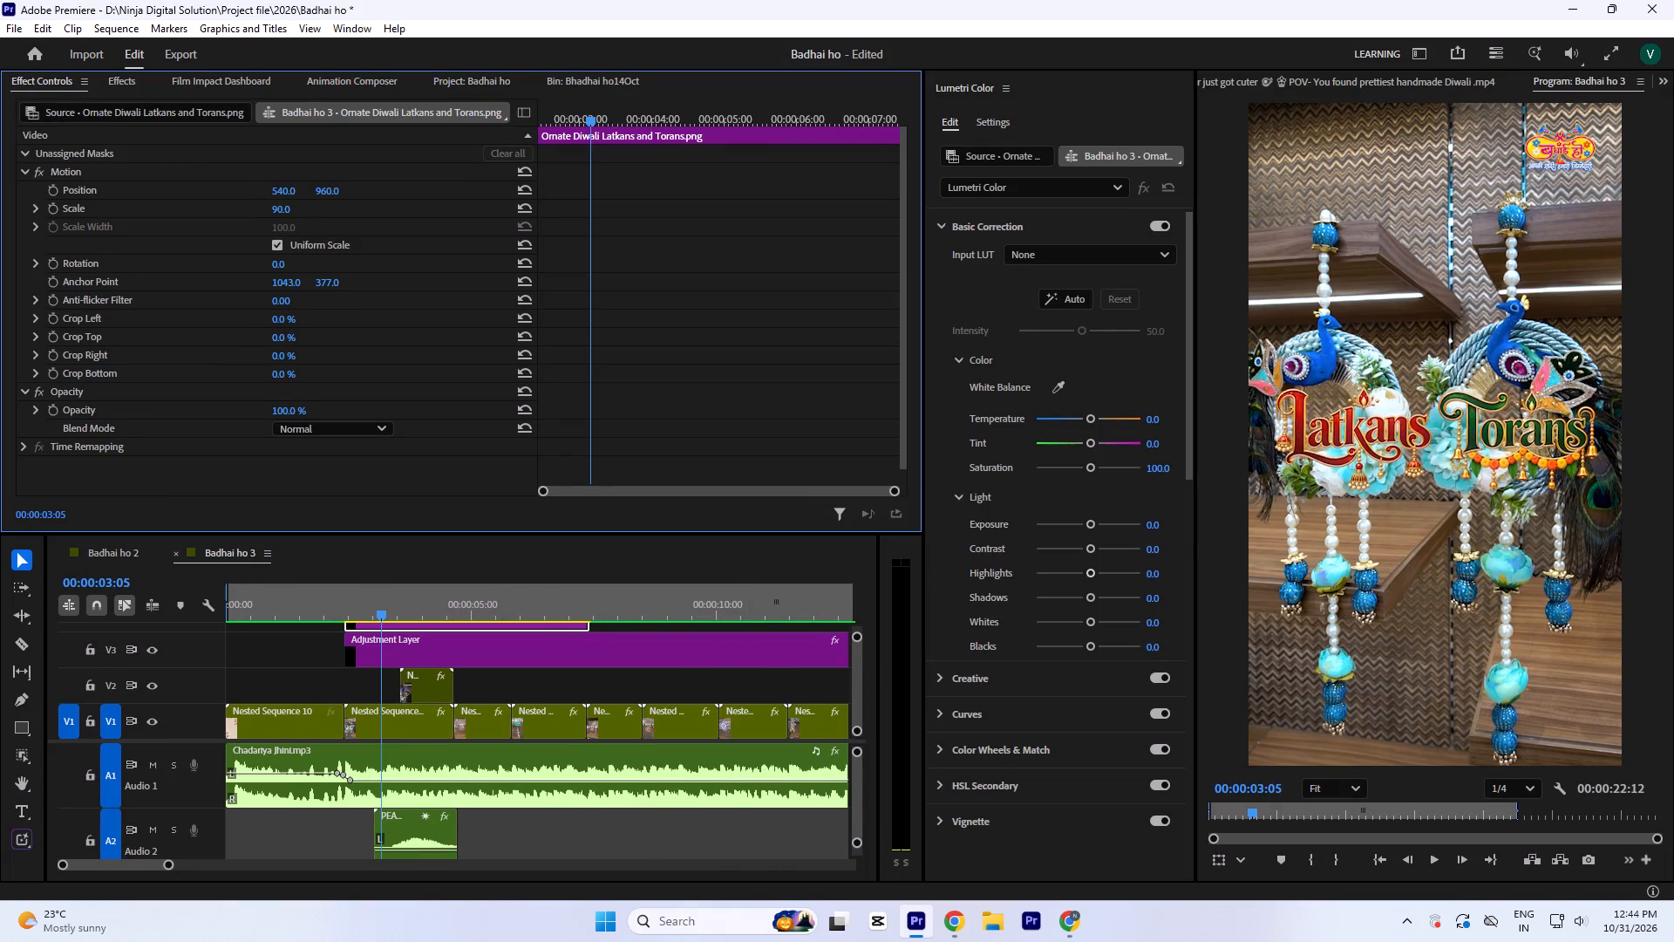
left_click_drag(282, 216, 279, 229)
left_click_drag(333, 190, 343, 481)
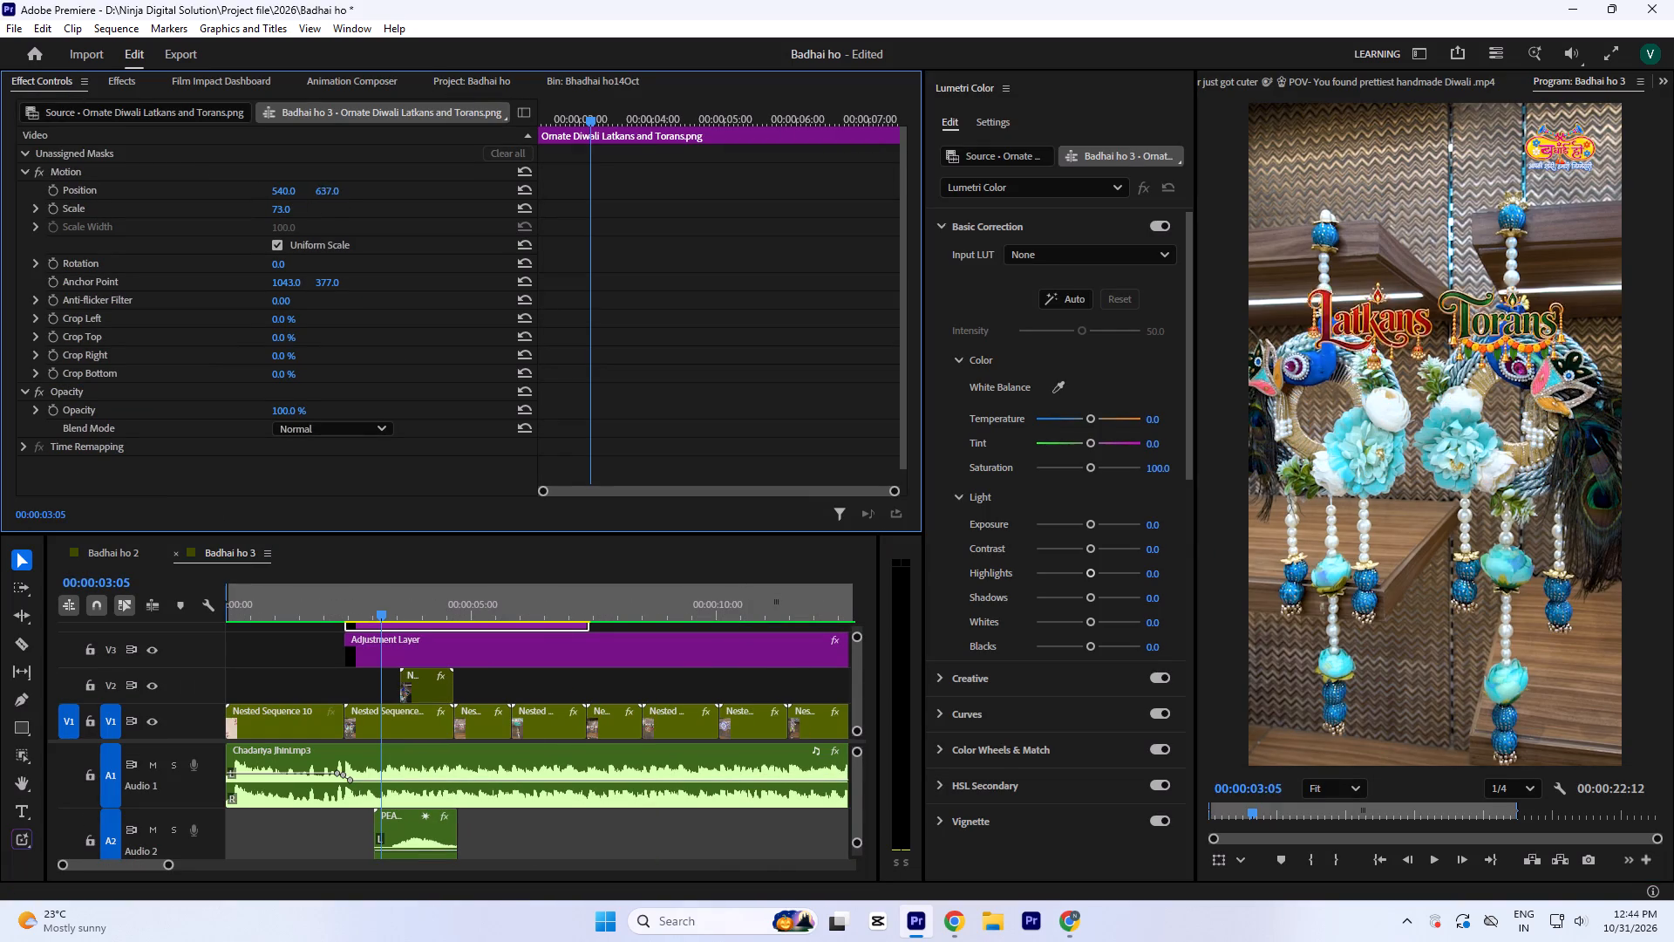
left_click_drag(343, 481, 352, 749)
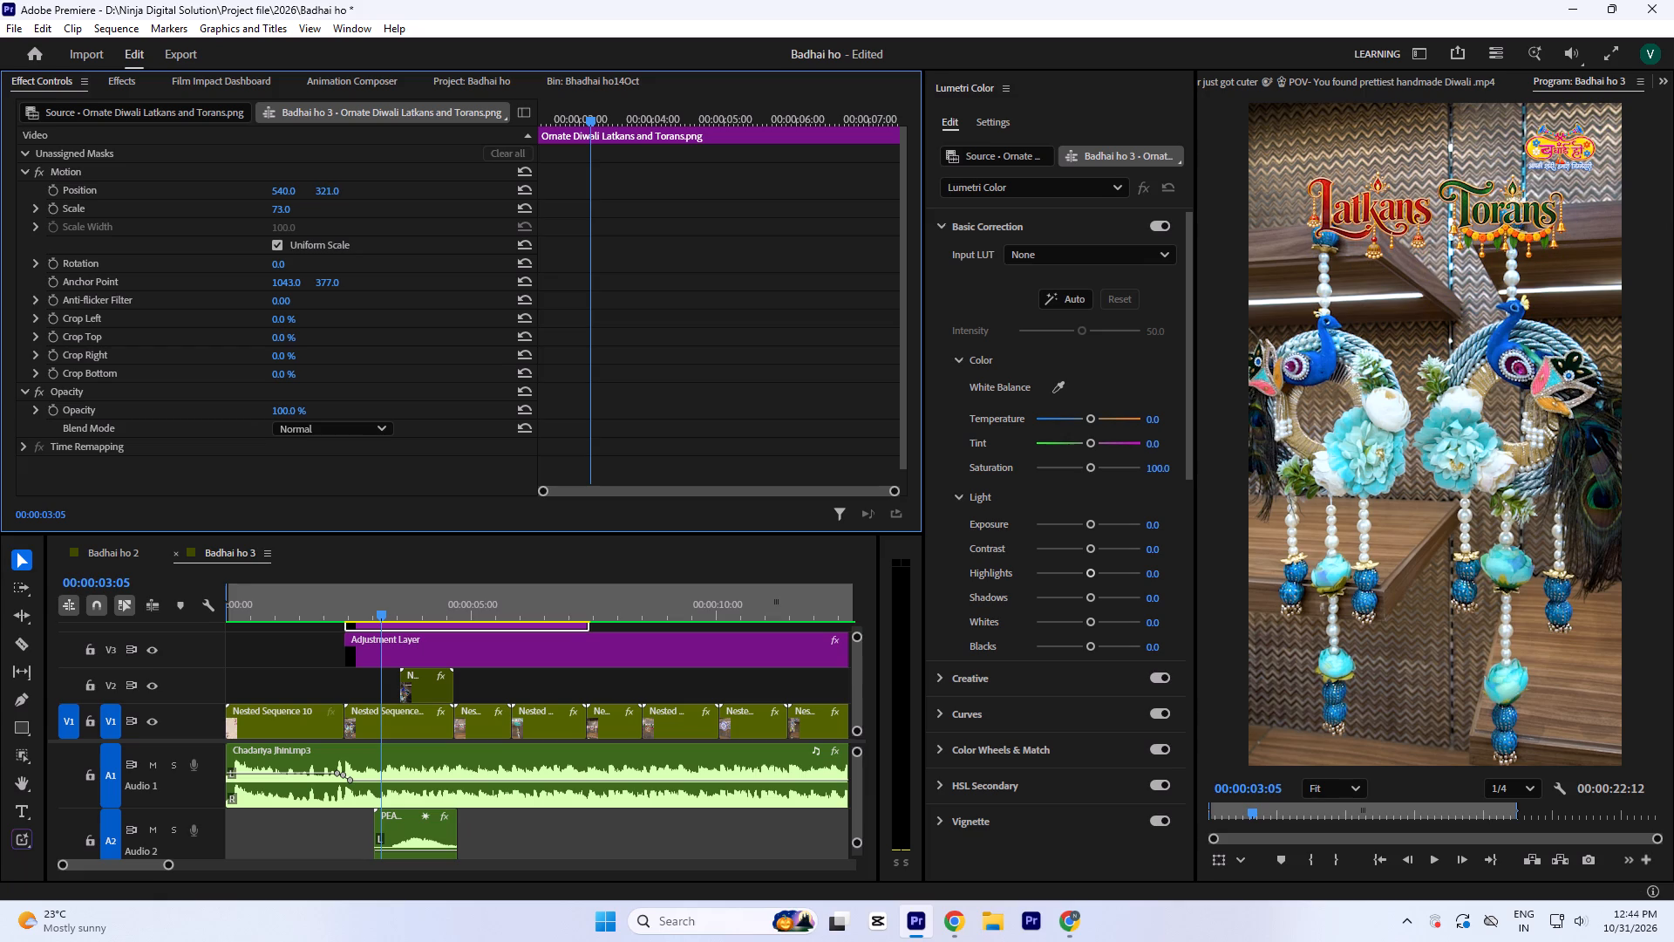
left_click_drag(352, 749, 353, 754)
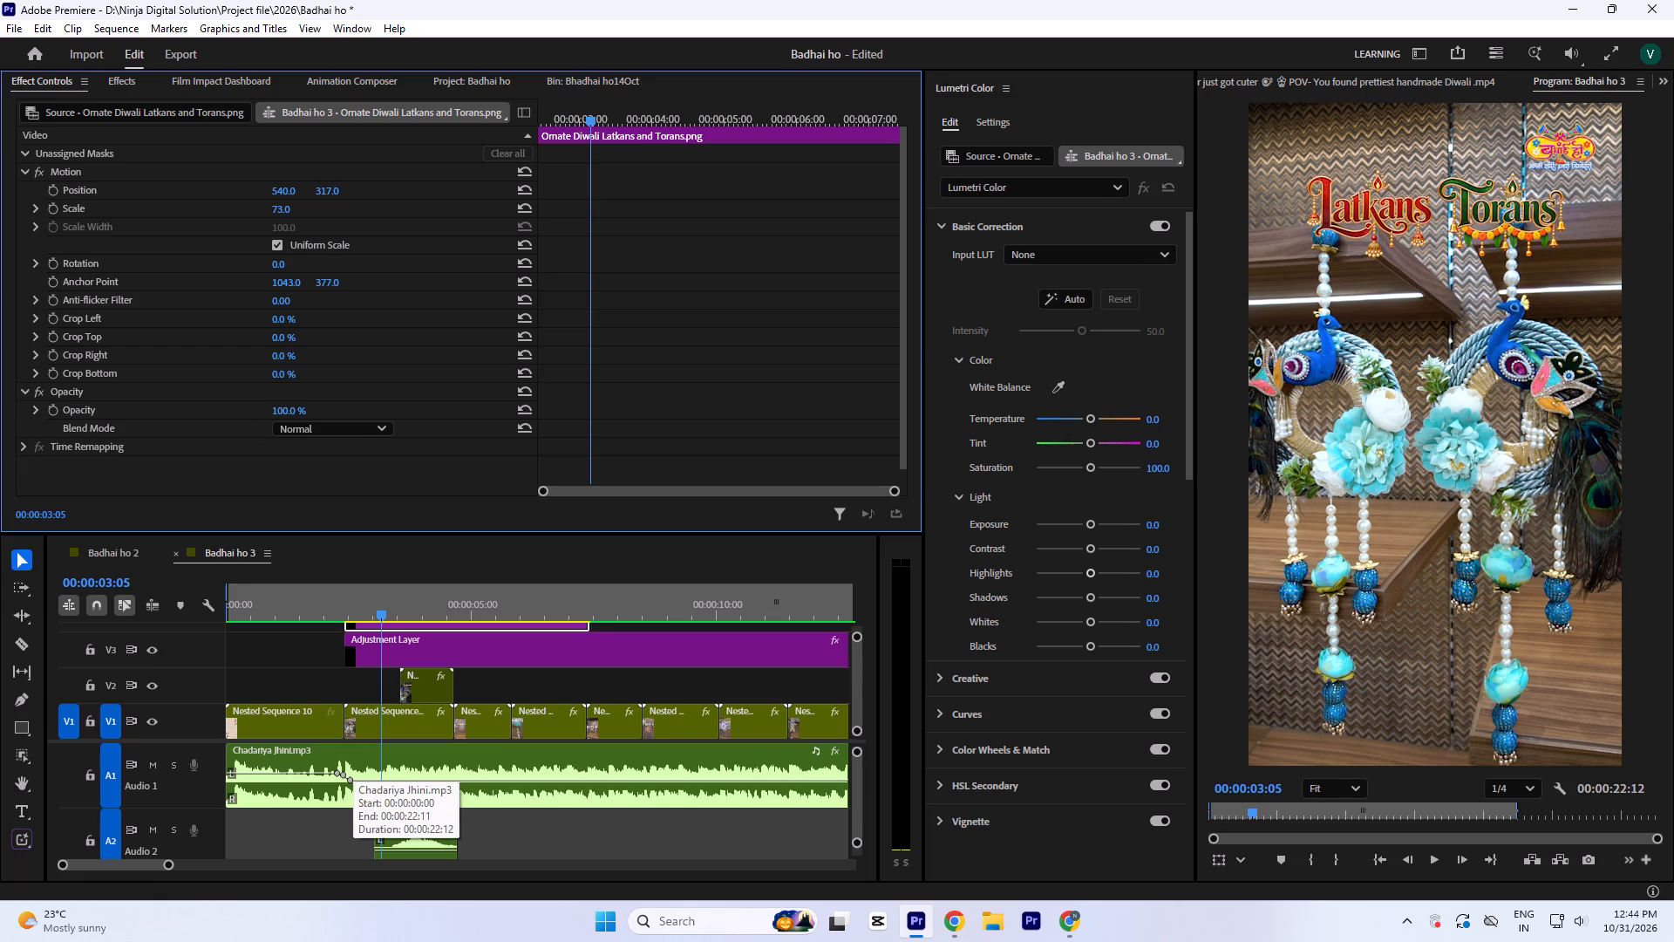
left_click_drag(353, 754, 355, 750)
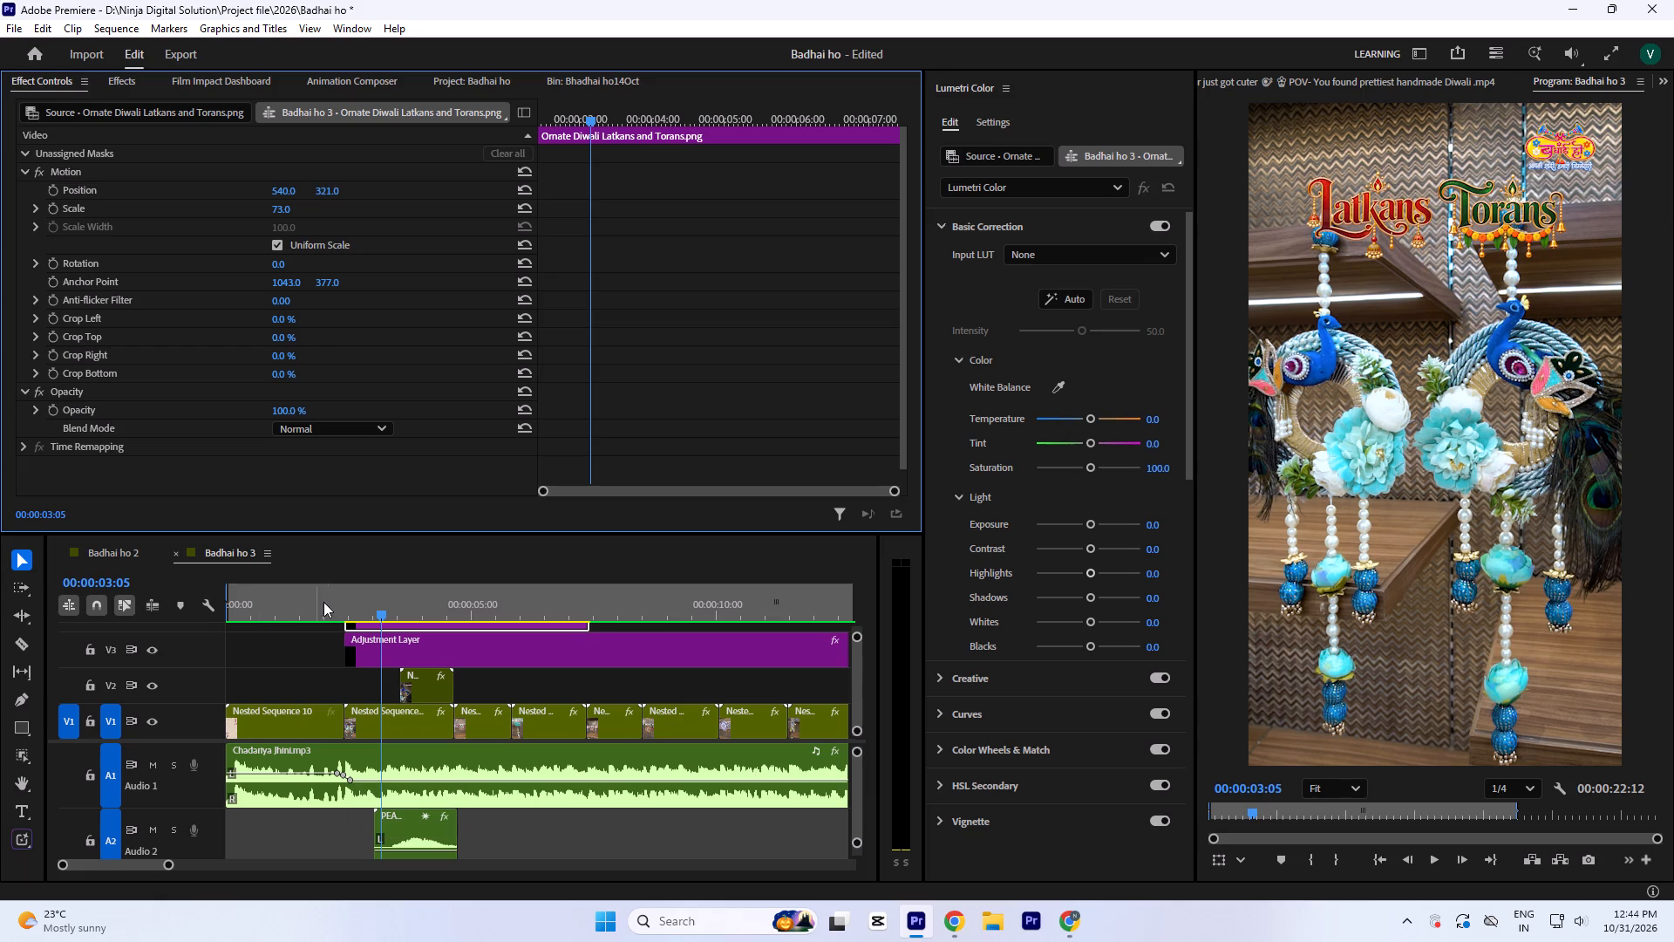
Preview the raised caption and extend the Latkans and Torans image on V4 to the Adjustment Layer's end.
left_click(339, 601)
key("space")
key("space")
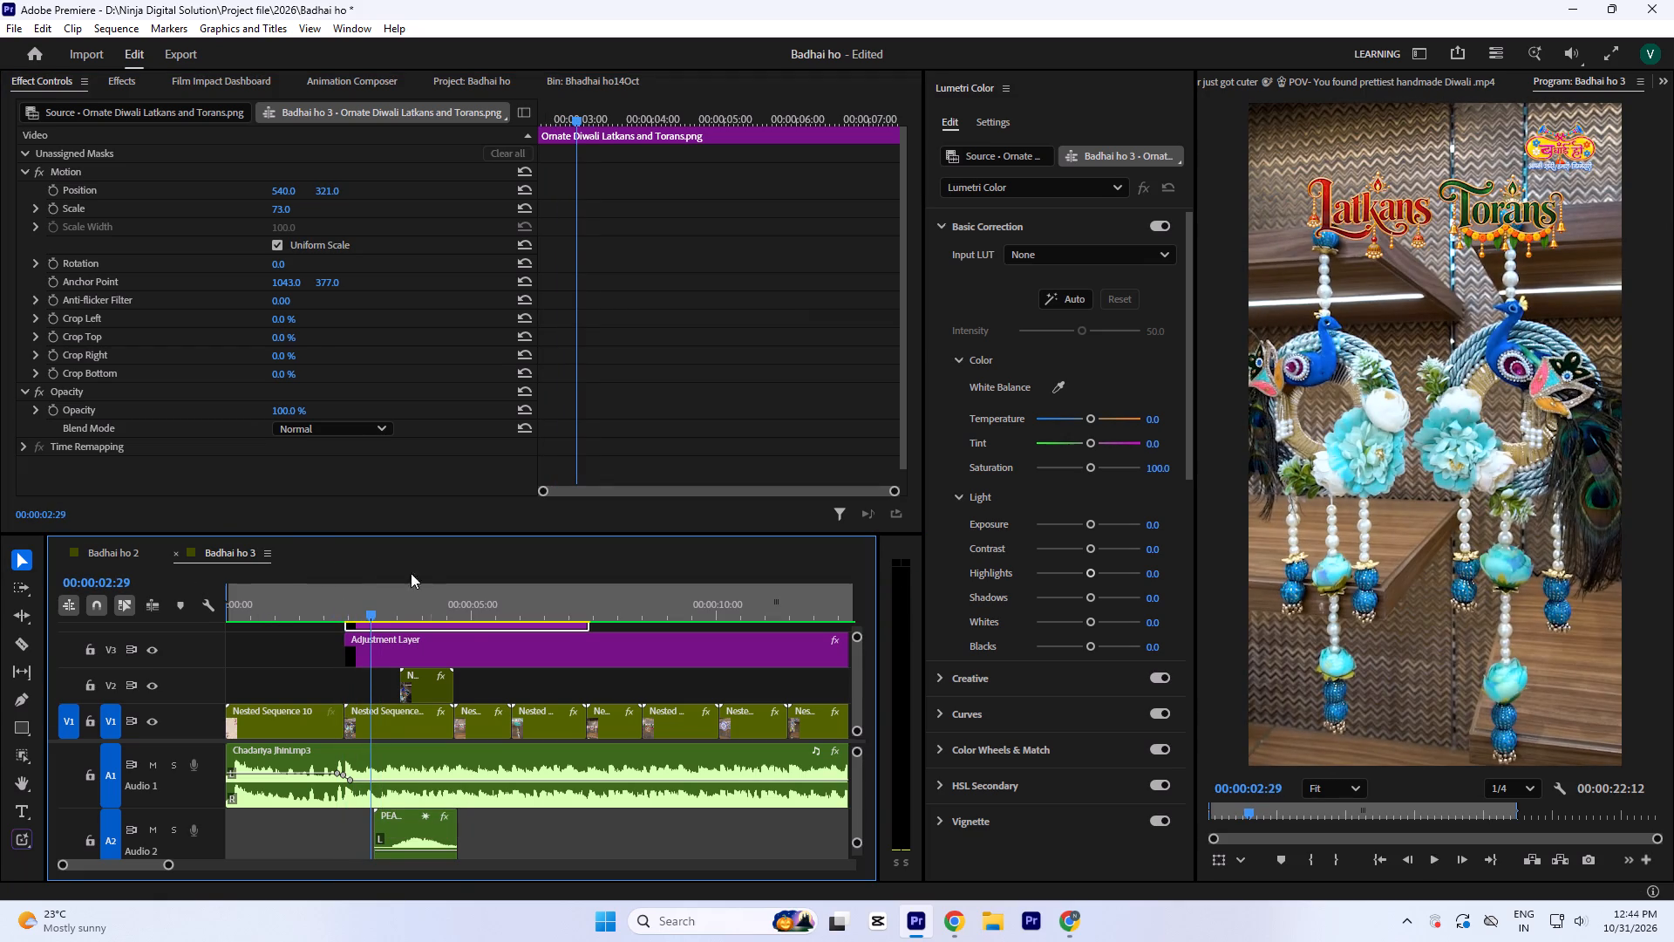
key("space")
key("space")
left_click(592, 622)
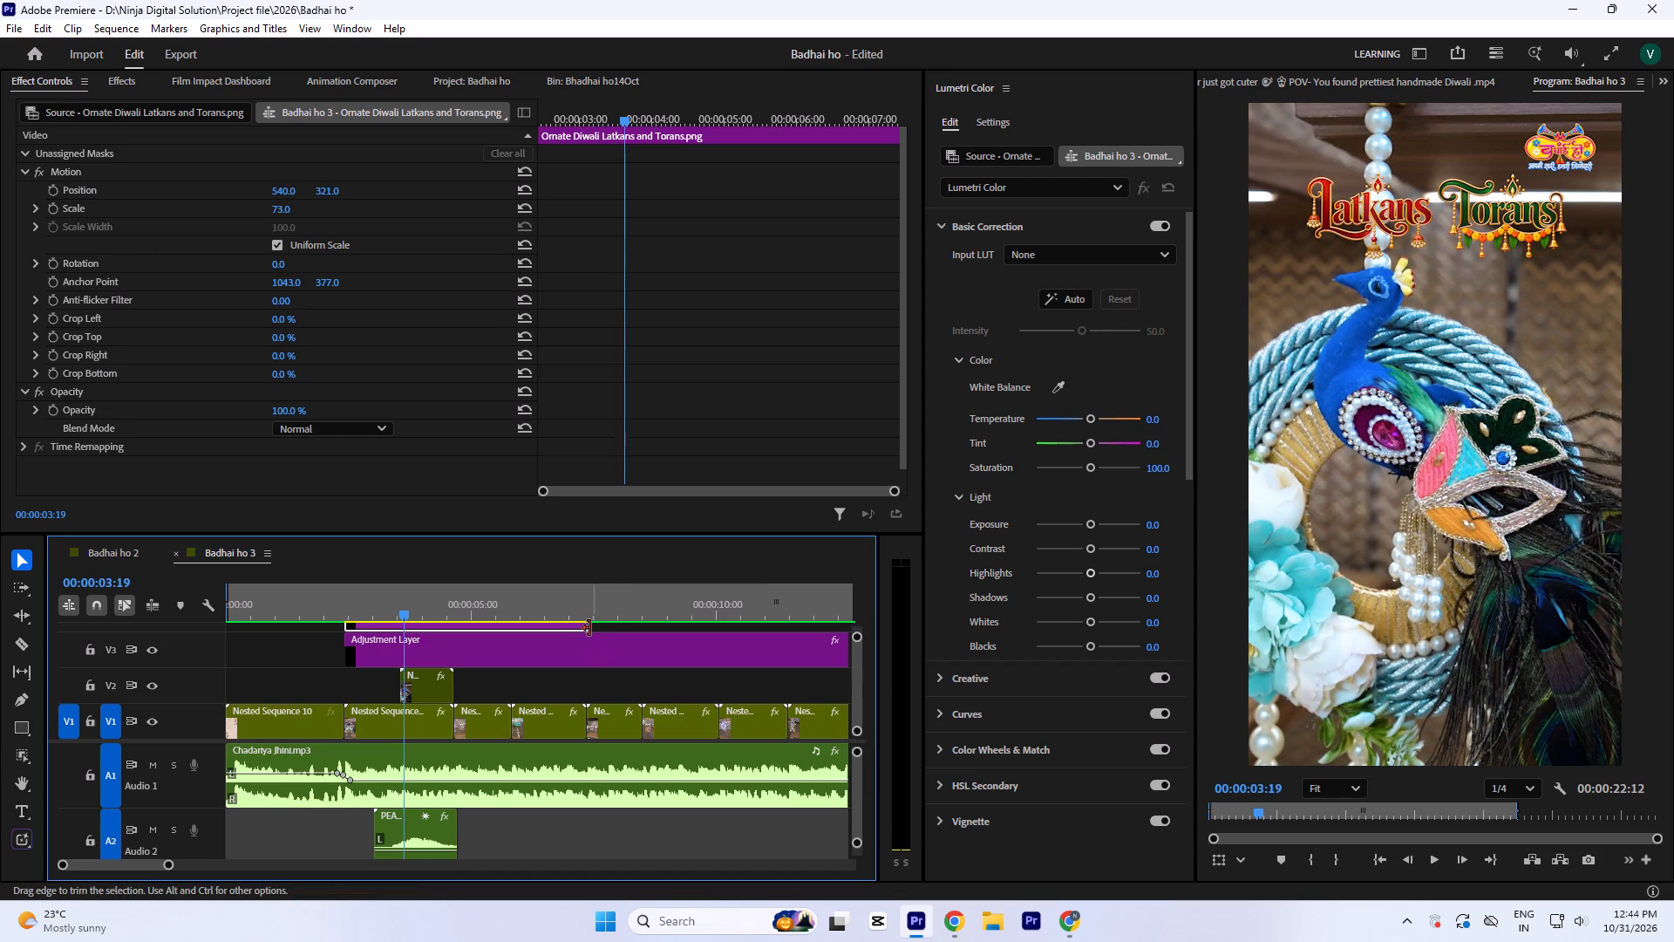
left_click_drag(585, 628, 701, 633)
key("minus")
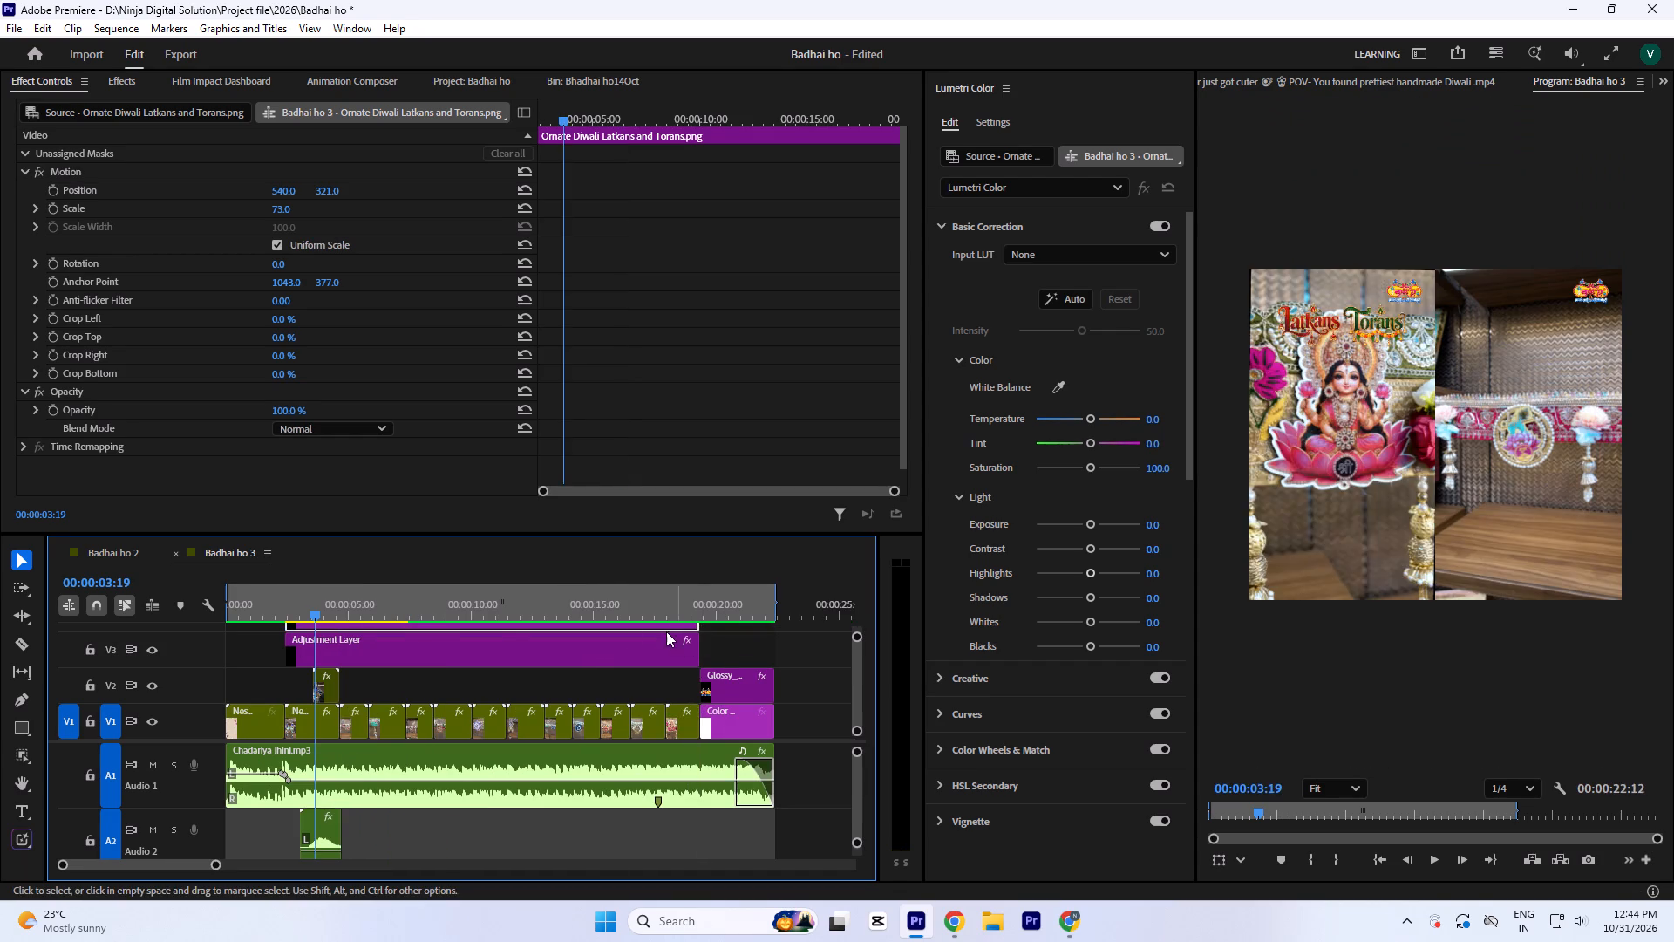
Play through the remaining clips and lower the Latkans and Torans image to a vertical position of 1562.
key("space")
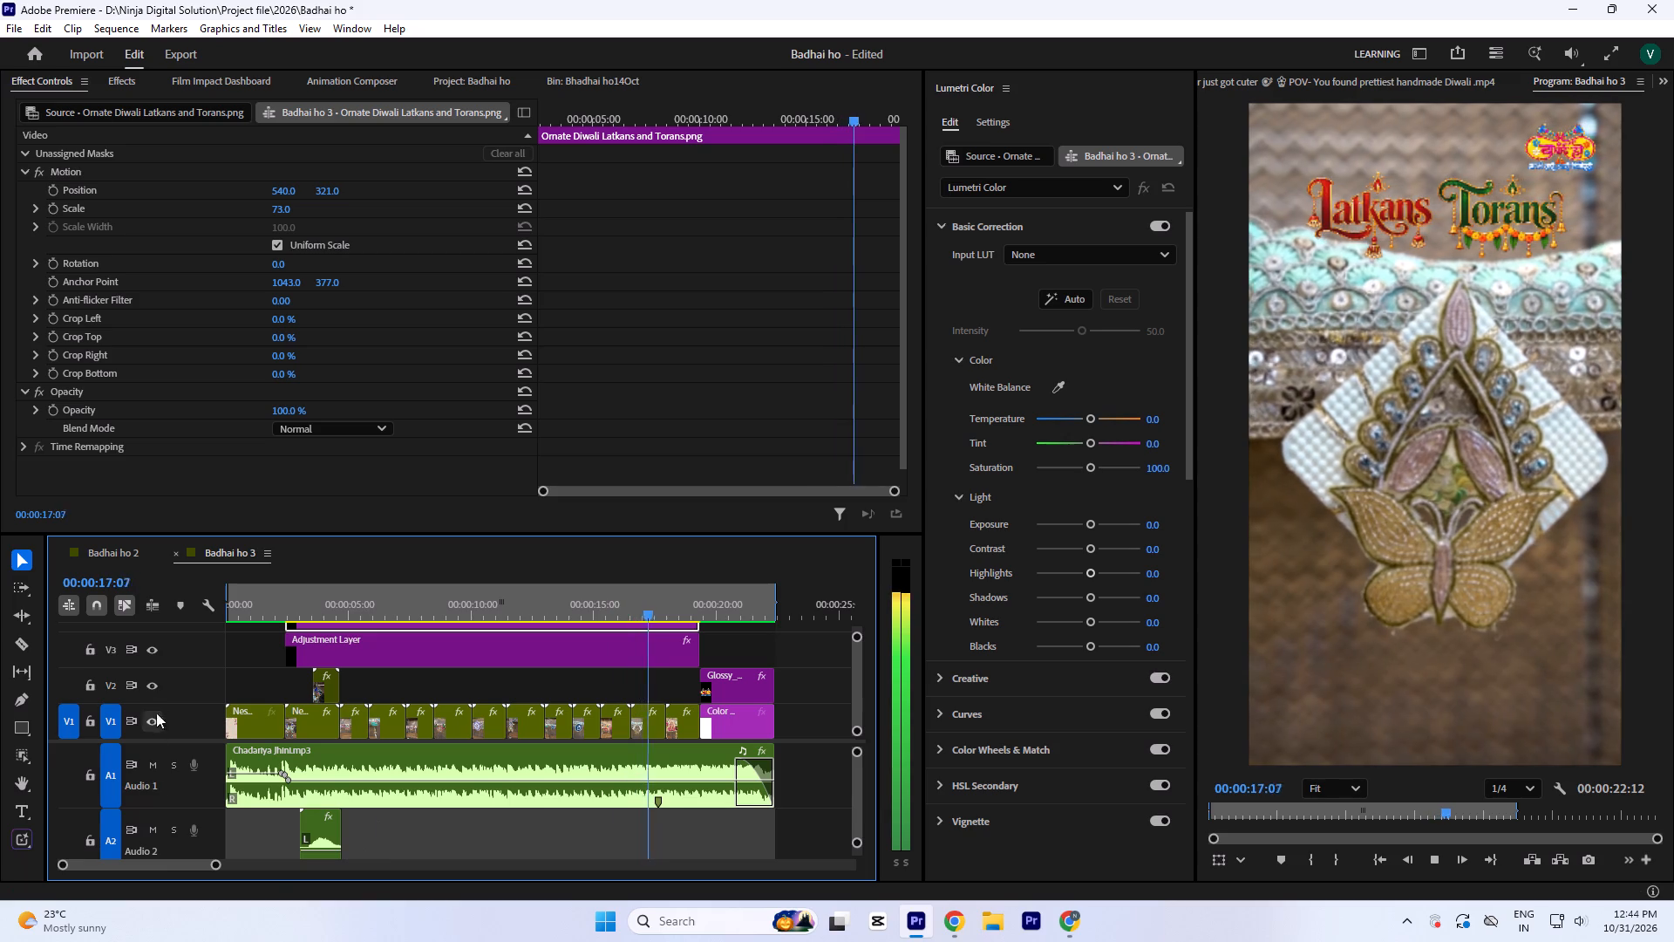
key("space")
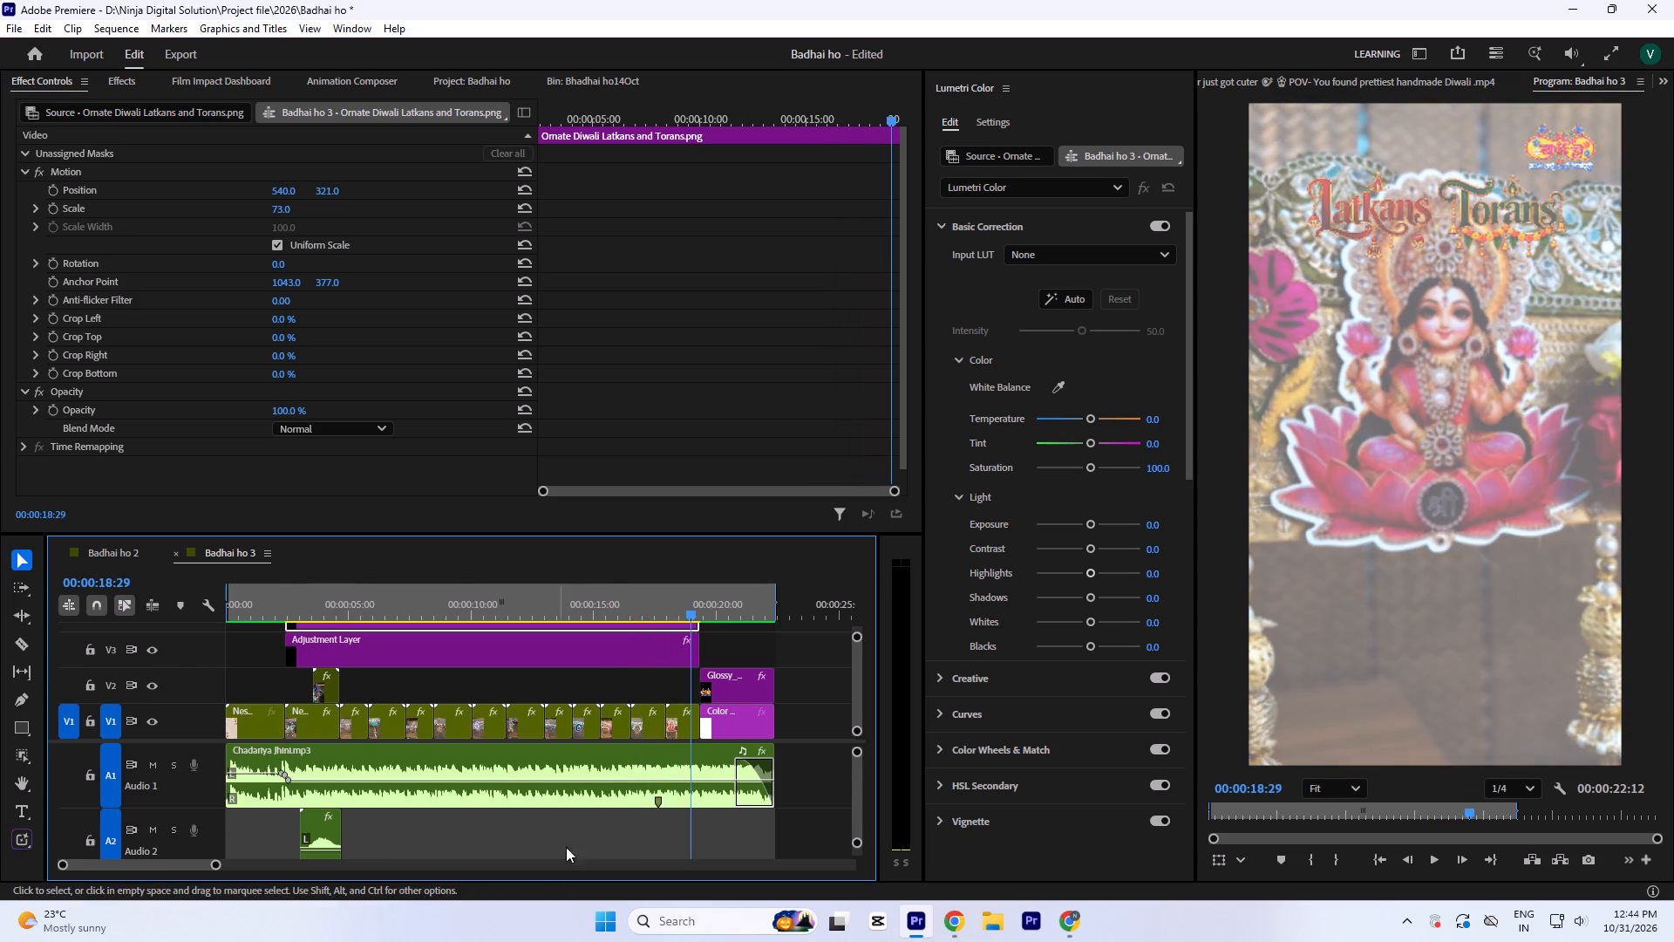
left_click(684, 594)
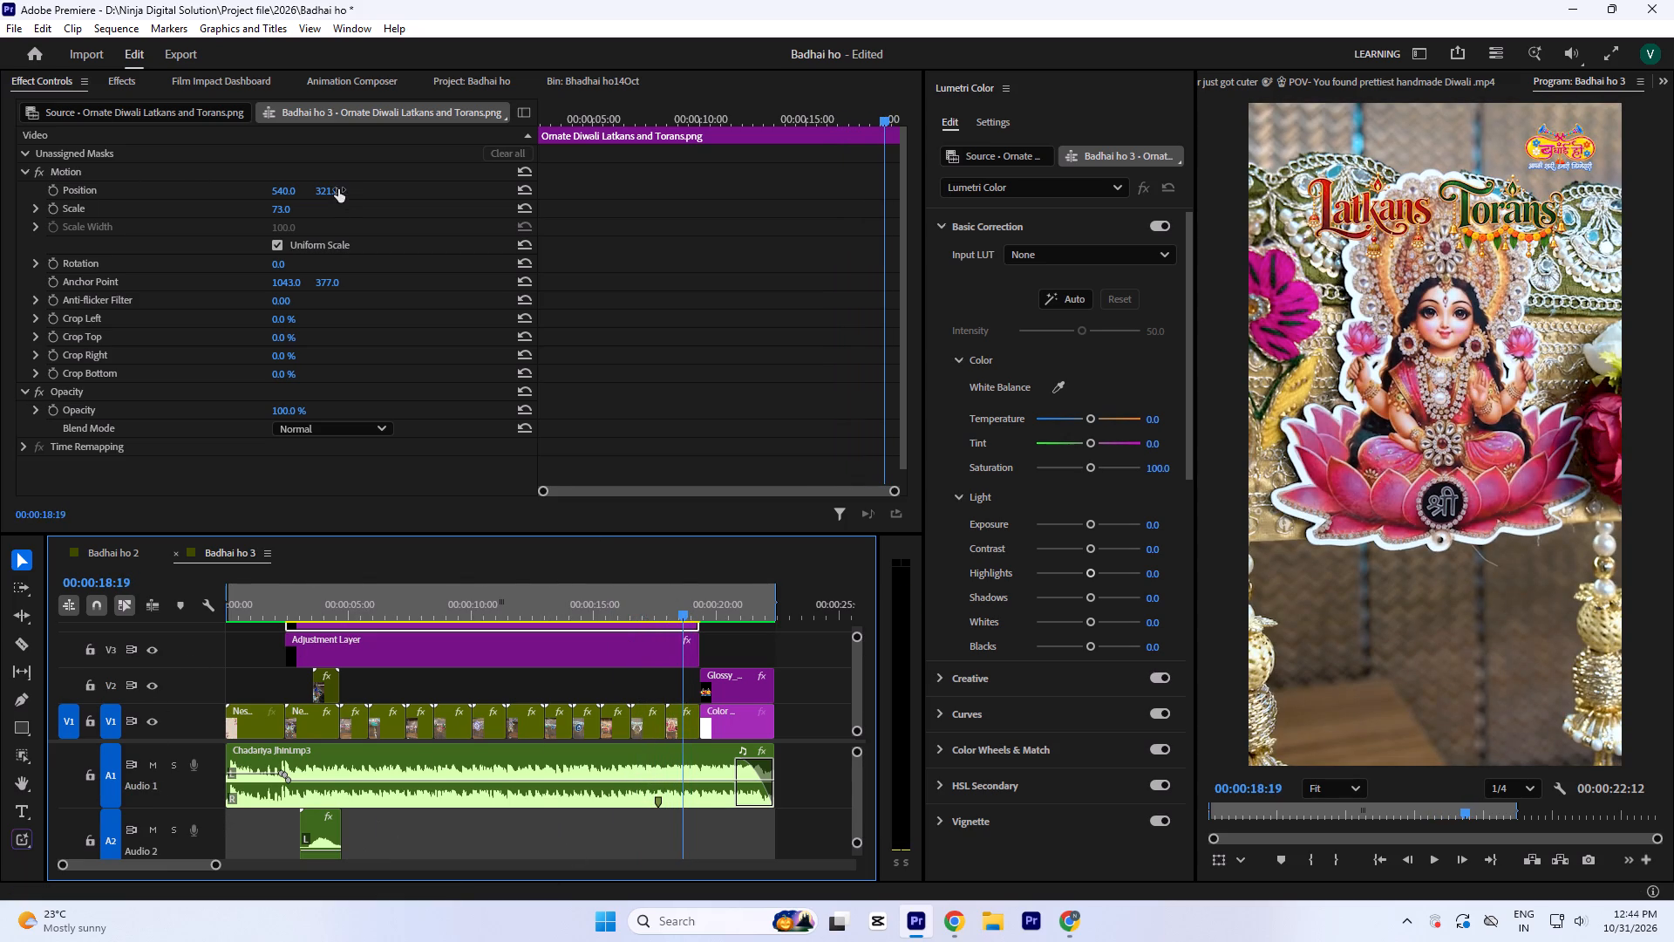
left_click_drag(332, 189, 335, 188)
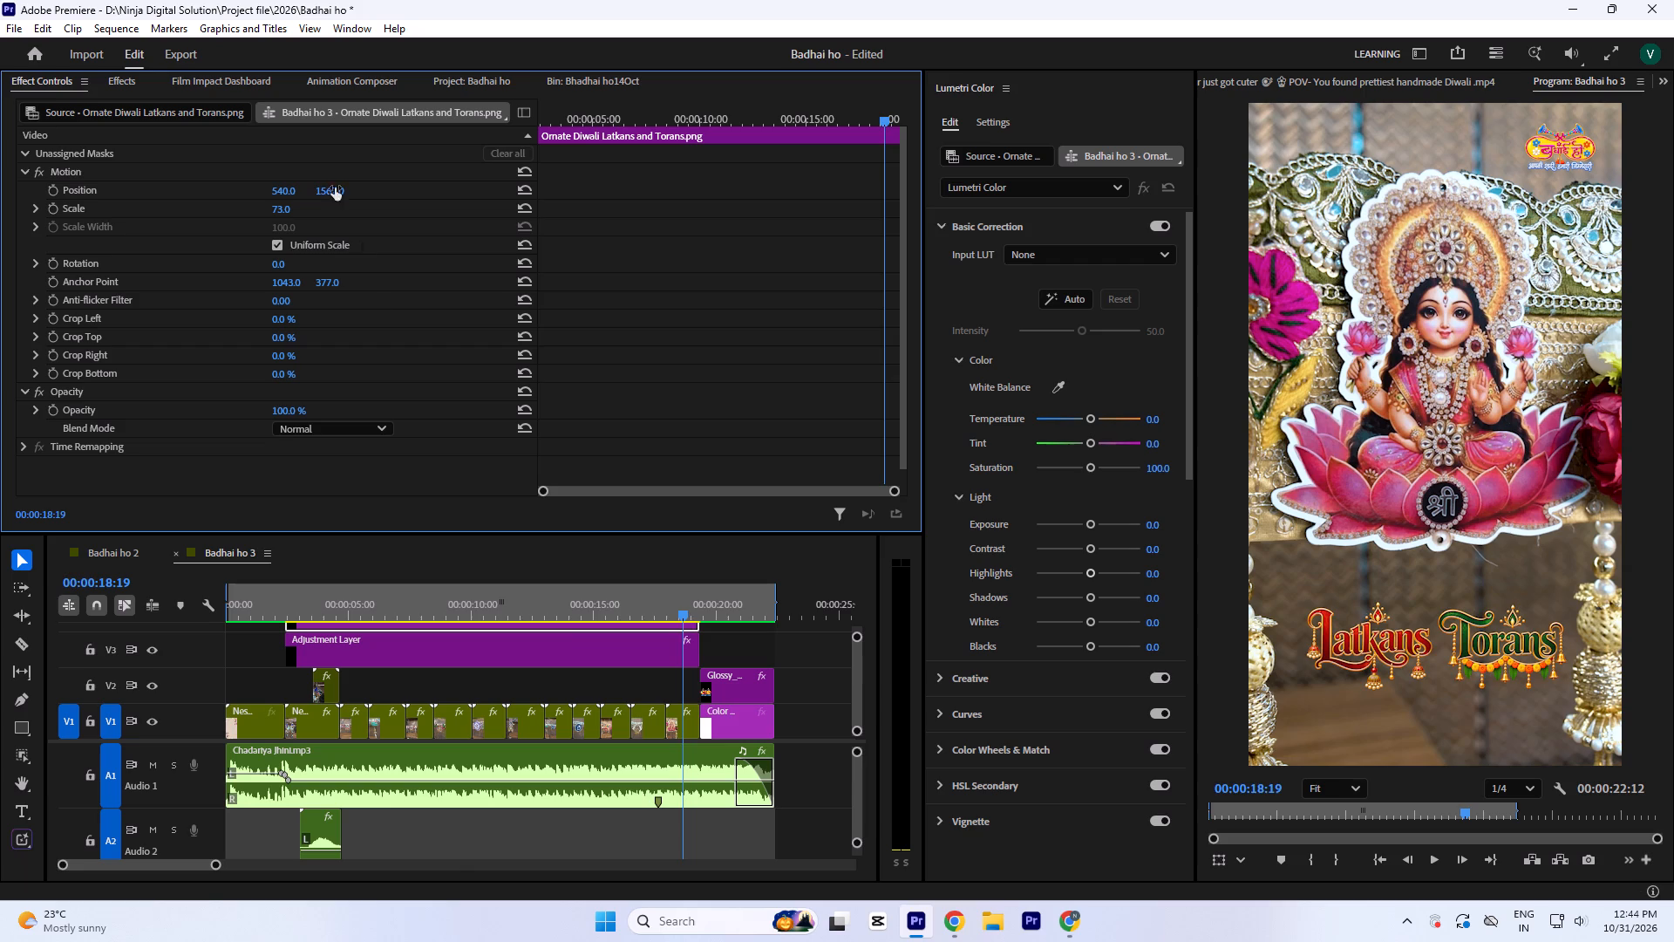
left_click_drag(335, 188, 310, 45)
Shift the clips on V4 to V6 up one track, leaving V4 empty above the Adjustment Layer.
left_click_drag(649, 591, 664, 584)
key("grave")
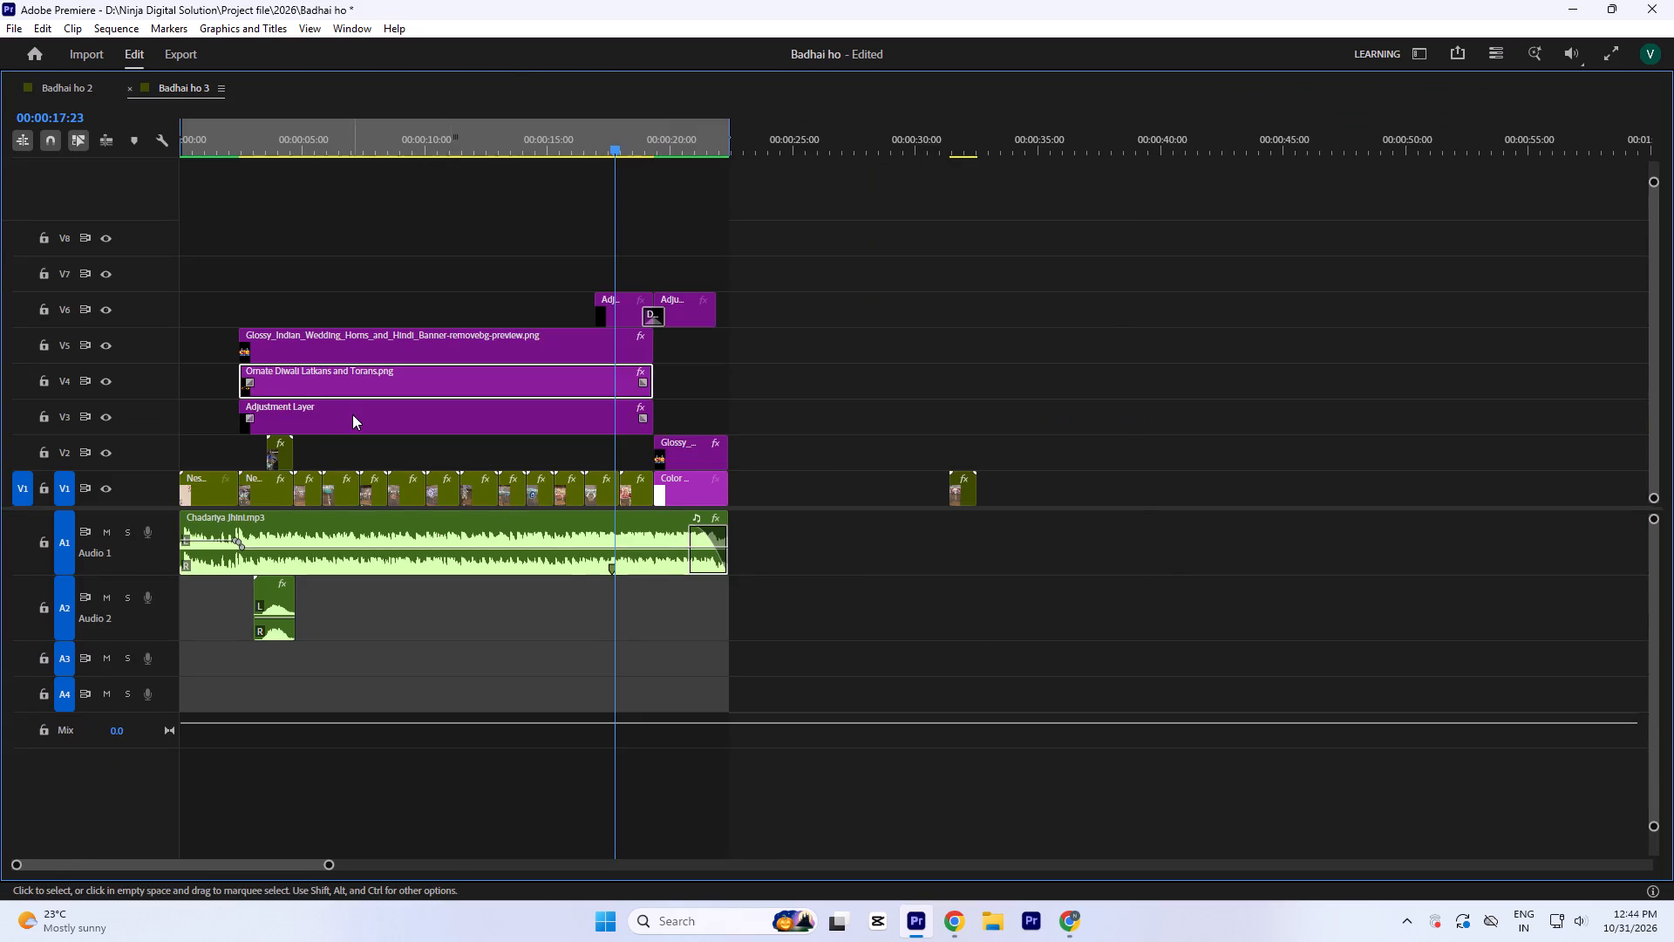
key("equal")
left_click_drag(1127, 396, 967, 279)
left_click_drag(962, 383, 962, 352)
type("`-")
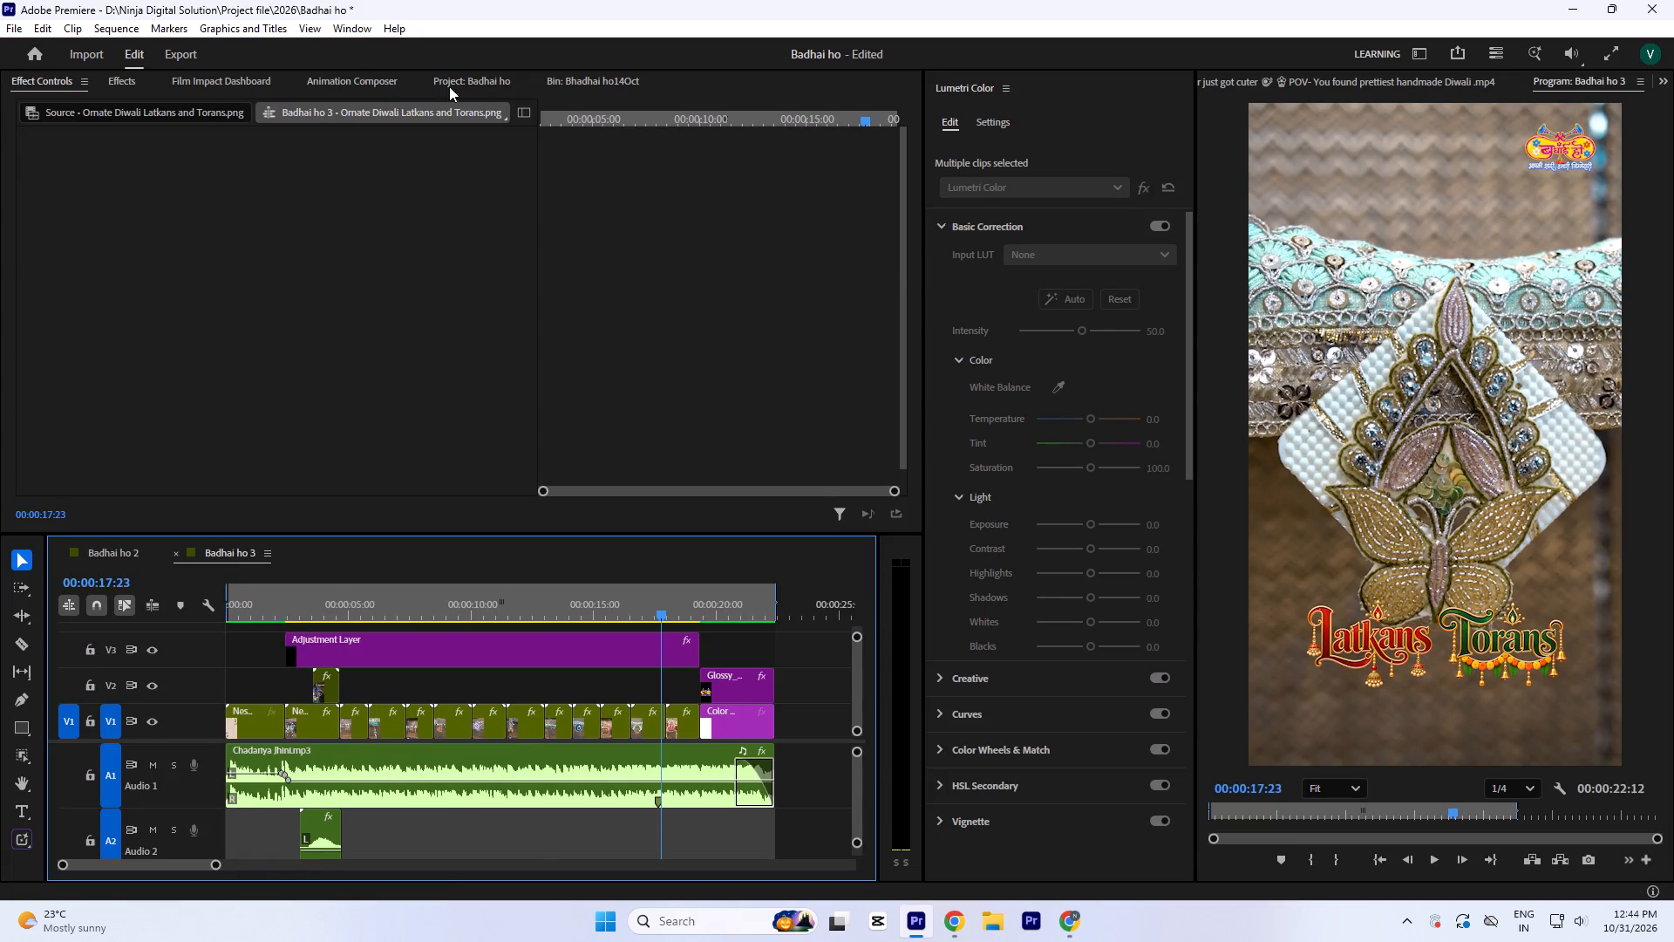
Import the Black-Shadow-PNG-Picture image from the logo template folder and place it on V4 beneath the caption.
left_click(450, 86)
double_click(596, 472)
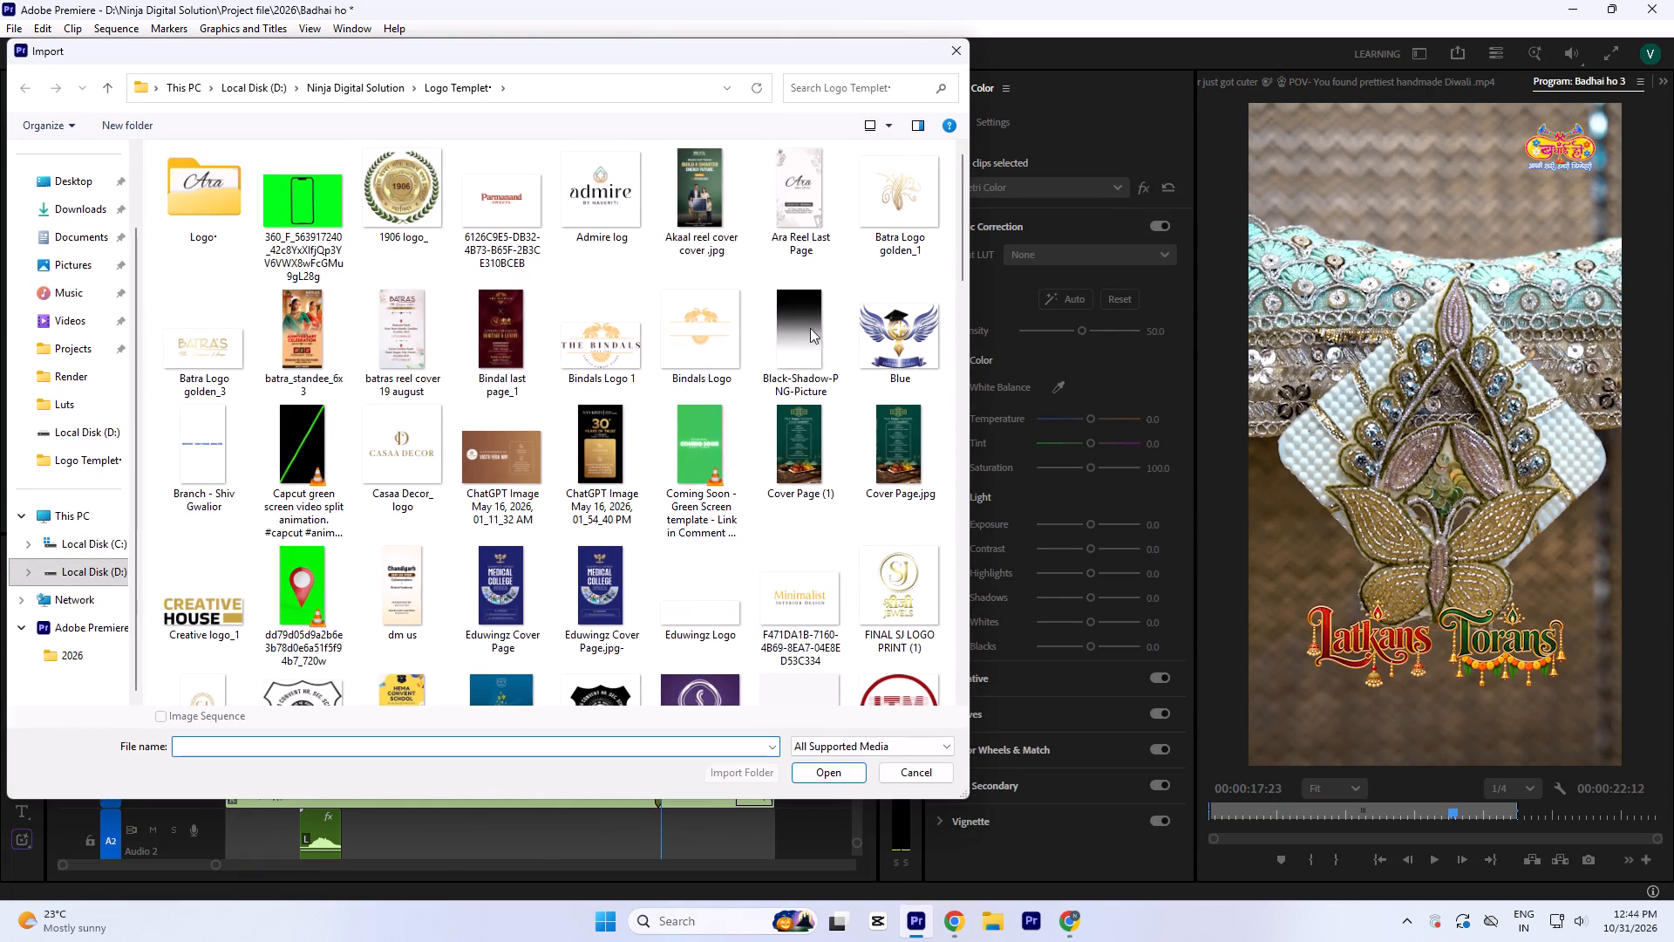
left_click(825, 322)
left_click(813, 781)
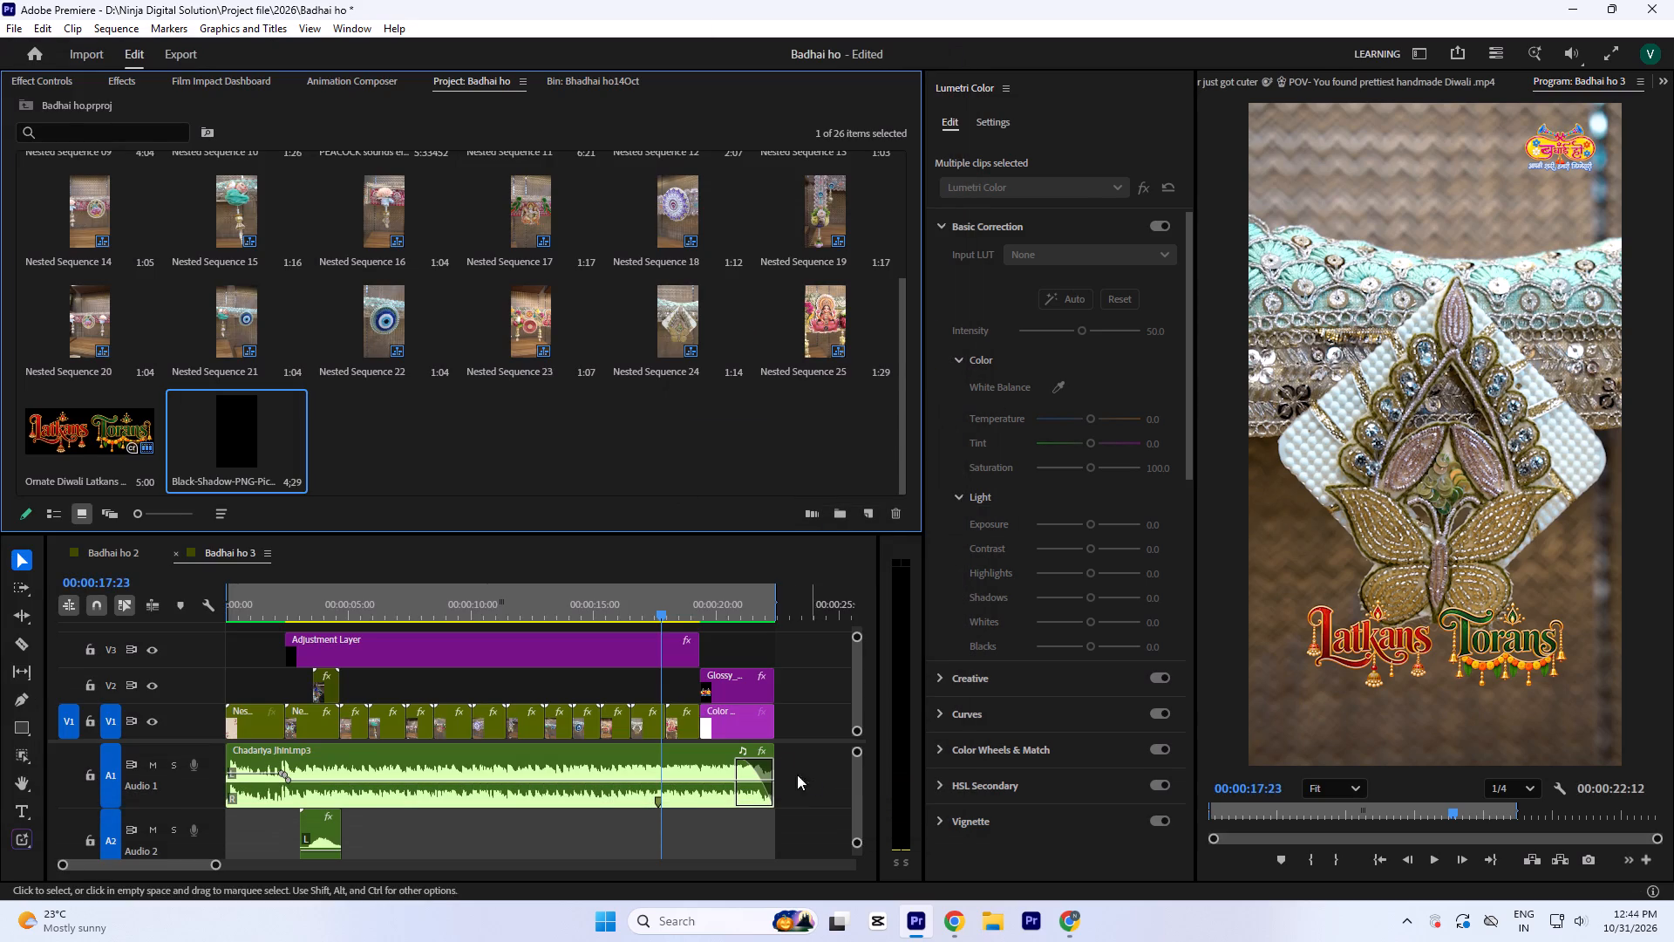
left_click_drag(228, 451, 572, 637)
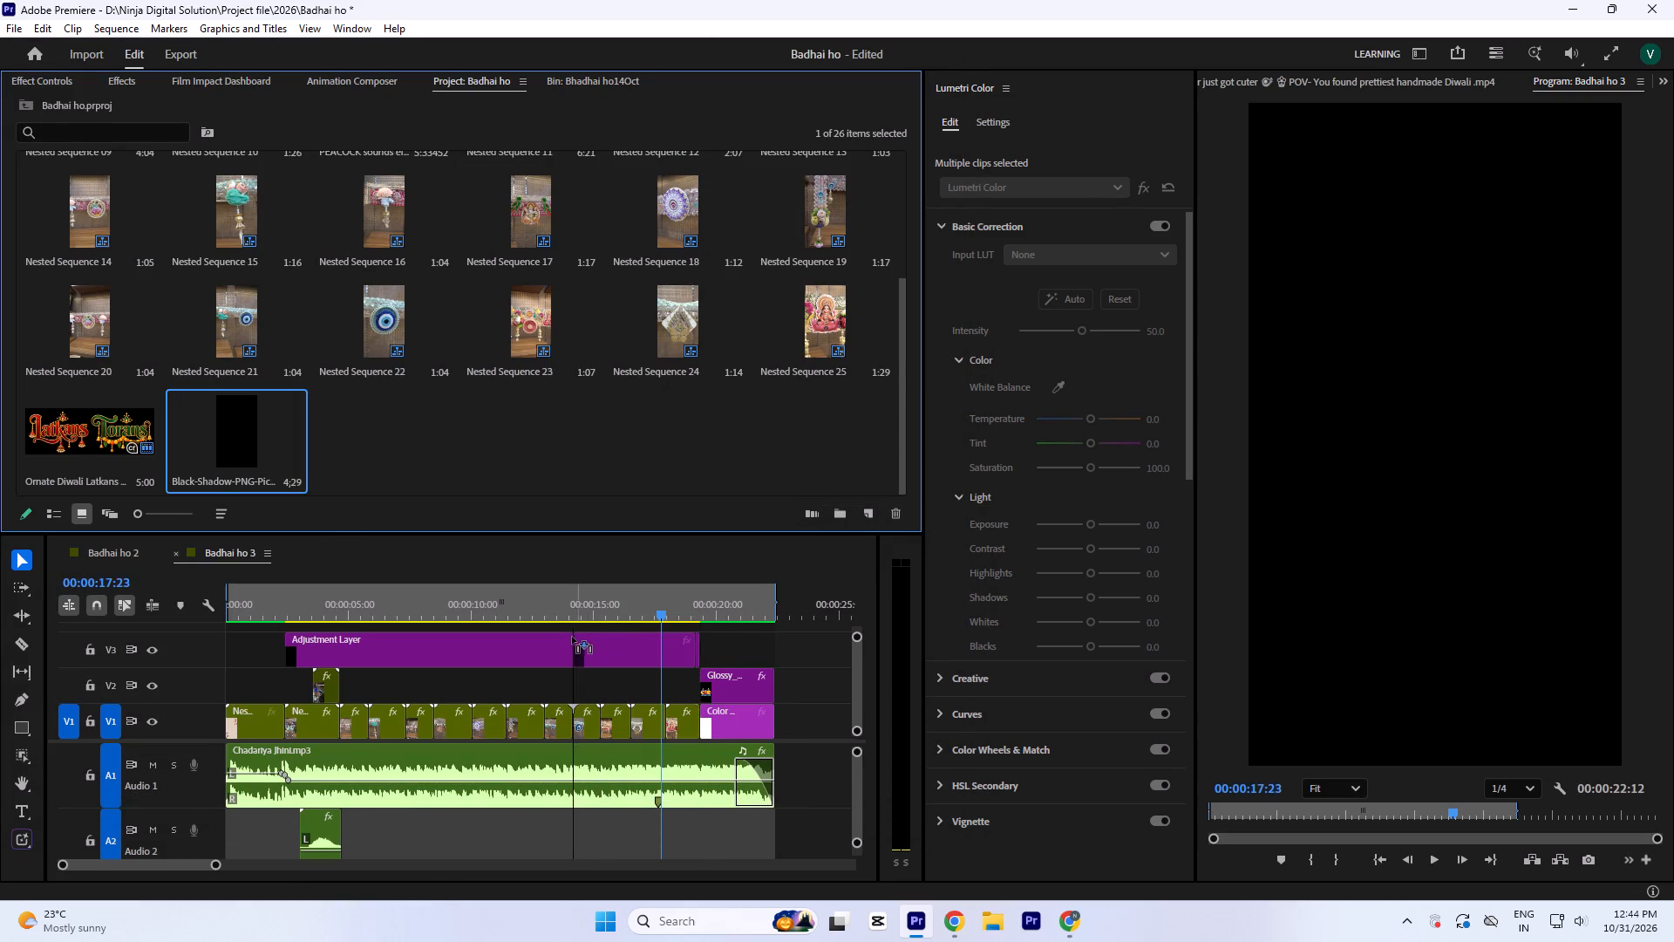
left_click_drag(572, 637, 564, 629)
left_click(614, 625)
left_click(623, 602)
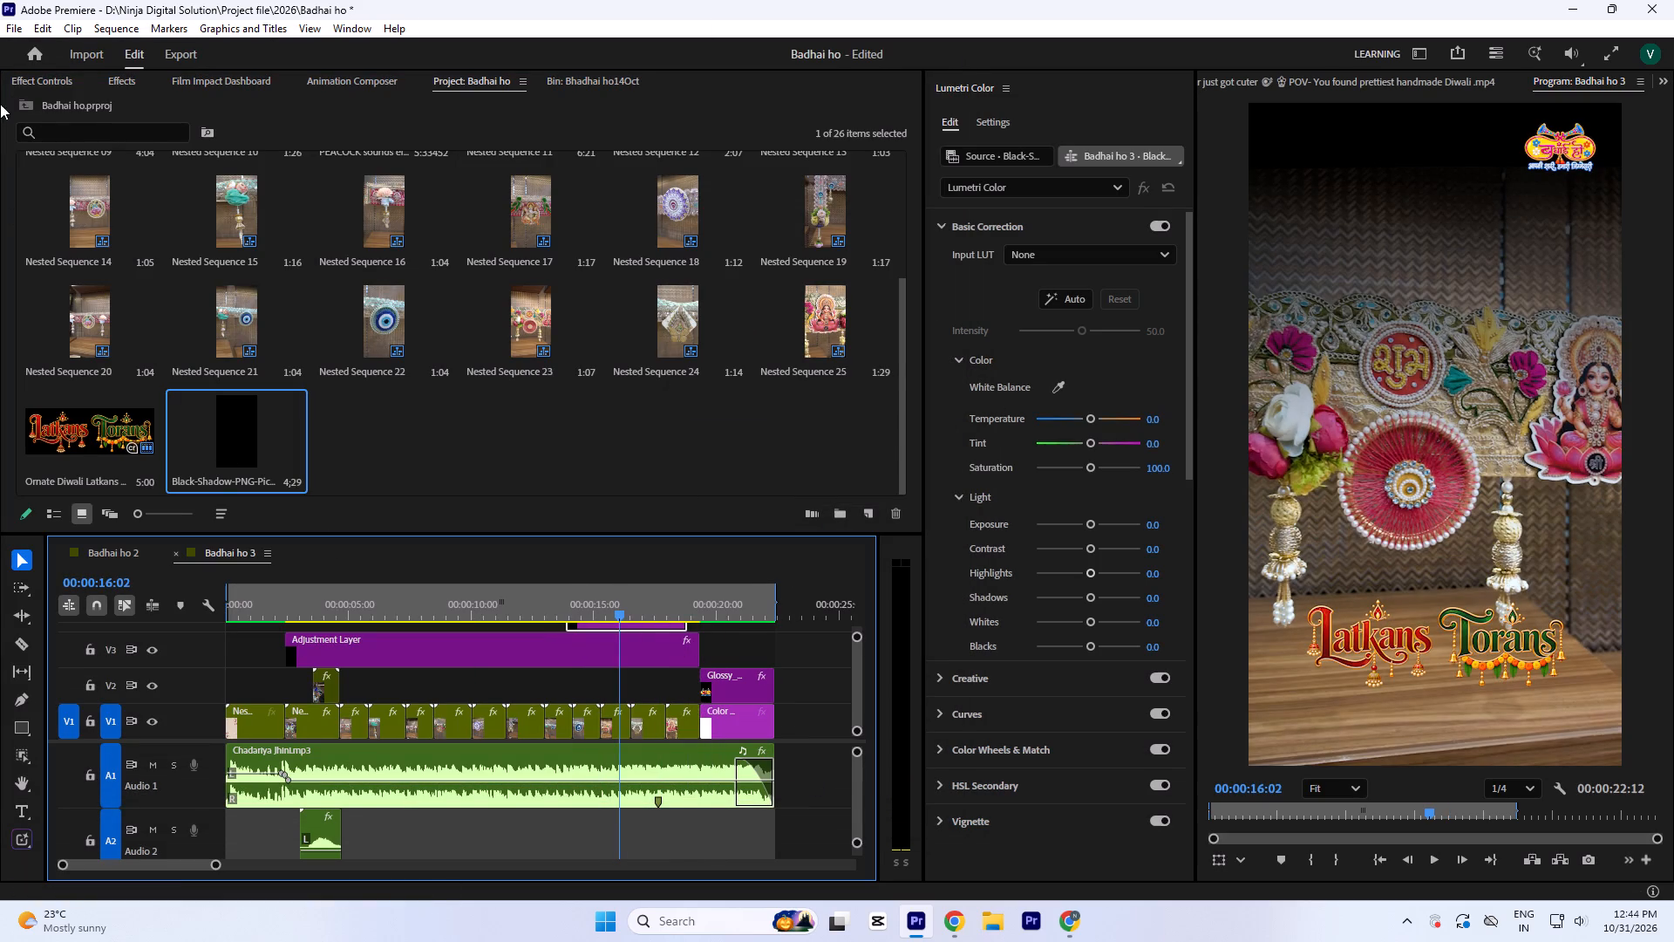
Rotate the black shadow image to 180° and set its vertical position to 1310 so it darkens the frame's bottom.
left_click(51, 85)
left_click(284, 261)
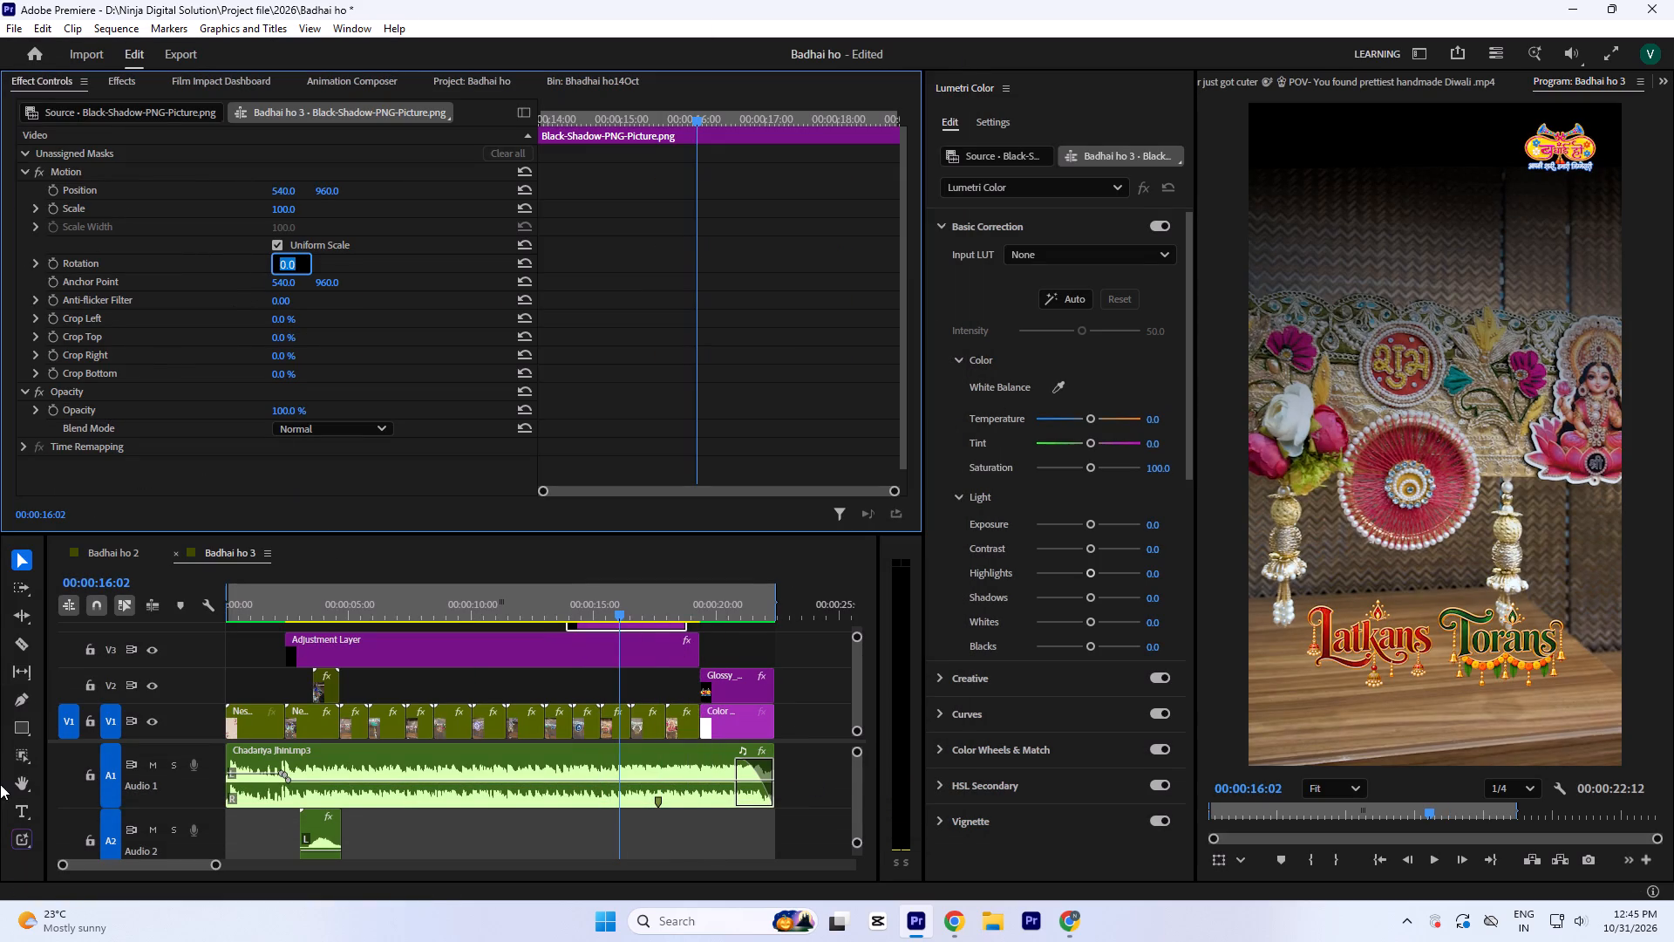
key("1")
key("9")
key("0")
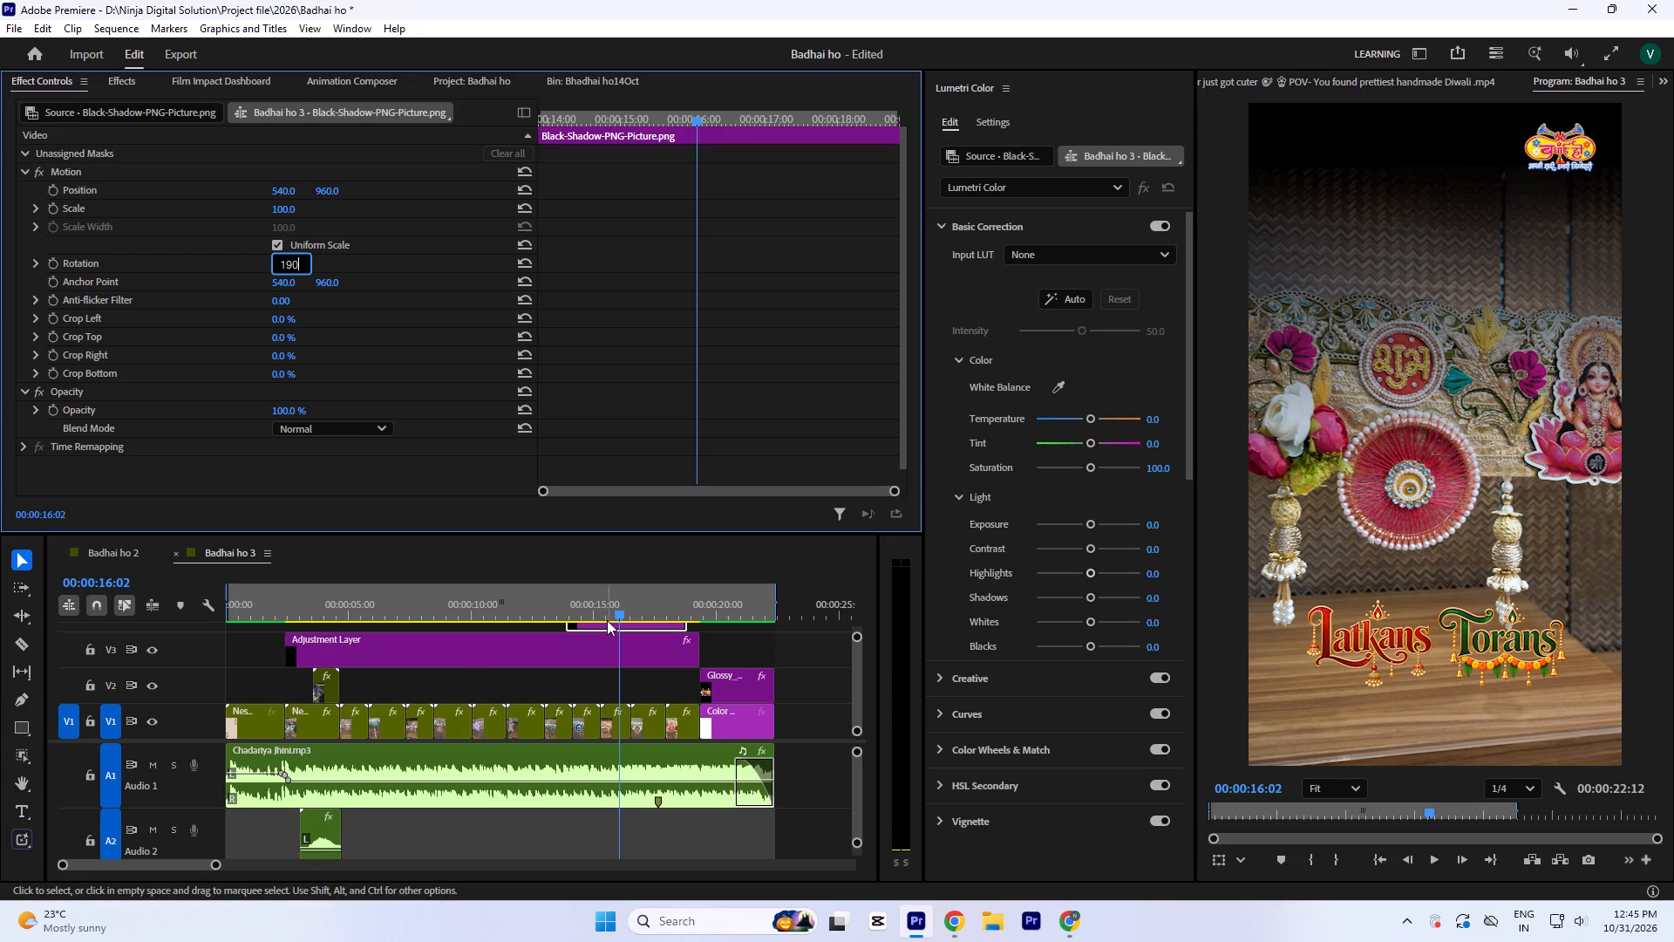
key("BackSpace")
key("BackSpace")
type("80")
left_click(746, 272)
left_click_drag(326, 195, 326, 181)
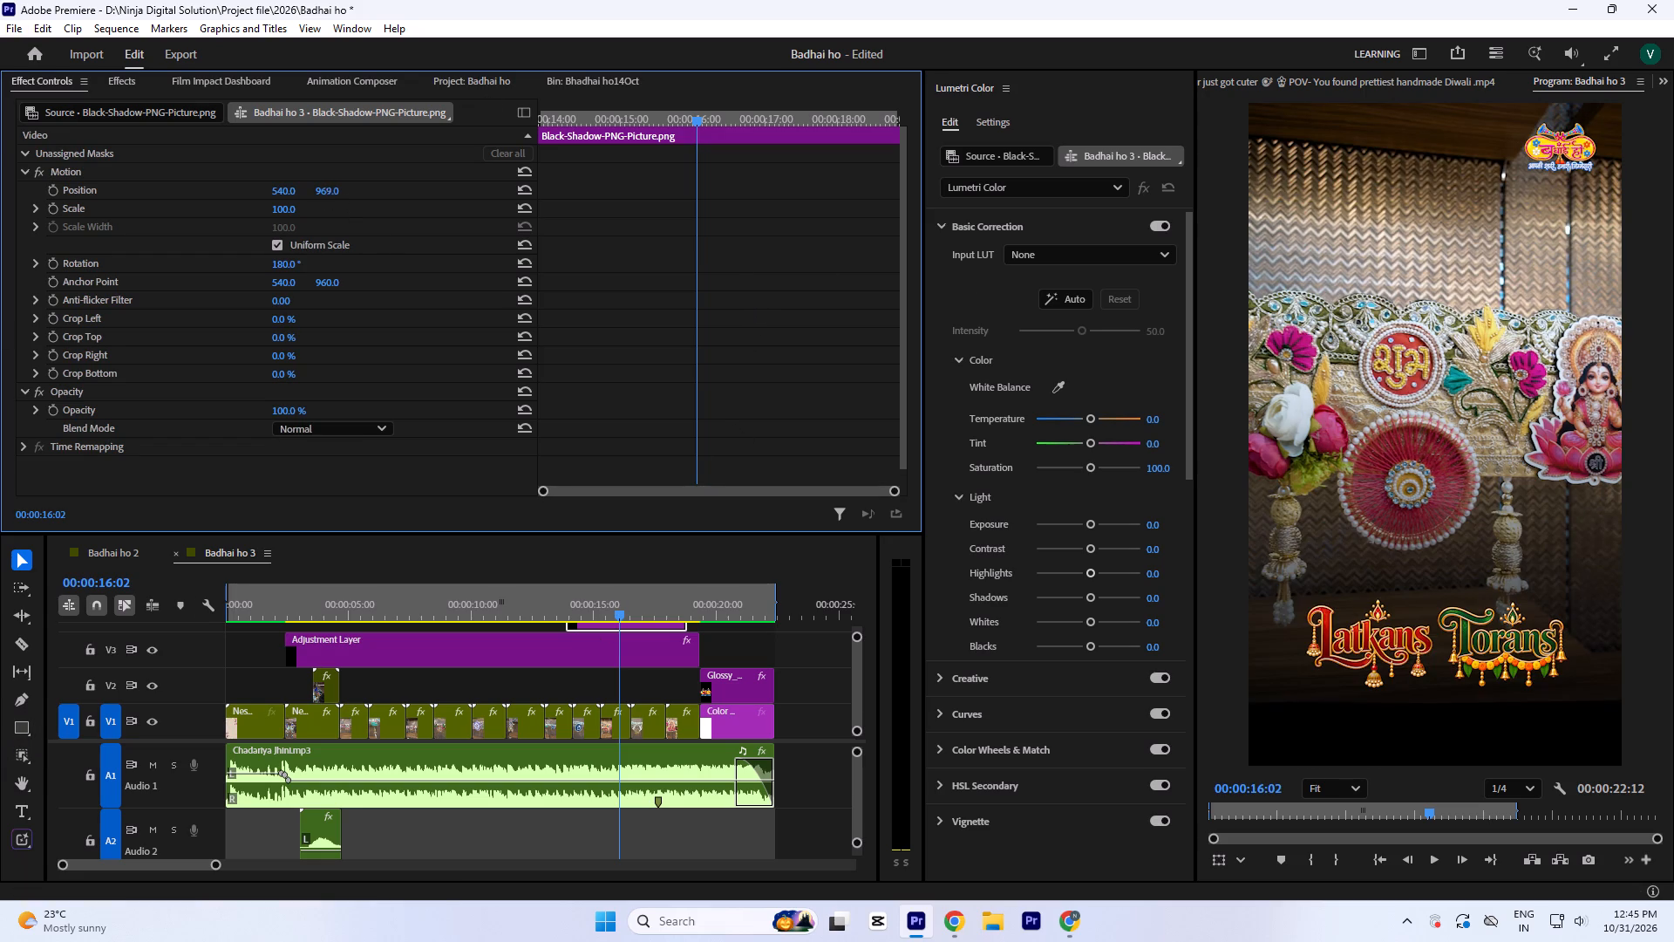
left_click_drag(326, 181, 323, 89)
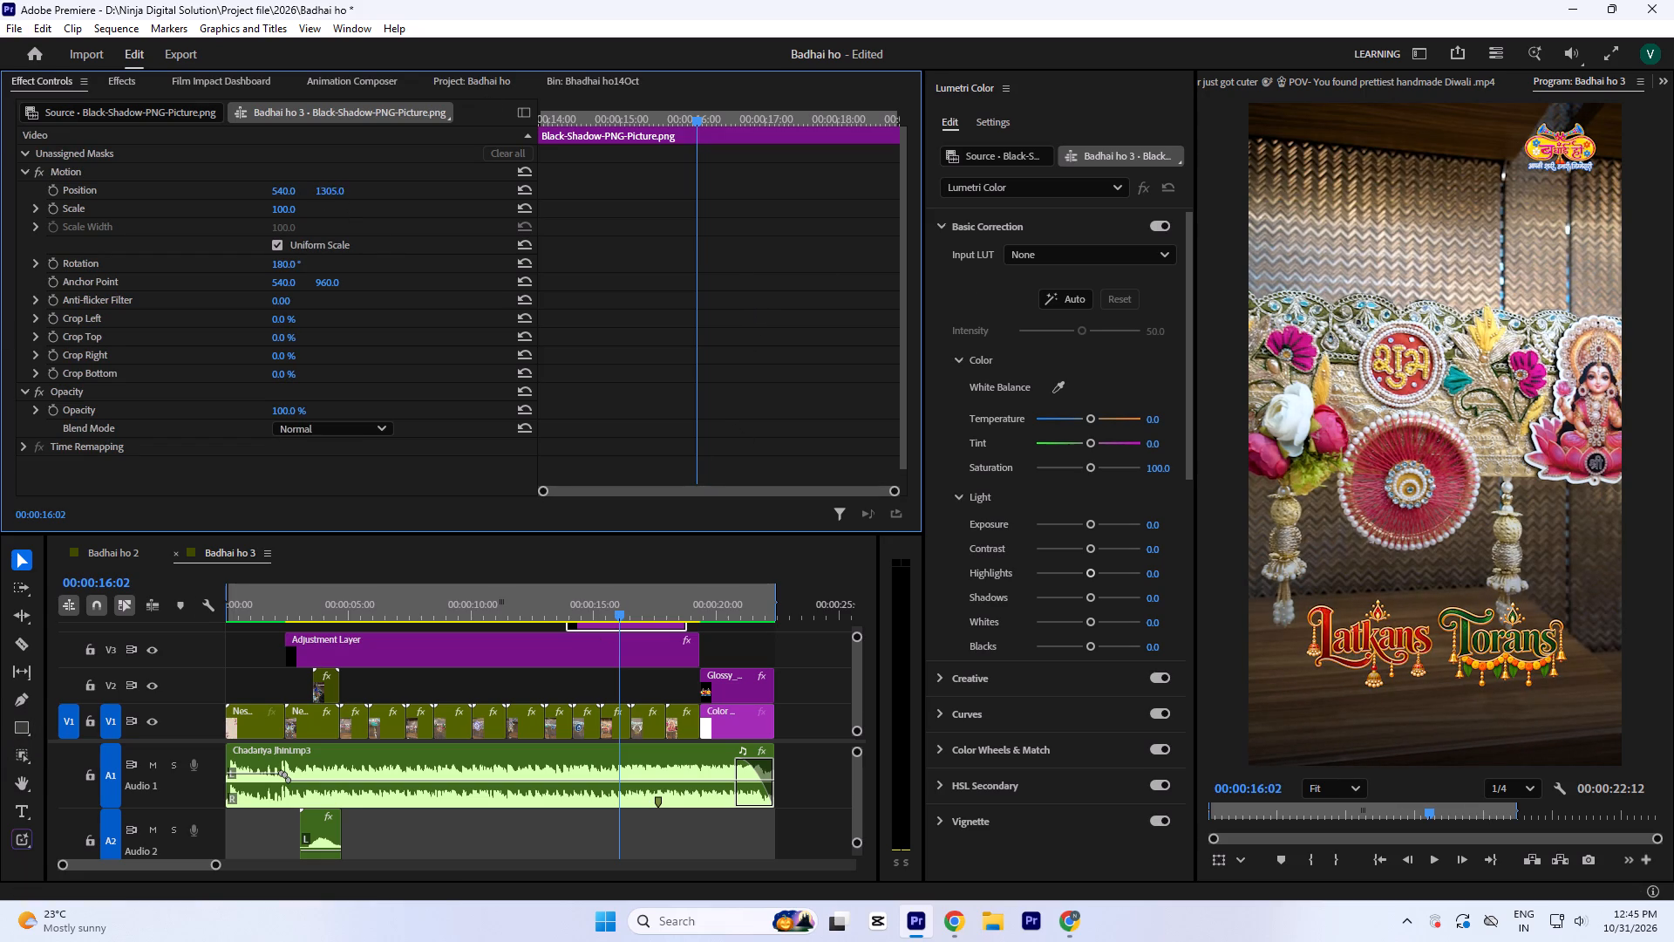
left_click_drag(323, 89, 323, 85)
Align the black shadow clip's start with the Adjustment Layer and extend it to the same end point.
left_click(634, 615)
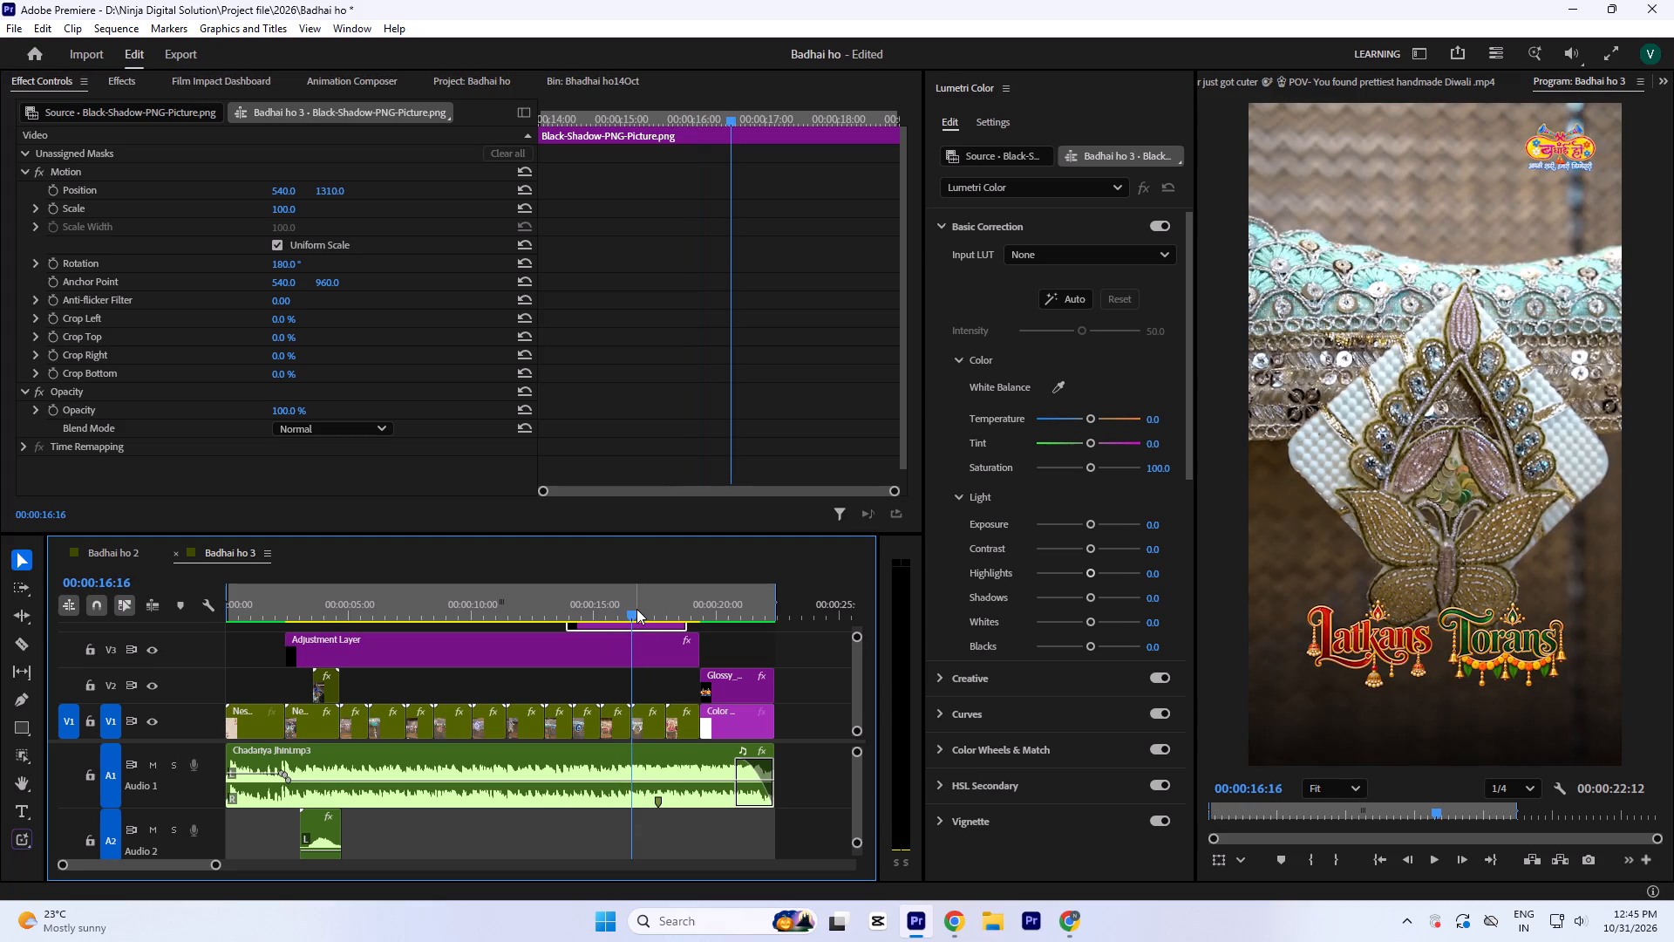
key("grave")
left_click_drag(582, 384, 509, 382)
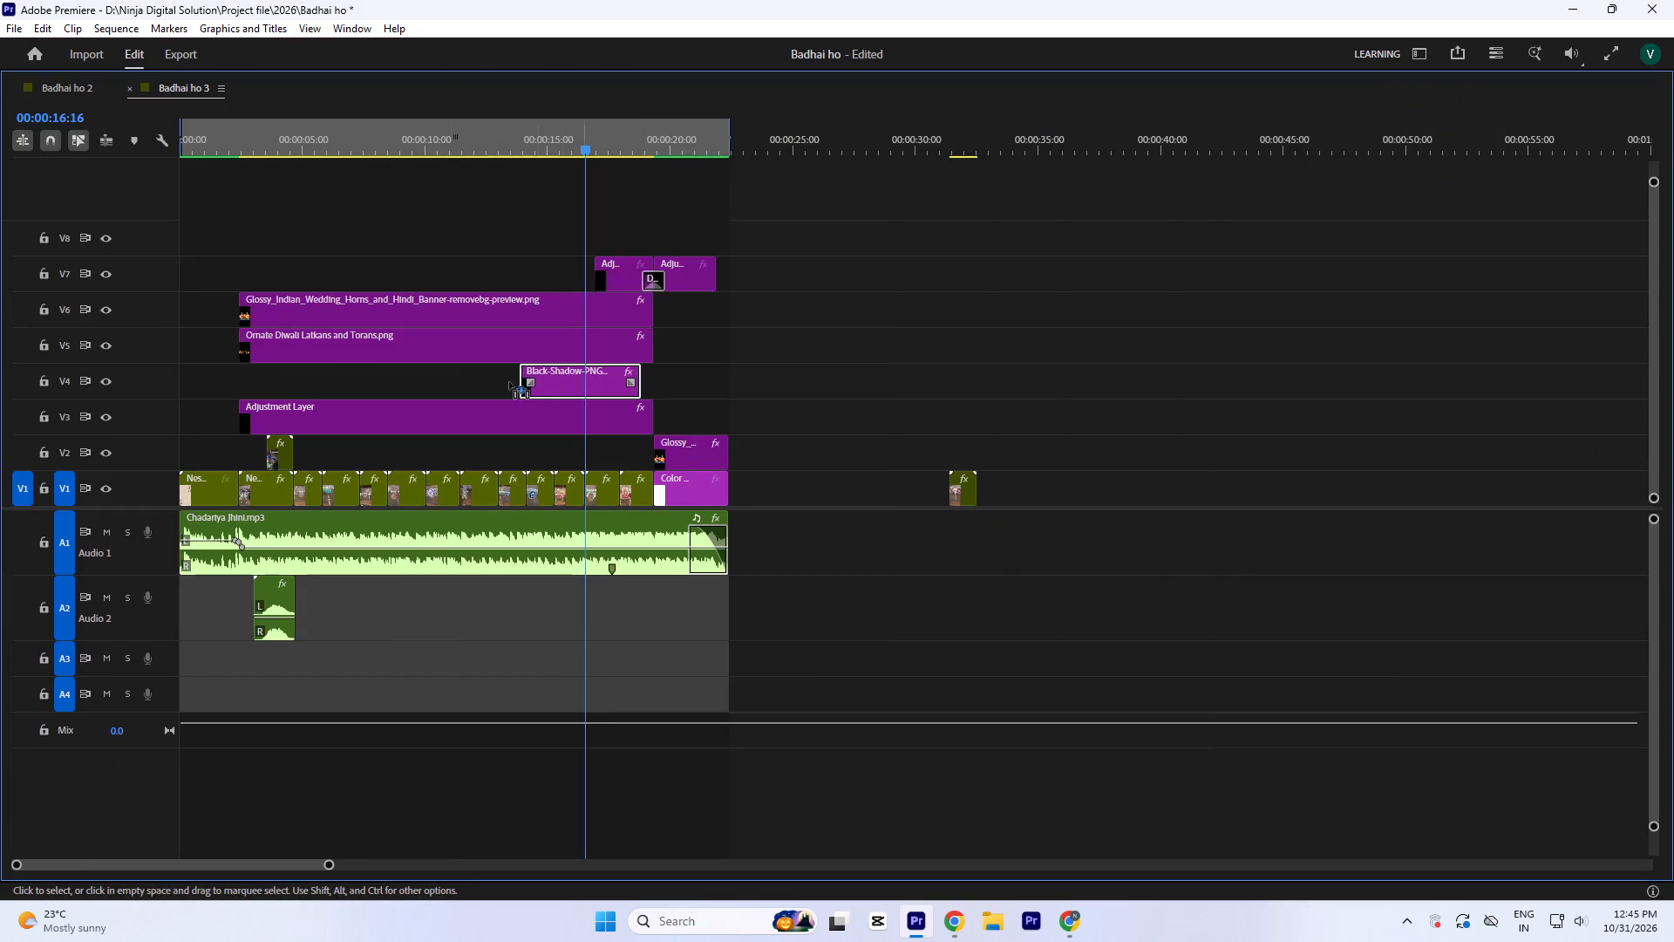
left_click_drag(509, 382, 303, 369)
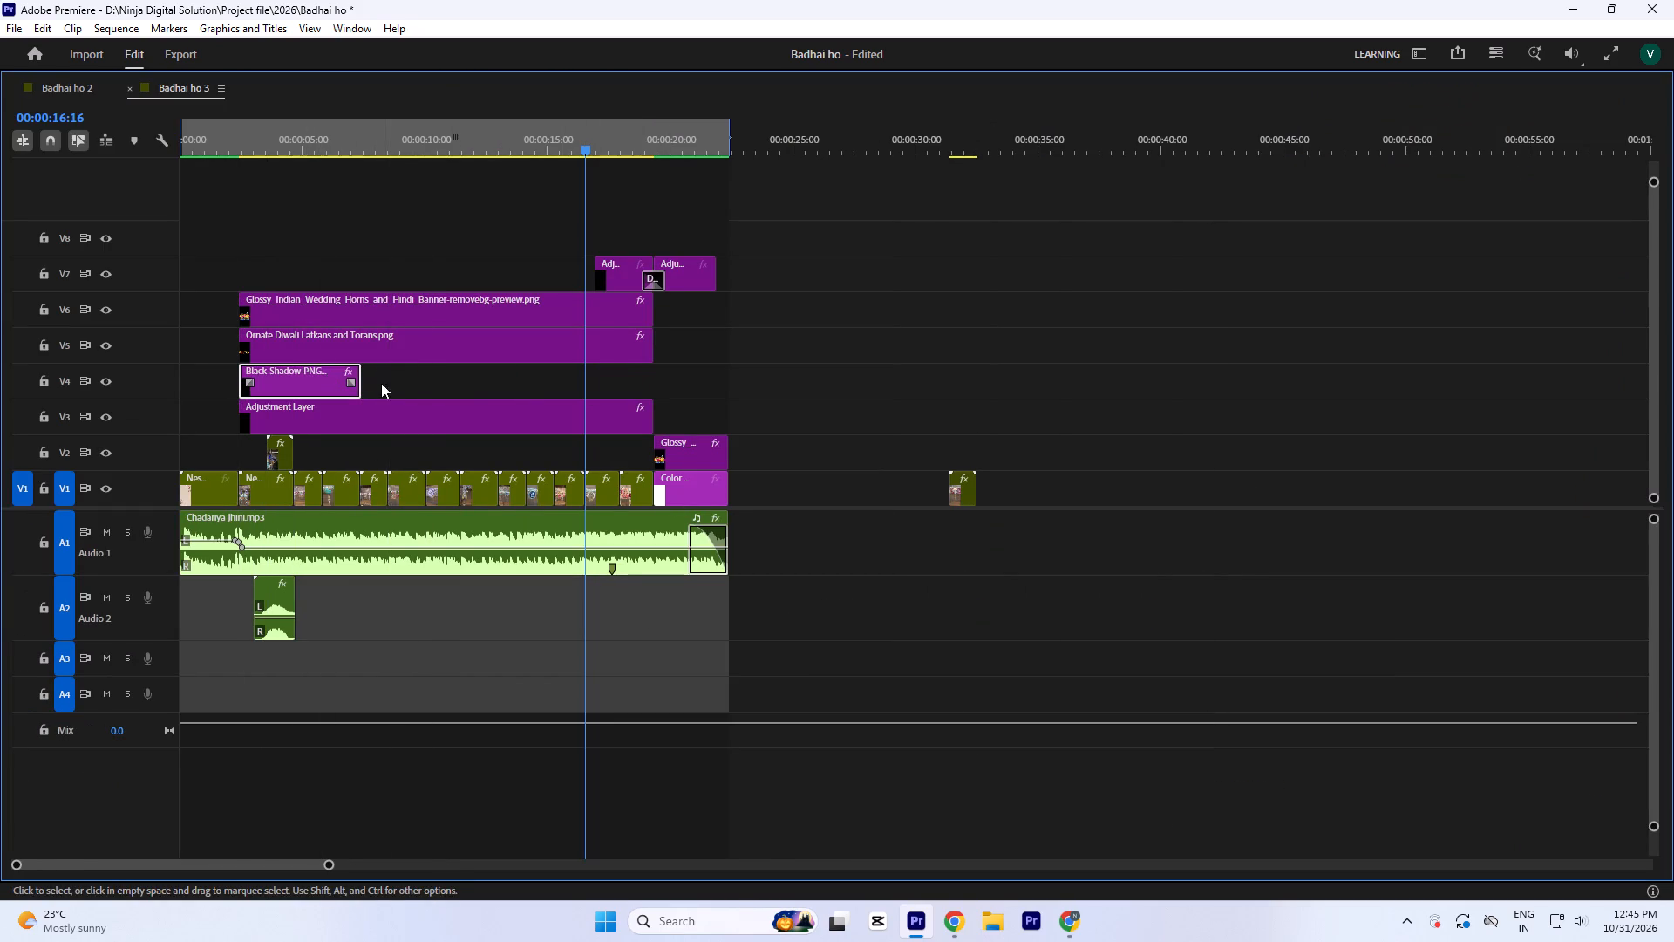
left_click_drag(364, 383, 660, 396)
left_click(247, 144)
key("equal")
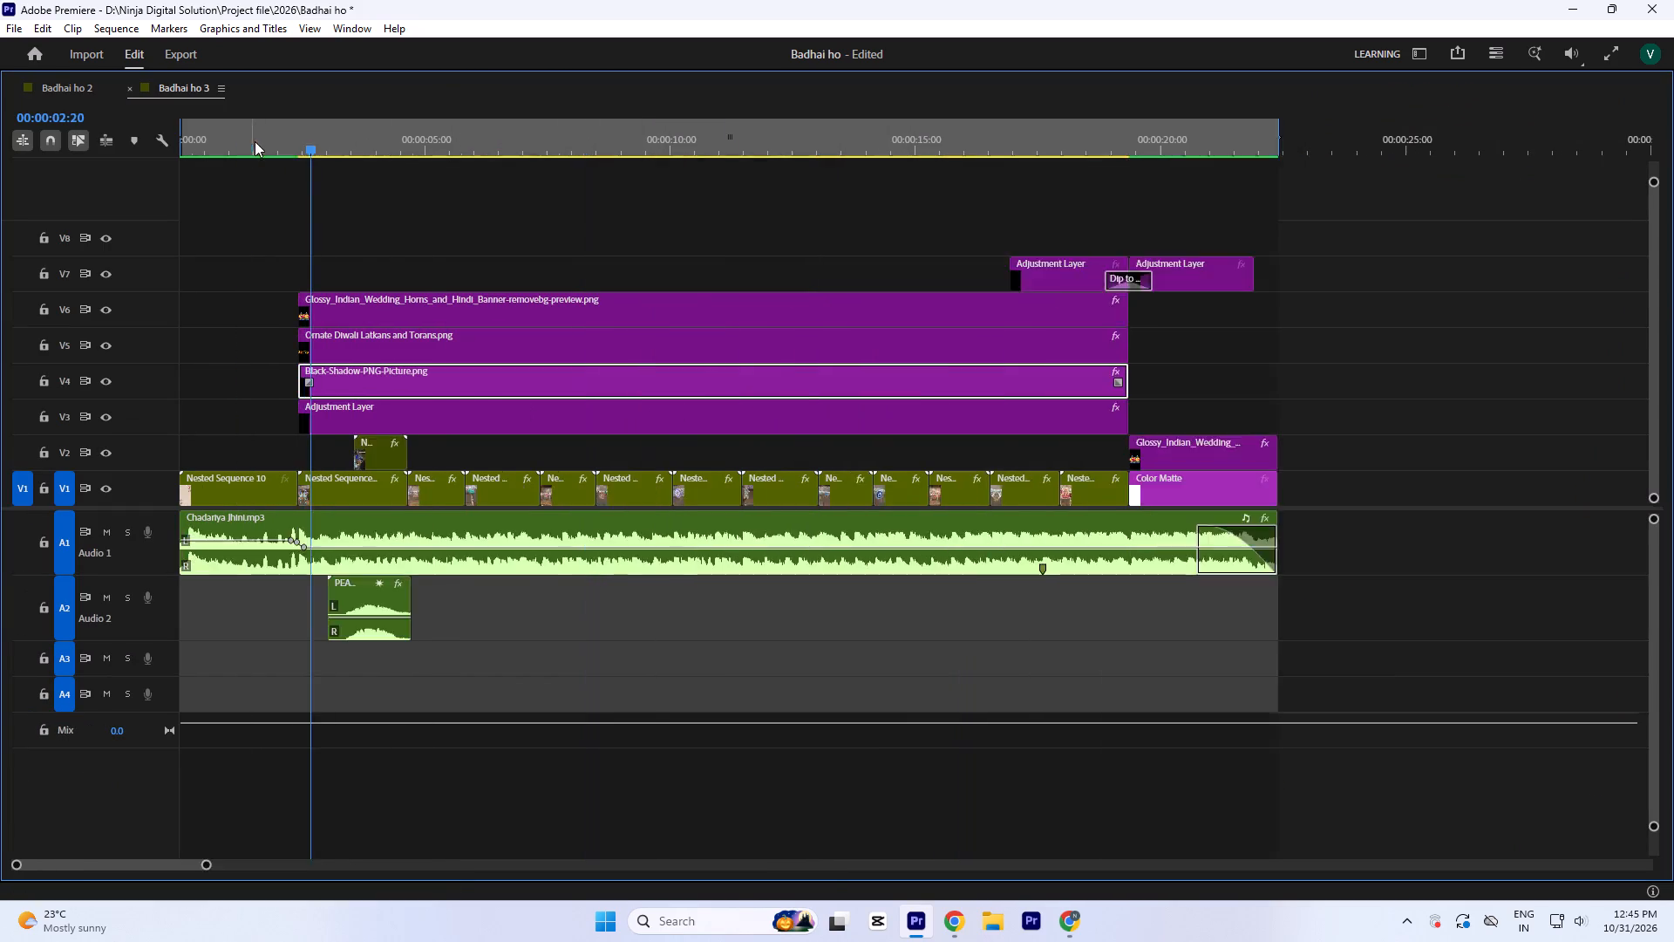
key("equal")
key("equal")
key("equal")
left_click_drag(858, 381, 850, 381)
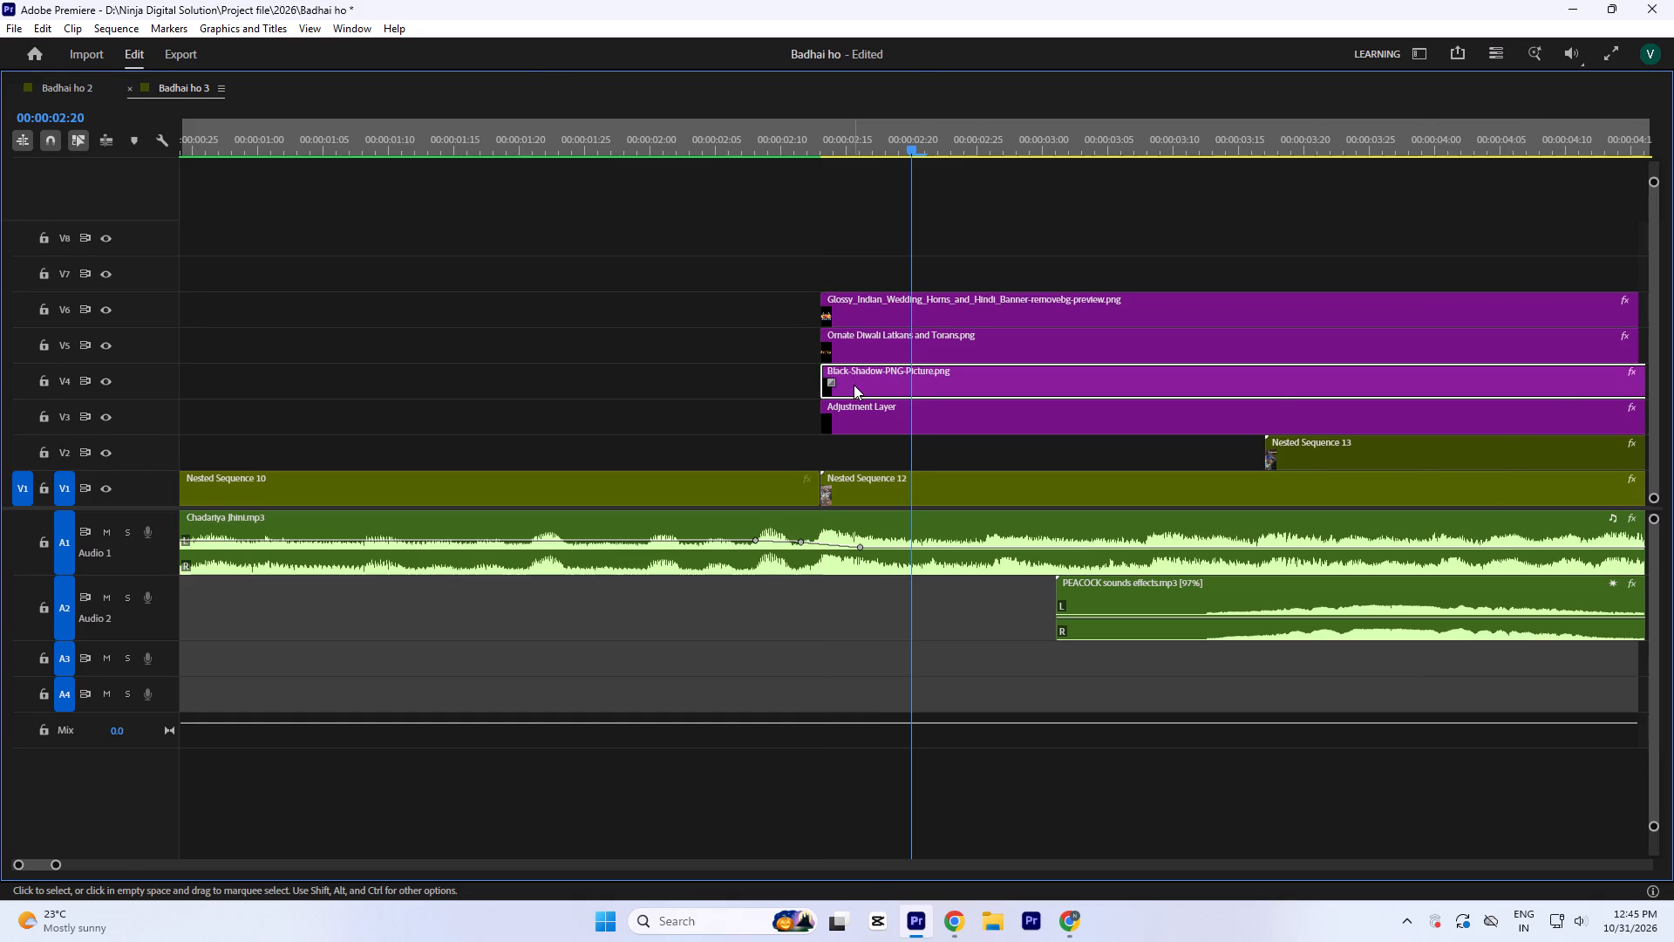
Save the project and play the Badhai ho 3 sequence from its start to check the caption and shadow.
key("grave")
key("ctrl+s")
key("Return")
key("minus")
key("minus")
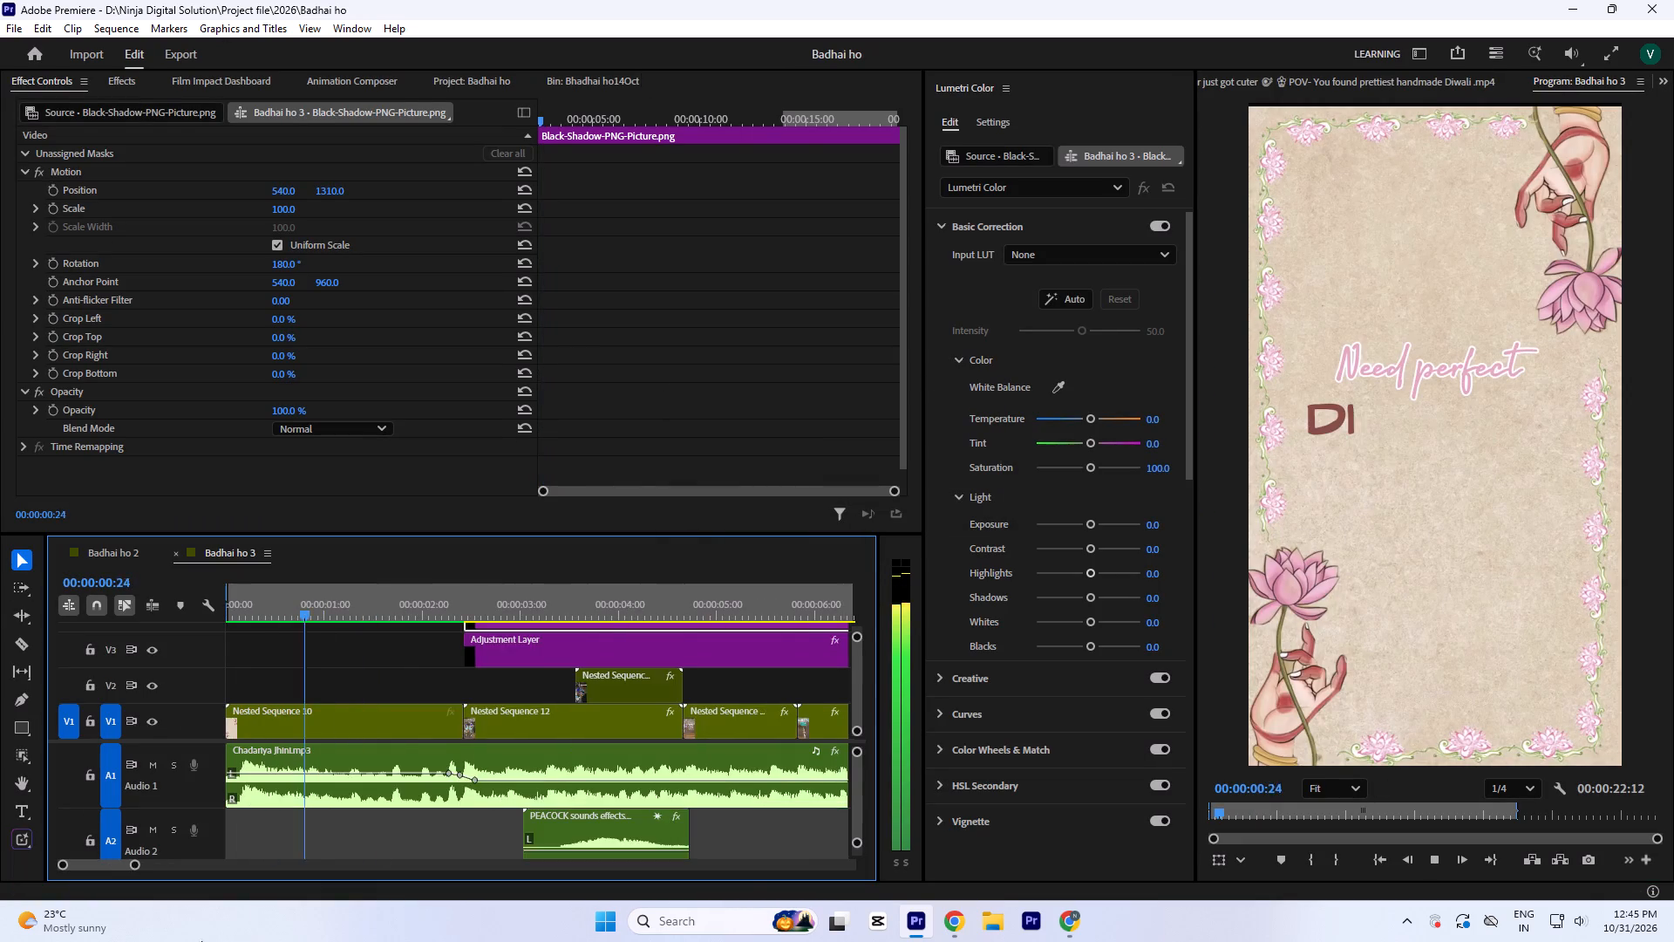
key("minus")
key("minus")
key("equal")
key("equal")
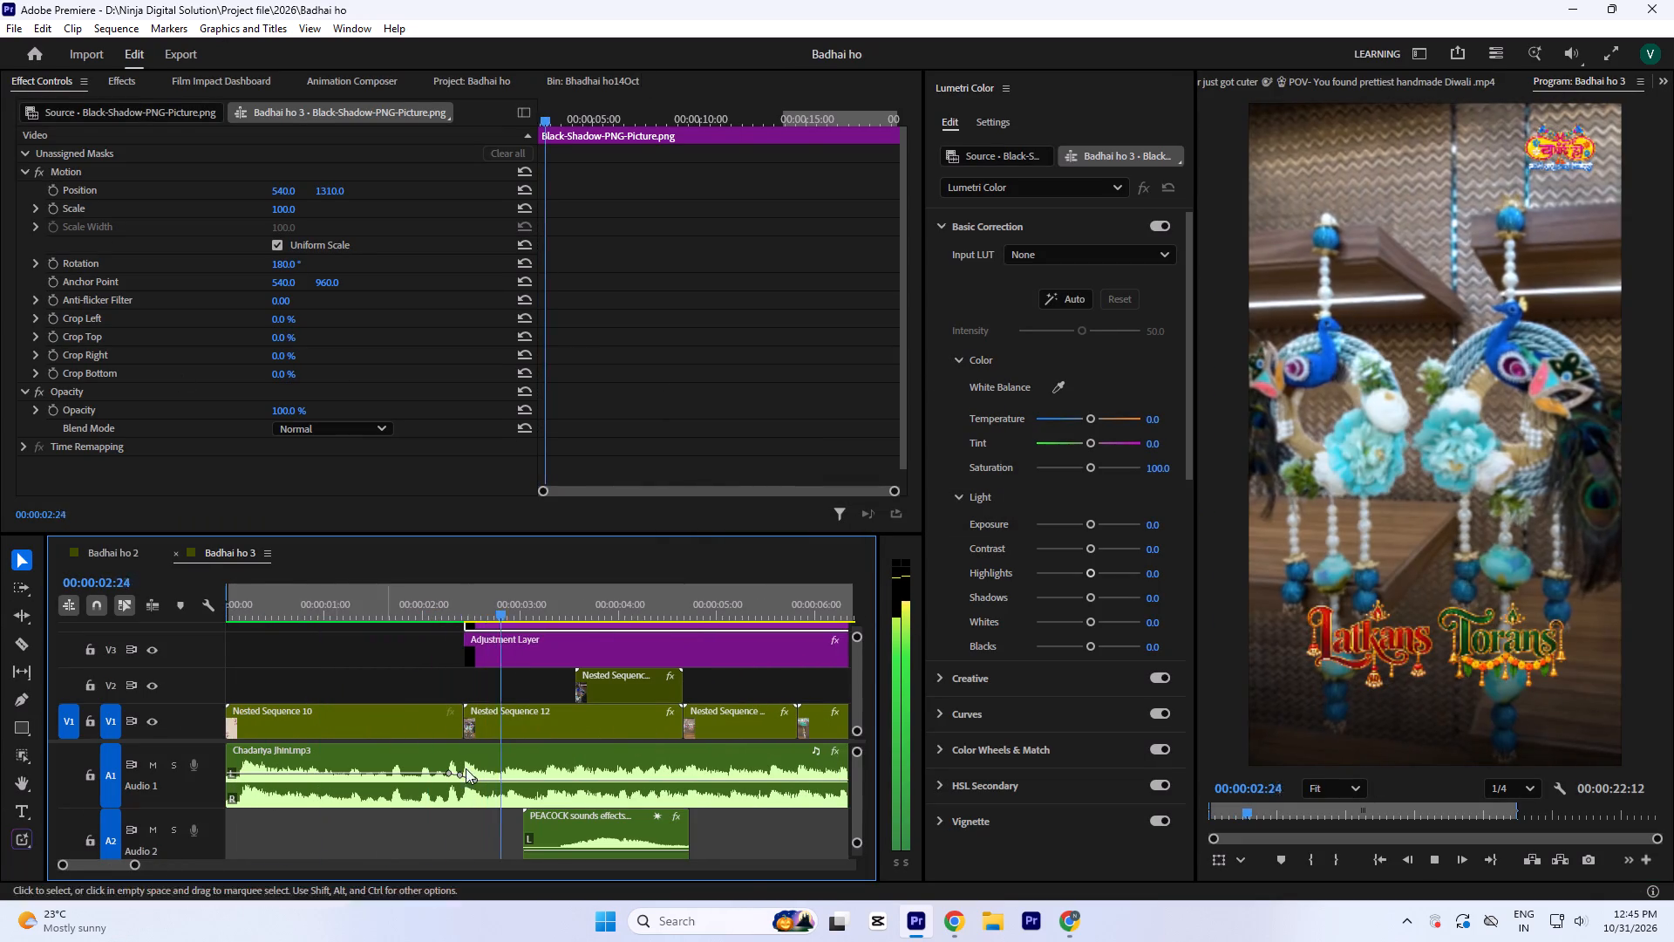
key("space")
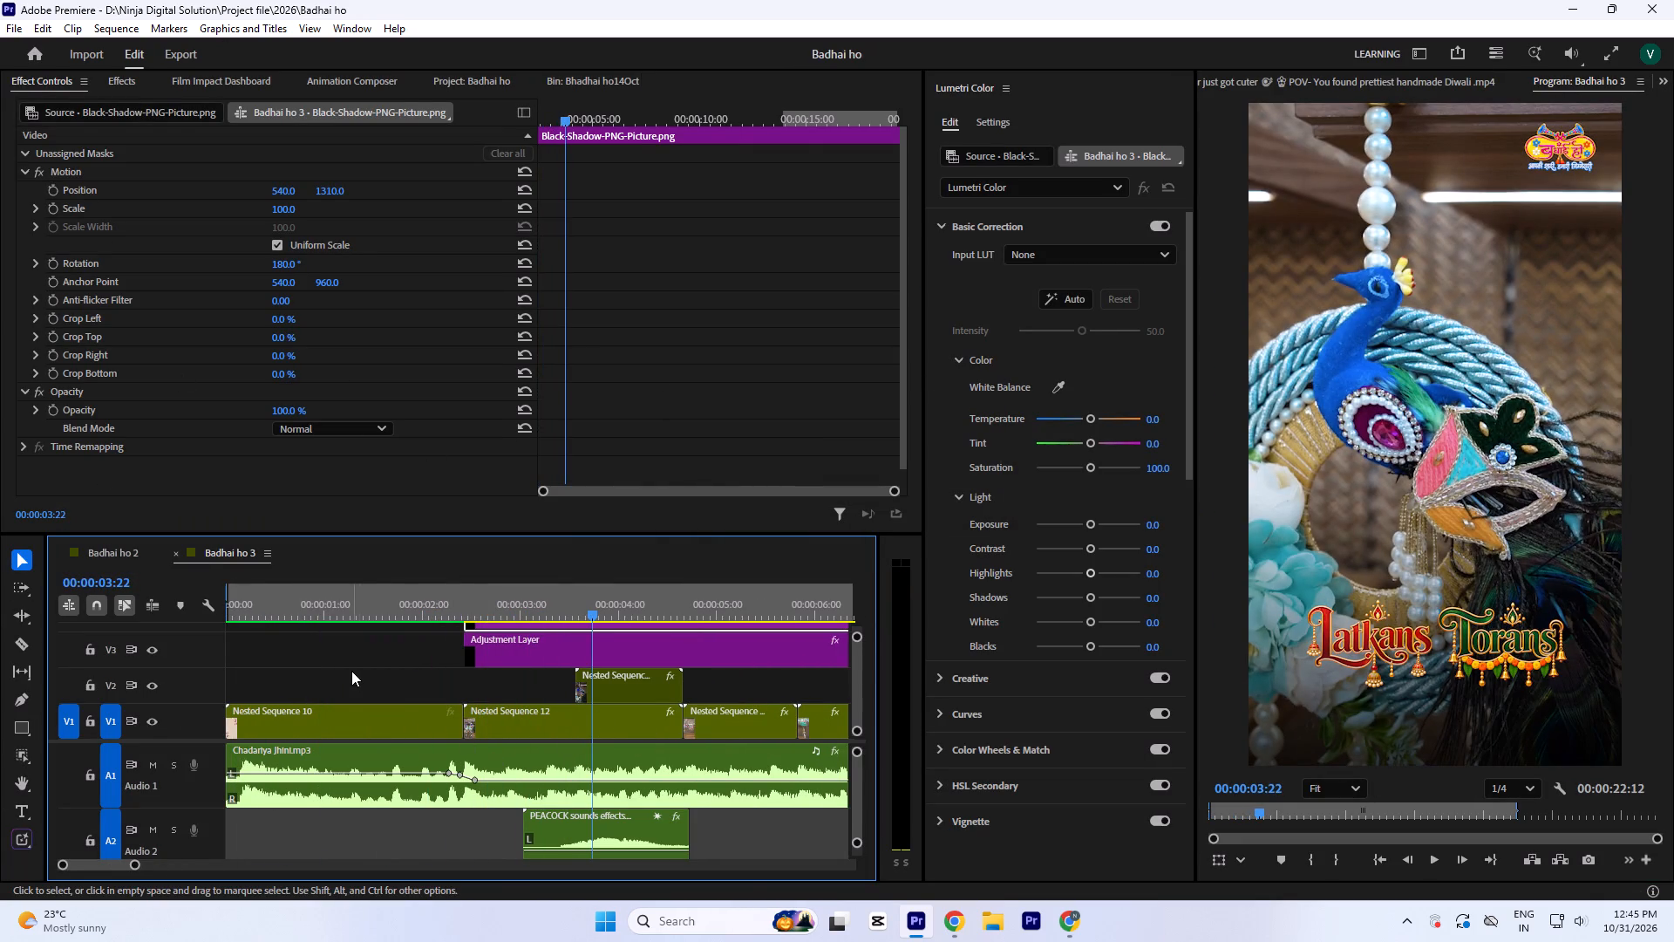
Raise the Latkans and Torans image on V5 slightly to a vertical position of 1518.
left_click(351, 671)
left_click(582, 604)
key("grave")
key("equal")
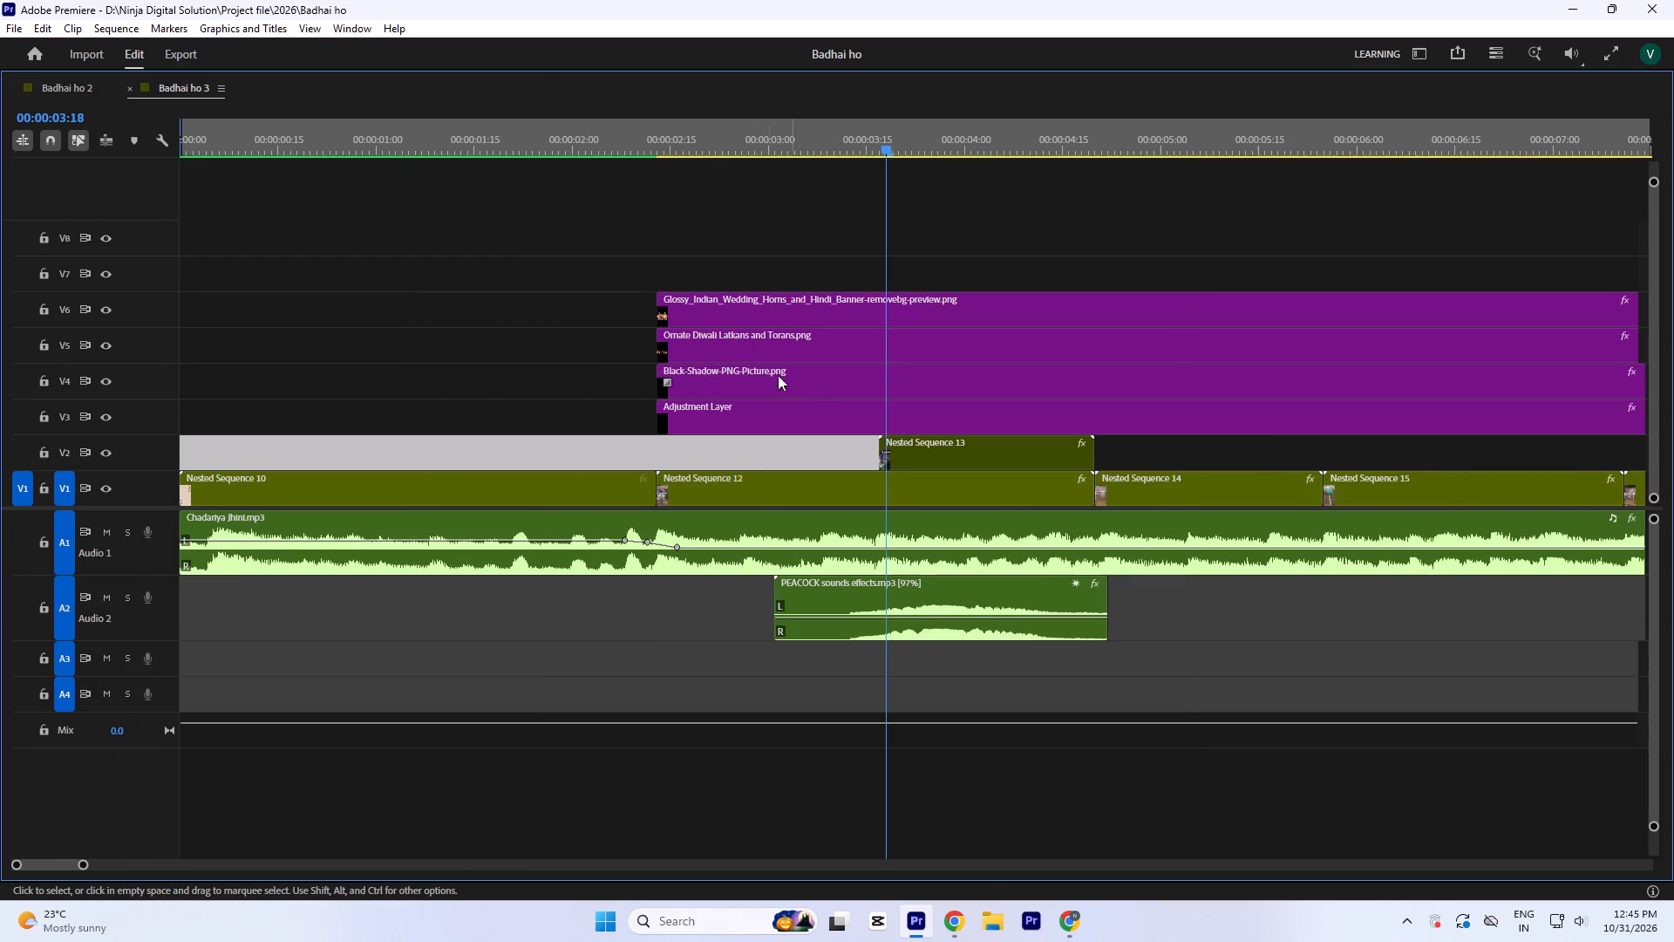
left_click(746, 333)
type("`-")
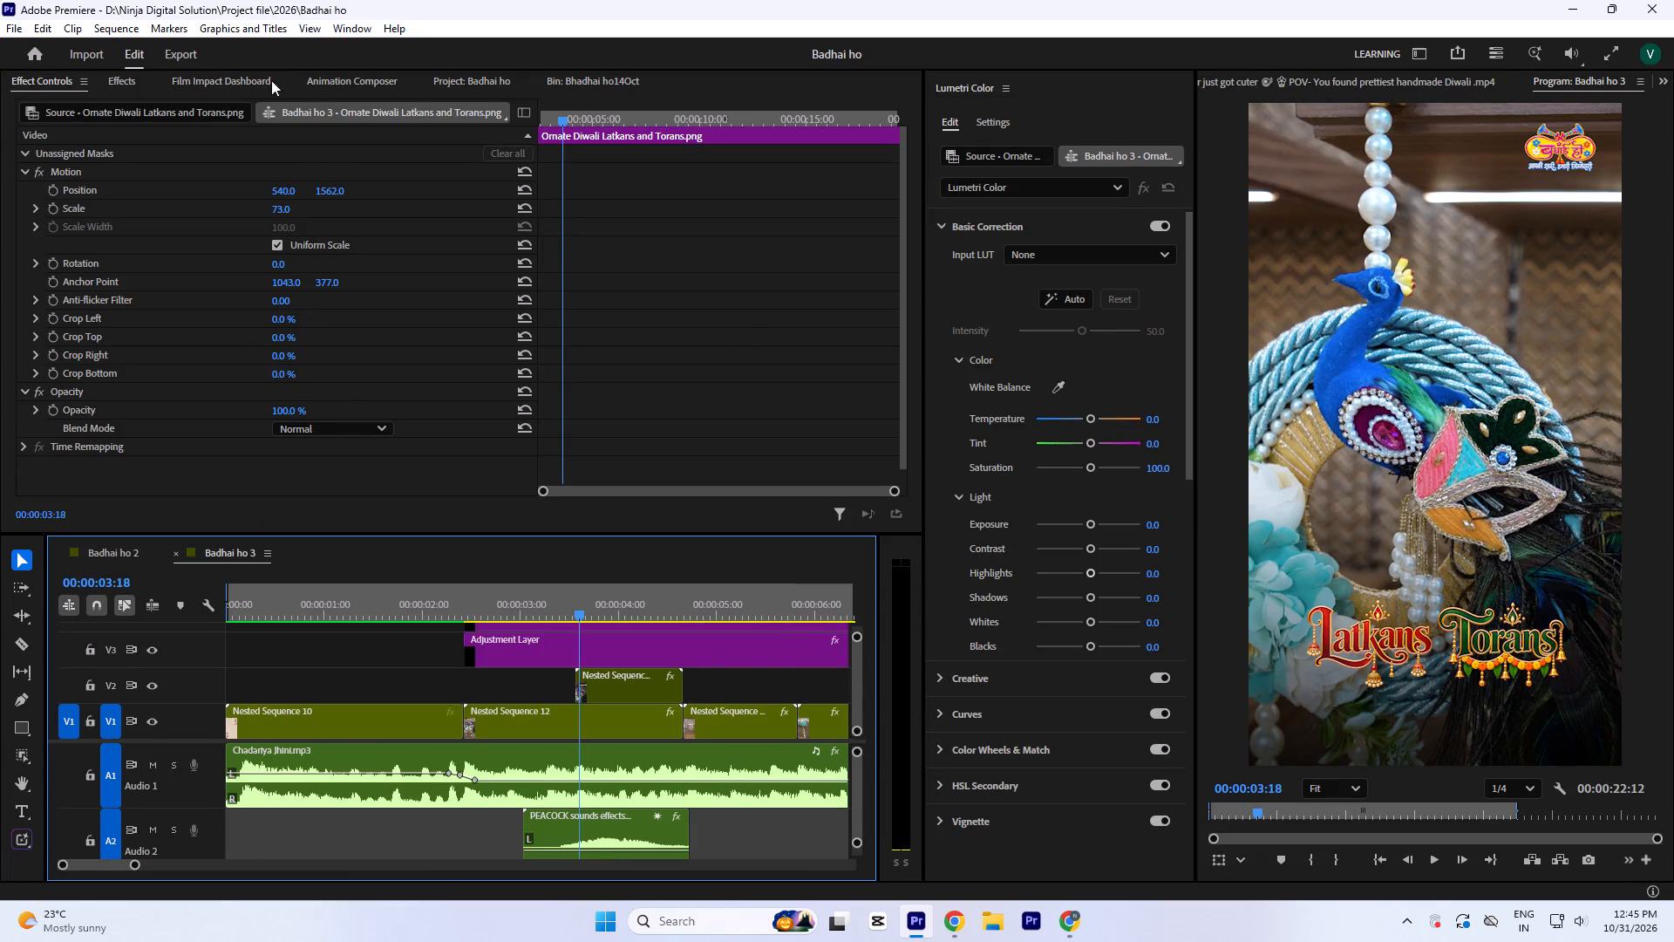
left_click_drag(335, 189, 338, 229)
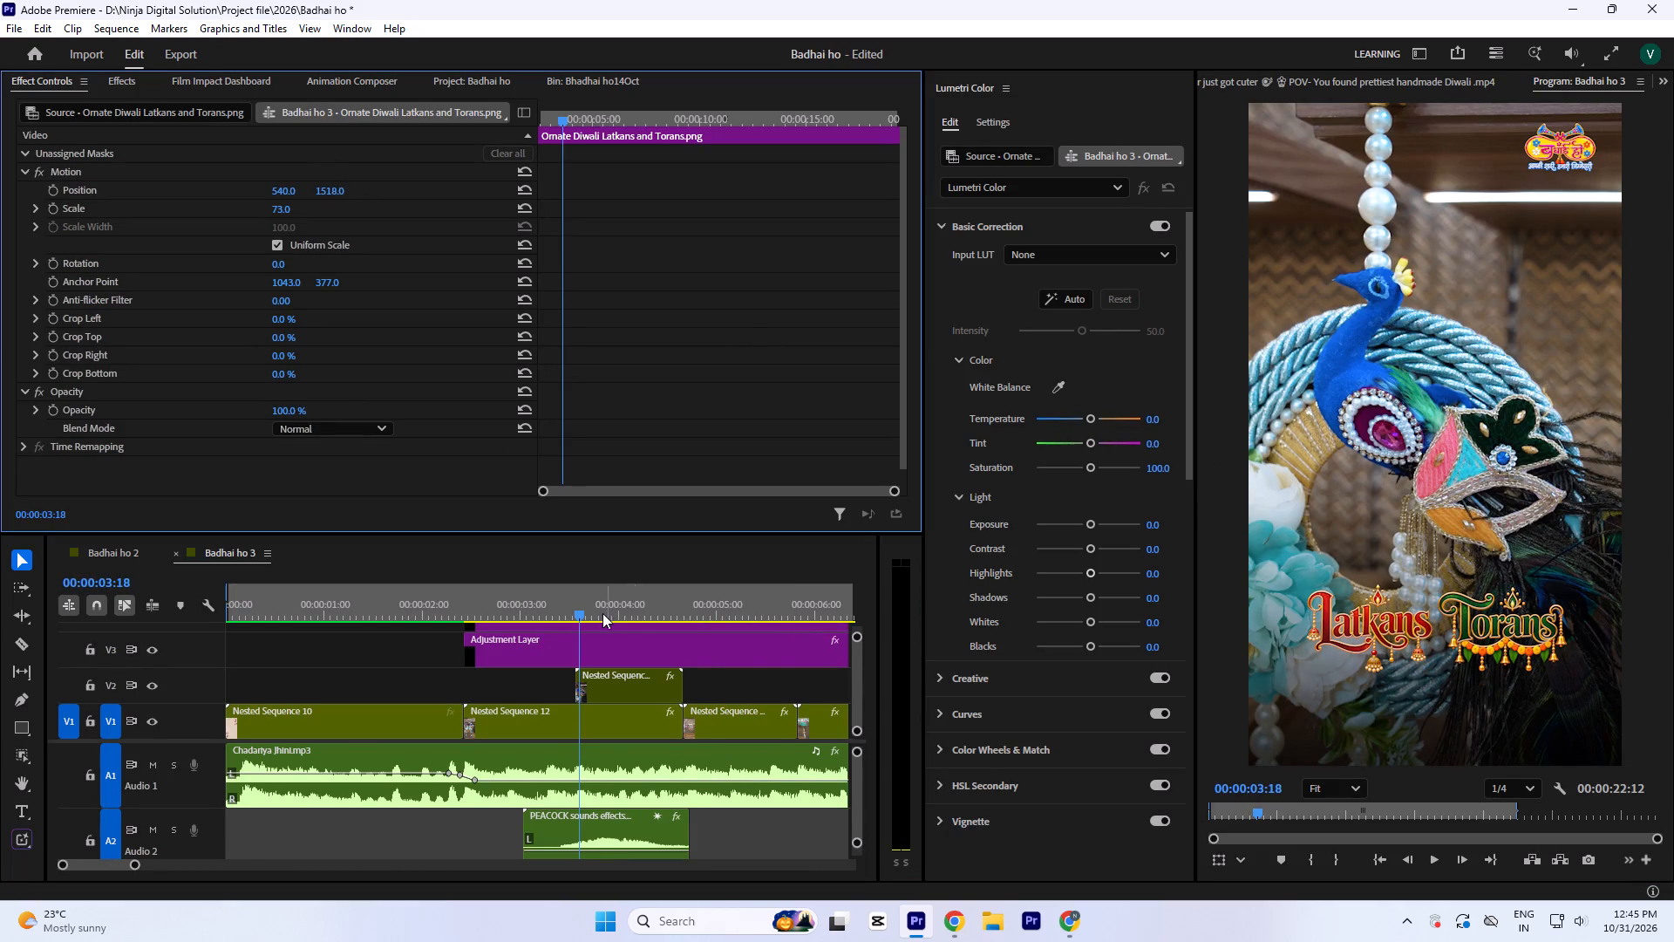
Play the Badhai ho 3 sequence from about 00:00:03:18 to check the caption and shadow over each product clip.
left_click(585, 609)
key("space")
key("minus")
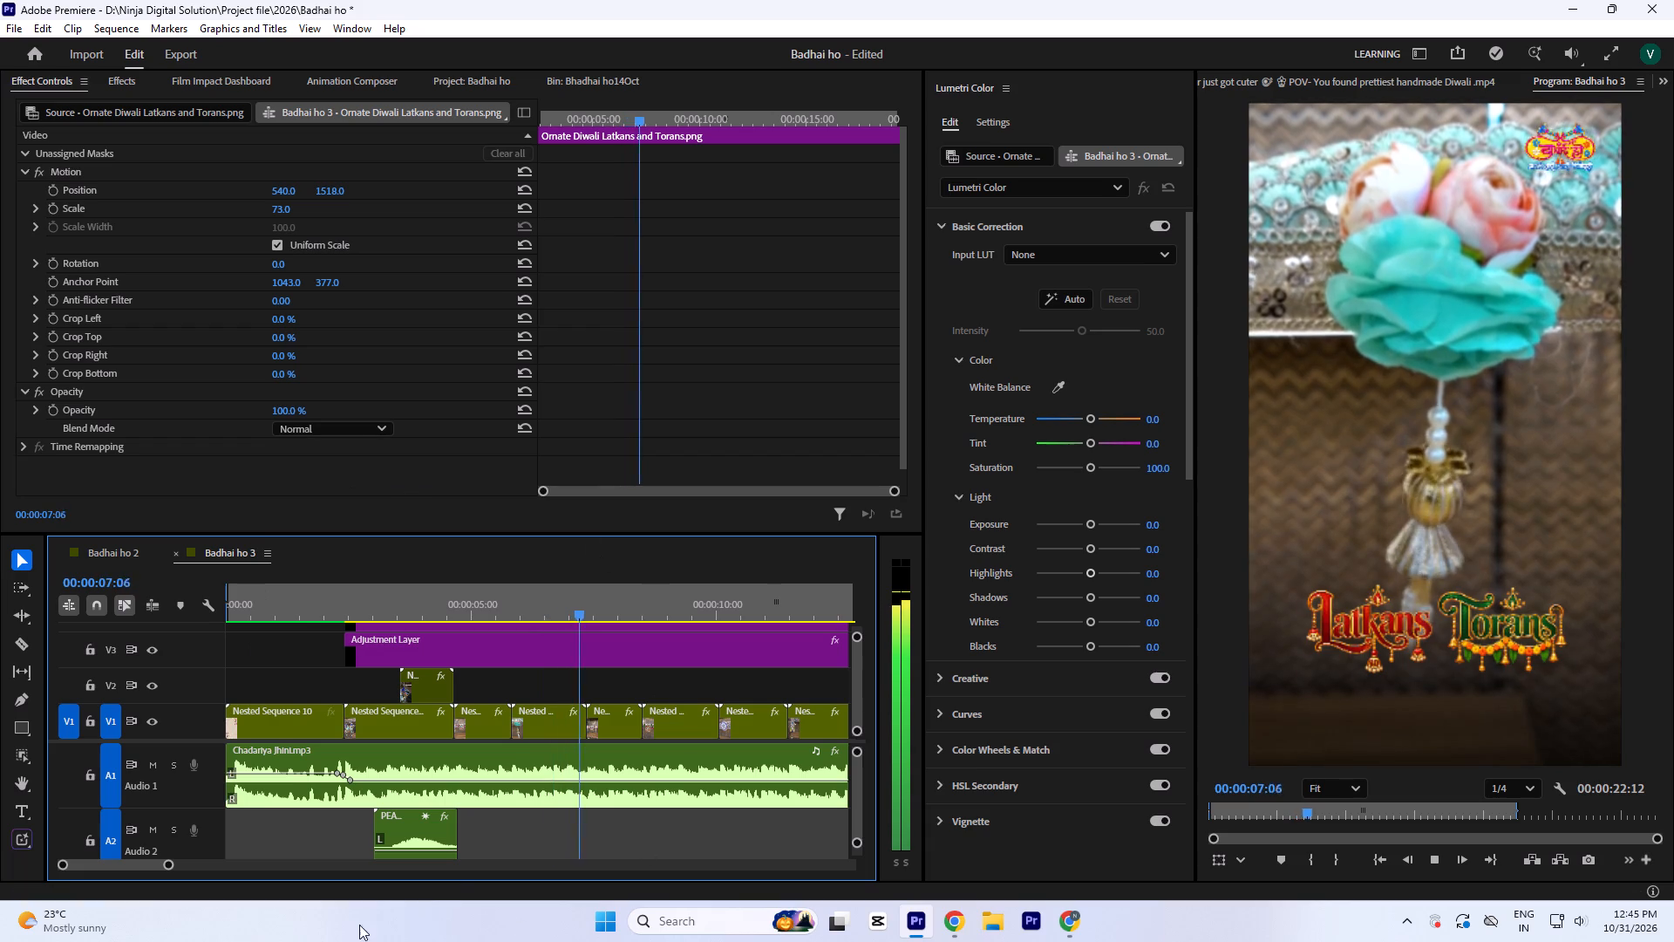
left_click(589, 541)
key("minus")
key("minus")
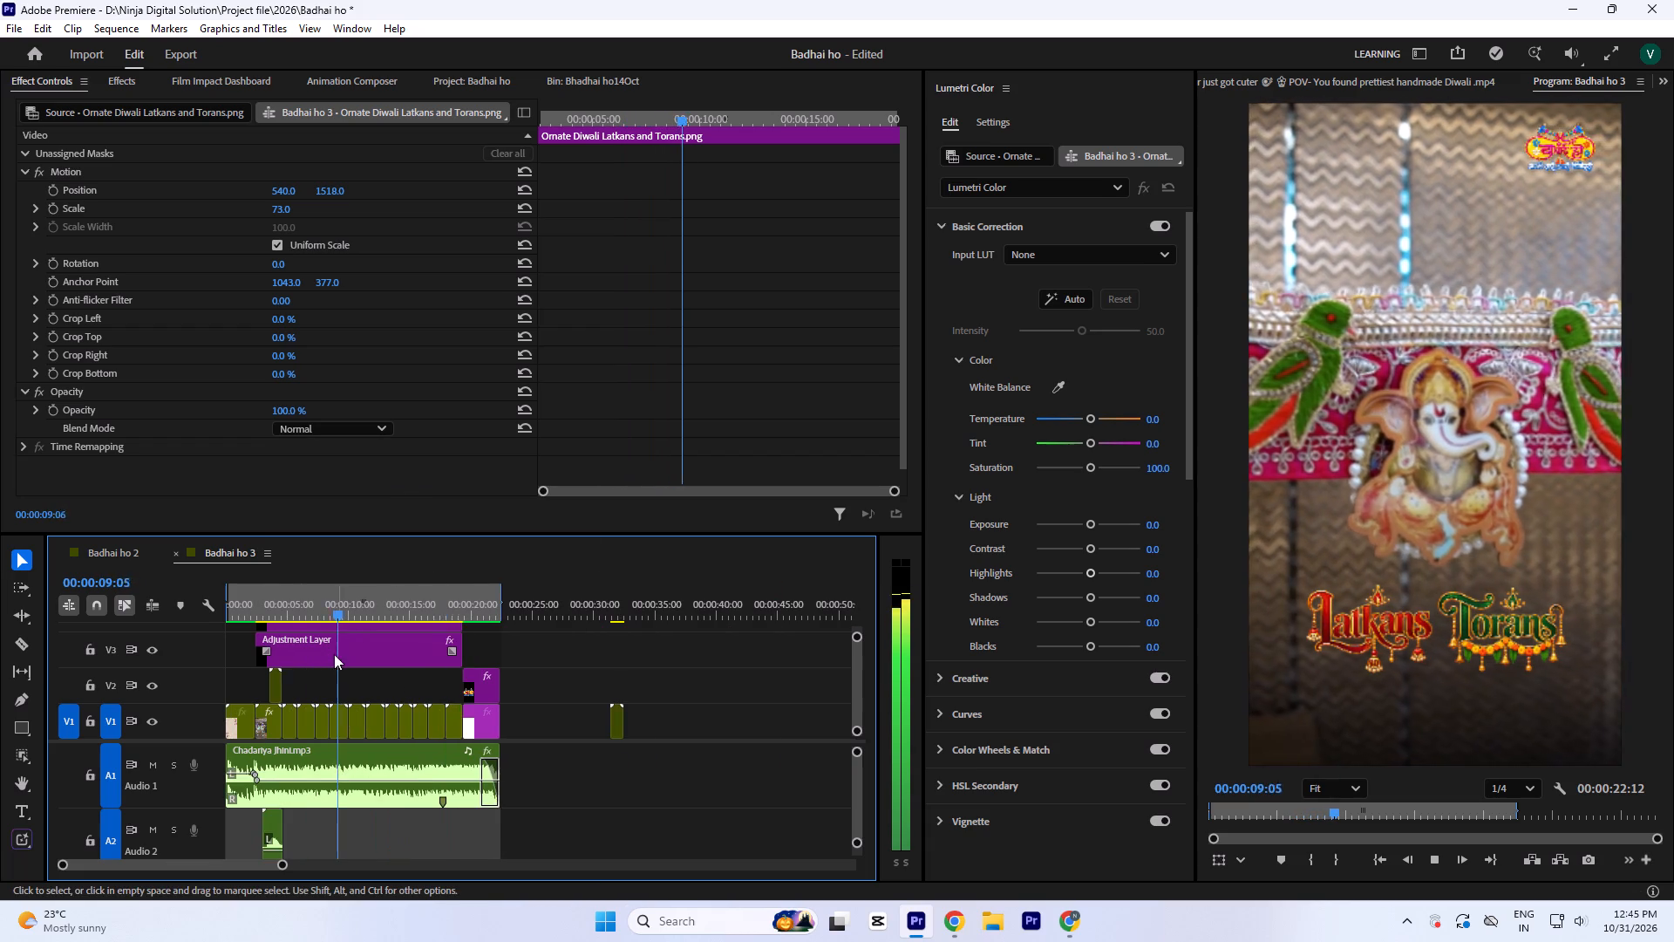
key("space")
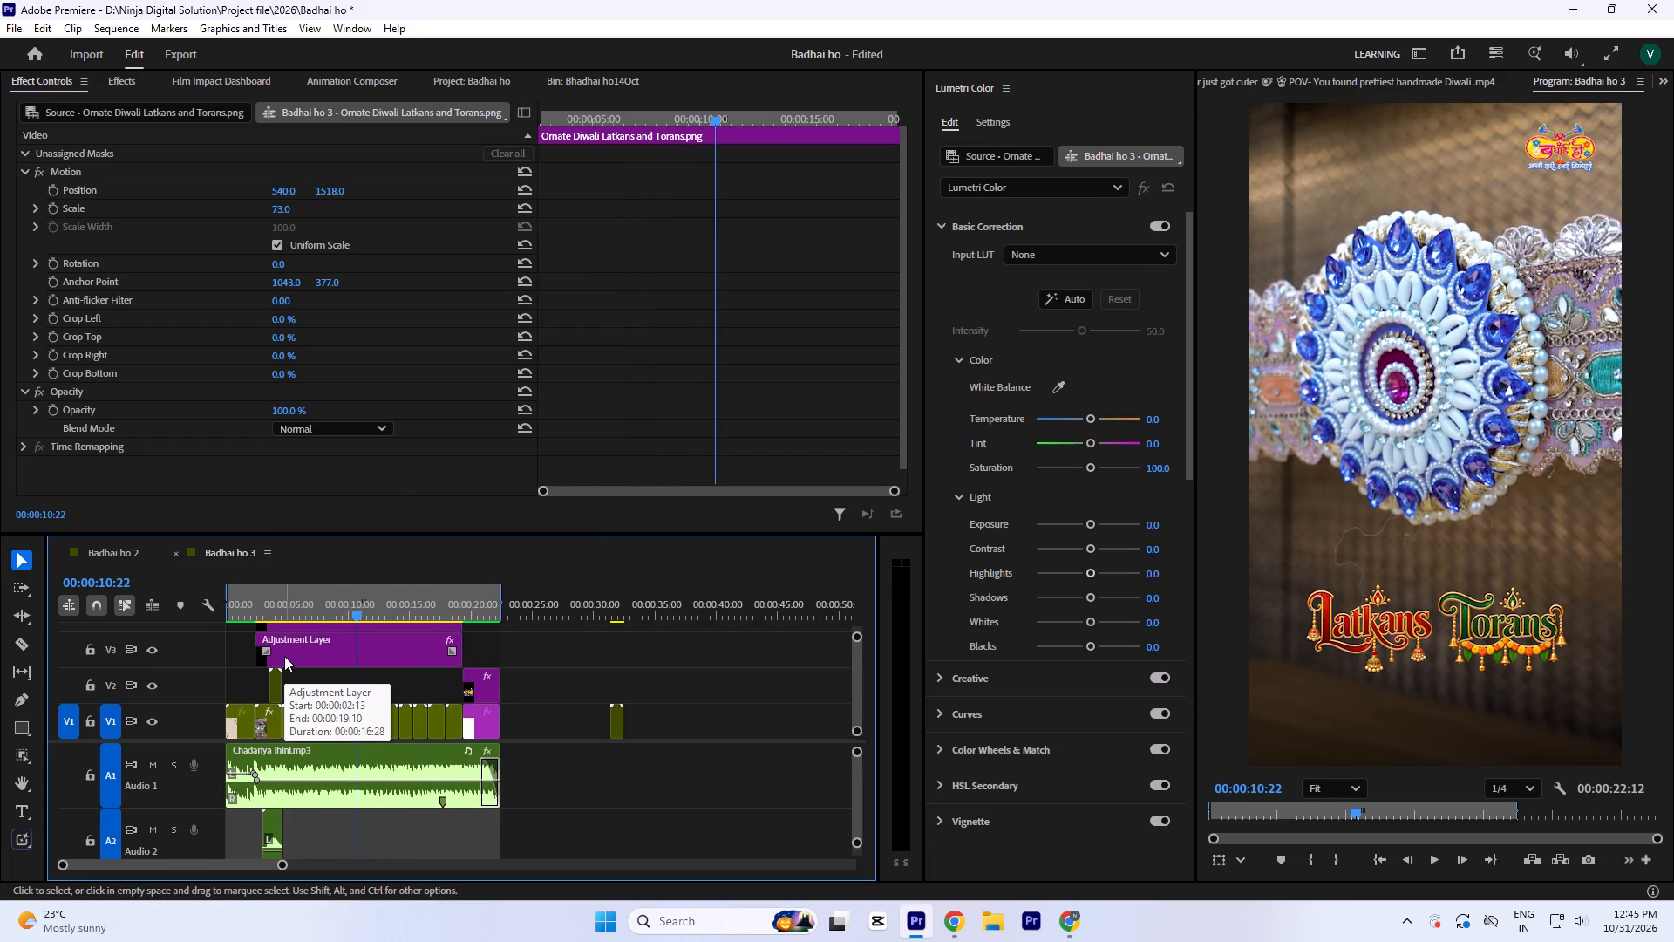
key("space")
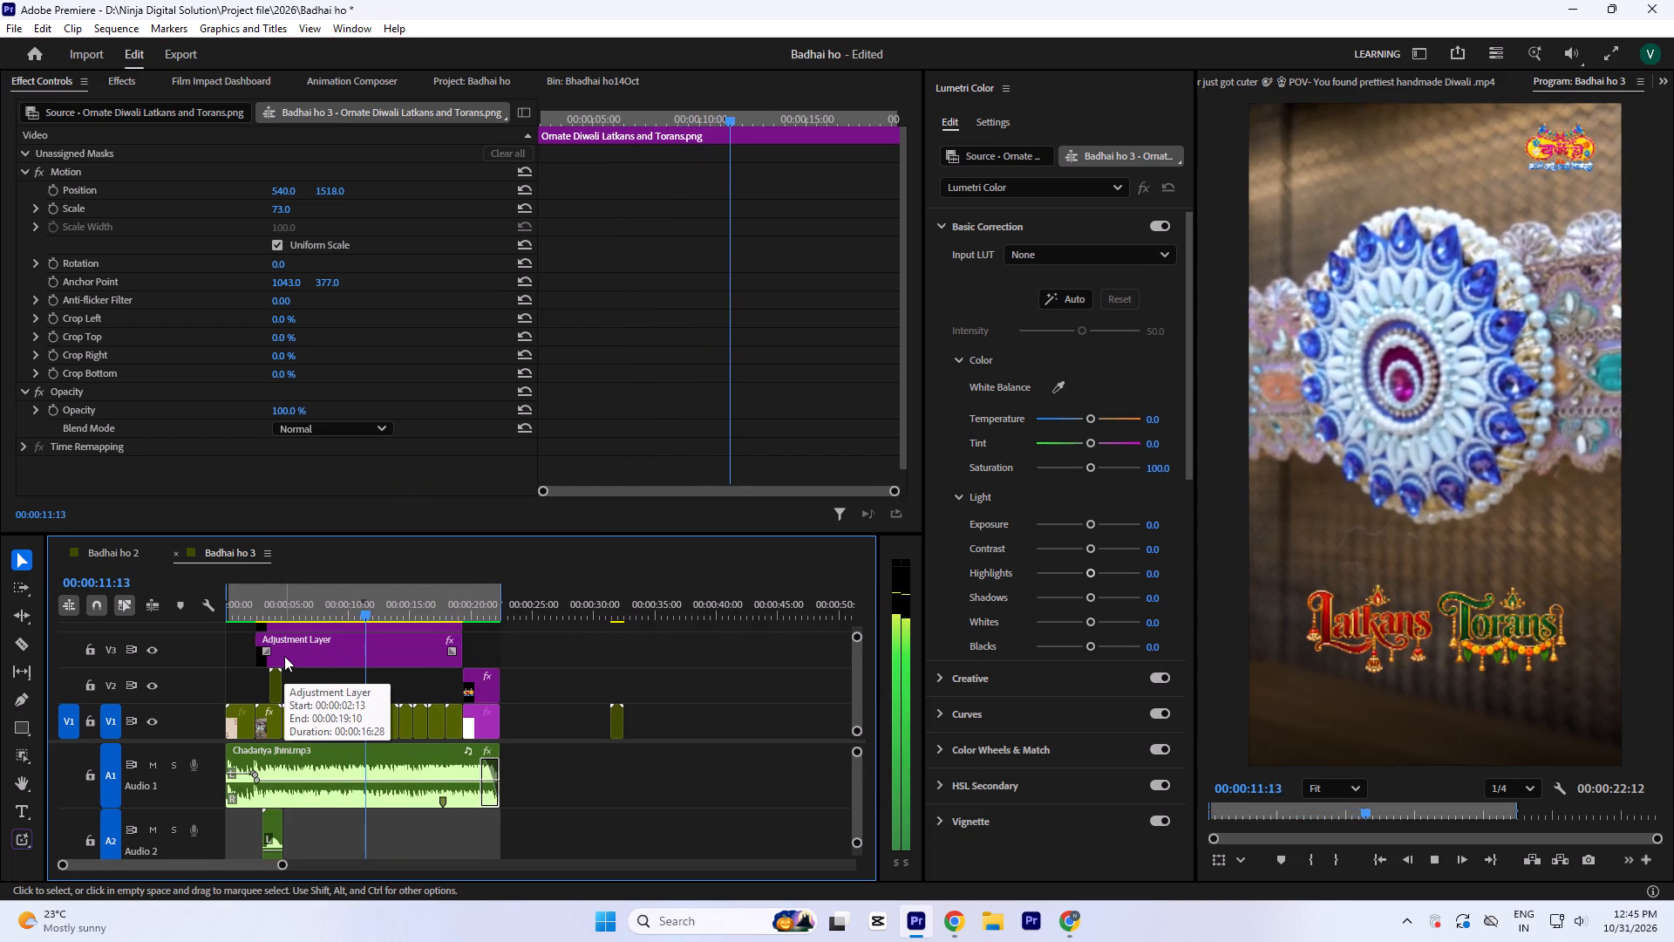
key("space")
key("space")
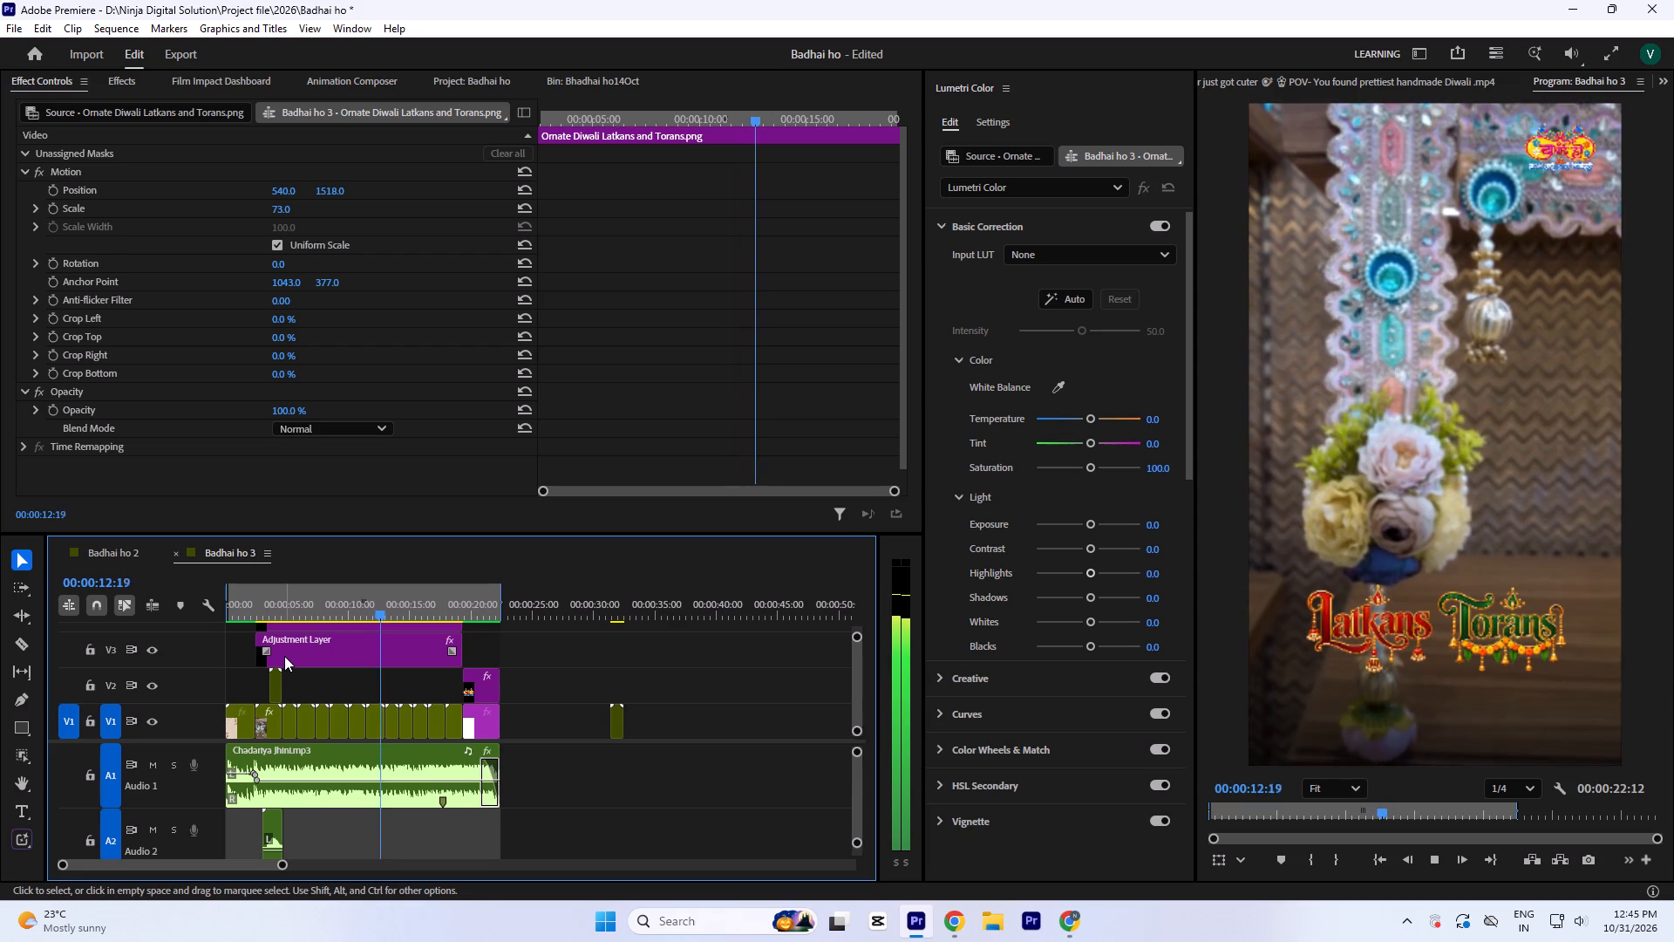
key("space")
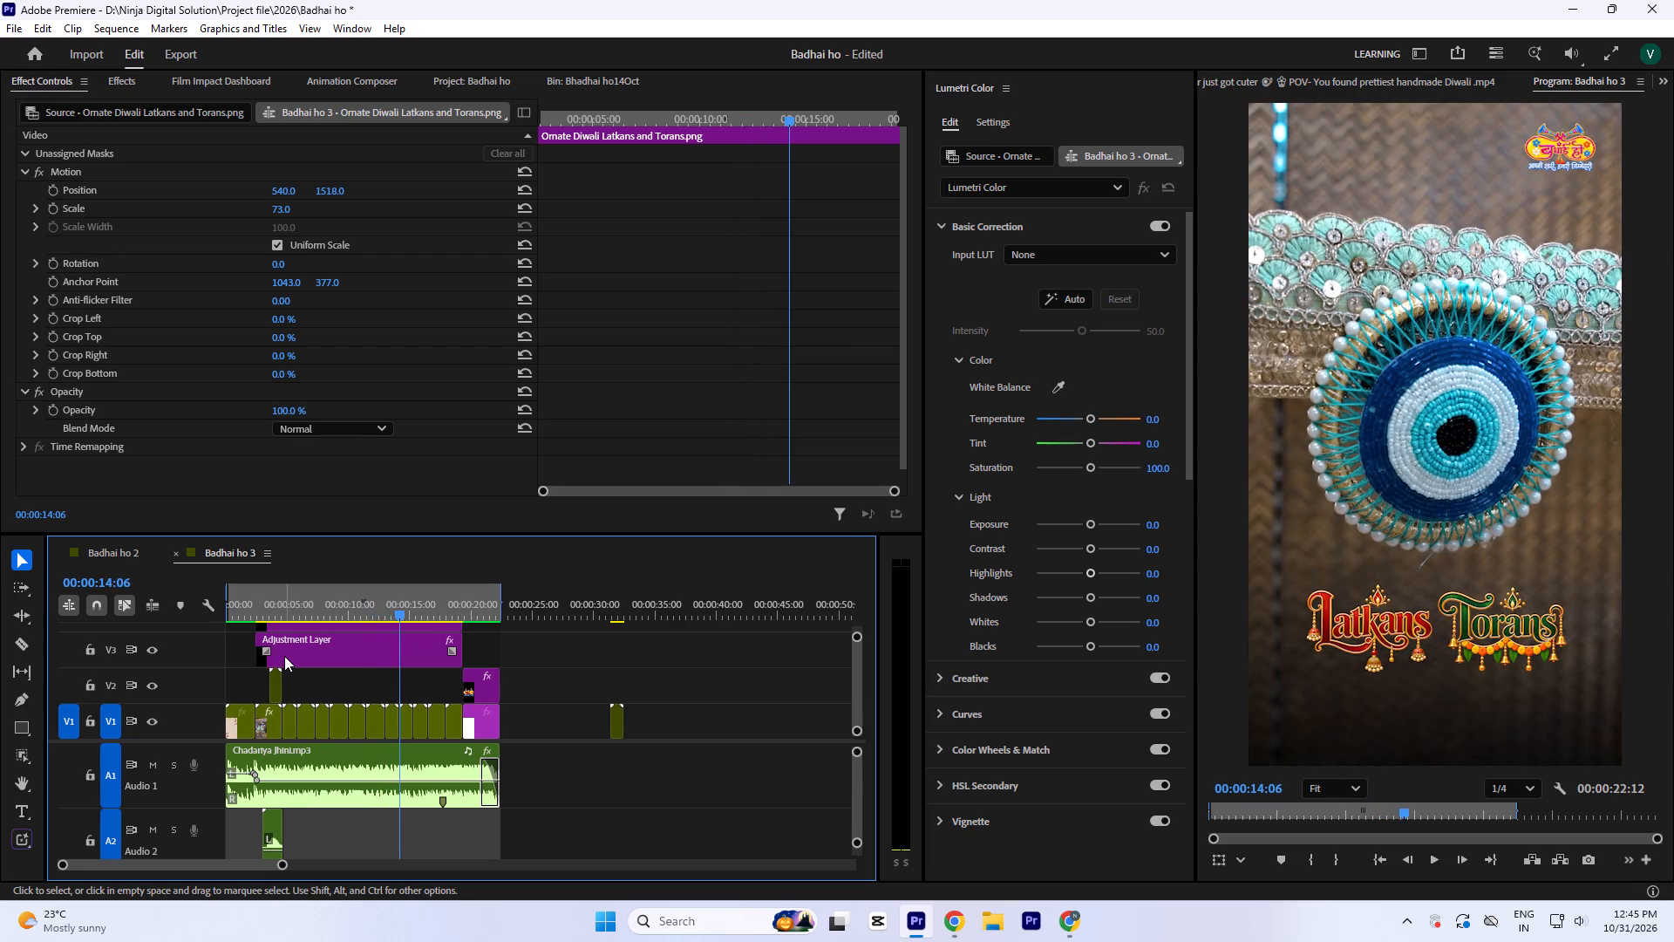
key("space")
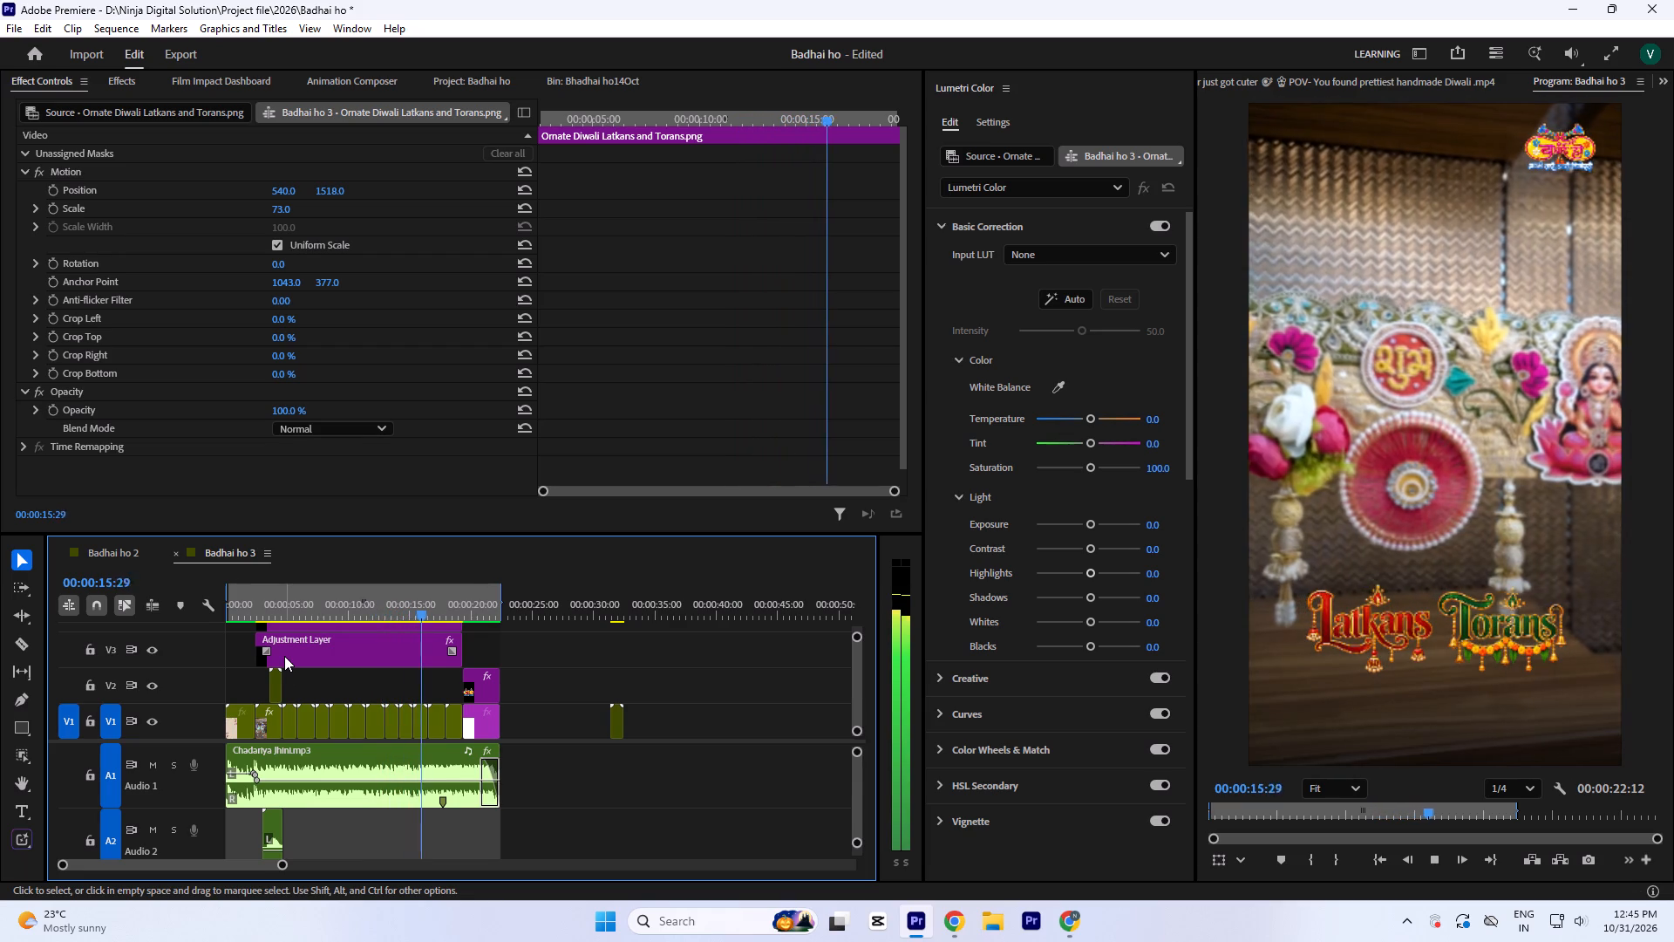
key("space")
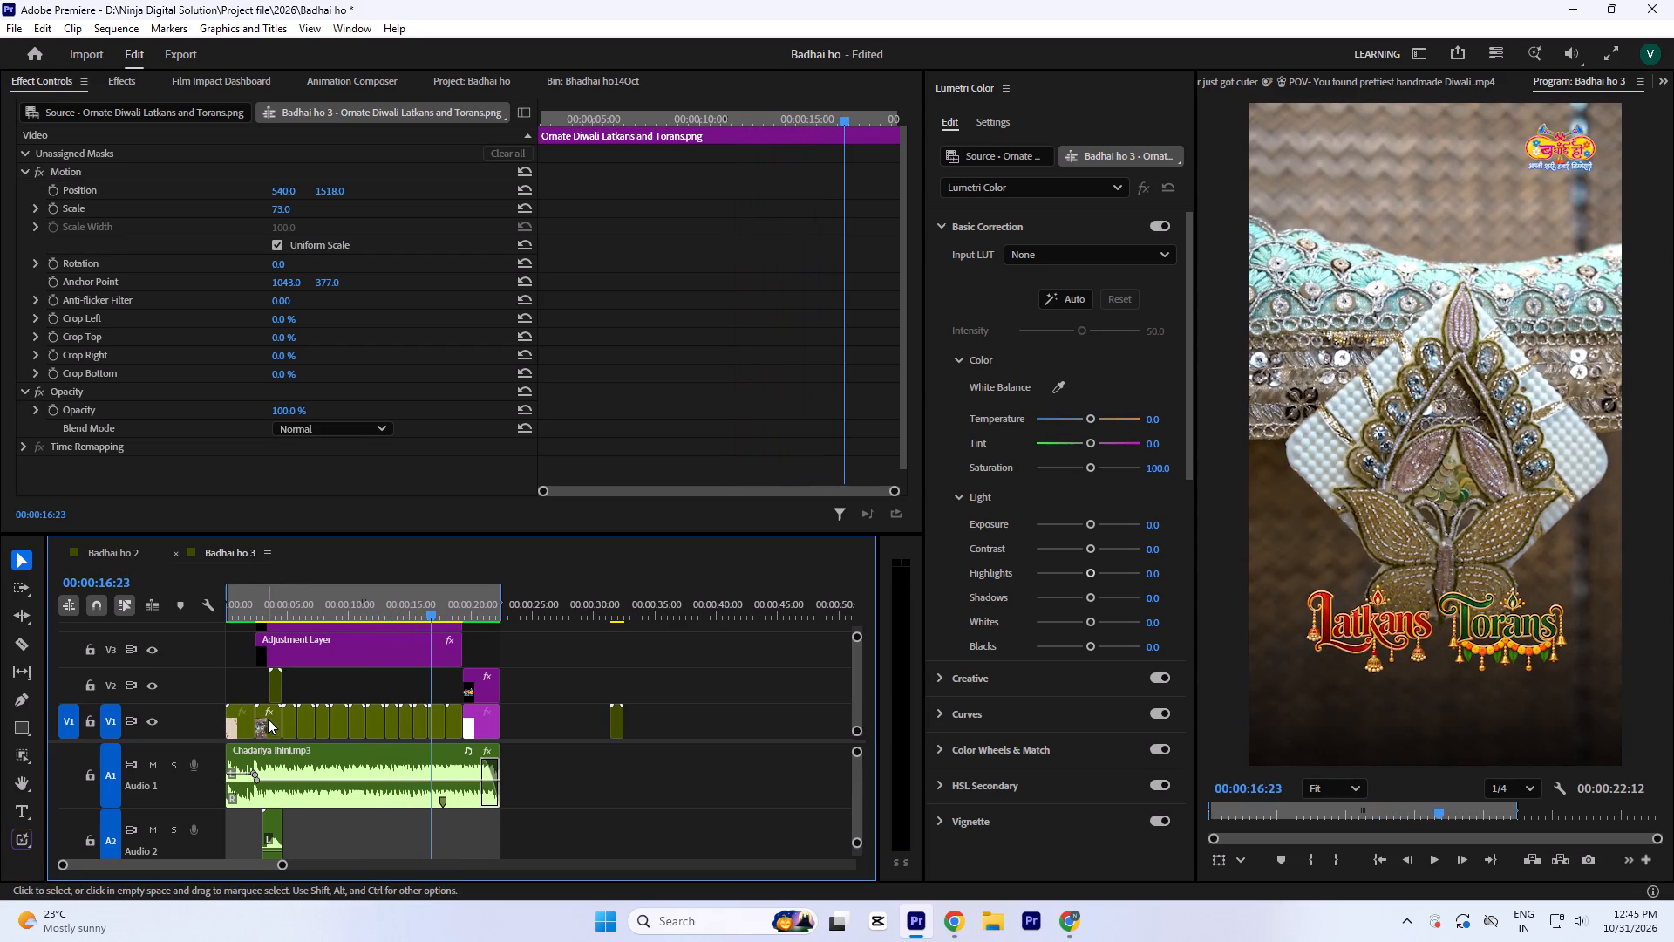
Lower the black shadow image to a vertical position of 1547.
left_click(358, 631)
left_click_drag(330, 194, 330, 183)
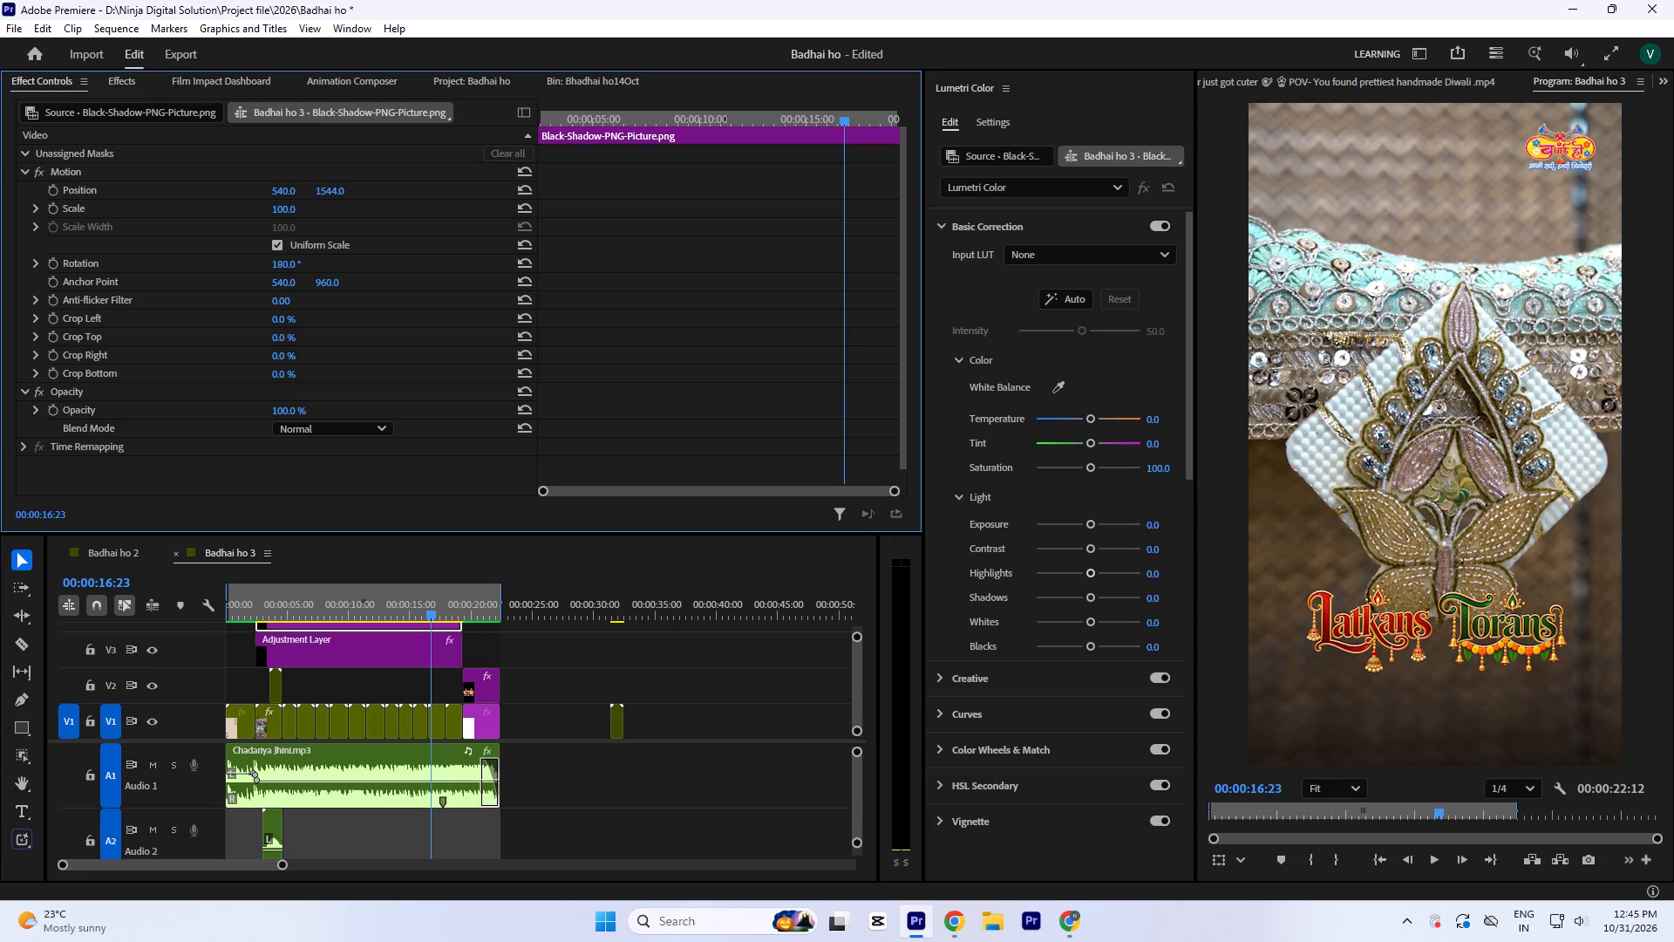
left_click_drag(330, 183, 330, 181)
Play the rest of the sequence from about 00:00:16:15 through the closing logo and save the project.
left_click(430, 604)
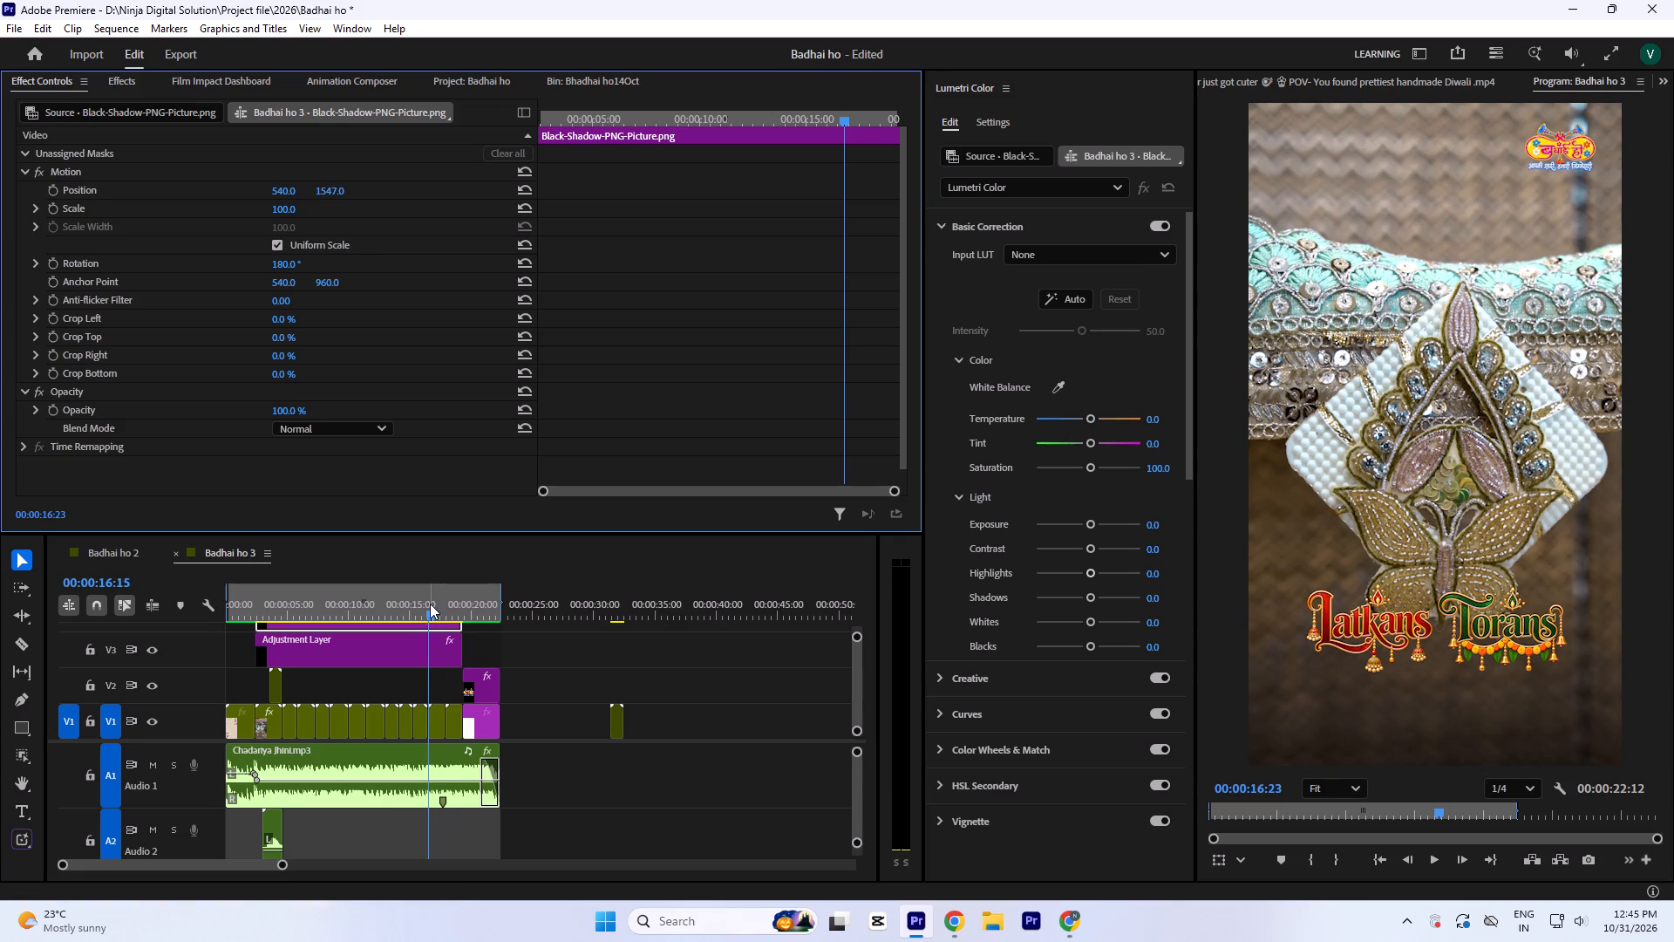
key("space")
key("space")
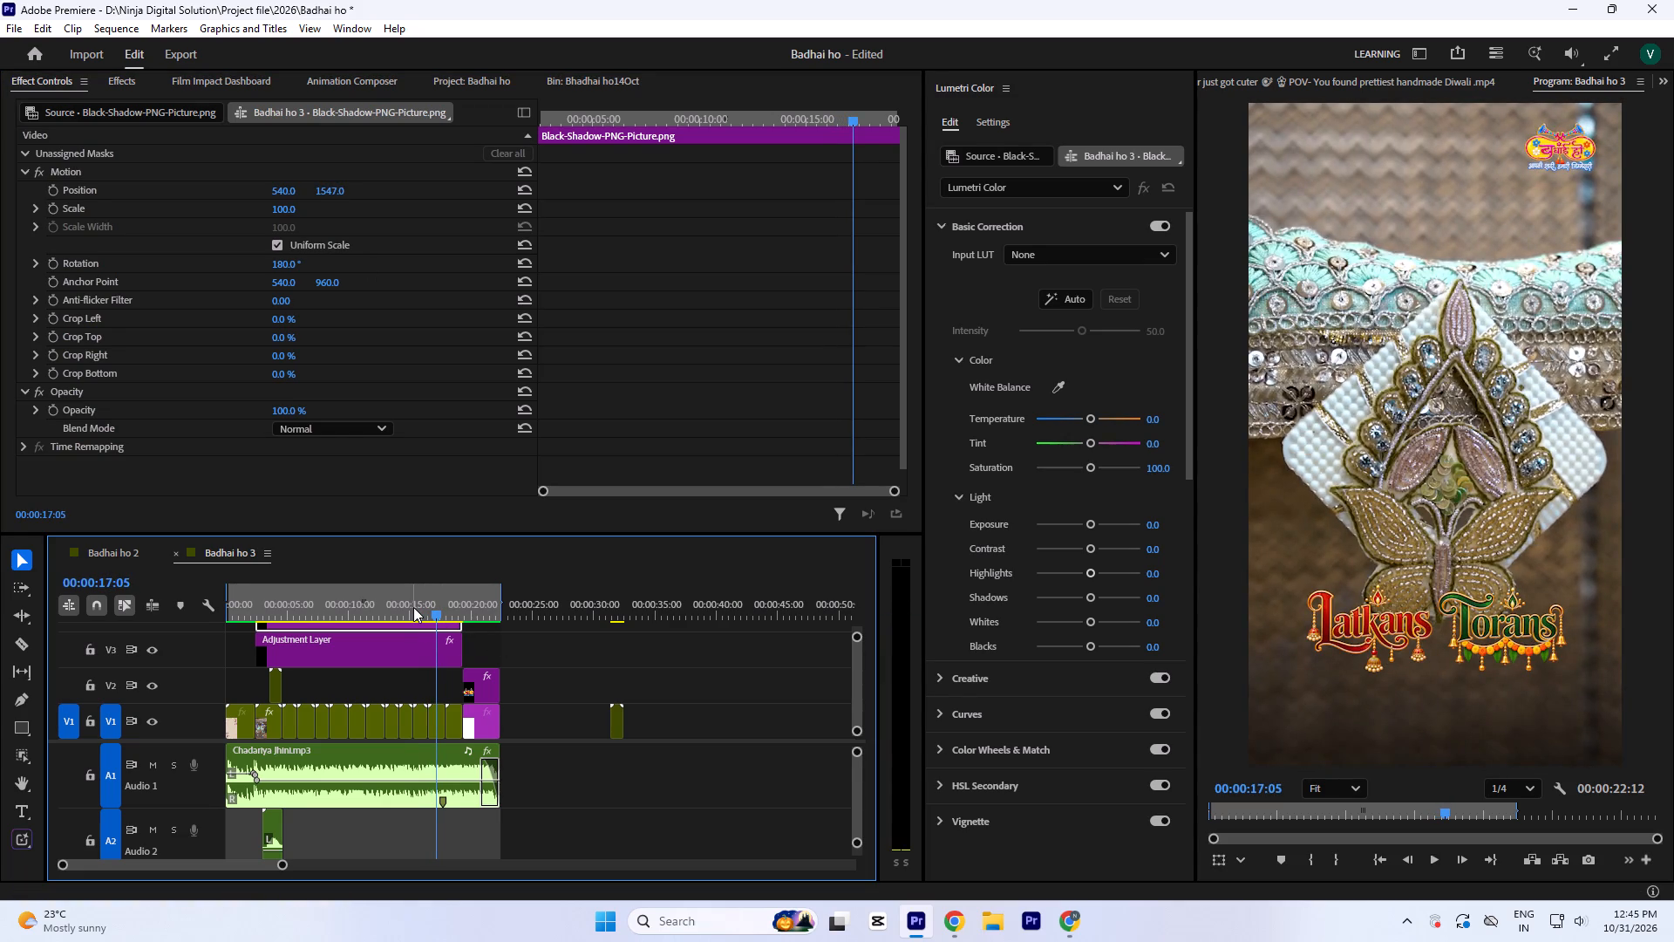
key("space")
key("space")
key("space")
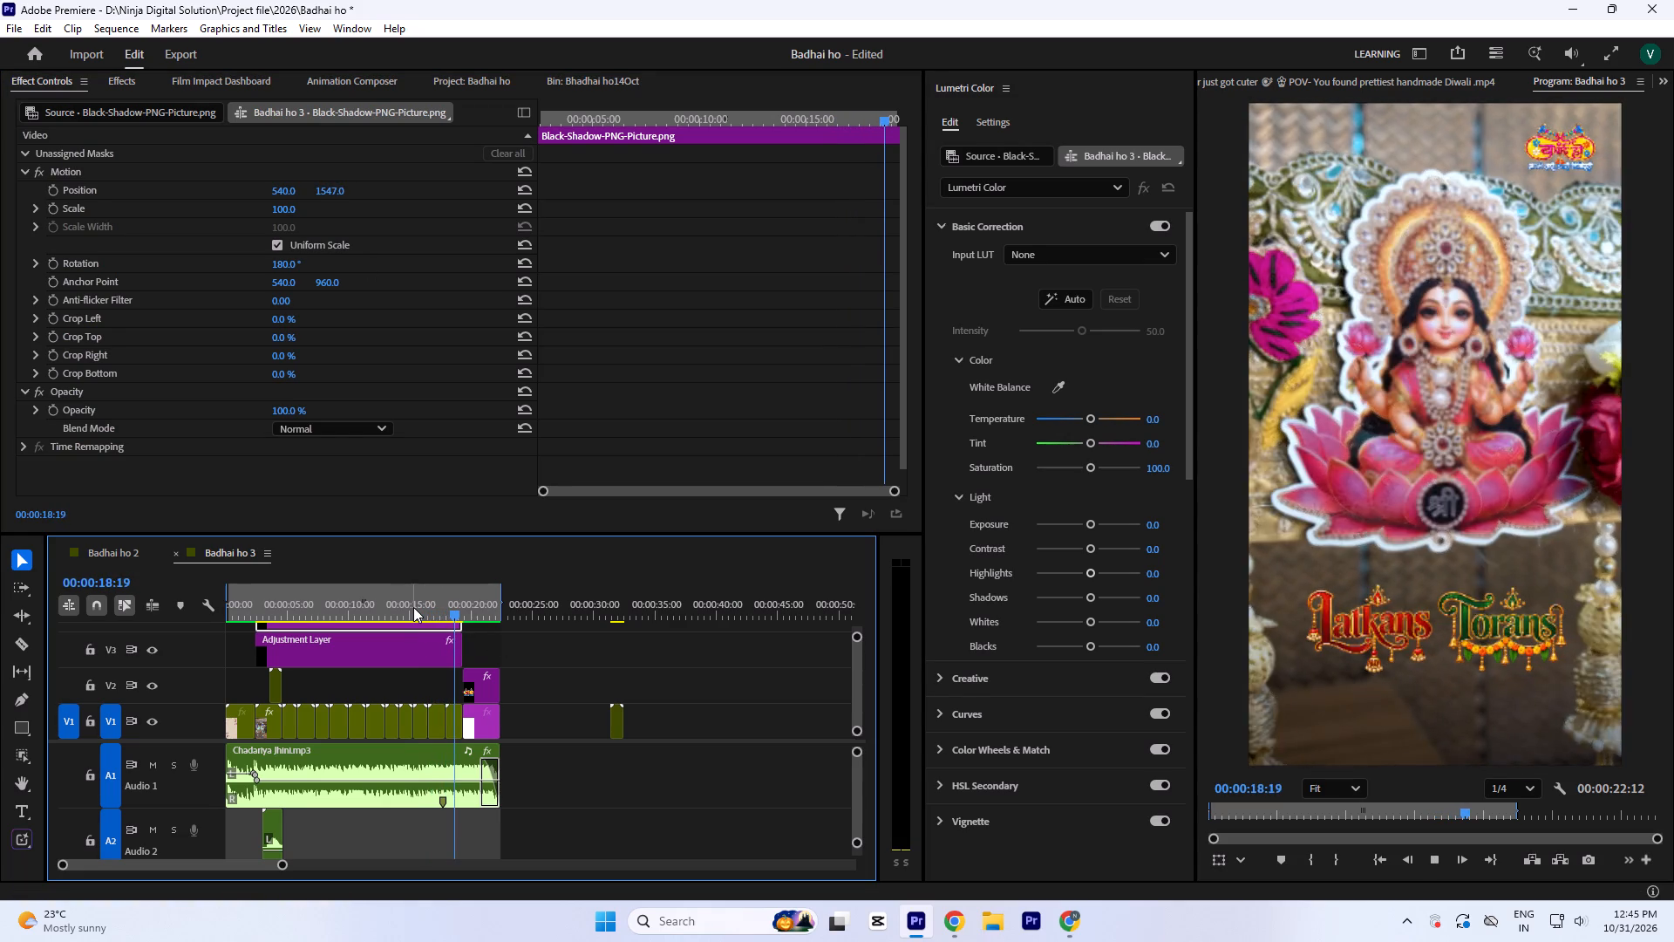
key("space")
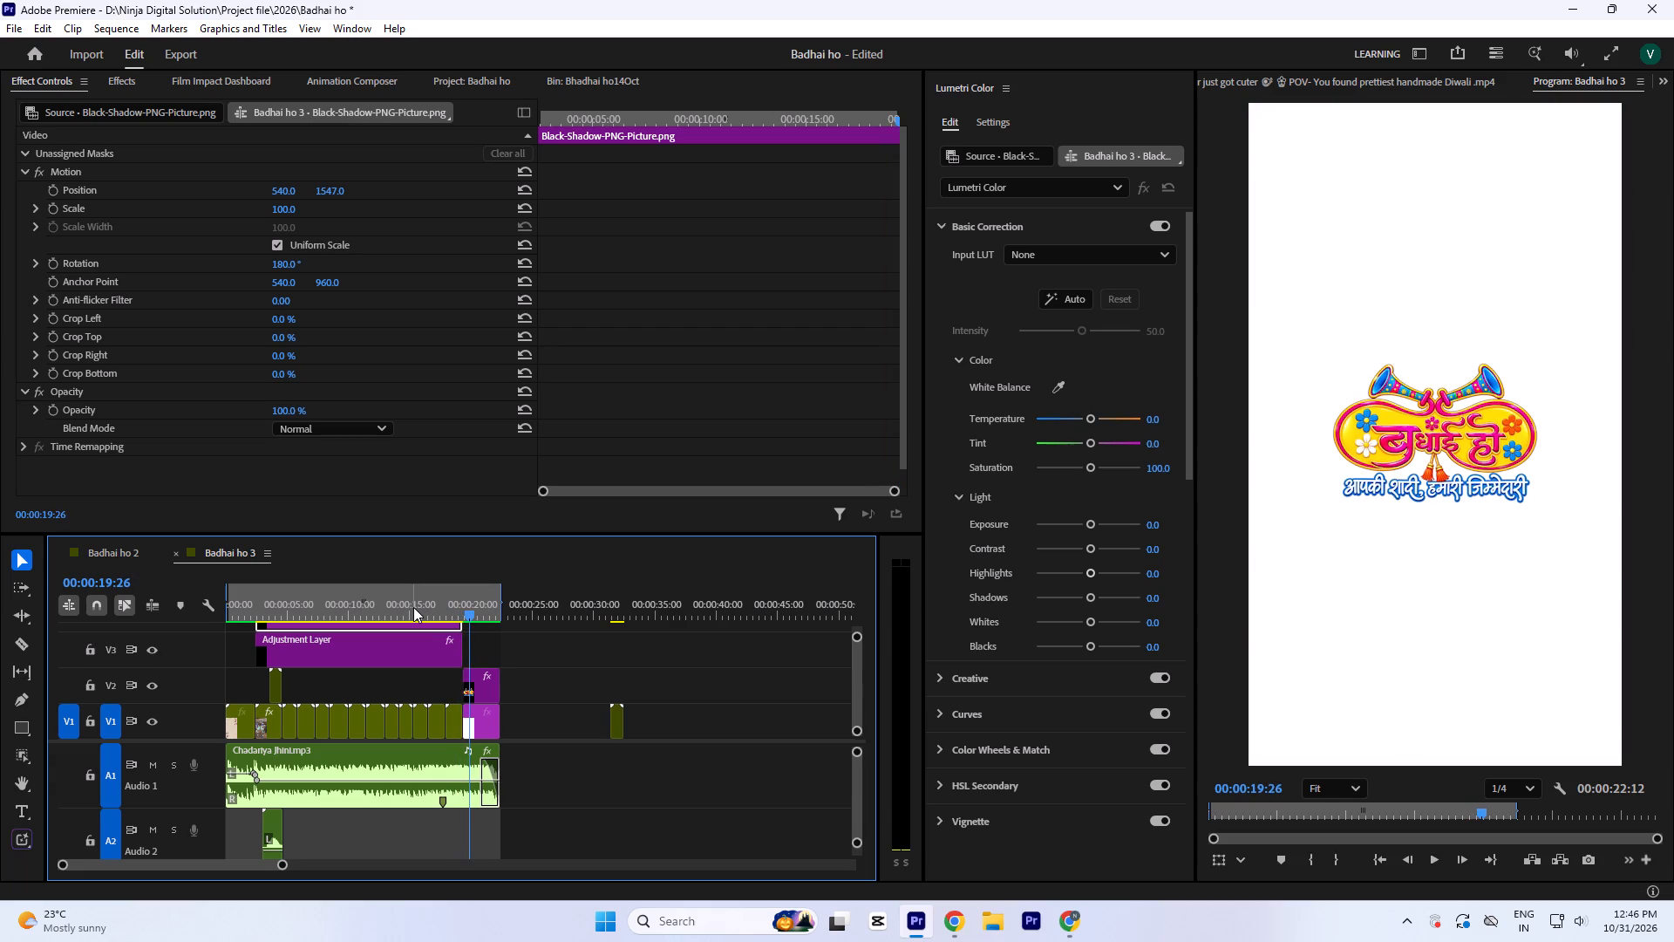
key("space")
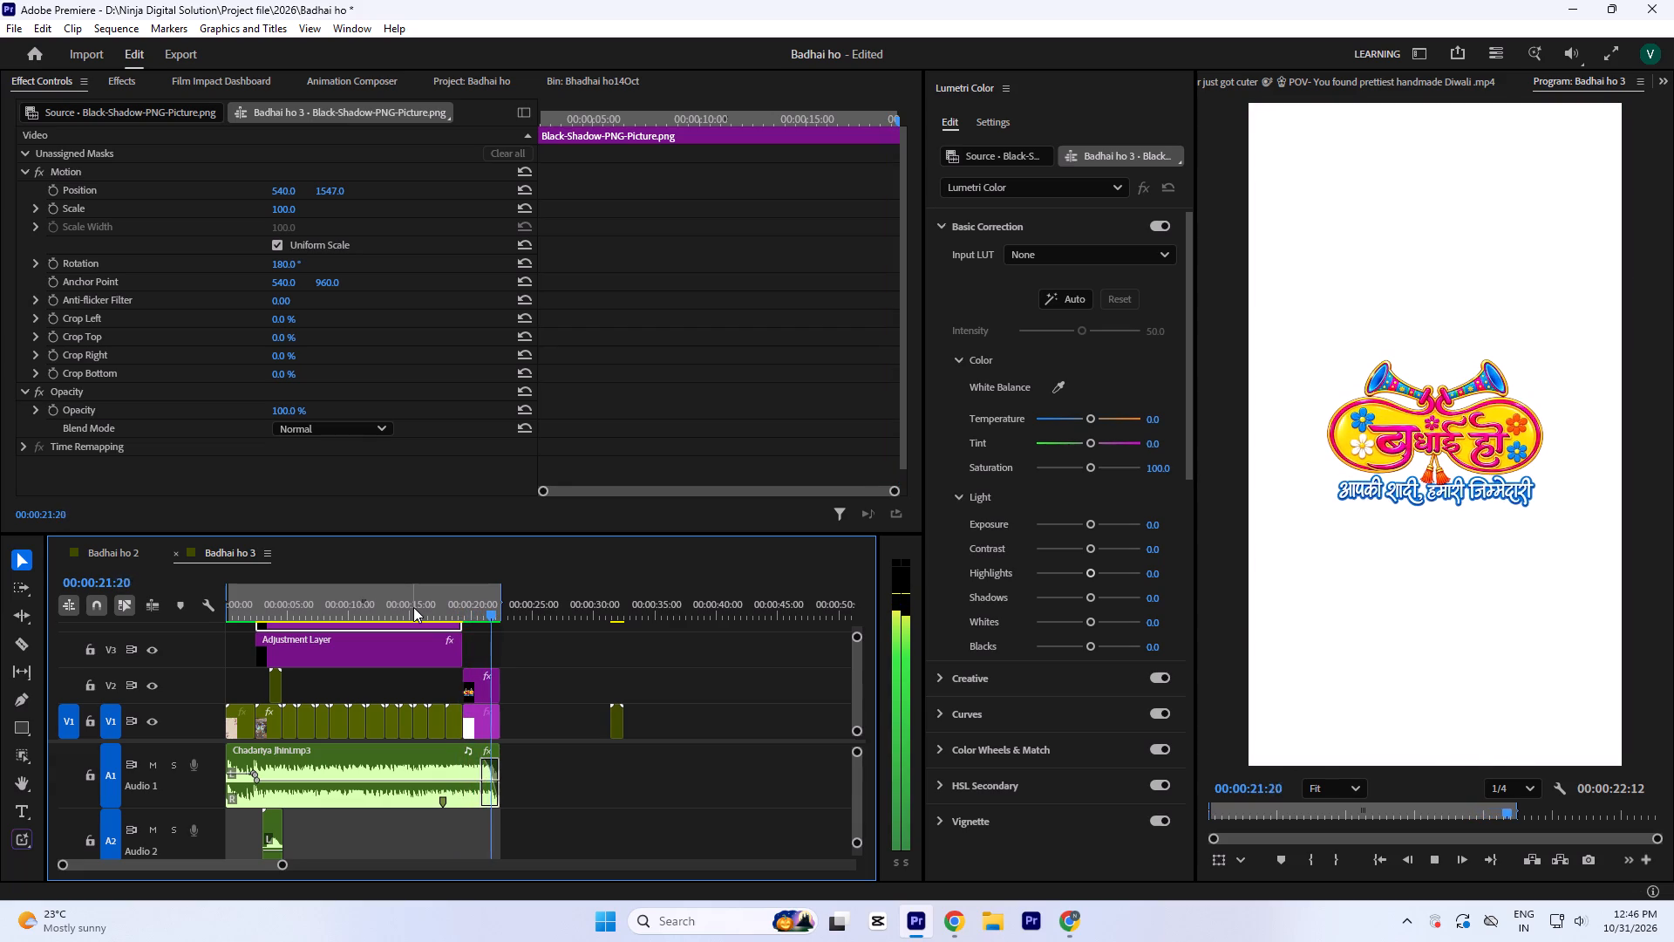
key("ctrl+s")
Lengthen the music's closing fade-out so it starts where the Color Matte begins, and play the ending to check it.
key("equal")
key("equal")
key("space")
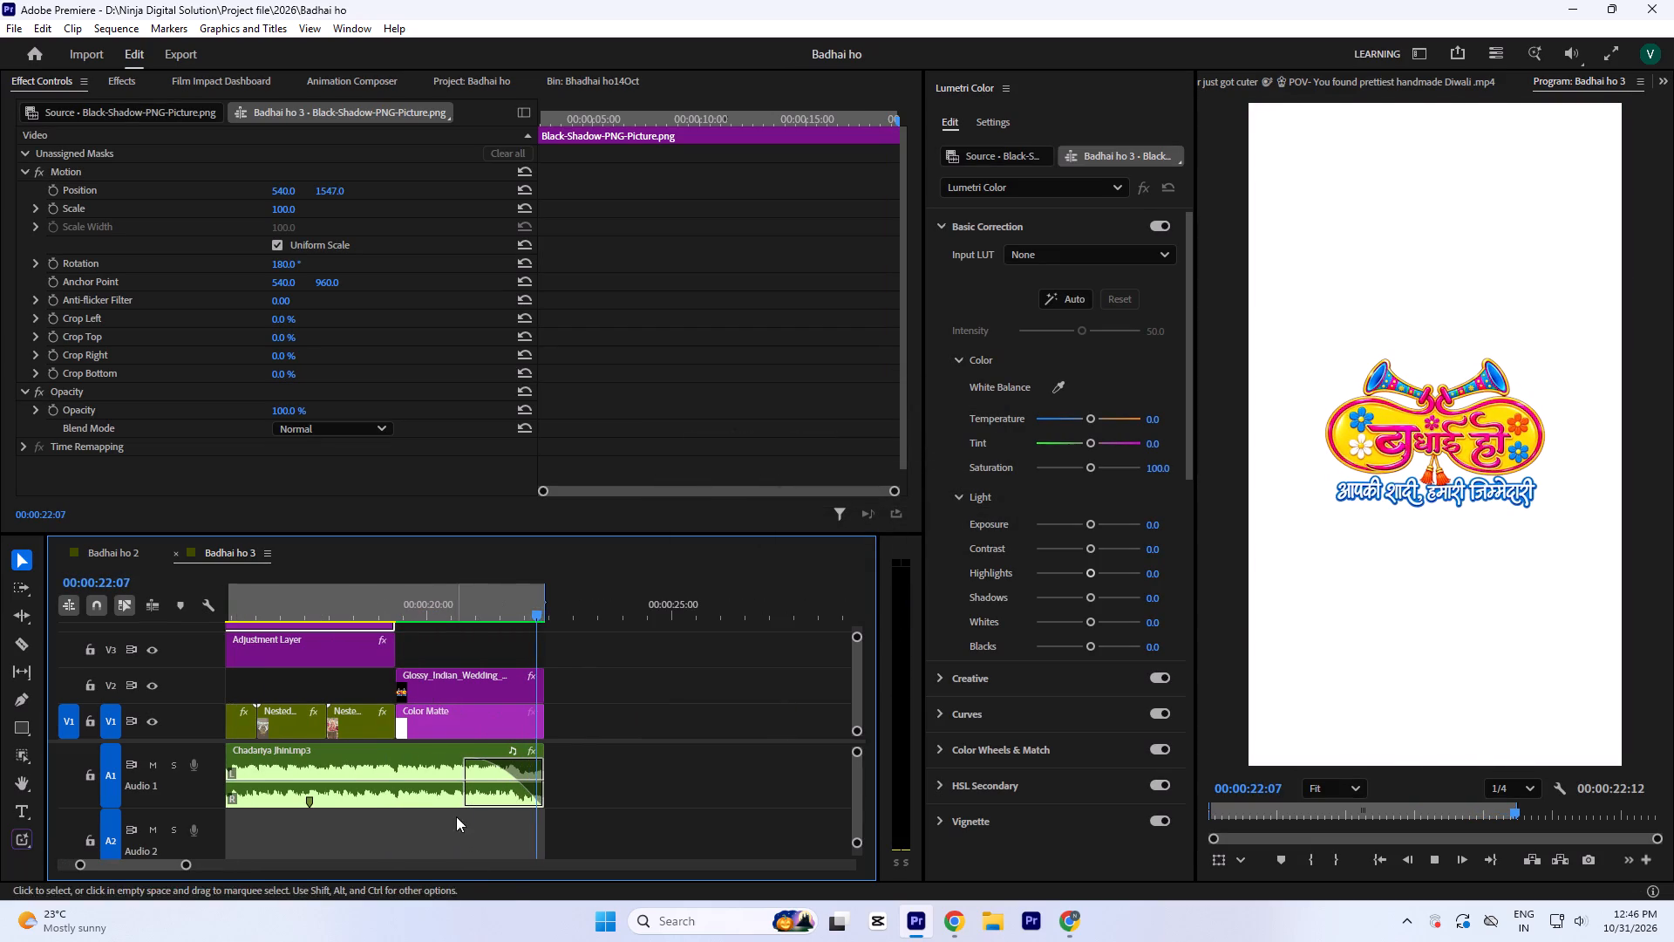
left_click_drag(459, 759, 398, 749)
key("space")
left_click(443, 604)
key("space")
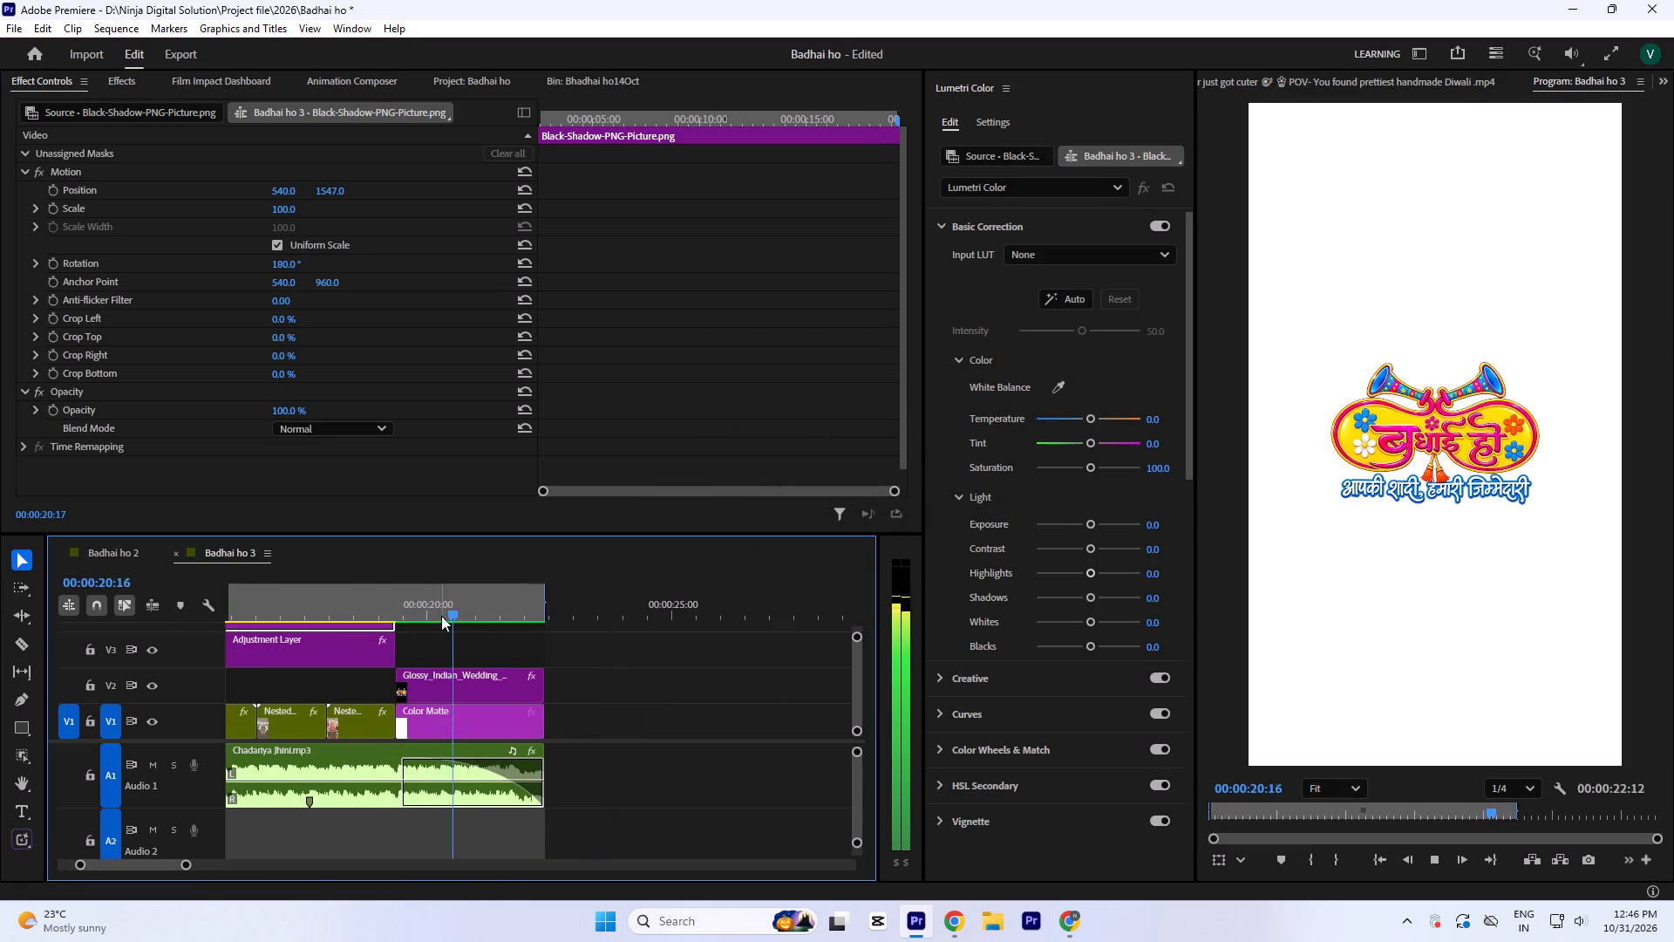
key("space")
key("space")
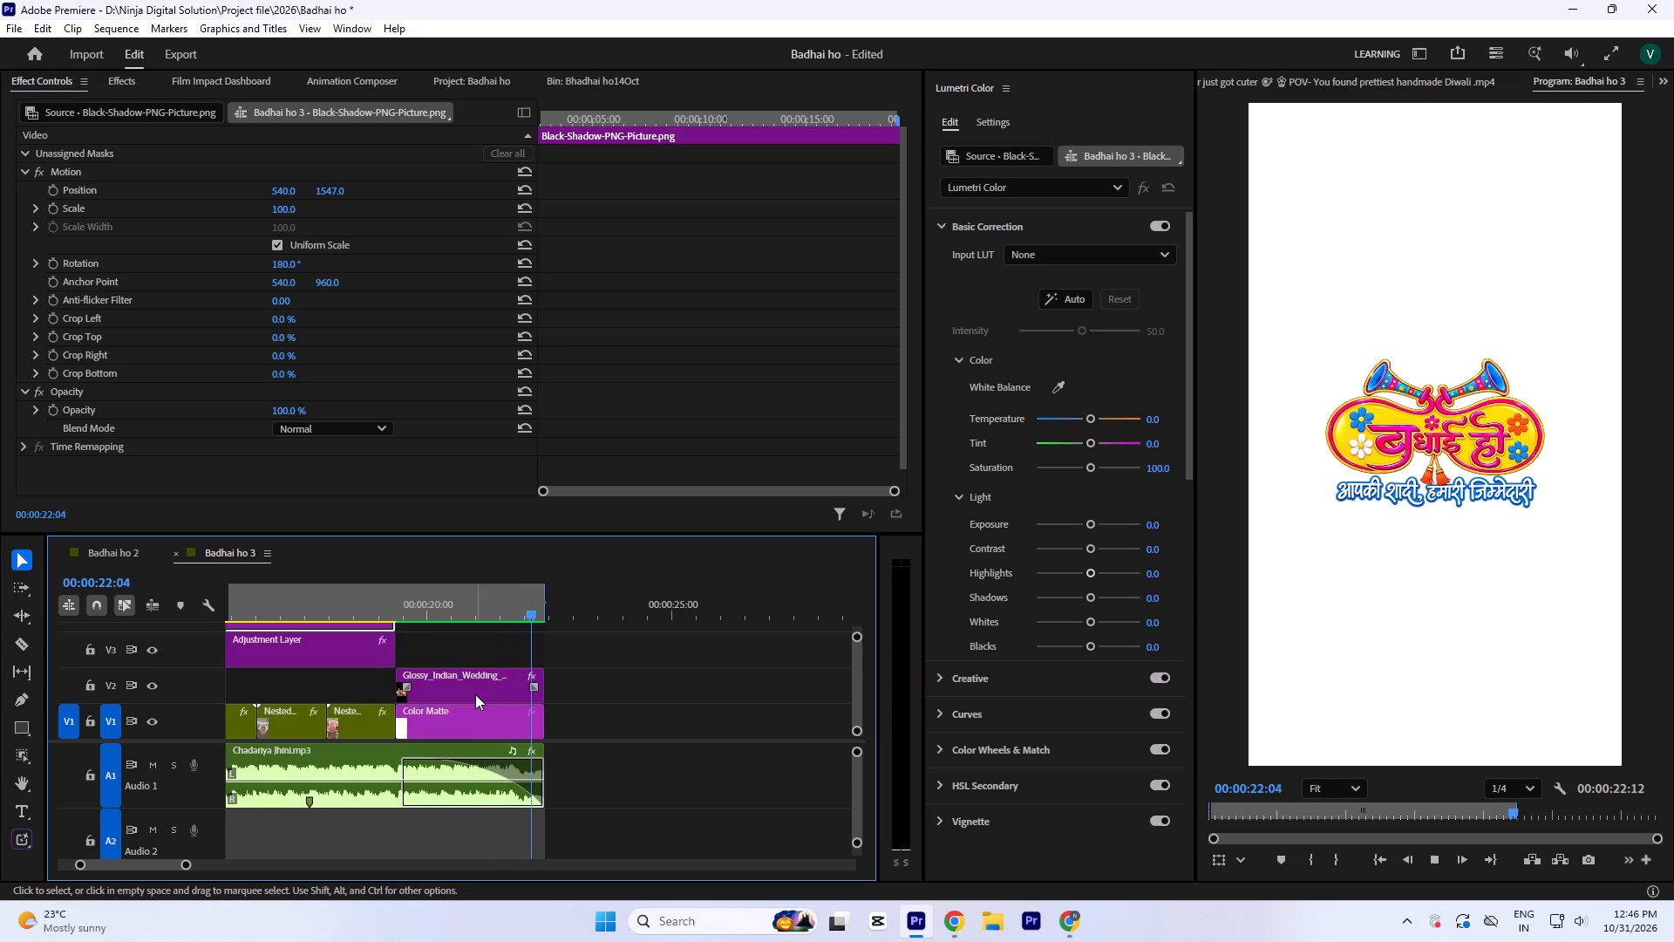
key("space")
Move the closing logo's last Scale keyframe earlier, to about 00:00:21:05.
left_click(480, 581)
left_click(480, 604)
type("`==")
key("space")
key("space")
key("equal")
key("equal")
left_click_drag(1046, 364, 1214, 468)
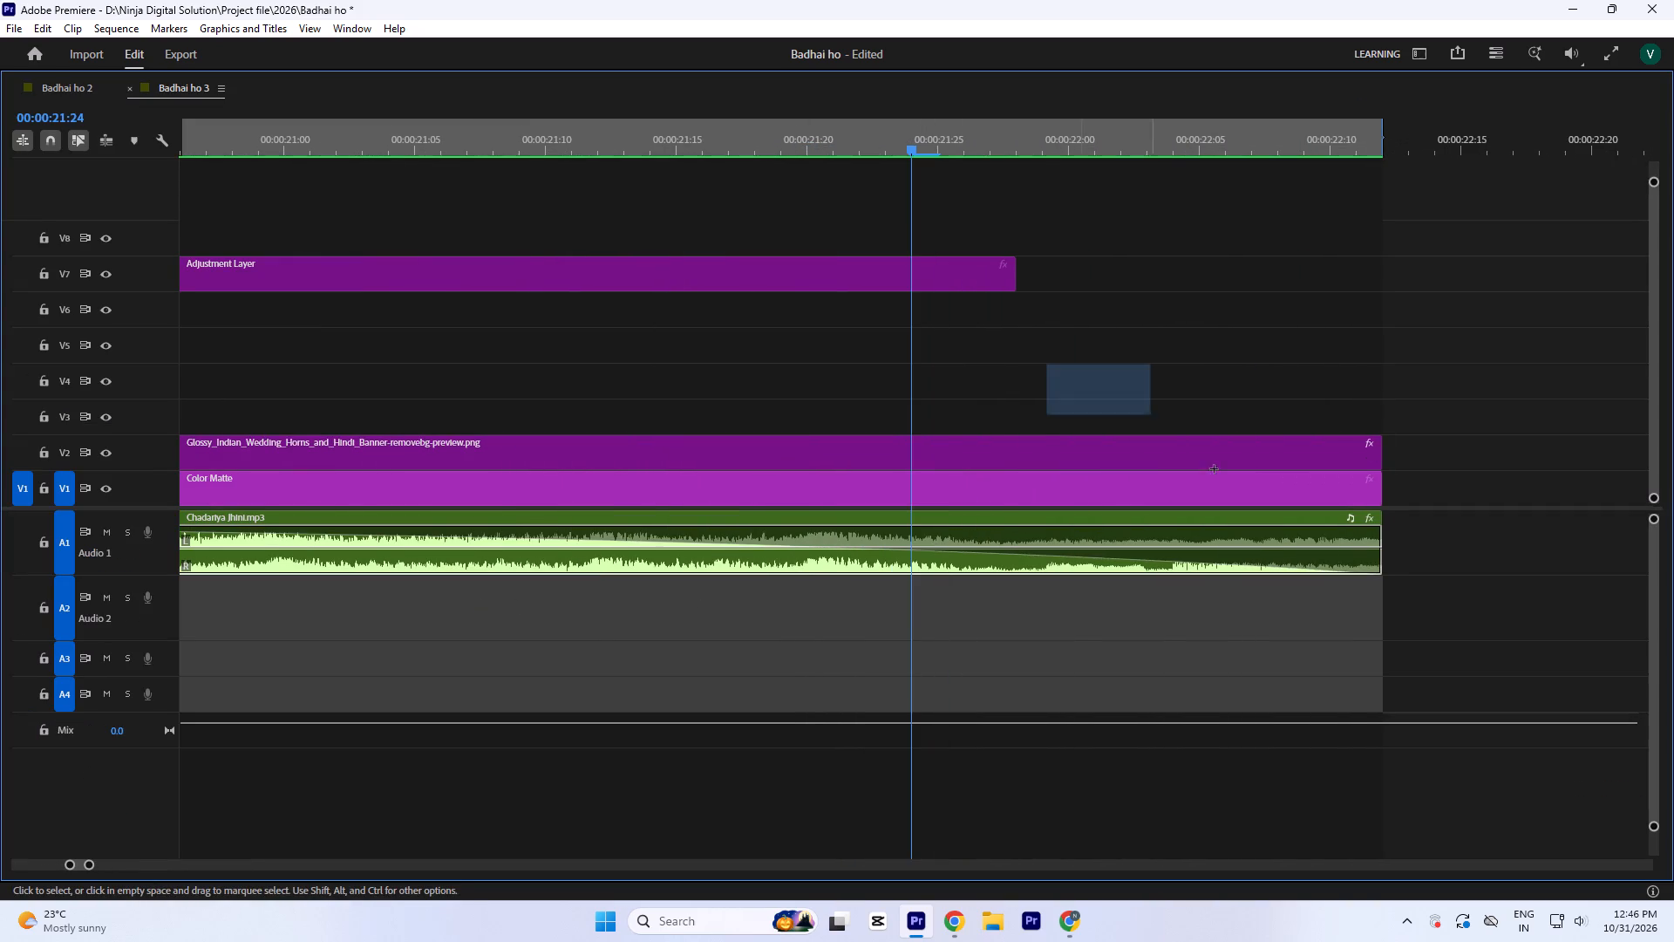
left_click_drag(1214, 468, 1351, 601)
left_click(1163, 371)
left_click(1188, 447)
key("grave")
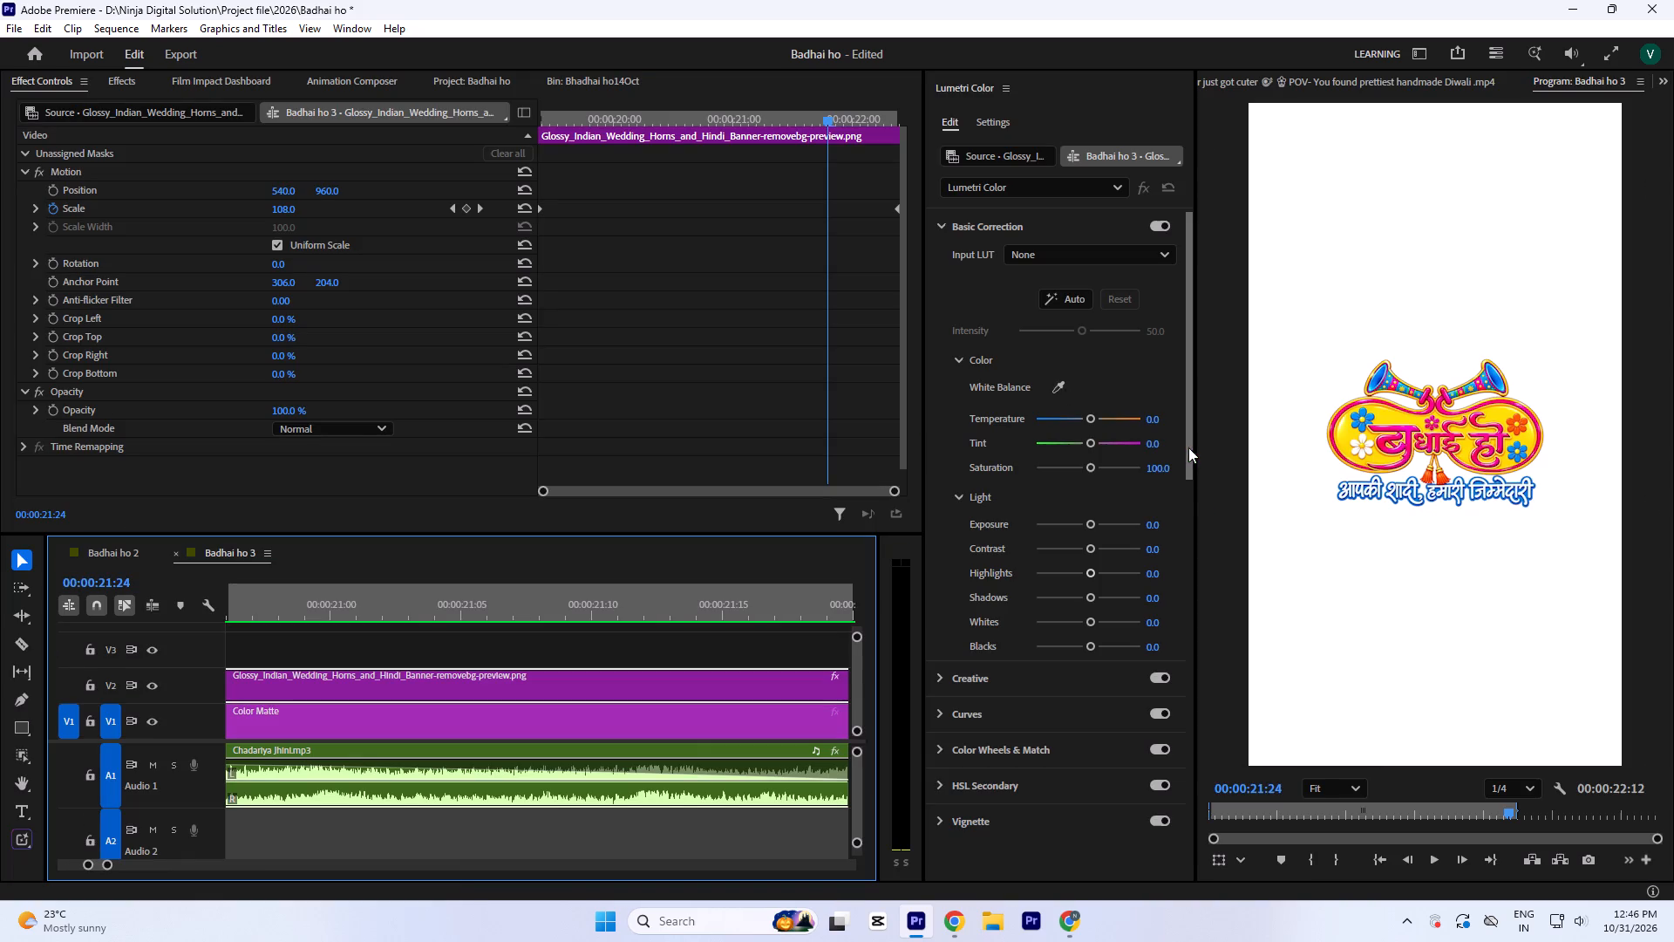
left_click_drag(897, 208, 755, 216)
Trim the ends of the closing logo, Color Matte and music together to line up with the V7 Adjustment Layer's end.
left_click(776, 595)
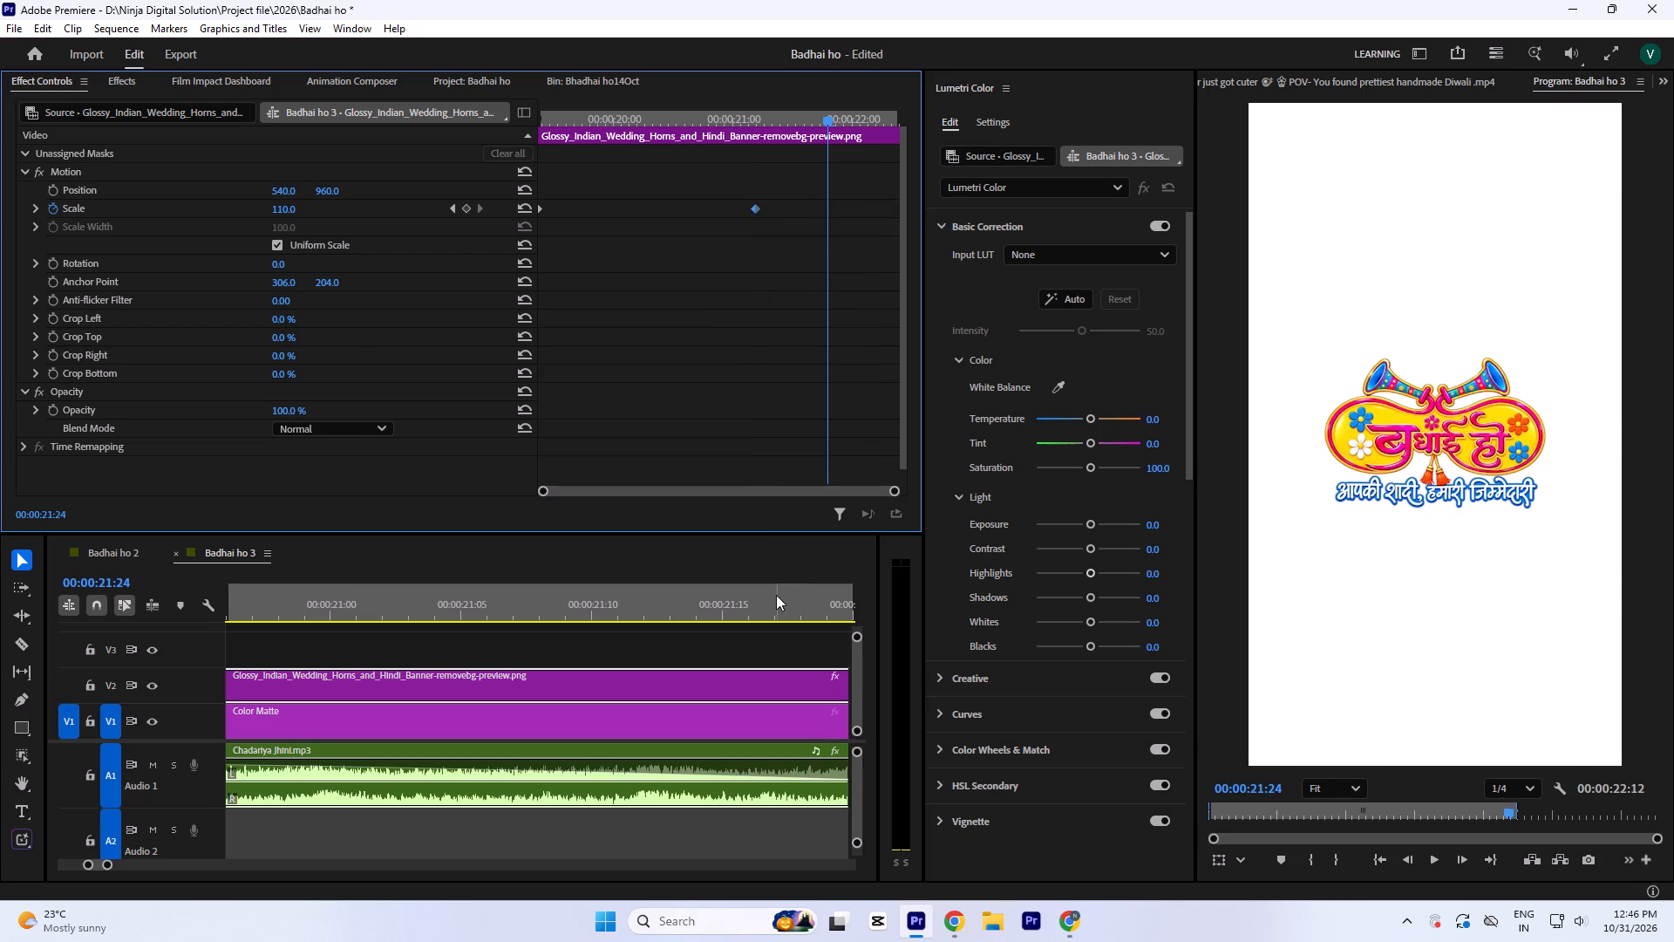
type("`-")
key("space")
key("space")
key("space")
key("space")
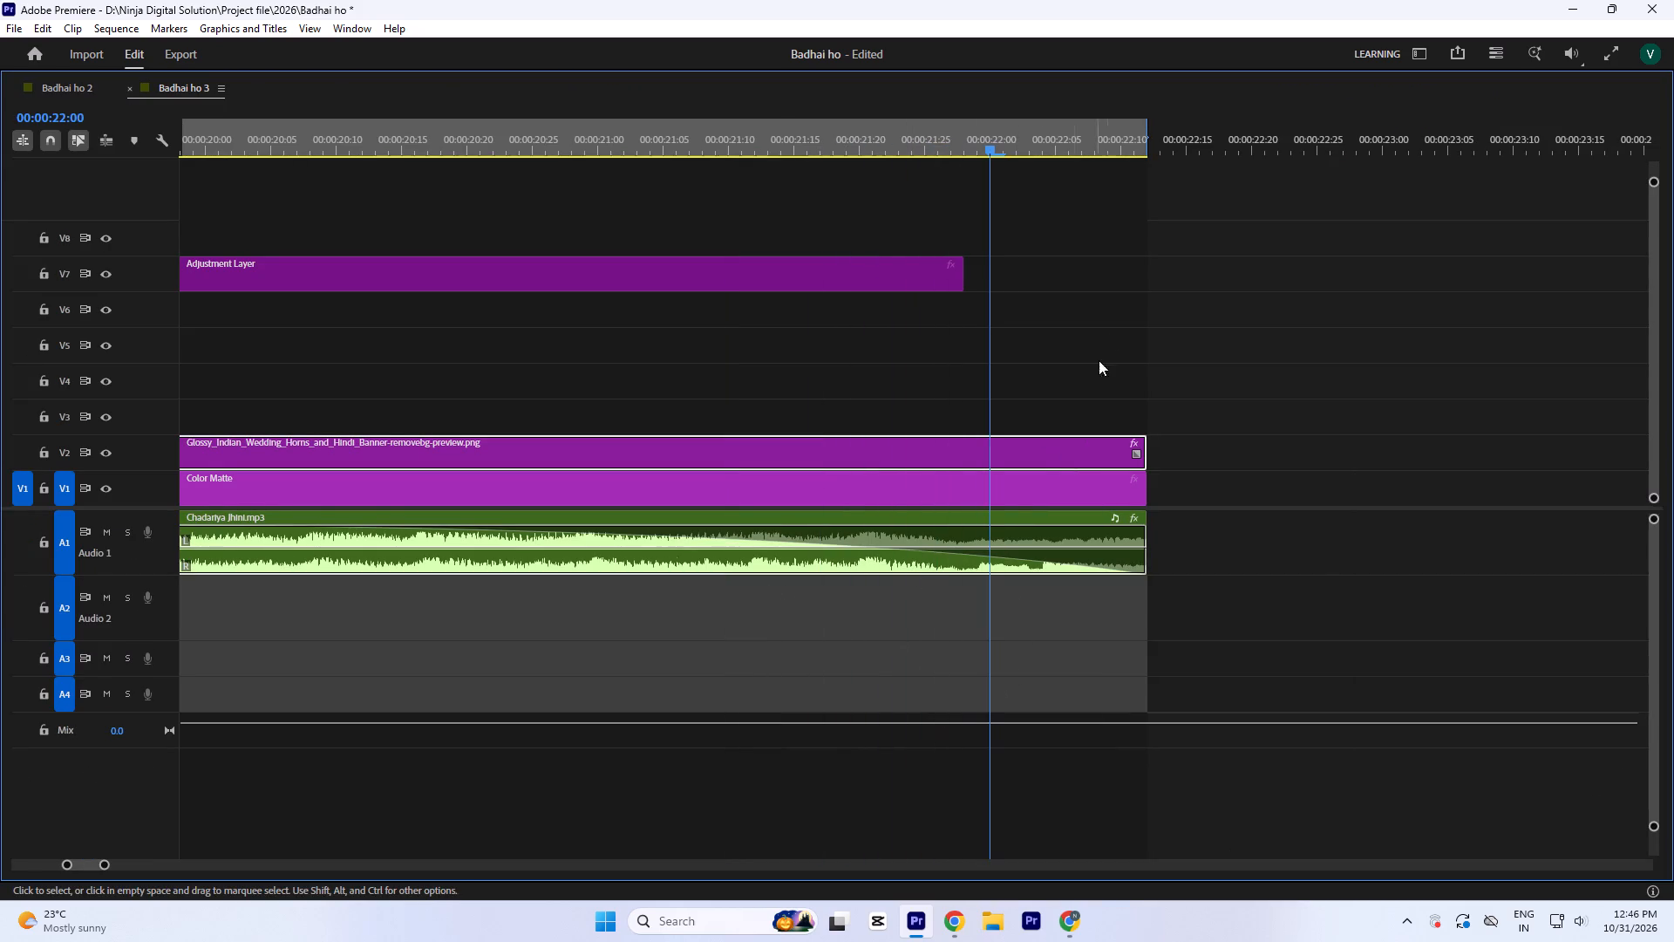
left_click_drag(1106, 336, 1200, 613)
left_click_drag(1147, 573, 965, 578)
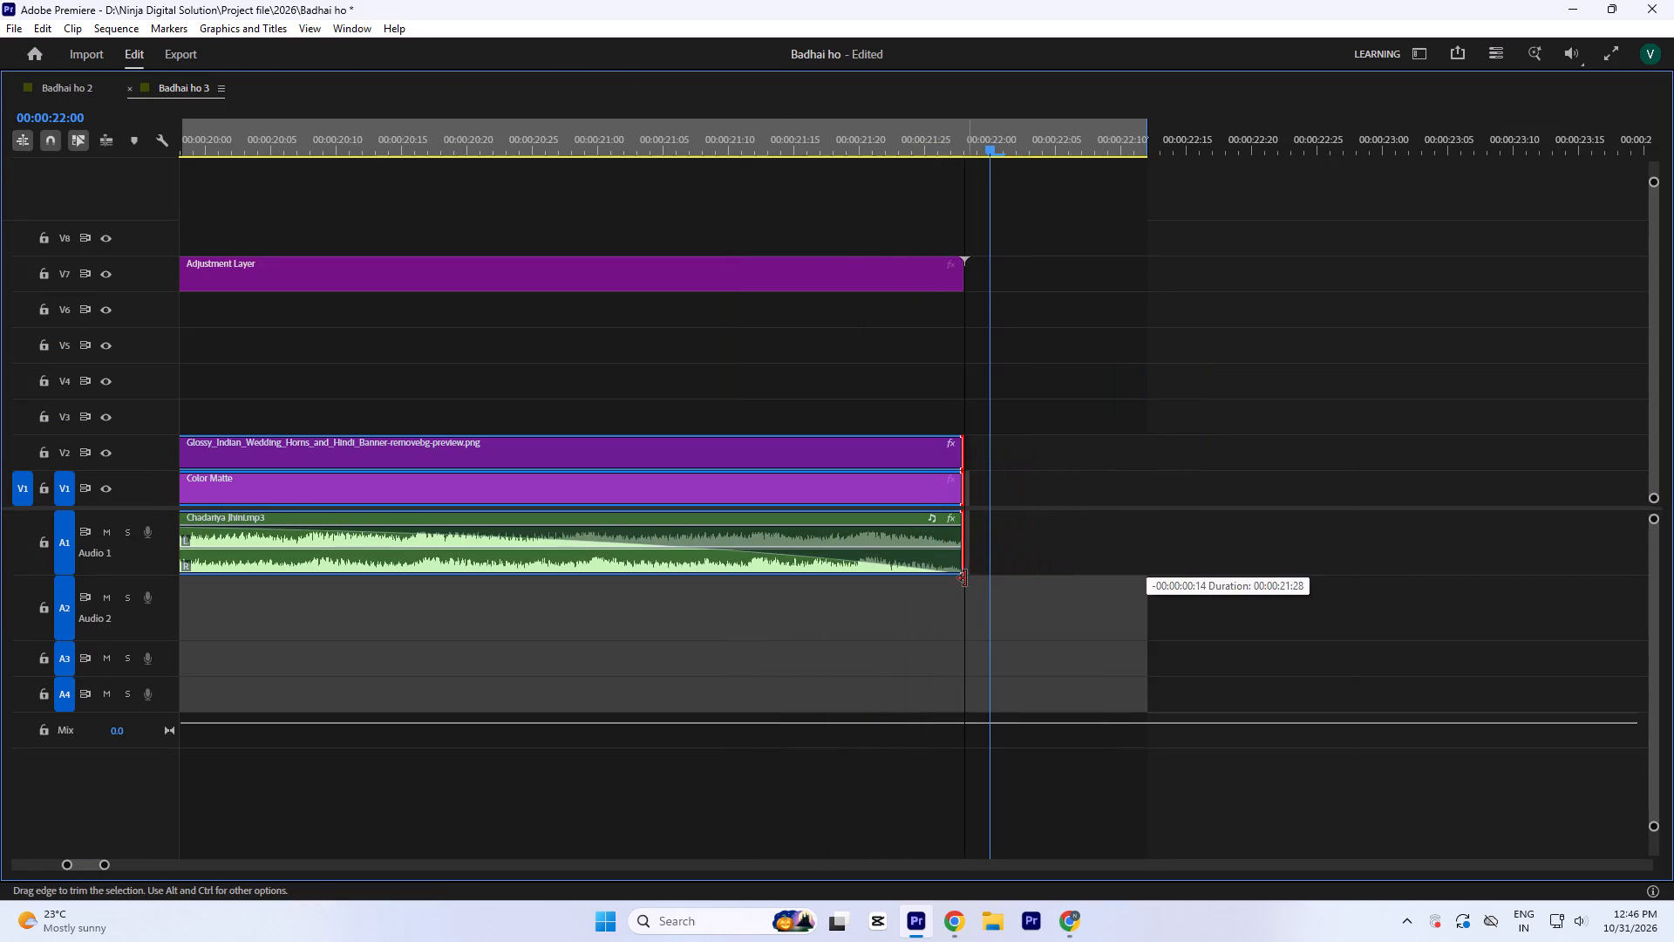
left_click_drag(965, 578, 963, 579)
Trim the ends of the Adjustment Layer, closing logo, Color Matte and music together by one frame to 00:00:21:27.
left_click(953, 133)
key("equal")
key("equal")
key("equal")
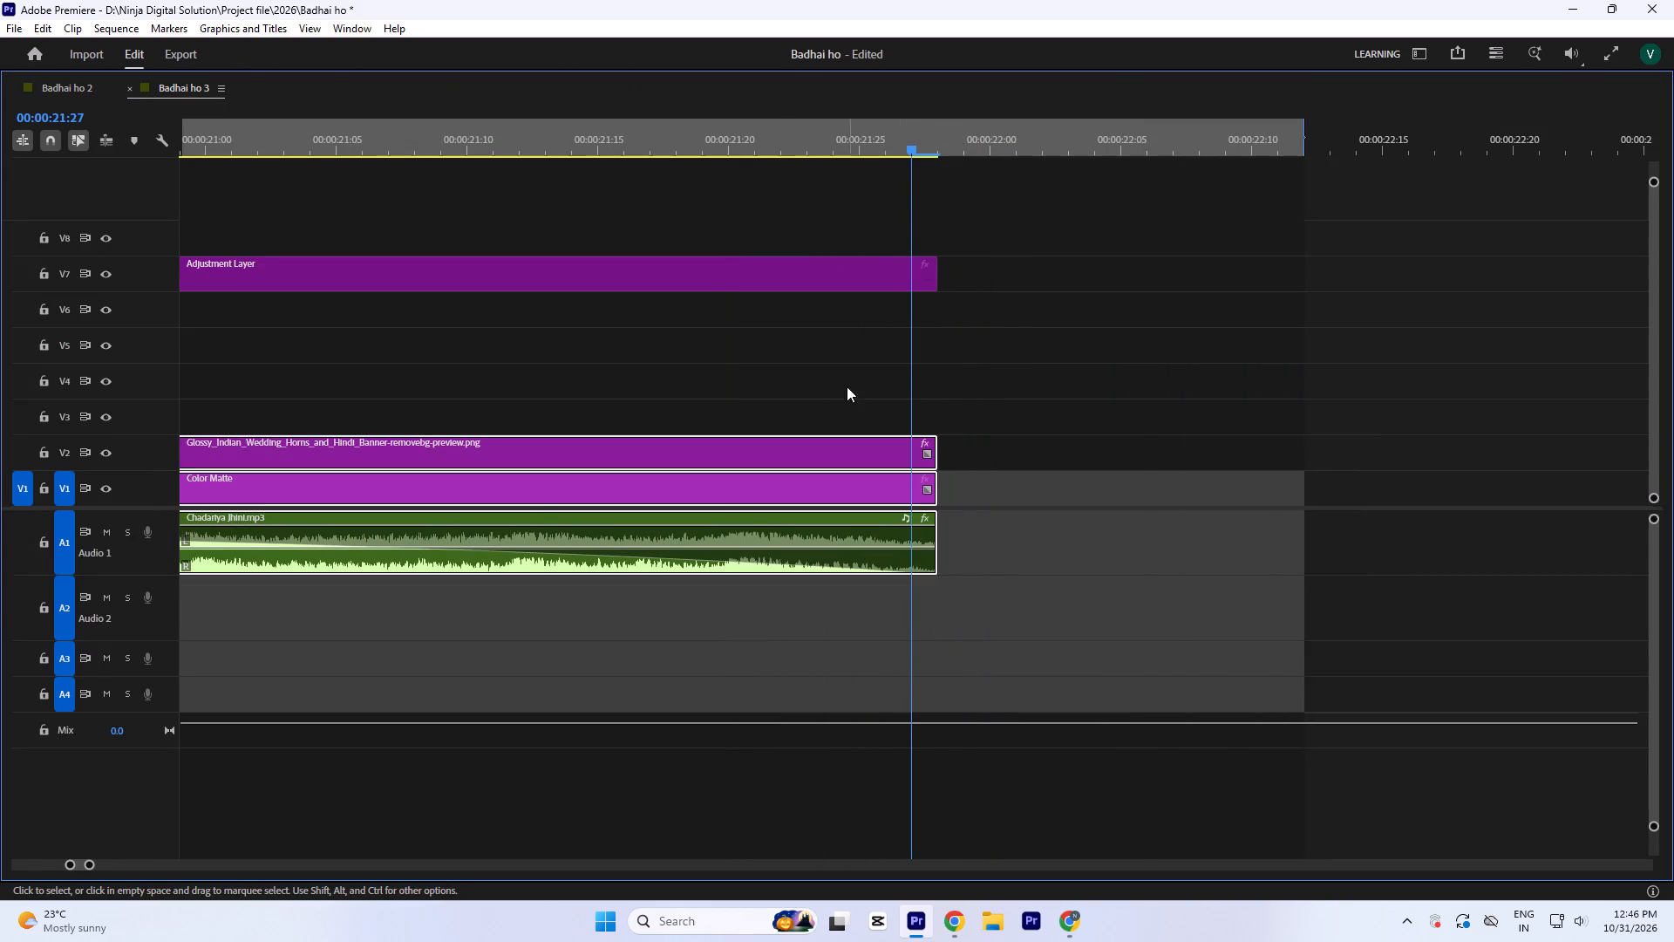
key("equal")
left_click_drag(825, 194, 942, 570)
left_click_drag(940, 570, 915, 577)
left_click_drag(971, 381, 962, 379)
Mark the sequence's out point on the final frame of the trimmed clips, at 00:00:21:26.
left_click(871, 131)
type("o`")
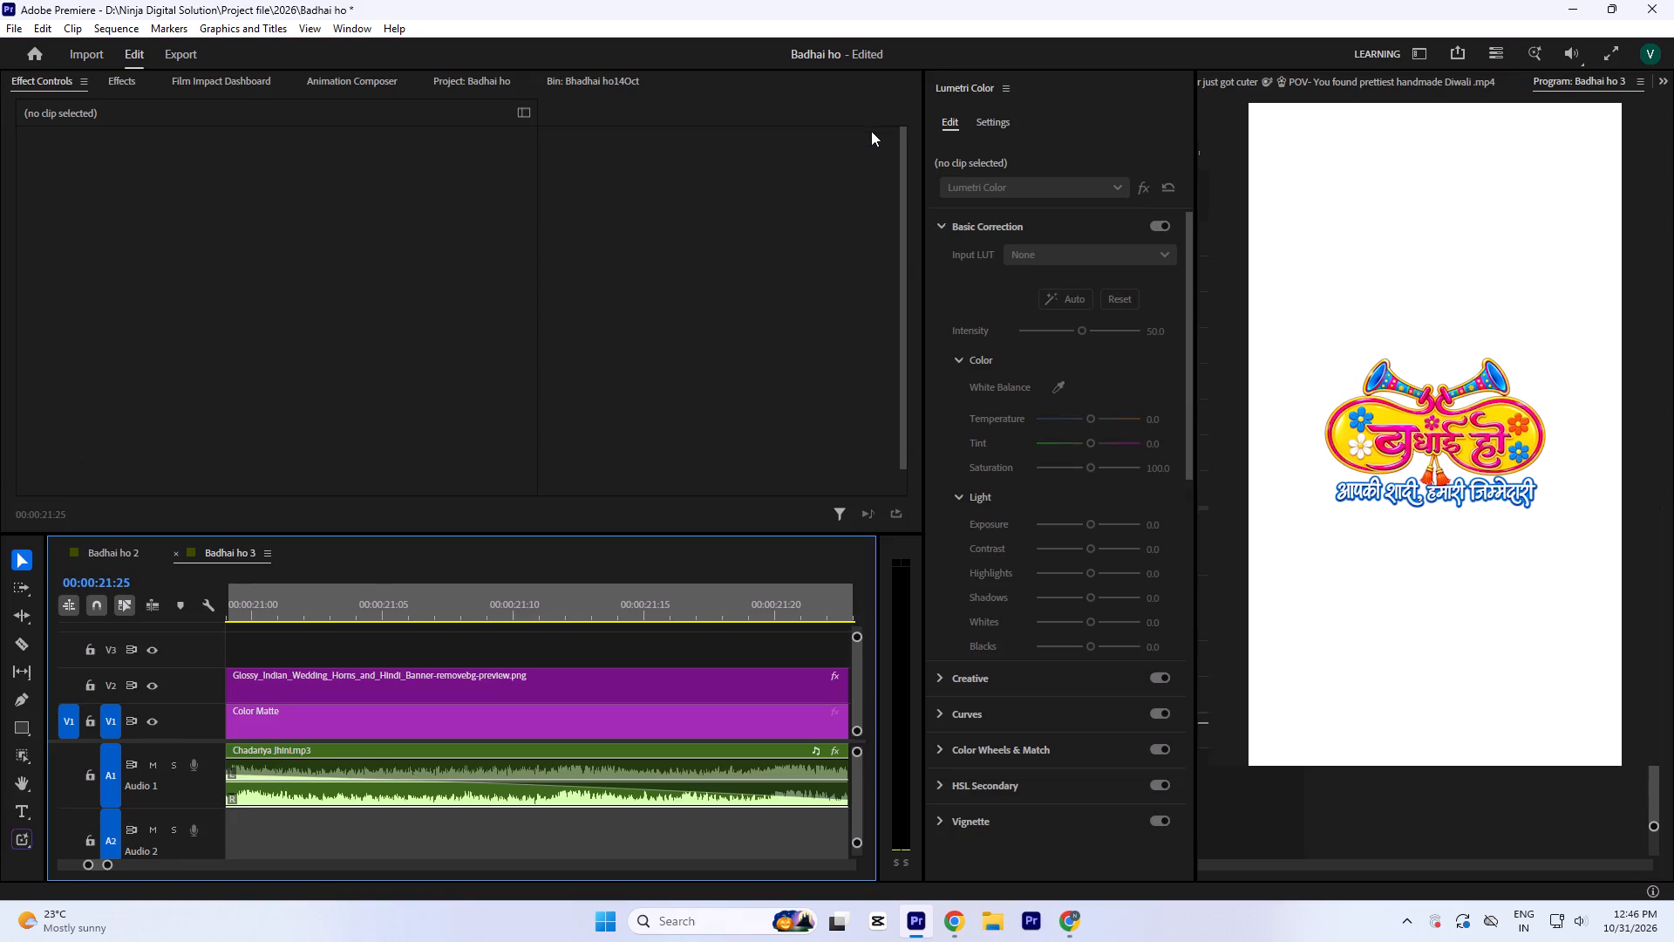
key("equal")
key("equal")
key("minus")
key("minus")
key("equal")
key("equal")
key("equal")
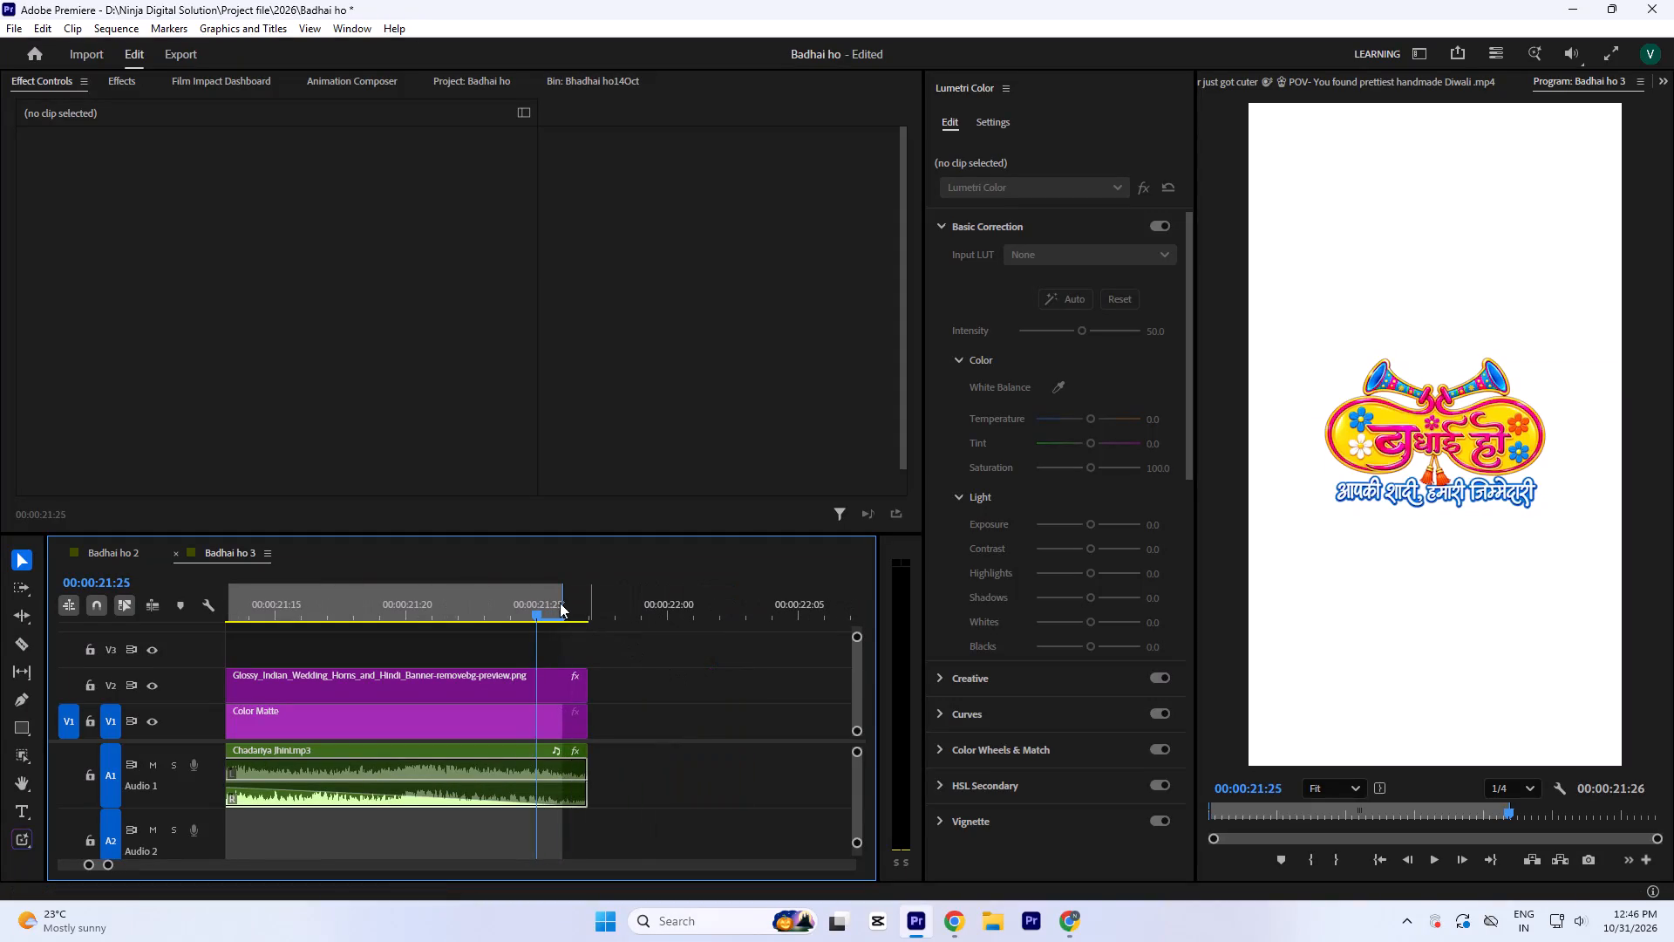
left_click(560, 603)
key("o")
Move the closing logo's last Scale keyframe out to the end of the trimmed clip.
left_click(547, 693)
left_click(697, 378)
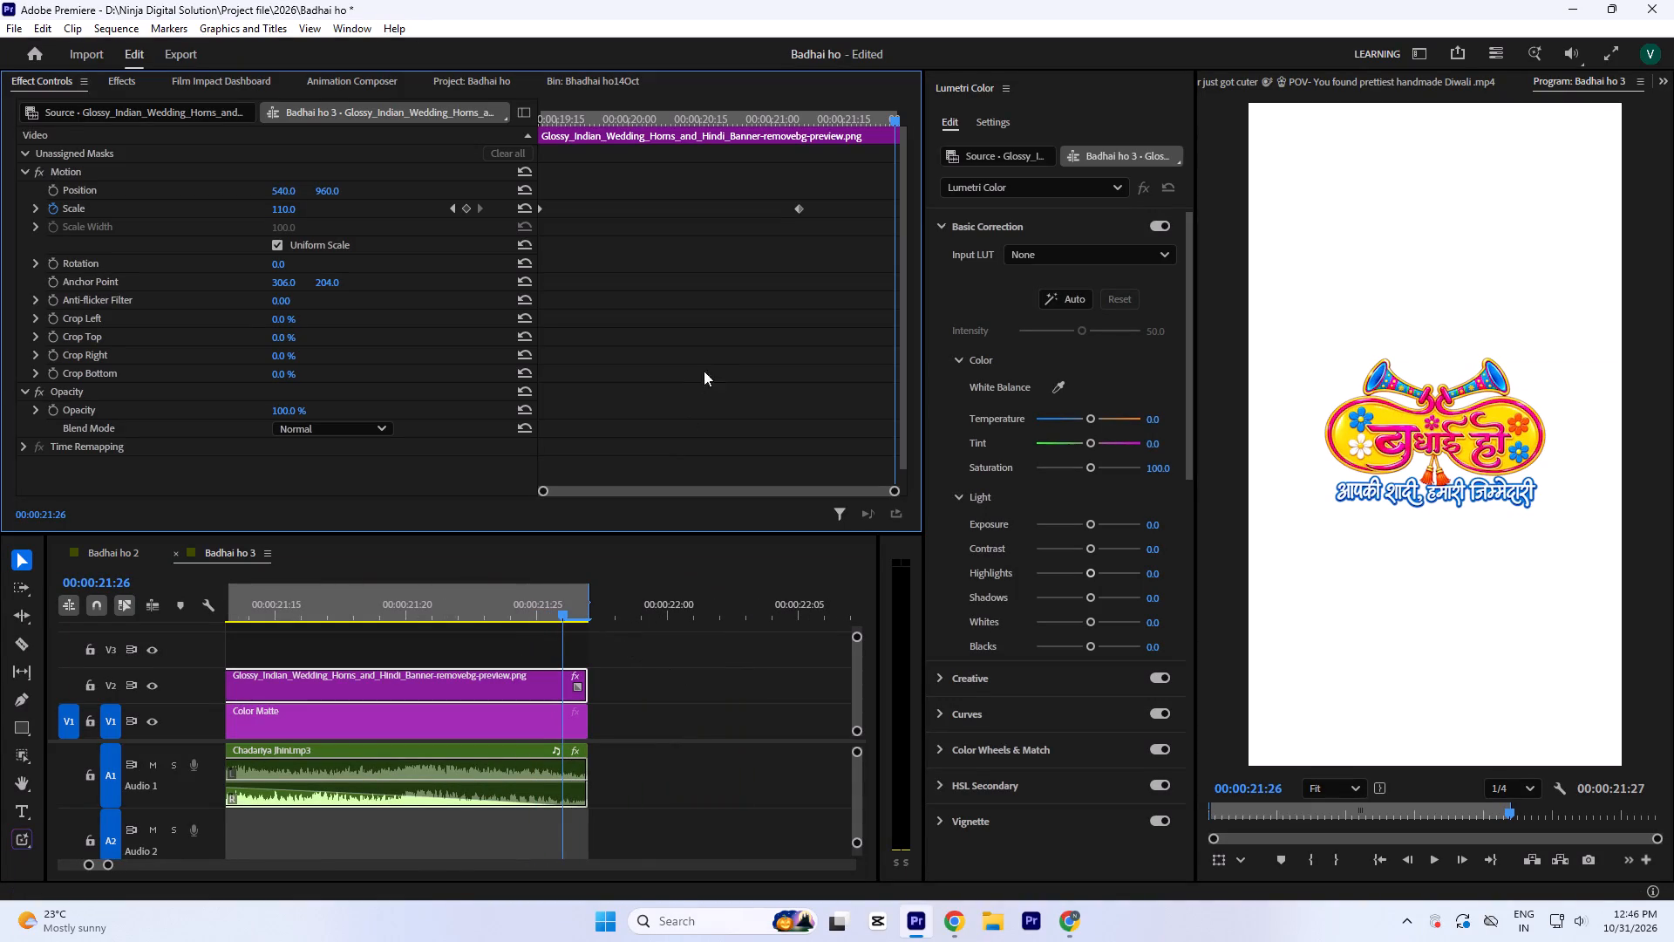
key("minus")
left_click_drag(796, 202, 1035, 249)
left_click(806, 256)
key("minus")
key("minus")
Play the closing logo section through to the new end and save the project.
left_click(493, 597)
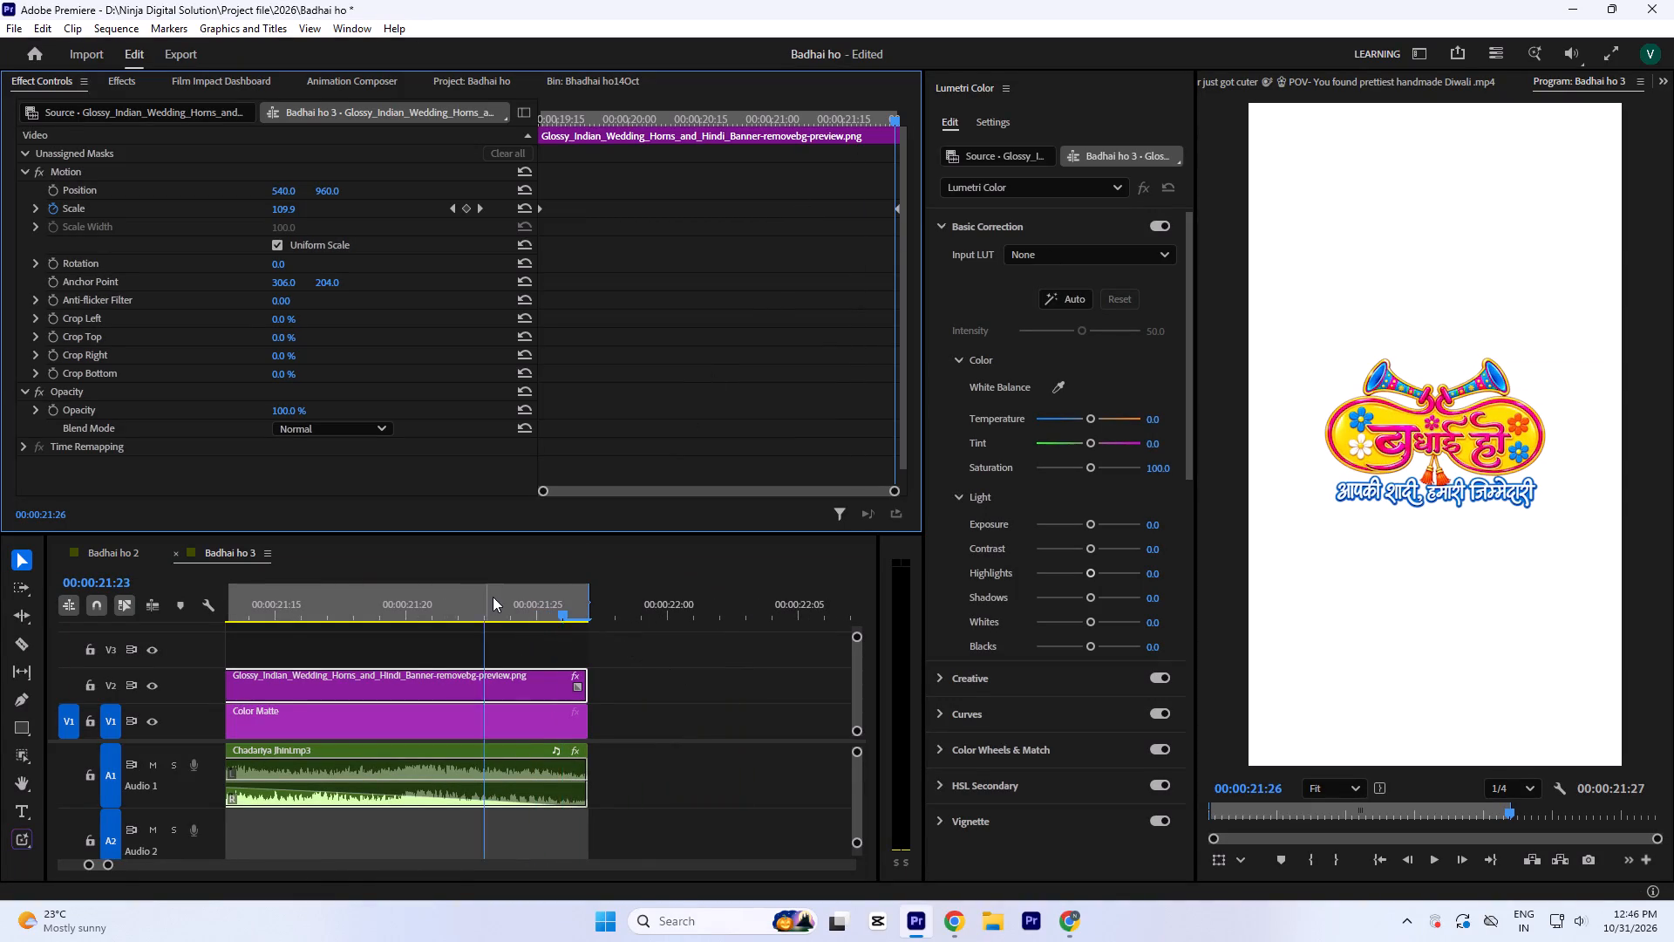
key("minus")
key("minus")
key("minus")
key("minus")
left_click(411, 598)
key("space")
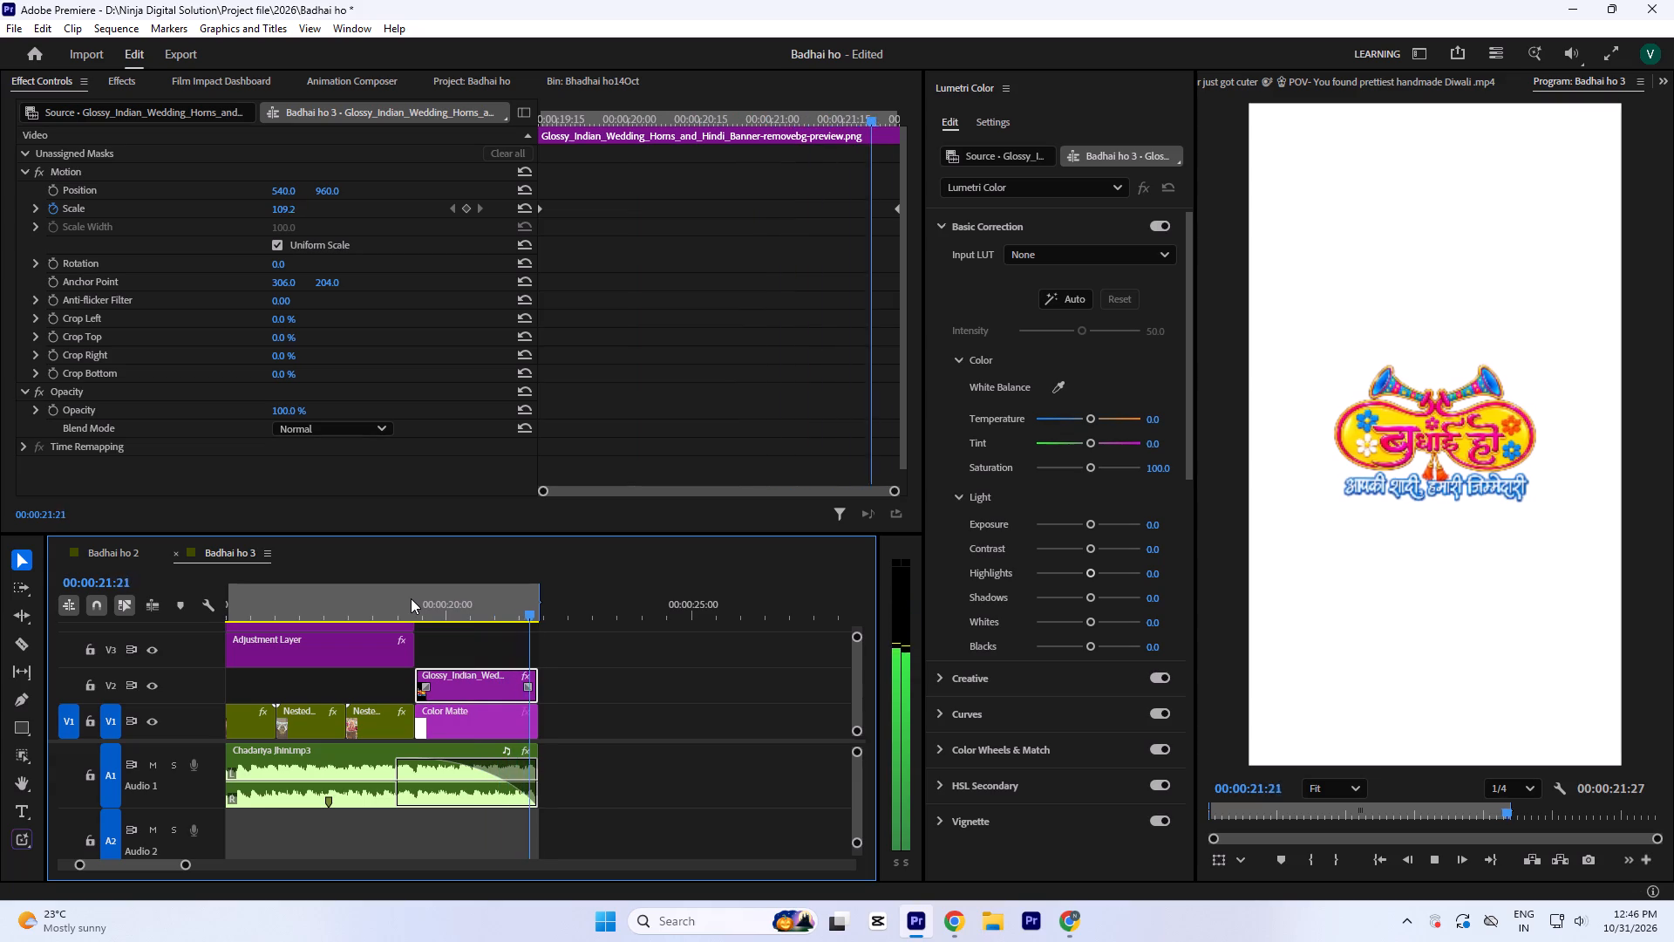
key("space")
key("ctrl+s")
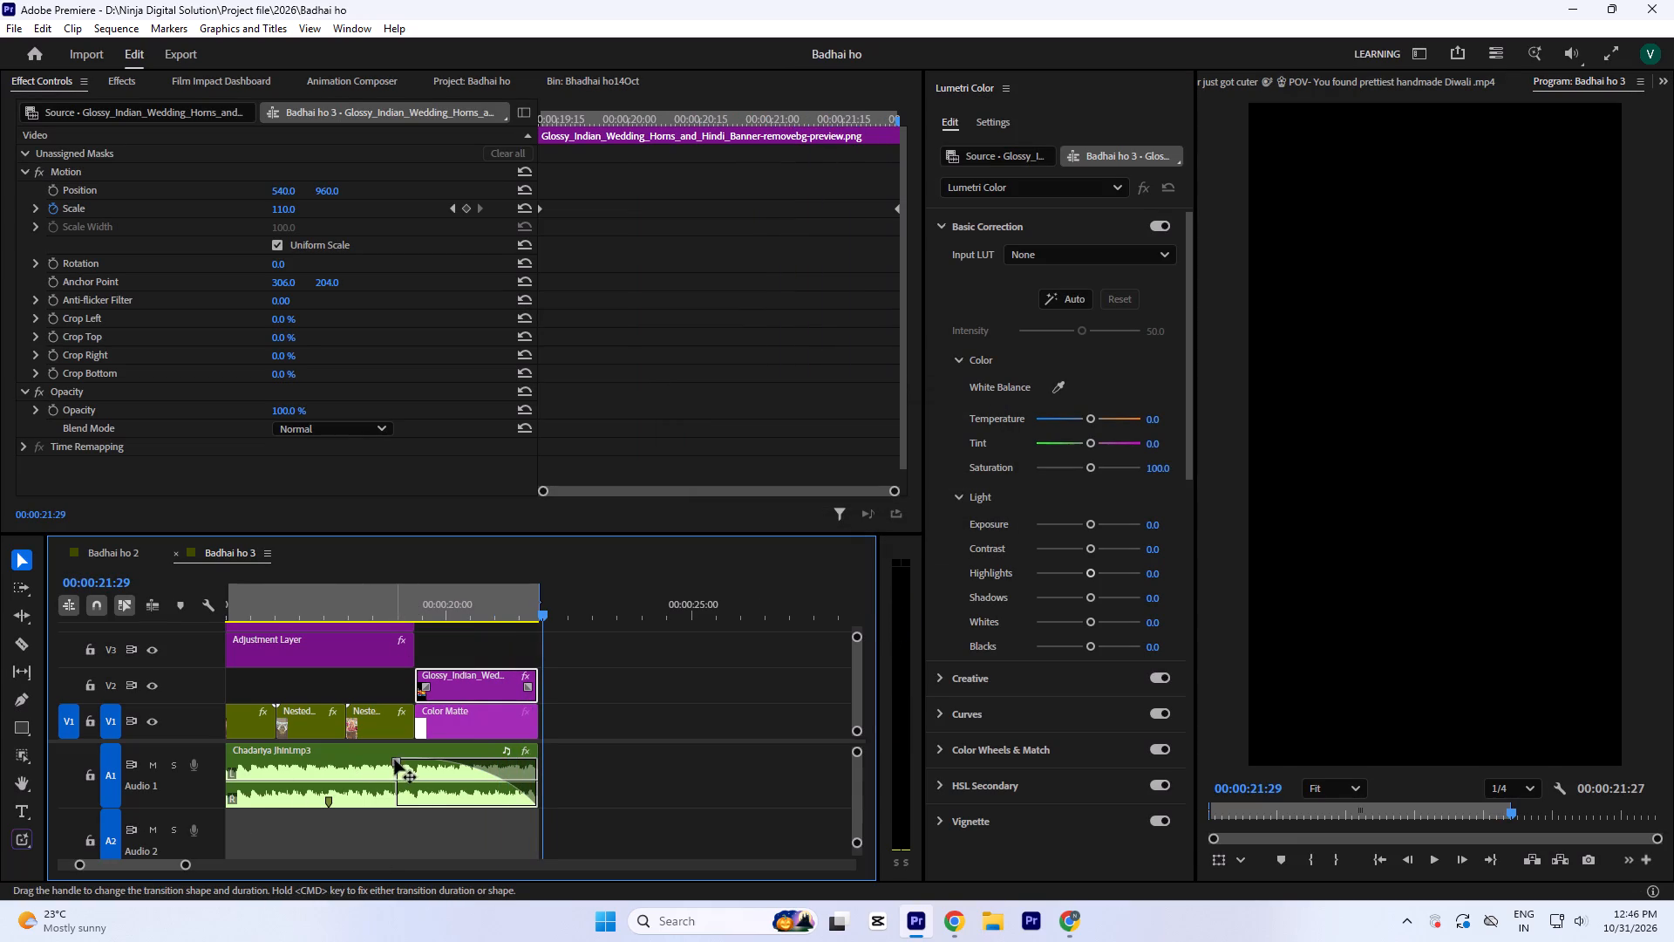
Extend the music's fade-out to start slightly before the closing logo, and play the ending to check it.
left_click_drag(393, 760, 376, 761)
left_click(424, 611)
key("space")
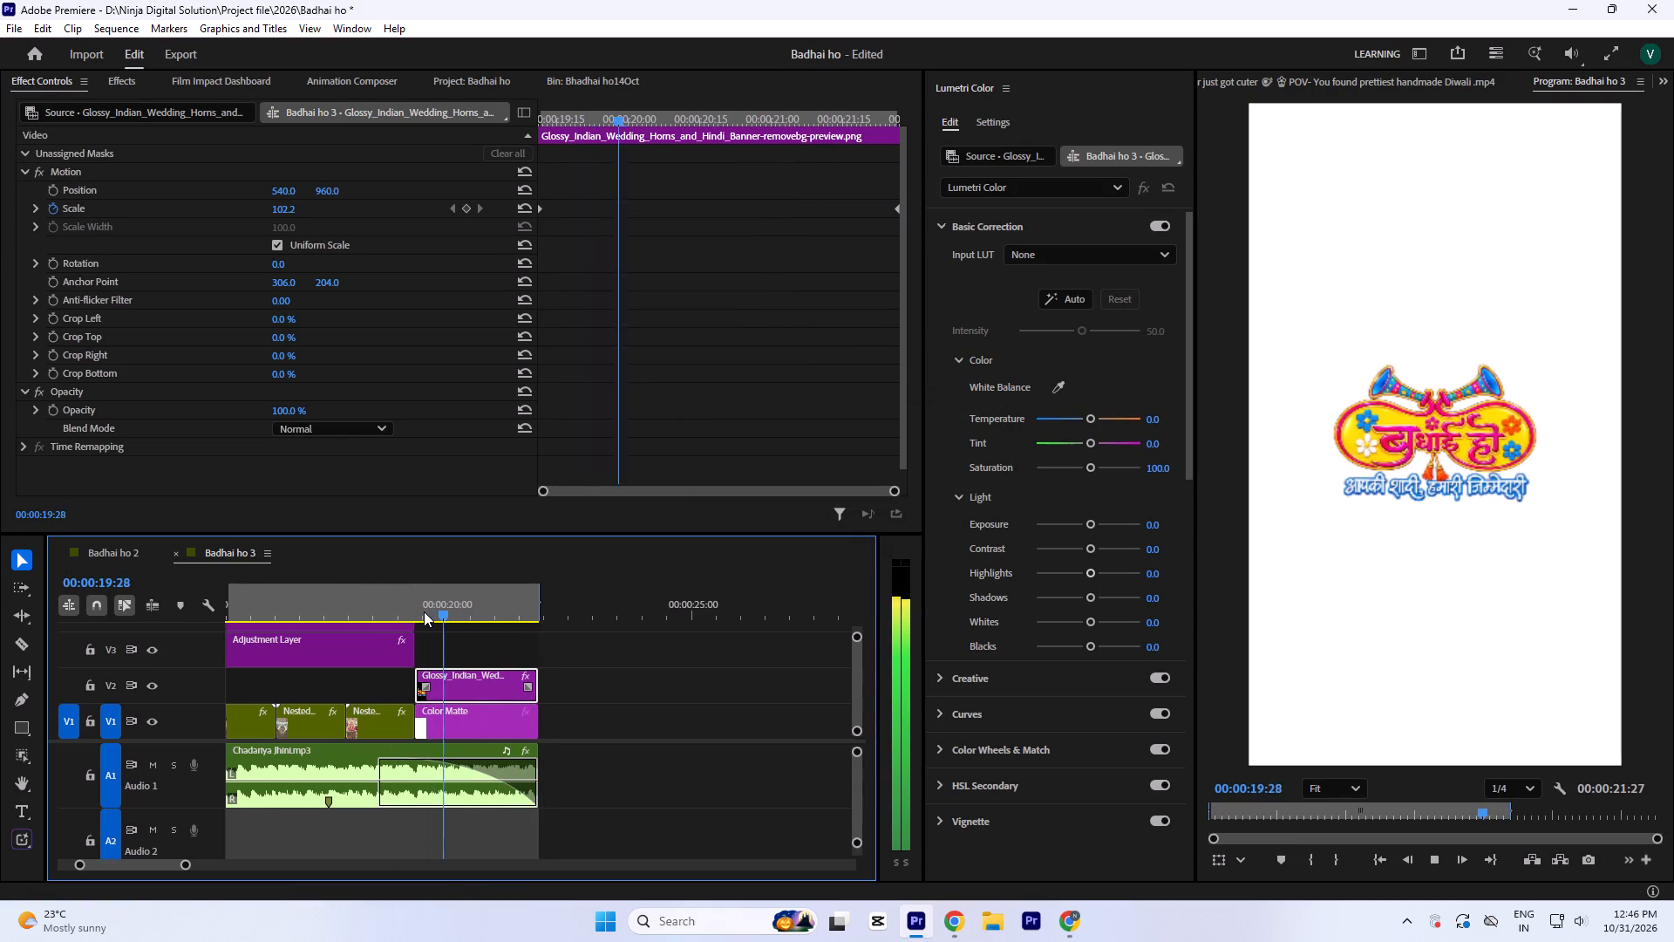
key("space")
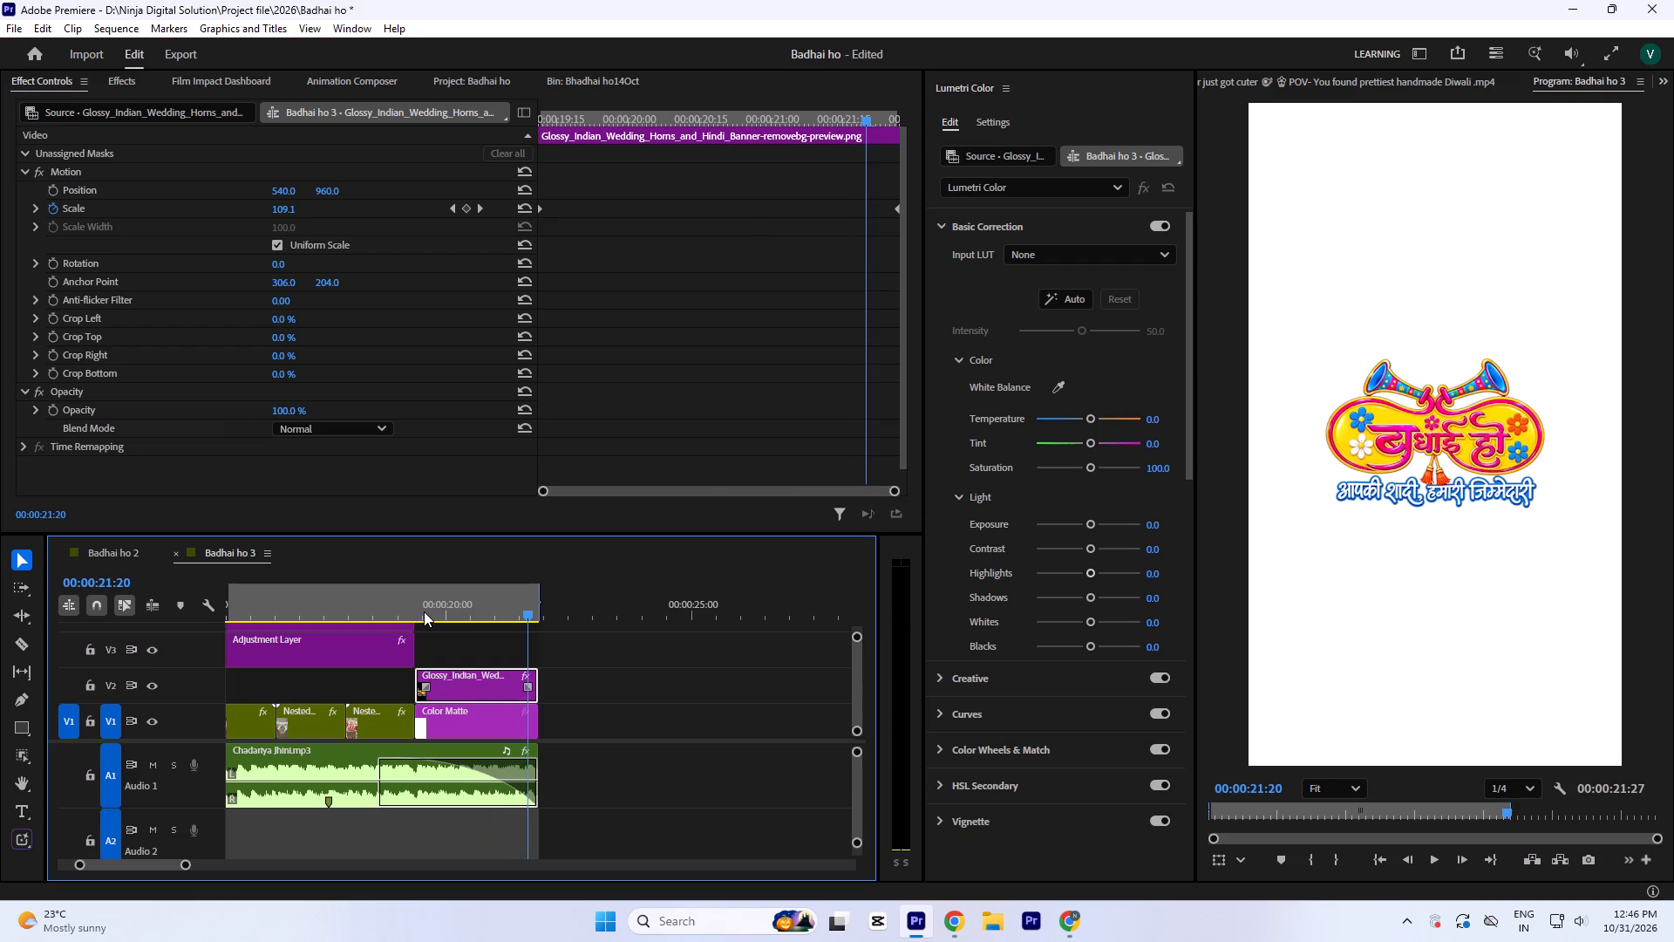
left_click_drag(585, 666, 576, 666)
Remove the closing logo's Scale animation keyframes and set its scale to 100.
left_click(512, 676)
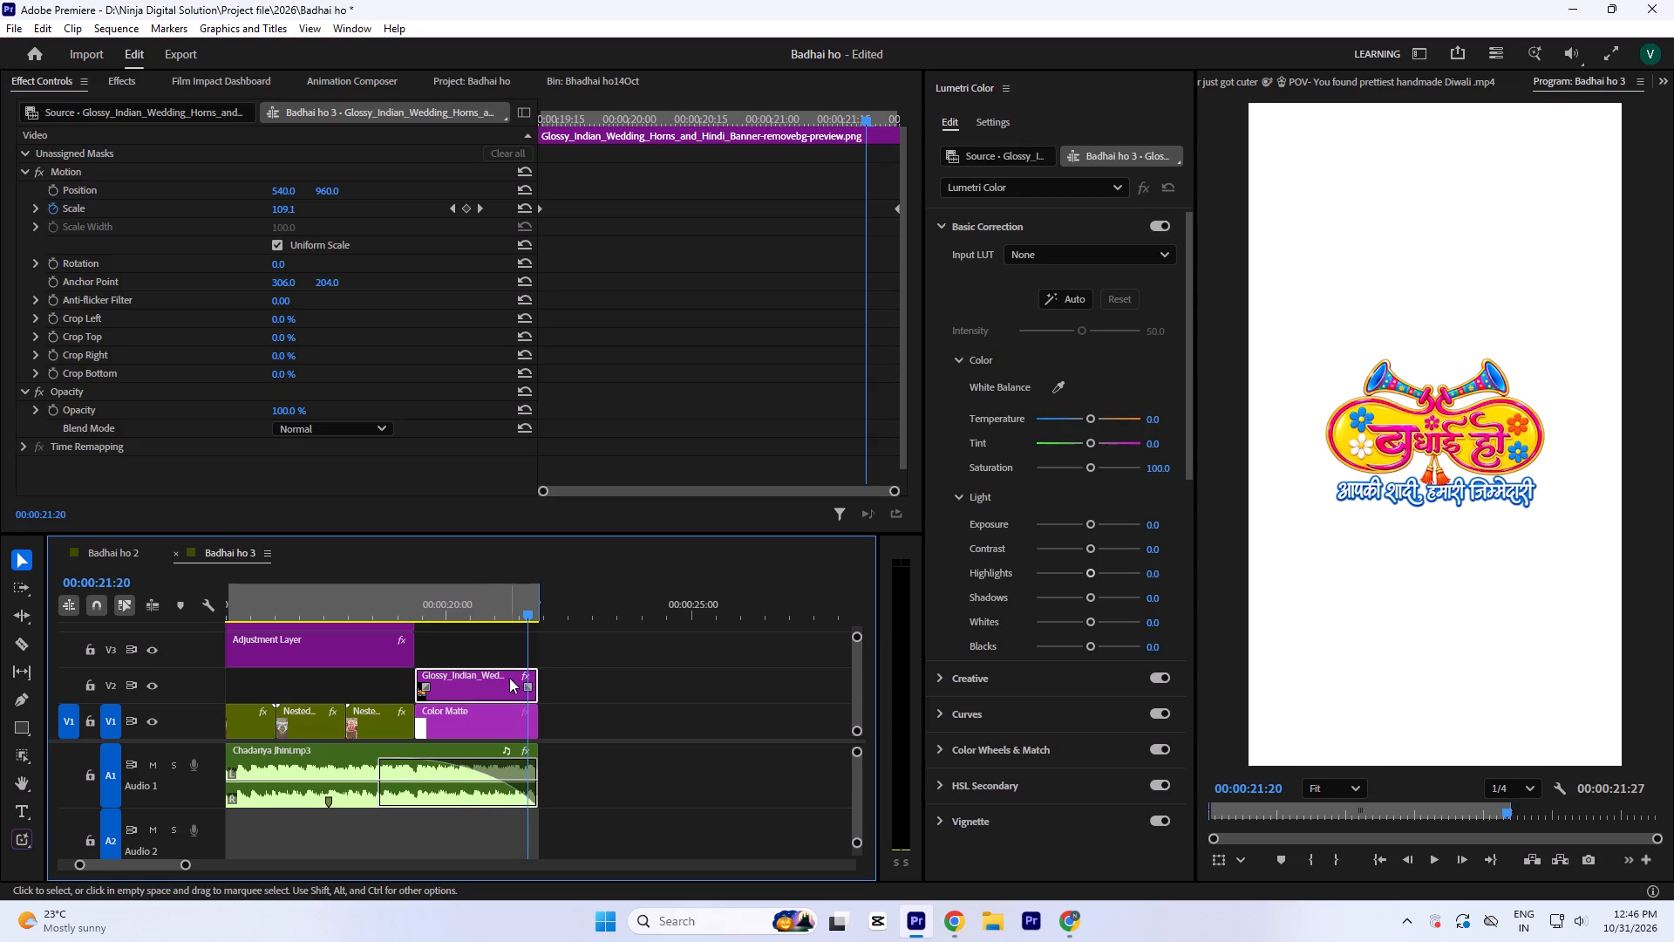
left_click(55, 208)
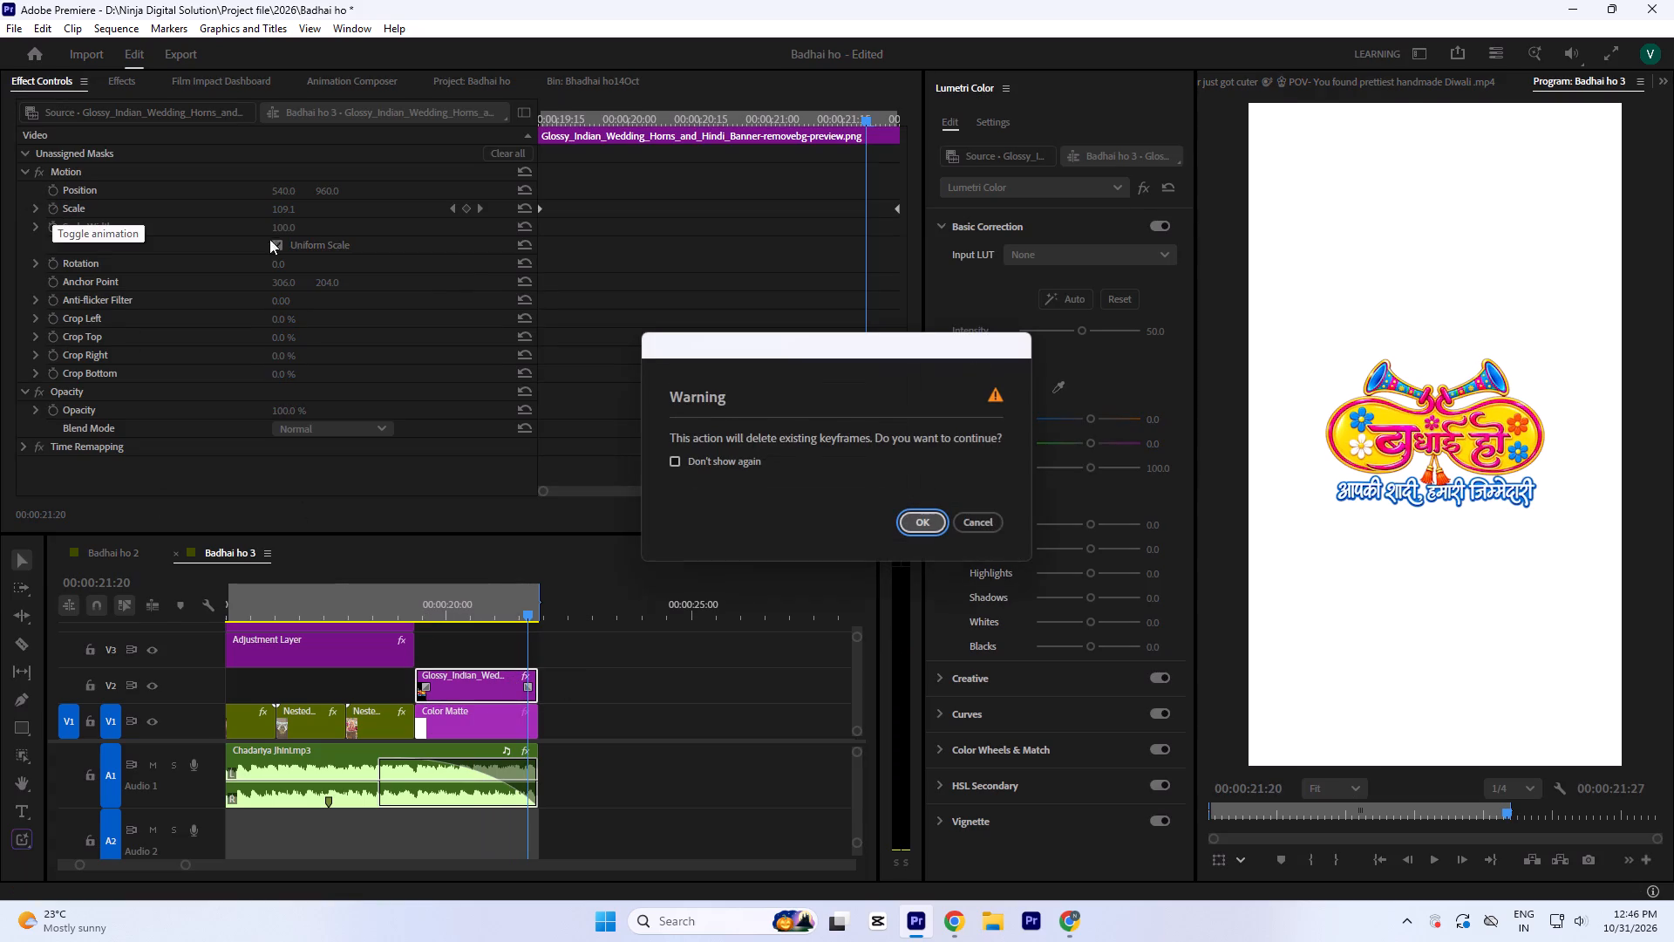
key("Delete")
left_click(935, 519)
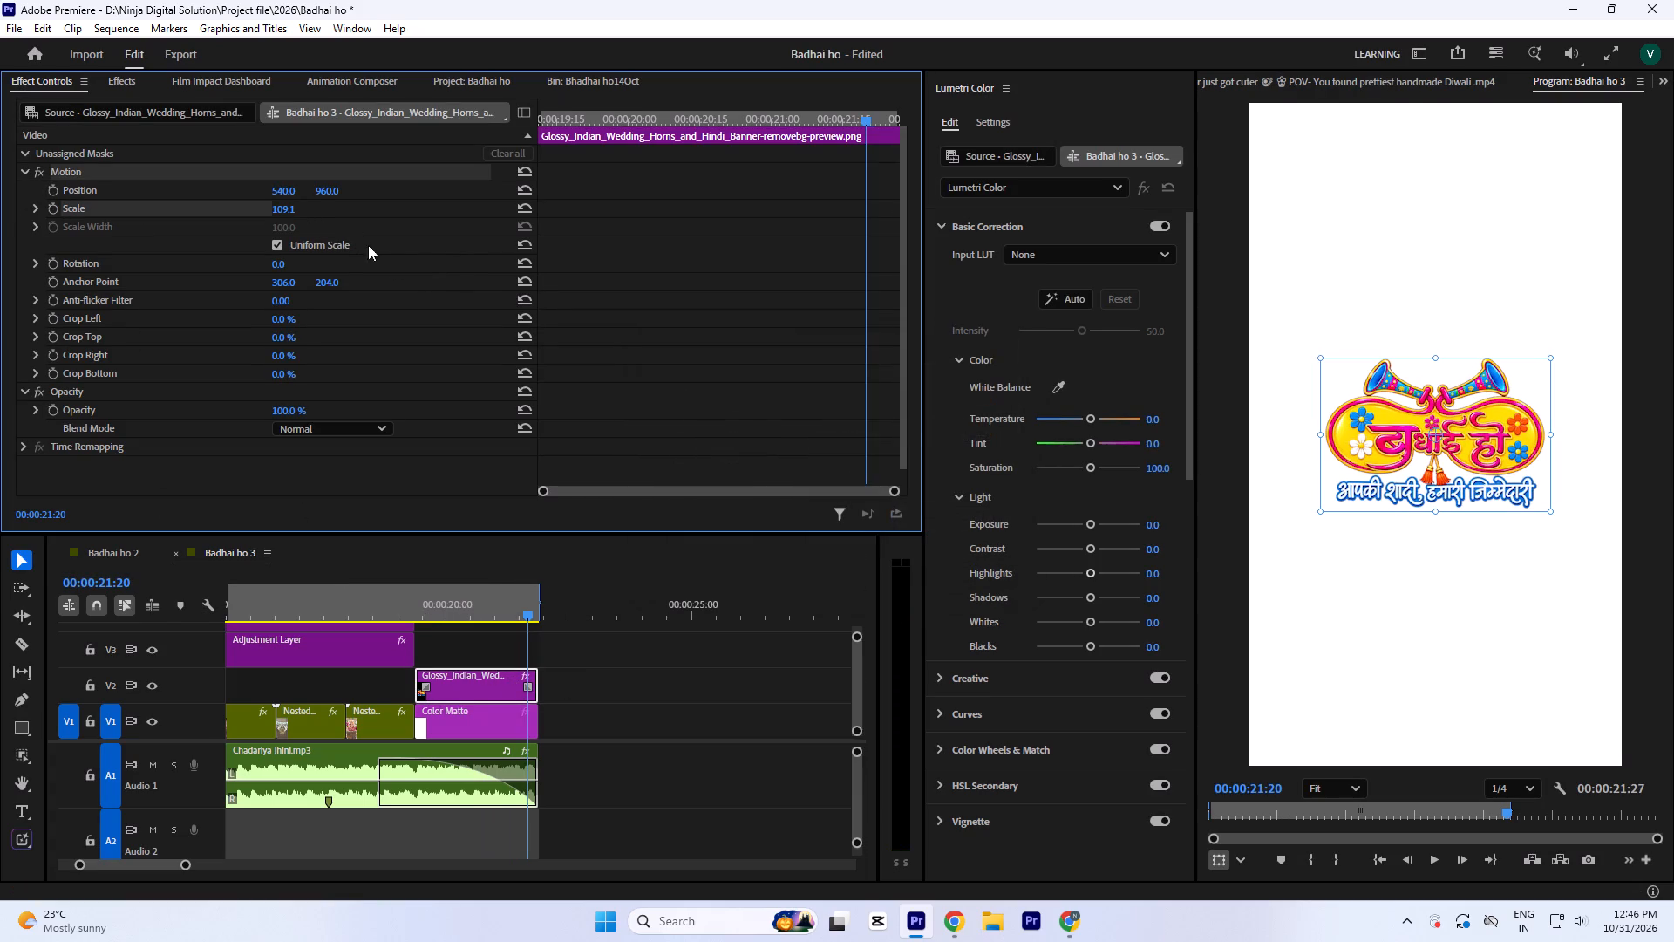
left_click(278, 207)
key("1")
key("0")
key("0")
left_click(752, 266)
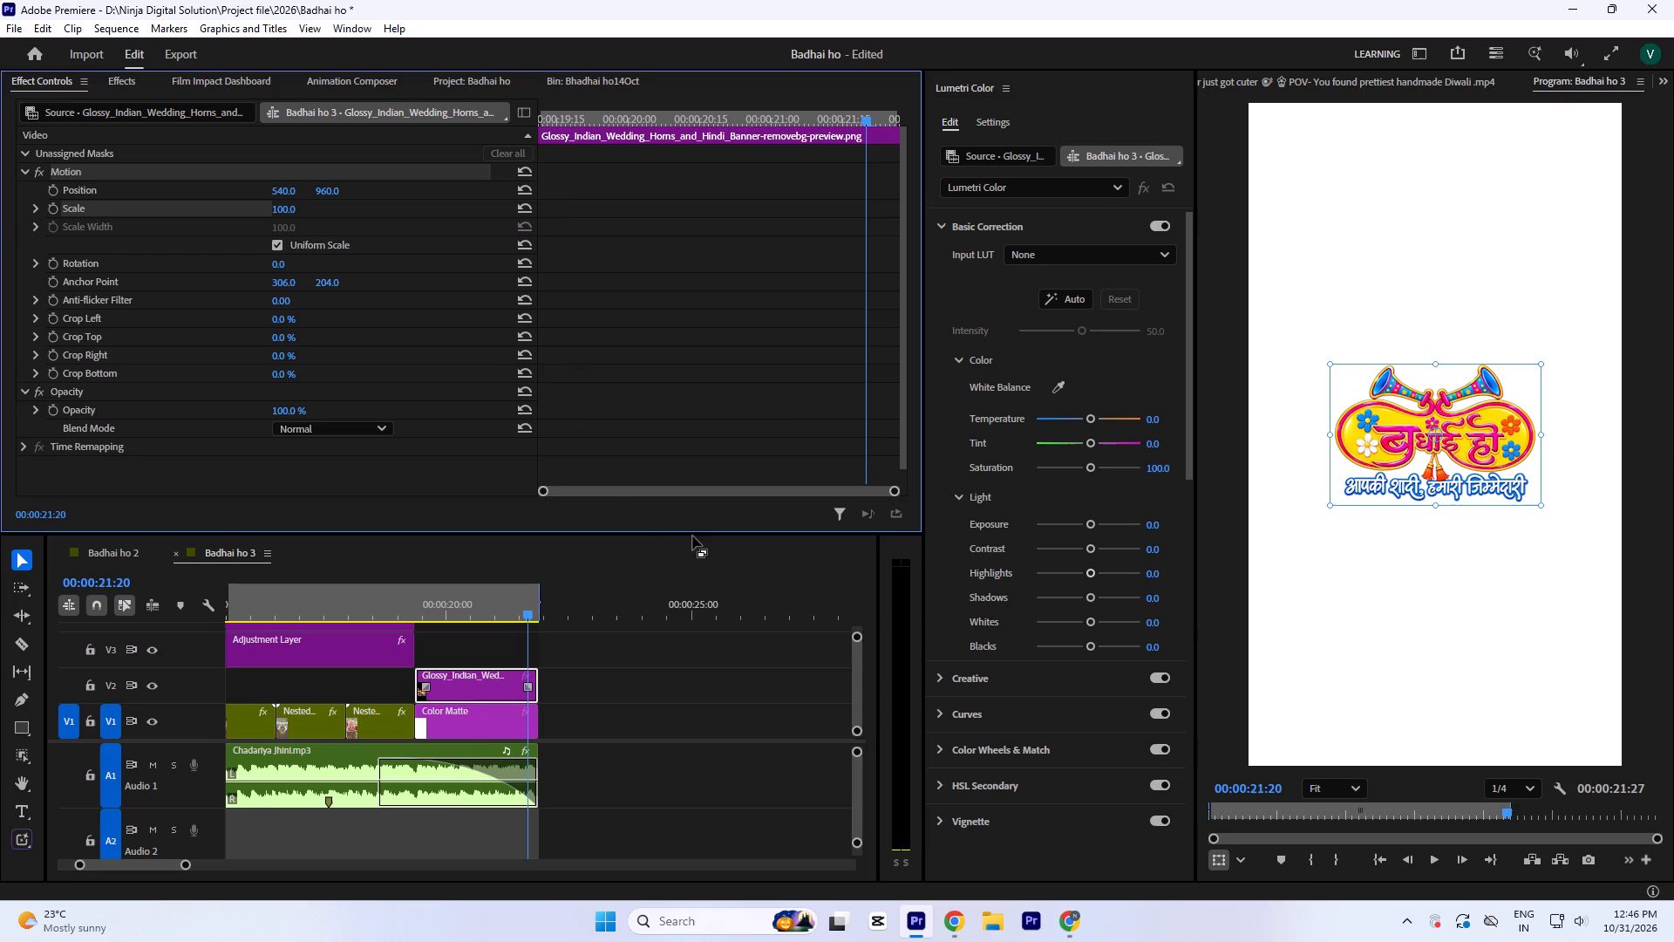
Nest the closing logo clip on V2 into its own sequence, keeping the suggested name.
left_click(785, 409)
left_click(586, 715)
left_click(480, 691)
key("n")
key("Return")
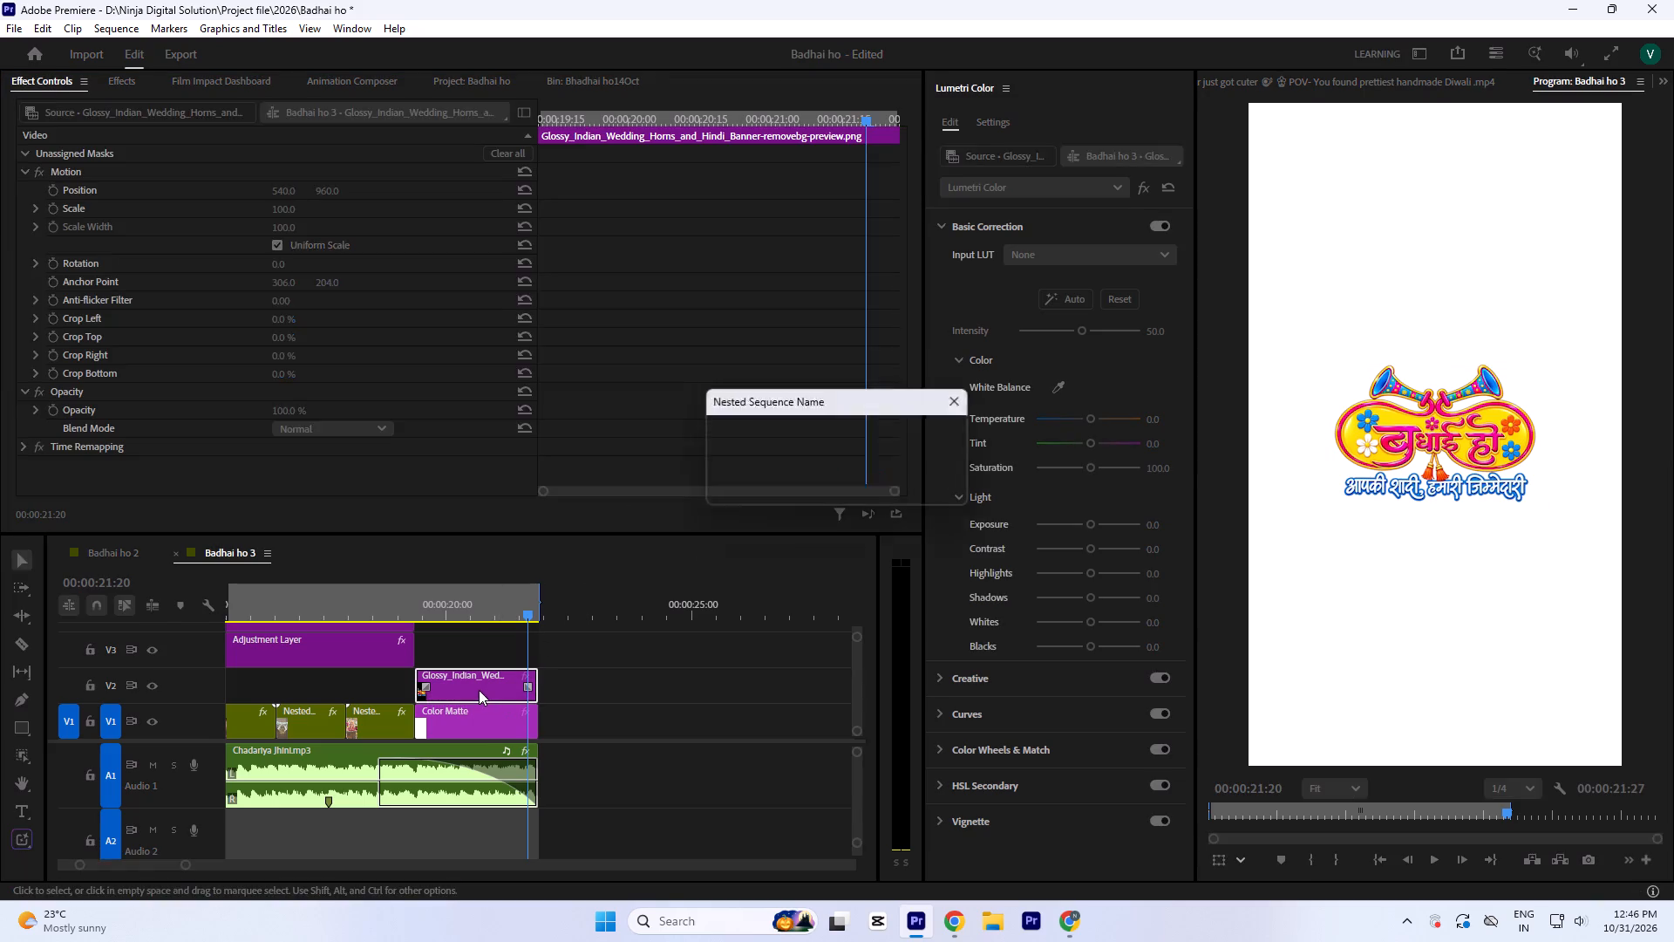
Animate the nested closing logo's Scale from 100 at the clip's start to 110 at its end.
left_click(479, 690)
left_click(52, 209)
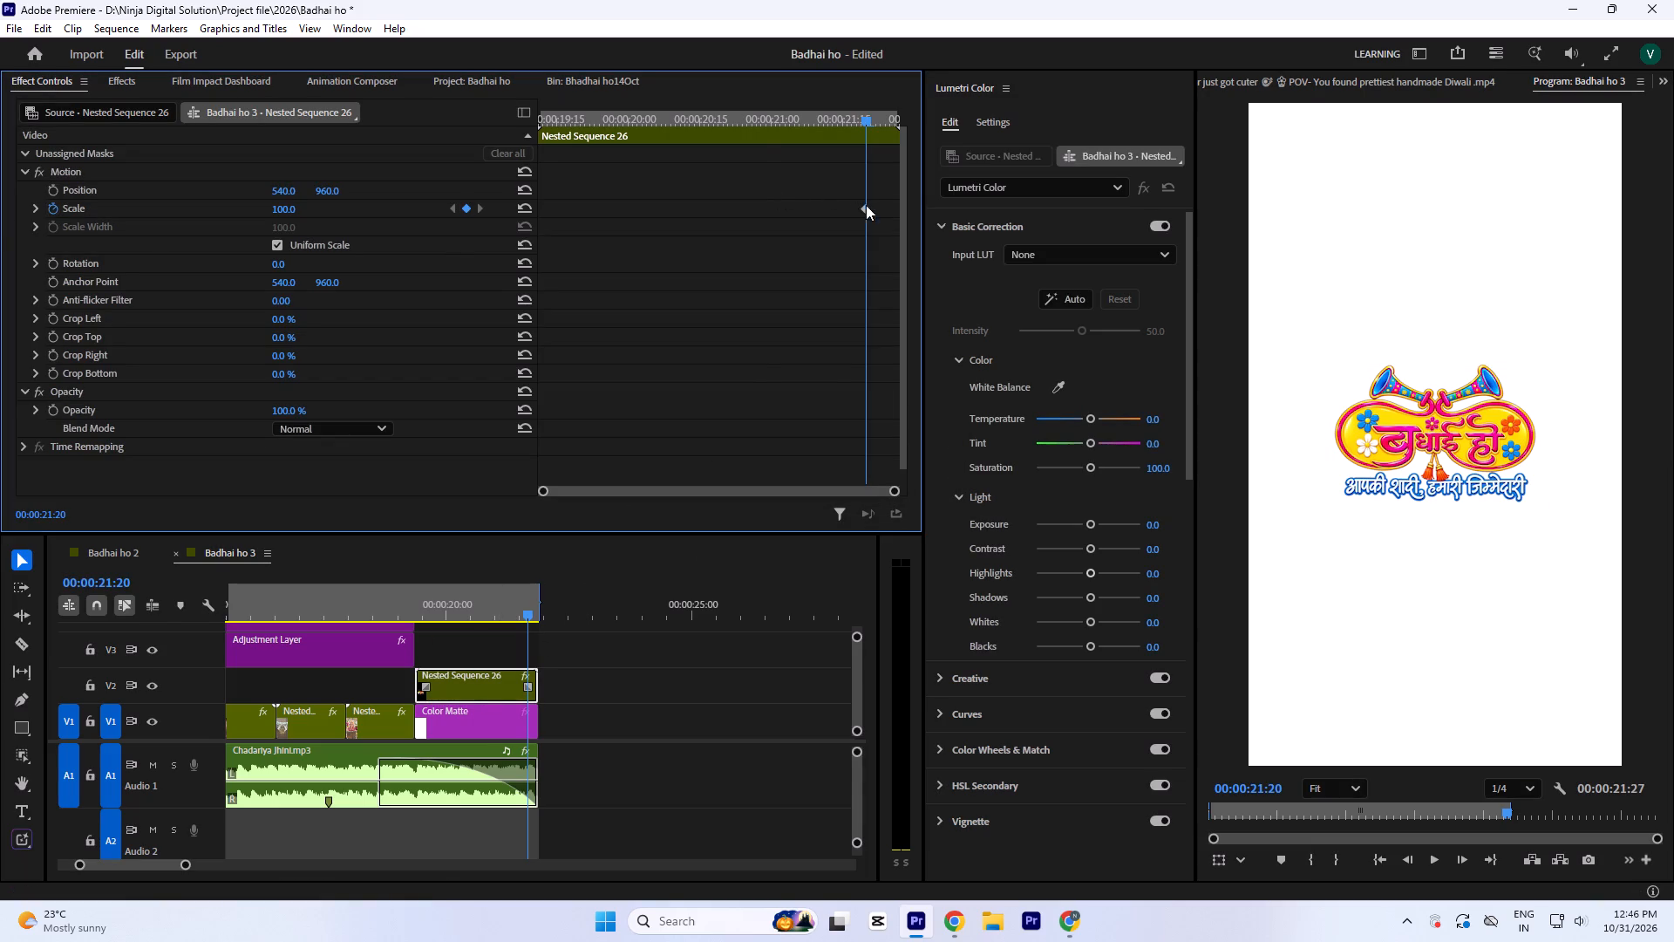
left_click_drag(866, 206, 0, 223)
key("minus")
key("minus")
left_click(289, 208)
key("1")
key("1")
key("0")
left_click(808, 255)
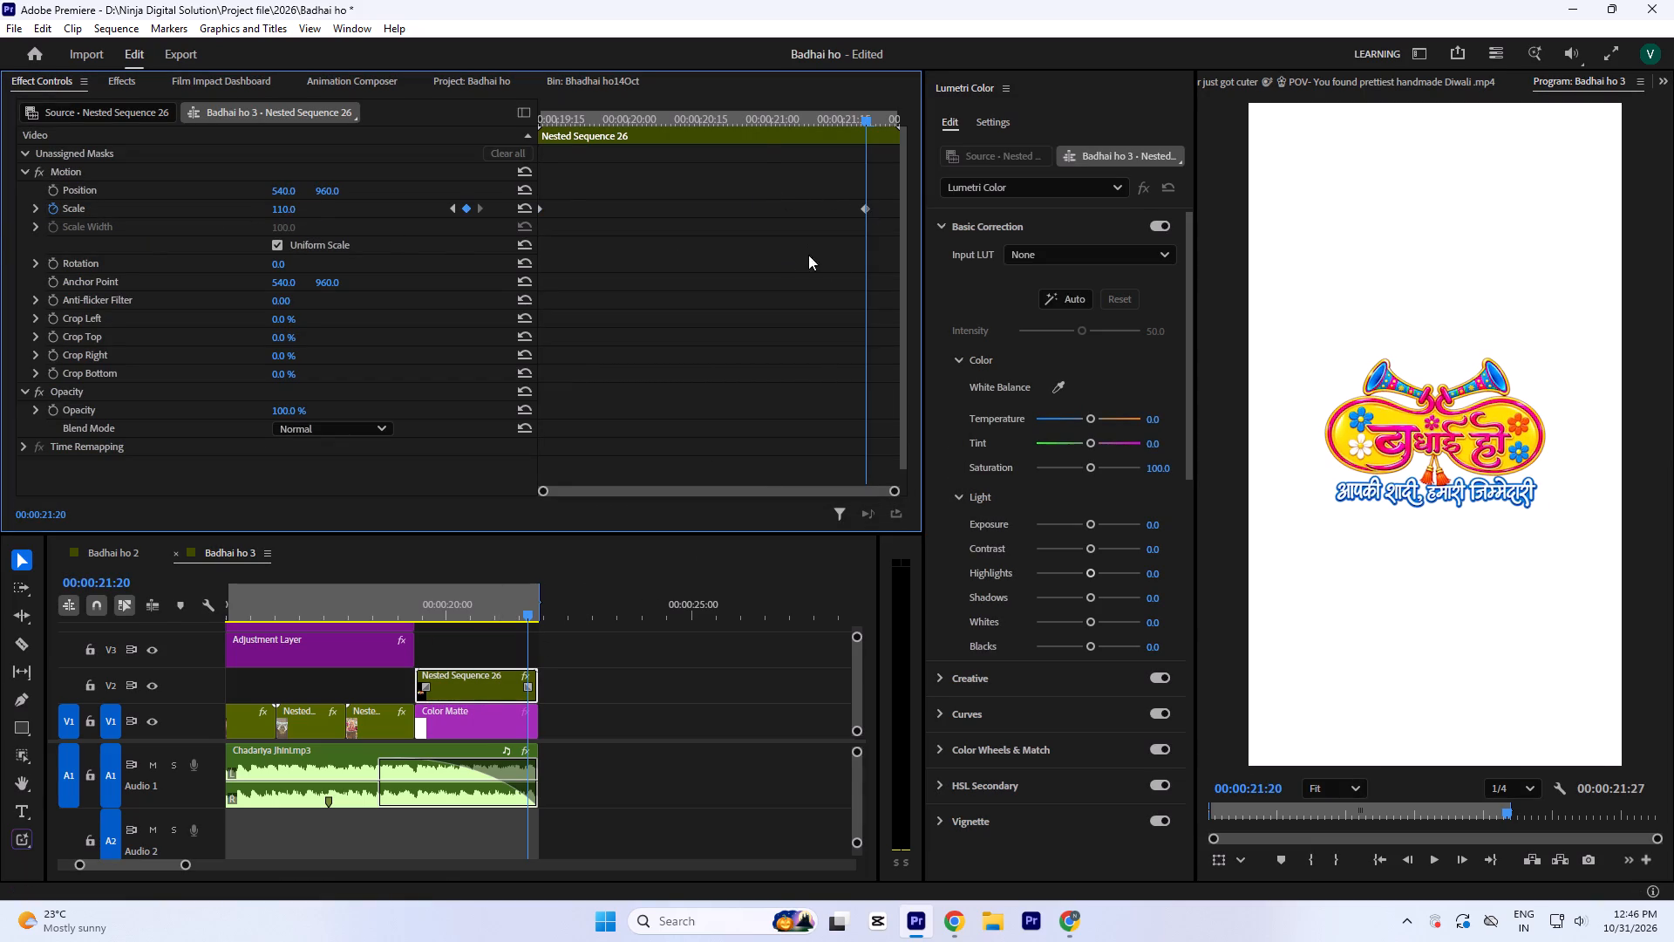
left_click_drag(862, 210, 939, 237)
left_click(725, 222)
key("minus")
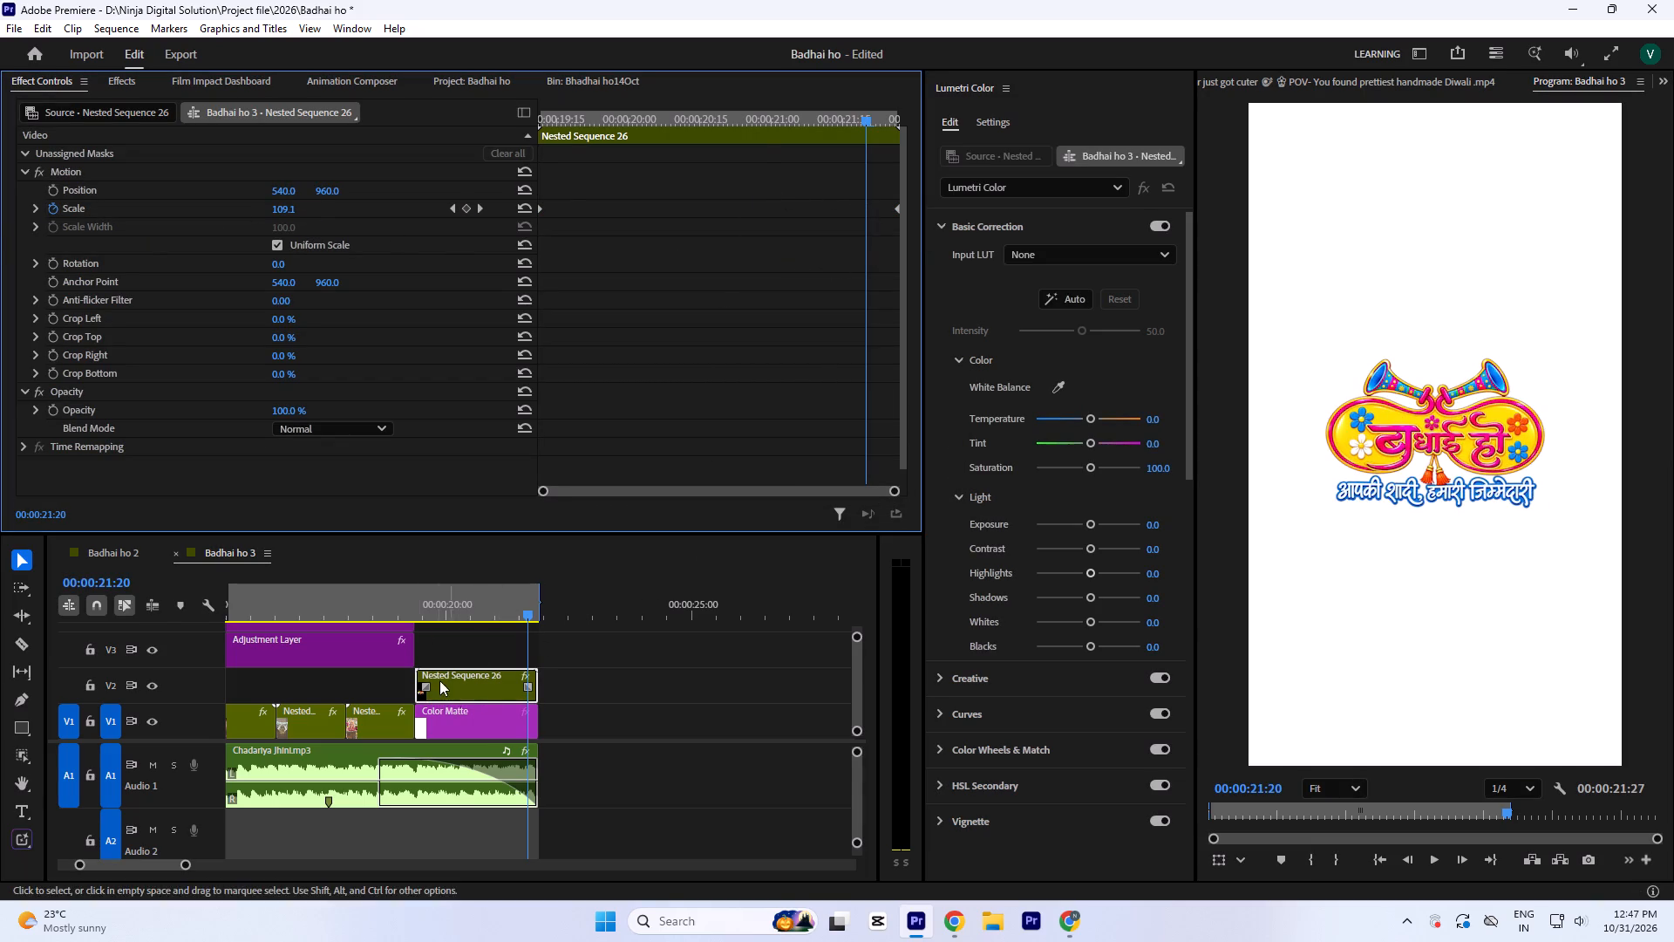
Play the closing logo section to check its zoom, and save the project.
left_click(416, 595)
key("space")
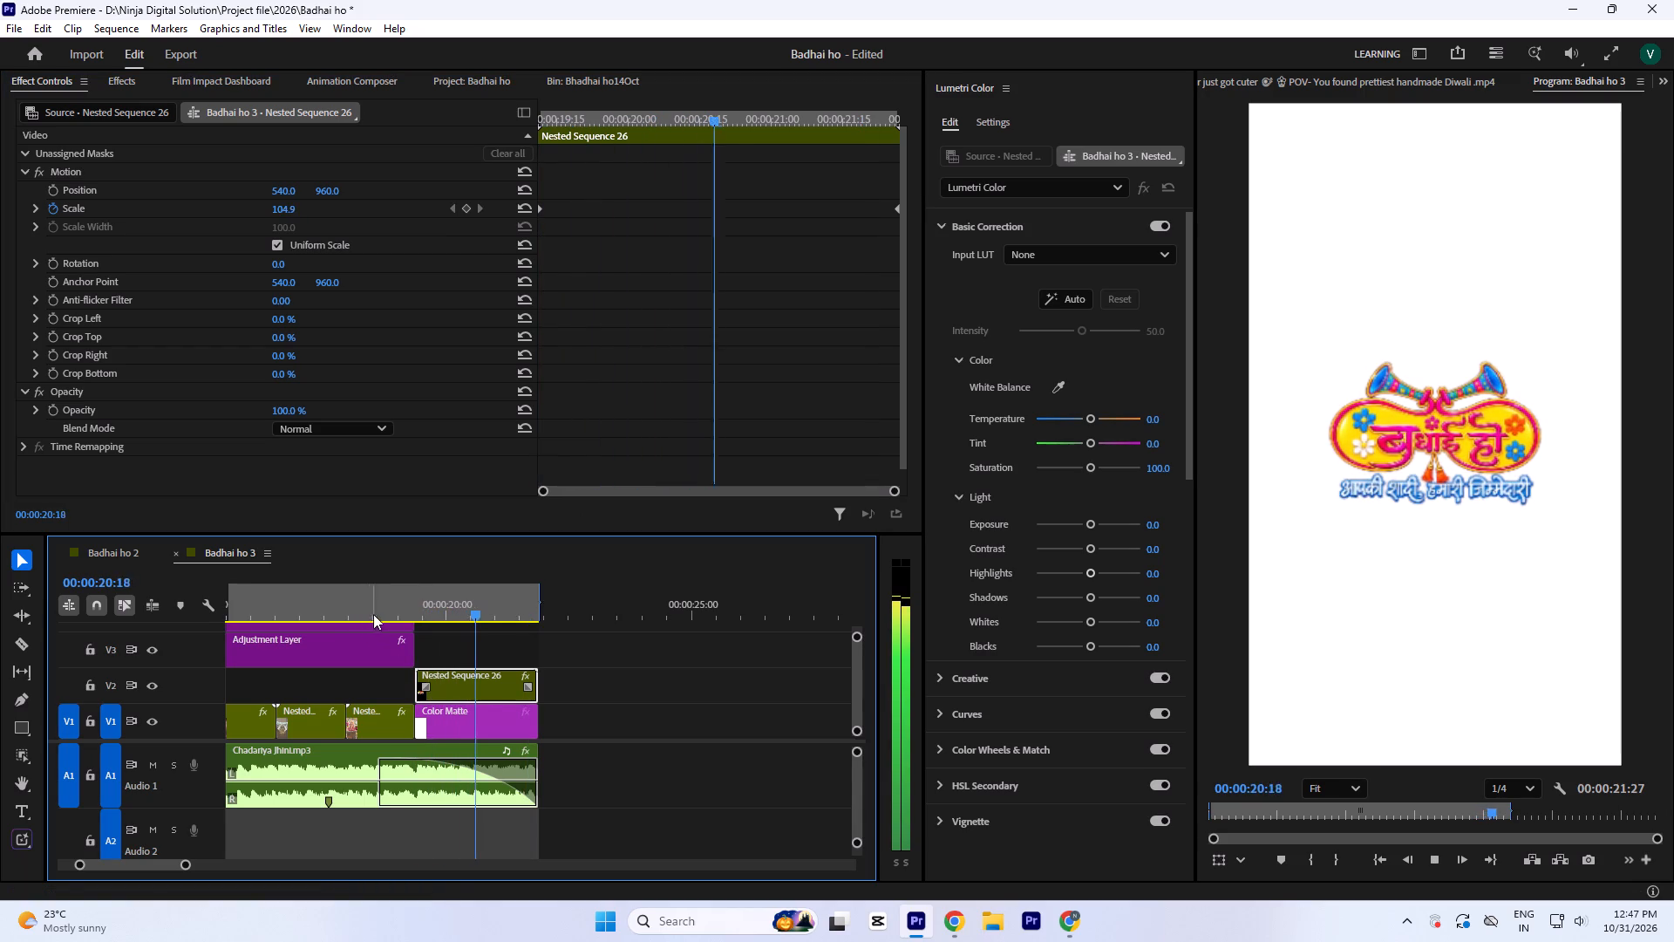
key("space")
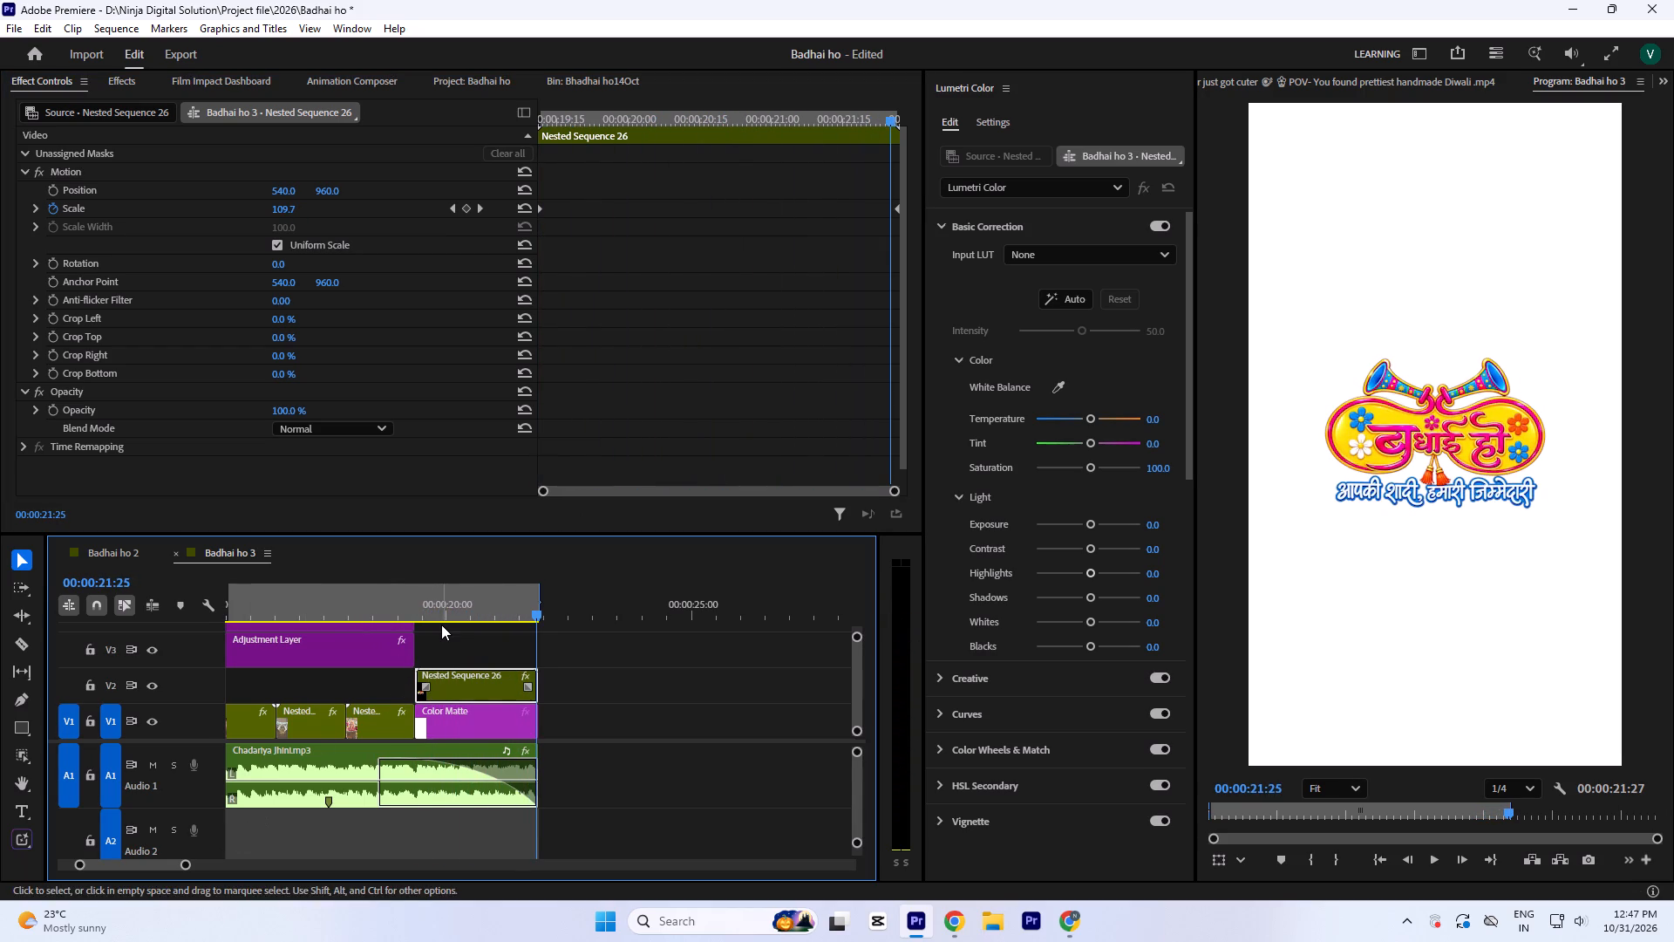
key("ctrl+s")
Play the Badhai ho 3 video from the start into the closing logo to review the whole edit.
key("Return")
type("---==")
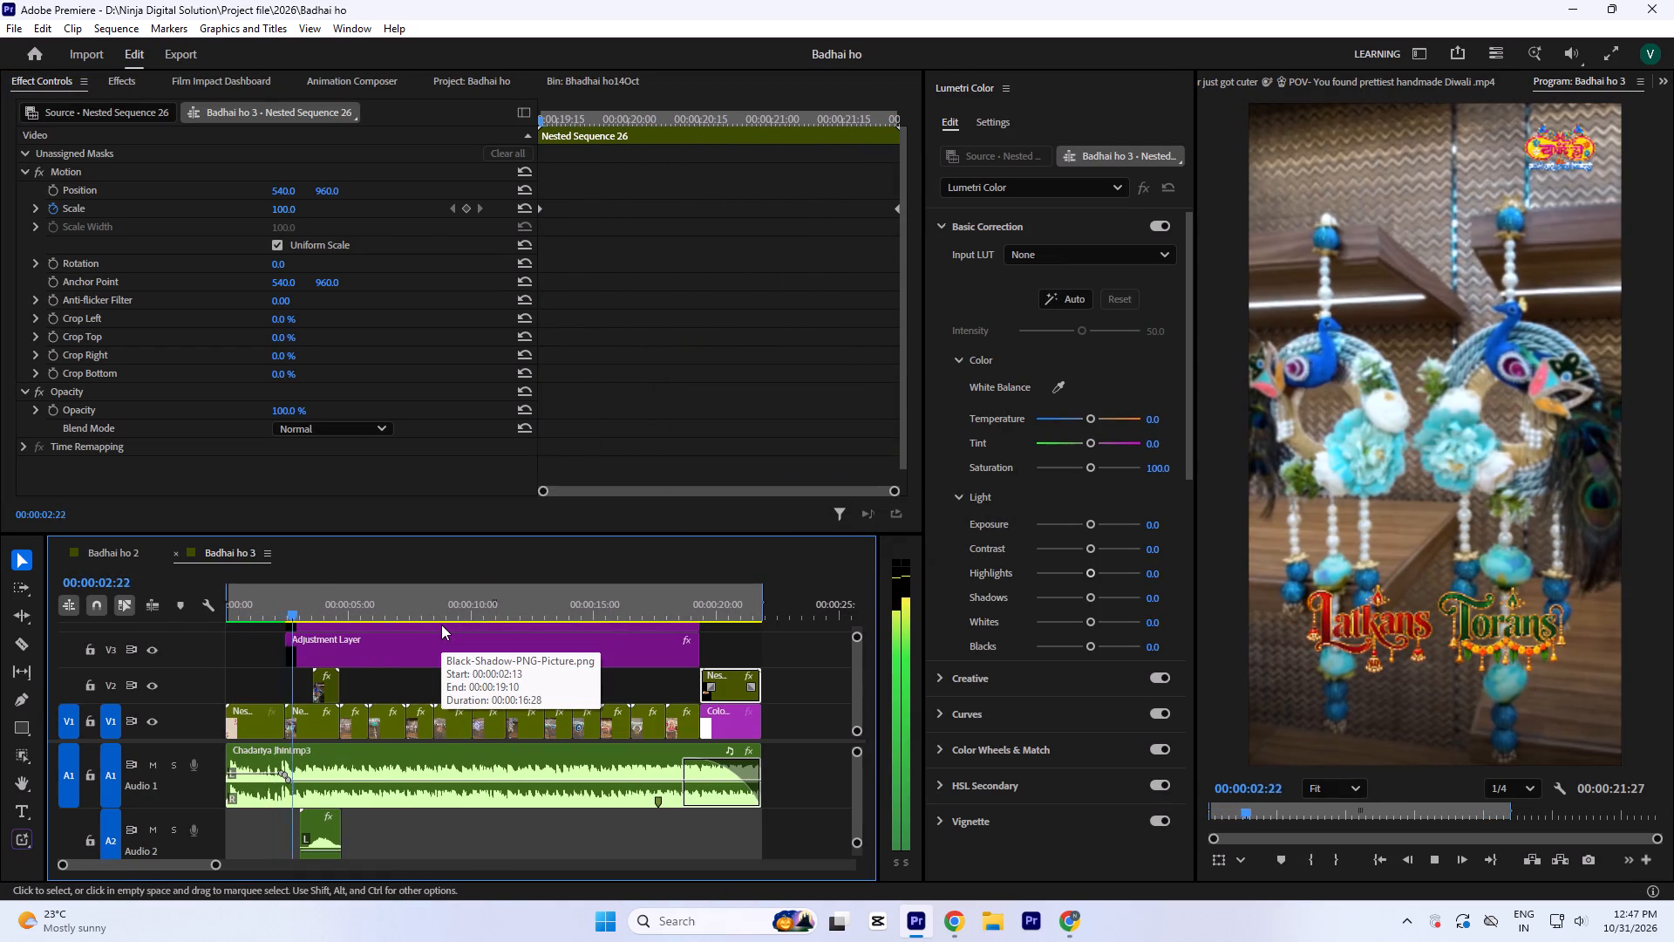
key("space")
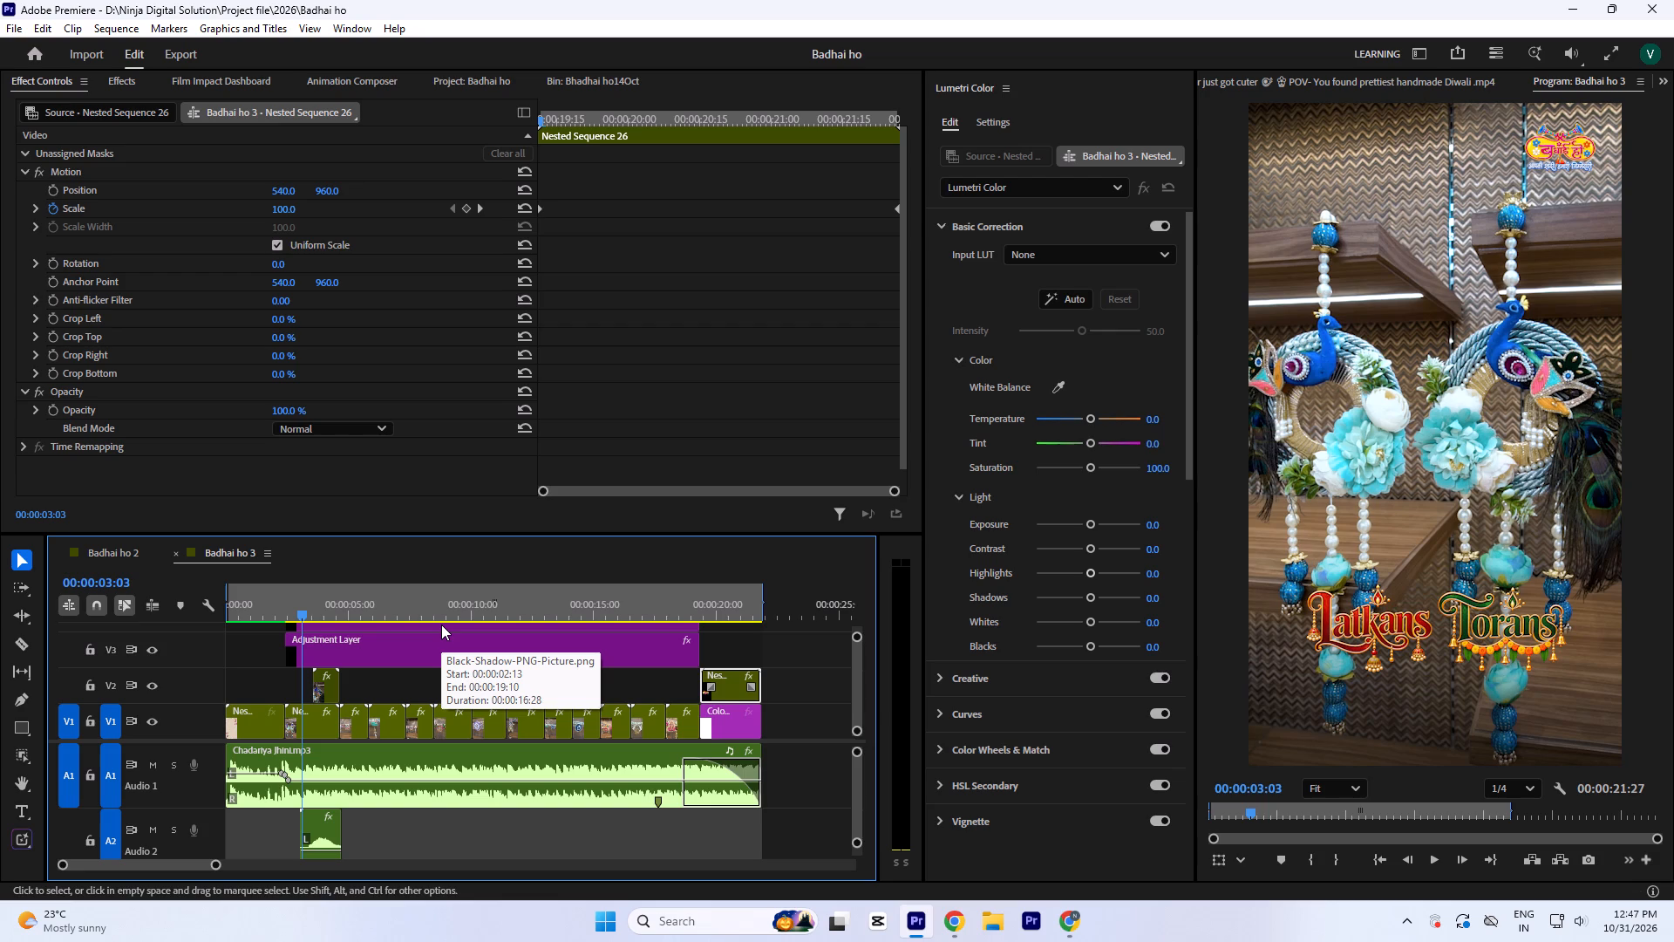
key("space")
key("space")
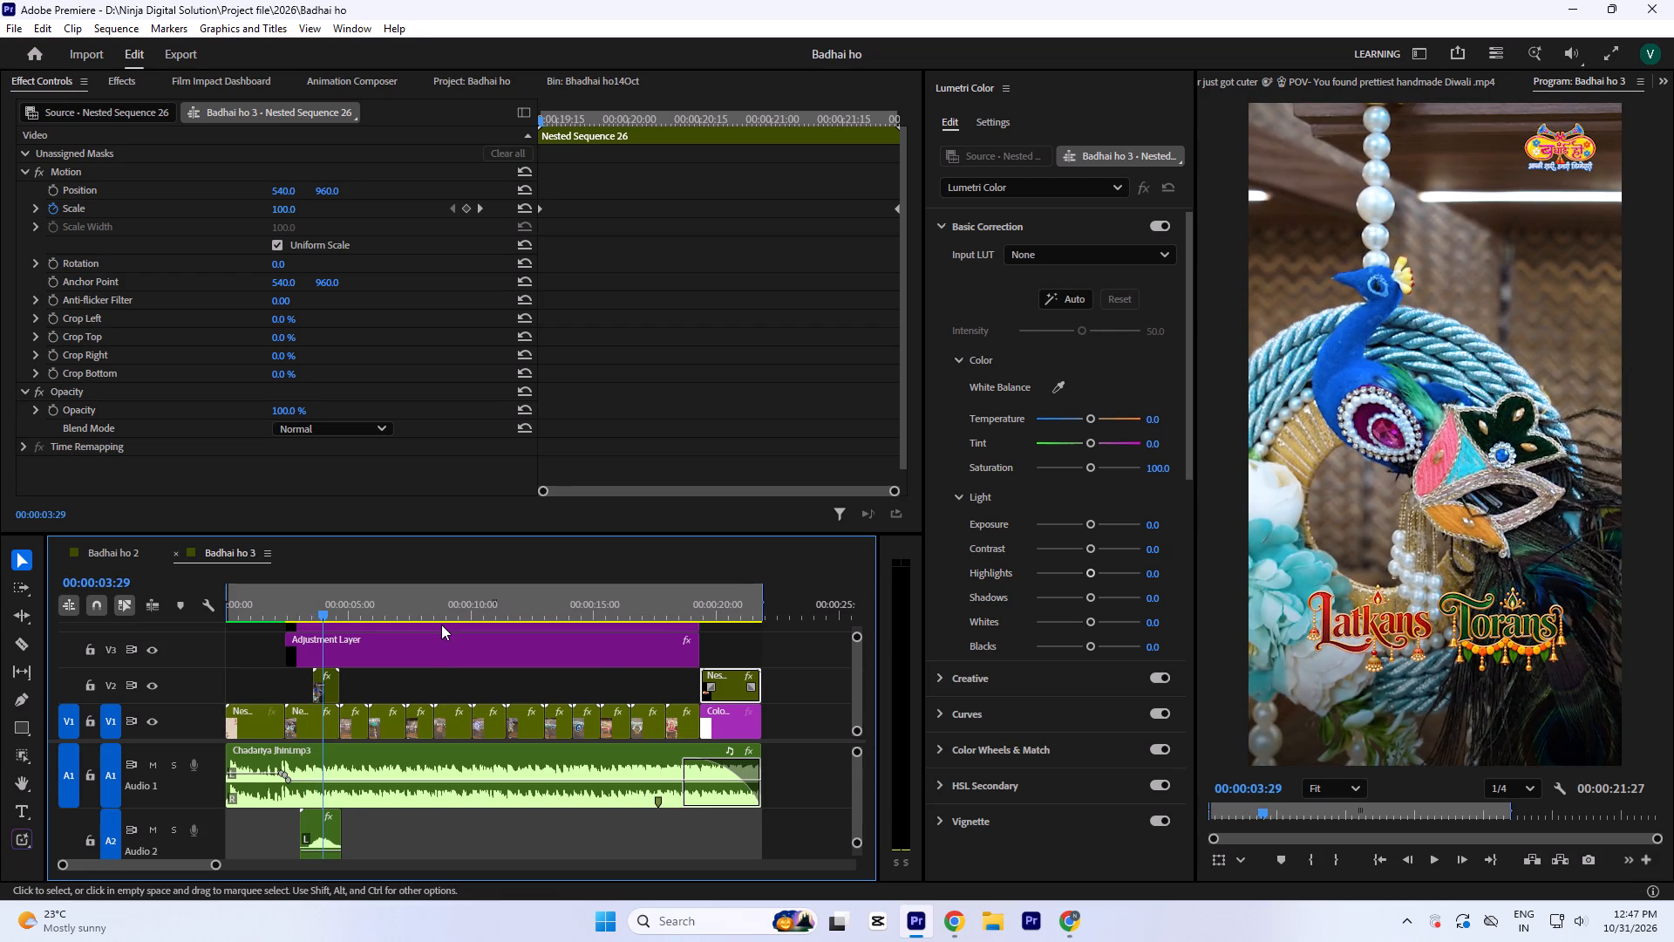
key("space")
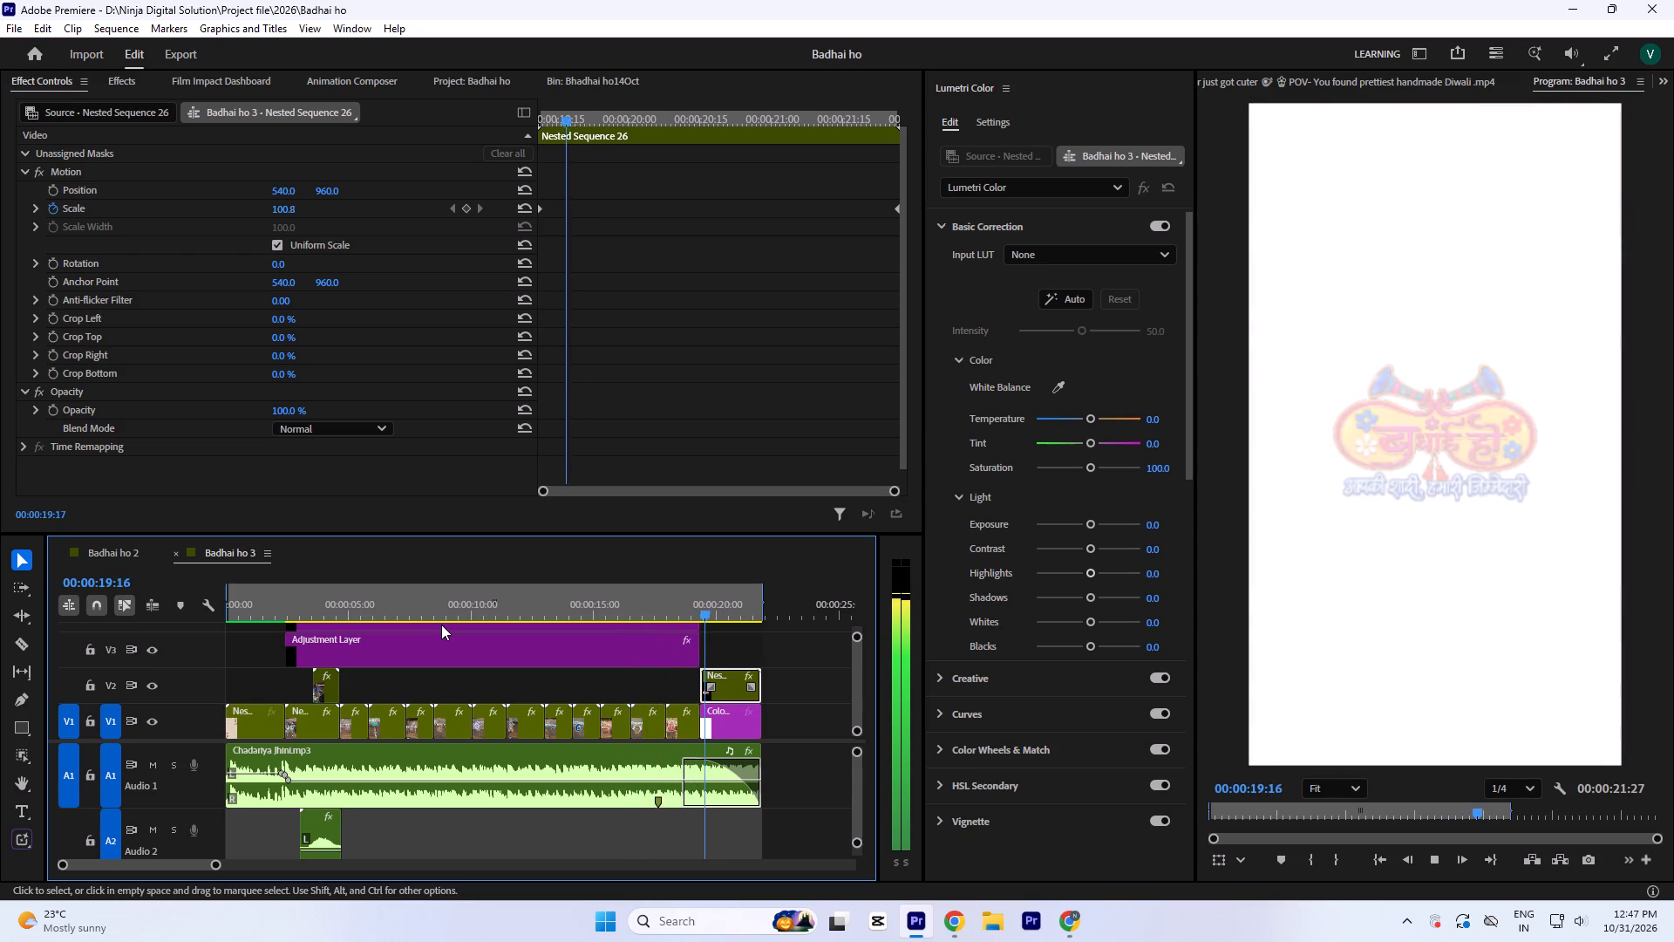
key("space")
Set up the H.264 export of Badhai ho 3 with video settings matched to the source, and open its output location.
key("ctrl+m")
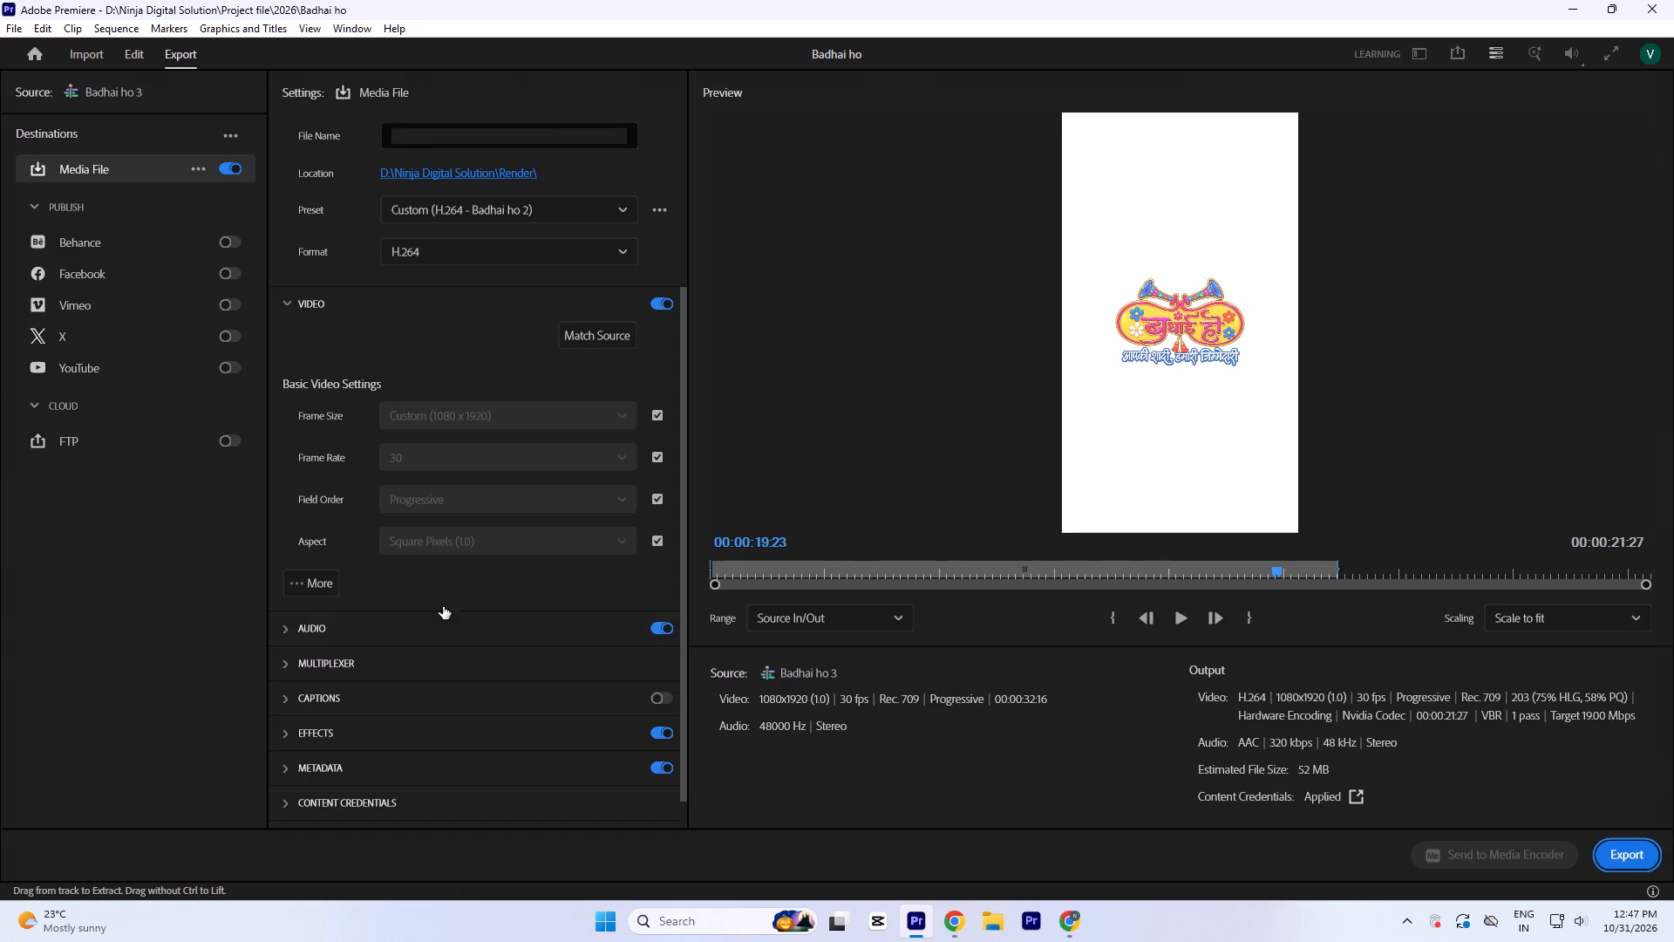
left_click(587, 330)
left_click(450, 174)
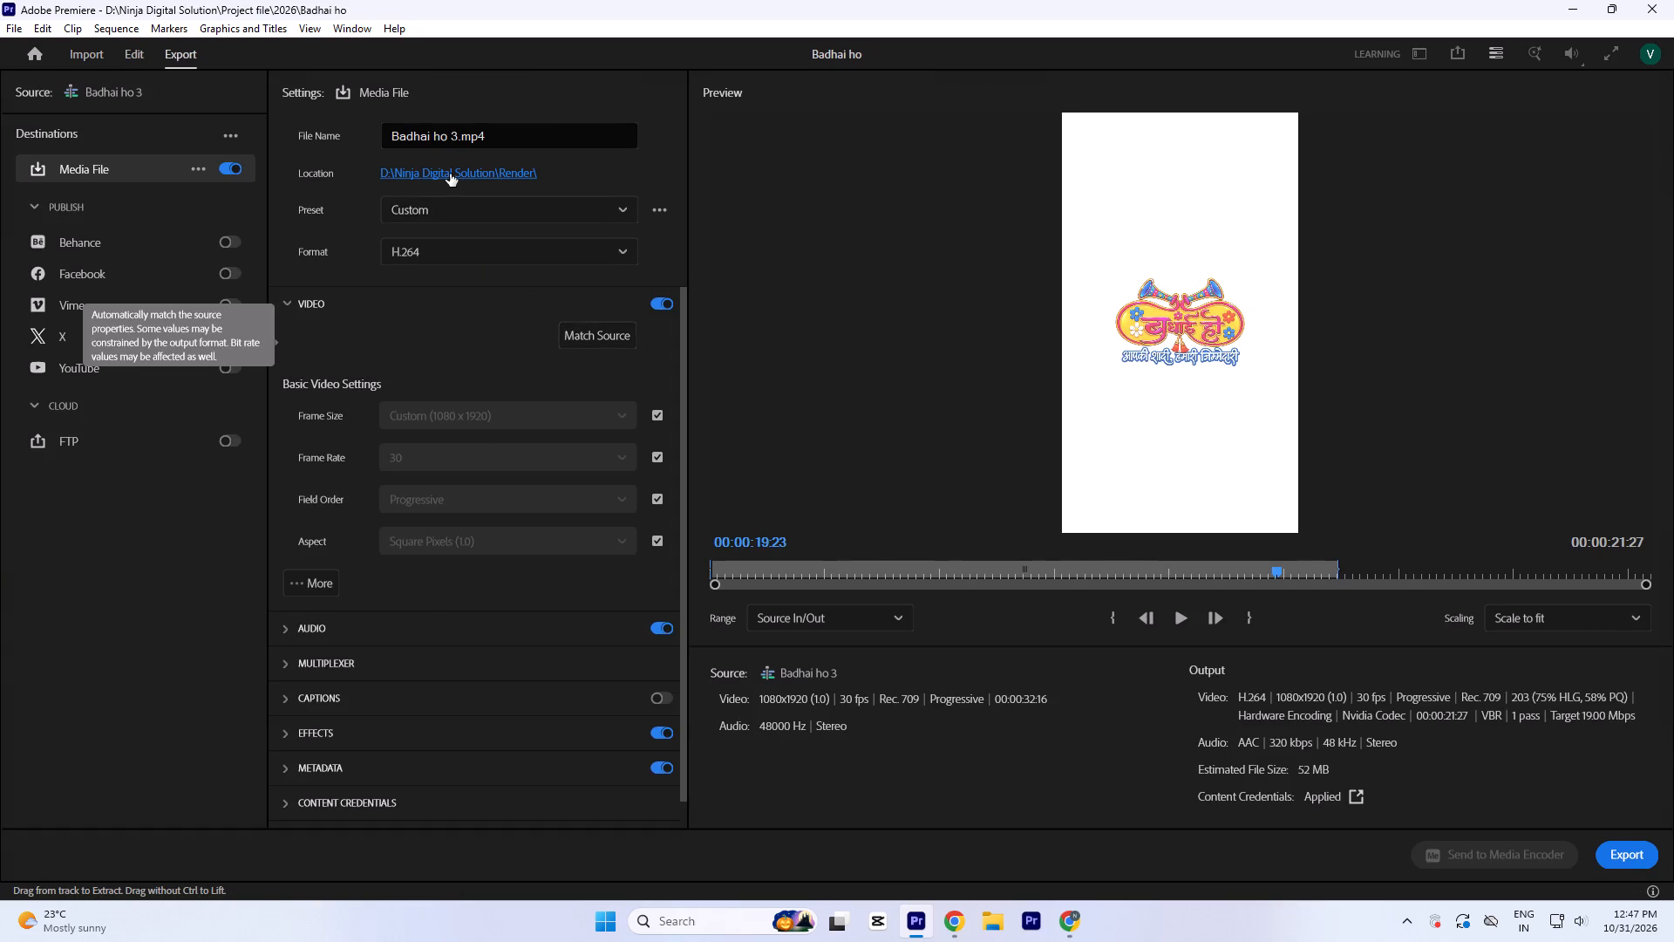
Set the export destination to the Render folder with the file name Badhai ho 3 as an MP4 video.
left_click(827, 739)
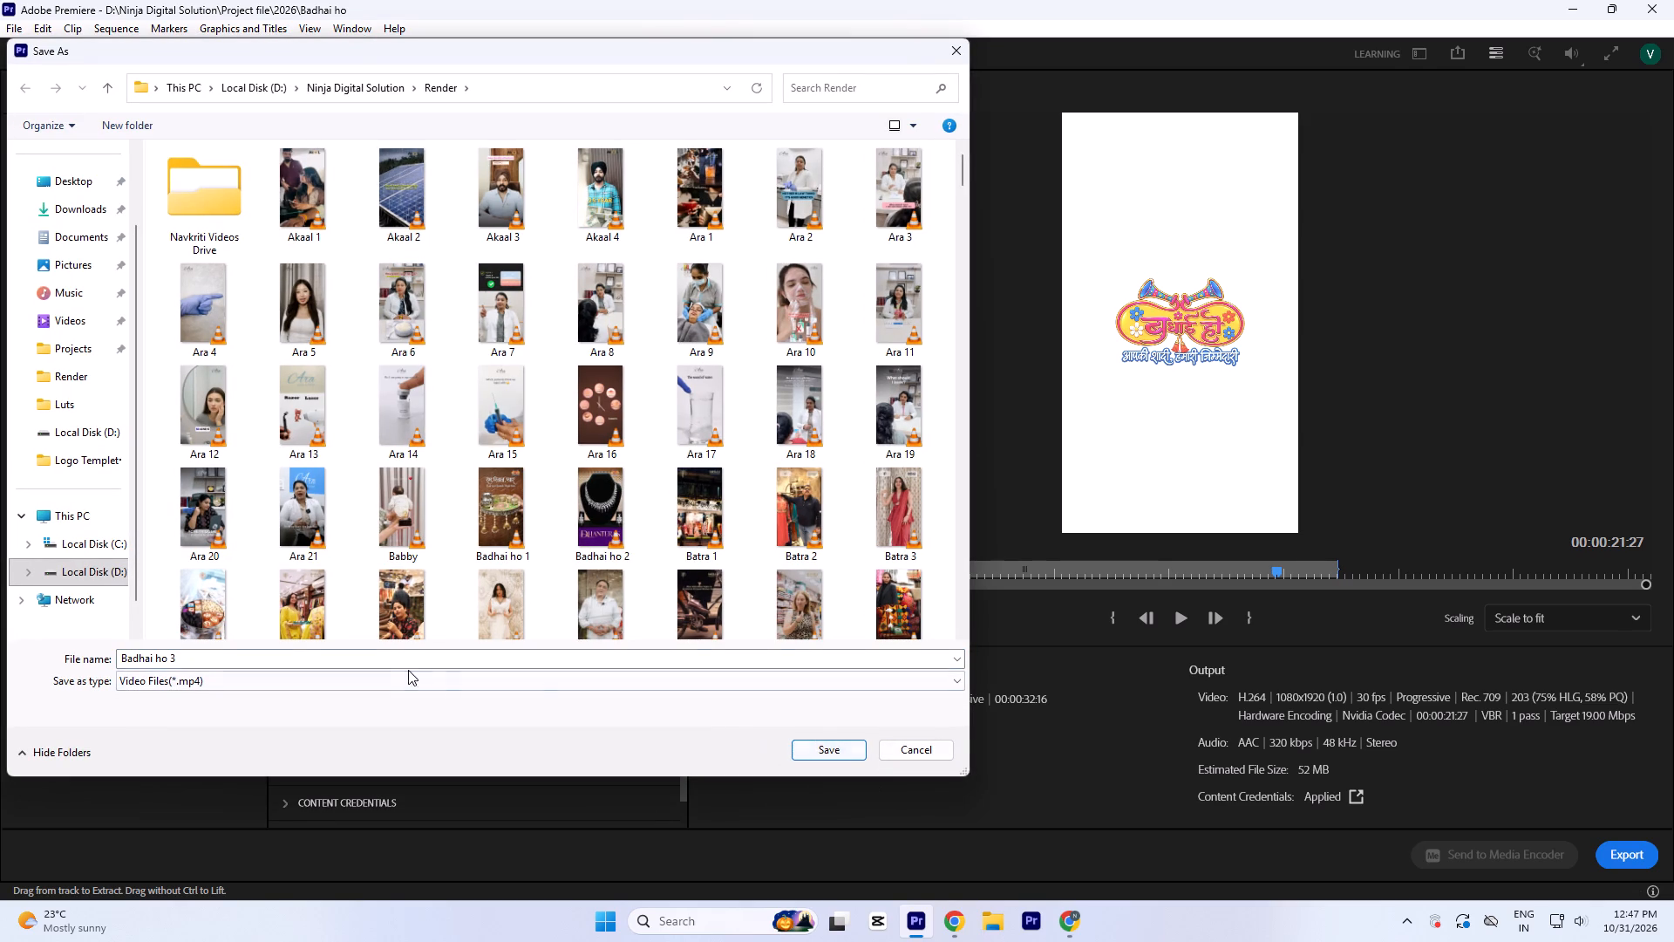
left_click(811, 756)
Expand the additional video export options and check the bitrate settings.
scroll(295, 628, "down", 1)
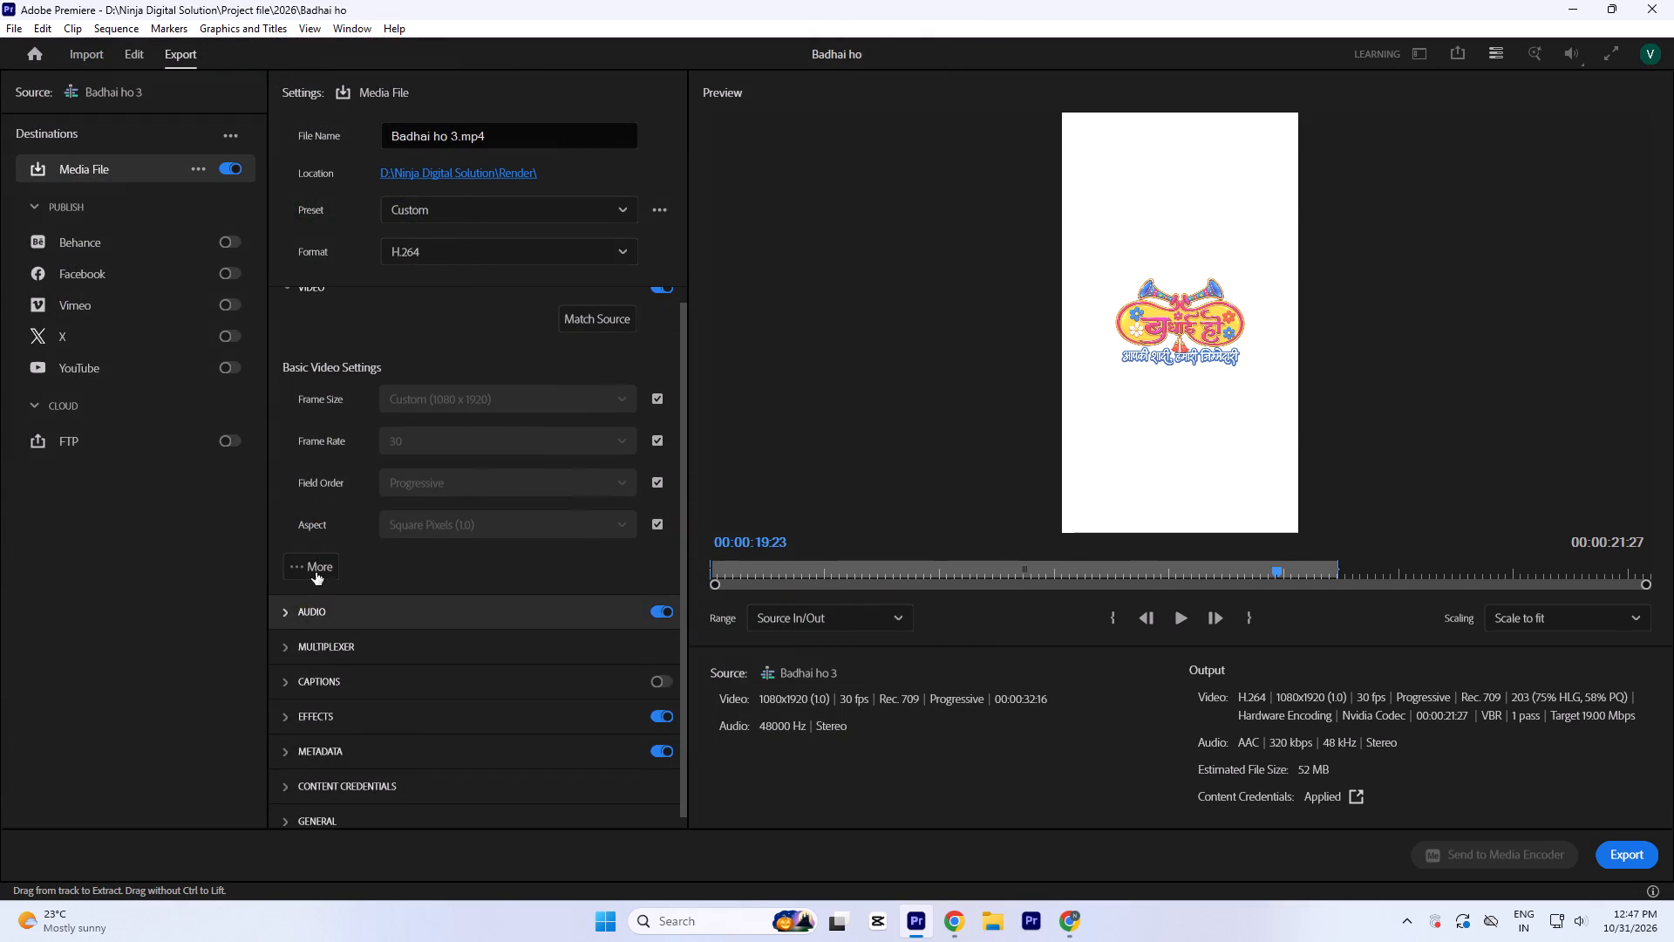
left_click(316, 572)
scroll(312, 574, "down", 20)
scroll(312, 574, "down", 20)
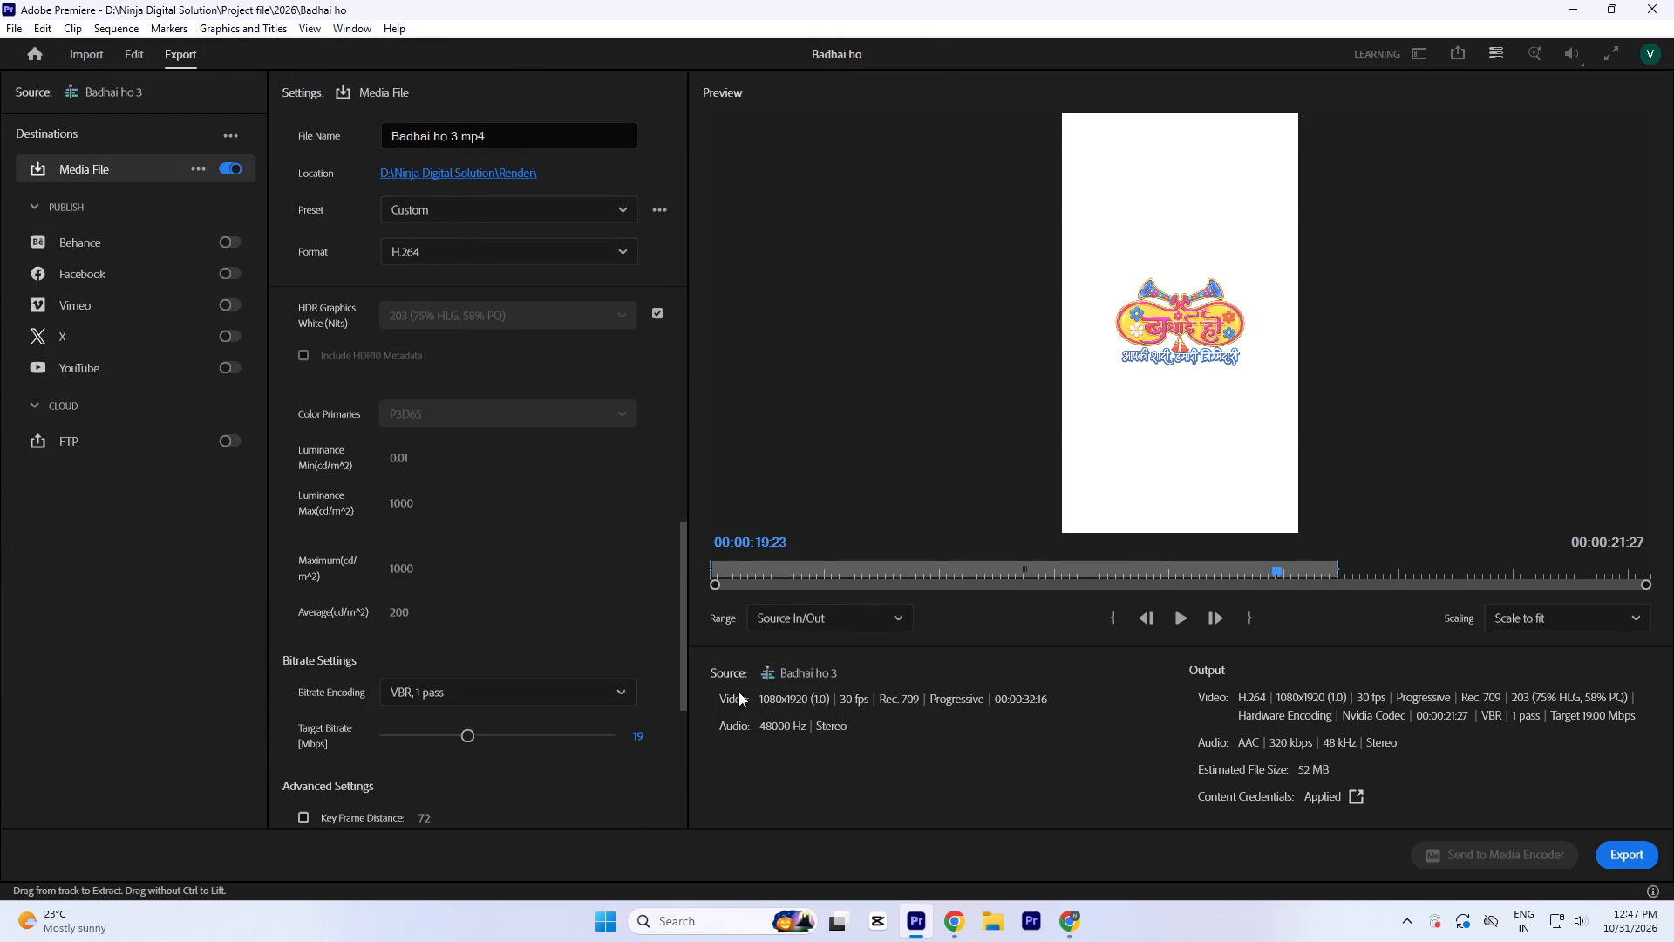
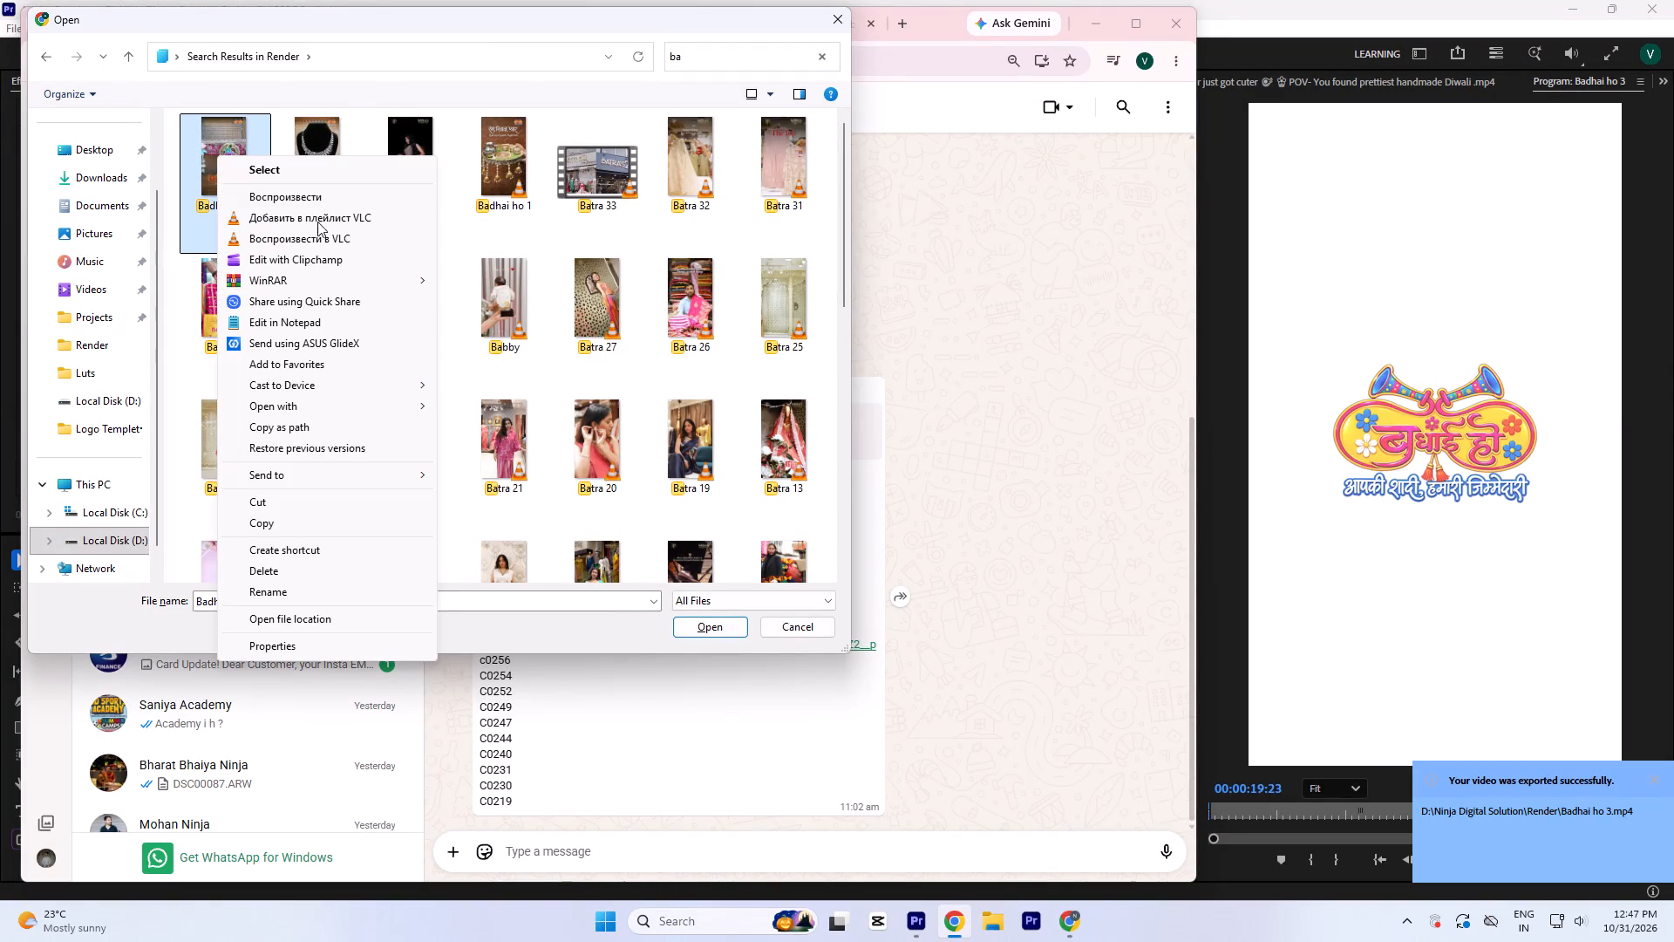
Play the exported Badhai ho 3 video in VLC media player to review it through to the closing logo.
left_click(309, 195)
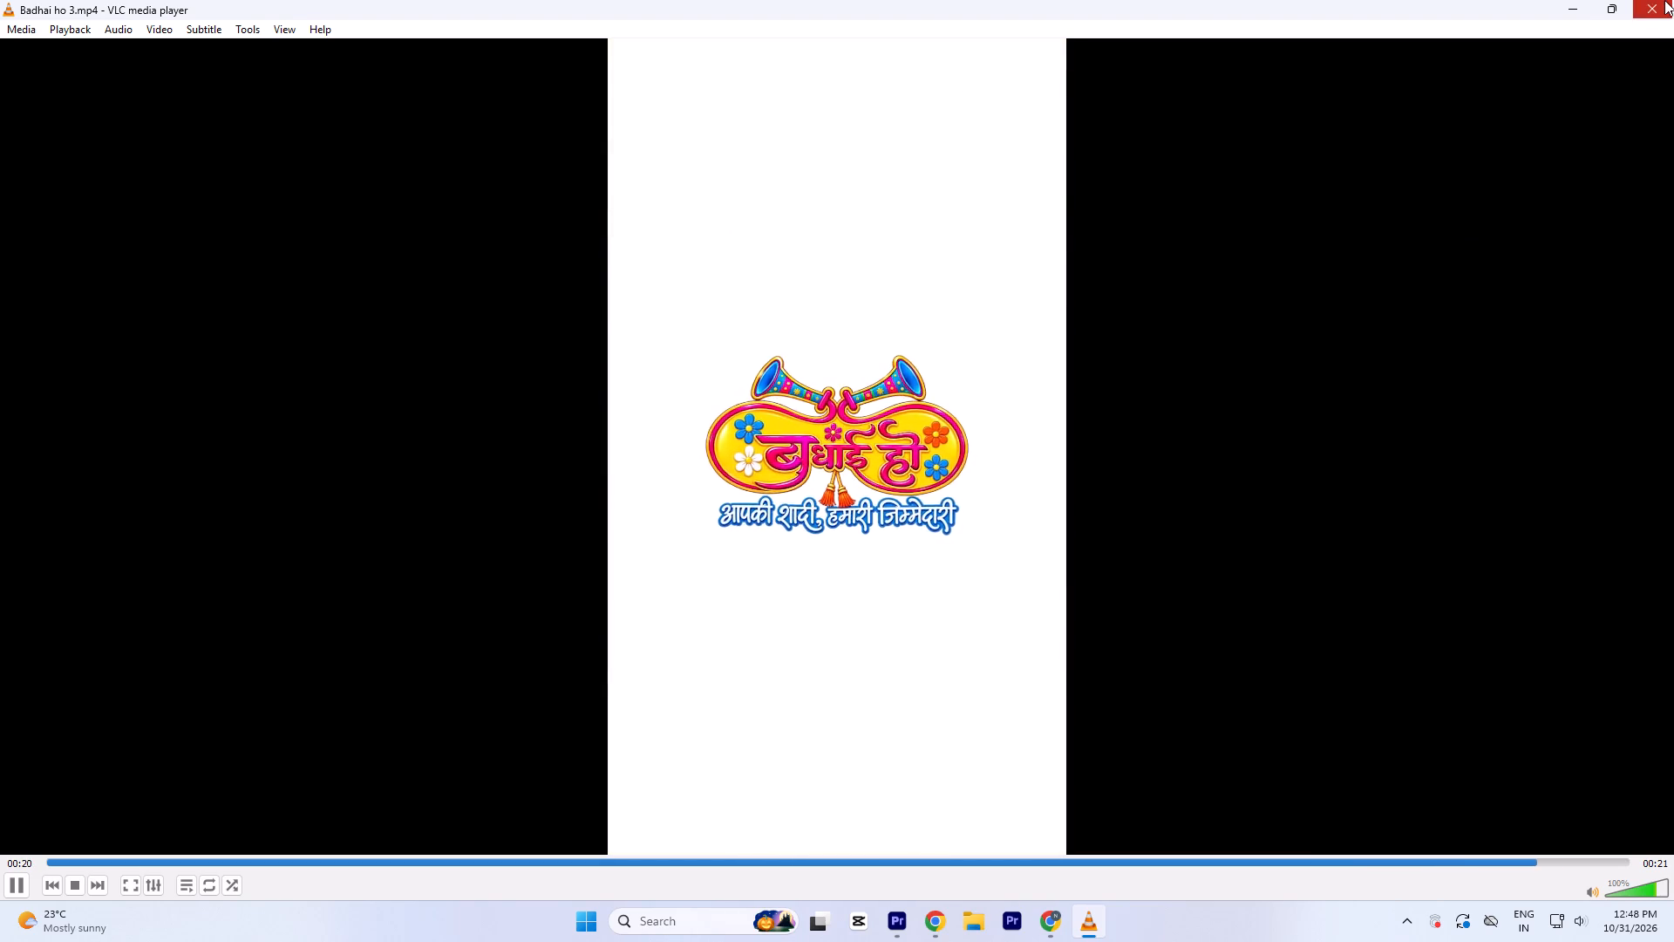
Close the exported Badhai ho 3 video in VLC and return to the WhatsApp file selection.
left_click(1664, 0)
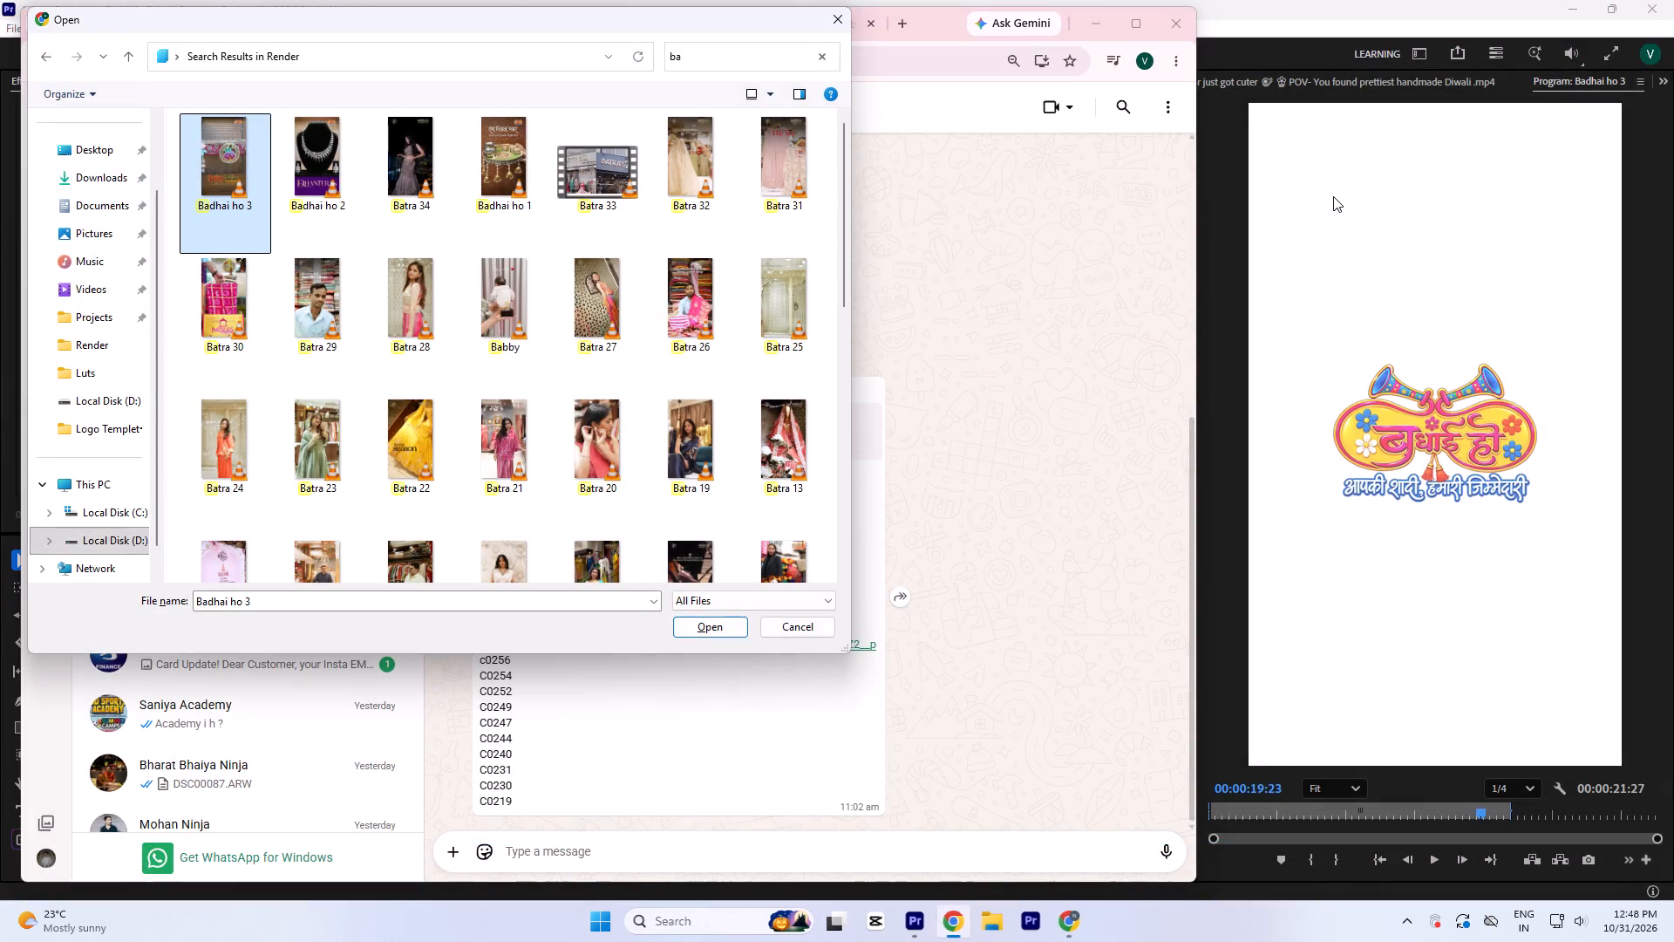